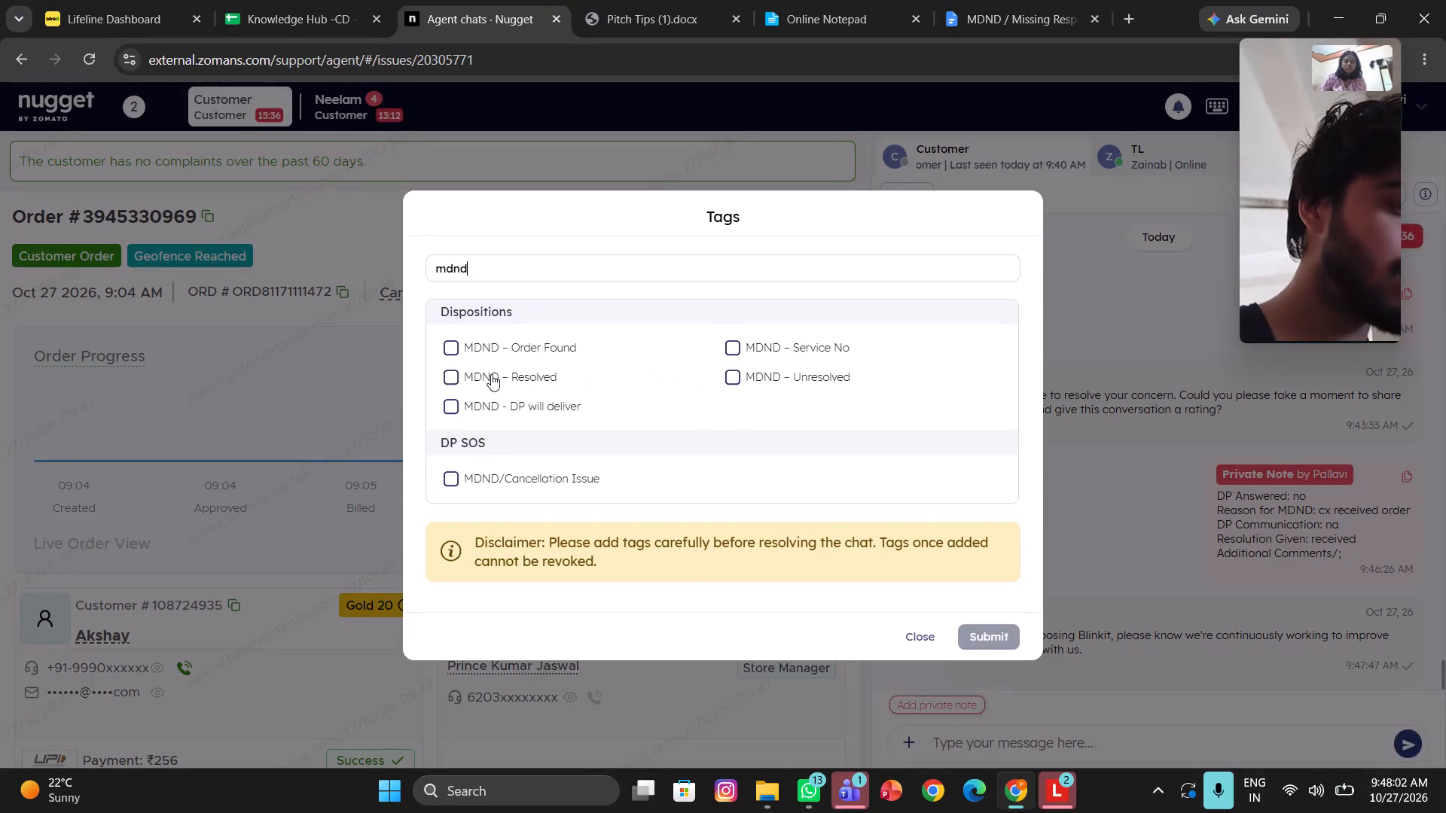
left_click(989, 628)
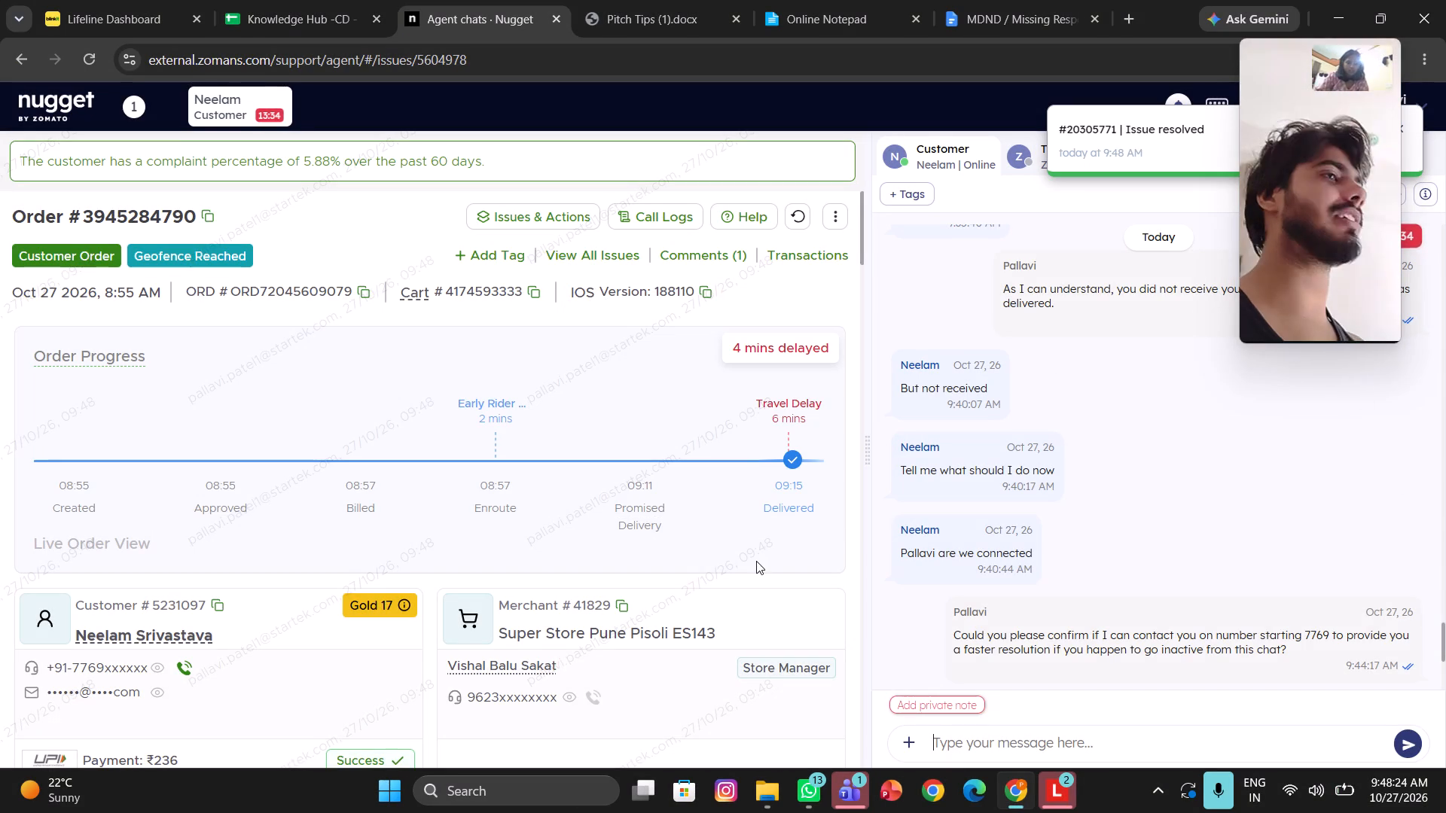
Read the customer's latest chat messages and check the order's call history.
scroll(1098, 550, "down", 5)
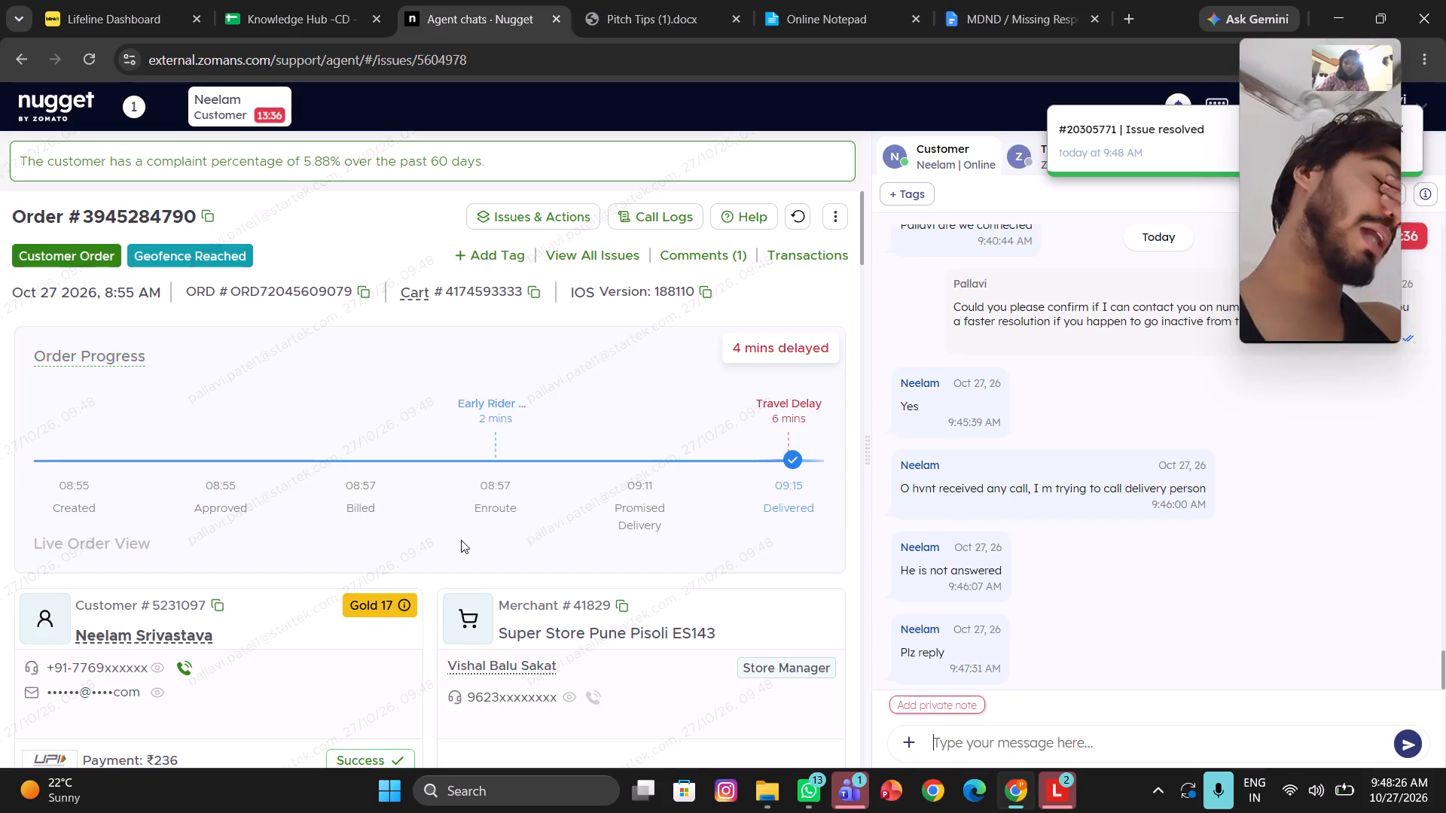
scroll(461, 540, "down", 1)
scroll(723, 428, "up", 6)
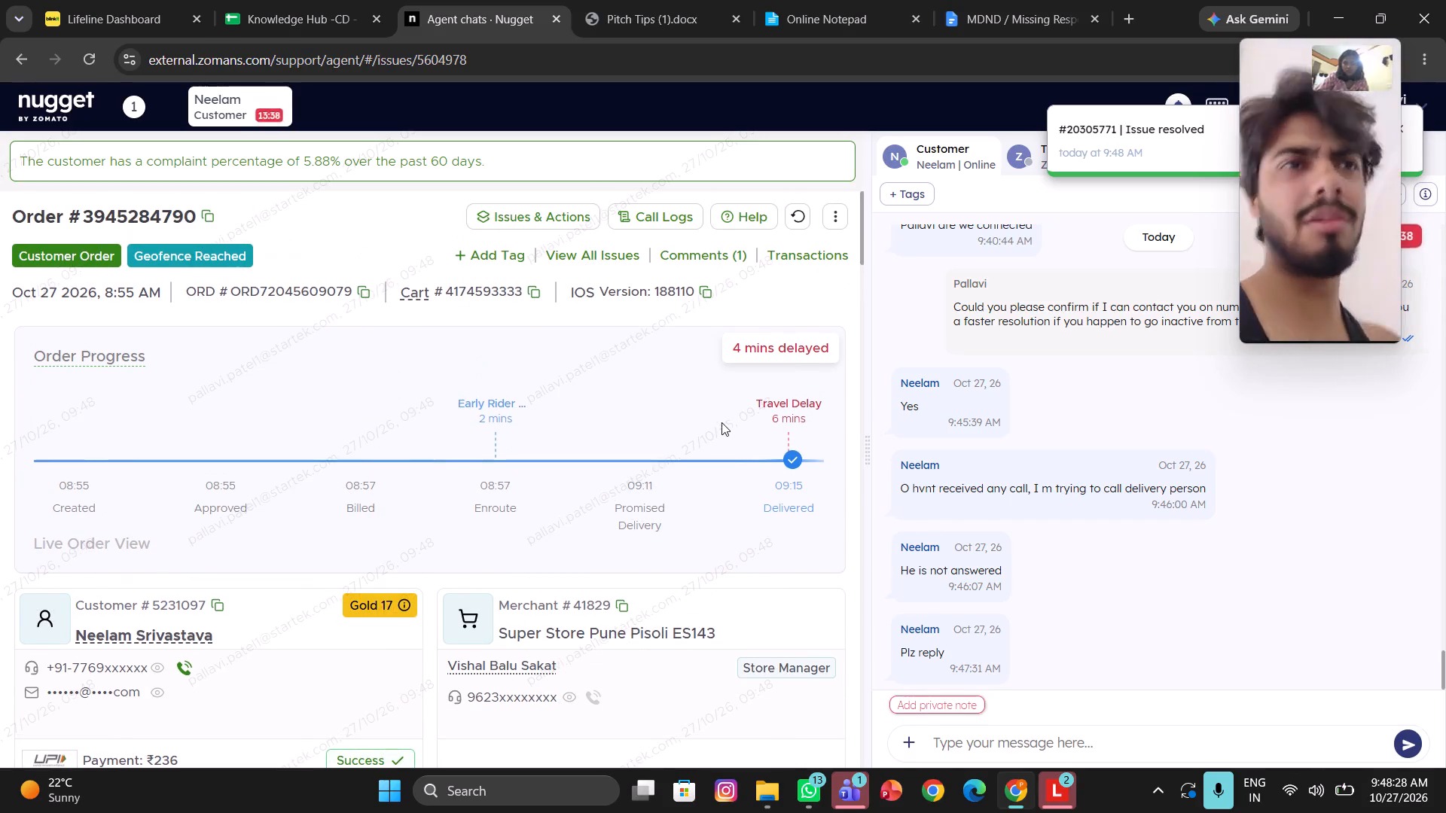
left_click(675, 218)
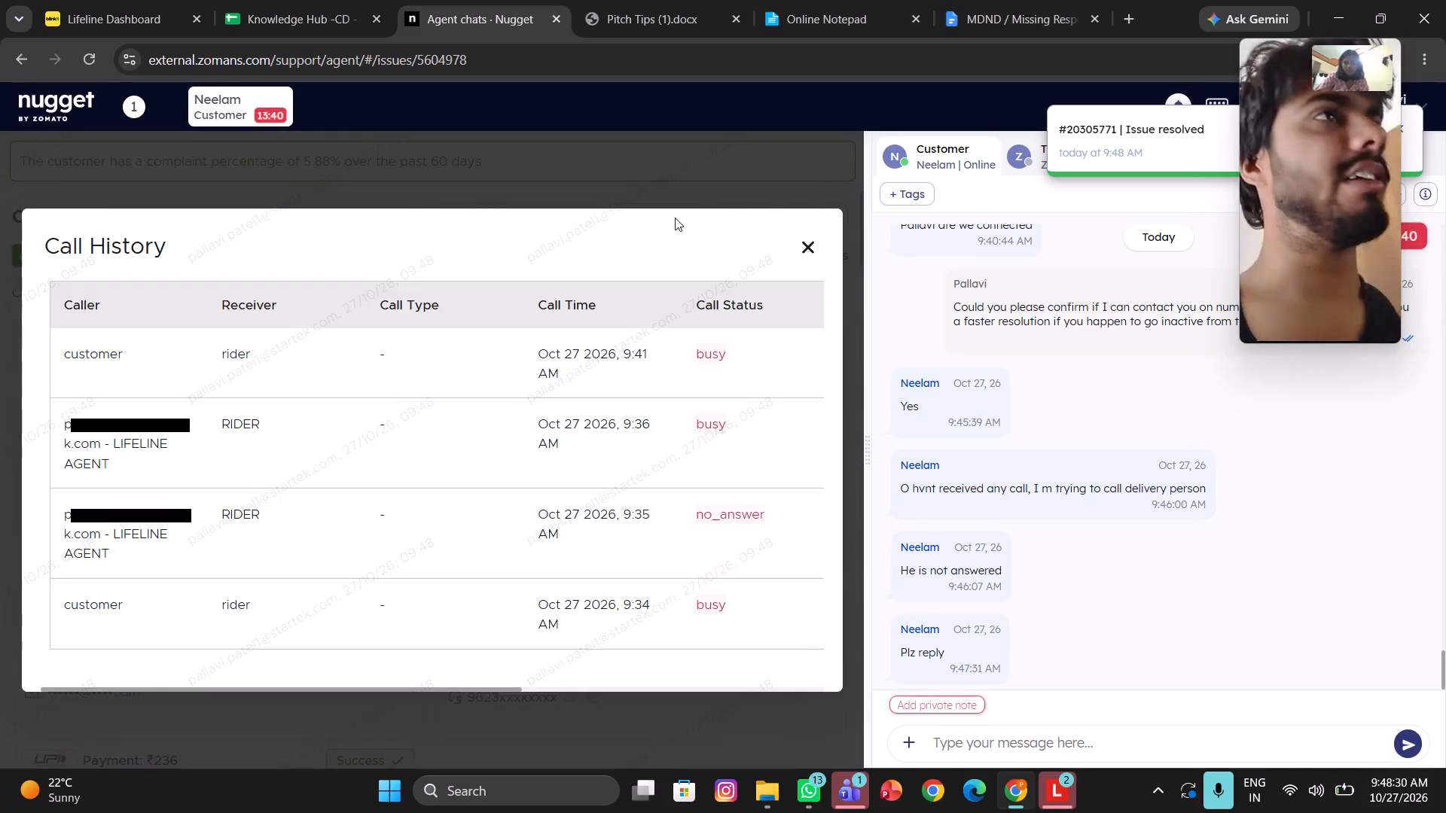
left_click(812, 250)
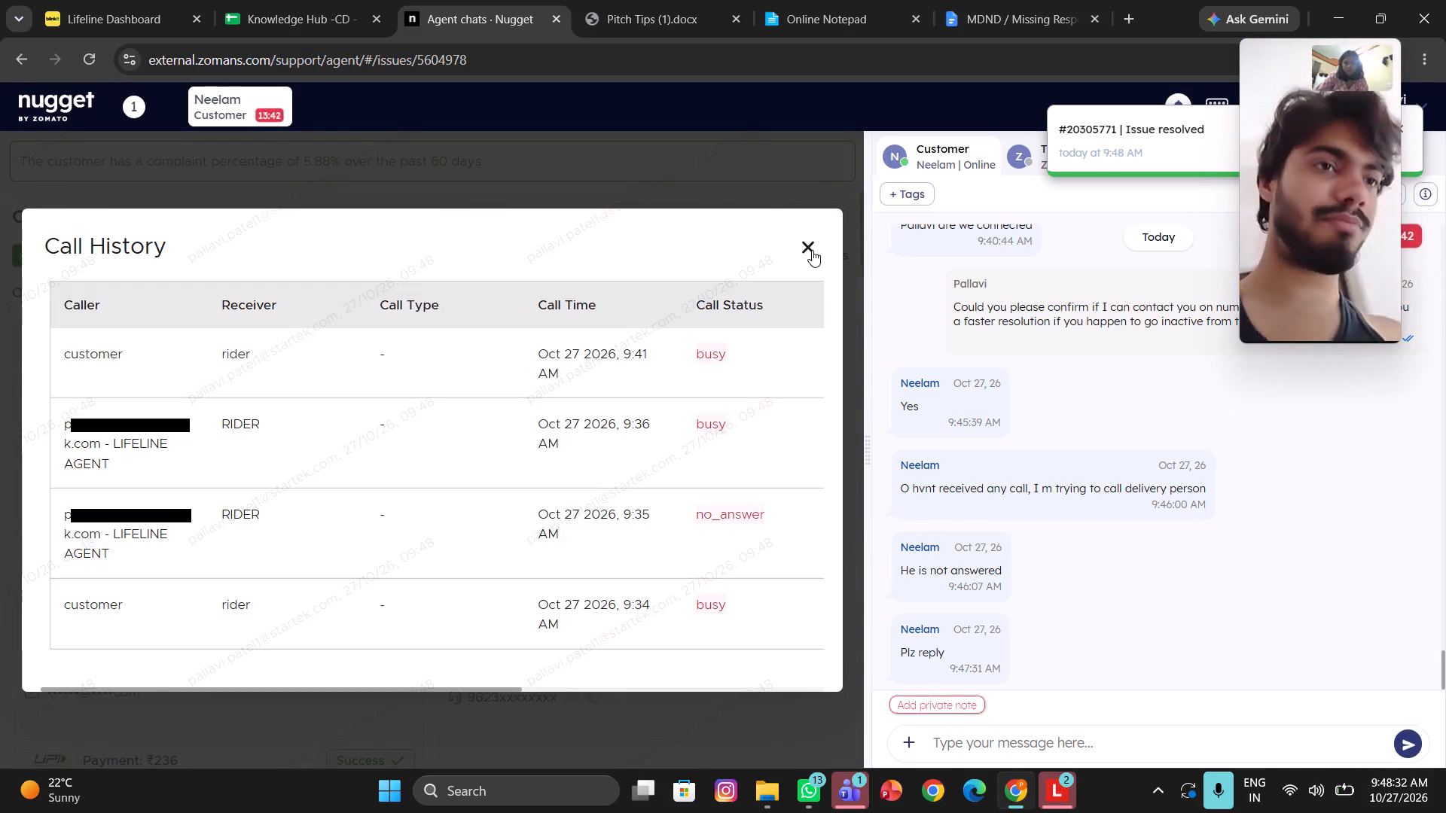
Look through the Pitch Tips document for a scripted reply suited to the customer's undelivered-order chat.
left_click(969, 747)
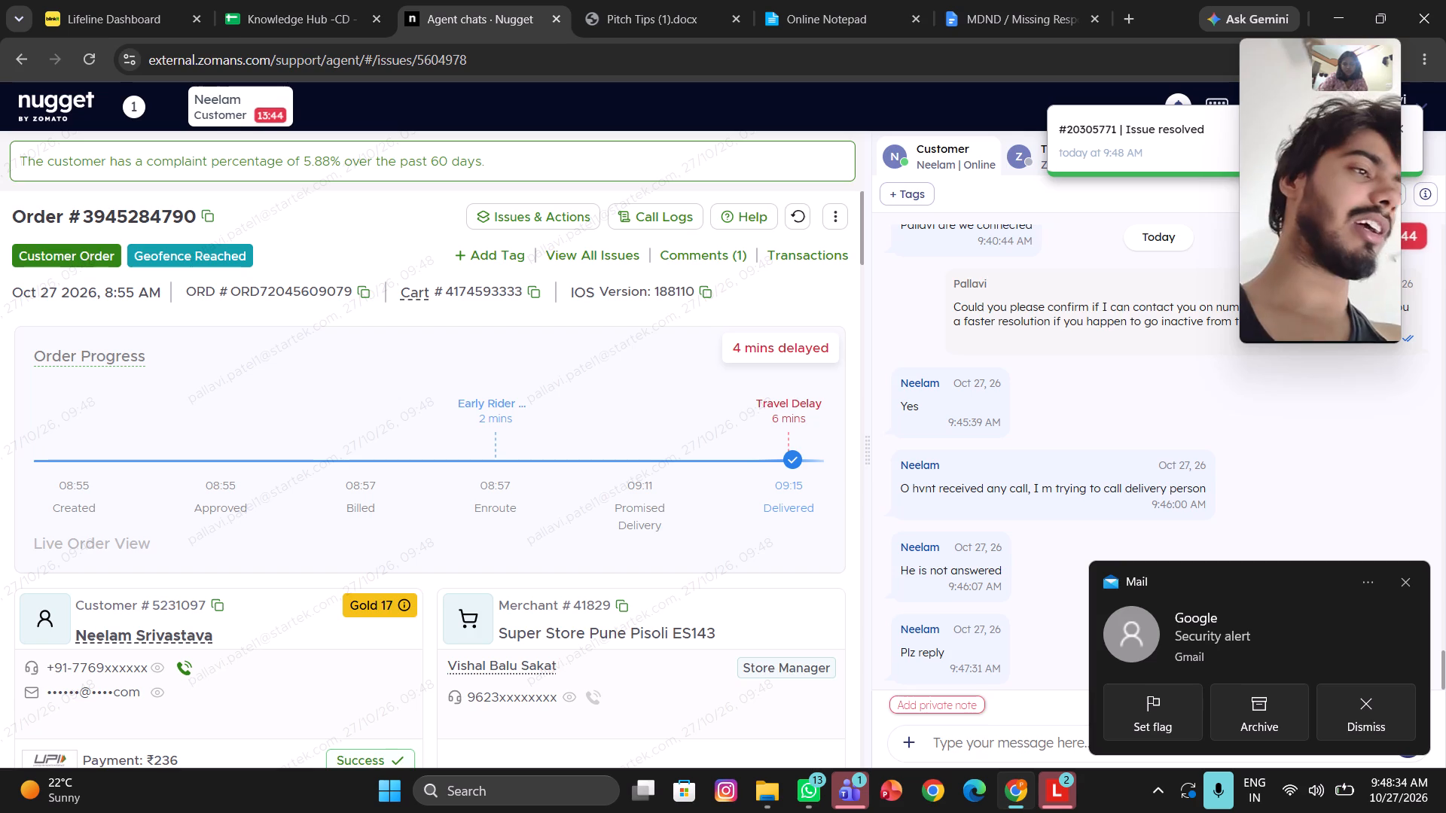
left_click(645, 17)
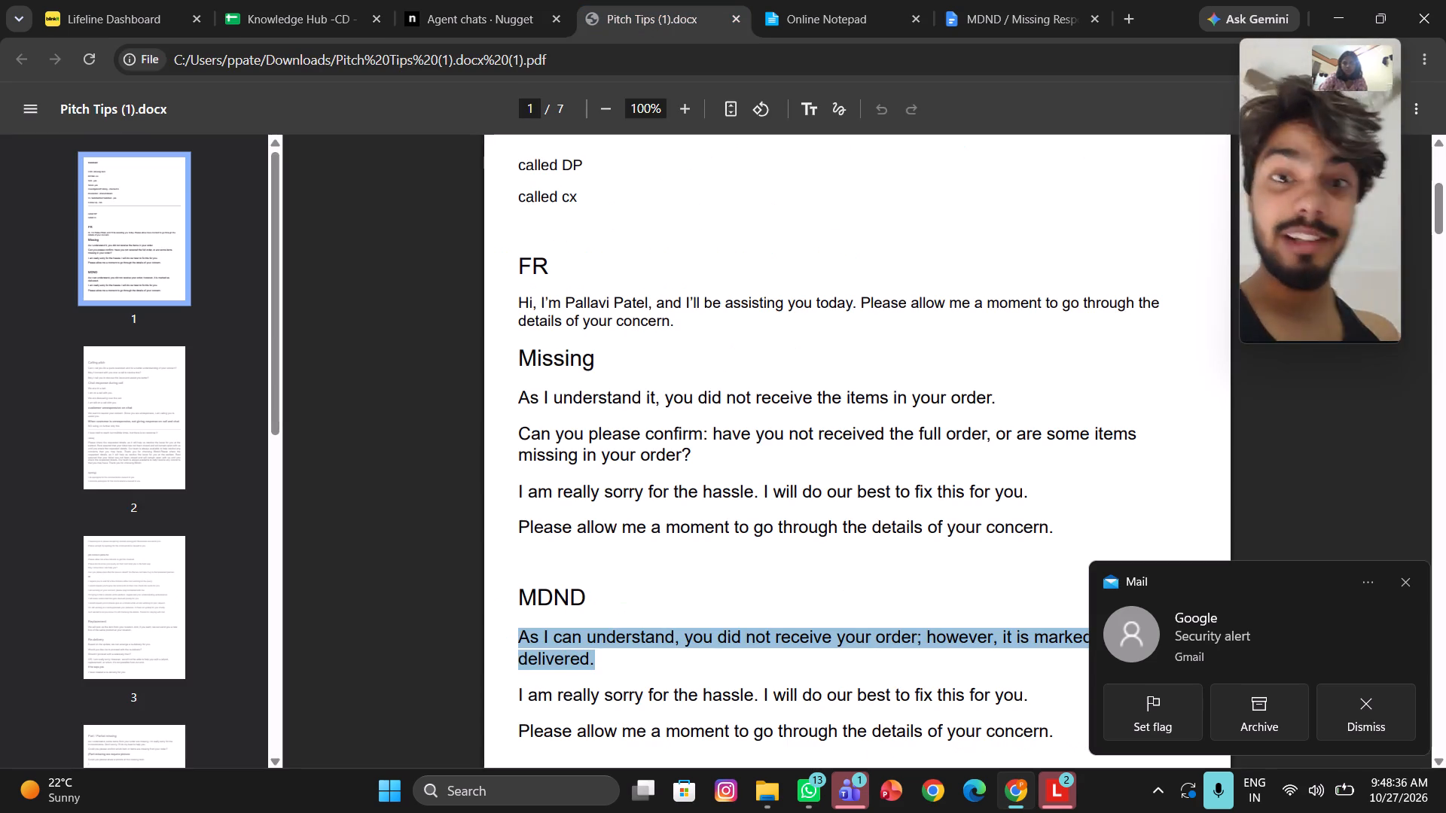
scroll(685, 446, "down", 14)
scroll(685, 446, "down", 9)
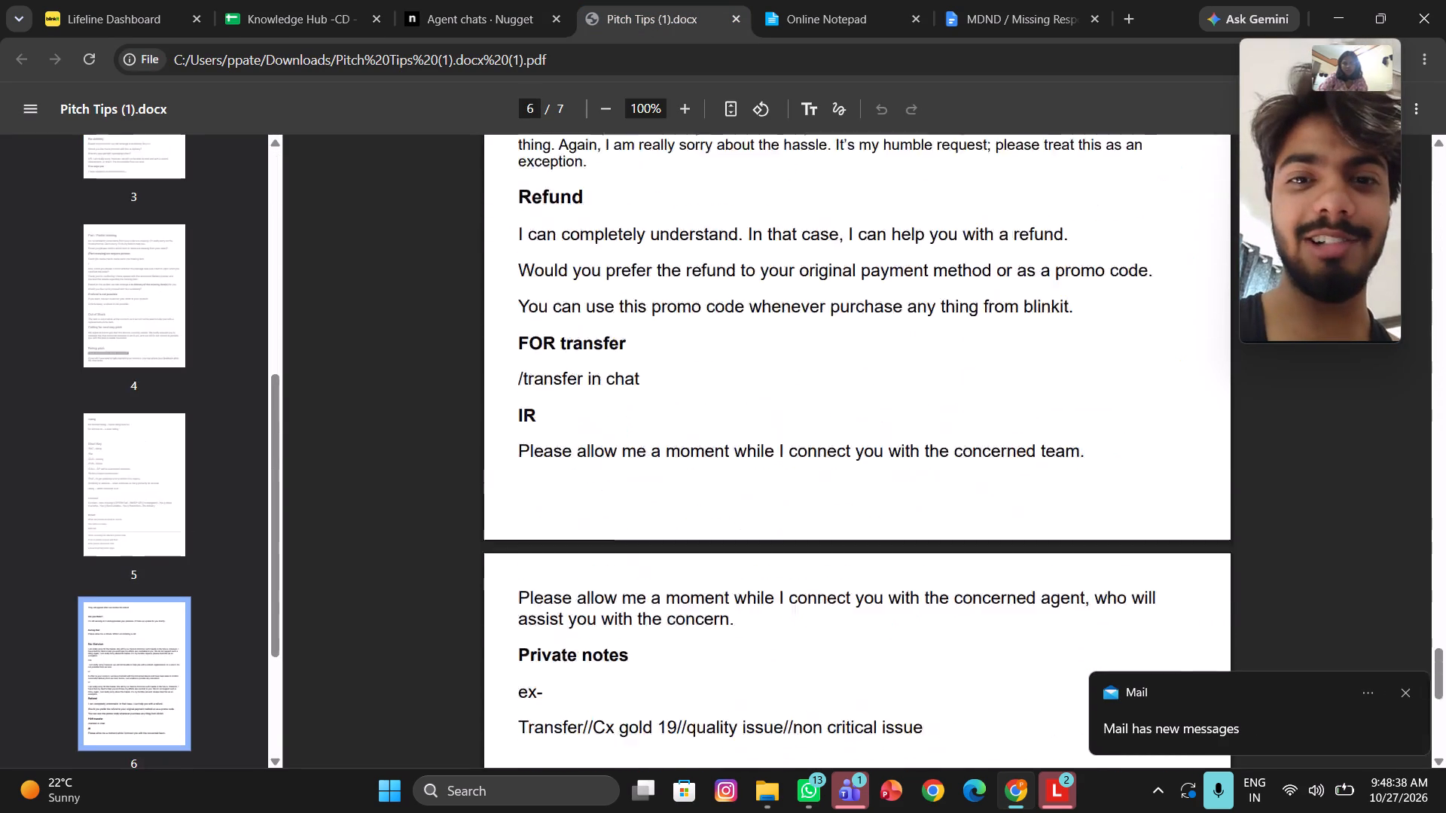
scroll(685, 446, "down", 8)
scroll(685, 446, "up", 4)
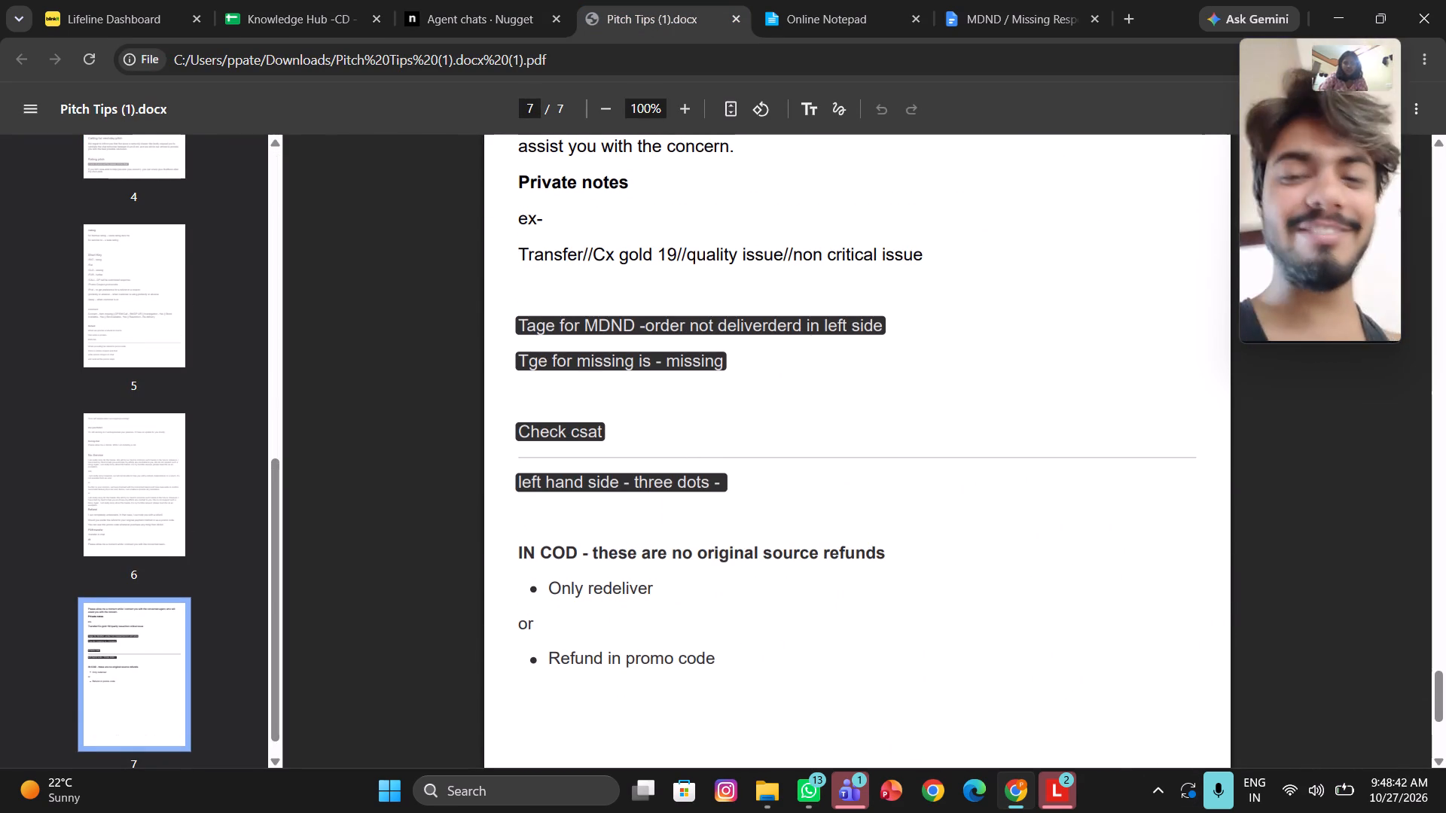
scroll(855, 563, "up", 7)
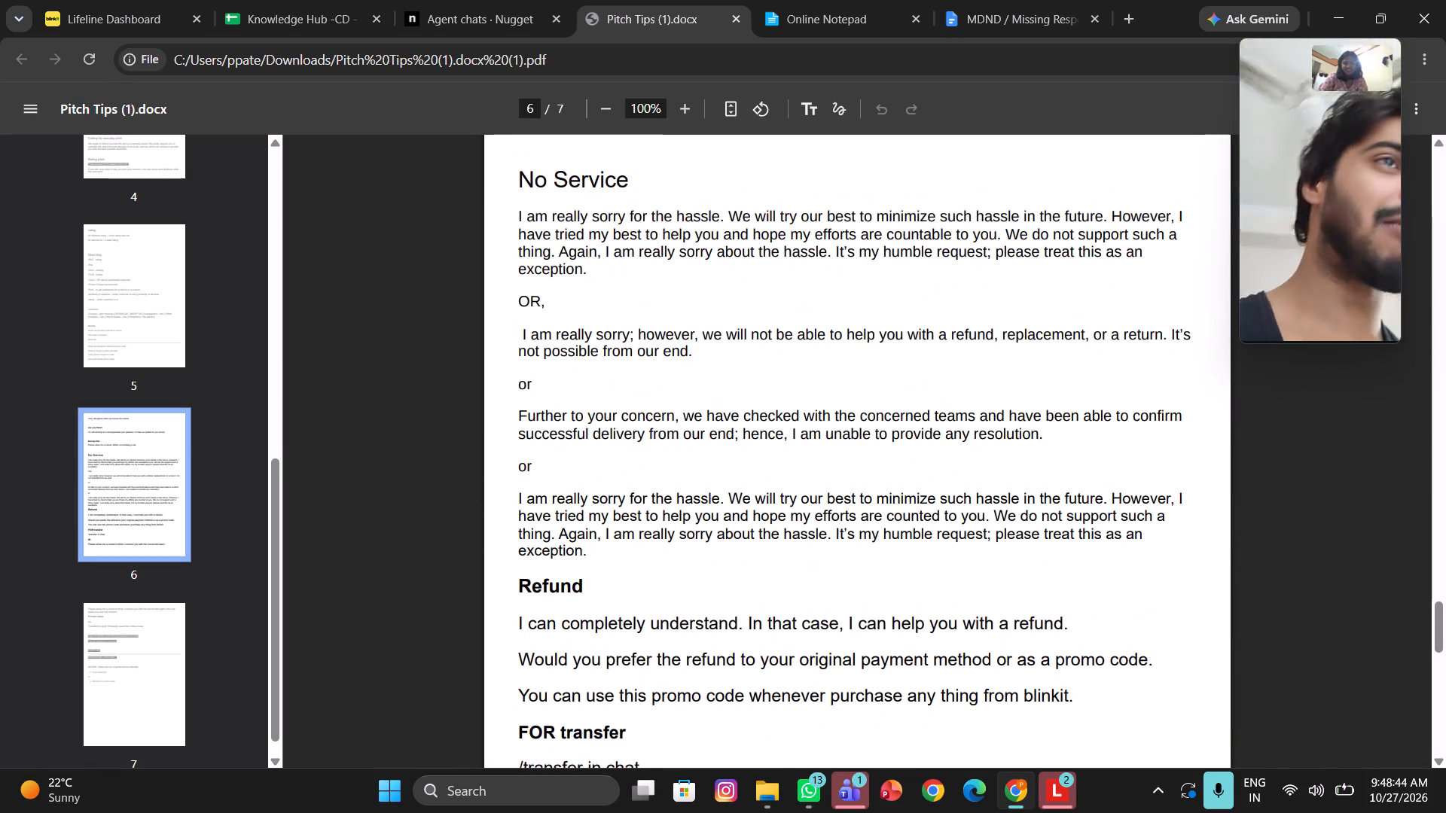
scroll(550, 626, "up", 4)
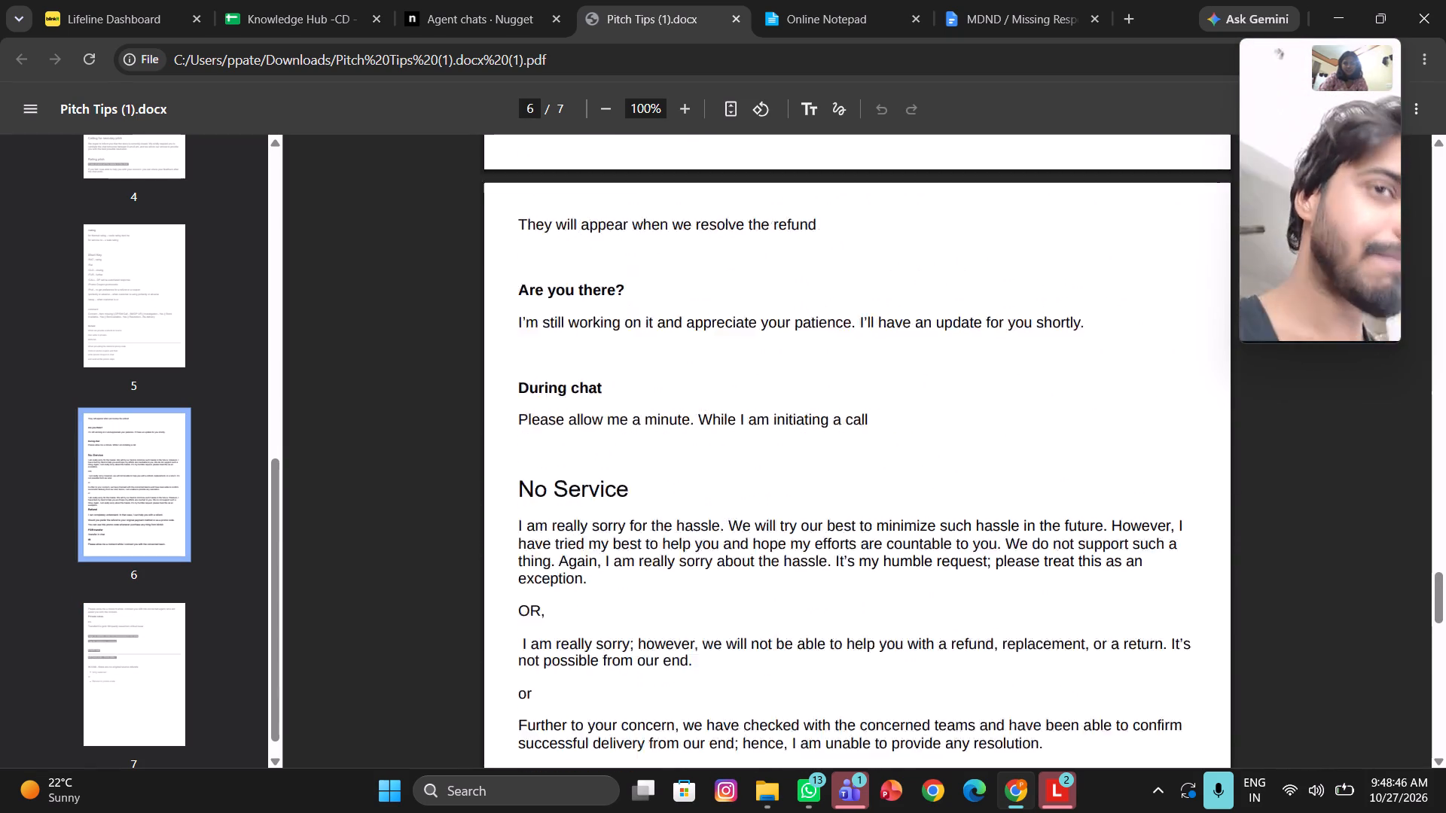
scroll(550, 626, "up", 10)
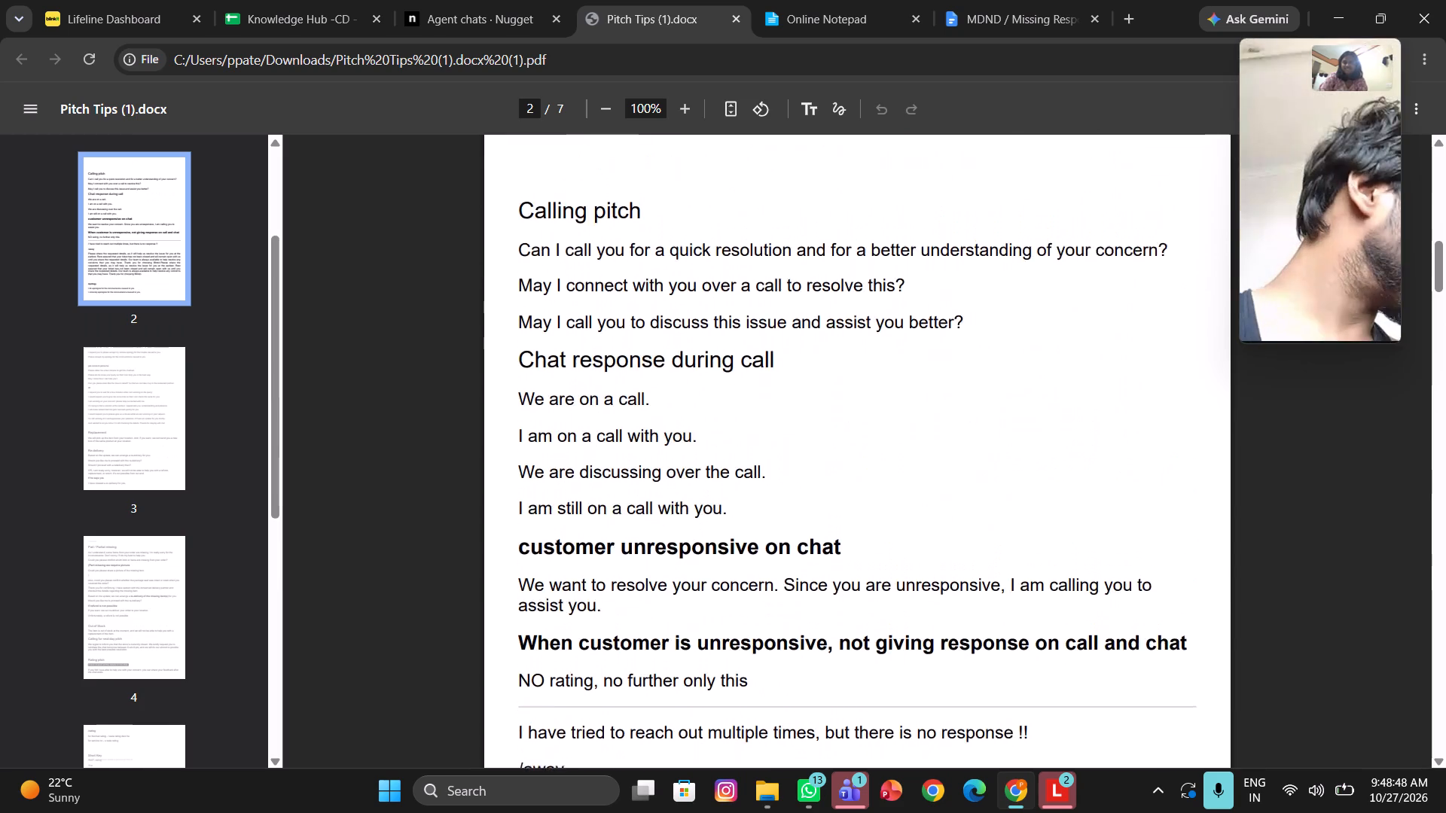
scroll(550, 626, "up", 1)
scroll(550, 626, "down", 4)
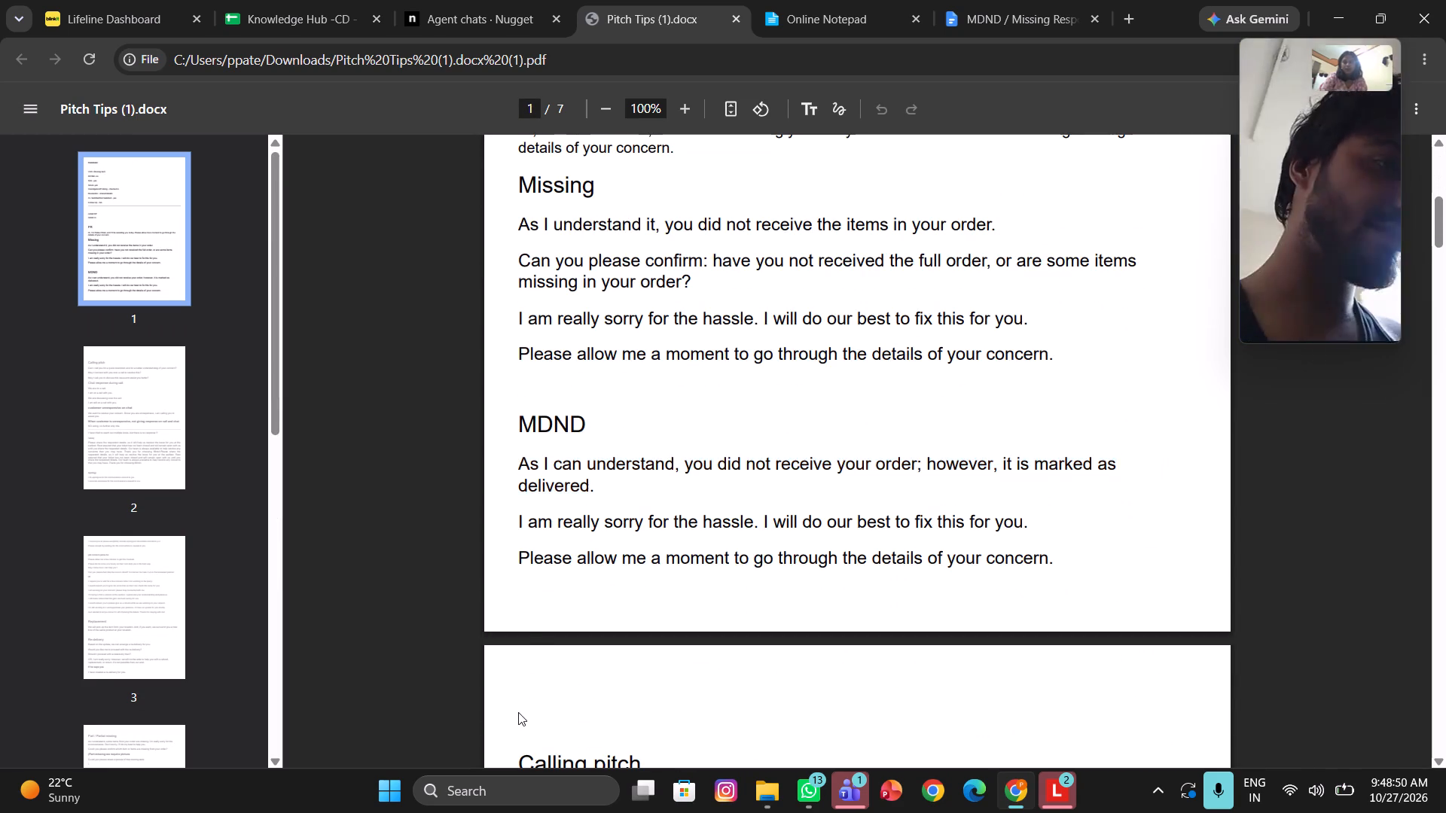
left_click(518, 712)
scroll(524, 627, "down", 6)
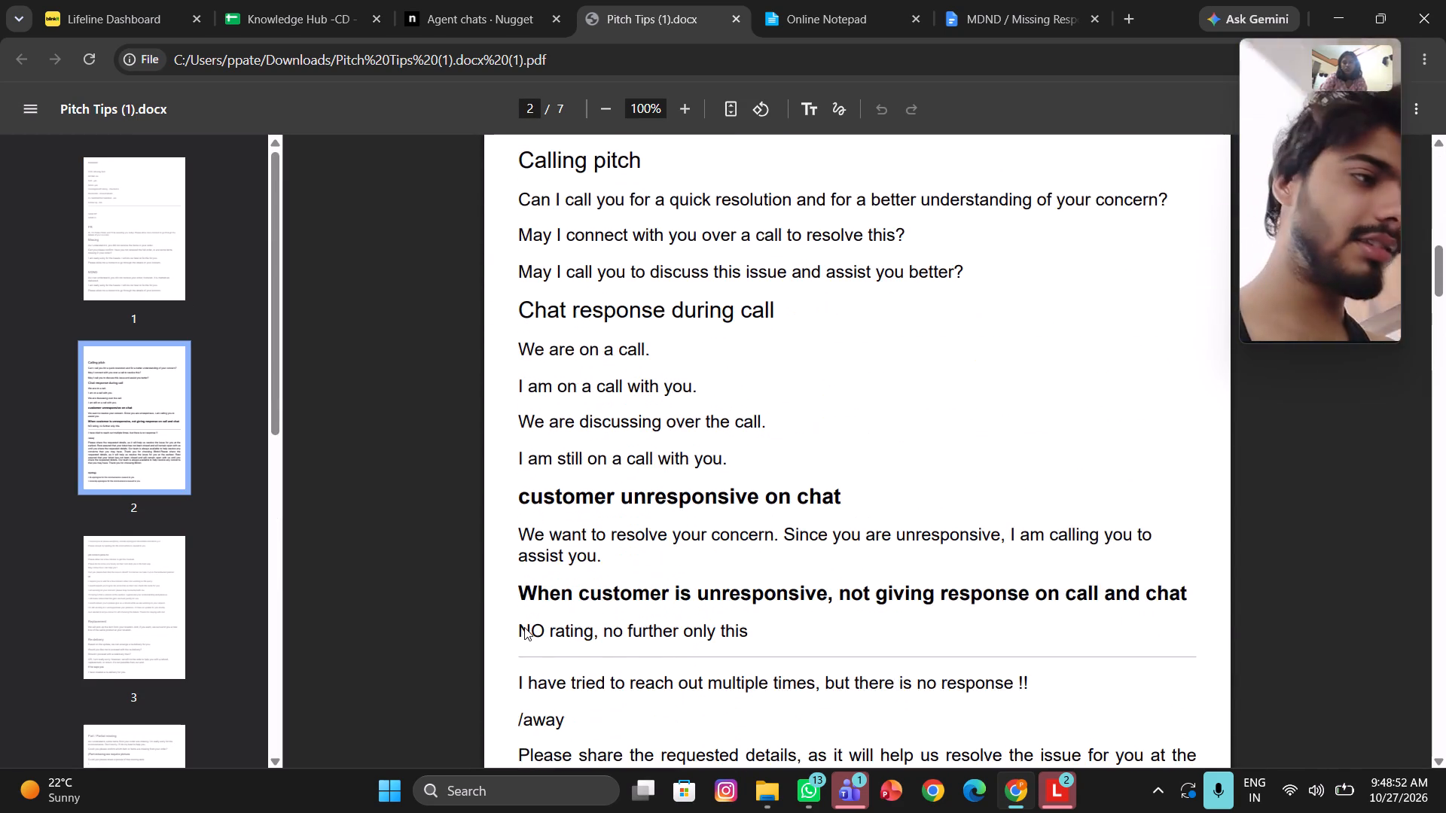
Copy "Based on the update, we can arrange a re-delivery for you." from the Pitch Tips document and send it in the remaining customer chat.
scroll(524, 627, "down", 4)
scroll(524, 627, "up", 5)
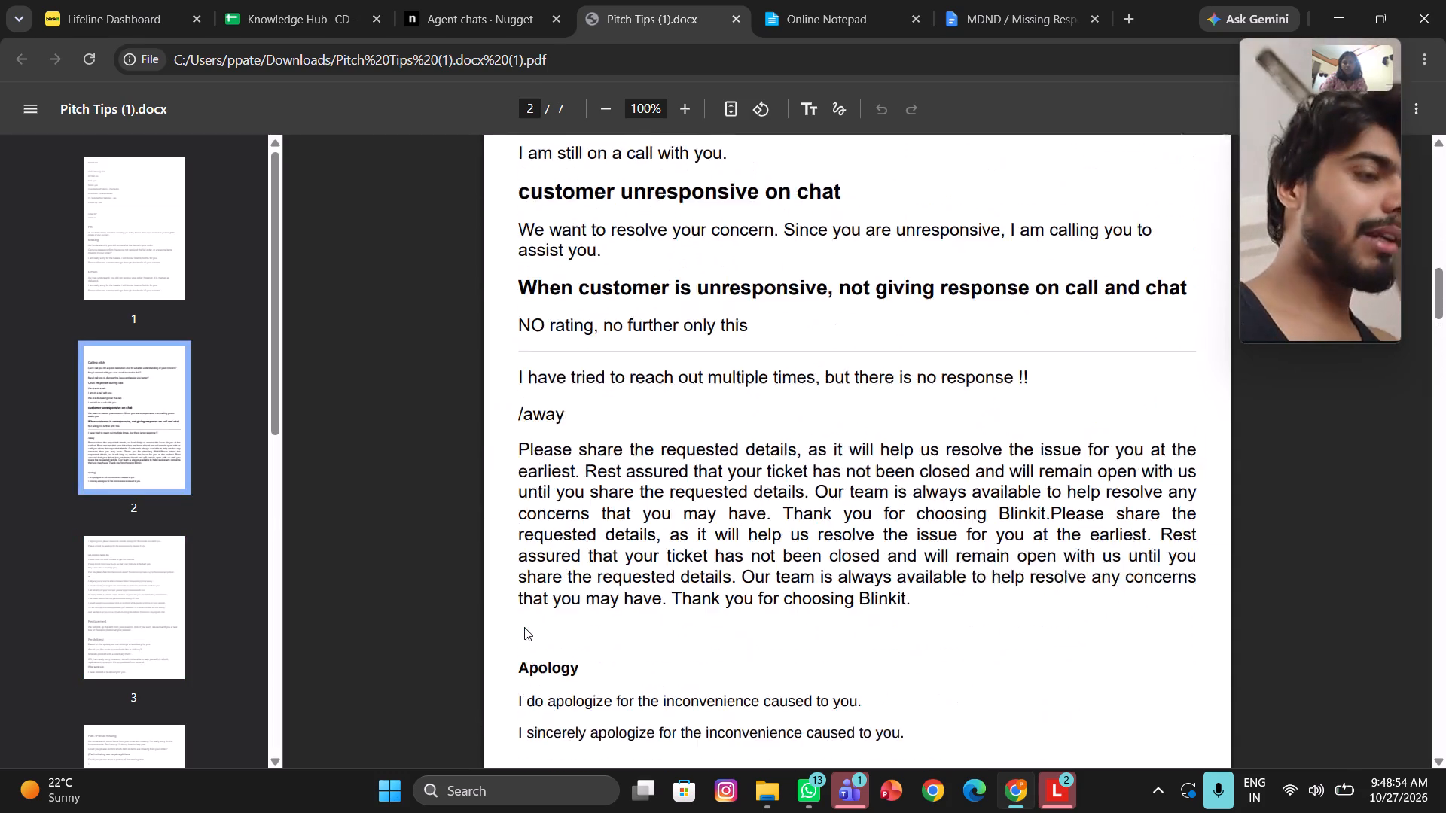
scroll(524, 627, "up", 10)
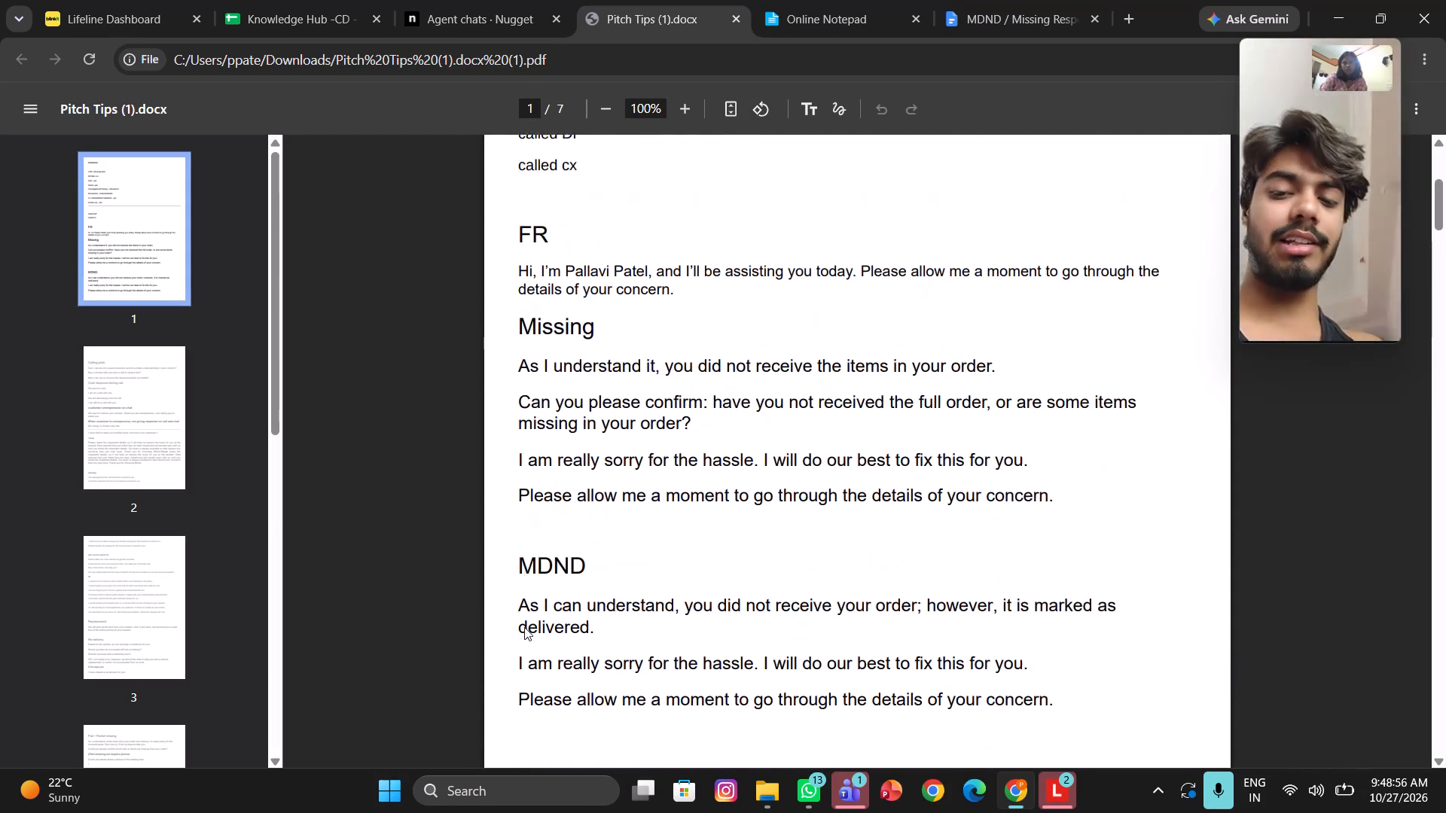
scroll(524, 627, "up", 2)
scroll(524, 627, "down", 13)
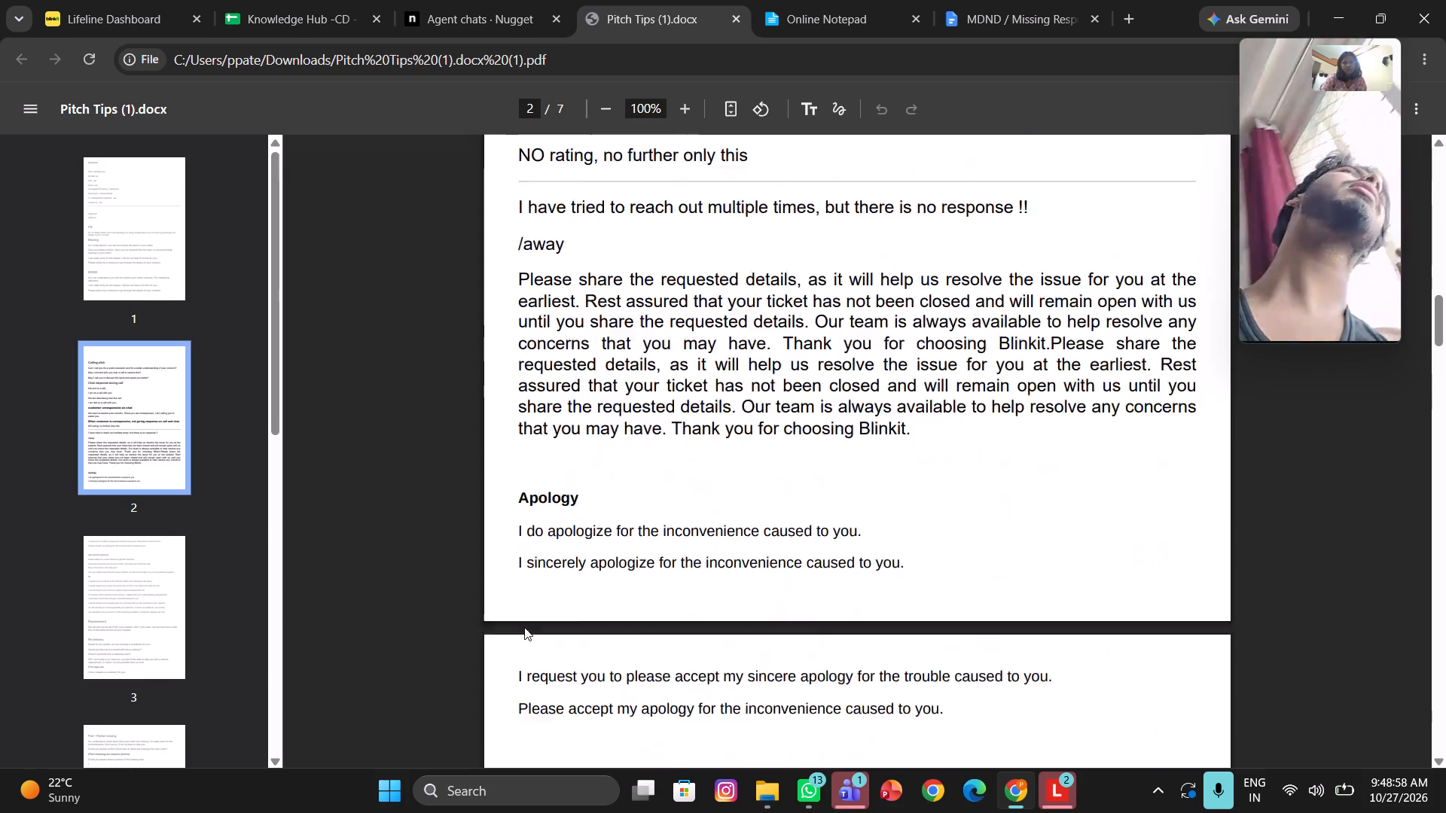
scroll(524, 627, "down", 3)
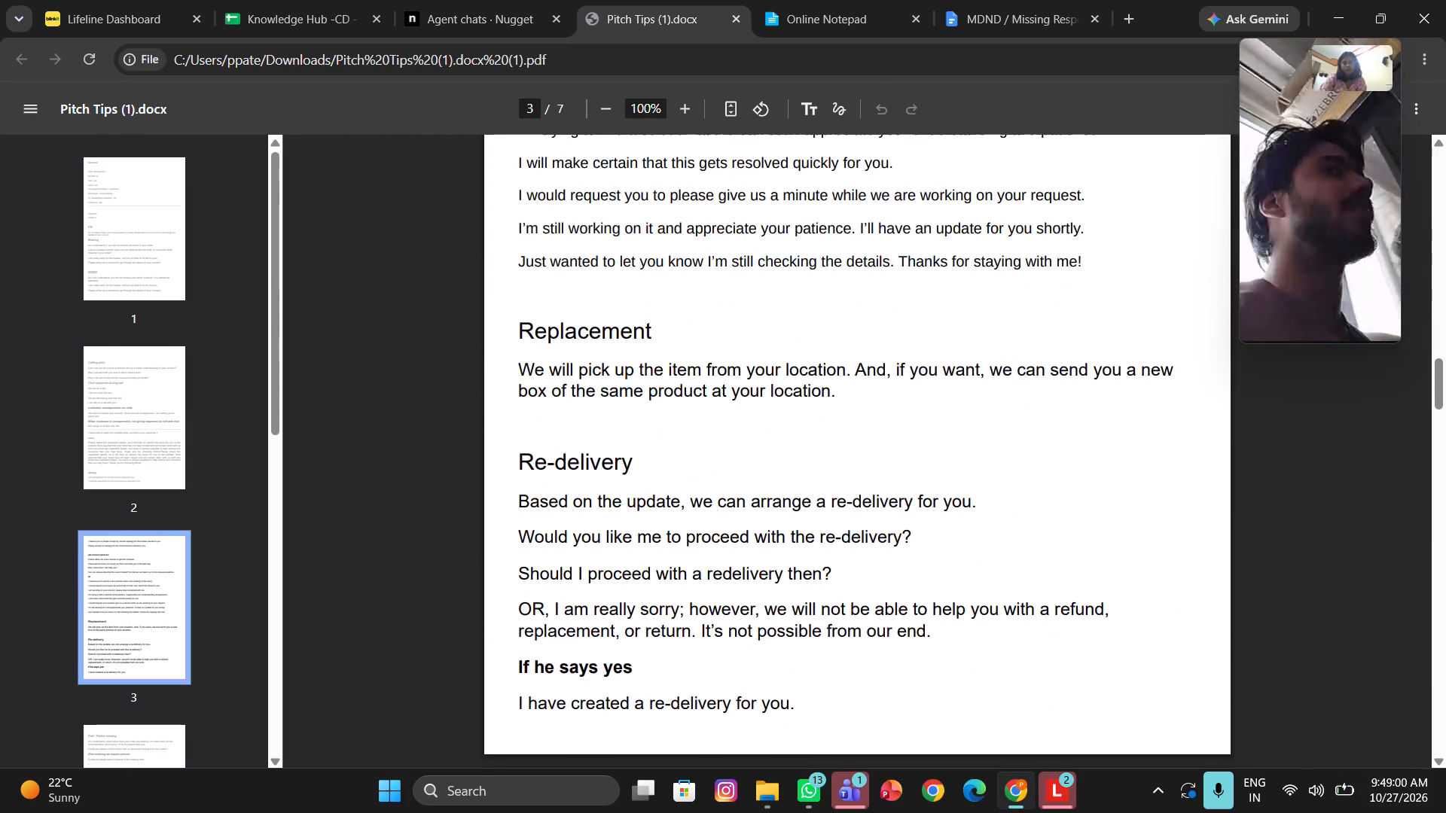
triple_click(587, 504)
double_click(587, 504)
key("ctrl+c")
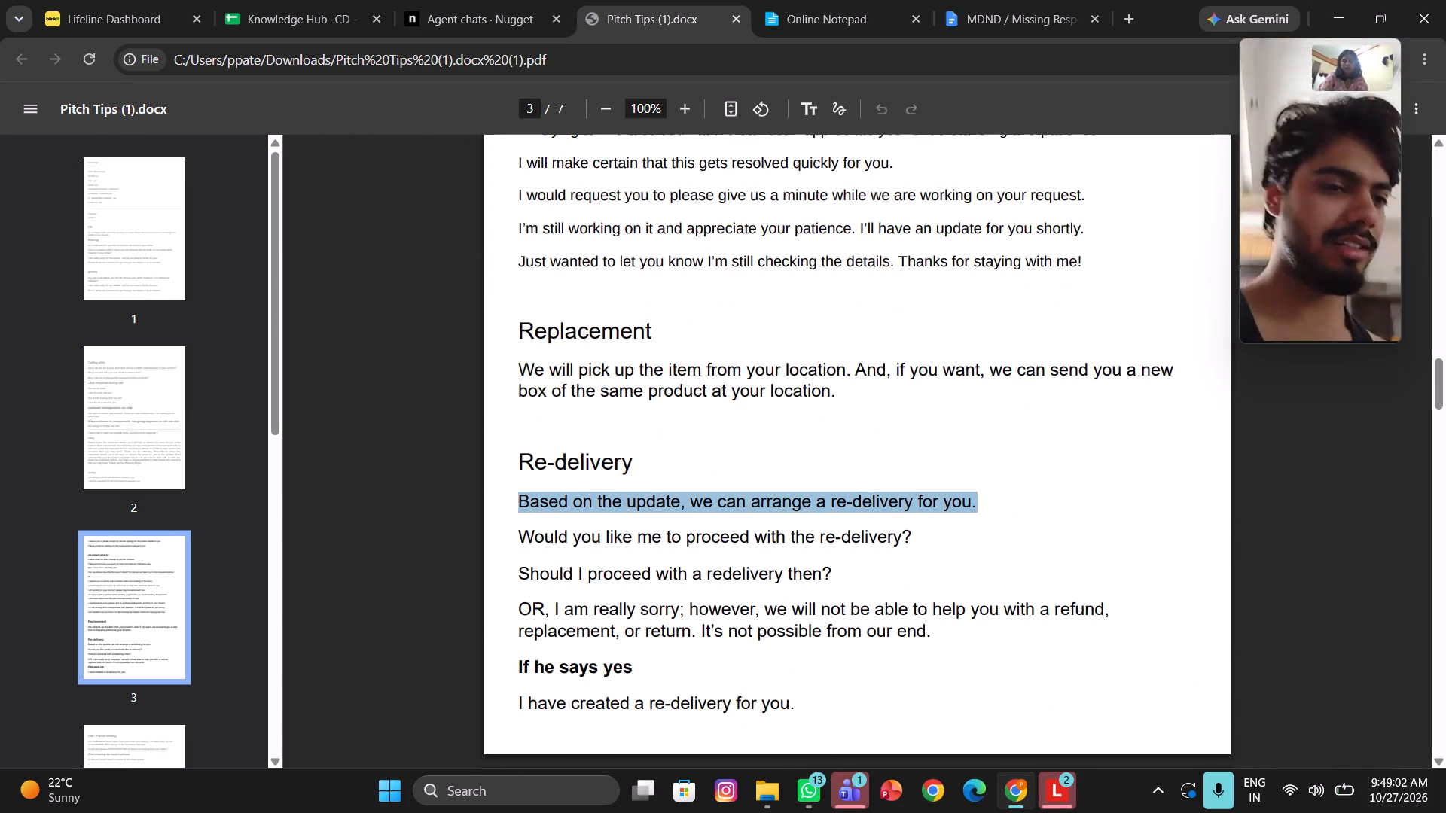
left_click(511, 0)
key("ctrl+v")
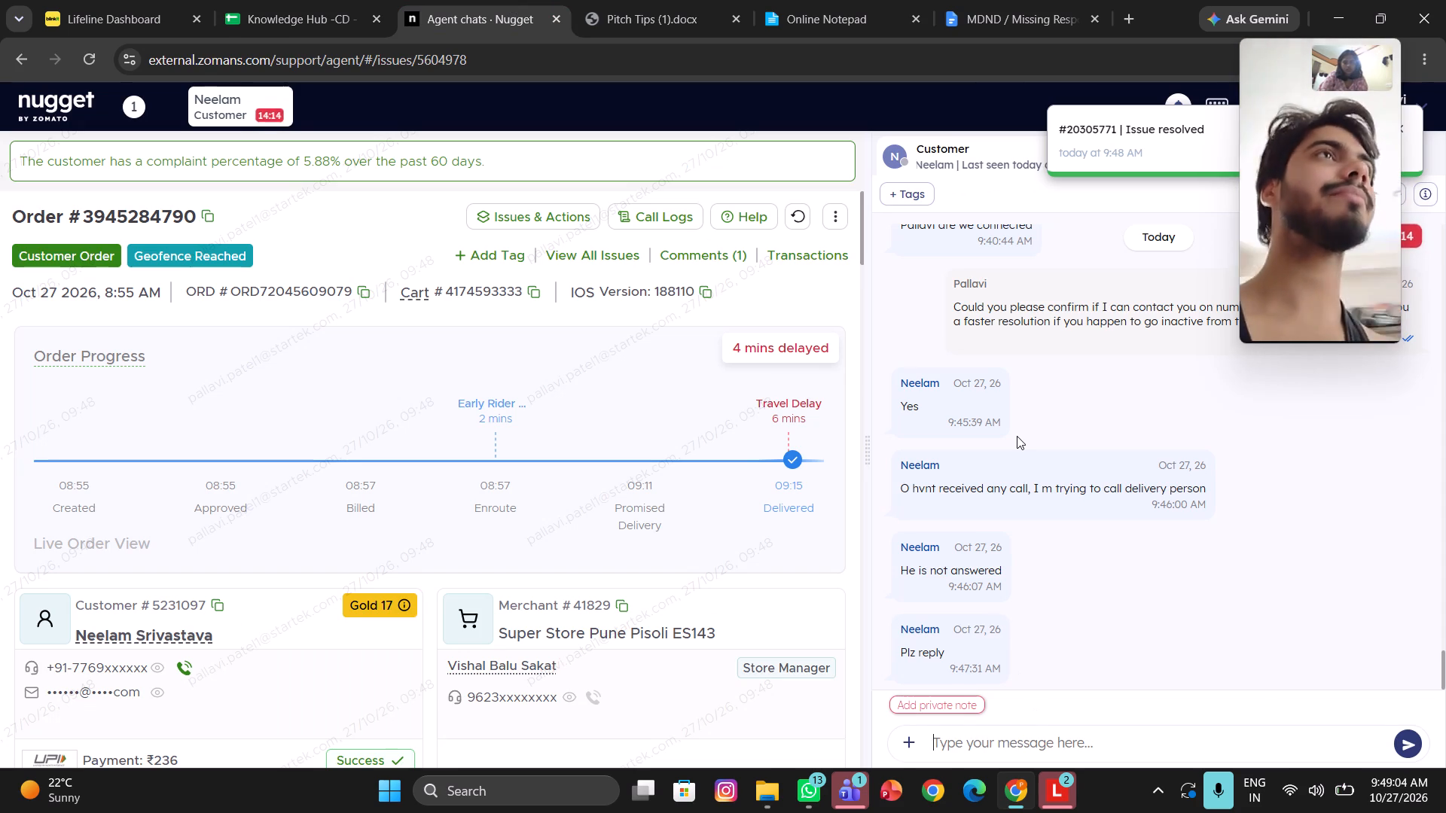
key("Return")
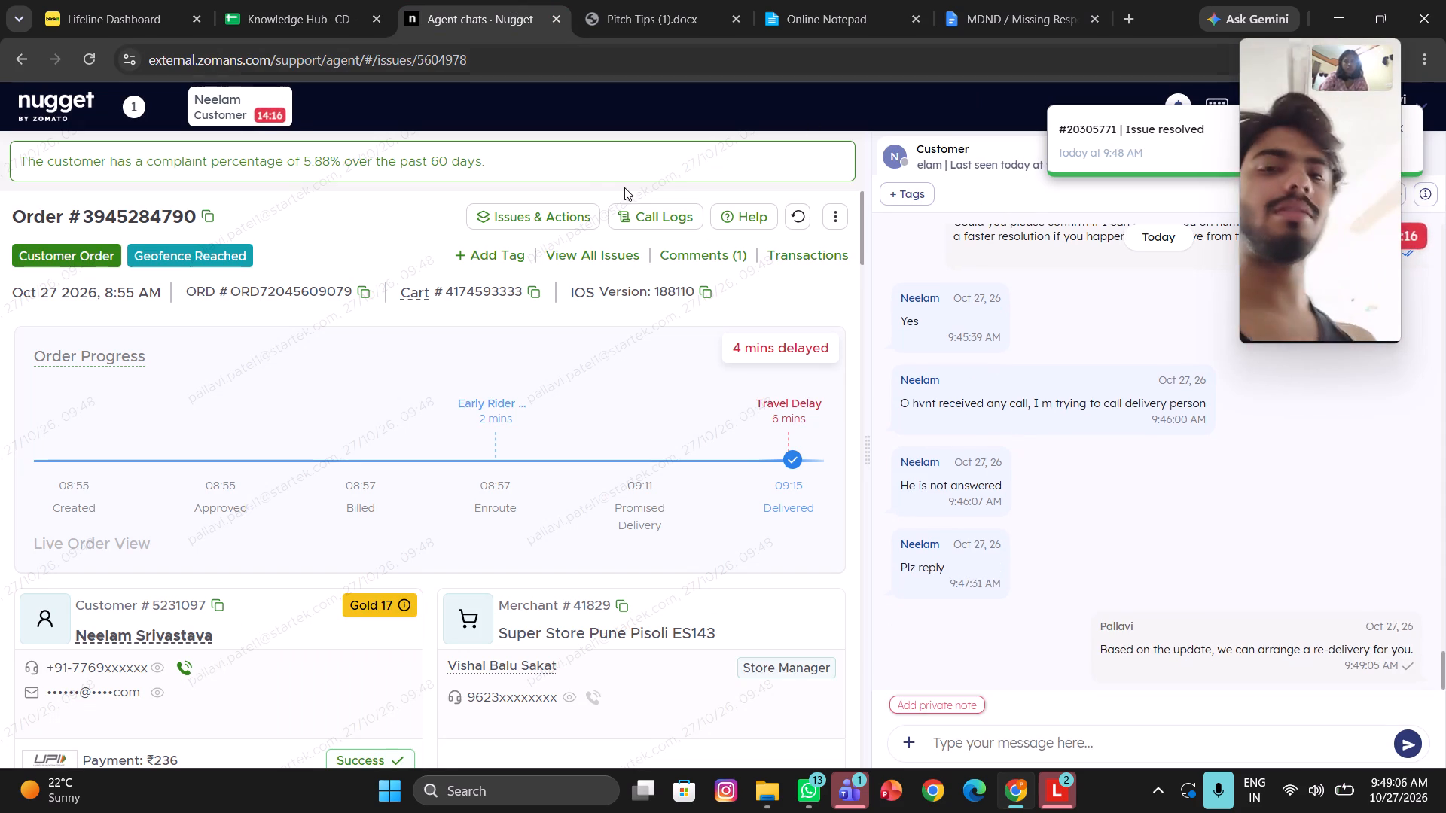
left_click(559, 205)
left_click(559, 205)
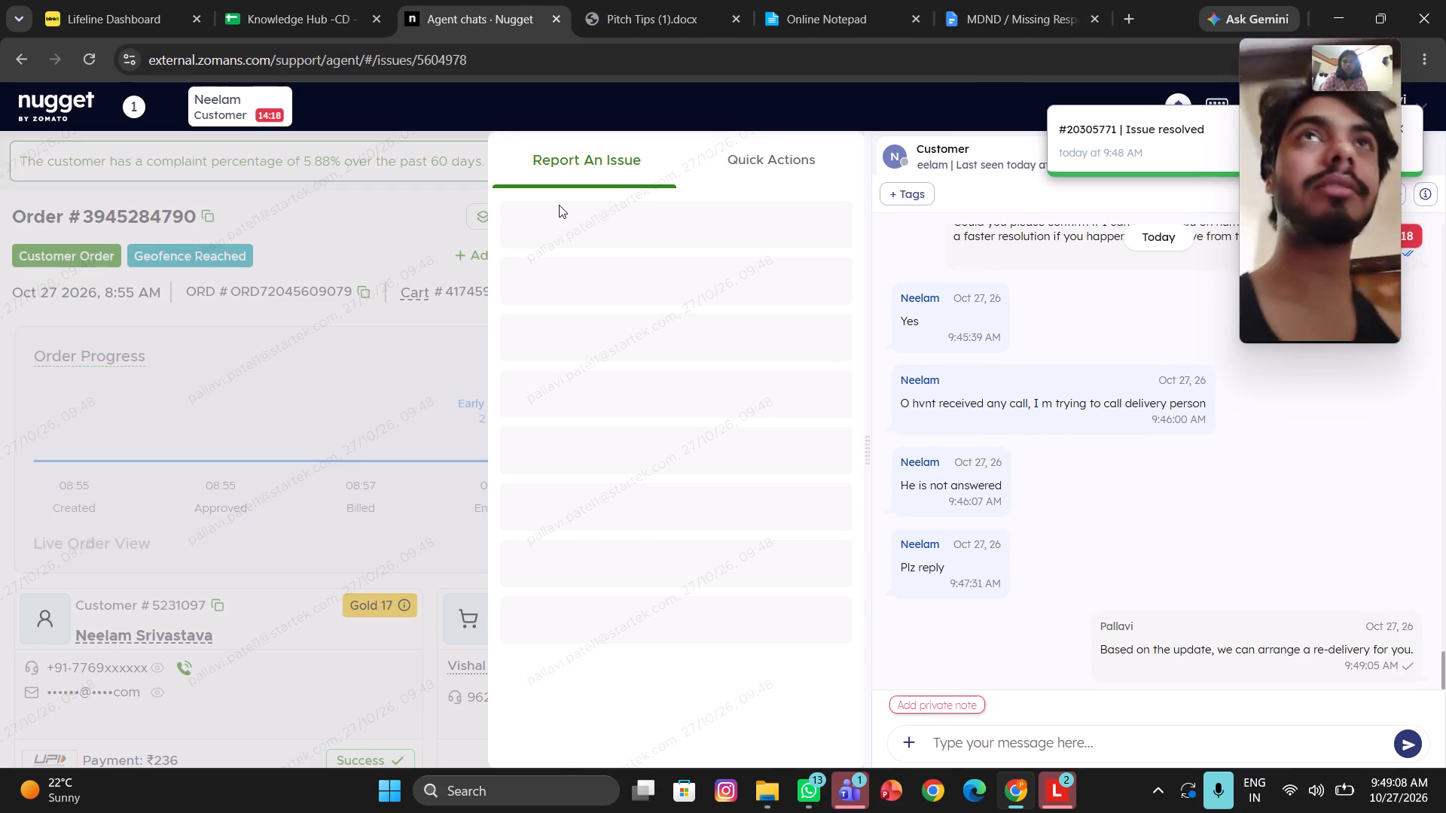
left_click(670, 281)
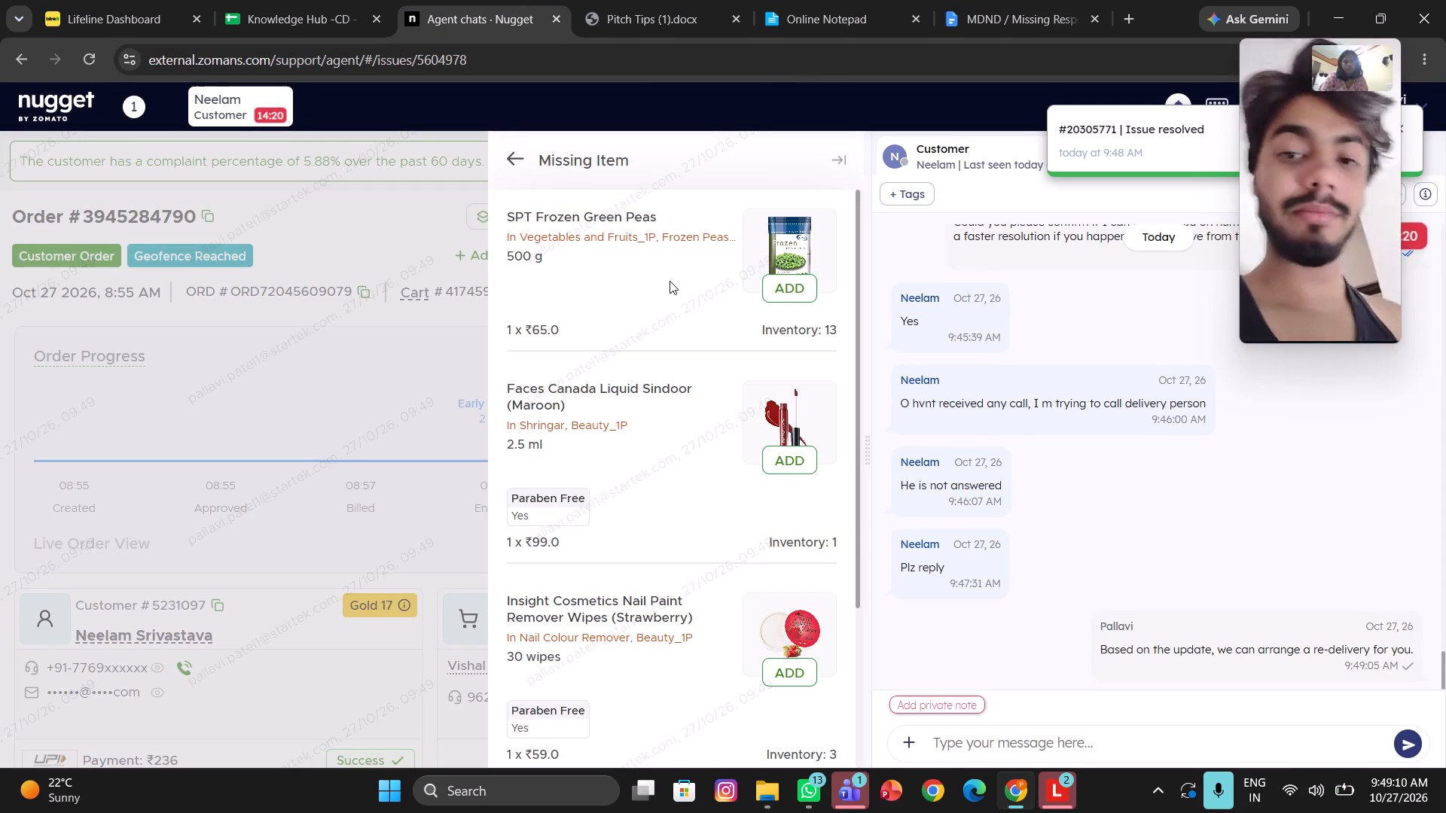
scroll(670, 281, "down", 3)
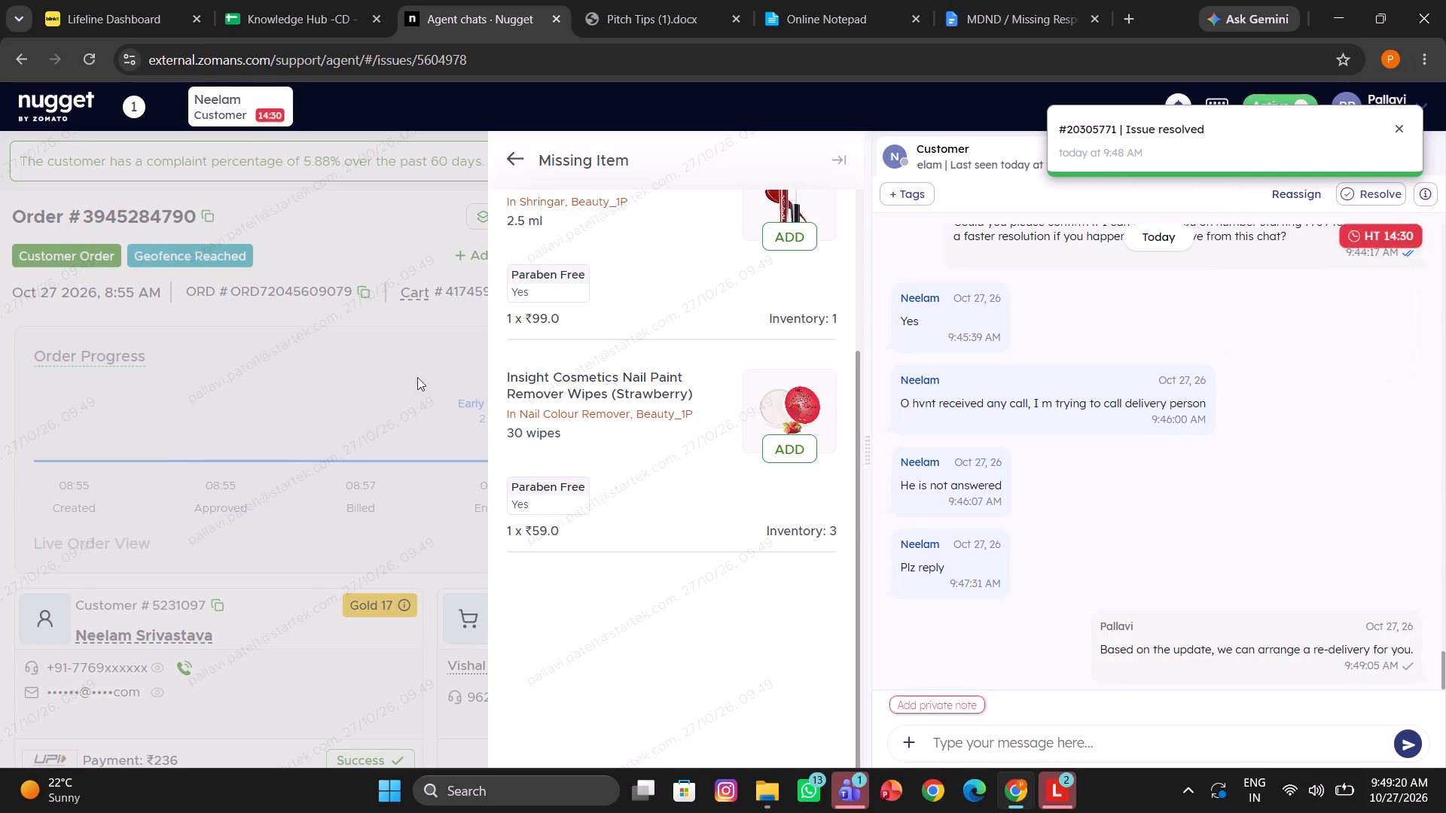
left_click(159, 474)
scroll(173, 709, "down", 1)
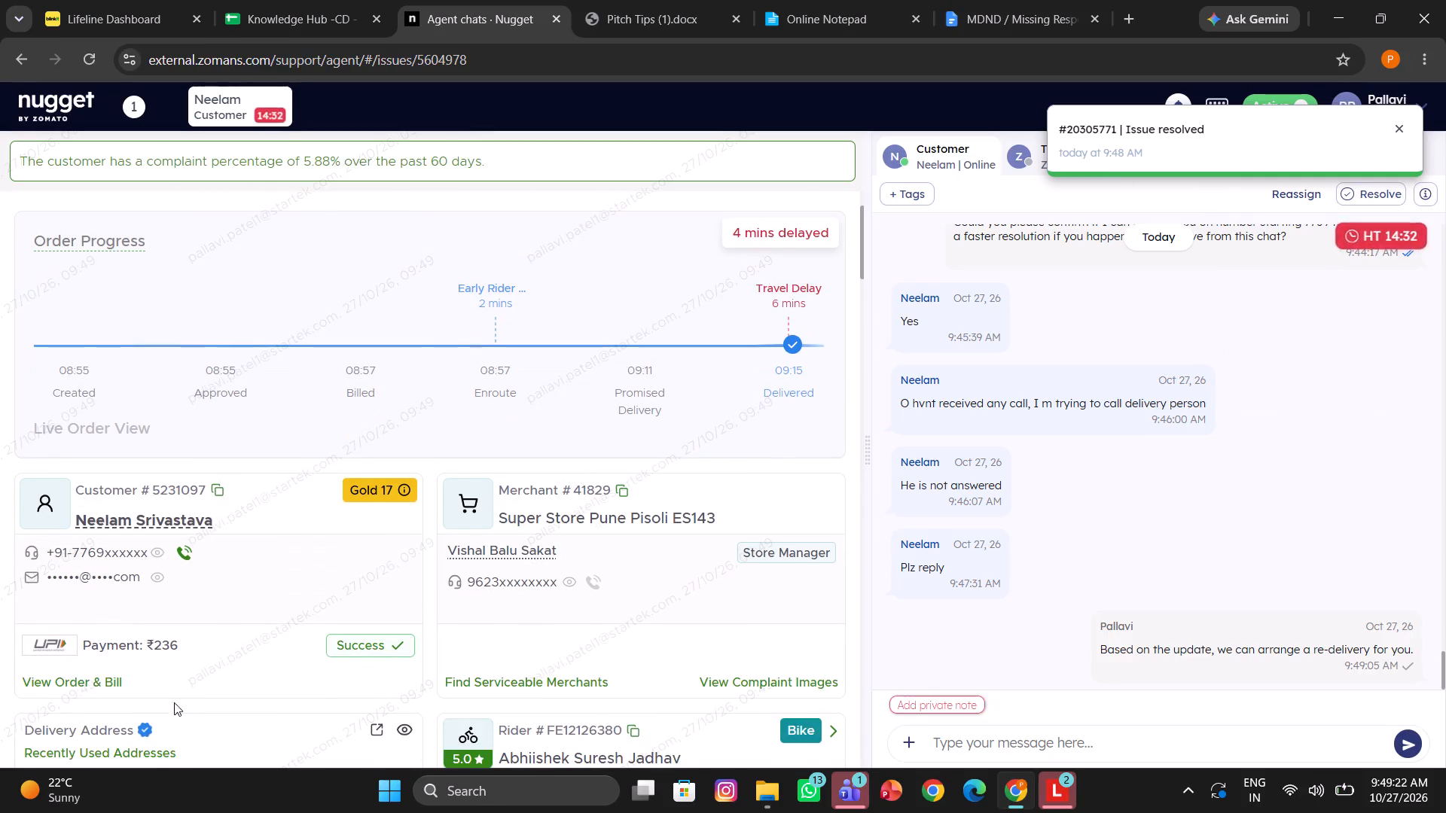
left_click(182, 553)
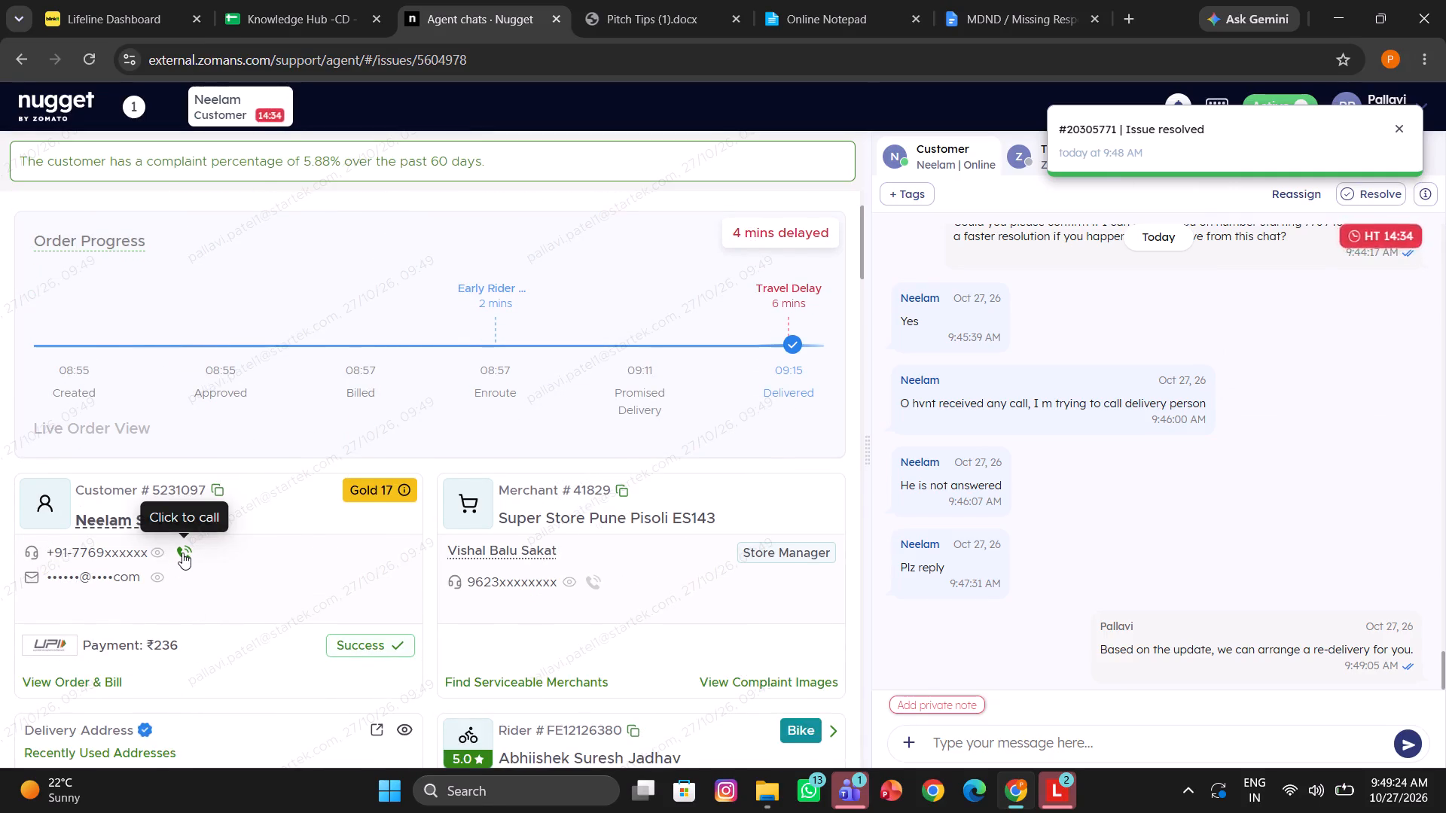
left_click(771, 548)
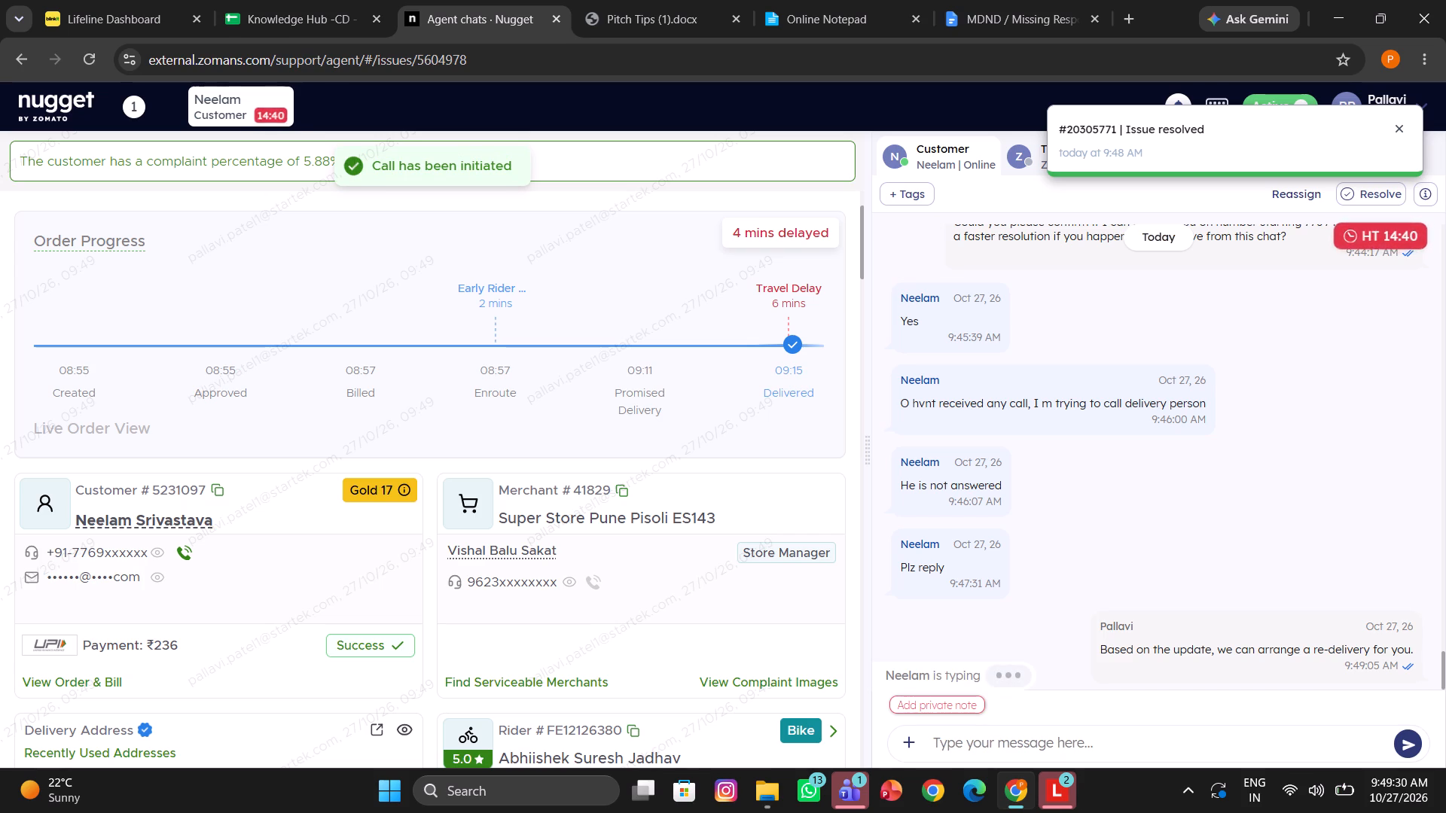
Add the private note "called cx" to the chat.
left_click(921, 702)
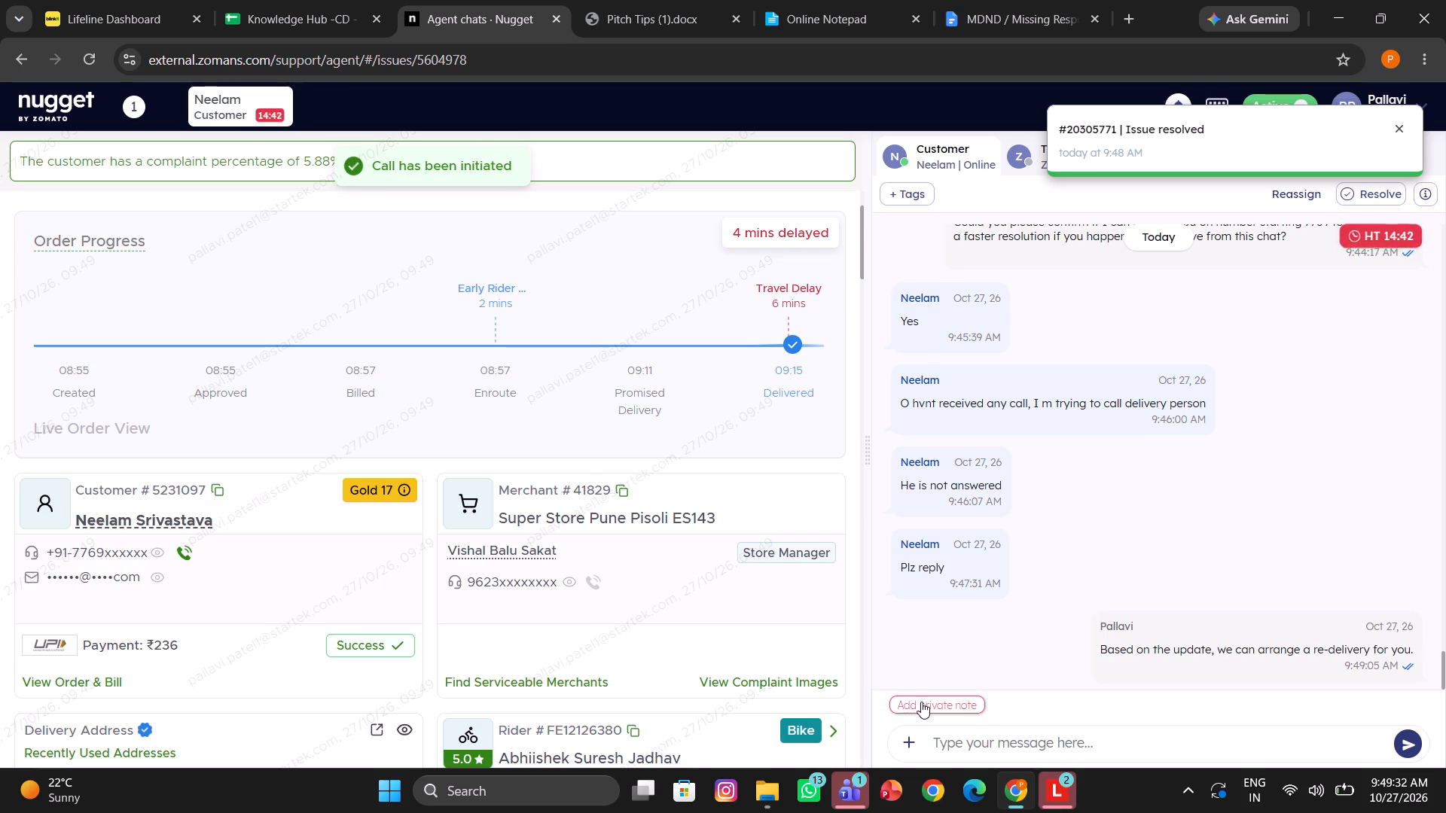
type("called cx")
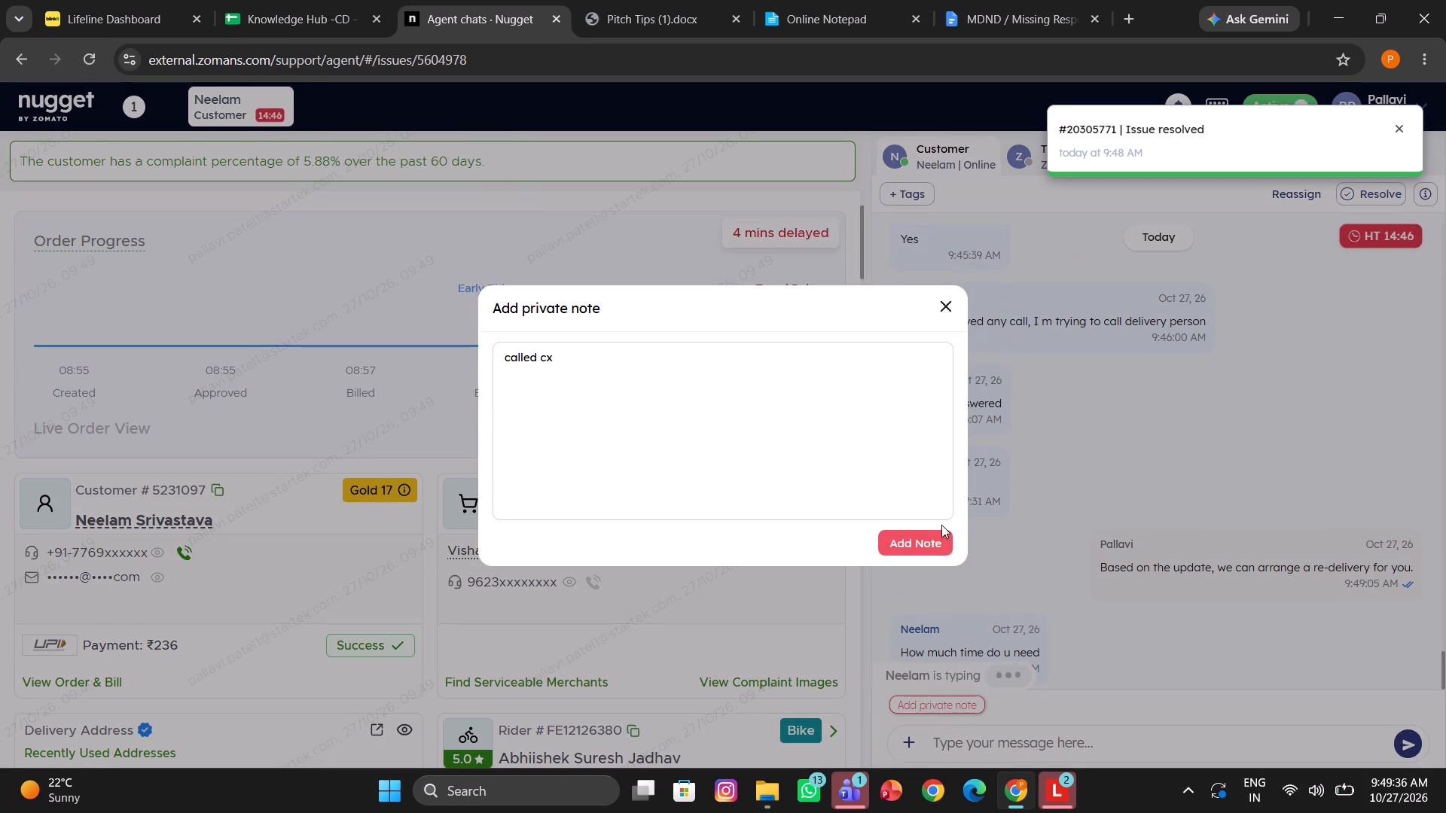
left_click(929, 540)
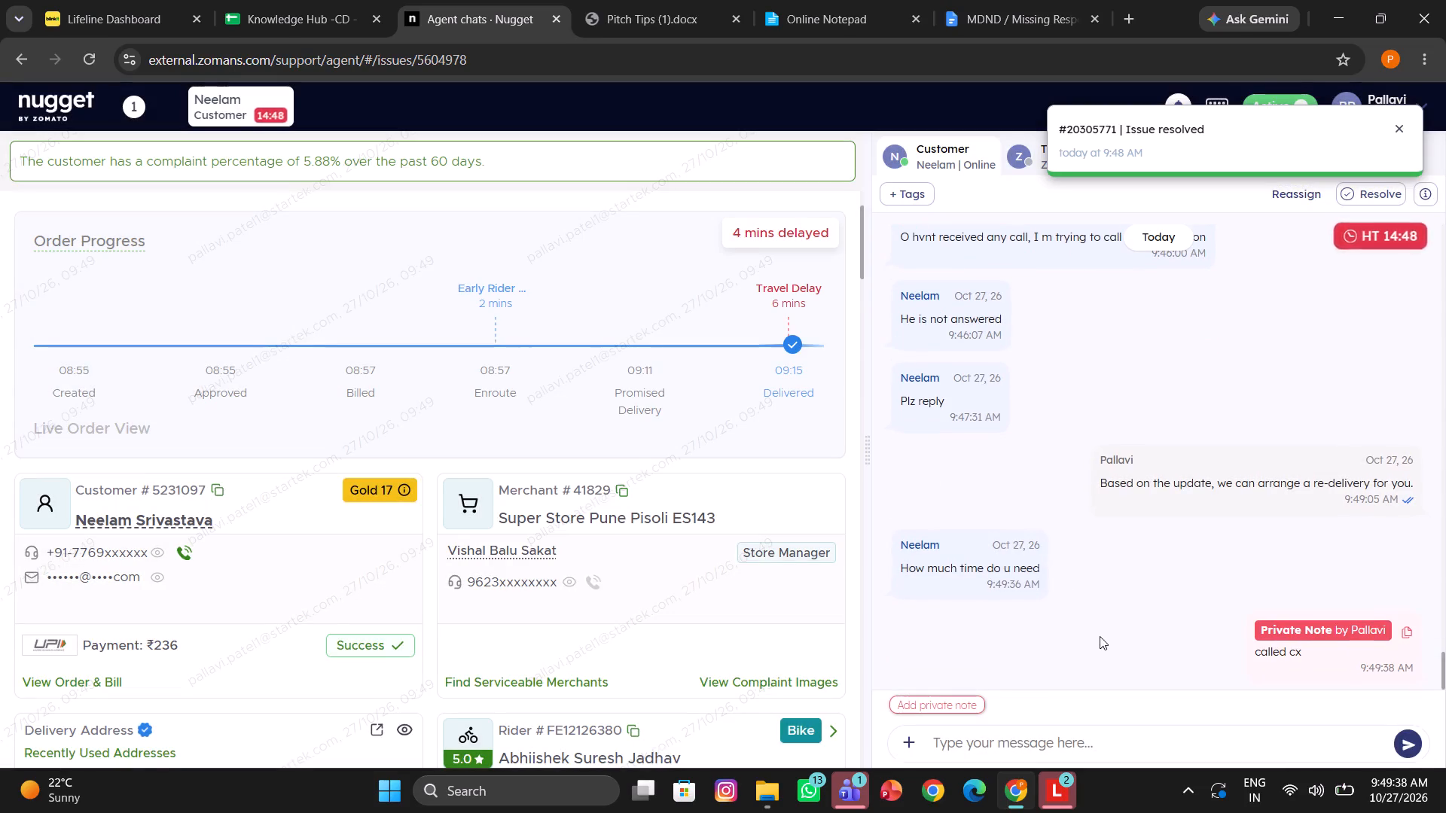
Review the call history between customer, rider and agent for the order.
scroll(214, 277, "up", 4)
left_click(654, 218)
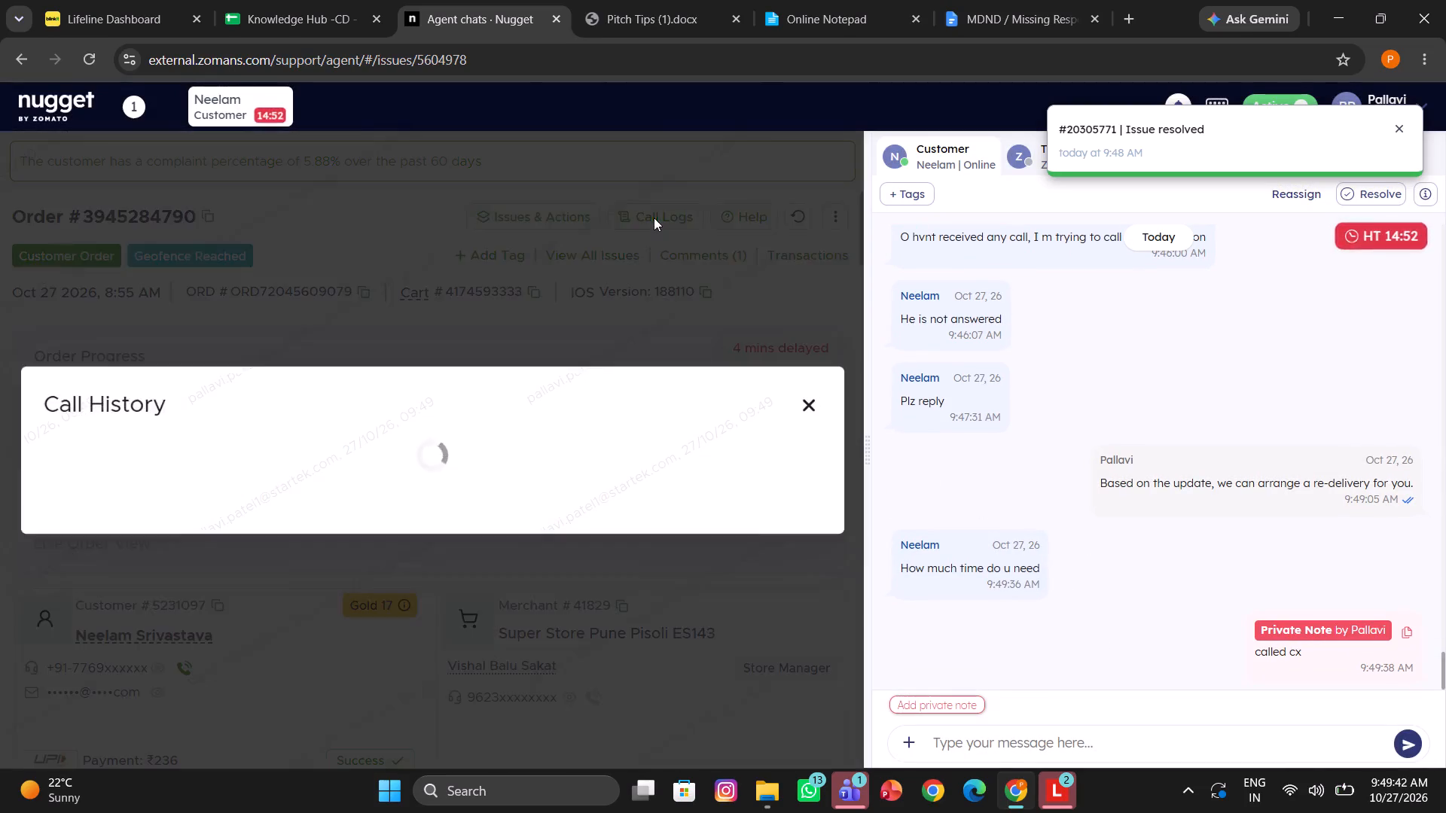
scroll(740, 408, "down", 1)
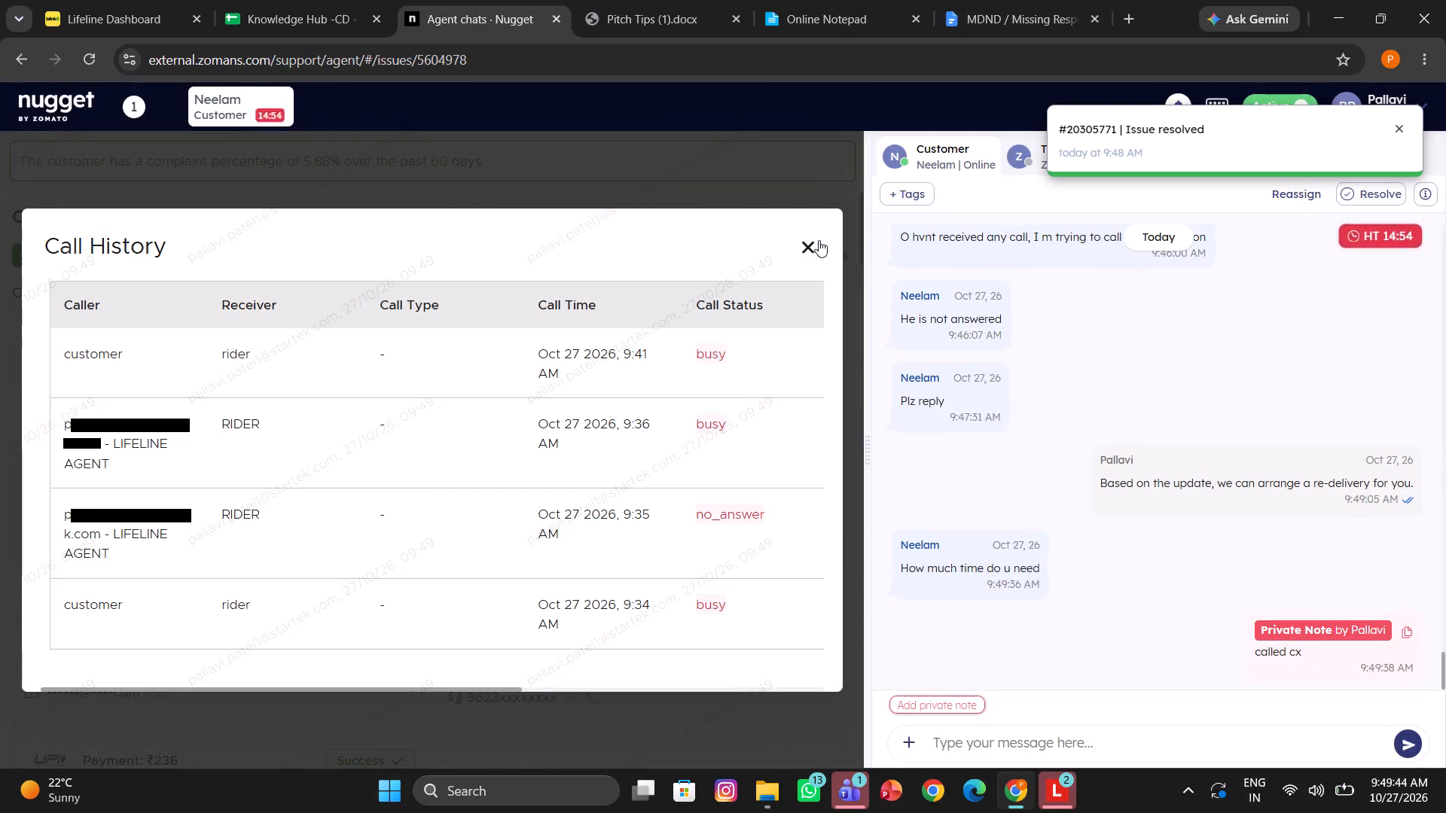
left_click(816, 244)
scroll(519, 289, "up", 2)
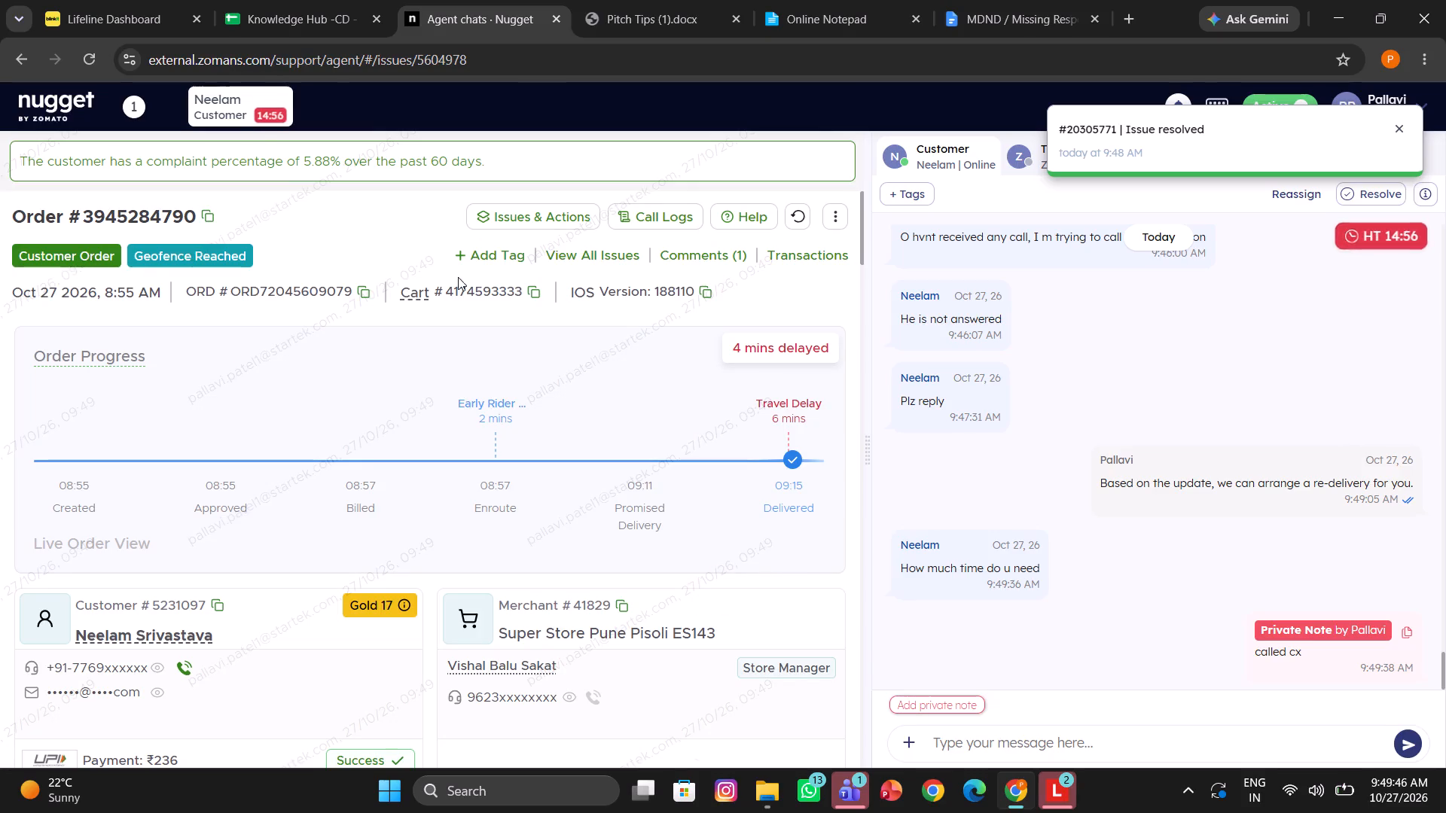
Recheck the ordered products and their inventory under the Missing Item issue.
left_click(537, 206)
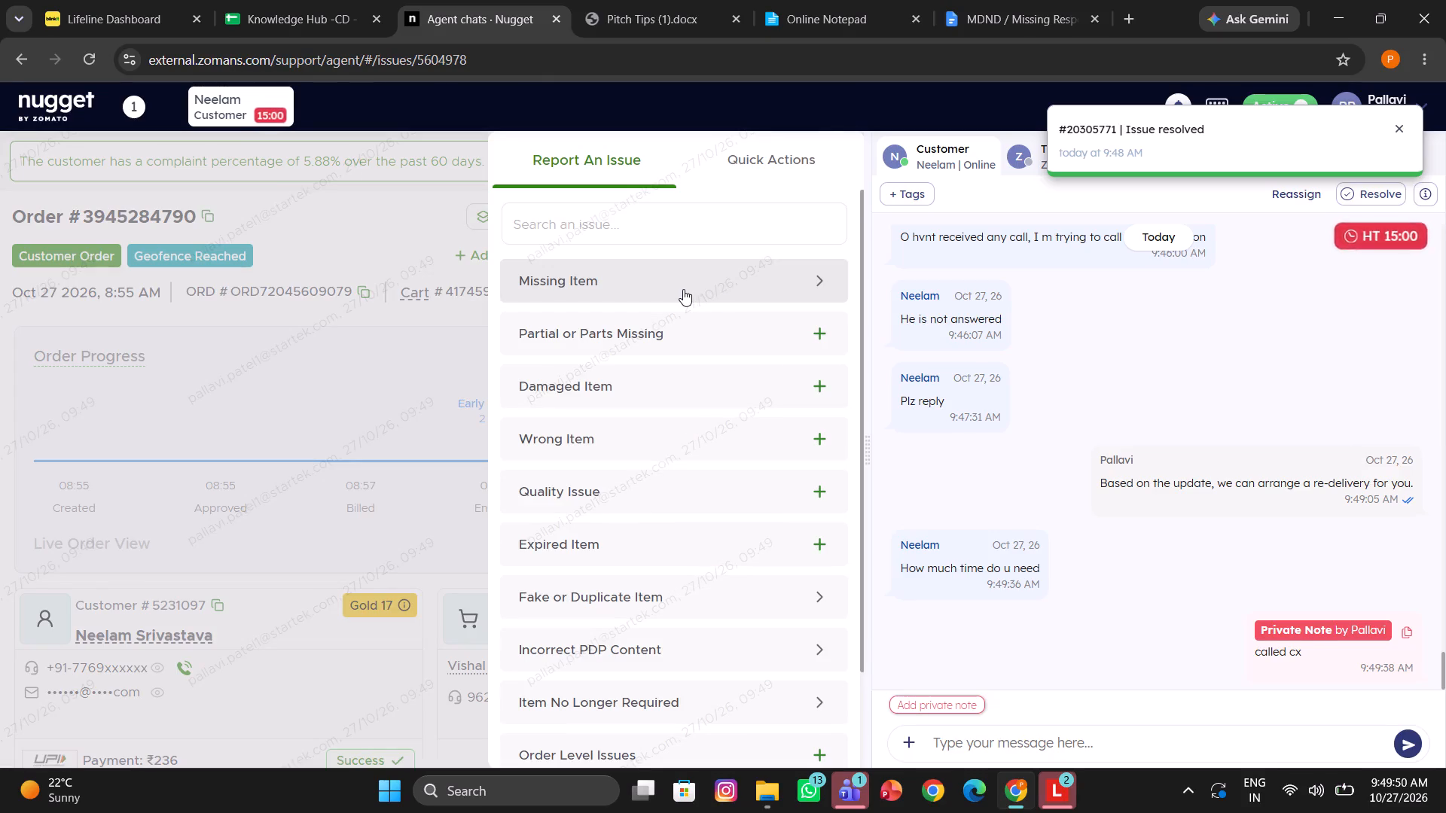
left_click(683, 289)
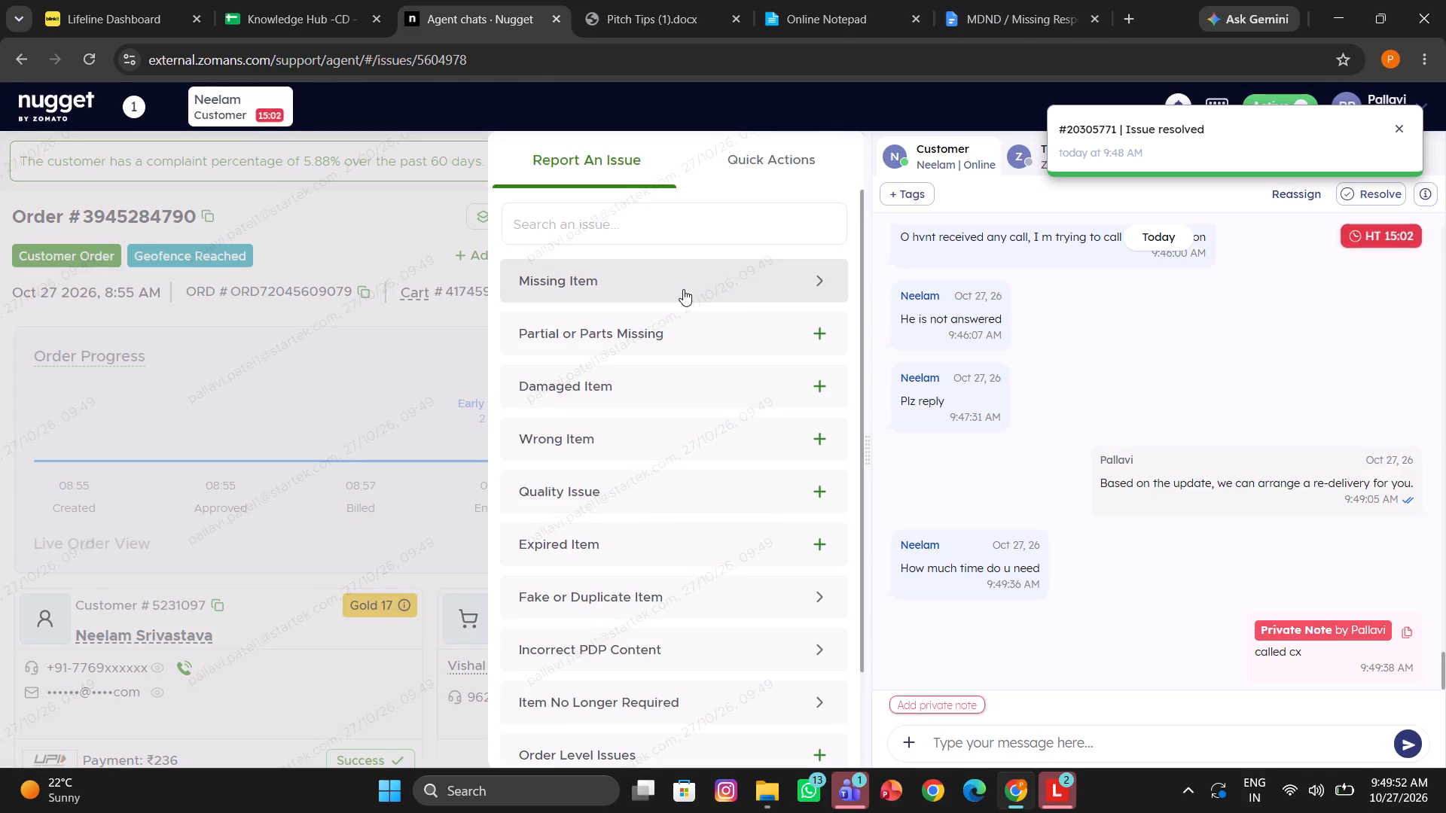
scroll(671, 406, "down", 2)
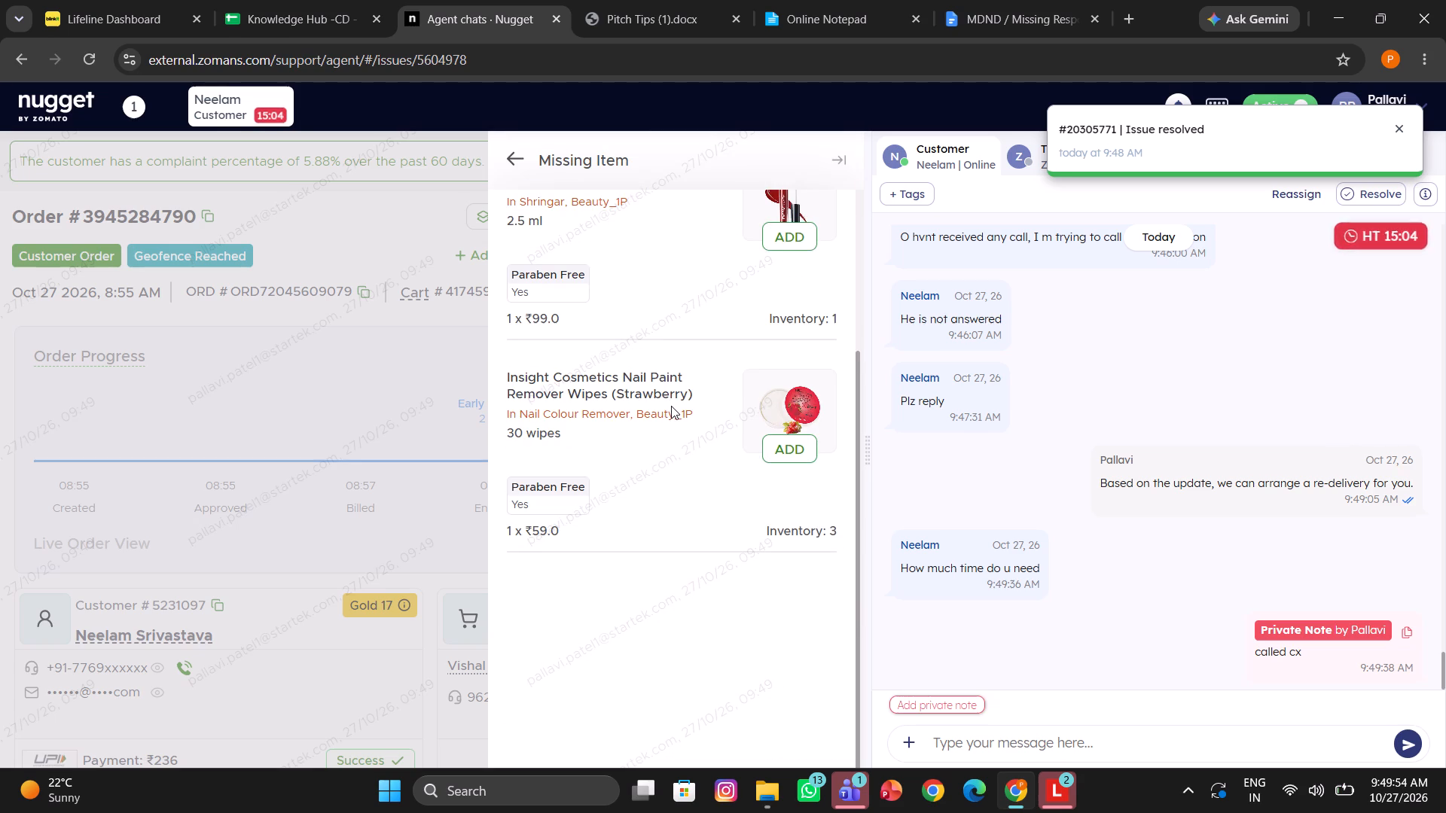
scroll(671, 406, "down", 2)
left_click(425, 473)
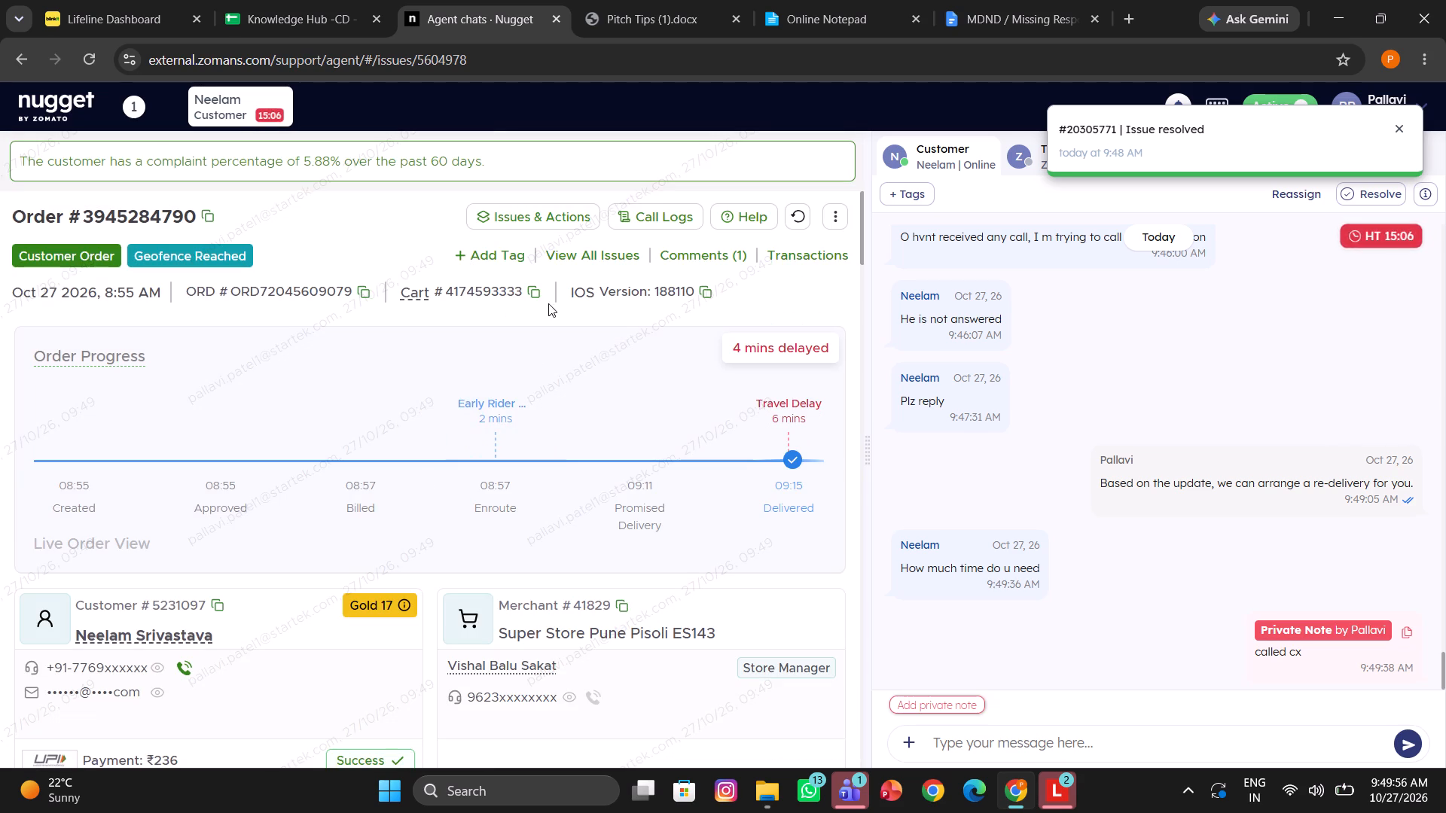
Report the order-level issue Order not Delivered and resolve it with a Replacement that re-delivers all the ordered items.
left_click(530, 211)
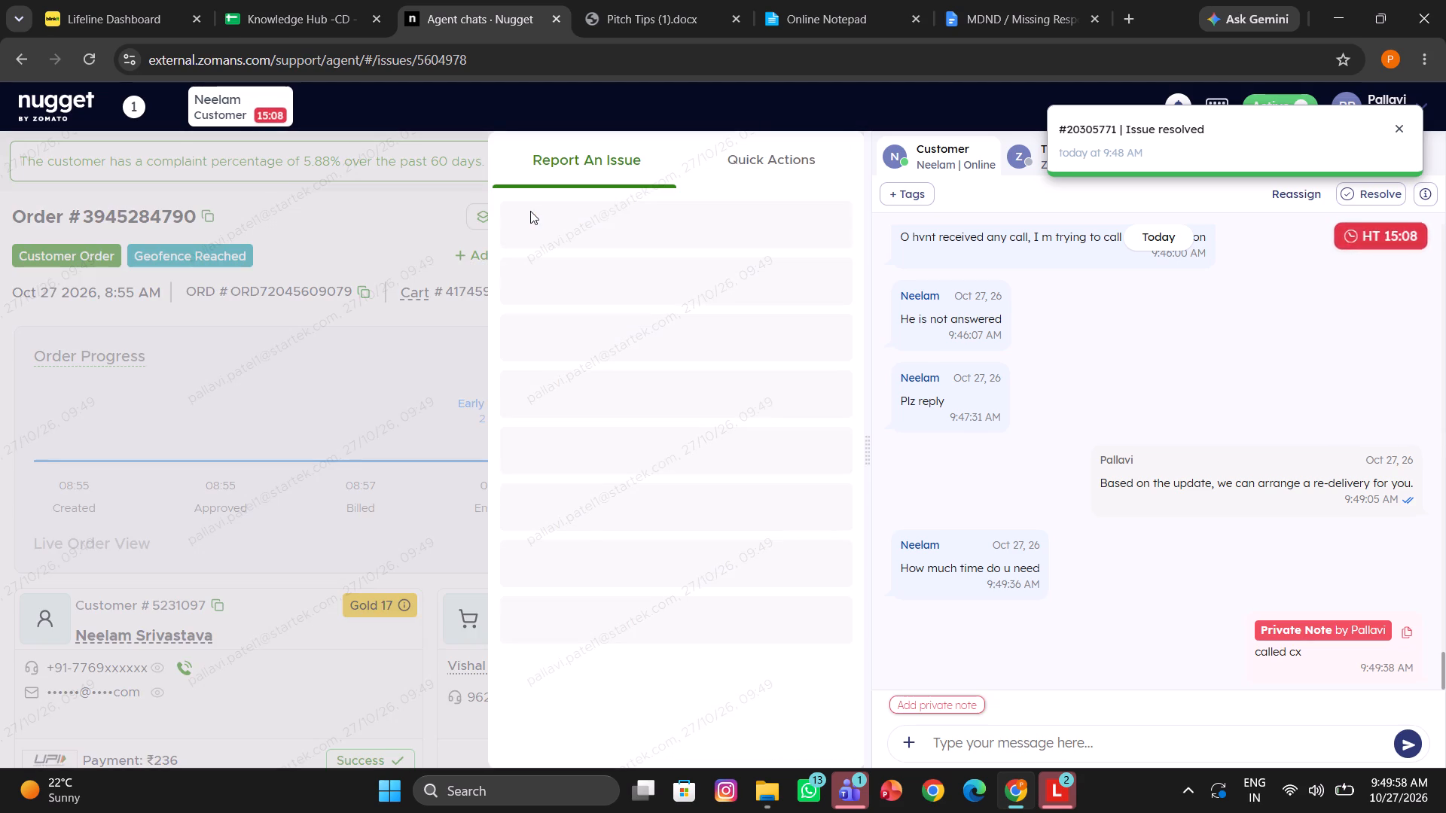
left_click(632, 219)
type("order")
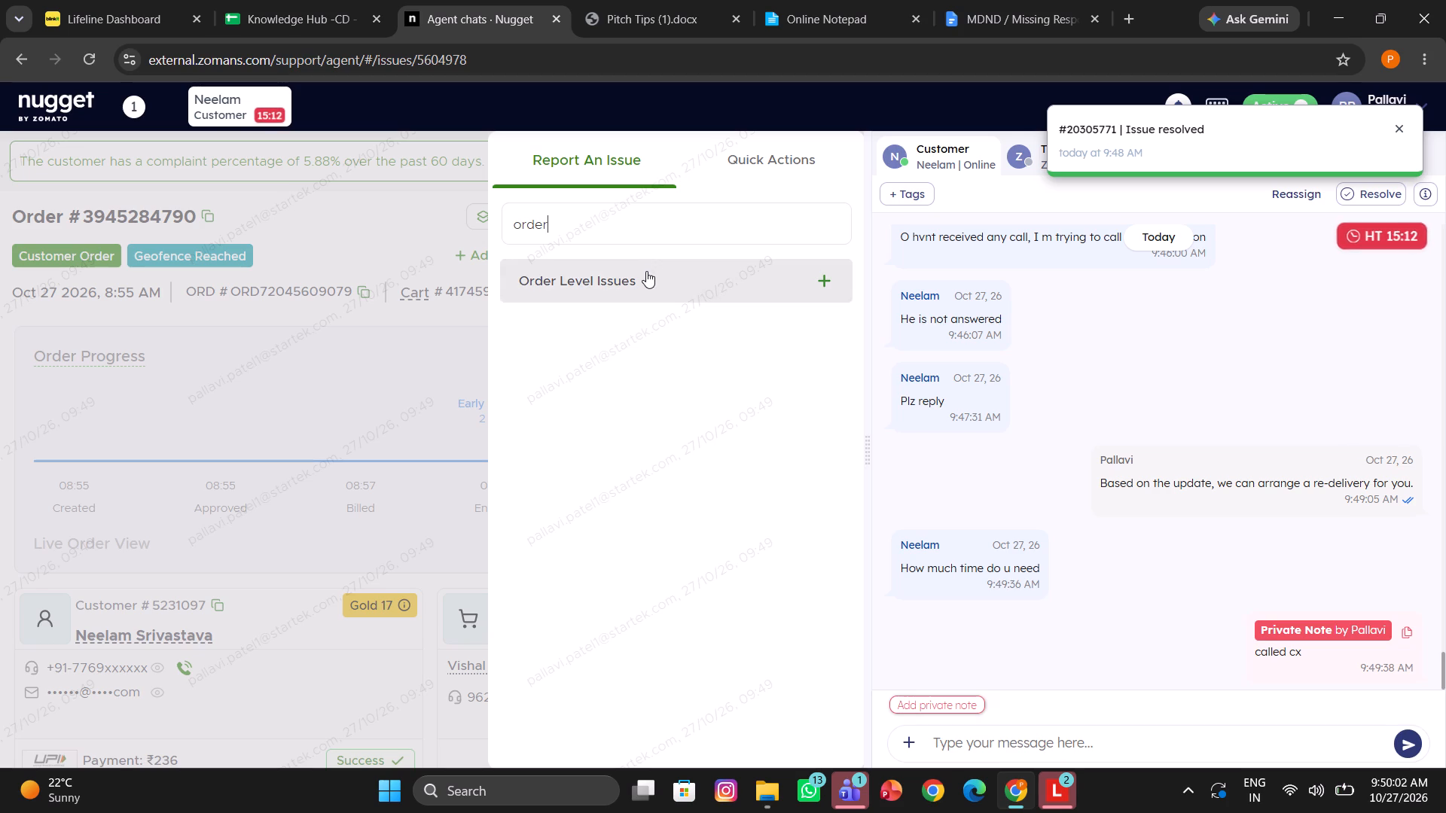
left_click(646, 271)
left_click(696, 318)
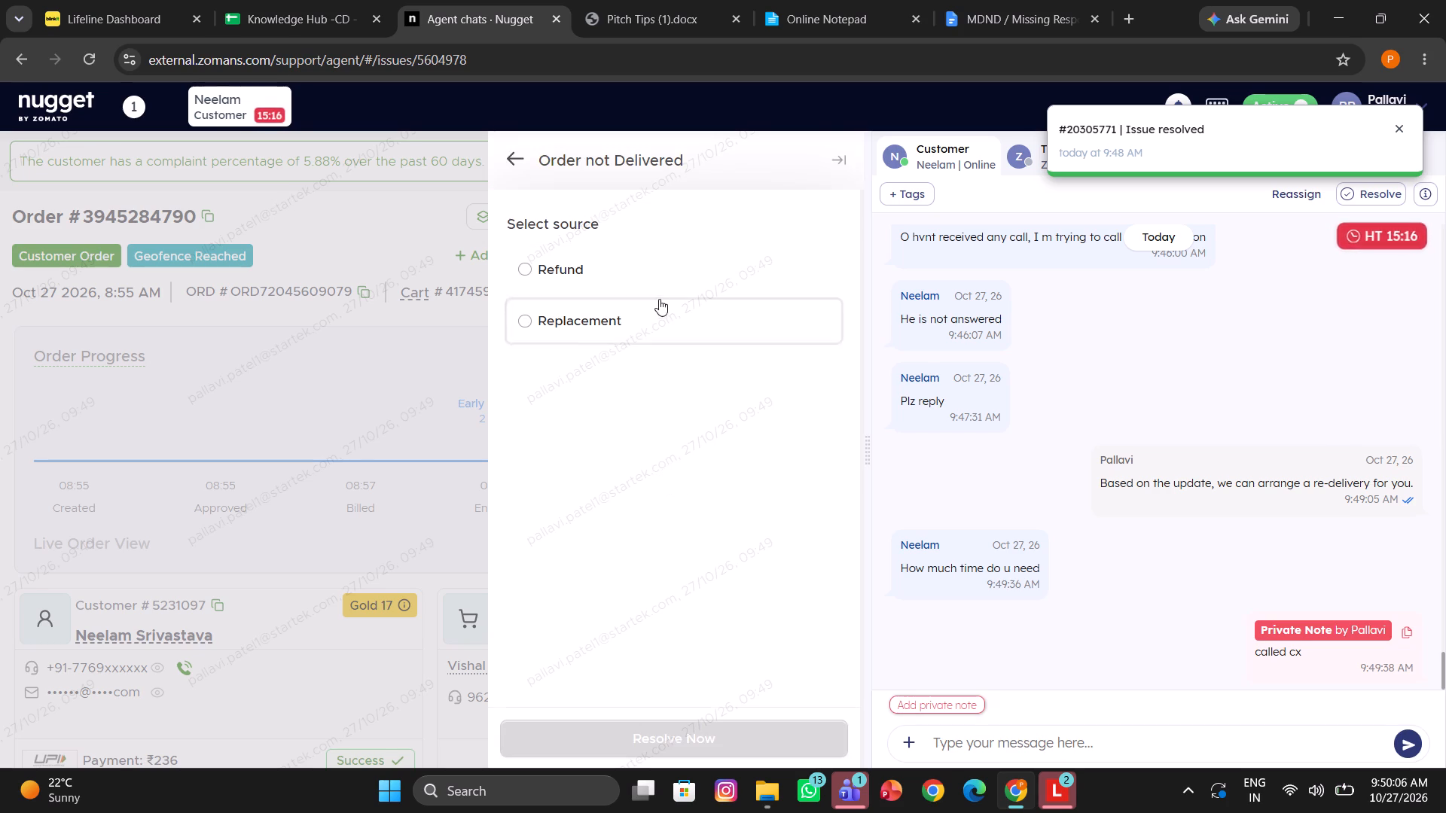
left_click(593, 319)
scroll(681, 467, "down", 1)
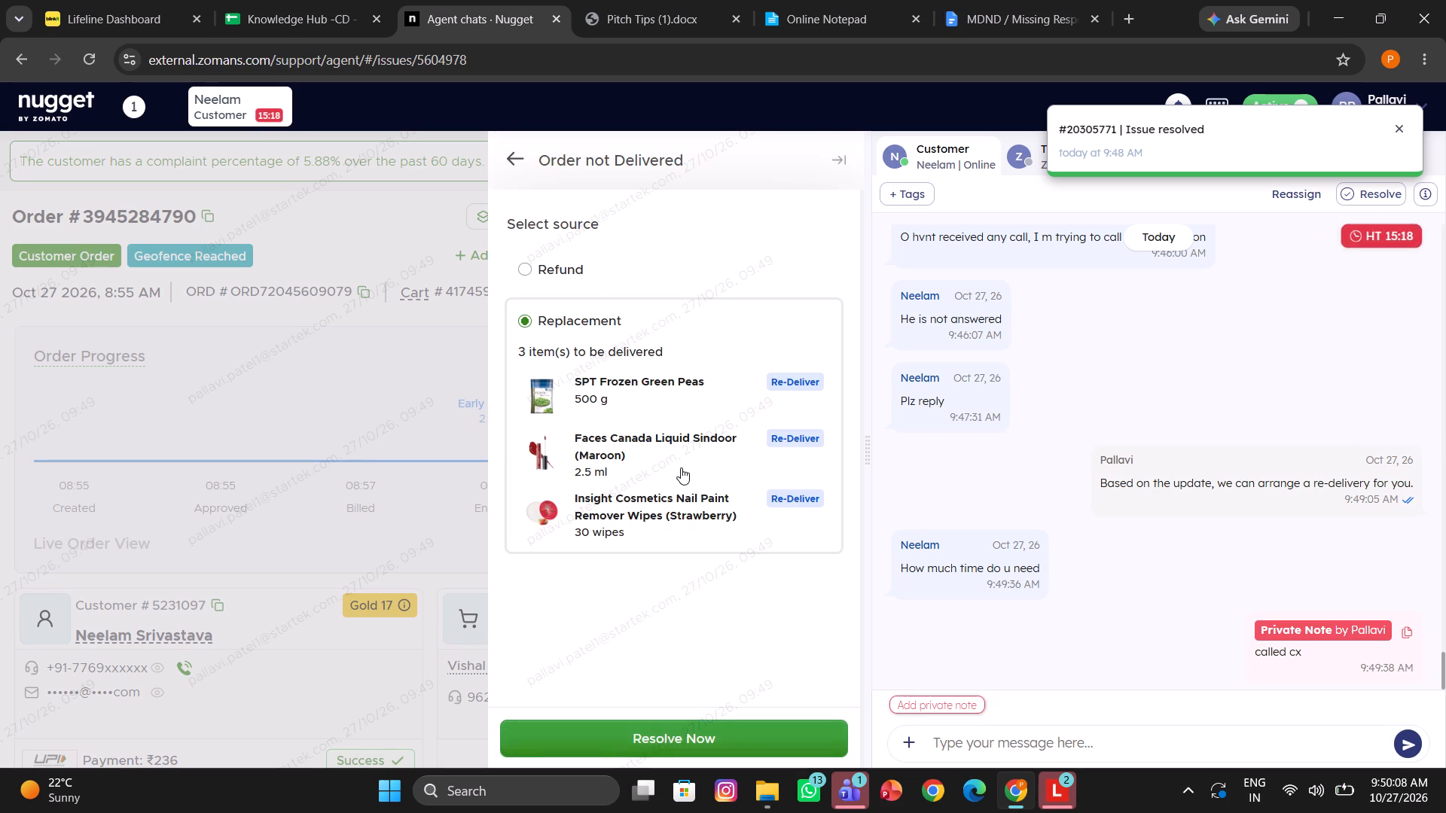
scroll(681, 467, "down", 1)
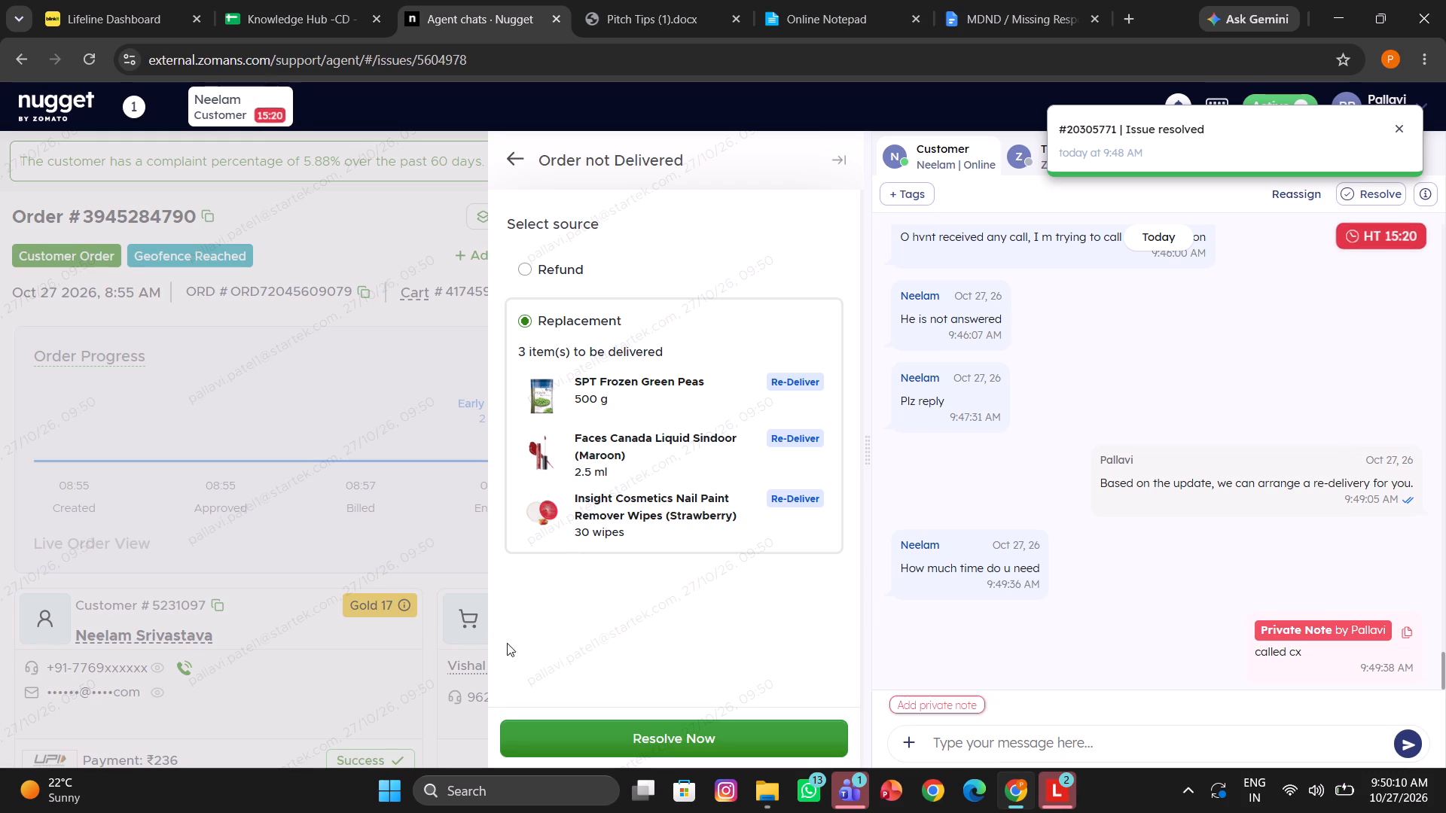
scroll(660, 568, "up", 1)
left_click(653, 736)
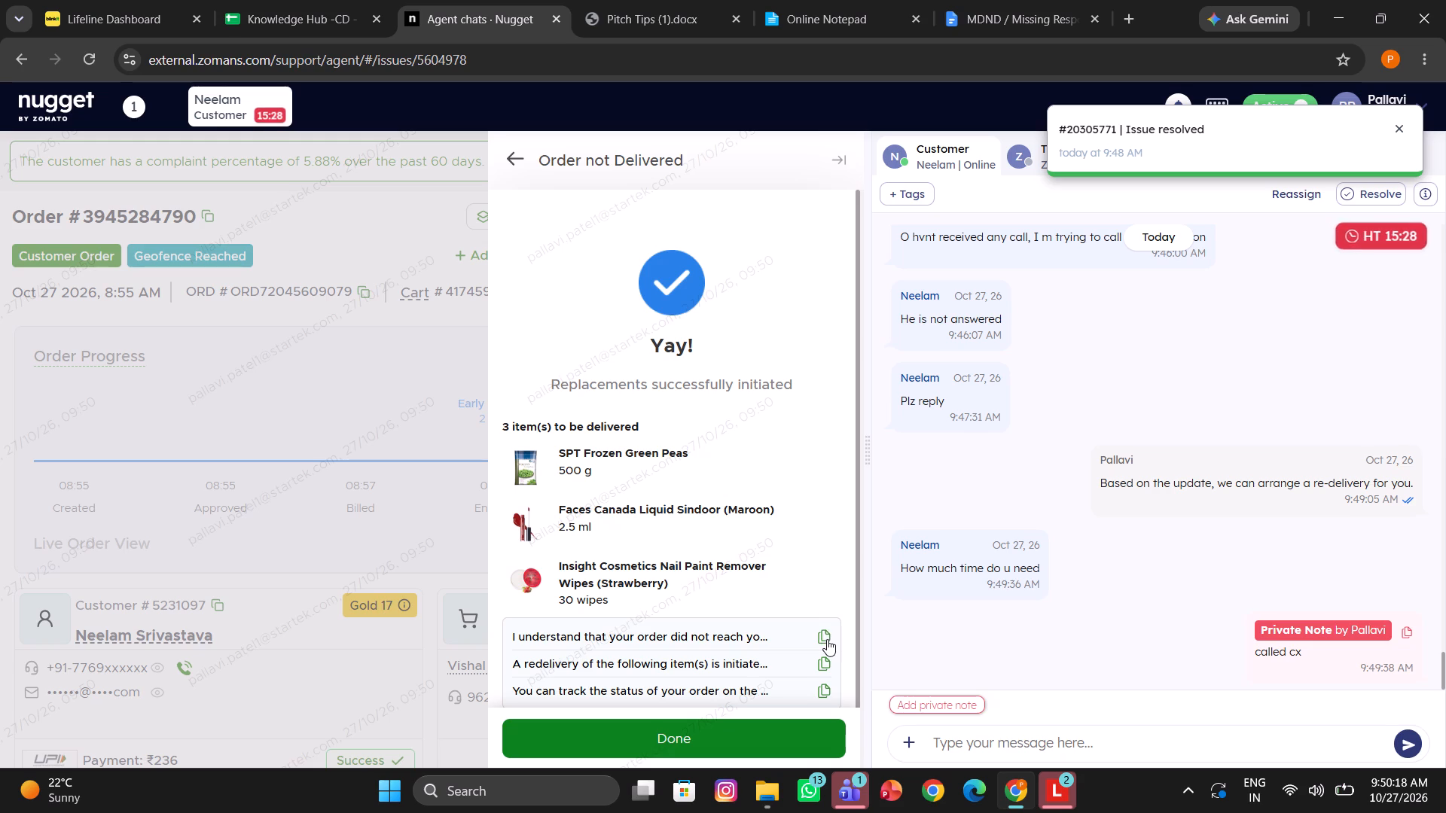
Send the customer the suggested reply beginning "I understand that your order did not reach you".
left_click(827, 639)
left_click(972, 745)
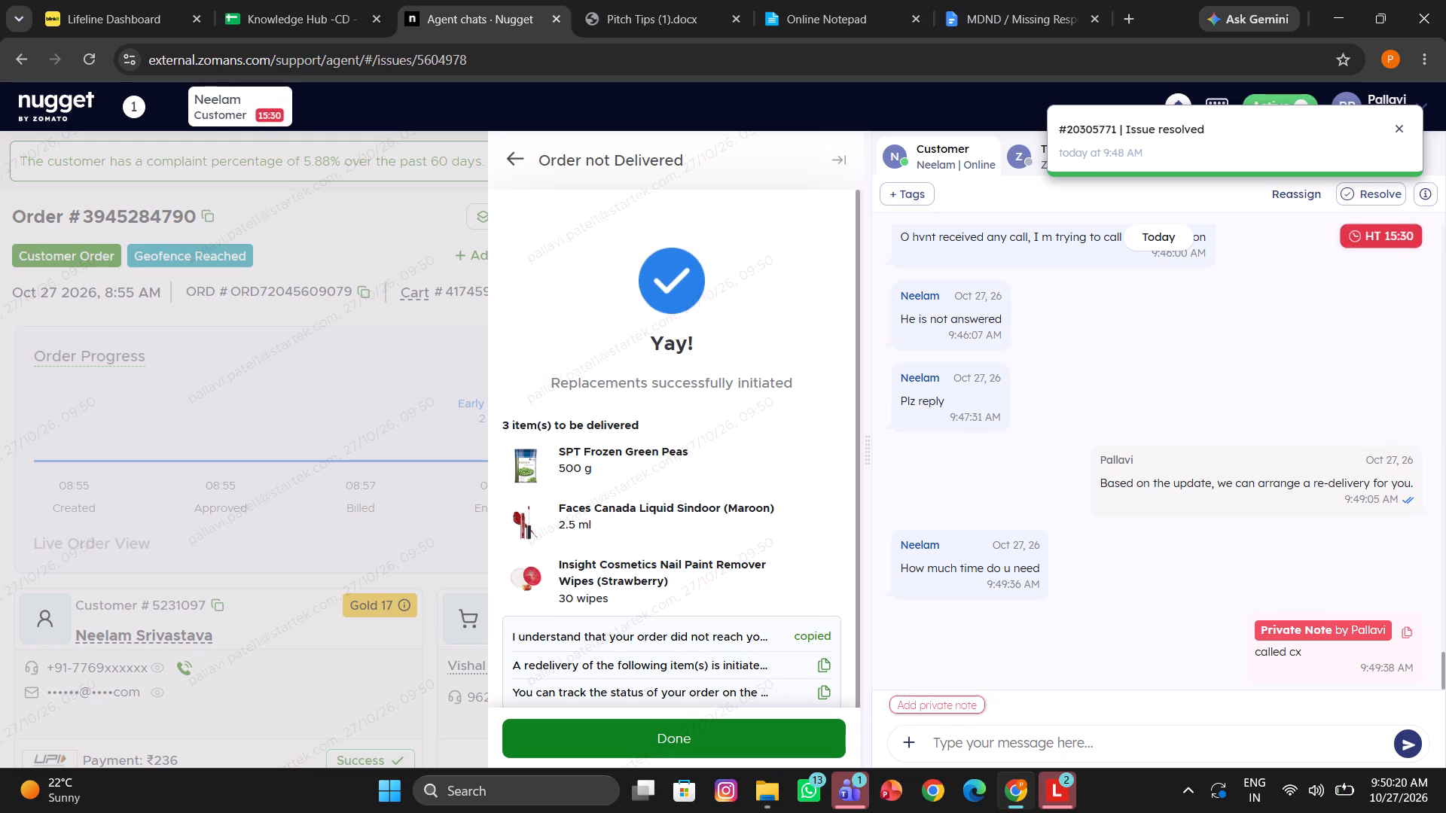
key("ctrl+v")
key("Return")
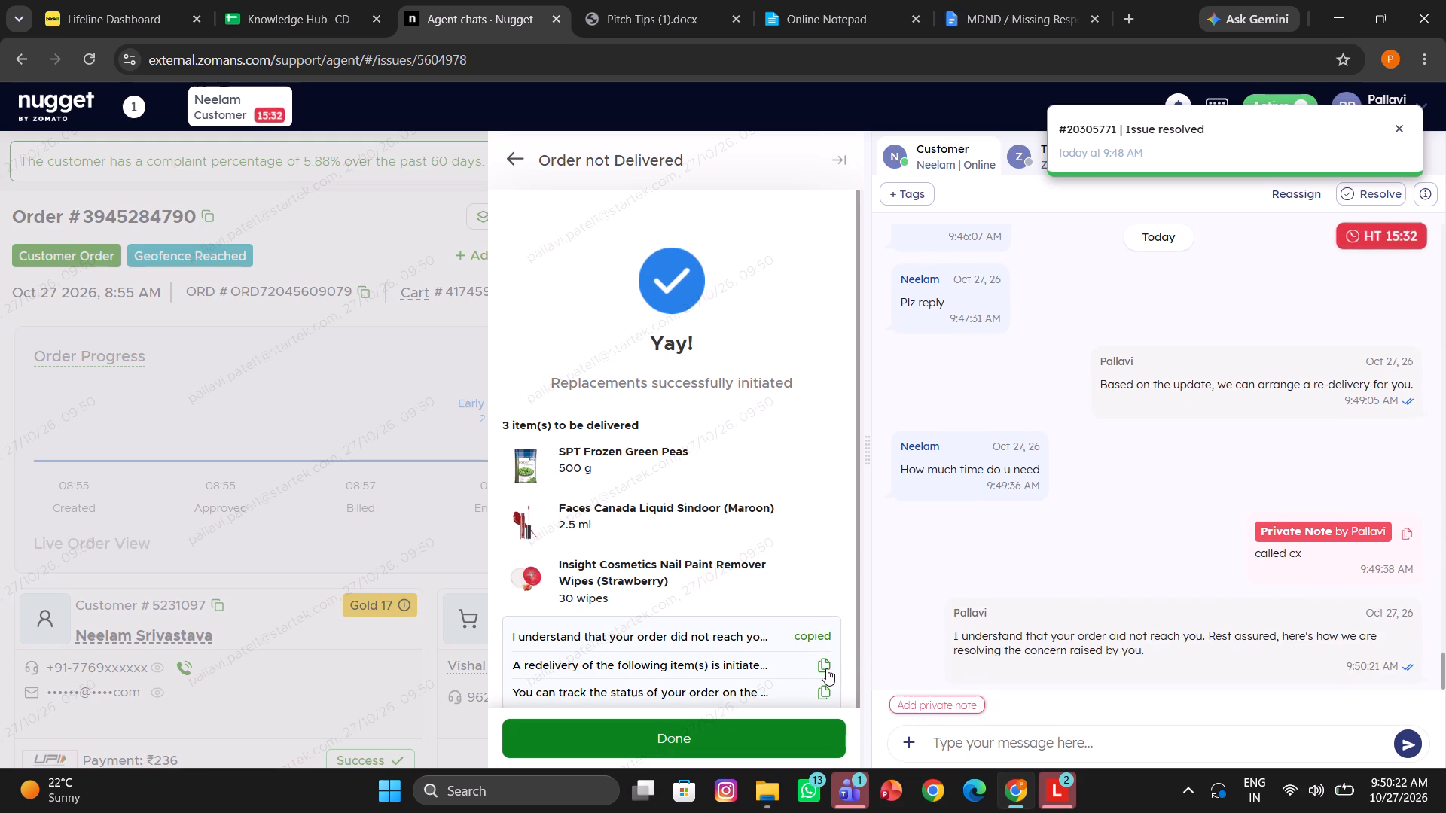
Send the customer the suggested reply stating that a redelivery of the listed items is initiated.
left_click(826, 668)
left_click(962, 751)
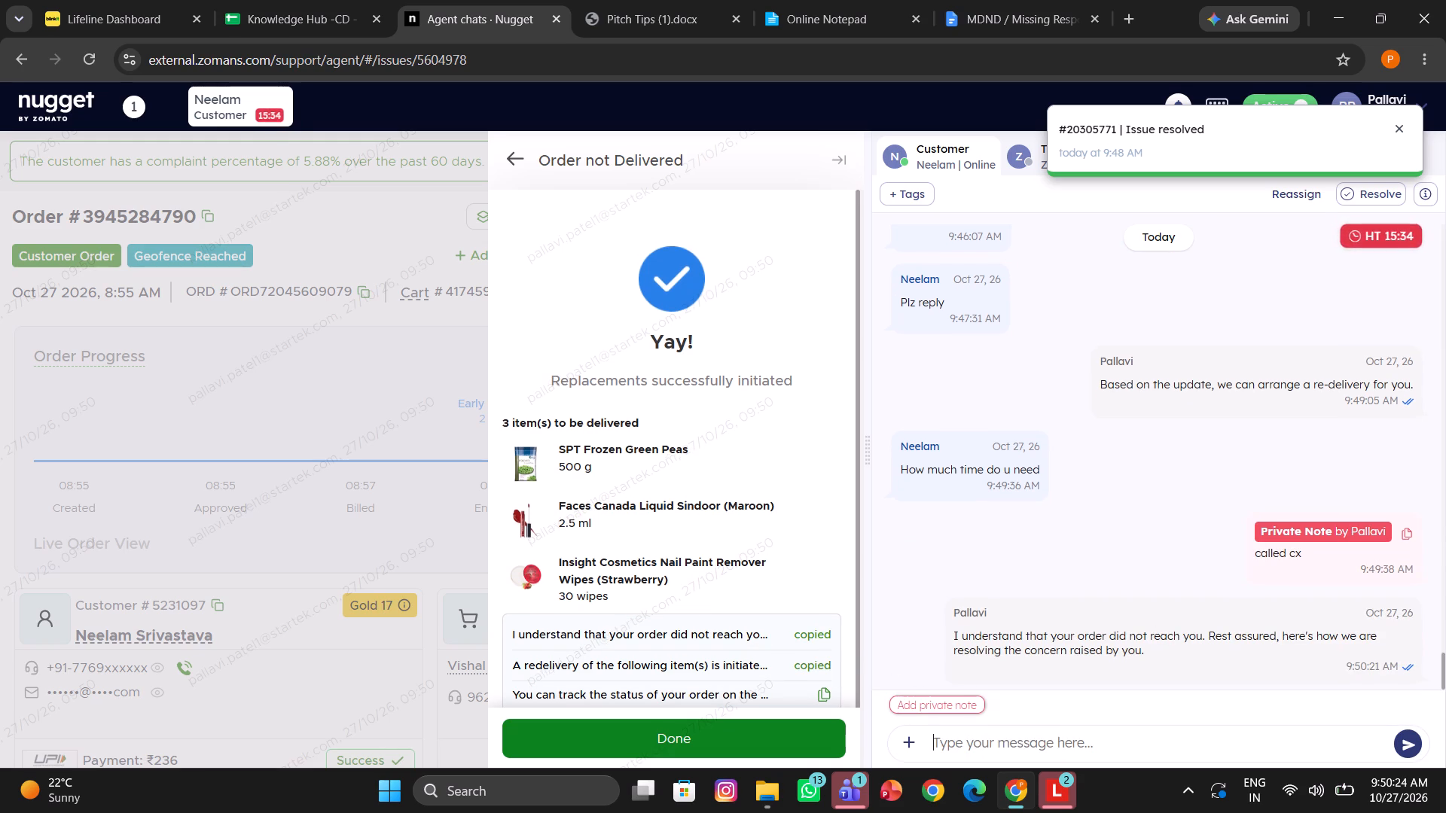
key("ctrl+v")
key("Return")
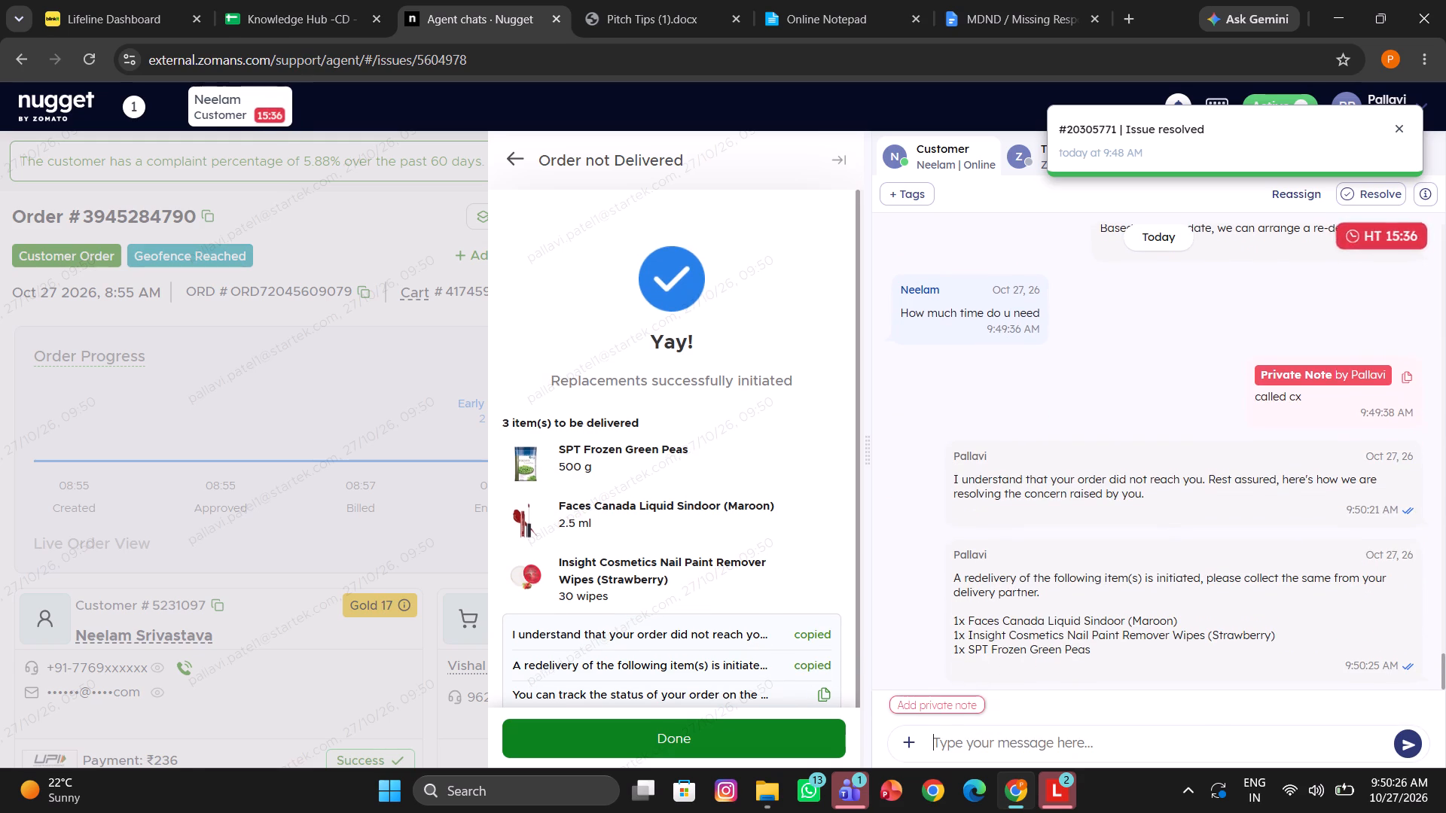
Send the customer the suggested reply about tracking the order status on the order tracking screen, and close the completed replacement.
scroll(755, 669, "down", 4)
left_click(822, 626)
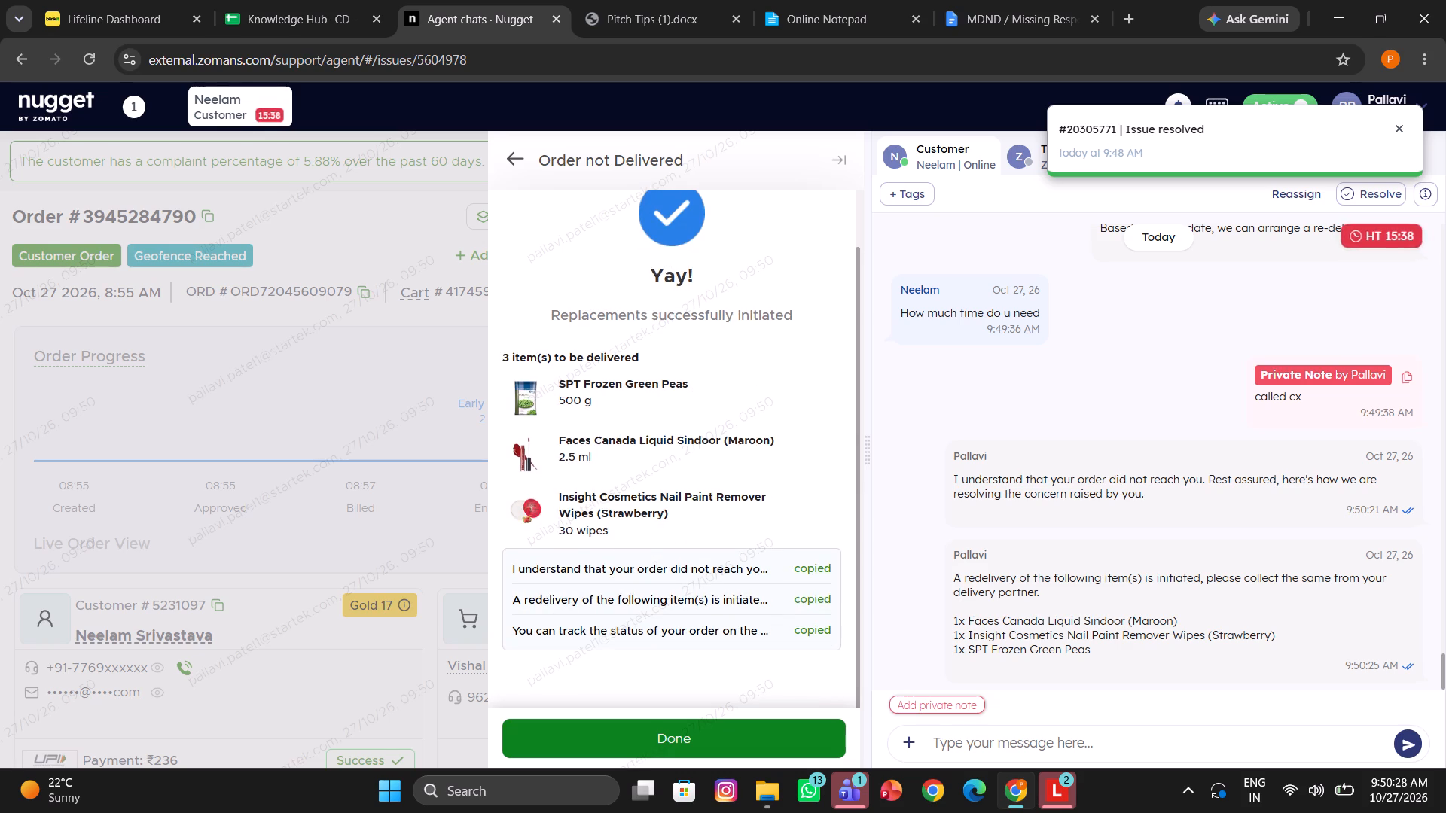
left_click(956, 753)
key("ctrl+v")
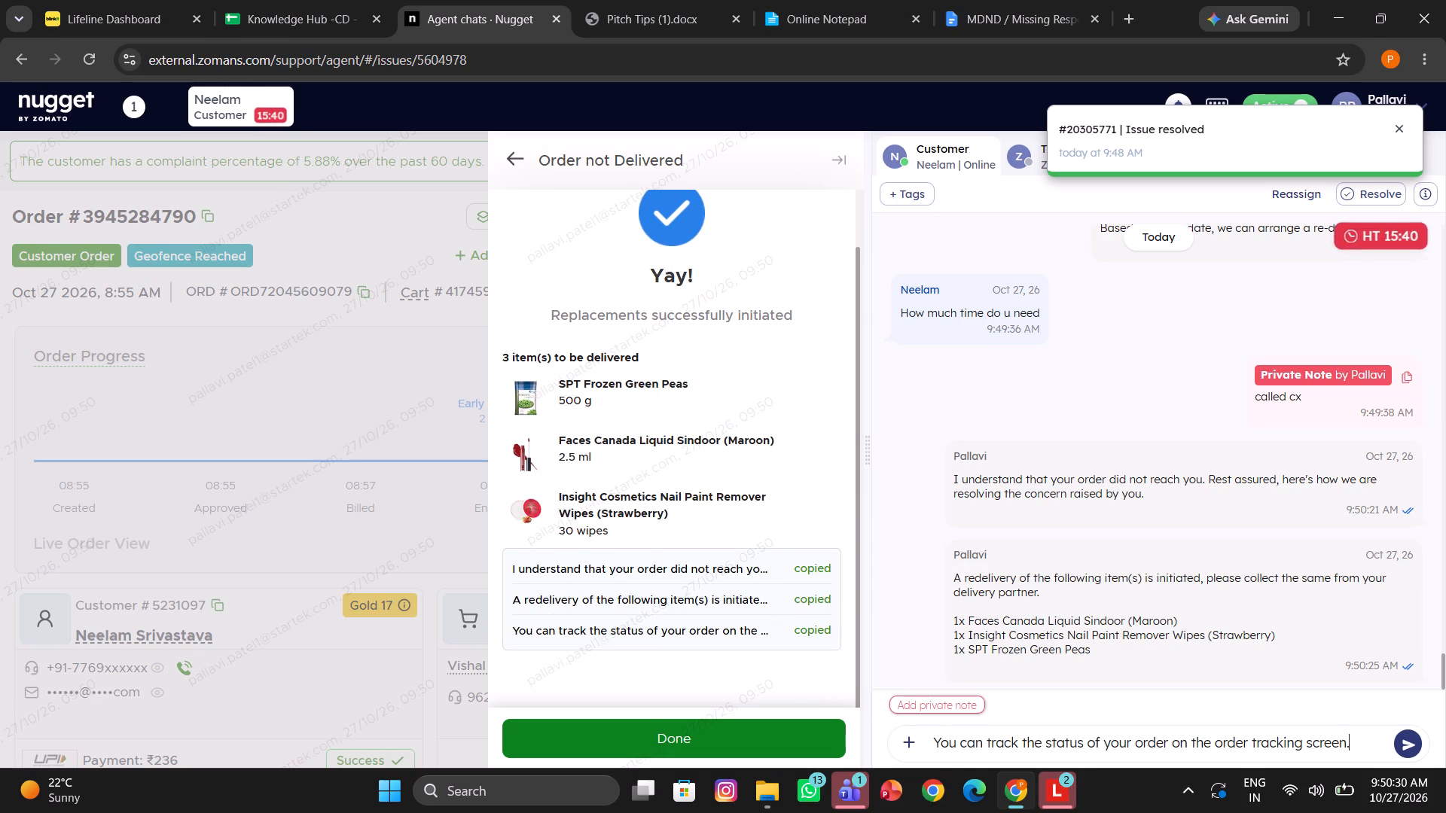
key("Return")
left_click(677, 735)
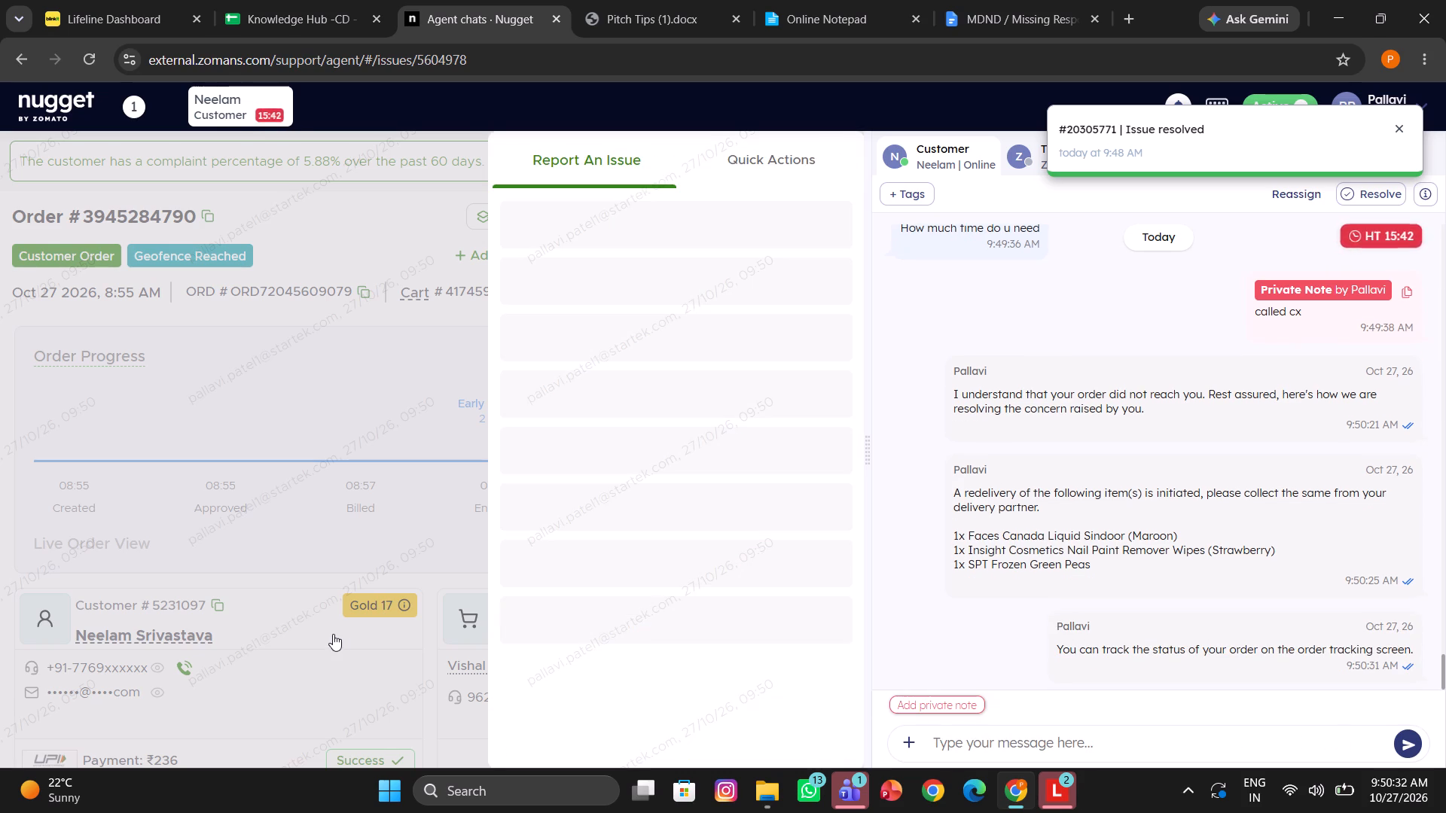
left_click(333, 634)
scroll(849, 371, "down", 1)
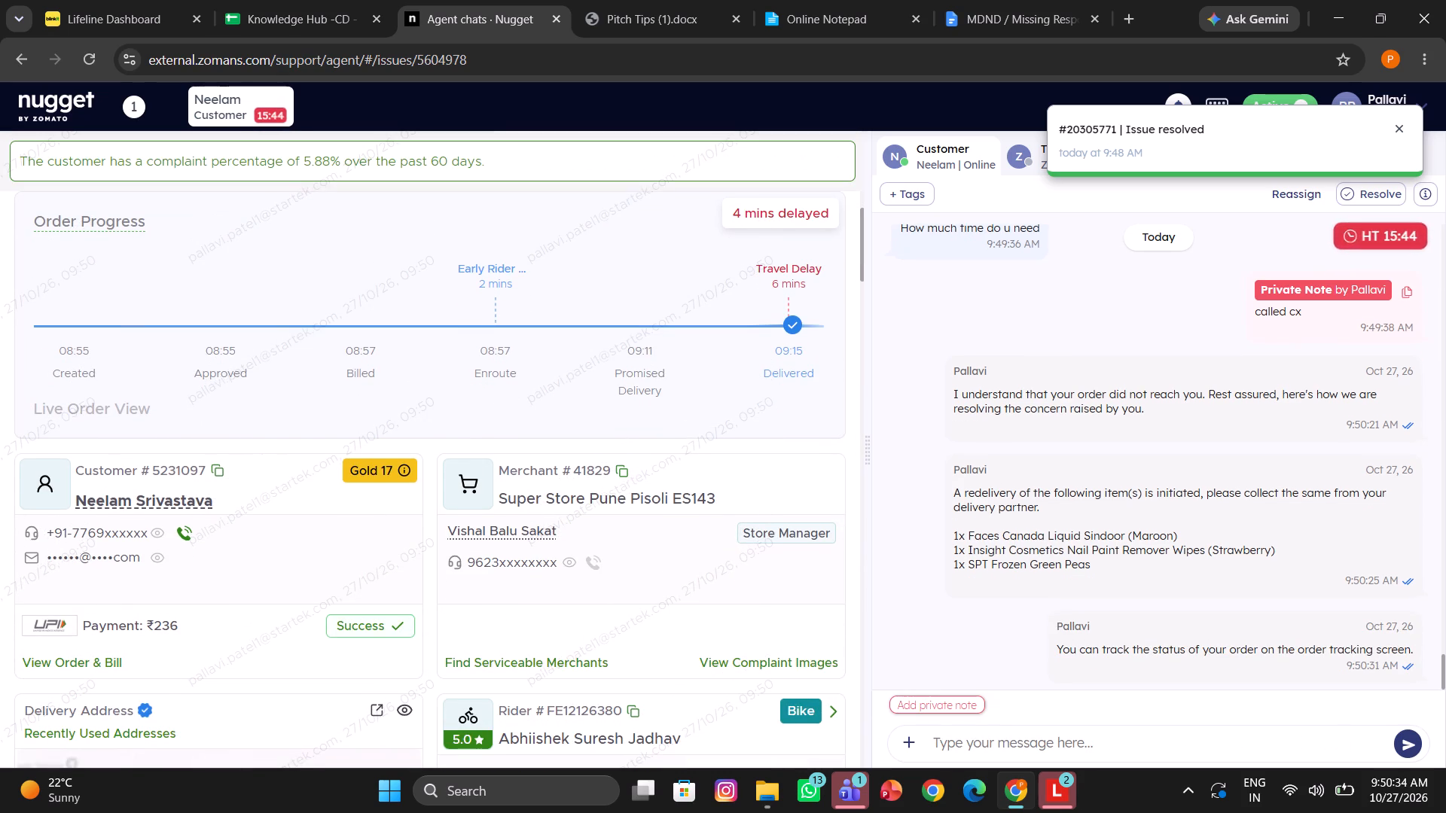
Send the customer the canned response, found with "ra", that asks them to rate the conversation.
left_click(962, 736)
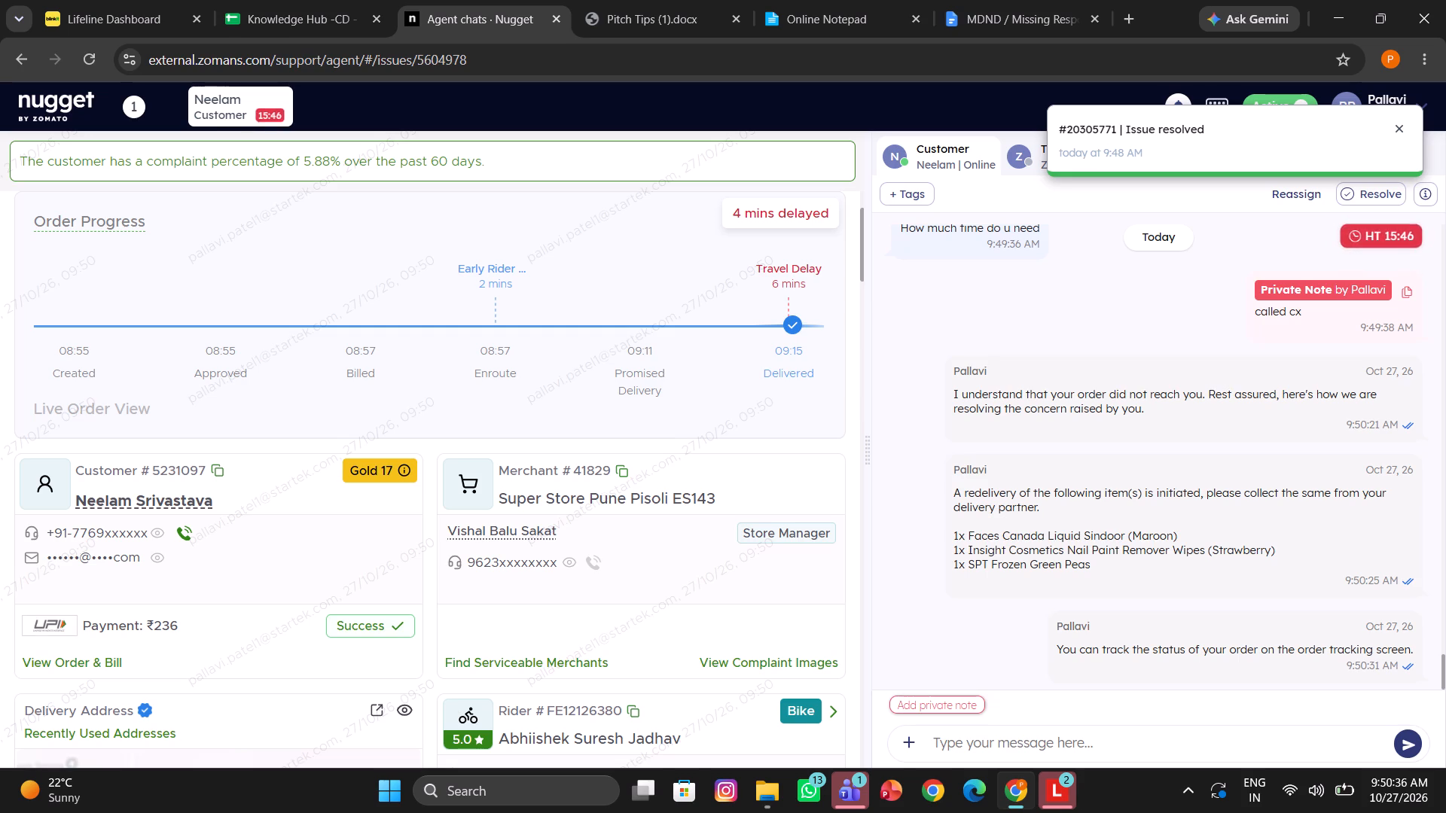
type("/ra")
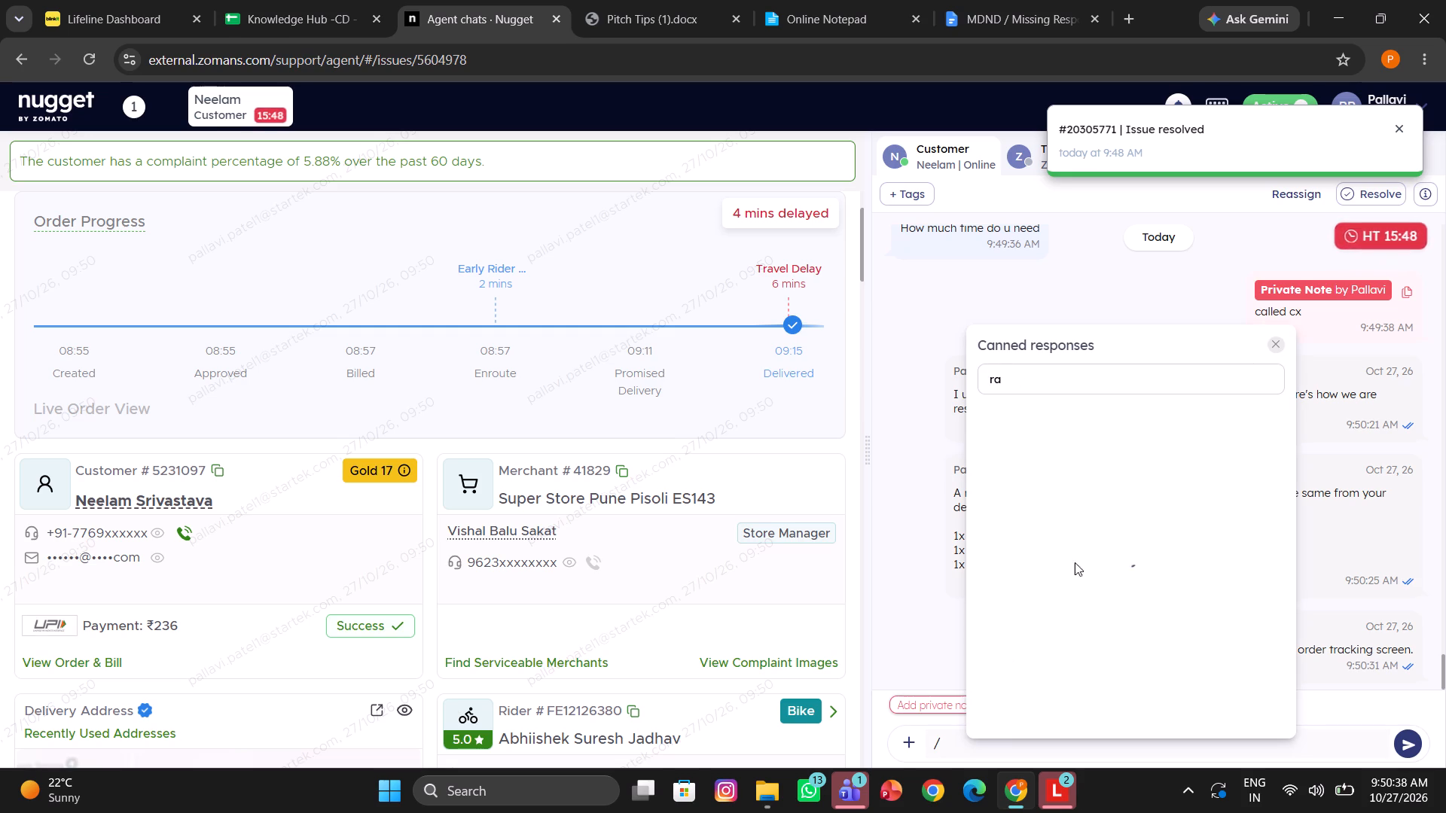
left_click(1079, 465)
key("Return")
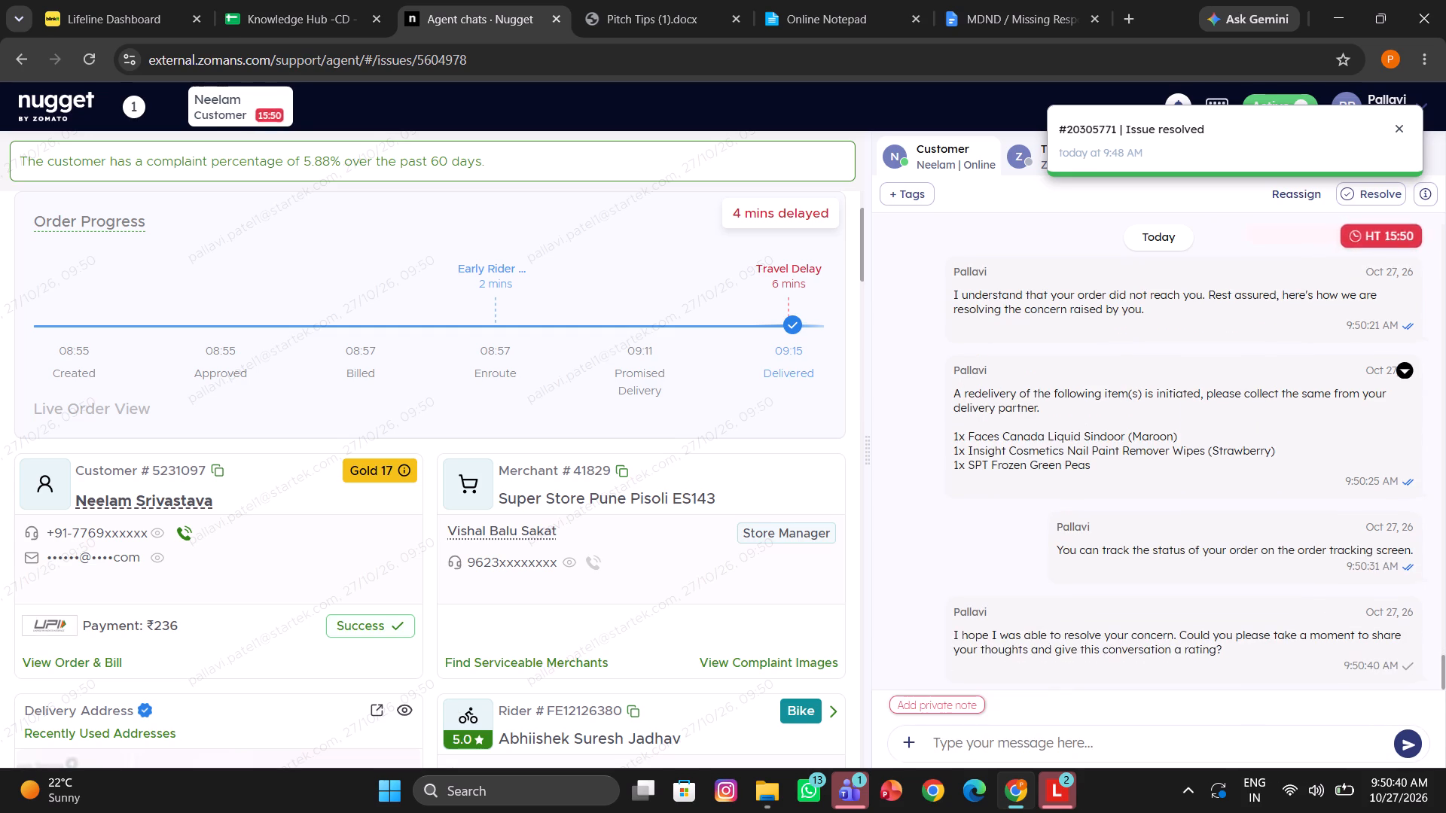
Copy the private note format from the Knowledge Hub's MDND-Specific channel Policy sheet into a new private note on the chat.
left_click(684, 2)
left_click(632, 348)
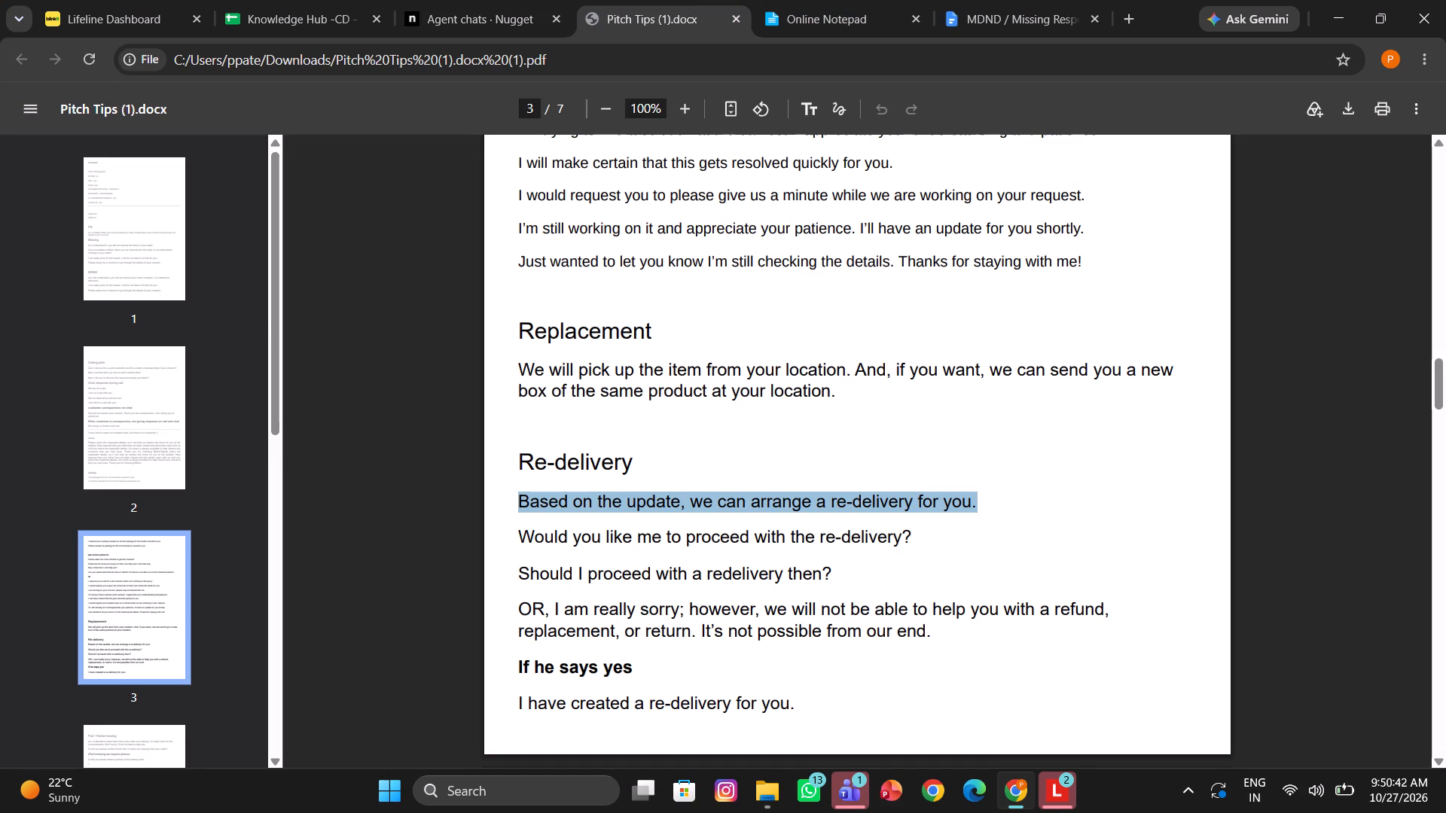
left_click(328, 0)
key("ctrl+c")
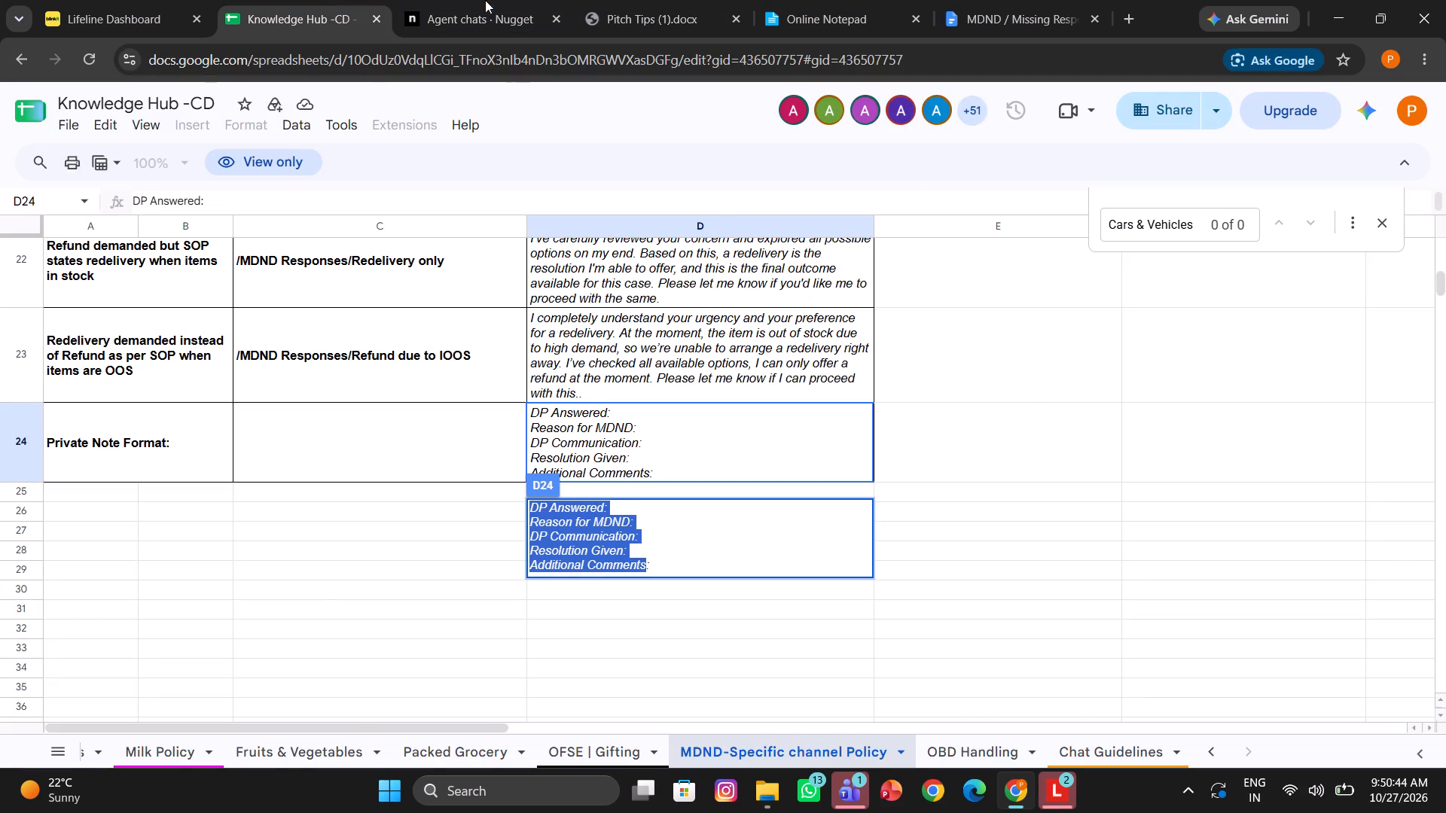
left_click(480, 0)
left_click(942, 700)
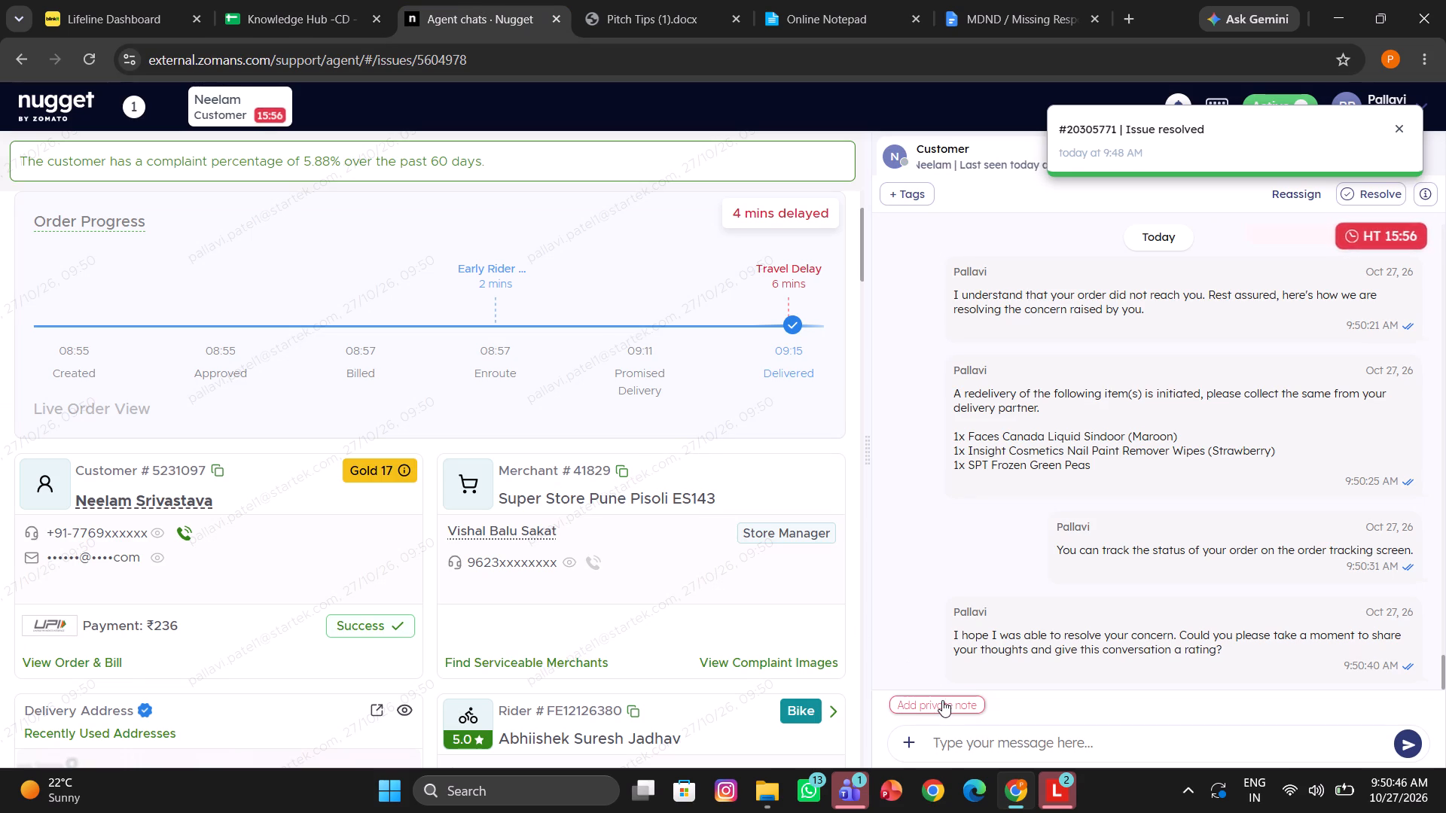
key("ctrl+v")
Fill in the note's DP Answered as "no" and Reason for MDND as "cx not received order".
left_click(590, 358)
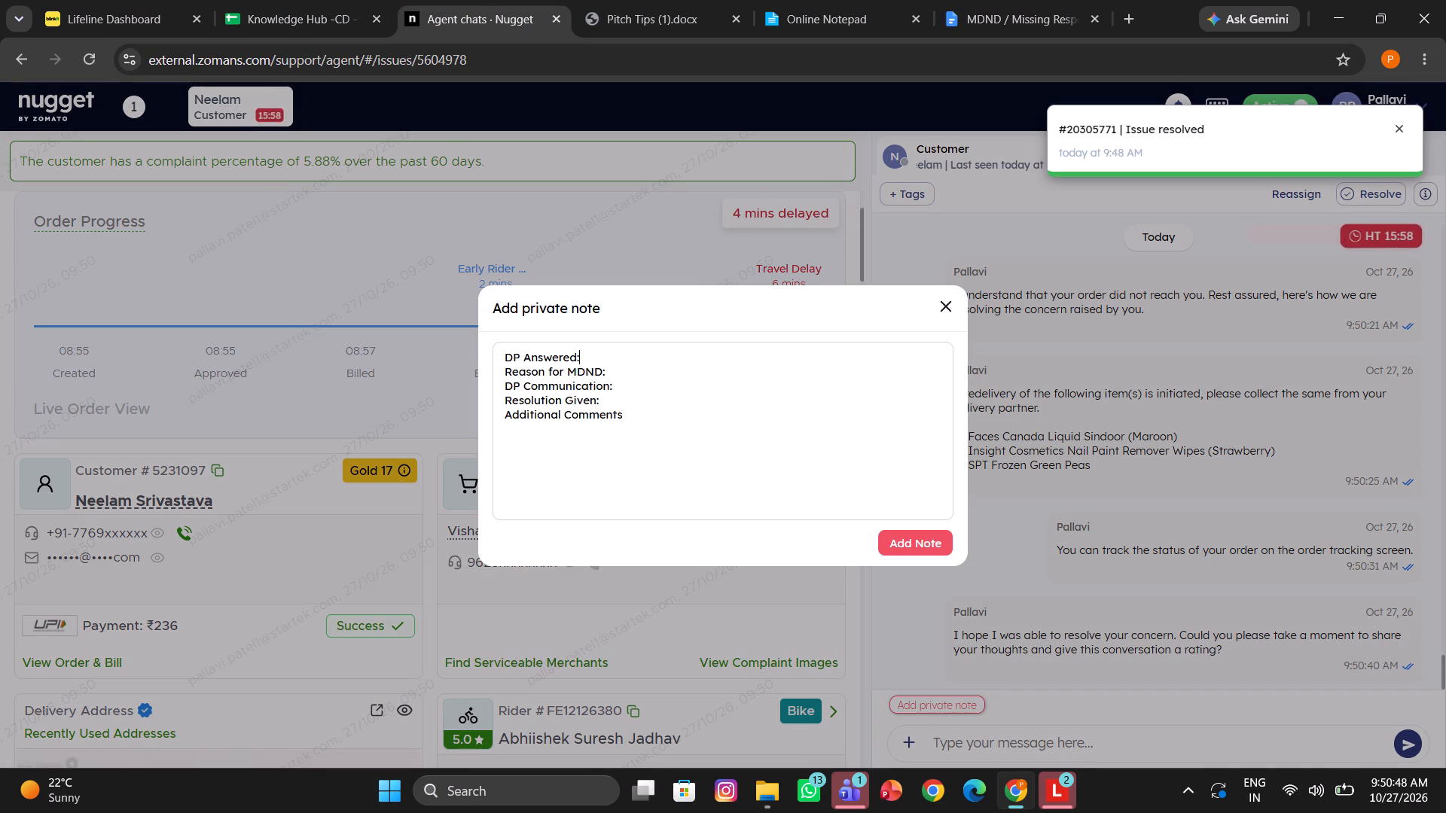
key("space")
type("no")
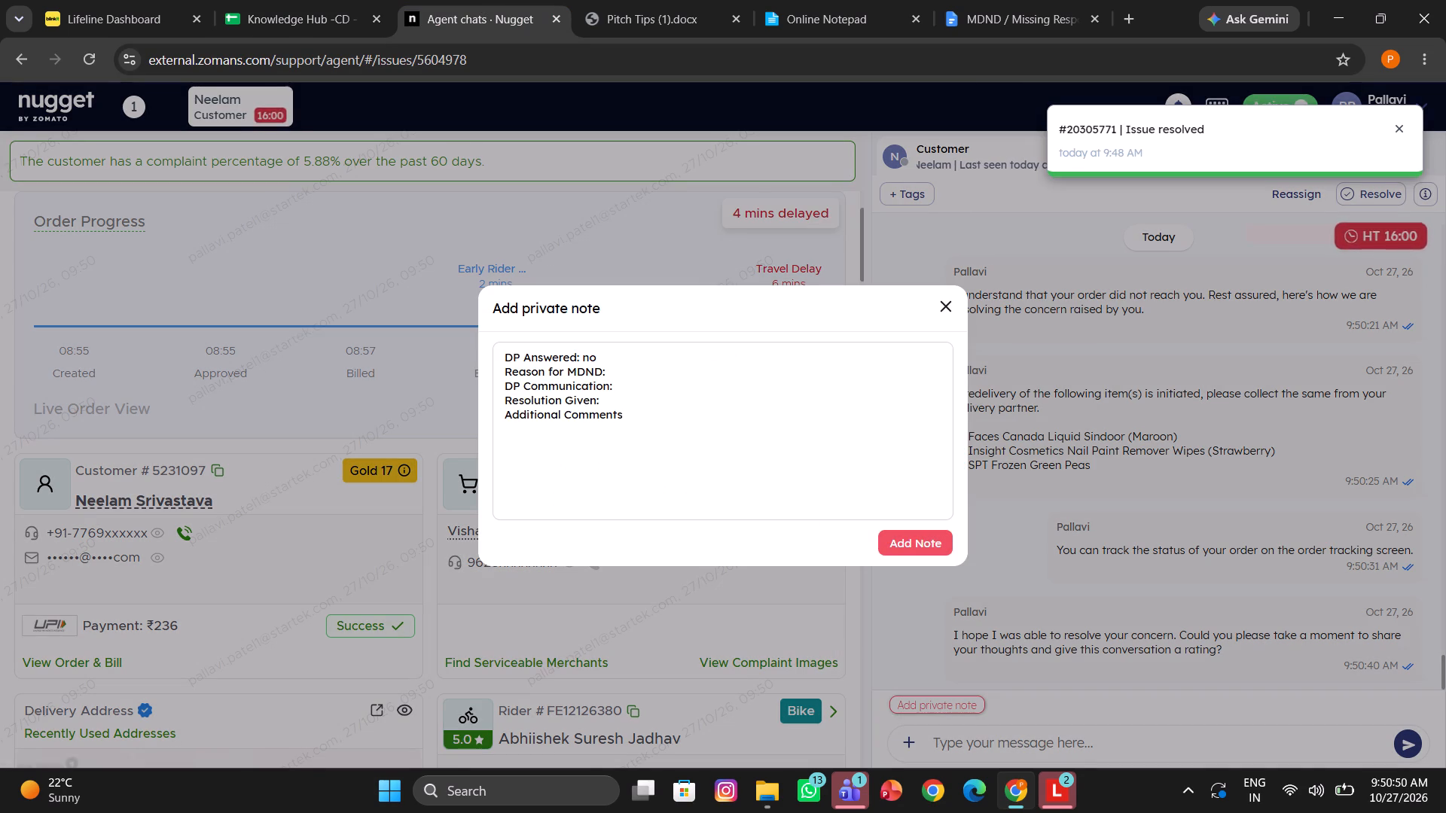
left_click(614, 369)
key("space")
type("cx not received order")
Fill in DP Communication as "na" and Resolution Given as "redelivery", and add the private note.
left_click(625, 389)
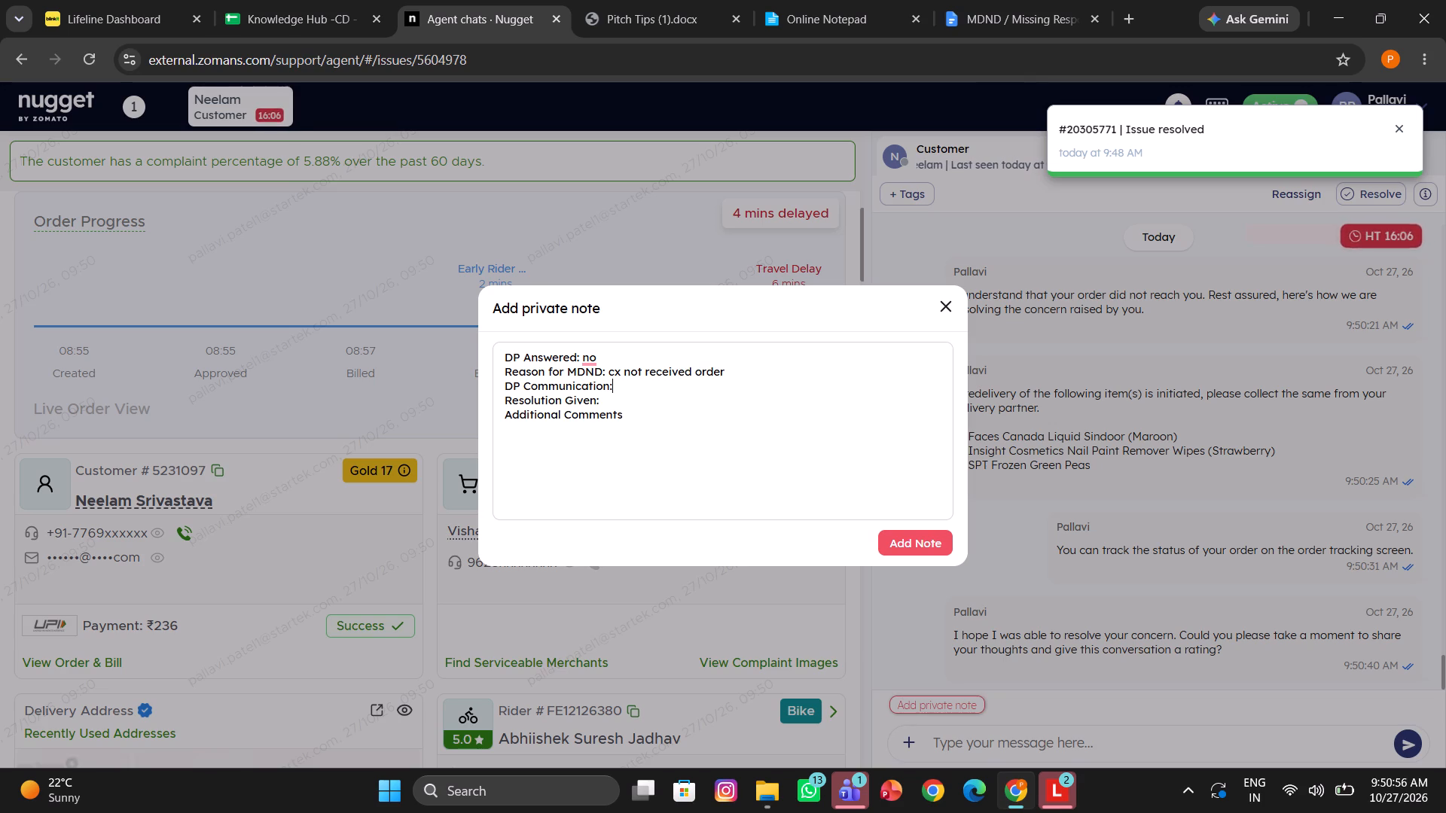
key("space")
type("dp")
key("space")
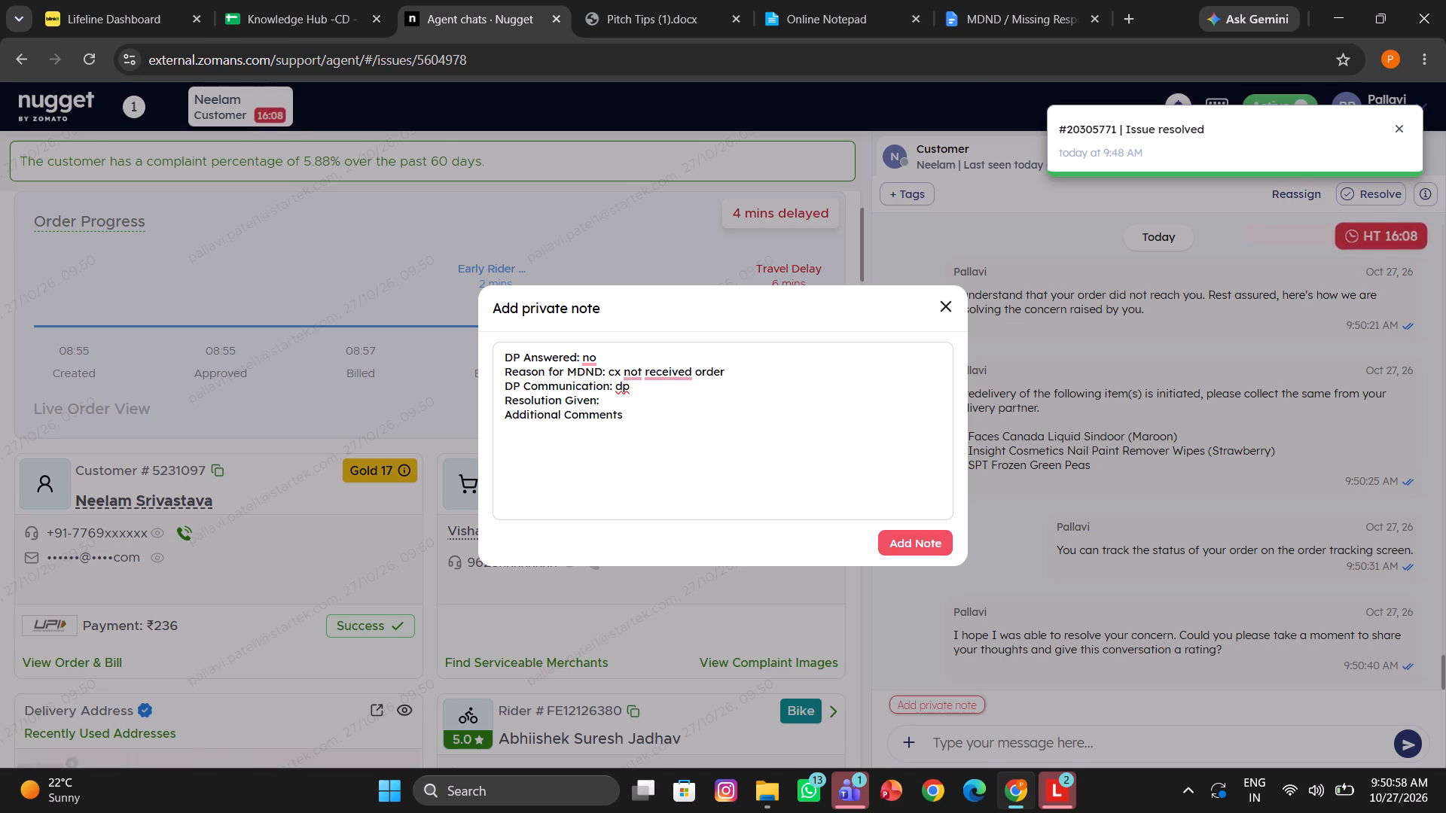
key("BackSpace")
key("BackSpace")
key("BackSpace")
type("na")
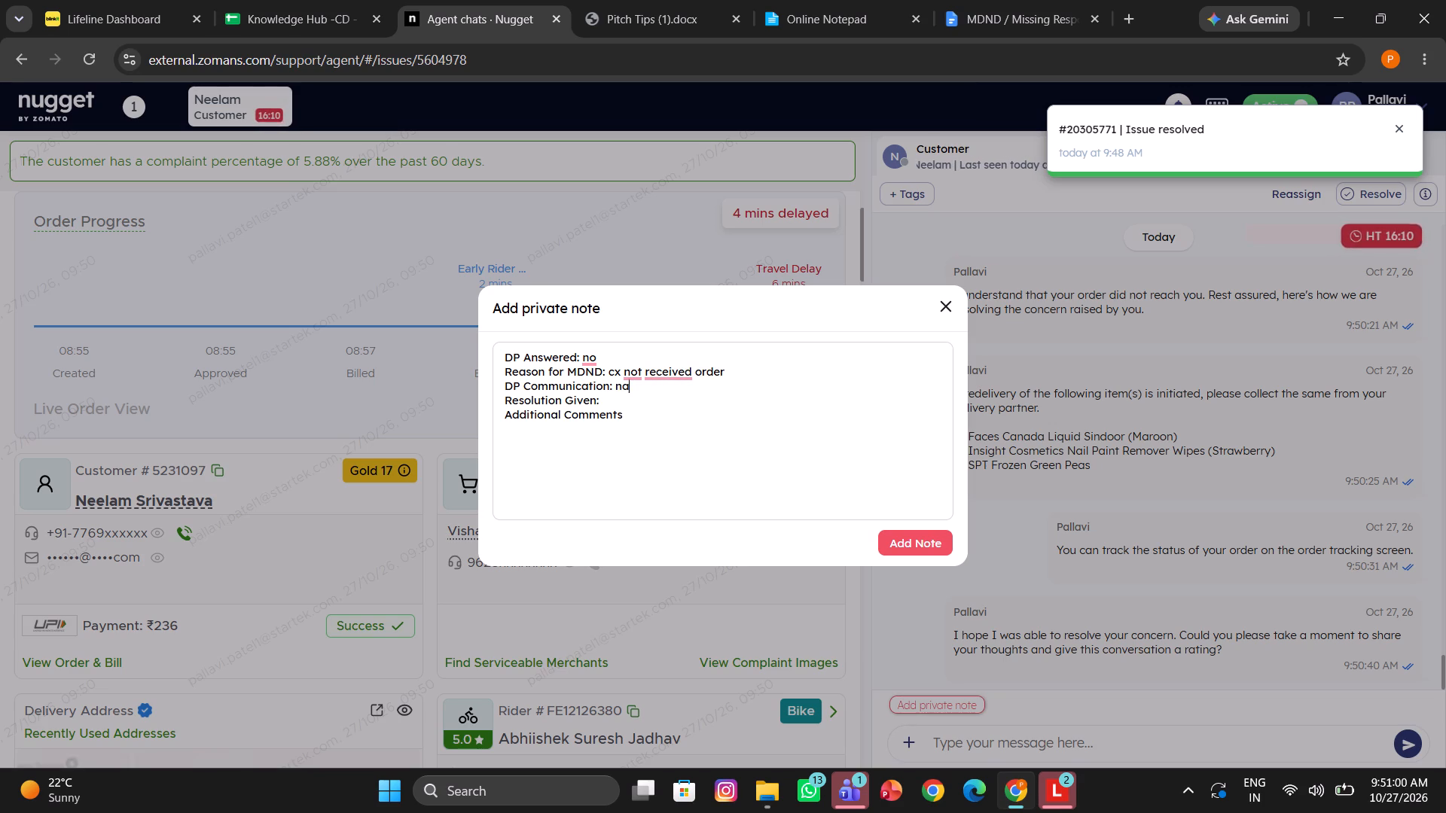
left_click(617, 398)
key("space")
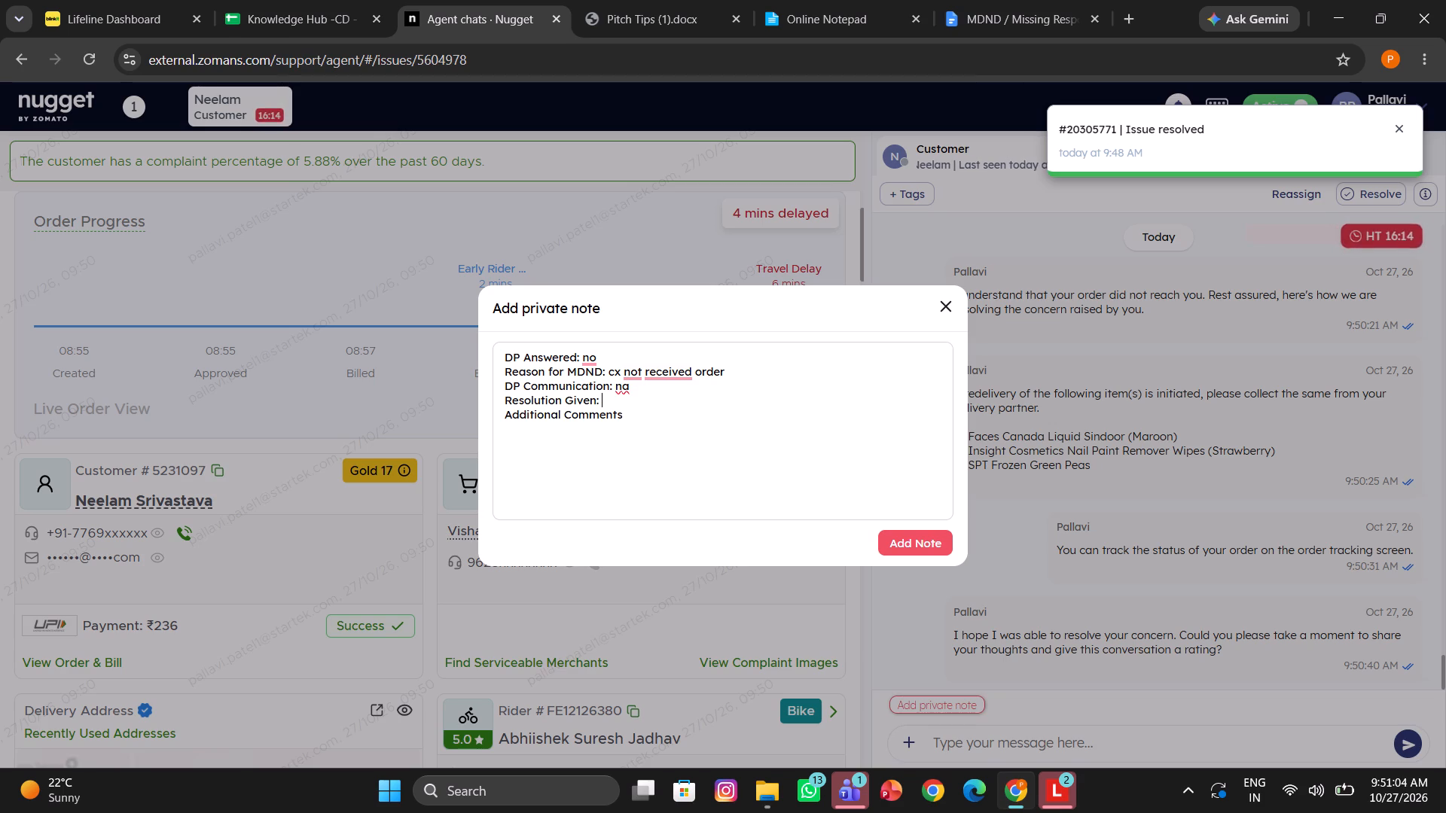
type("redelivery")
left_click(911, 515)
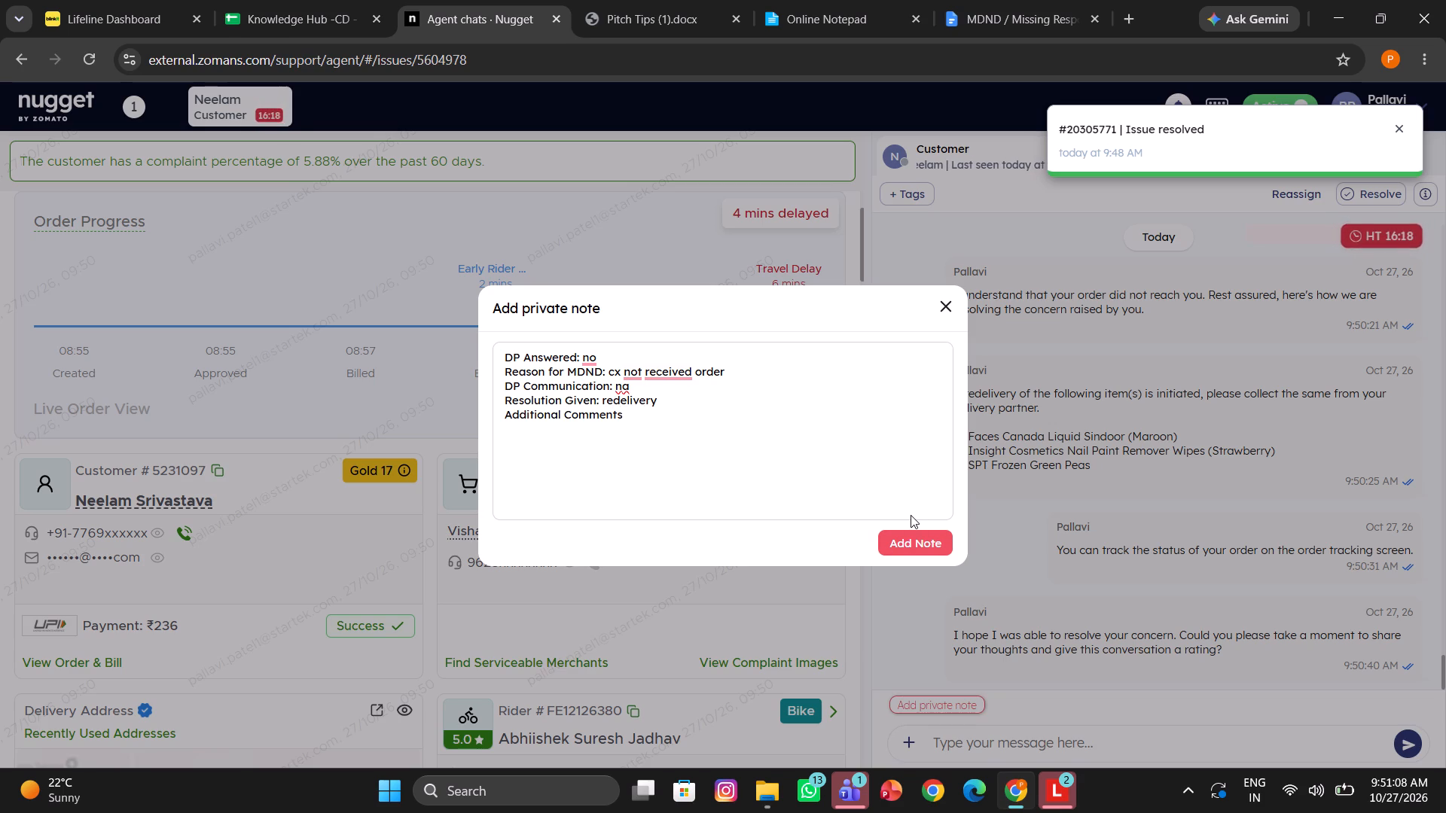
left_click(917, 532)
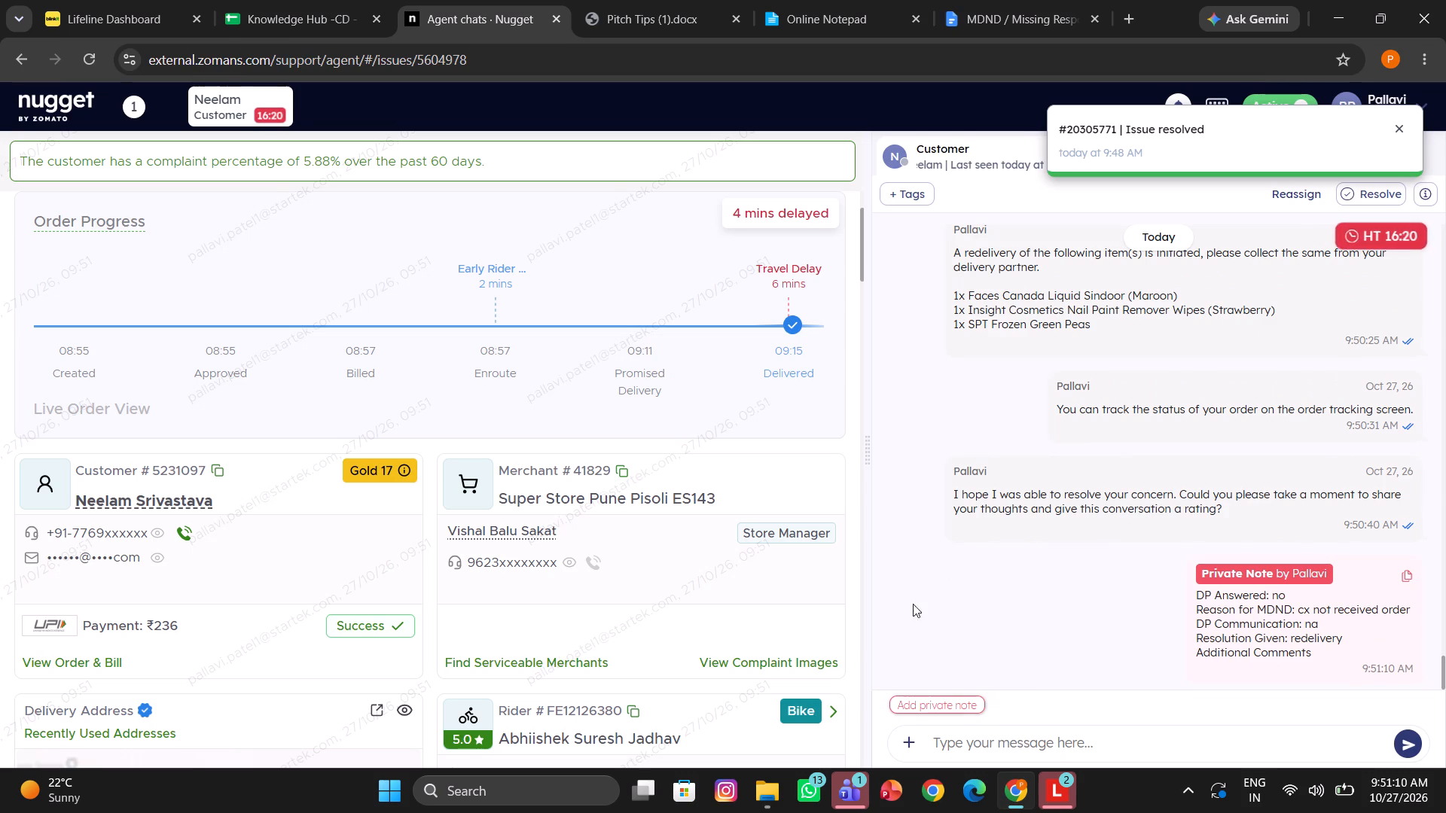
left_click(808, 1)
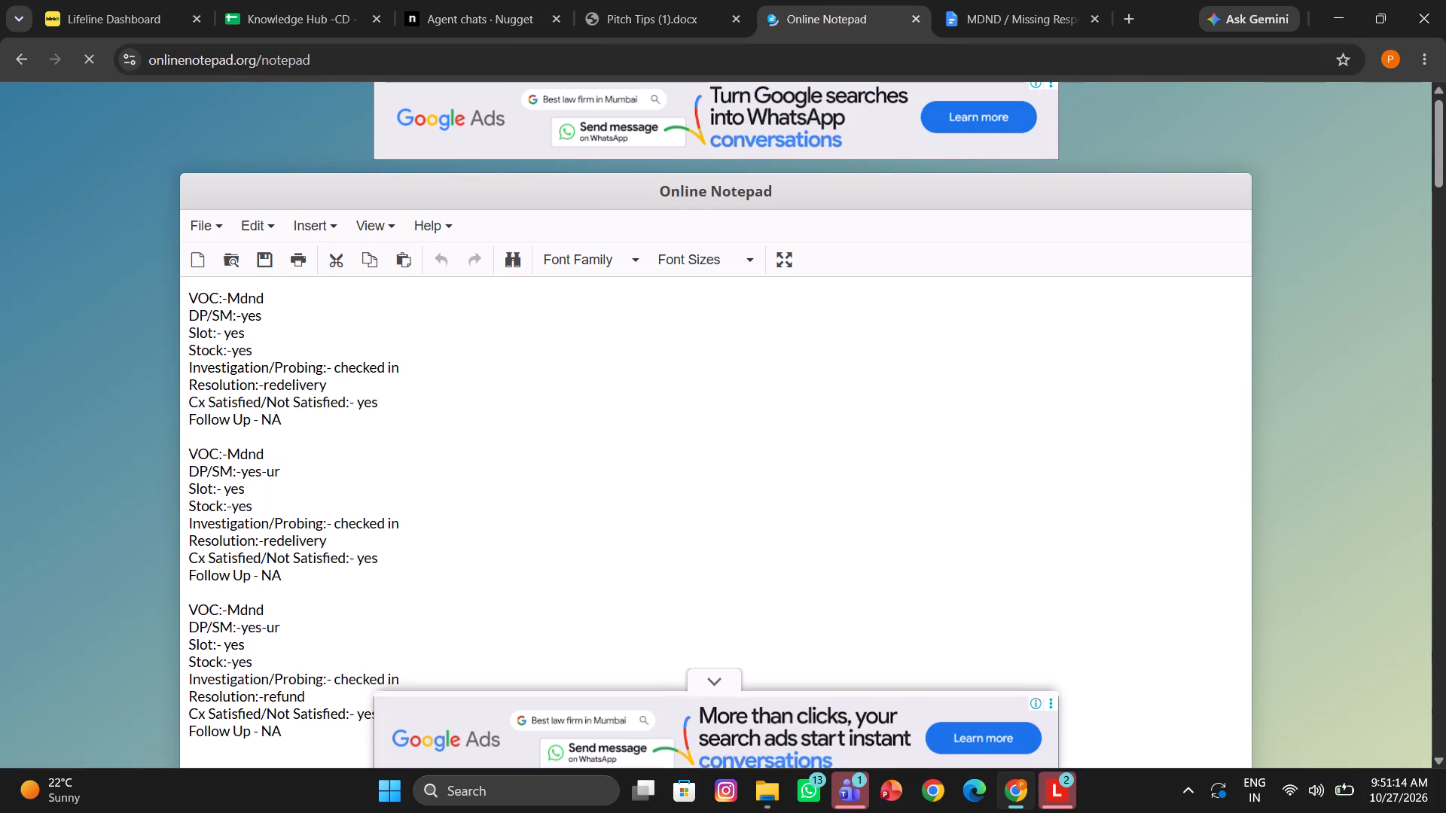
left_click_drag(280, 575, 173, 478)
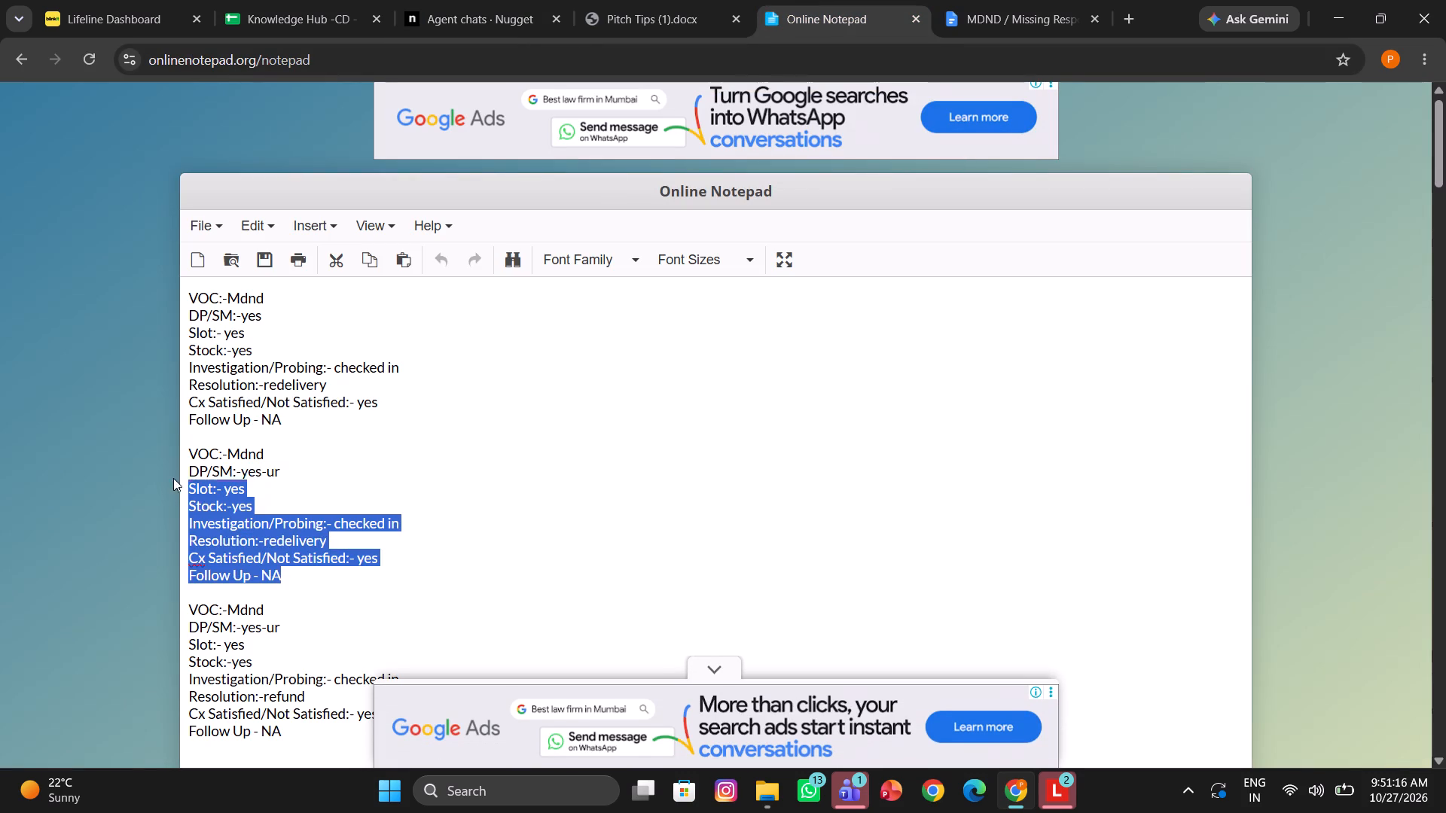
left_click_drag(173, 478, 174, 458)
key("ctrl+c")
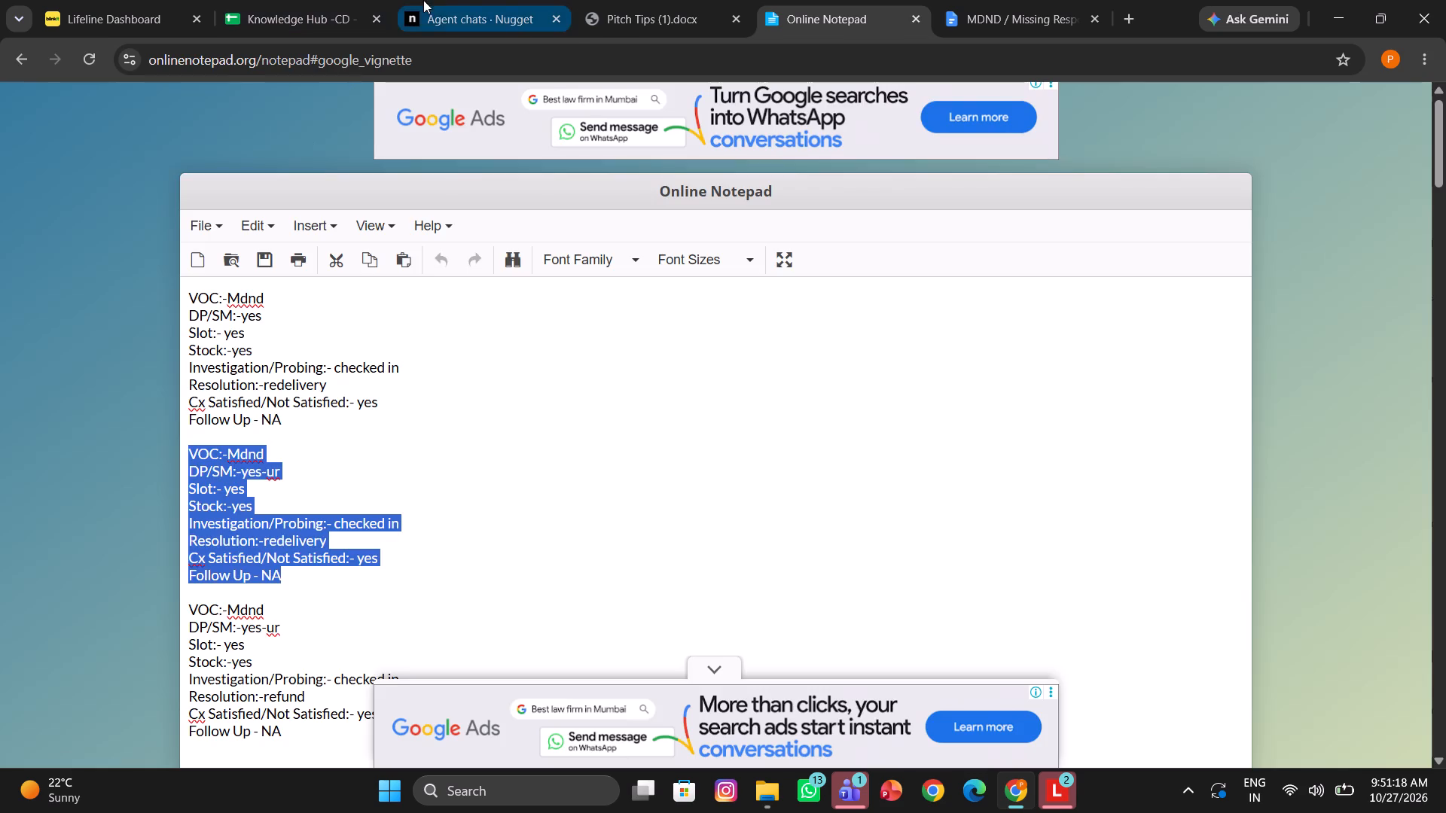
left_click(438, 2)
scroll(437, 397, "down", 3)
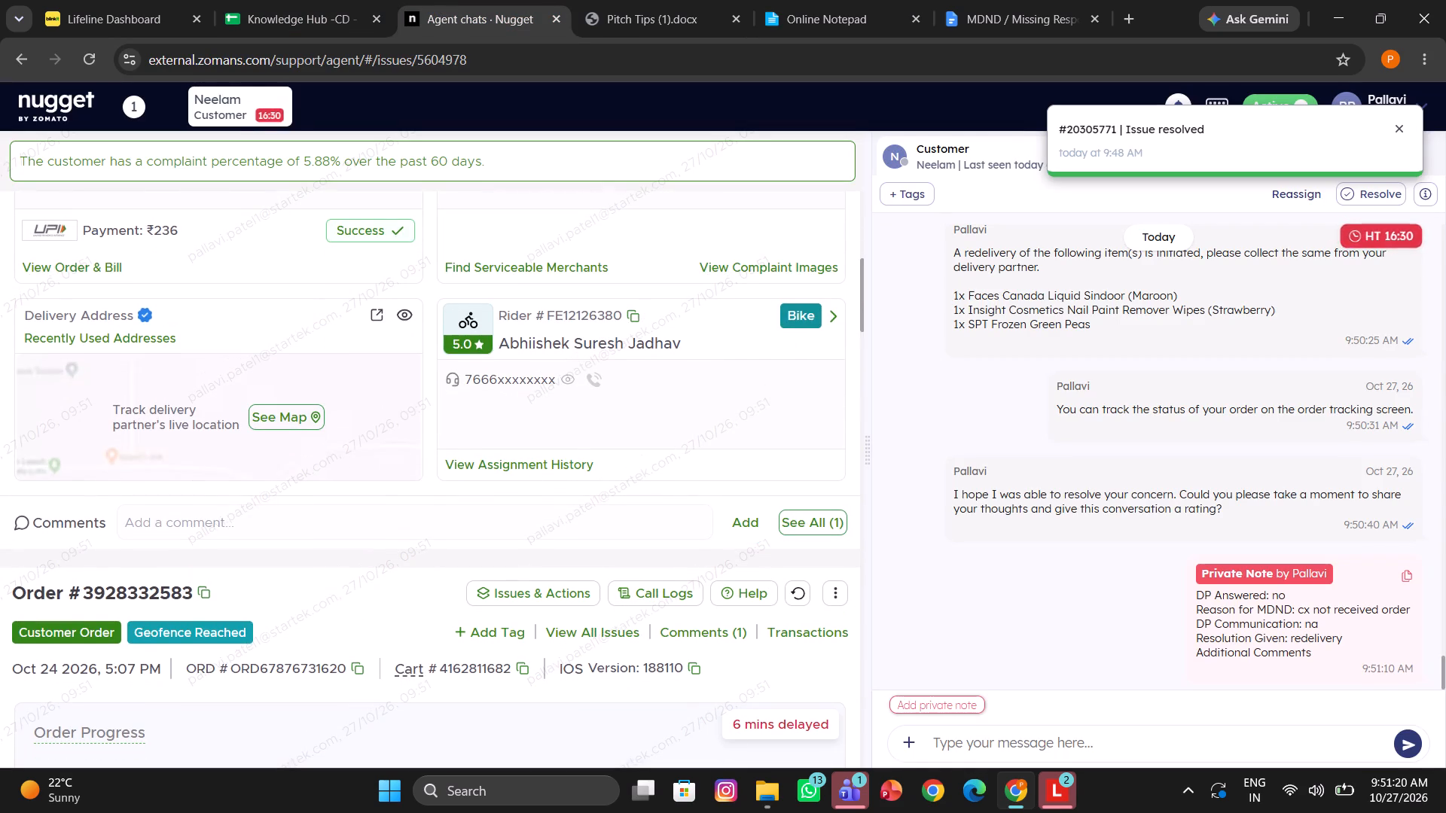
left_click(318, 531)
key("ctrl+v")
key("Return")
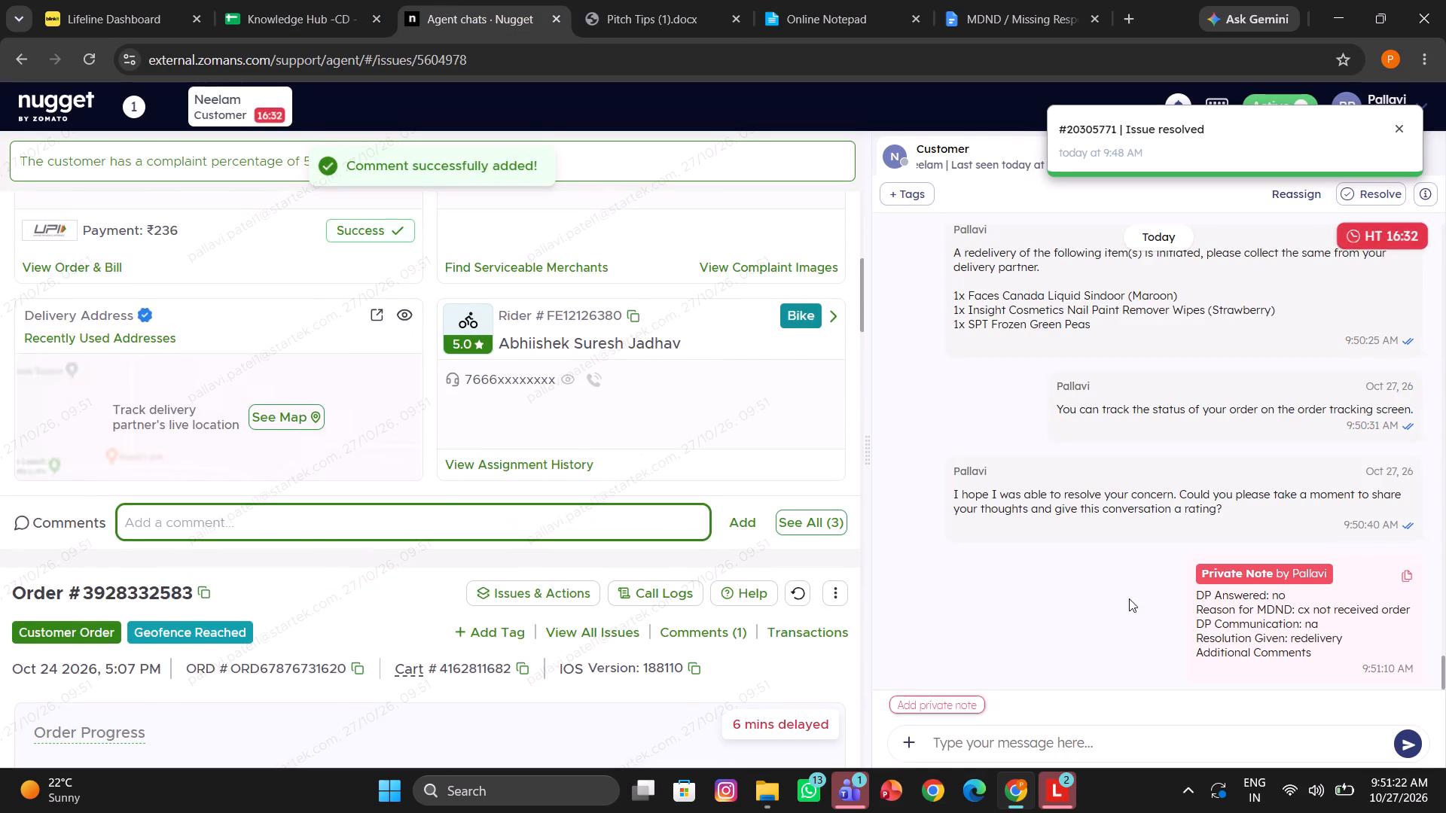
Send the customer the /Closing canned response thanking them for choosing Blinkit.
left_click(1042, 735)
type("/clo")
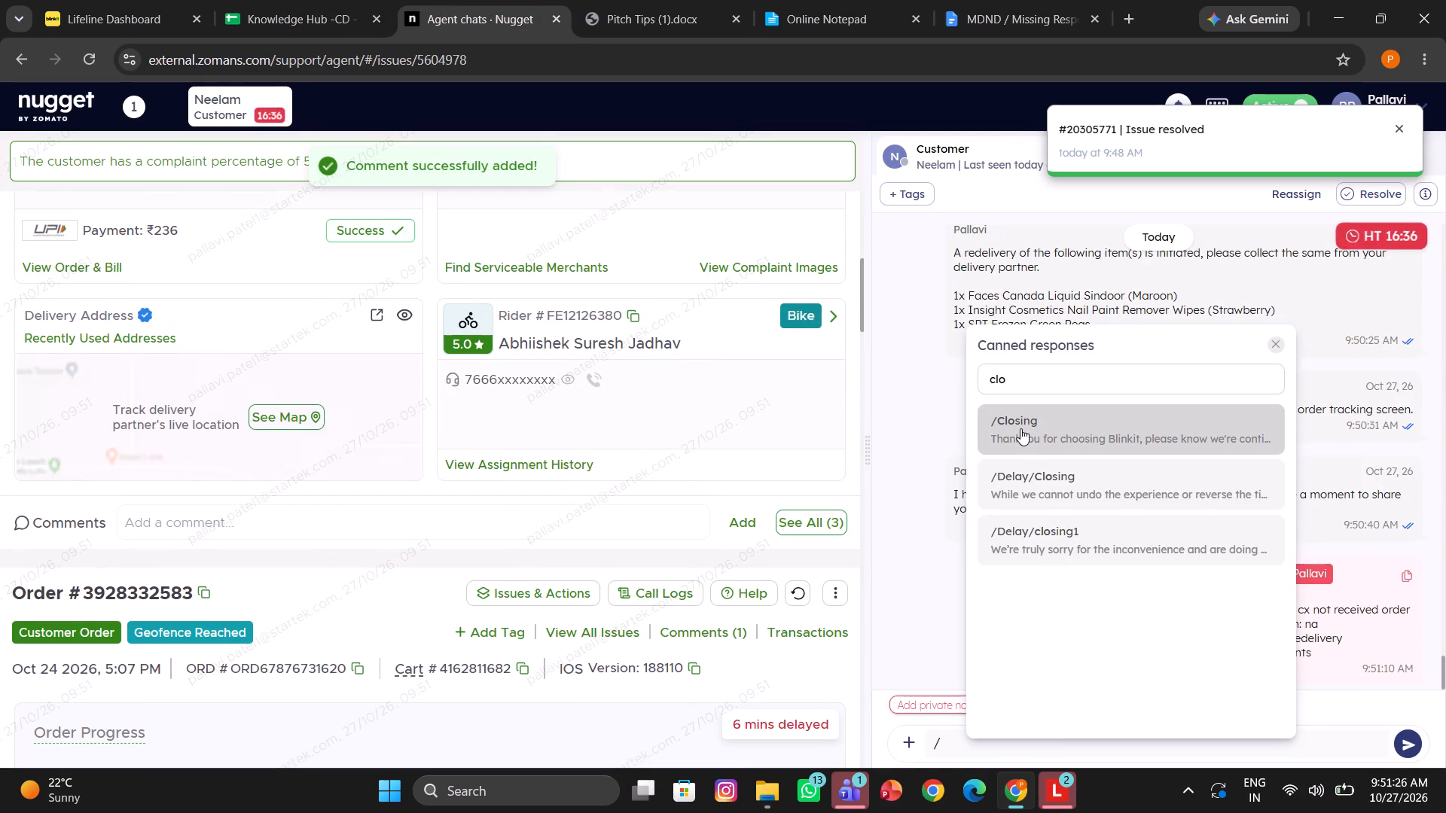
left_click(1020, 428)
key("Return")
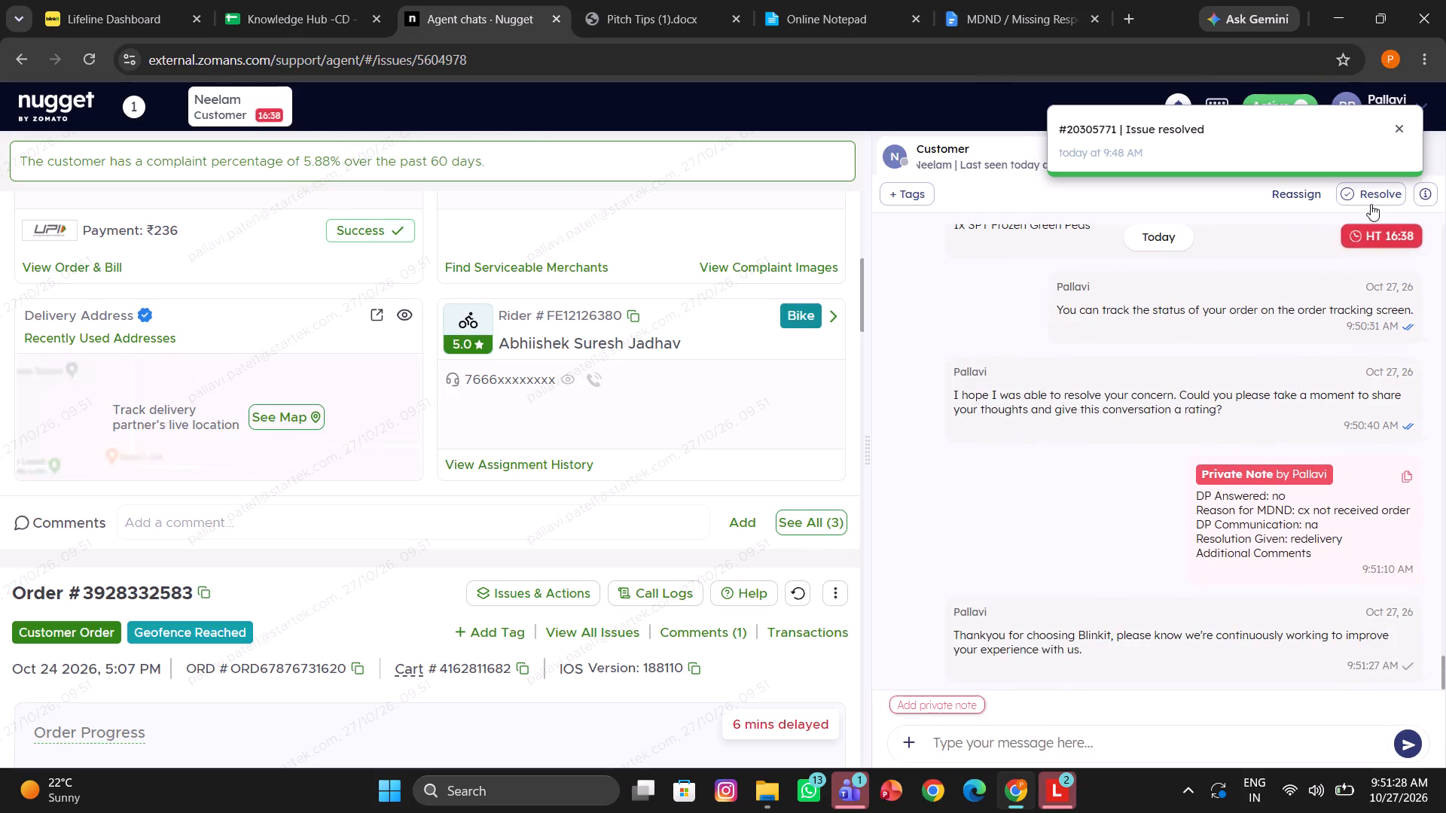
Resolve the chat with the disposition tag "MDND – Resolved" and clear all notifications.
left_click(1372, 196)
type("mdnd")
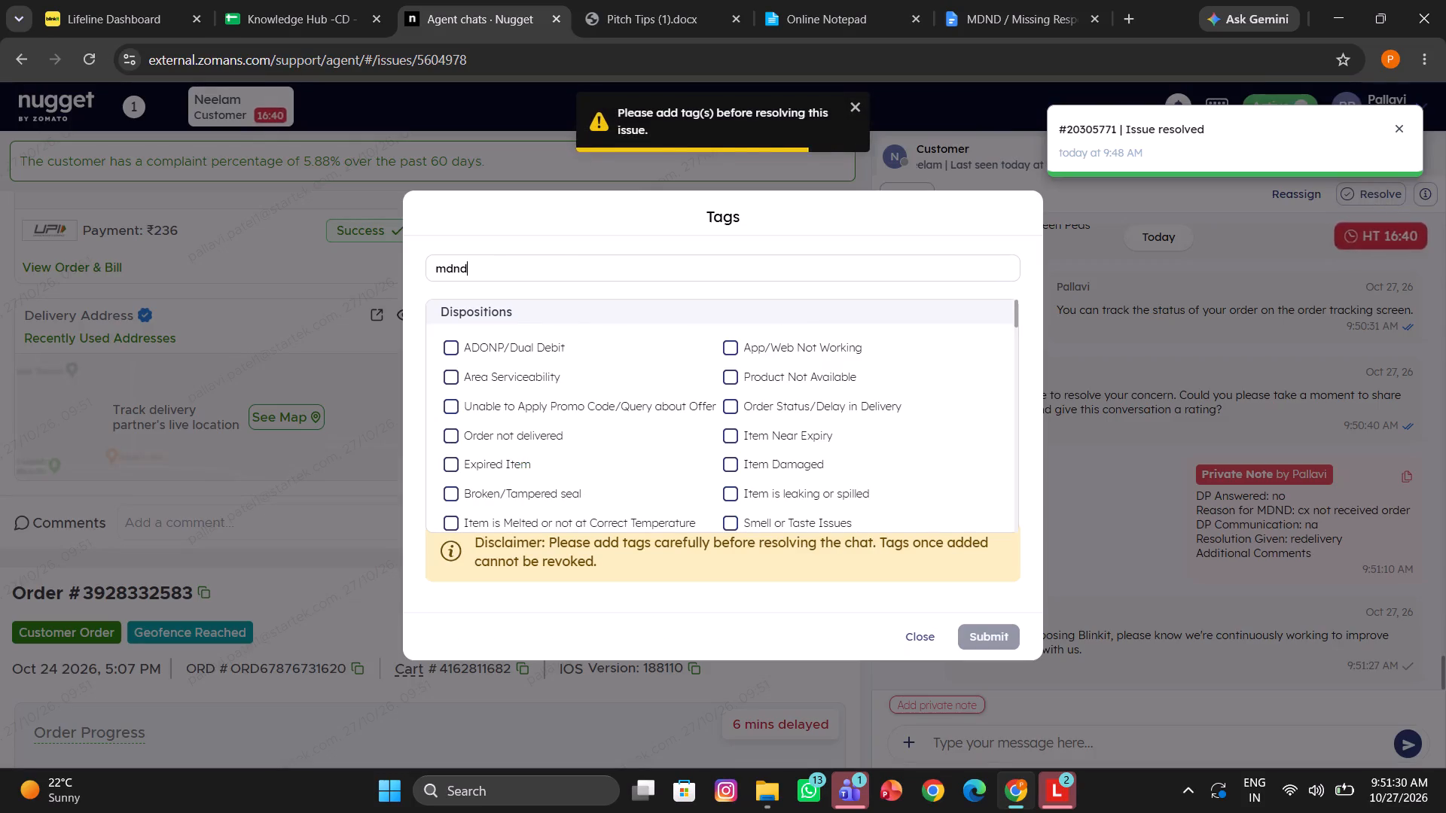
left_click(561, 373)
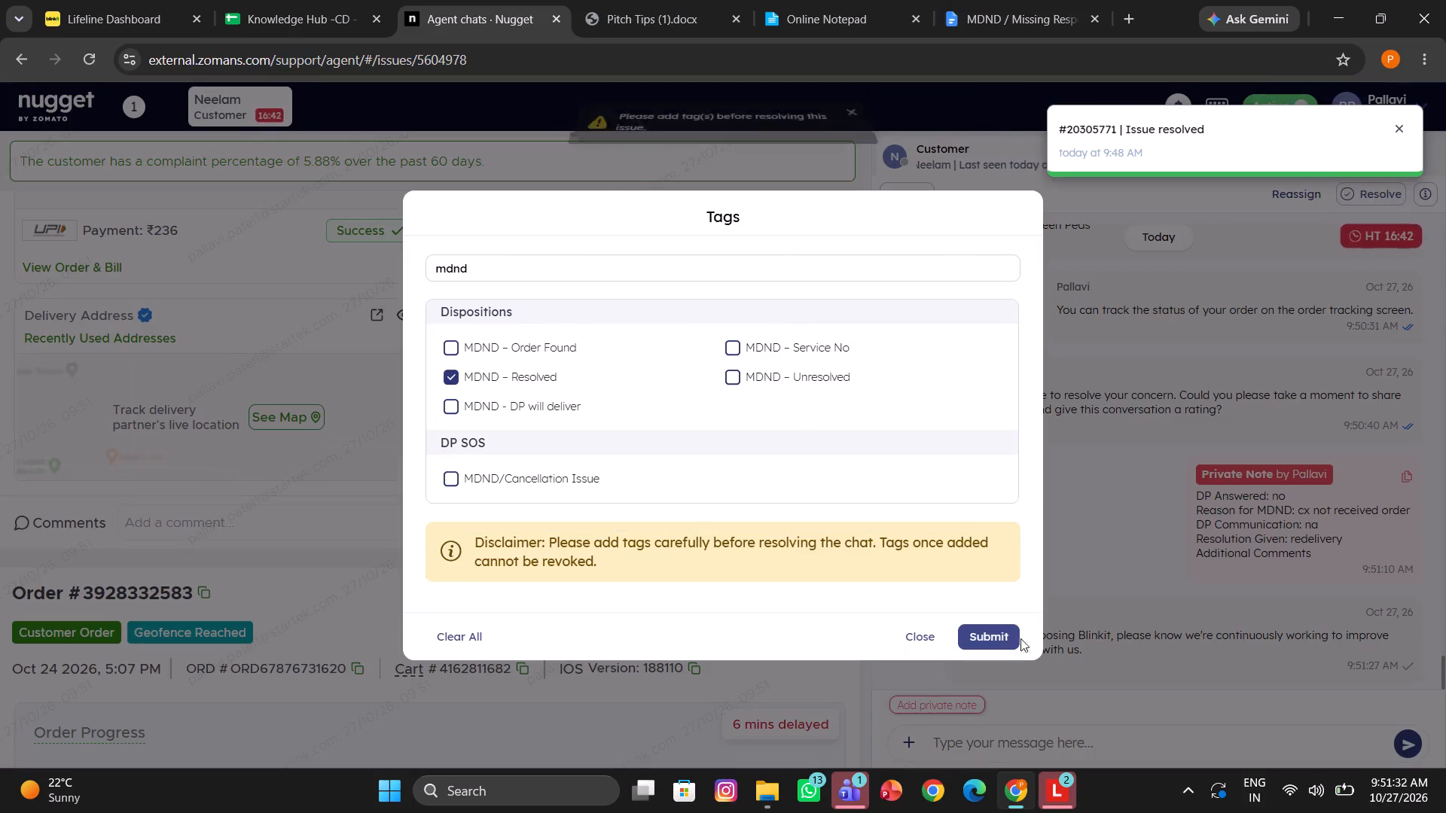
left_click(999, 644)
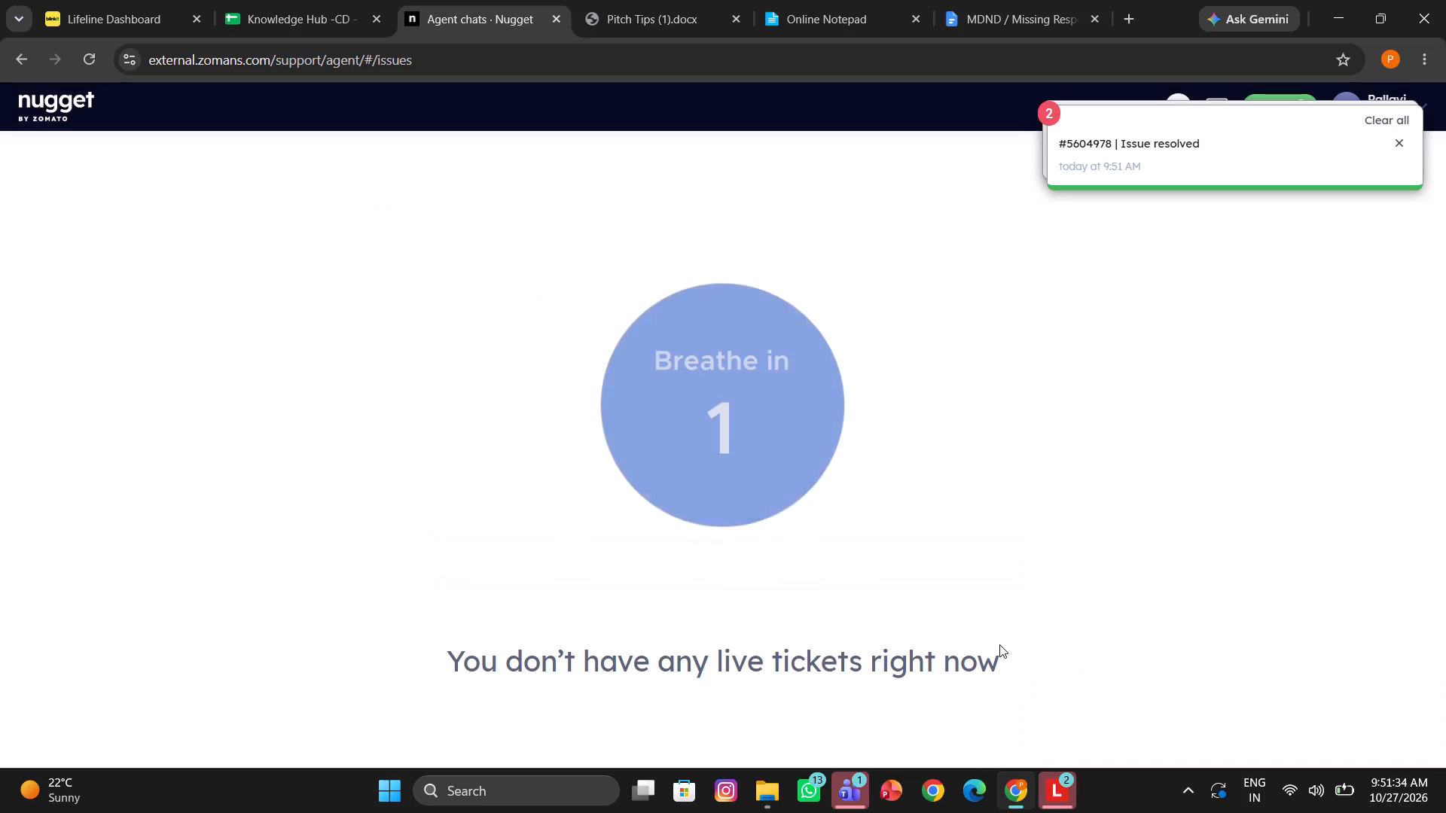
left_click(1393, 120)
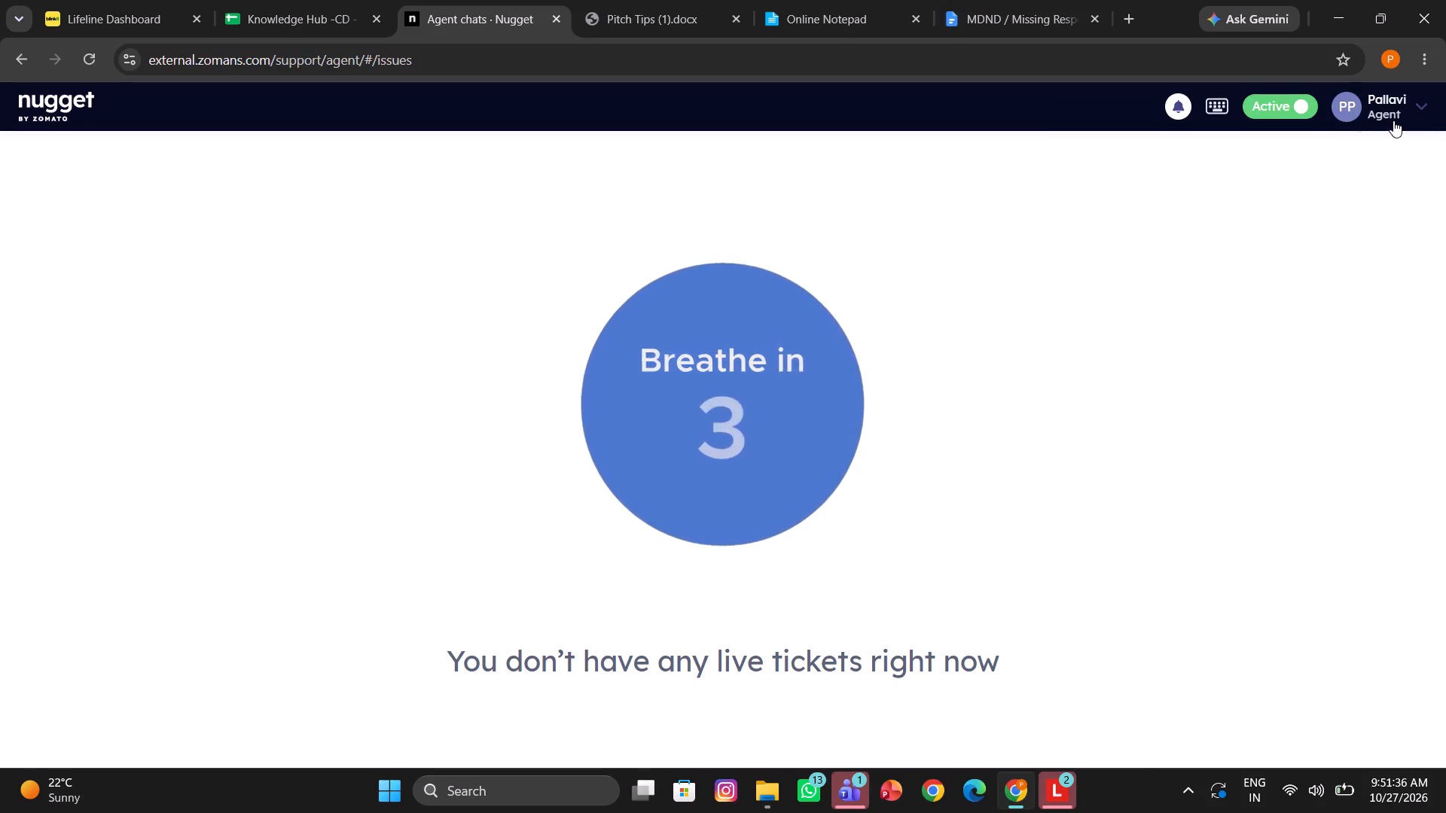
View the agent's productivity hours for today.
left_click(1347, 111)
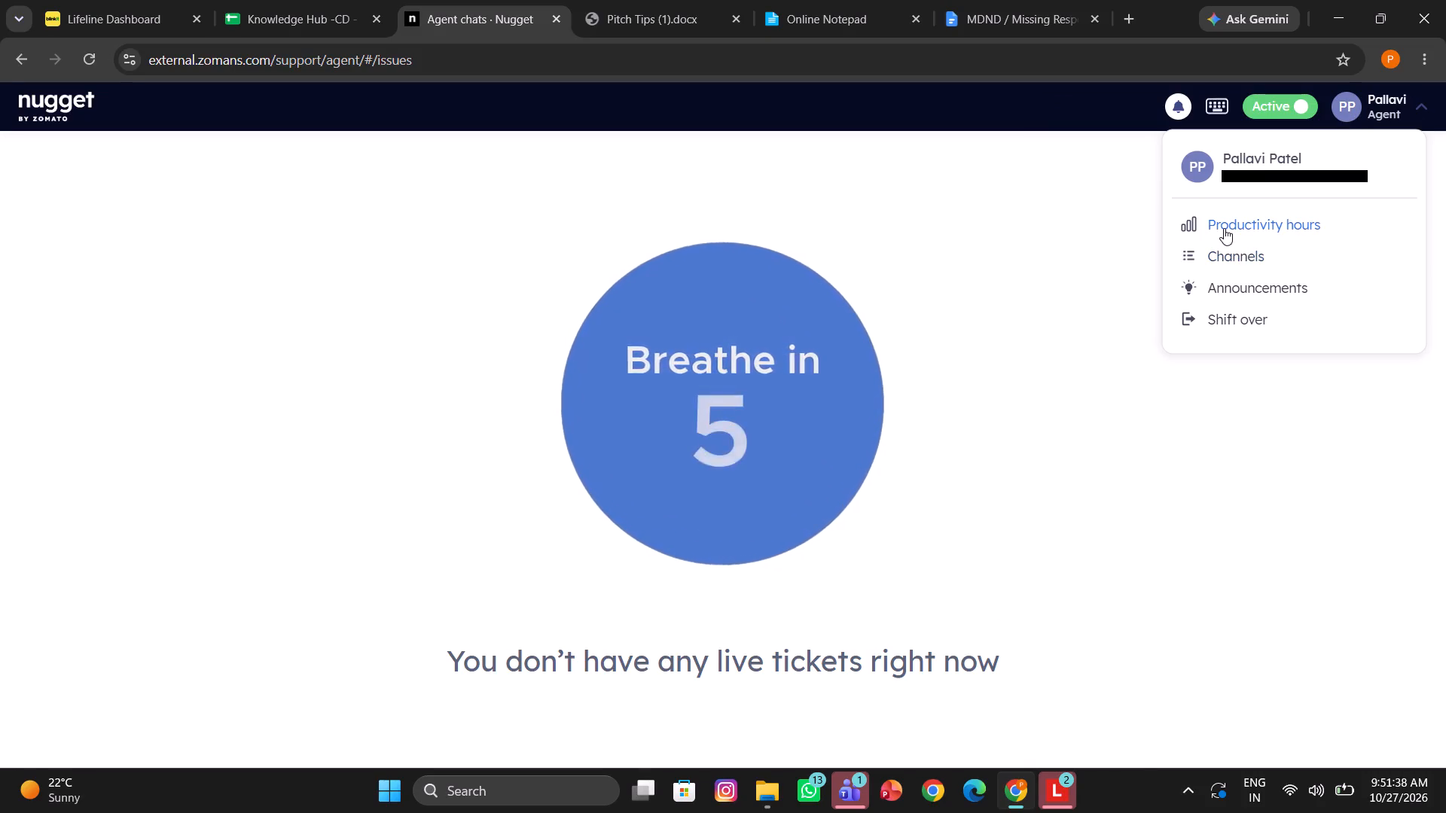
left_click(1224, 228)
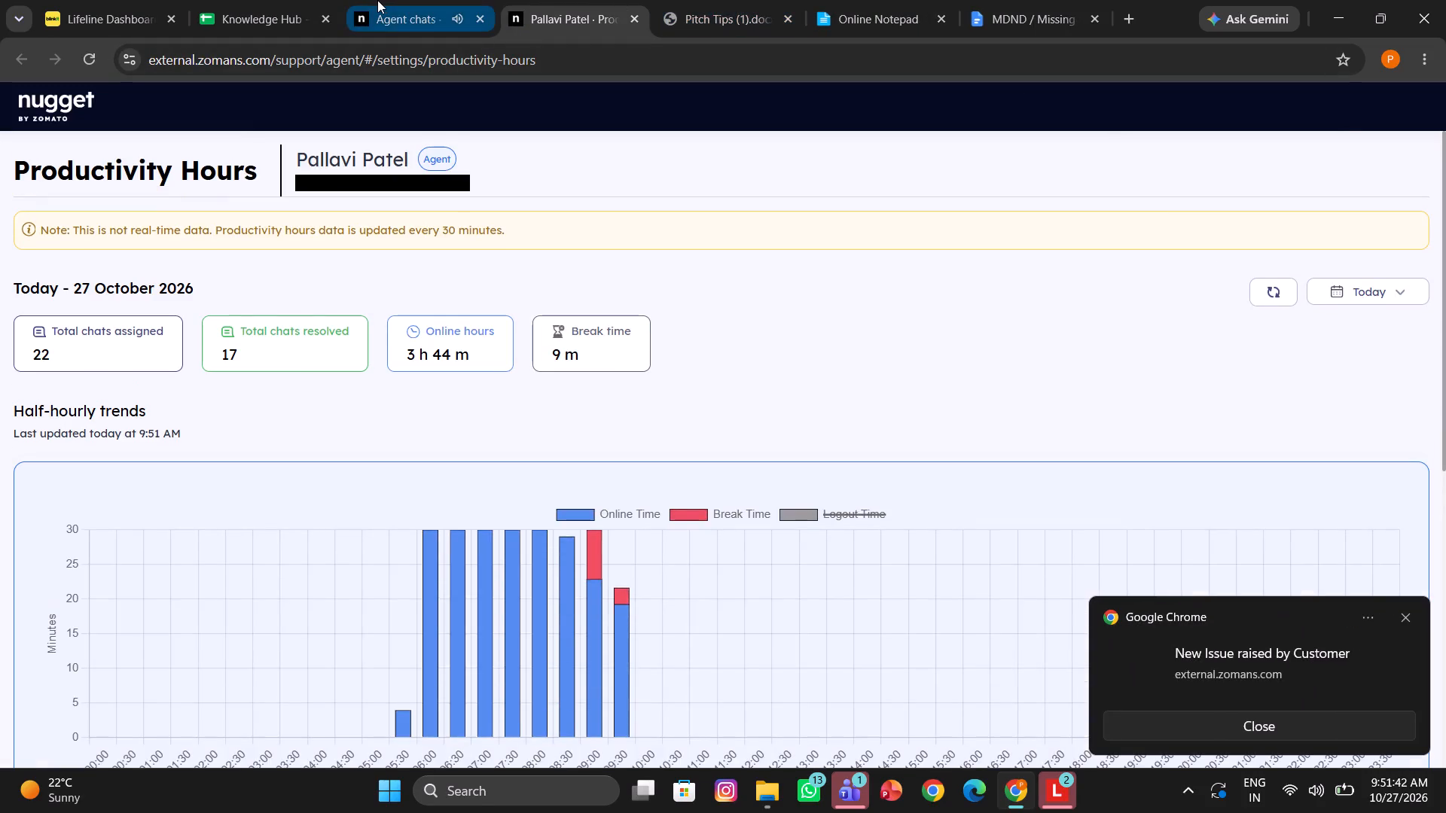
left_click(377, 0)
left_click(990, 656)
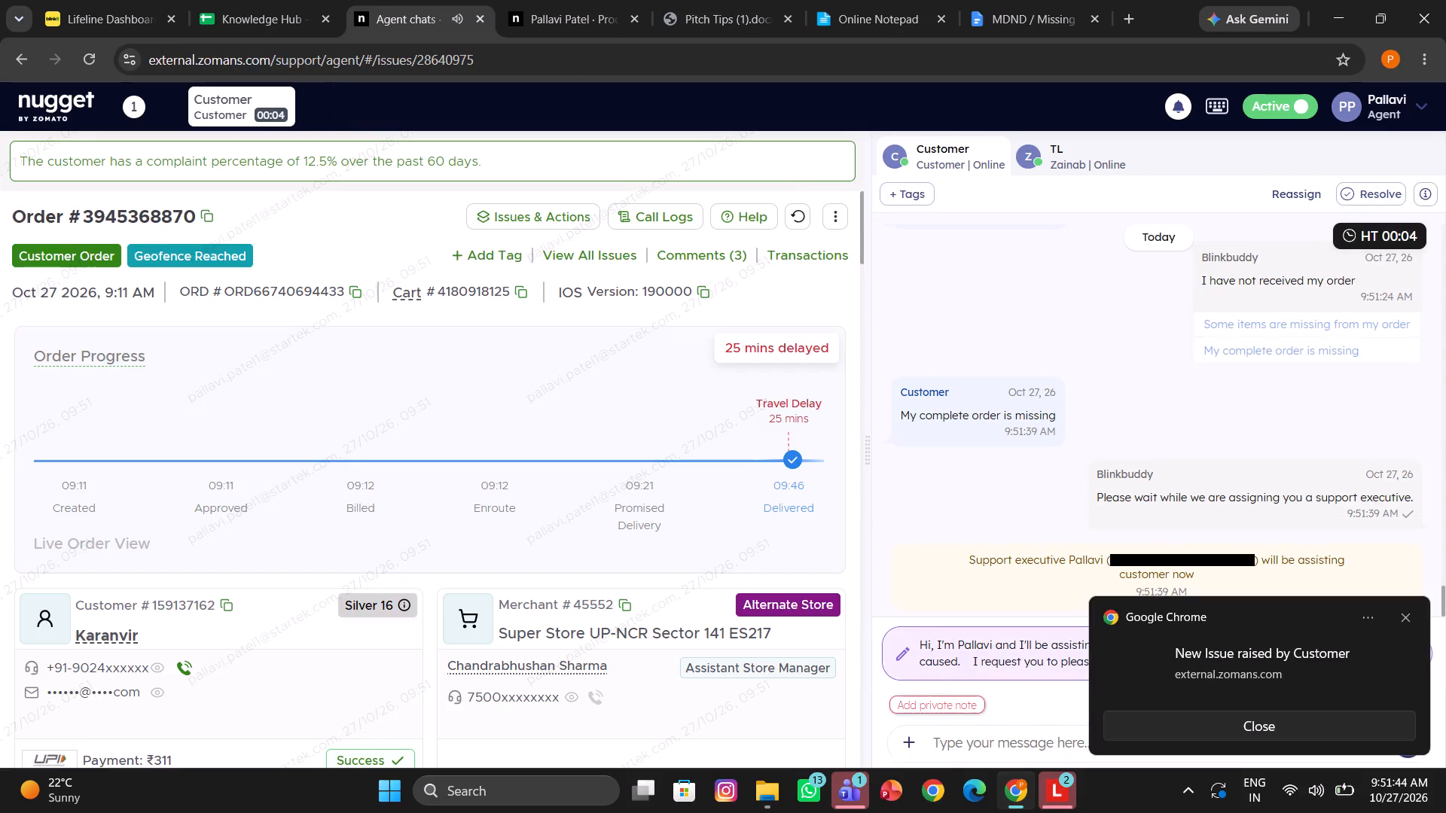
left_click(990, 656)
key("Return")
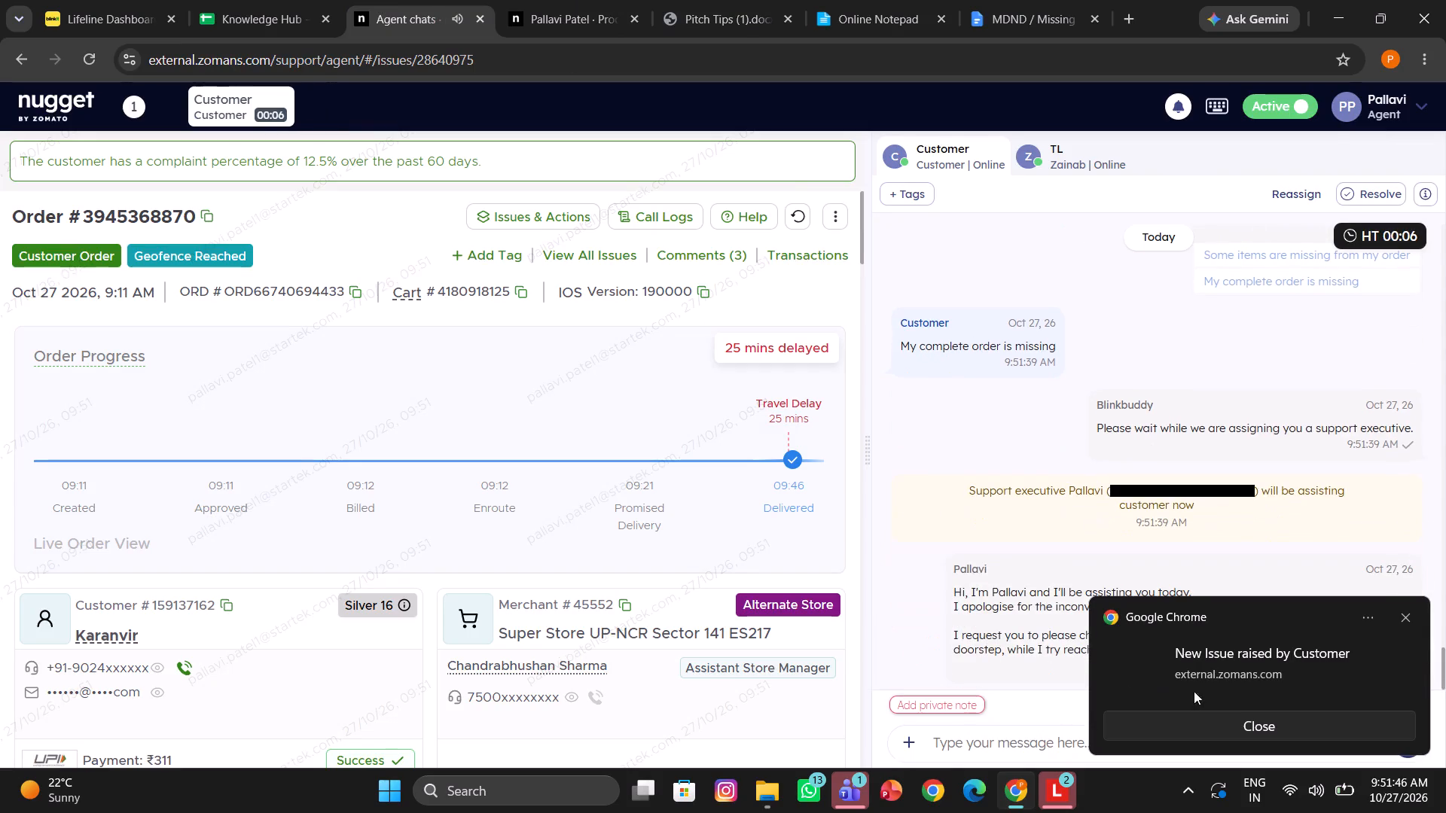
left_click(1214, 725)
scroll(1104, 586, "down", 2)
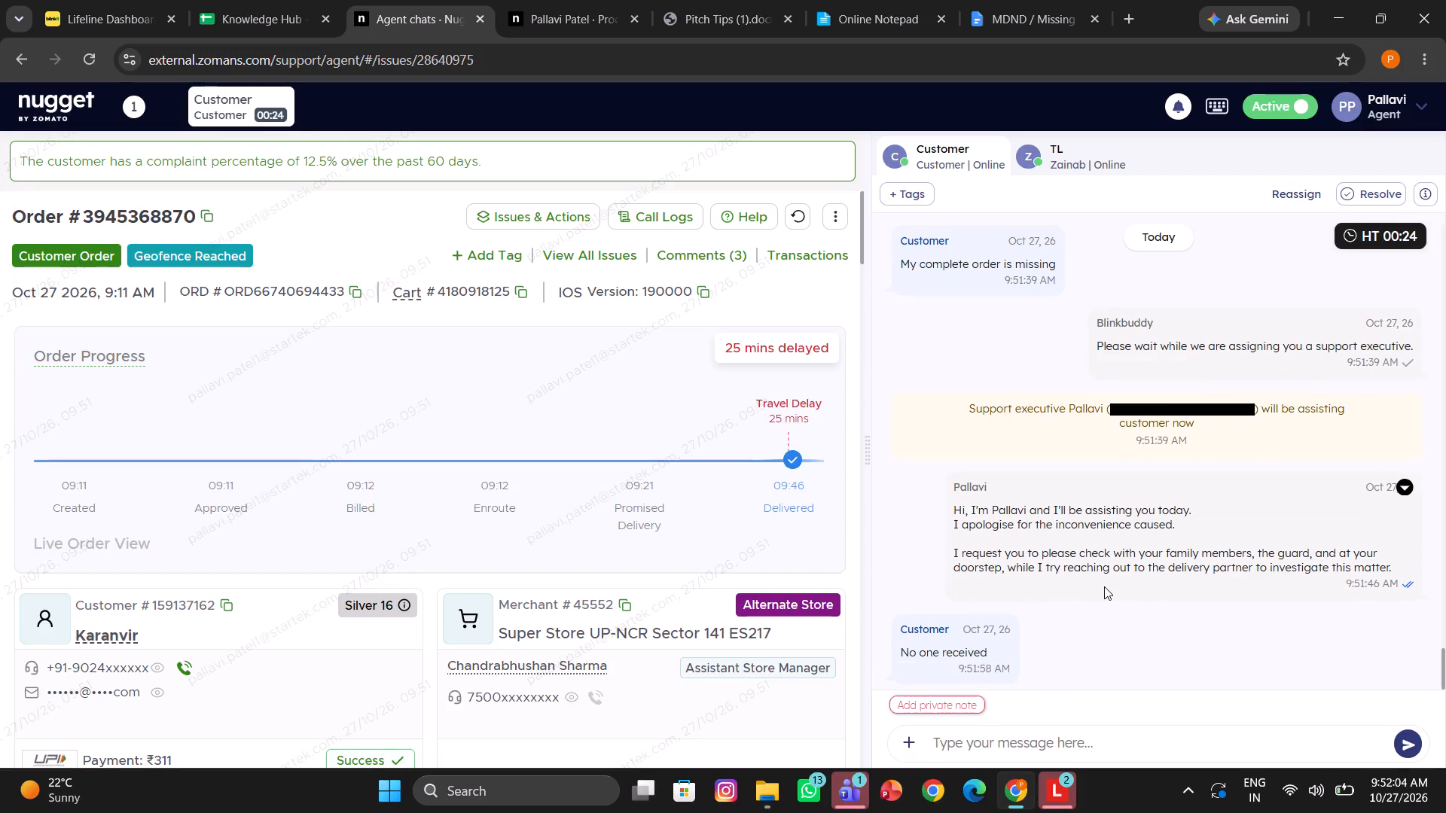
scroll(697, 453, "down", 3)
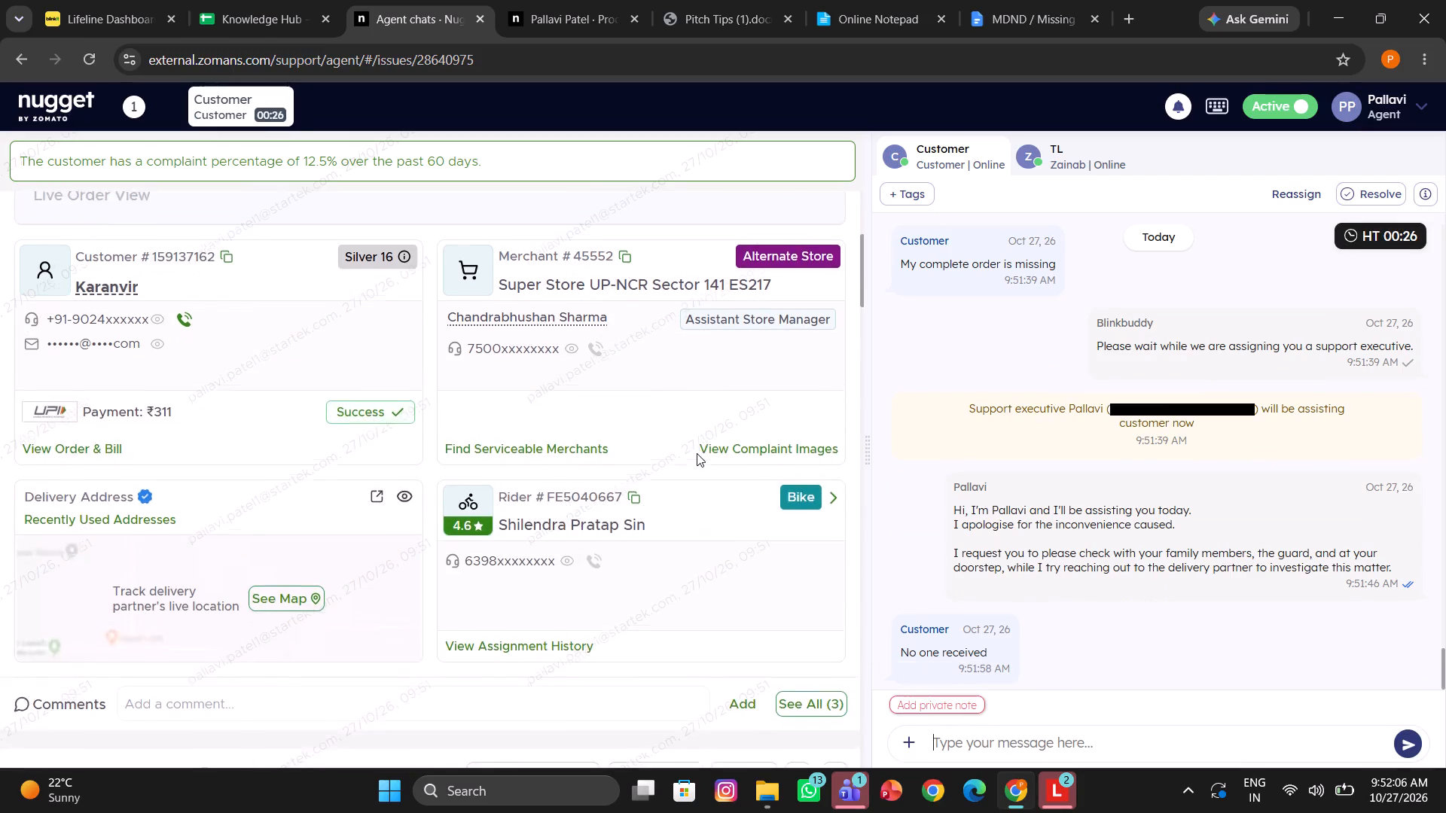
left_click(598, 550)
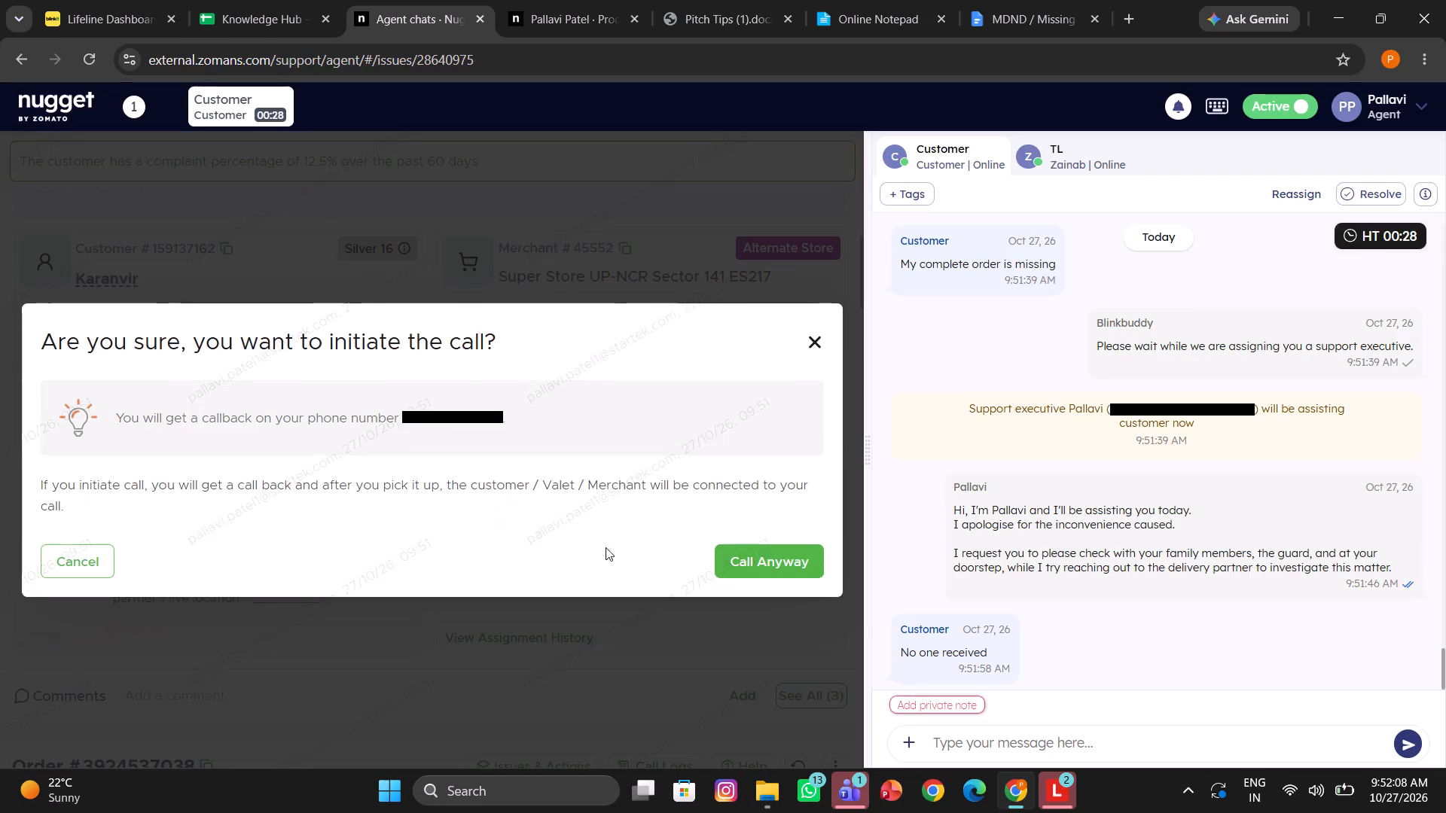
left_click(777, 559)
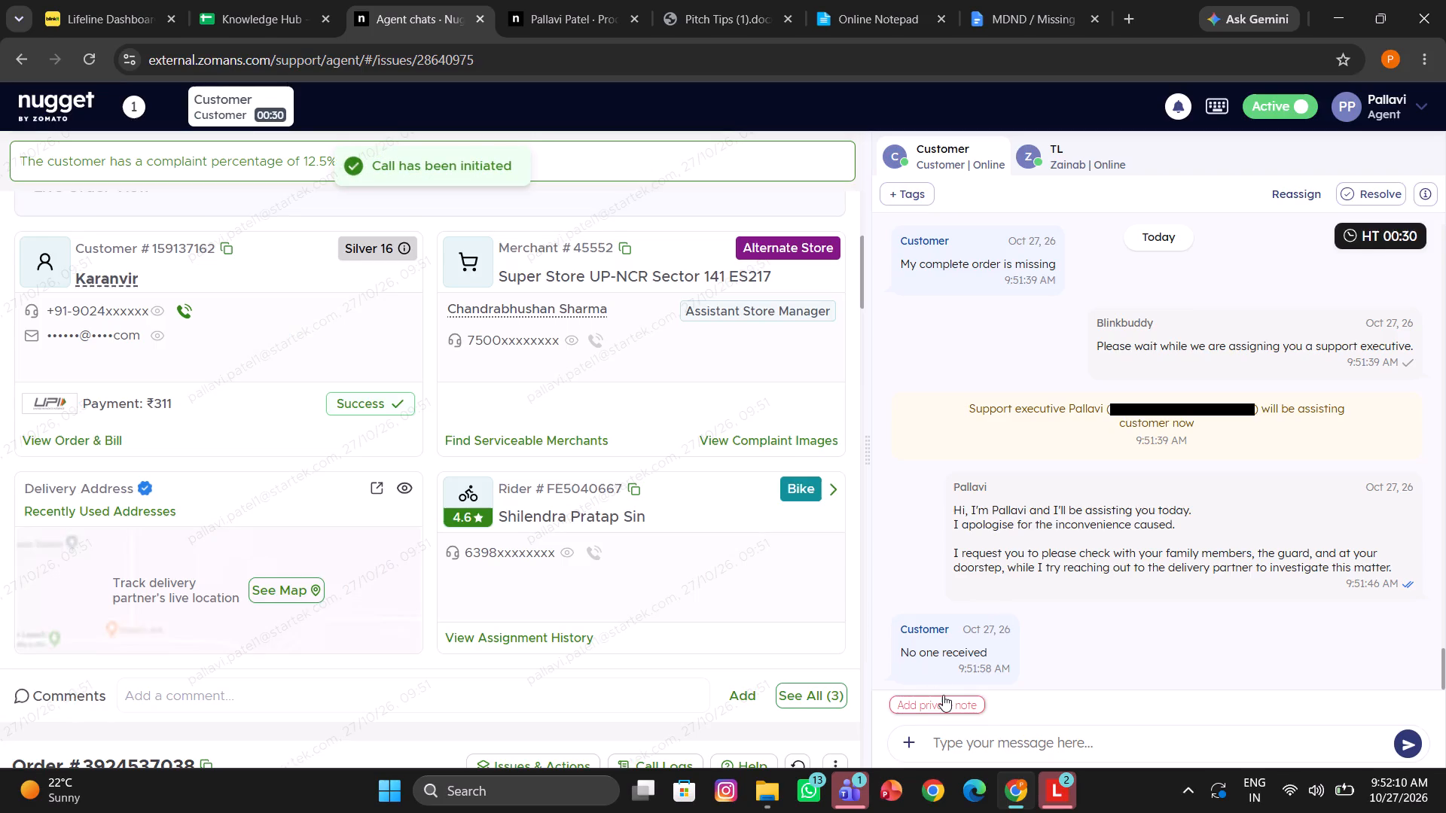
Add the private note "called dp" to the chat.
left_click(943, 695)
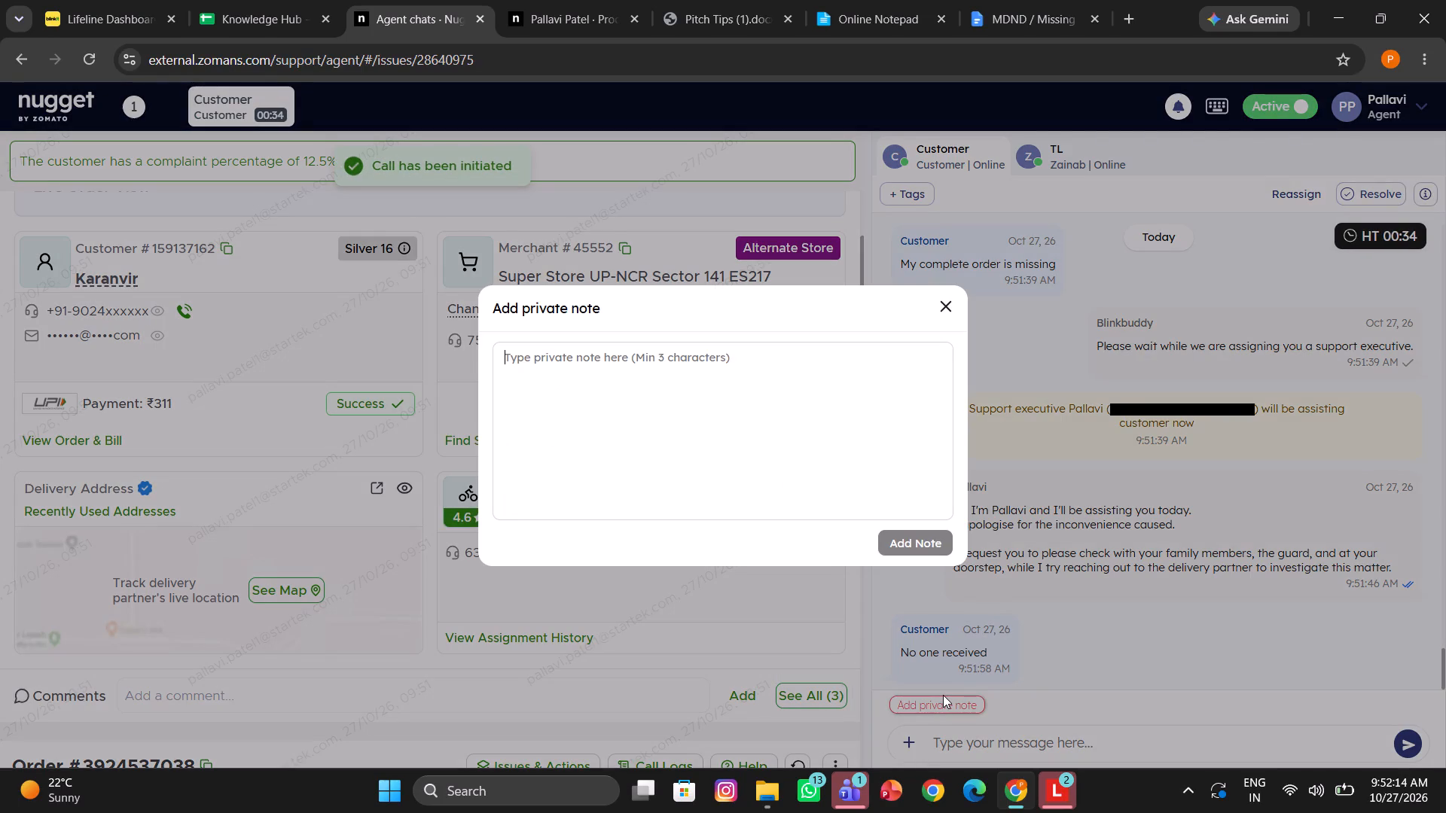
type("called dp")
left_click(926, 546)
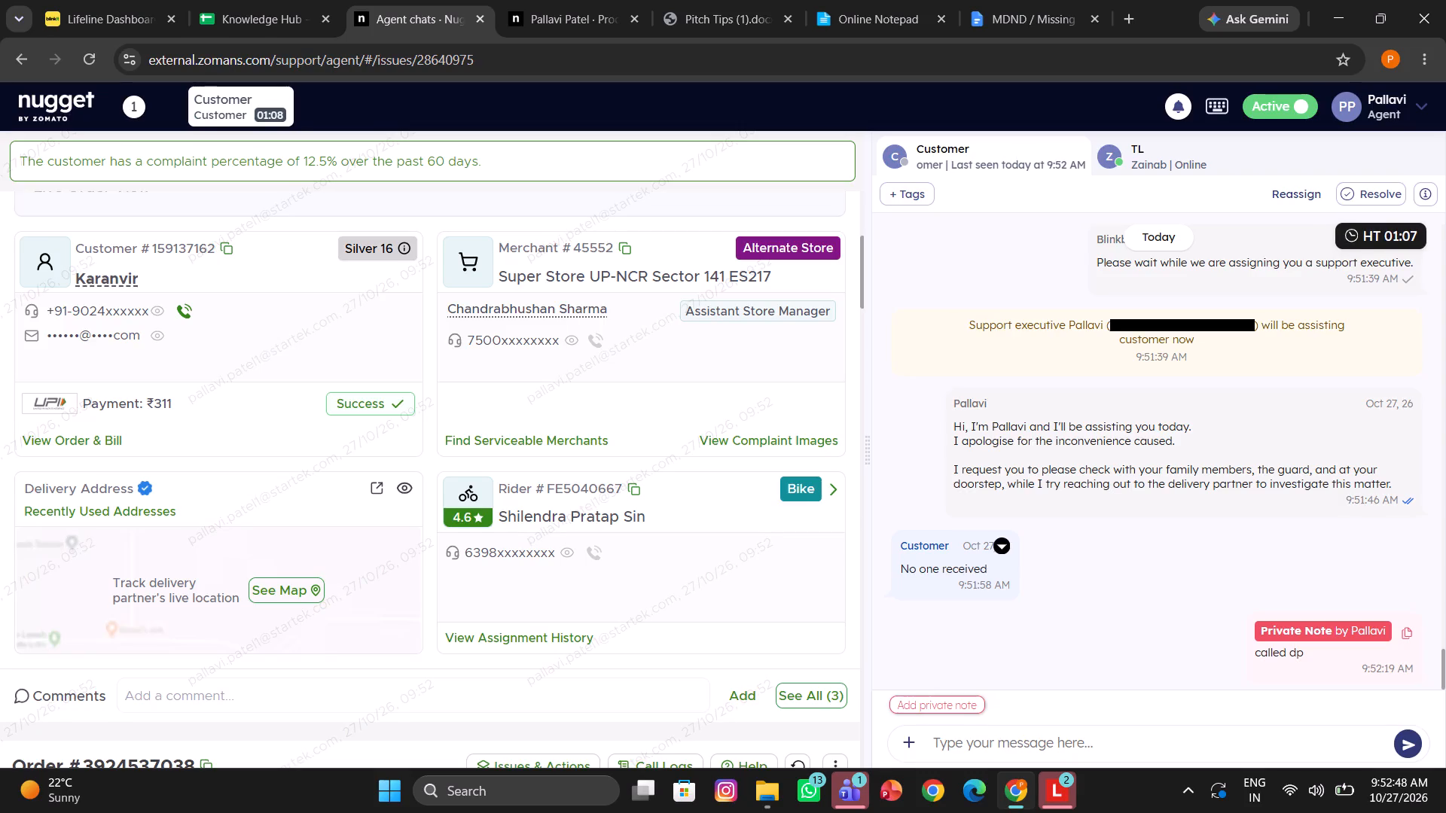
left_click(593, 539)
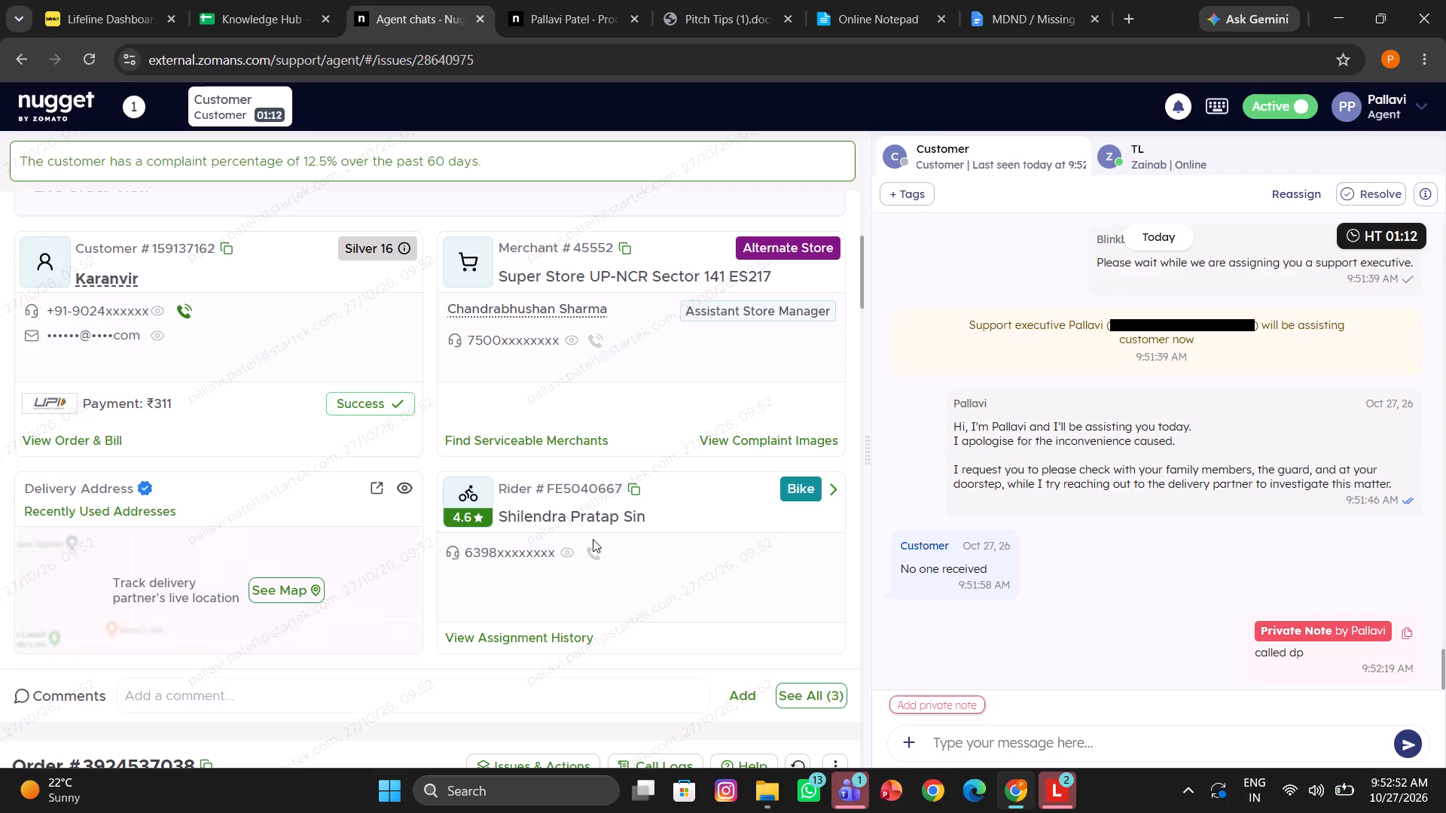
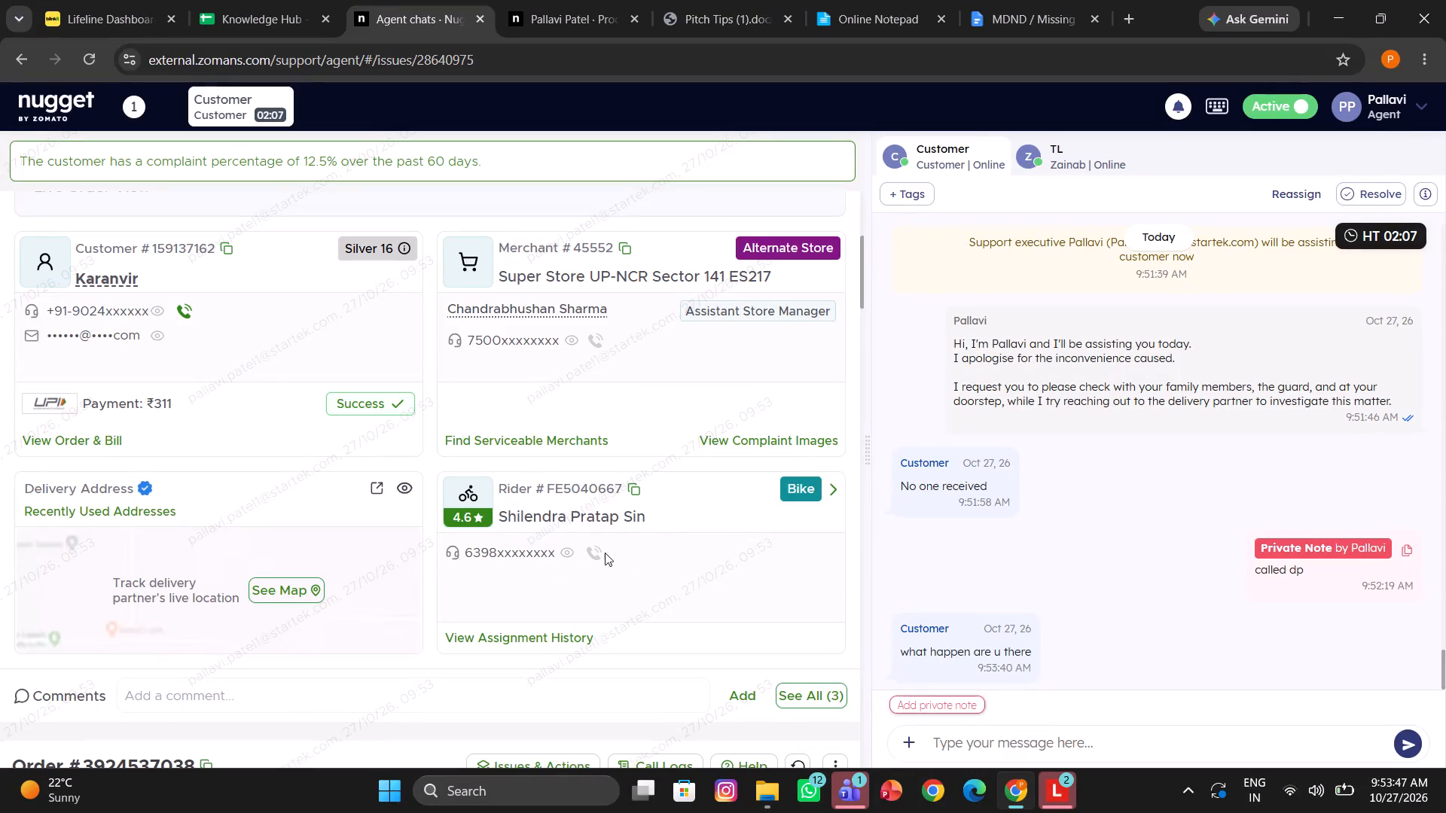
Place another call to the rider assigned to the order.
left_click(590, 557)
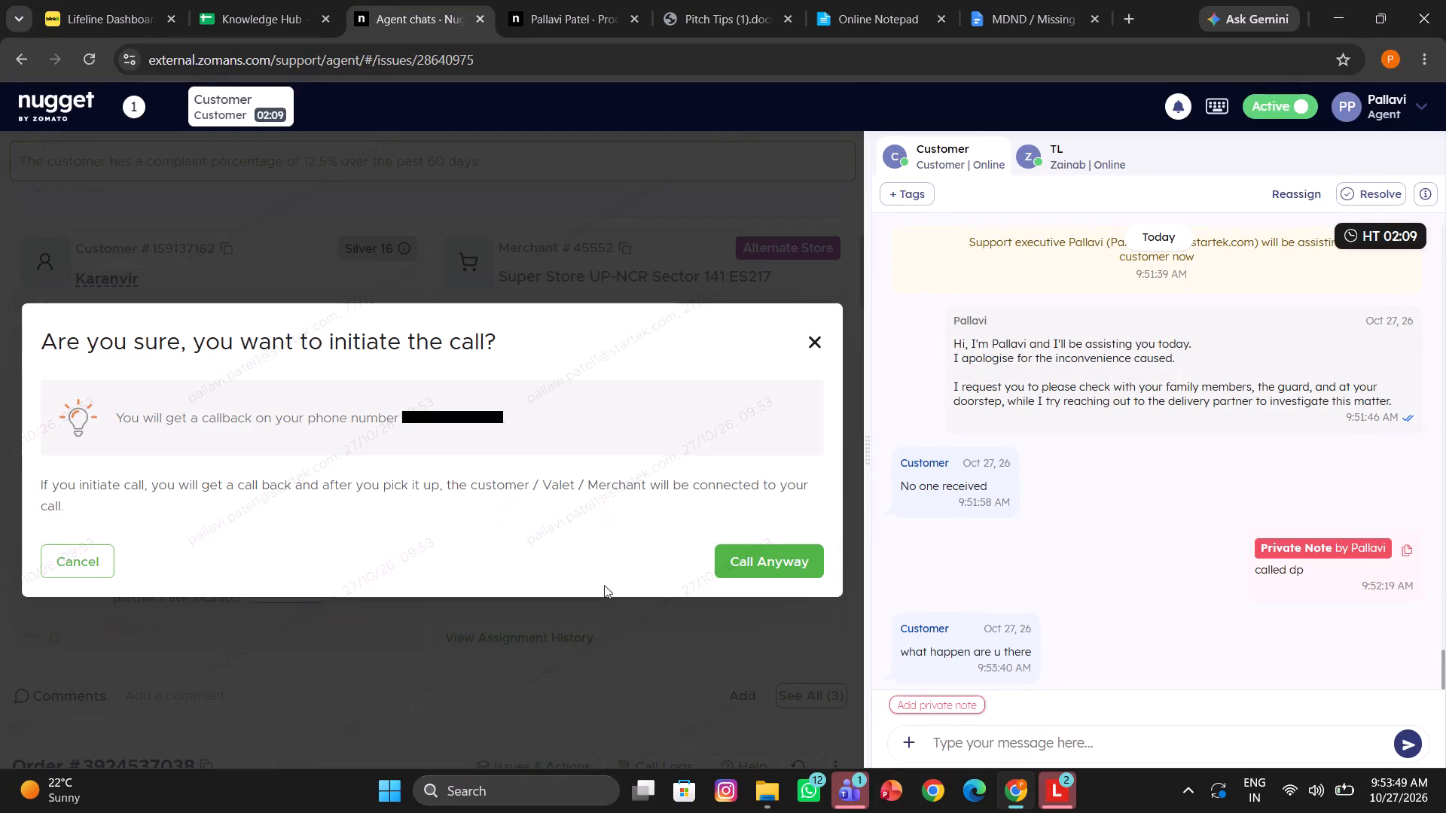
left_click(738, 566)
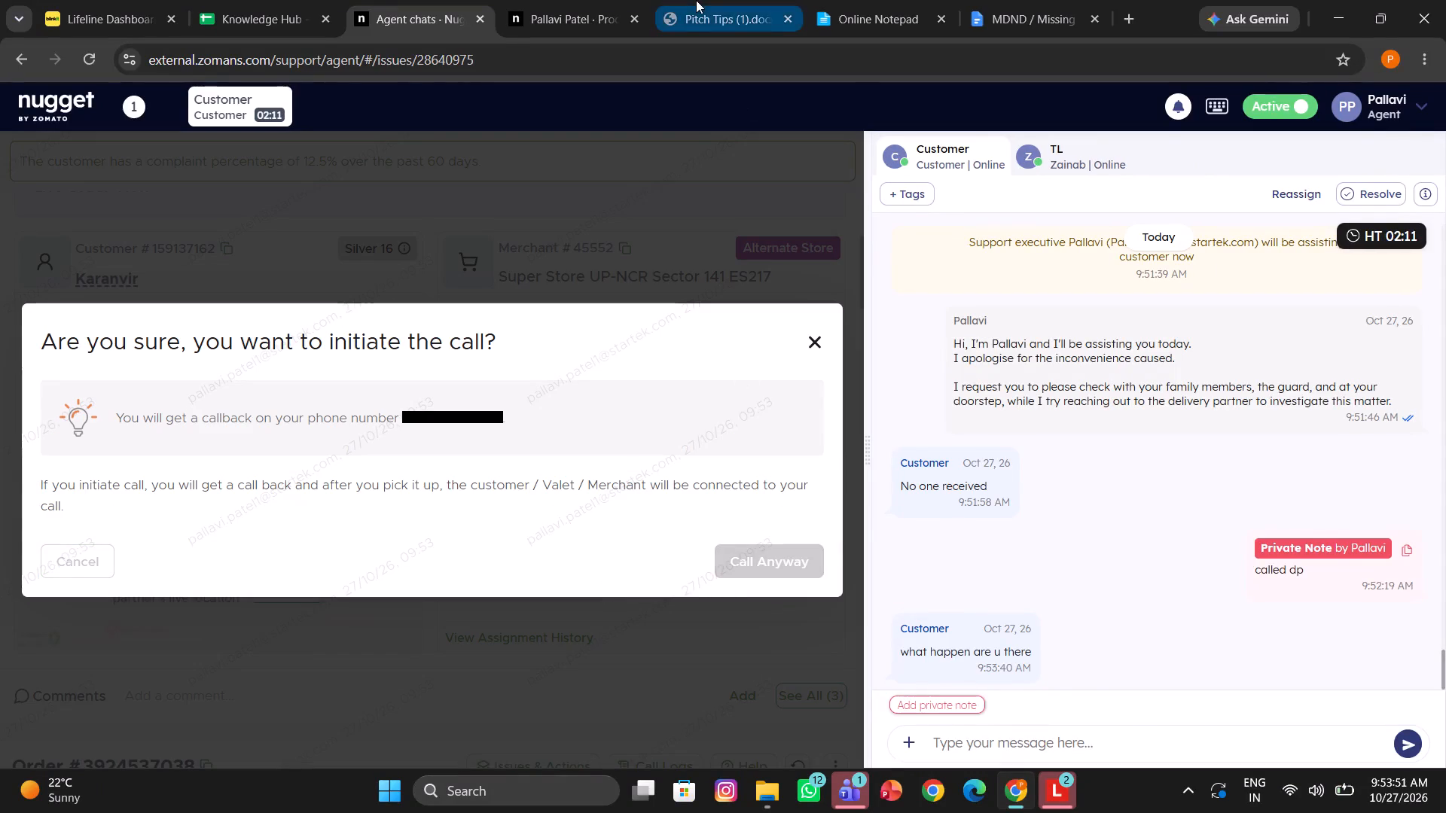
Send the customer the MDND line from Pitch Tips: "As I can understand, you did not receive your order; however, it is marked as delivered.".
left_click(696, 0)
left_click(632, 381)
scroll(632, 381, "up", 6)
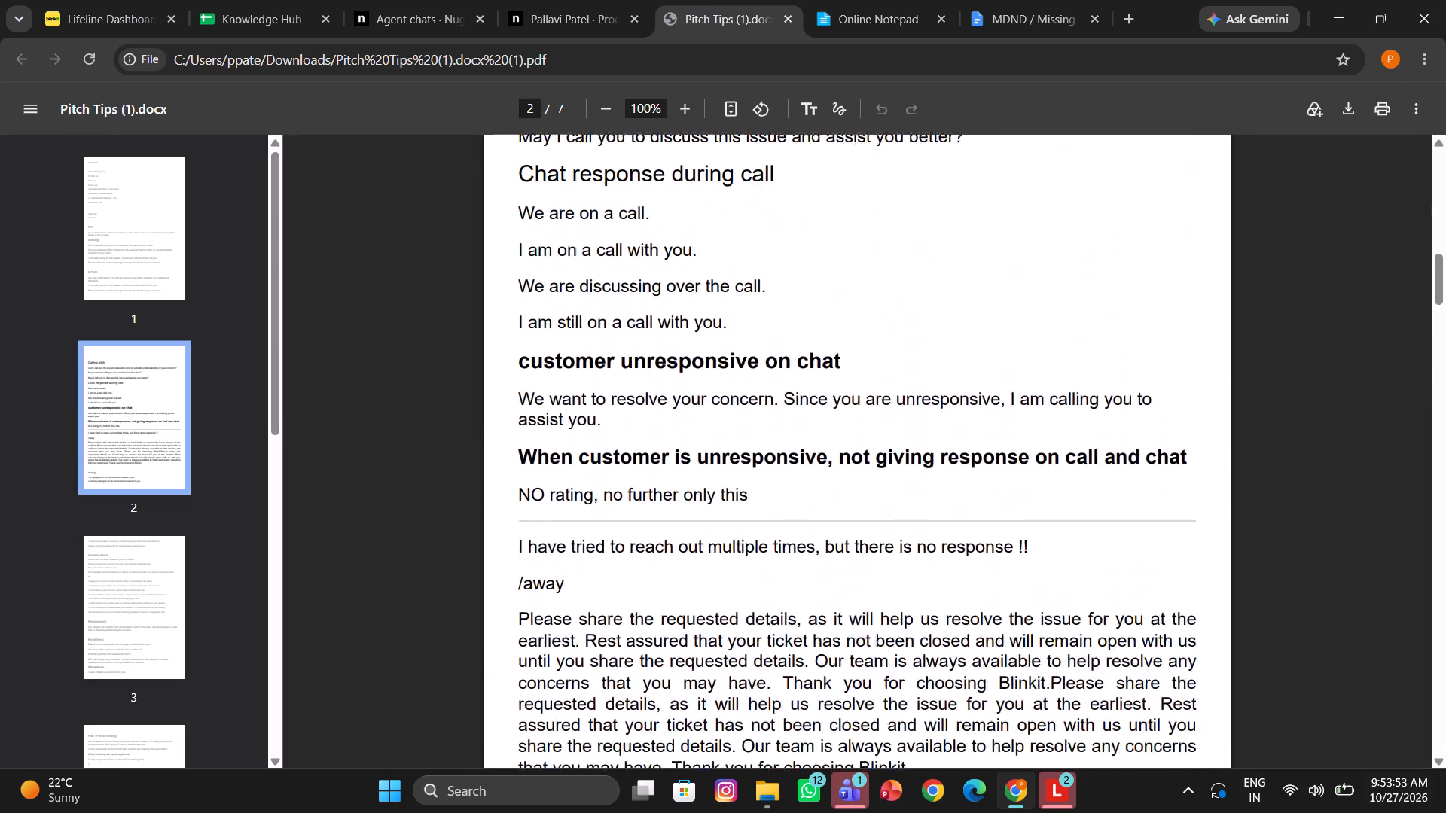
scroll(632, 381, "up", 2)
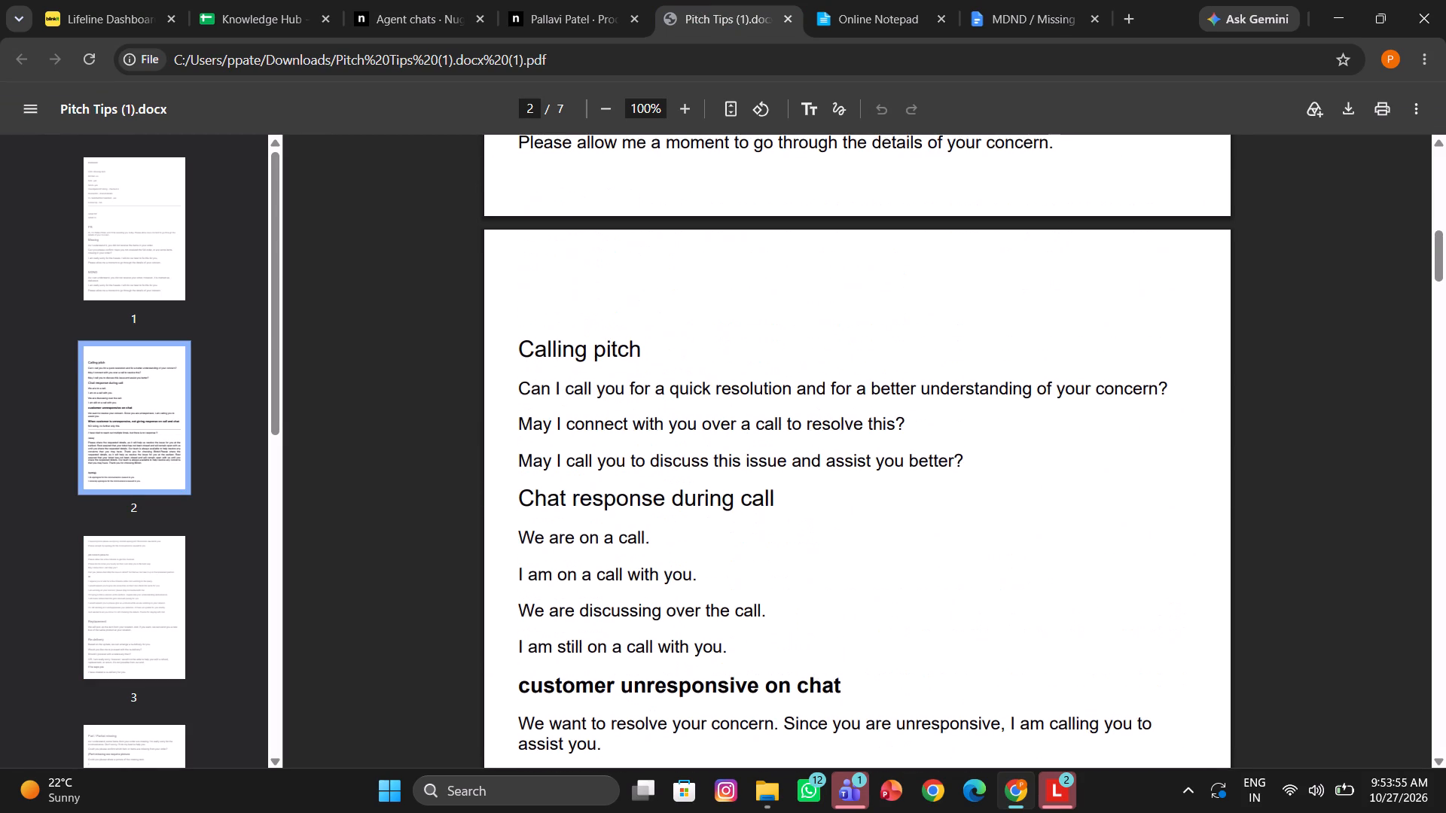
scroll(632, 381, "up", 1)
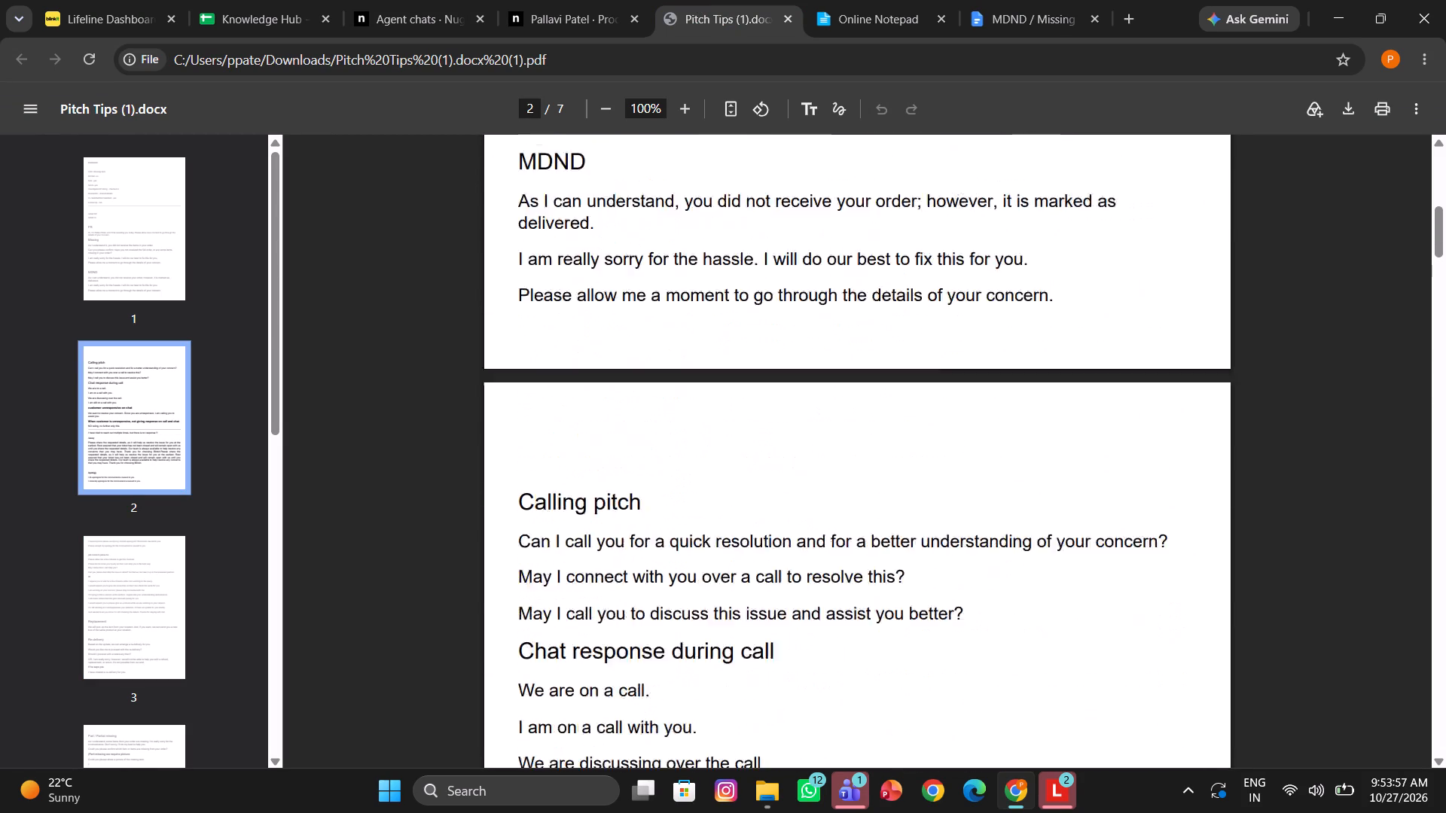
scroll(632, 381, "up", 2)
left_click_drag(517, 416, 622, 458)
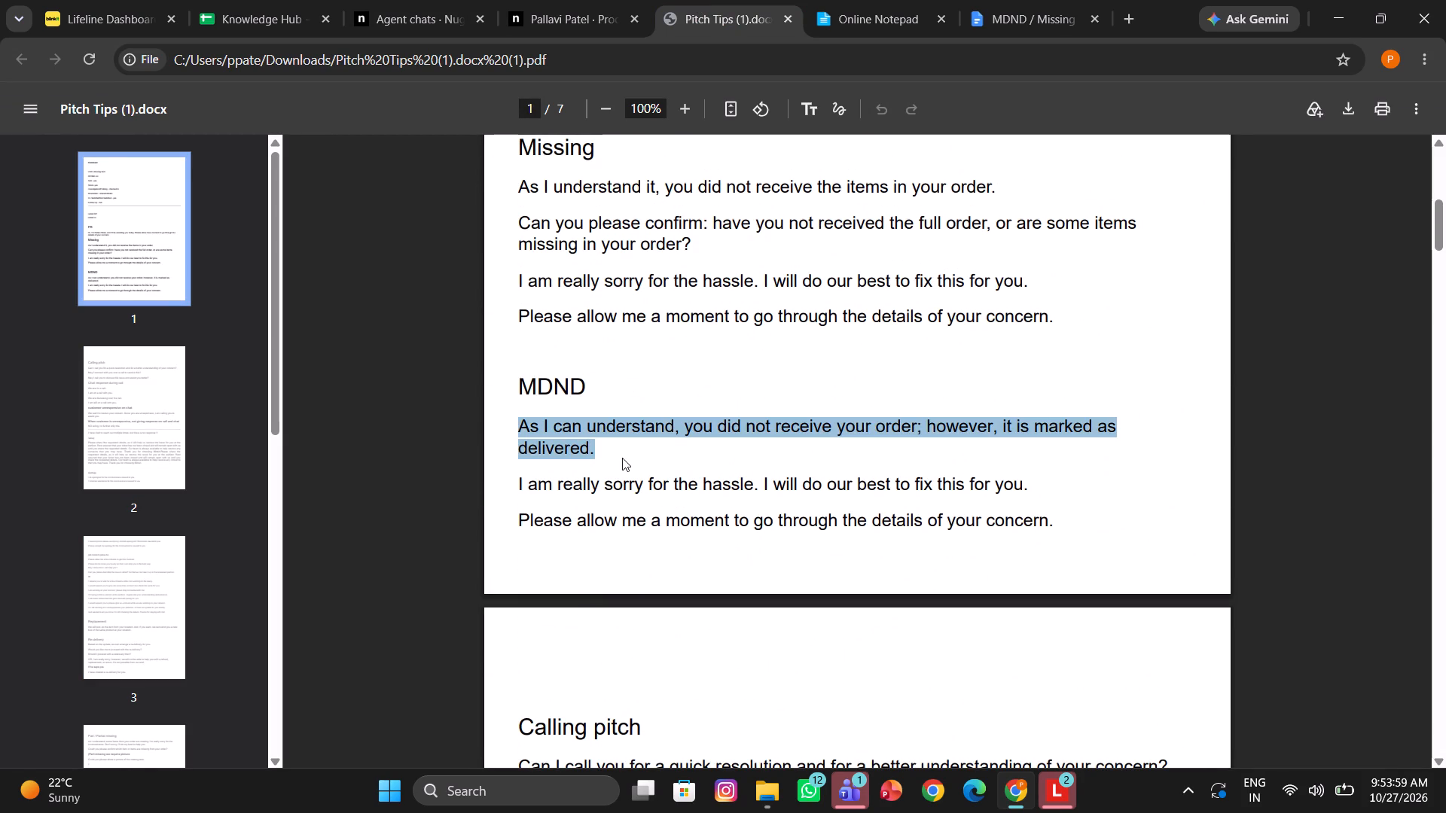
key("ctrl+c")
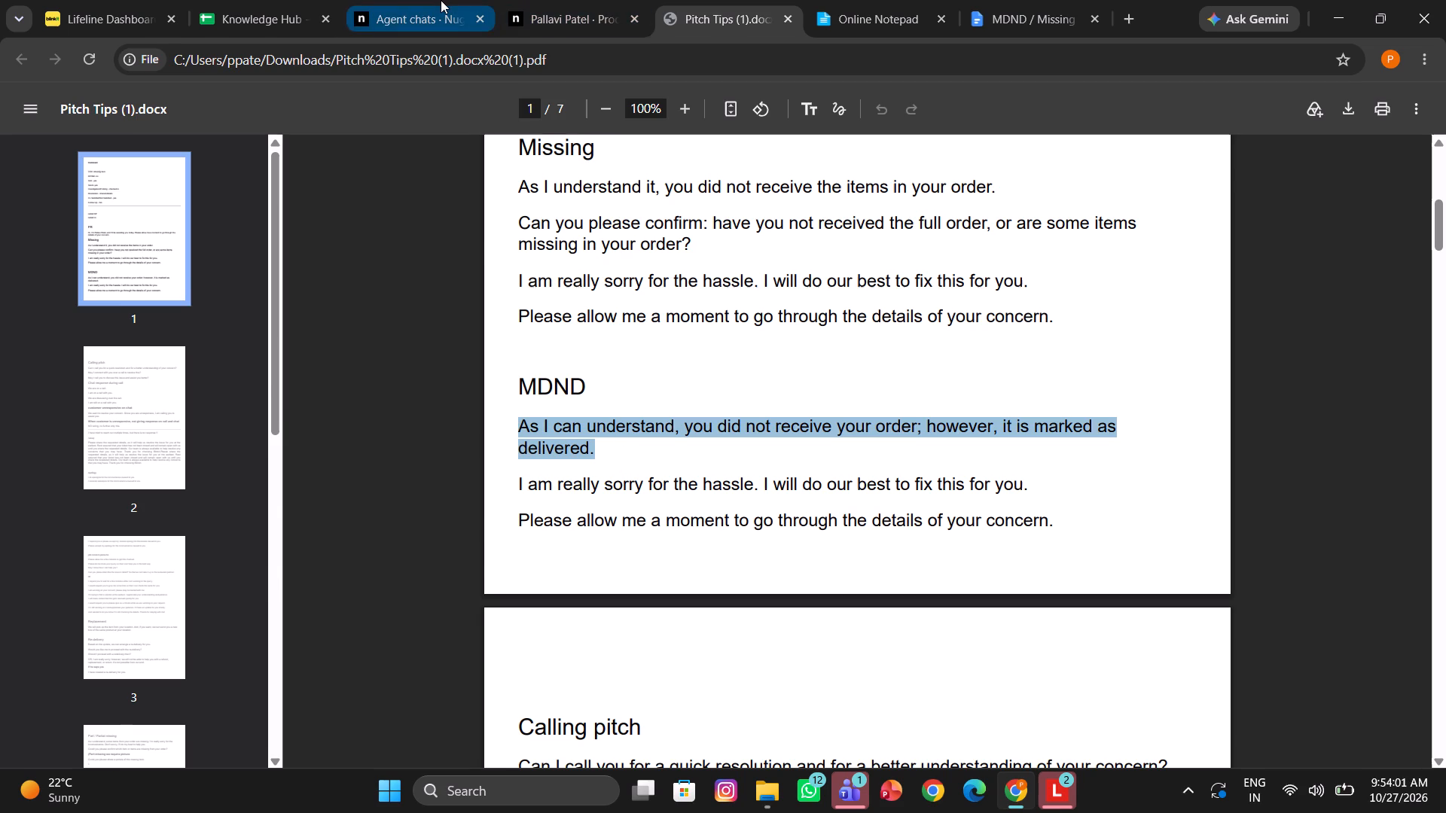
left_click(441, 0)
left_click(962, 746)
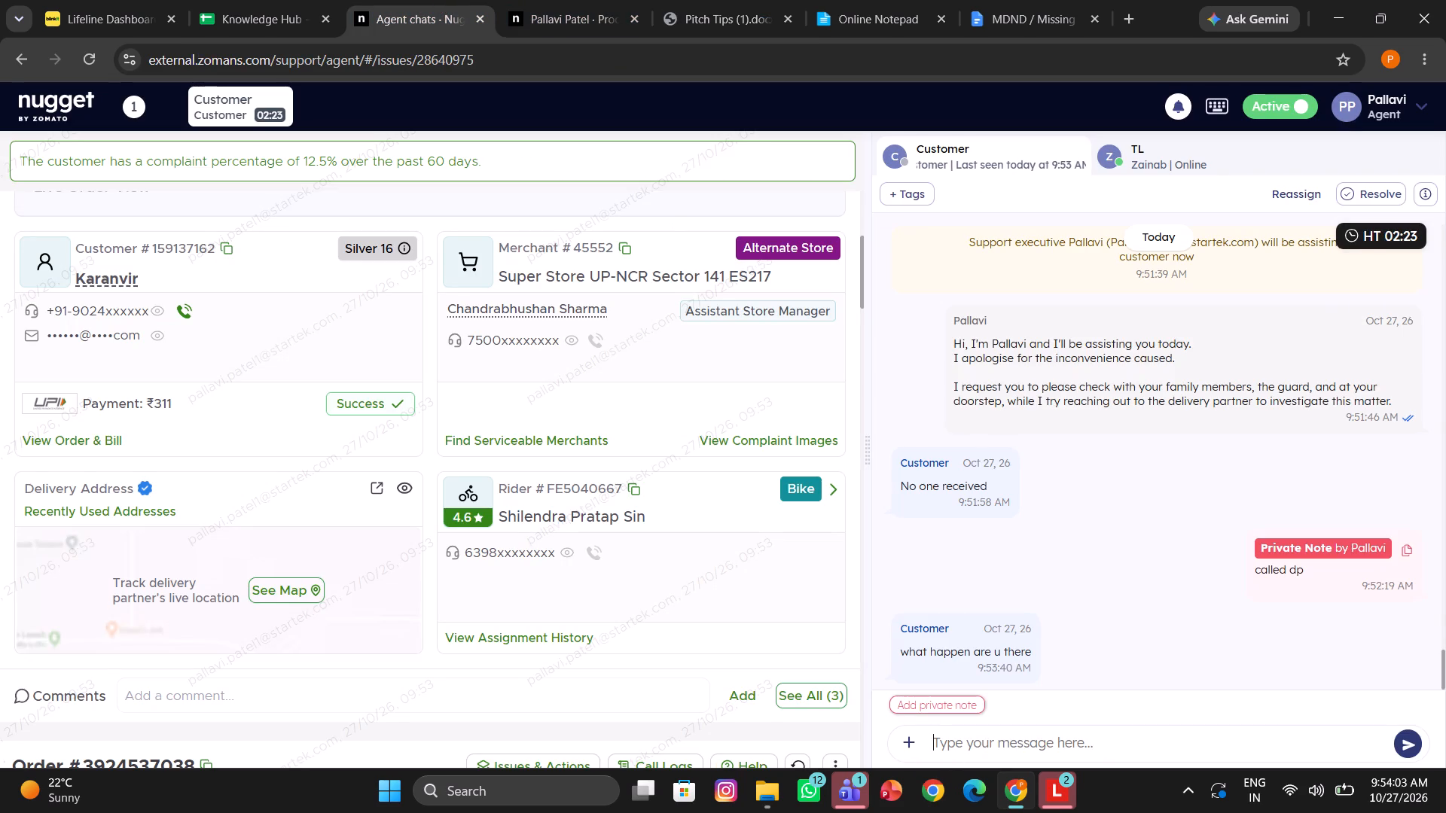
key("ctrl+v")
key("Return")
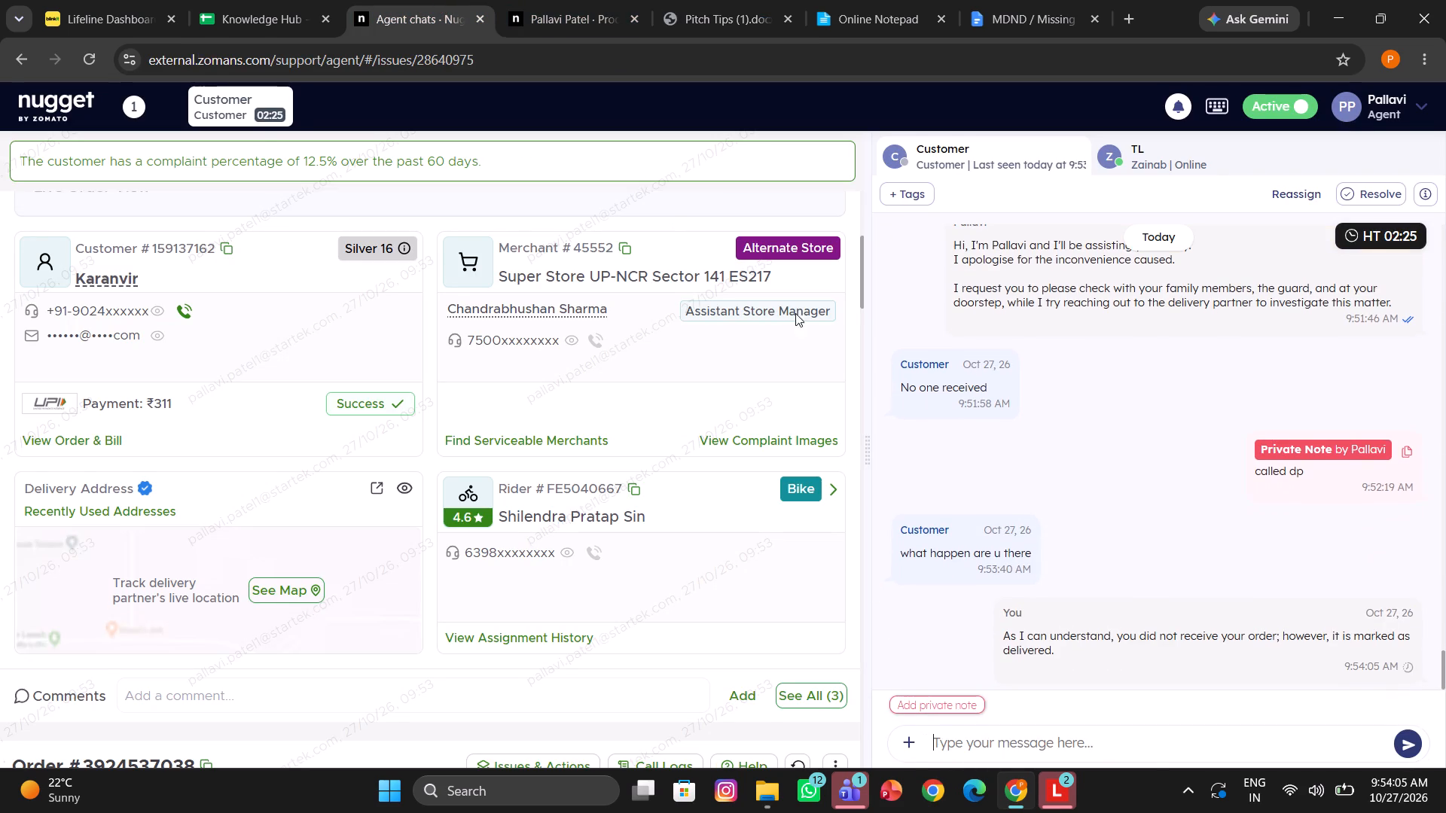
Send the customer the MDND apology from Pitch Tips: "I am really sorry for the hassle. I will do our best to fix this for you.".
left_click(697, 0)
triple_click(633, 477)
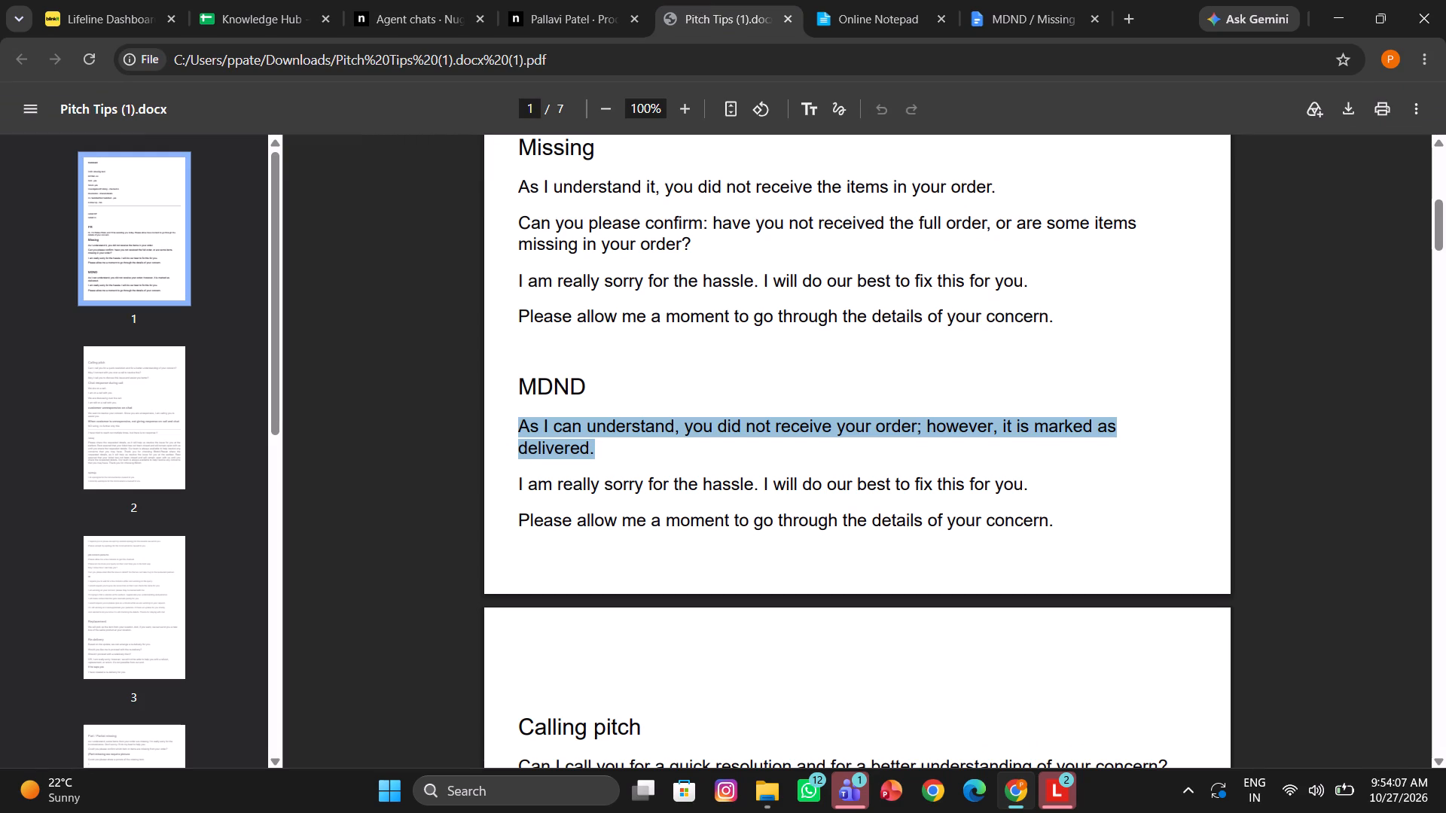
left_click(633, 477)
key("ctrl+c")
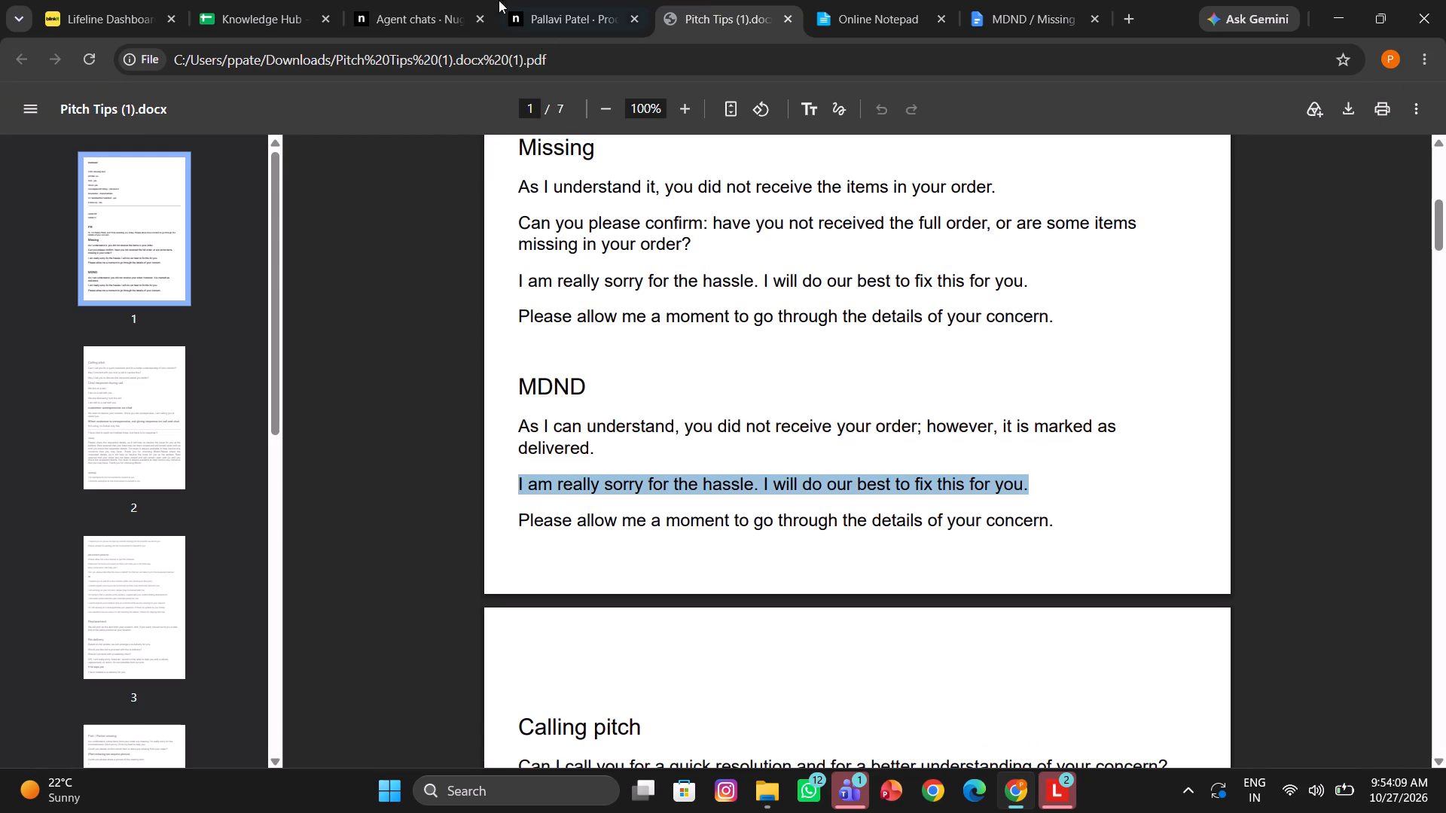
left_click(430, 0)
key("ctrl+v")
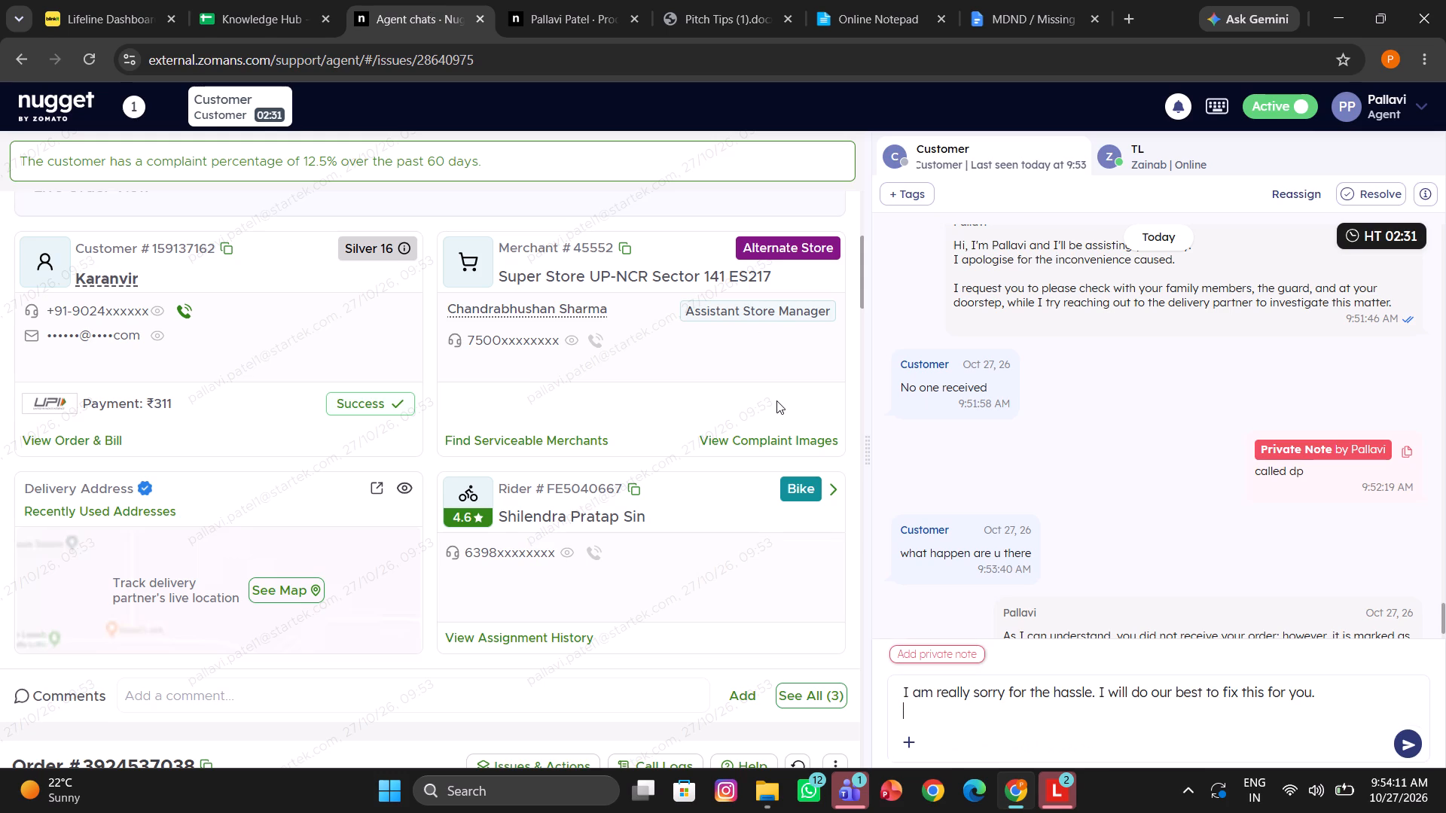
key("Return")
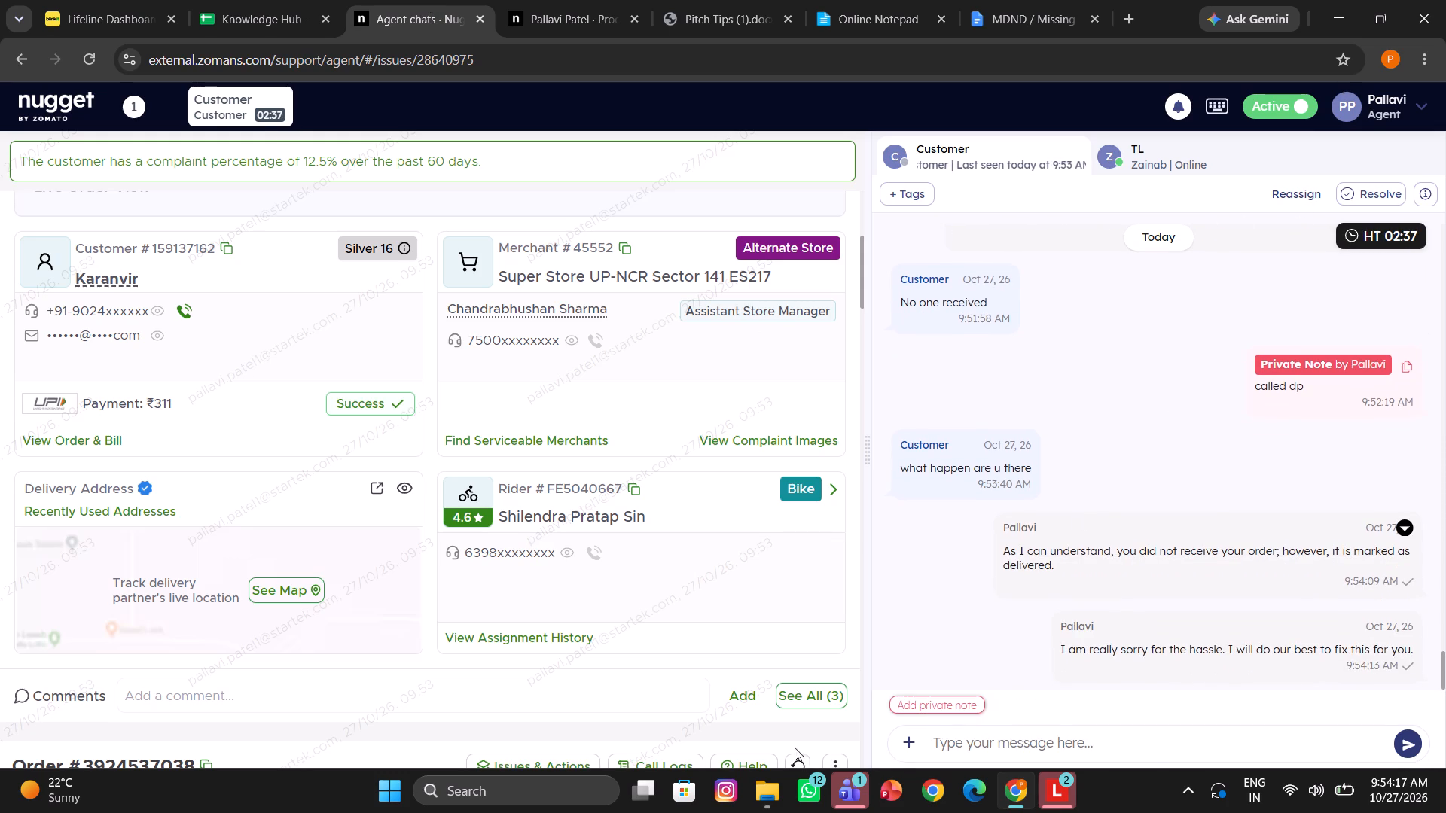
Show the hidden system tray icons.
left_click(1190, 784)
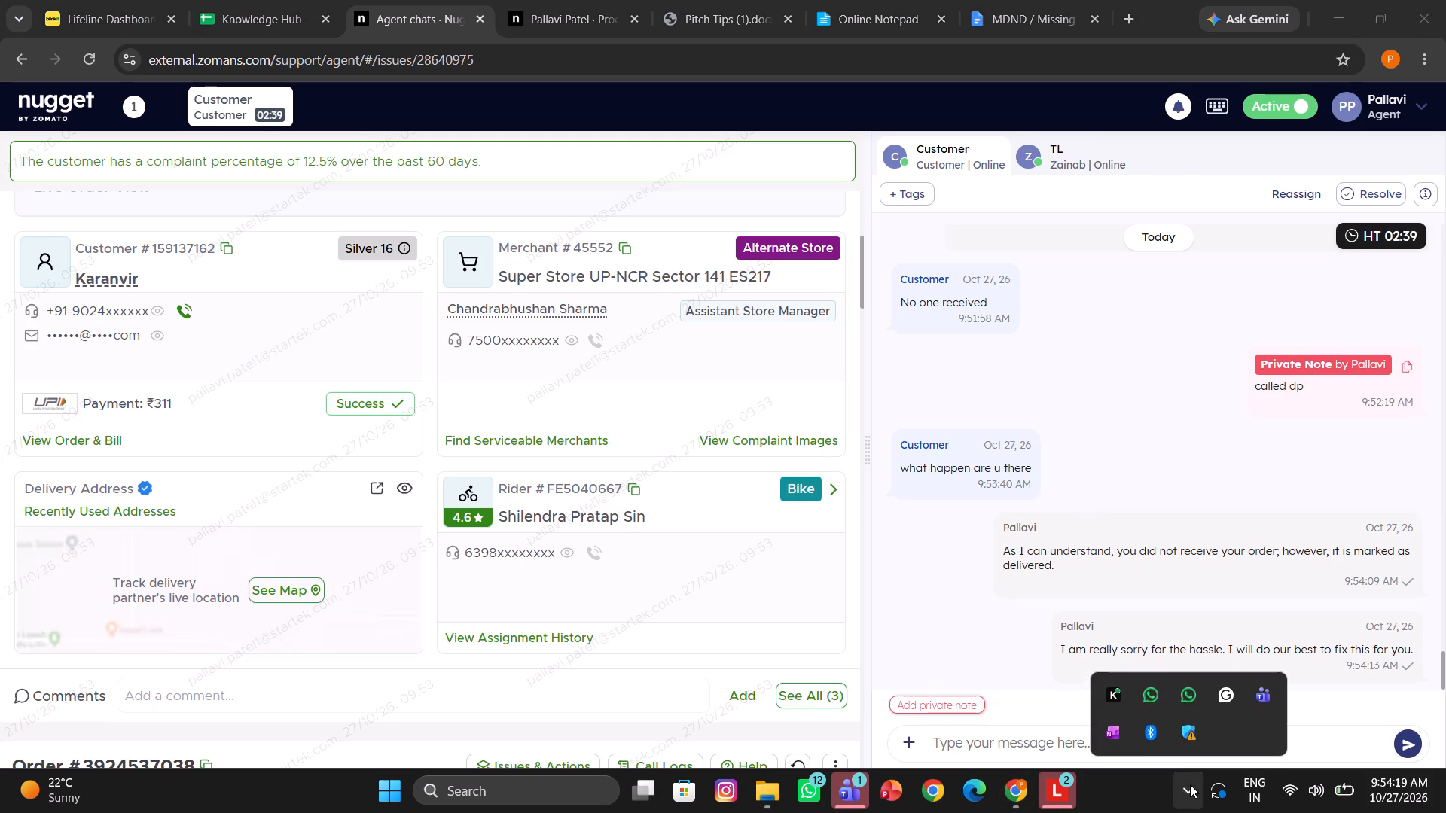
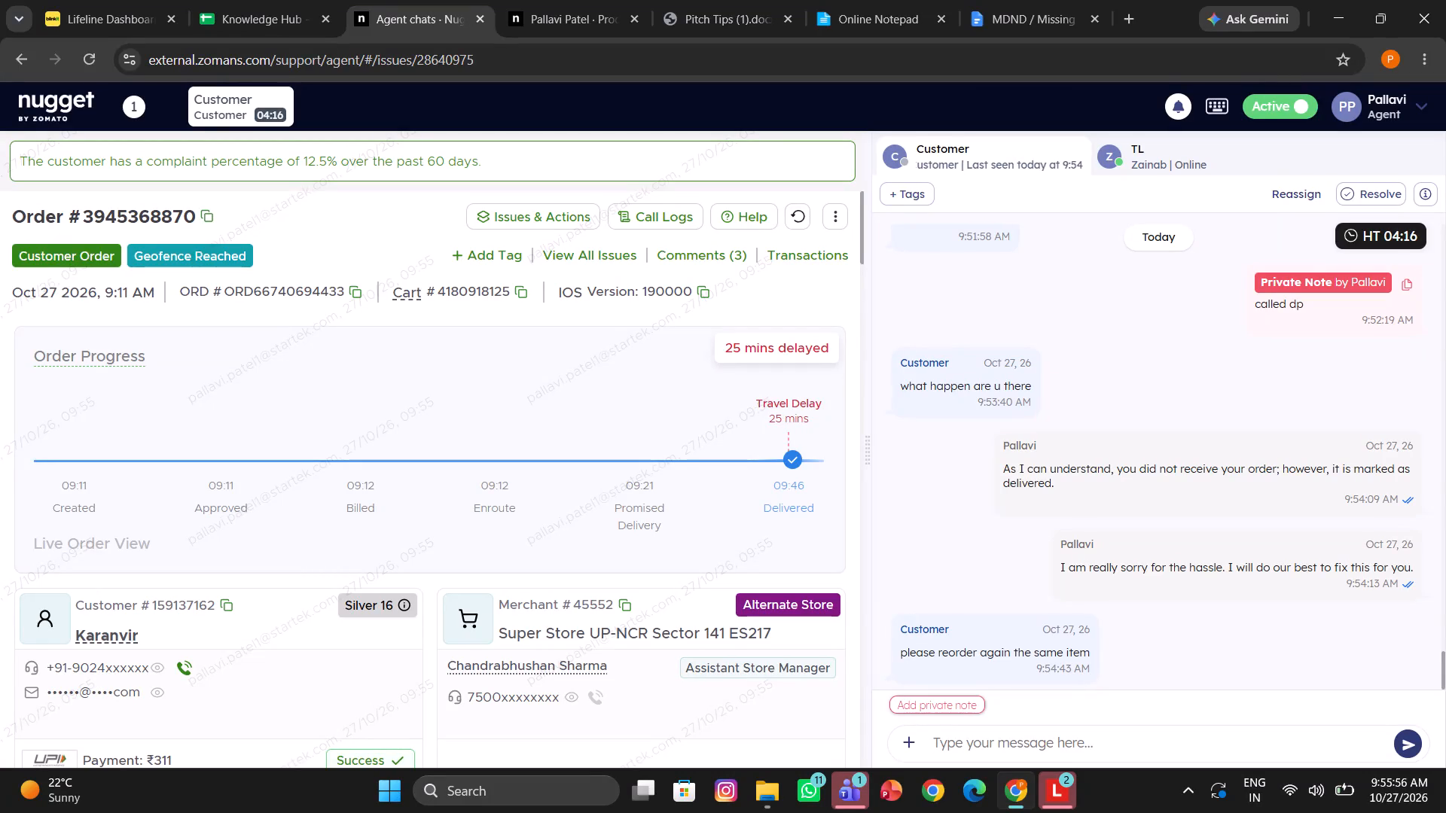
Send the customer the MDND Third Mandatory Response, replacing the "xxxx or xxxx" placeholder with the first four digits of their registered phone number.
type("thi")
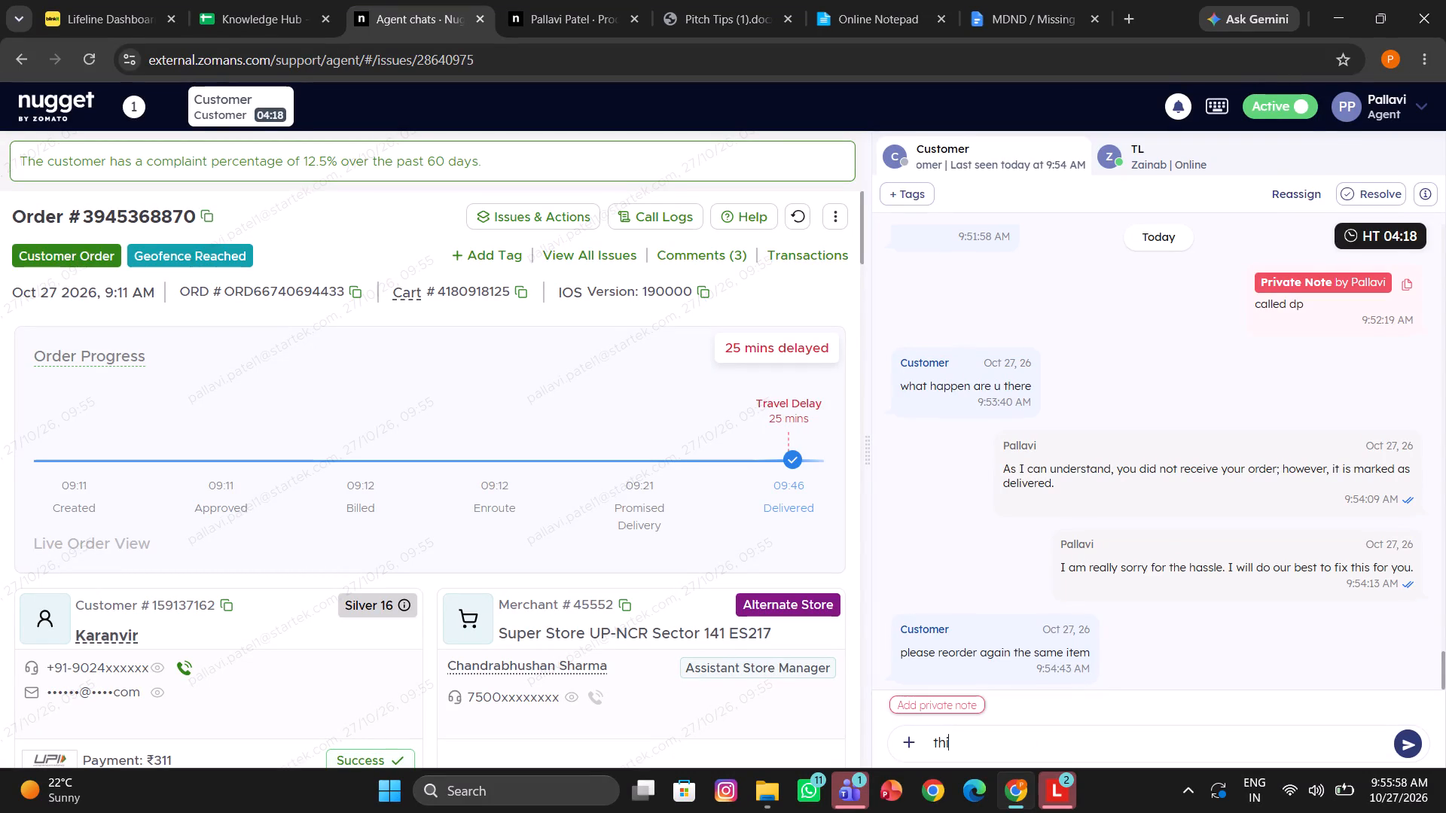
key("BackSpace")
key("BackSpace")
key("BackSpace")
type("/thir")
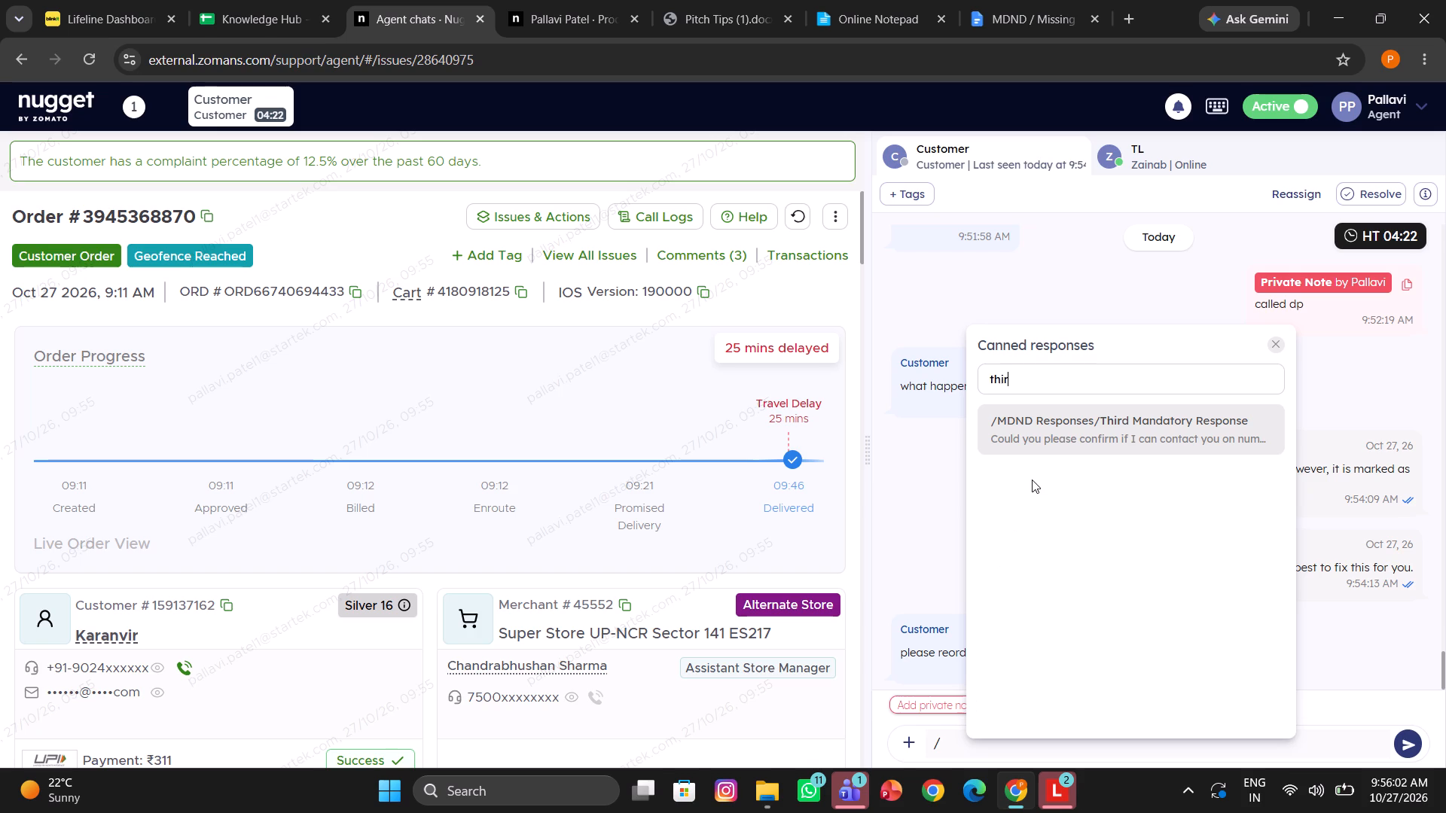
left_click(1063, 434)
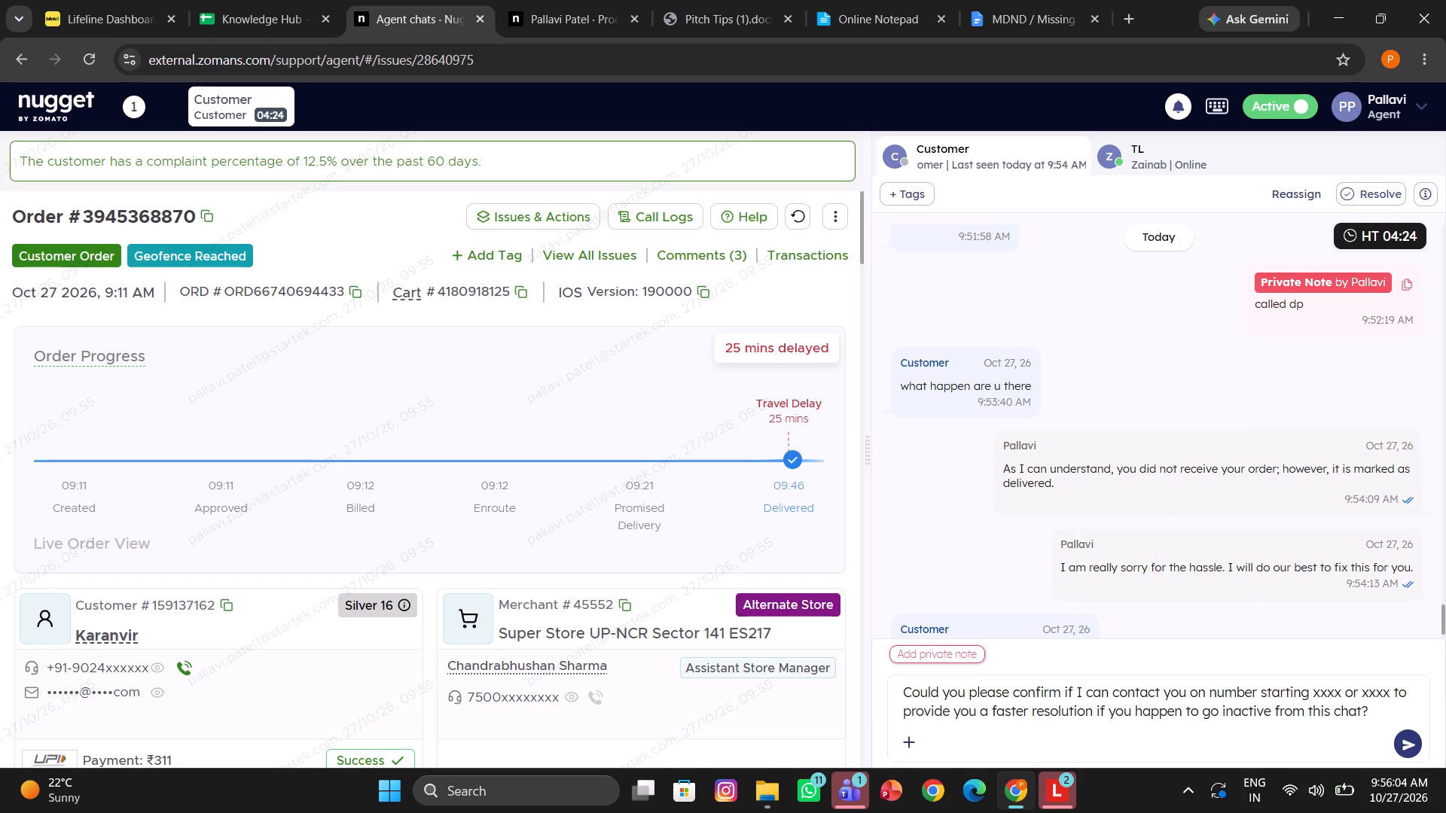
left_click_drag(1311, 692, 1381, 691)
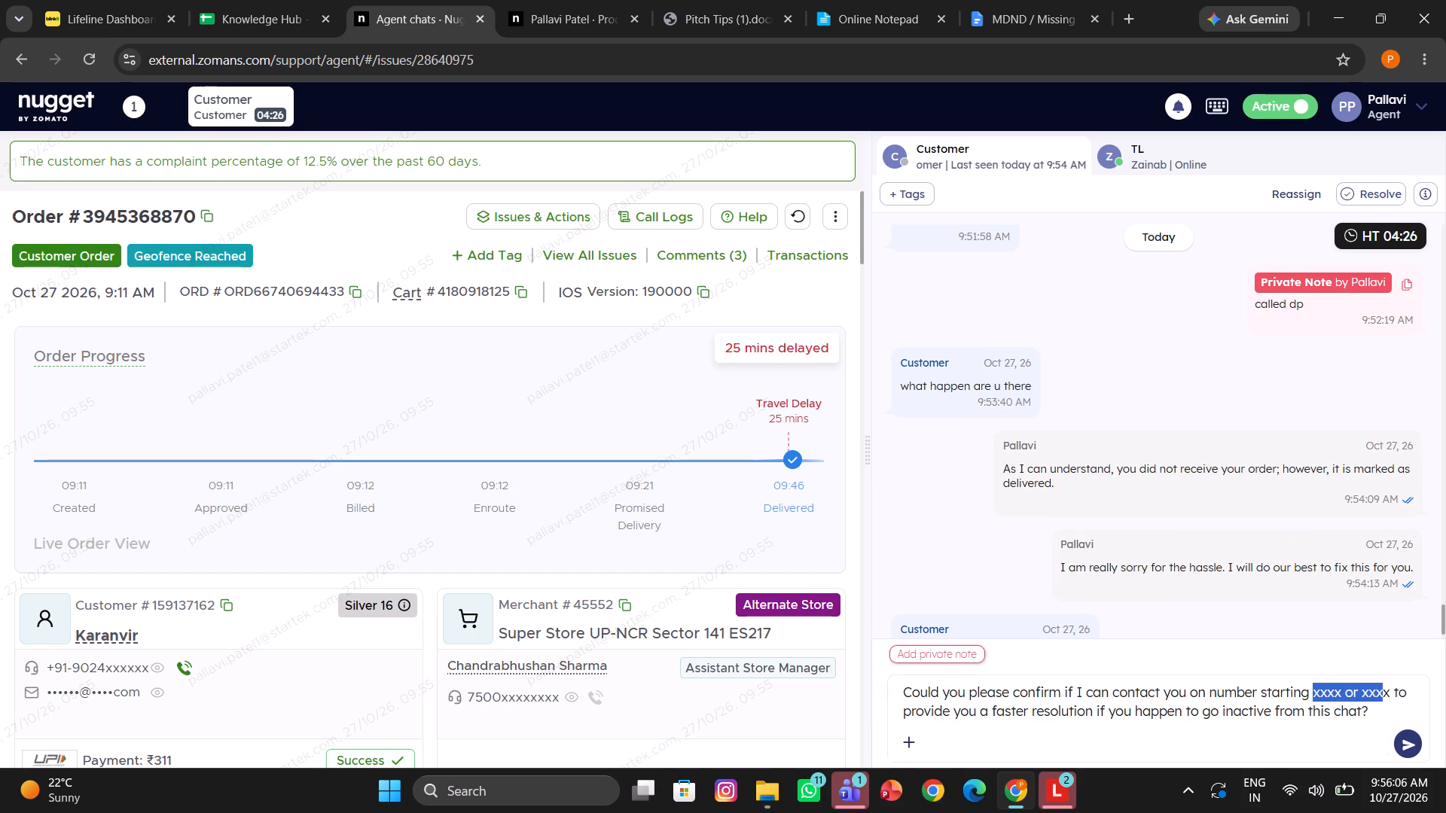
left_click_drag(1381, 691, 1387, 691)
key("BackSpace")
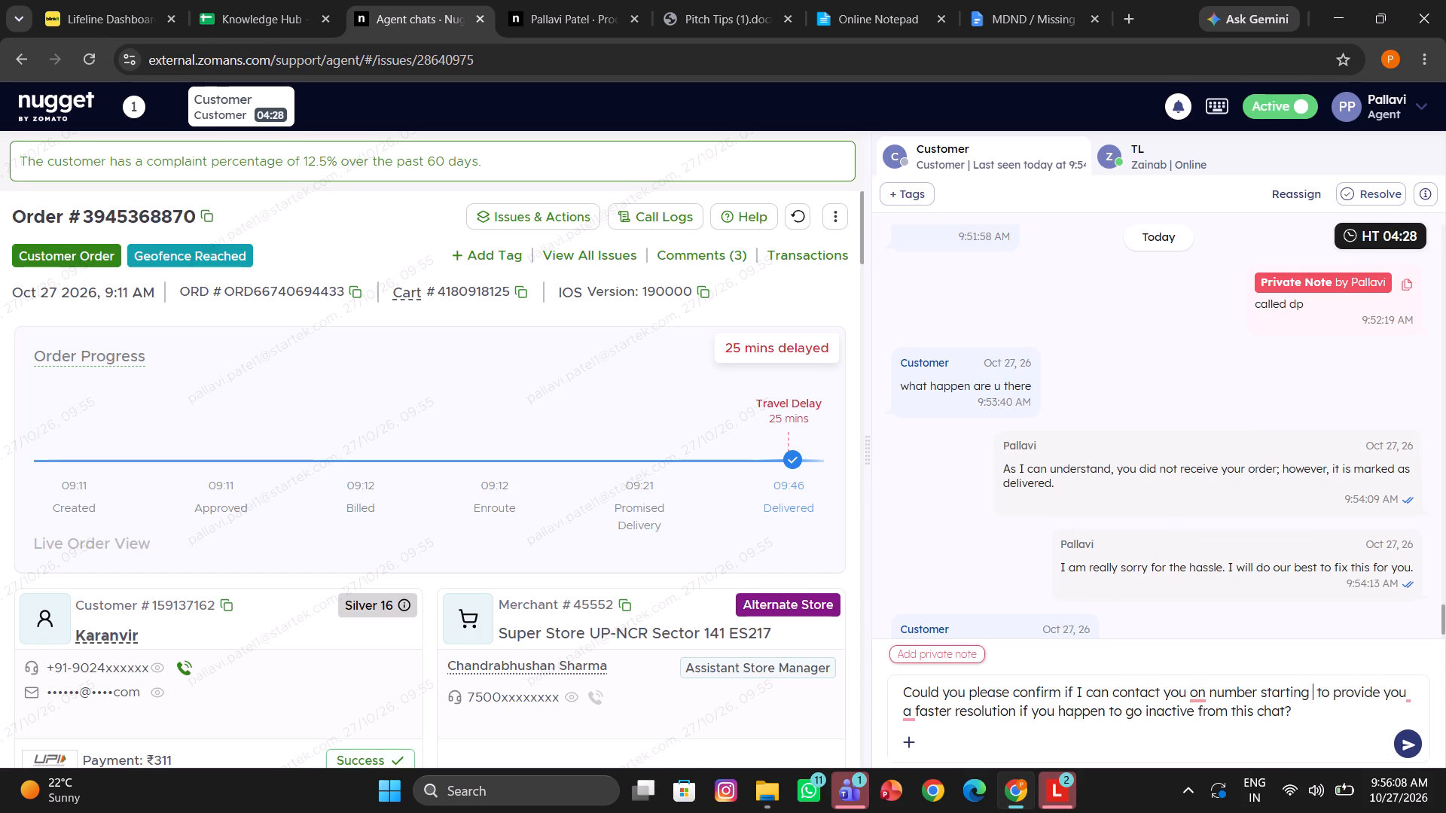
type("9024")
key("Return")
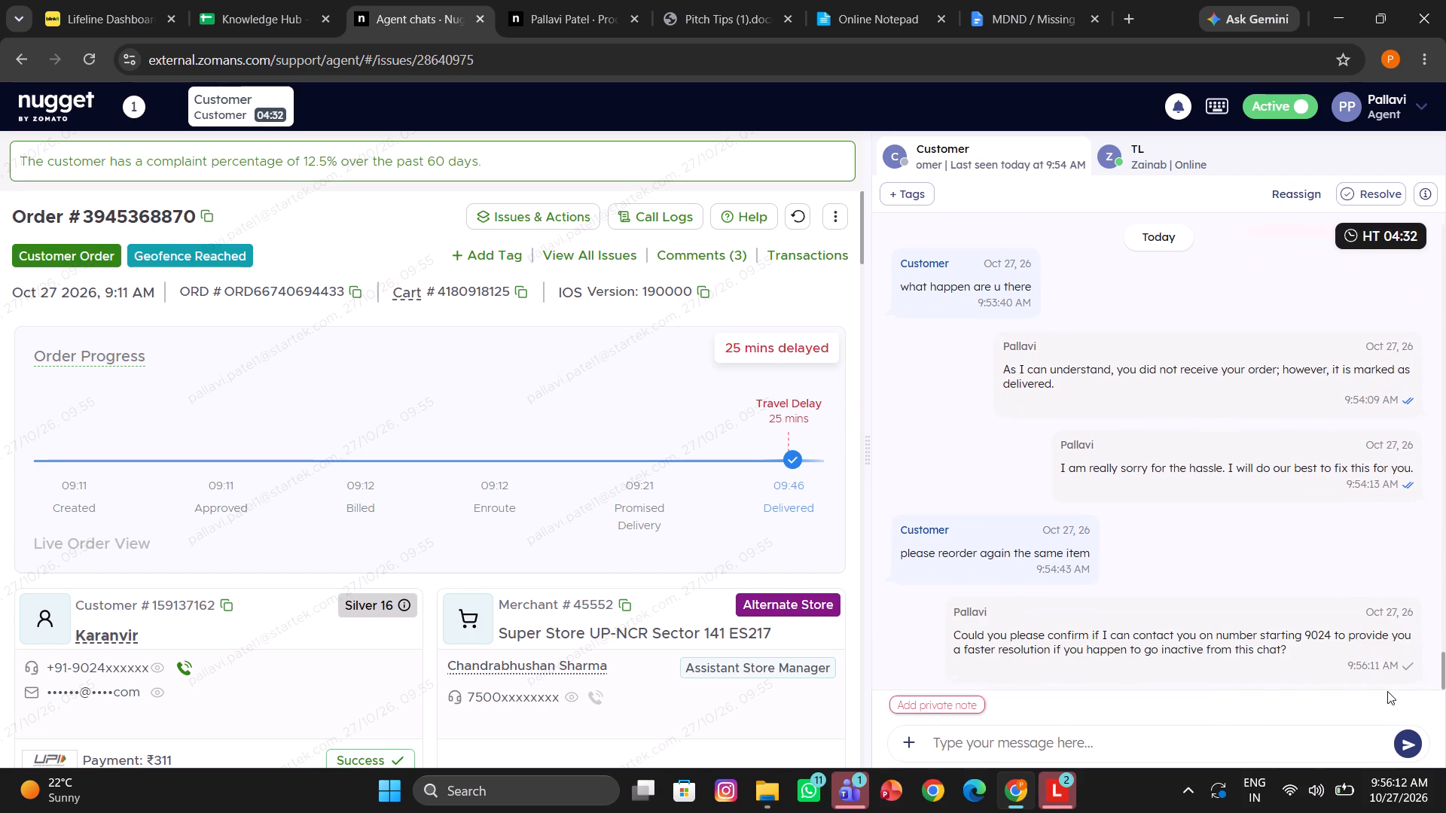
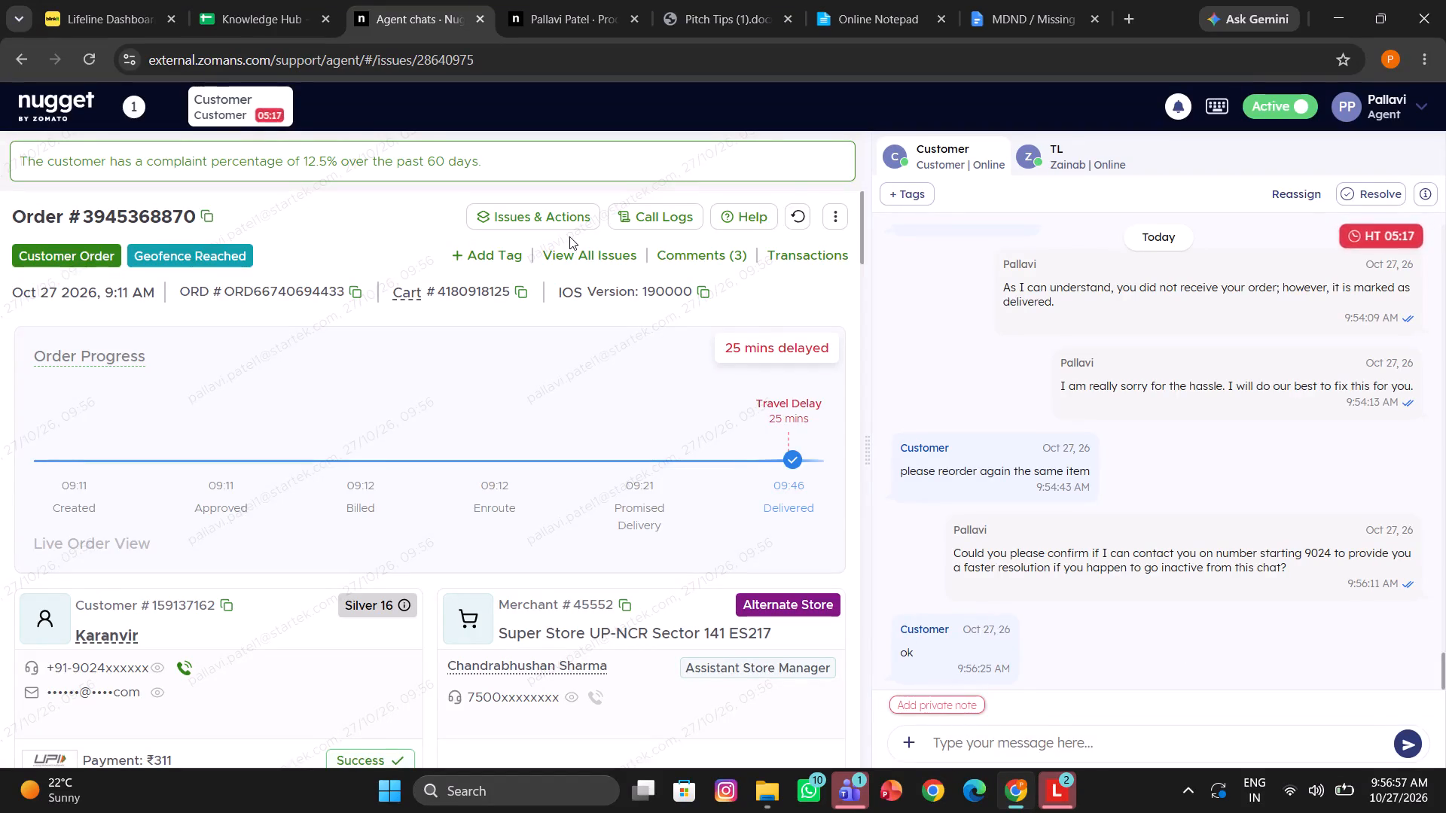
Listen to the recording of the completed 9:45 AM call from the customer to the rider in the order's call history.
left_click(681, 228)
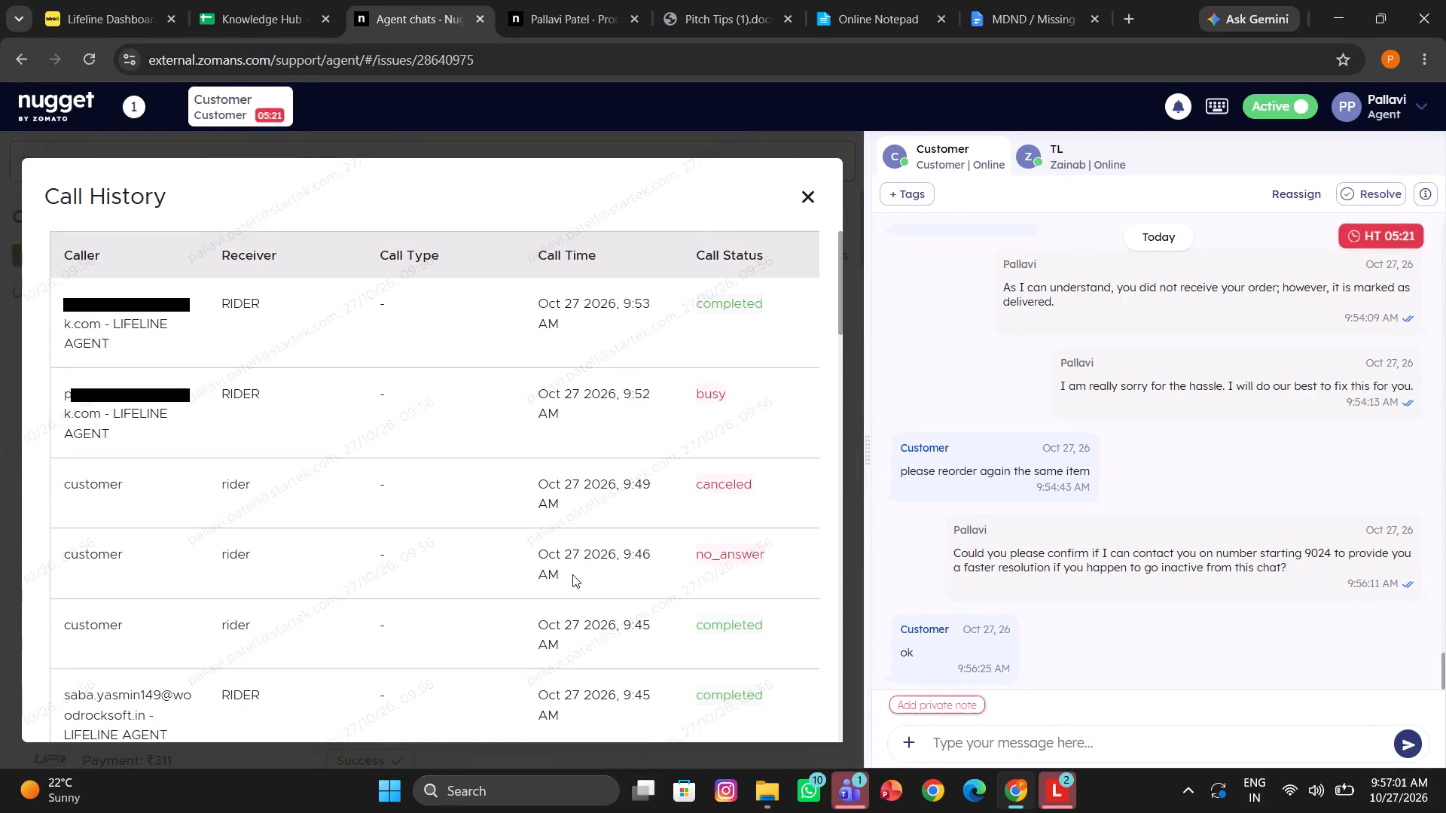
scroll(575, 544, "down", 2)
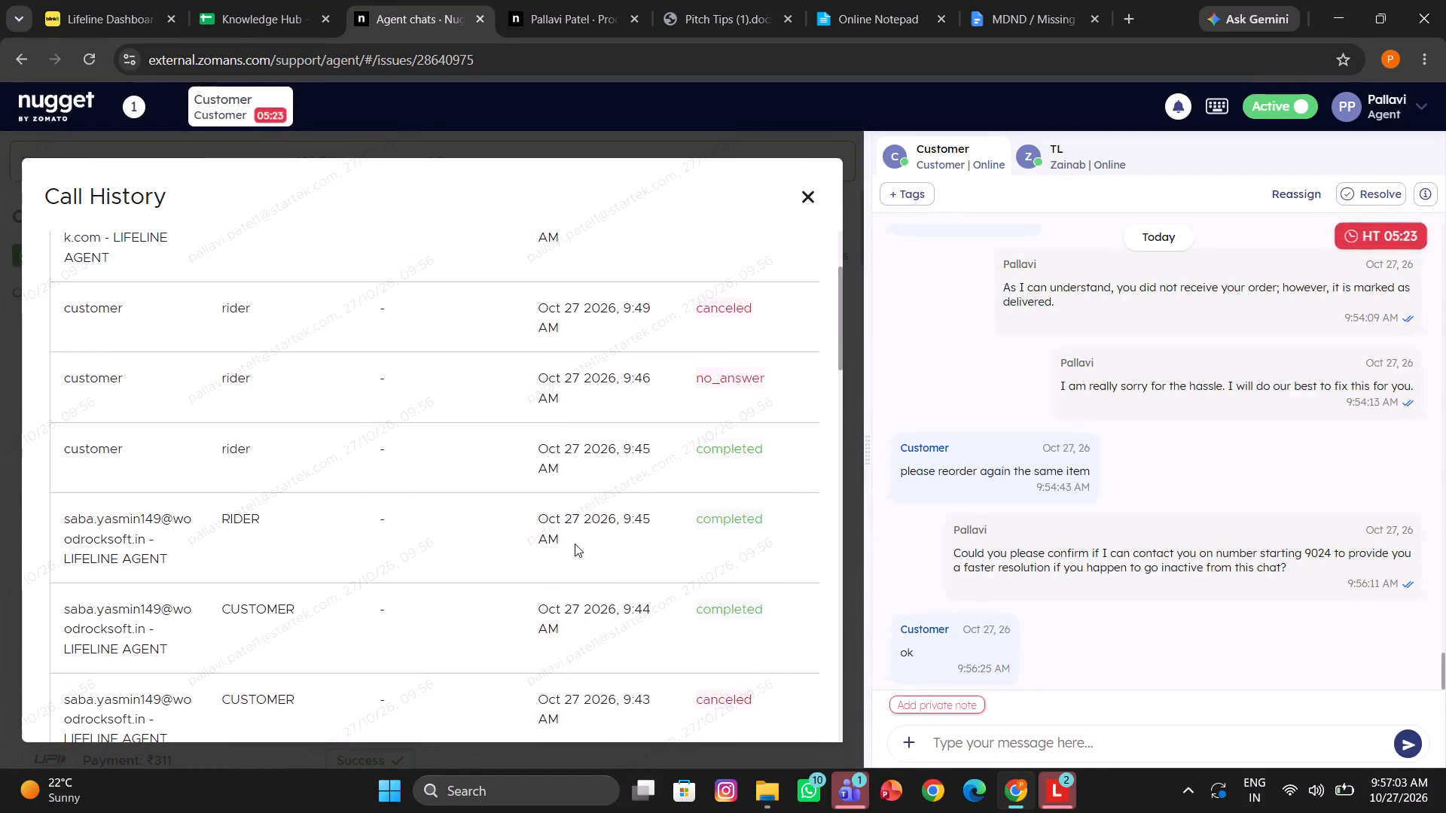
scroll(575, 544, "down", 1)
scroll(575, 544, "left", 5)
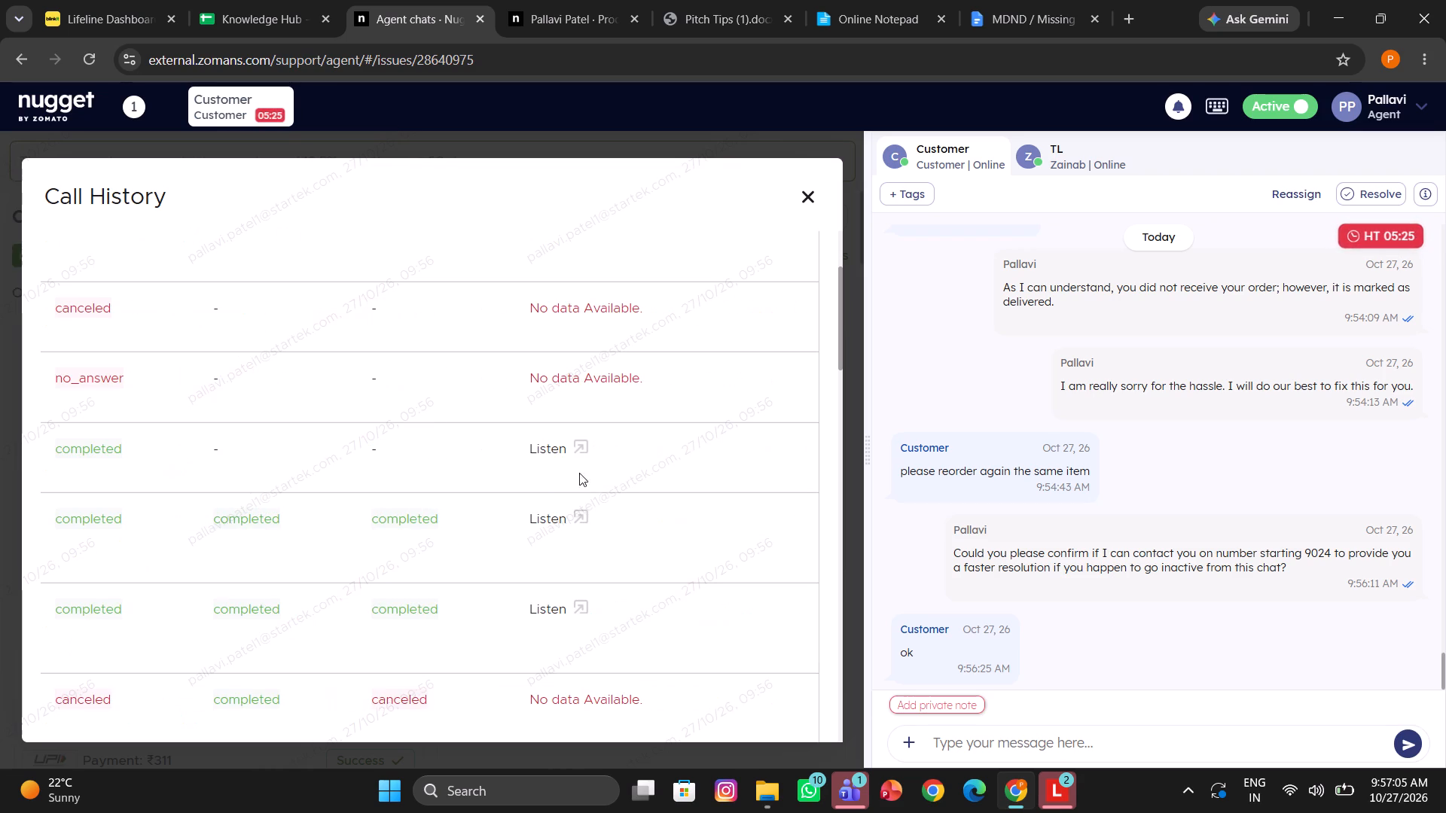
left_click(581, 449)
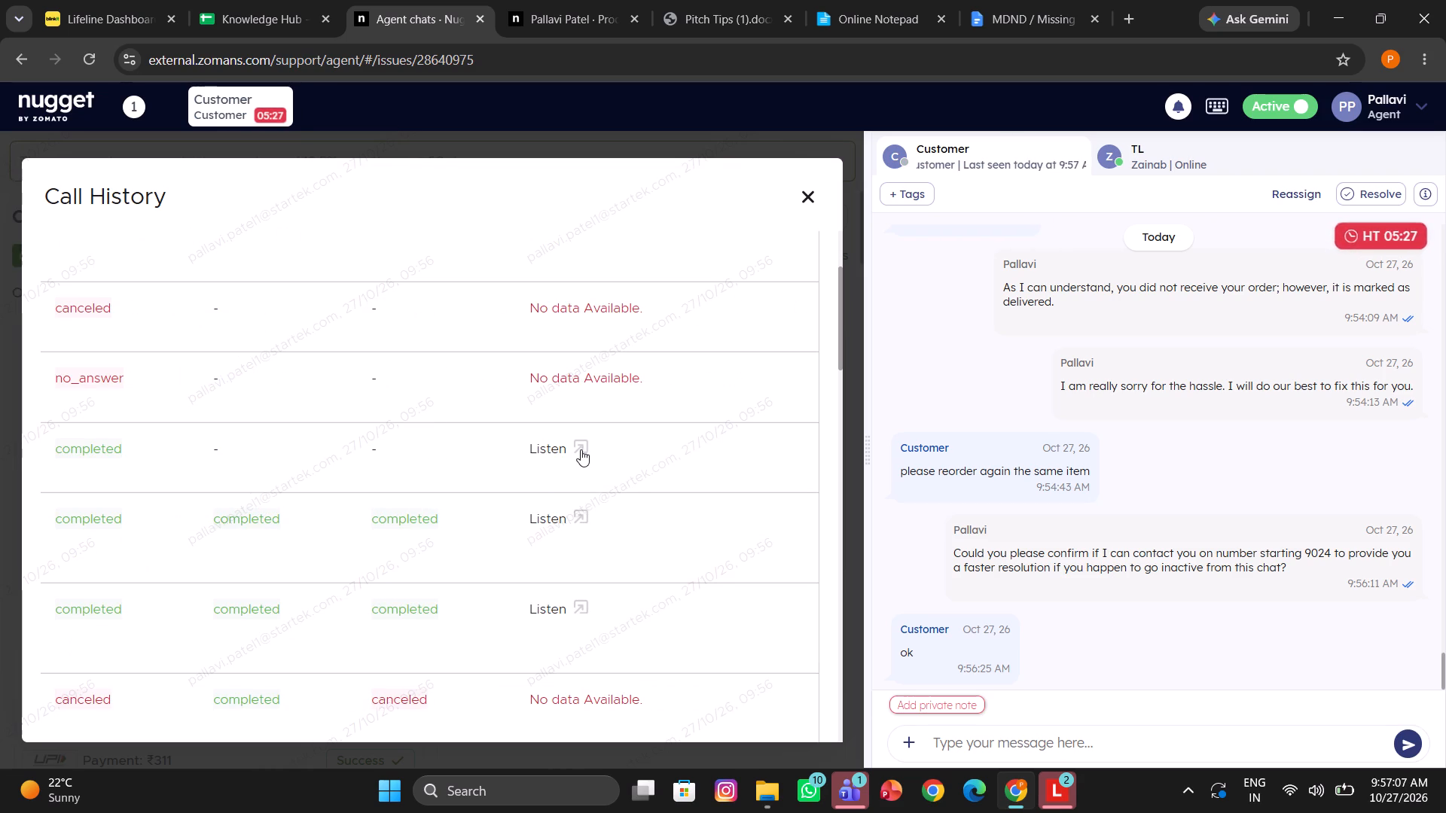
left_click(552, 450)
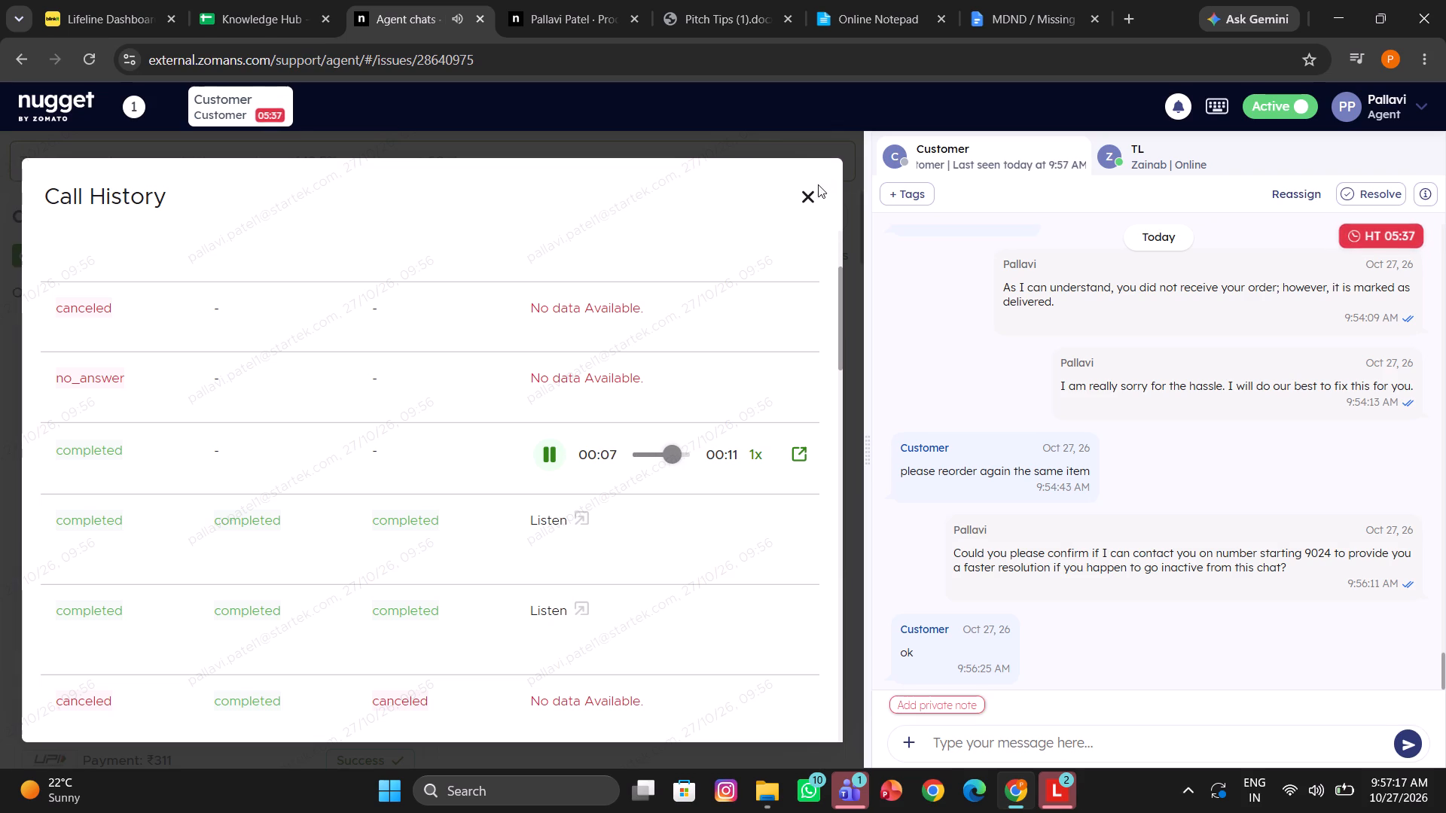
scroll(653, 326, "right", 8)
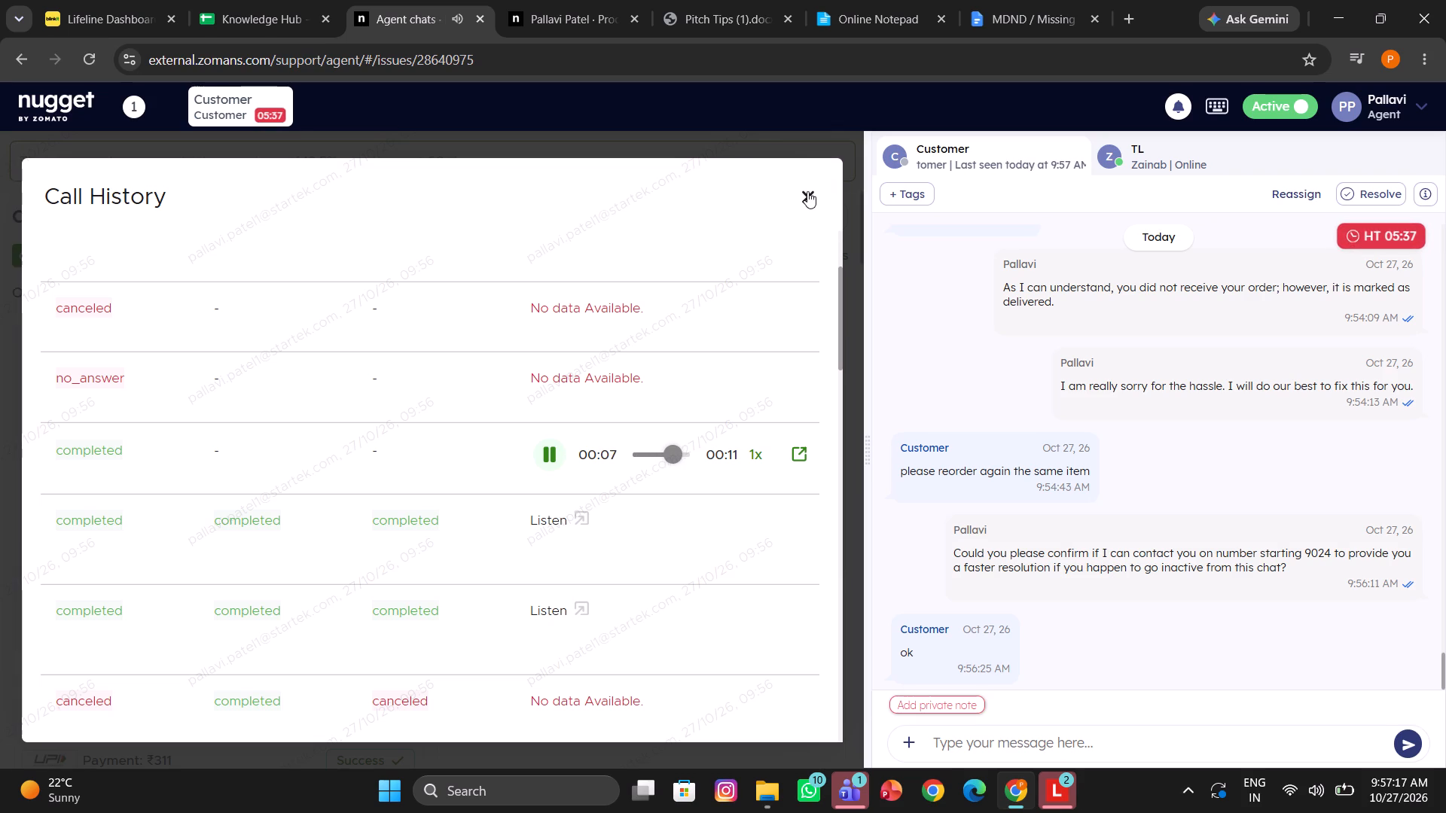
left_click(813, 209)
left_click(811, 206)
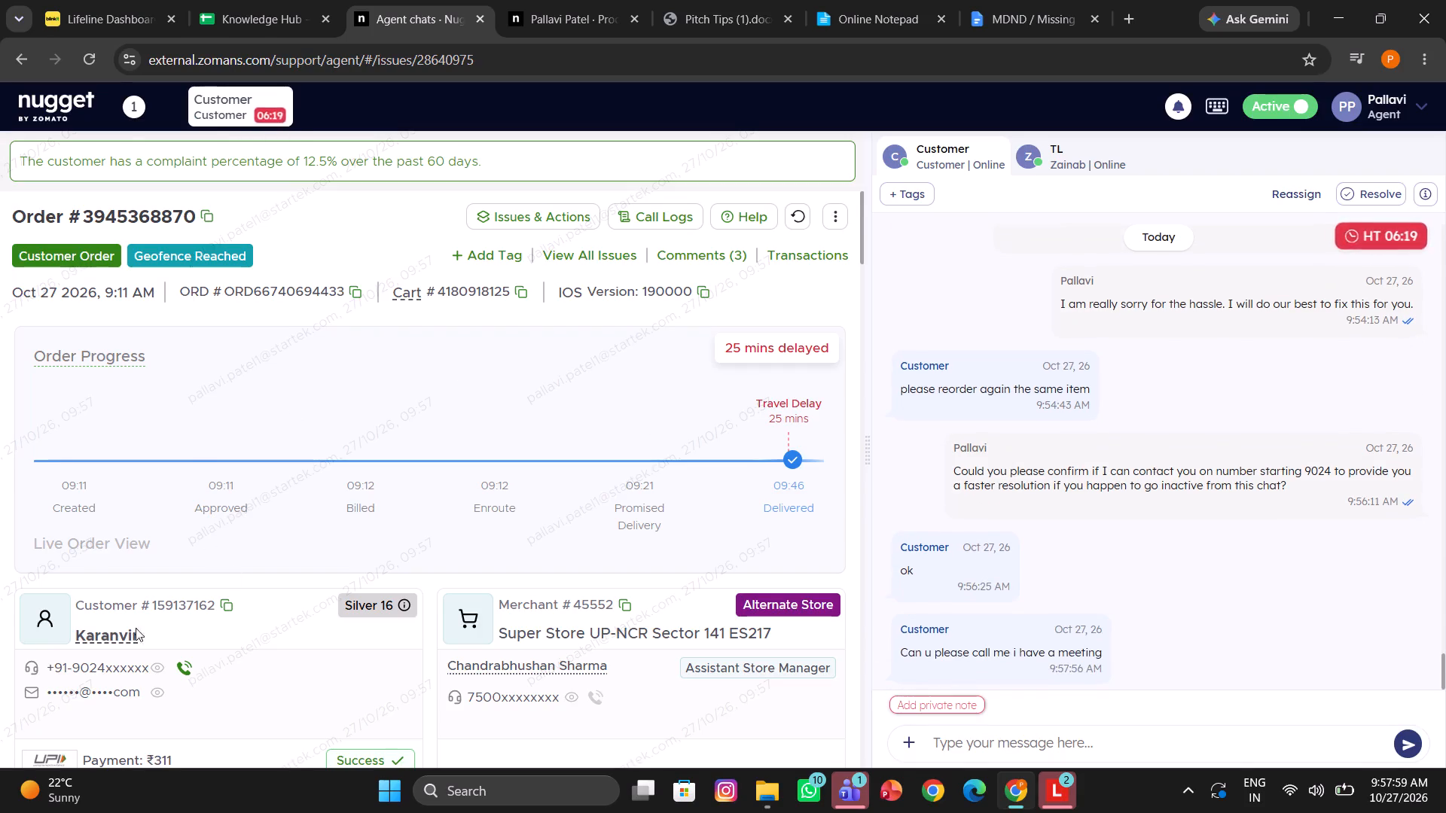
Initiate a phone call to the customer on their registered number.
left_click(175, 666)
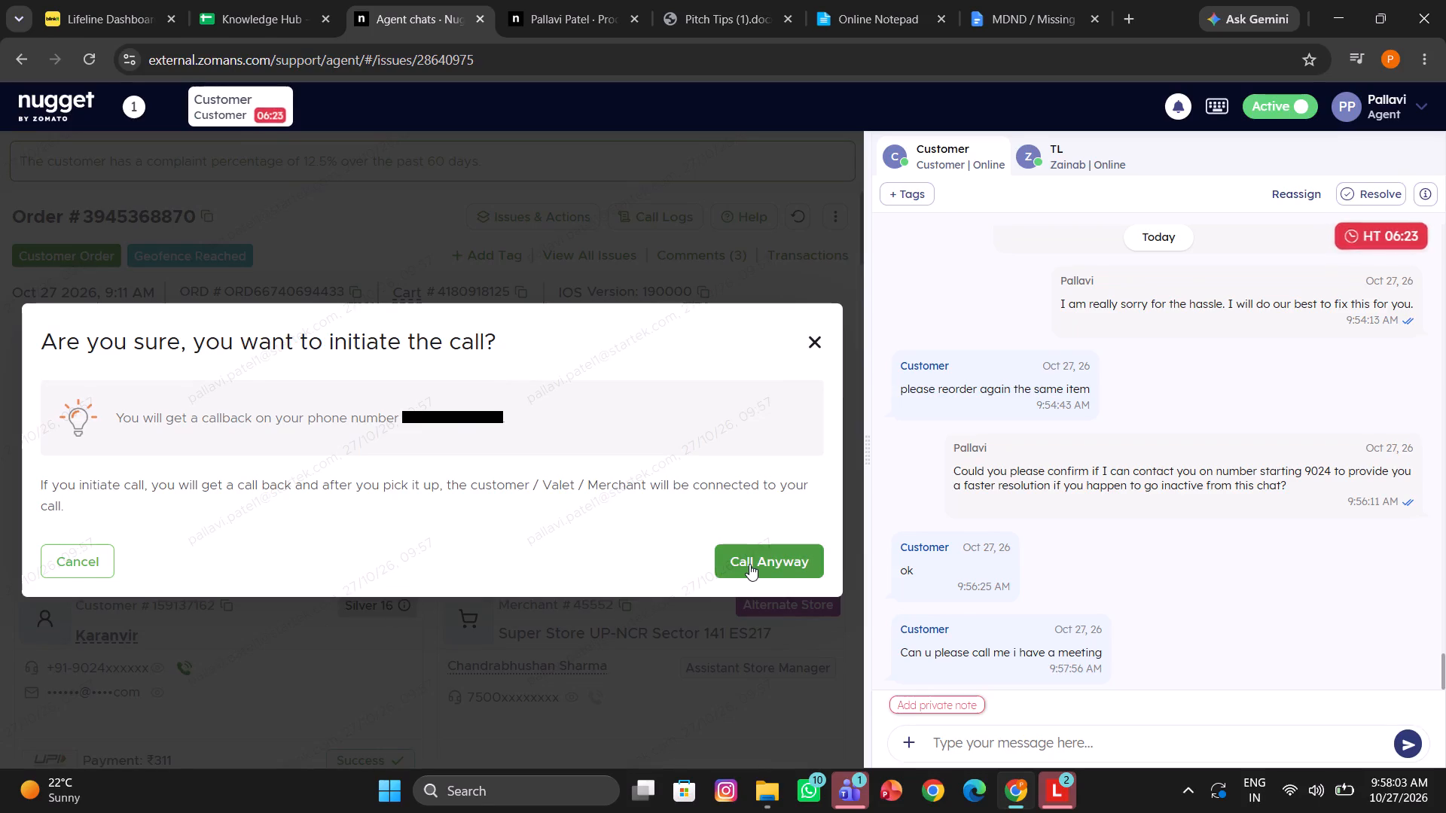
left_click(749, 564)
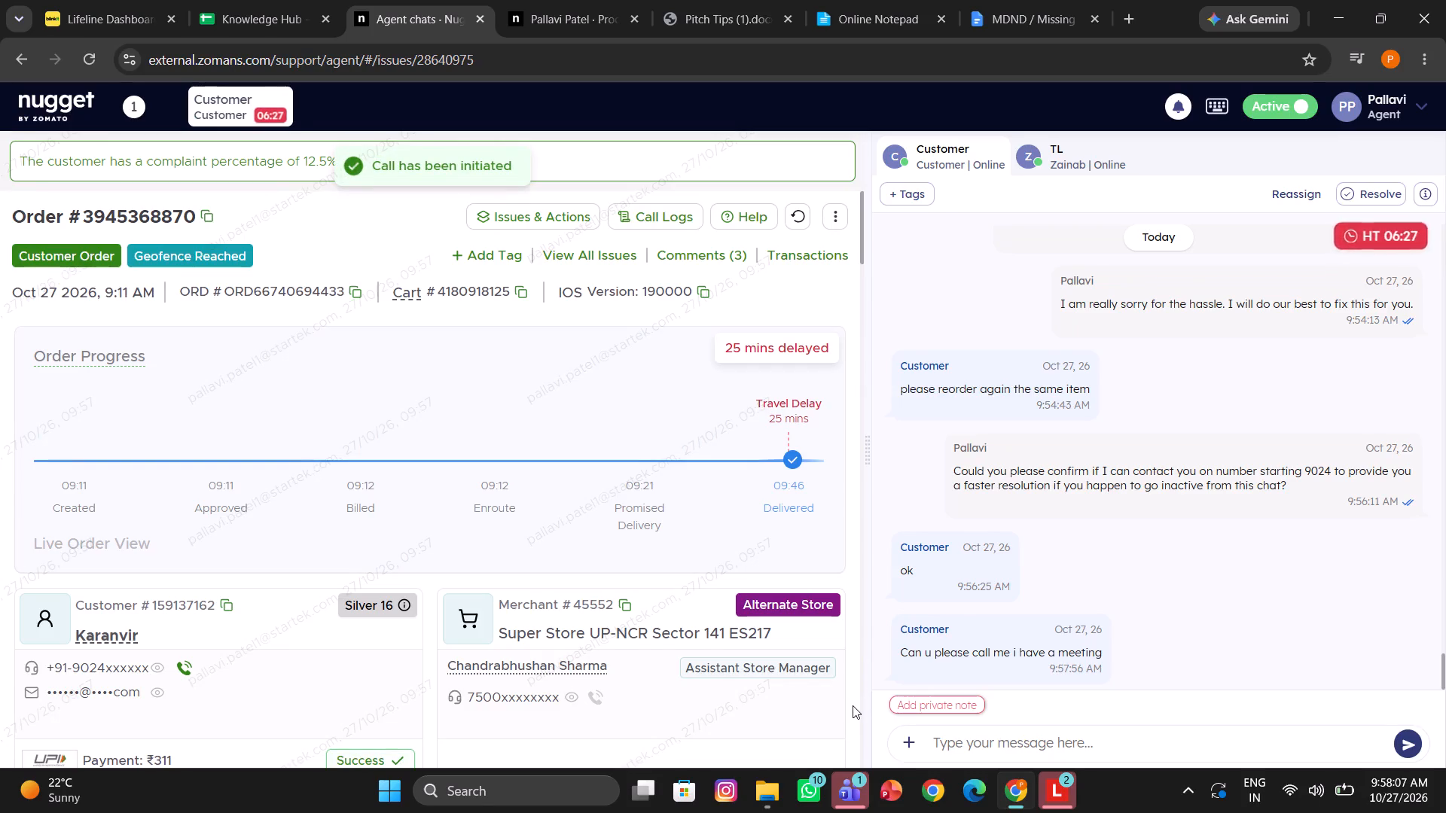
Add the private note "called cx" to the customer's chat.
left_click(930, 707)
type("ca")
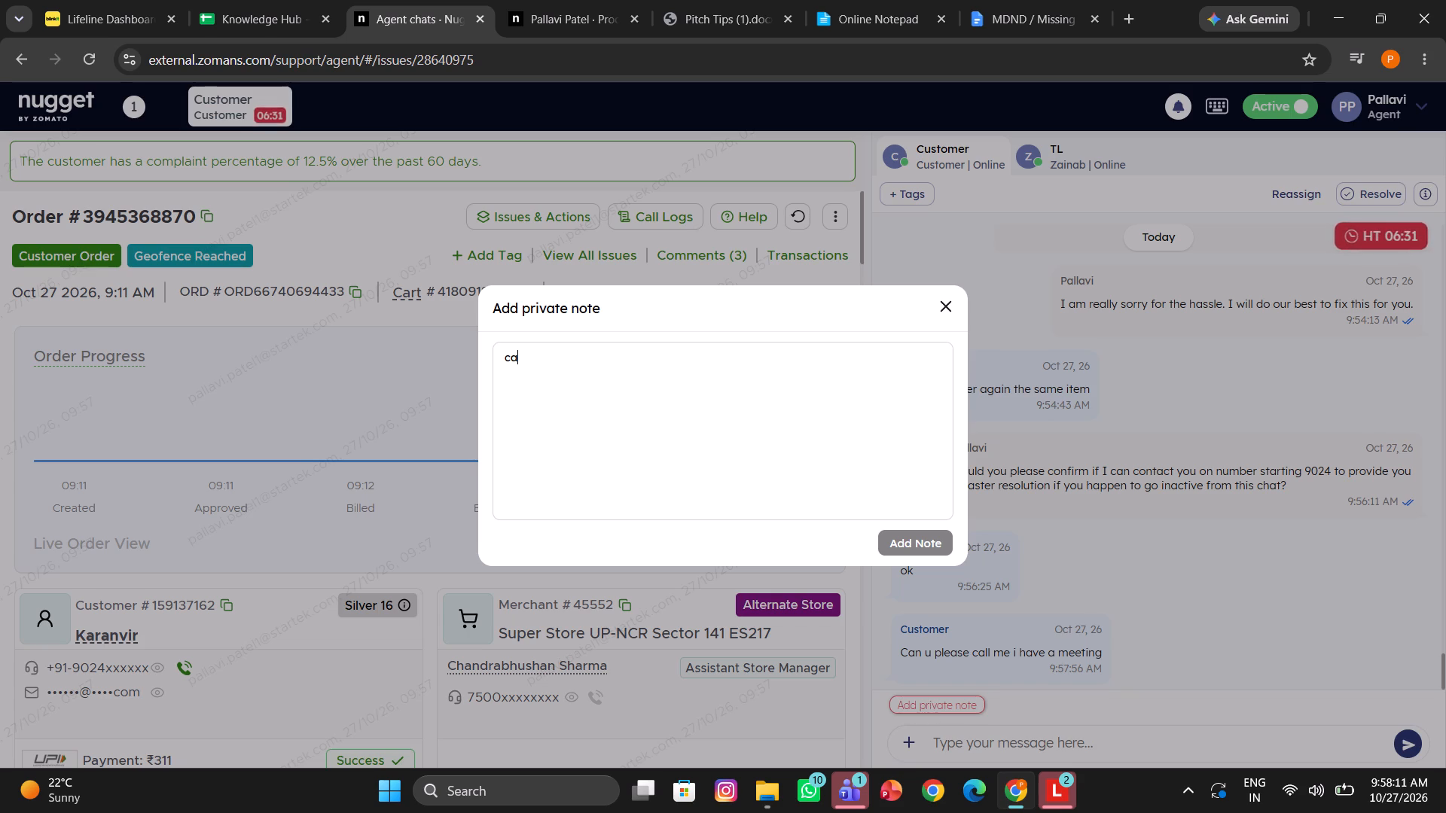
type("lled cx")
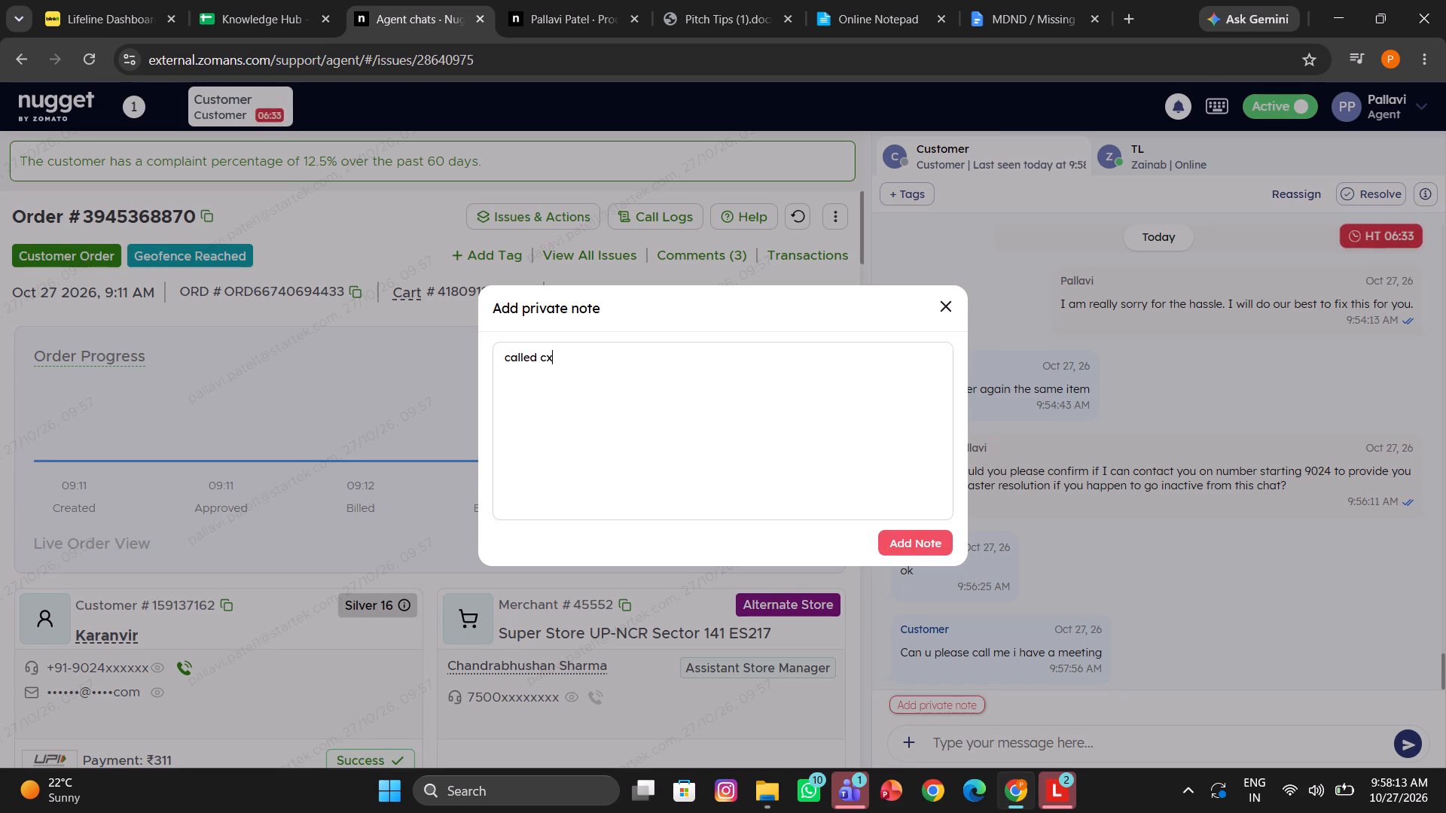
left_click(911, 540)
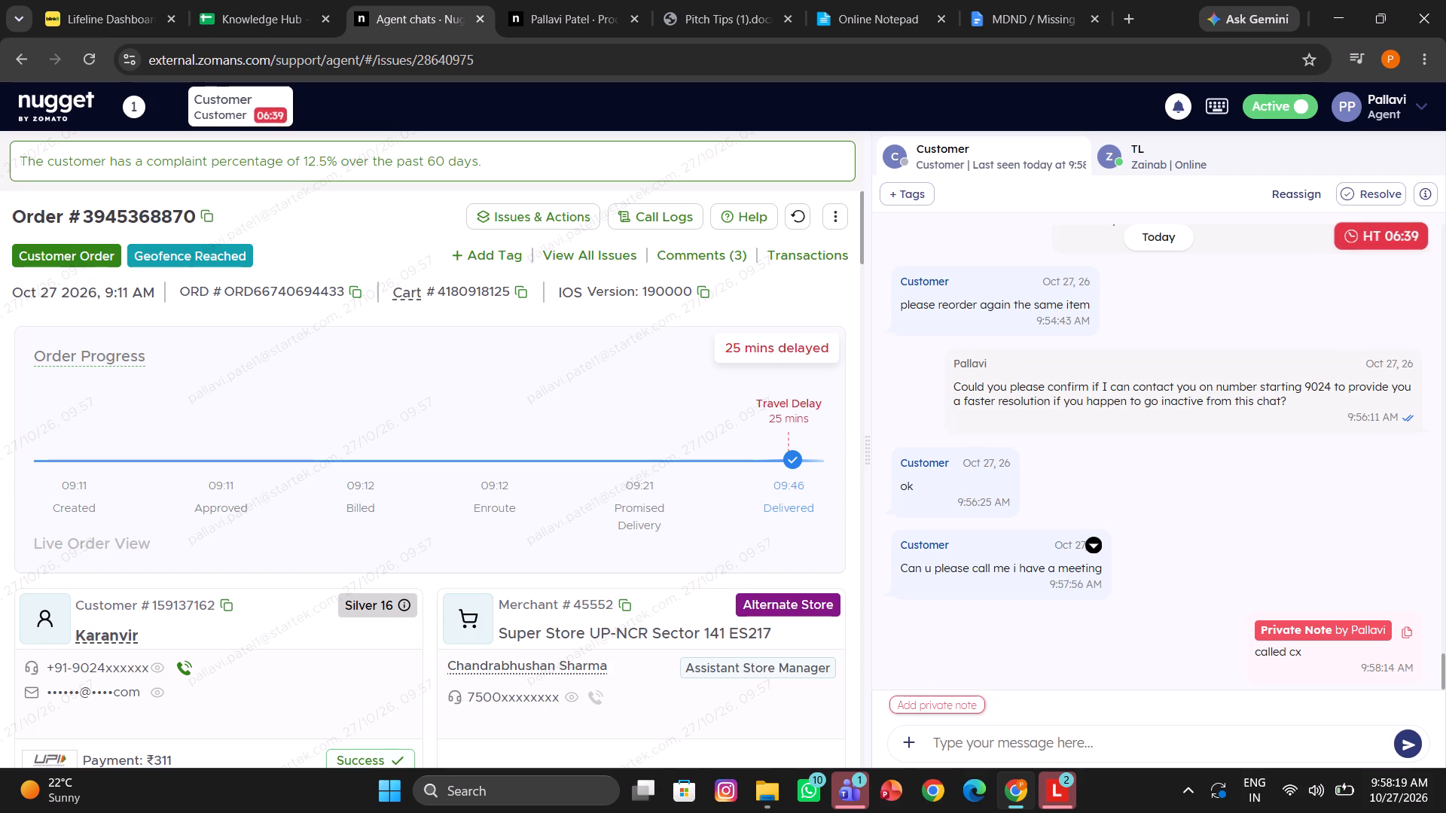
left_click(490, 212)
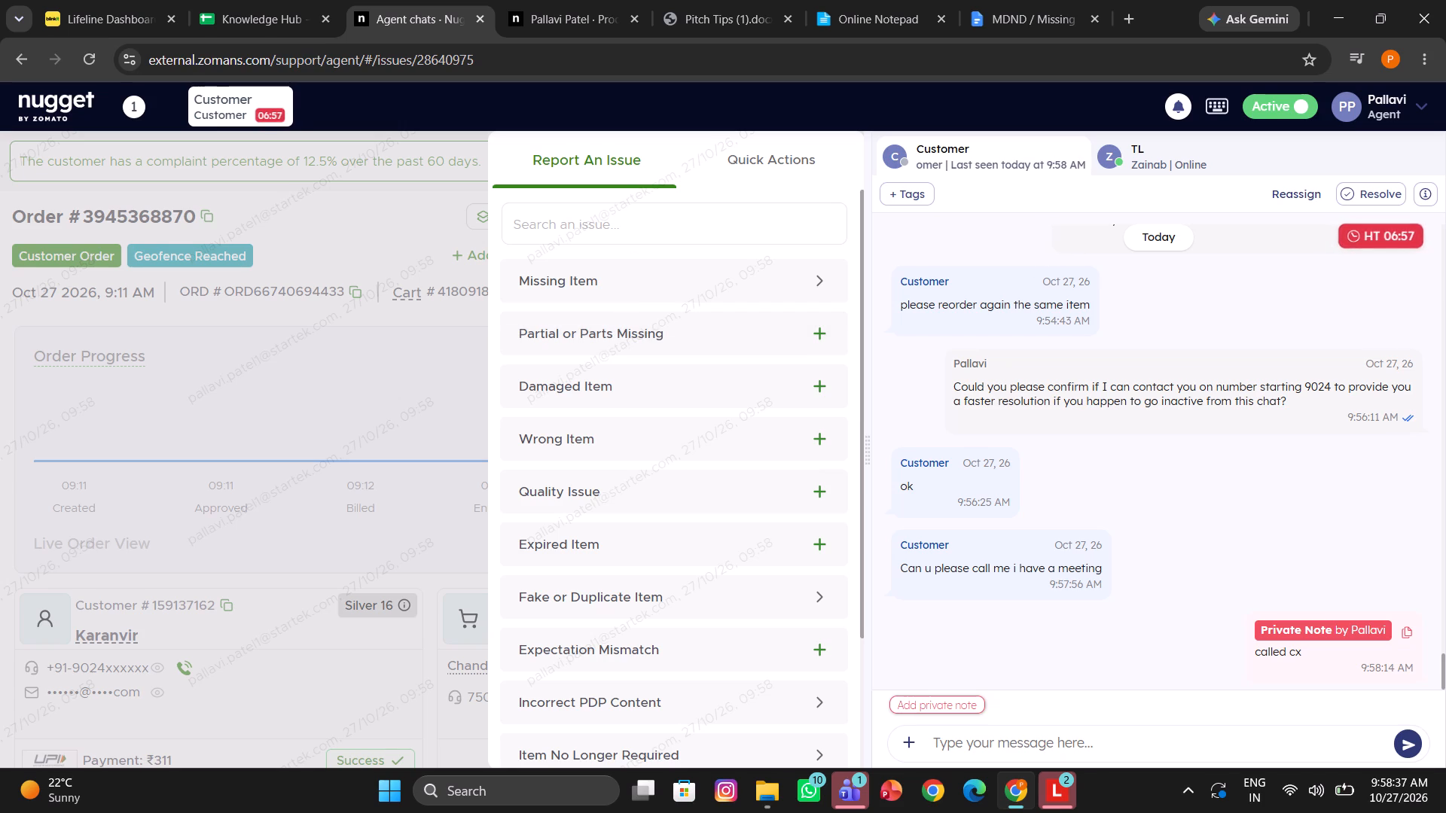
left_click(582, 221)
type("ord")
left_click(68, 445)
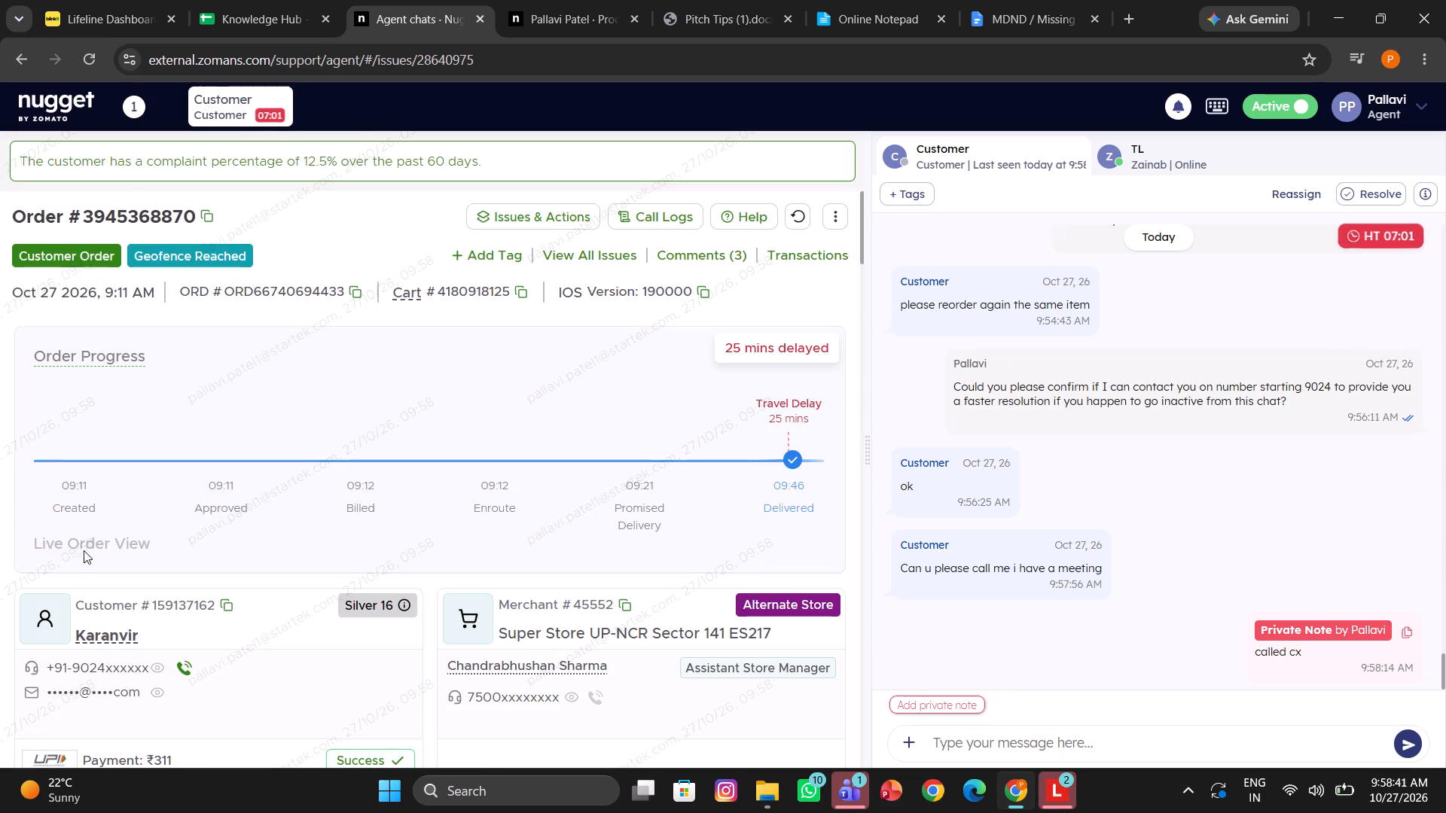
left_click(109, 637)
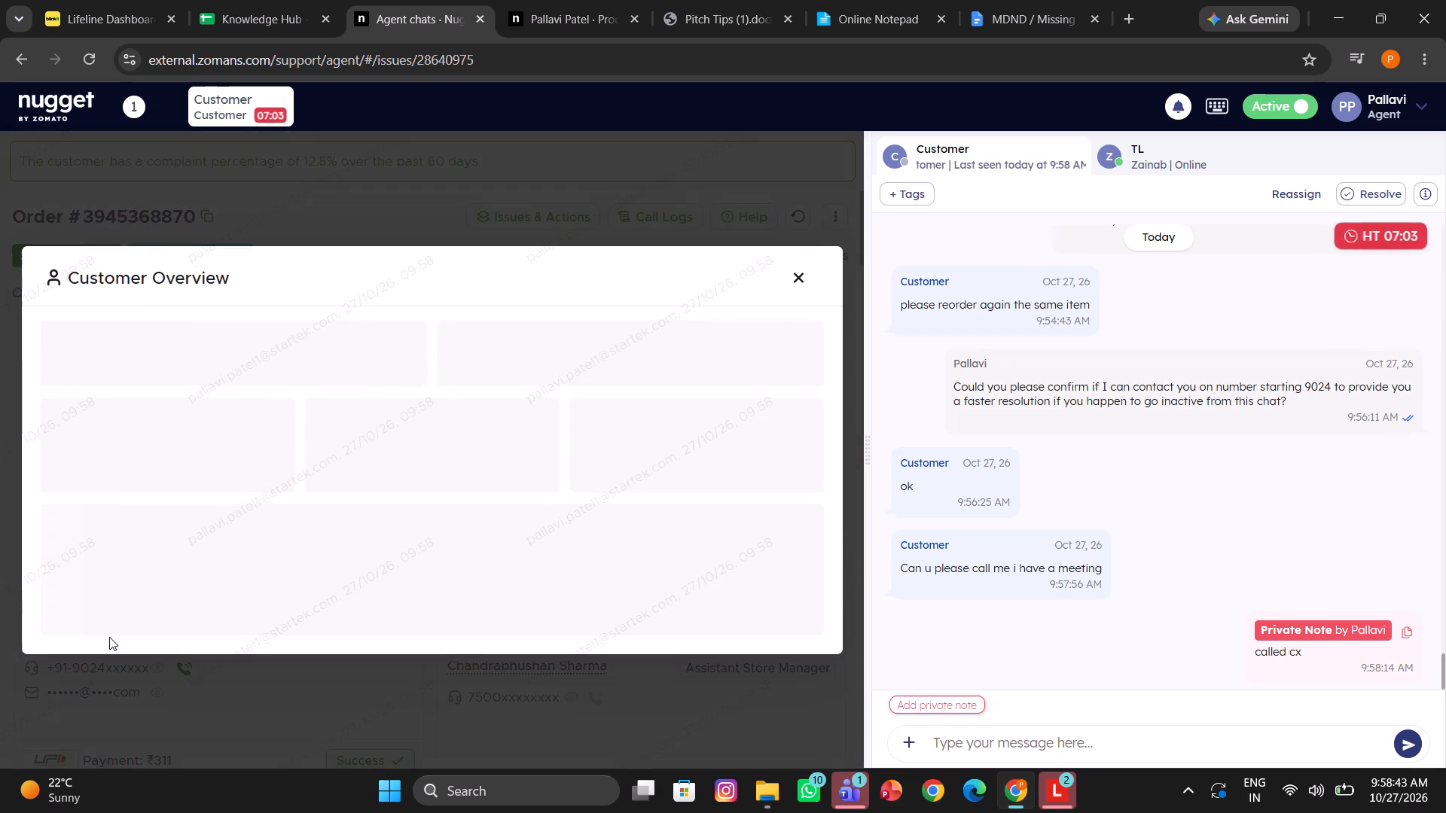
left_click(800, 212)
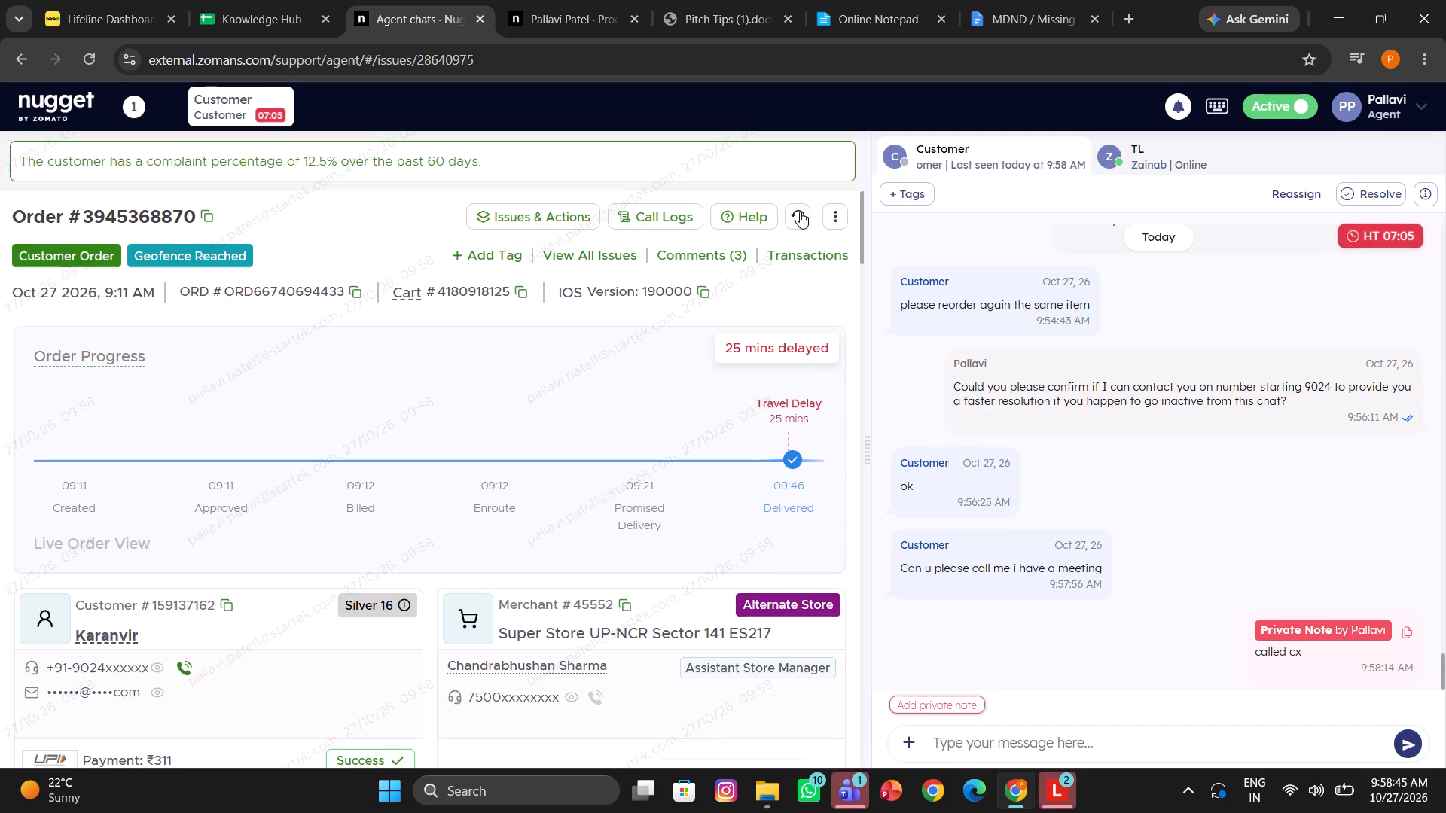
Report an Order not Delivered issue under Order Level Issues and choose Replacement as the resolution source.
left_click(523, 217)
left_click(606, 218)
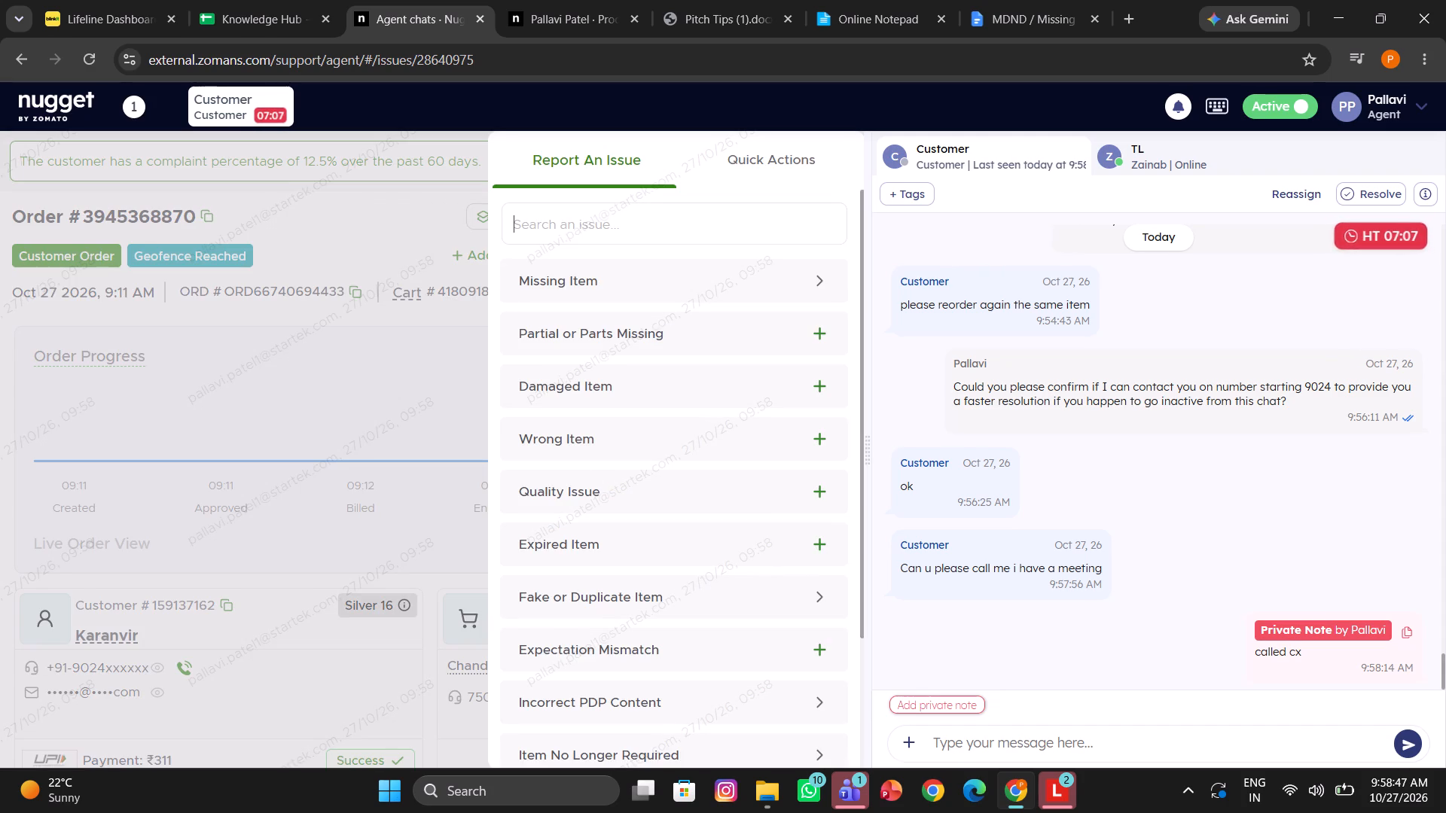
type("order")
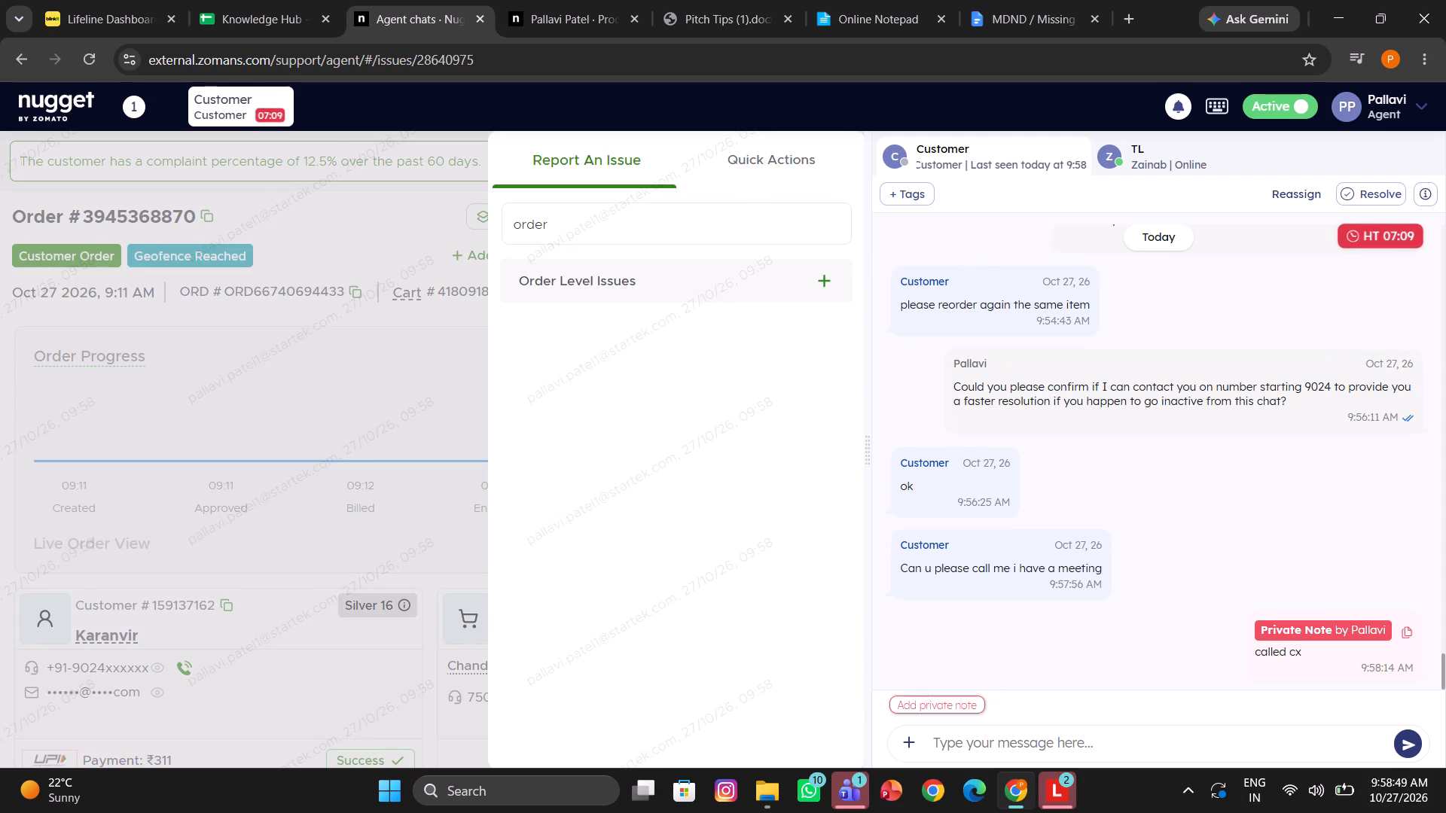
left_click(639, 268)
left_click(667, 318)
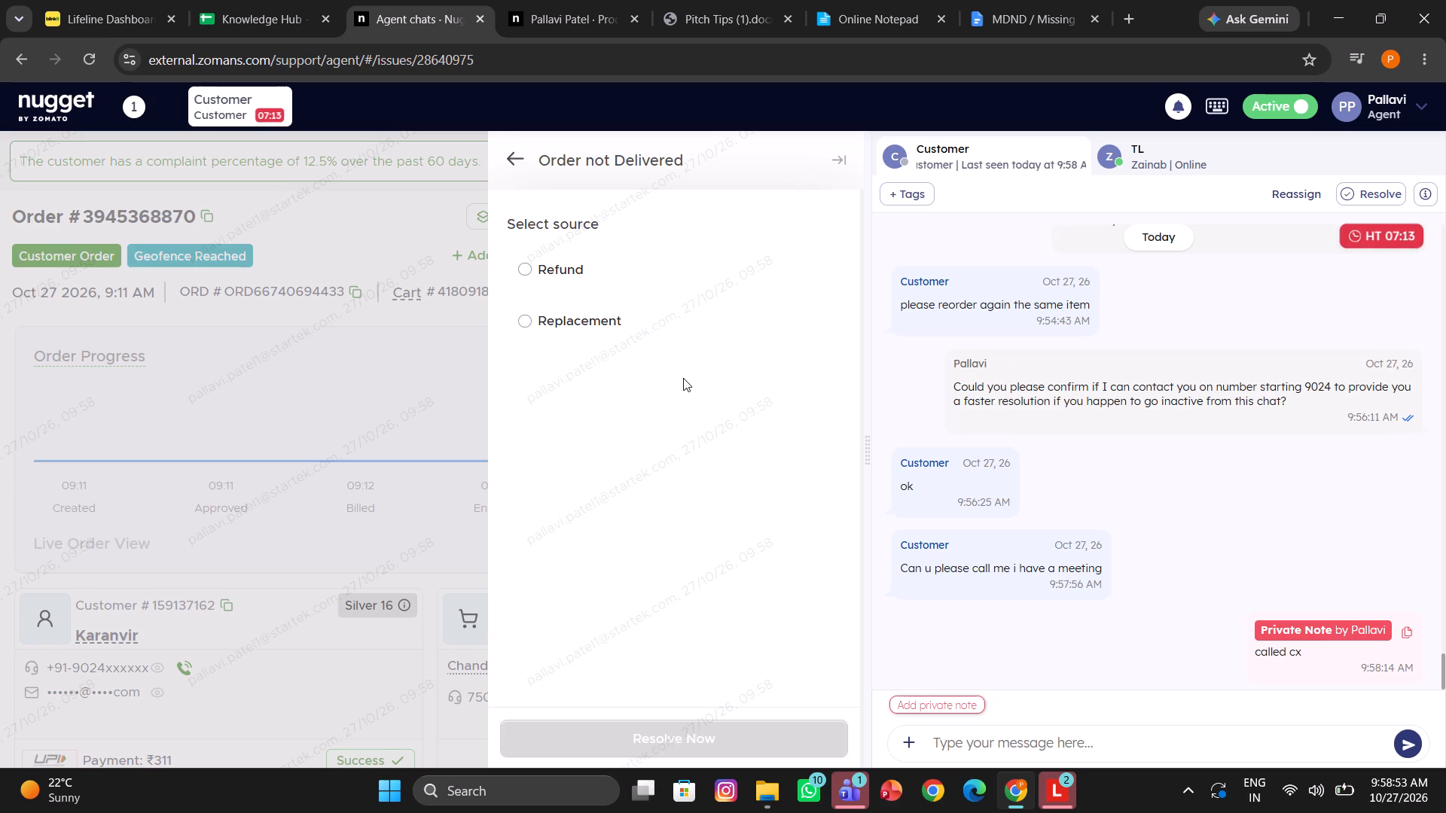
left_click(601, 318)
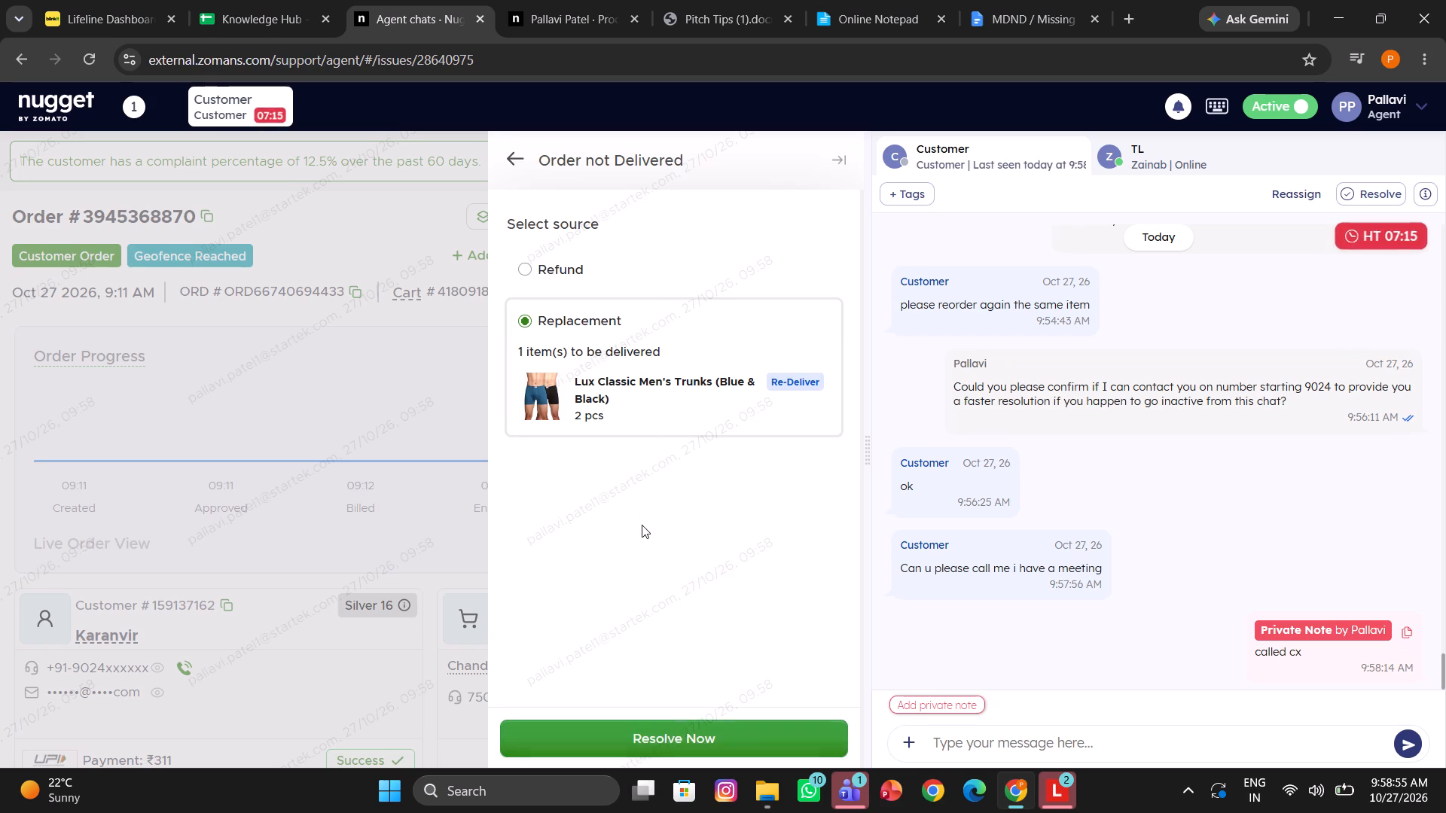
scroll(642, 525, "down", 1)
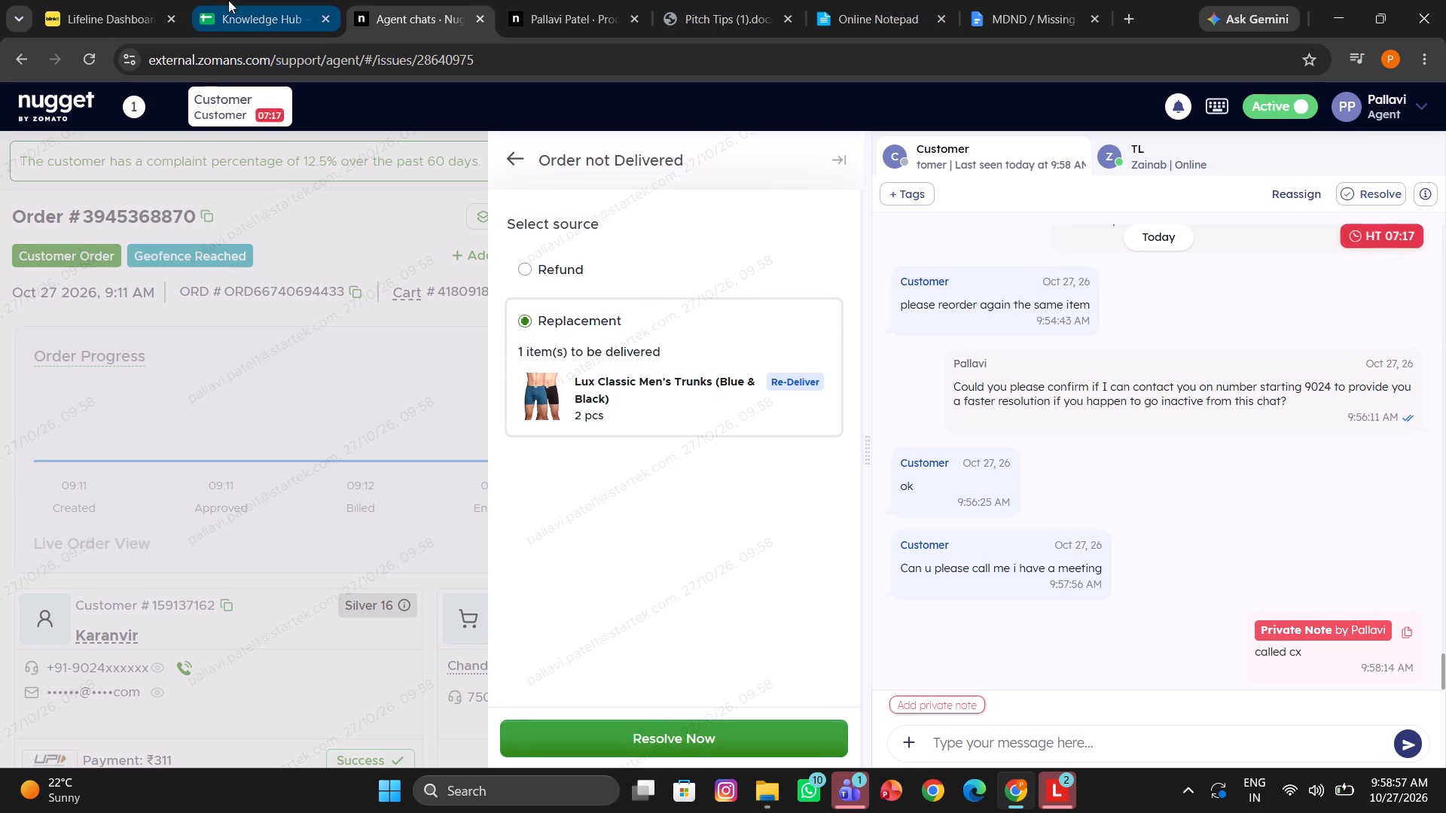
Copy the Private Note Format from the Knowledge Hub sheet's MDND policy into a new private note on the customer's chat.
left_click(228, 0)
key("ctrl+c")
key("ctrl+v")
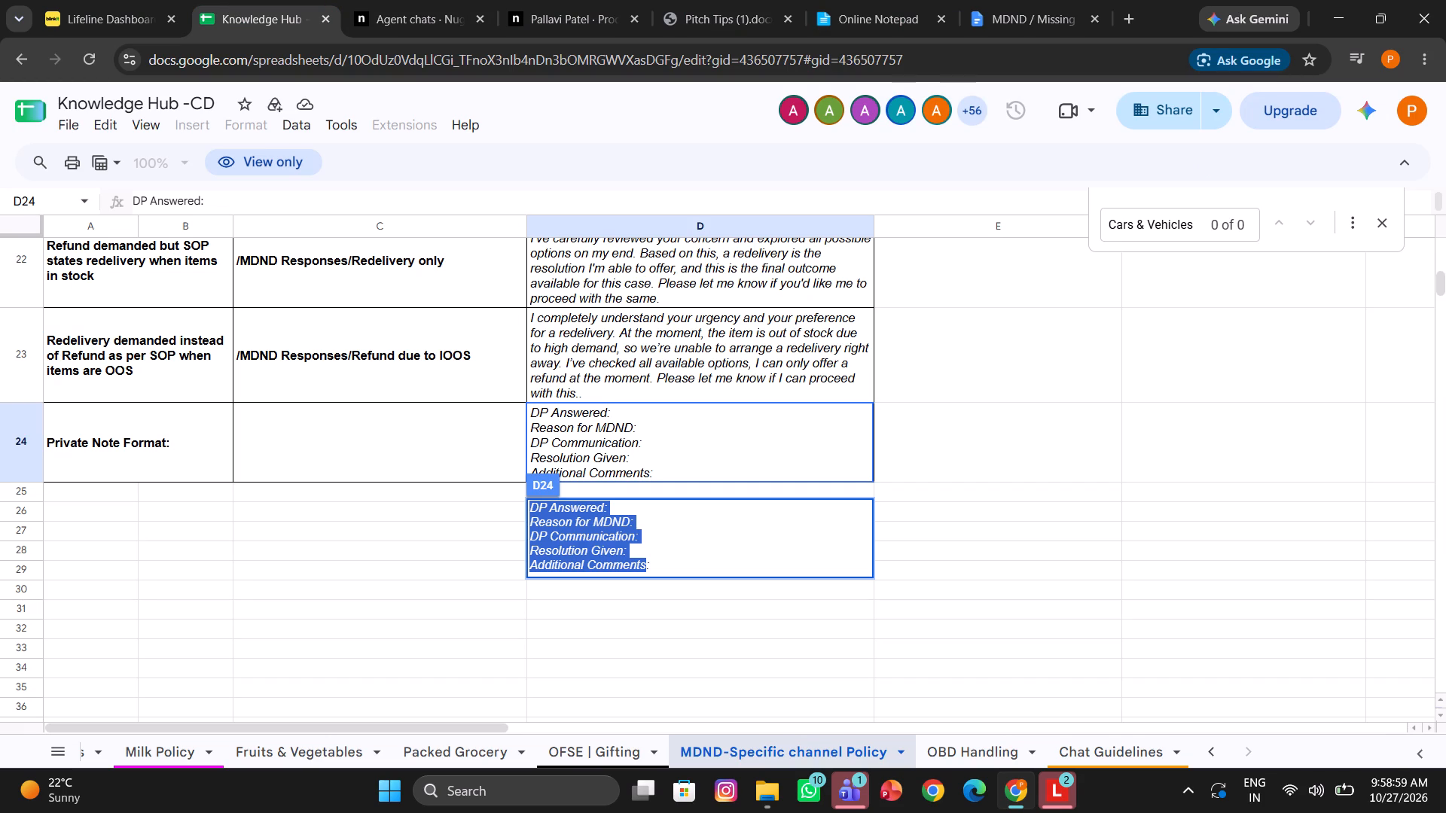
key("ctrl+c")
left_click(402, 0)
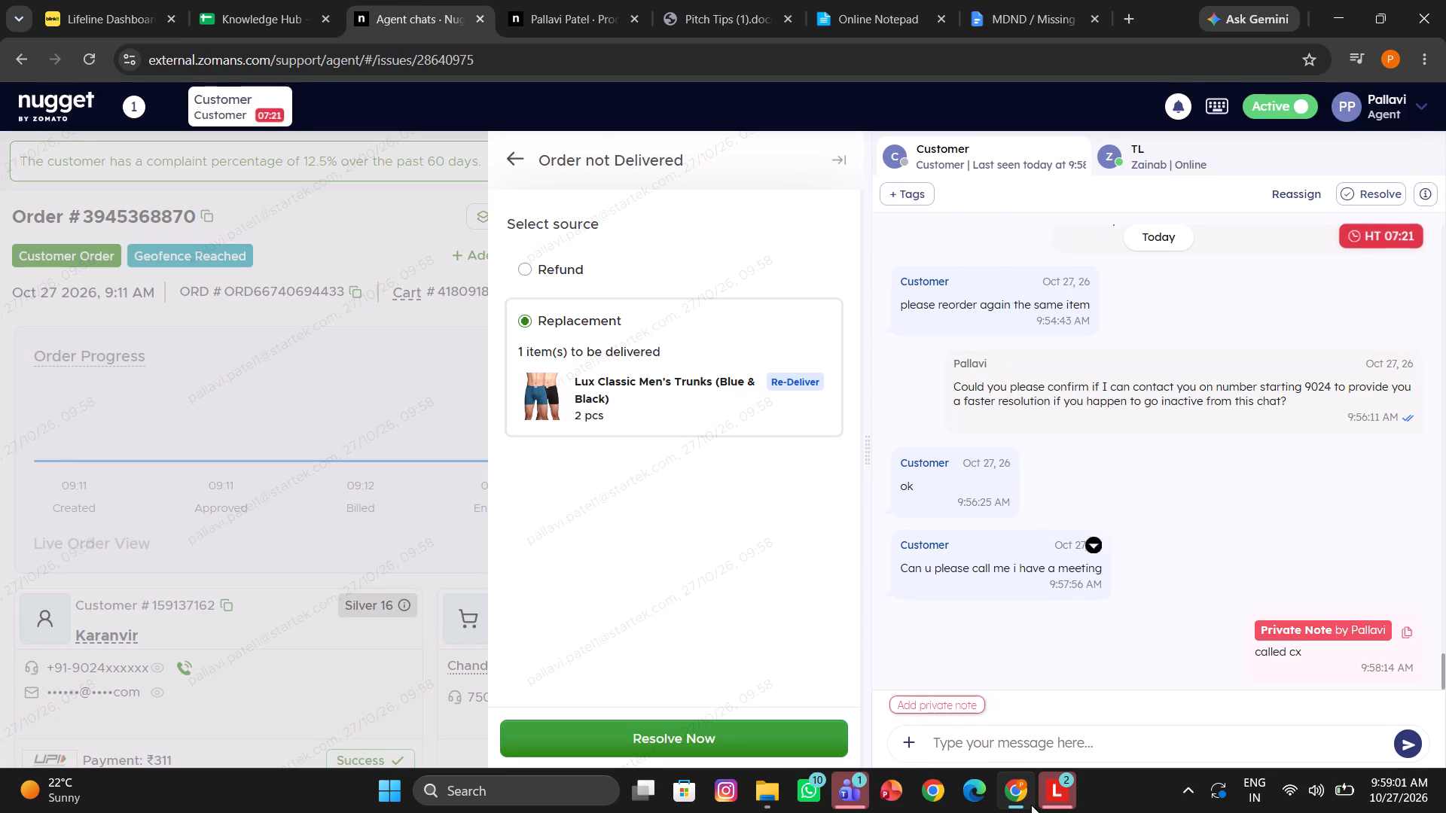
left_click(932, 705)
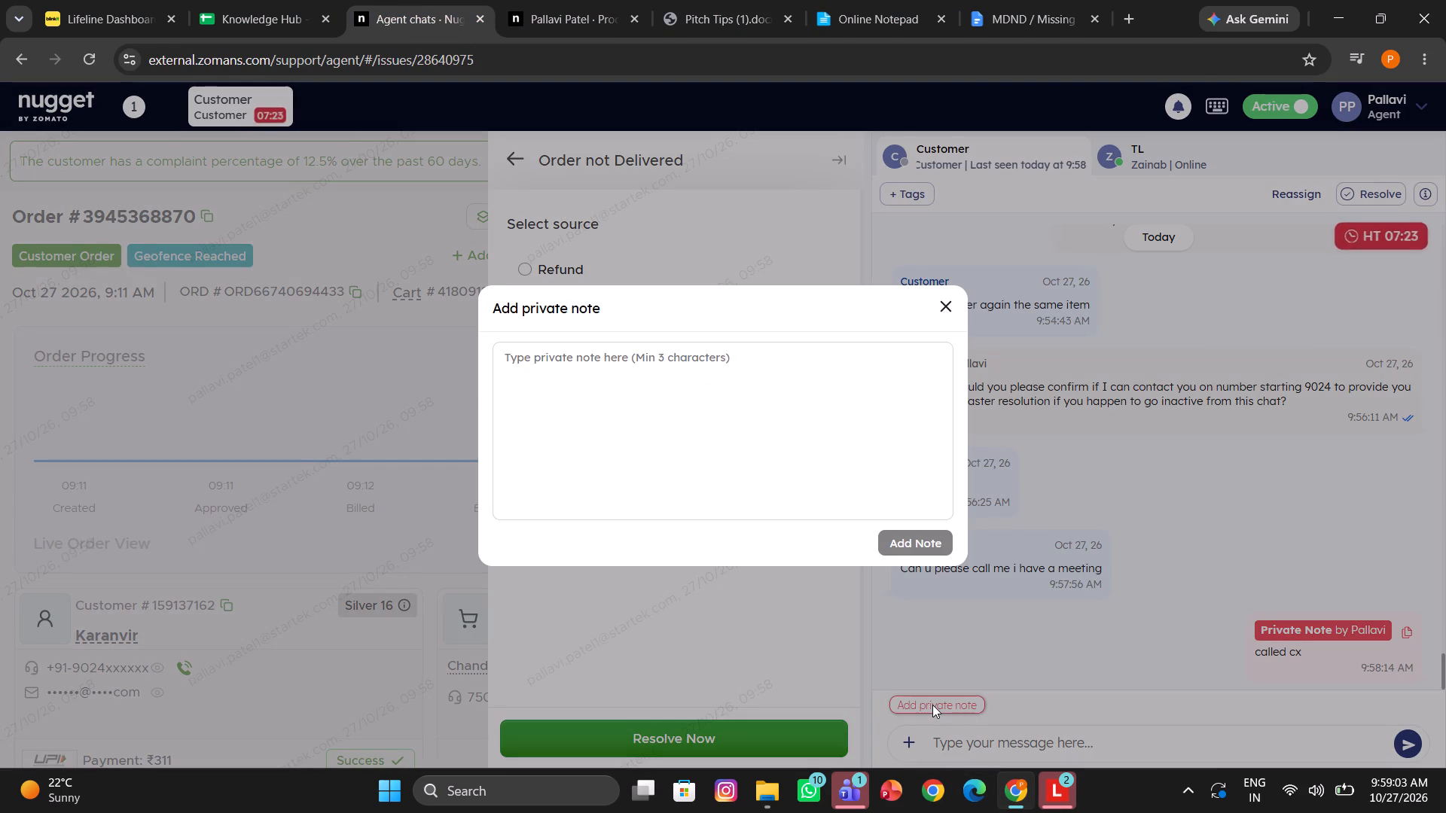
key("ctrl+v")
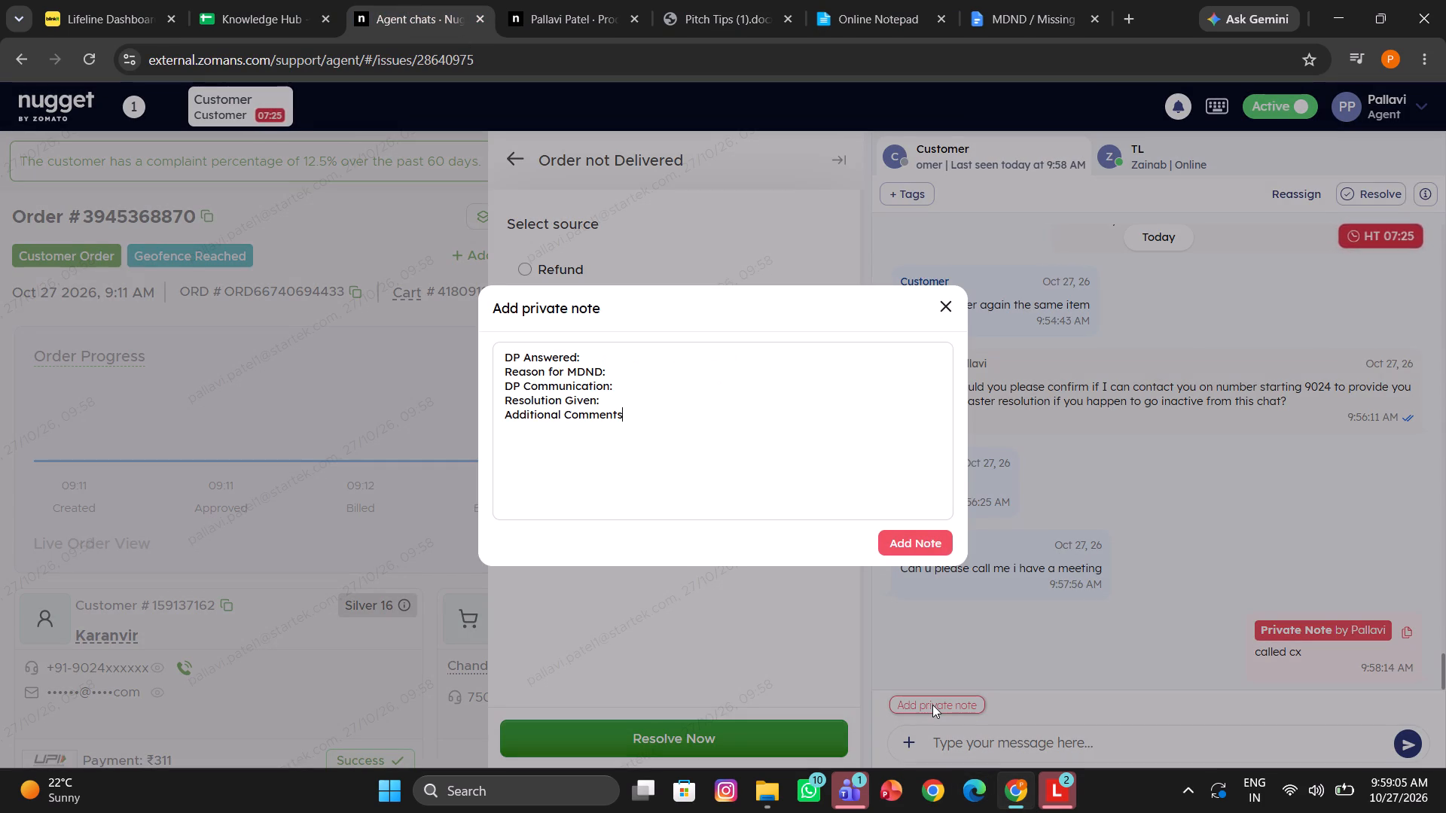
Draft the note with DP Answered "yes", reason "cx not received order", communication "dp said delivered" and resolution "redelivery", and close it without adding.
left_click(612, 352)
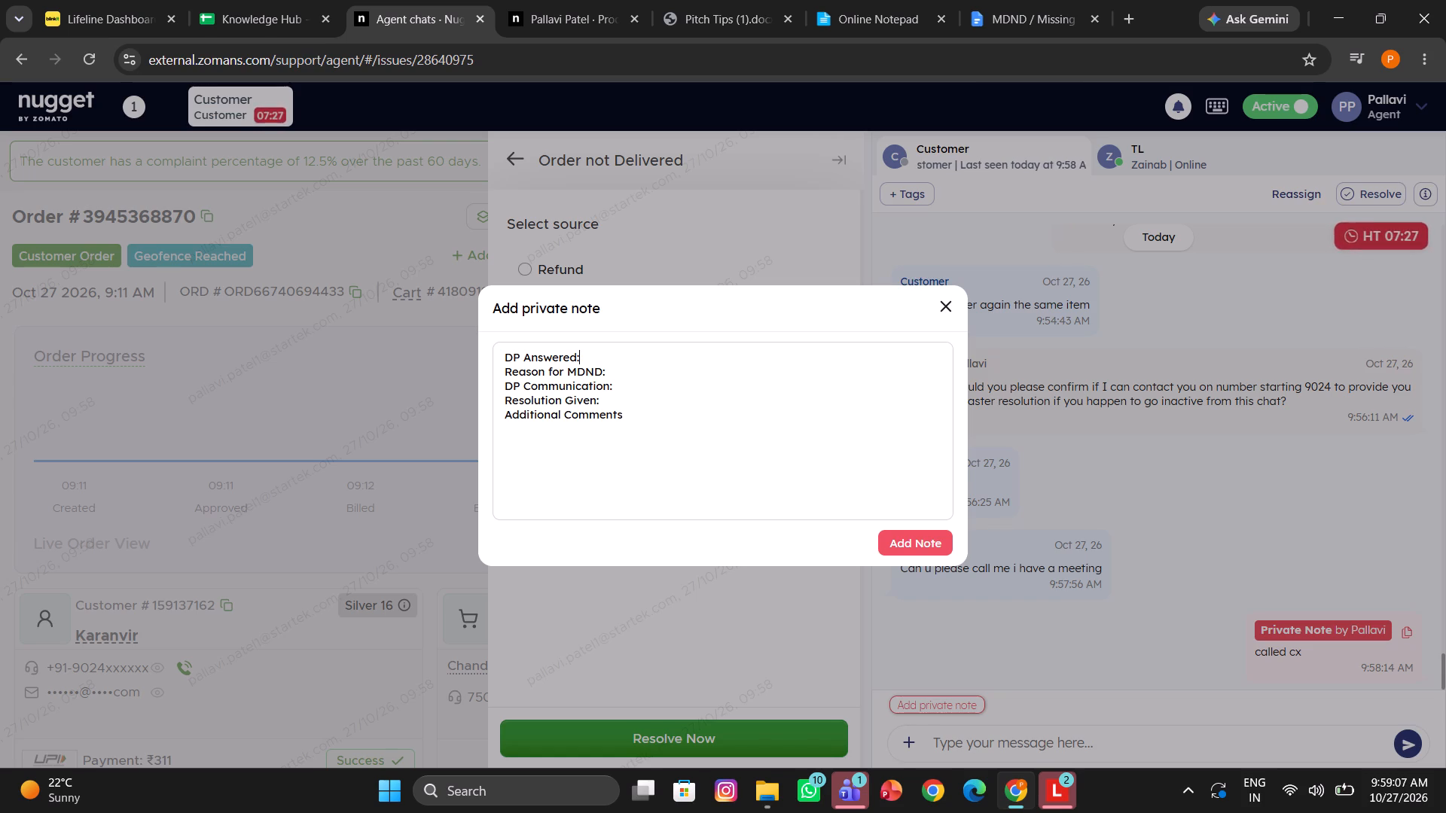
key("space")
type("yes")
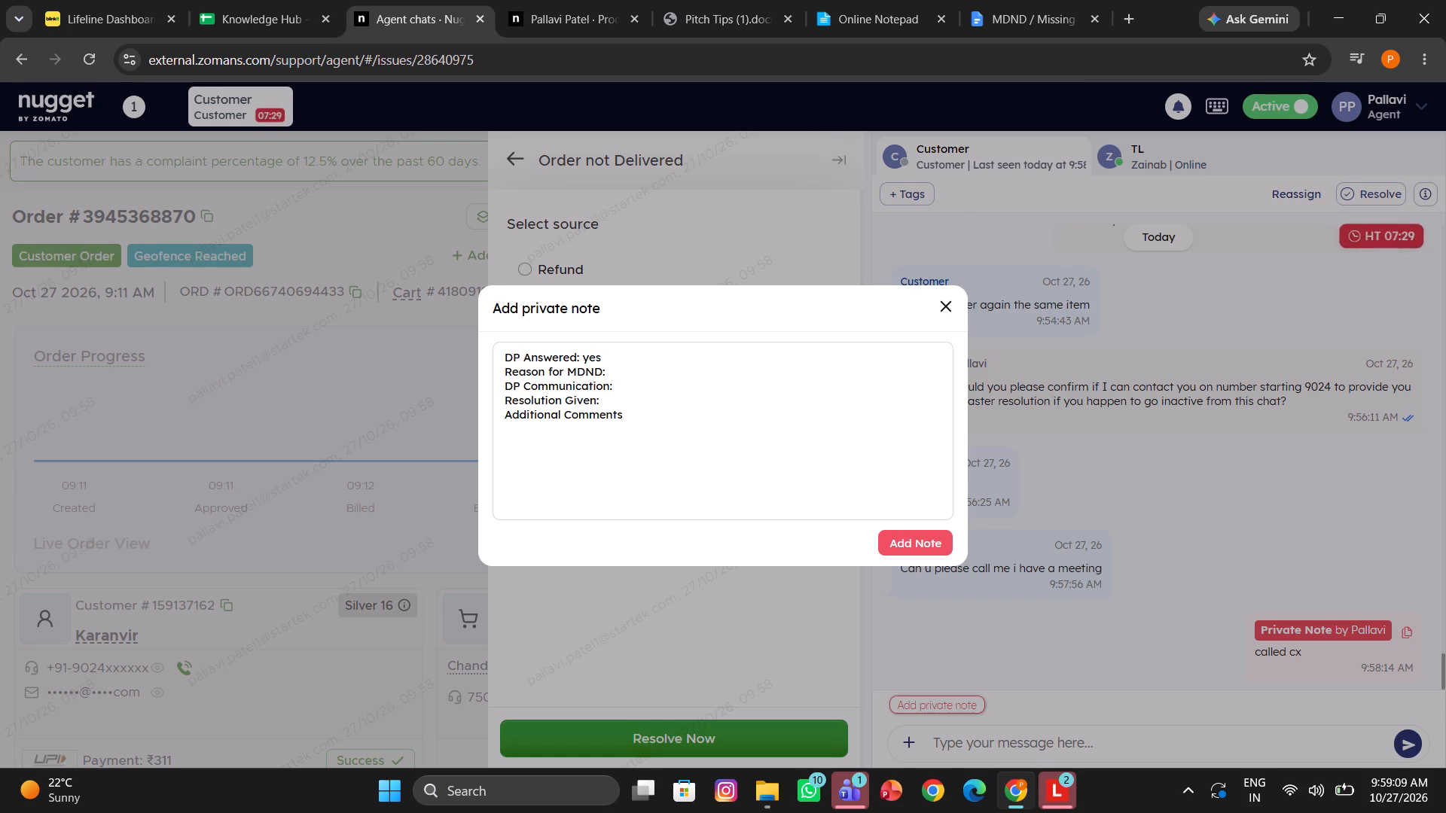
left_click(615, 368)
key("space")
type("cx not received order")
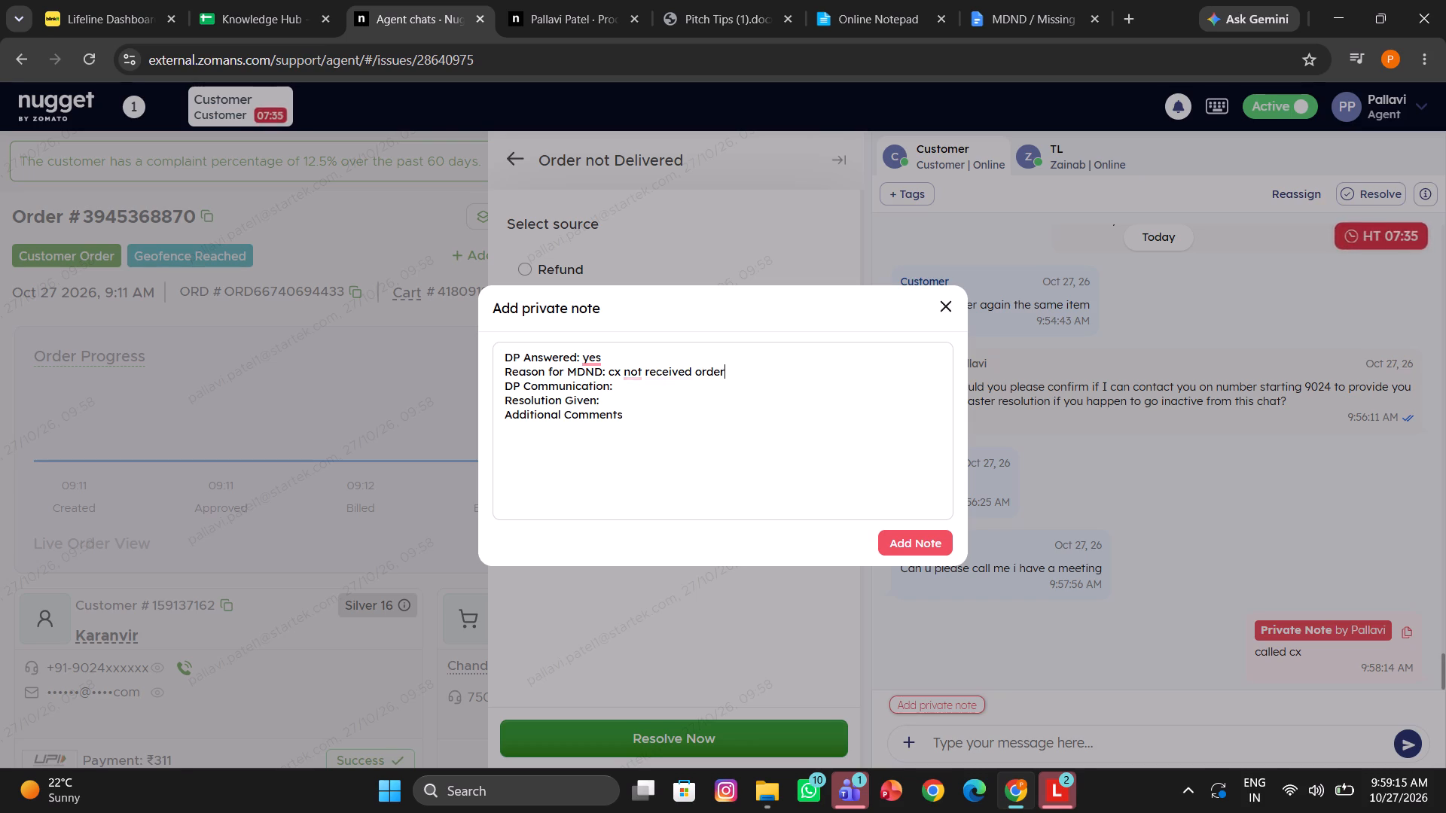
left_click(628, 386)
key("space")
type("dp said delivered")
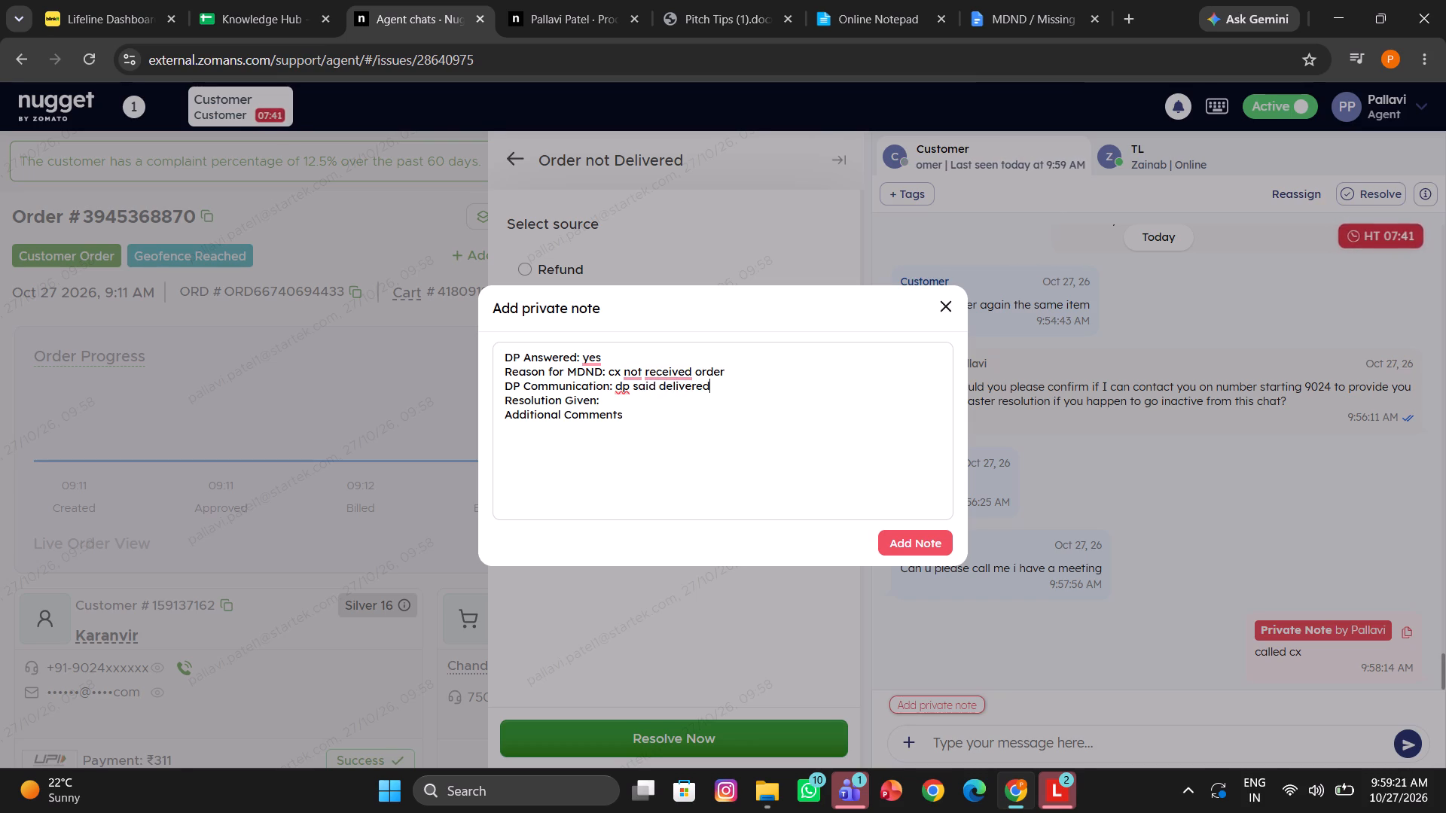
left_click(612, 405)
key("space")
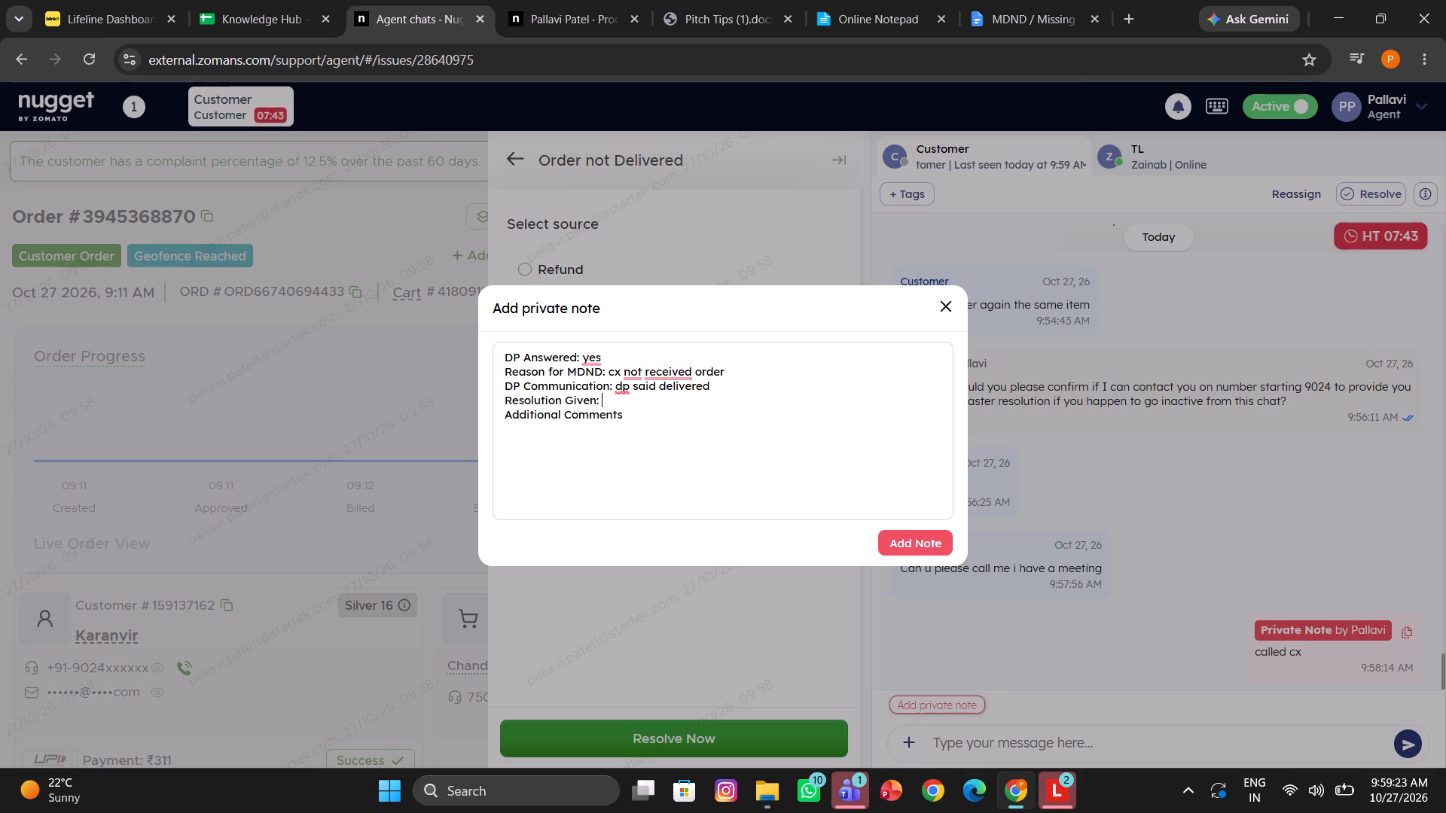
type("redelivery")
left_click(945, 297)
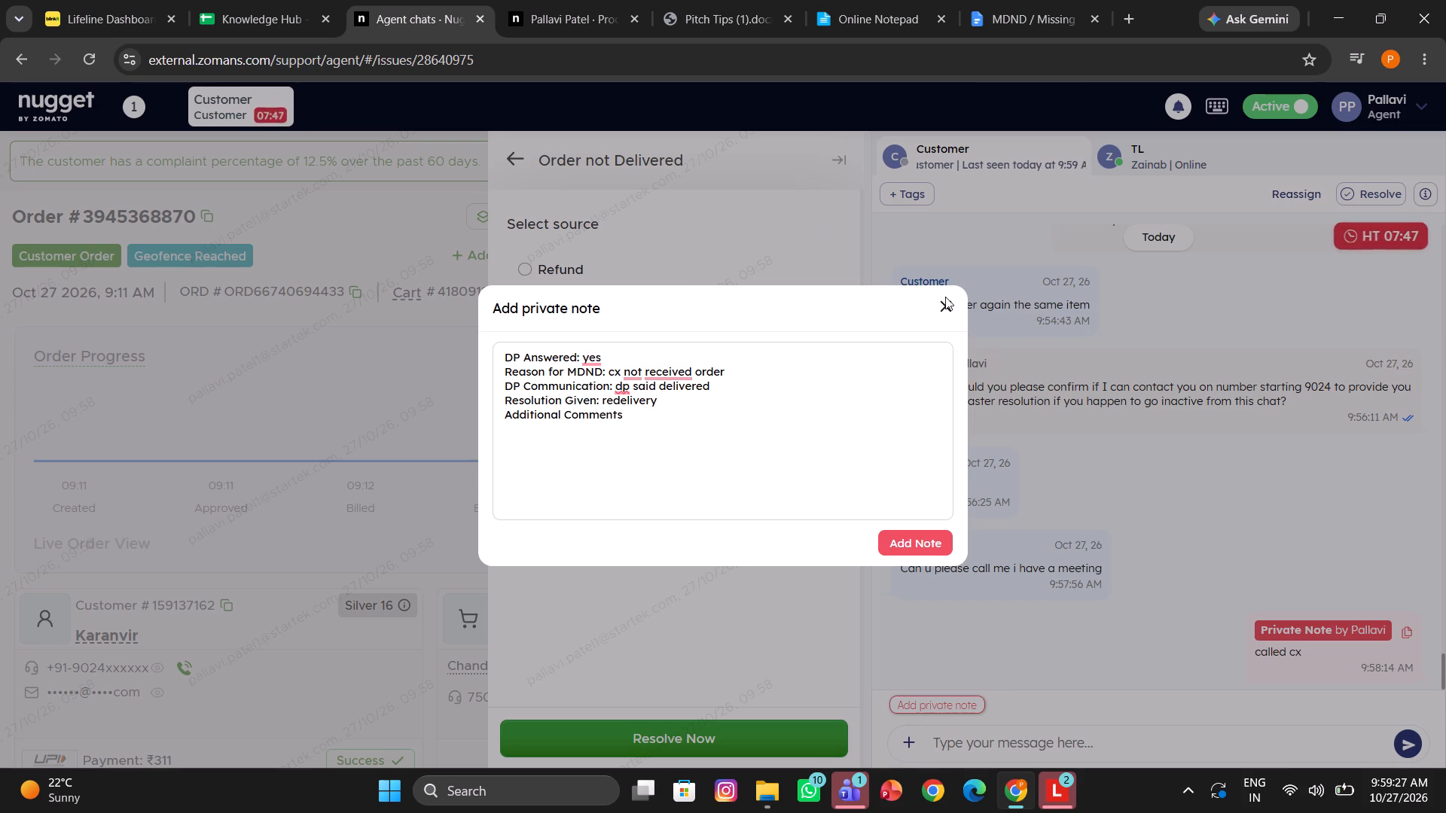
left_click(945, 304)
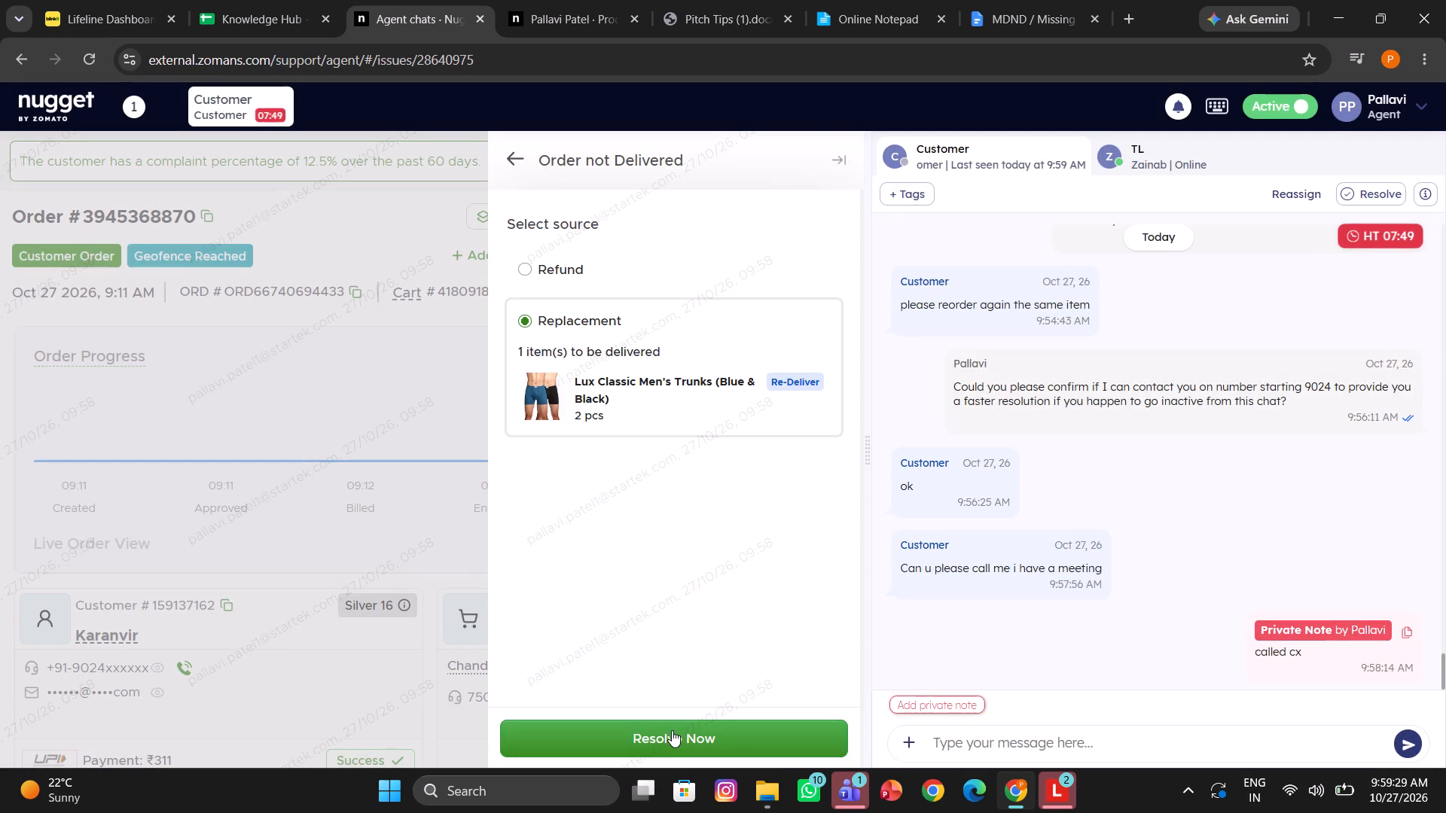
Resolve the undelivered order issue by initiating the replacement of the Lux Classic Men's Trunks.
left_click(668, 731)
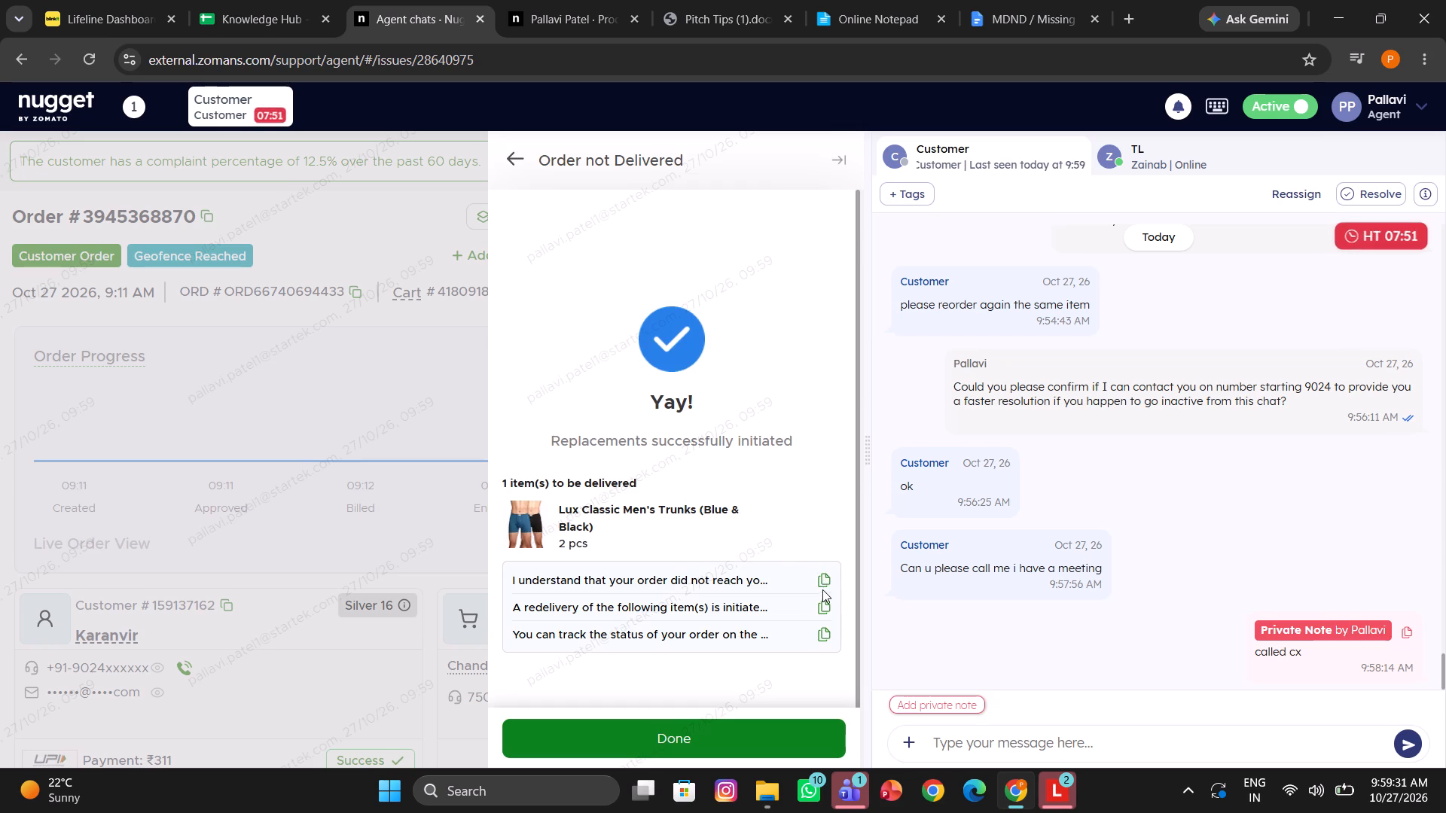
Send the customer the first scripted resolution reply, starting "I understand that your order did not reach you".
left_click(820, 582)
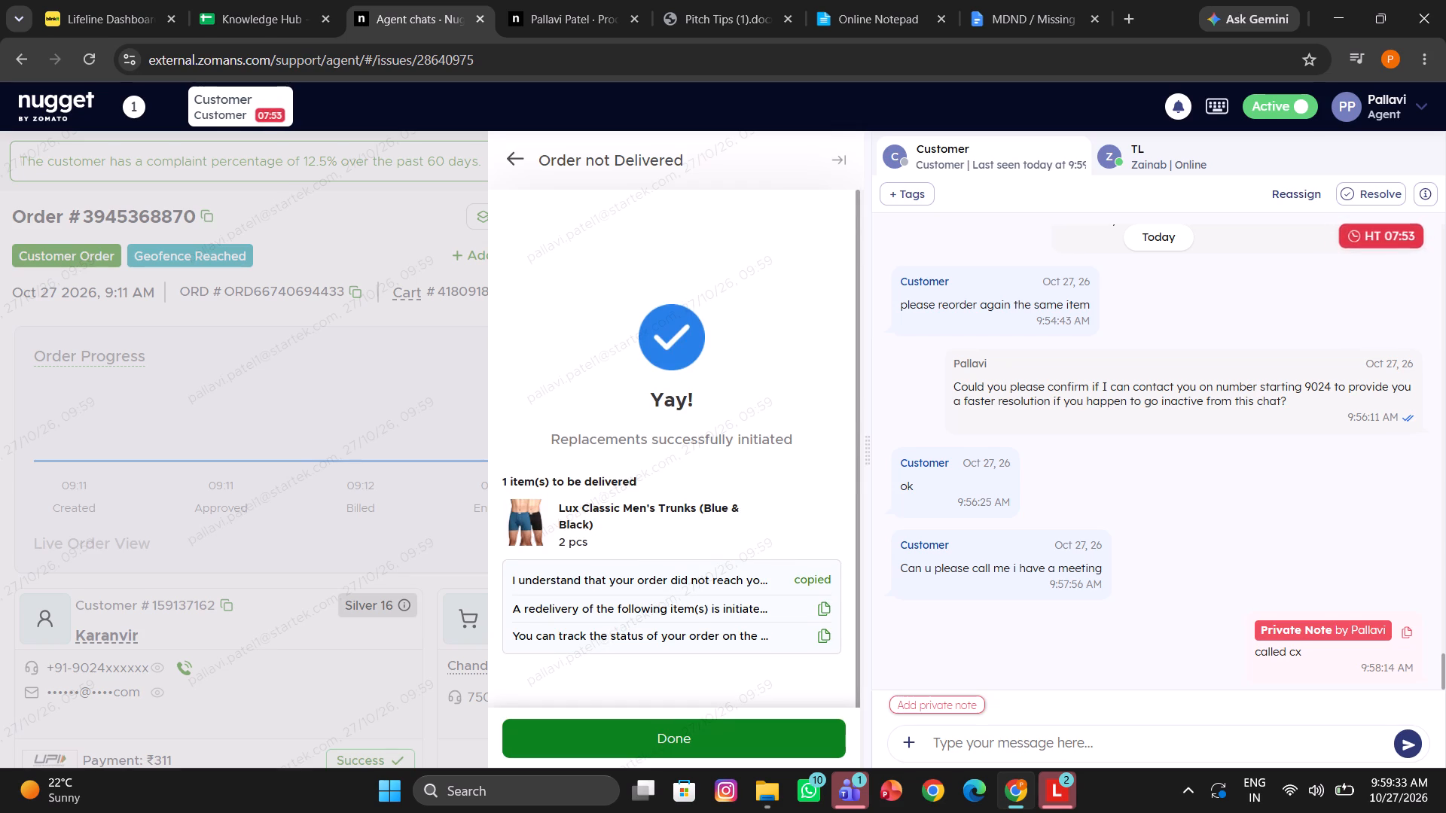
left_click(952, 737)
key("ctrl+v")
key("Return")
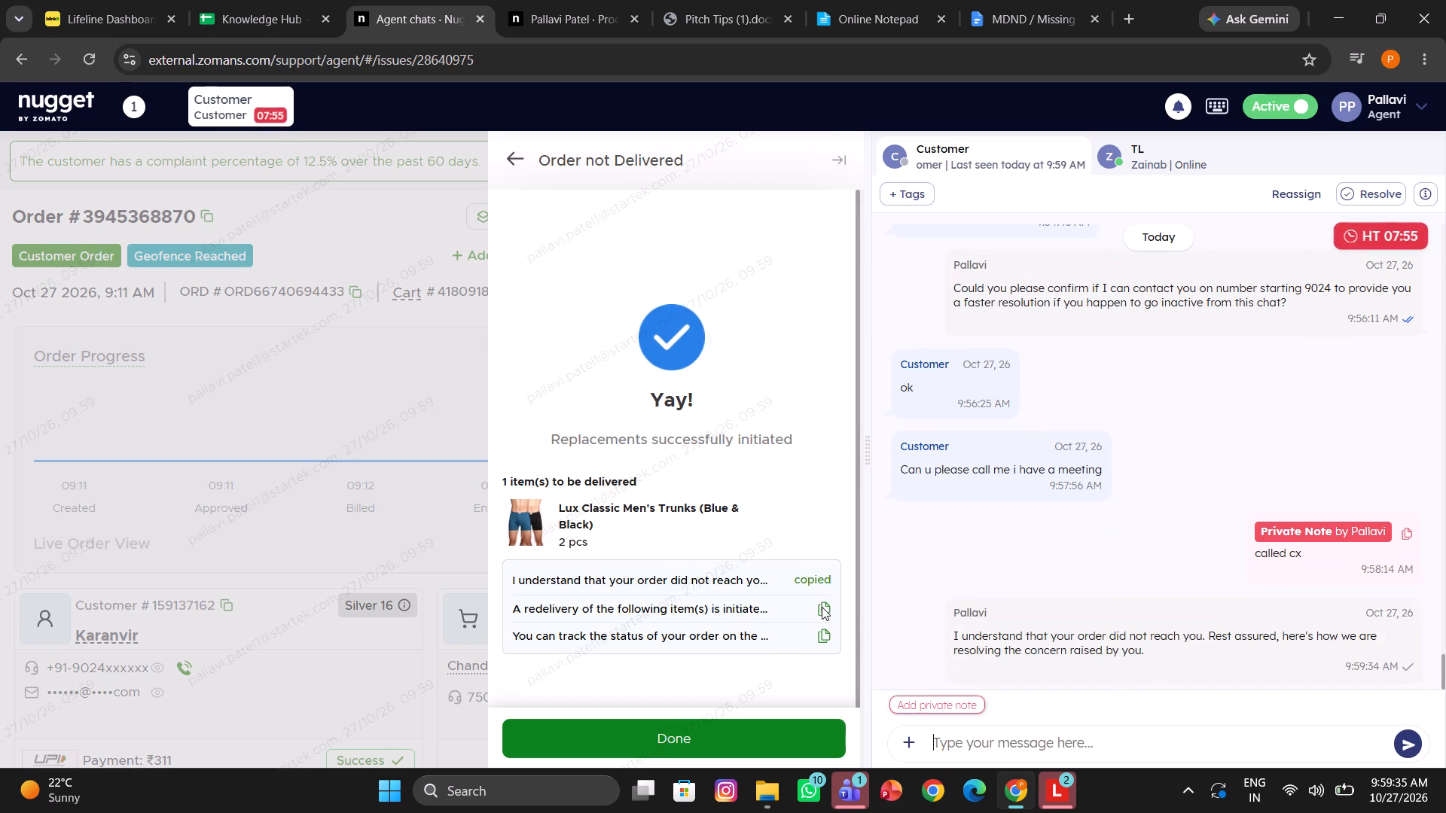
Send the customer the two remaining scripted replies, on the initiated redelivery and on tracking the order status, and finish the replacement flow.
left_click(821, 606)
left_click(1020, 741)
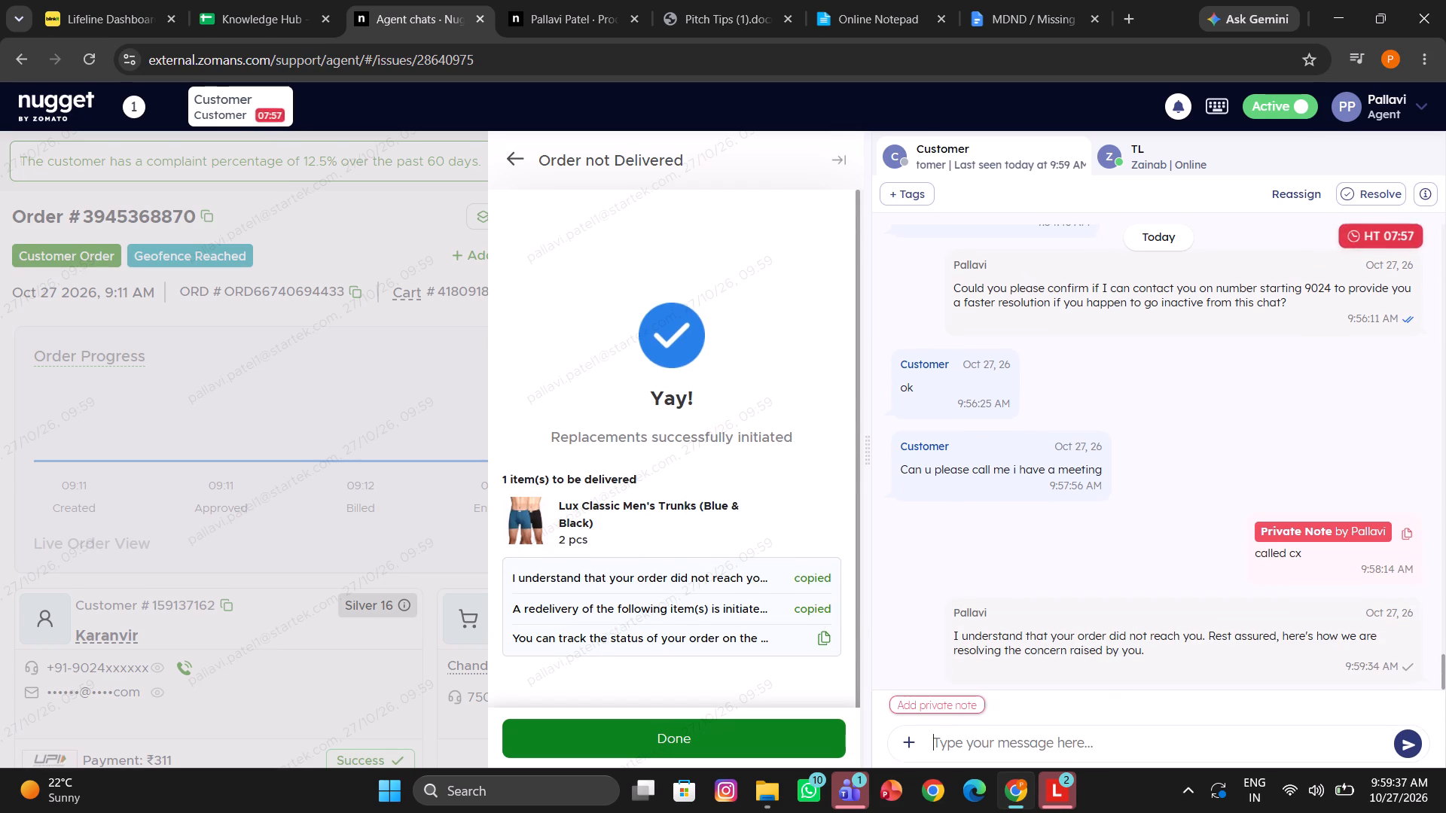
key("ctrl+v")
key("Return")
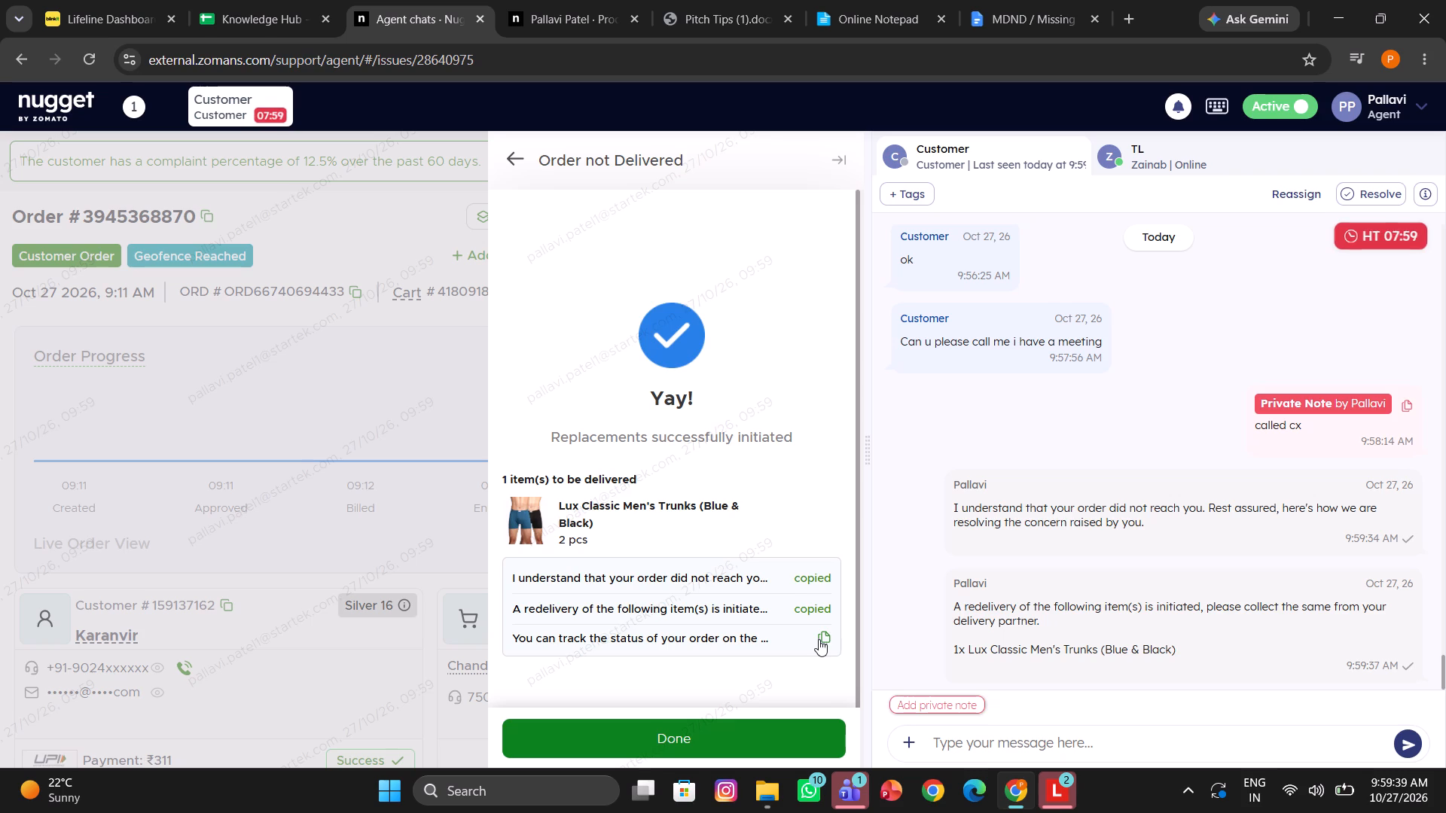
left_click(819, 639)
left_click(990, 744)
key("ctrl+v")
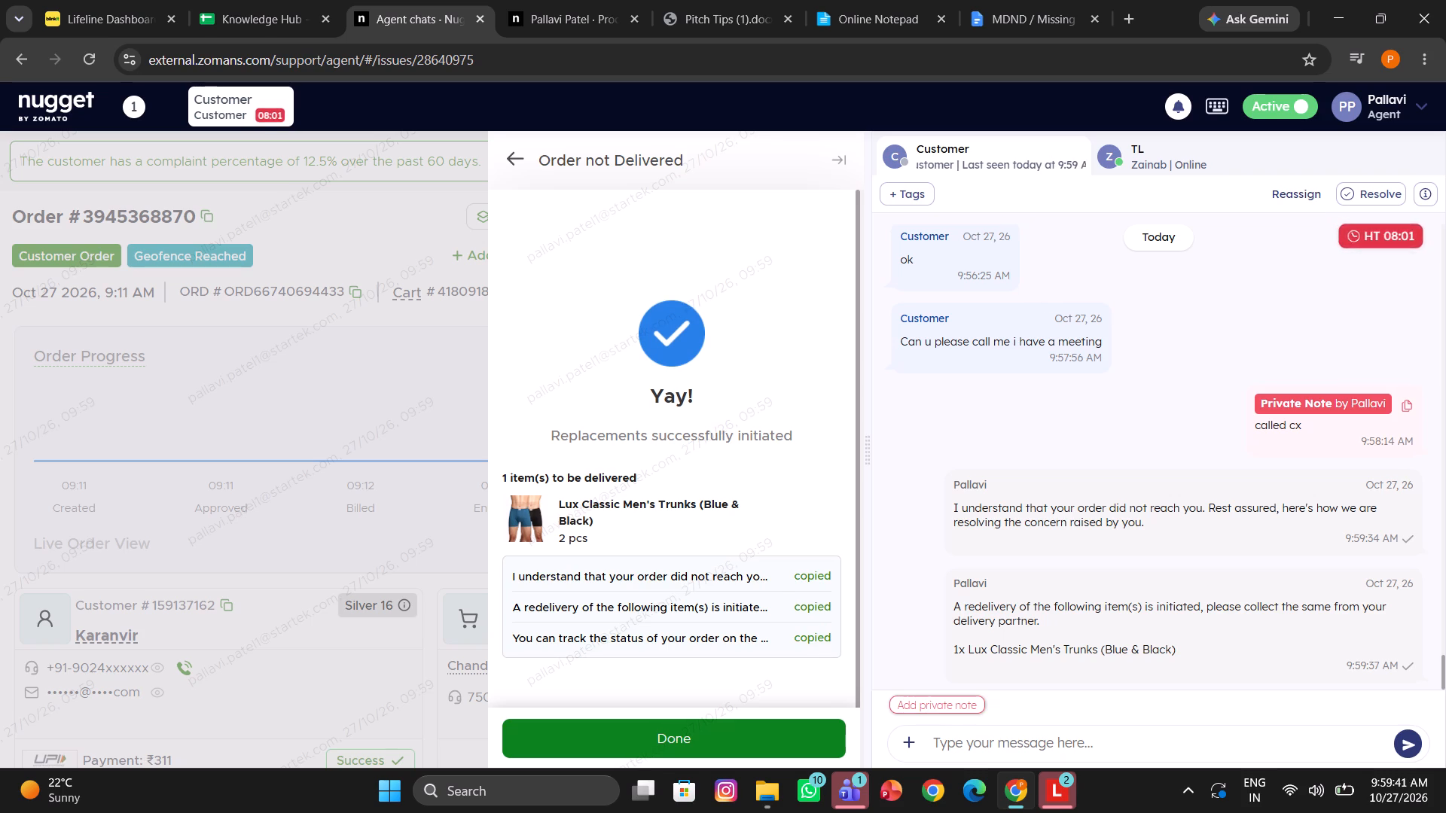
key("Return")
left_click(801, 735)
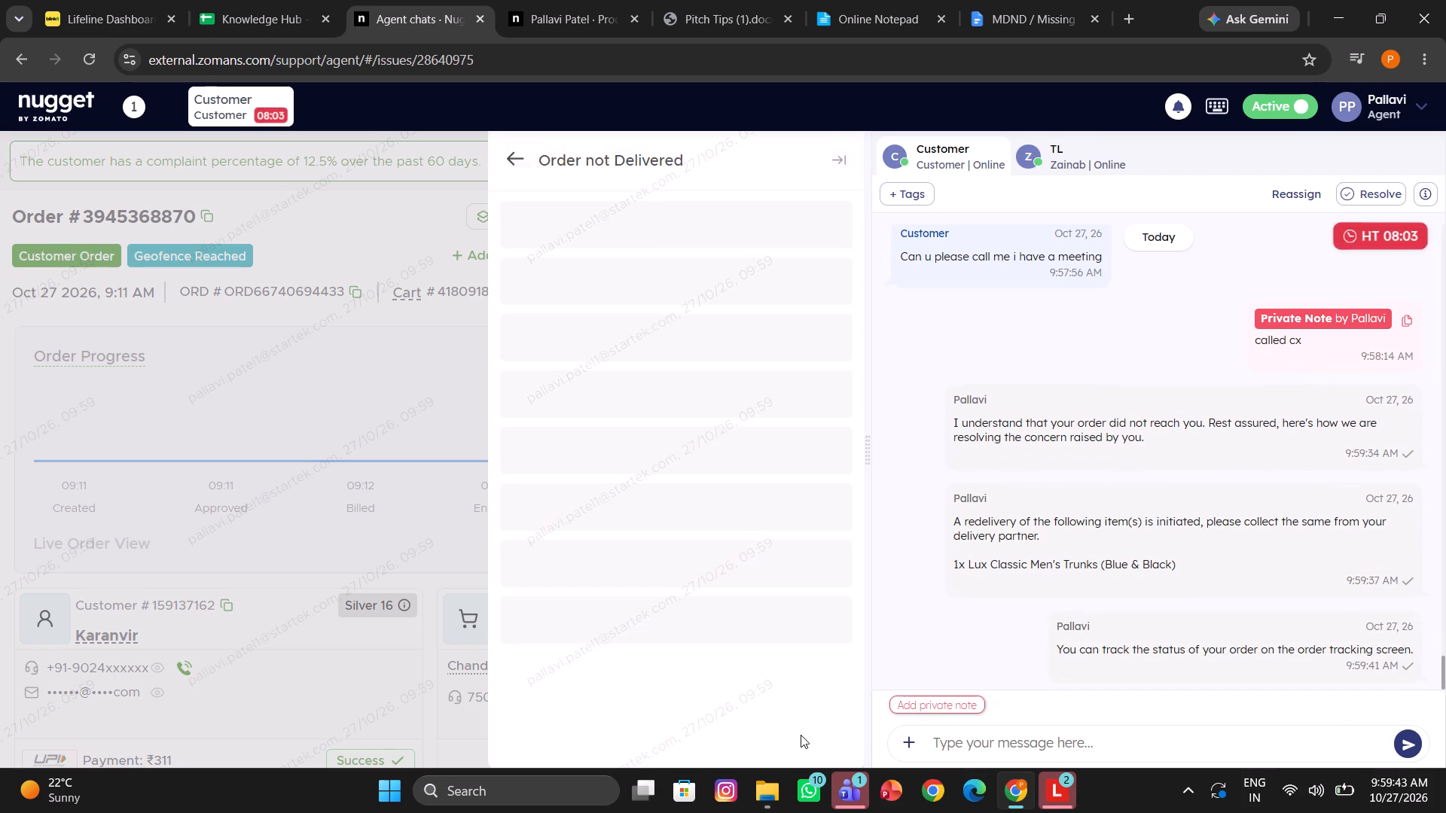
Send the customer the canned response asking them to share their thoughts and give the conversation a rating.
left_click(969, 748)
type("/ra")
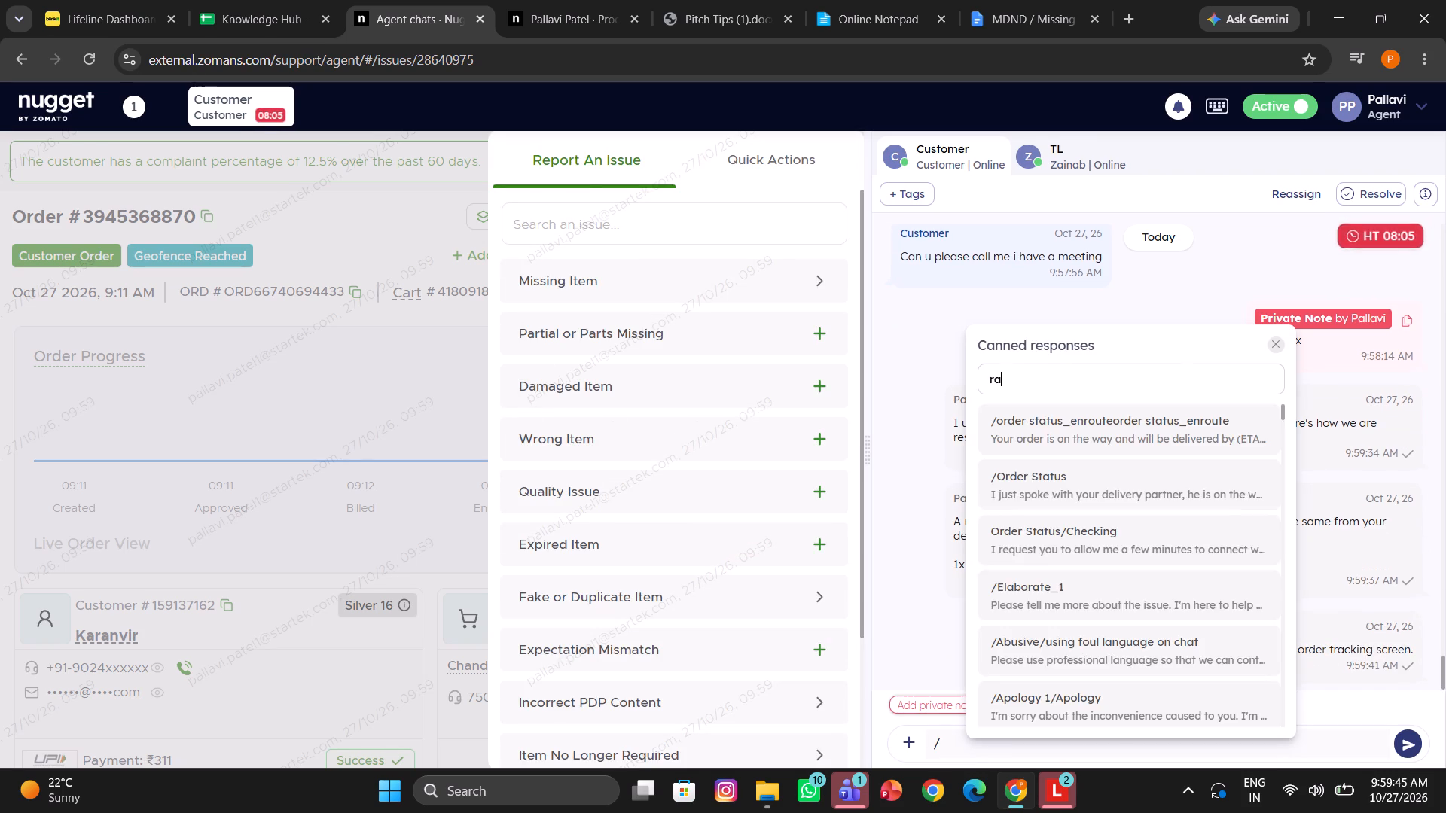
left_click(1034, 491)
key("Return")
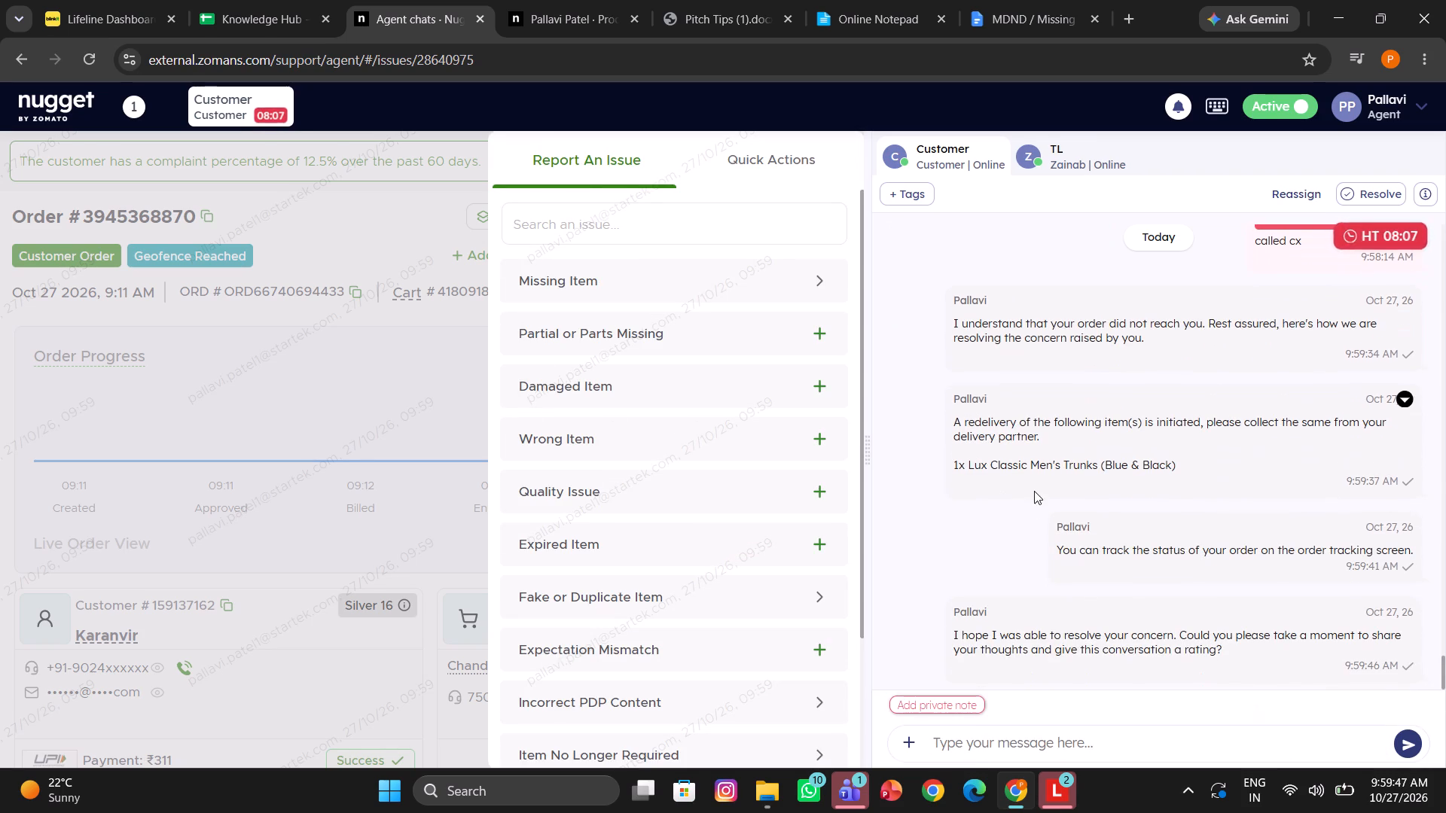
Add the drafted private note with the MDND details to the chat and close the issue reporting pane.
left_click(939, 707)
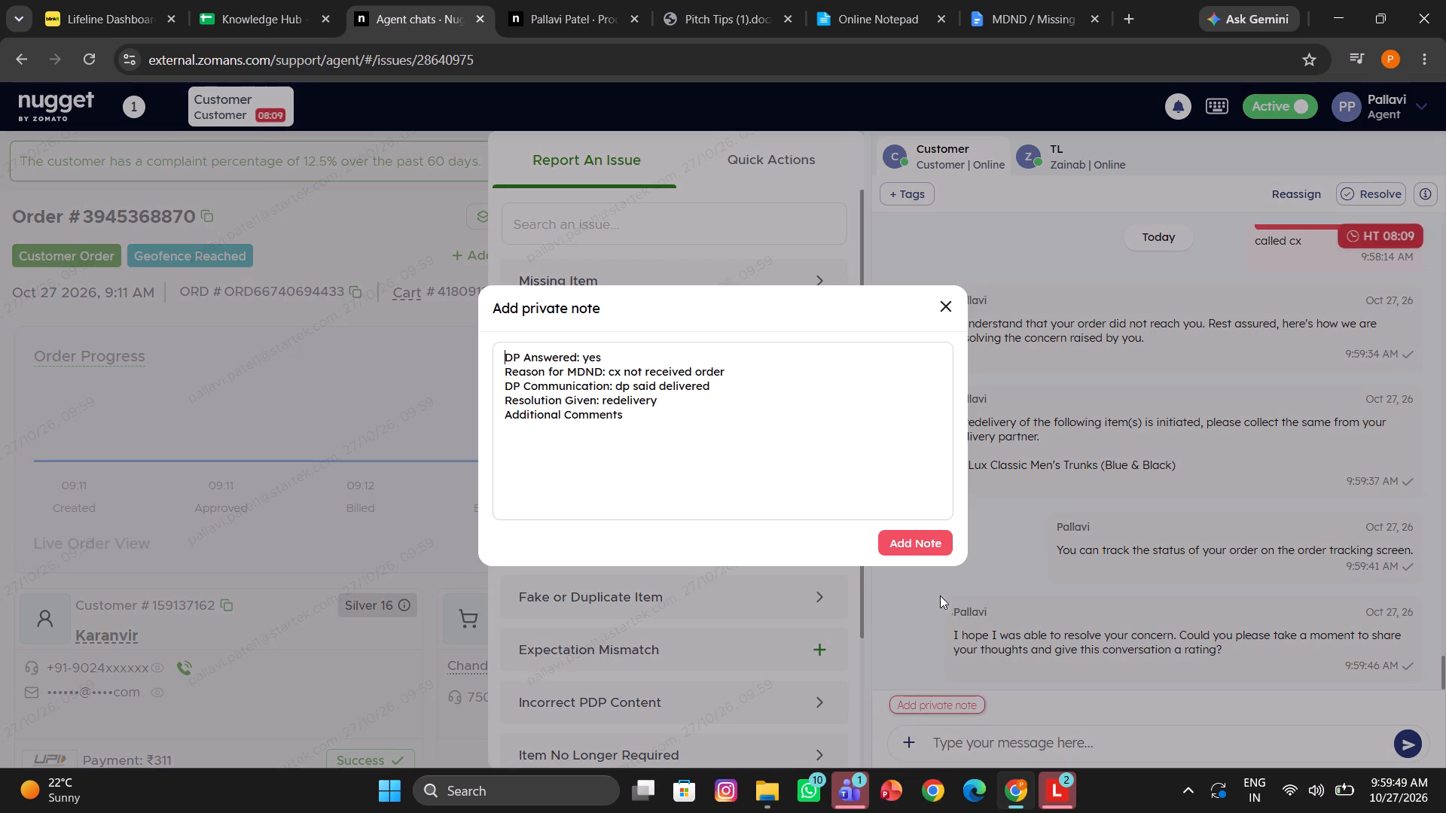
left_click(909, 547)
left_click(397, 544)
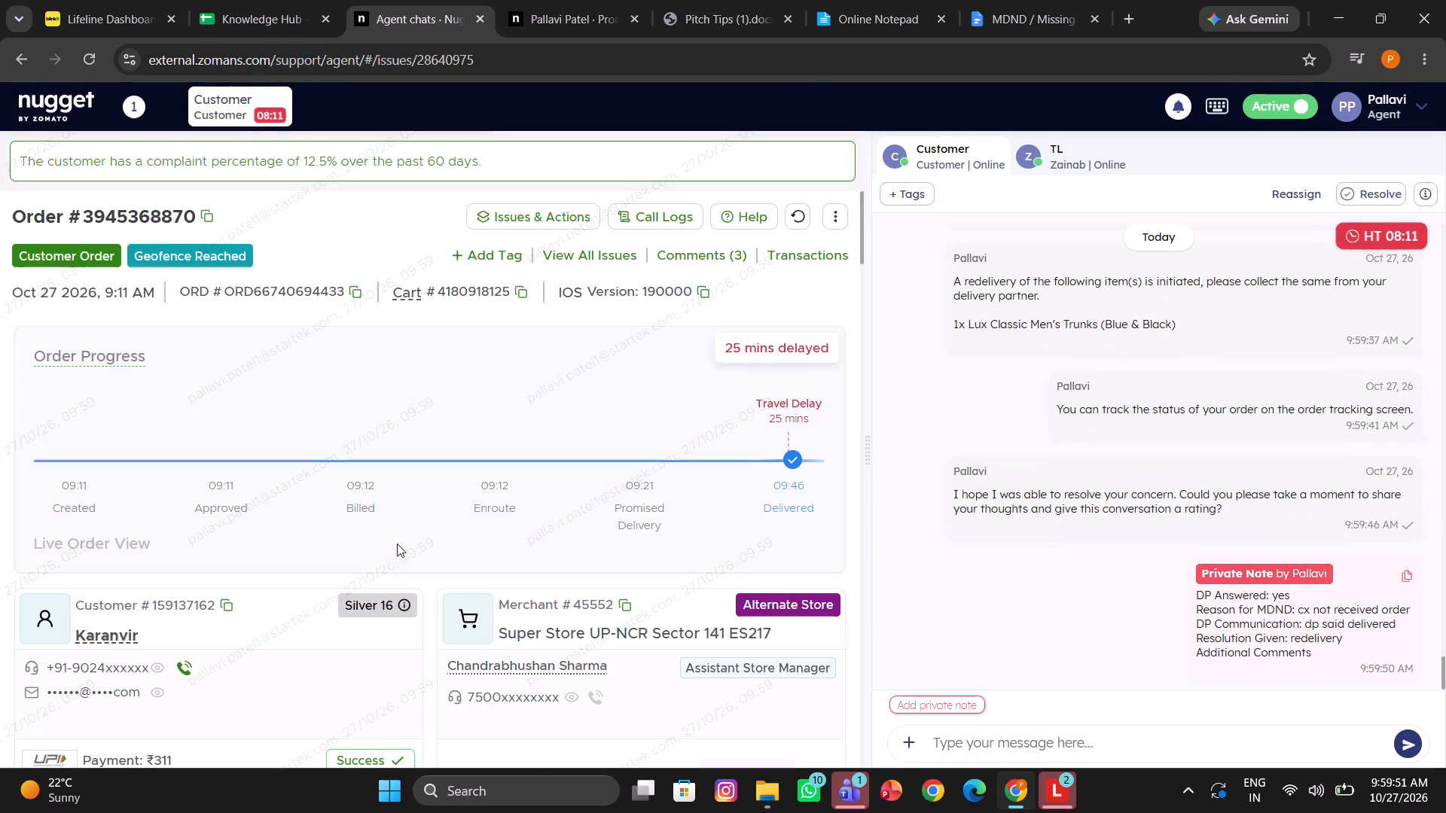
left_click(872, 0)
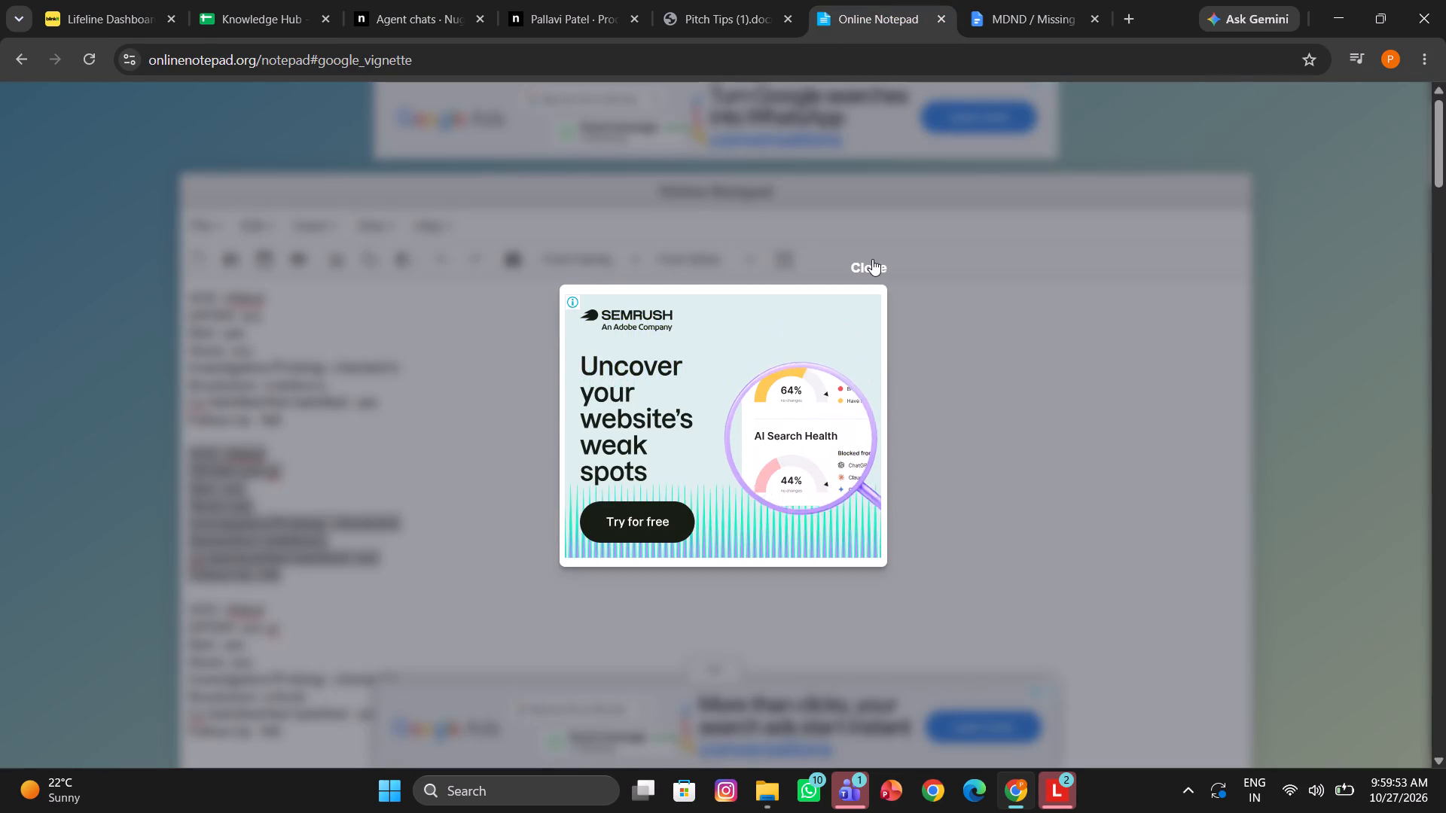
left_click(870, 261)
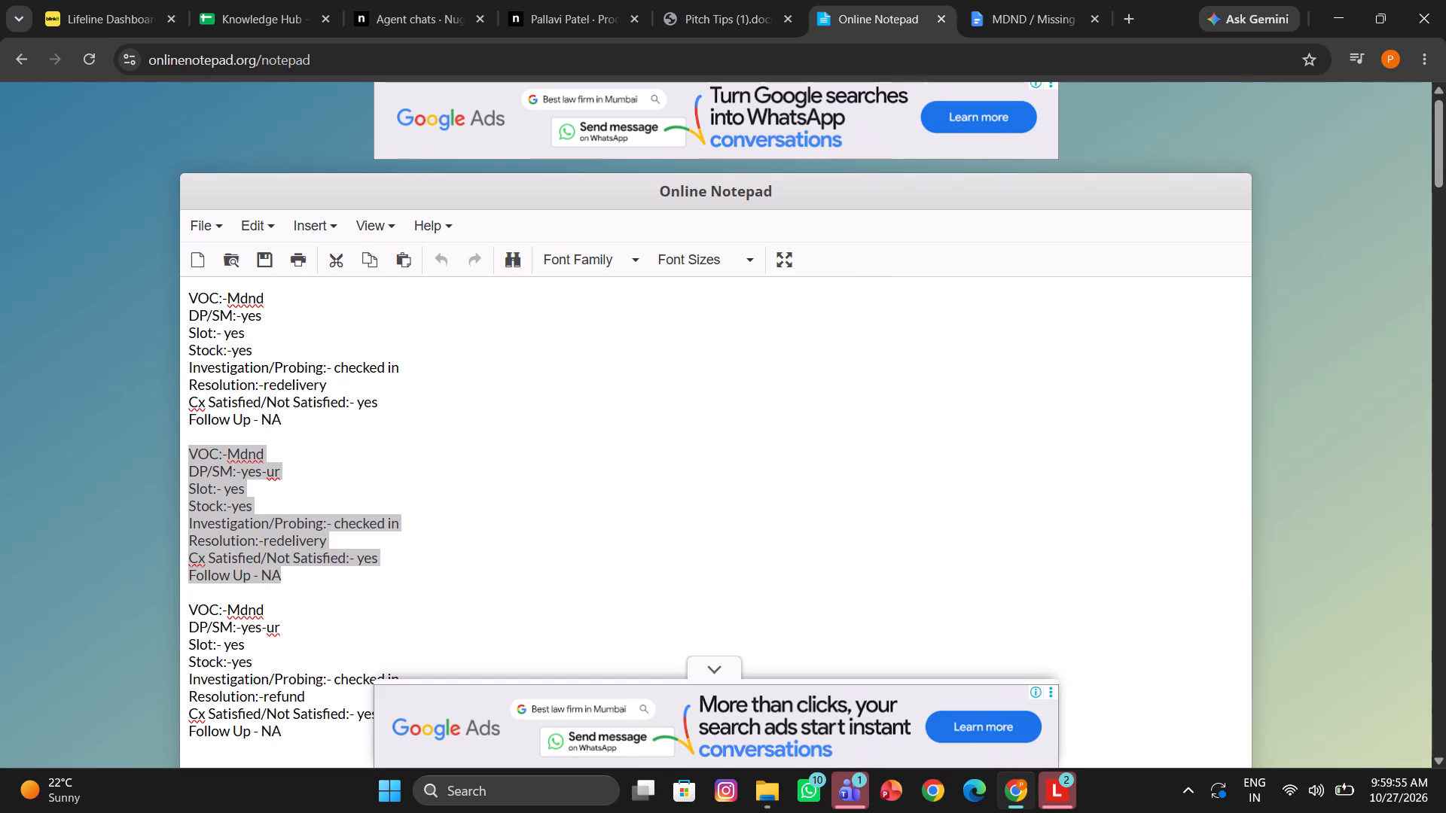
left_click_drag(306, 416, 169, 303)
key("ctrl+c")
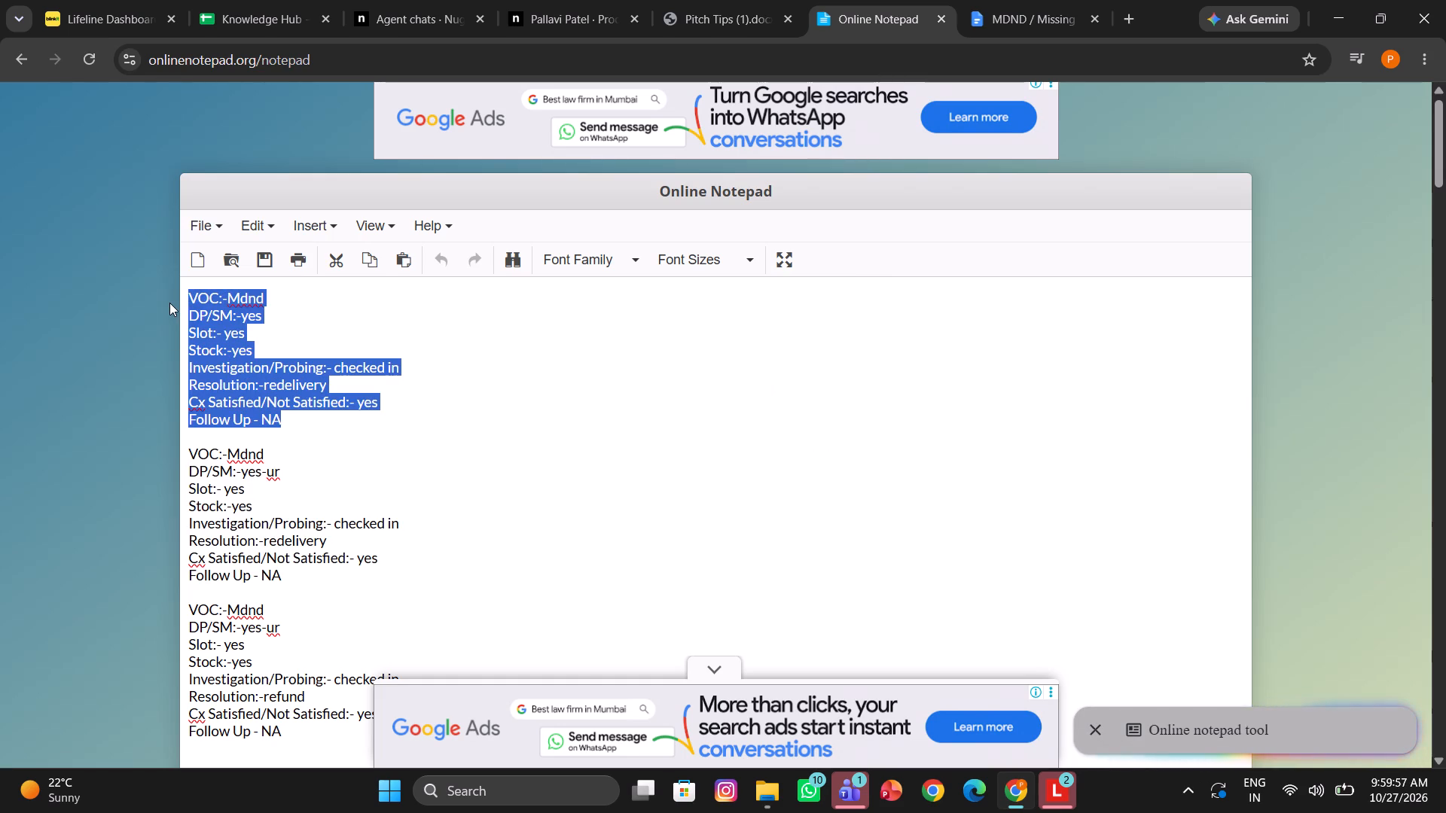
left_click(367, 0)
scroll(462, 396, "down", 2)
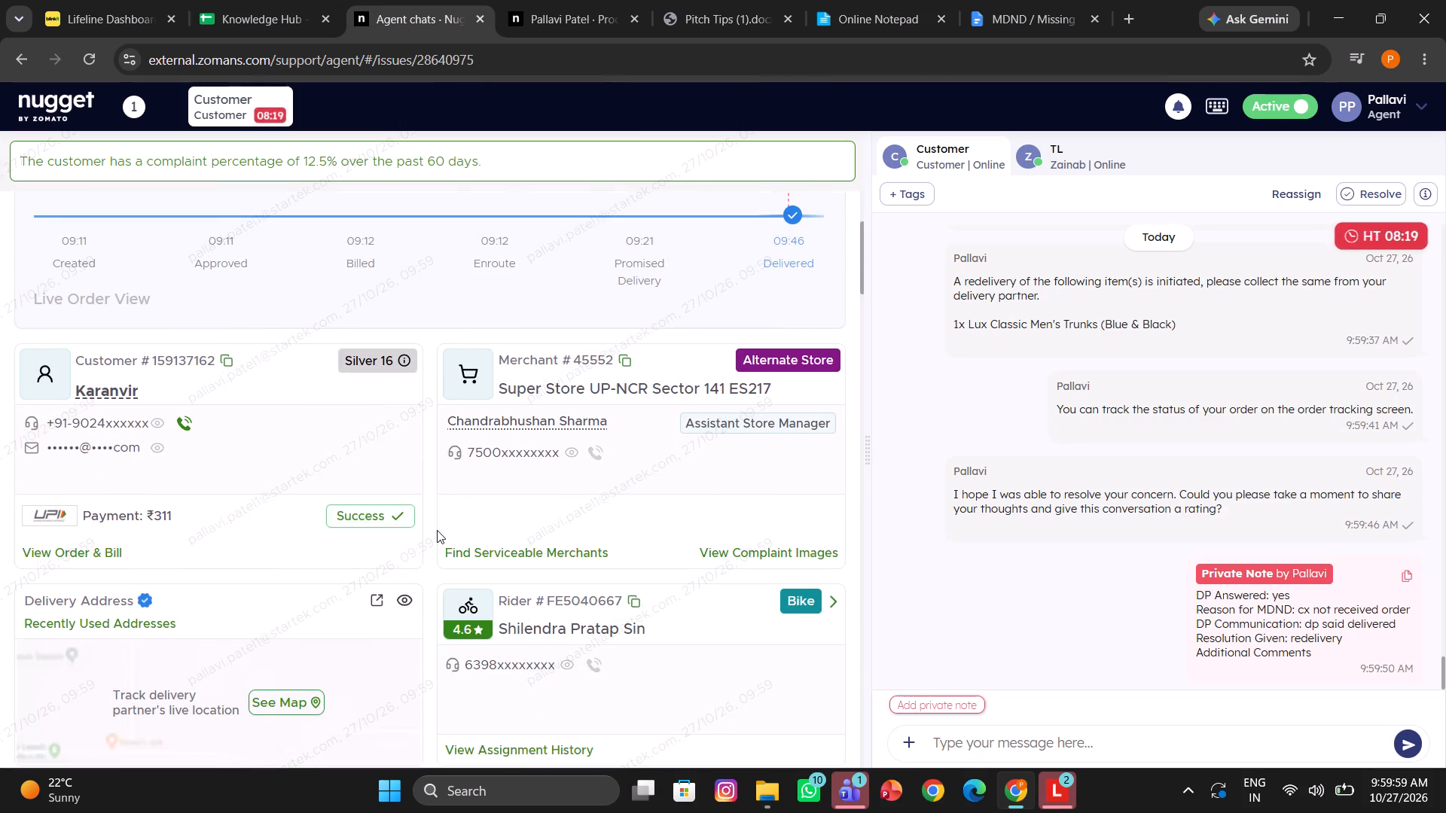
scroll(437, 530, "down", 2)
left_click(361, 582)
key("ctrl+v")
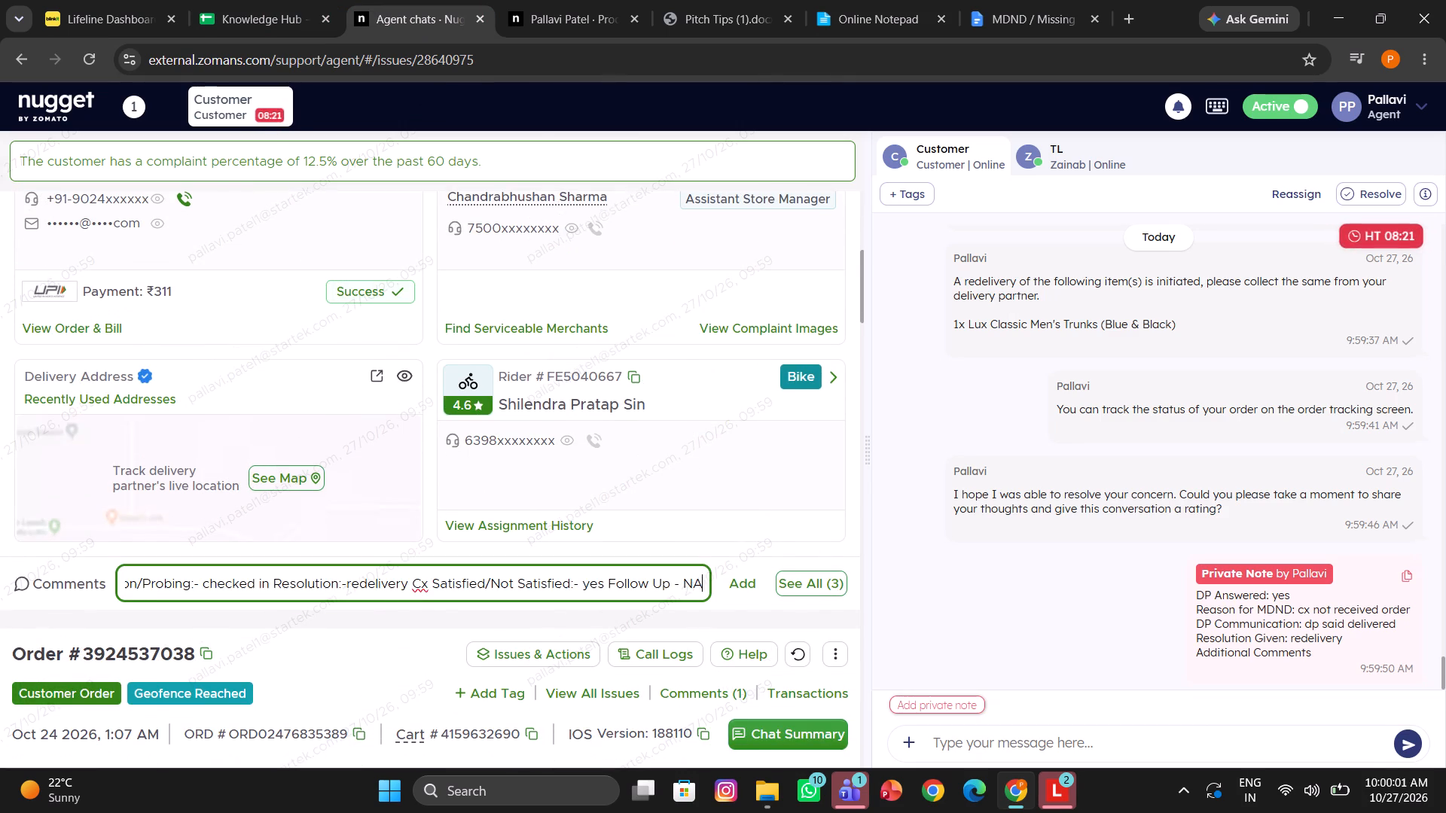
key("Return")
scroll(588, 336, "up", 5)
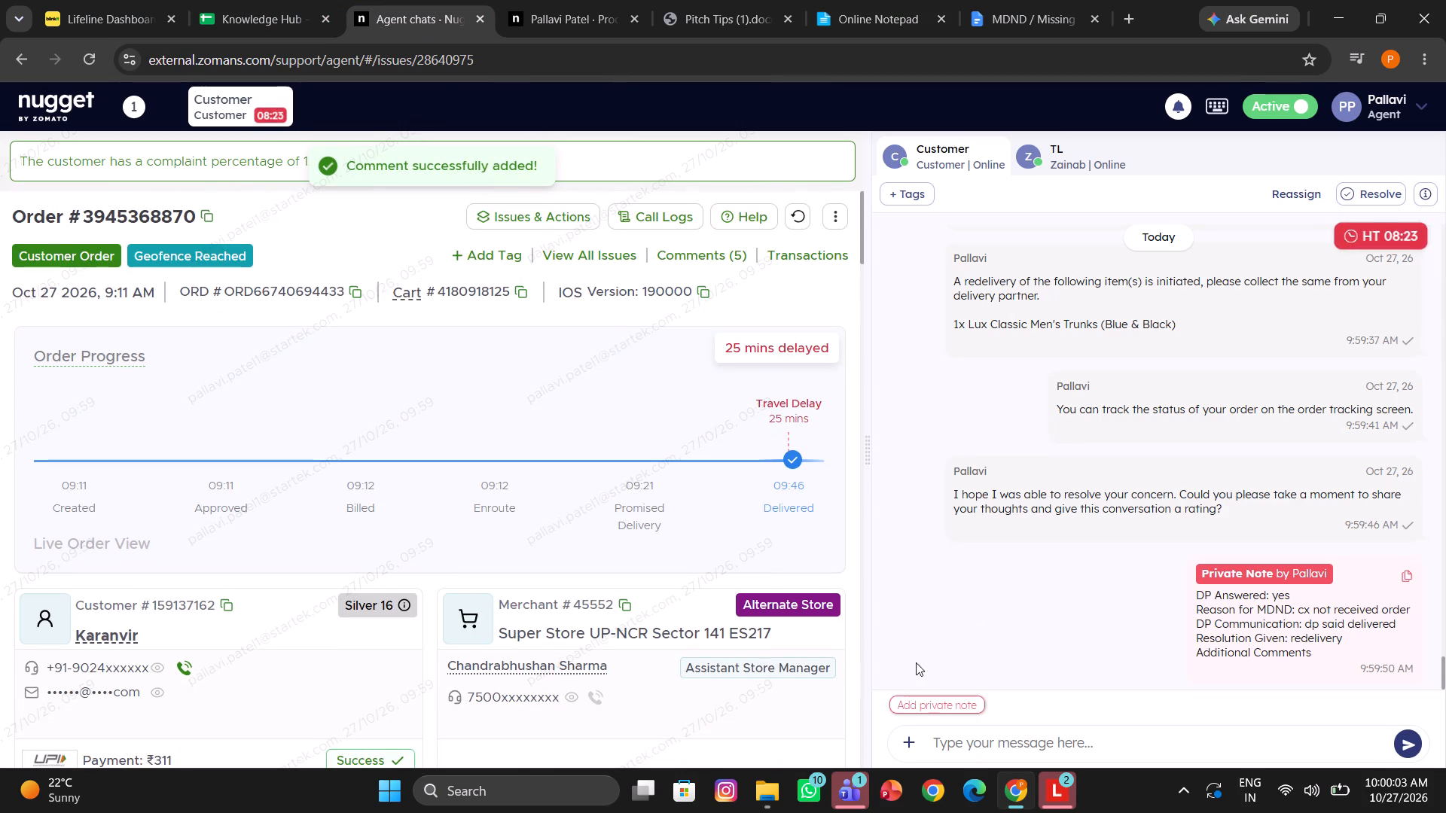
Send the customer the "/Closing" canned response thanking them for choosing Blinkit.
left_click(956, 751)
type("/clo")
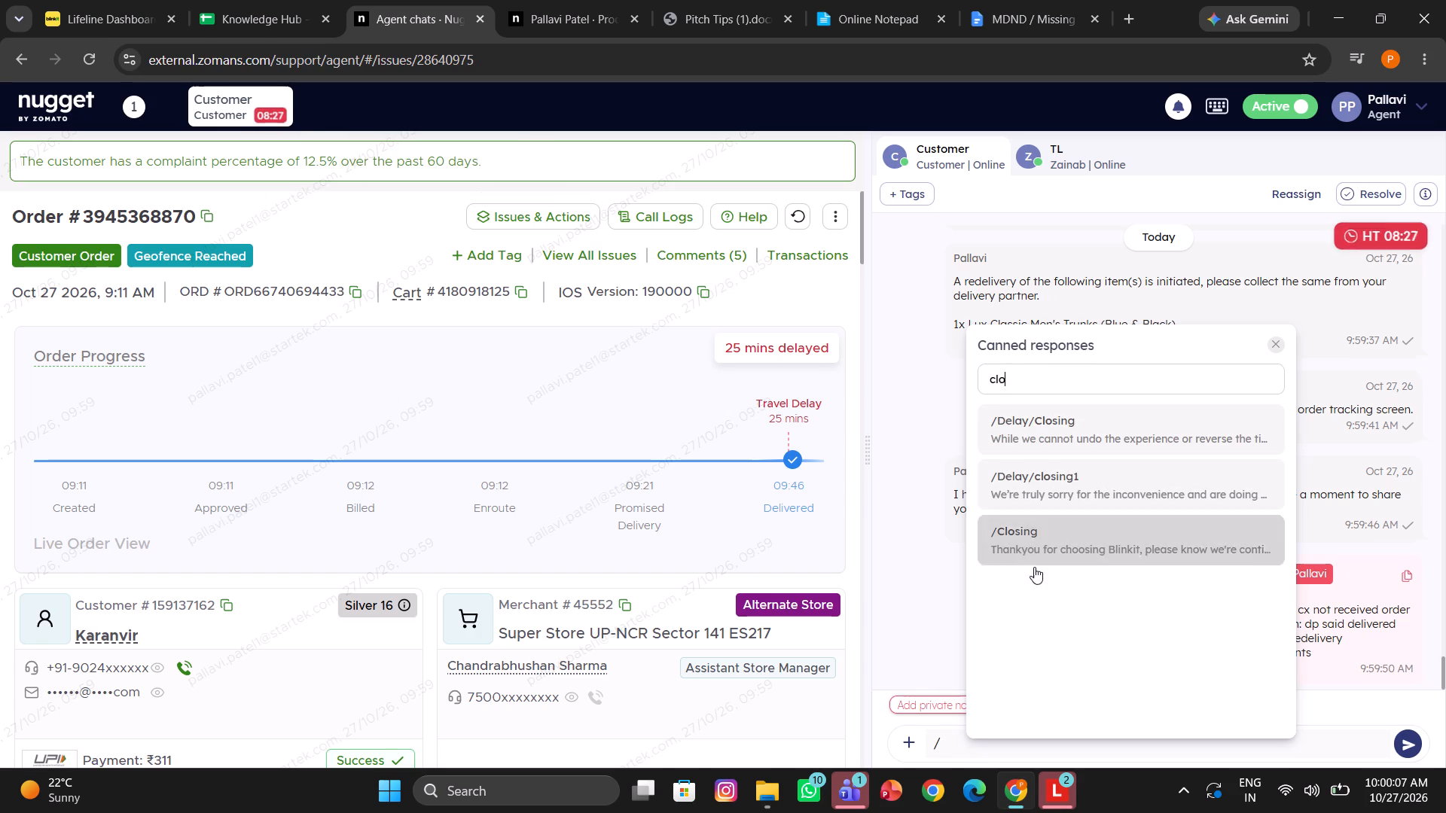
left_click_drag(1034, 573, 1002, 540)
left_click(1002, 540)
key("Return")
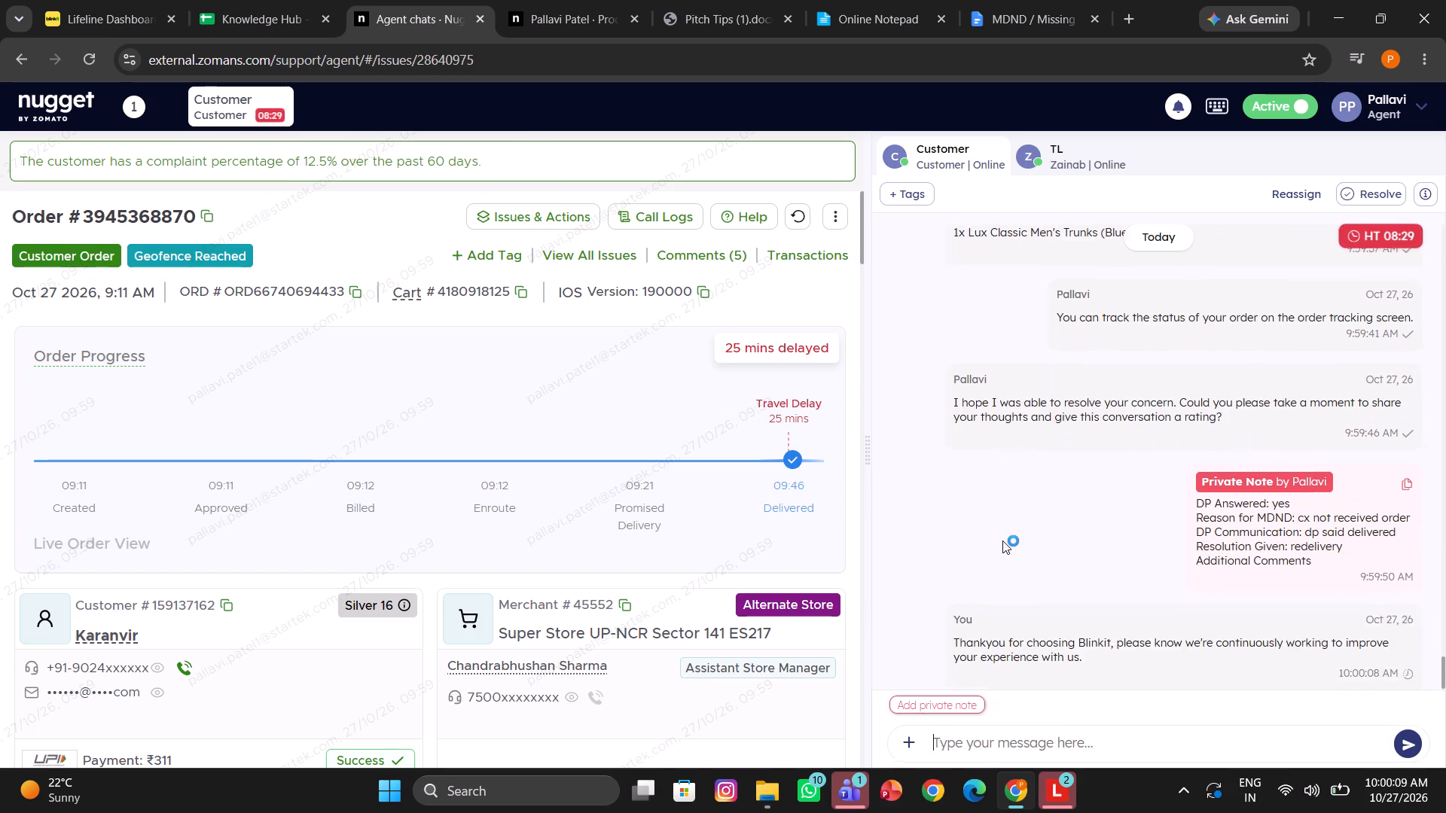
Start resolving the chat and submit the disposition tag "MDND – Resolved" for it.
left_click(1374, 193)
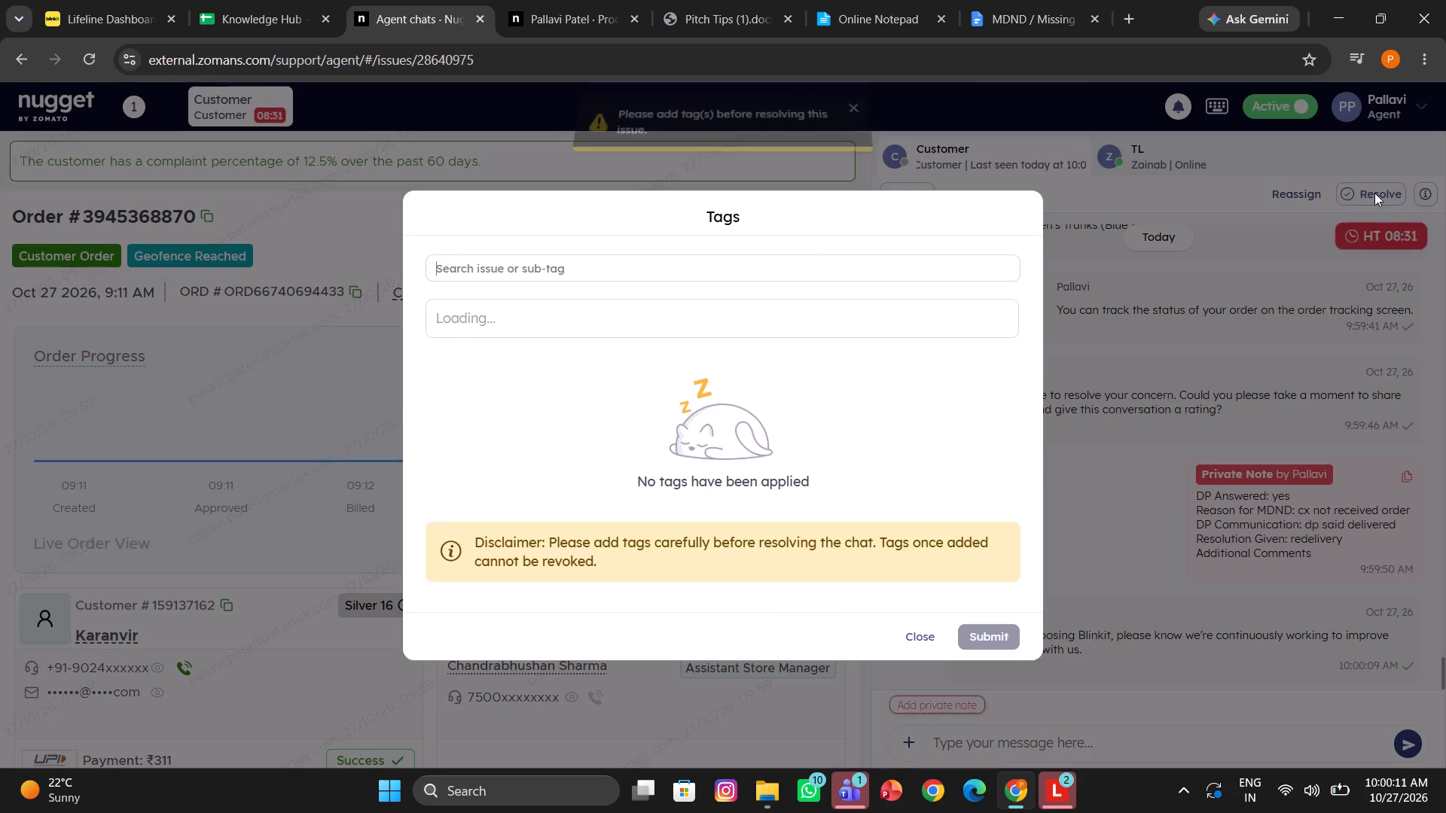
type("mdnd")
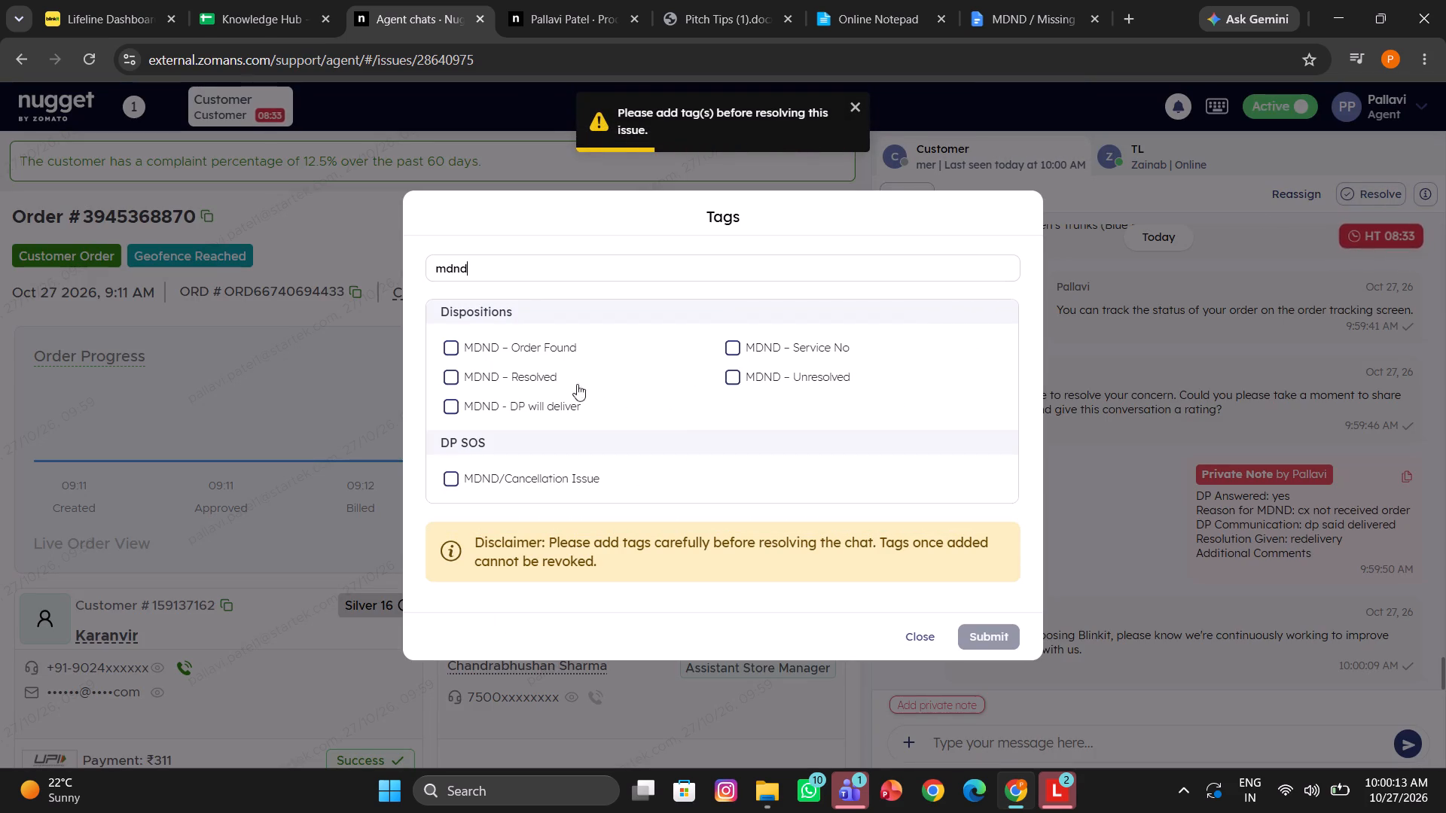
left_click(554, 376)
left_click(978, 631)
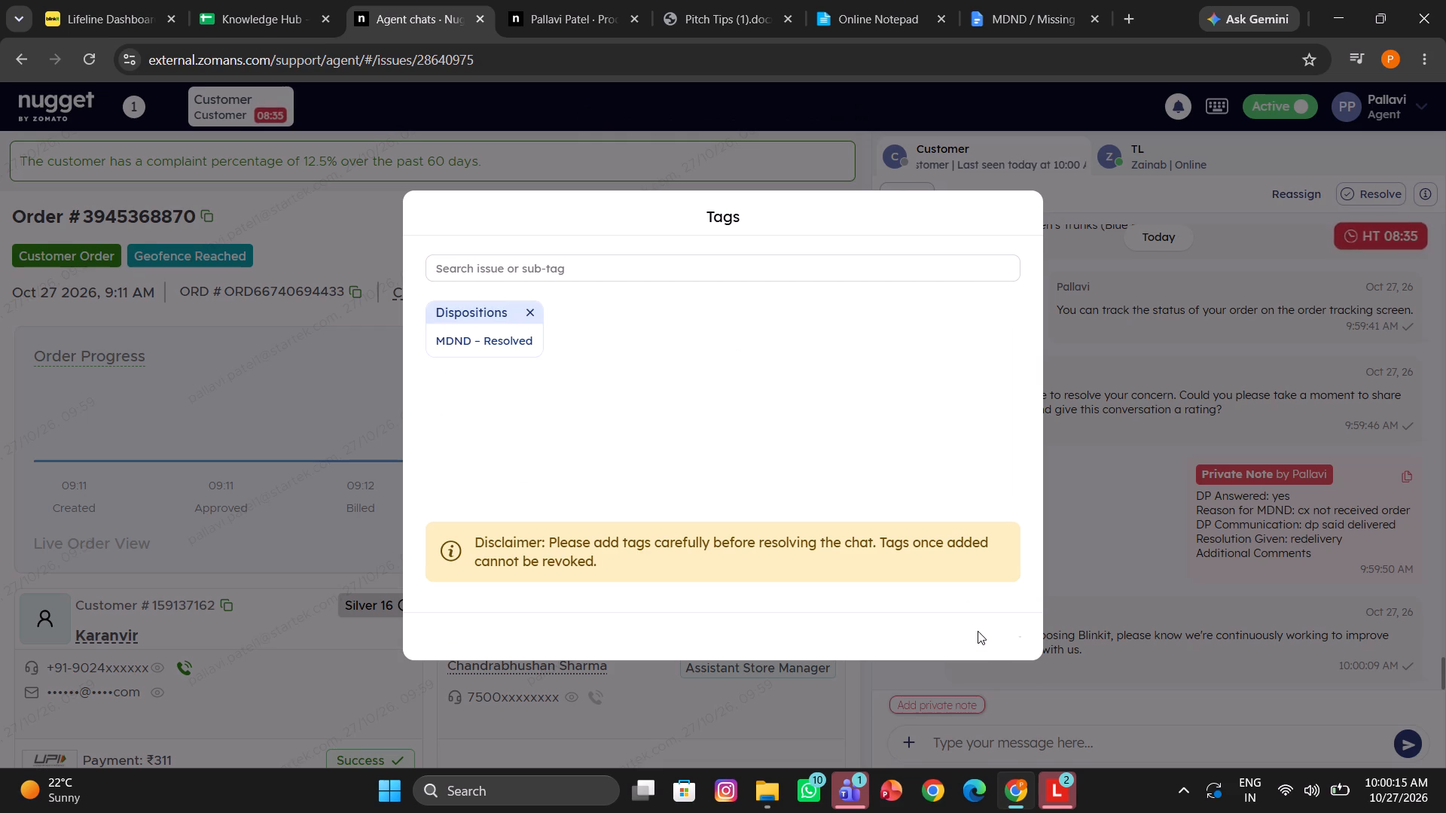
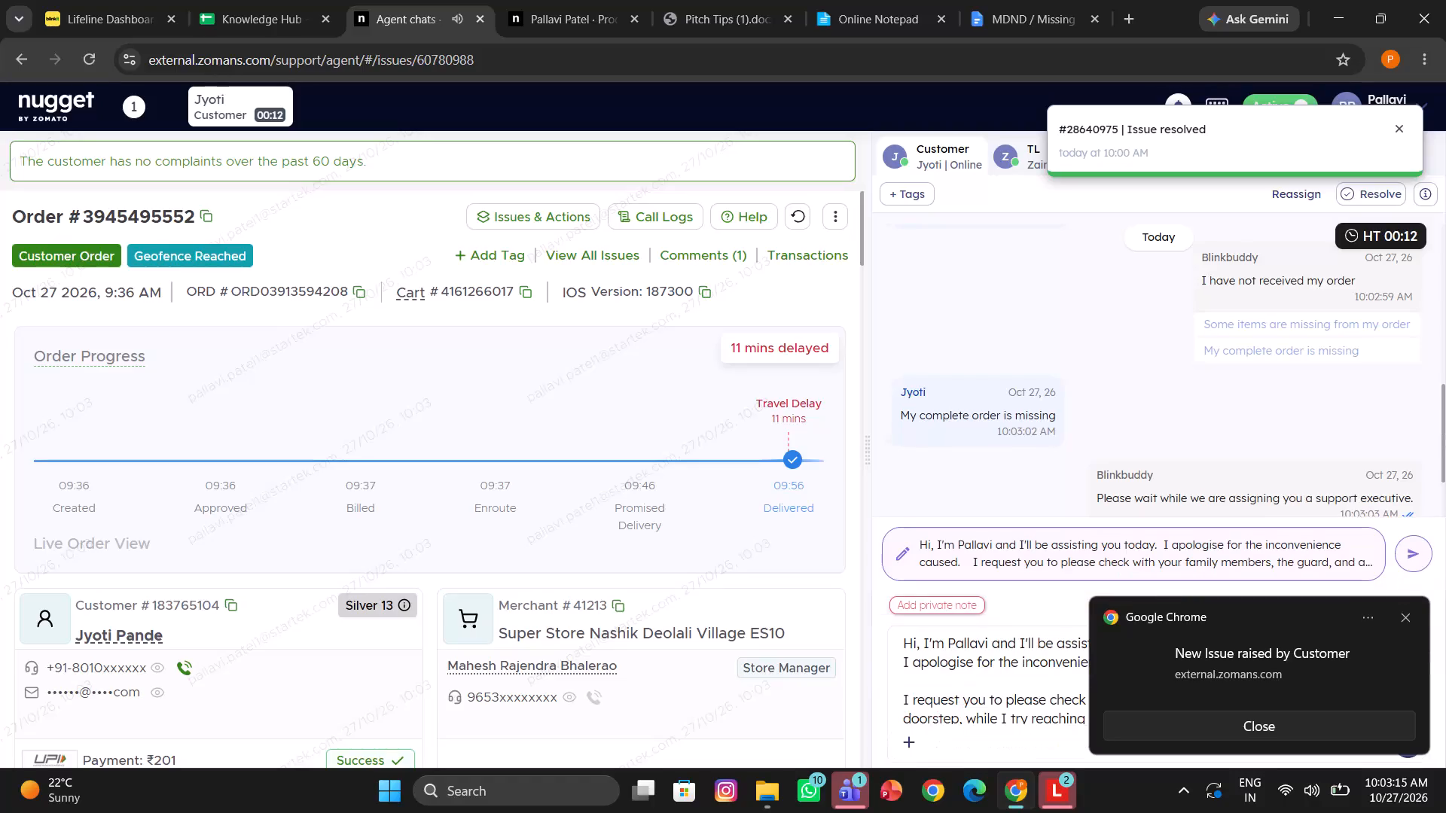
Send the drafted greeting apologising for the inconvenience and asking the customer to check with family members, the guard and the doorstep.
left_click(972, 660)
key("Return")
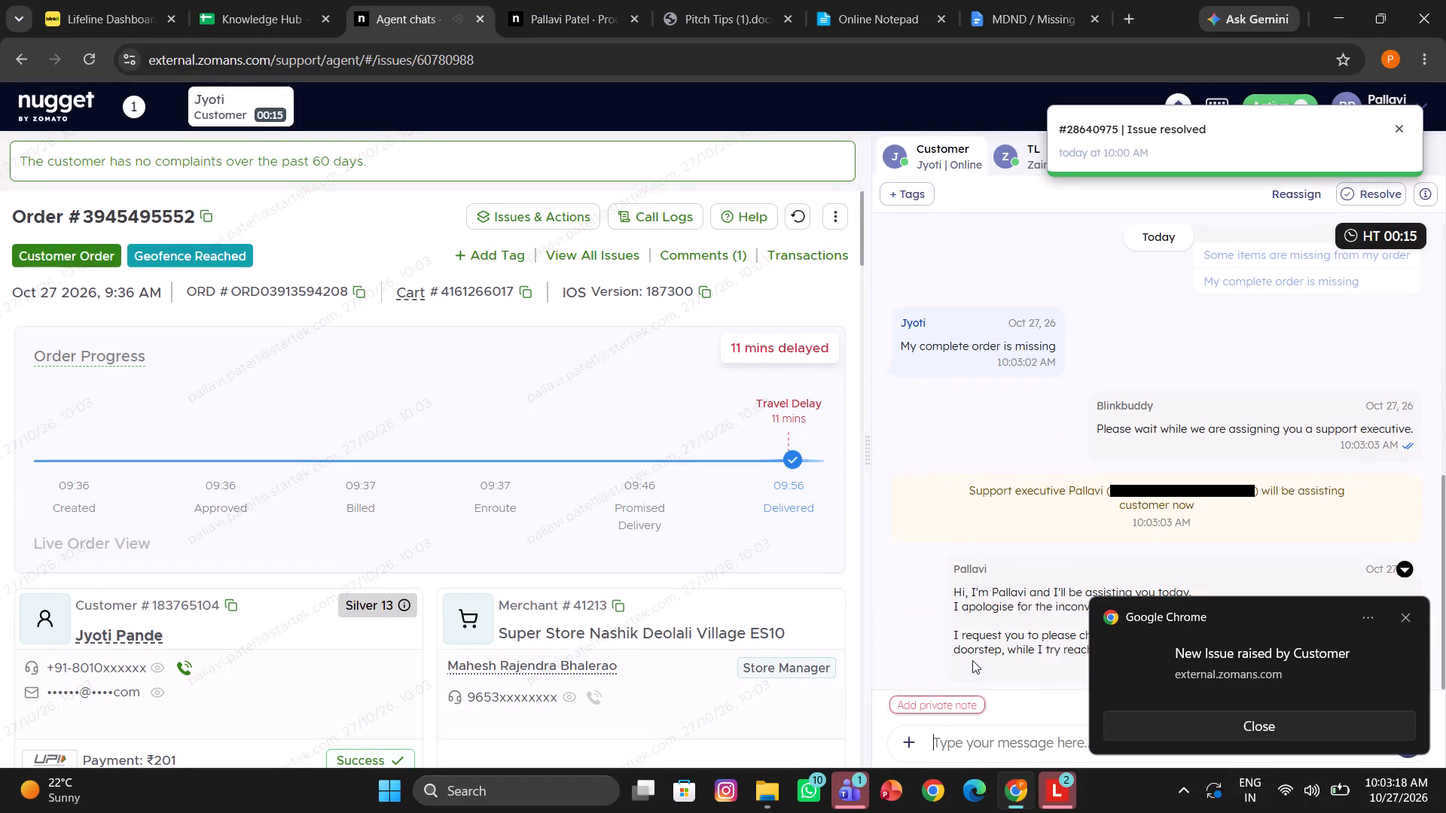
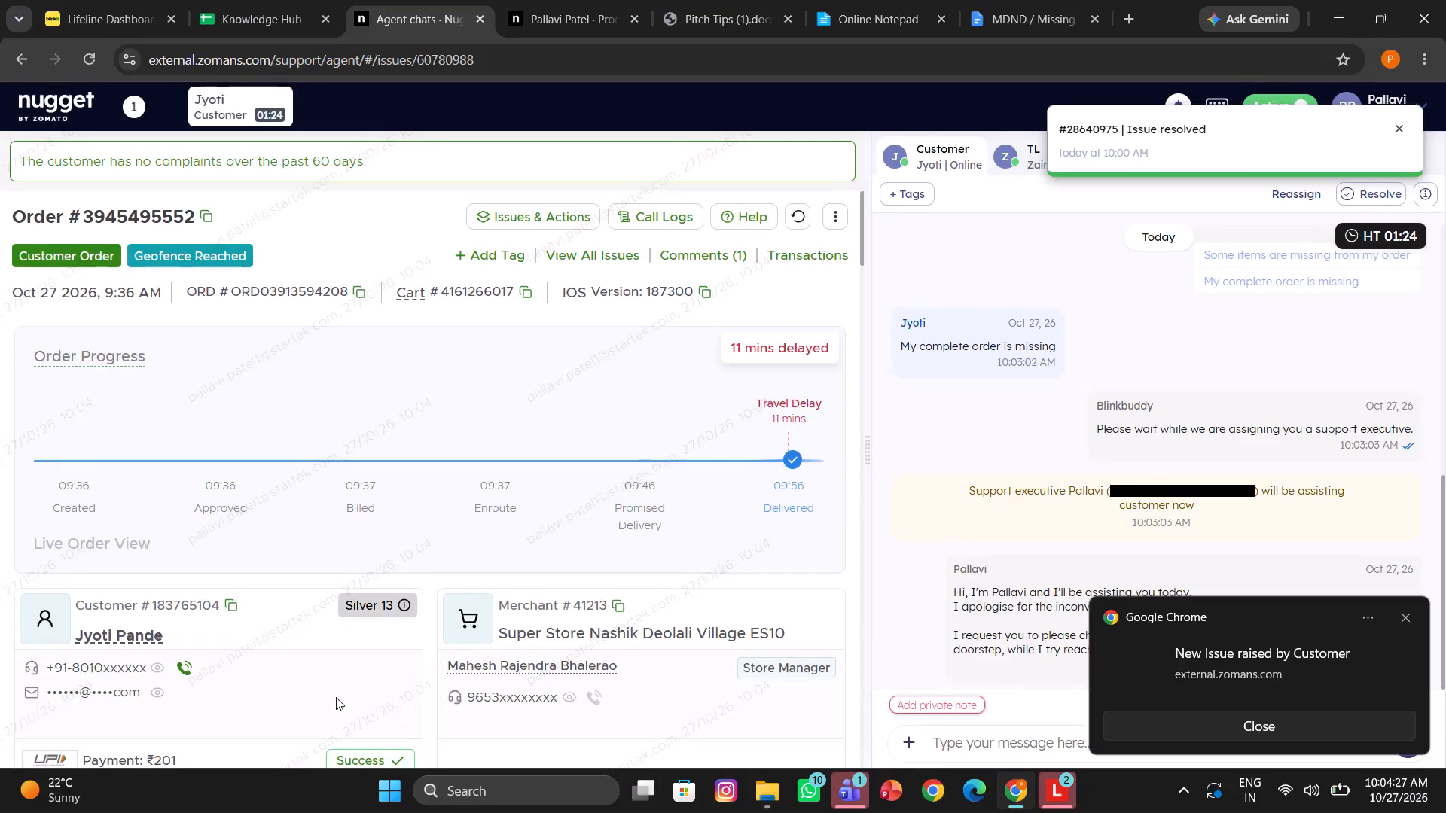
scroll(304, 673, "down", 7)
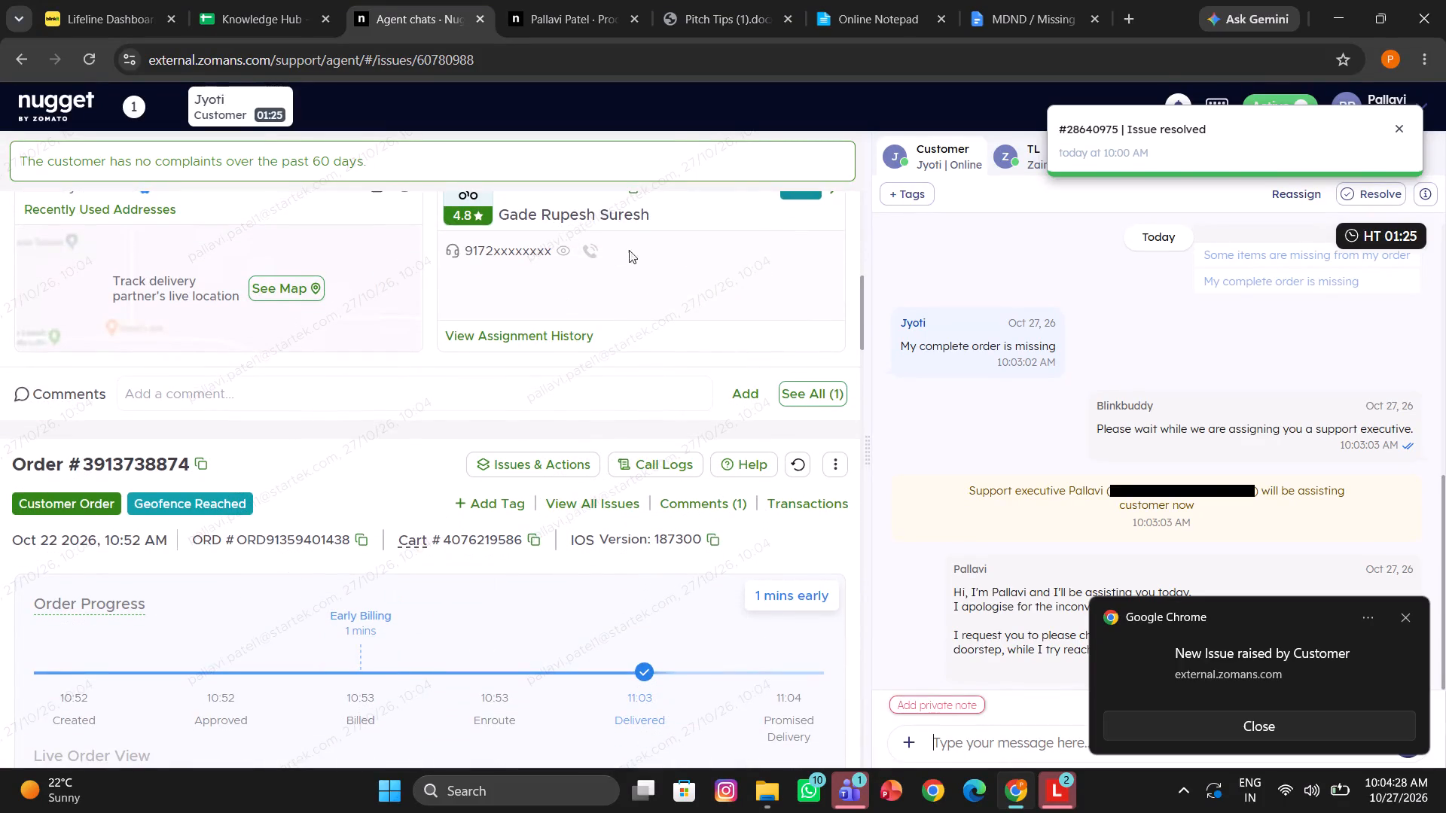
left_click(585, 247)
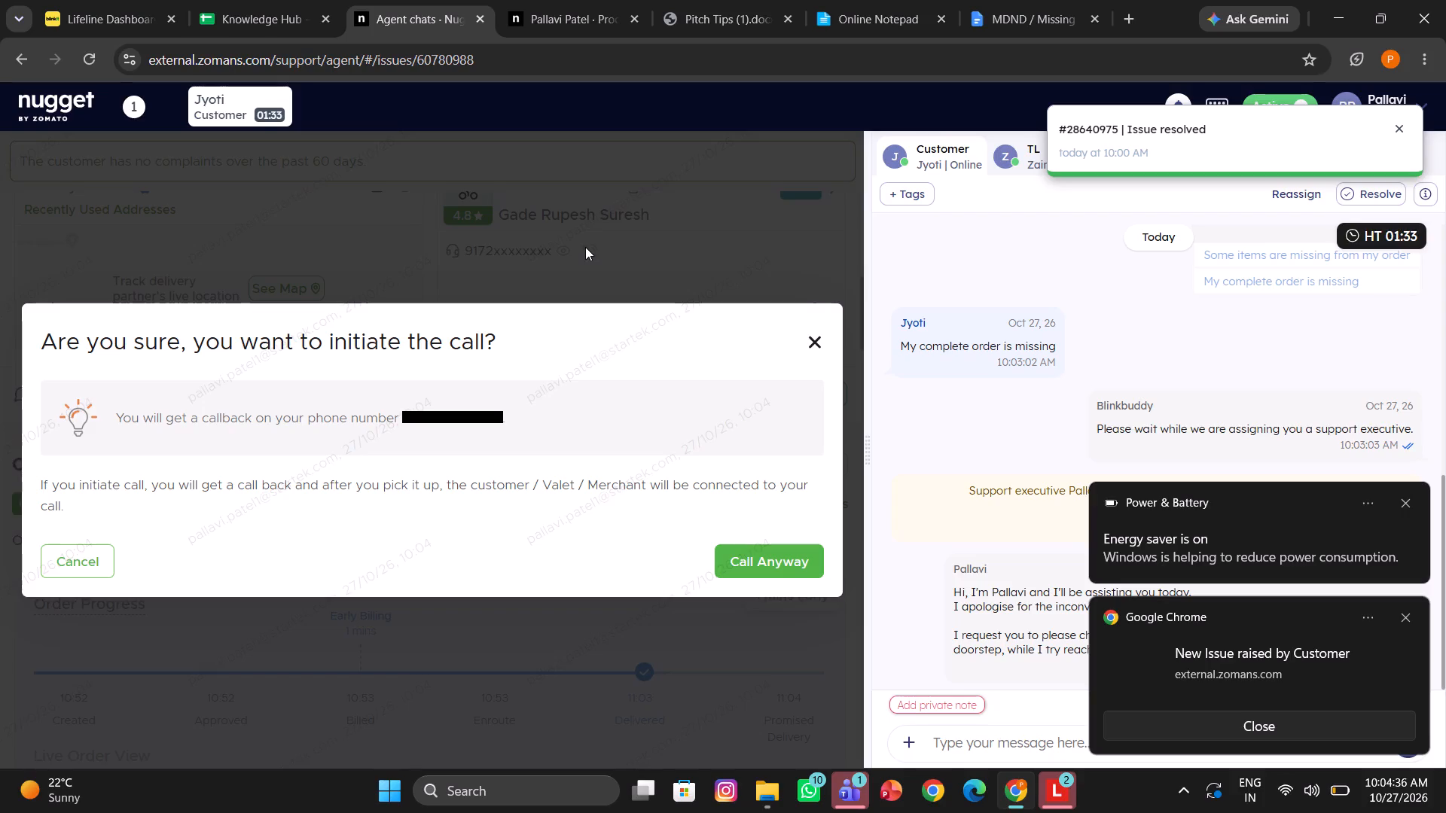
left_click(743, 565)
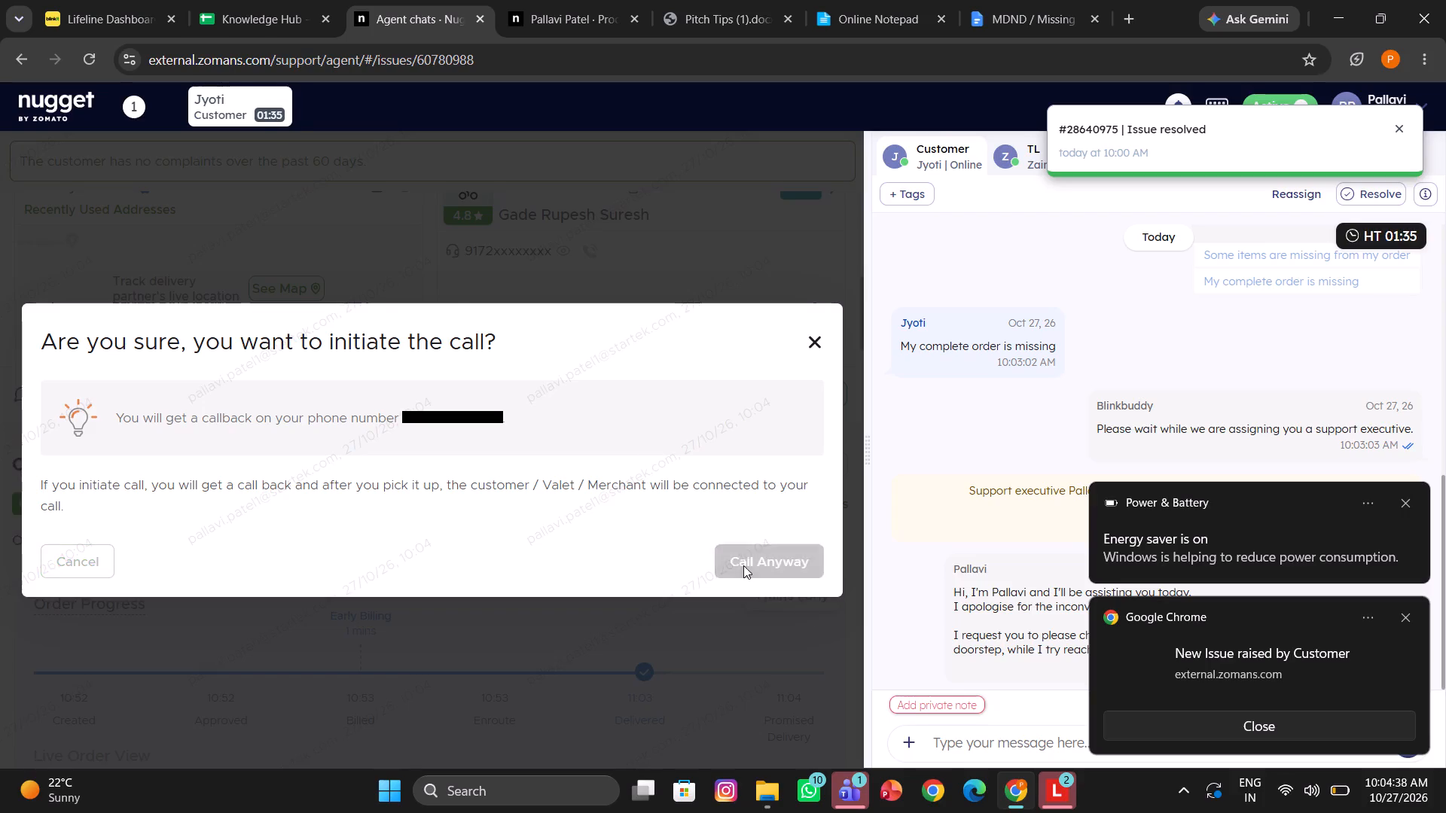
Add the private note "called cx" to the missing-order chat.
left_click(954, 696)
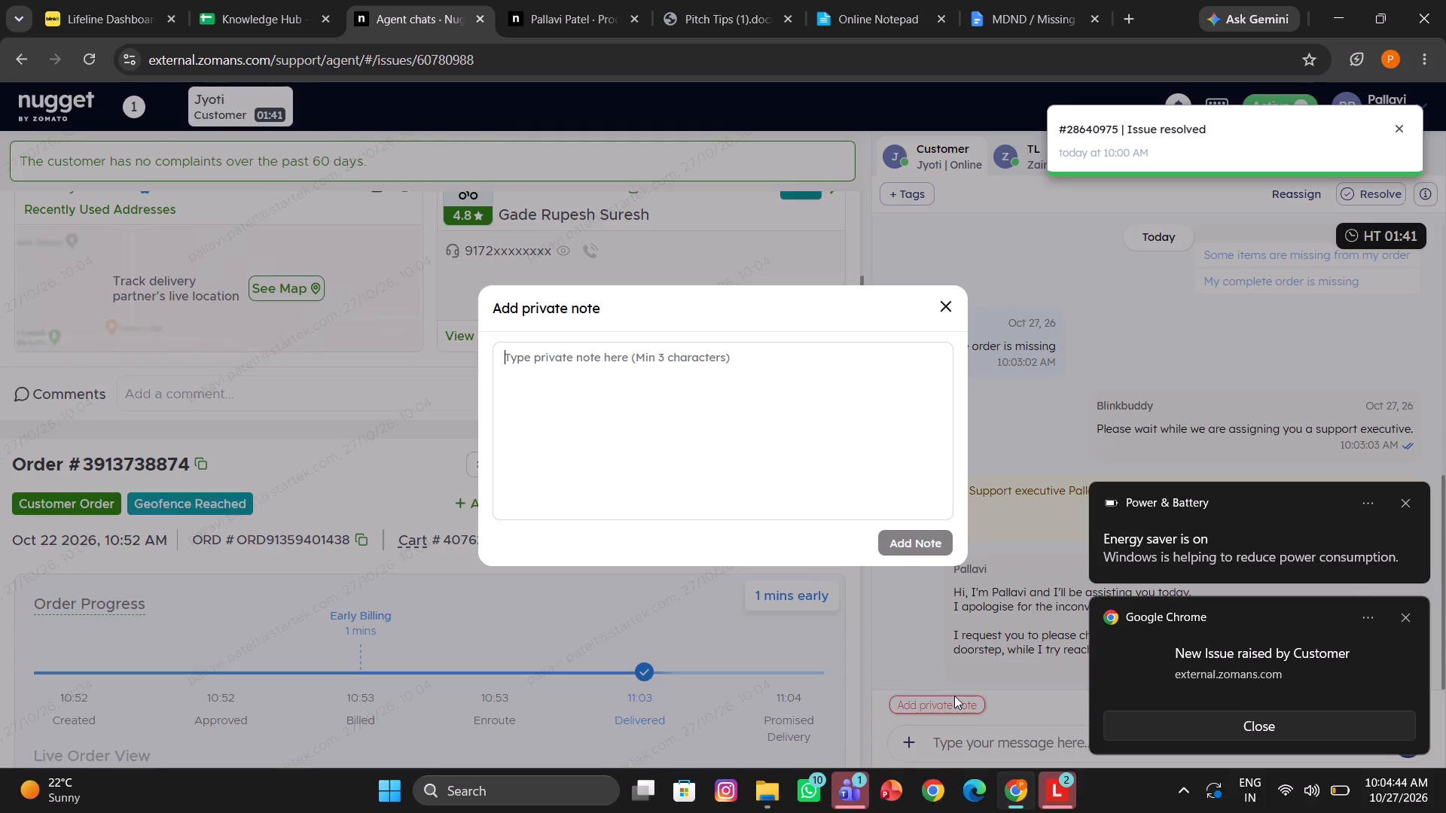
type("called cx")
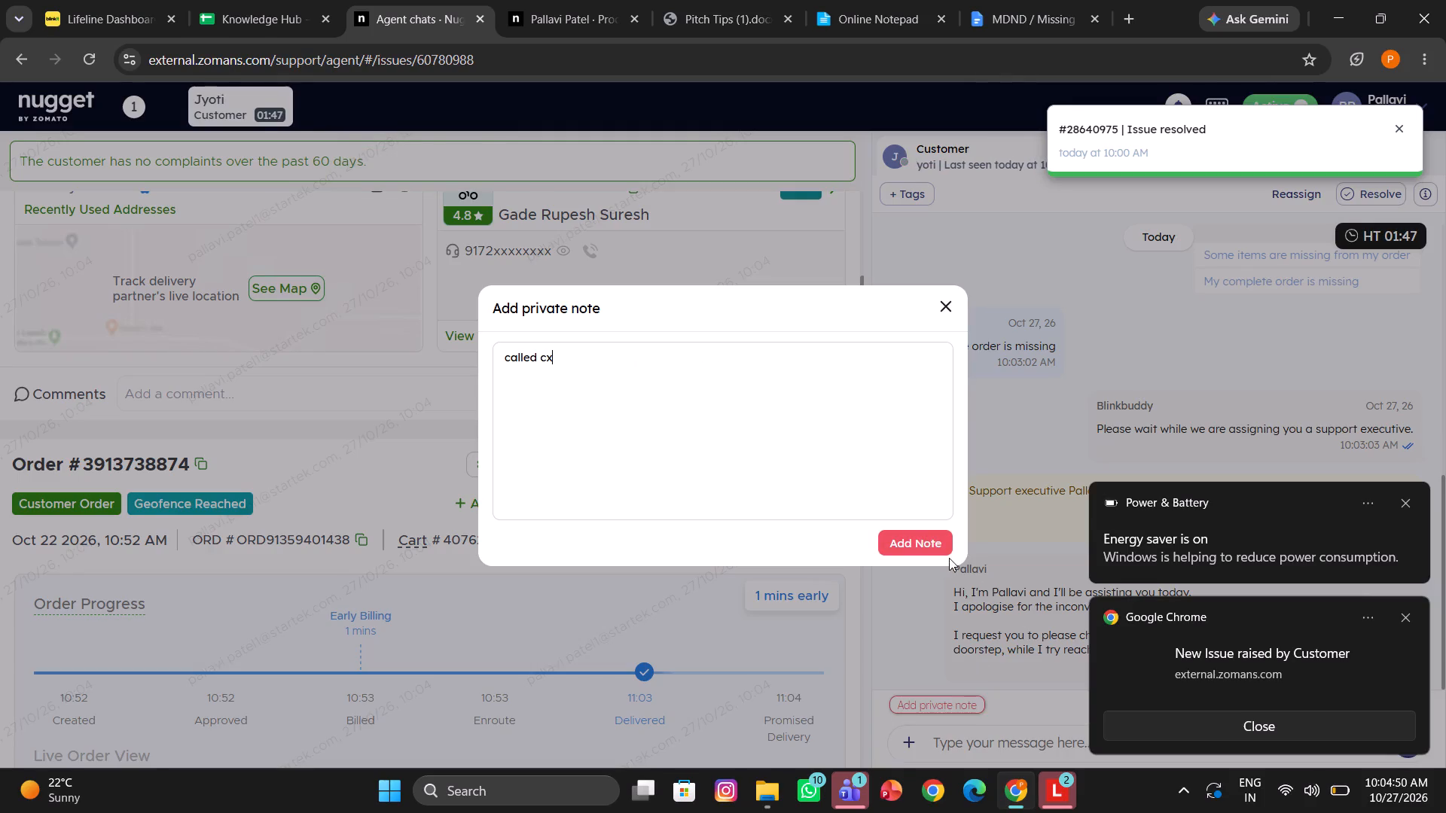
left_click(934, 544)
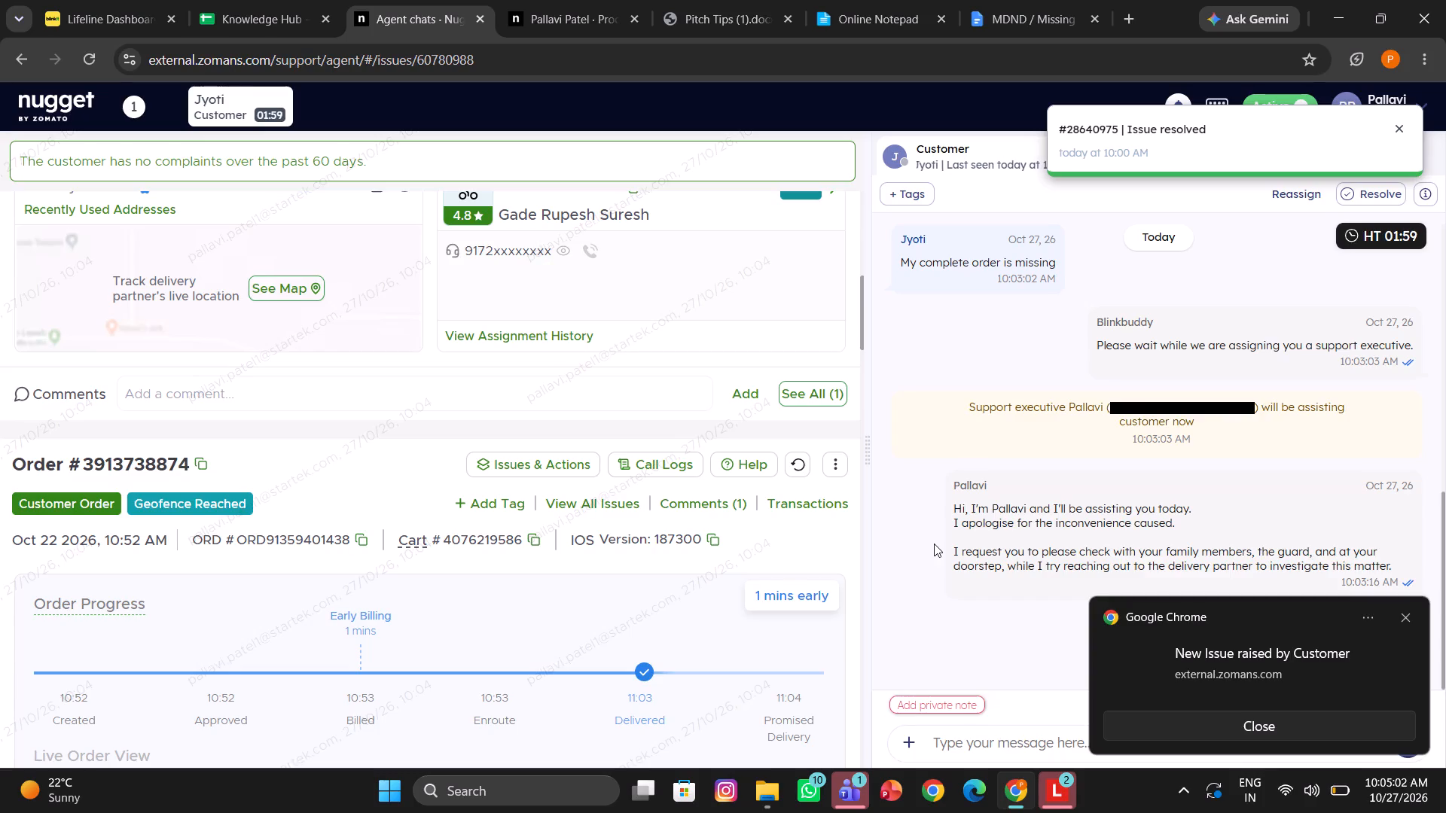
Dismiss the desktop notification about a new issue raised by a customer.
scroll(629, 590, "up", 3)
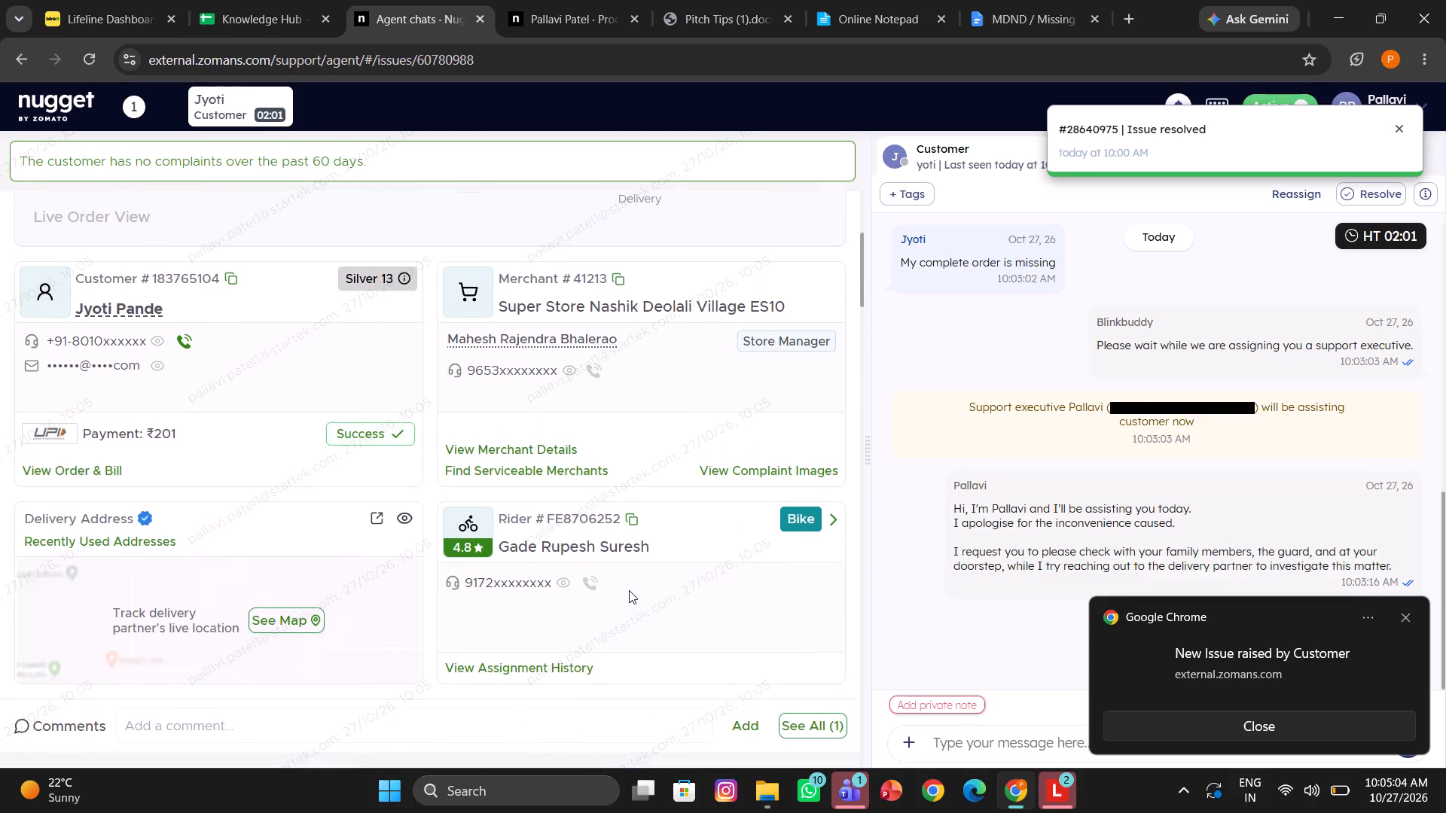
left_click(1306, 736)
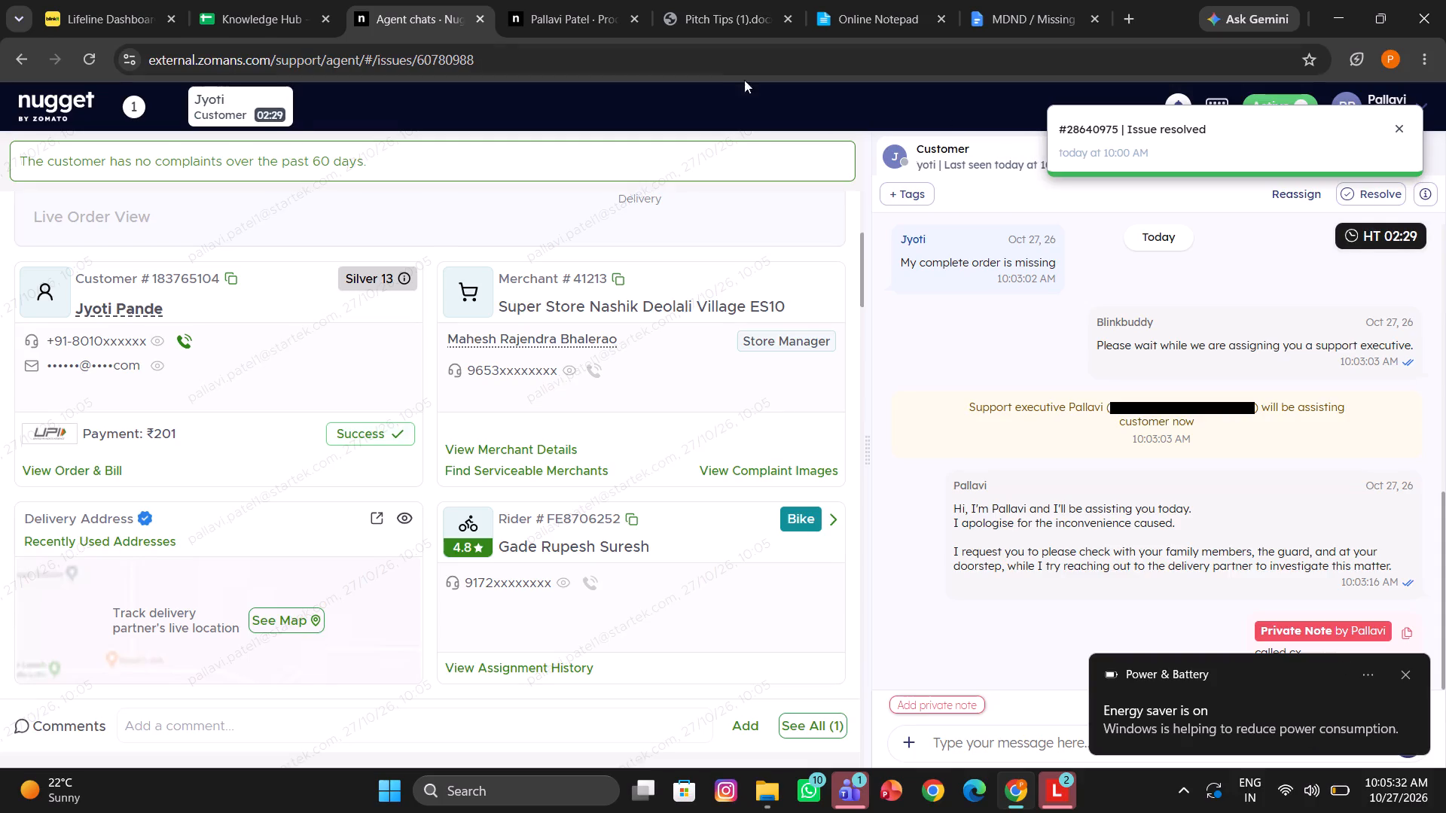
Send the customer the MDND line from Pitch Tips: "As I can understand, you did not receive your order; however, it is marked as delivered.".
left_click(698, 35)
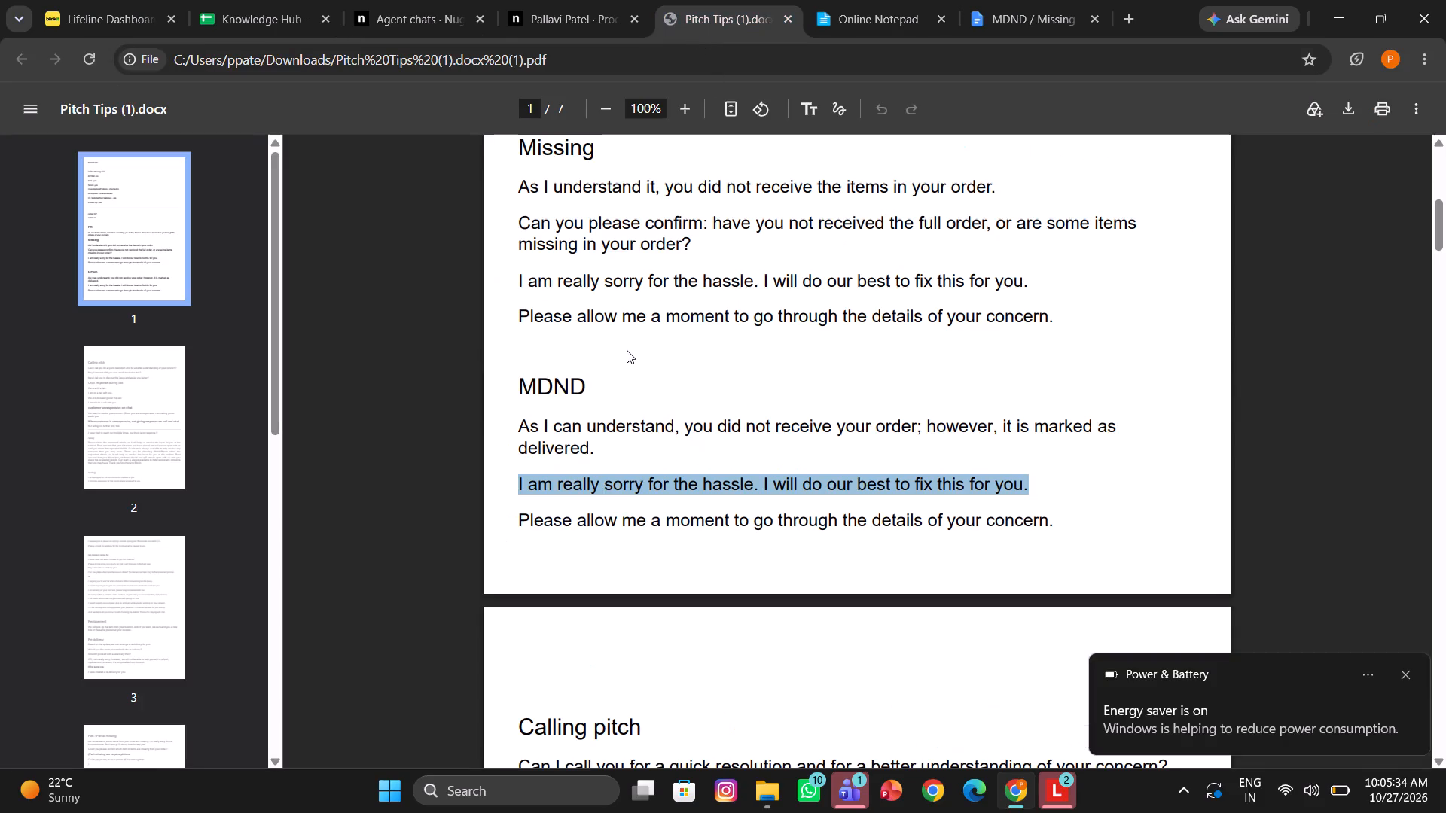
left_click_drag(514, 421, 538, 431)
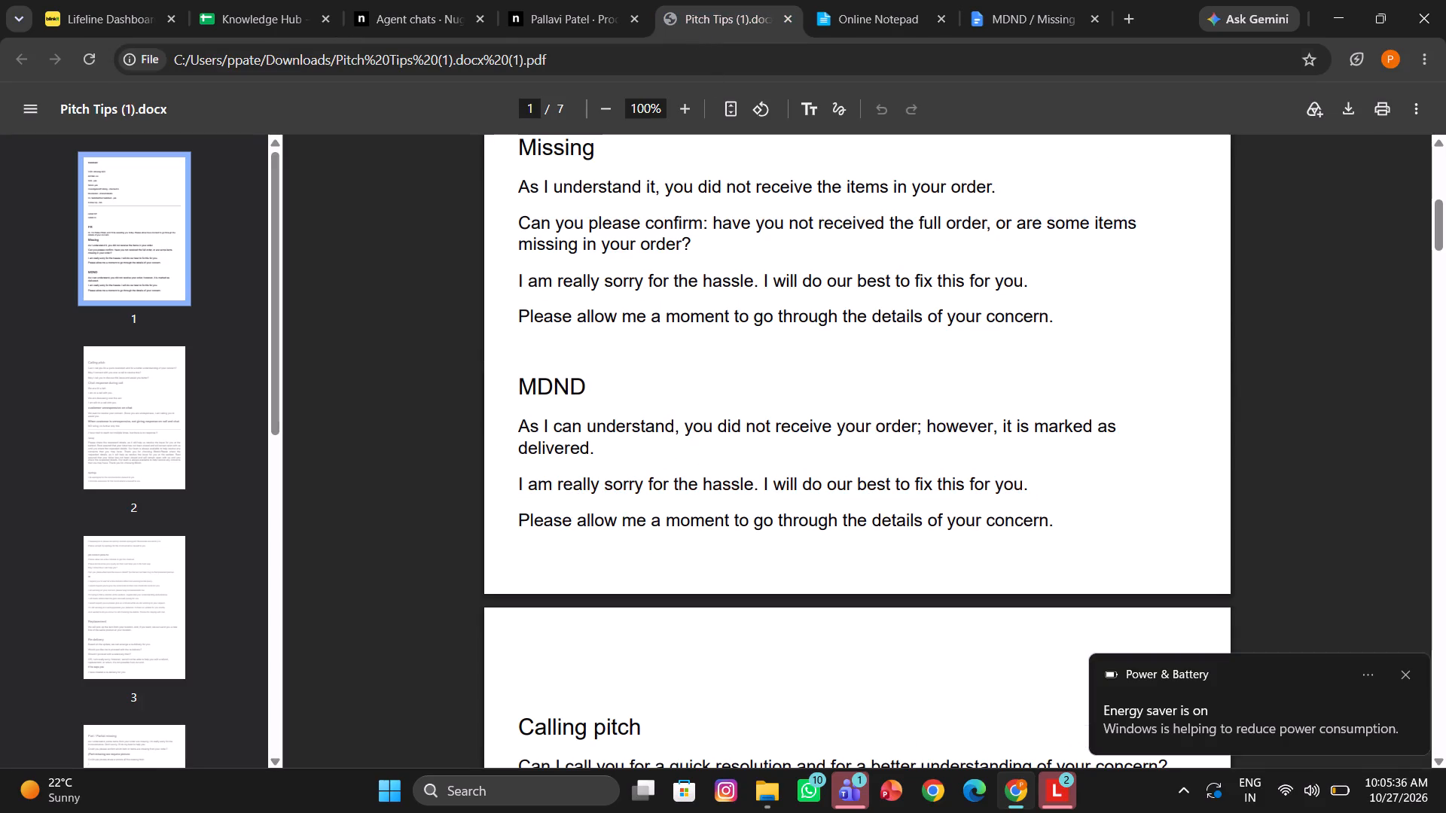
left_click_drag(538, 431, 599, 458)
key("ctrl+c")
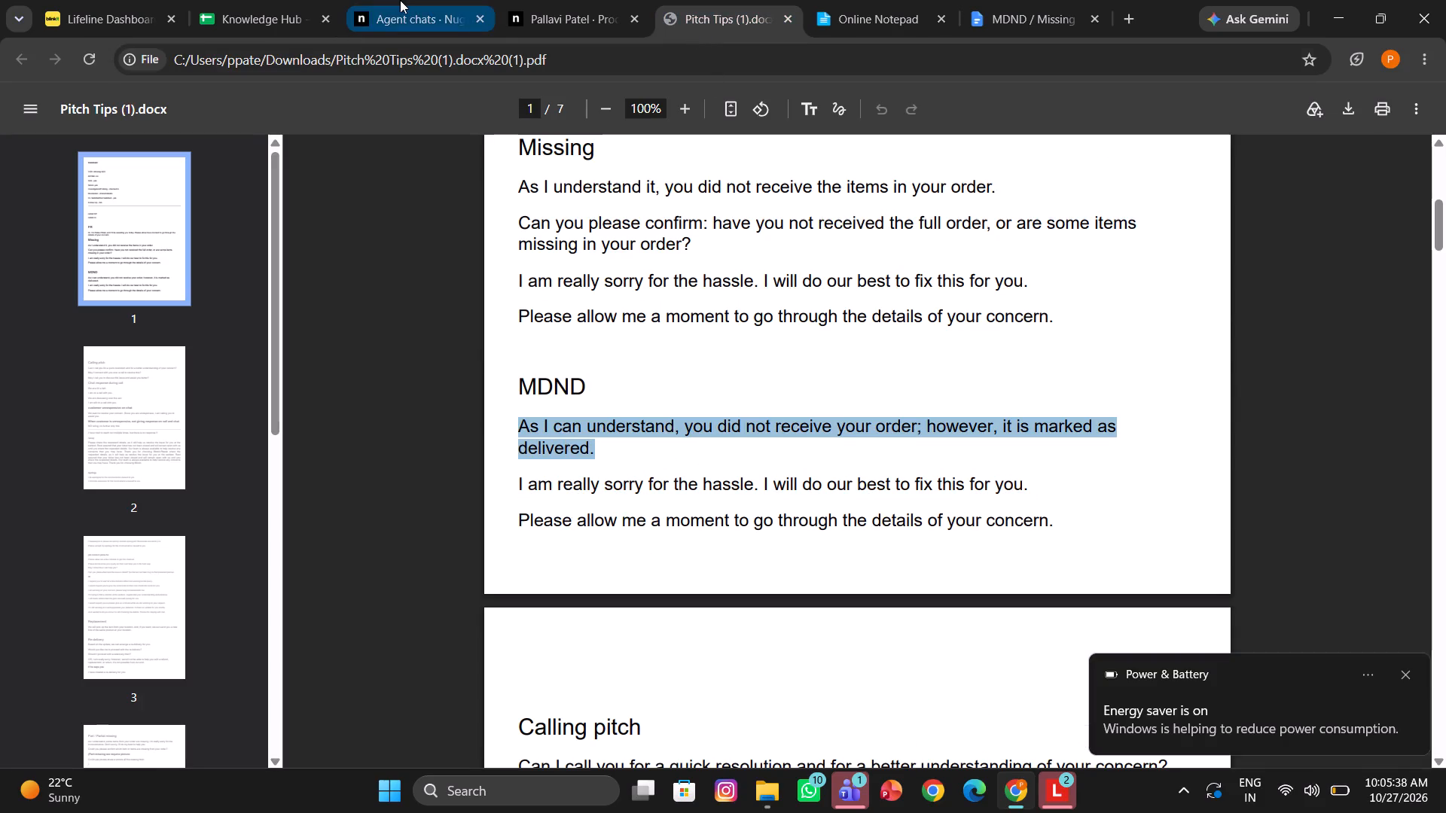
left_click(400, 0)
left_click(983, 748)
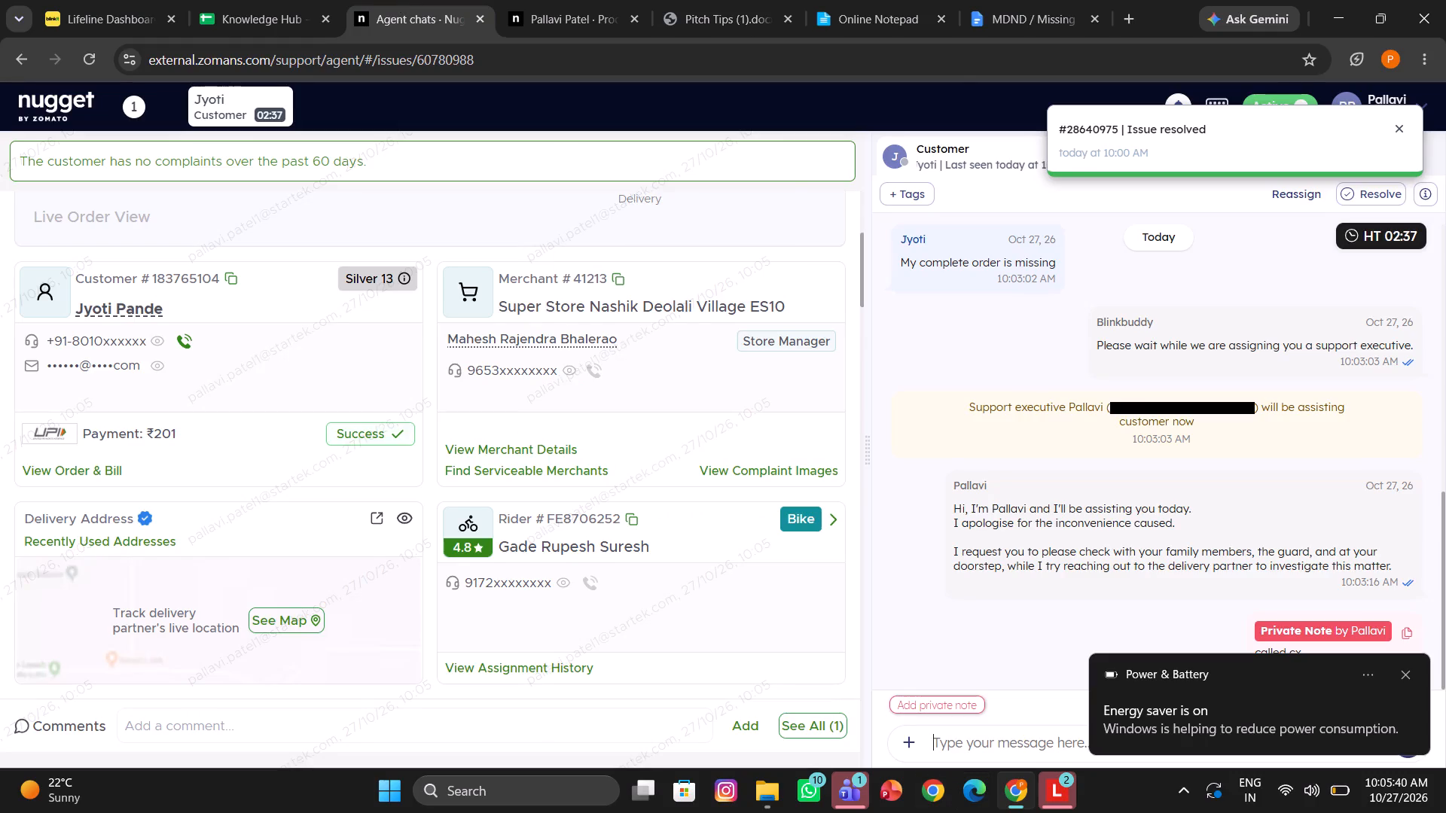
key("ctrl+v")
key("Return")
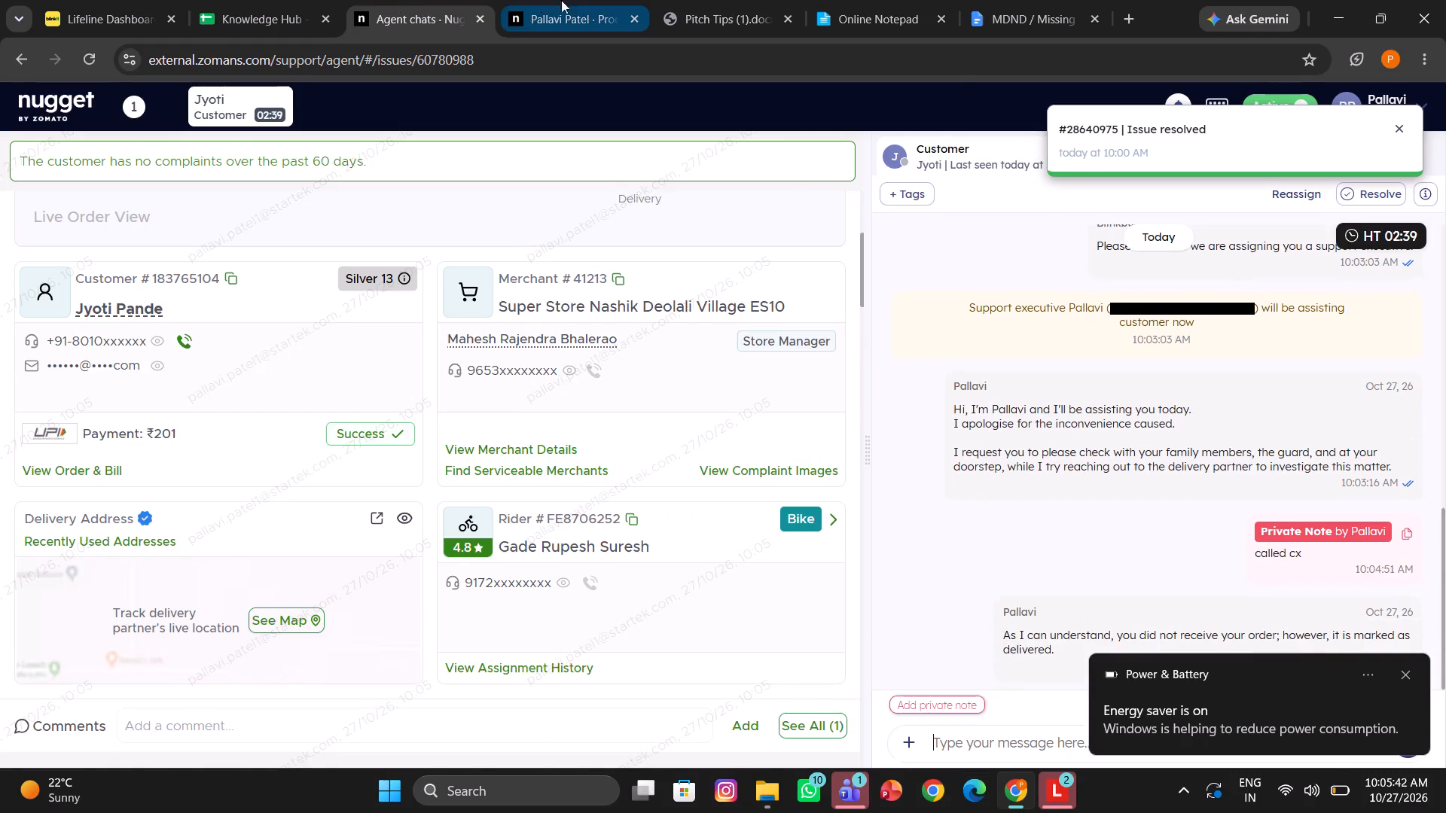
Send the MDND apology line from Pitch Tips: "I am really sorry for the hassle. I will do our best to fix this for you.".
left_click(538, 0)
left_click(733, 21)
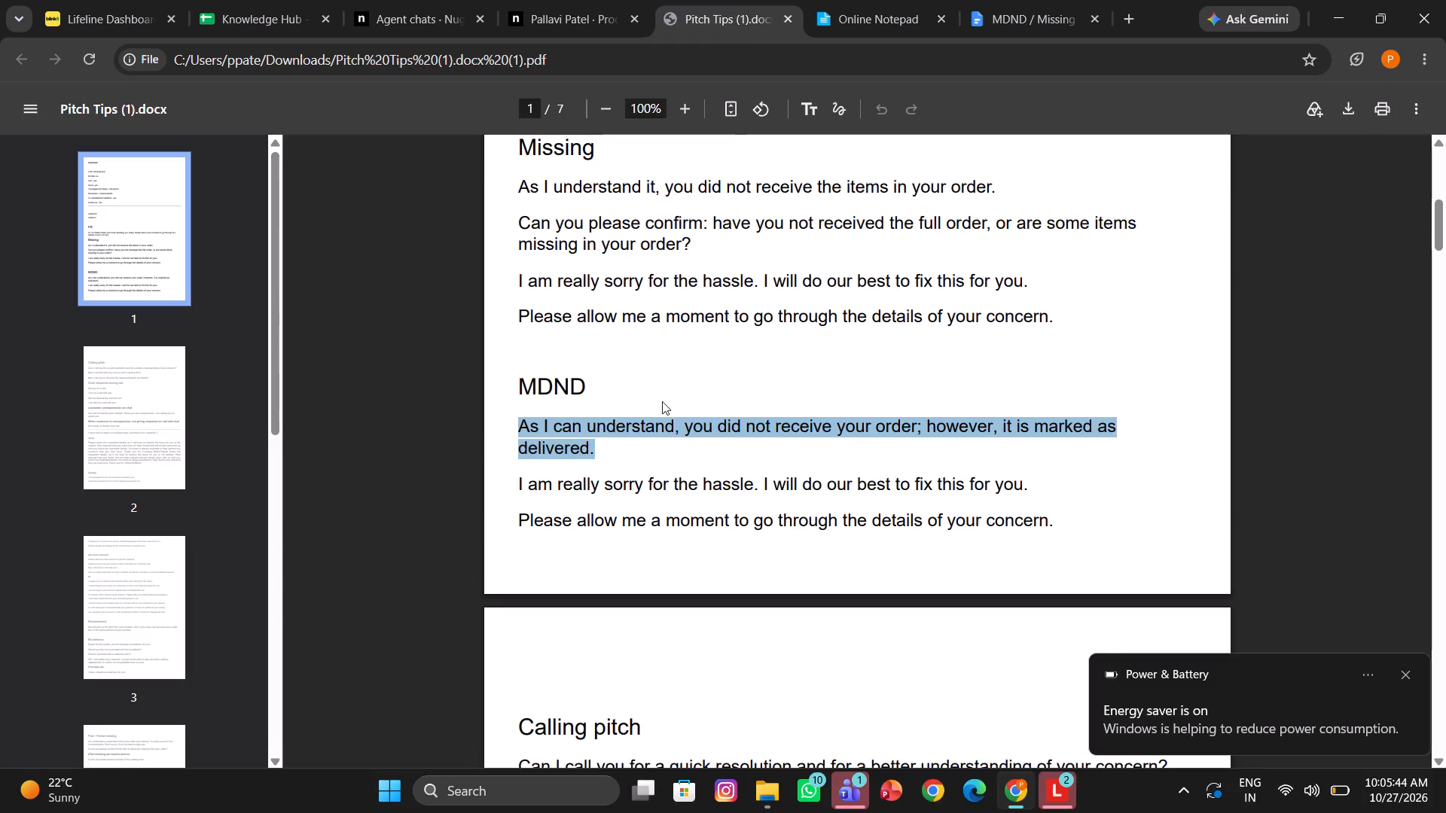
triple_click(608, 481)
left_click(608, 481)
key("ctrl+c")
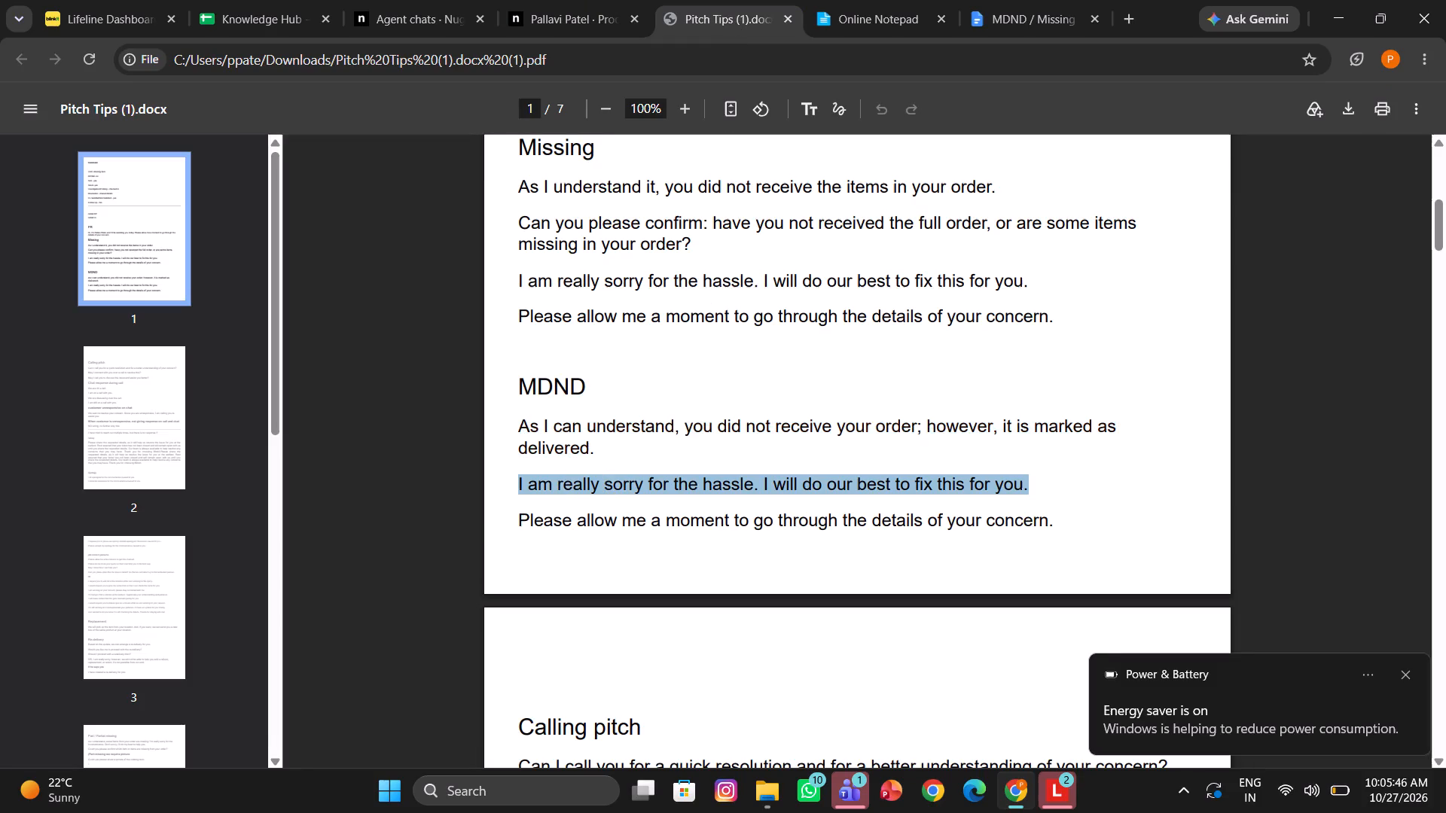
left_click(387, 0)
key("ctrl+v")
key("Return")
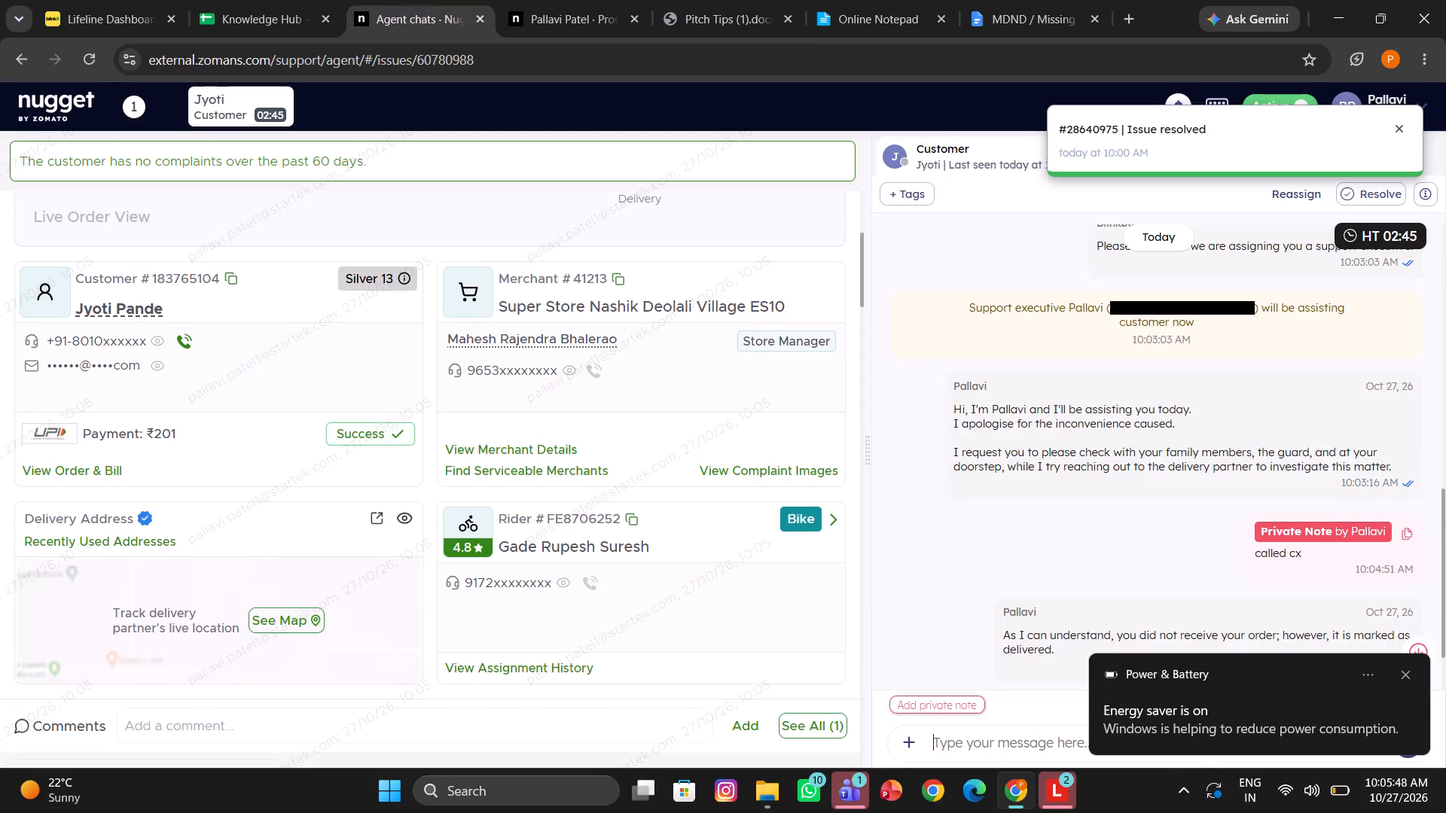
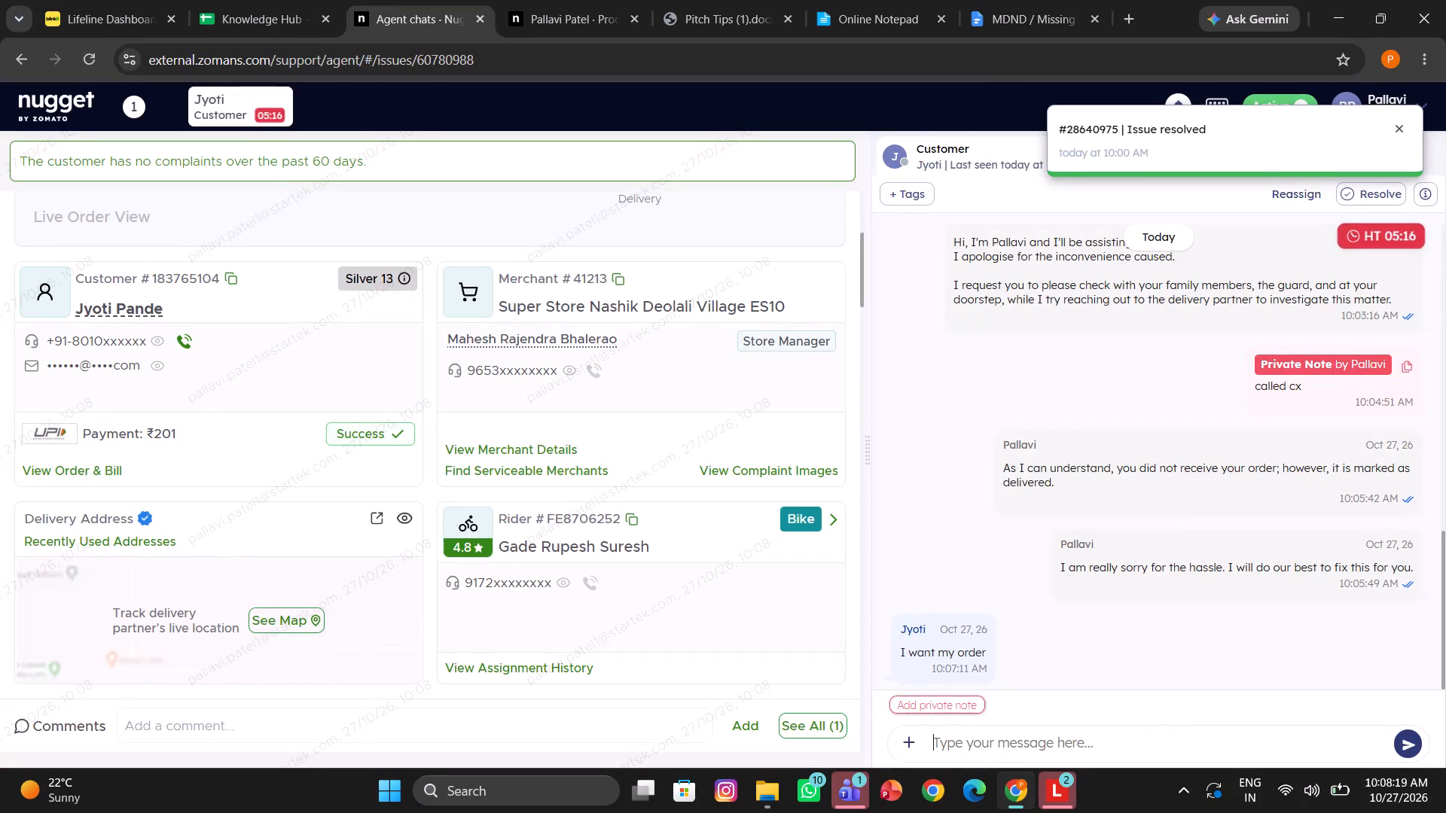
Send the MDND Third Mandatory Response canned reply, replacing the "xxxx or xxxx" placeholder with the first four digits of the customer's phone number.
left_click(980, 739)
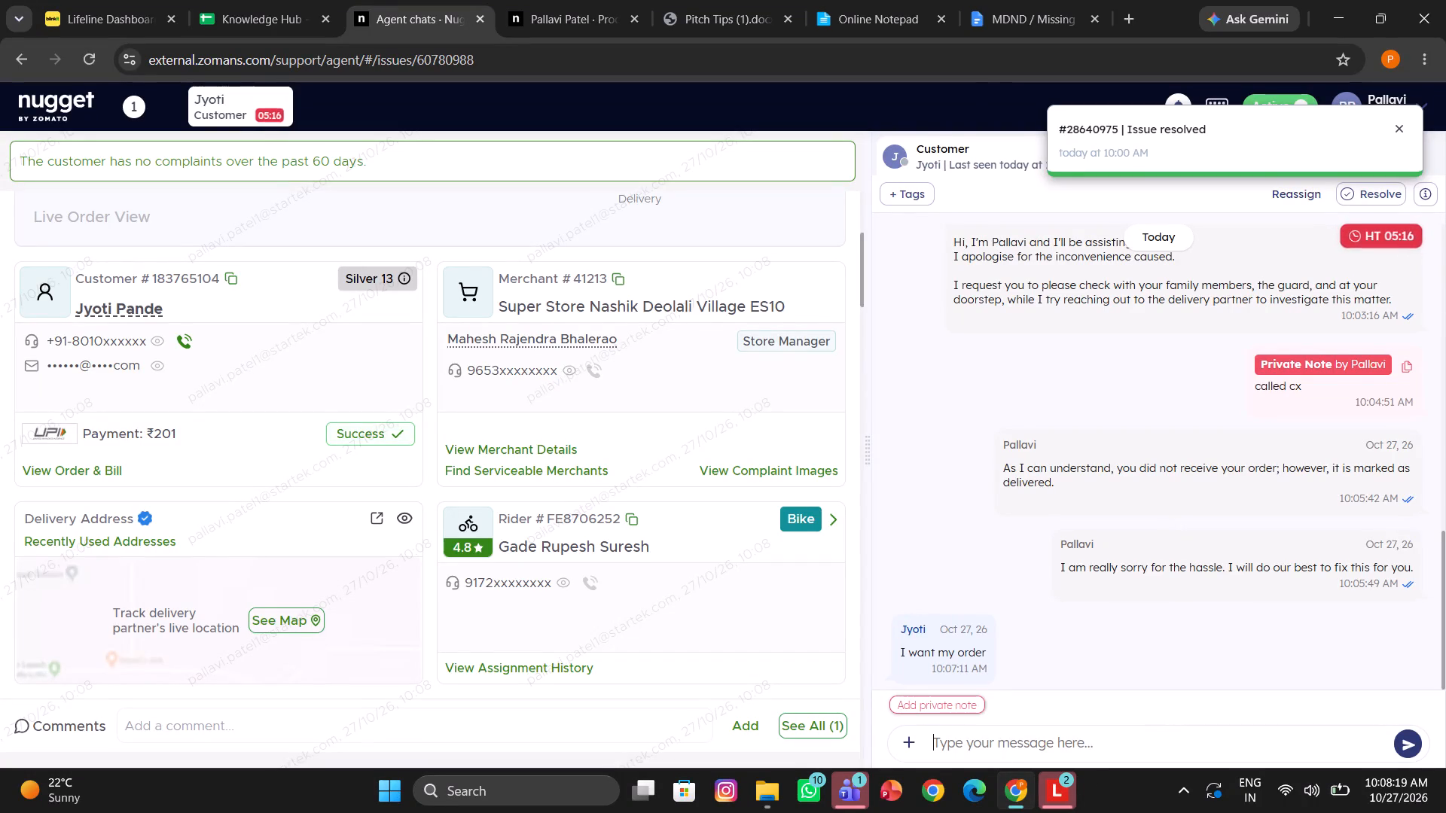
key("period")
key("BackSpace")
type("/thi")
left_click(907, 487)
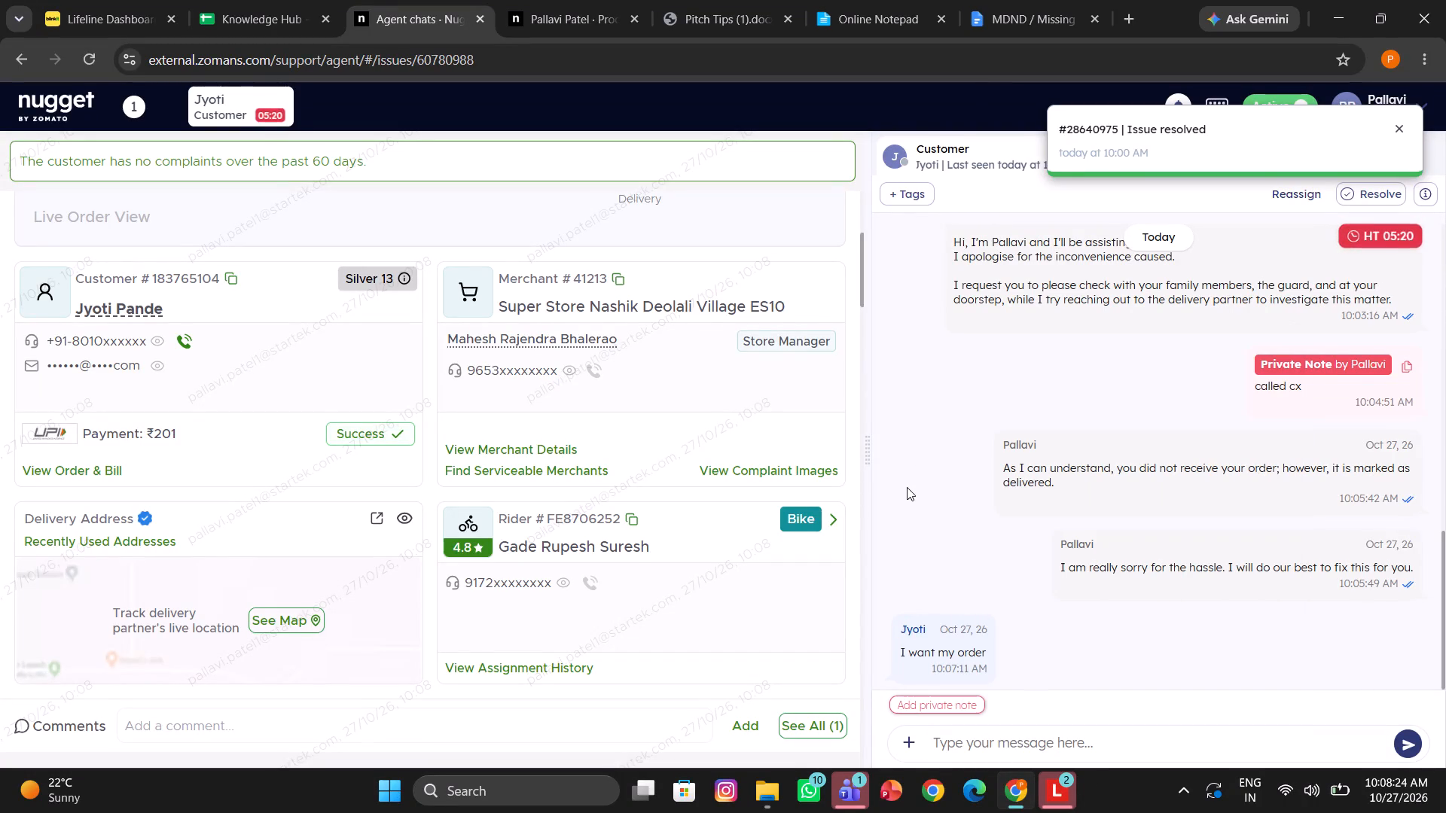
type("/thi")
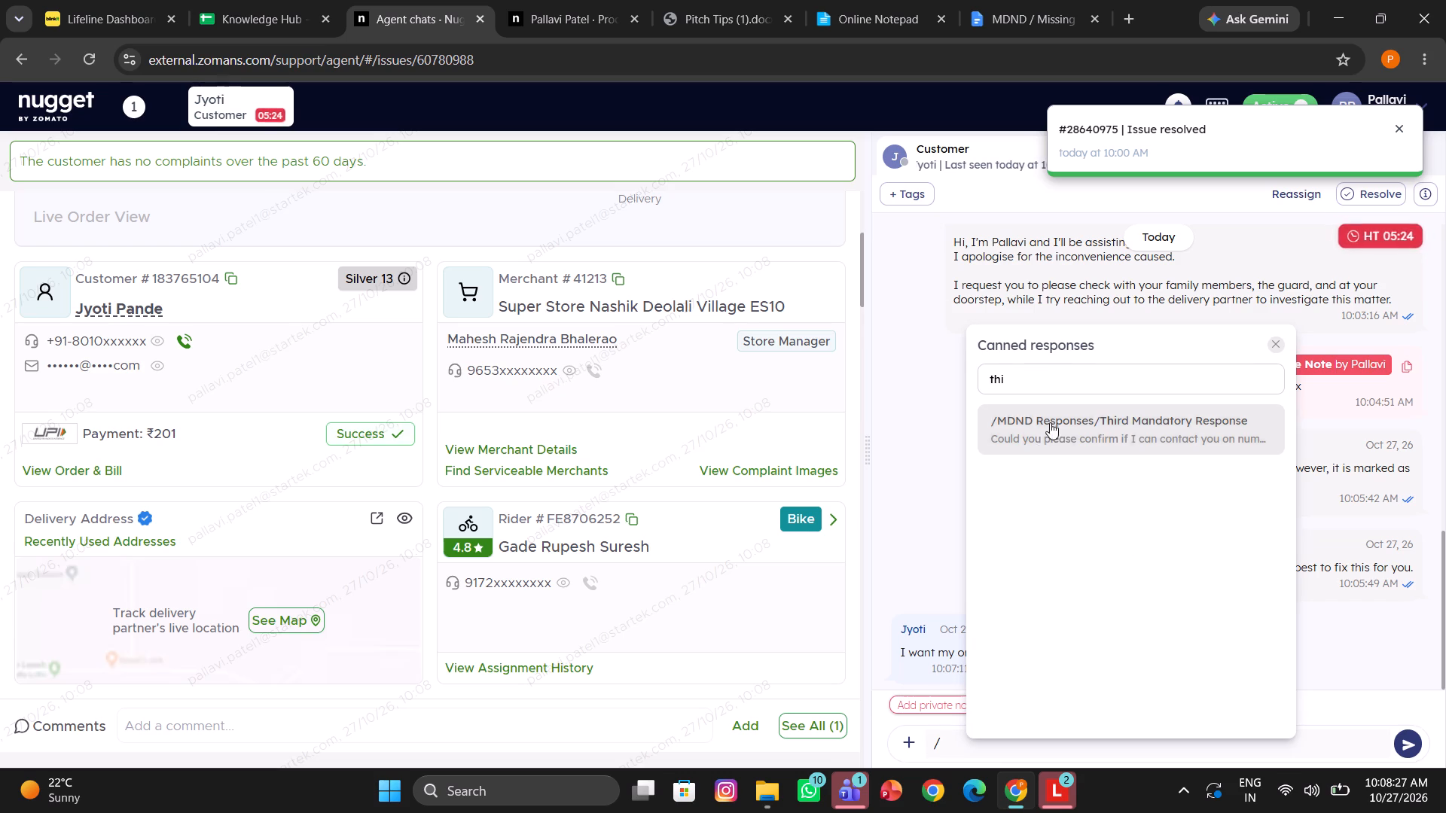
left_click(1060, 424)
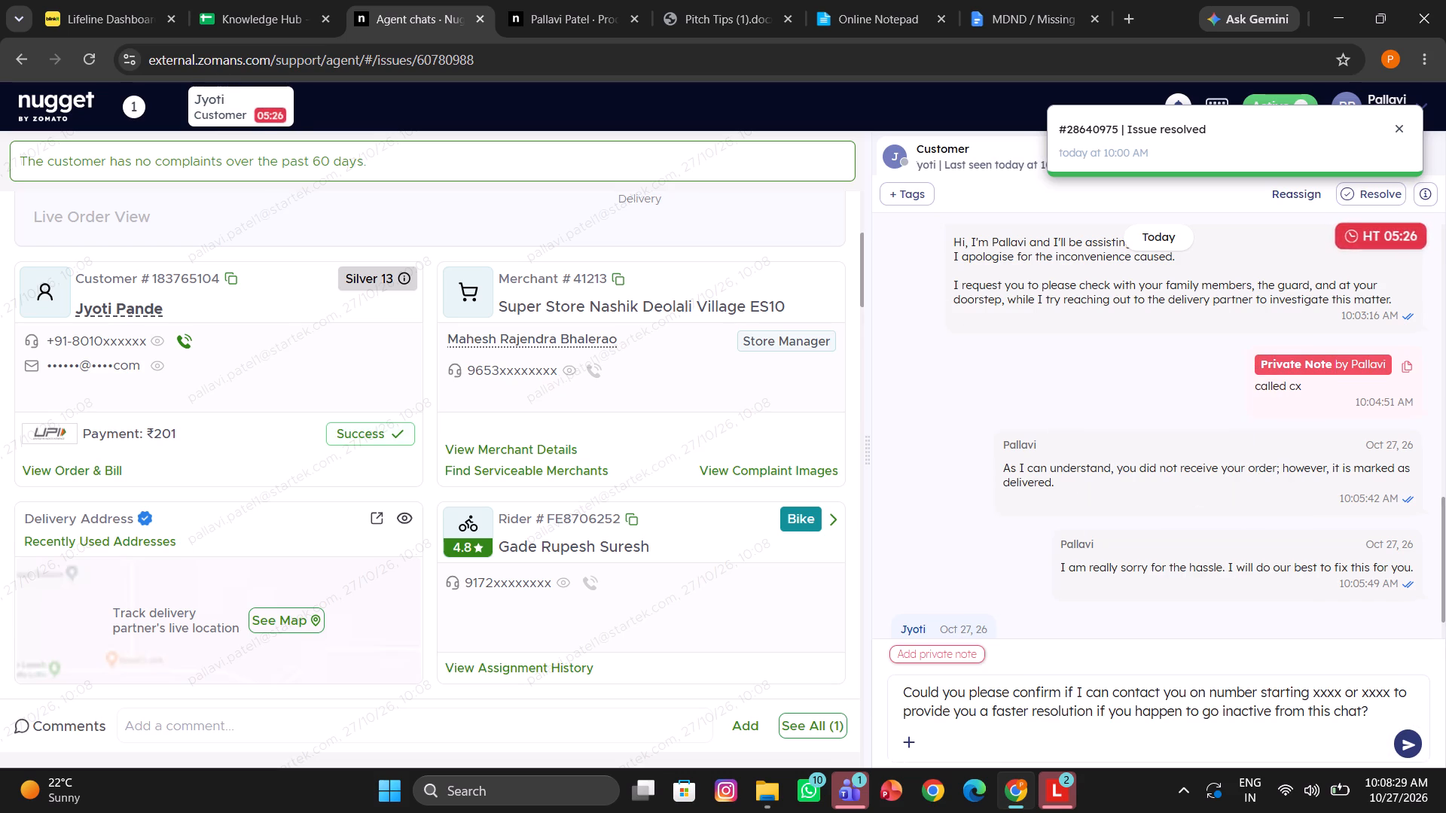
left_click_drag(1311, 693, 1321, 693)
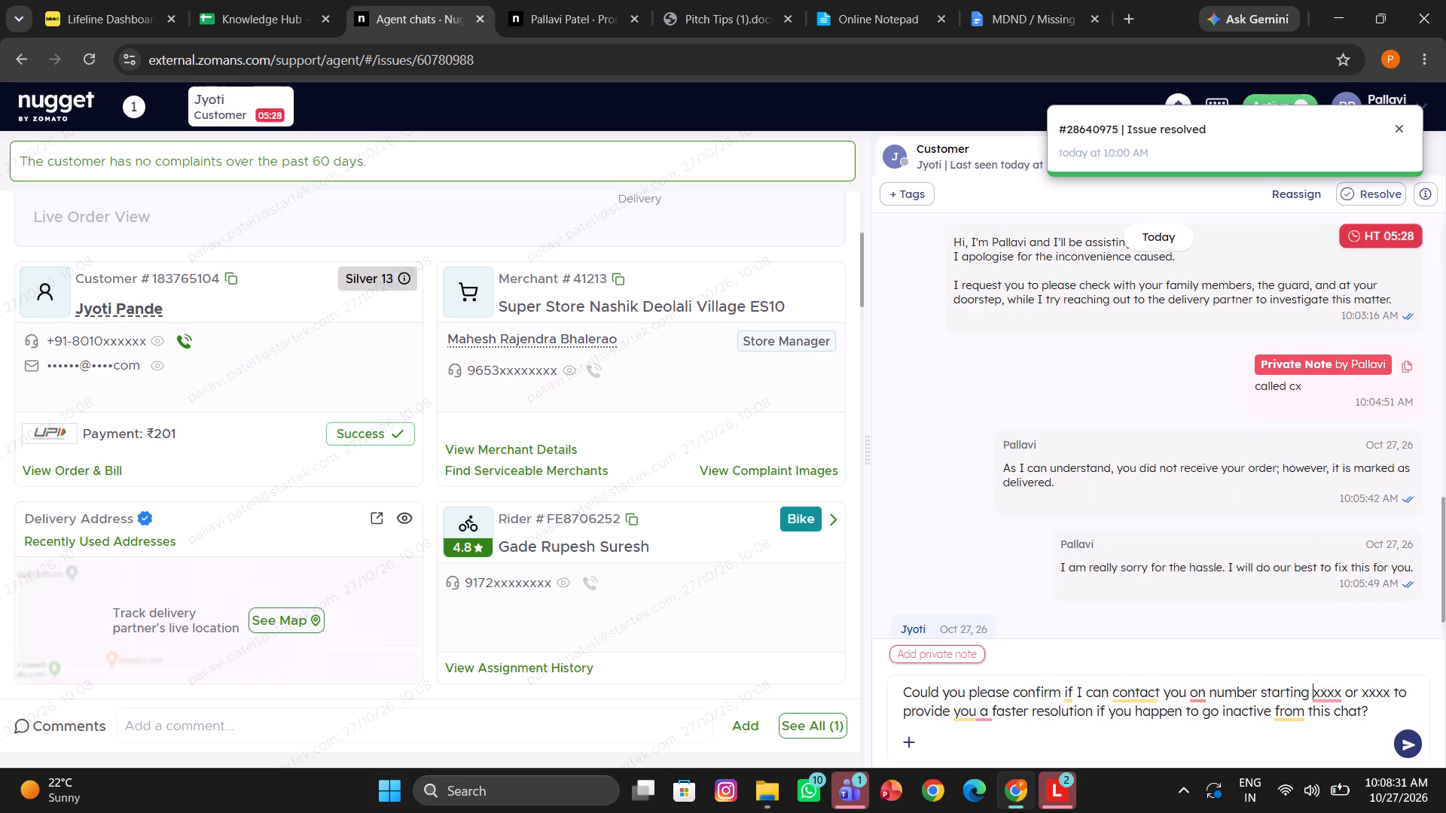
left_click_drag(1321, 693, 1388, 687)
key("BackSpace")
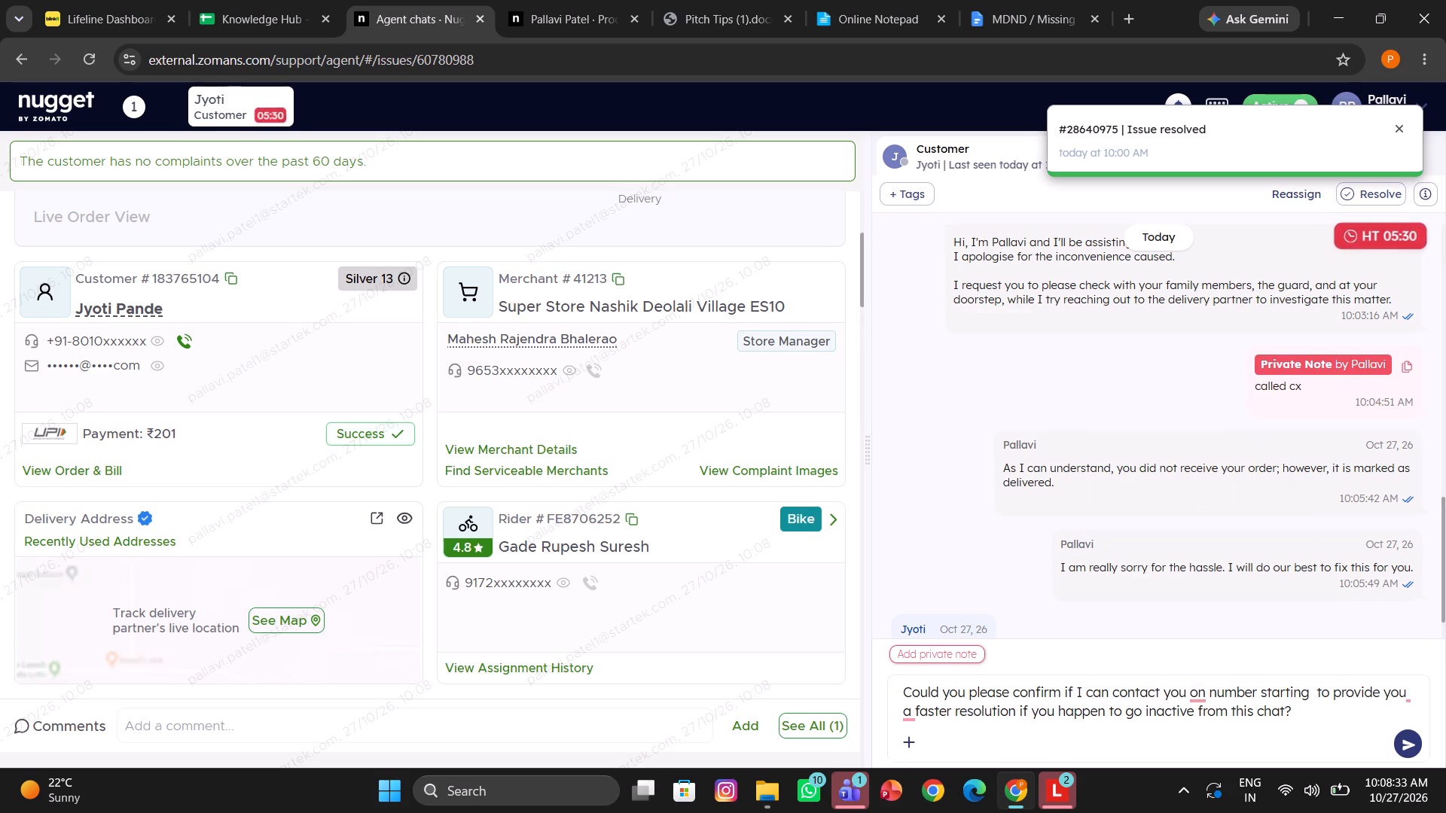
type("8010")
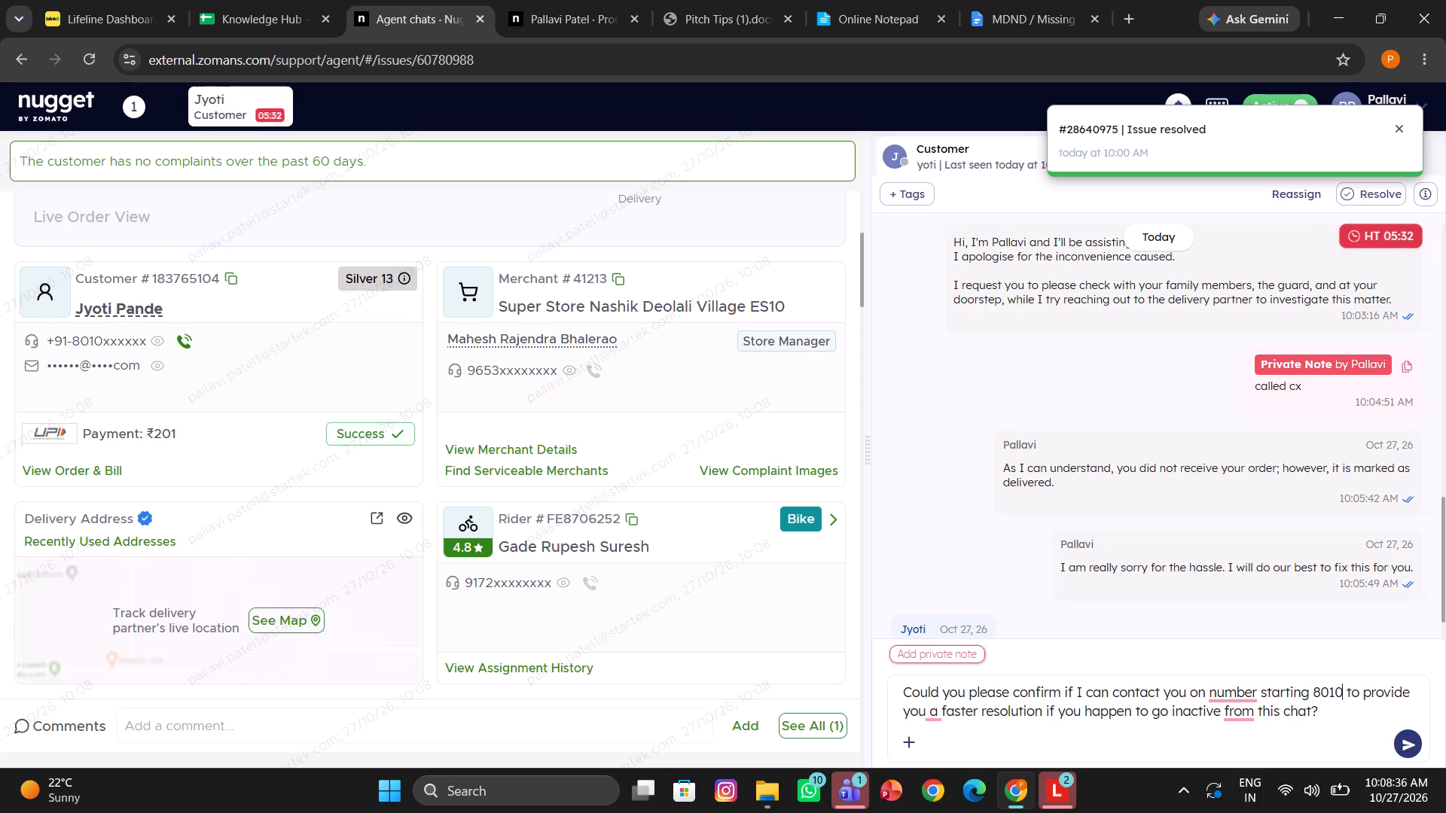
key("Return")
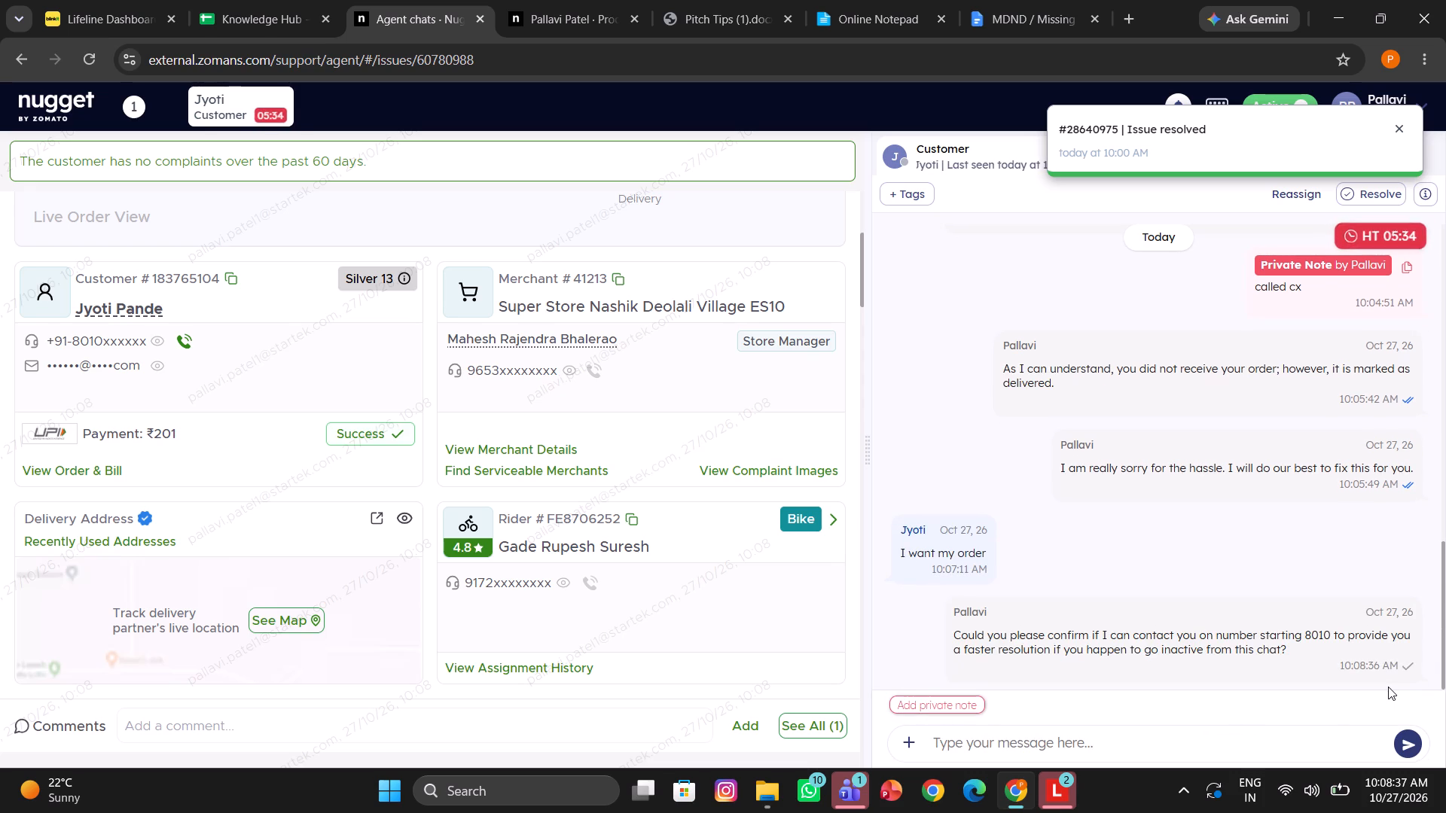
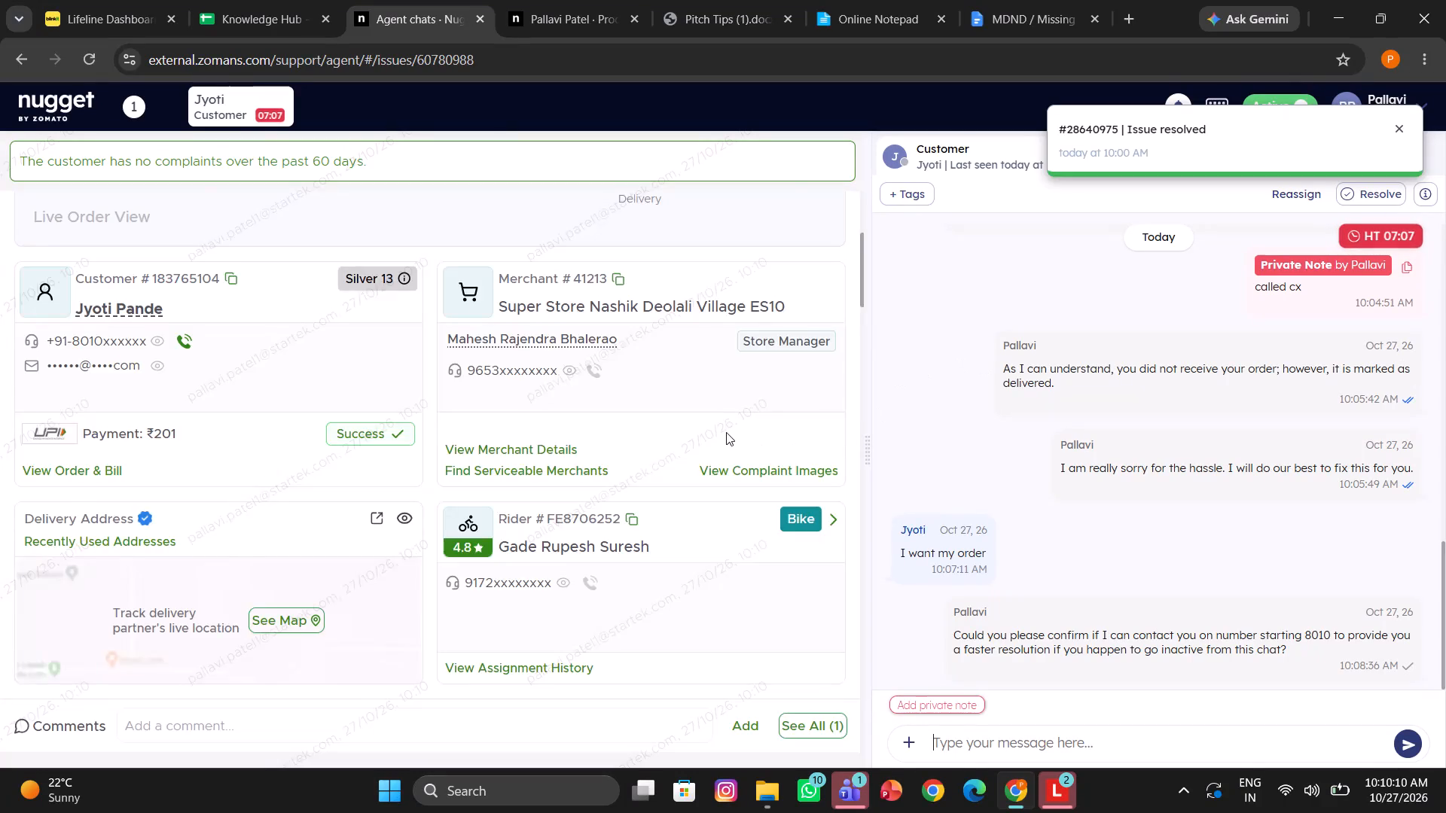
scroll(726, 432, "up", 3)
left_click(473, 257)
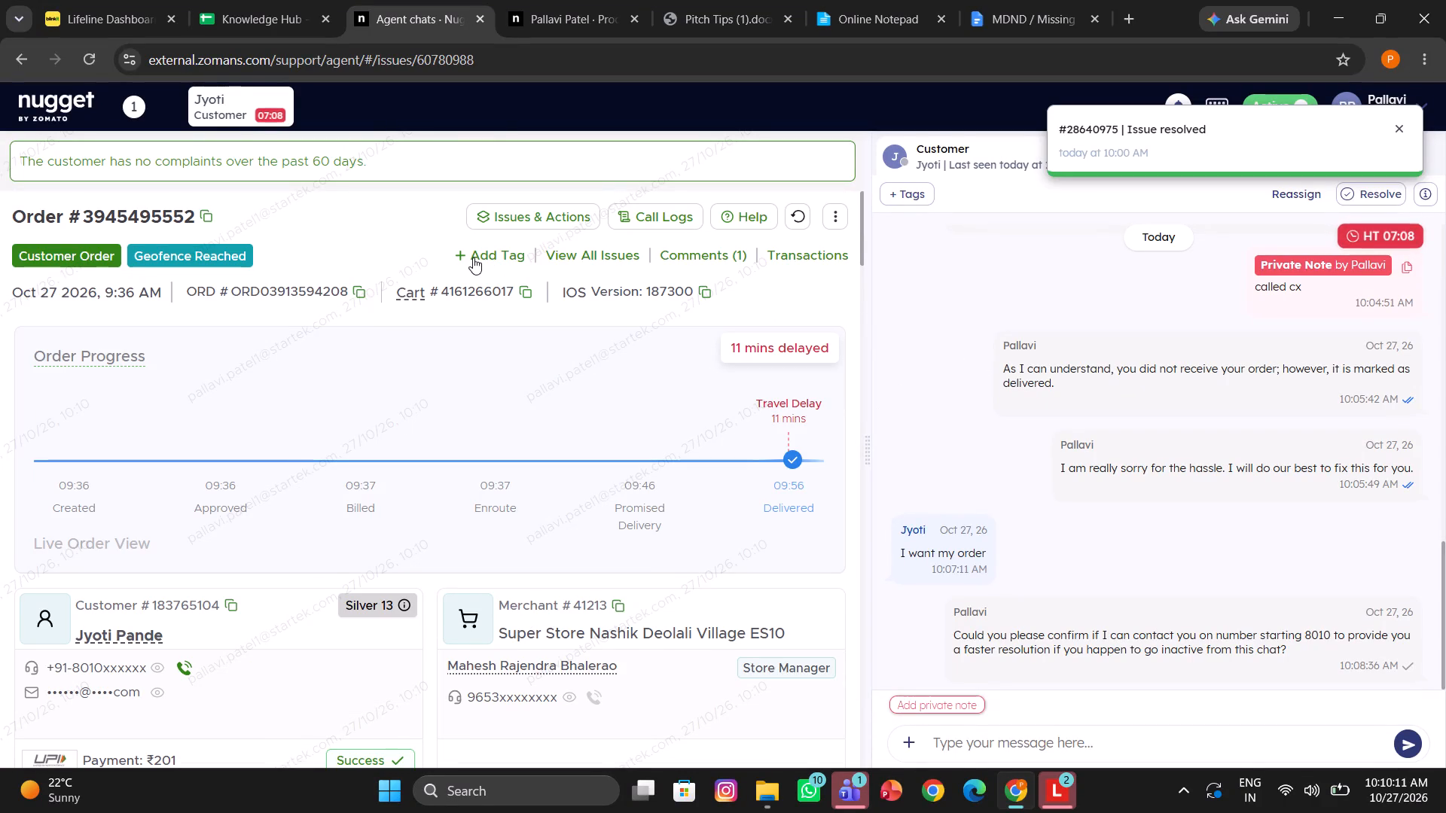
type("mdnd")
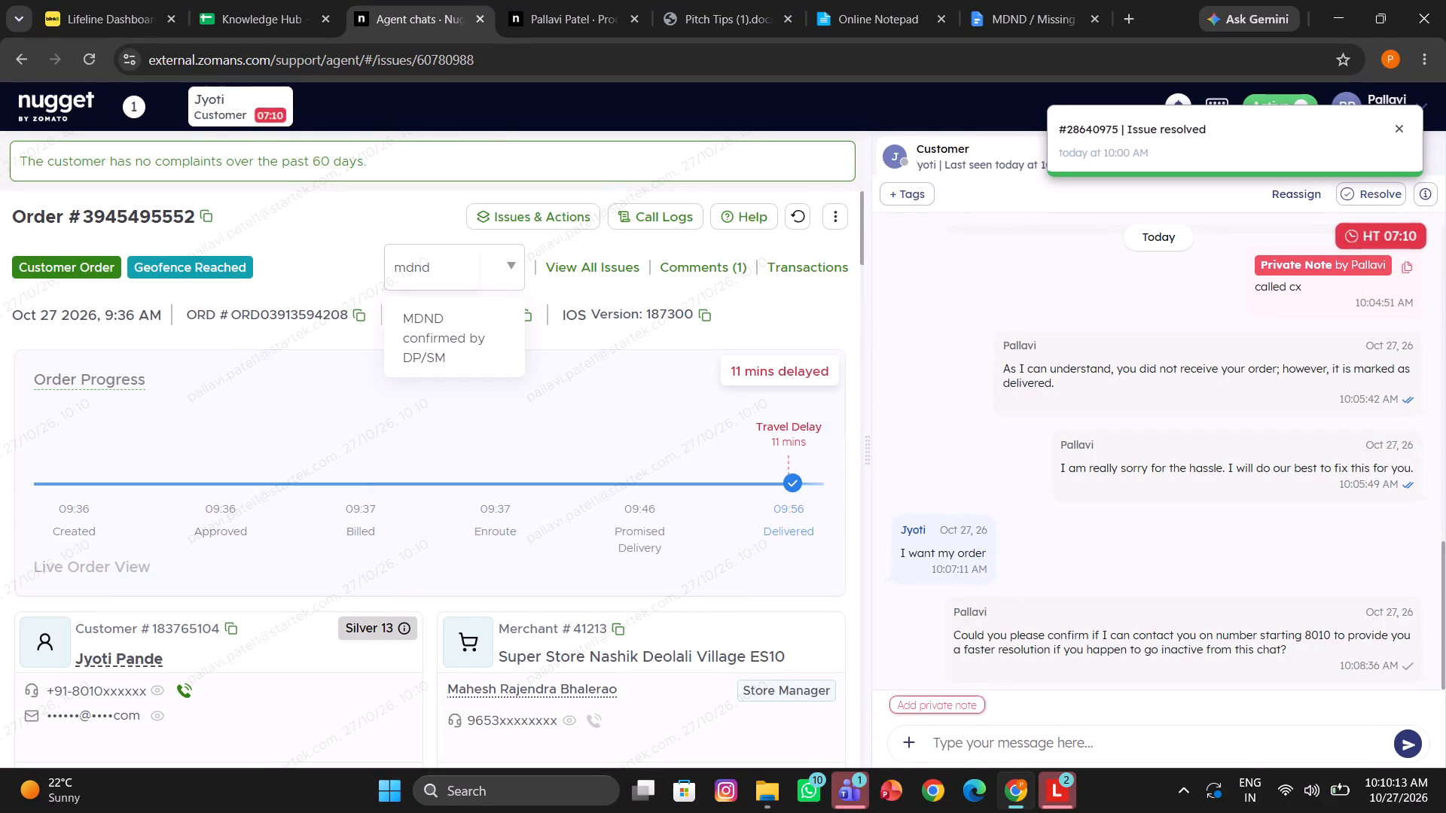
key("Return")
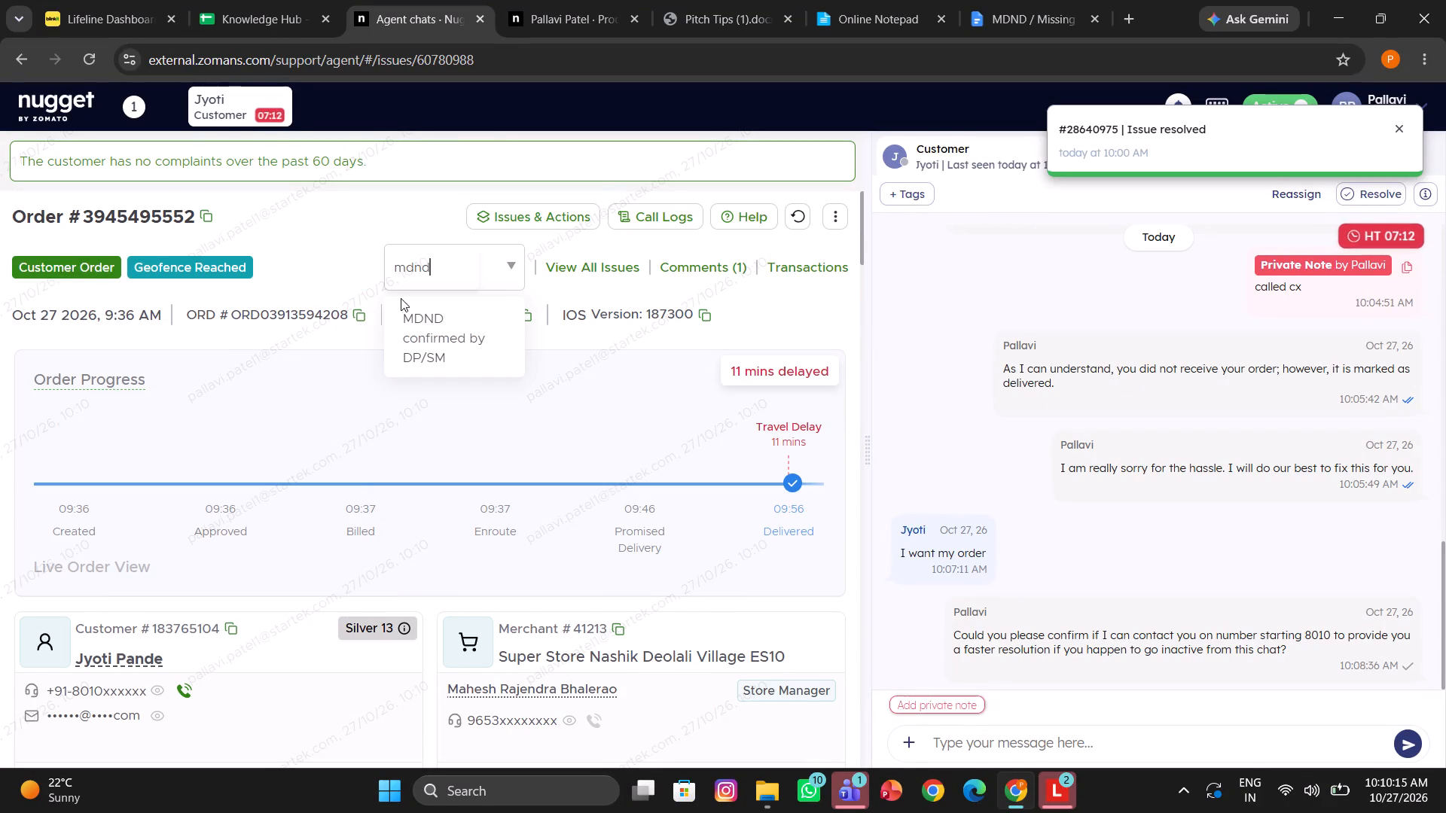
left_click(405, 354)
Copy the "customer unresponsive on chat" script from the Pitch Tips document and send it in the customer's chat.
left_click(737, 8)
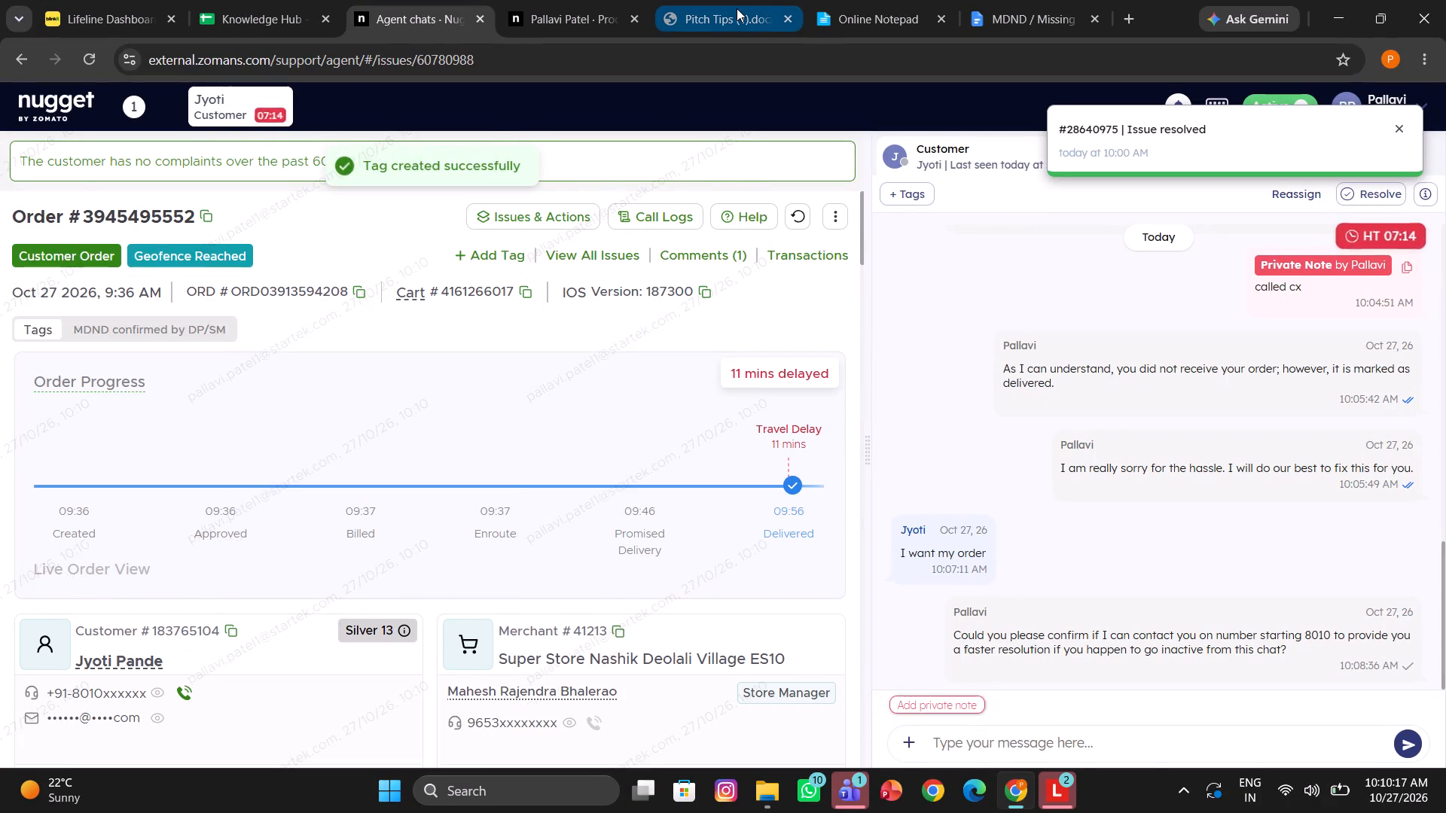
scroll(702, 516, "down", 4)
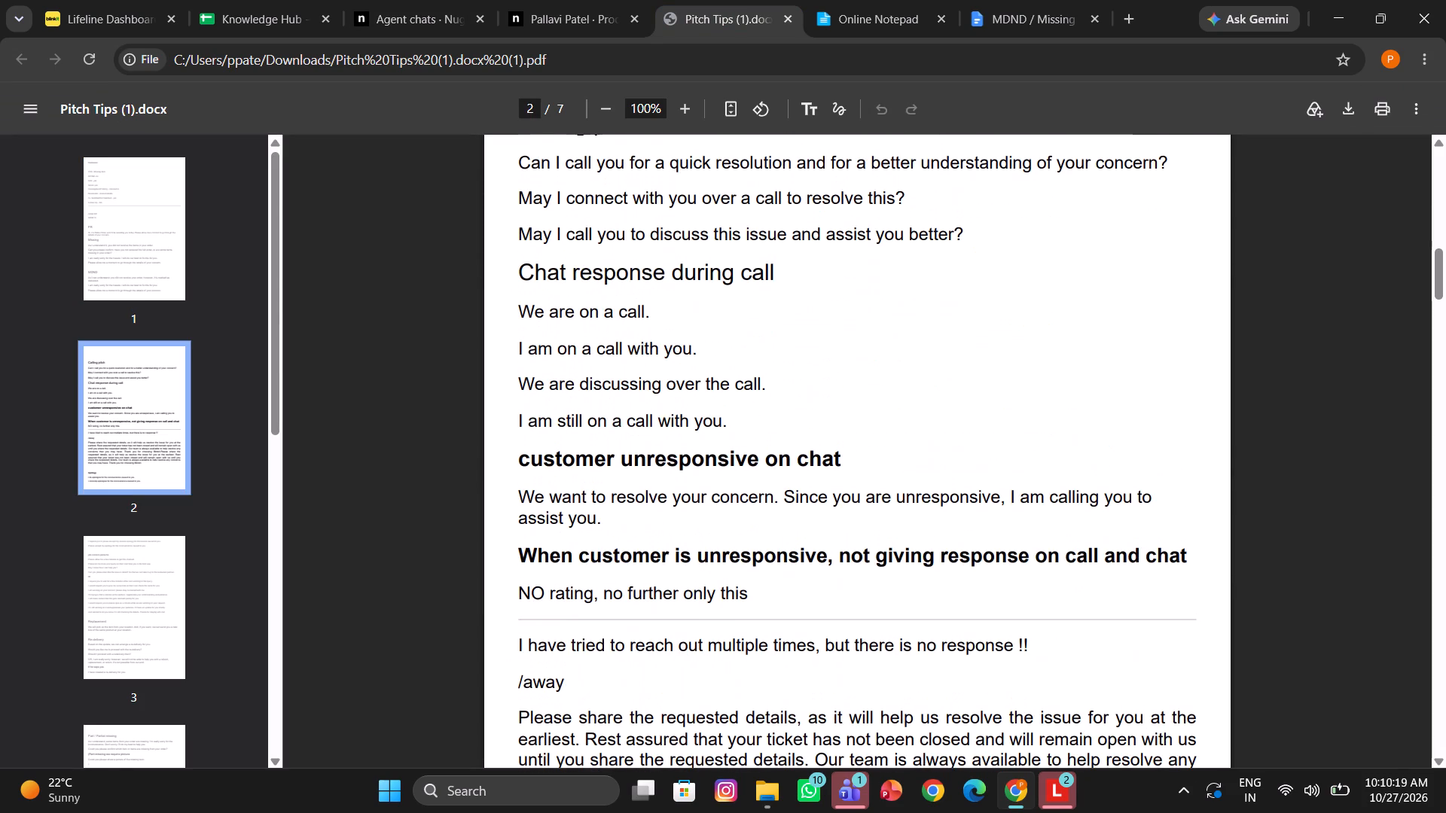
left_click_drag(521, 494, 609, 527)
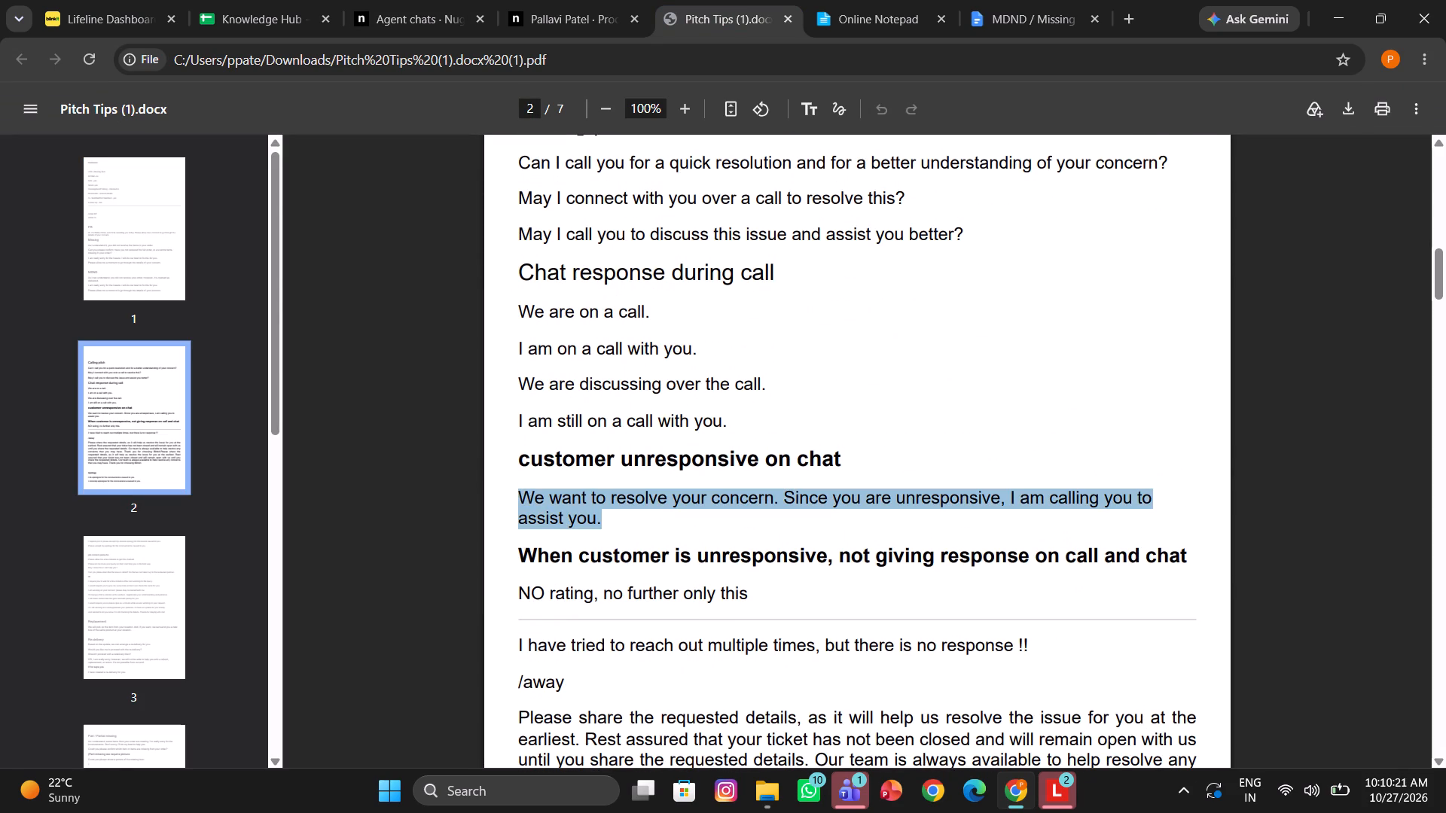
key("ctrl+c")
left_click(429, 0)
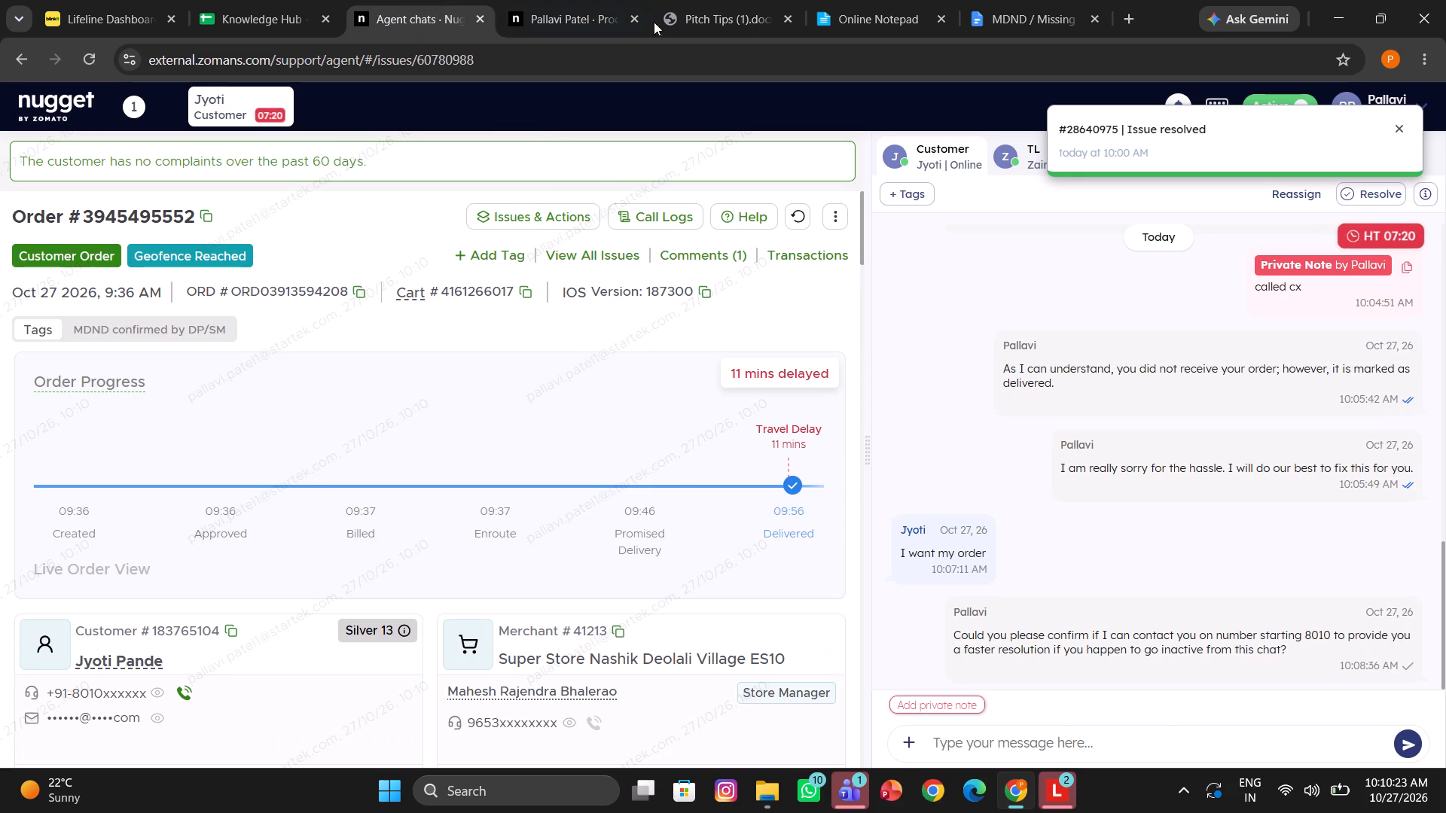
left_click(1067, 742)
key("ctrl+v")
key("Return")
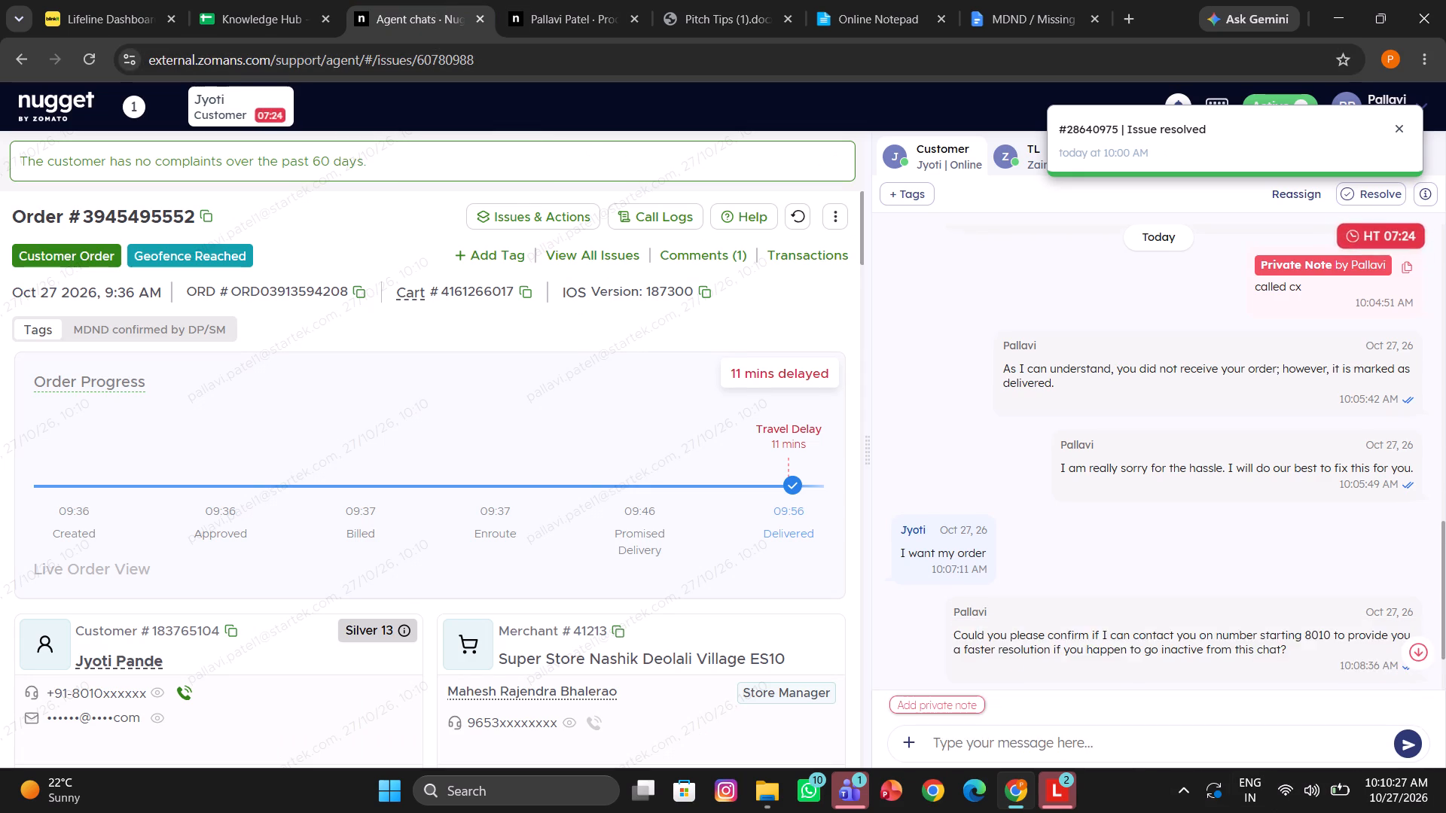
Initiate a call to the customer of this order.
scroll(555, 657, "down", 3)
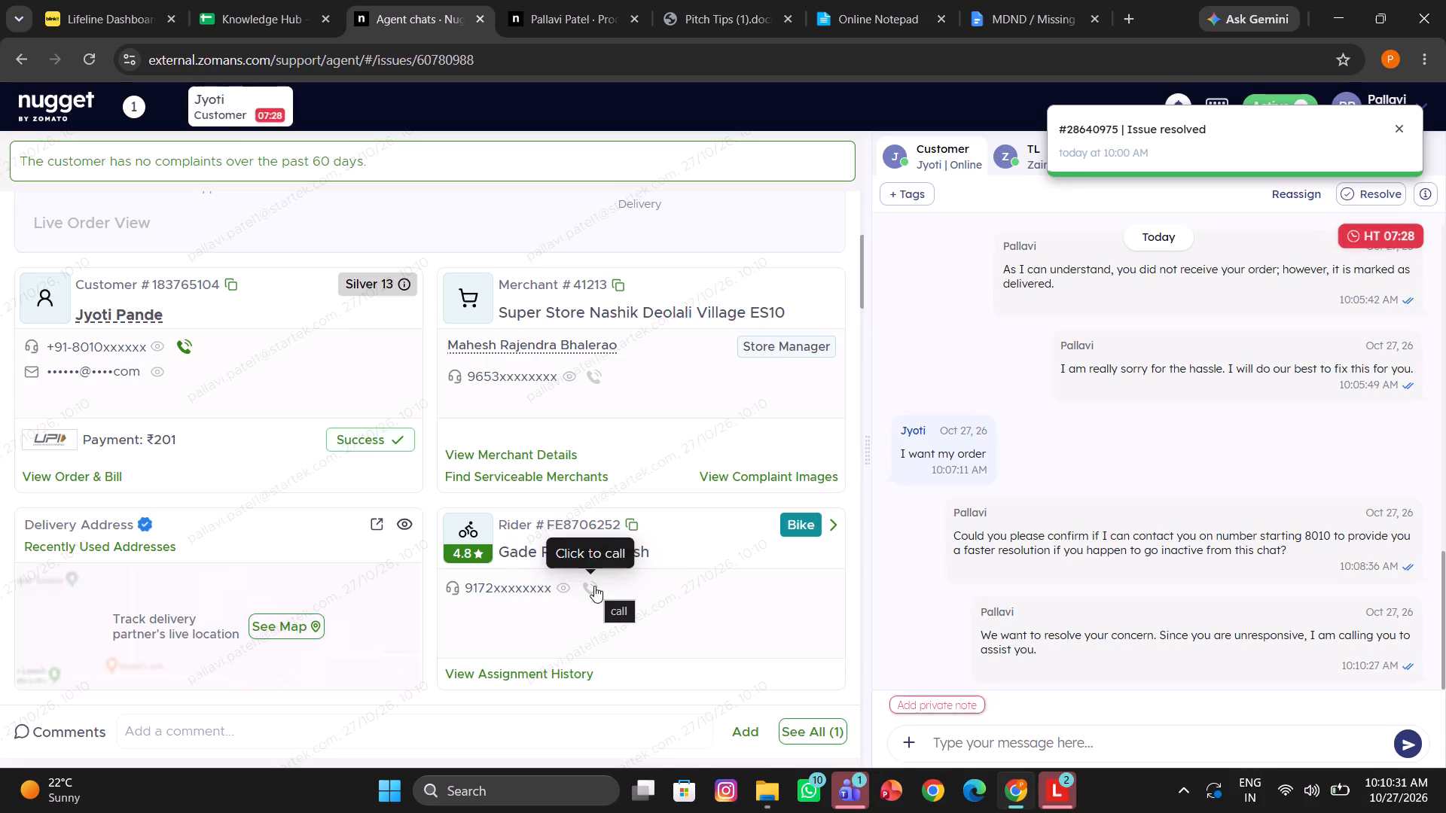
left_click(188, 345)
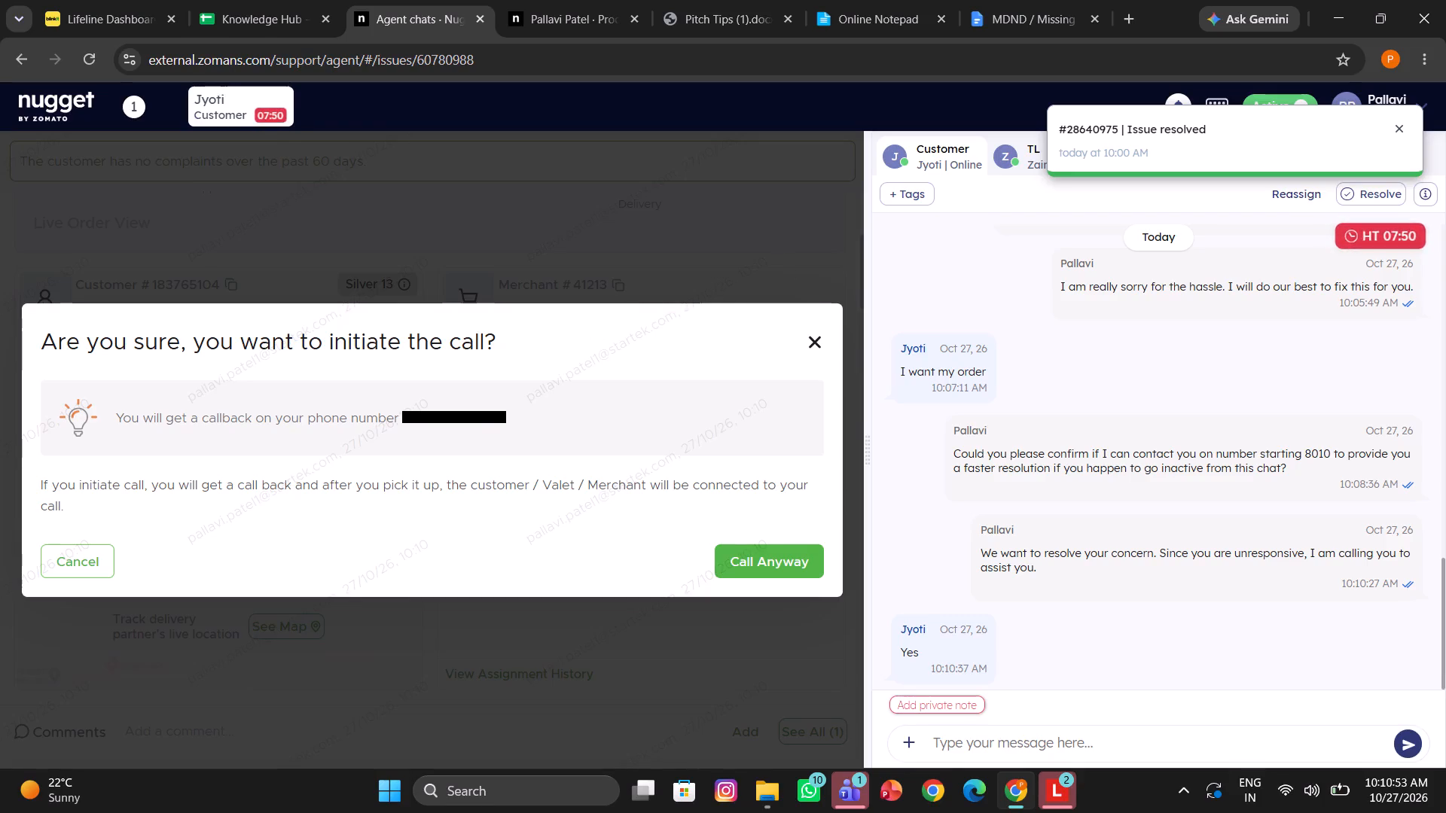
left_click(755, 553)
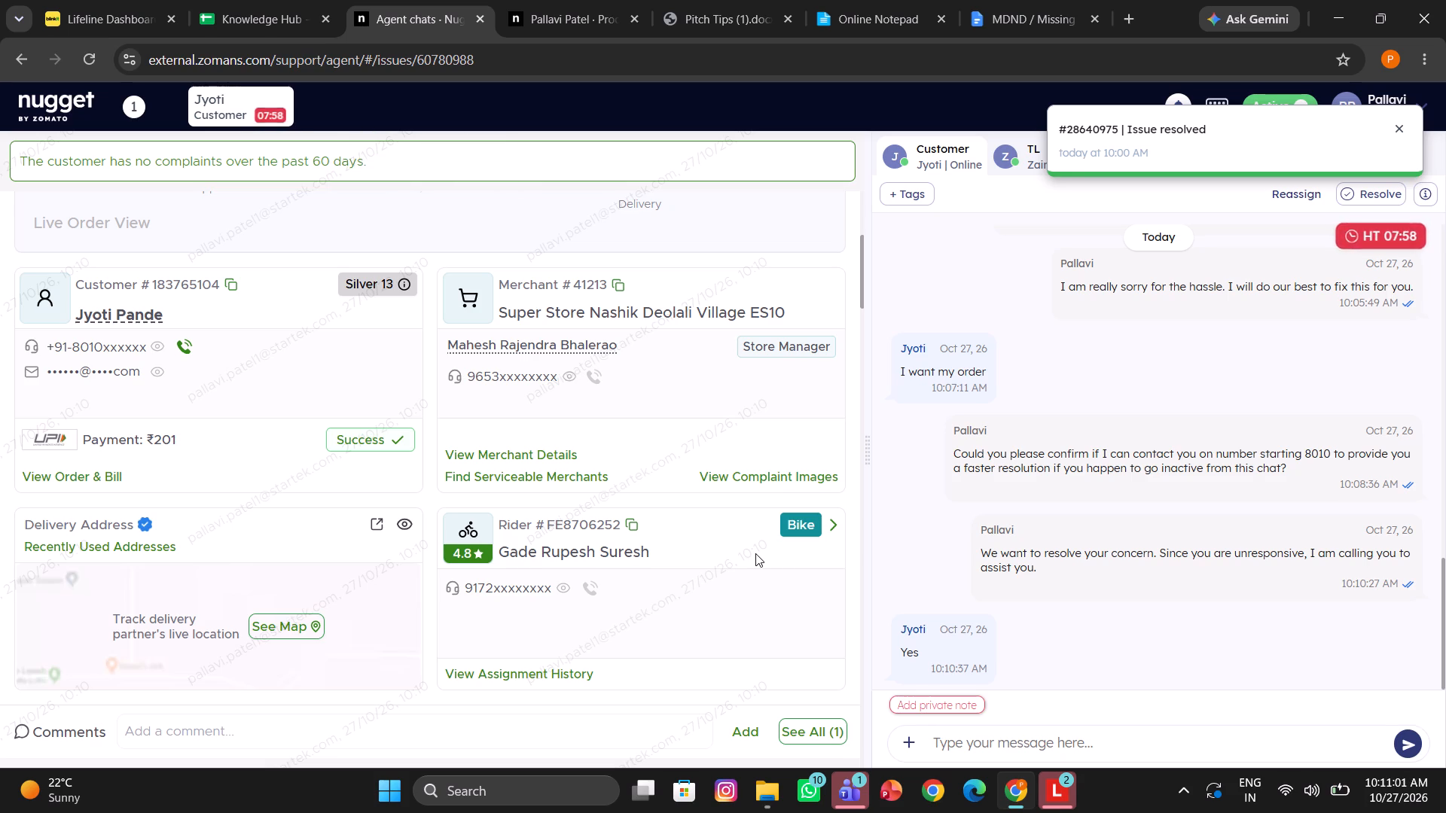
Add the private note "called cx" to the chat.
left_click(926, 698)
type("called cx")
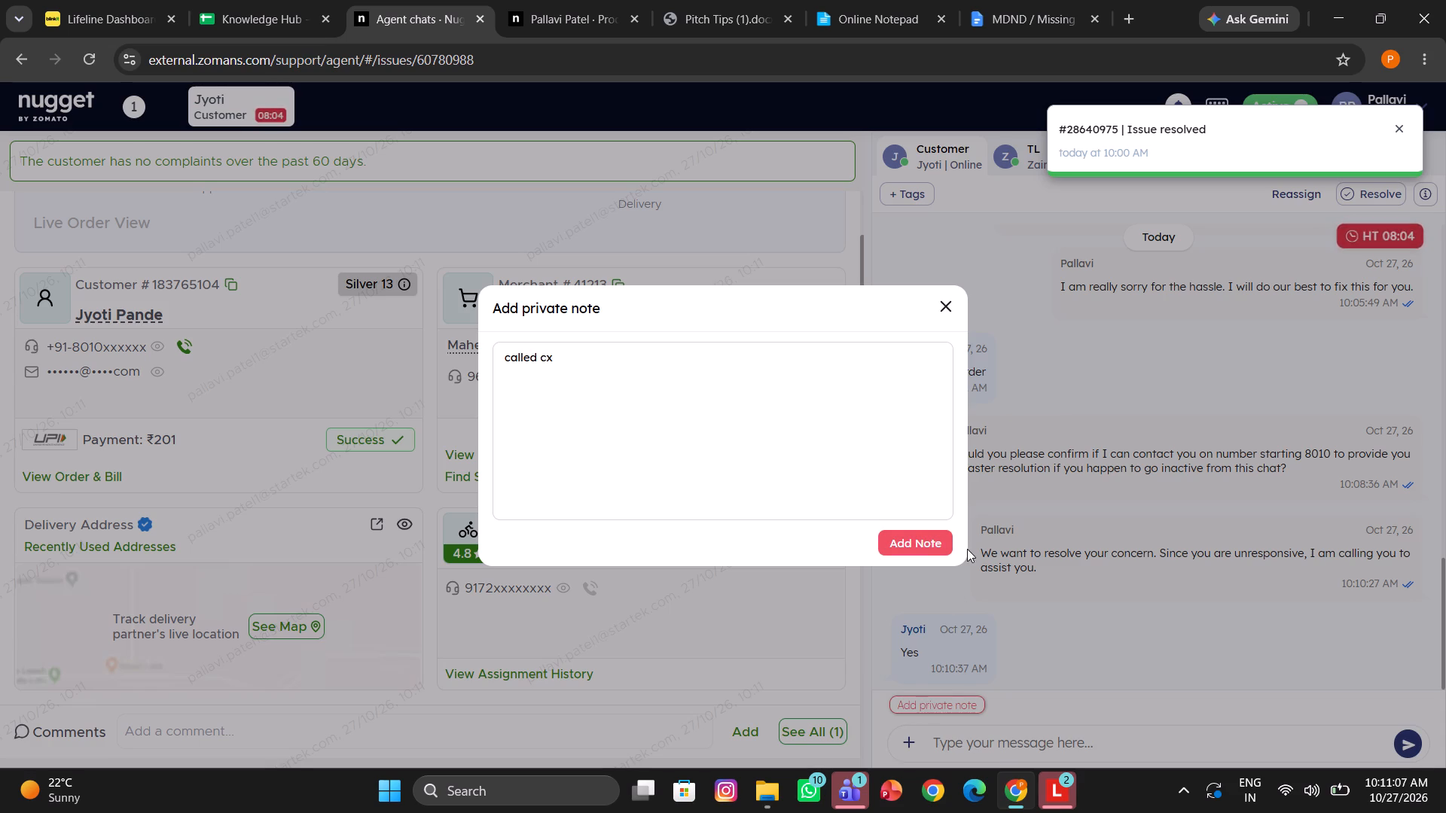
left_click(929, 547)
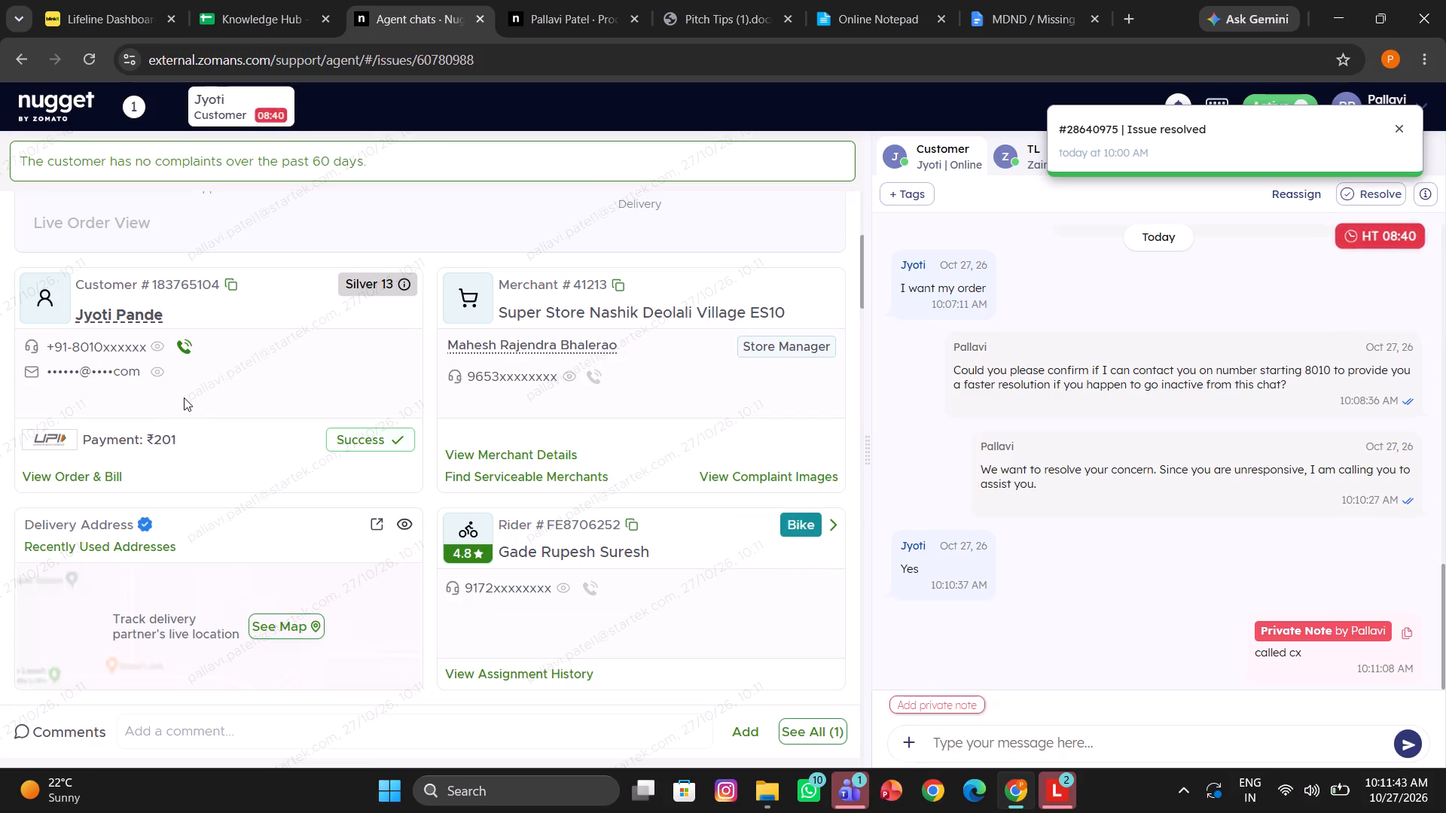
left_click(176, 342)
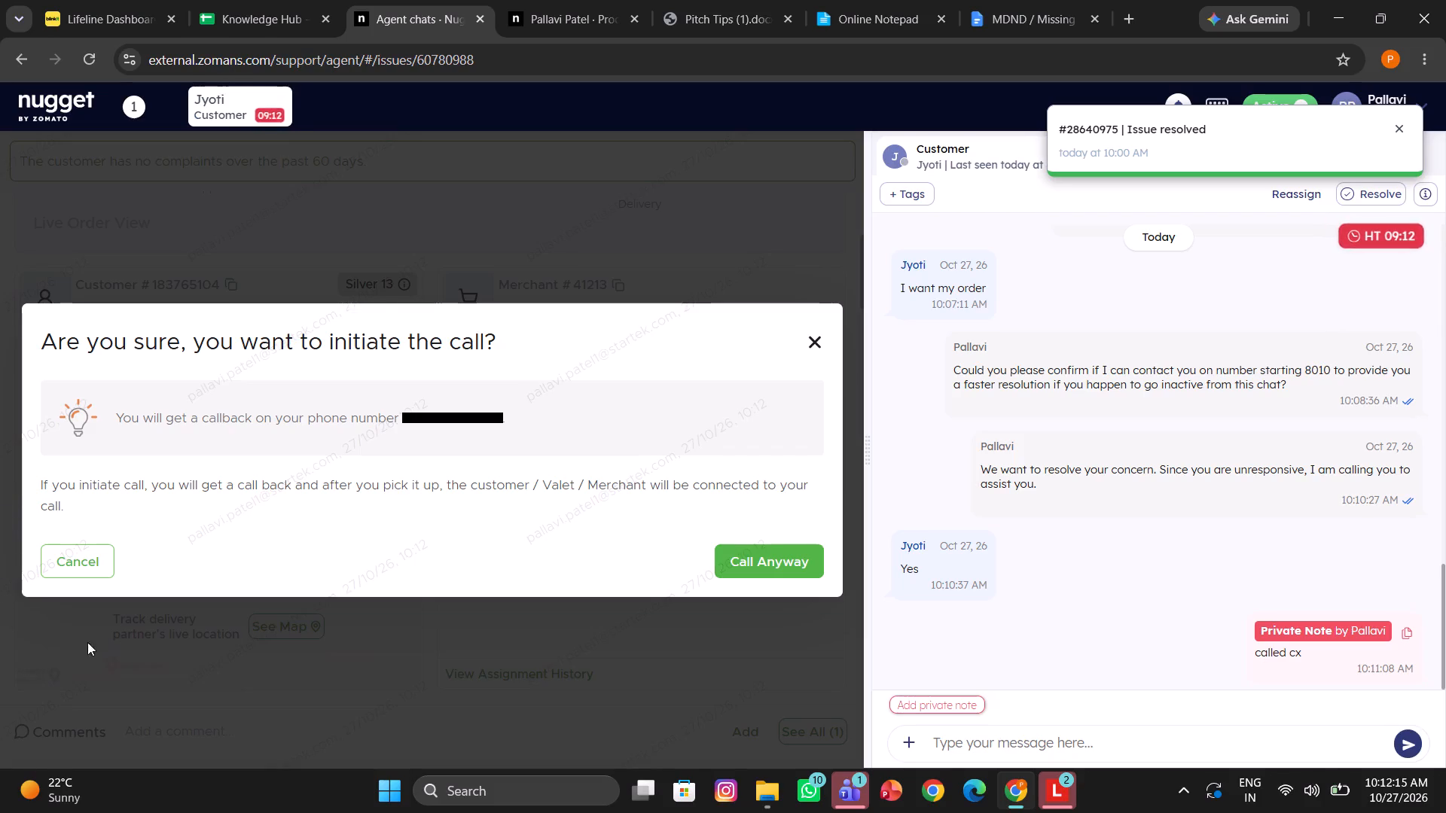
Go ahead with the call to the customer despite the confirmation prompt, using the callback to the agent's phone.
left_click(772, 564)
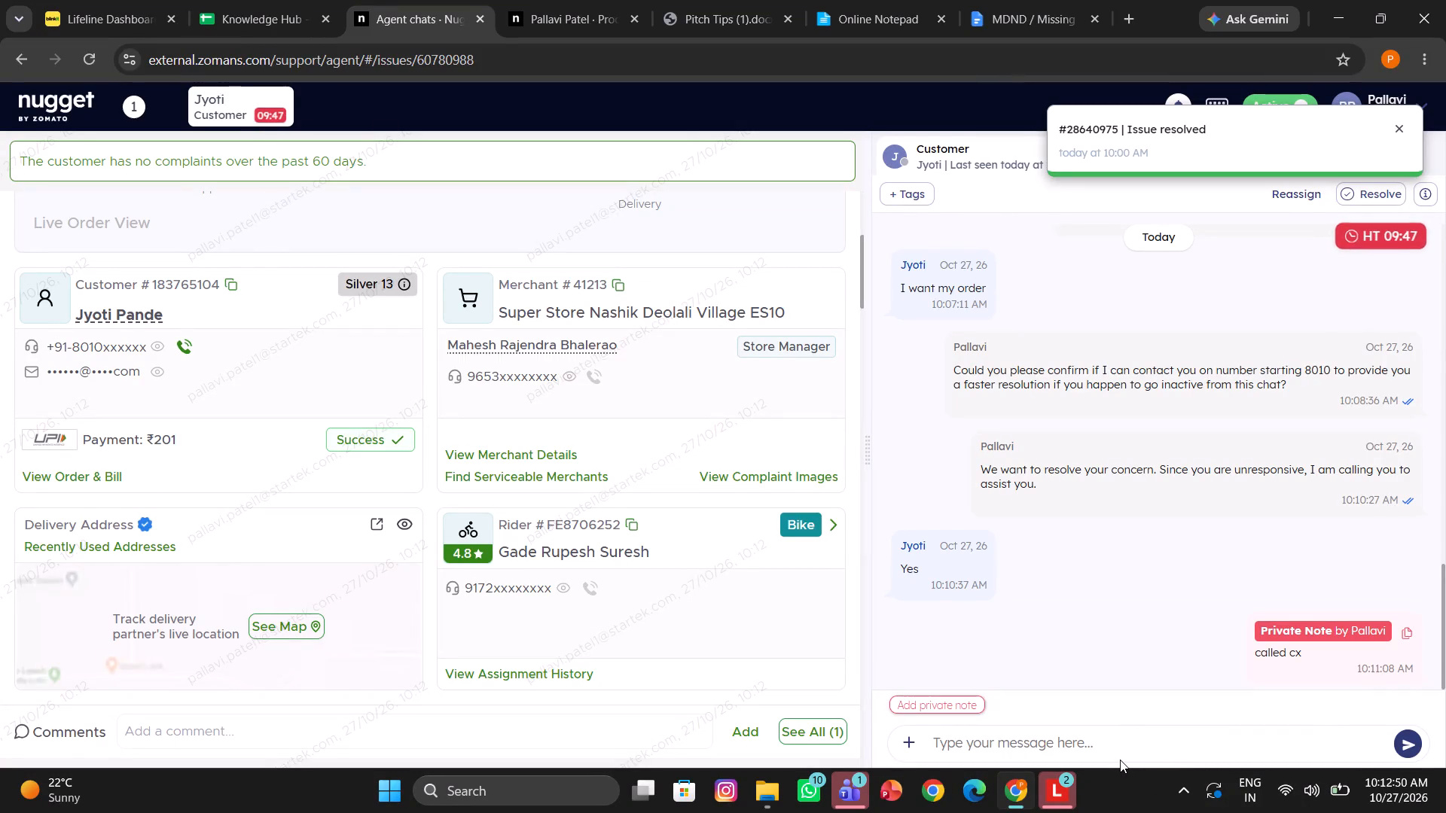
Send the customer the chat message "On call with you.".
left_click(1009, 737)
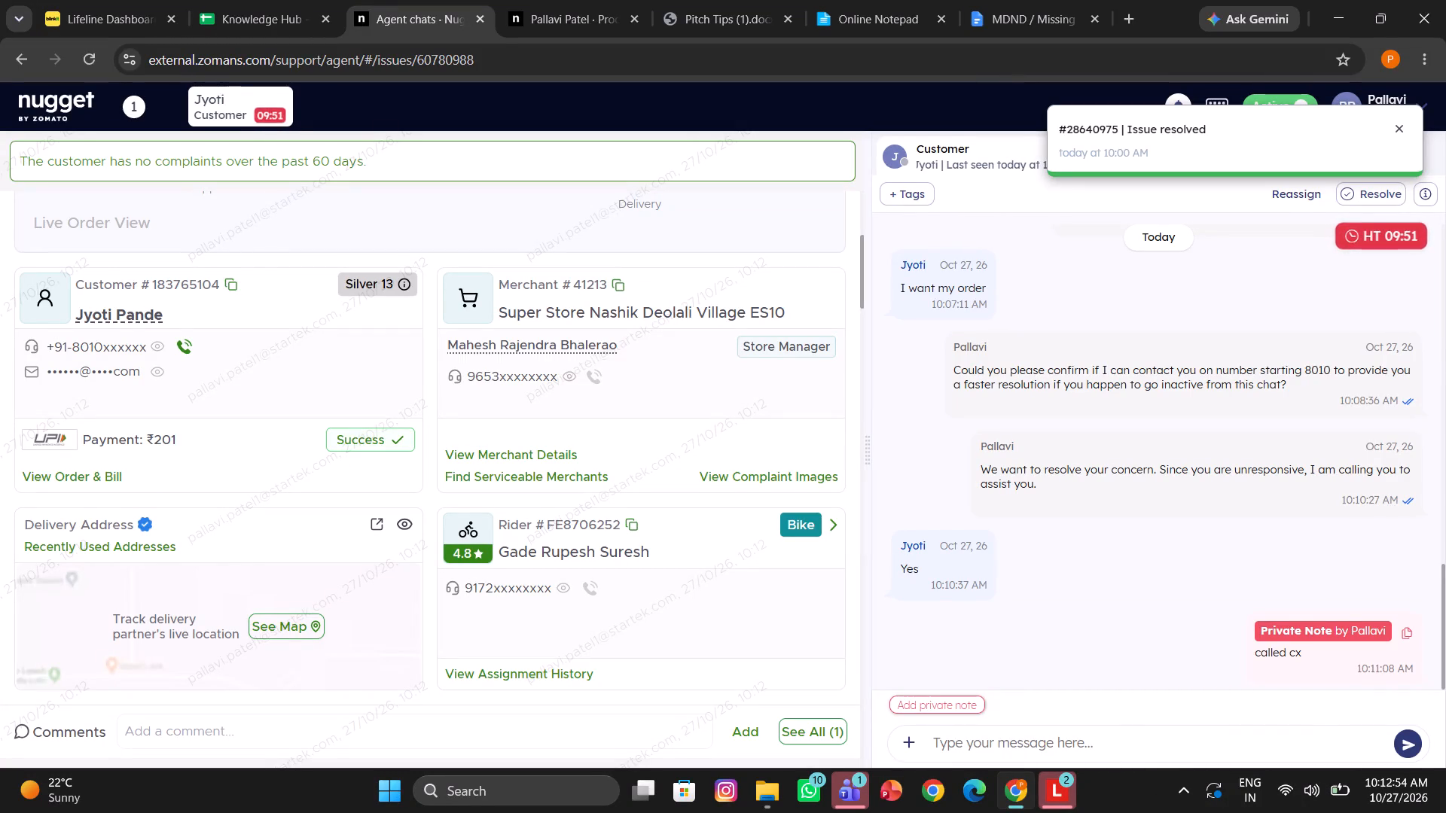
left_click(953, 742)
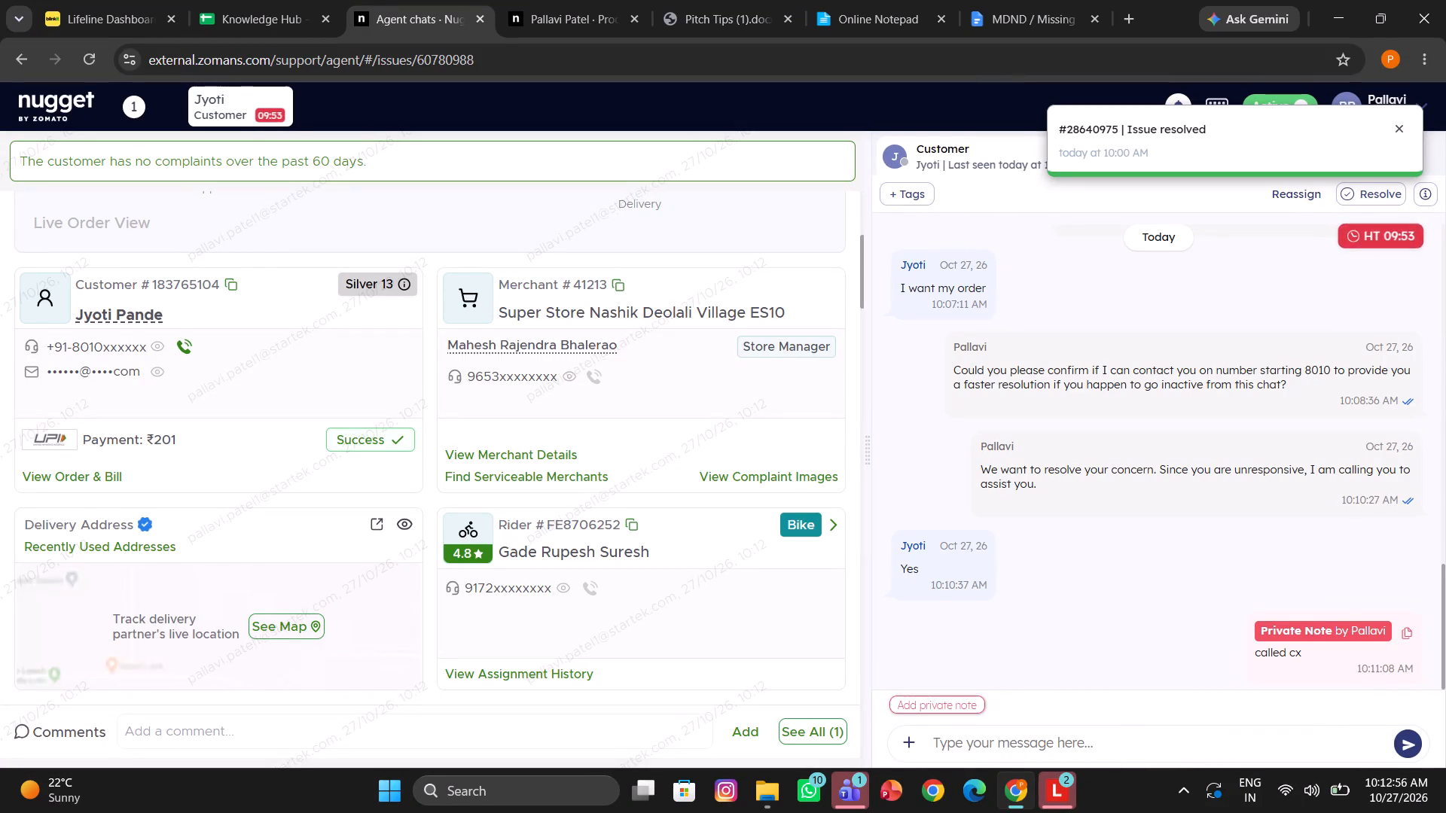
key("a")
key("o")
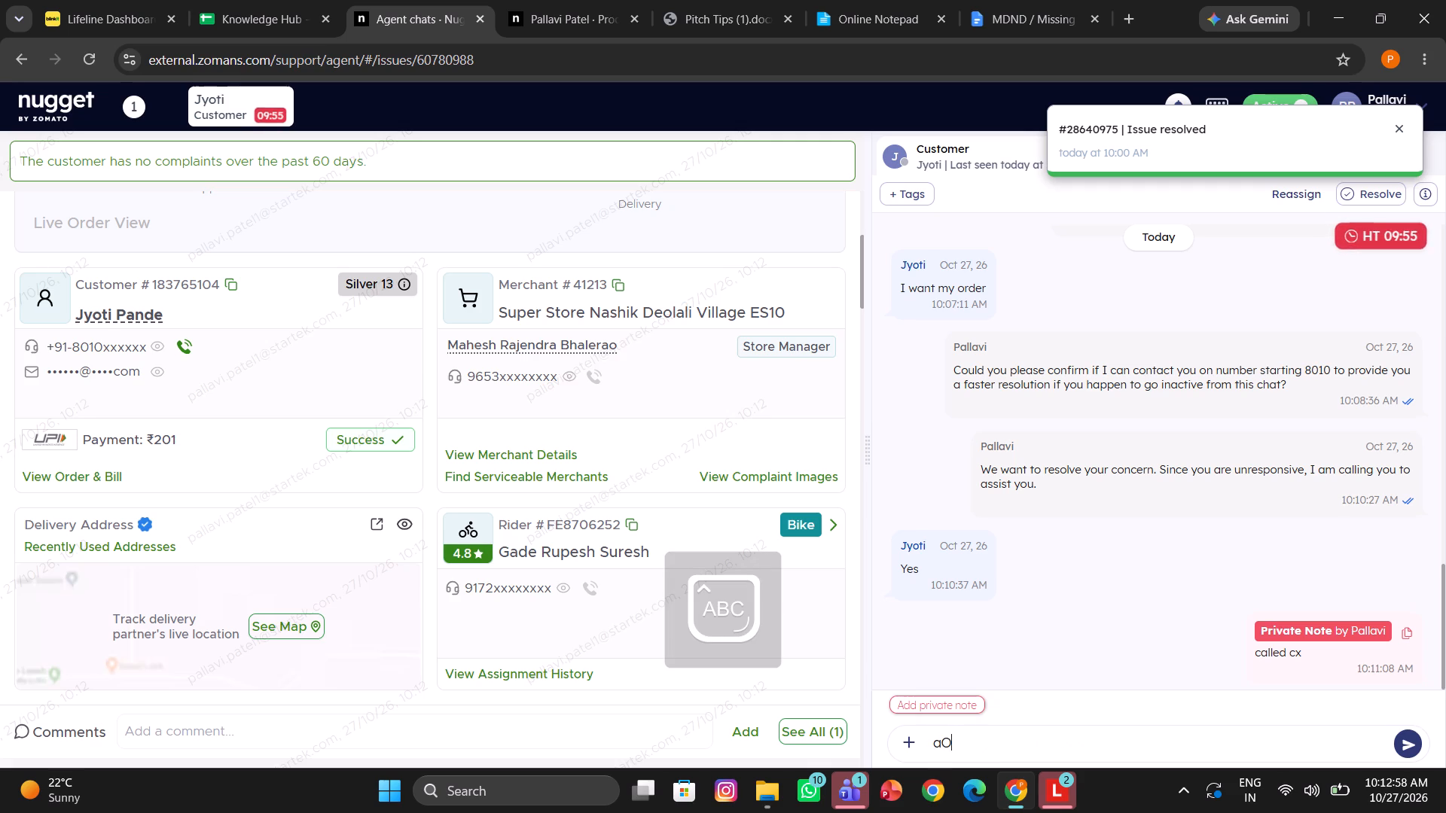
type("n")
key("space")
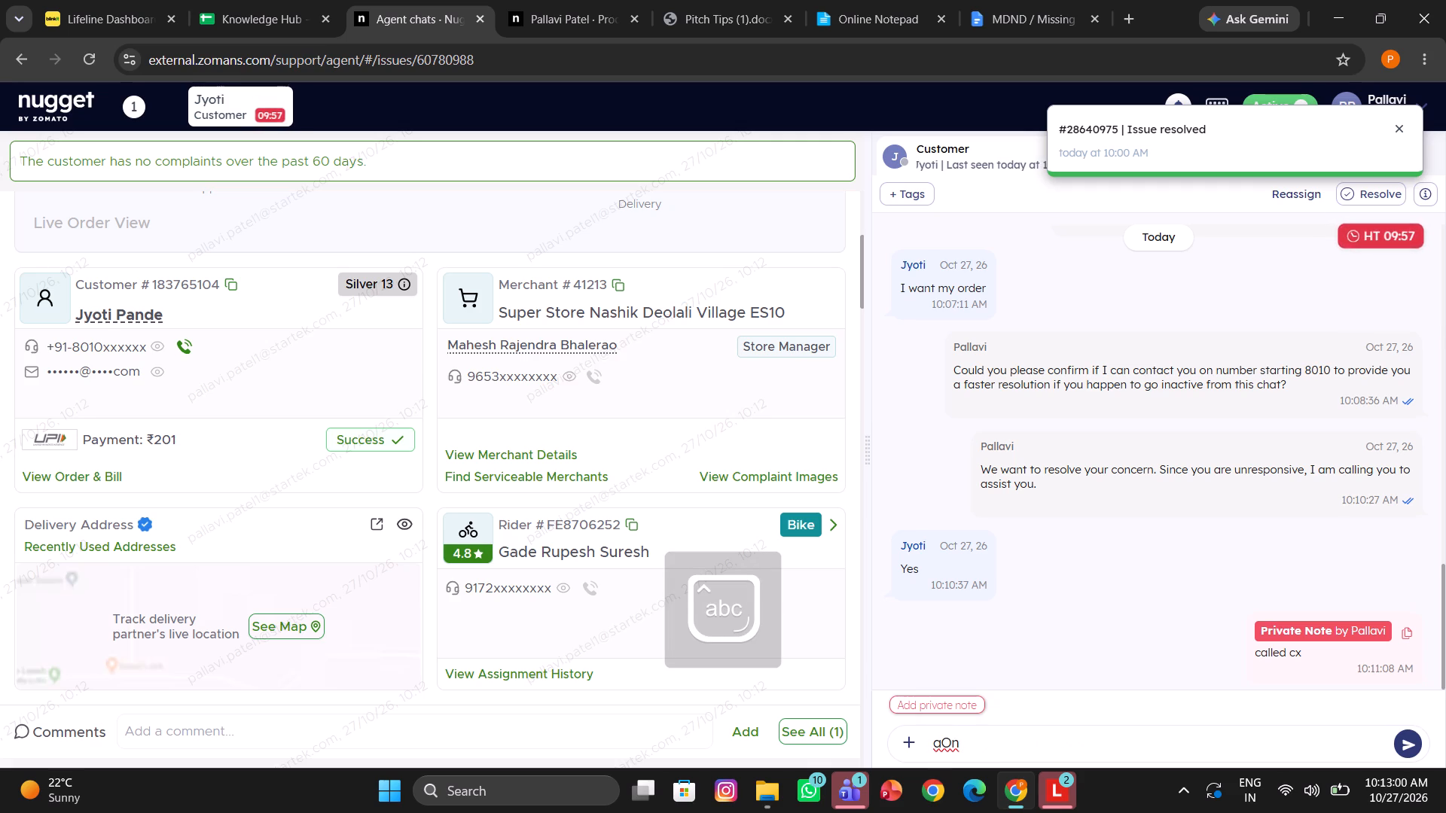
key("BackSpace")
key("BackSpace")
key("BackSpace")
key("BackSpace")
key("BackSpace")
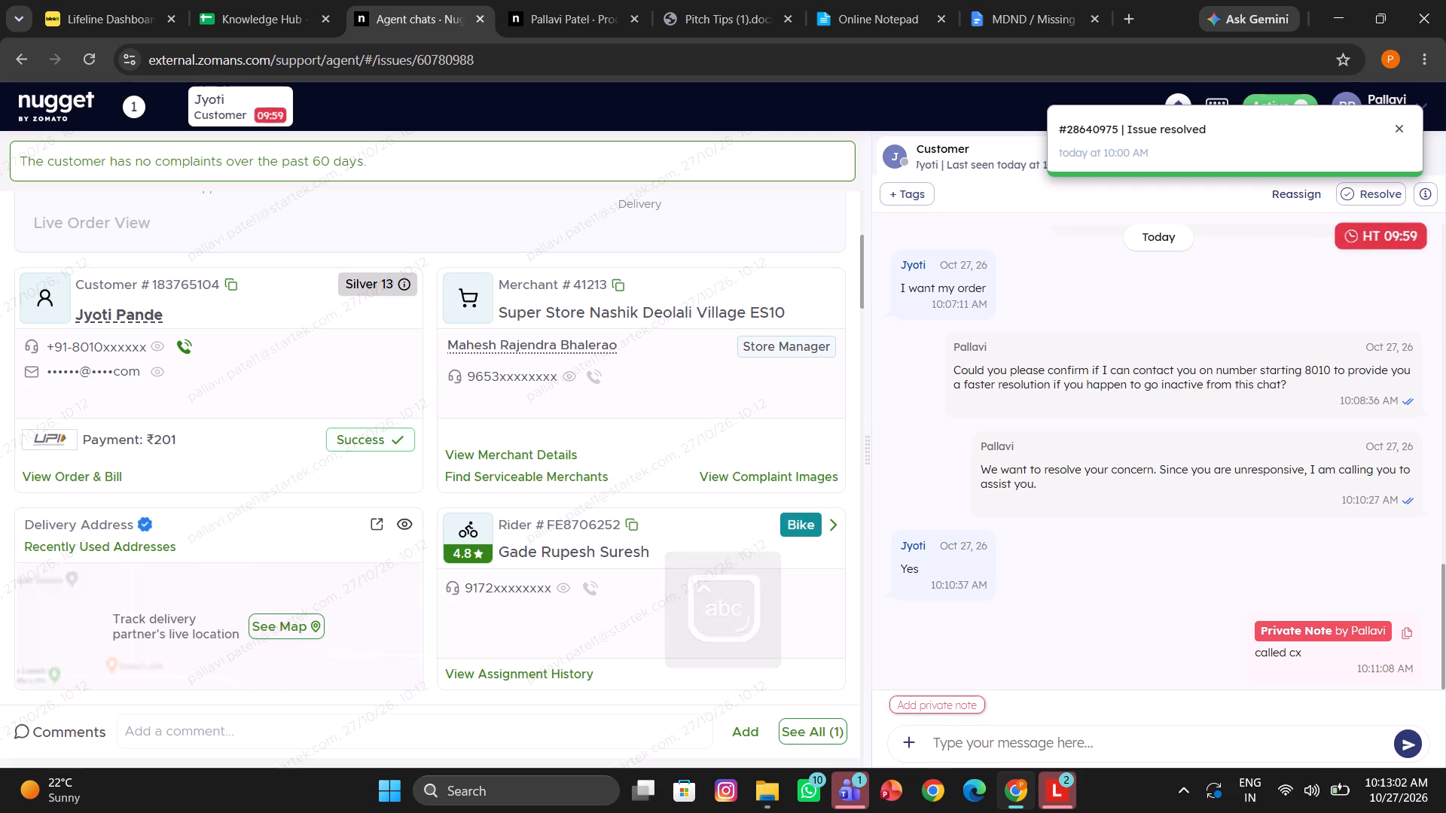
key("o")
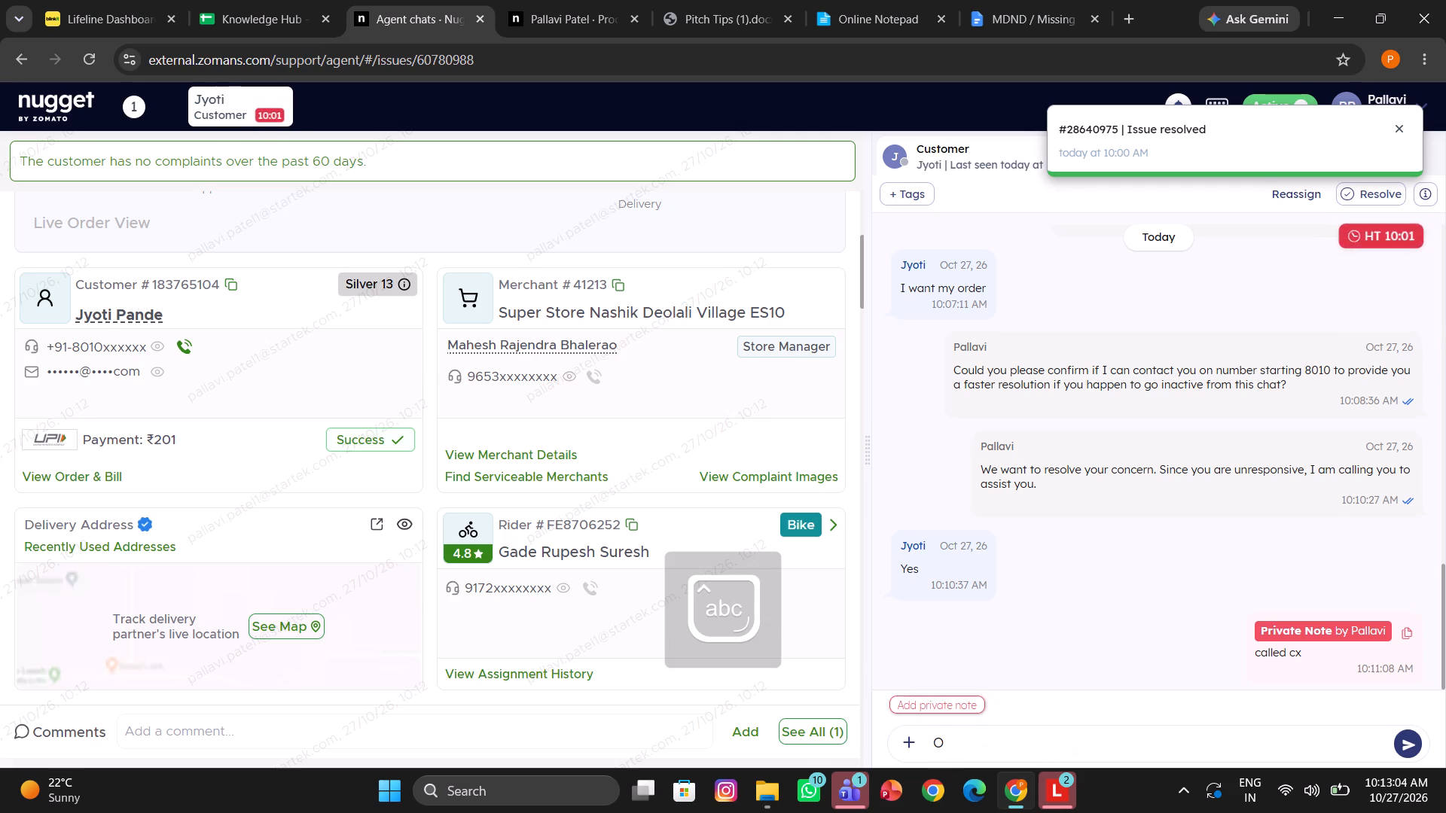
type("n call with you.")
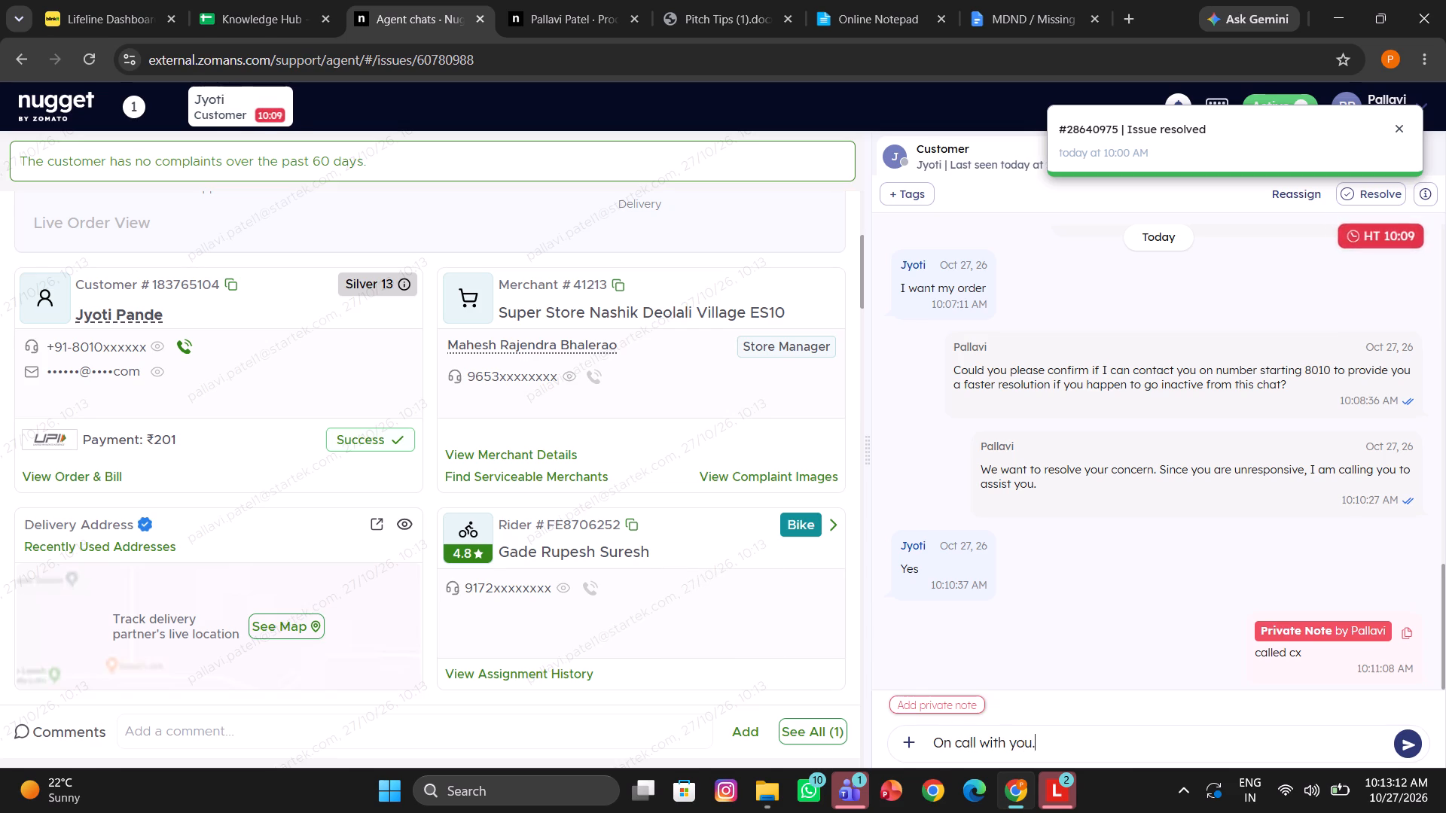
key("Return")
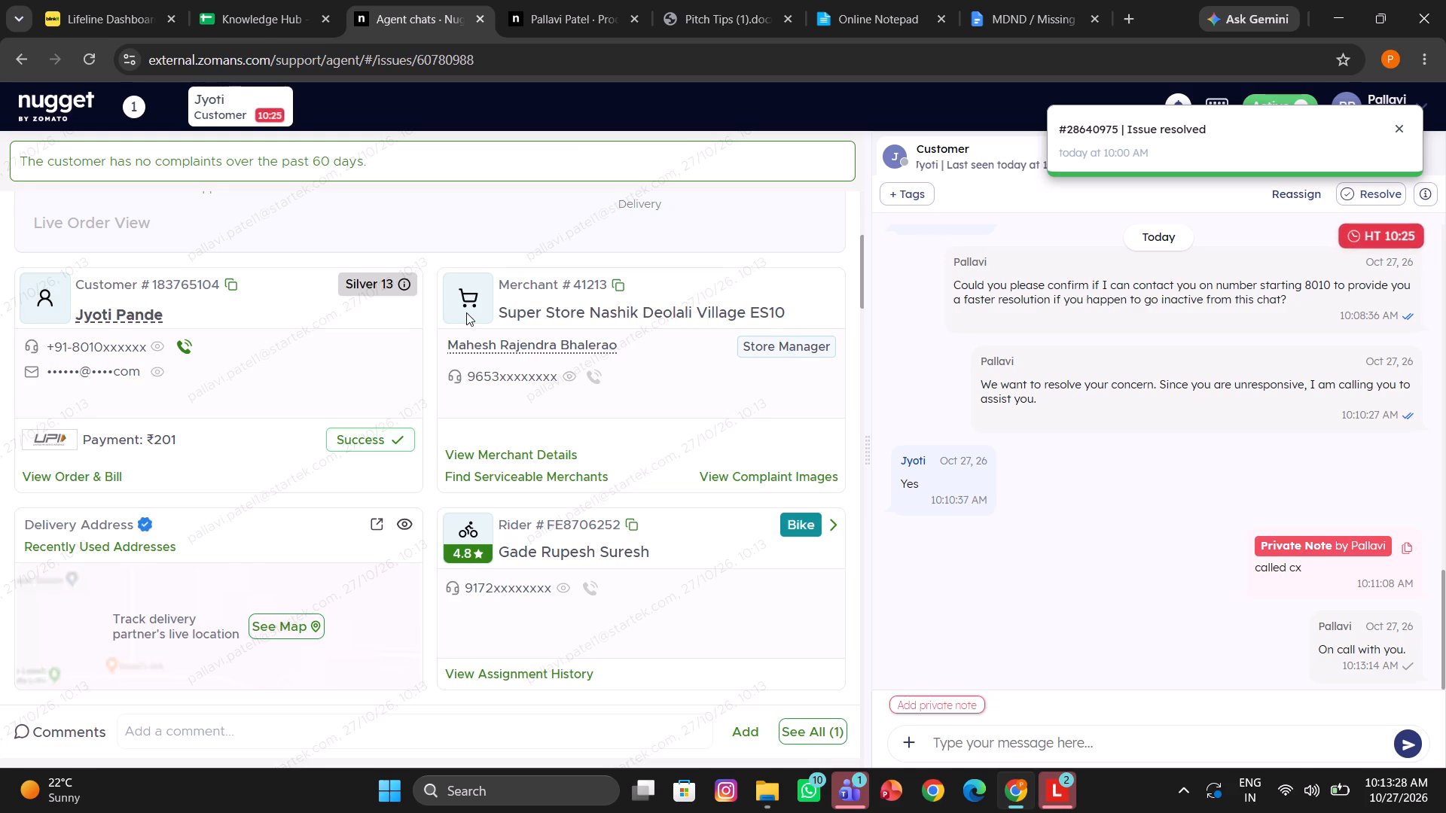
Report the order-level issue "Order not Delivered" and choose a ₹201 refund to the original source.
scroll(447, 266, "up", 5)
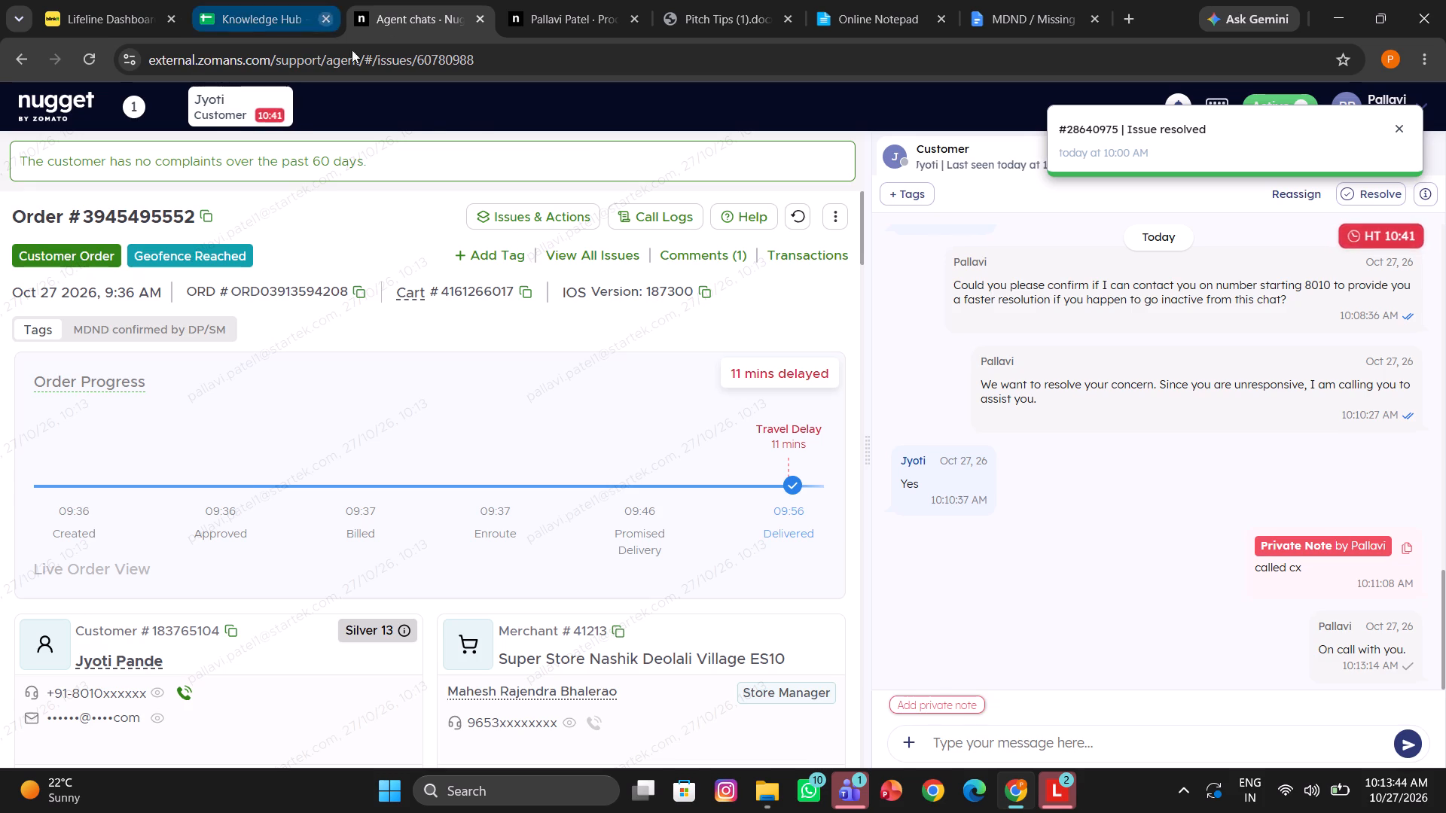
scroll(969, 436, "down", 1)
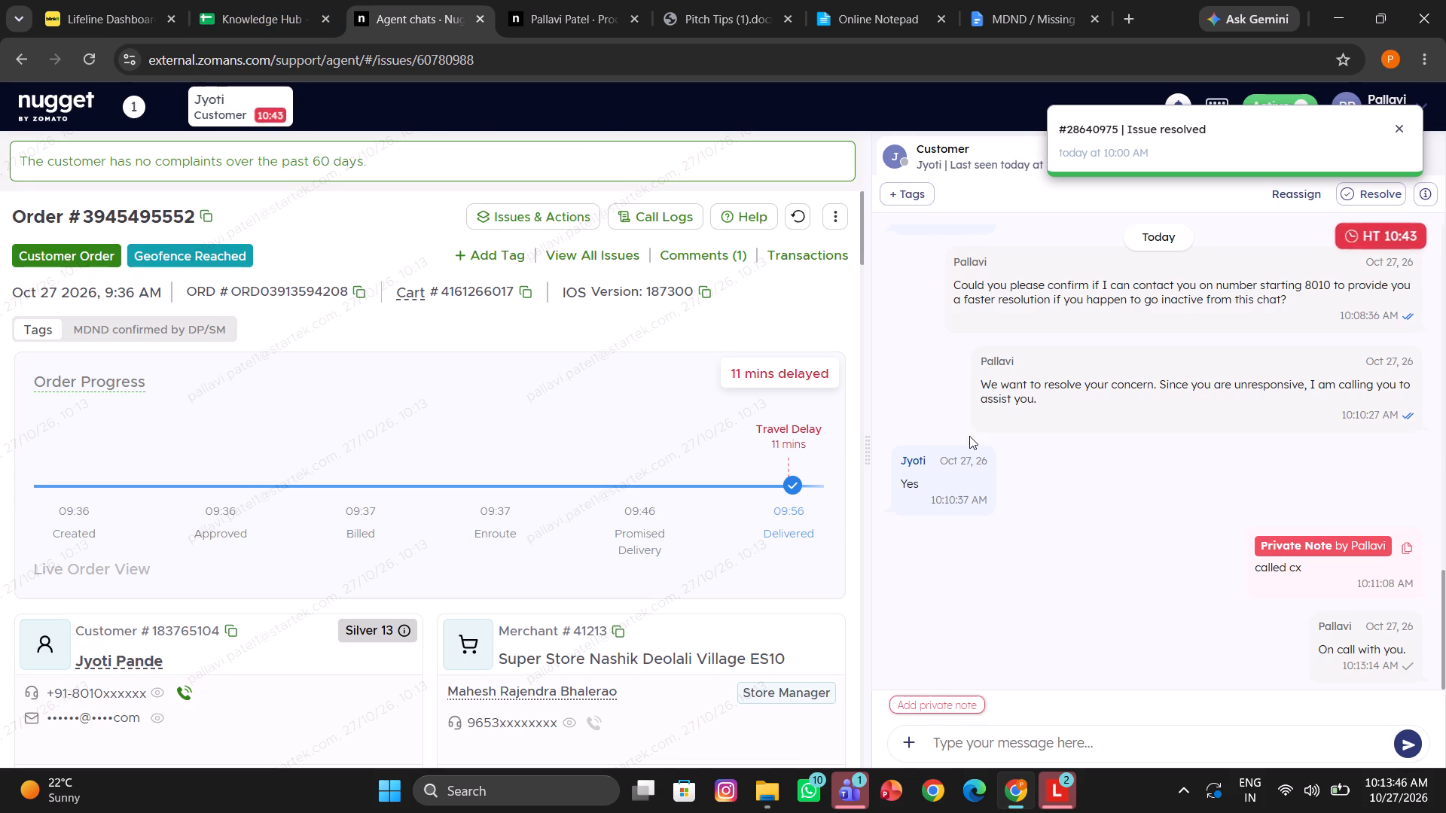
scroll(969, 436, "down", 1)
left_click(497, 207)
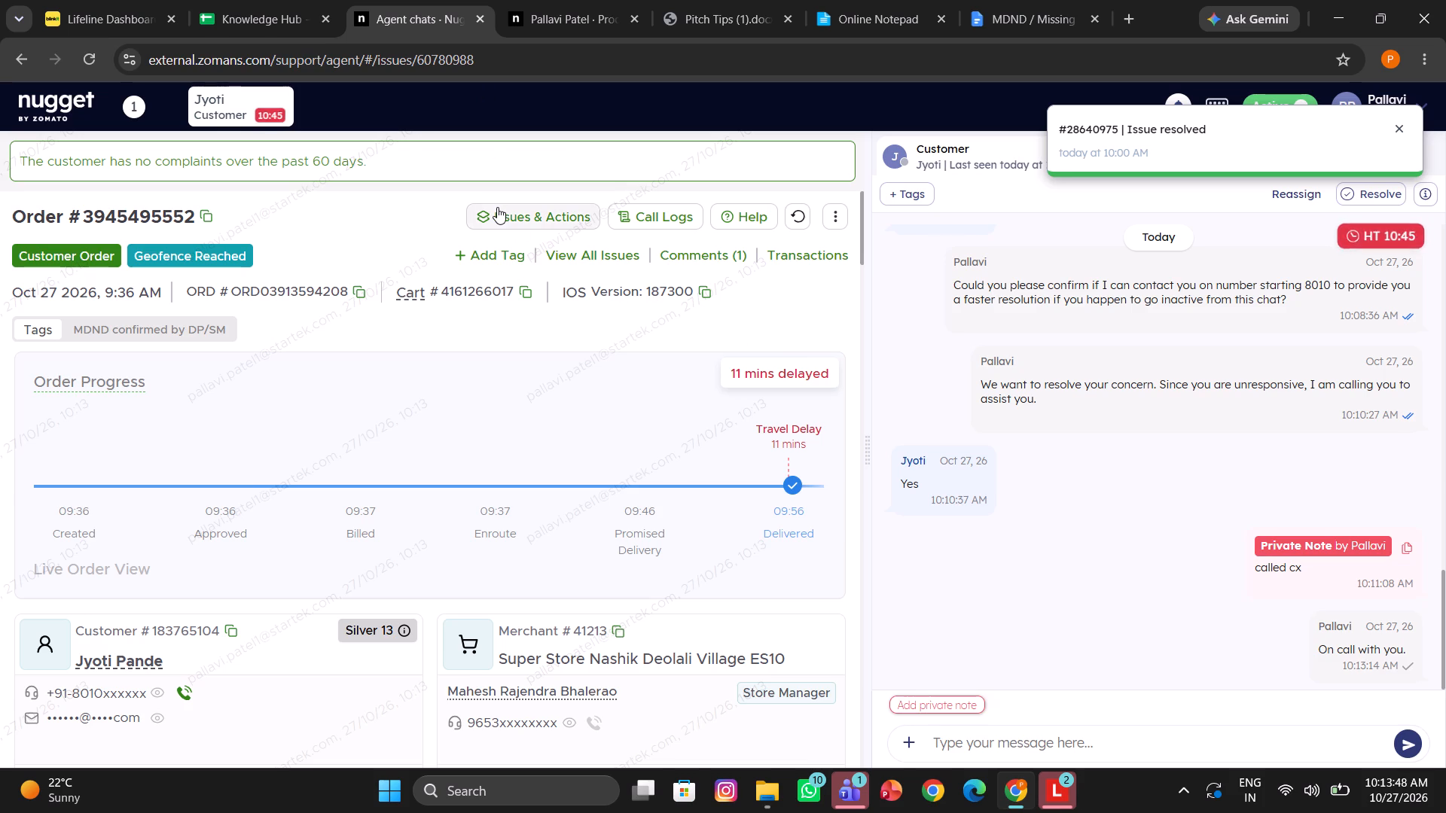
left_click(706, 222)
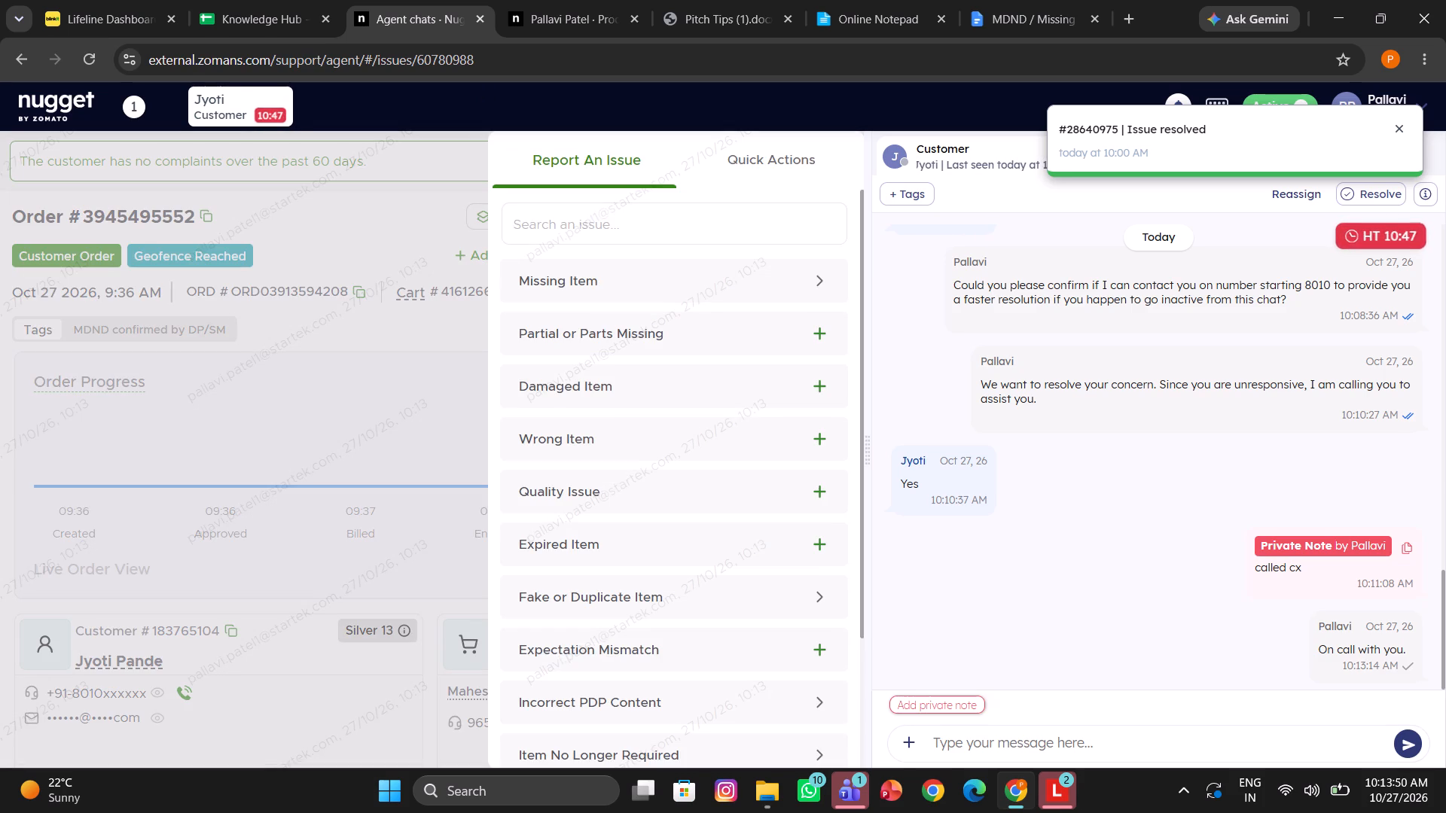
type("order")
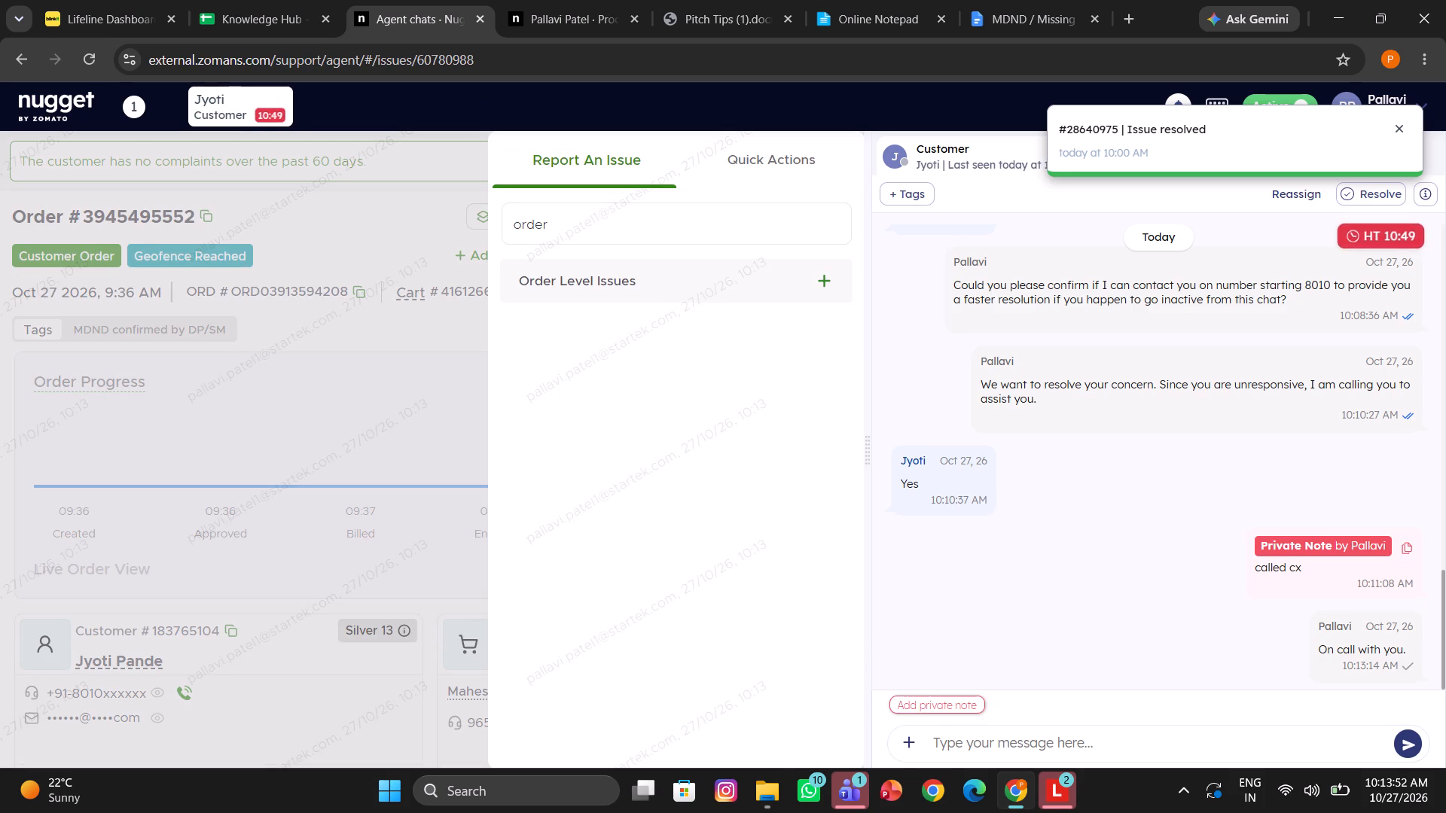
left_click(685, 270)
left_click(634, 327)
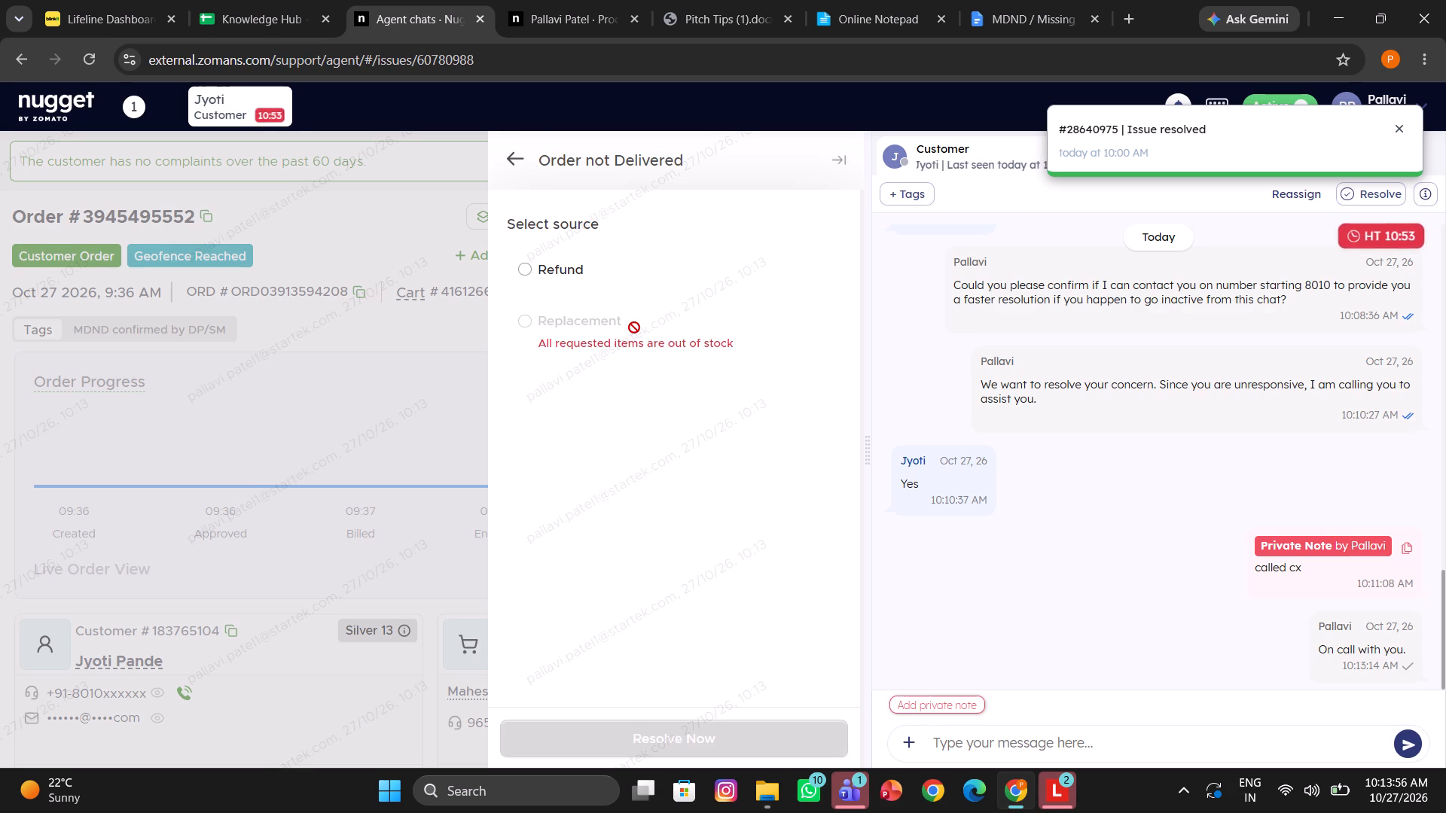
left_click(593, 274)
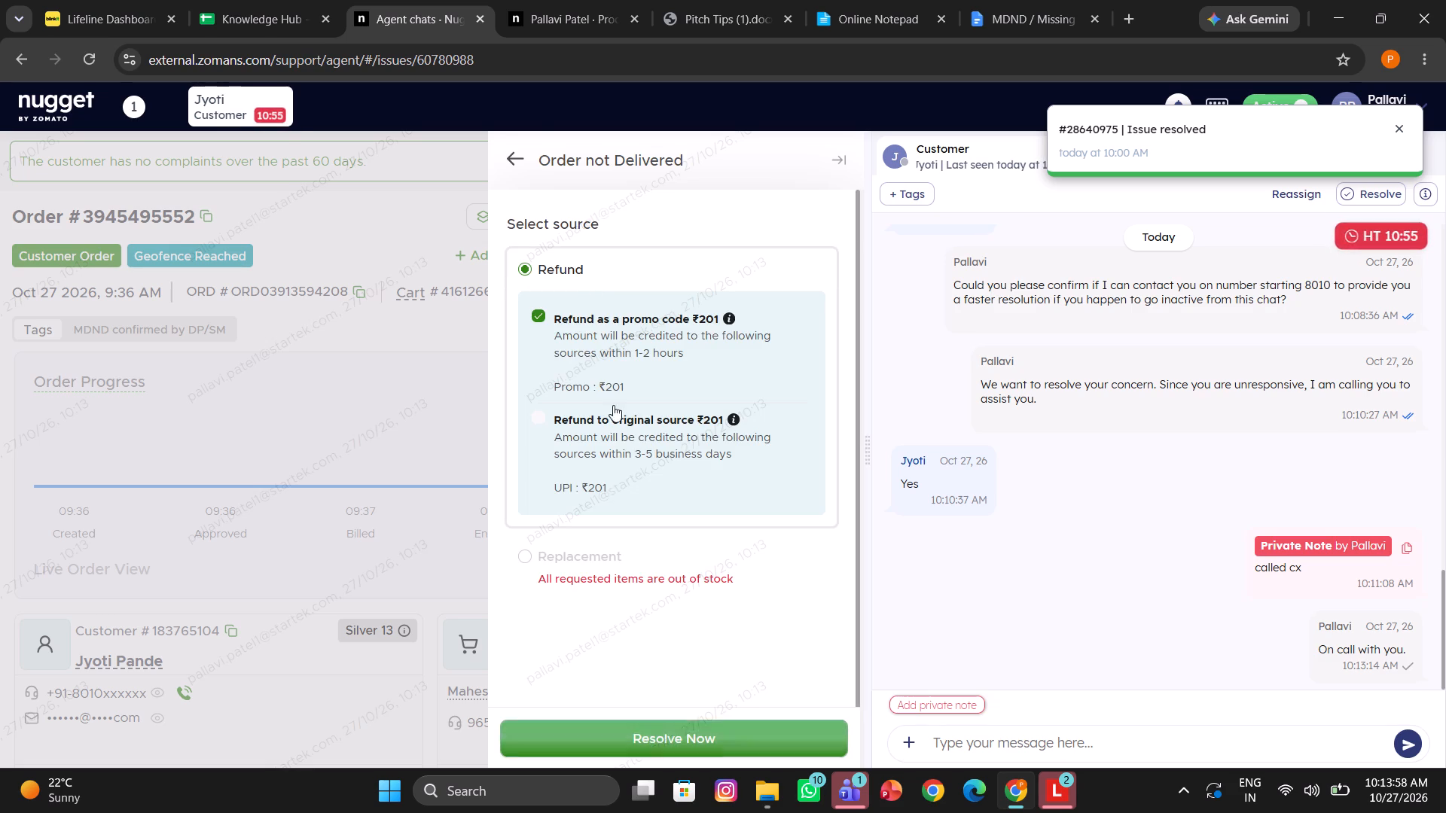
left_click(610, 431)
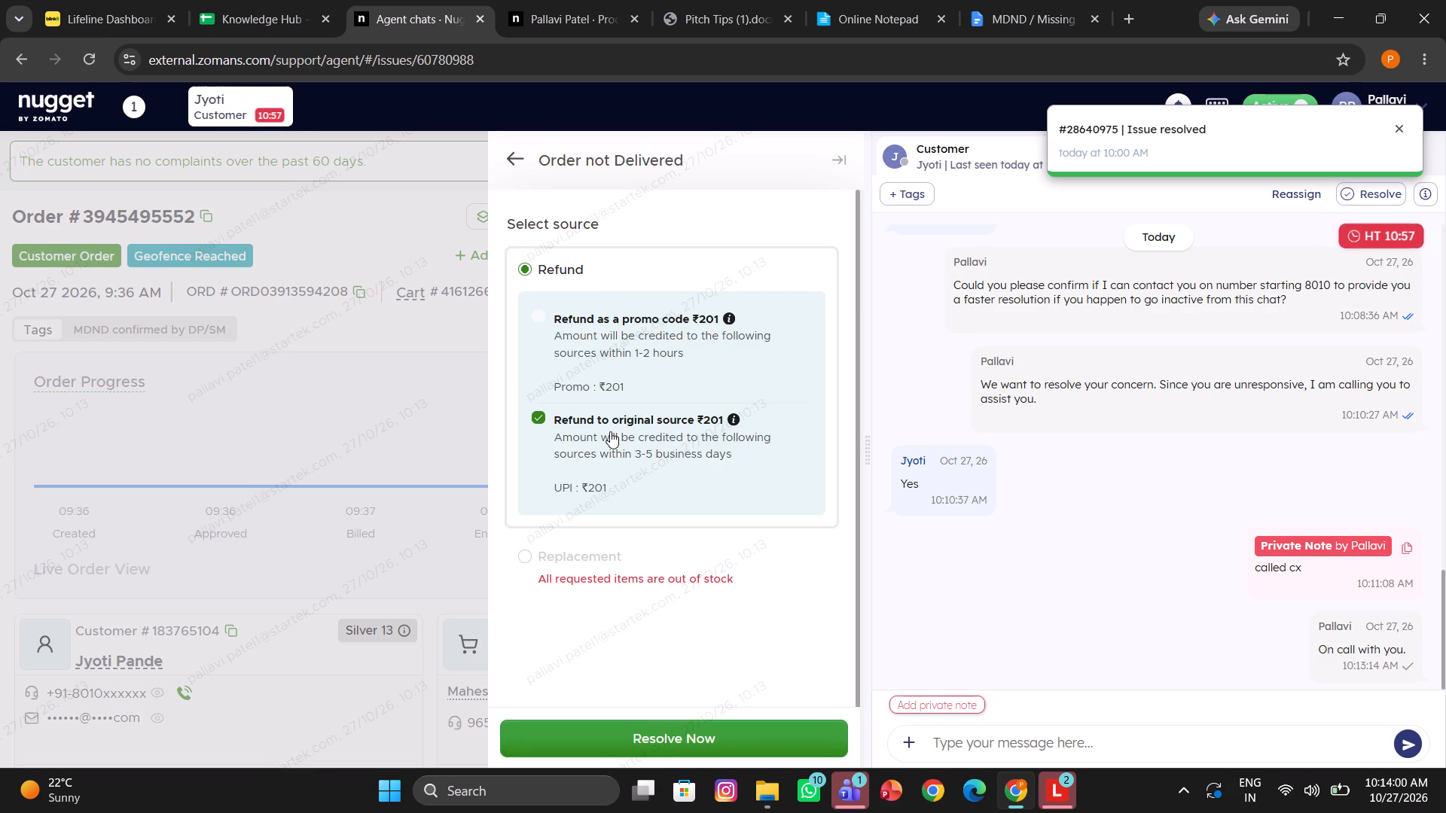
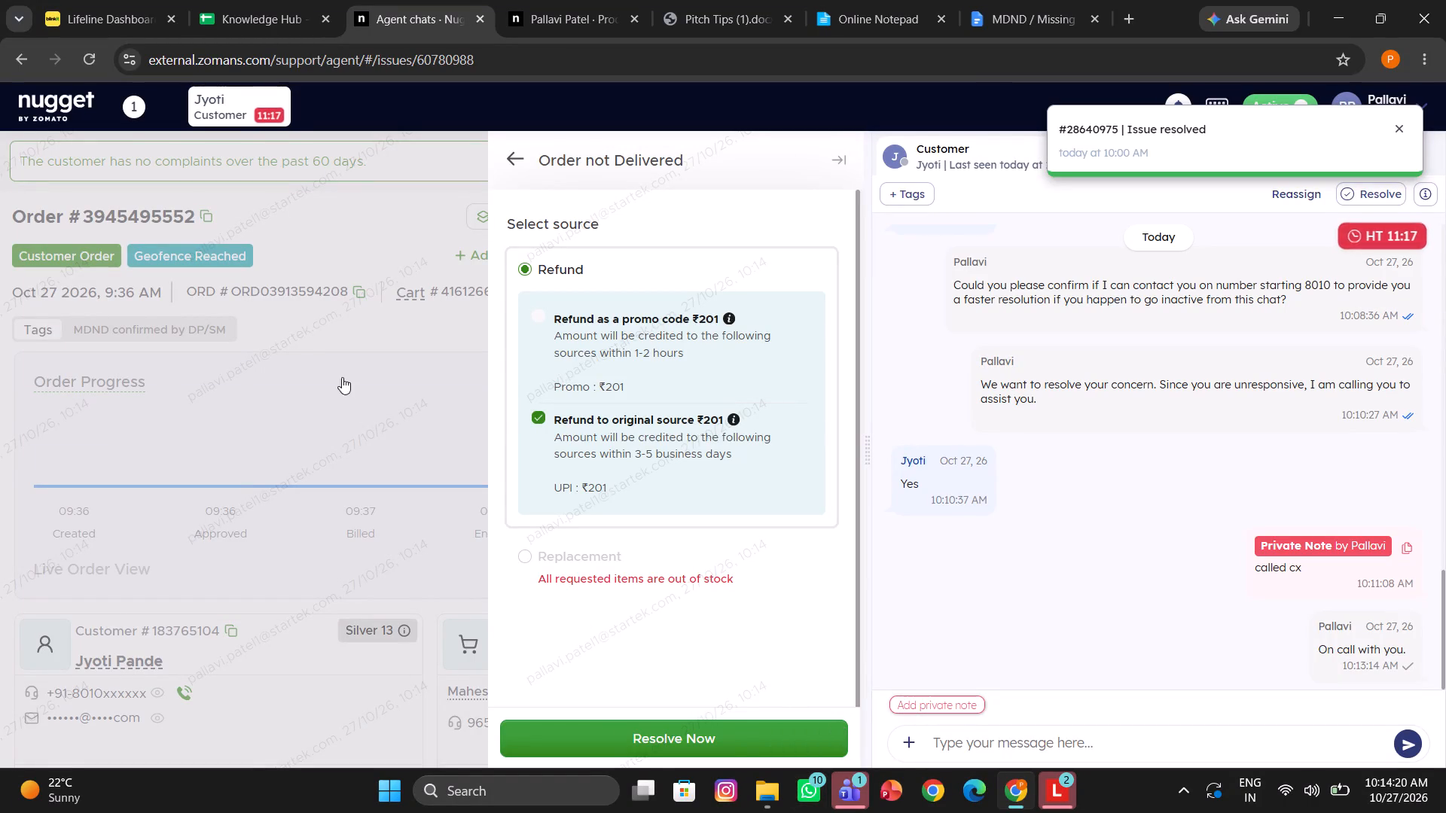
Switch to WhatsApp.
left_click(808, 793)
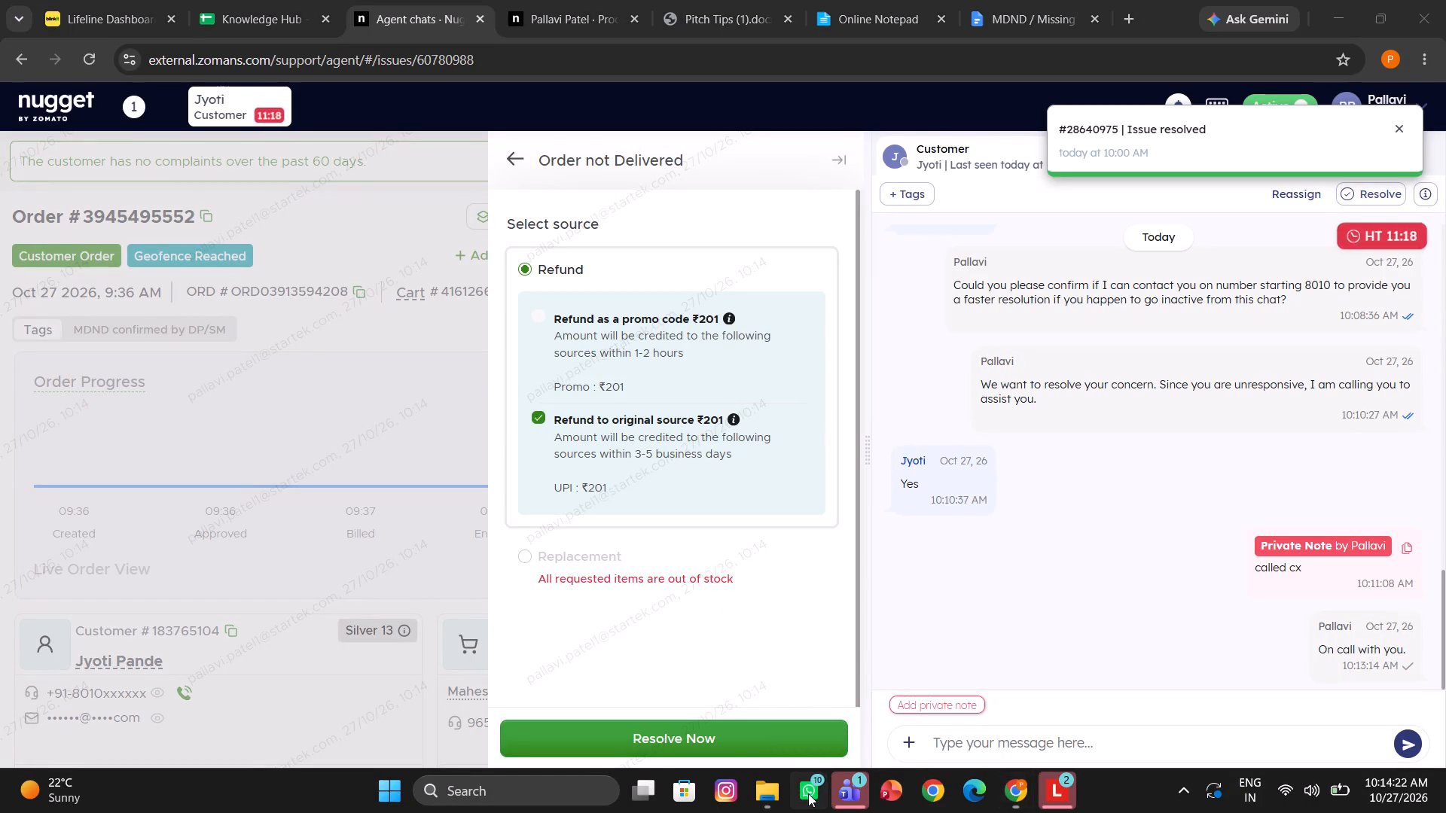
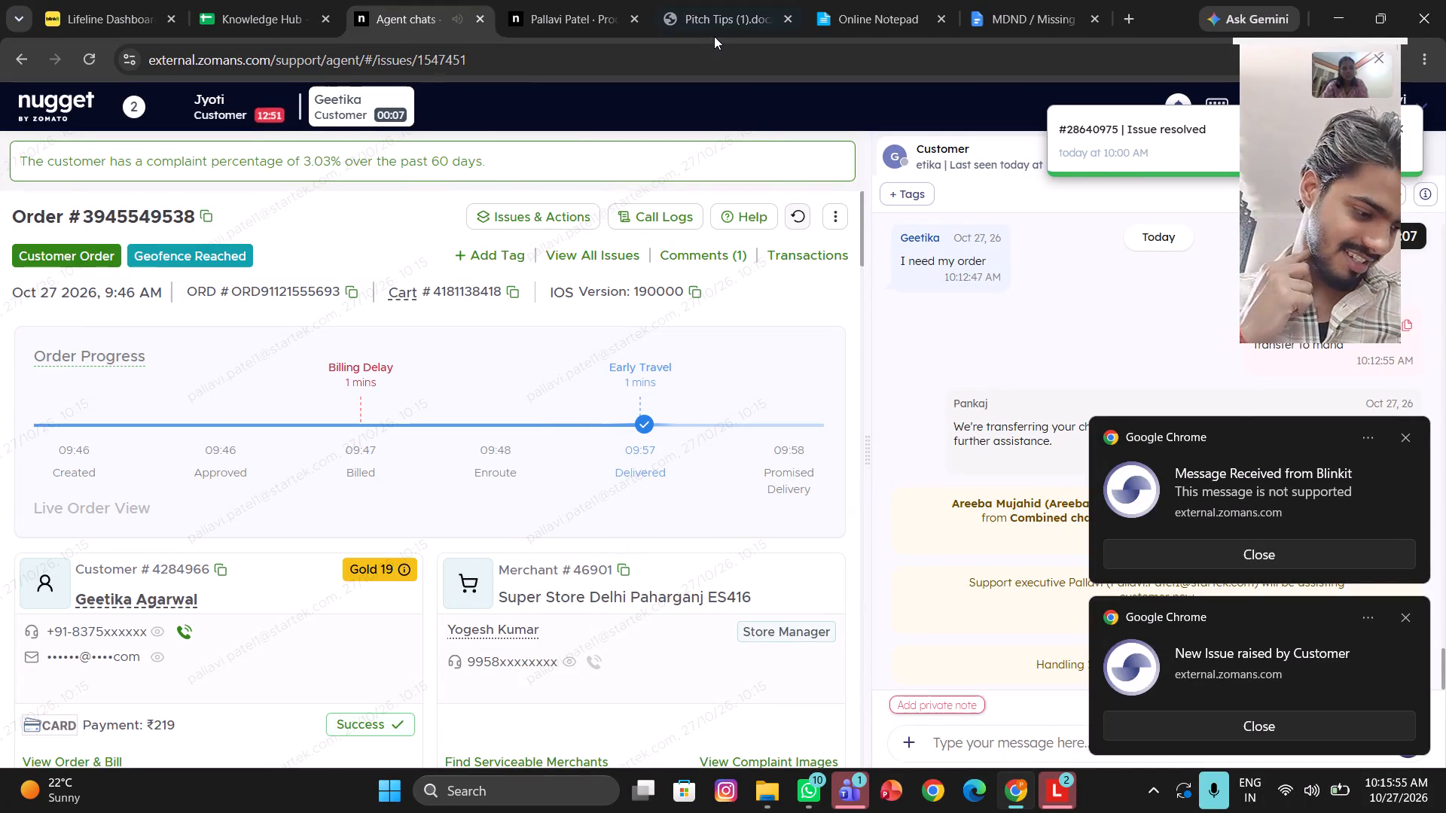
Copy the FR greeting from the Pitch Tips document into the message box of the new customer's "I need my order" chat.
left_click(706, 37)
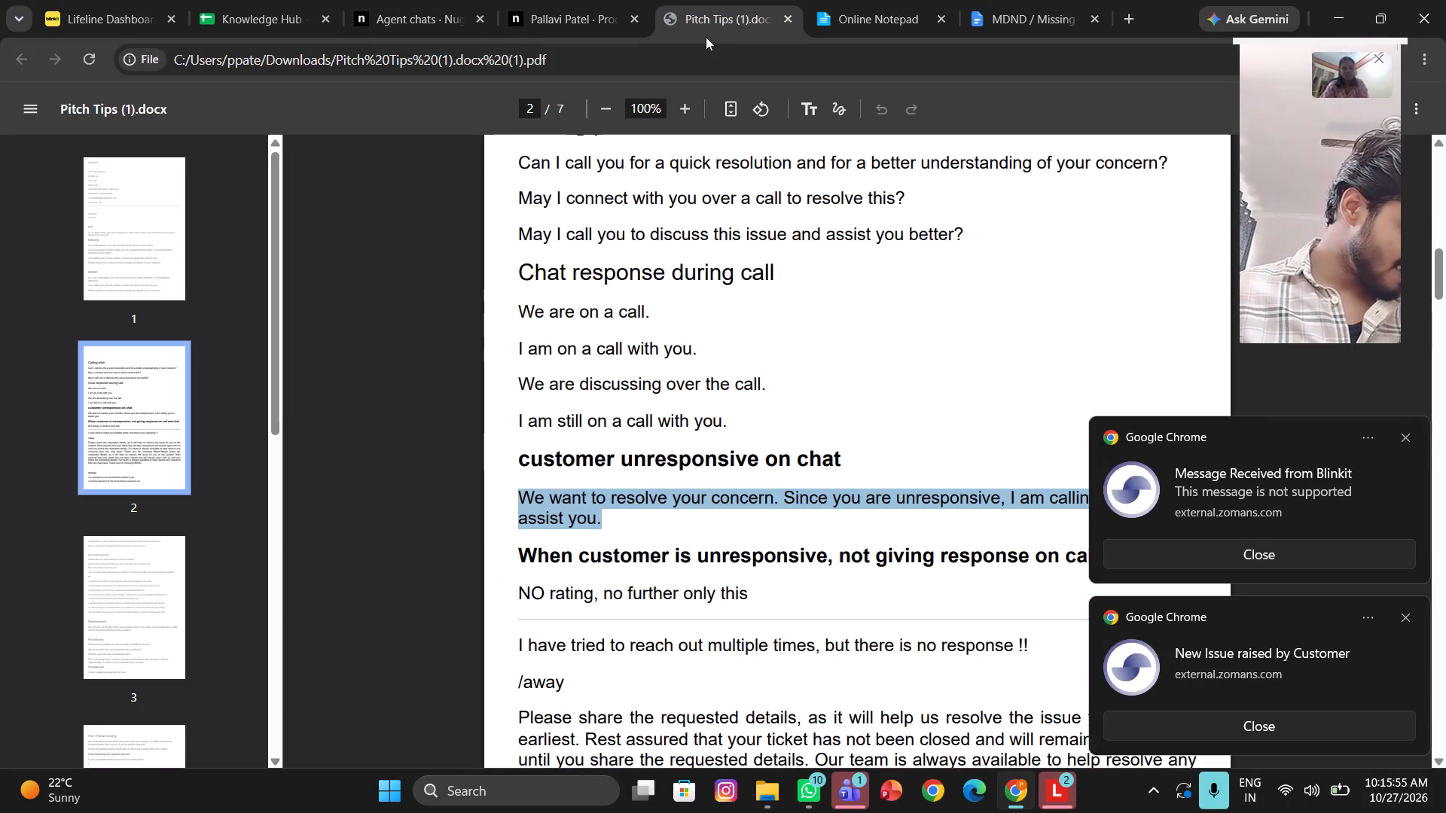
scroll(673, 413, "up", 6)
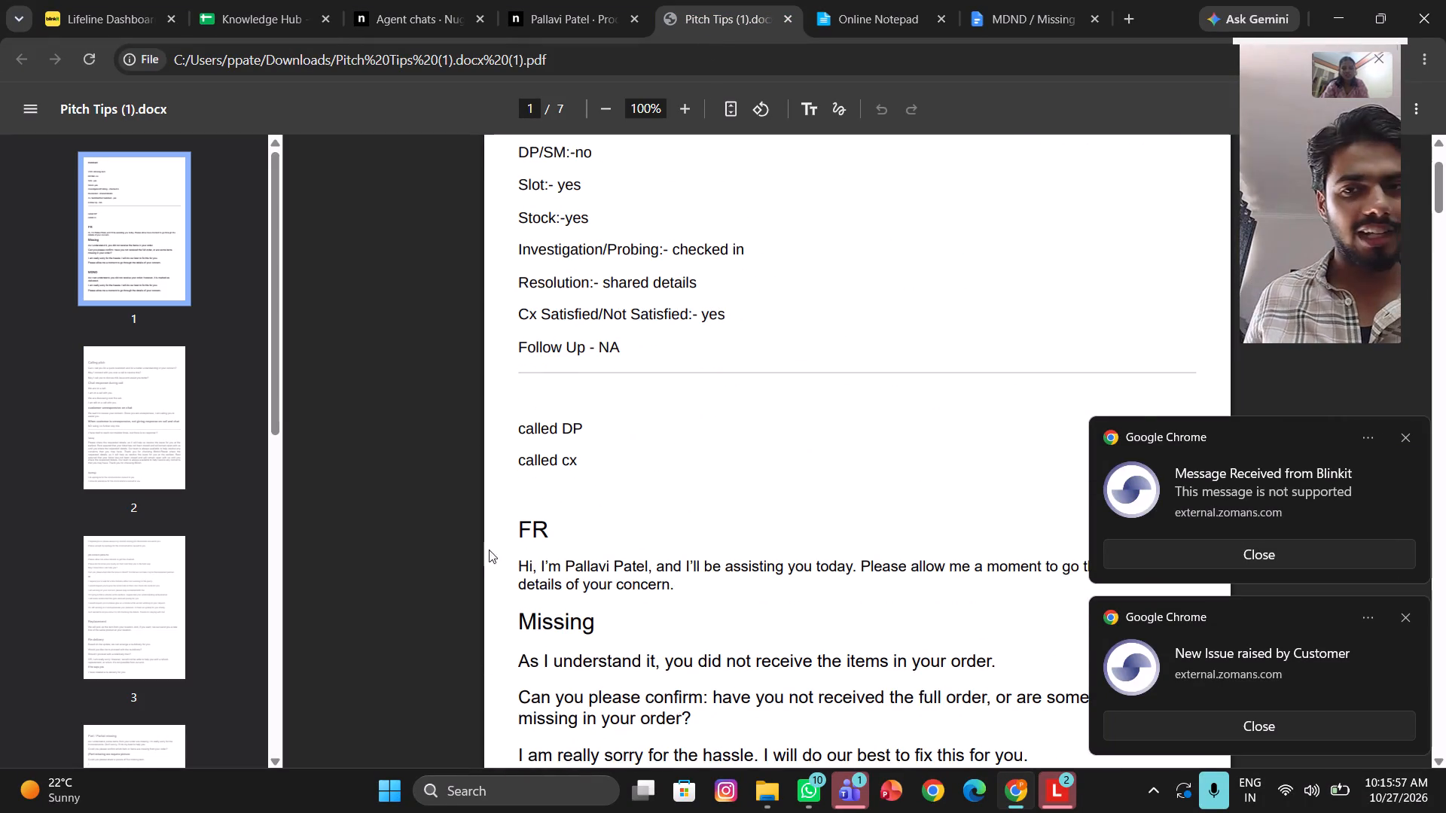
left_click_drag(509, 566, 684, 601)
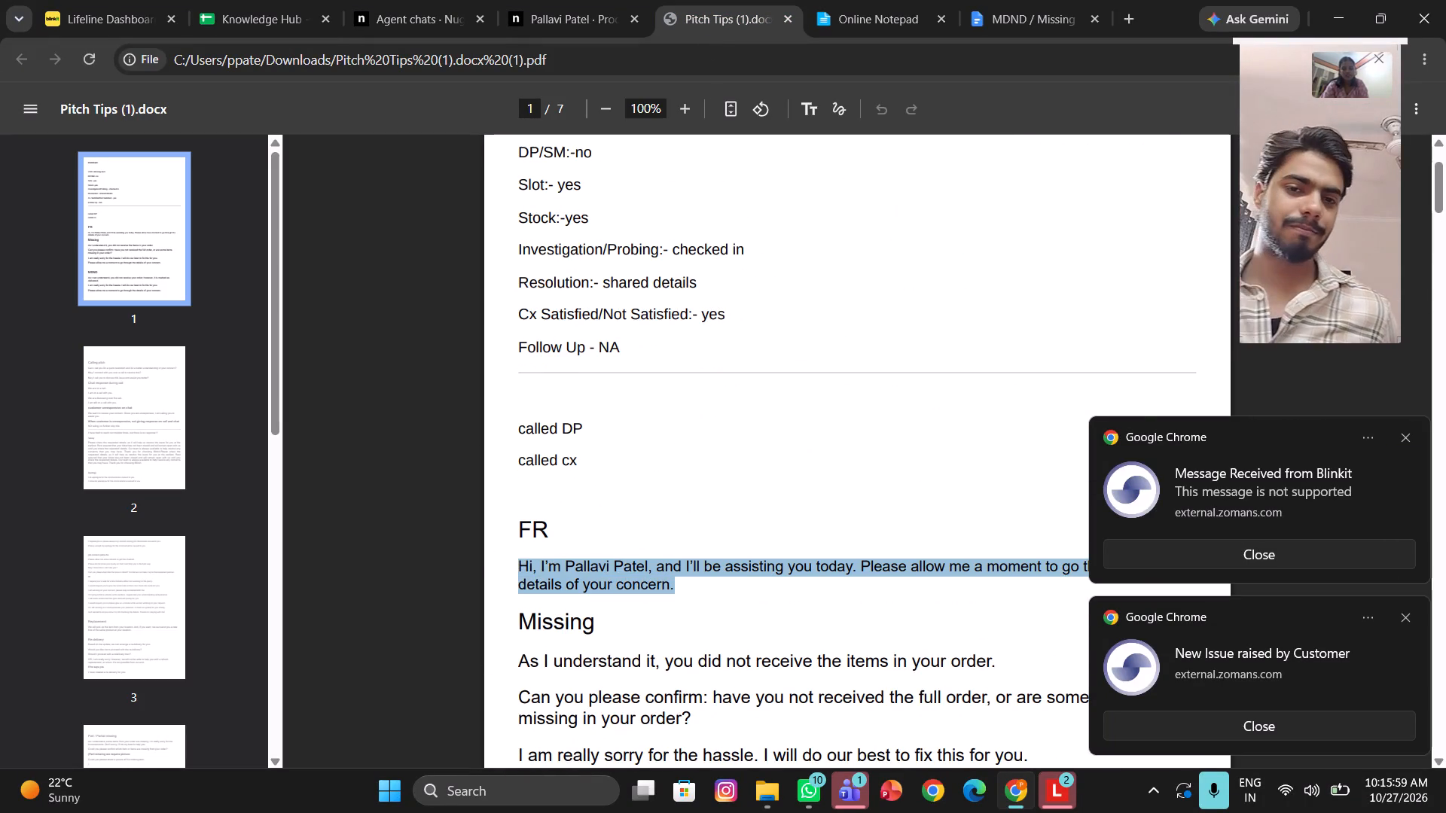
left_click_drag(684, 601, 688, 601)
key("ctrl+c")
left_click(404, 0)
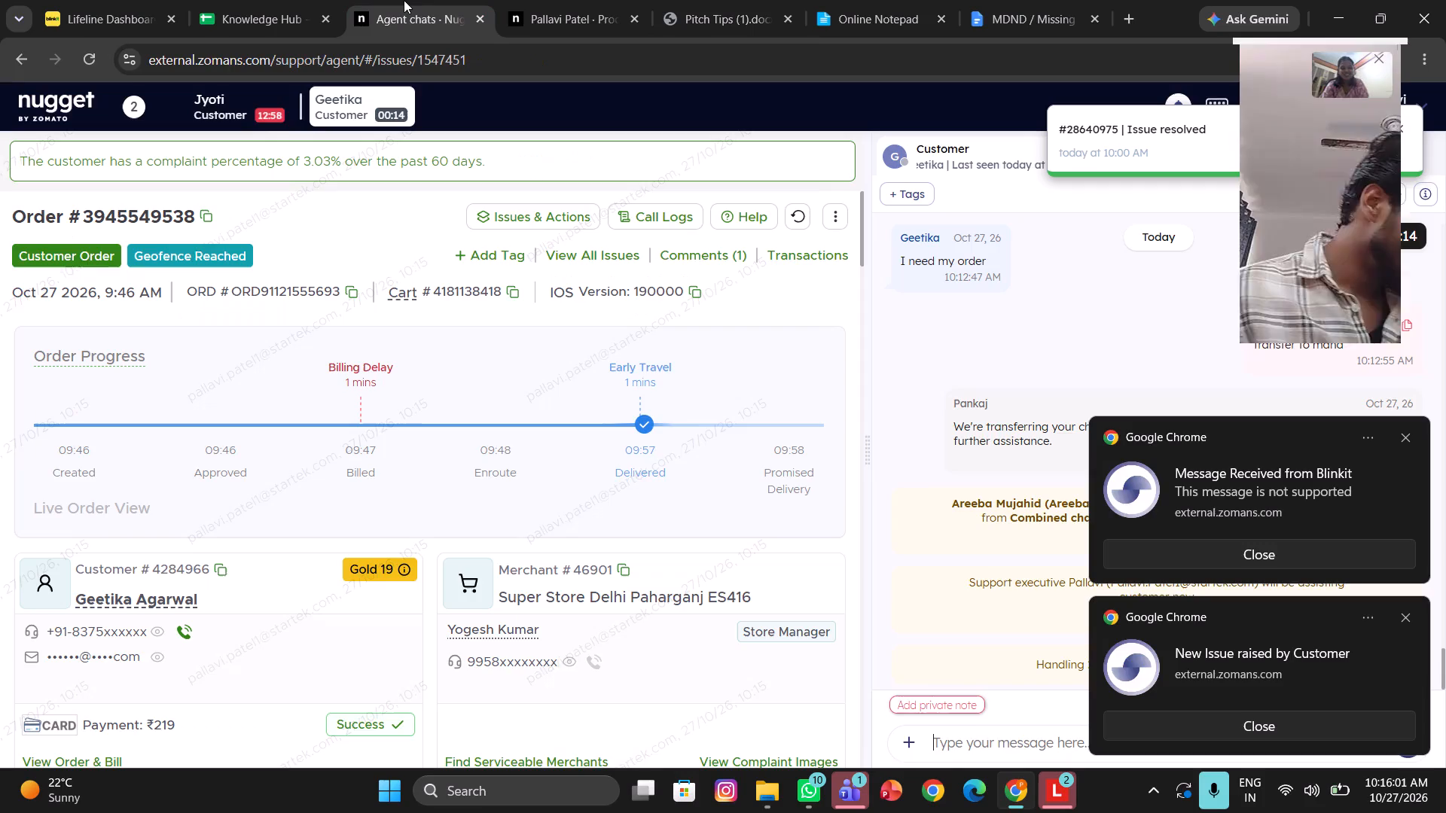
key("ctrl+v")
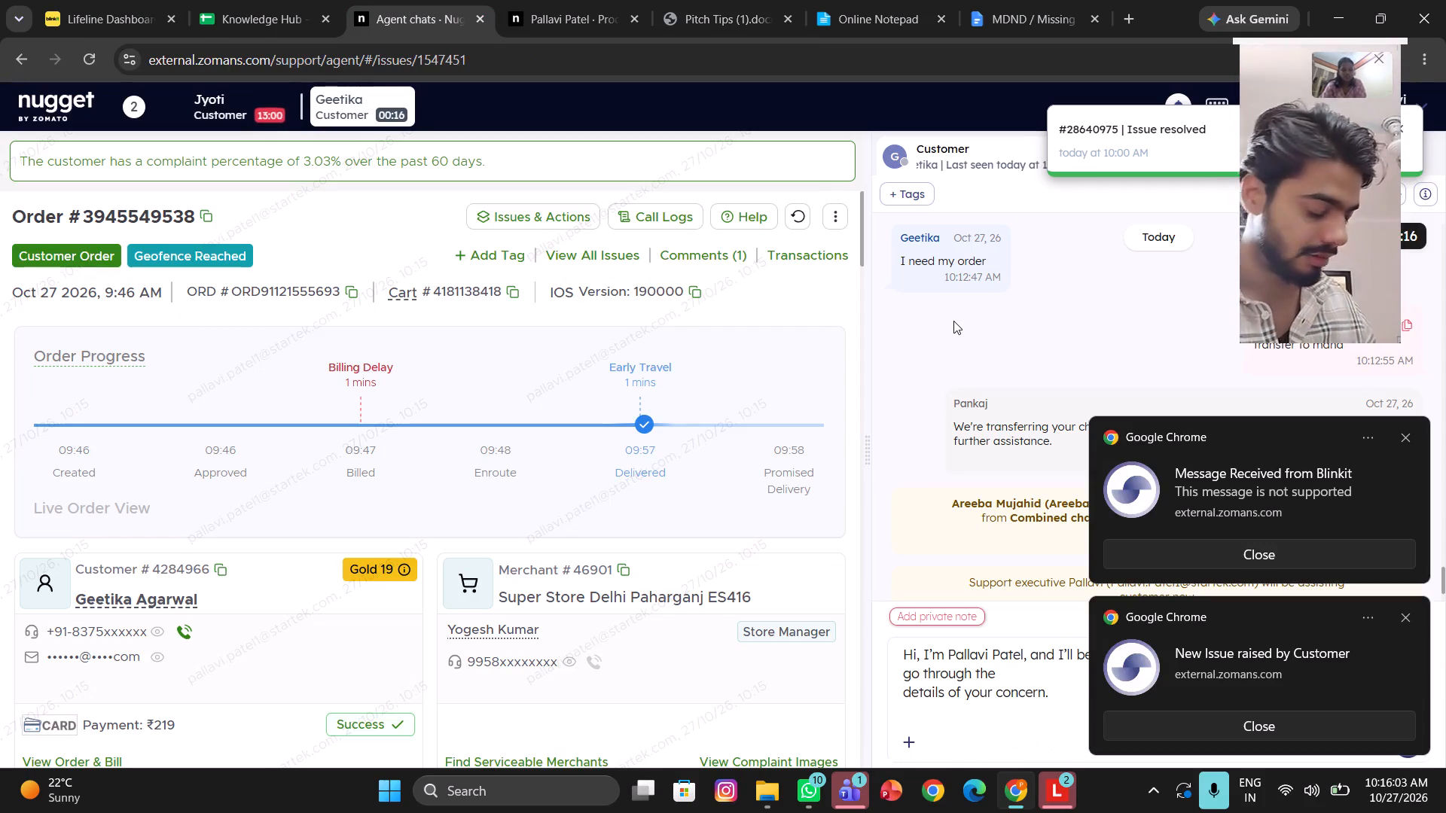
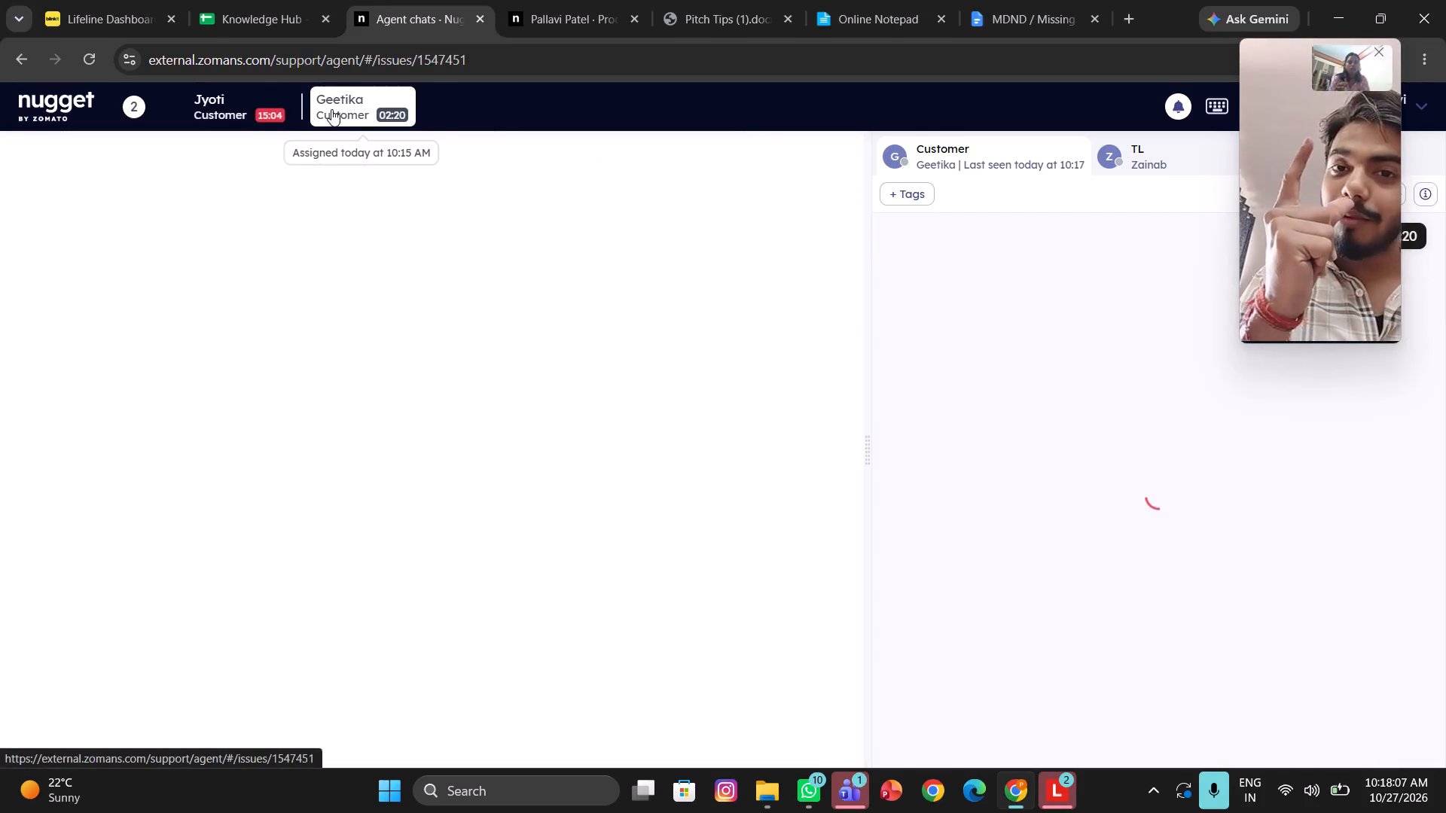
left_click(722, 2)
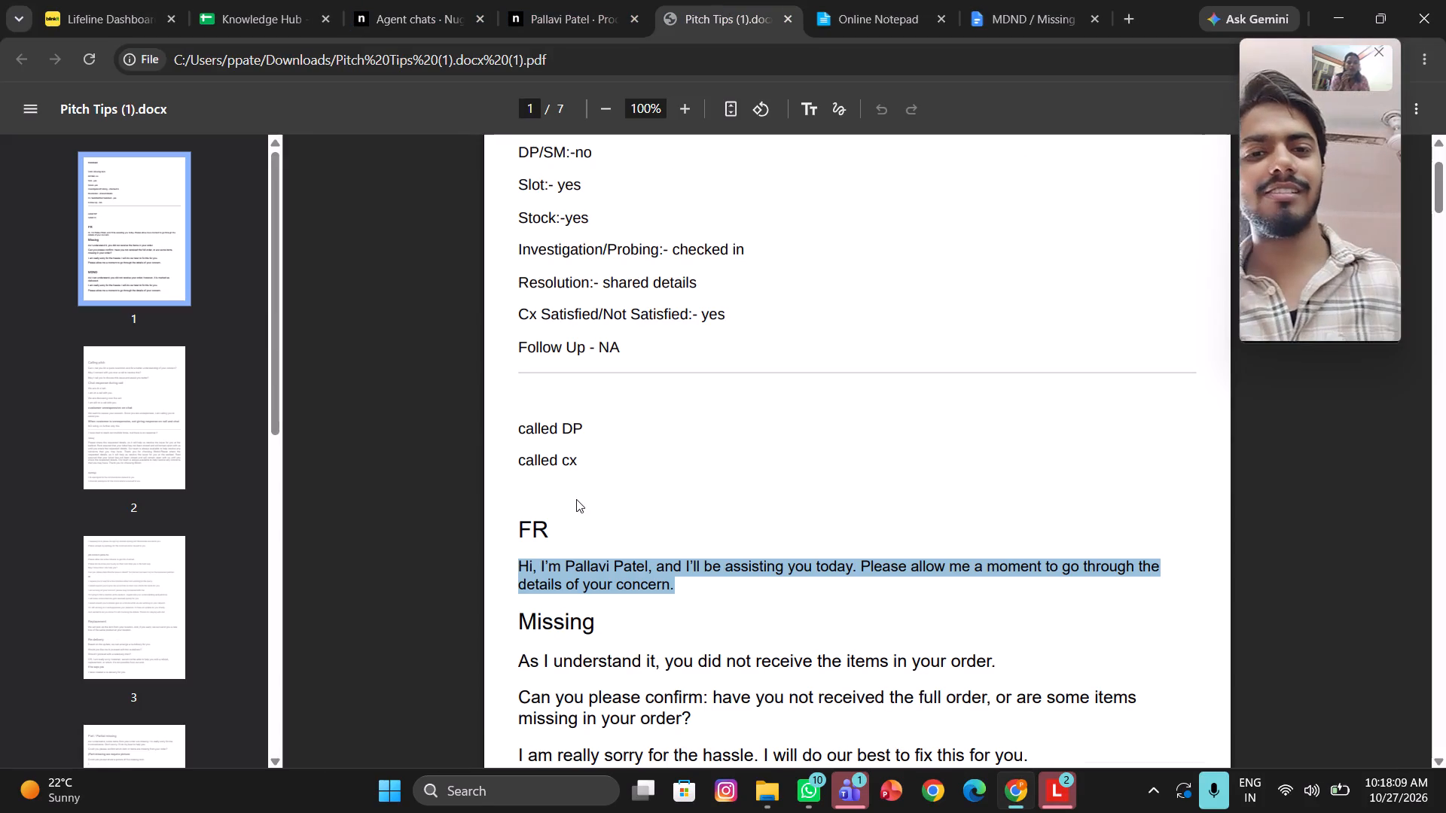
scroll(576, 499, "down", 3)
left_click_drag(513, 539, 652, 571)
key("ctrl+c")
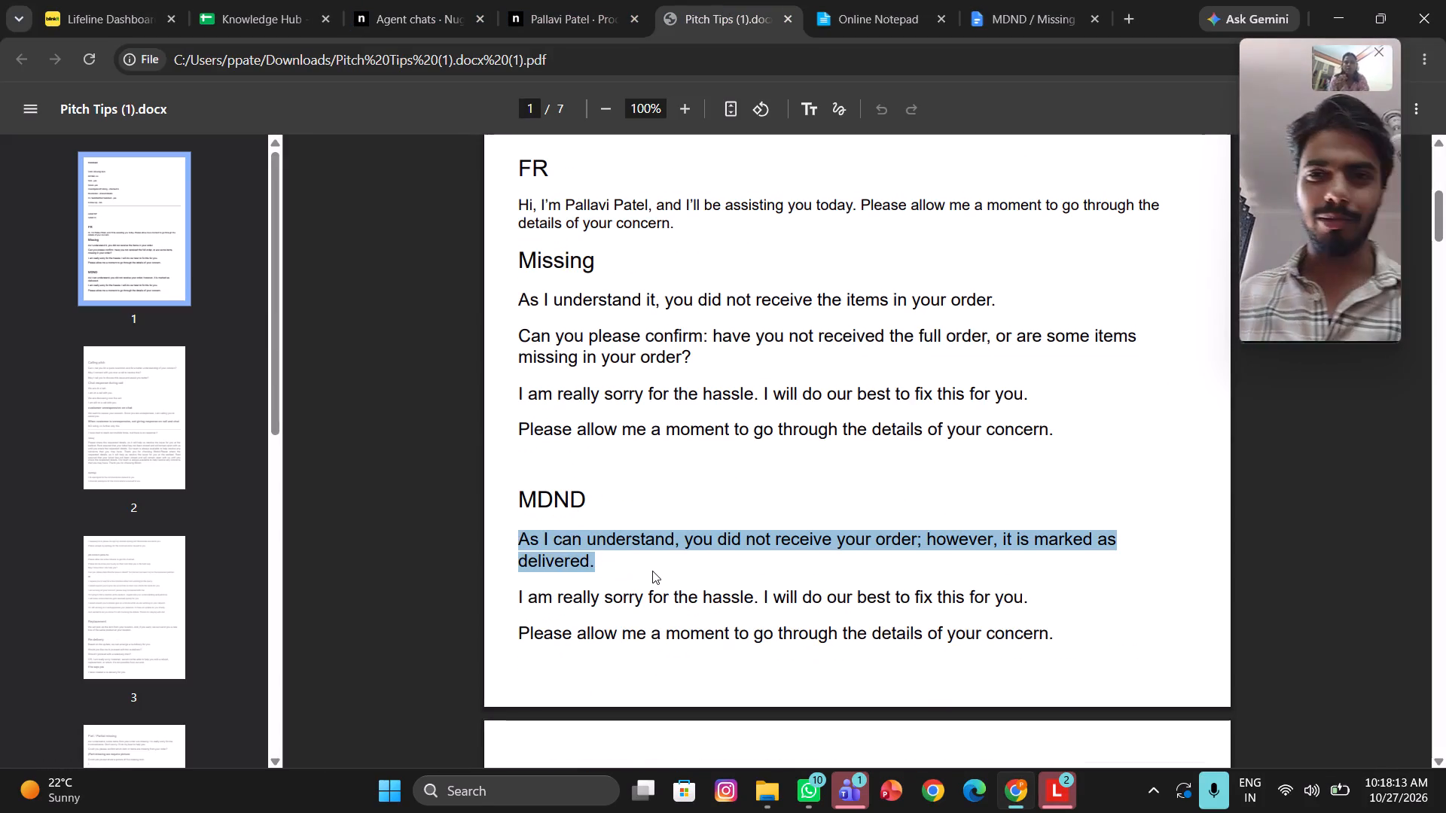
left_click(471, 0)
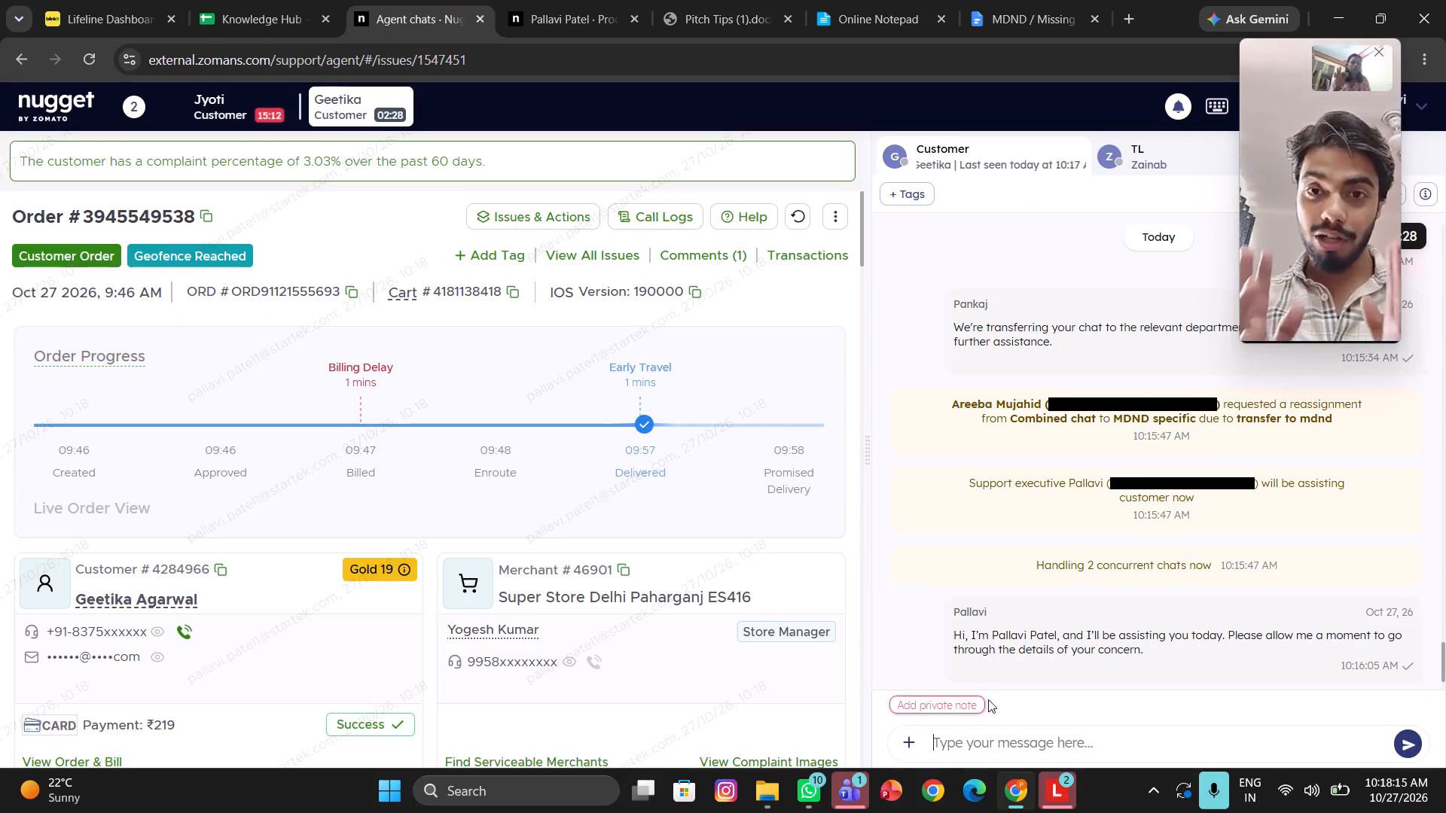
key("ctrl+v")
key("Return")
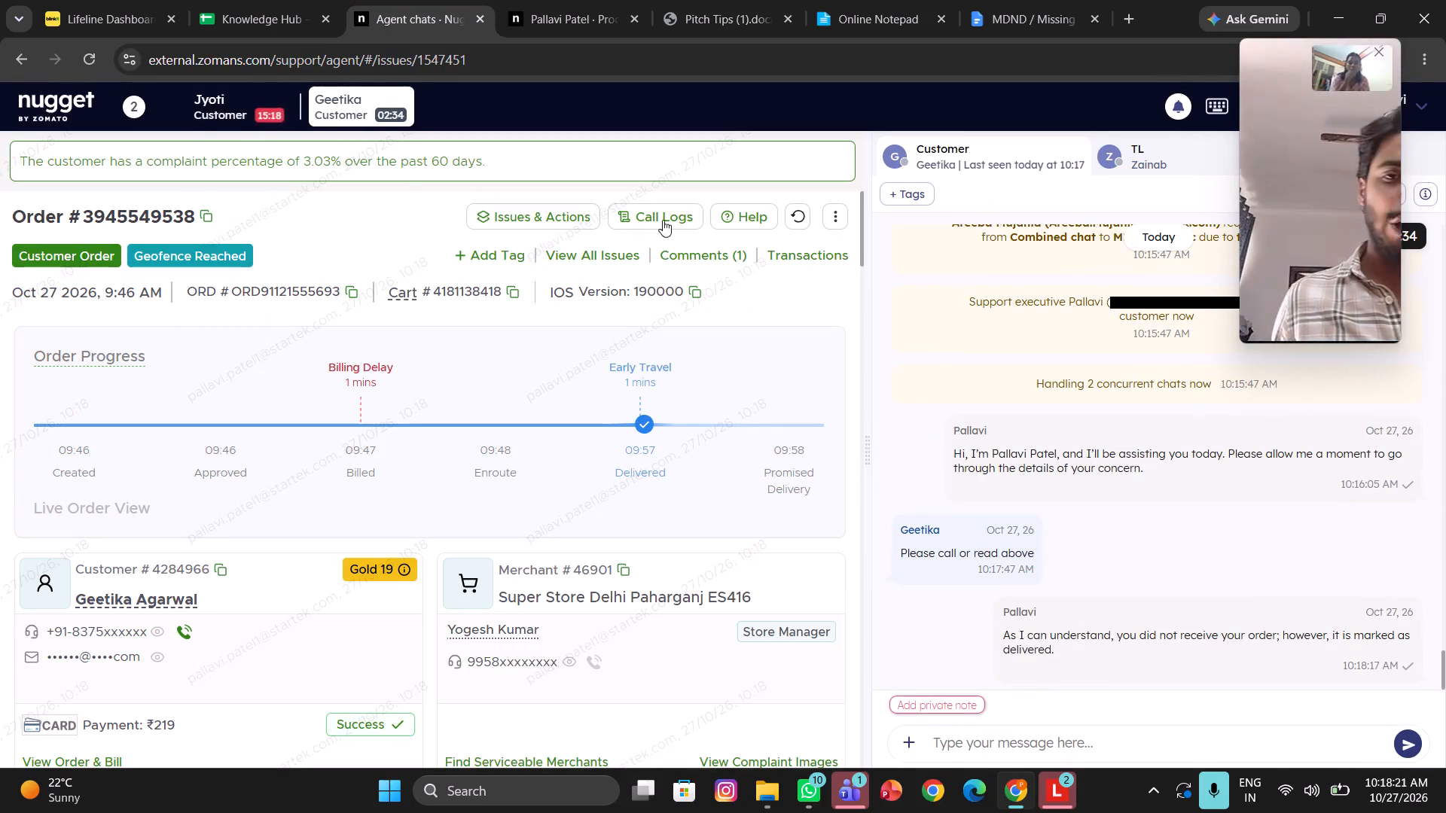
scroll(993, 553, "up", 7)
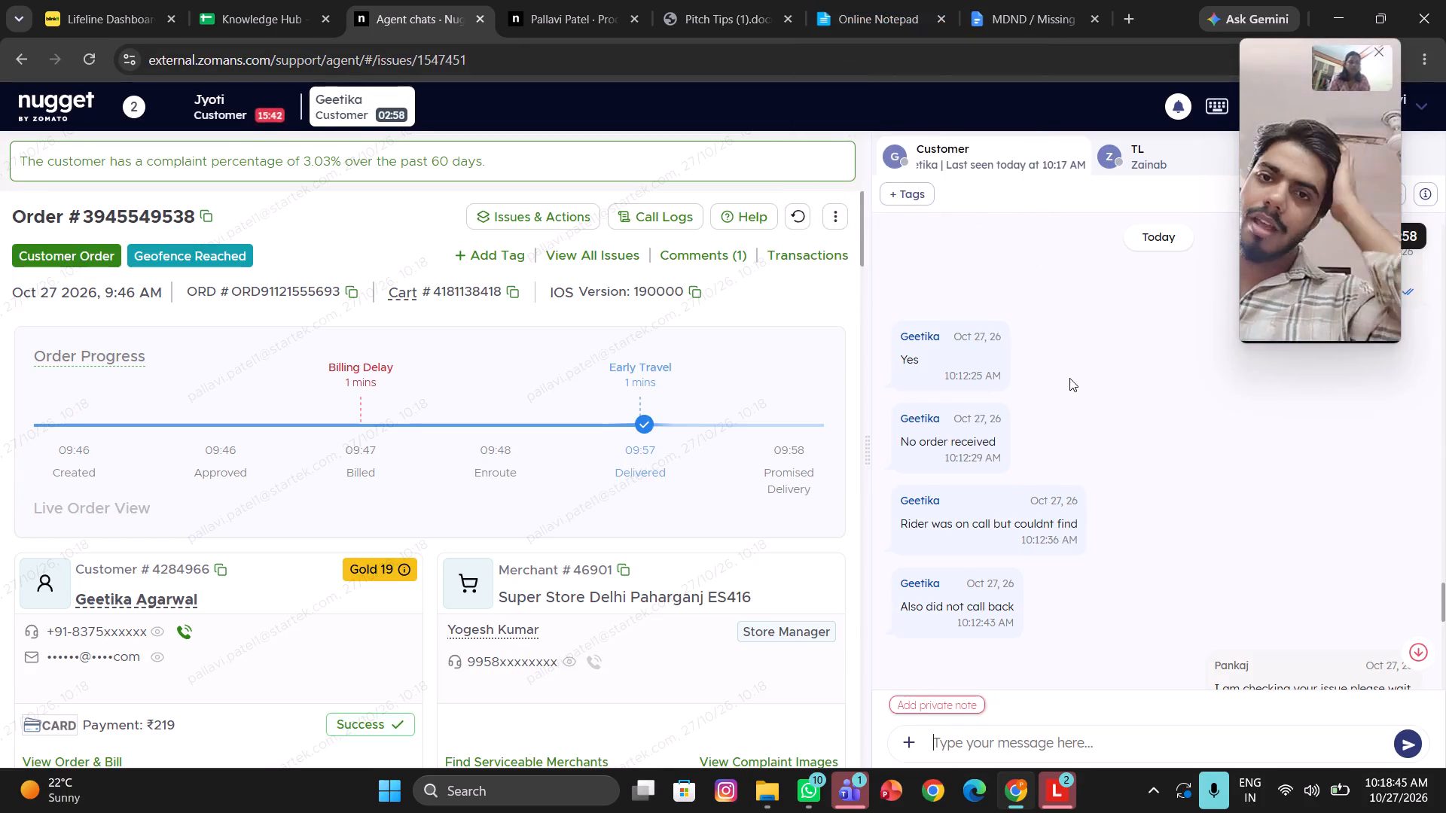
scroll(1069, 378, "down", 7)
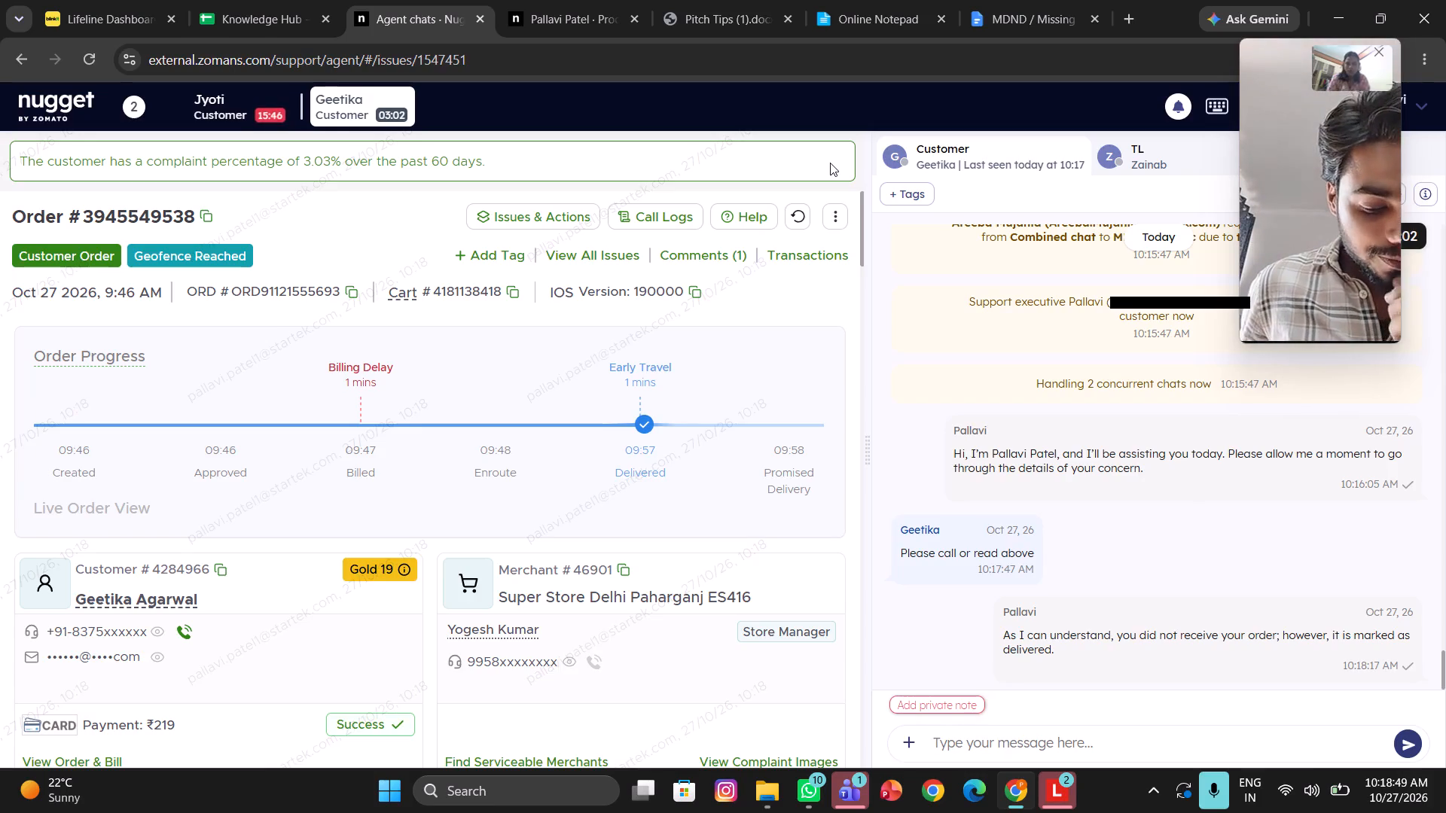
left_click(699, 0)
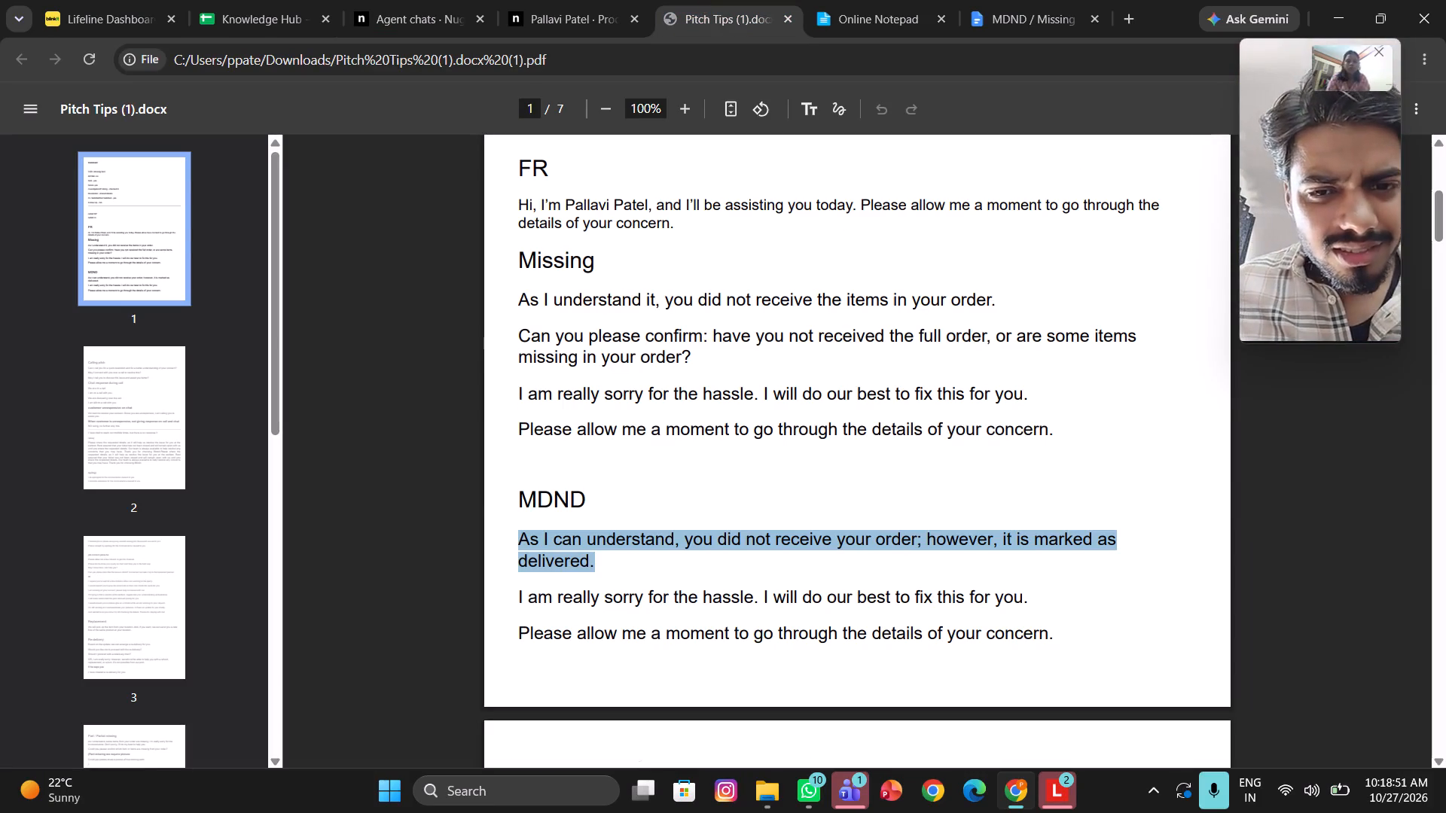
triple_click(584, 595)
left_click(584, 595)
key("ctrl+c")
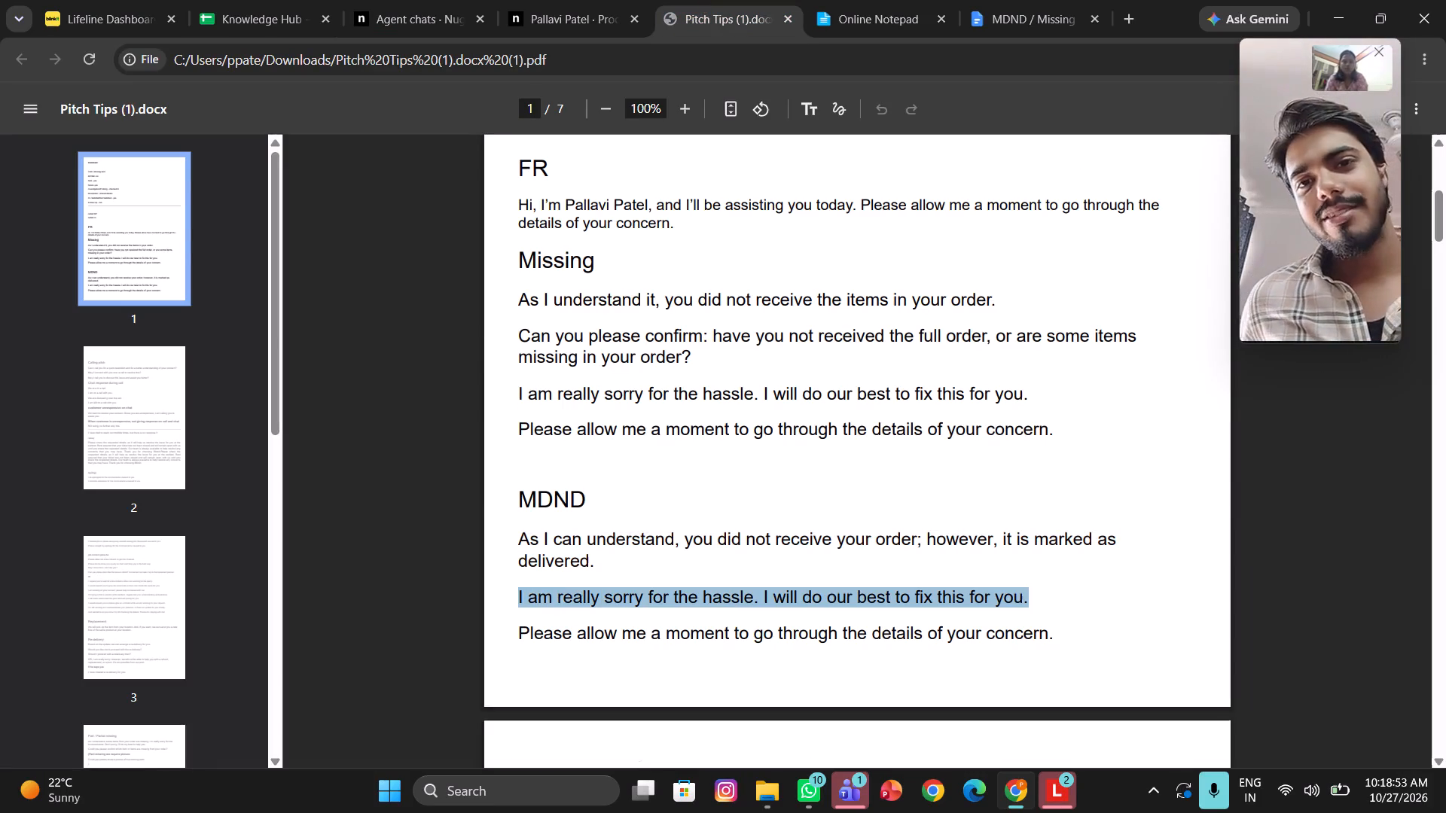
left_click(384, 25)
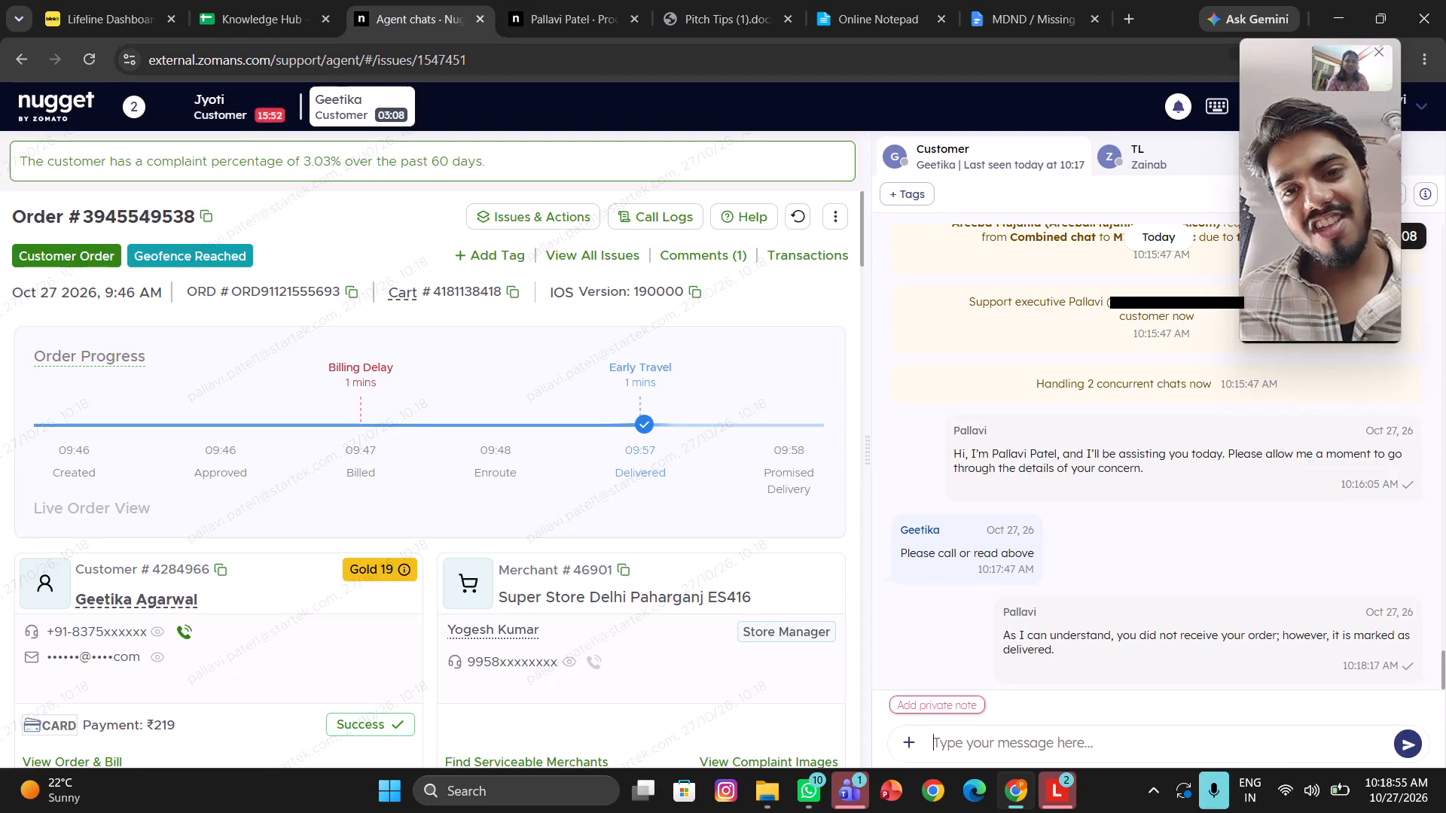
key("ctrl+v")
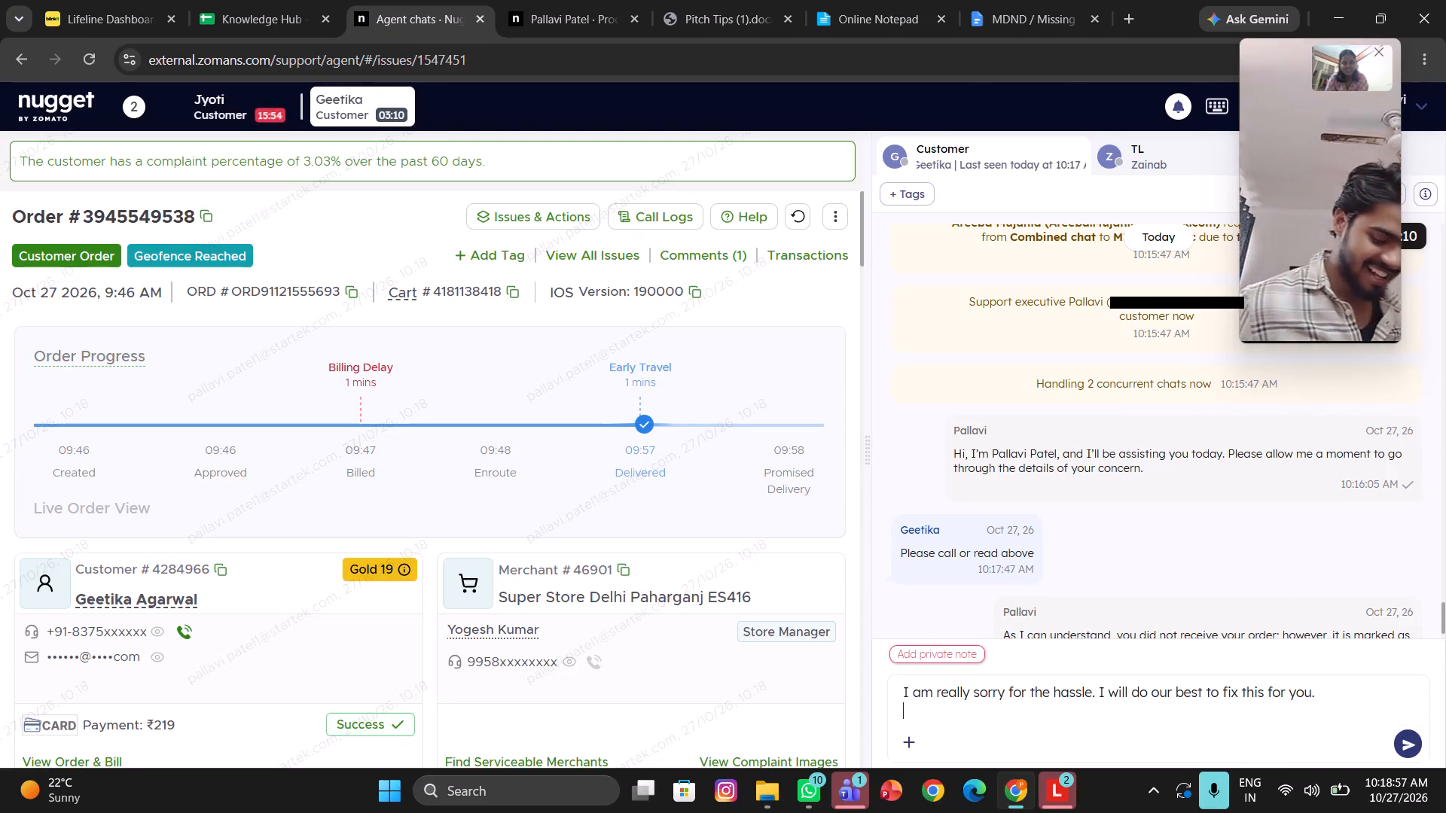
key("Return")
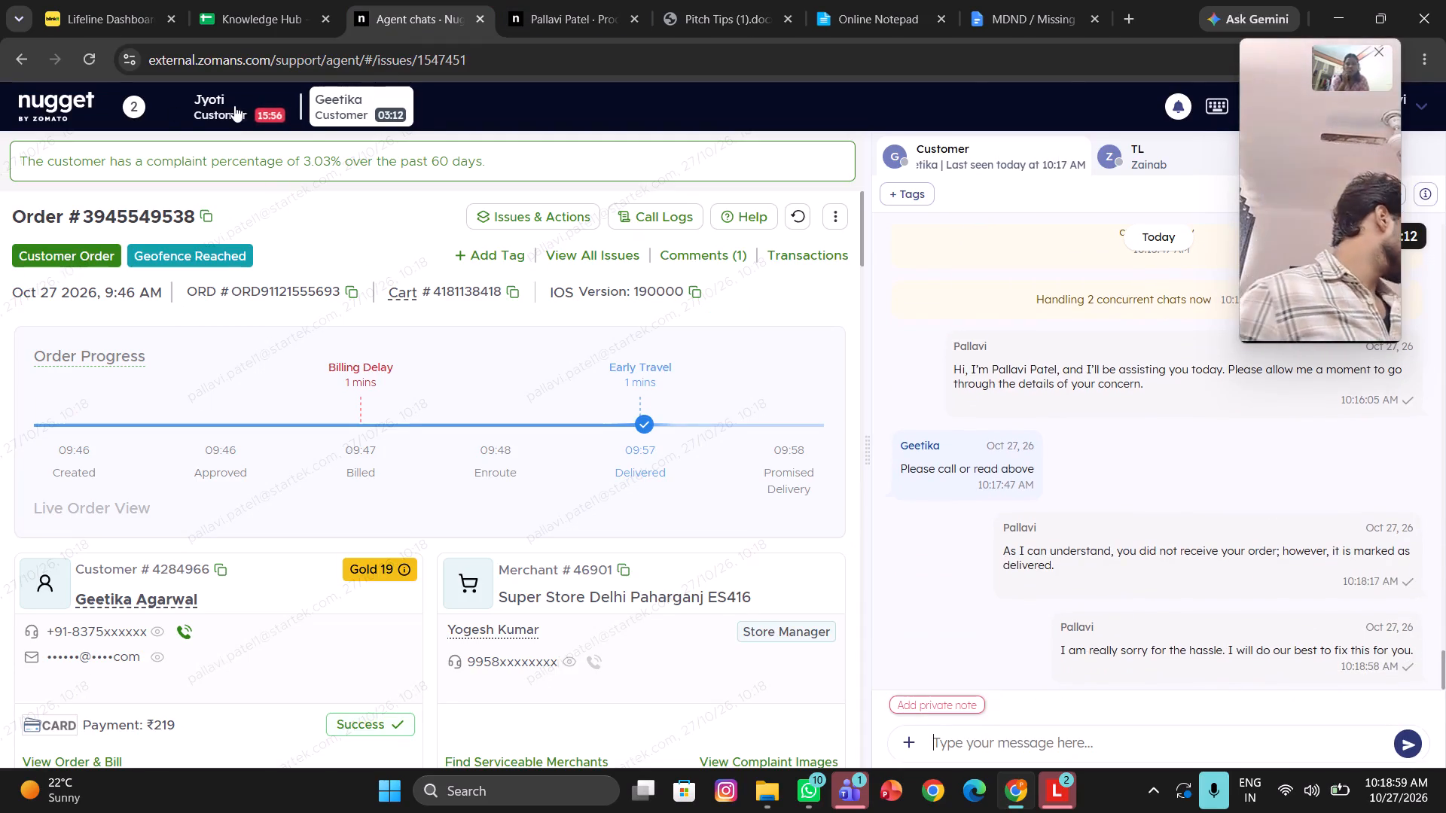
left_click(235, 105)
scroll(1066, 500, "down", 4)
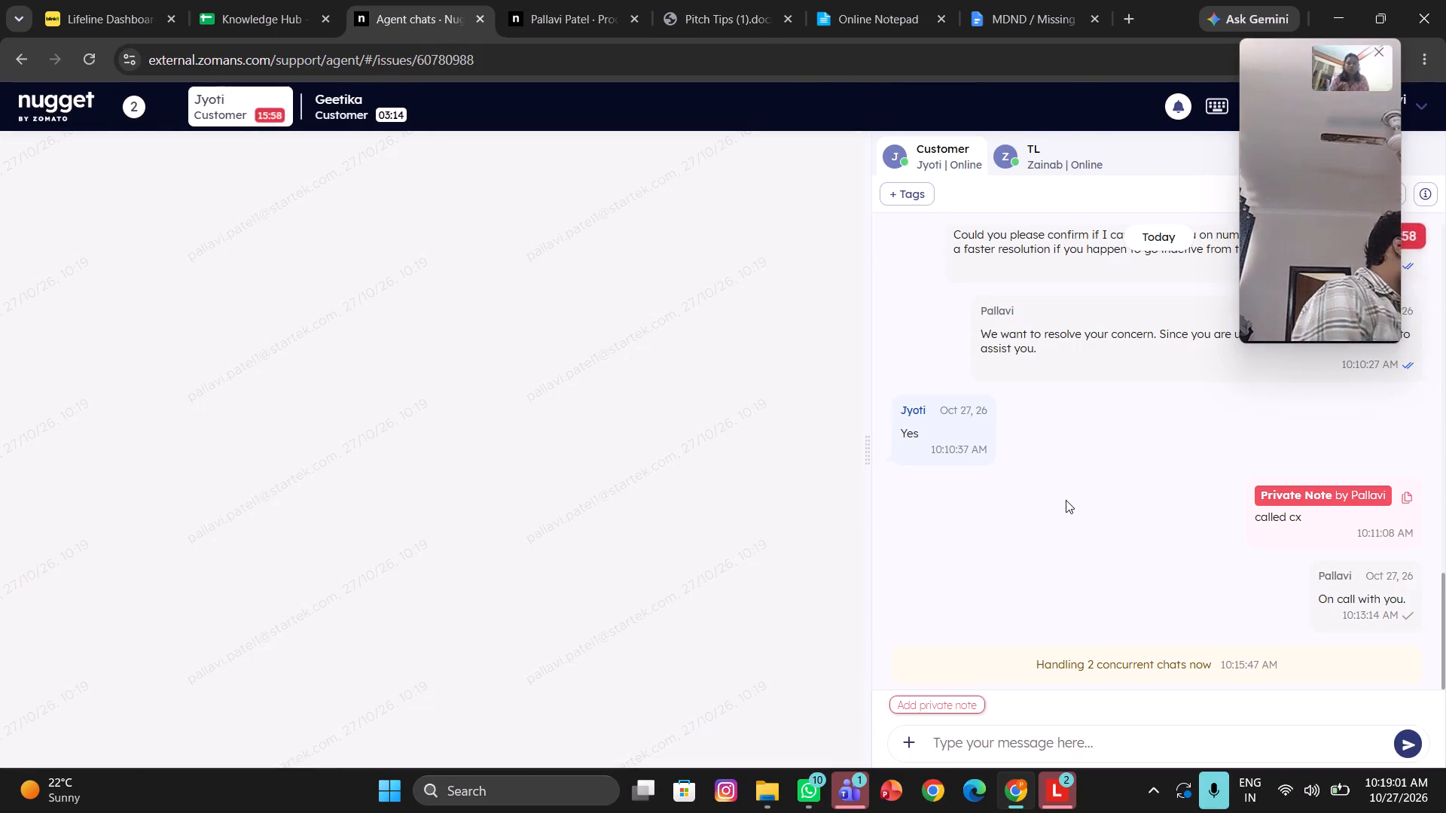
scroll(1066, 500, "down", 1)
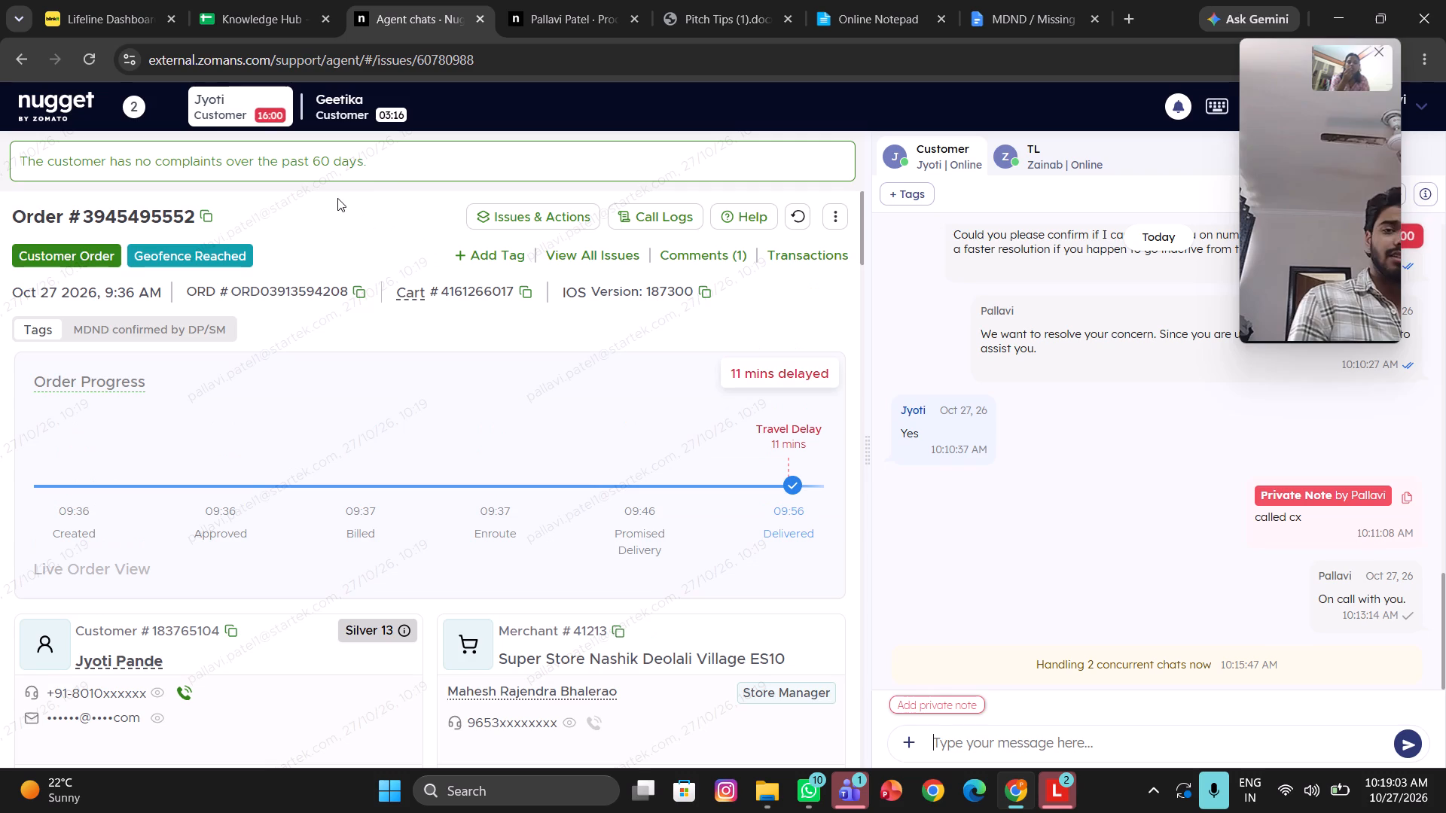
left_click(547, 218)
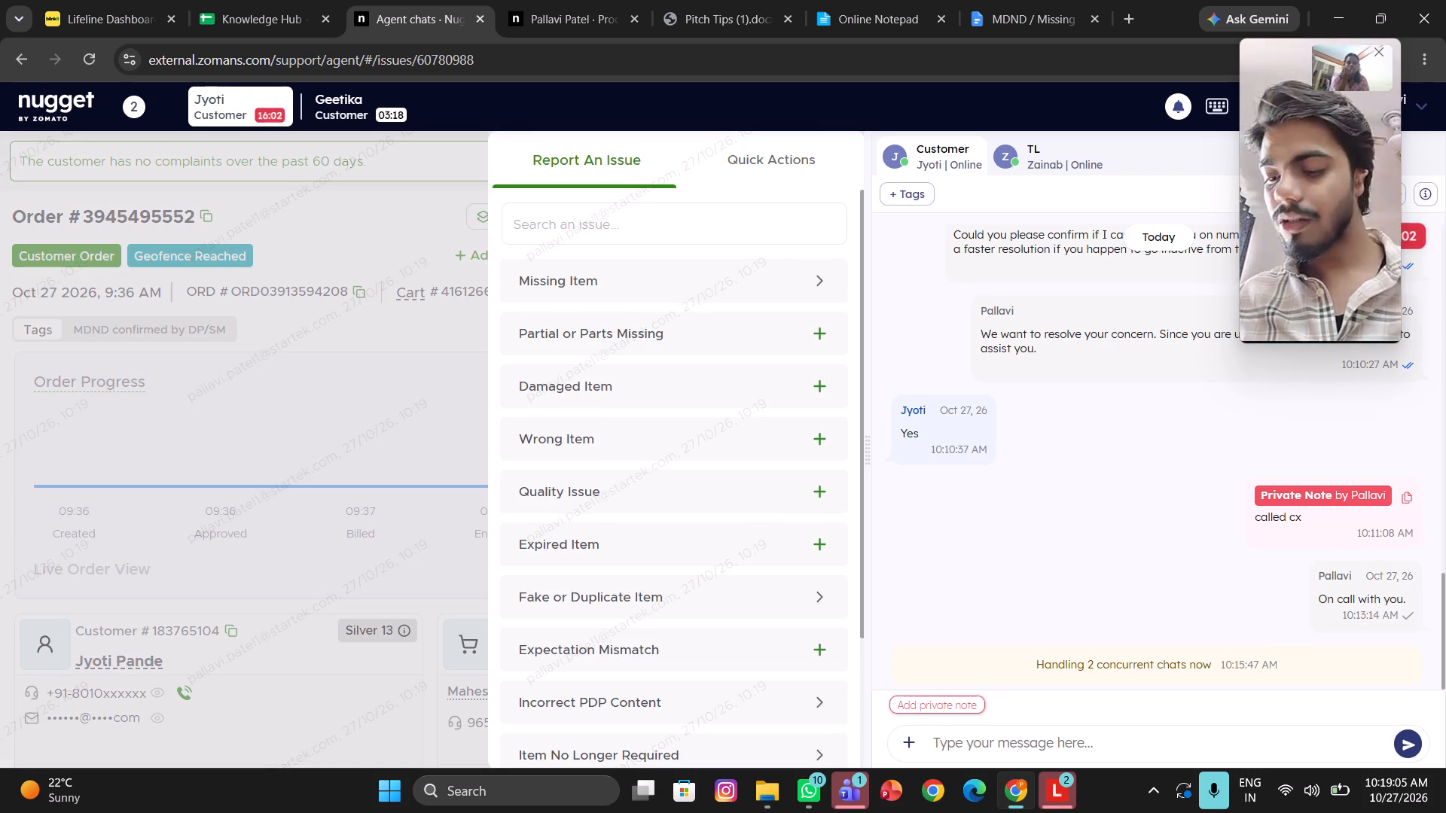
left_click(613, 211)
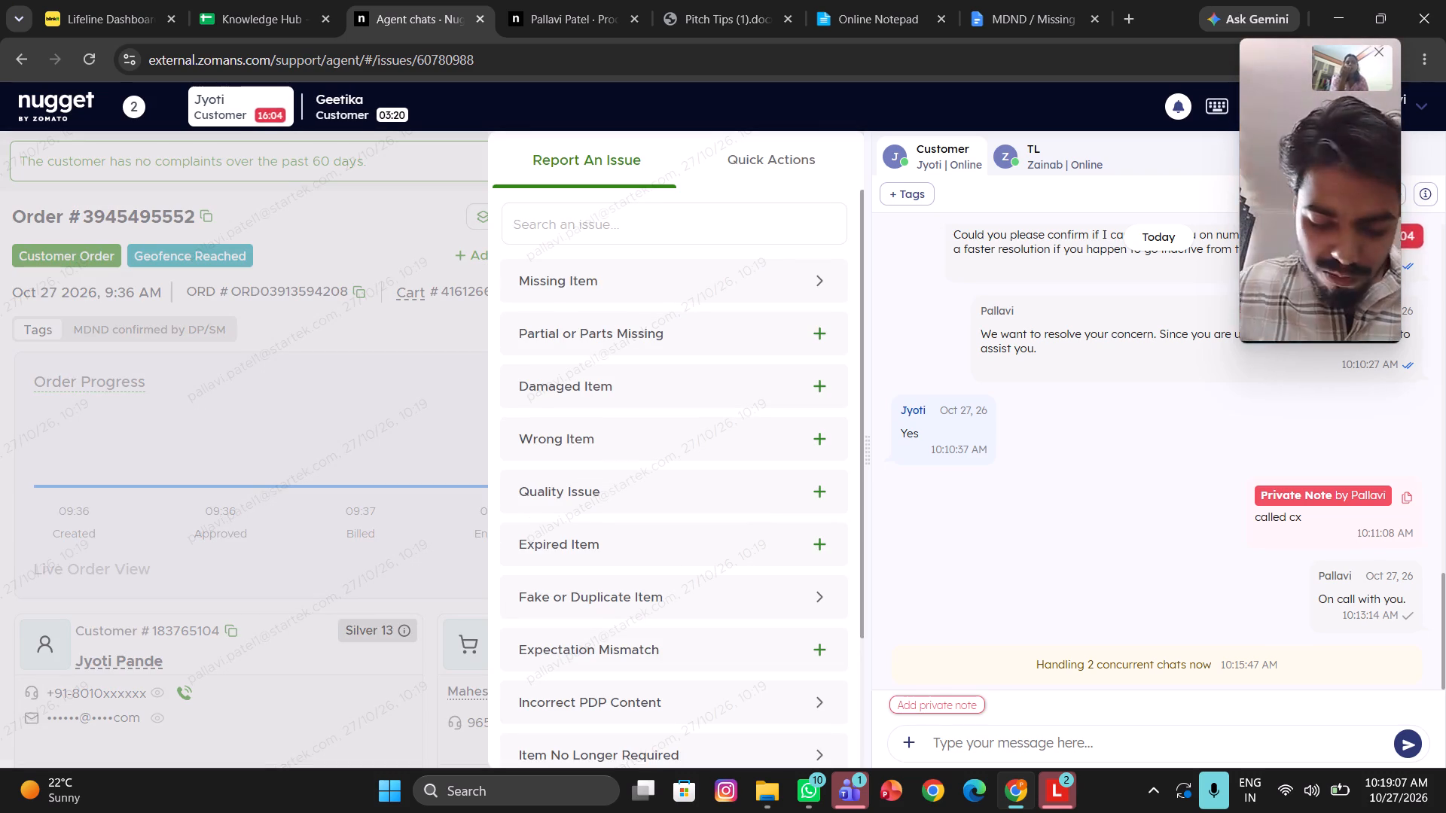
type("order")
left_click(609, 269)
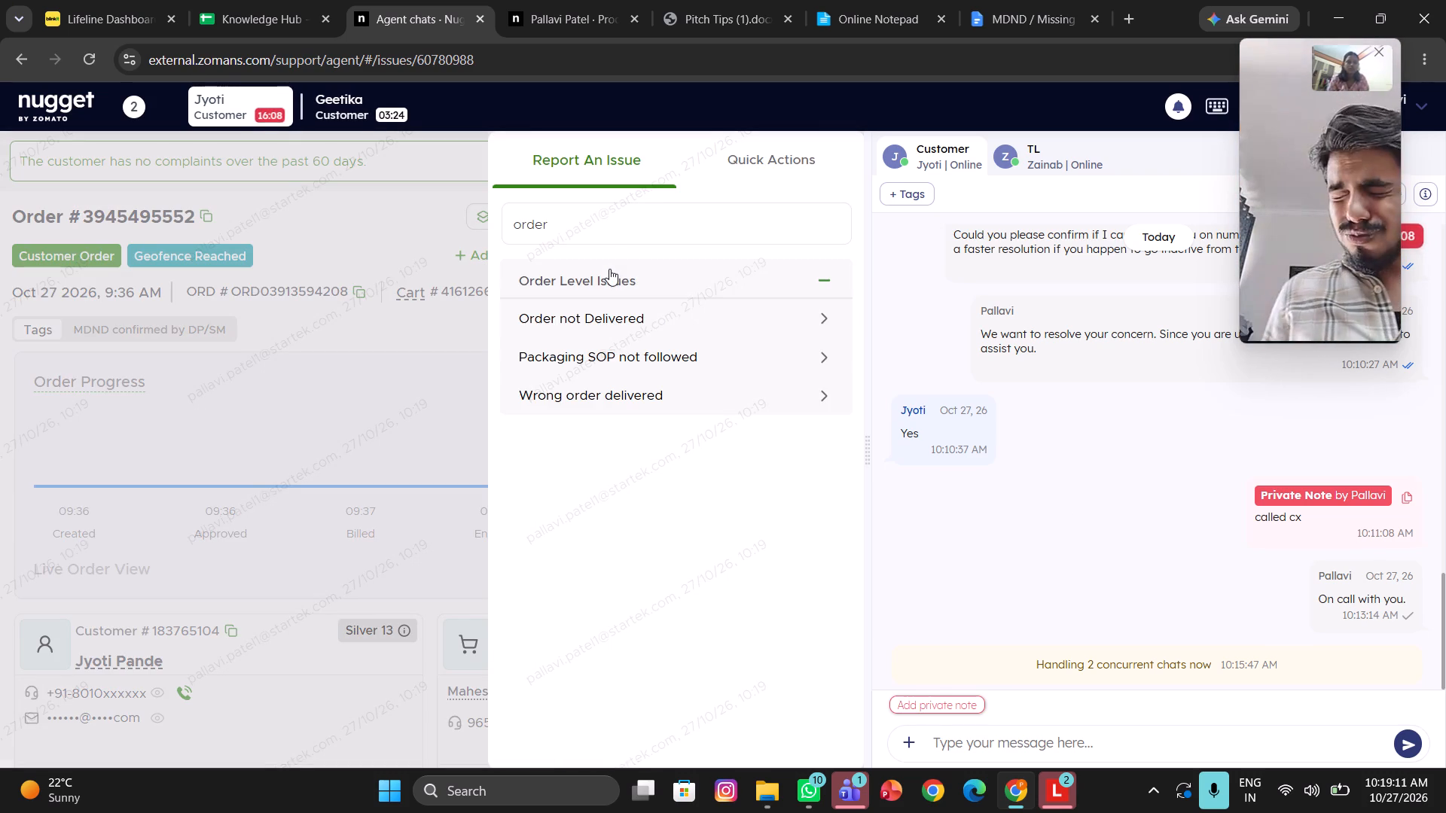
left_click(670, 318)
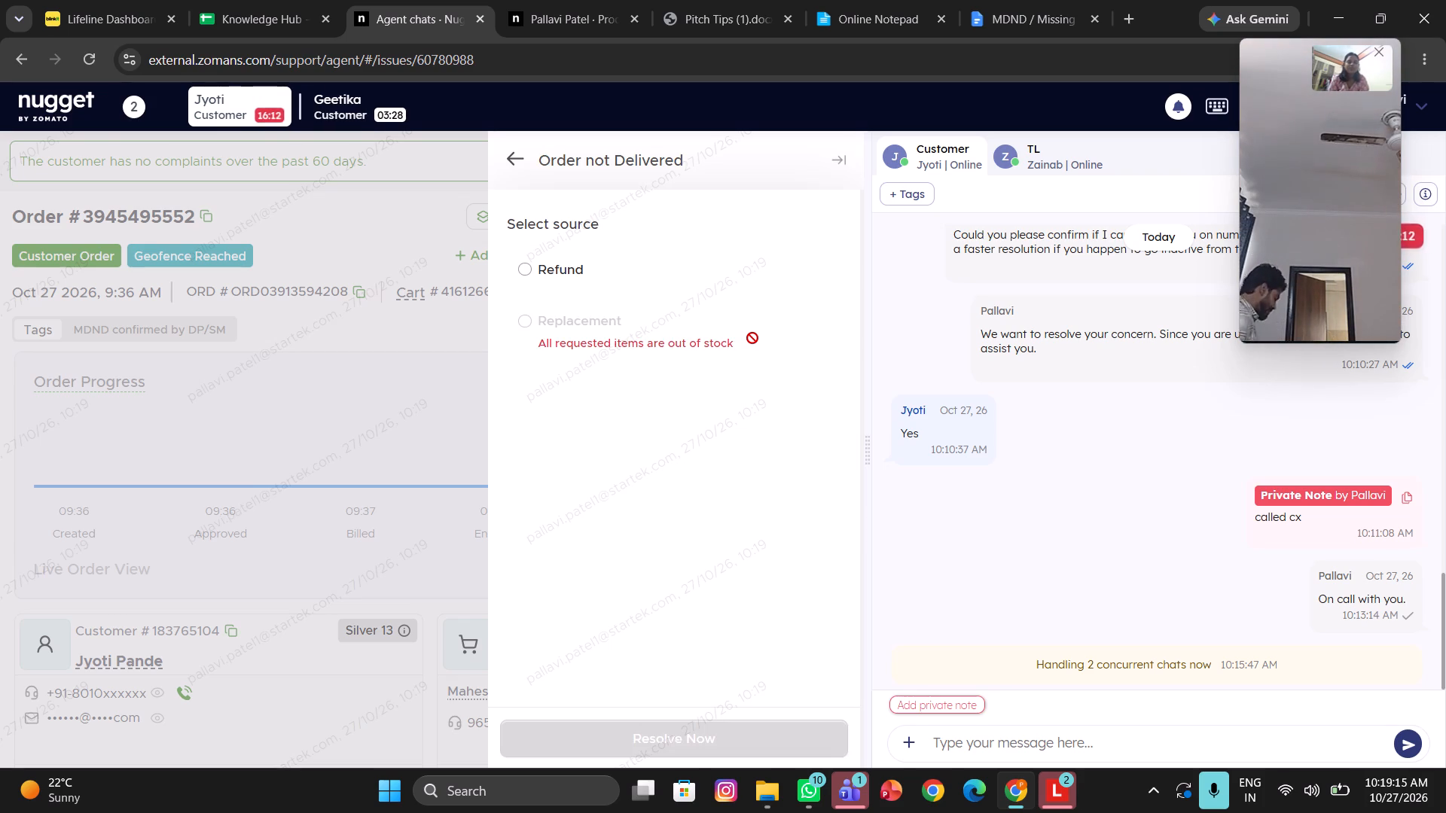
left_click(635, 260)
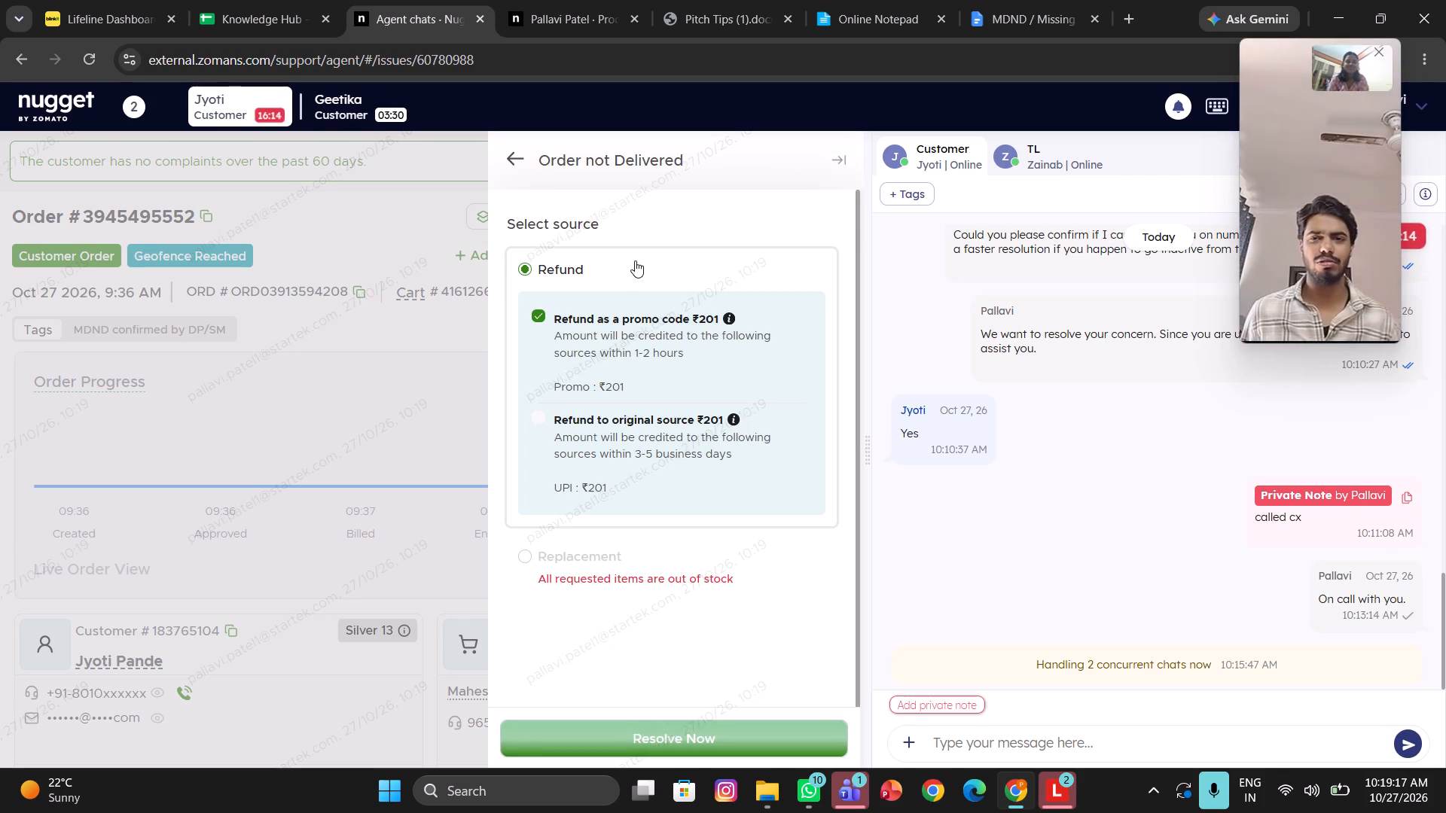
left_click(730, 480)
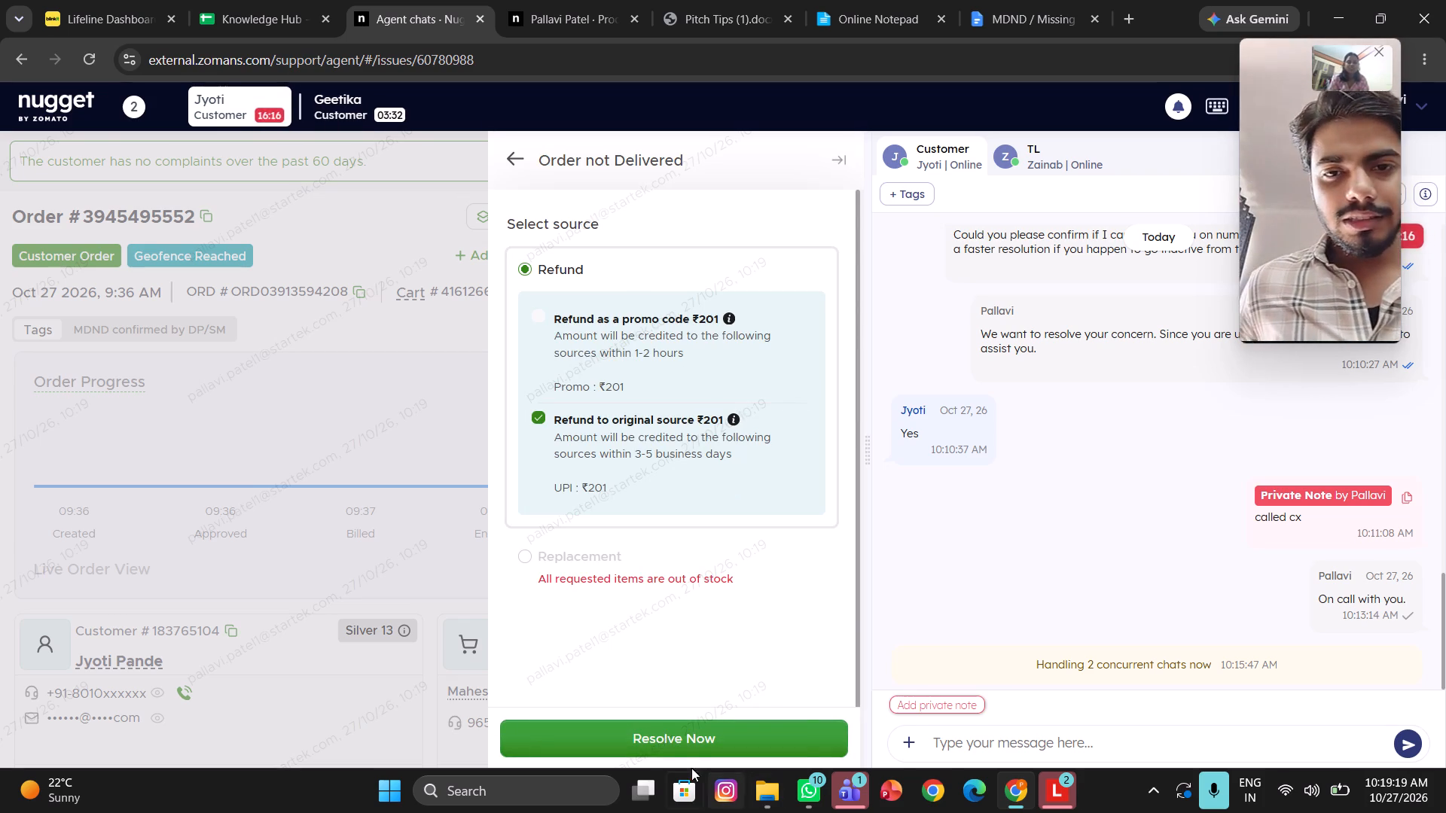
left_click(575, 734)
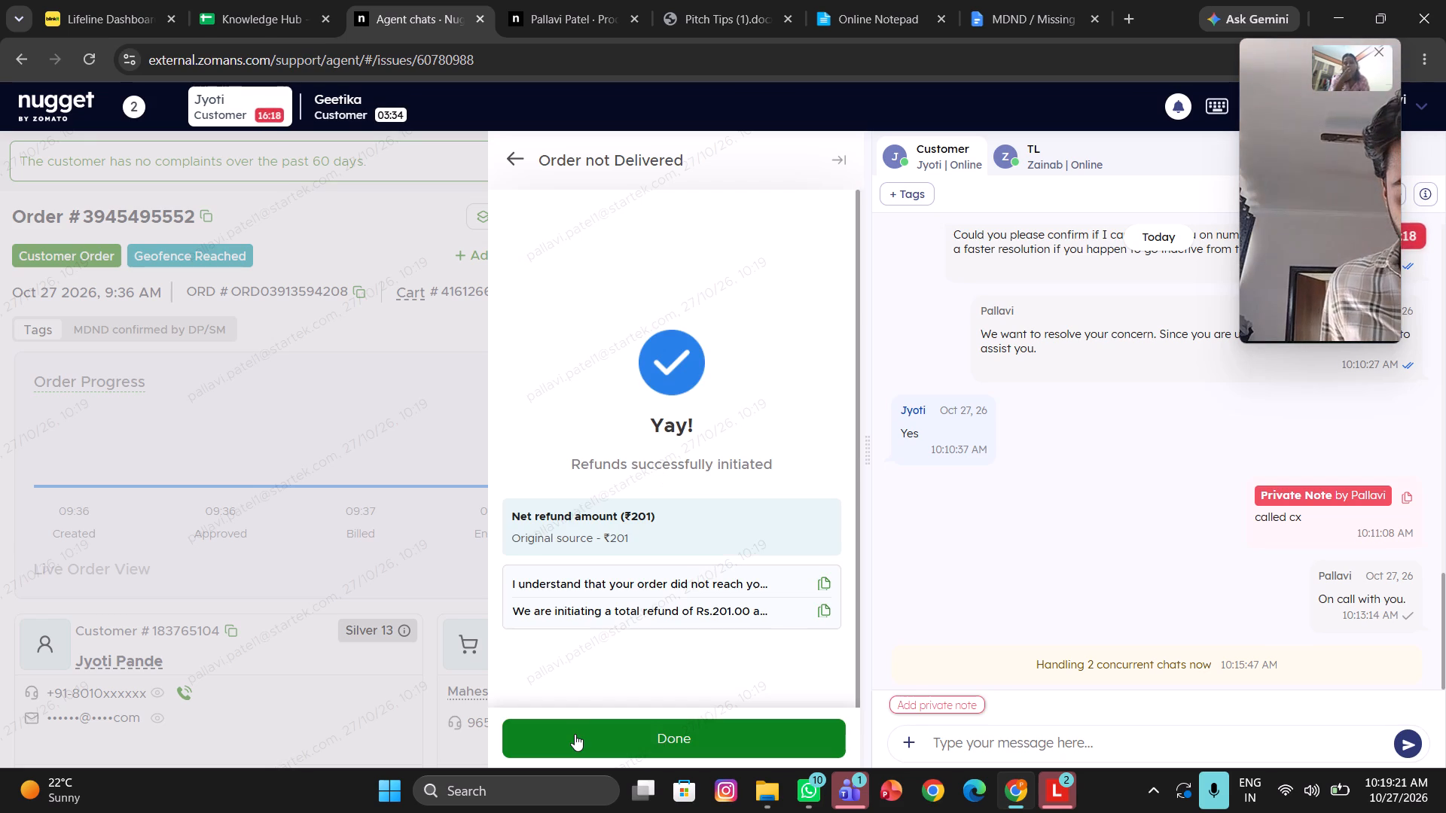
Send the customer both suggested refund replies, covering the undelivered order and the Rs.201.00 UPI refund, and close the refund confirmation.
left_click(824, 584)
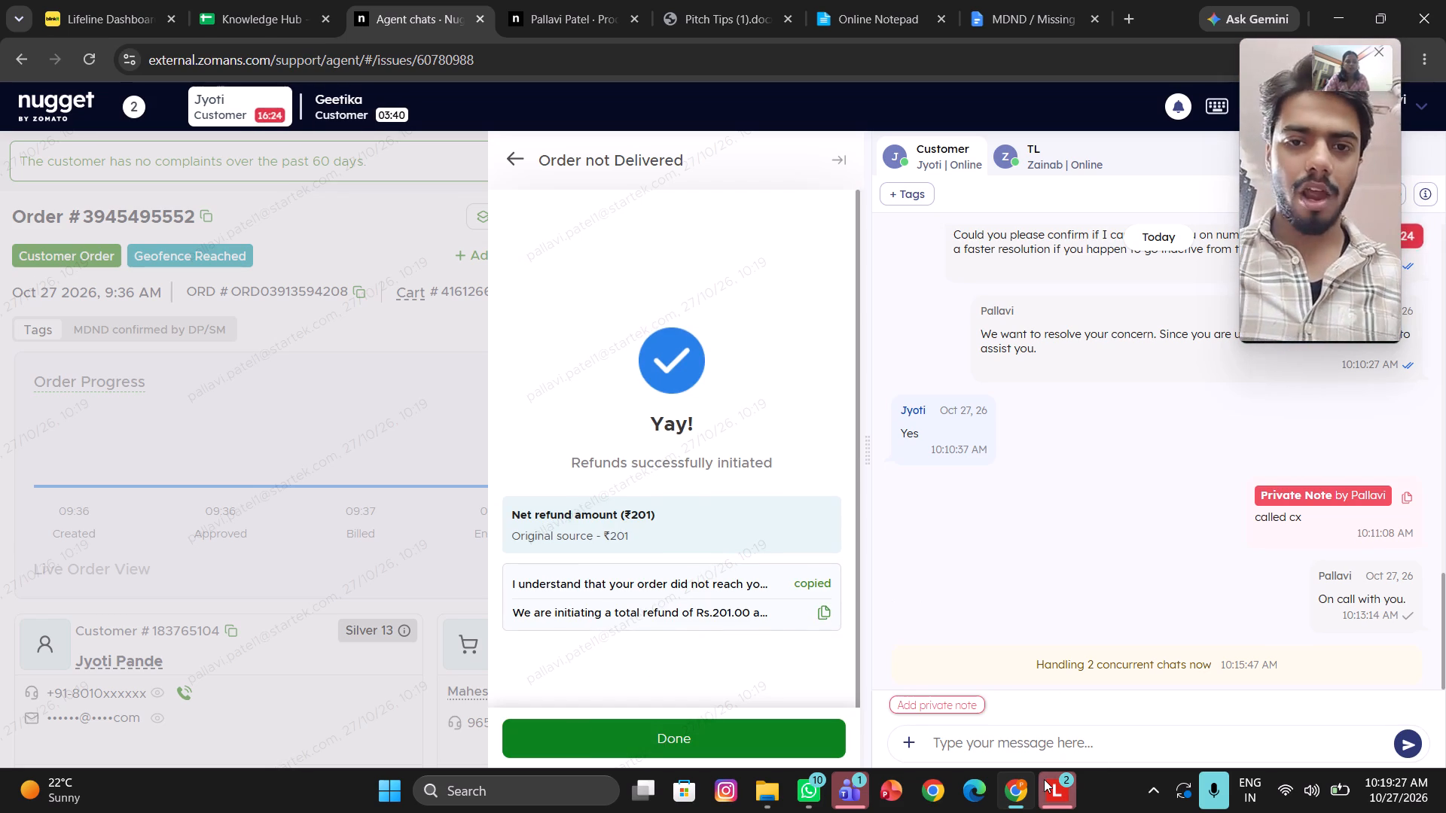
left_click(970, 752)
key("ctrl+v")
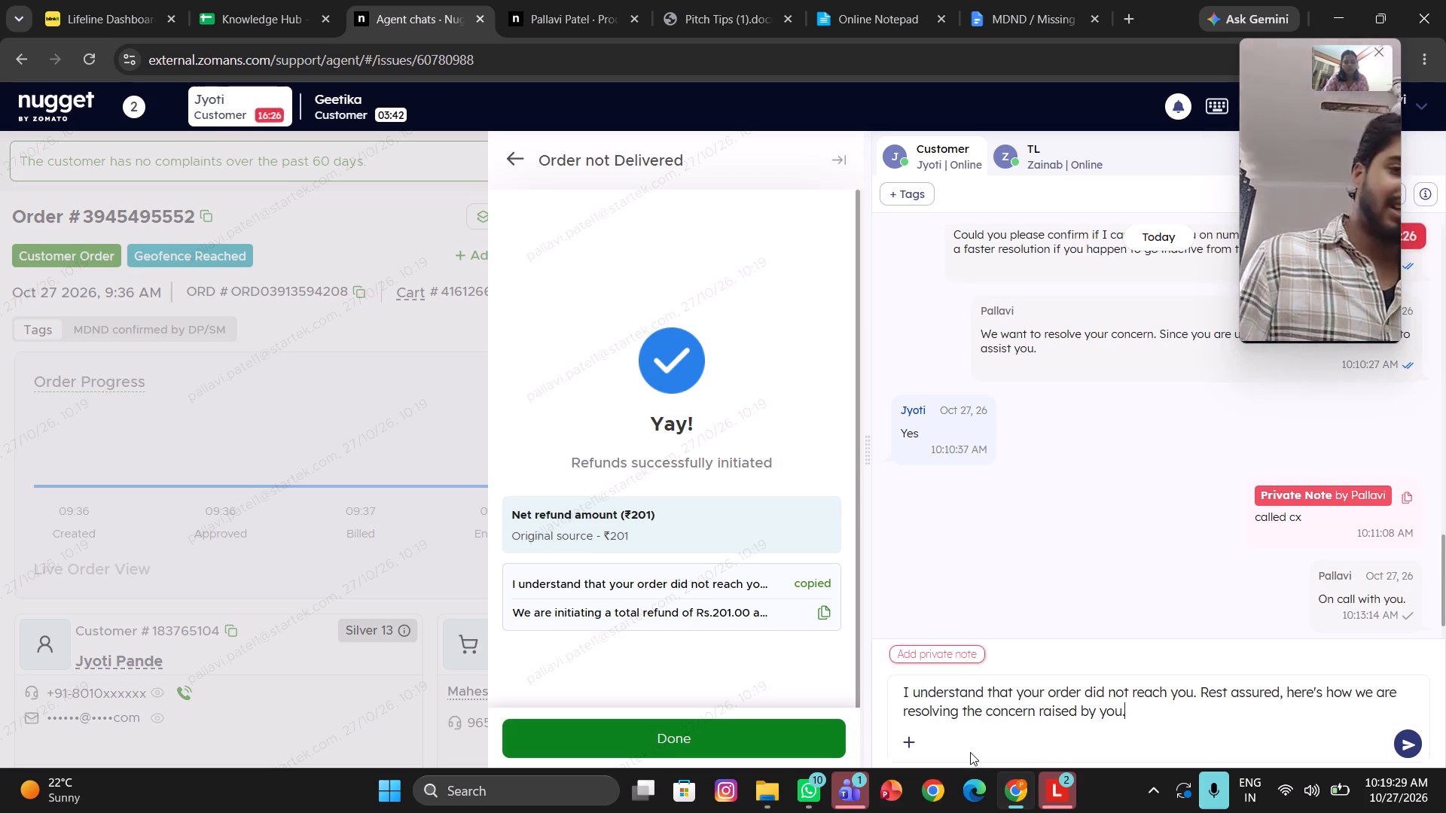
key("Return")
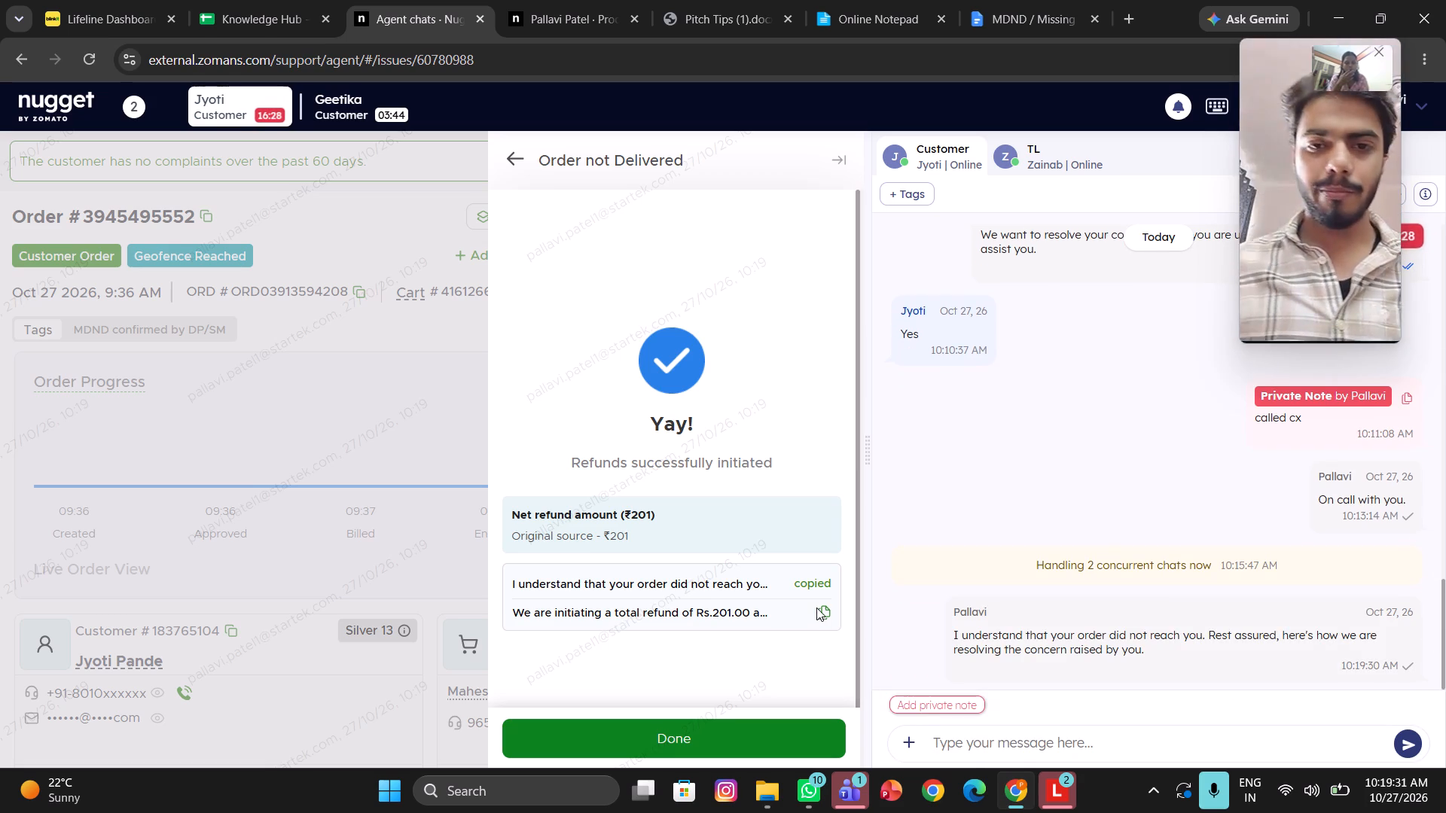
left_click(816, 607)
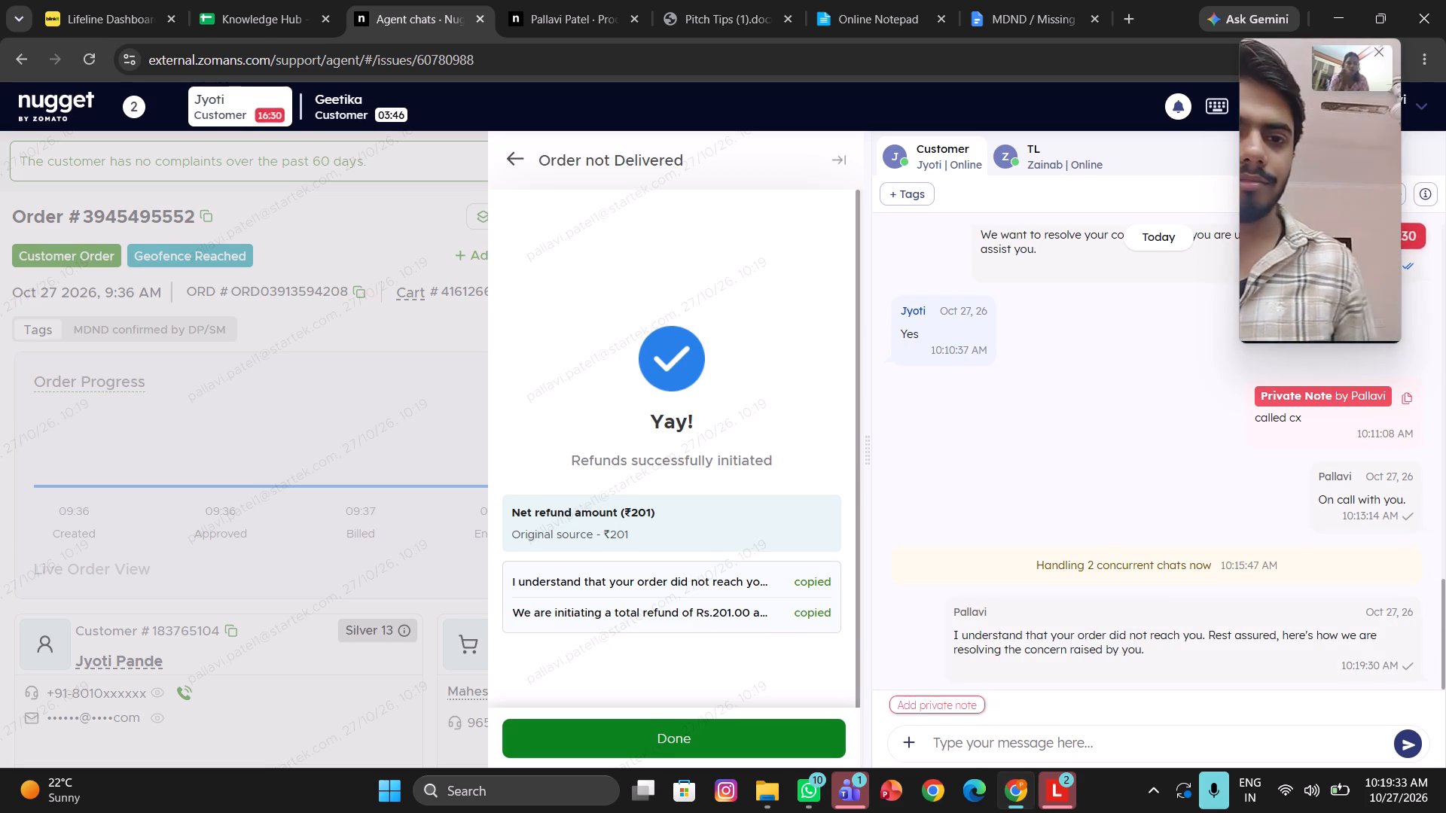
left_click(979, 757)
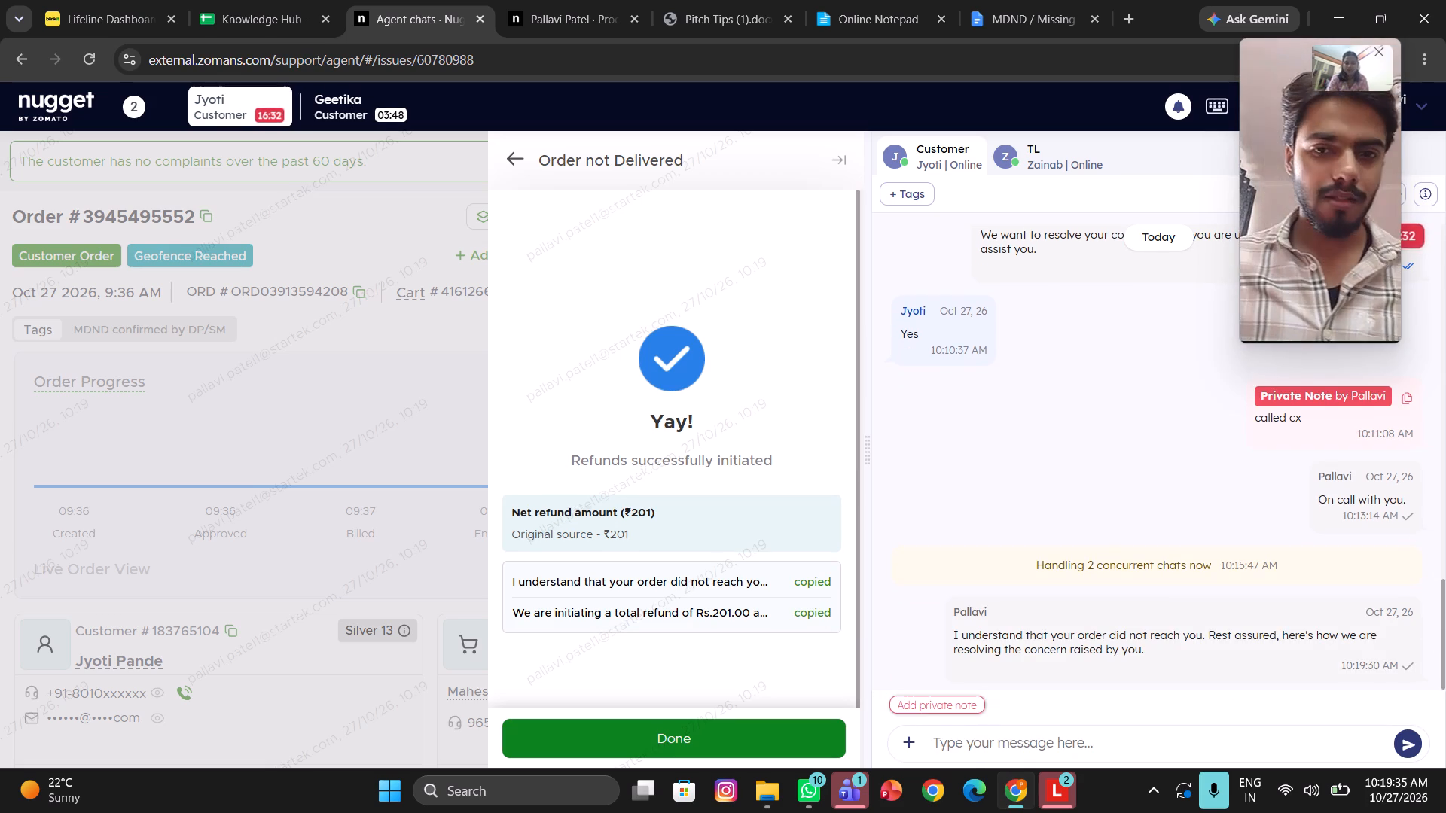
key("ctrl+v")
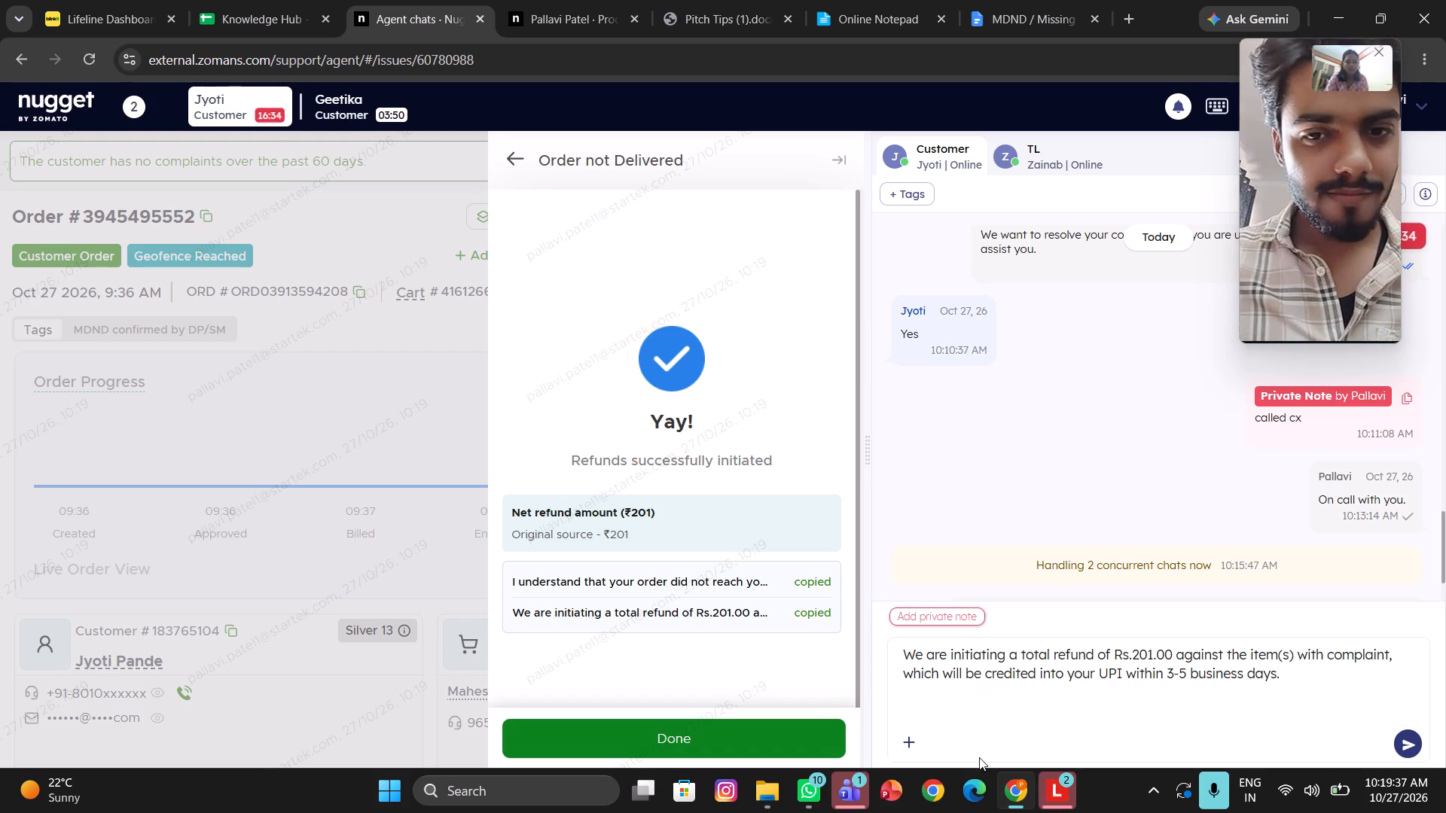
key("Return")
left_click(678, 744)
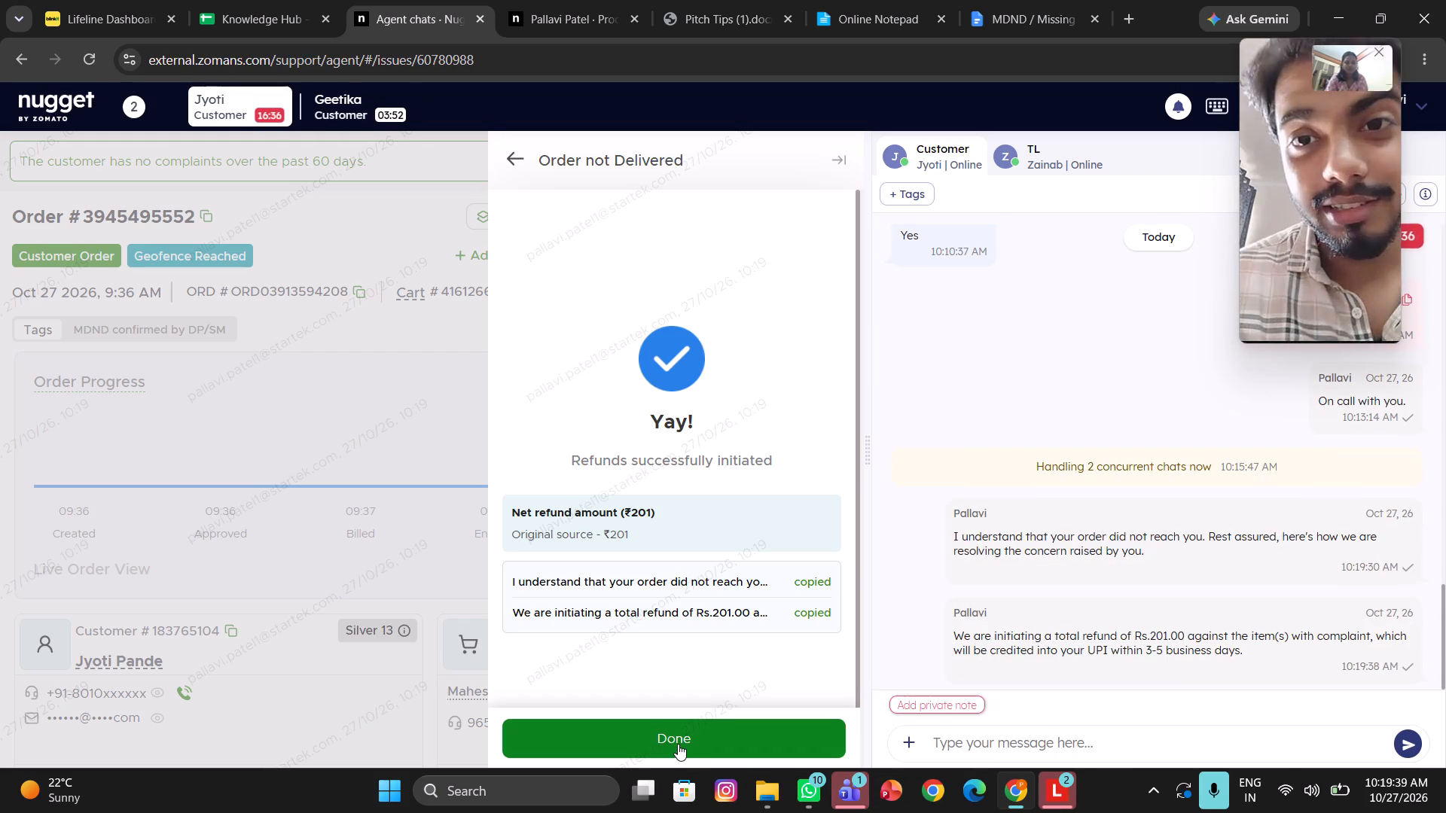
left_click(344, 640)
Send the customer the canned response "/Rate us/Rating" asking for a rating of the conversation.
scroll(1210, 549, "down", 1)
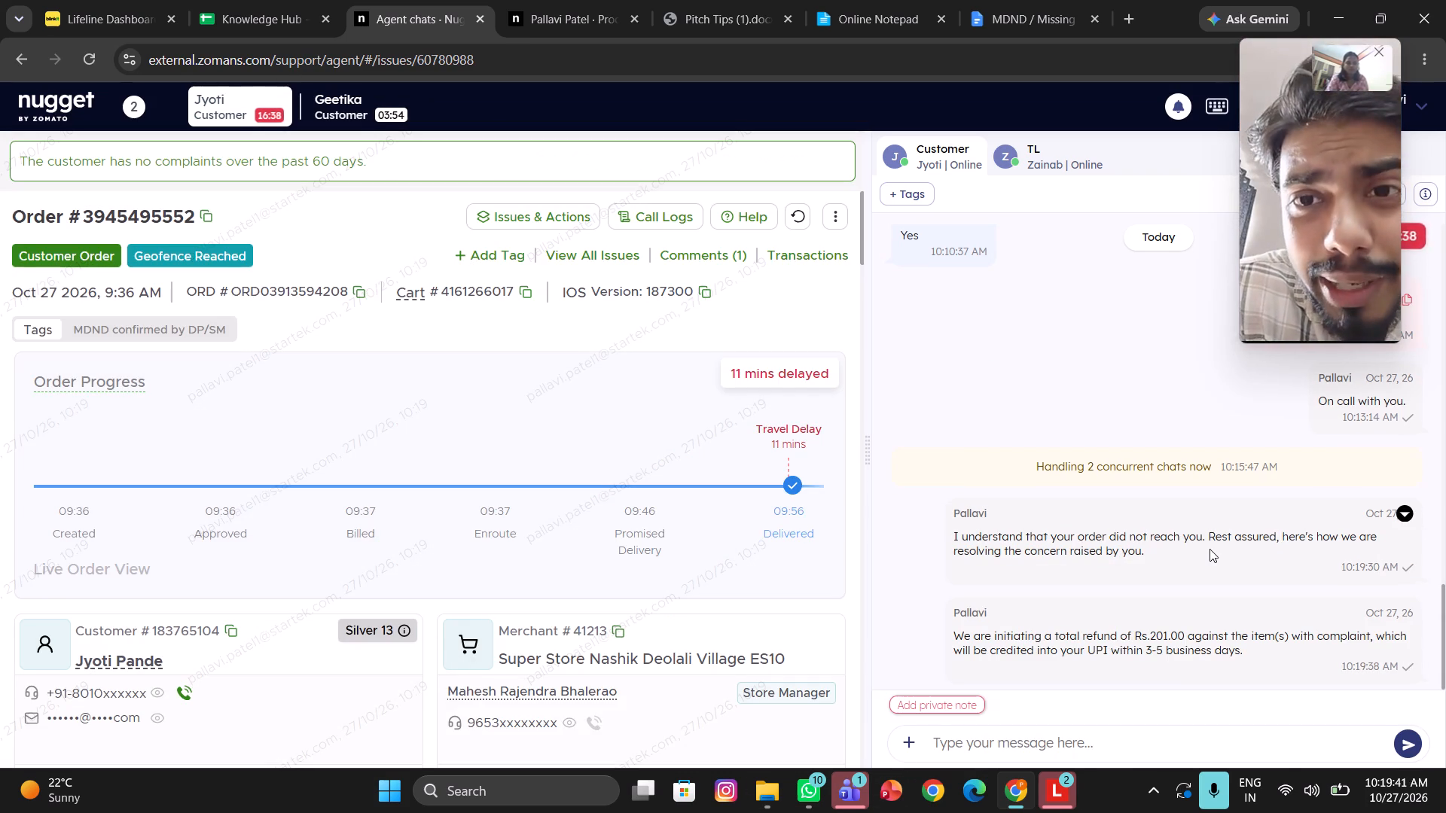
scroll(1210, 549, "down", 1)
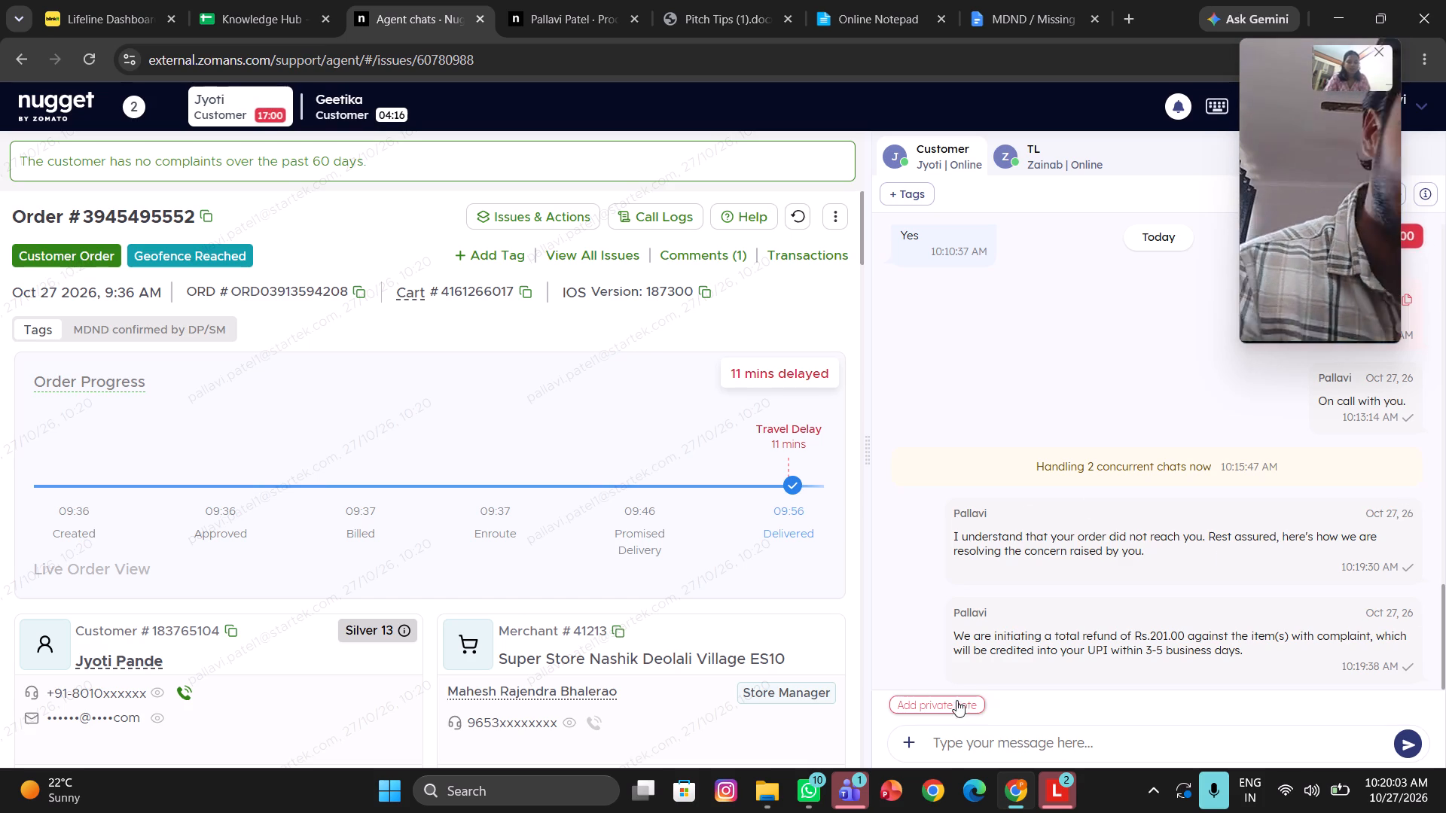
left_click(970, 743)
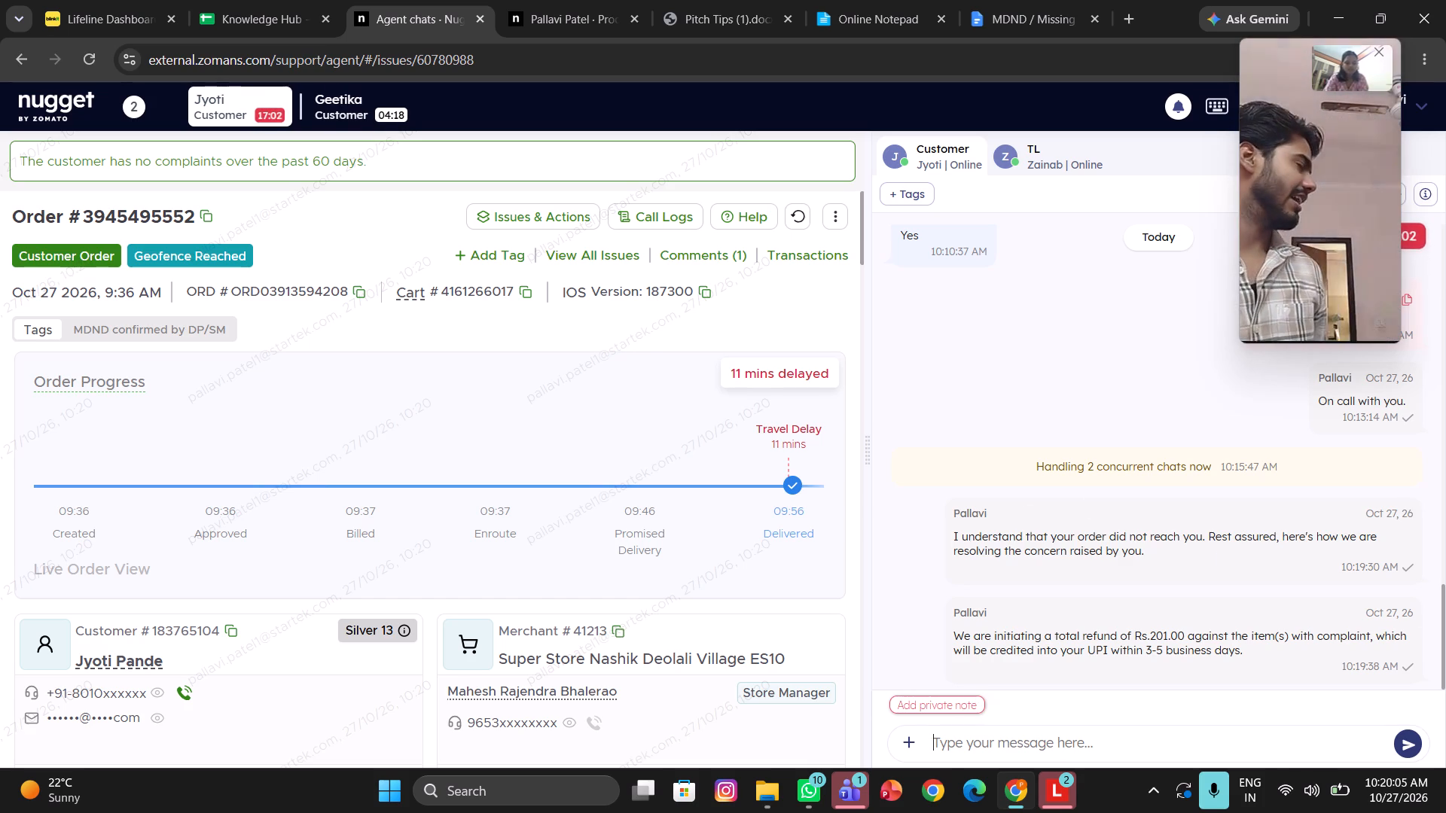
type("/ra")
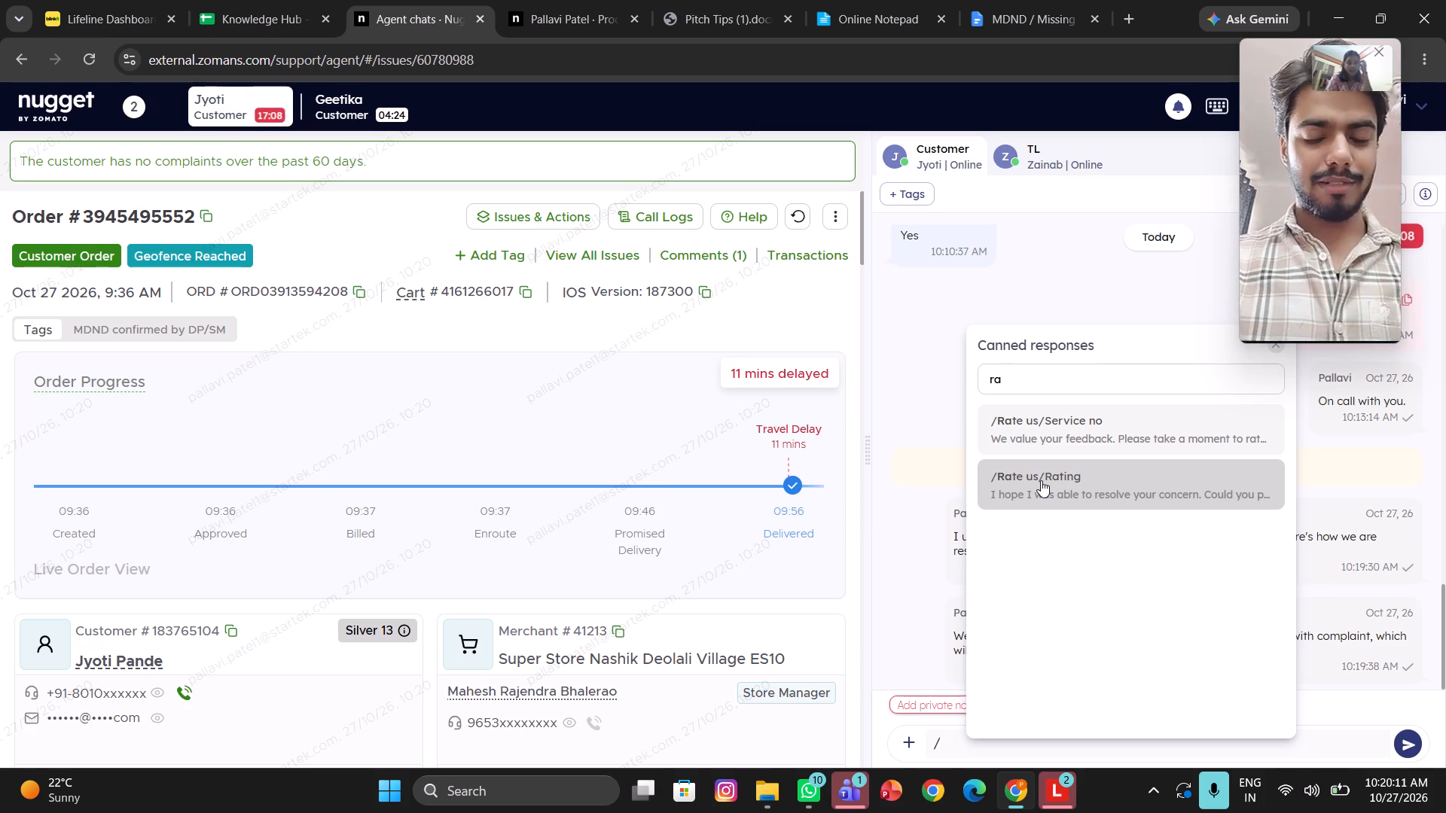
key("Return")
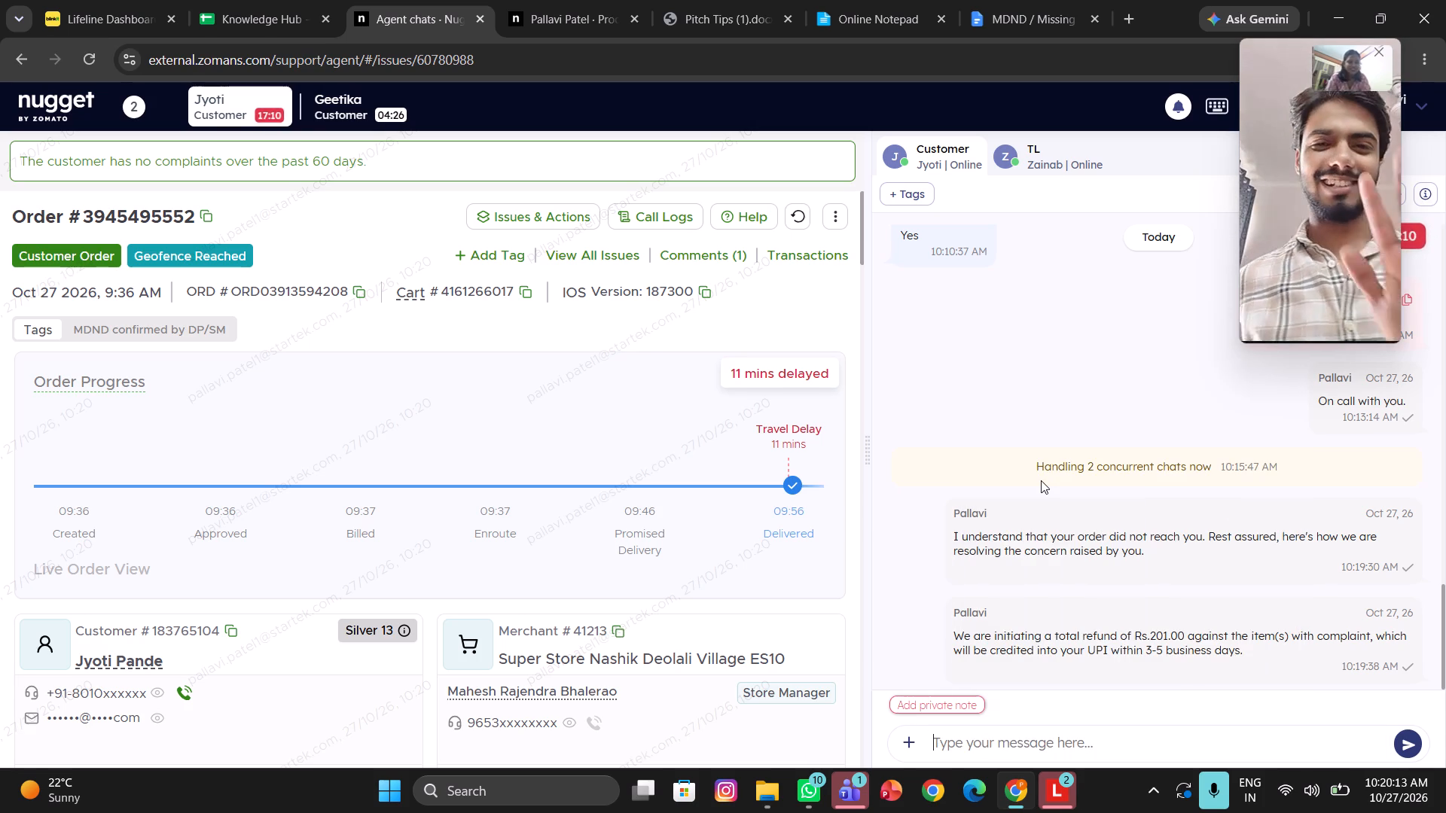
type("/ra")
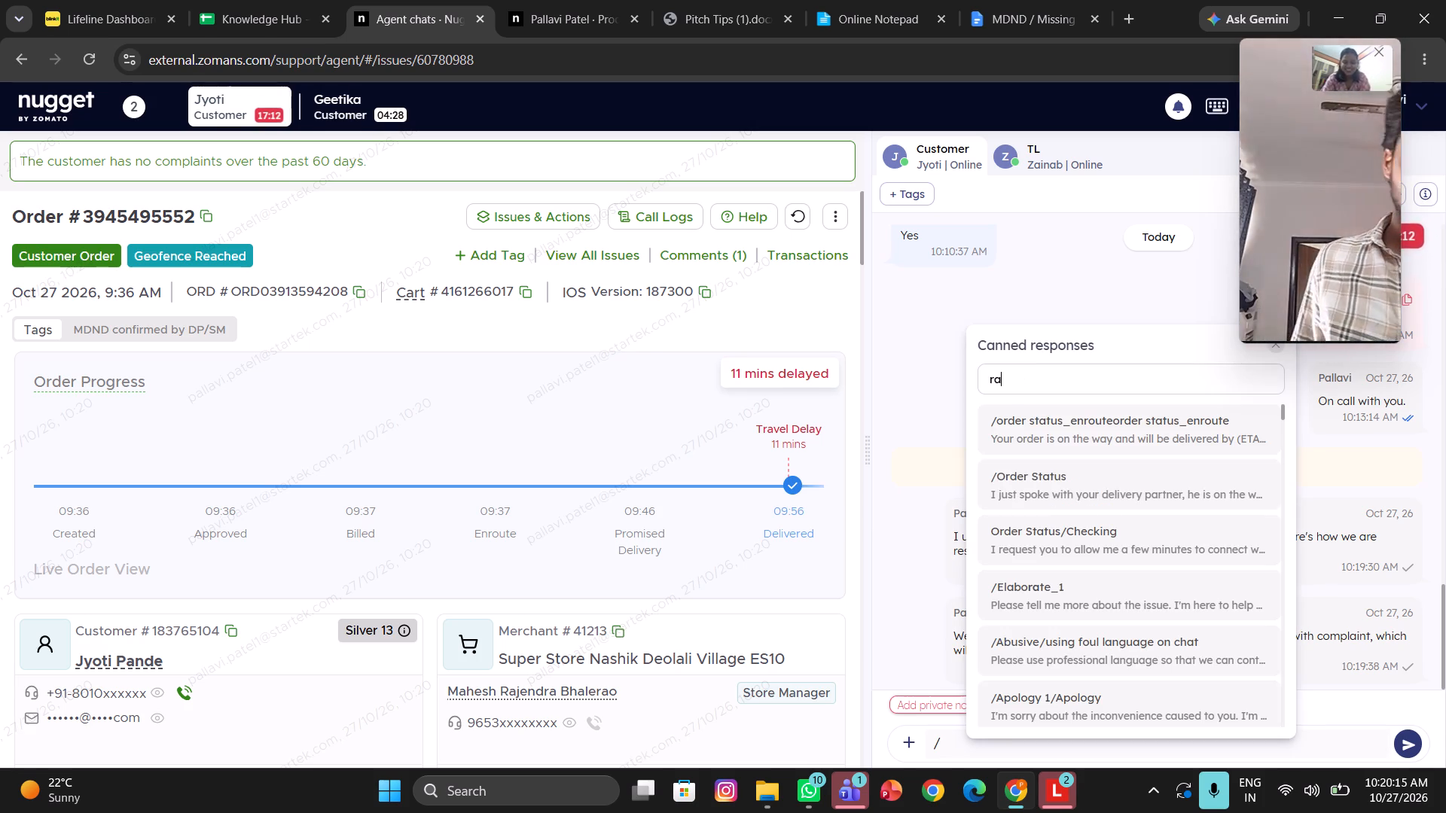
left_click(1011, 480)
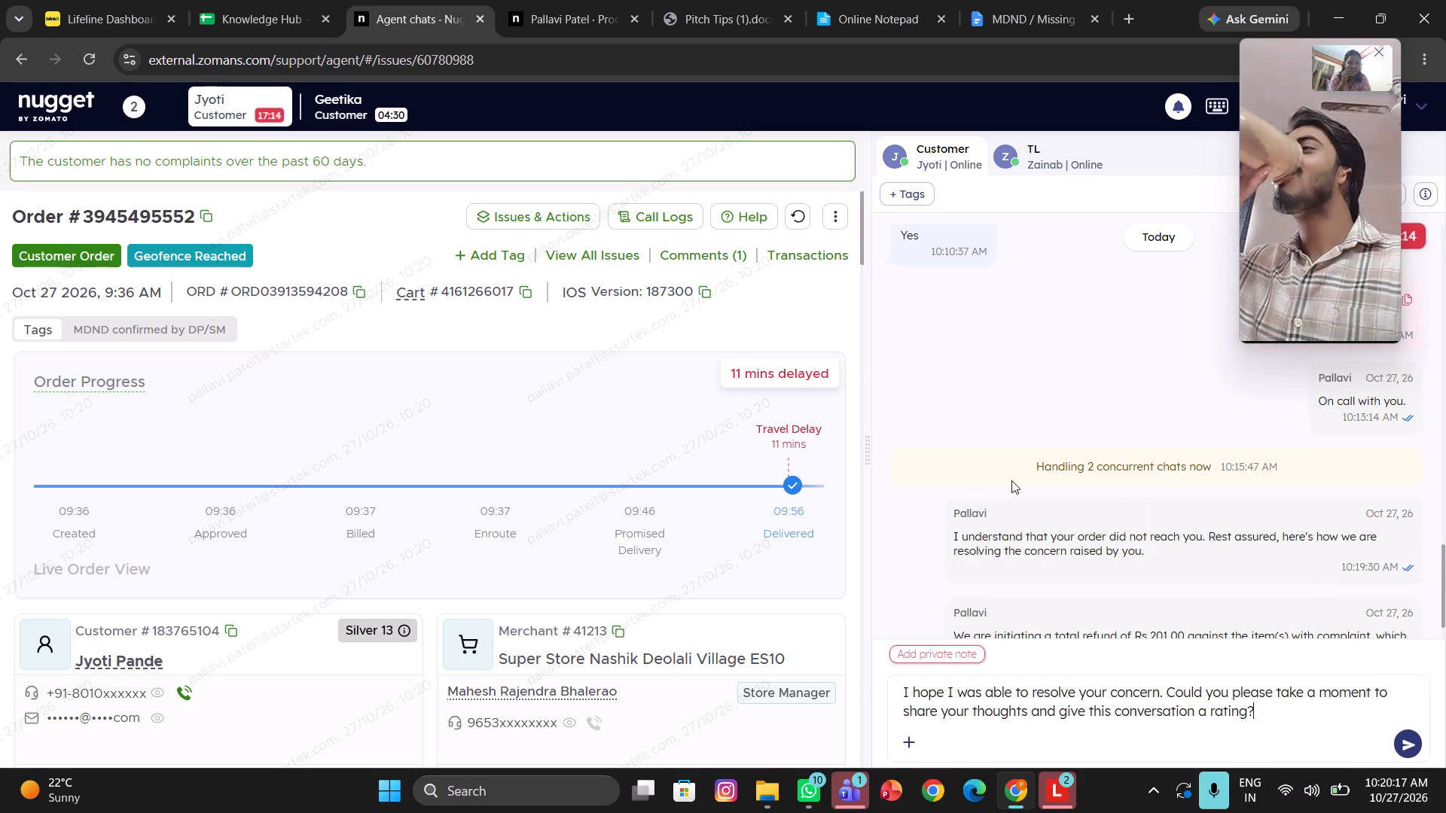
key("Return")
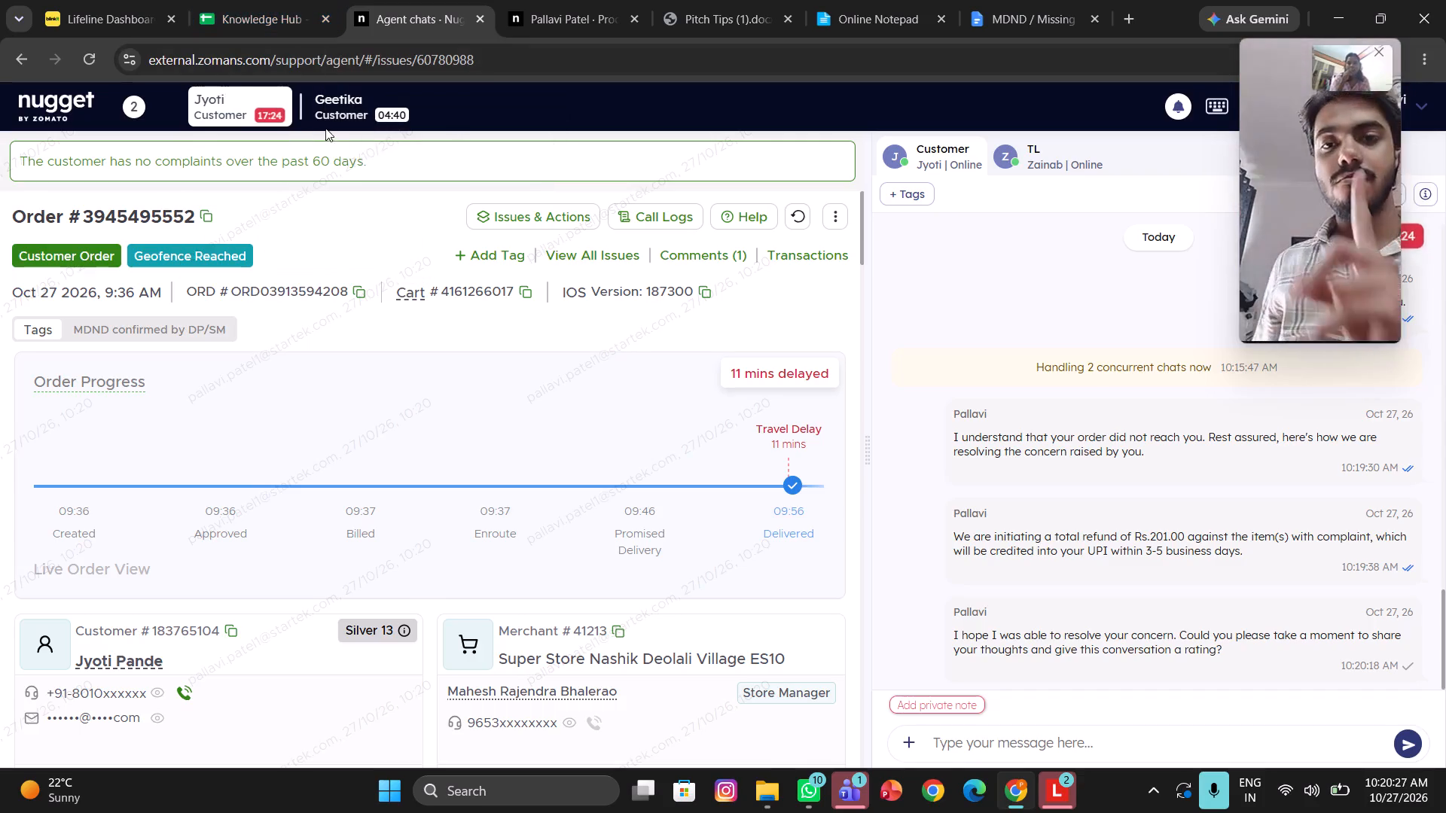
left_click(317, 123)
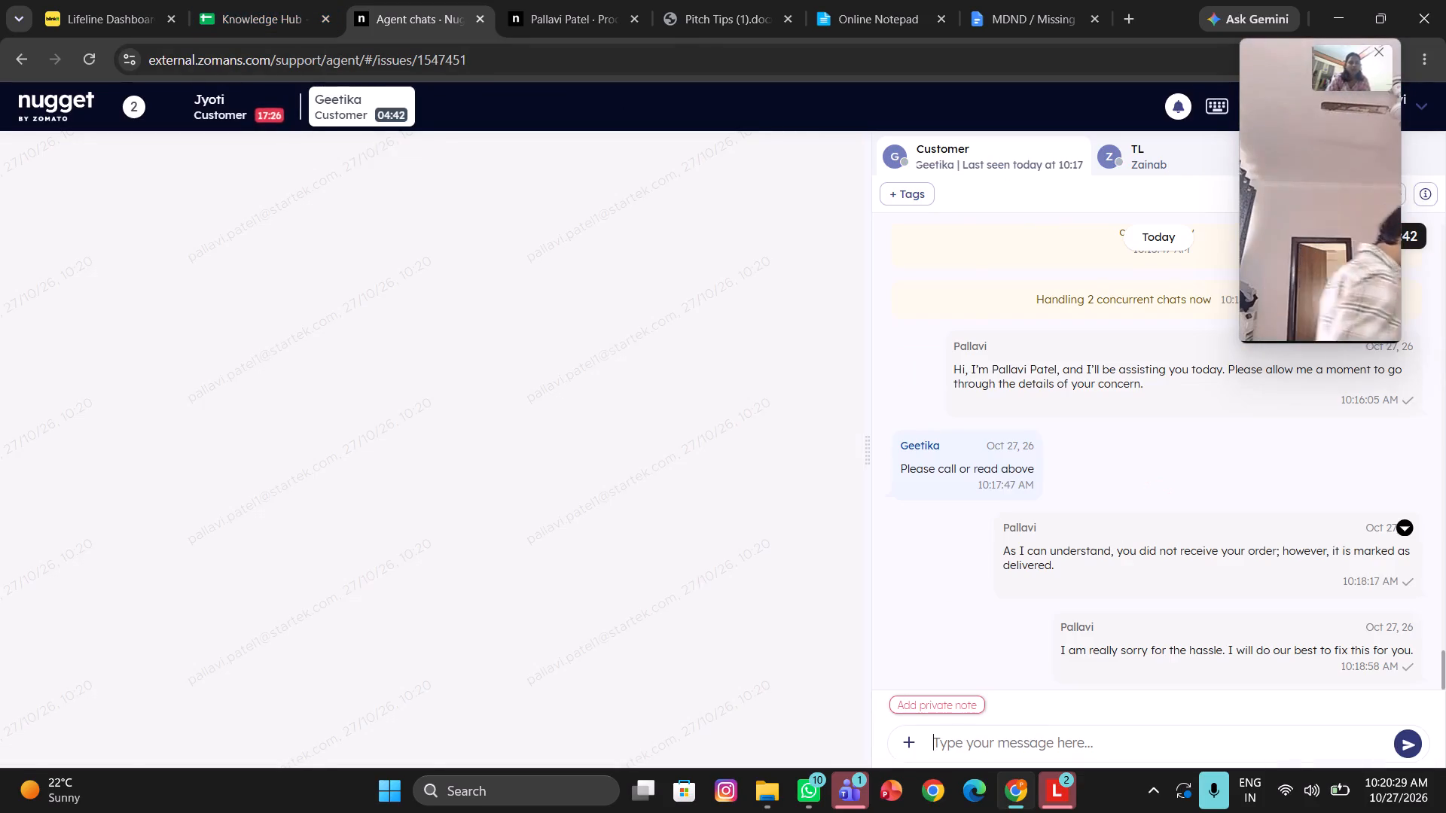
scroll(1121, 544, "down", 4)
scroll(313, 556, "down", 4)
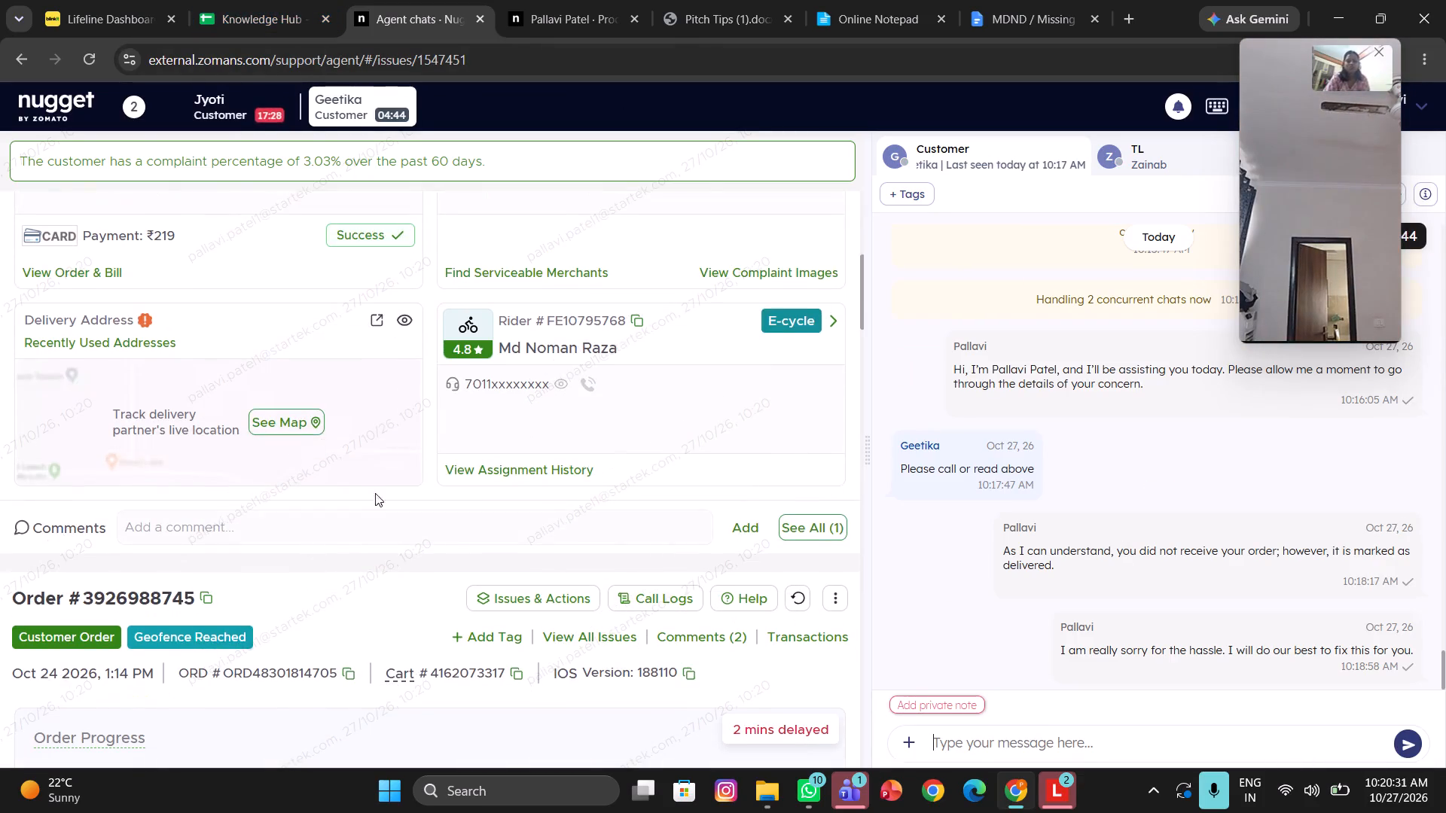
left_click(587, 383)
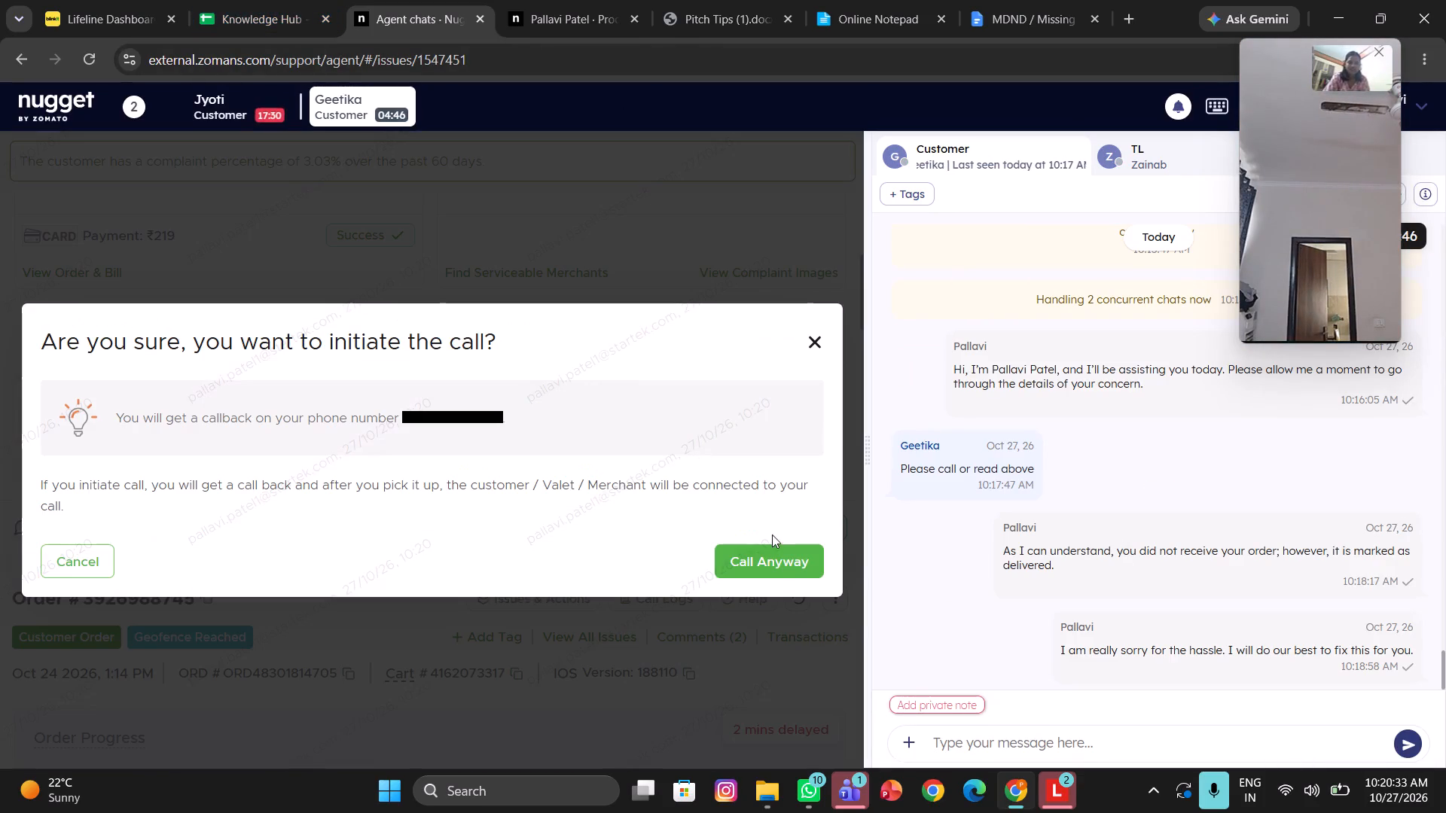
left_click(767, 548)
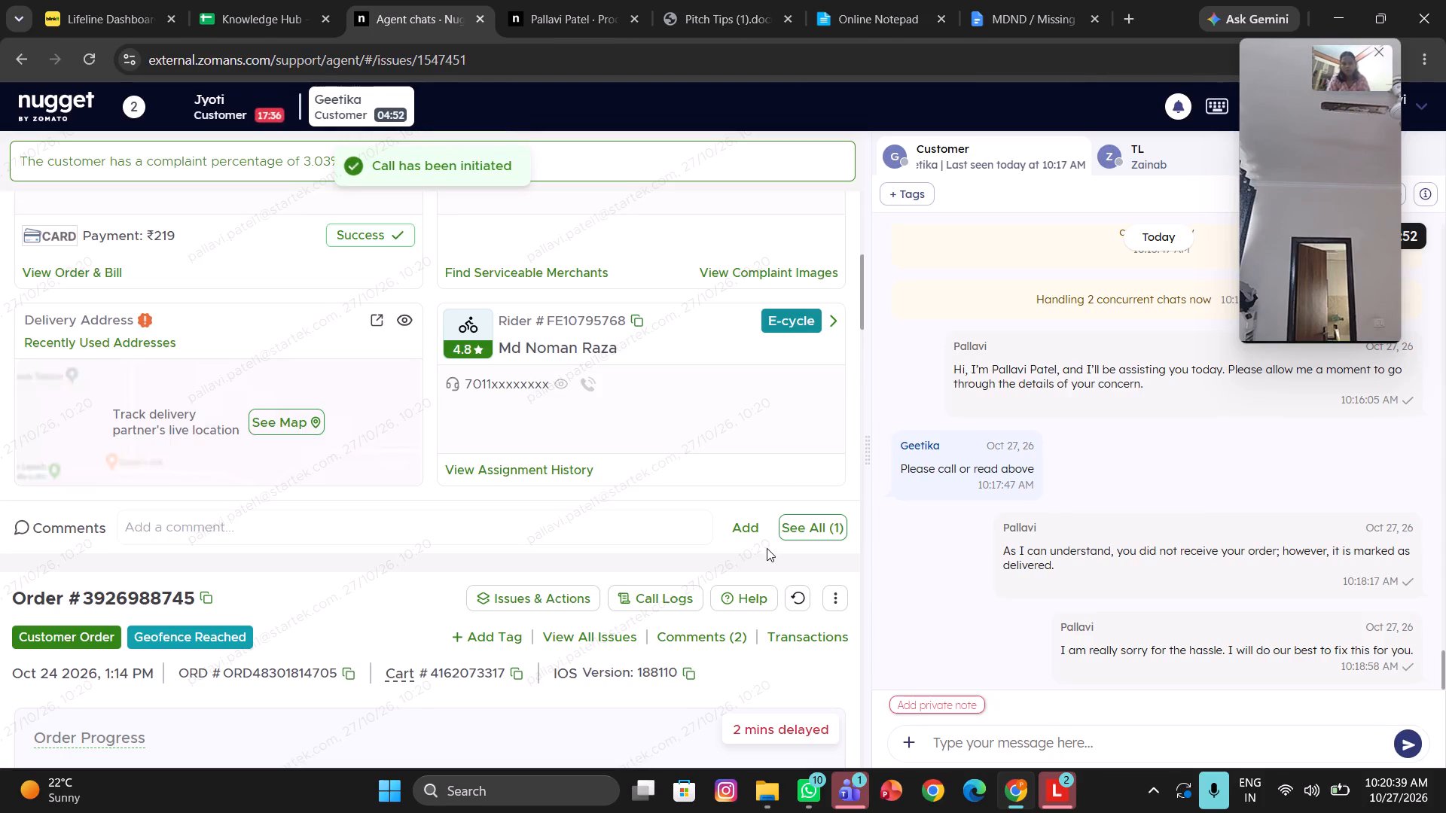
Add the private note "called dp" to the chat.
left_click(932, 711)
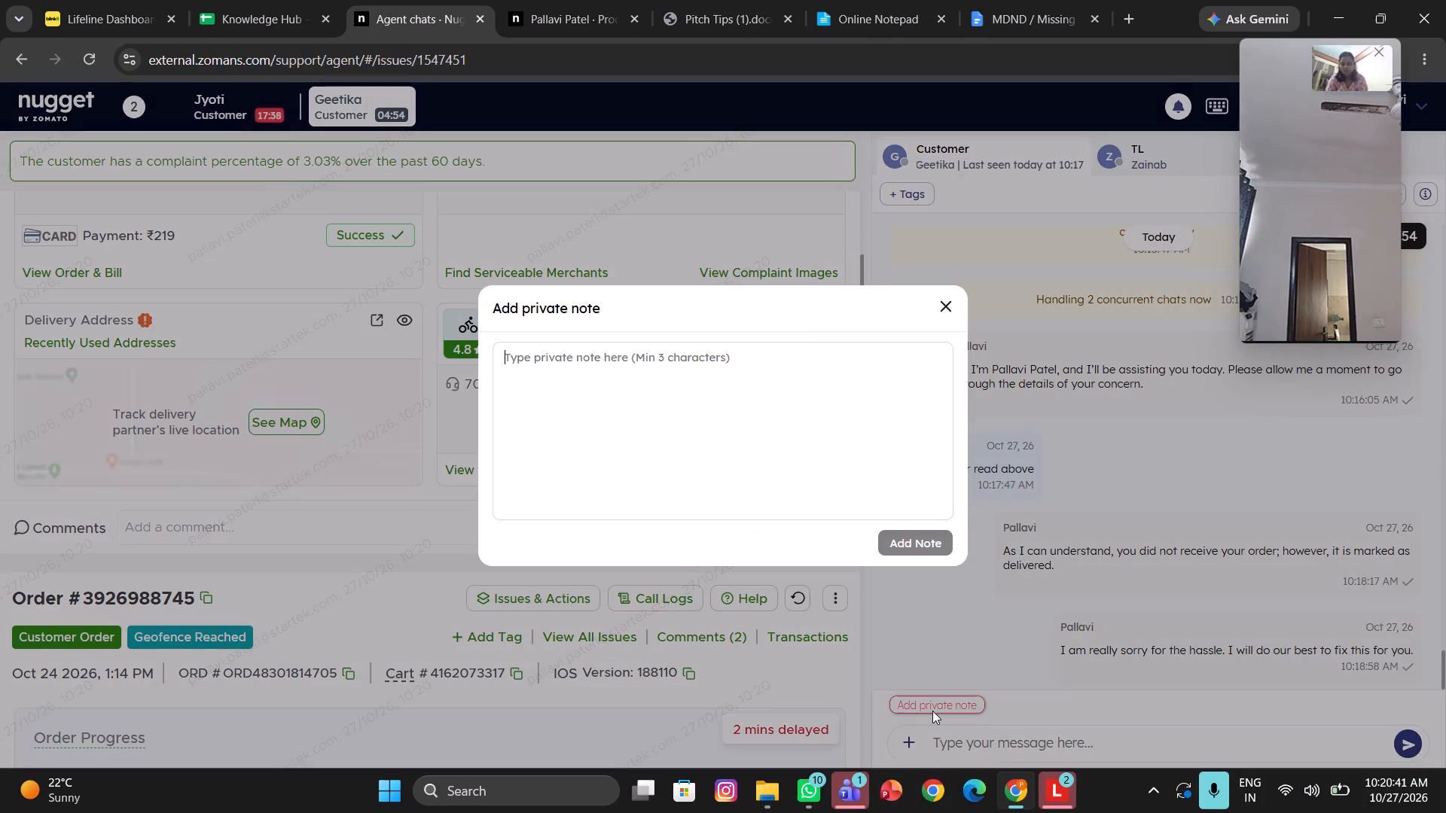
type("called")
key("space")
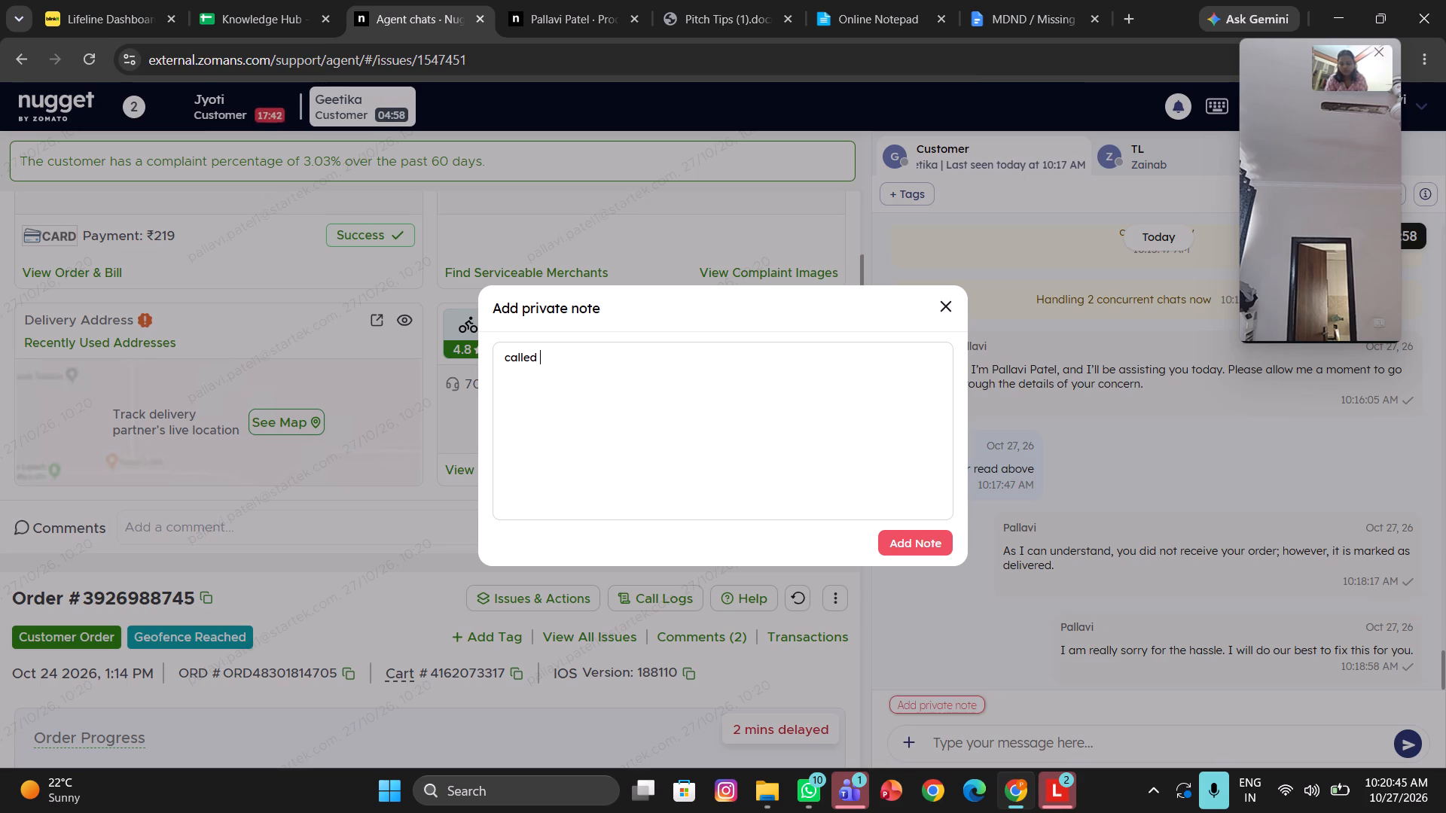
type("dp")
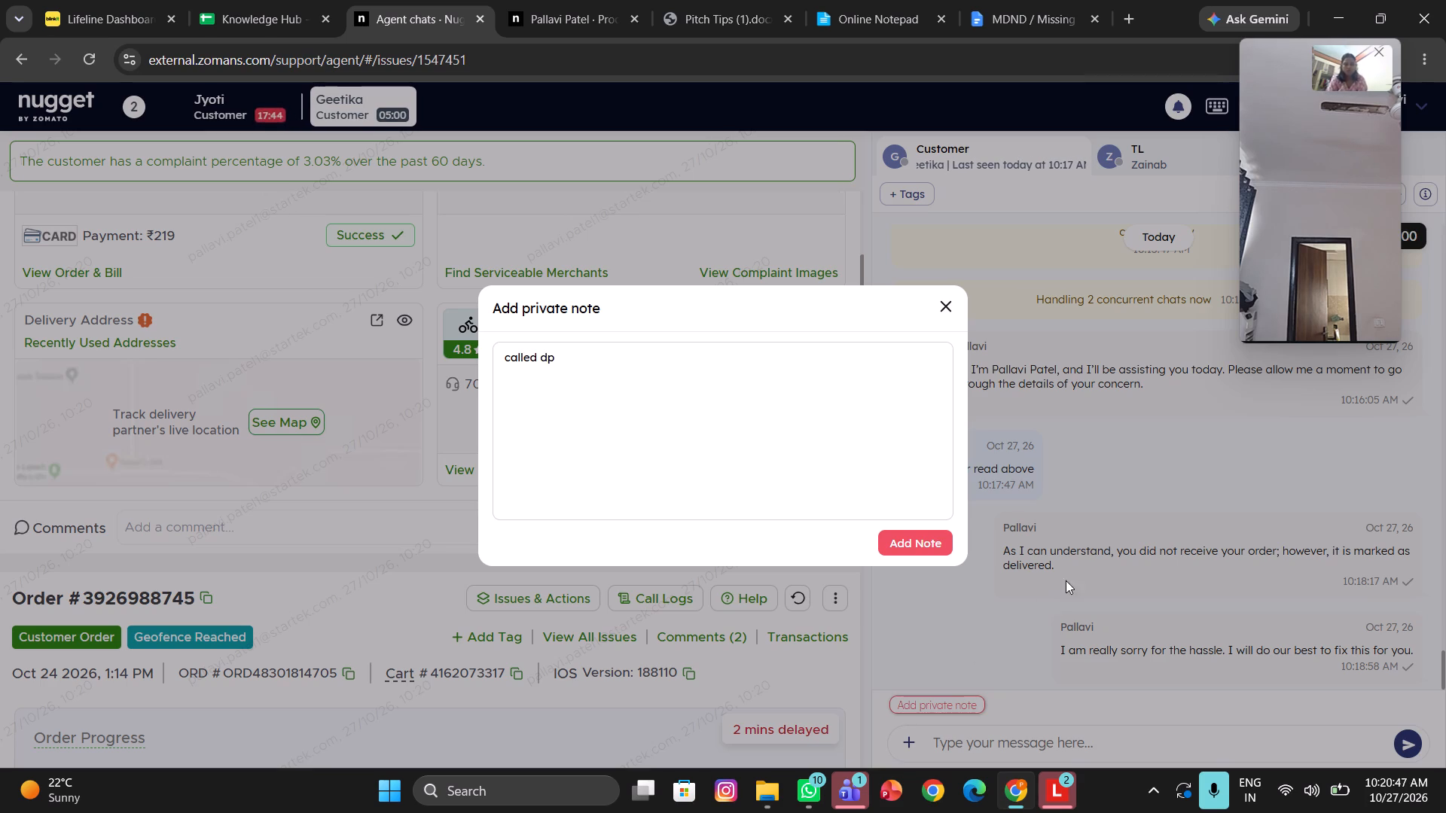
left_click(937, 545)
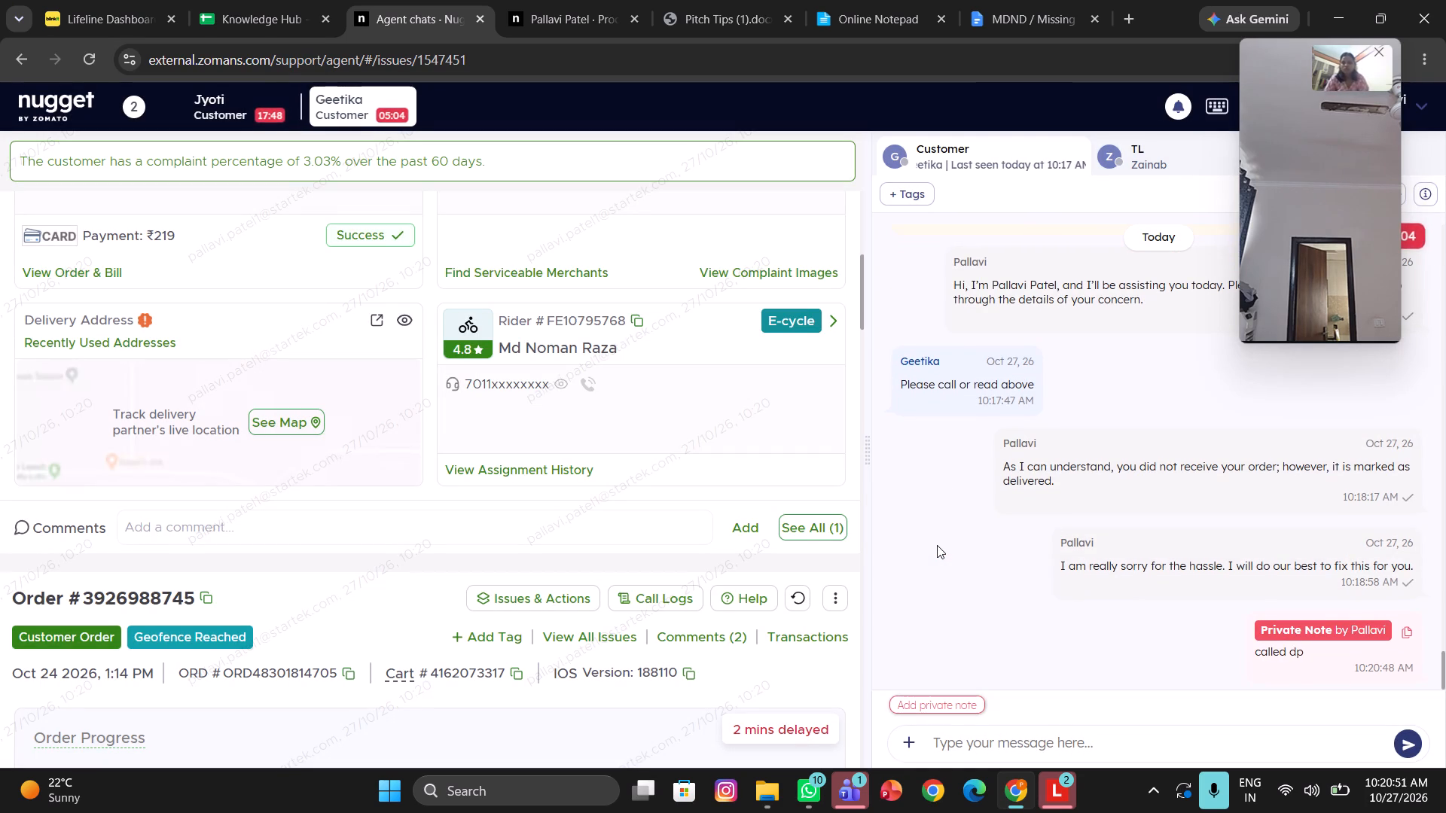
left_click(273, 108)
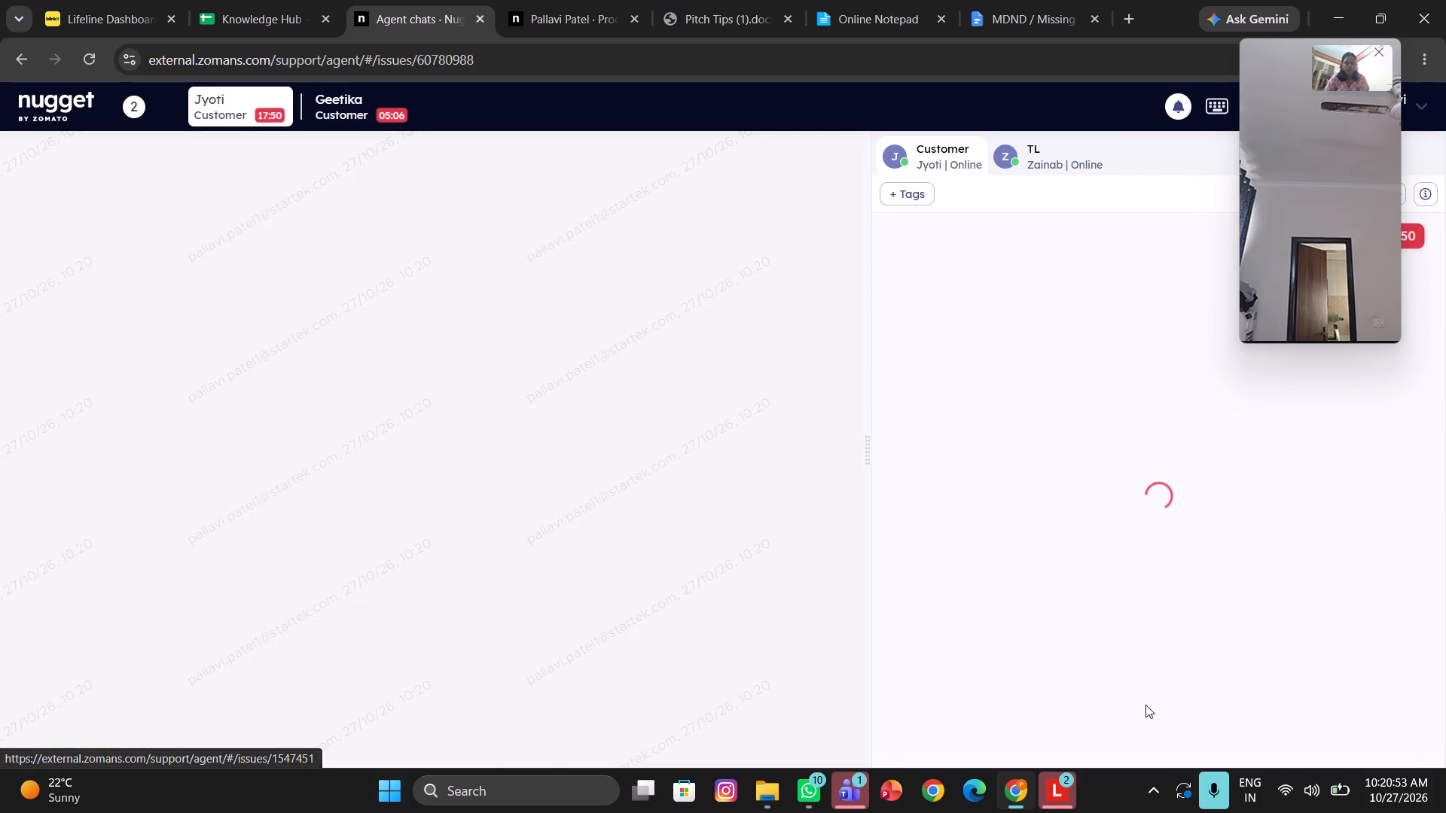
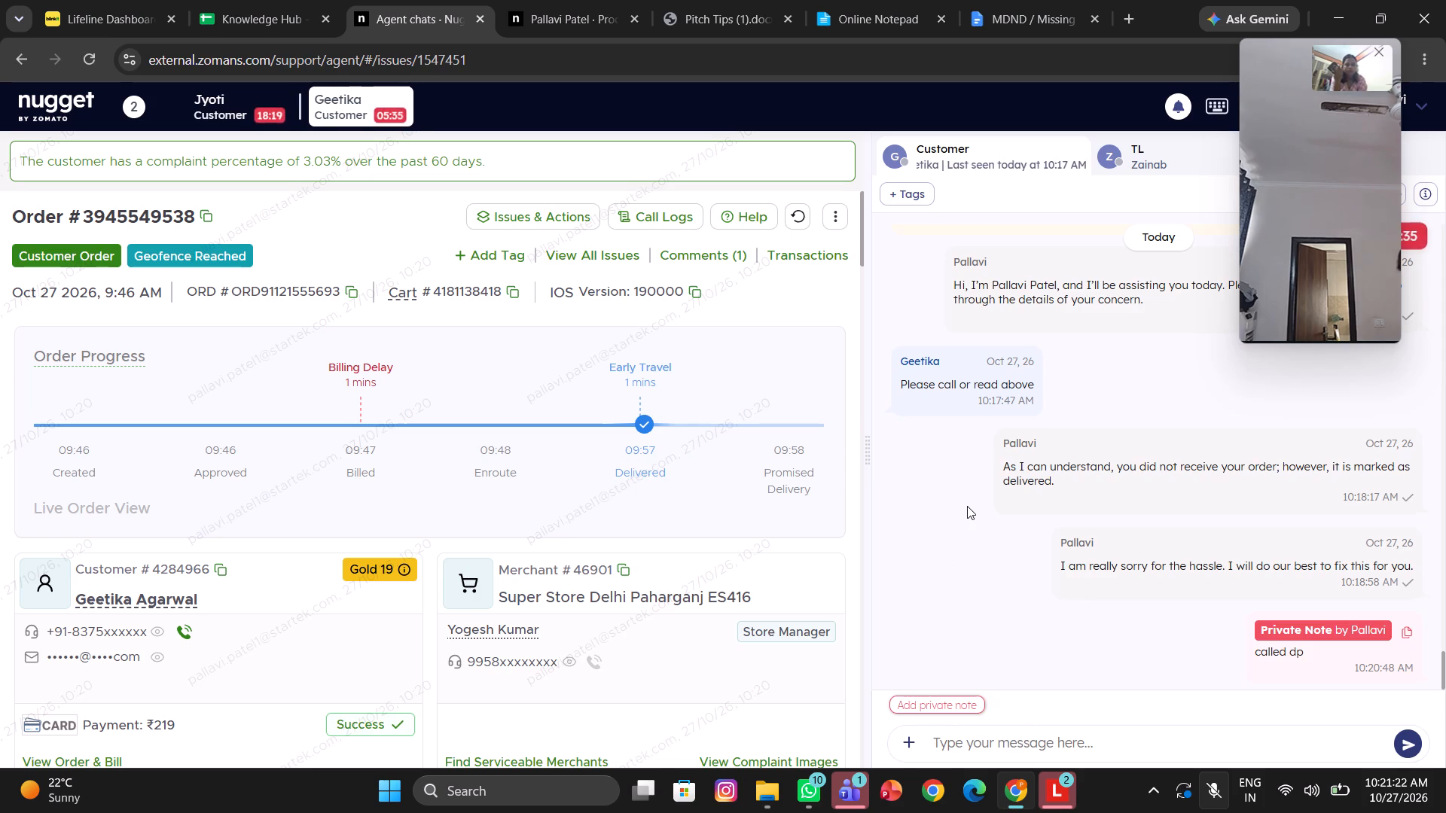
Send the canned response "/MDND Responses/Third Mandatory Response", replacing "xxxx or xxxx" with the first four digits of the customer's phone number.
scroll(967, 506, "down", 2)
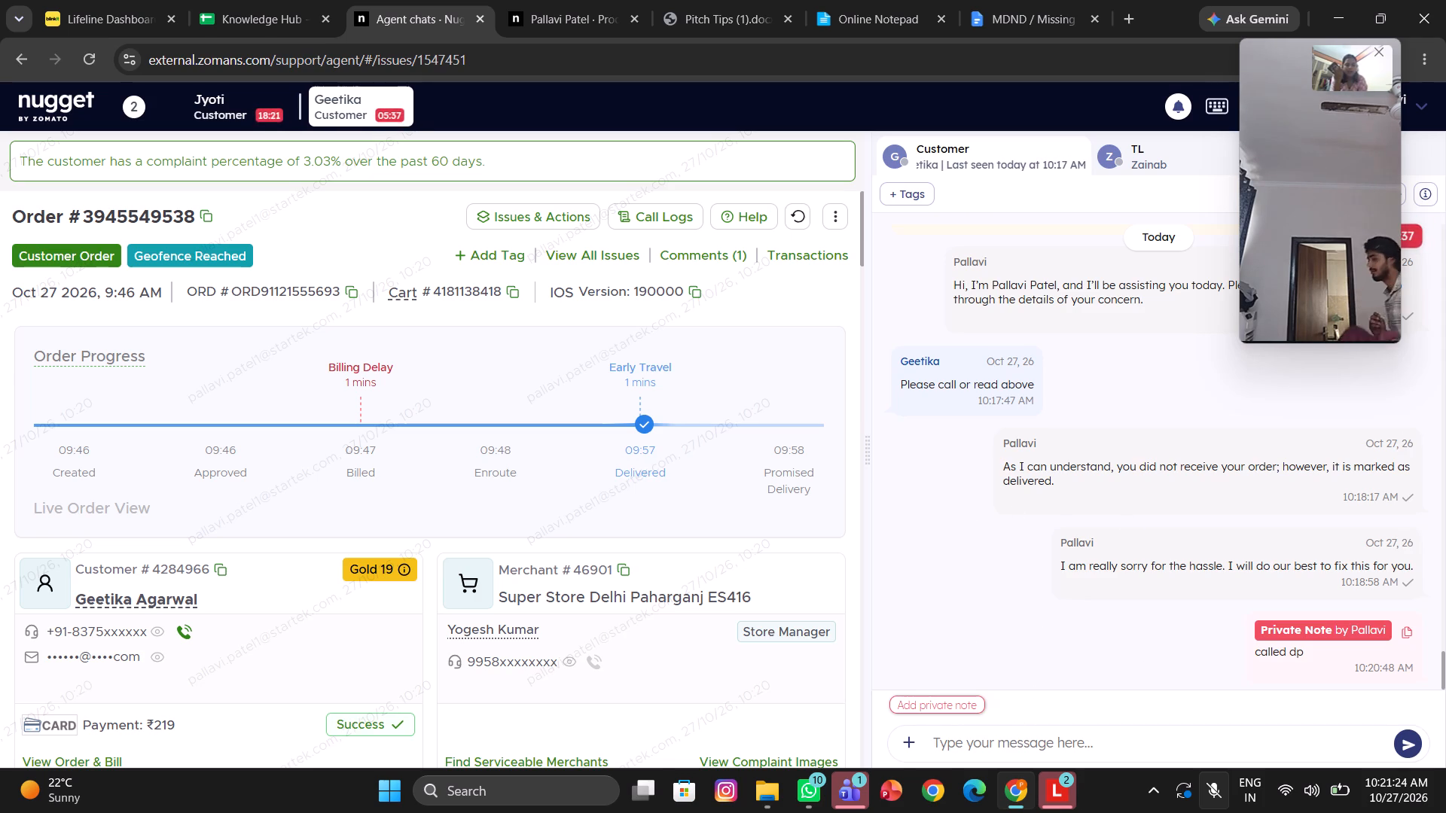
left_click(975, 735)
type("/thi")
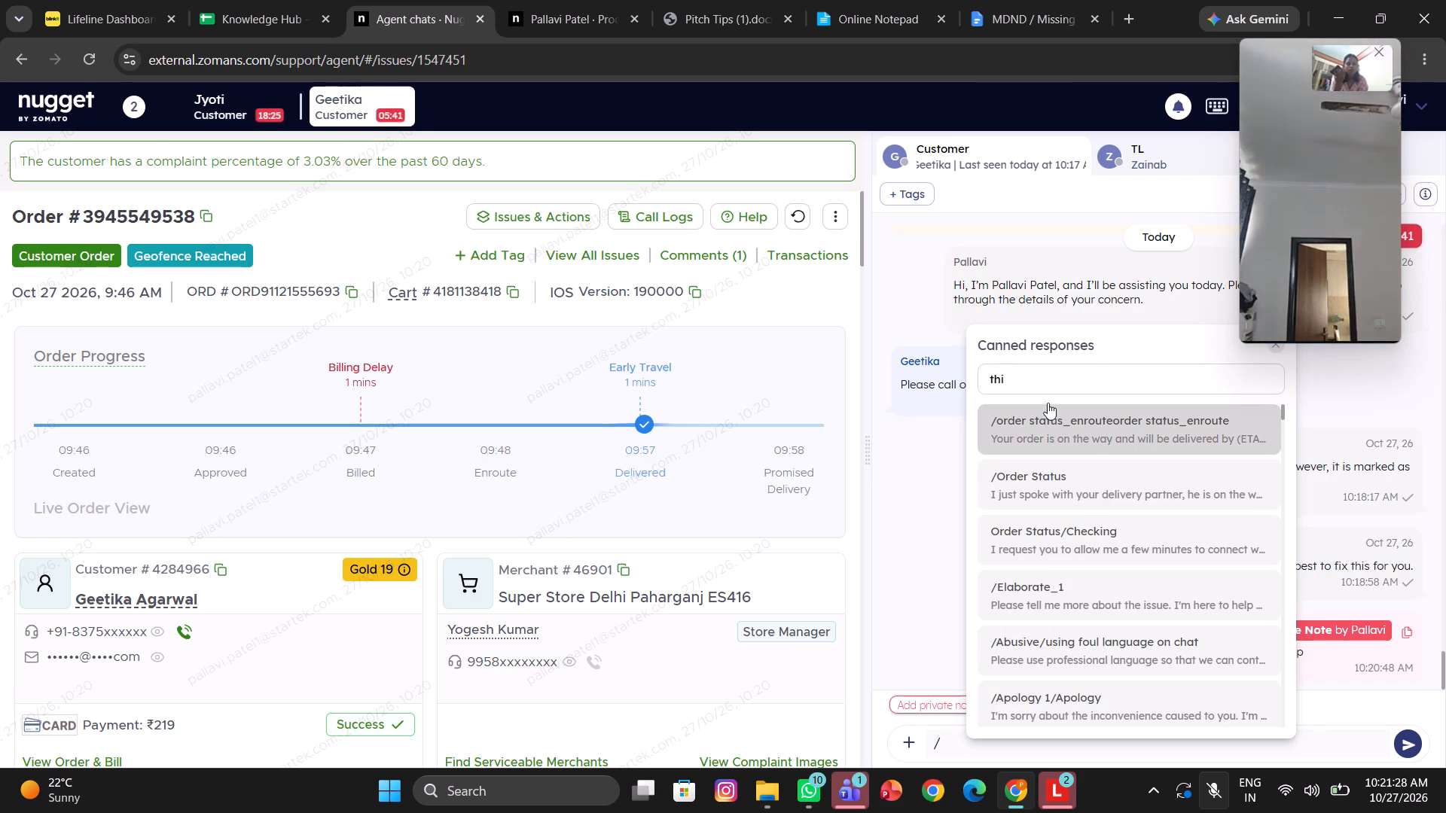
key("r")
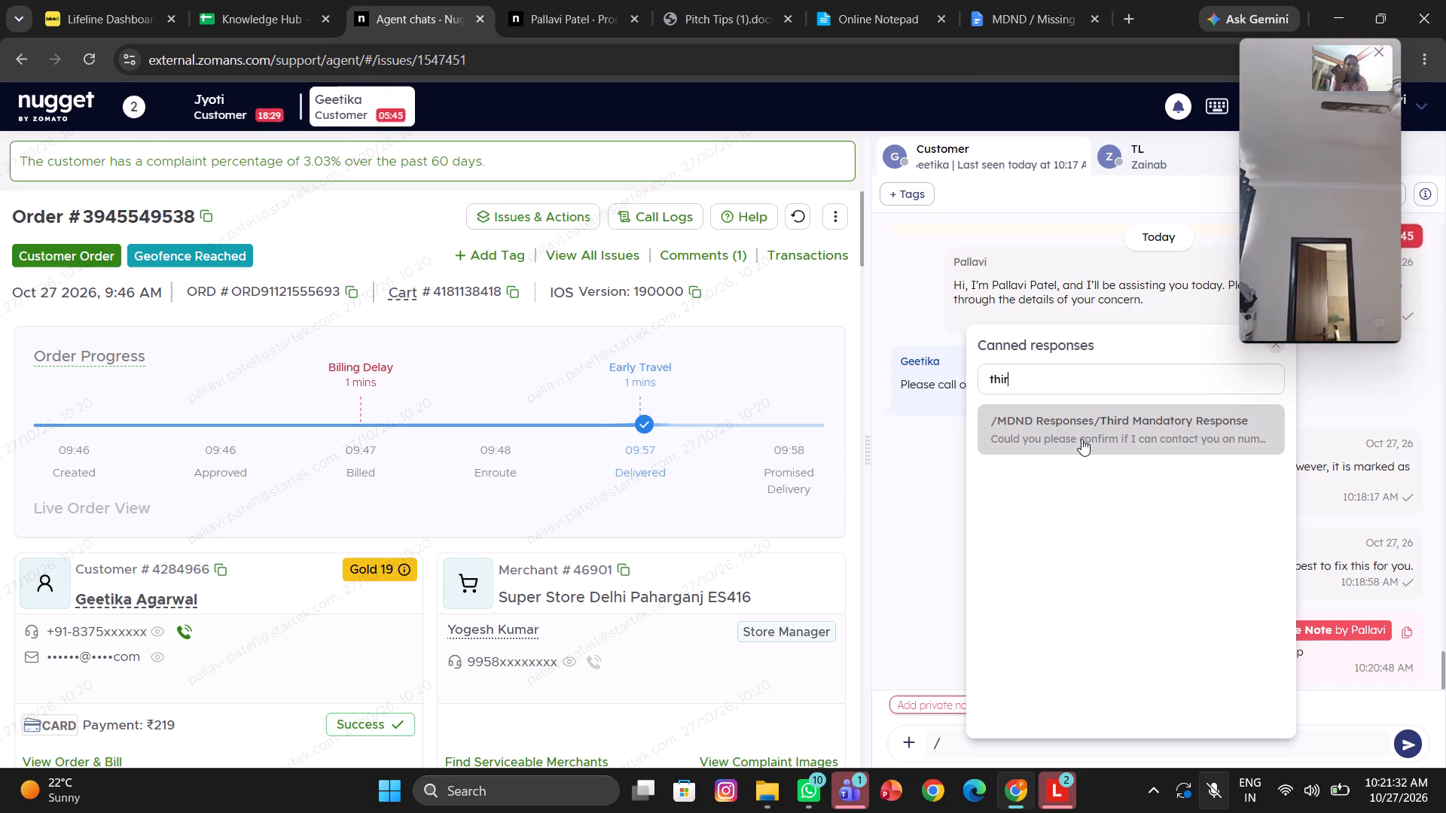
left_click(1081, 439)
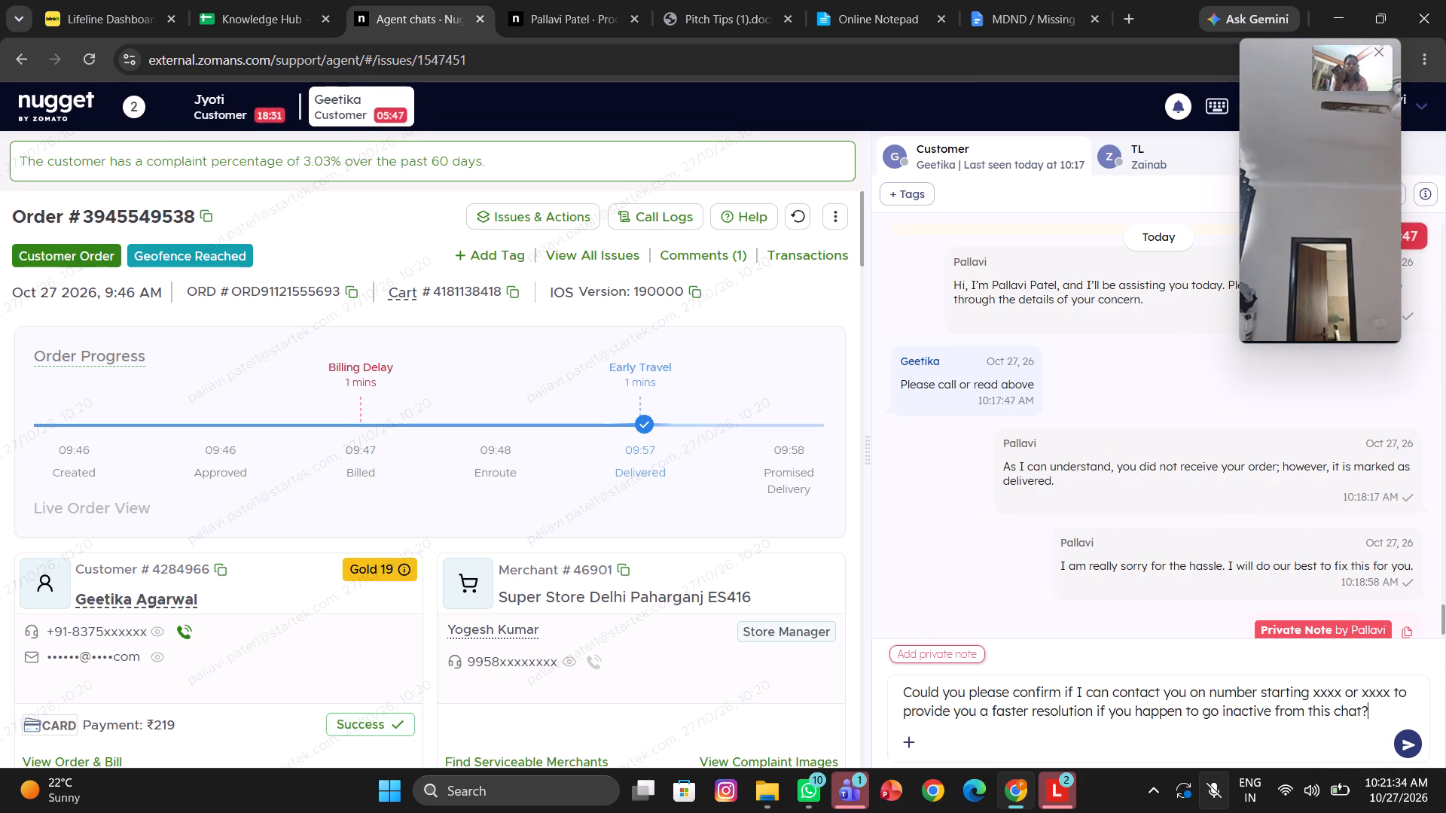
left_click_drag(1312, 697, 1401, 690)
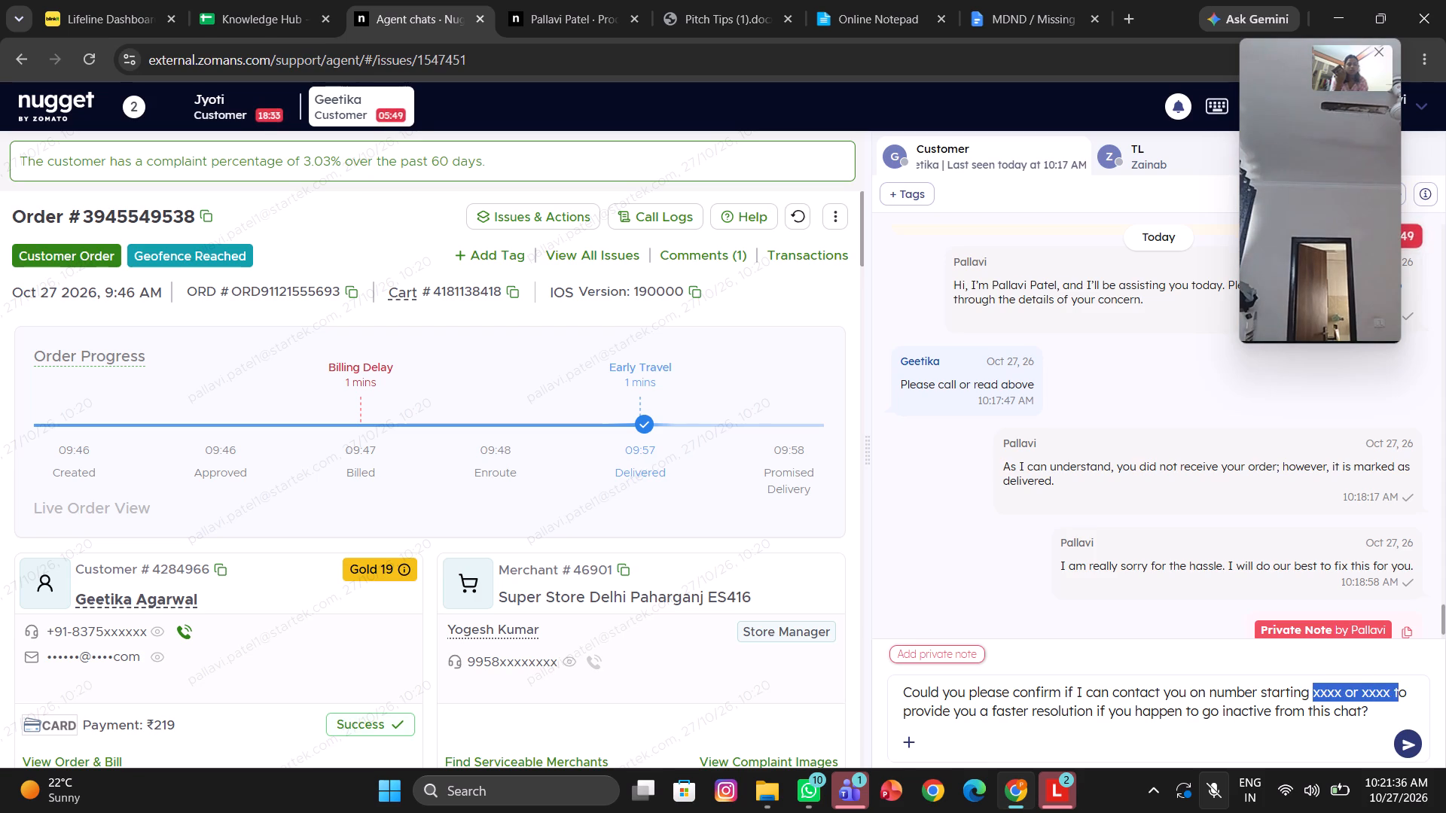
left_click_drag(1401, 690, 1389, 691)
key("BackSpace")
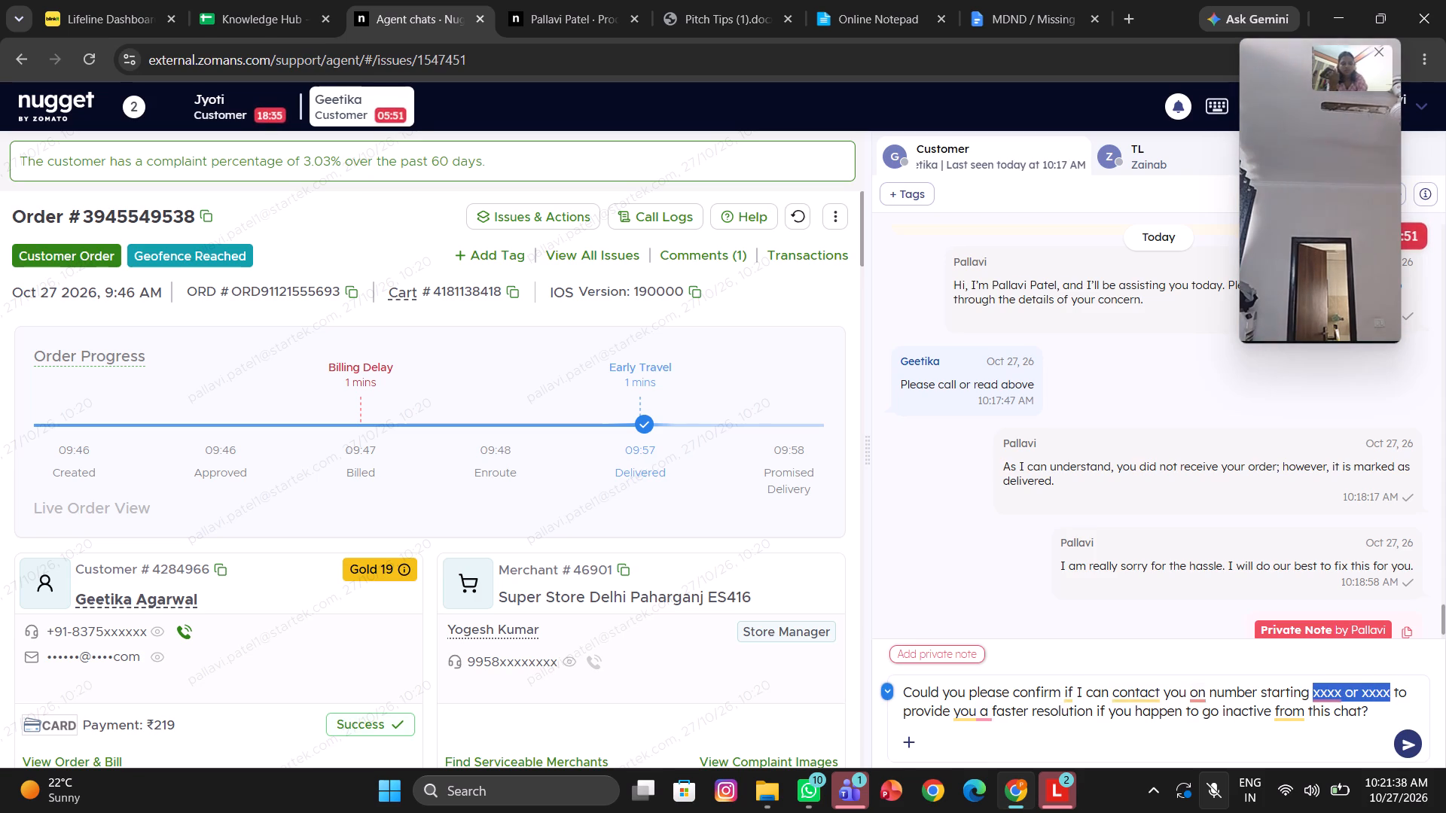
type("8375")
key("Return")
scroll(575, 619, "down", 1)
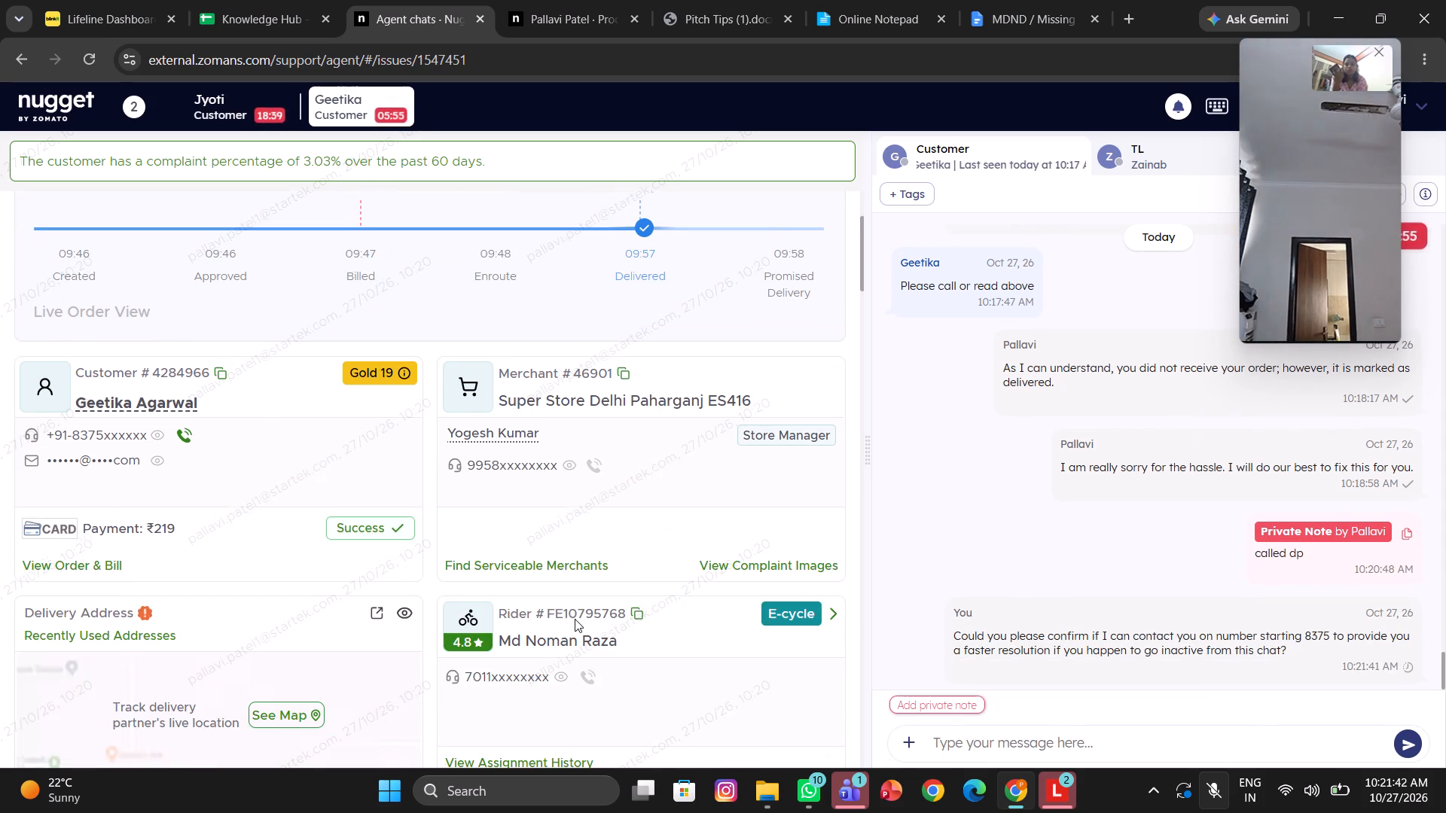
Reveal the customer's full delivery address in the order details.
left_click(404, 607)
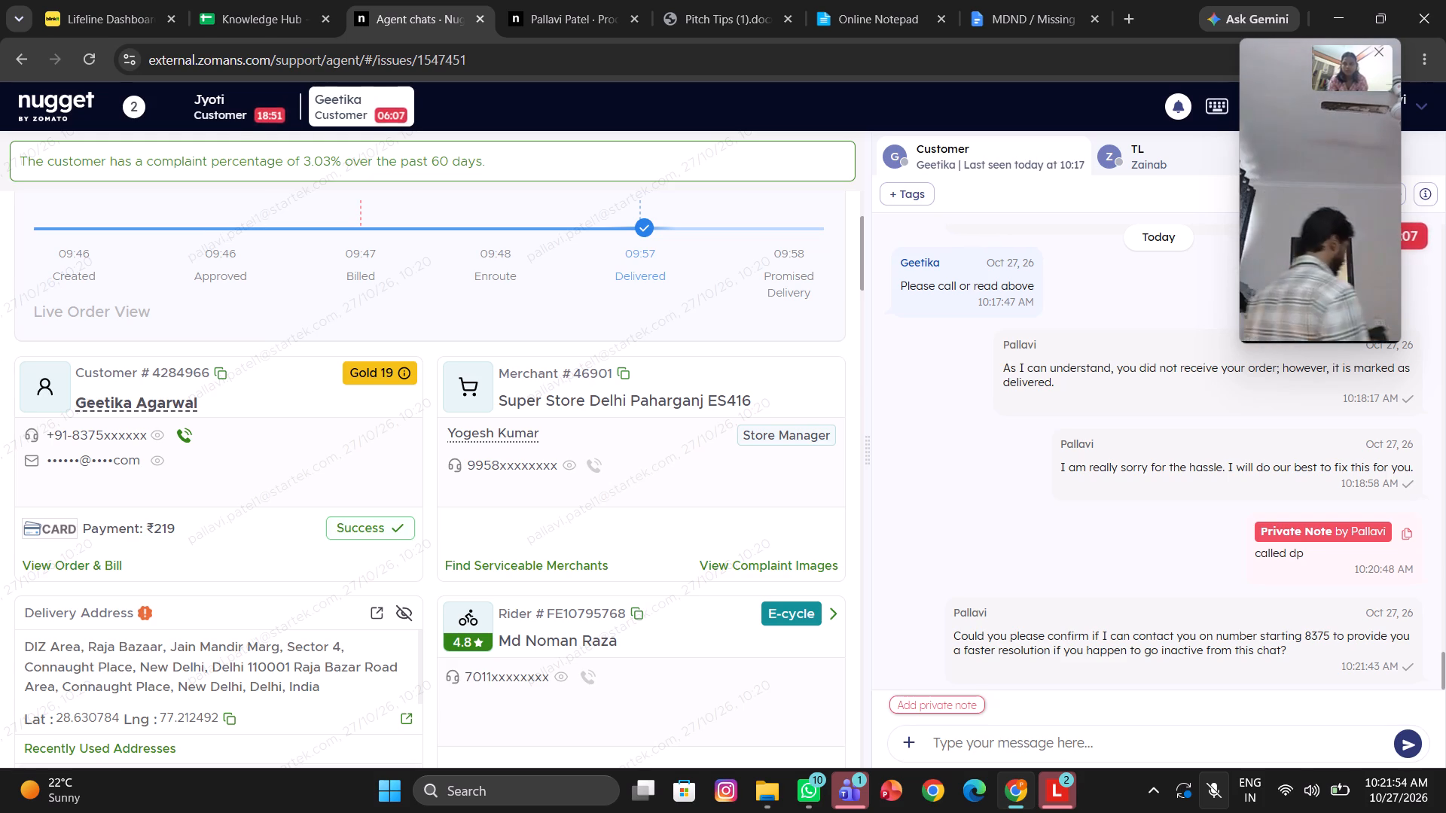
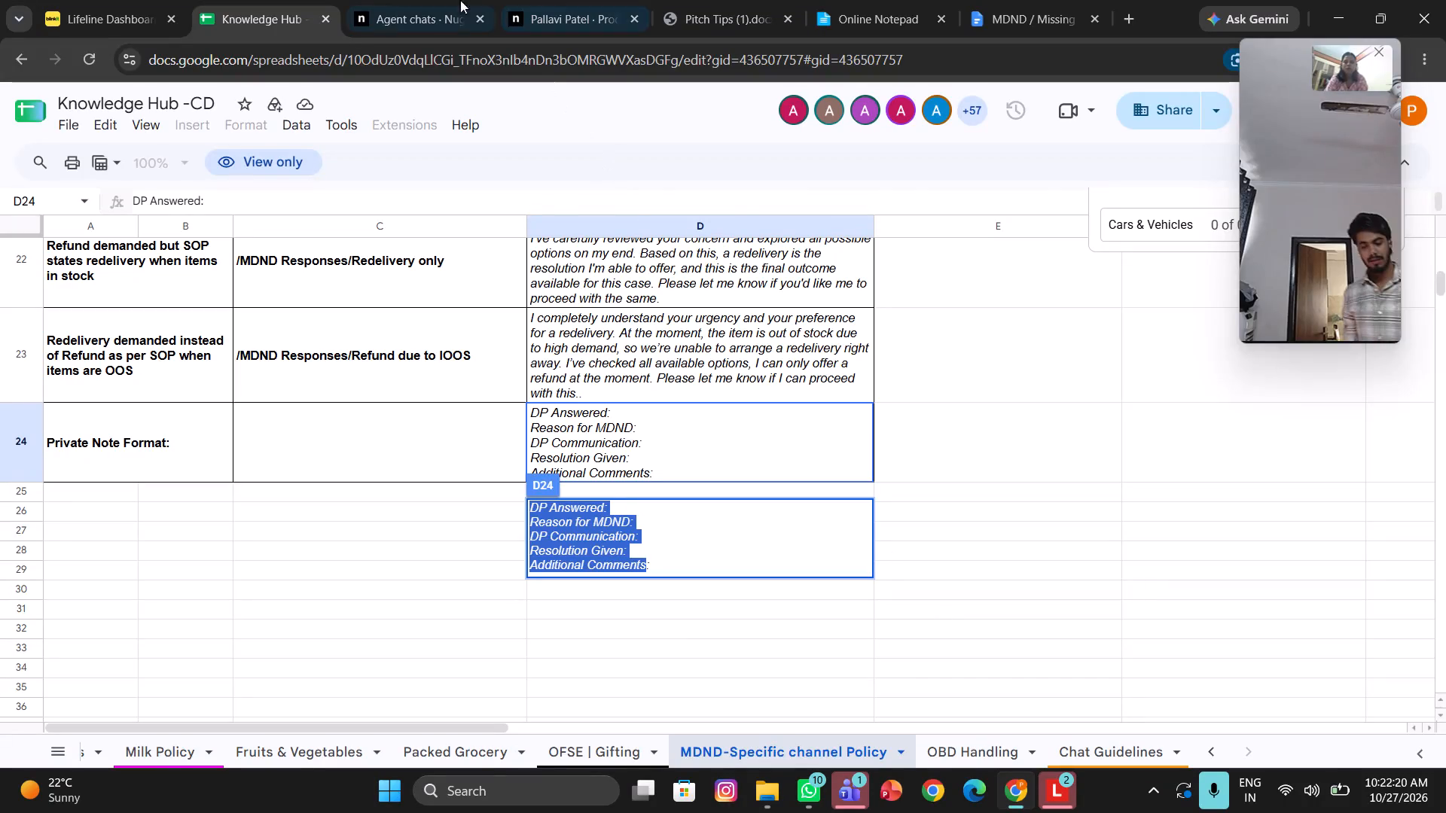
Return to the agent chats and start a private note in the refunded customer's chat, filled with the copied MDND private note format.
left_click(405, 0)
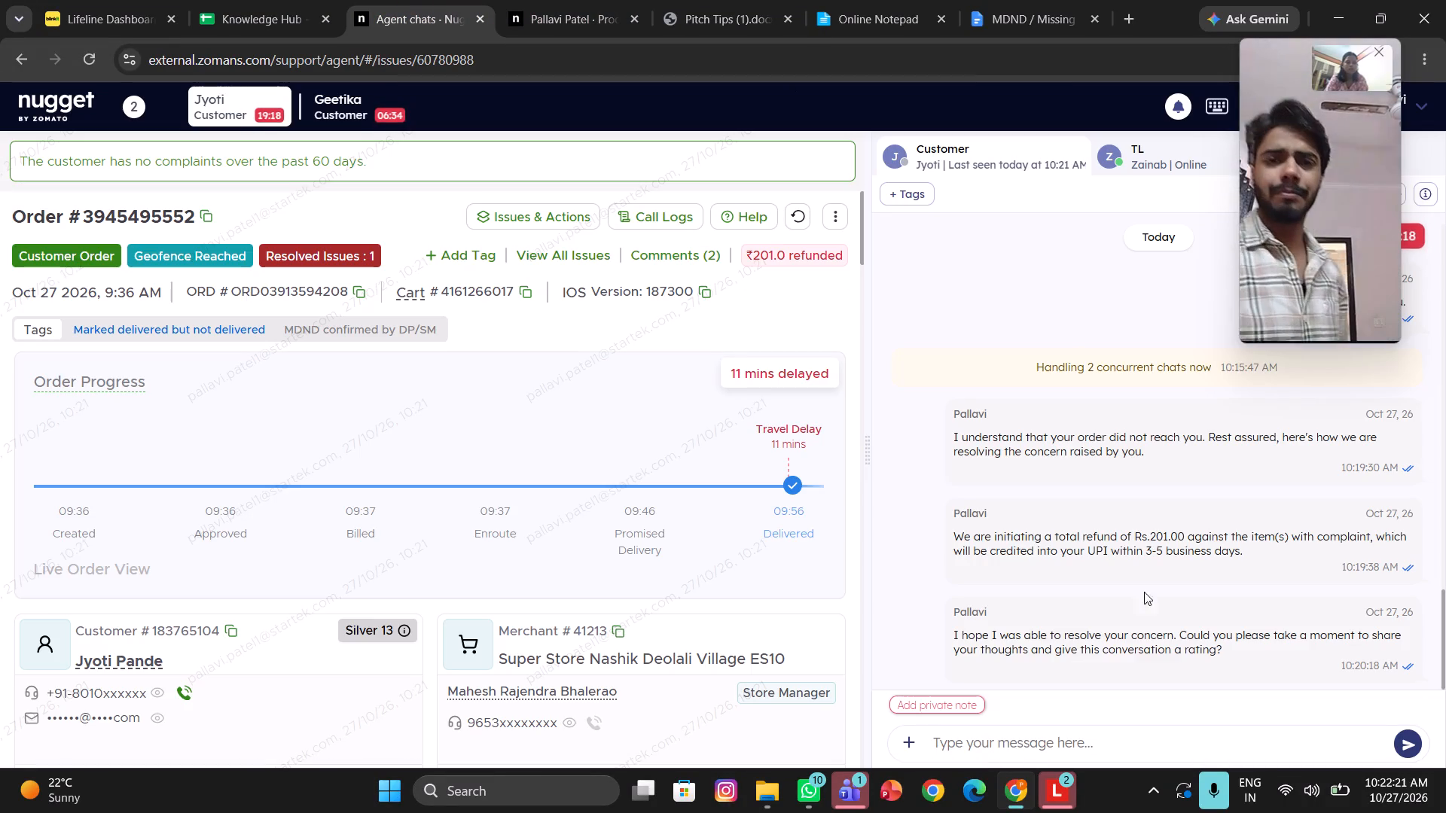
scroll(1040, 458, "down", 1)
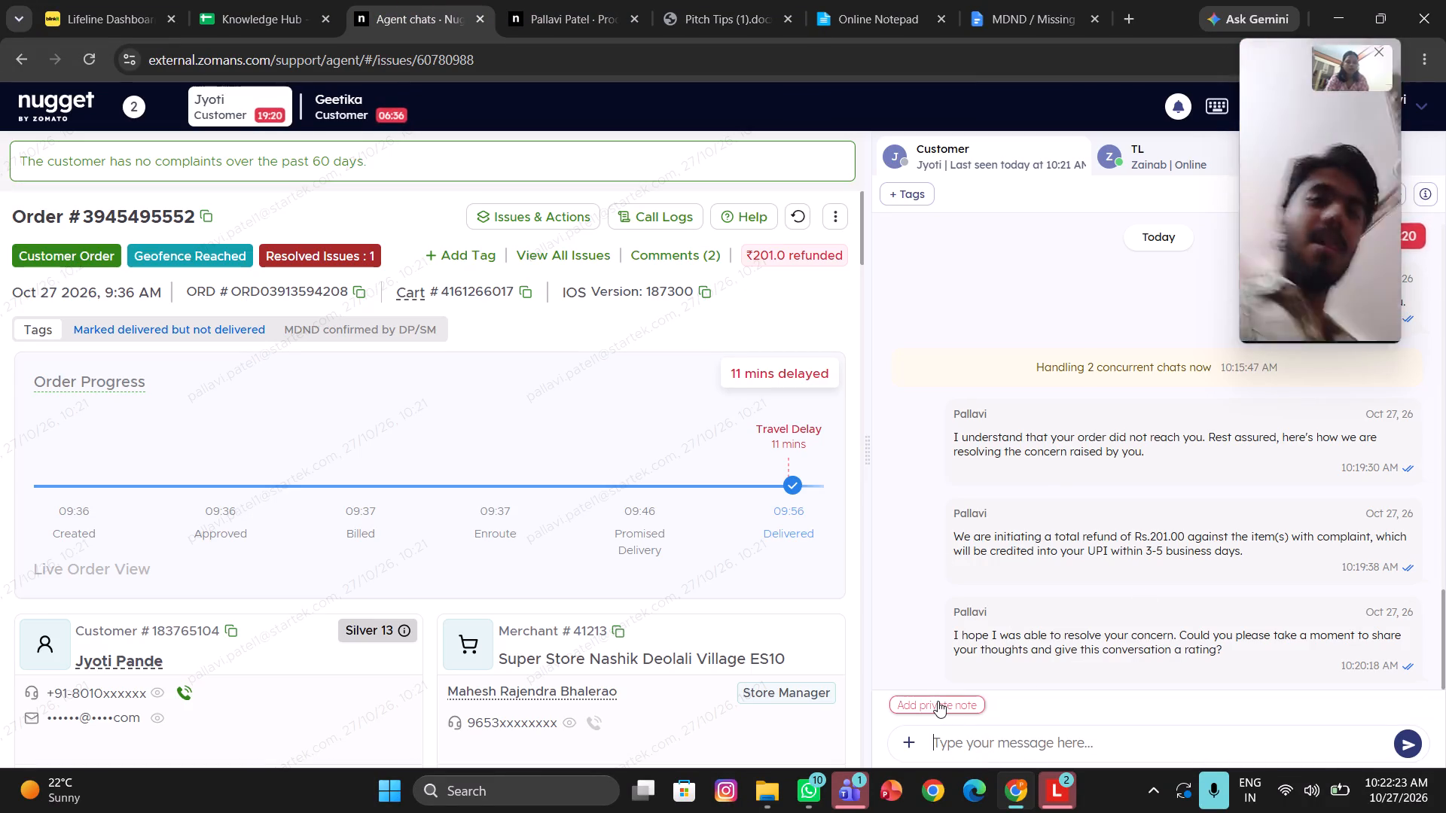
left_click(938, 701)
key("ctrl+v")
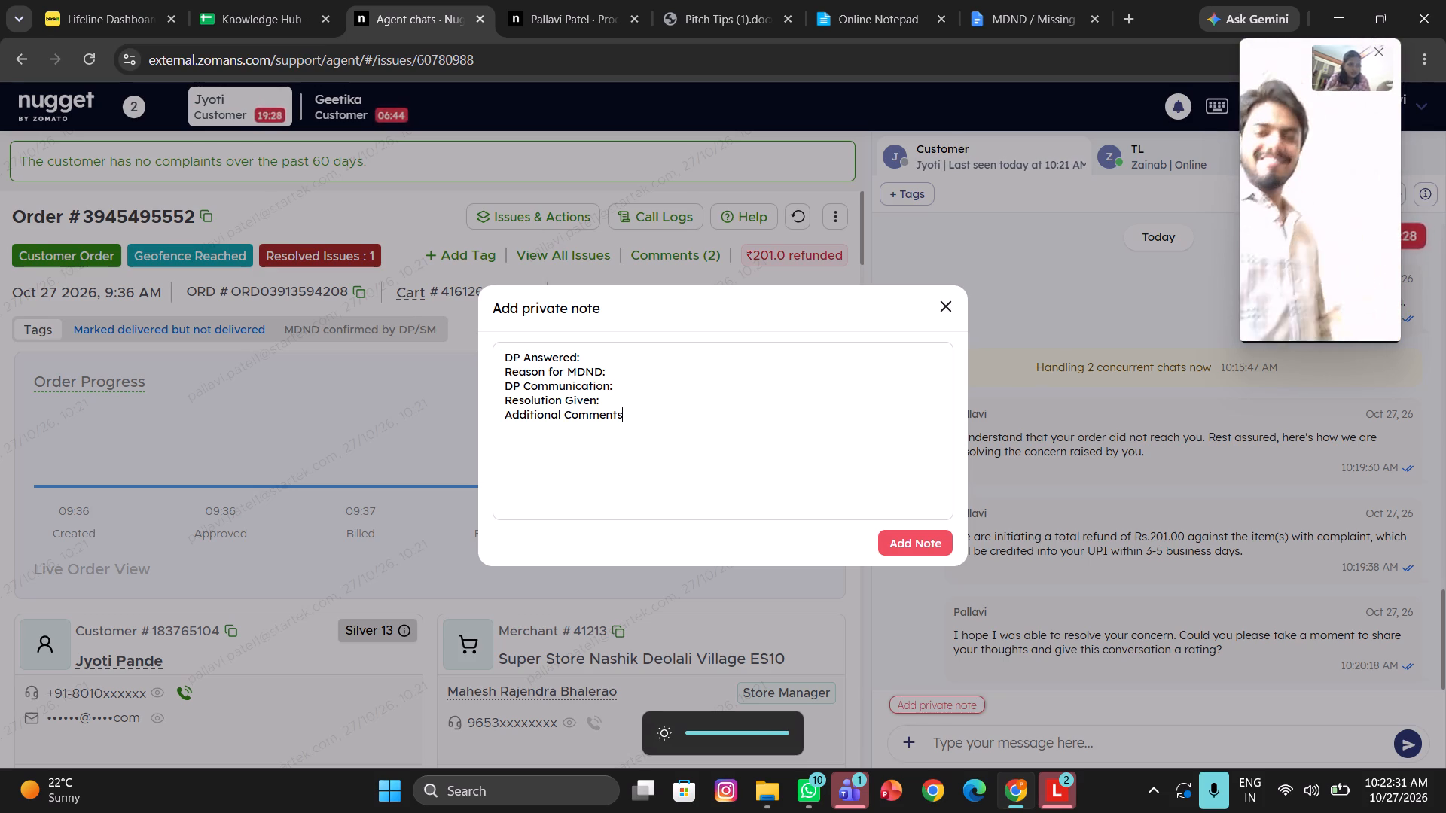
left_click(605, 363)
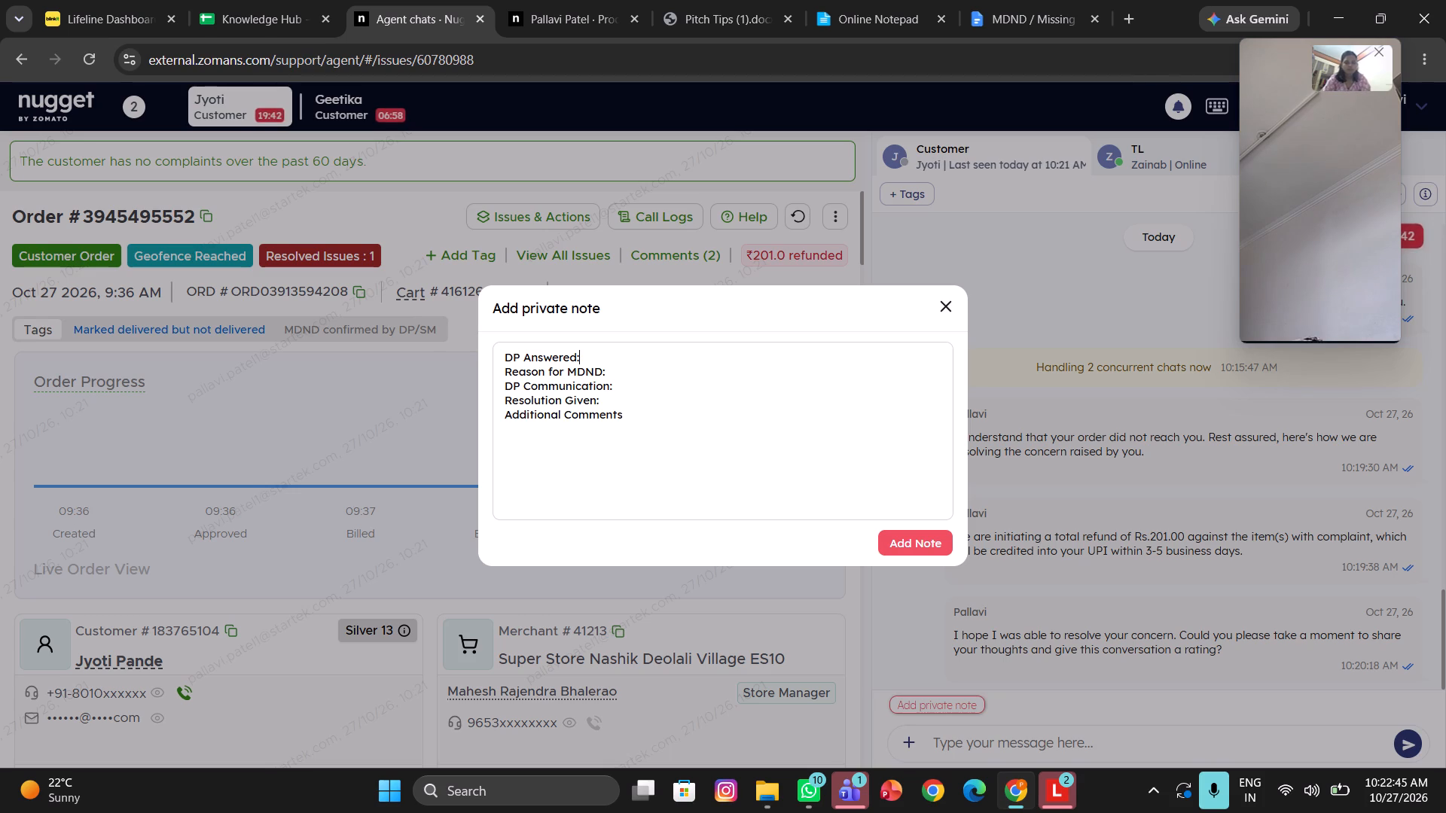
key("space")
type("yes")
left_click(621, 372)
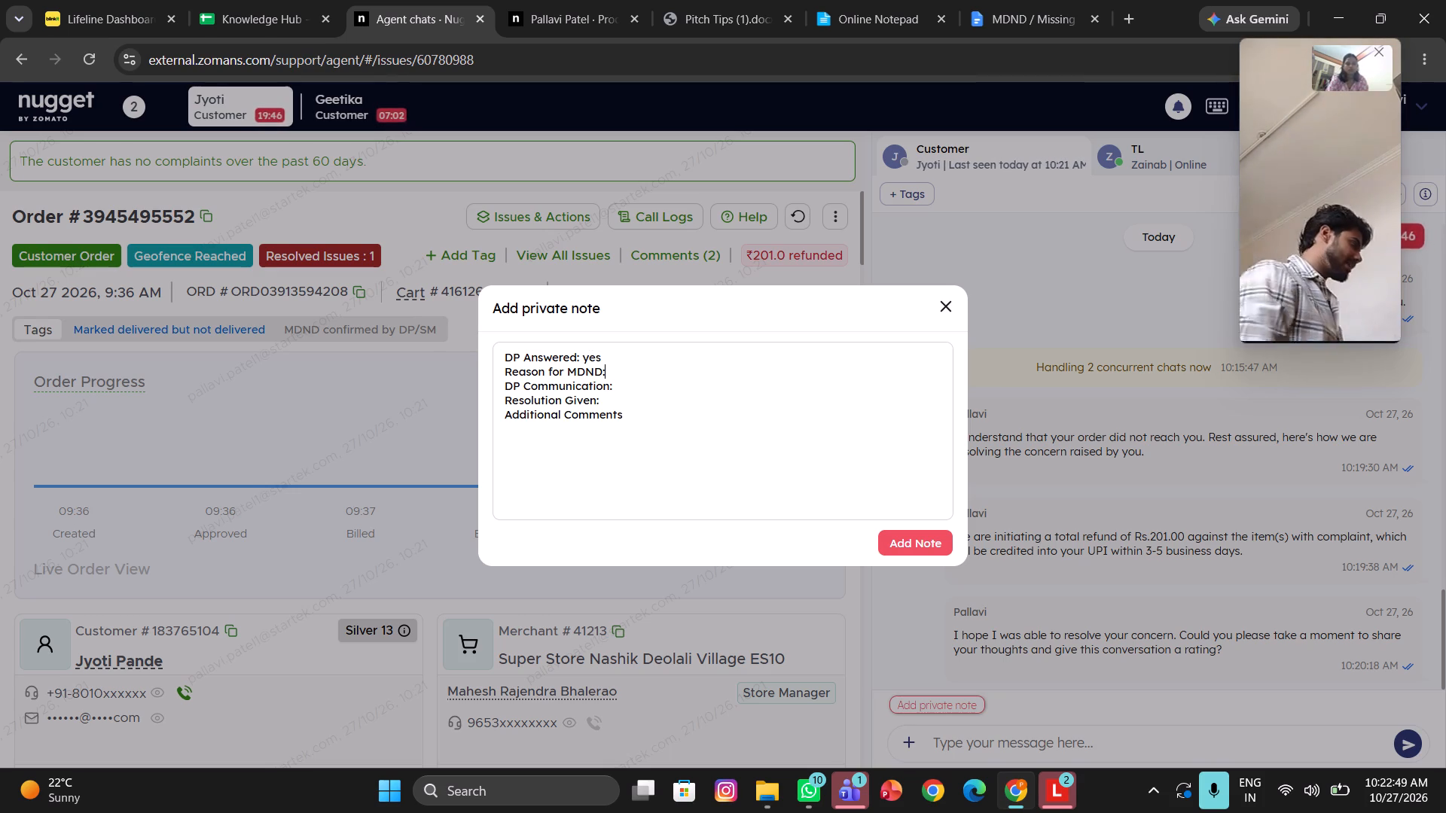
type("location issue")
left_click(602, 373)
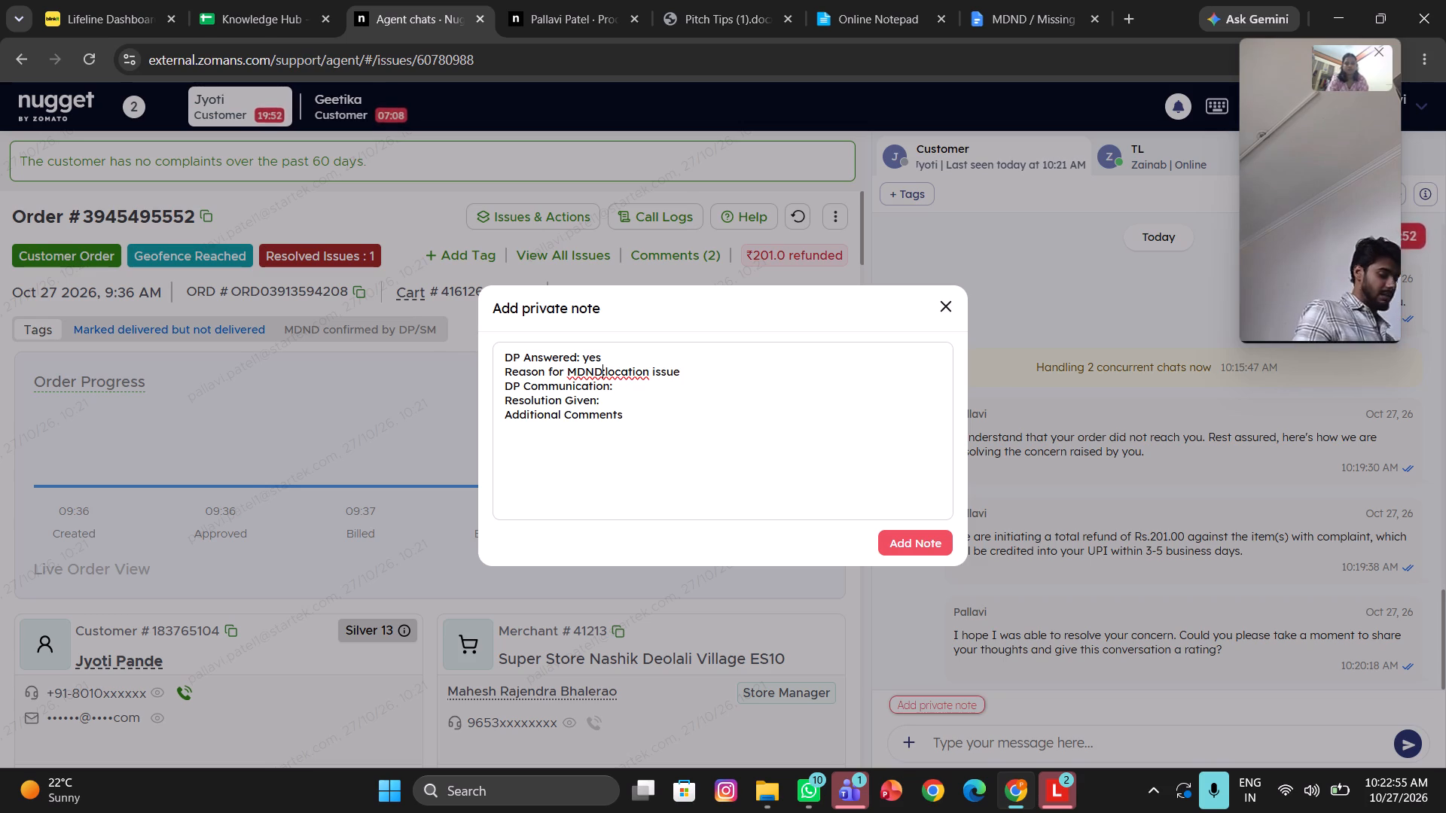
key("Right")
key("space")
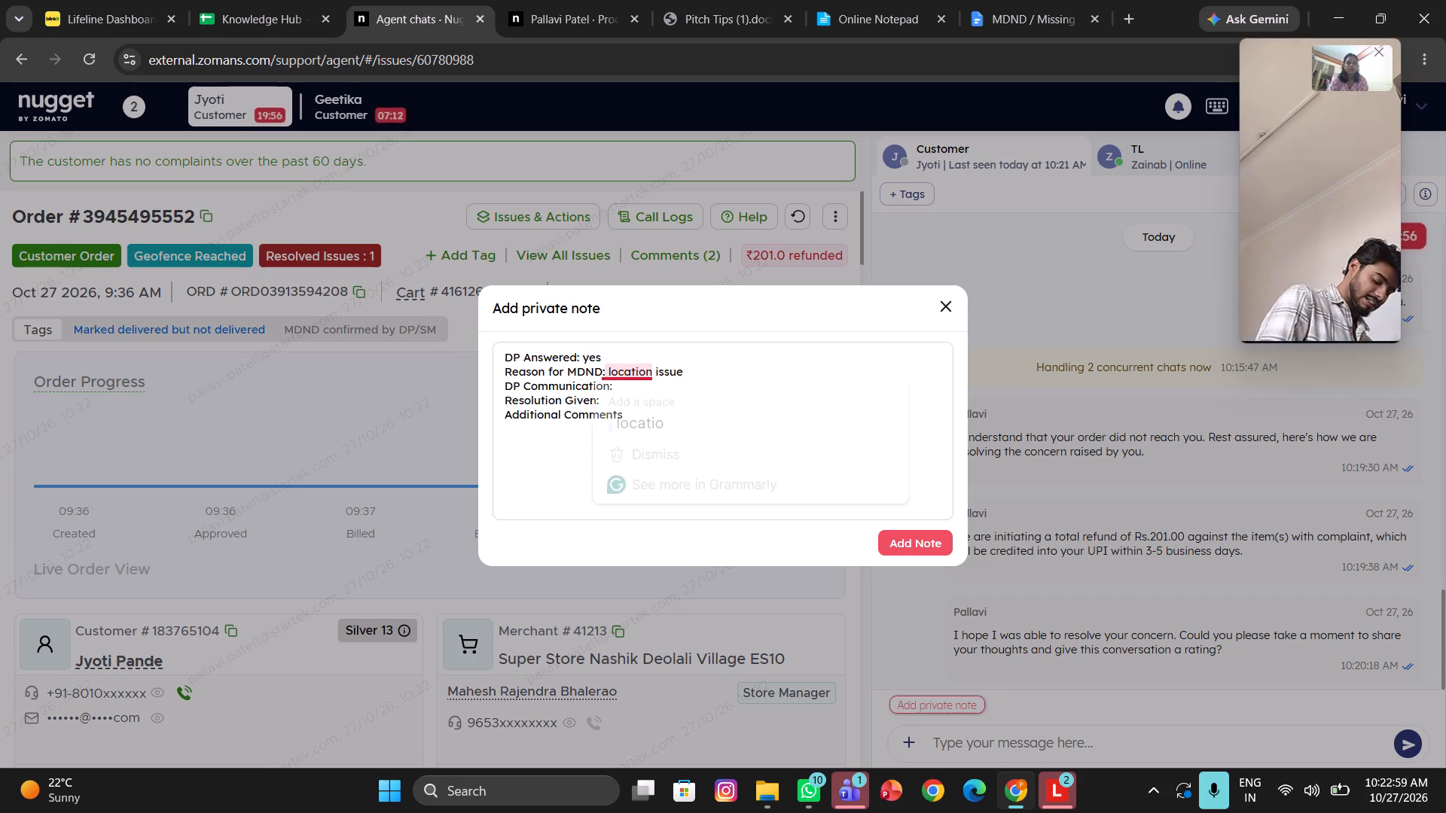
left_click(634, 398)
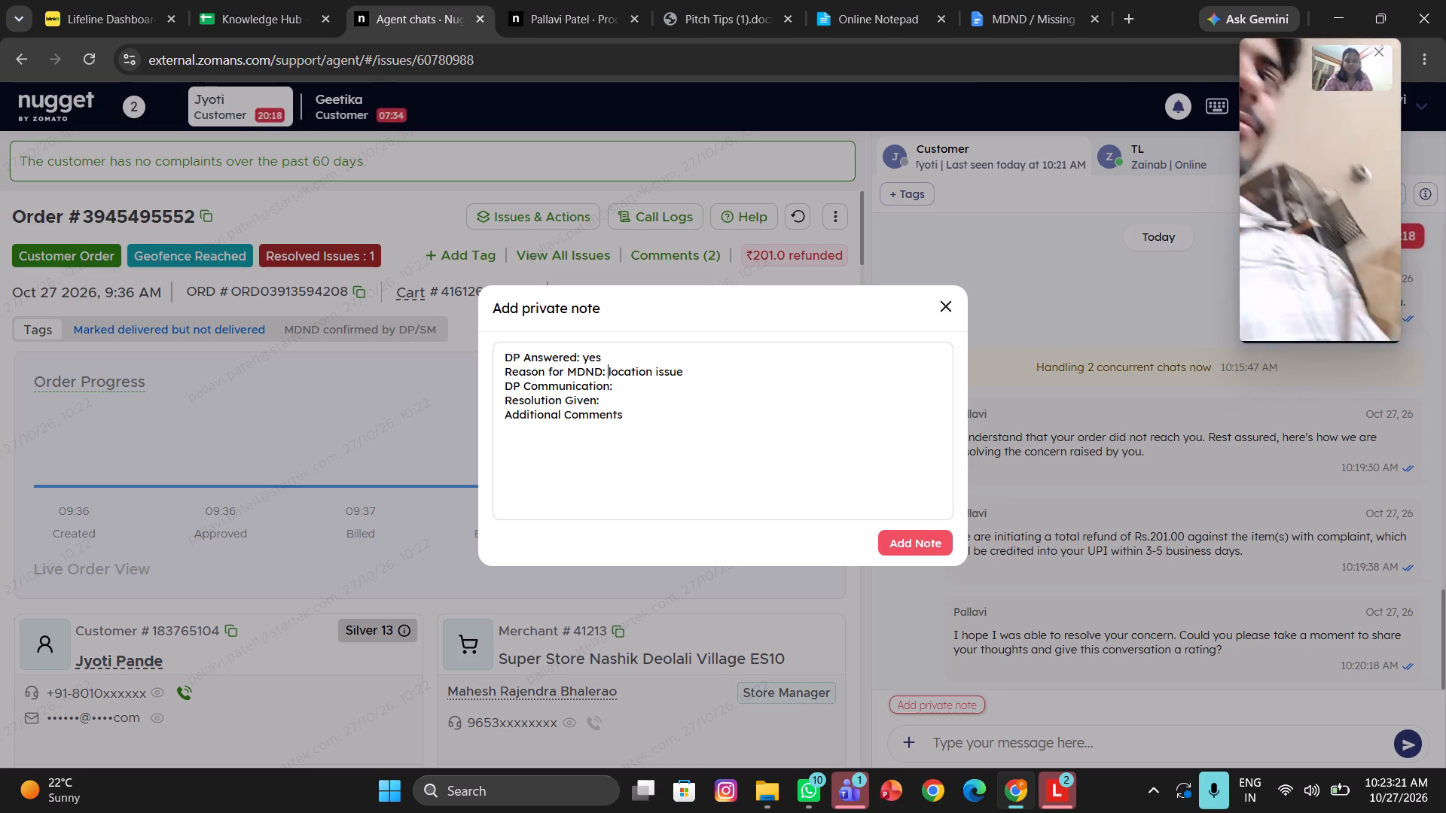
Reuse "location issue" for DP Communication, enter "refund" as Resolution Given, and add the private note.
left_click_drag(605, 370, 667, 373)
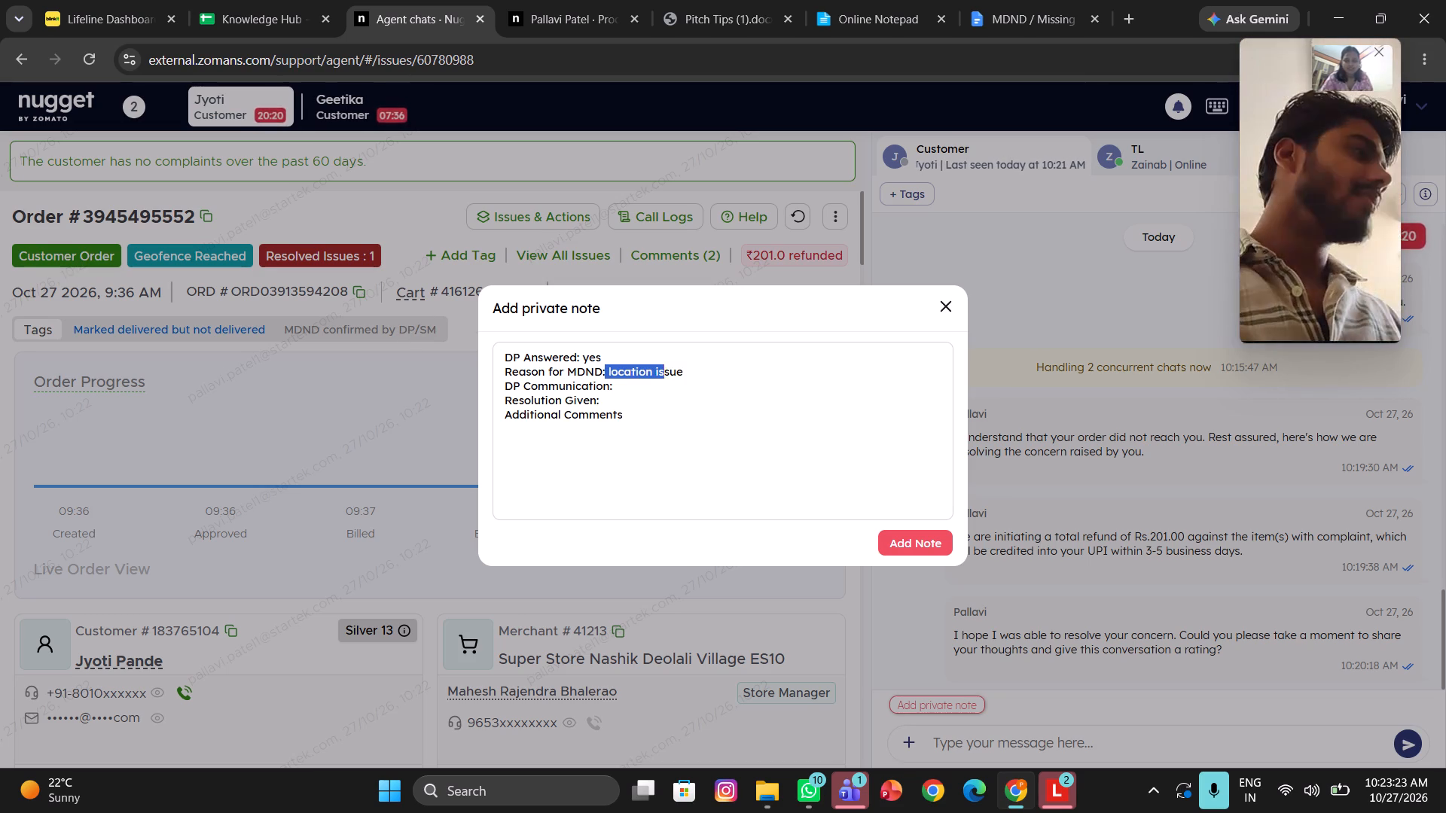
left_click_drag(667, 373, 687, 374)
key("ctrl+c")
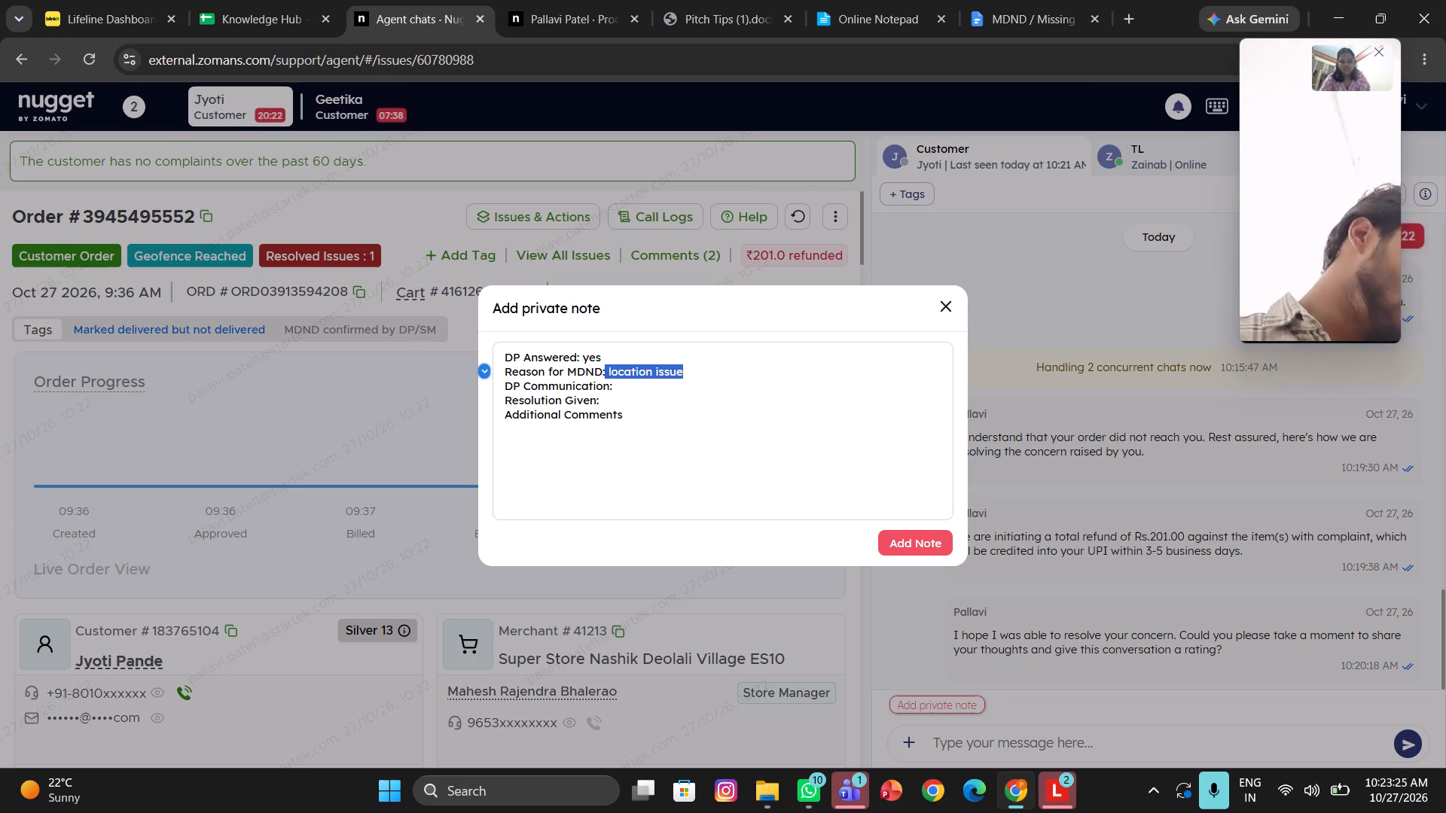
left_click(619, 387)
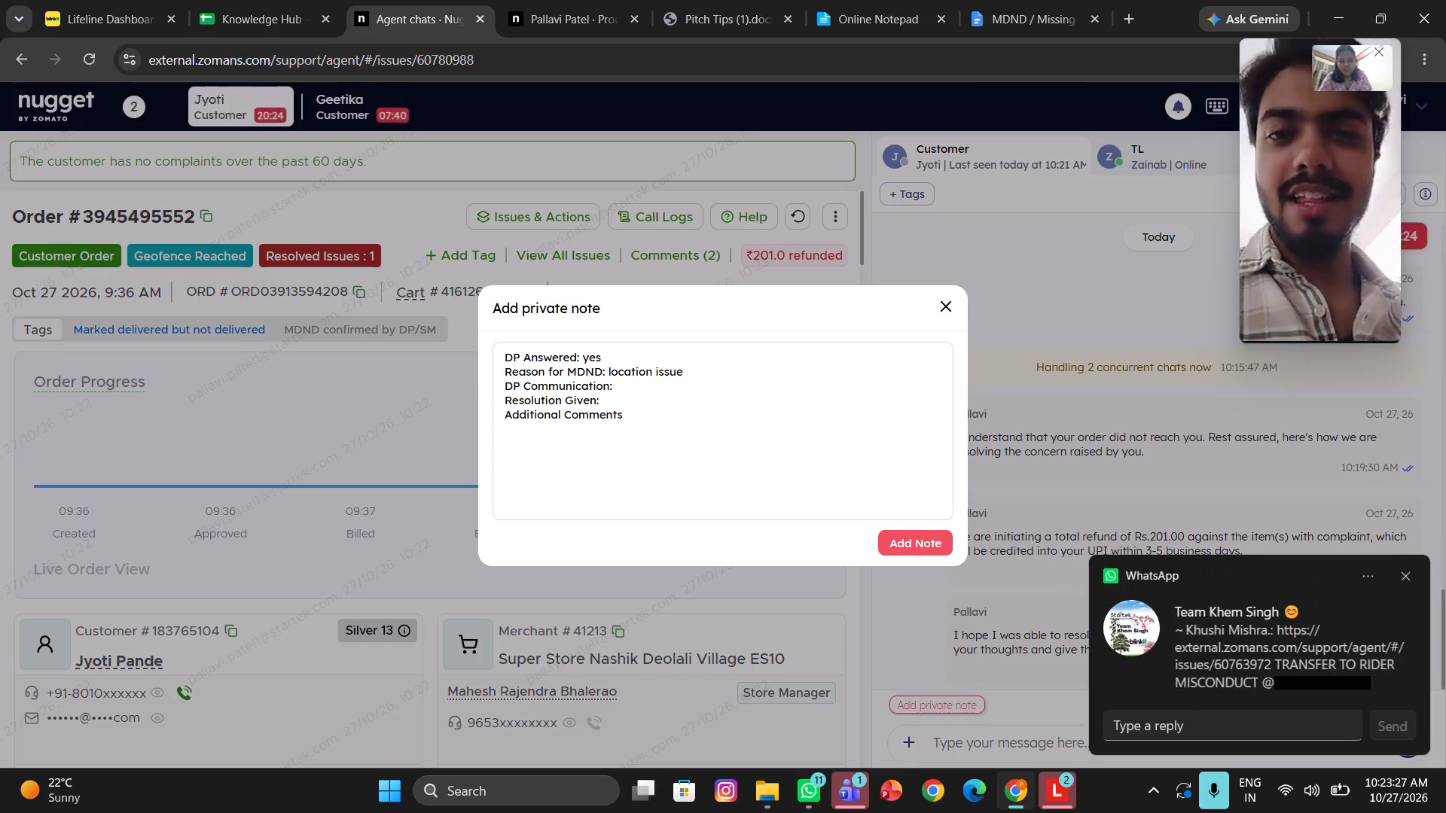
key("ctrl+v")
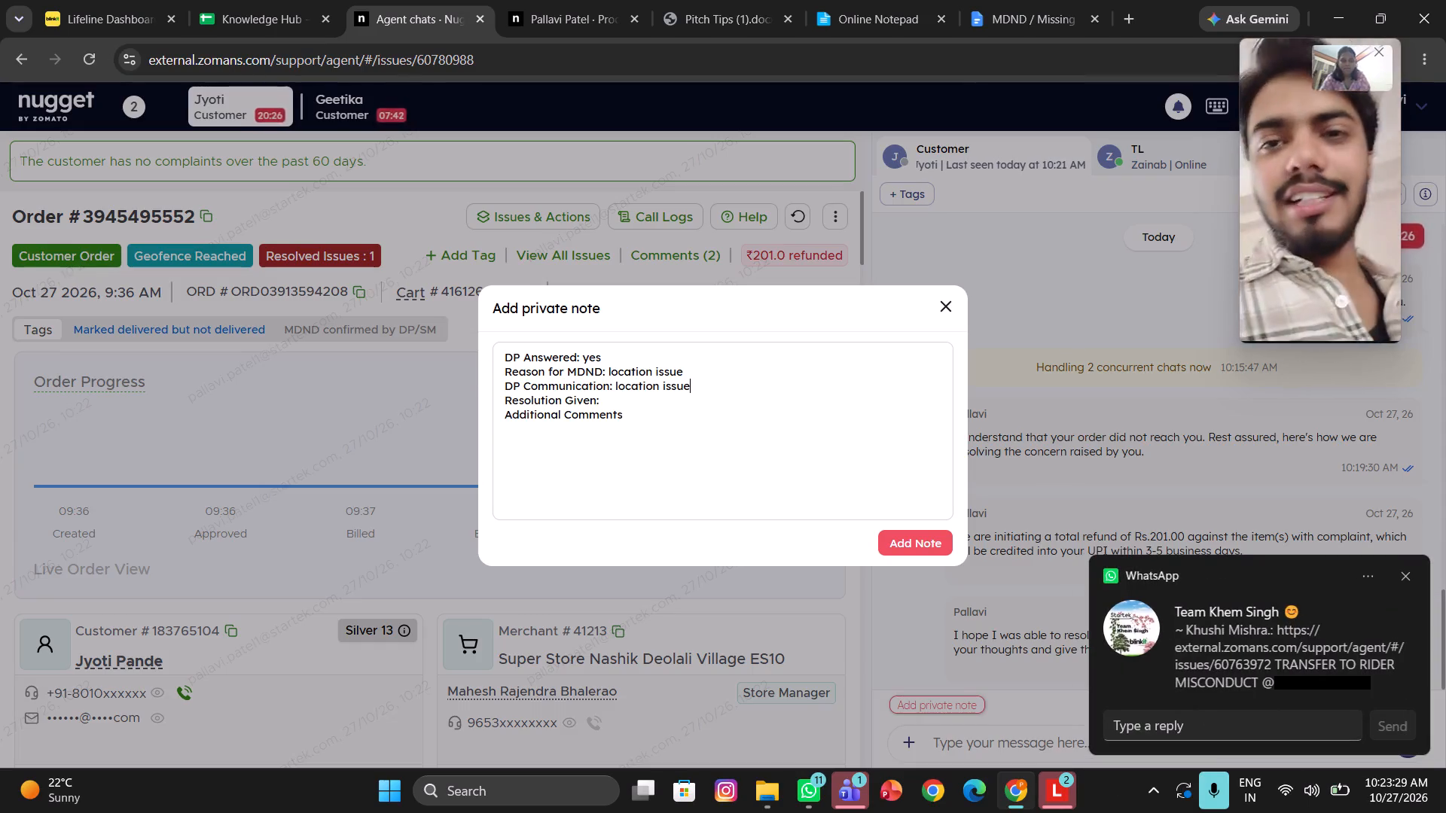
left_click(606, 401)
key("space")
type("refund")
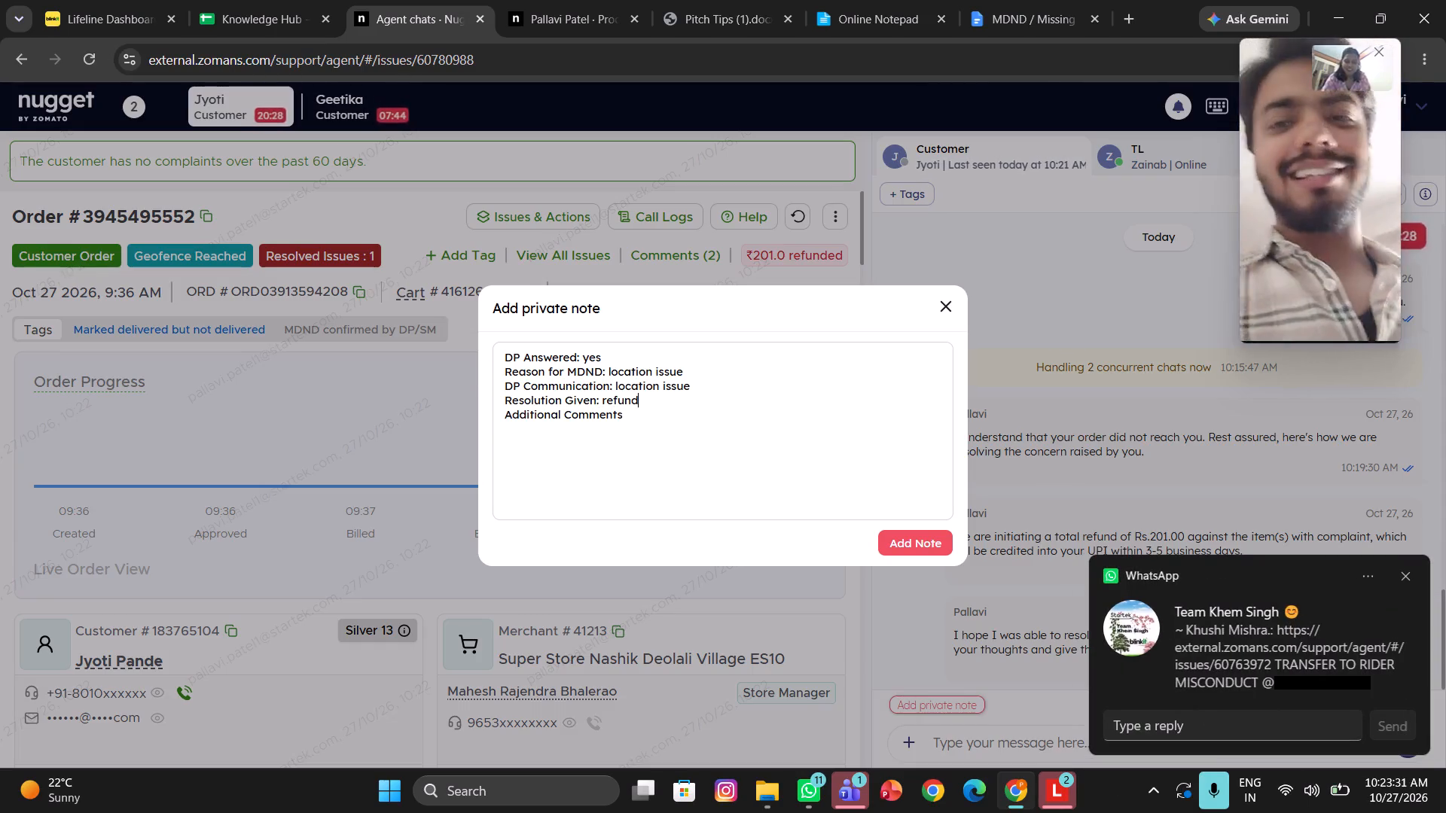
left_click(941, 544)
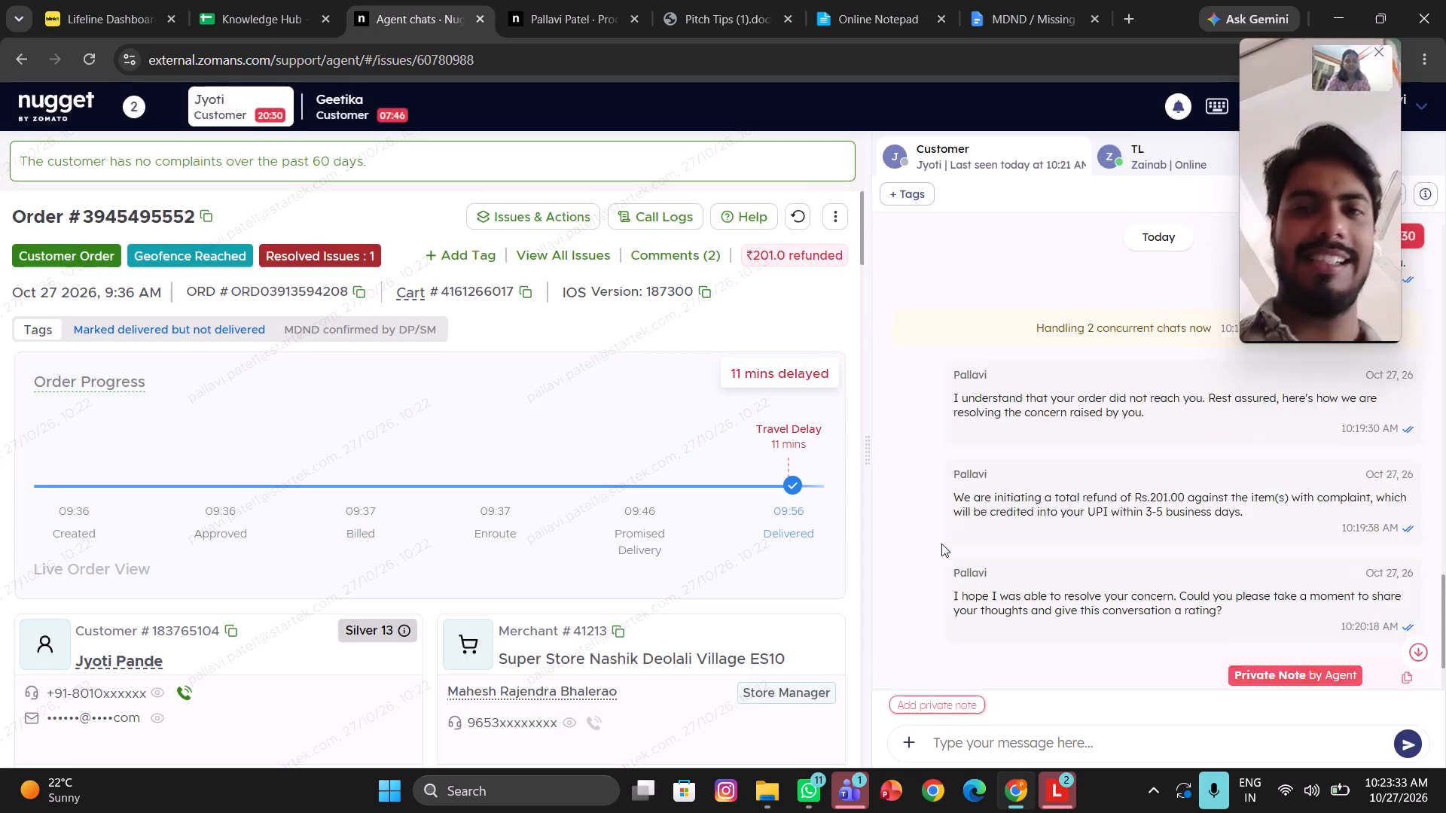
In the Online Notepad, copy the third Mdnd comment template, the one with "Resolution:-refund".
left_click(894, 0)
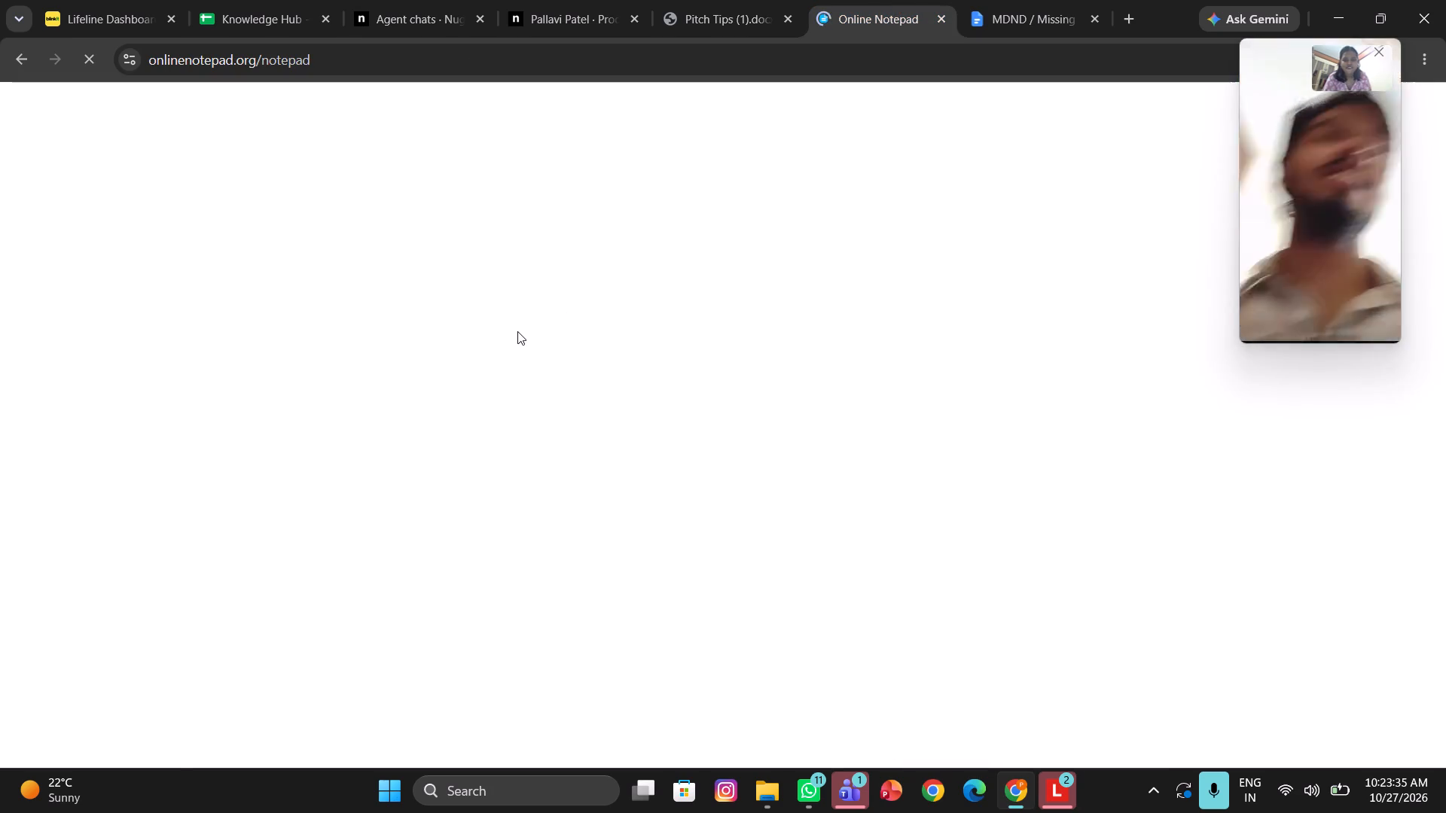
left_click_drag(293, 431, 231, 389)
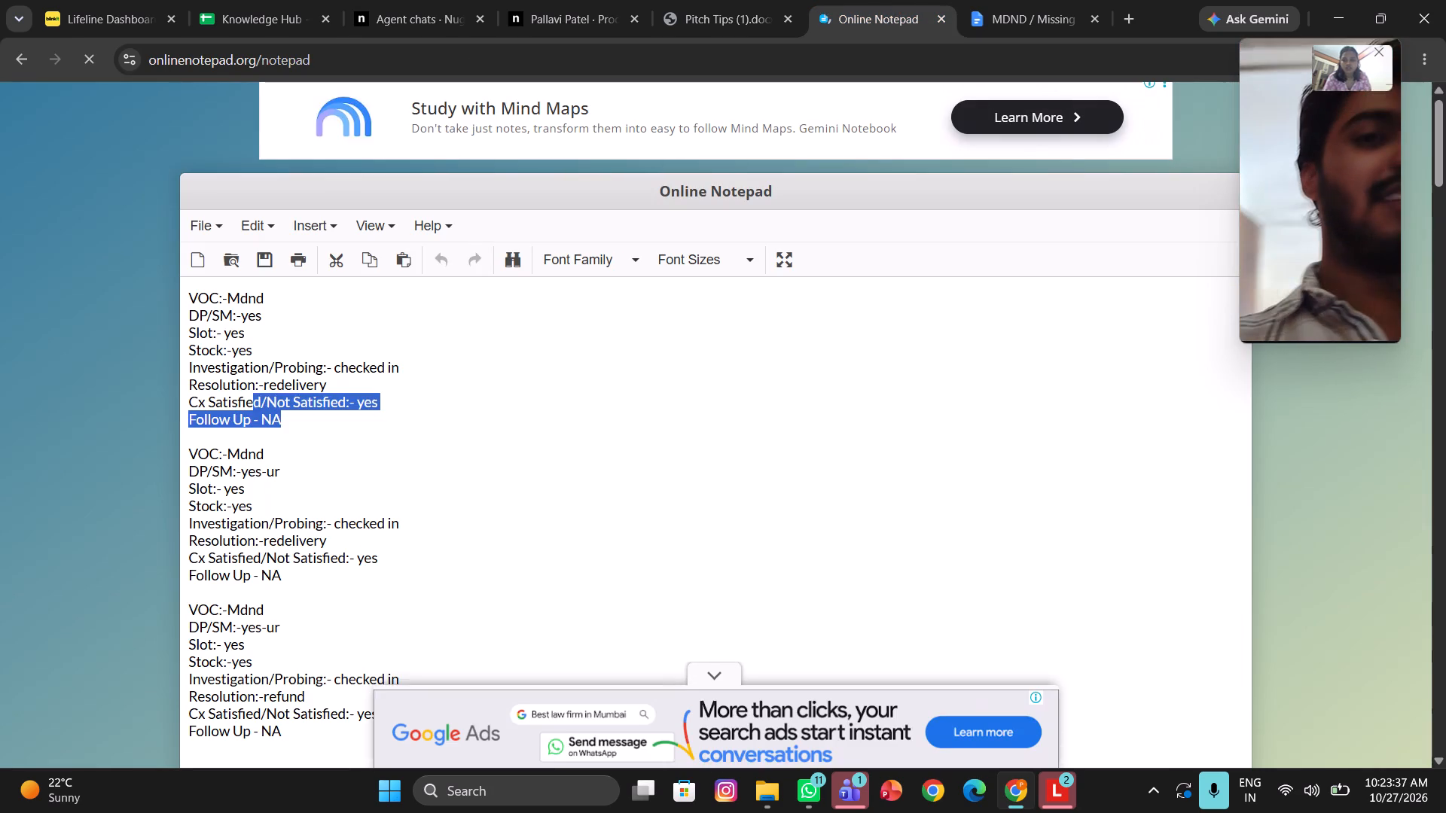
left_click_drag(231, 389, 105, 300)
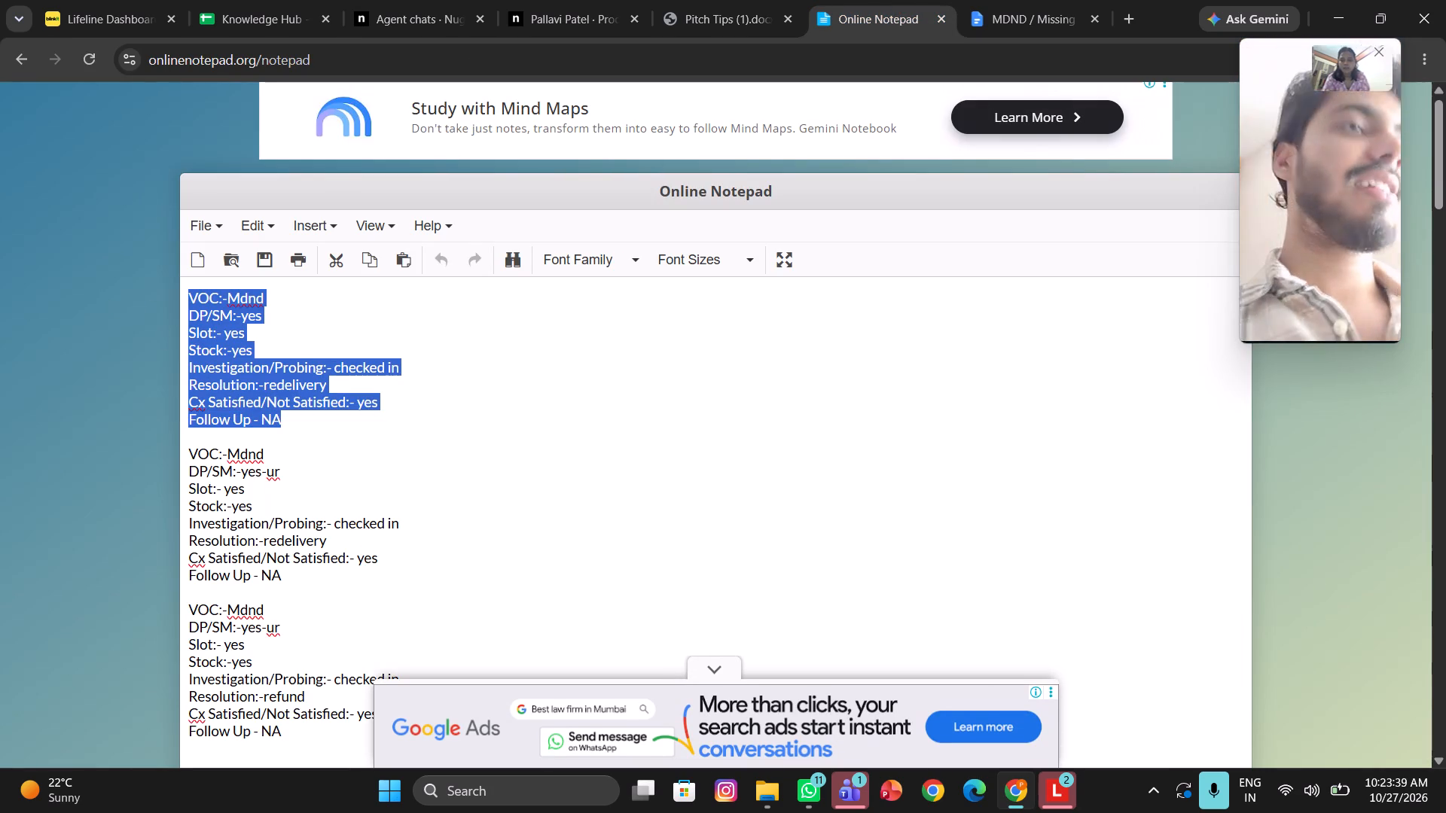
scroll(321, 696, "up", 1)
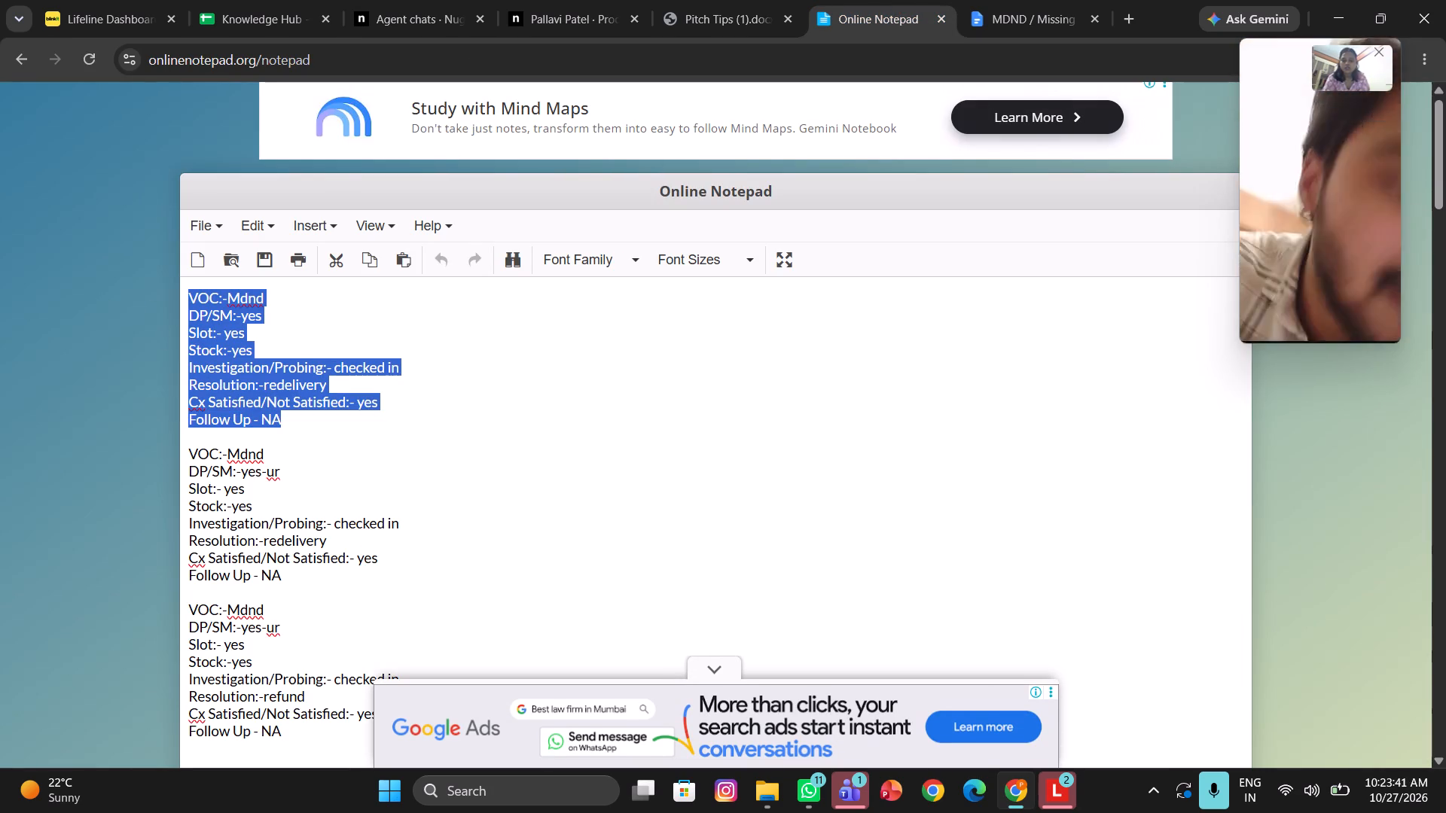
left_click_drag(291, 734, 185, 600)
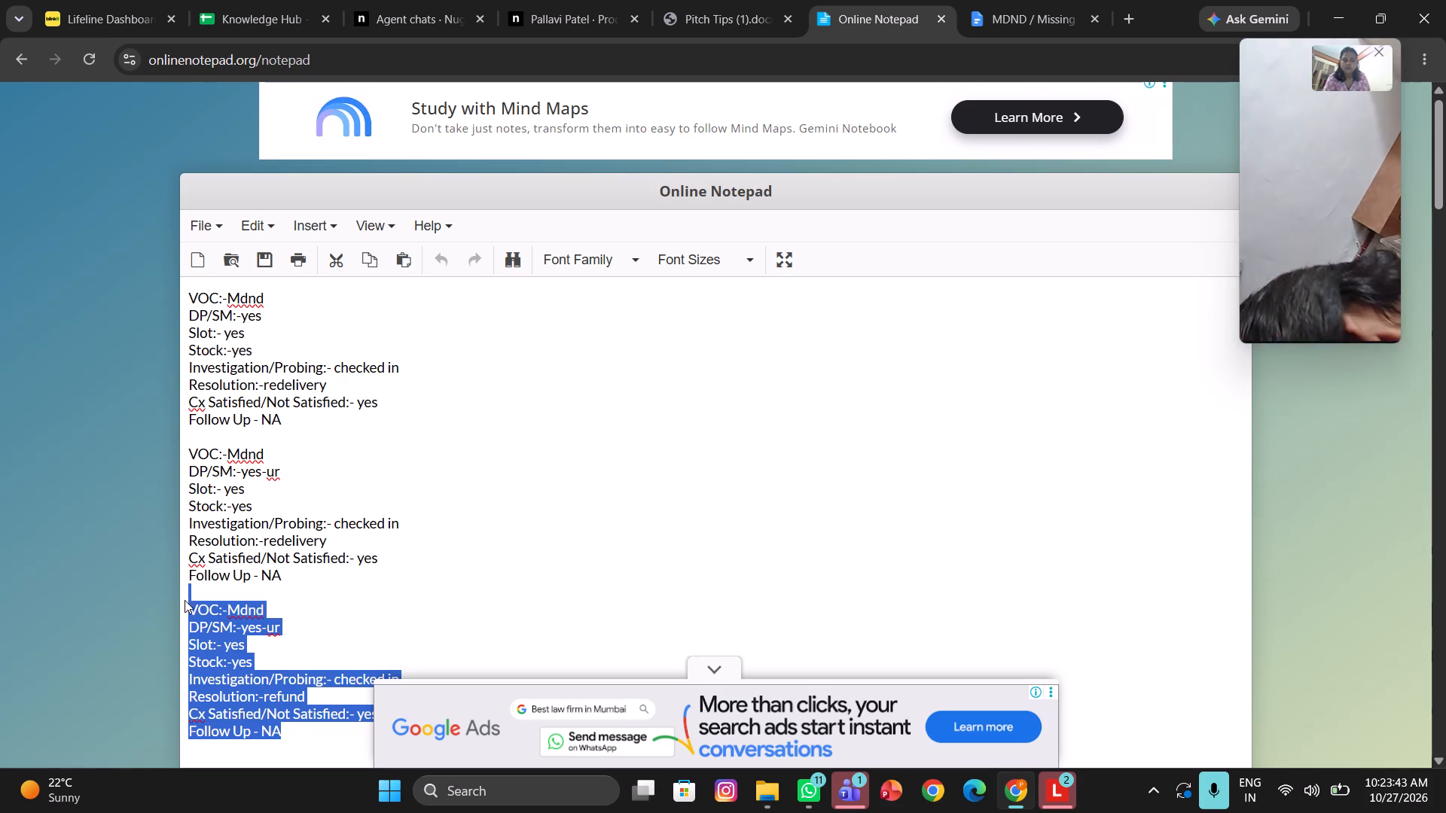
left_click_drag(185, 600, 188, 612)
key("ctrl+c")
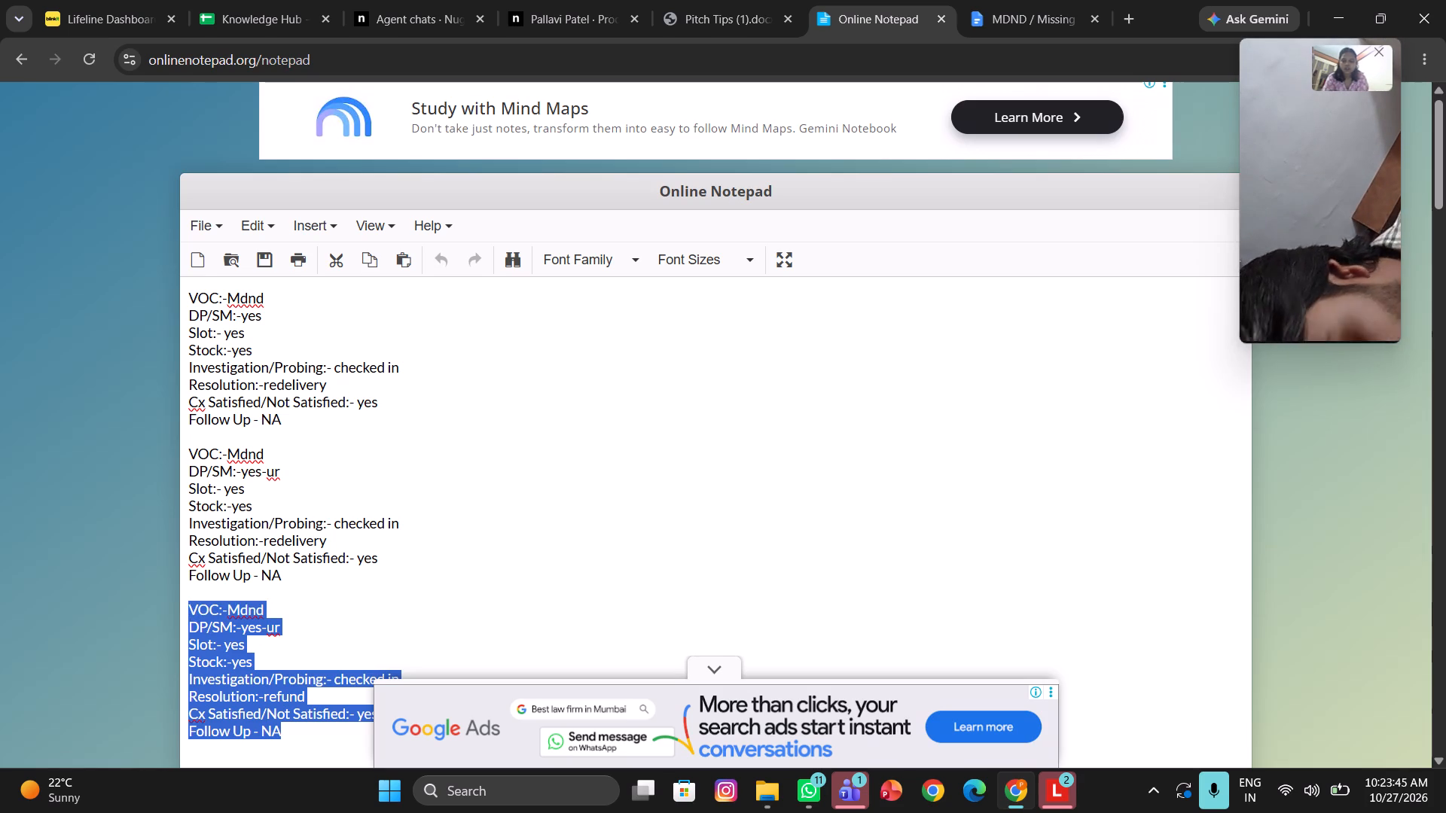
left_click(418, 0)
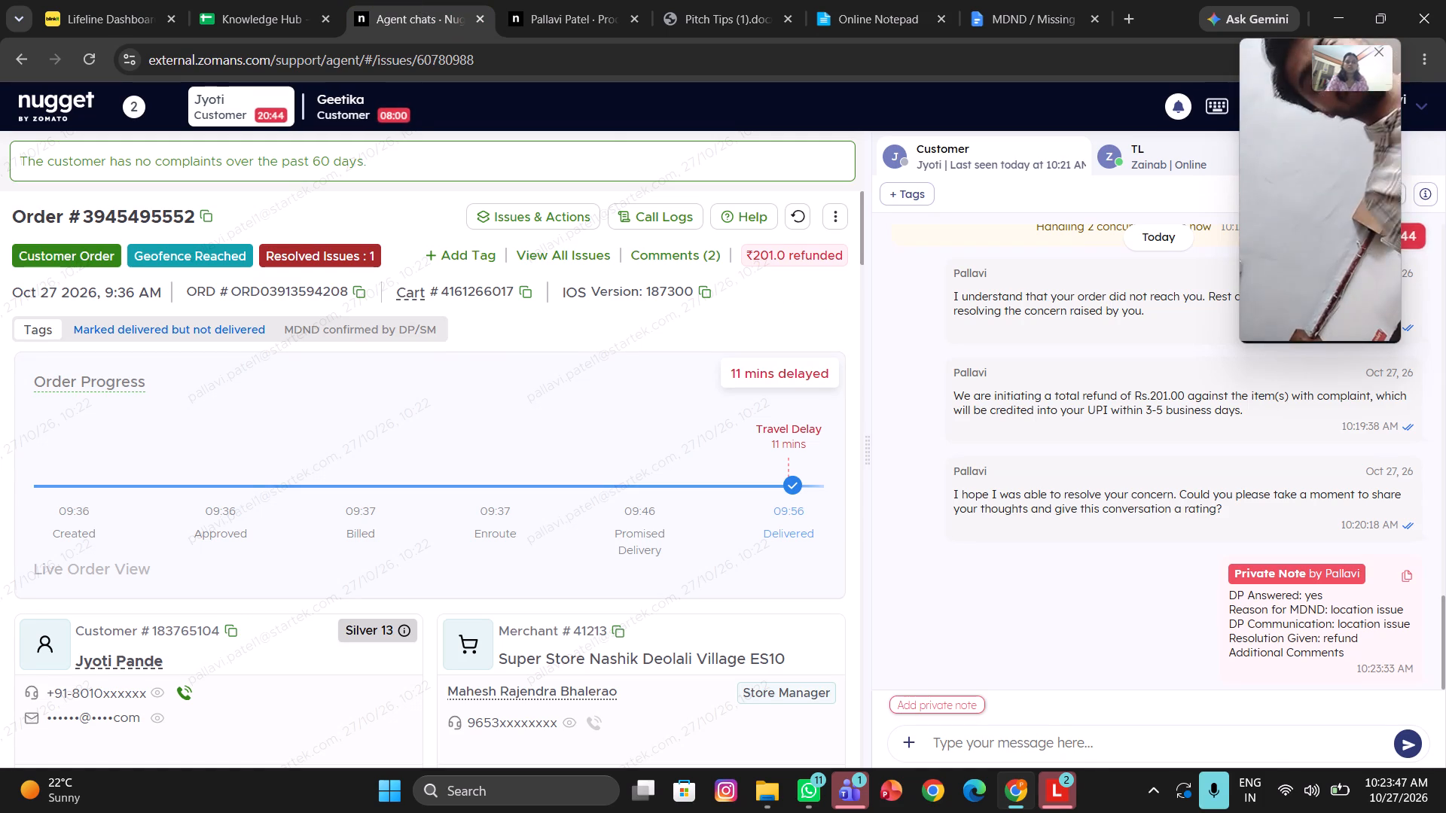
scroll(621, 545, "down", 4)
left_click(218, 507)
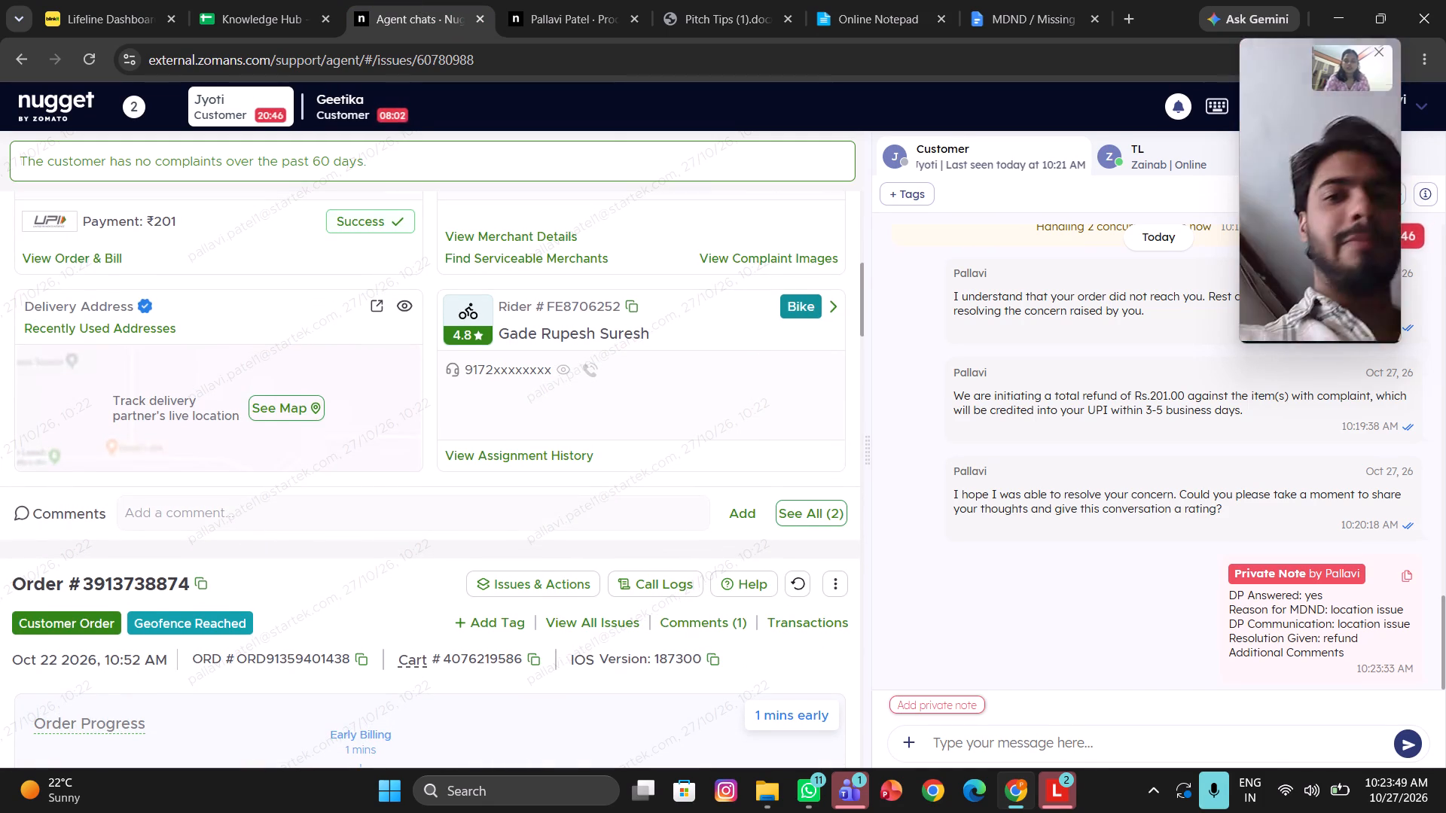
key("ctrl+v")
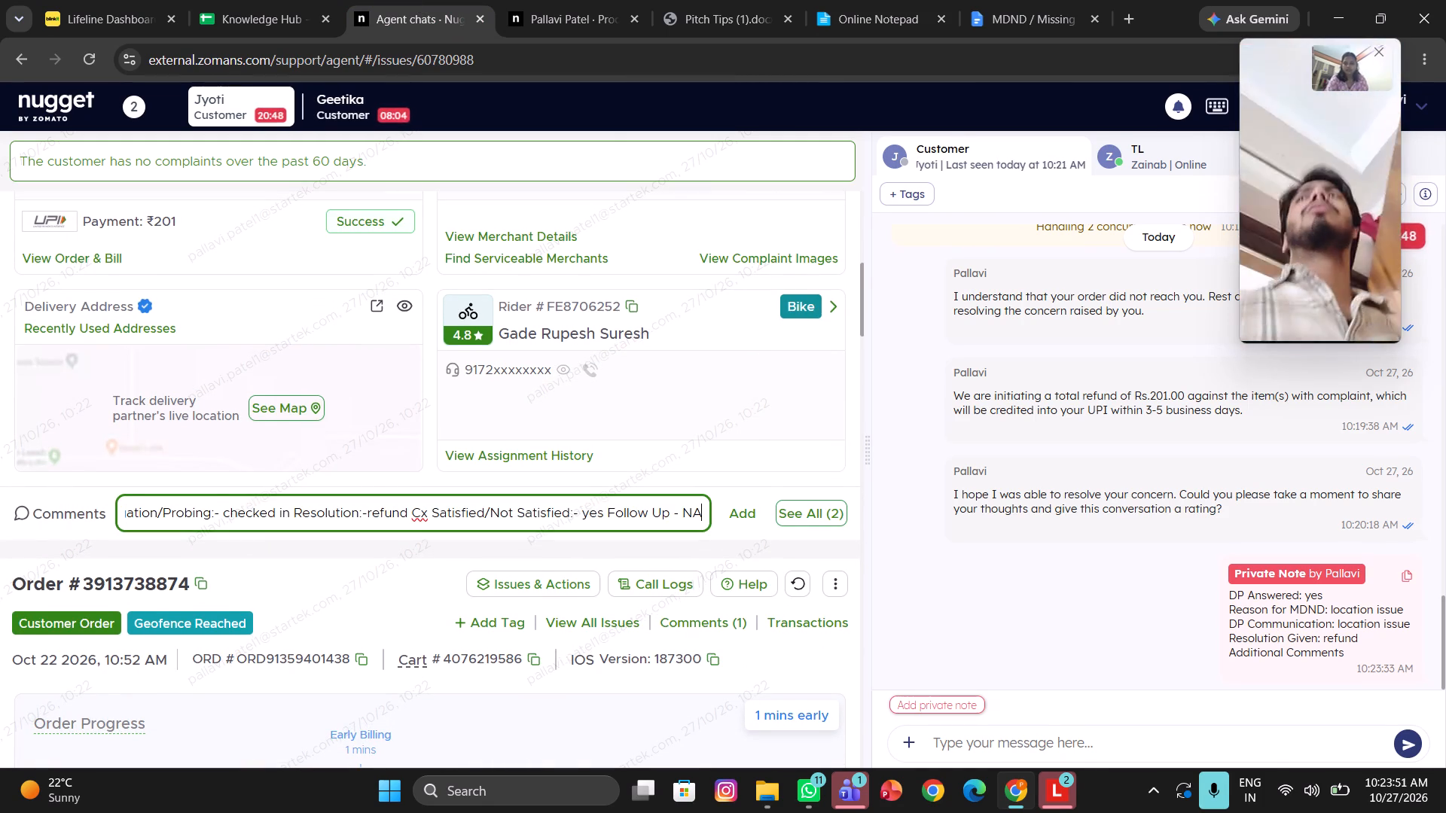
scroll(220, 516, "right", 6)
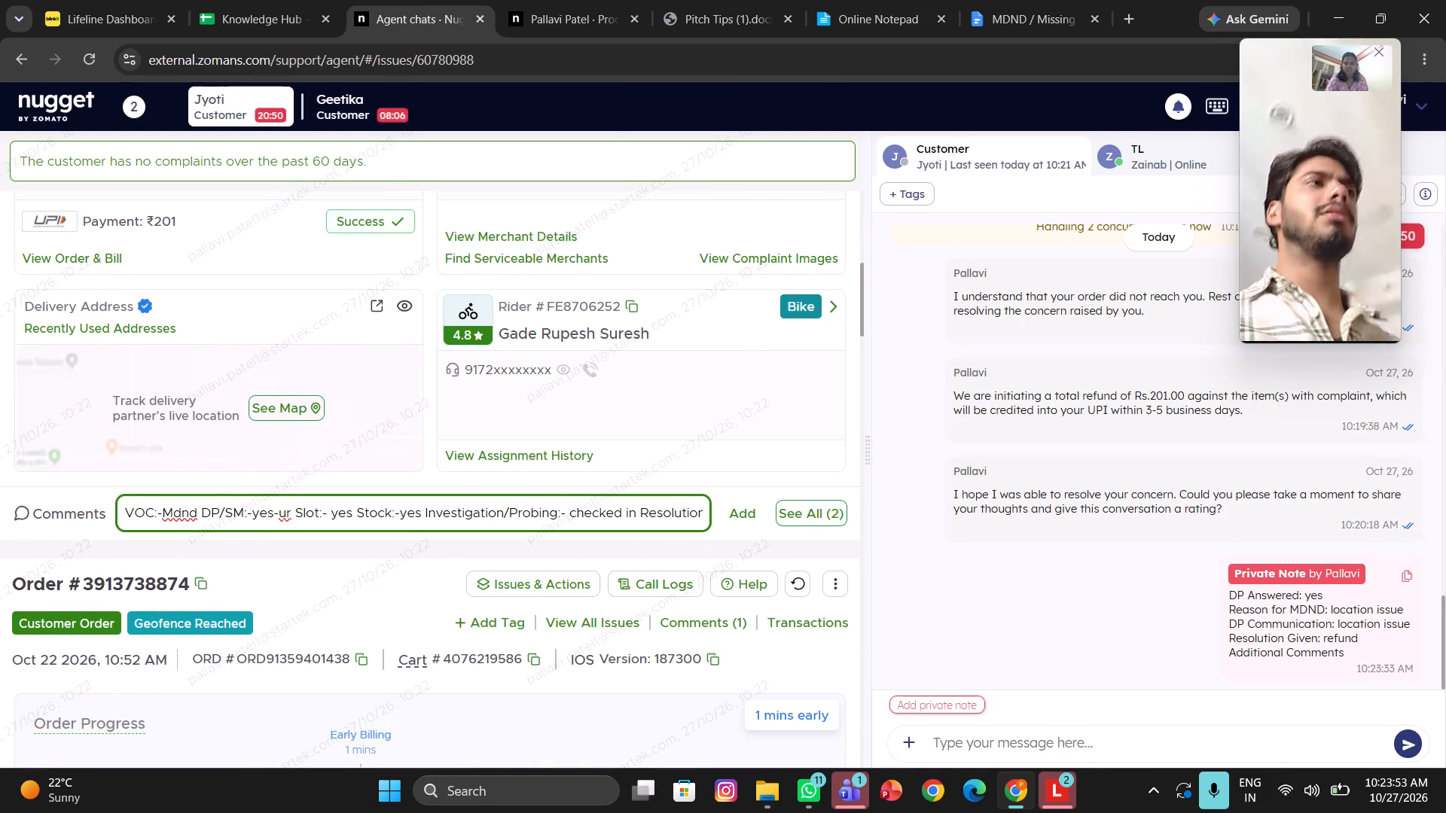
left_click_drag(293, 516, 247, 510)
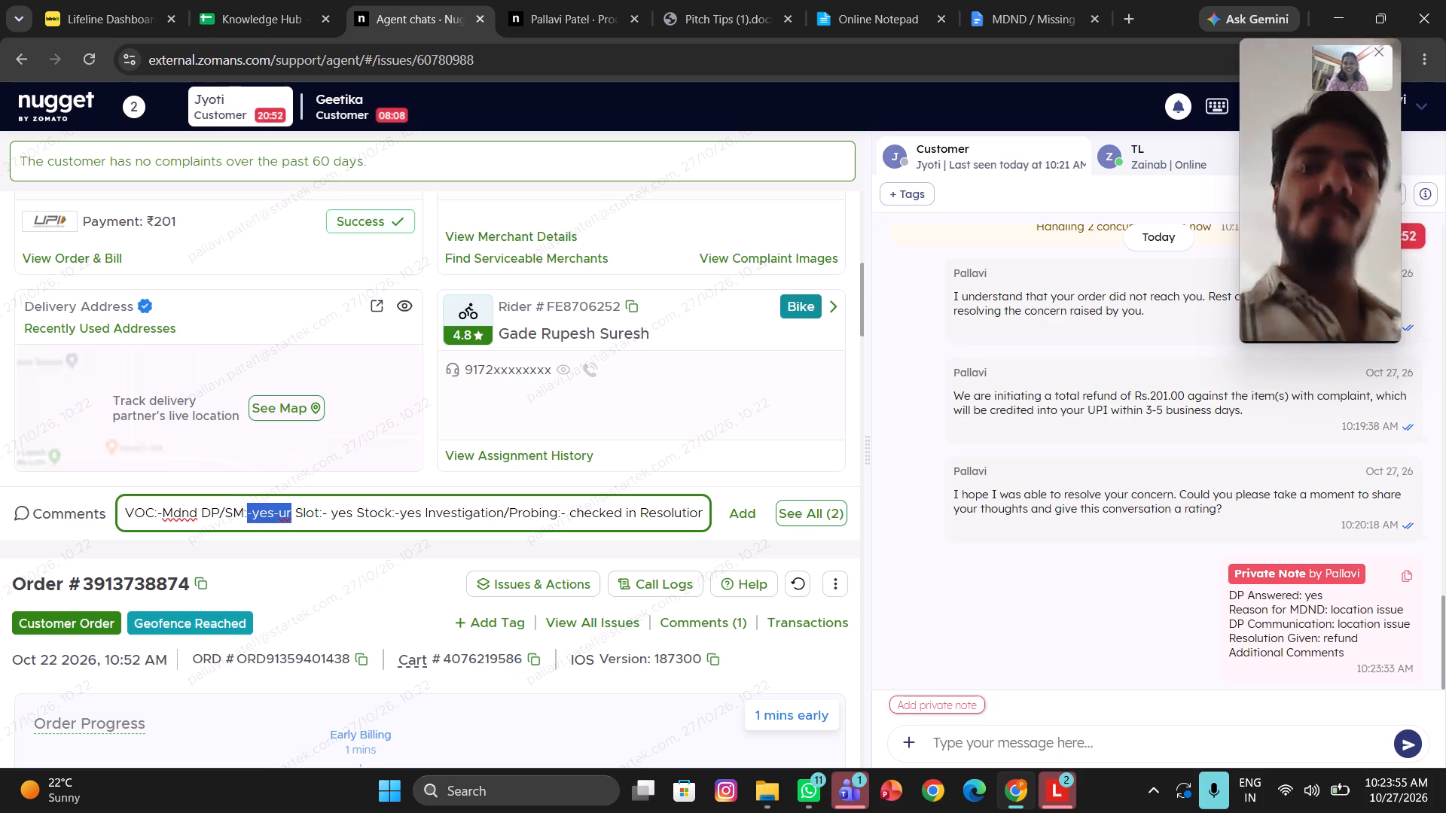
left_click_drag(247, 510, 276, 513)
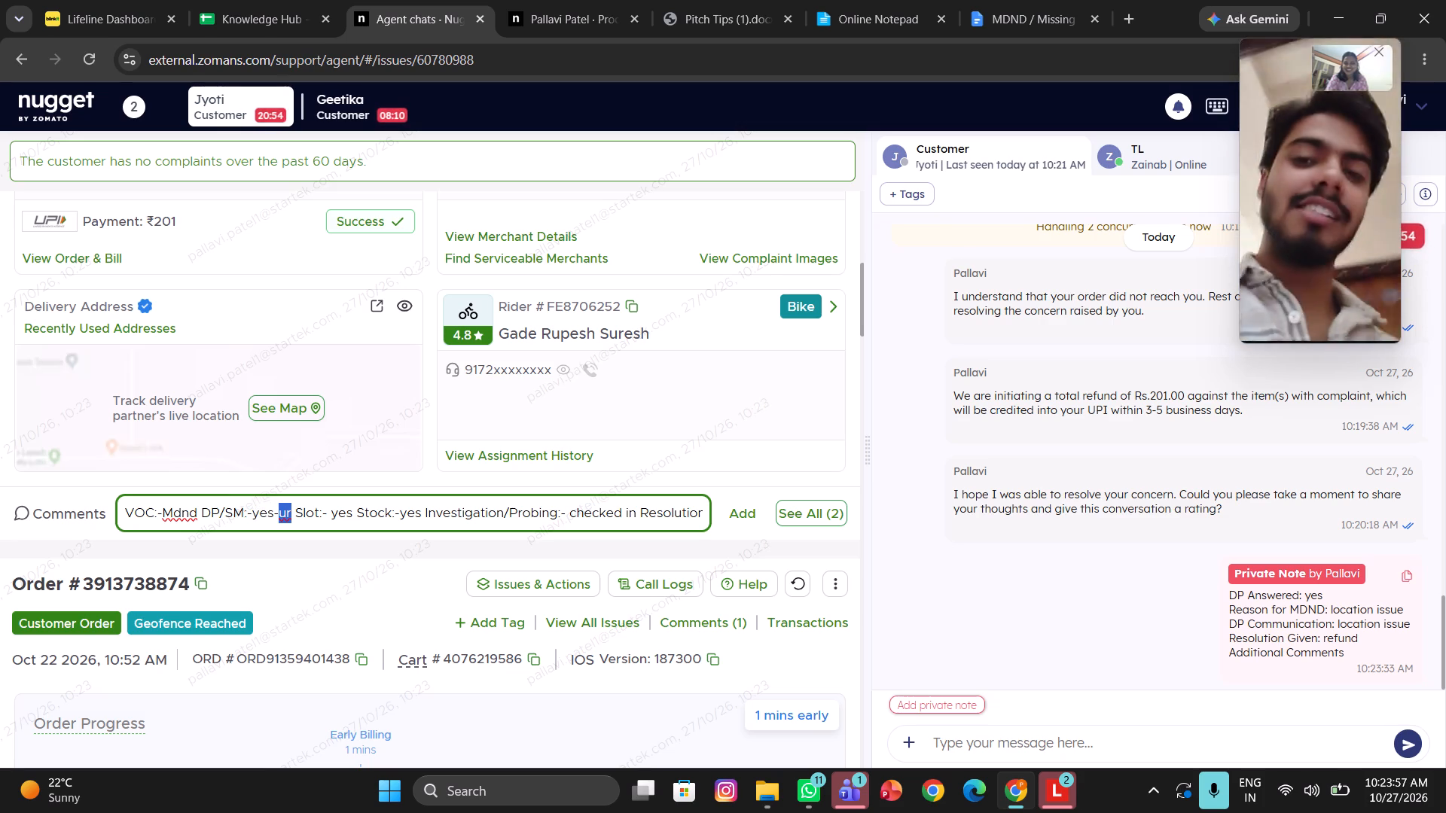
left_click_drag(276, 513, 273, 512)
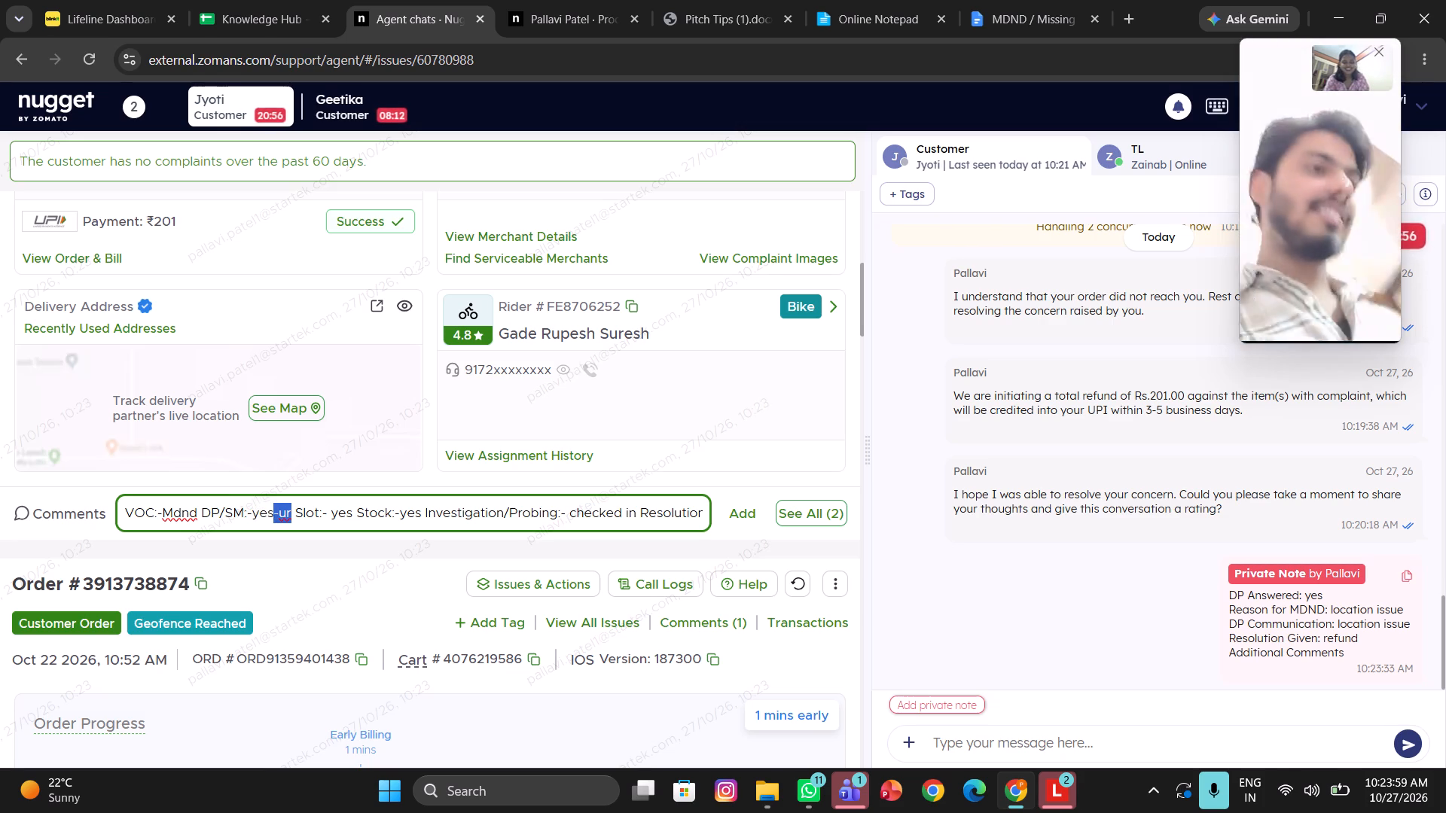
key("BackSpace")
key("Return")
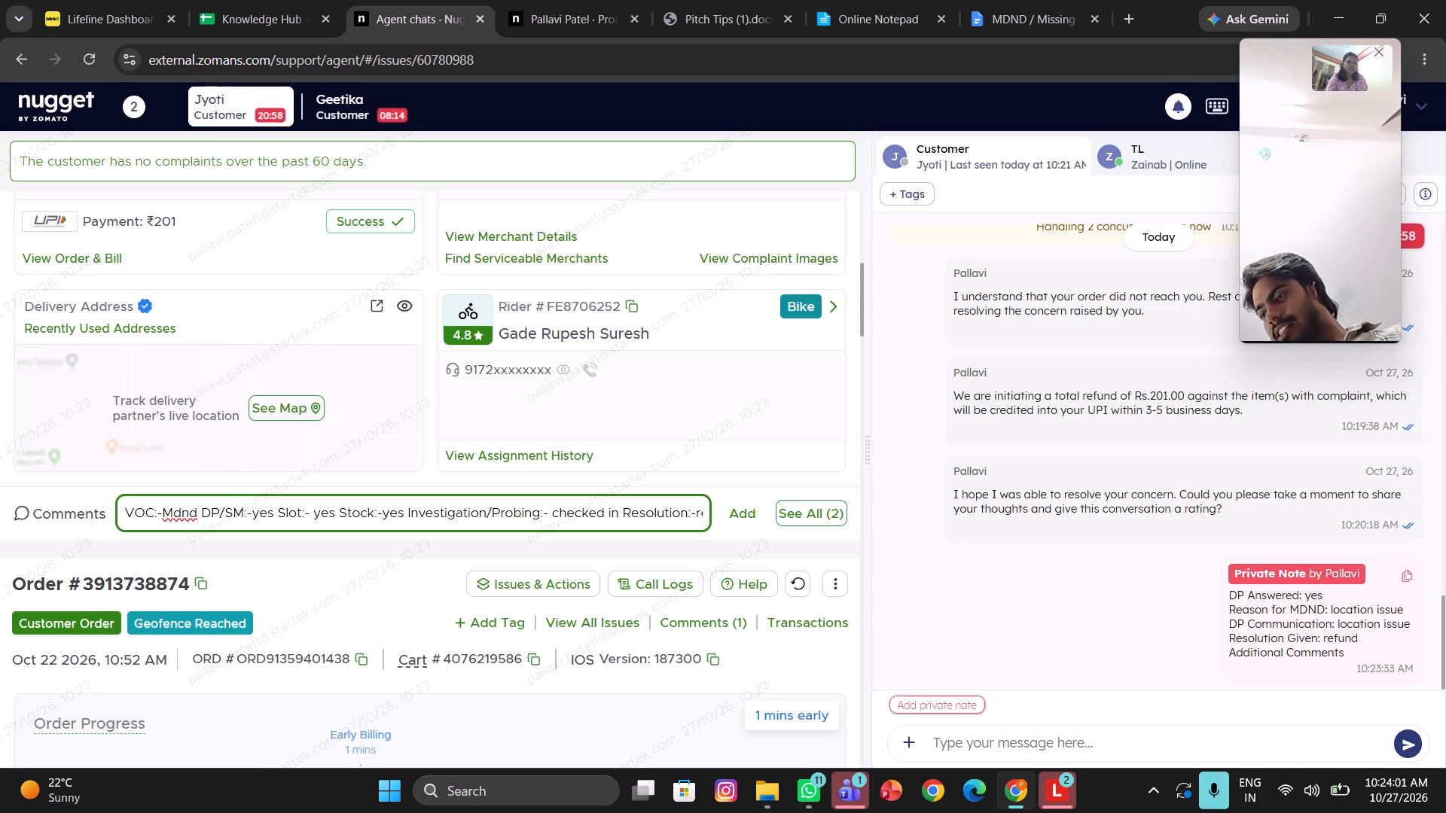
Find the closing canned response with "/clo" and send the customer the "Thankyou for choosing Blinkit" message.
left_click(955, 745)
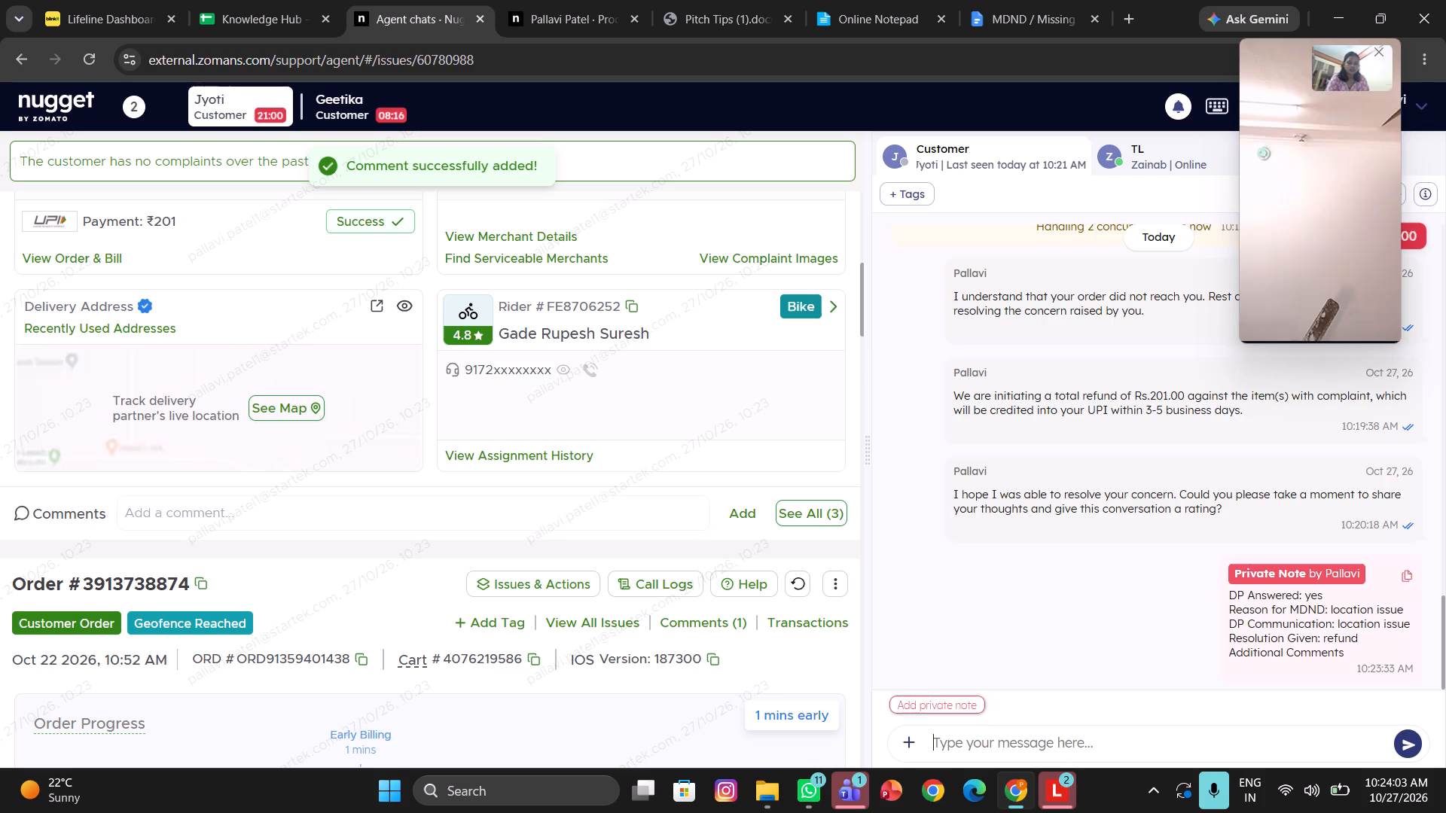
type("/clo")
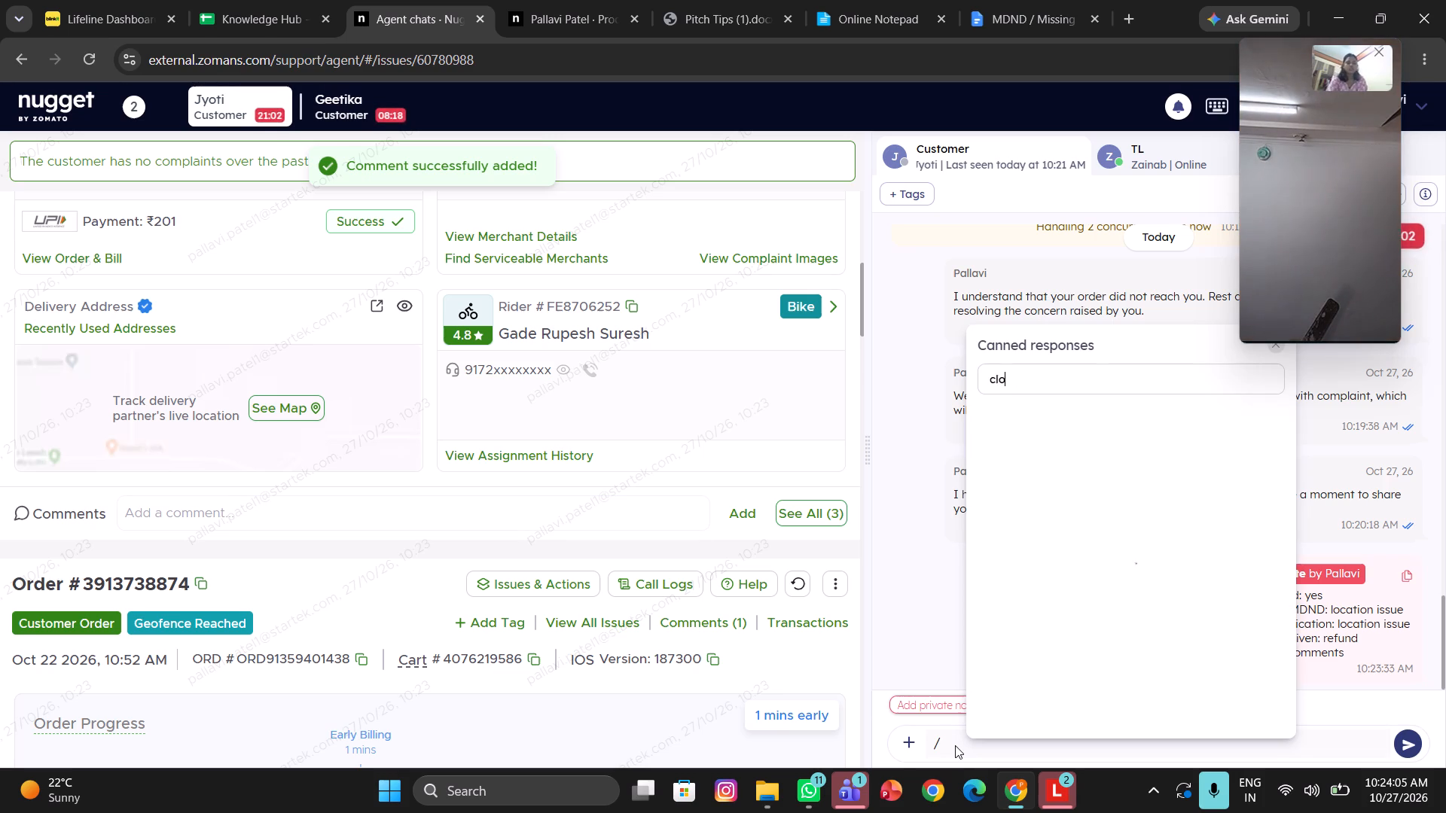
left_click(1048, 425)
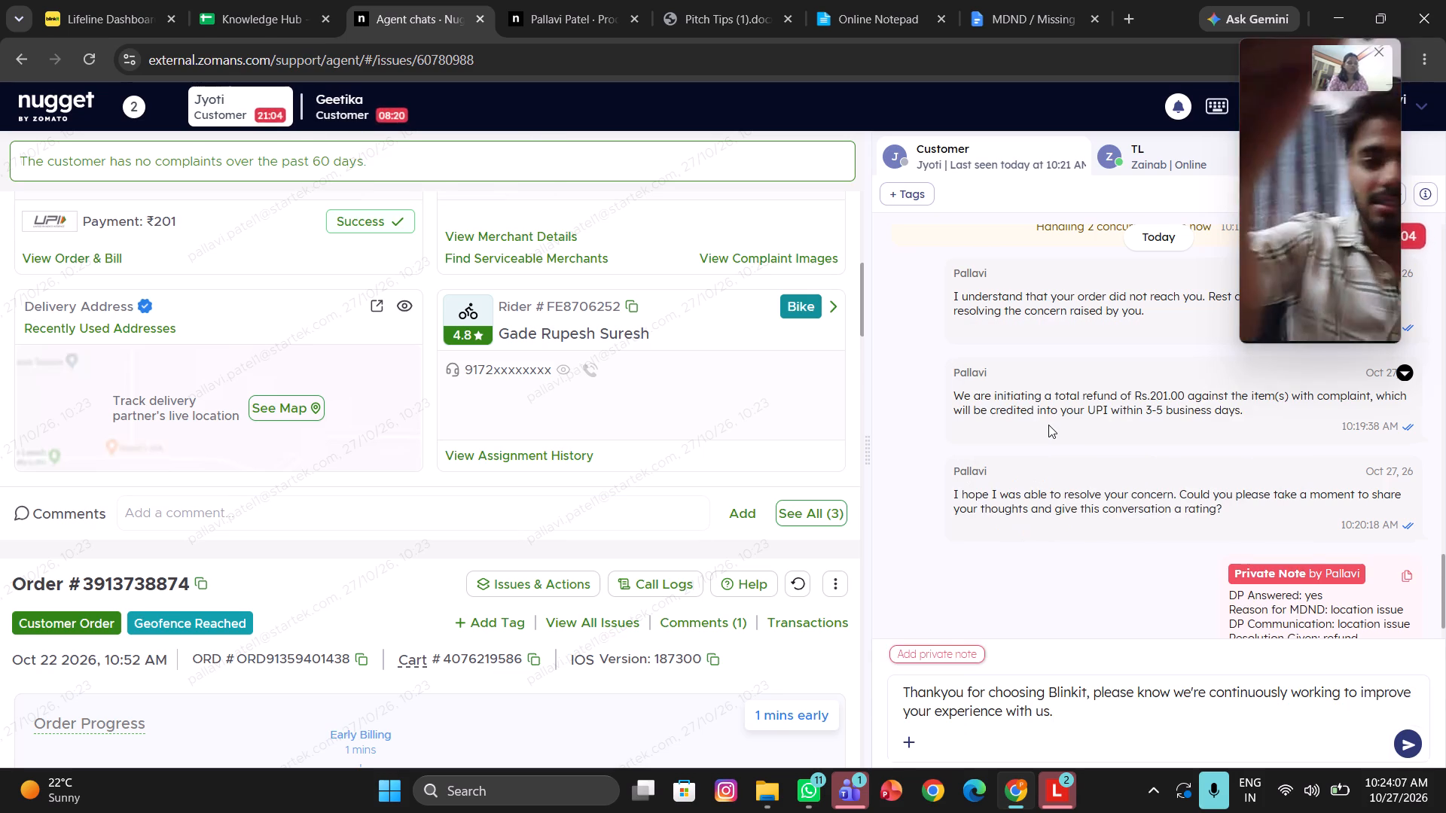
key("Return")
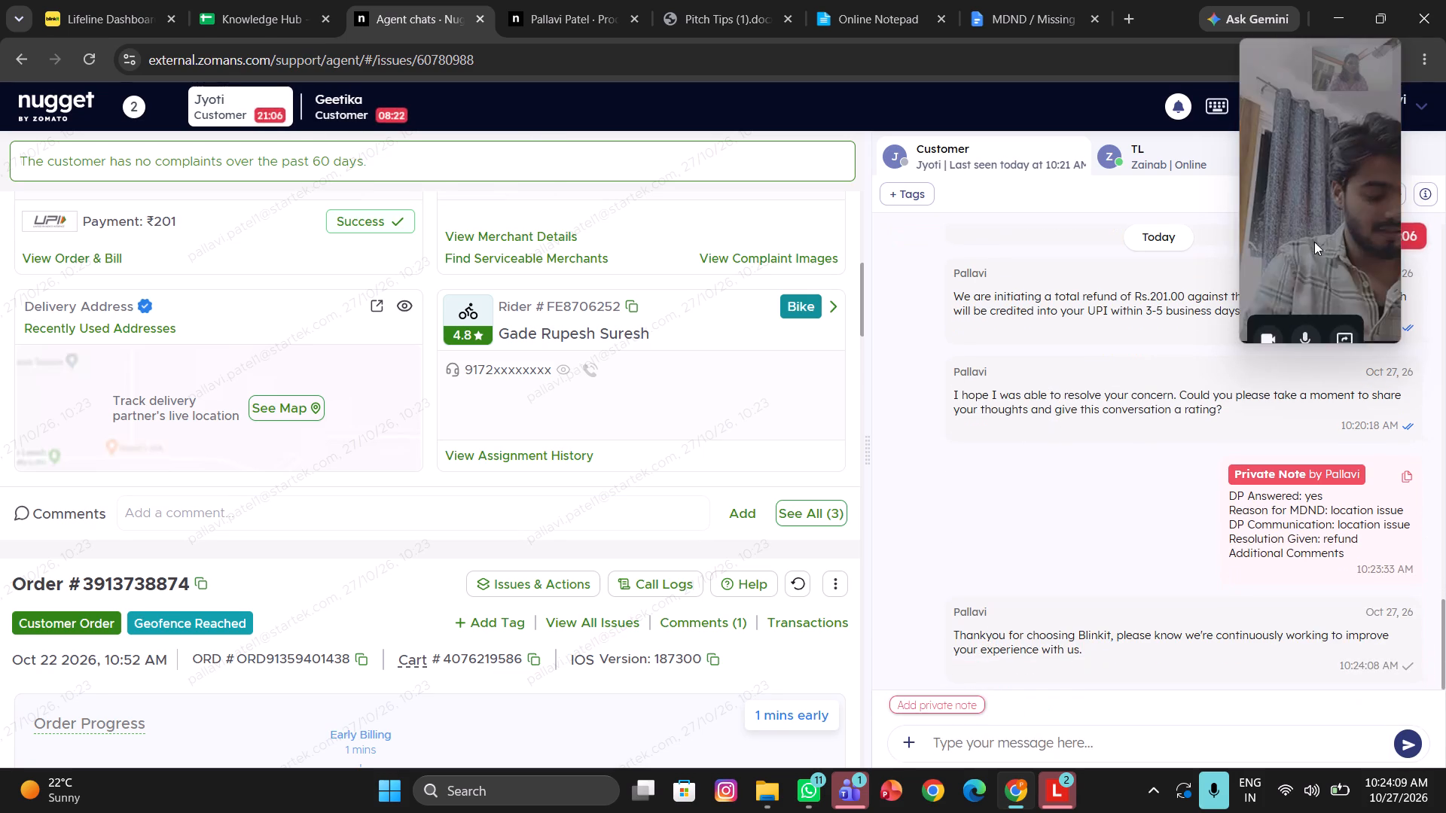
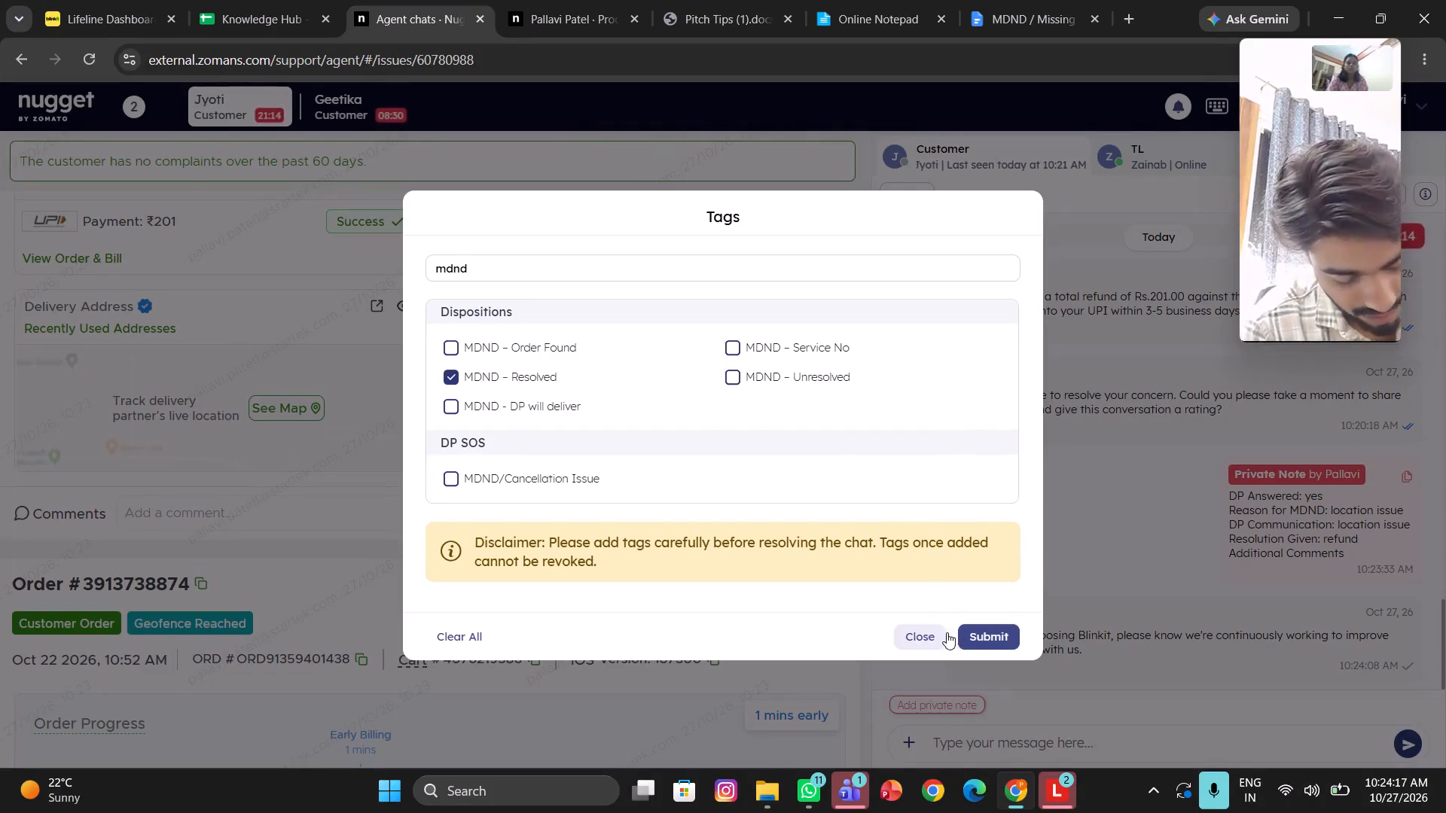
Submit the "MDND – Resolved" disposition tag to resolve the refunded customer's chat.
left_click(981, 630)
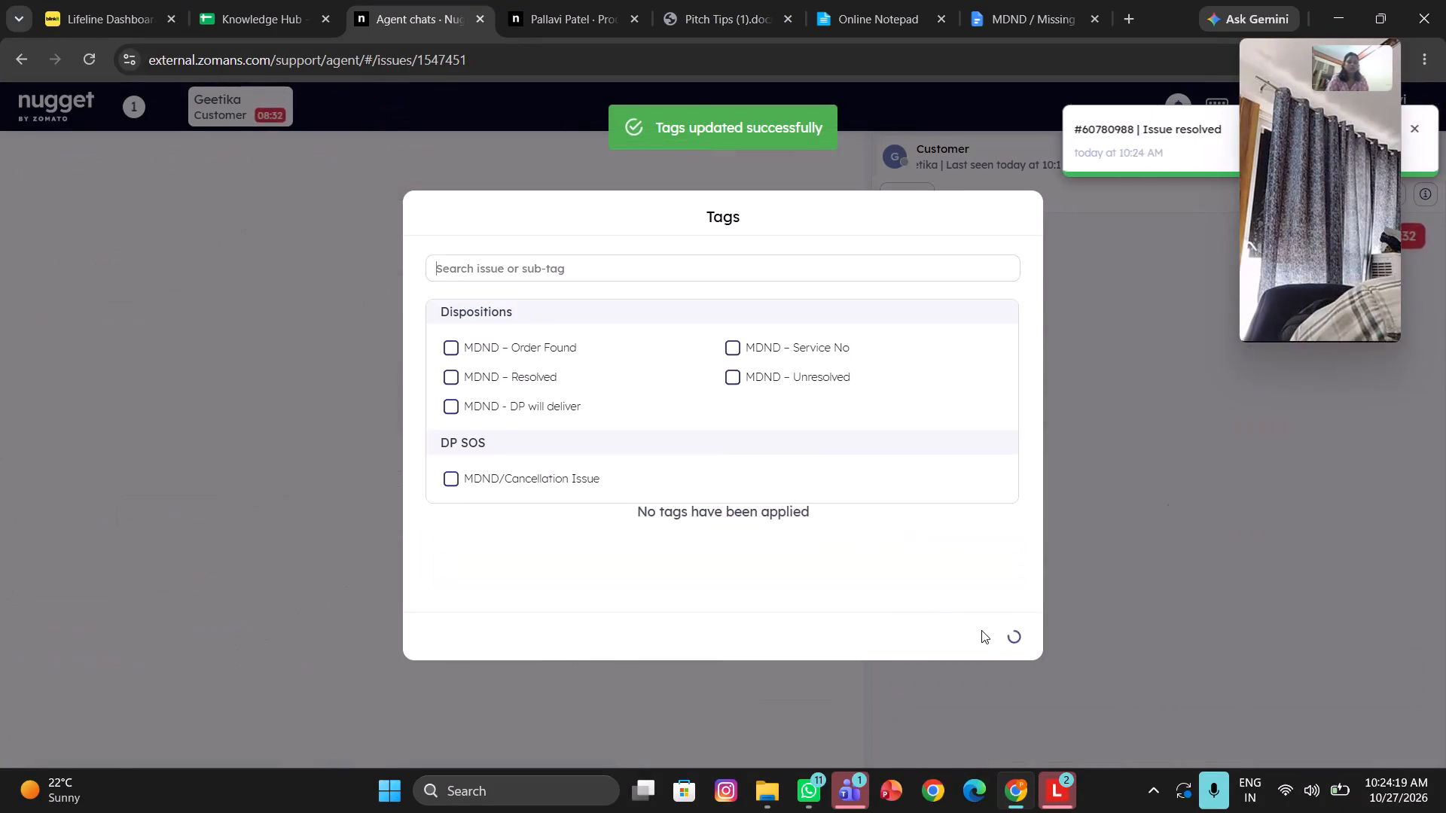
In the Pitch Tips PDF, copy the "customer unresponsive on chat" line beginning "We want to resolve your concern".
scroll(1046, 575, "down", 1)
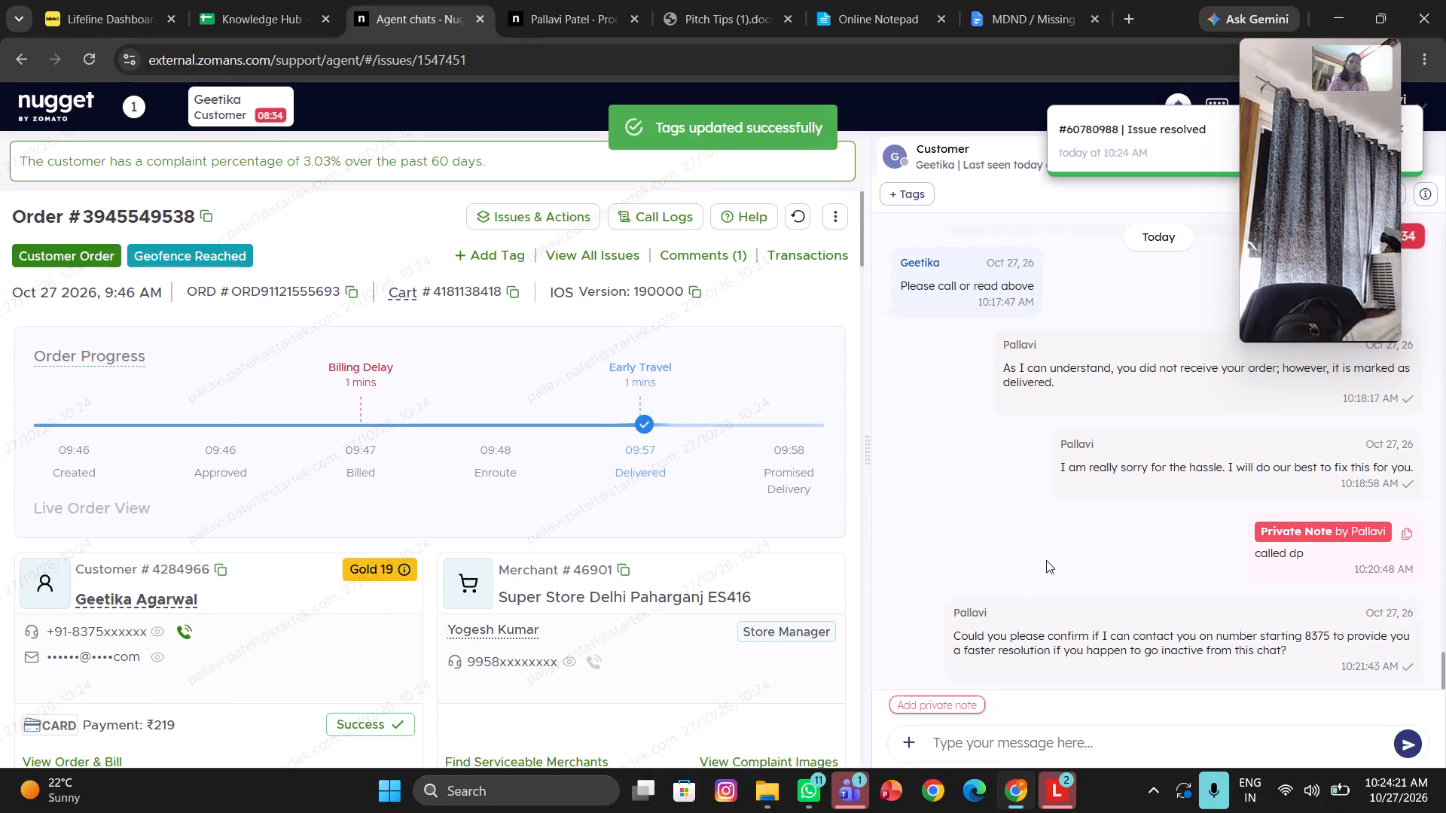
left_click(661, 0)
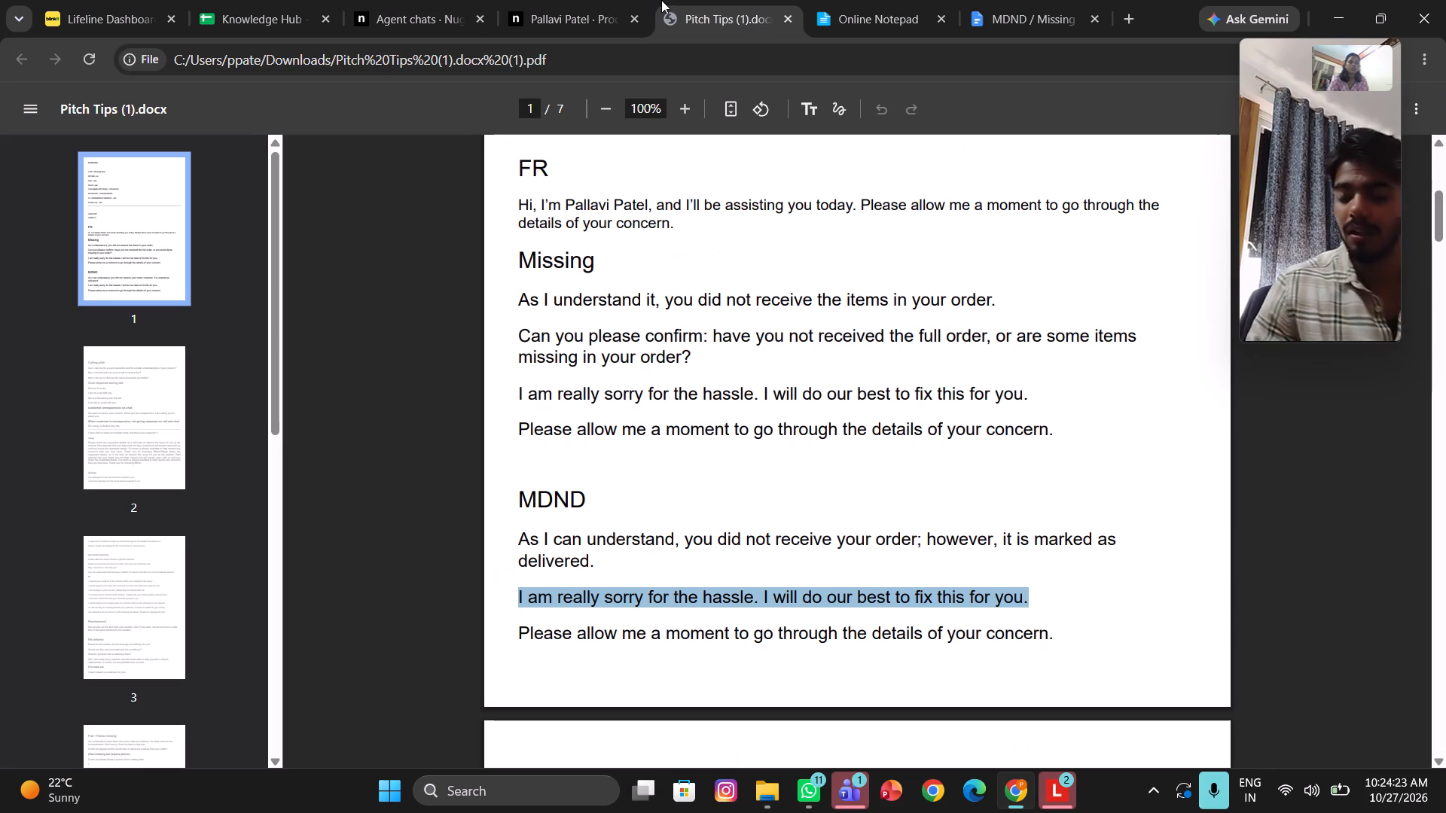
scroll(560, 495, "down", 6)
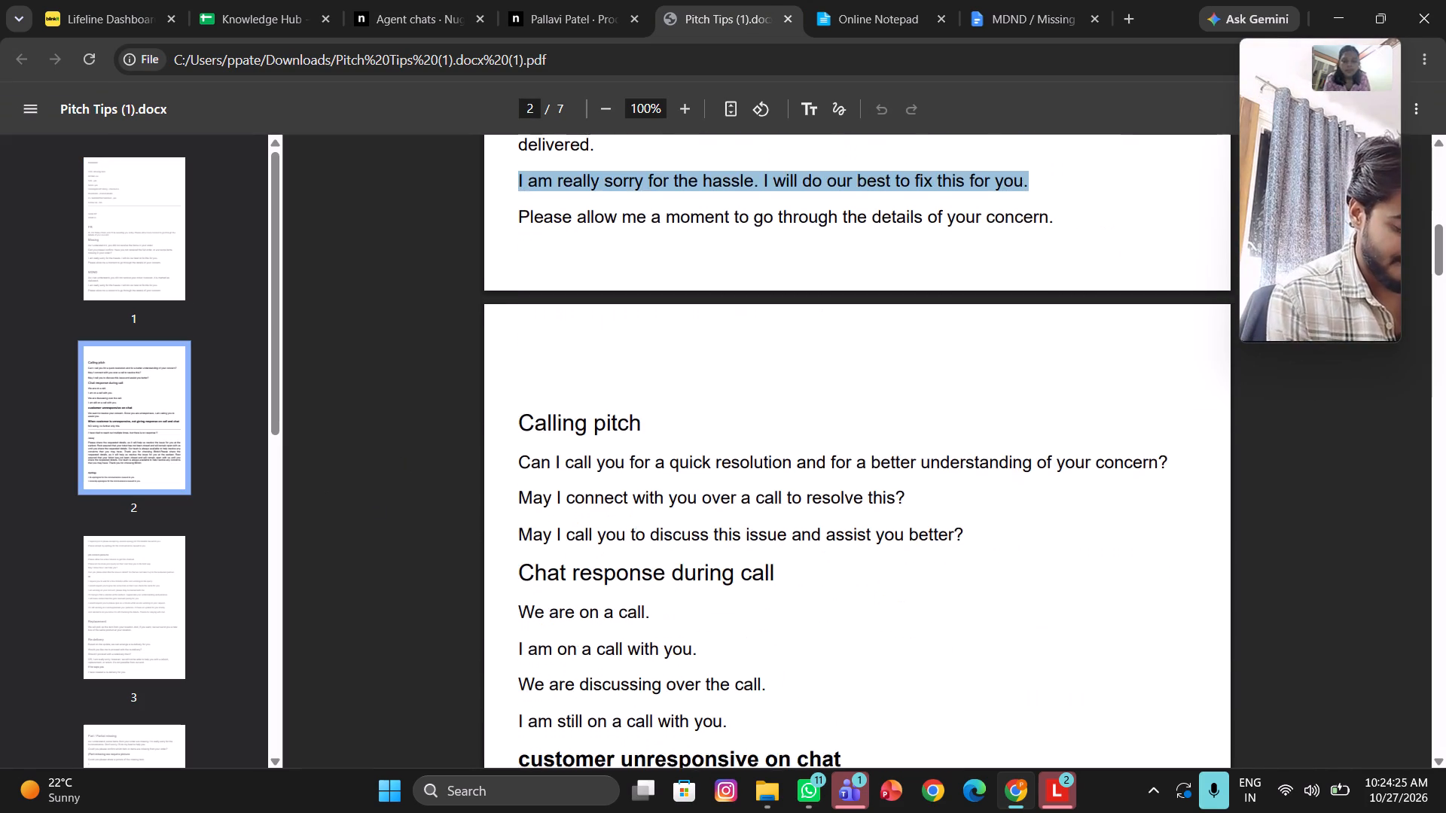
scroll(560, 495, "down", 2)
scroll(560, 495, "up", 1)
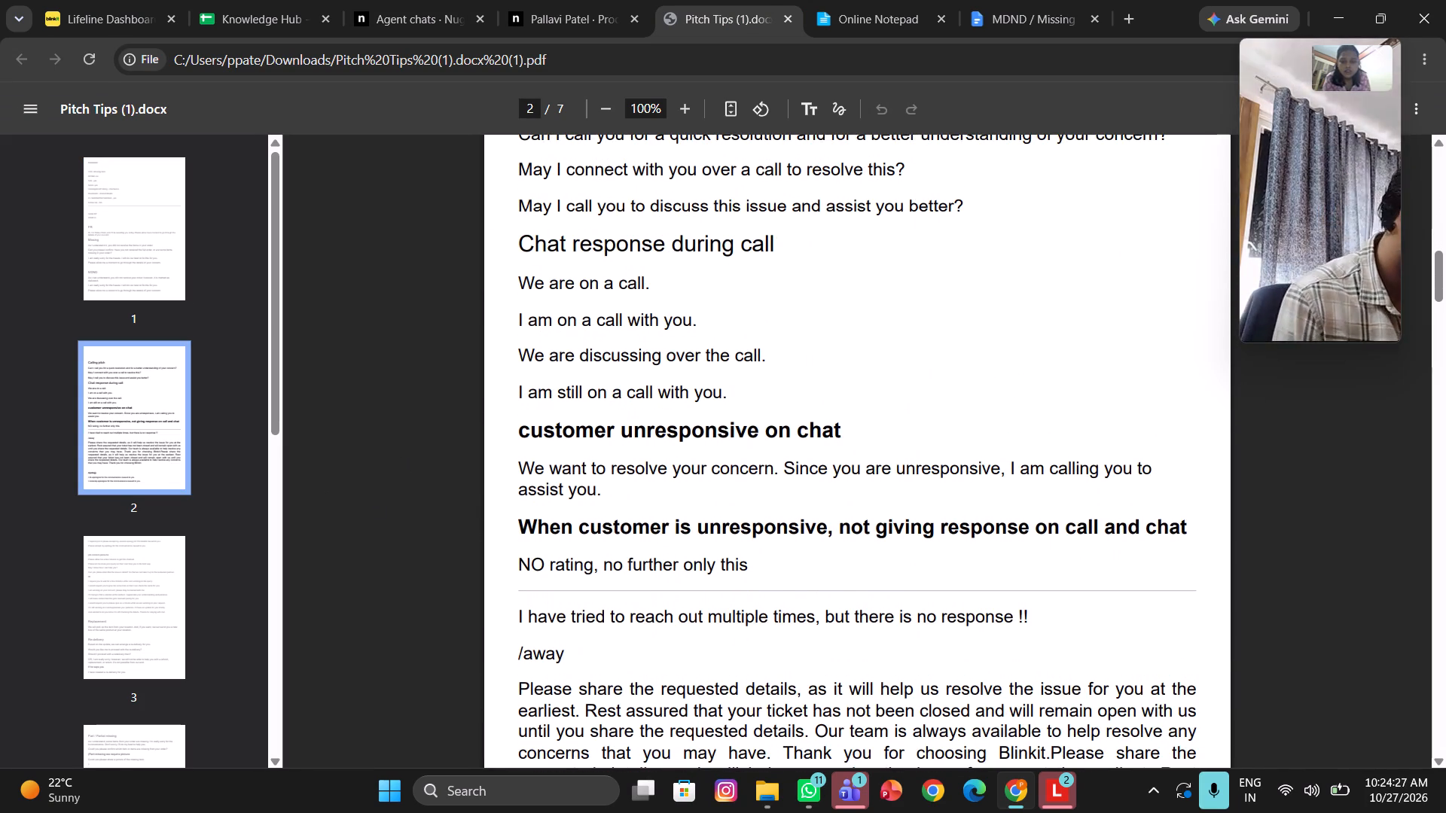
left_click_drag(612, 494, 491, 464)
key("ctrl+c")
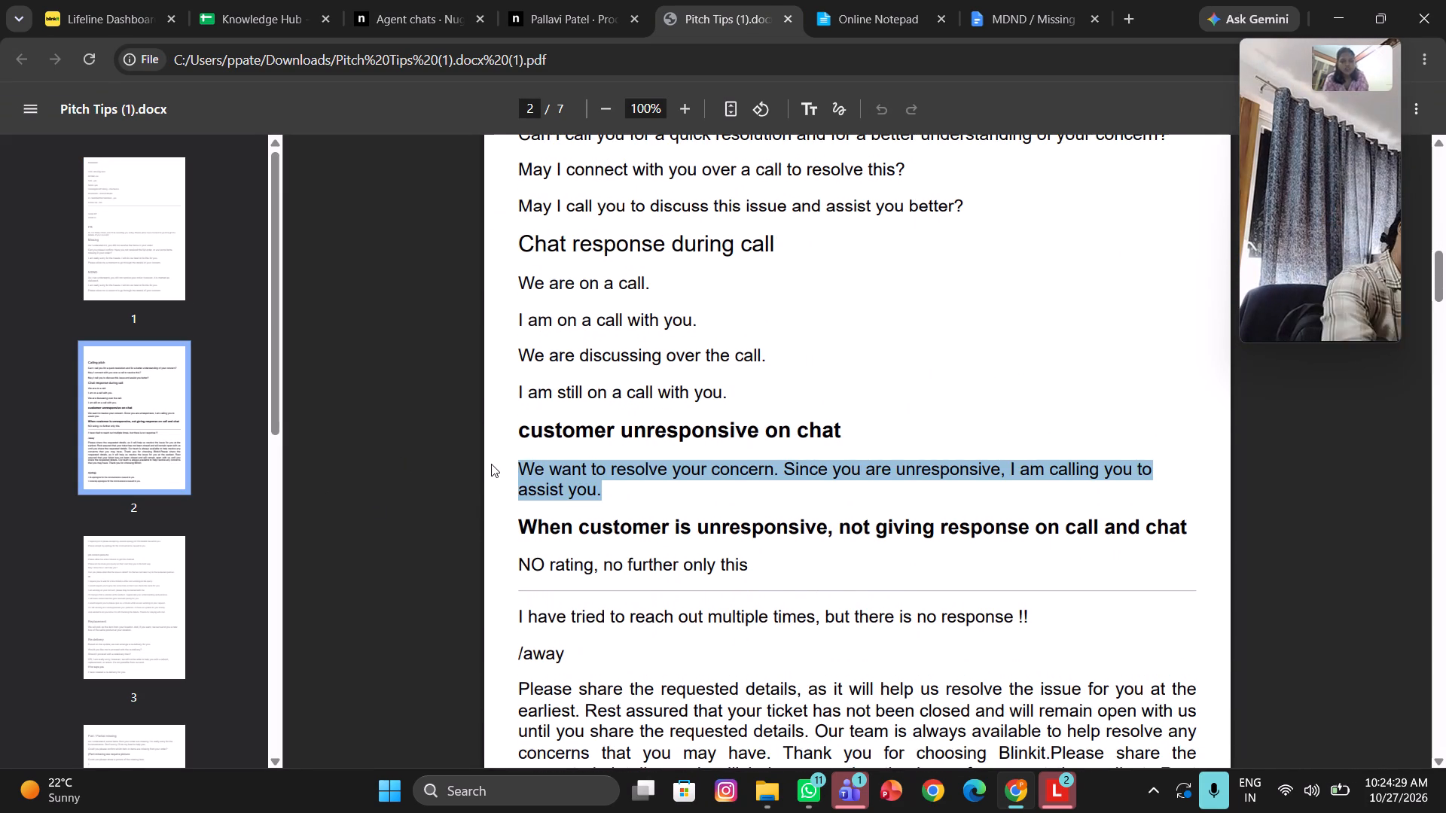
left_click(410, 0)
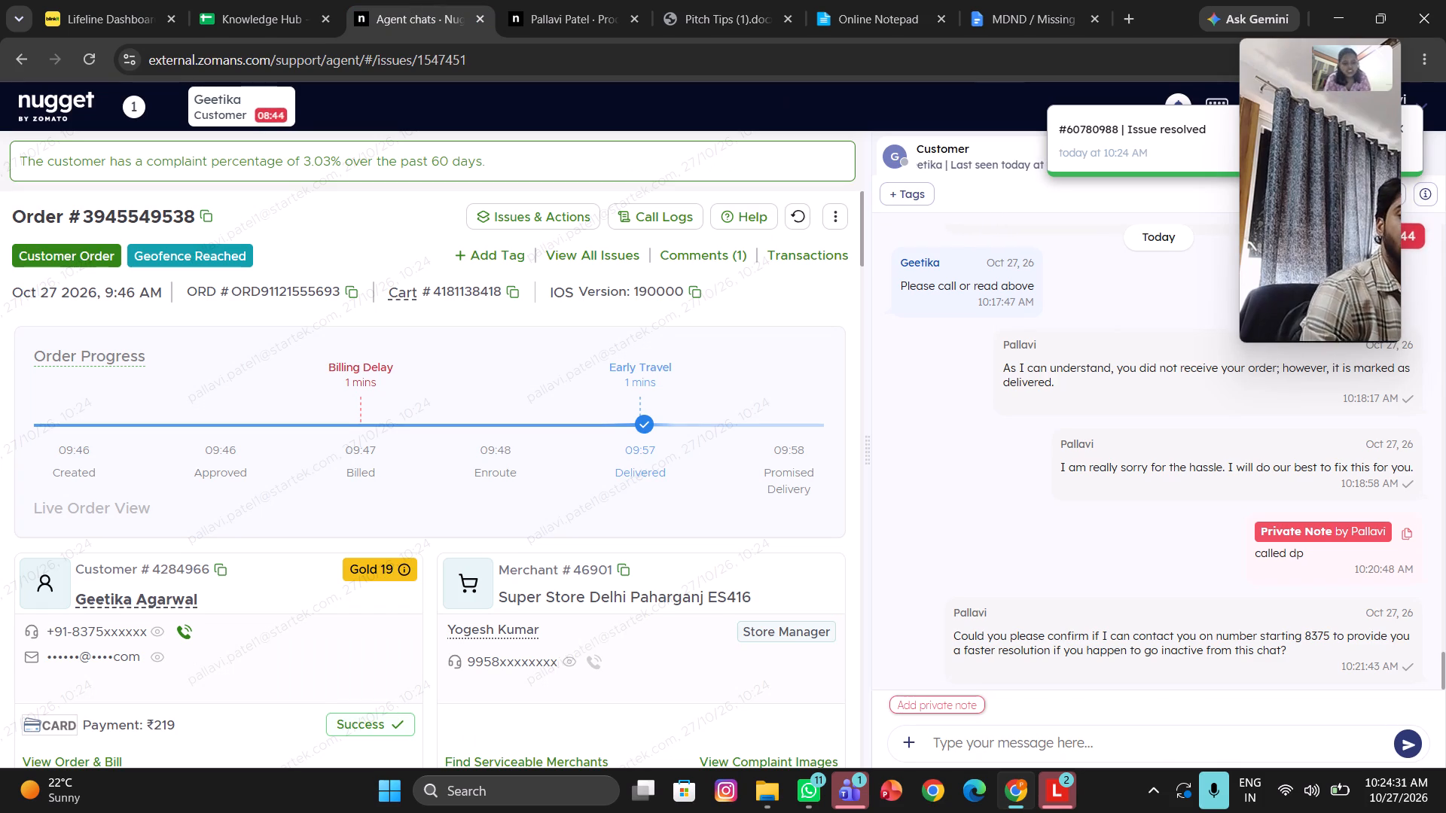
left_click(997, 738)
key("ctrl+v")
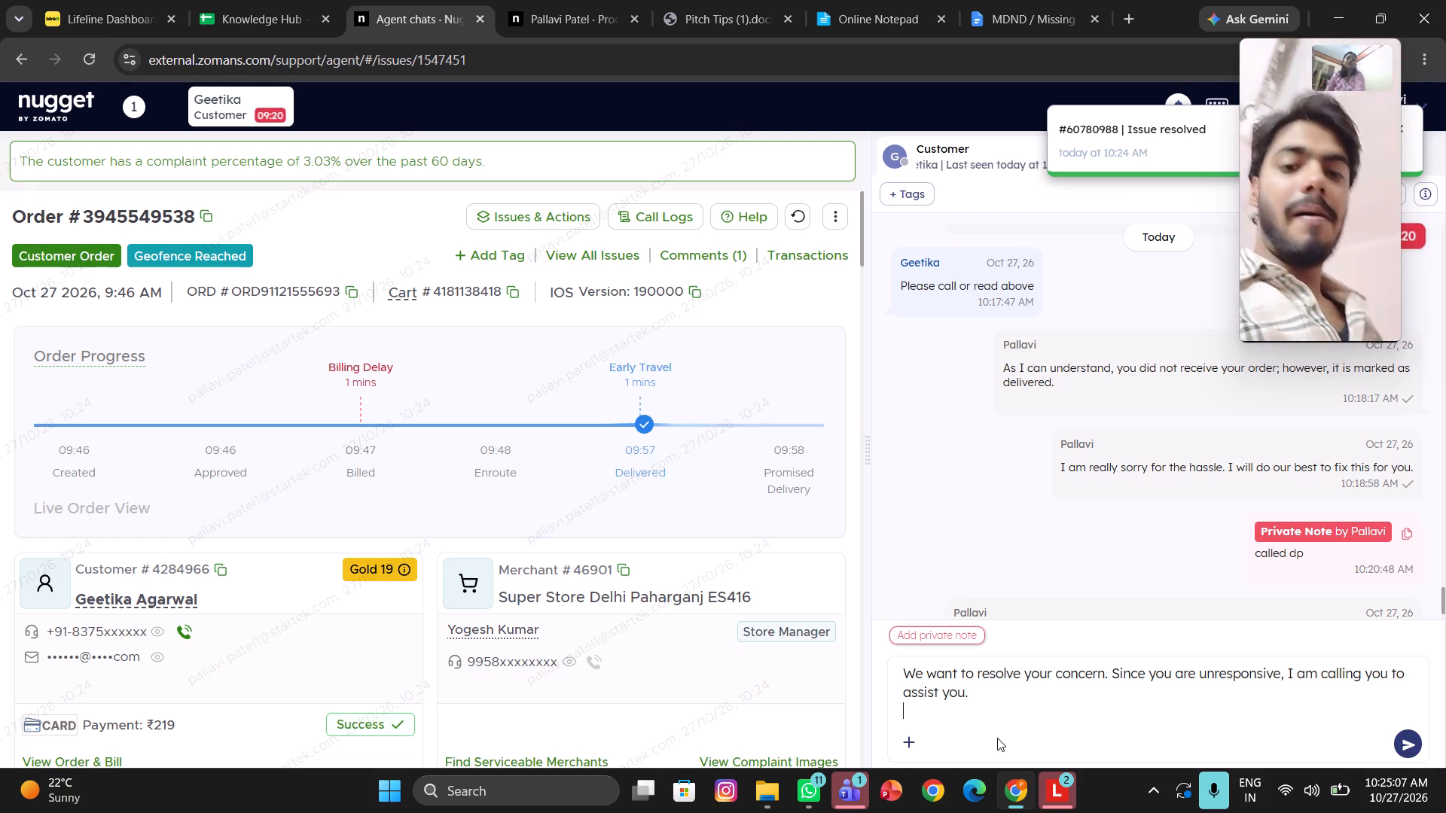
Send the waiting customer the "We want to resolve your concern. Since you are unresponsive, I am calling you to assist you." message.
key("Return")
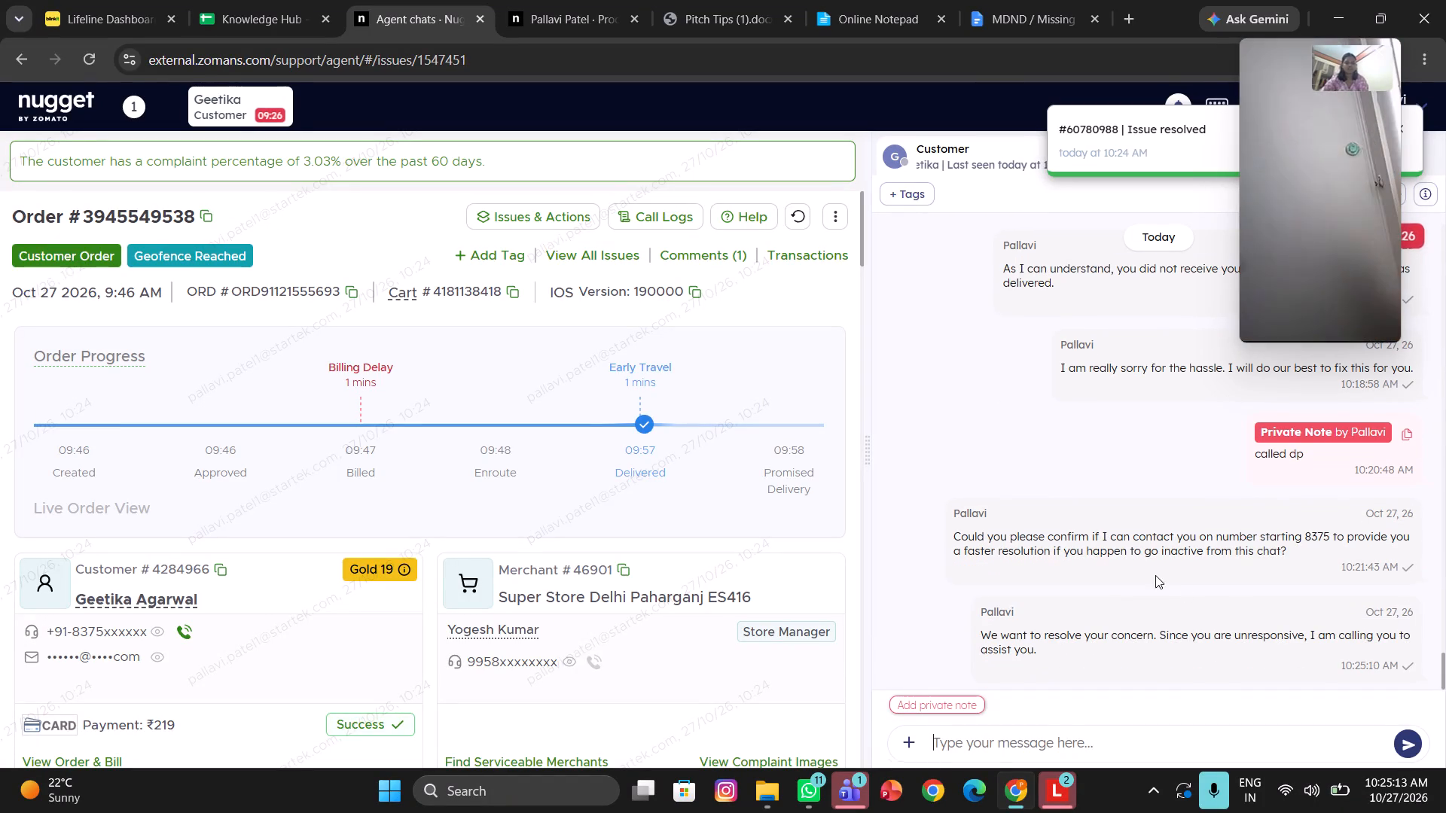
Place a call to the unresponsive customer using the phone number in the order's customer details.
left_click(185, 632)
left_click(774, 561)
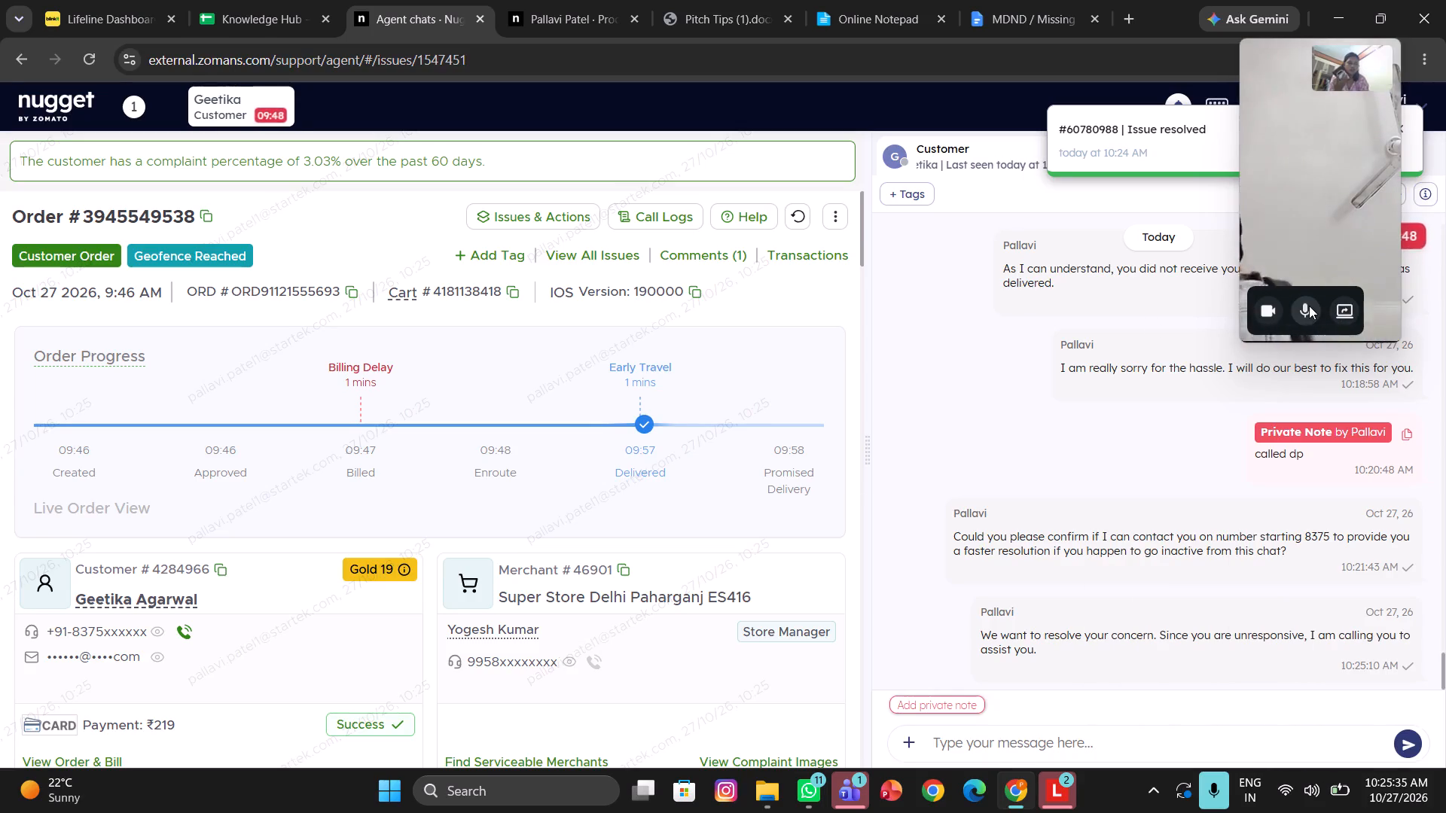
Mute the microphone in the floating video call.
left_click(1309, 306)
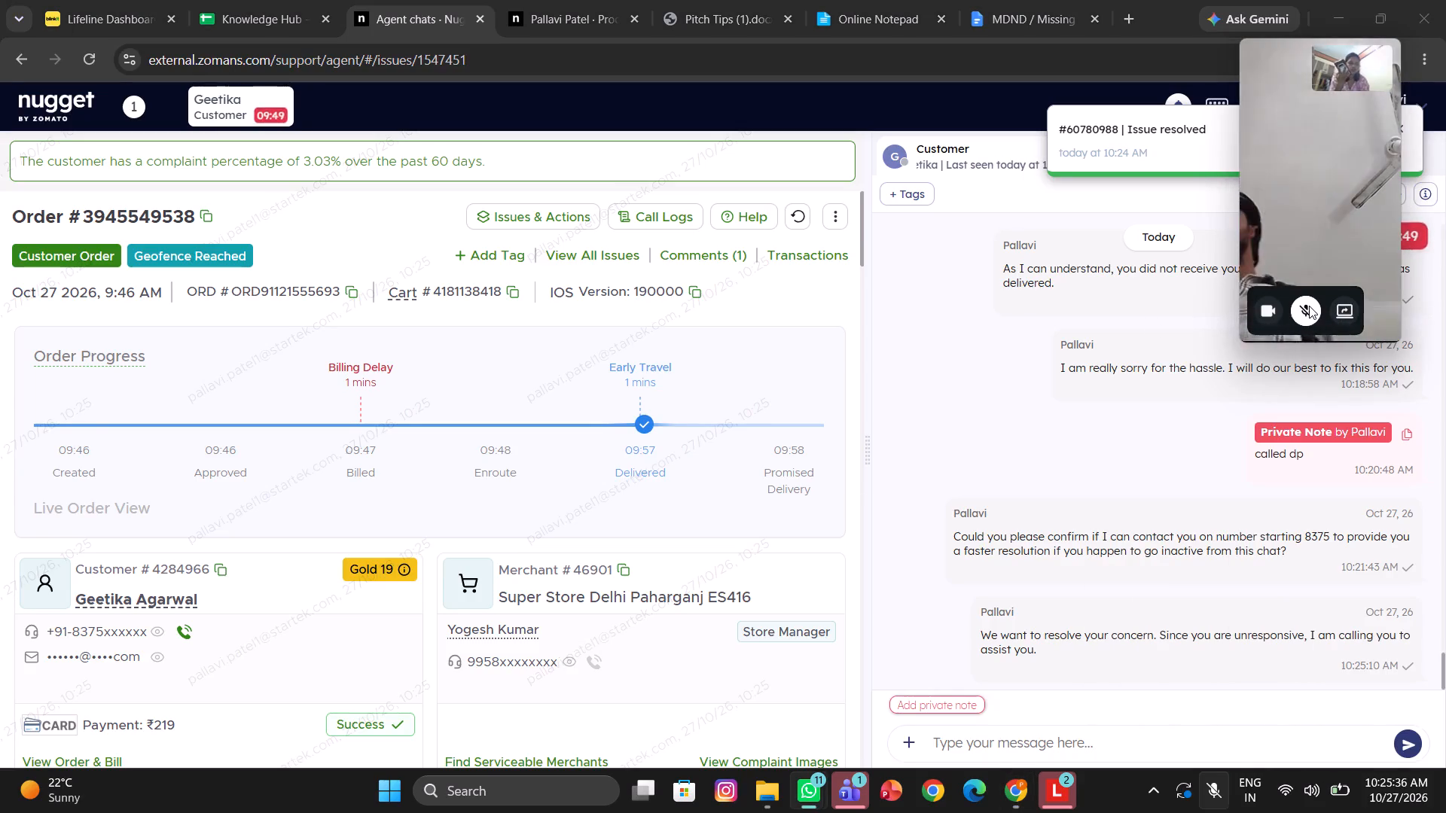
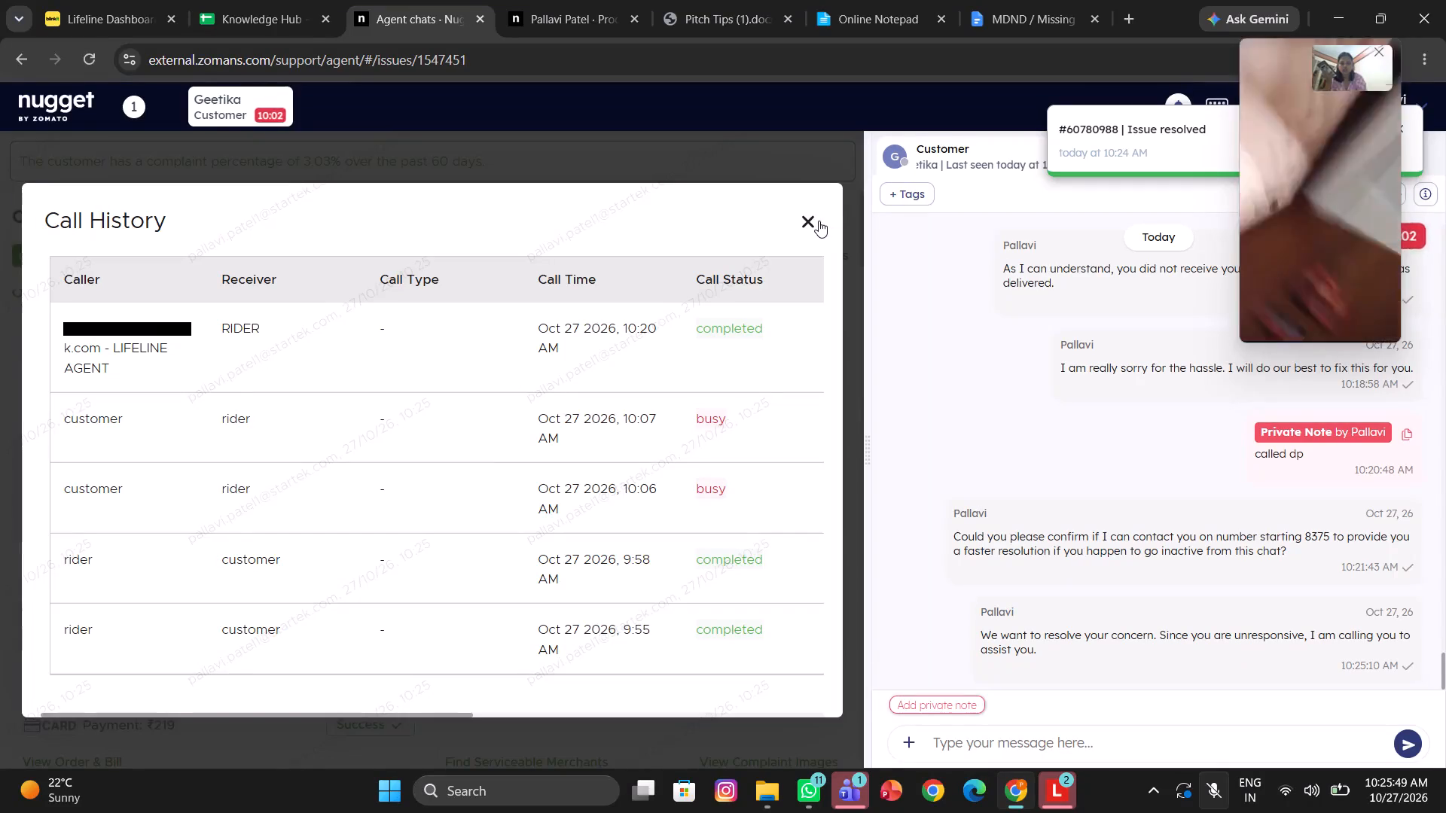
Close the order's call history and reopen it to check the latest call entries.
left_click(814, 220)
scroll(1013, 492, "down", 1)
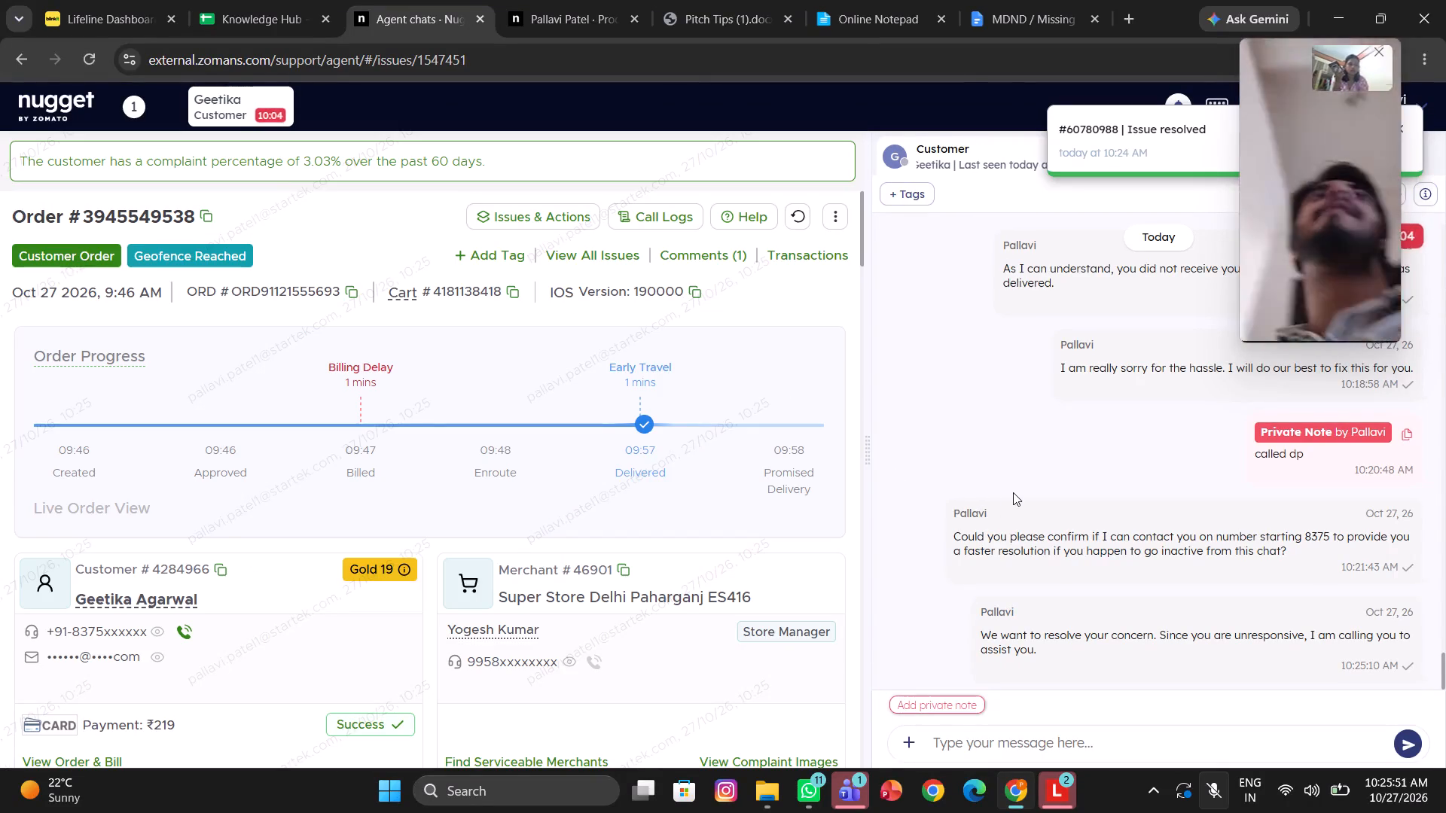
scroll(1013, 492, "down", 1)
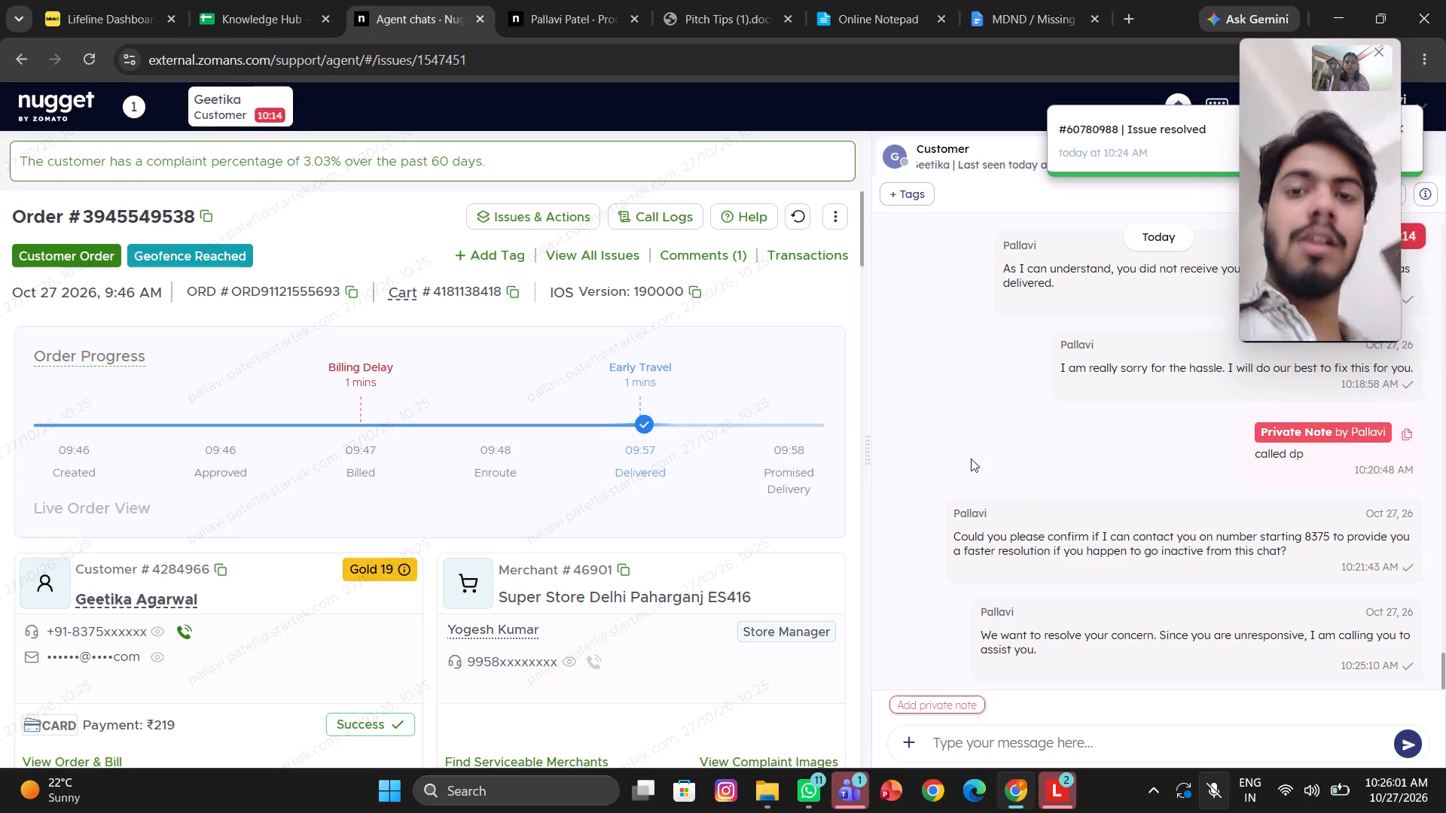
left_click(651, 219)
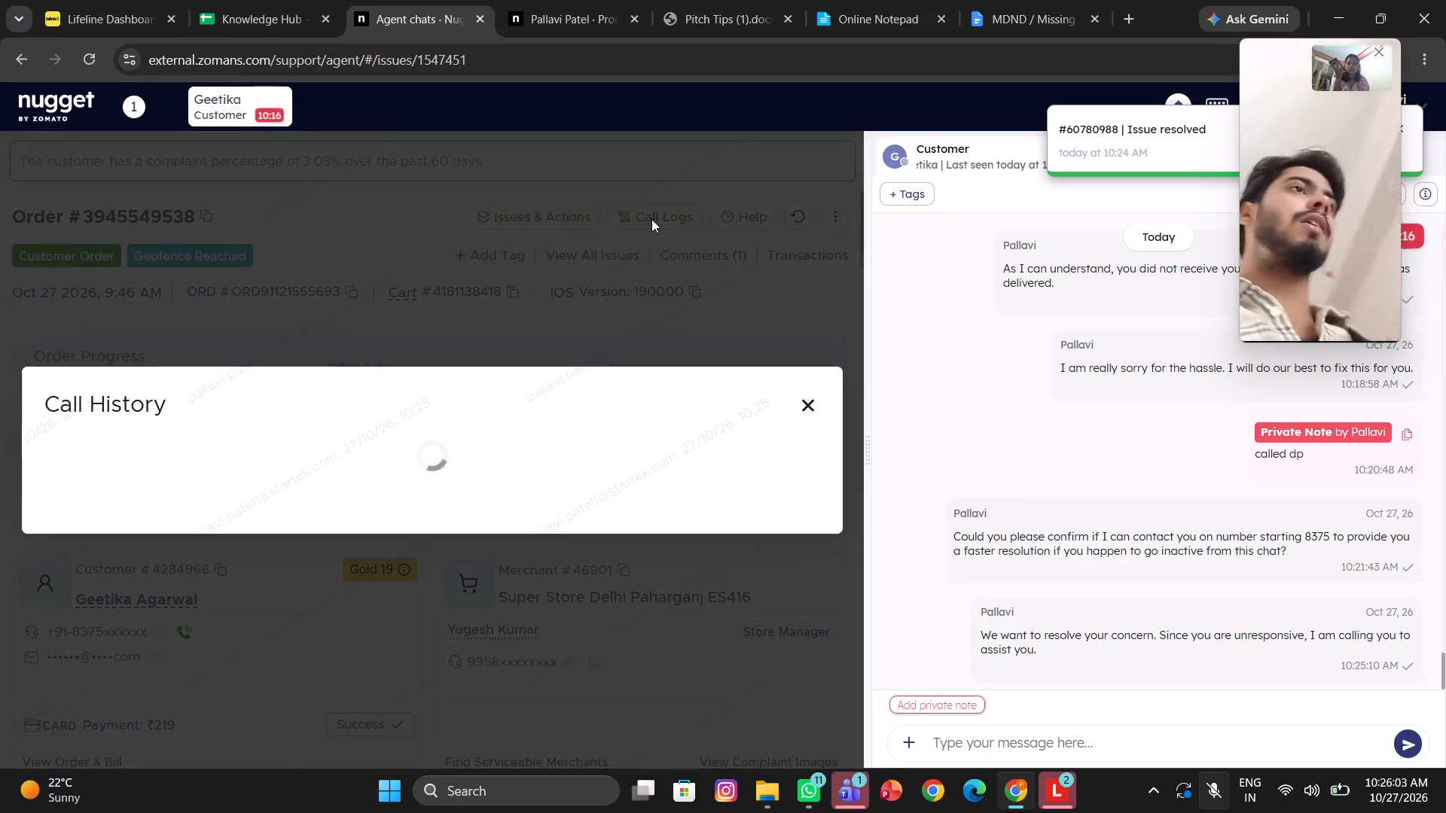
scroll(625, 441, "down", 1)
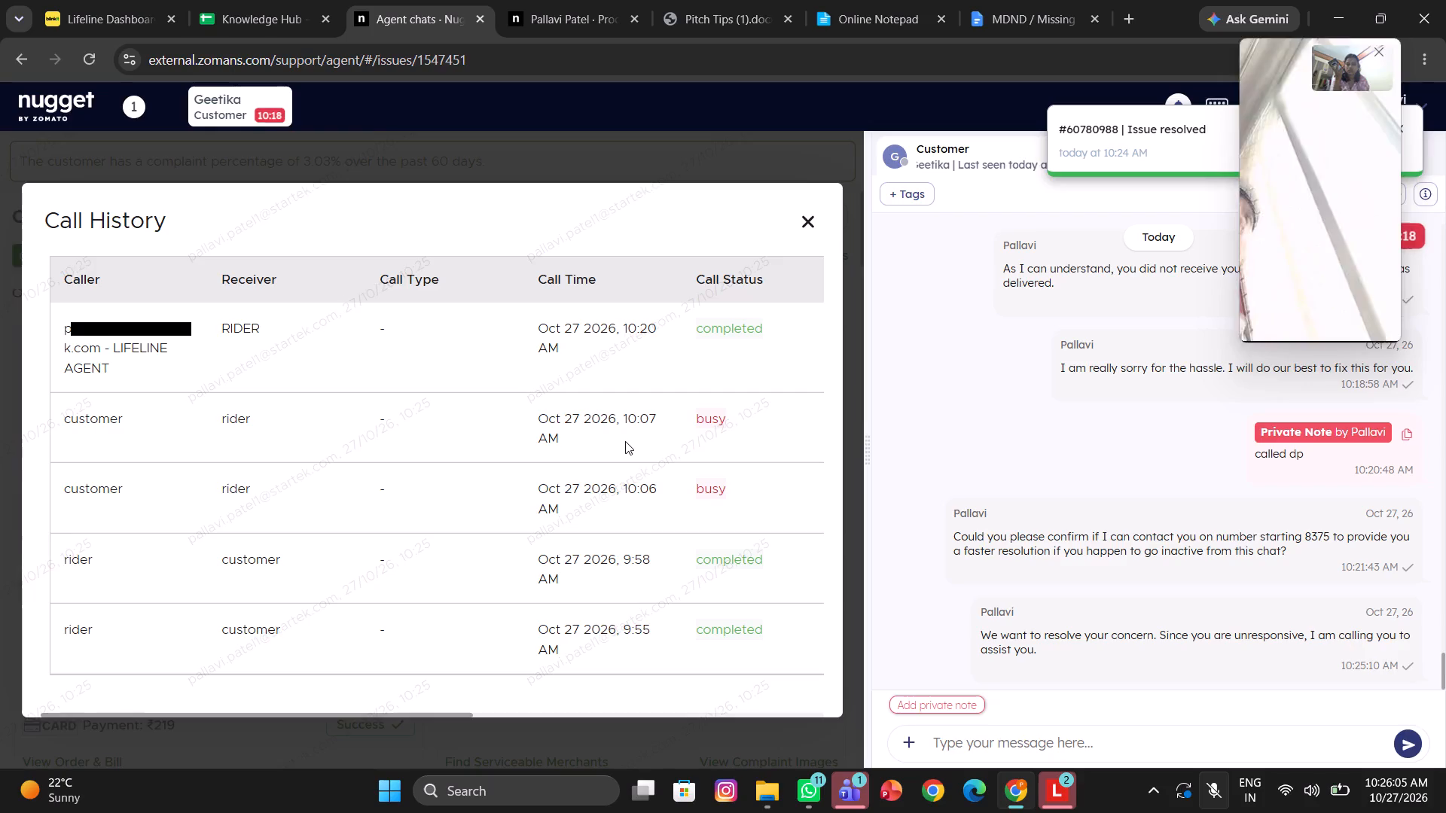
scroll(625, 441, "down", 1)
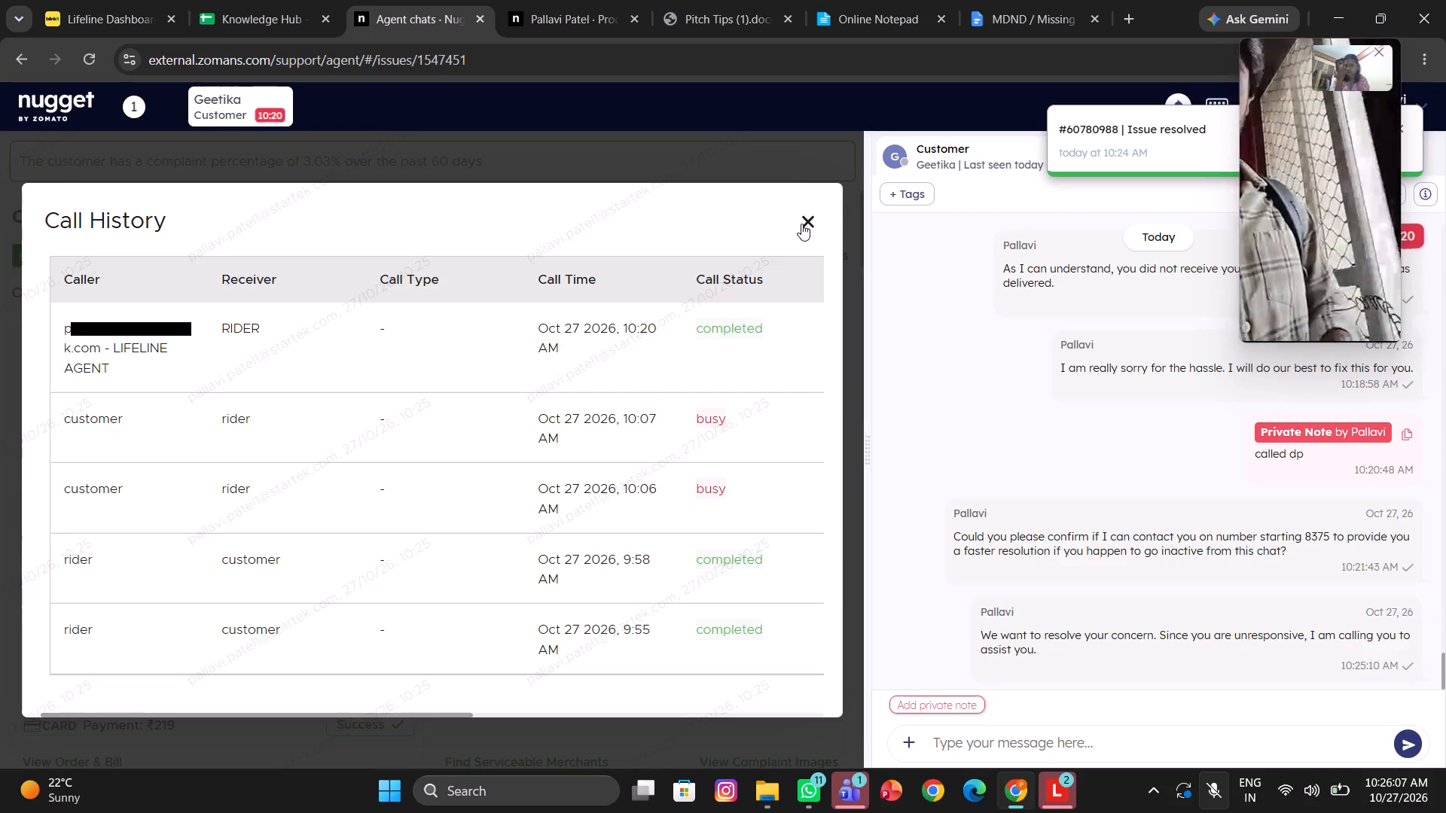
double_click(801, 224)
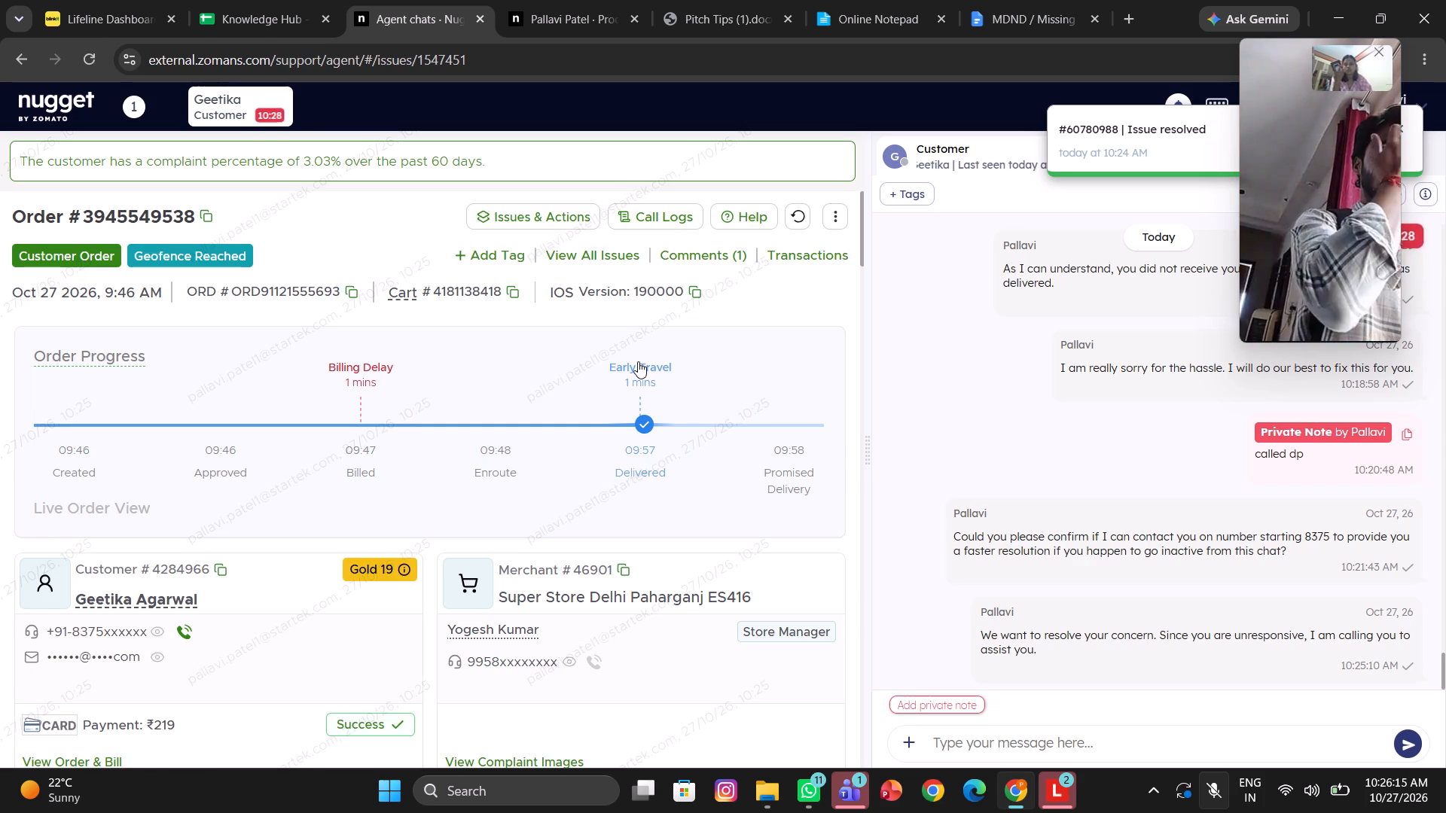
left_click(160, 602)
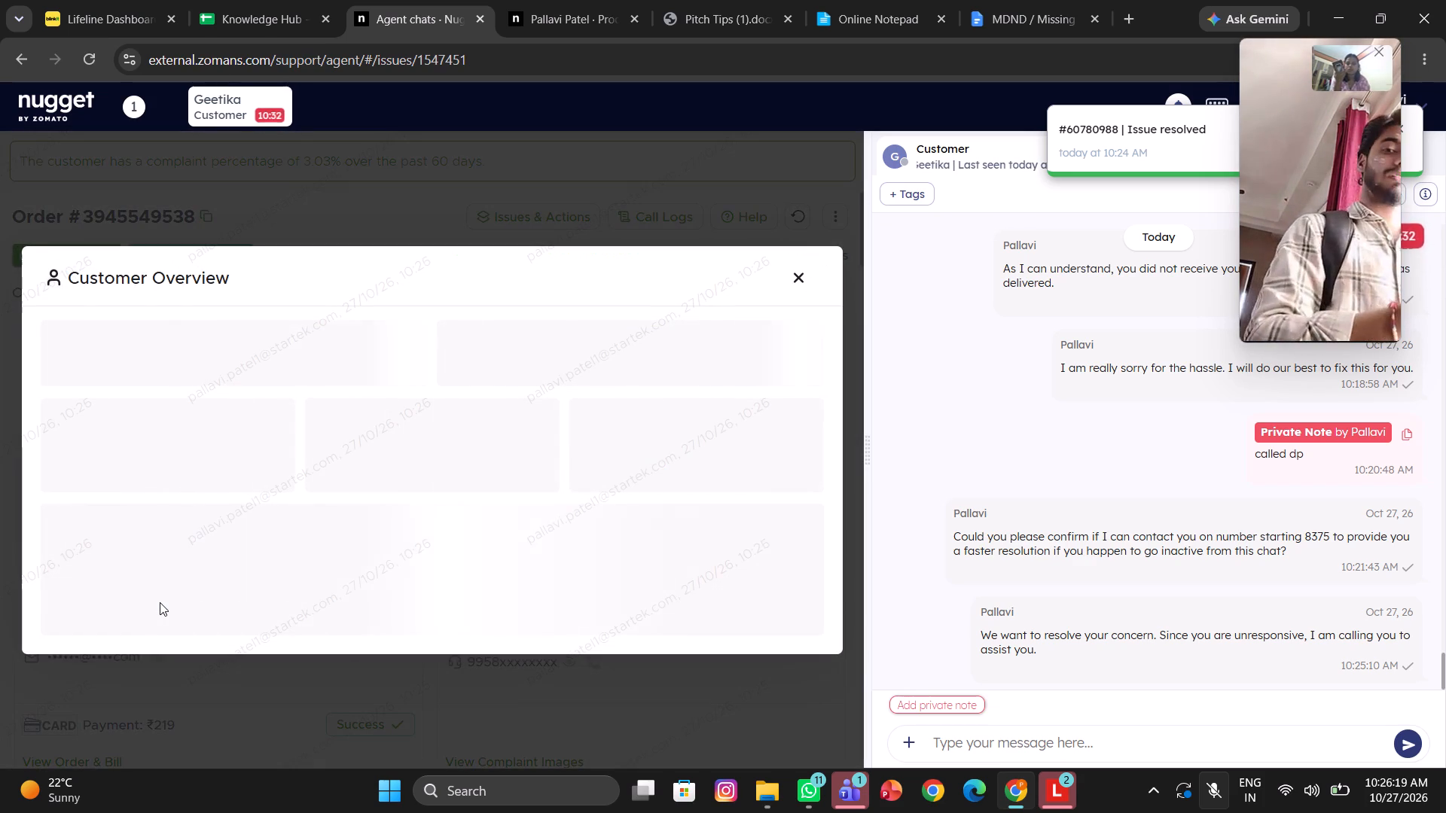
left_click(798, 277)
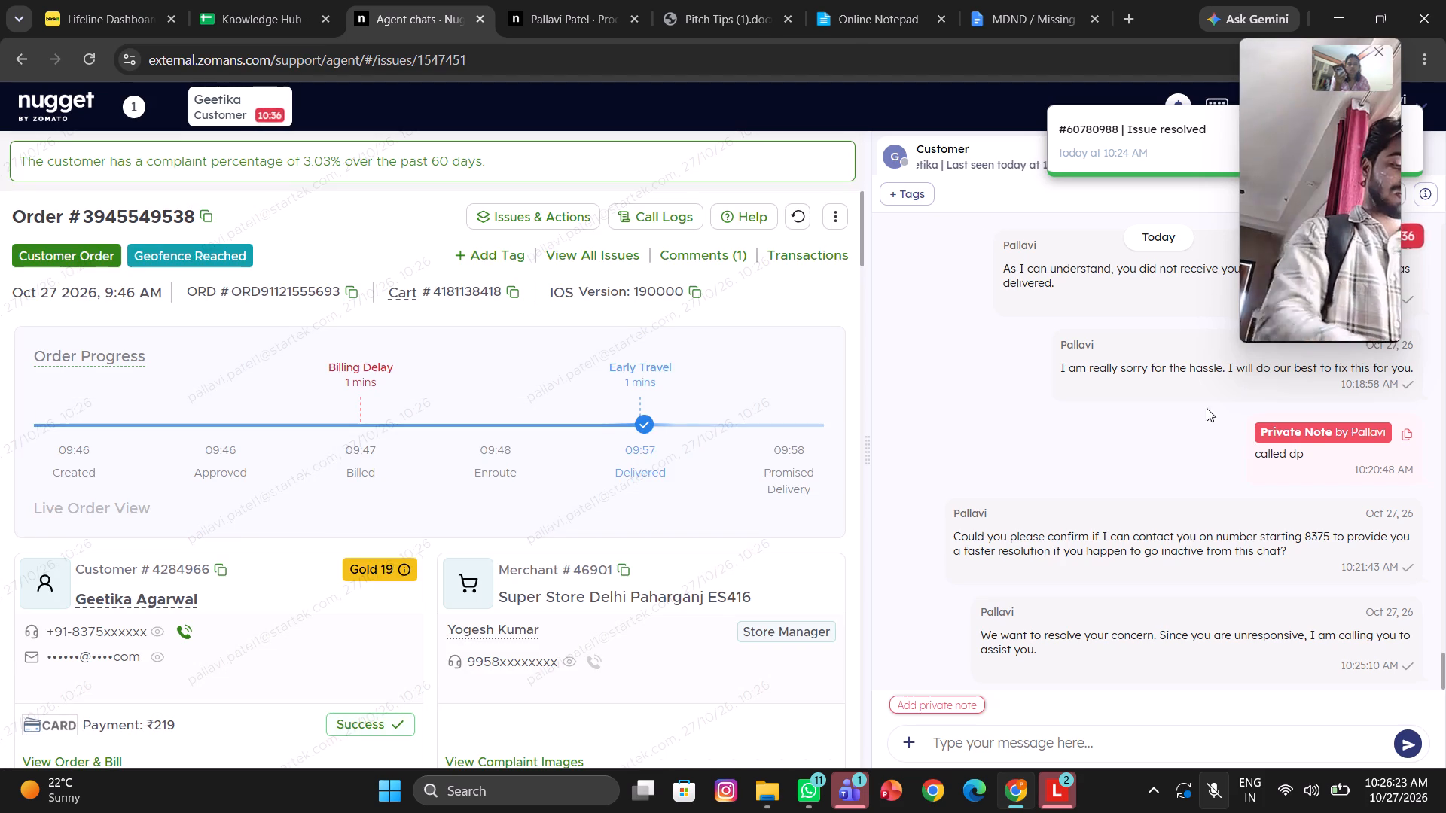
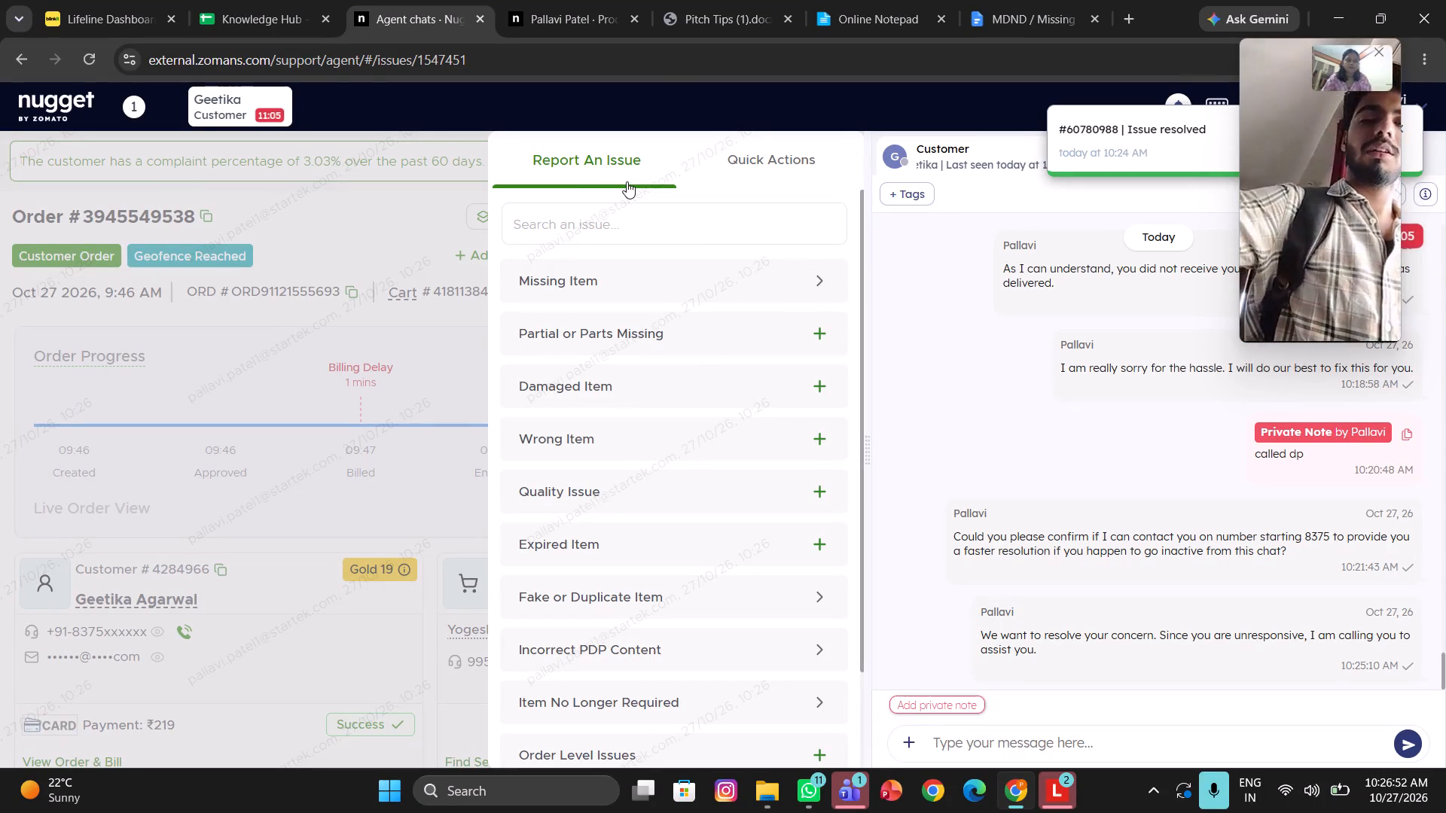
left_click(591, 215)
type("order")
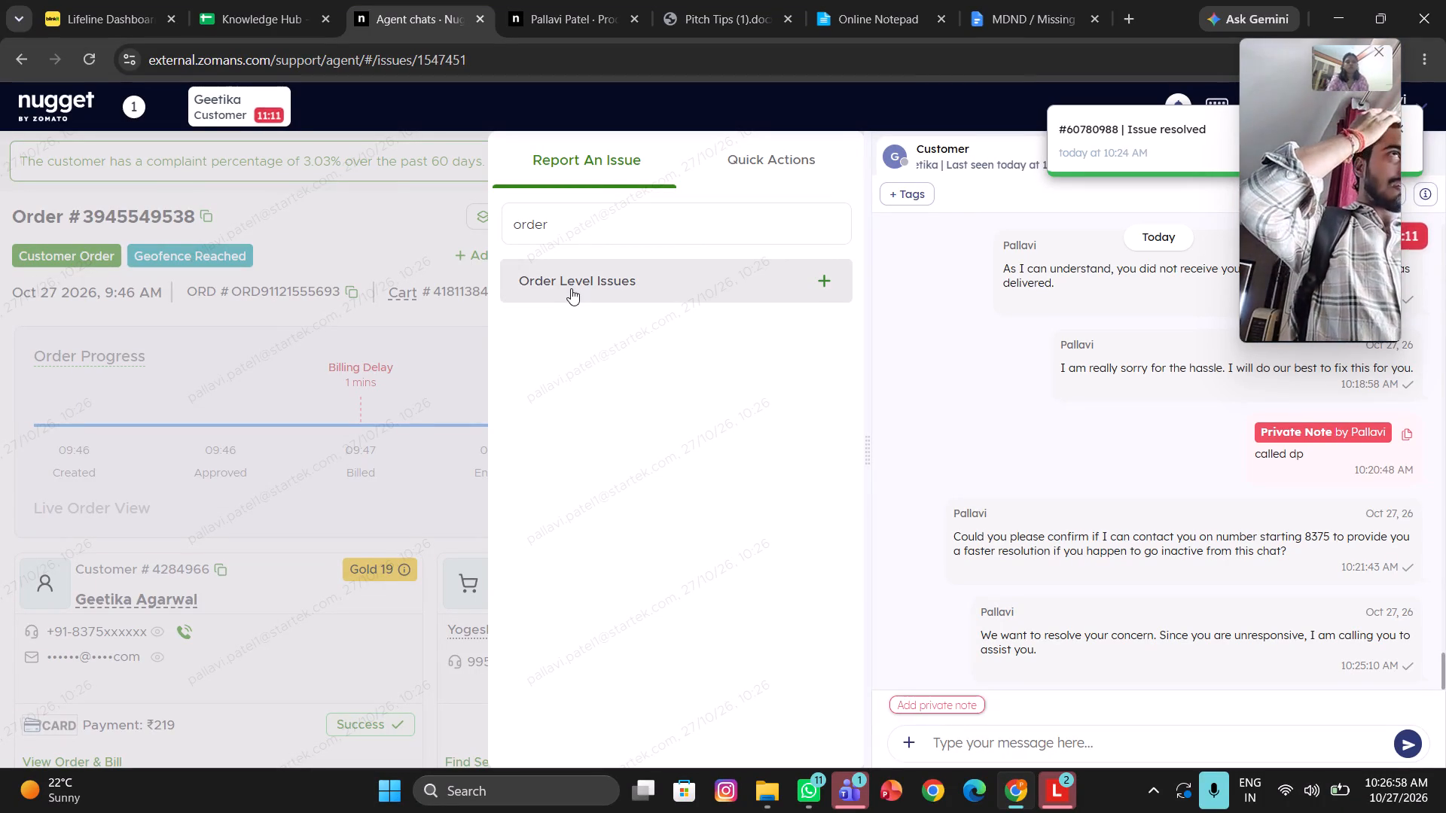
left_click(535, 268)
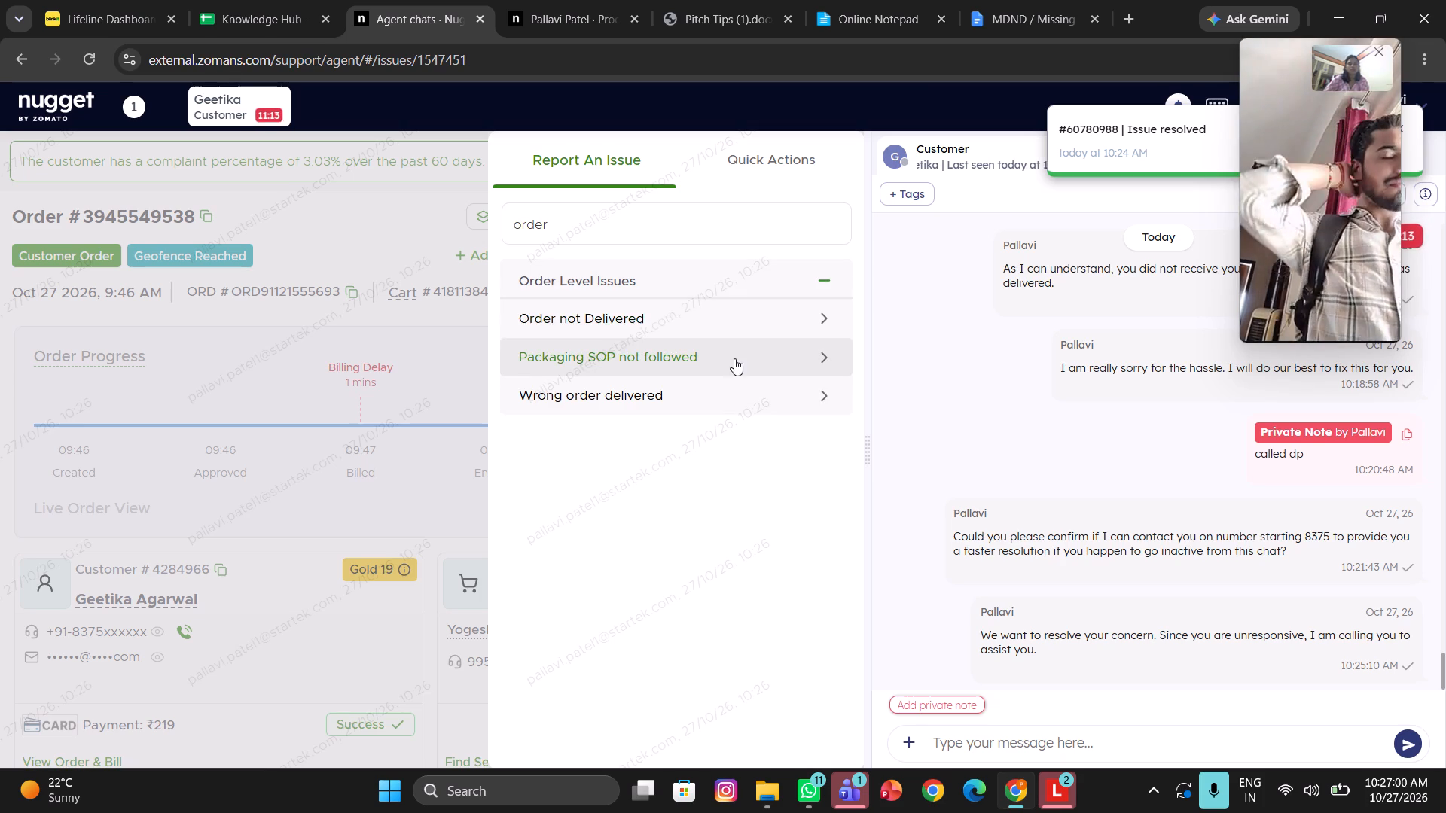
left_click(618, 324)
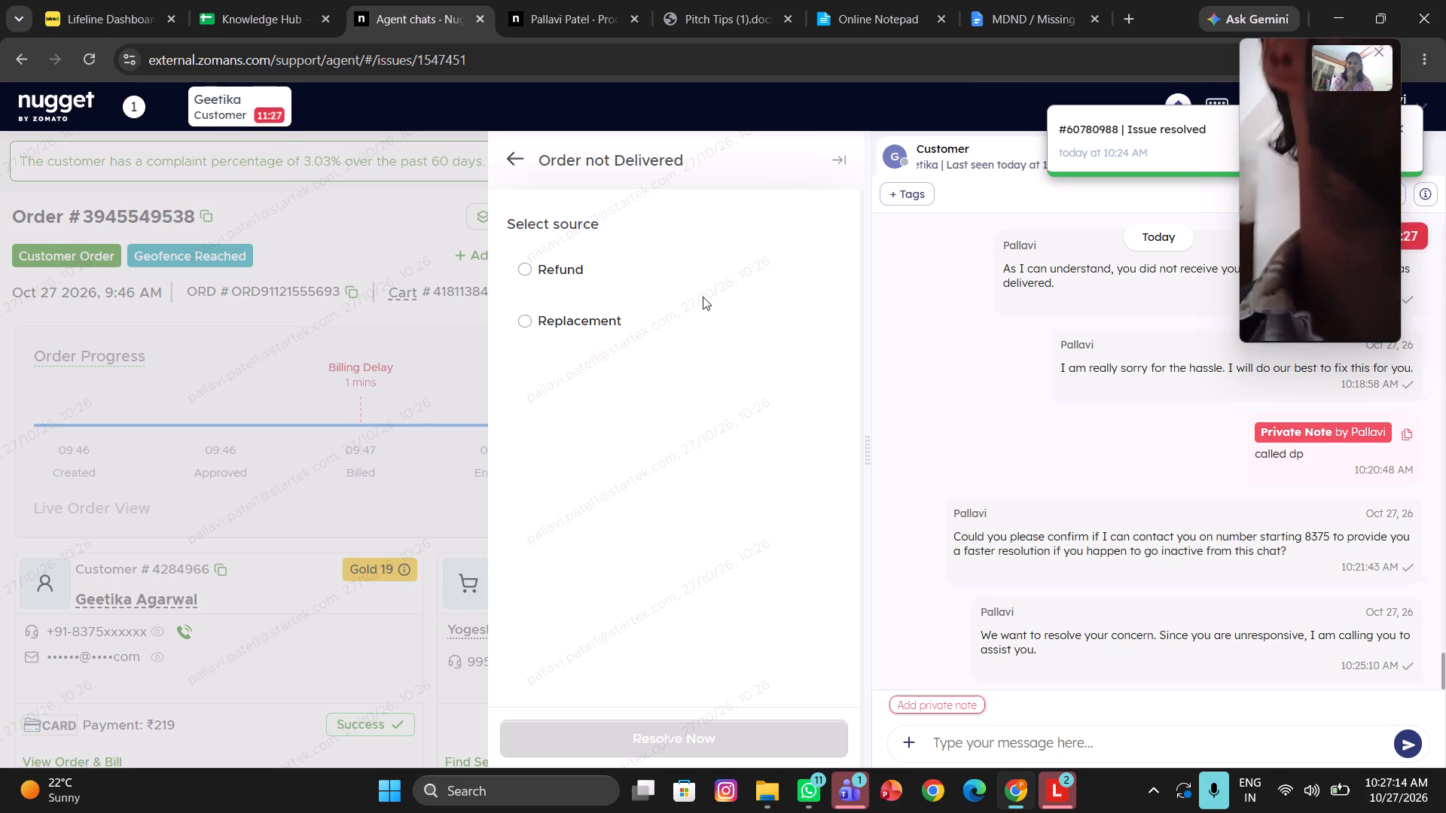
left_click(669, 316)
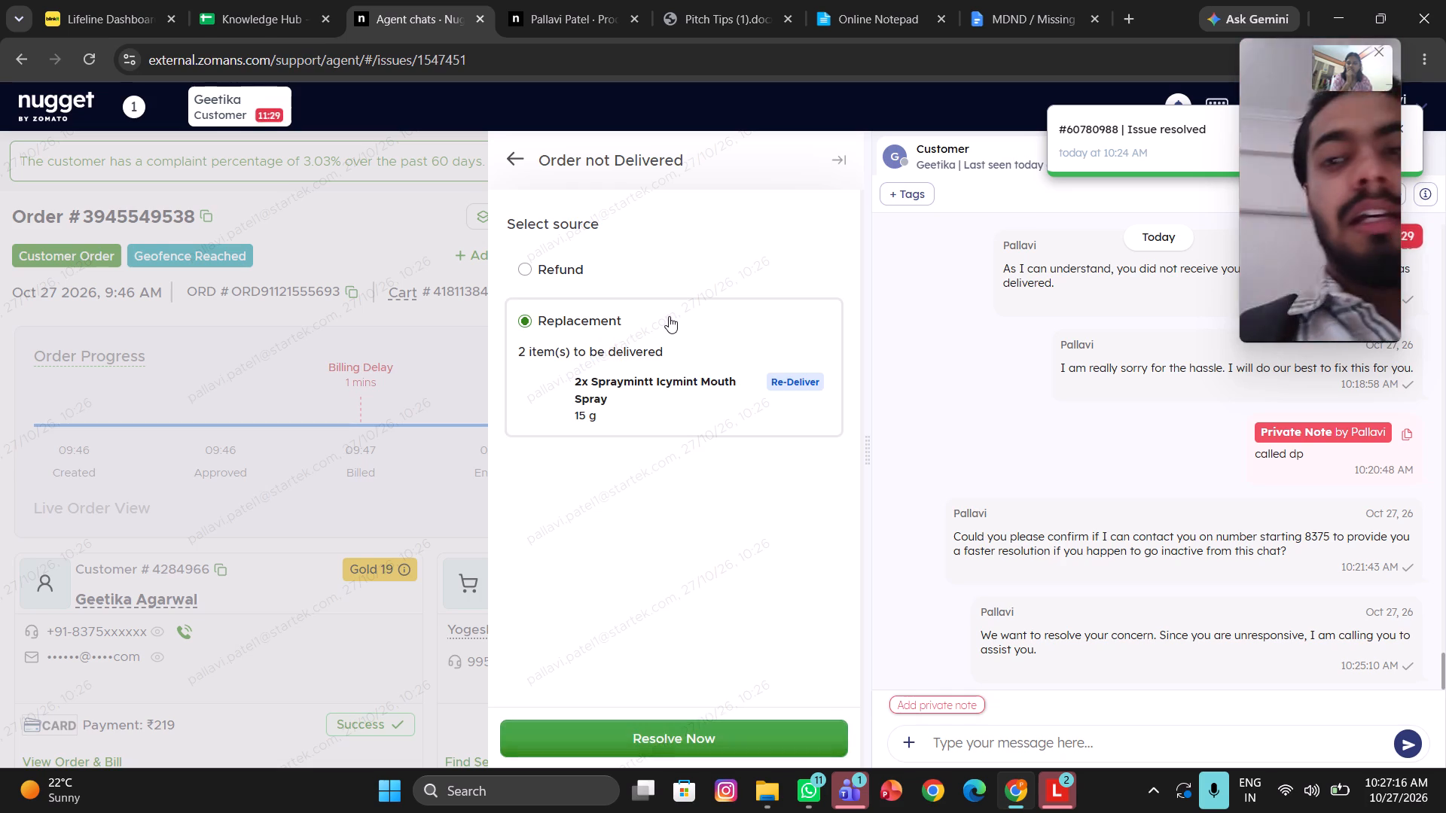
left_click(638, 267)
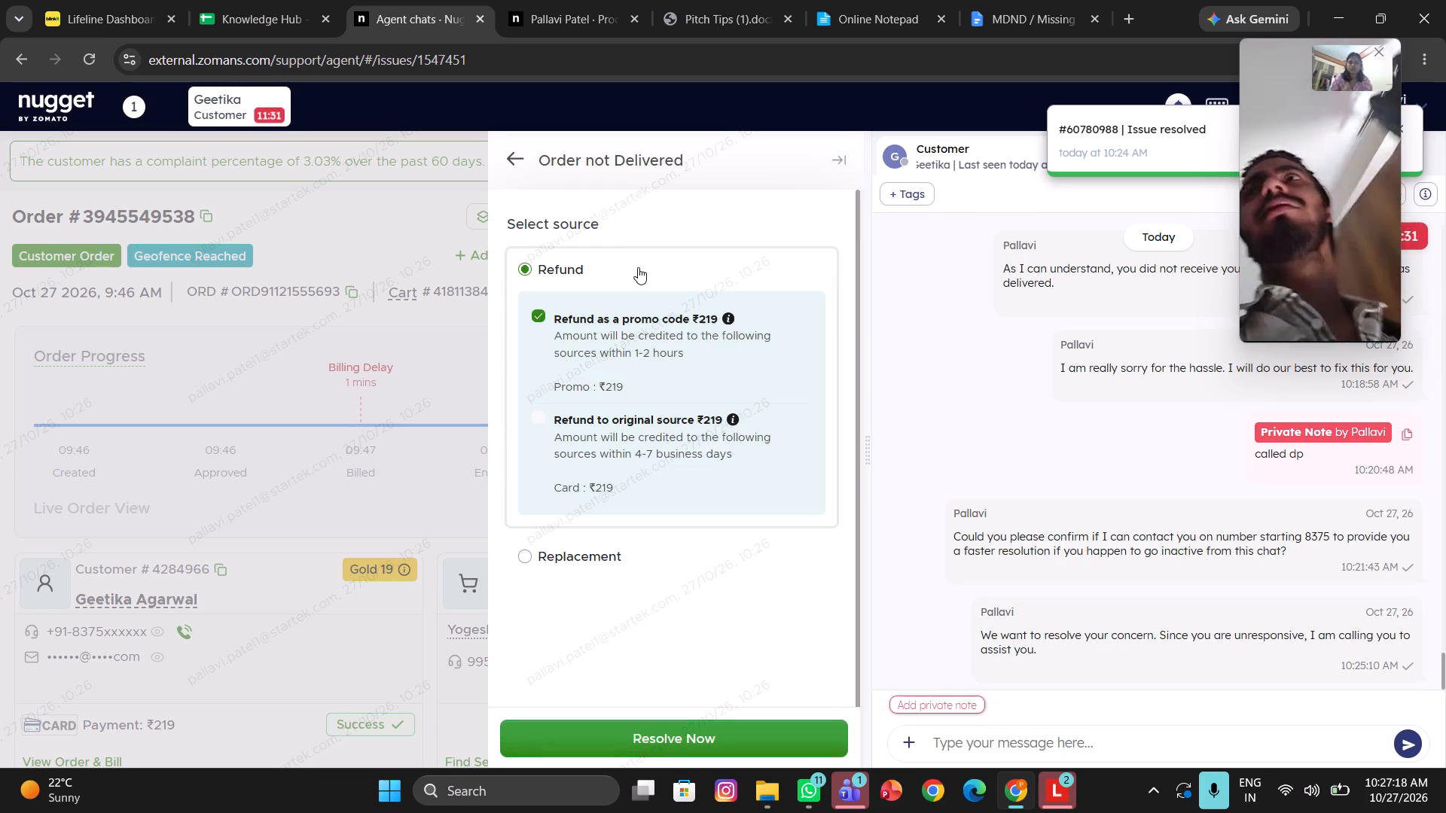
left_click(673, 415)
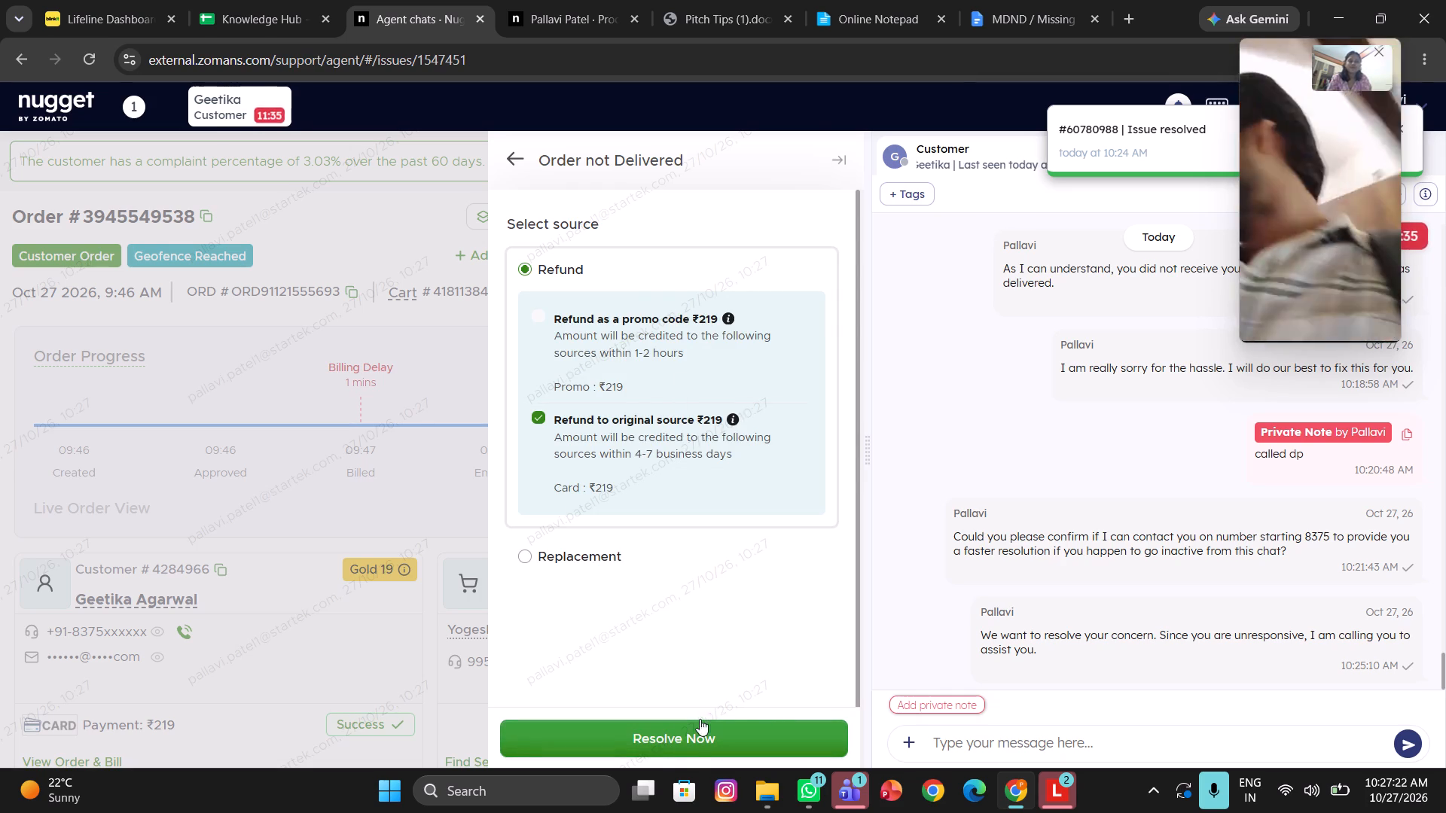
left_click(813, 708)
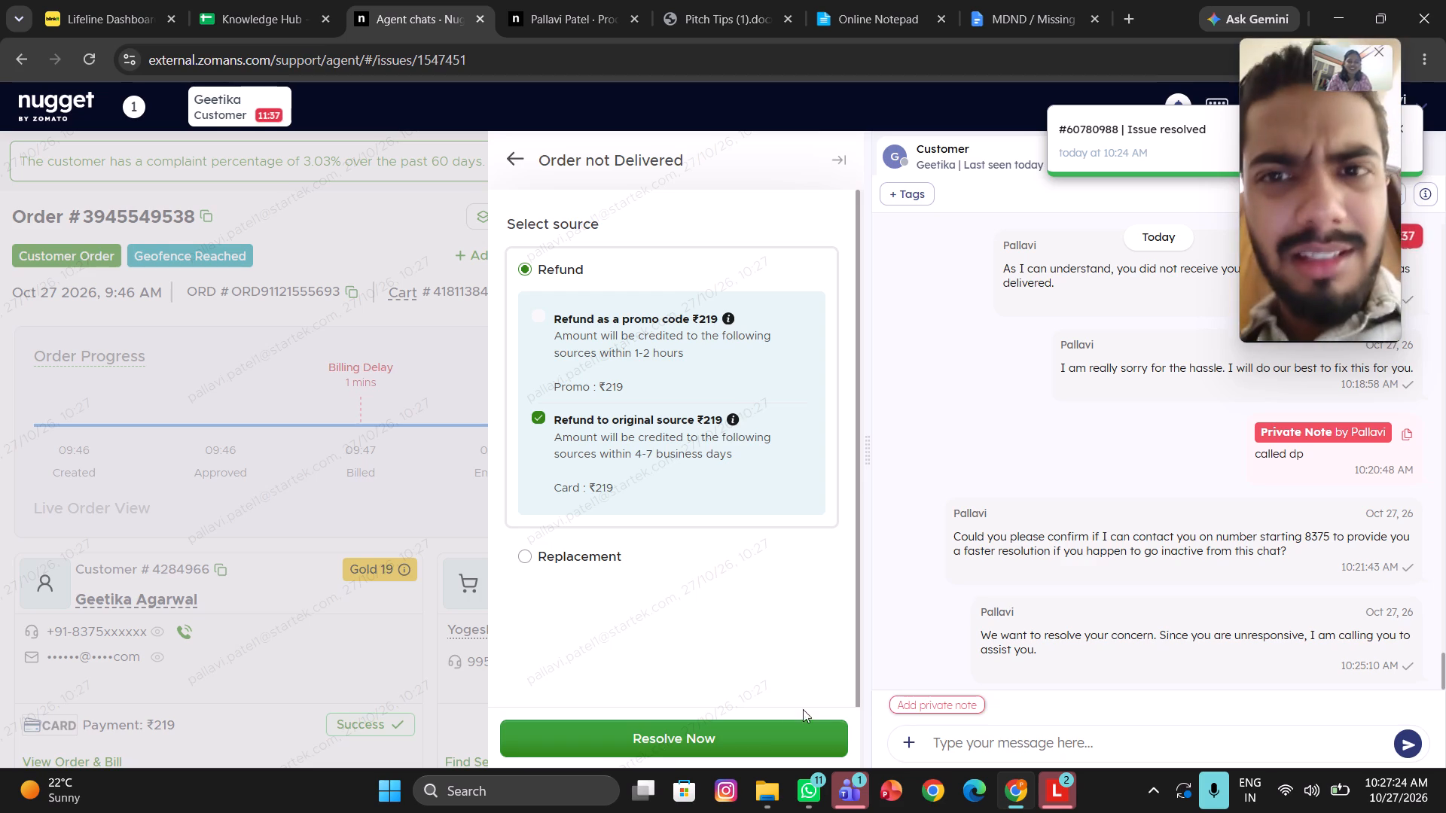
Issue the ₹219 refund to the original source for the undelivered order.
left_click(745, 729)
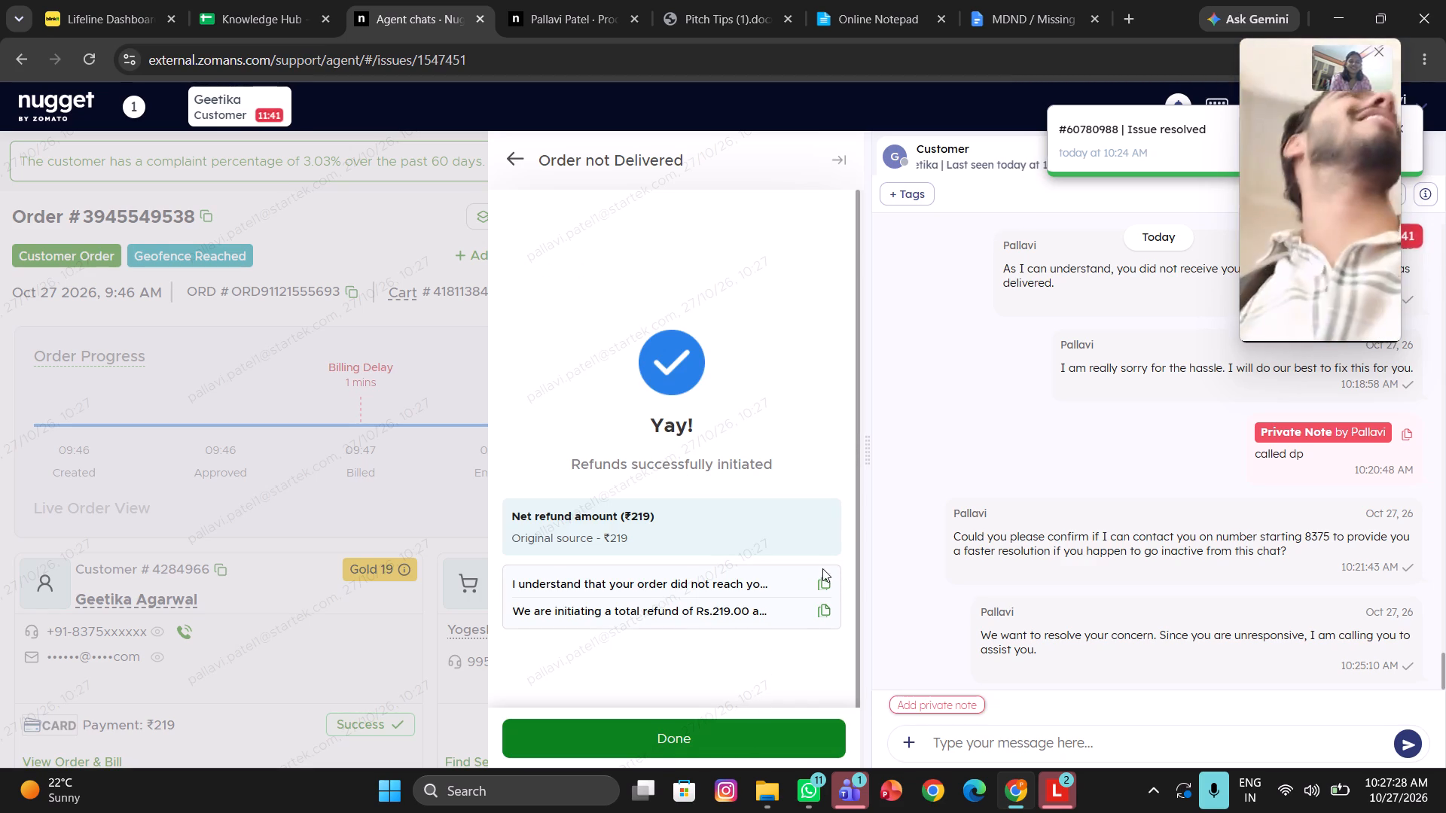
left_click(820, 584)
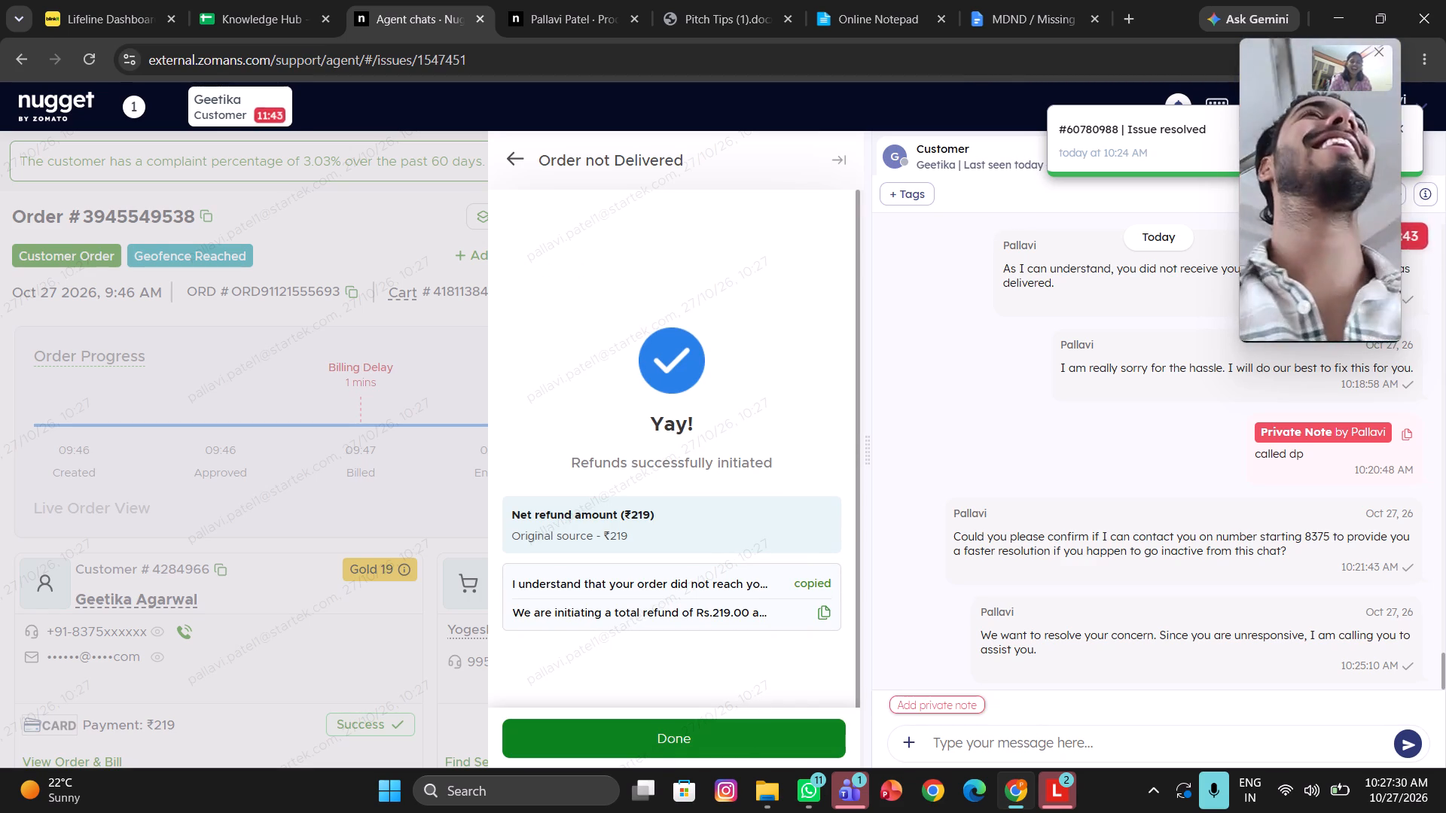
triple_click(1027, 741)
key("ctrl+v")
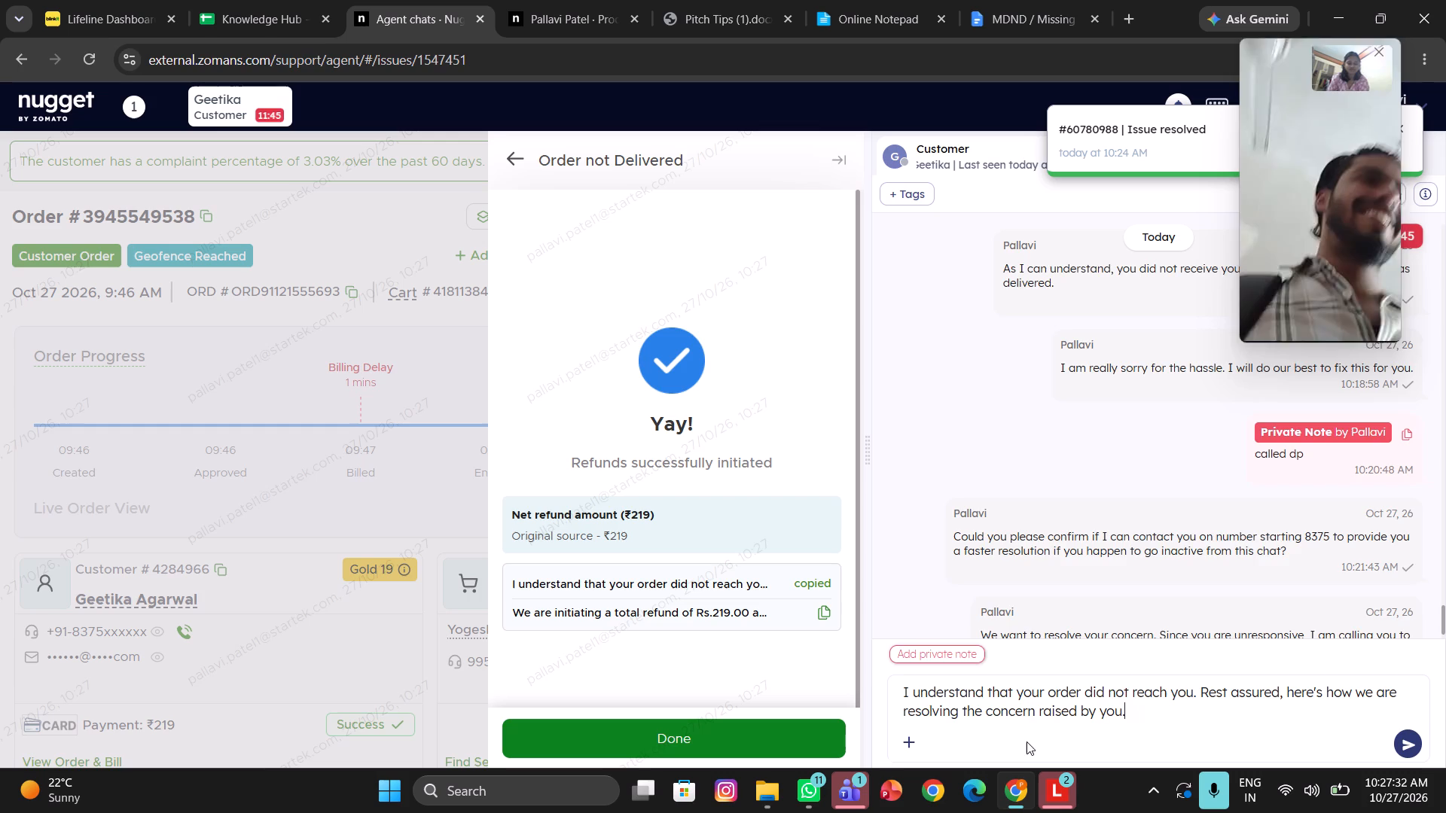
key("Return")
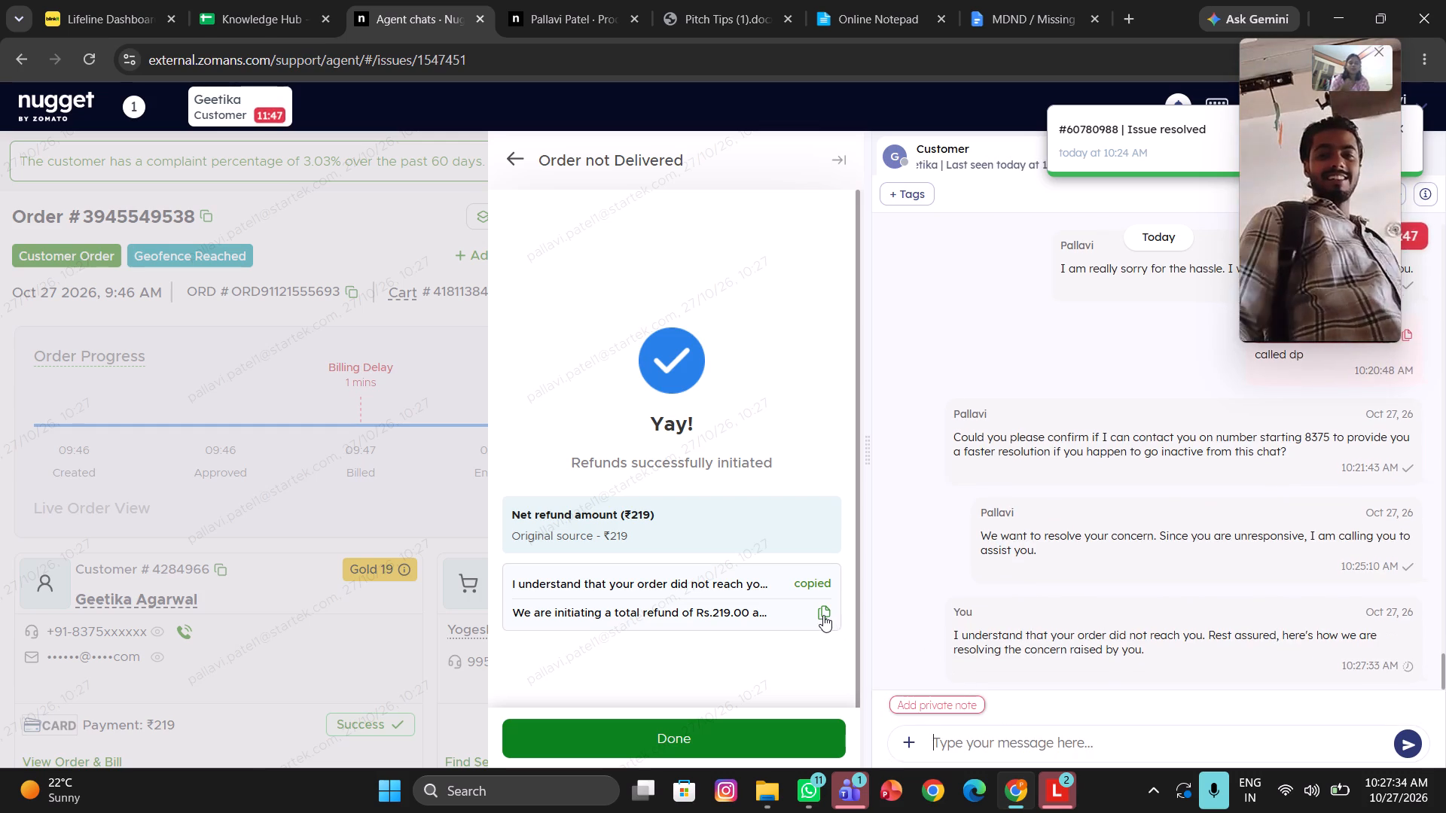
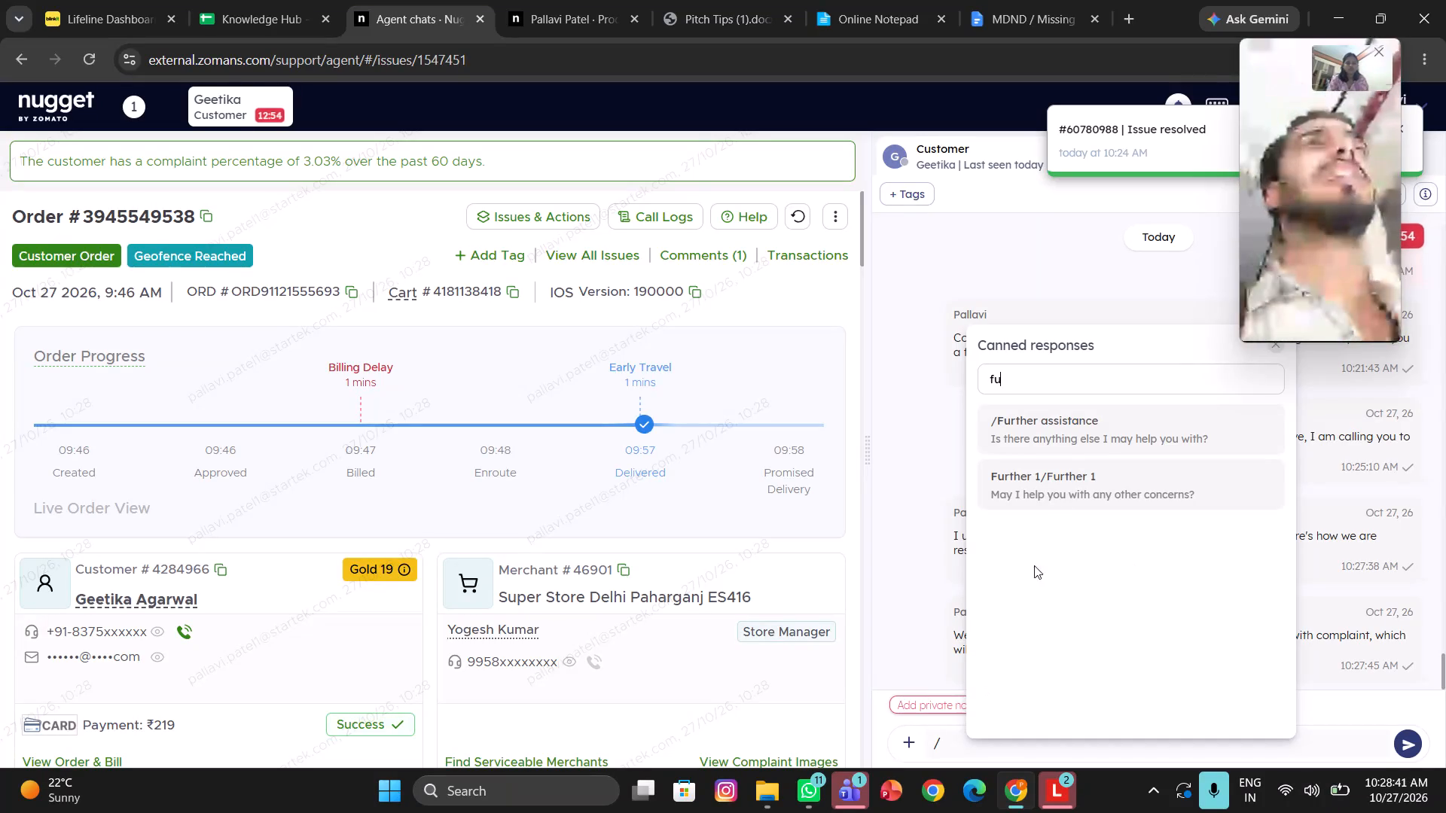
Send the customer the "/Further assistance" canned response, "Is there anything else I may help you with?".
left_click(1090, 427)
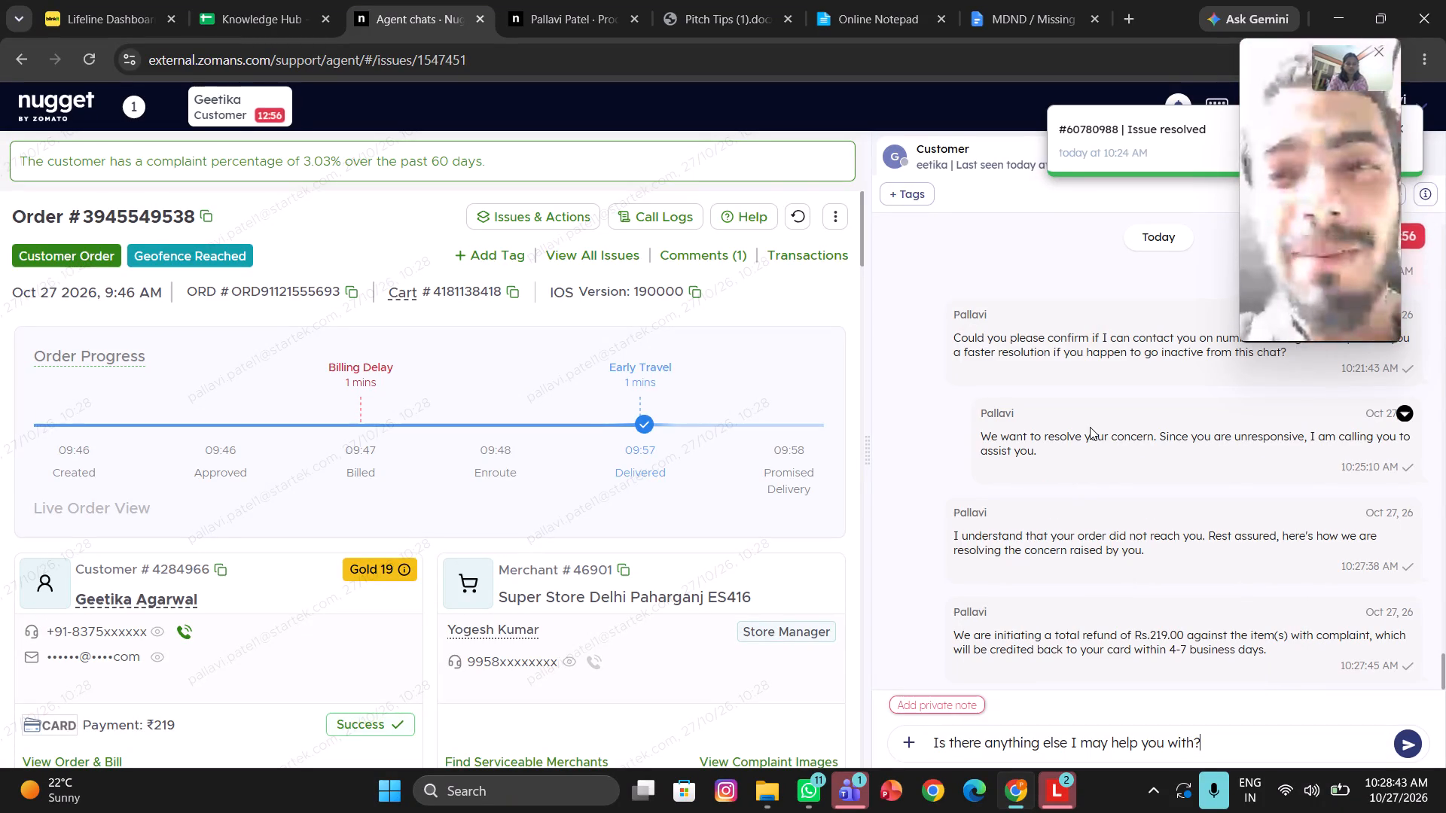
key("Return")
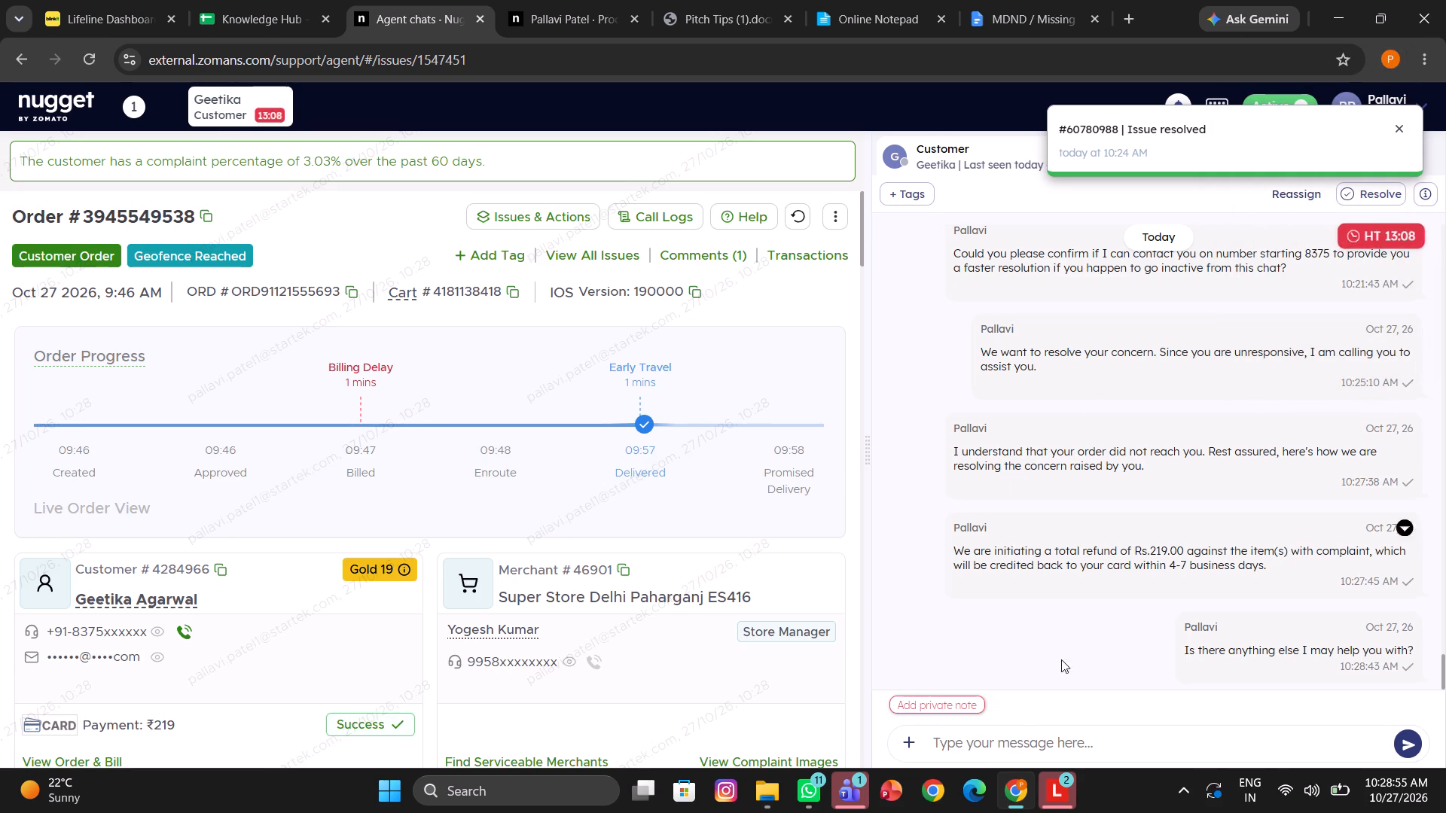
Search the canned responses with "/ra" for the next reply to the customer.
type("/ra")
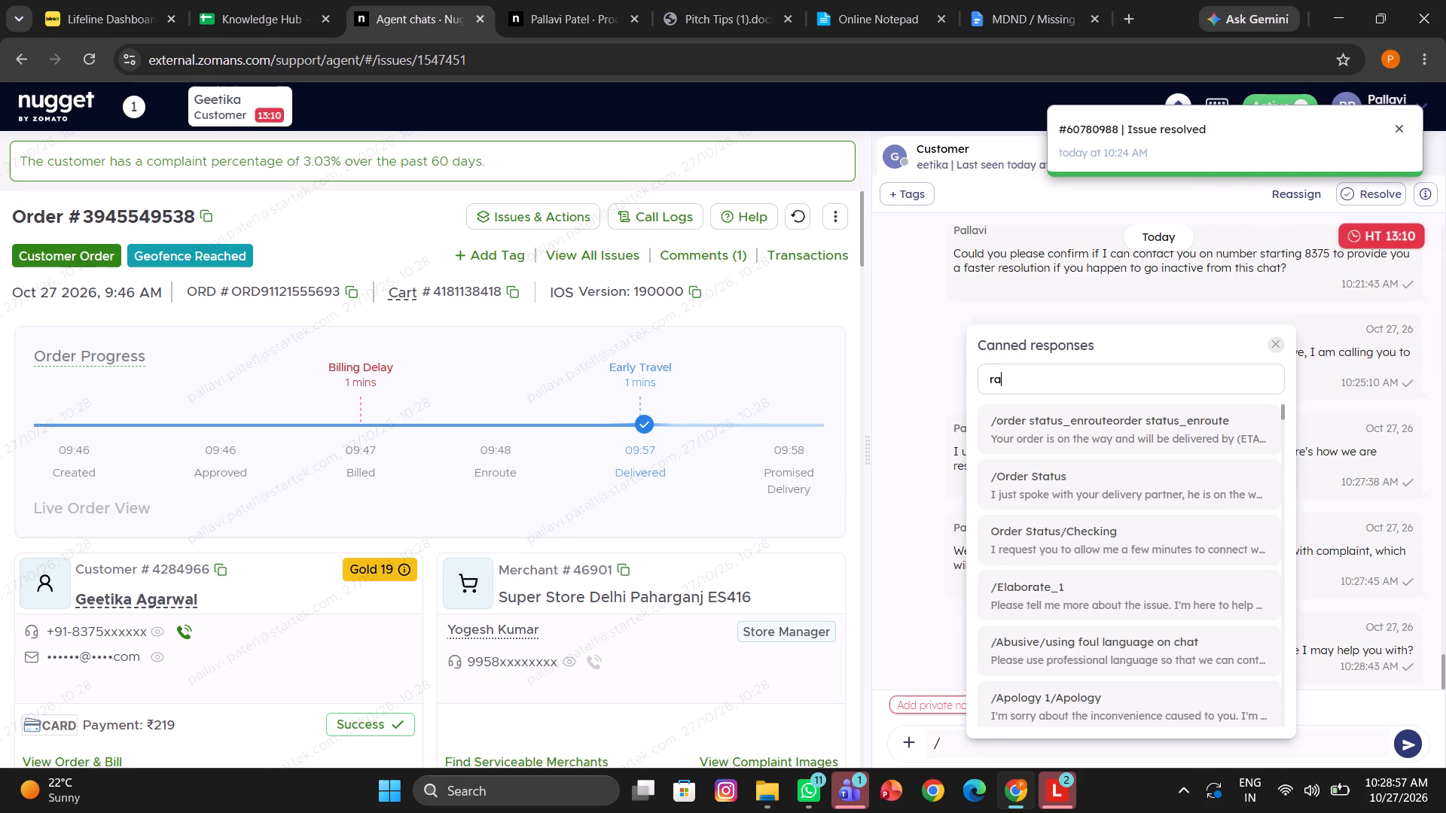
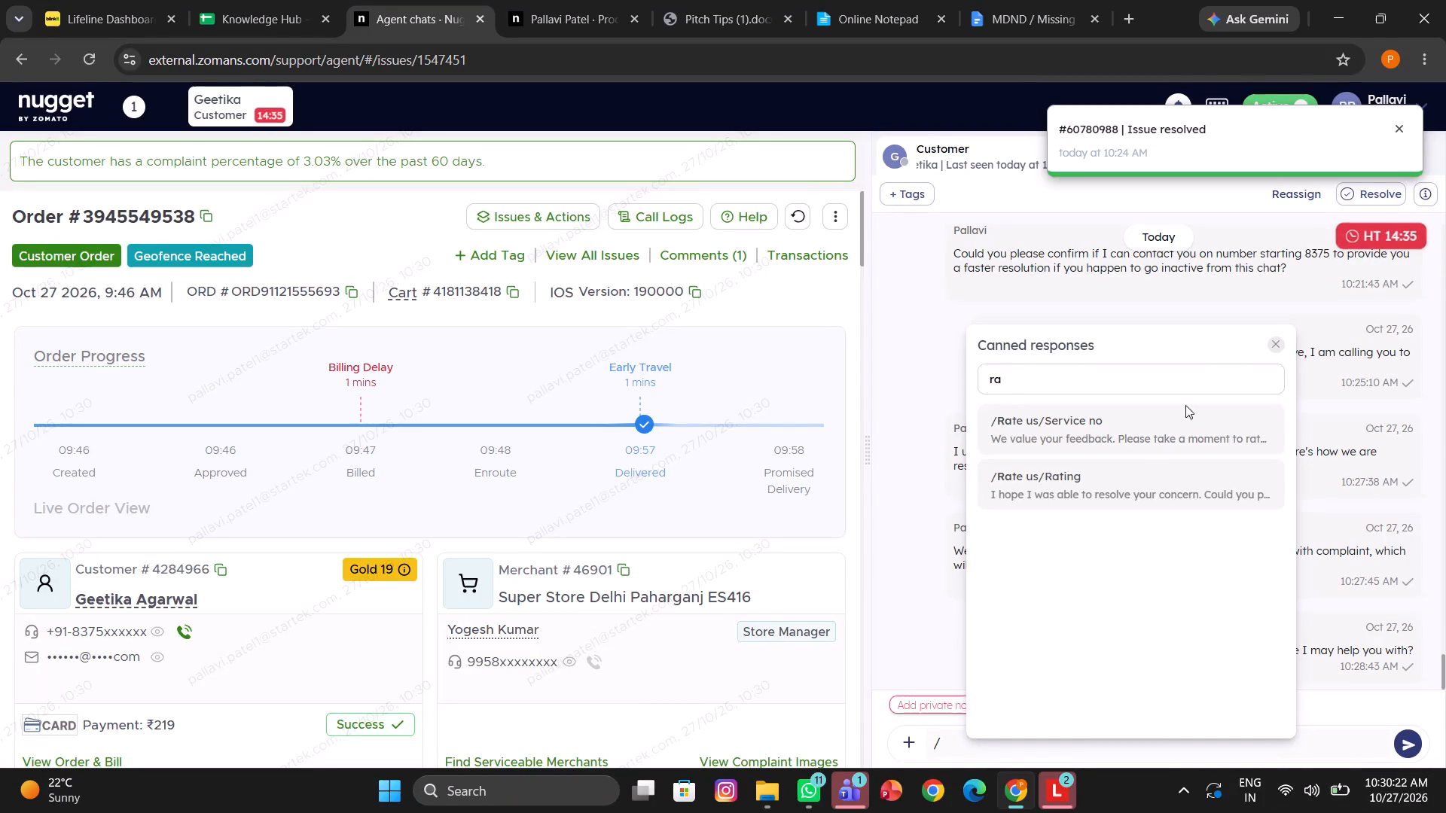
Send the customer the "/Rate us/Rating" canned response asking for a rating of the conversation.
left_click(1097, 473)
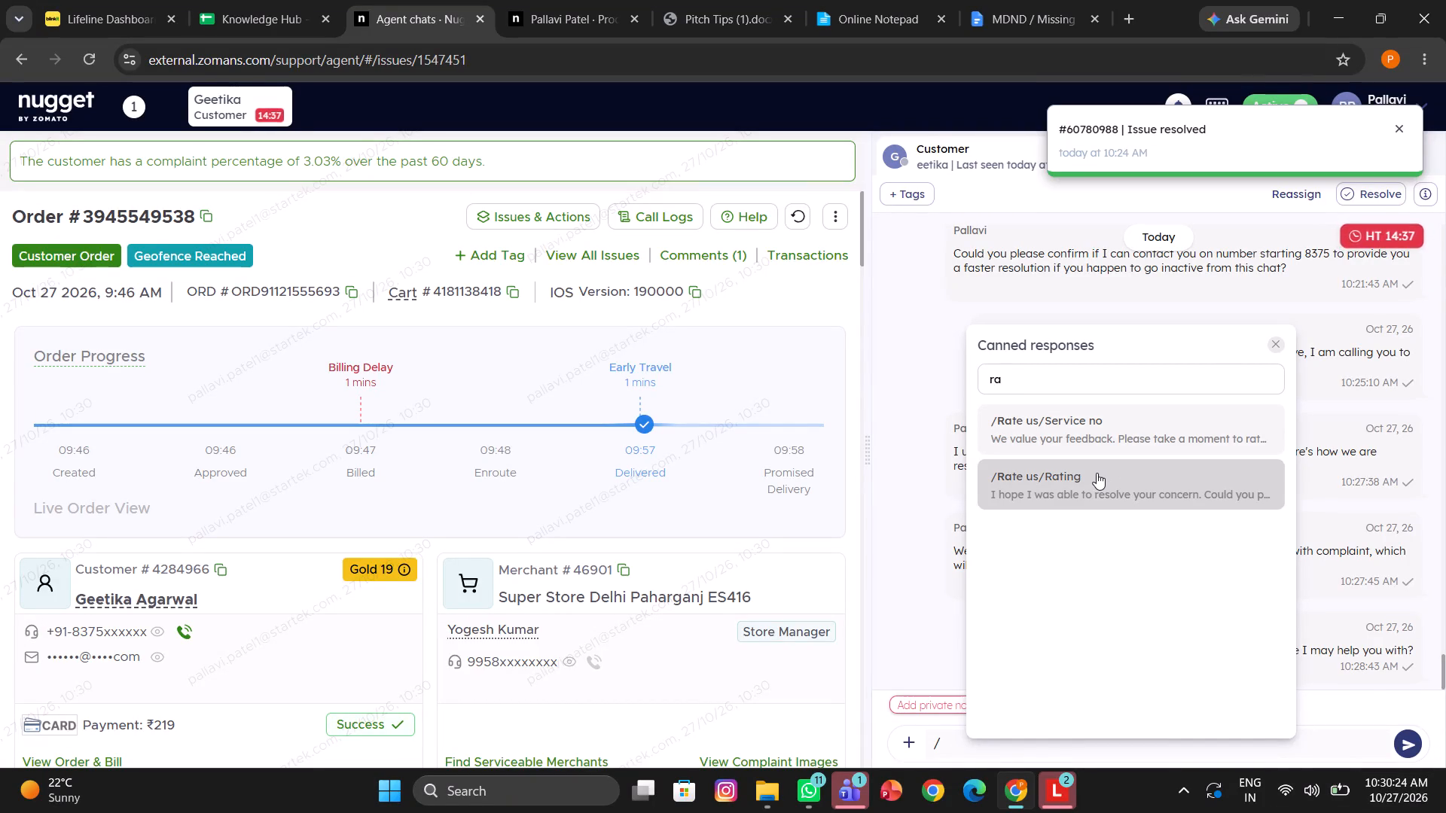
key("Return")
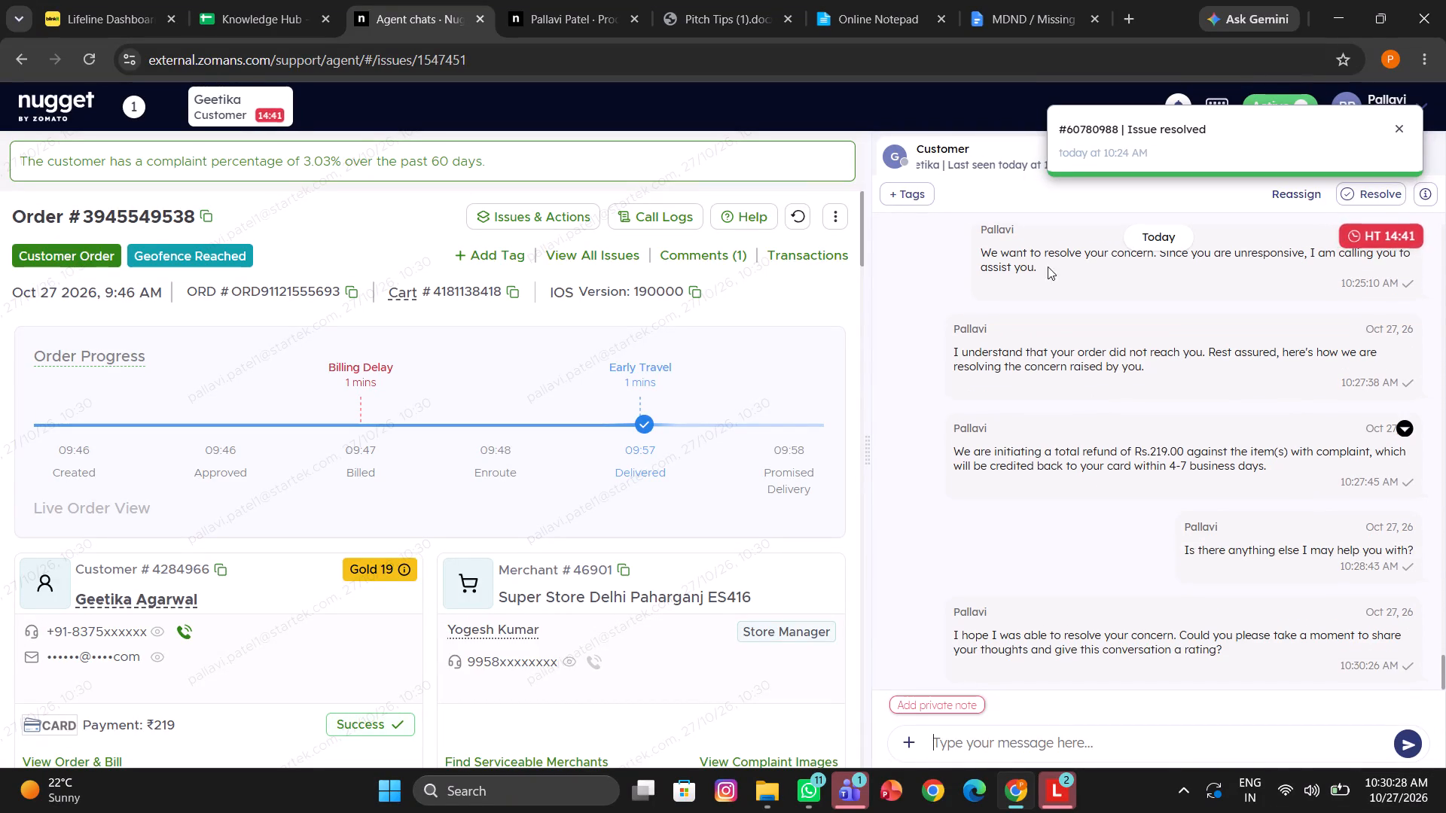
Open the Online Notepad with the Mdnd comment templates and dismiss the full-page ad covering it.
left_click(864, 11)
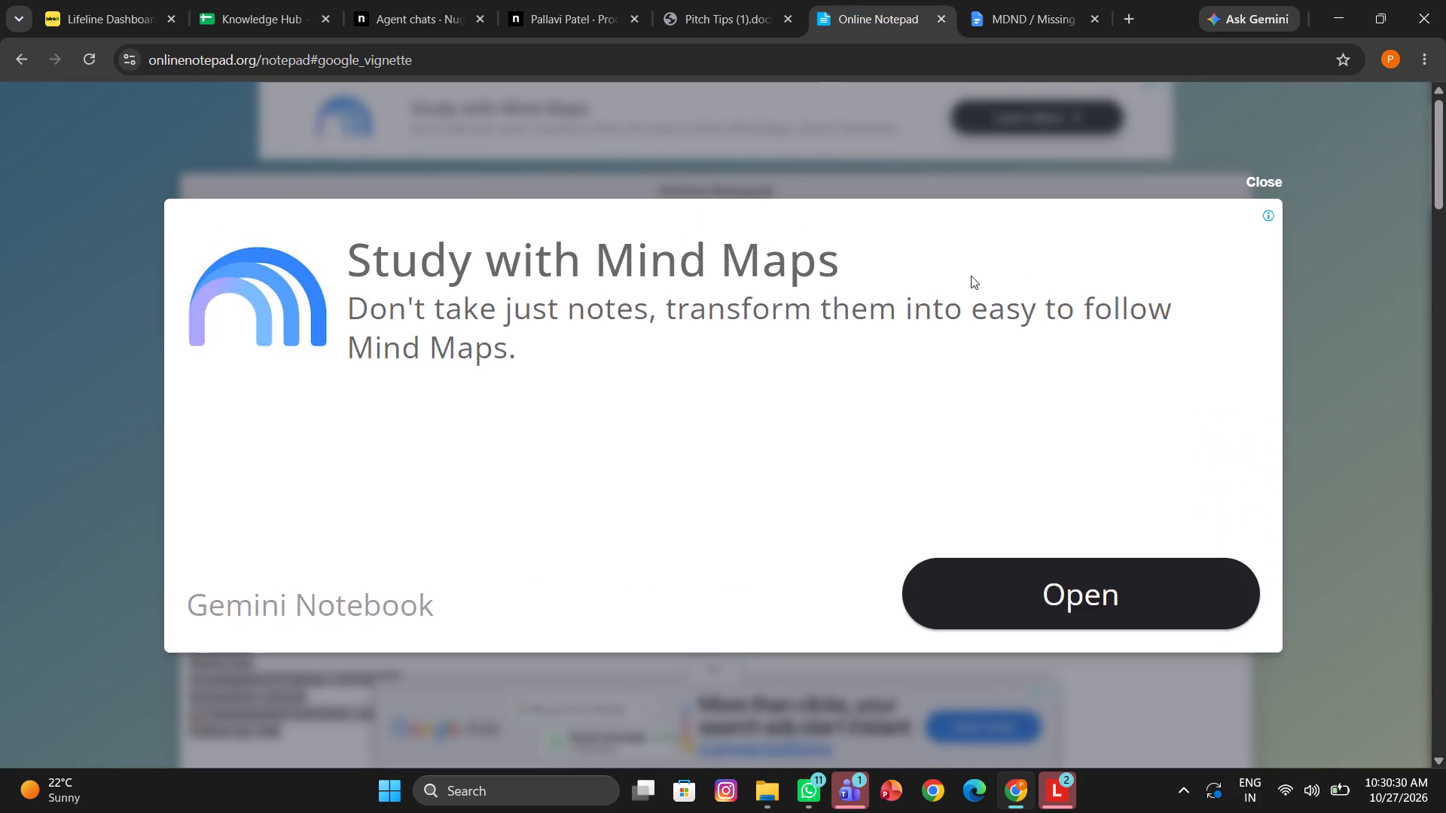
left_click(1264, 185)
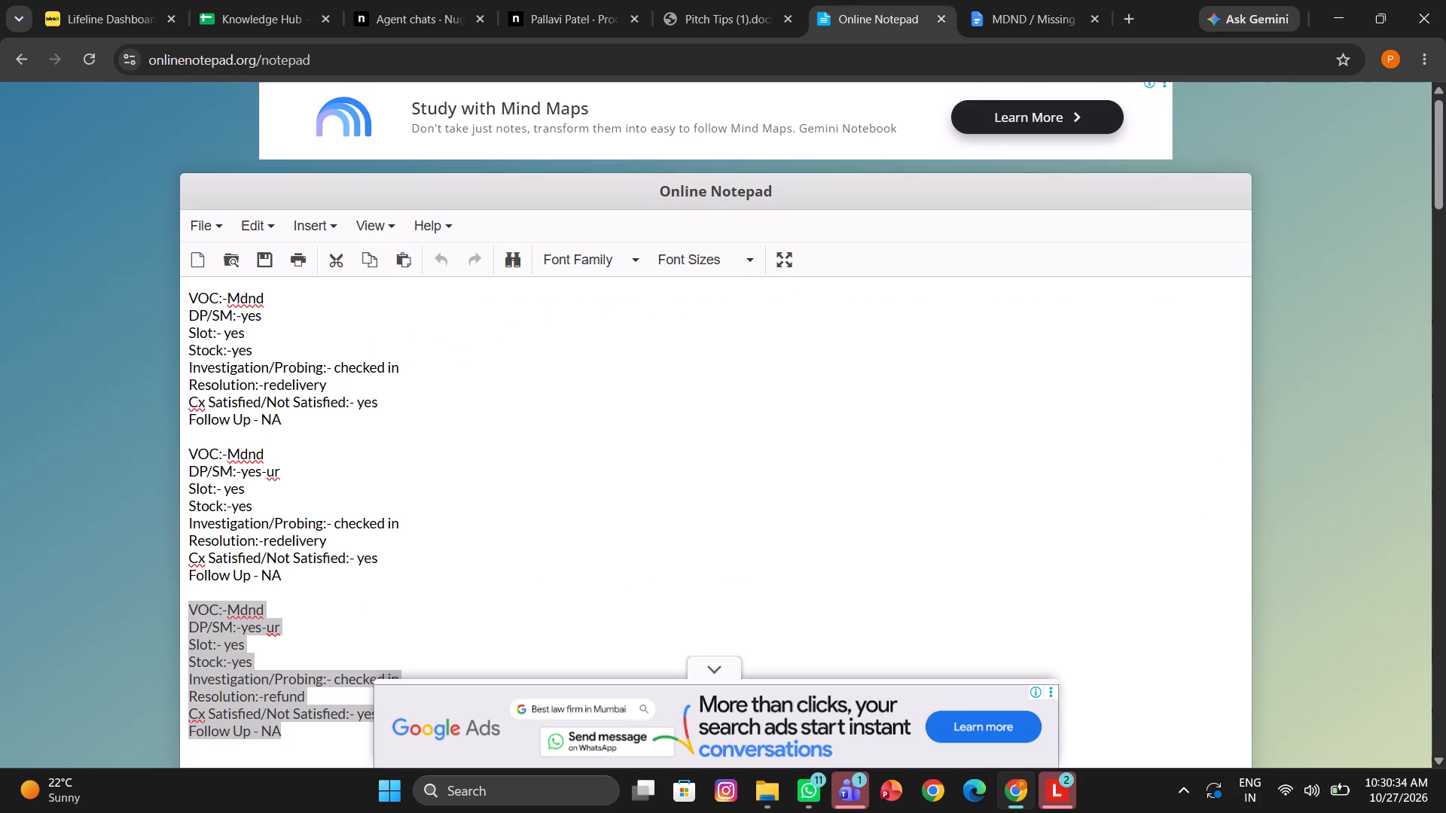
left_click_drag(289, 425, 168, 300)
key("ctrl+c")
left_click(432, 0)
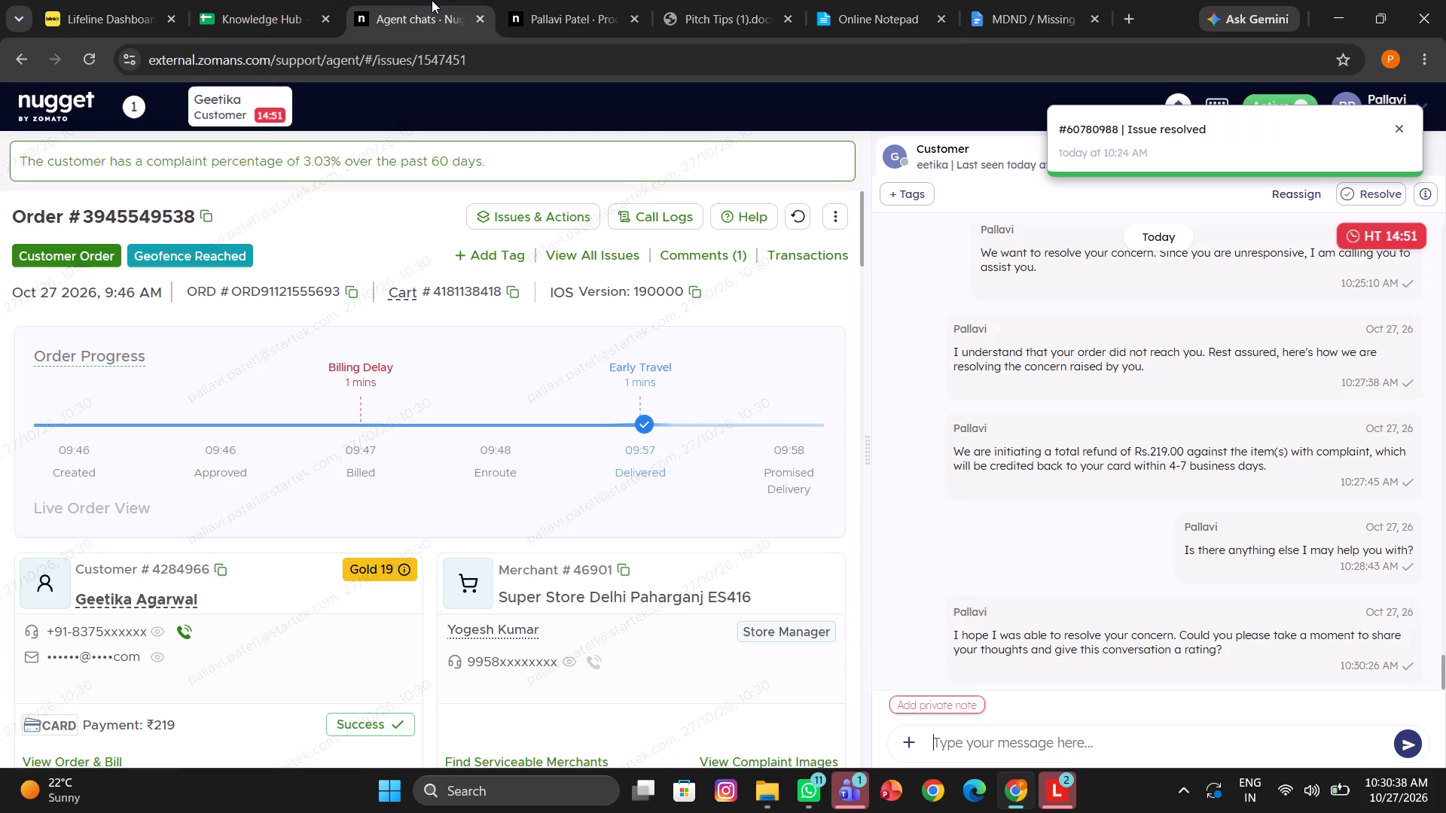
scroll(706, 550, "down", 3)
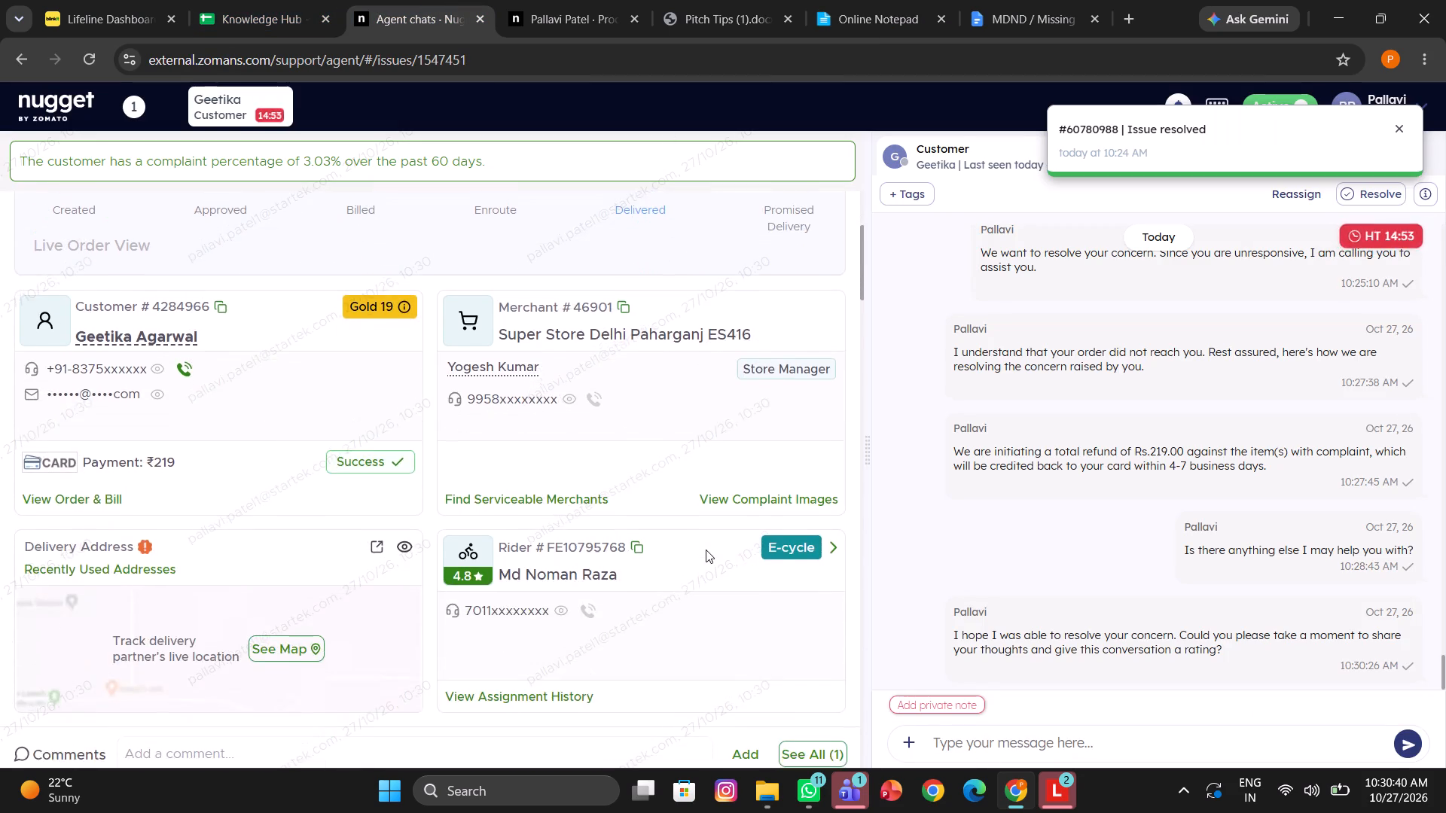
scroll(706, 550, "down", 1)
left_click(423, 411)
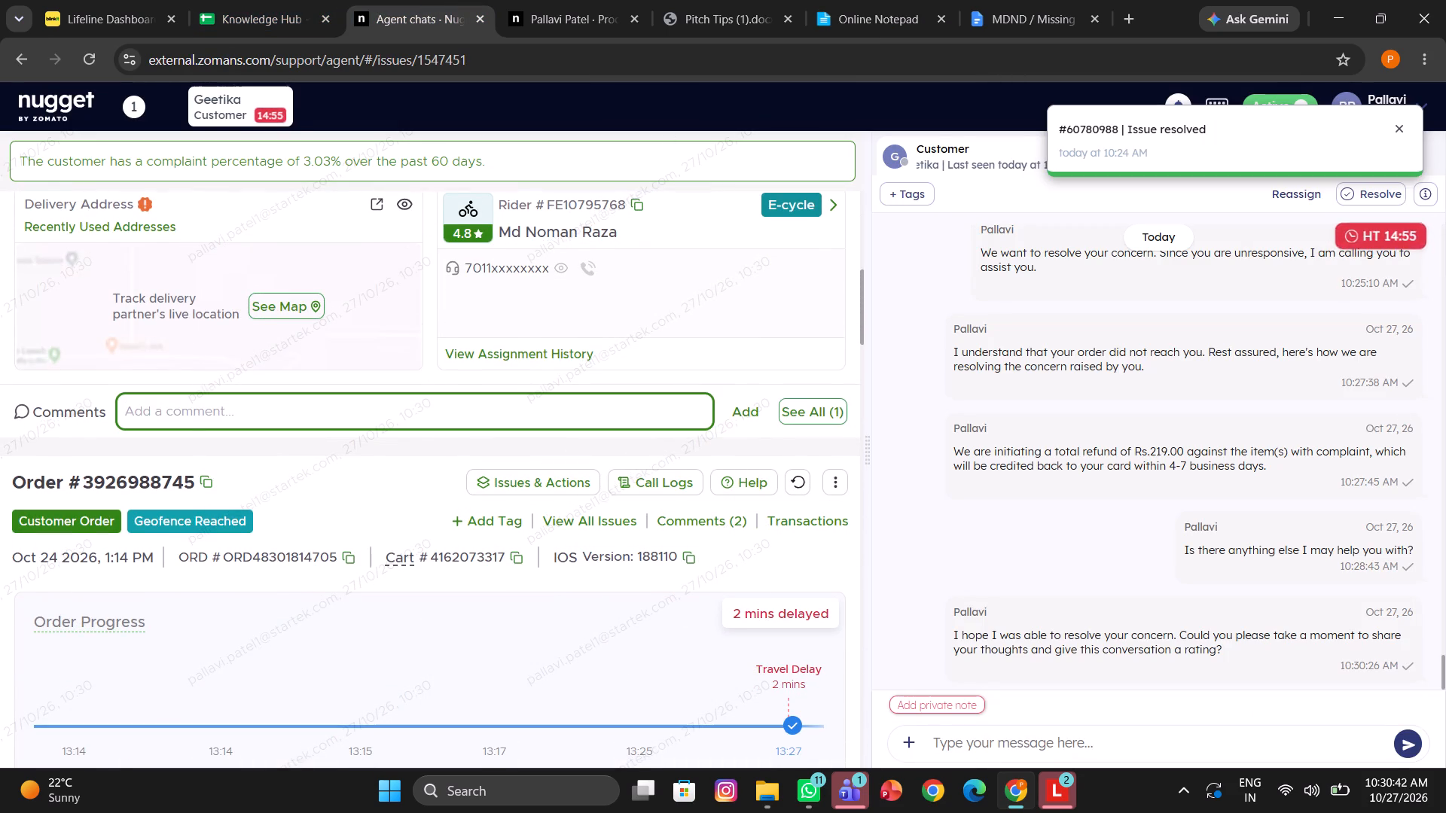
key("ctrl+v")
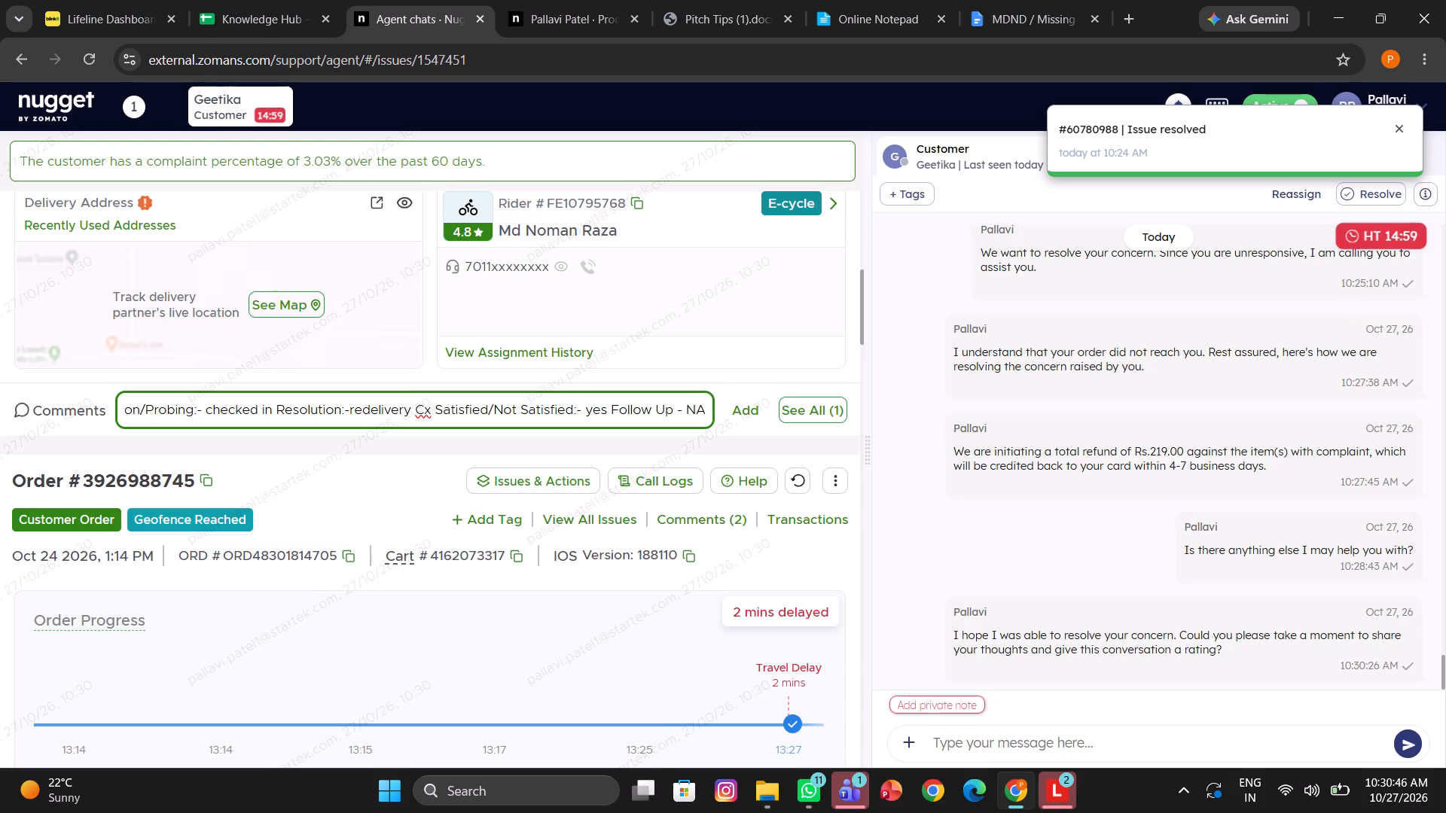
left_click_drag(408, 409, 363, 413)
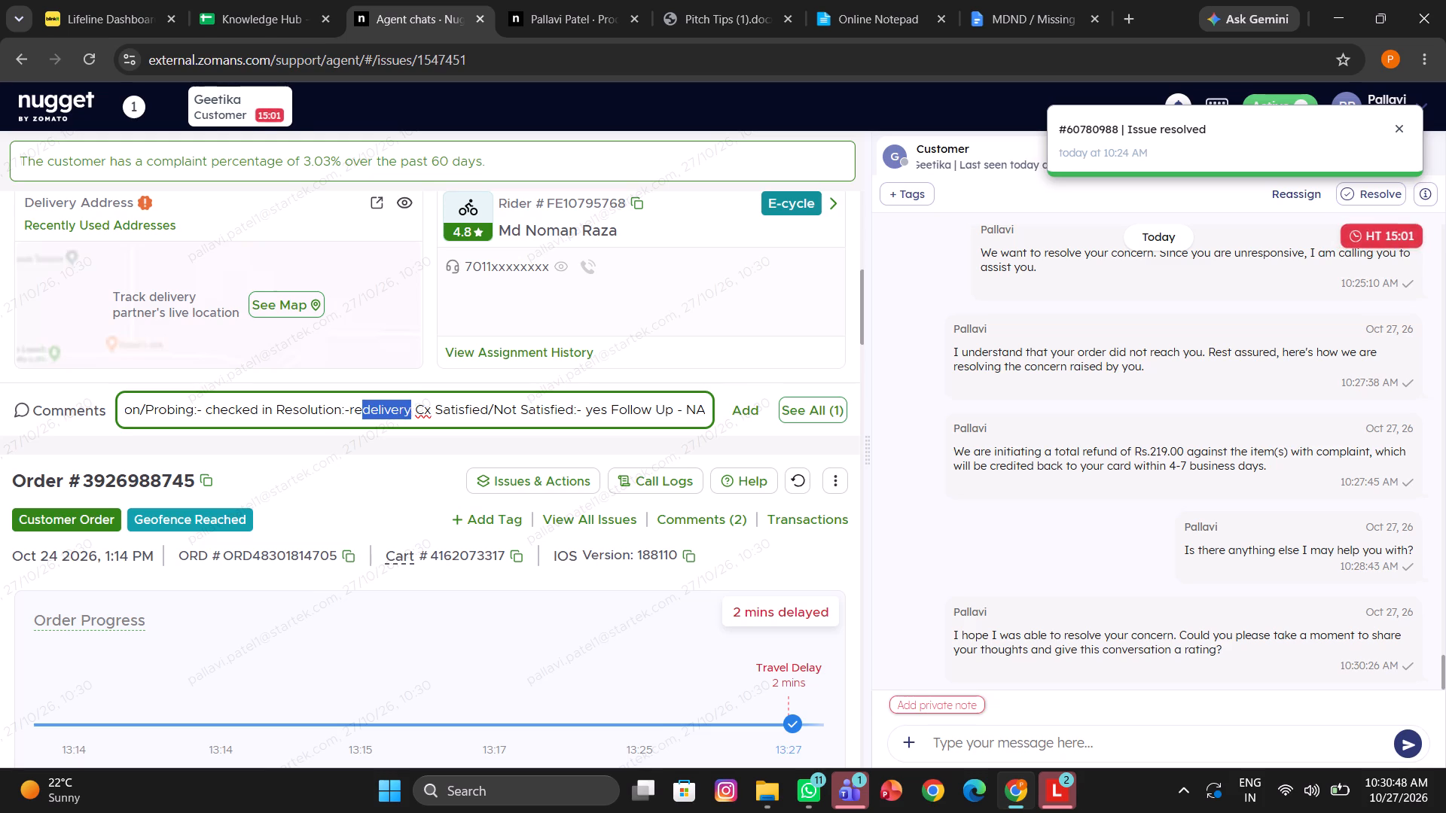
key("BackSpace")
type("fund")
key("Return")
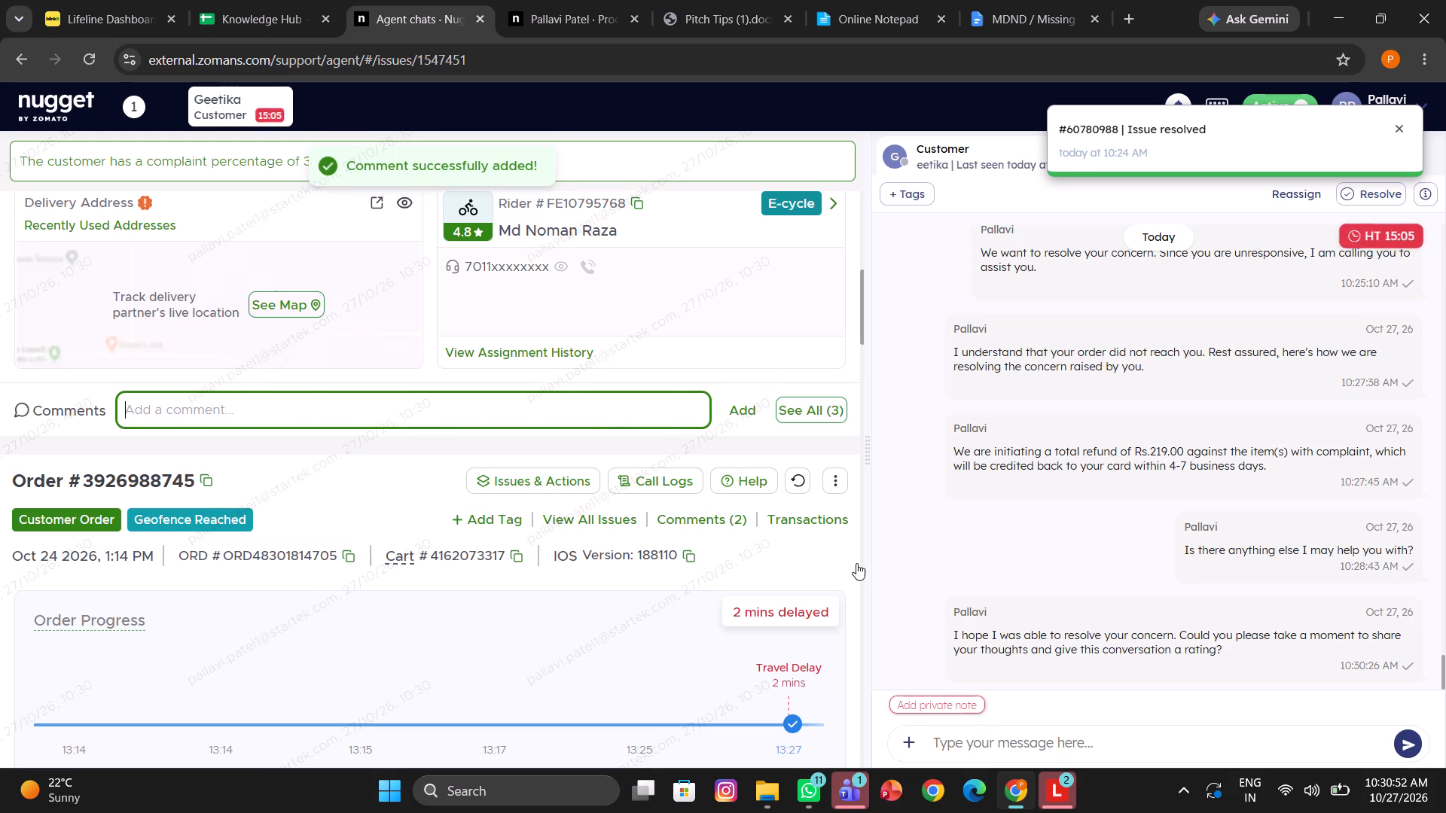
Start a private note on the chat using the Private Note Format copied from the Knowledge Hub sheet.
left_click(288, 0)
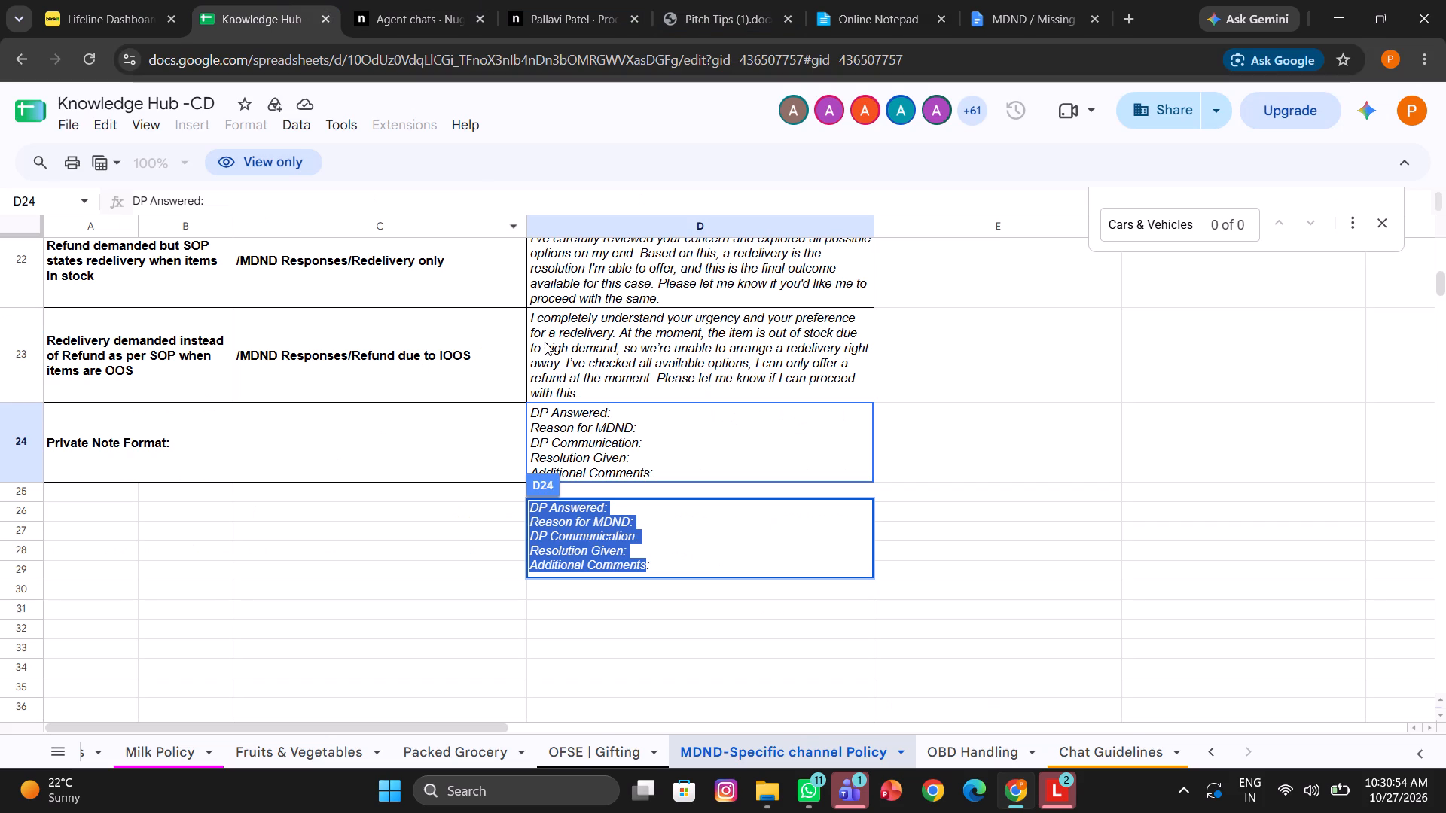
key("ctrl+c")
left_click(467, 5)
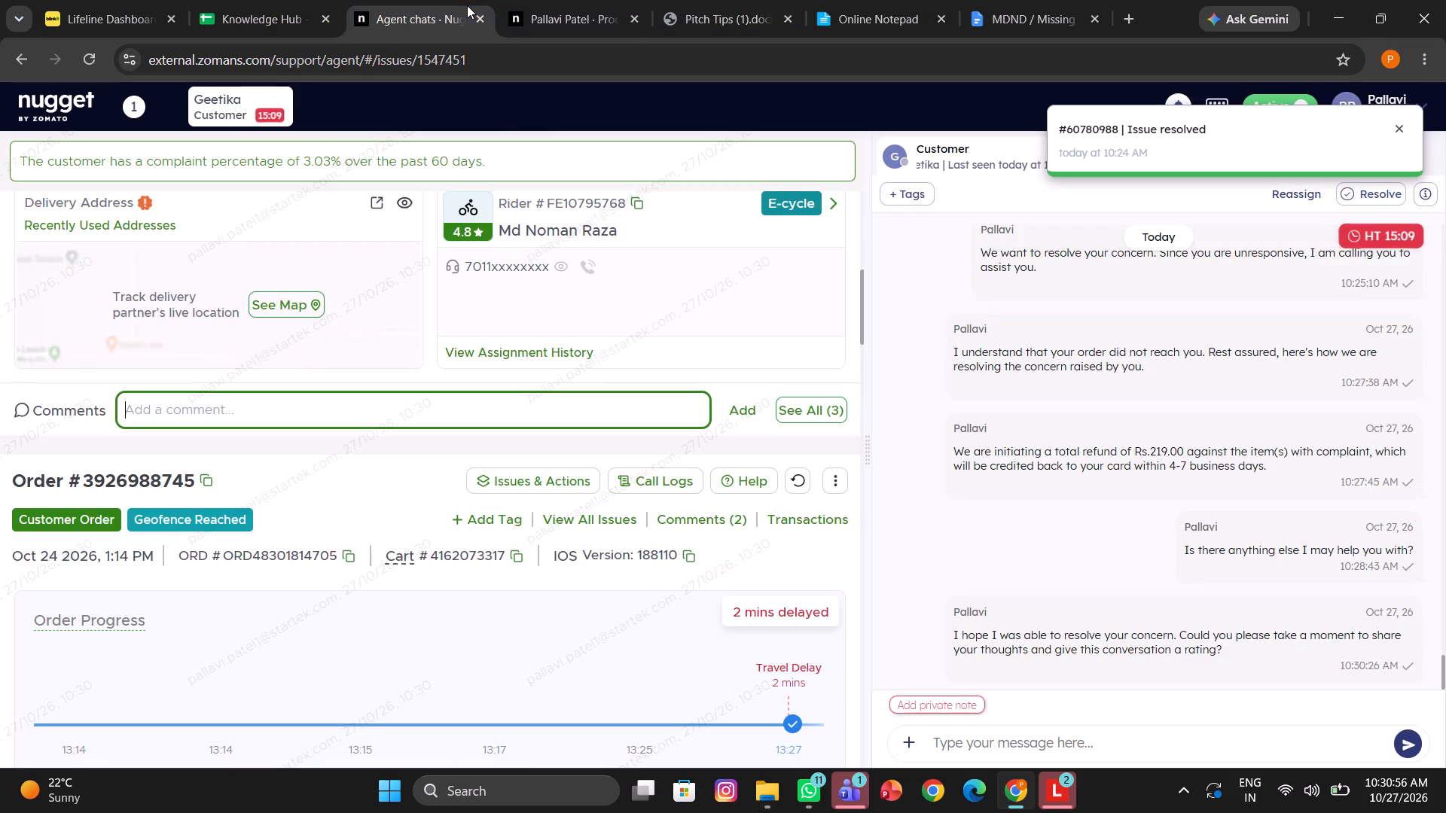
left_click(919, 697)
key("ctrl+v")
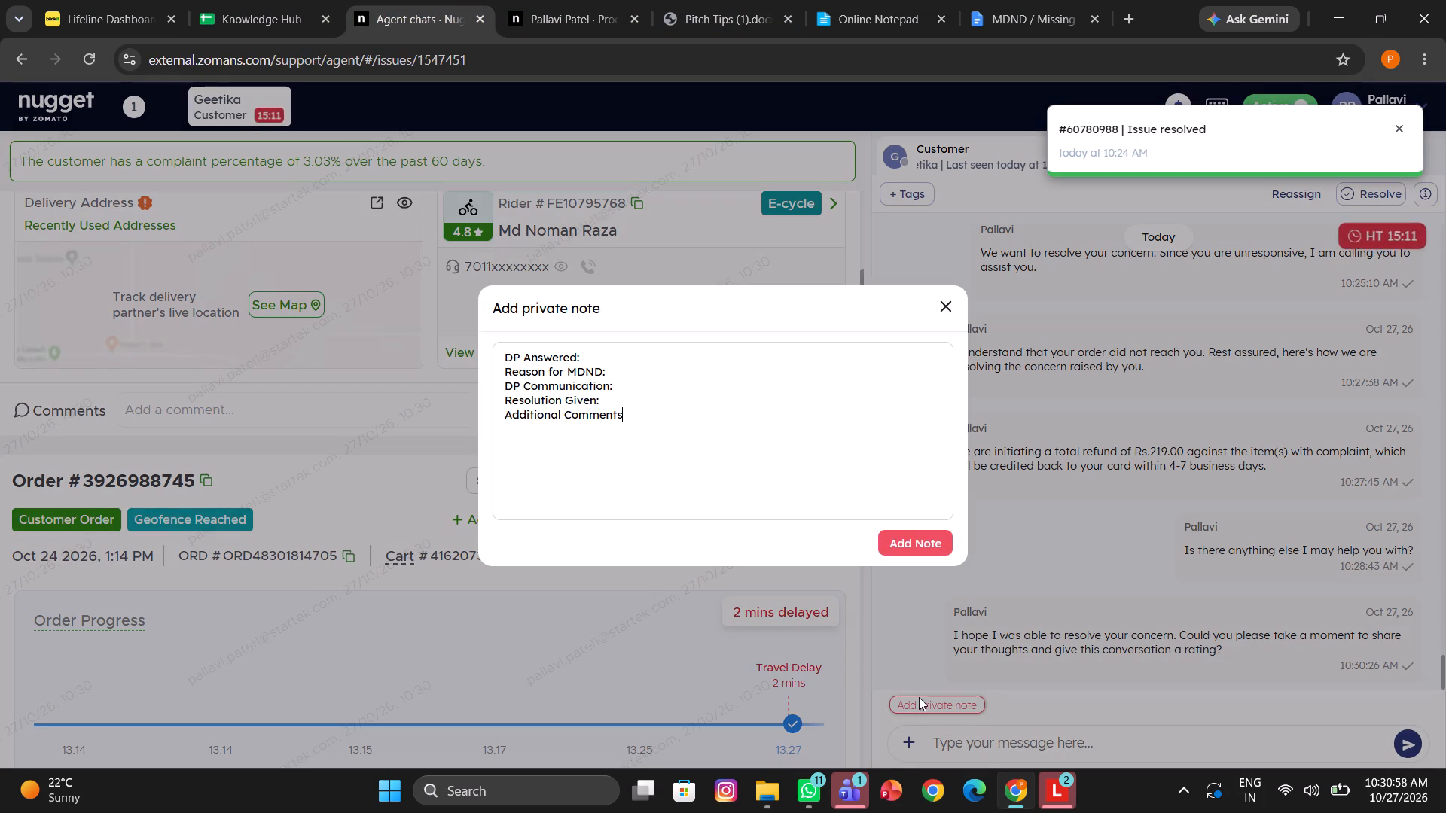
Add the private note with DP Answered yes, Reason for MDND location issue, DP Communication location issue and Resolution Given refund.
left_click(634, 359)
key("space")
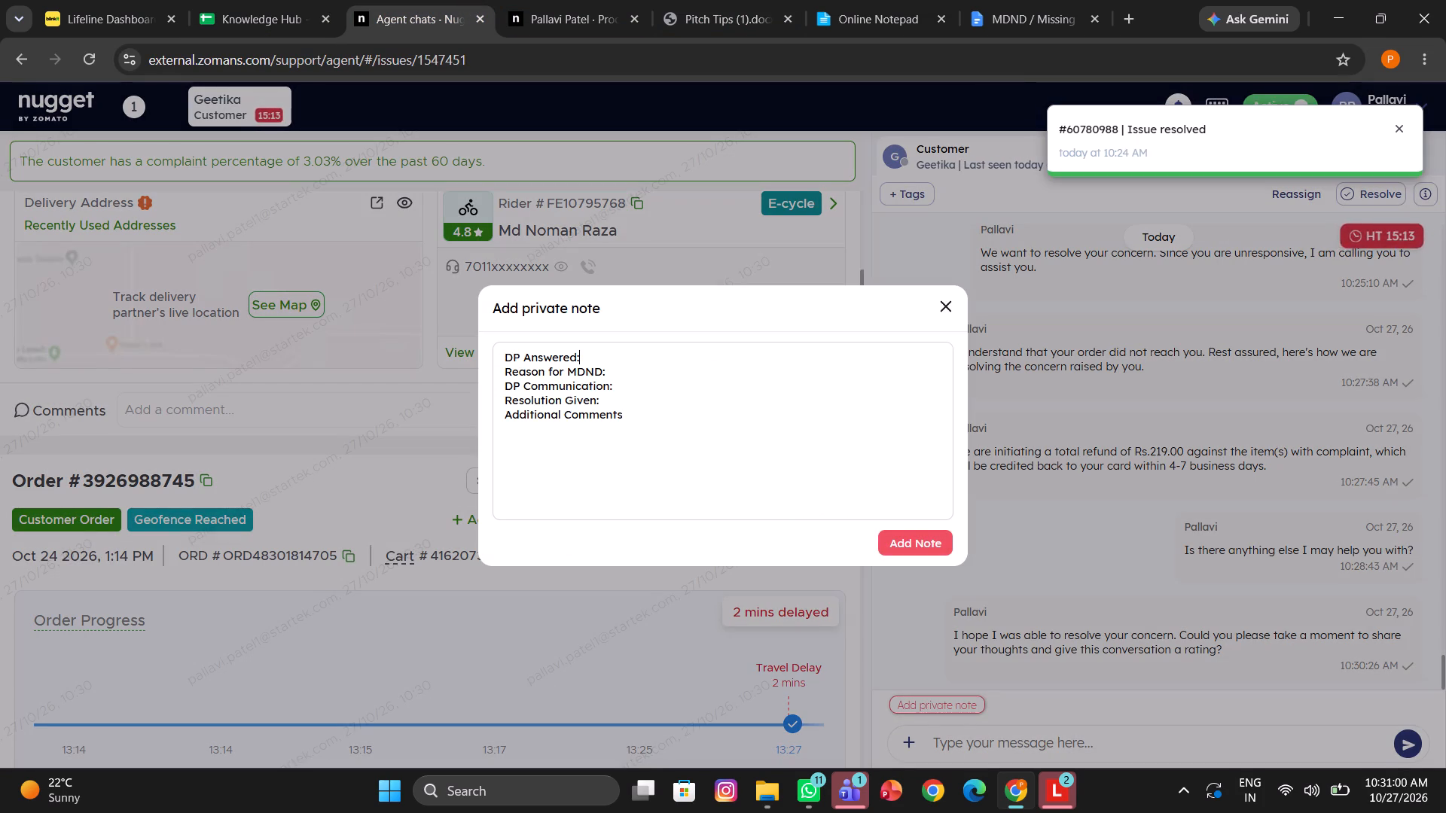
type("yes")
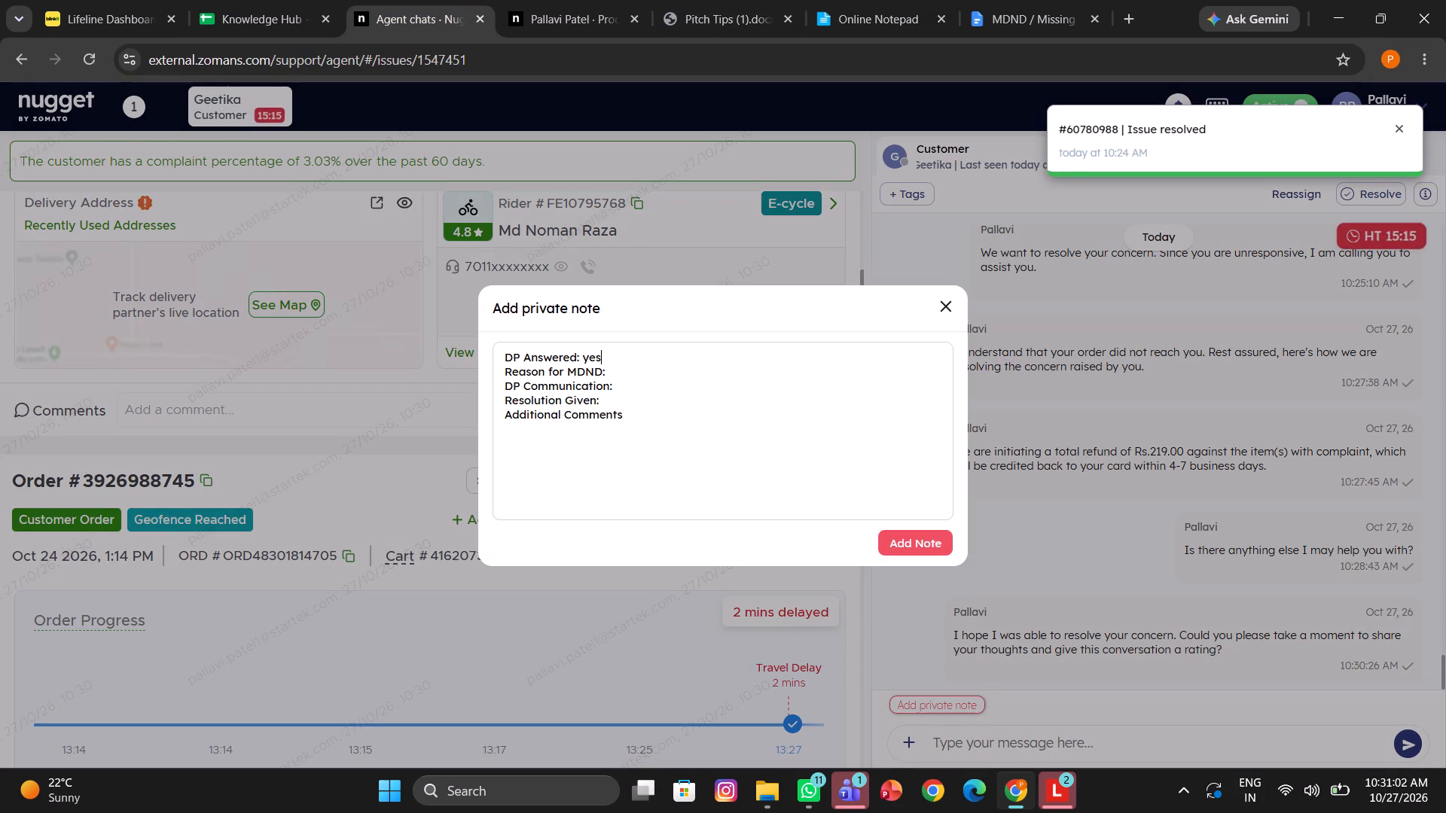
left_click(654, 370)
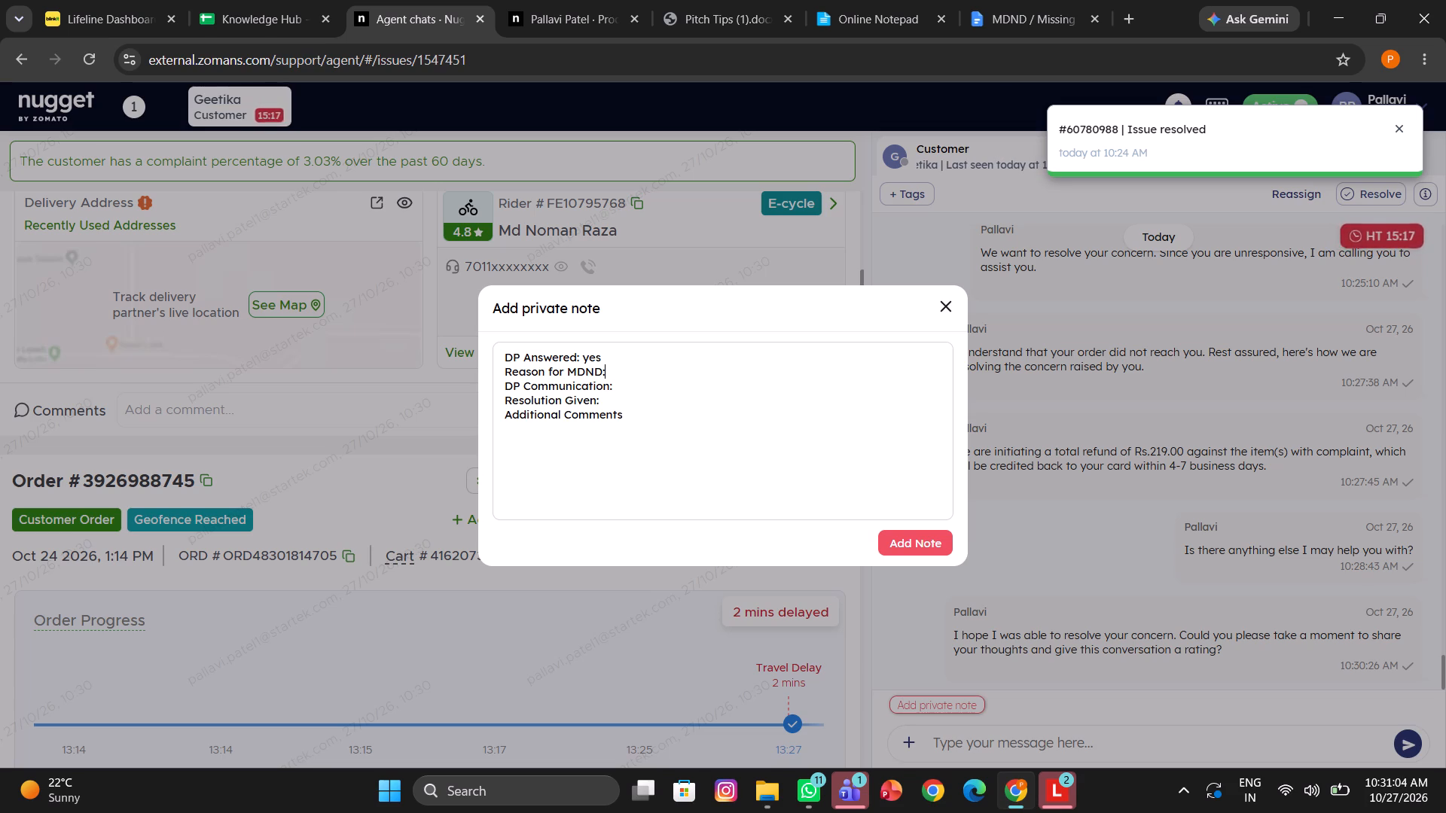
key("space")
type("location")
key("space")
type("issue")
left_click(651, 378)
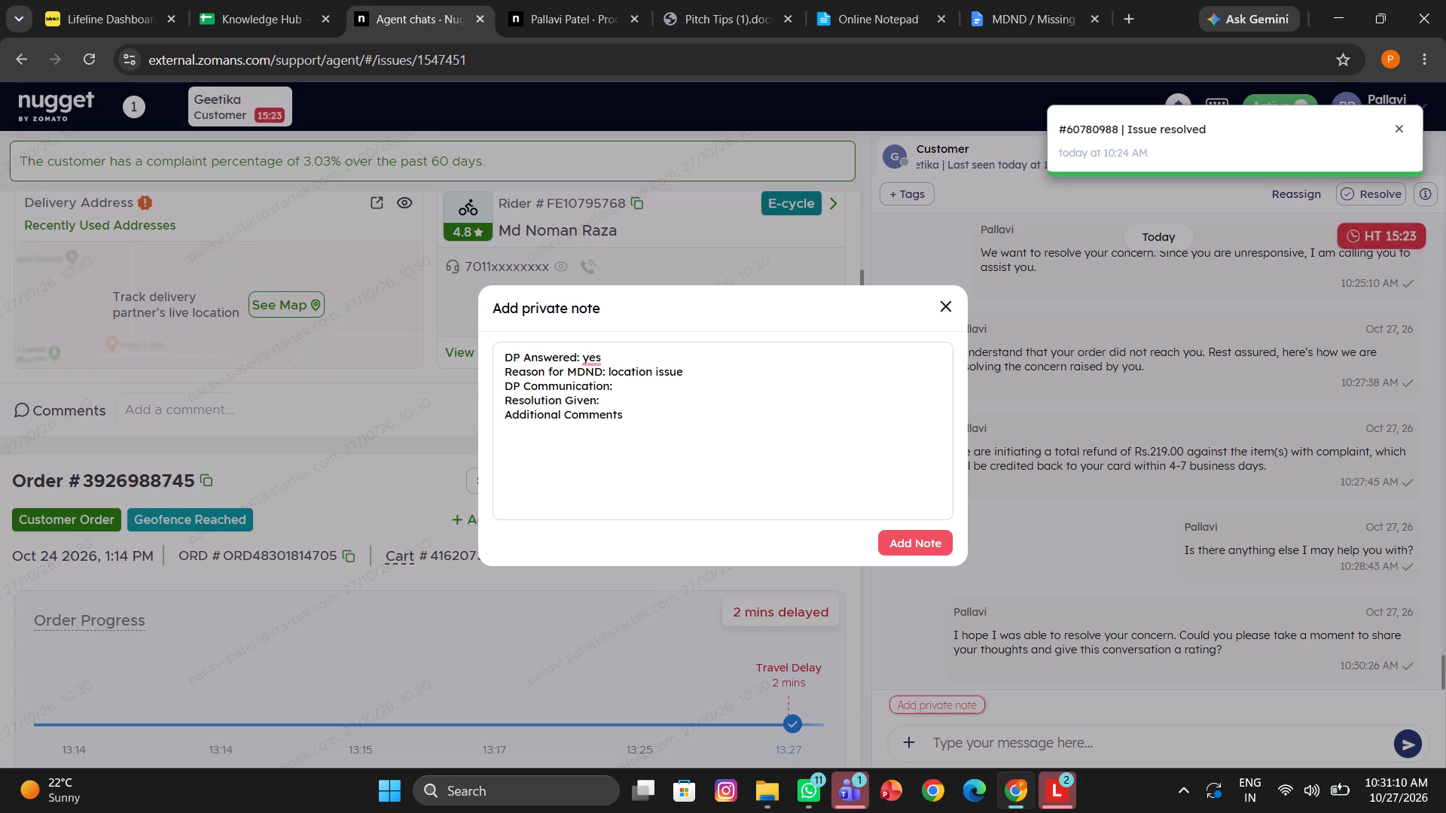
left_click(649, 382)
key("space")
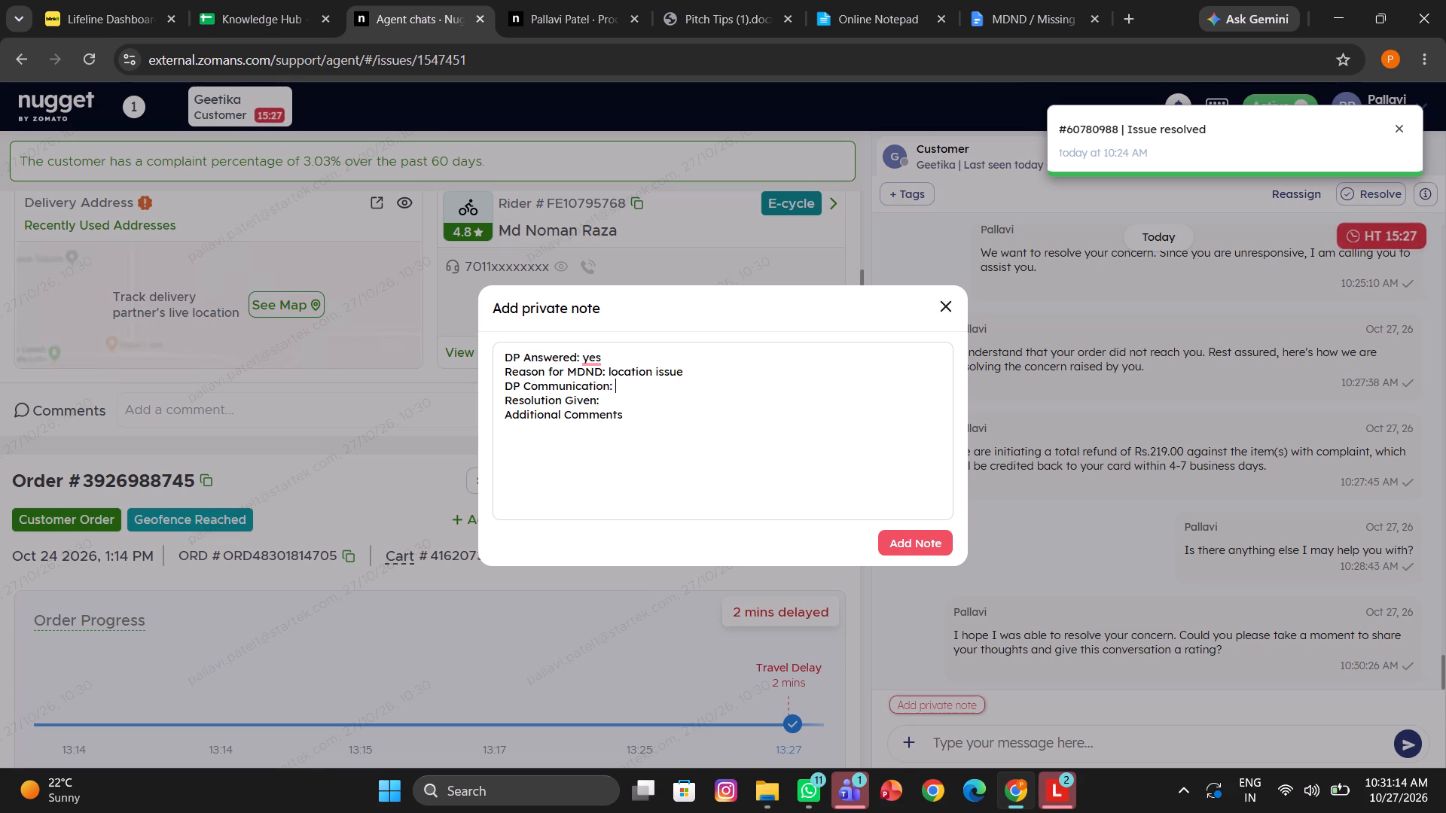
type("location issue")
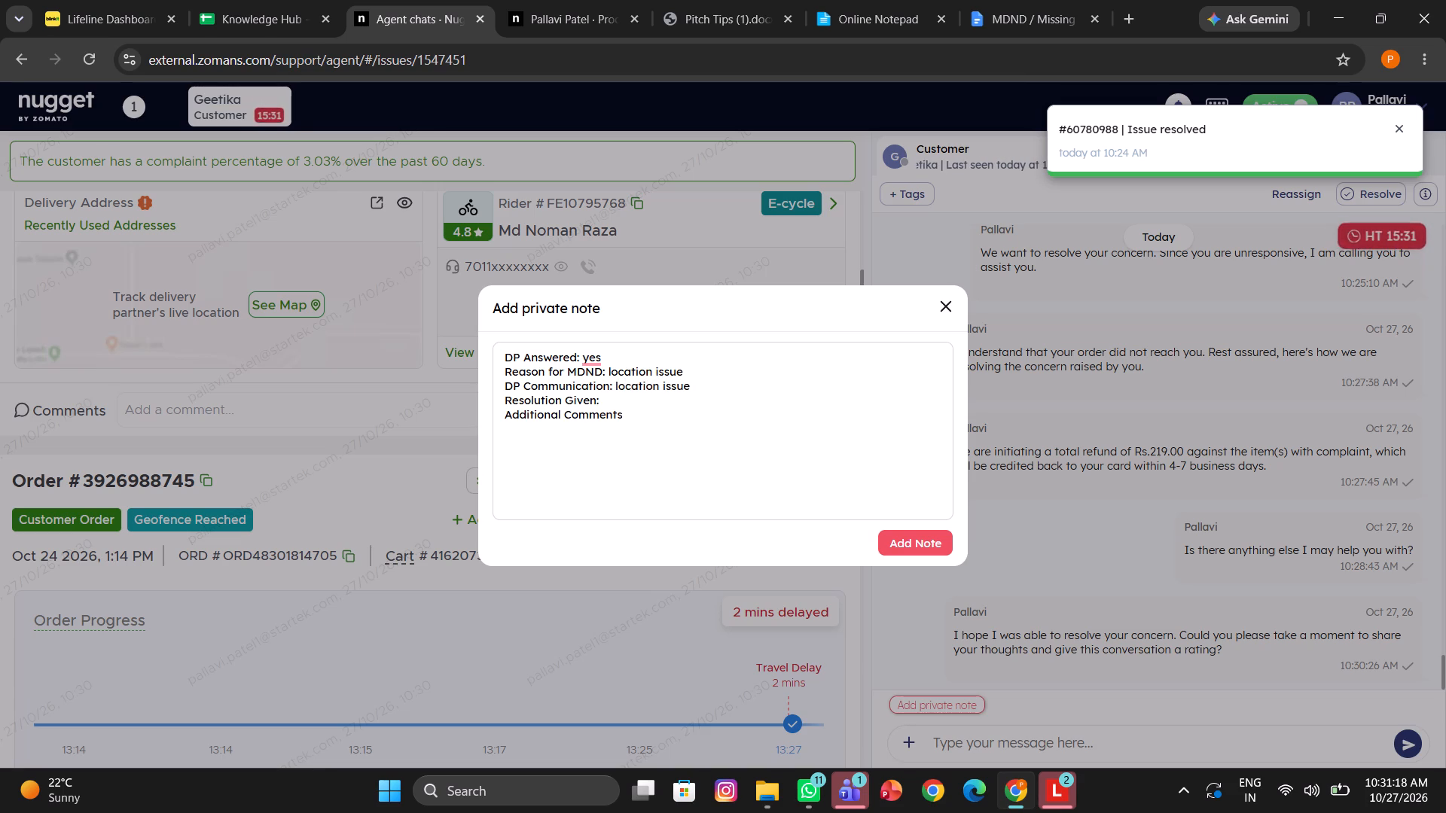
left_click(612, 394)
key("space")
type("refund")
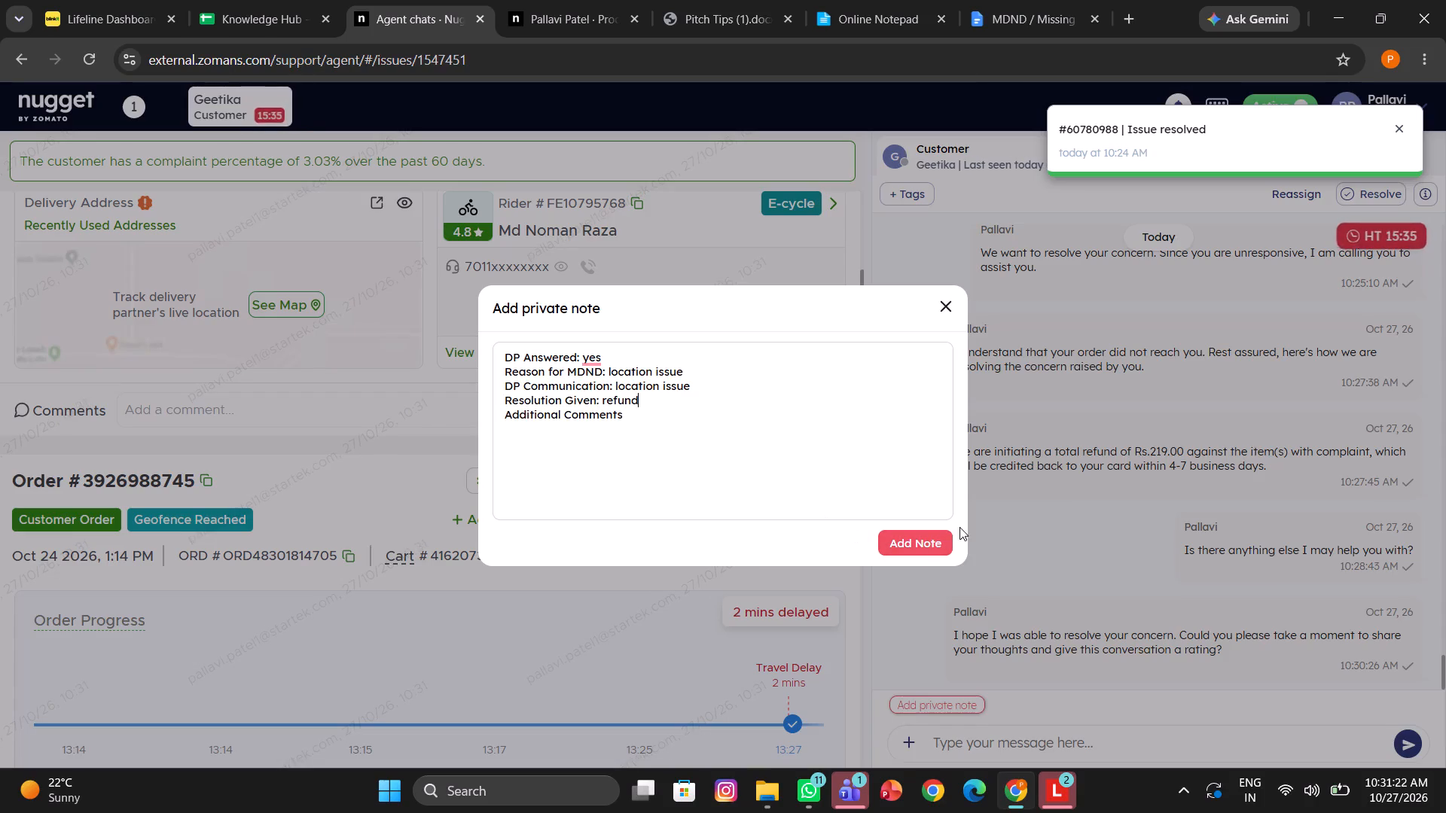
left_click(930, 538)
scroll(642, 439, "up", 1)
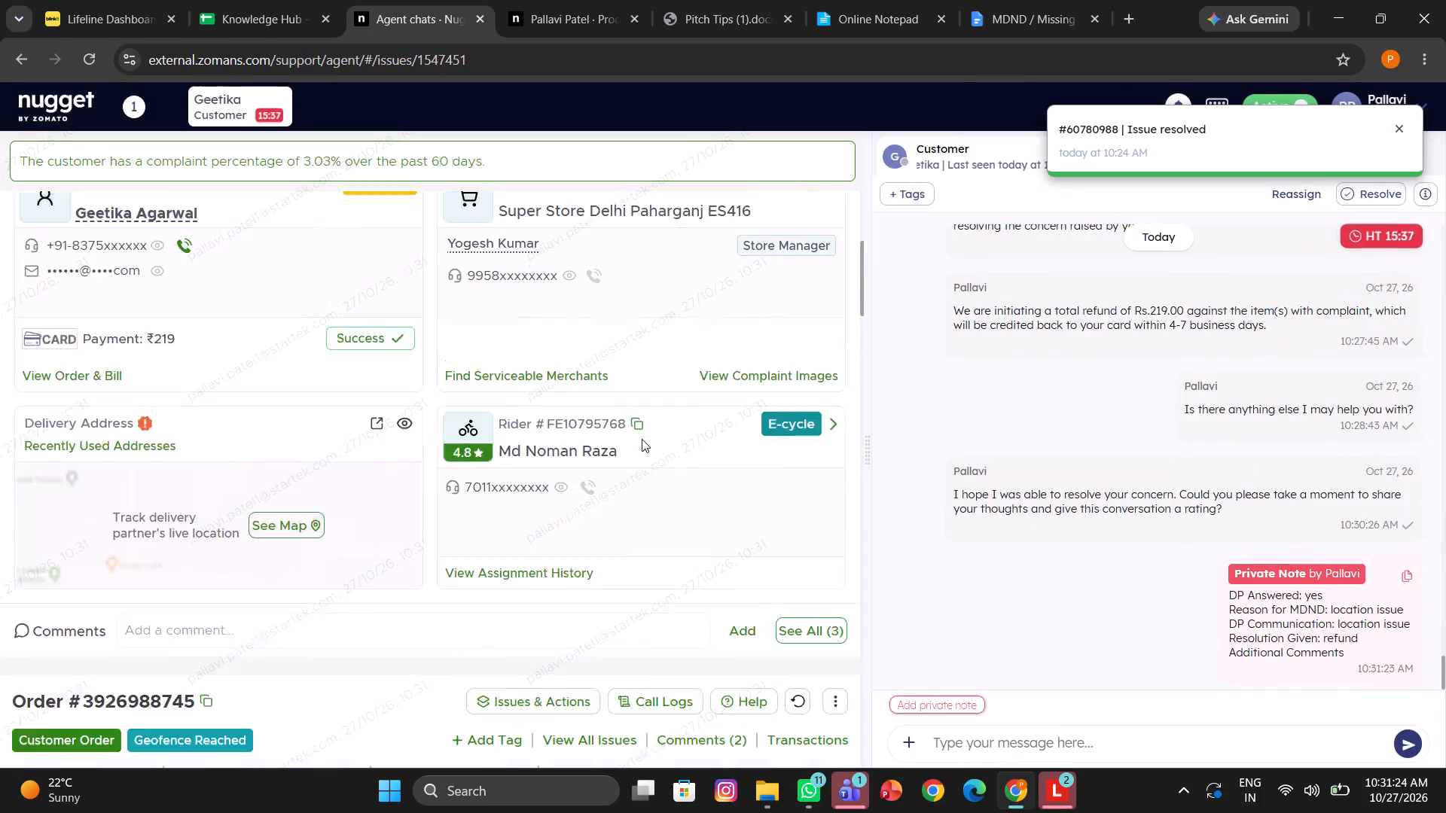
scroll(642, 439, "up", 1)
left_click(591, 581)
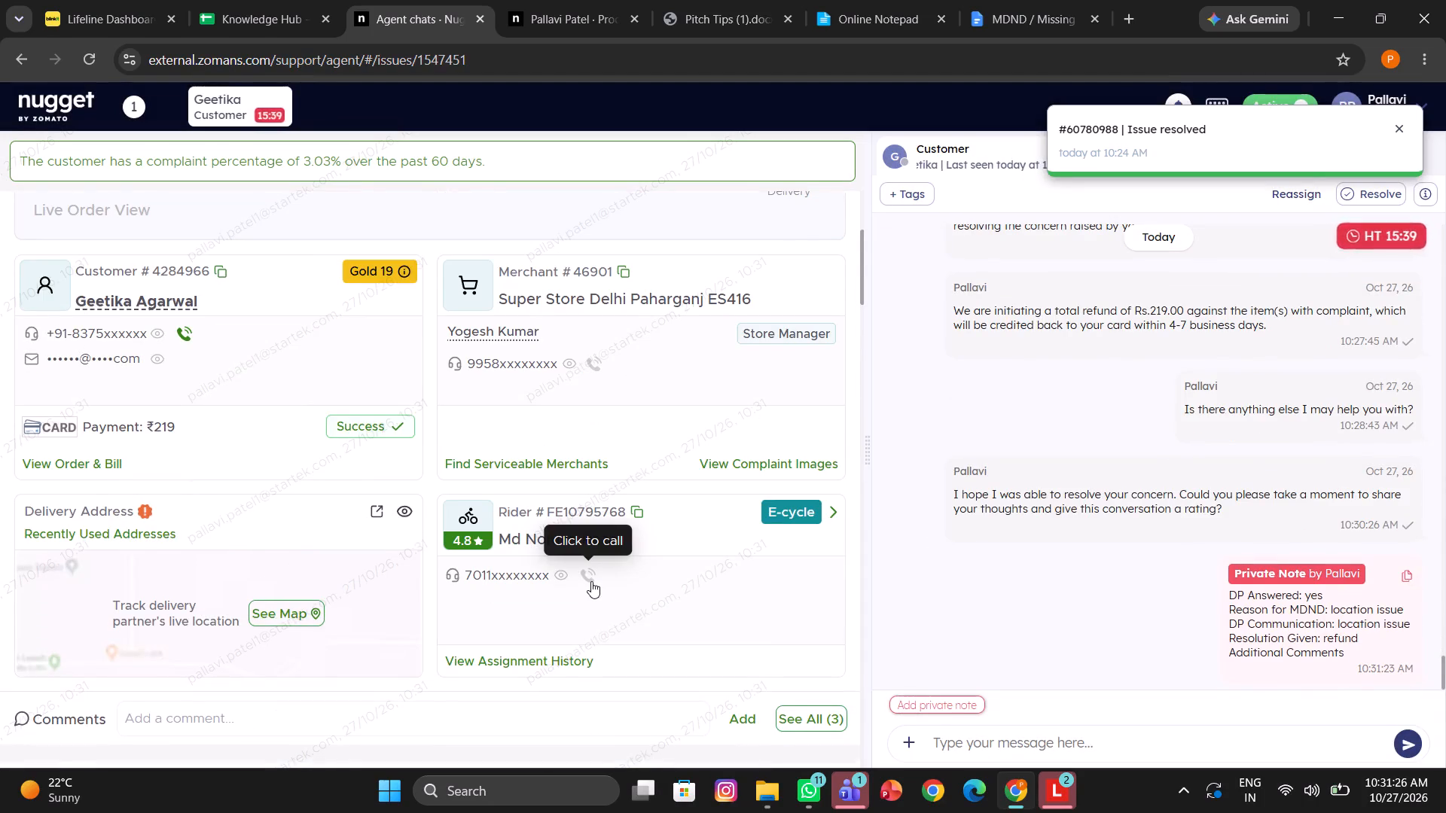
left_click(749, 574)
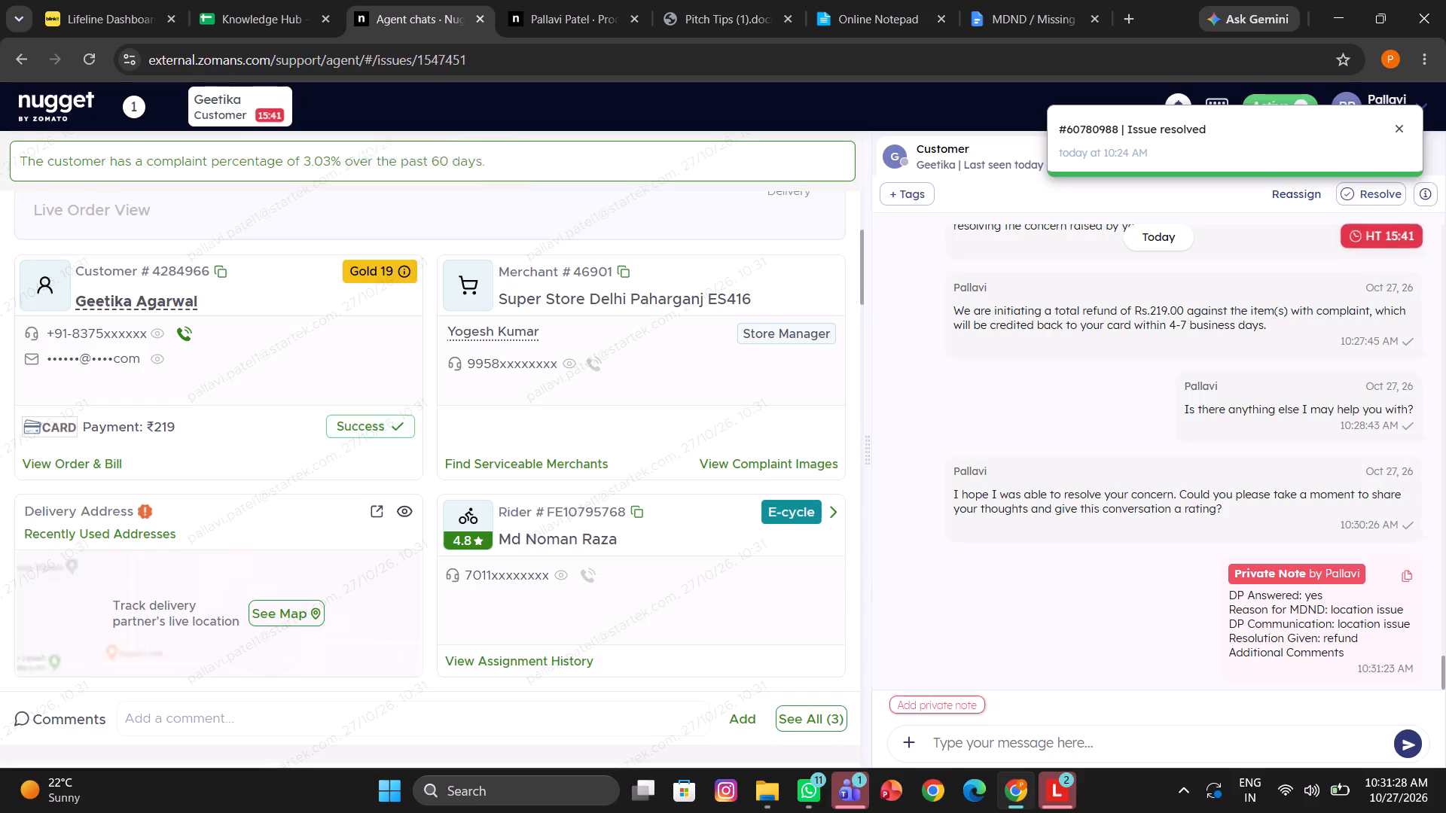
Send the customer the closing message about choosing Blinkit and continuously working to improve.
left_click(957, 752)
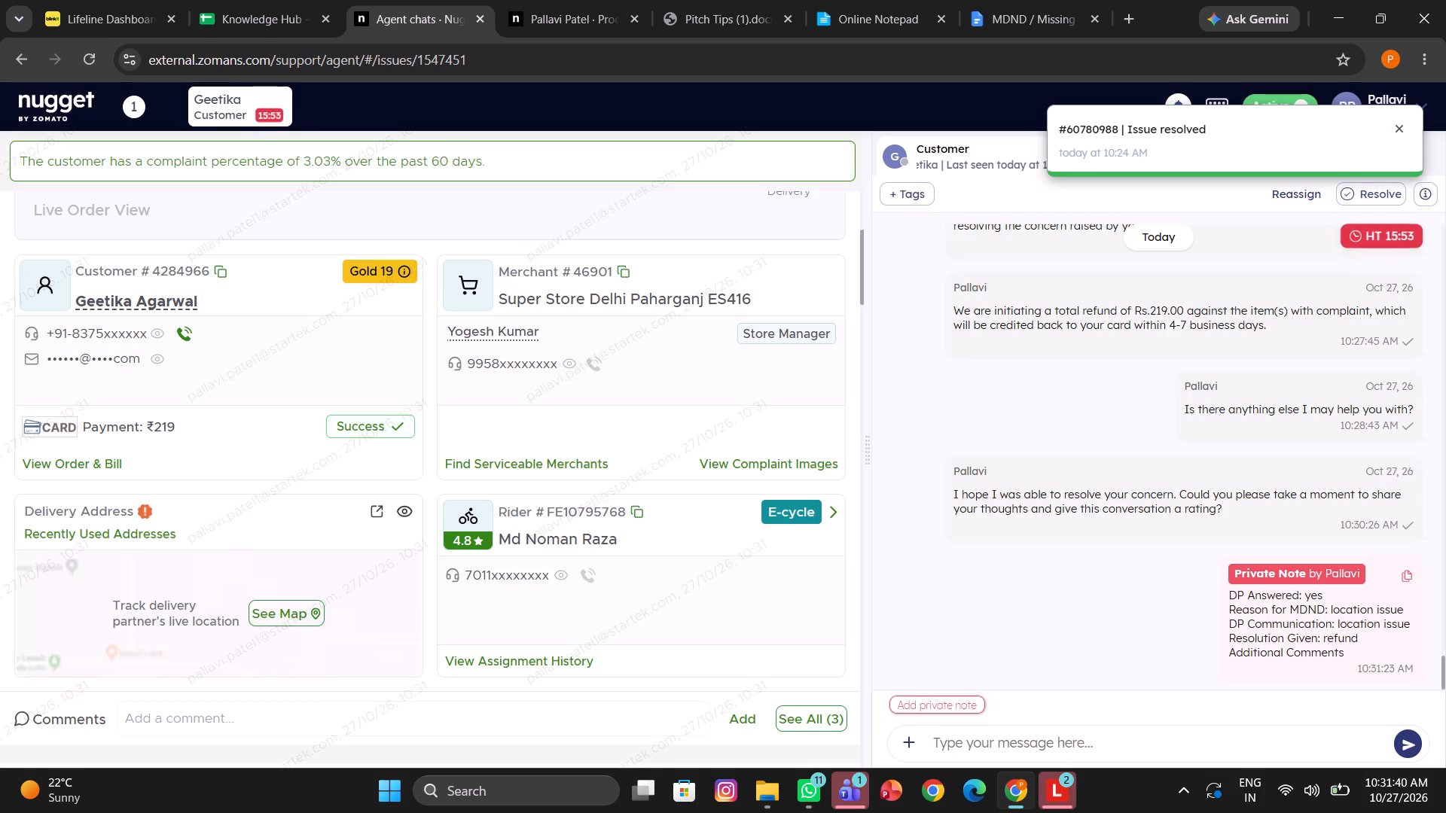
left_click(957, 752)
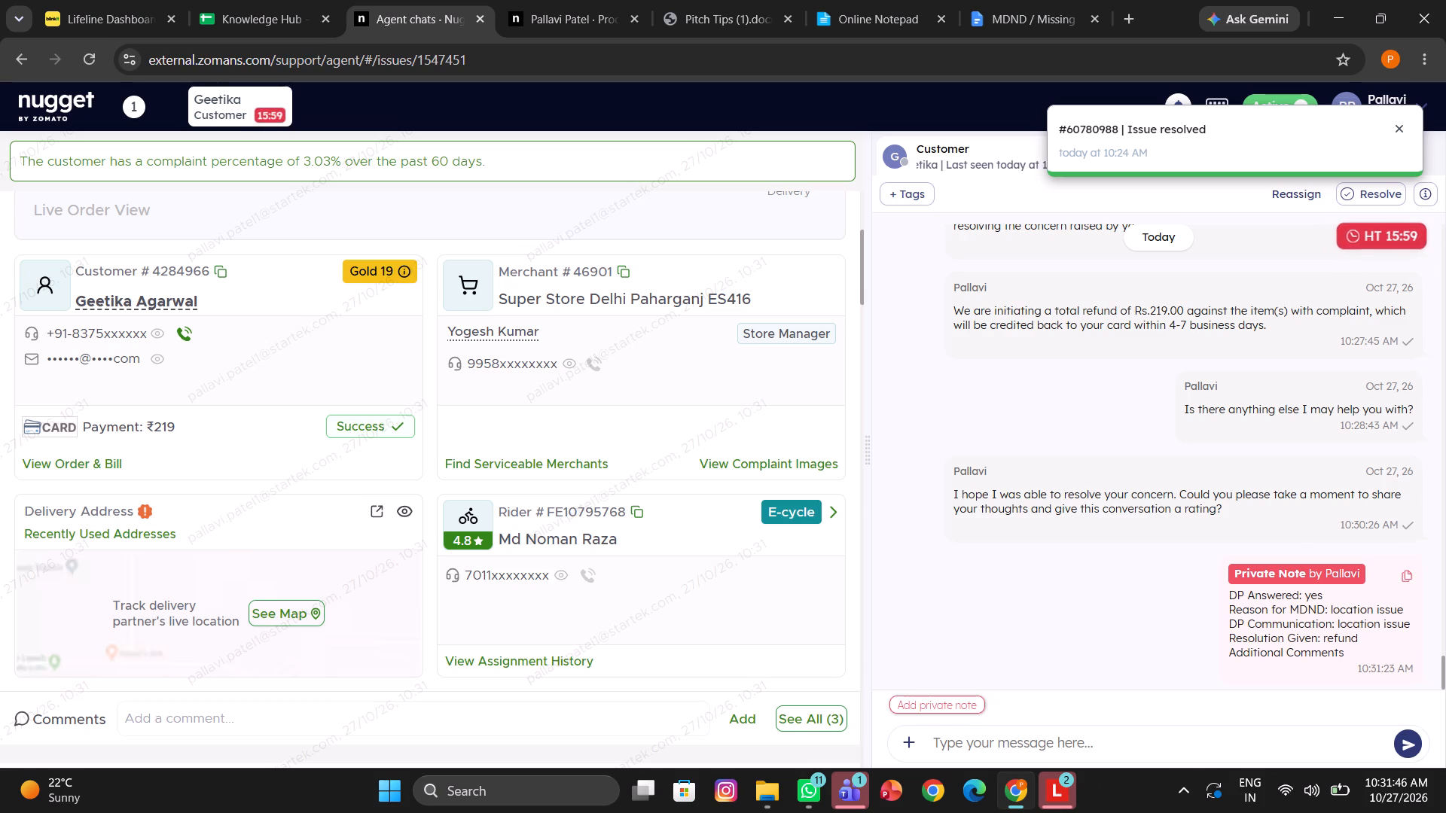
Send the customer the canned closing message thanking them for choosing Blinkit and mentioning continuous work to improve their experience.
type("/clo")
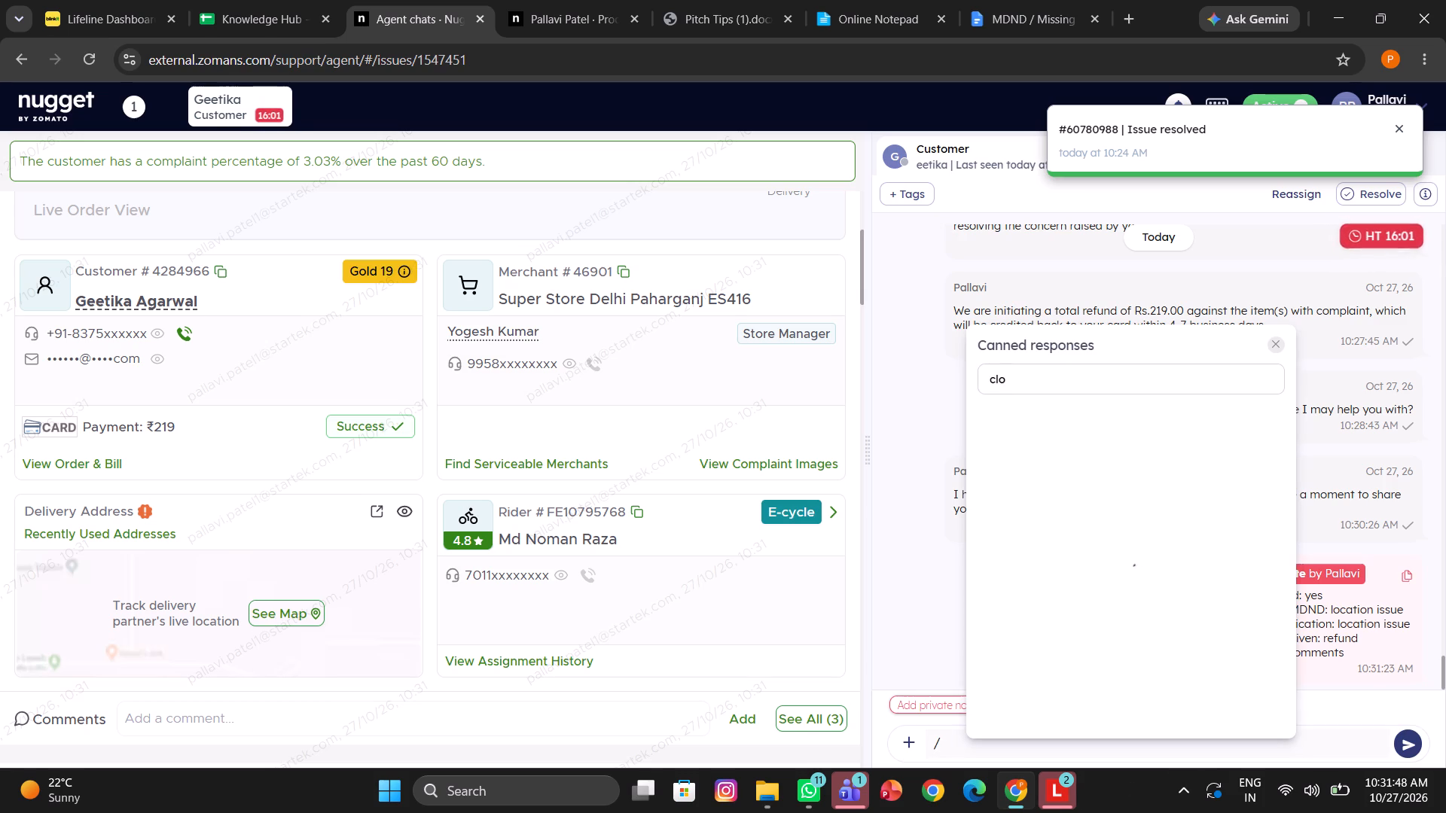
left_click(1069, 432)
key("Return")
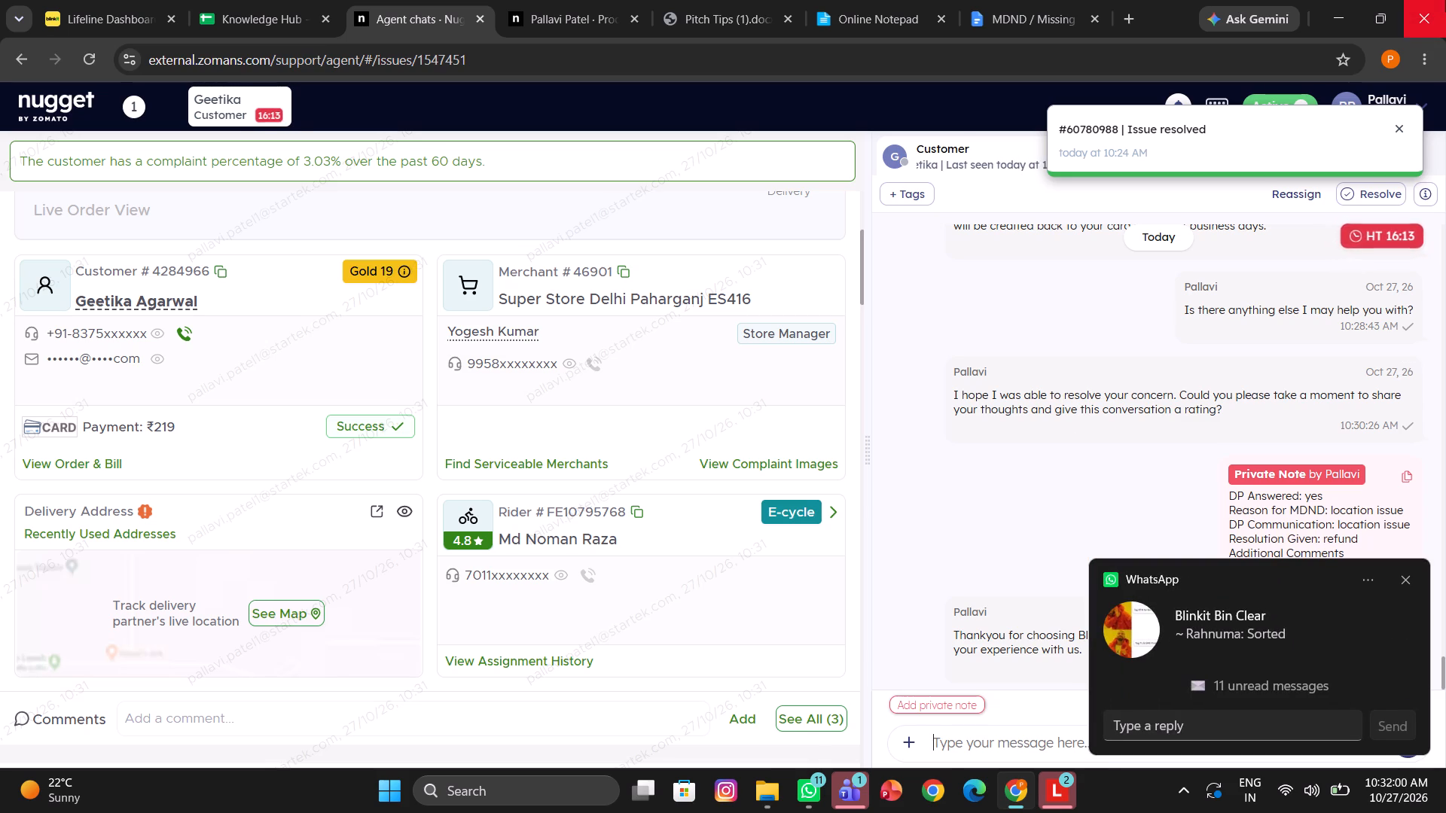
Resolve the customer's chat with the disposition tag MDND – Resolved.
left_click(1357, 193)
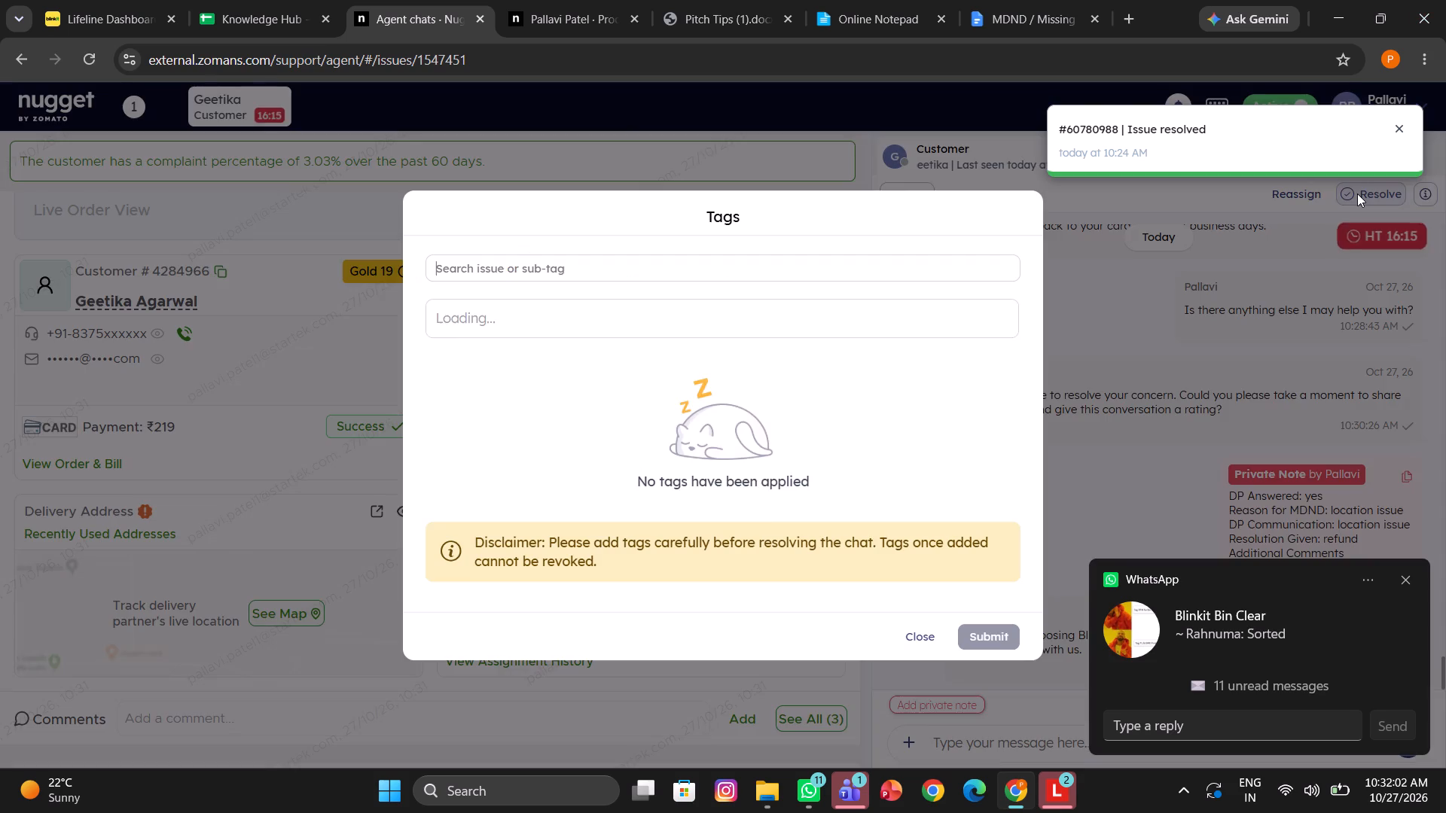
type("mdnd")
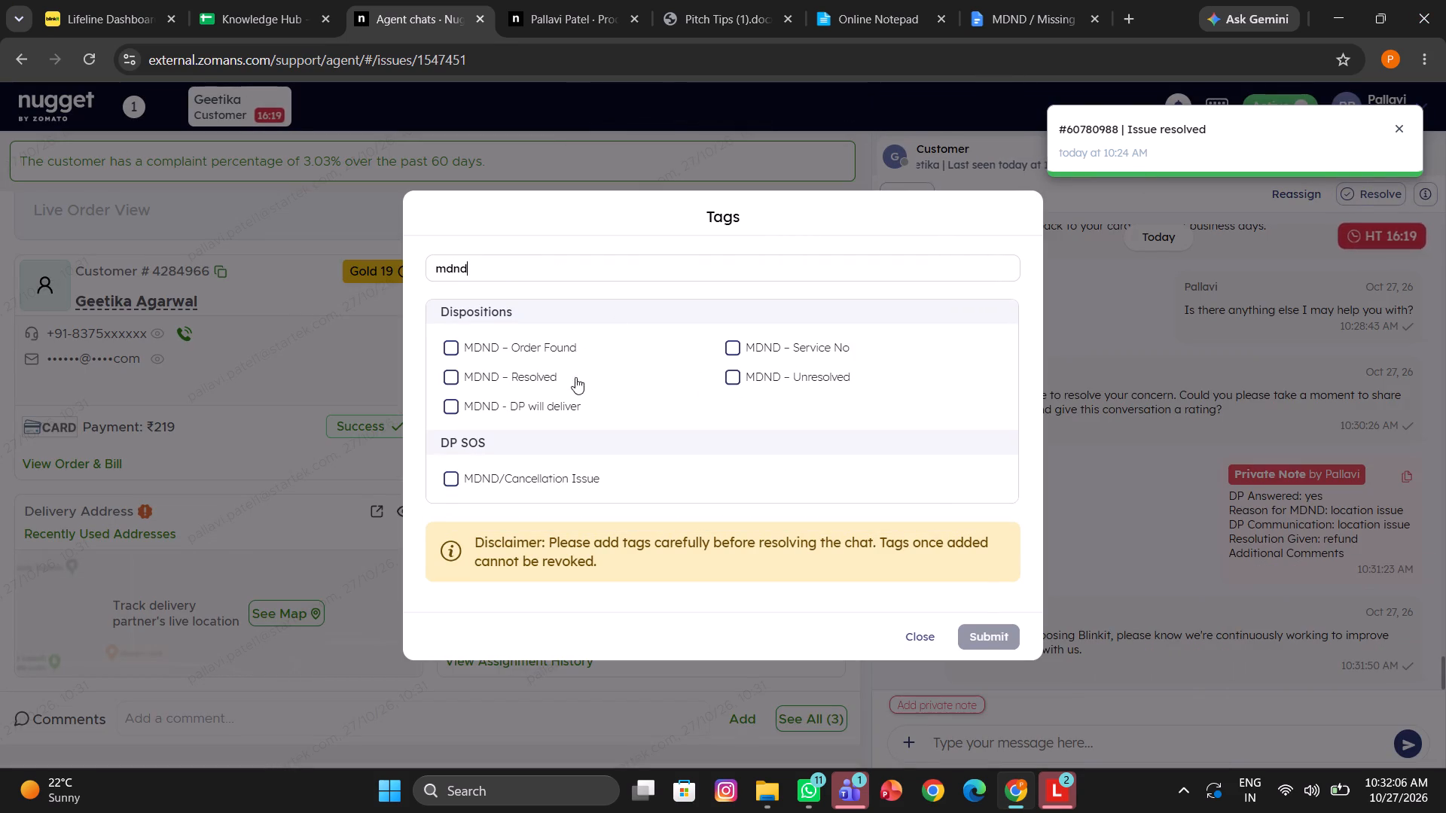
left_click(588, 386)
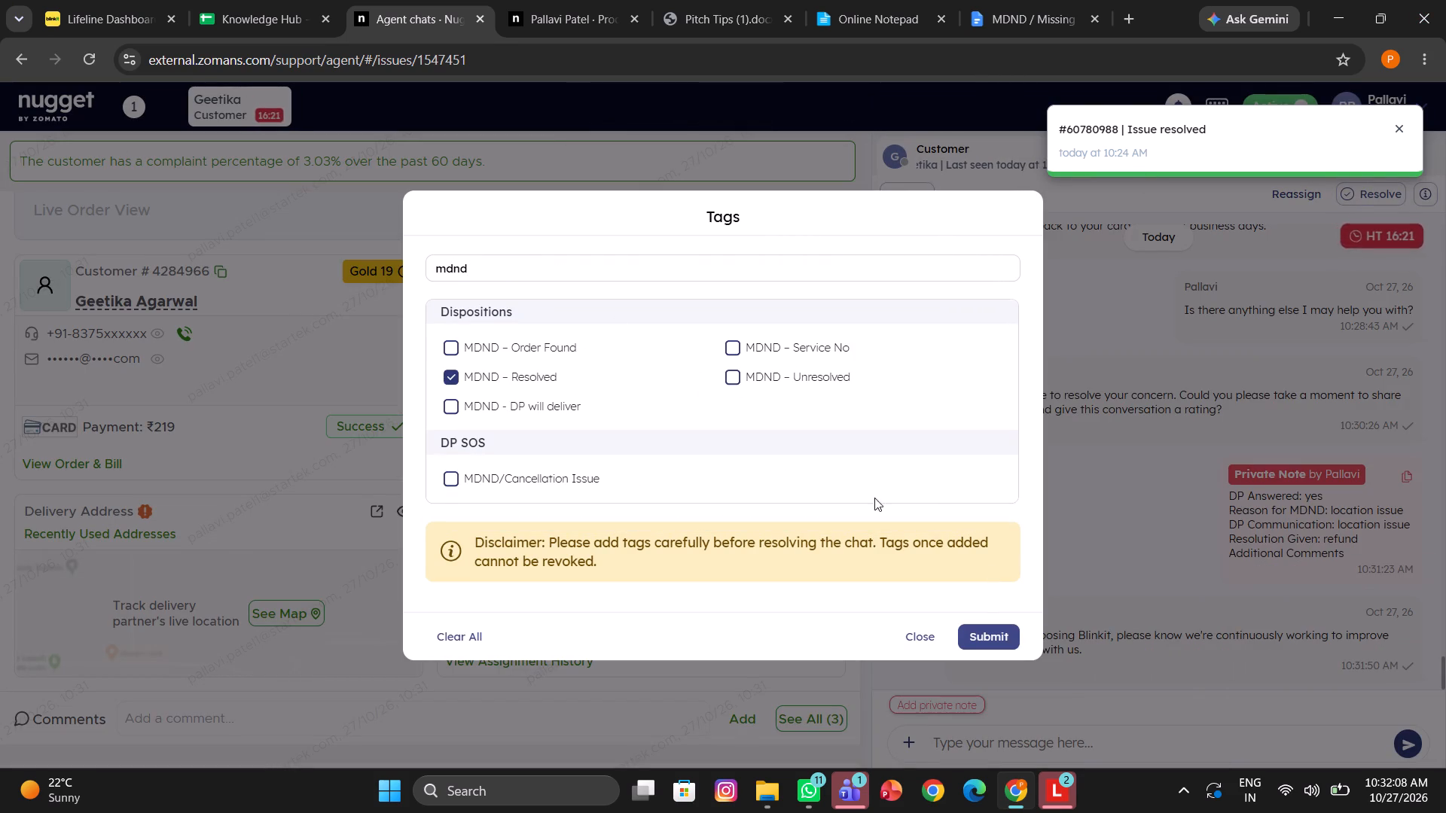
Submit the MDND – Resolved disposition tag to resolve the chat.
left_click(994, 634)
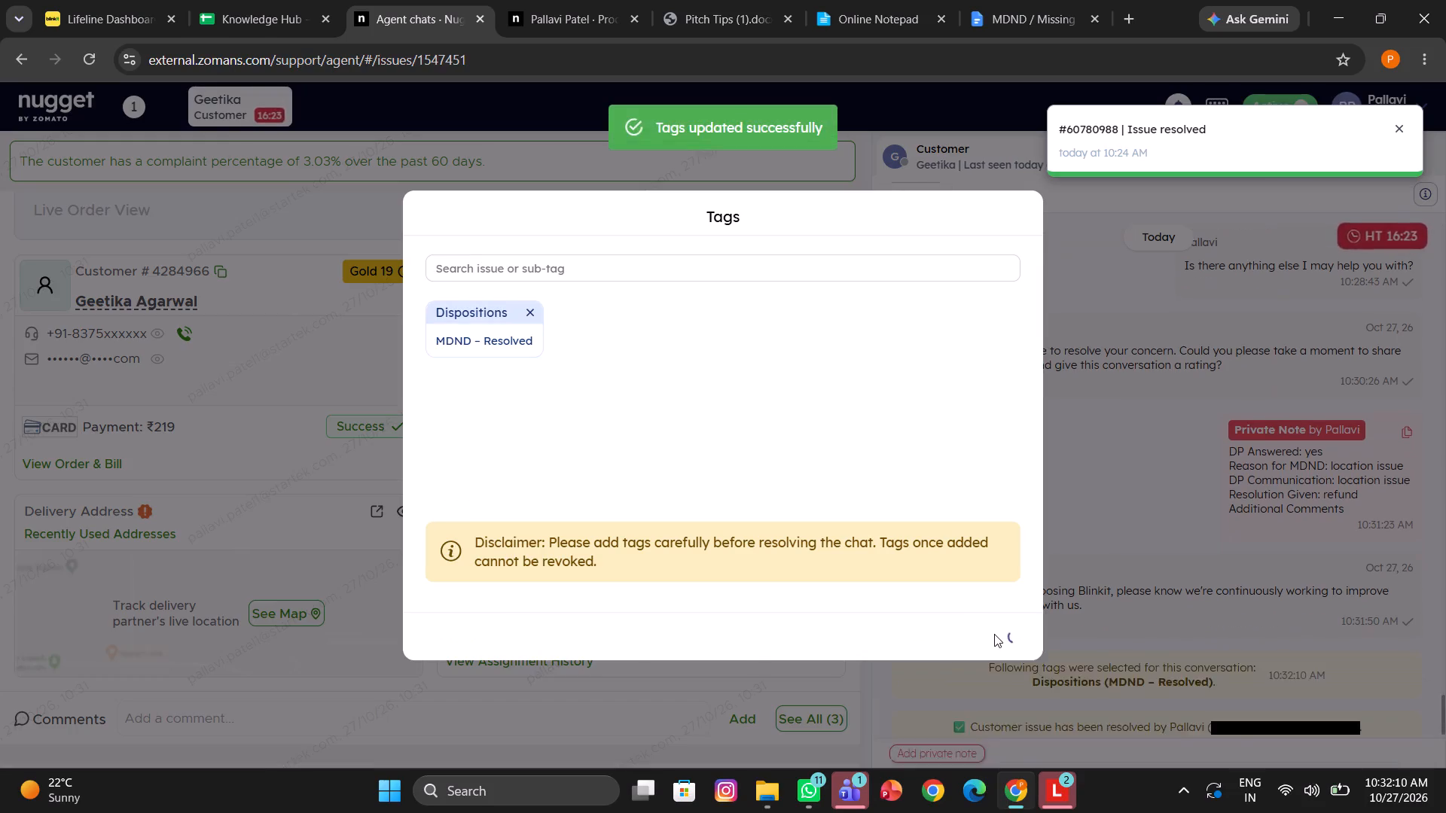
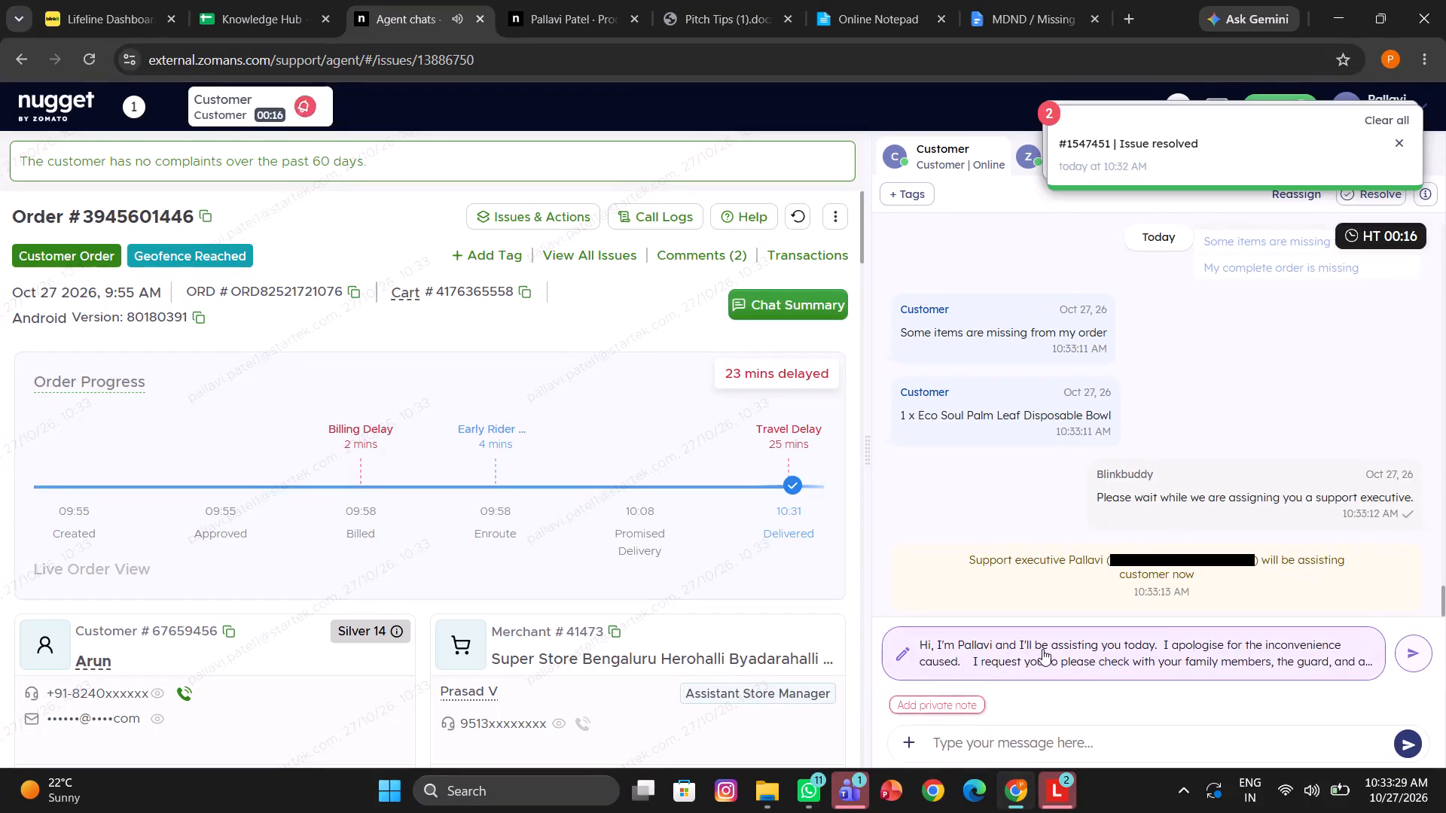
left_click(1041, 648)
left_click(1001, 705)
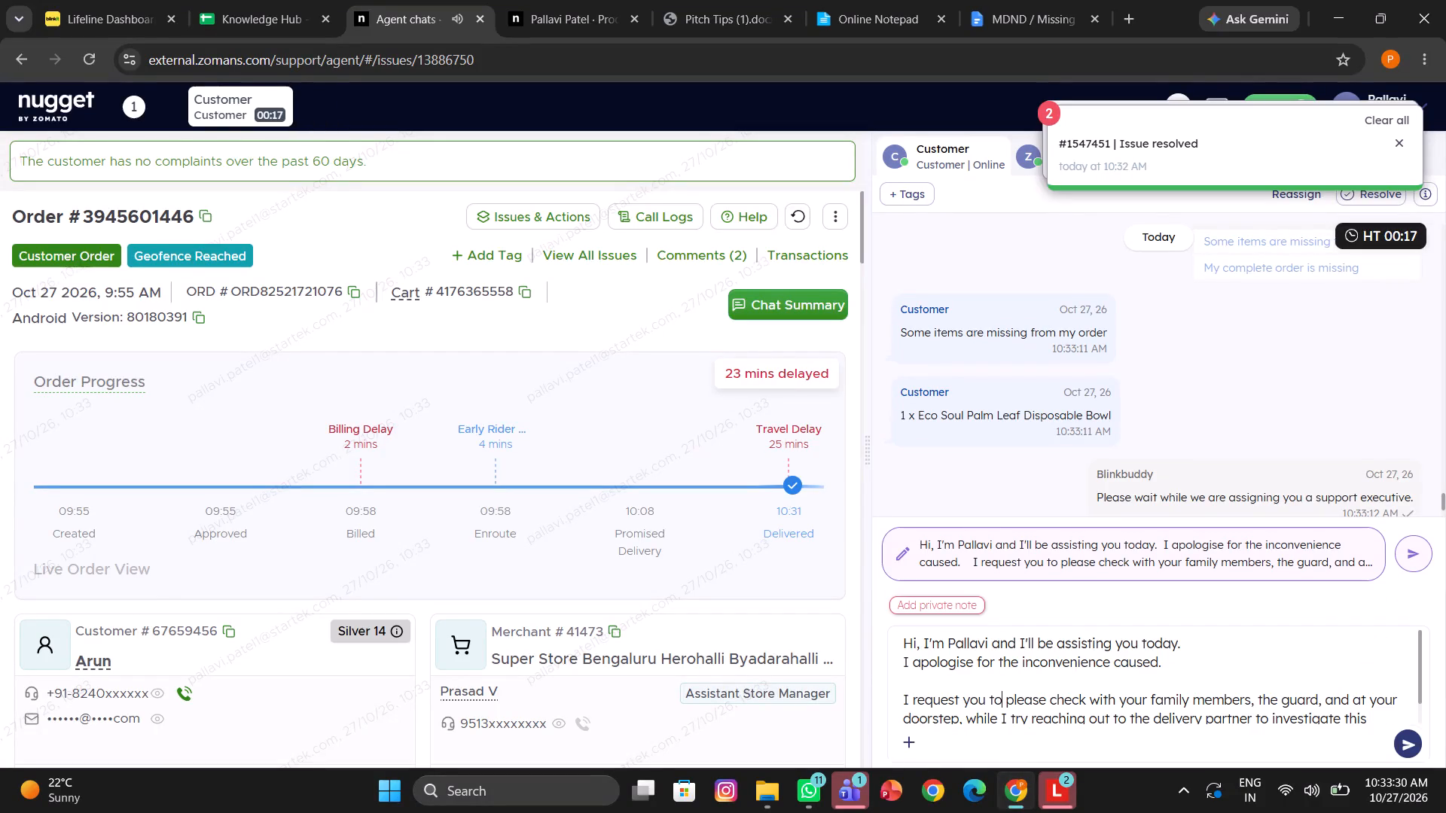
key("Return")
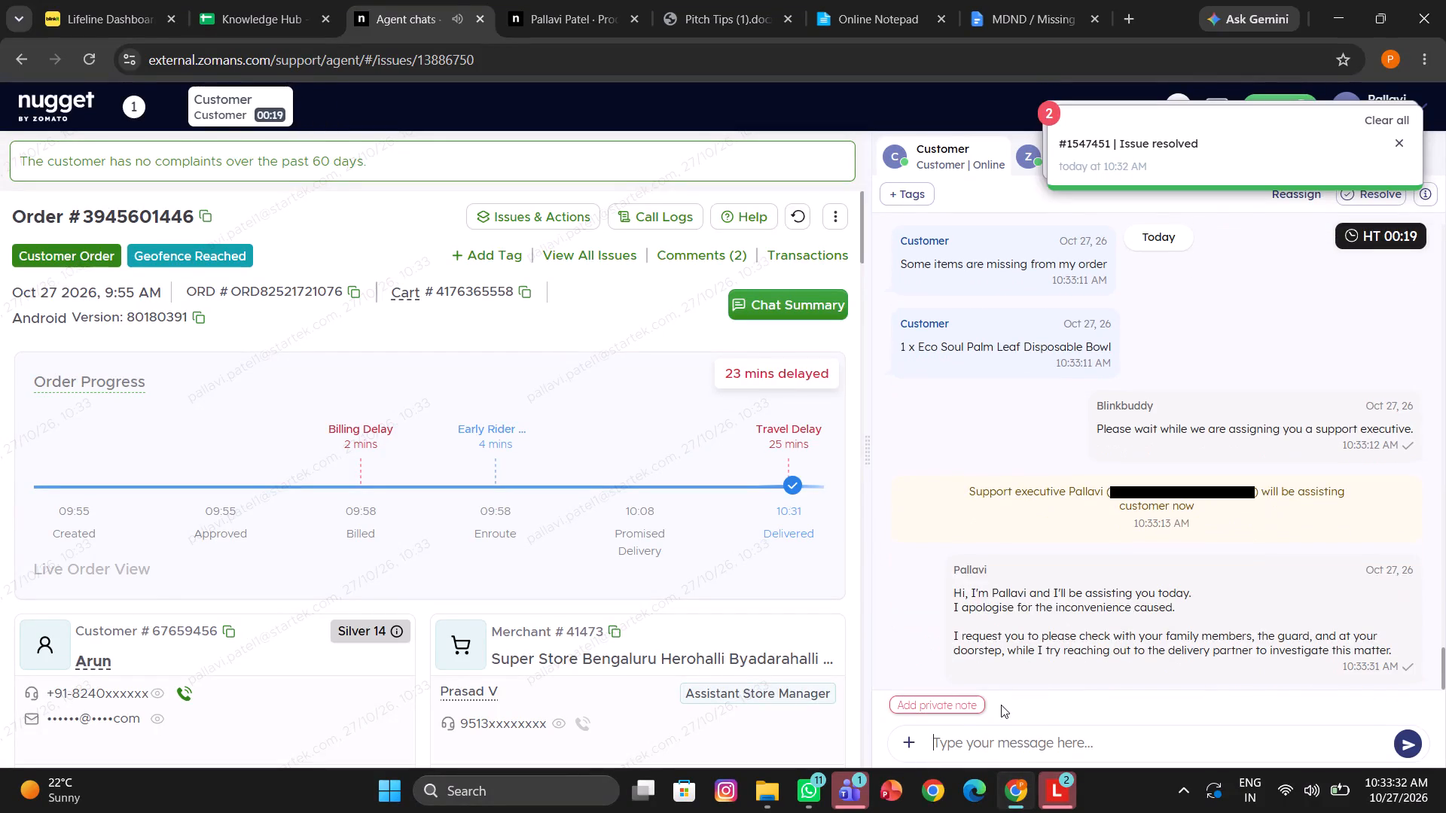
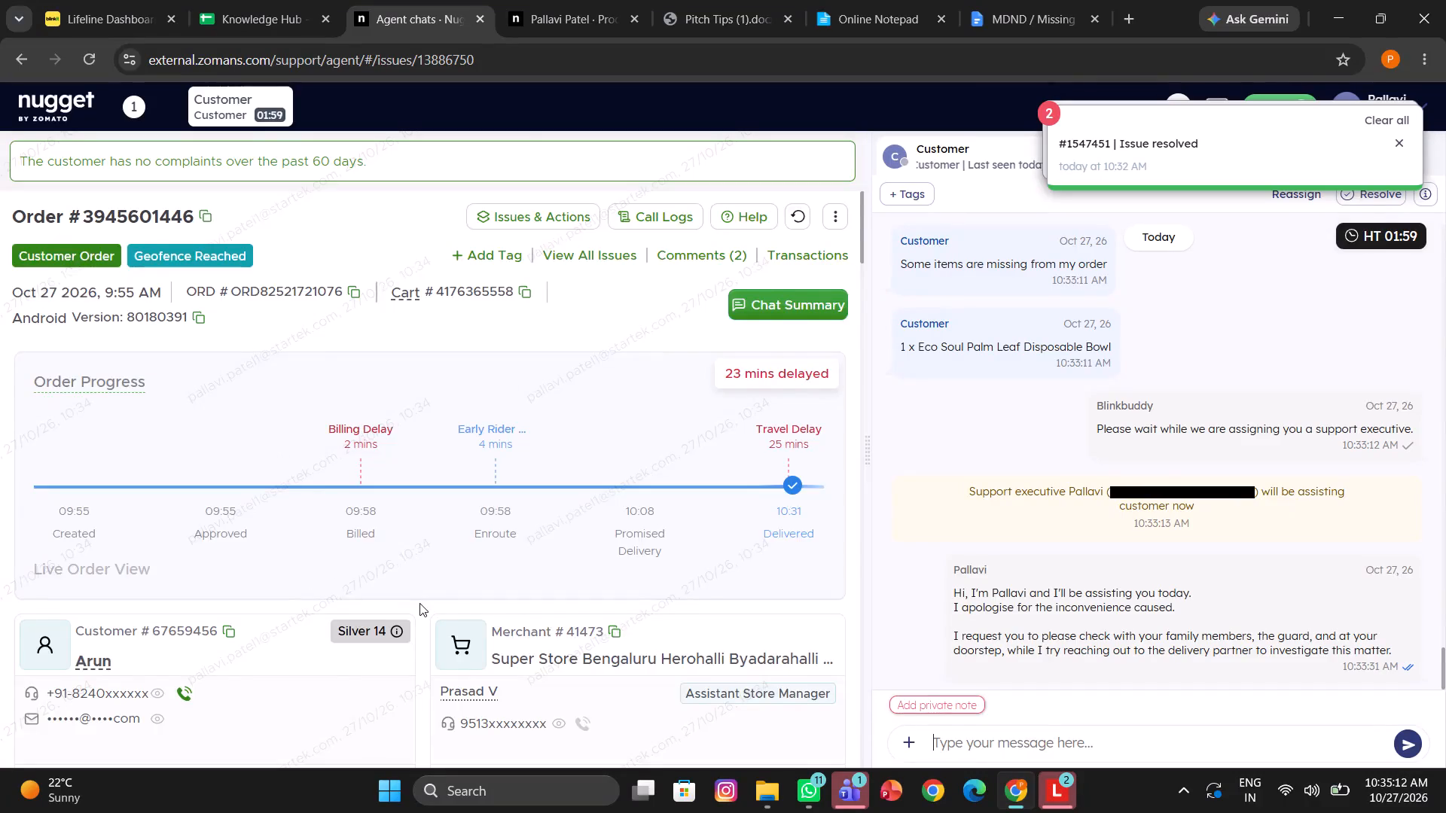
scroll(419, 603, "down", 2)
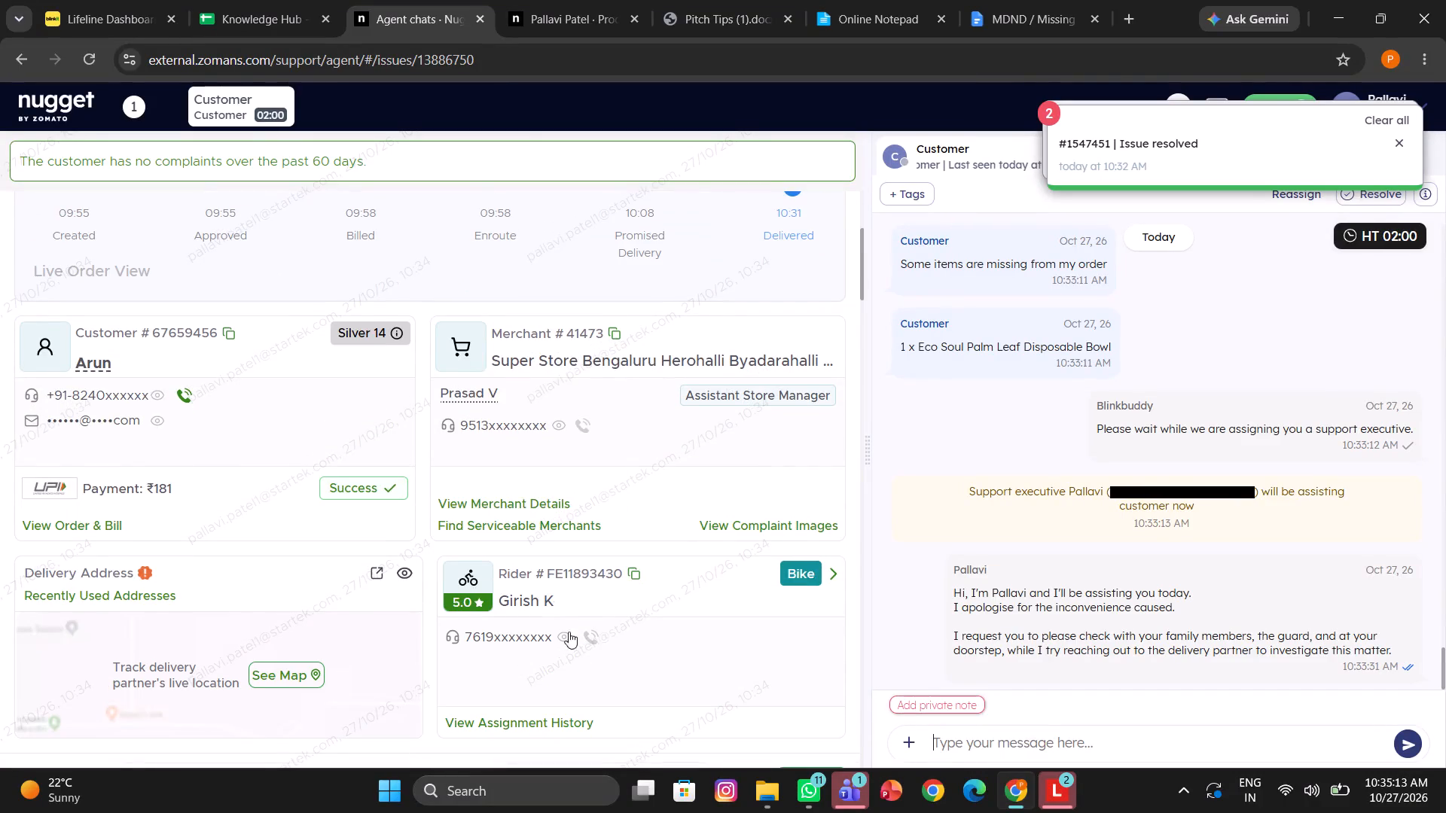
left_click(588, 641)
left_click(775, 550)
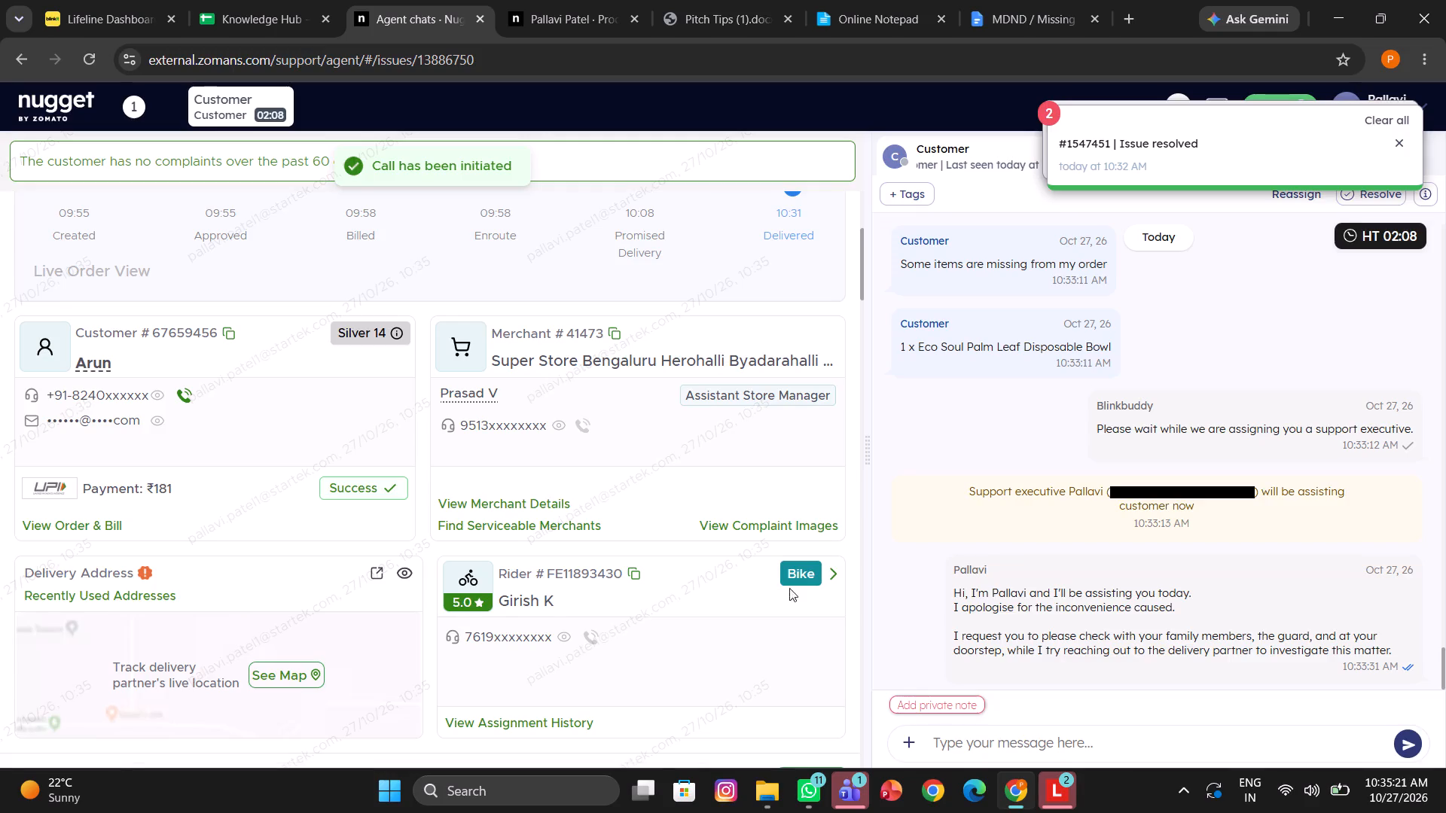
Add a private note to the missing-item chat reading "called dp".
left_click(922, 706)
type("ca")
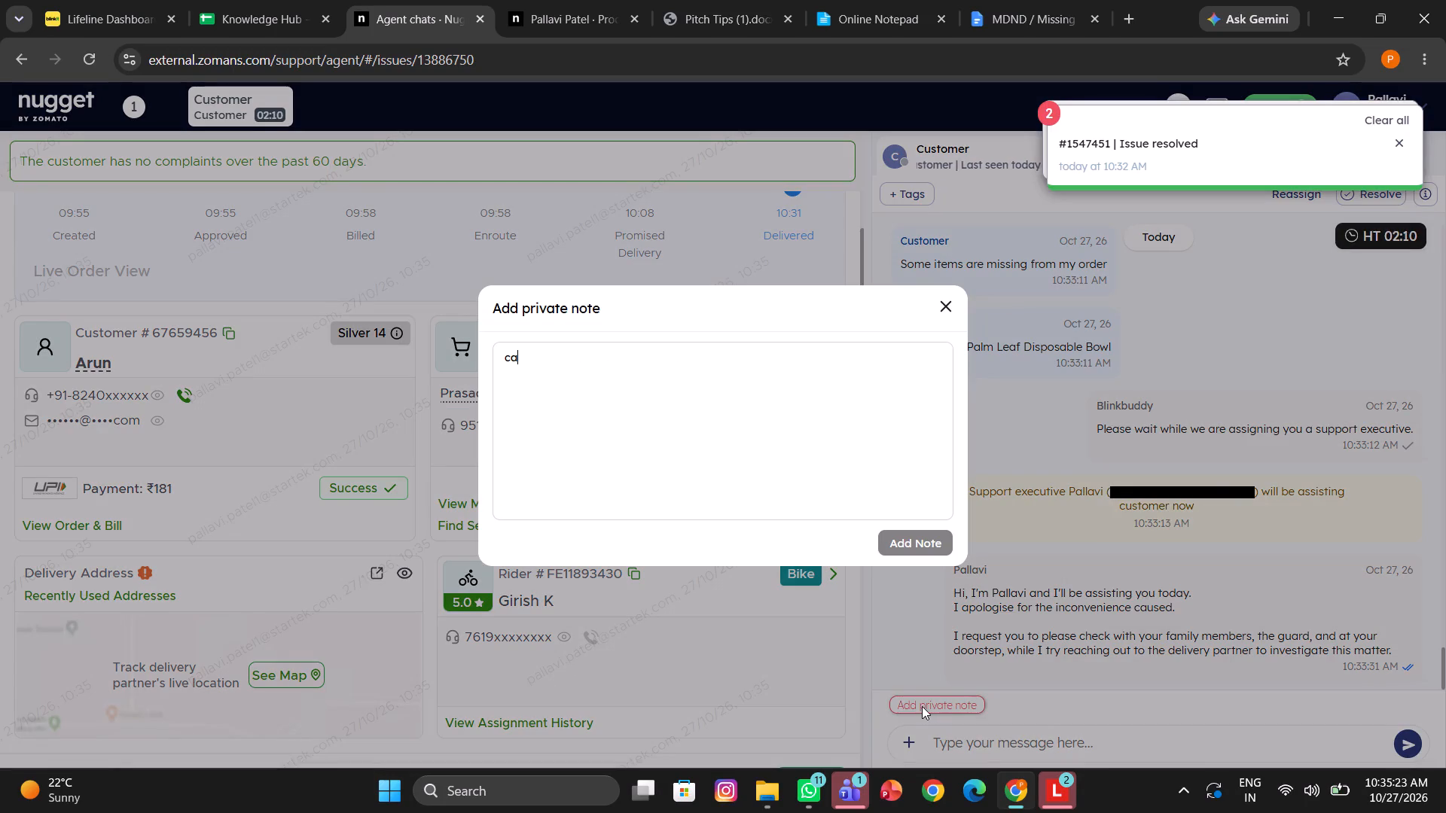
type("lled dp")
left_click(911, 552)
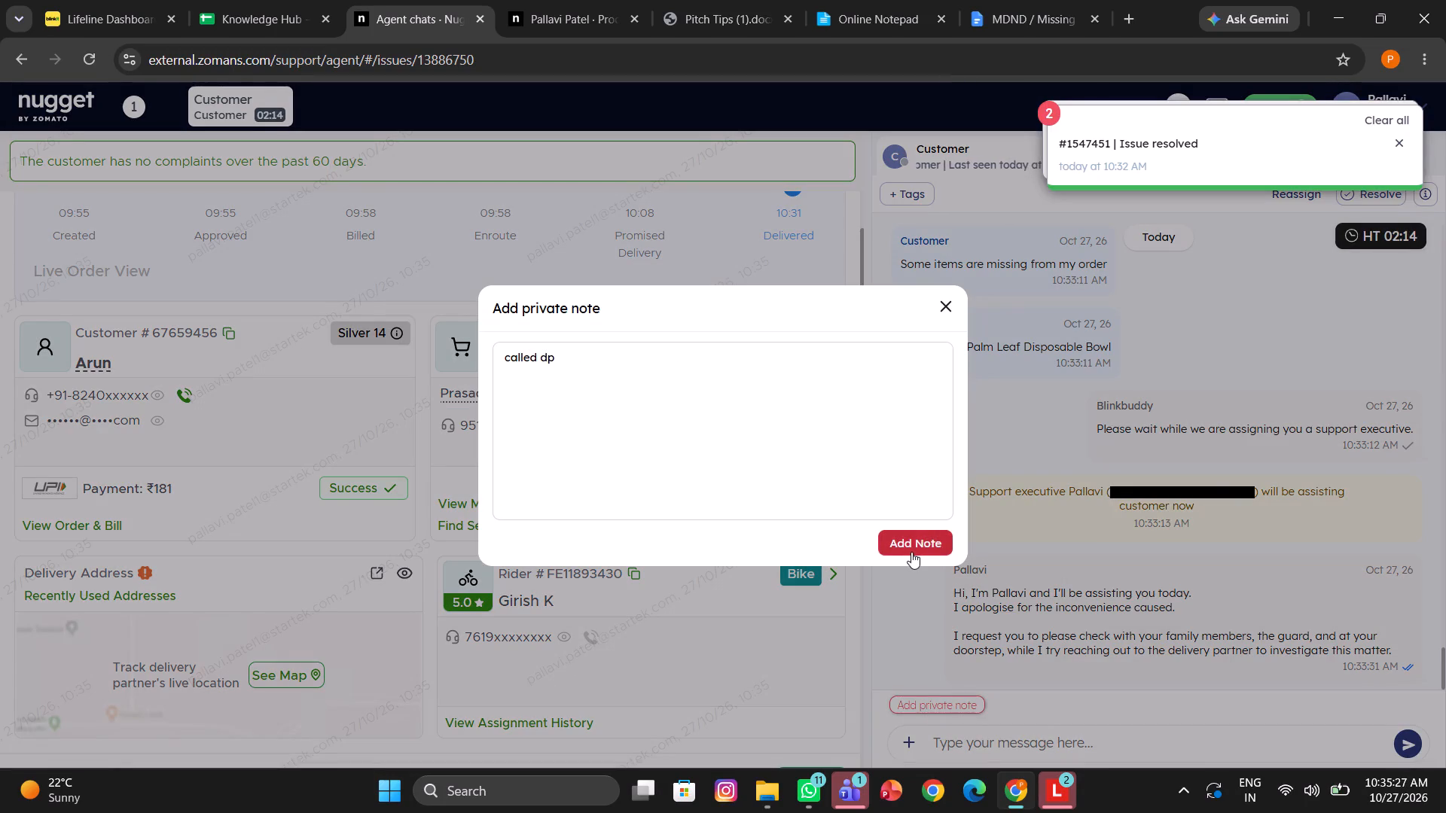
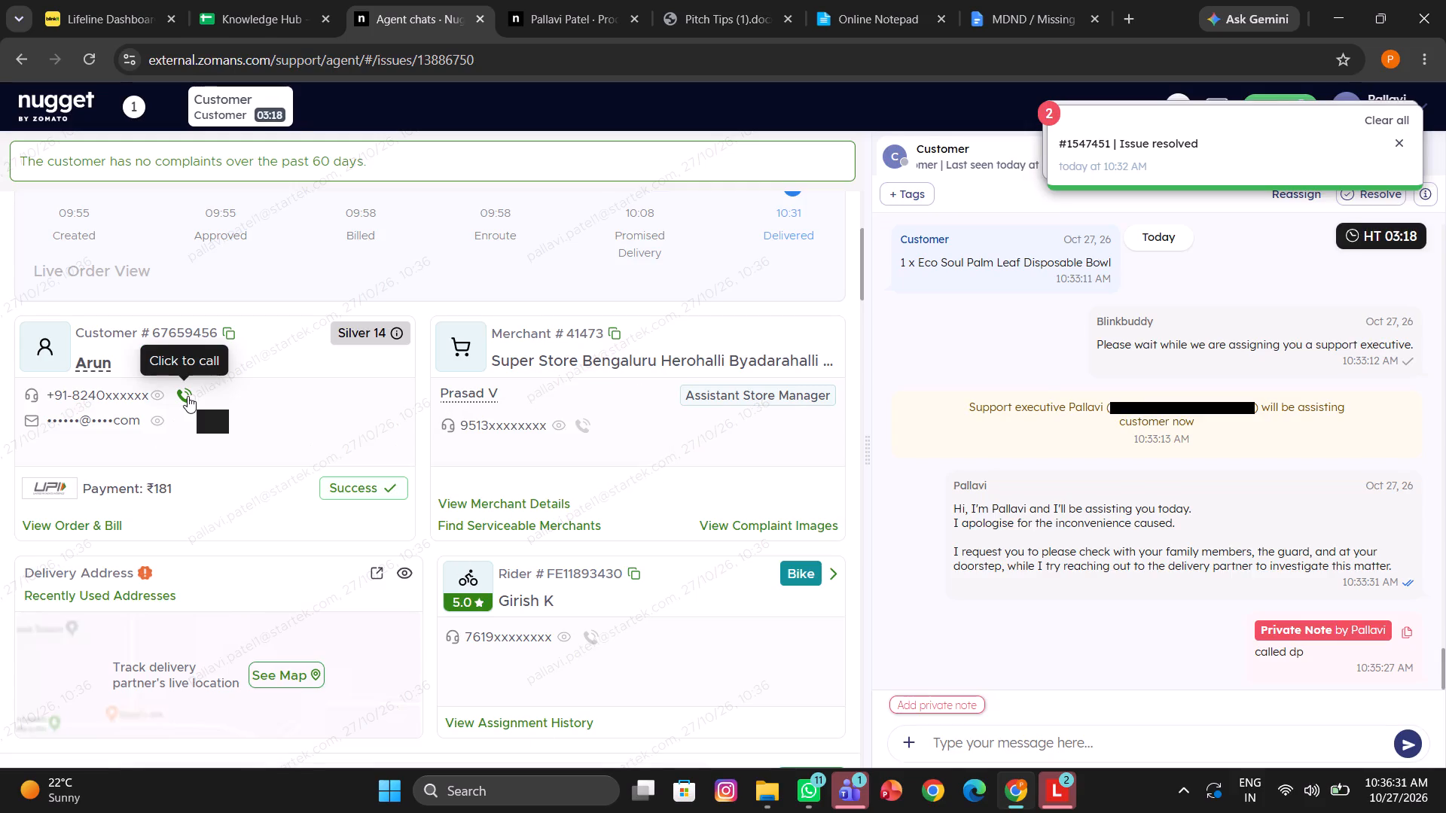
Call the delivery partner assigned to the missing-bowl order again.
left_click(589, 634)
left_click(728, 566)
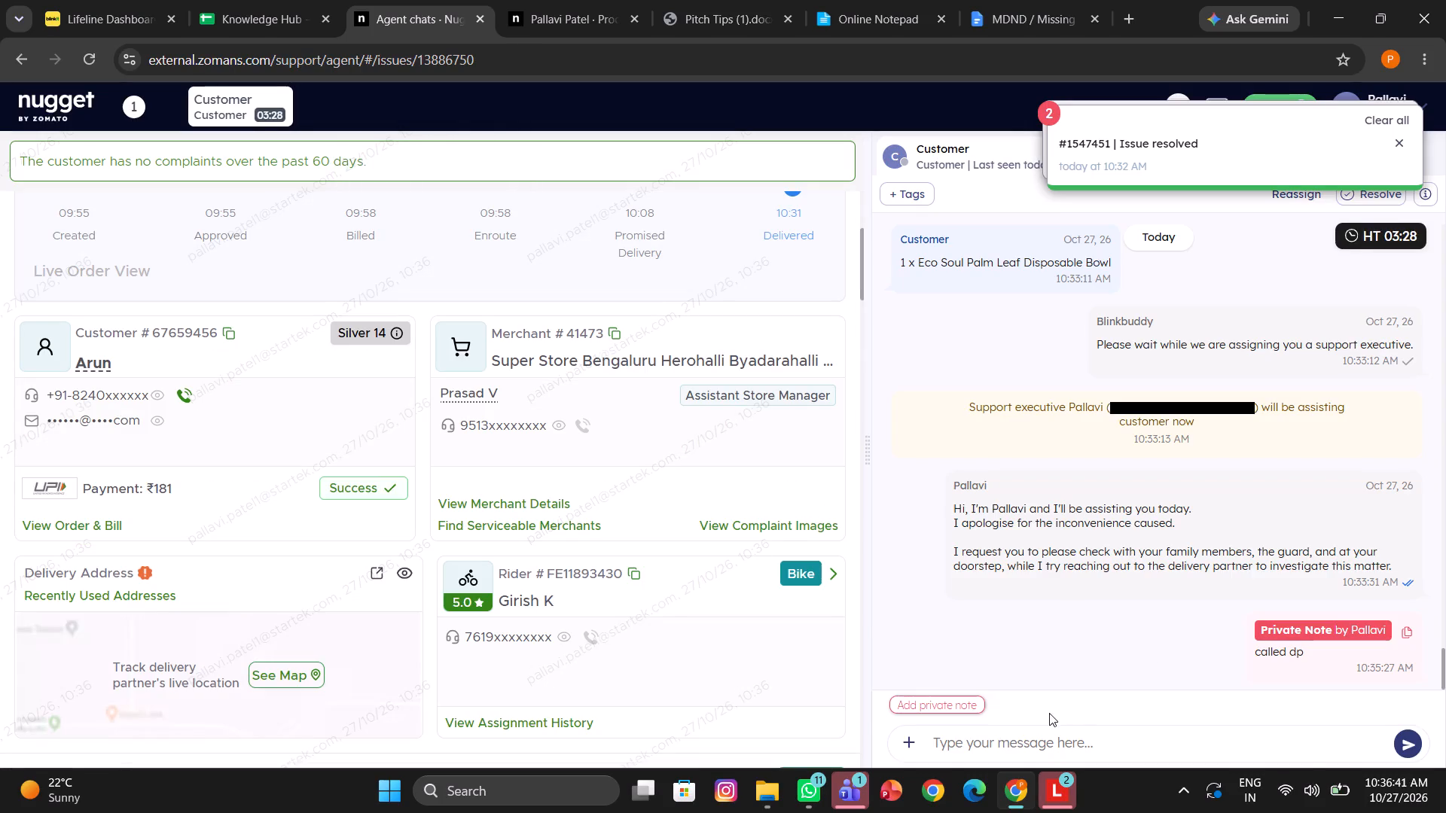
Send the customer the Third Mandatory Response from MDND Responses, replacing the number placeholders with the first four digits of their registered phone number.
left_click(1020, 732)
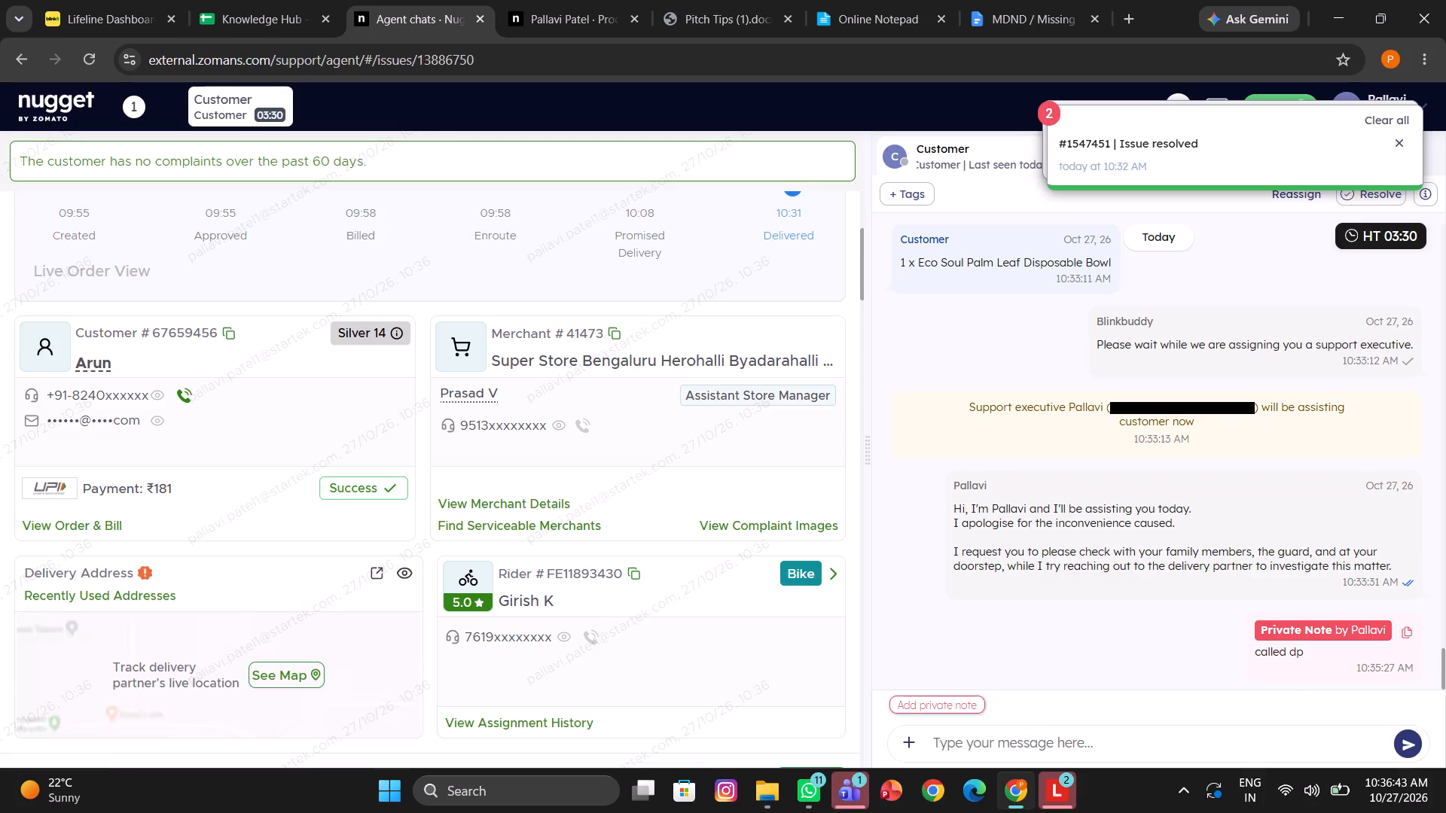
key("slash")
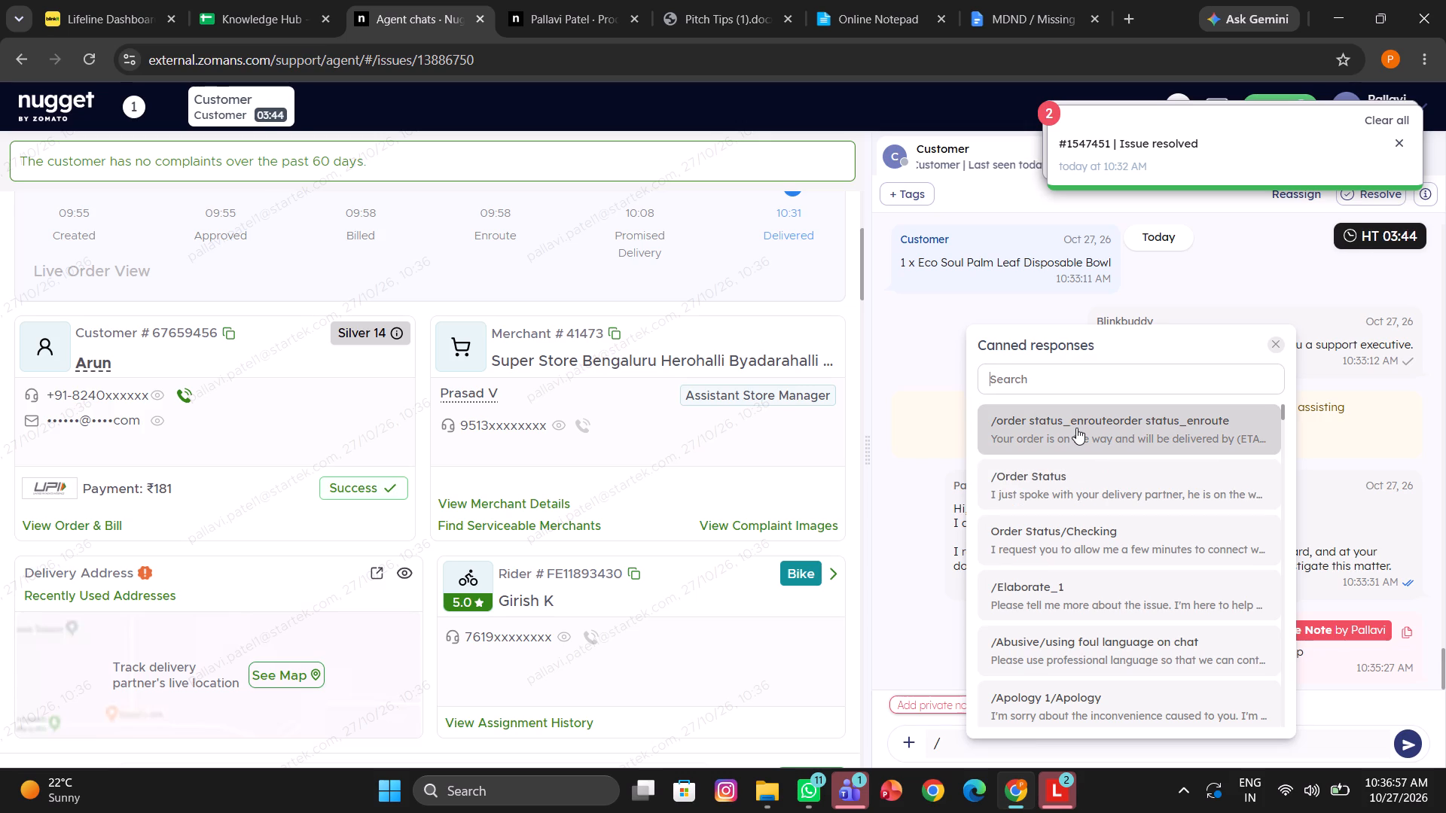
type("thi")
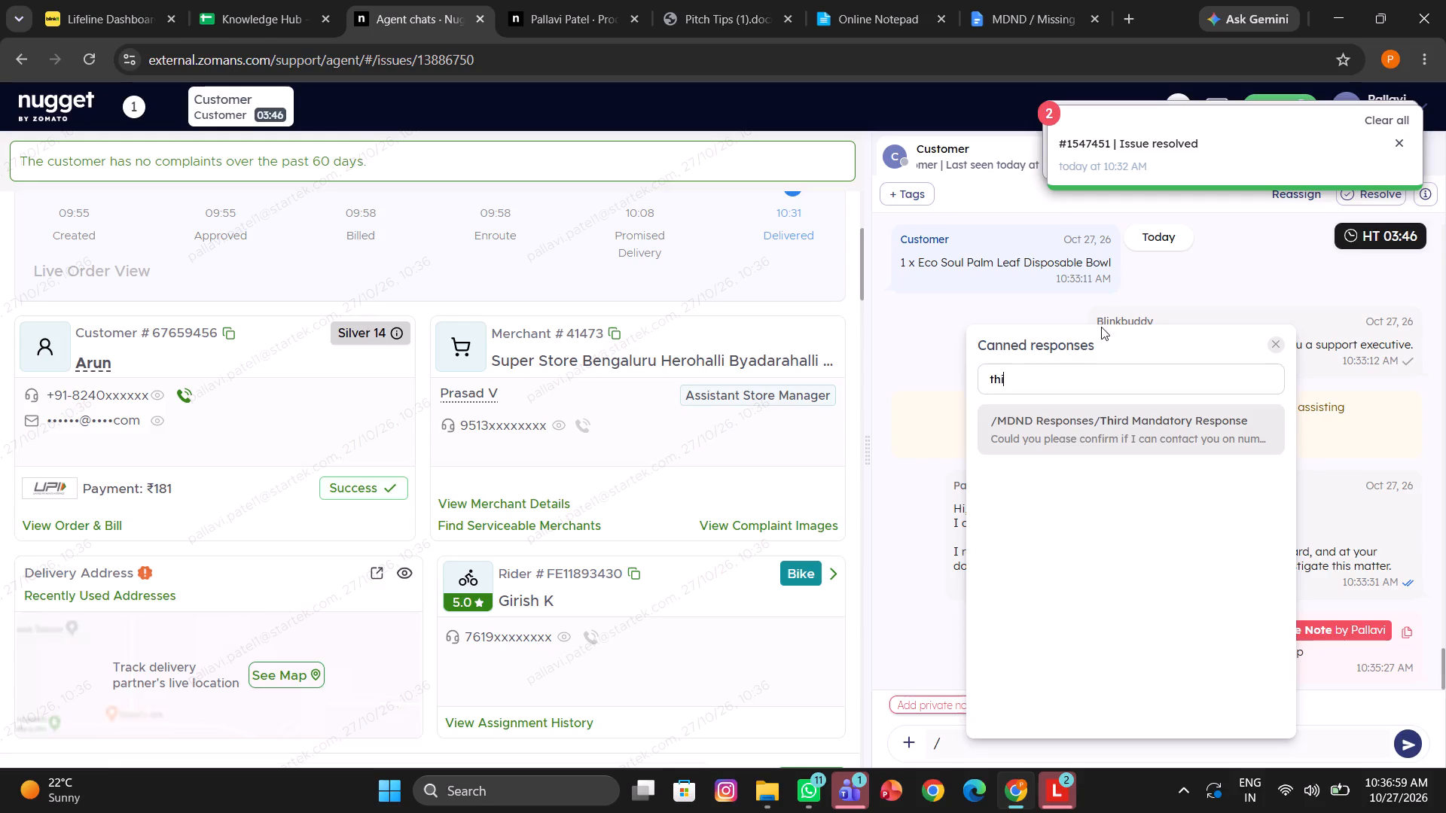
left_click(1062, 427)
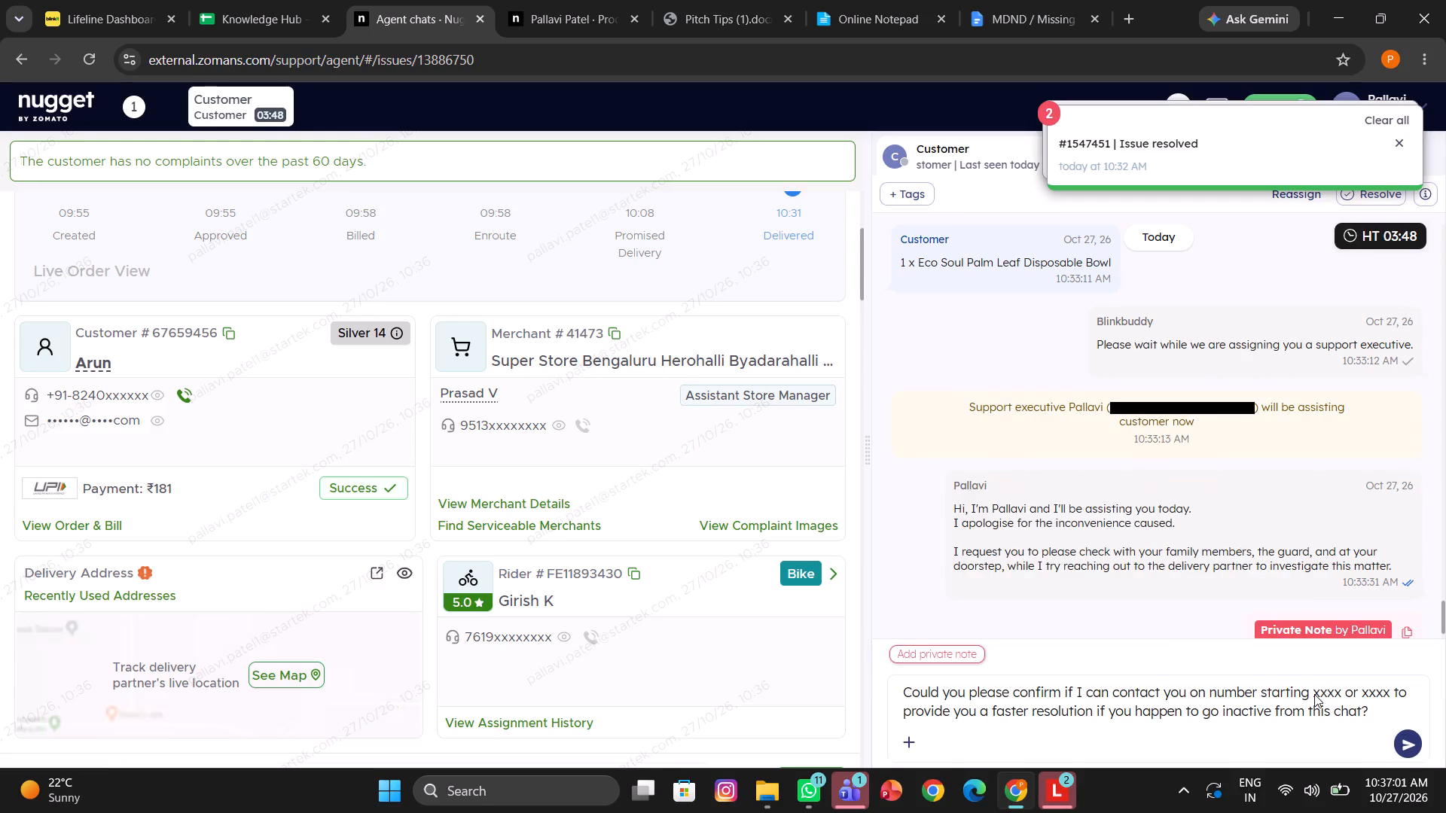
left_click_drag(1313, 693, 1389, 693)
key("BackSpace")
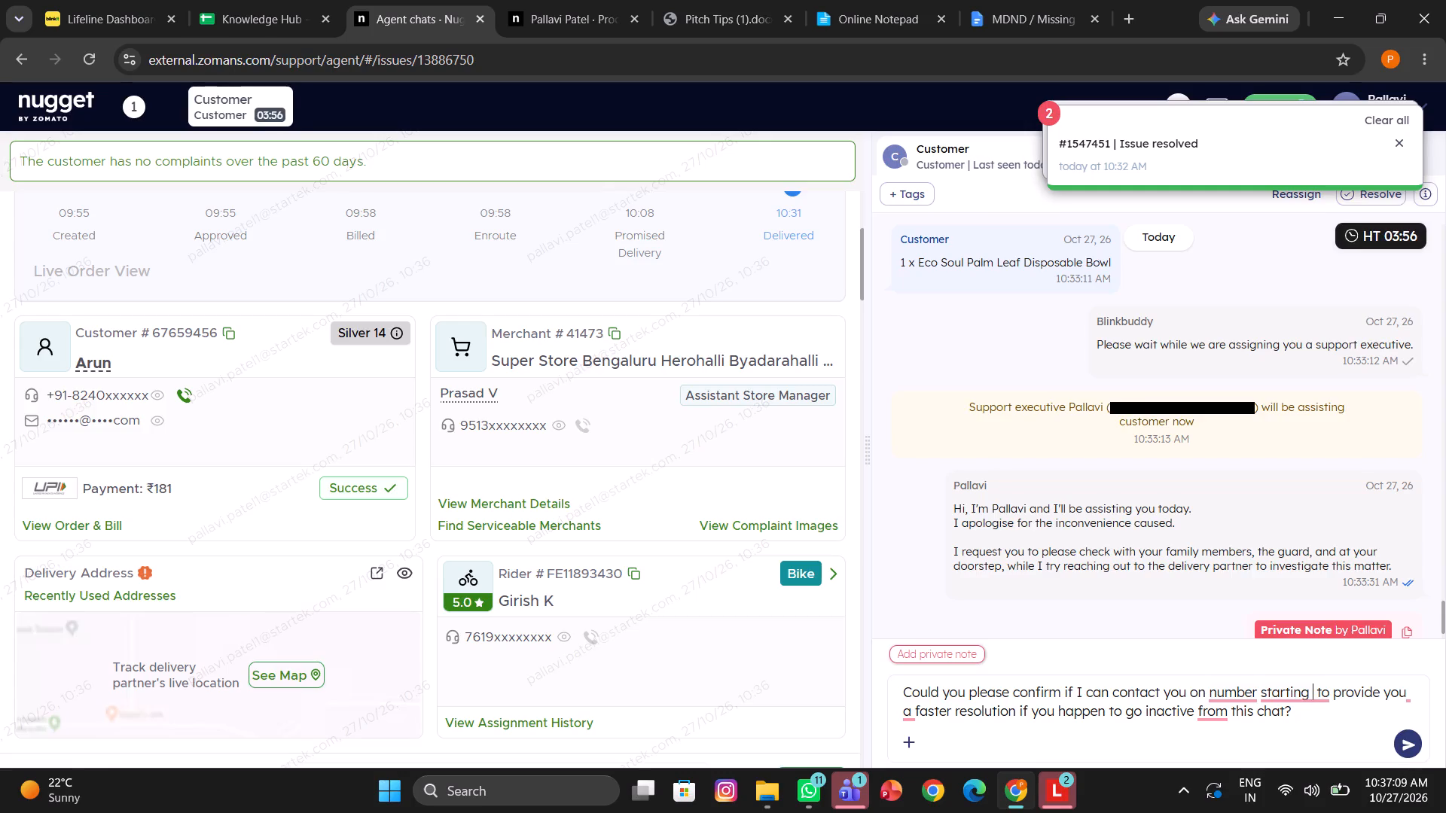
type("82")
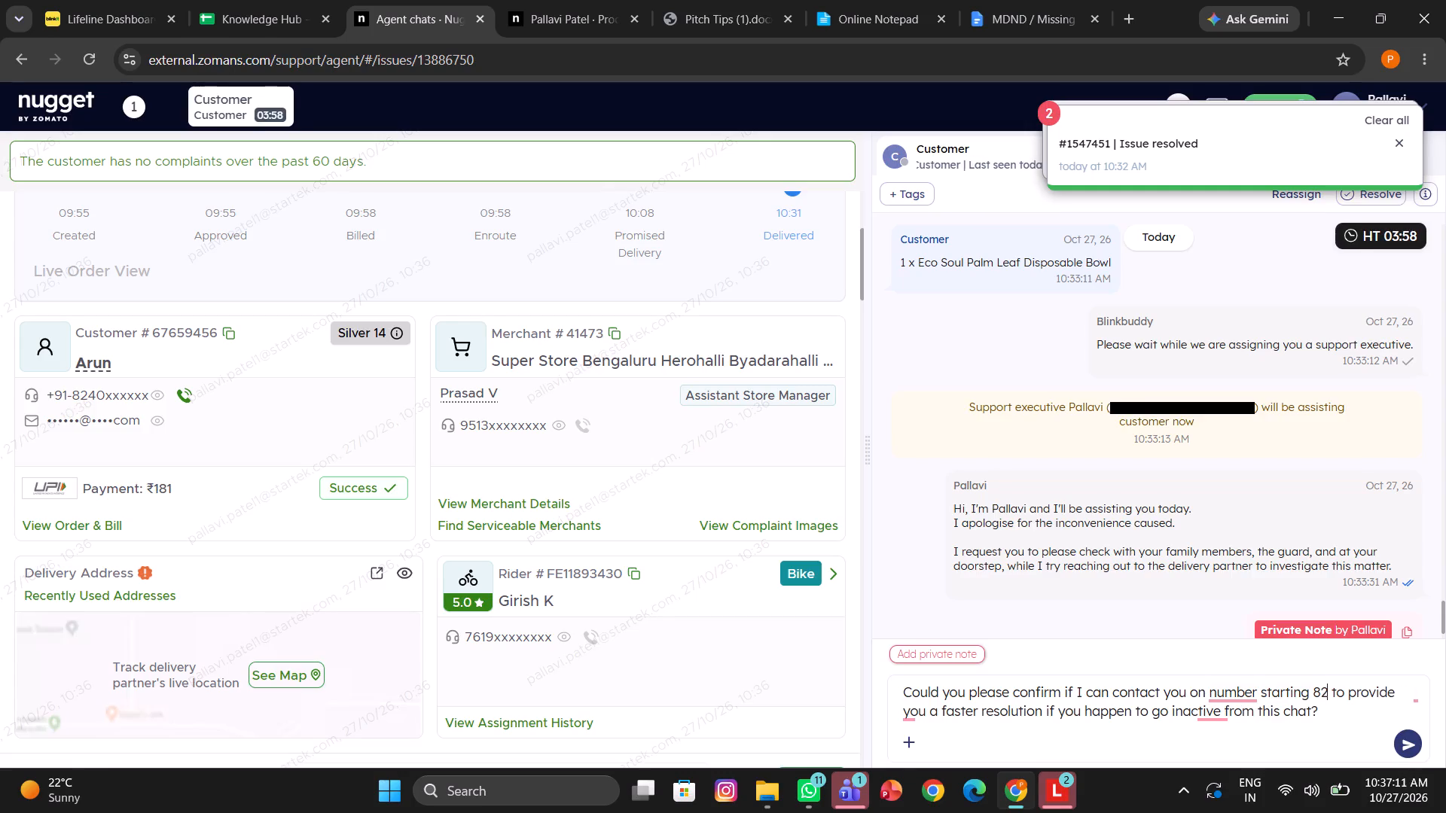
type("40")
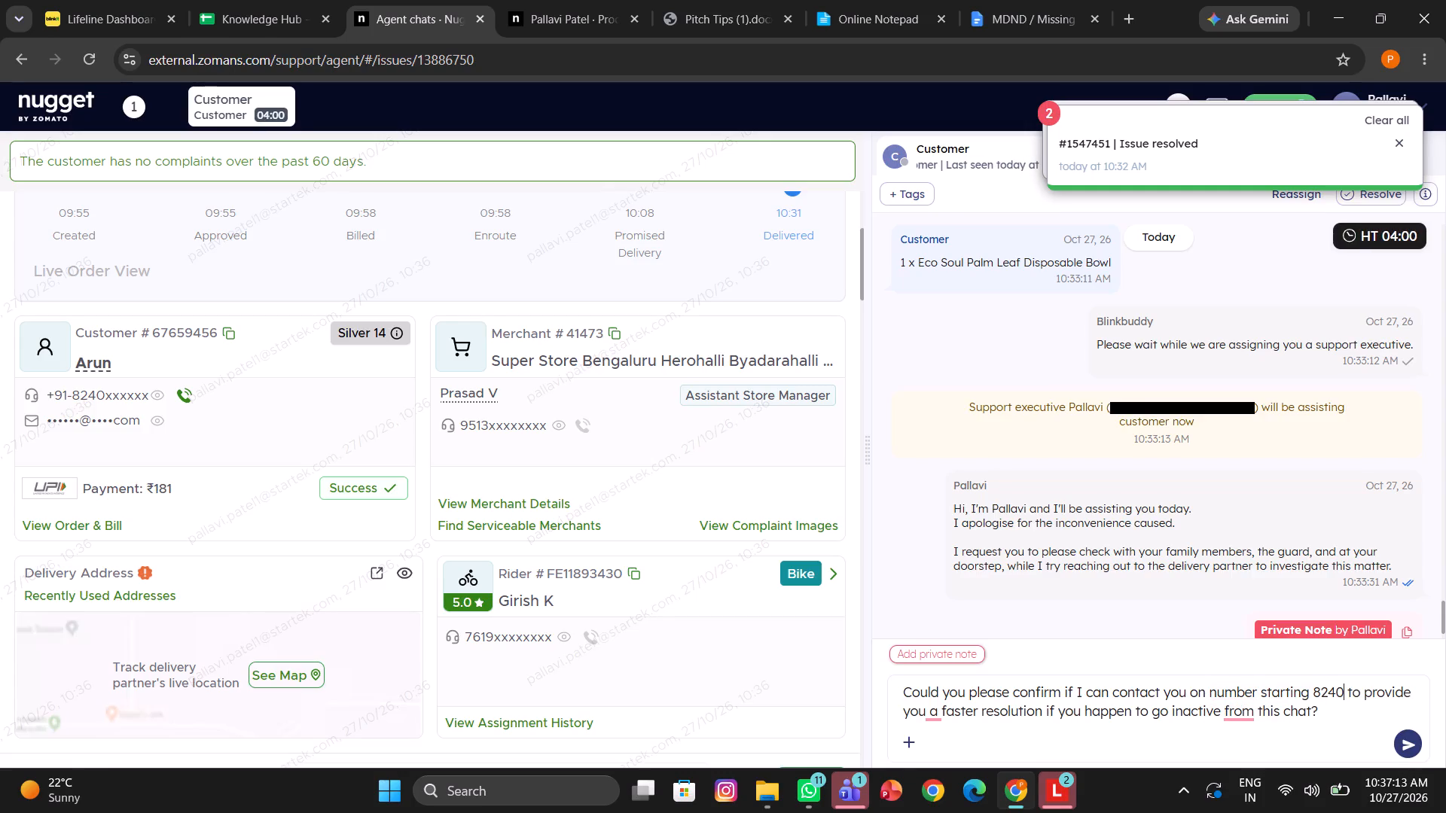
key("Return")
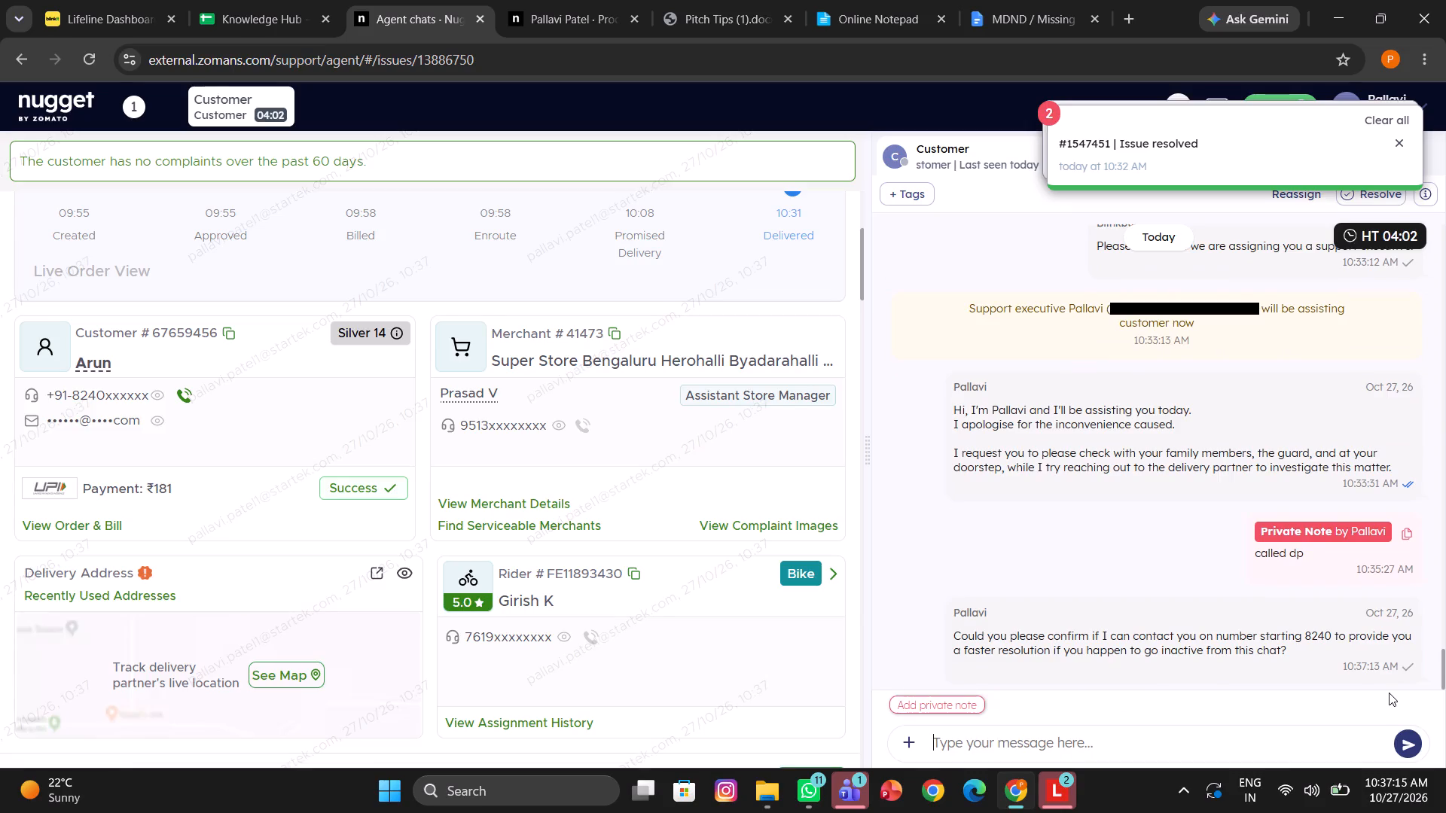
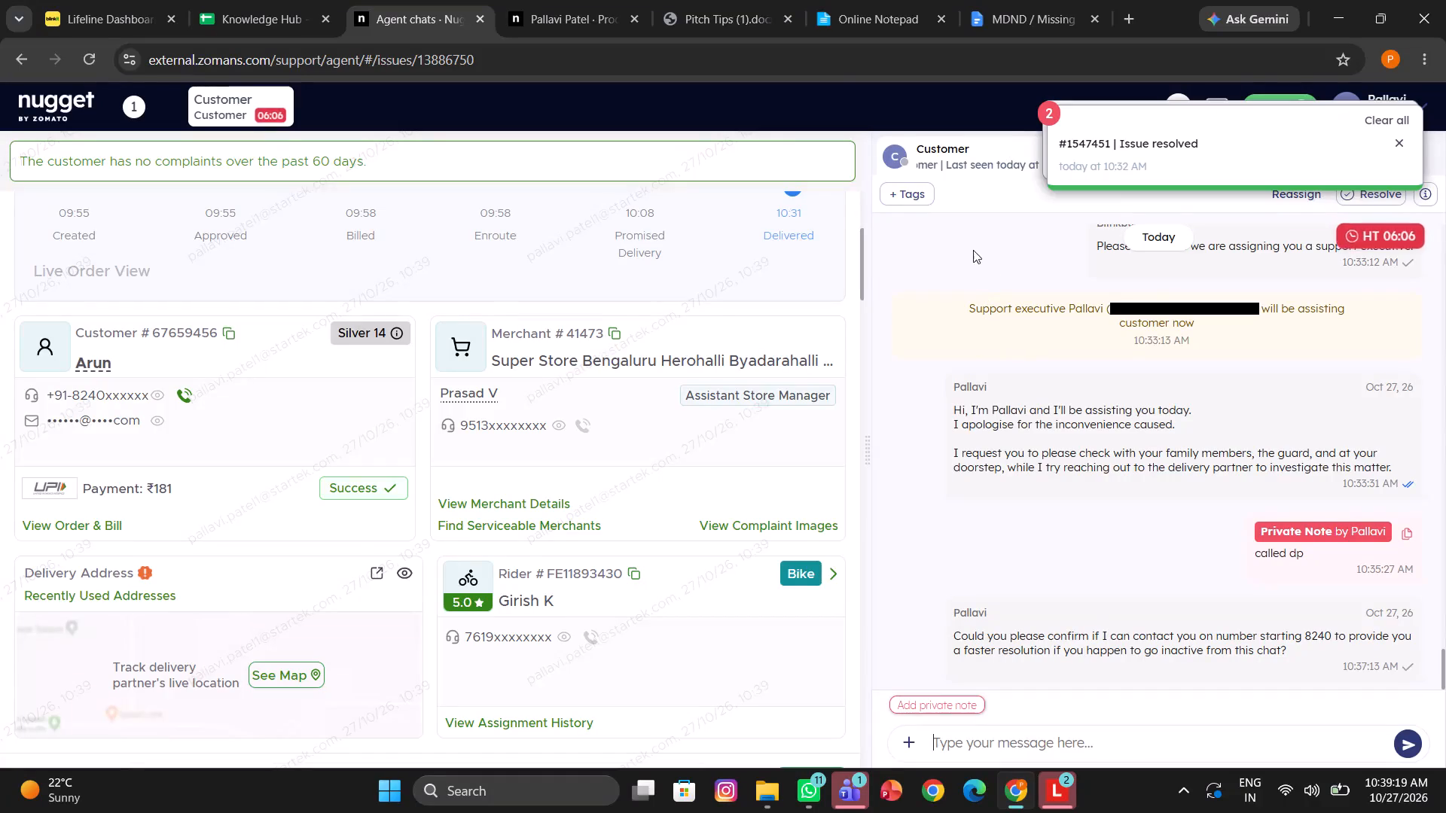
Send the customer the Pitch Tips reply "We want to resolve your concern. Since you are unresponsive, I am calling you to assist you.".
left_click(705, 2)
key("ctrl+c")
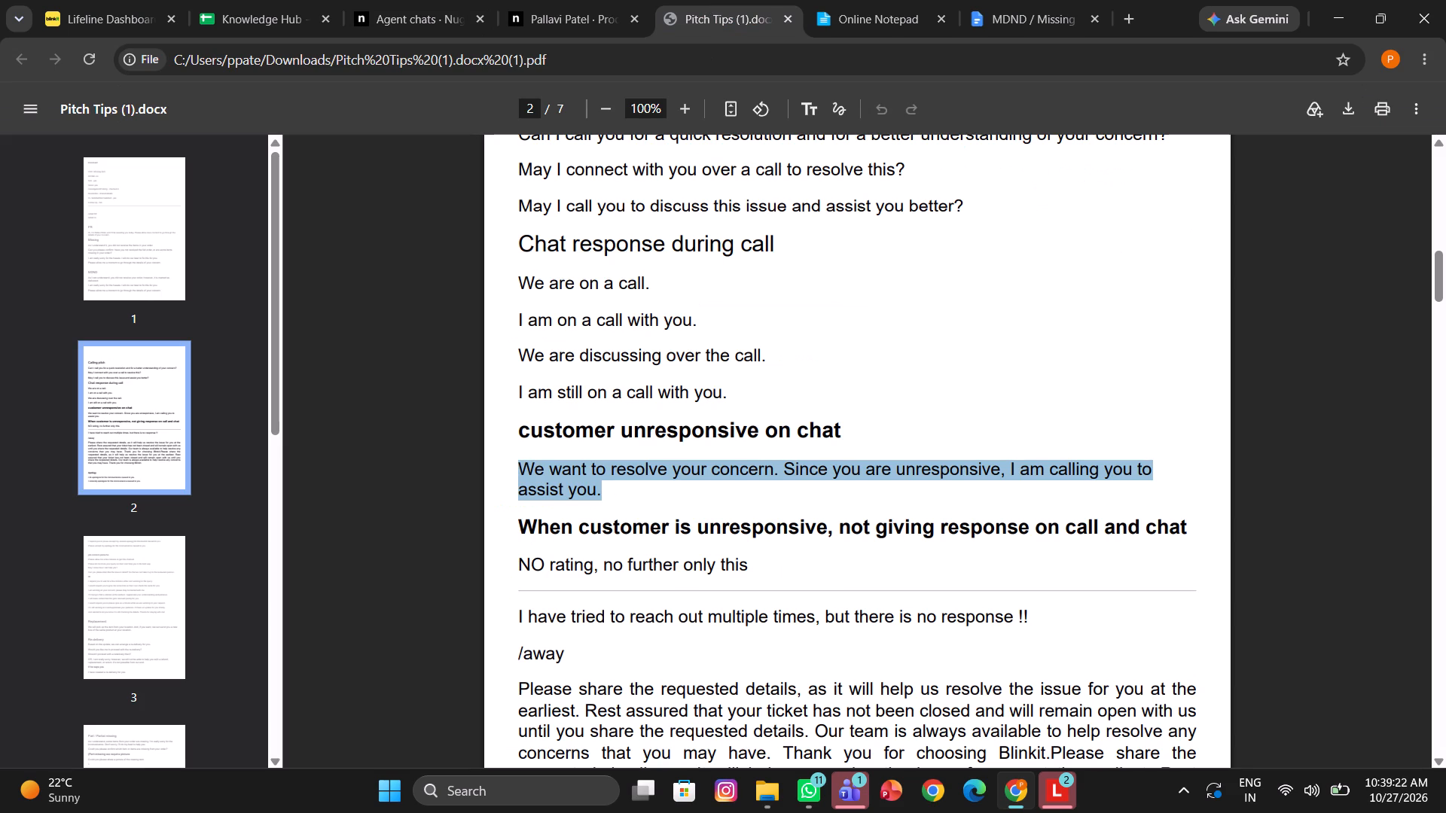
left_click(446, 0)
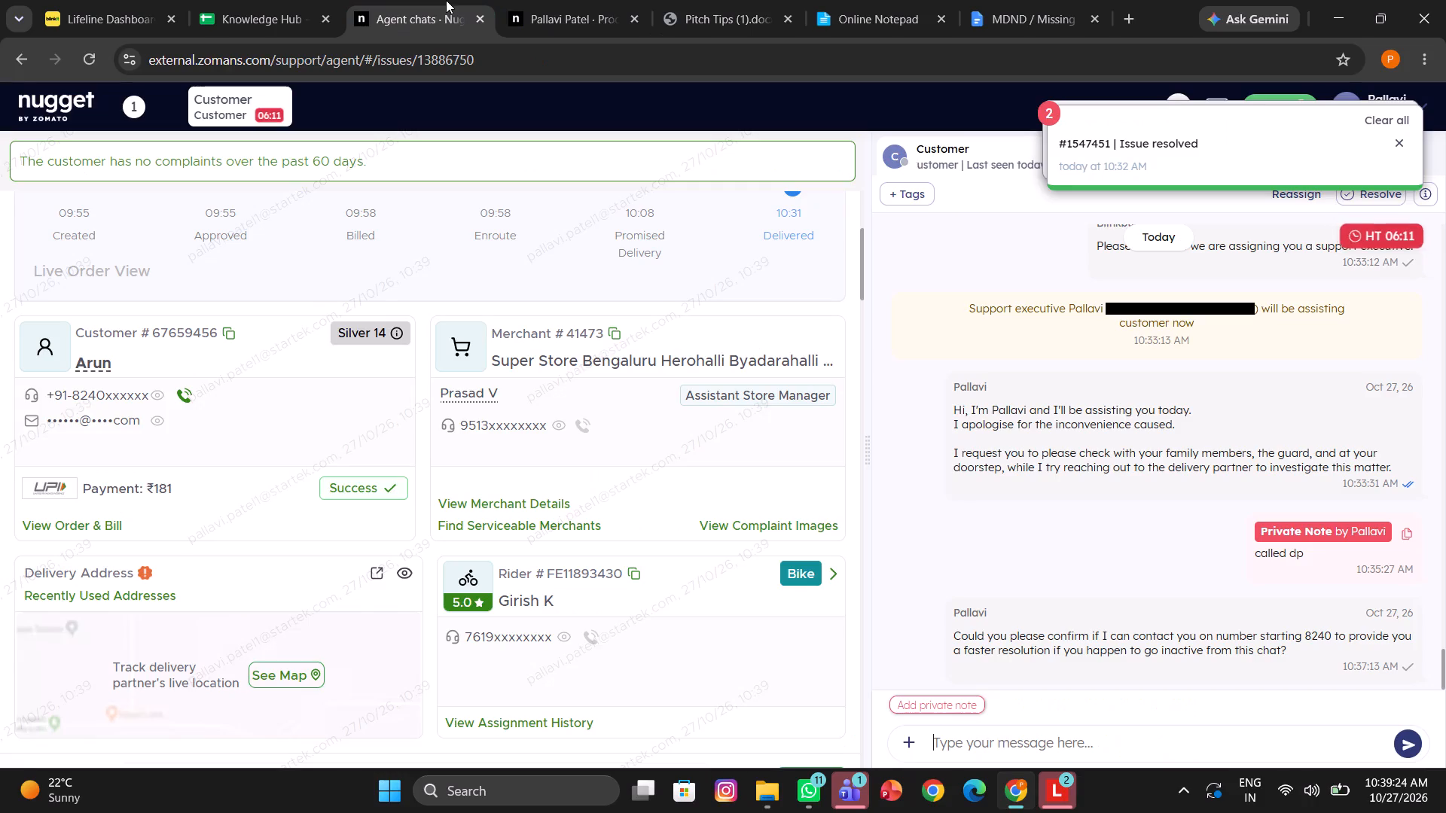
key("ctrl+v")
key("Return")
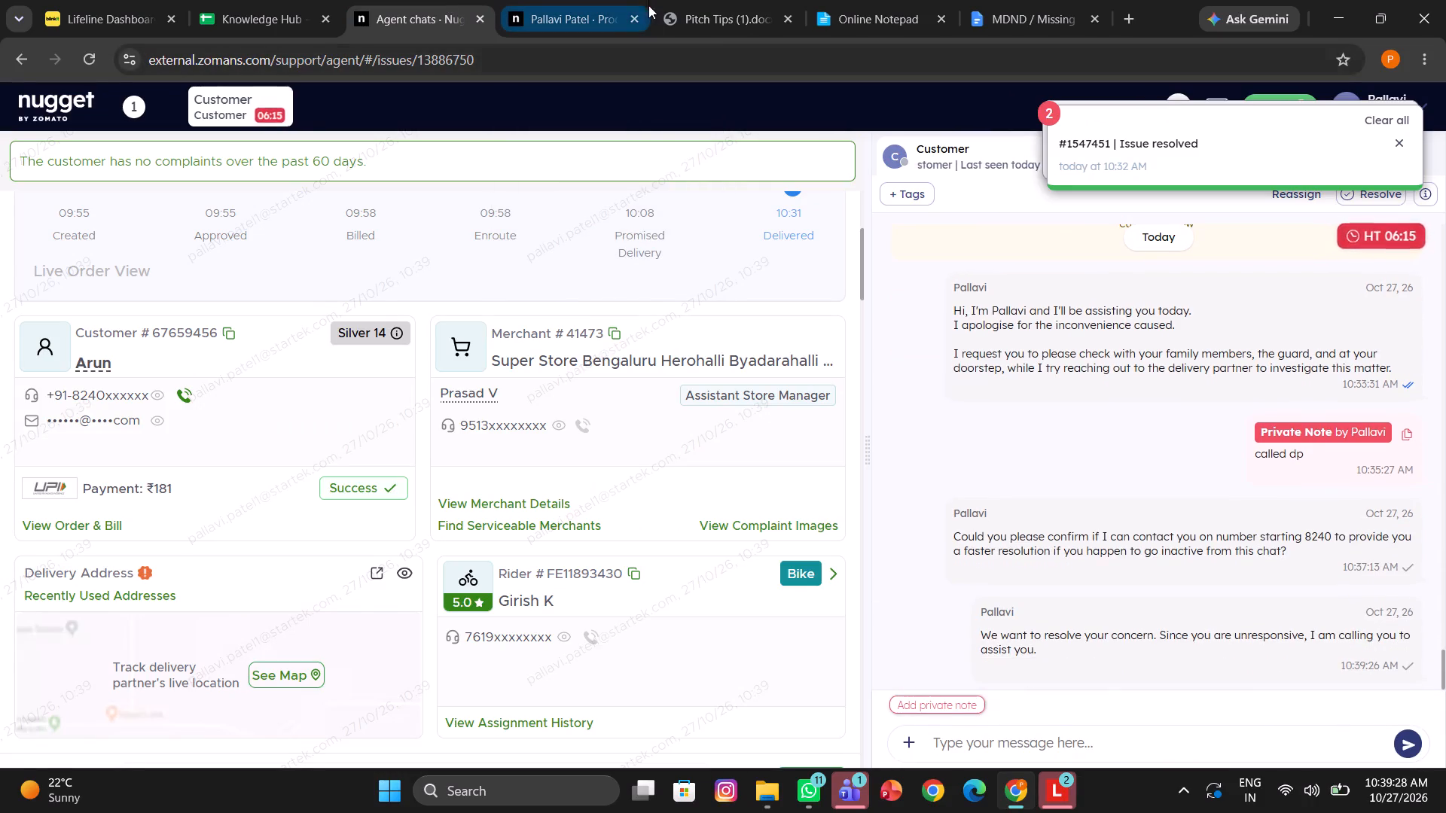
left_click(631, 17)
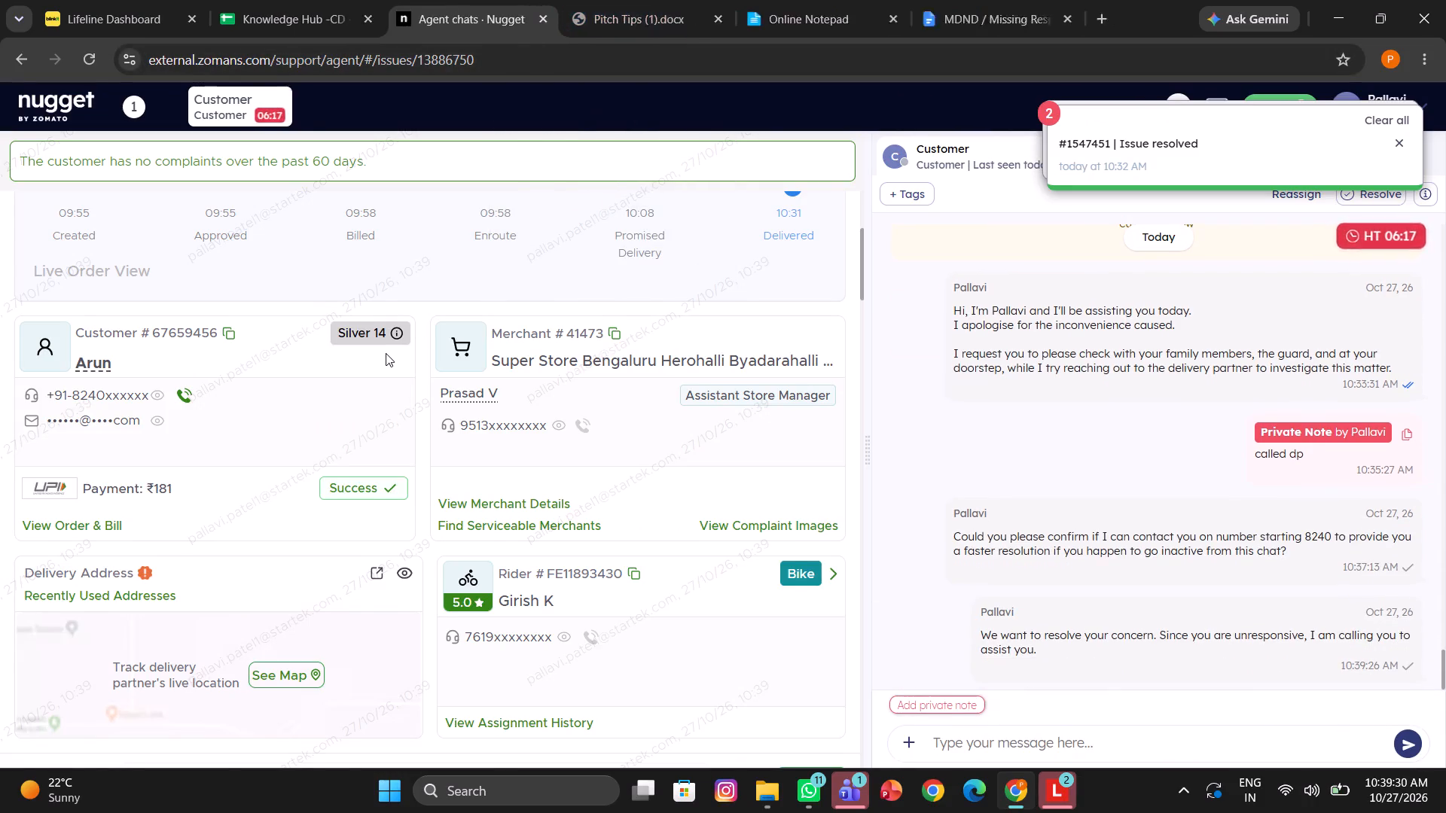
scroll(386, 353, "down", 1)
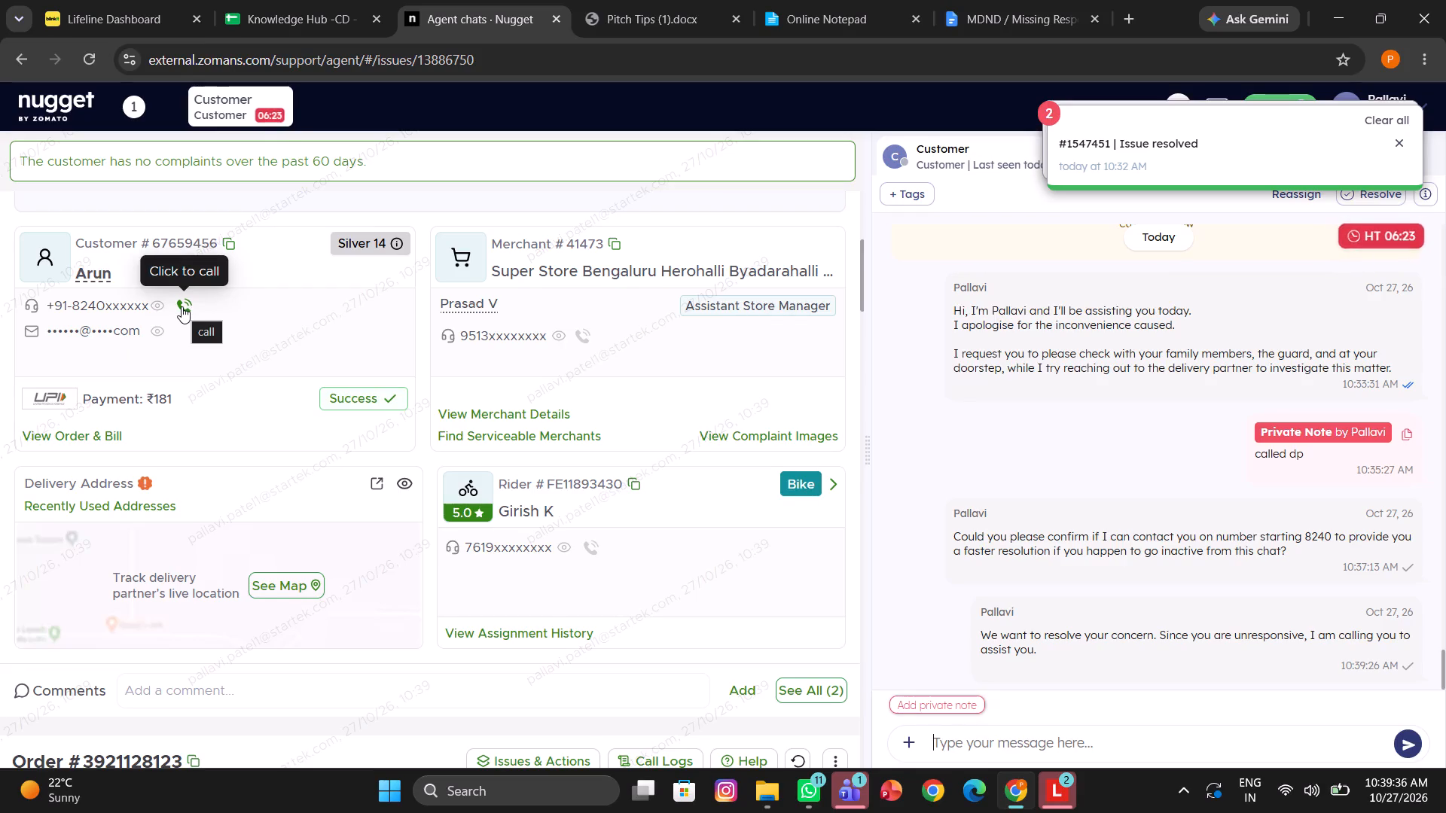
left_click(182, 306)
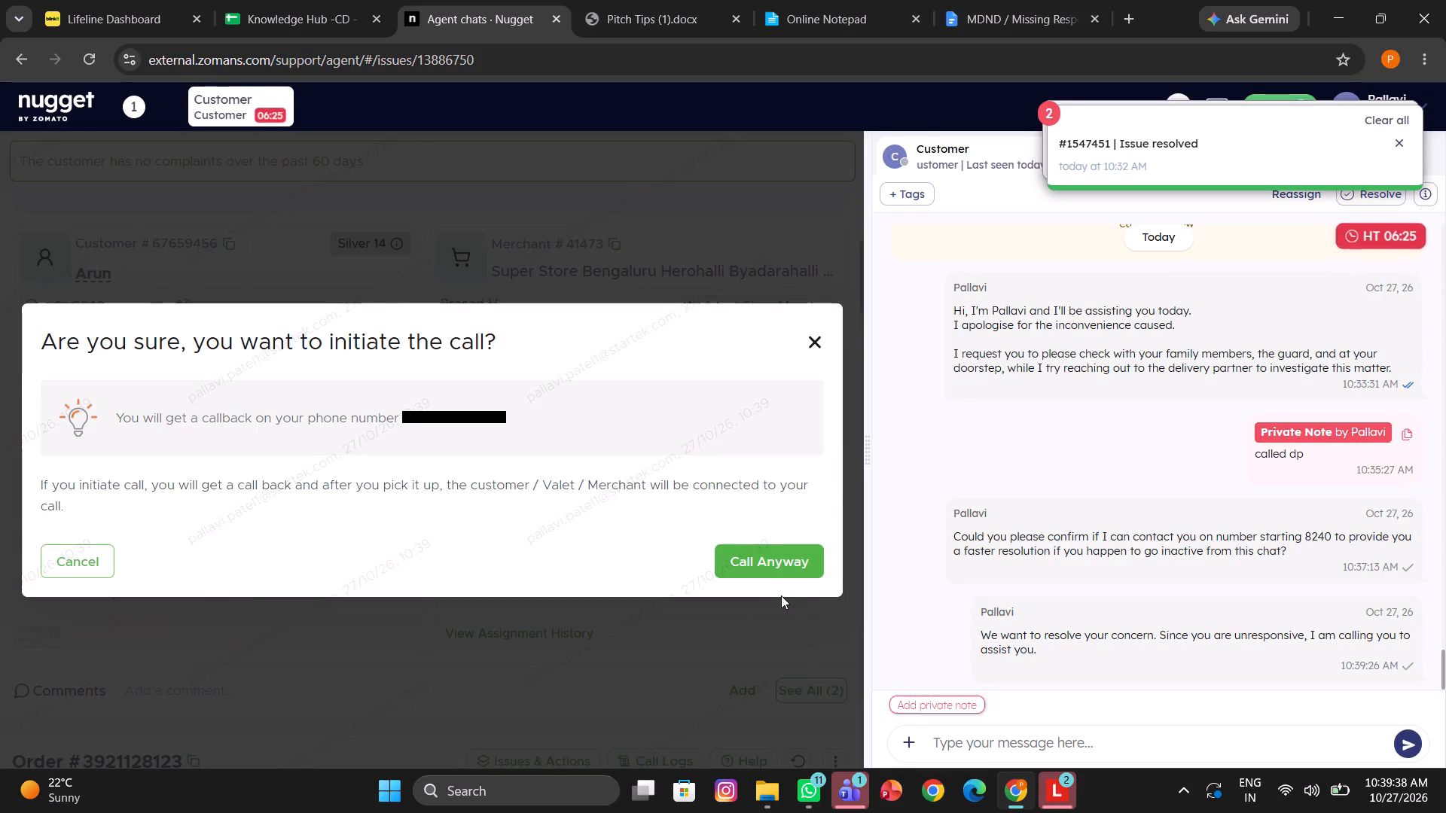
left_click(770, 565)
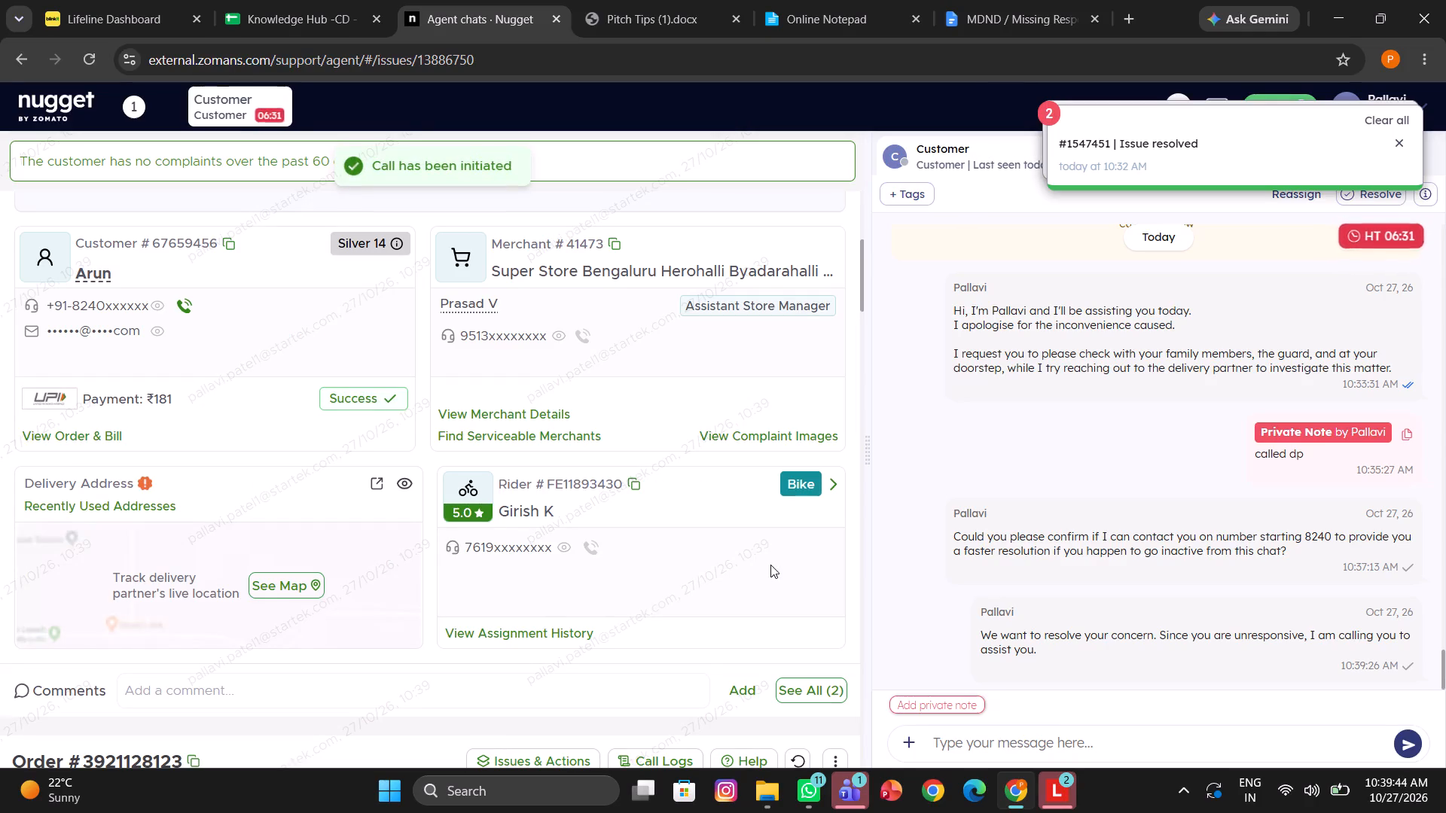
Add the private note "called cx" to the customer's chat.
left_click(911, 703)
type("called cx")
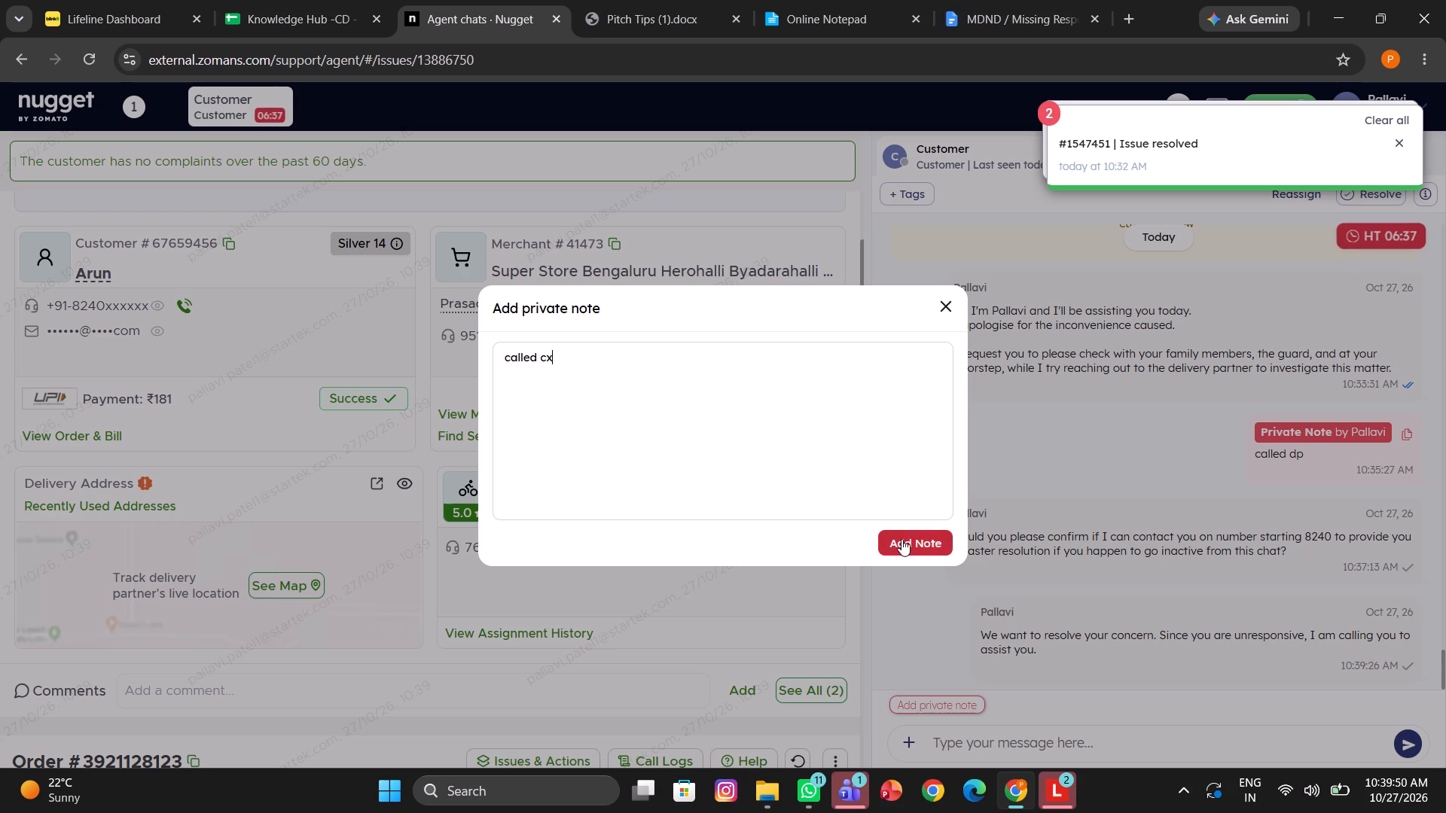
left_click(901, 539)
scroll(583, 442, "up", 6)
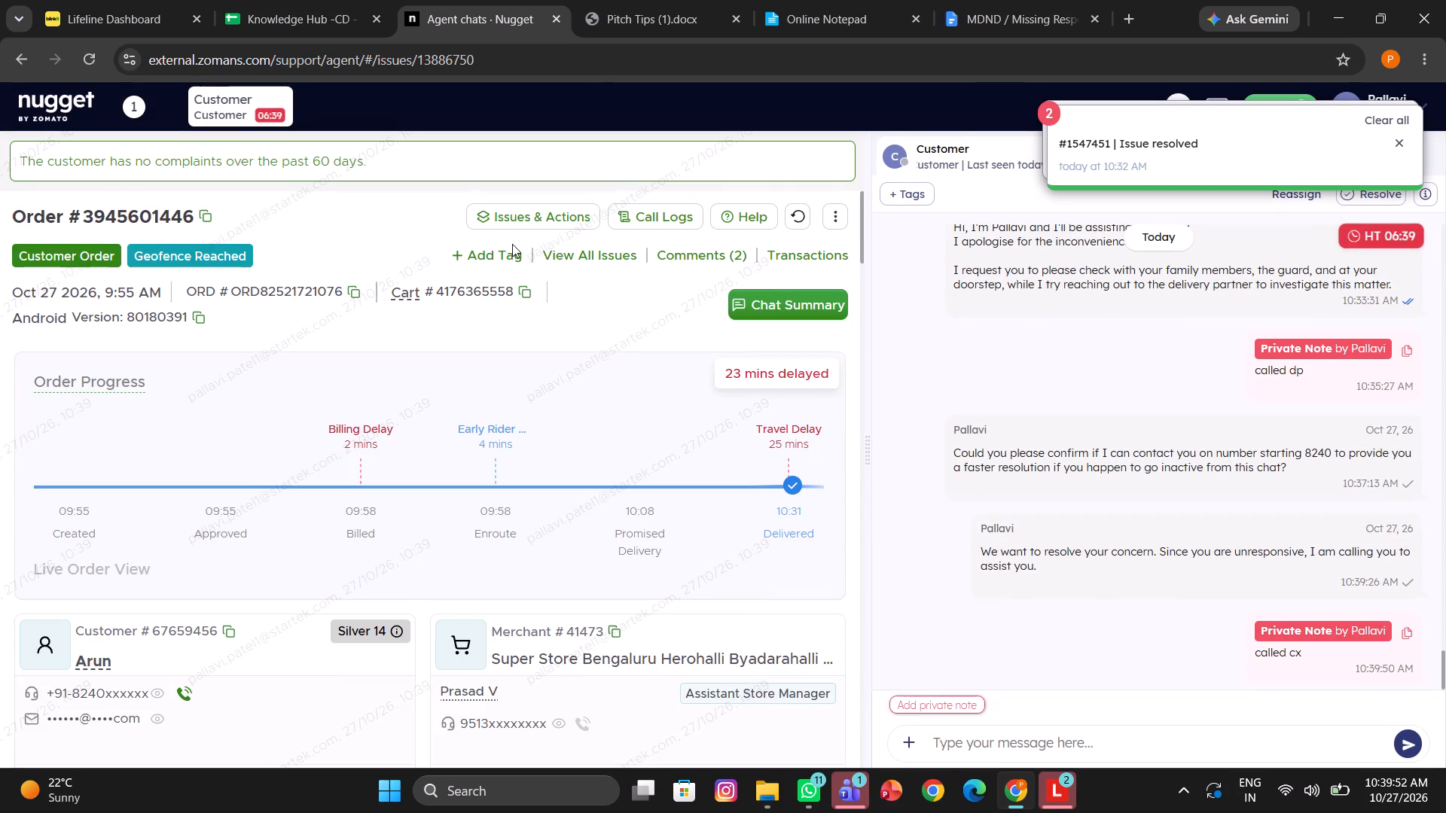
double_click(512, 244)
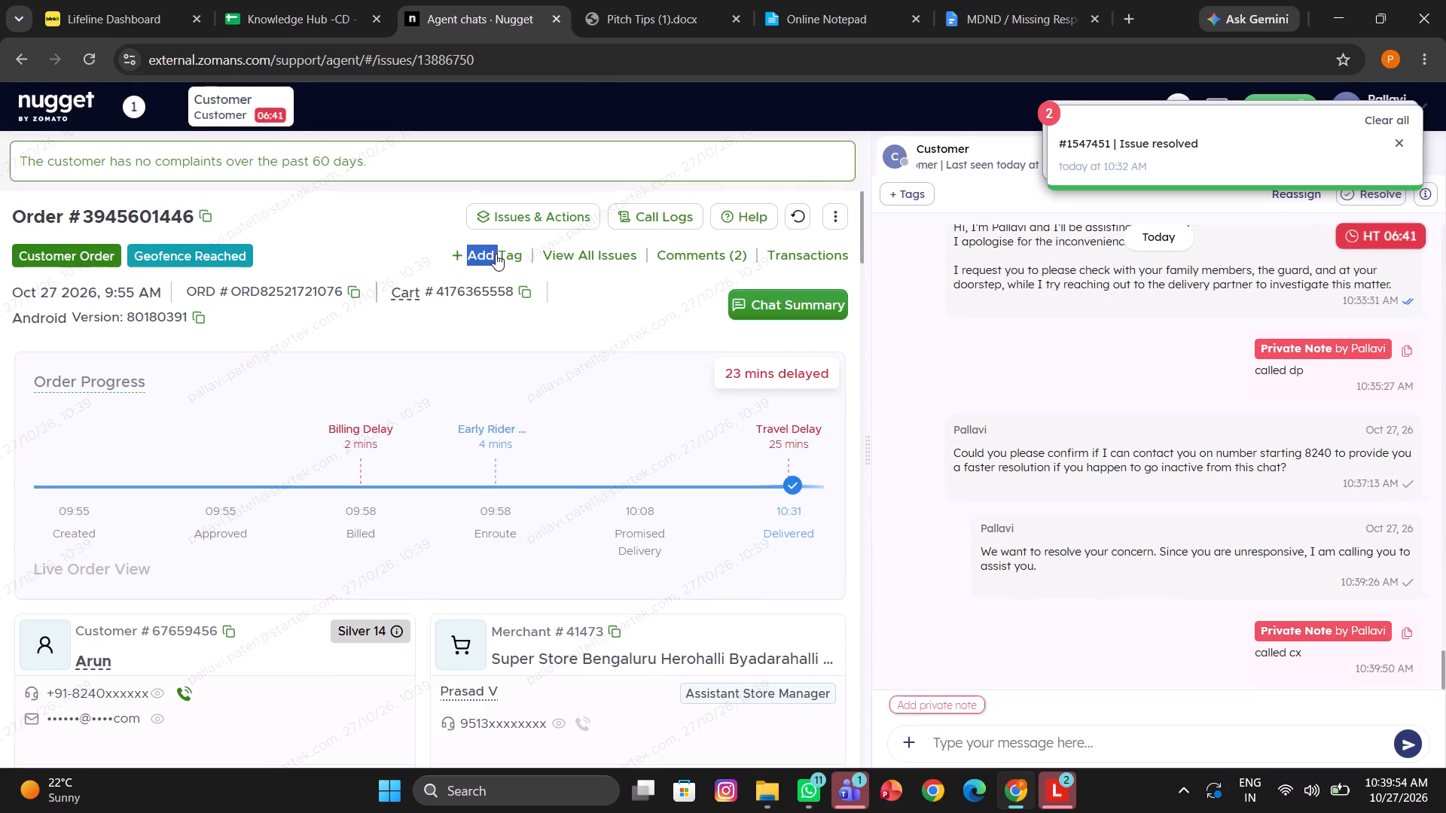
left_click(496, 254)
type("mdnd")
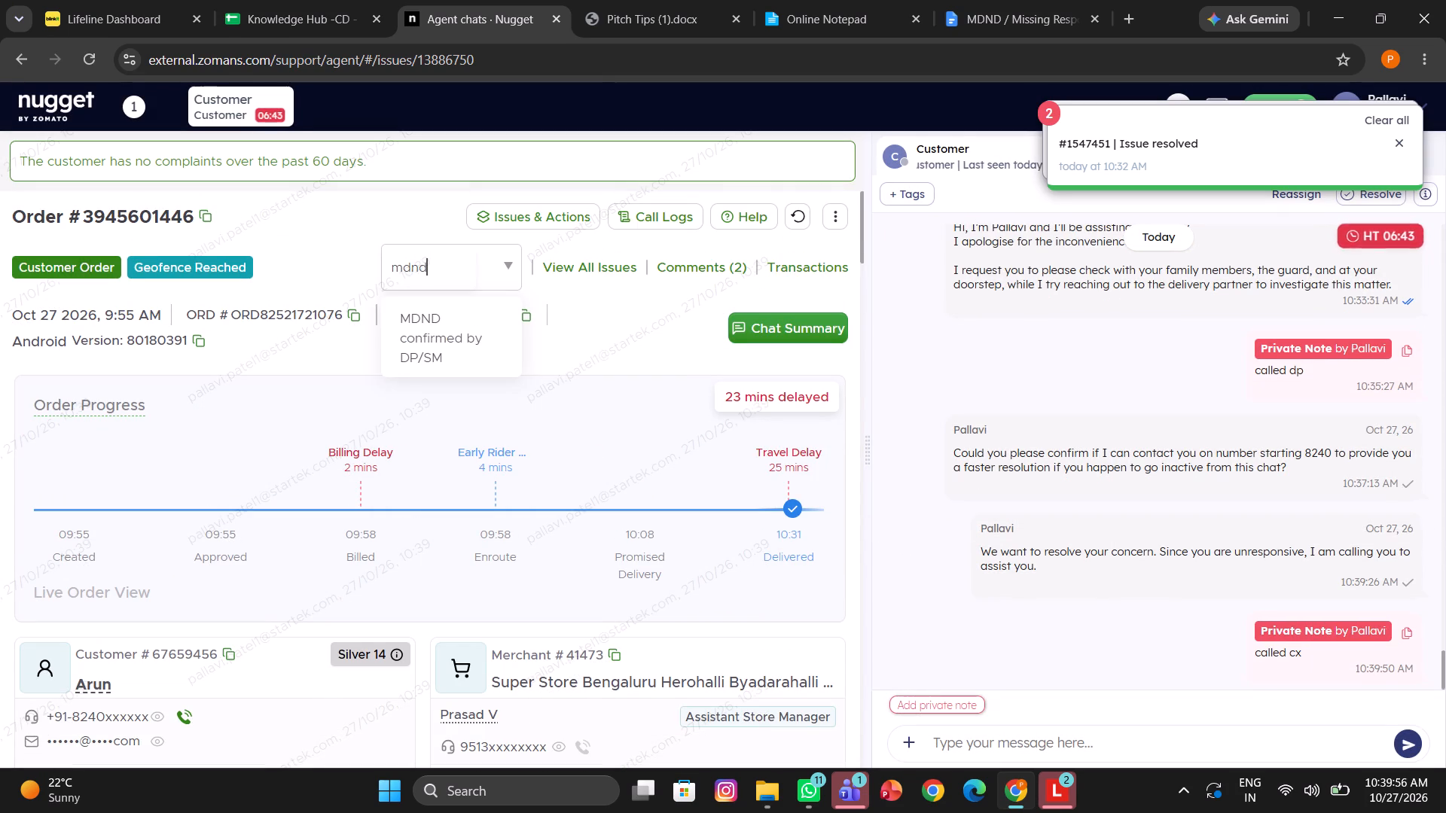
left_click(477, 326)
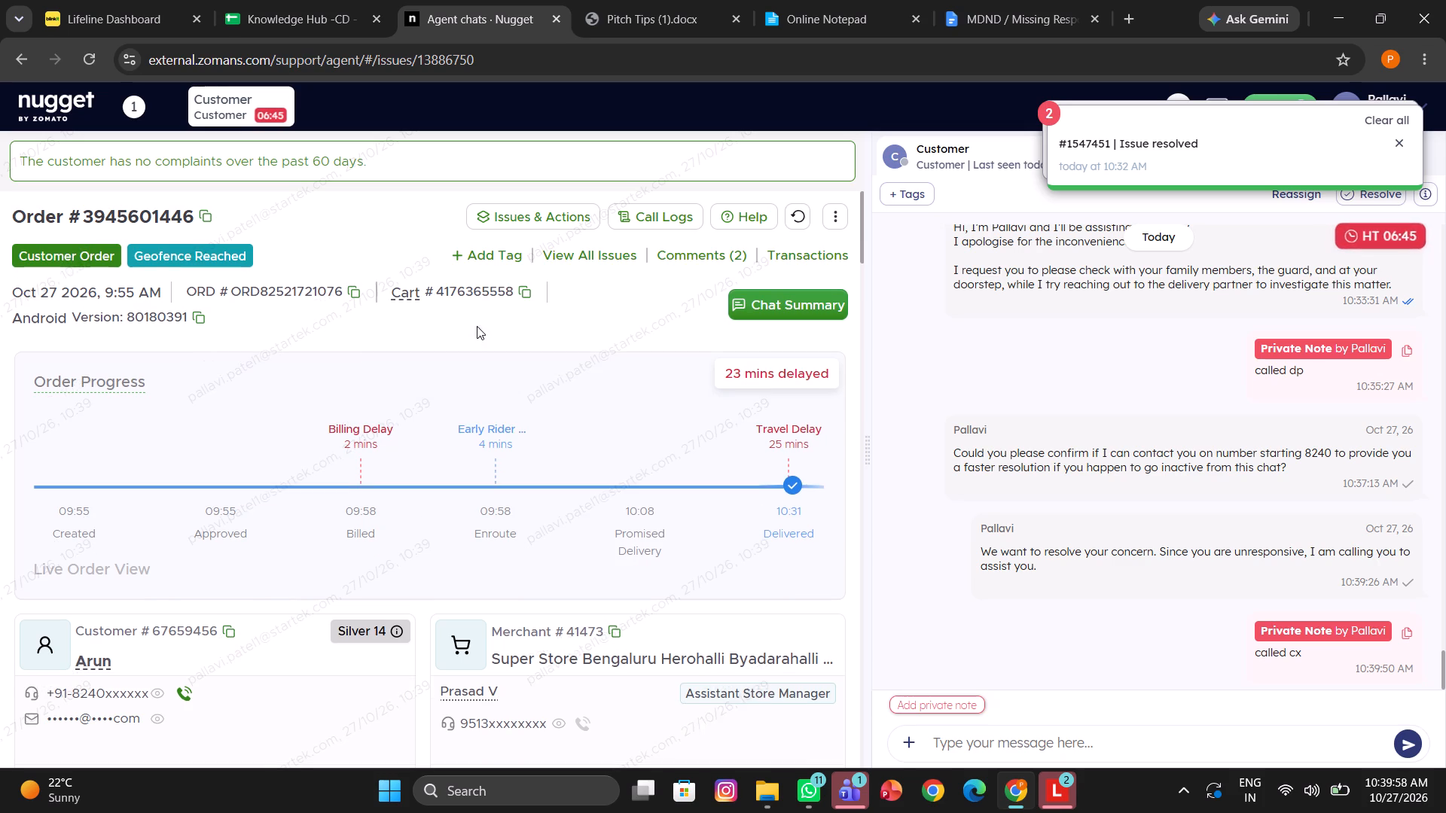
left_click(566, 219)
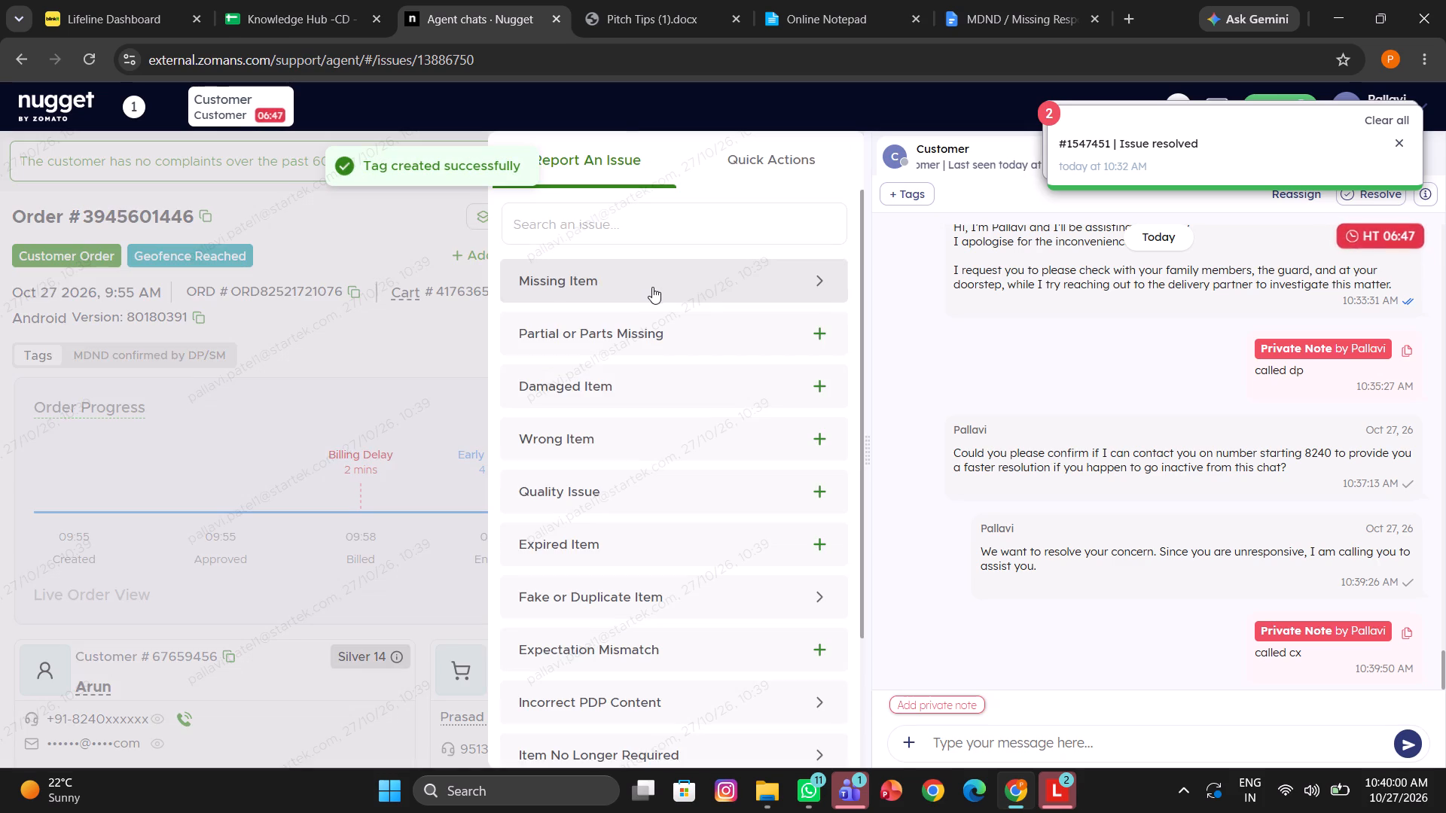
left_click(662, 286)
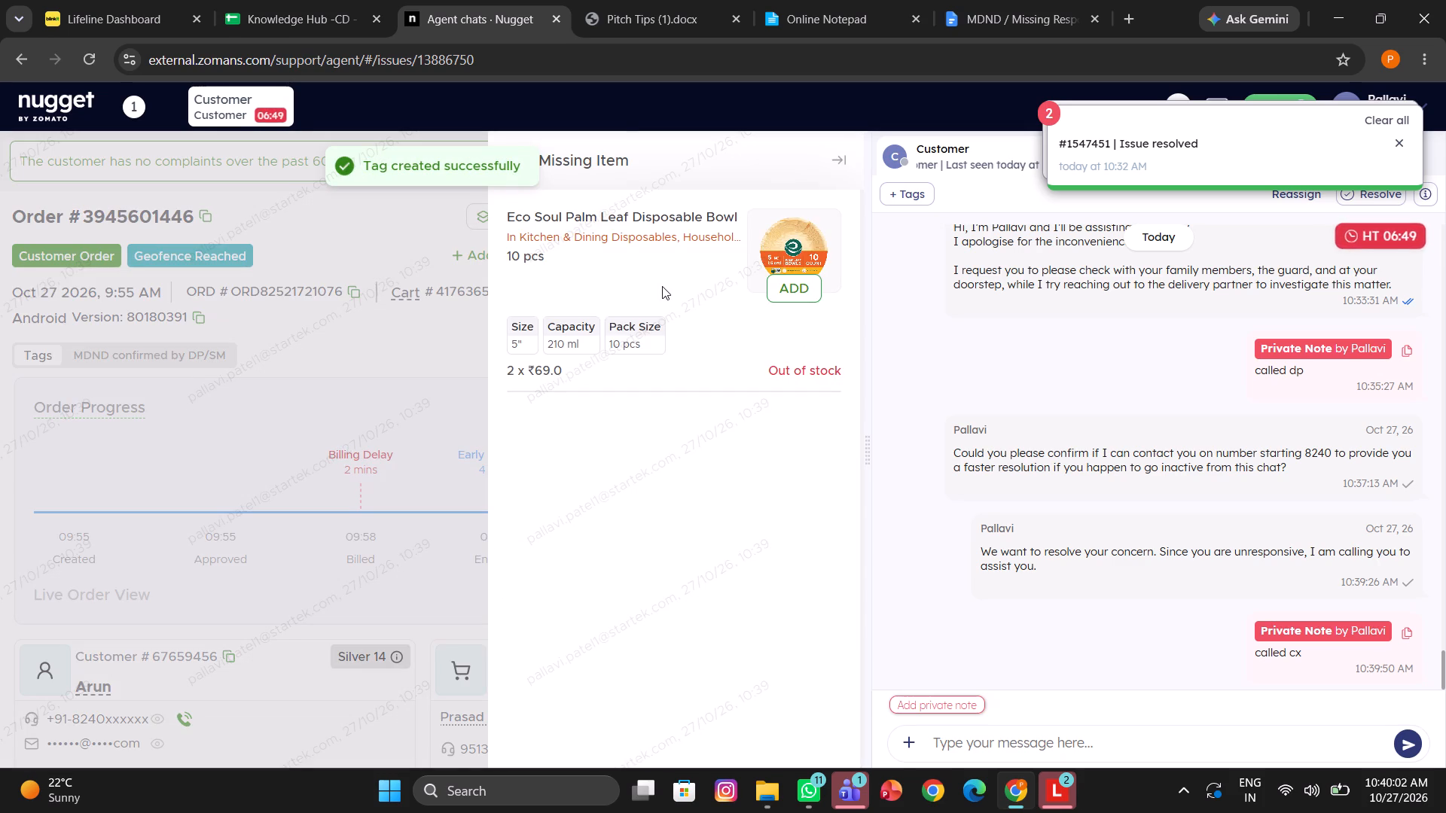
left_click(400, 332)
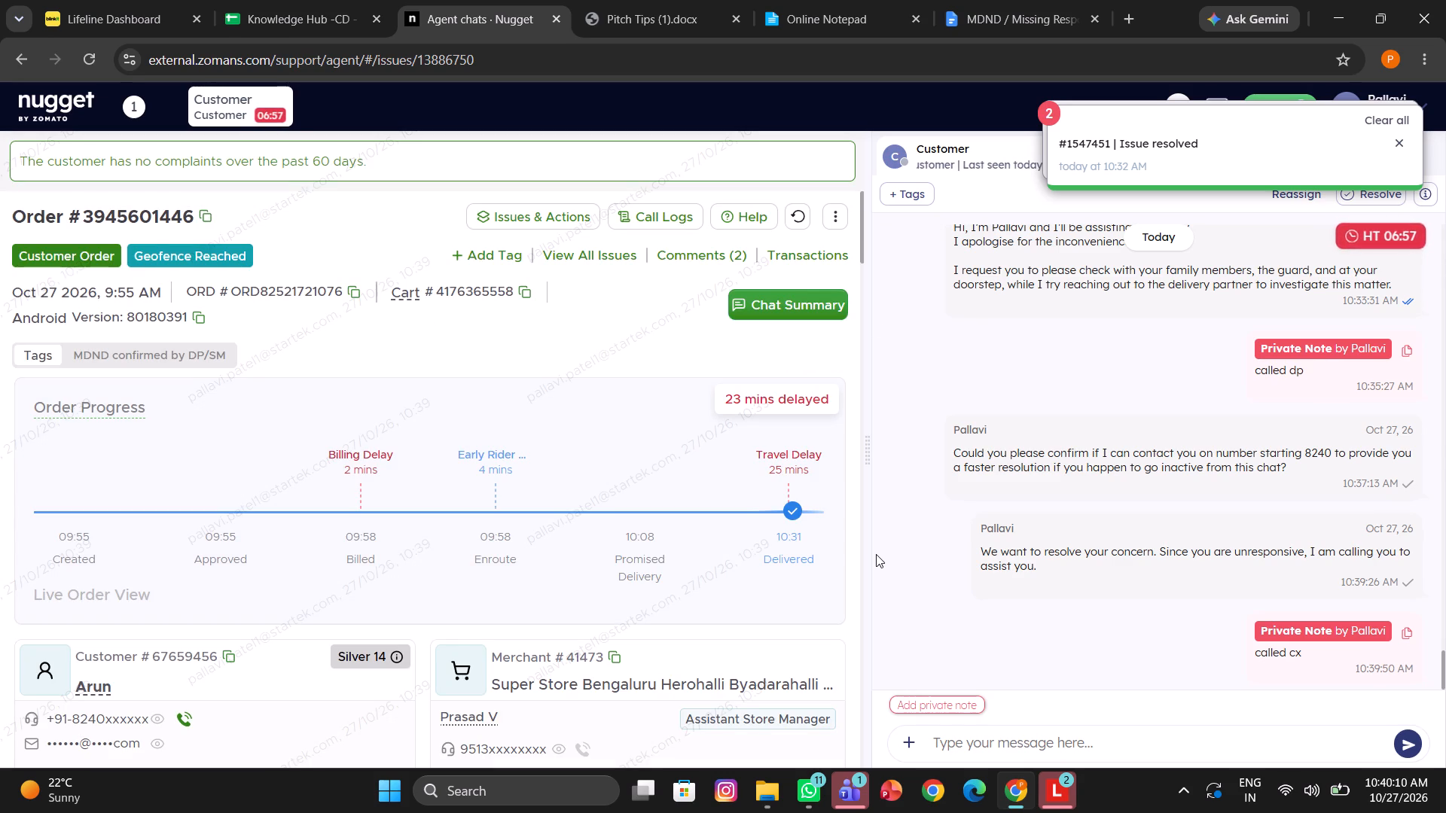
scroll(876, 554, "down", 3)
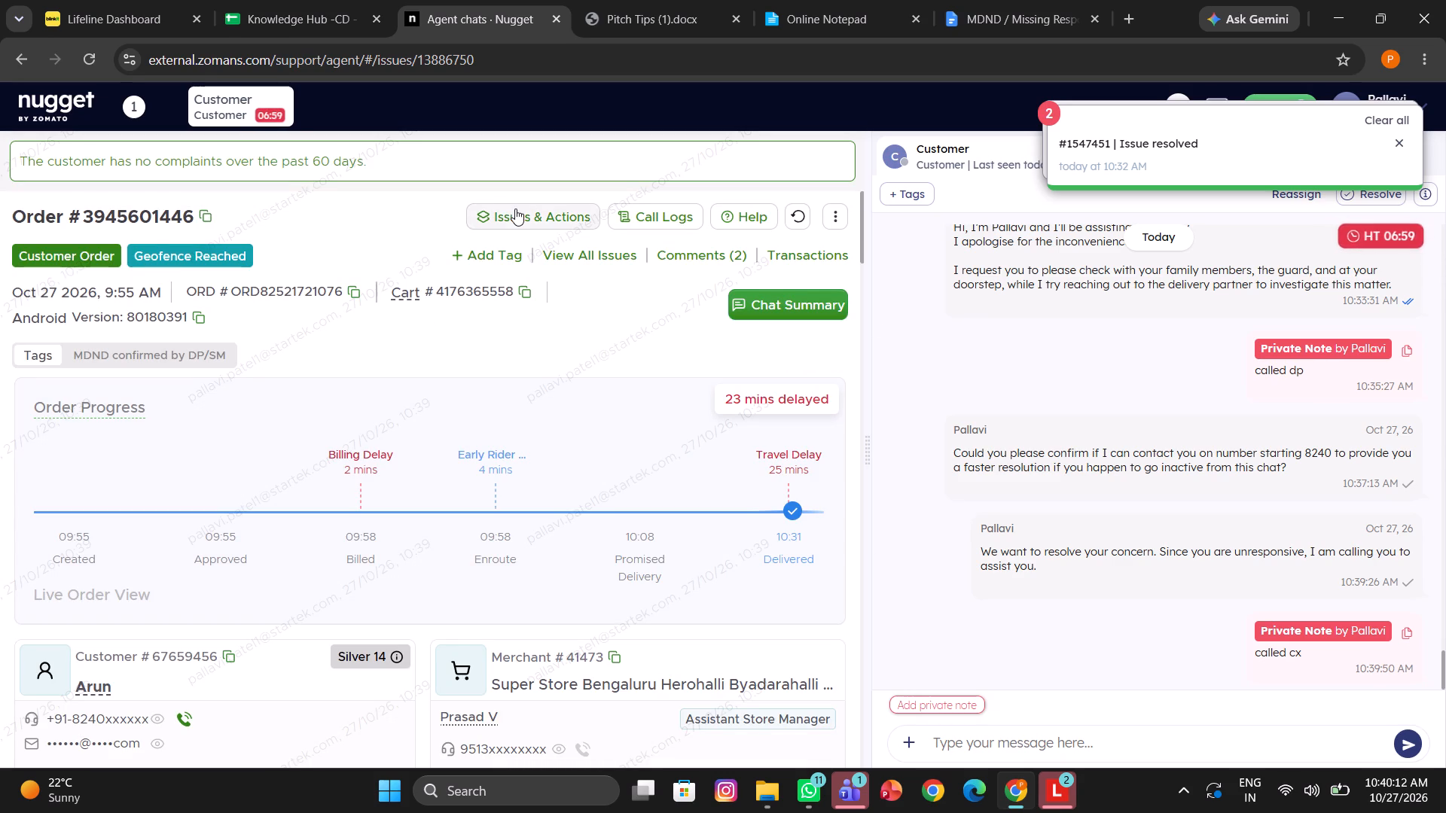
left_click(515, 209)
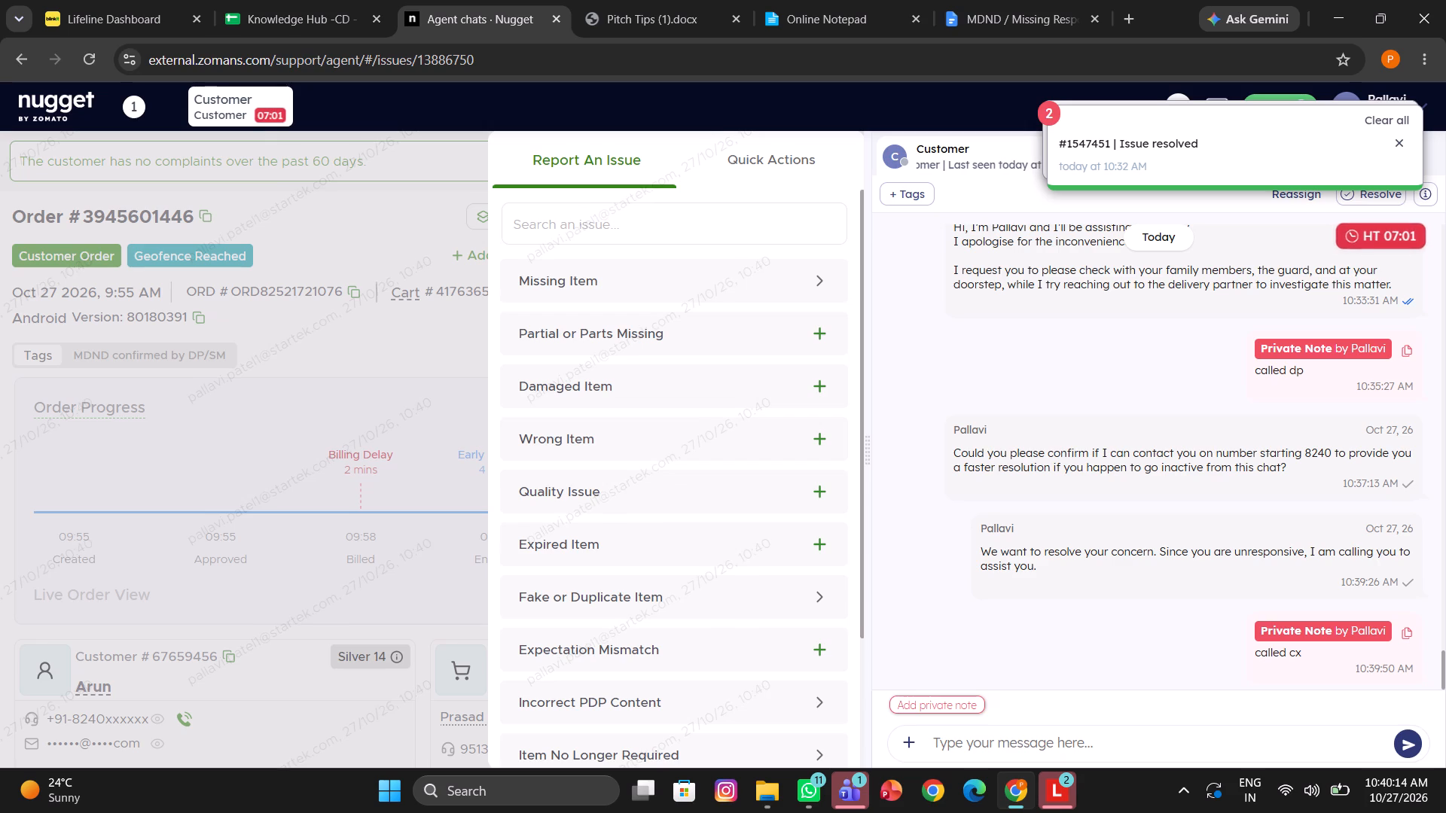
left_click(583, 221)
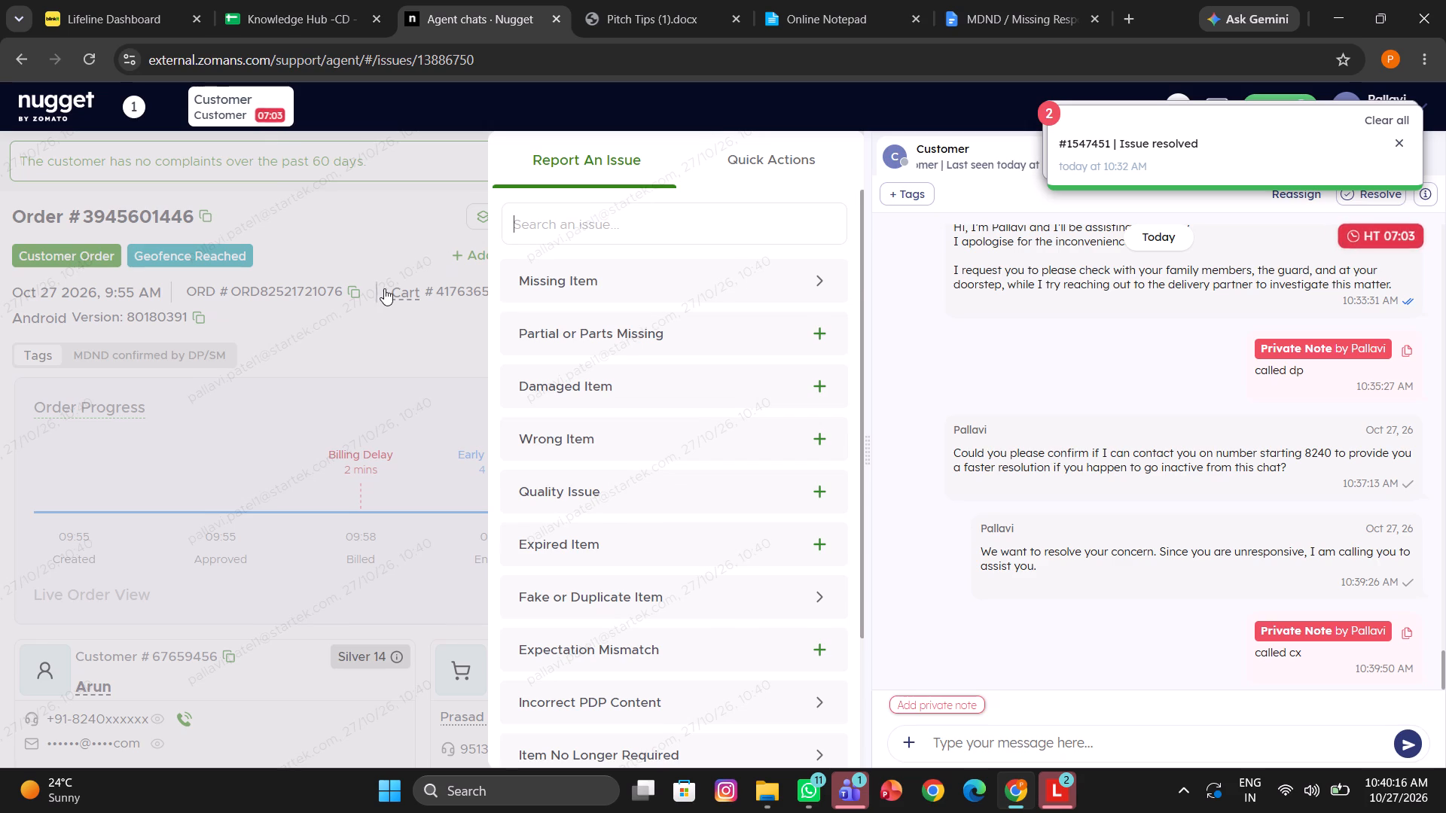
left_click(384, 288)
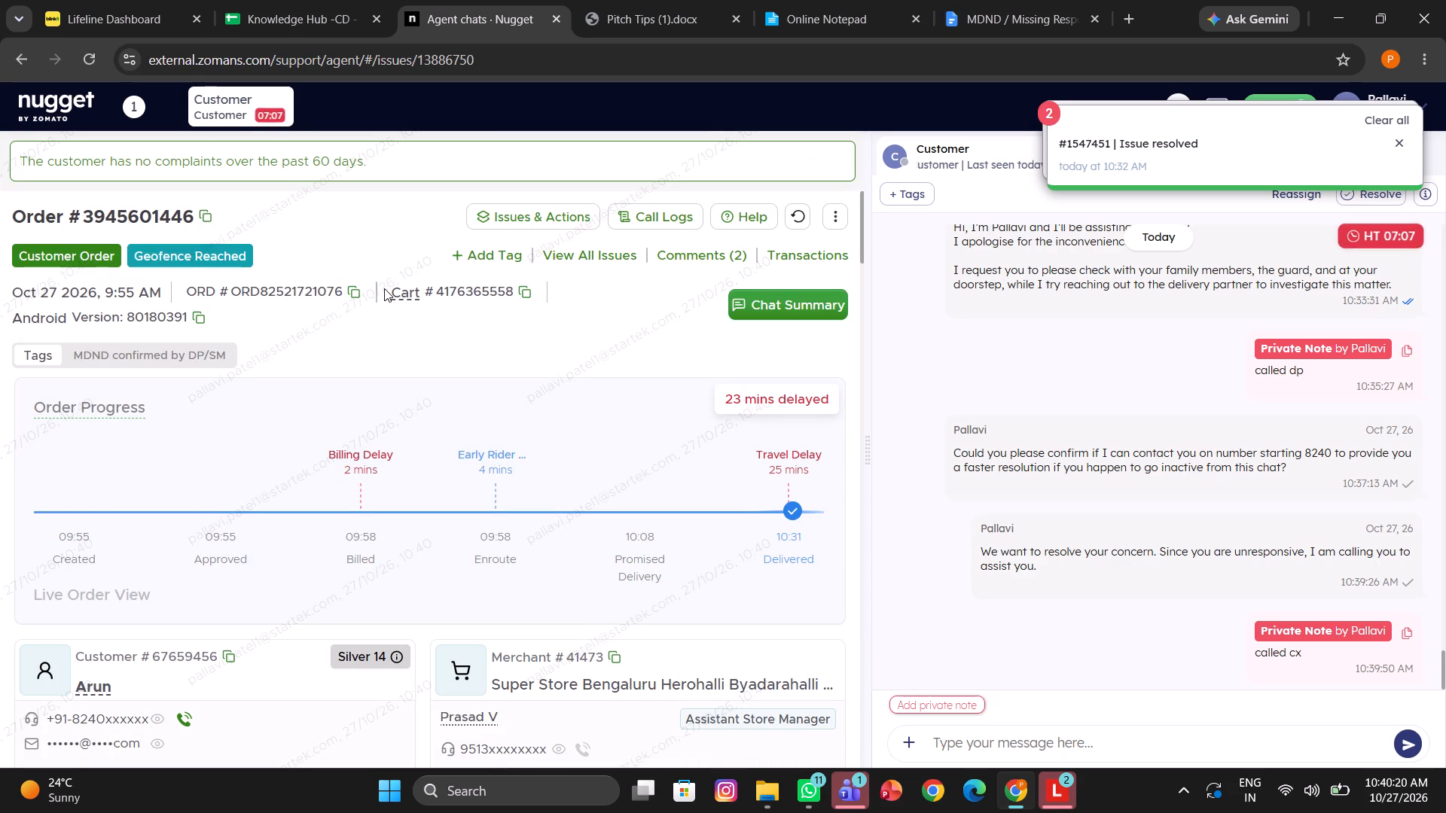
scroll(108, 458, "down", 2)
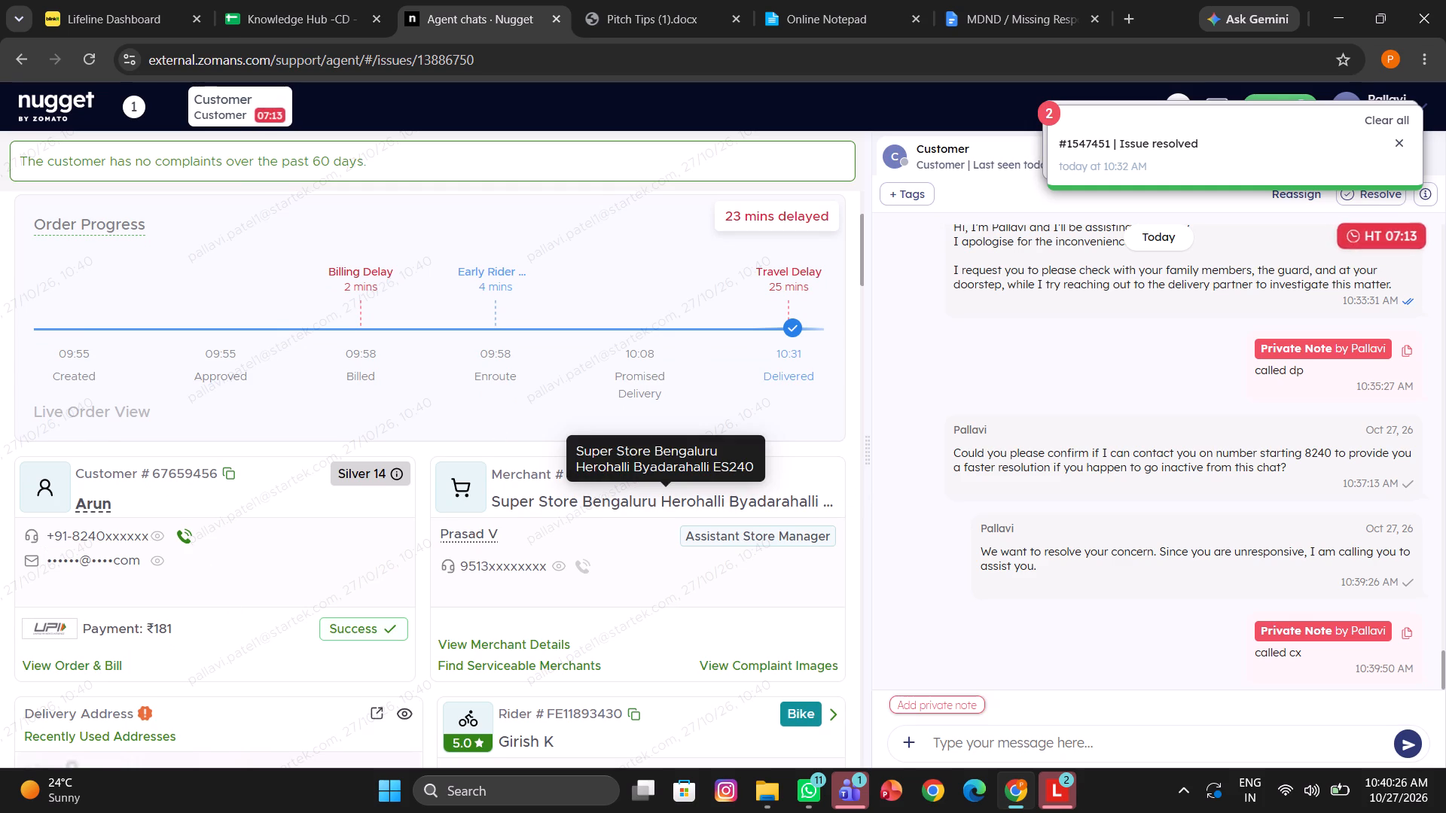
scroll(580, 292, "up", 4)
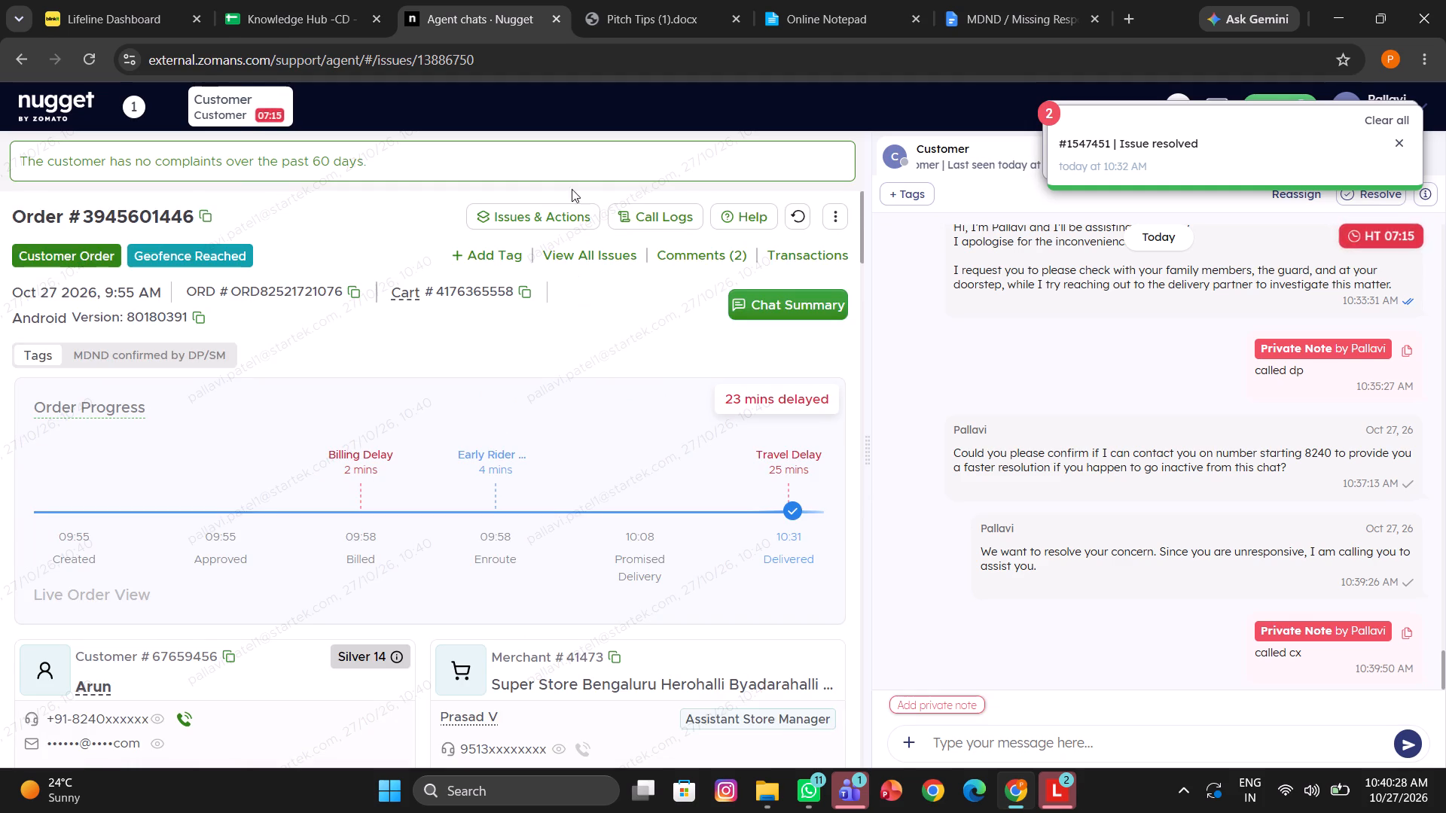
Report the order-level issue "Order not Delivered" and resolve it with a ₹181 refund to the original source.
left_click(513, 218)
left_click(586, 225)
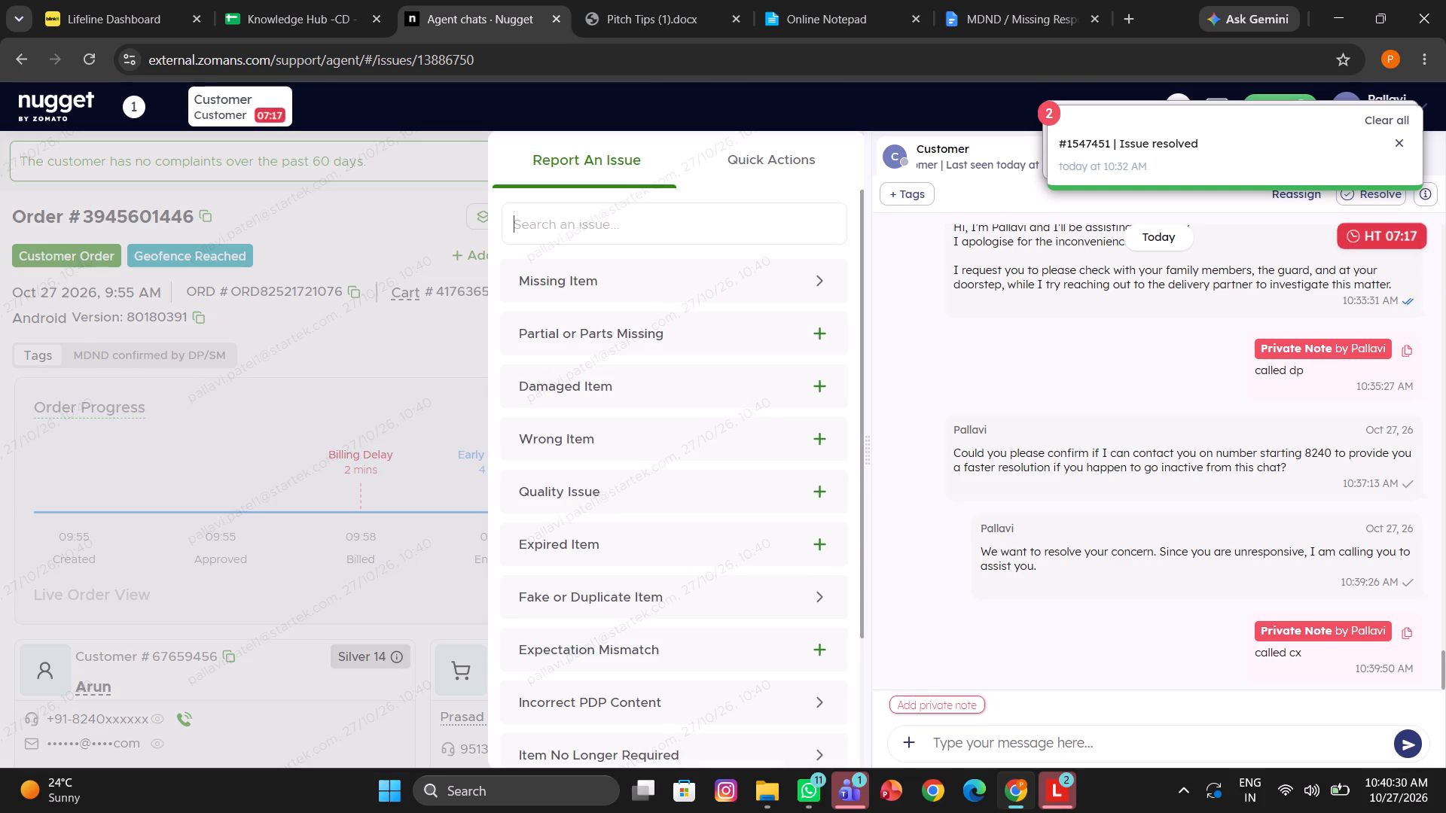
type("ord")
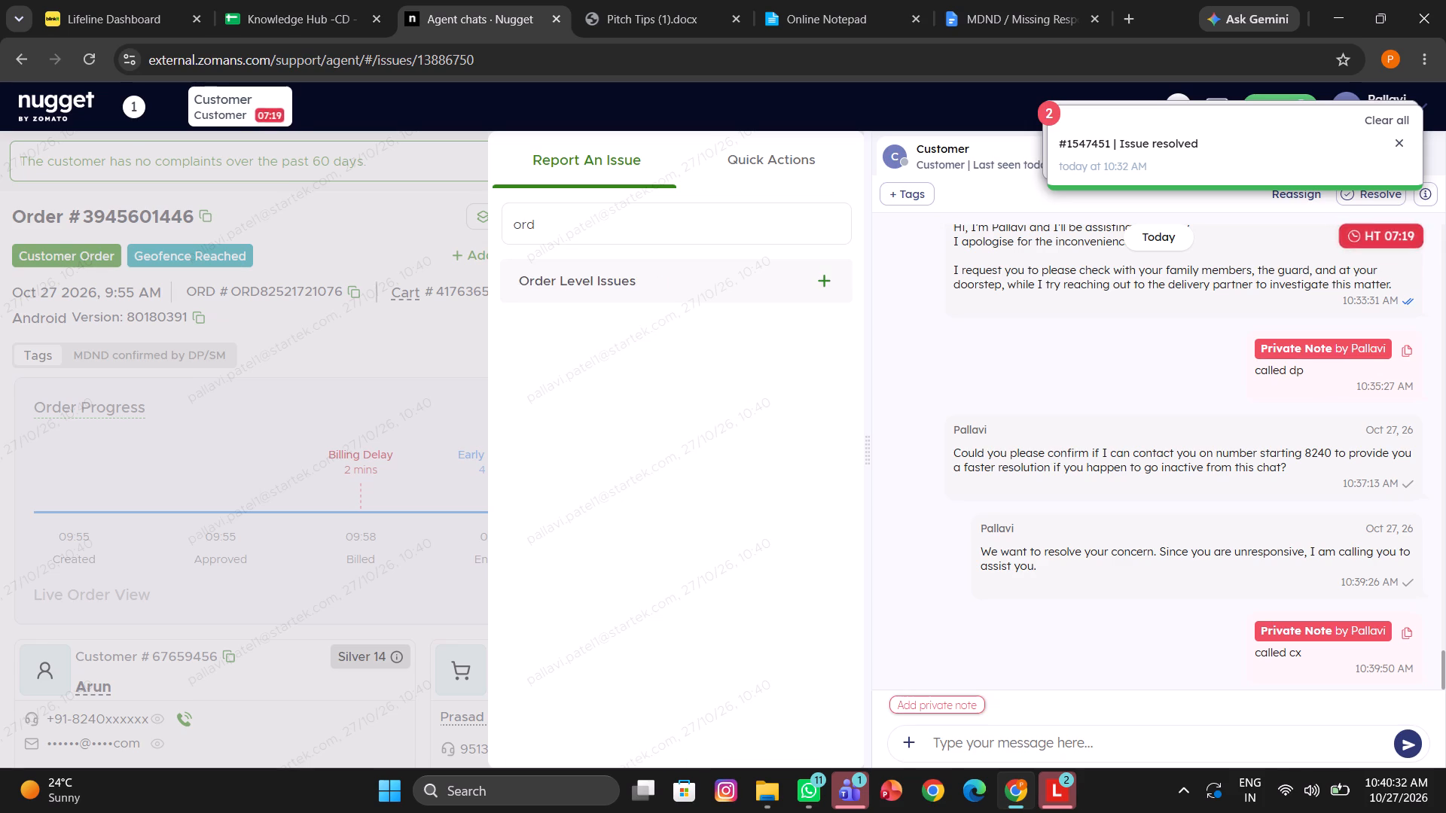
left_click(644, 298)
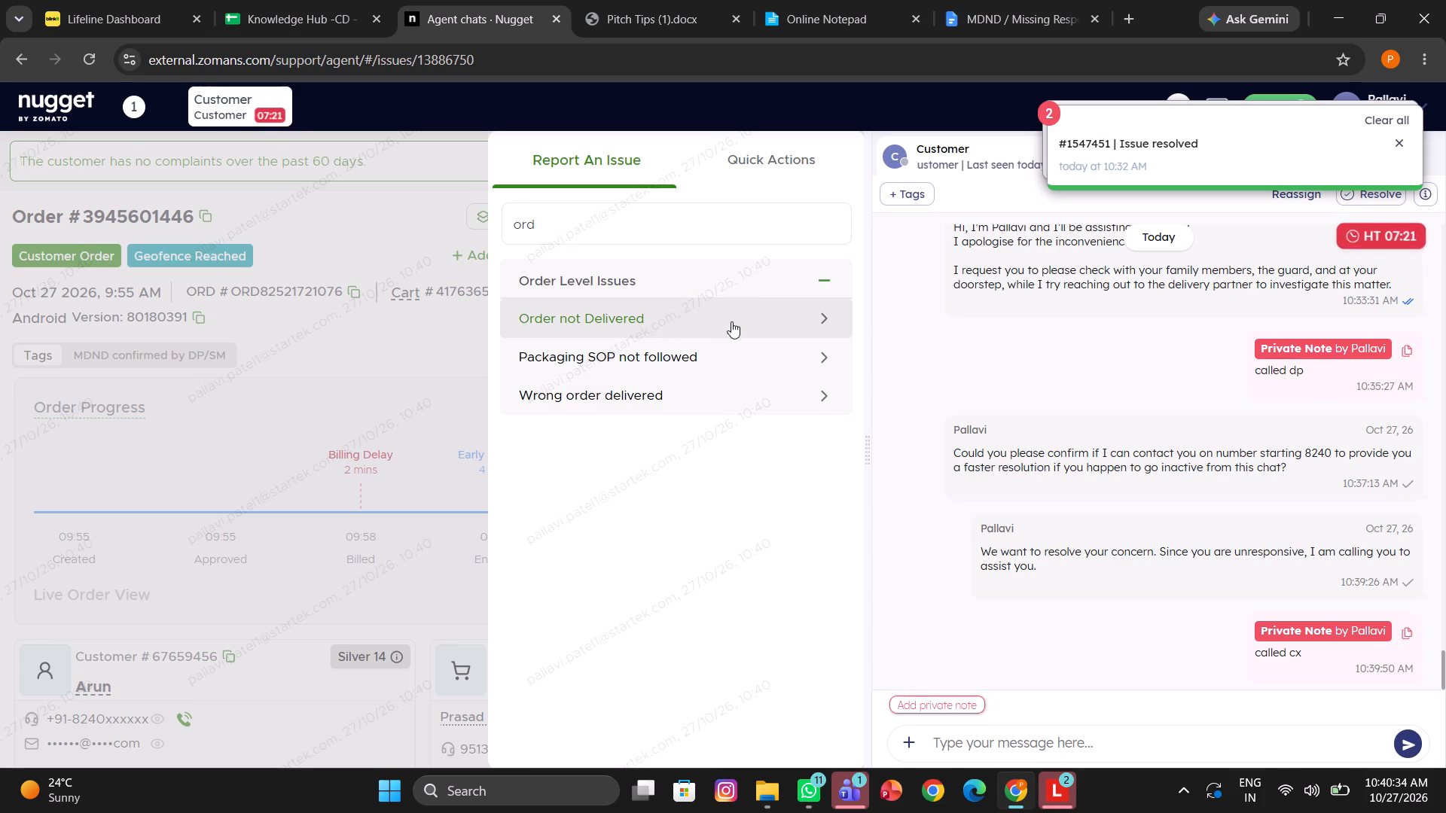
left_click(731, 321)
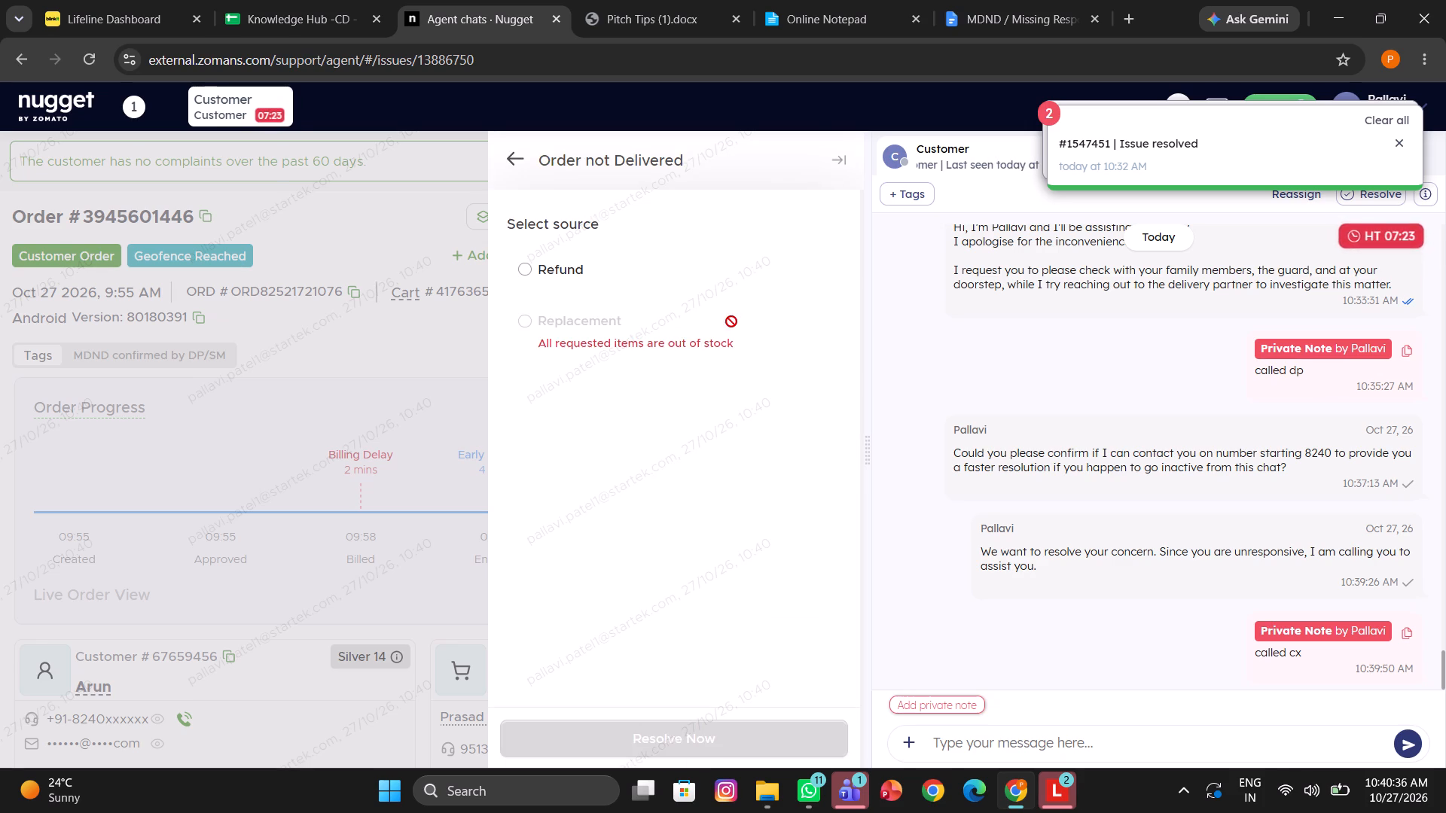
left_click(545, 263)
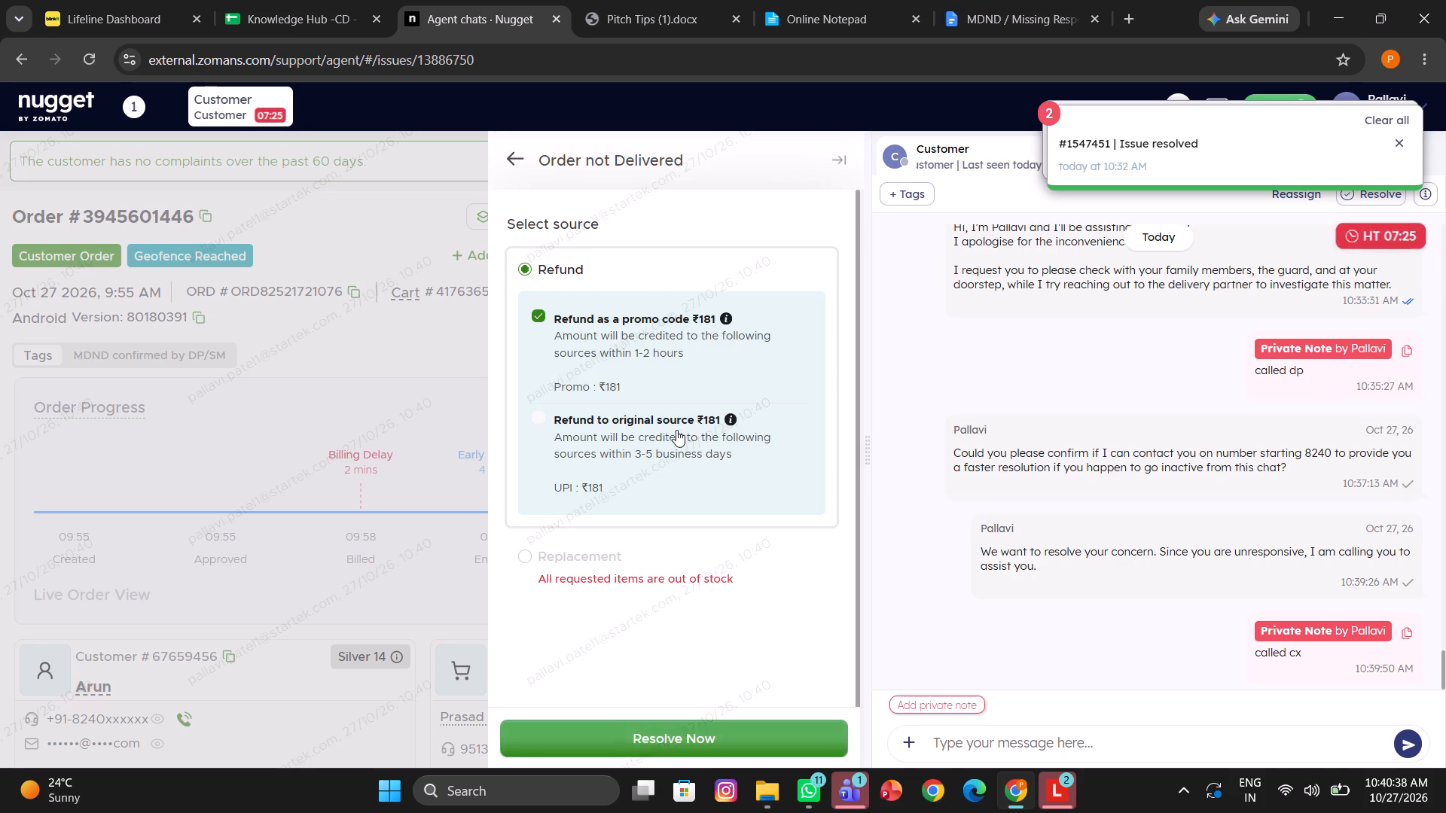
left_click(677, 434)
left_click(618, 732)
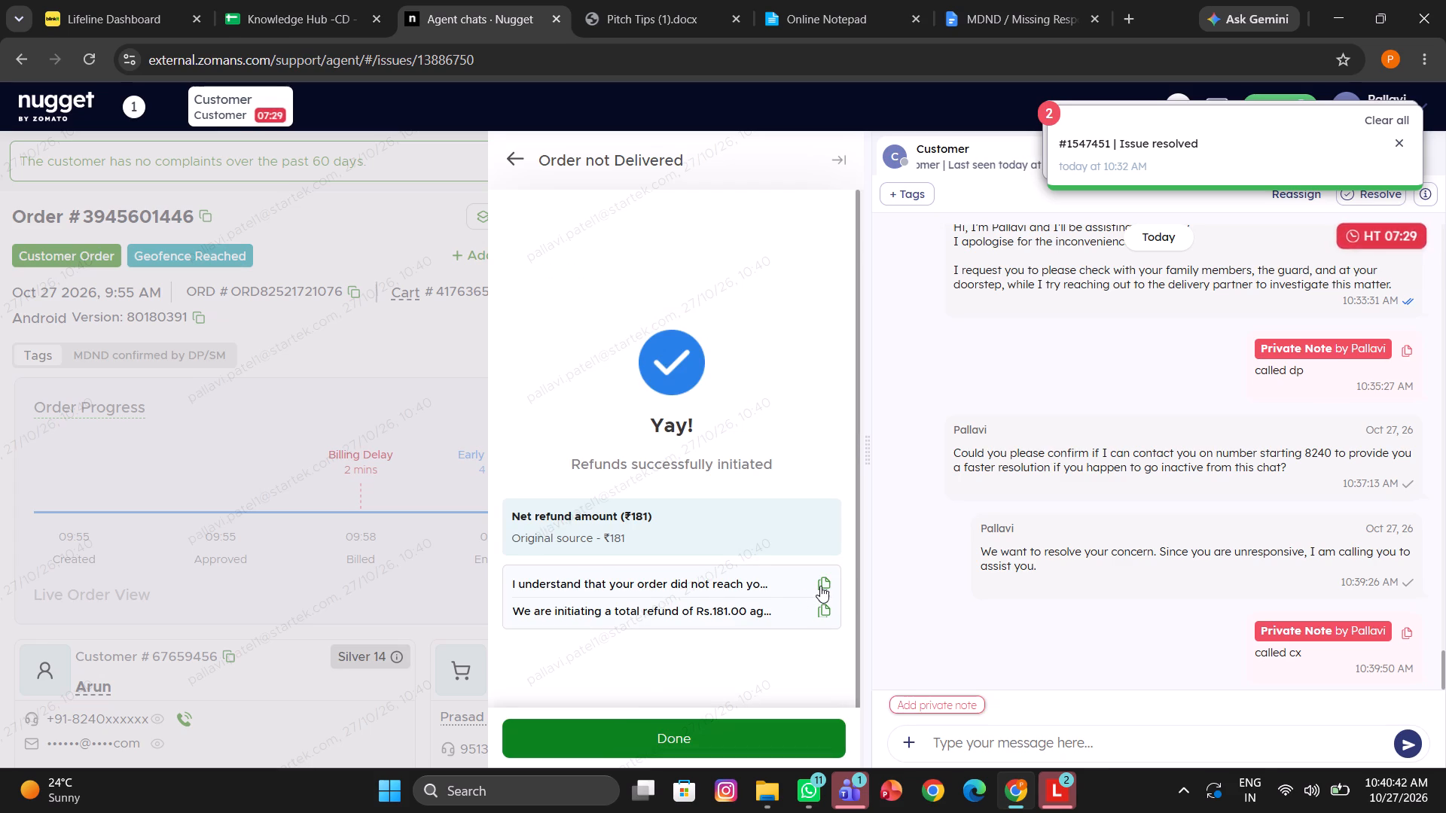
Send the customer both generated messages, the non-delivery acknowledgement and the Rs.181.00 refund notice, and finish the refund form.
left_click(820, 586)
left_click(952, 732)
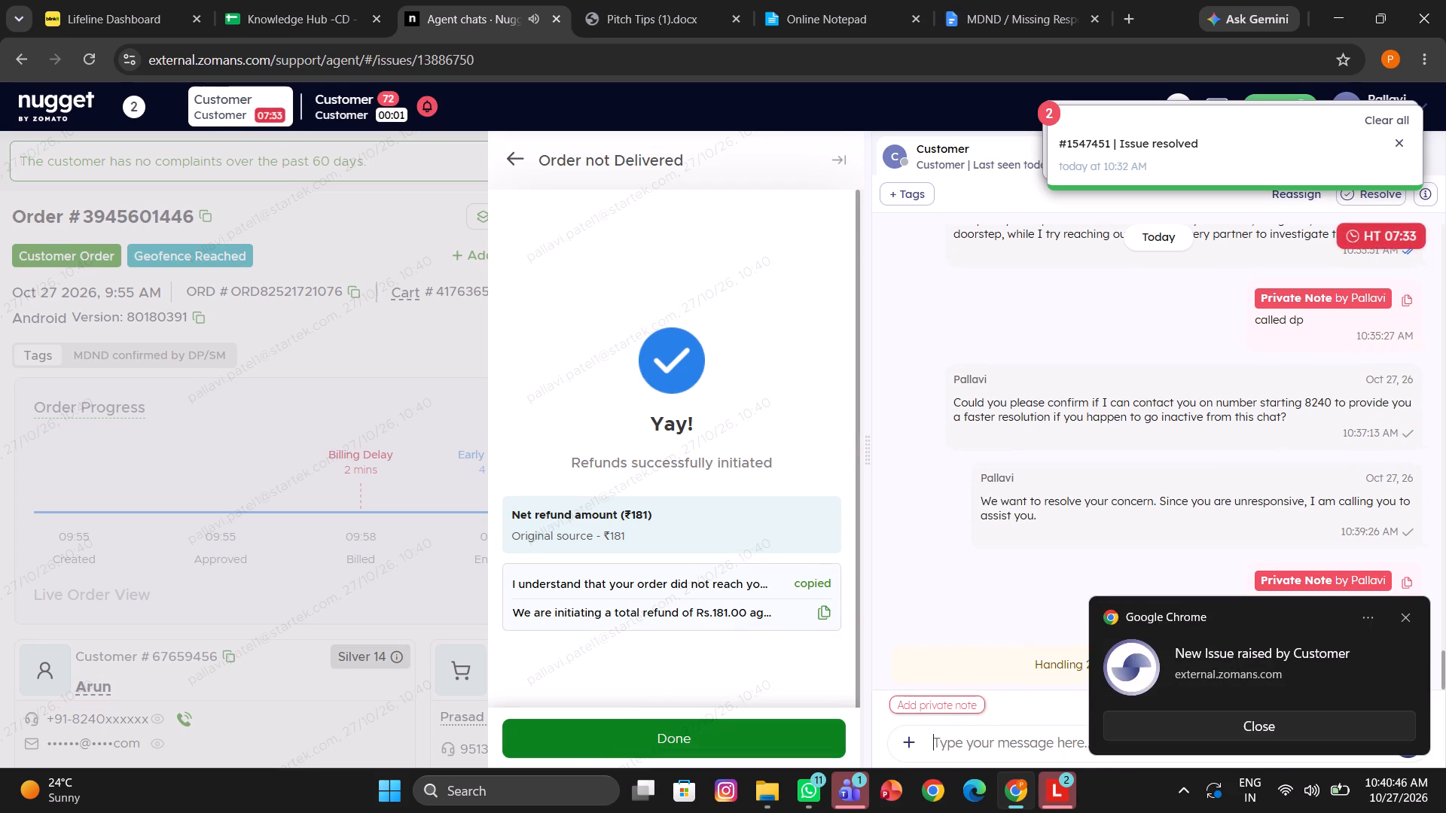
key("ctrl+v")
key("Return")
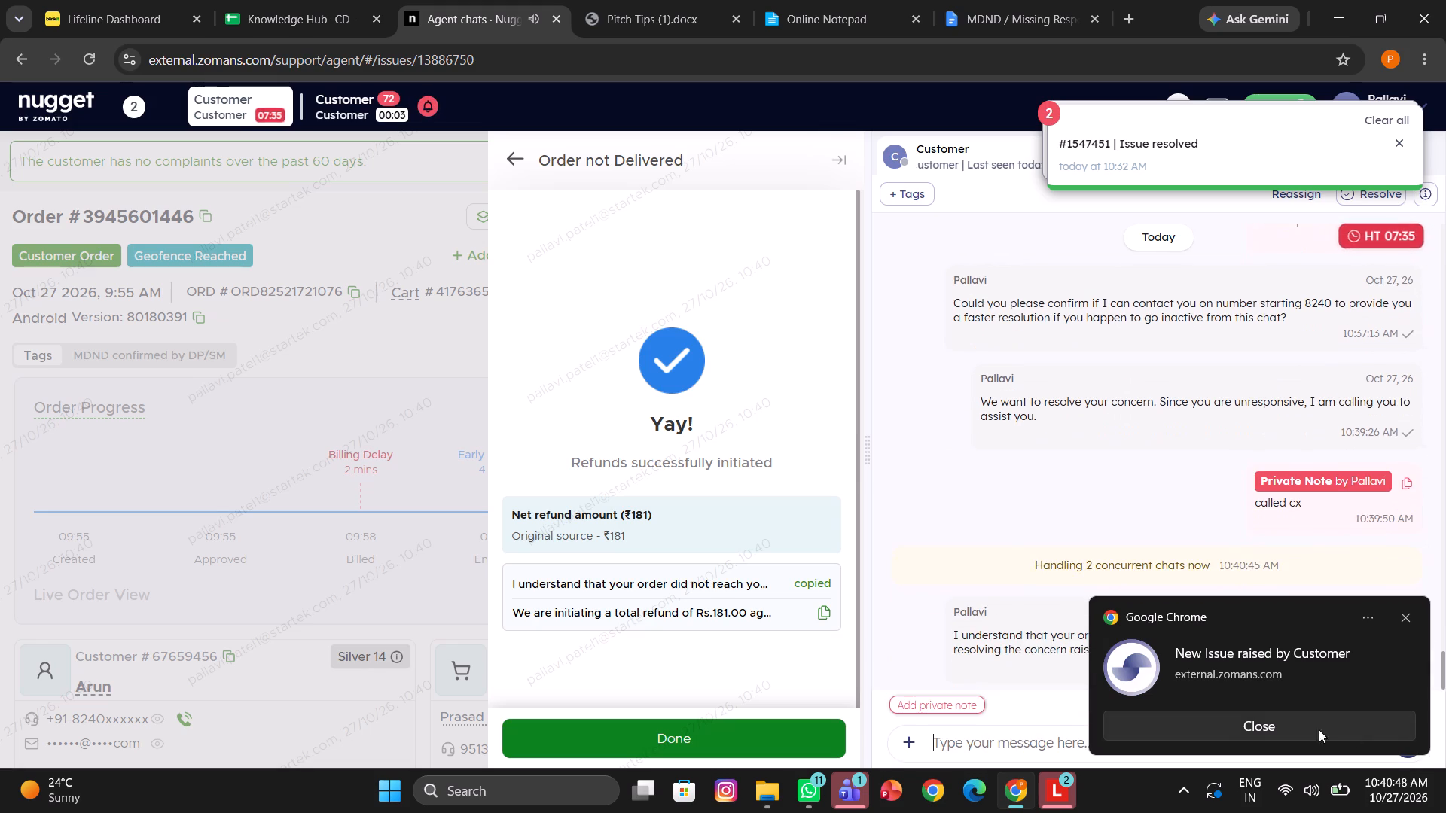
left_click(1297, 744)
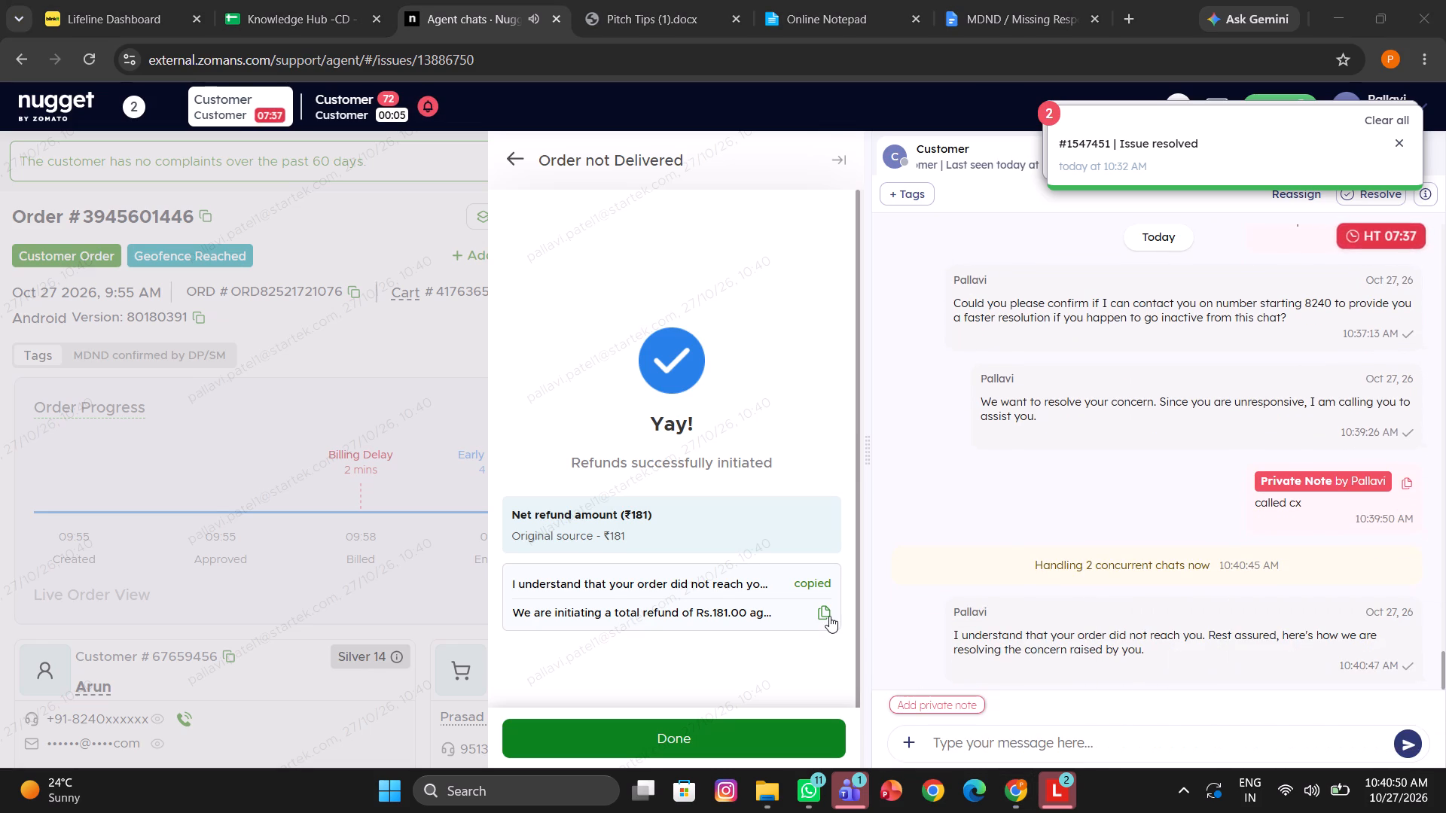
left_click(829, 616)
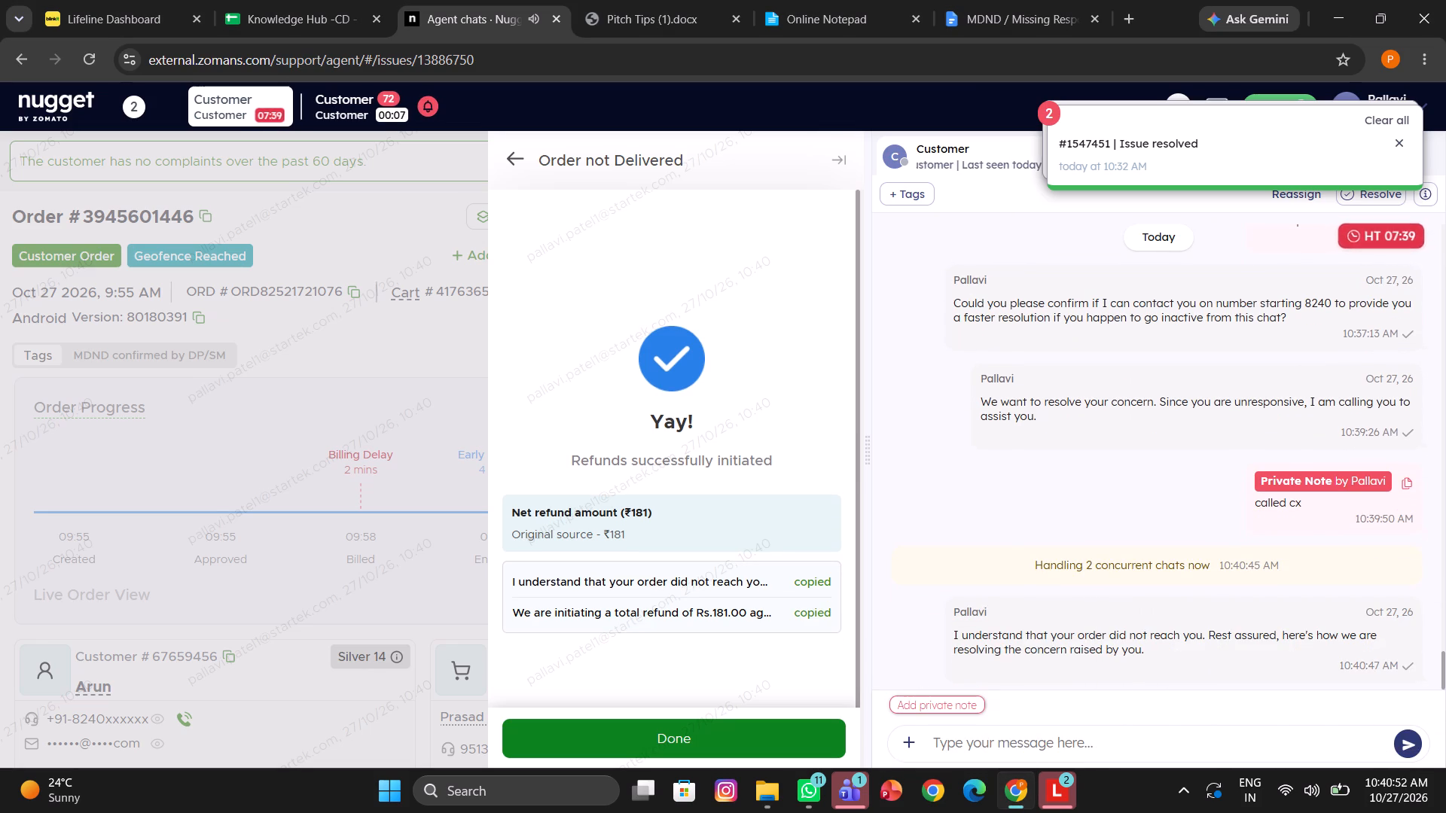
left_click(1034, 753)
key("ctrl+v")
key("Return")
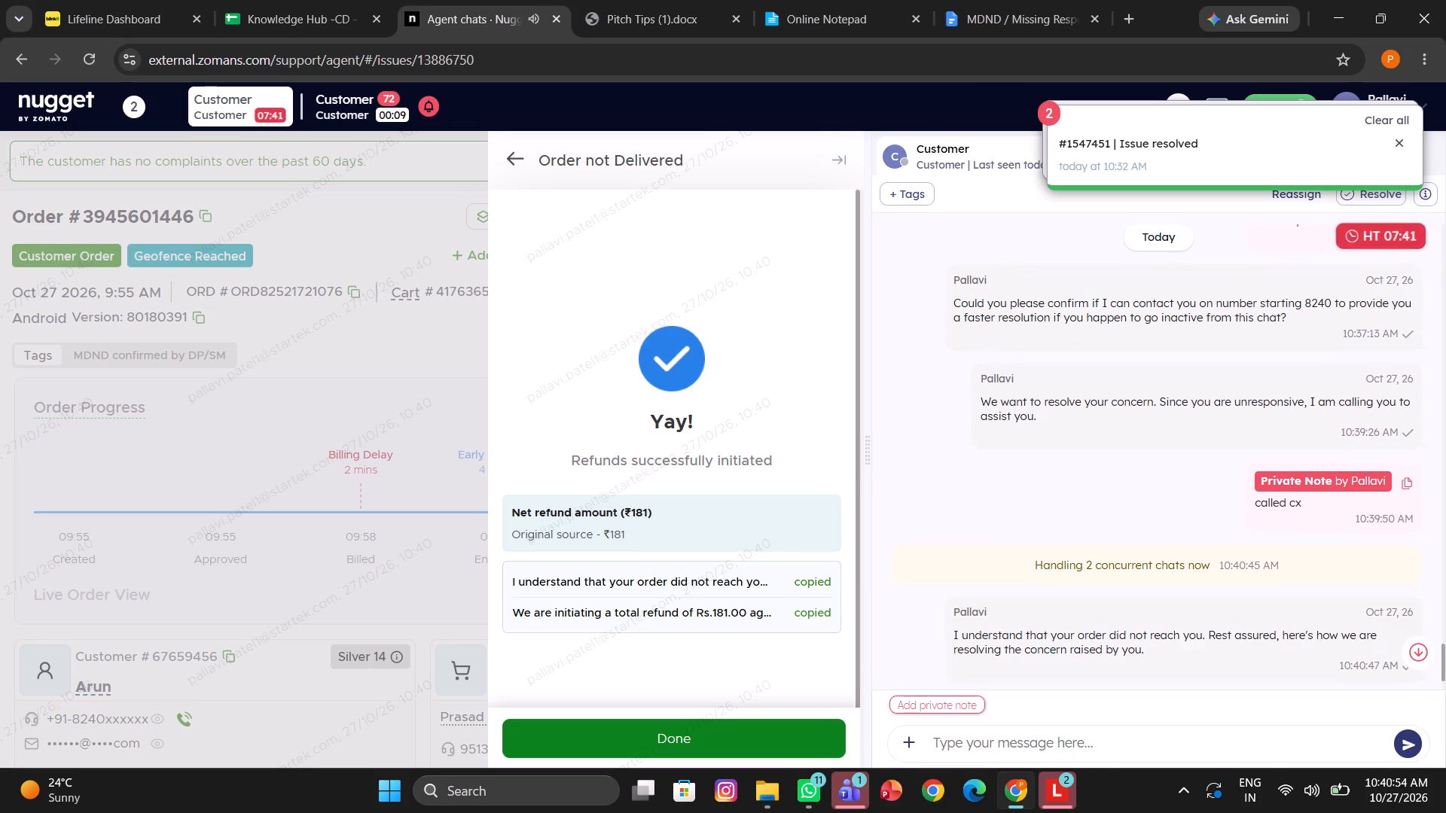
left_click(604, 725)
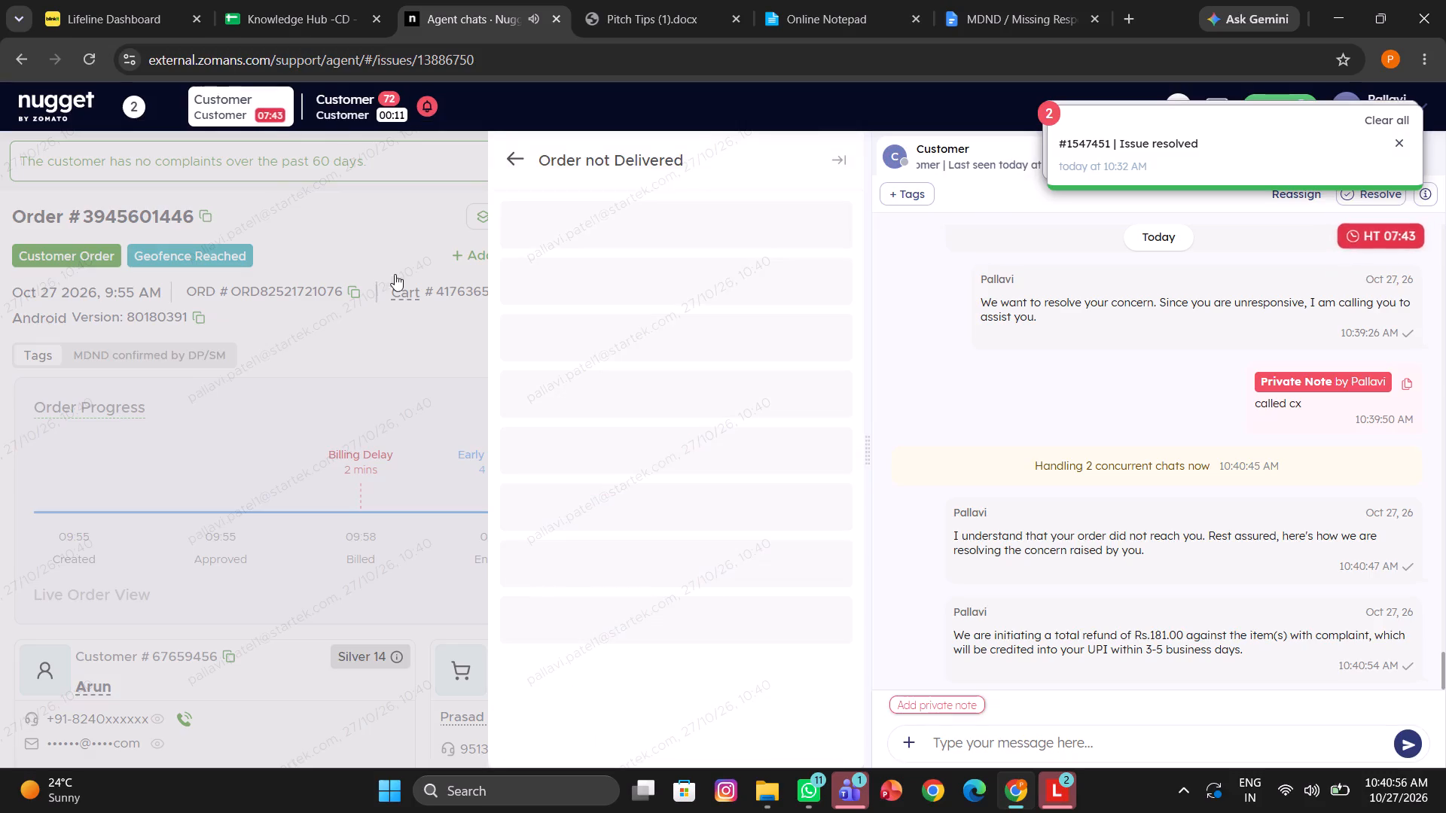
left_click(349, 122)
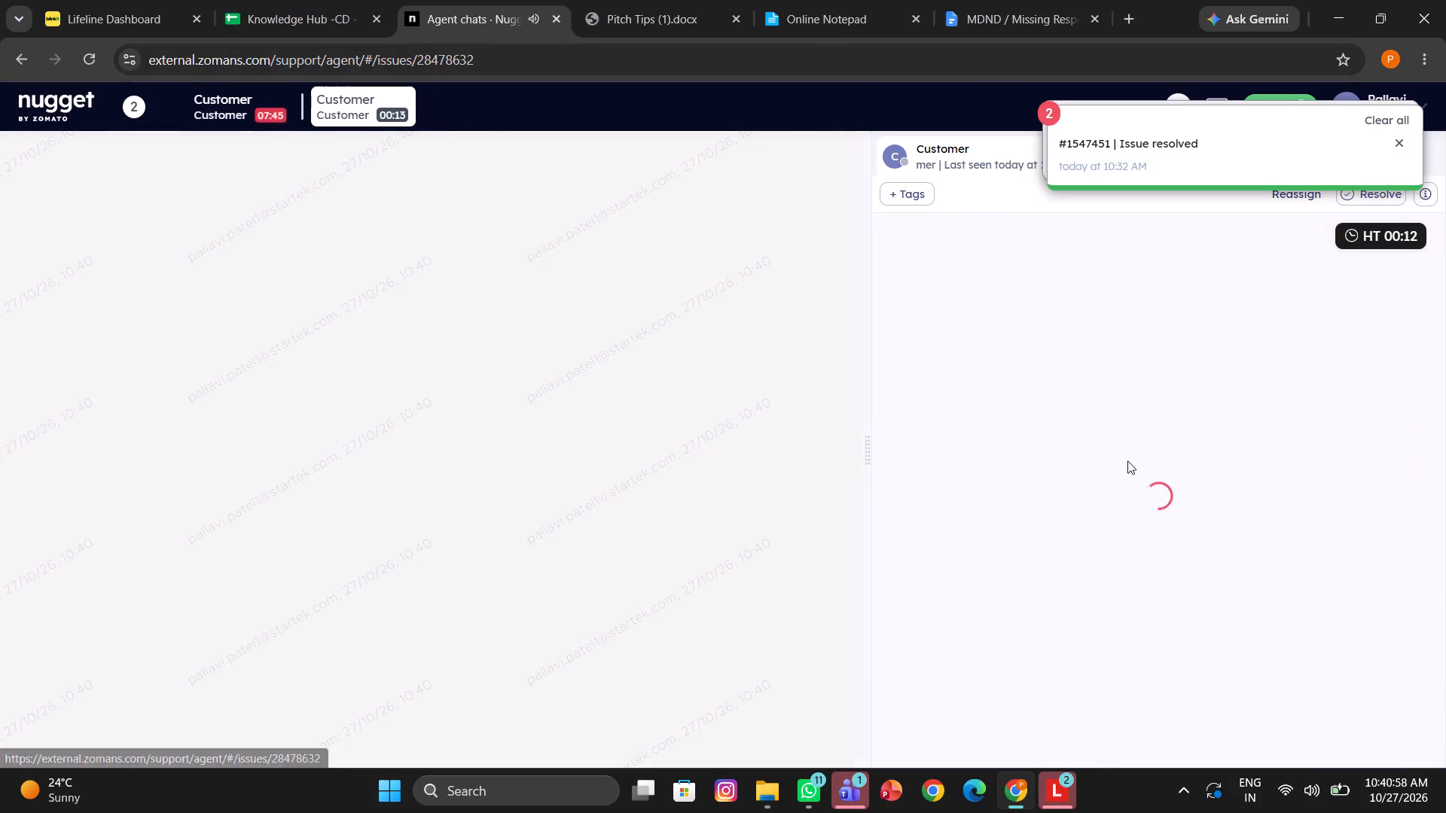
left_click(1160, 662)
left_click(1095, 692)
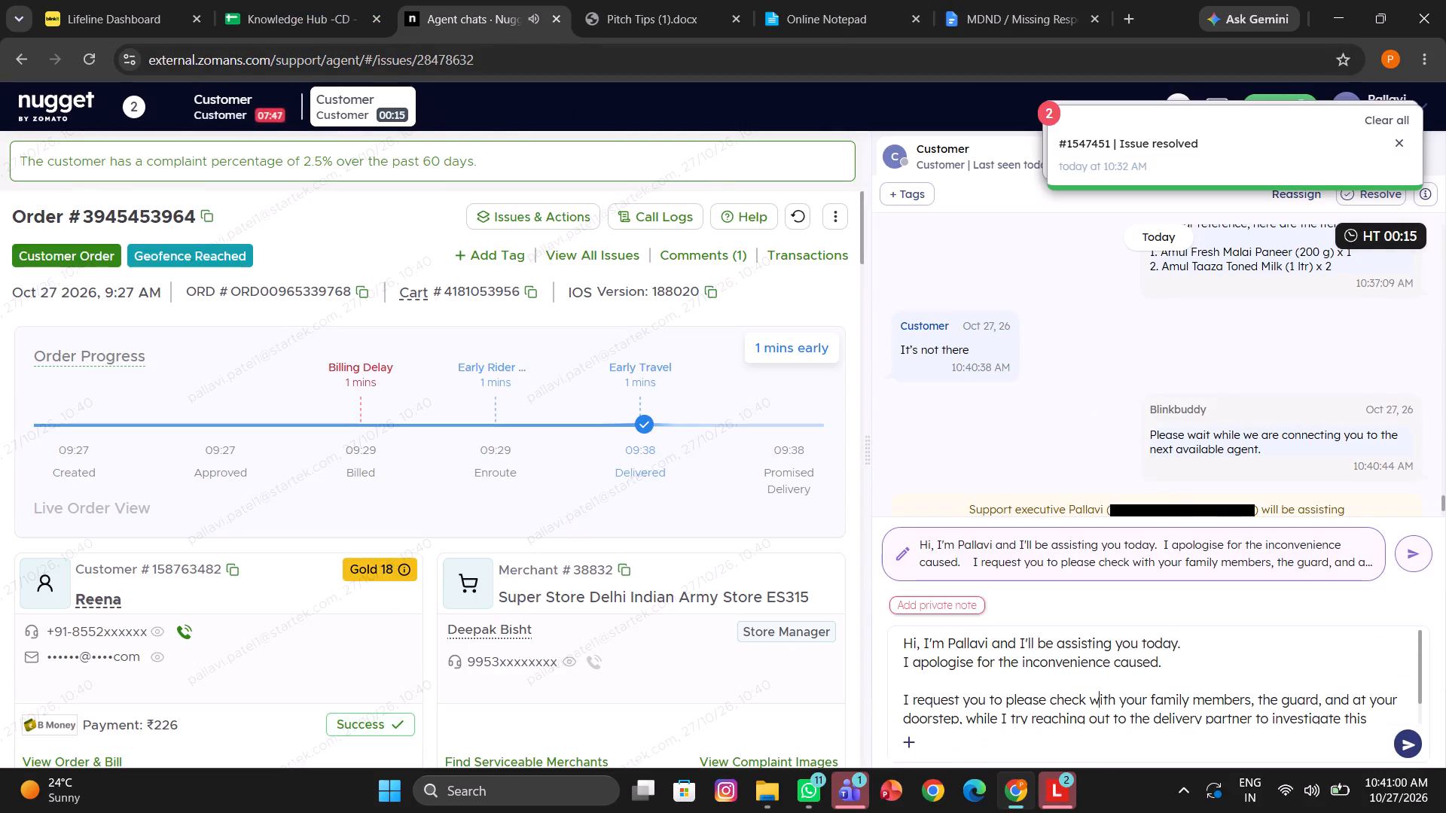
key("Return")
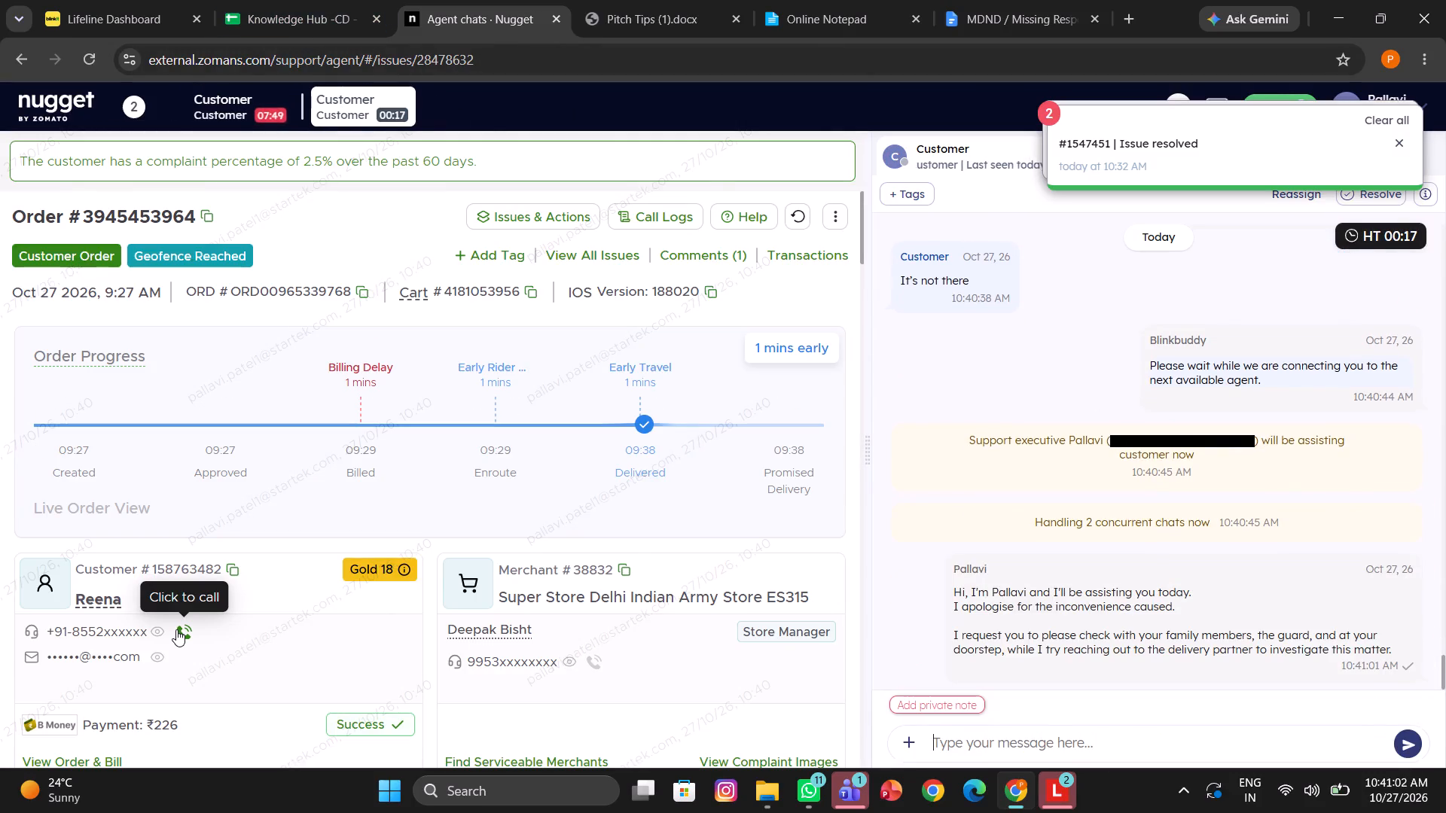
left_click(176, 629)
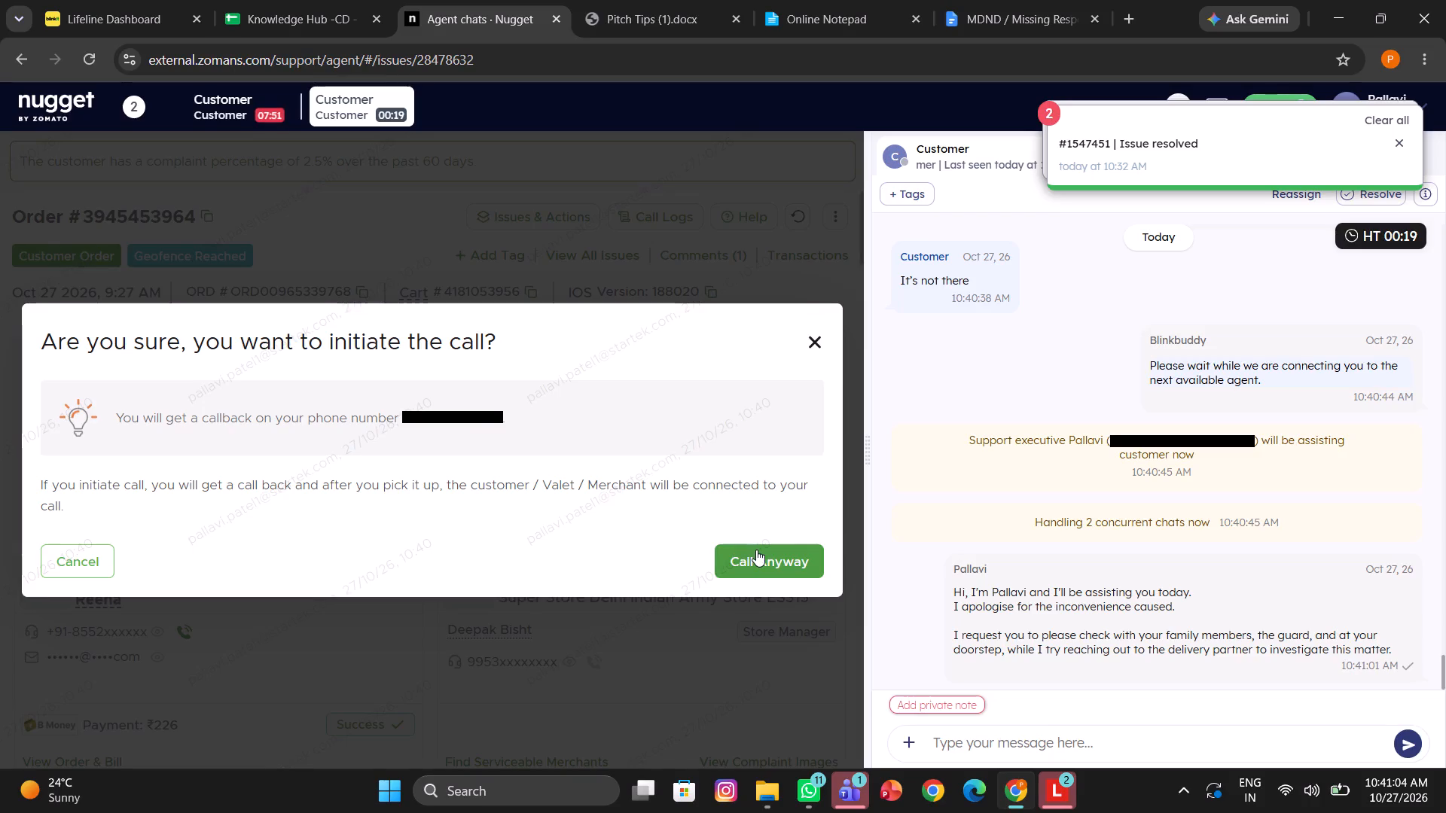
left_click(756, 550)
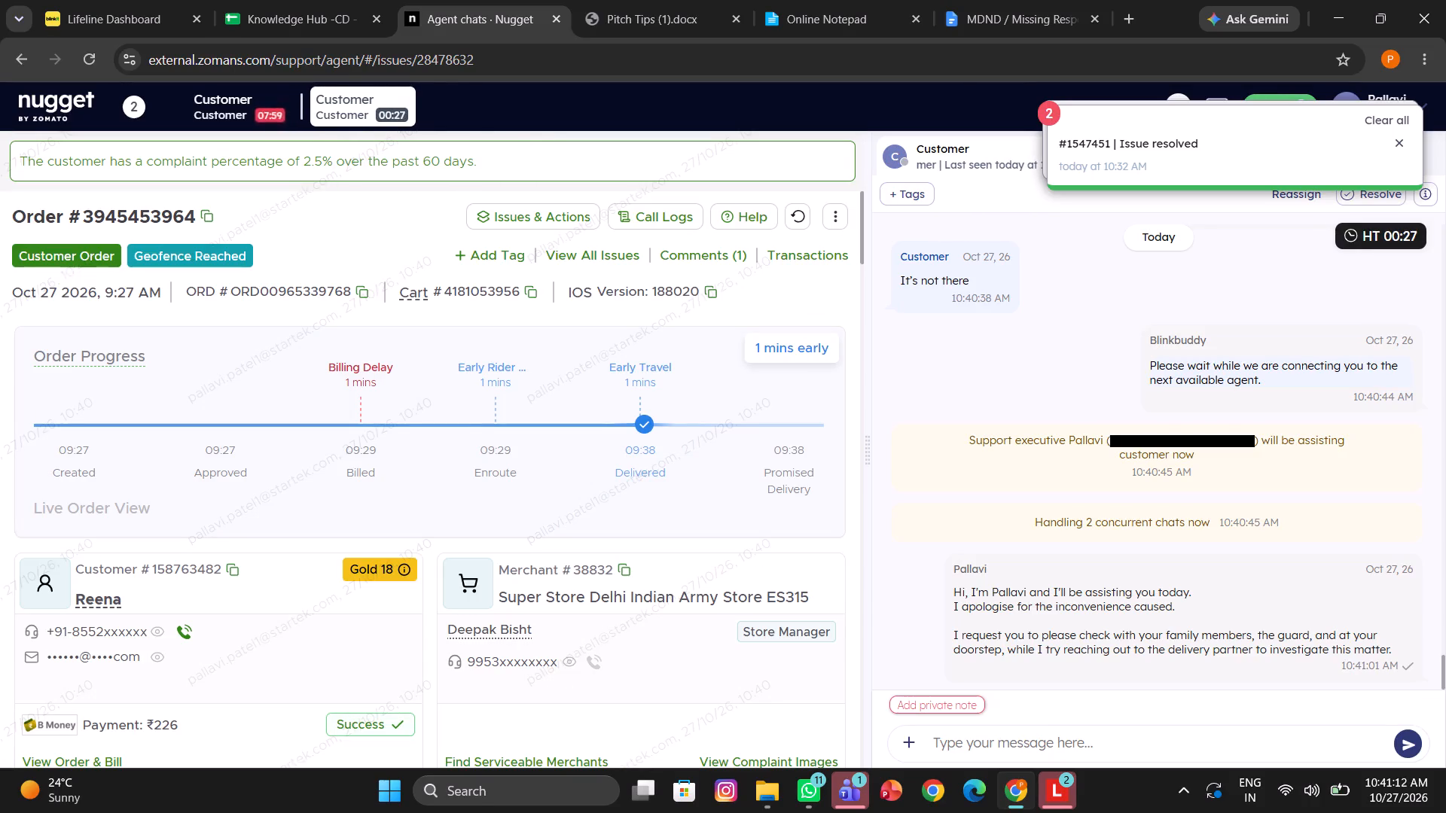
scroll(551, 613, "down", 2)
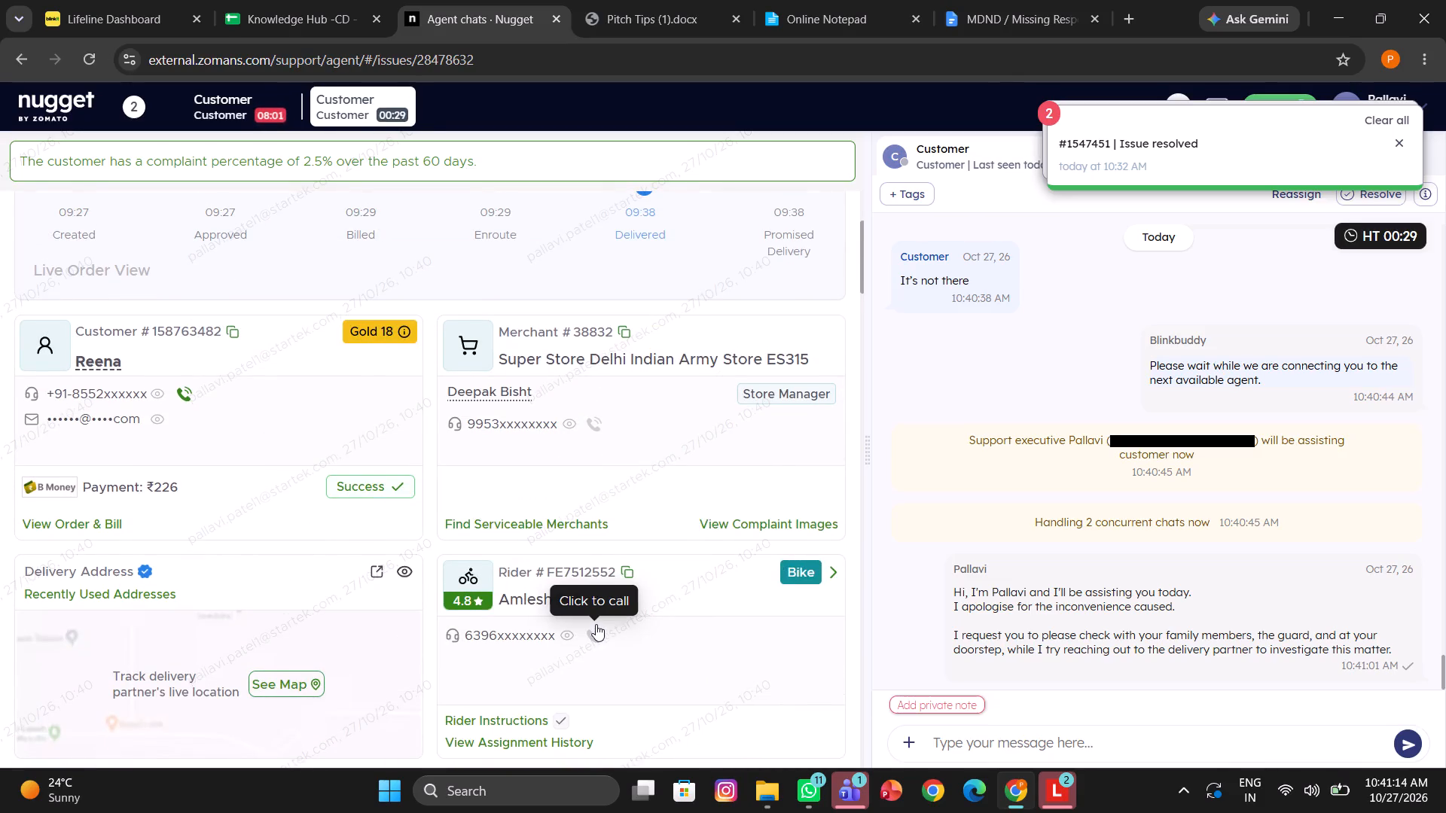
scroll(596, 624, "up", 3)
left_click(664, 217)
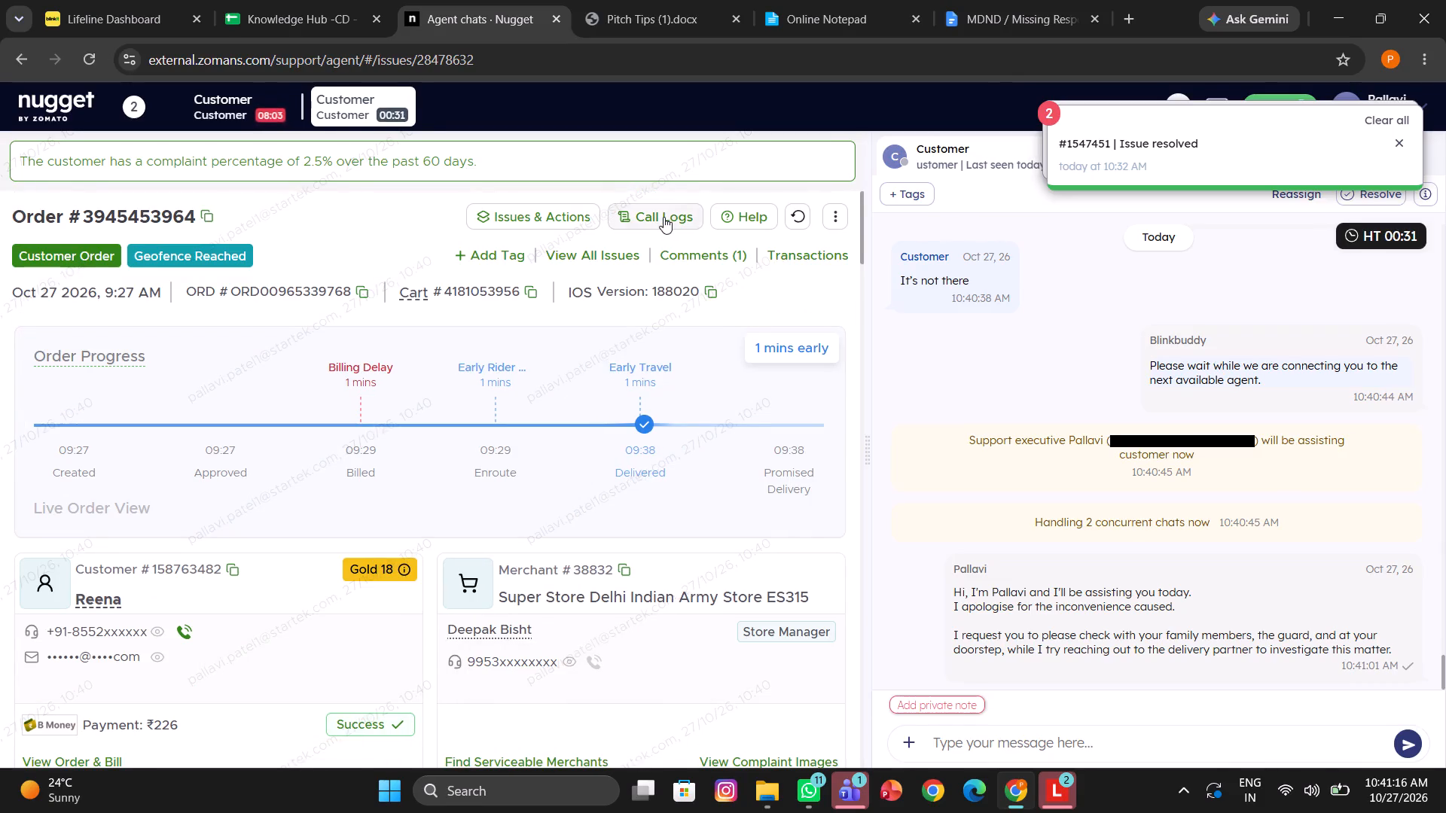
left_click(779, 224)
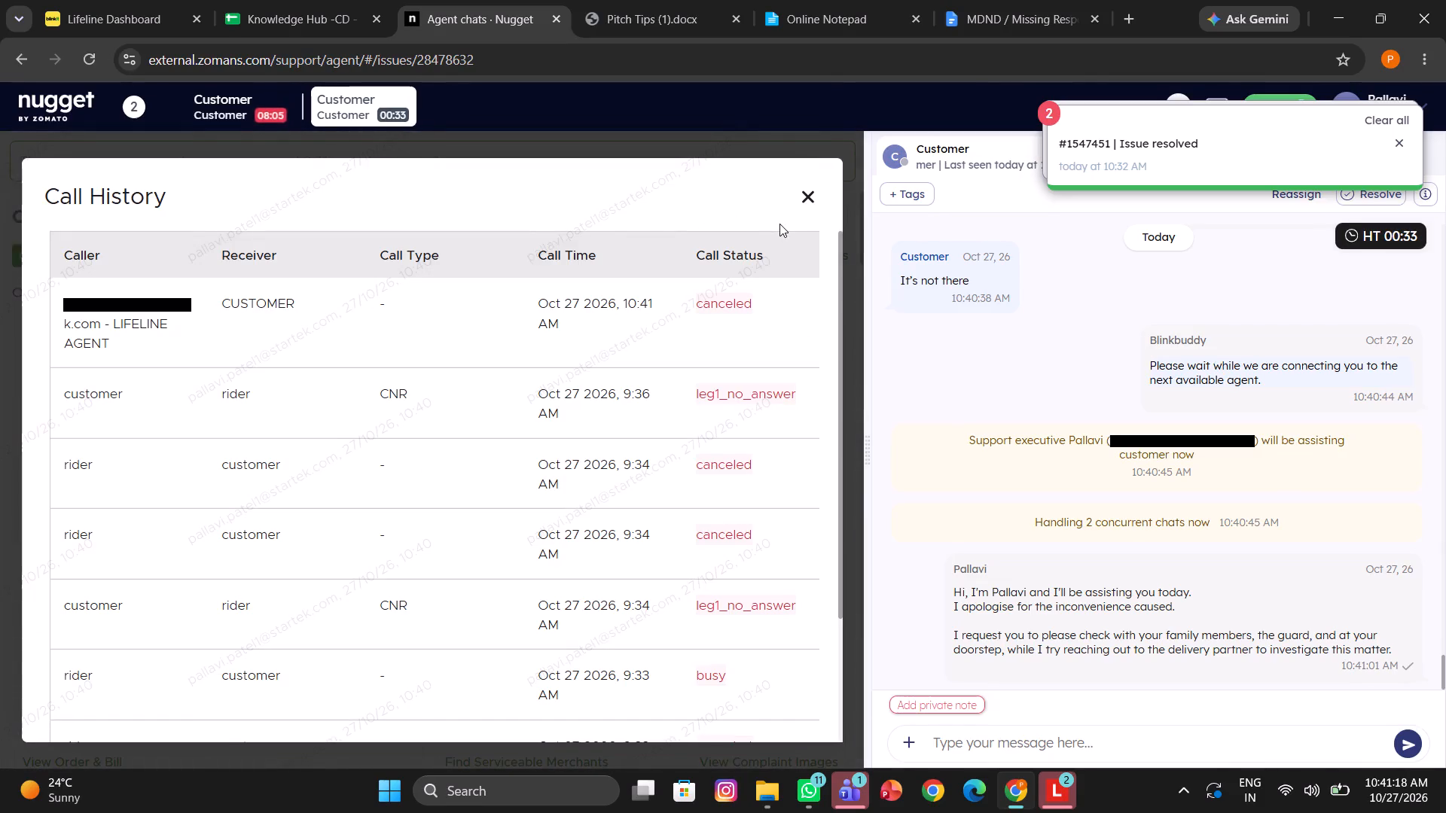
left_click(801, 195)
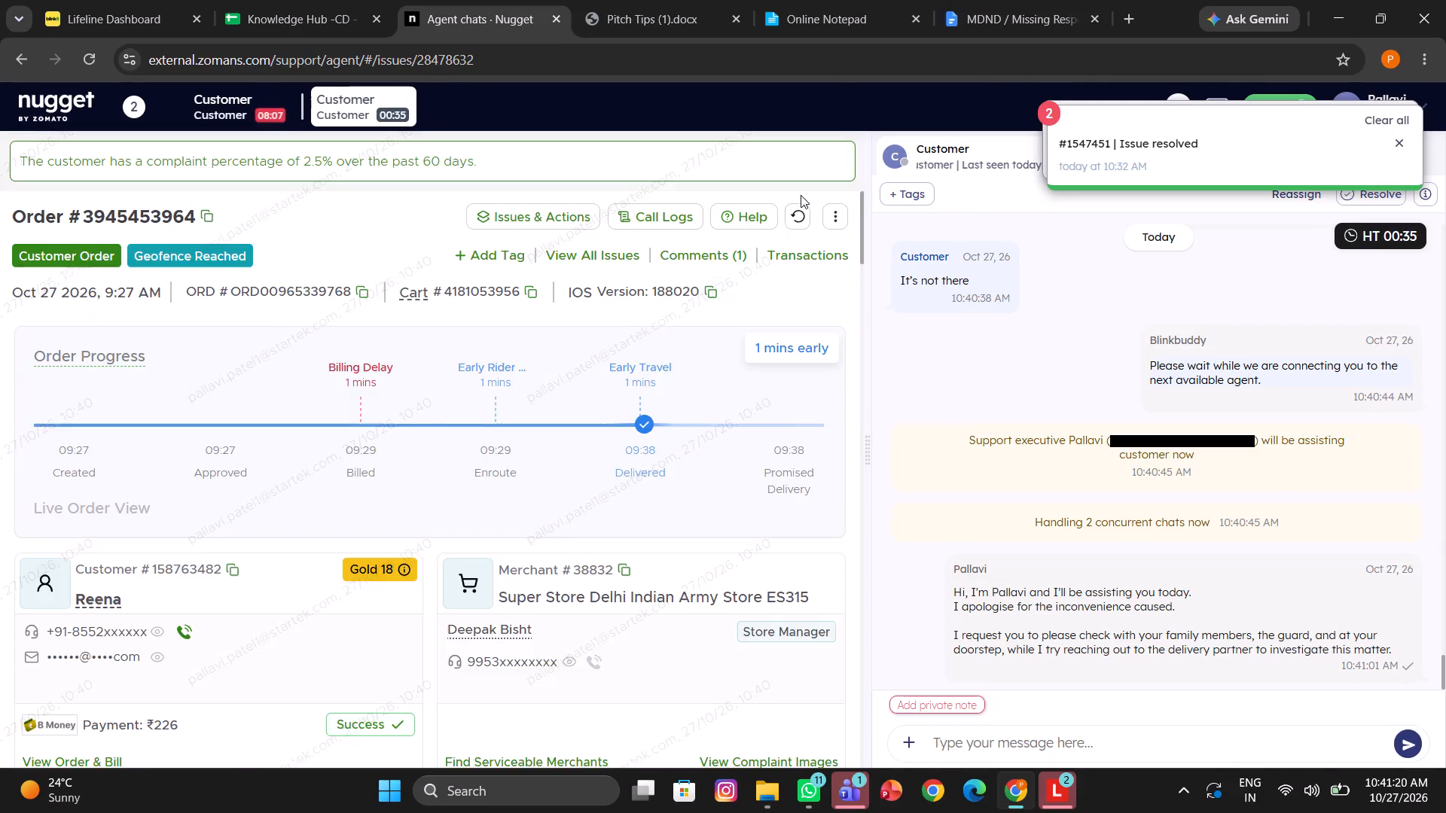
scroll(652, 440, "down", 2)
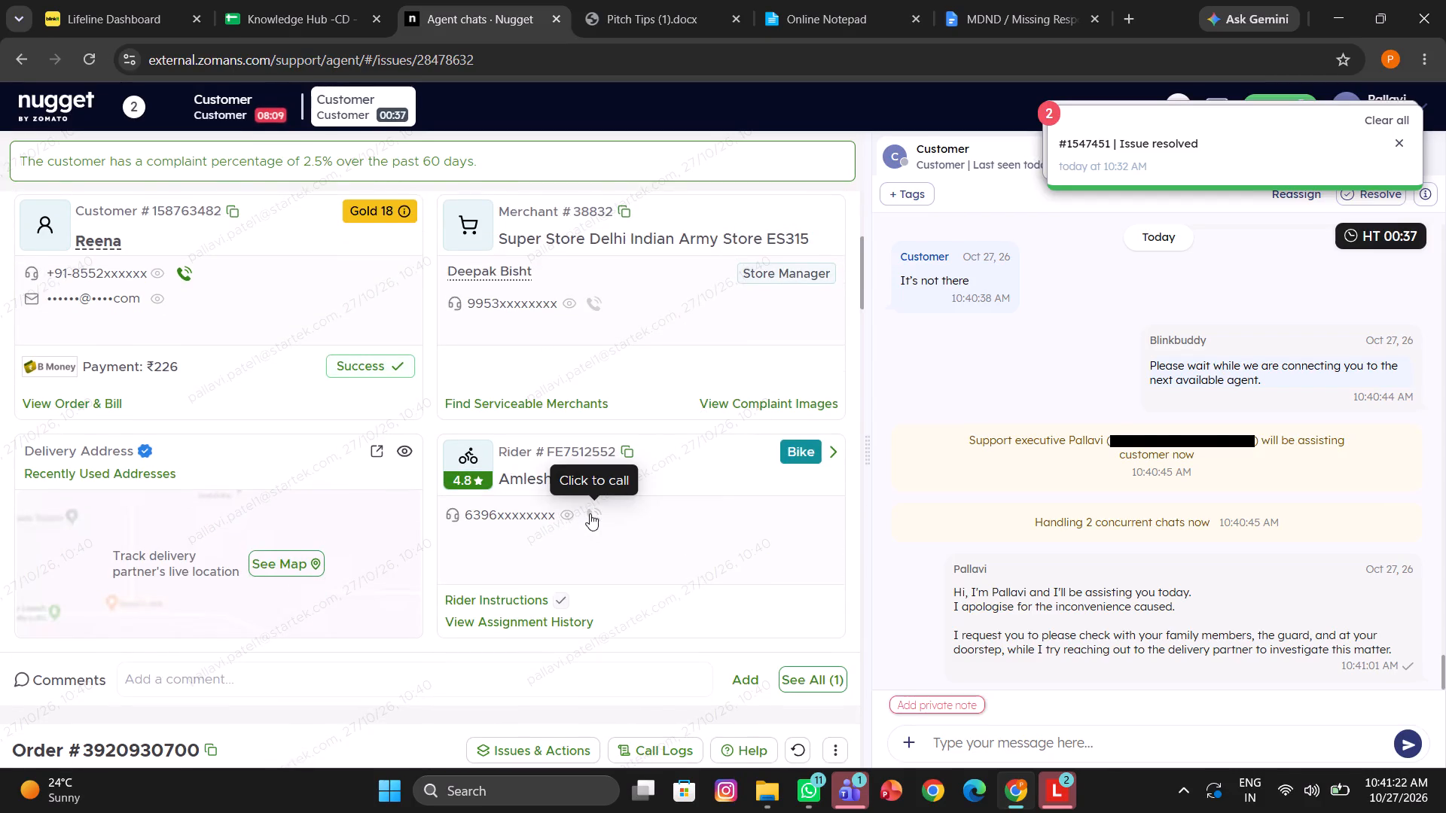
left_click(590, 513)
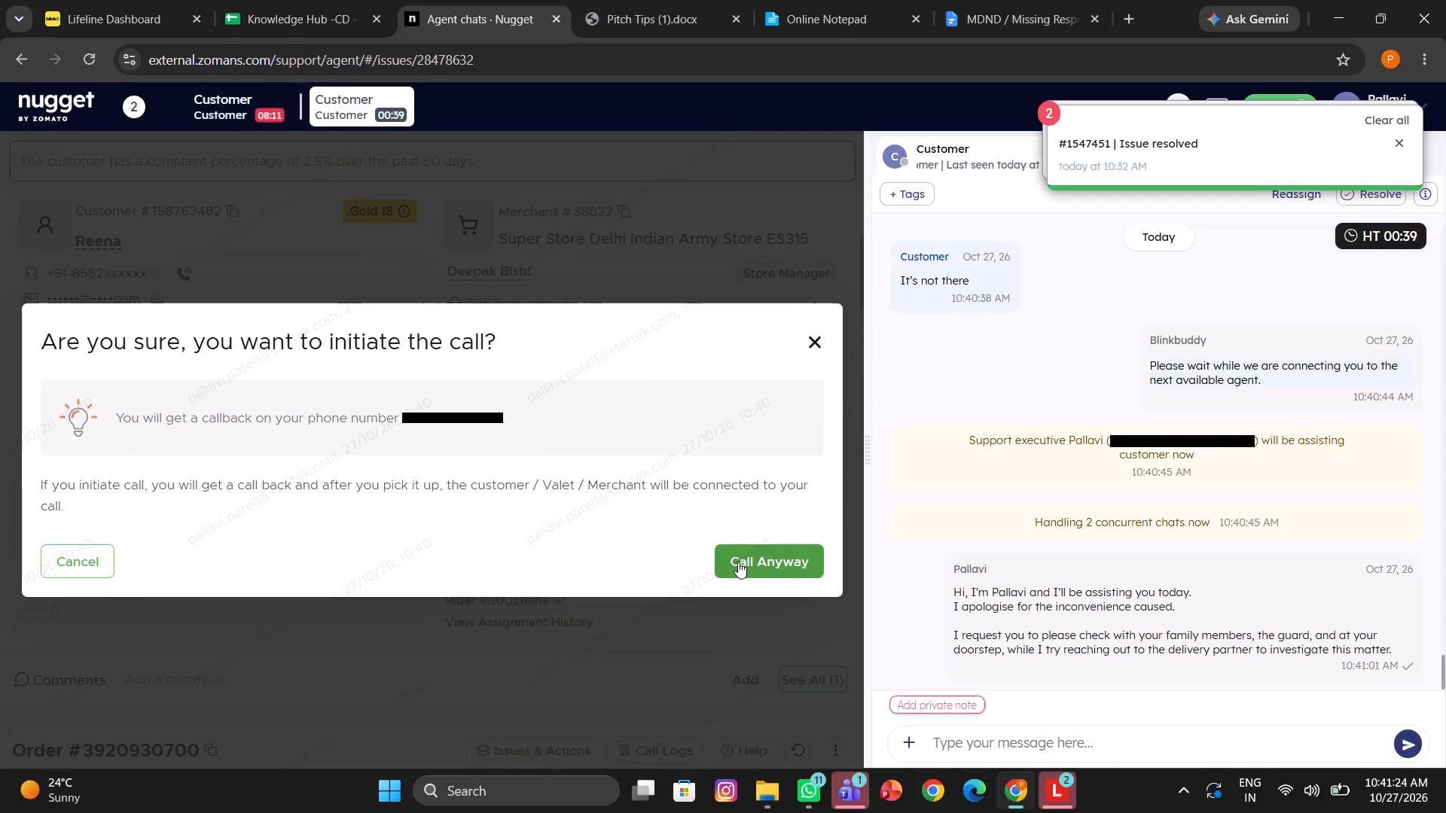
left_click(738, 562)
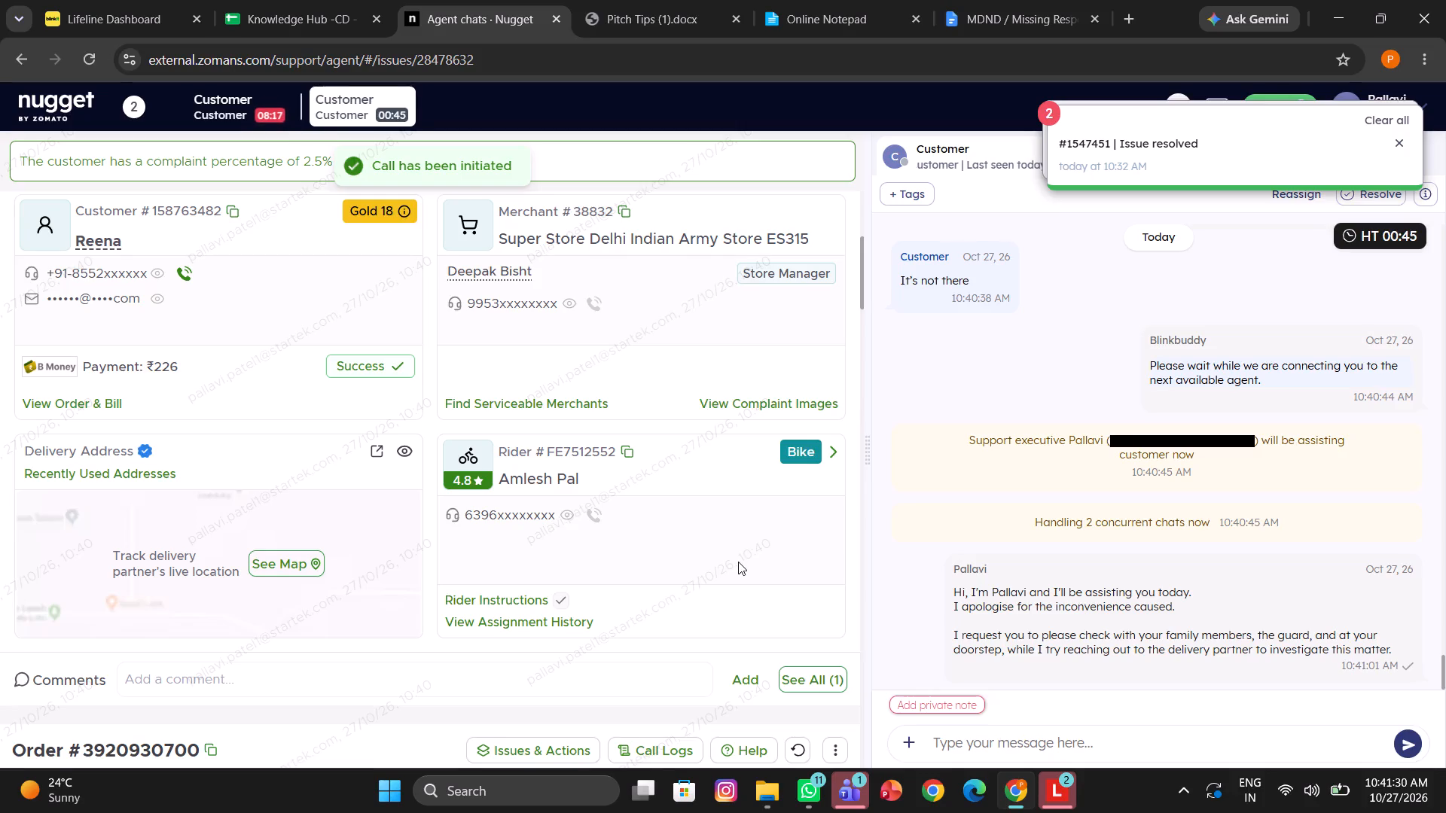
Add the private note "called dp" to the customer's chat.
left_click(938, 700)
type("called d")
key("p")
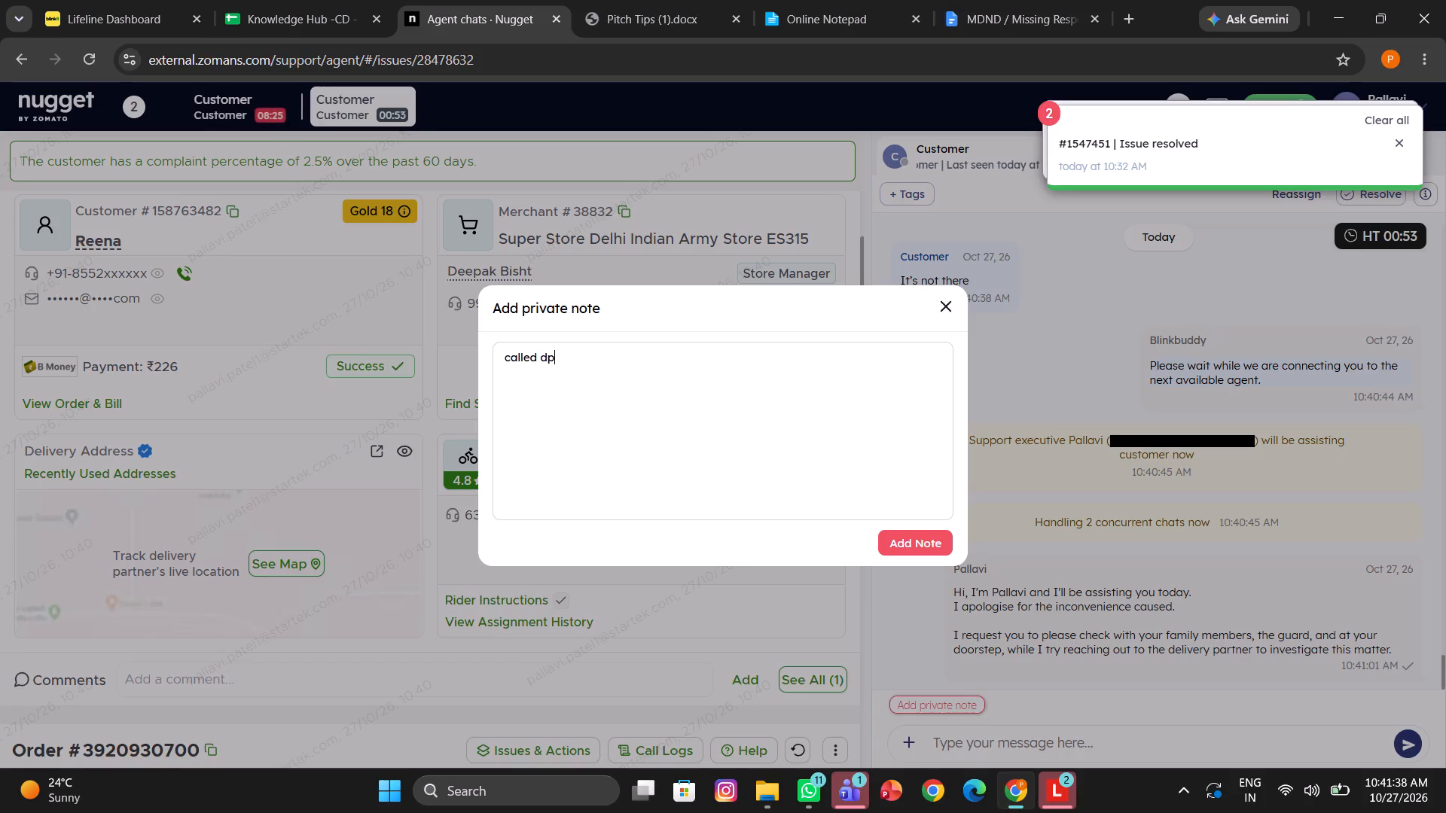
left_click(911, 549)
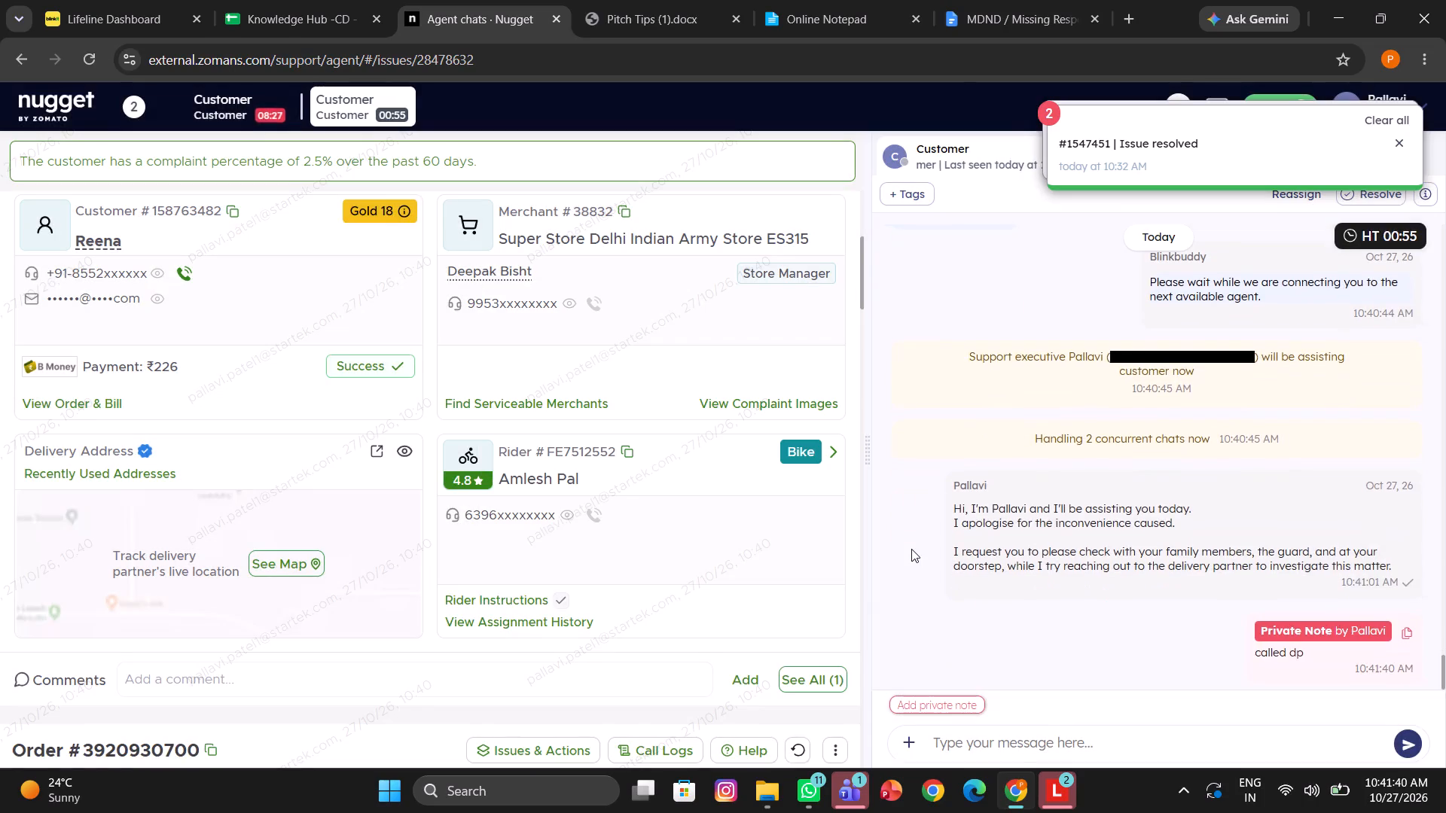
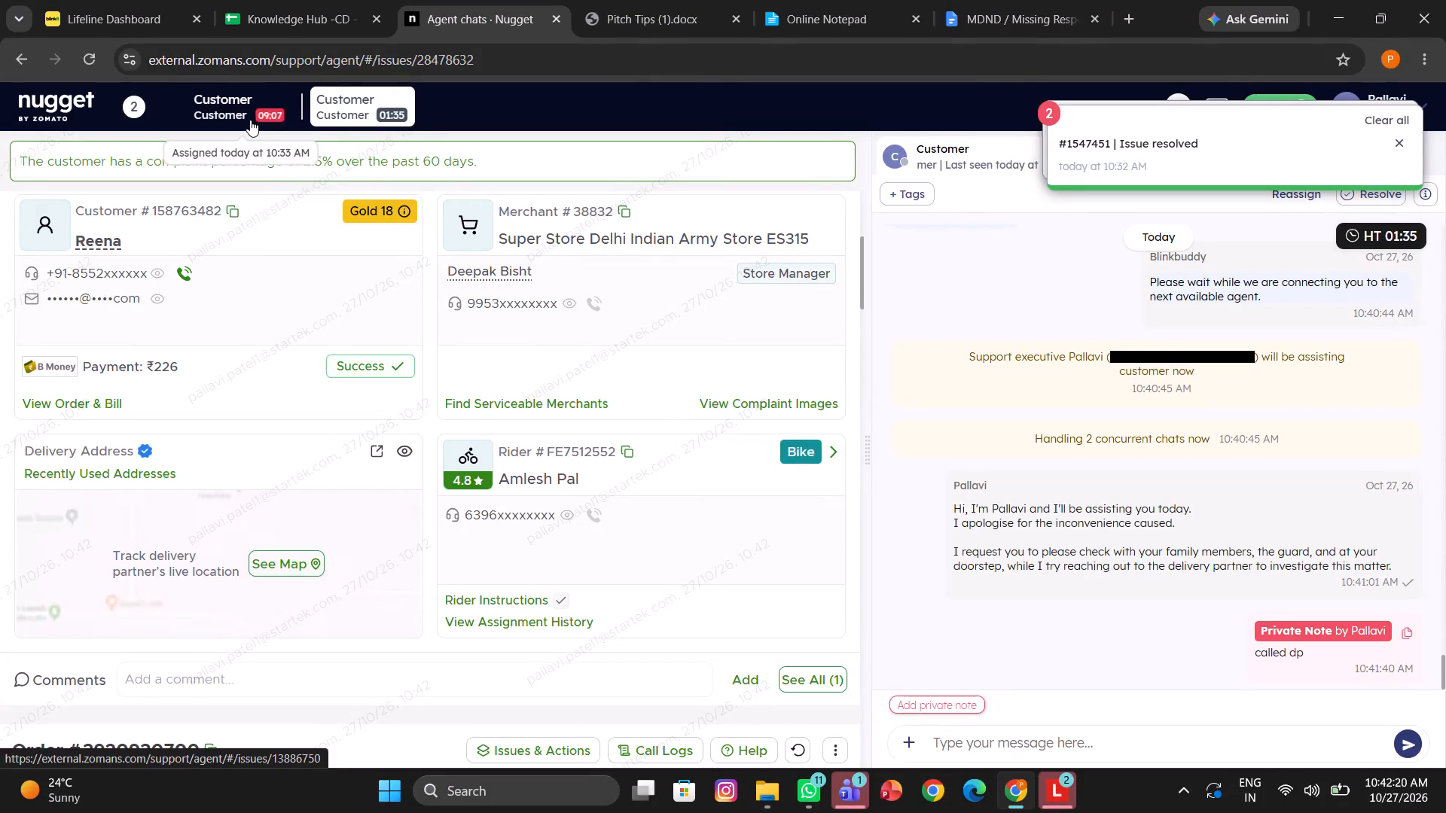
left_click(592, 517)
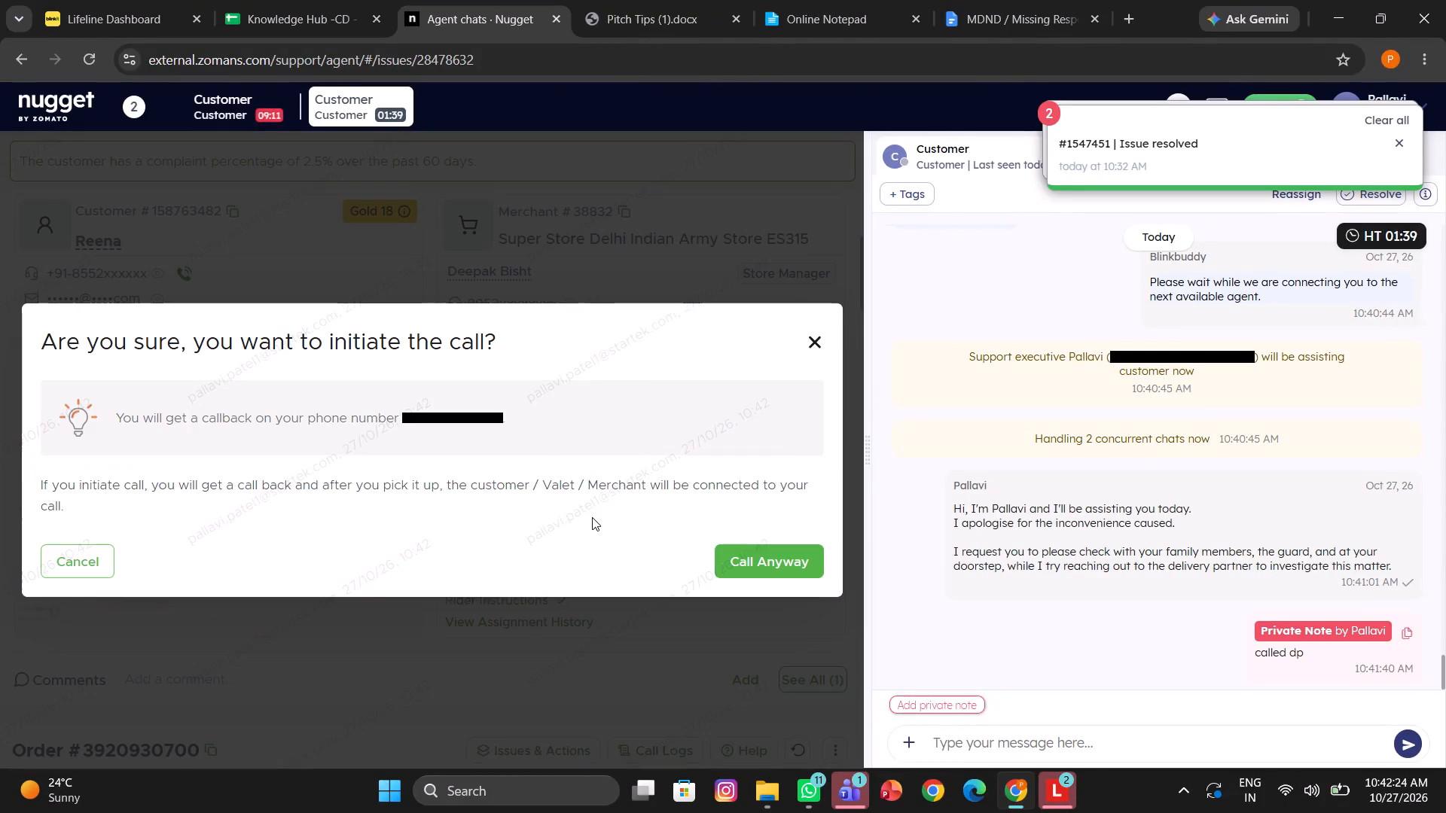
left_click(780, 544)
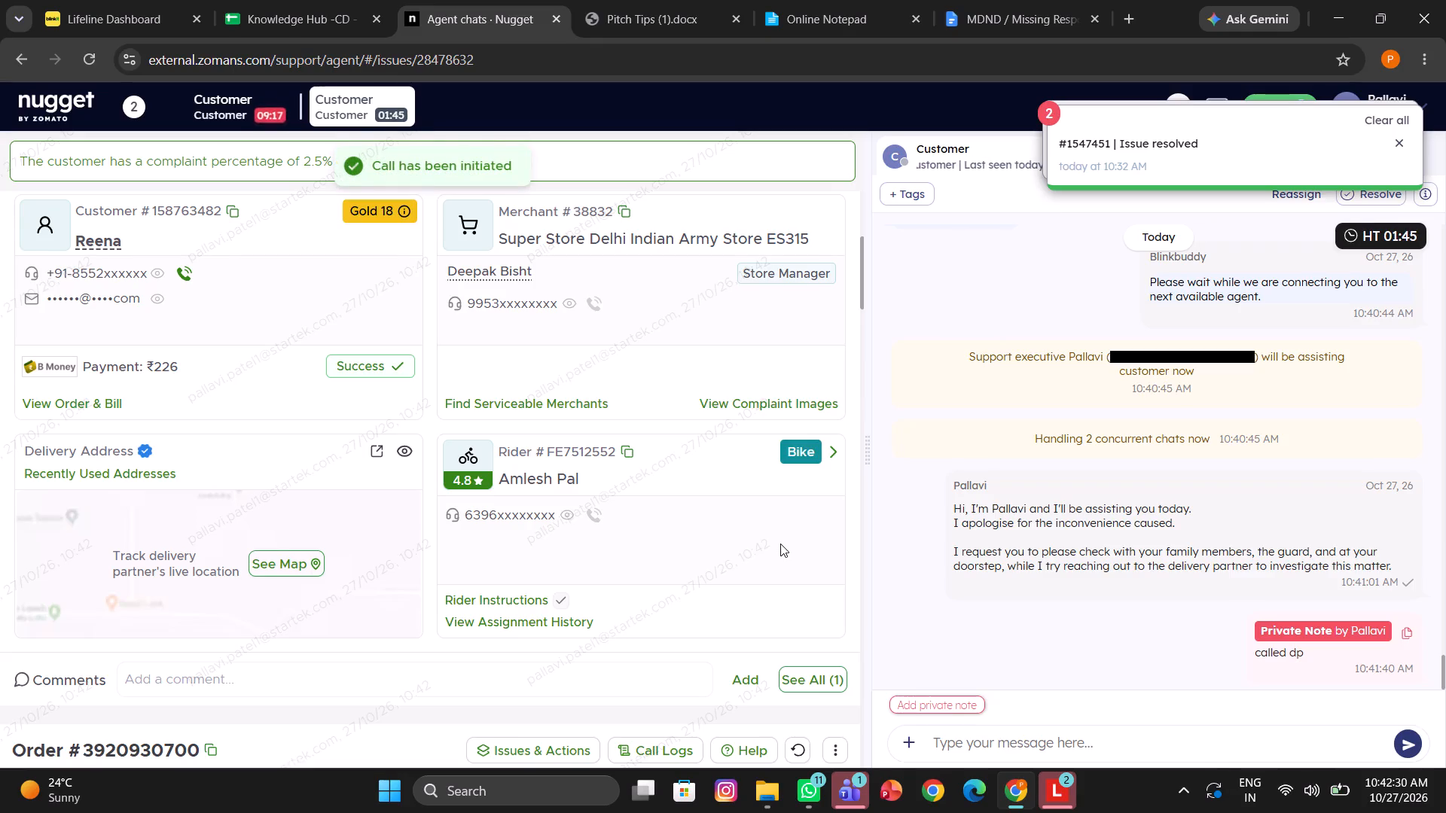
left_click(669, 379)
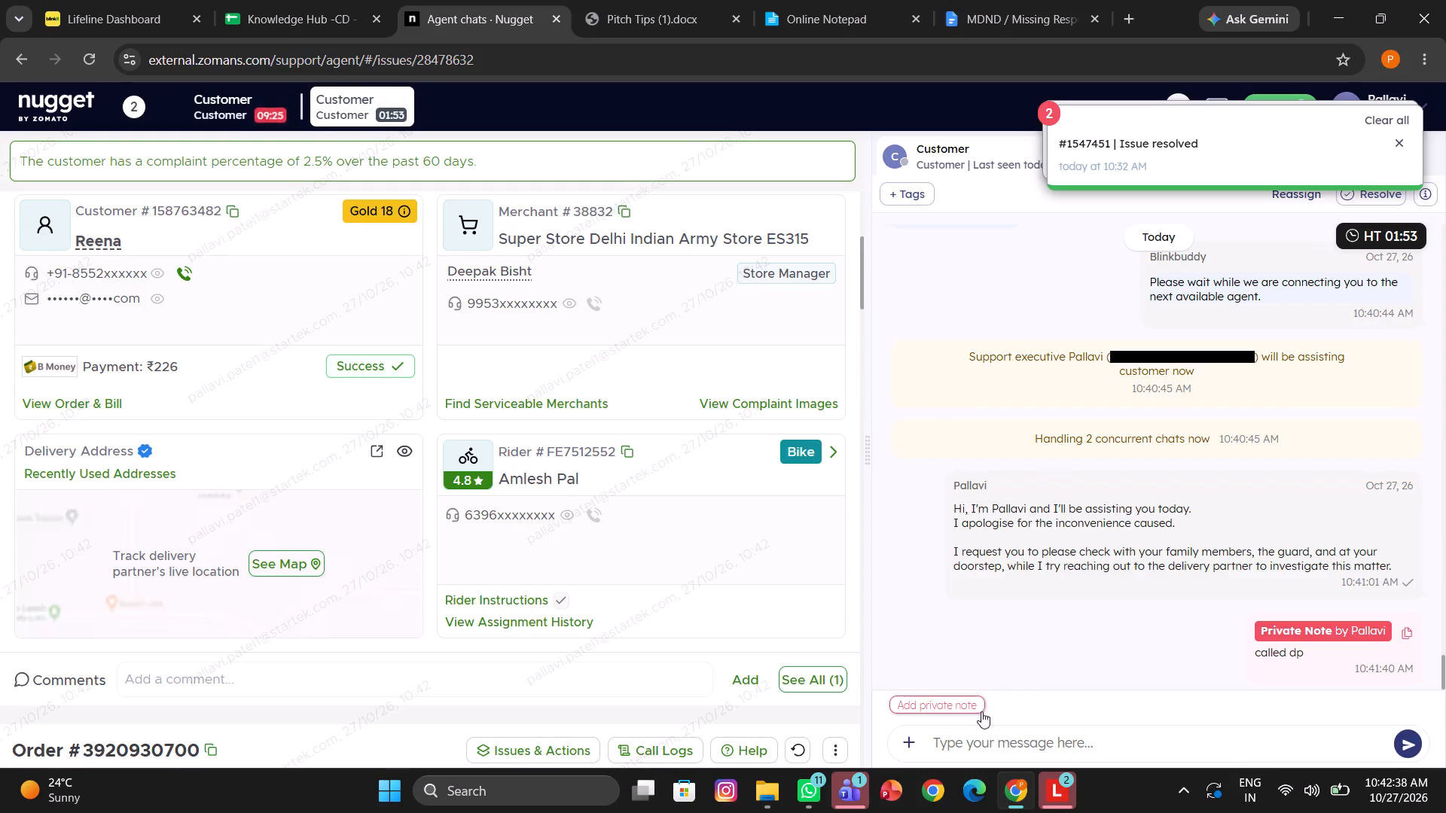
Send the customer the MDND Third Mandatory Response, replacing the xxxx placeholders with the first four digits of their phone number.
left_click(972, 728)
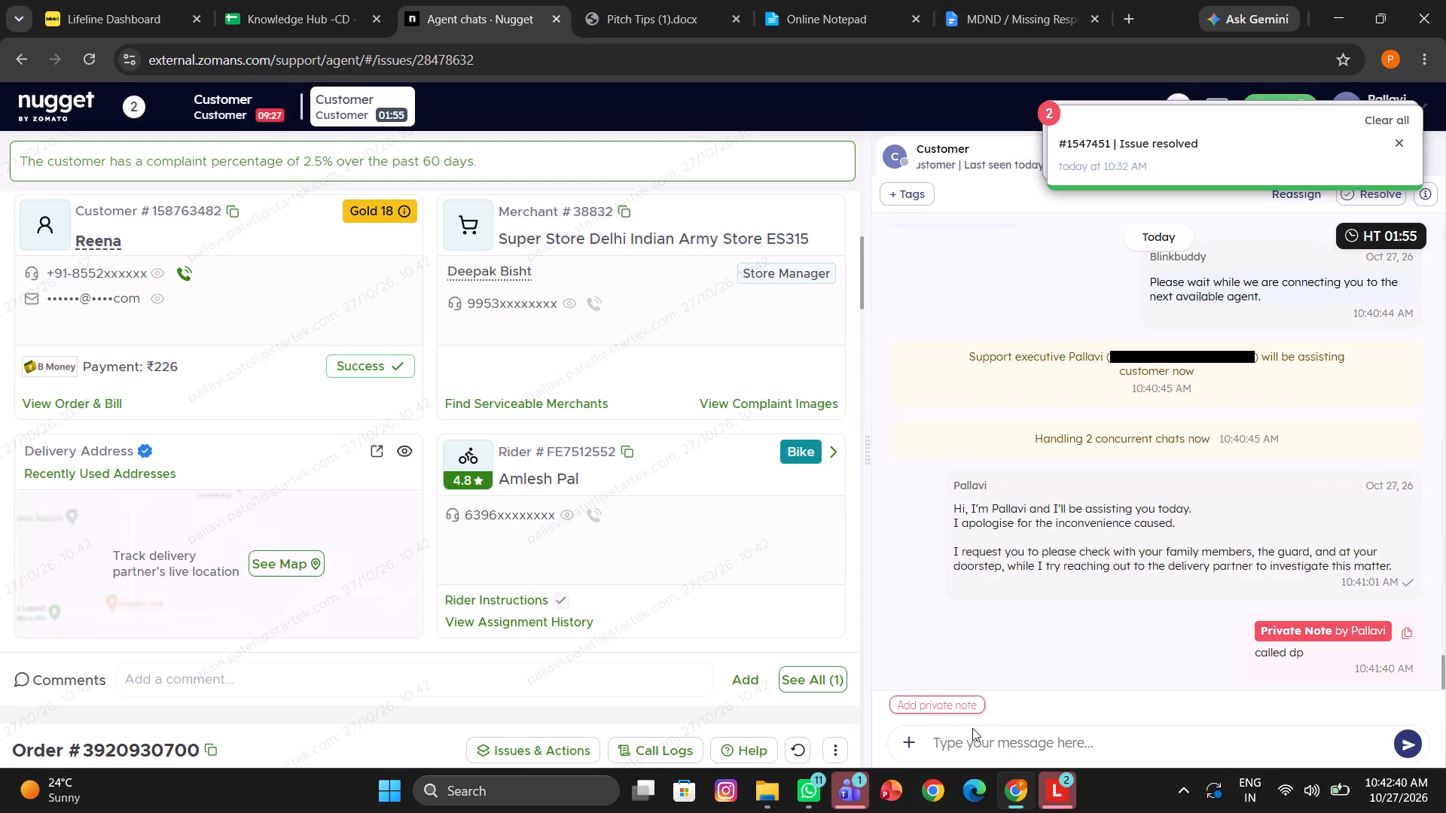
left_click(971, 743)
type("/thi")
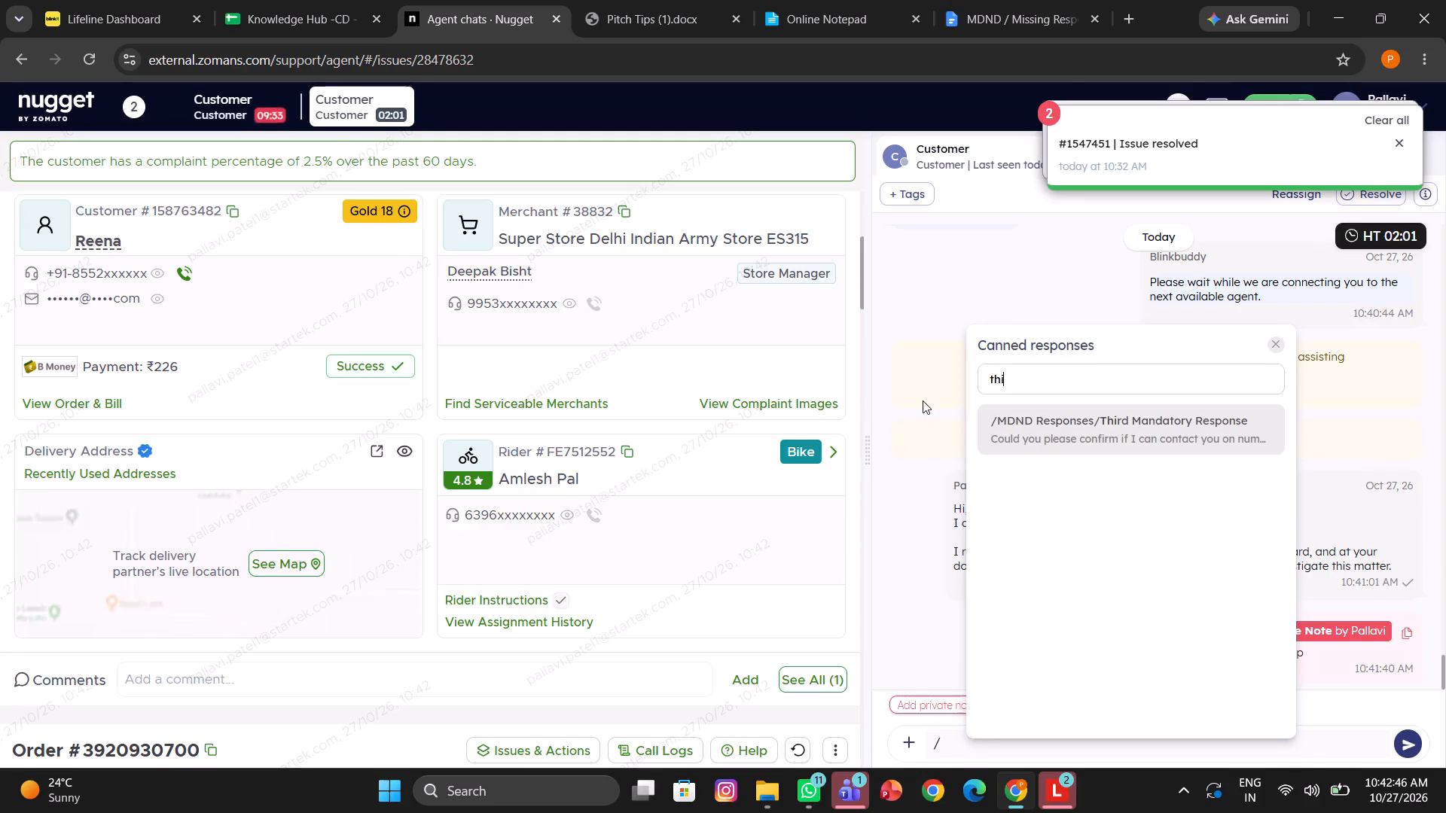
left_click(1137, 449)
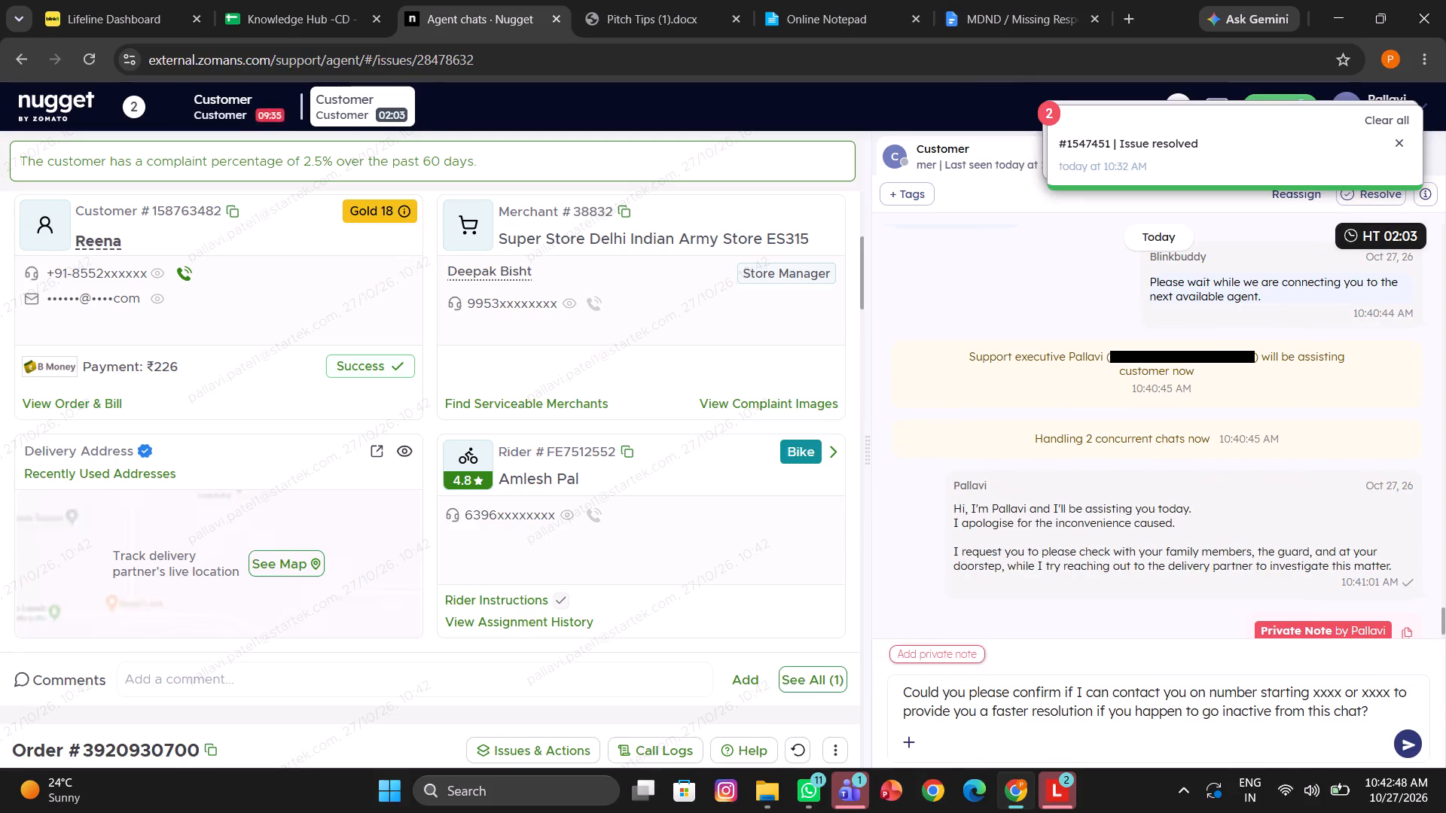
left_click_drag(1311, 688, 1411, 696)
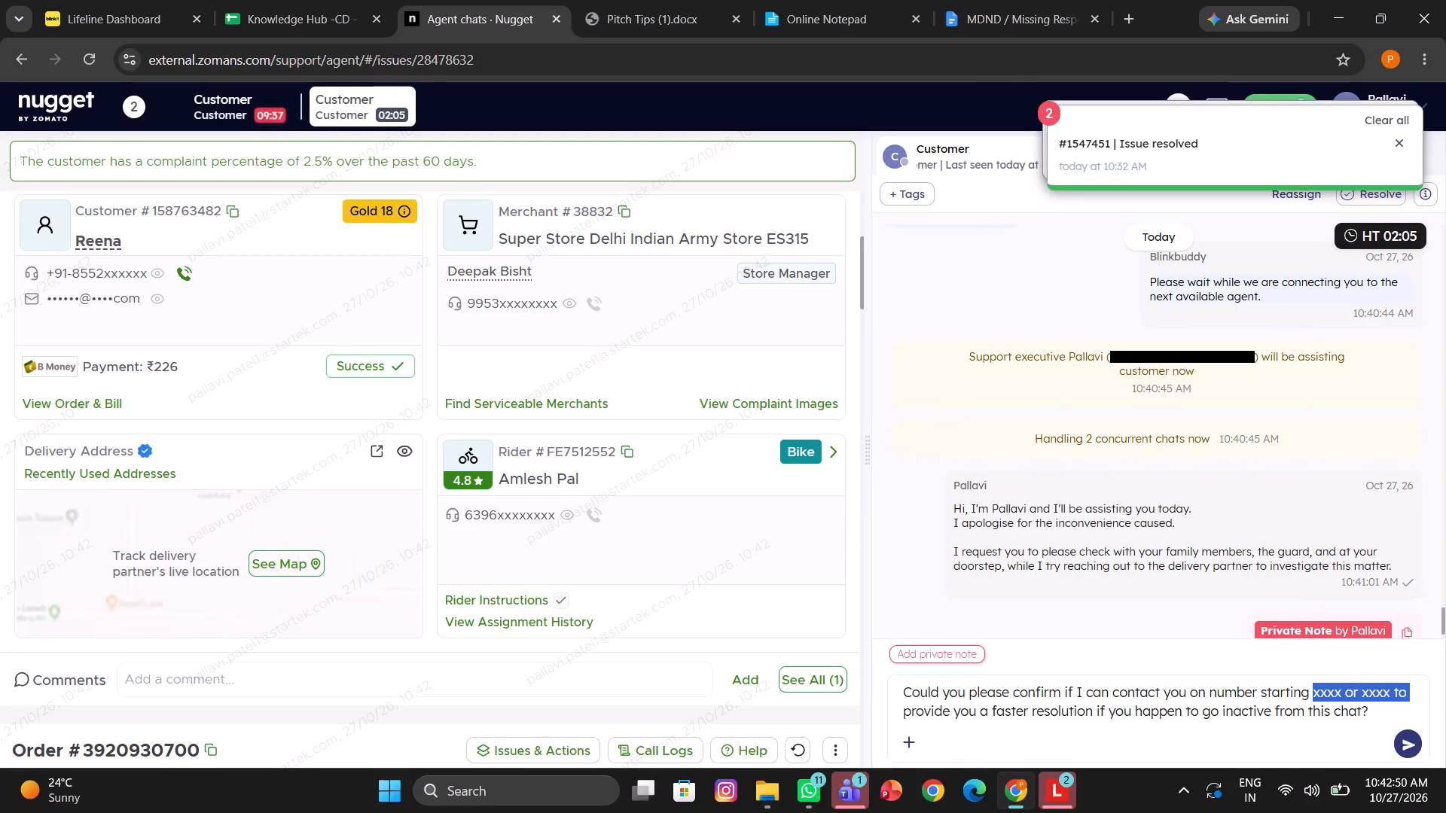
left_click_drag(1411, 696, 1390, 696)
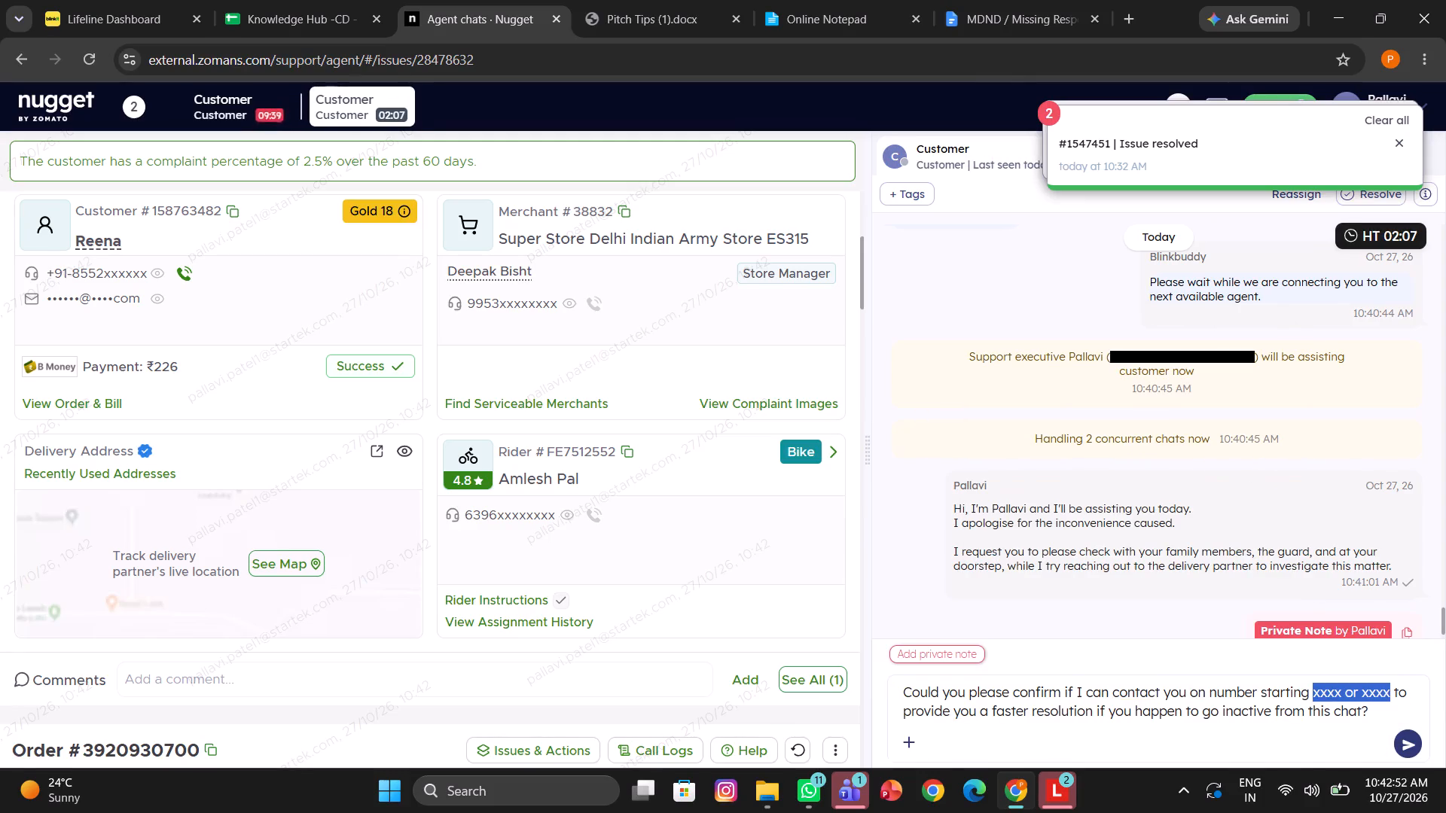
key("BackSpace")
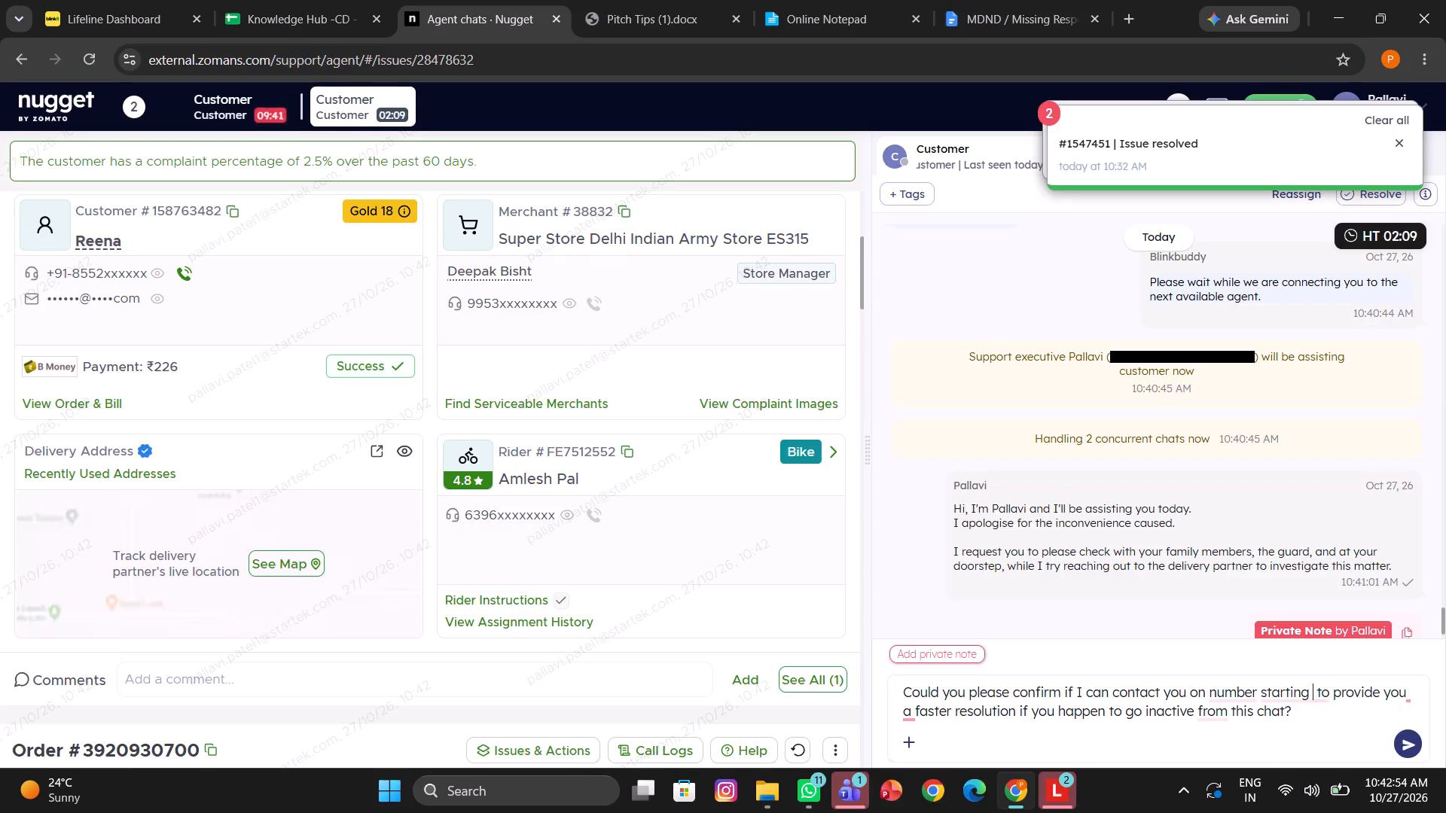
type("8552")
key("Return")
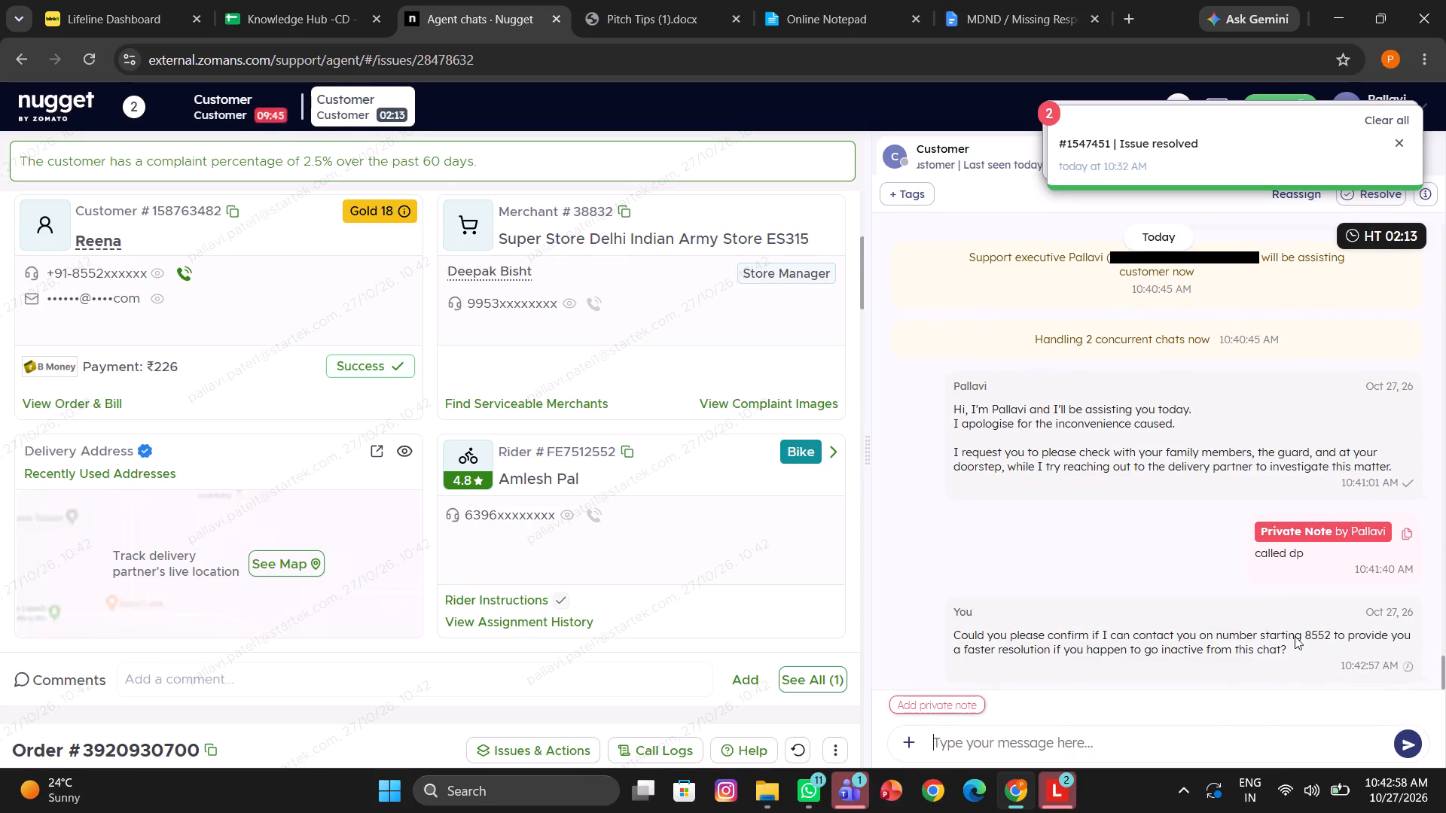
left_click(249, 117)
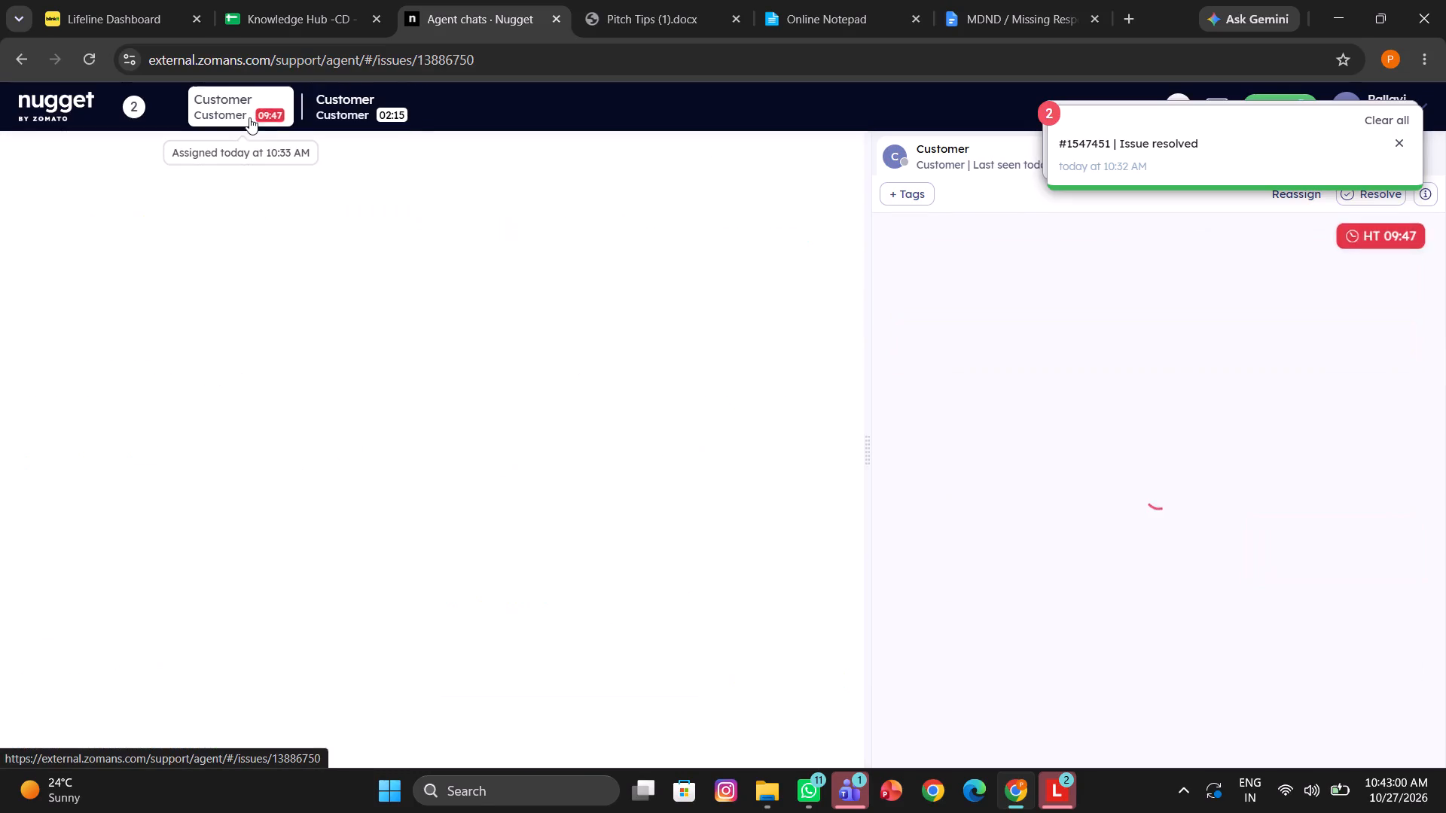
scroll(1039, 601, "down", 1)
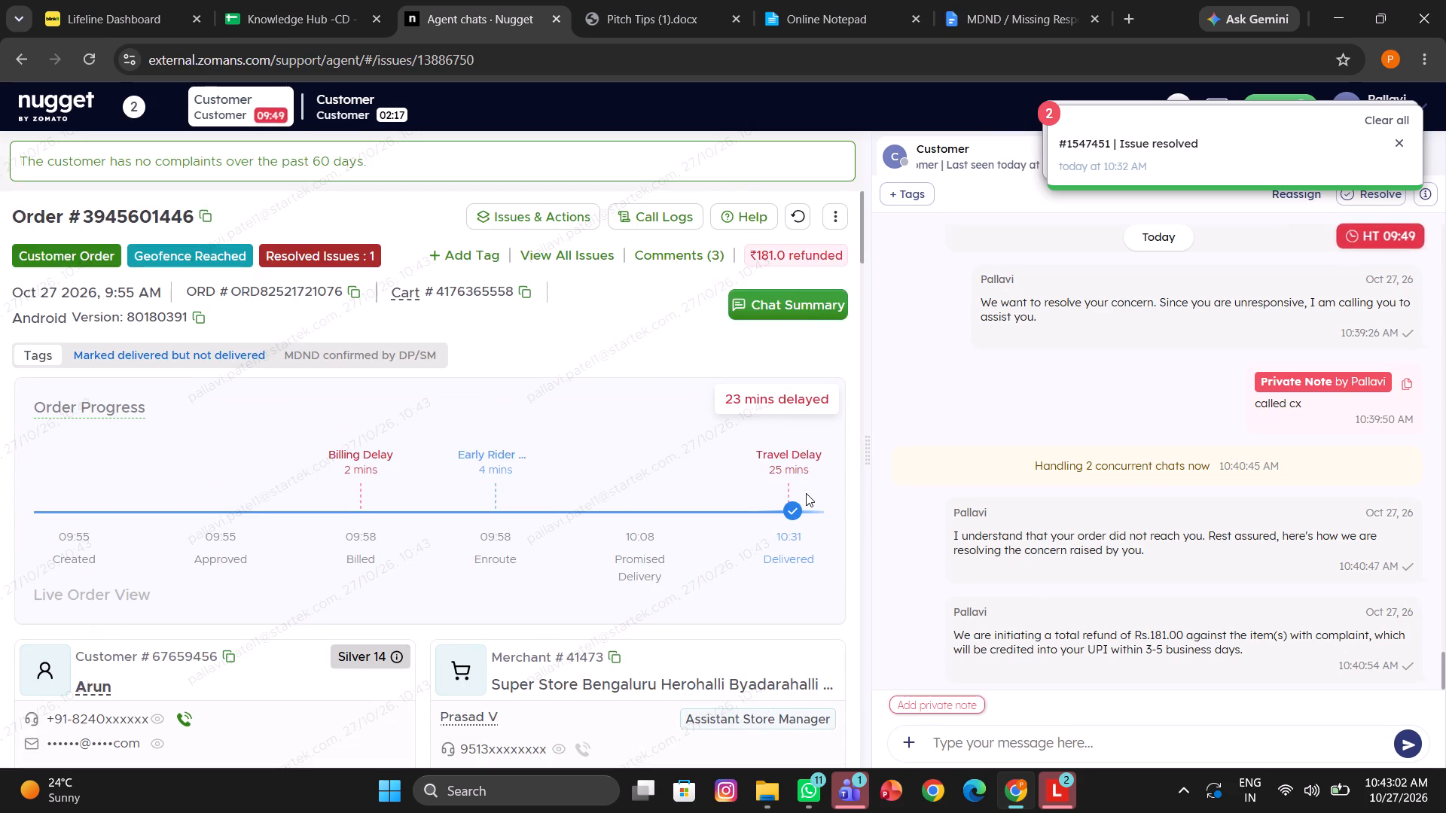
type("/ra")
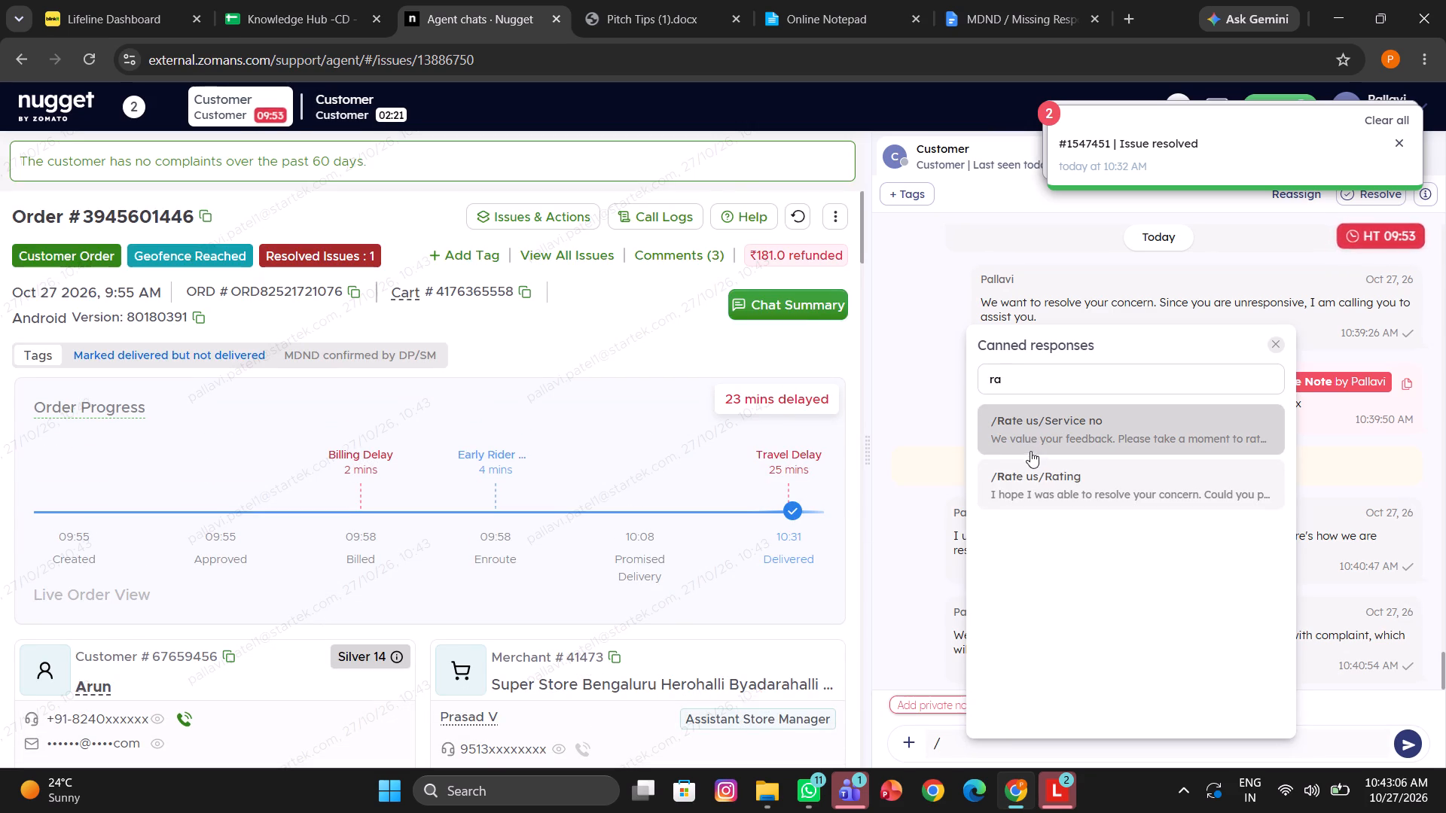
left_click(1036, 468)
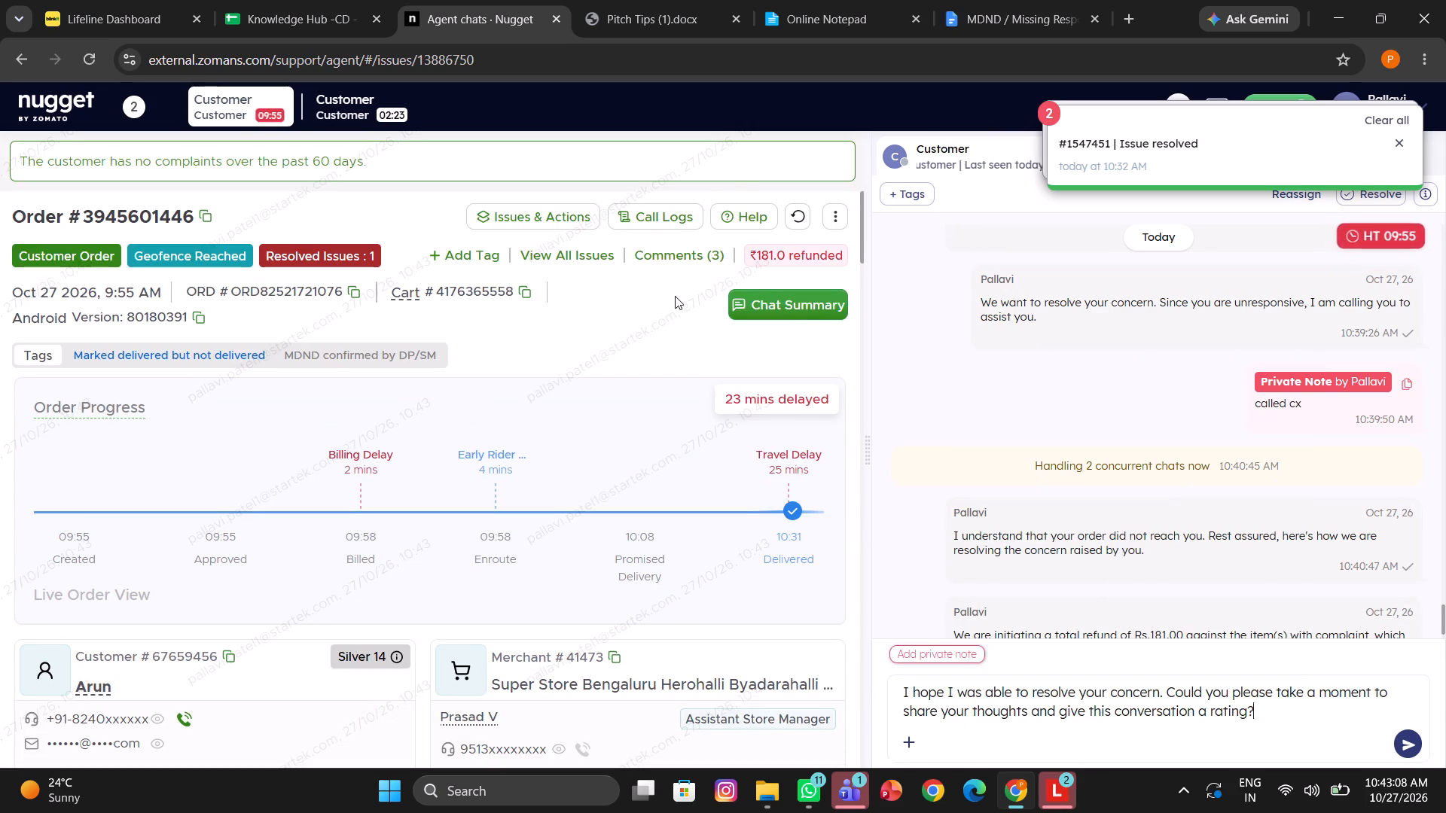
key("Return")
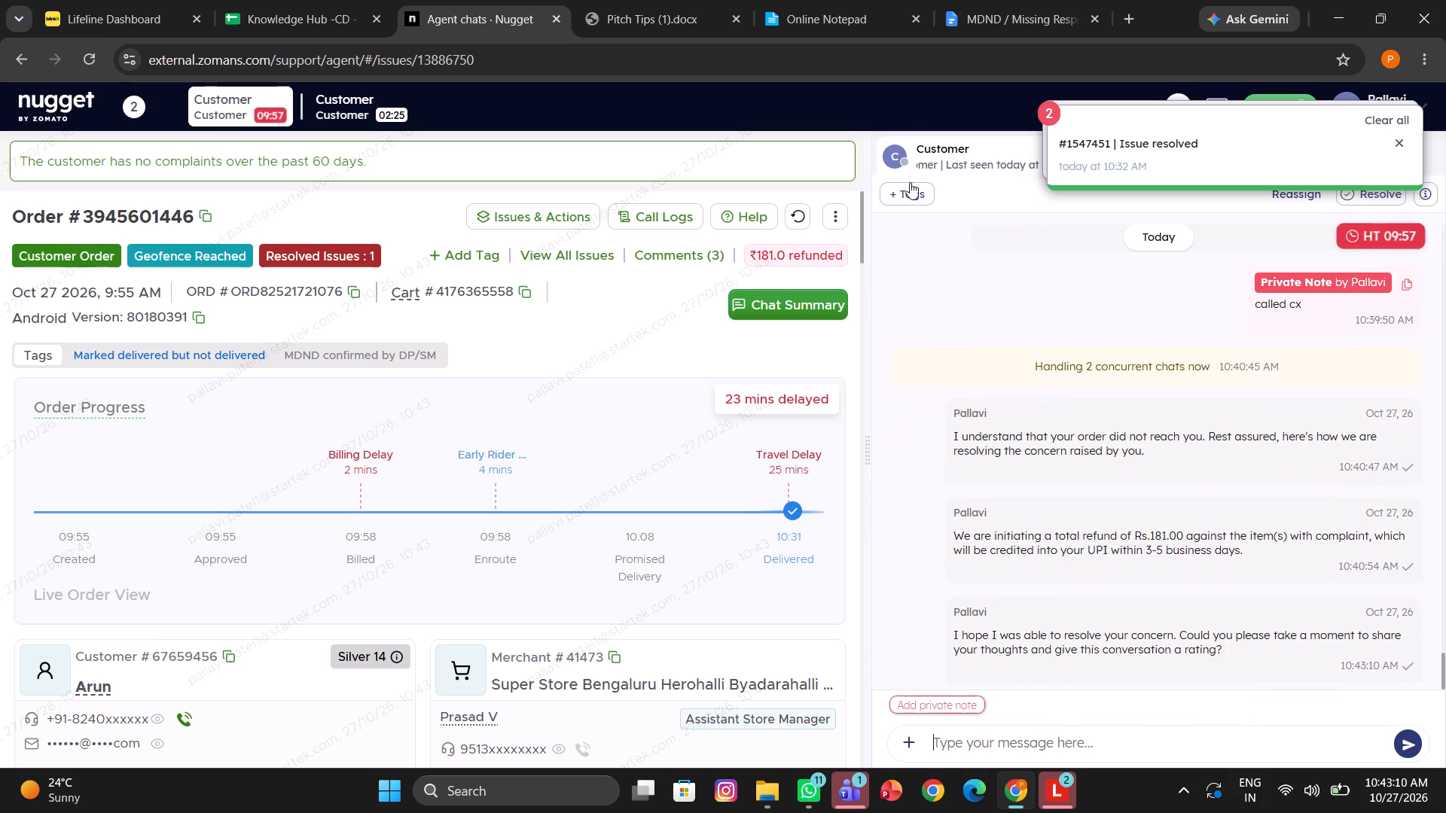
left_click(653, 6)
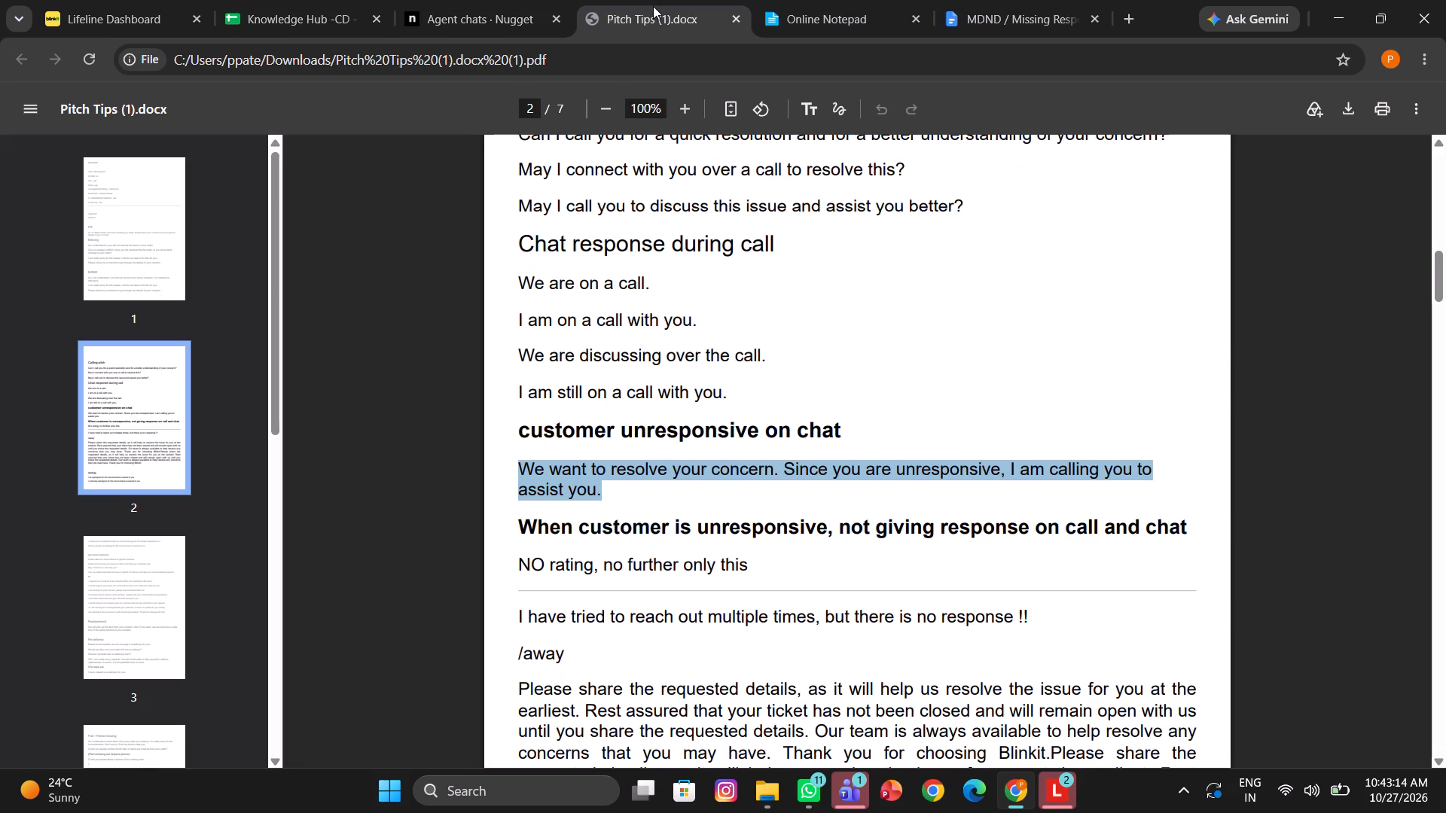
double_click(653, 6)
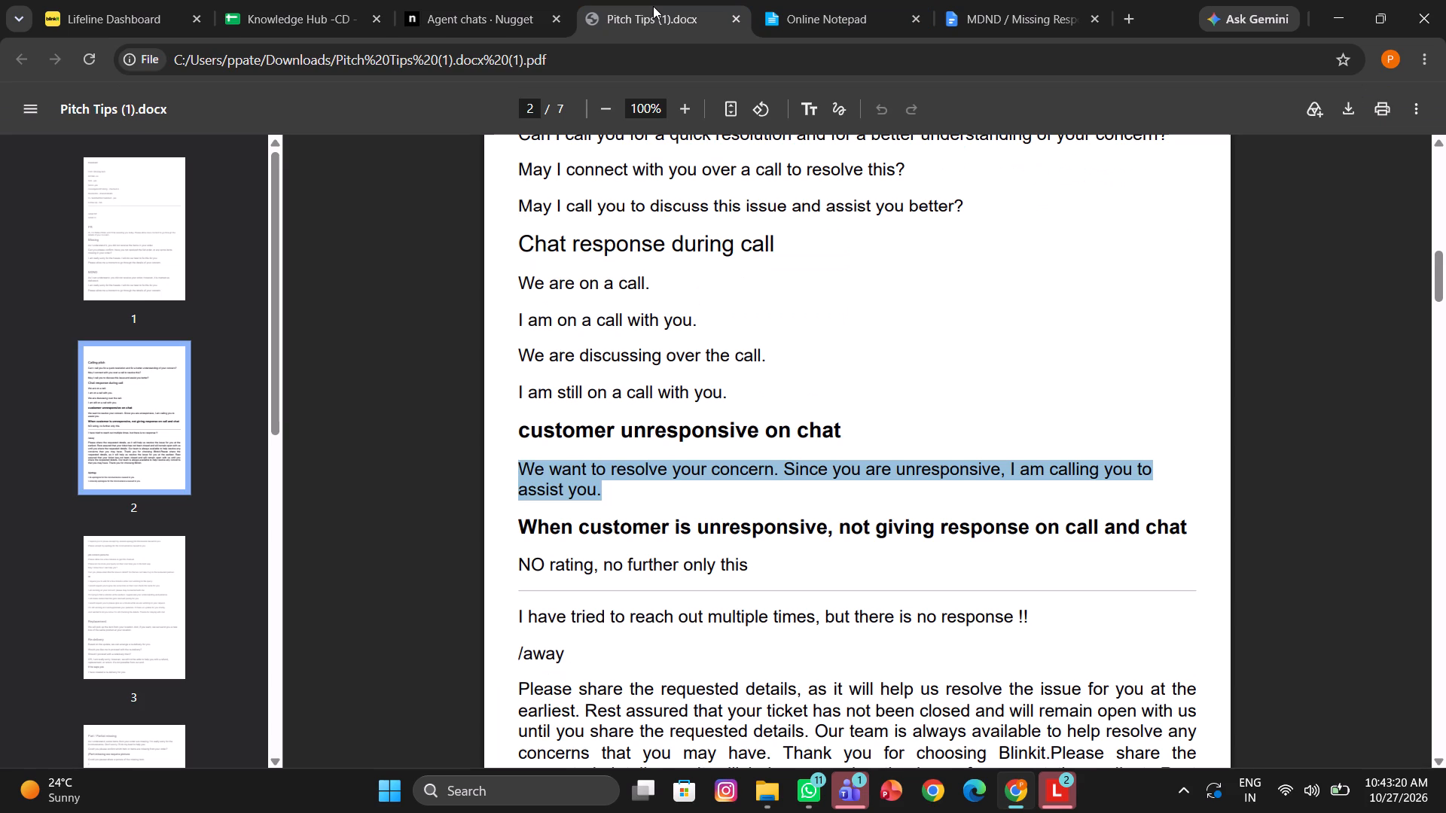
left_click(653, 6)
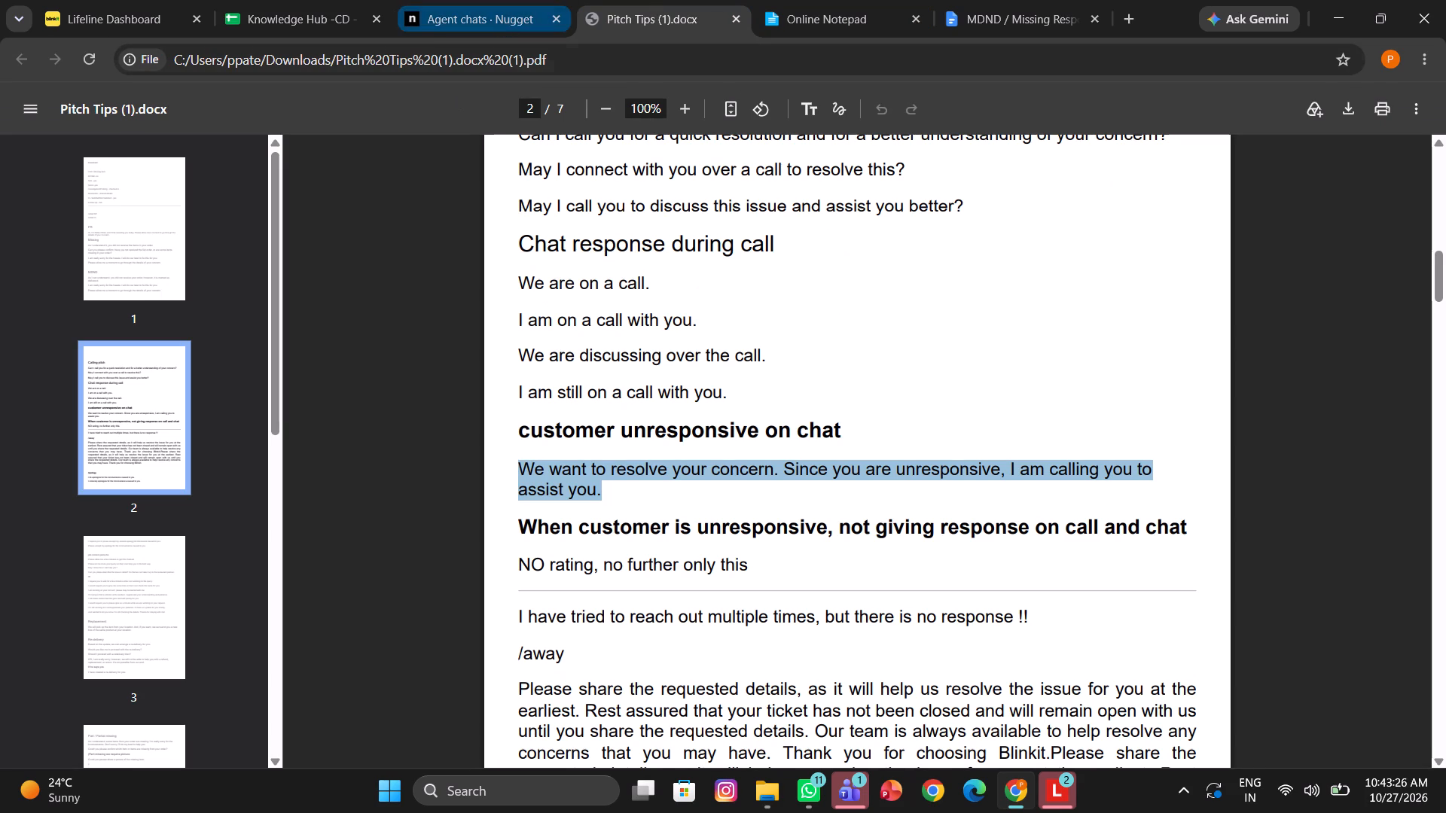
left_click(353, 0)
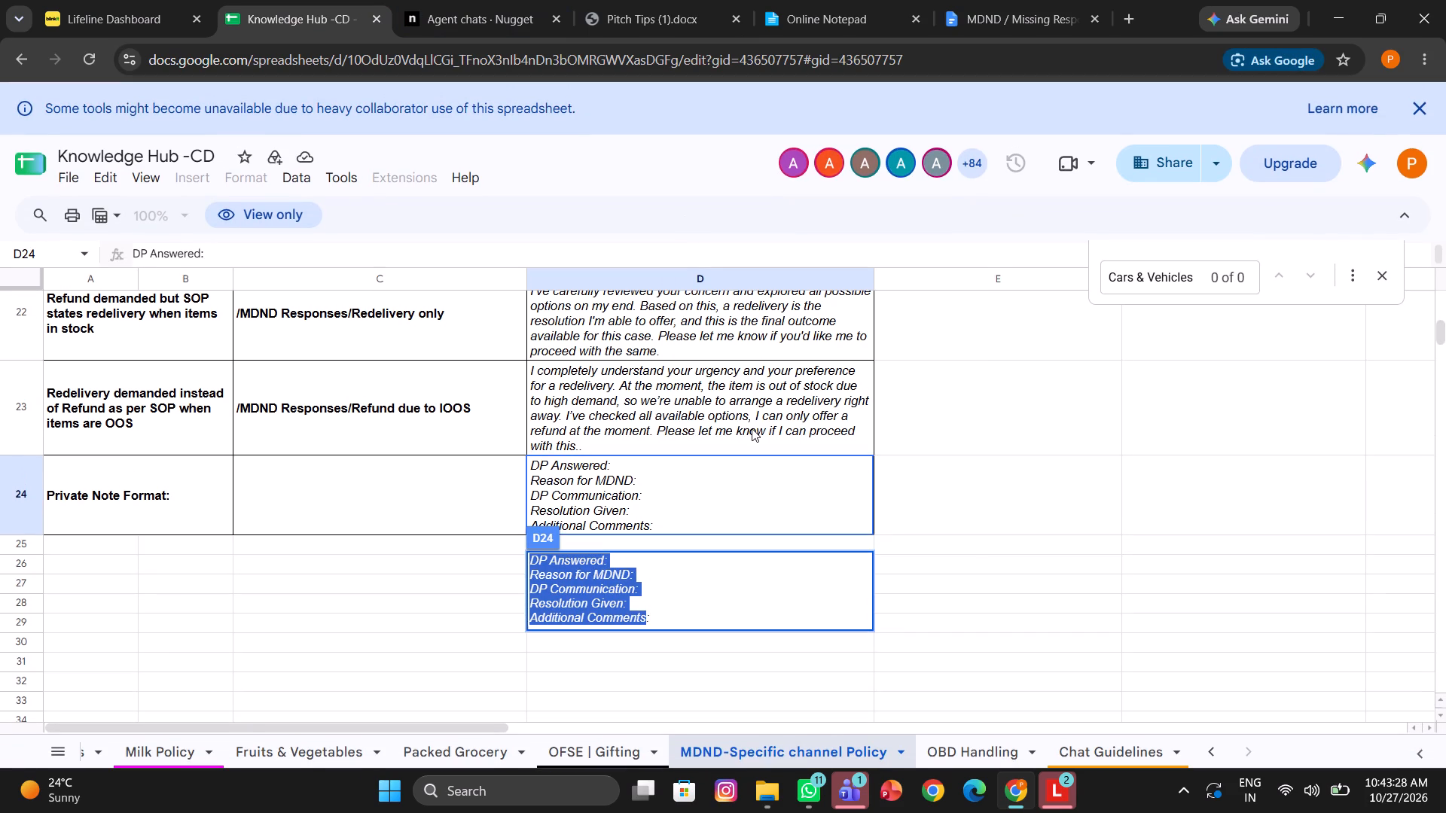
key("ctrl+c")
left_click(407, 0)
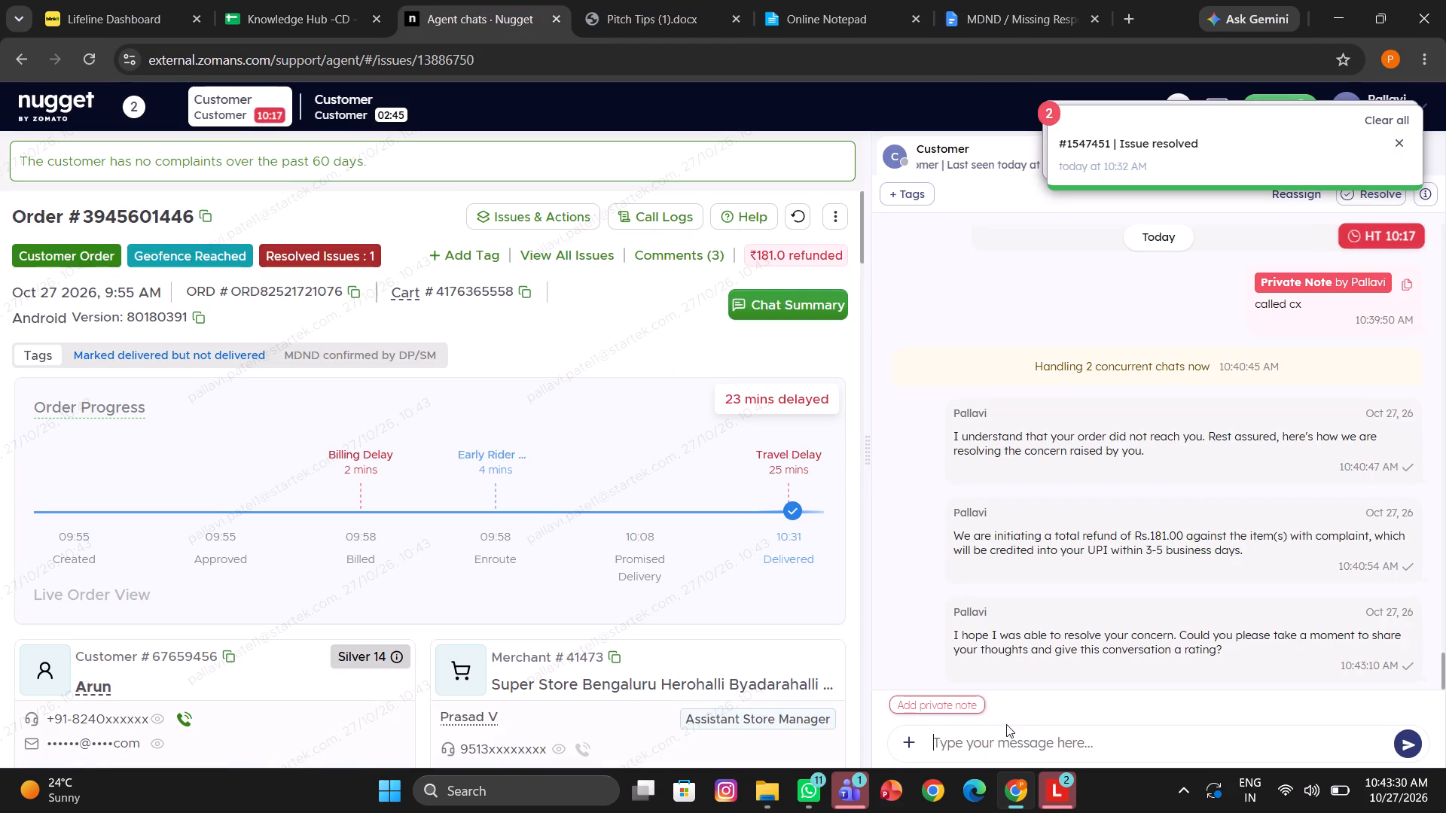
left_click(921, 708)
key("ctrl+v")
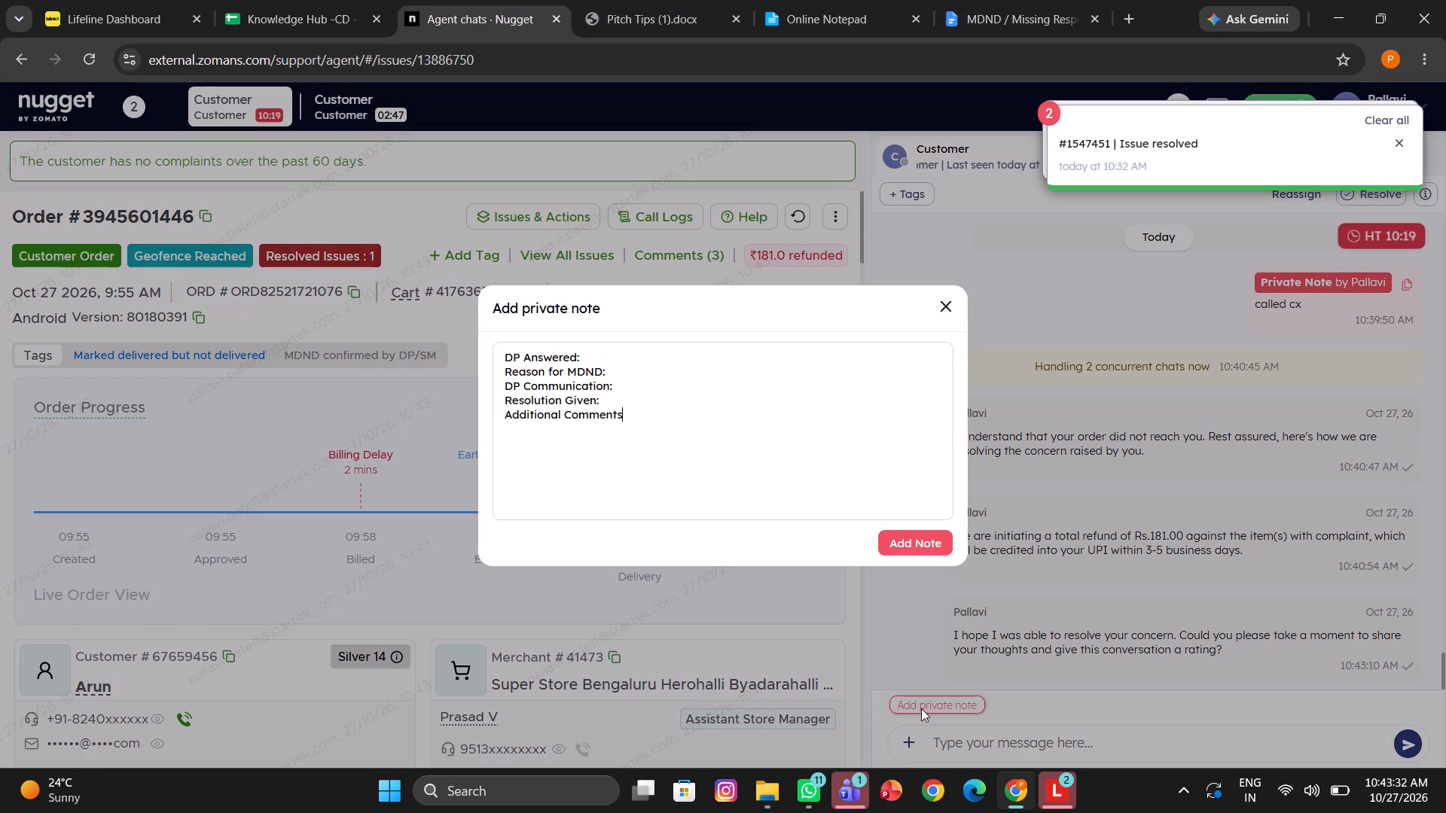
Add the private note with DP Answered "yes", Reason for MDND "cx not received order", DP Communication "submitted to store" and Resolution Given "refund".
left_click(597, 361)
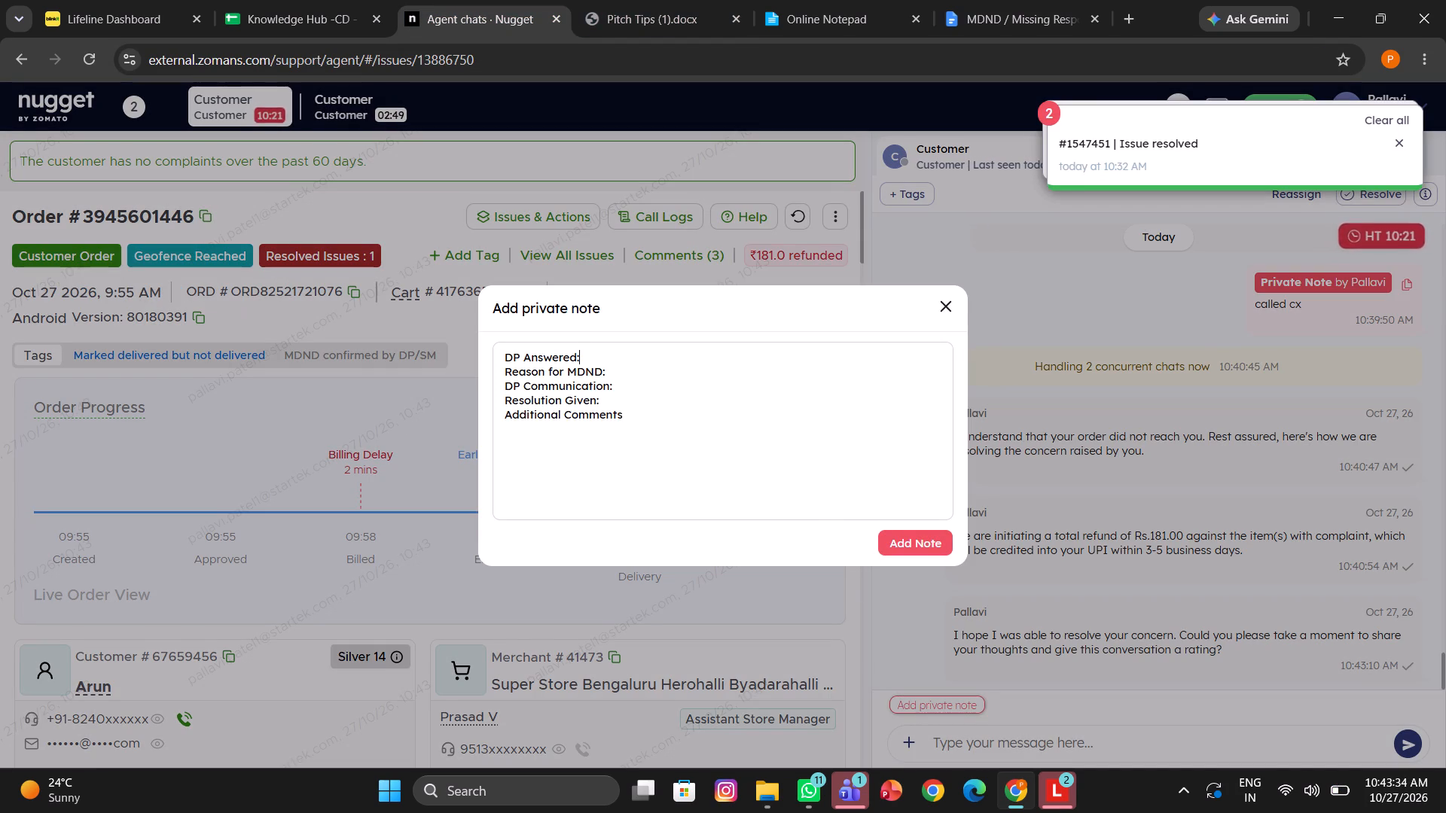
key("space")
type("yes")
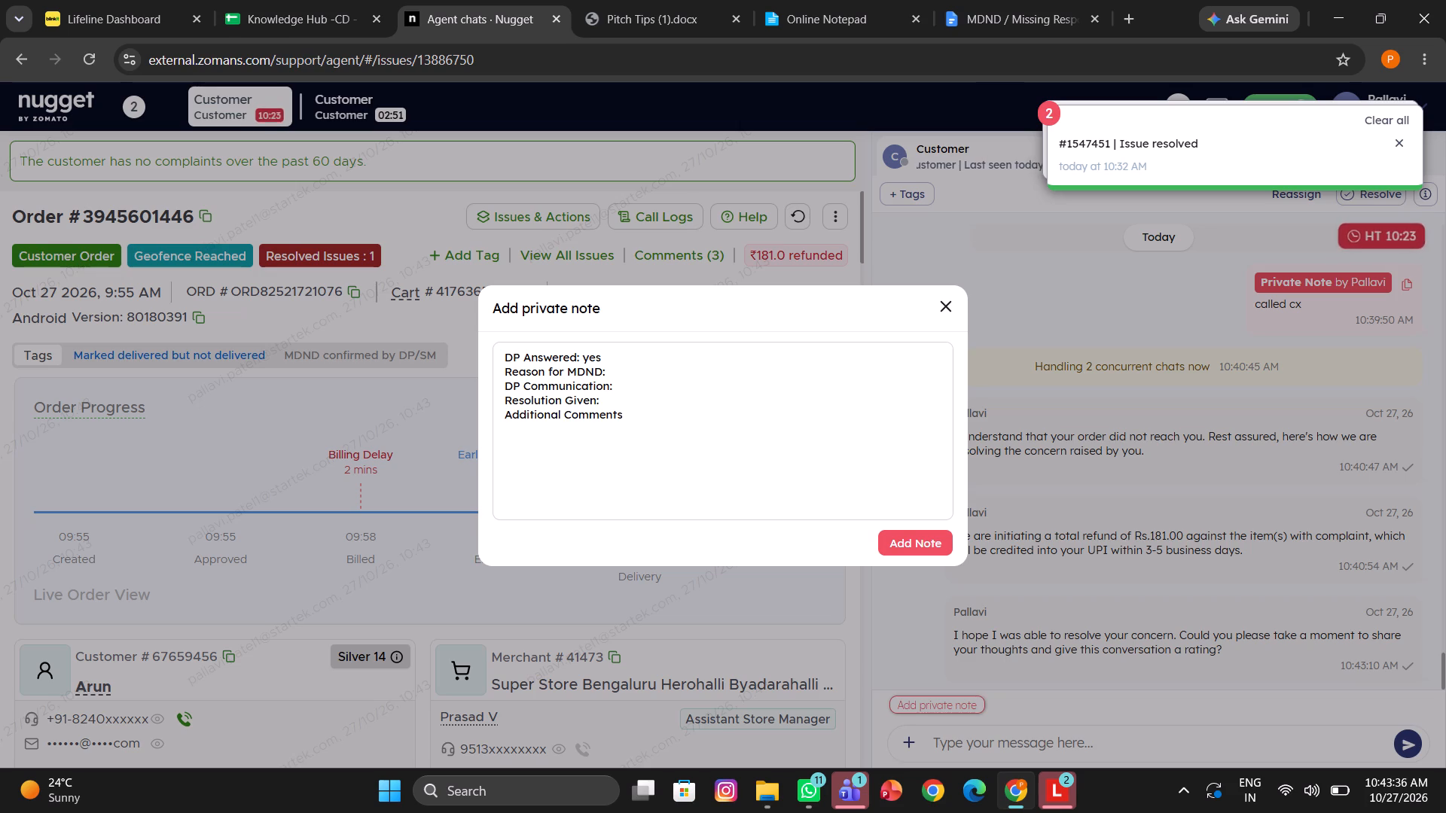
left_click(617, 370)
type("cx not rece")
type("ived o")
type("rder")
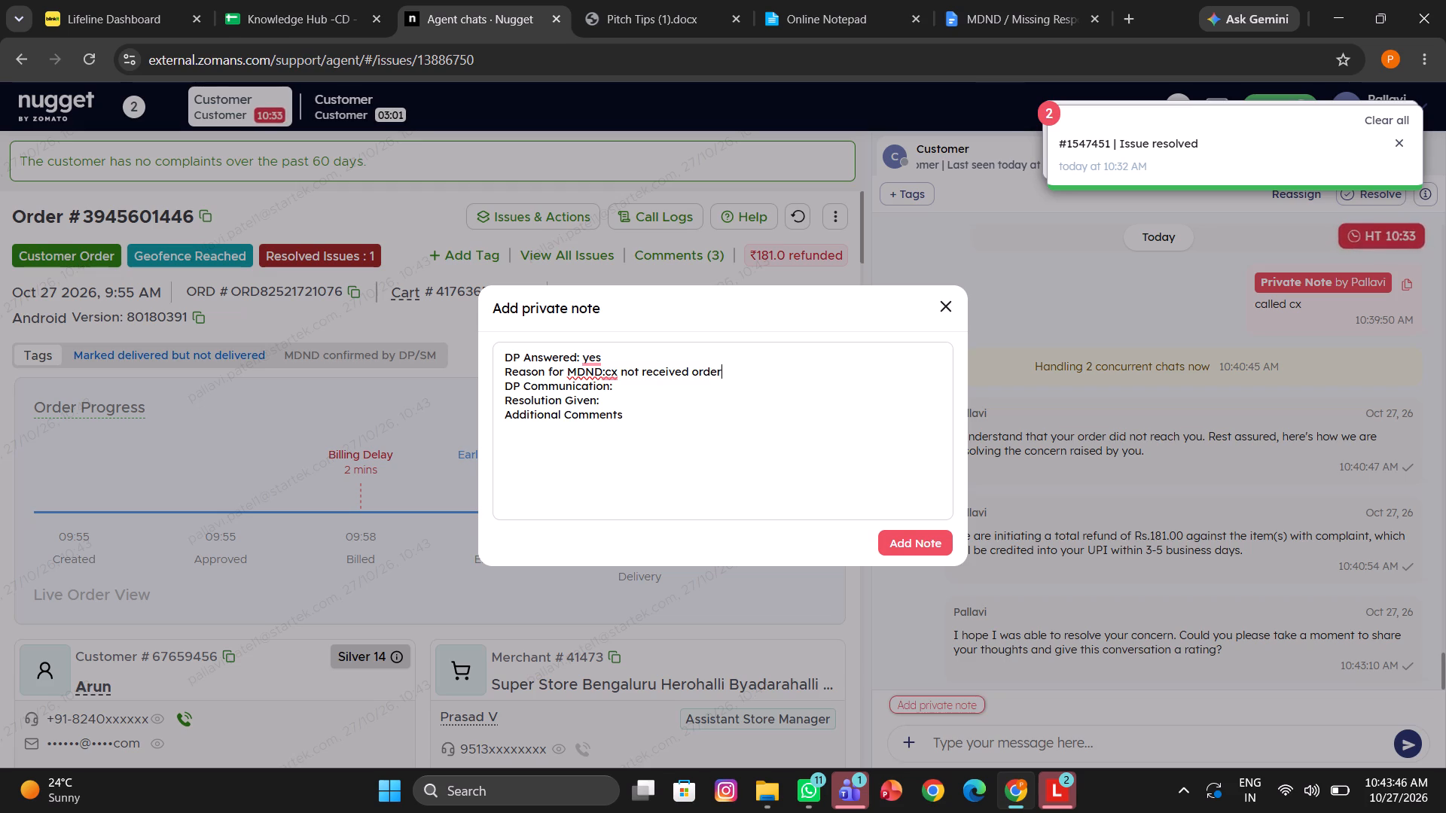
left_click(622, 391)
key("space")
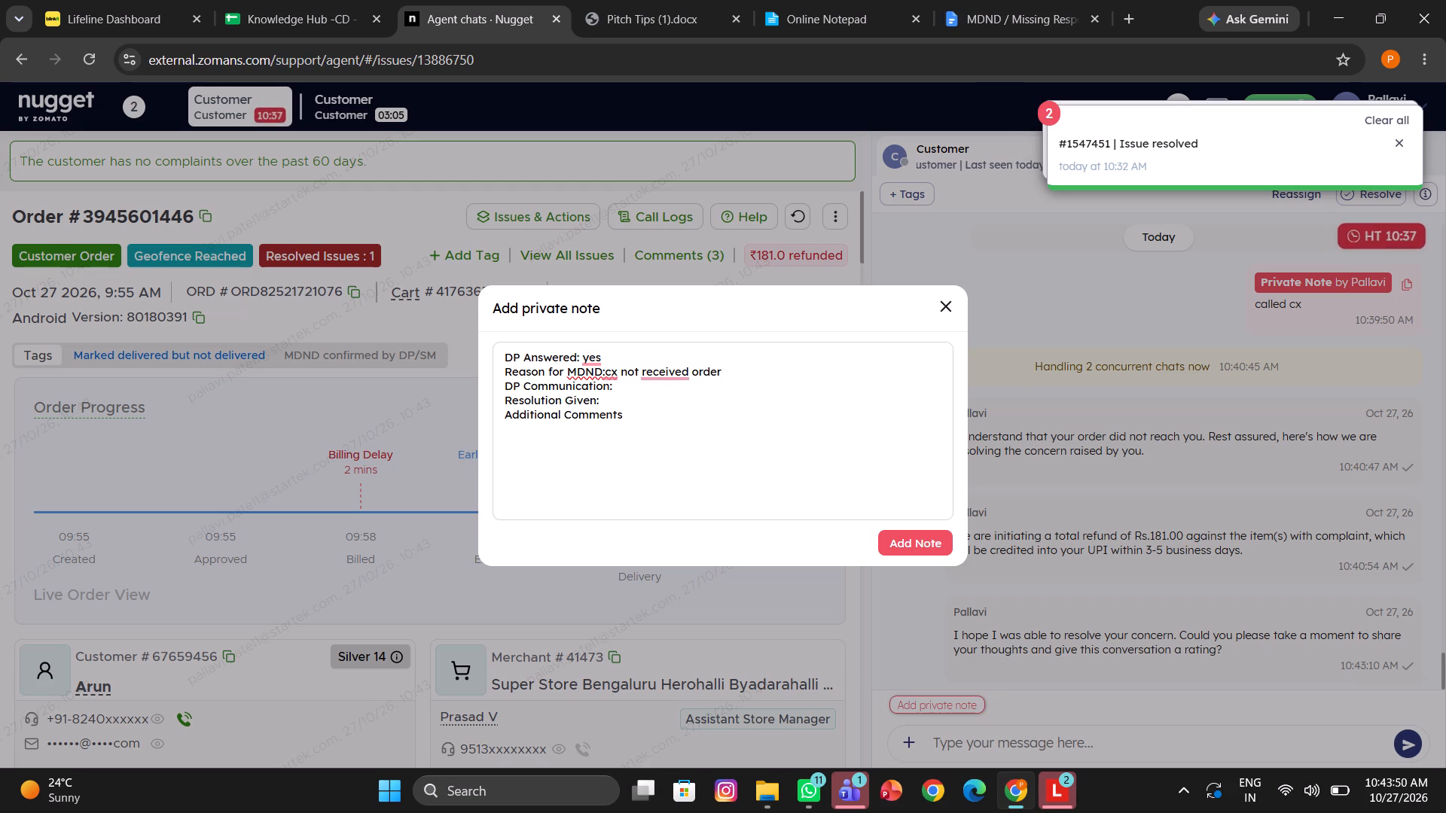
type("submitted to store")
left_click(614, 406)
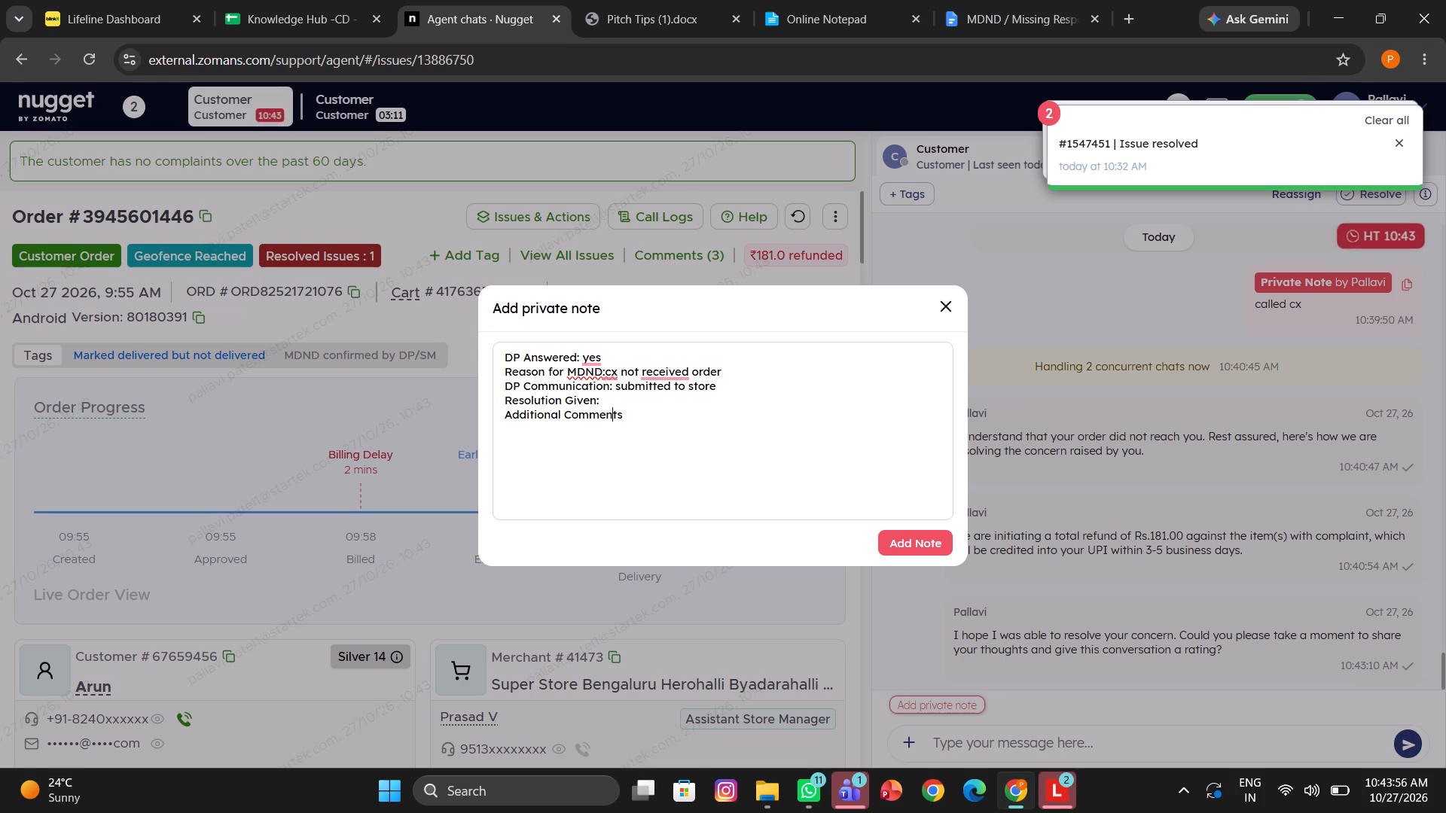
left_click(611, 400)
key("space")
type("refund")
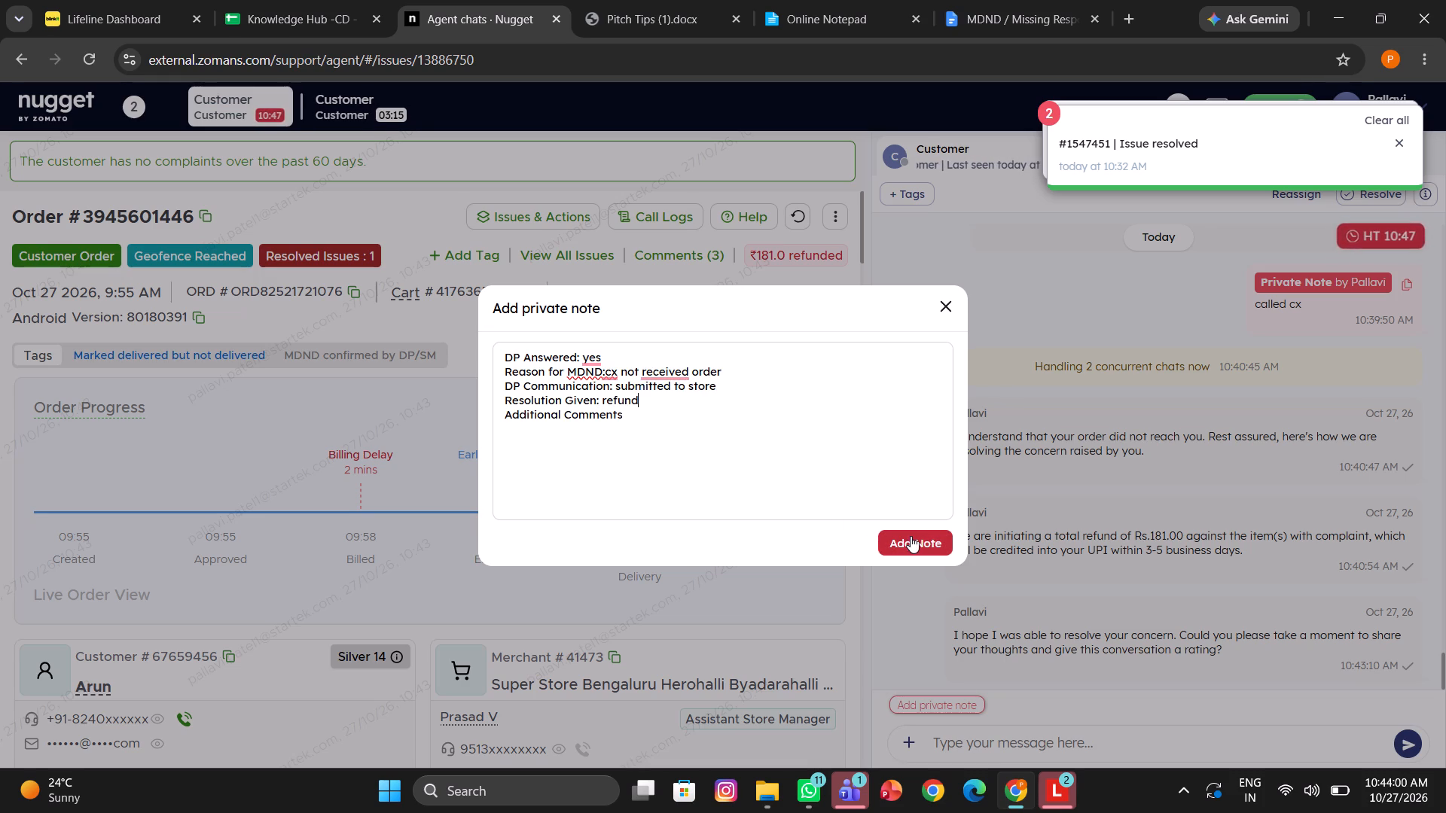
left_click(911, 536)
left_click(1005, 737)
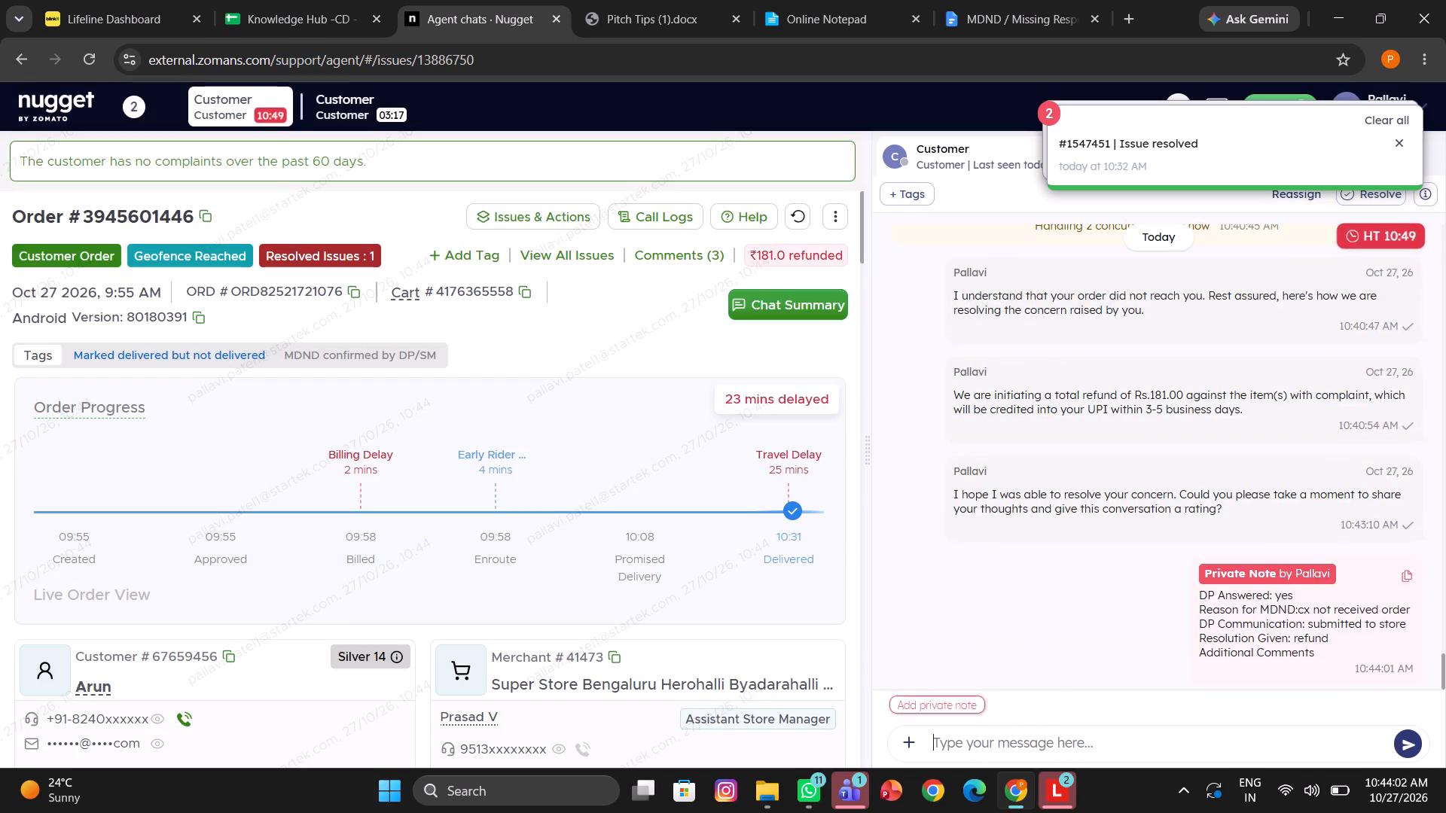
type("/clo")
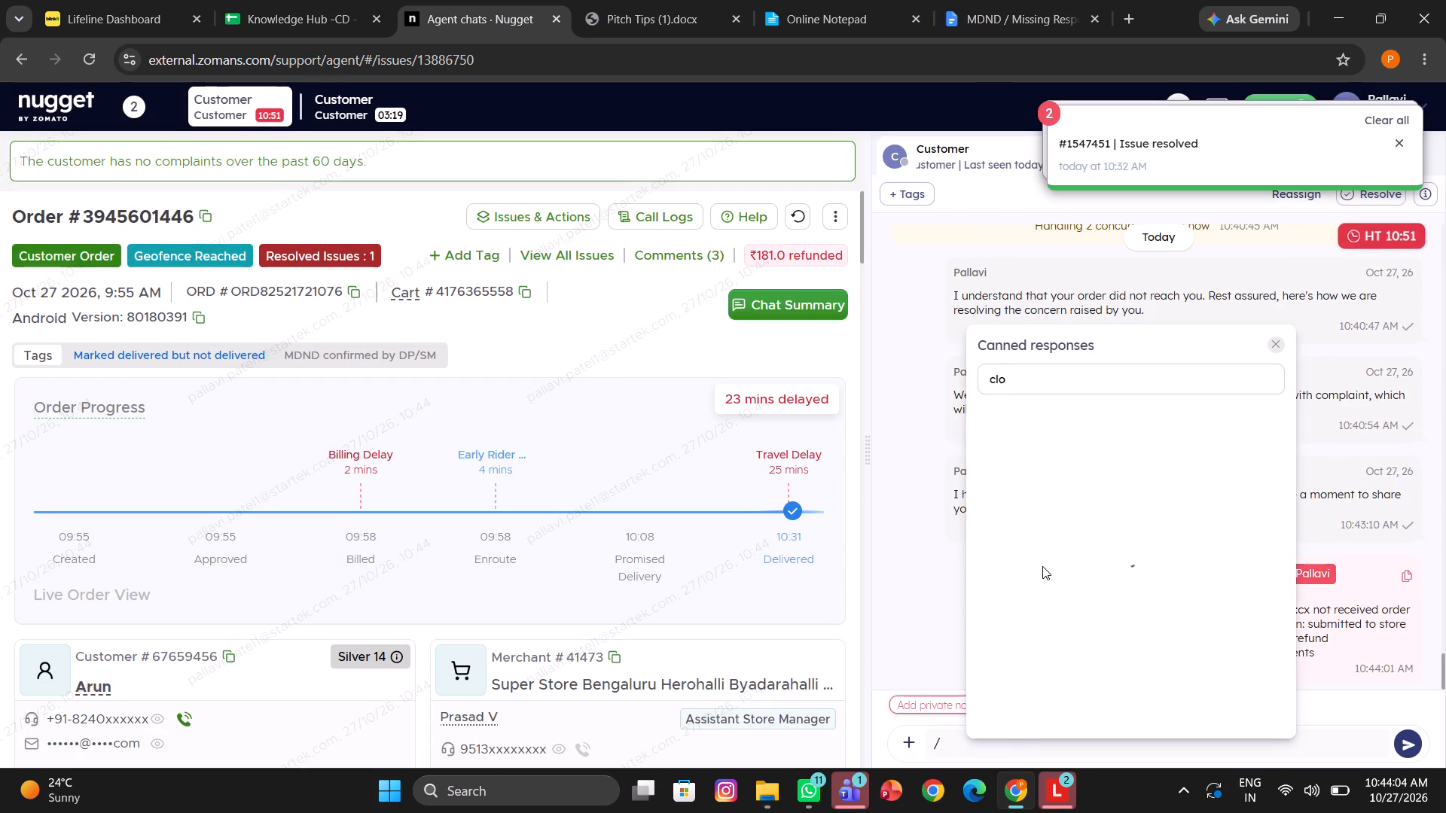
left_click(1067, 432)
key("Return")
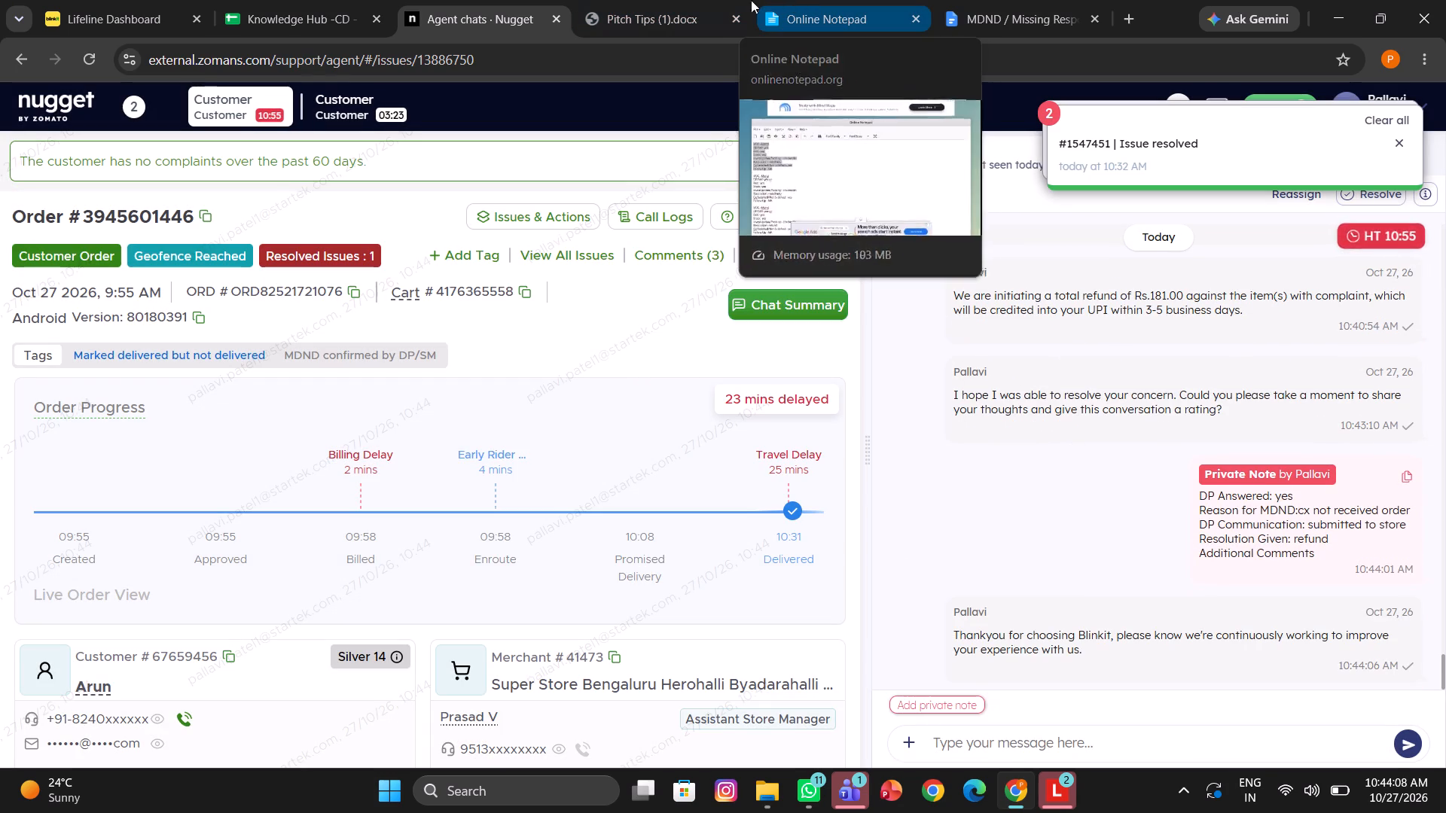
Copy the Mdnd comment template with DP/SM "yes-ur" and Resolution "refund" from the Online Notepad.
left_click(870, 5)
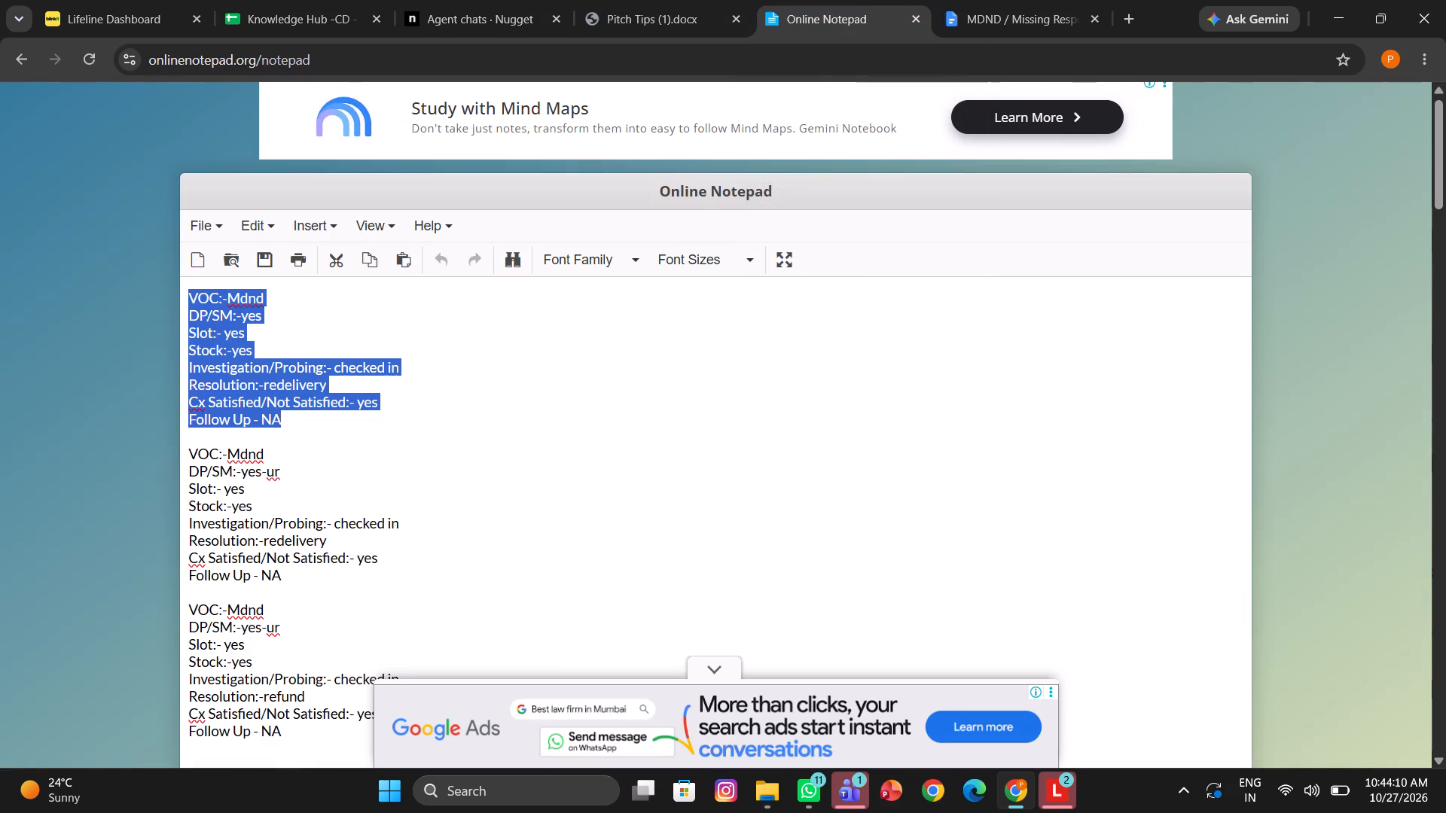
scroll(383, 470, "down", 1)
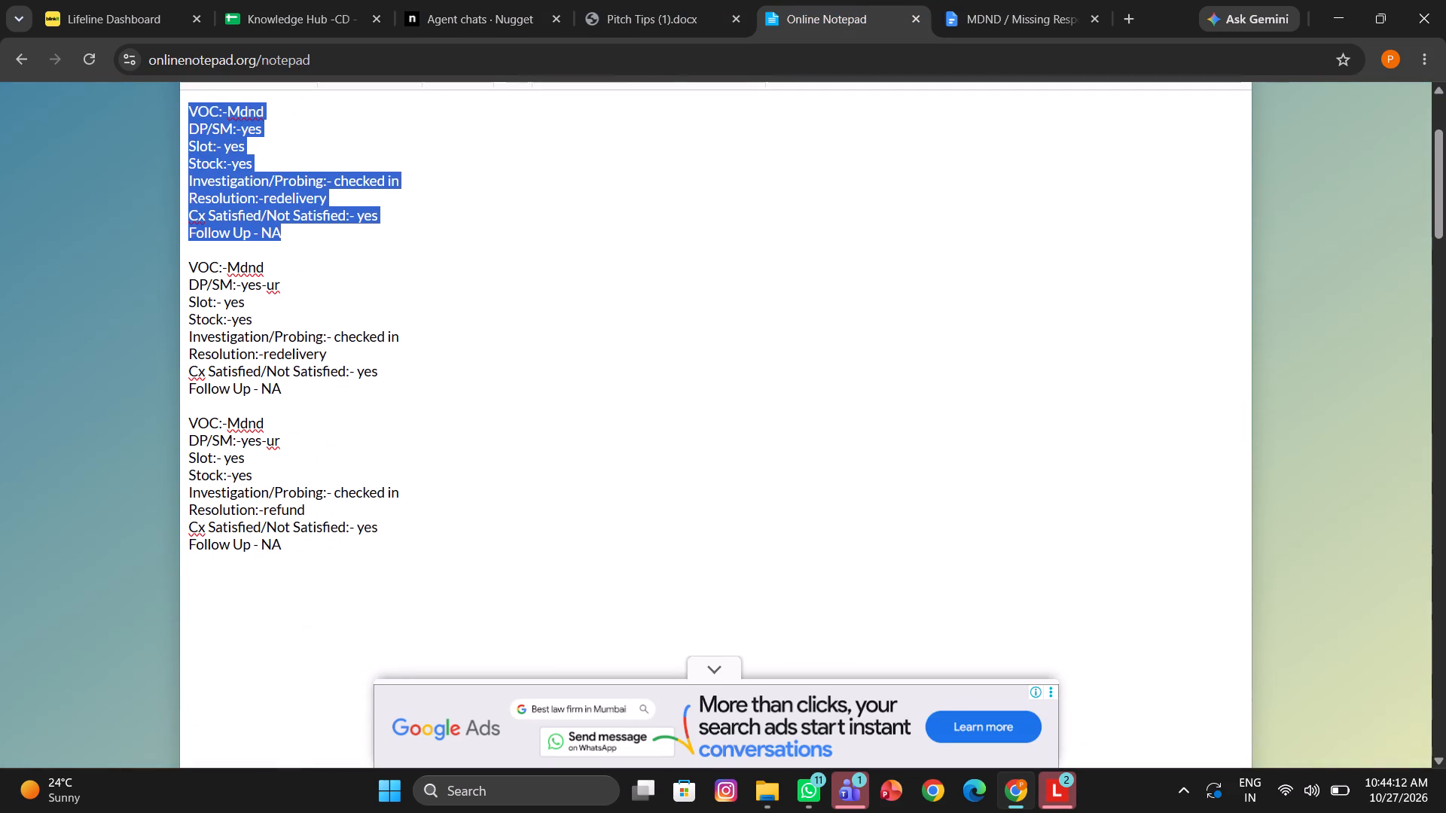
left_click_drag(299, 559, 187, 430)
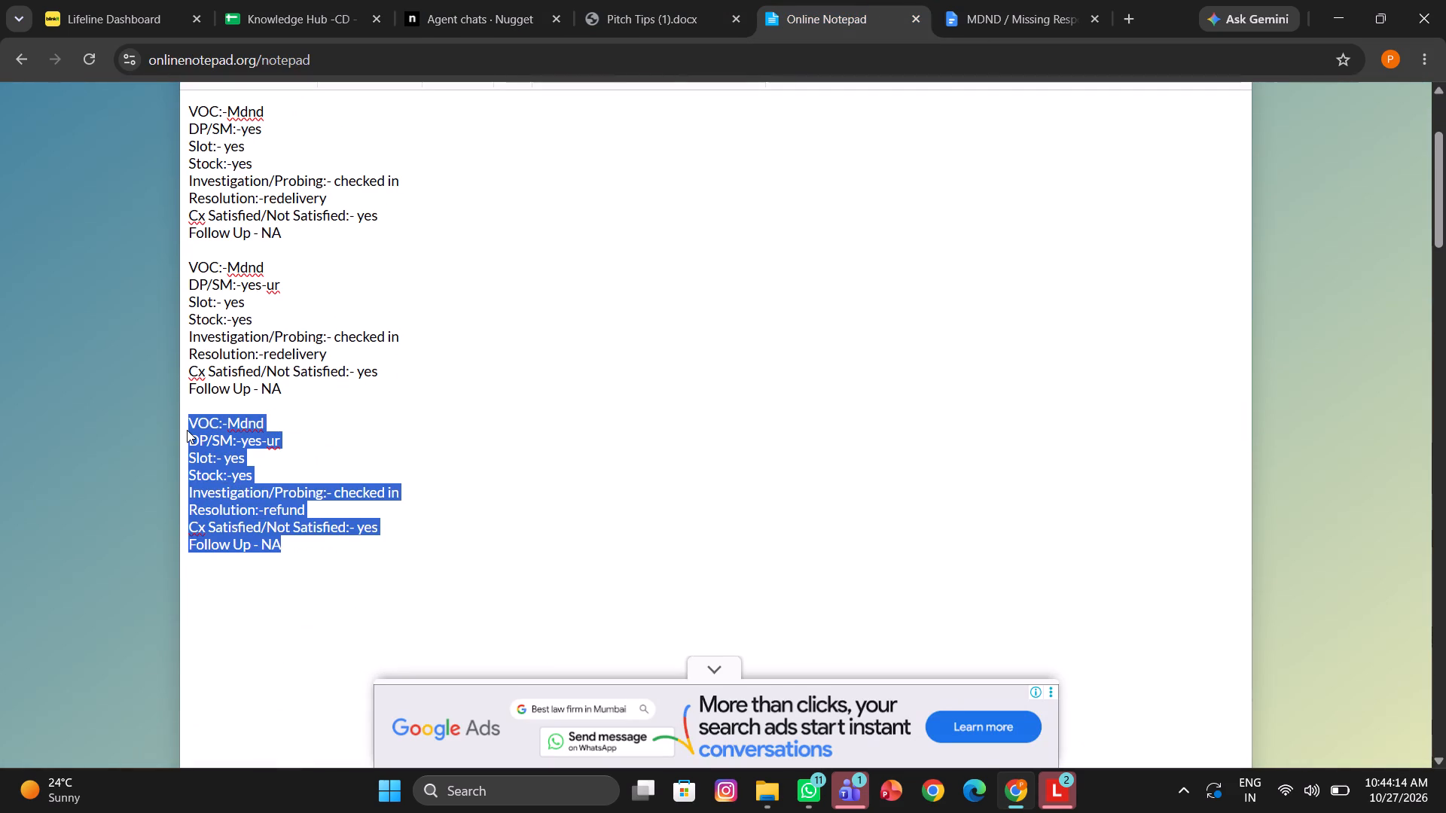
key("ctrl+c")
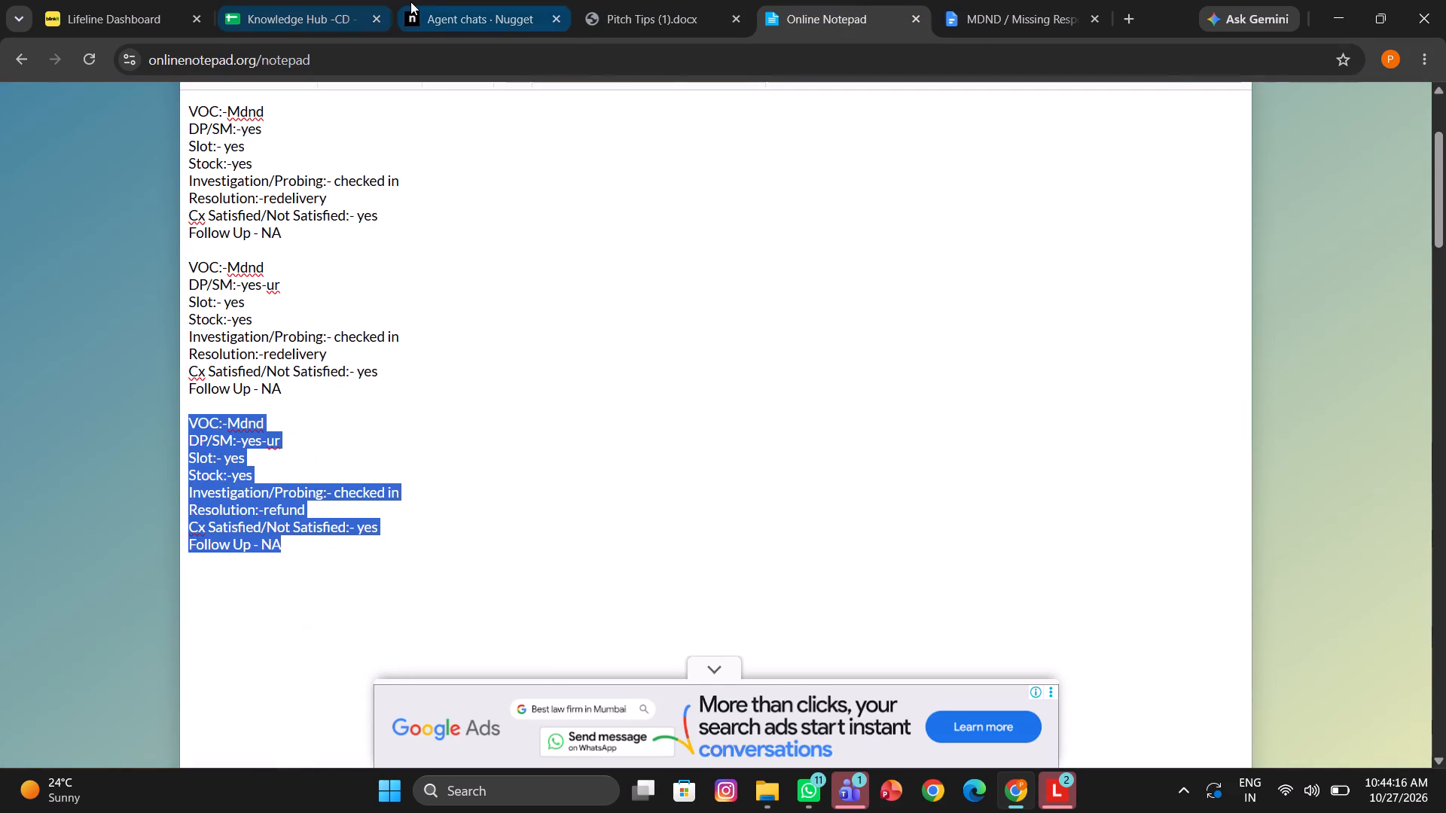
left_click(410, 2)
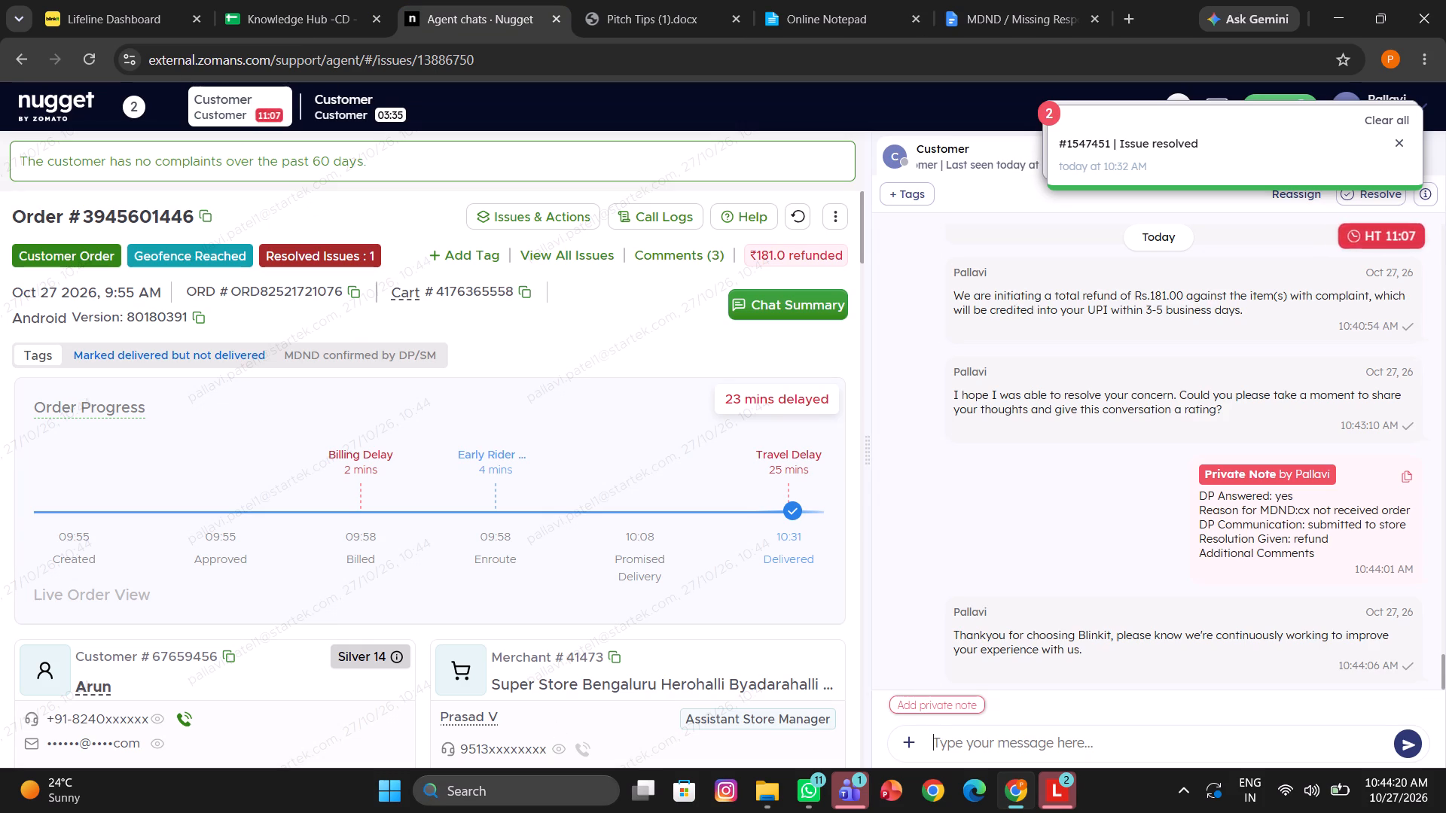
scroll(563, 782, "down", 2)
scroll(566, 607, "down", 5)
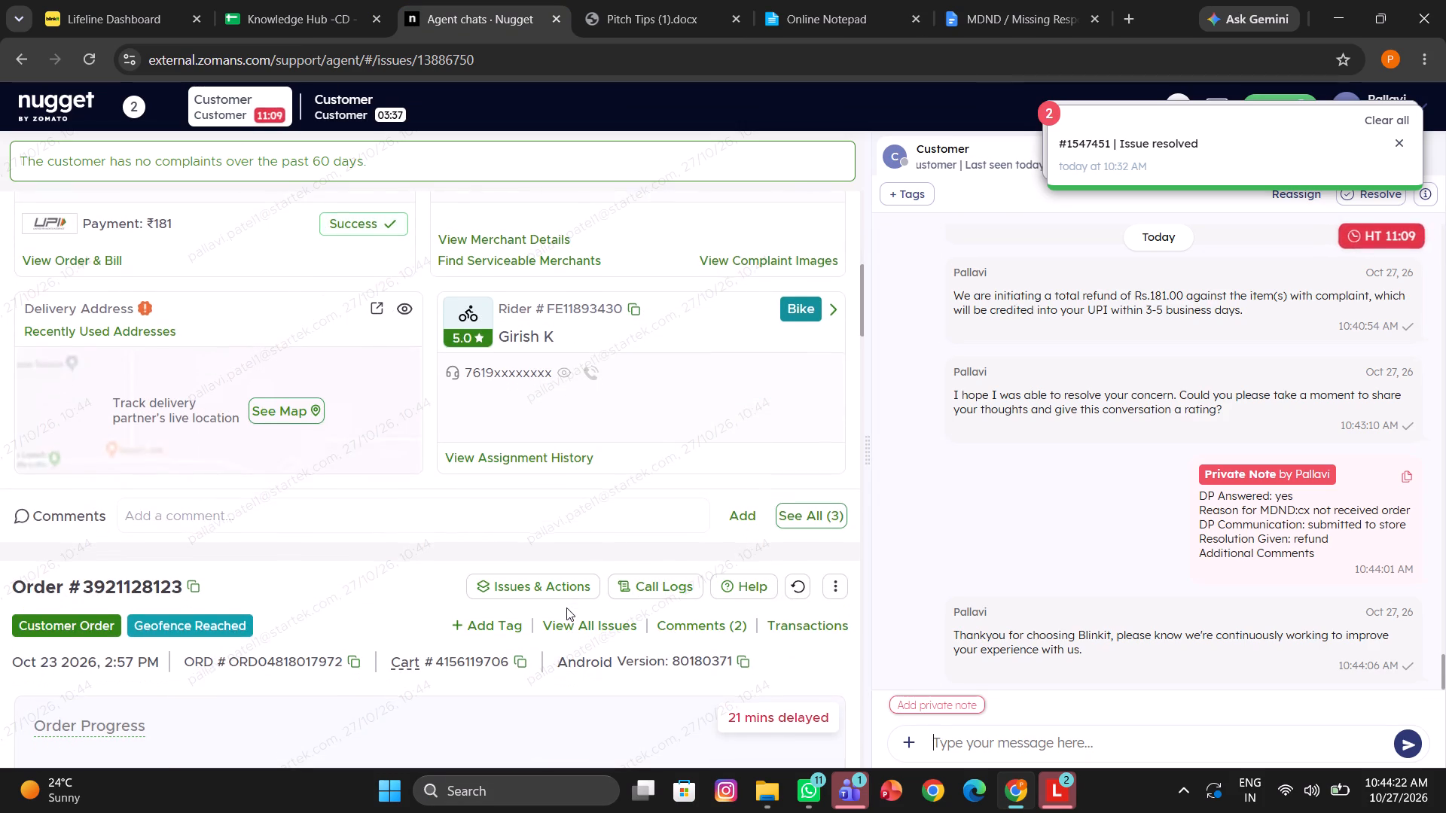
left_click_drag(350, 534, 300, 521)
left_click(300, 521)
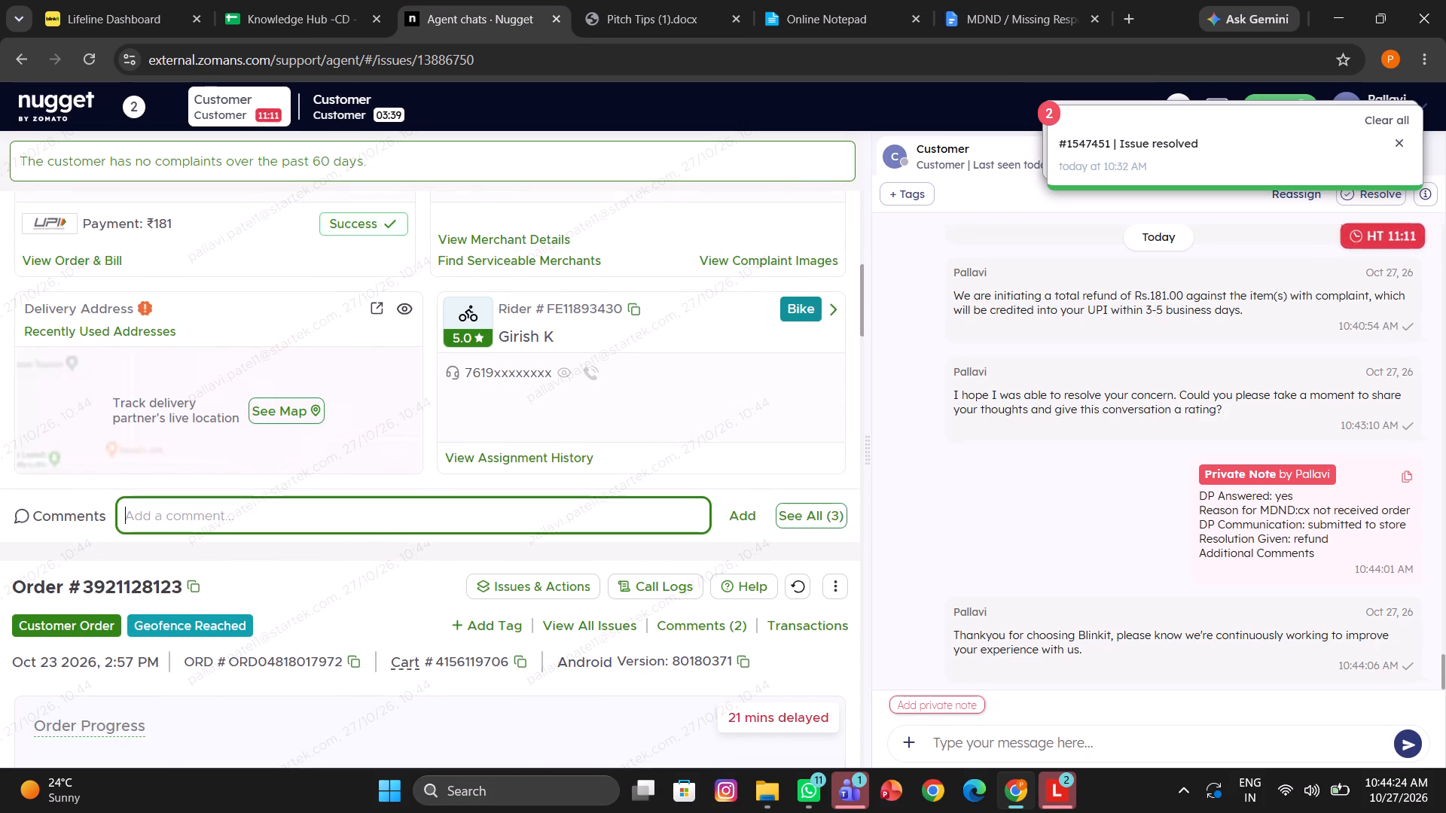
key("ctrl+v")
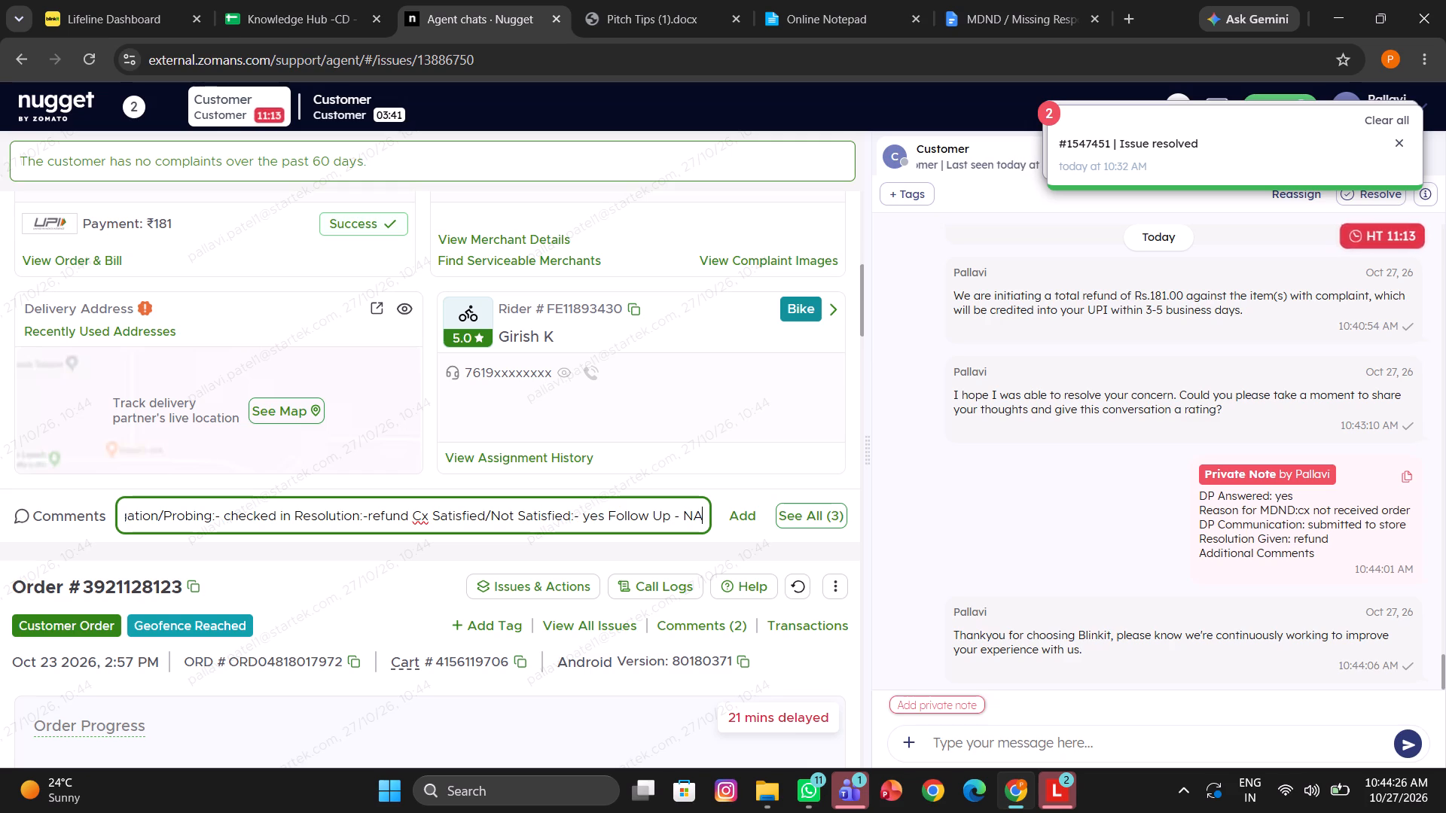
scroll(322, 517, "right", 5)
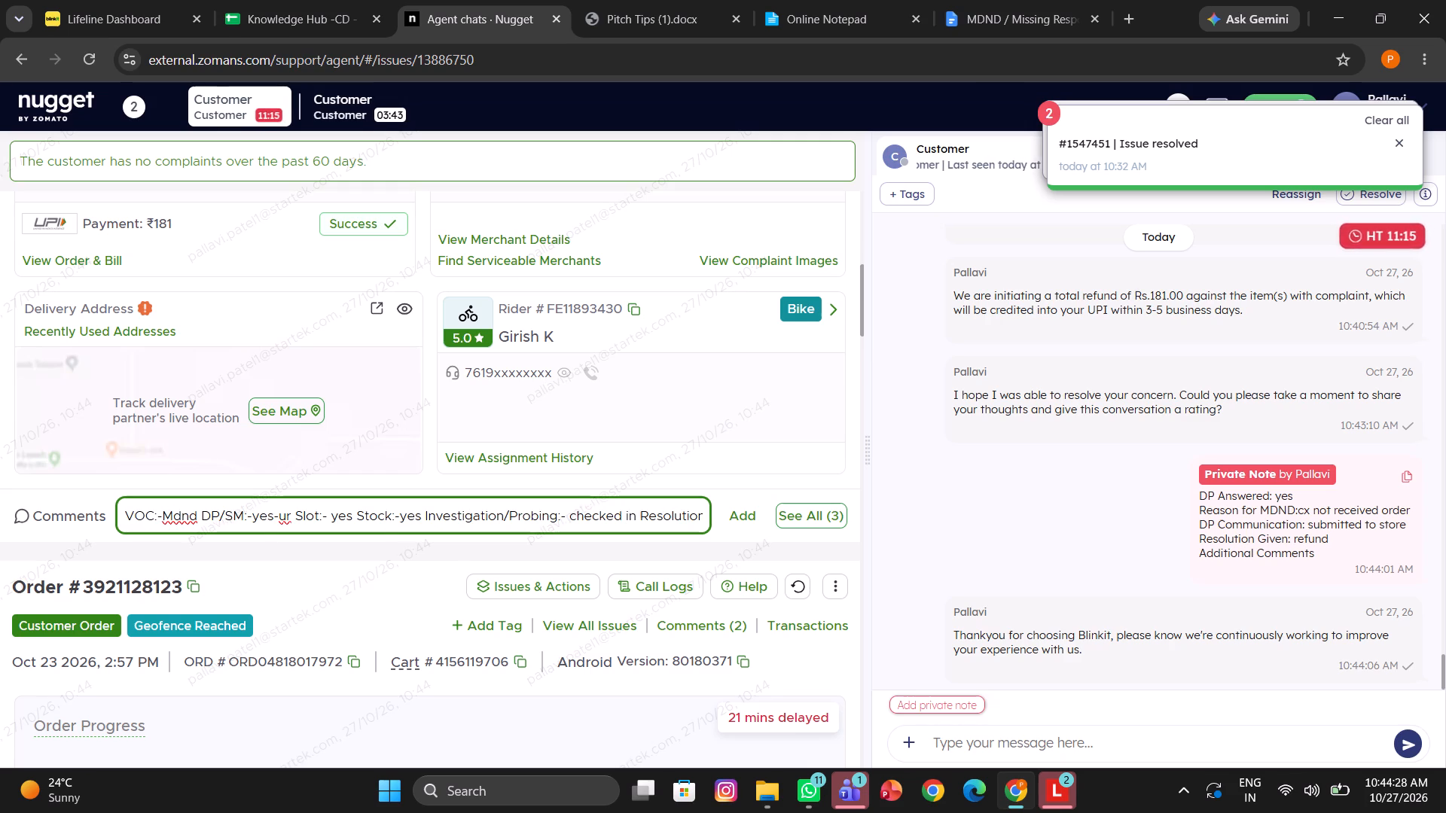
left_click(289, 516)
key("BackSpace")
key("BackSpace")
key("BackSpace")
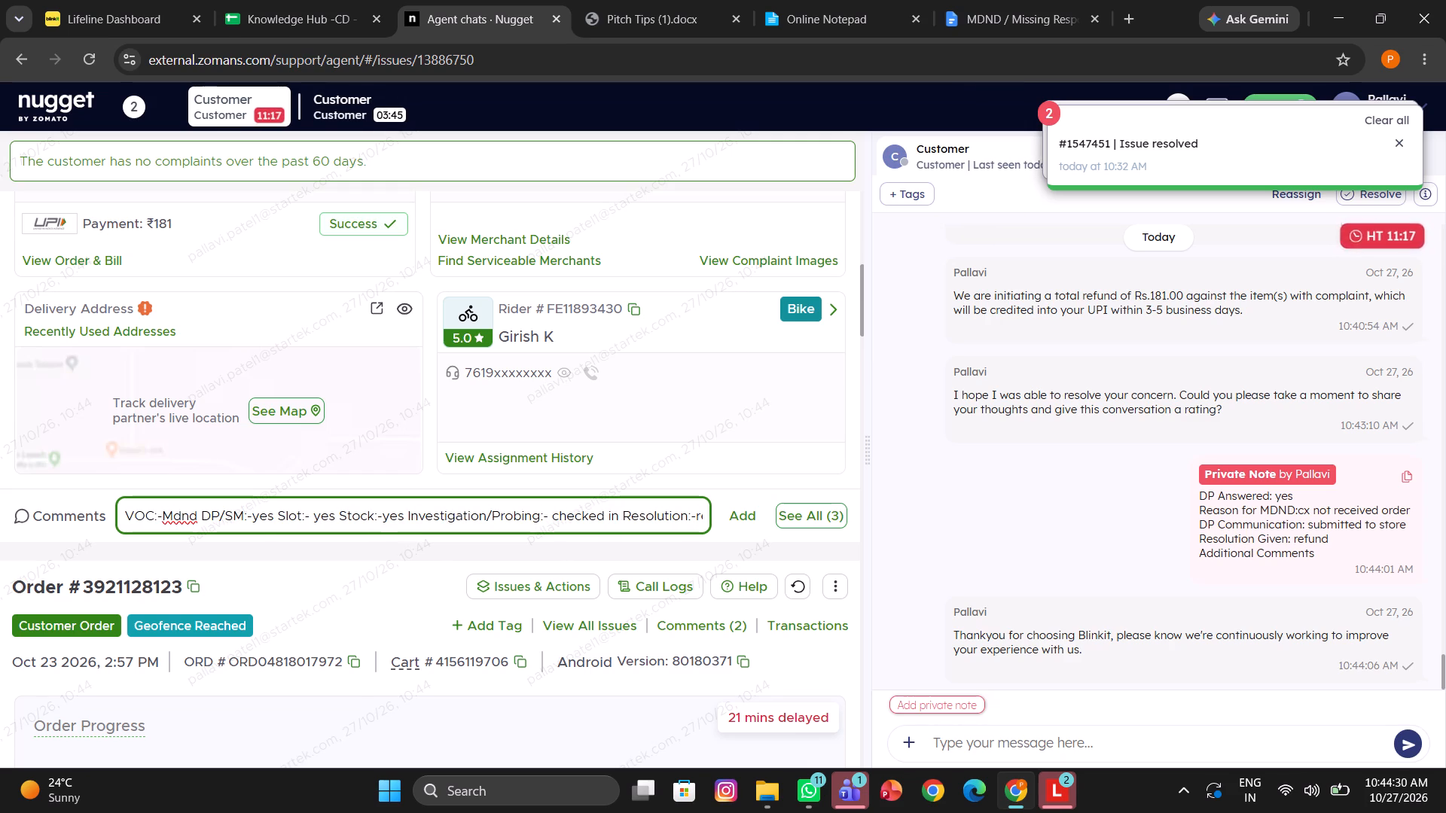
key("Return")
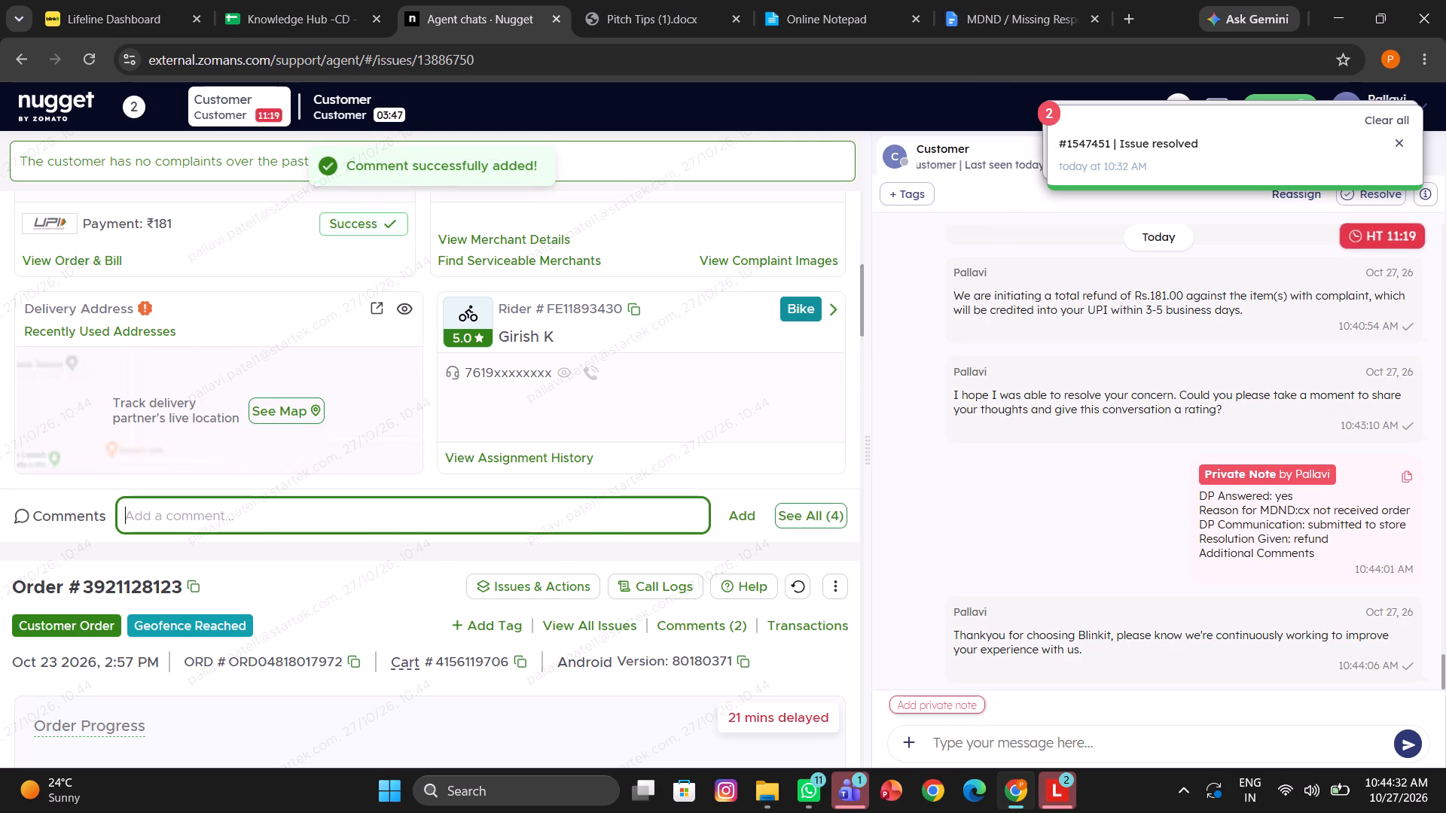
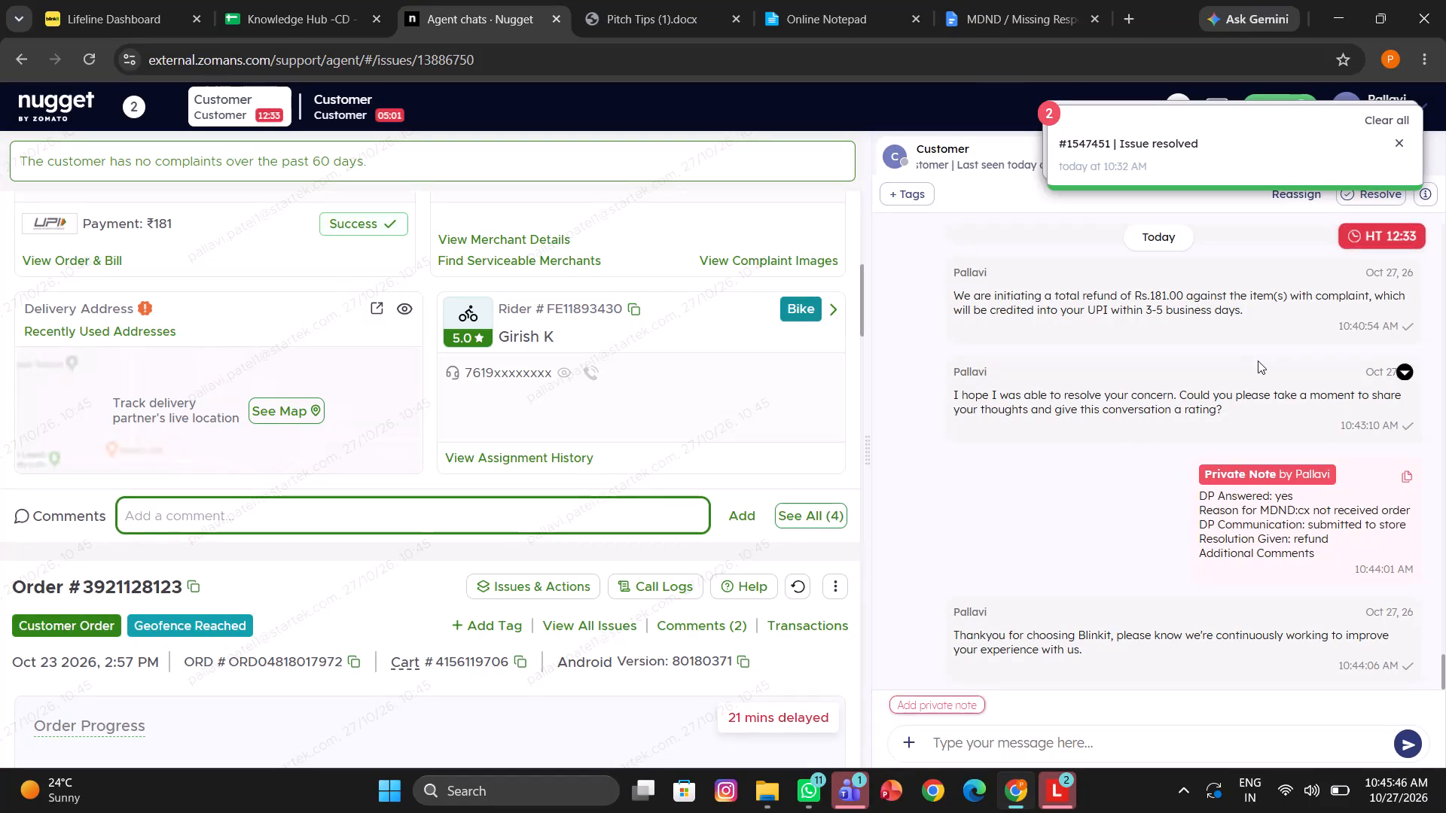
left_click(1348, 190)
type("mdn")
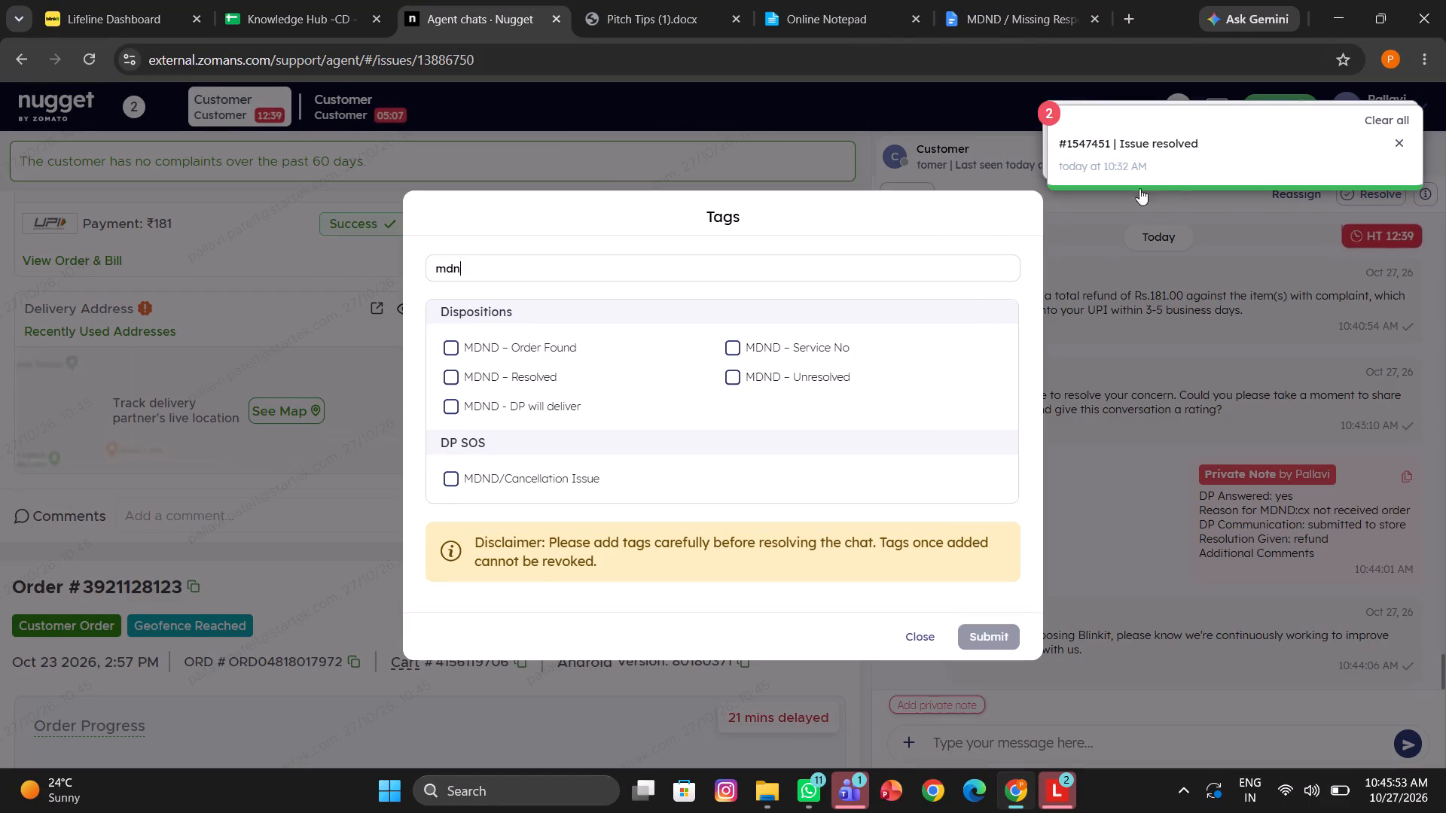
left_click(590, 375)
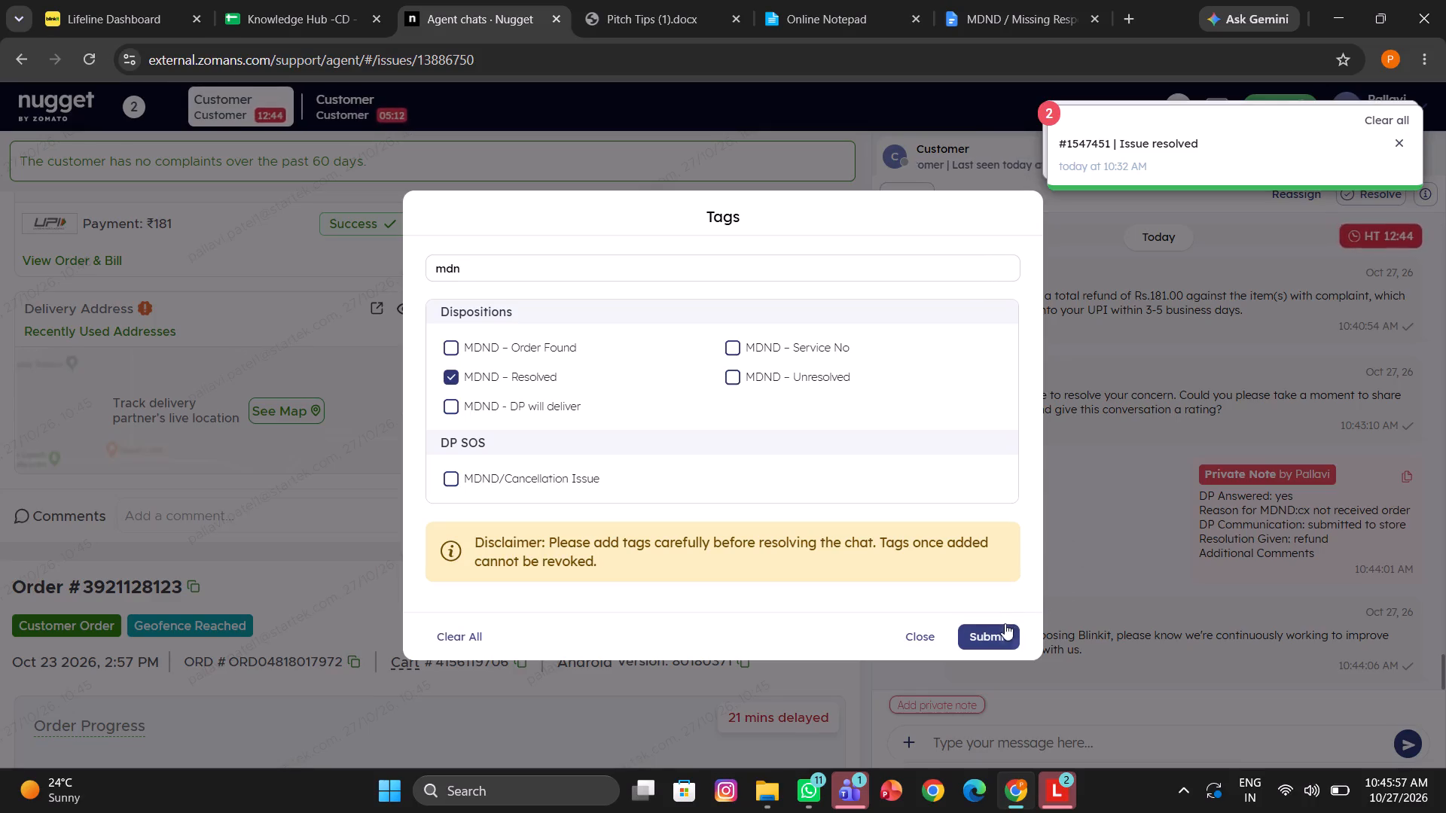
left_click(1004, 625)
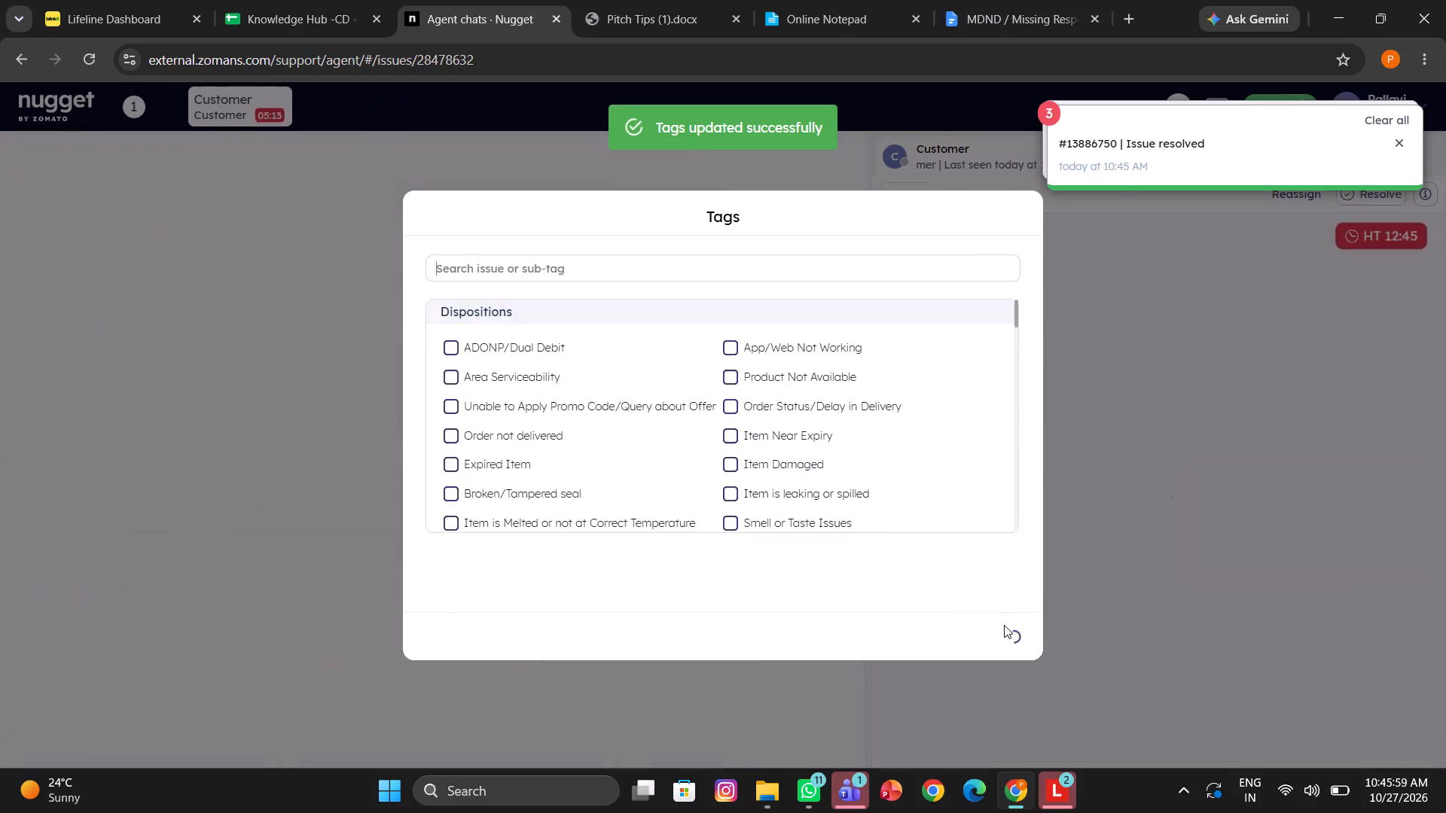
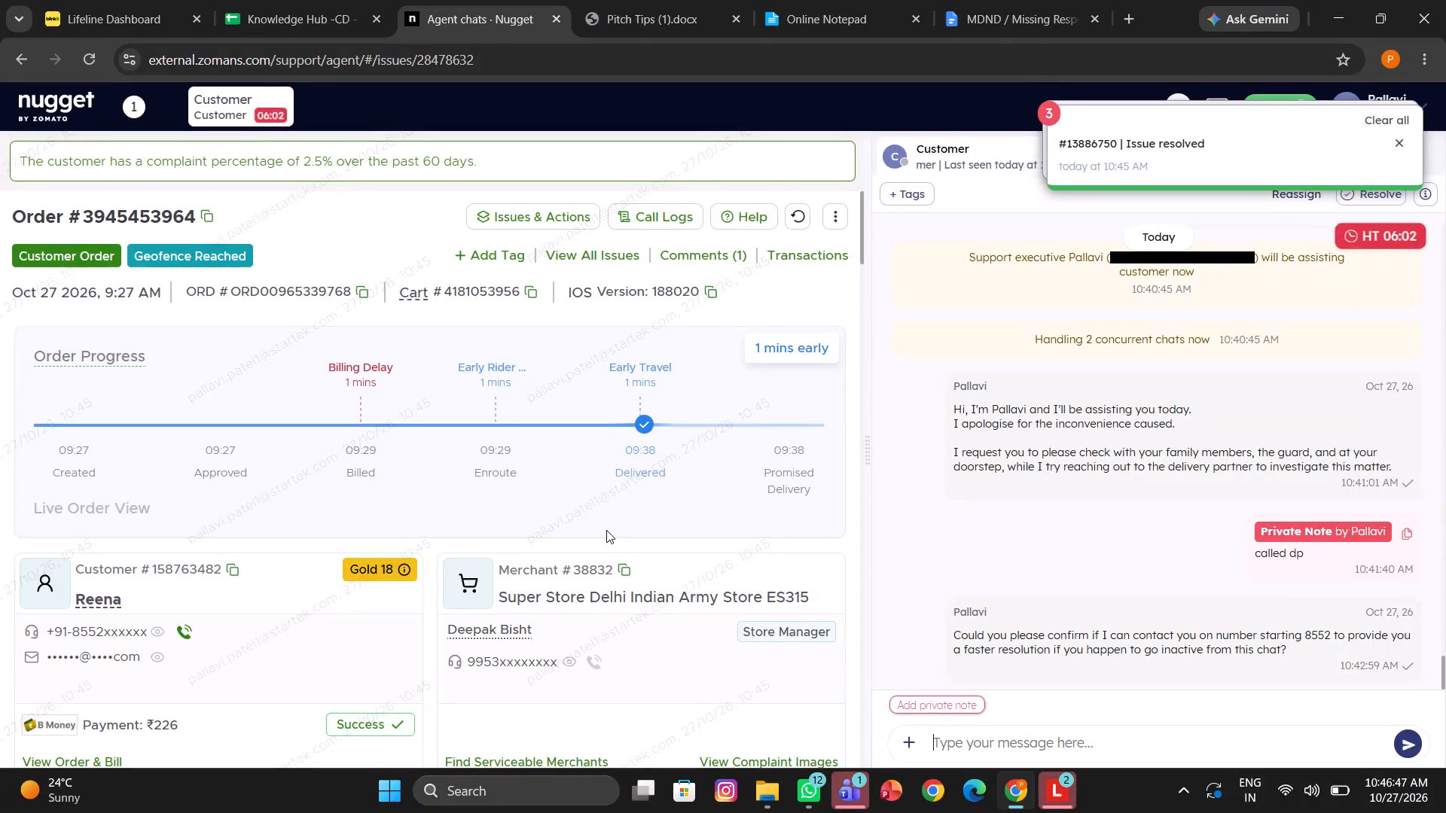
scroll(1152, 546, "down", 3)
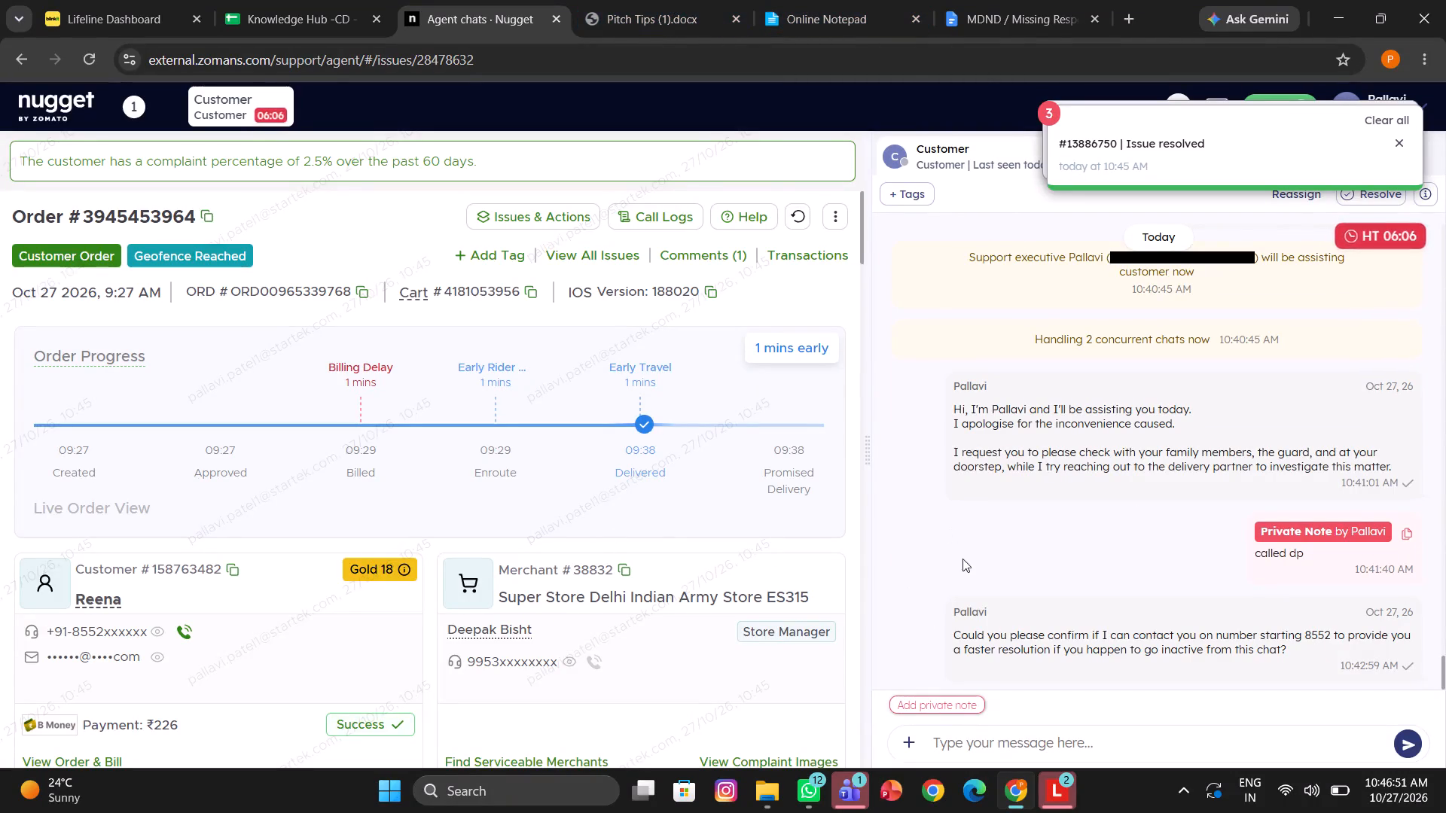
left_click(939, 707)
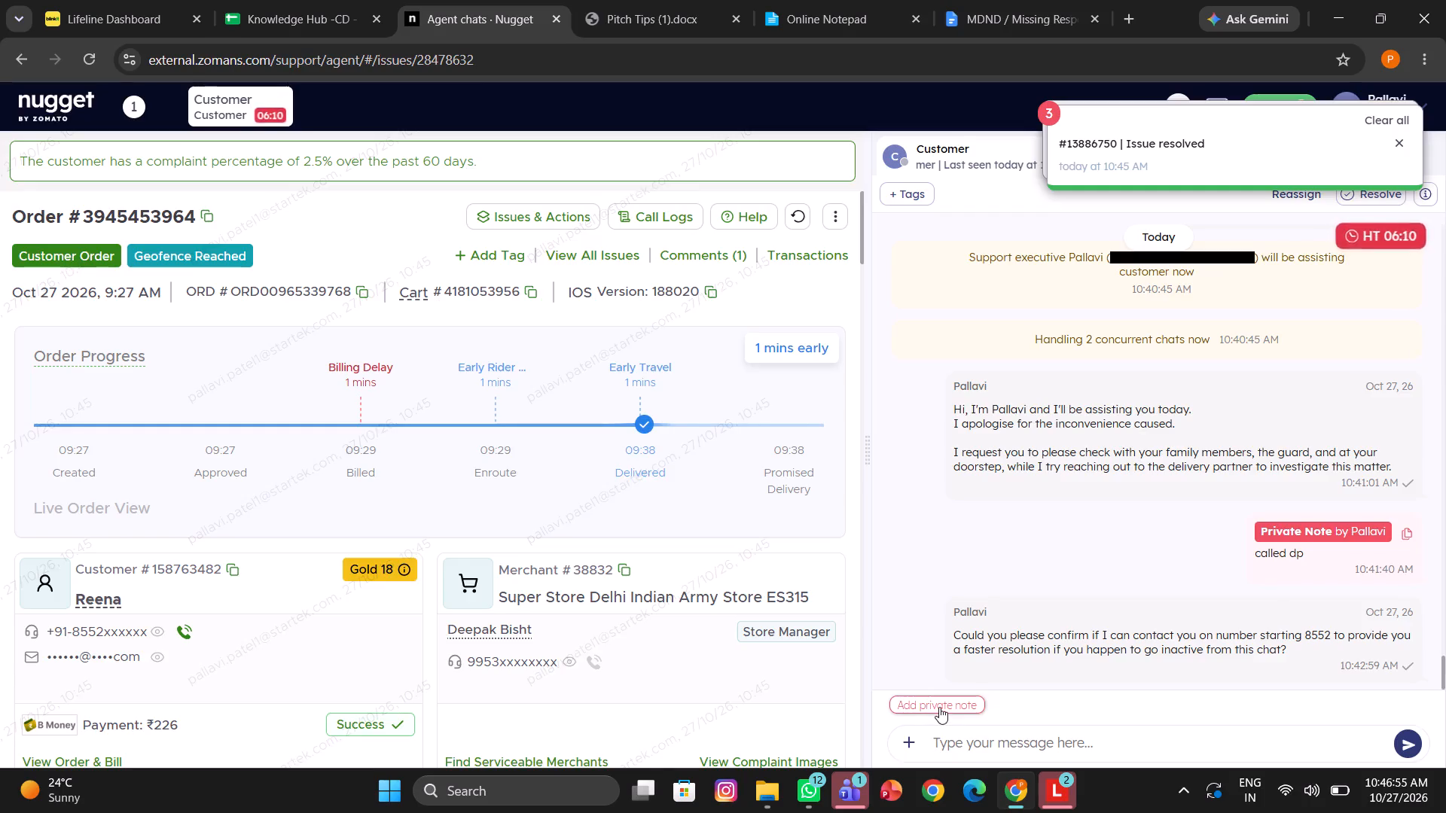
type("dp-ur")
left_click(900, 535)
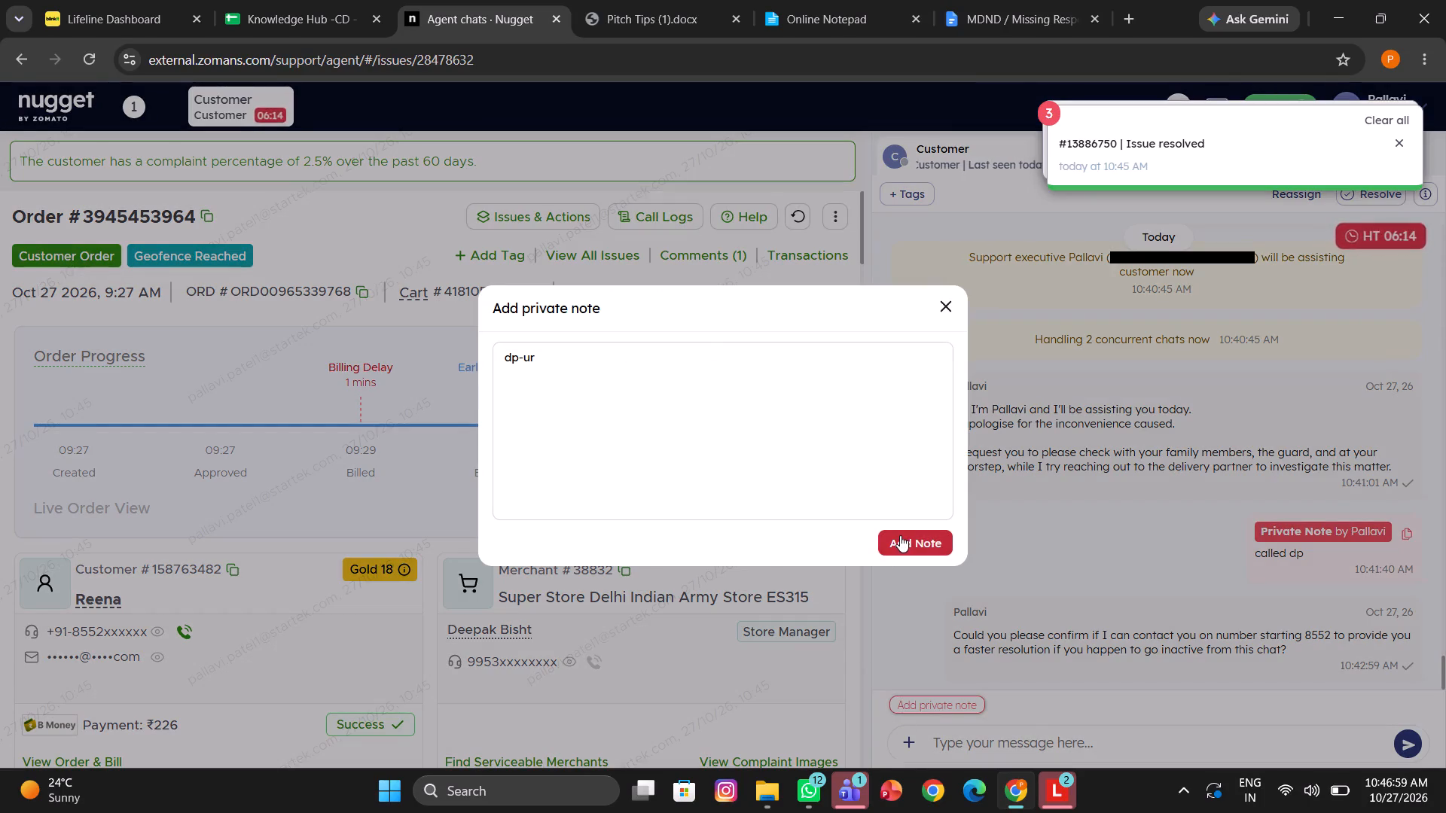
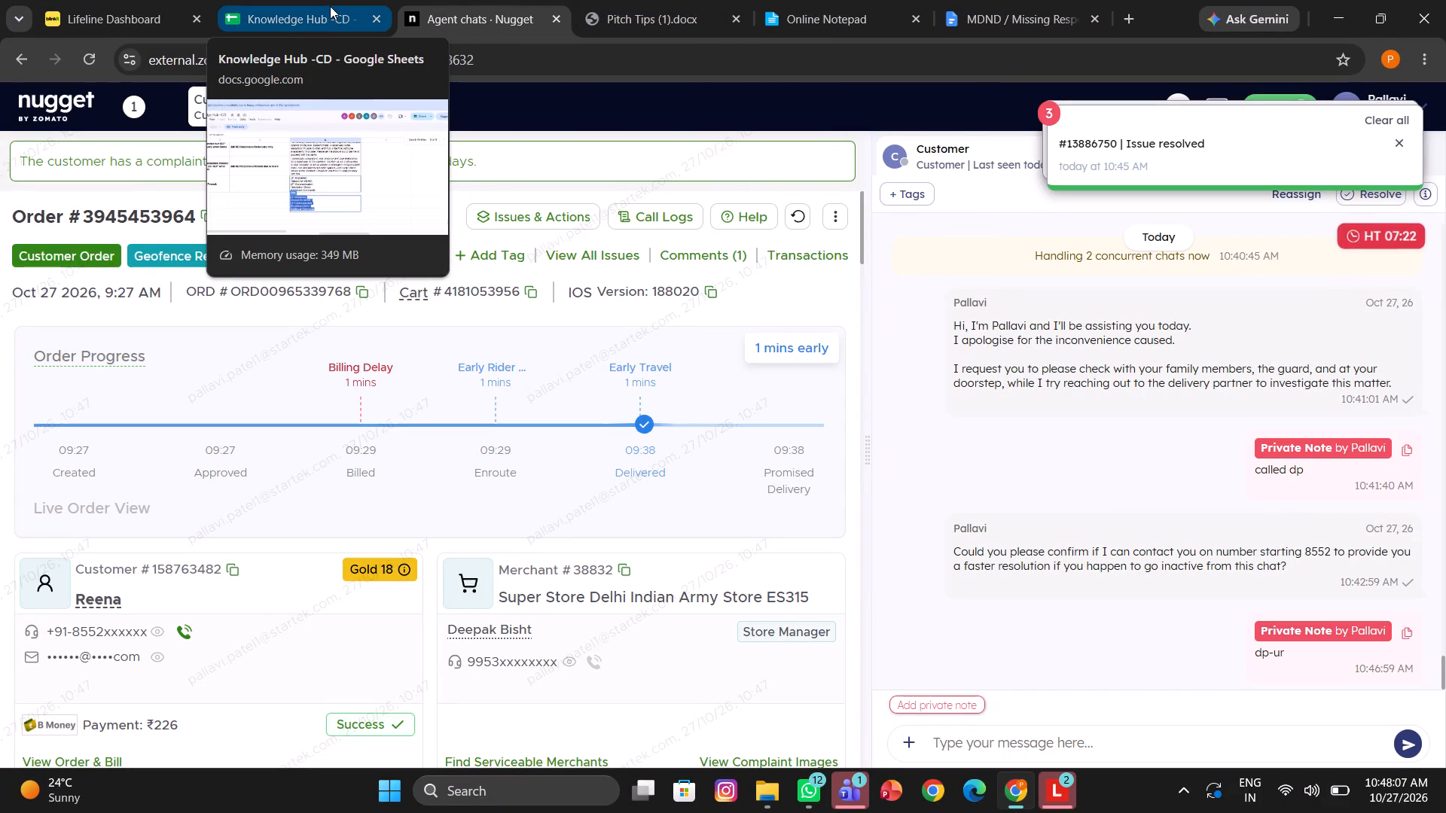
Send the customer the Pitch Tips reply "We want to resolve your concern. Since you are unresponsive, I am calling you to assist you.".
left_click(447, 0)
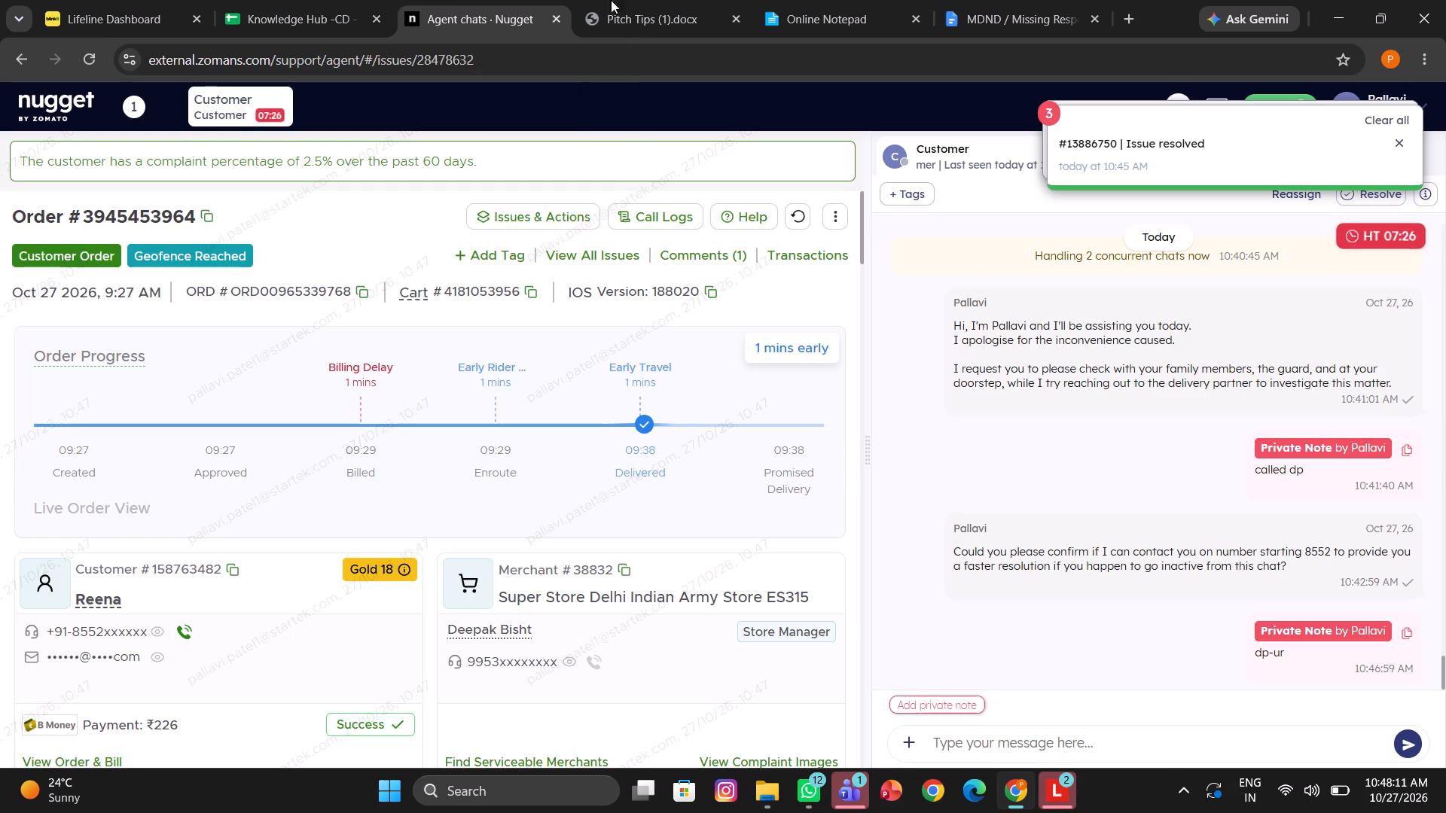
left_click(690, 10)
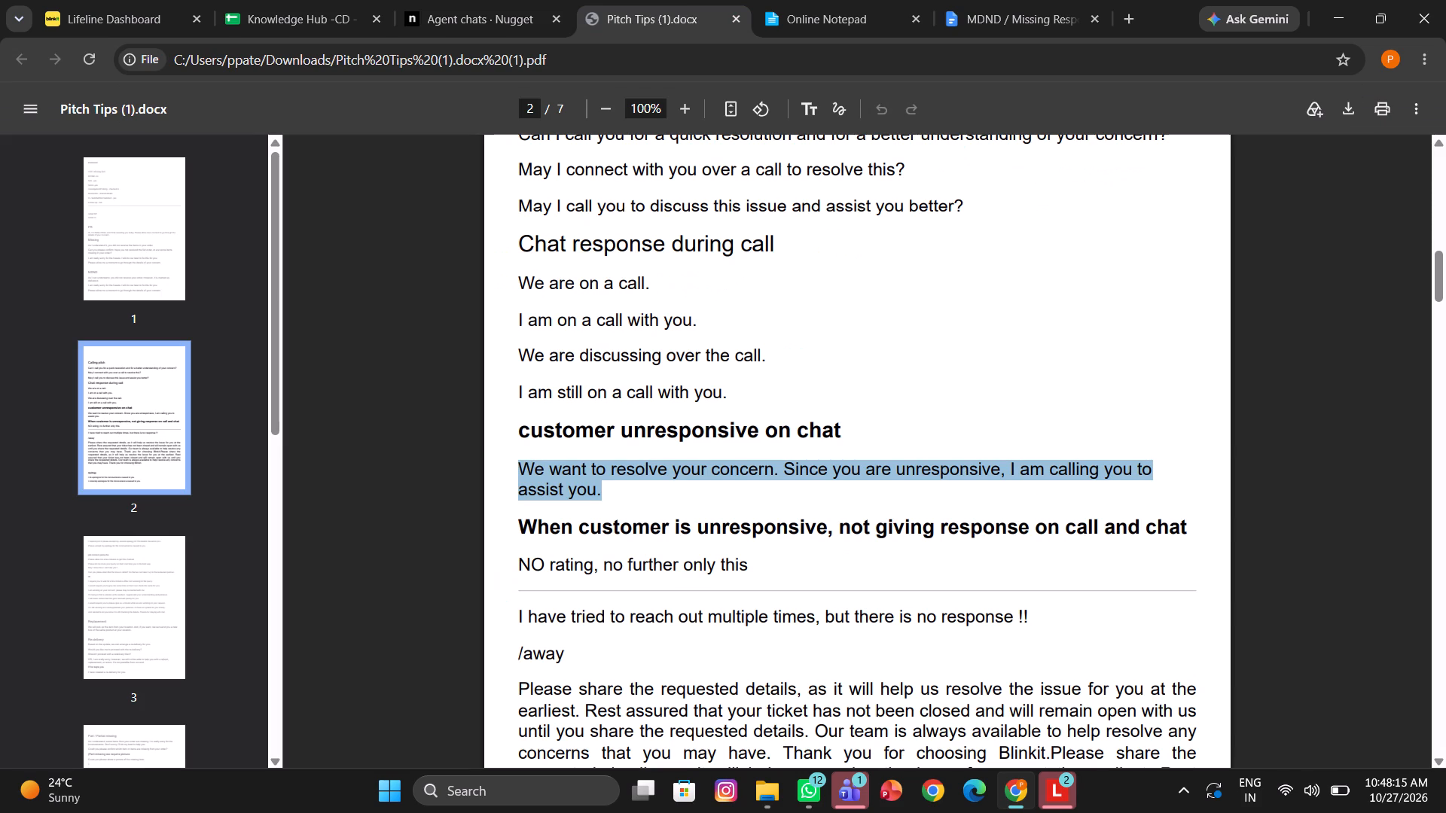
key("ctrl+c")
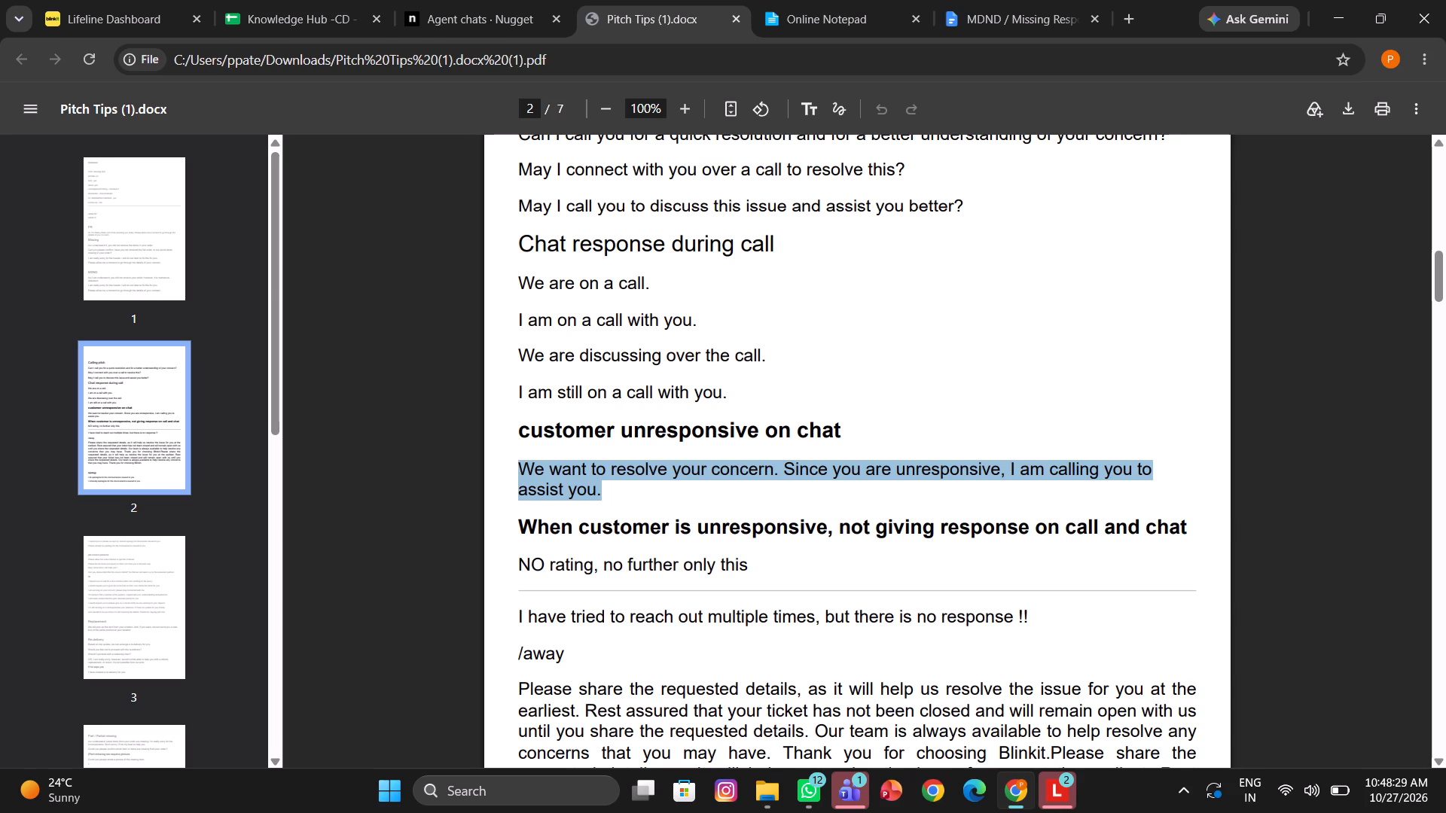
left_click(495, 1)
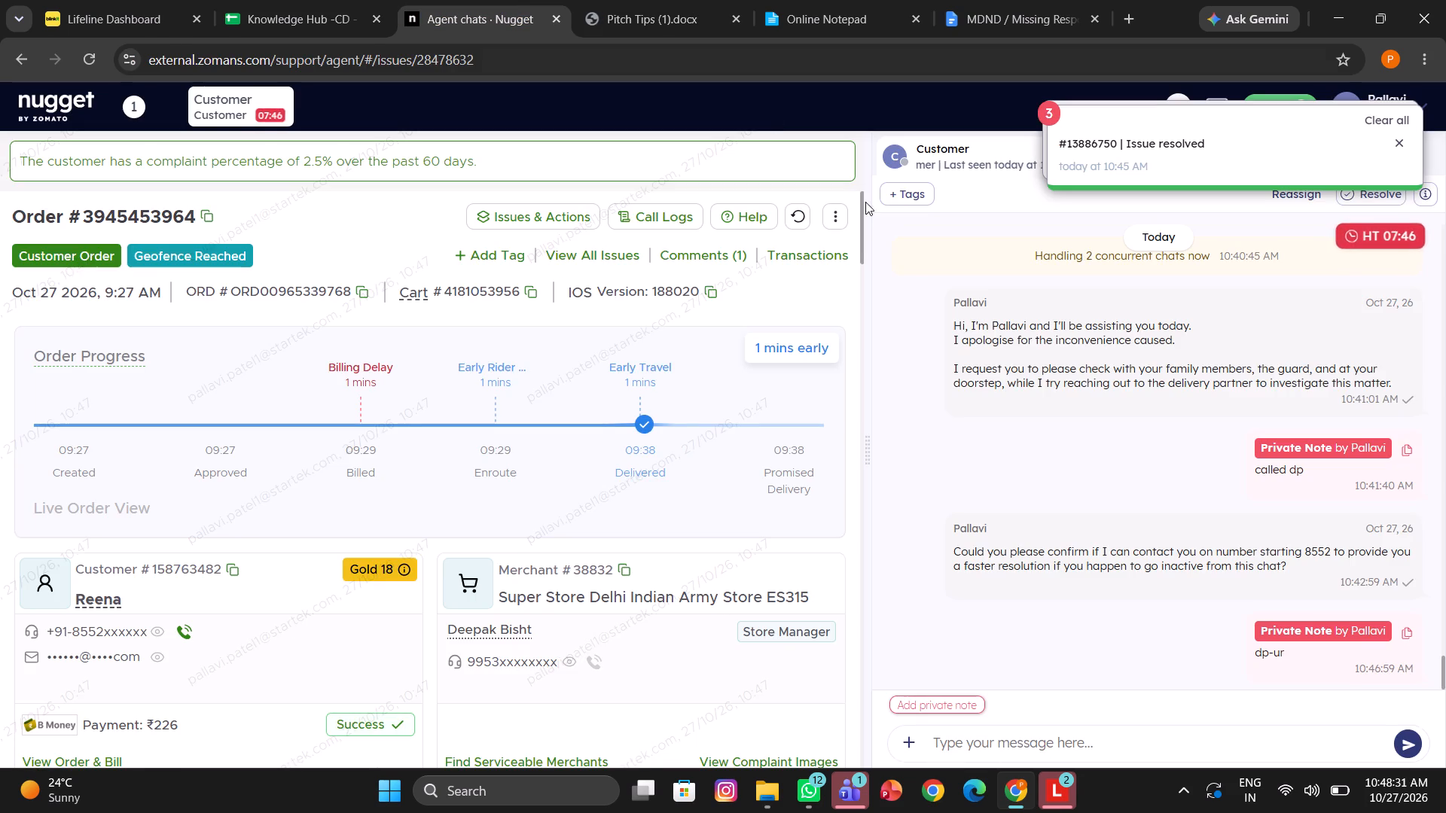
left_click(1015, 659)
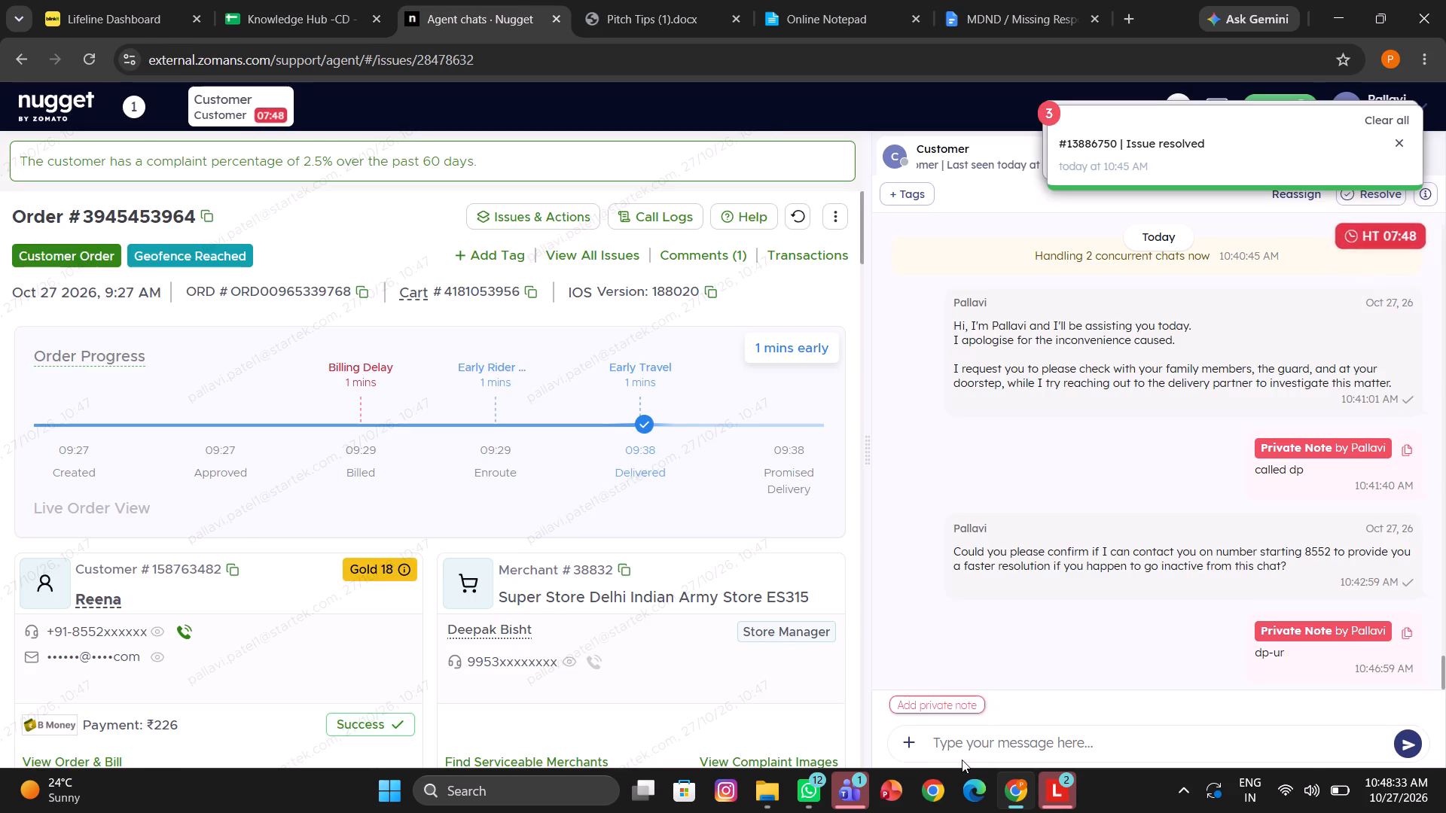
left_click(943, 741)
key("ctrl+v")
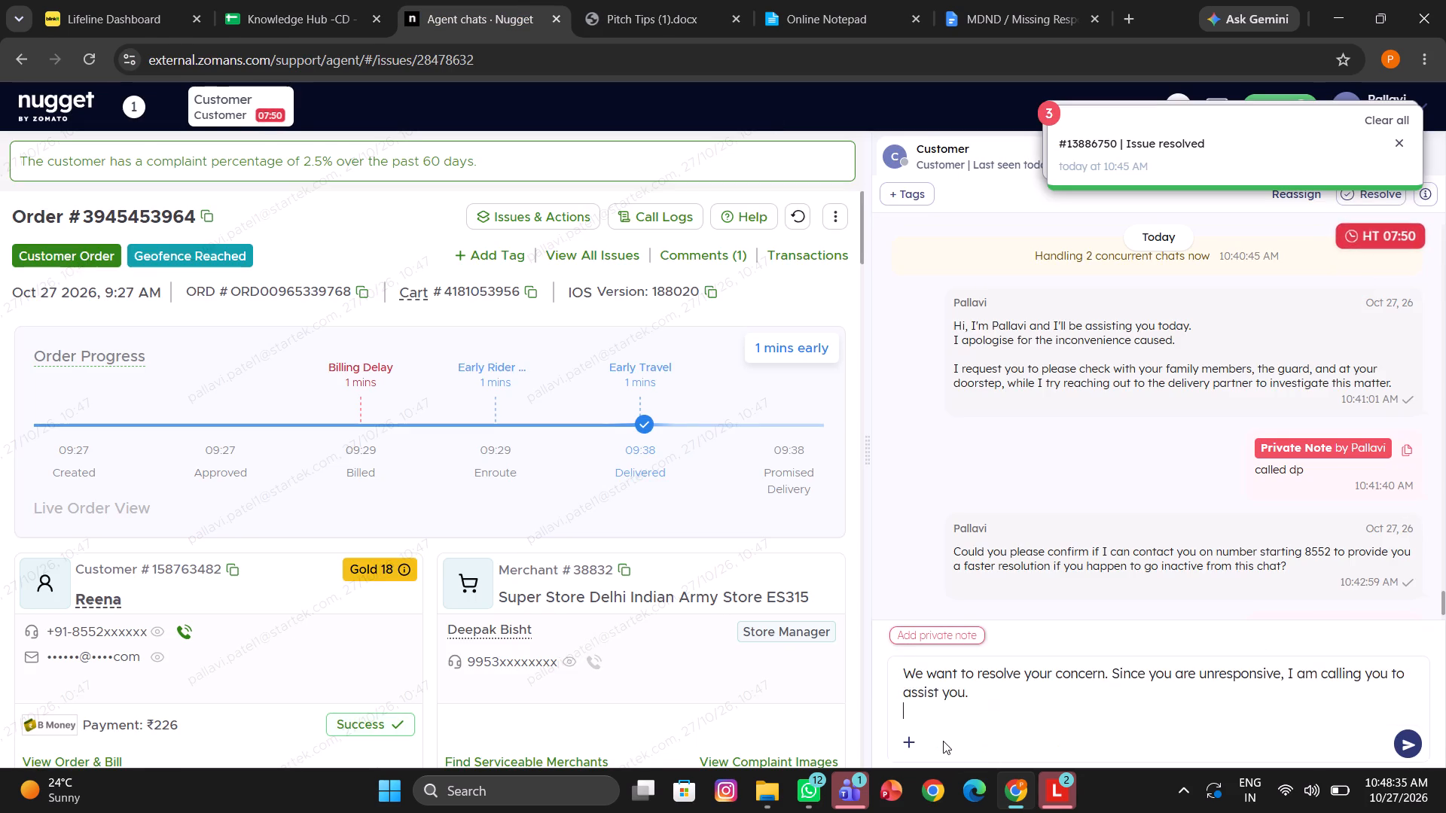
key("Return")
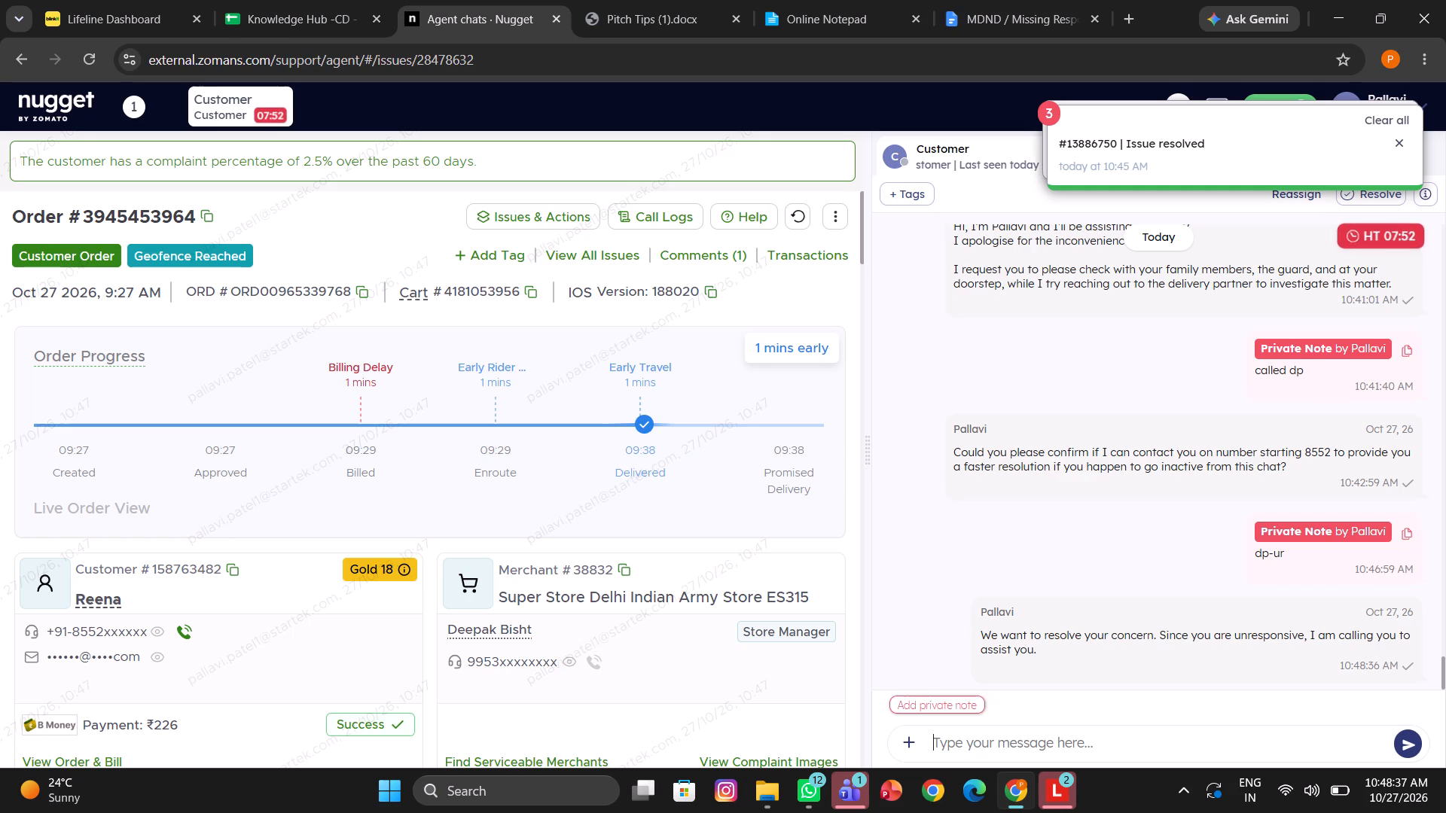
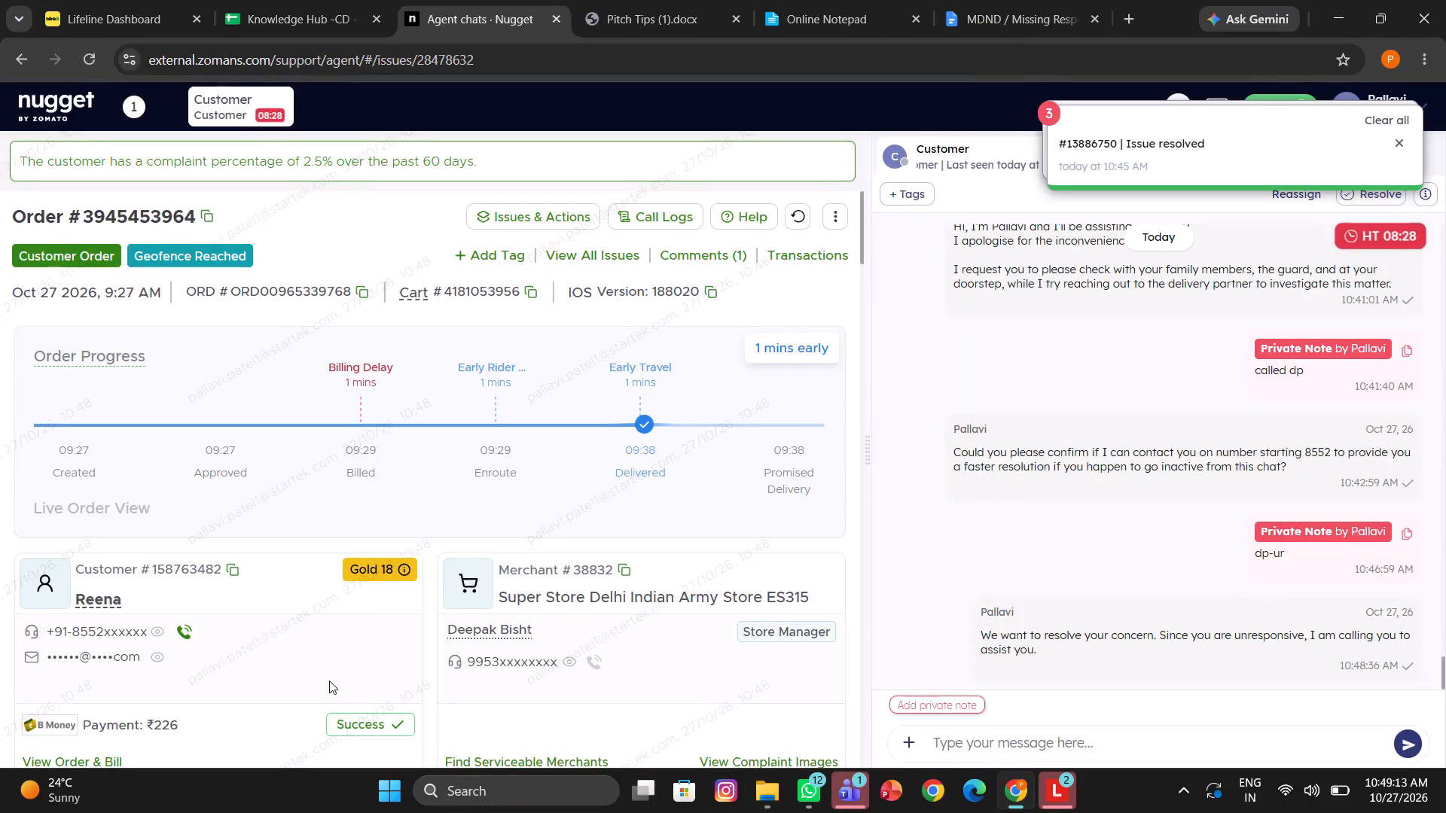
left_click(192, 627)
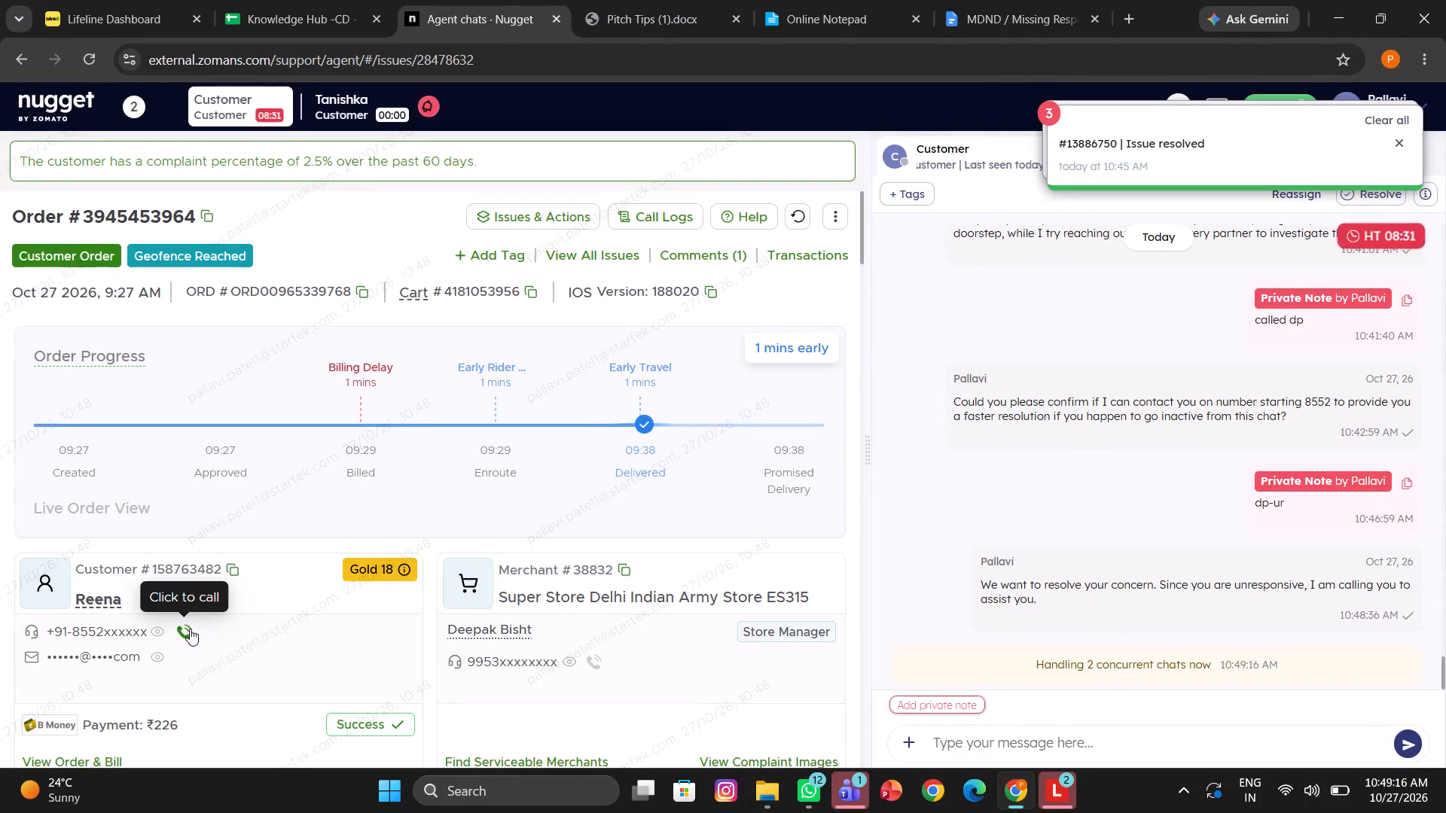
left_click(190, 629)
left_click(180, 629)
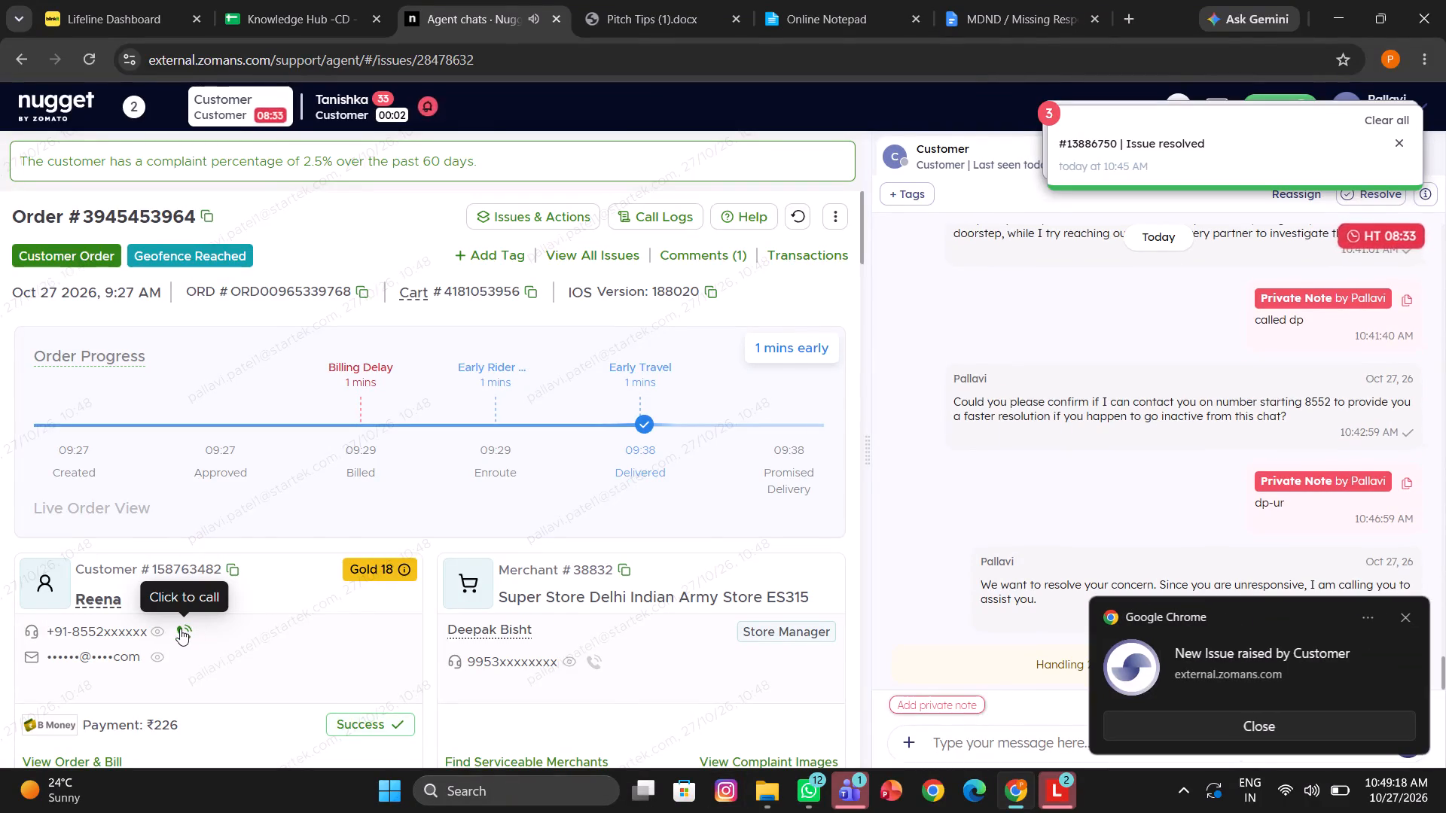
left_click(730, 554)
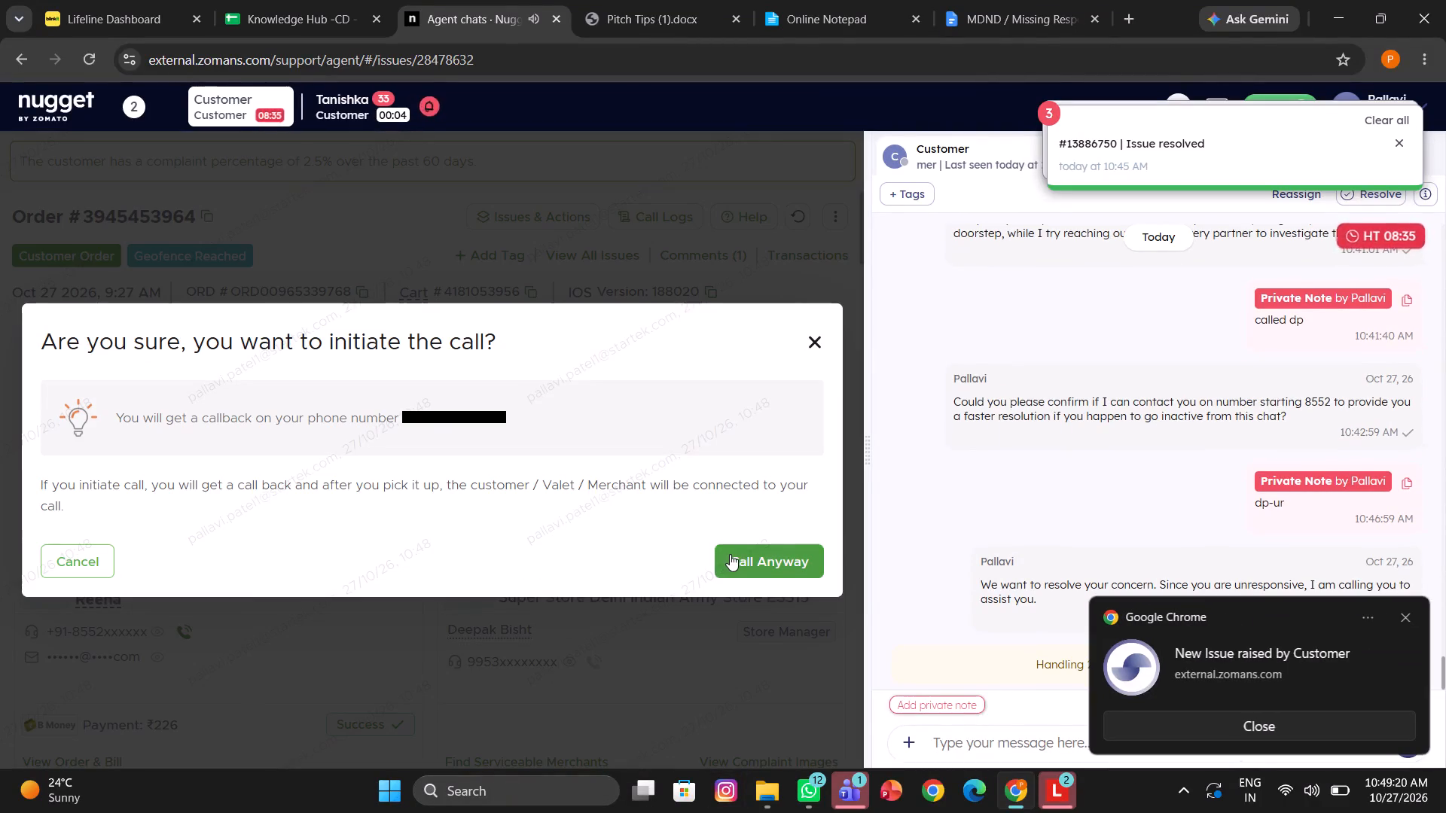
left_click(388, 117)
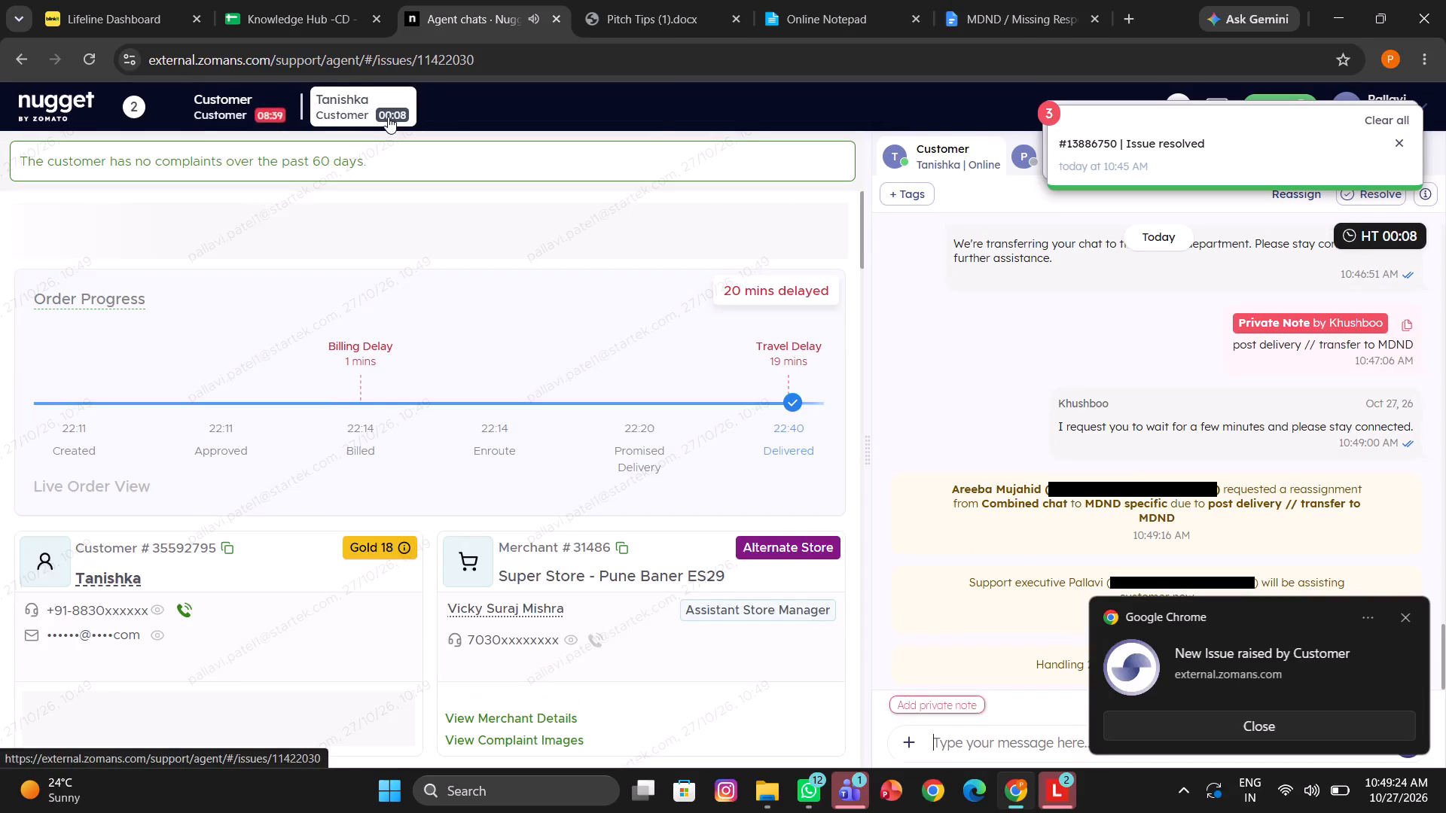
left_click(821, 0)
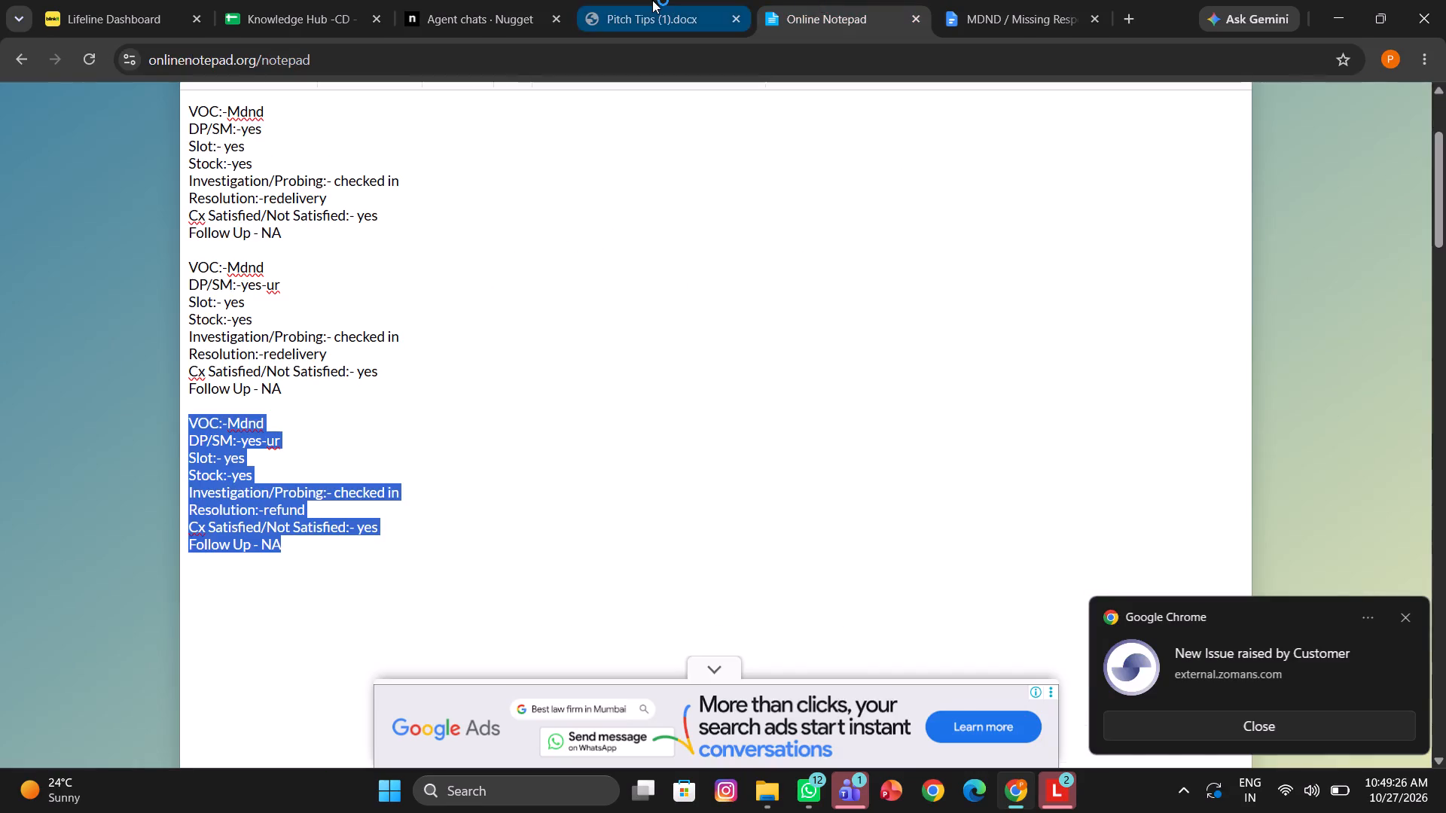
left_click(652, 0)
scroll(737, 197, "up", 8)
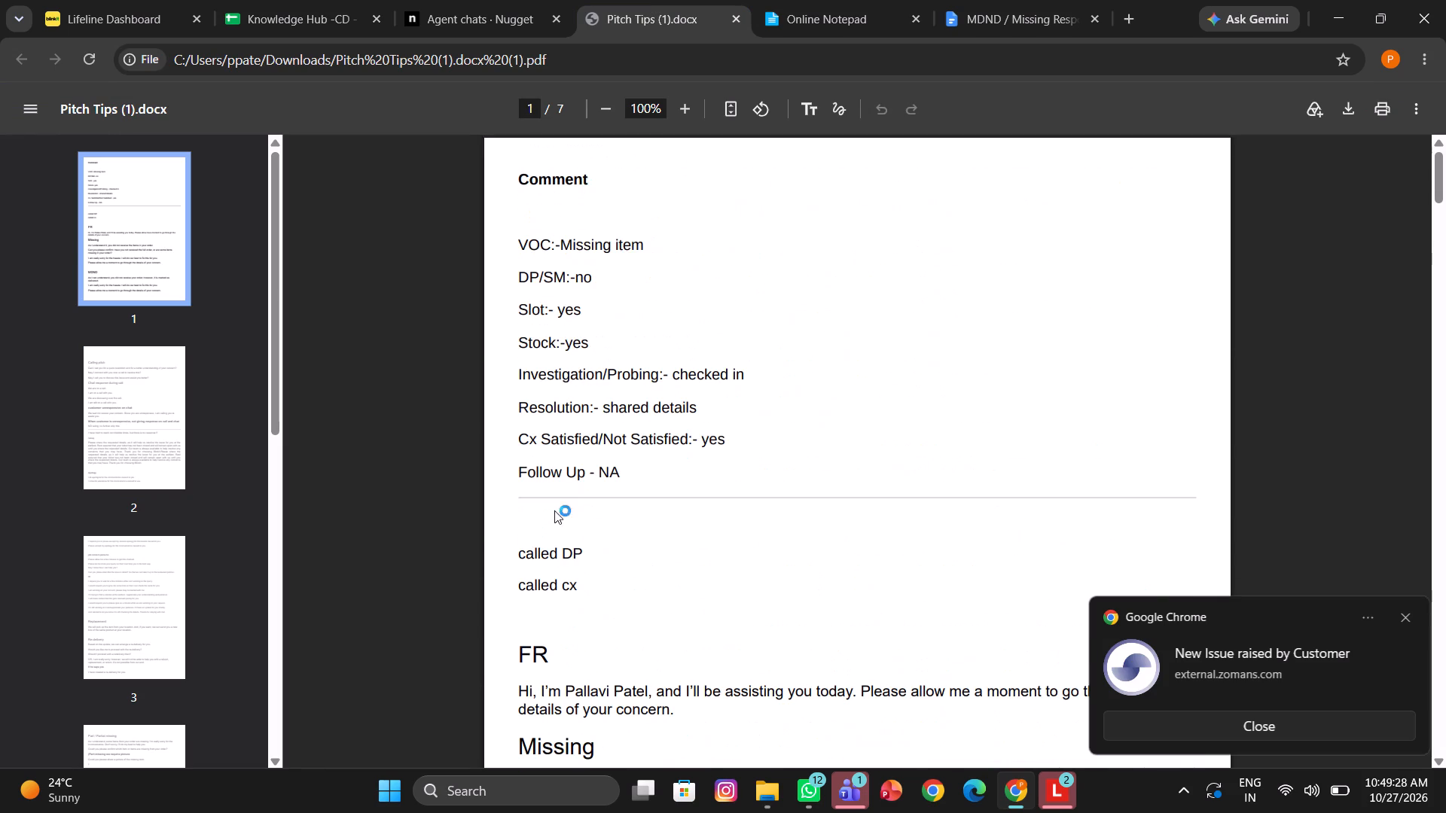
left_click_drag(515, 693, 719, 714)
key("ctrl+c")
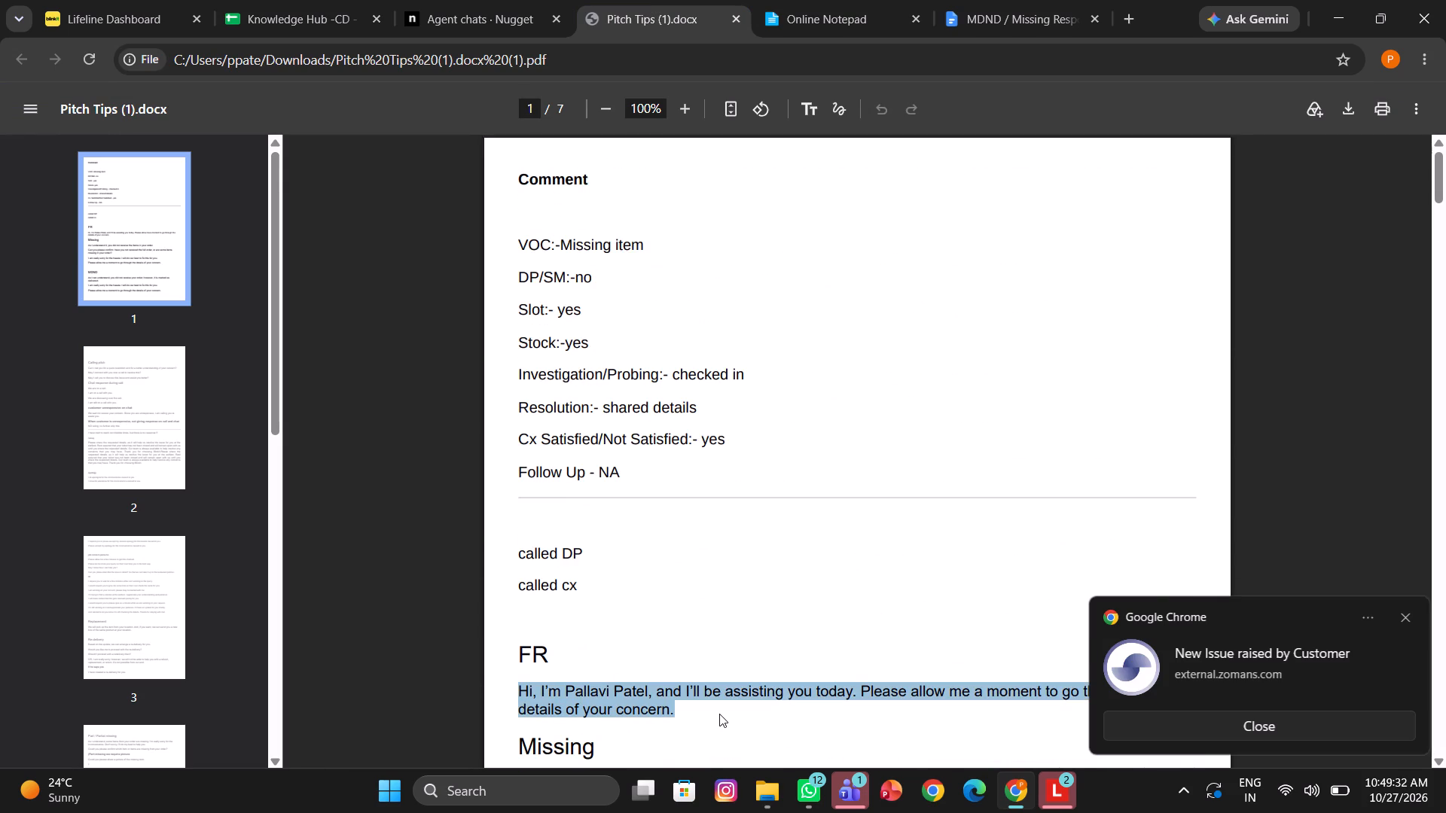
left_click(520, 11)
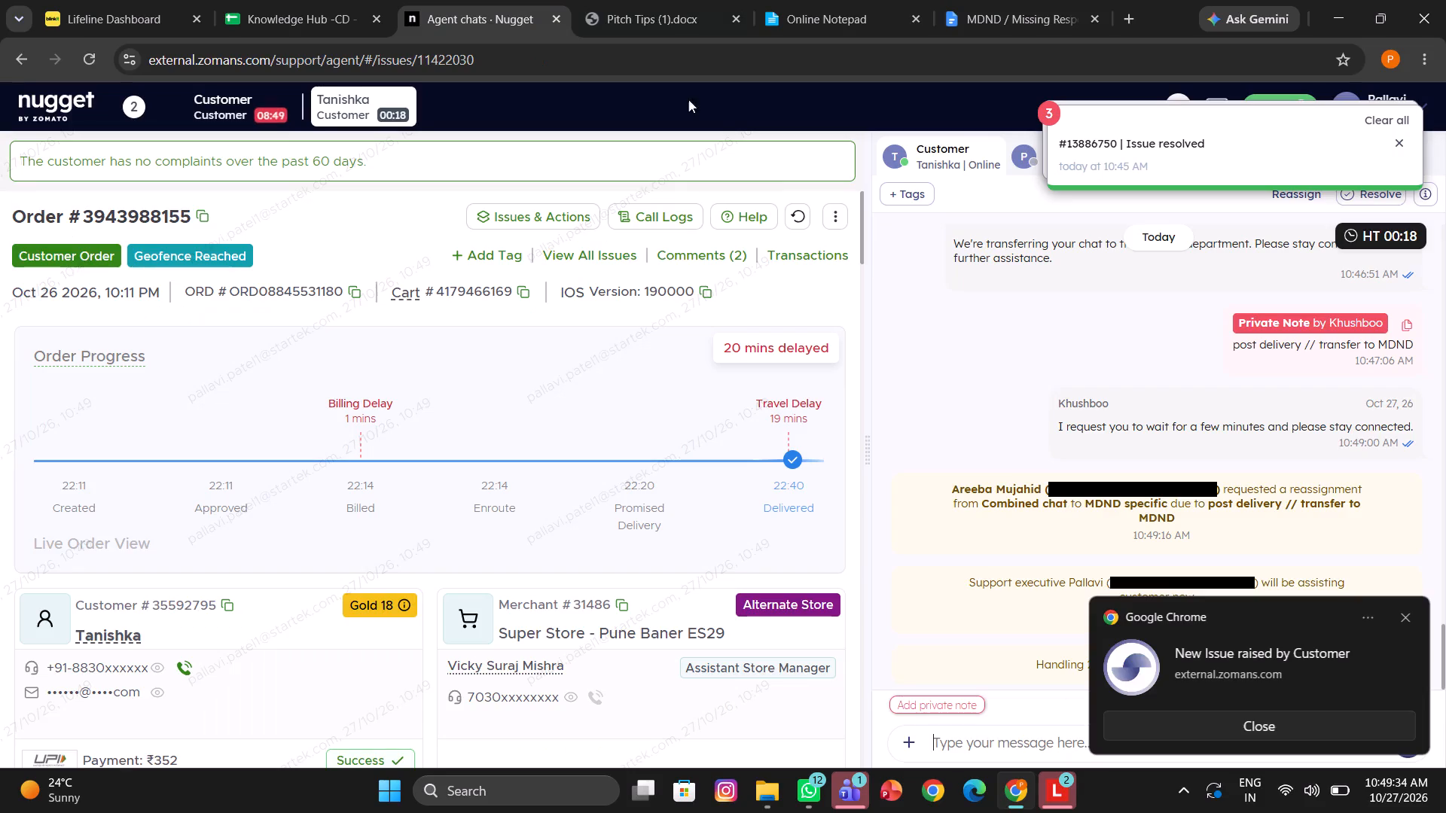
key("ctrl+v")
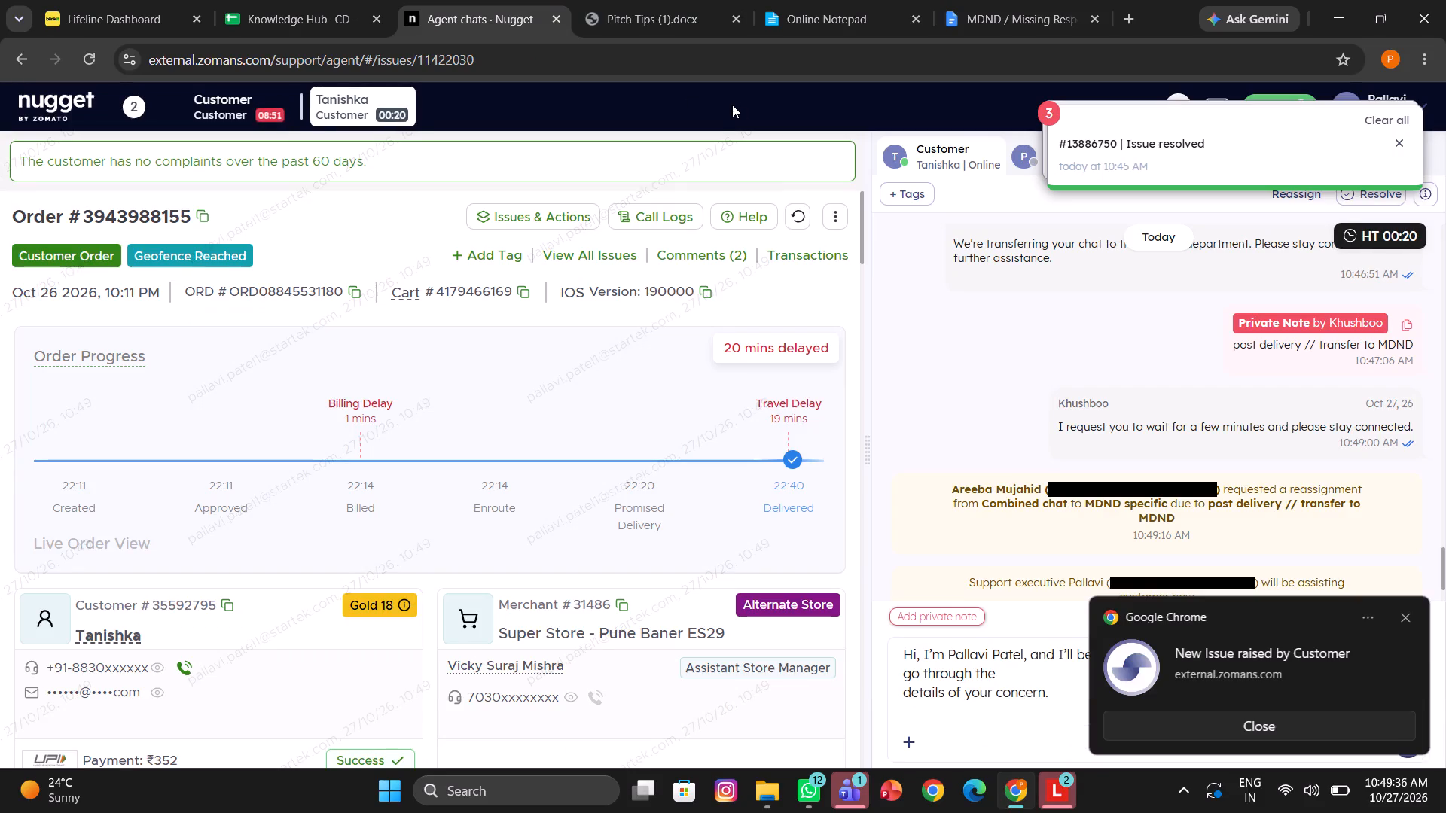
key("Up")
key("BackSpace")
key("space")
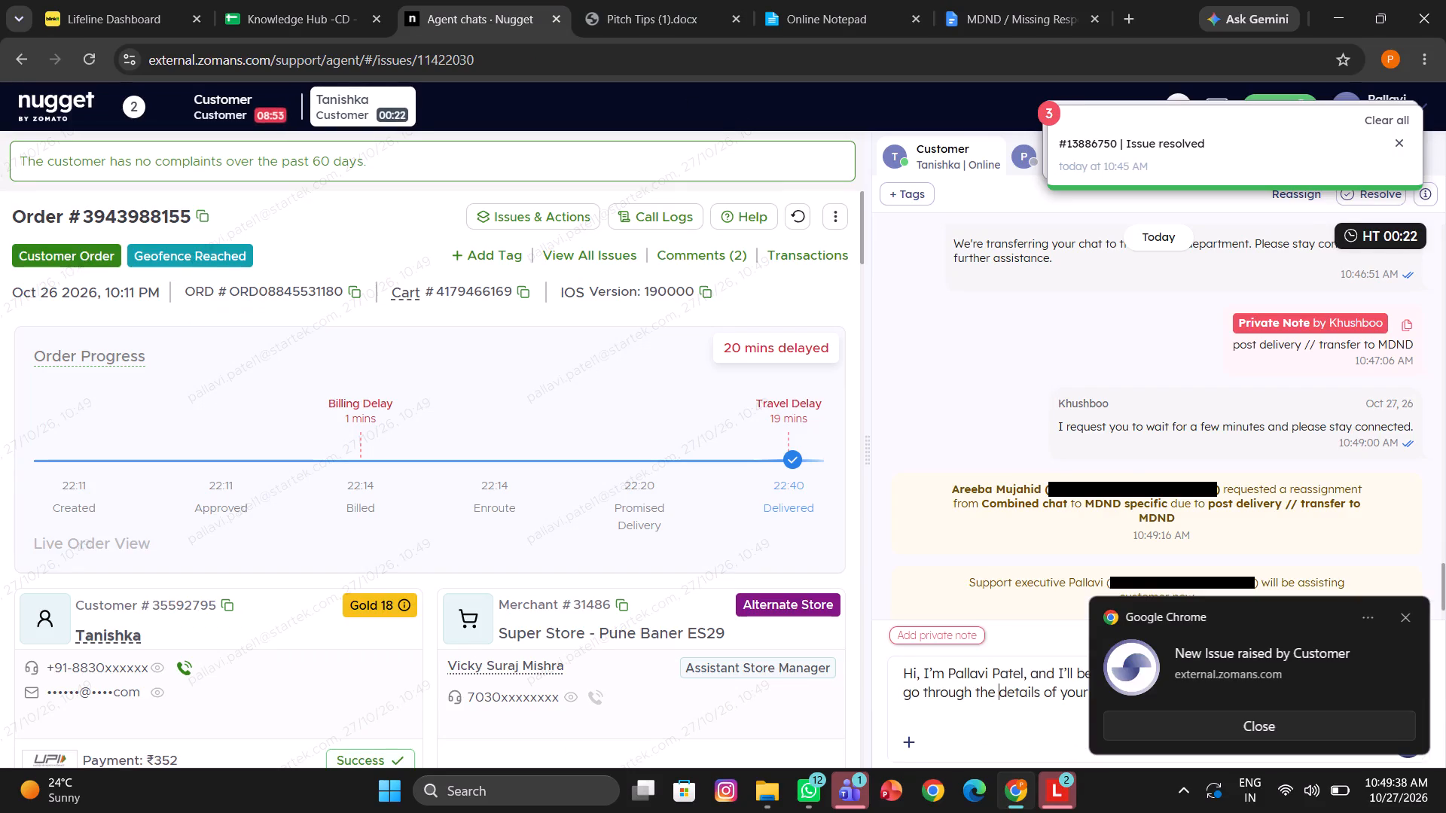
key("Return")
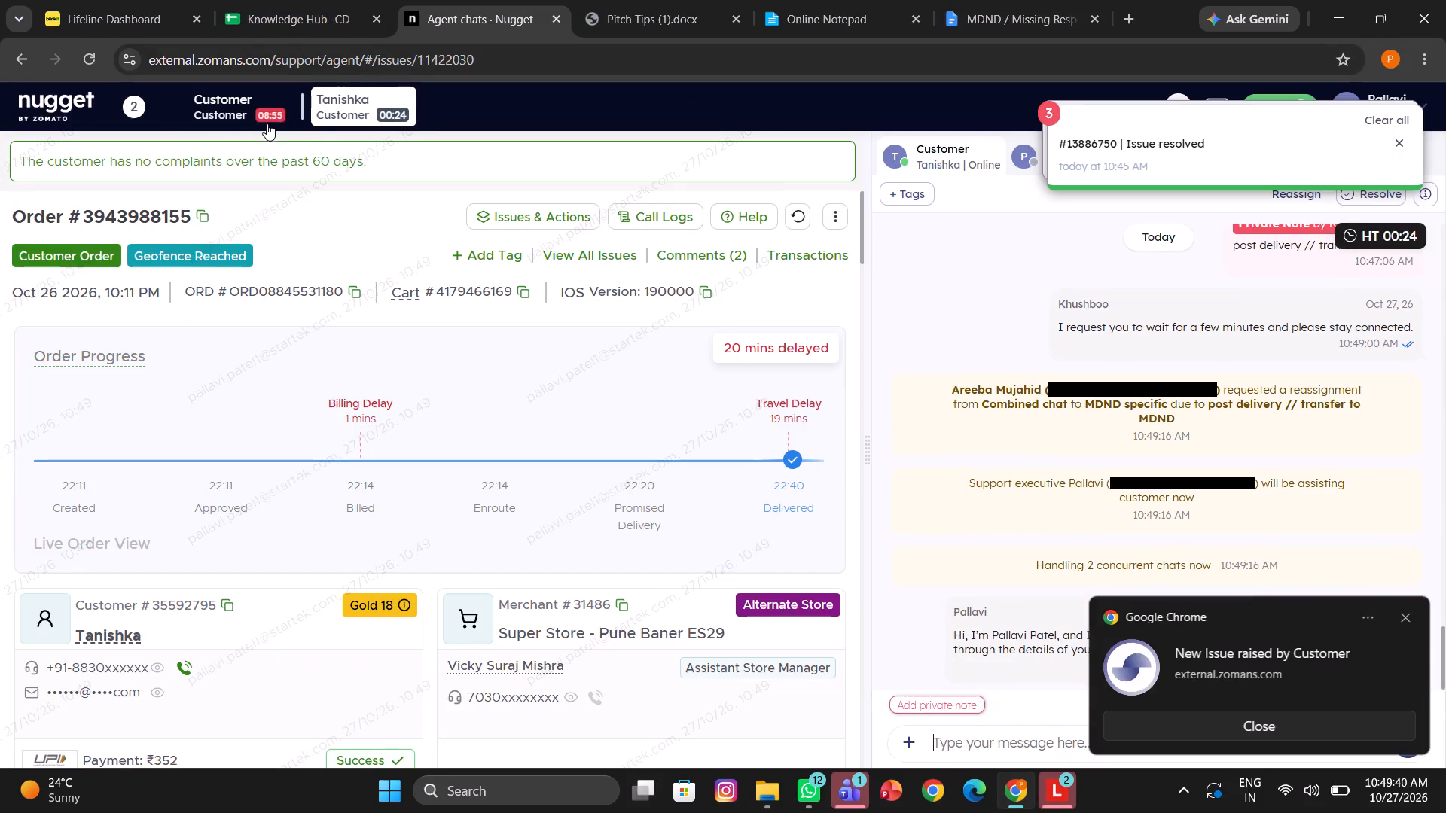
left_click(267, 123)
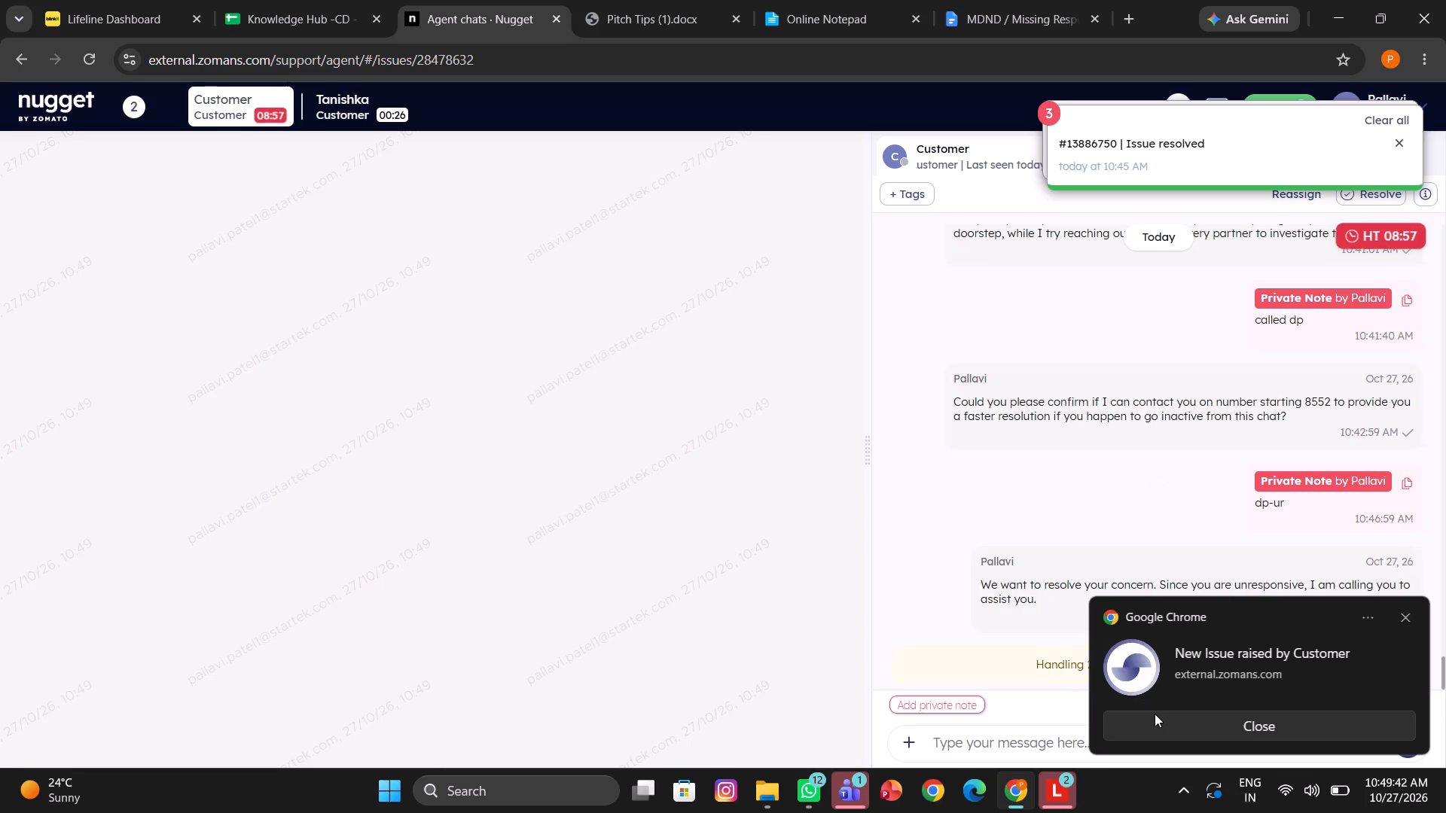
left_click_drag(1155, 714, 943, 697)
left_click(943, 697)
type("called cx")
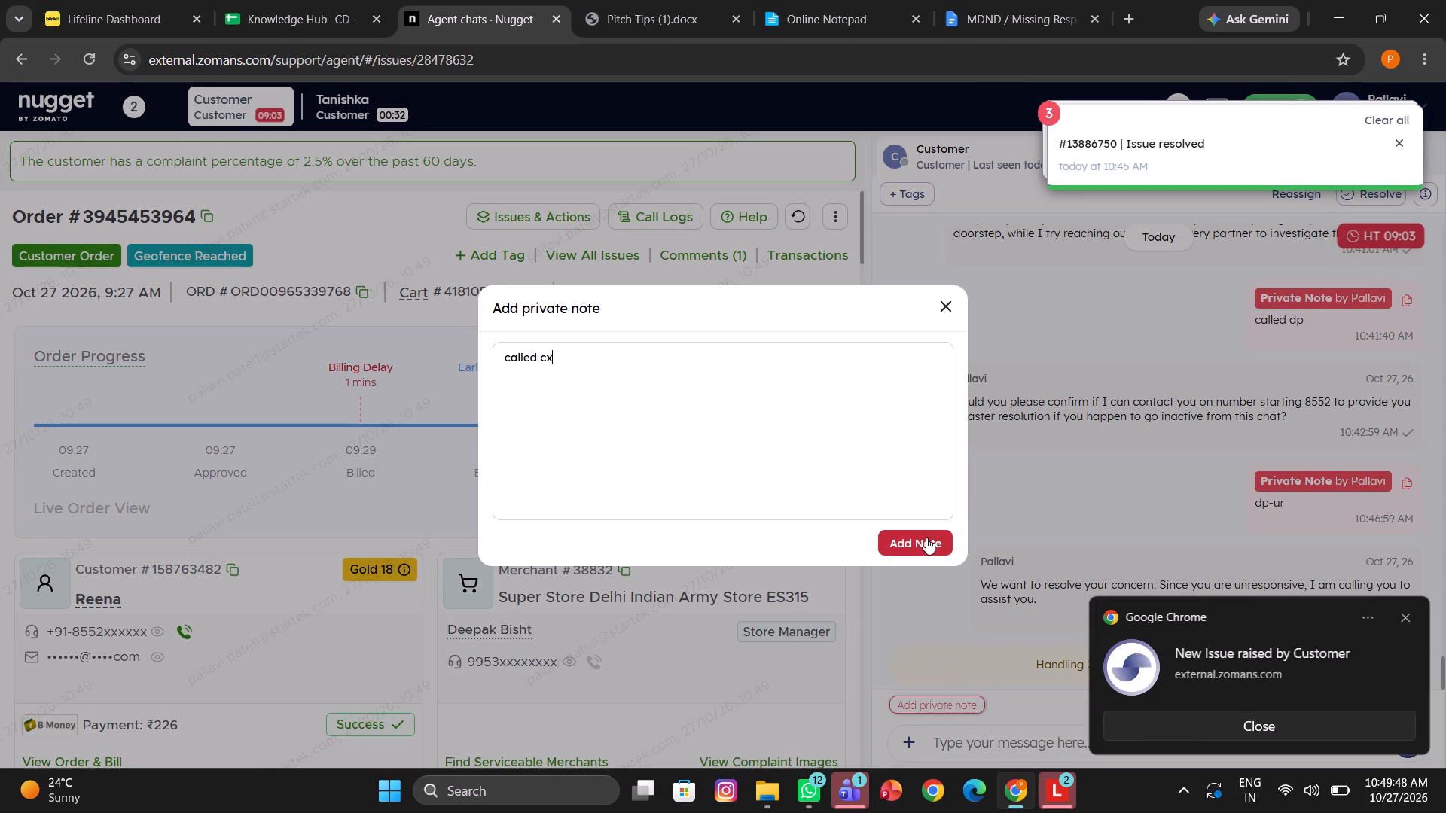
left_click(926, 537)
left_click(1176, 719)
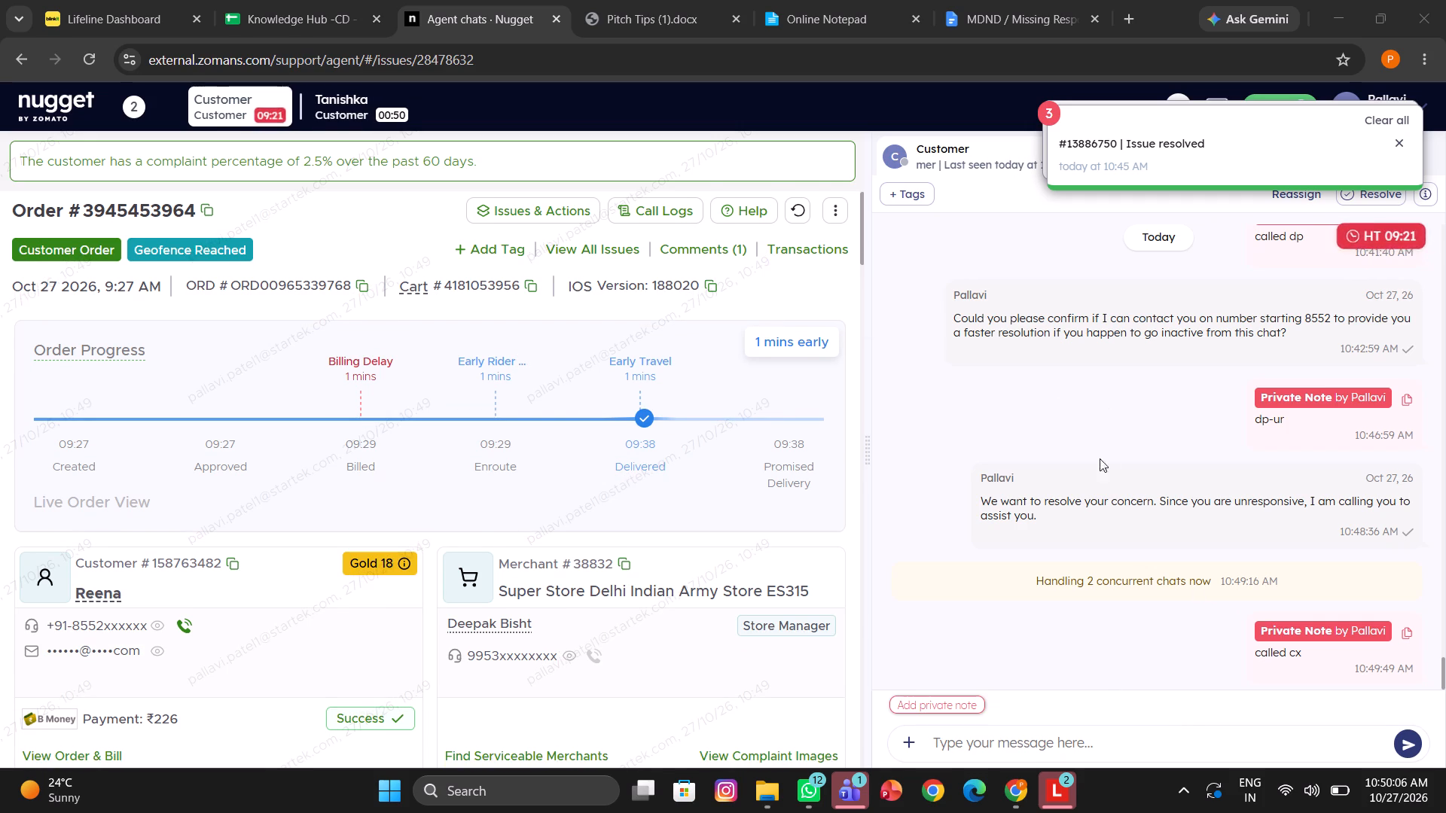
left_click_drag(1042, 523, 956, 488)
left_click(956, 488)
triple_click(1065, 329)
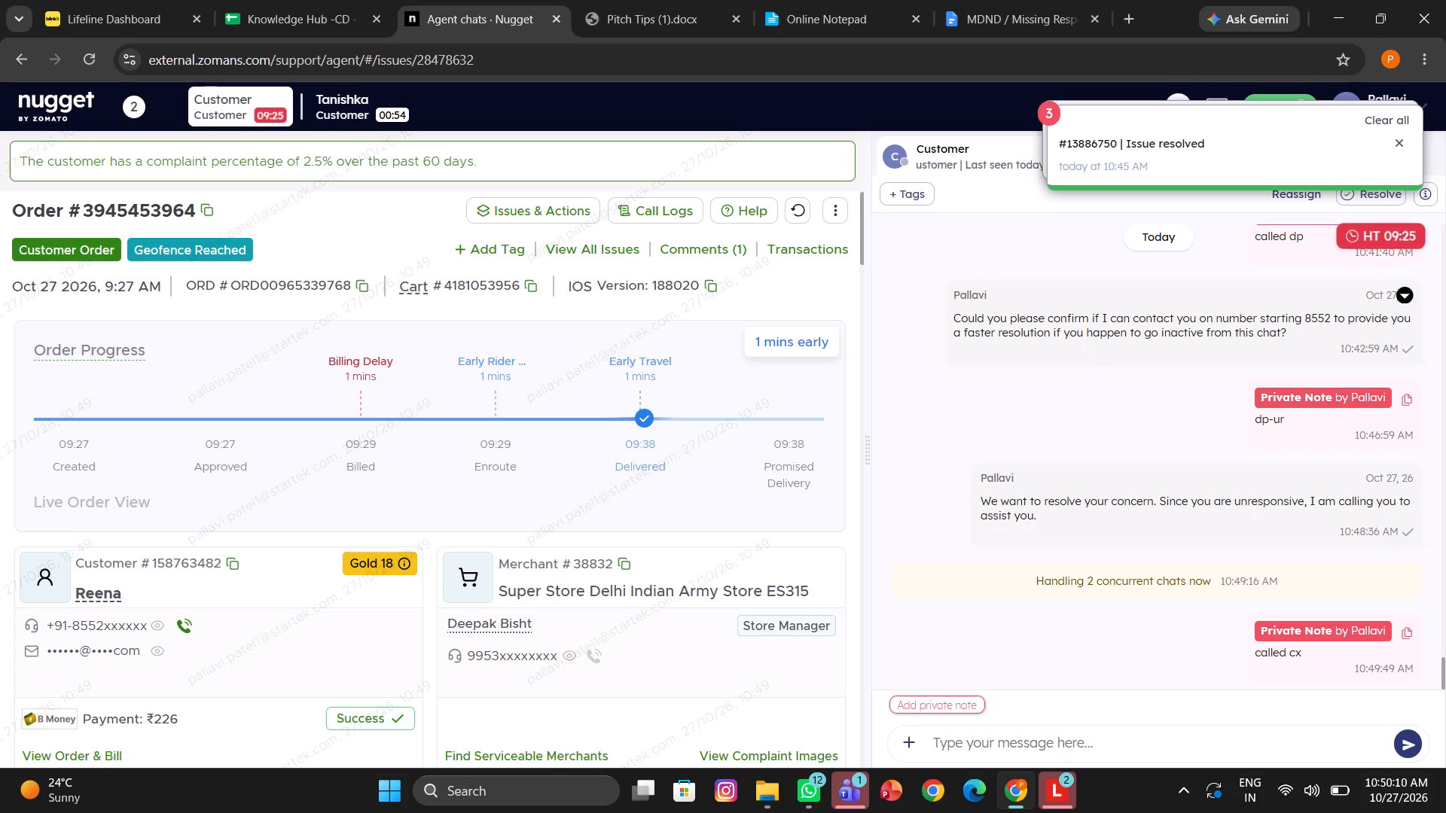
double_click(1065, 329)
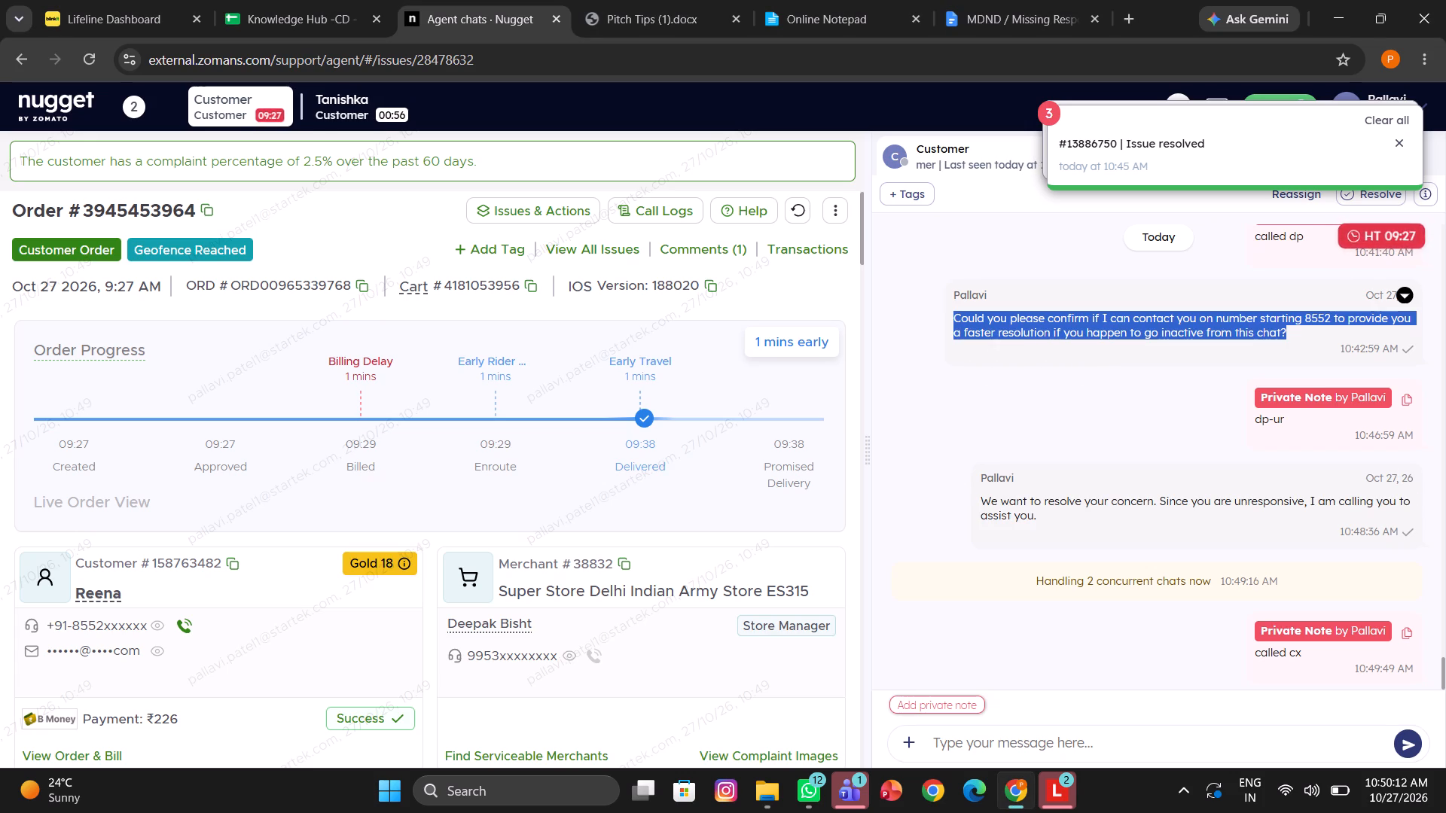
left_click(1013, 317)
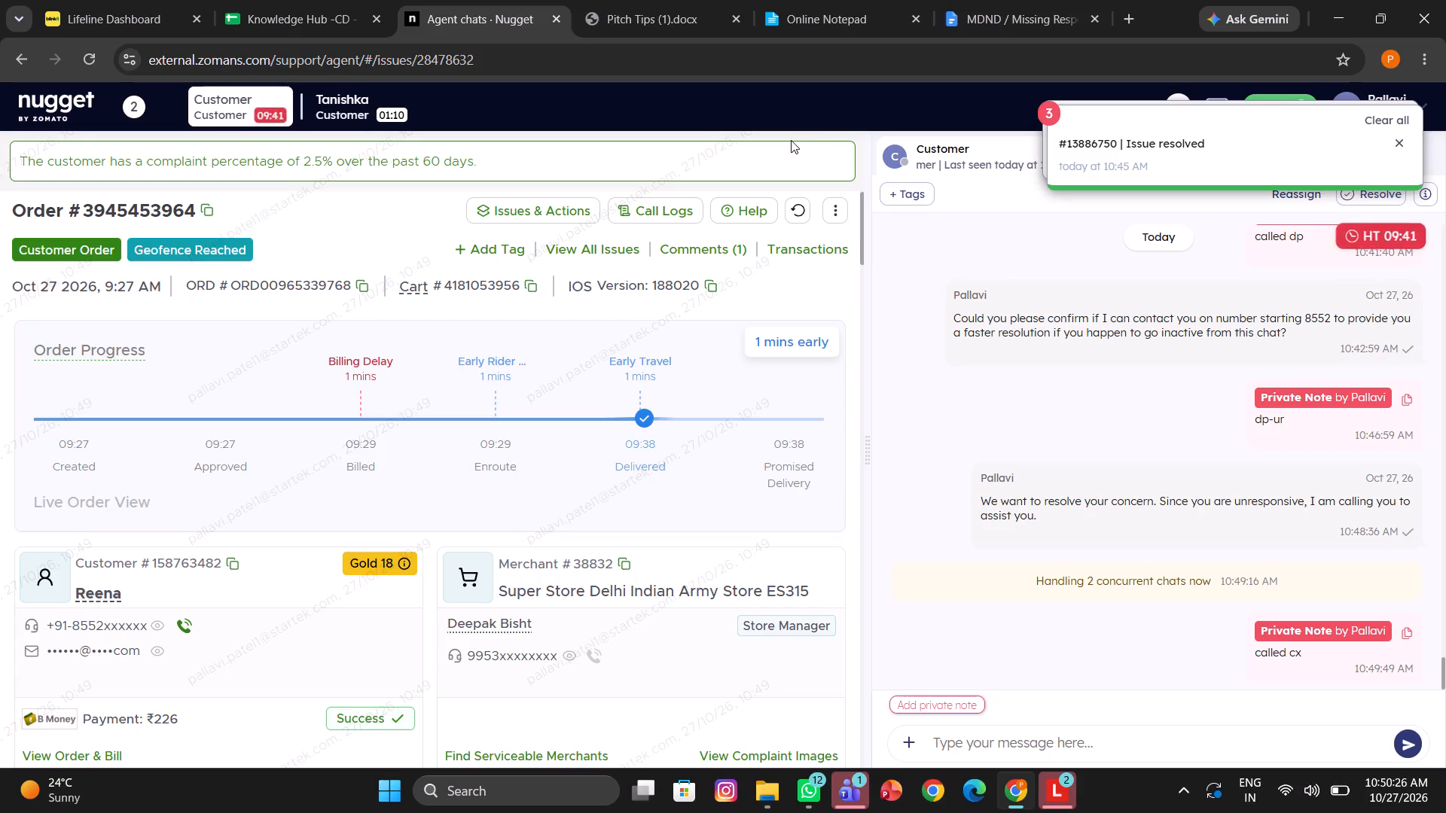
left_click(350, 102)
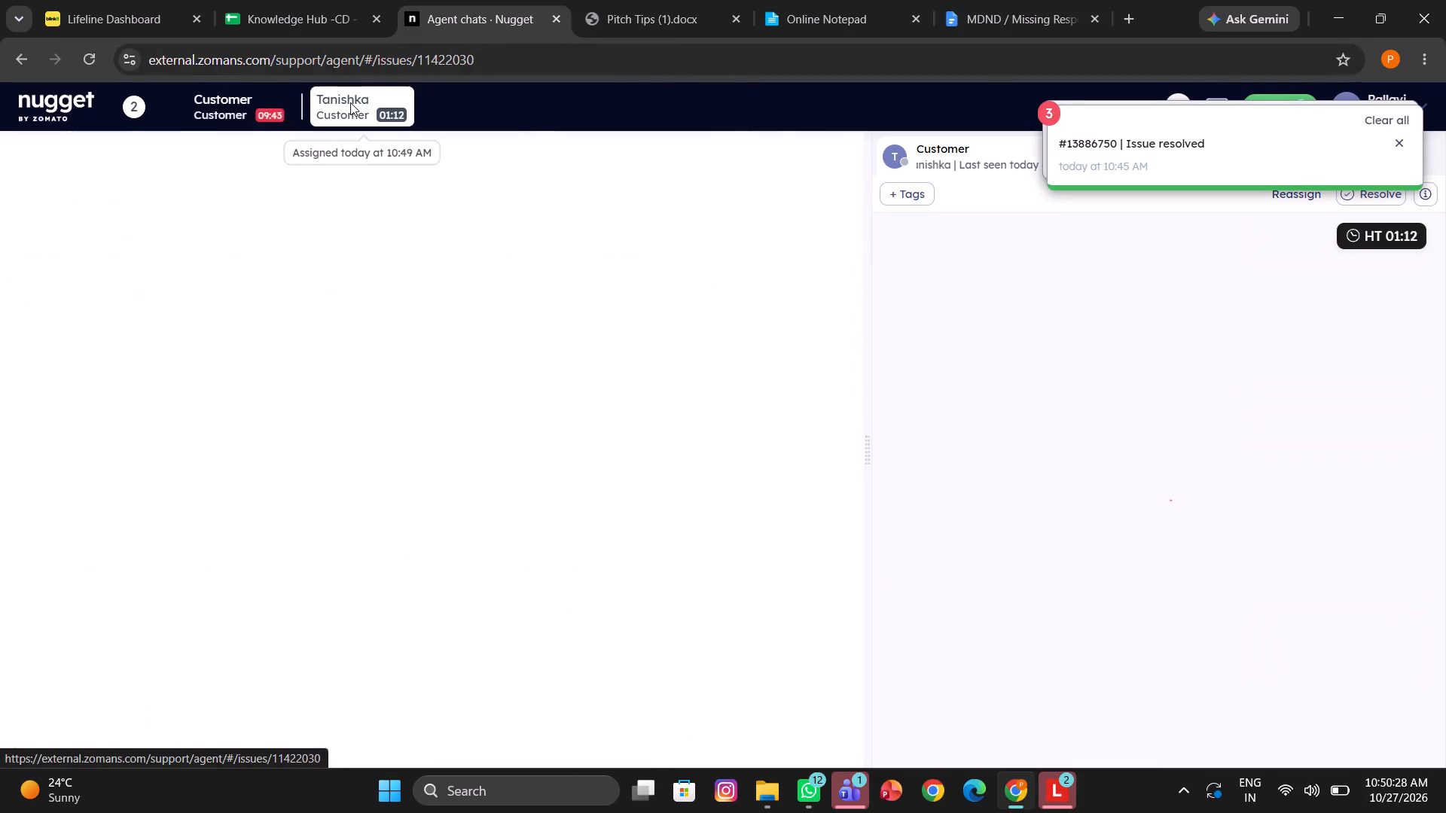
scroll(1183, 493, "down", 1)
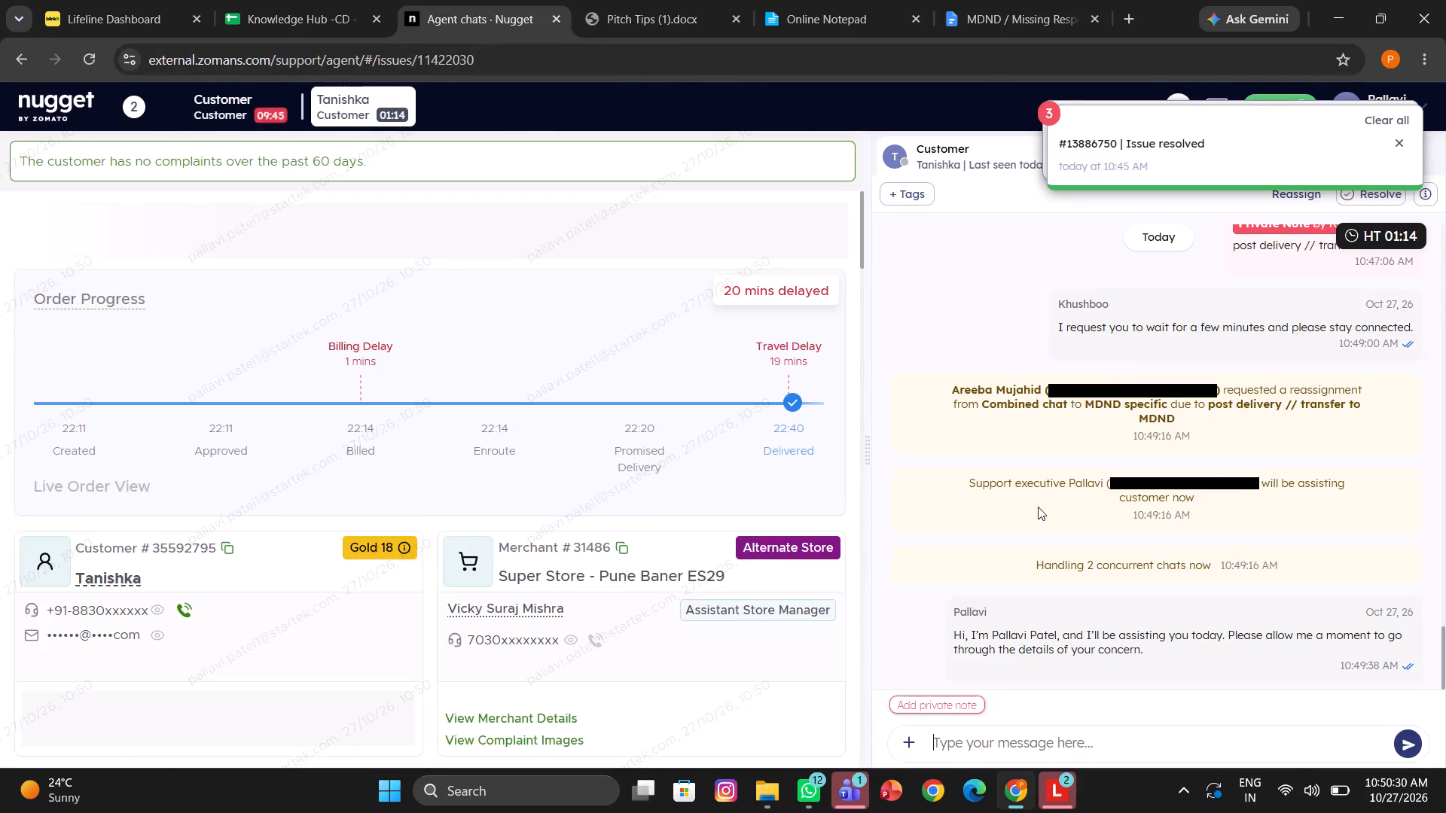
scroll(807, 575, "down", 3)
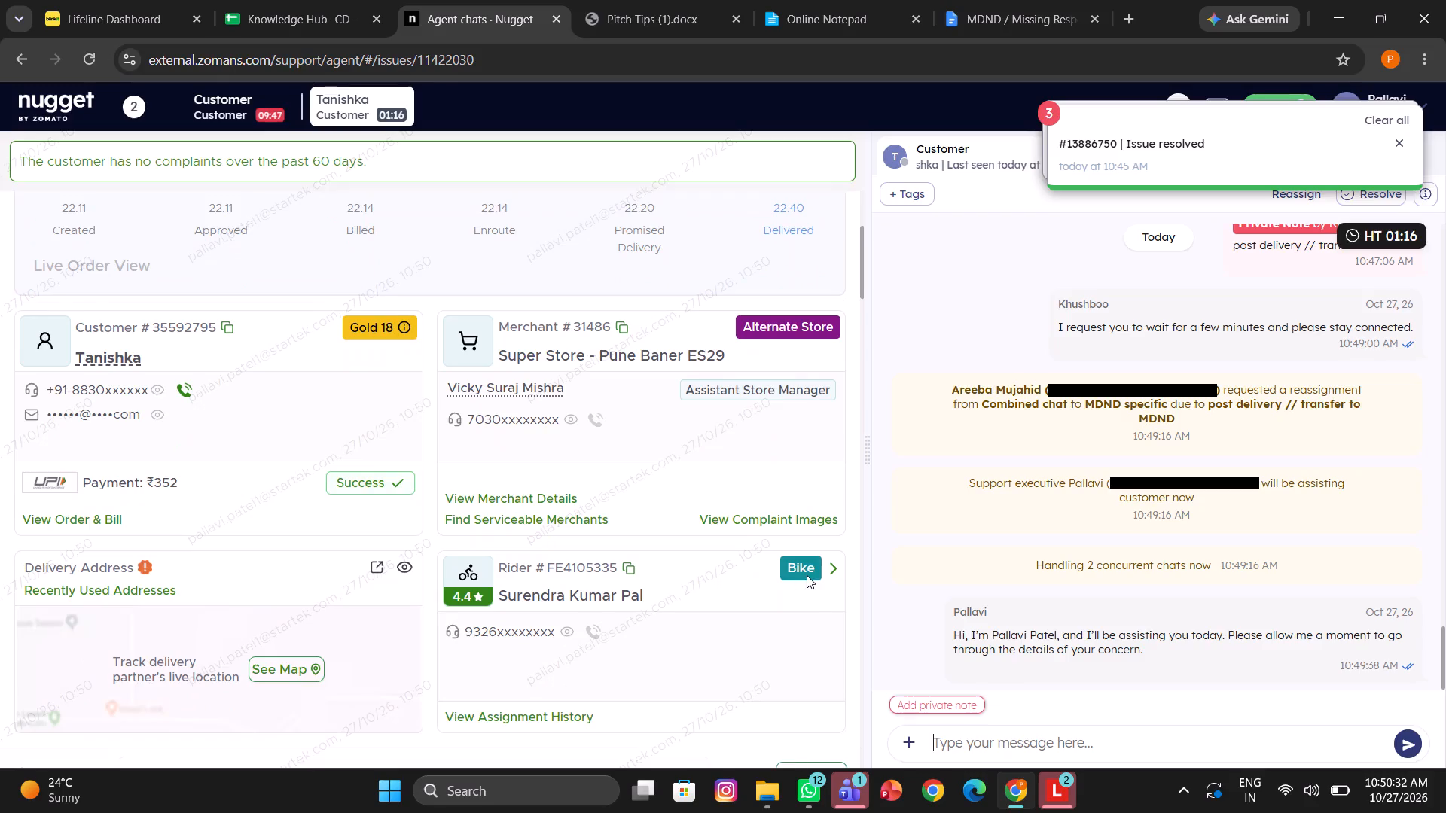
left_click(598, 635)
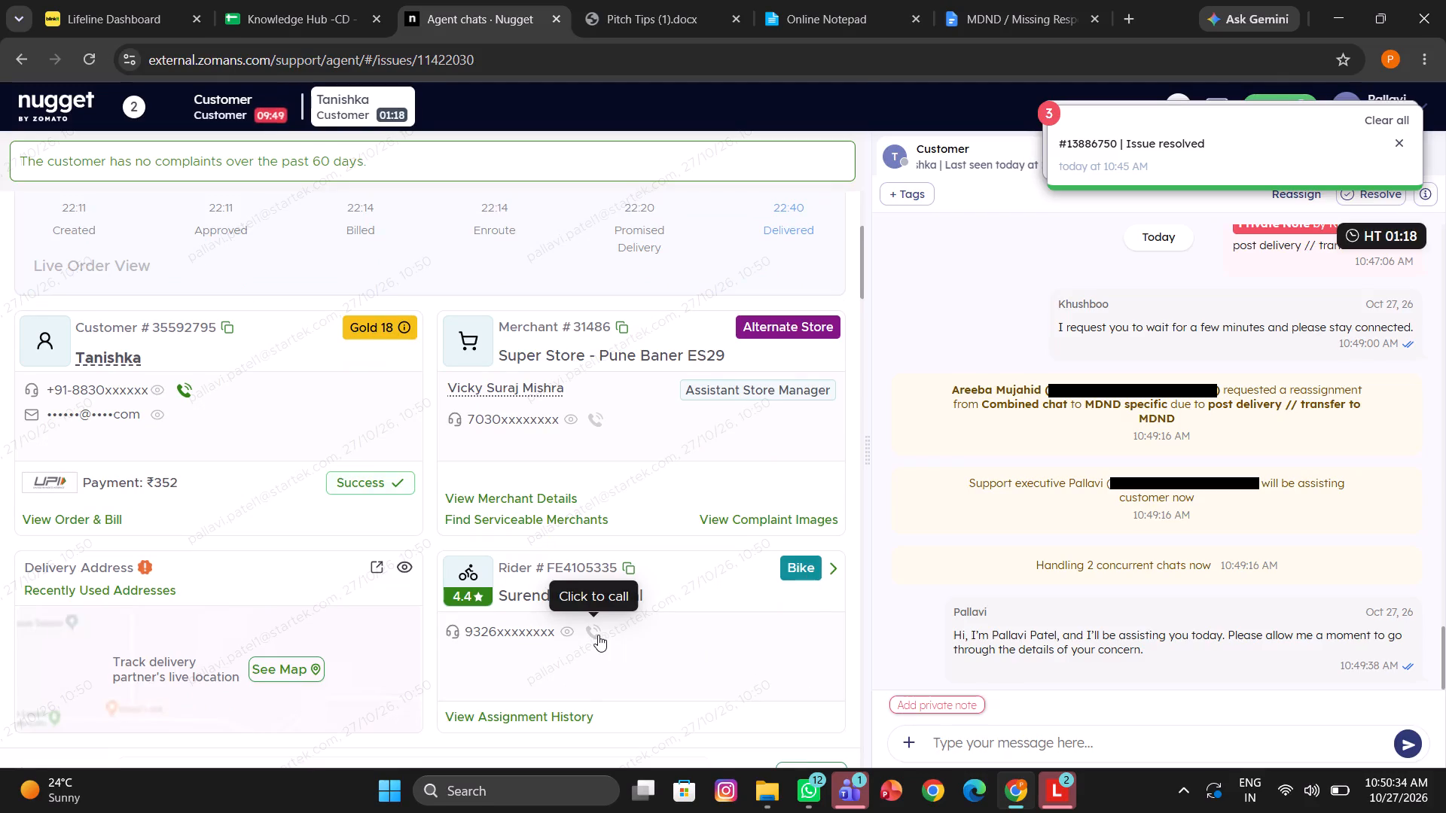
left_click(762, 551)
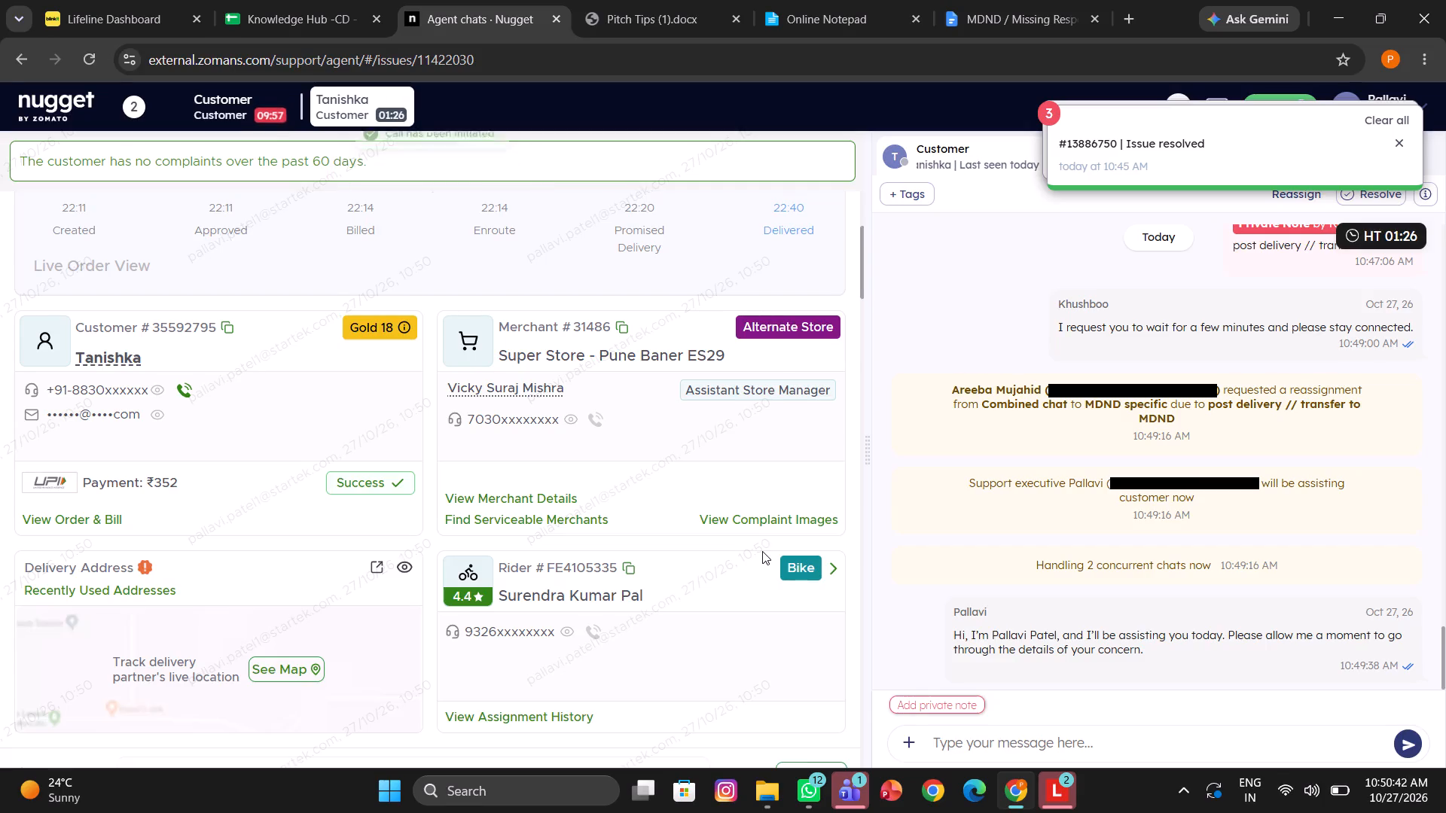
left_click(945, 702)
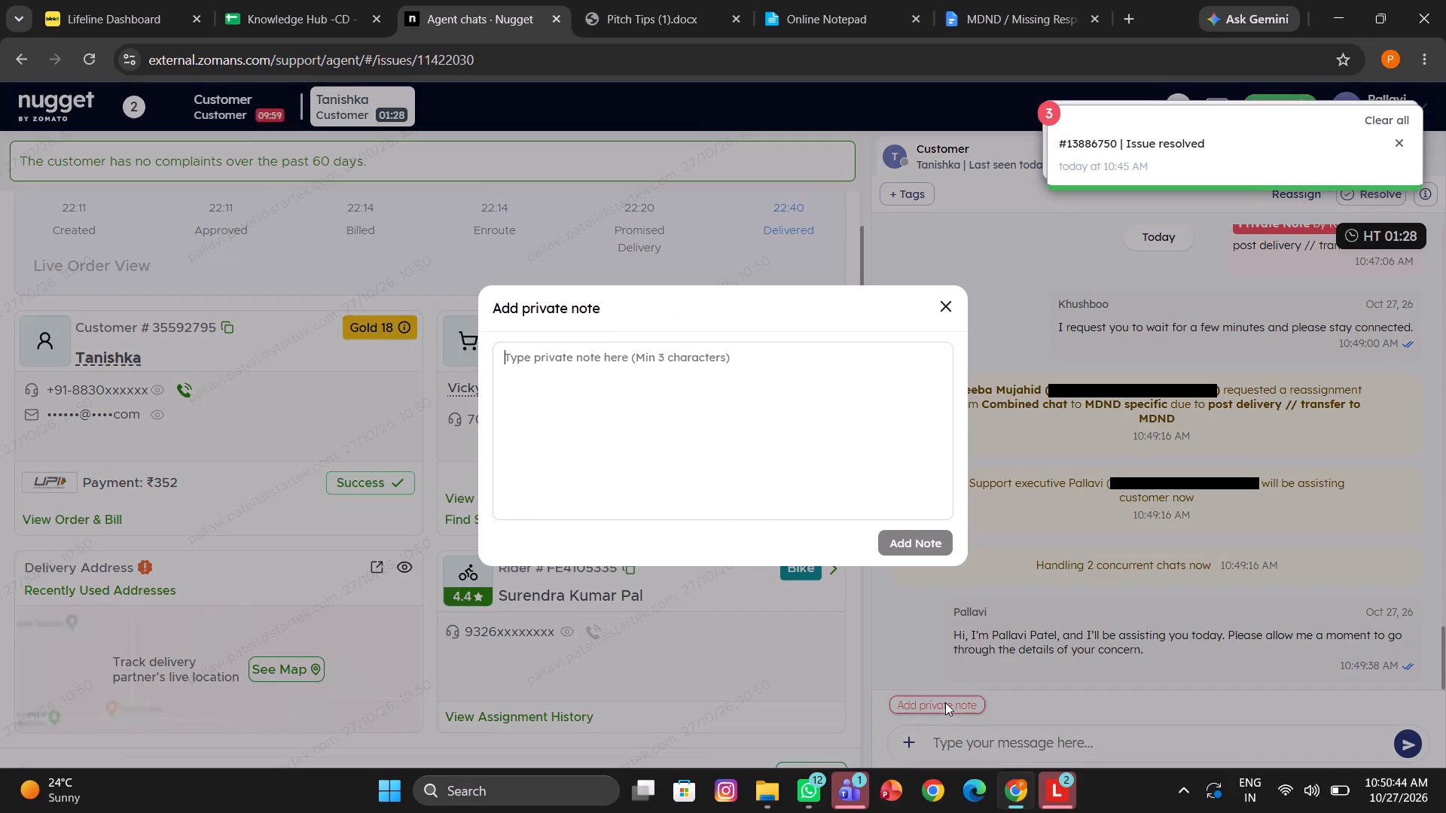
type("ca")
type("lled dp")
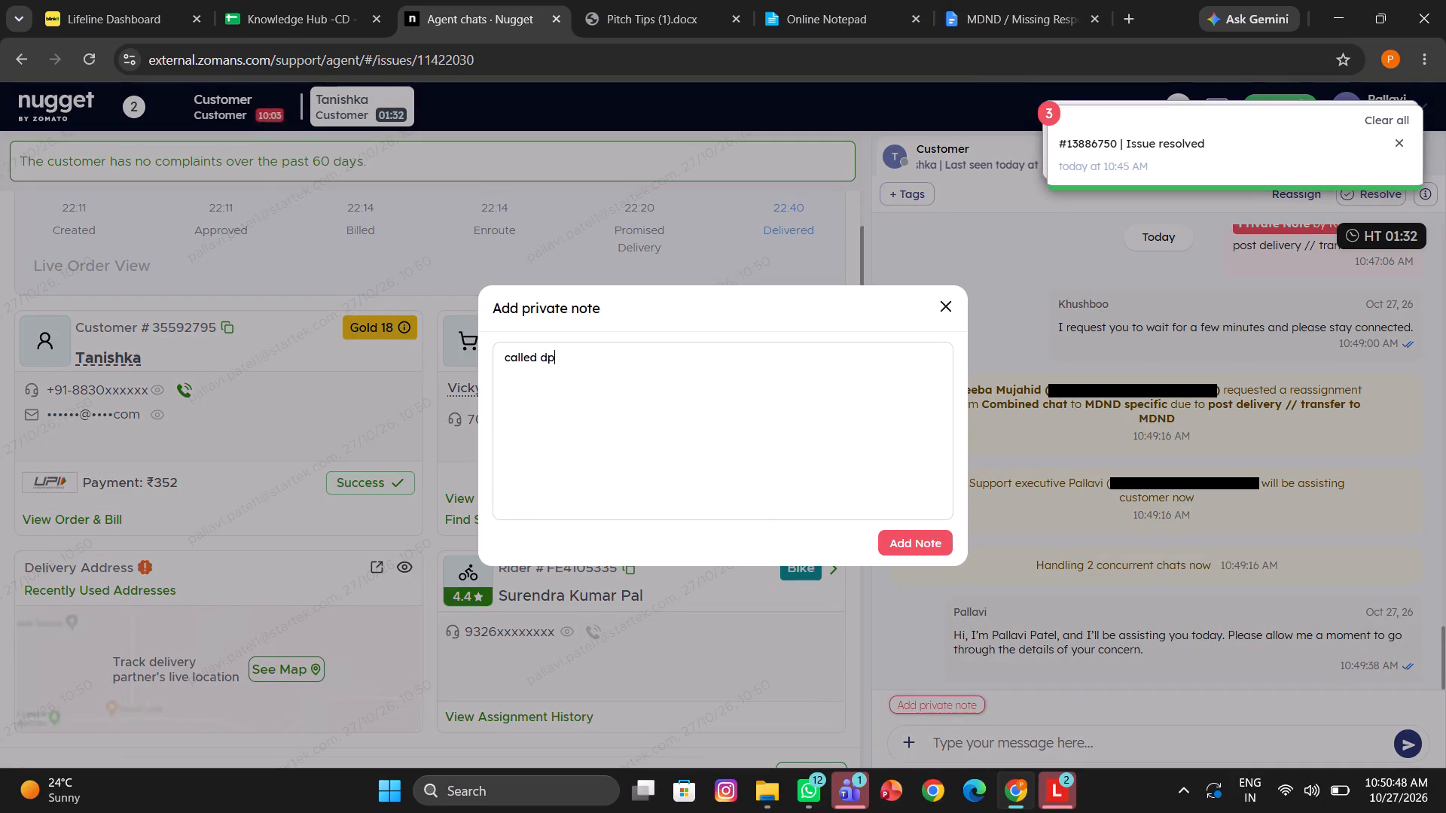
left_click(920, 547)
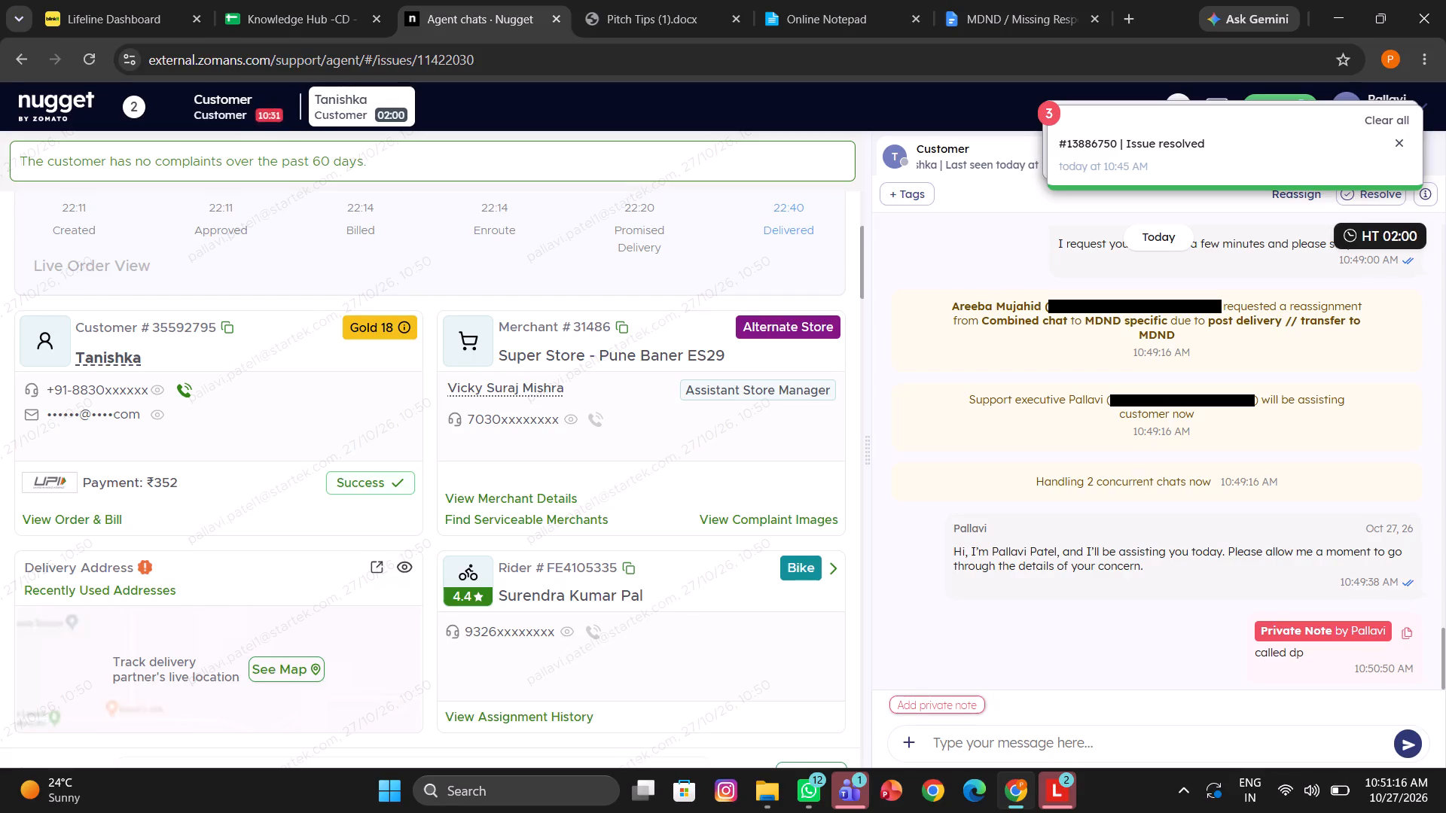
left_click(406, 563)
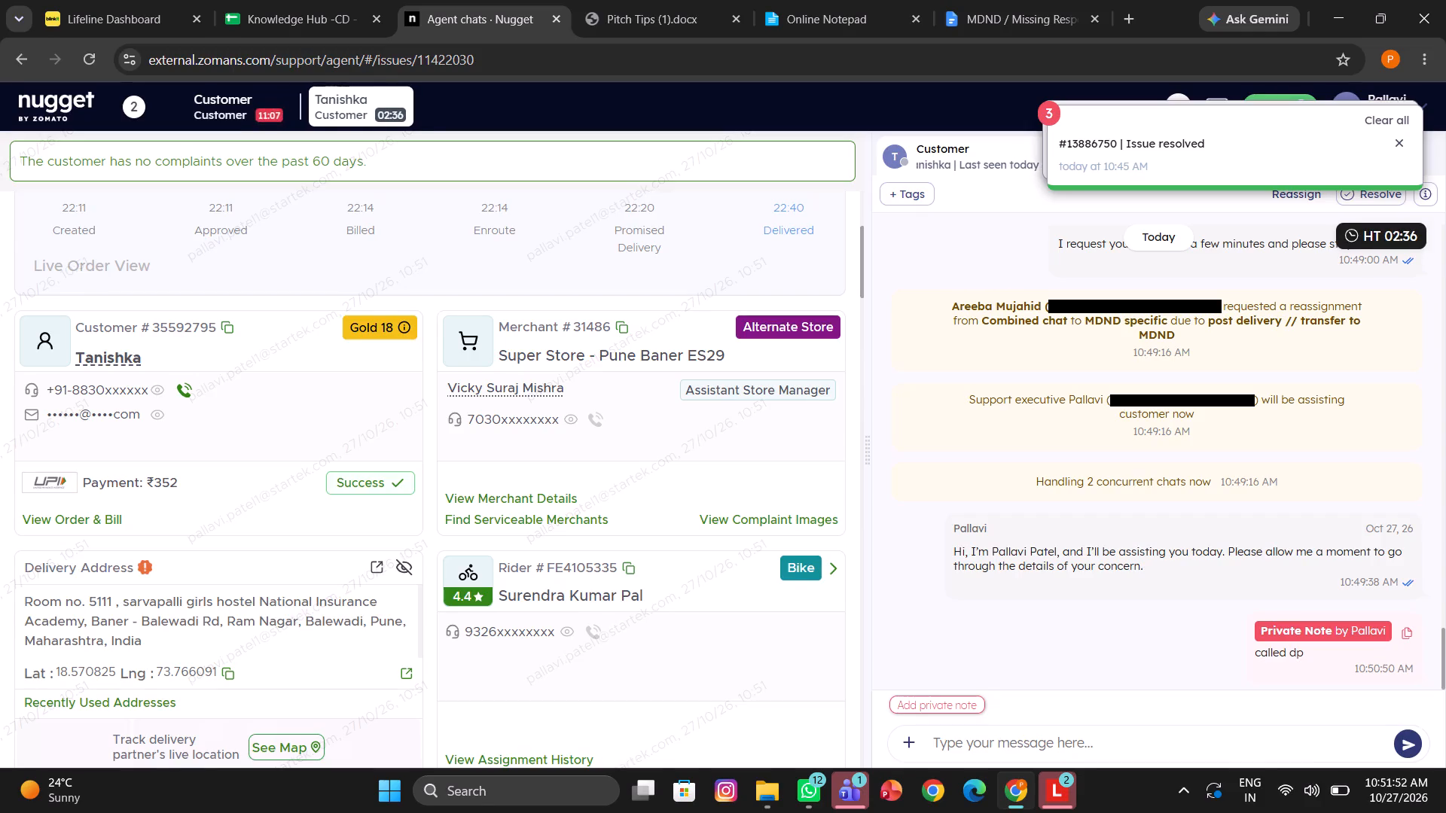
scroll(354, 367, "up", 2)
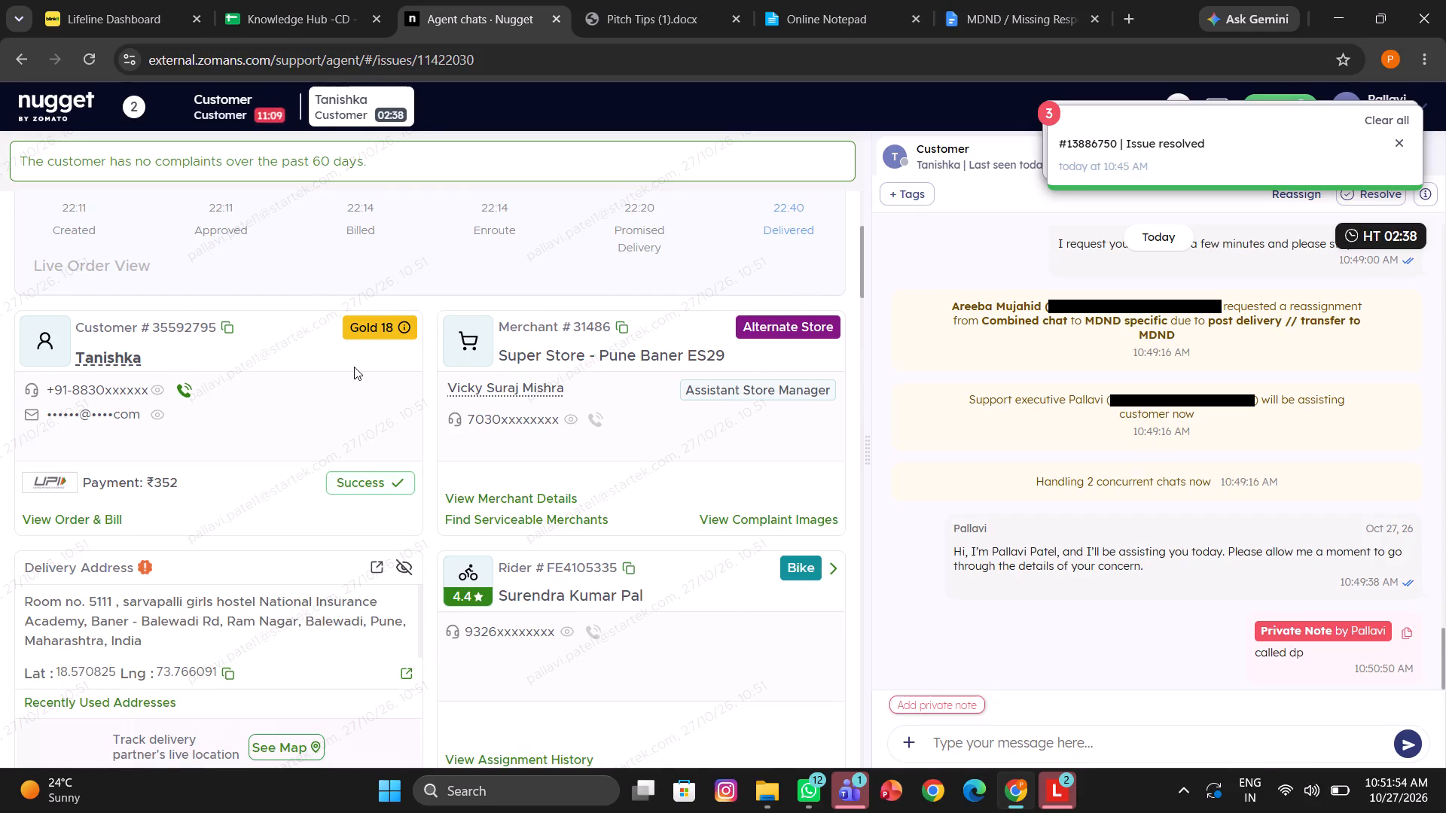
scroll(354, 367, "up", 3)
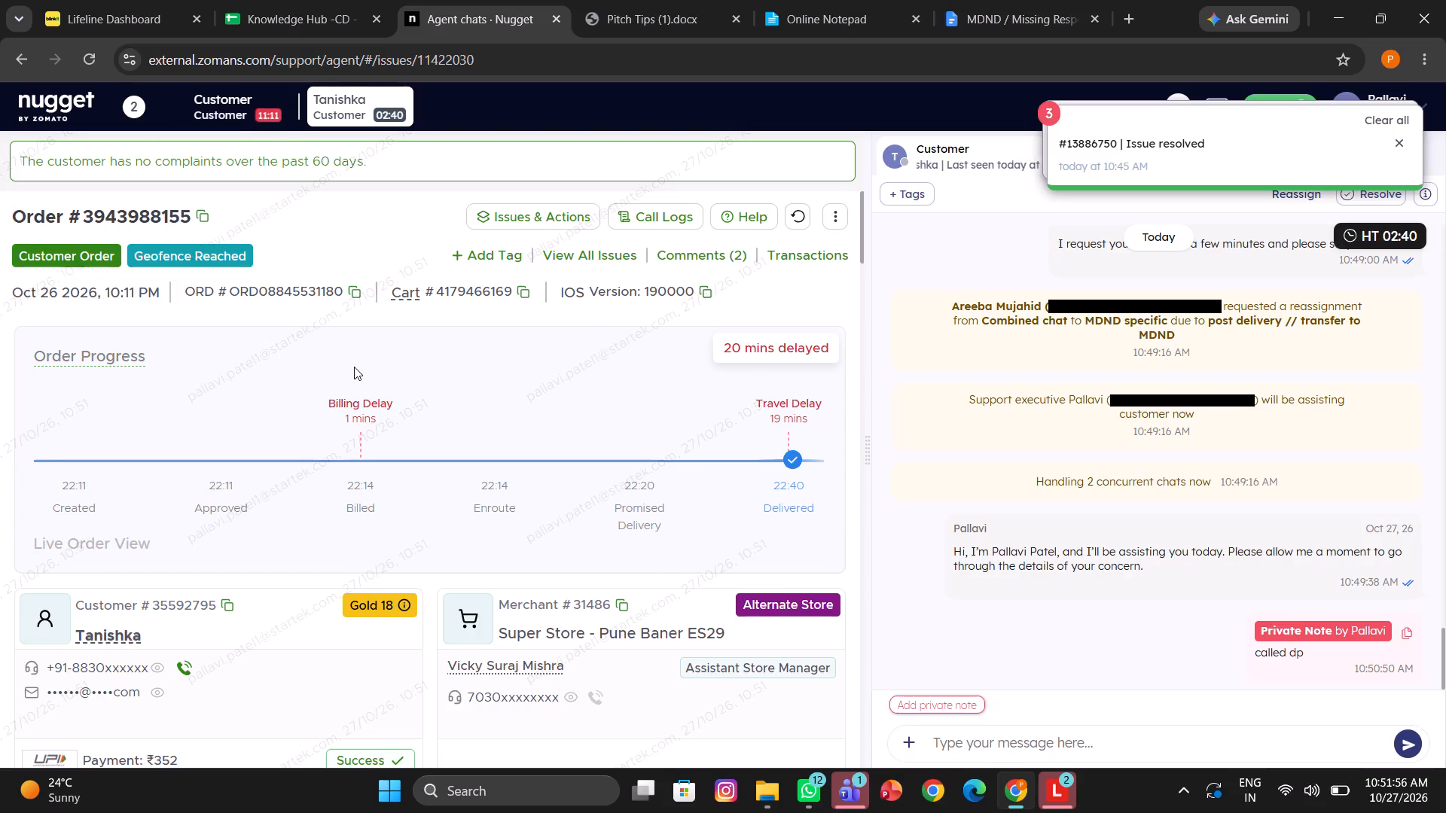
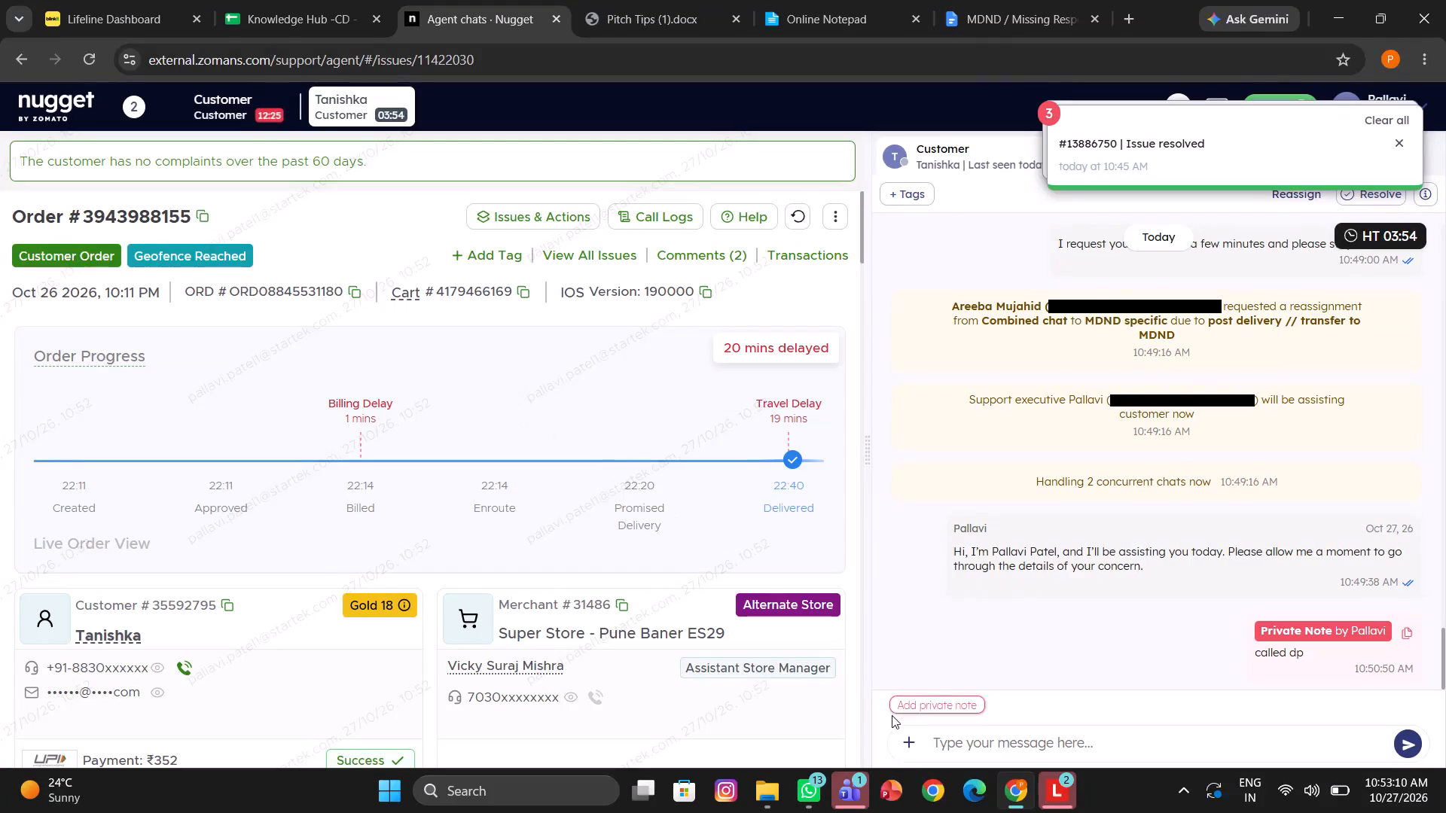
left_click(984, 740)
type("/thi")
left_click(1009, 422)
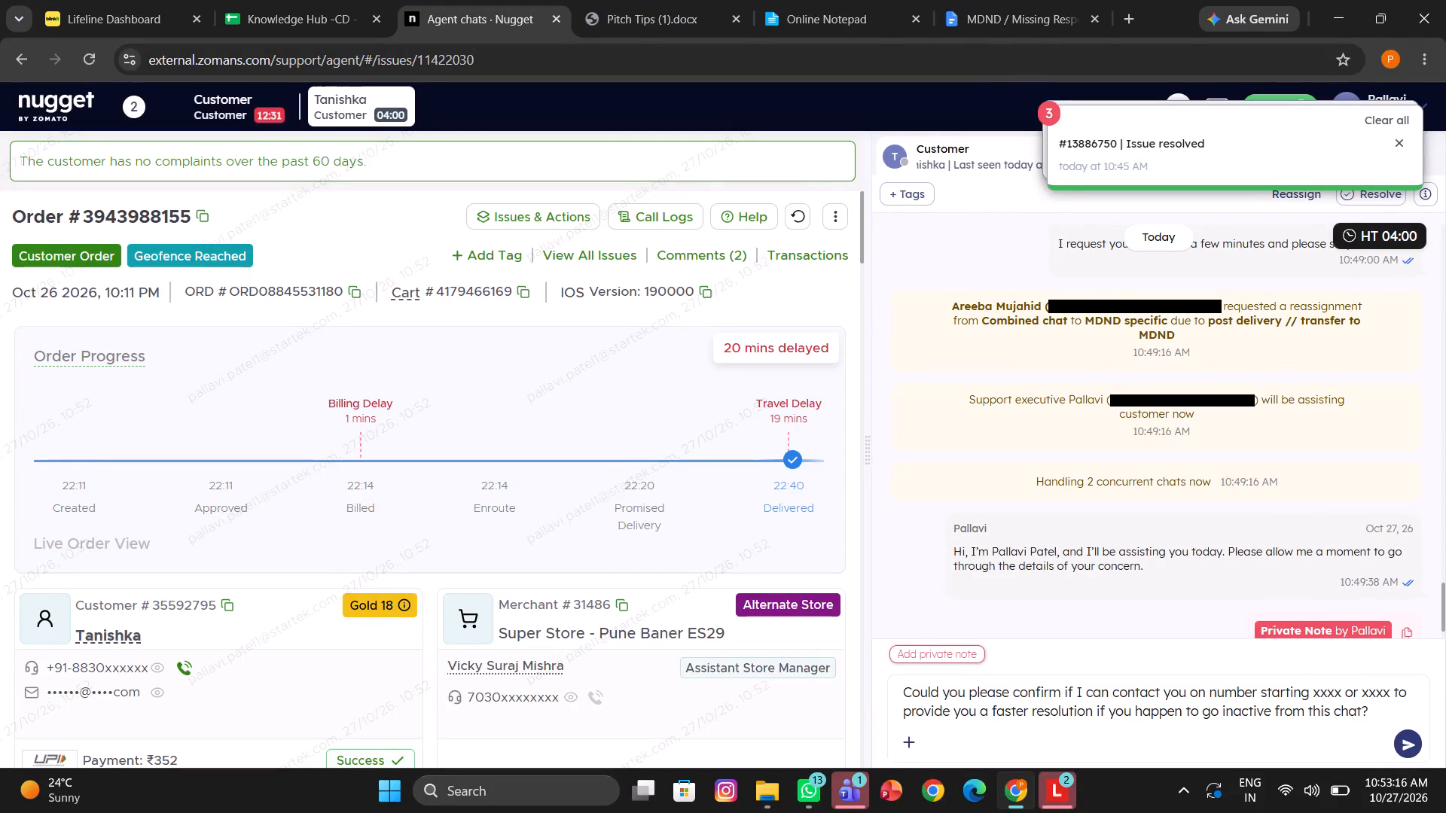
left_click_drag(1313, 693, 1388, 698)
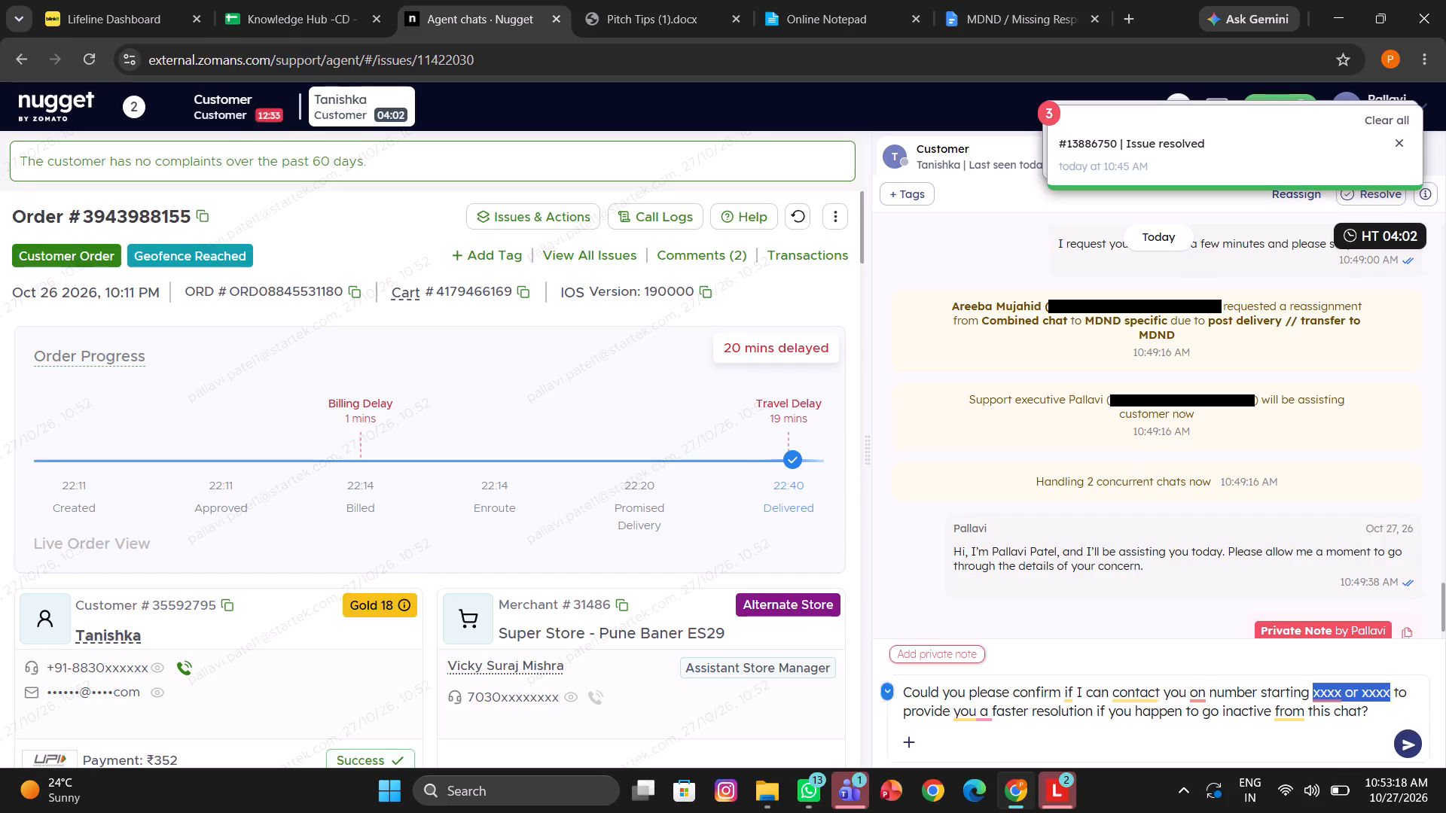
left_click_drag(1388, 698, 1390, 697)
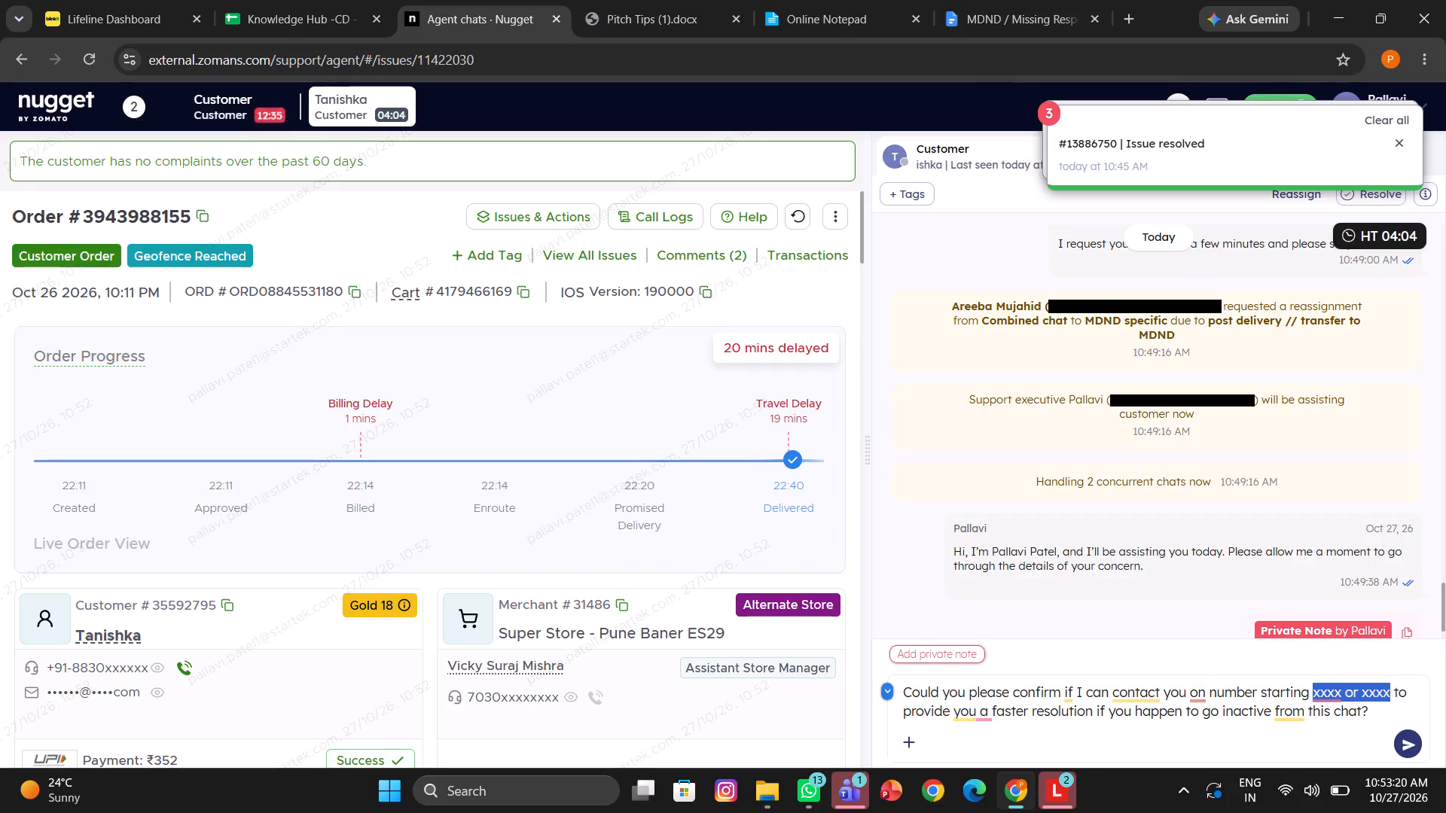
key("BackSpace")
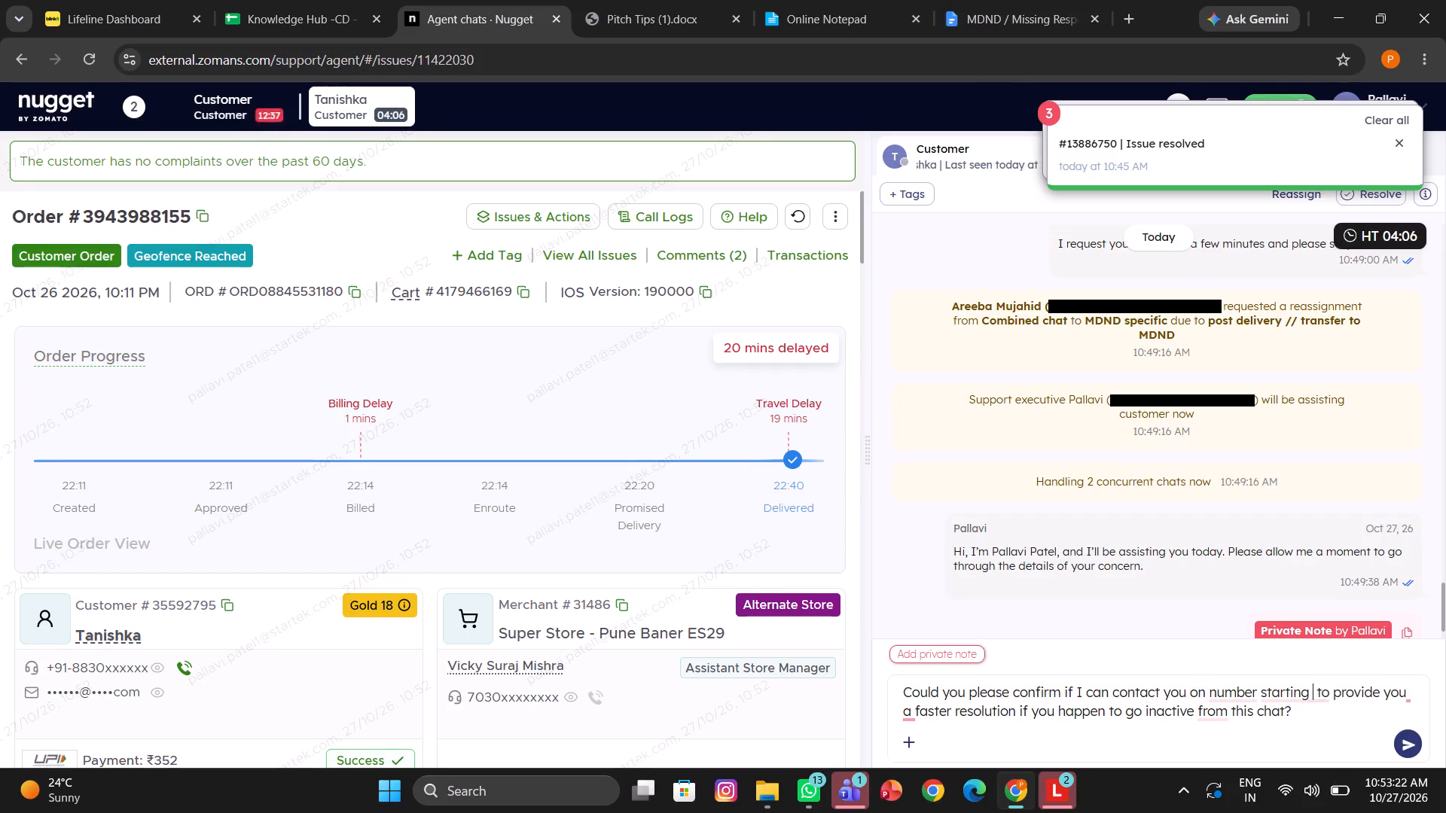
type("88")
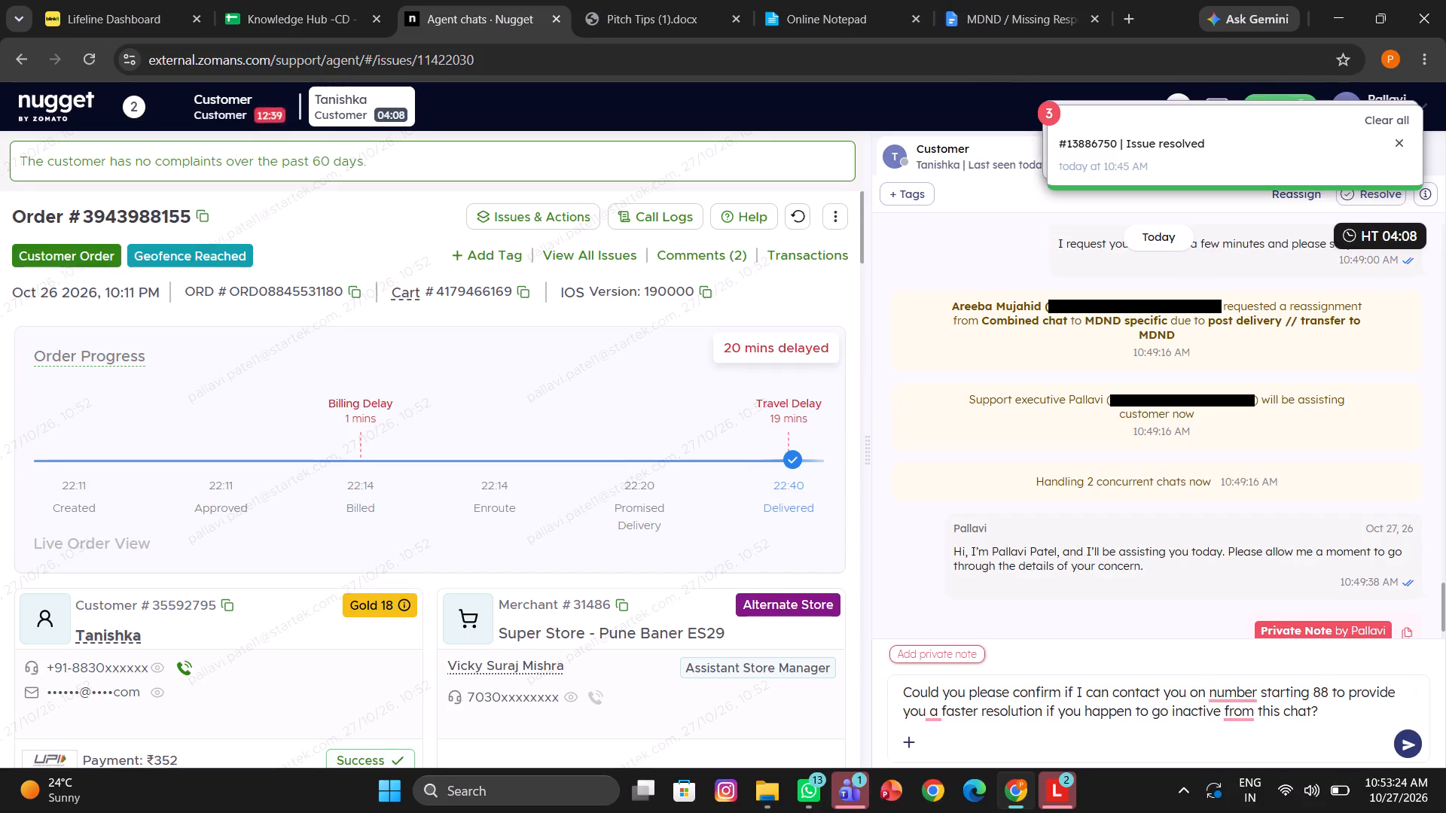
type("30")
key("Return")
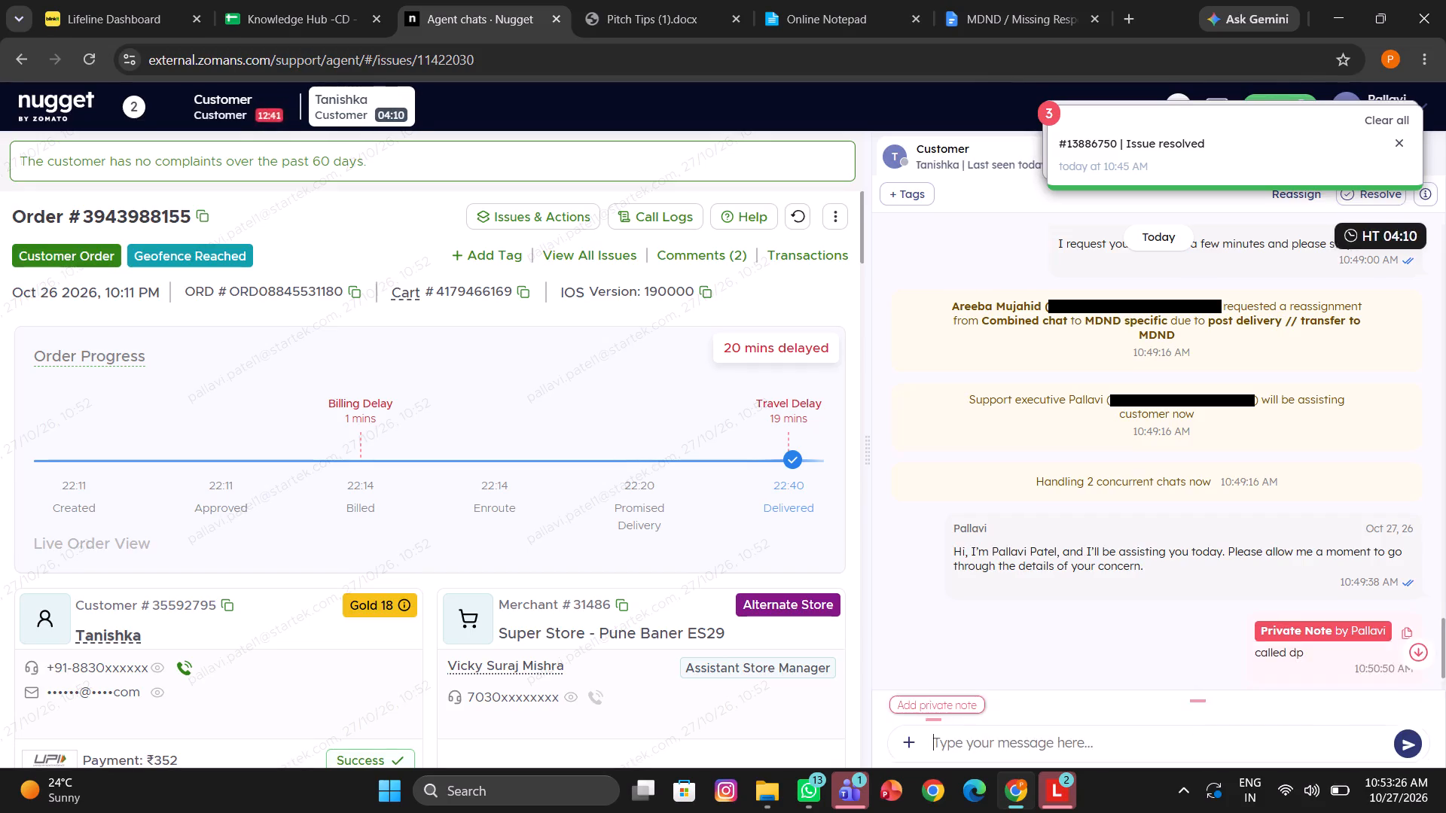
left_click(253, 119)
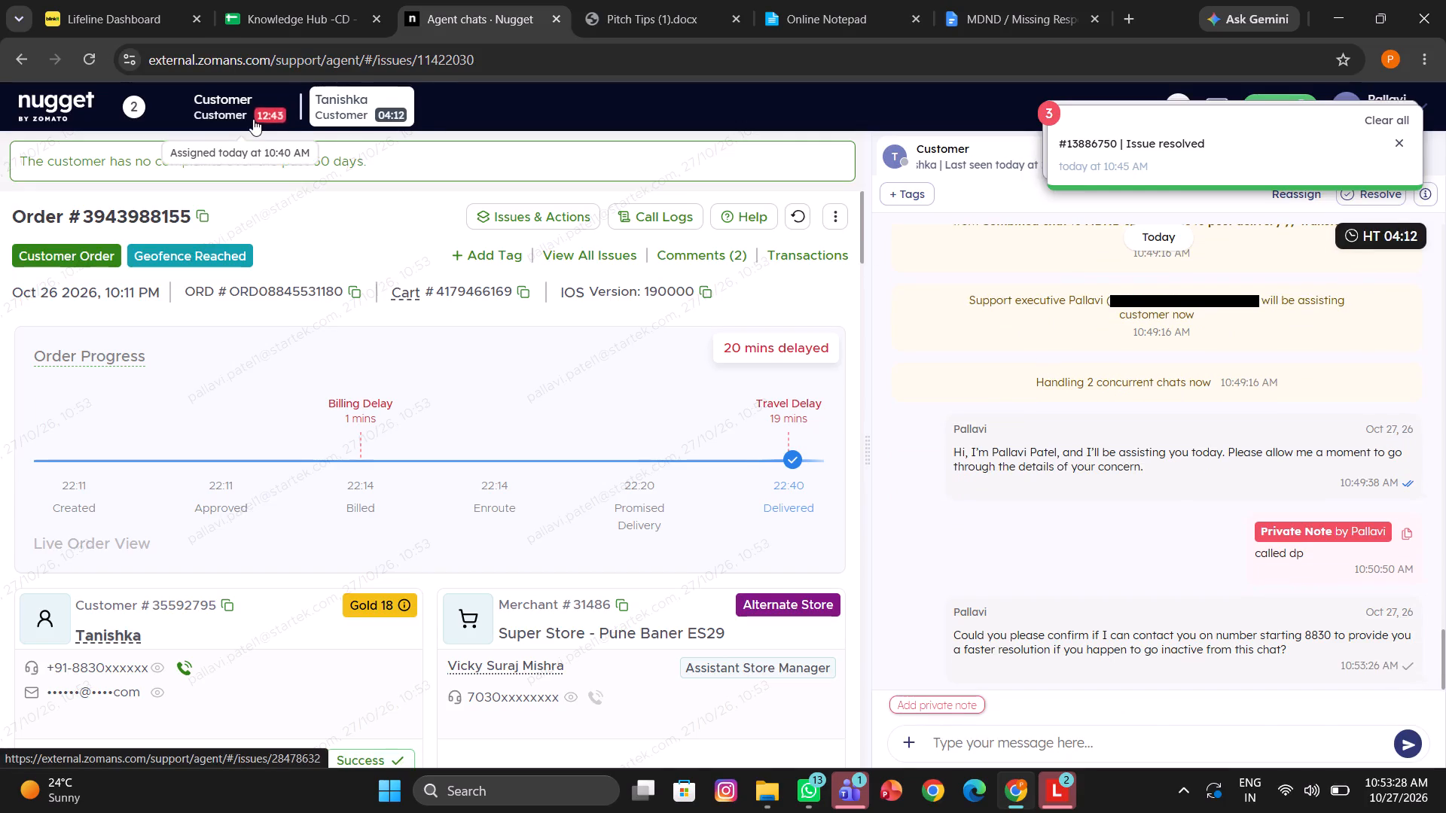
scroll(1258, 495, "down", 2)
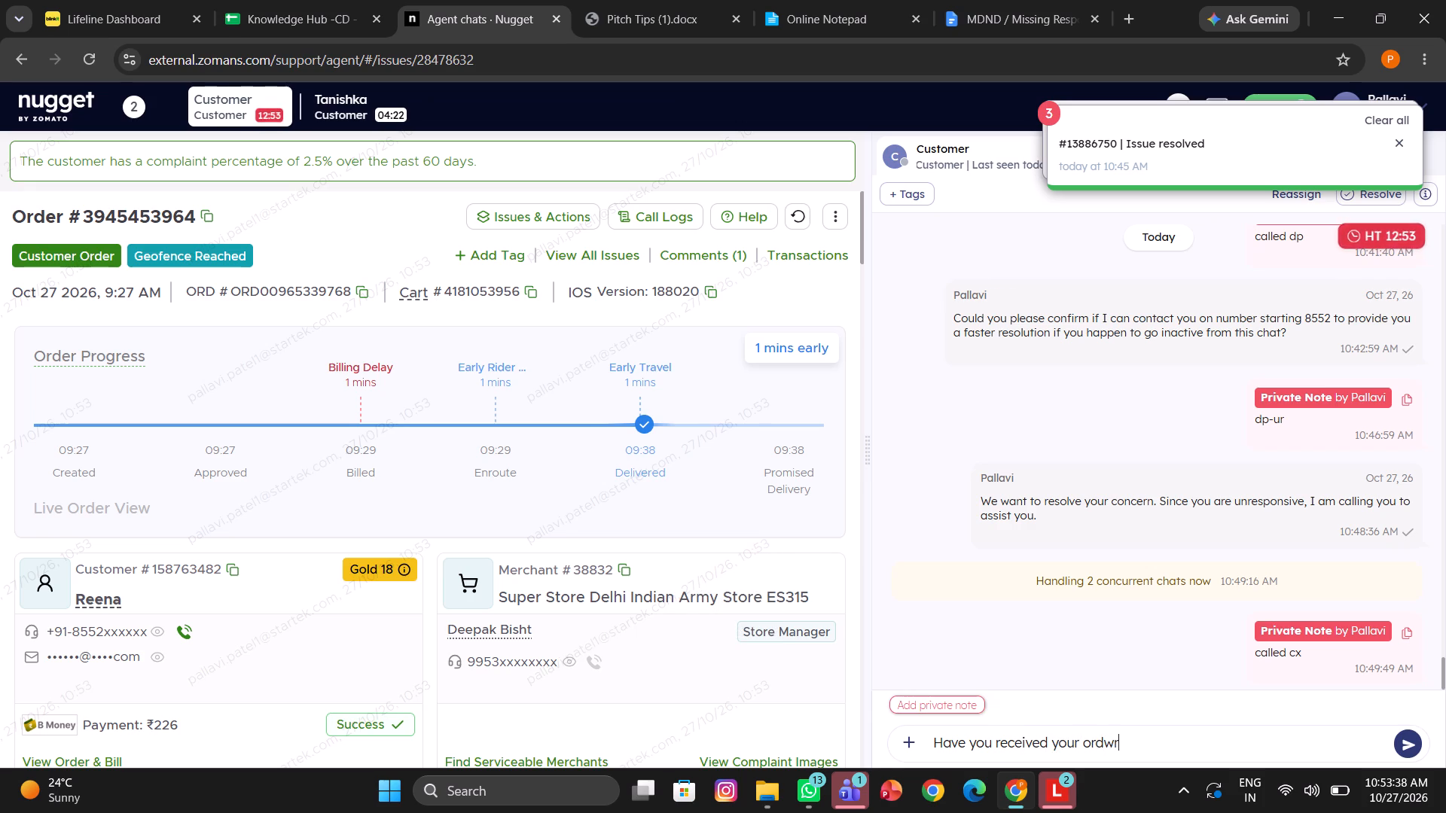
key("BackSpace")
key("BackSpace")
key("BackSpace")
type("der")
key("period")
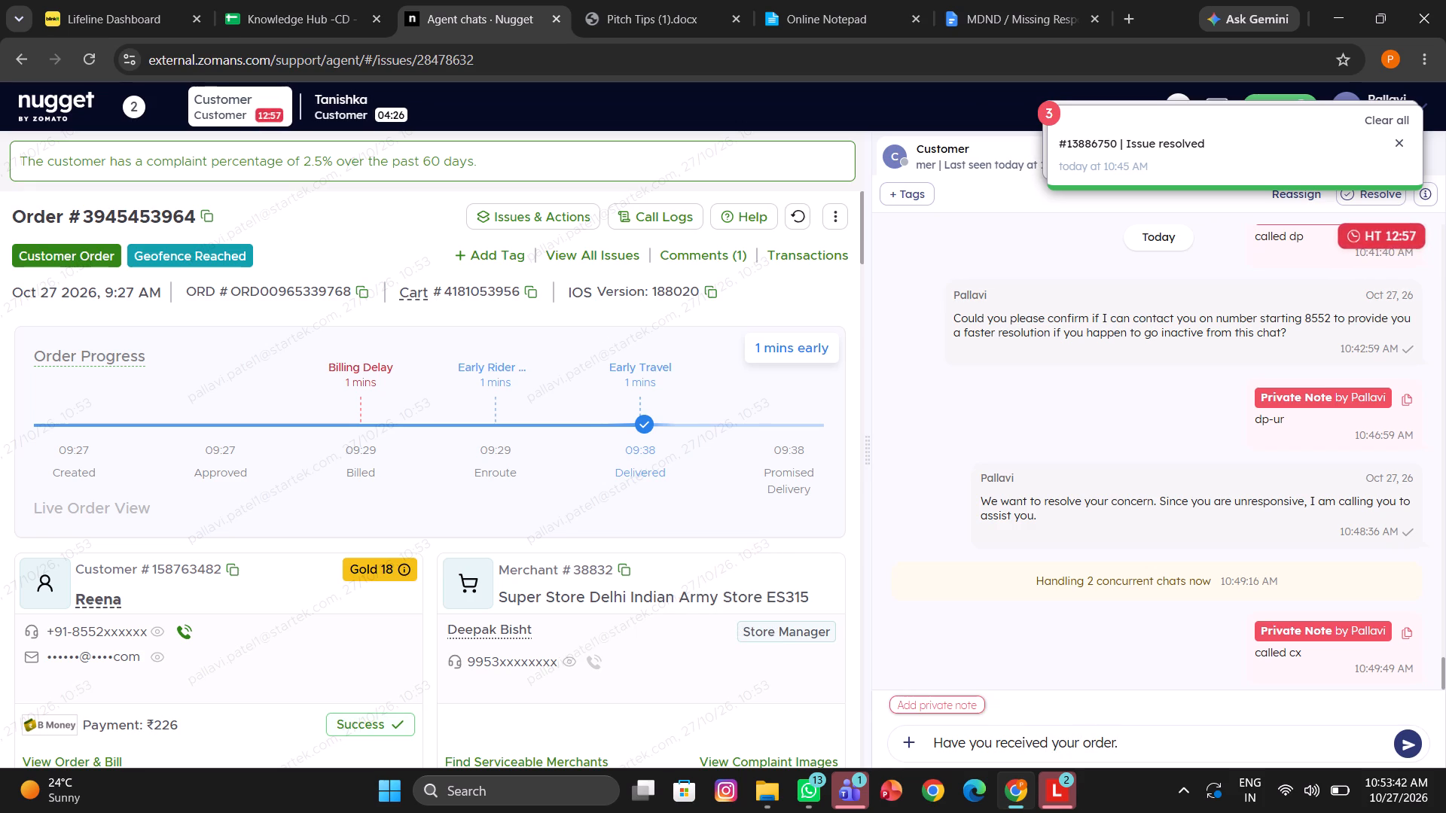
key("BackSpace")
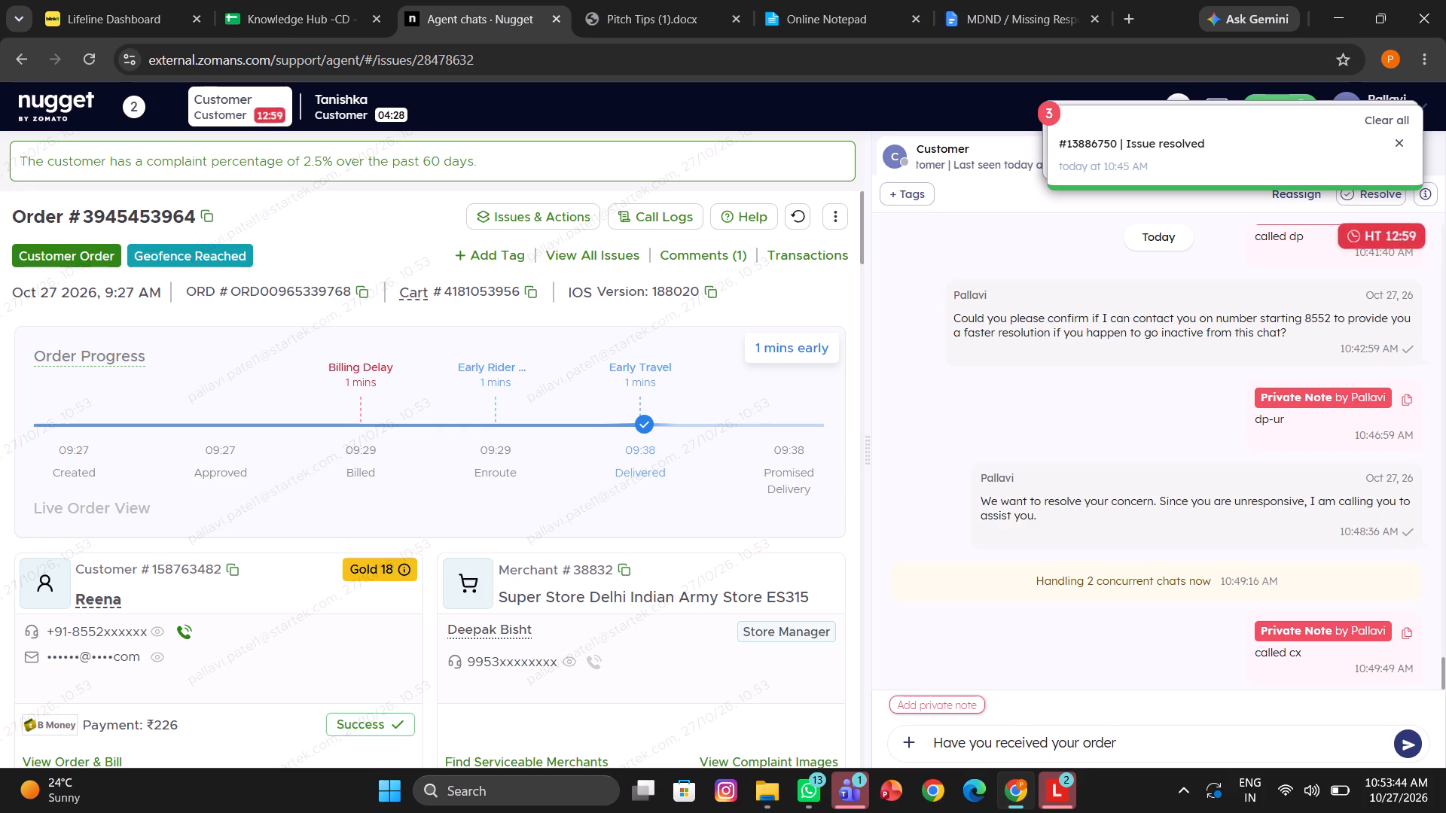
Complete the drafted question and send the customer "Have you received your order?".
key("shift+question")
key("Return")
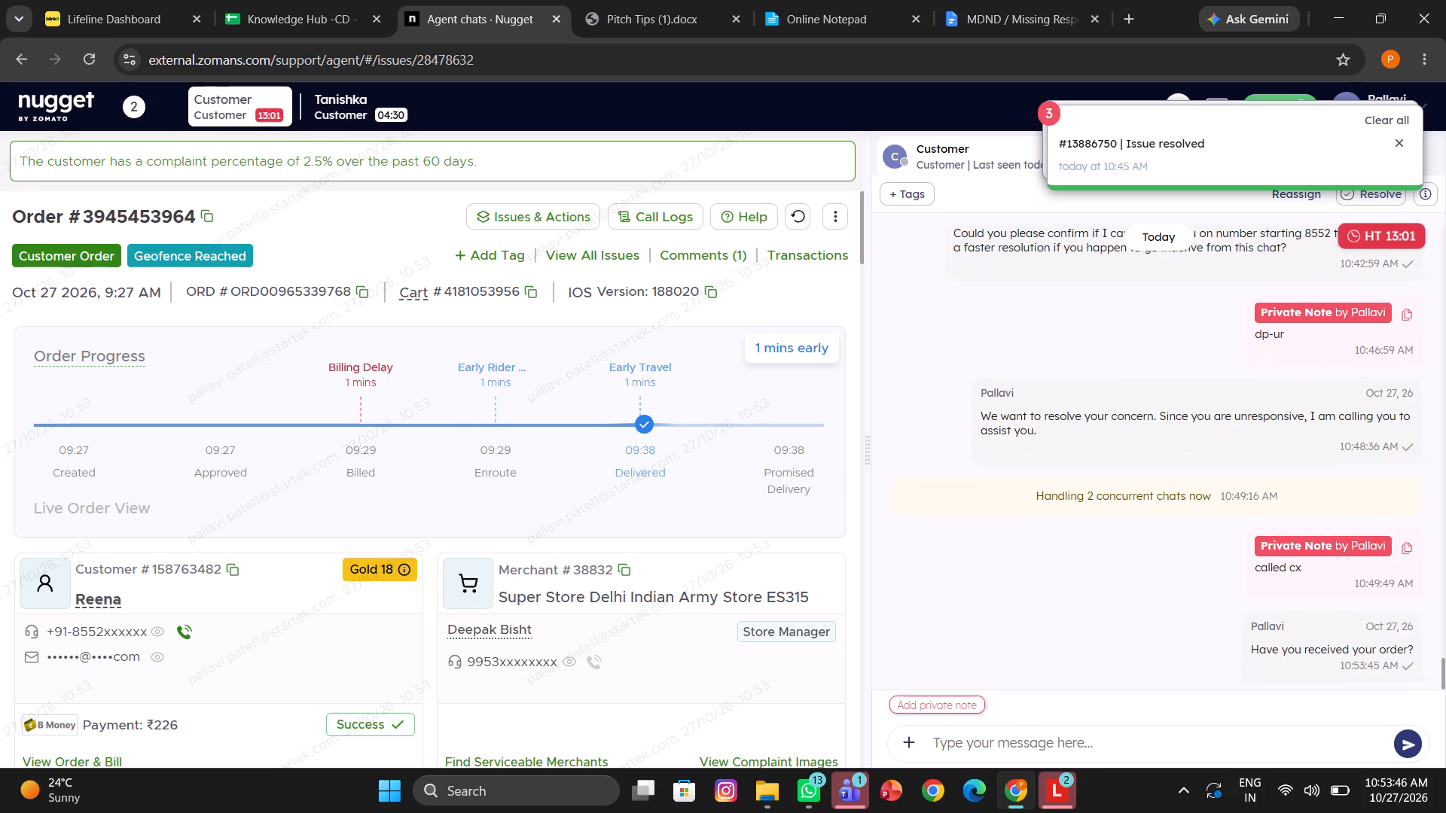
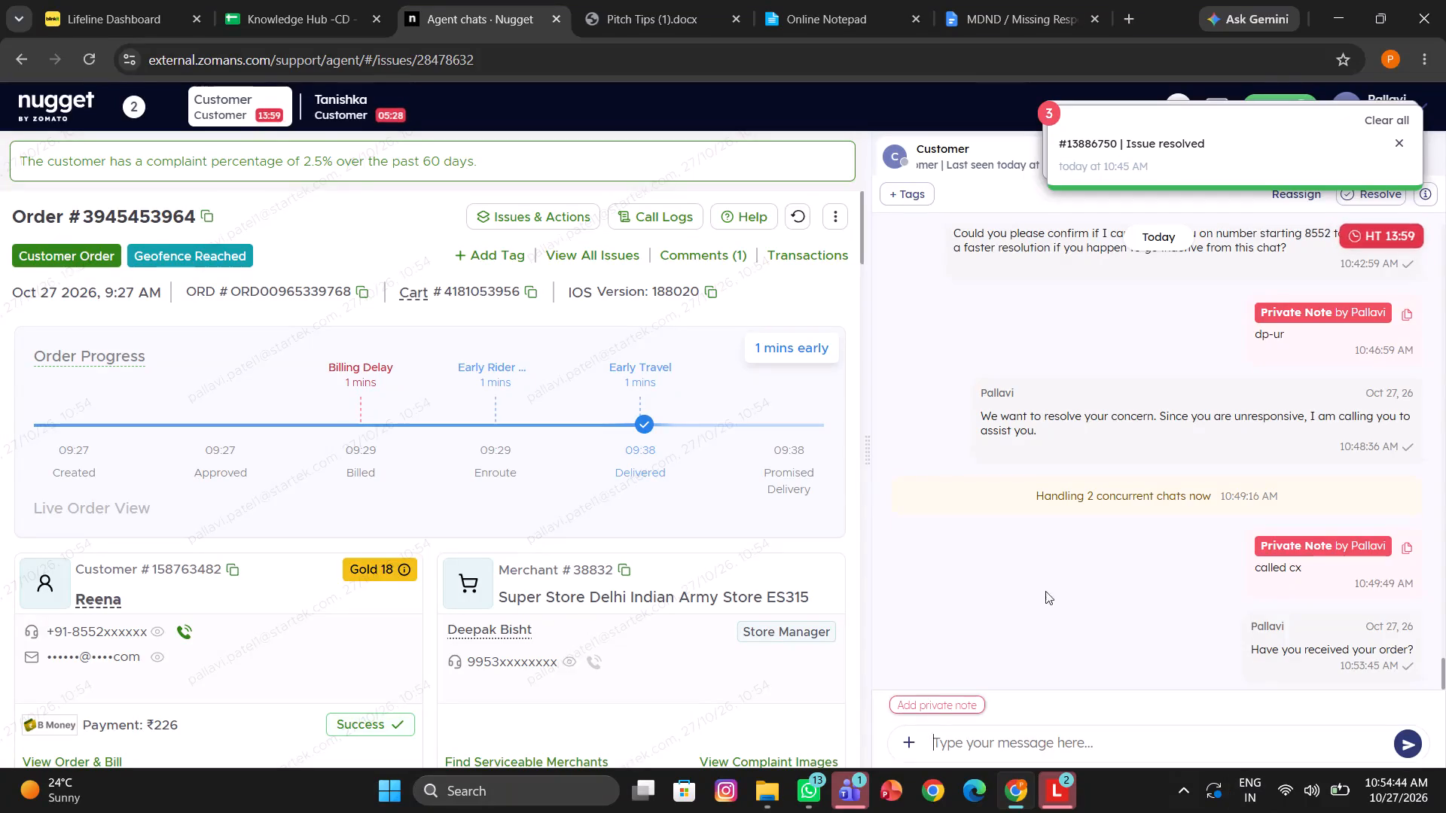
Switch from the current customer's chat to the second active customer chat, assigned at 10:49 AM.
left_click(334, 108)
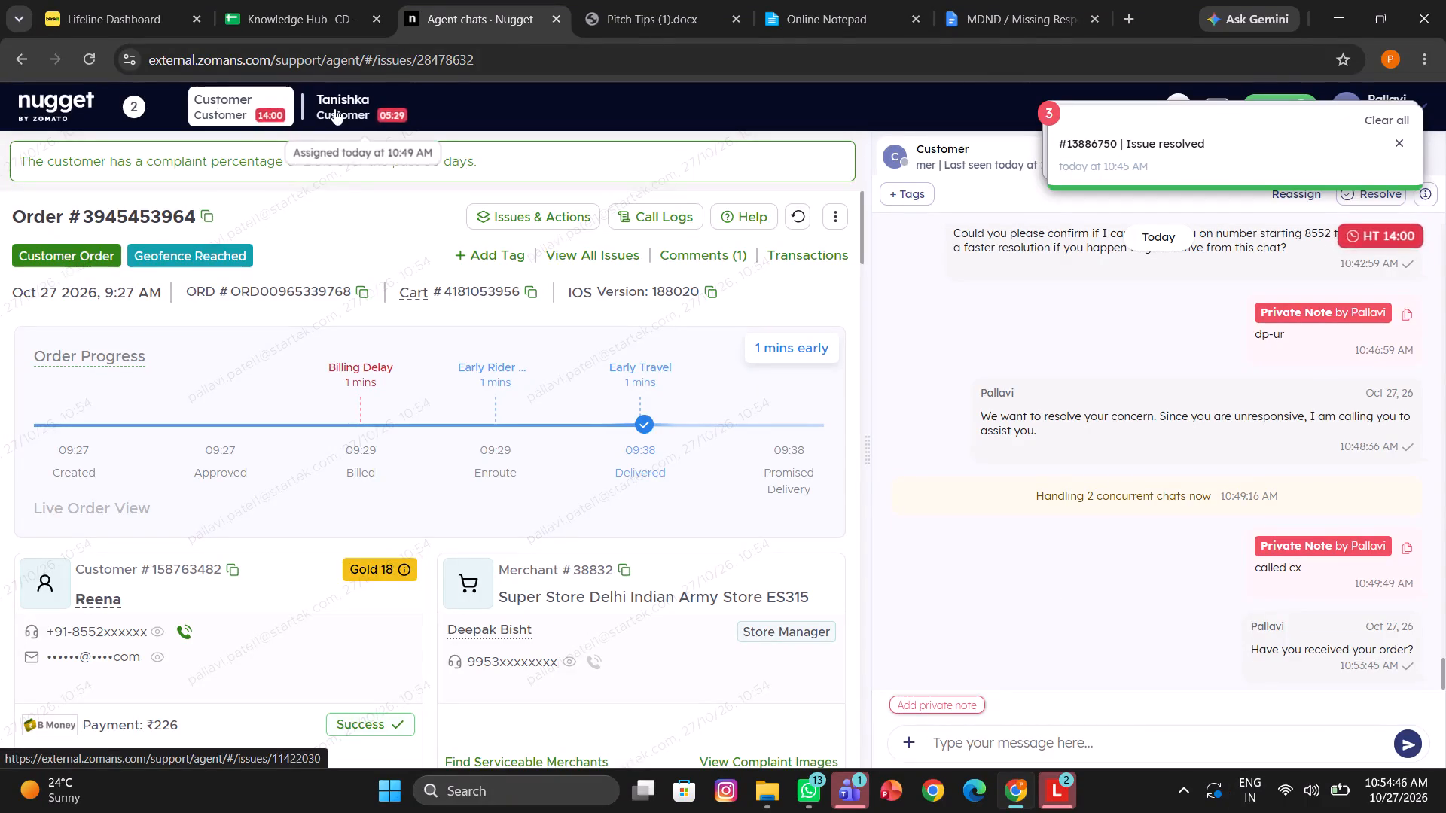
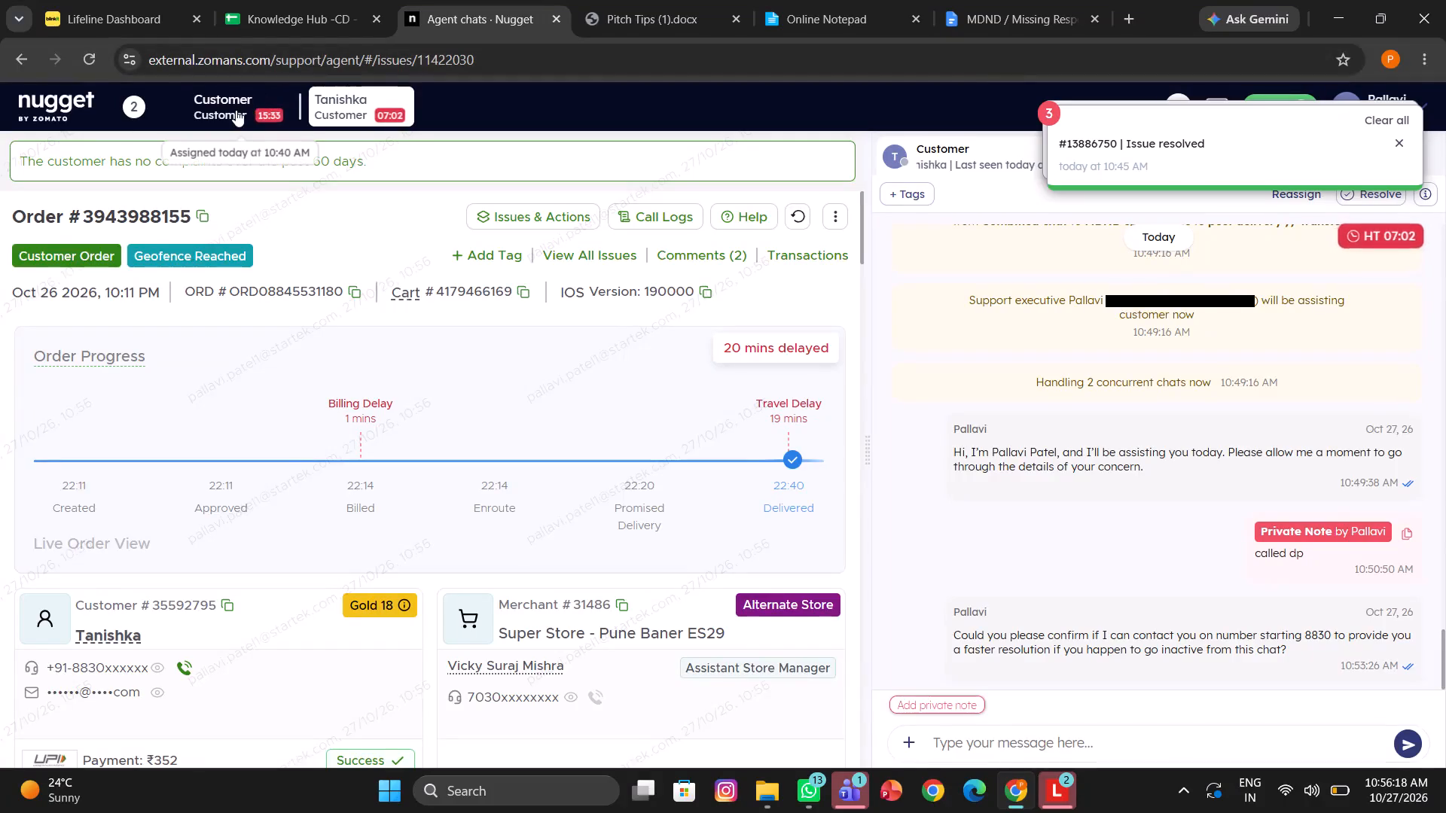
left_click(236, 110)
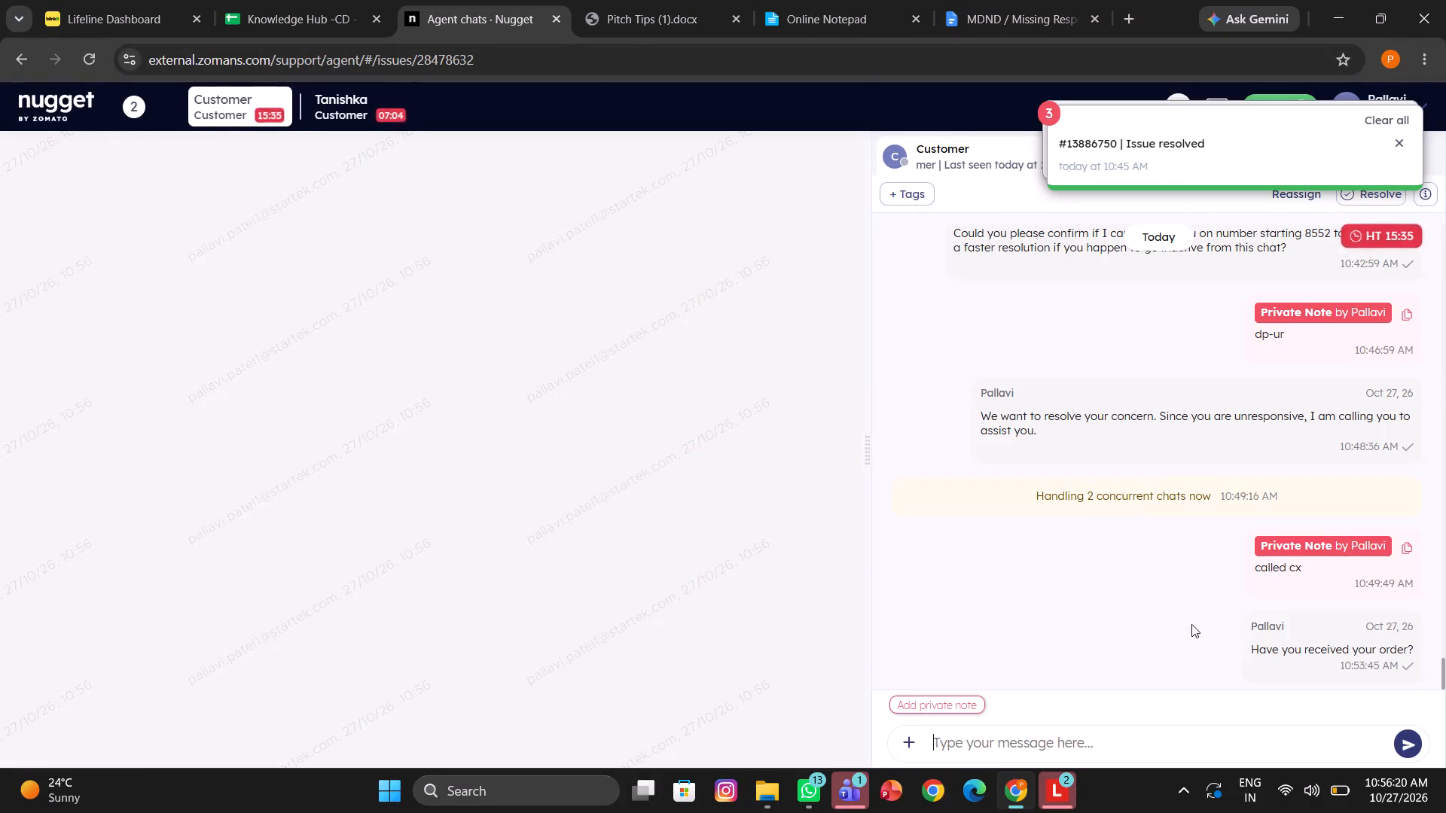
left_click(991, 735)
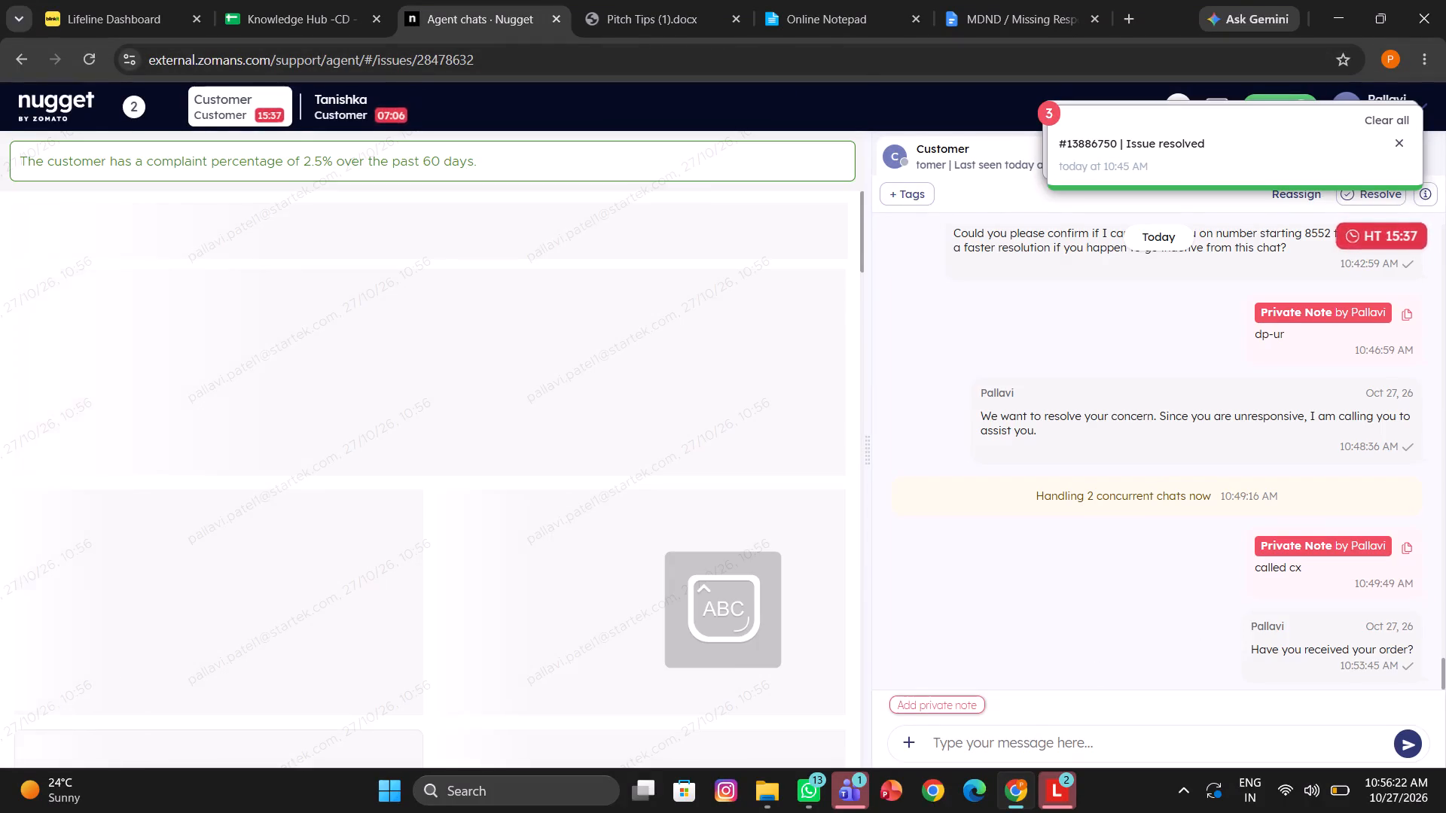
type("re")
key("space")
type("we conn")
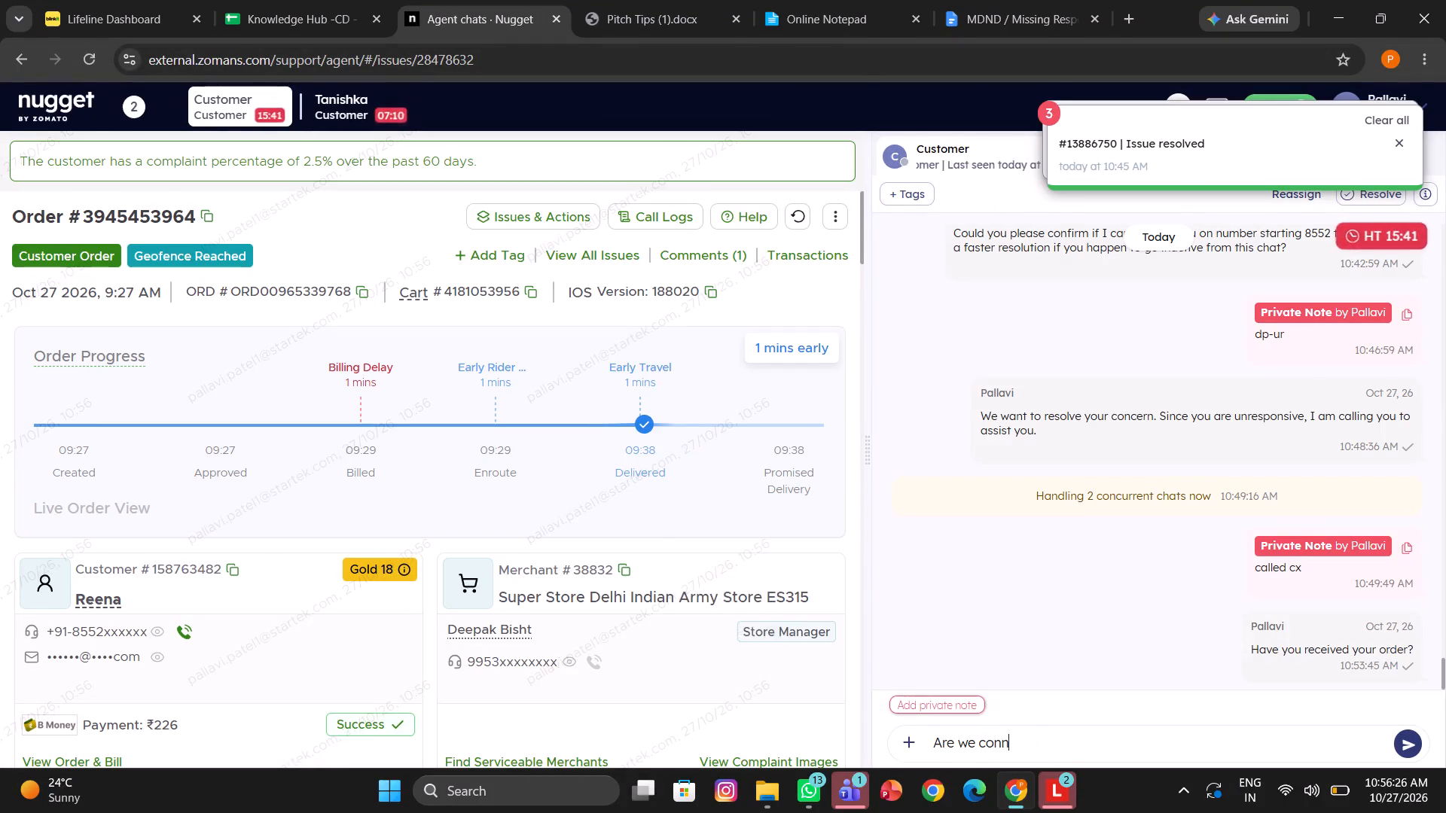
type("ected")
key("shift+question")
key("Return")
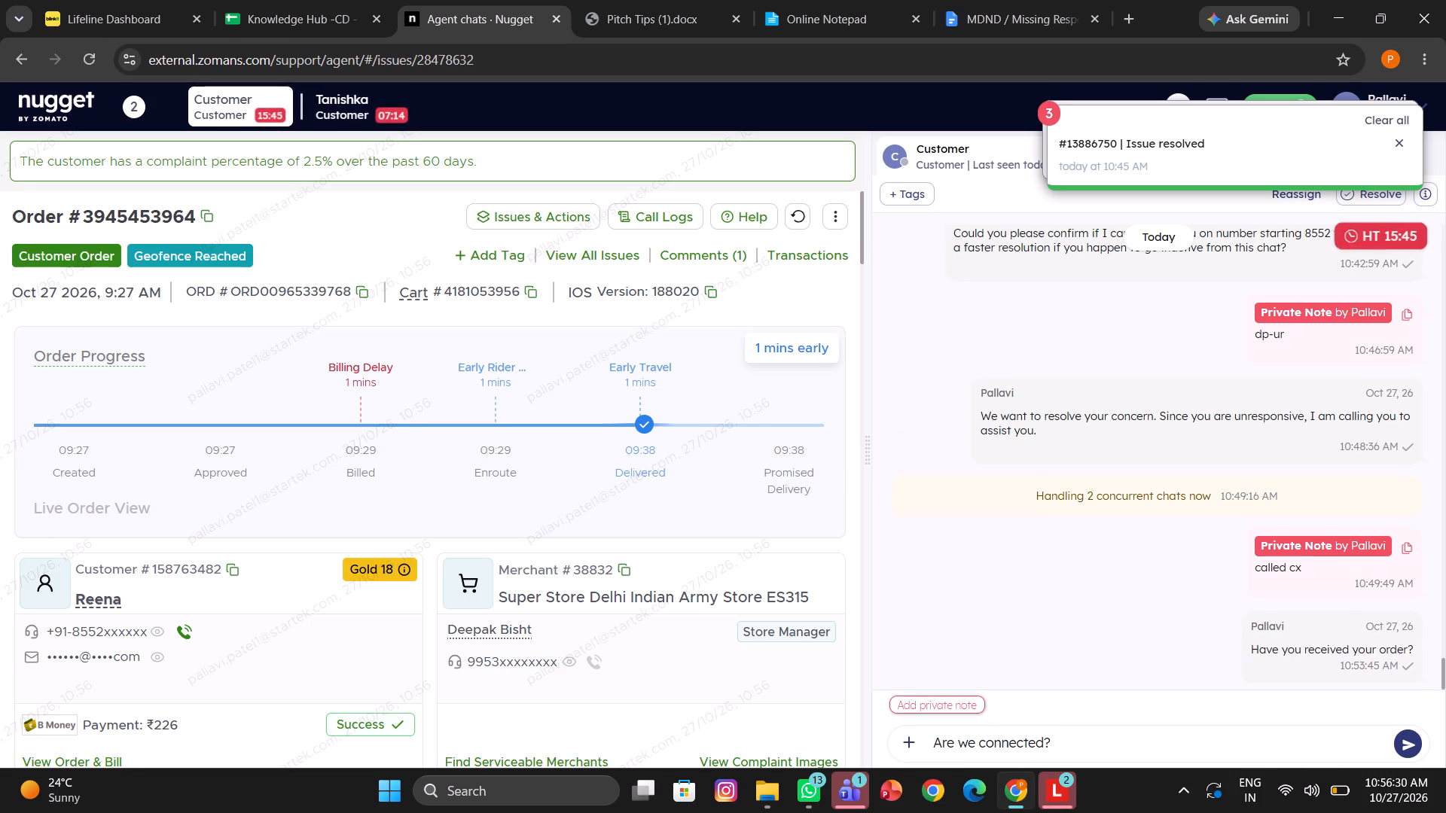
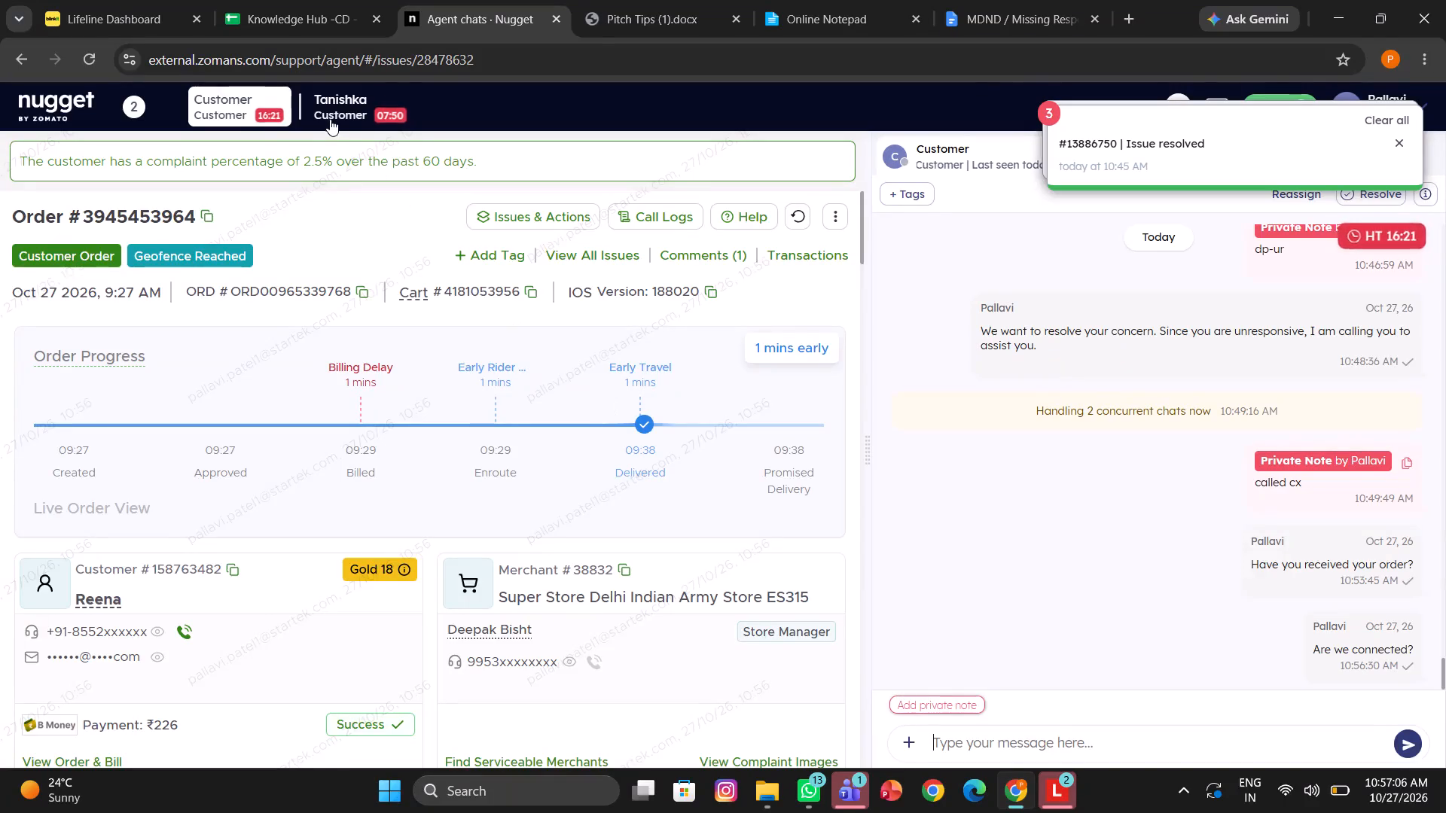
left_click(330, 118)
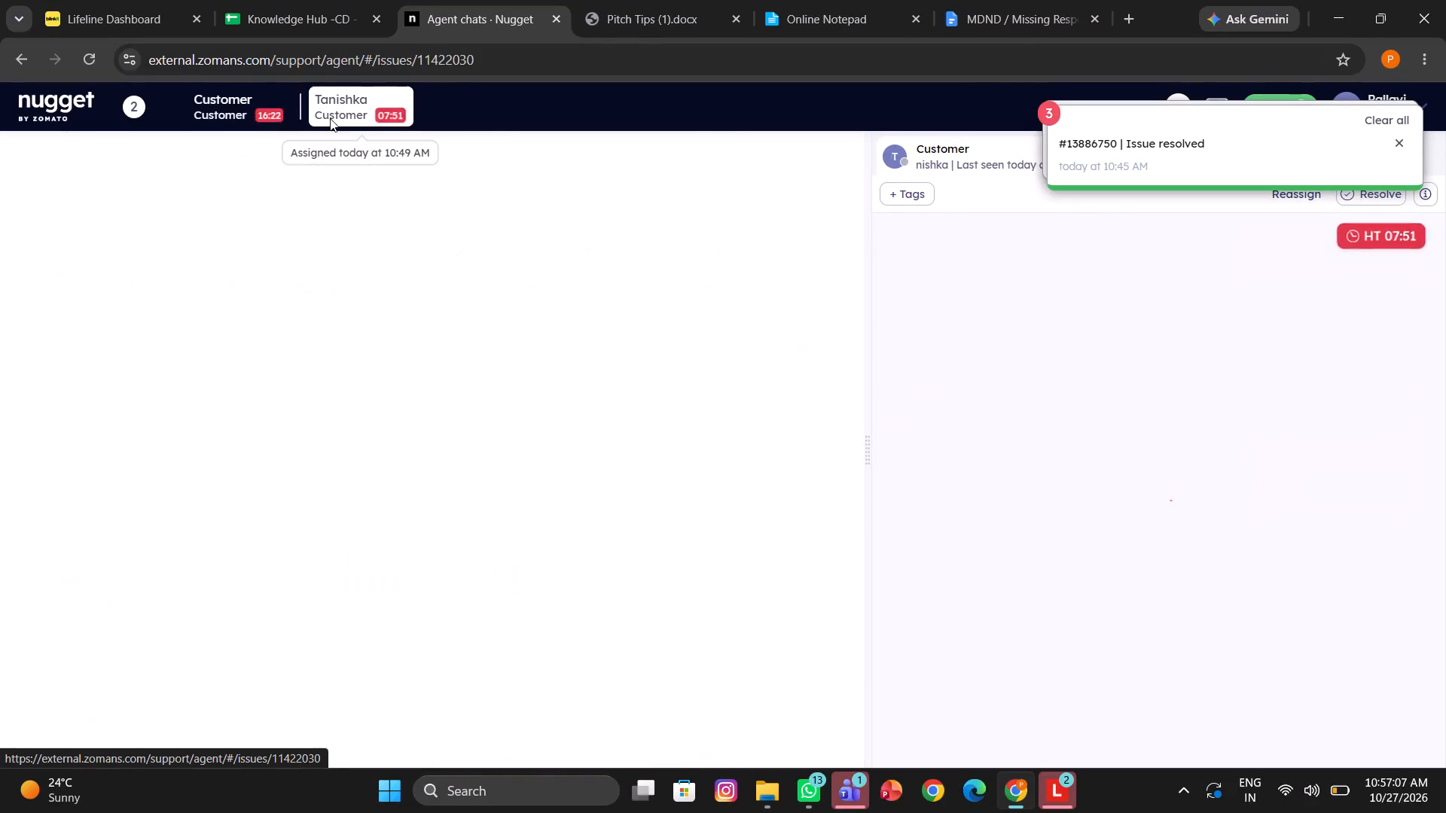
scroll(1268, 681, "down", 3)
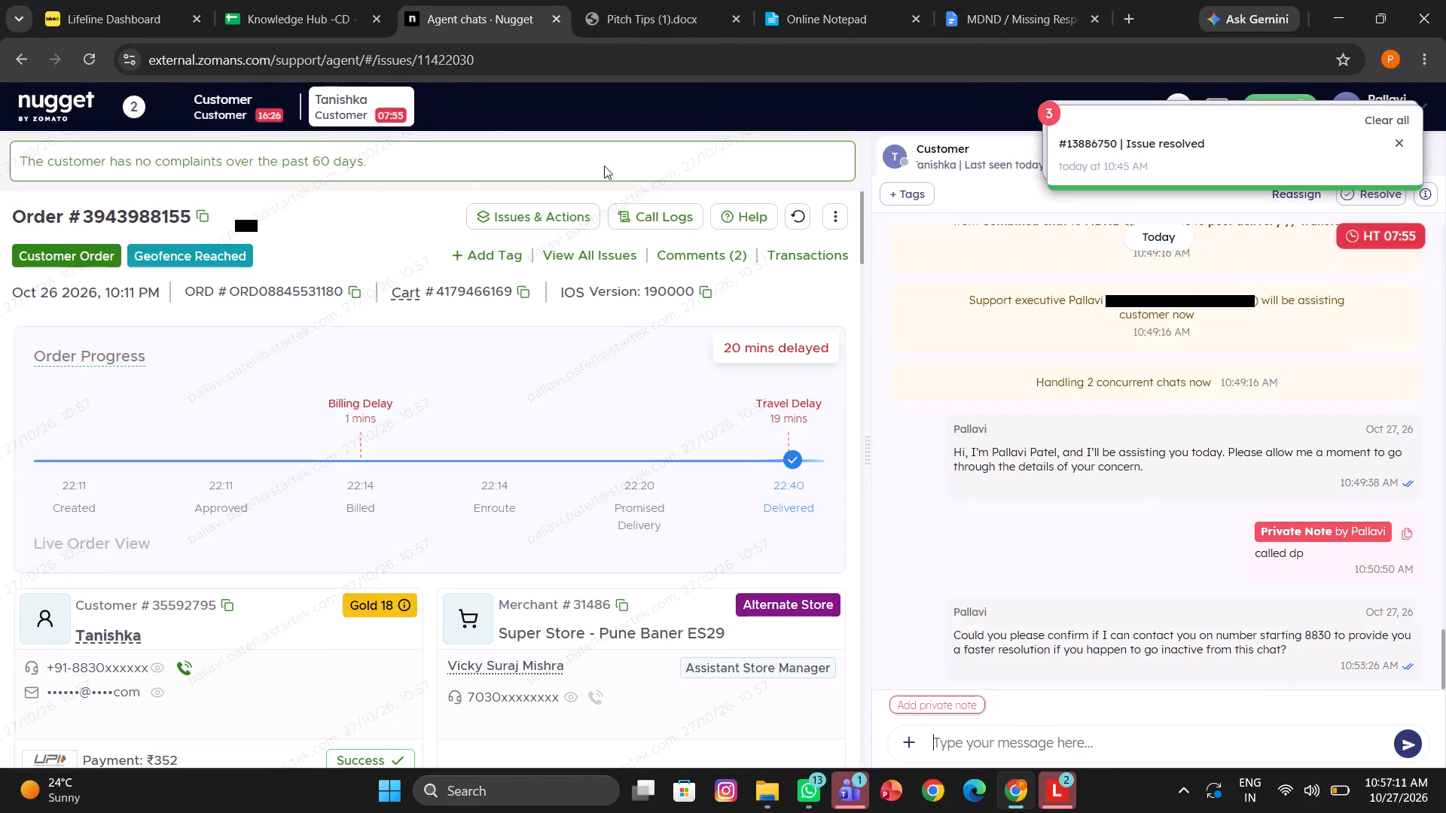
left_click(653, 0)
left_click(758, 518)
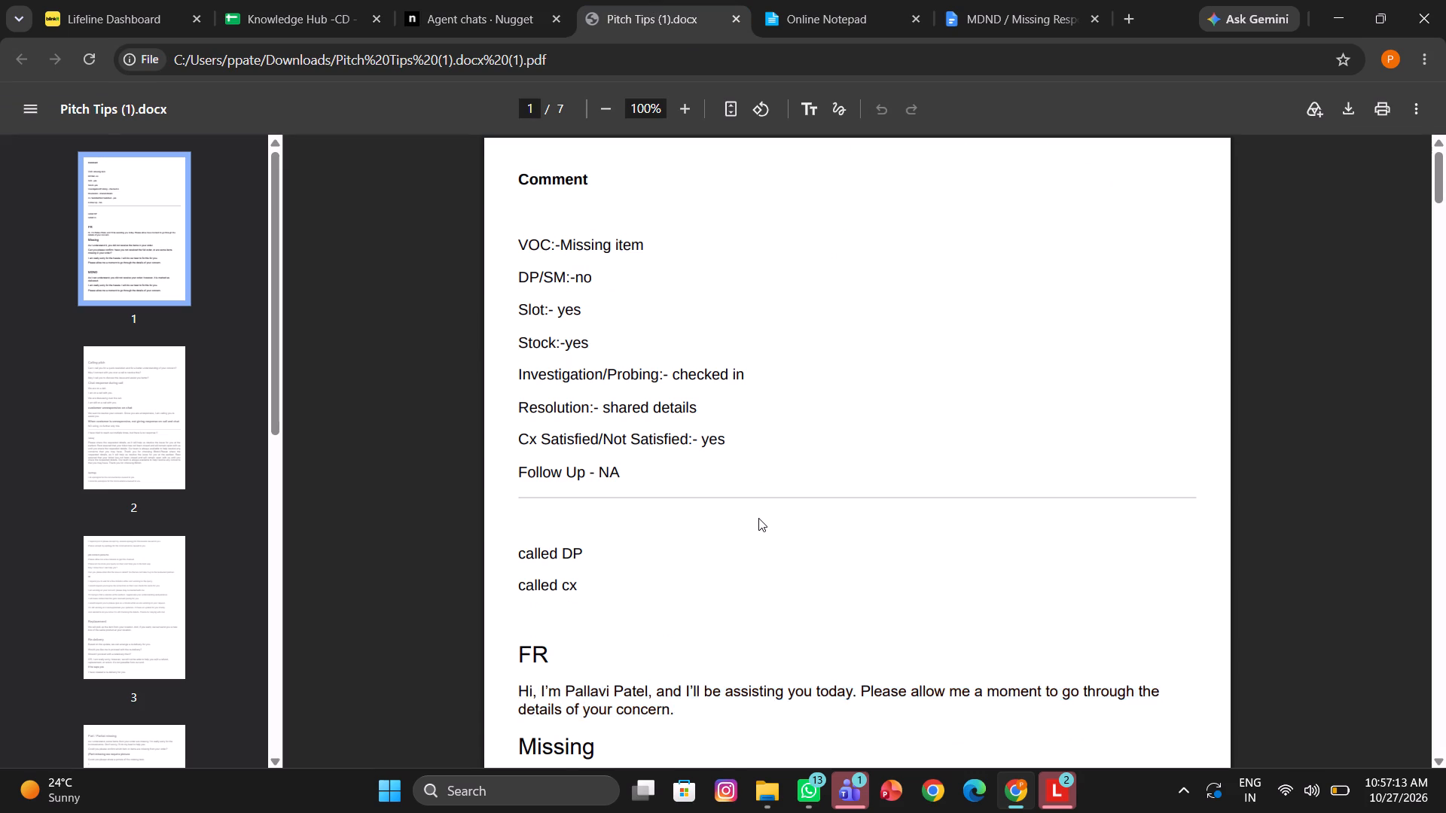
scroll(758, 518, "down", 6)
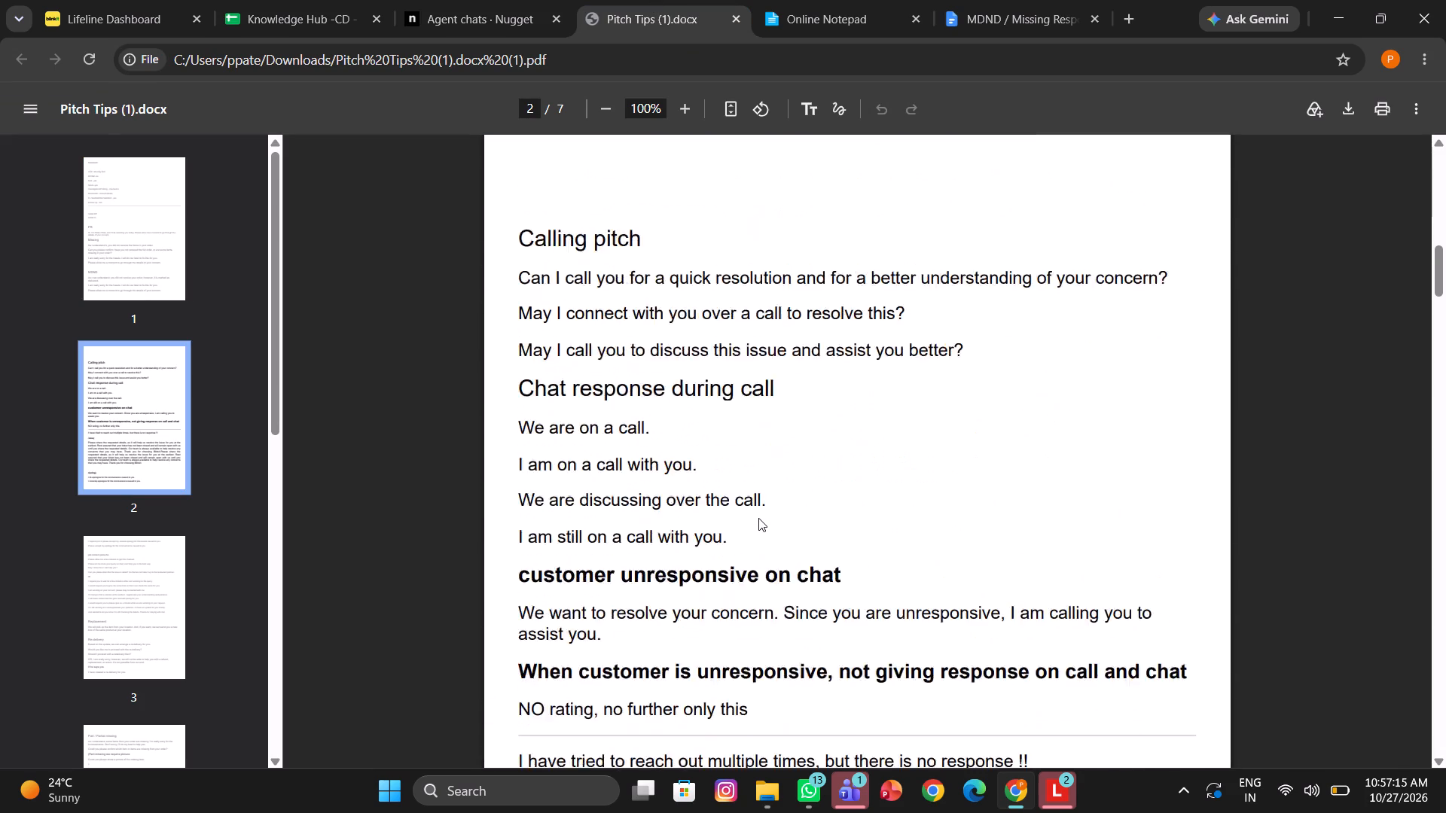
scroll(758, 518, "down", 3)
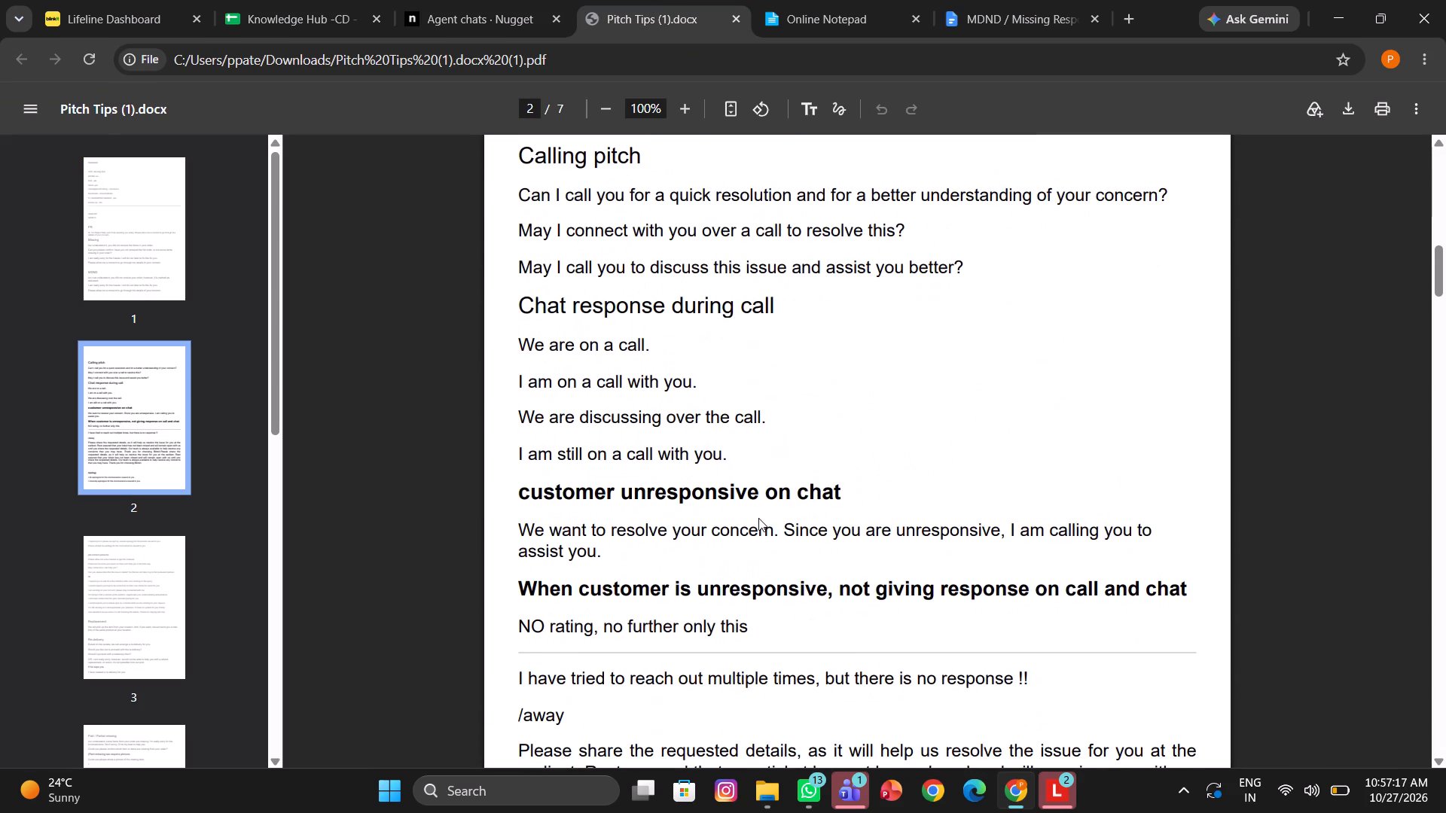
left_click_drag(616, 552, 500, 513)
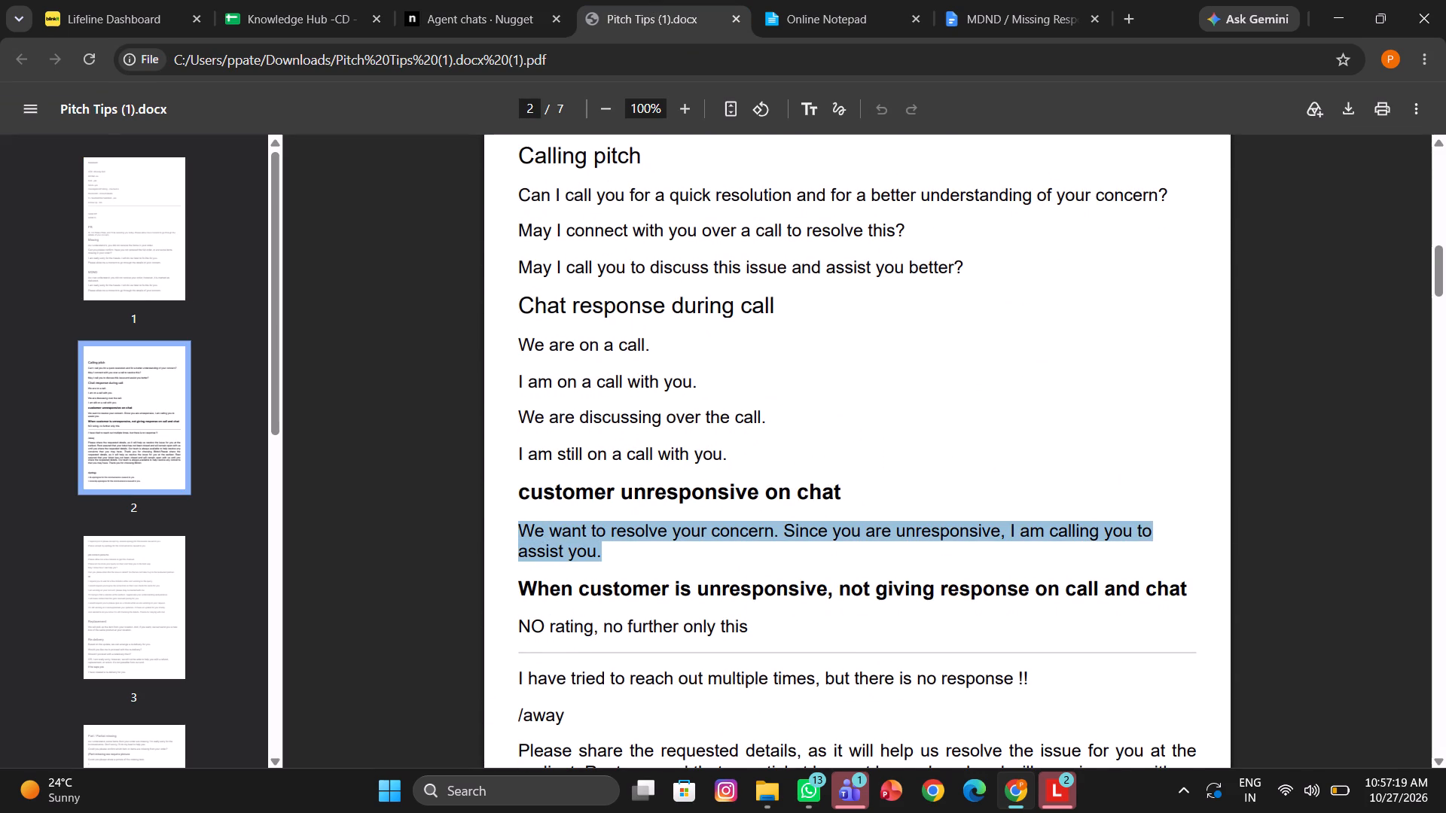
left_click_drag(500, 513, 499, 513)
key("ctrl+c")
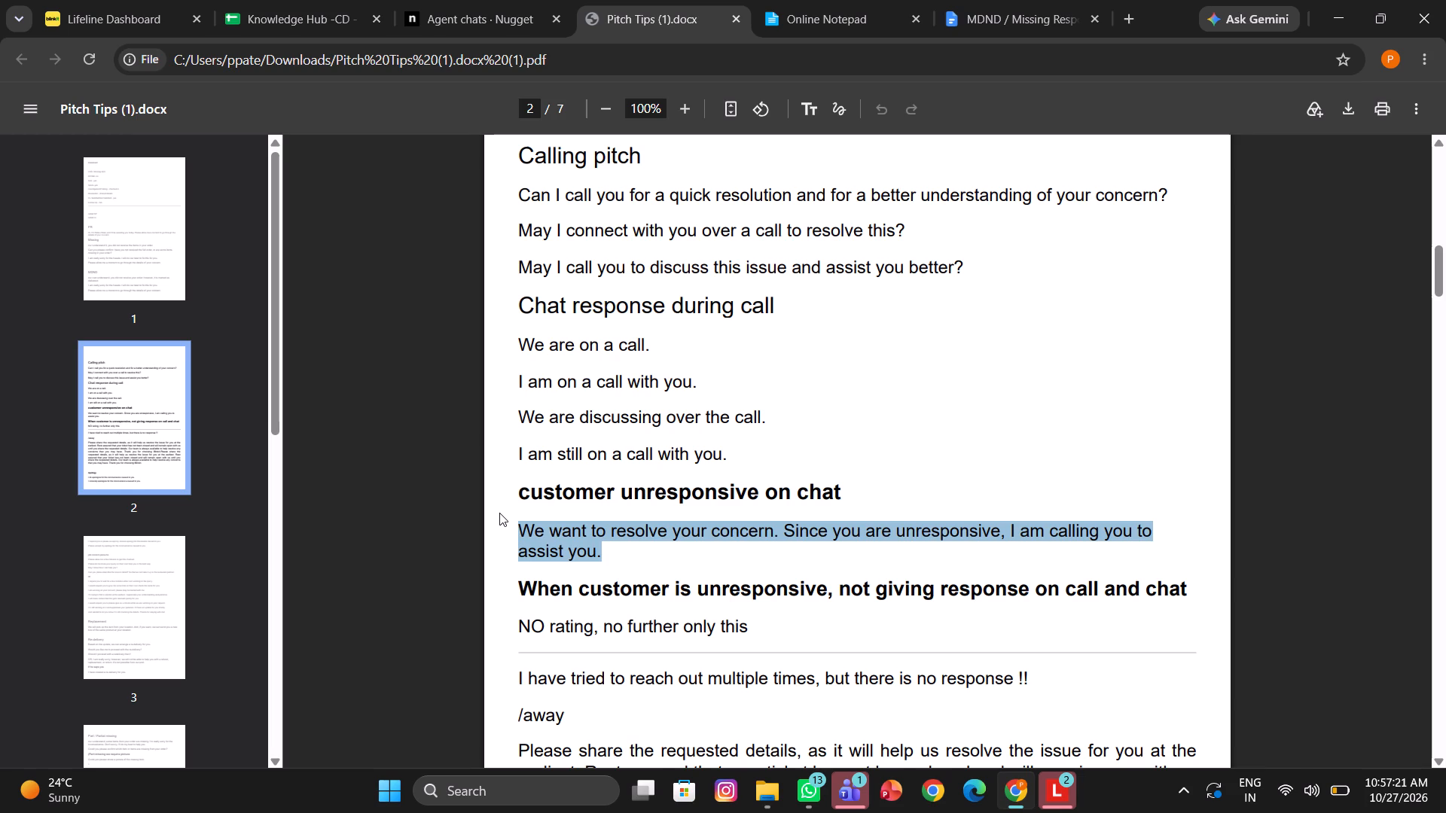
left_click(343, 0)
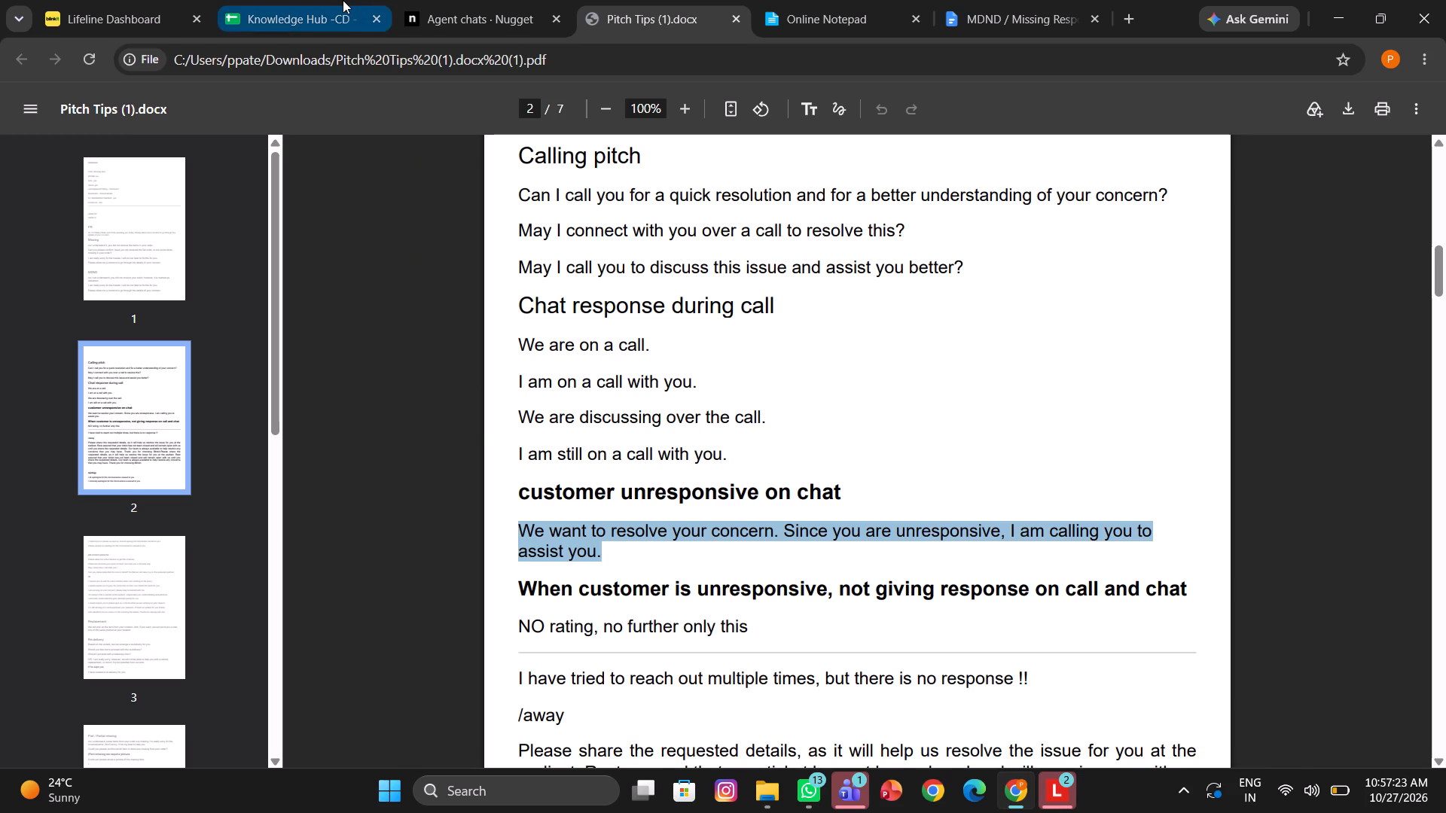
left_click(496, 5)
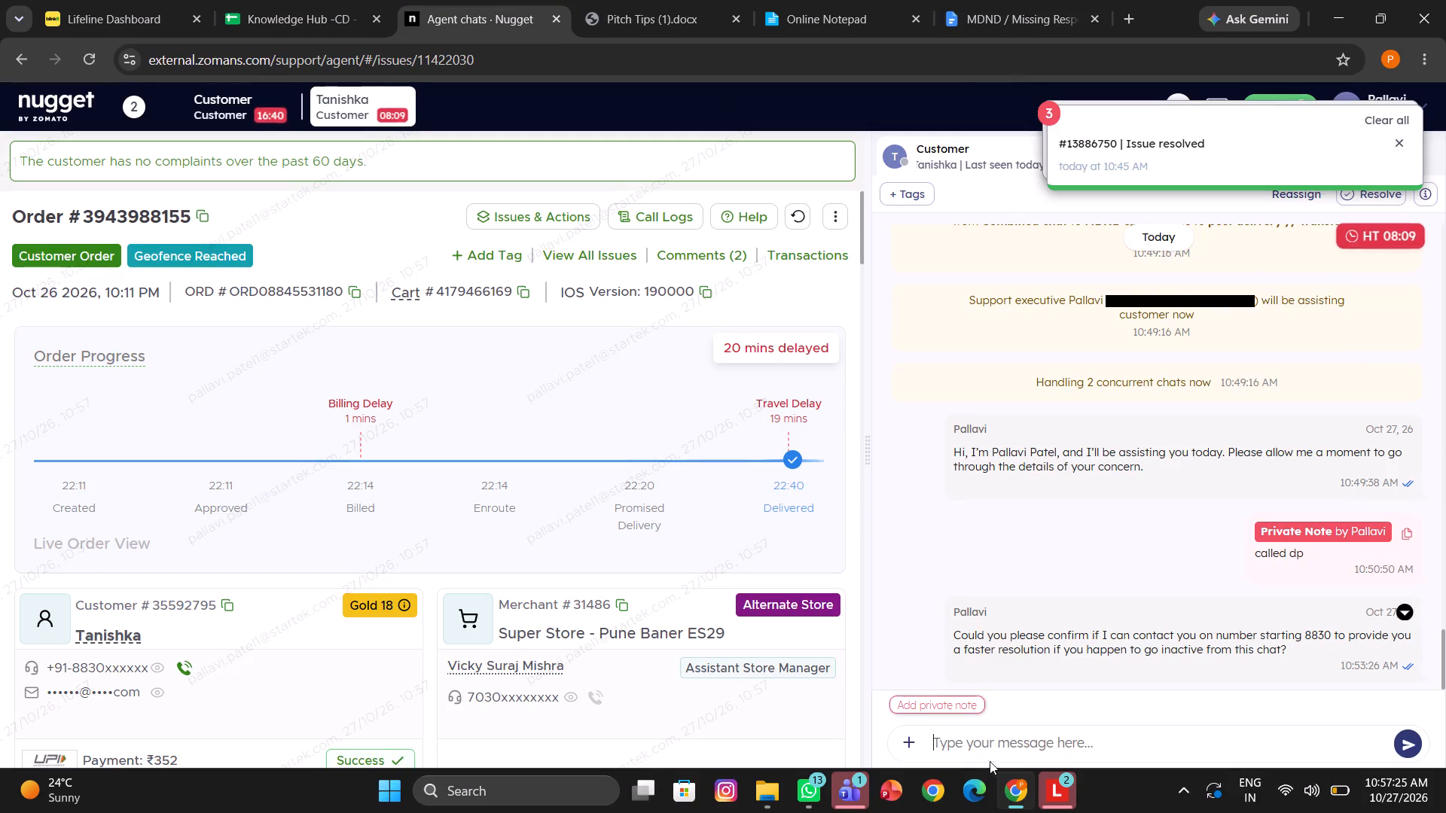
key("ctrl+v")
key("Return")
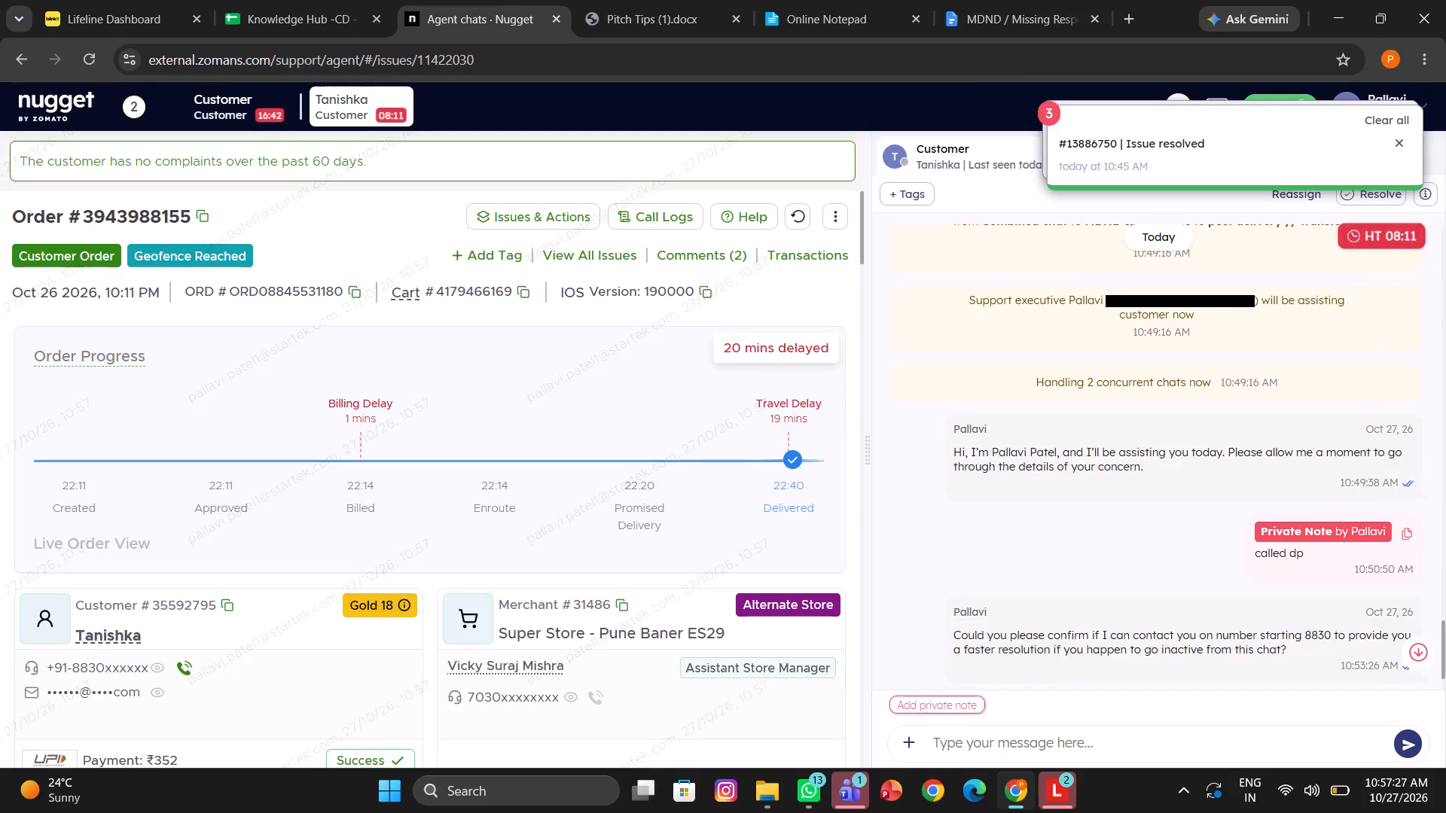
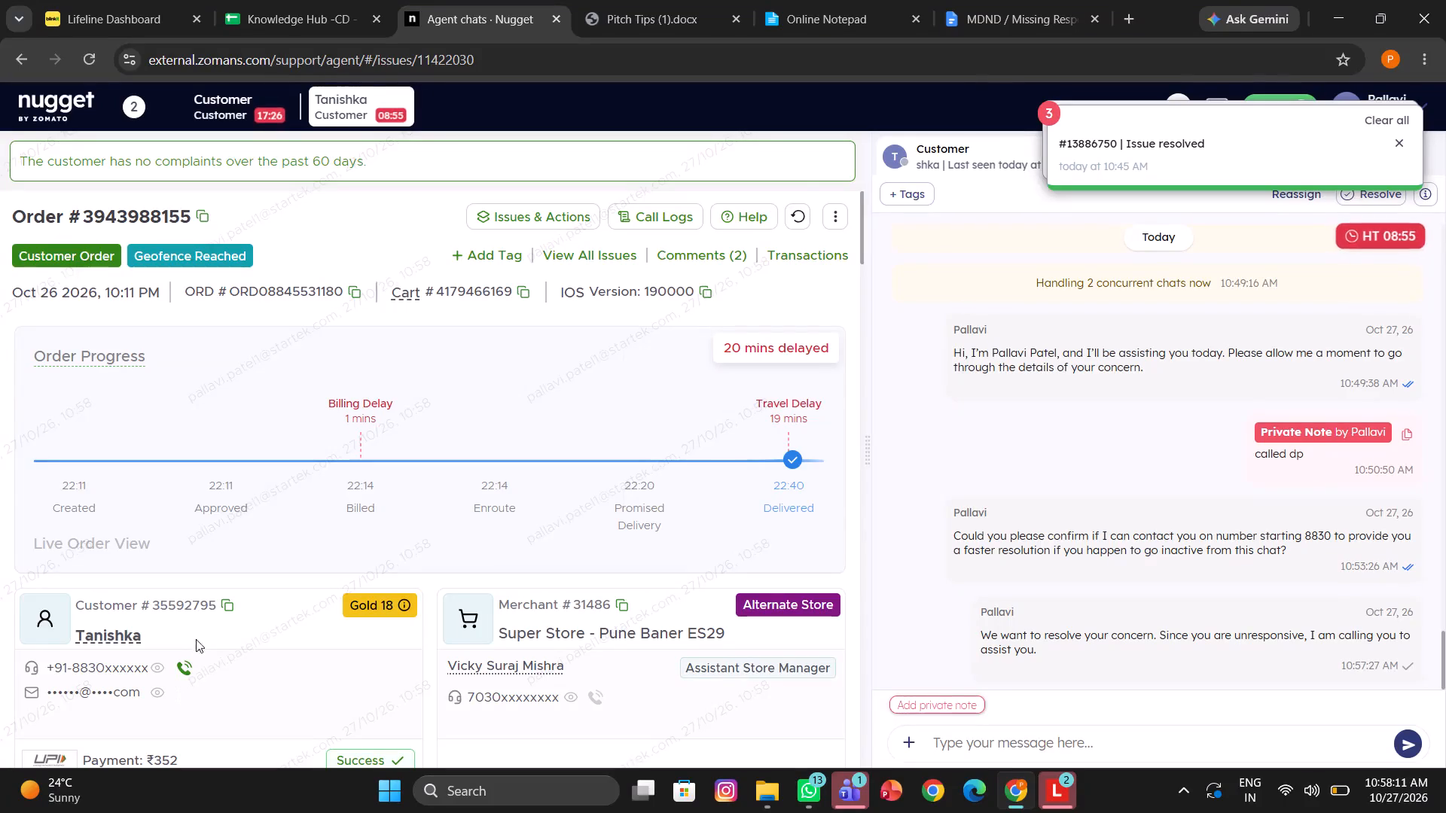
left_click(182, 660)
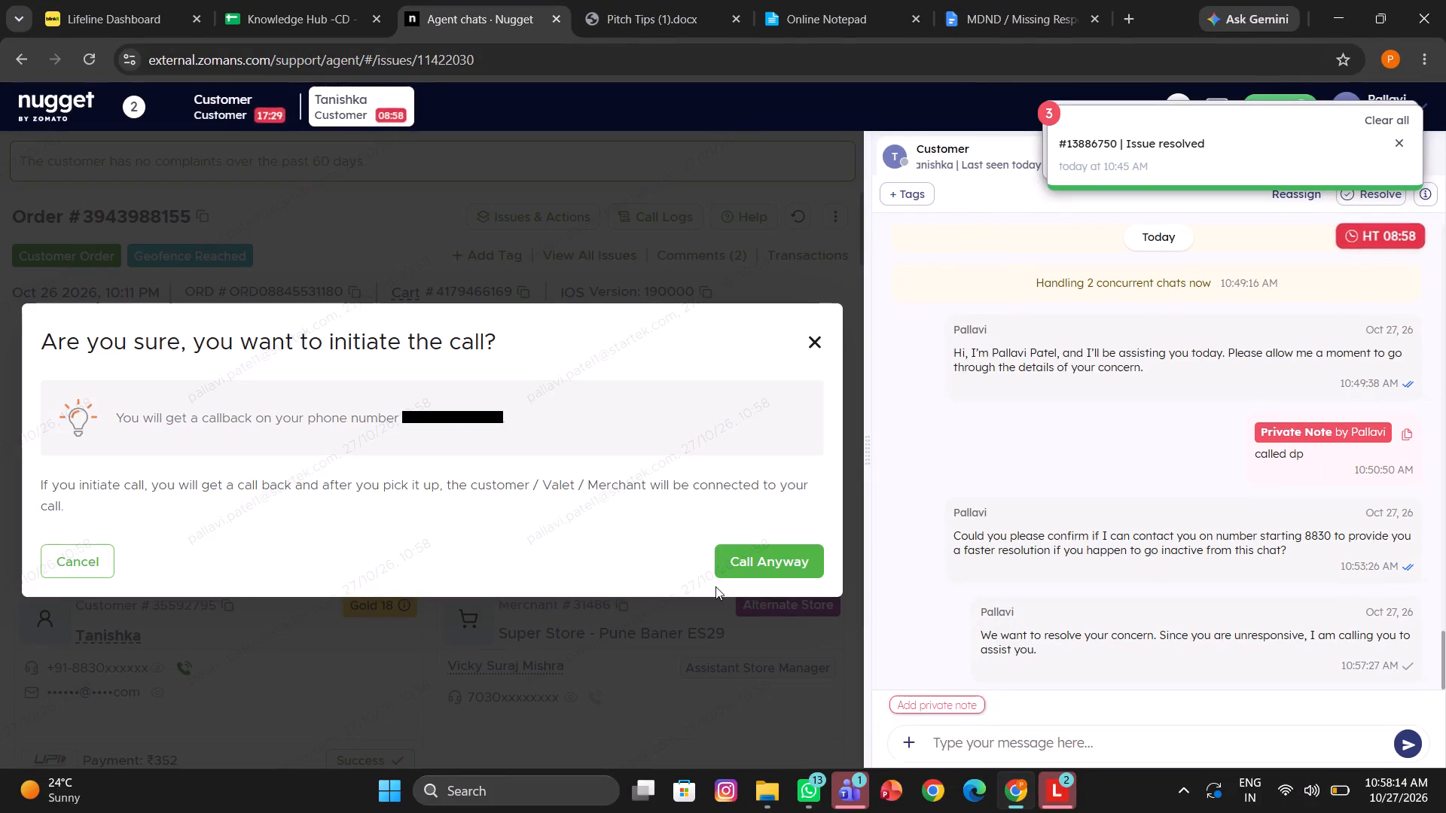
left_click(743, 572)
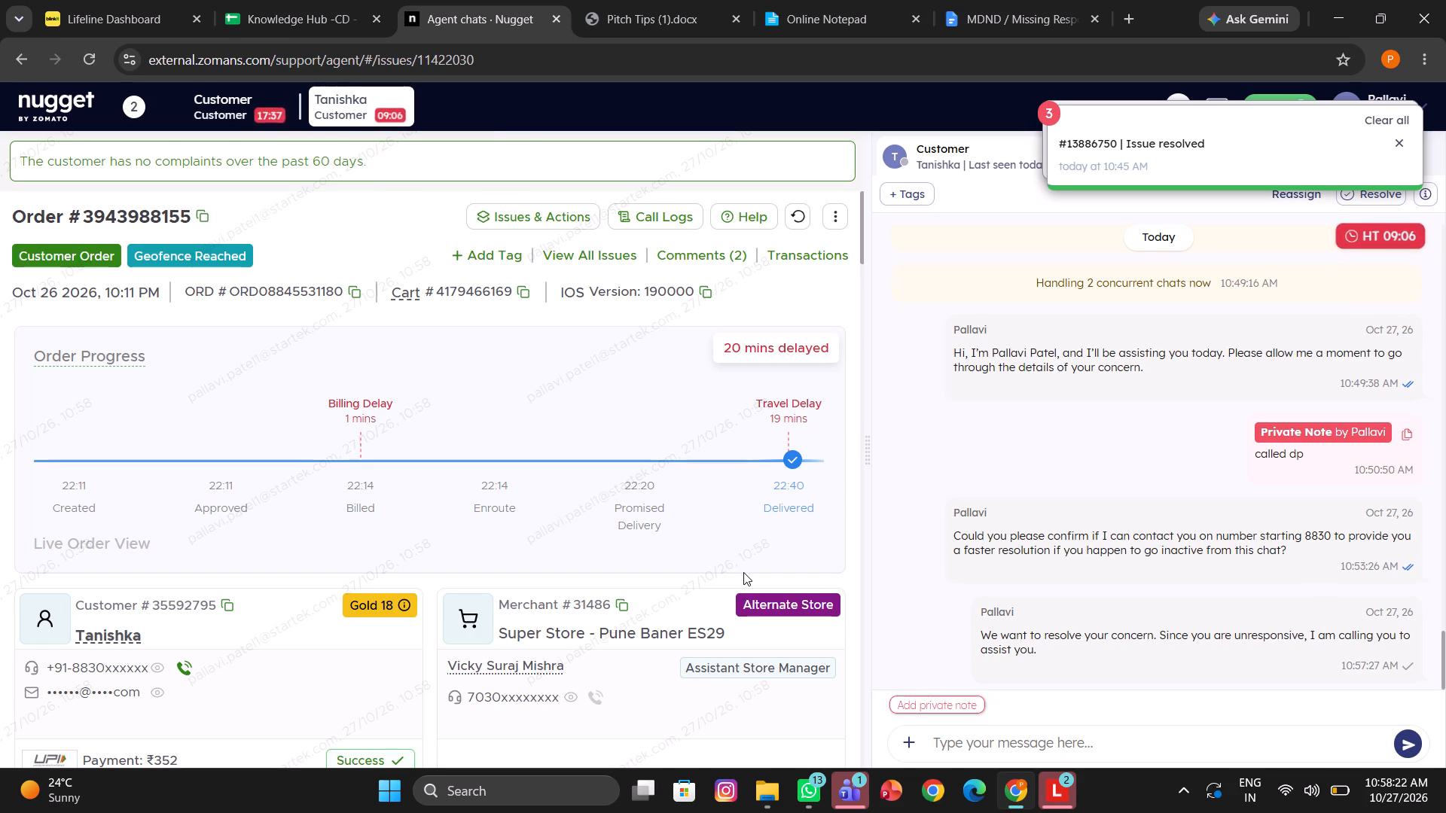
left_click(901, 696)
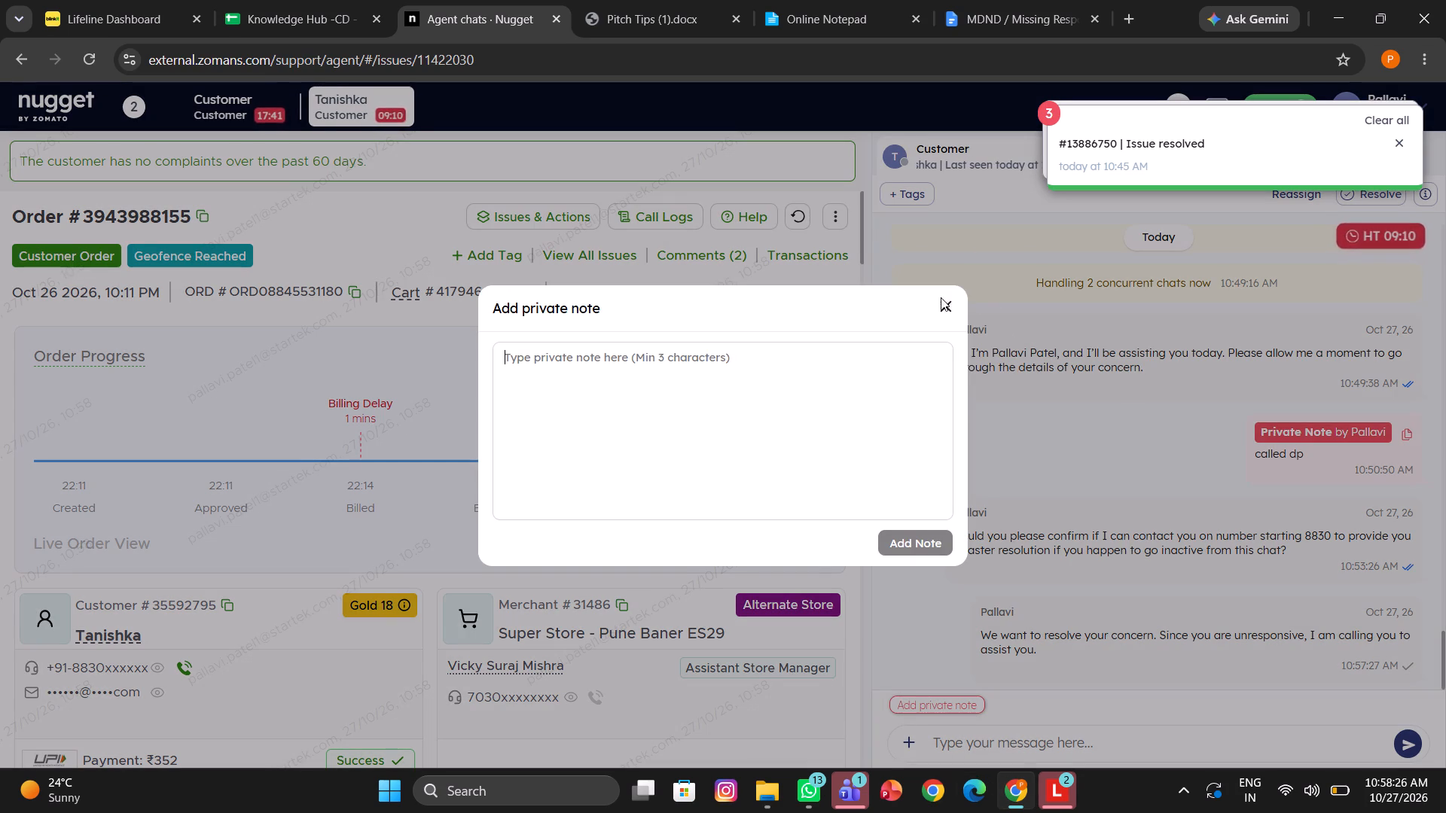
left_click(944, 310)
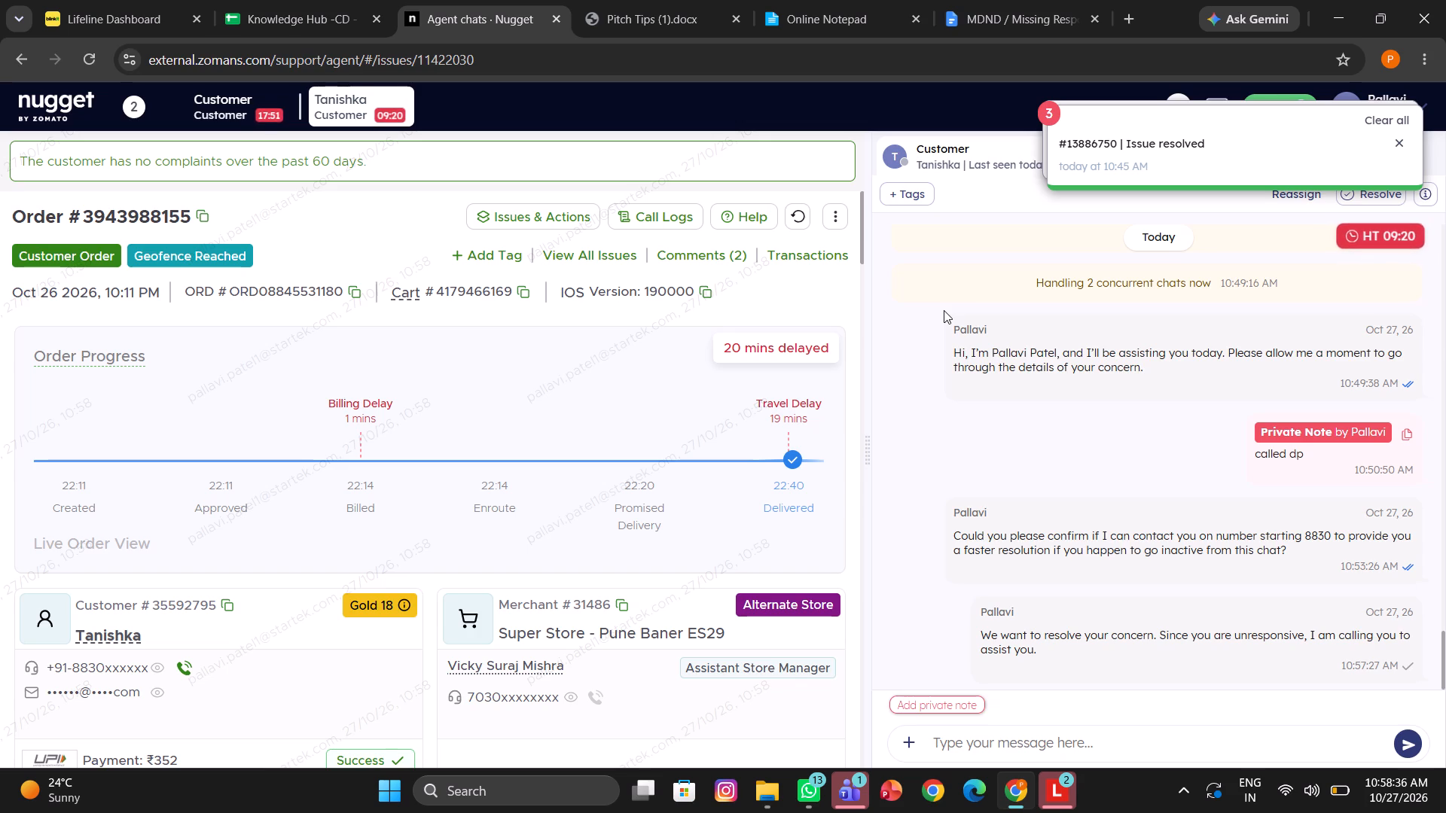
left_click(936, 702)
type("call")
type("ws")
key("space")
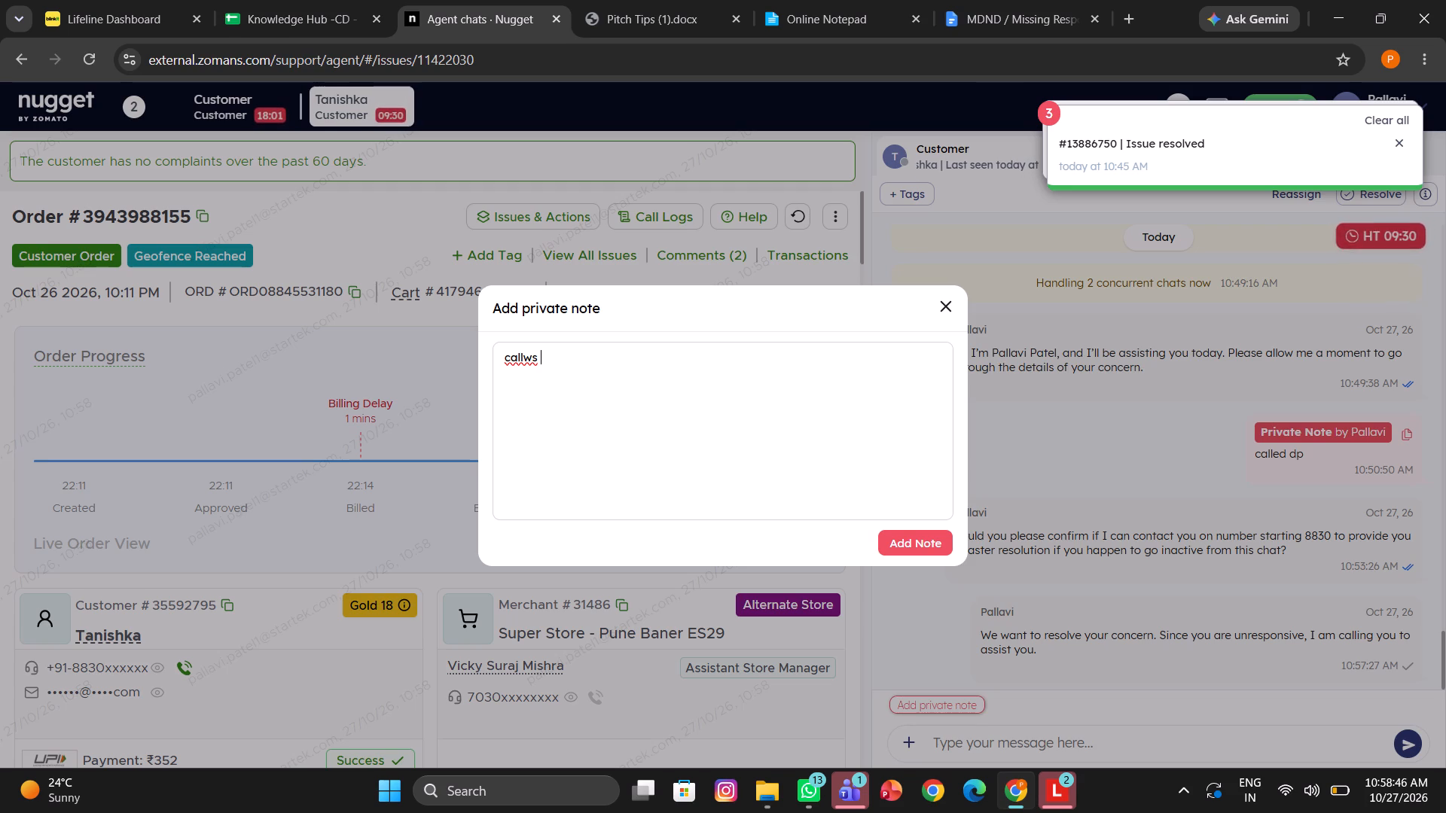
key("BackSpace")
key("BackSpace")
key("BackSpace")
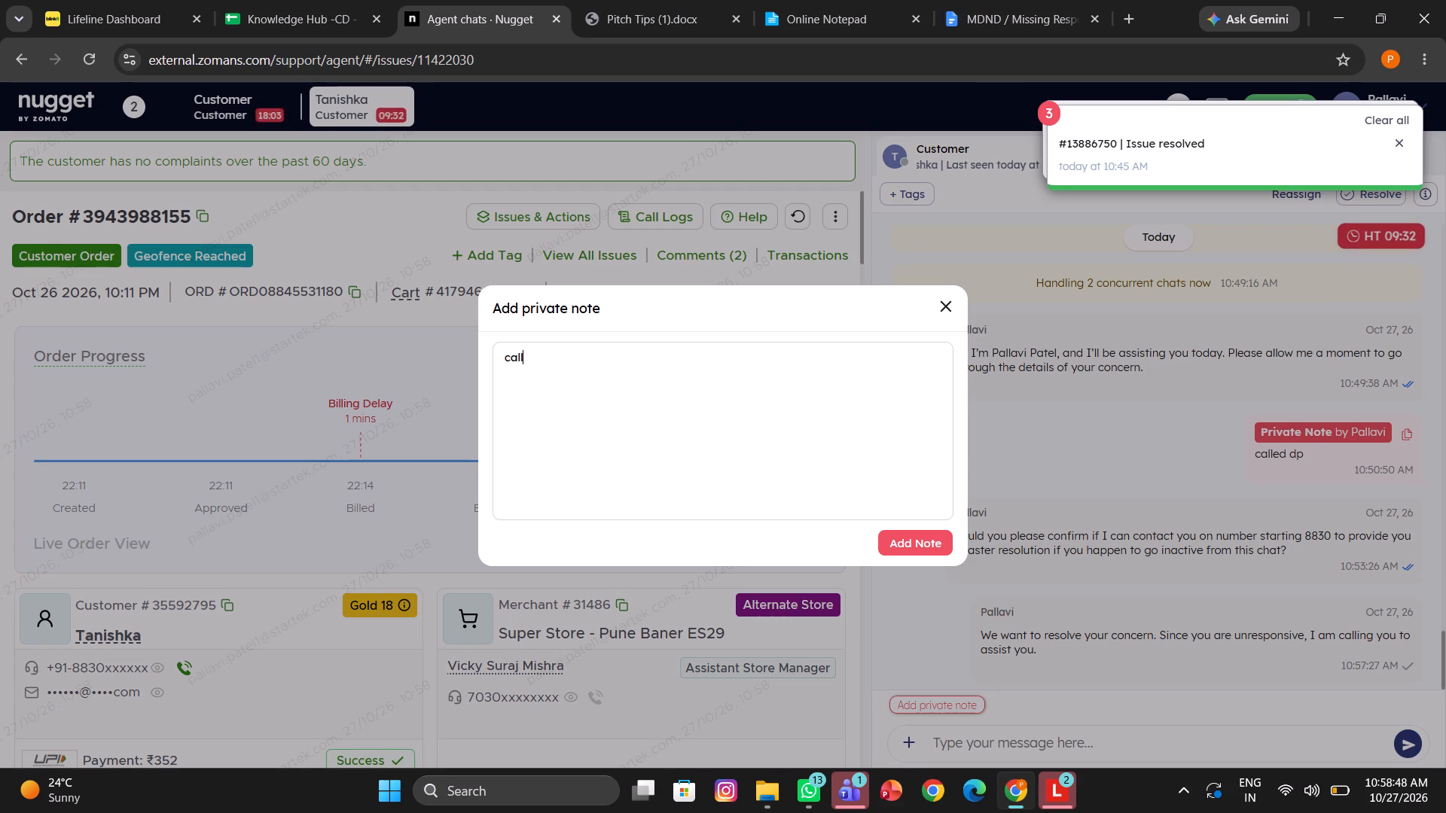
type("ed cx")
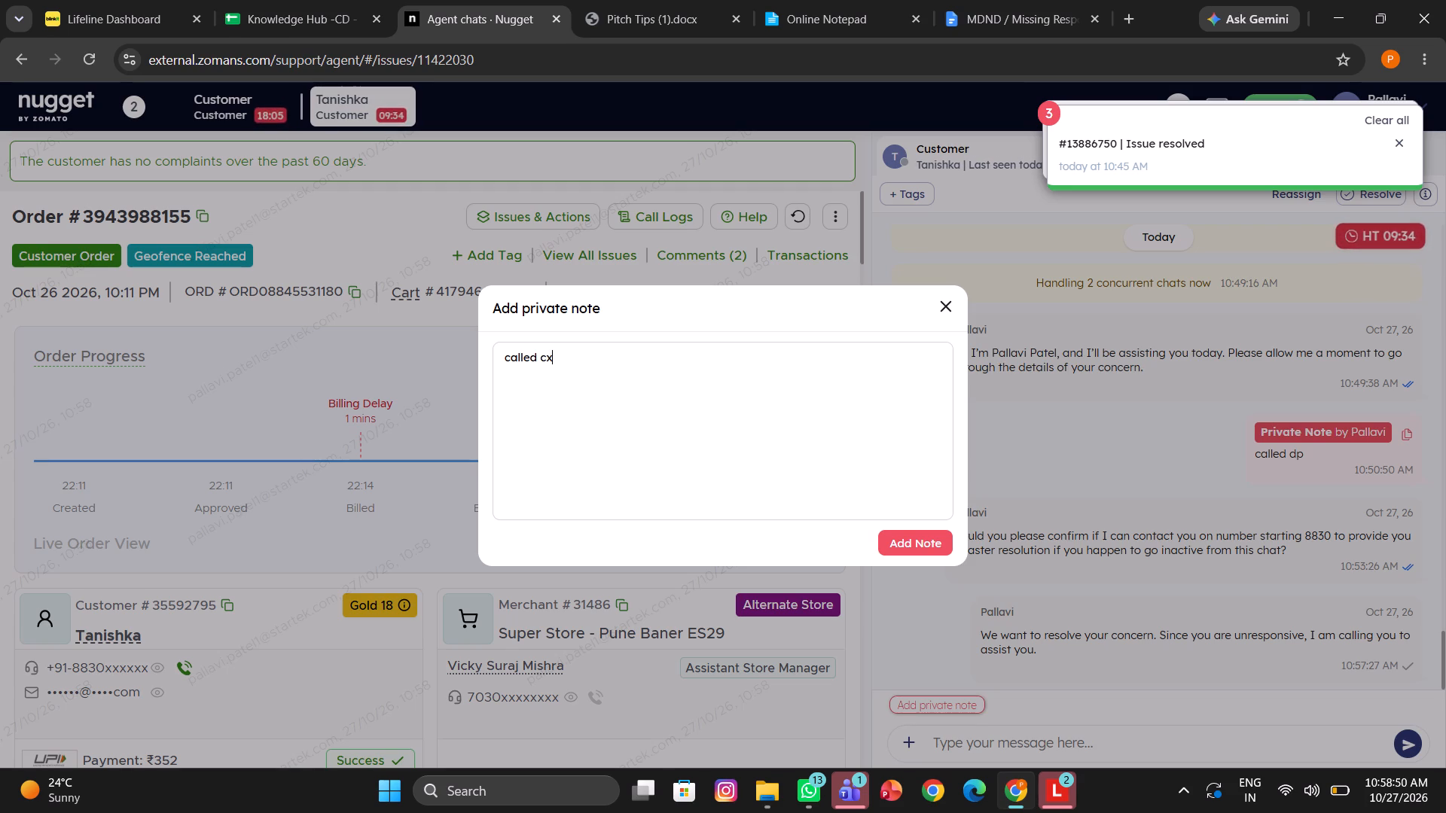
left_click(913, 540)
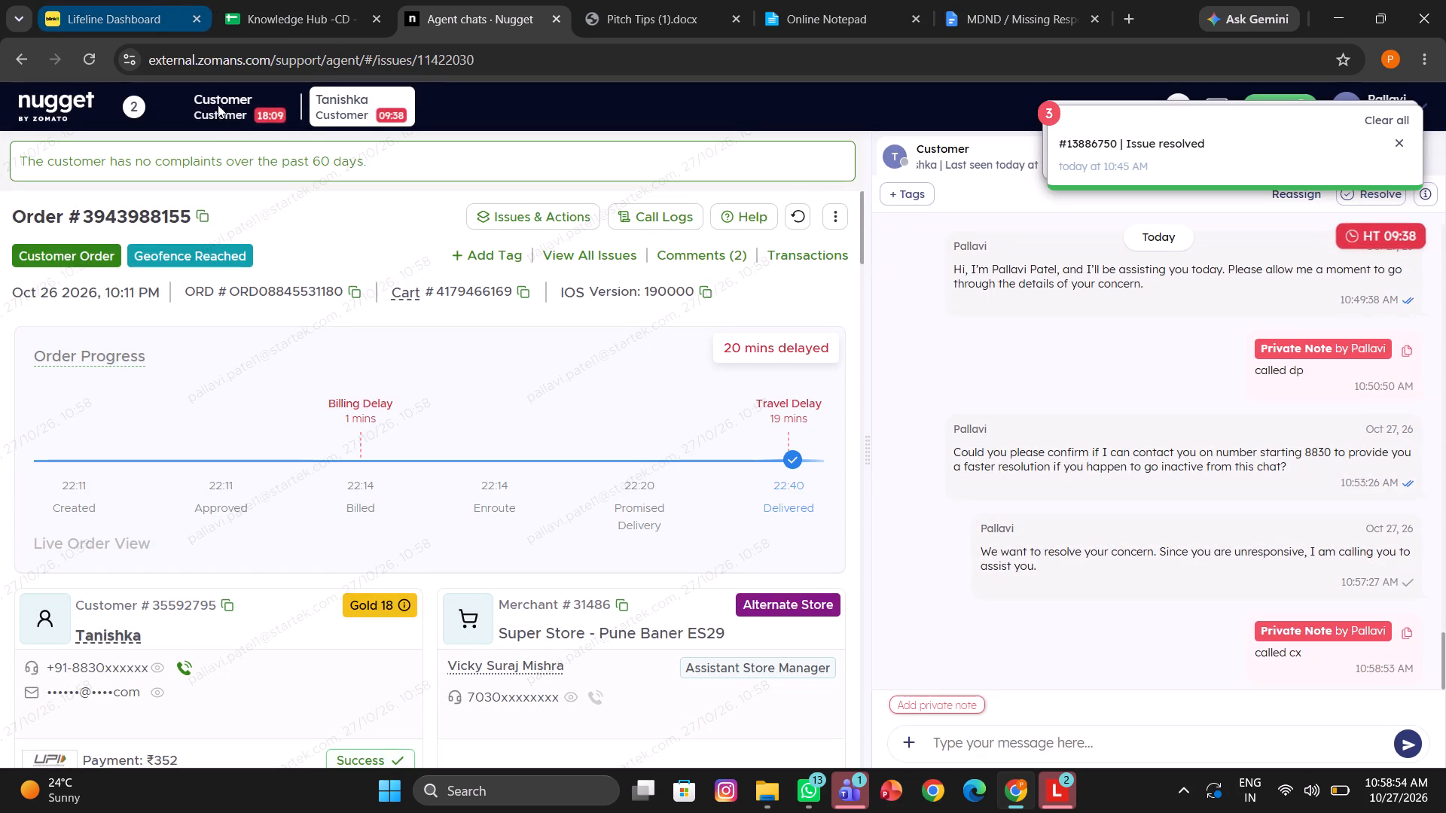
left_click(258, 107)
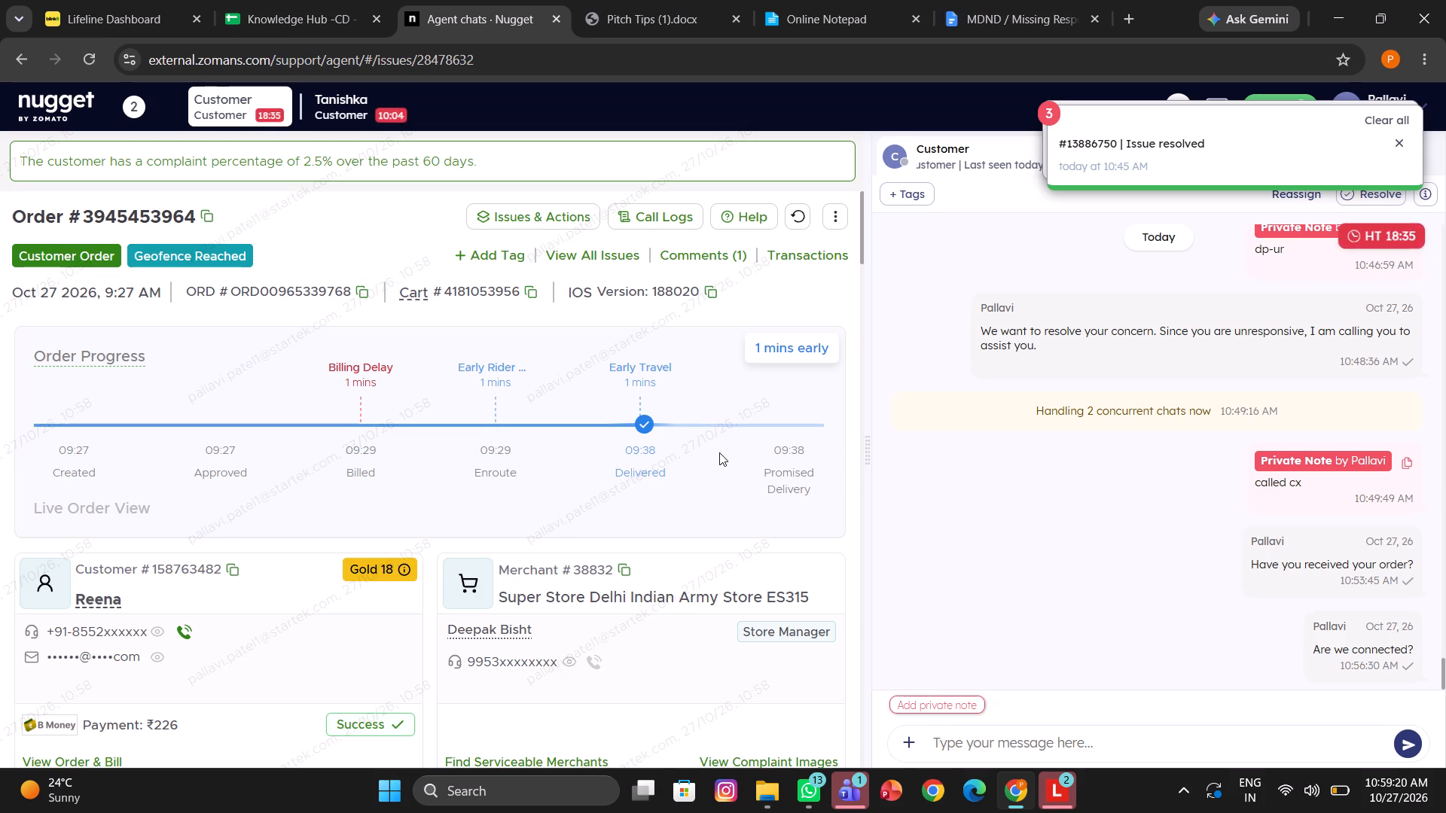
left_click(522, 215)
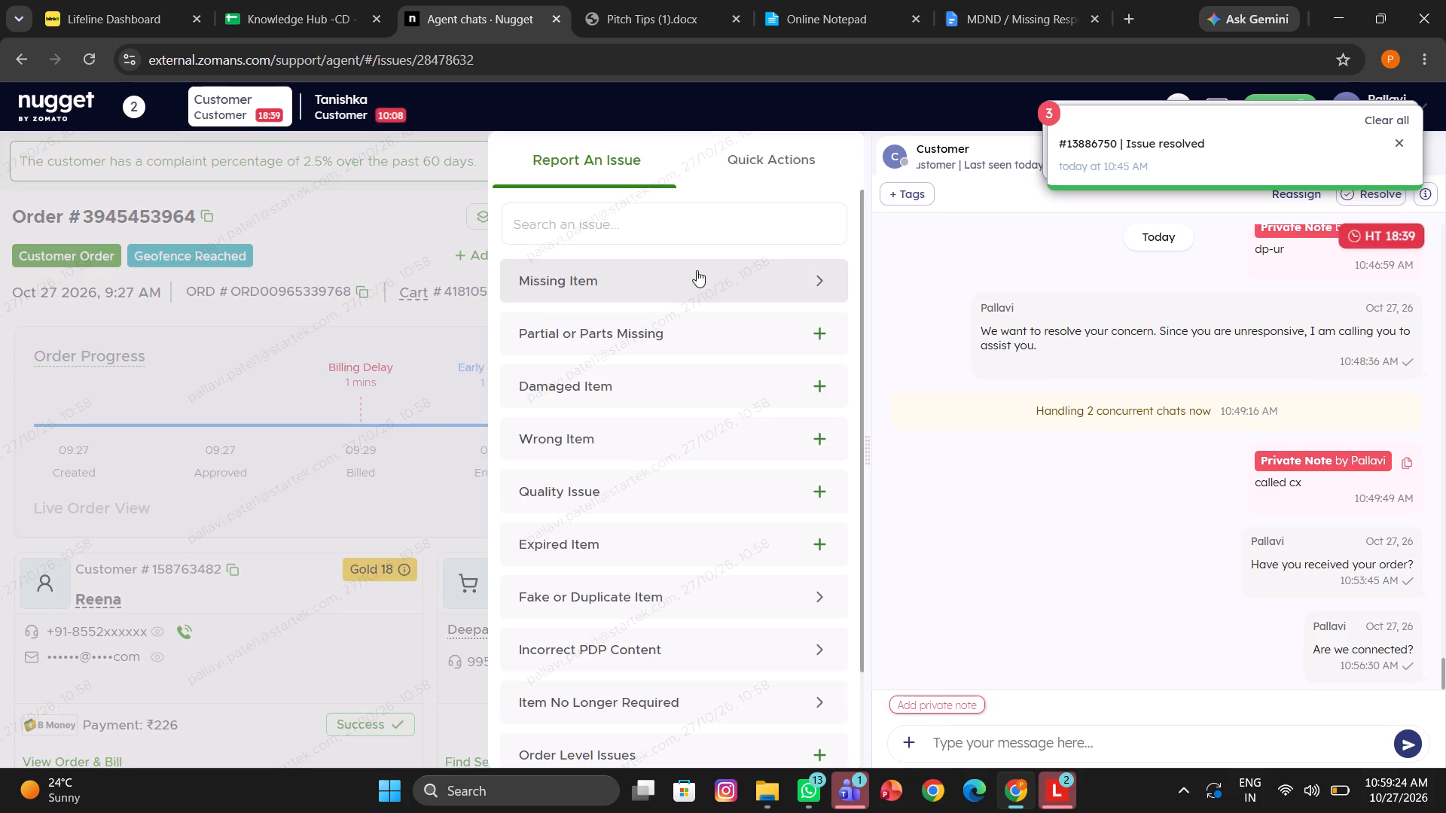
left_click(698, 271)
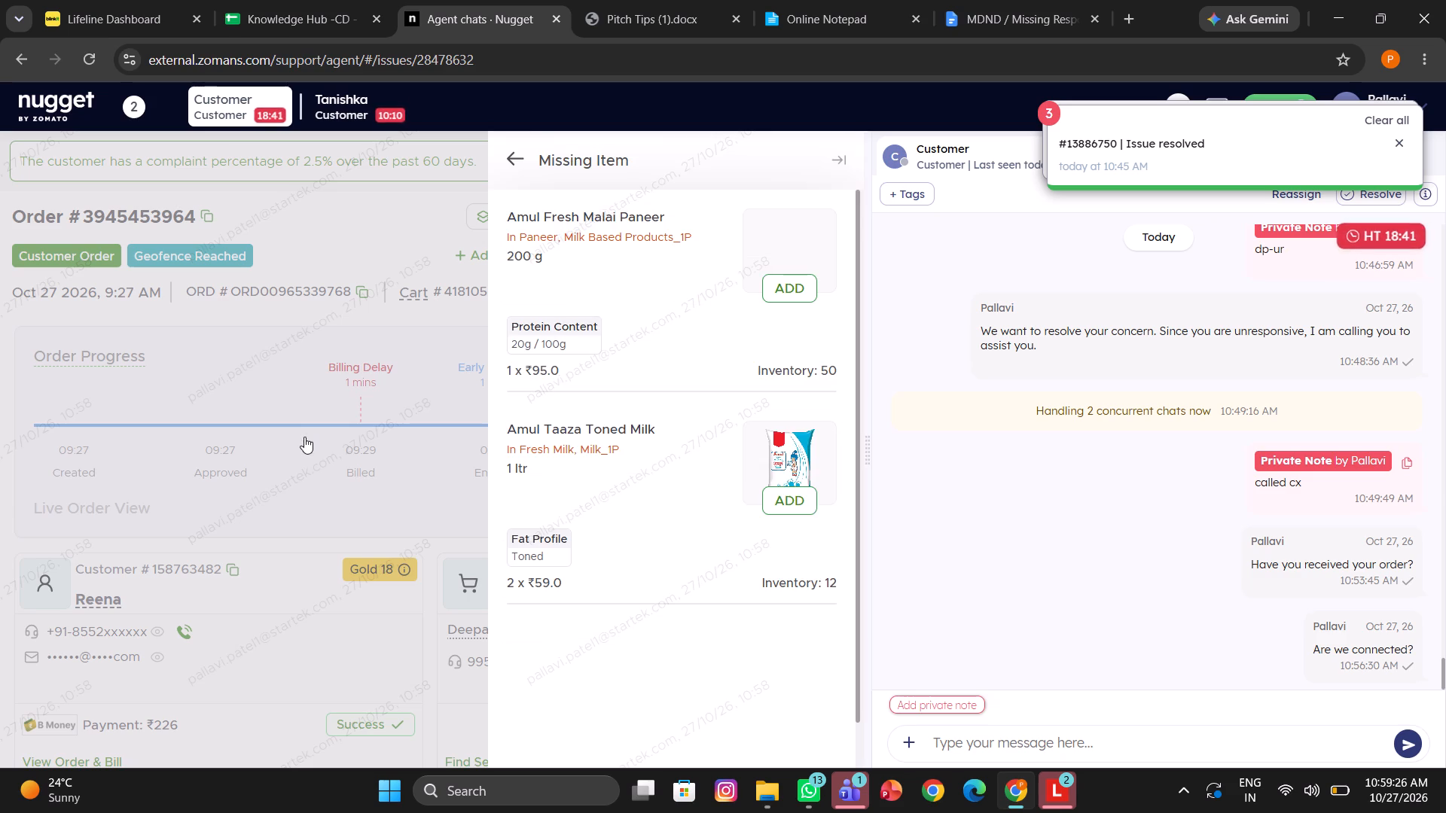
left_click(304, 437)
scroll(134, 652, "down", 2)
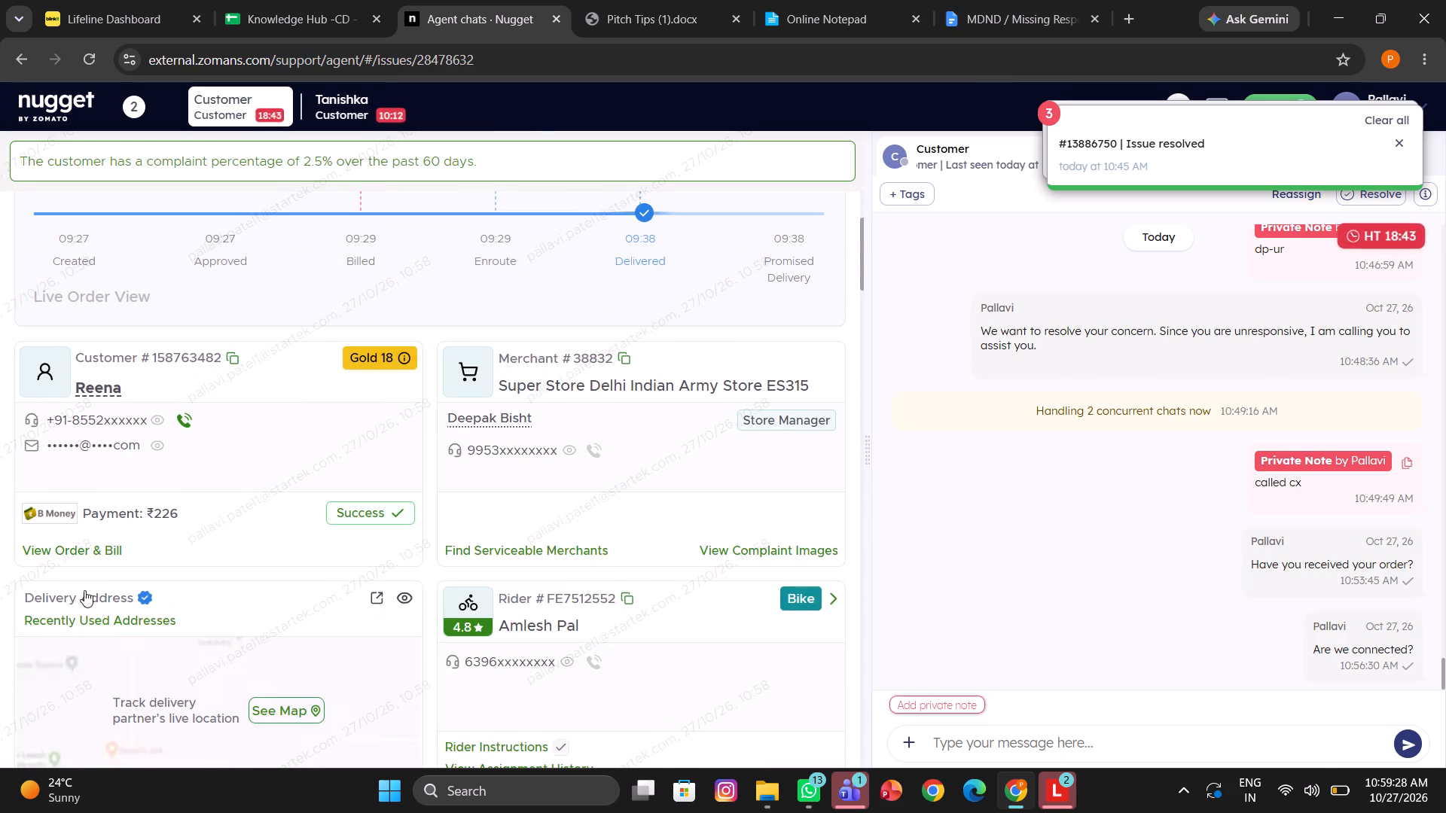
left_click(46, 547)
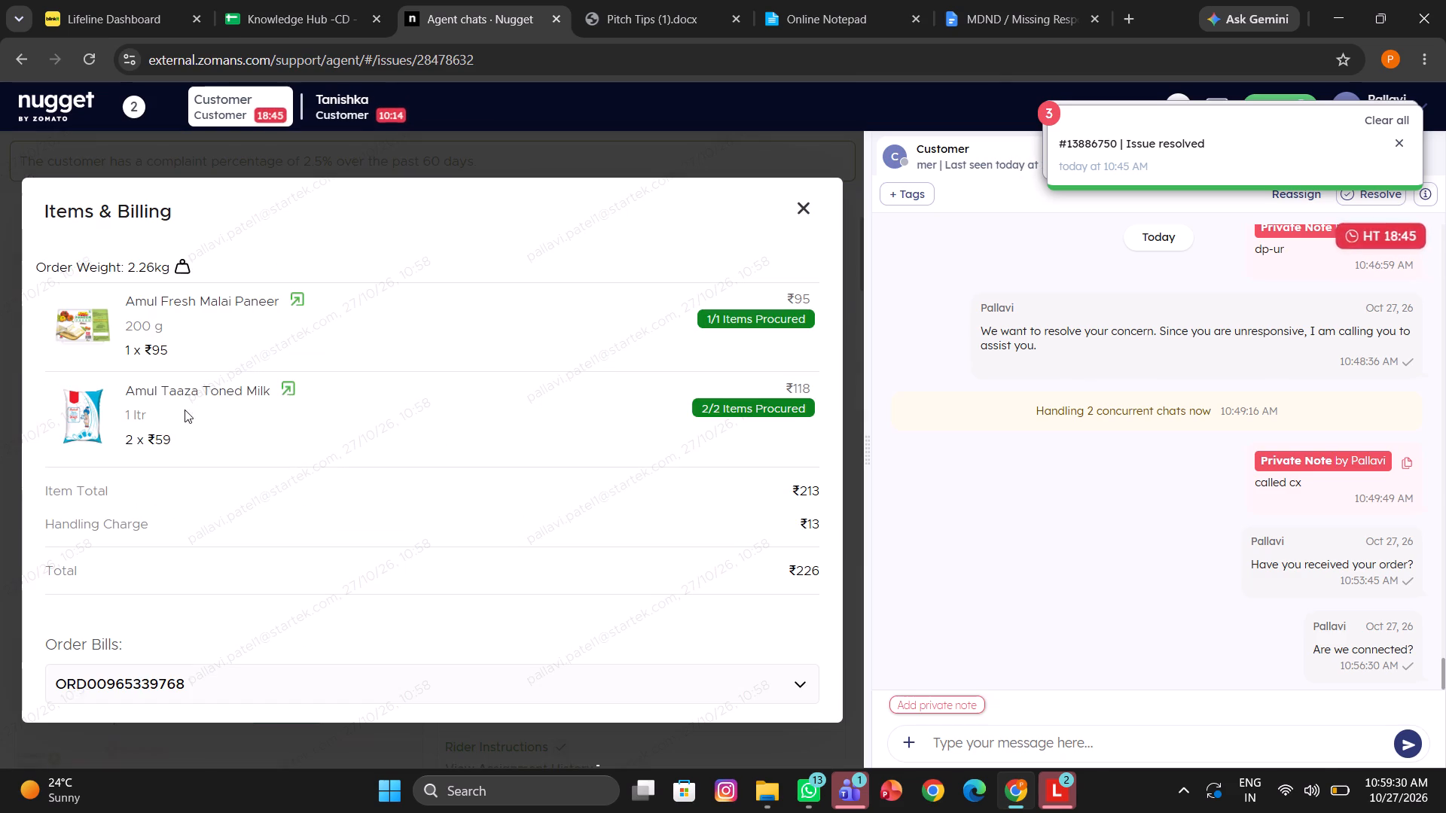
left_click(806, 203)
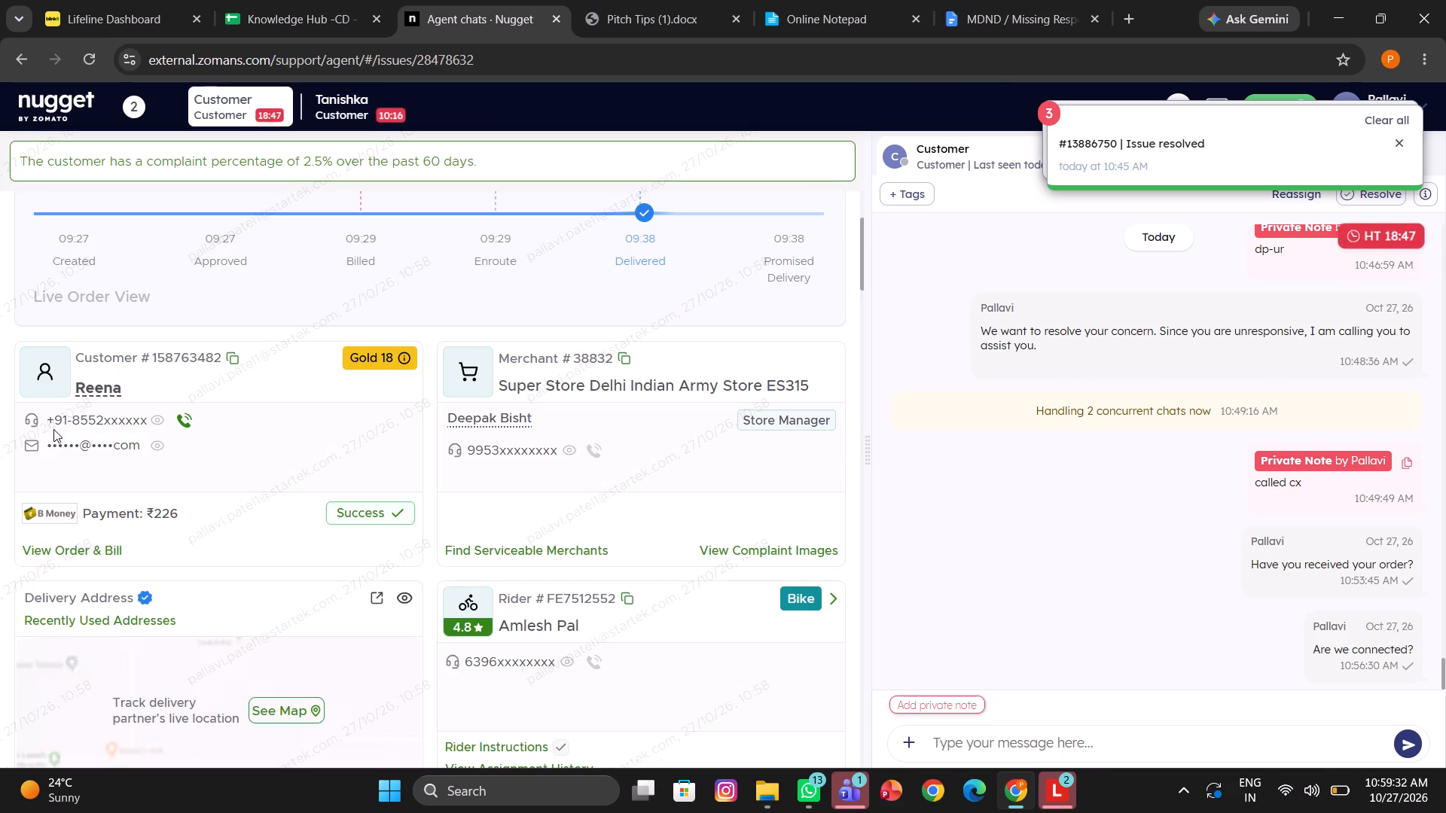
left_click(120, 384)
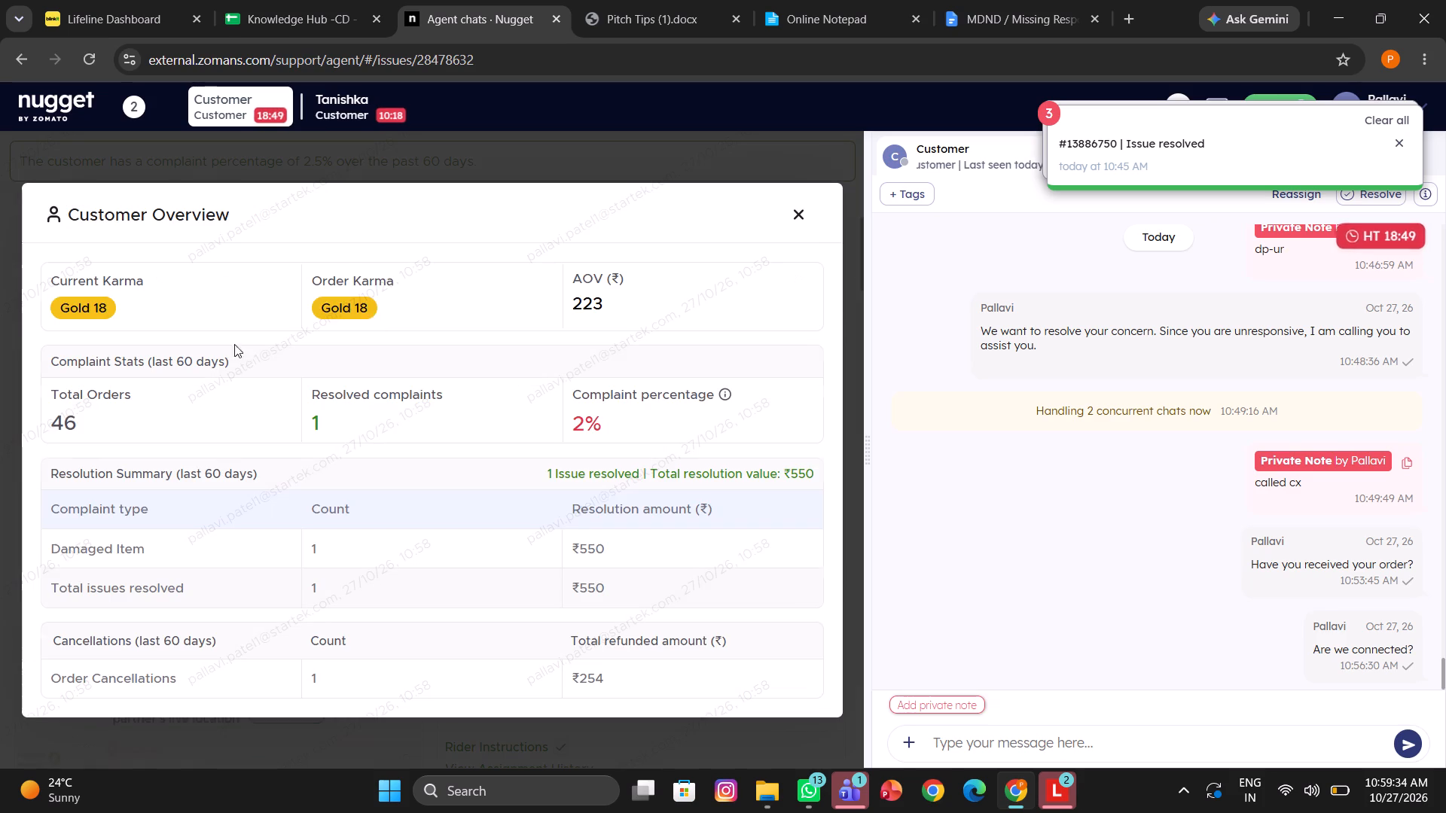
left_click(795, 207)
scroll(572, 255, "up", 6)
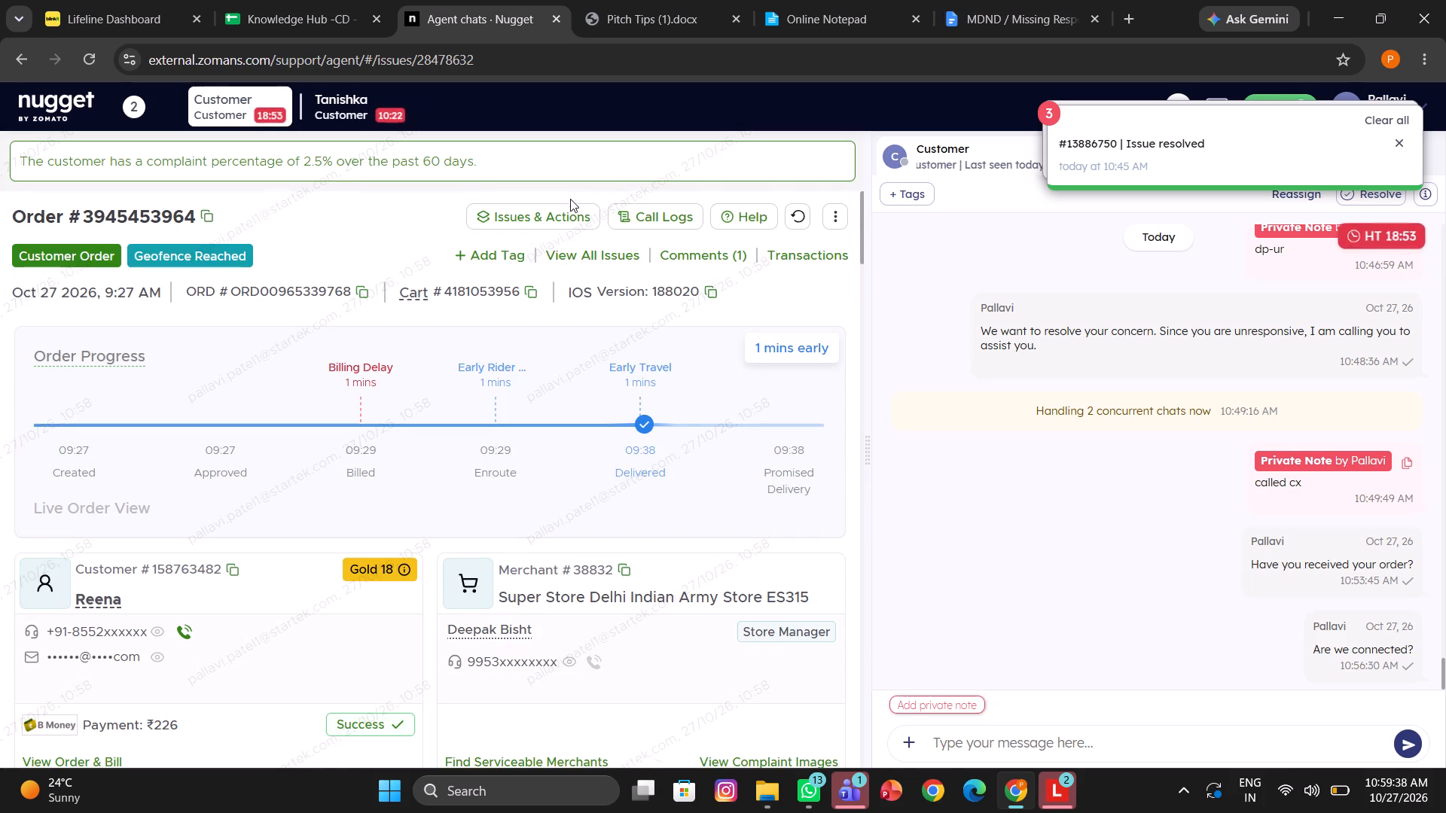
left_click(330, 113)
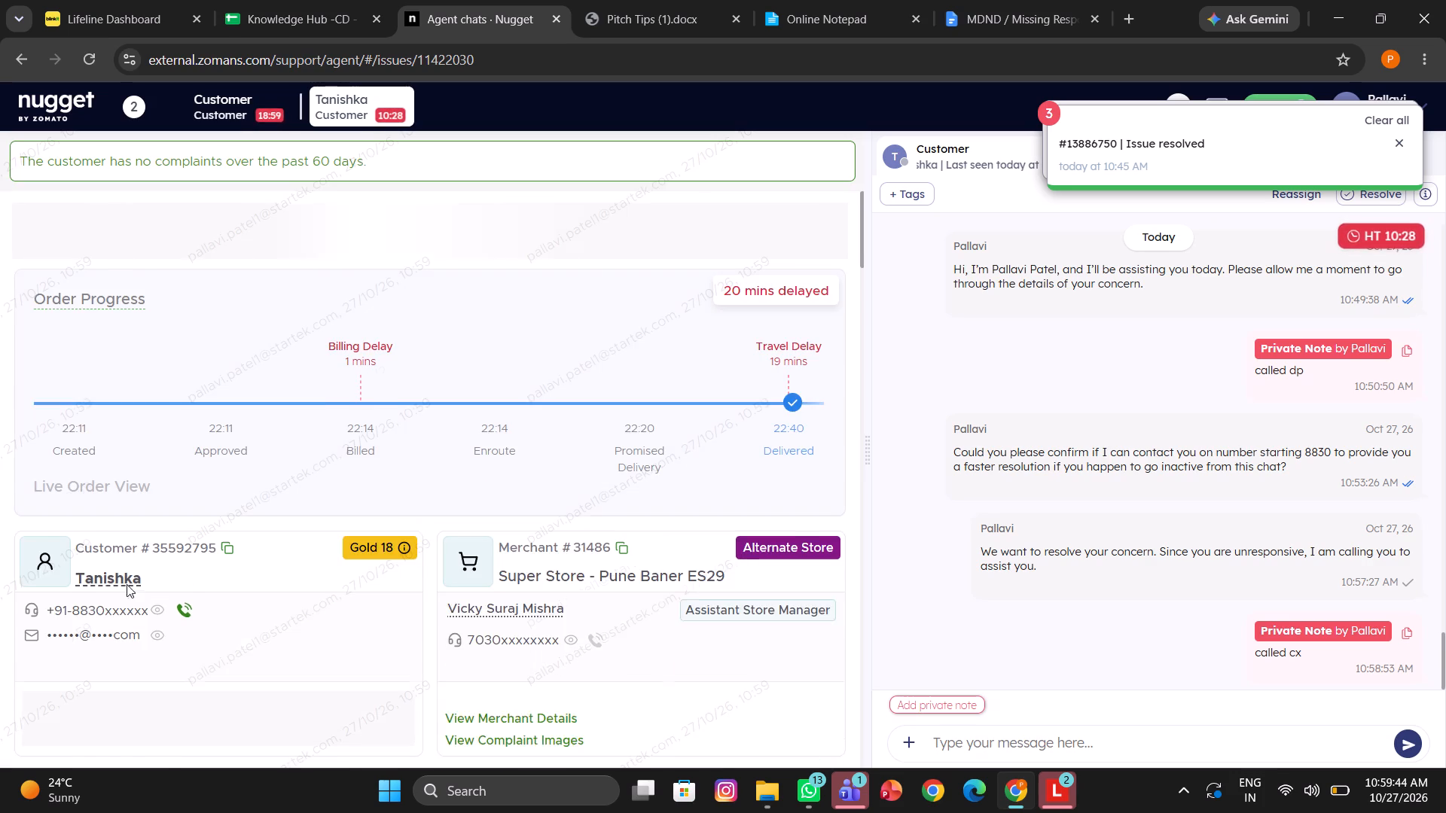
left_click(103, 630)
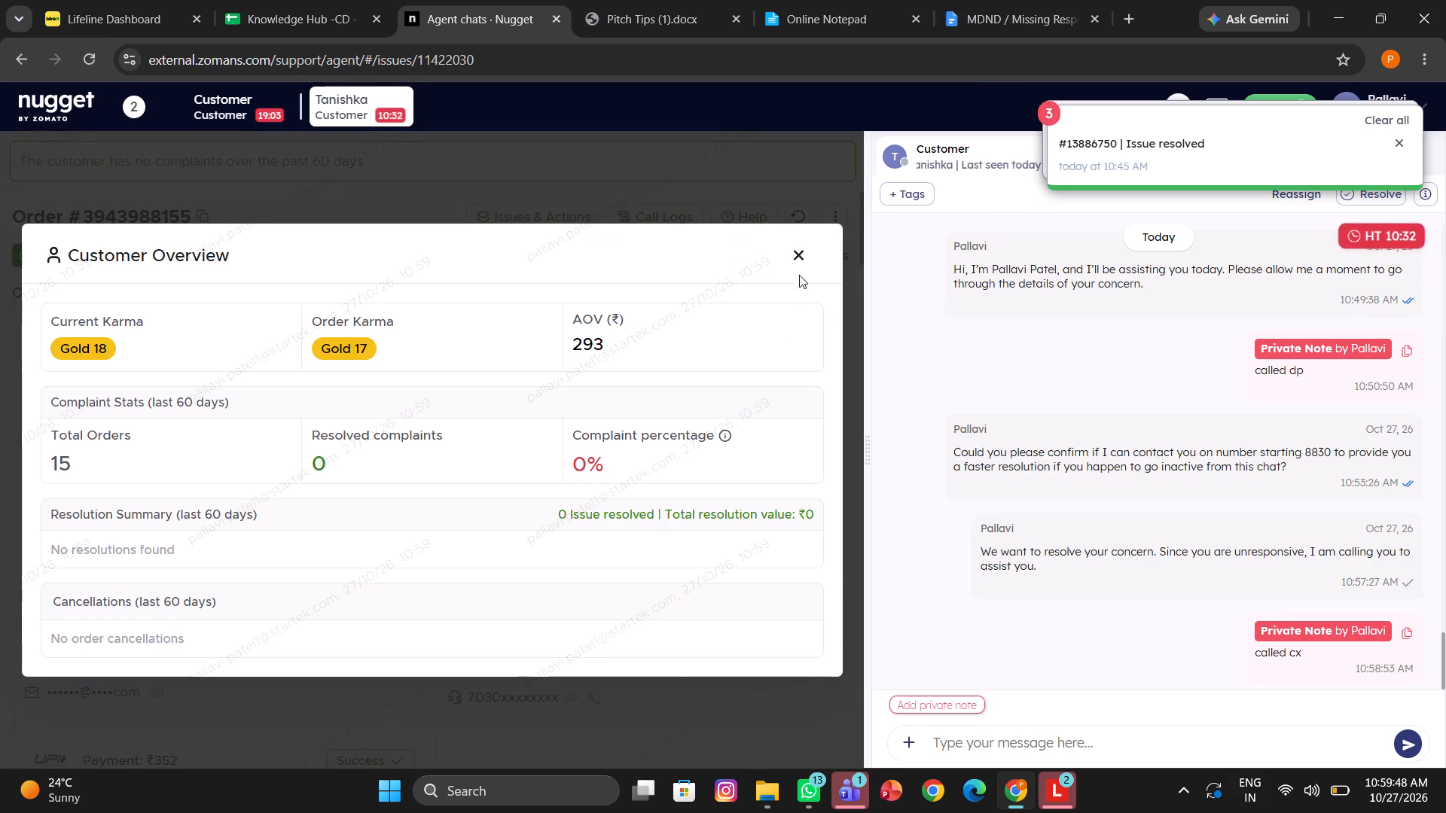
left_click(798, 264)
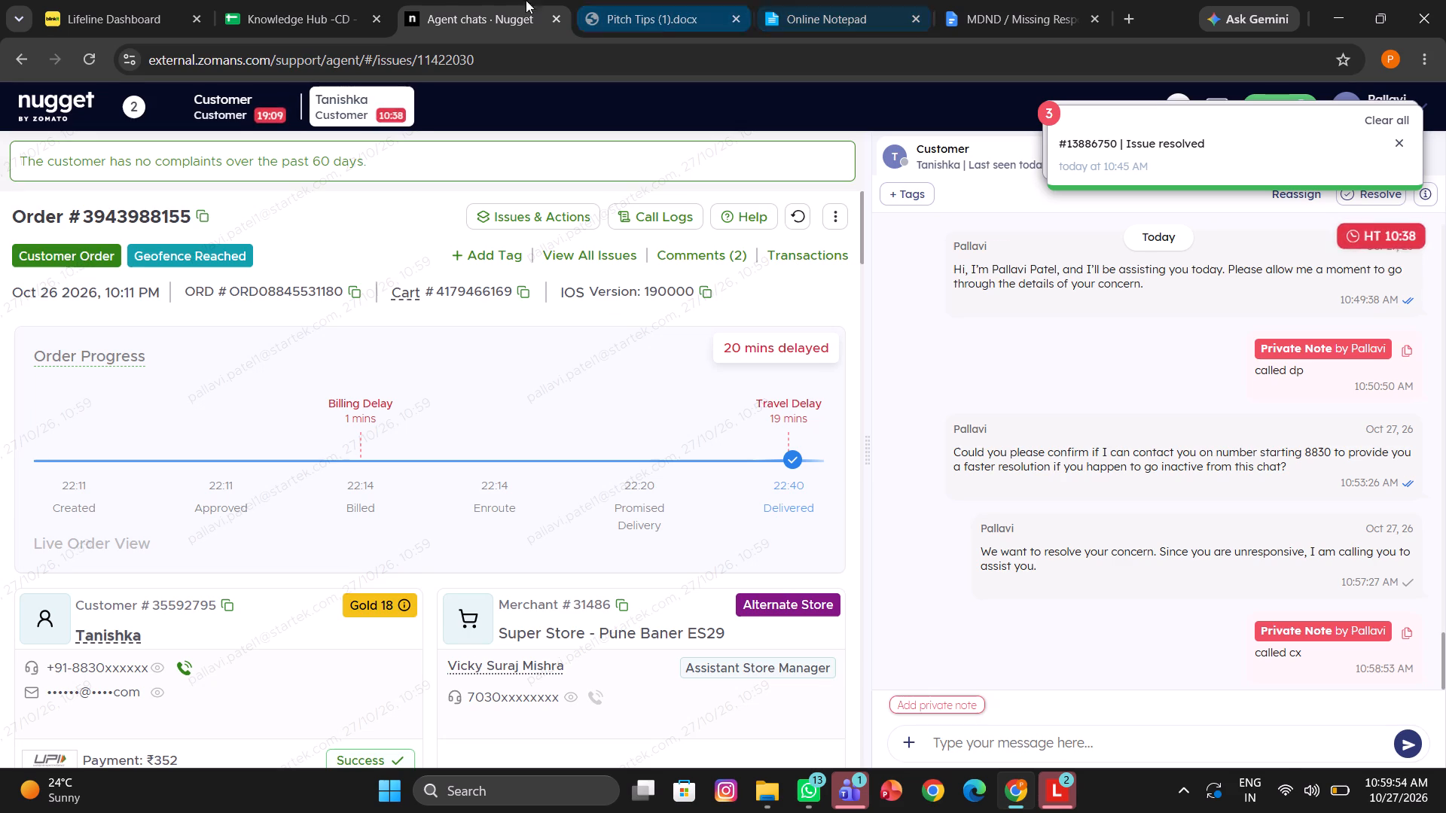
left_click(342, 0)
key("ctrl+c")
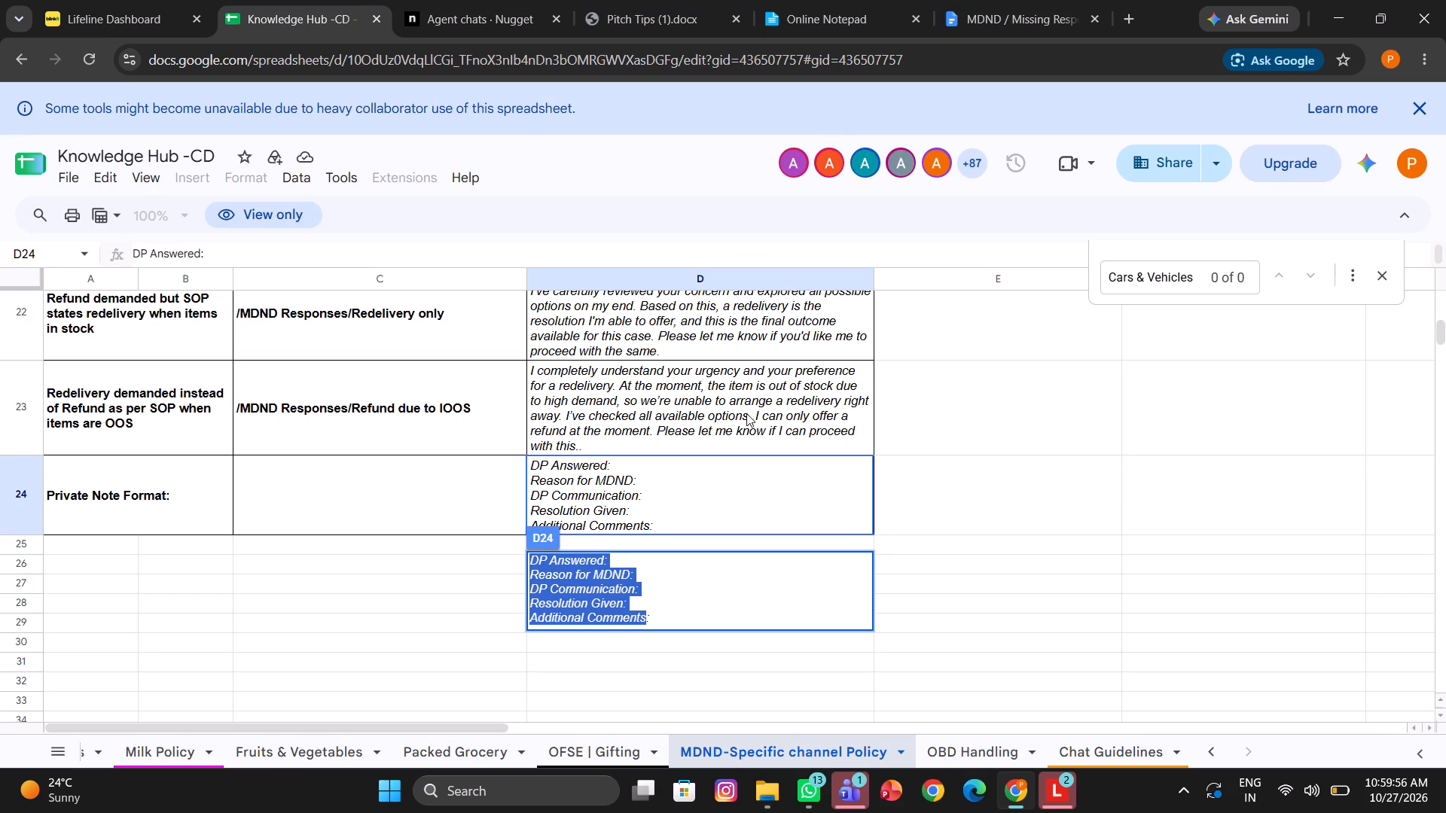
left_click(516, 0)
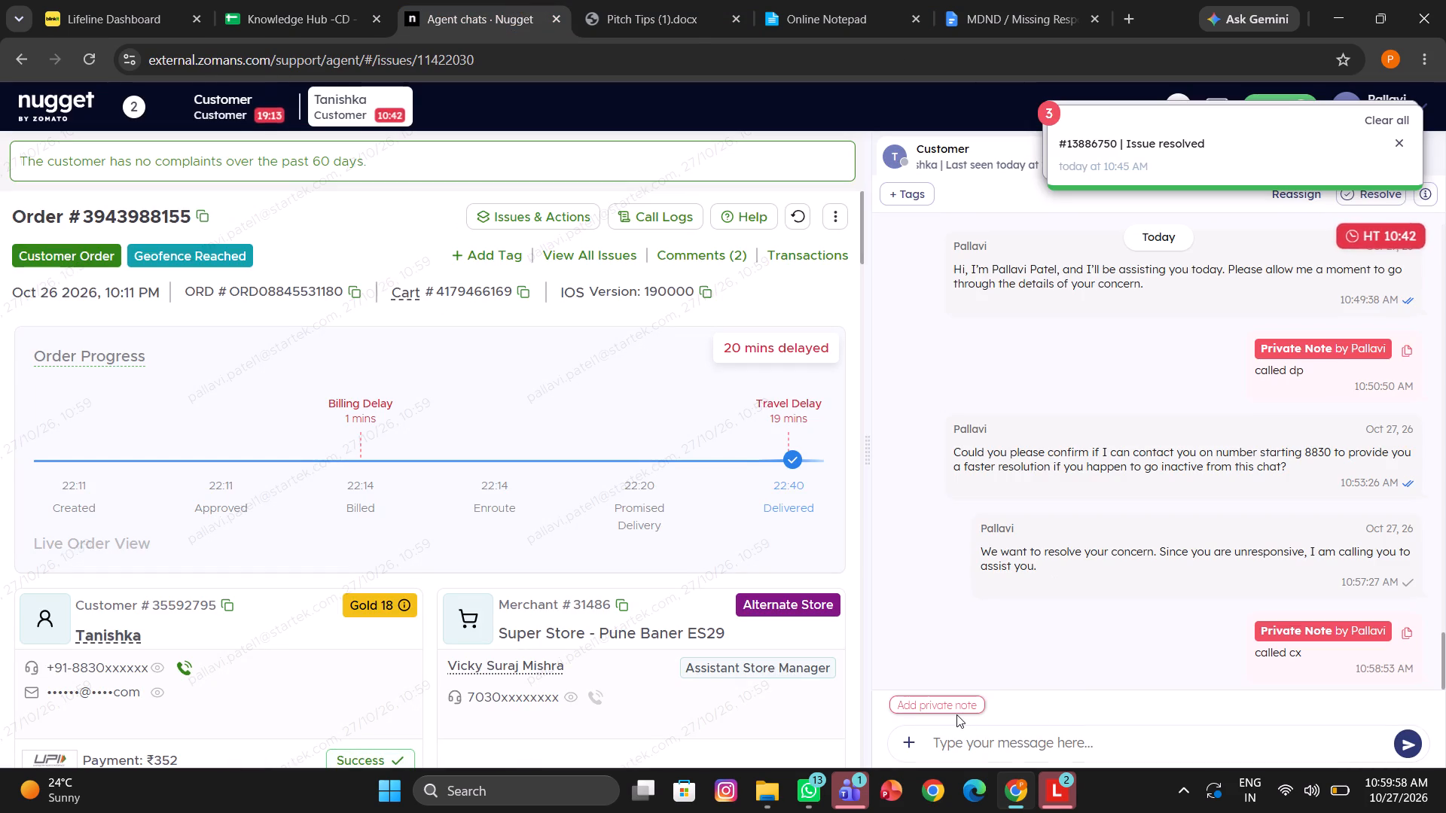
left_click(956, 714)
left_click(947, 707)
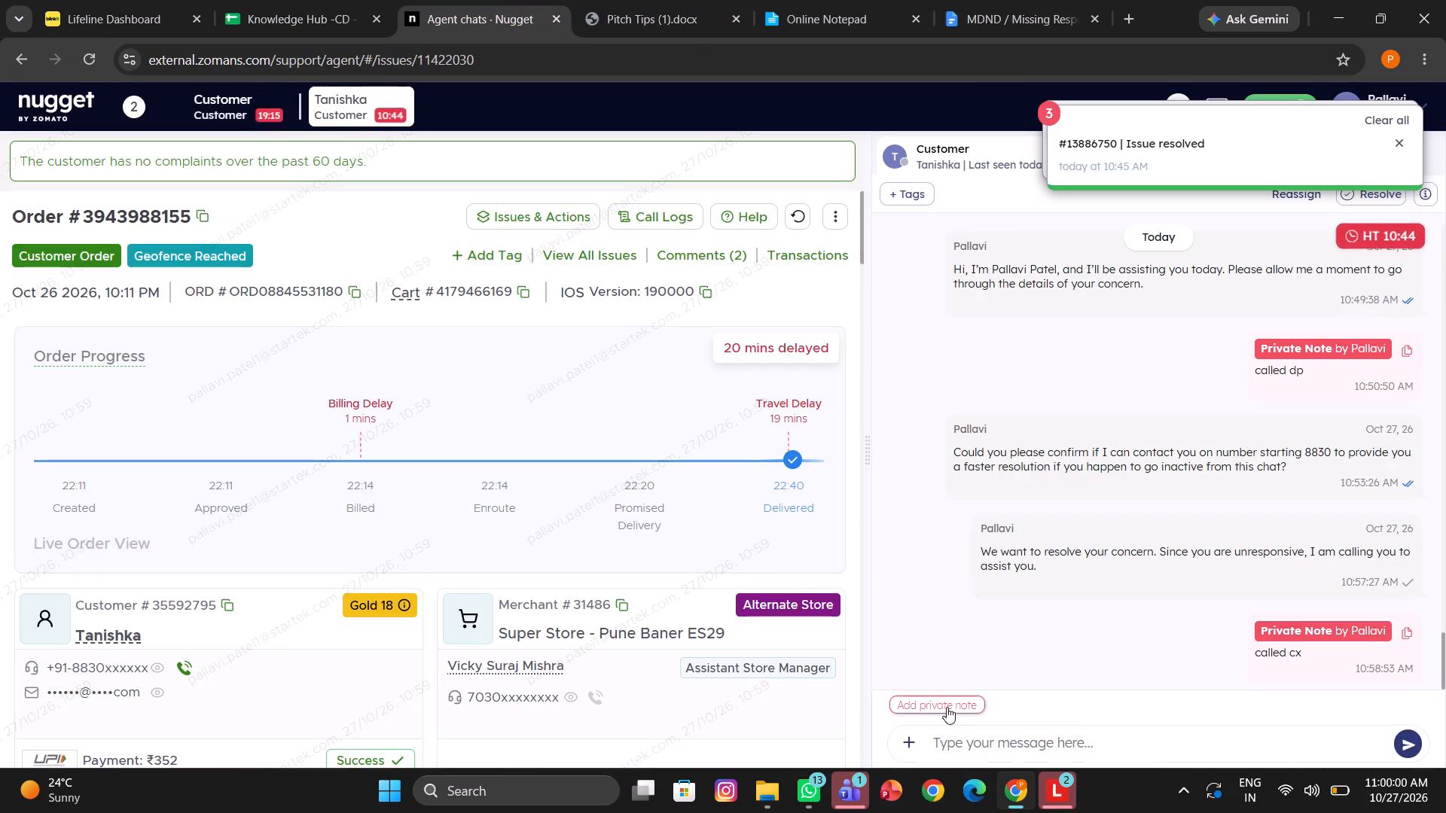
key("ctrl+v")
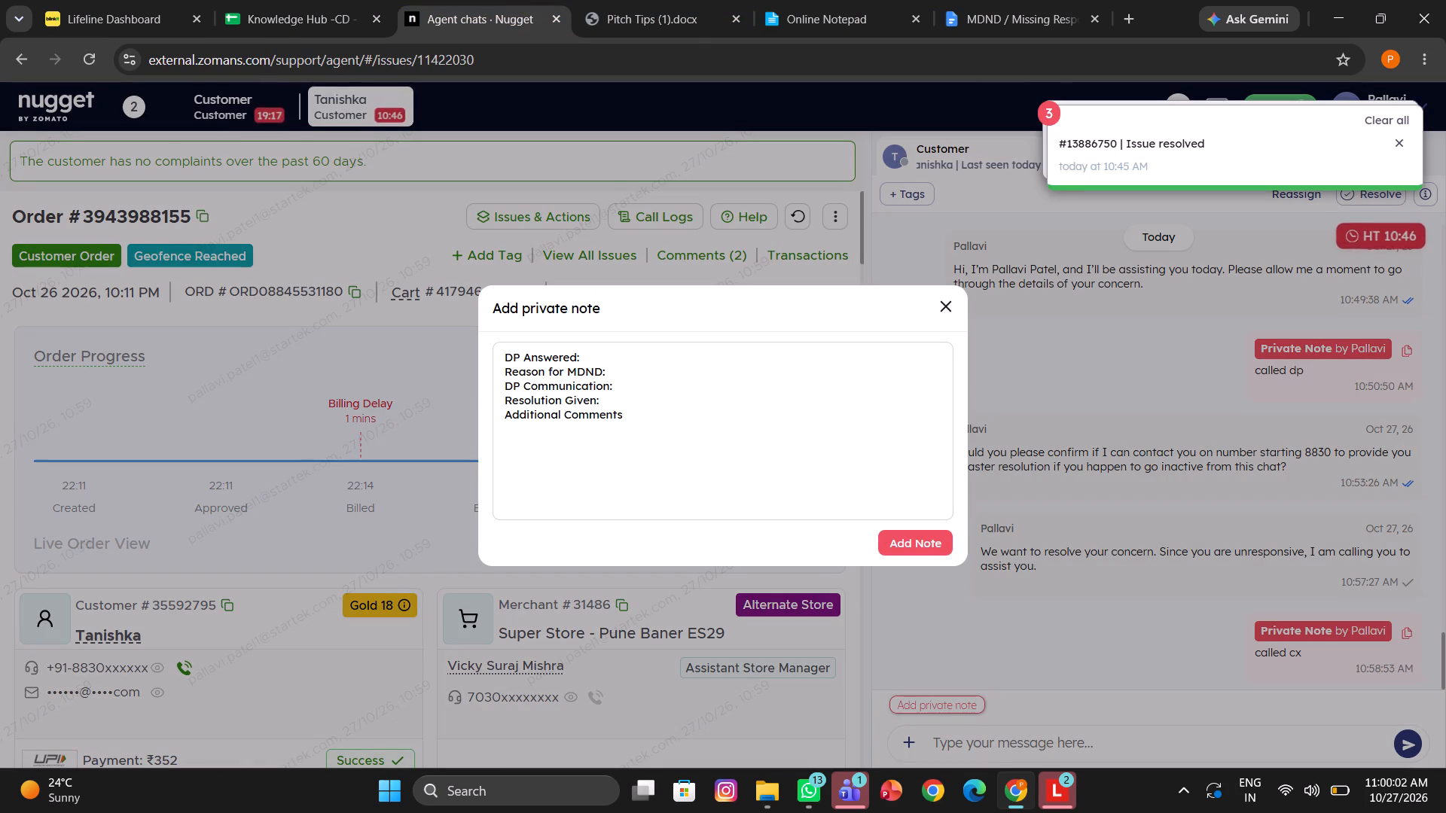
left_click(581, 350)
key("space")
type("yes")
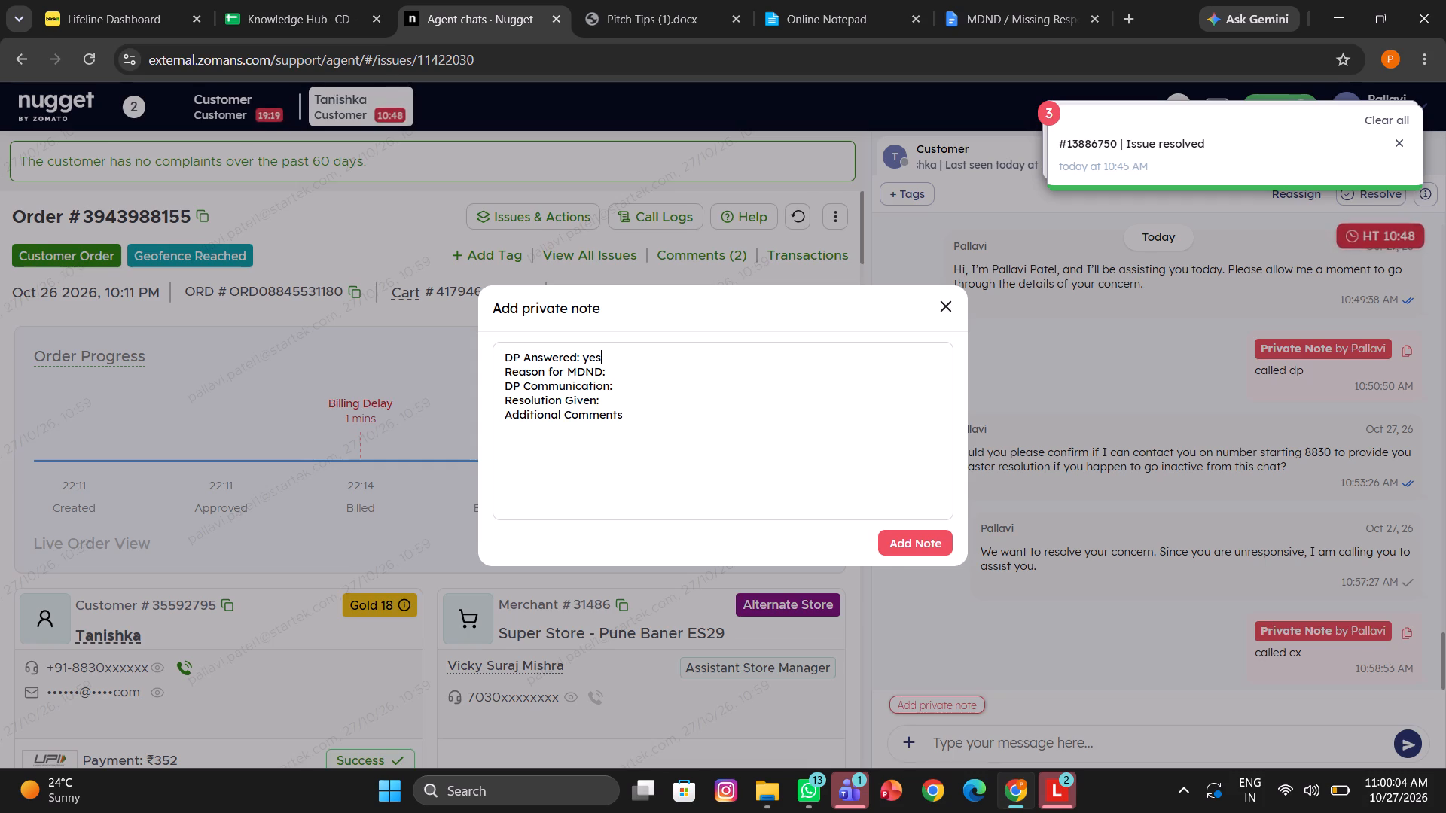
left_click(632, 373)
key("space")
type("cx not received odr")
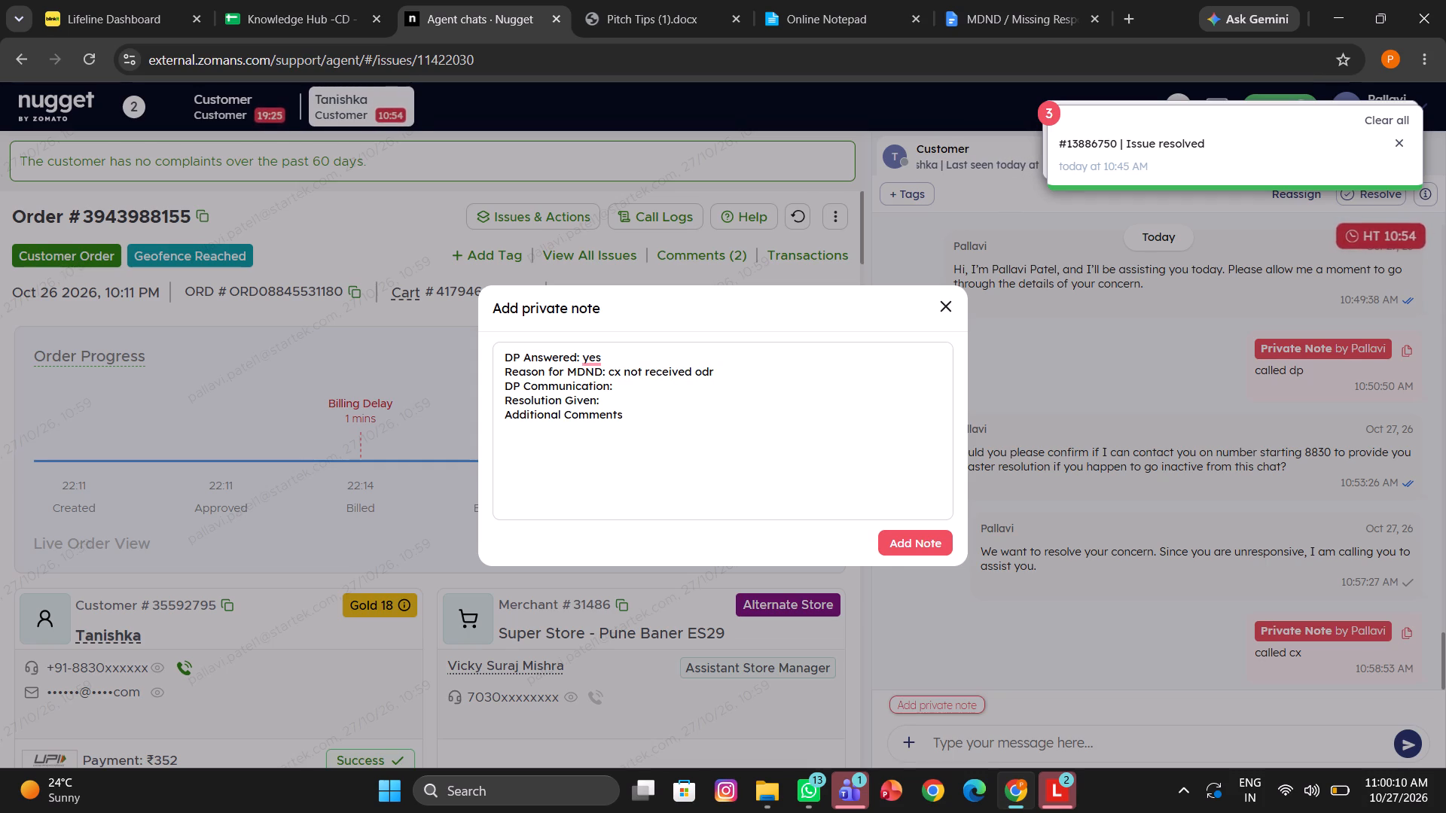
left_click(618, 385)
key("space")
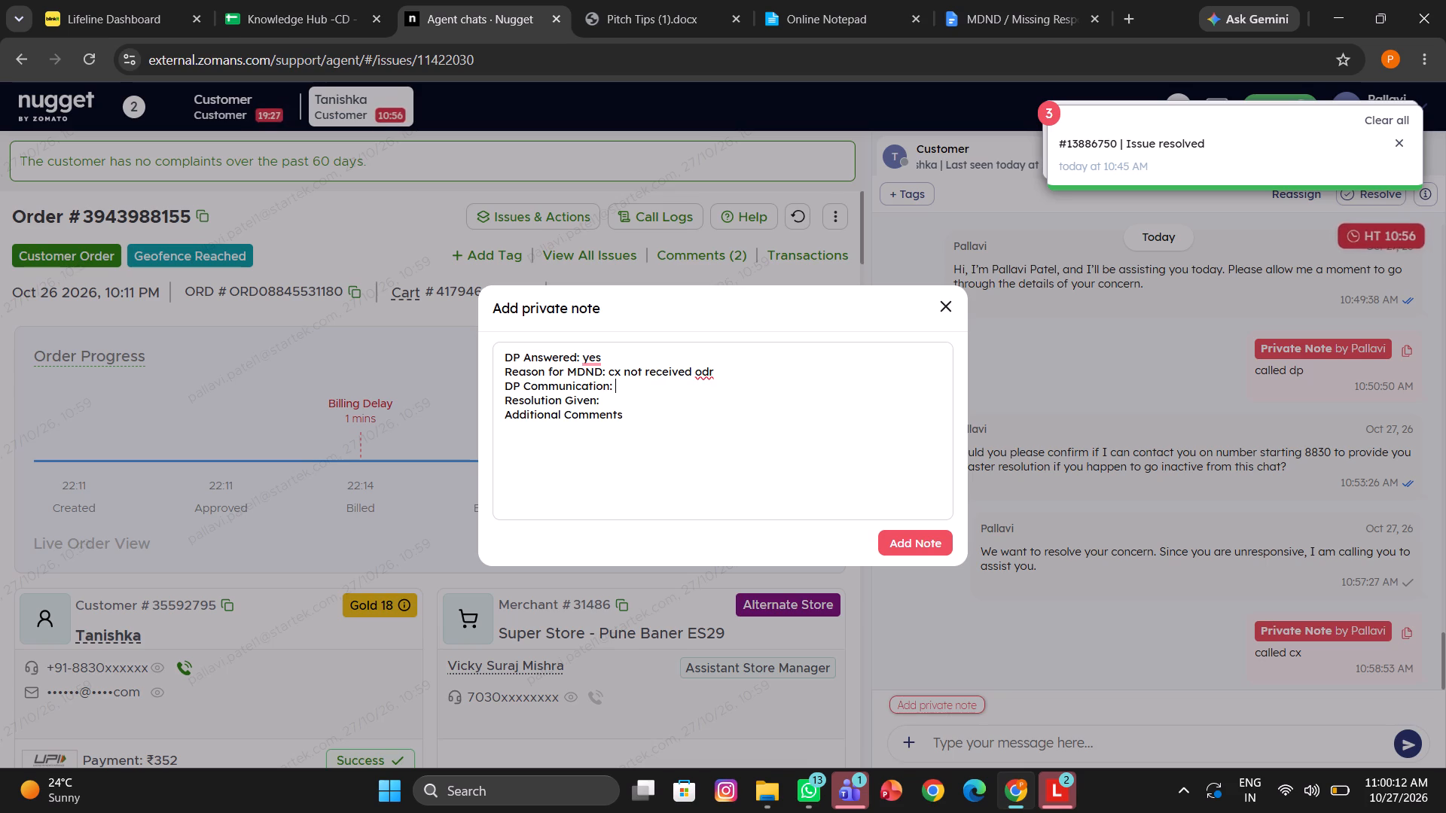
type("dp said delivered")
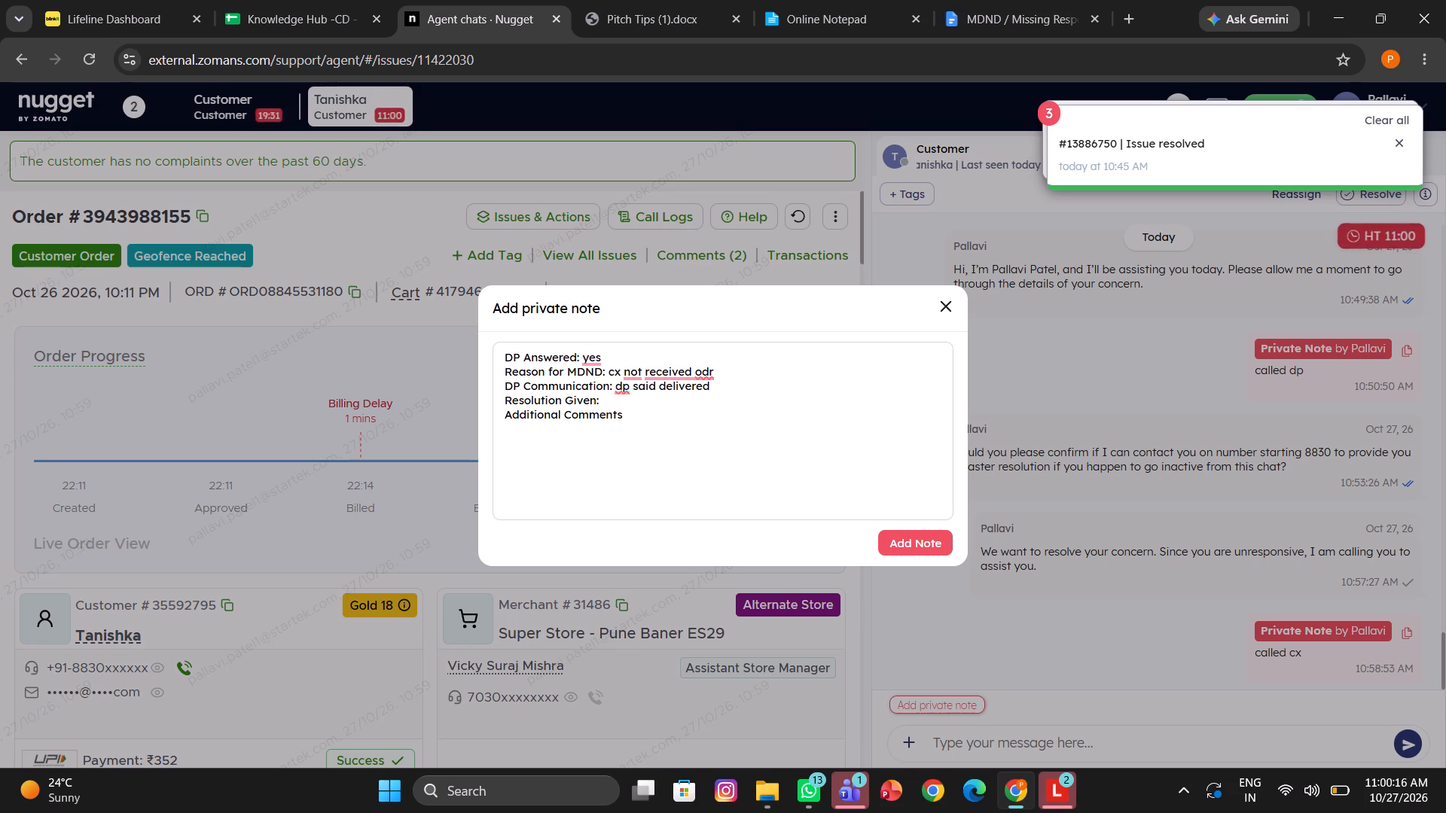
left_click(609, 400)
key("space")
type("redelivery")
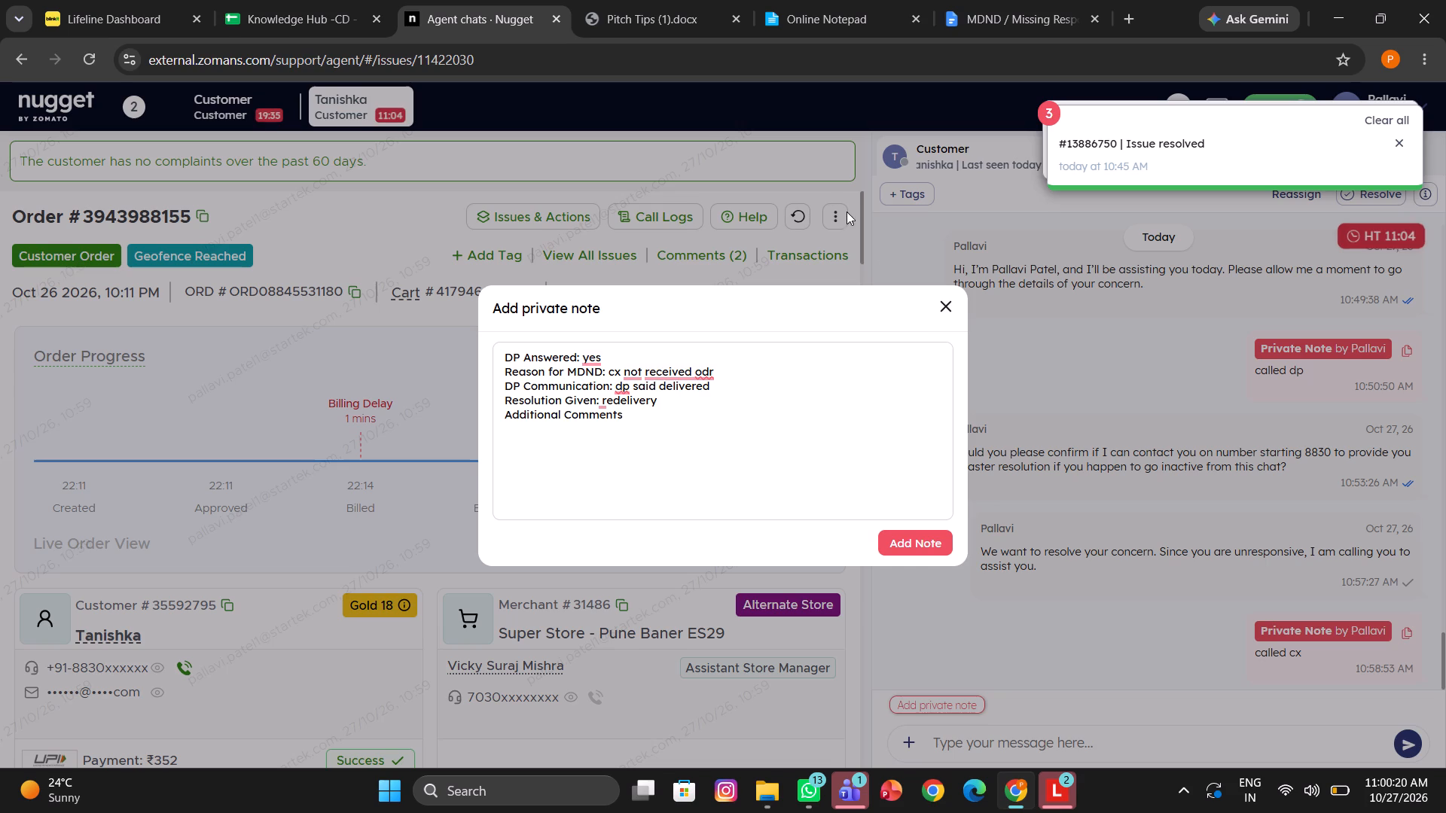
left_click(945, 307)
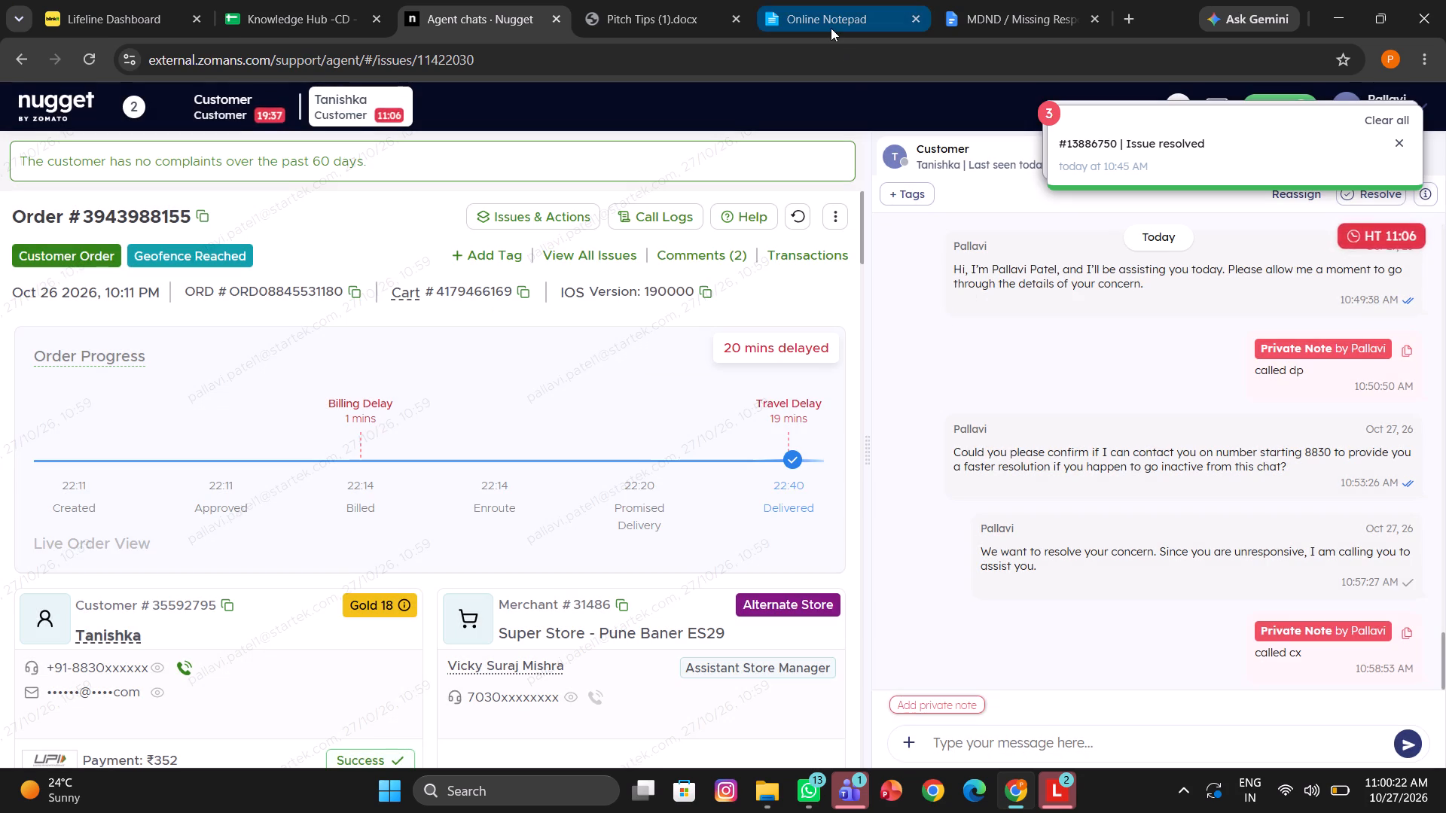
left_click(831, 28)
scroll(485, 336, "up", 4)
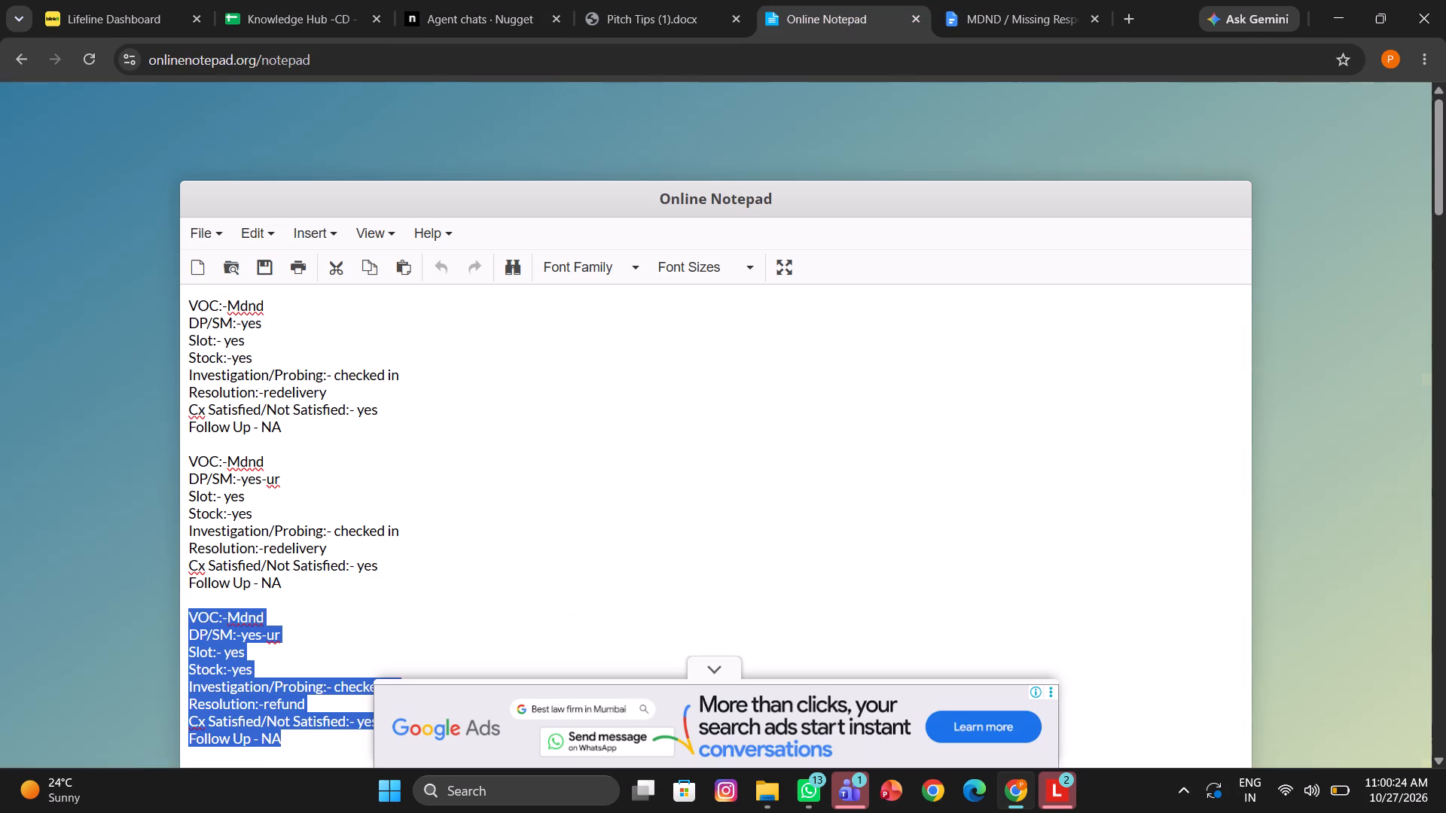
left_click_drag(287, 435, 262, 419)
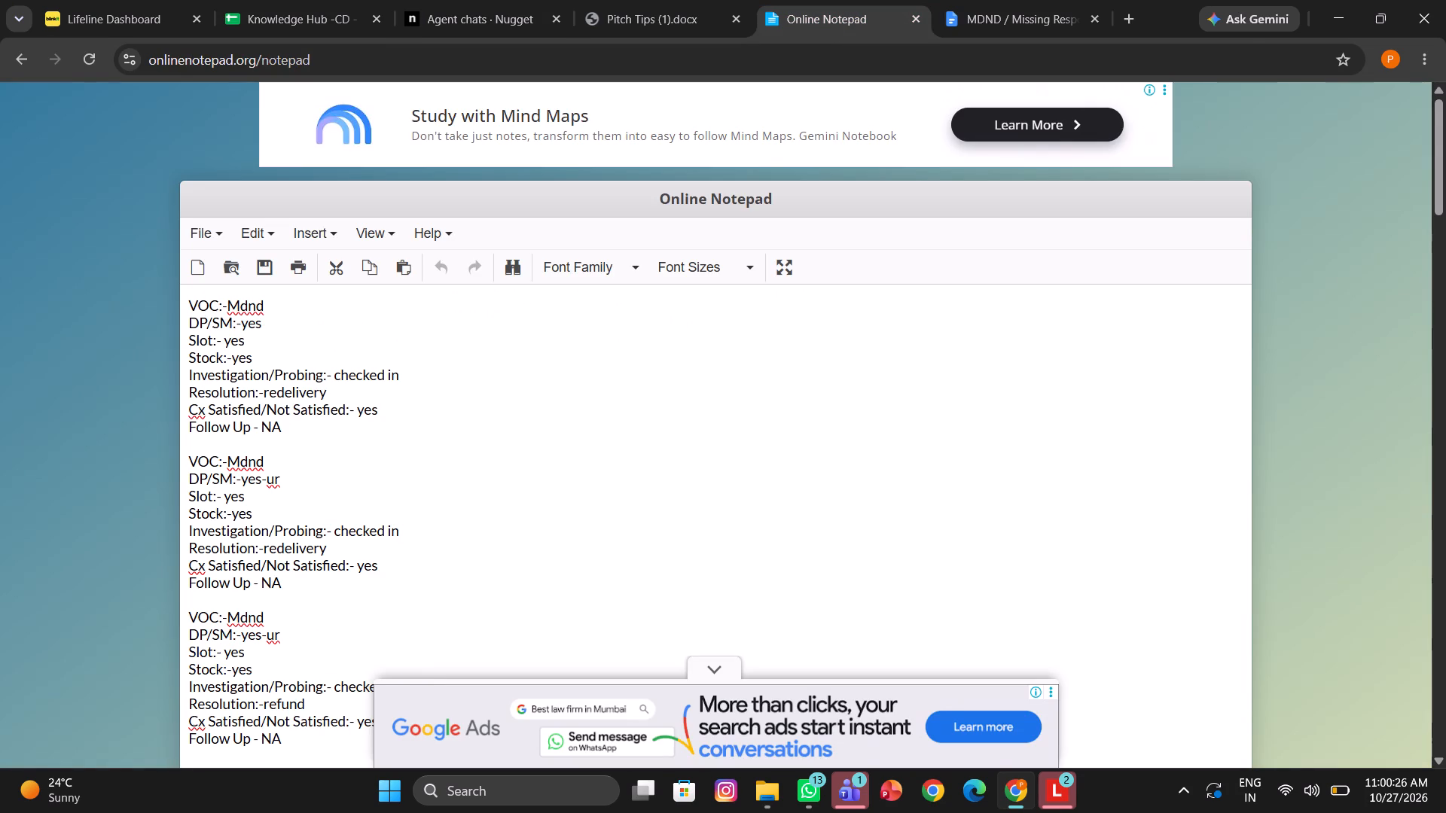
left_click_drag(262, 419, 103, 304)
key("ctrl+c")
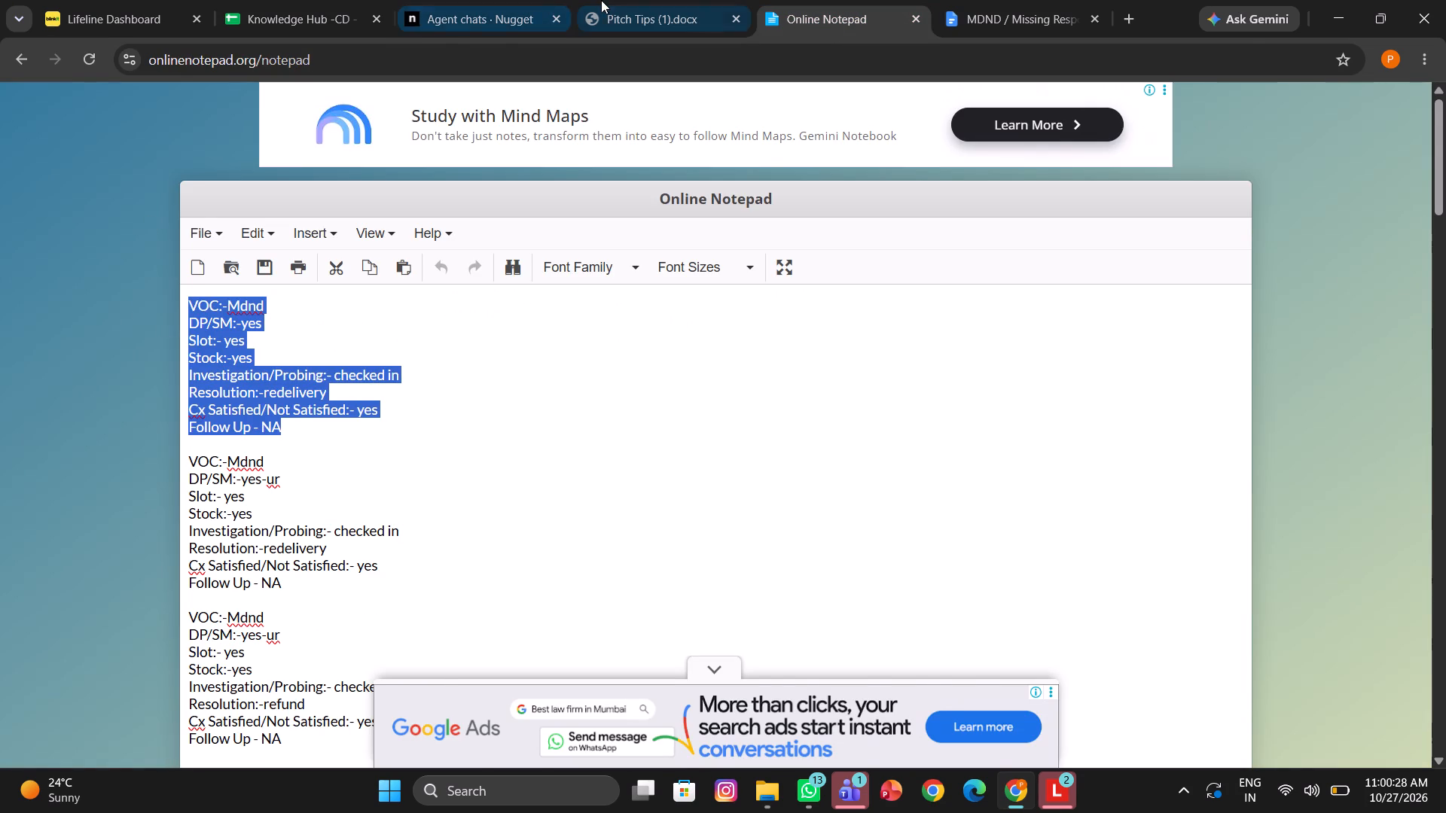
left_click(602, 0)
left_click(453, 0)
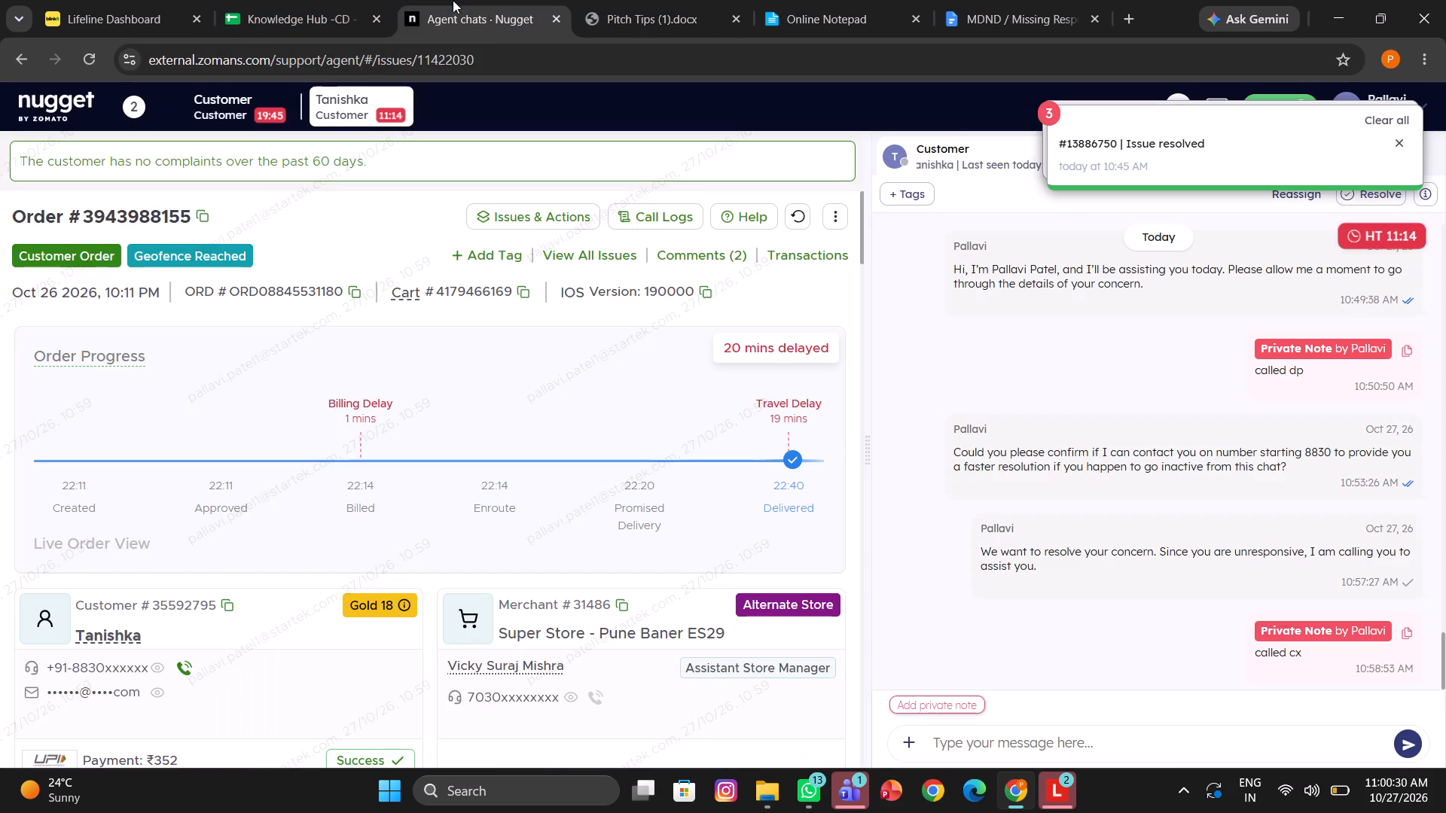
scroll(456, 394, "down", 5)
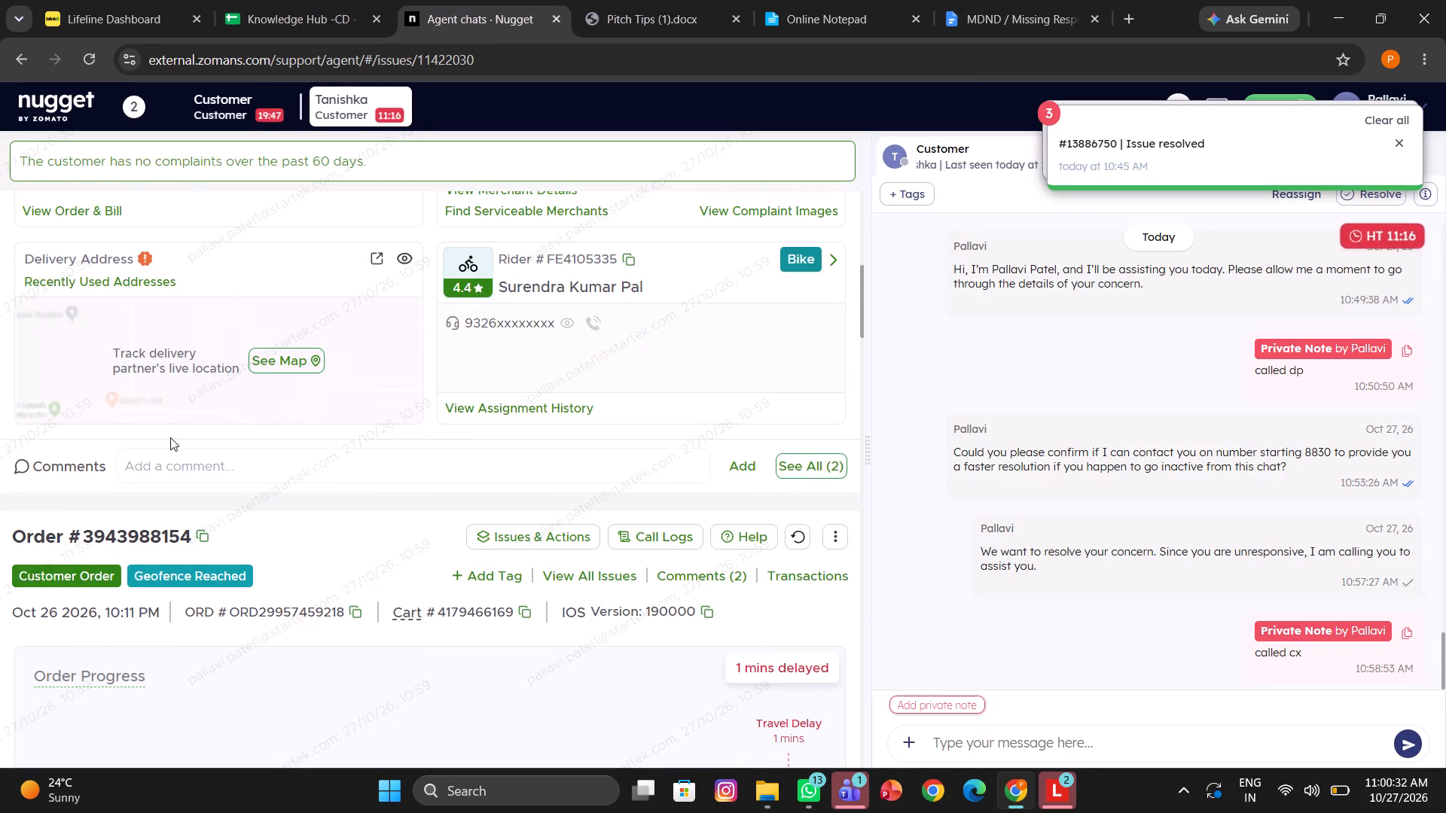
left_click(166, 462)
key("ctrl+v")
key("Return")
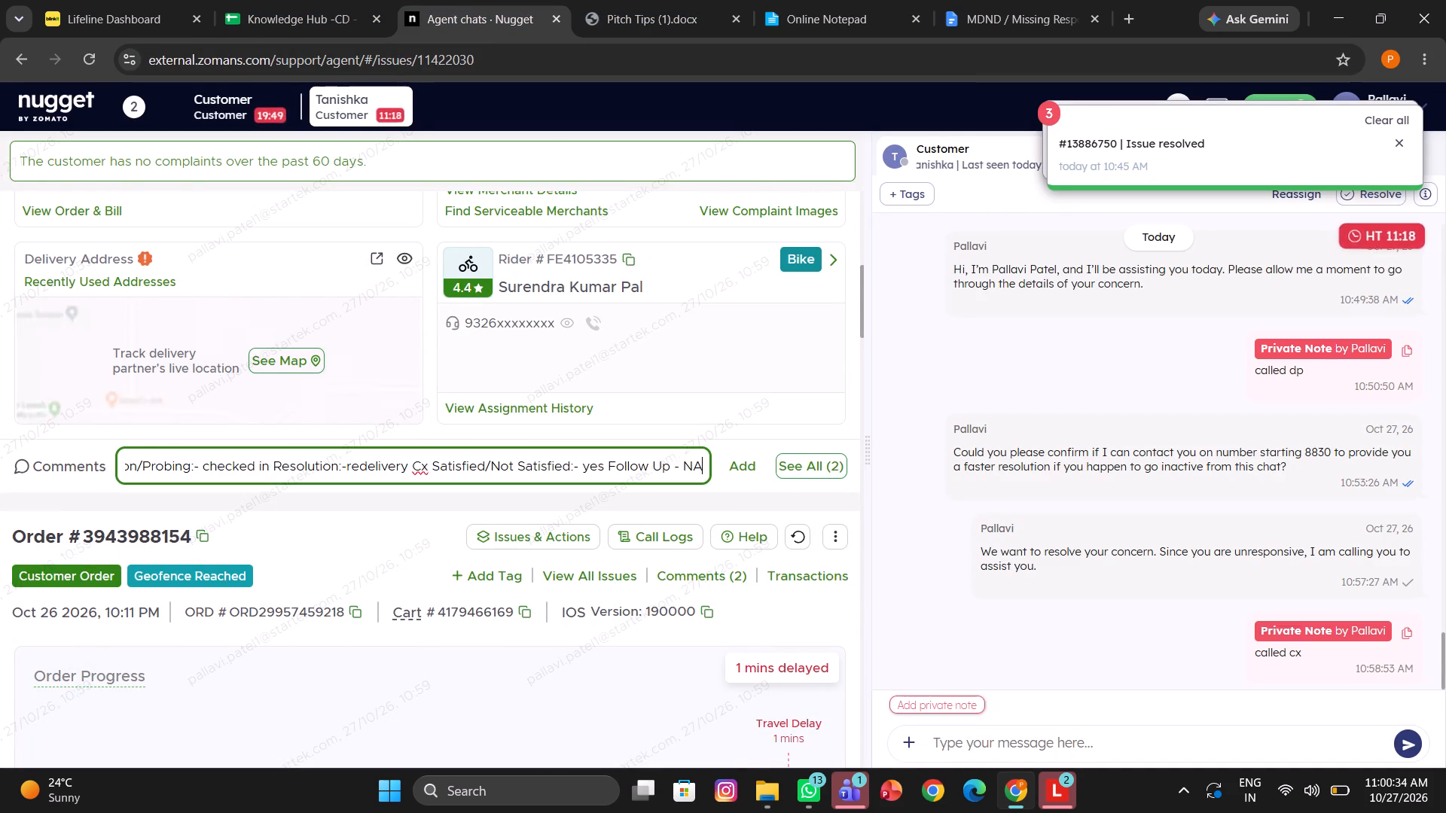
left_click(964, 743)
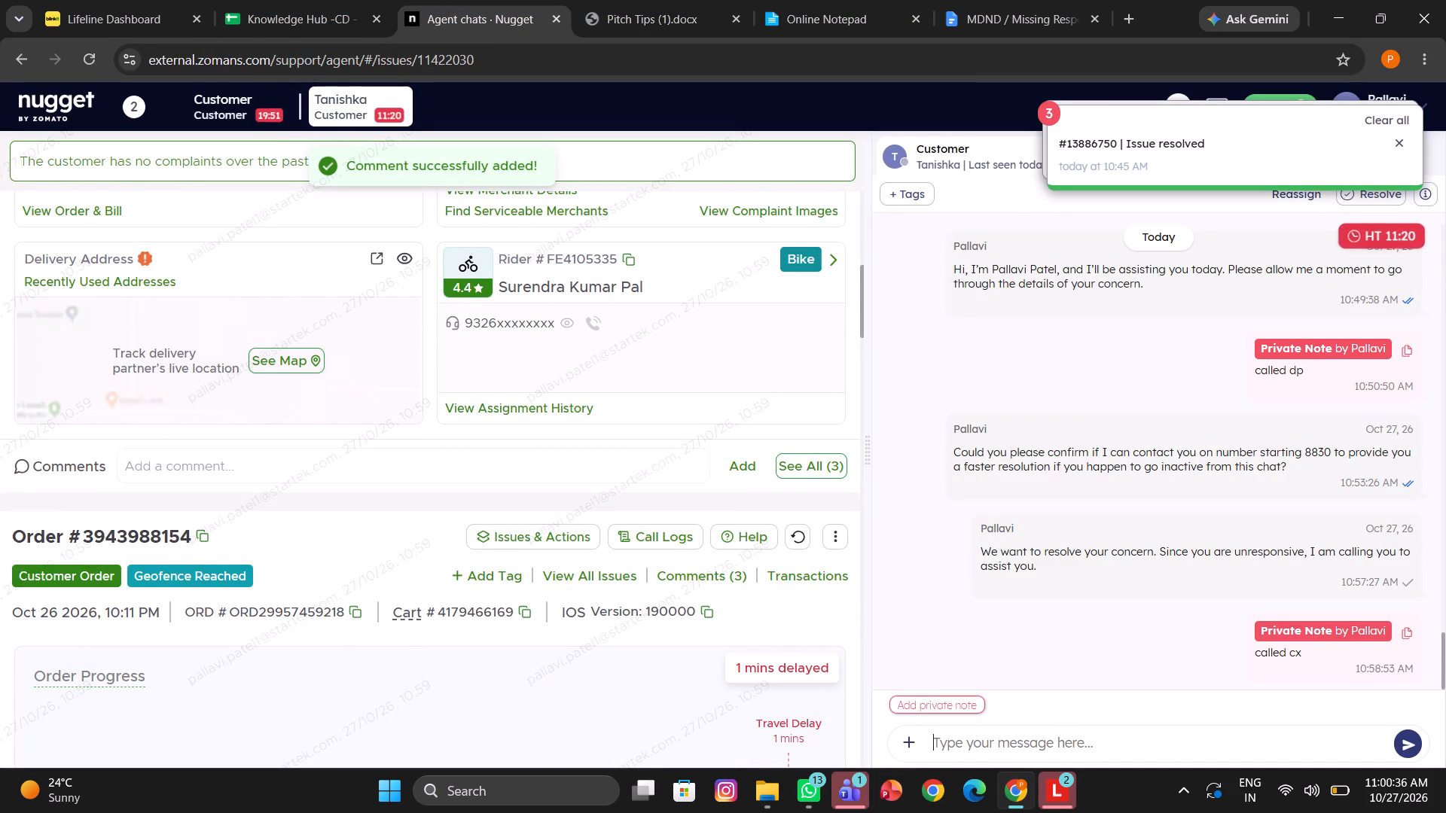
scroll(712, 403, "up", 7)
scroll(536, 204, "up", 6)
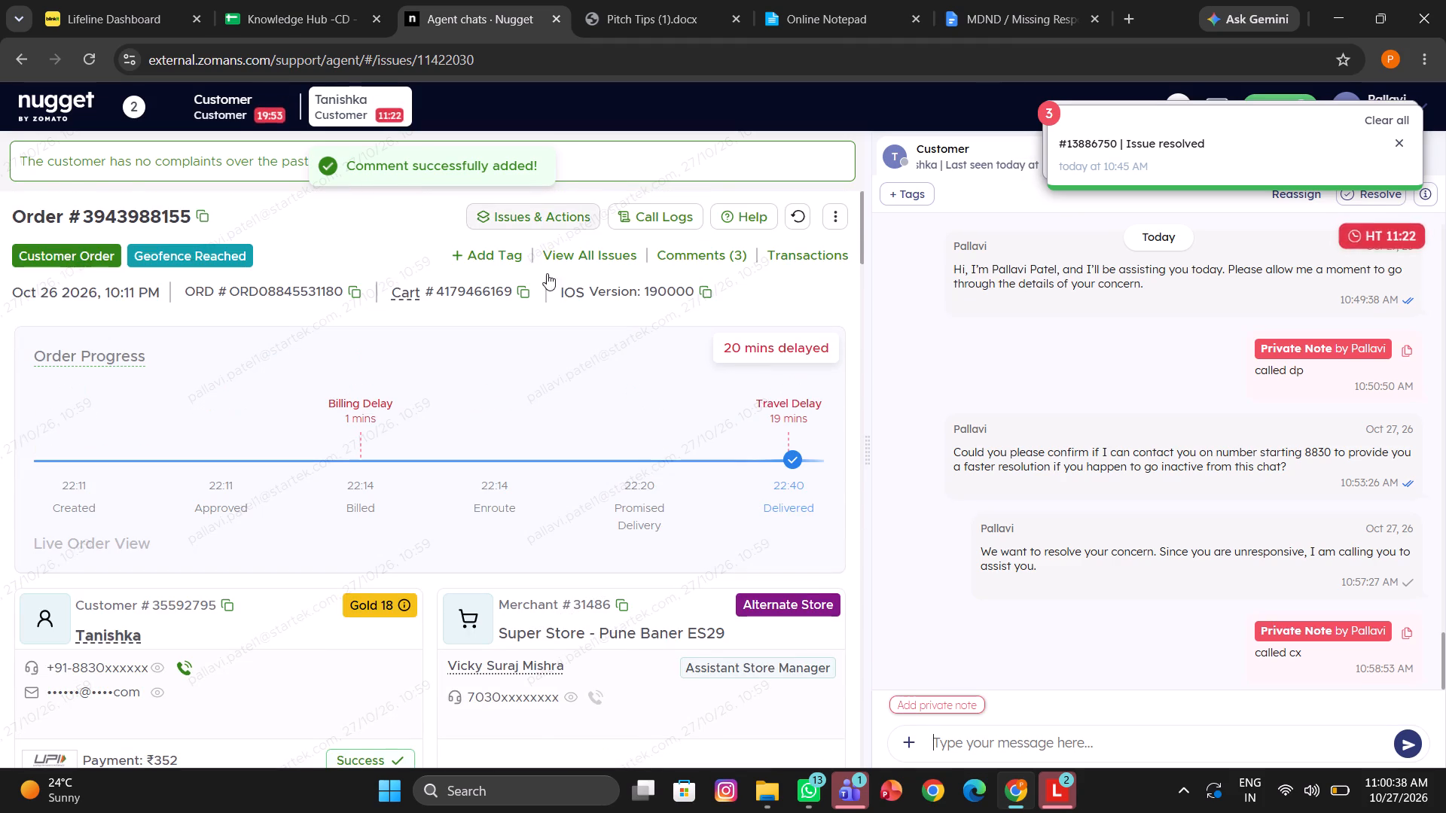
left_click(590, 227)
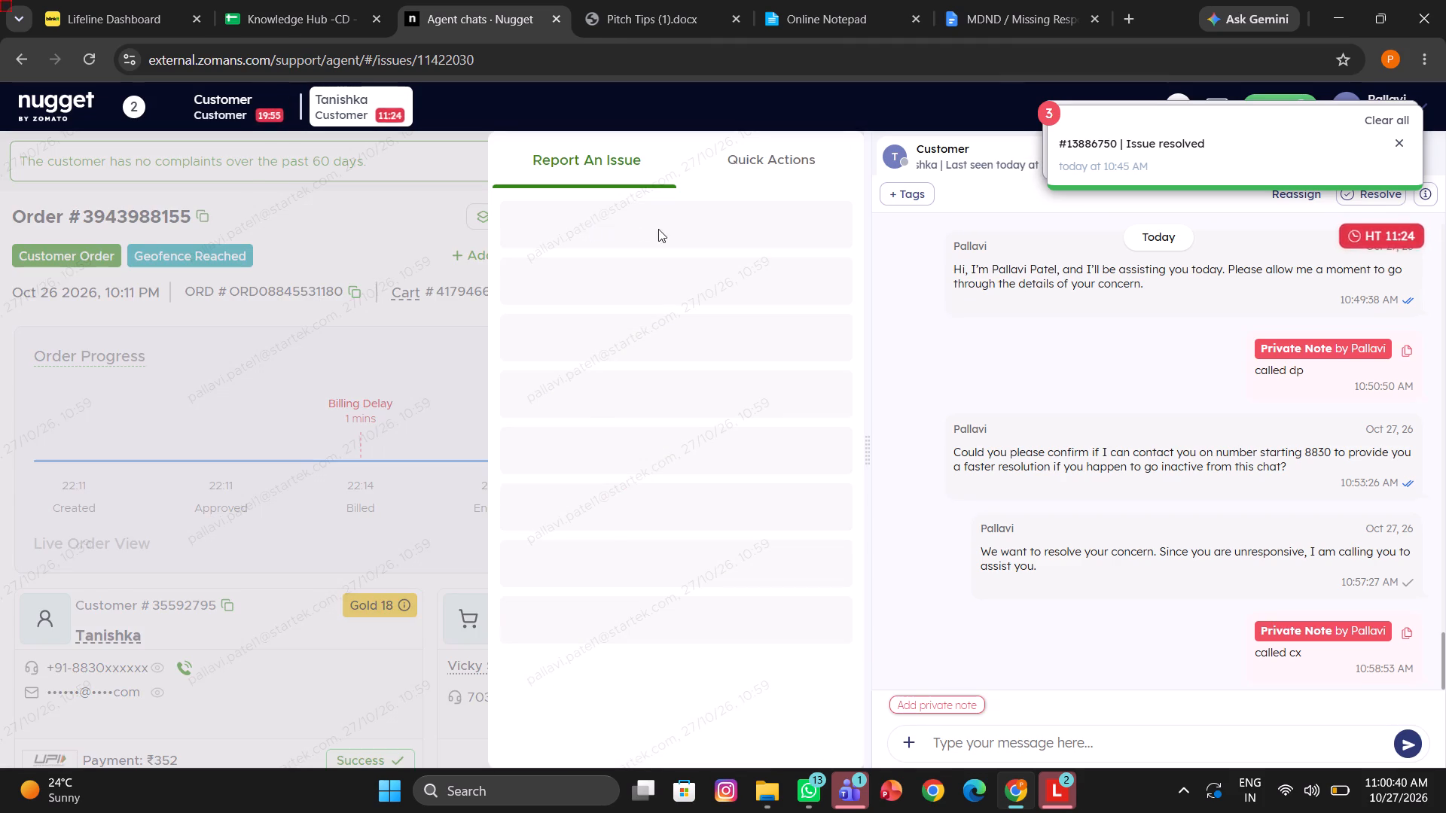
left_click(703, 236)
type("ord")
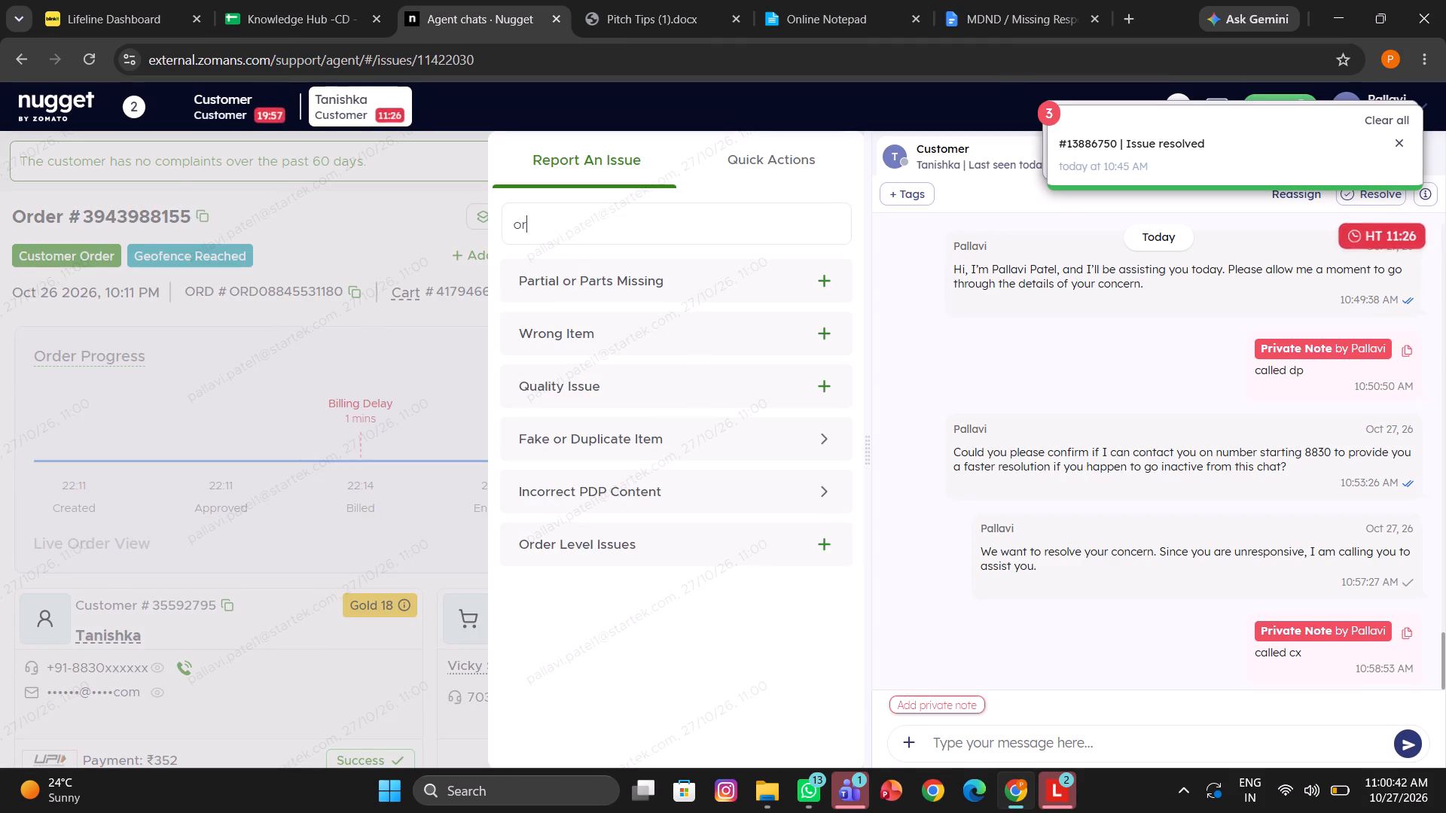
left_click(657, 286)
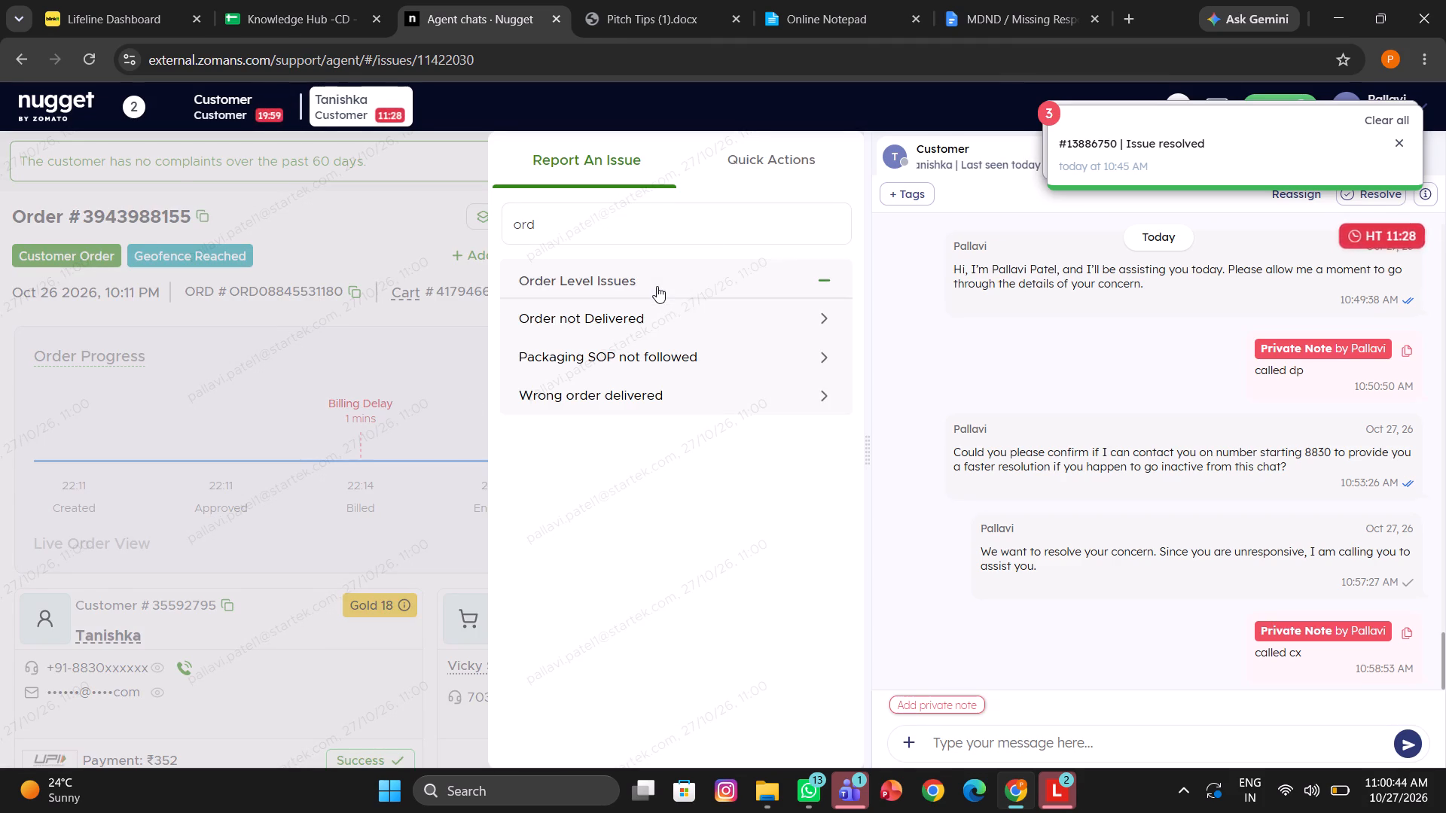
left_click(678, 328)
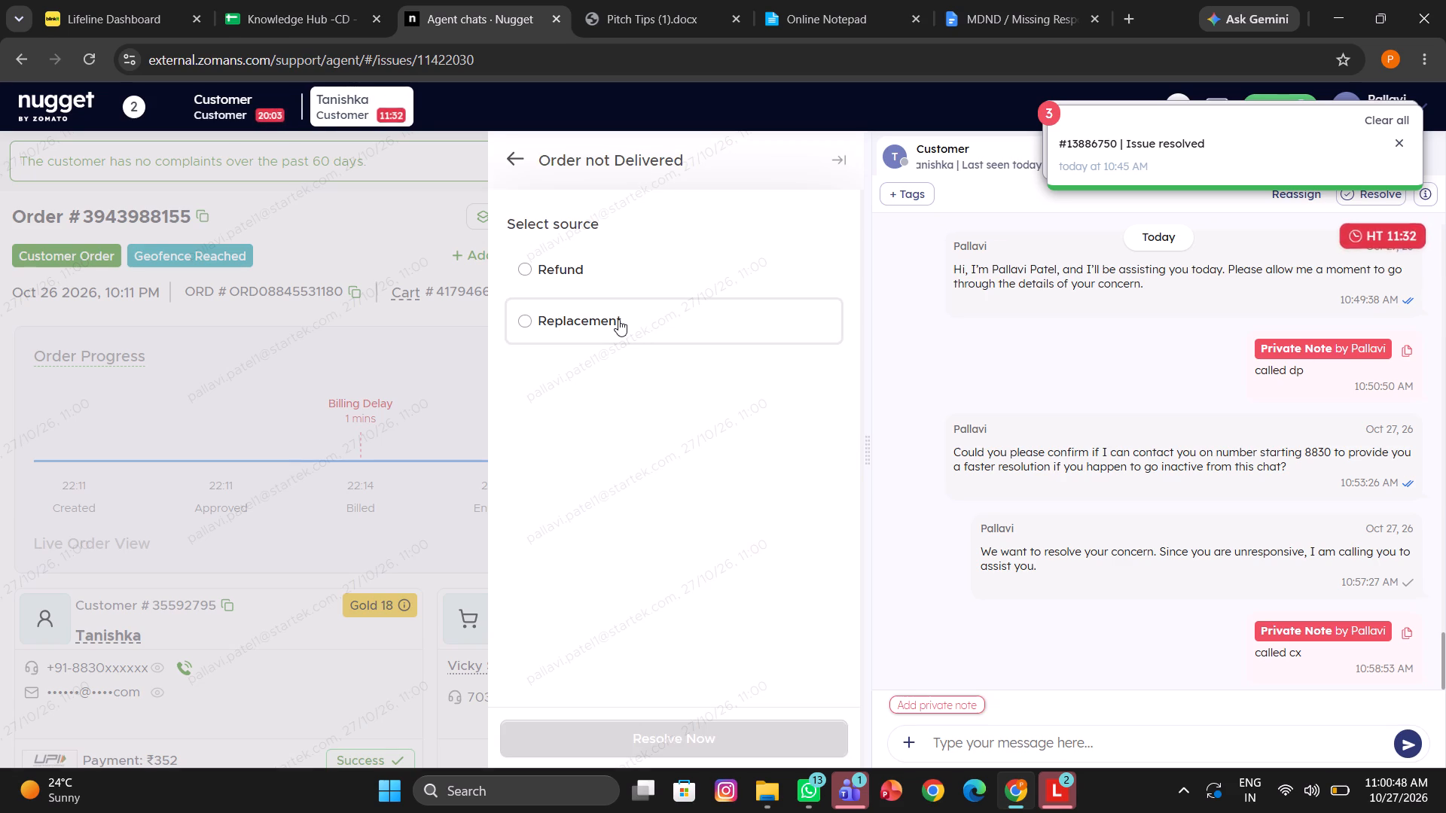
left_click(618, 319)
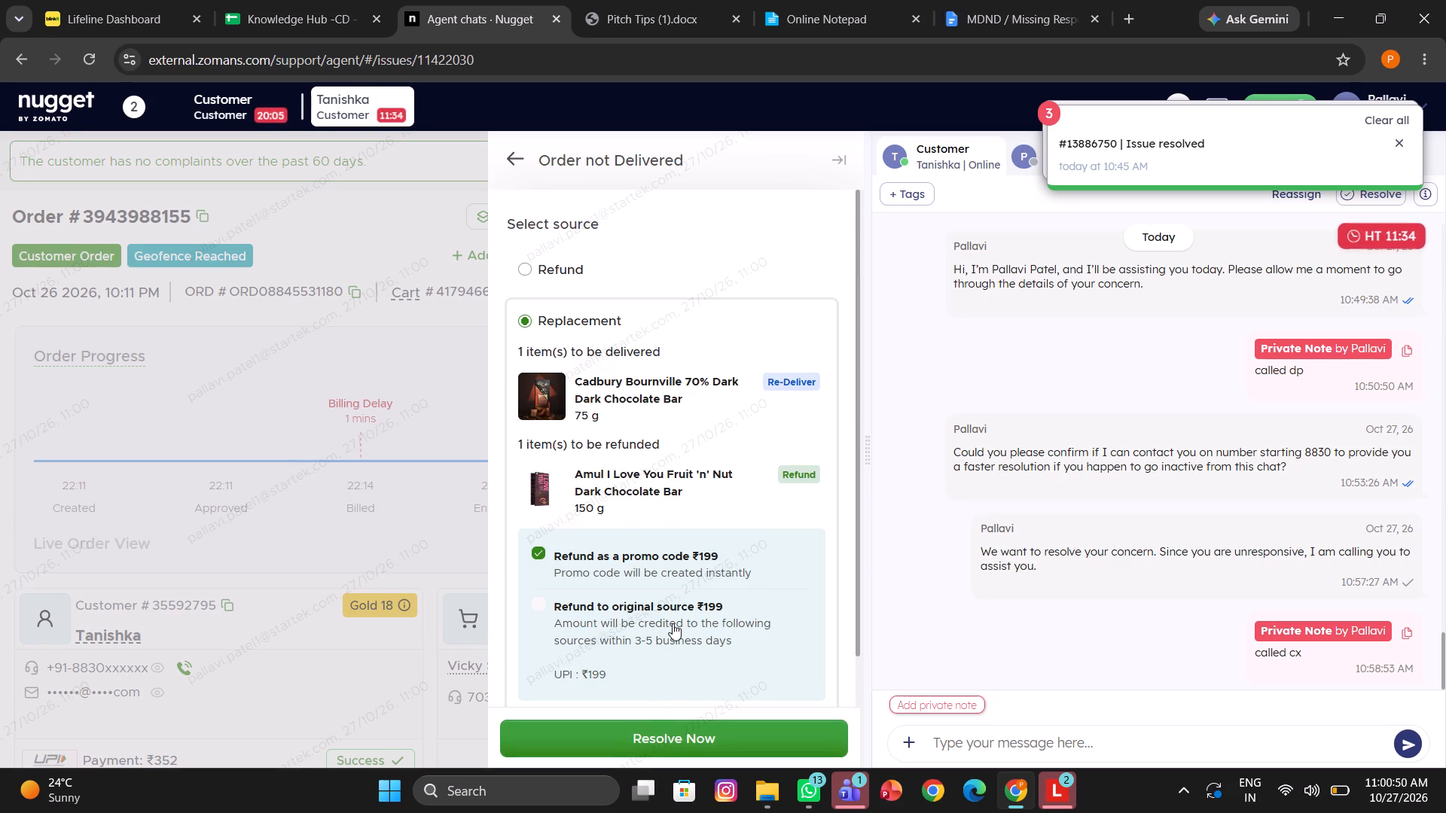
Send the customer "Amul I Love You Fruit 'n' Nut Dark Chocolate Bar is out of stock so we can procced refund for this item.".
left_click(694, 490)
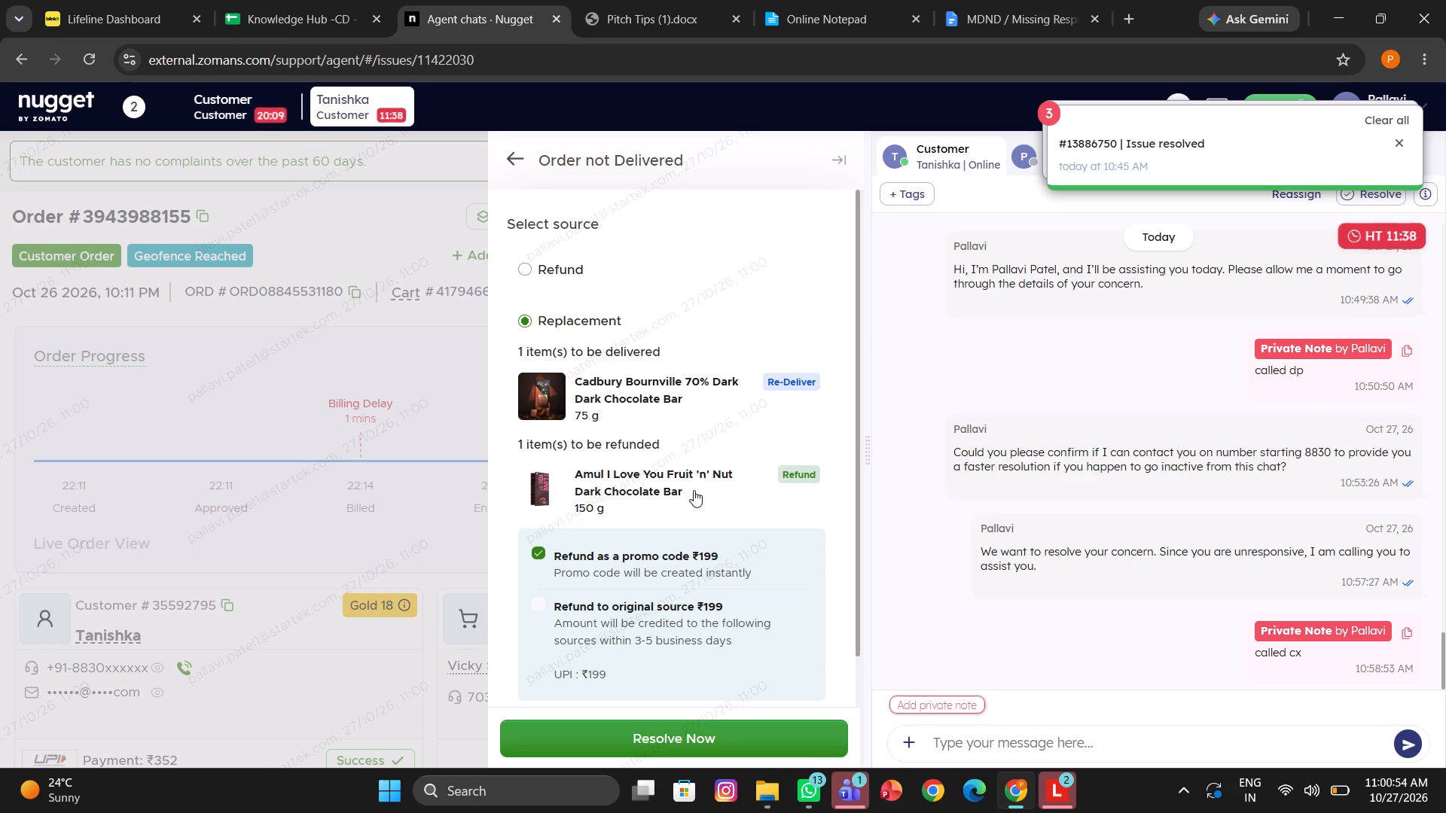
triple_click(694, 490)
double_click(694, 490)
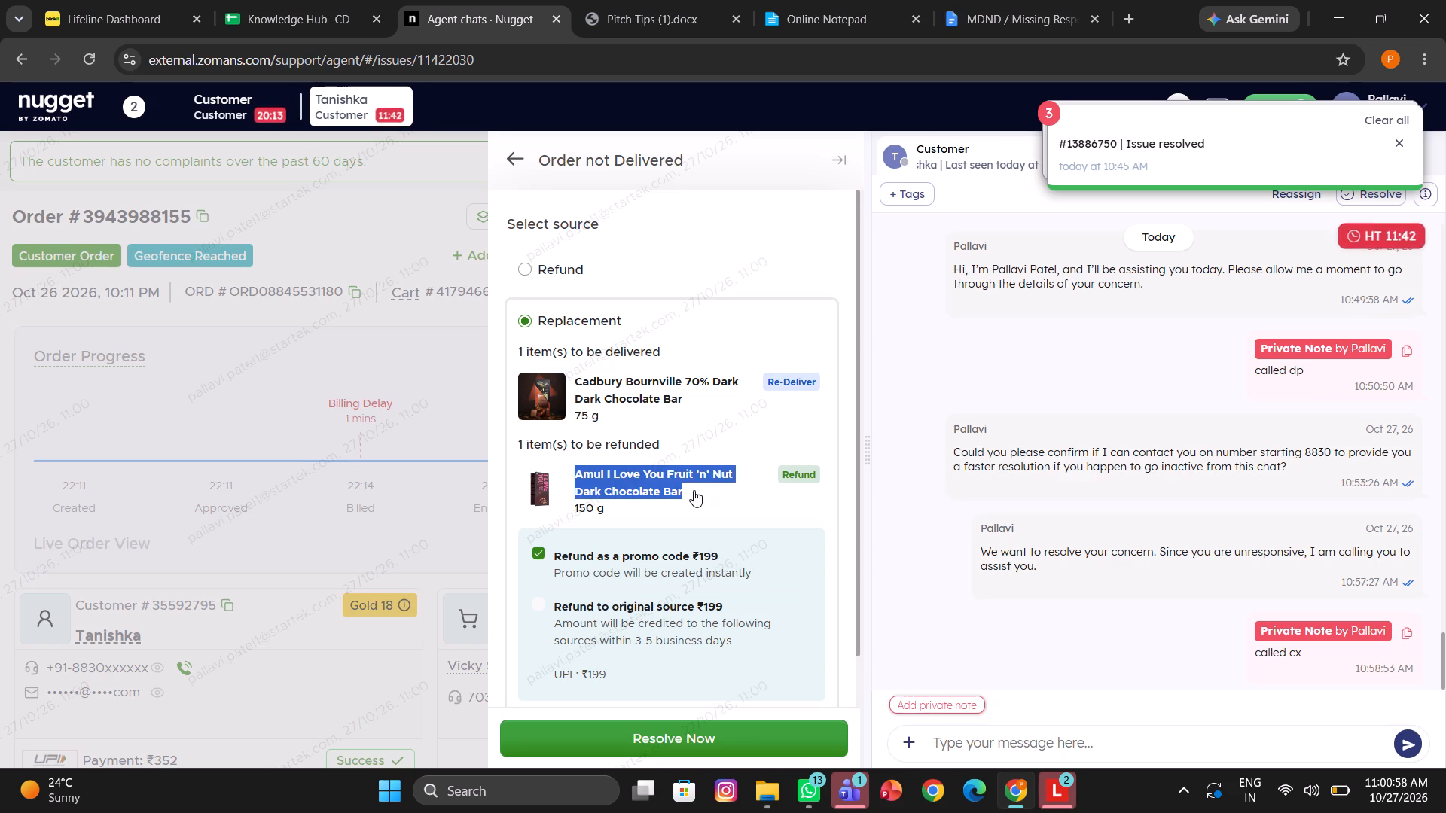
key("ctrl+c")
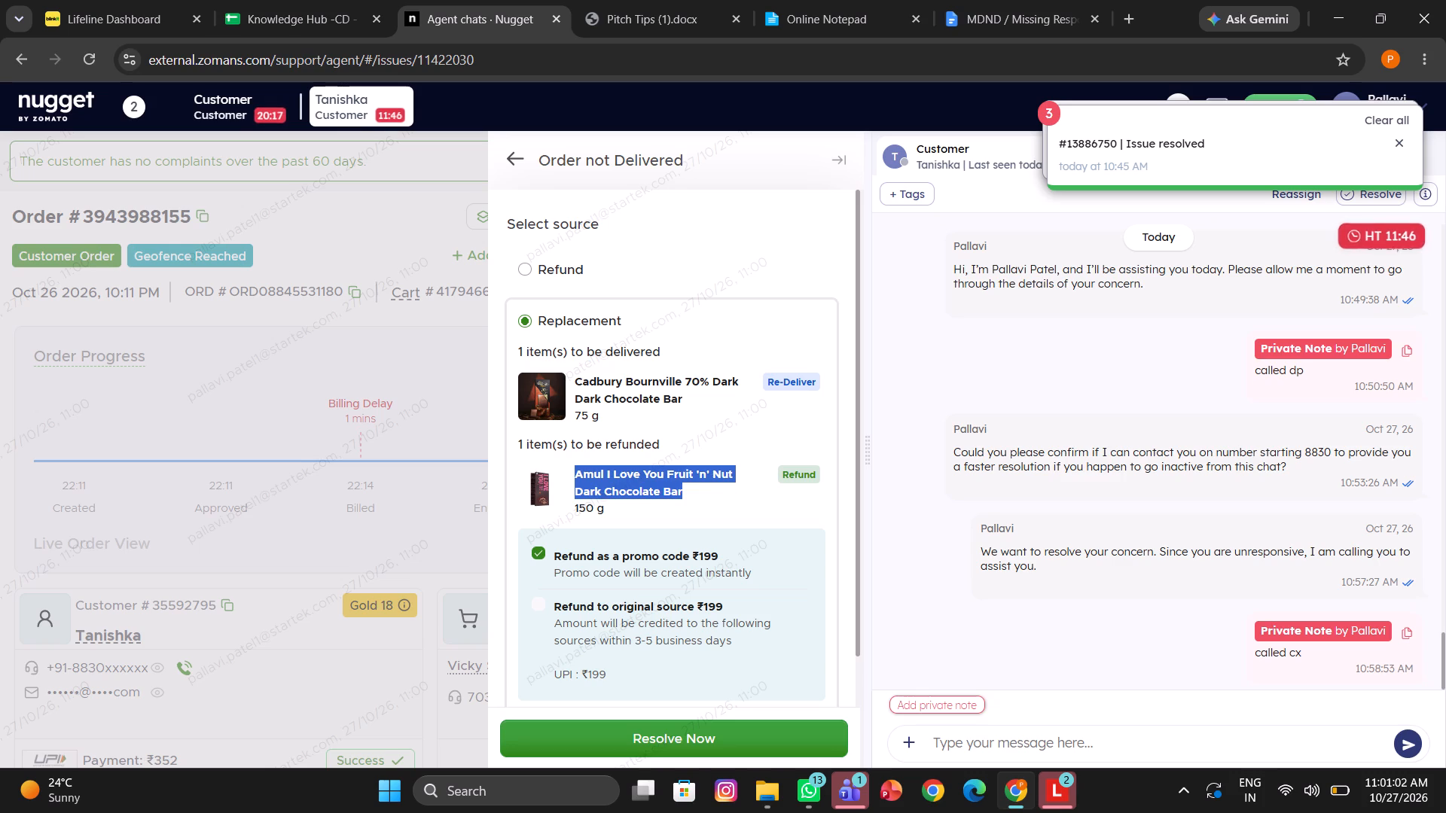
left_click(1005, 738)
key("ctrl+v")
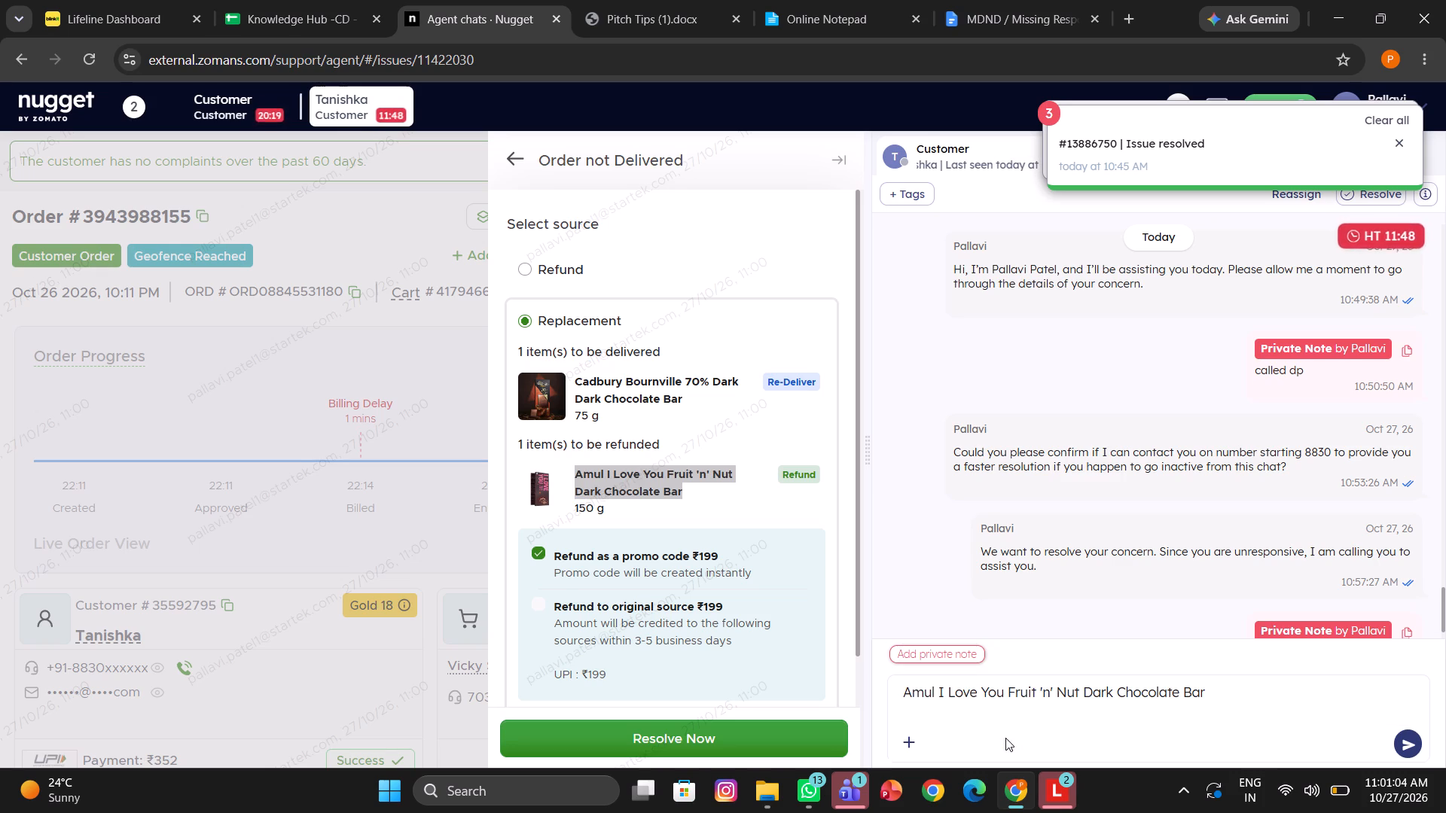
left_click(1226, 693)
key("space")
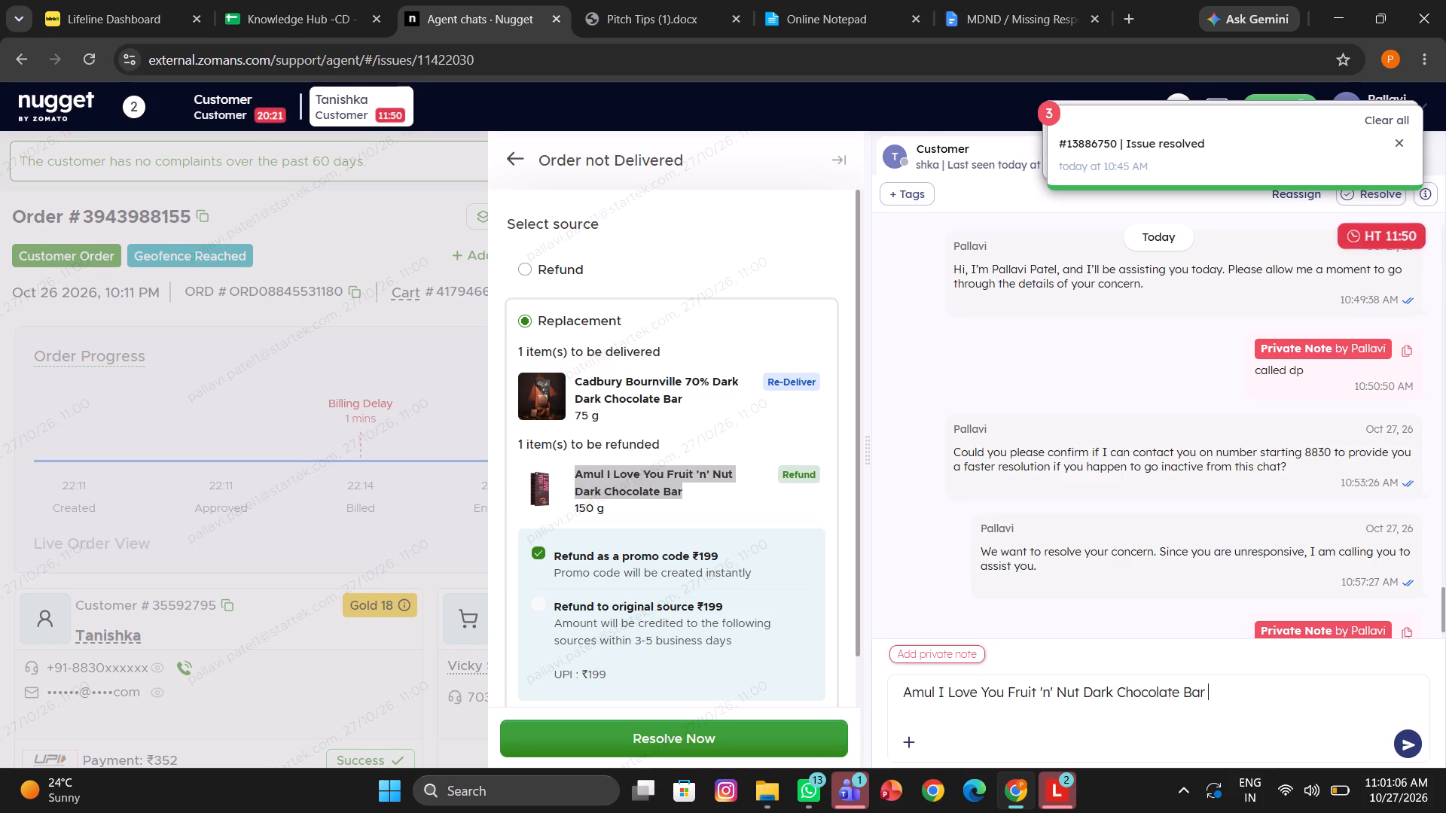
type("is out of stock so we can procced refund for y")
key("BackSpace")
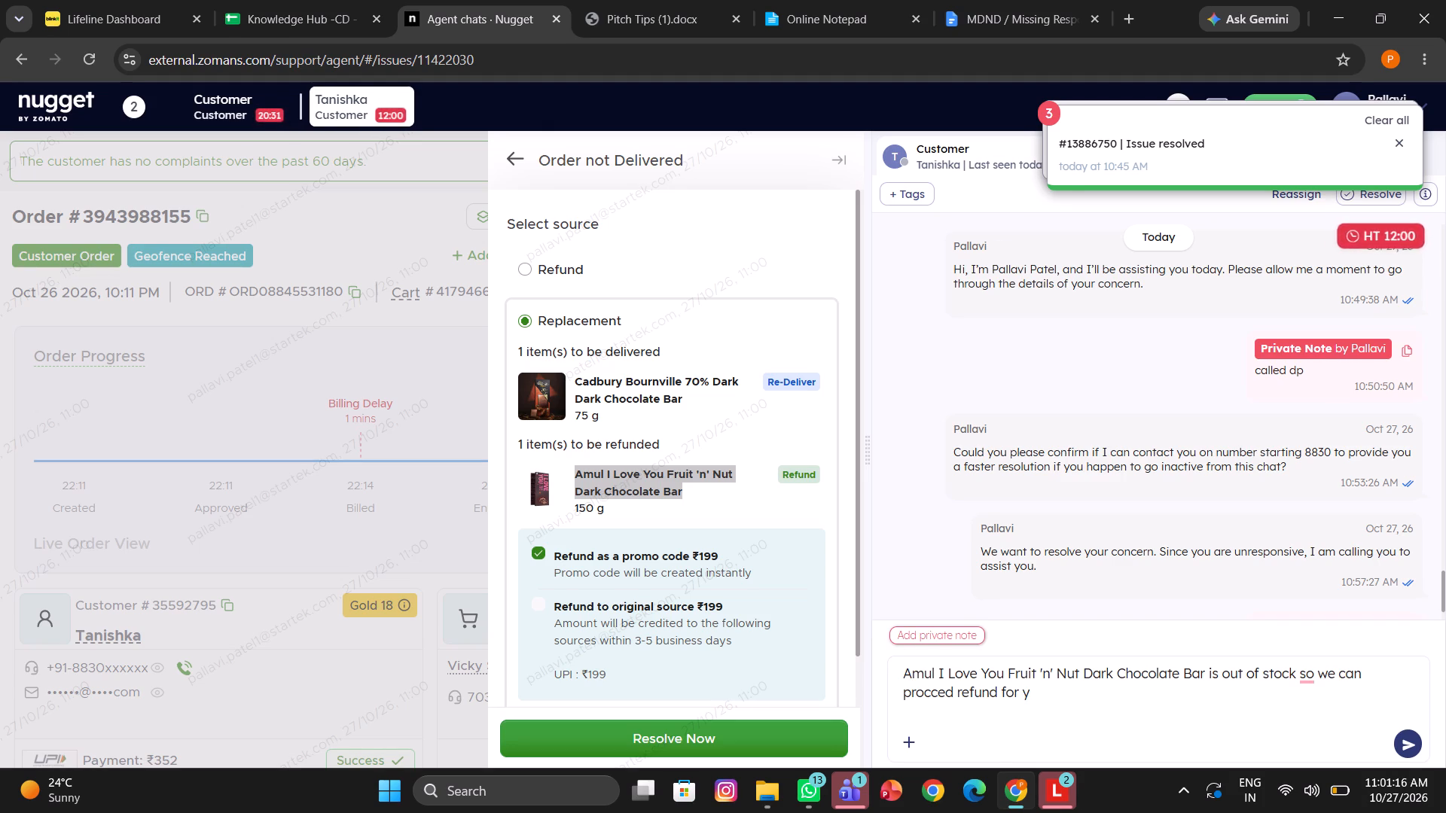
type("this item.")
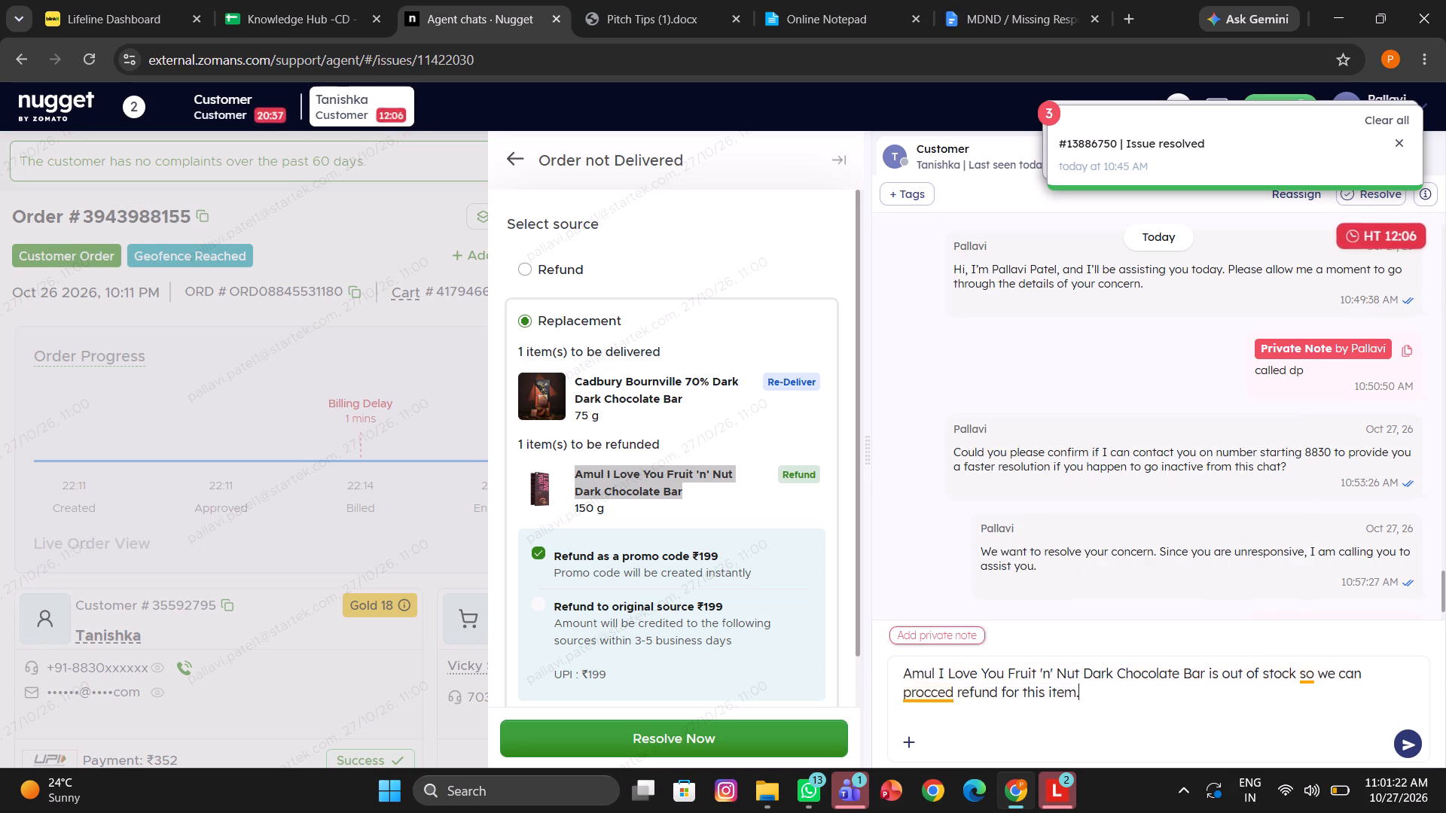
left_click(1191, 717)
key("Return")
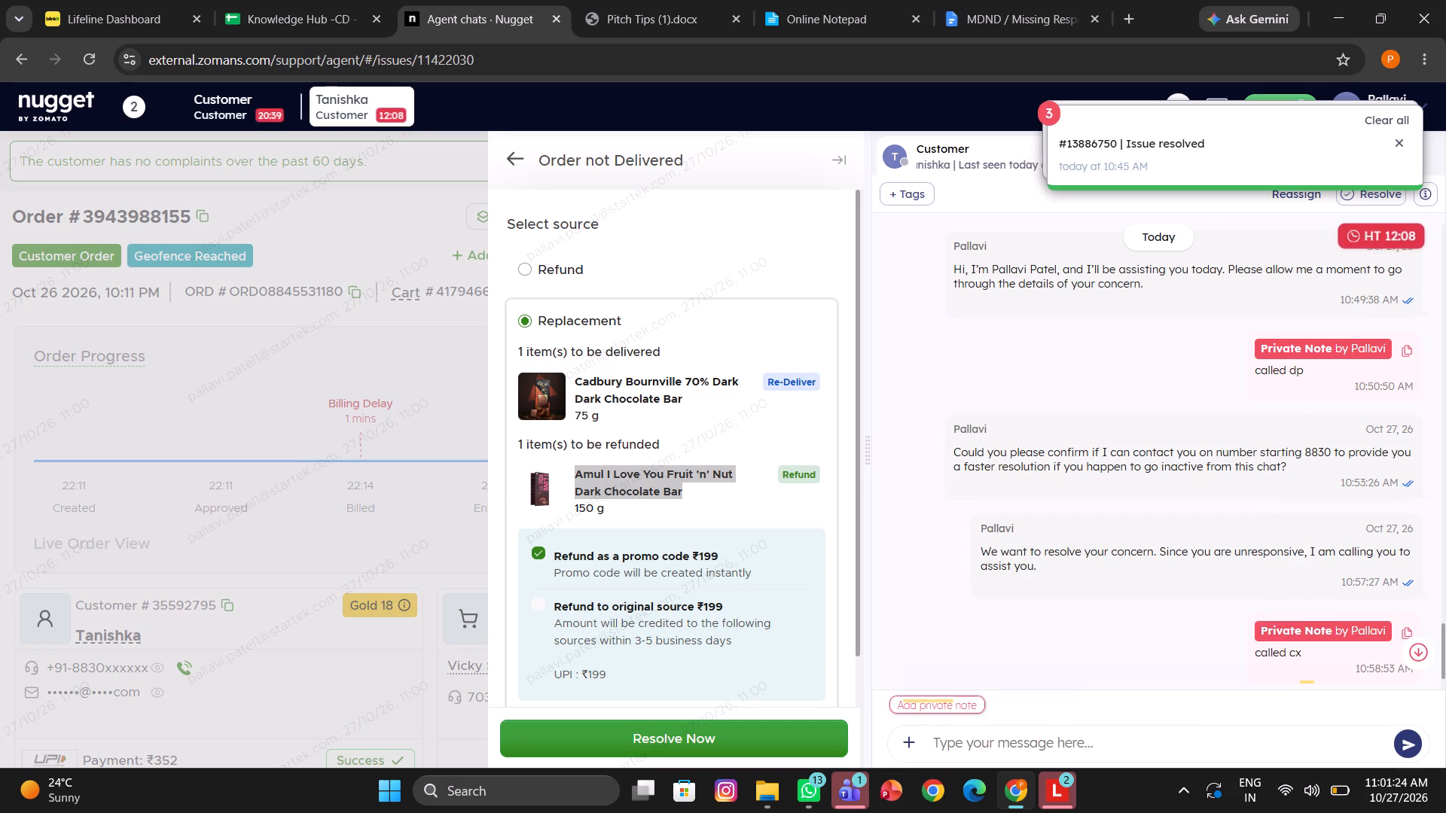
left_click(646, 0)
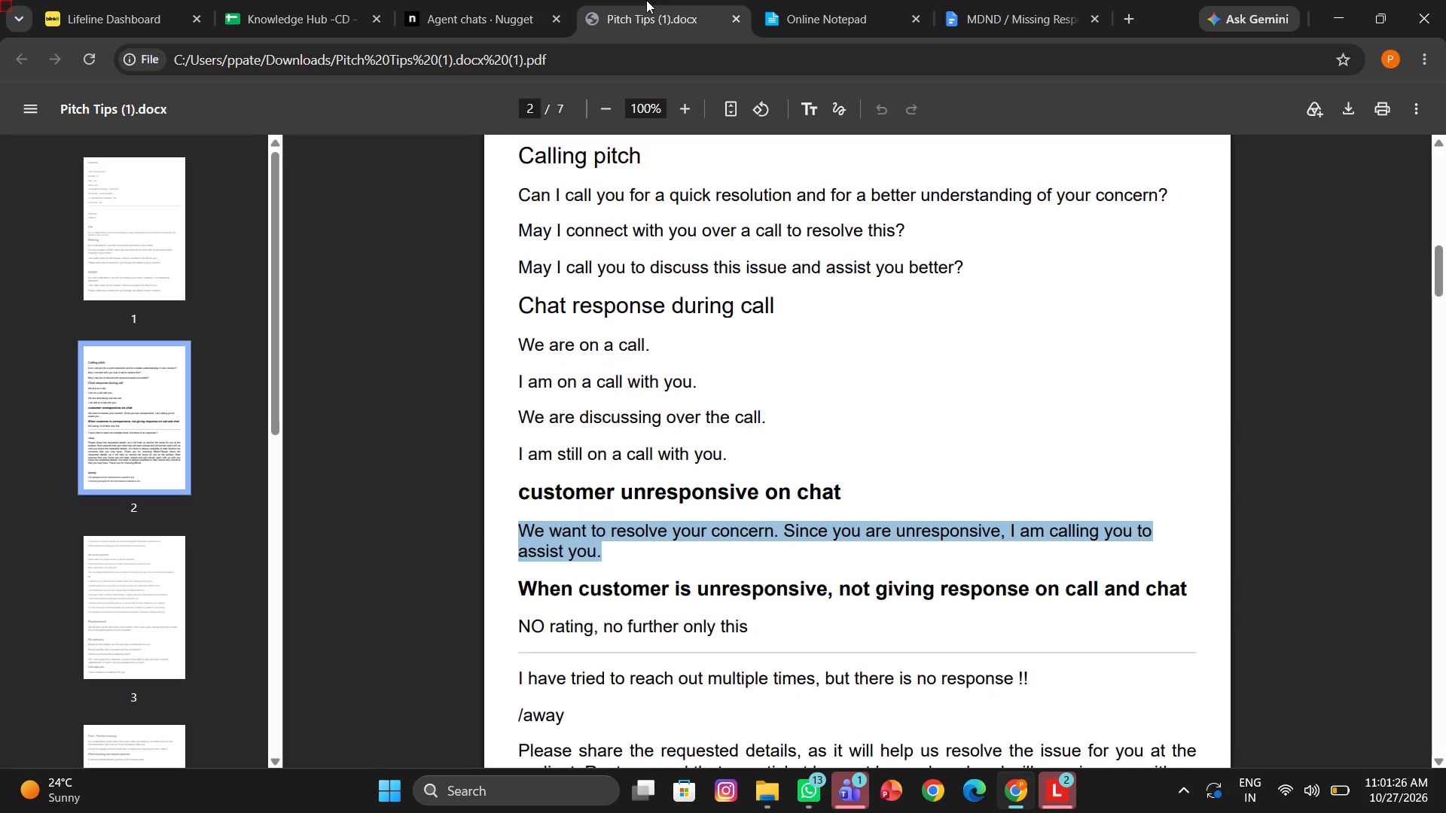
left_click(615, 492)
scroll(615, 492, "down", 20)
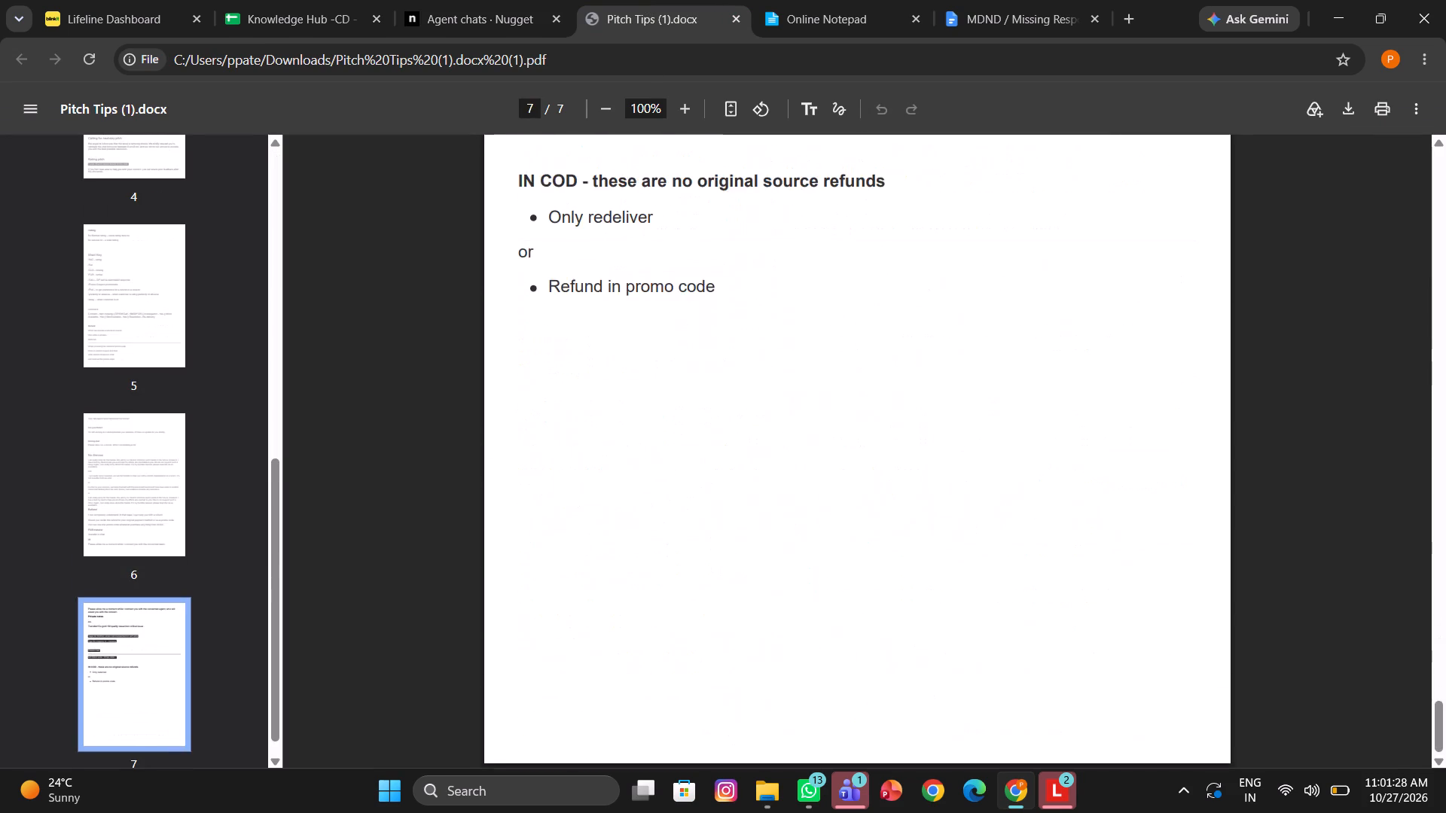
scroll(615, 492, "up", 6)
scroll(615, 492, "right", 1)
scroll(615, 492, "up", 2)
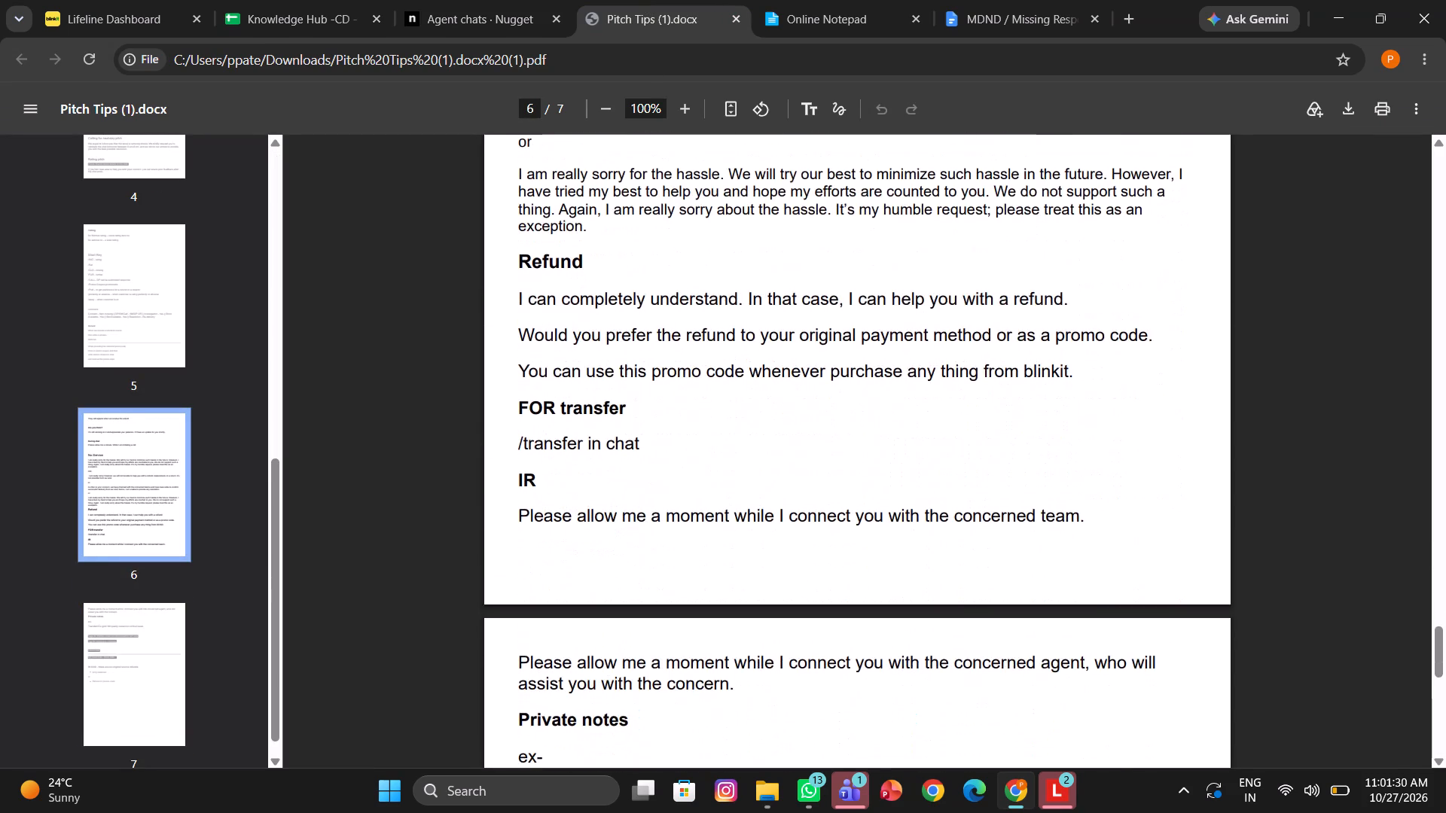
scroll(615, 492, "up", 8)
scroll(615, 492, "right", 1)
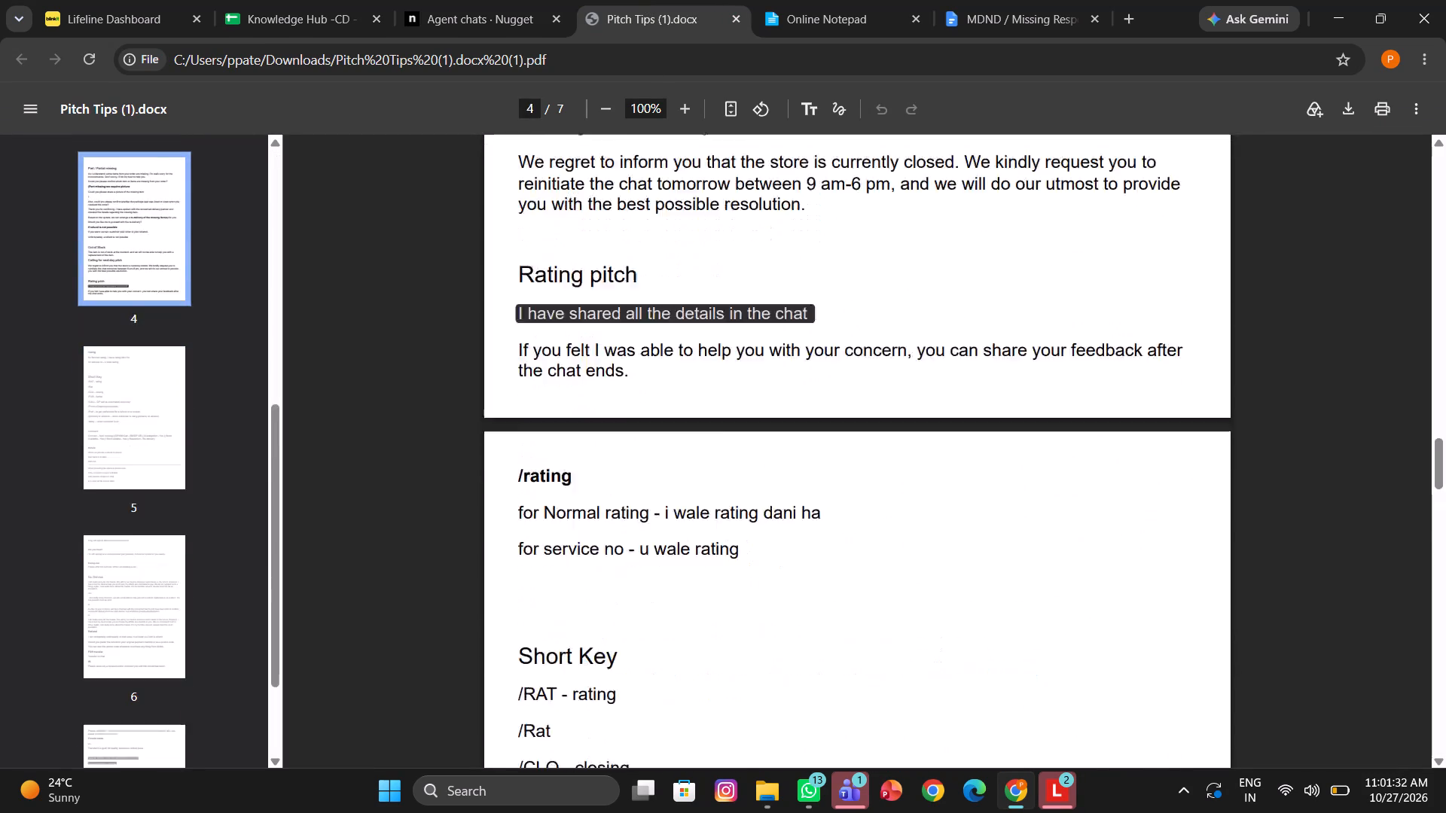
scroll(615, 492, "right", 1)
scroll(615, 492, "down", 12)
scroll(615, 492, "up", 3)
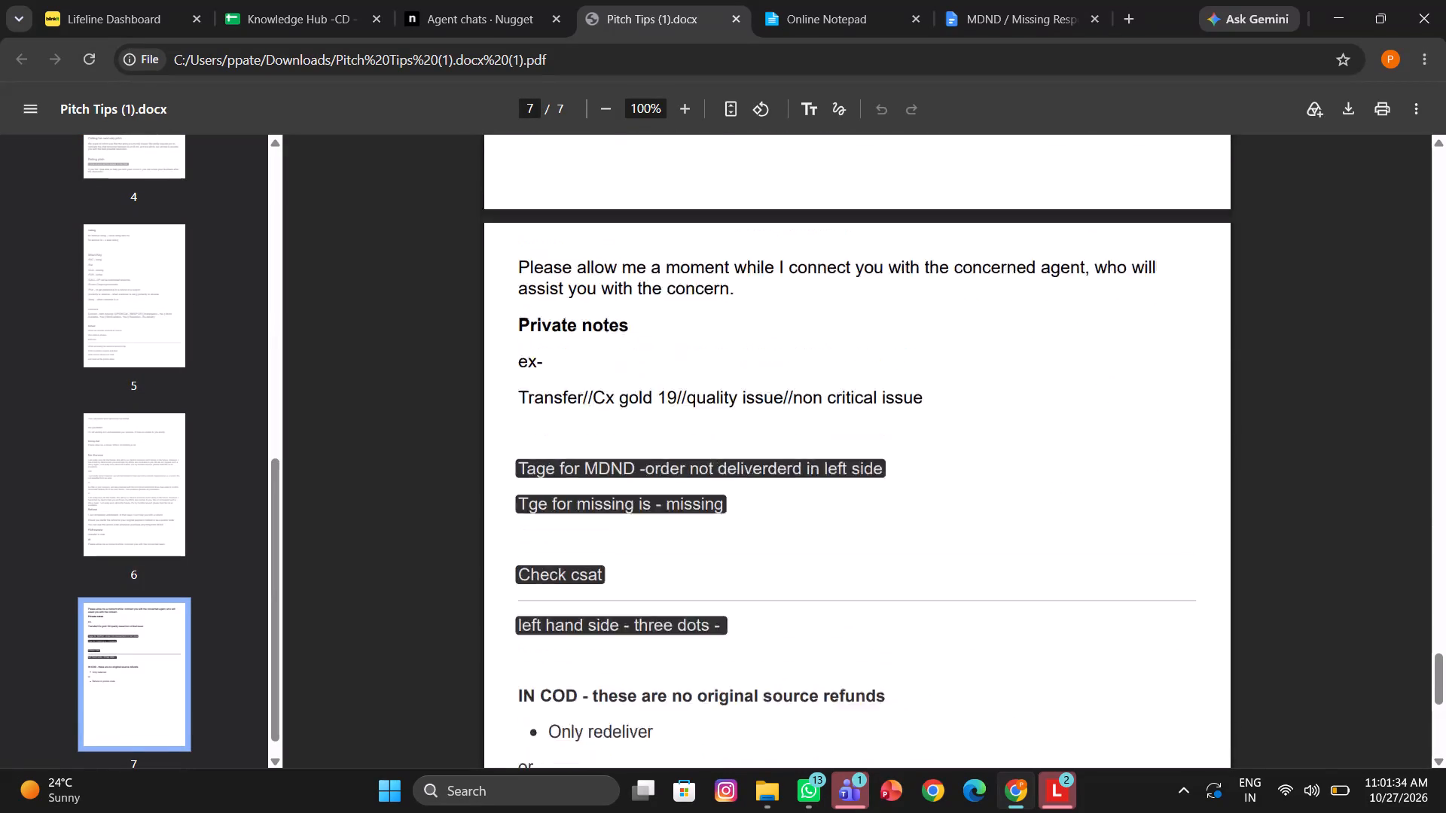
scroll(615, 492, "up", 5)
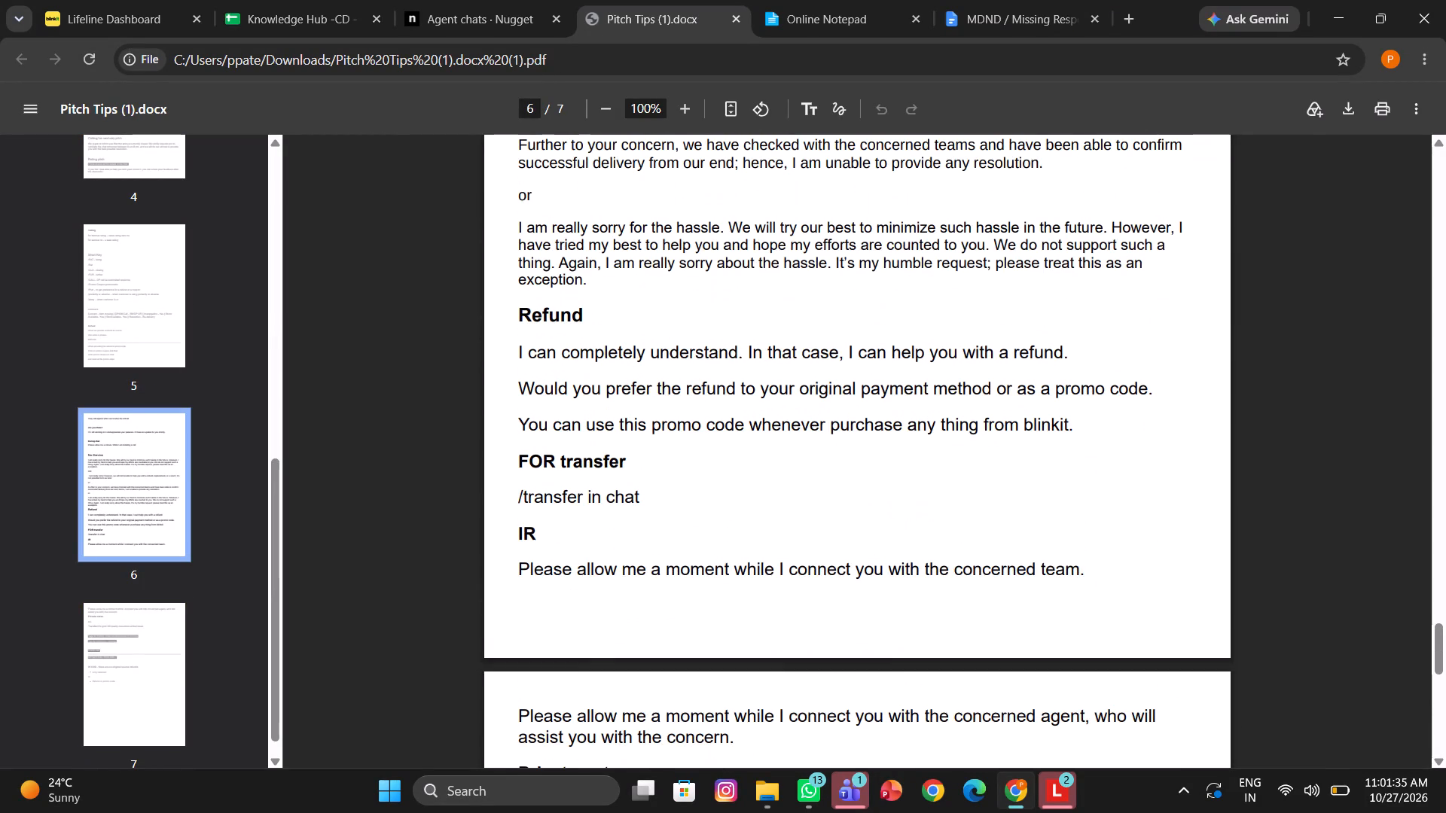
triple_click(516, 393)
left_click(516, 393, "ctrl")
key("ctrl+c")
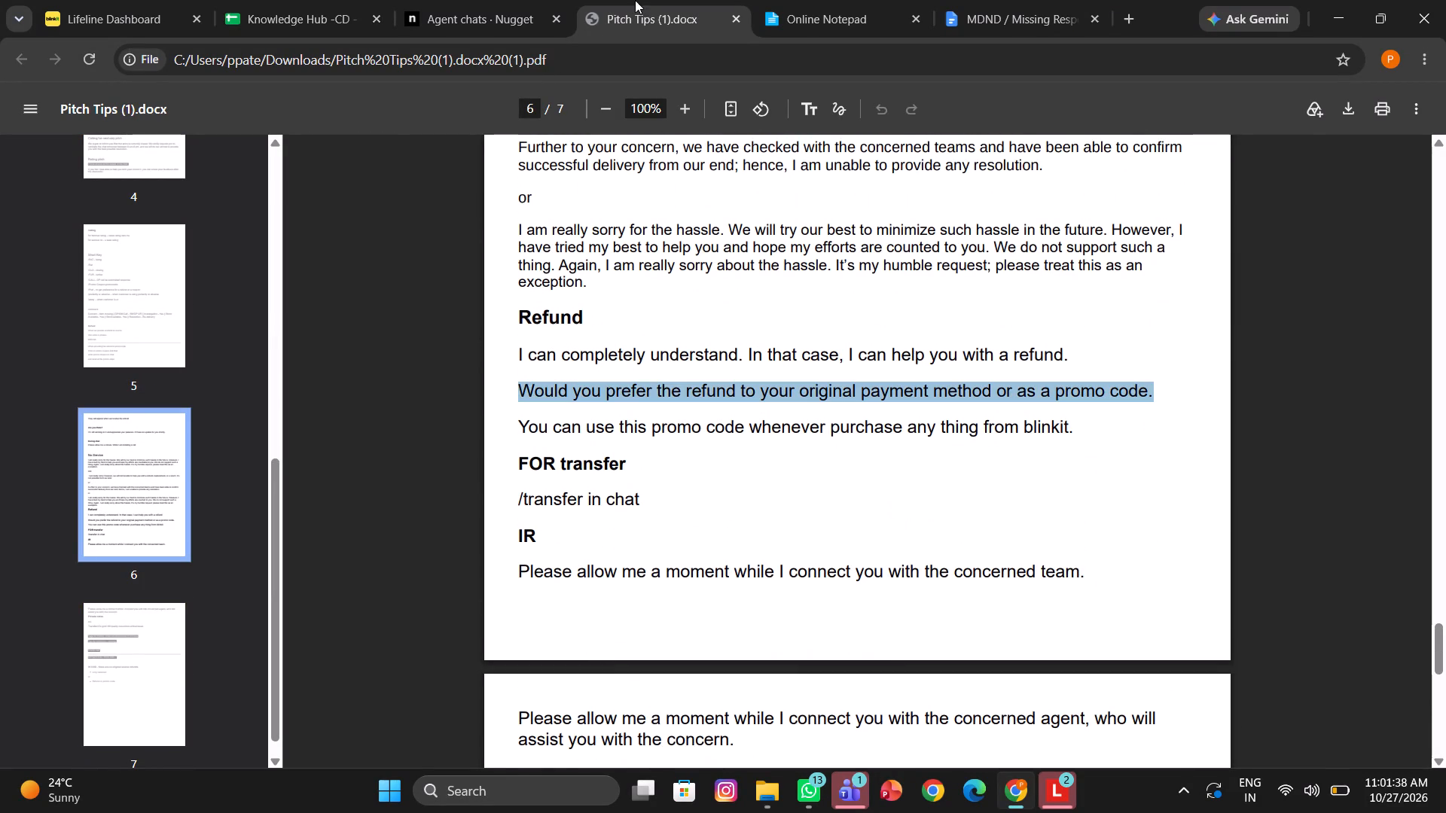
left_click(524, 0)
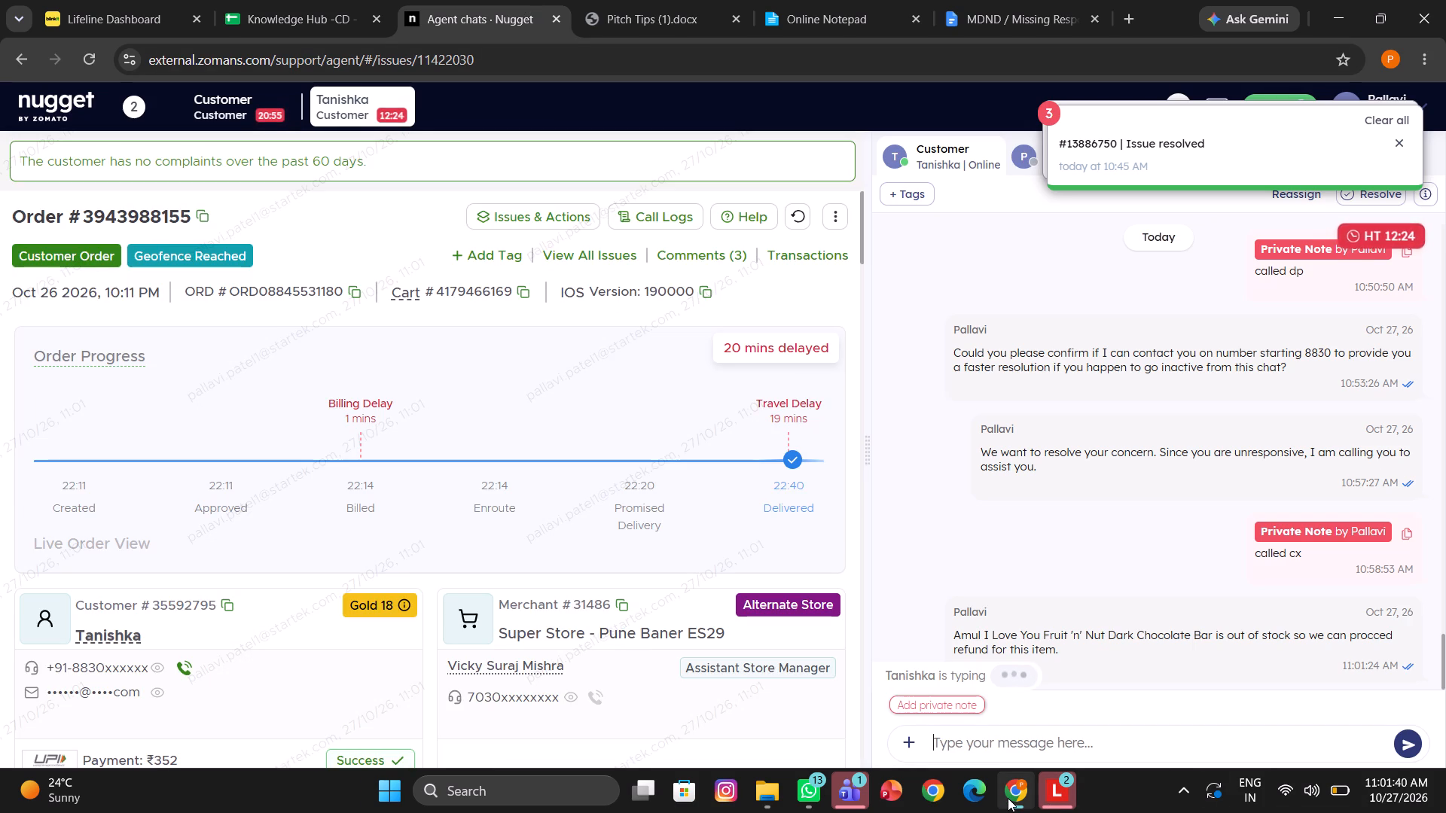
key("ctrl+v")
key("Return")
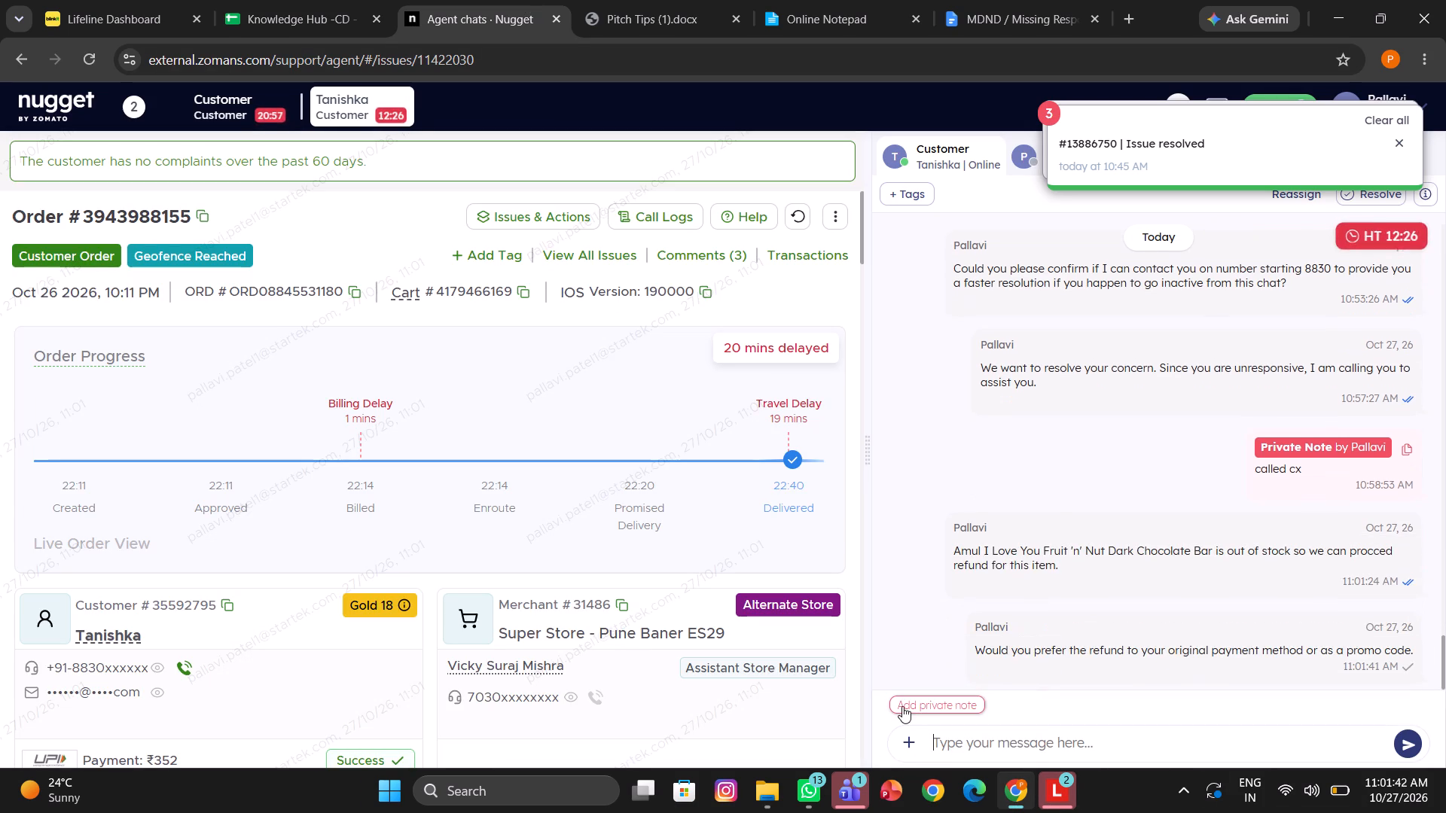
left_click(918, 708)
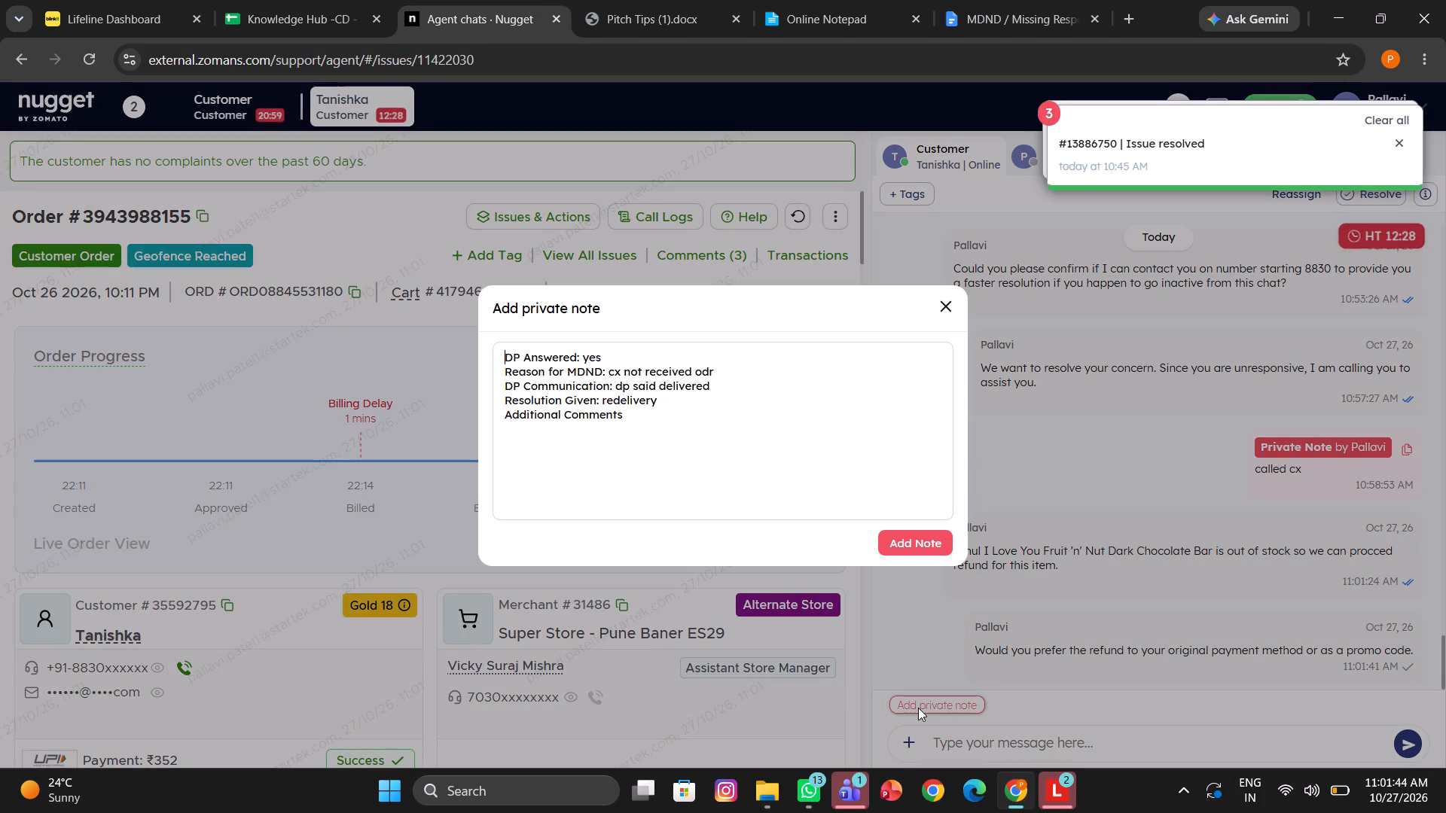
key("ctrl+a")
key("ctrl+c")
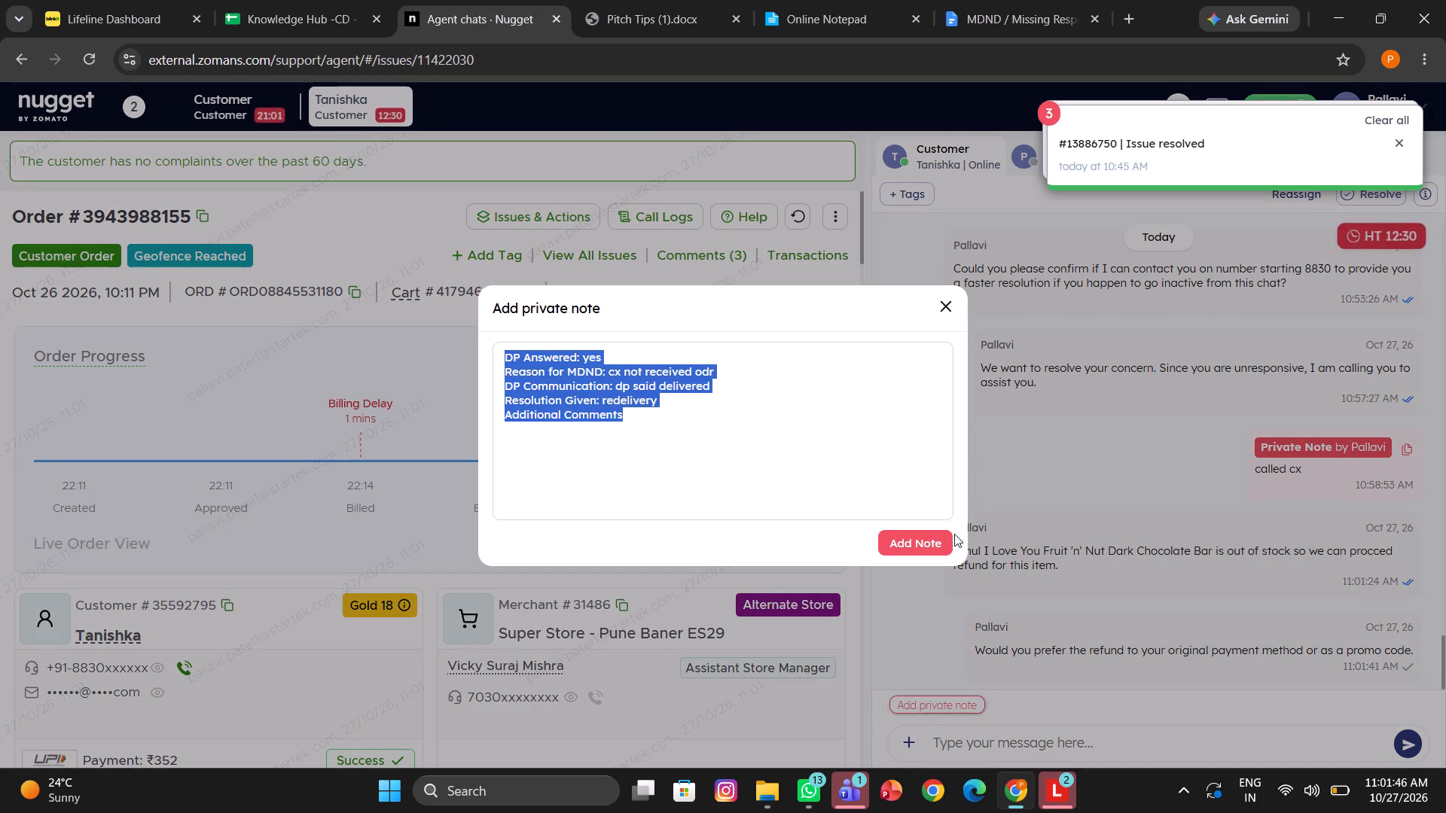
left_click(951, 309)
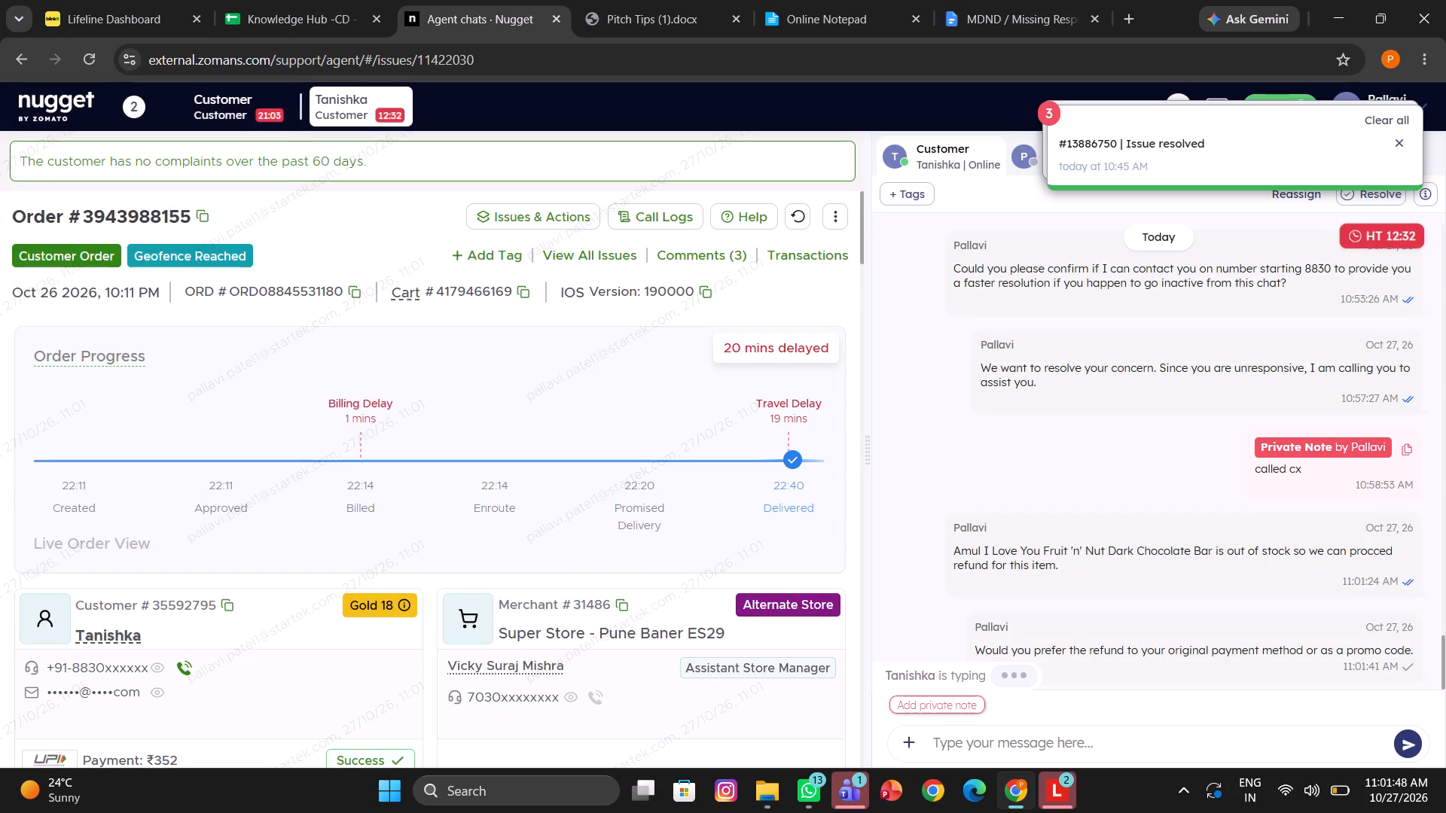
left_click(258, 103)
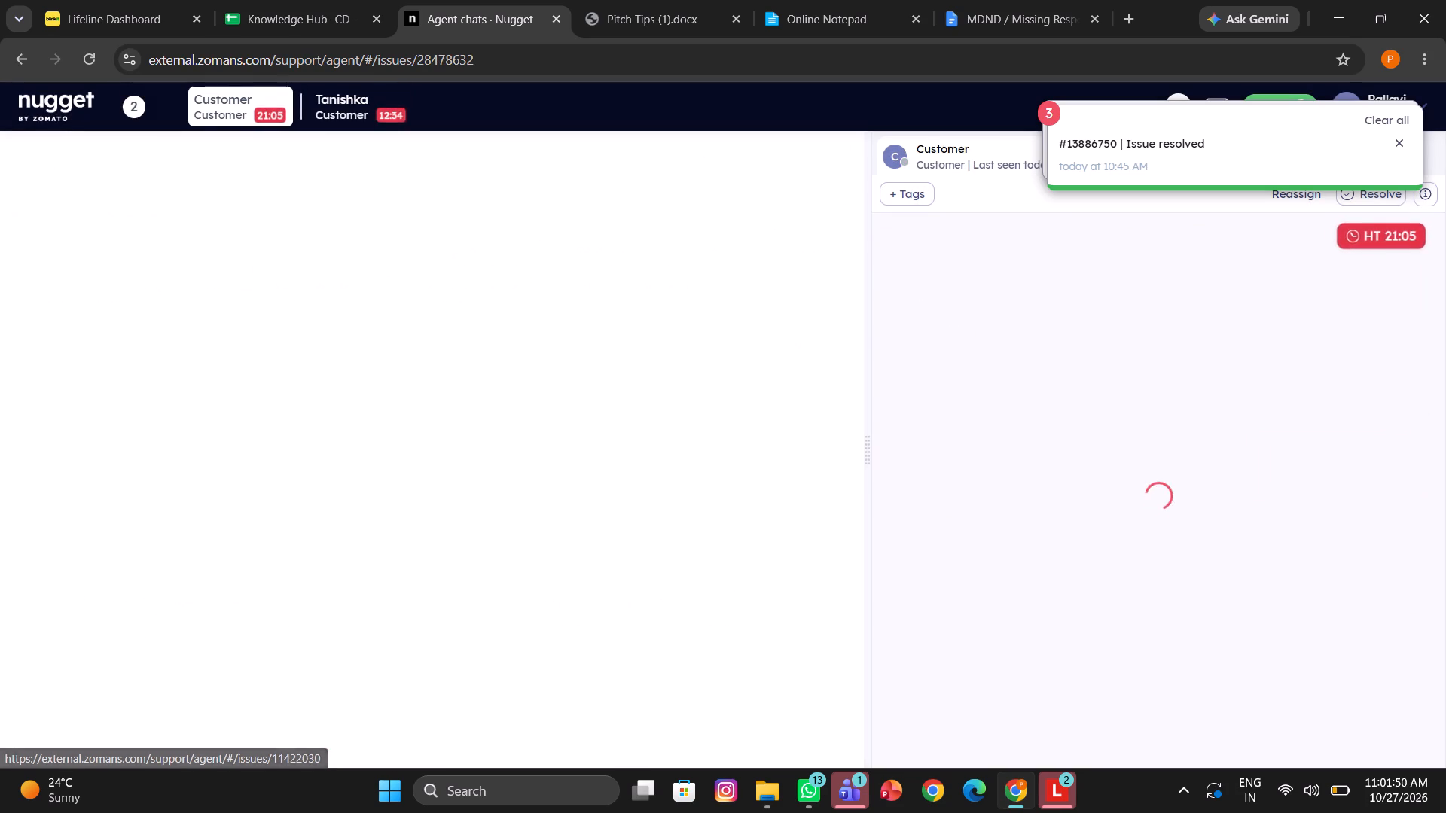
left_click(969, 738)
type("/awa")
left_click(995, 429)
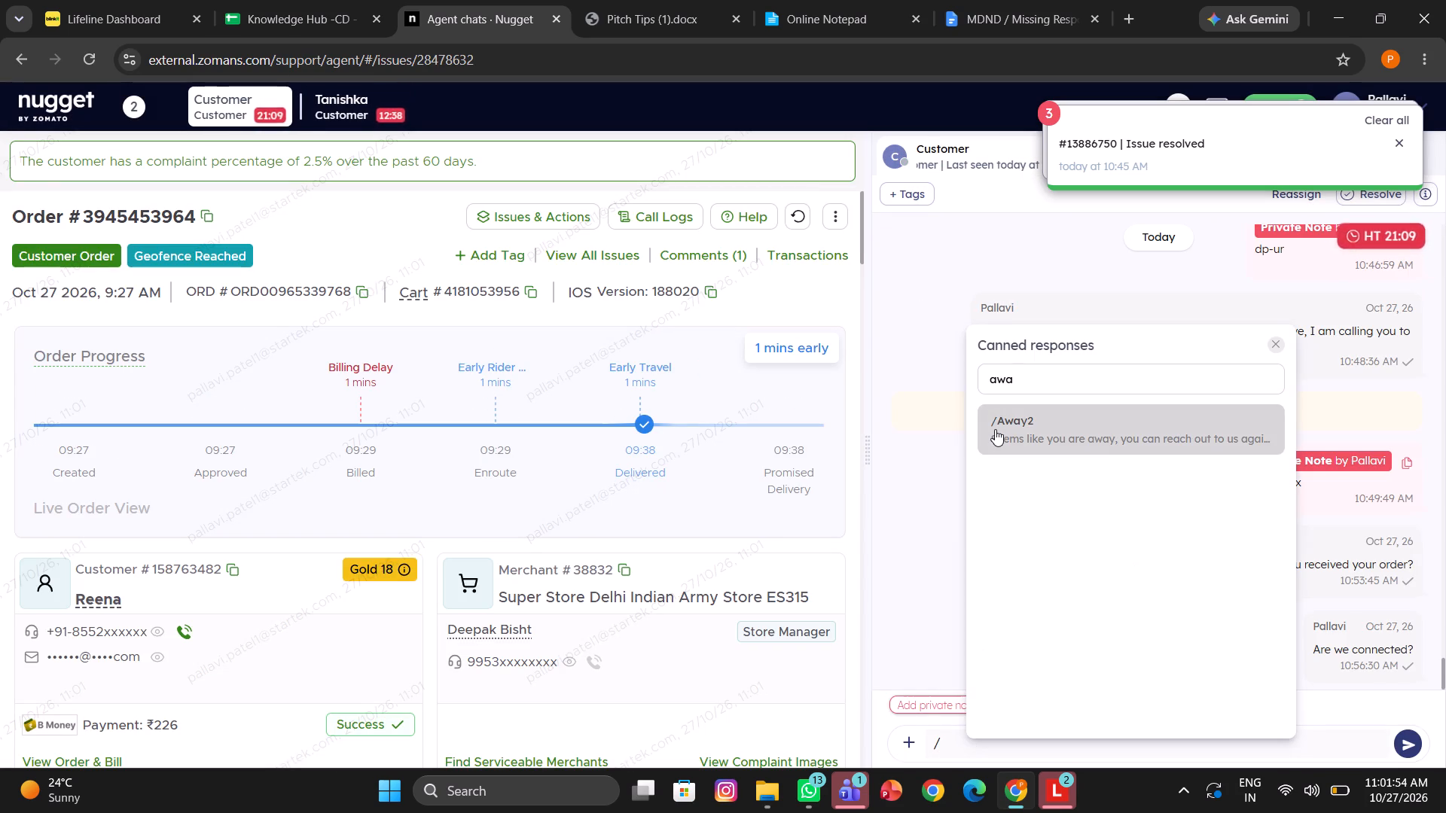
key("Return")
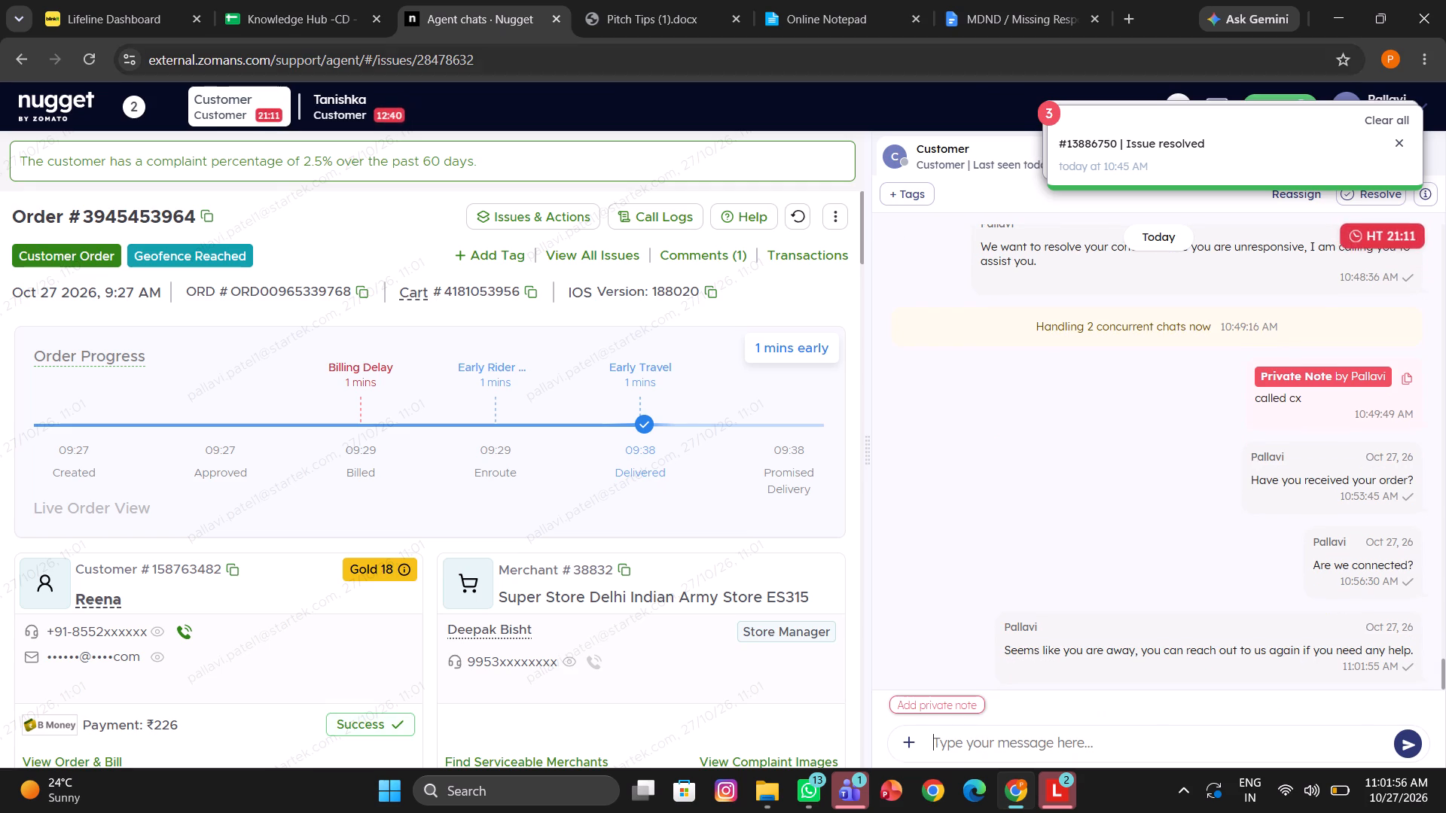
left_click(343, 108)
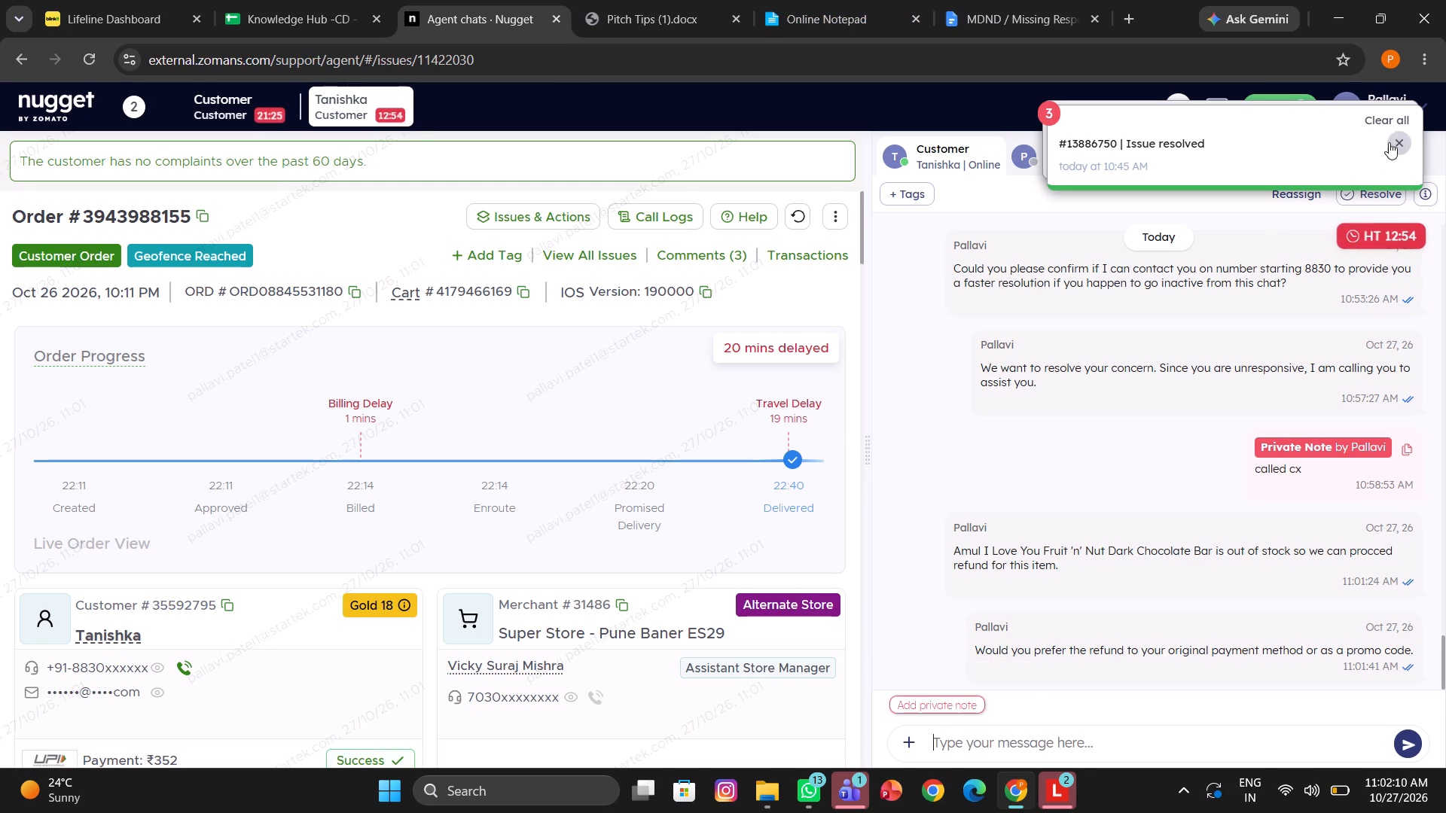
left_click(1380, 120)
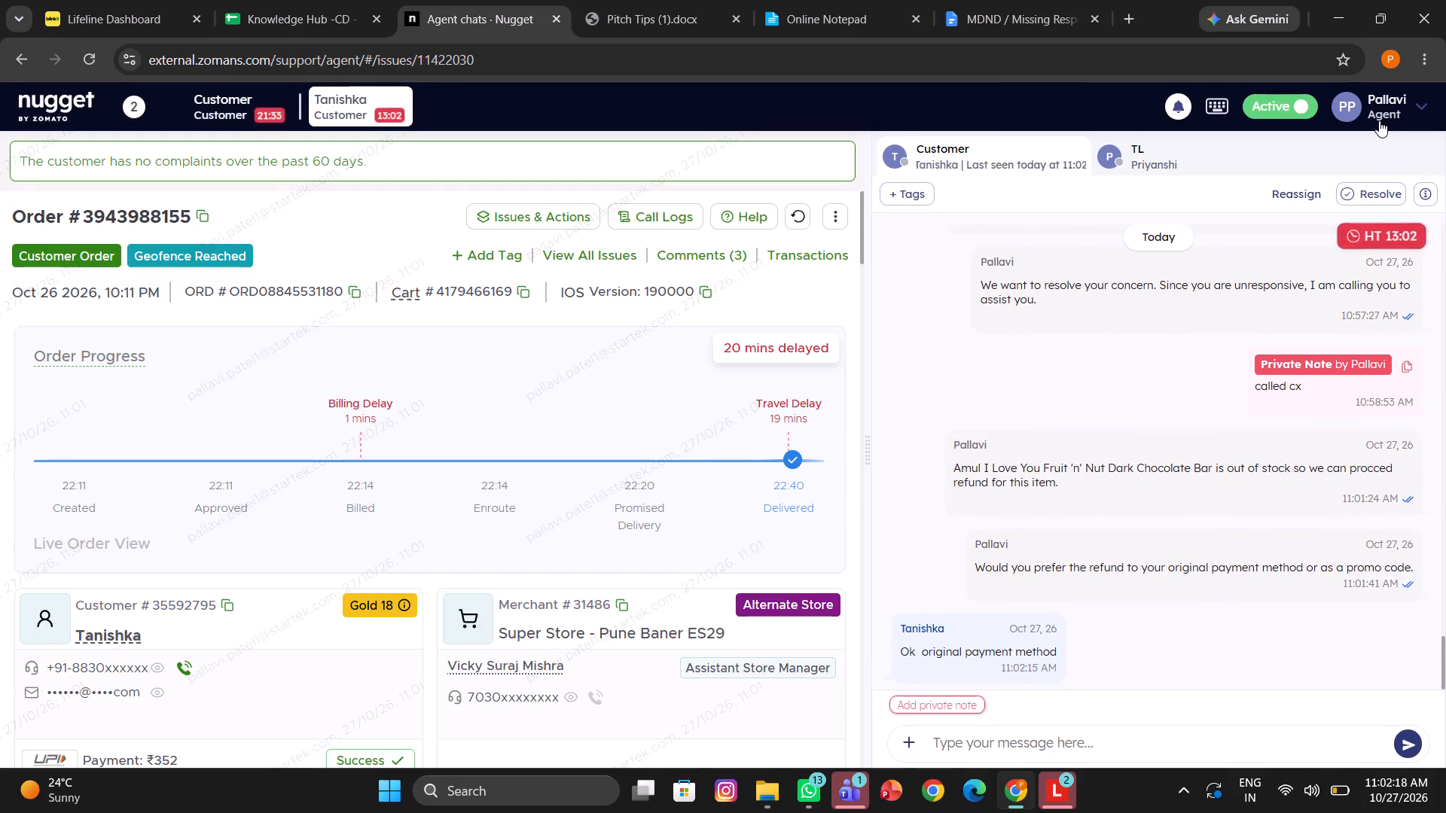
left_click(1379, 120)
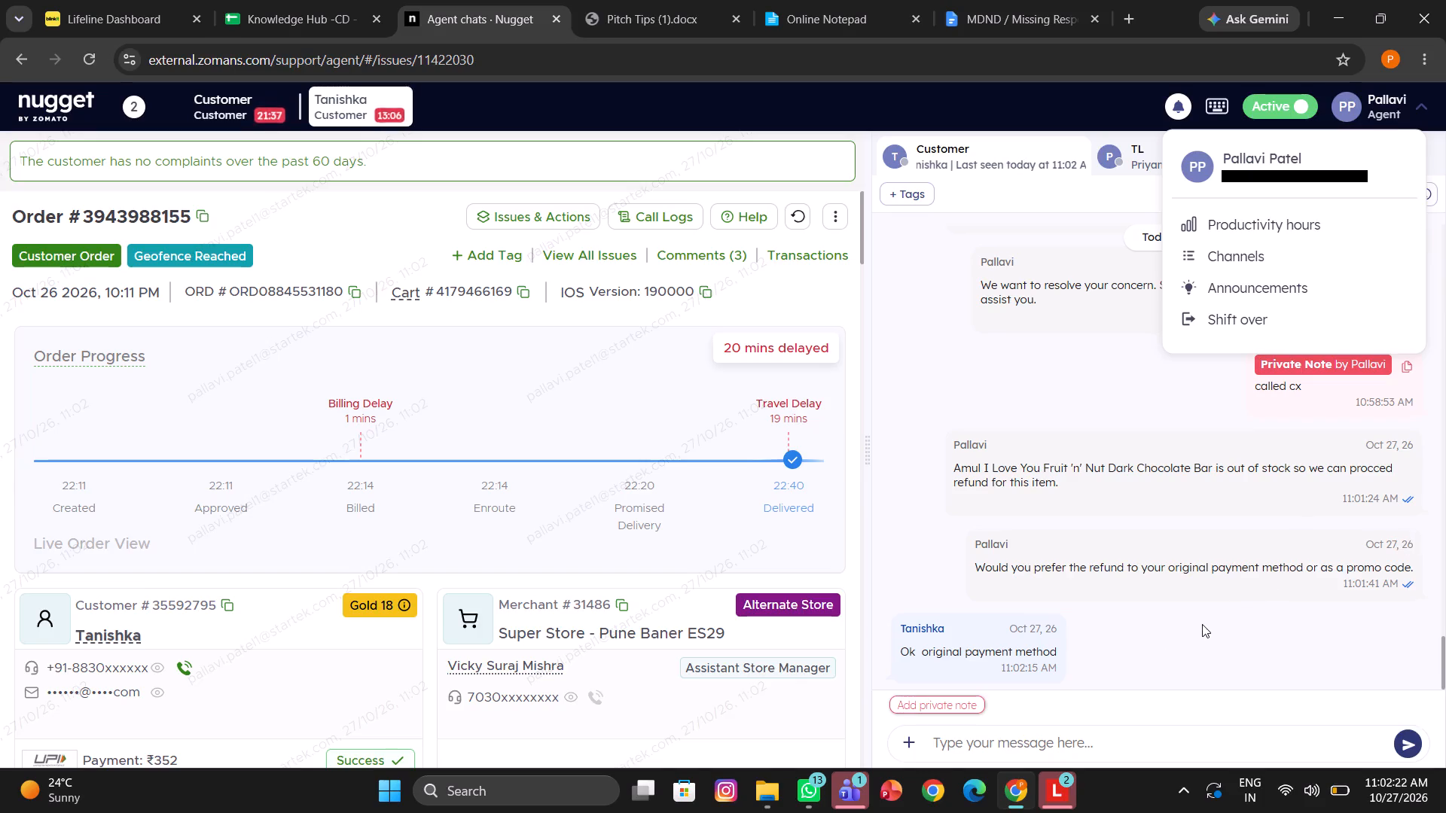
left_click(1027, 736)
type("ok sure.")
key("Return")
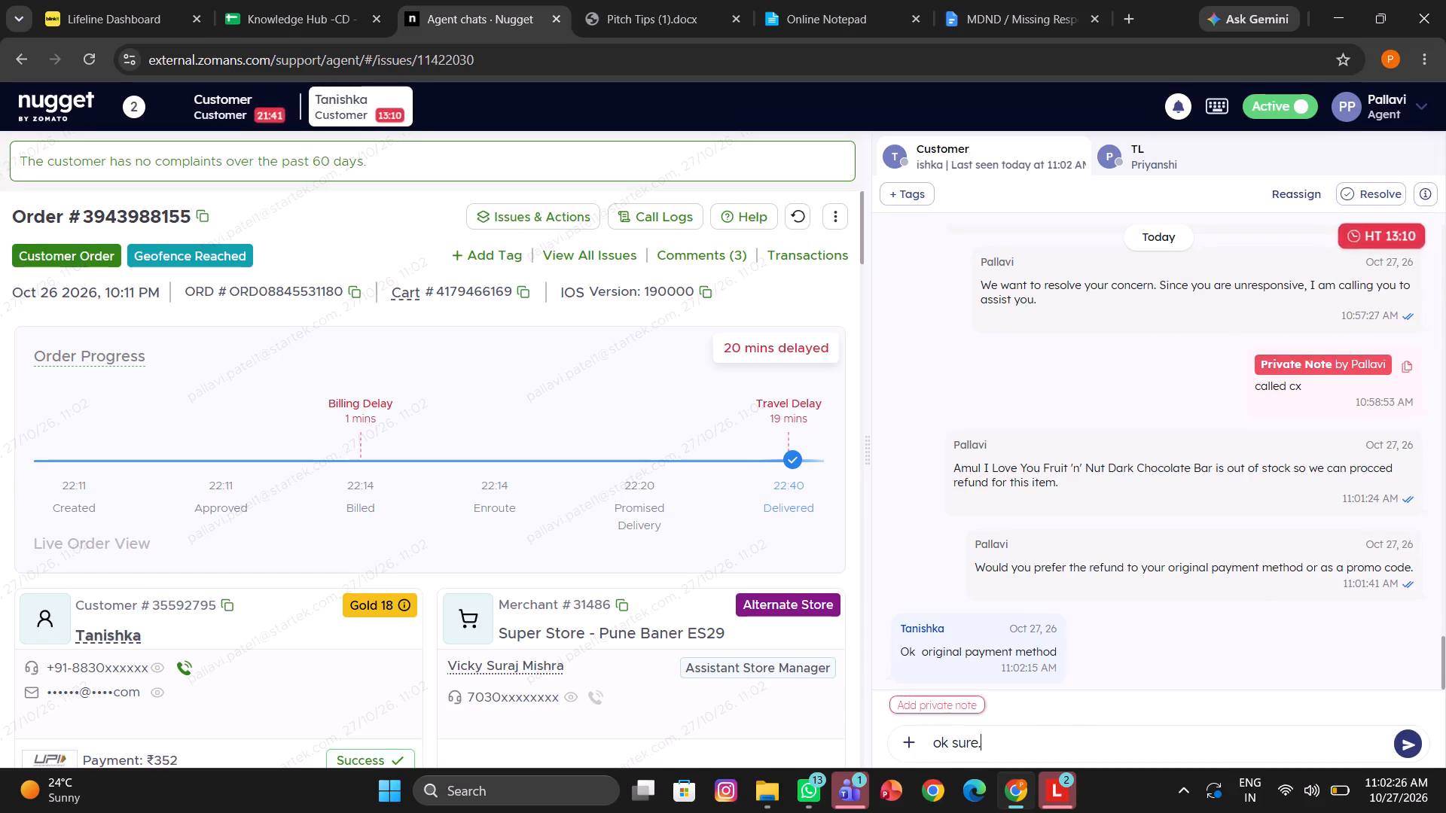
left_click(941, 699)
key("ctrl+v")
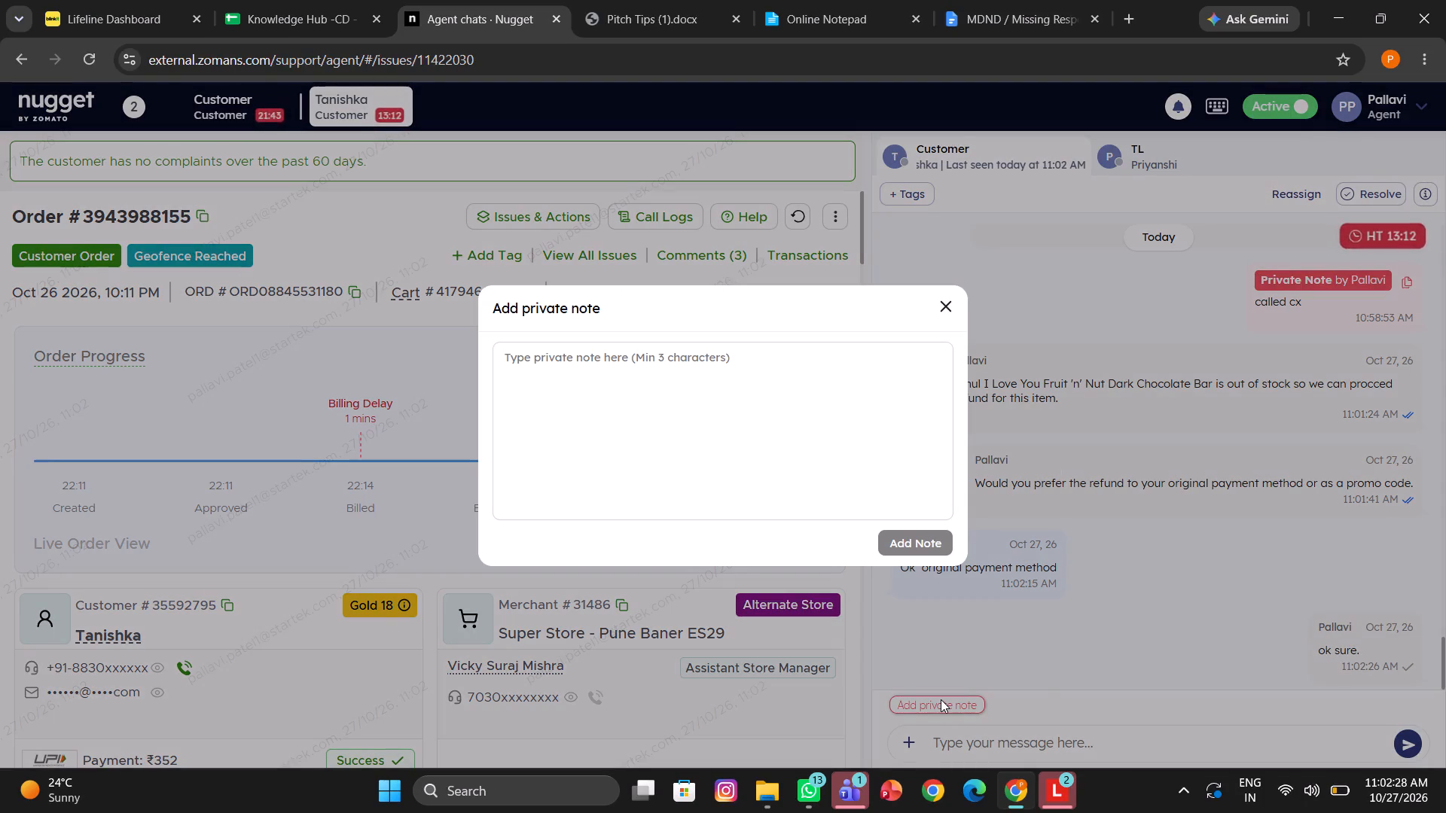
left_click(944, 306)
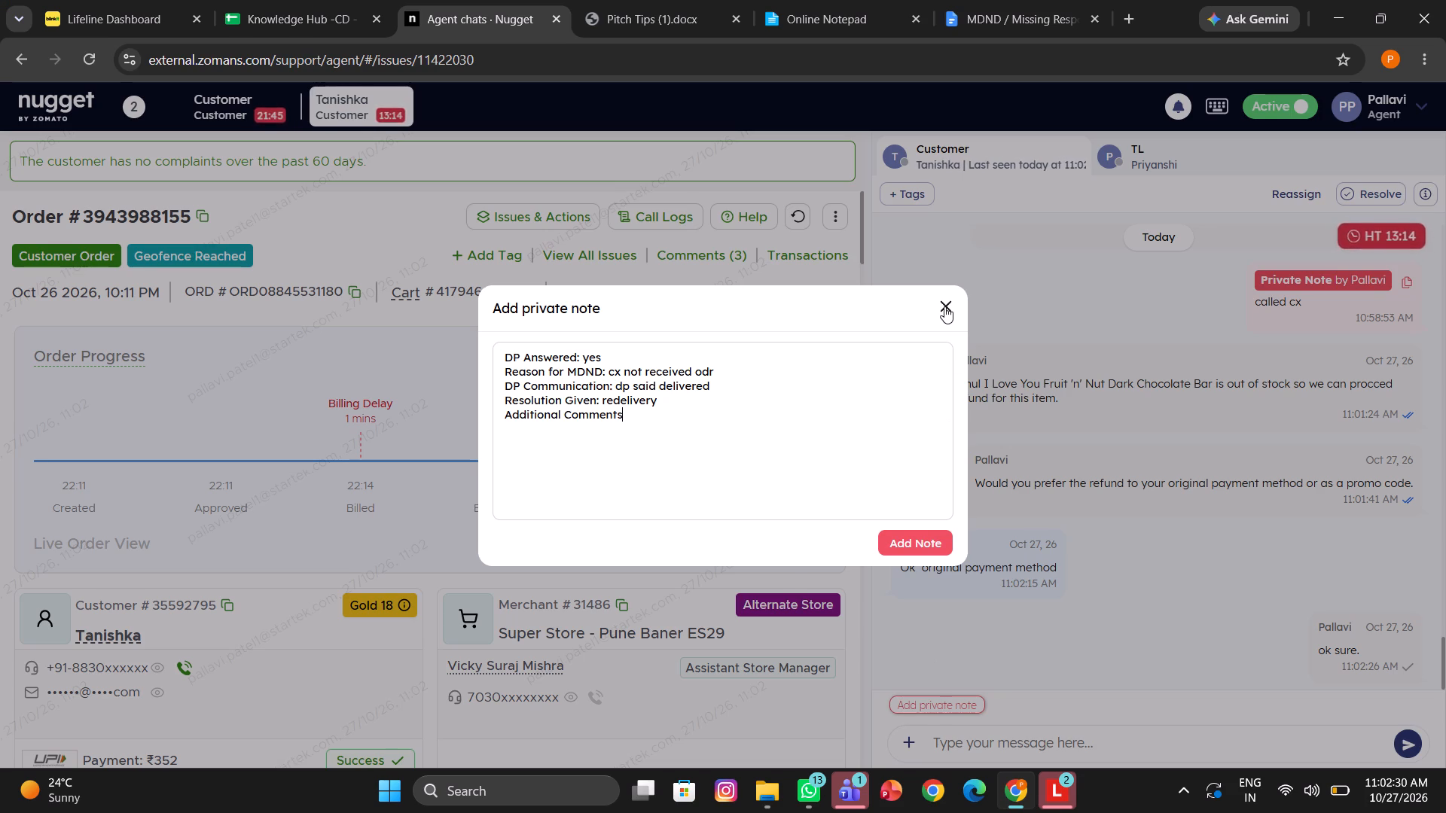
left_click(545, 214)
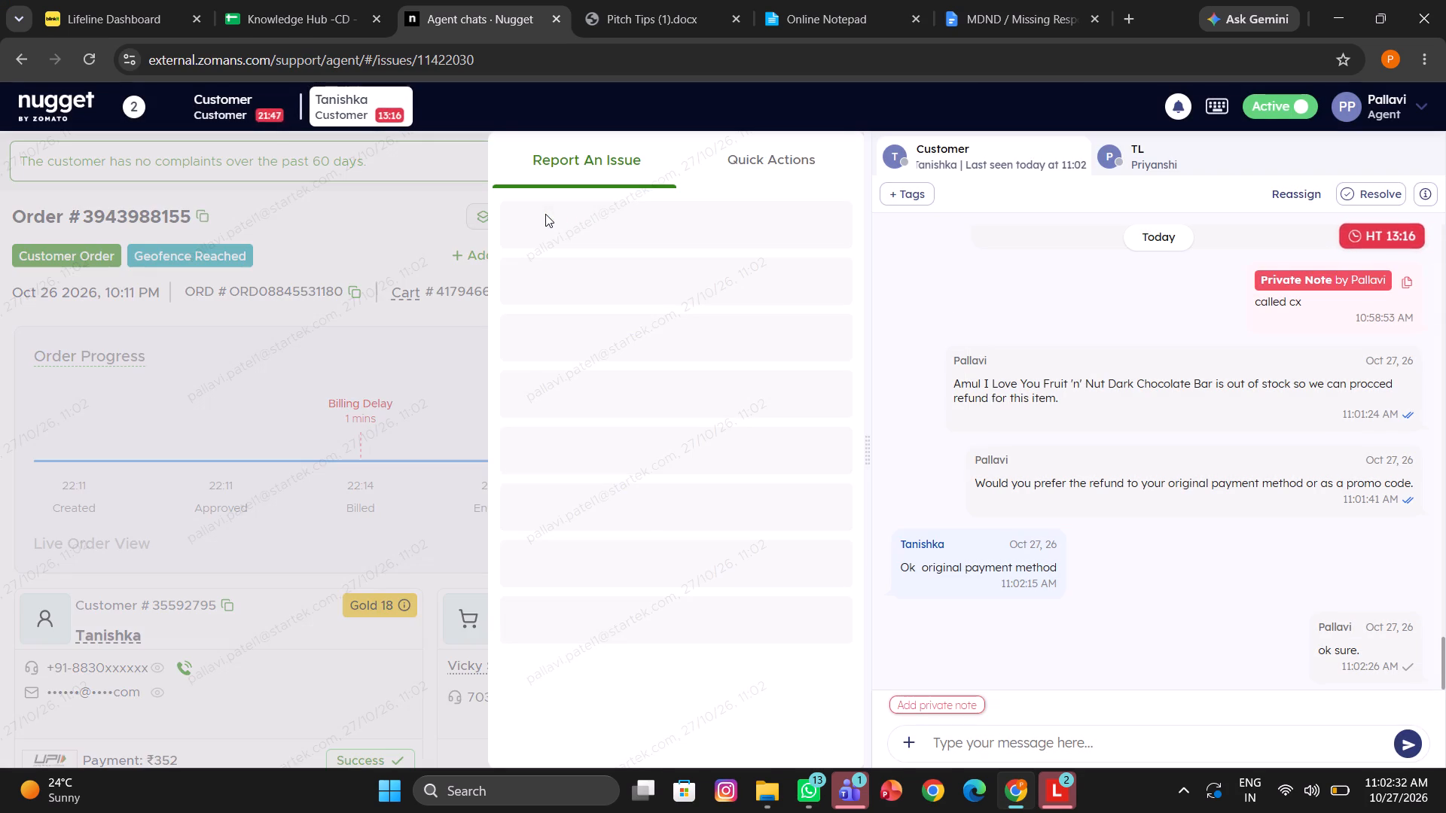
left_click(545, 214)
type("ord")
left_click(594, 266)
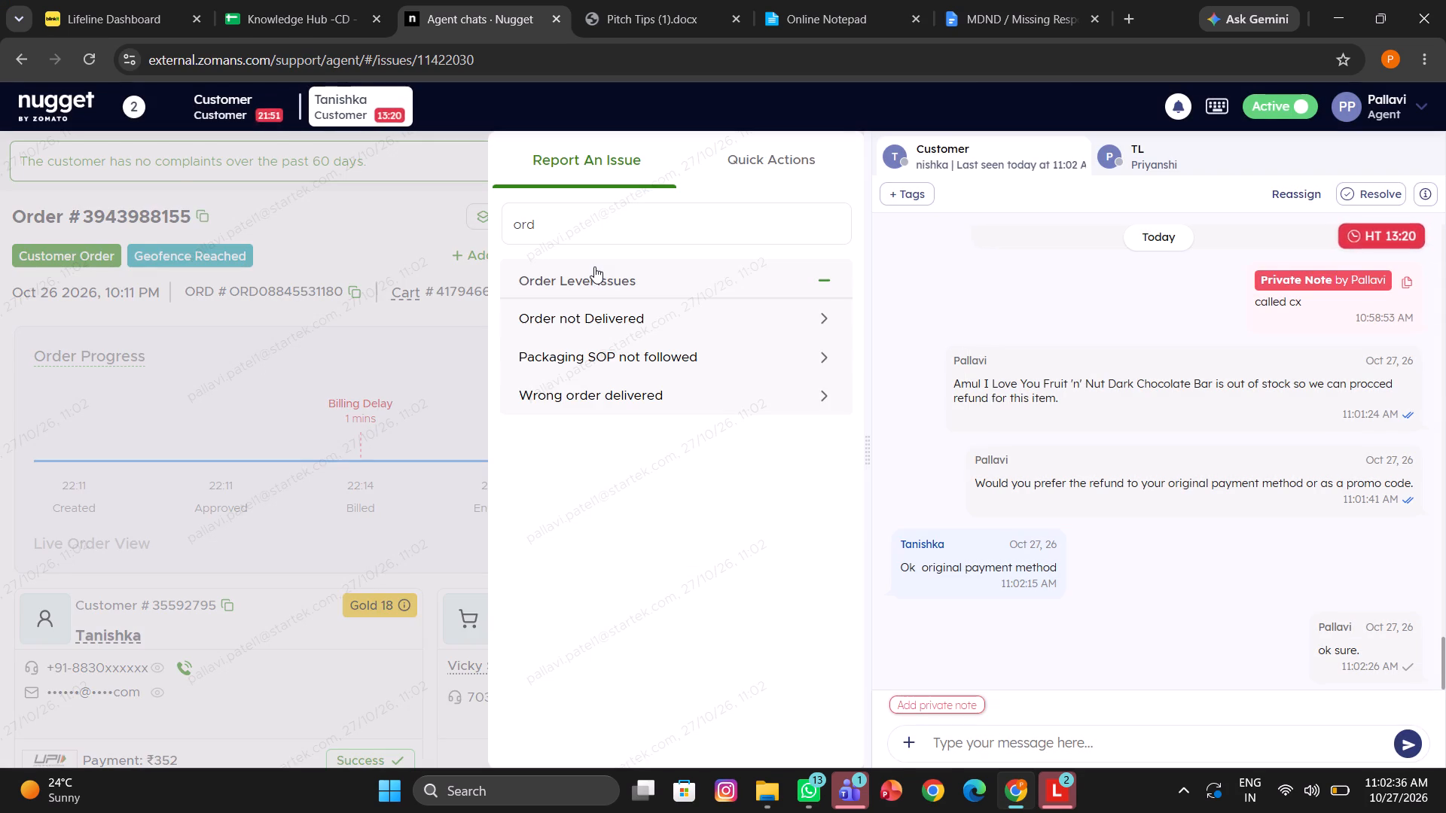
left_click(615, 303)
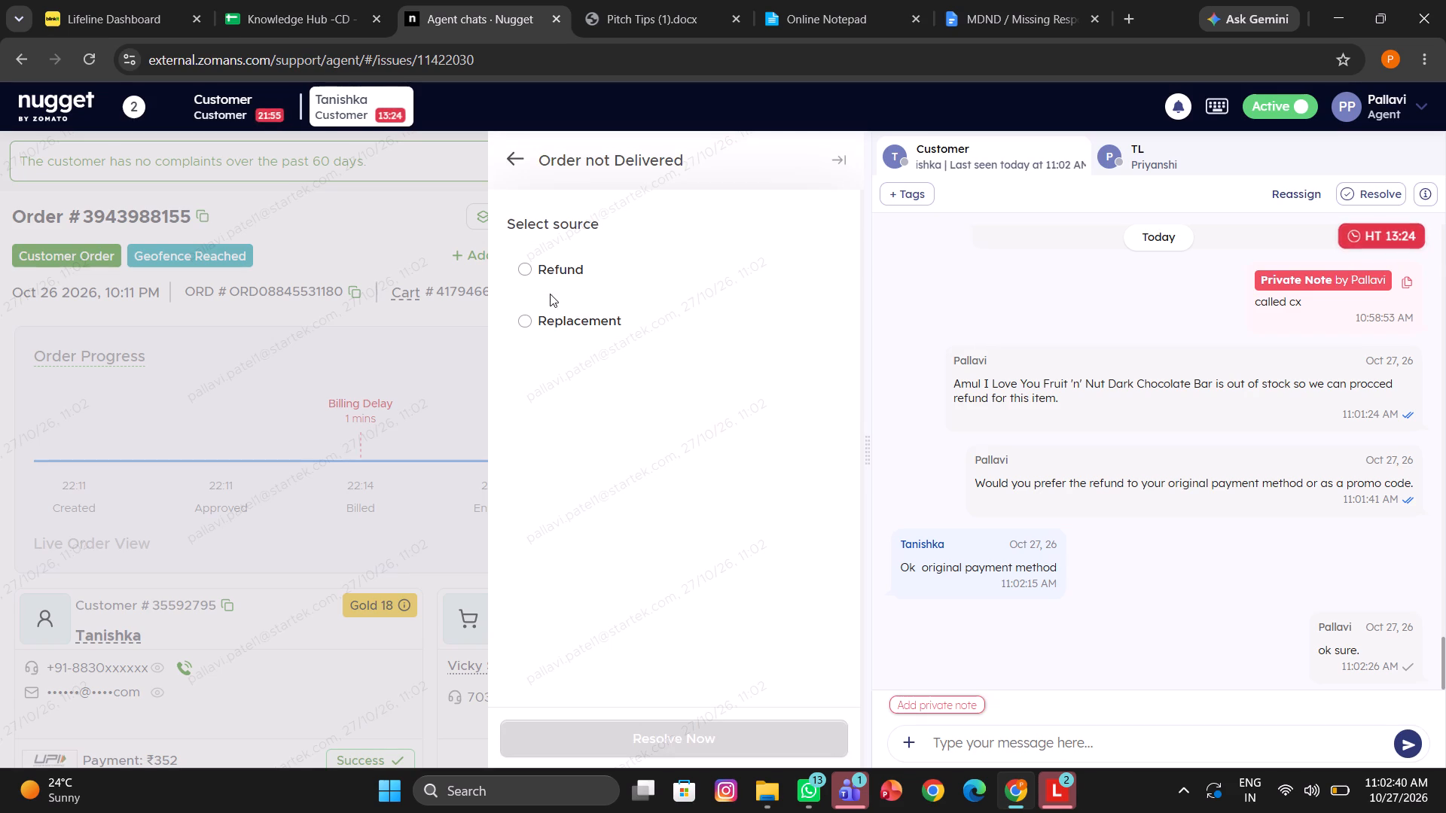
left_click(563, 309)
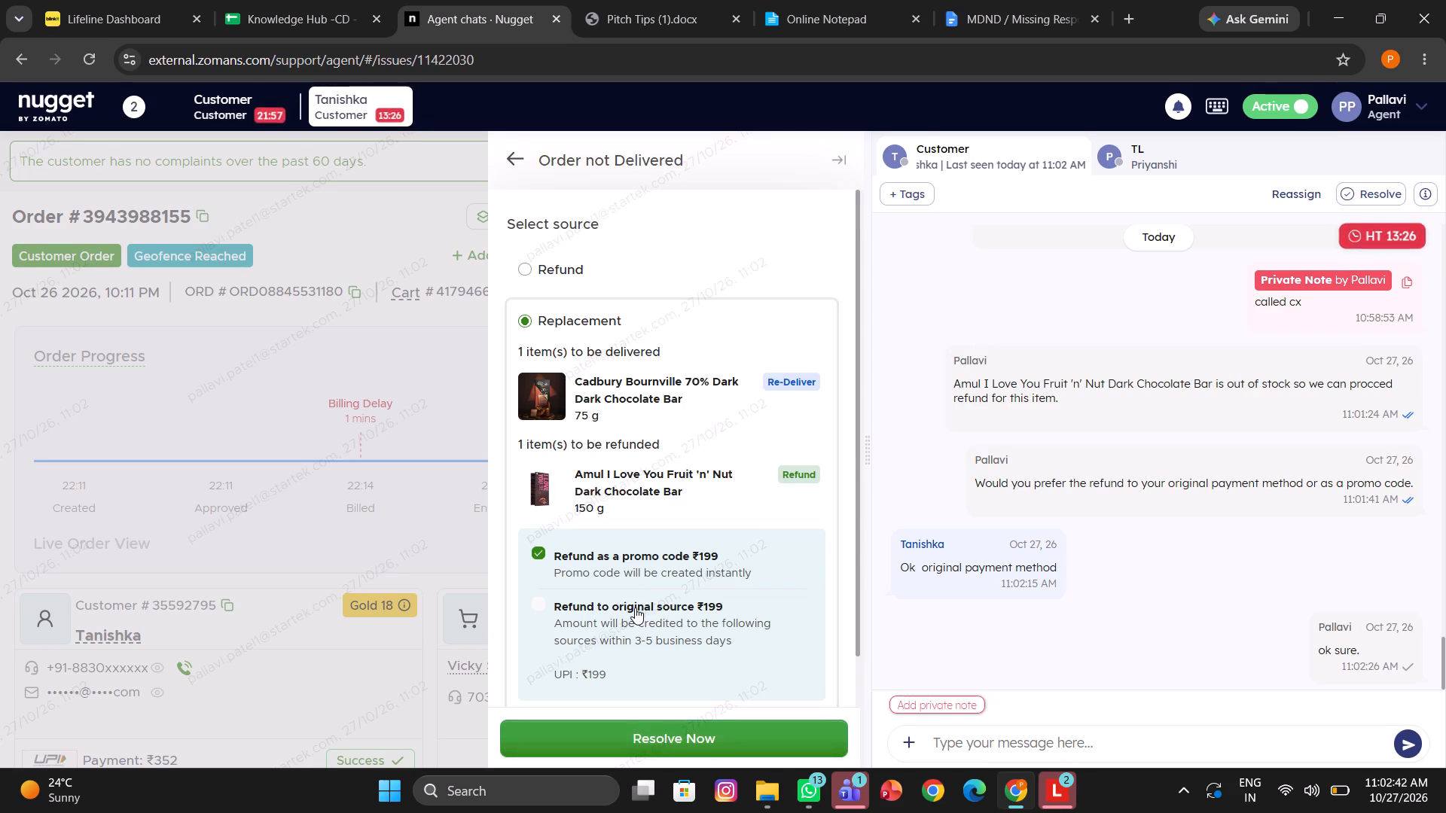
left_click(635, 607)
left_click(637, 738)
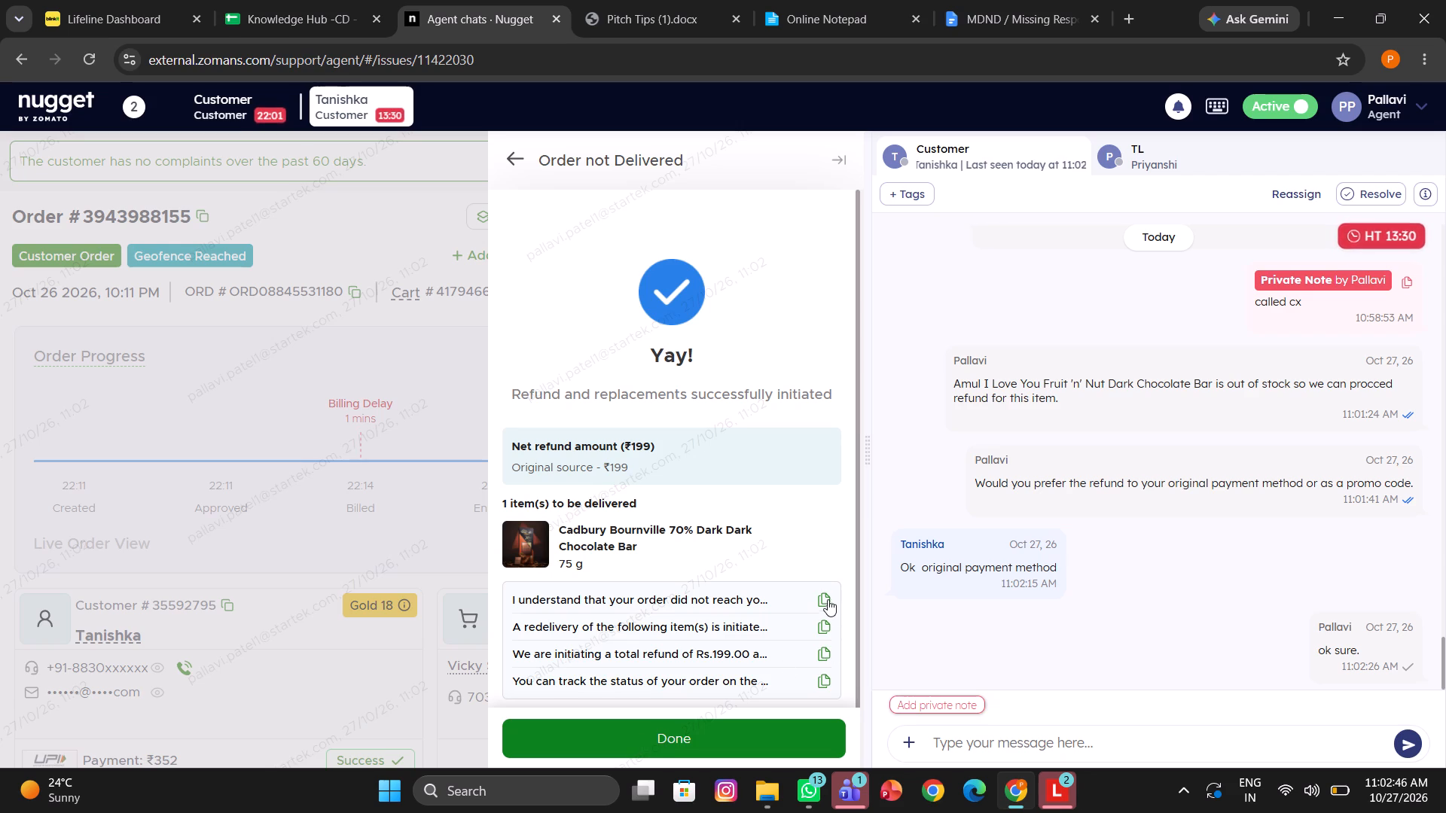
left_click(822, 595)
left_click(968, 748)
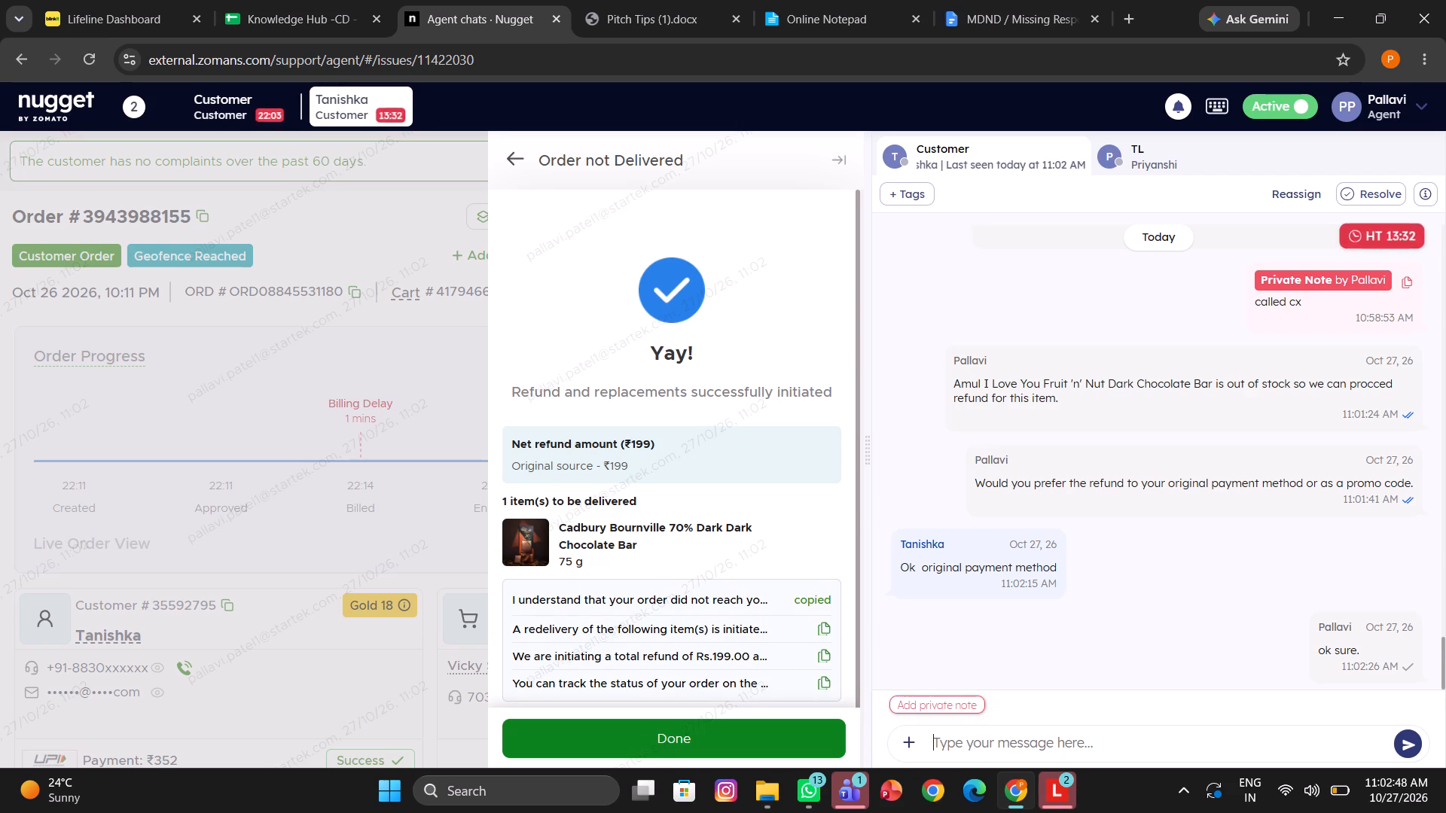
key("ctrl+v")
key("Return")
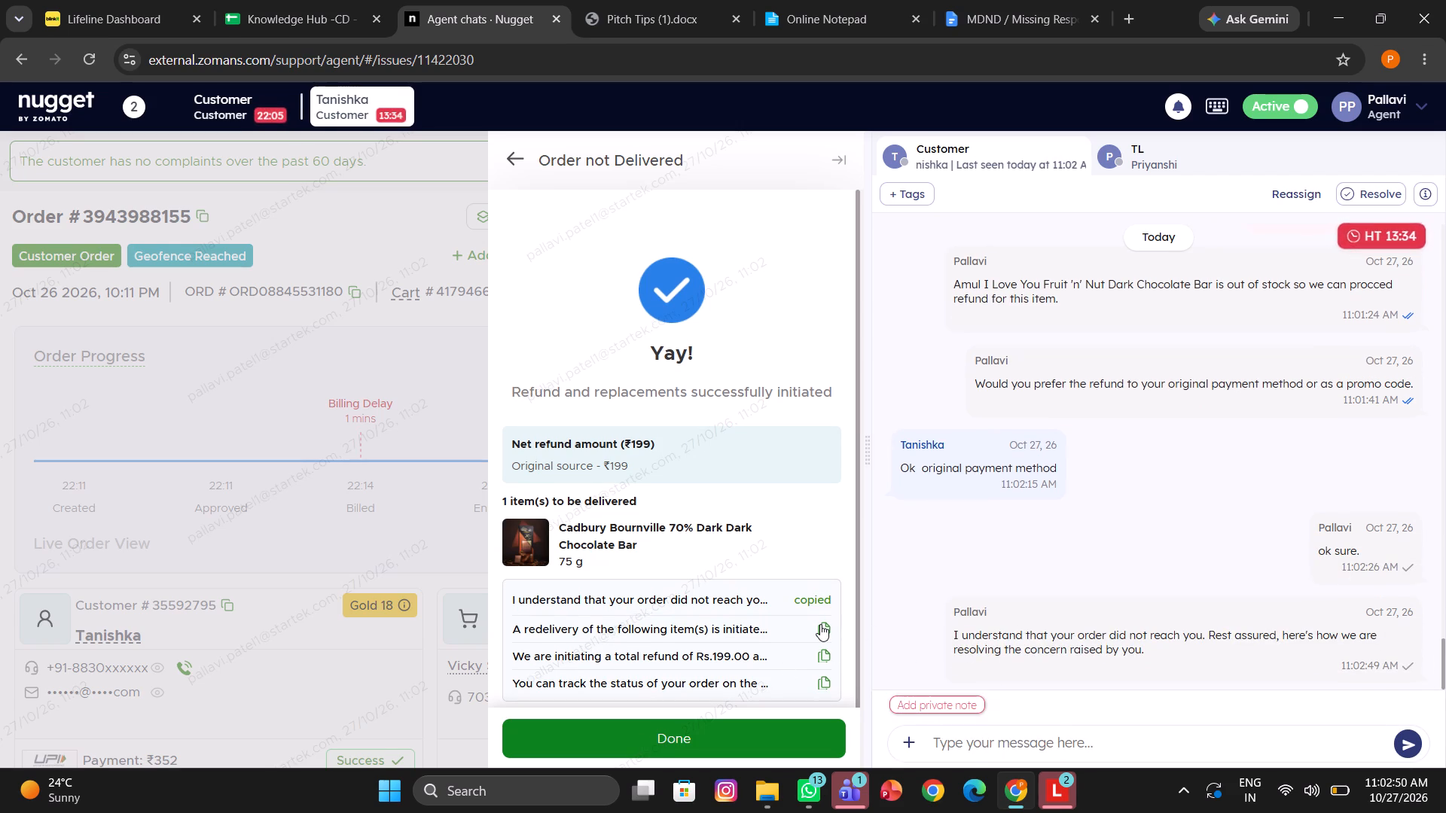
left_click(820, 624)
left_click(975, 744)
key("ctrl+v")
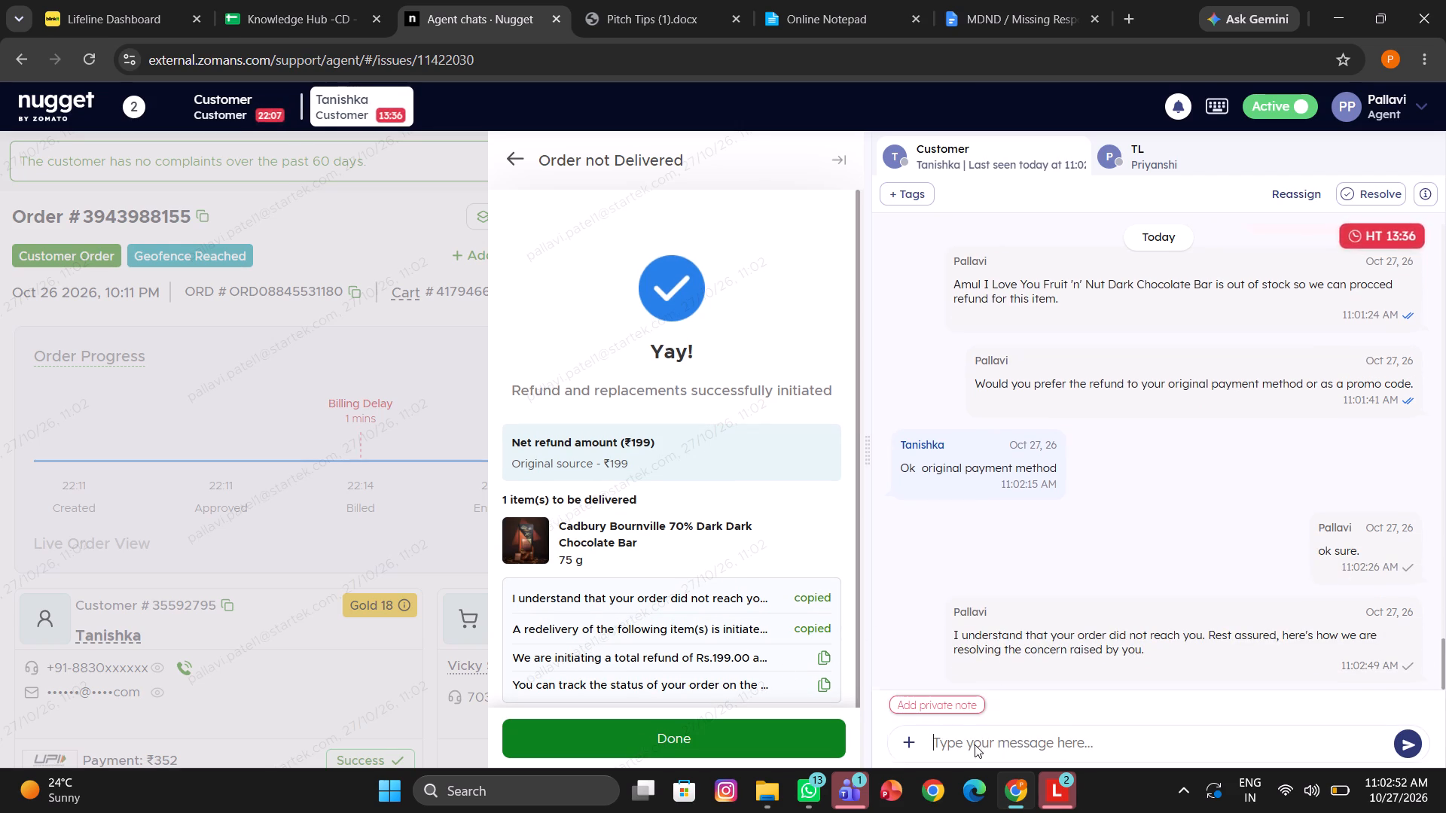
key("Return")
Send the suggested Rs.199.00 refund and order-tracking messages in the customer chat, and finish the issue report.
left_click(822, 653)
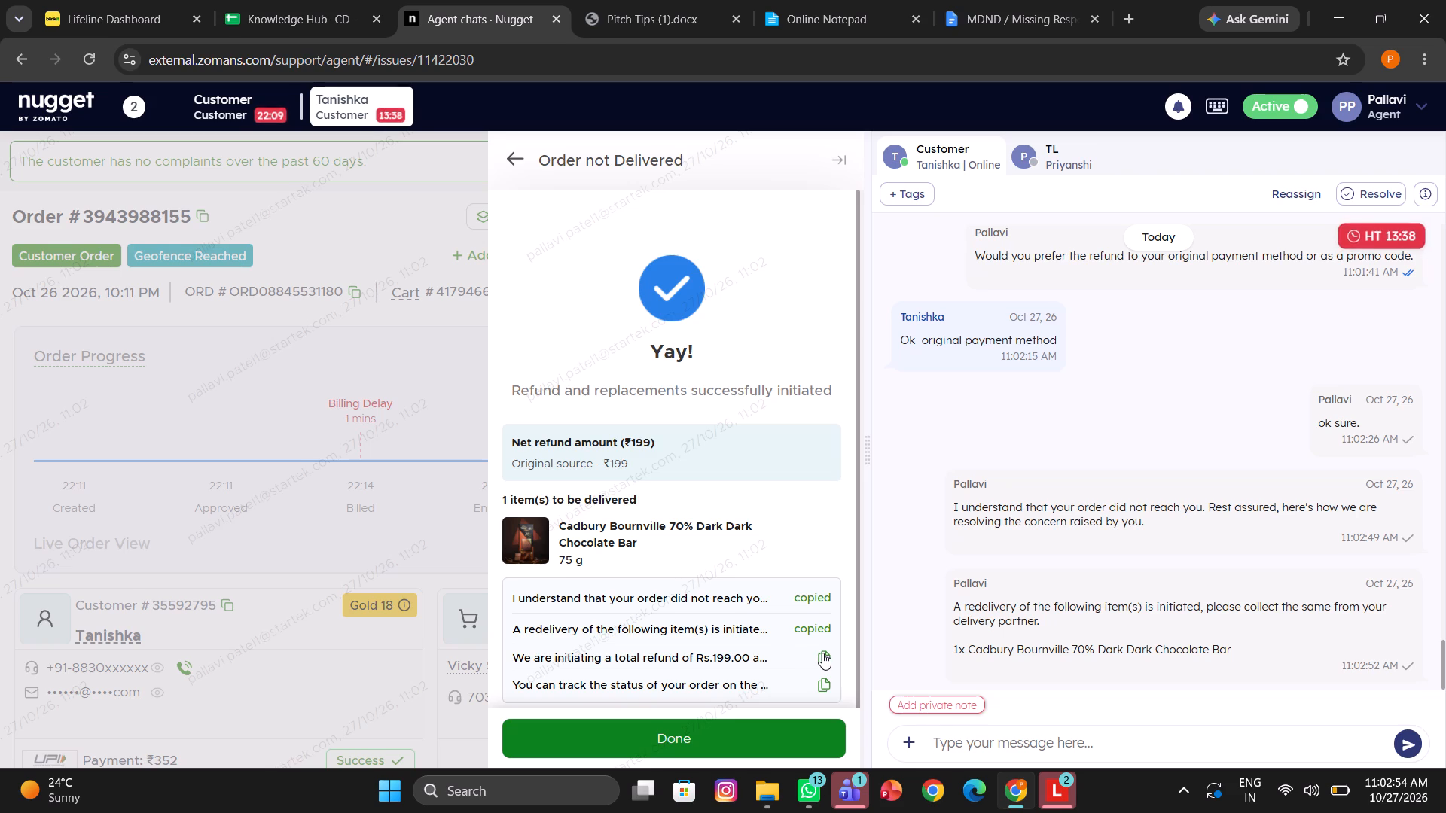
left_click(980, 746)
key("ctrl+v")
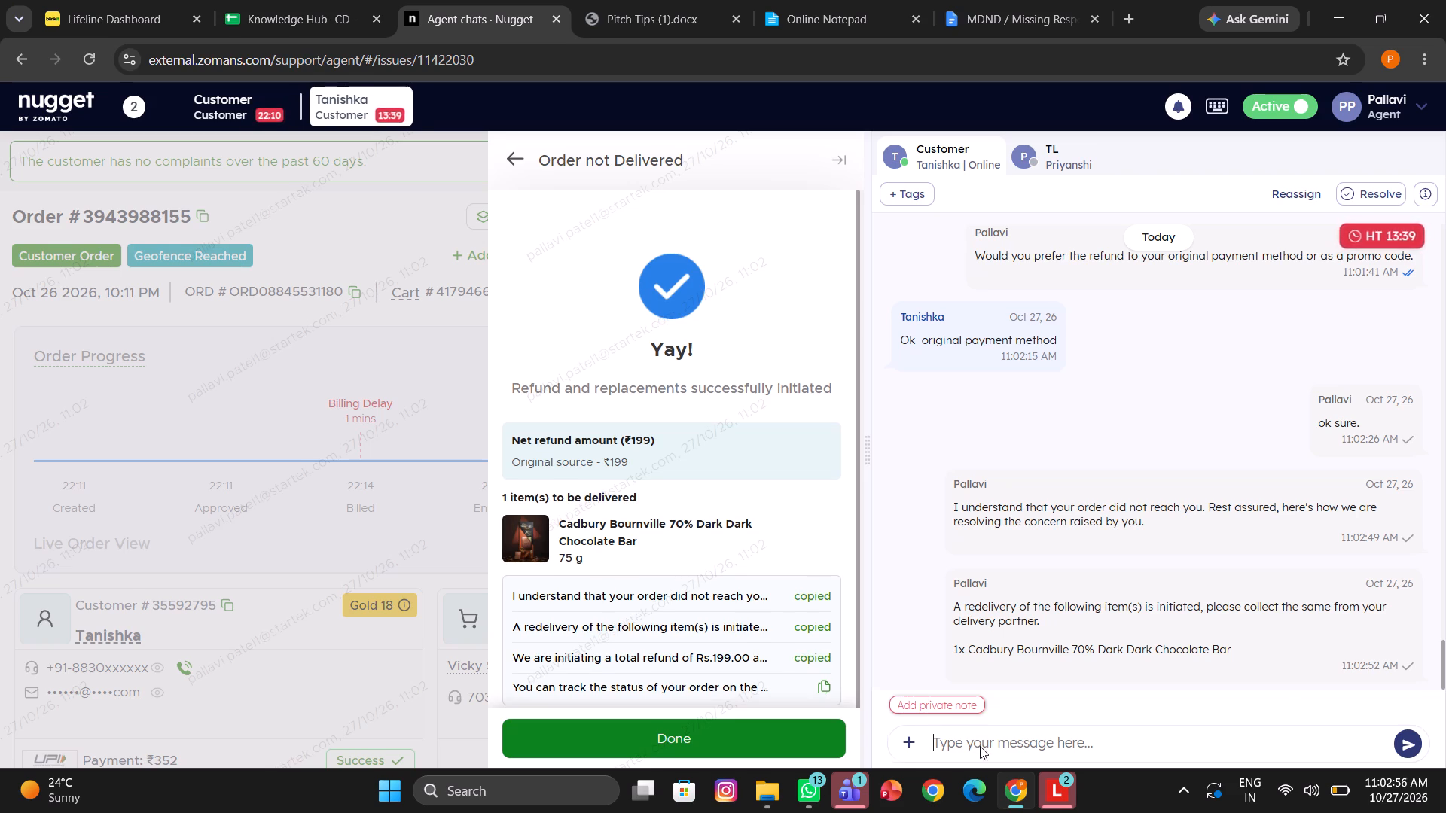
key("Return")
left_click(825, 681)
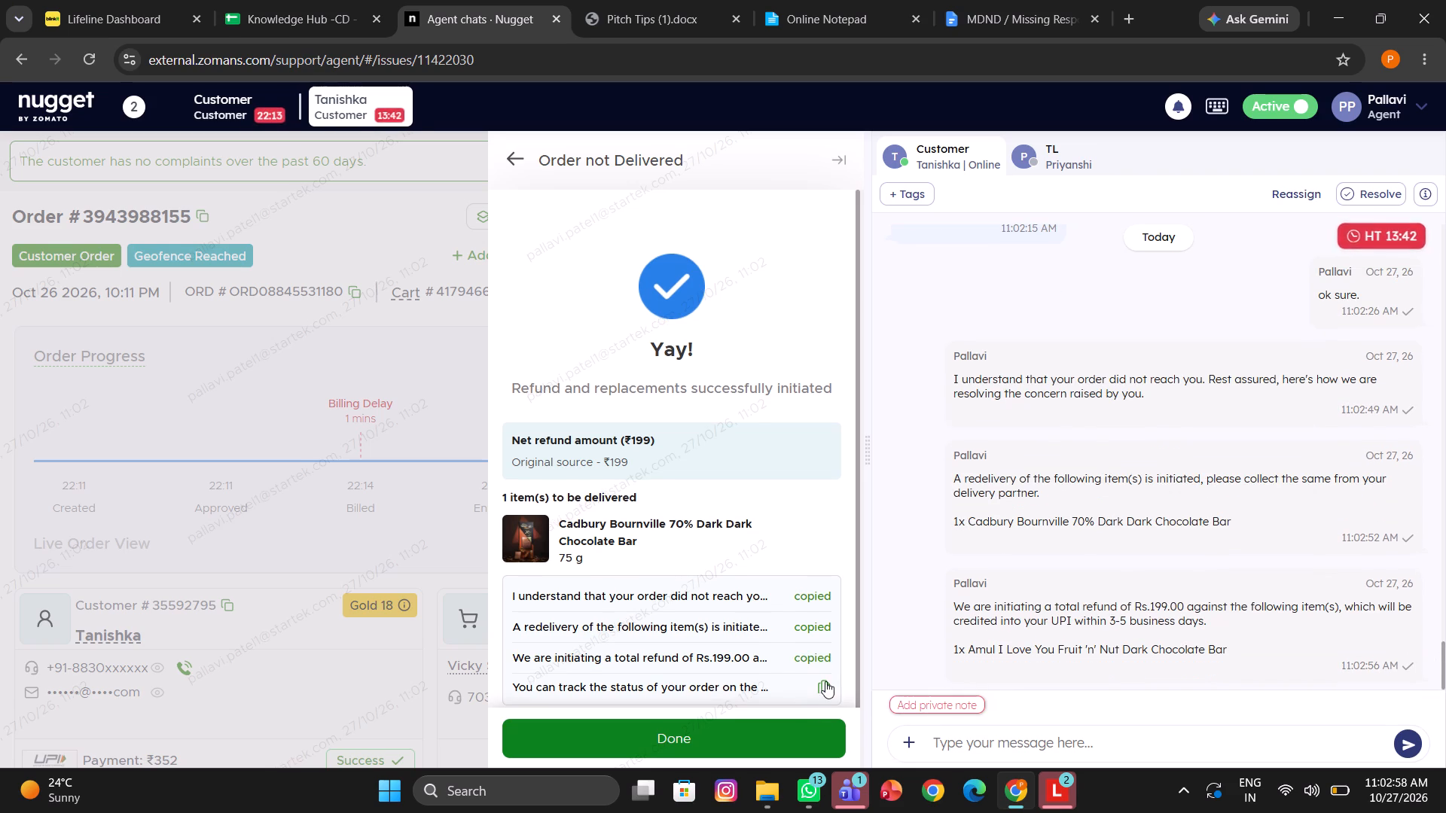
left_click(958, 731)
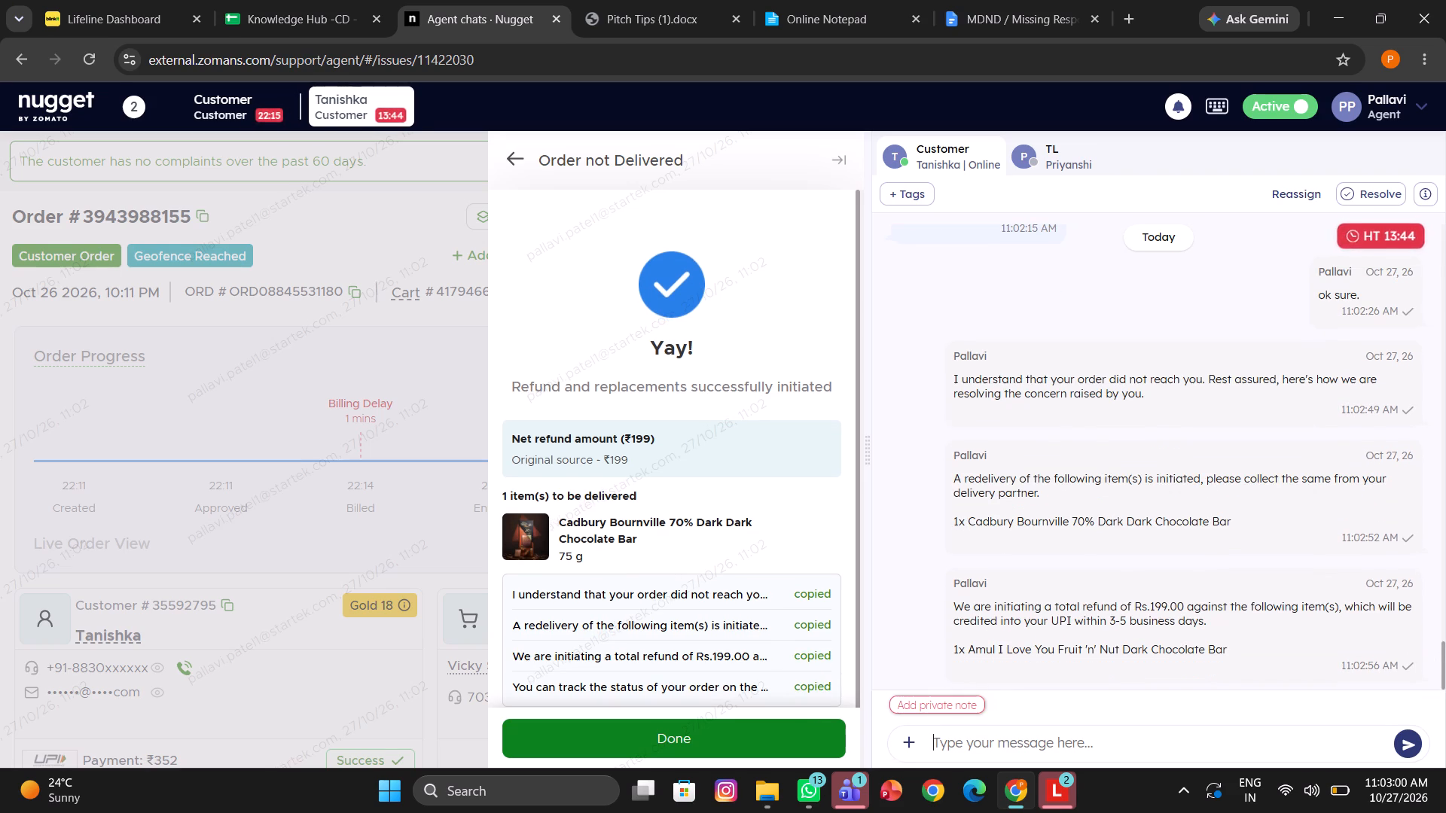
key("ctrl+v")
key("Return")
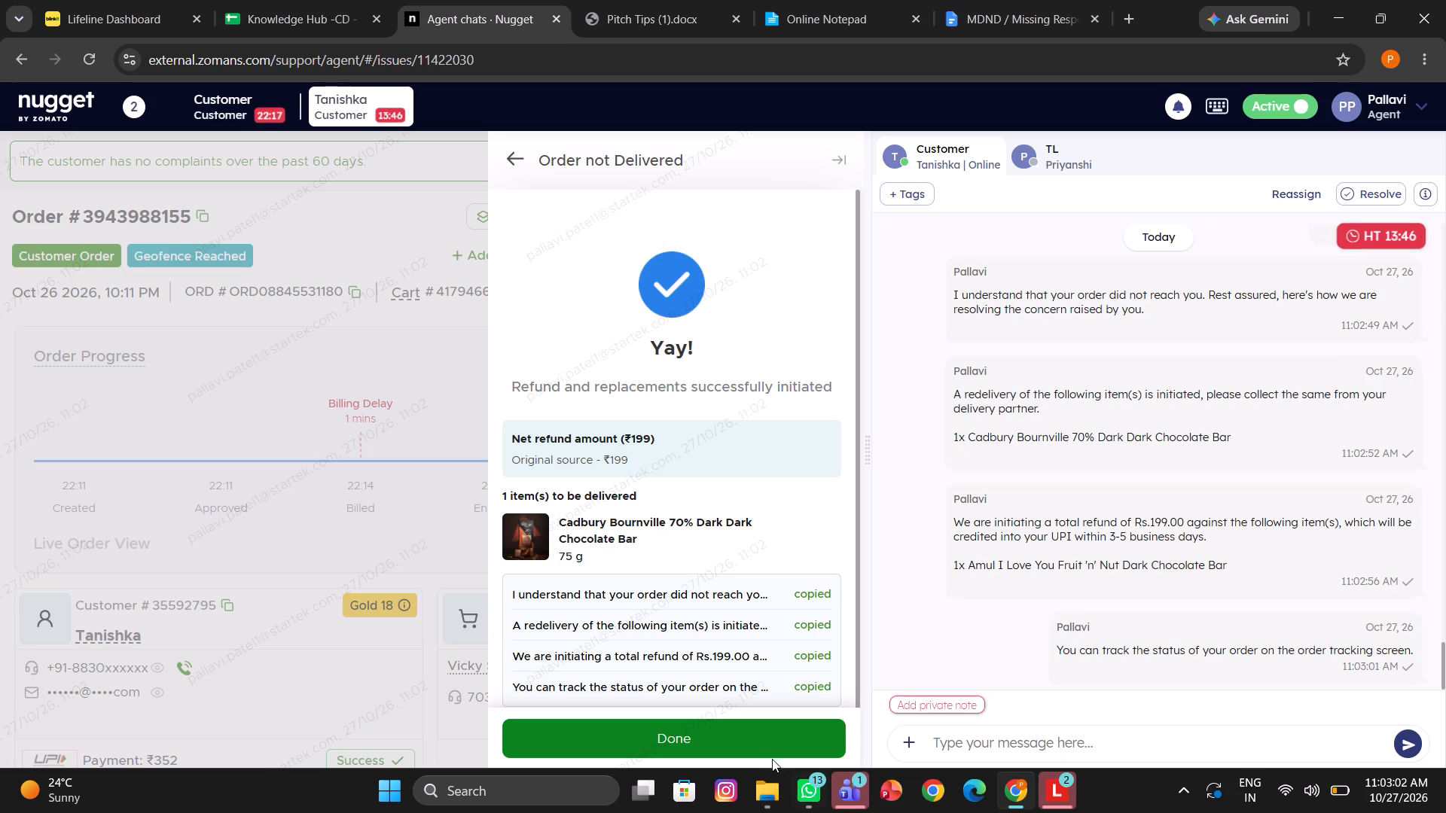
left_click(777, 747)
left_click(950, 745)
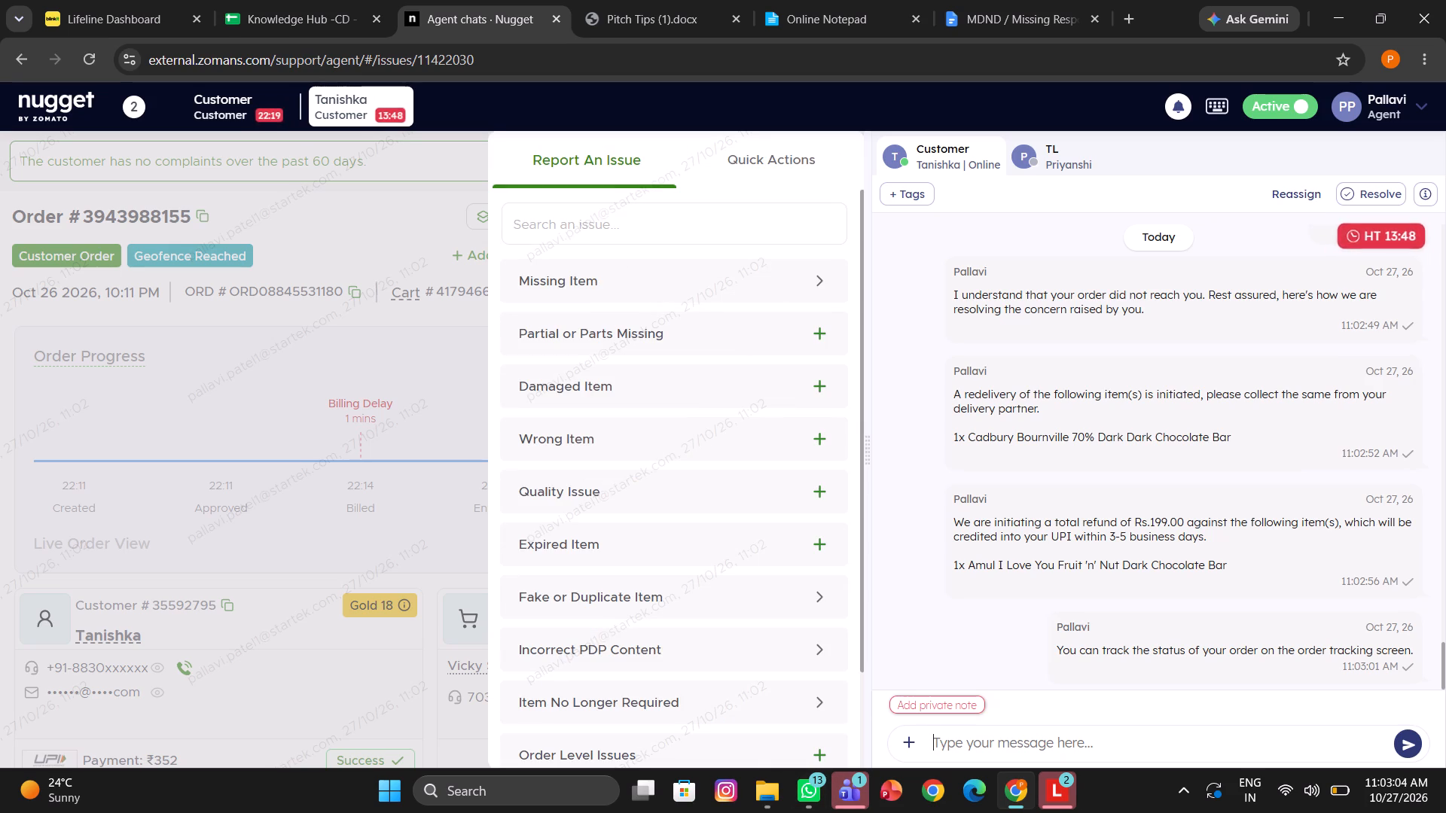
type("/ra")
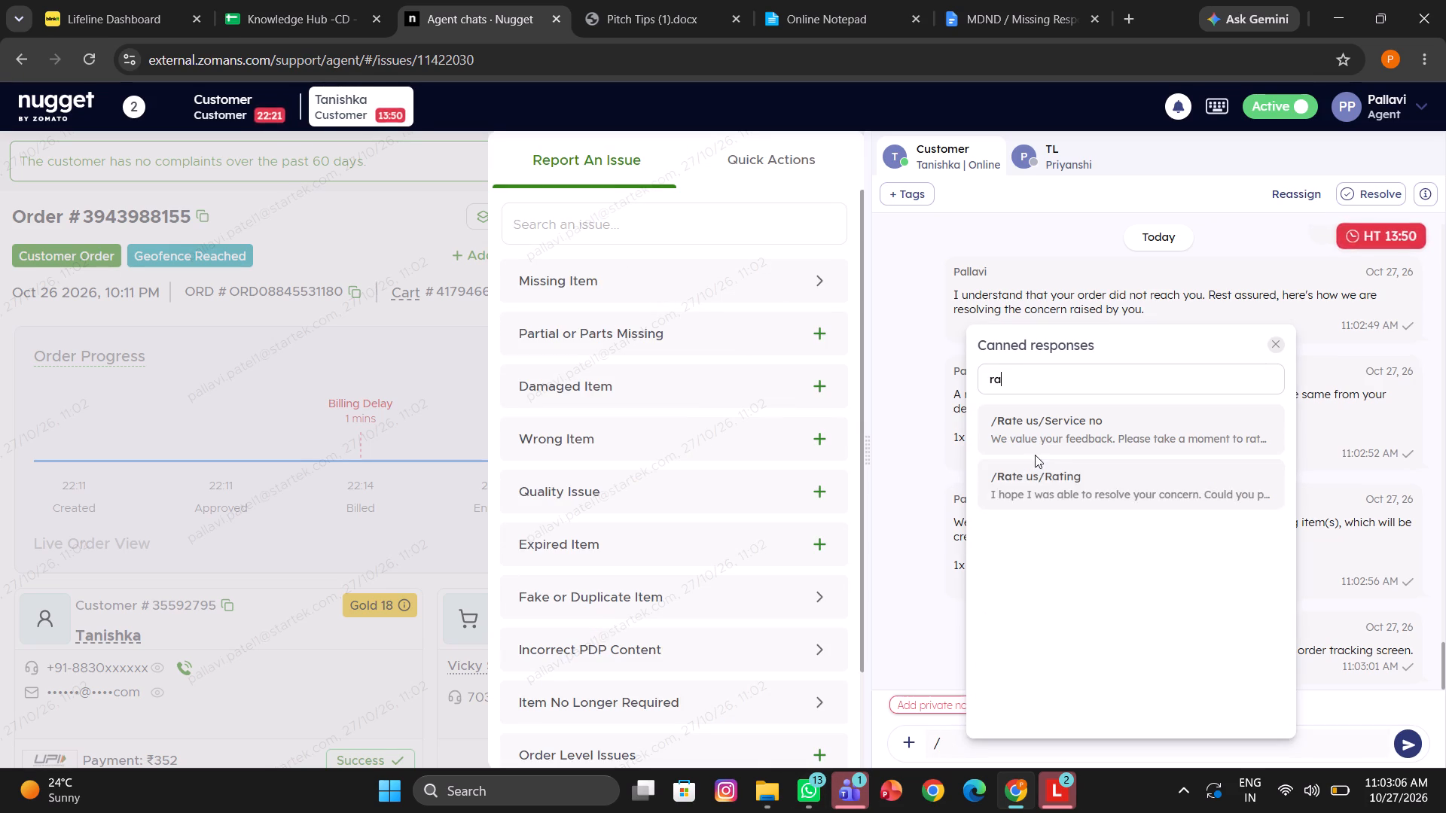
left_click(1036, 470)
key("Return")
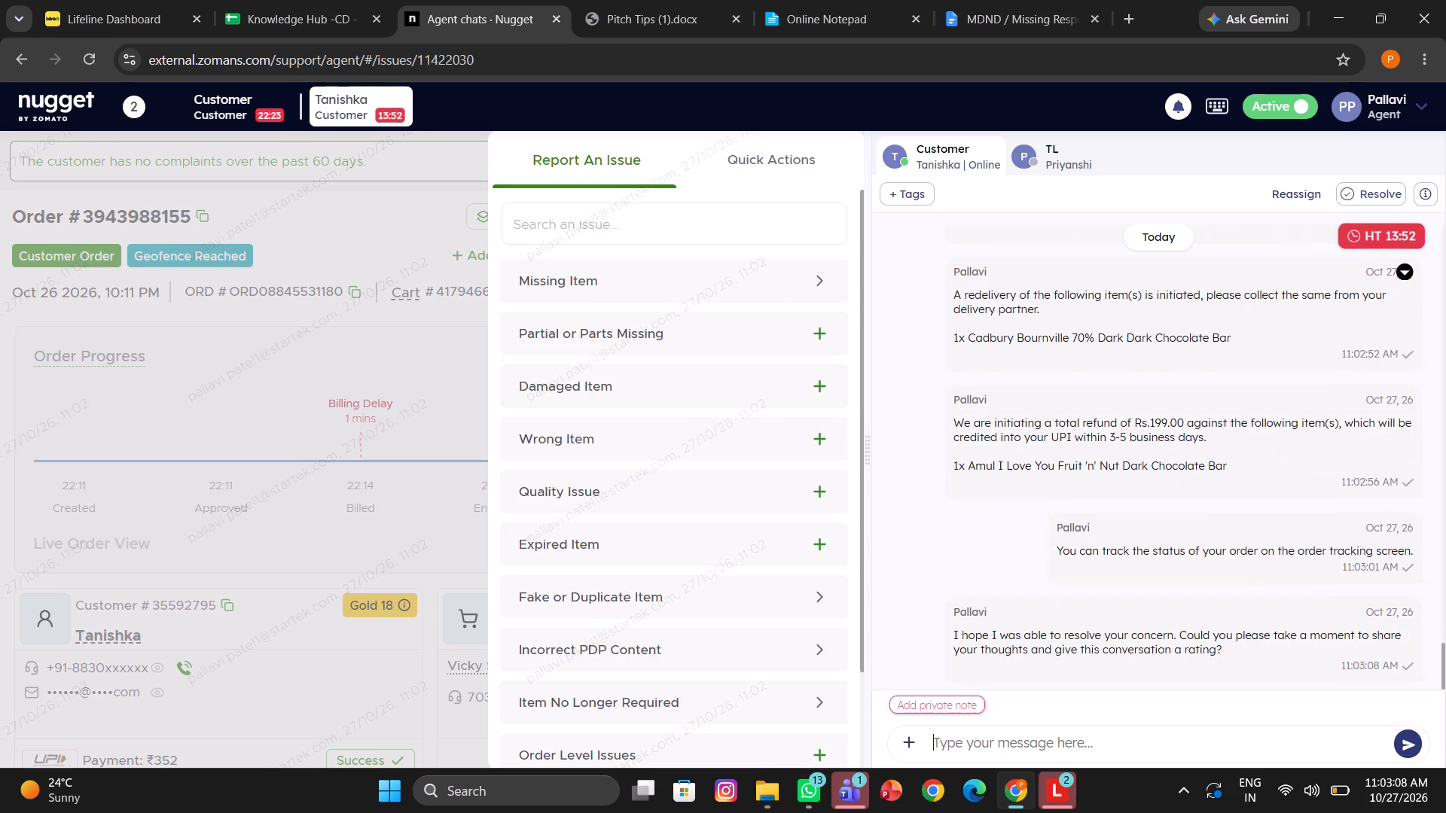
left_click(943, 700)
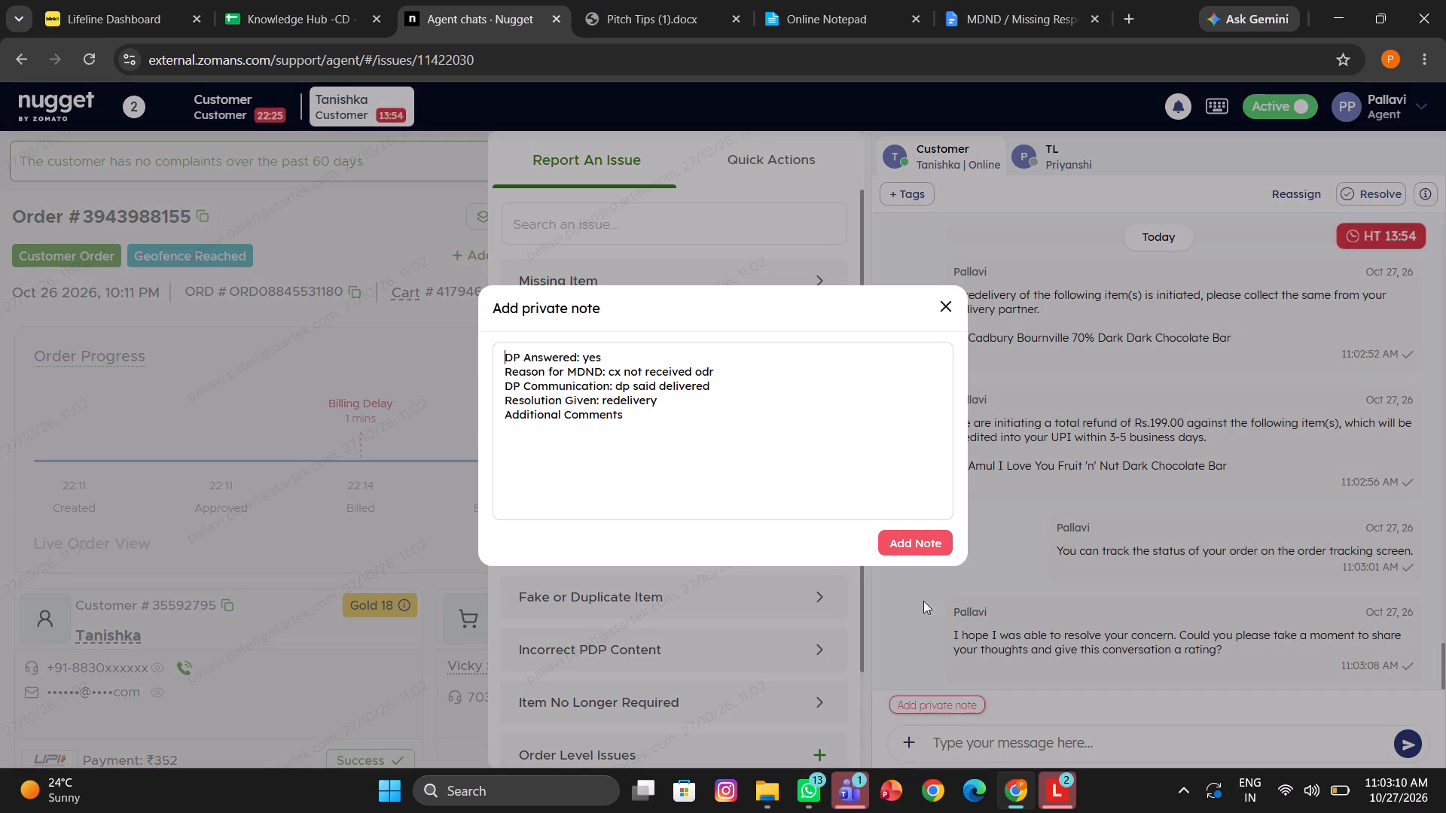
left_click(916, 539)
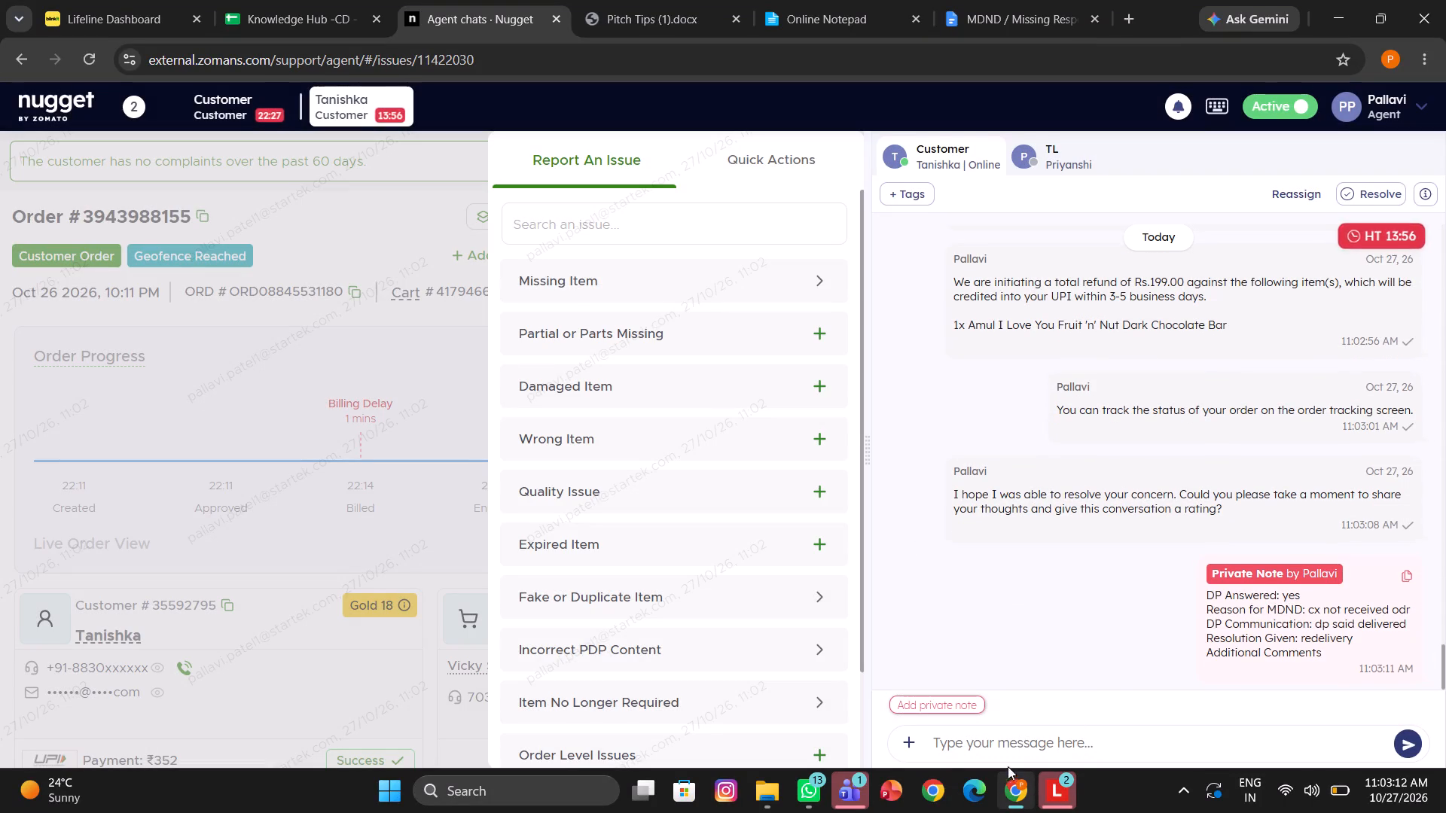
left_click(969, 744)
left_click(960, 744)
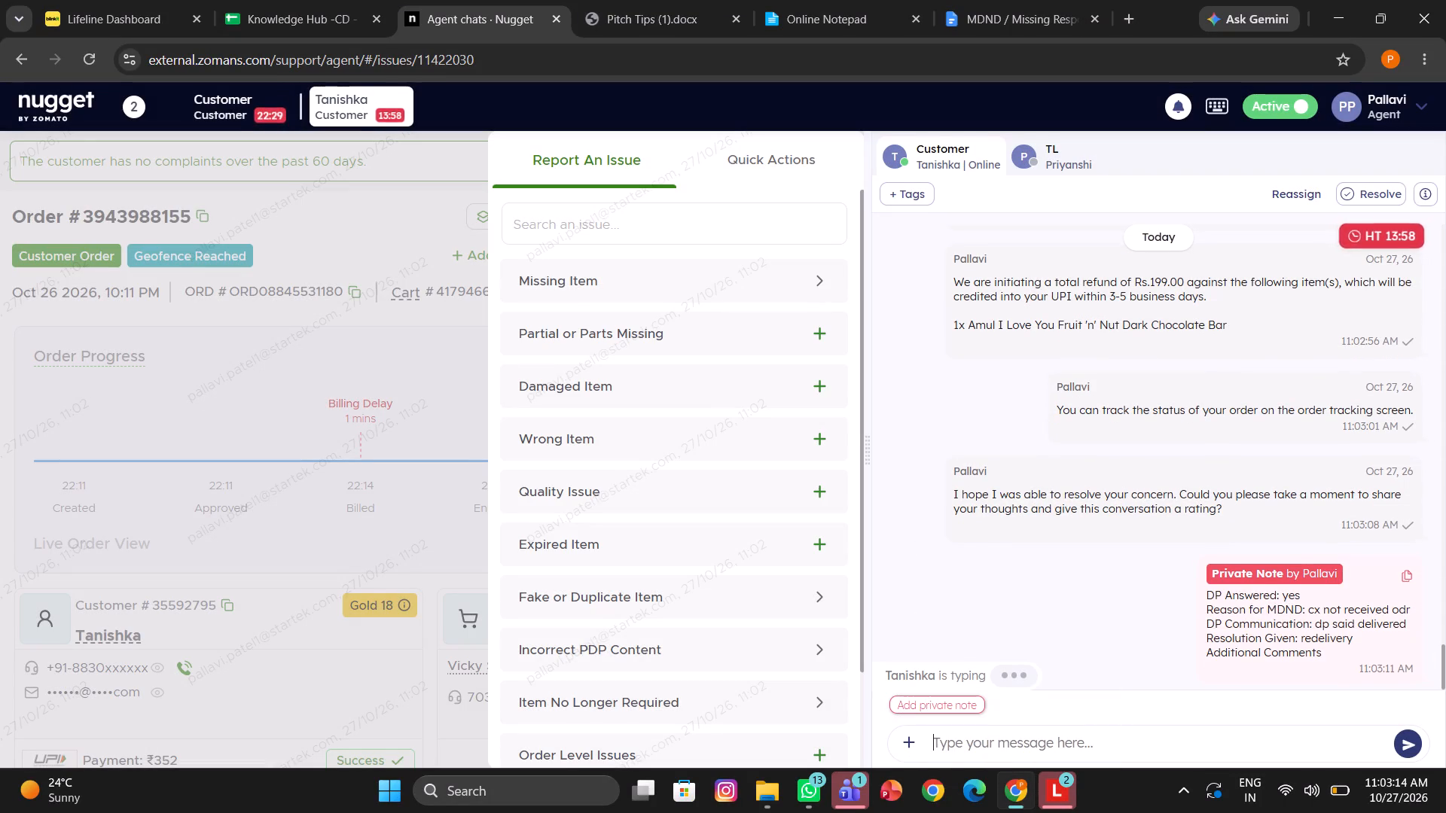
type("/clo")
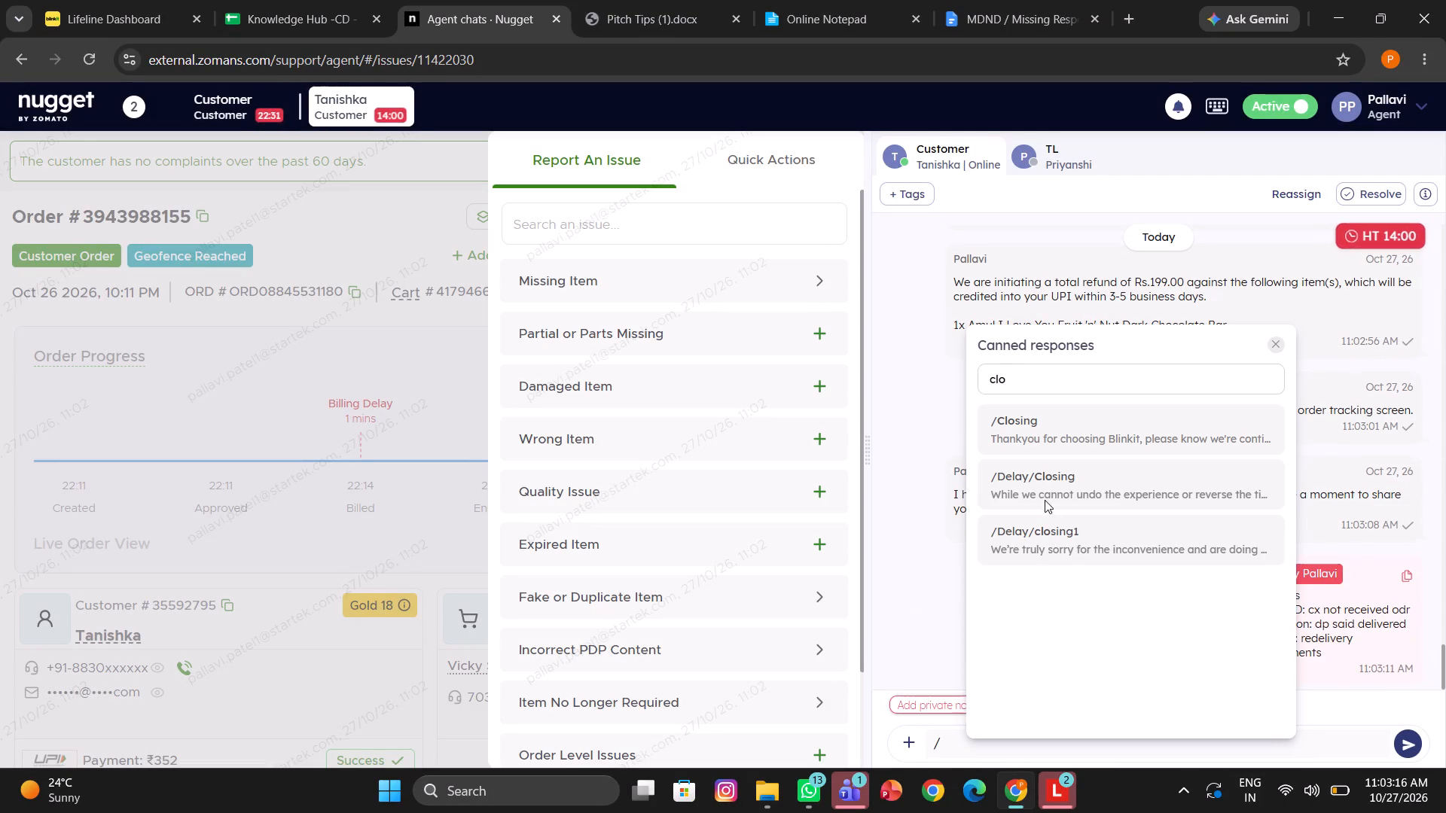
left_click(1028, 432)
scroll(1028, 432, "down", 5)
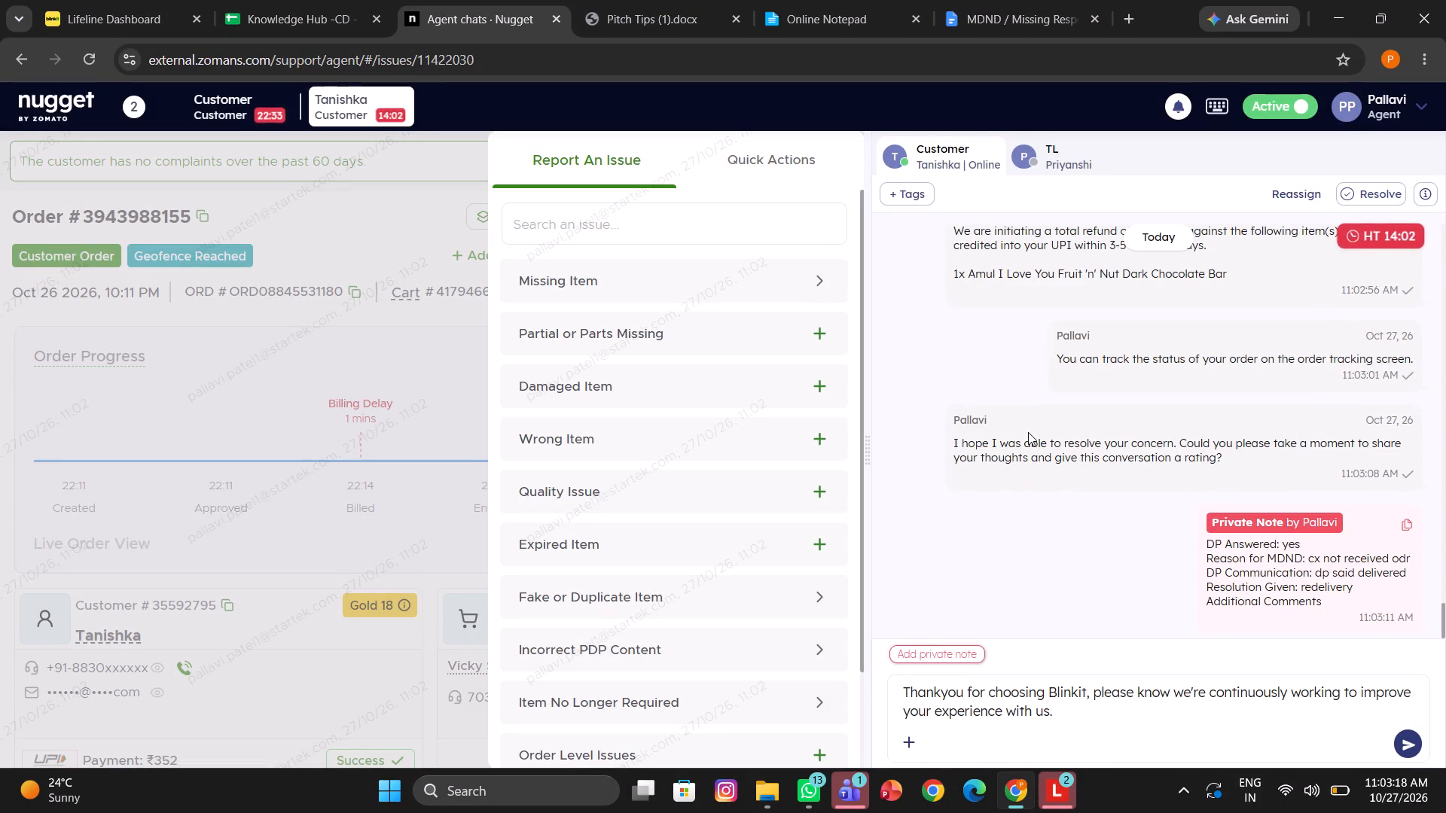
left_click(423, 393)
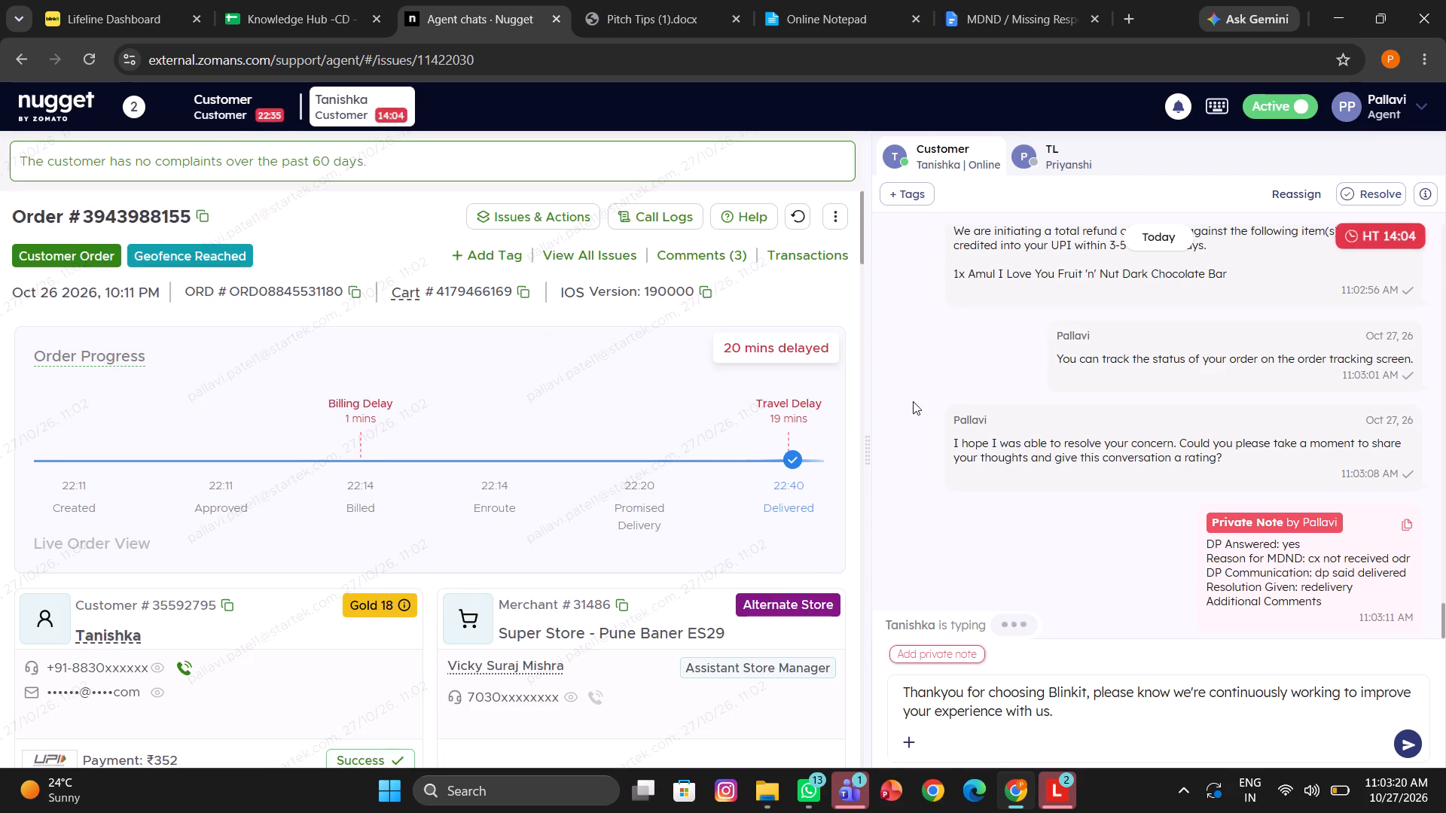
left_click(908, 196)
type("mdnd")
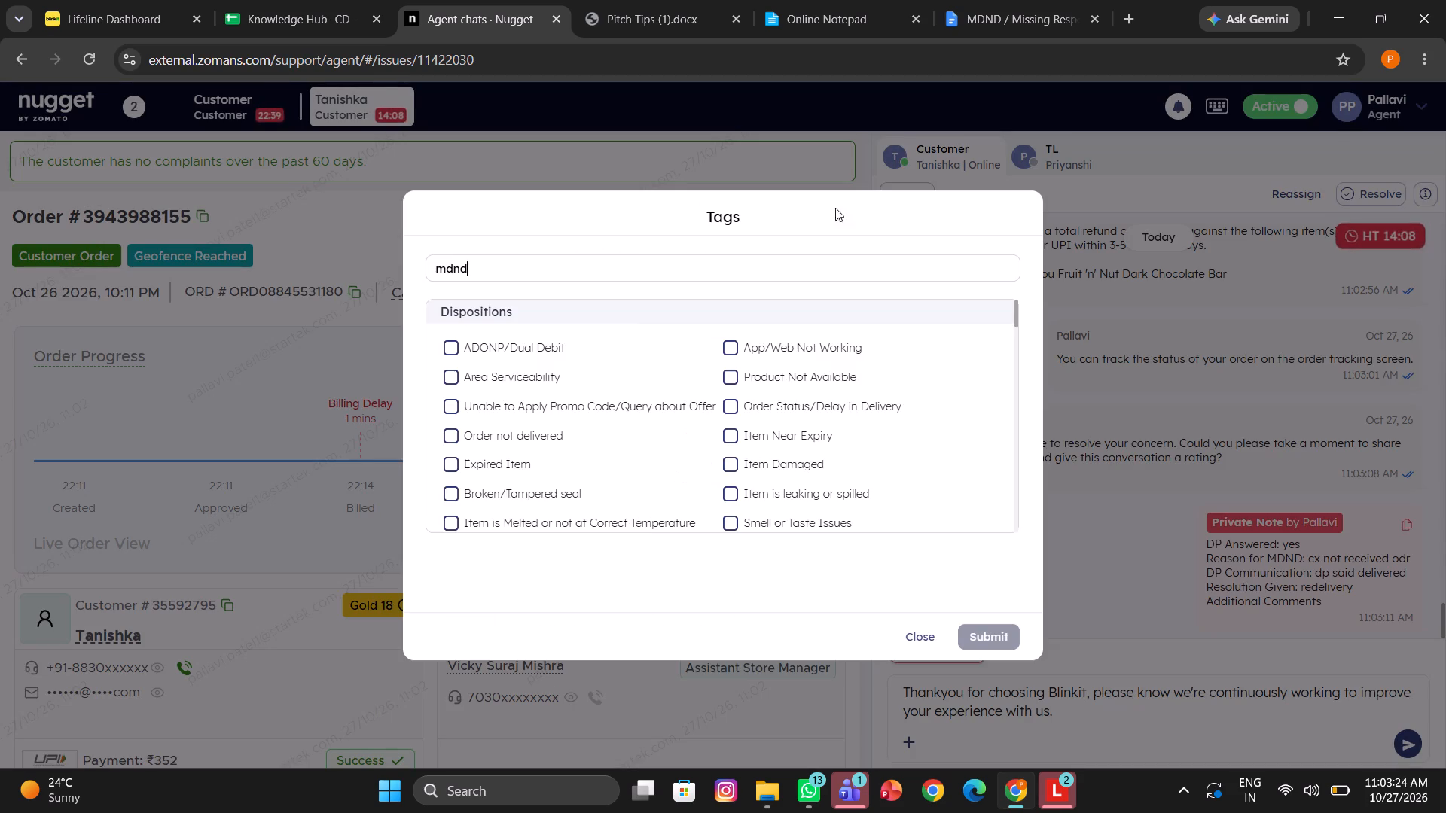
left_click(540, 379)
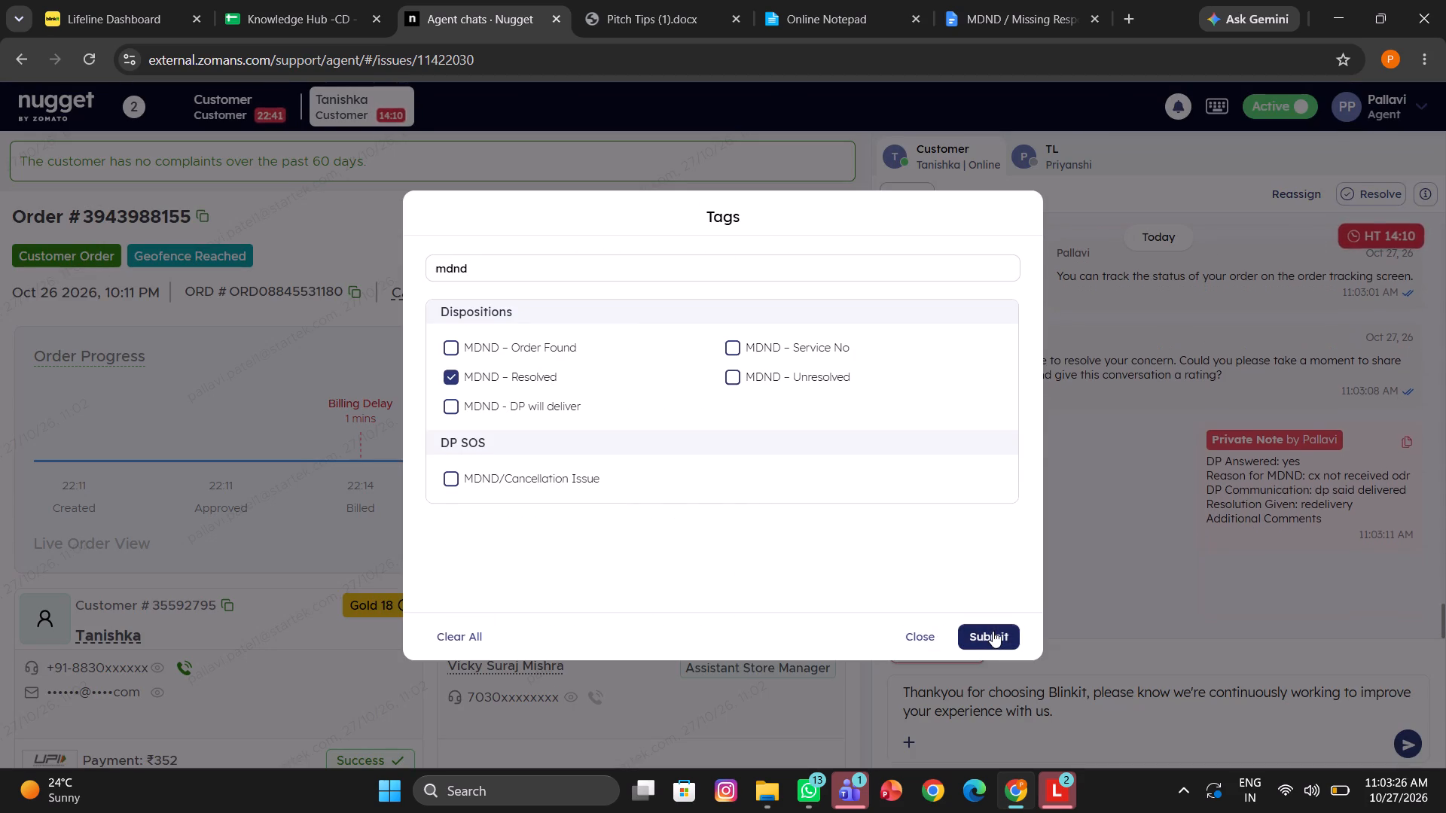
left_click(993, 631)
left_click(1108, 717)
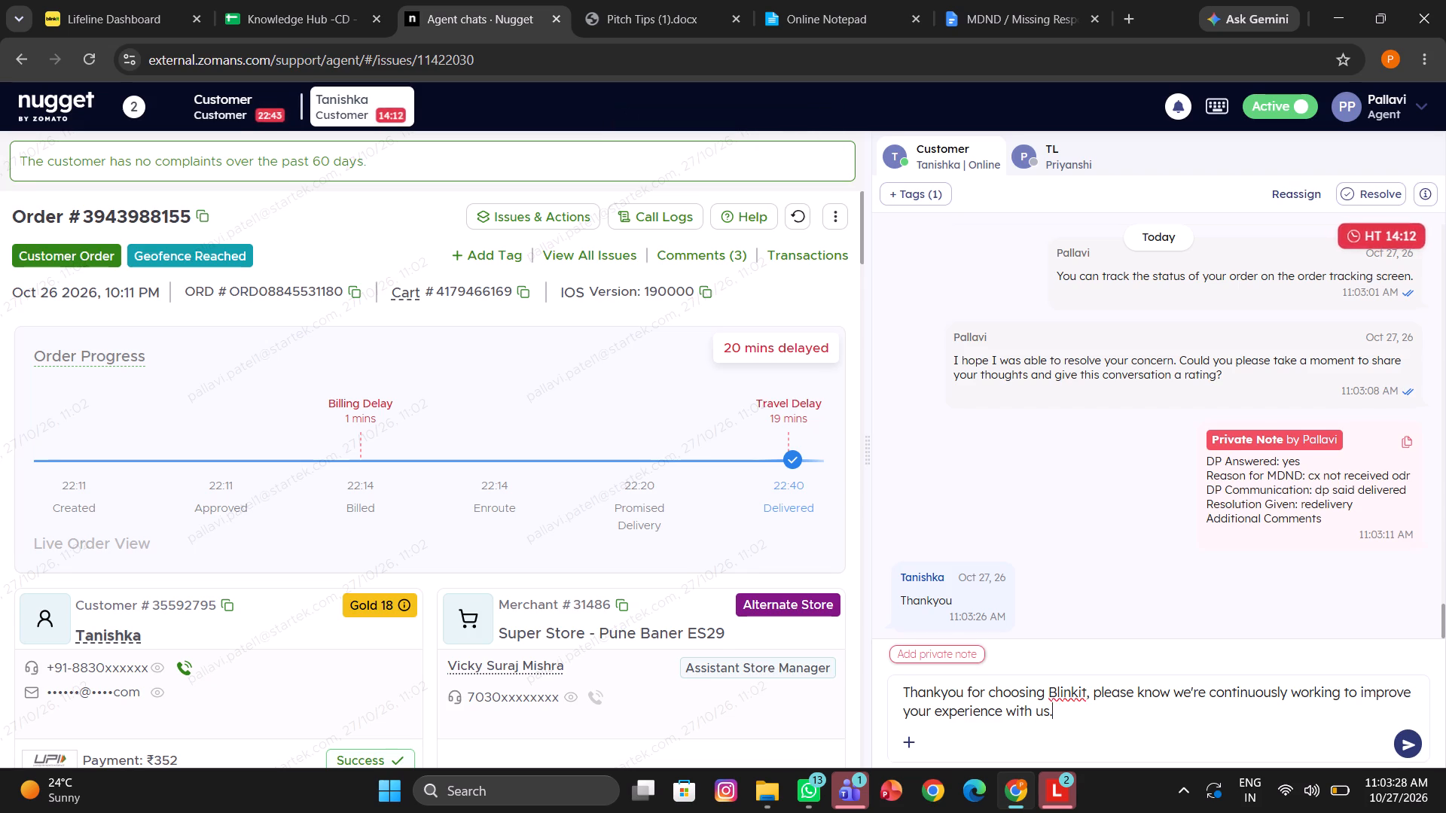
key("Return")
left_click(1393, 187)
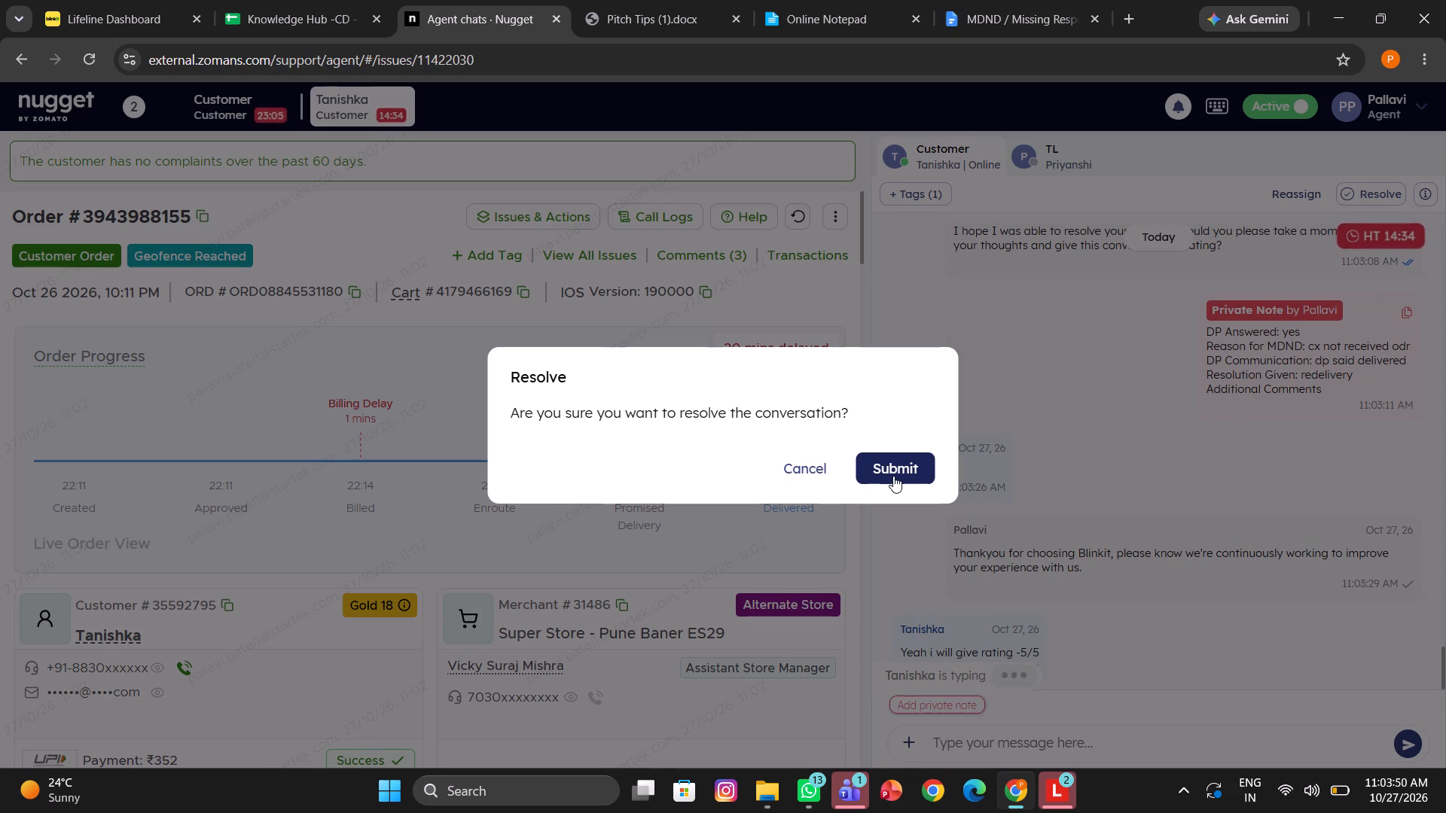
left_click(887, 463)
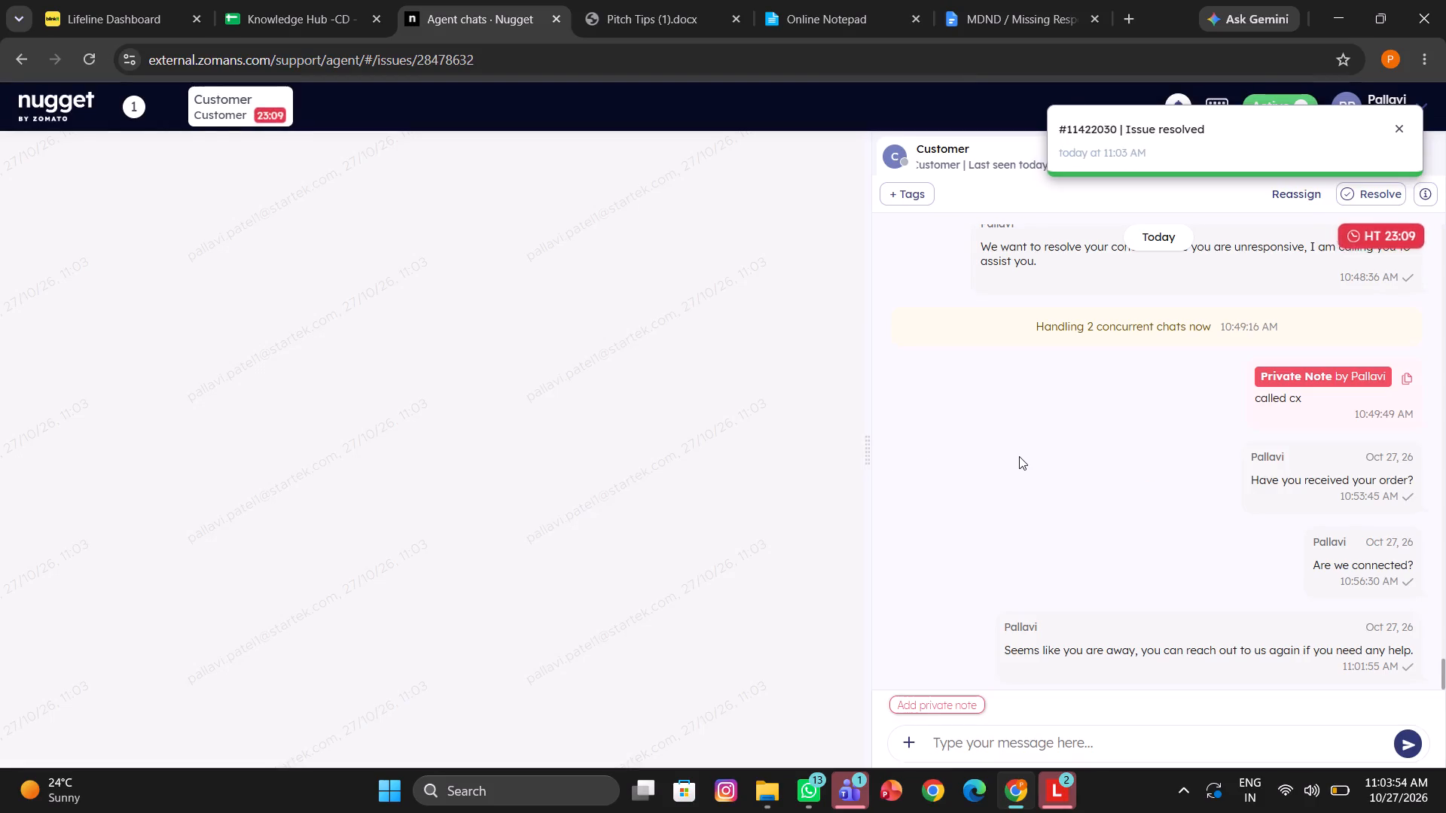
scroll(1019, 456, "down", 2)
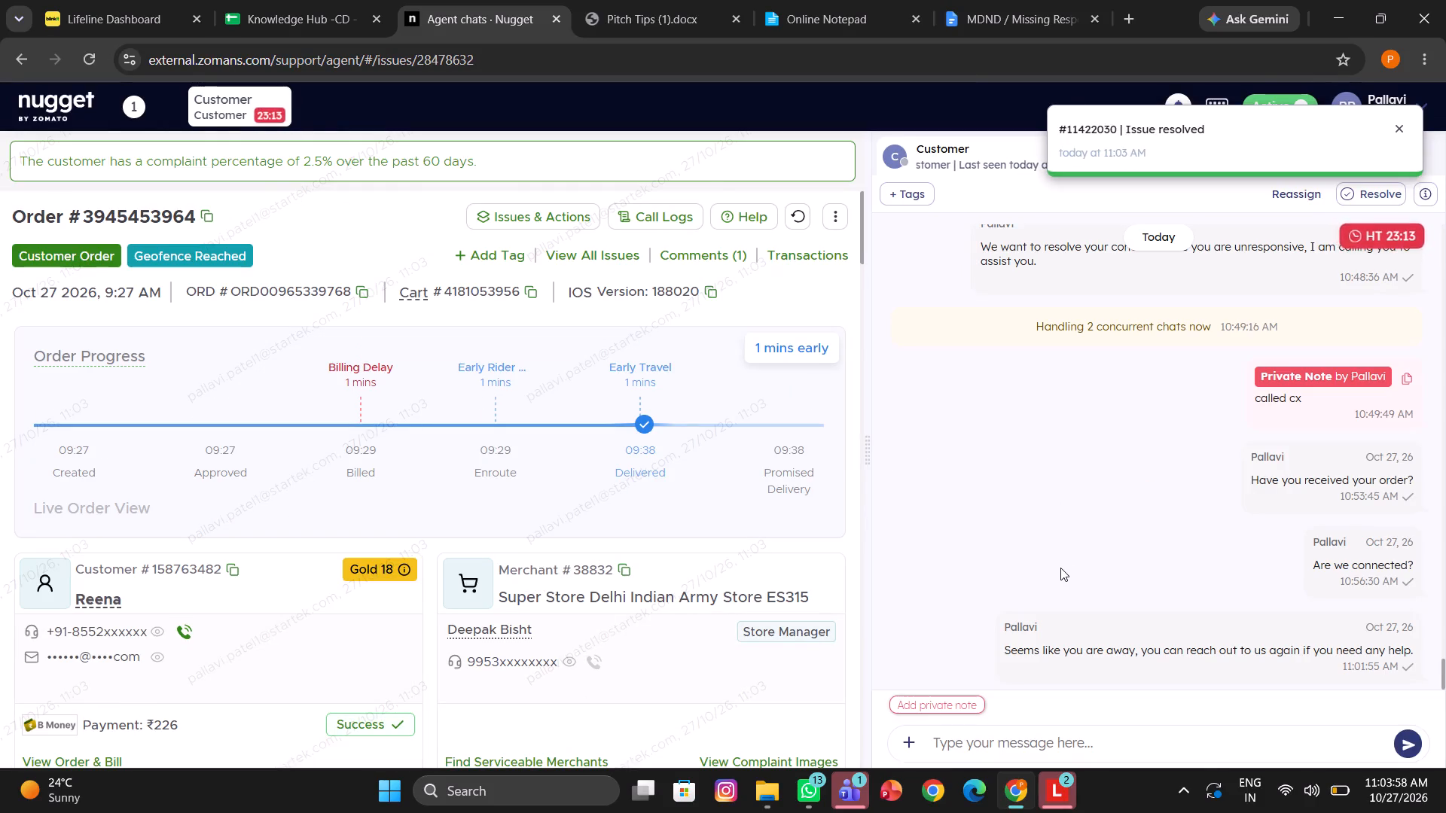
left_click(993, 0)
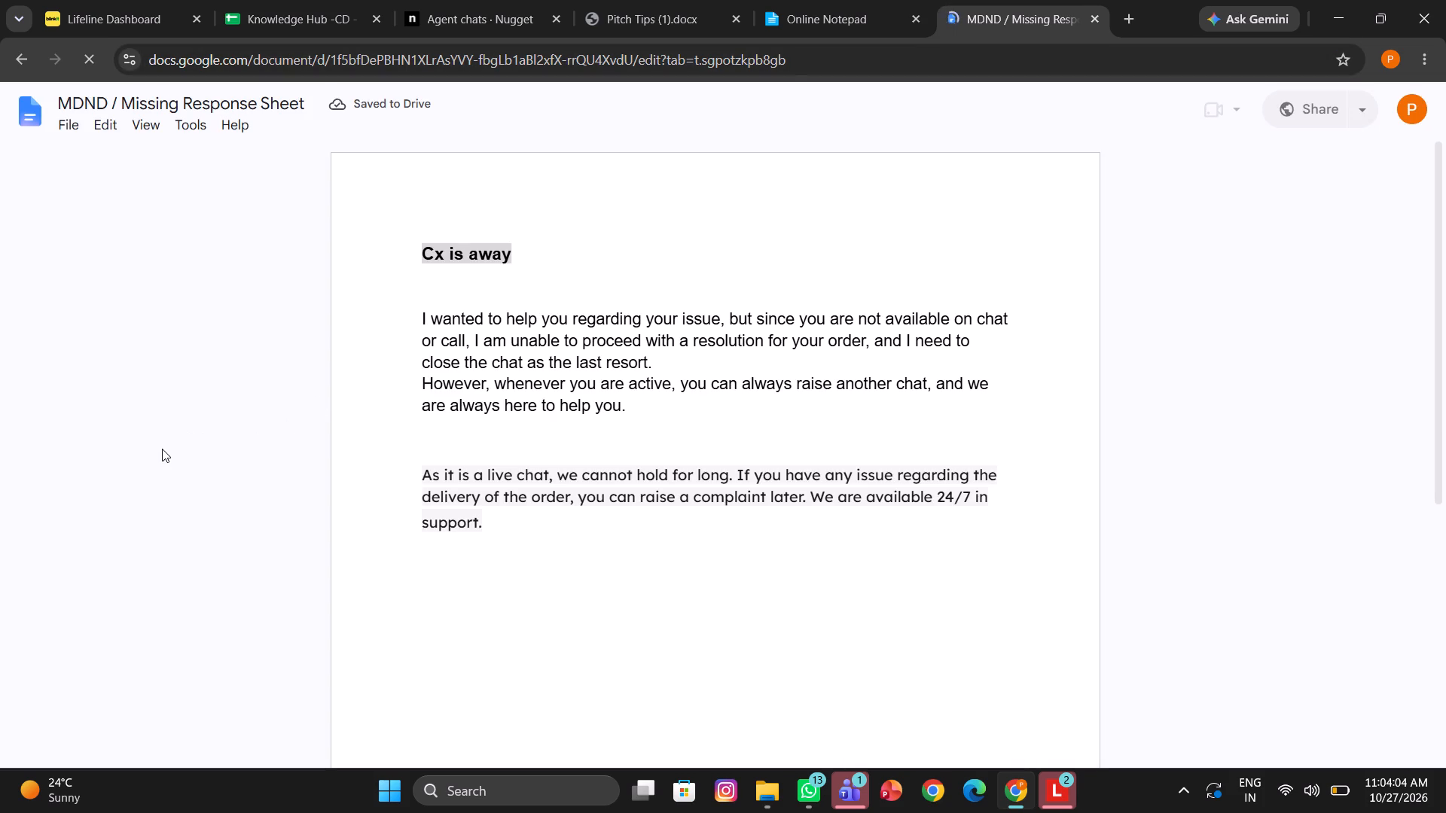
scroll(162, 449, "down", 1)
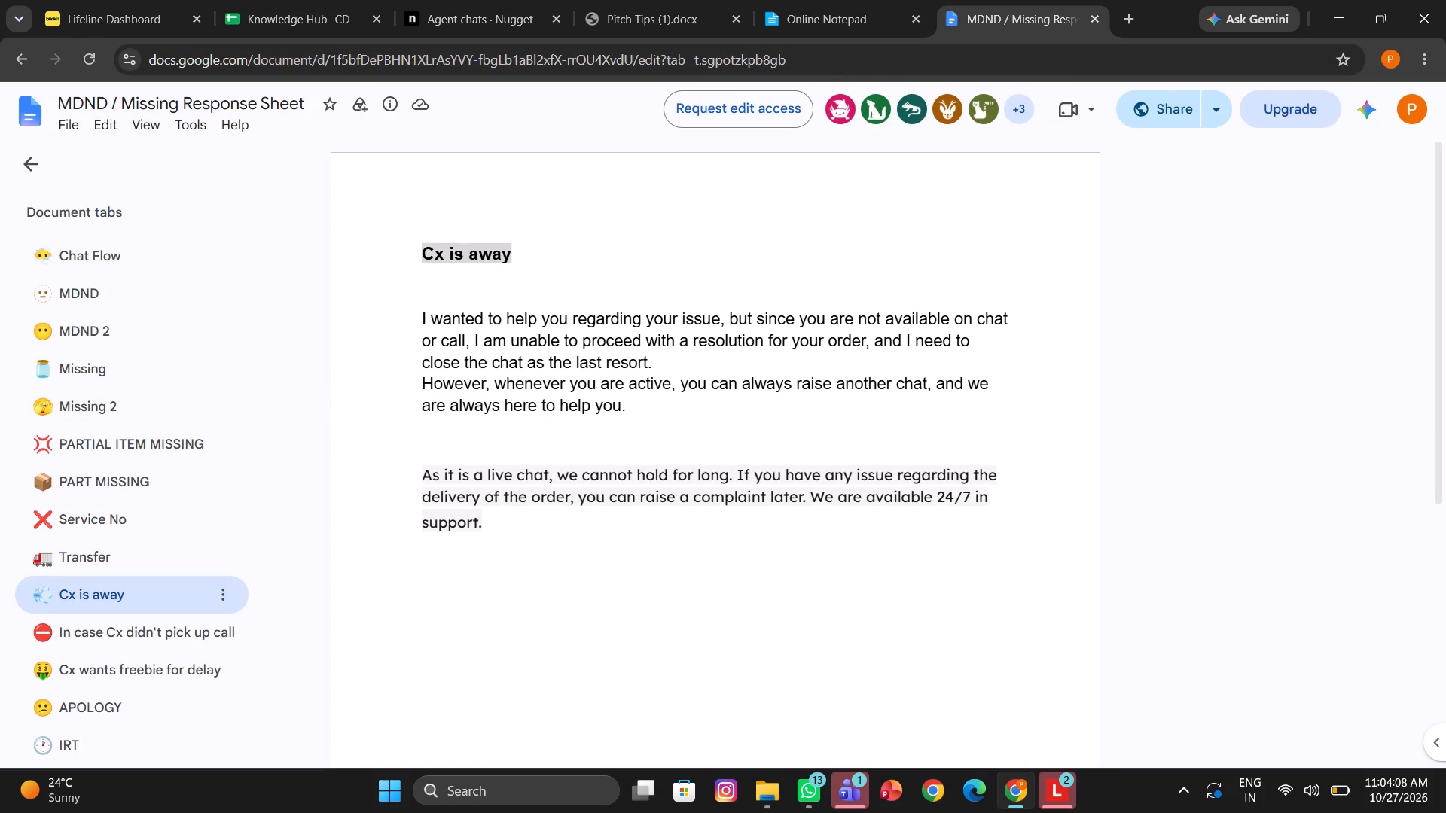
left_click_drag(419, 322, 657, 363)
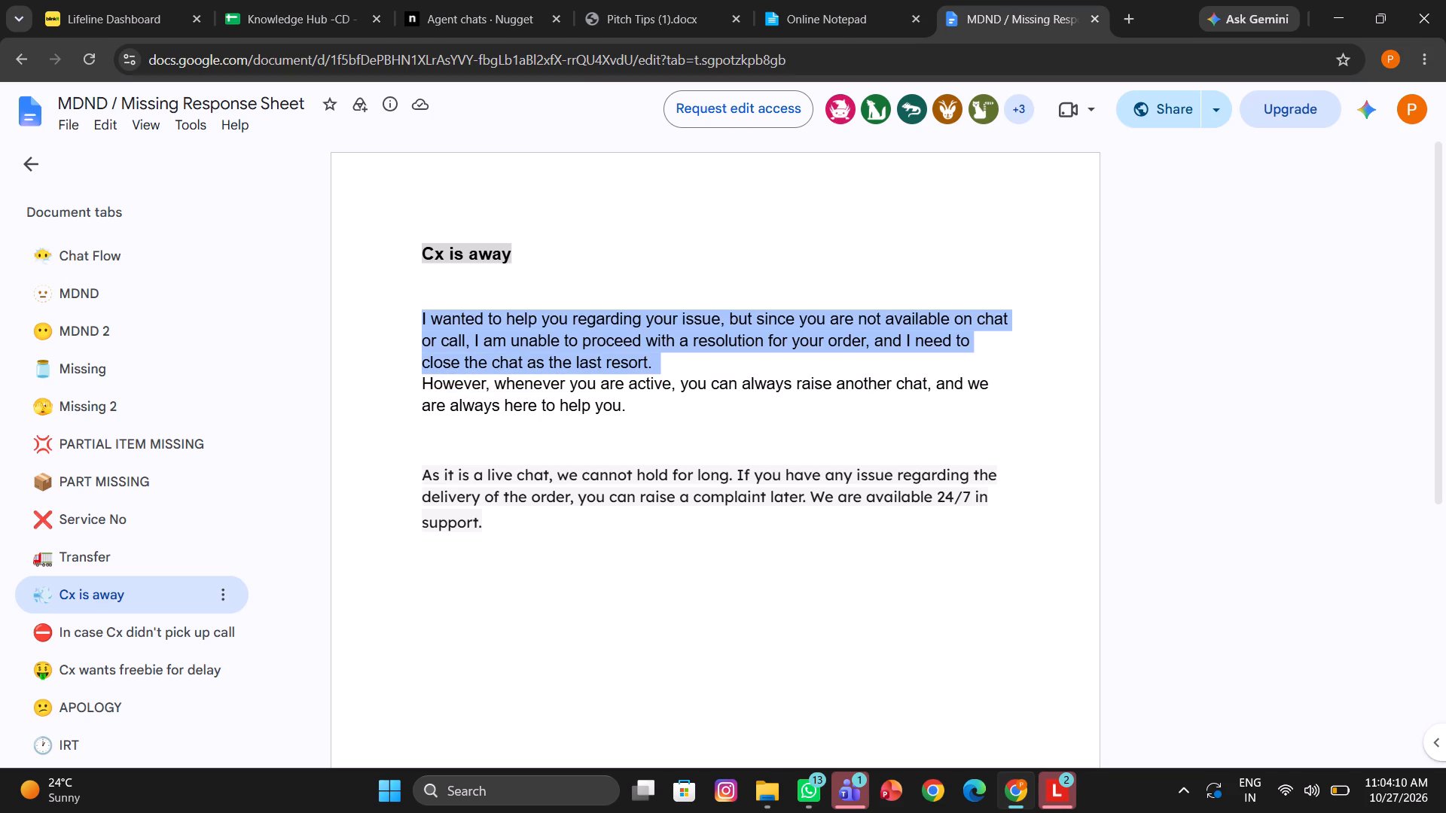
key("ctrl+c")
left_click(480, 0)
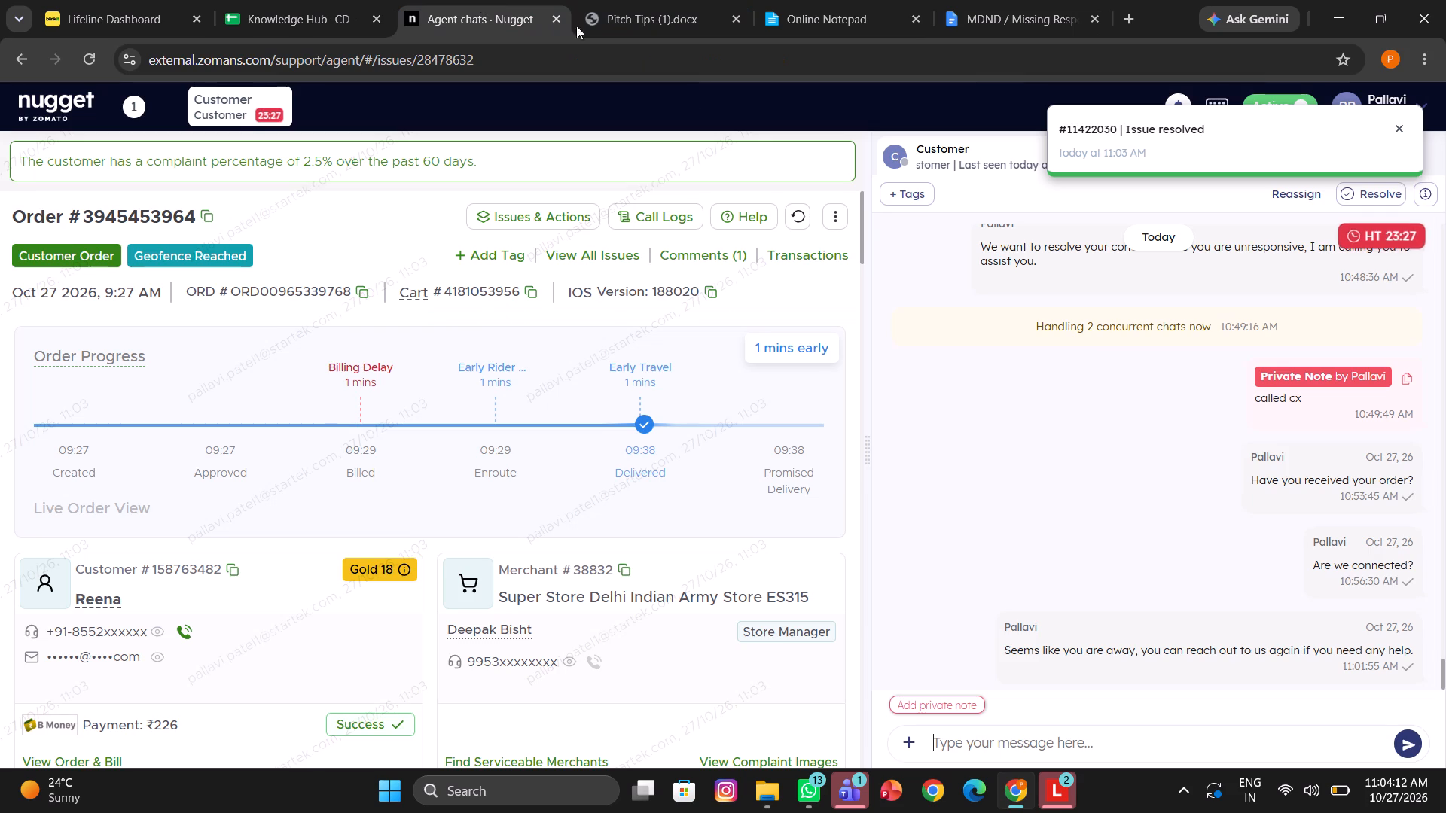
key("ctrl+v")
key("Return")
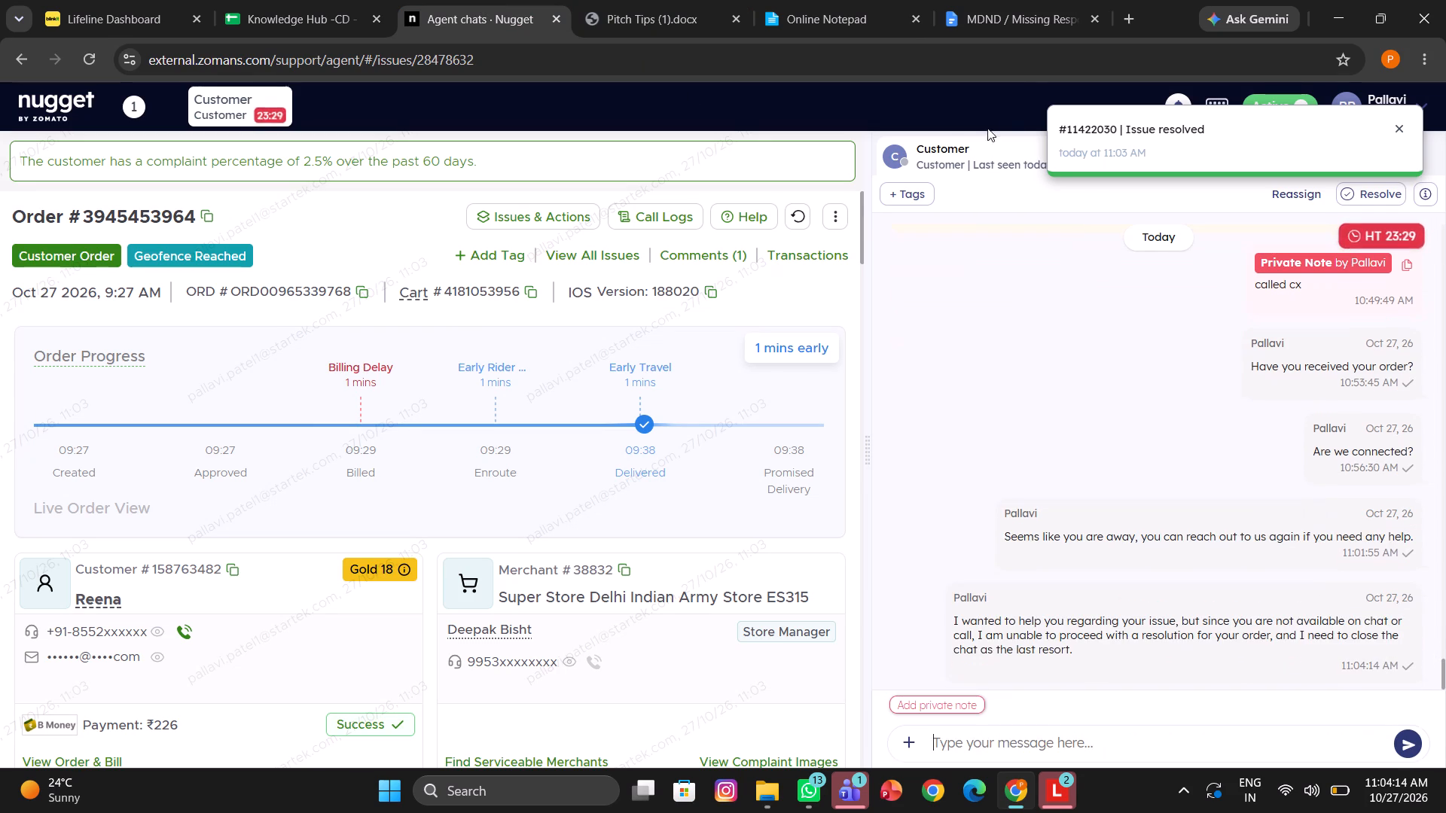
left_click(1015, 0)
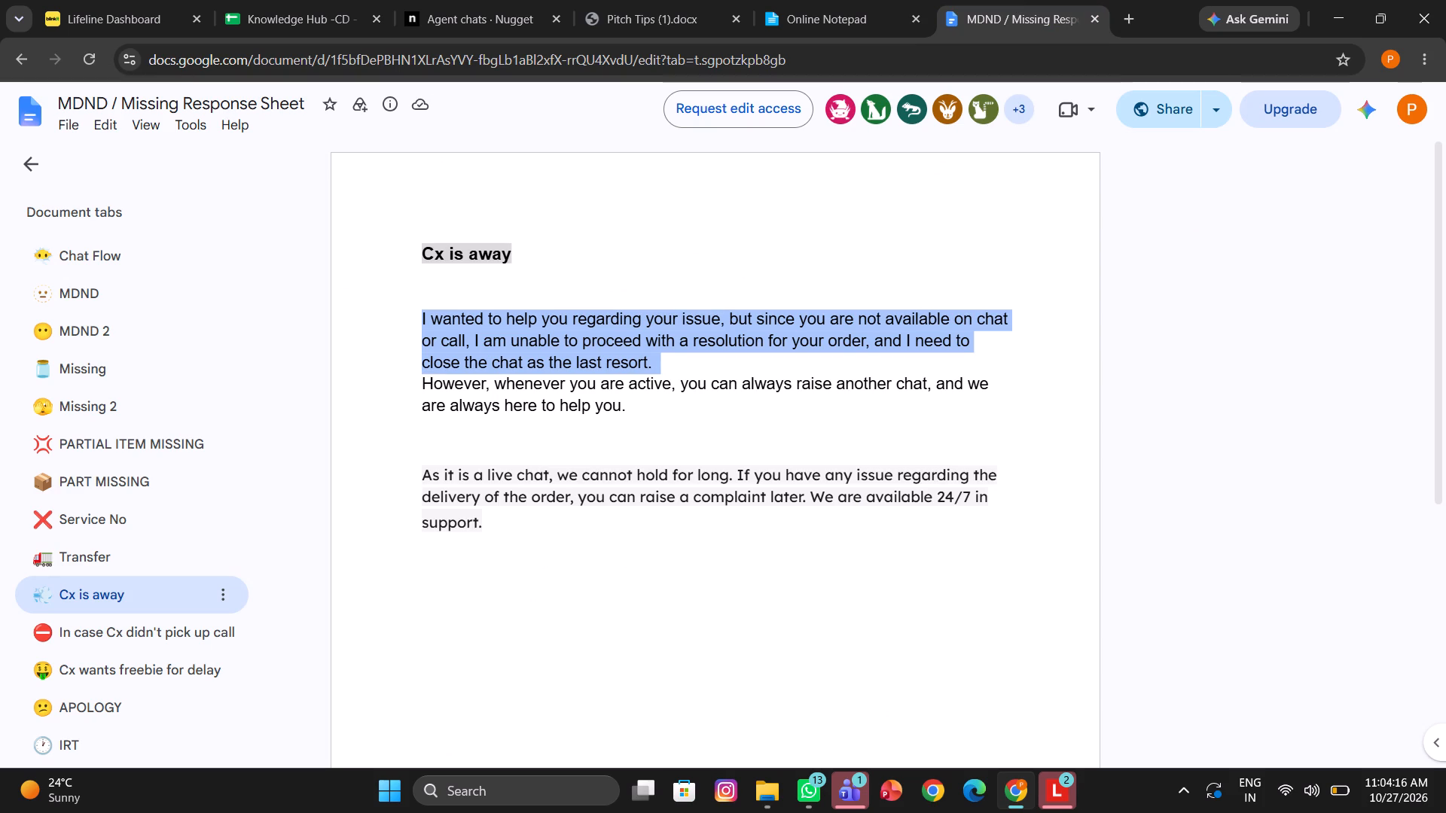
left_click_drag(419, 379, 634, 412)
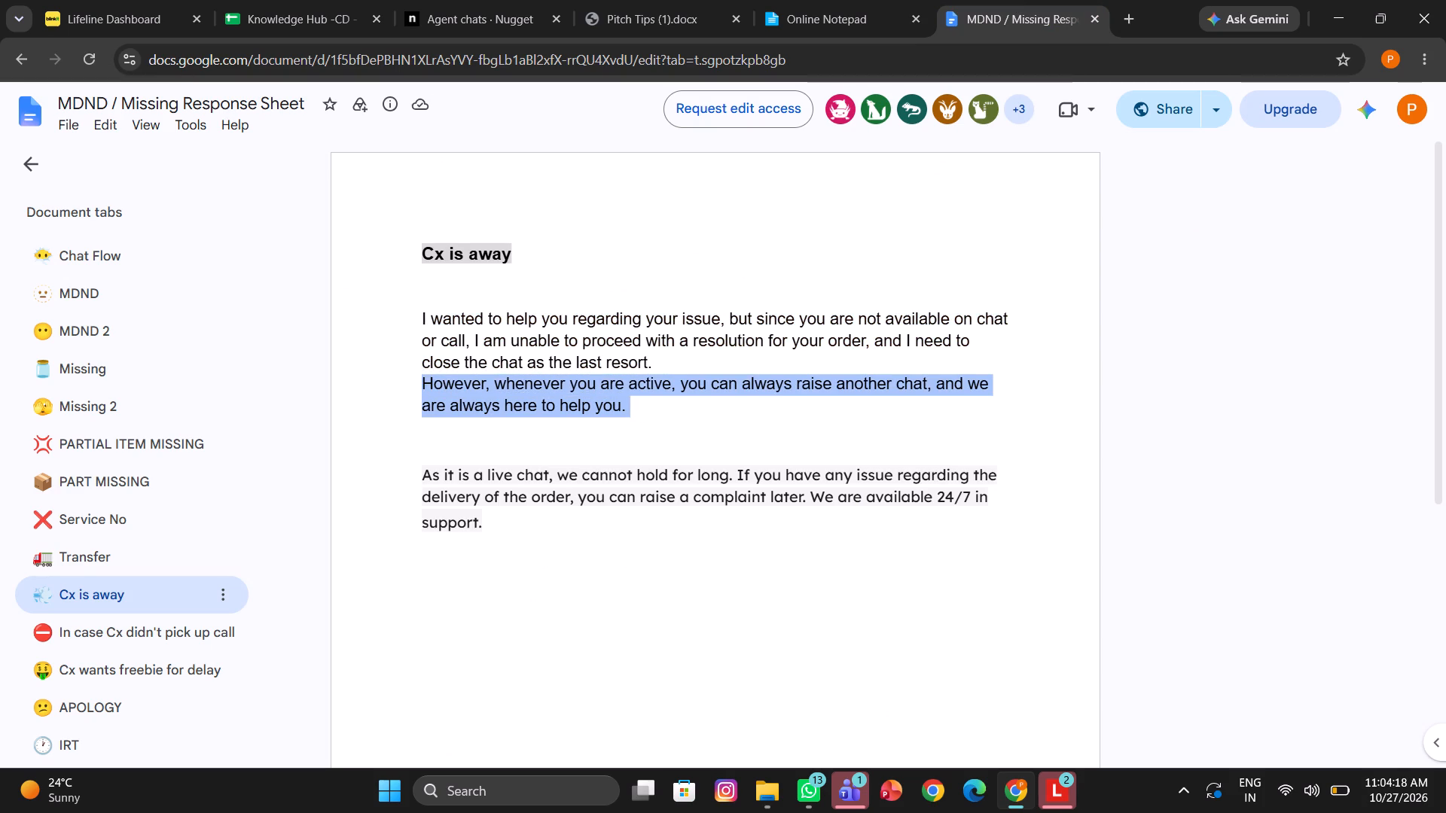
key("ctrl+c")
left_click(535, 0)
key("ctrl+v")
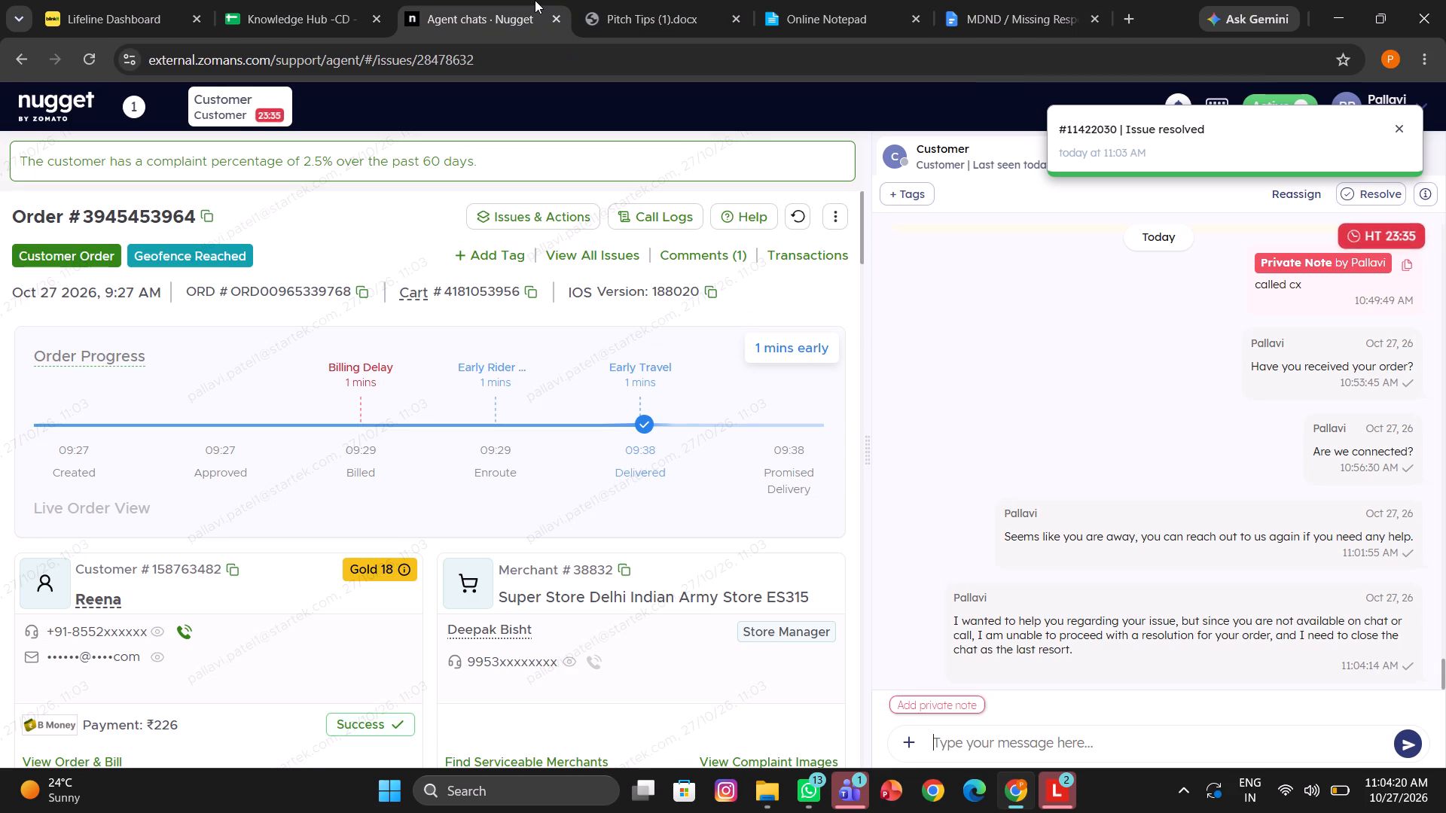
key("Return")
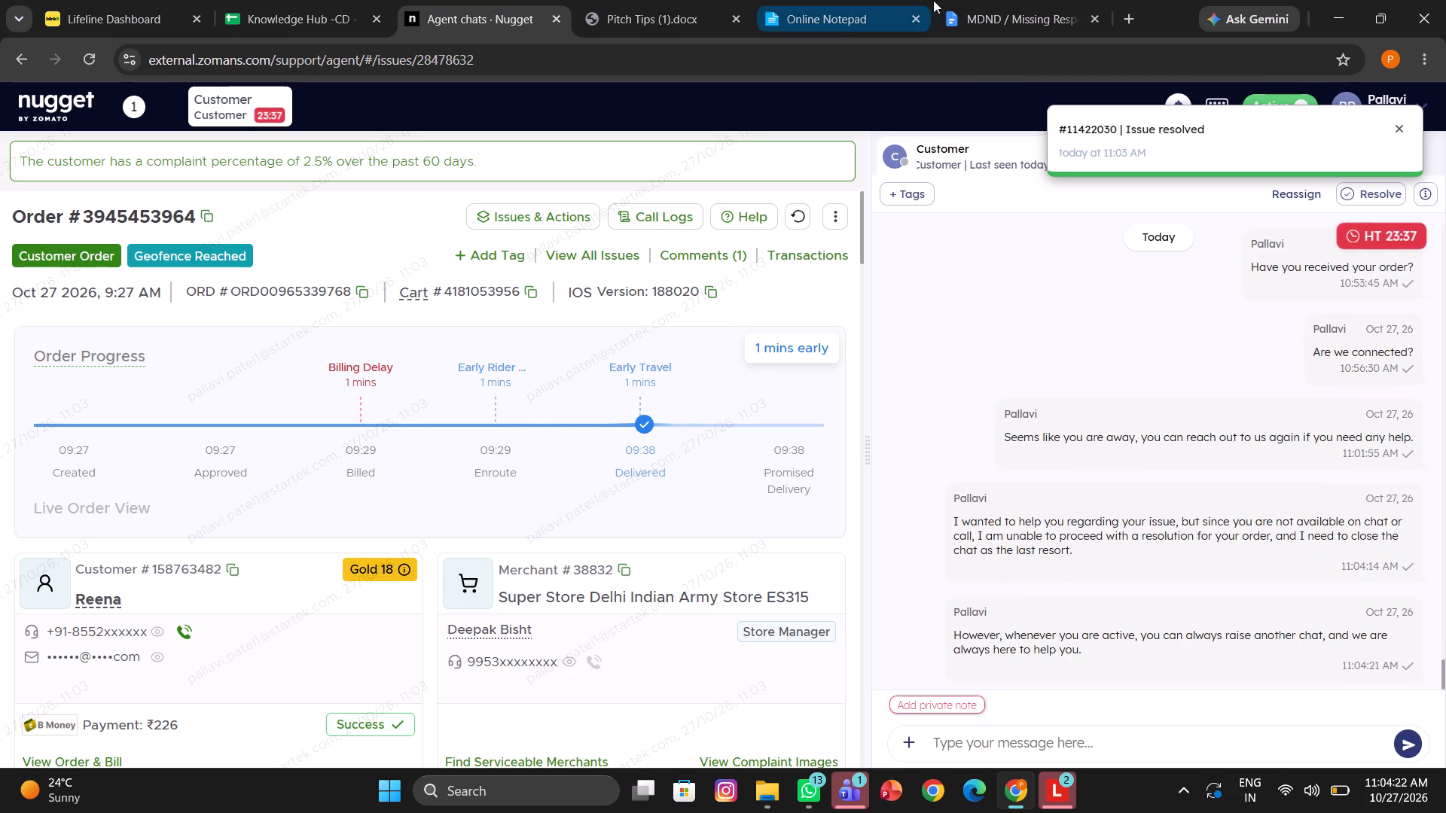
left_click(972, 0)
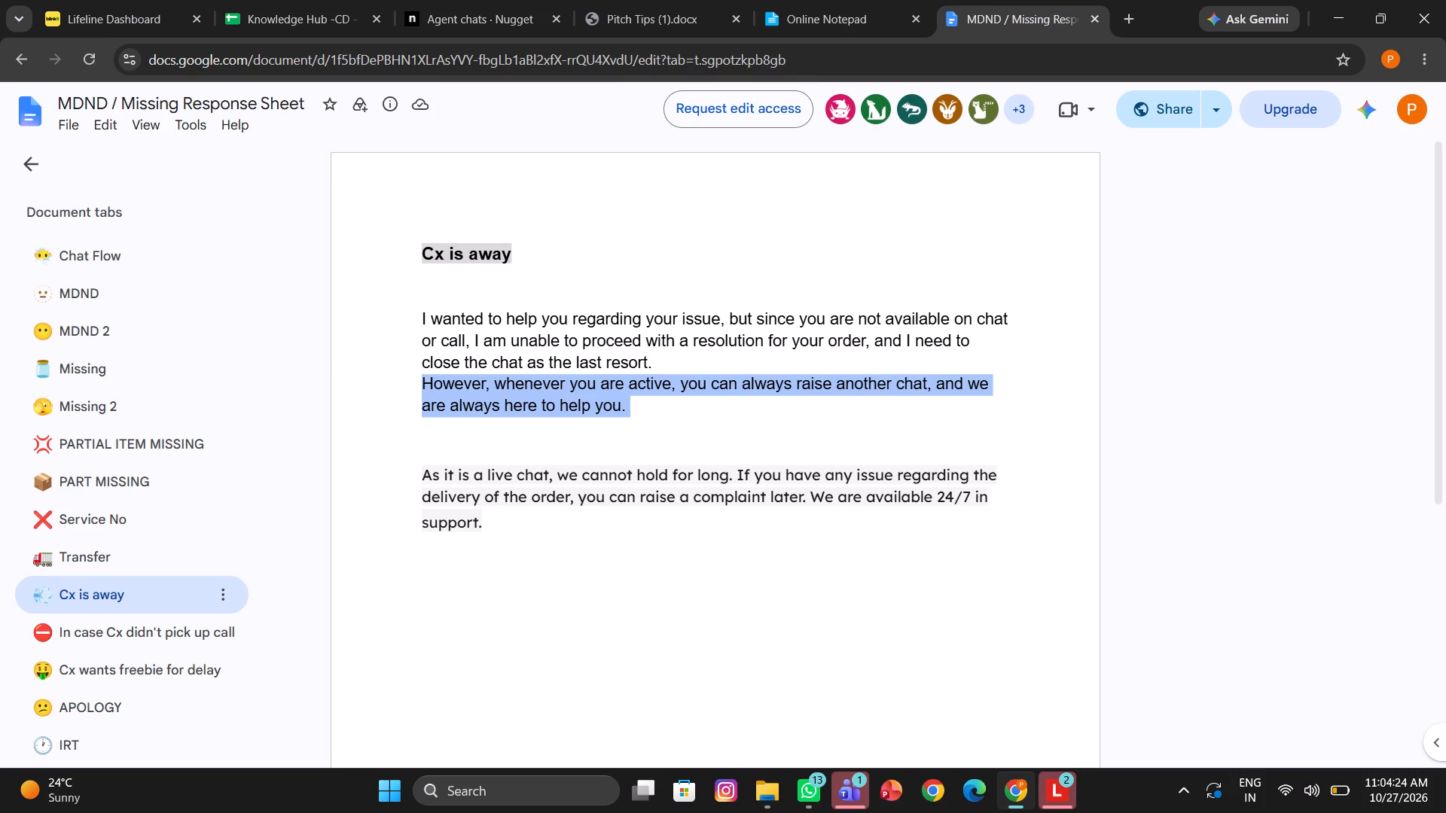
left_click_drag(411, 483, 532, 554)
key("ctrl+c")
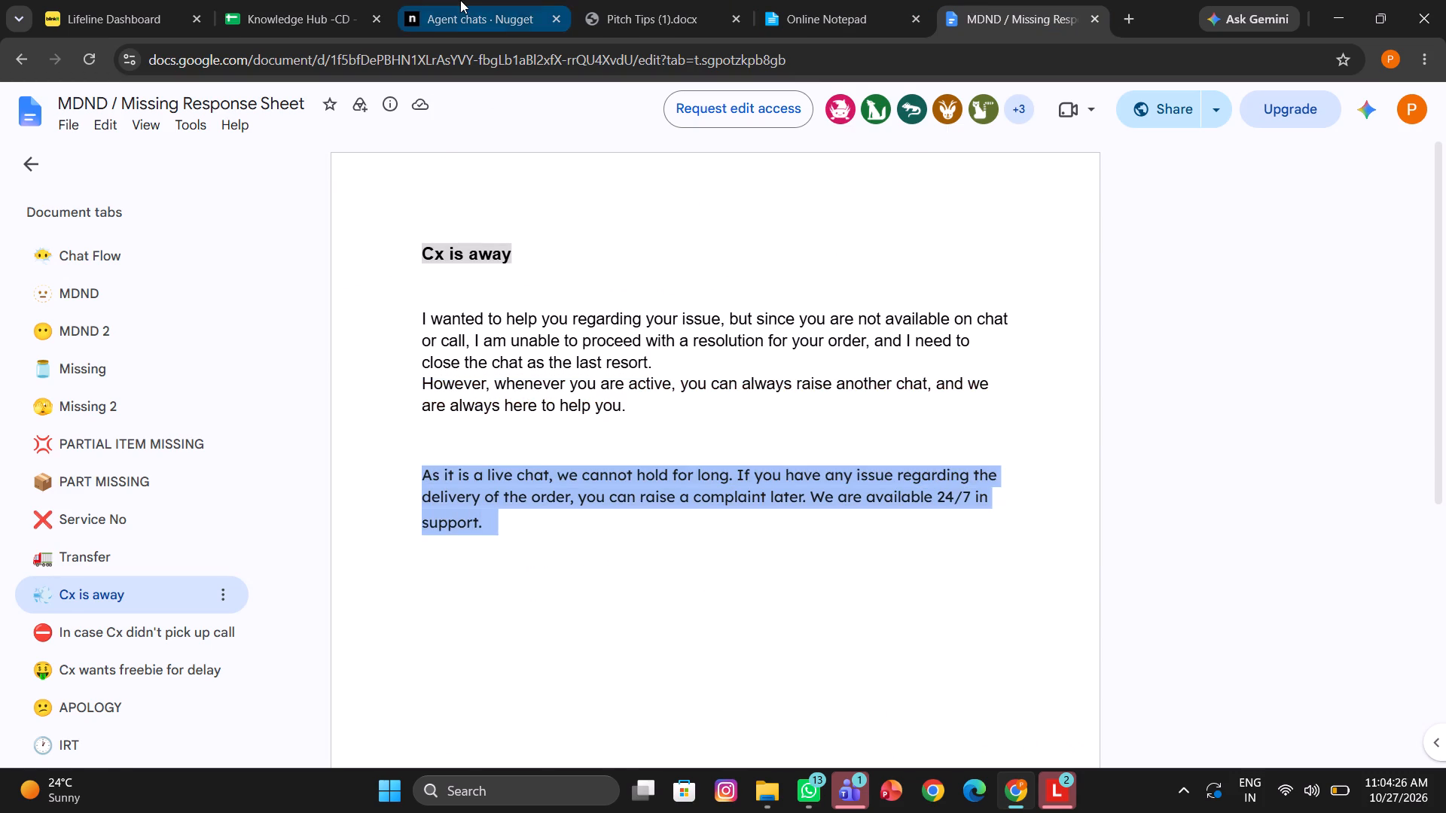
left_click(460, 0)
key("ctrl+v")
key("Return")
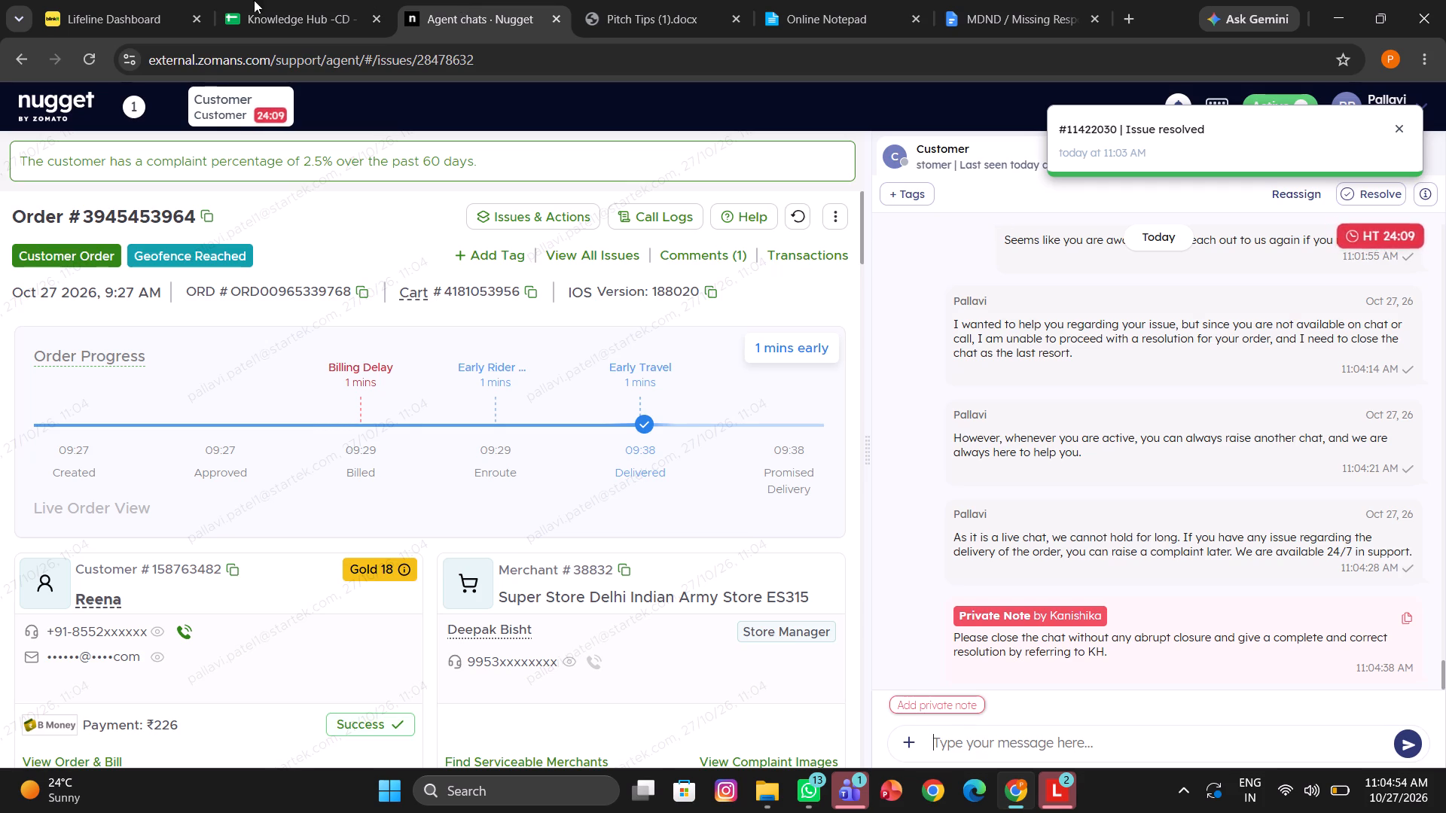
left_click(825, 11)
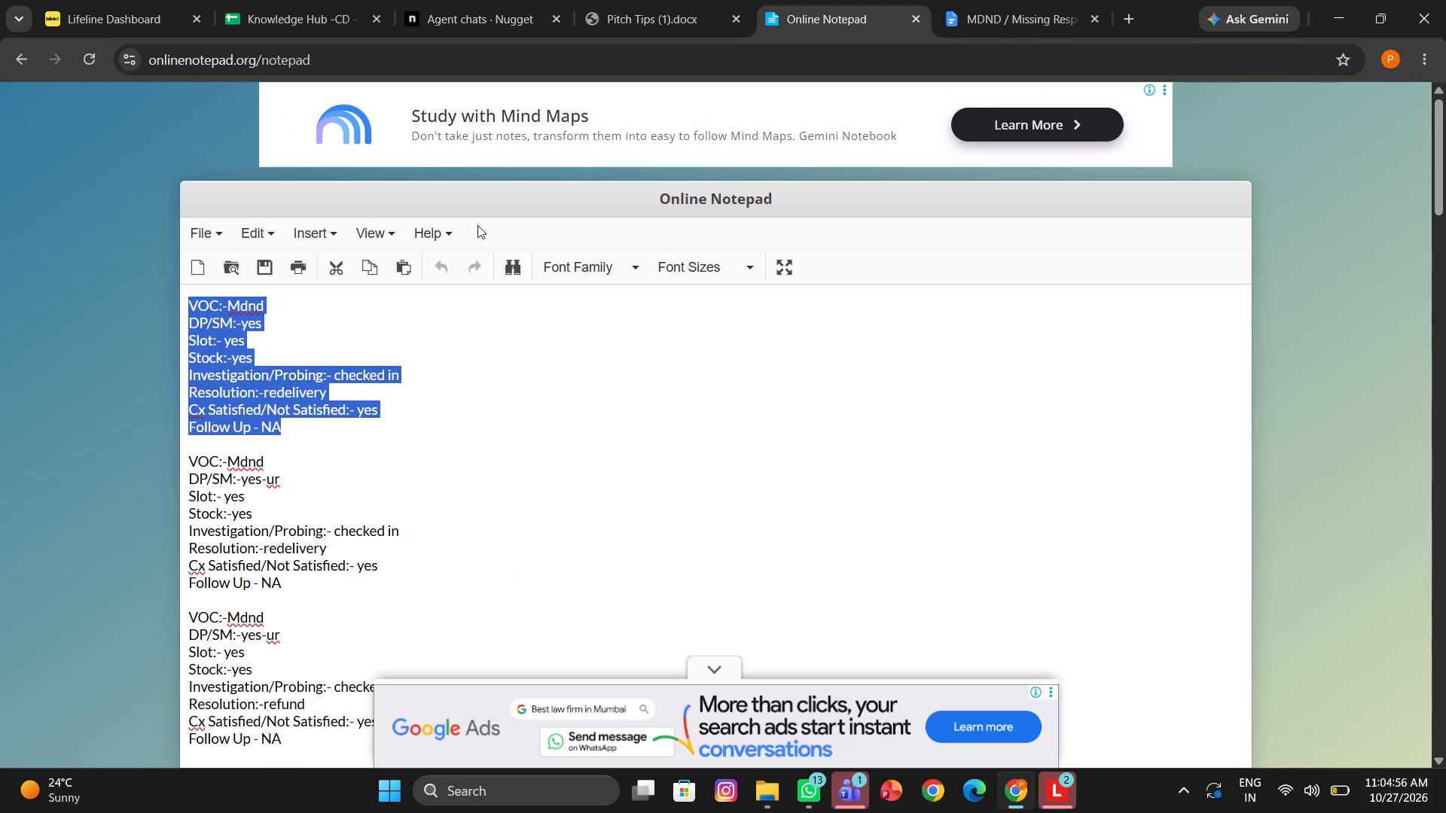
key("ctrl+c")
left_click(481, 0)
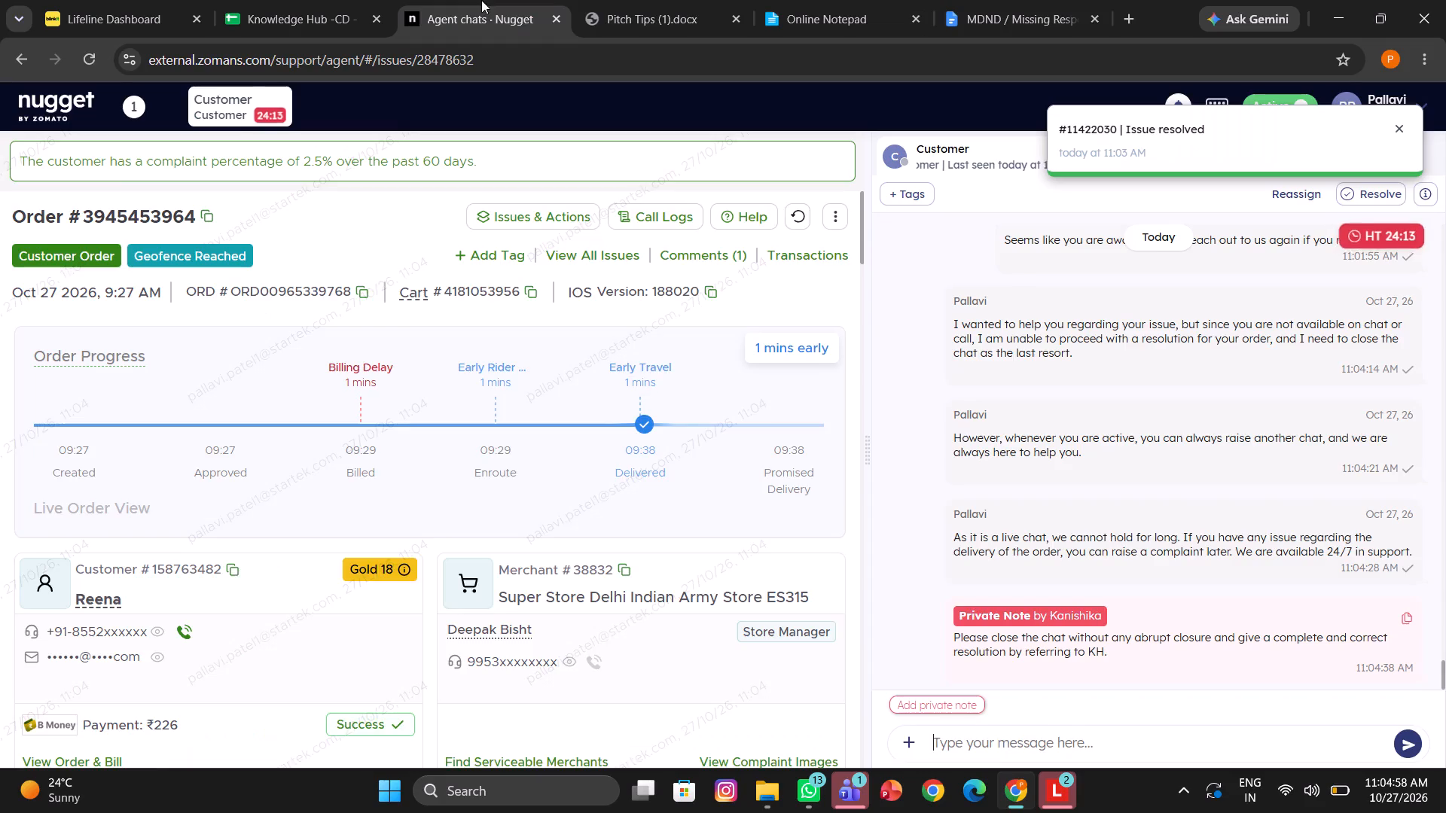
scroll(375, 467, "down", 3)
scroll(447, 464, "up", 2)
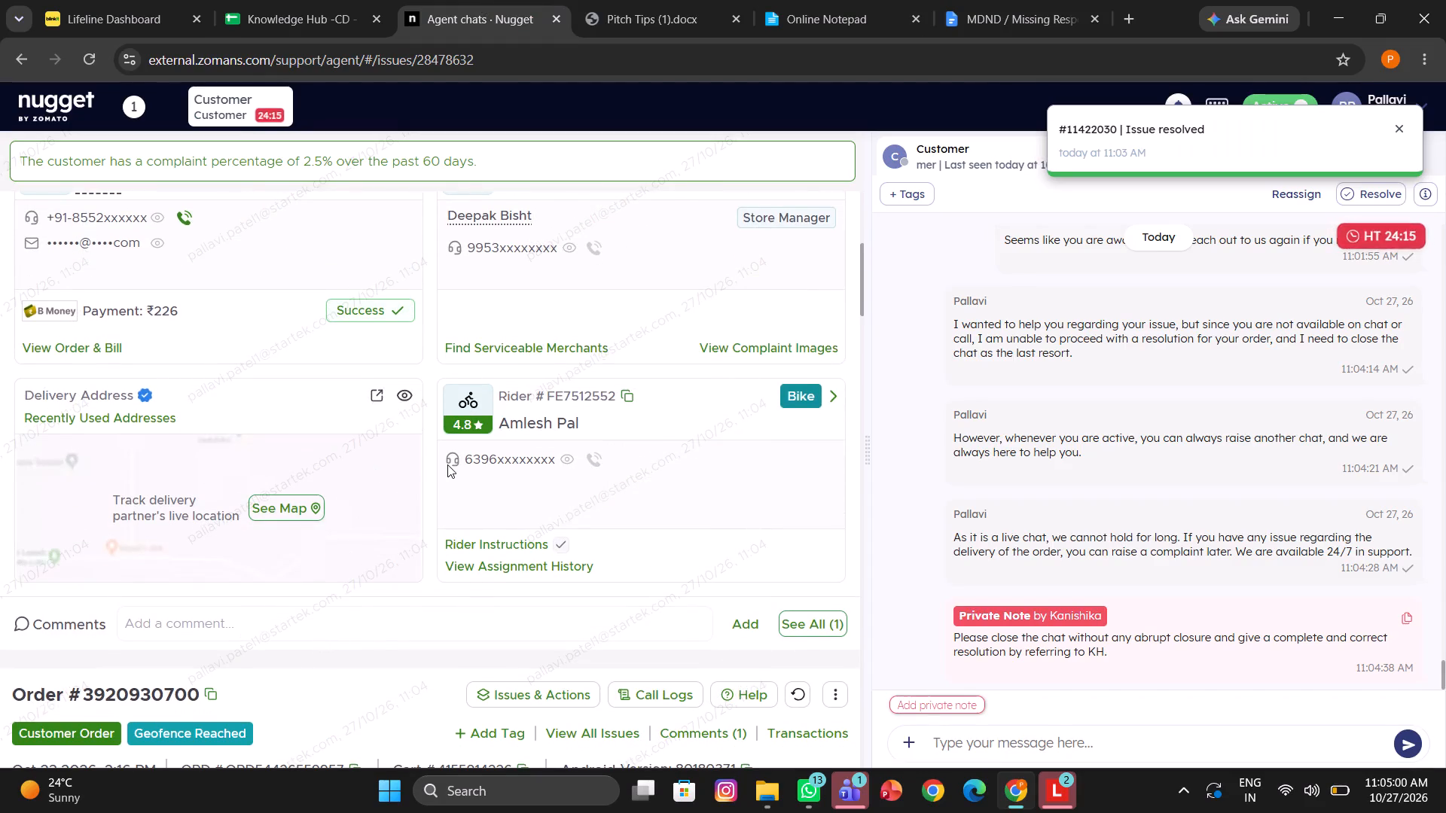
scroll(447, 464, "up", 4)
left_click(662, 216)
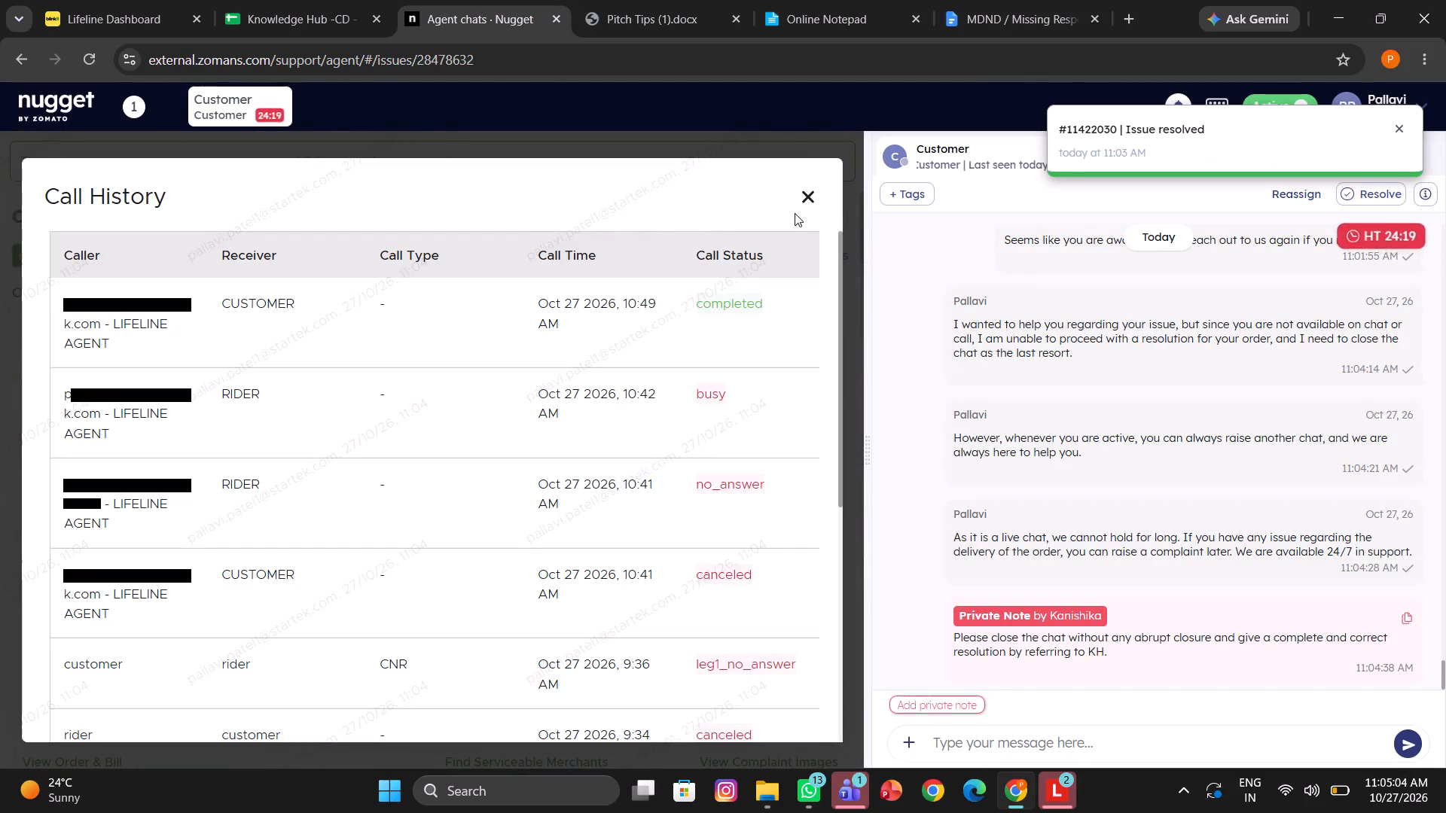
left_click(795, 213)
left_click(803, 207)
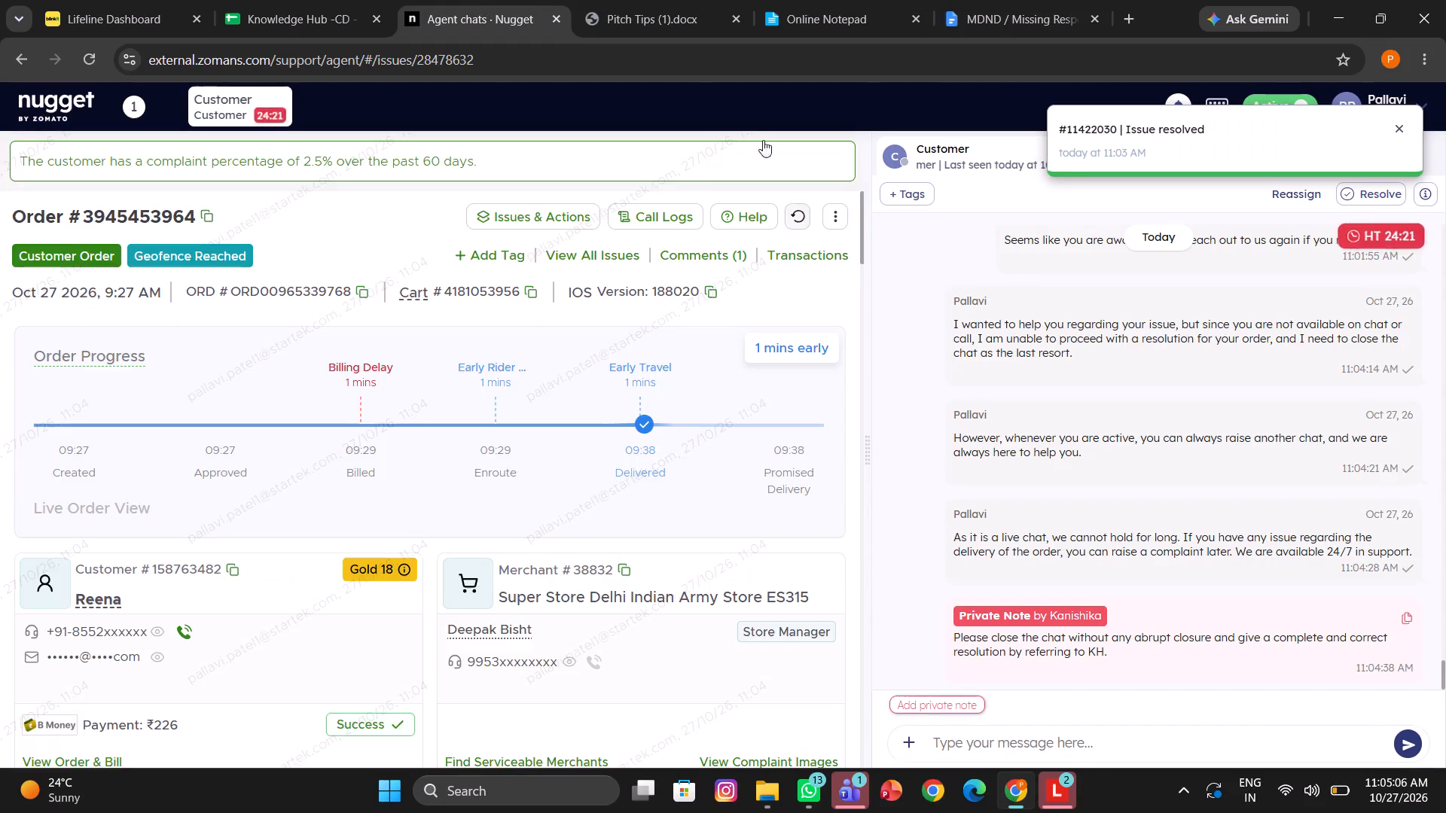
left_click(799, 10)
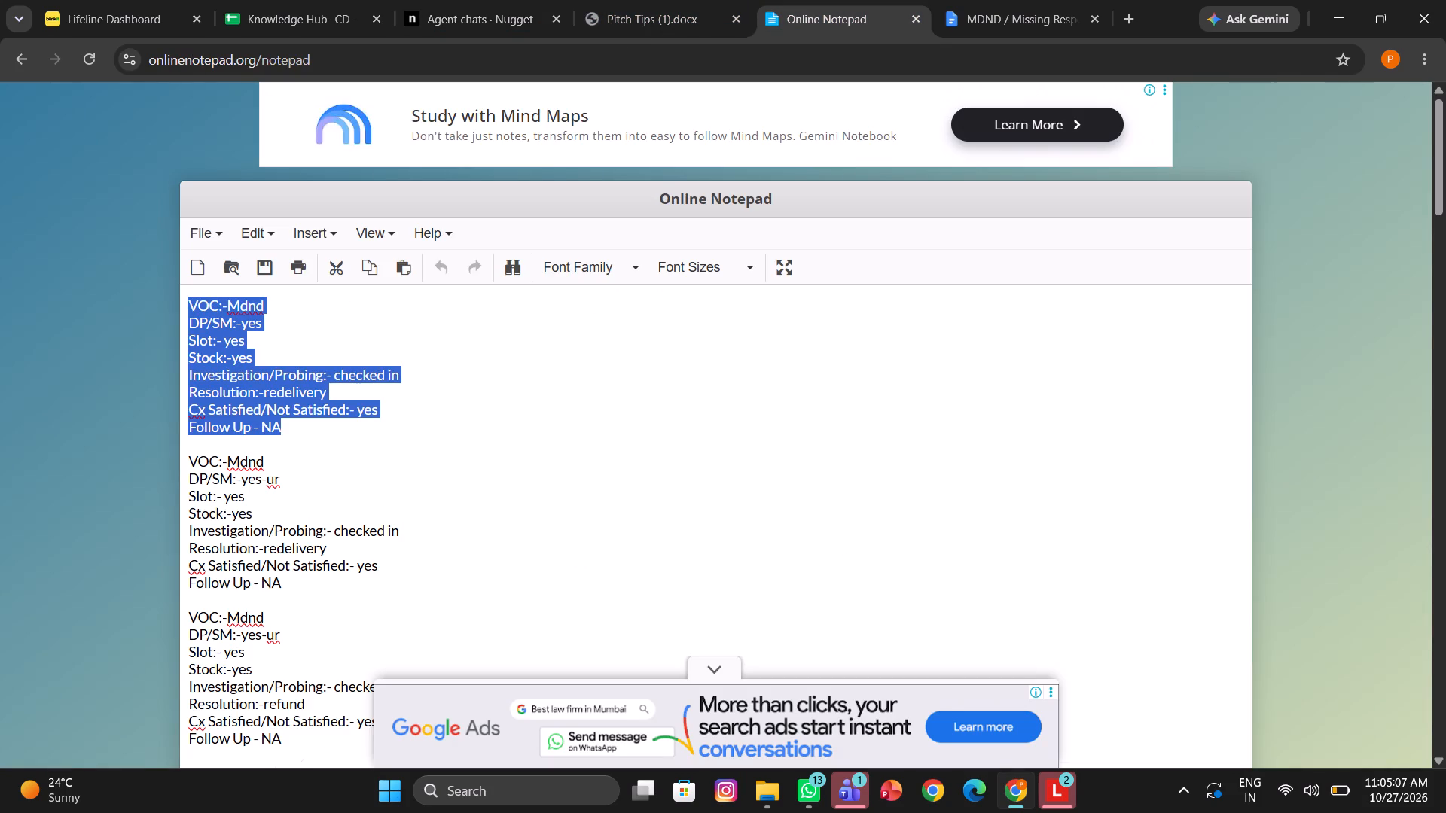
left_click_drag(300, 590, 182, 465)
key("ctrl+c")
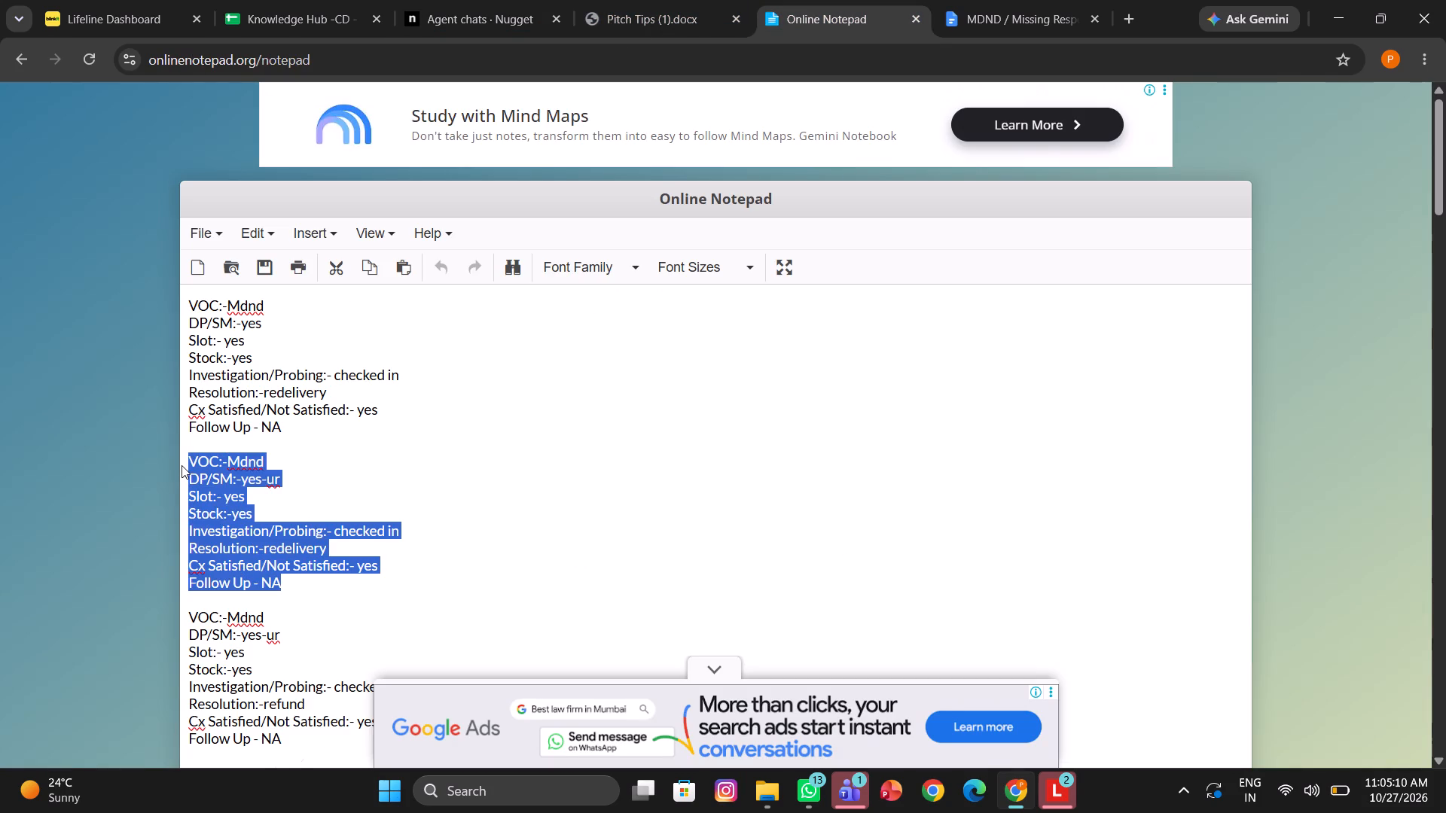
left_click(440, 0)
scroll(429, 507, "down", 1)
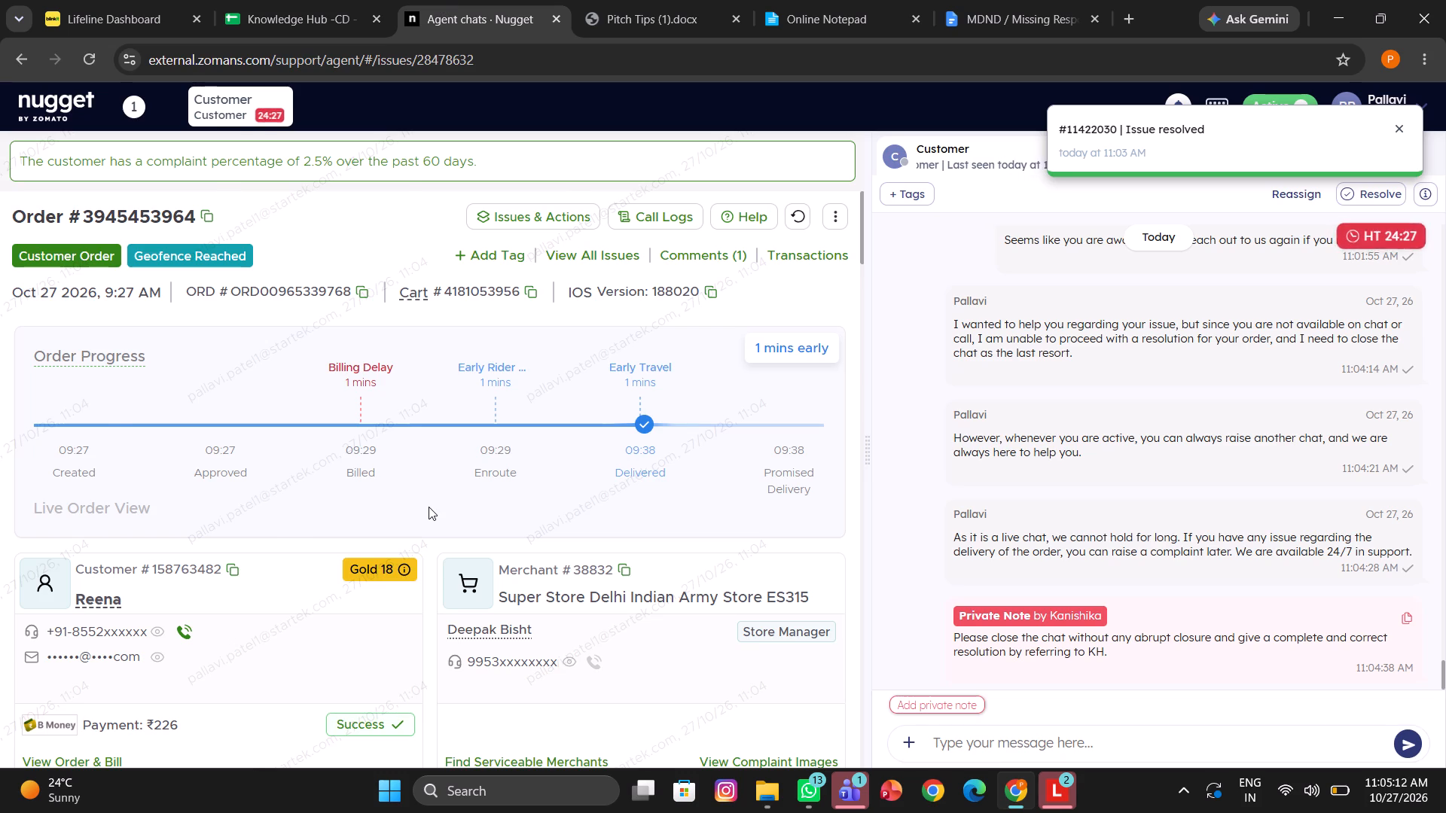
scroll(429, 507, "down", 2)
left_click(267, 663)
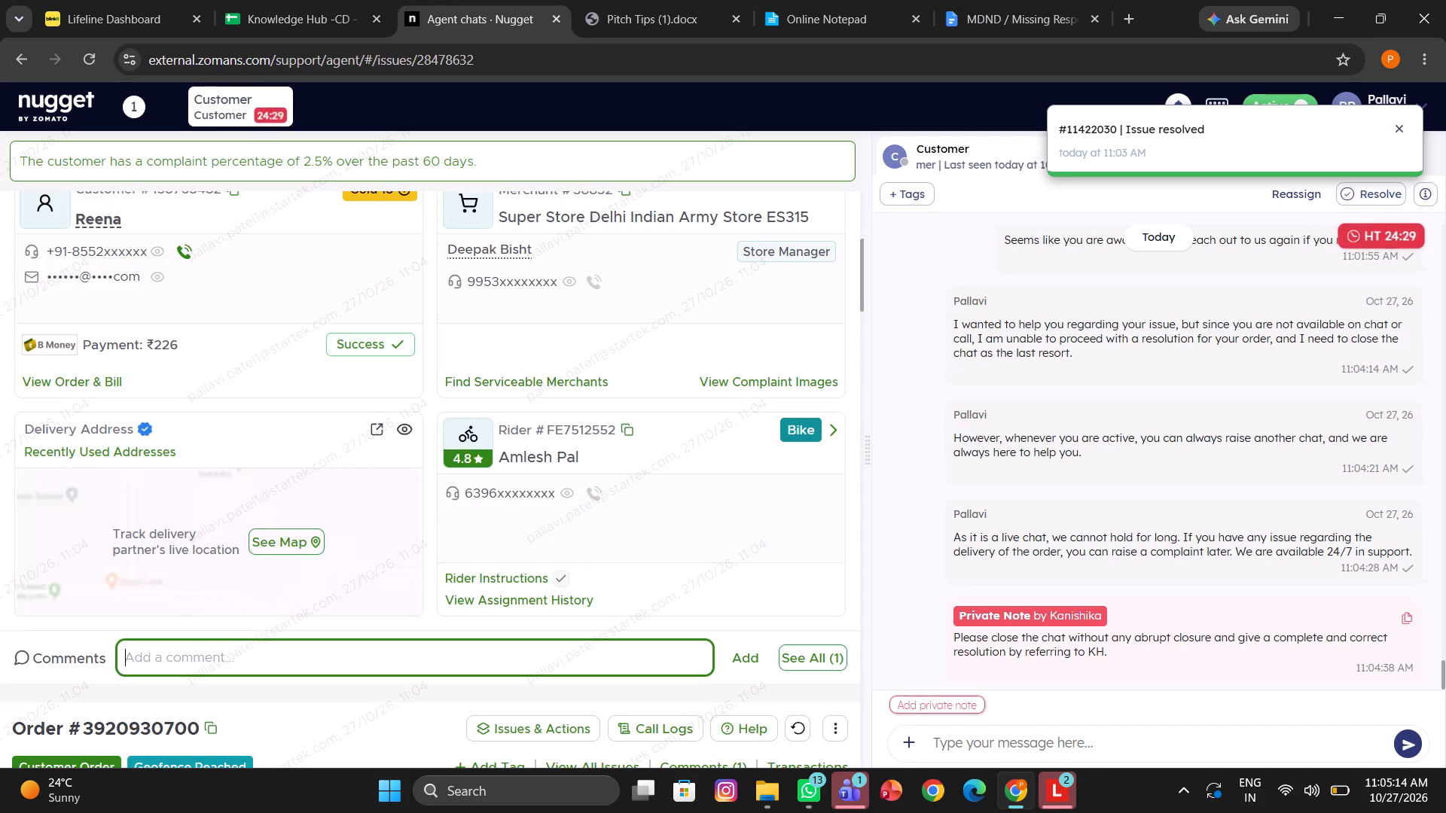
key("ctrl+v")
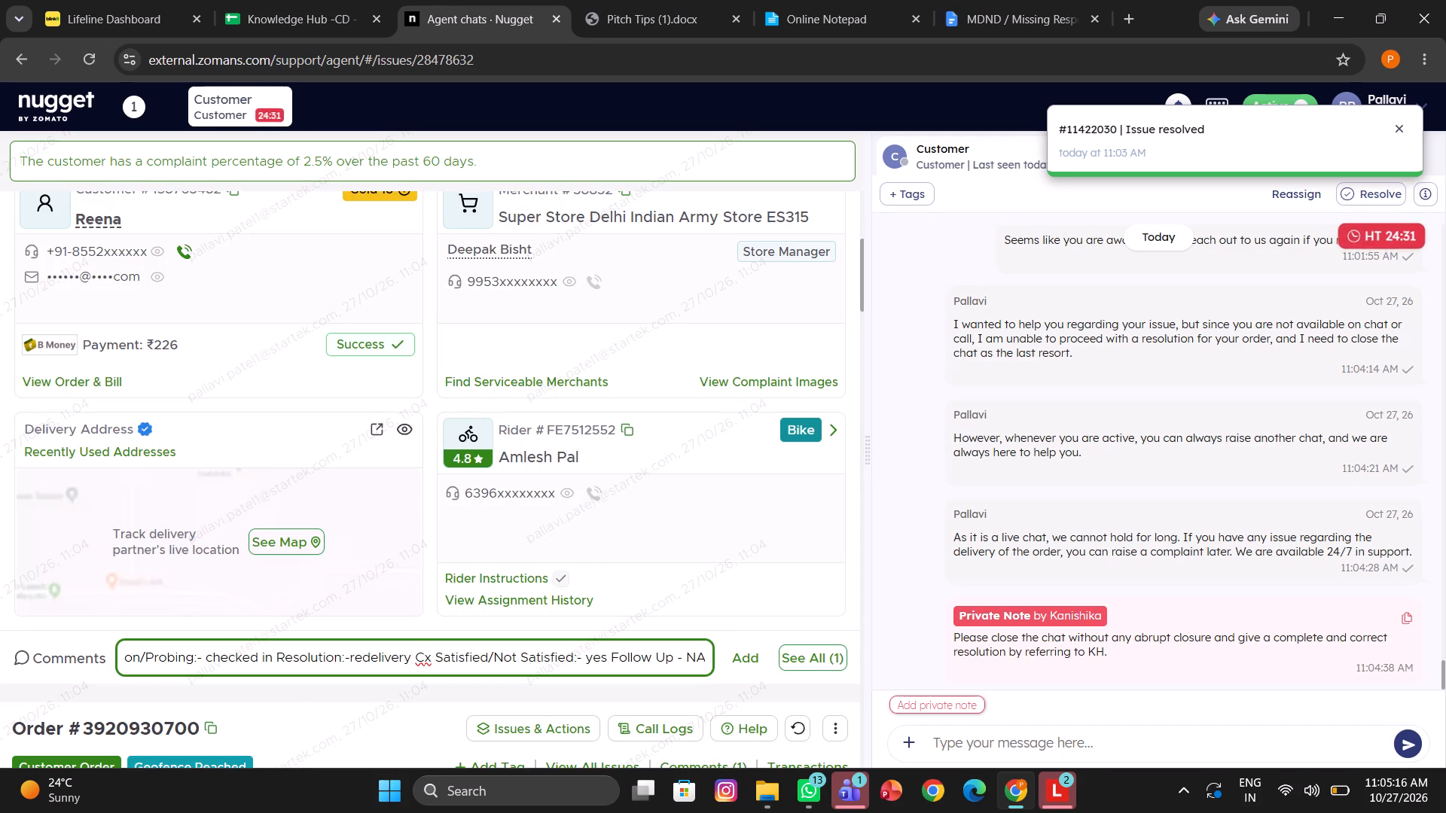
left_click_drag(410, 658, 352, 656)
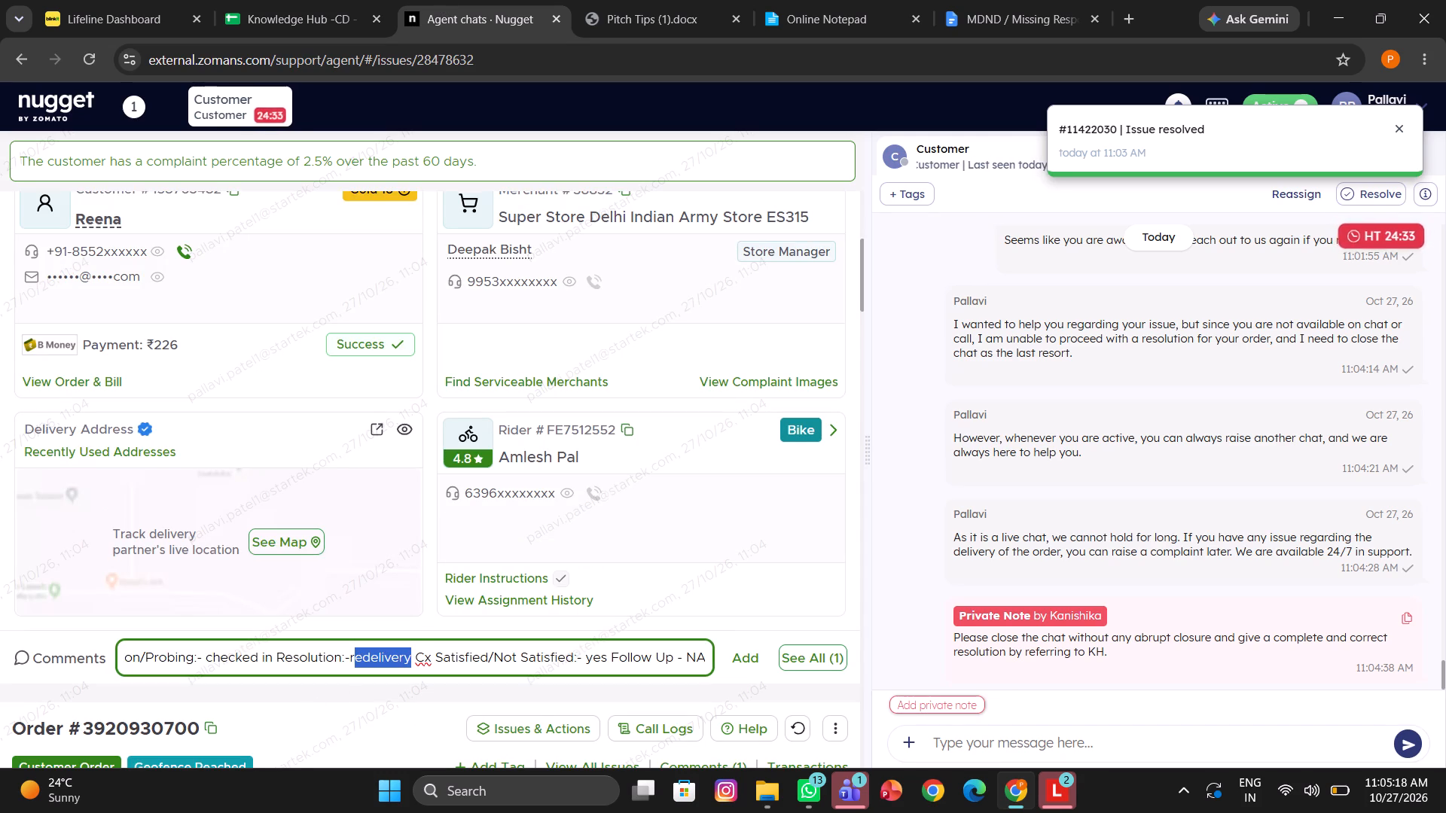
key("BackSpace")
key("BackSpace")
type("away")
key("Return")
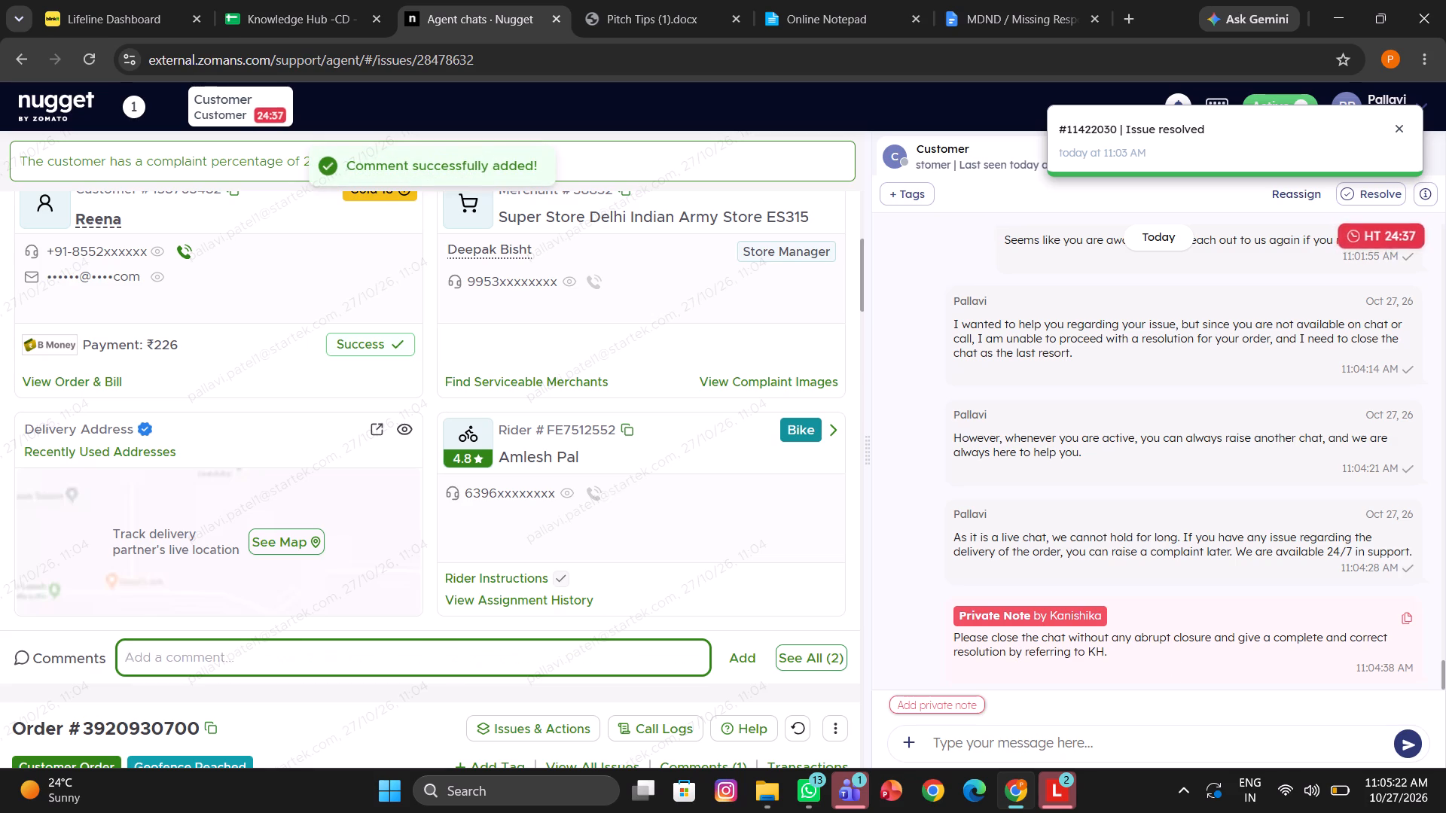
Start a private note in the chat using the Private Note Format copied from the Knowledge Hub -CD spreadsheet.
left_click(330, 5)
key("ctrl+c")
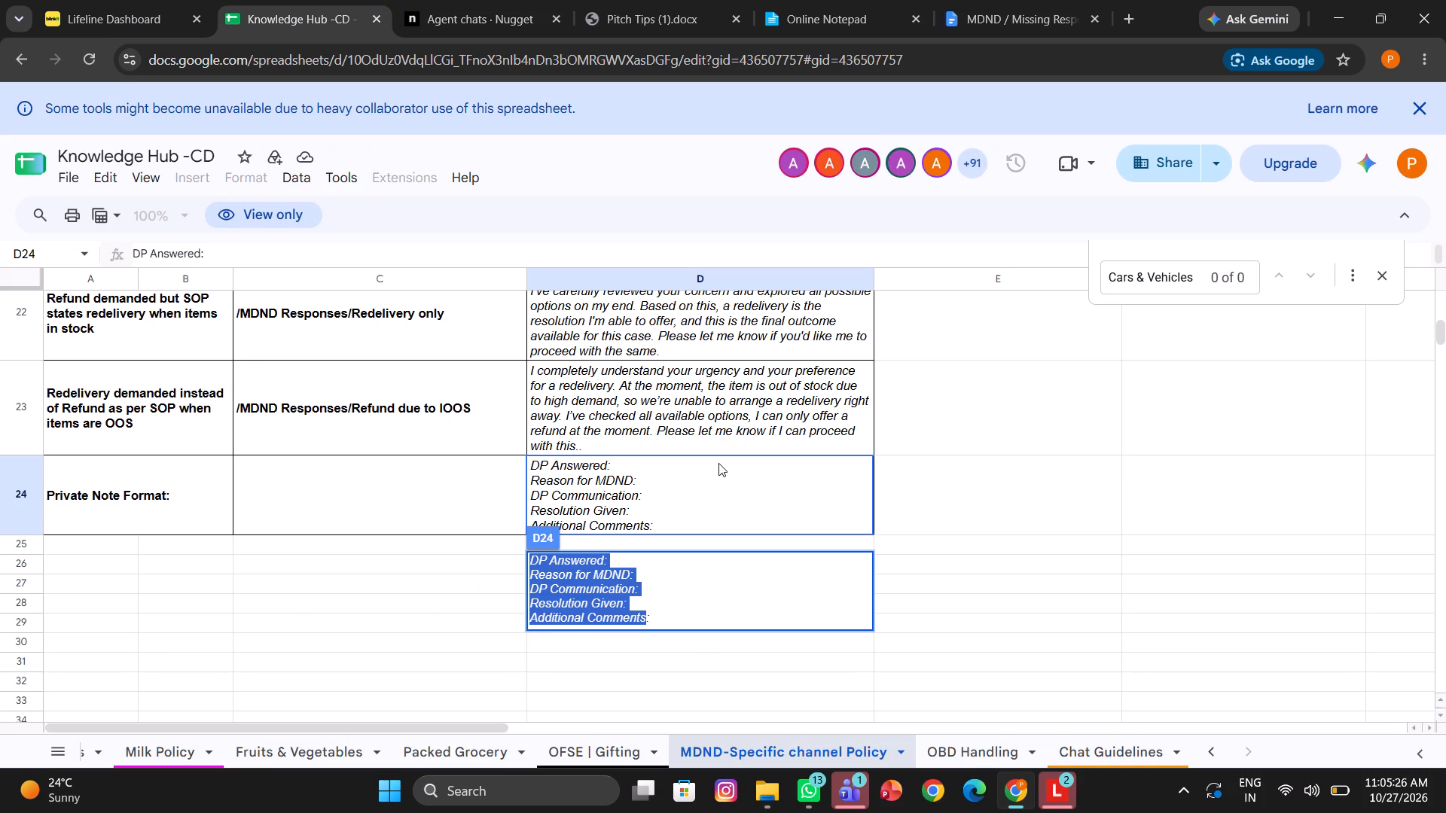
left_click(454, 0)
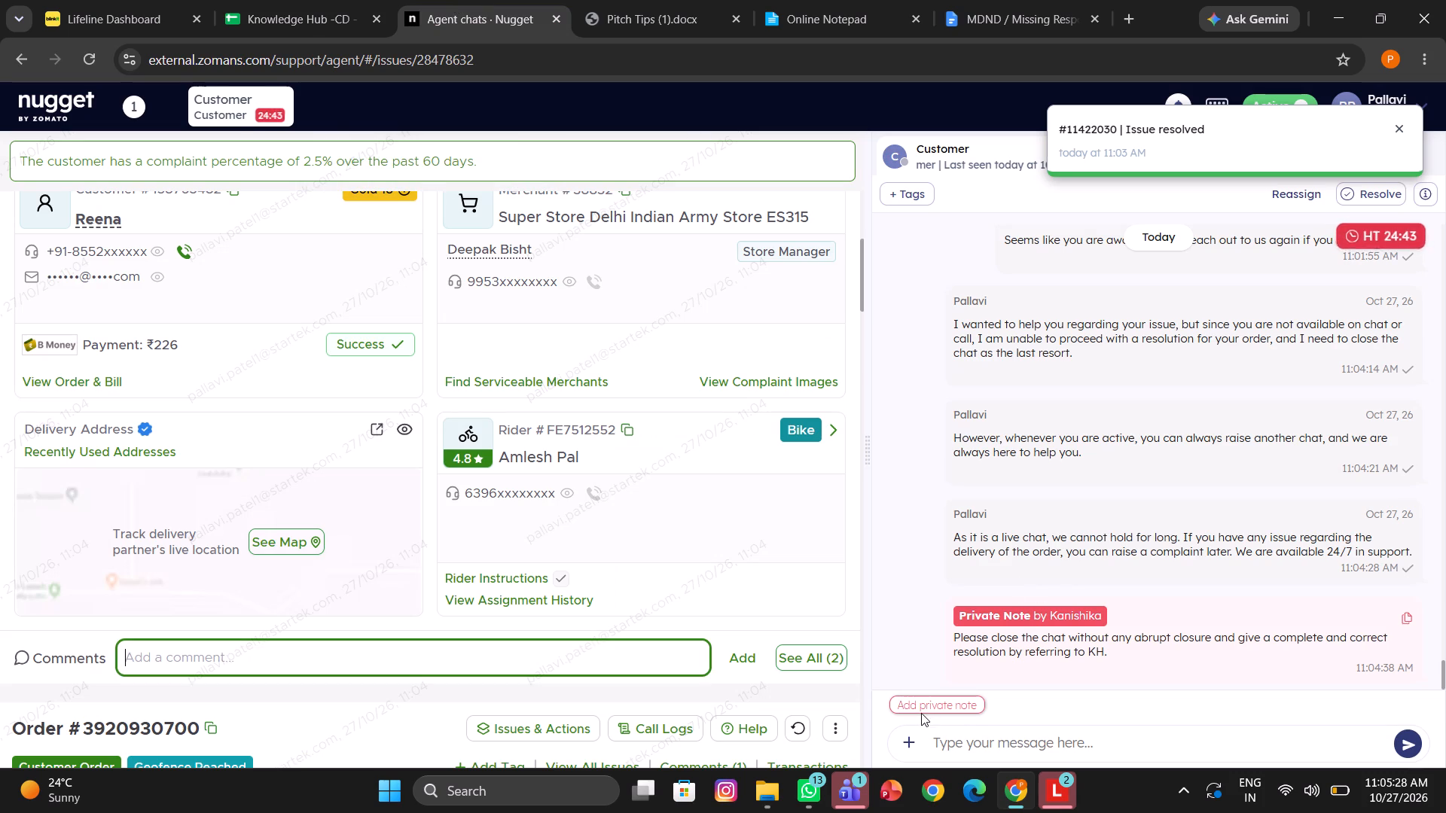
left_click(921, 713)
key("ctrl+v")
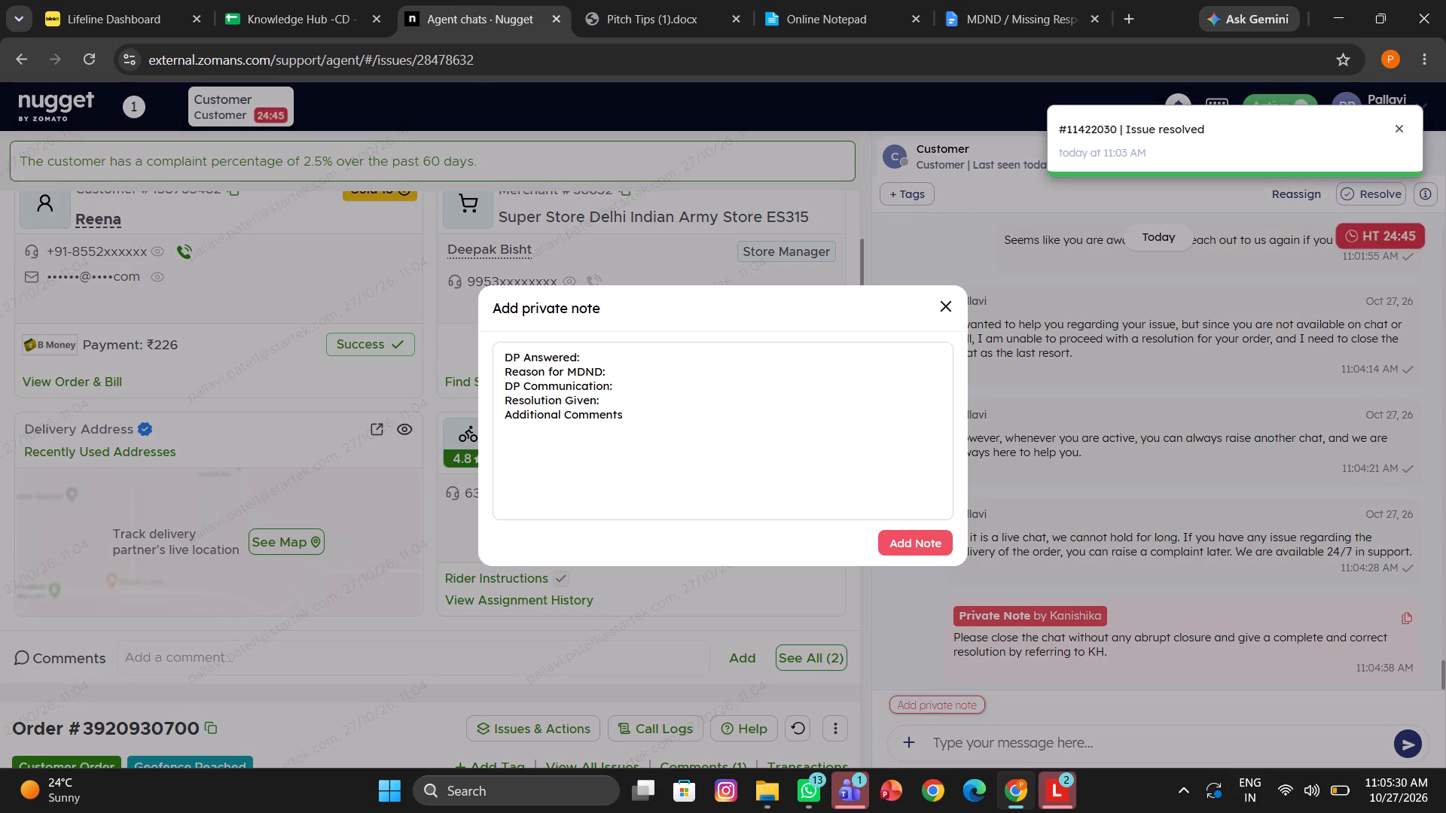
Fill in the note: DP Answered "no", Reason for MDND "cx not received order", DP Communication "dp said delivered", Resolution Given "away".
left_click(639, 352)
key("space")
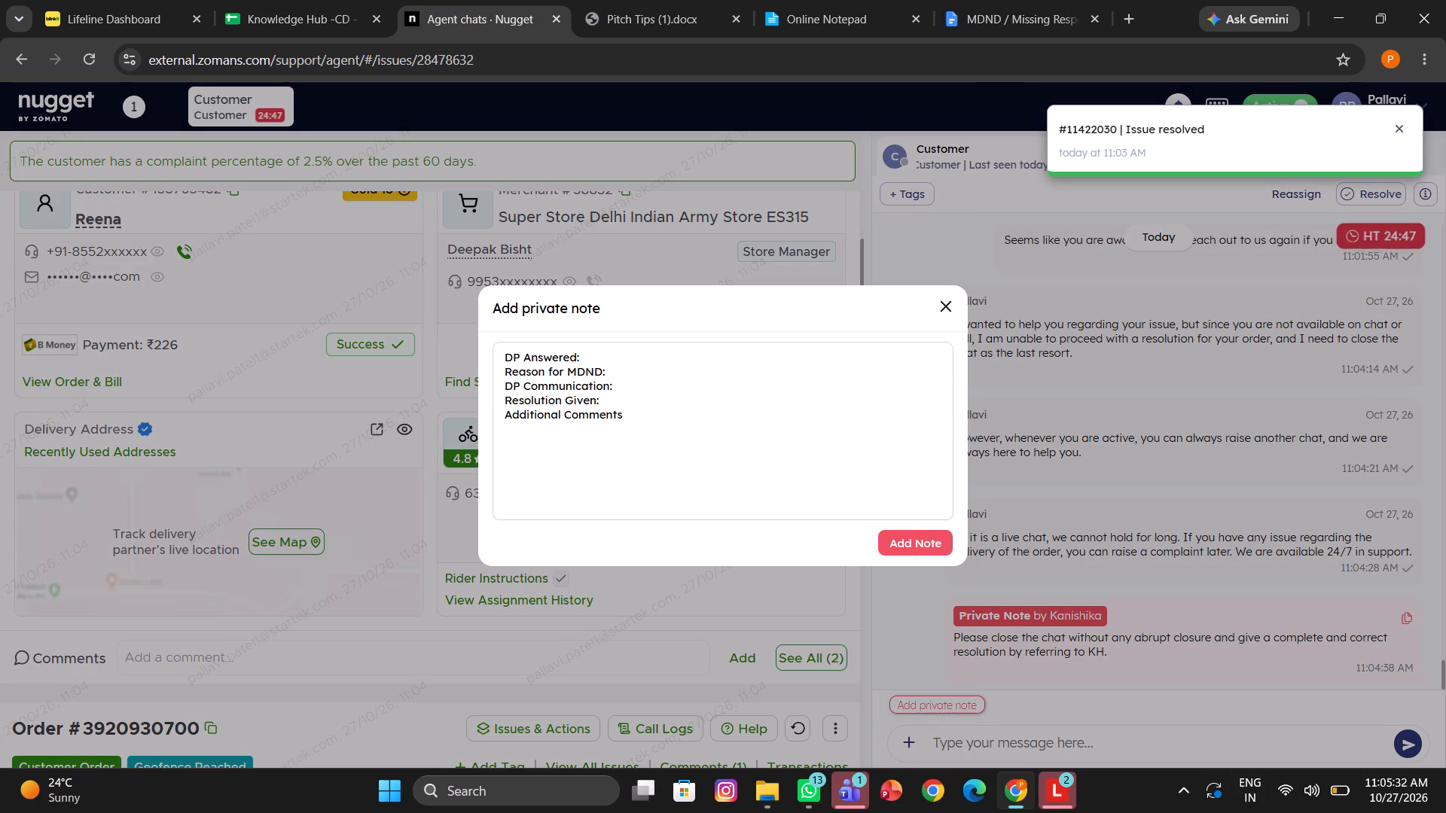
type("no")
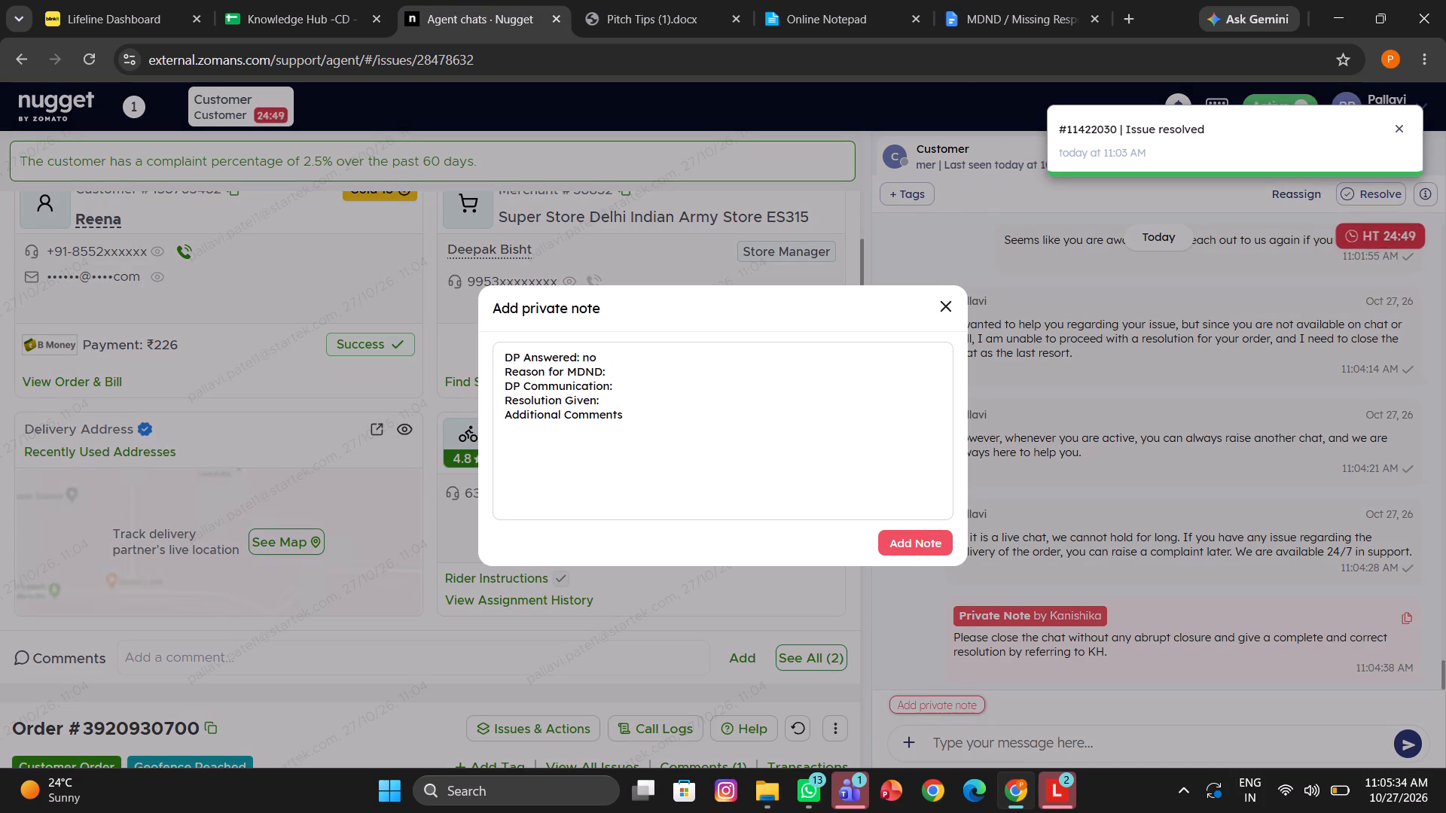
left_click(659, 367)
key("space")
type("cx not received order")
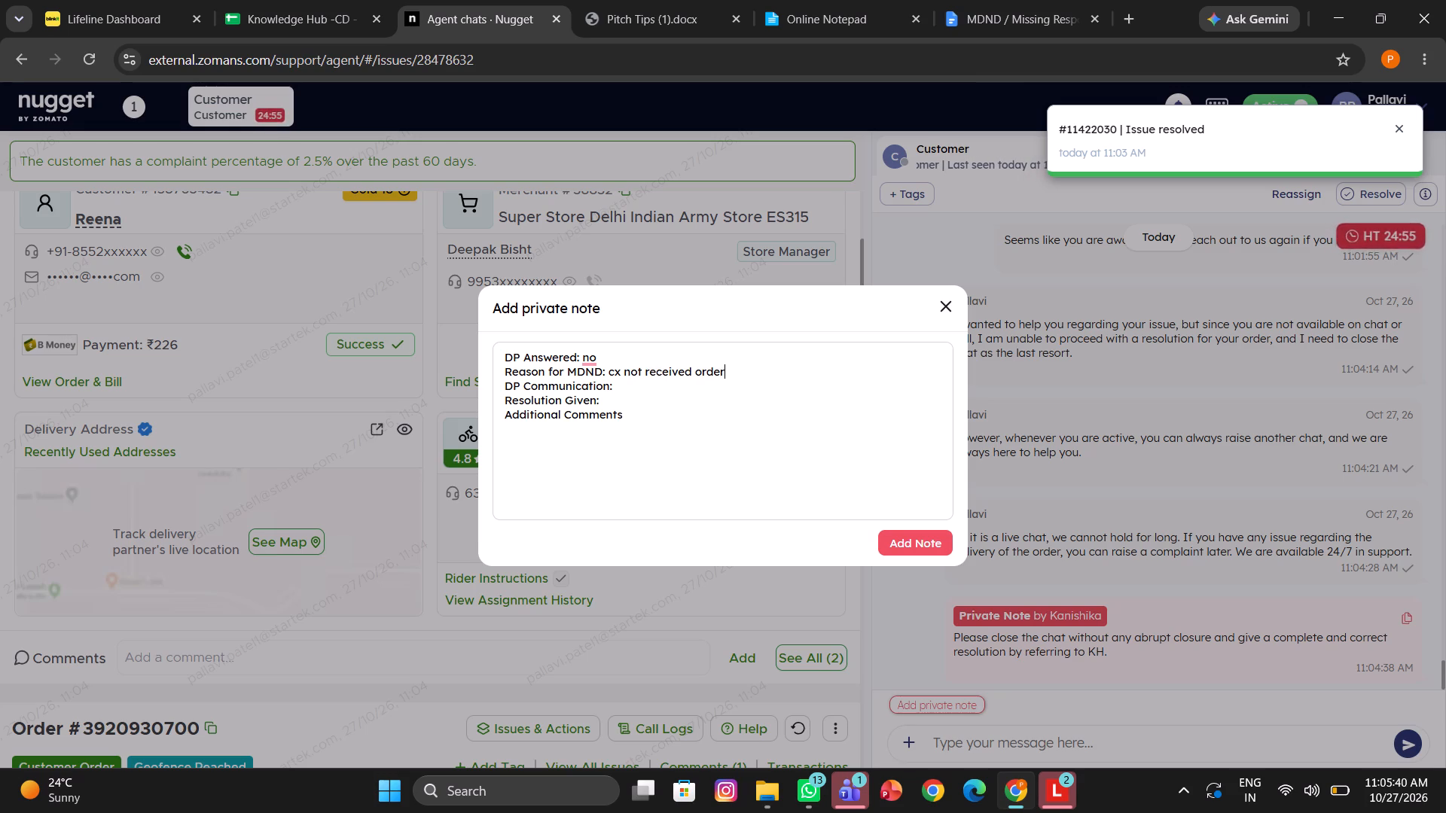
left_click(665, 390)
key("space")
type("dp said delivered")
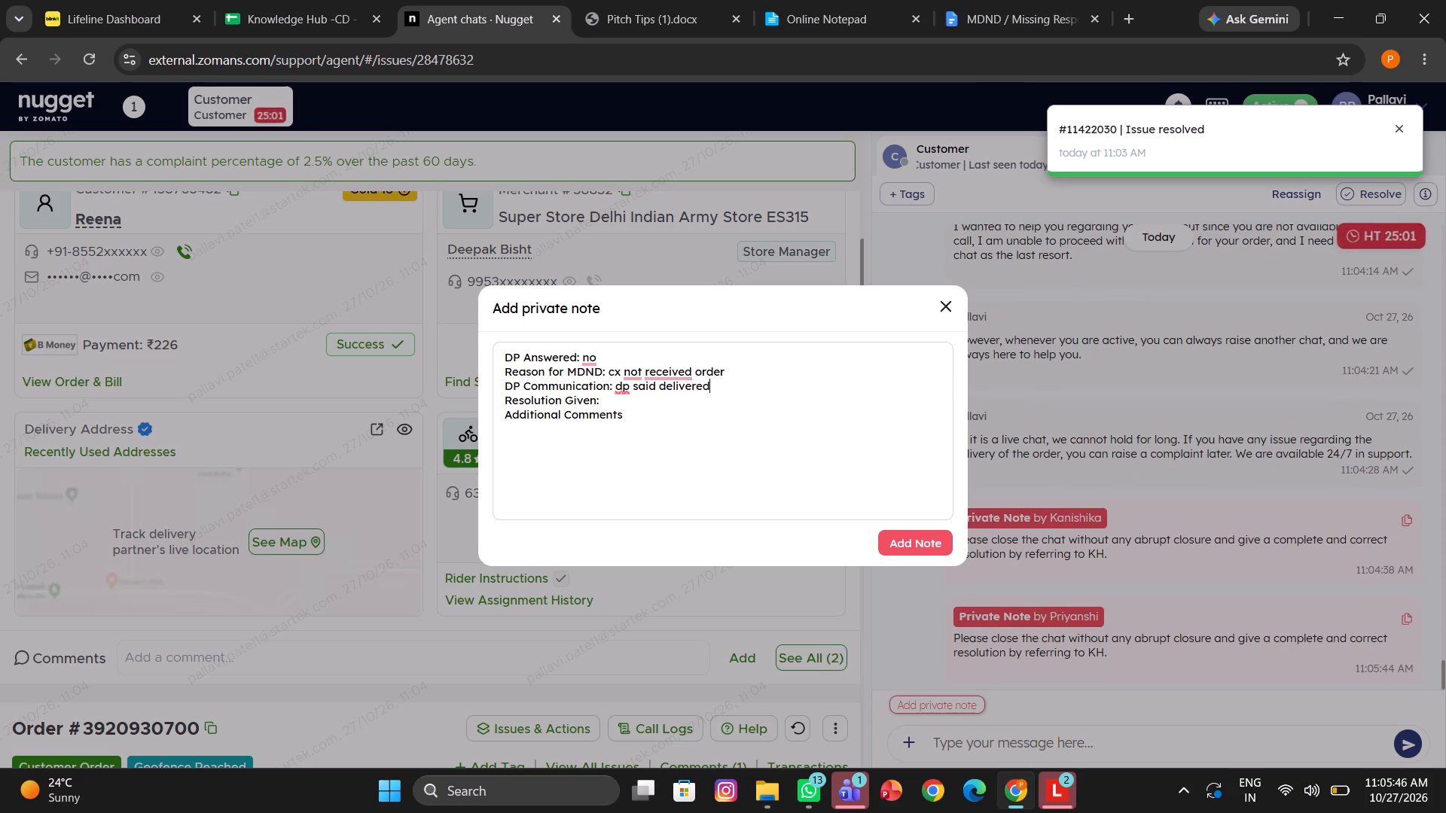
left_click(612, 400)
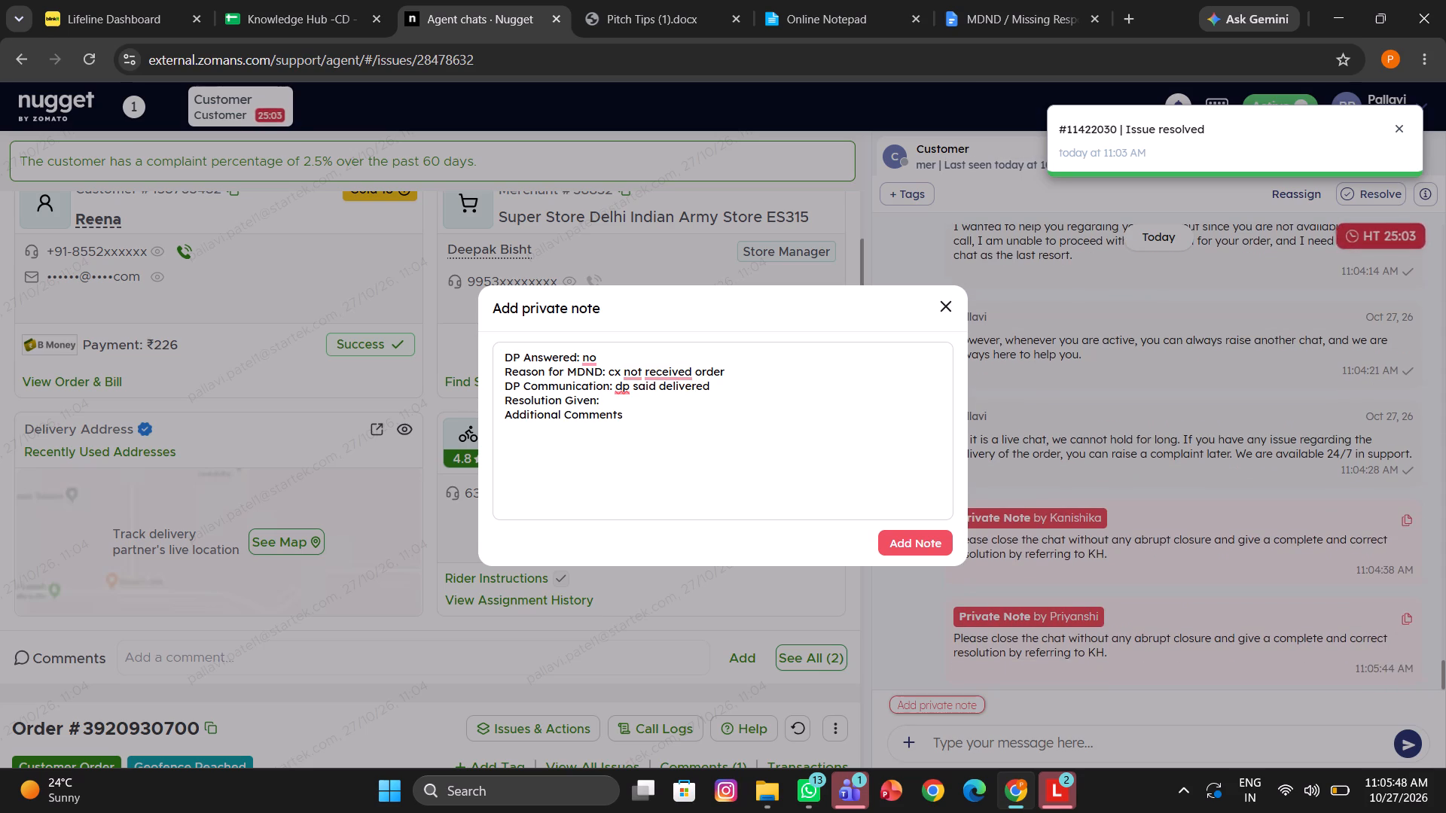
key("space")
type("away")
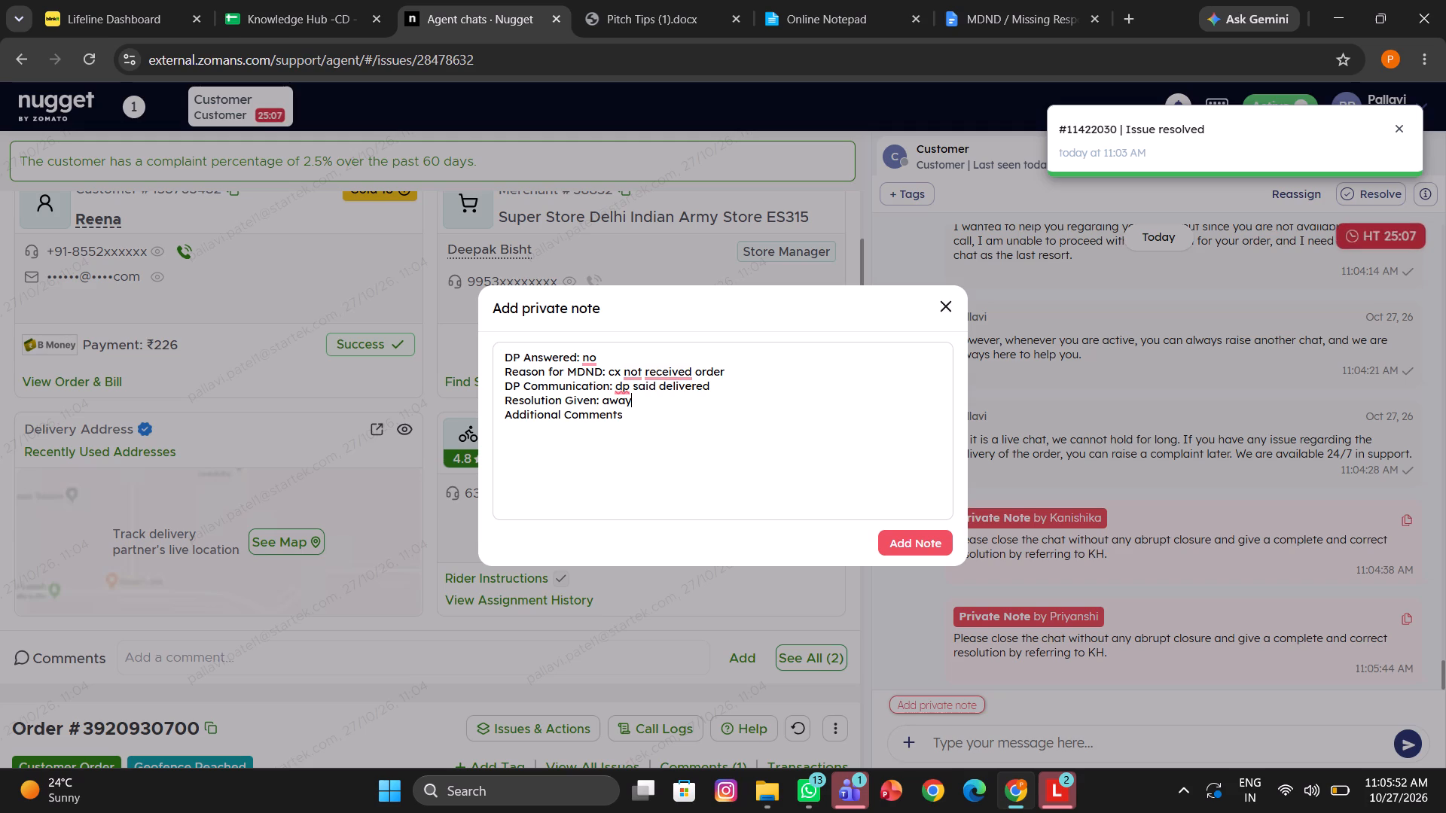
Replace the note's DP Communication entry with "na" and add the private note to the chat.
left_click_drag(720, 390, 657, 388)
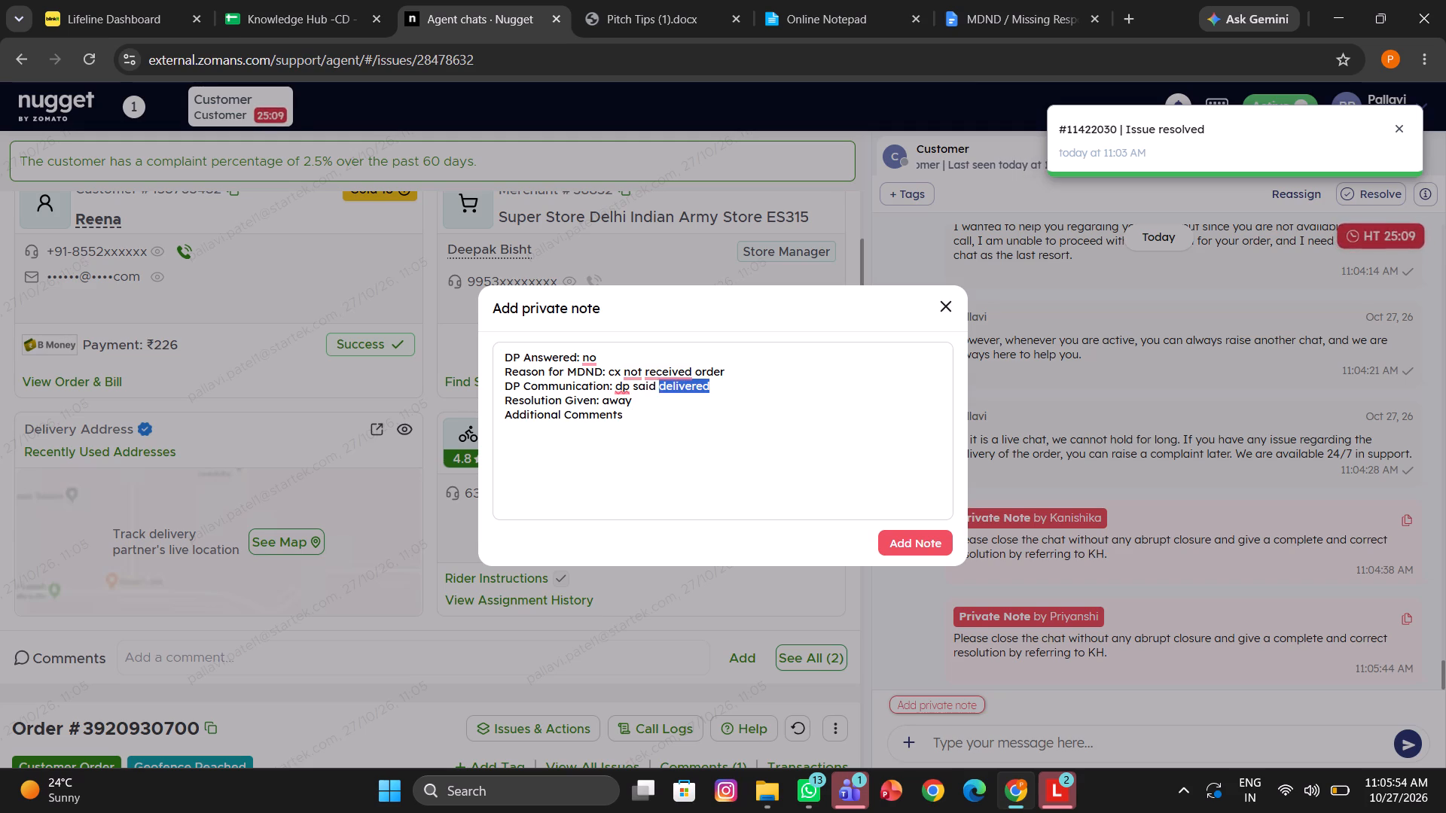
left_click_drag(657, 388, 620, 385)
key("BackSpace")
key("BackSpace")
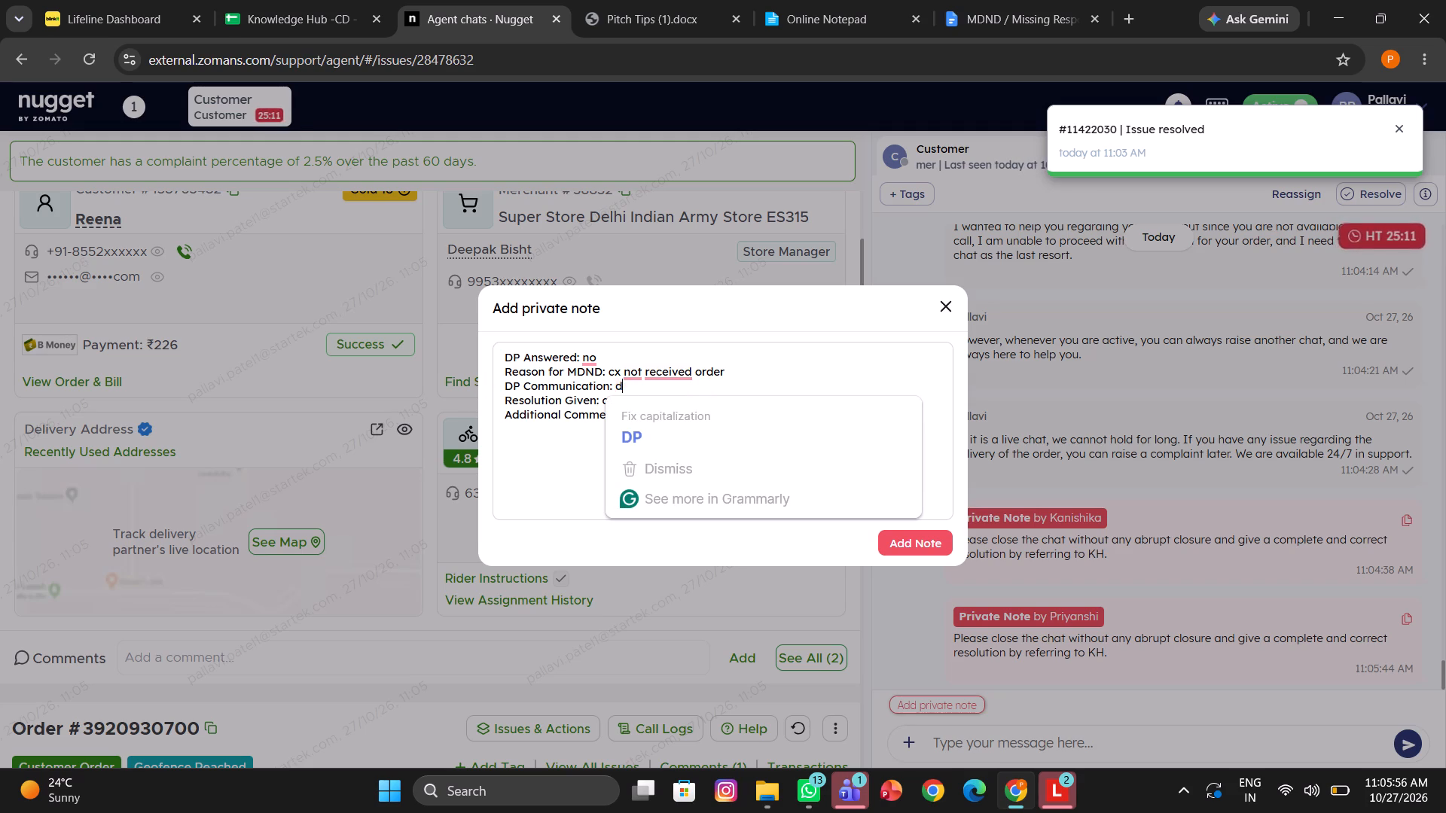
type("na")
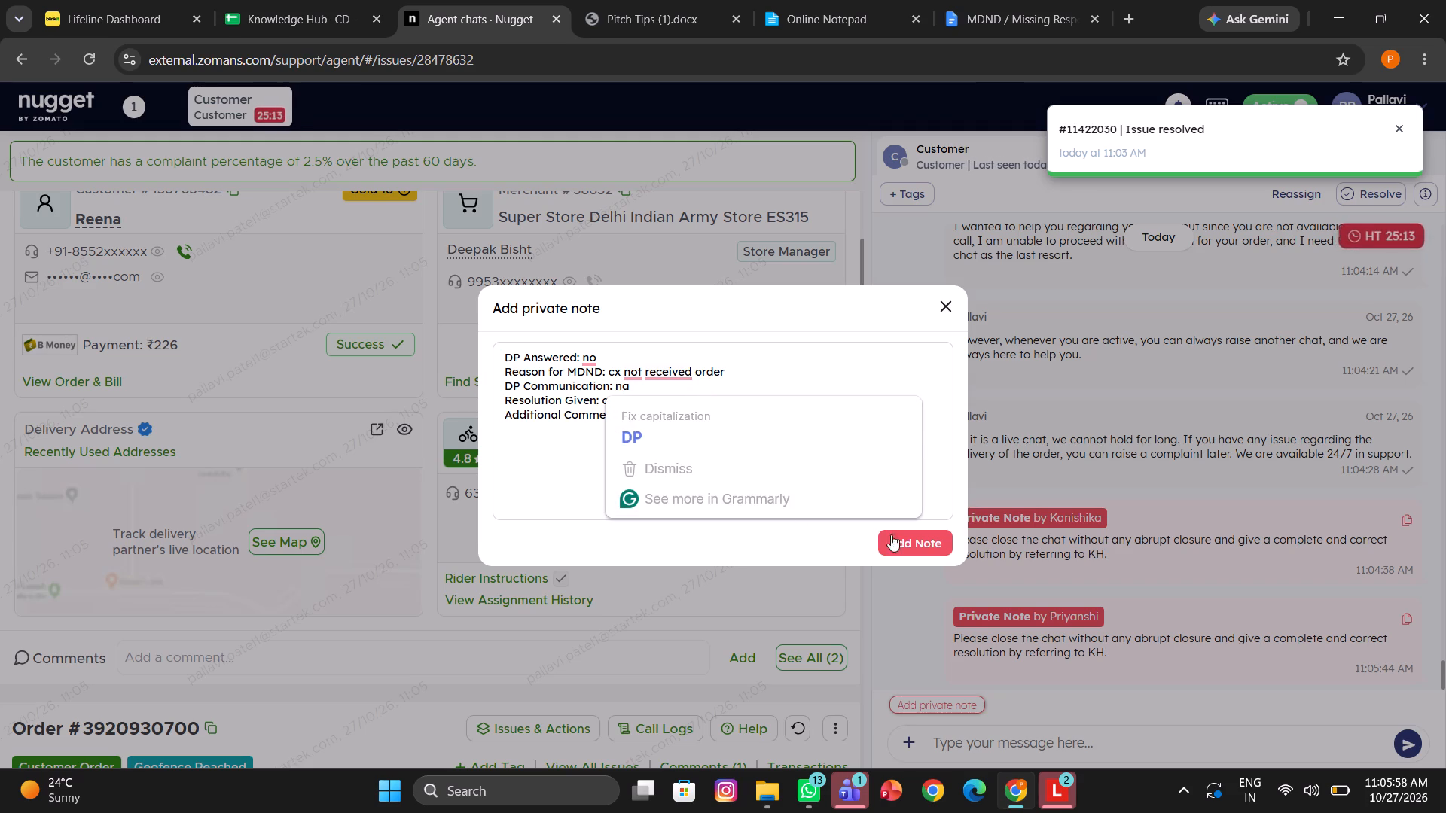
left_click(913, 544)
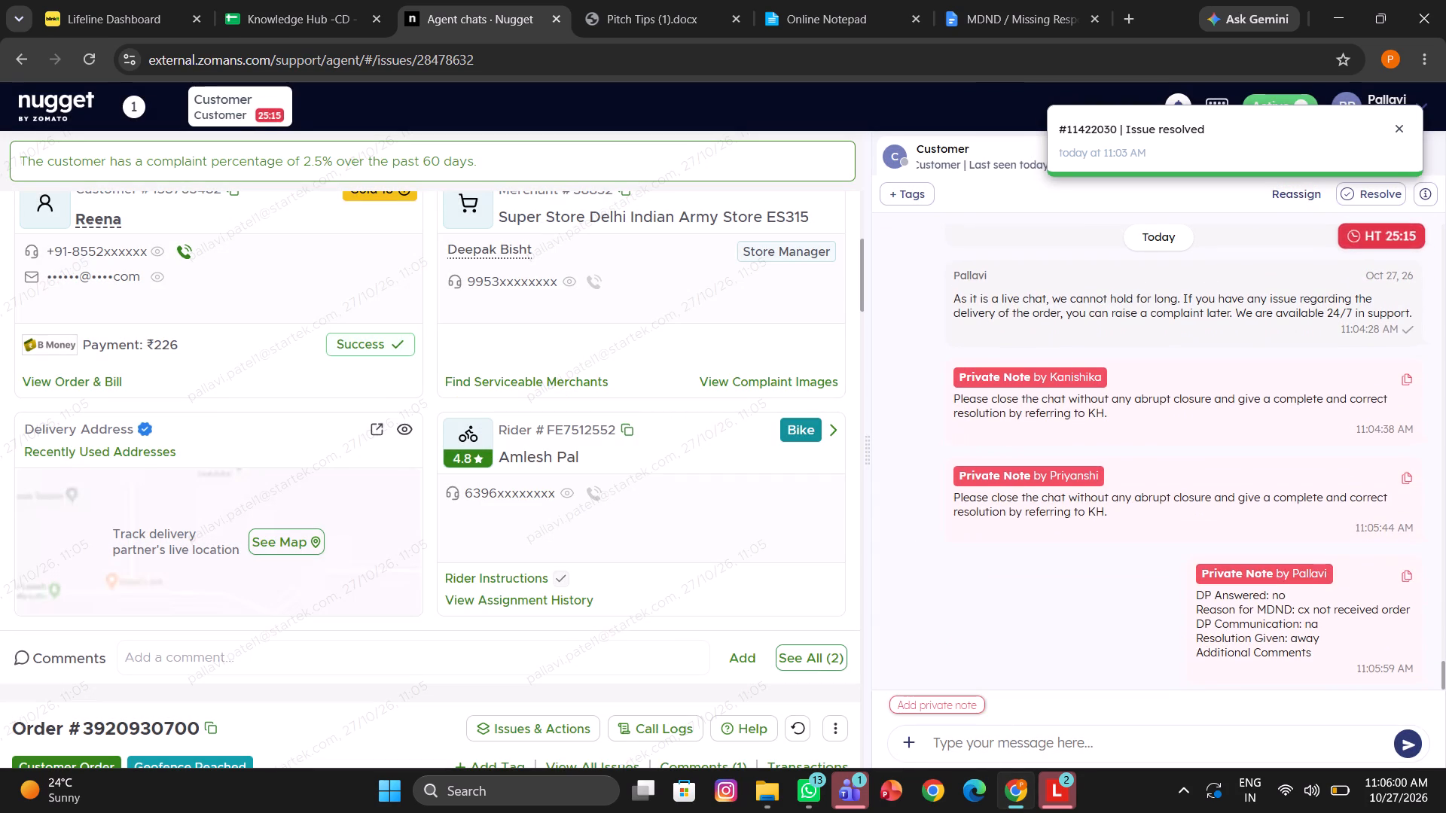
left_click(979, 747)
type("/cl")
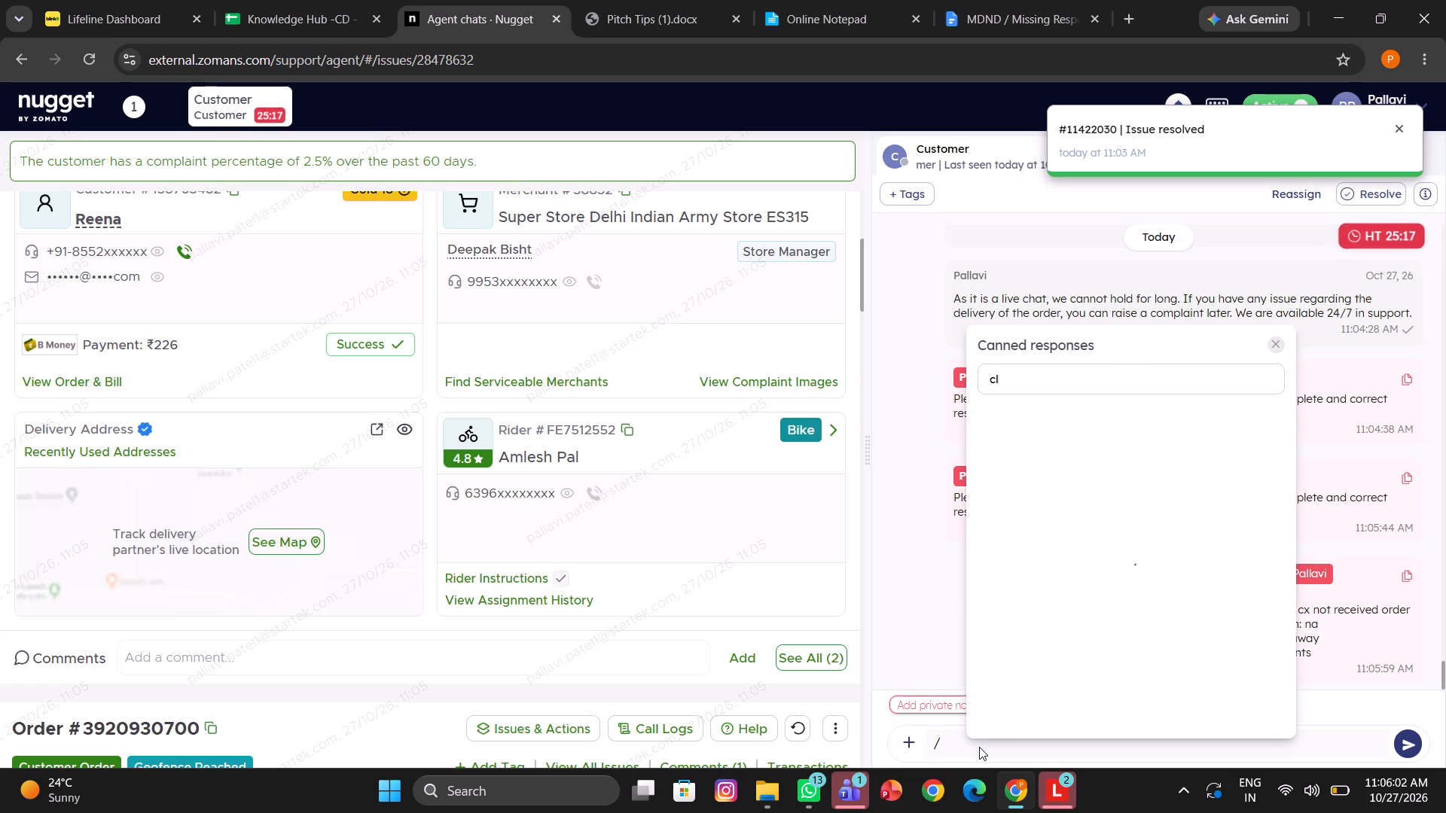
left_click(1047, 431)
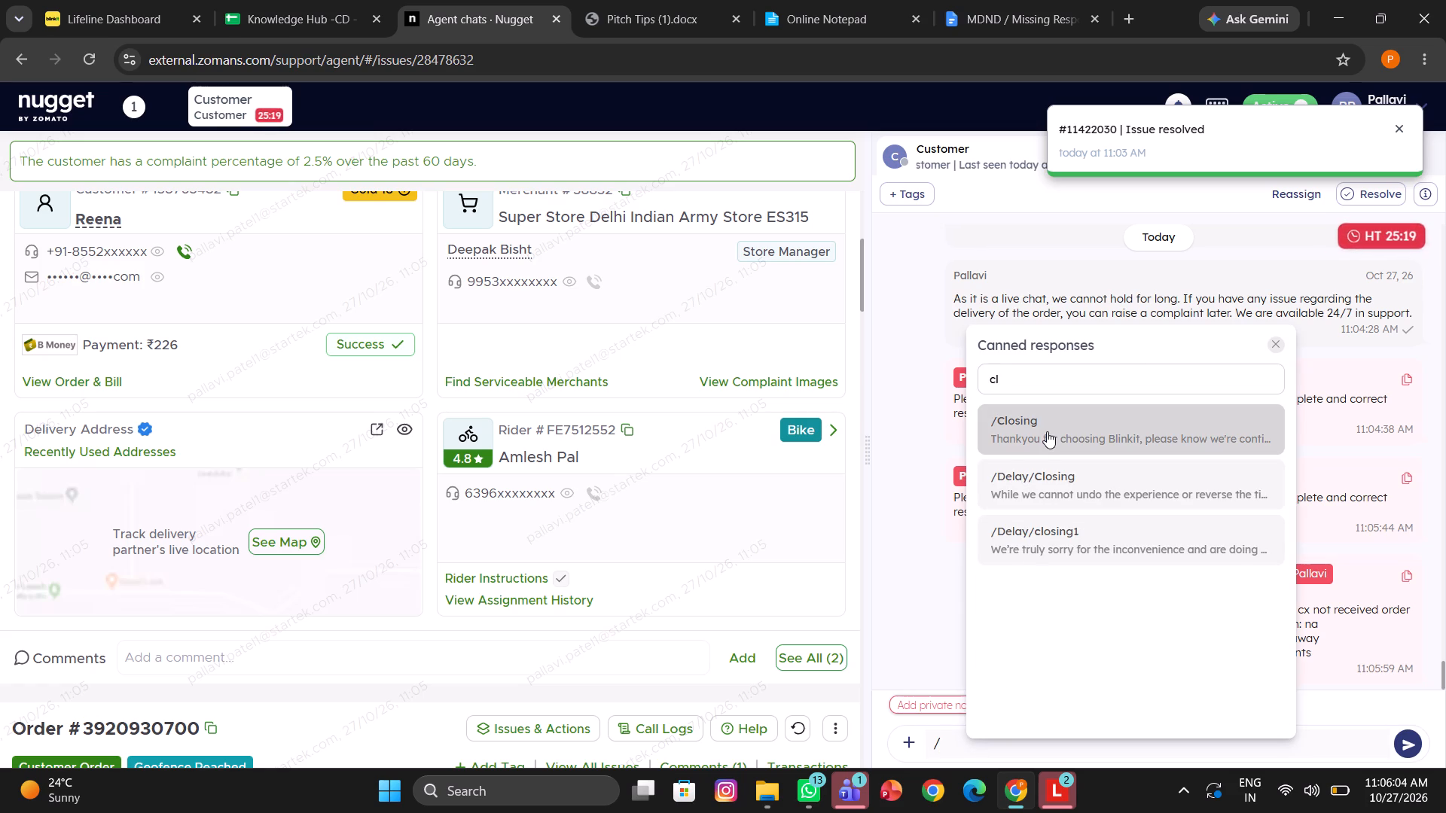
key("Return")
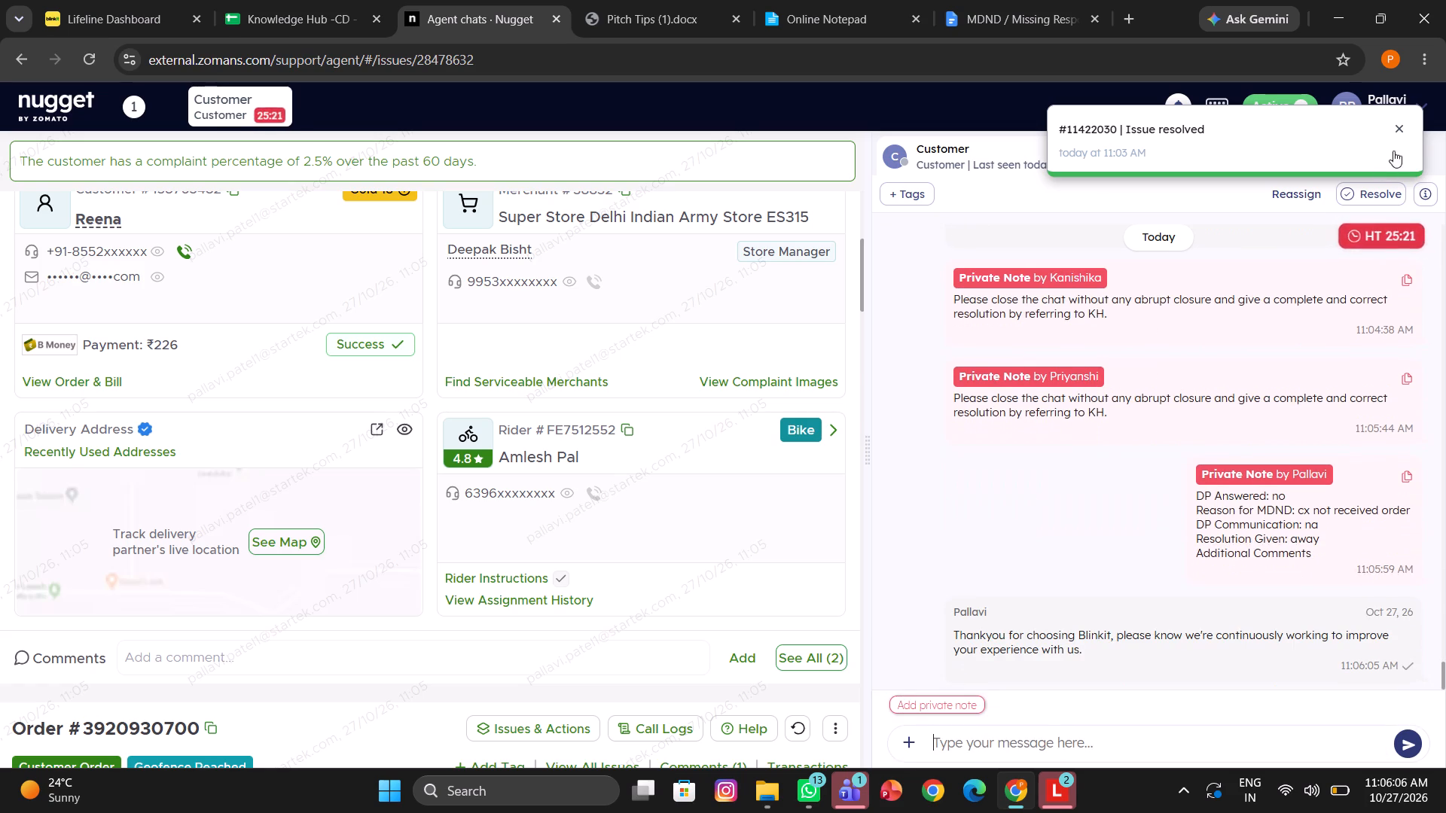
left_click(1375, 187)
type("mdnd")
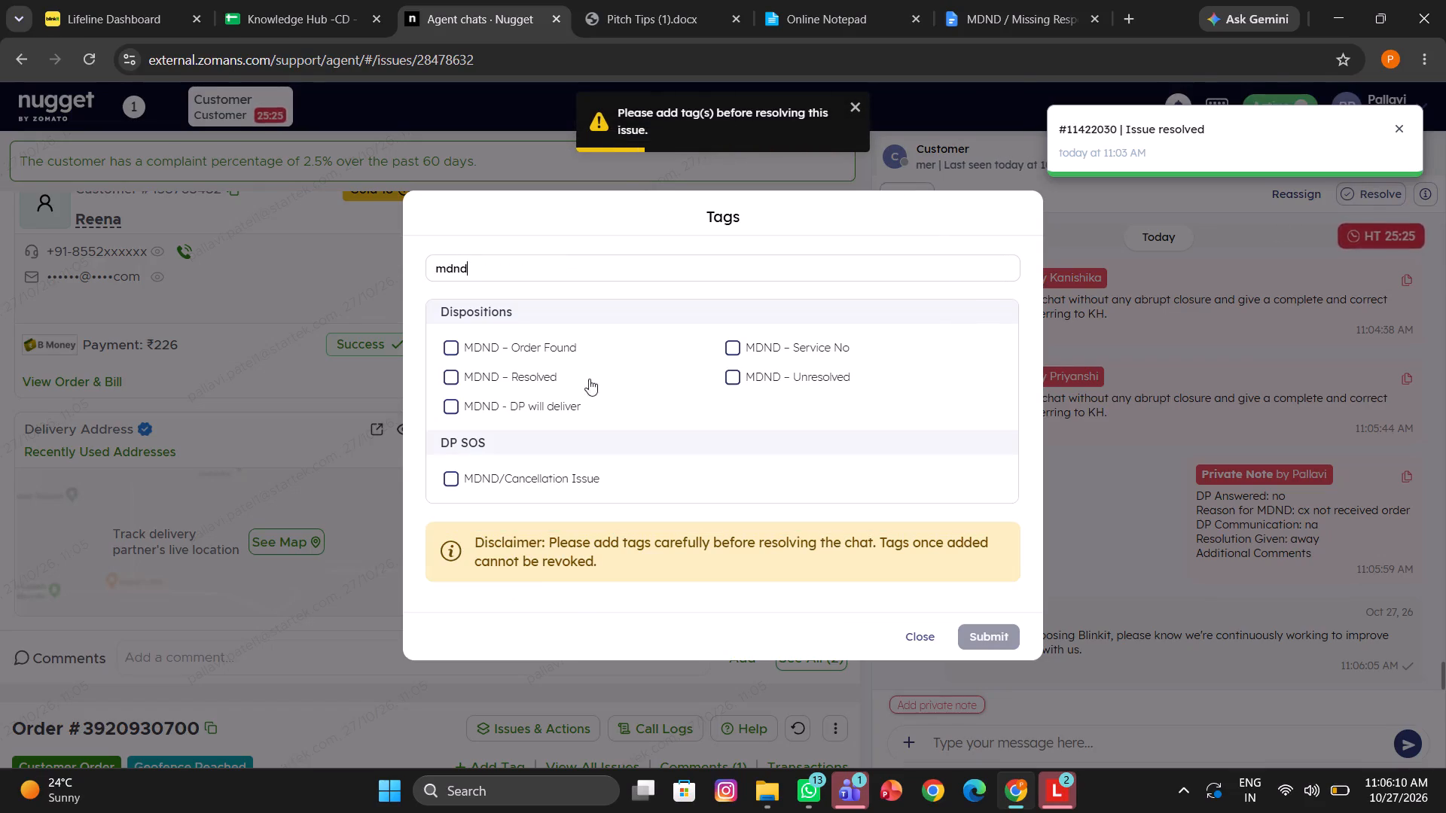
left_click(582, 376)
left_click(984, 639)
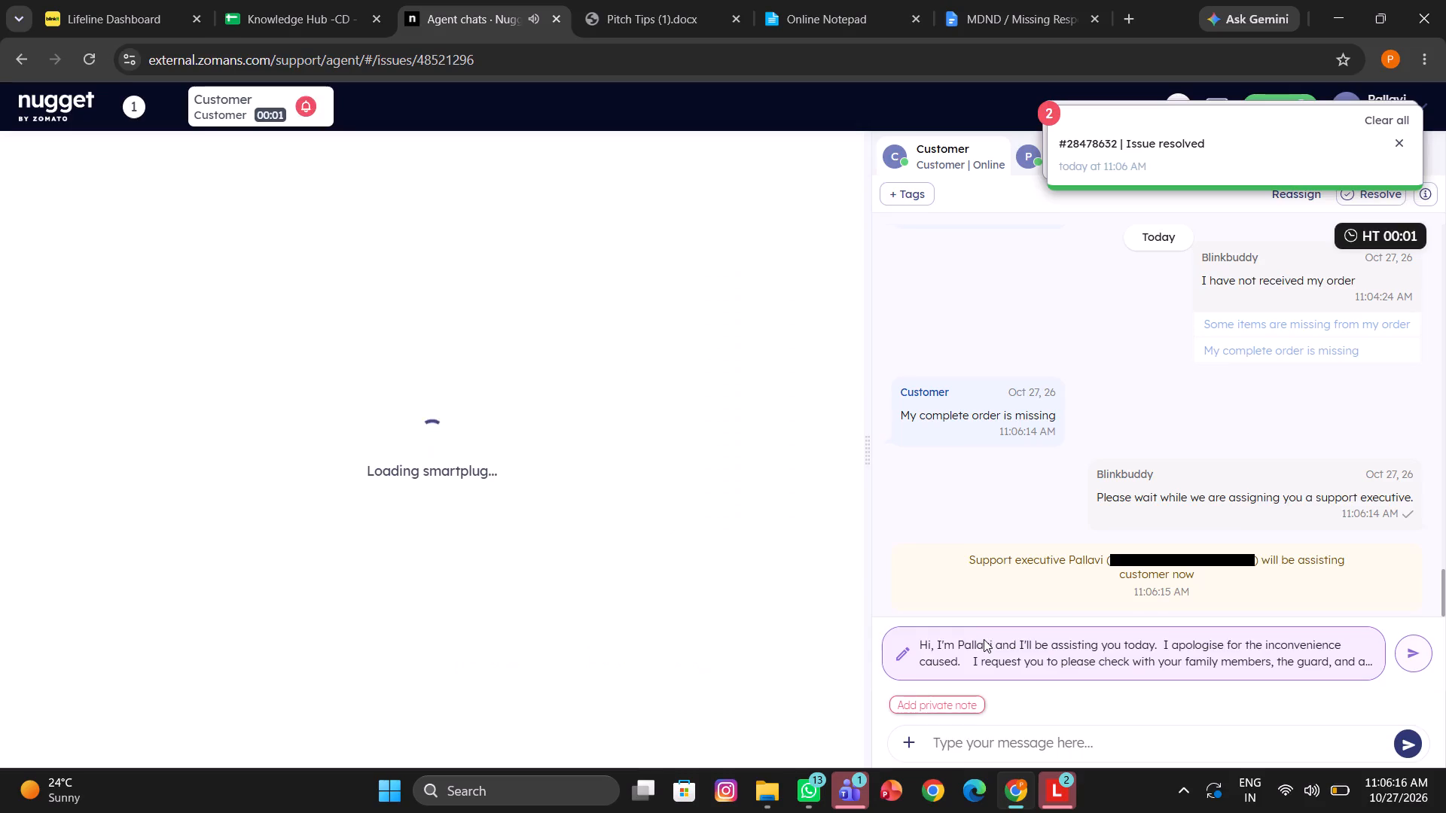
left_click(984, 639)
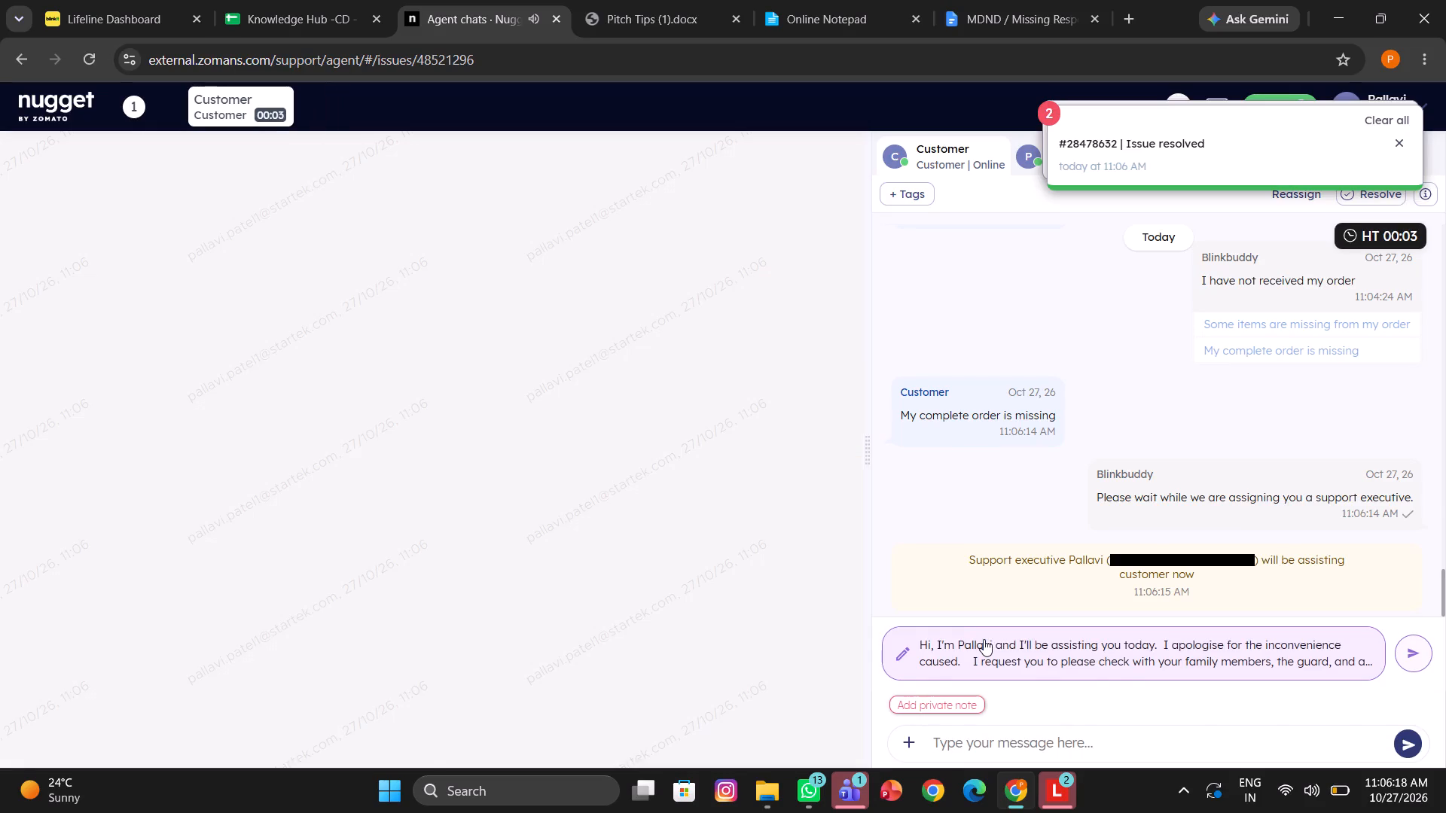
left_click(978, 662)
key("Return")
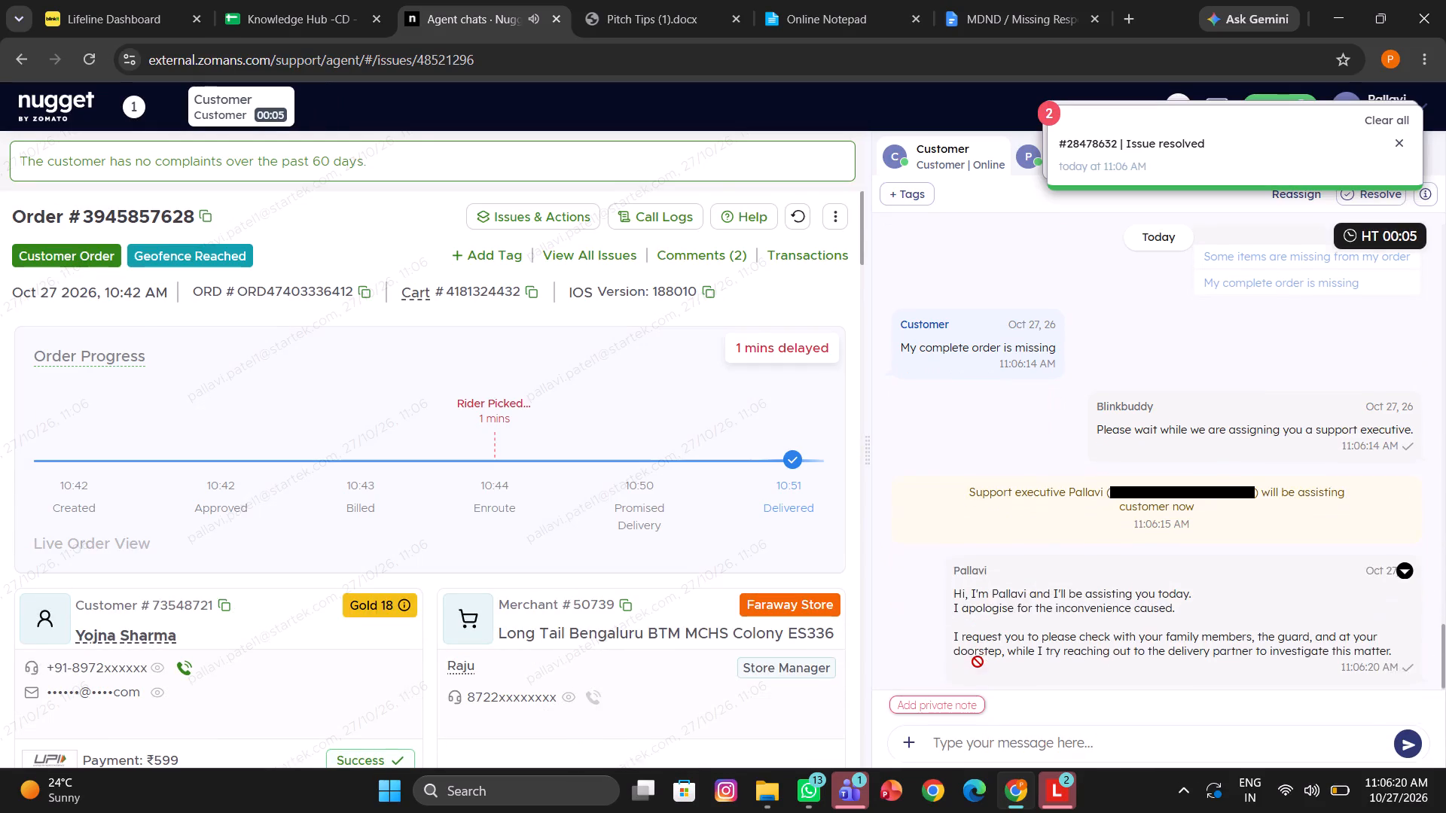
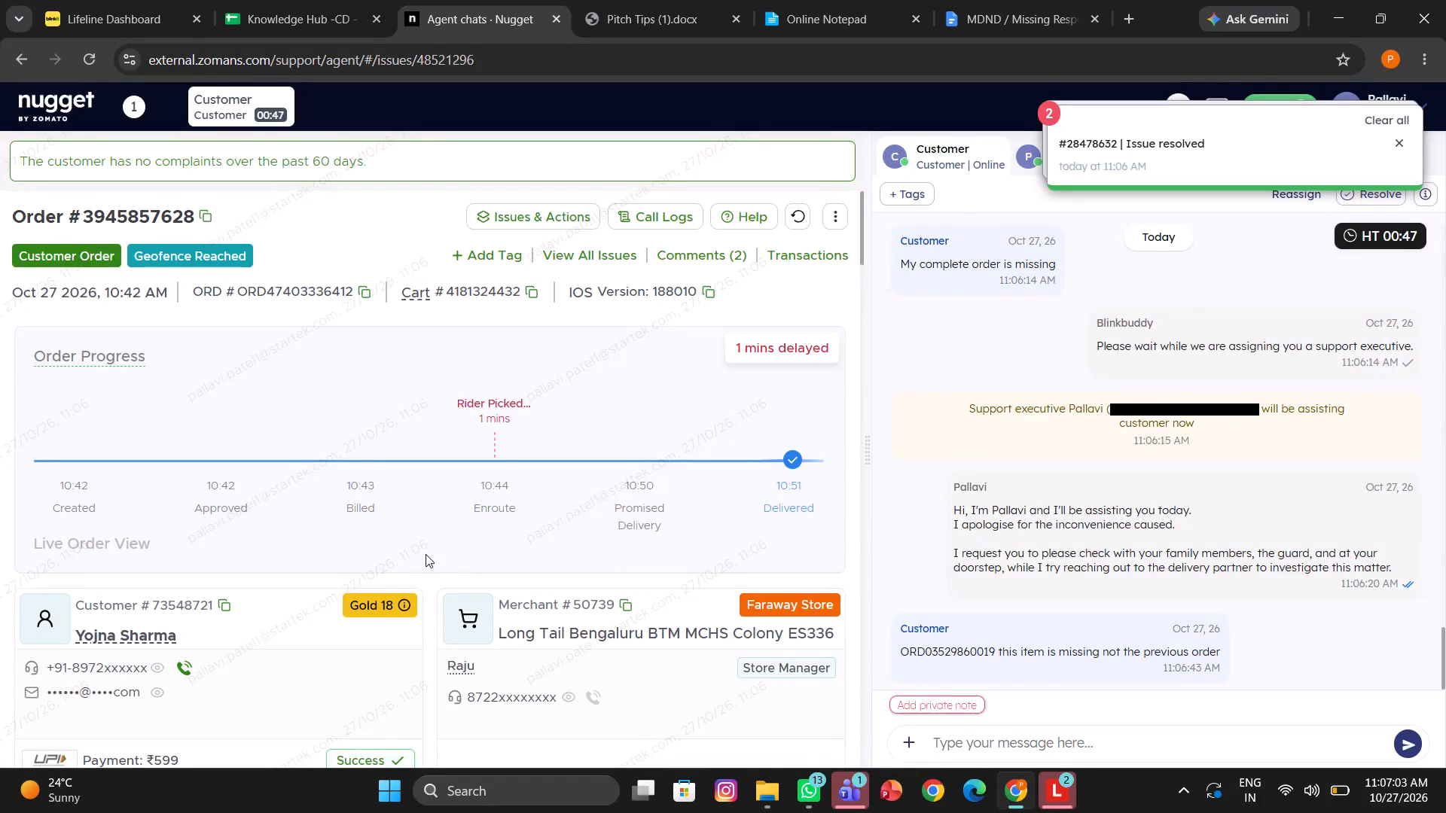
scroll(426, 554, "down", 2)
scroll(178, 586, "up", 3)
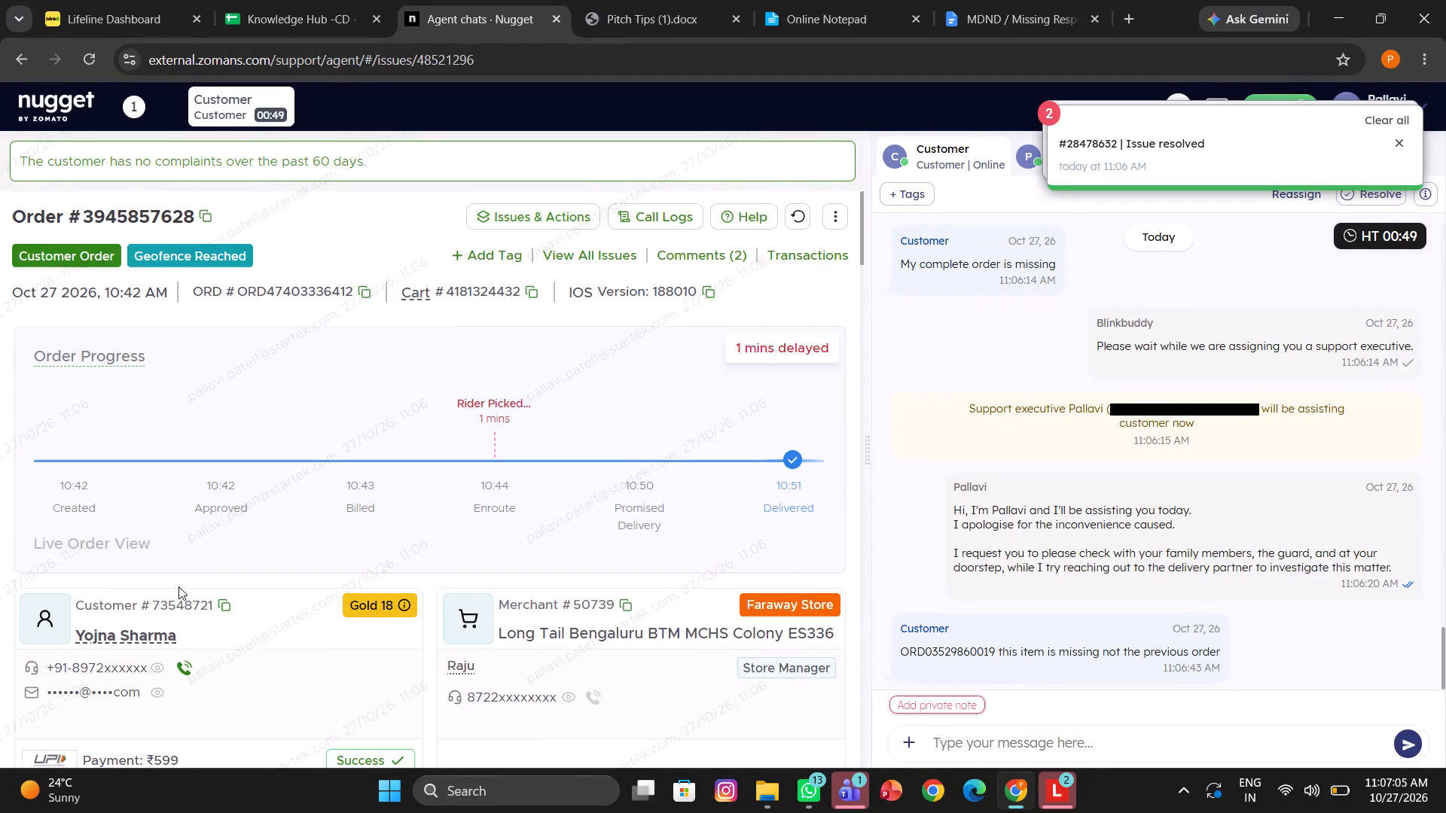
scroll(178, 586, "down", 5)
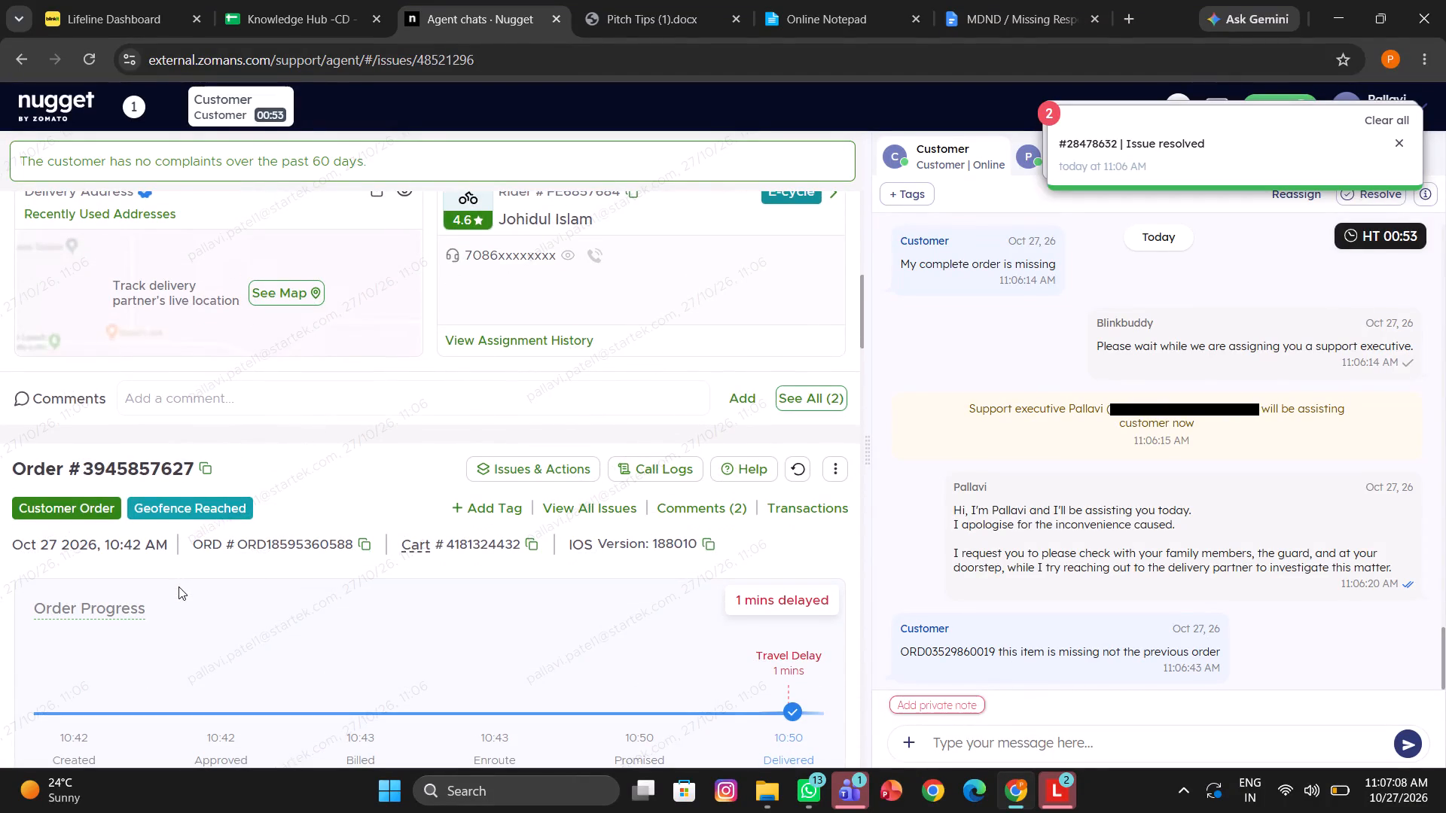
scroll(178, 586, "down", 4)
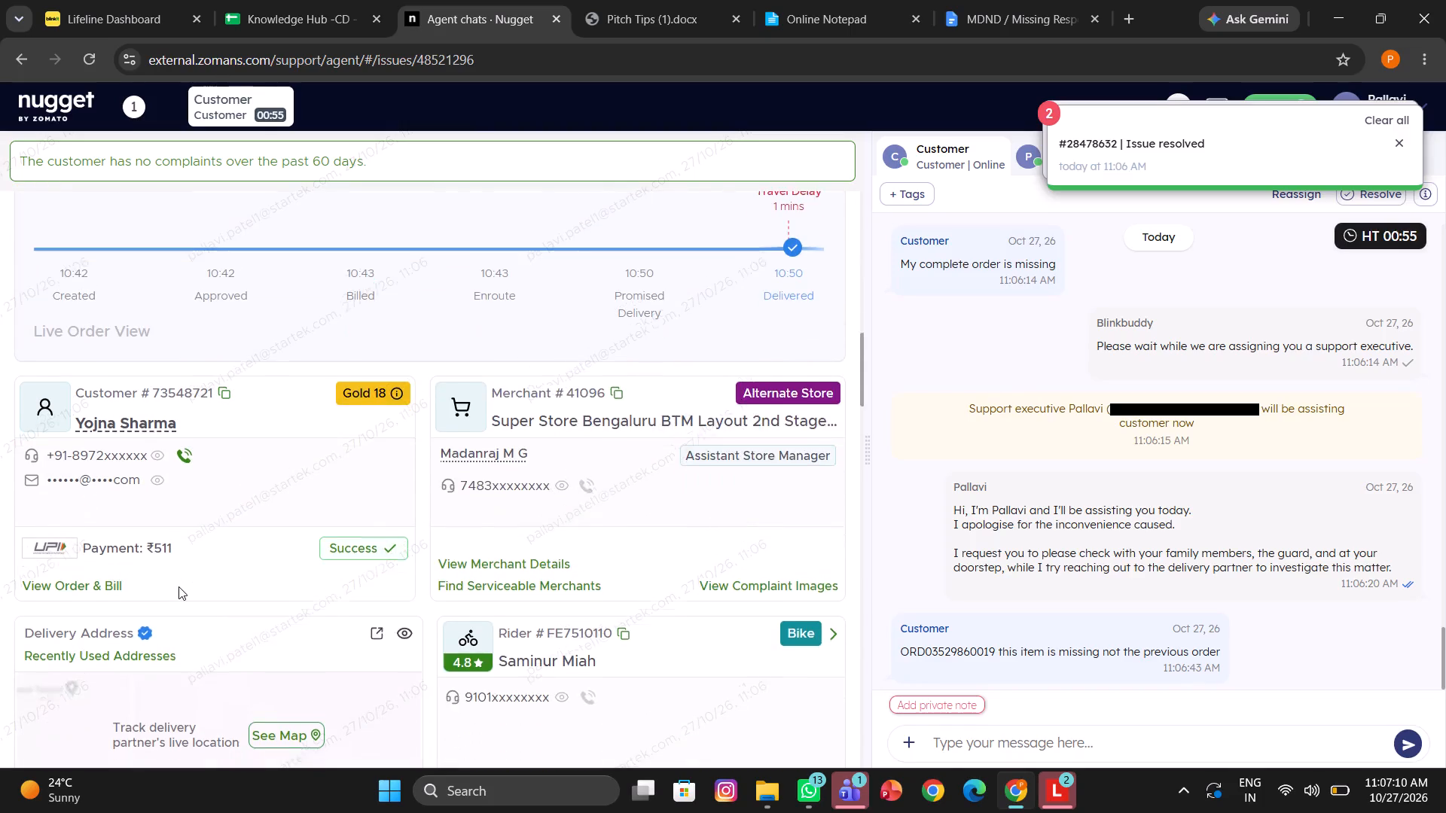
scroll(178, 586, "down", 3)
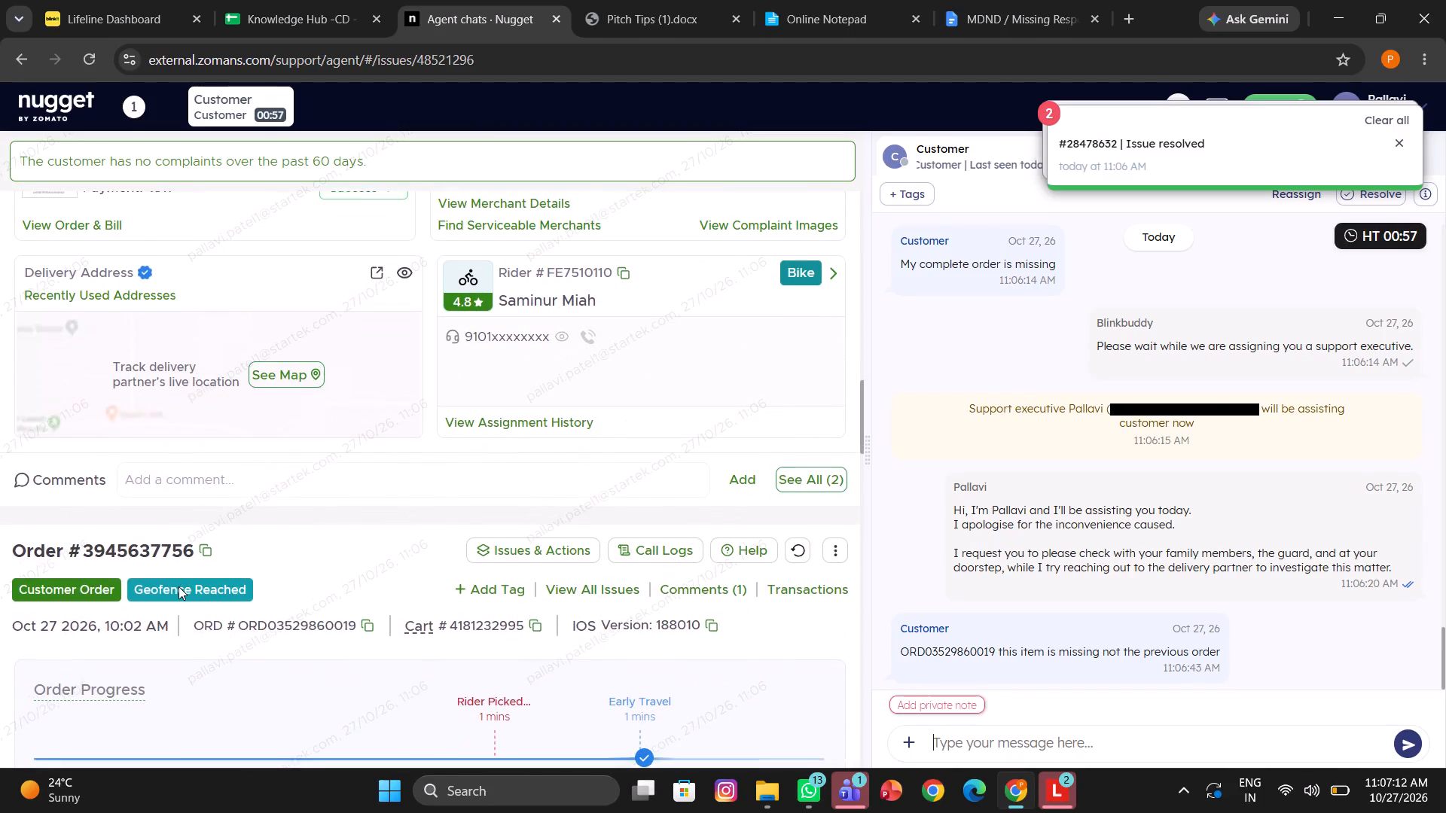
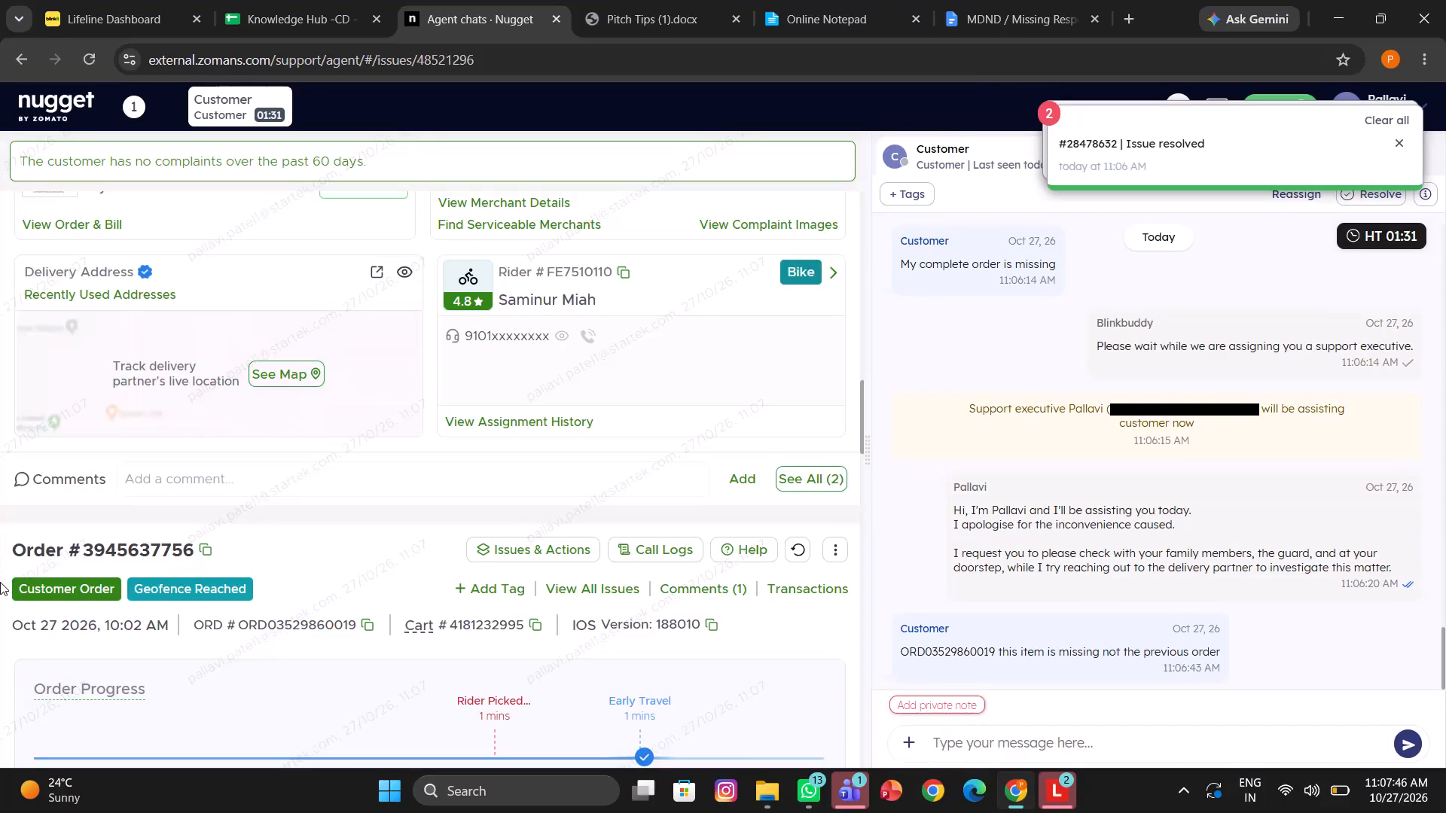
scroll(0, 582, "down", 2)
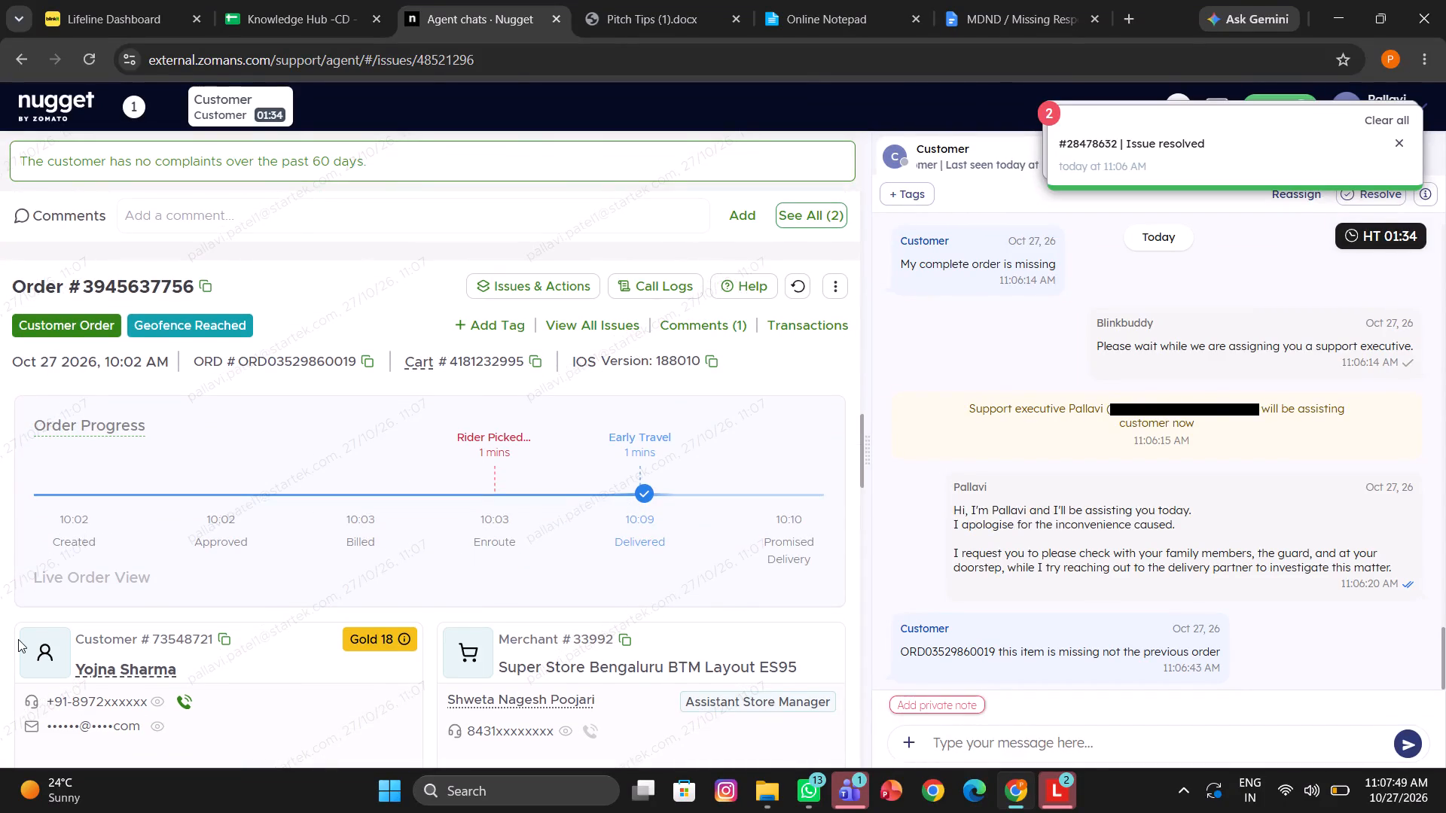
scroll(18, 639, "up", 1)
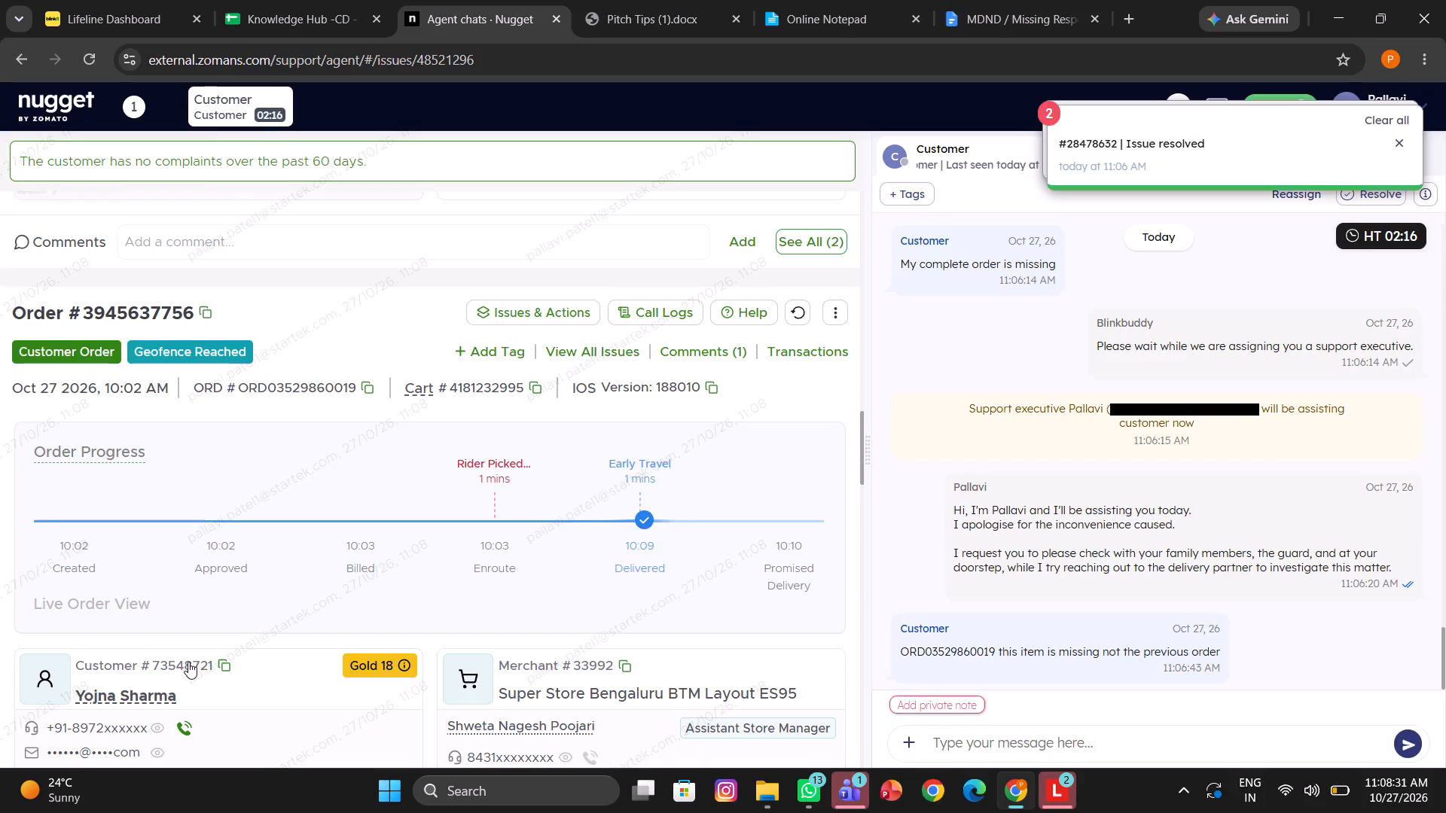
scroll(292, 623, "down", 1)
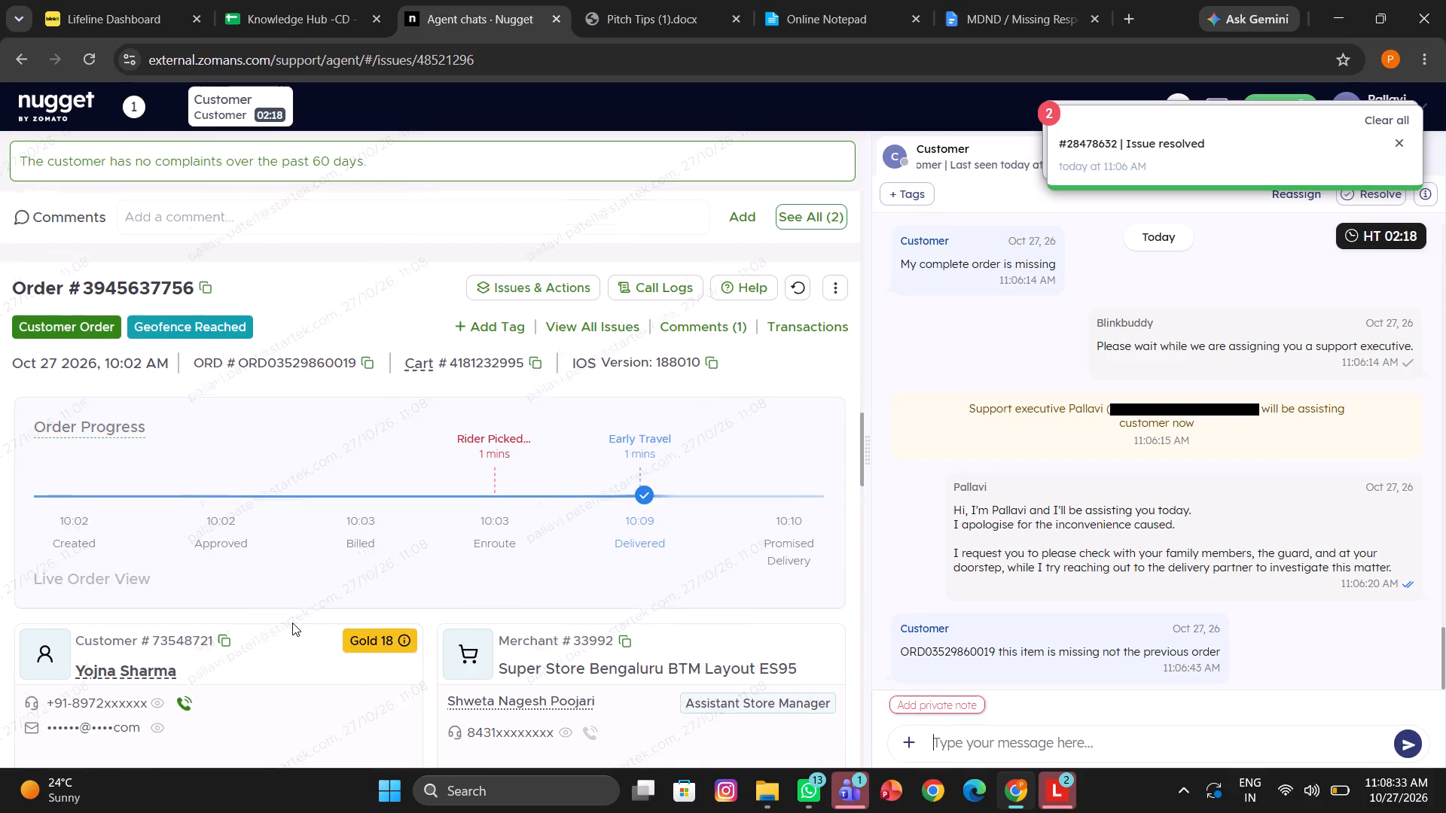
scroll(292, 623, "down", 1)
left_click(93, 718)
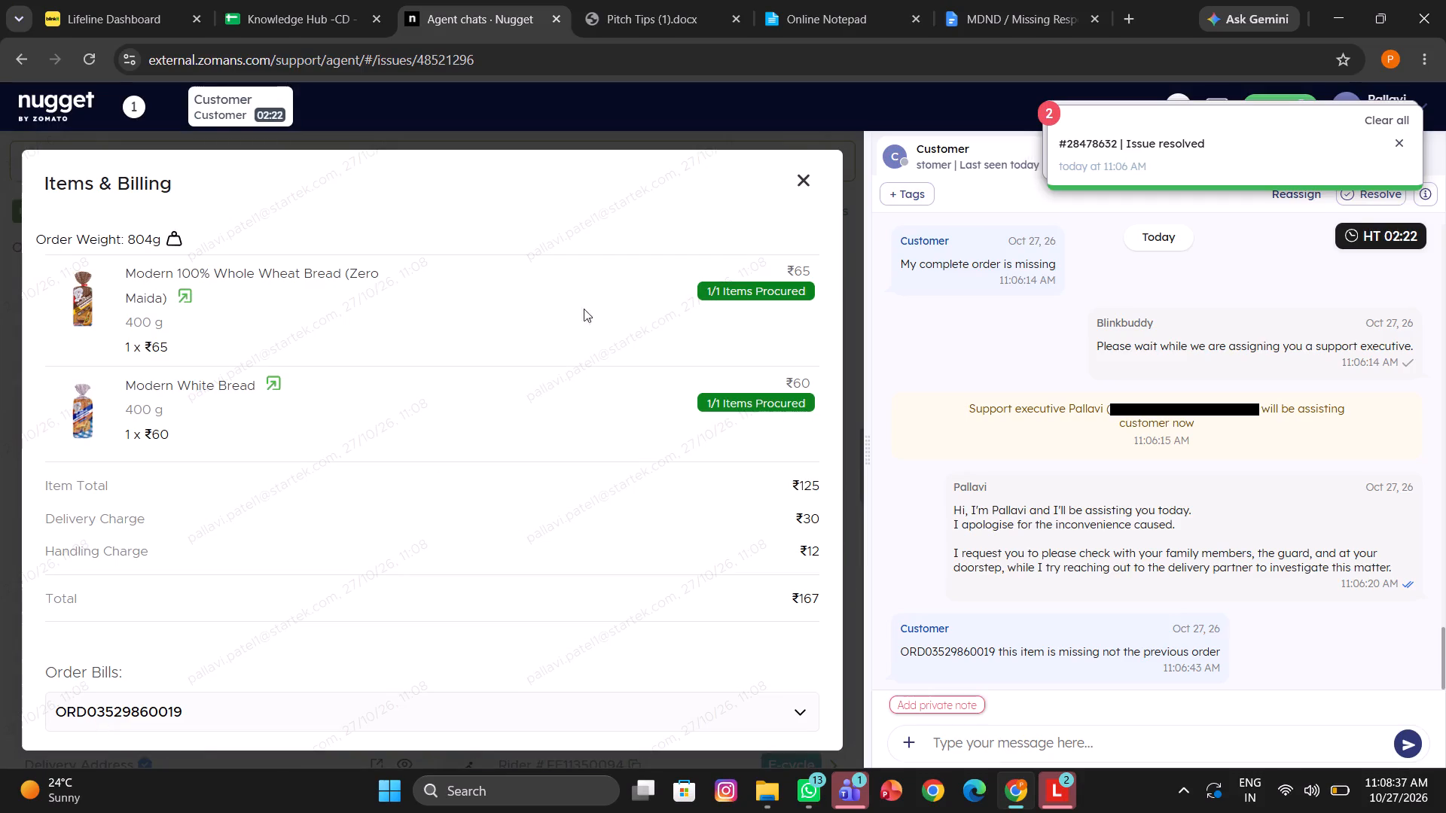
left_click(807, 186)
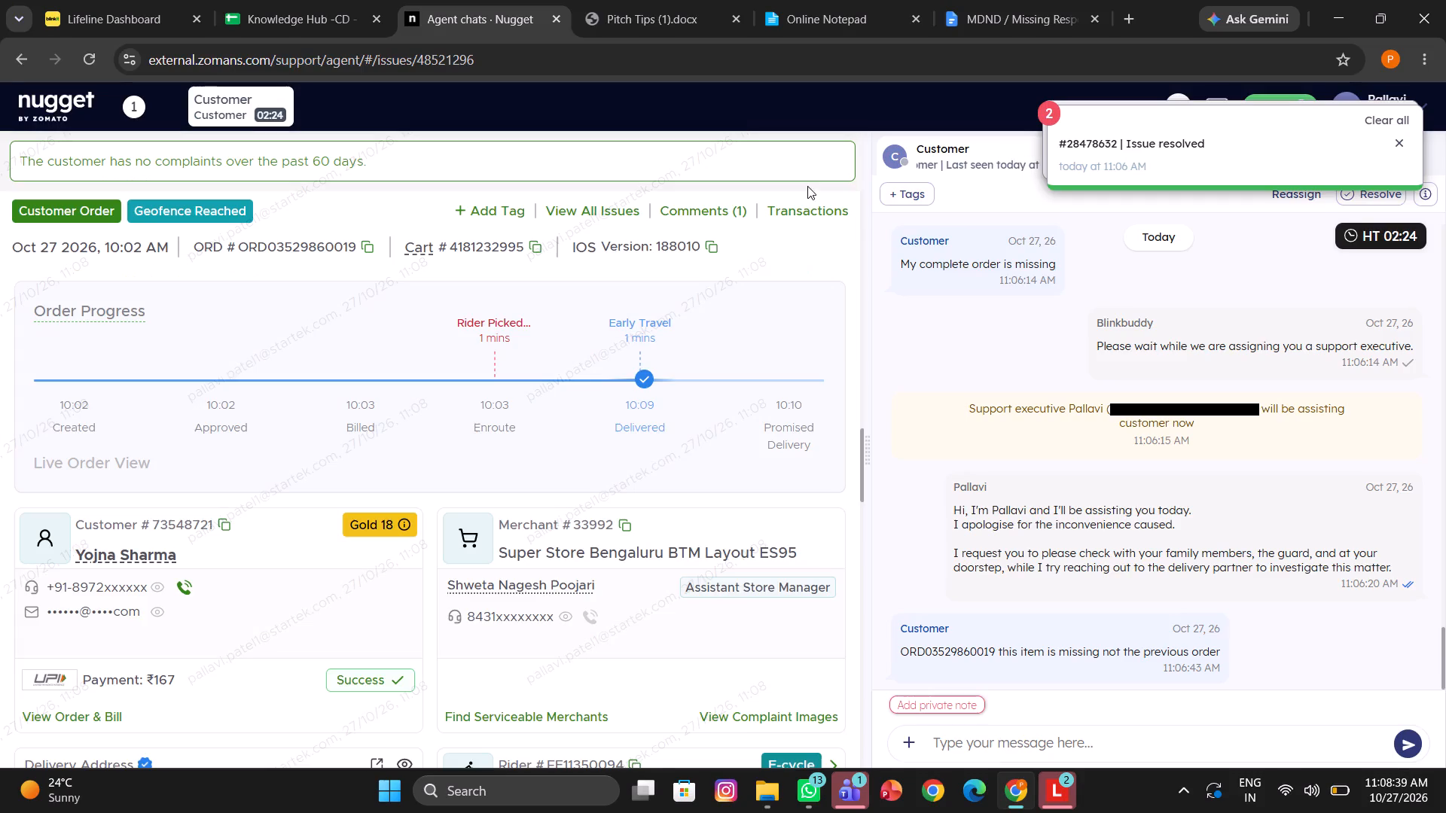
Send the customer the chat message "Please confirm whole order is missing.".
left_click(947, 744)
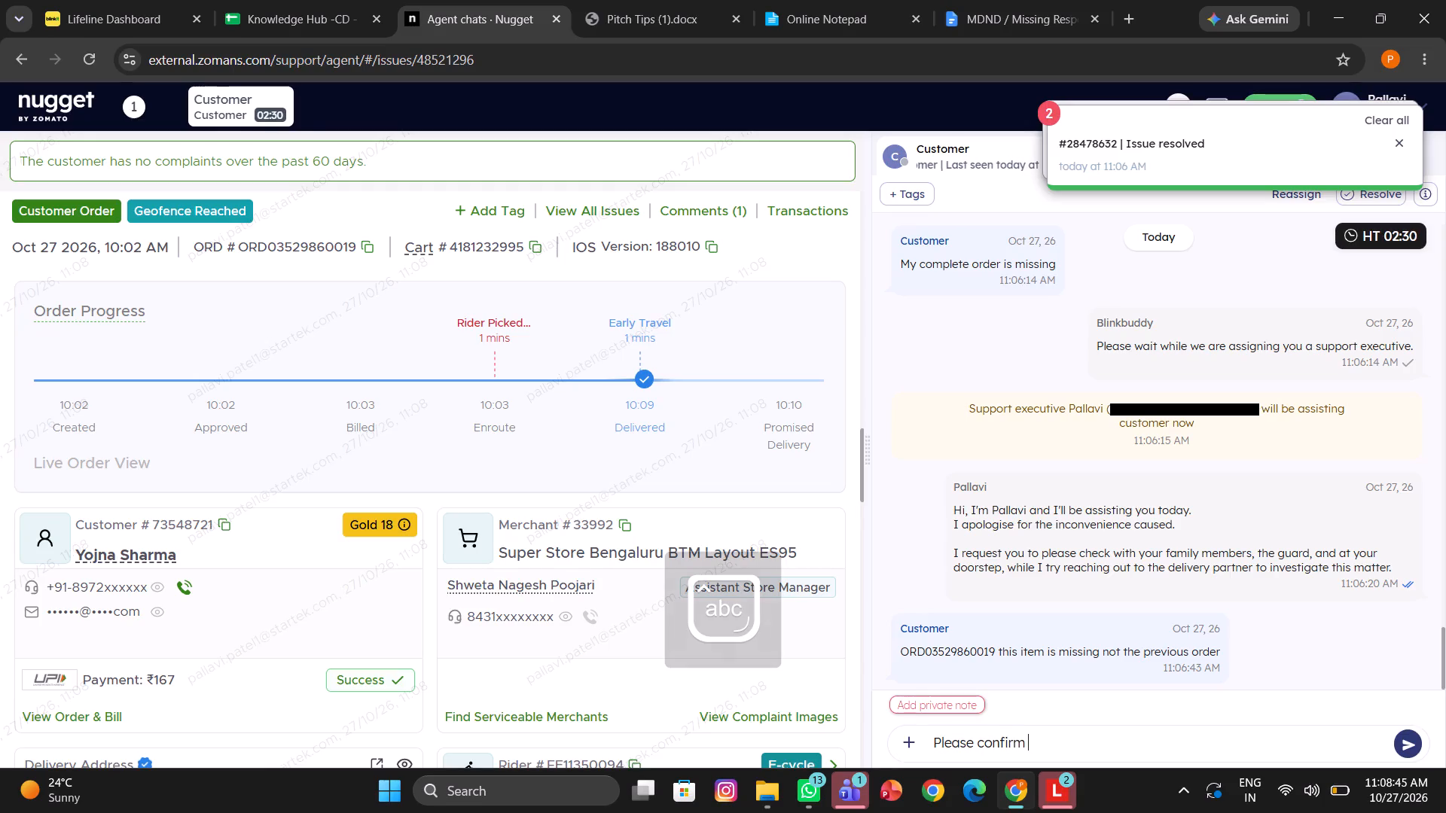
type("whole order is missing.")
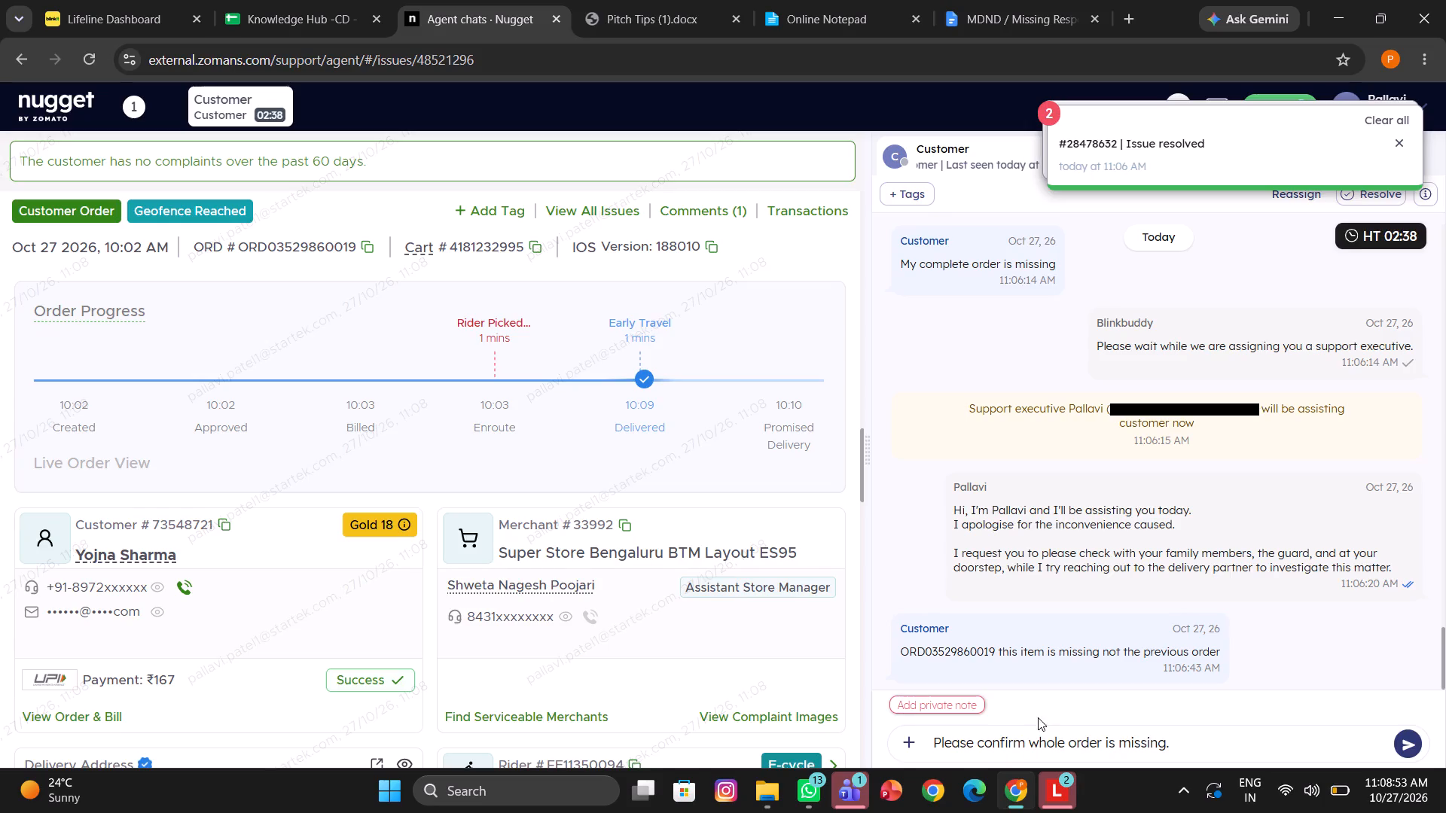
key("Return")
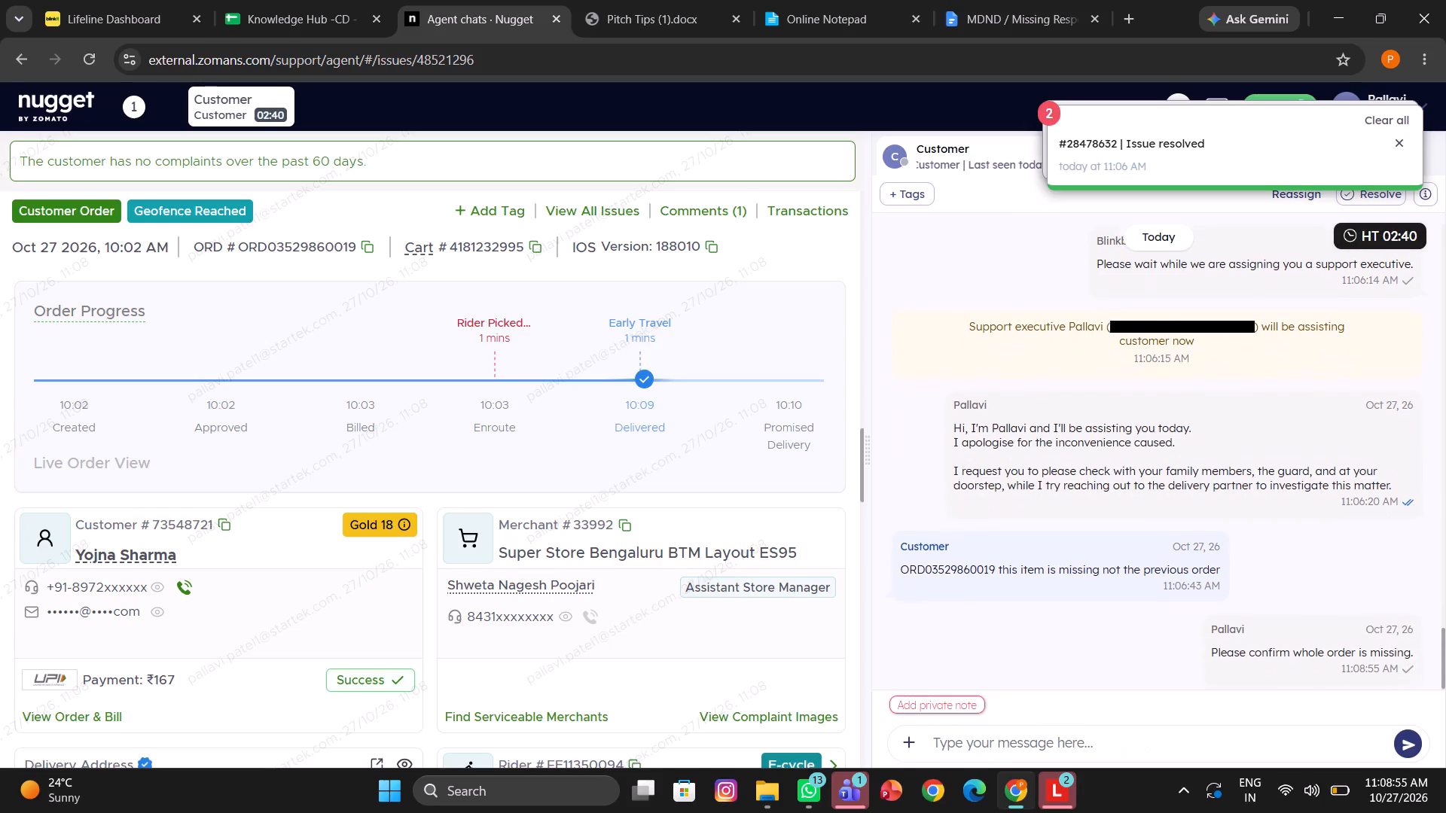
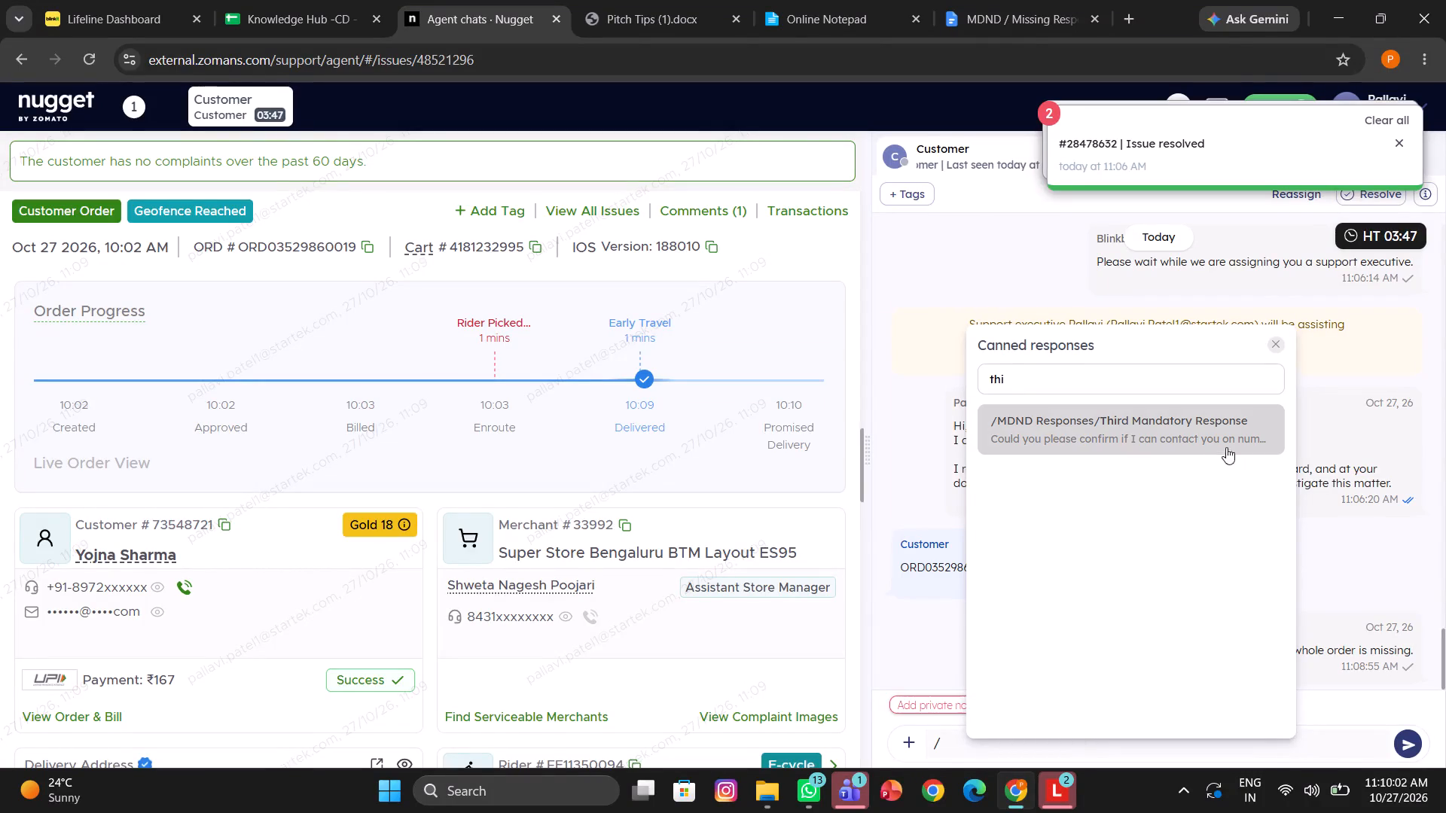
Send the Third Mandatory Response from MDND Responses, replacing the "xxxx or xxxx" placeholder with the first four digits of the customer's phone number.
left_click(1208, 441)
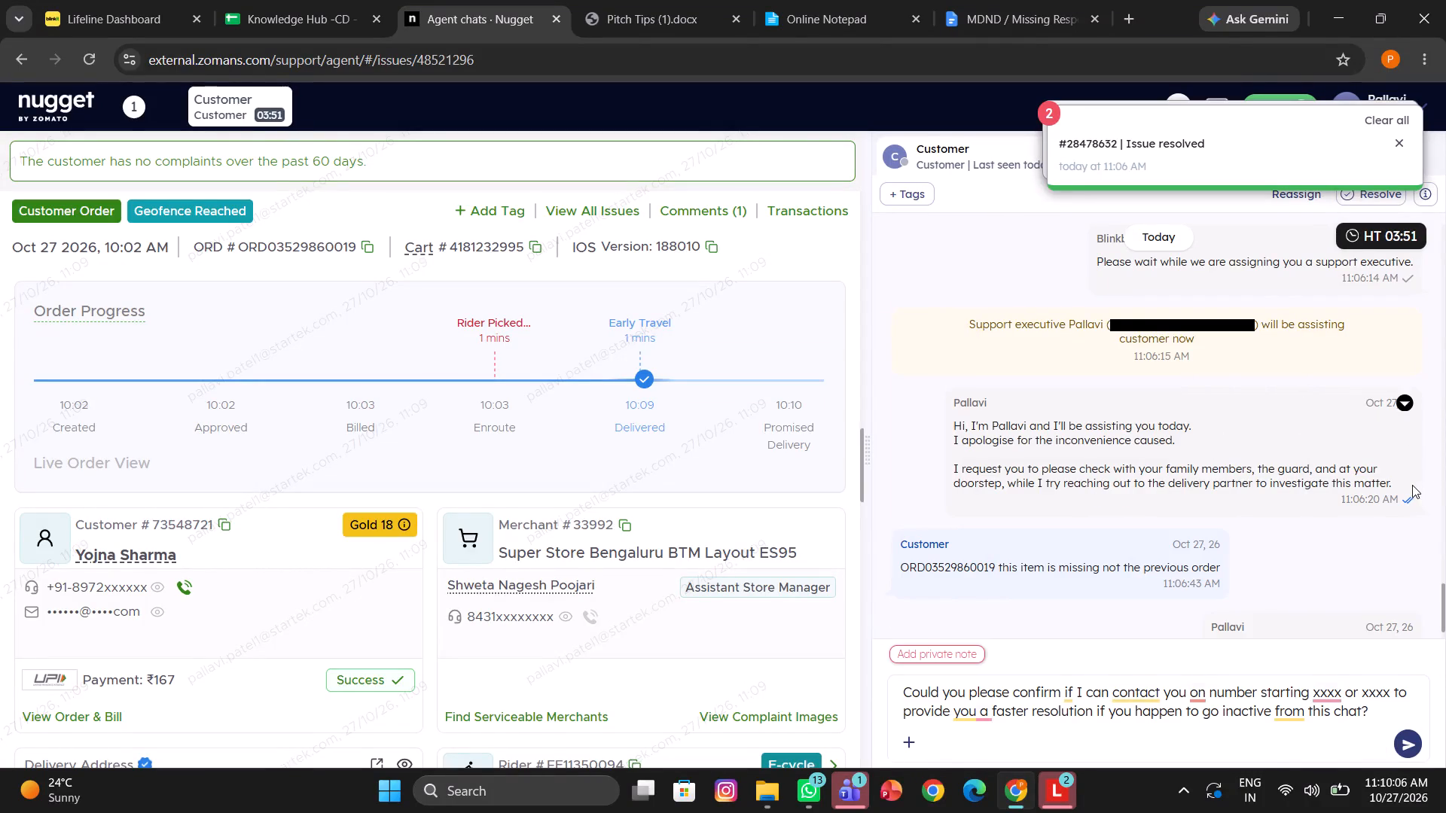
left_click_drag(1312, 696, 1388, 687)
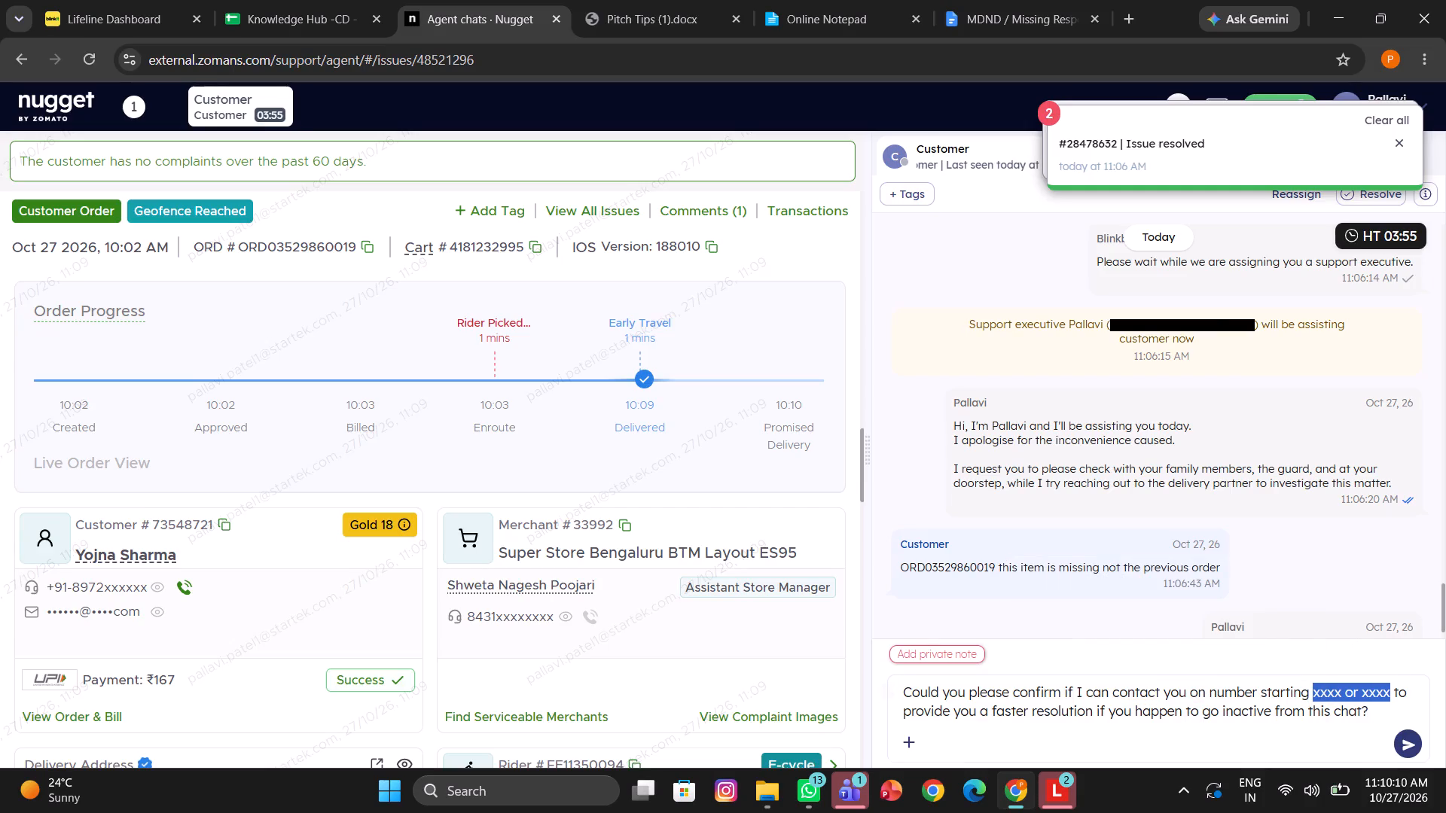
key("BackSpace")
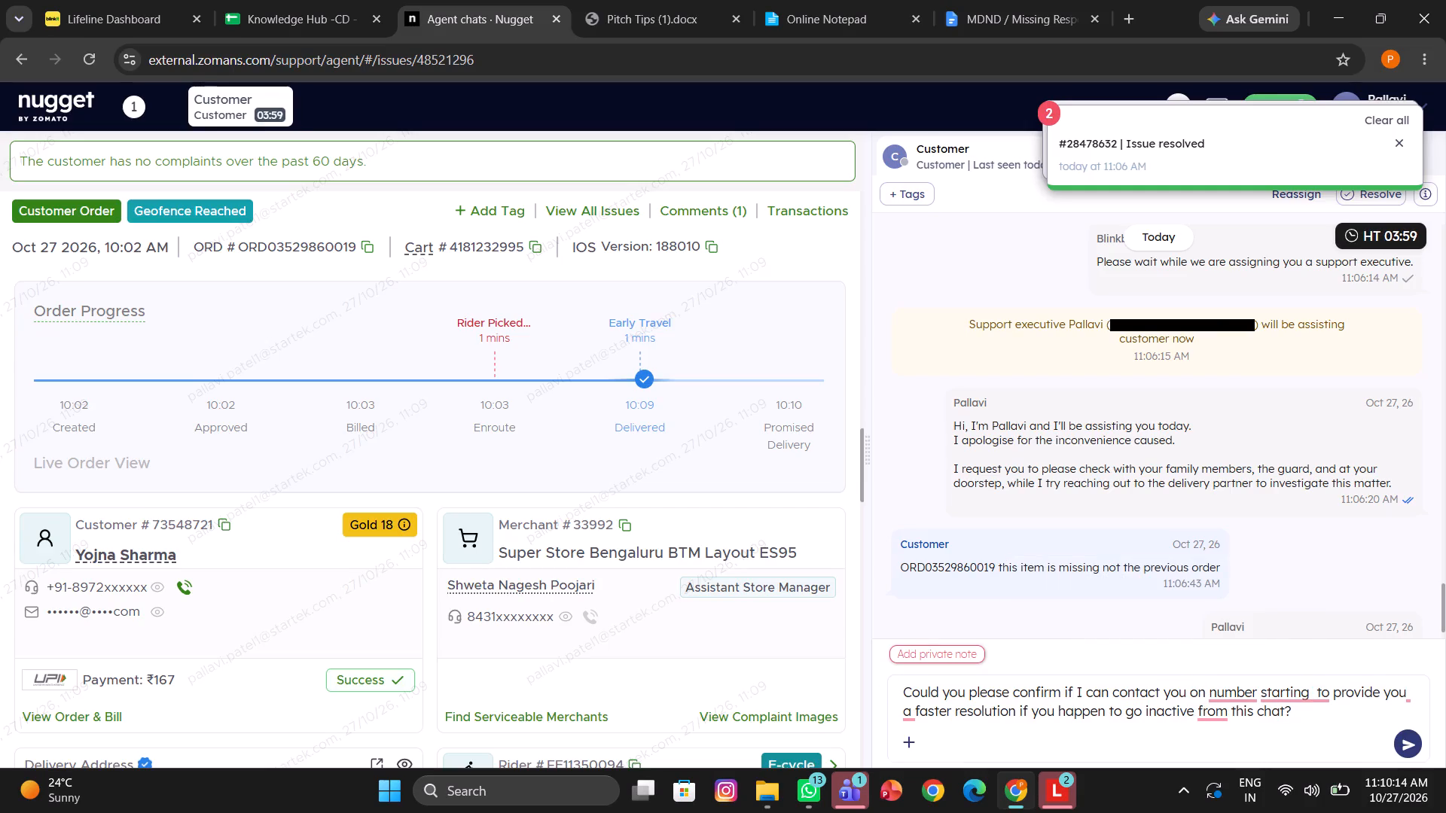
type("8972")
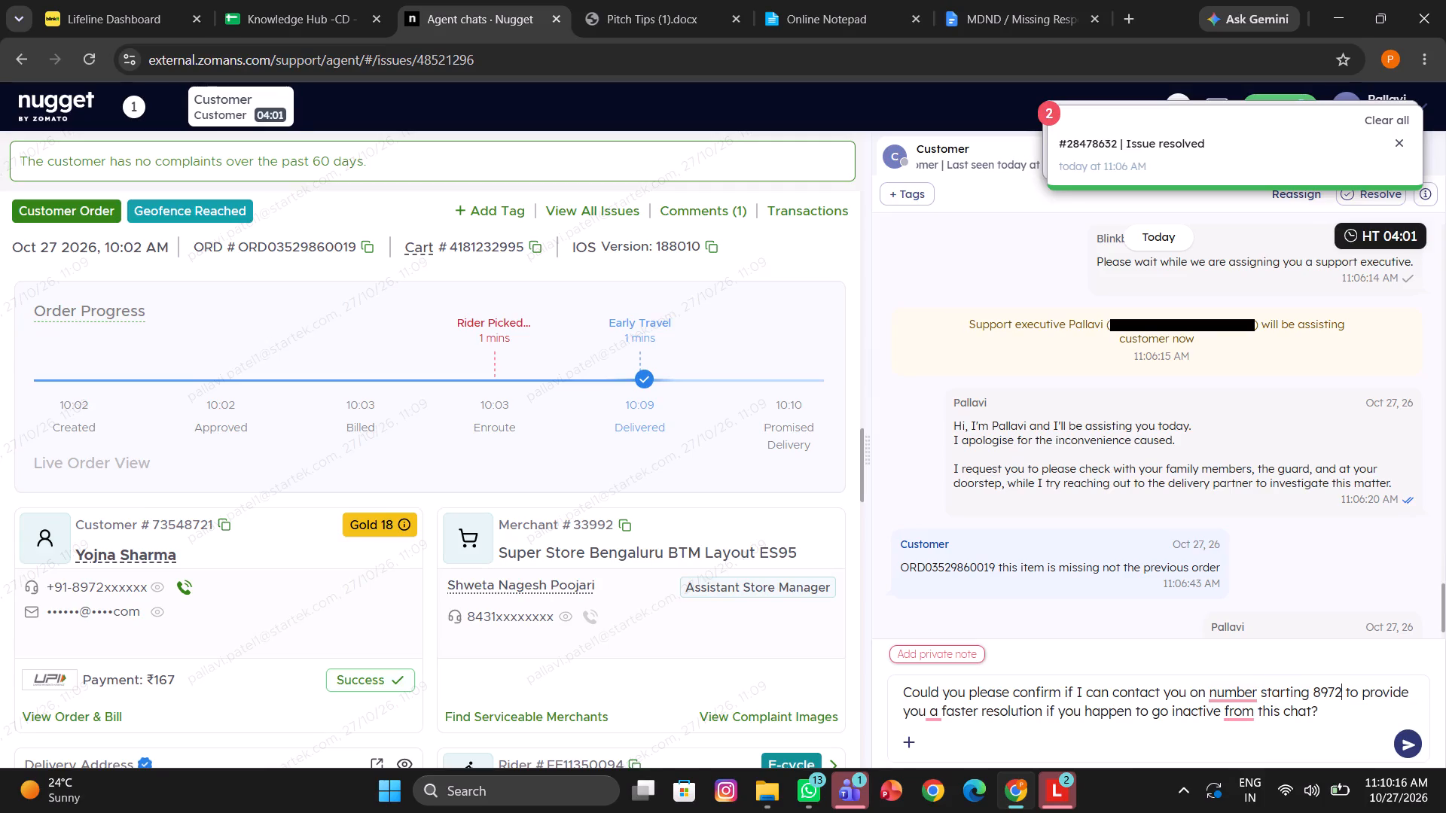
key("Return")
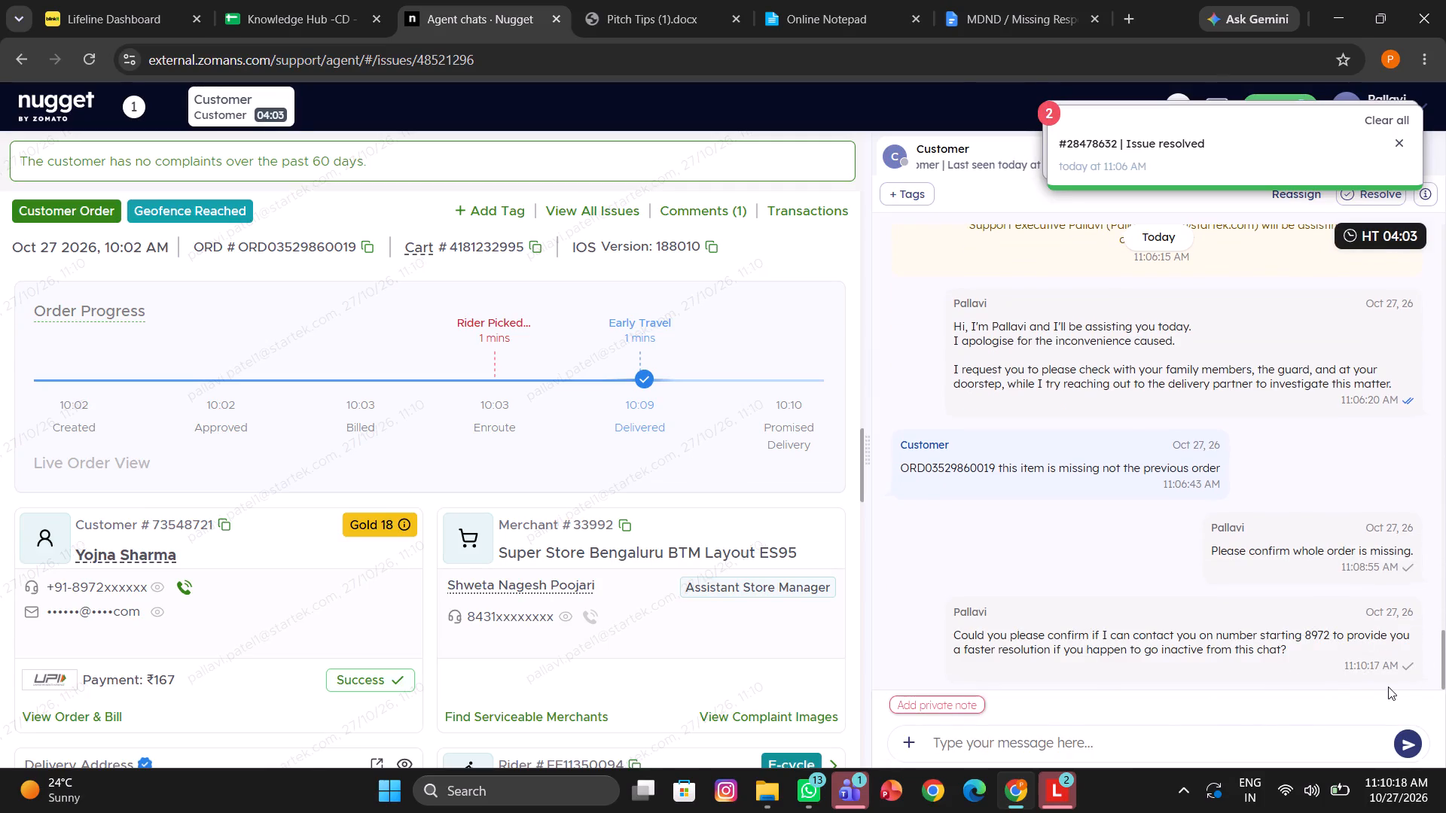
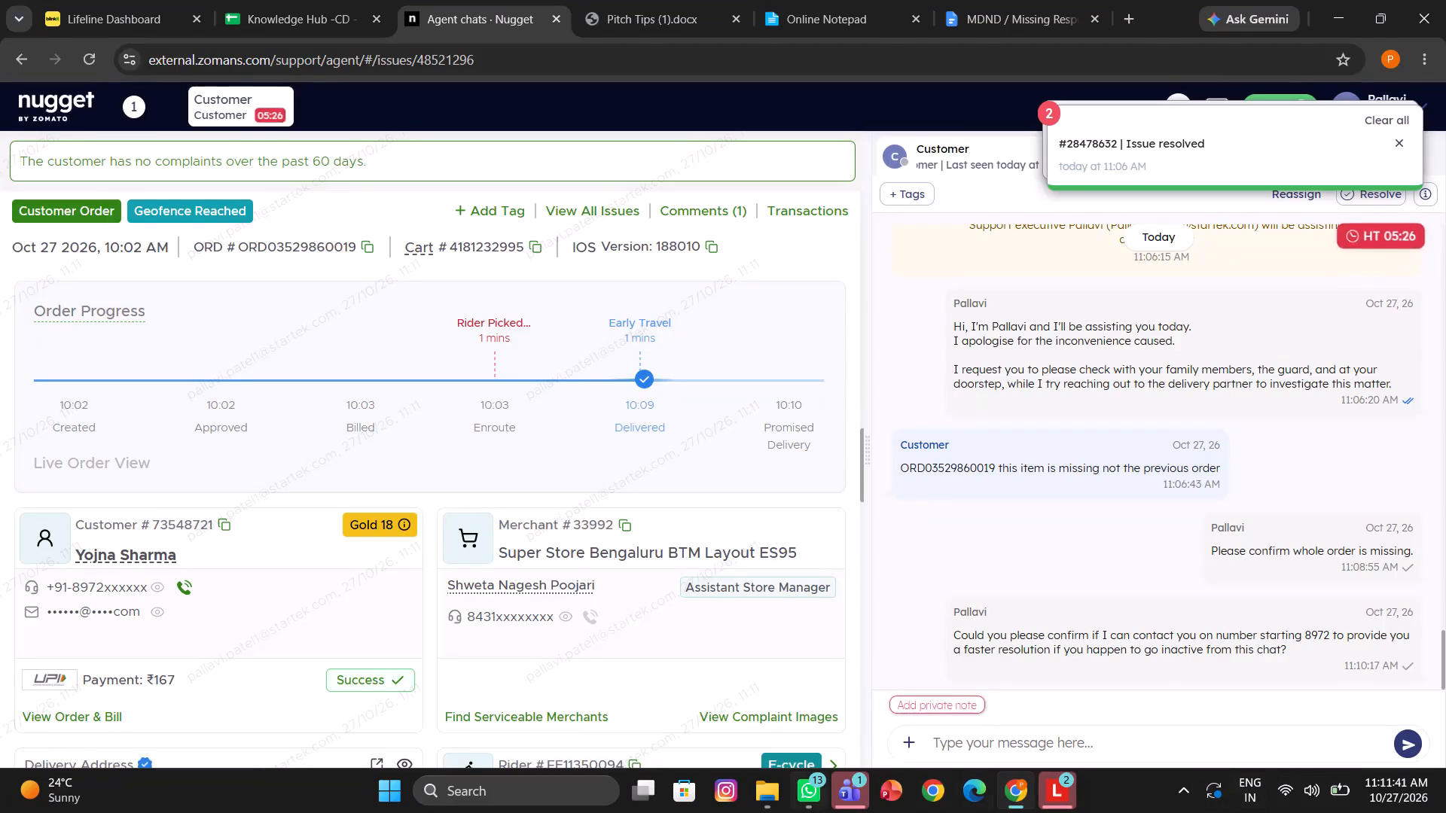
scroll(668, 635, "down", 2)
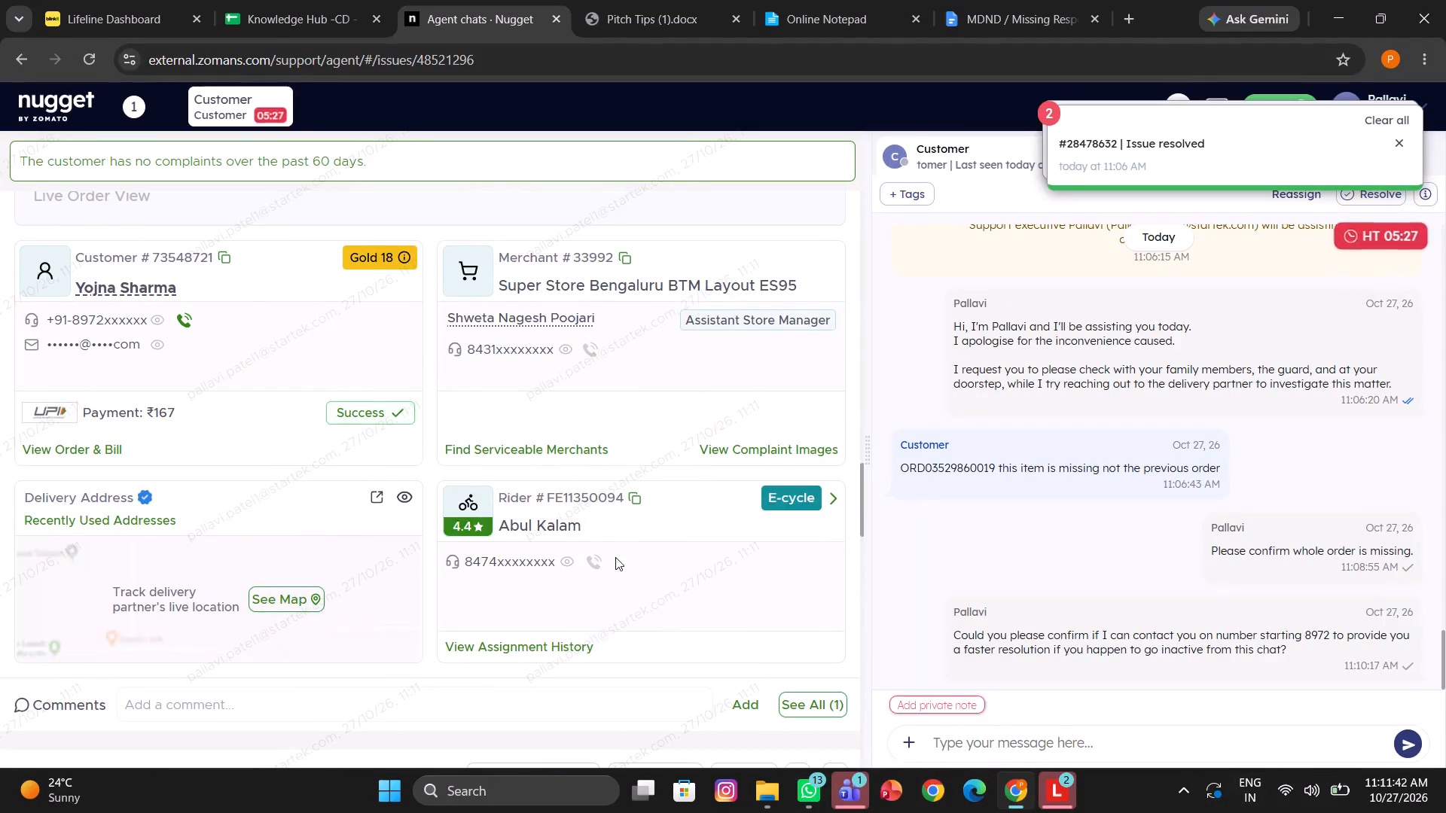
left_click(592, 558)
left_click(752, 547)
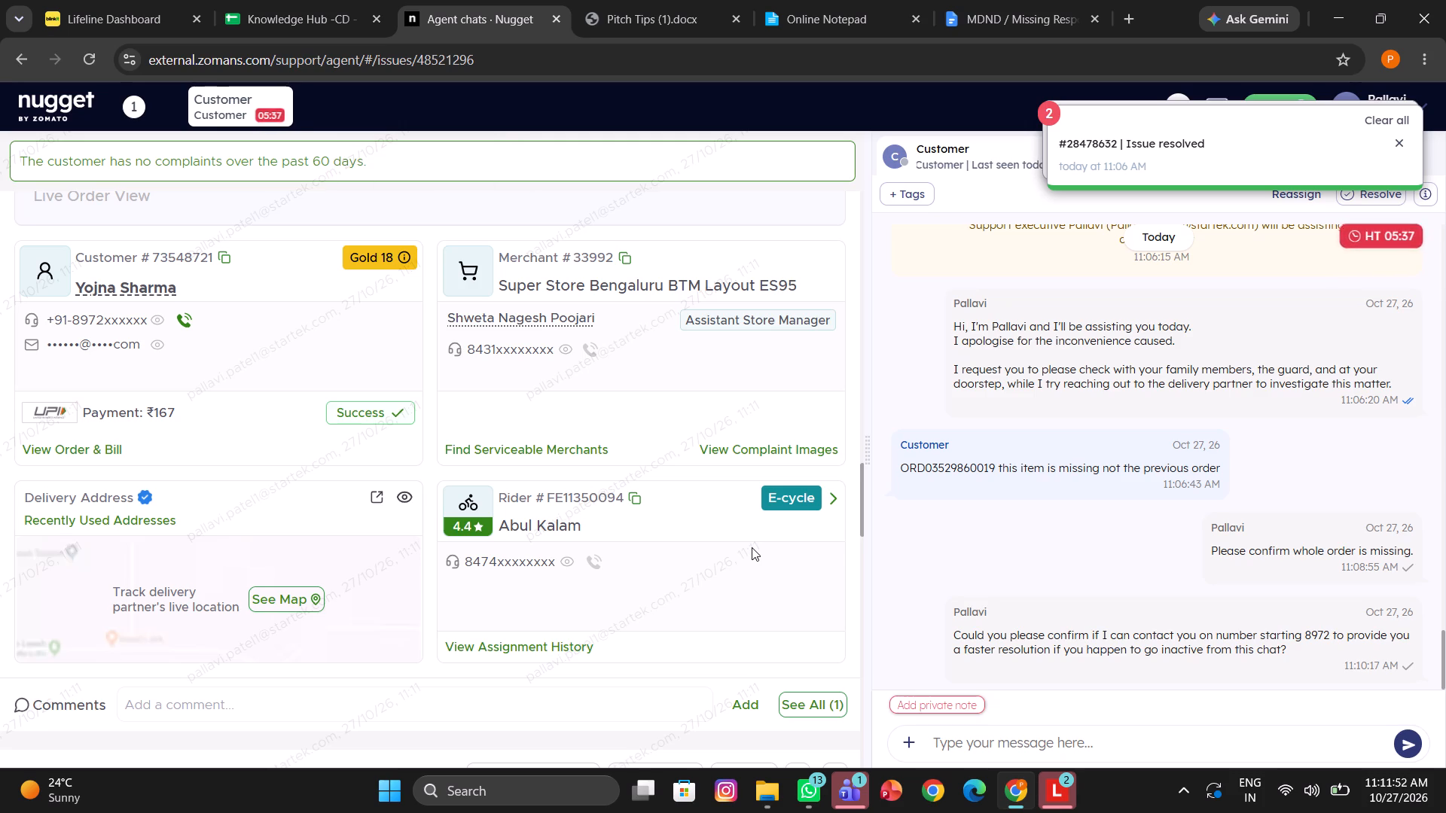
Add a private note reading "called dp" to the chat.
left_click(921, 700)
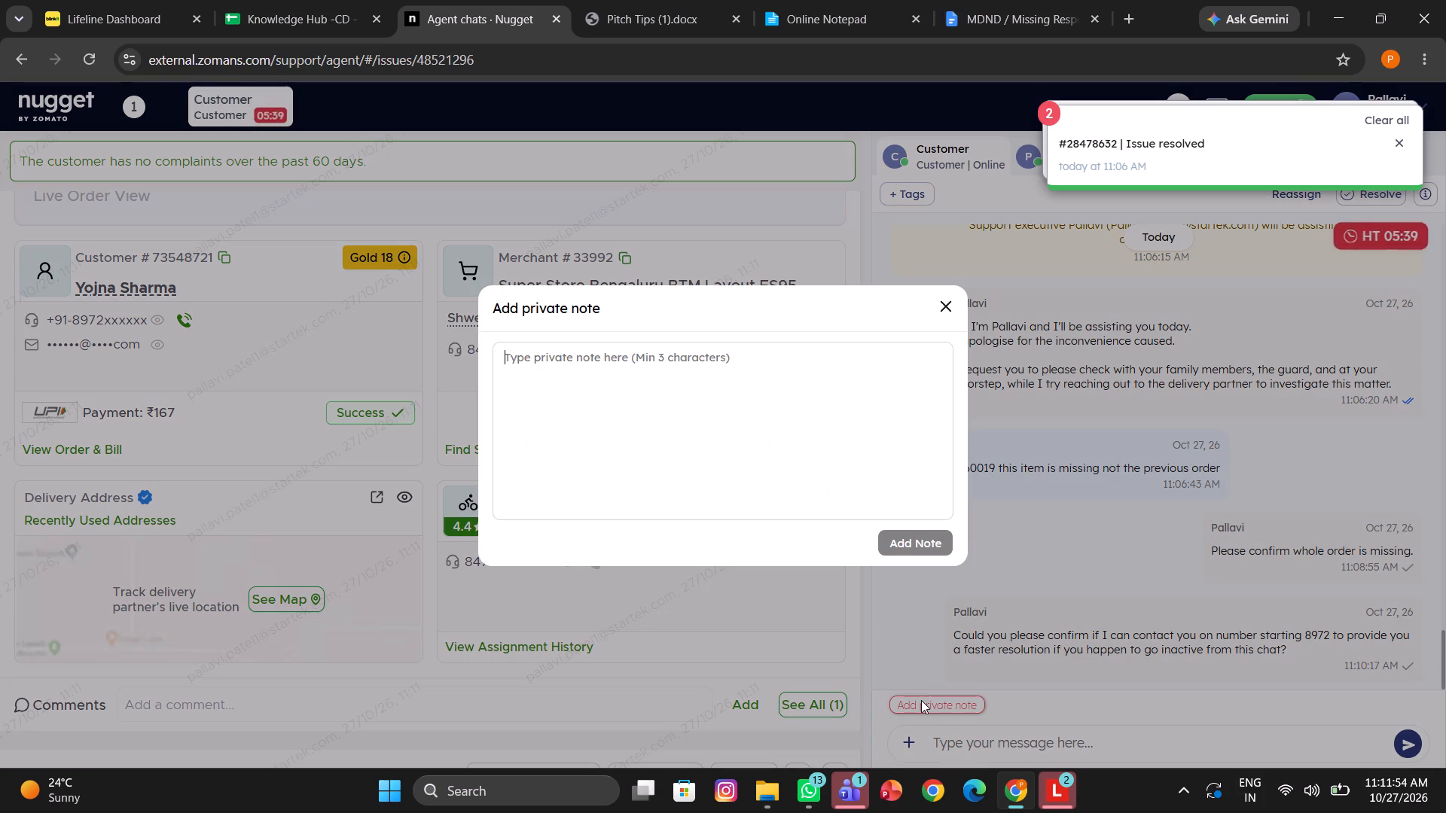
type("ca")
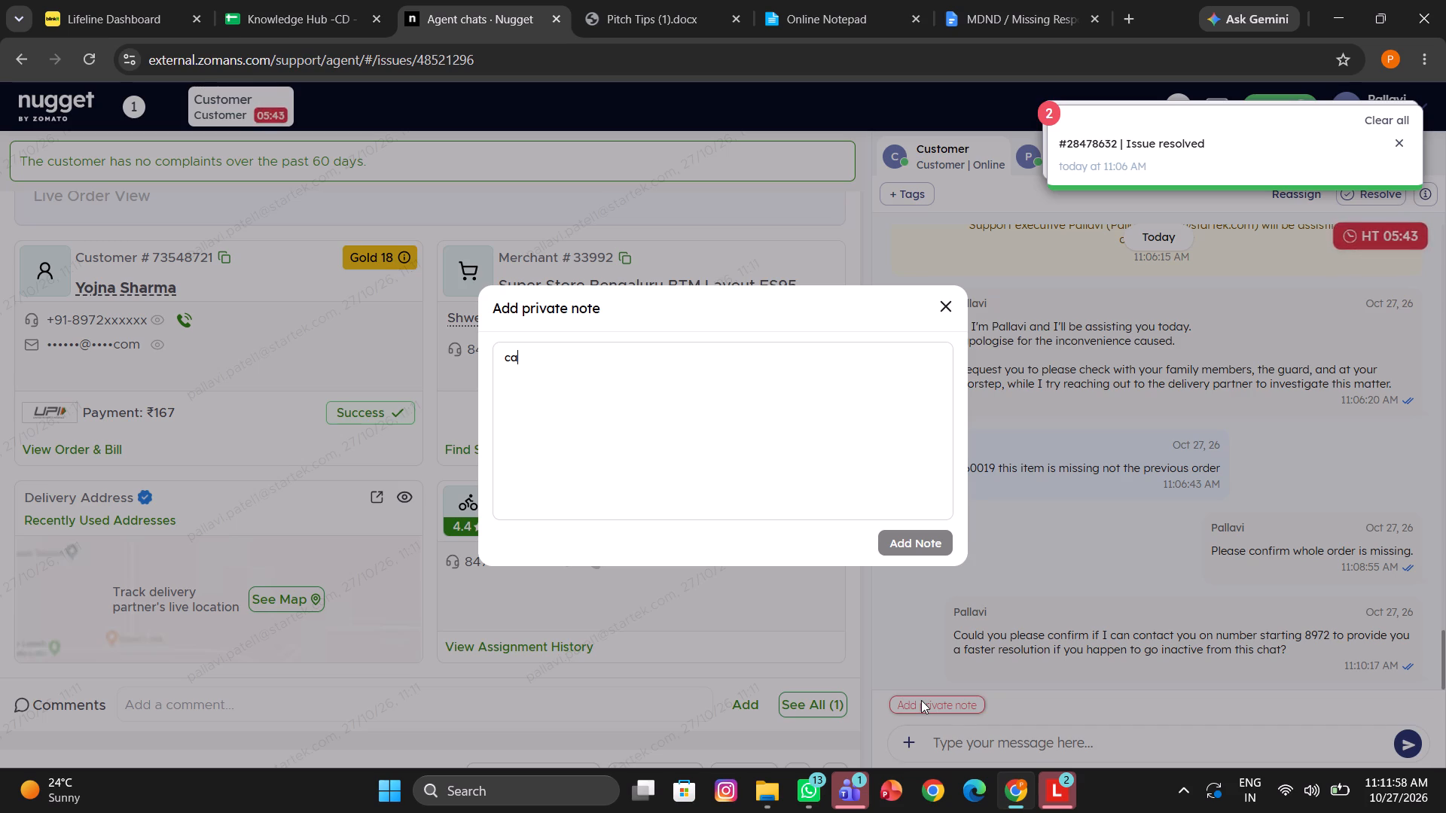
type("lled dp")
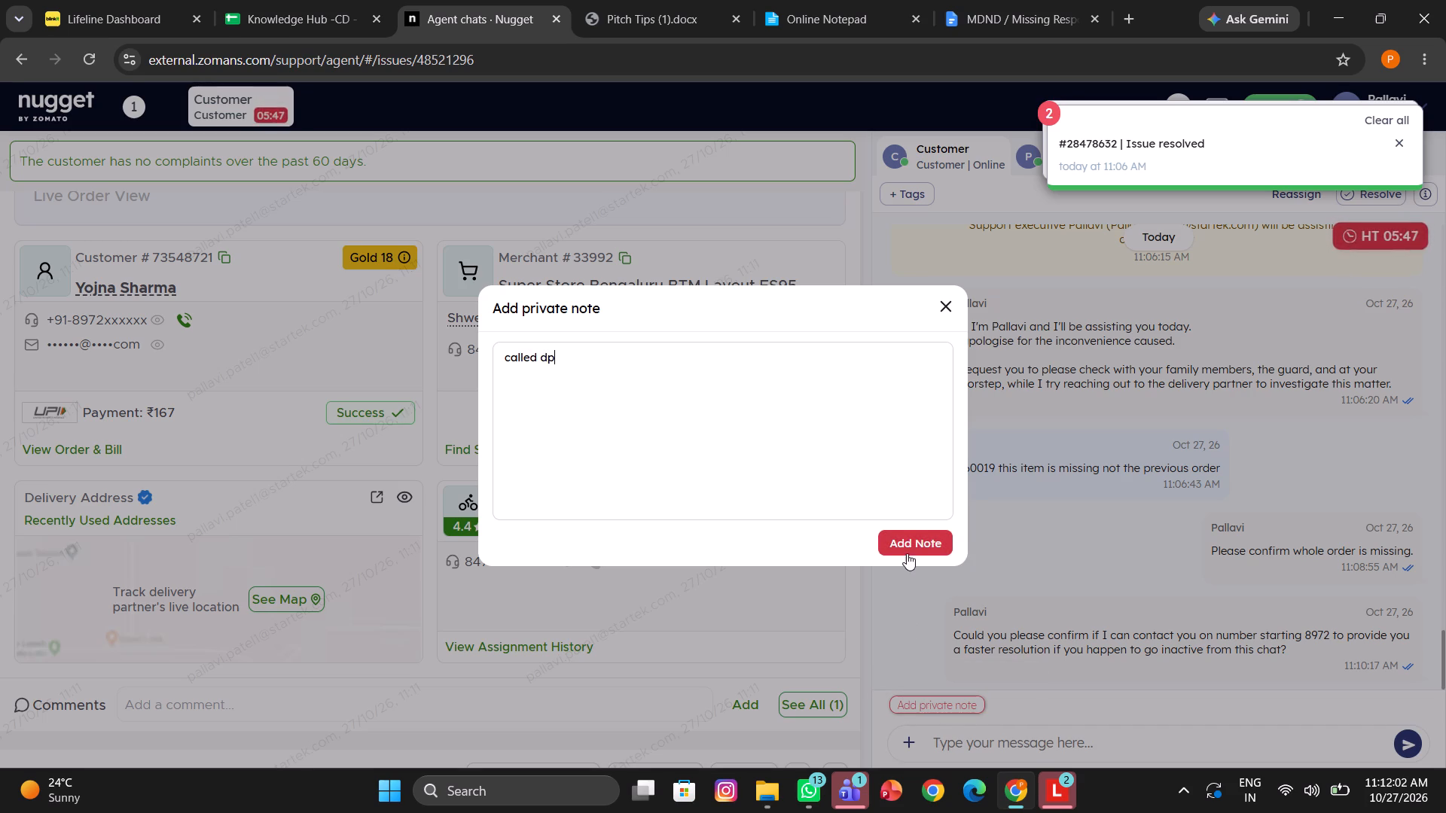
left_click(907, 553)
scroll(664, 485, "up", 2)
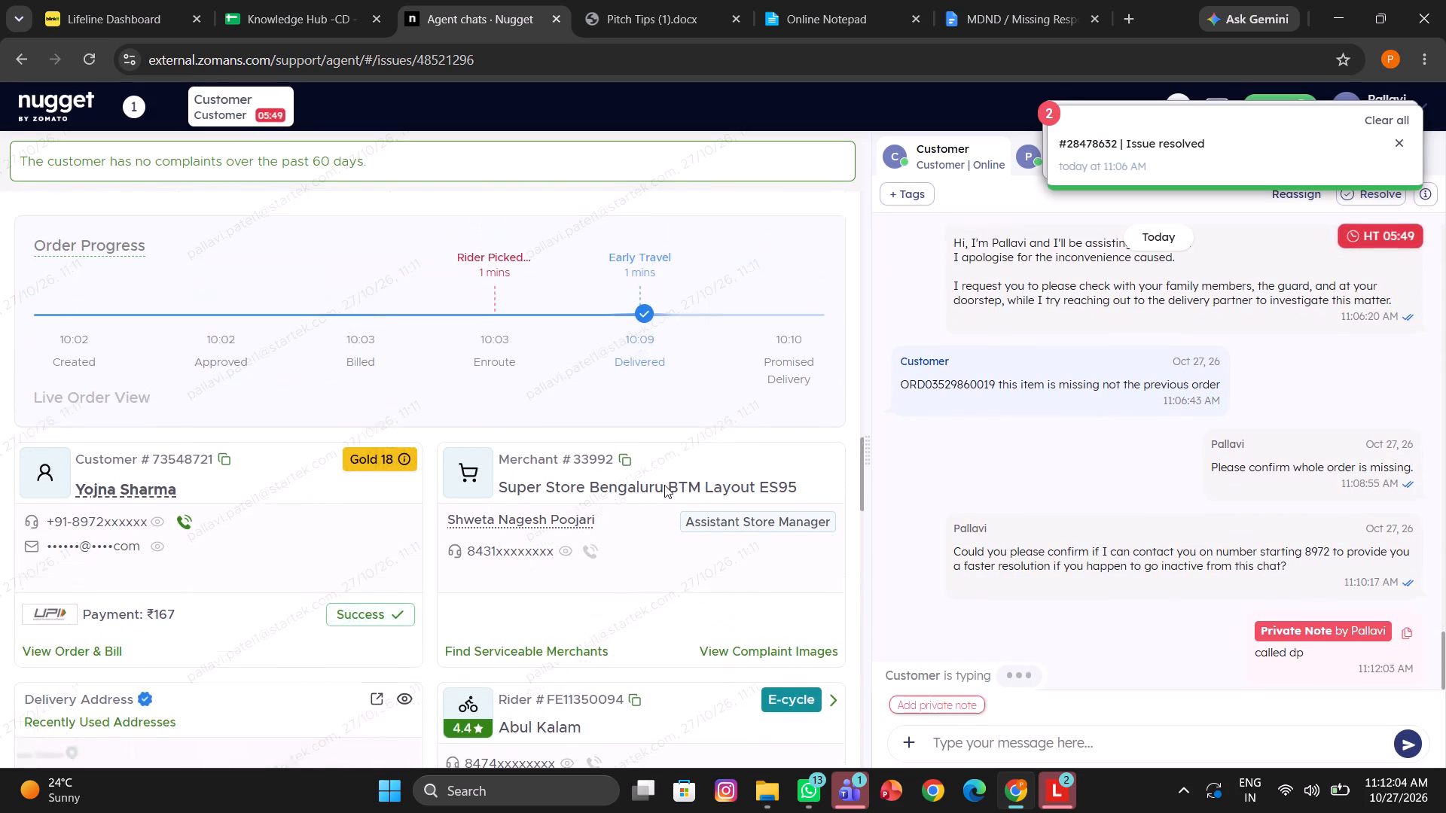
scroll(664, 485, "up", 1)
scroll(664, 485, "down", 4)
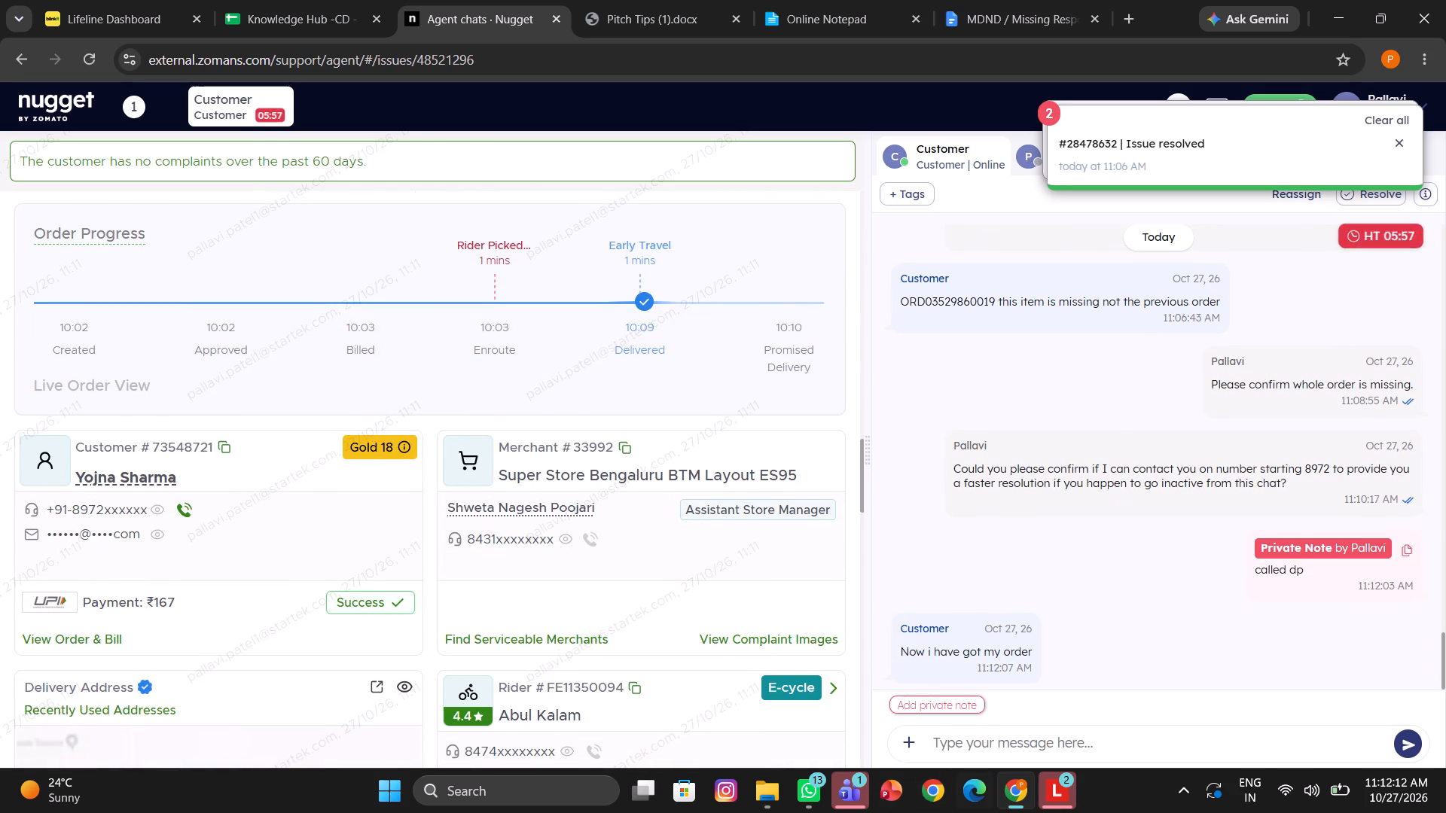
Send the customer the "/Further assistance" canned response, "Is there anything else I may help you with?".
left_click(988, 746)
type("/fur")
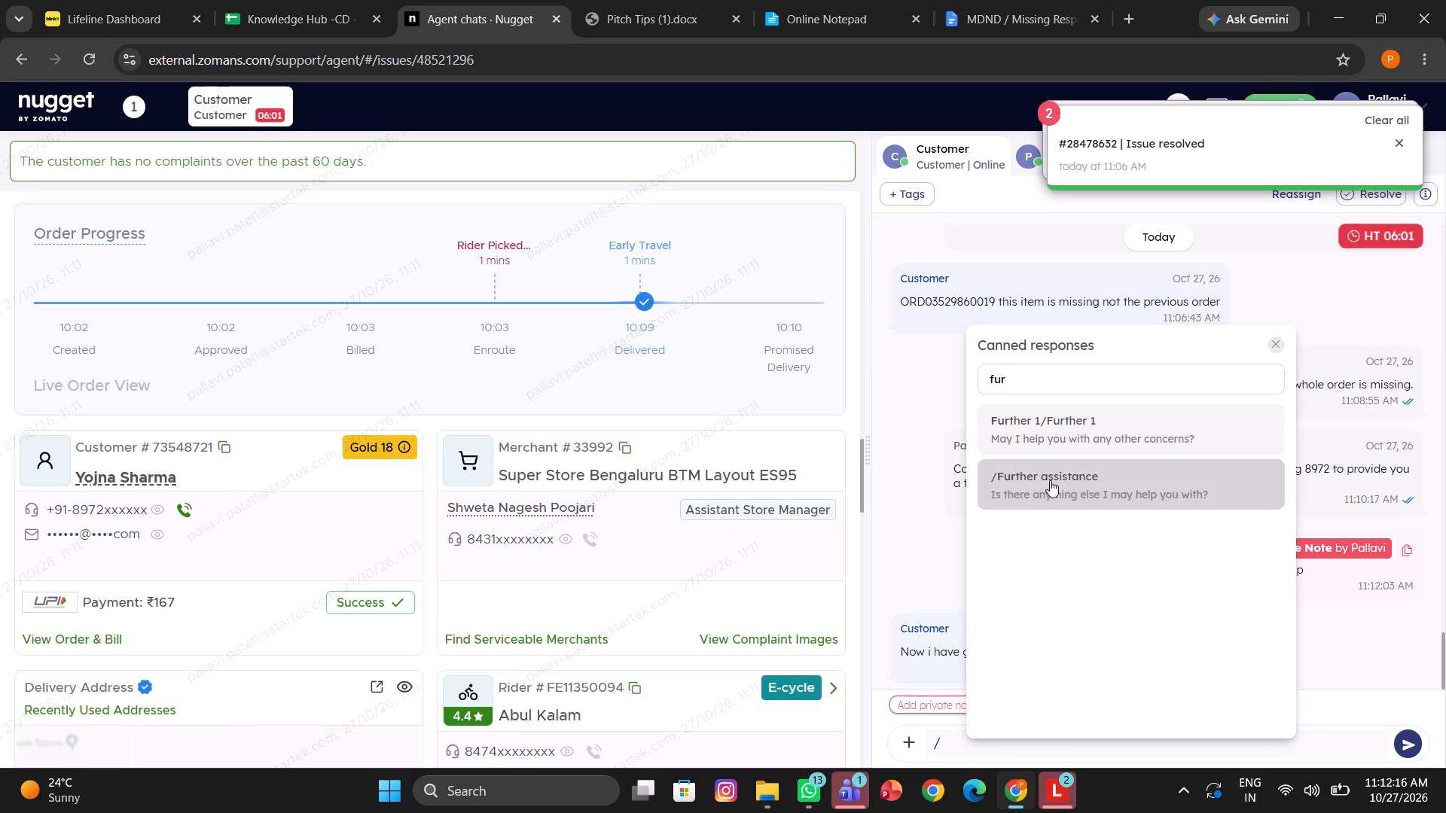
left_click(1048, 480)
key("Return")
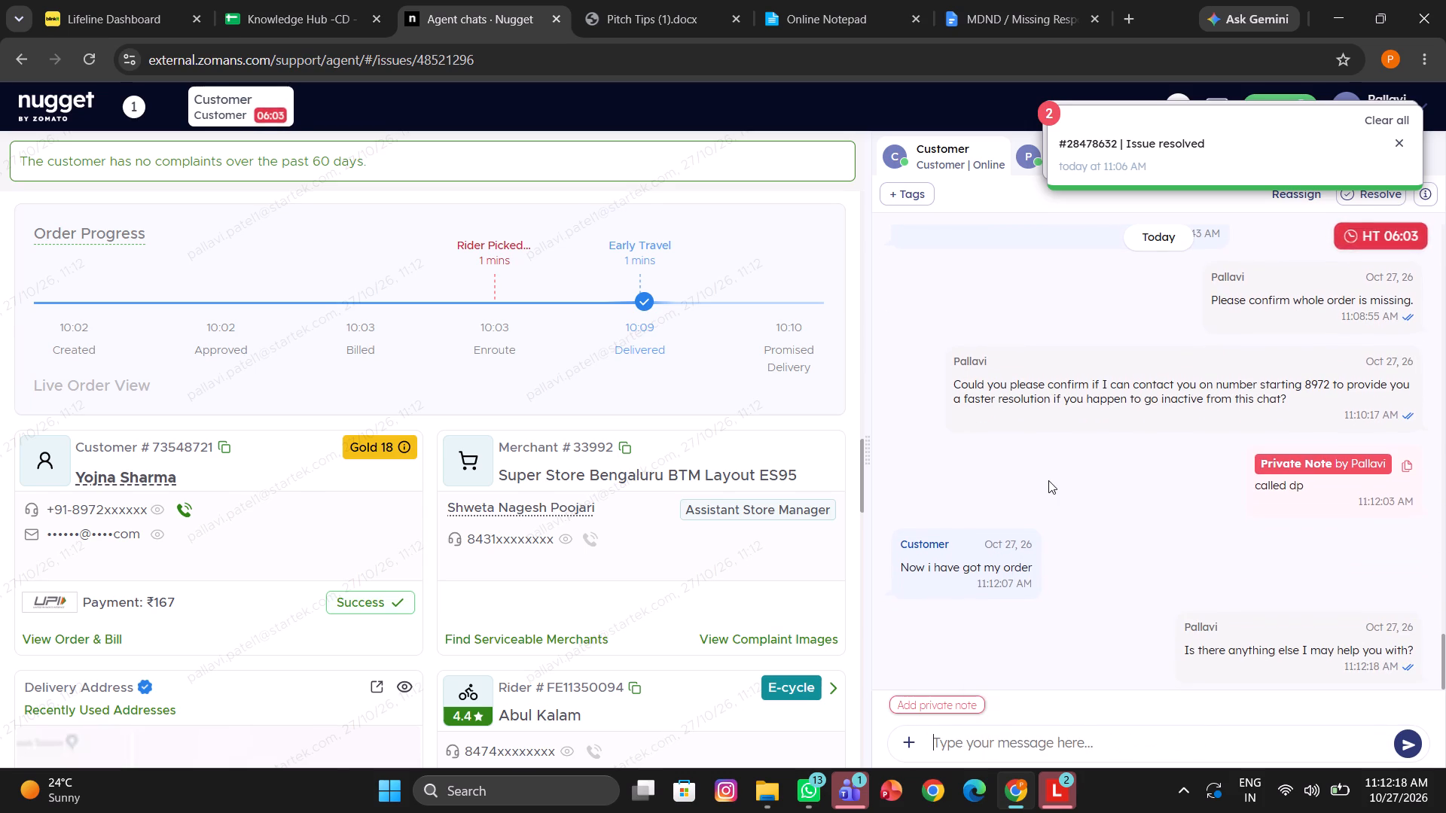
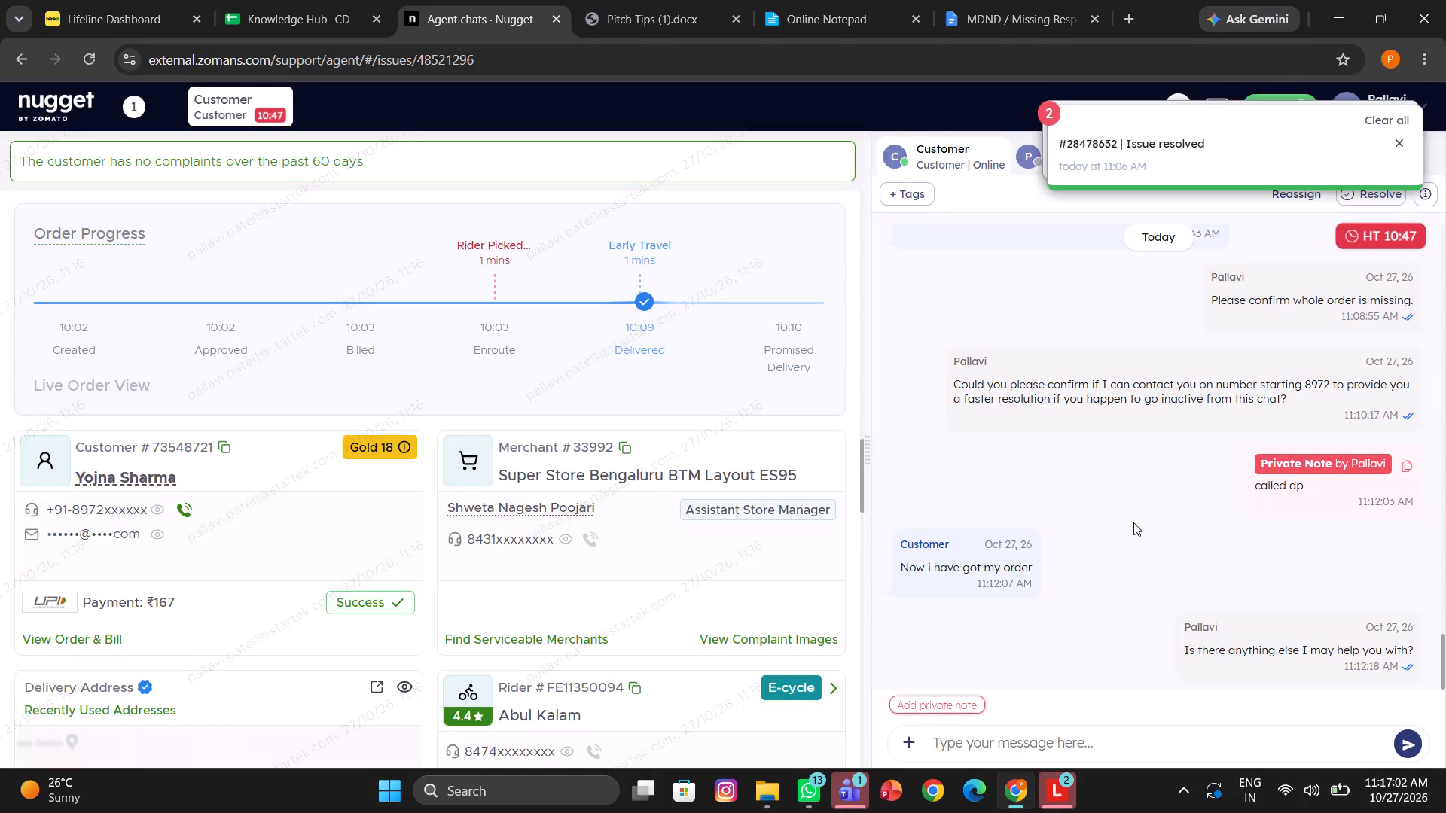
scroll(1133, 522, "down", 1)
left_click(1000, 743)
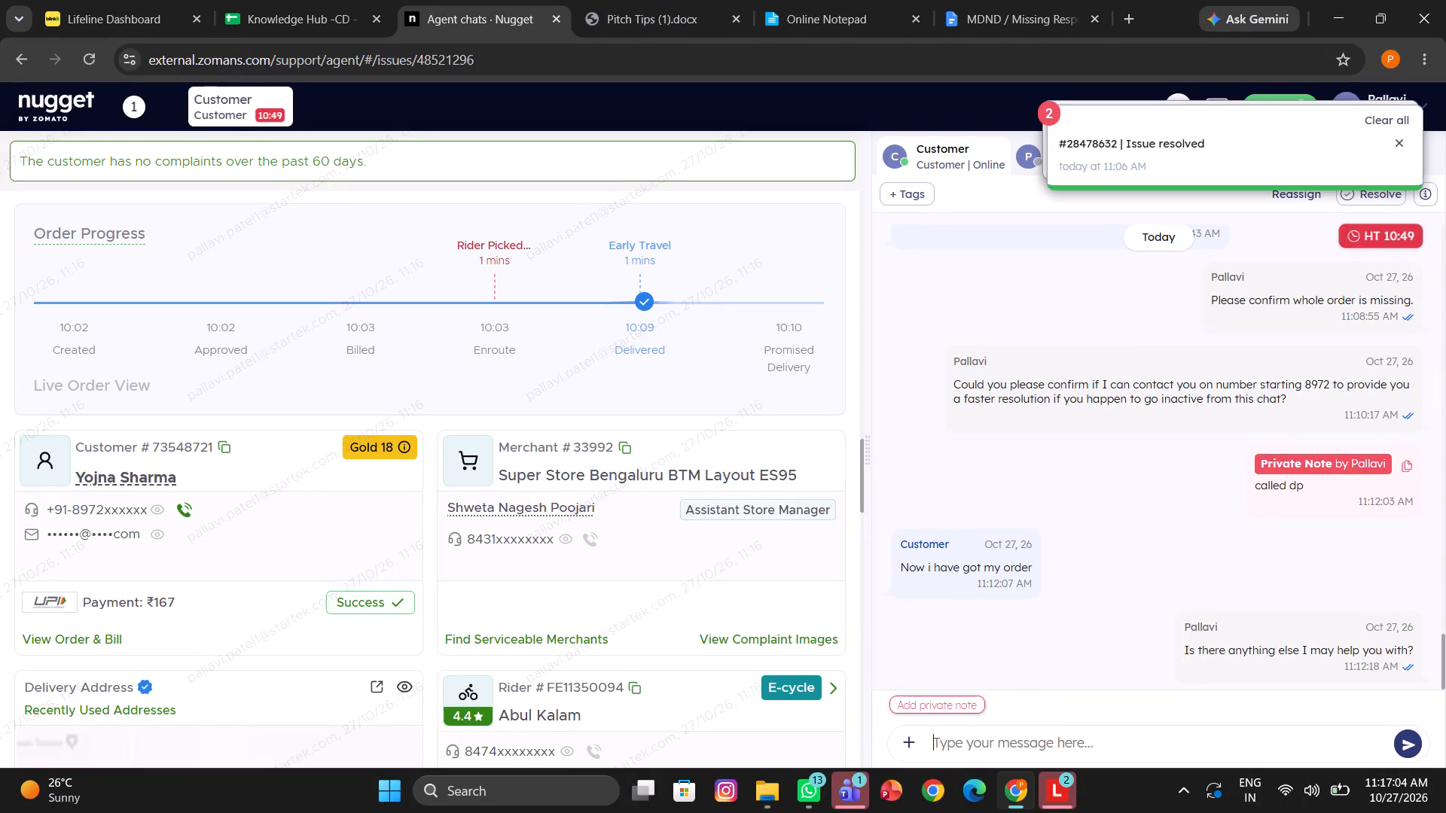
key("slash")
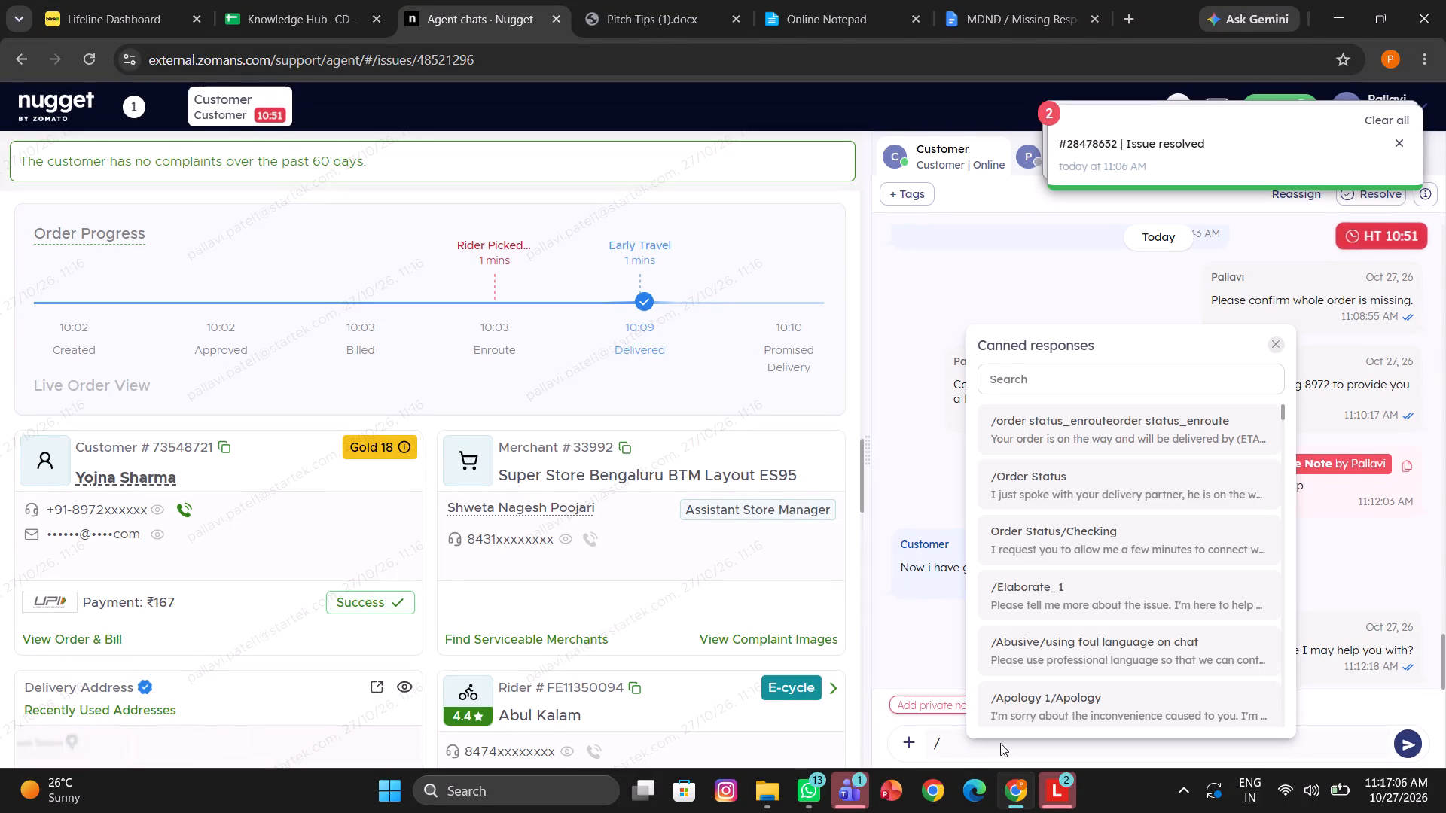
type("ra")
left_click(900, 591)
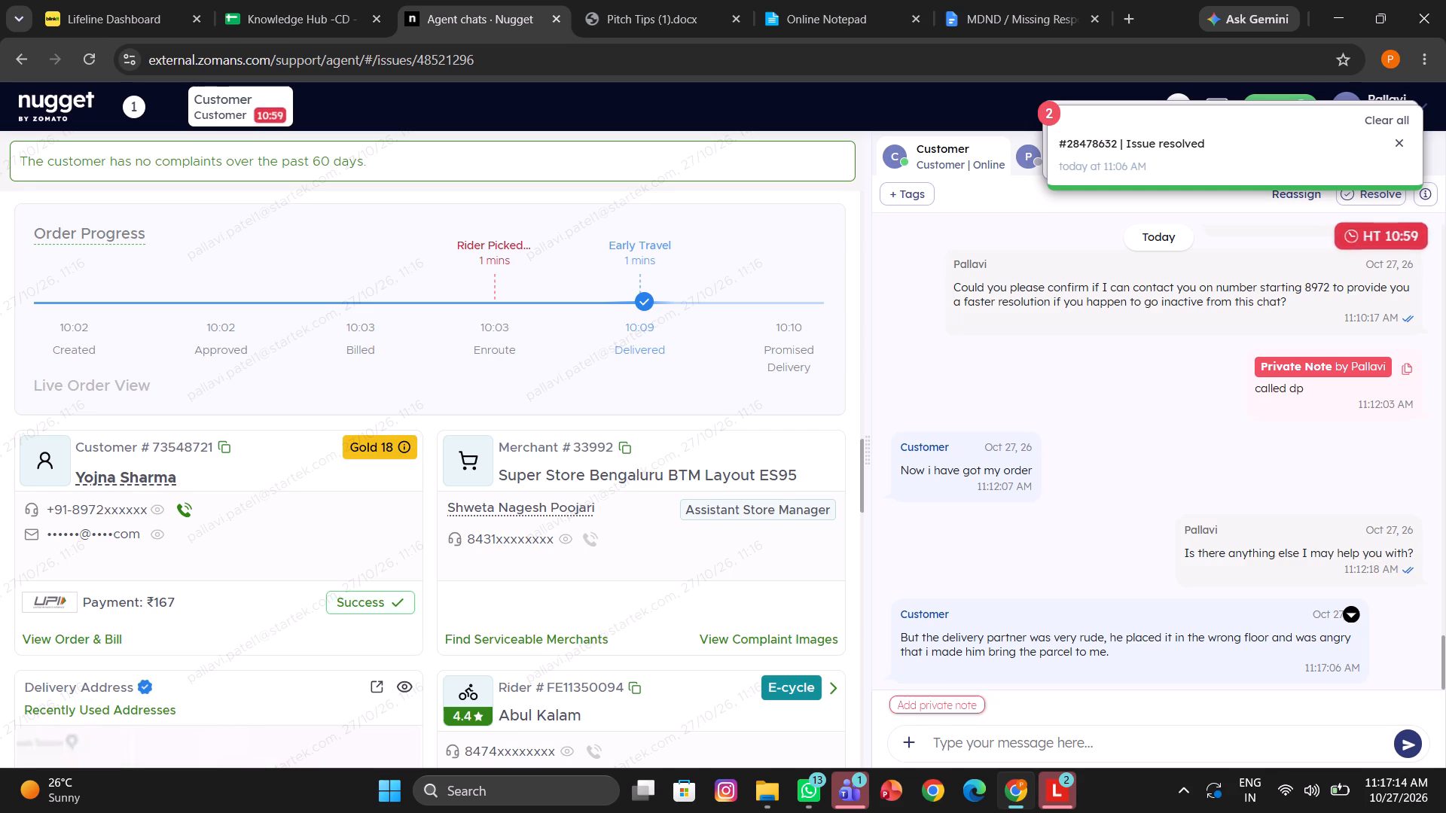
Look through the Pitch Tips document, then the Online Notepad, for a suitable reply to the complaint about the rude delivery partner.
left_click(659, 0)
left_click(686, 437)
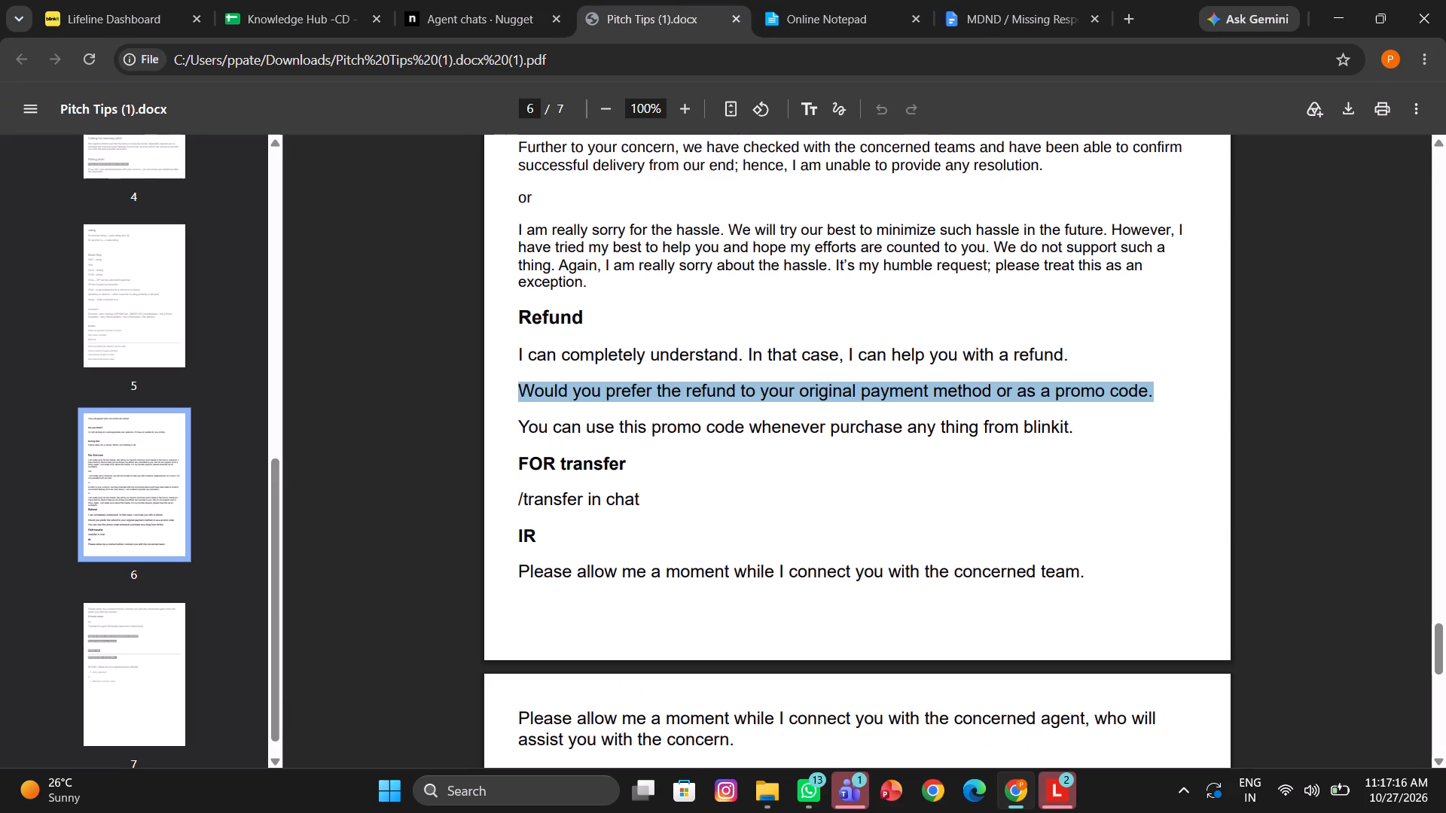
scroll(686, 437, "up", 10)
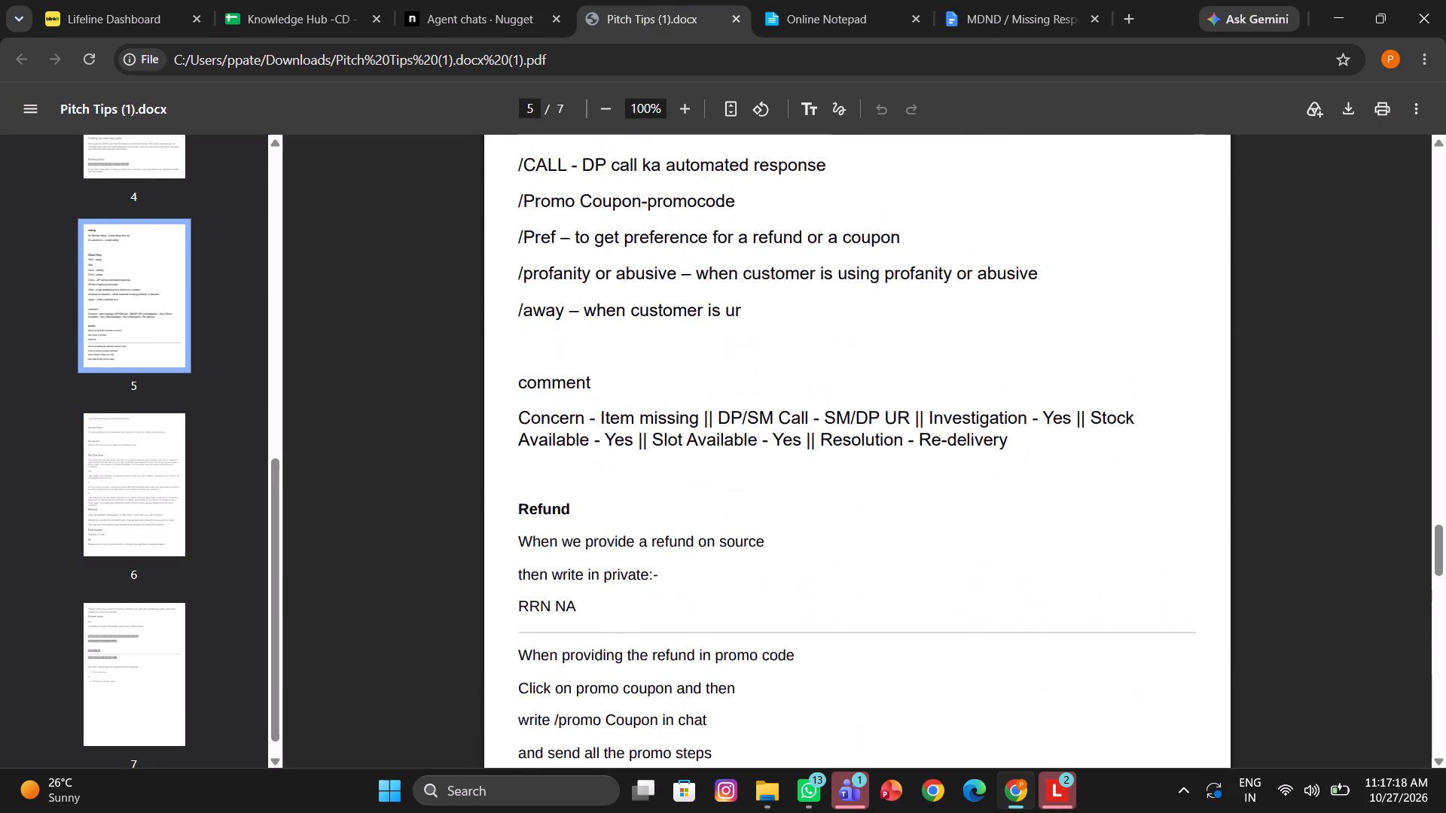
scroll(686, 437, "up", 5)
left_click(879, 0)
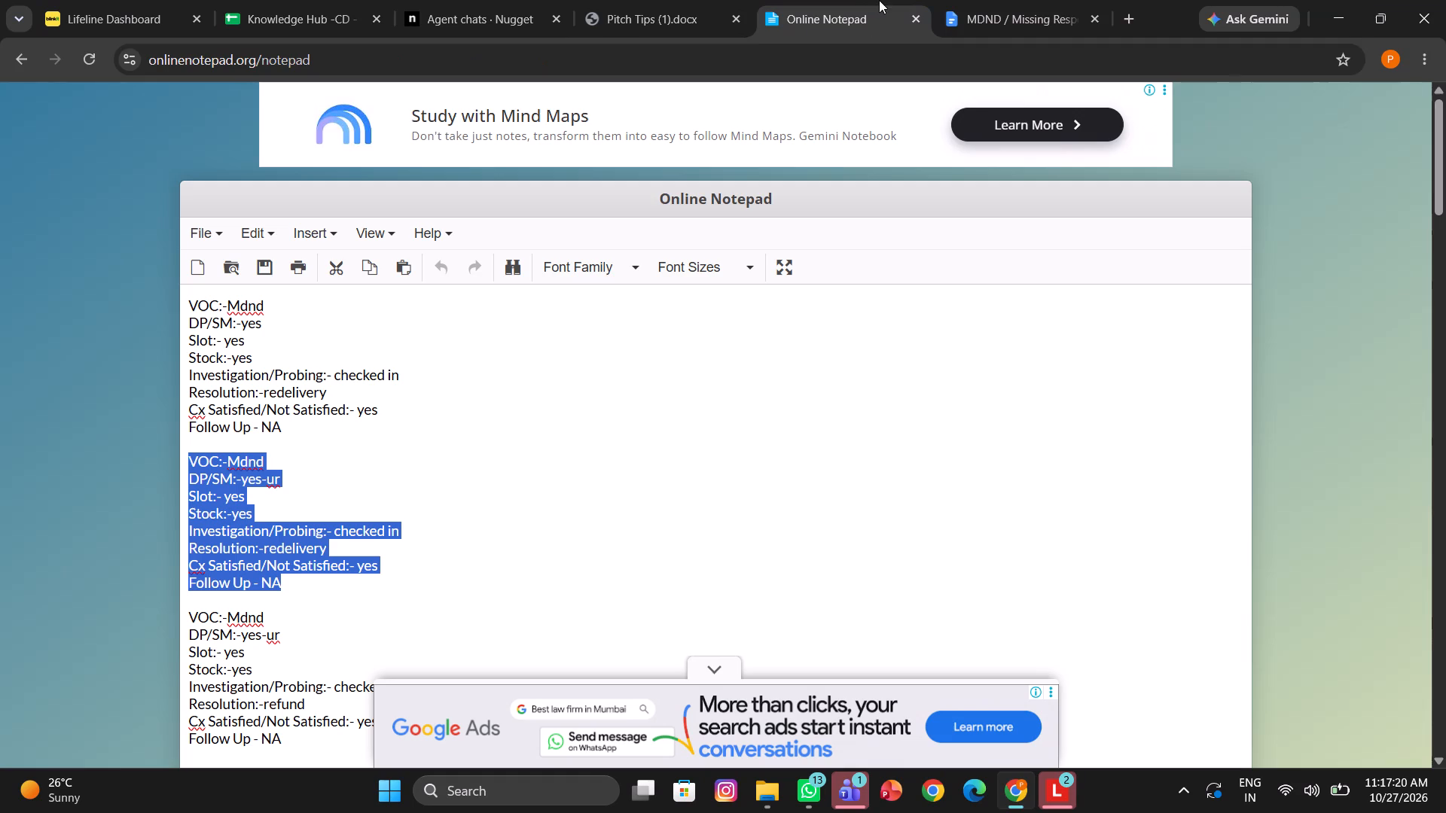
Send the customer apology line 11 from the response sheet's APOLOGY section, "We should have been more careful, and I'm very sorry for the issues it has caused you.".
left_click(1045, 0)
left_click(671, 534)
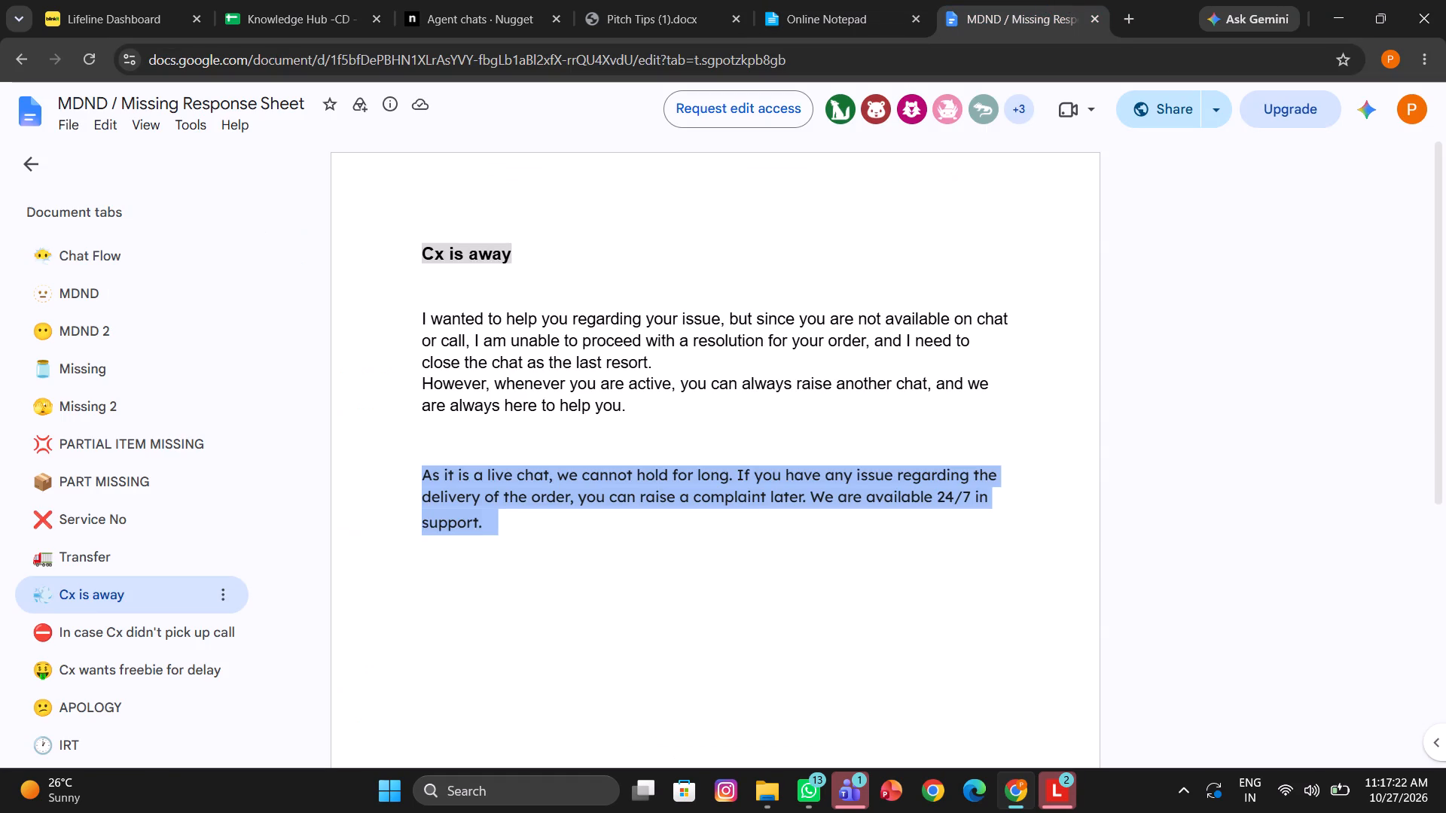
left_click(101, 698)
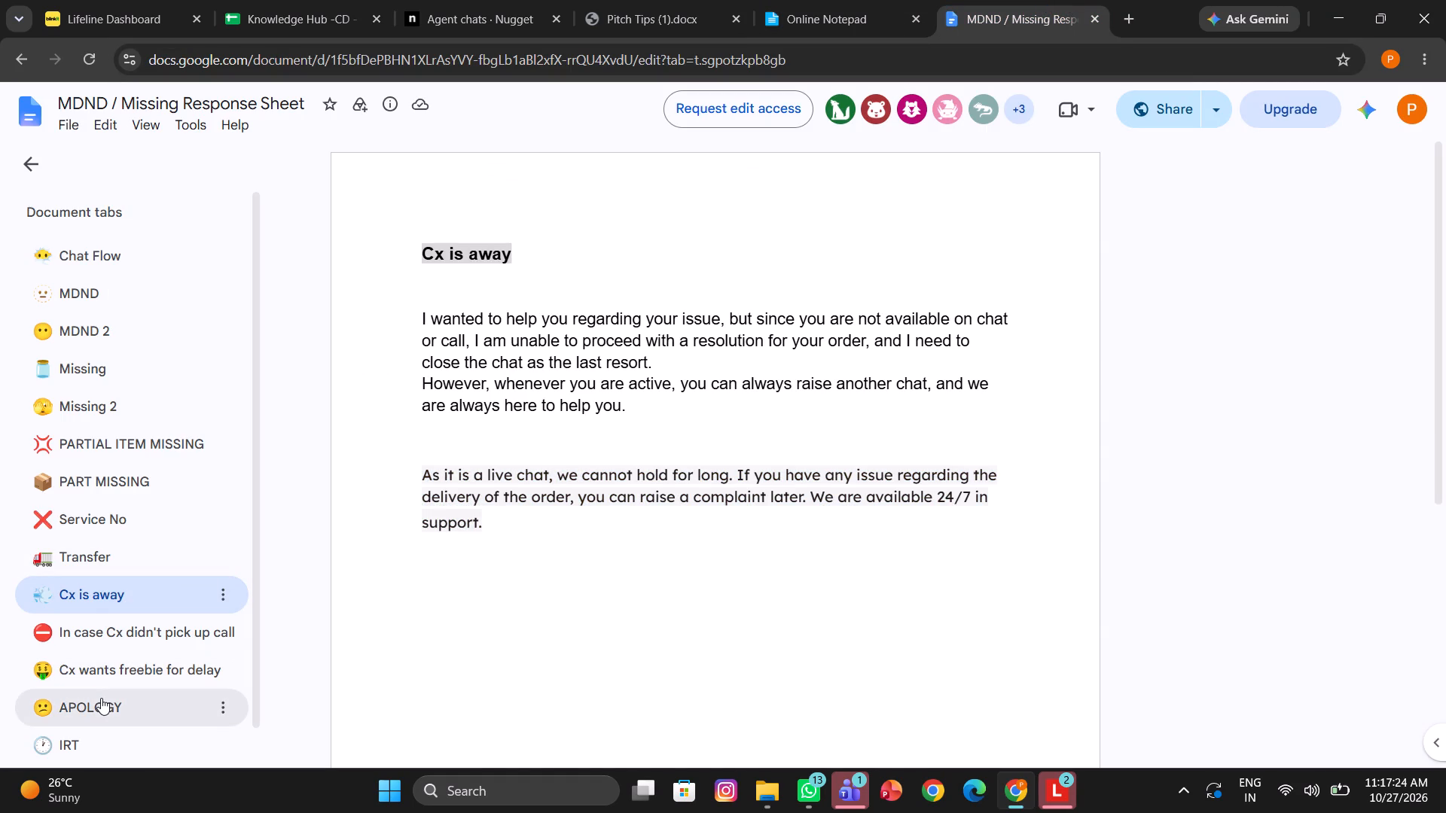
scroll(623, 544, "down", 3)
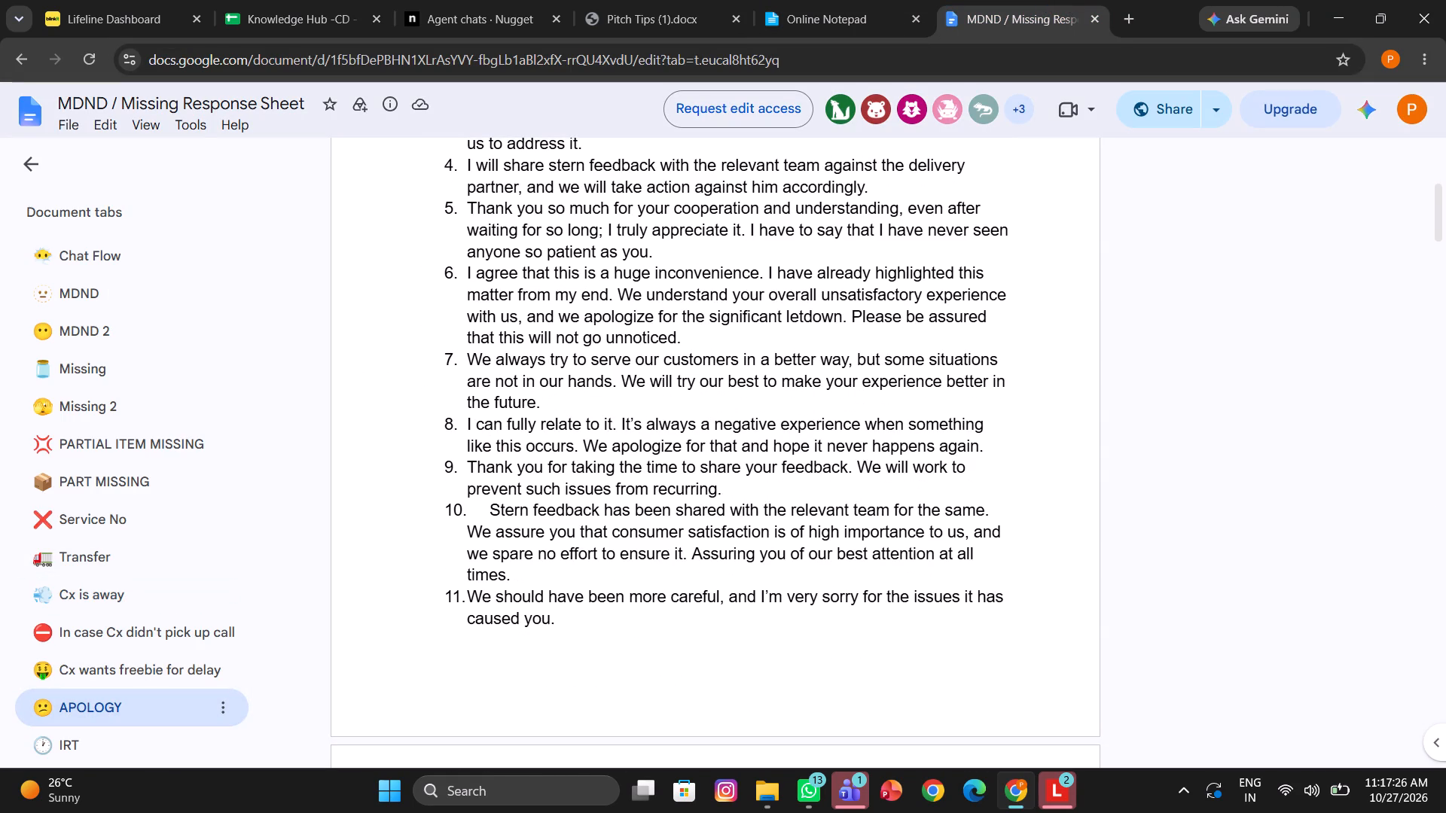
left_click_drag(557, 619, 443, 588)
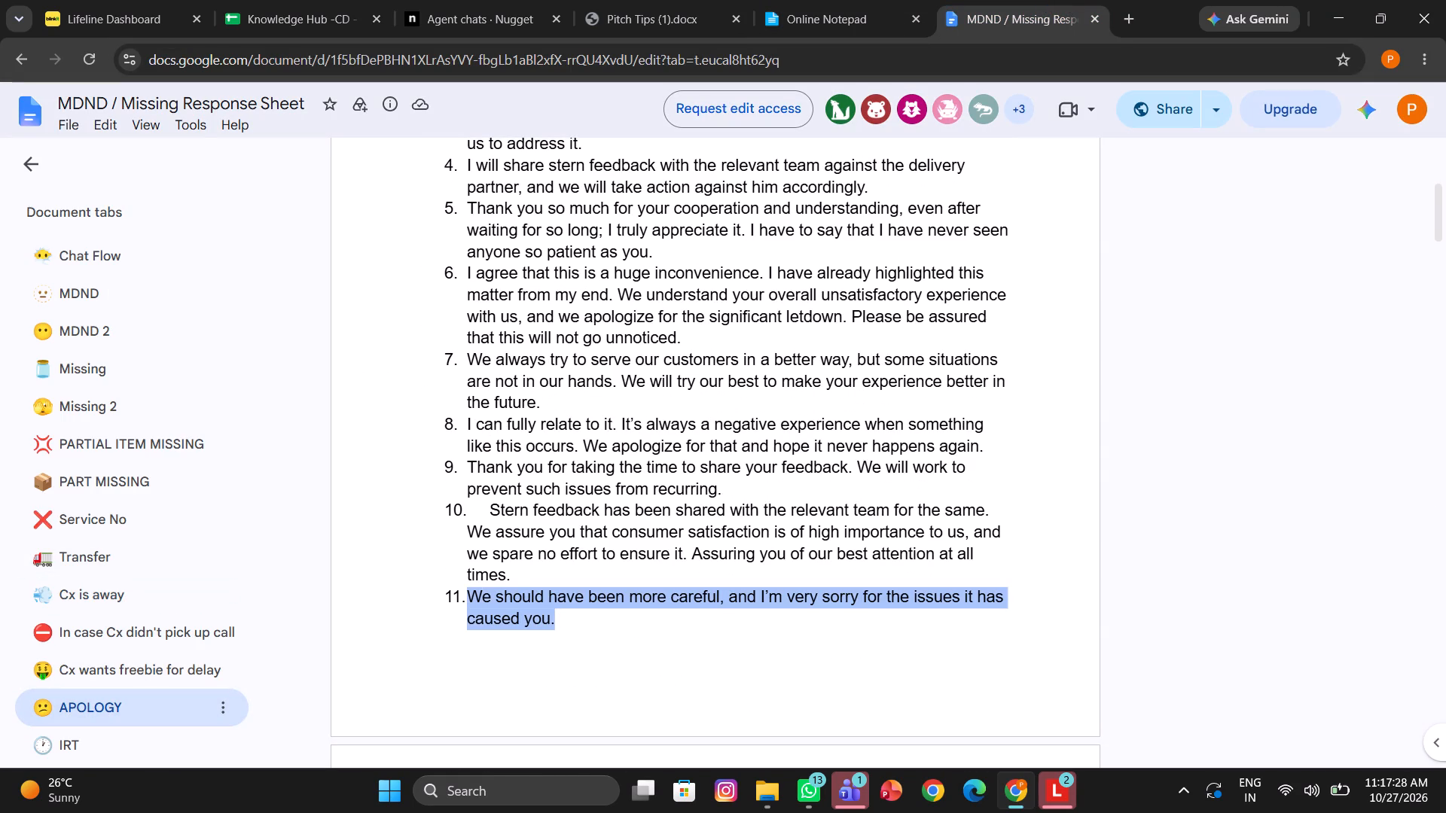
left_click_drag(443, 588, 438, 585)
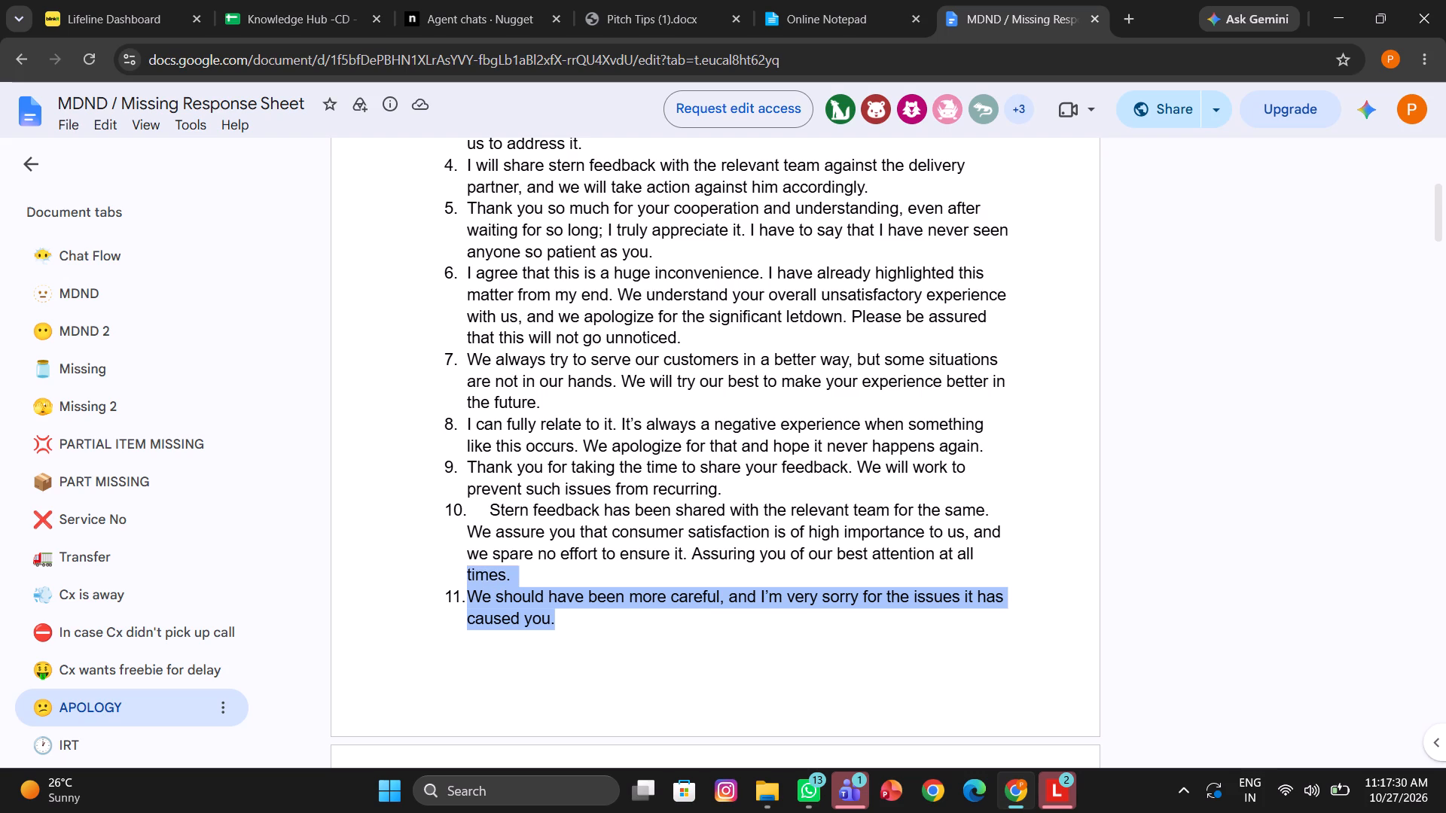
left_click_drag(464, 595, 562, 621)
left_click_drag(562, 621, 477, 602)
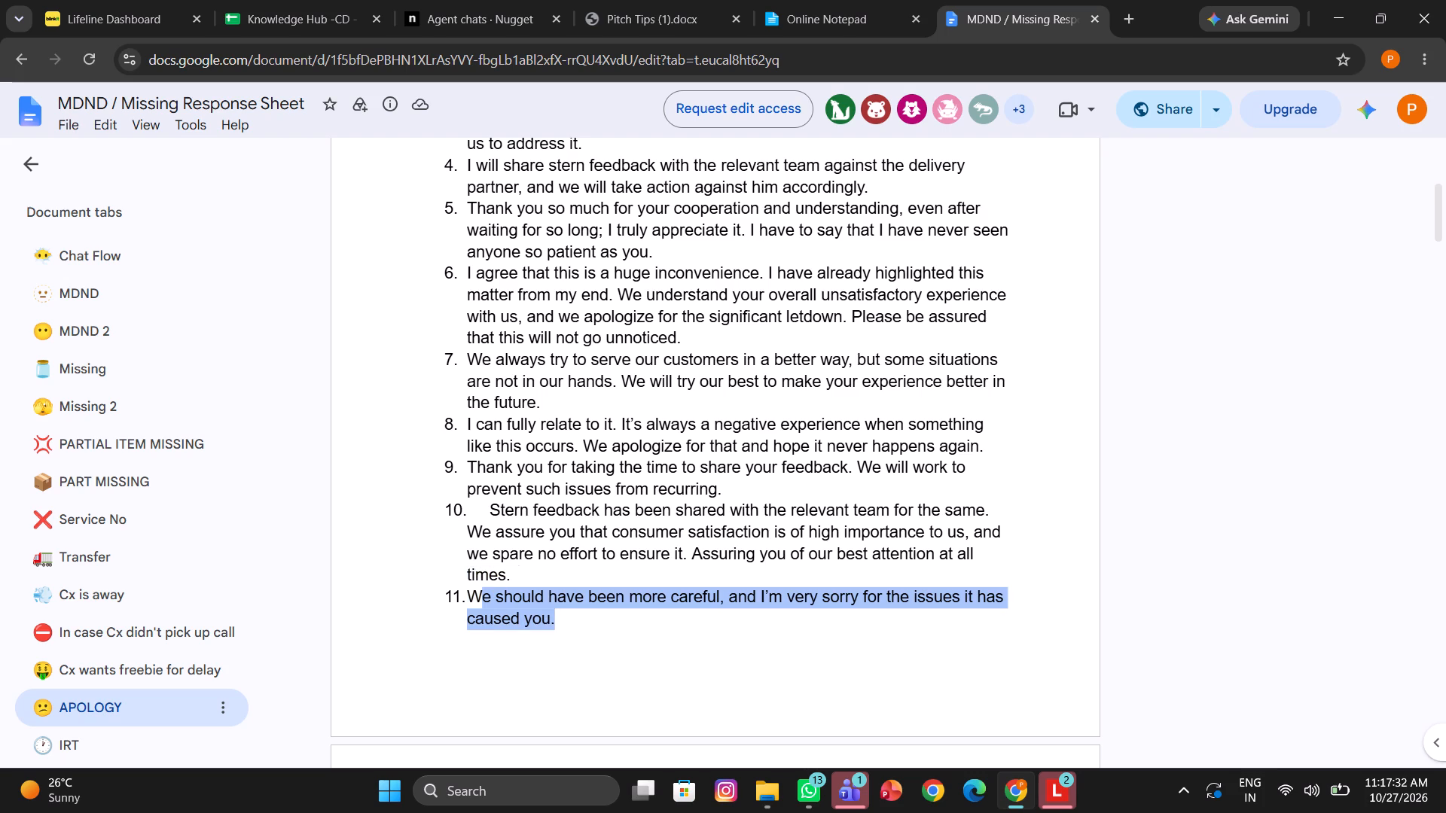
left_click_drag(477, 602, 461, 601)
key("ctrl+c")
left_click(490, 0)
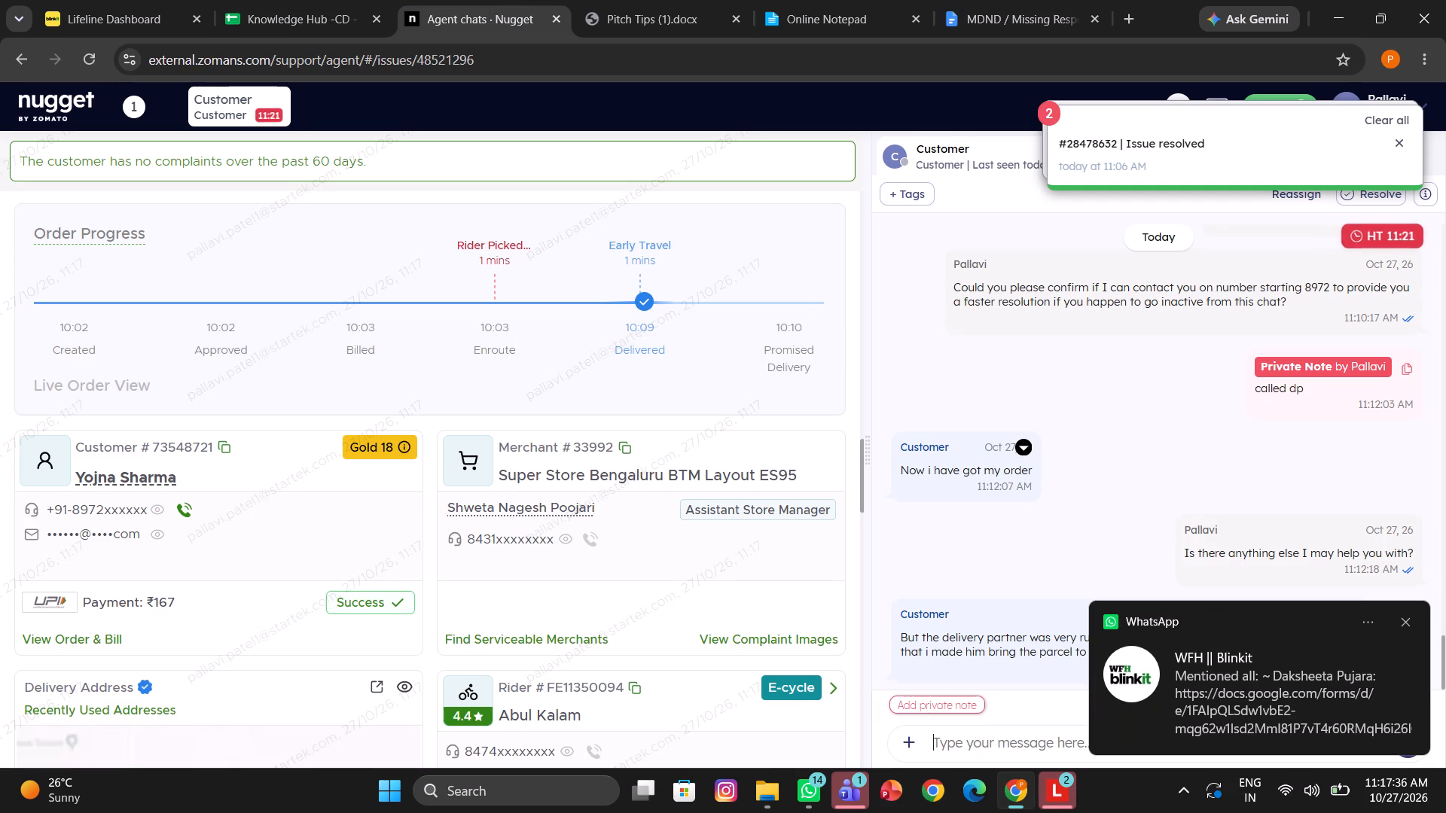
key("ctrl+v")
key("Return")
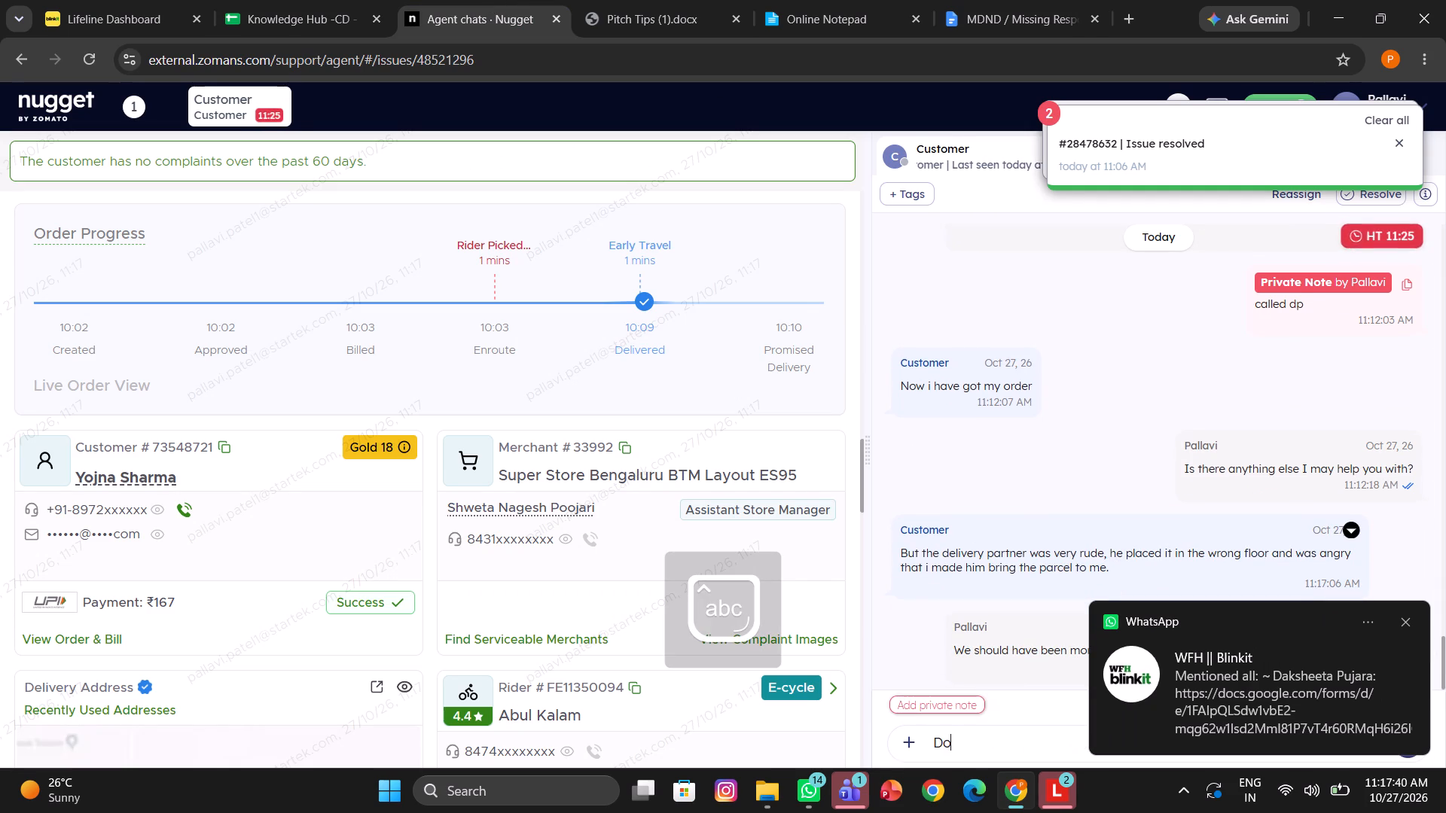
Write the chat reply "Do you want to raise complaint against delivery partner." to the customer.
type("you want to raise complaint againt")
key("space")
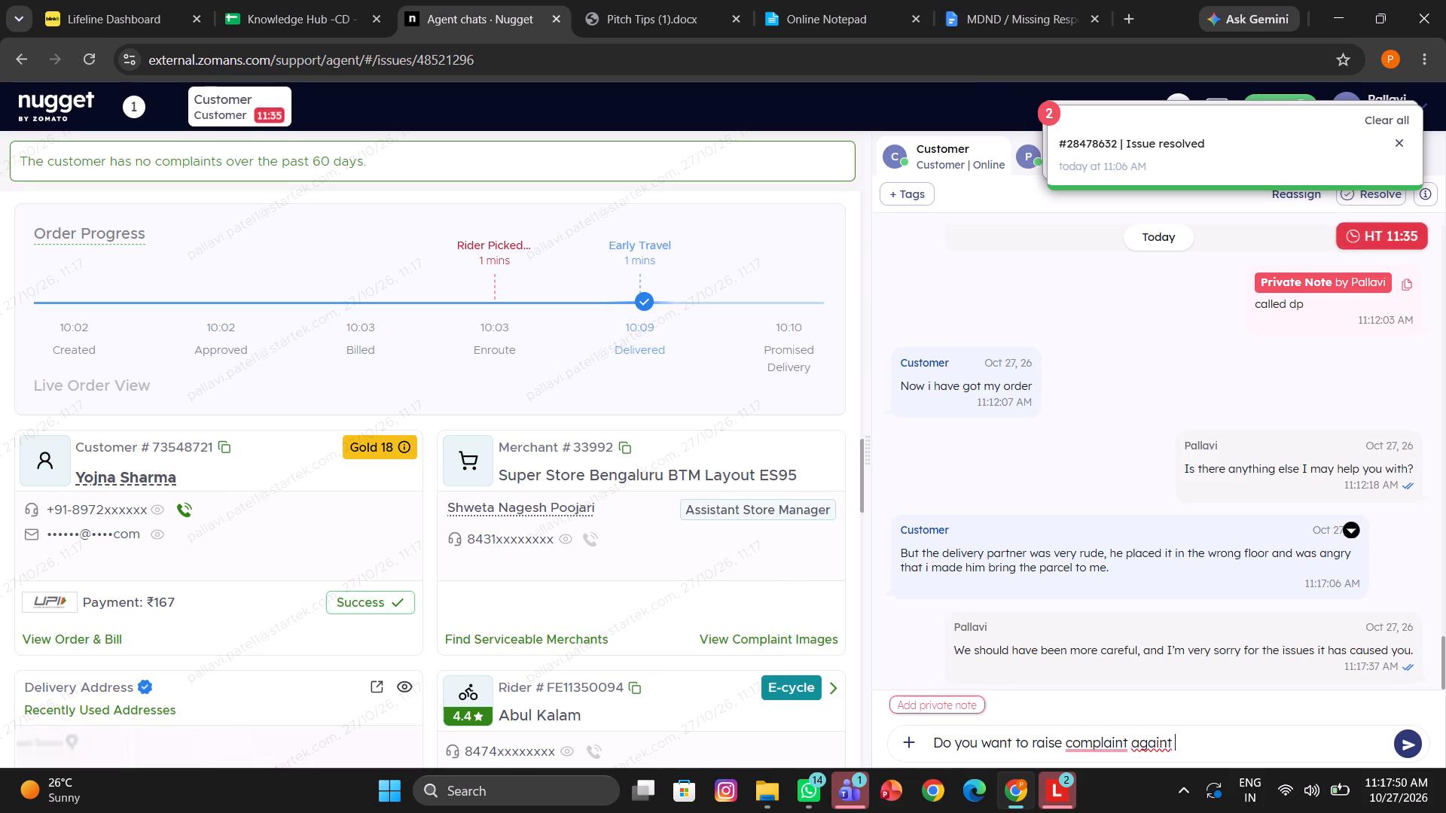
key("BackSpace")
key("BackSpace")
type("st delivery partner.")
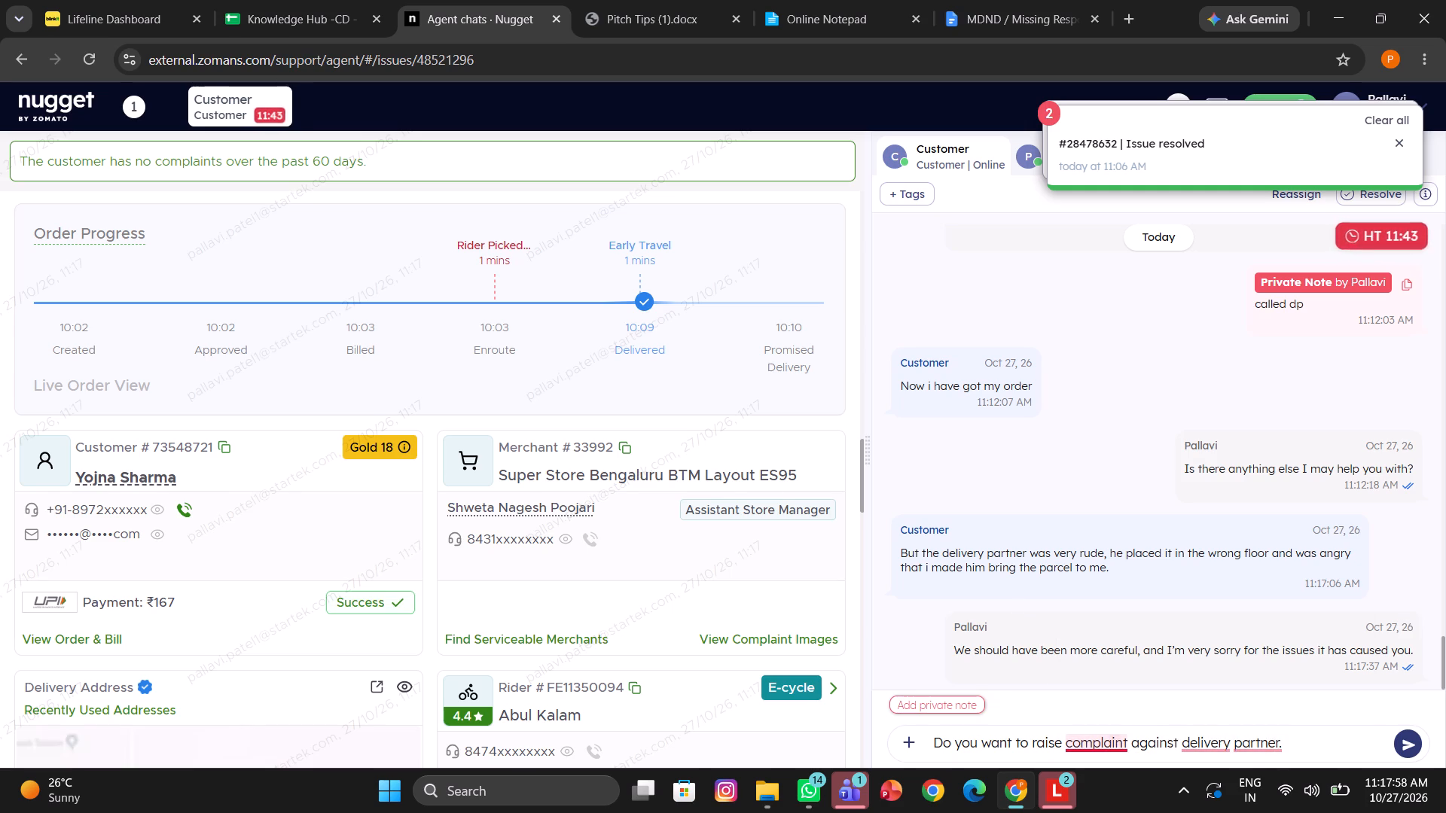
Correct the drafted reply's missing articles and send the customer "Do you want to raise a complaint against the delivery partner.".
left_click(1103, 632)
type("a")
key("space")
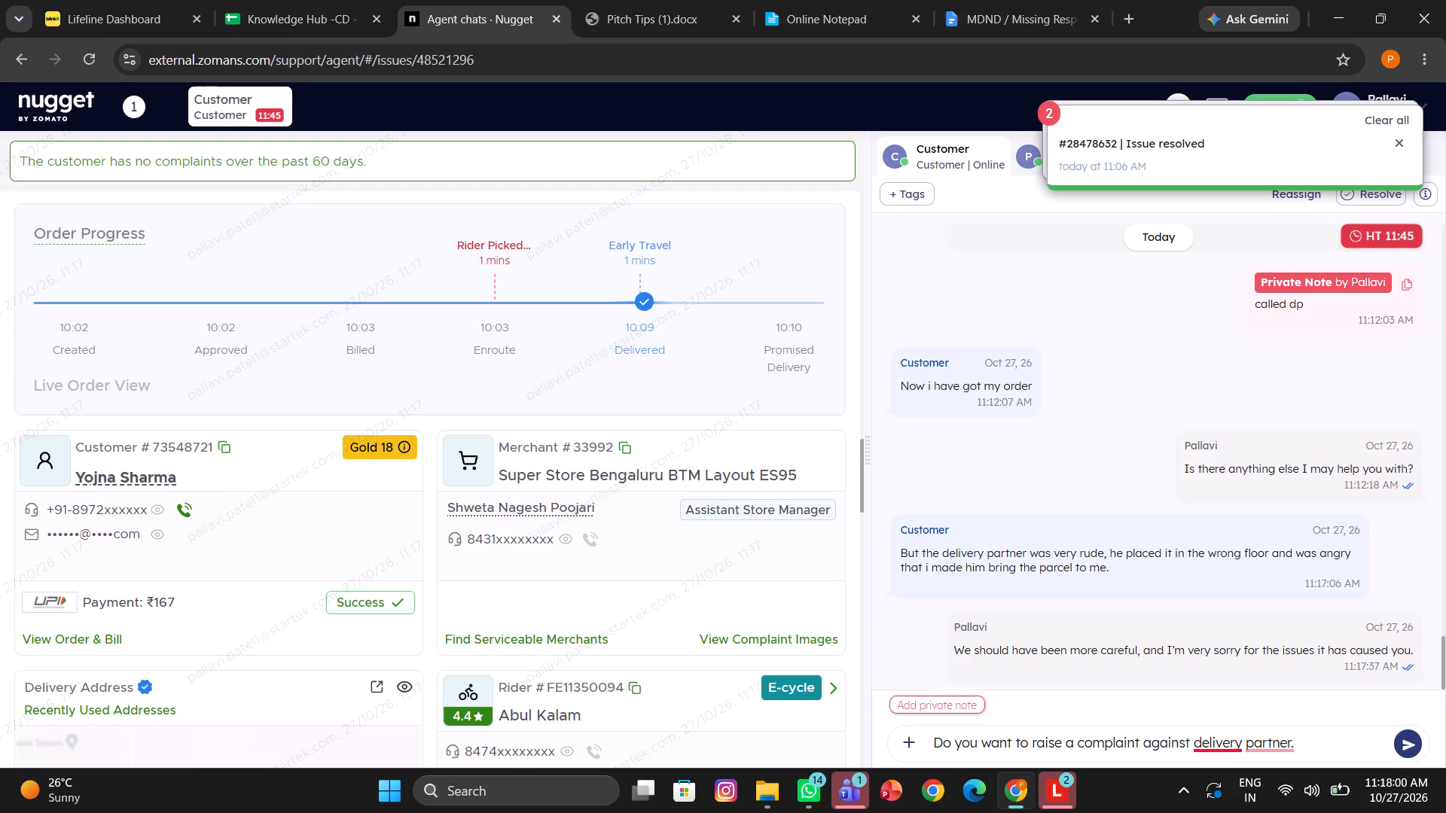
left_click(1169, 650)
type("the")
key("space")
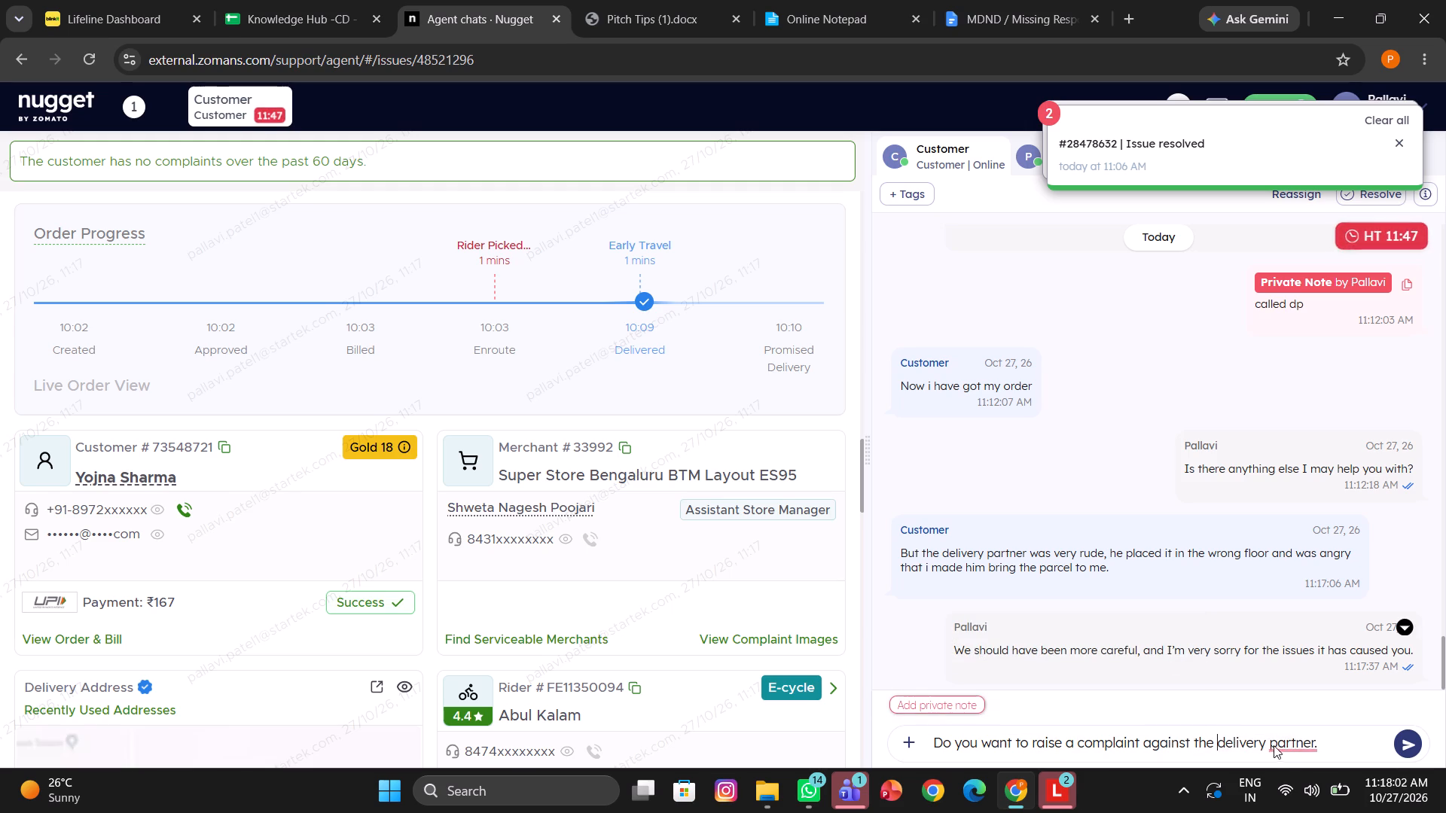
left_click(1315, 739)
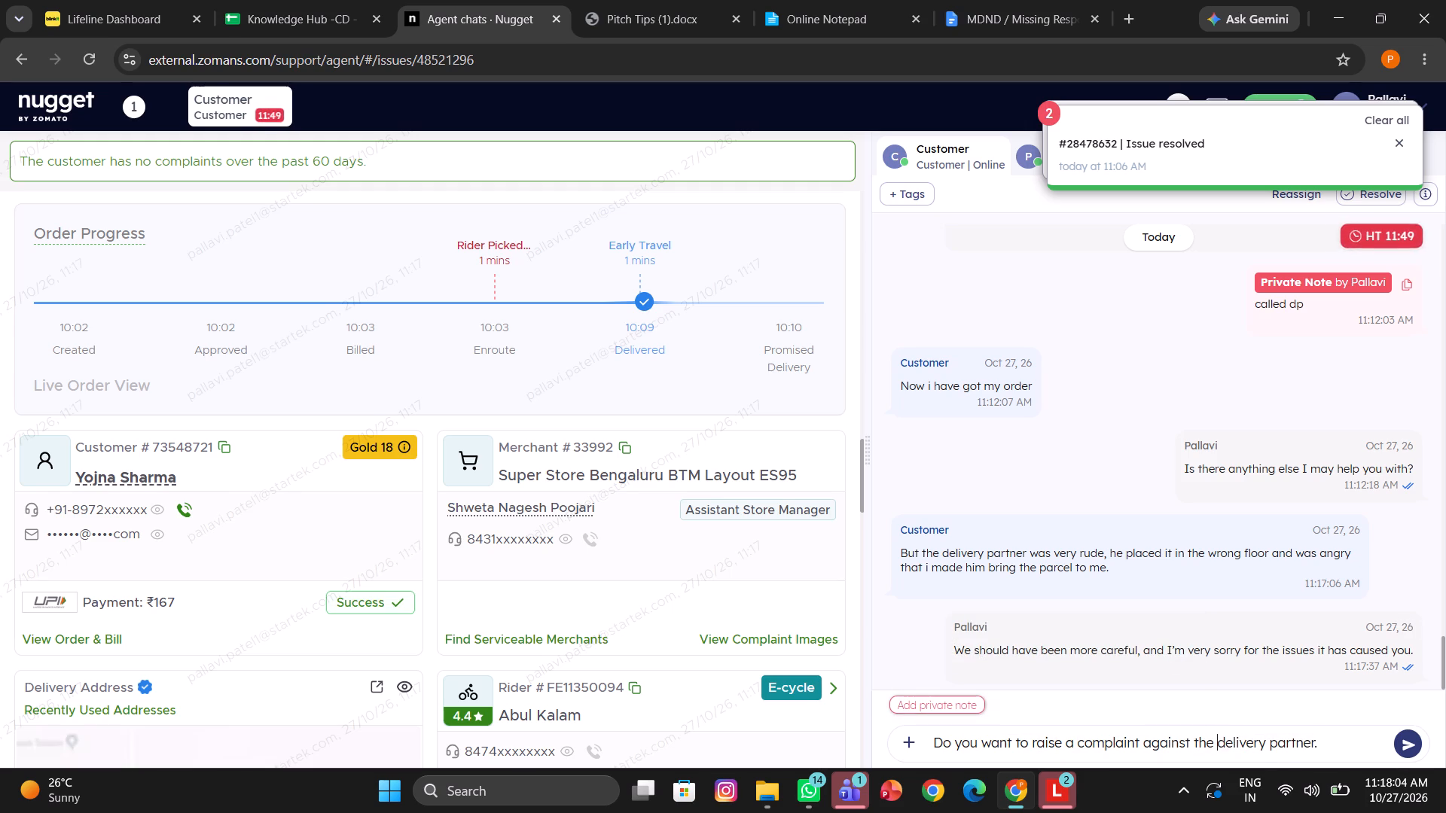
key("Return")
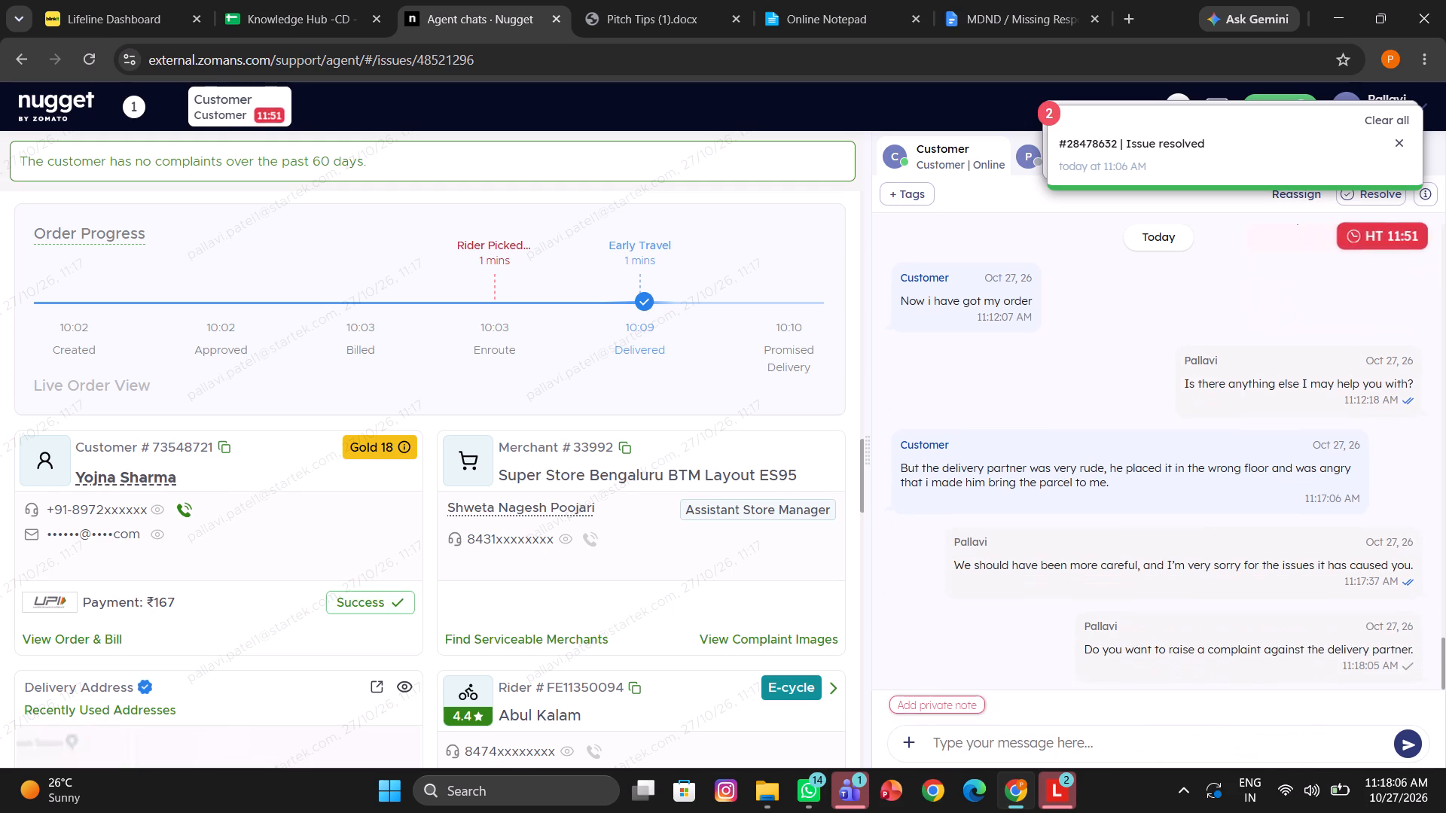
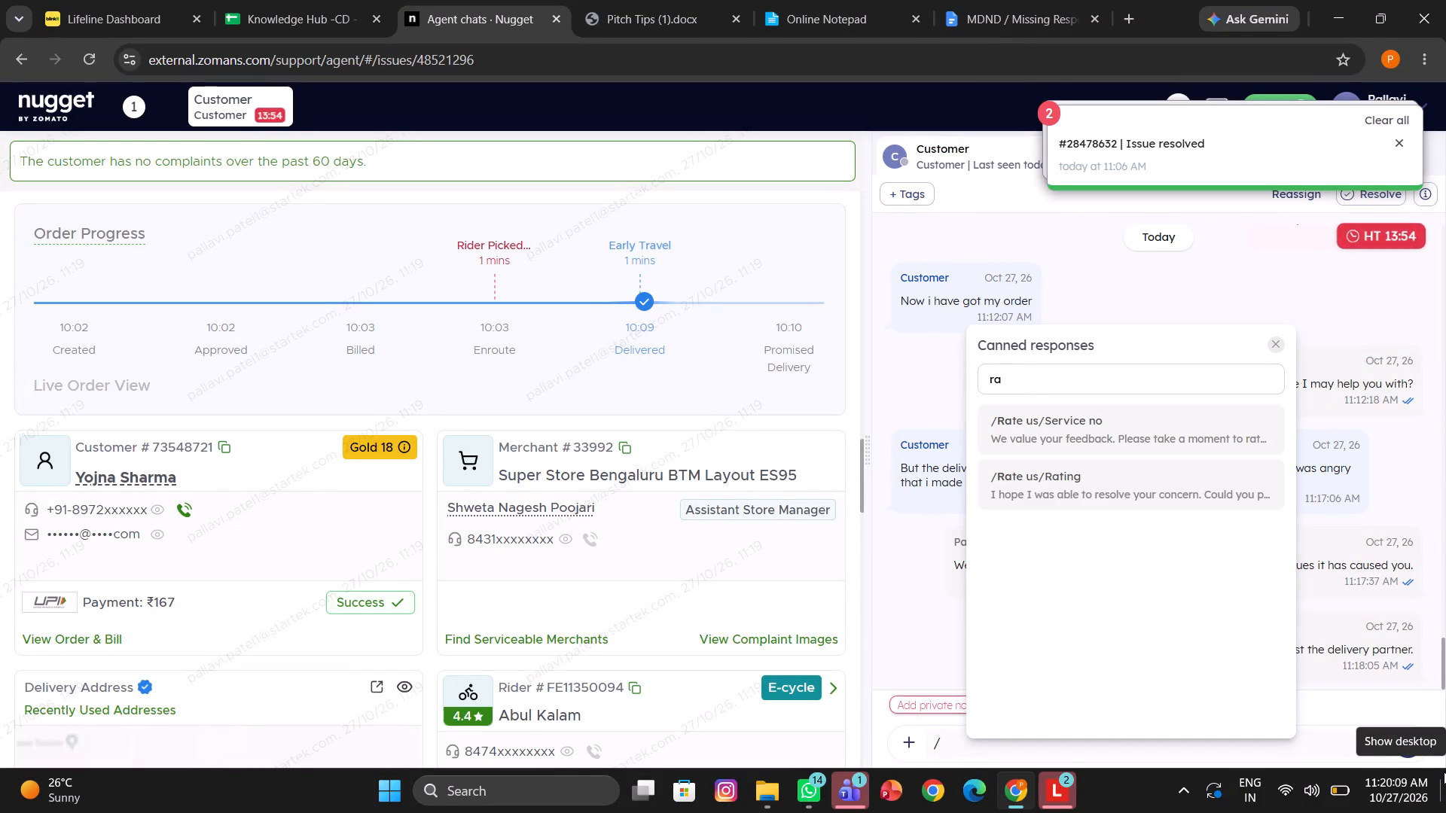
Send the customer the "Rate us/Service no" canned response asking for feedback.
left_click(1079, 421)
key("Return")
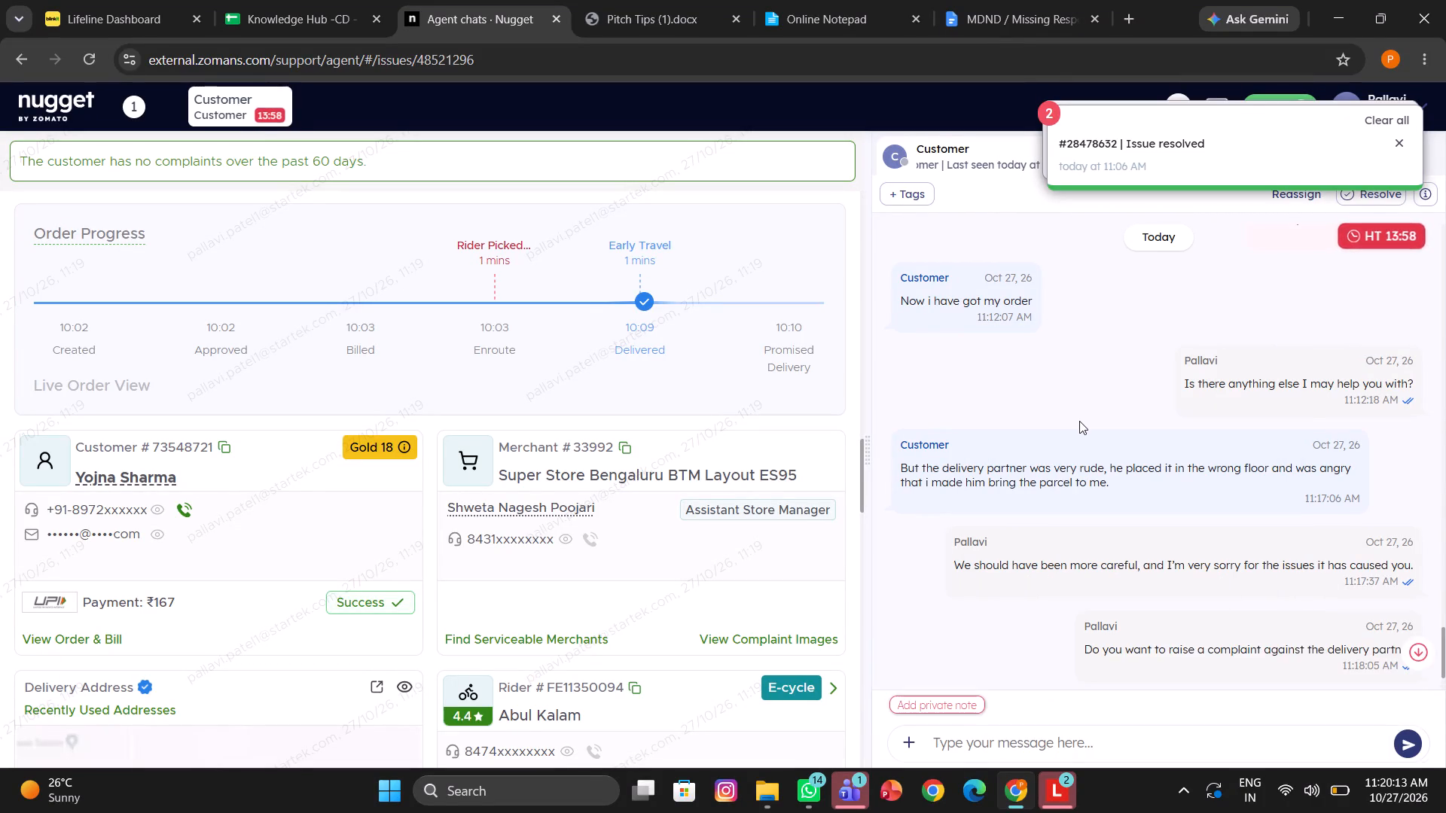
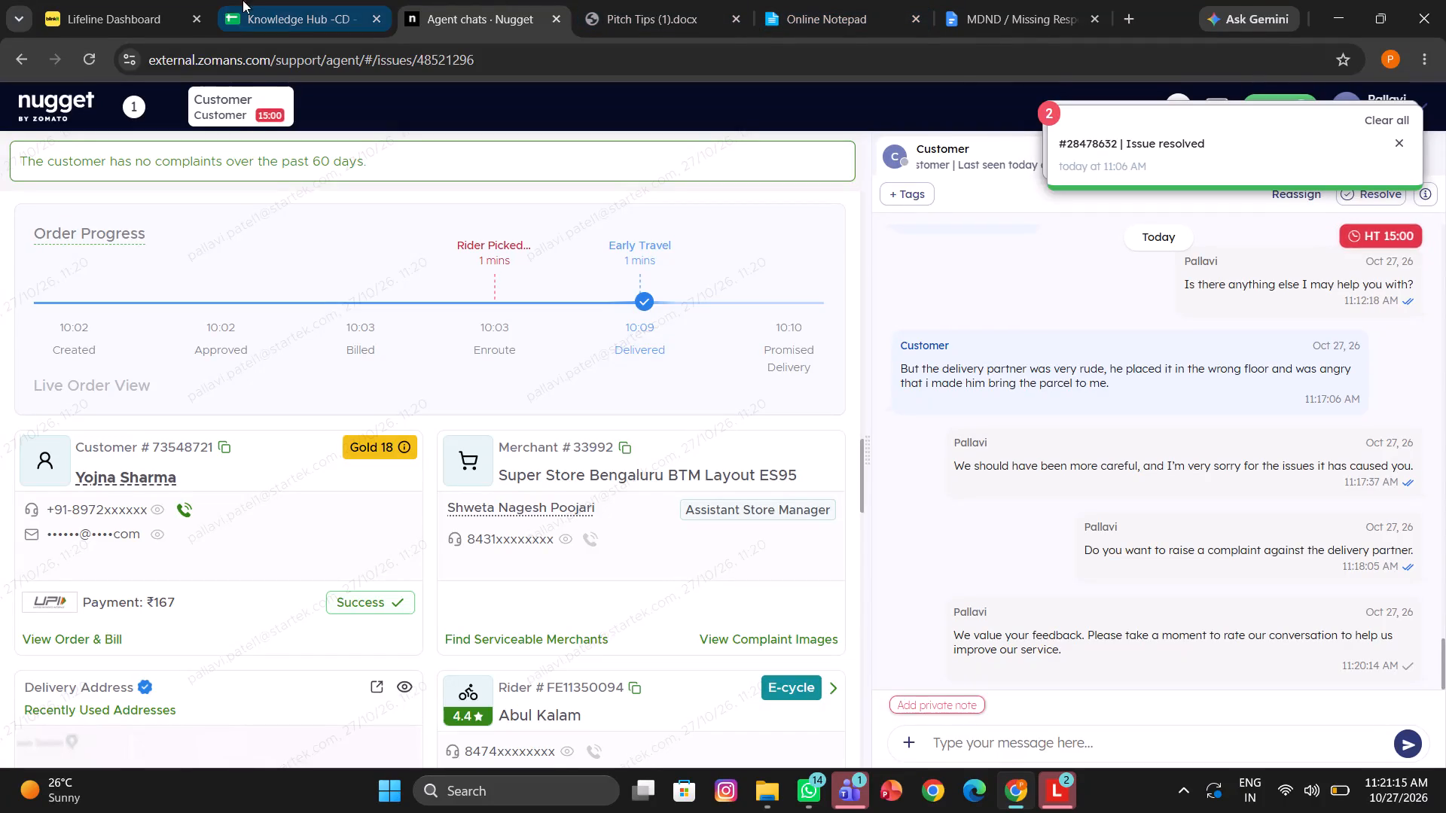
Copy the Private Note Format from the Knowledge Hub -CD sheet into a new private note on the customer's Nugget chat.
left_click(224, 0)
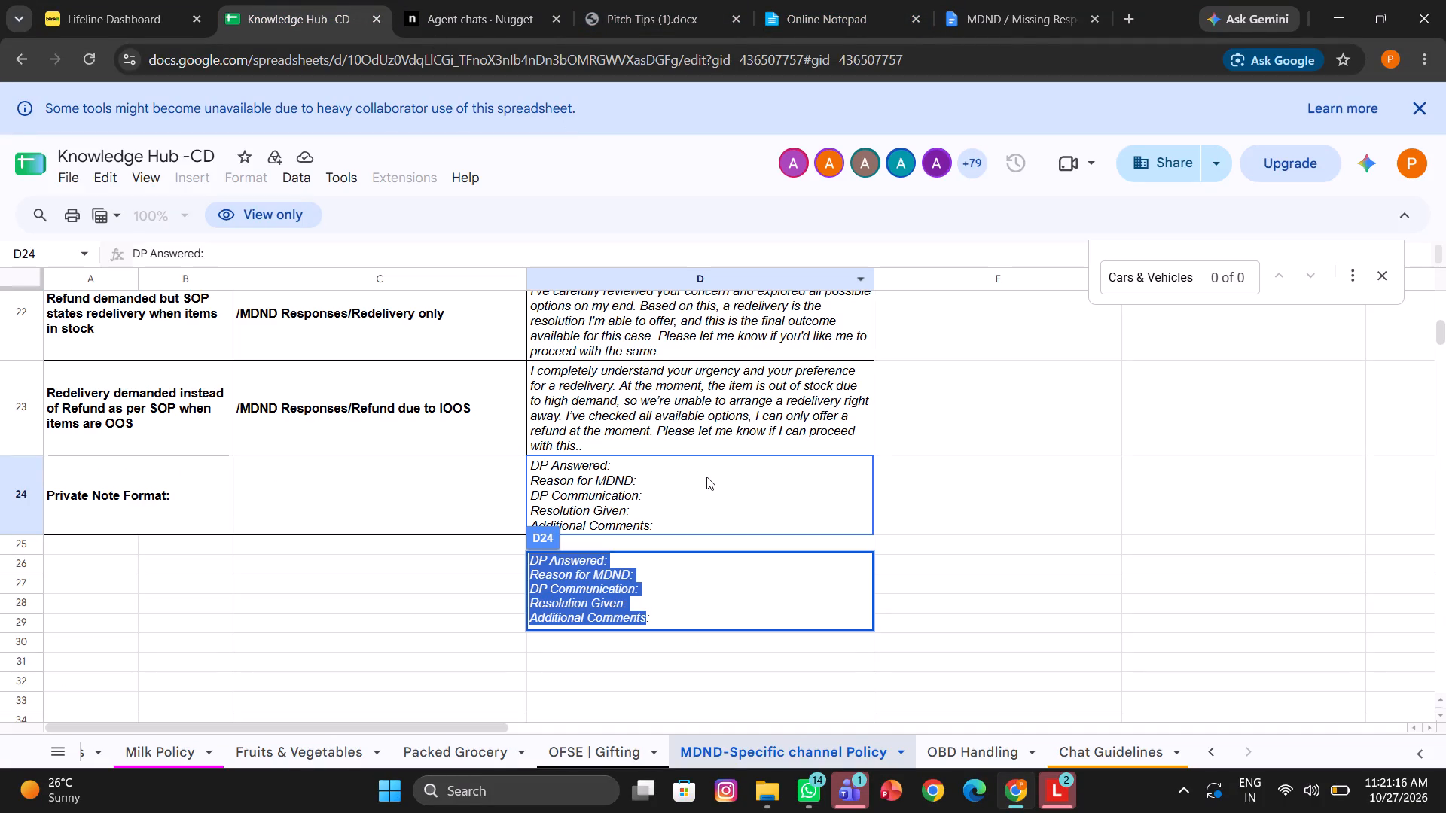
key("ctrl+c")
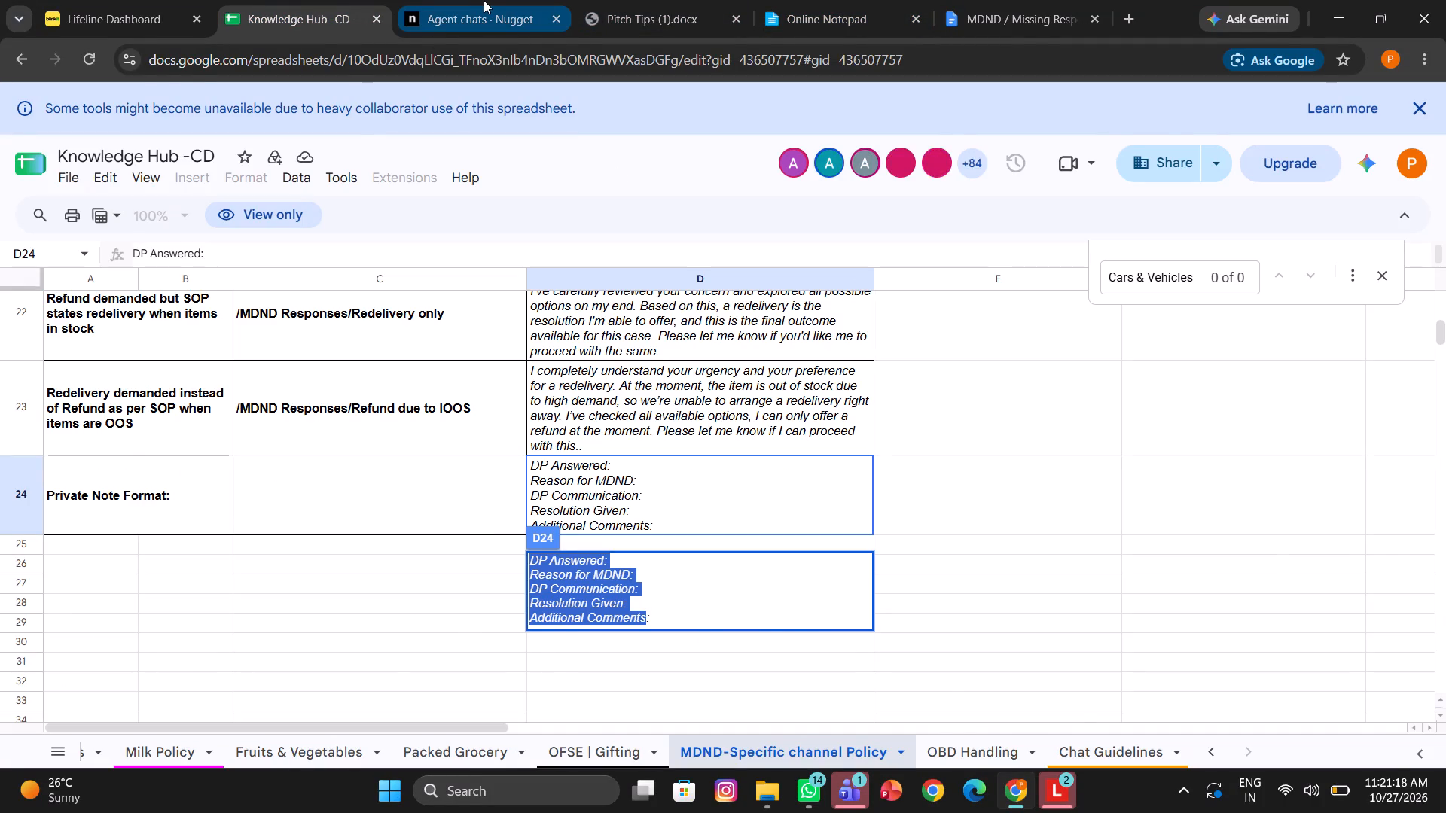
left_click(484, 0)
left_click(917, 708)
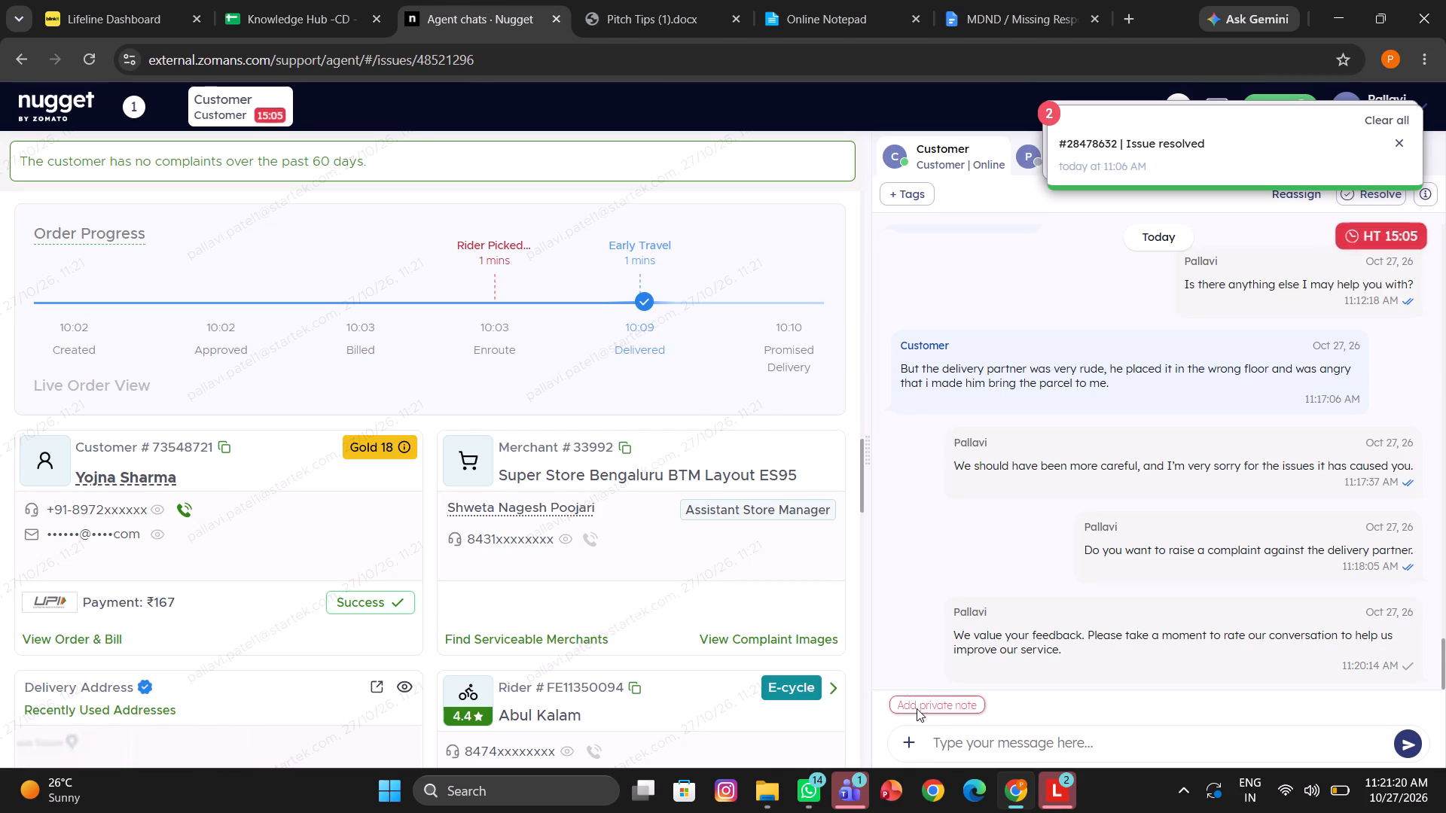
key("ctrl+v")
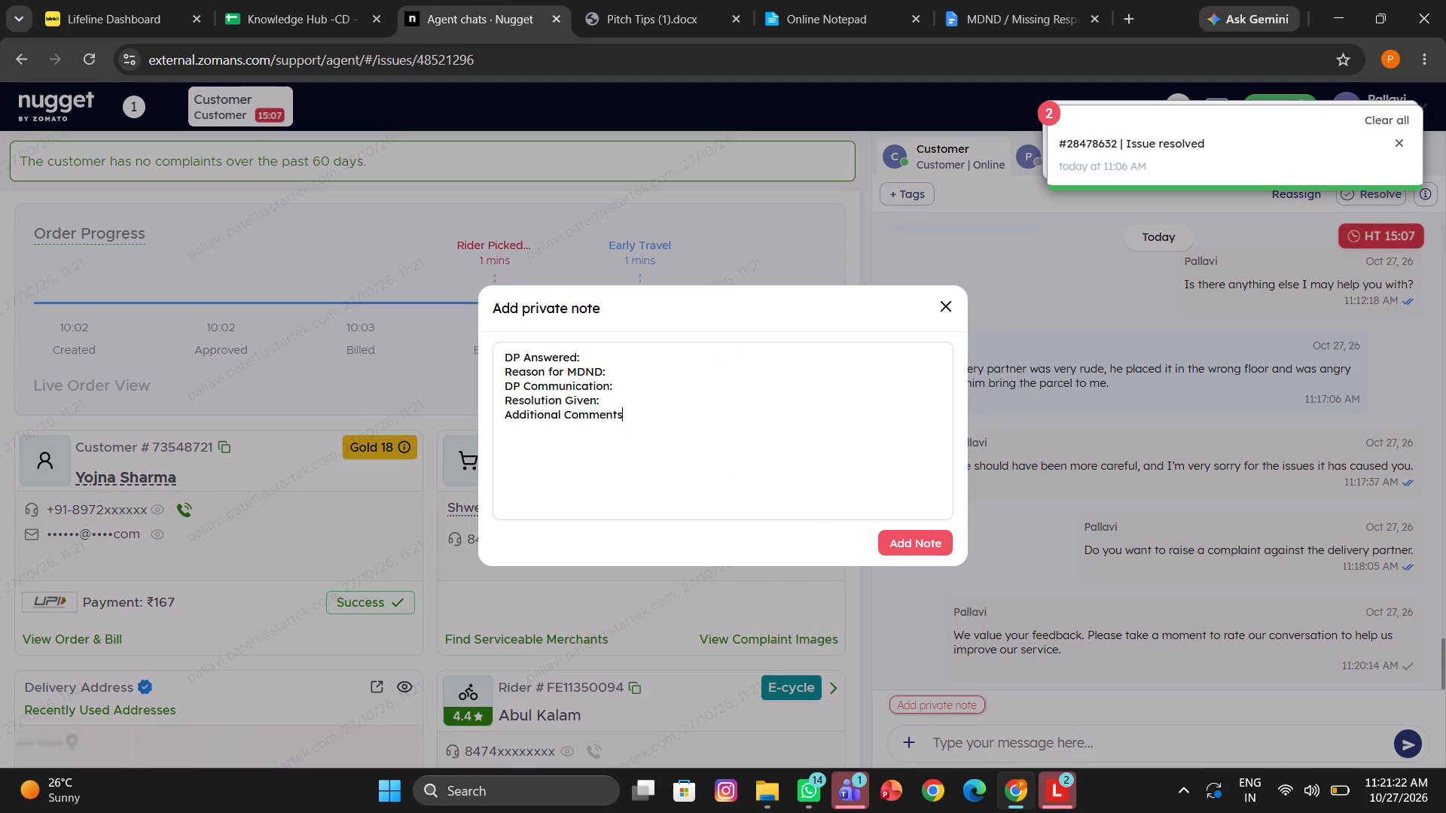
In the private note, fill in DP Answered as "yes" and Reason for MDND as "cx not received odr".
left_click(607, 364)
key("space")
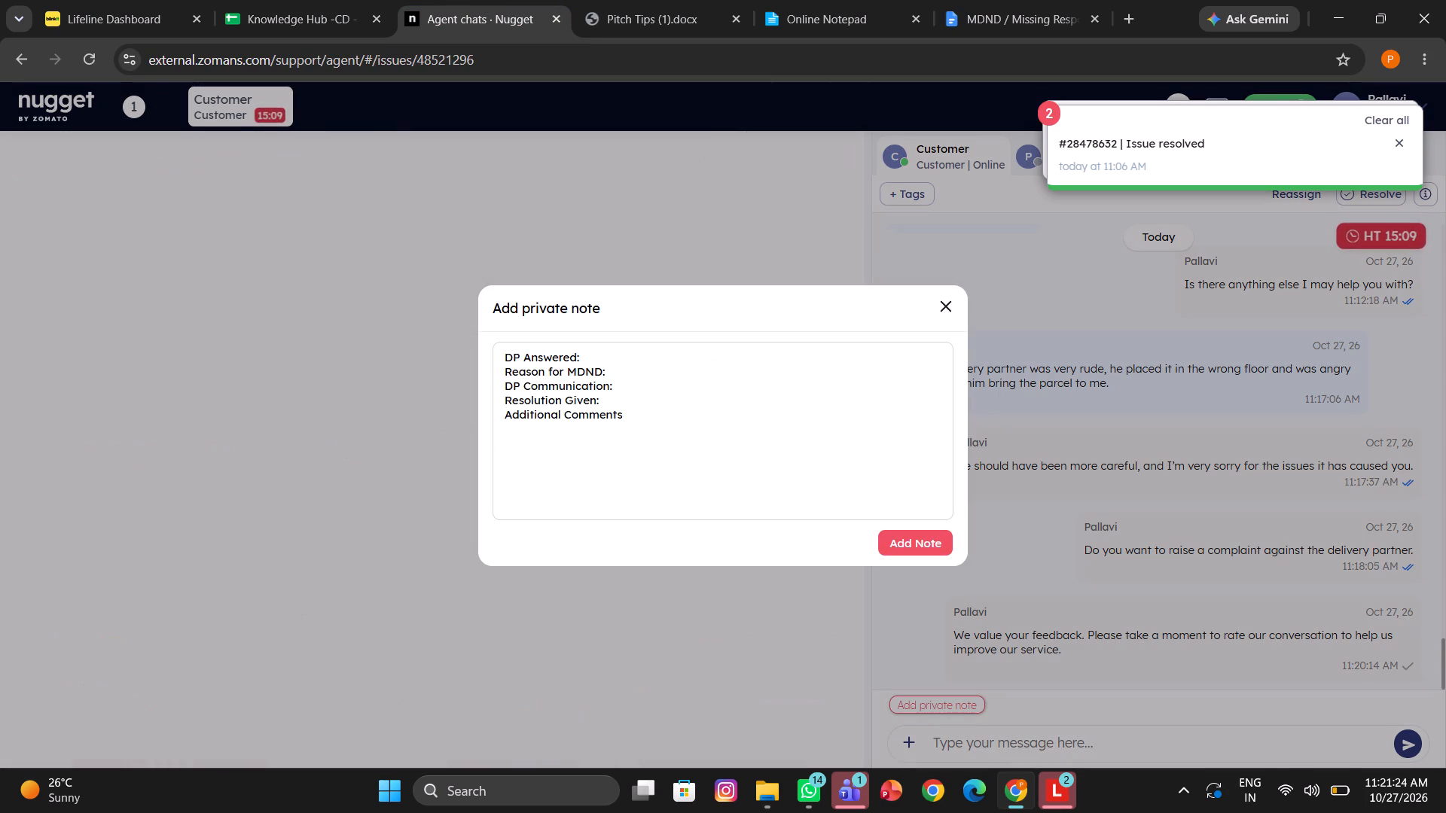
type("yes")
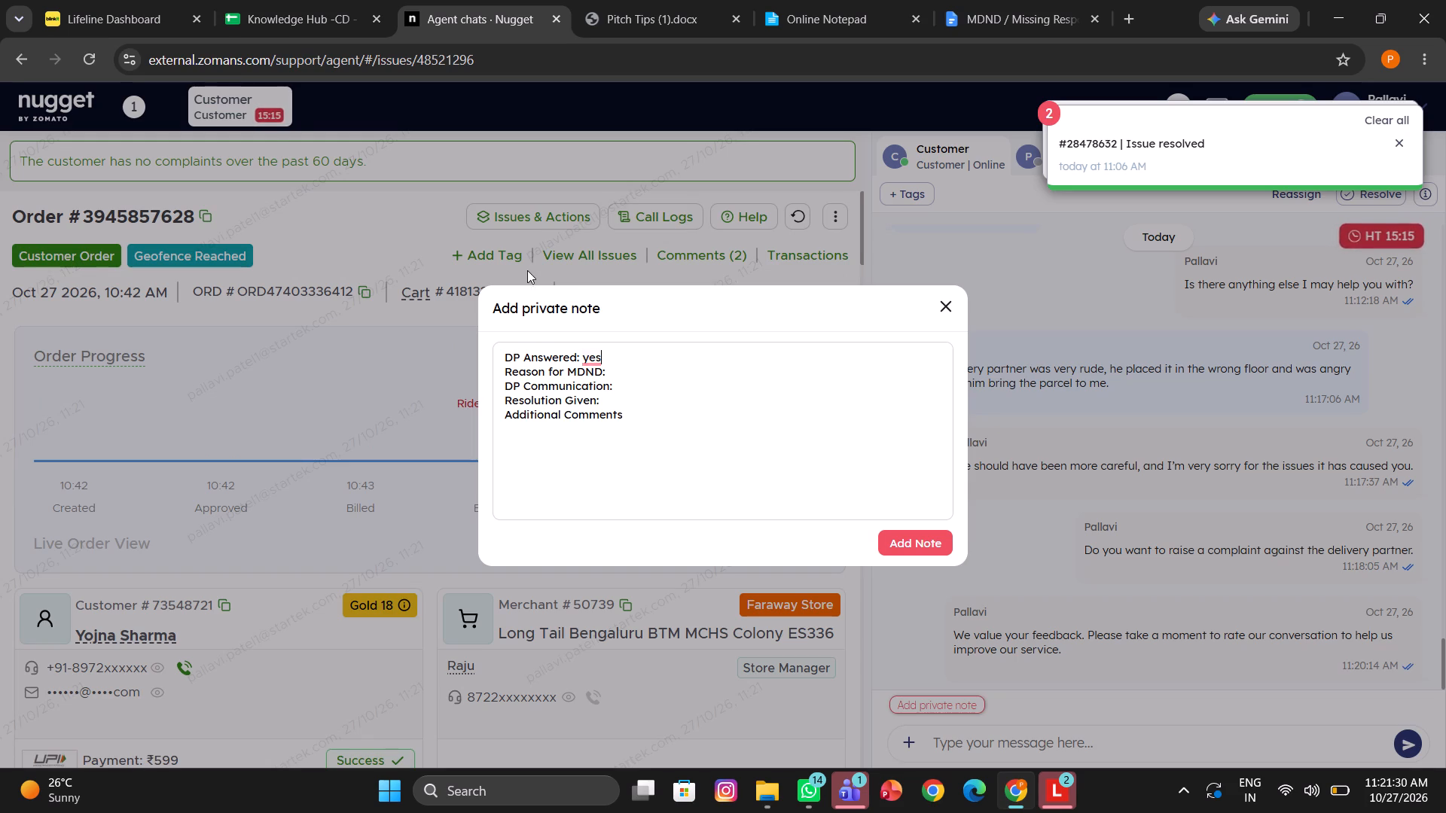
left_click(609, 367)
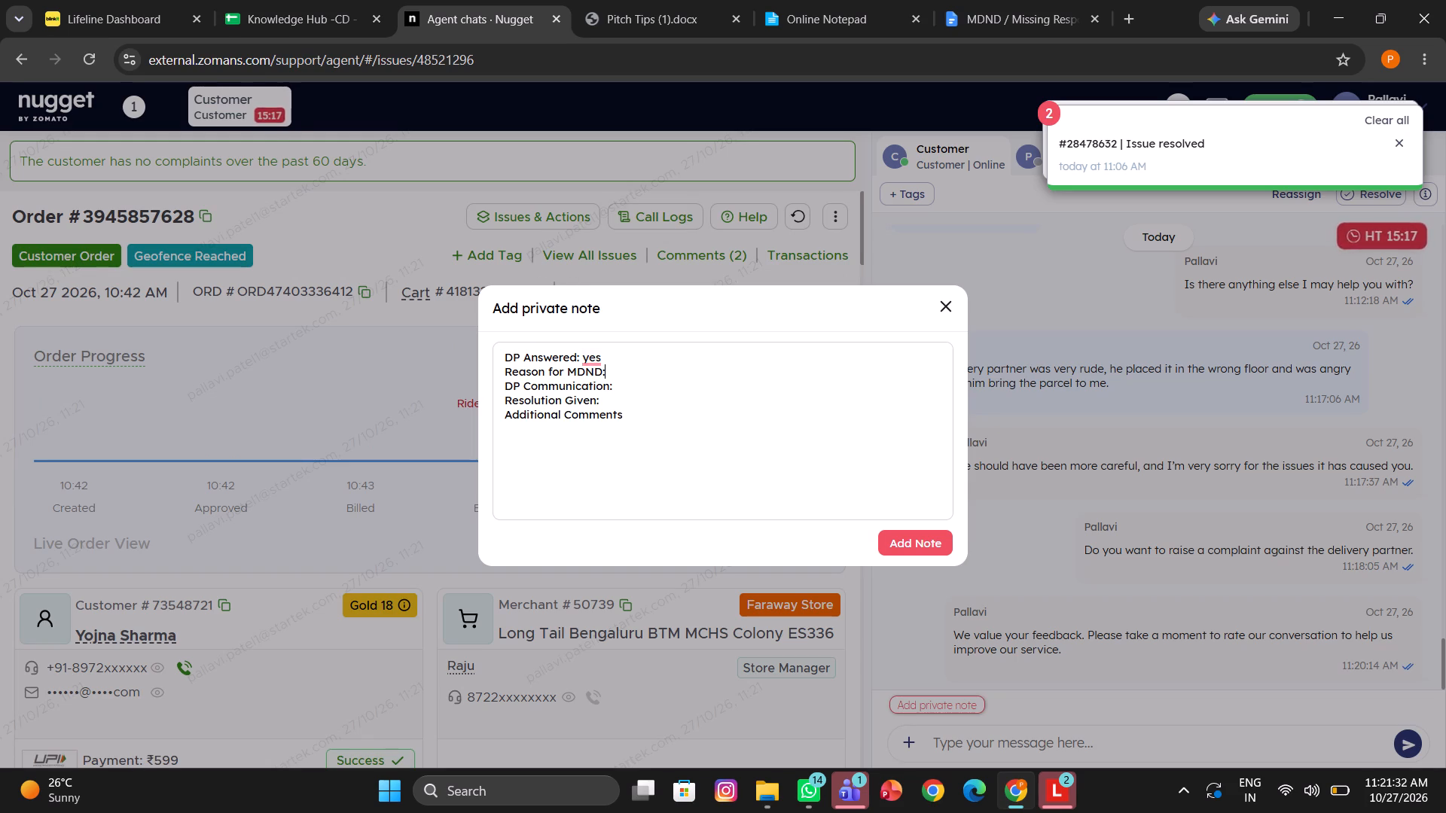
key("space")
type("cx")
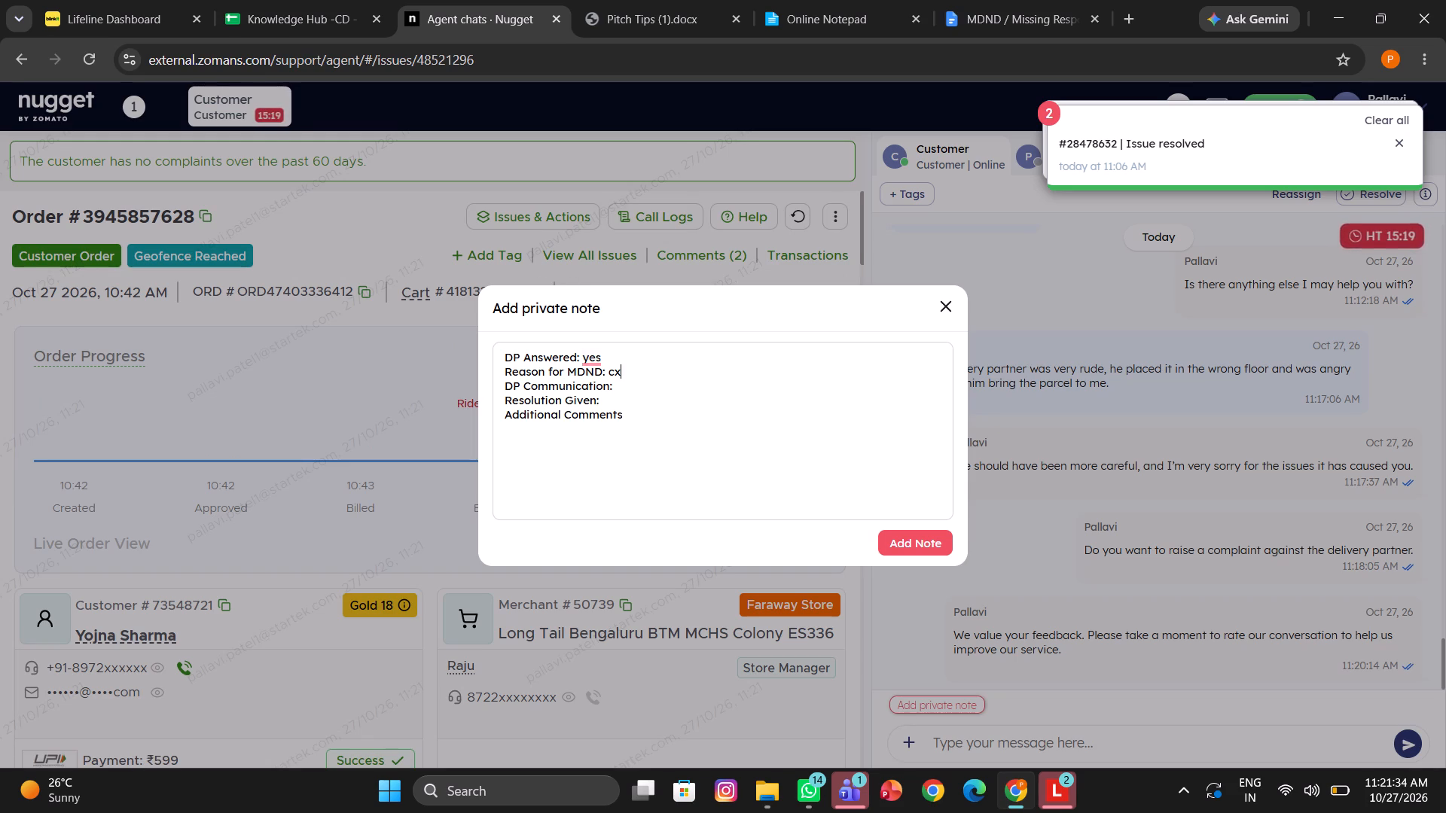
key("space")
type("not received")
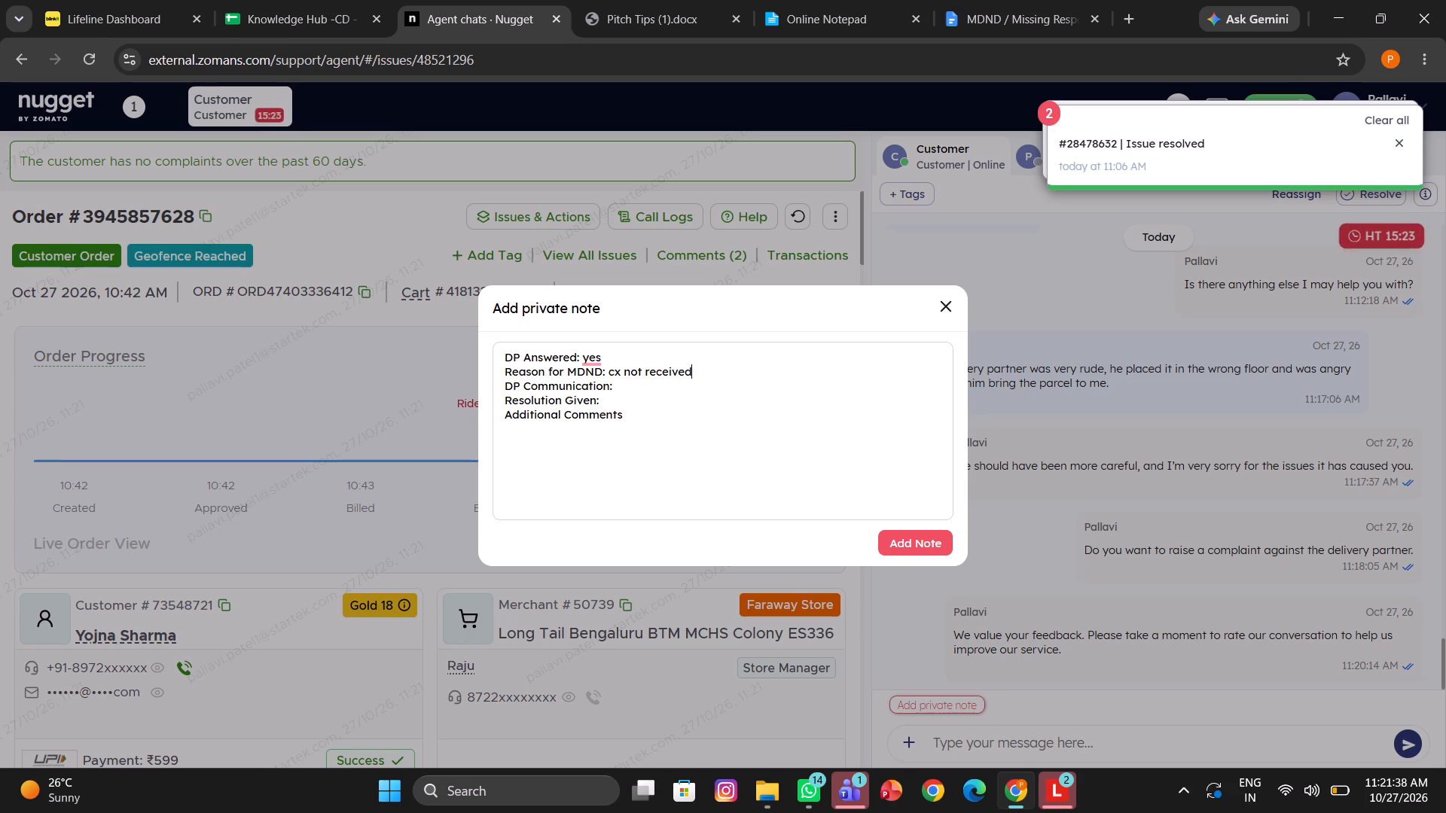
key("space")
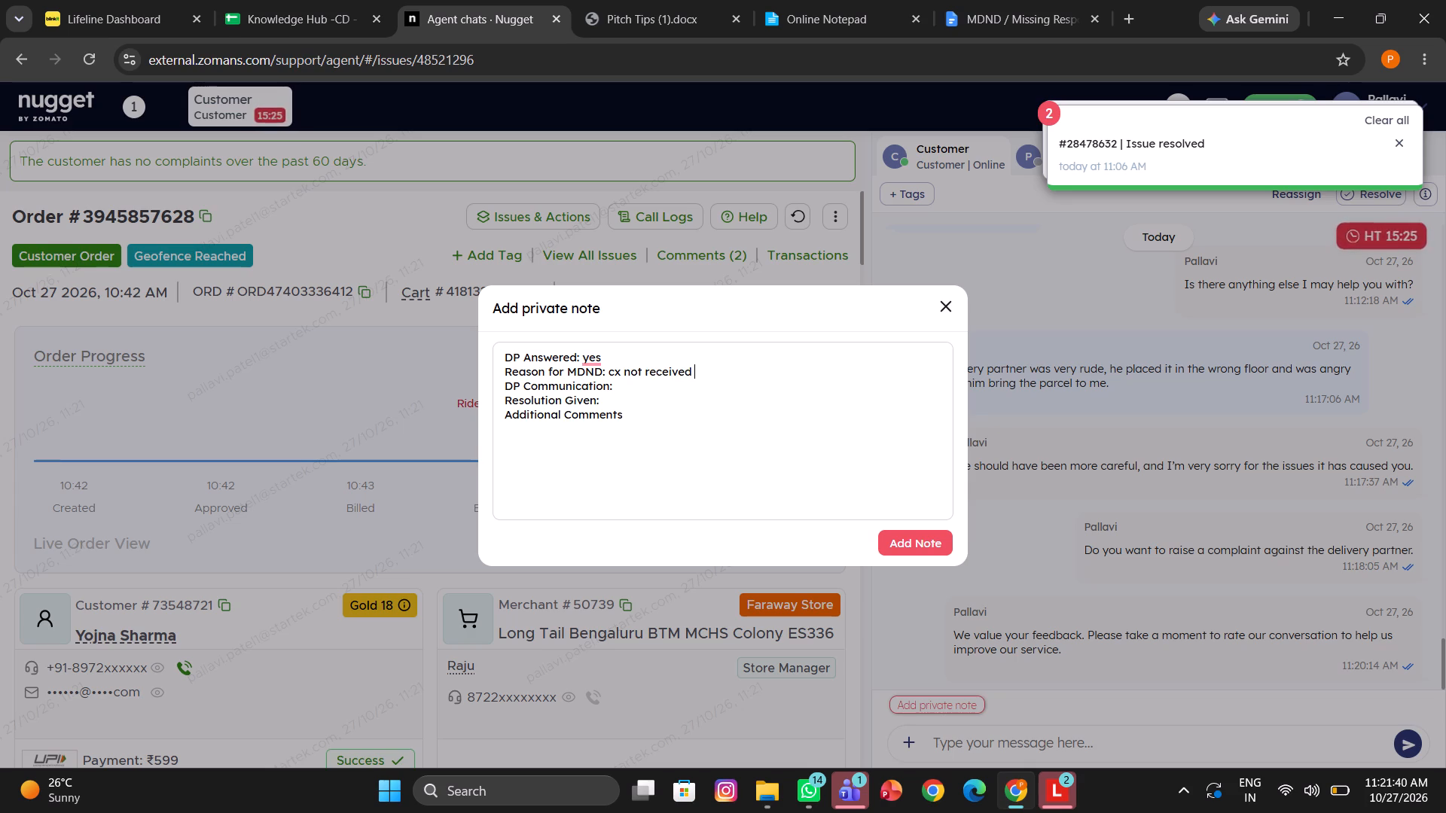
key("d")
key("BackSpace")
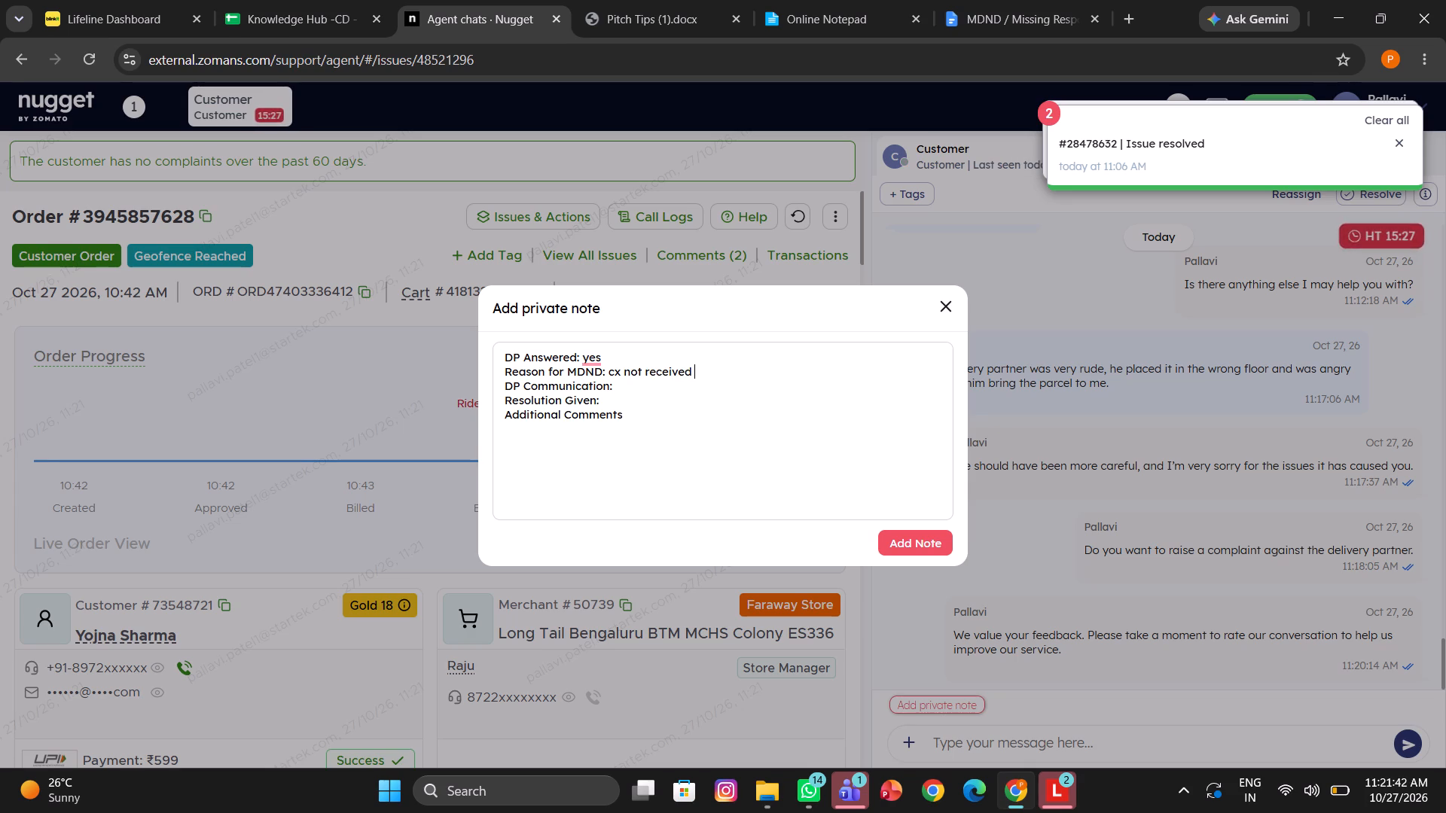
type("odr")
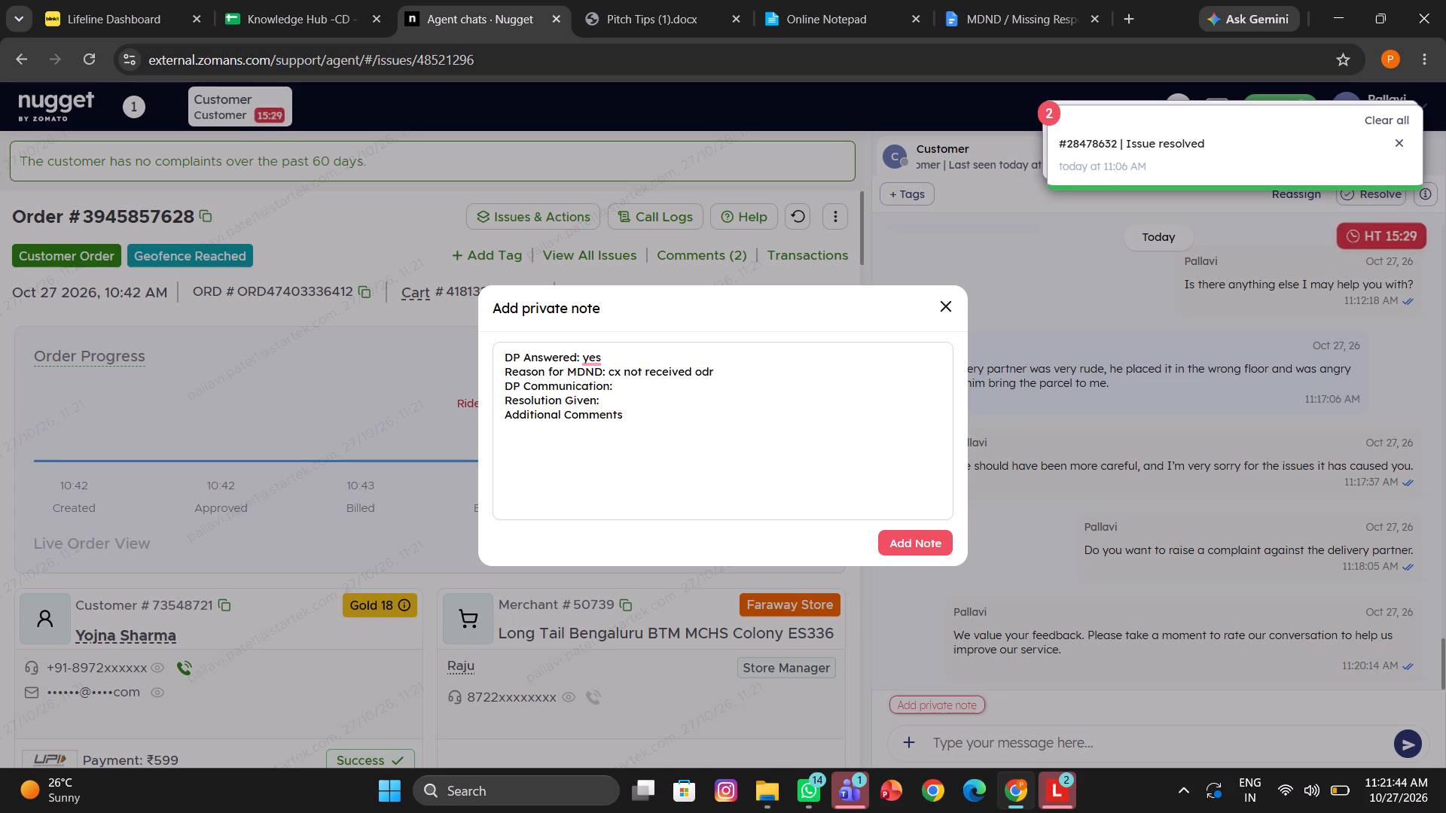
Change the DP Answered entry in the private note to "no".
left_click(629, 382)
key("space")
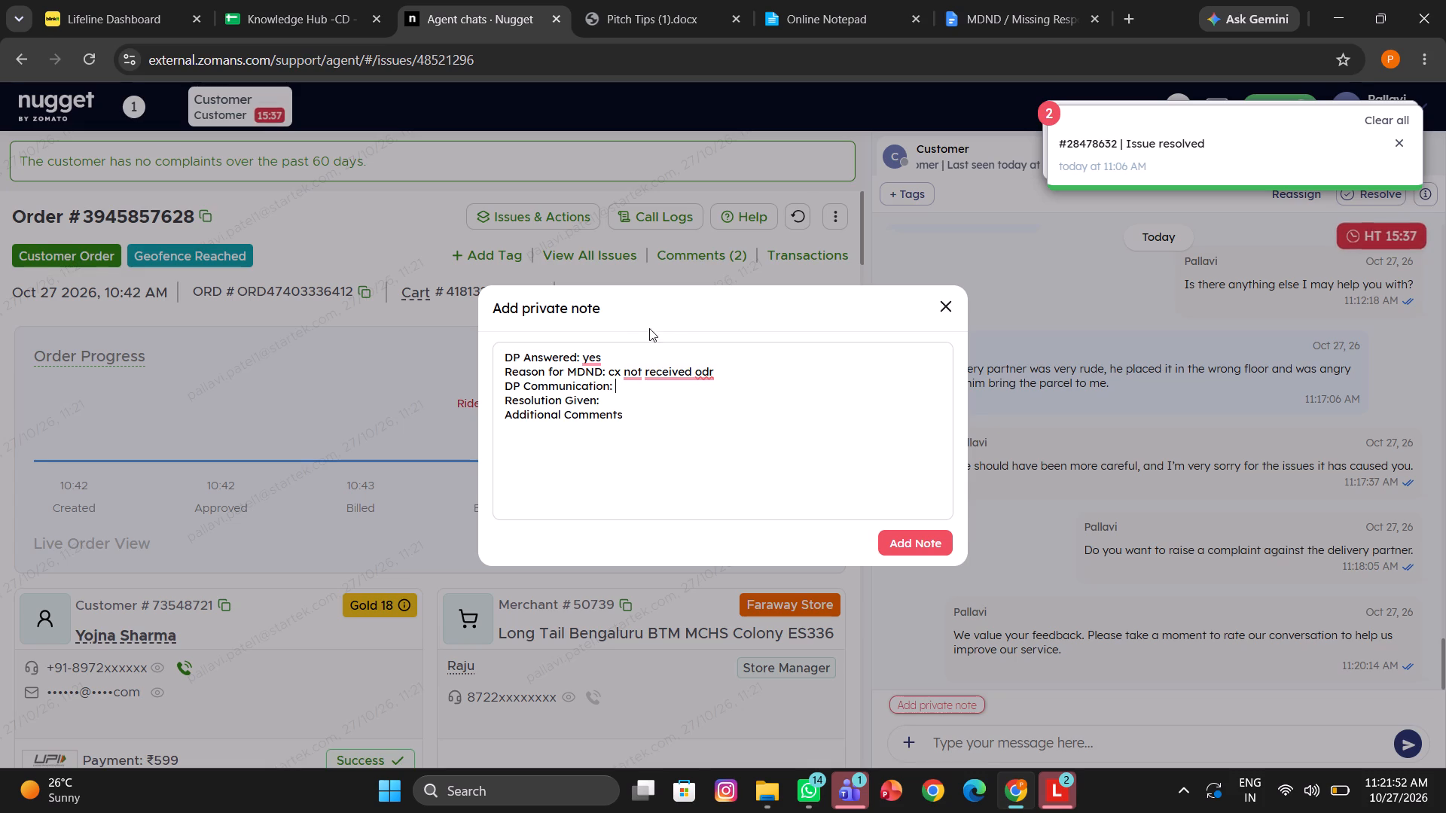
left_click(634, 348)
key("BackSpace")
key("BackSpace")
key("BackSpace")
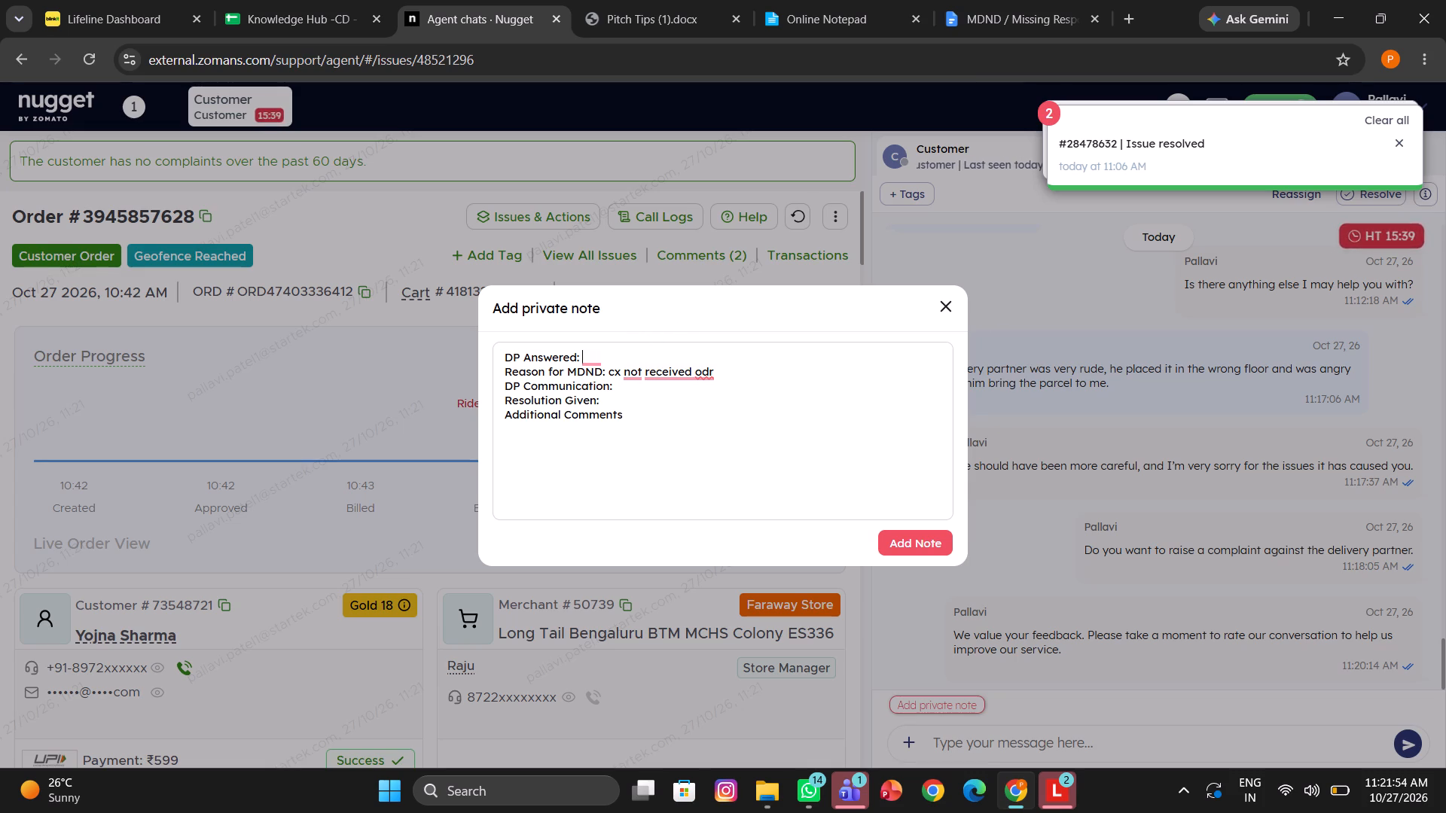
type("no")
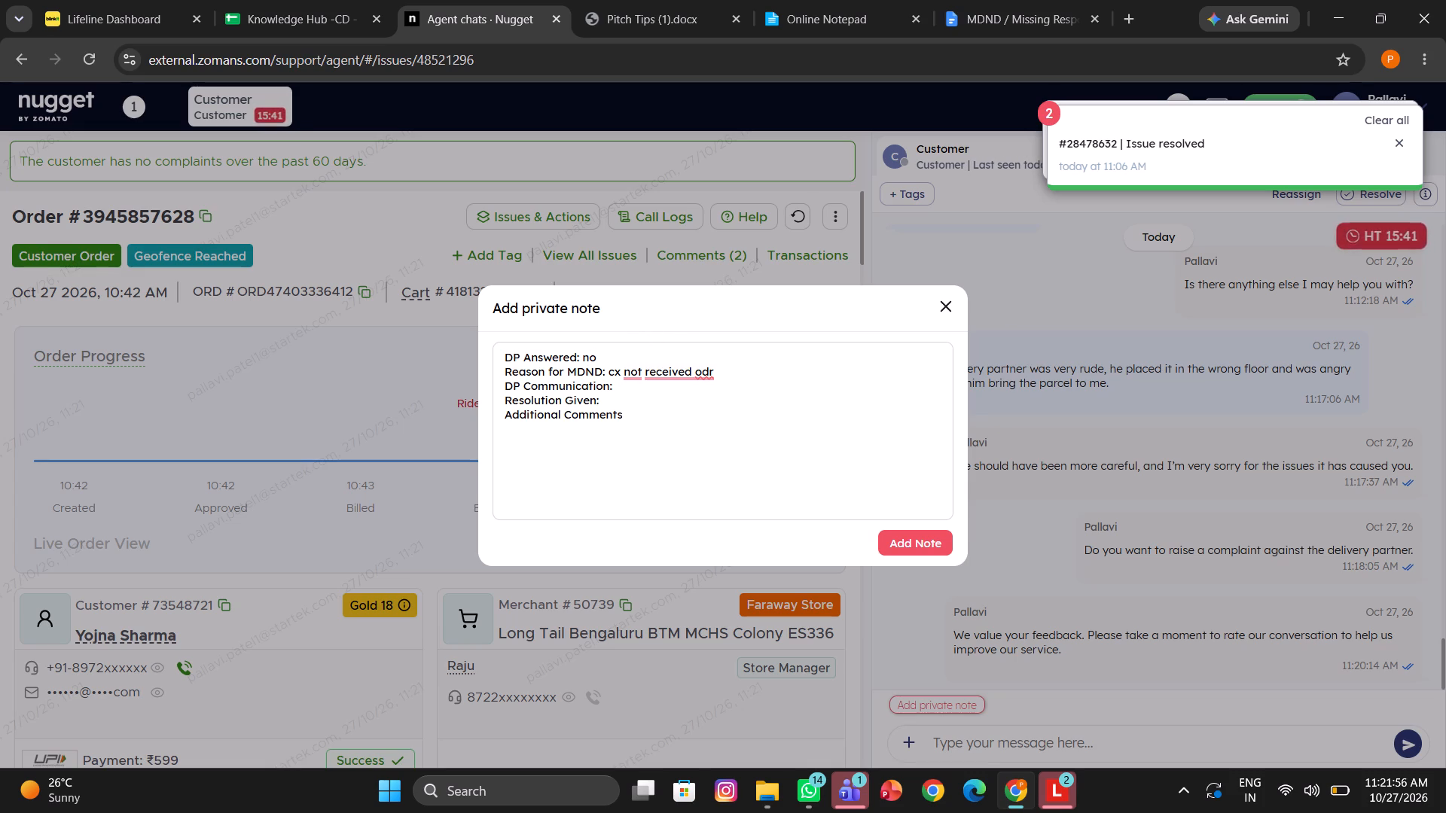
Enter "na" for DP Communication and "received order" for Resolution Given, and add the private note to the chat.
left_click(619, 391)
type("na")
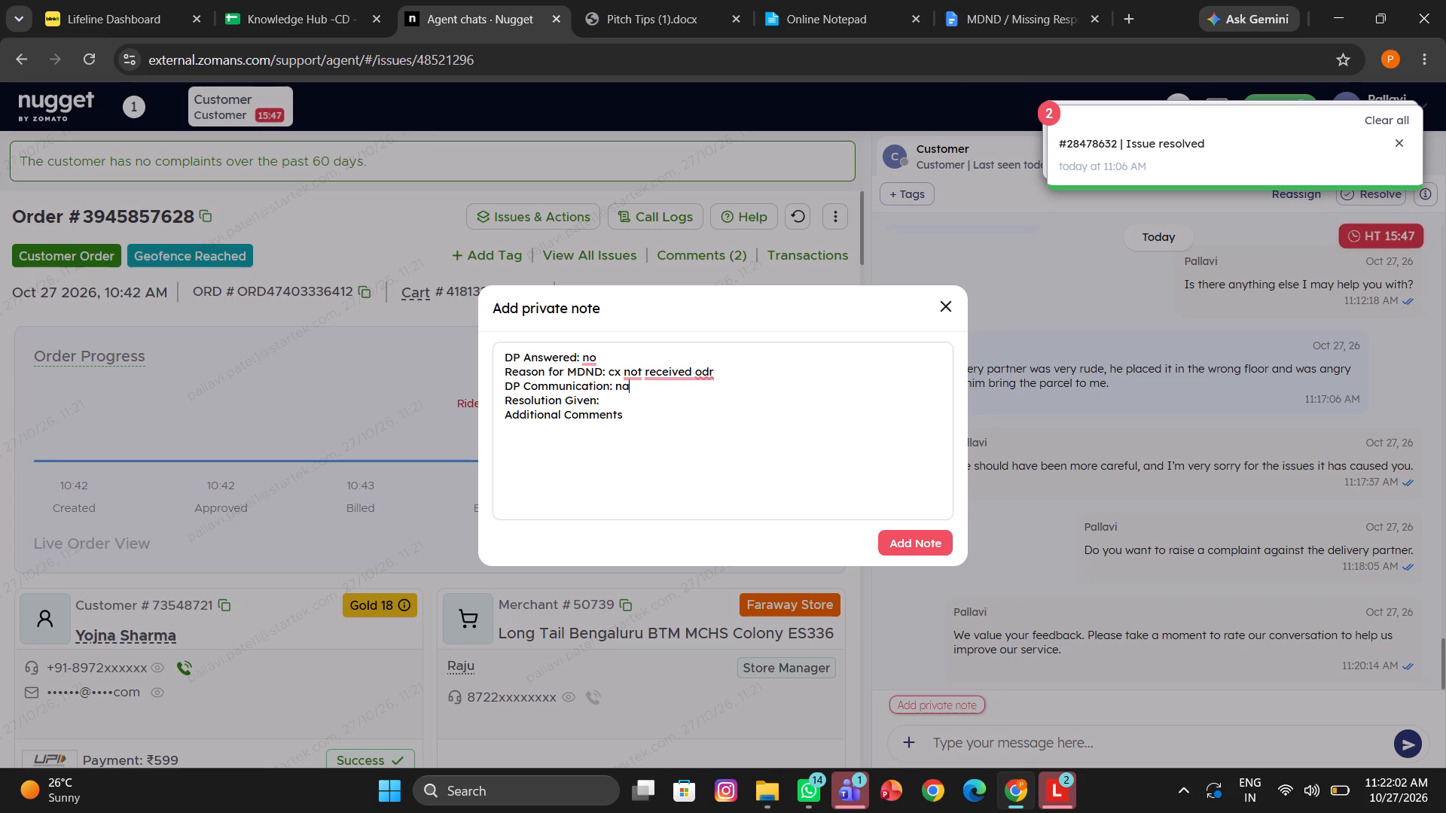
left_click(608, 403)
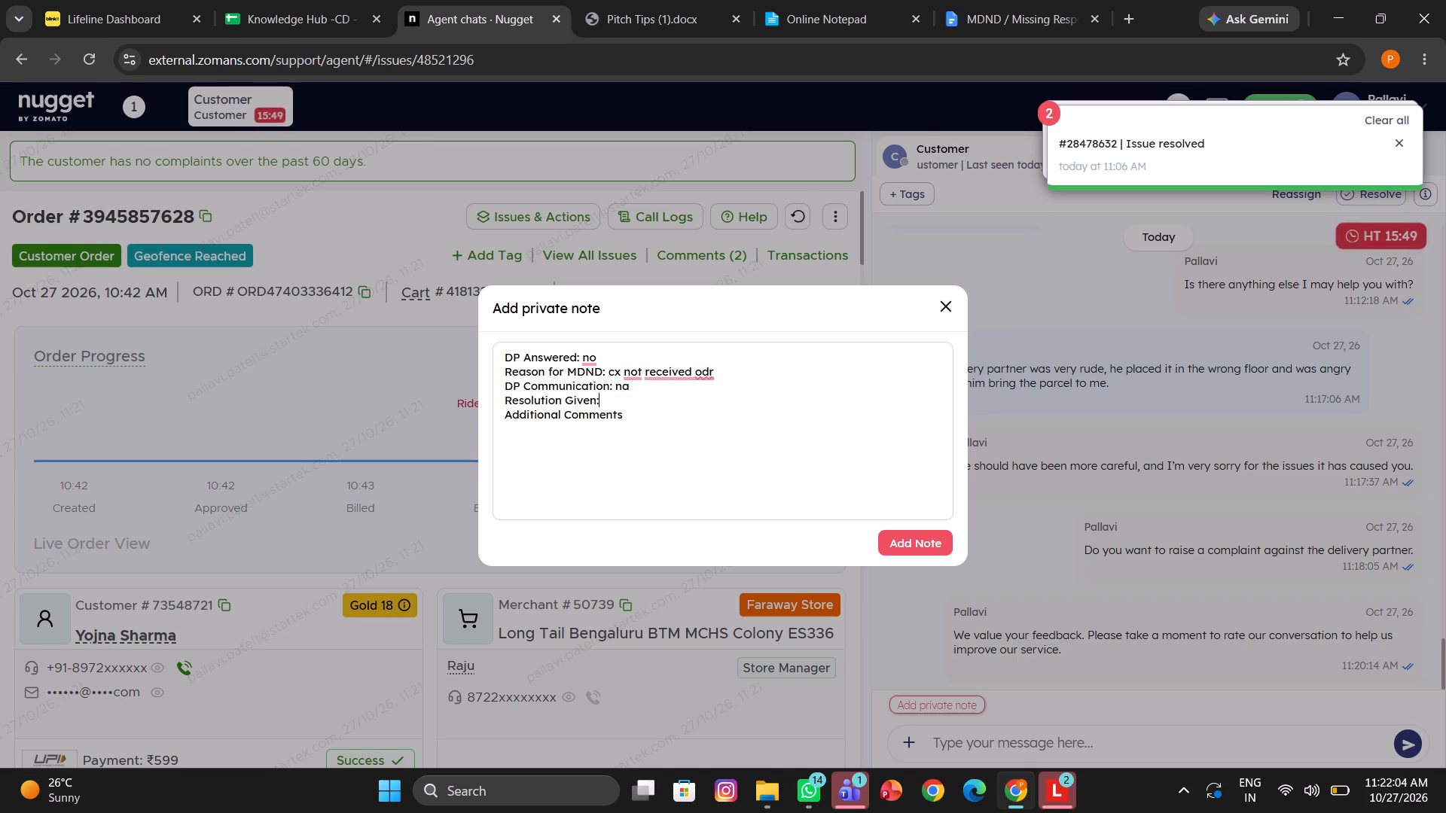
key("space")
type("received")
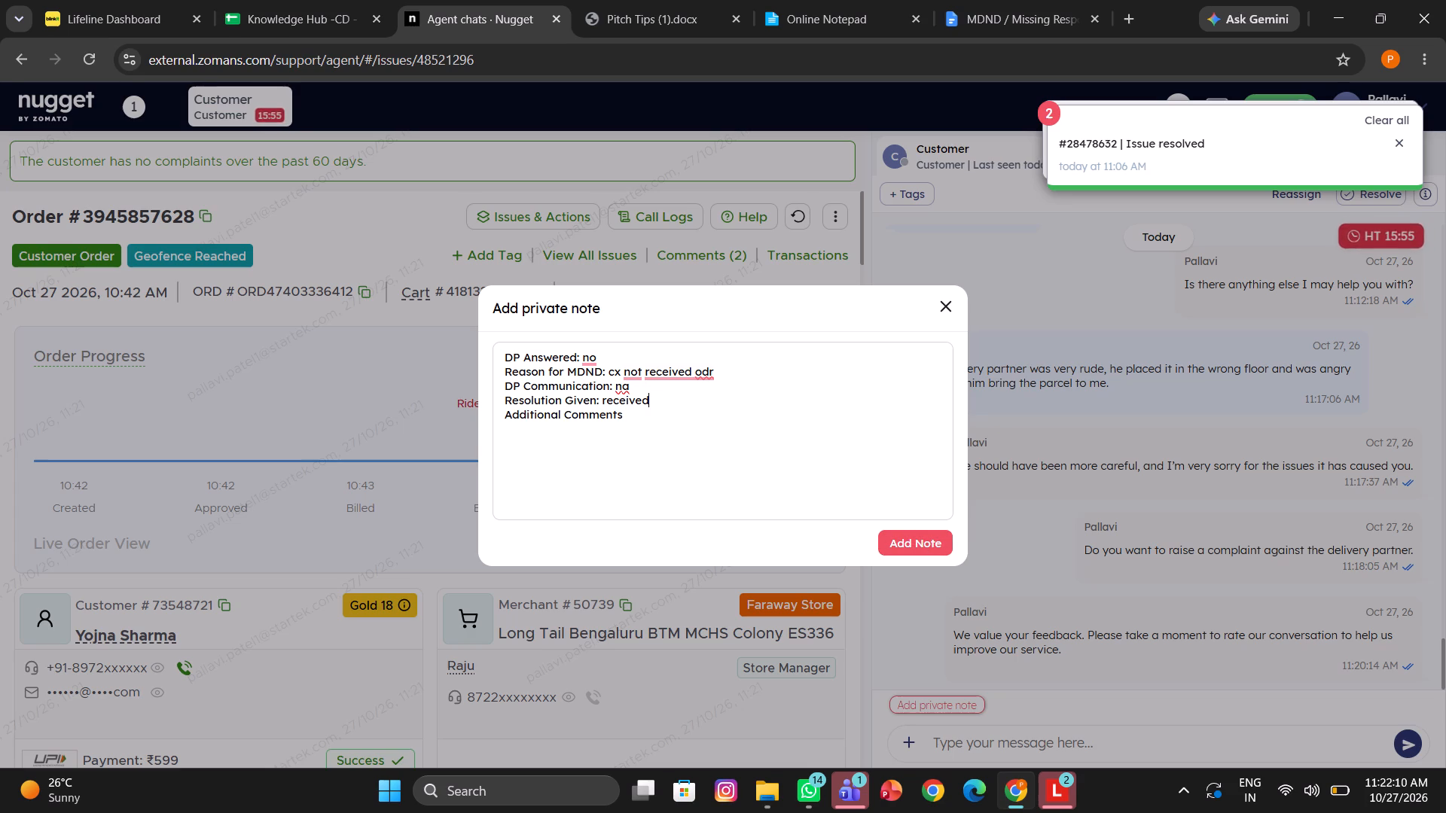
key("space")
type("order")
left_click(937, 550)
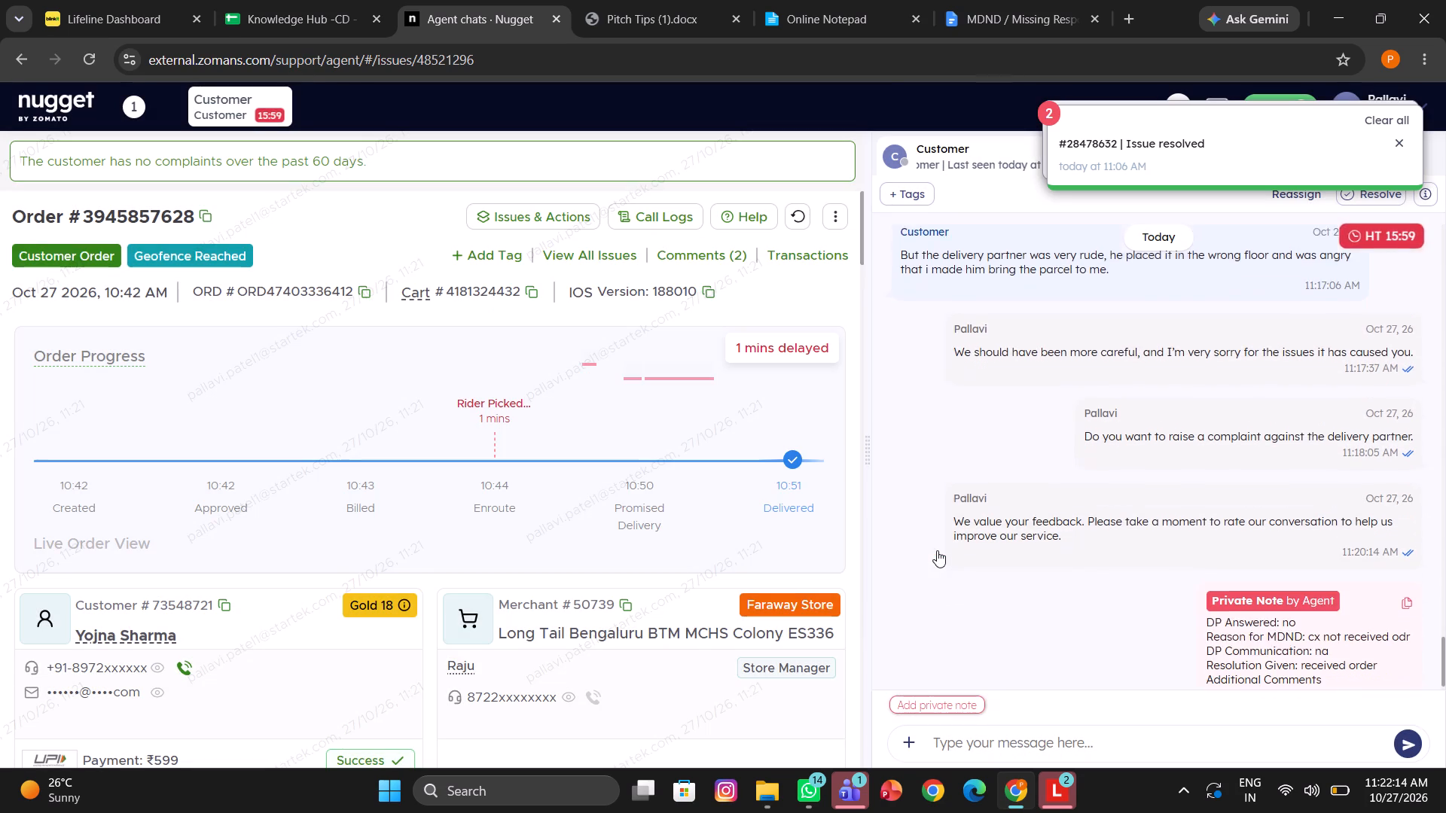
left_click(808, 0)
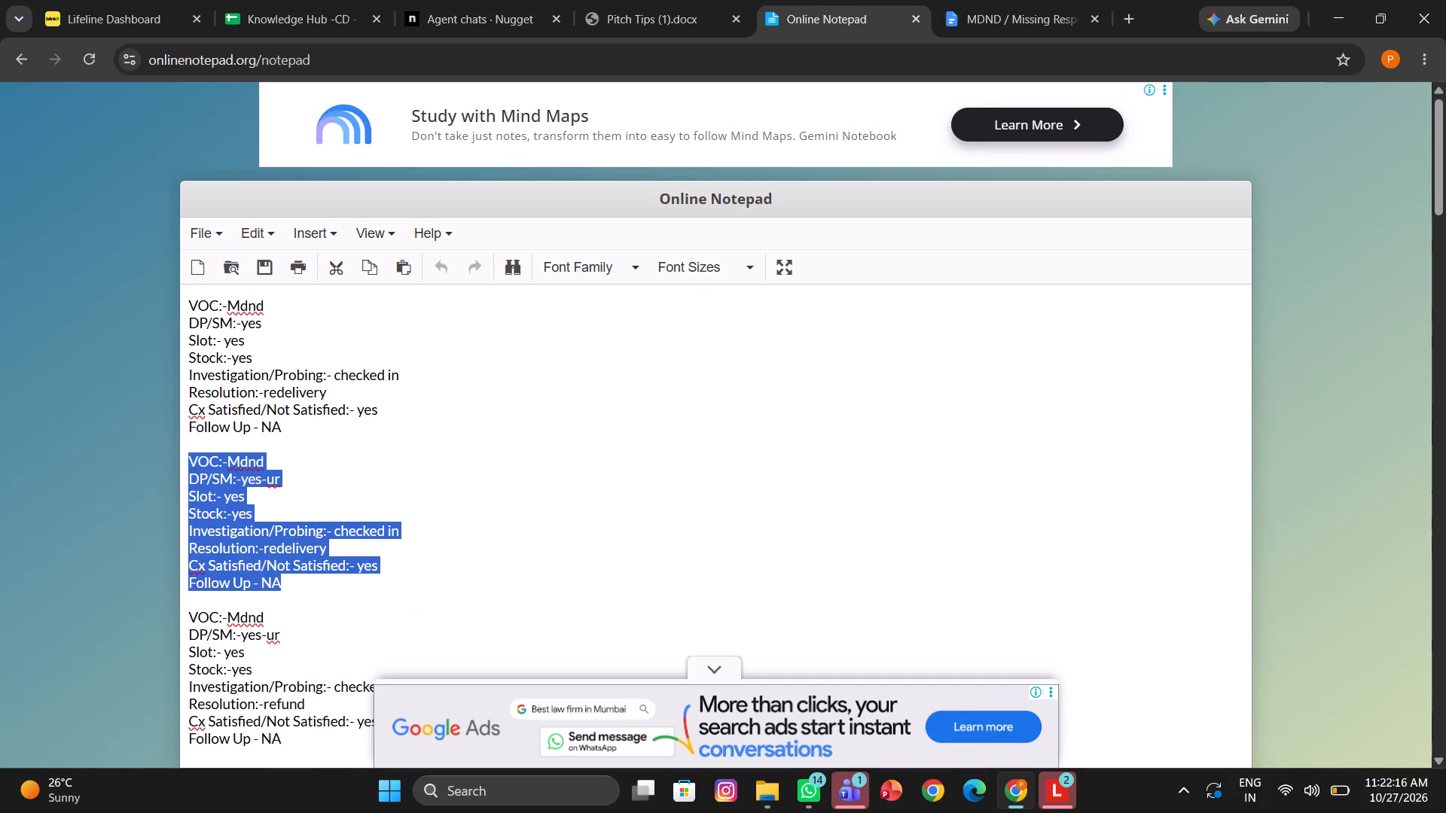
key("ctrl+c")
left_click(465, 6)
scroll(459, 456, "down", 3)
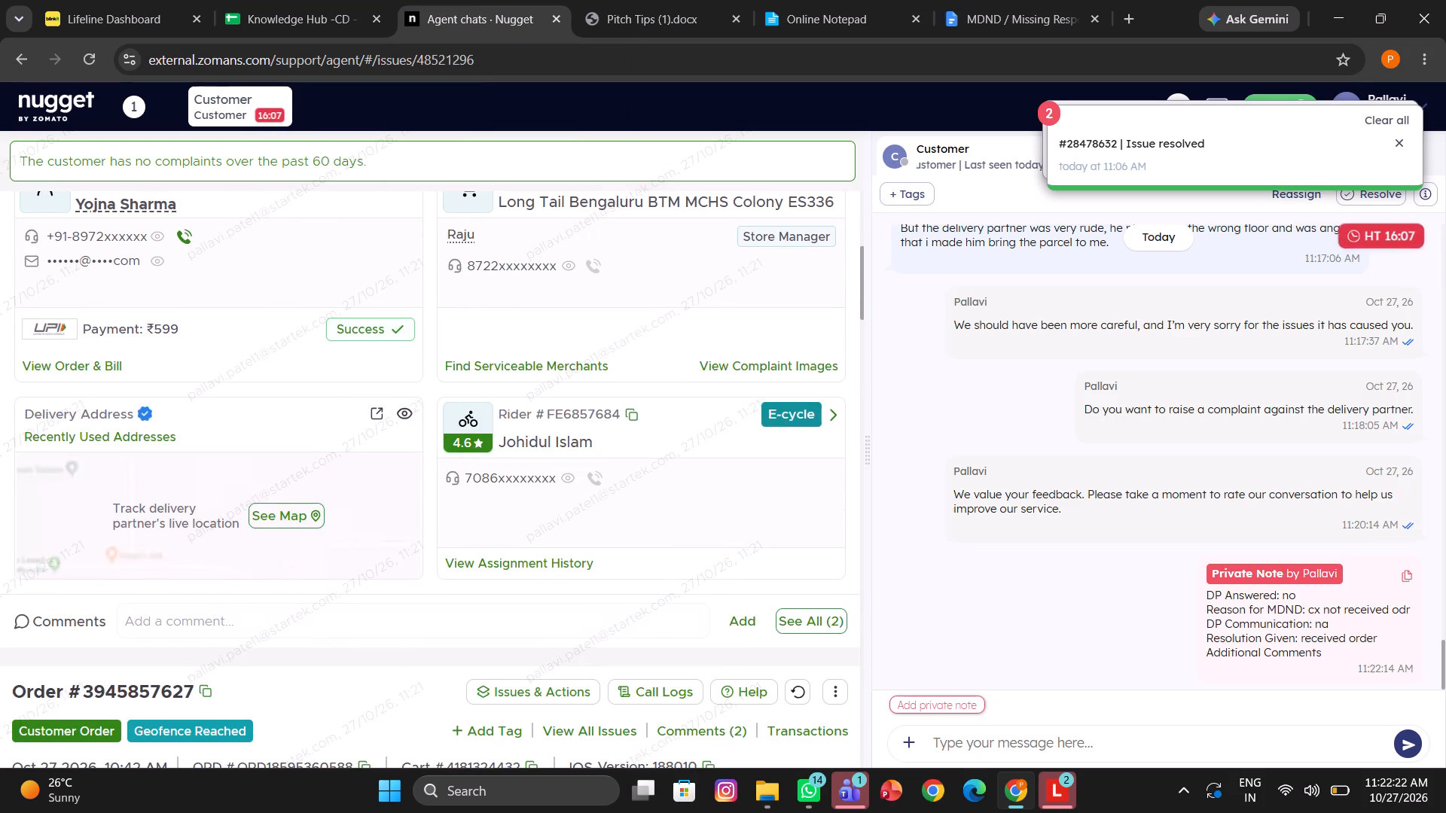
left_click(298, 624)
key("ctrl+v")
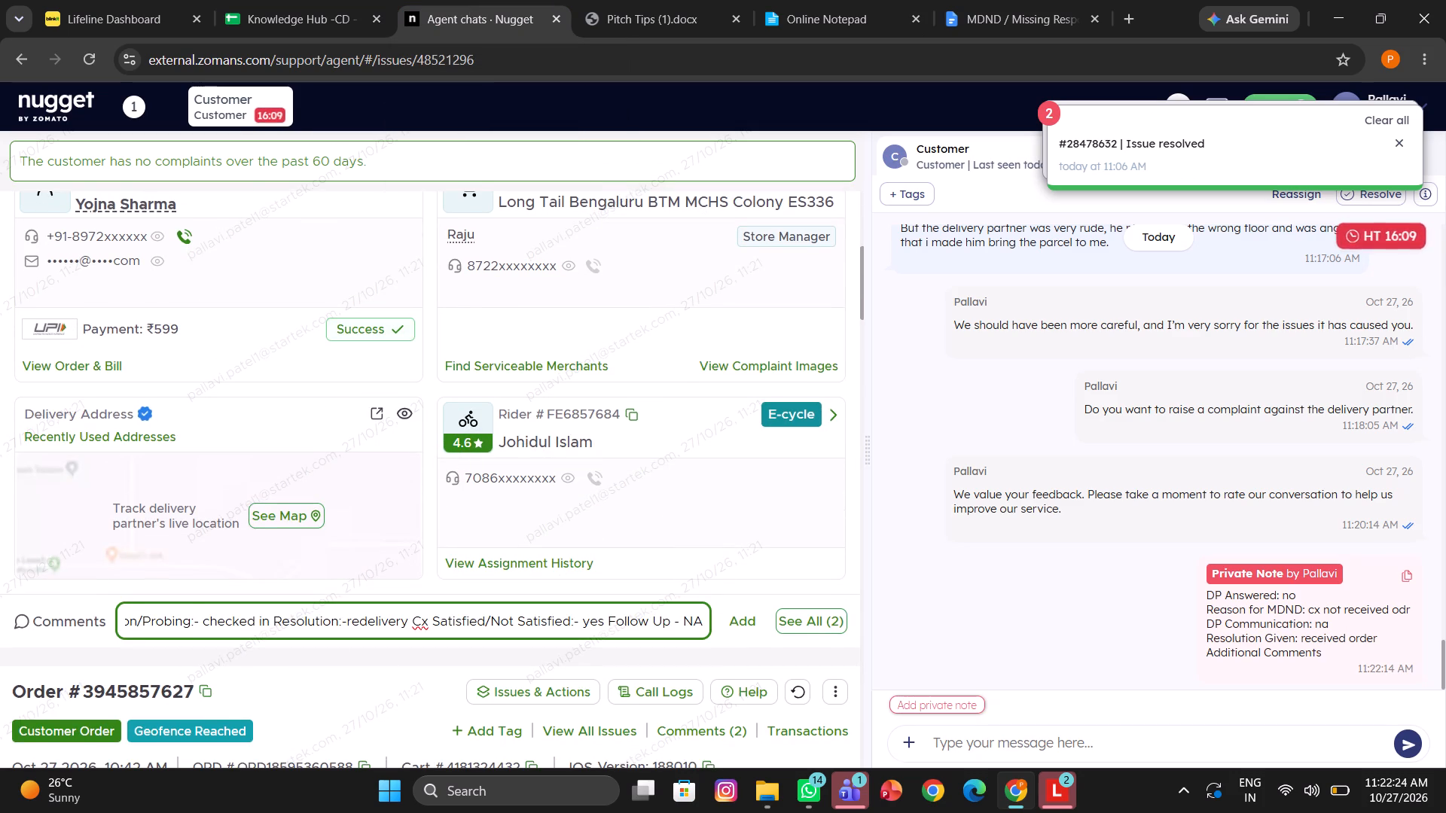
Remove "-ur" from the DP/SM entry in the order comment so that it reads "yes".
scroll(252, 617, "right", 9)
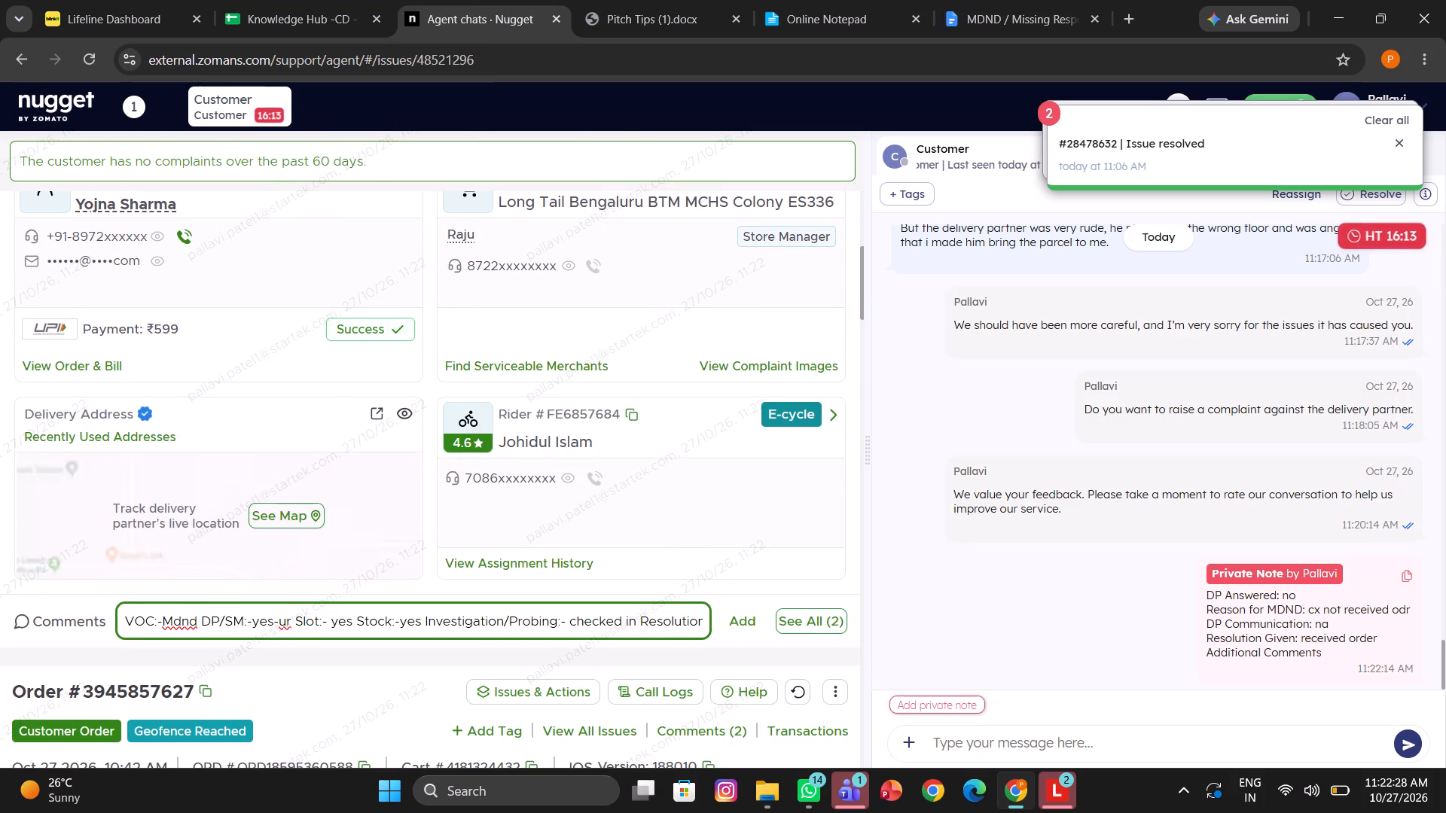
left_click(293, 622)
left_click(293, 622)
key("BackSpace")
key("BackSpace")
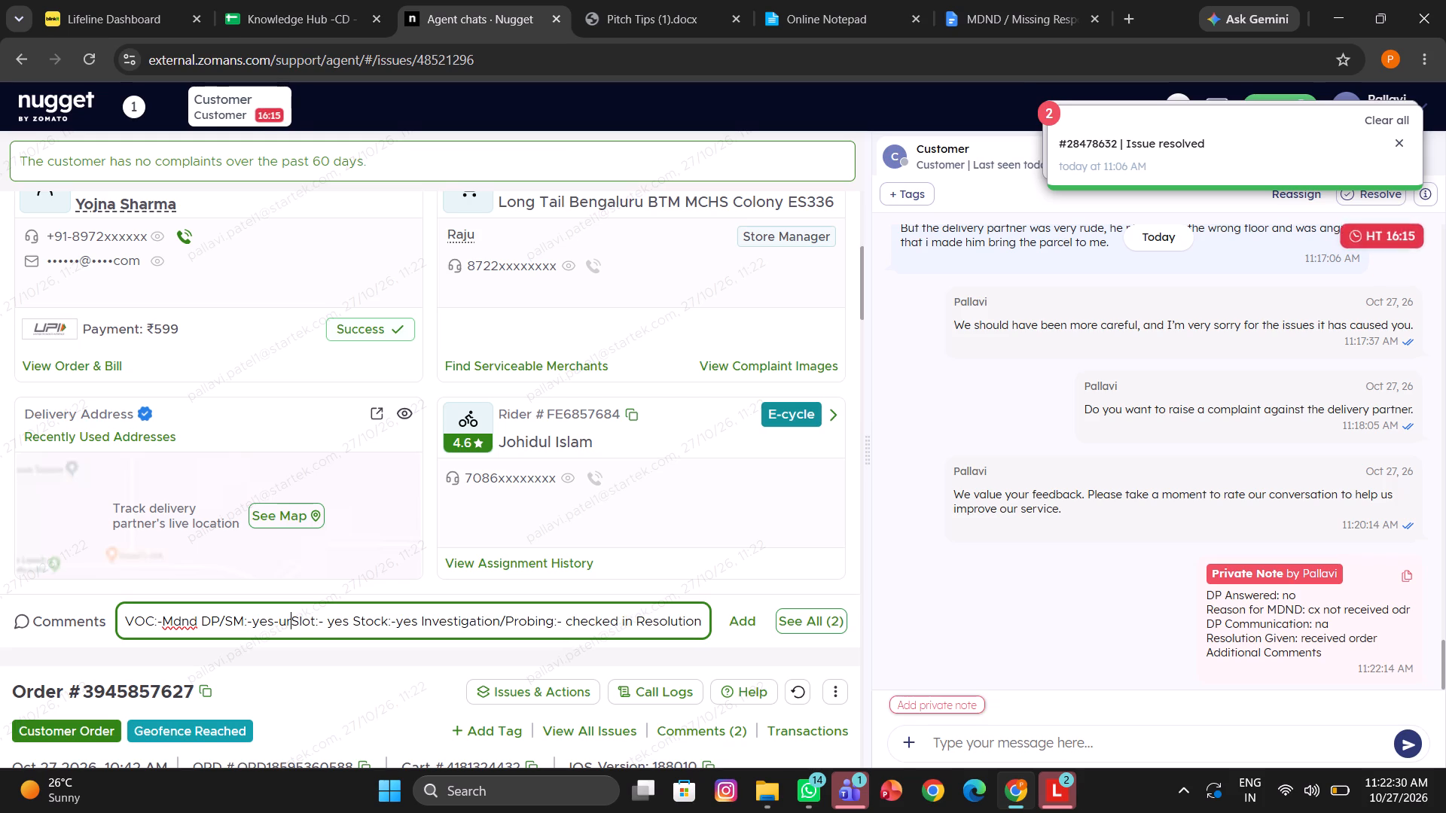
key("BackSpace")
key("BackSpace")
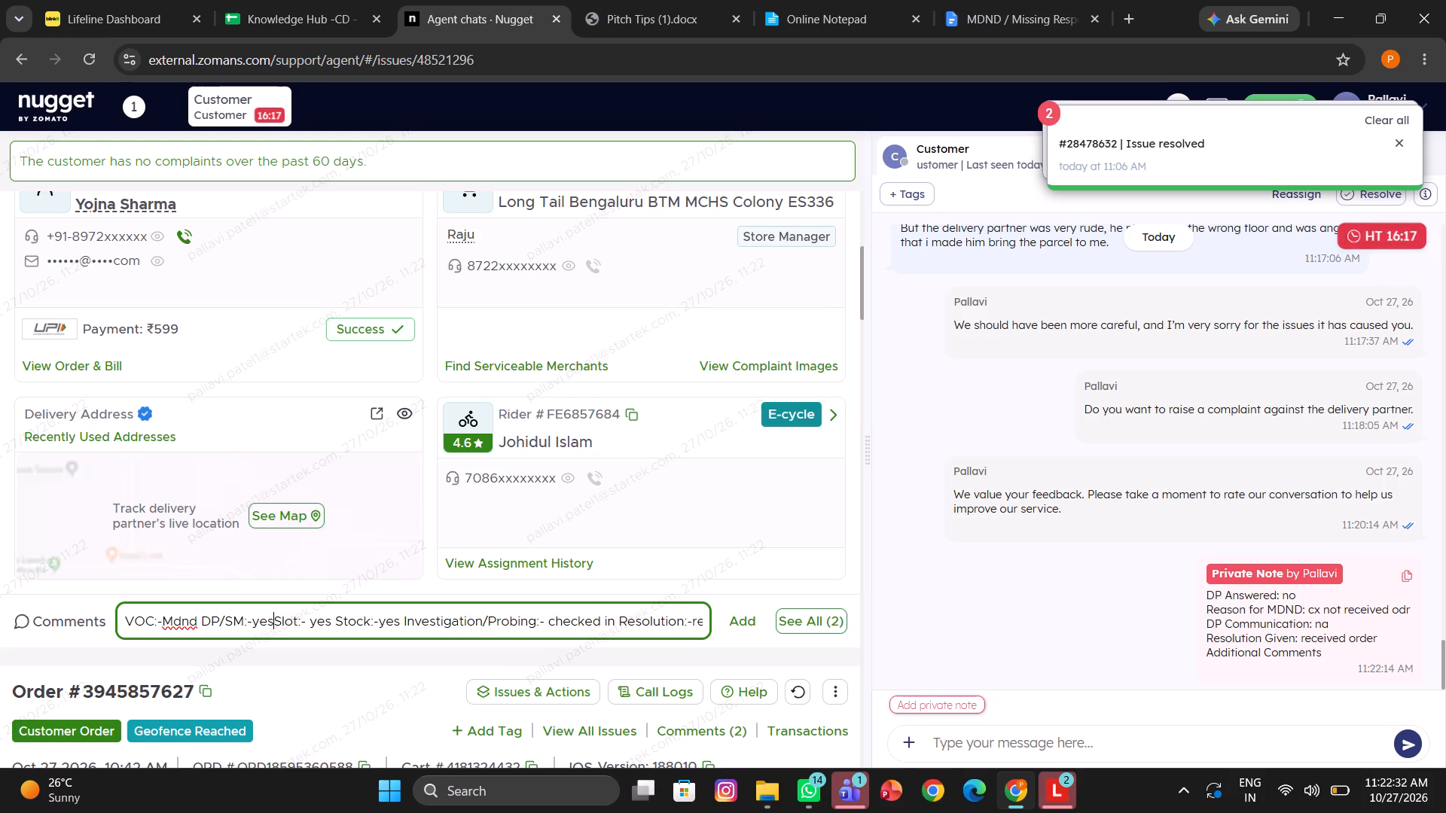
key("space")
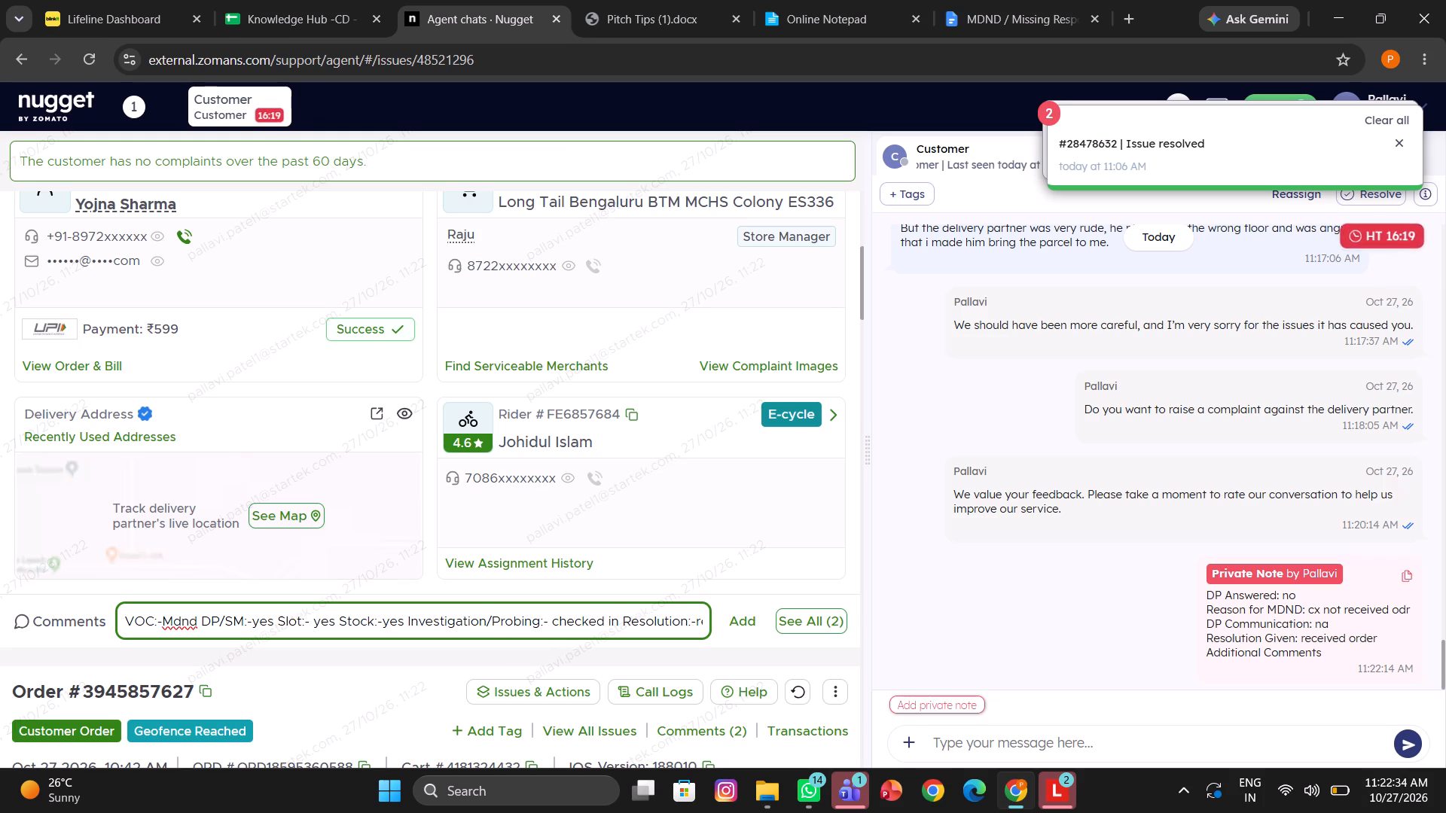
Set the comment's Resolution to "received odr" and add the comment to the order.
scroll(293, 622, "left", 2)
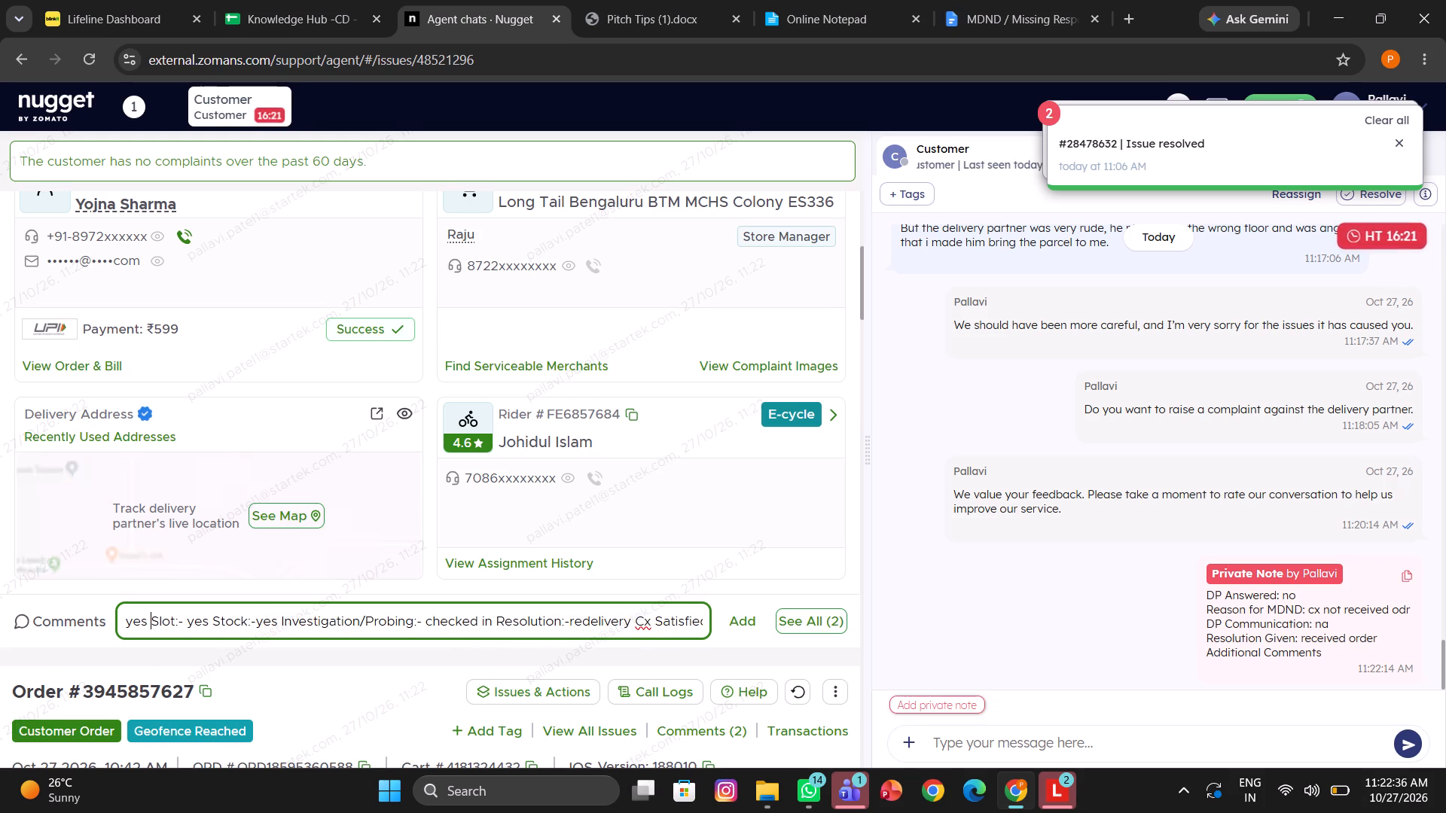
scroll(319, 621, "left", 4)
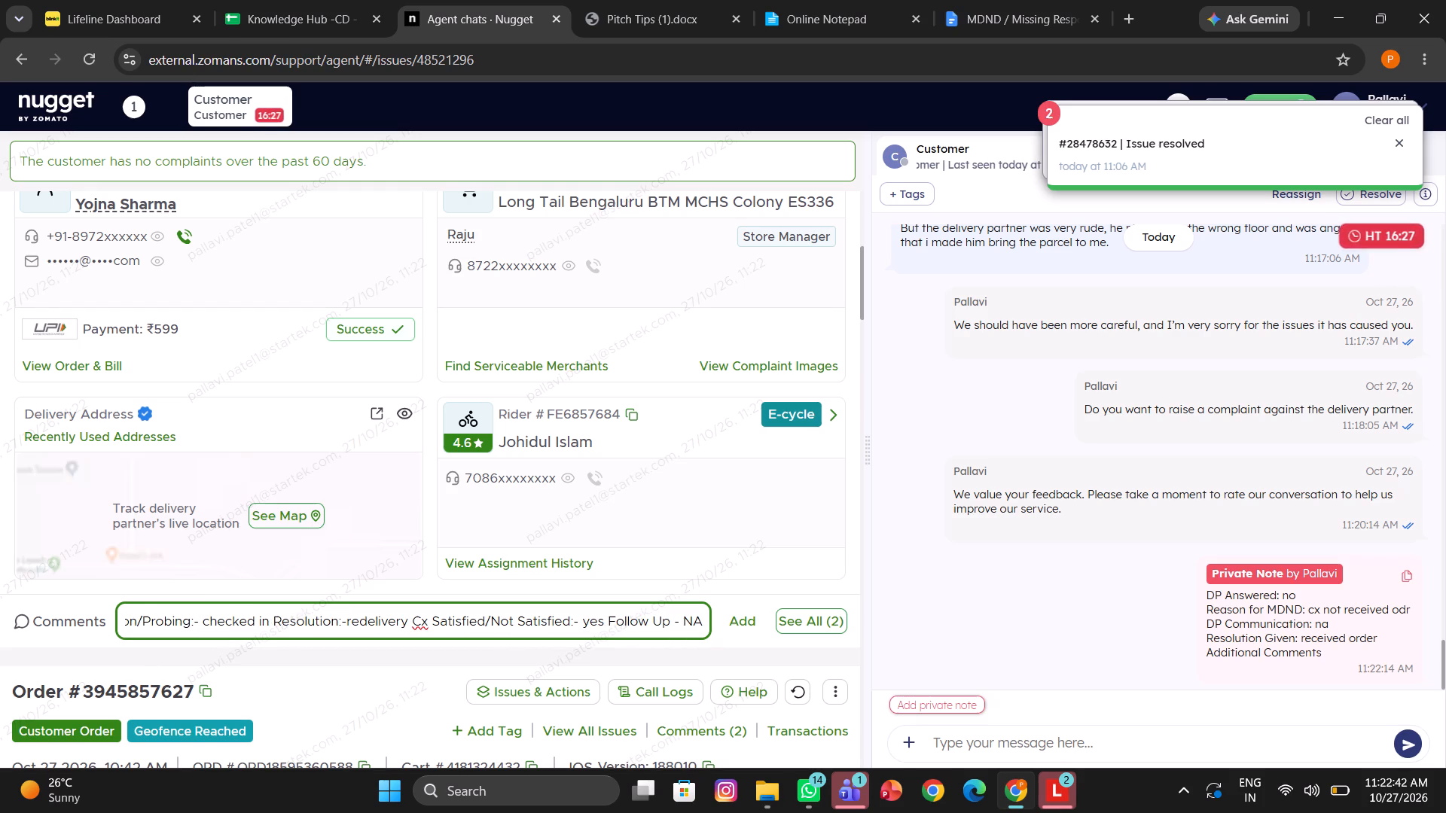
scroll(319, 621, "right", 10)
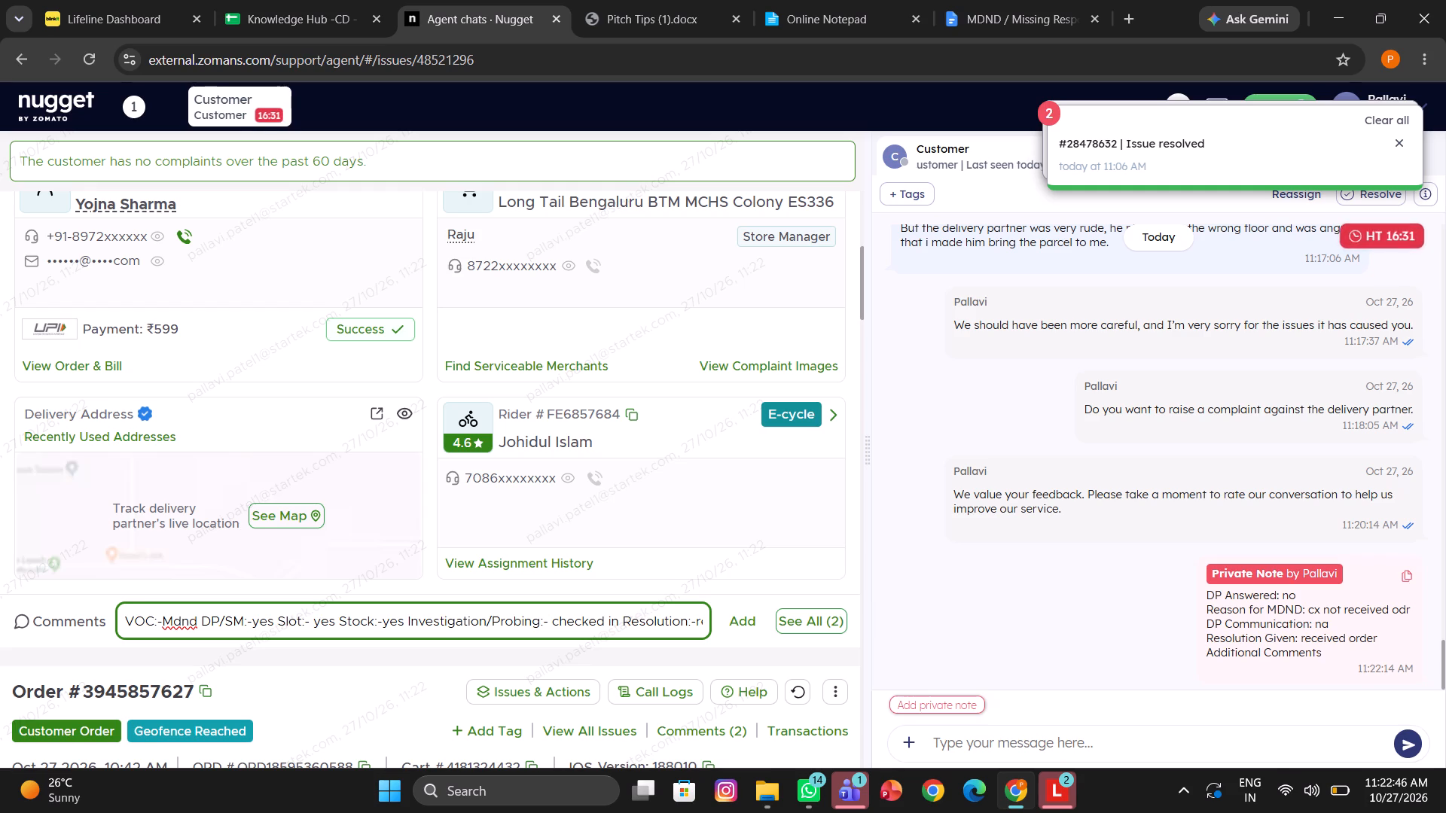
scroll(471, 617, "left", 4)
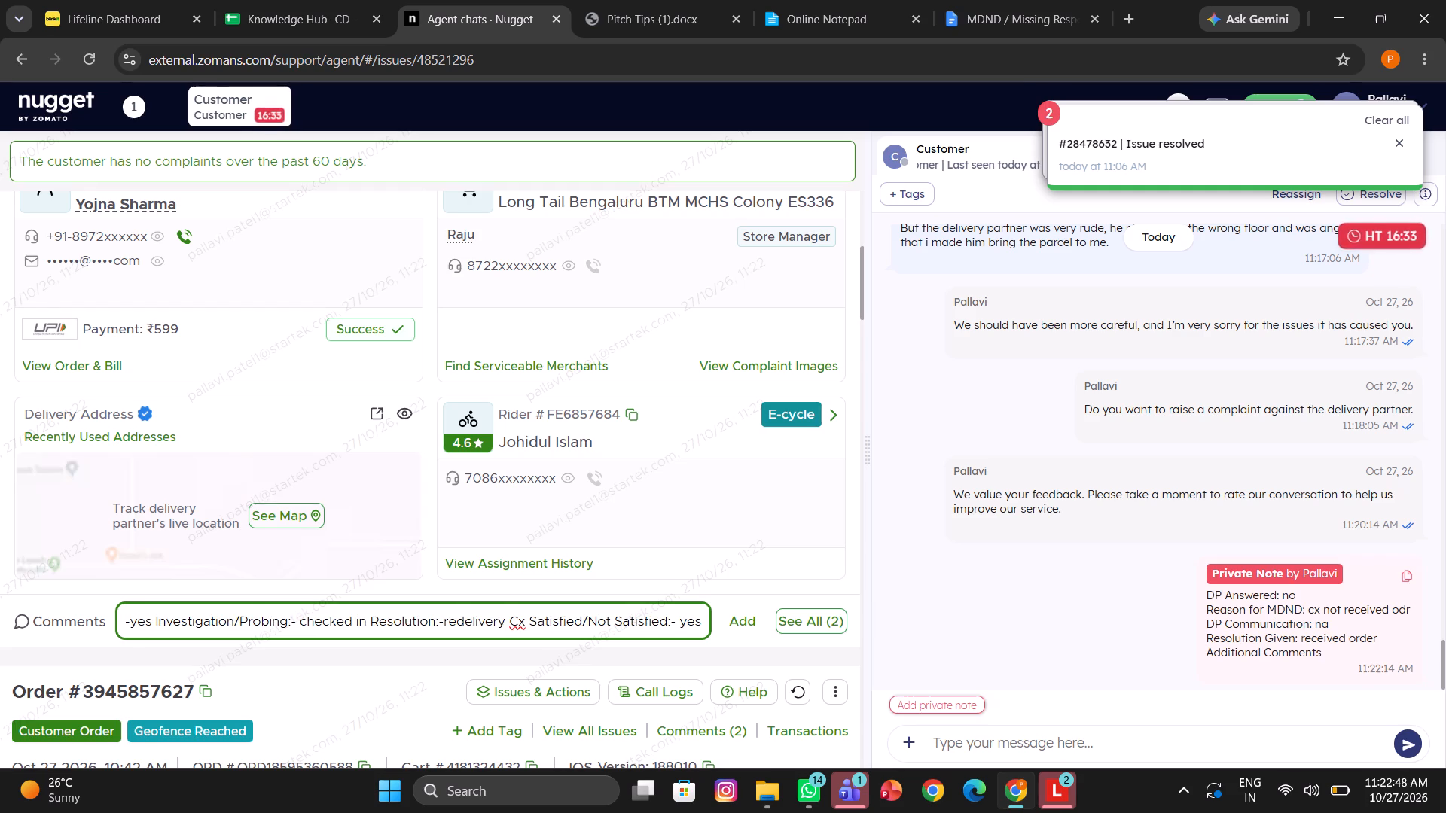
left_click_drag(506, 620, 459, 620)
key("BackSpace")
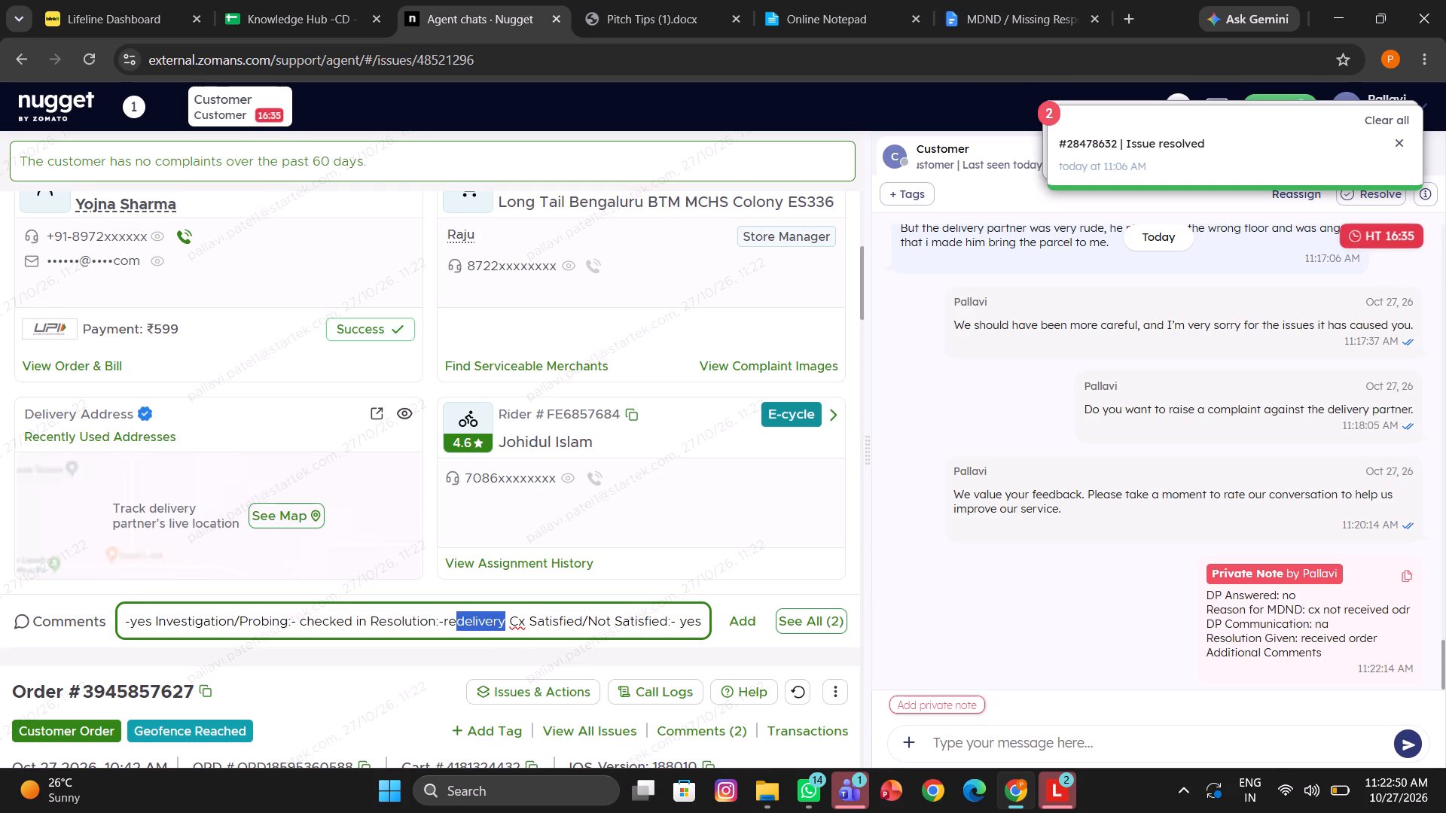
type("ceived")
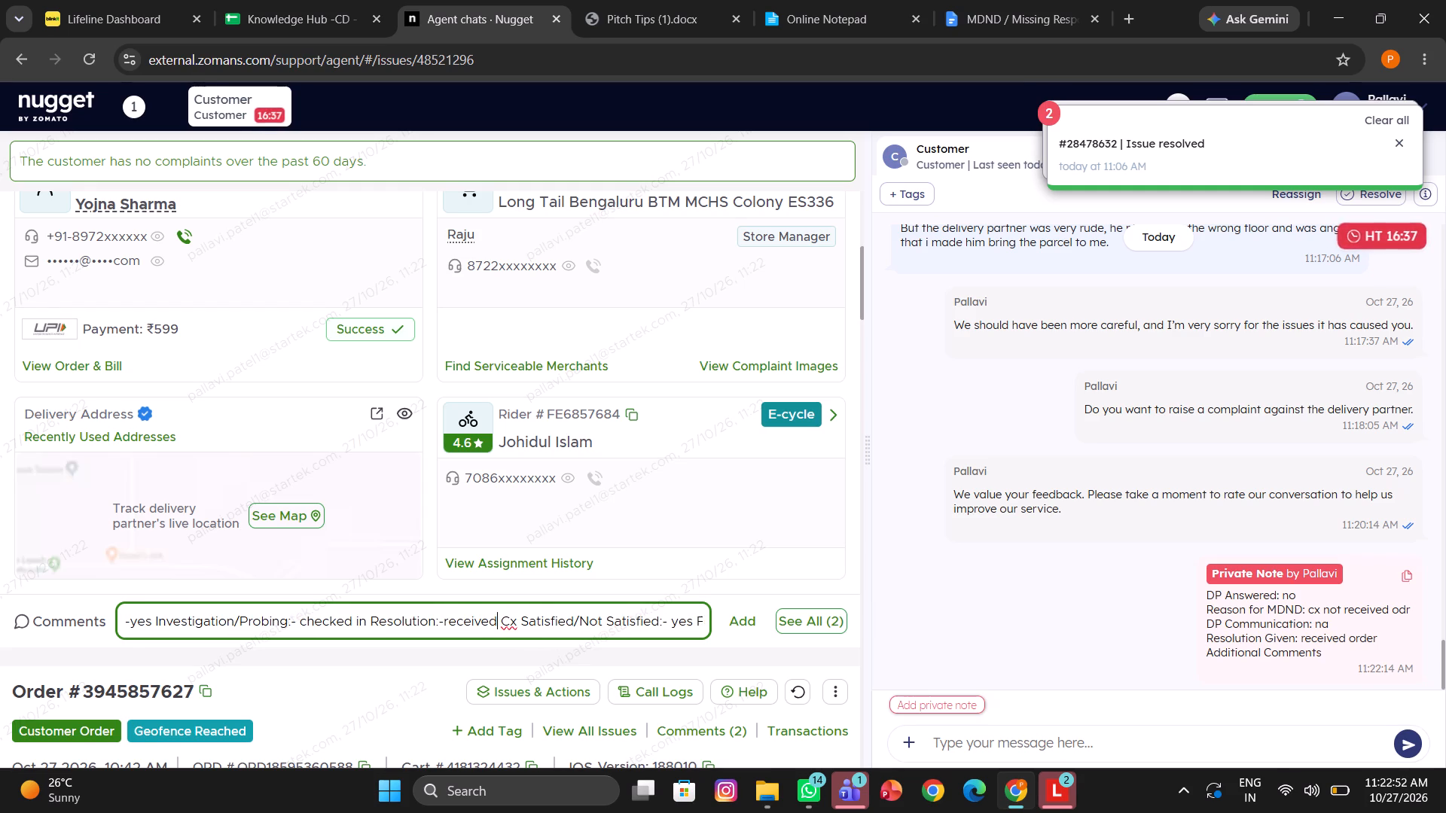
key("space")
type("odr")
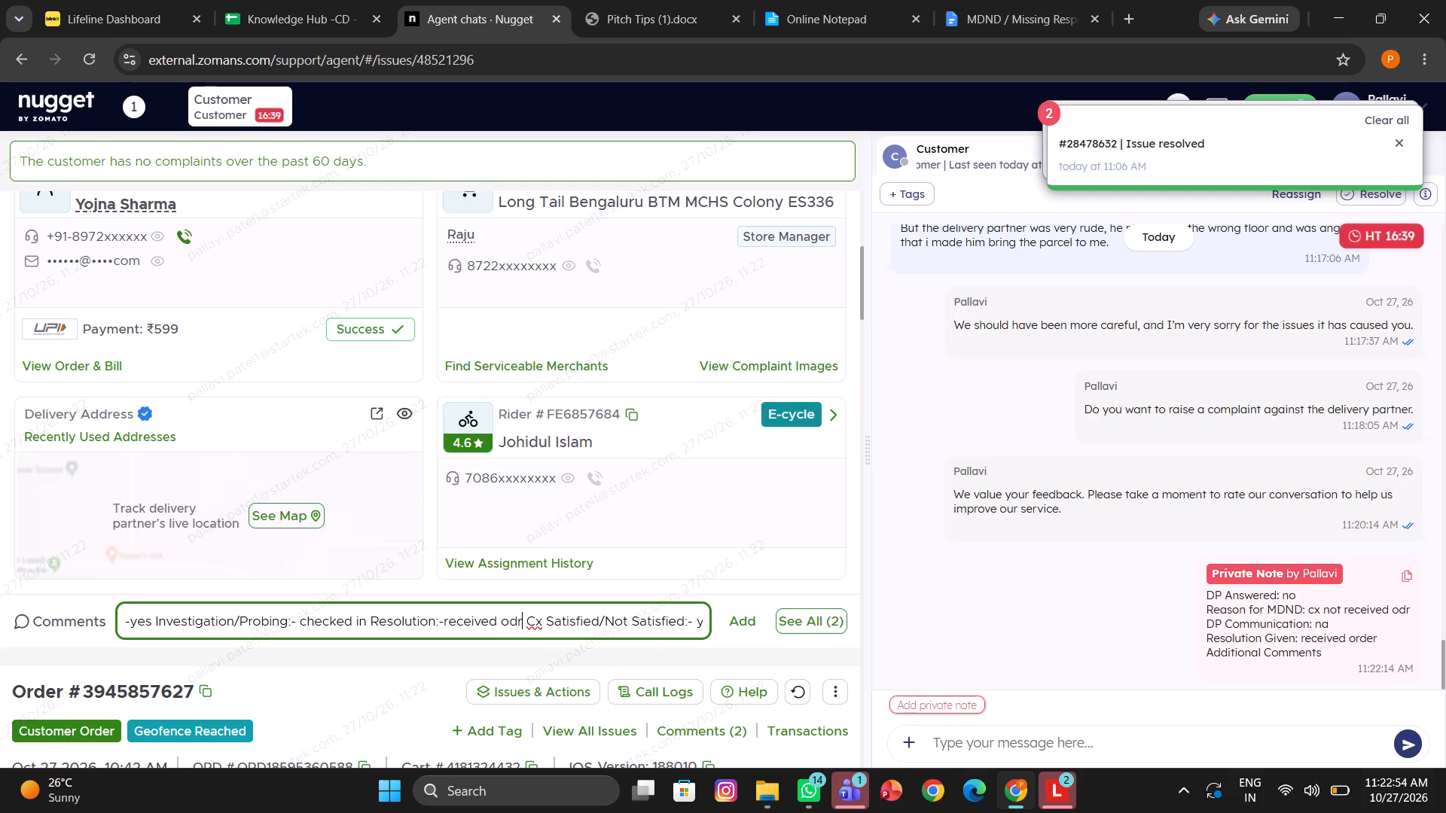
key("Return")
Send the "/Closing" canned response to the customer in the rude delivery partner chat.
left_click(1045, 750)
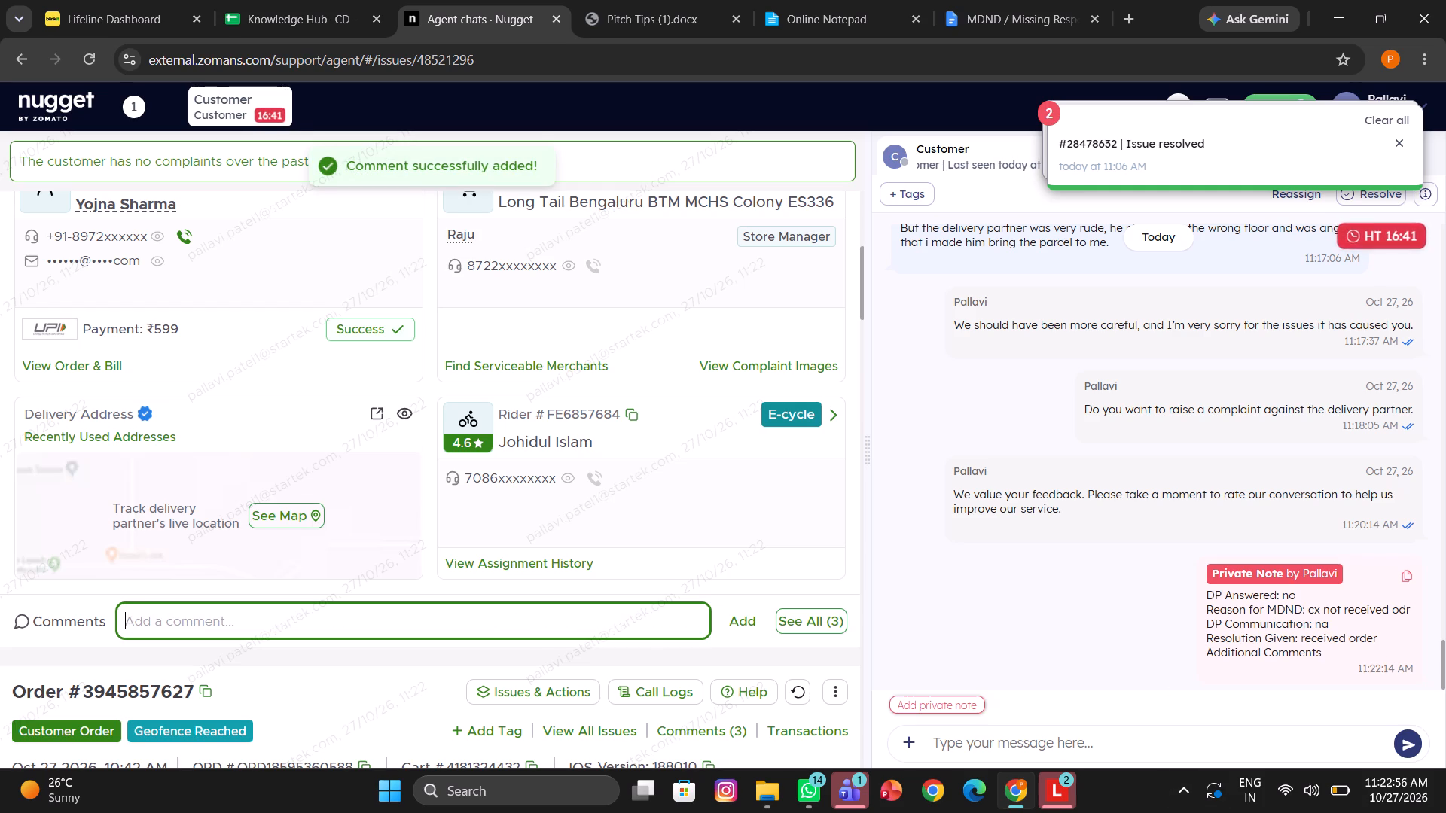
type("/clo")
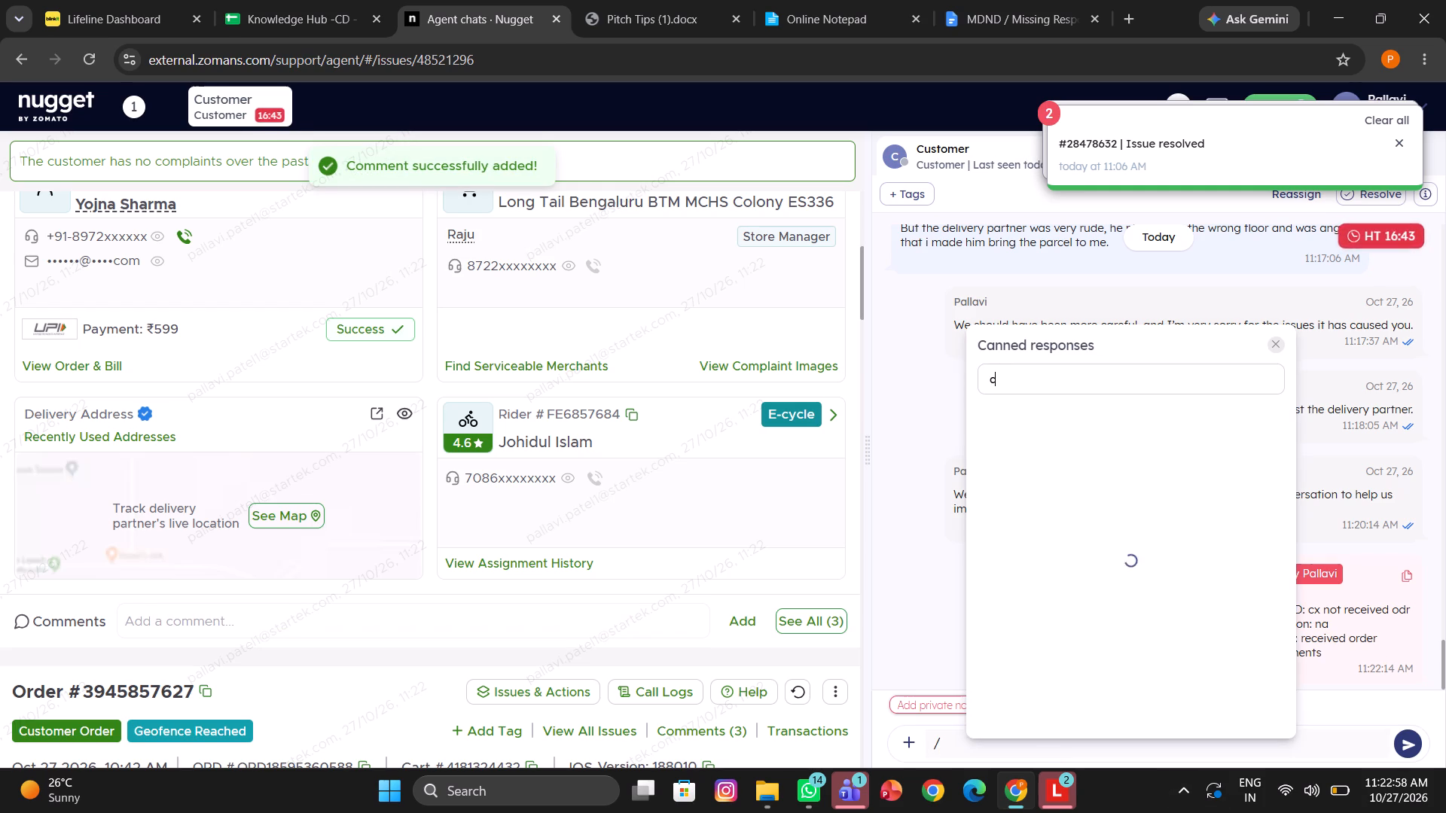
left_click(1075, 418)
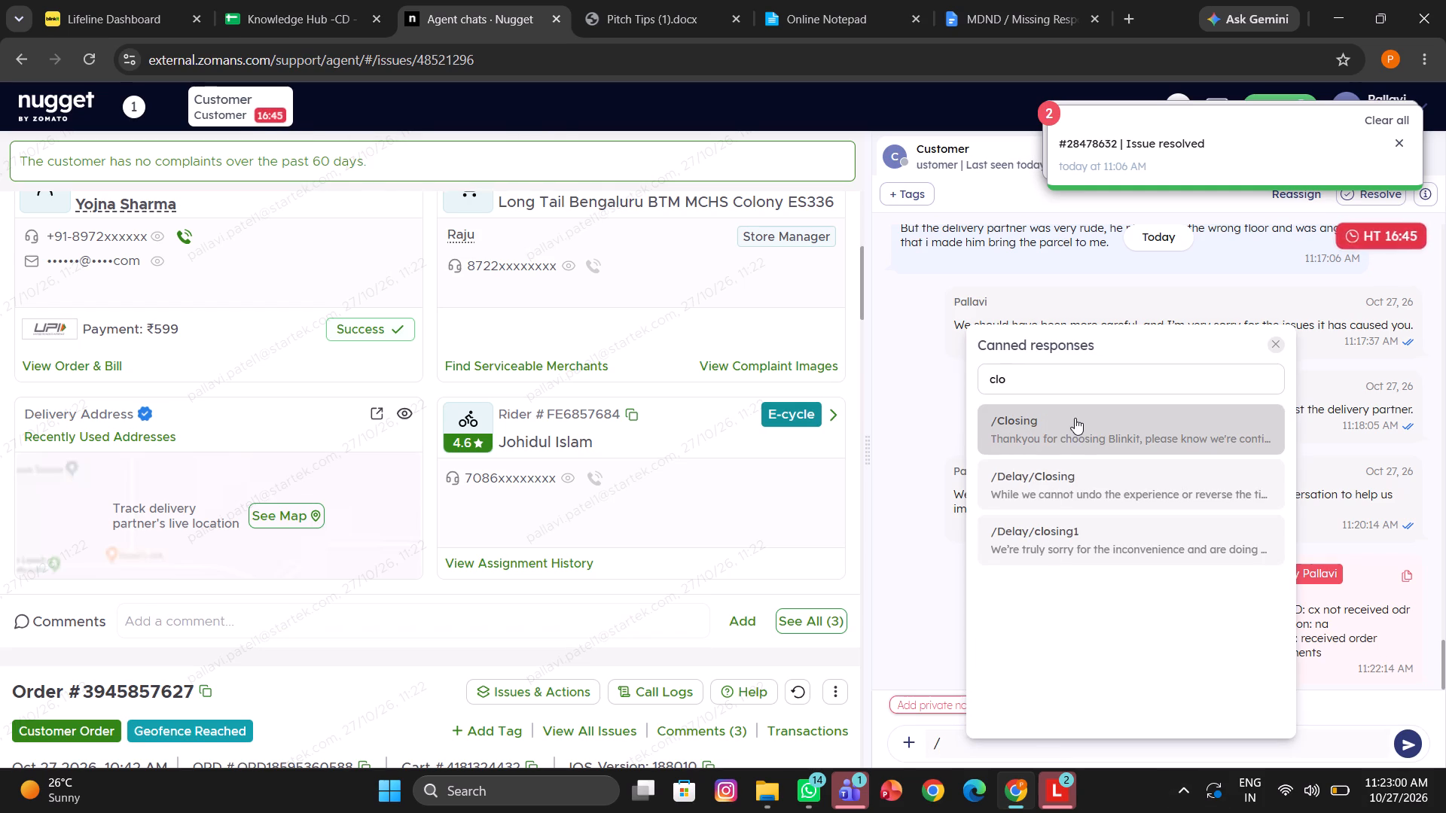
key("Return")
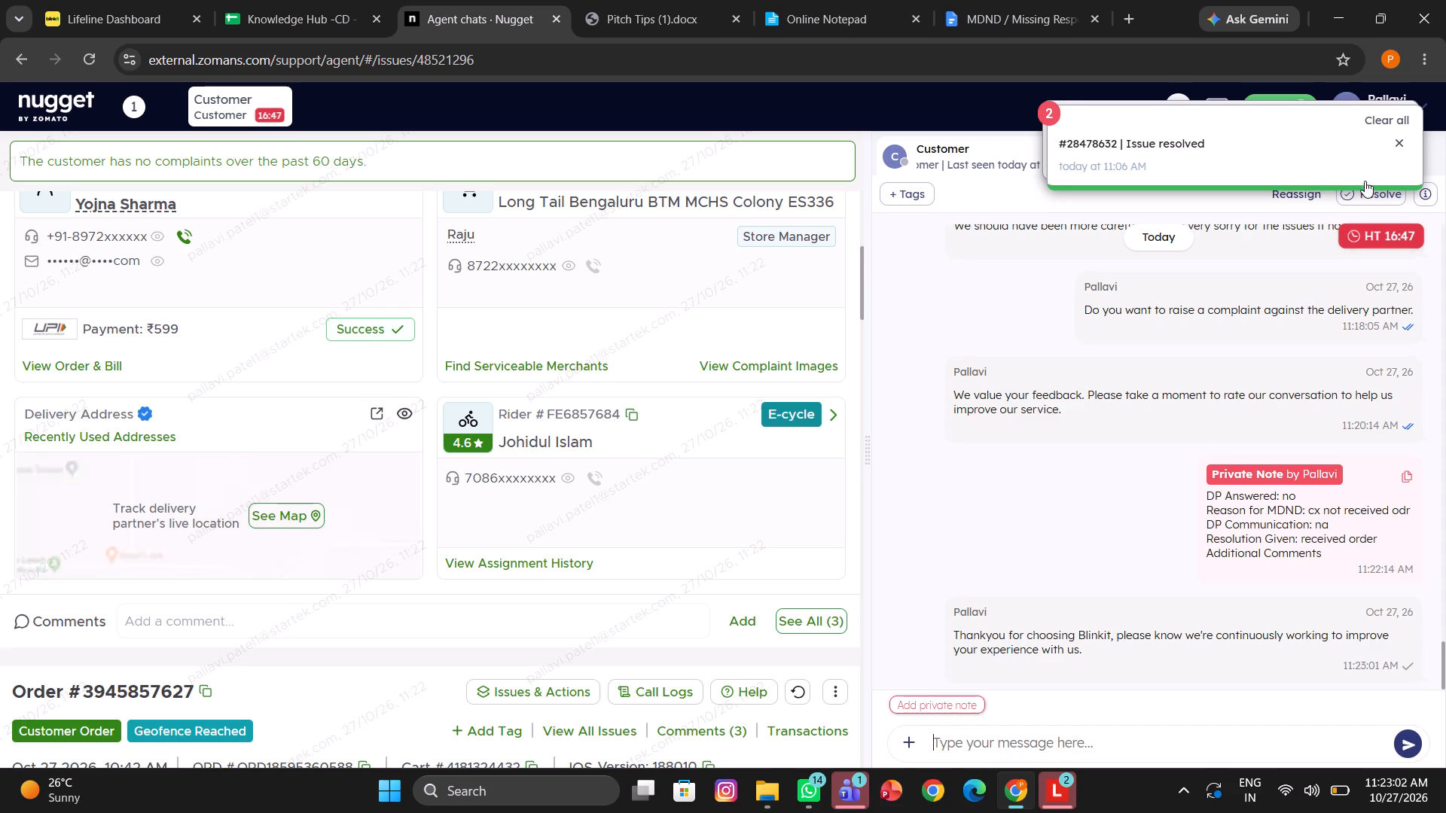
Resolve the rude delivery partner chat with the disposition tag "MDND – Order Found".
left_click(1370, 193)
type("mdnd")
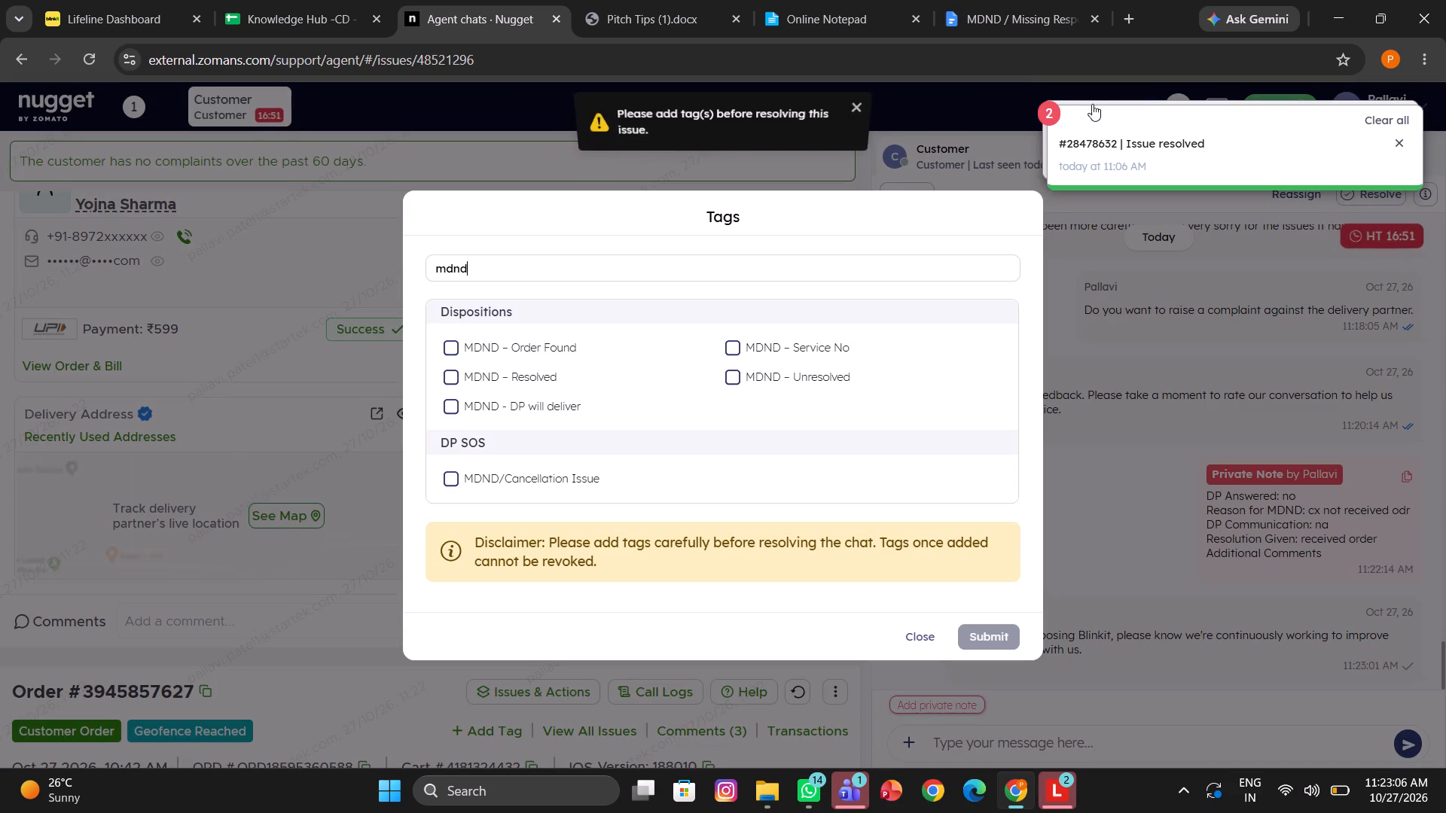
left_click(777, 344)
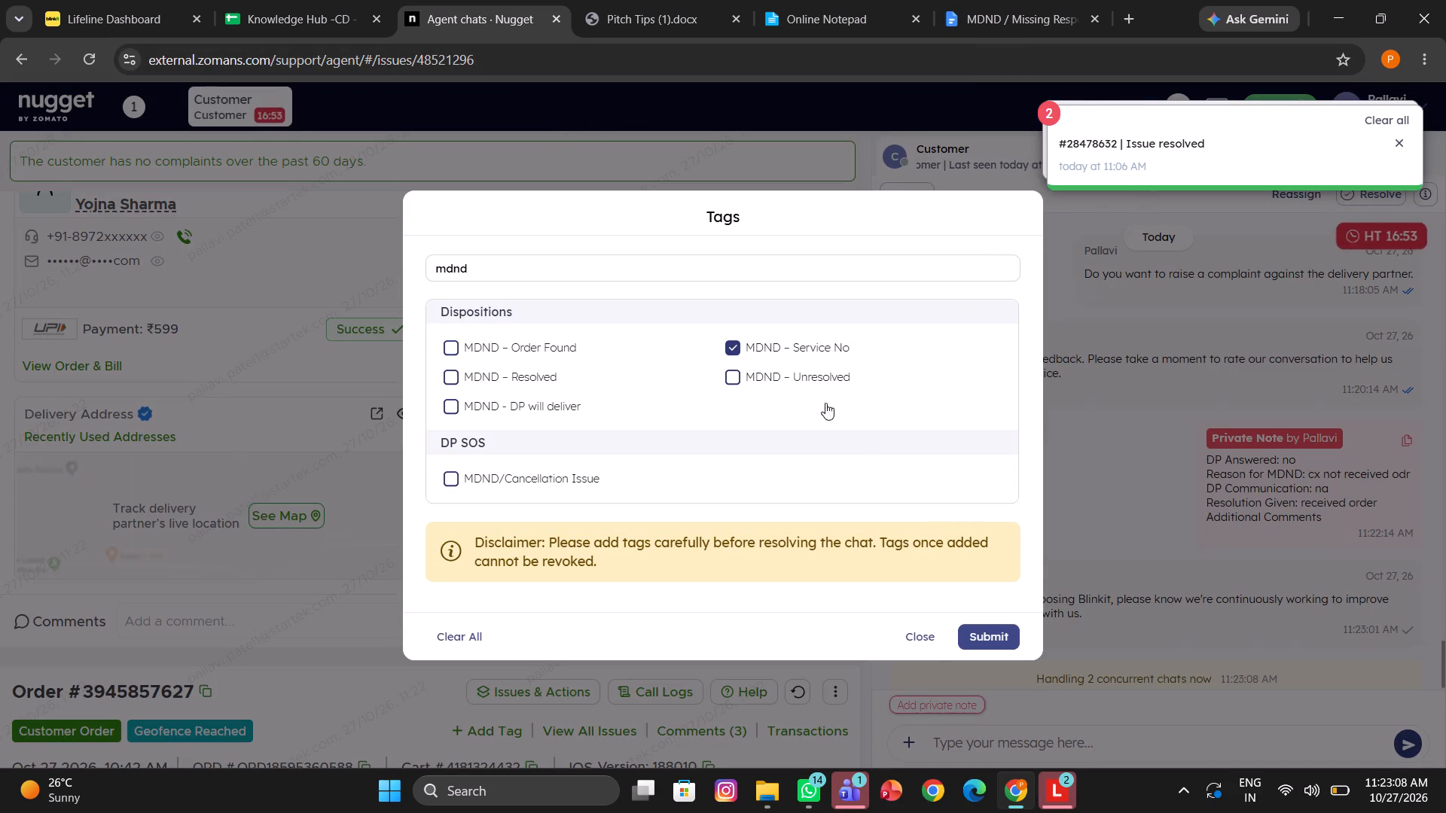
left_click(581, 345)
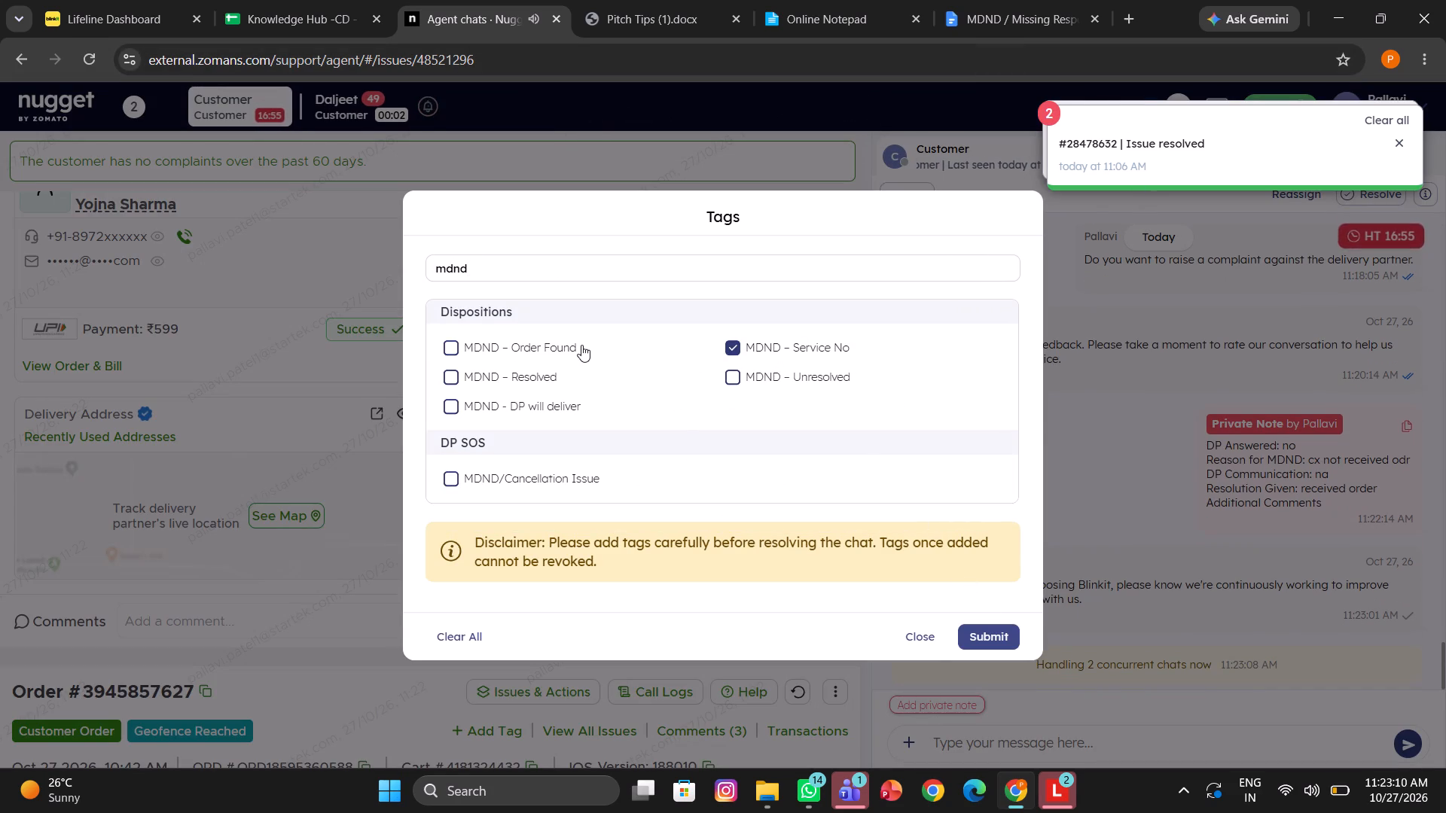
left_click(750, 349)
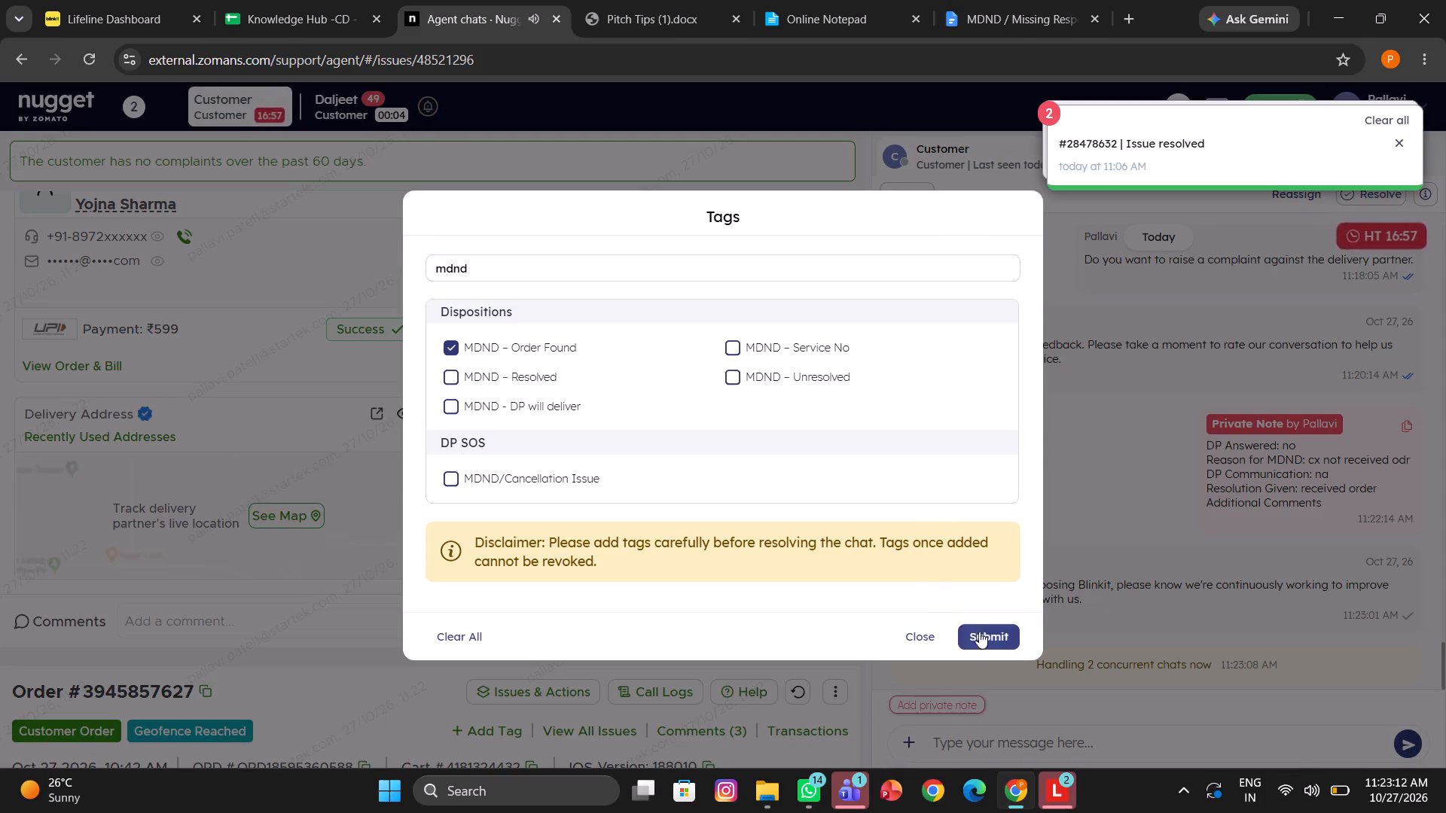
left_click(987, 640)
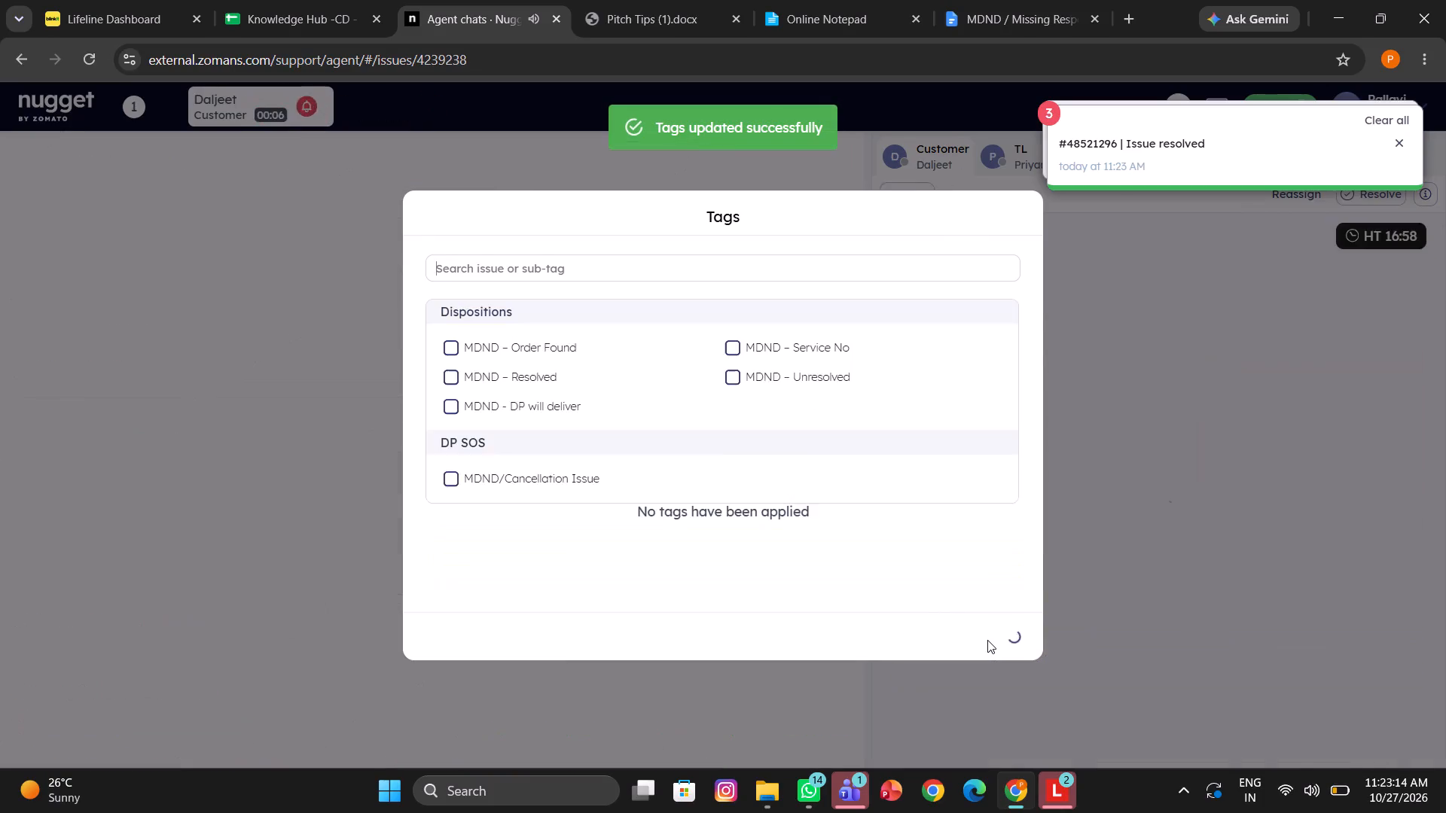
left_click(1063, 644)
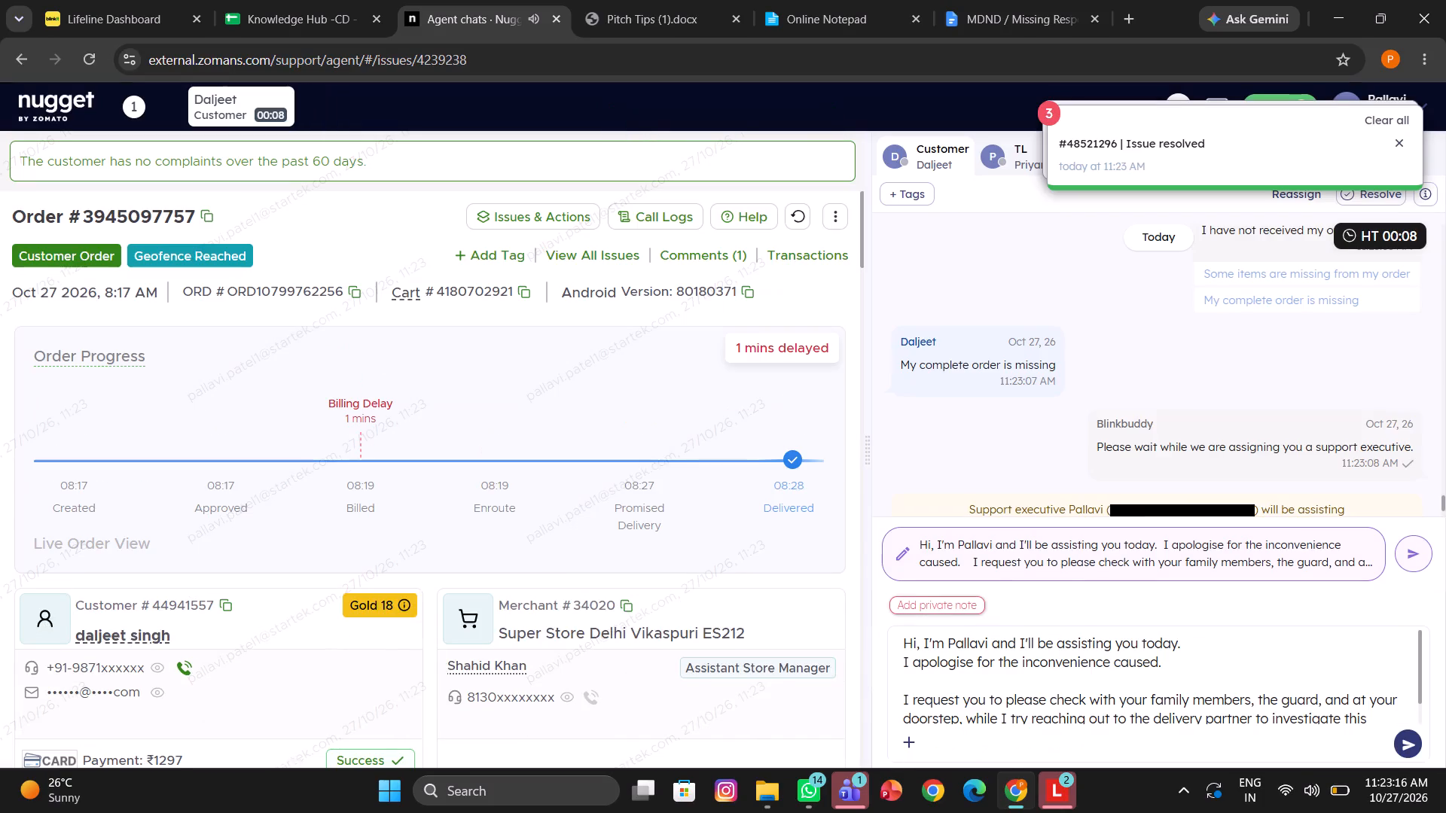
Send the prefilled greeting and apology asking the new missing-order customer to check with family members, the guard and the doorstep.
left_click(1051, 675)
key("Return")
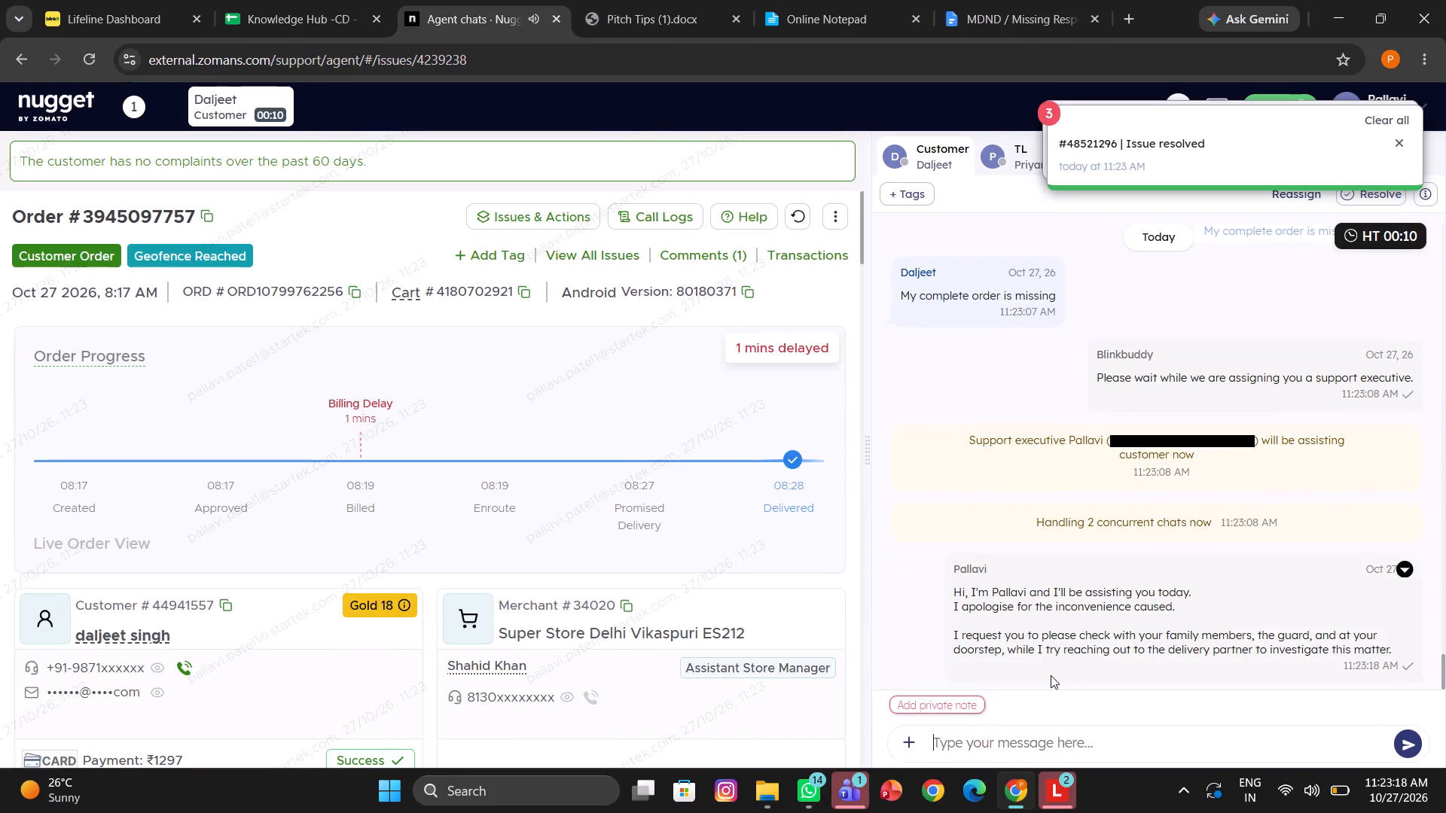
scroll(434, 531, "down", 1)
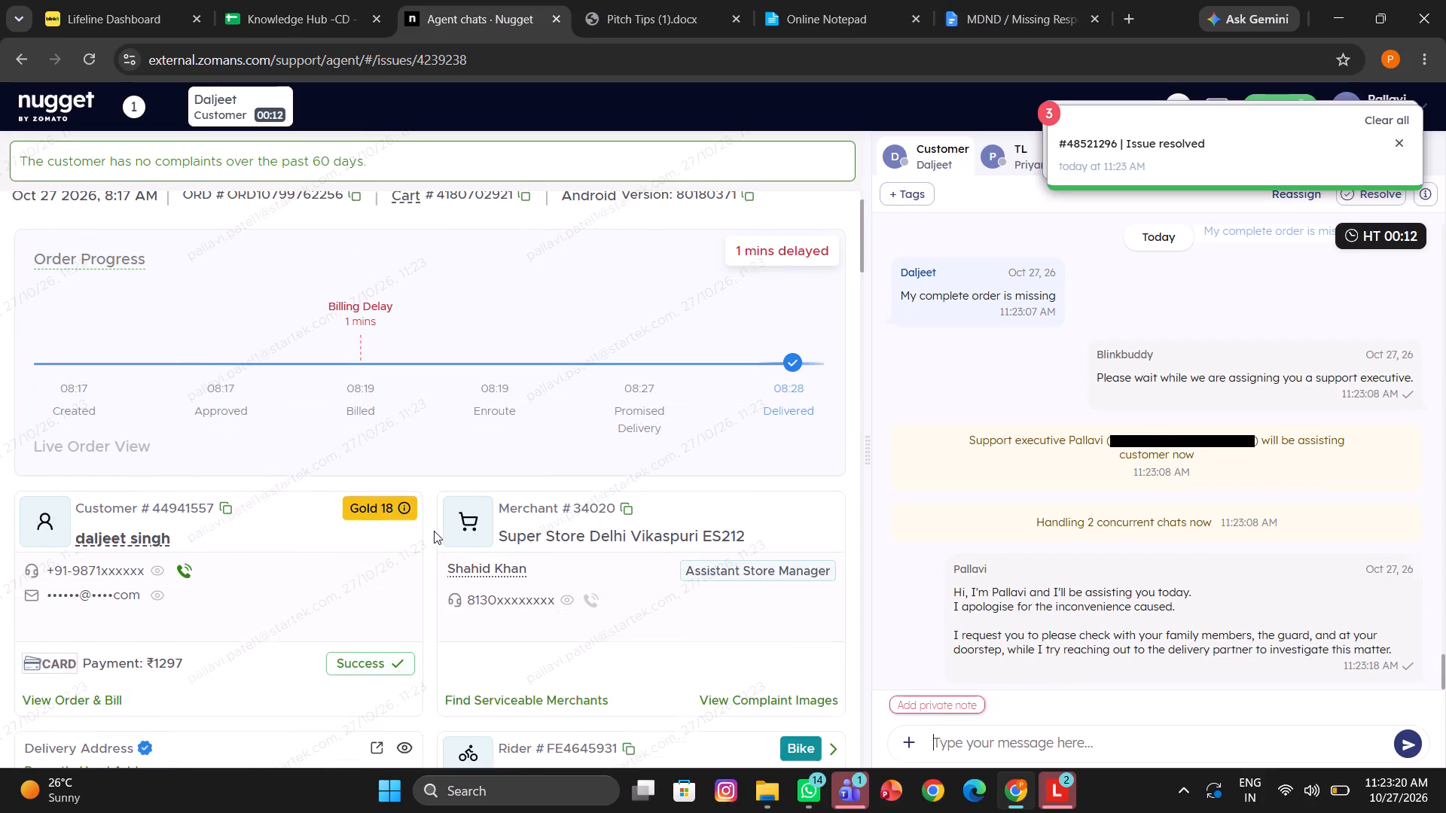
scroll(434, 531, "down", 1)
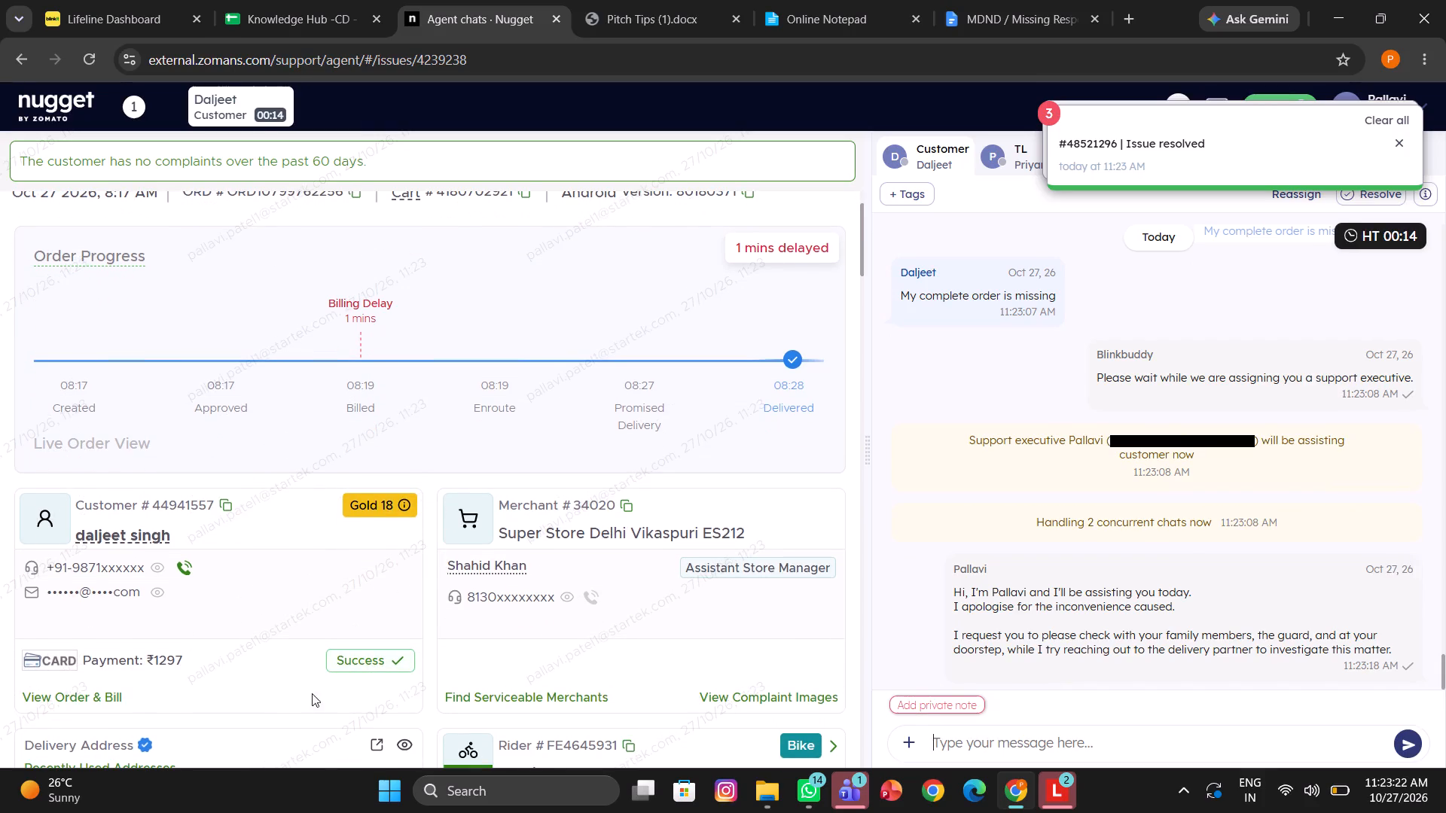
scroll(459, 622, "down", 3)
left_click(593, 544)
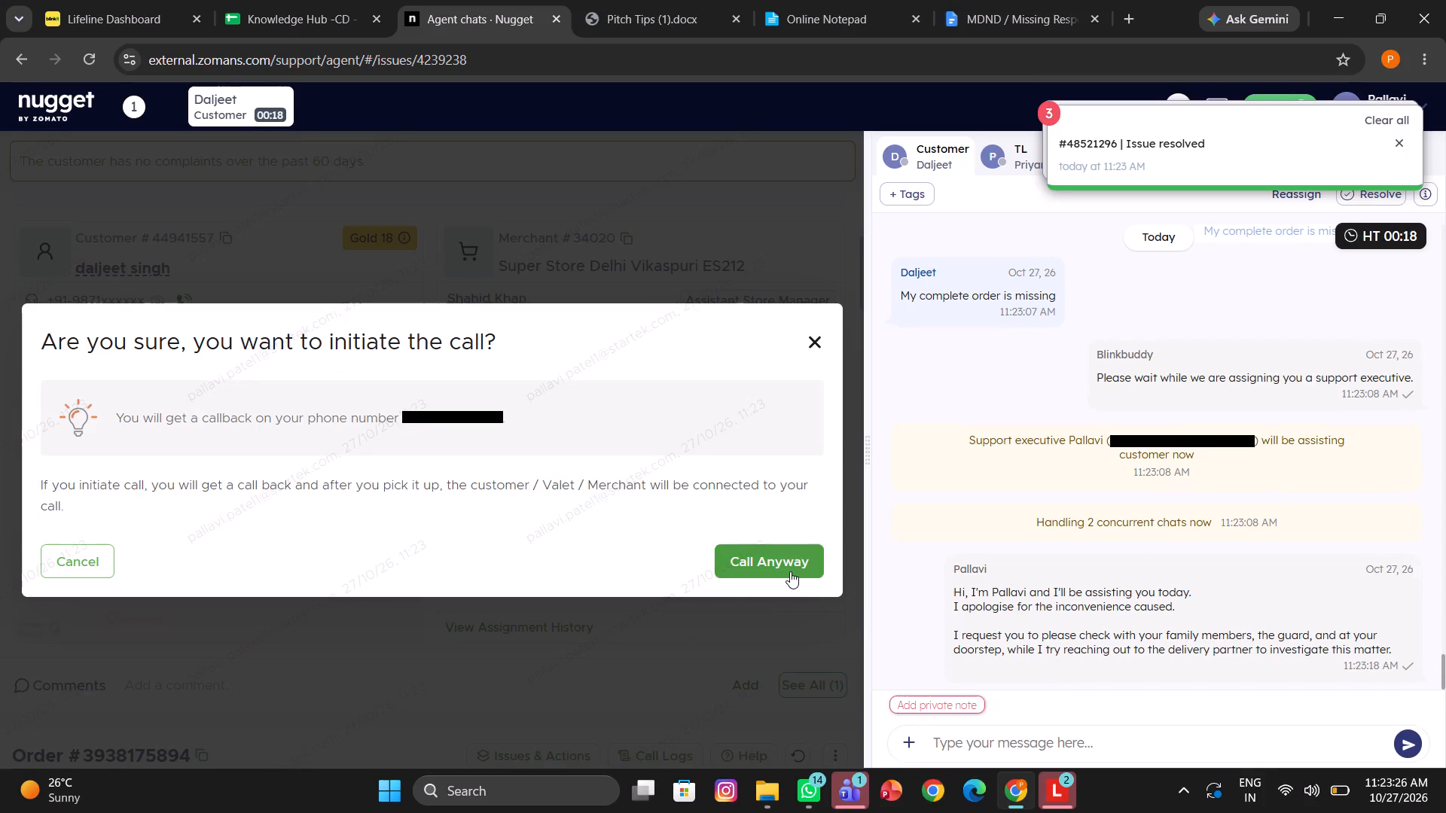
left_click(790, 571)
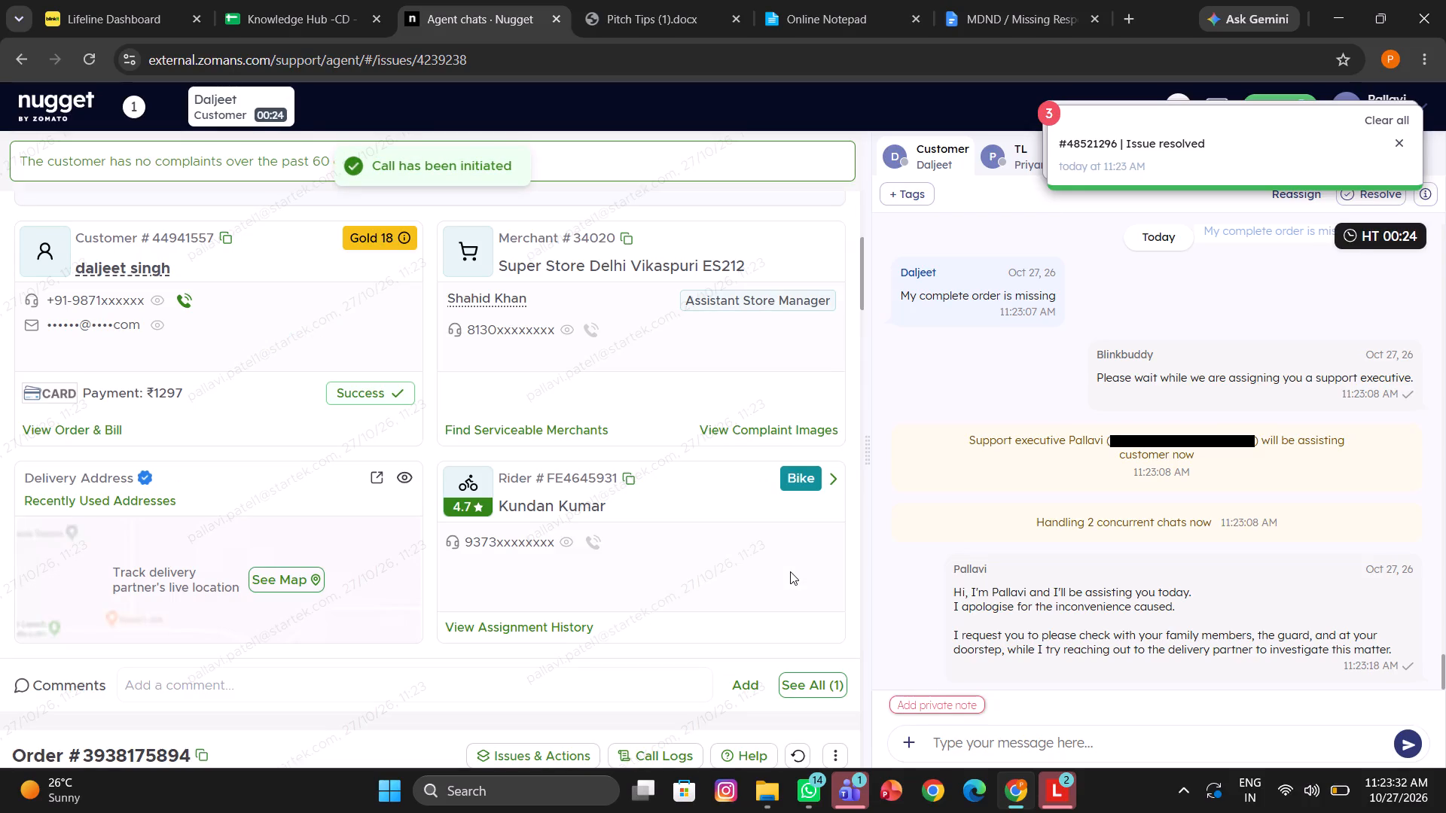
Add the private note "called dp" to the missing-order chat.
left_click(939, 708)
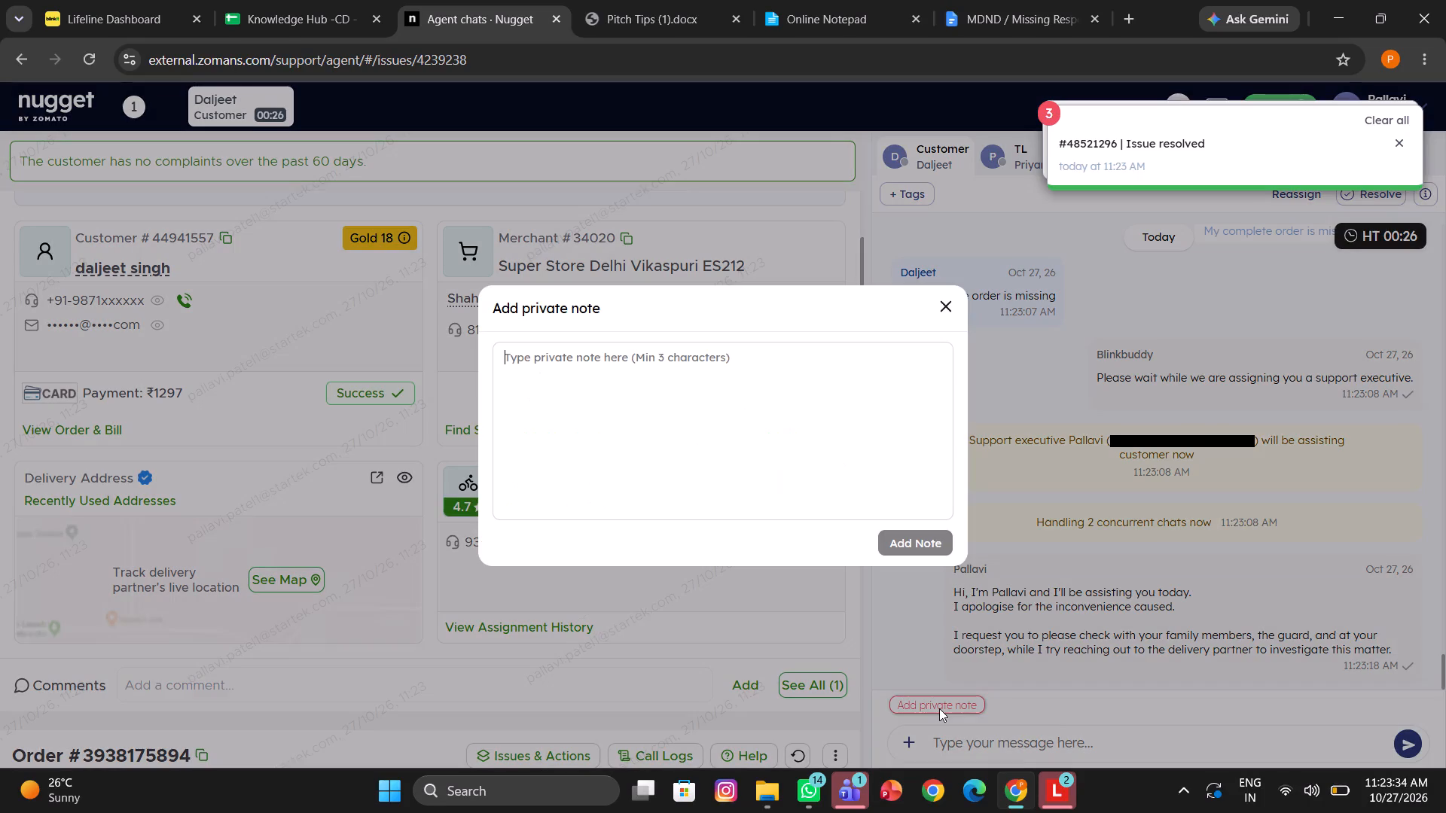
type("called dp")
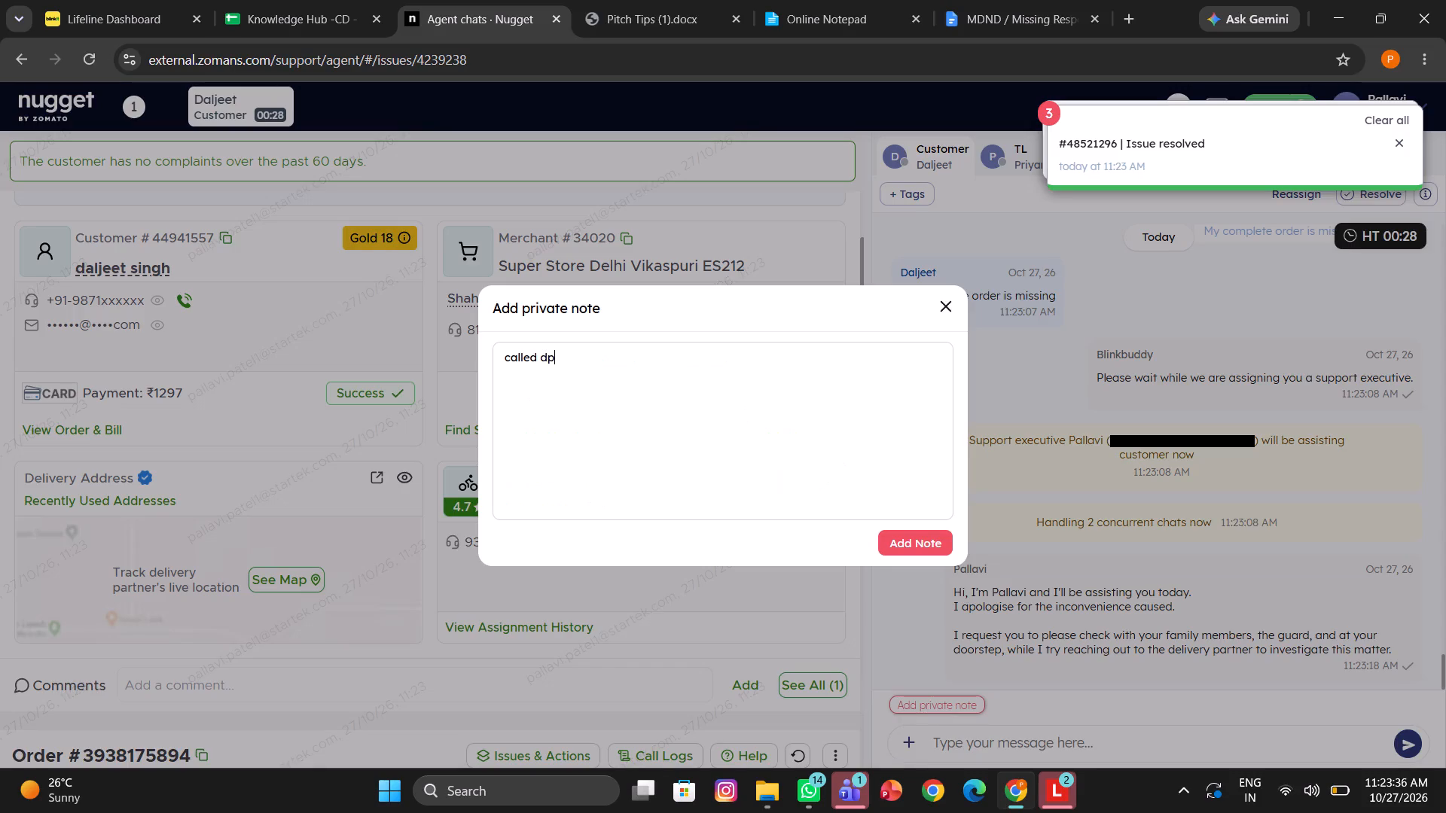
left_click(936, 541)
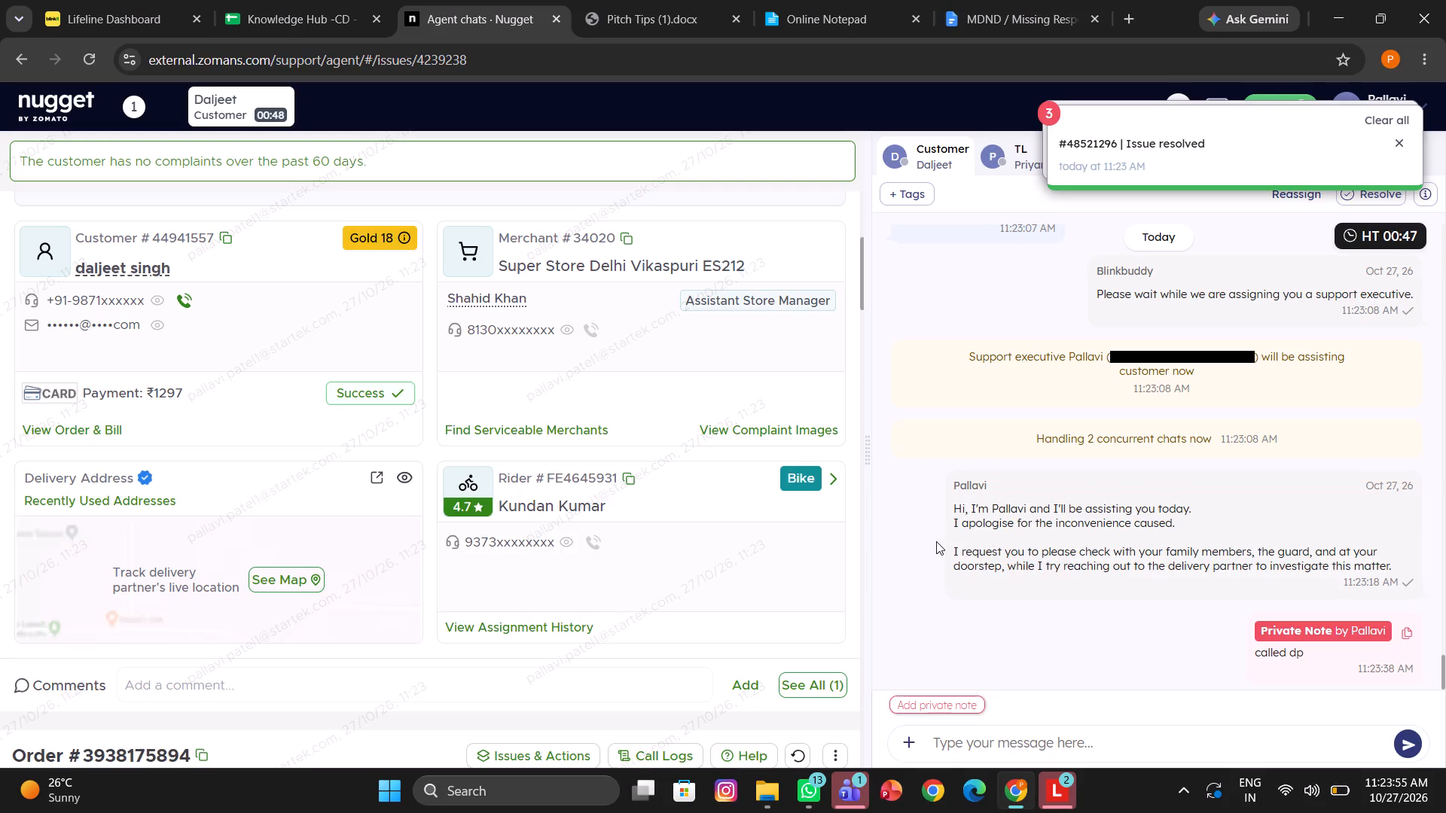
Clear all the resolved-issue notifications.
left_click(1373, 119)
Check the missing order's delivery timeline and reveal the customer's full delivery address.
scroll(895, 247, "up", 3)
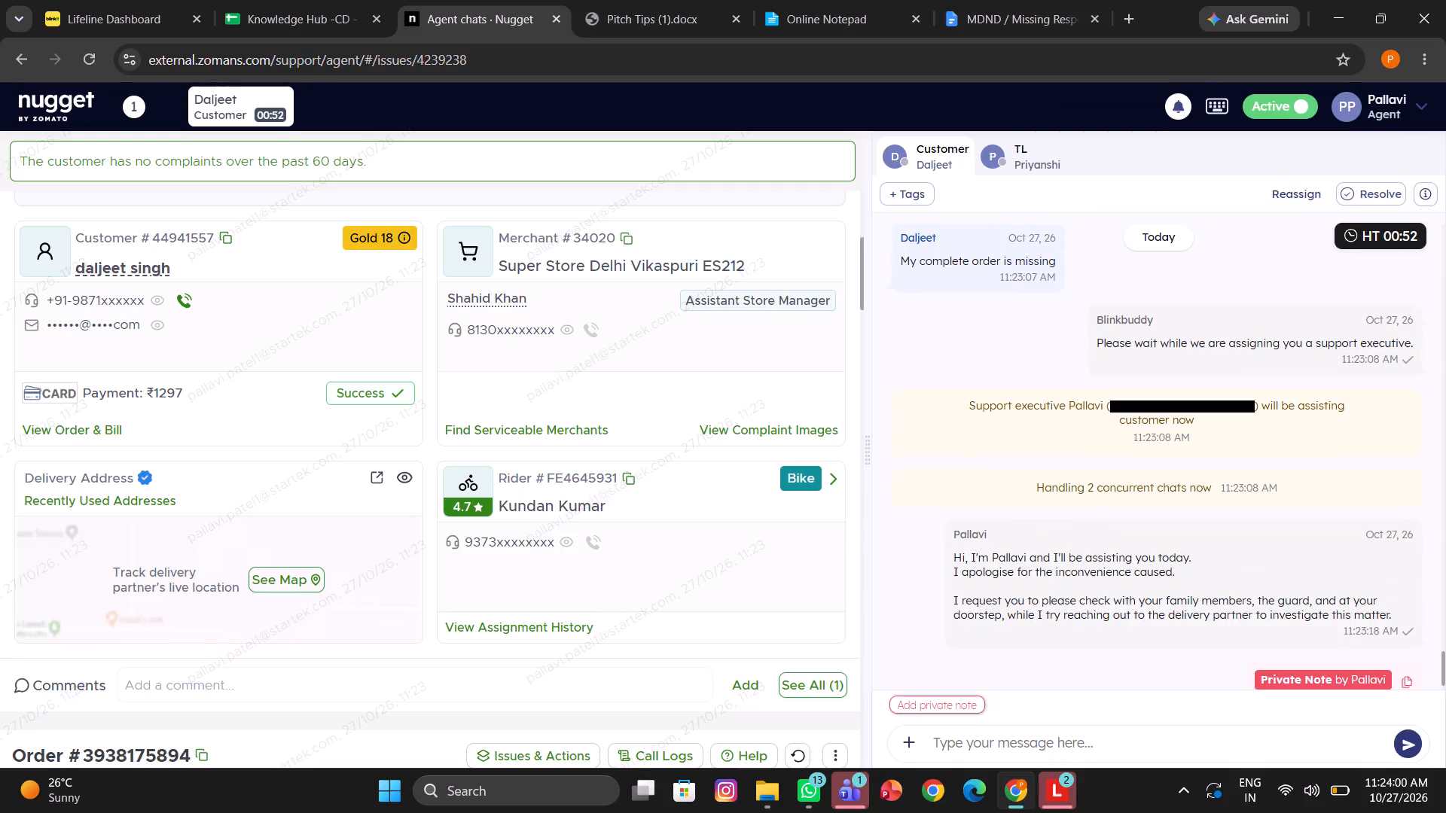
scroll(694, 305, "up", 3)
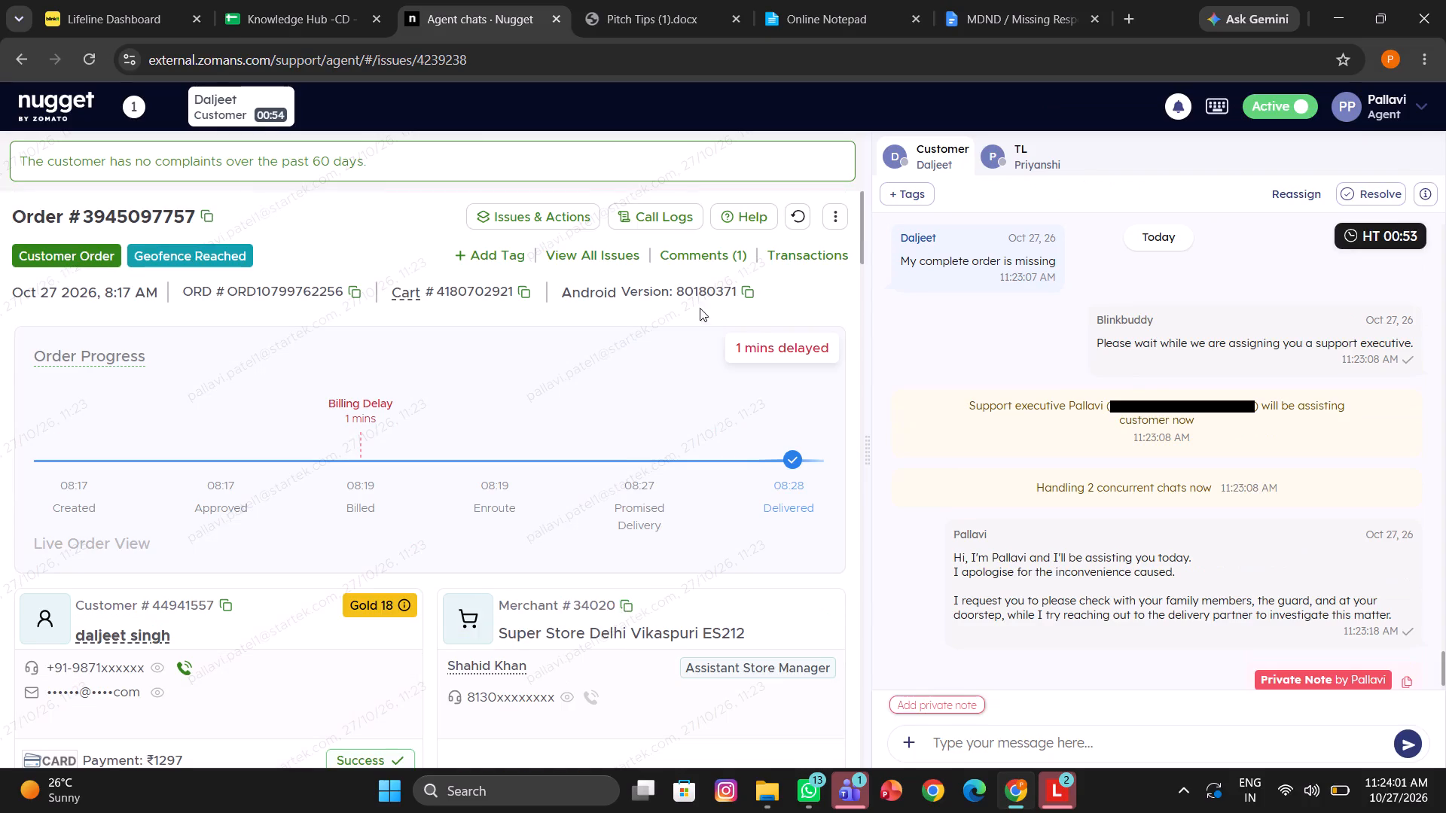
scroll(788, 541, "down", 2)
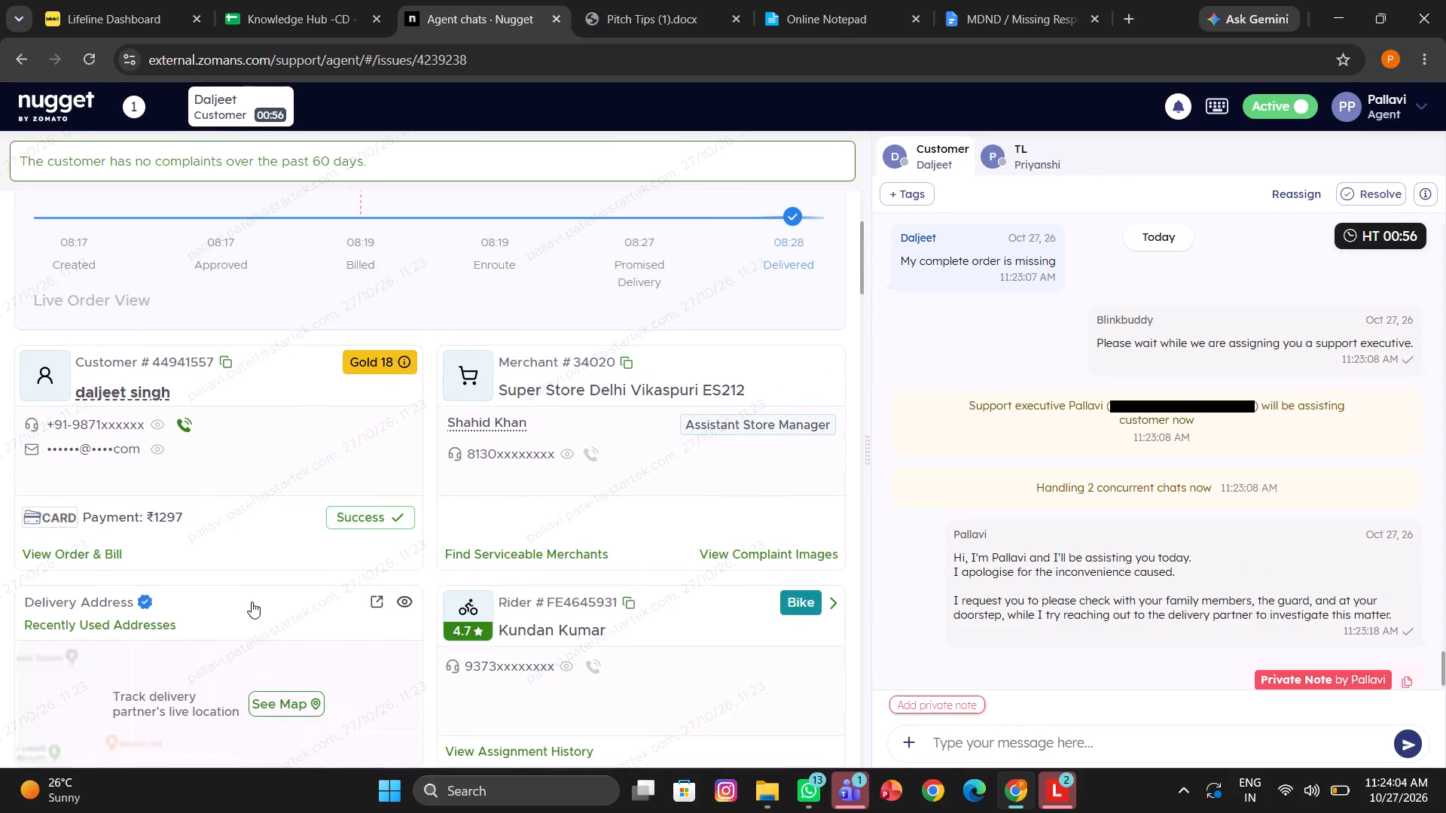
left_click(398, 609)
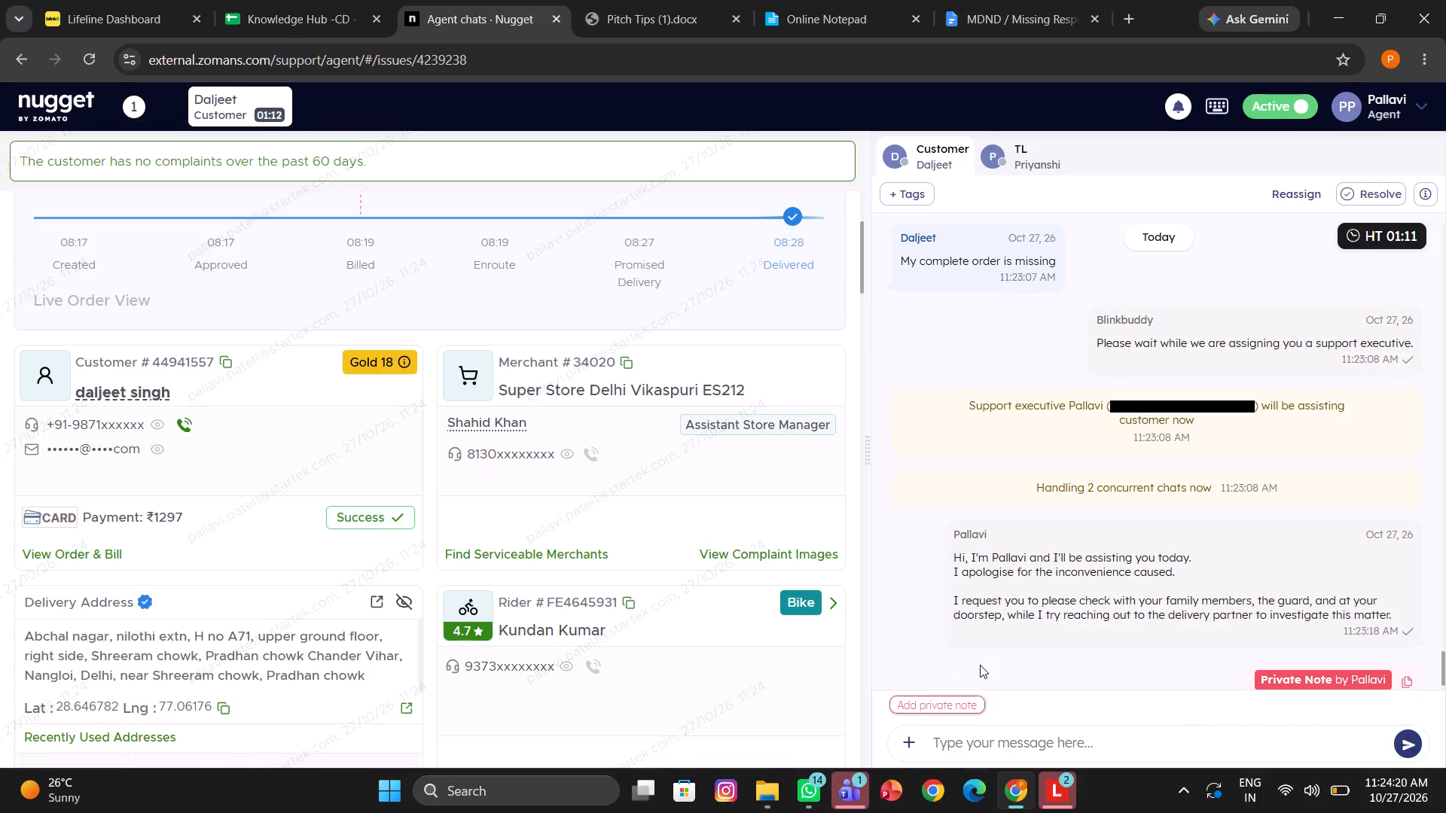
Send the canned response asking whether the customer can be contacted on number starting "xxxx or xxxx" if they go inactive in this chat.
scroll(980, 665, "down", 1)
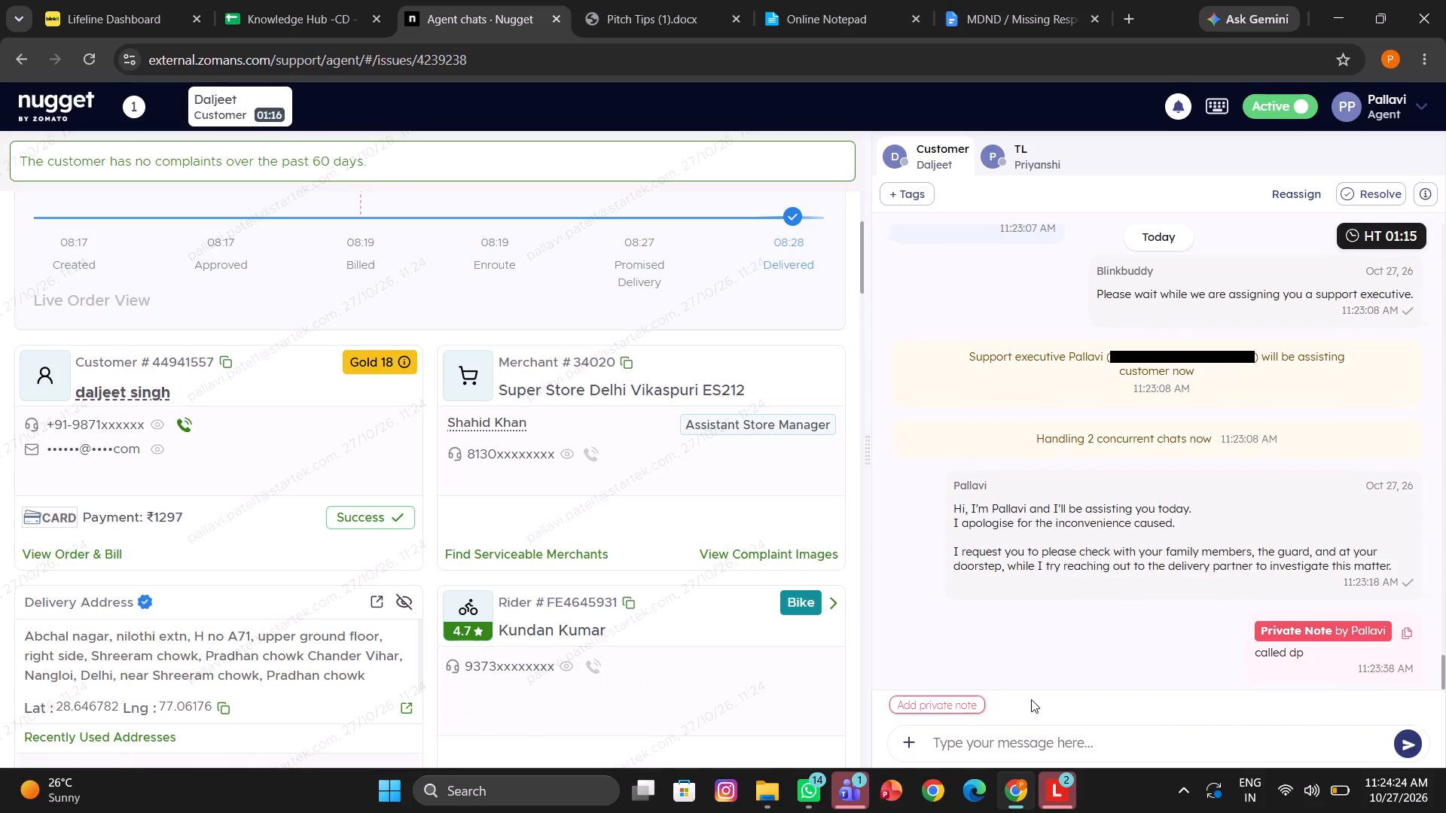
left_click(982, 727)
left_click(975, 734)
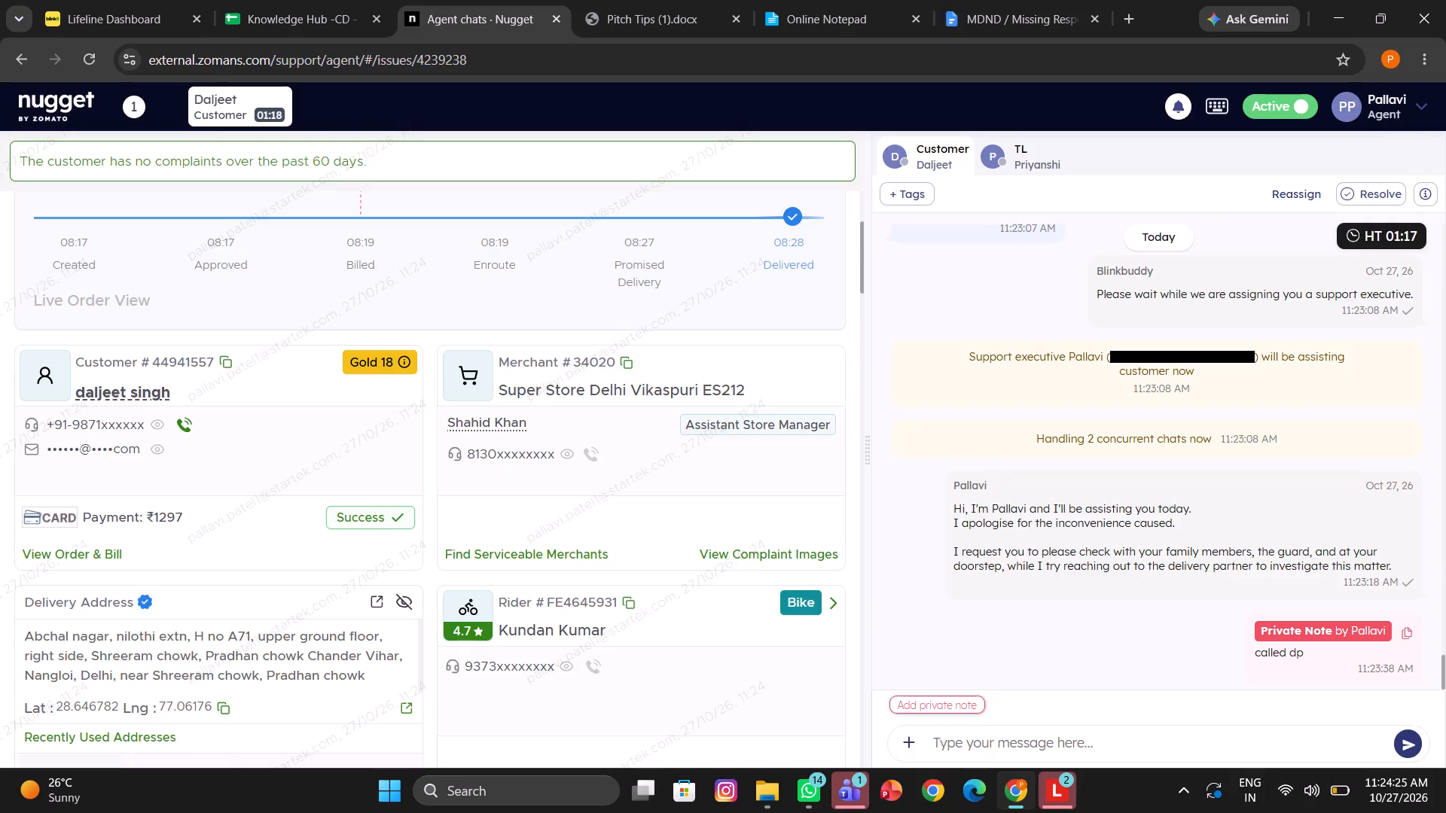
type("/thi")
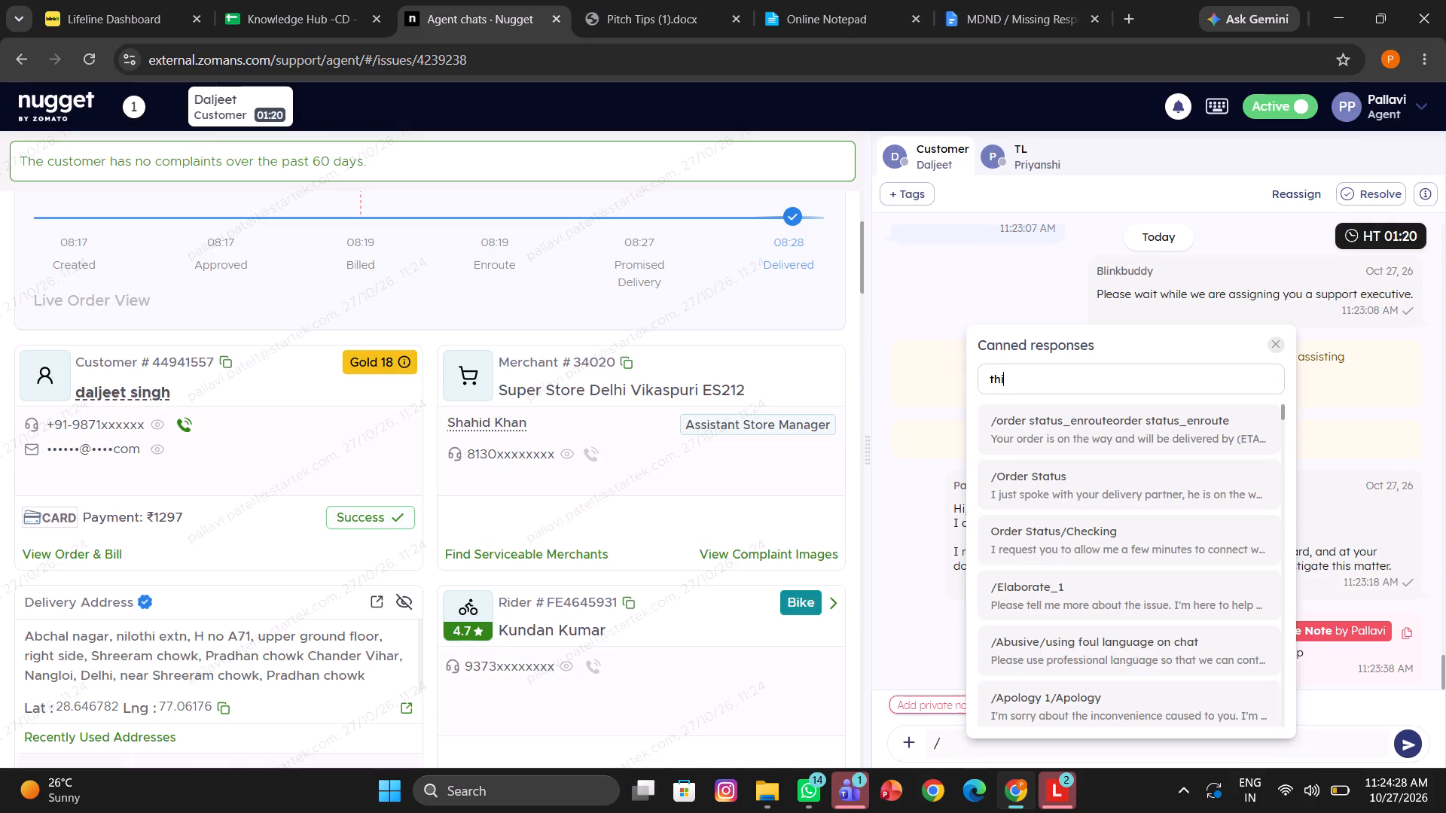
left_click(1066, 429)
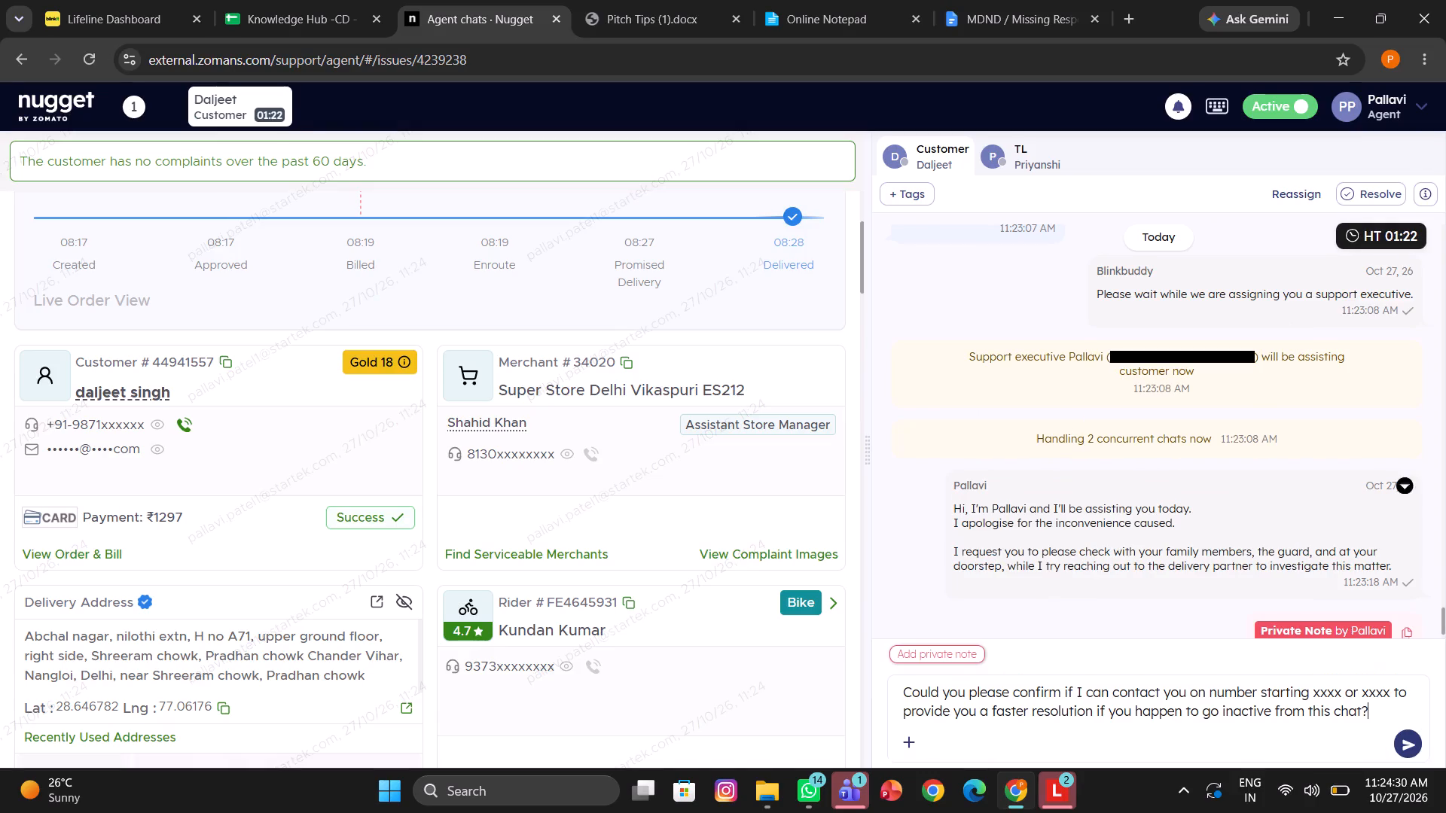
left_click_drag(1313, 695, 1375, 703)
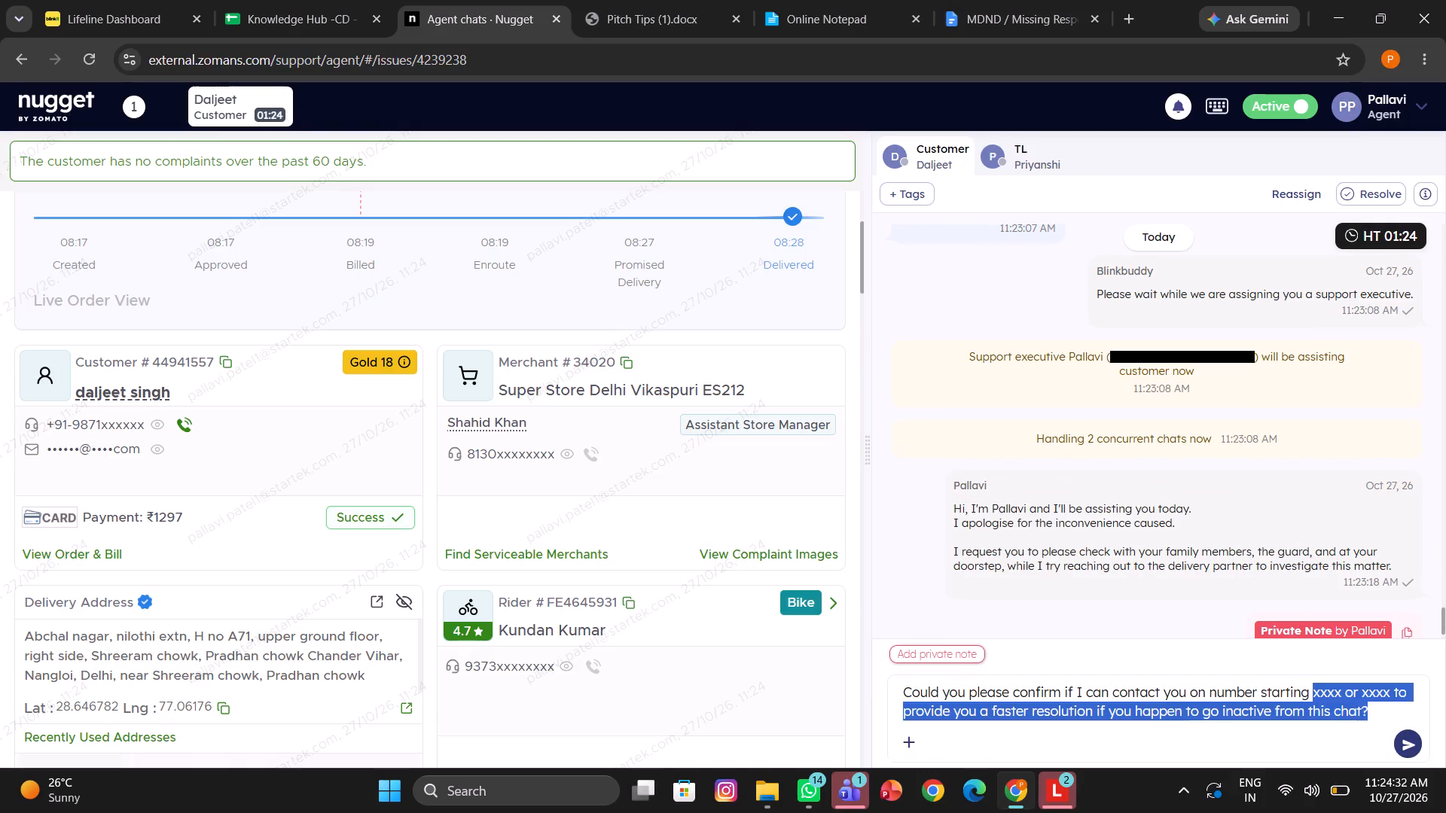
left_click_drag(1375, 703, 1384, 685)
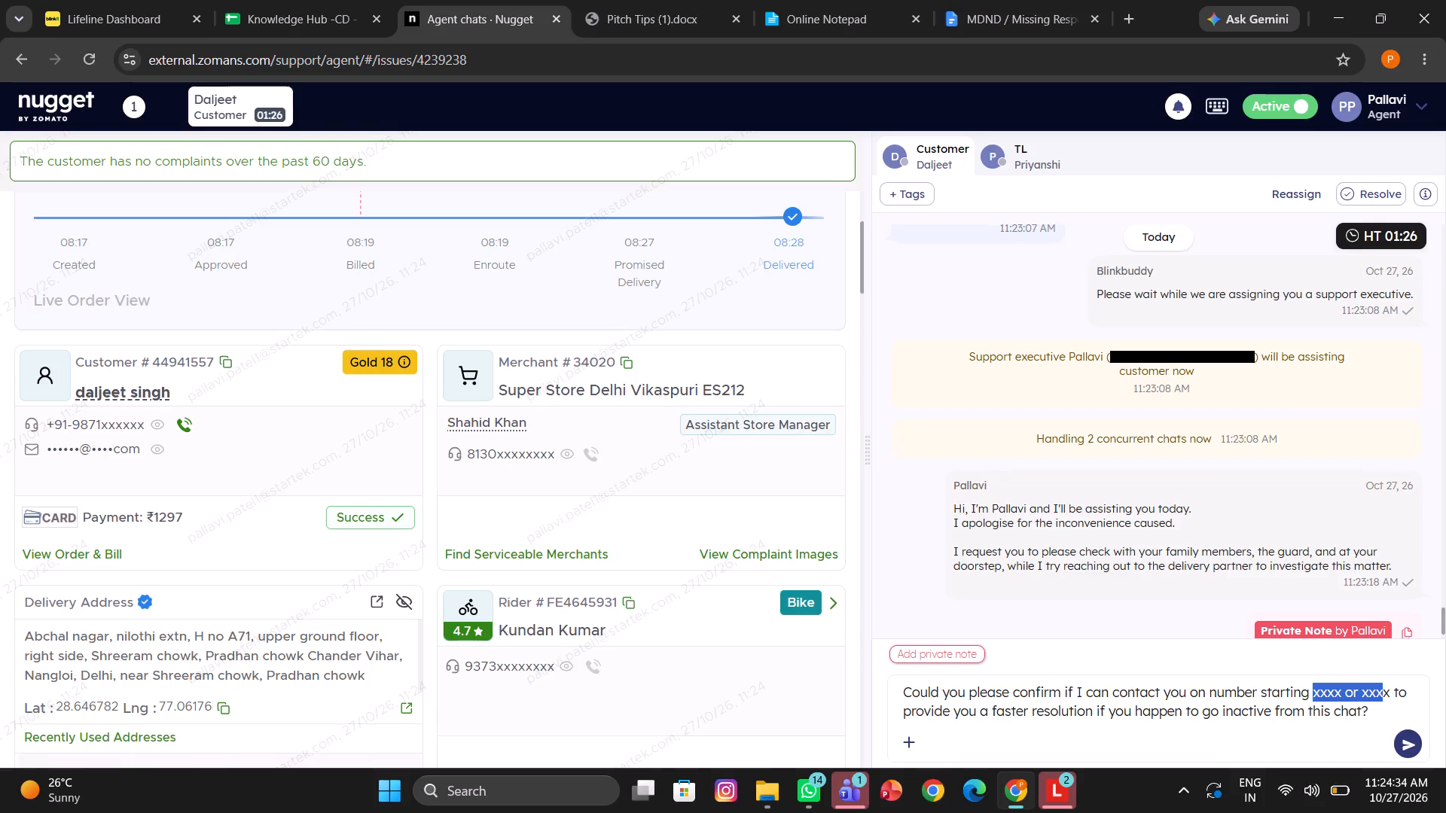
left_click_drag(1384, 685, 1389, 689)
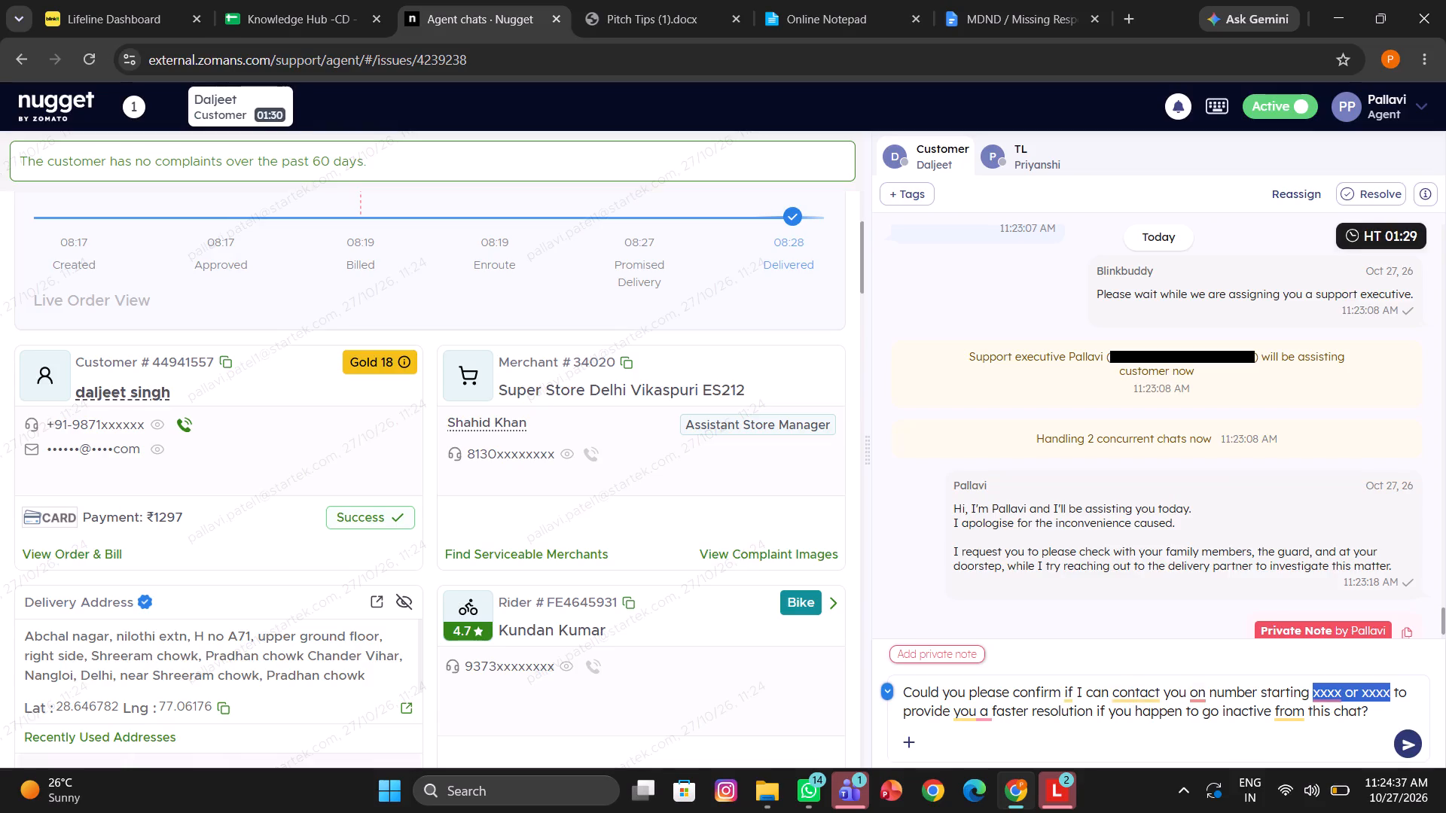
key("Return")
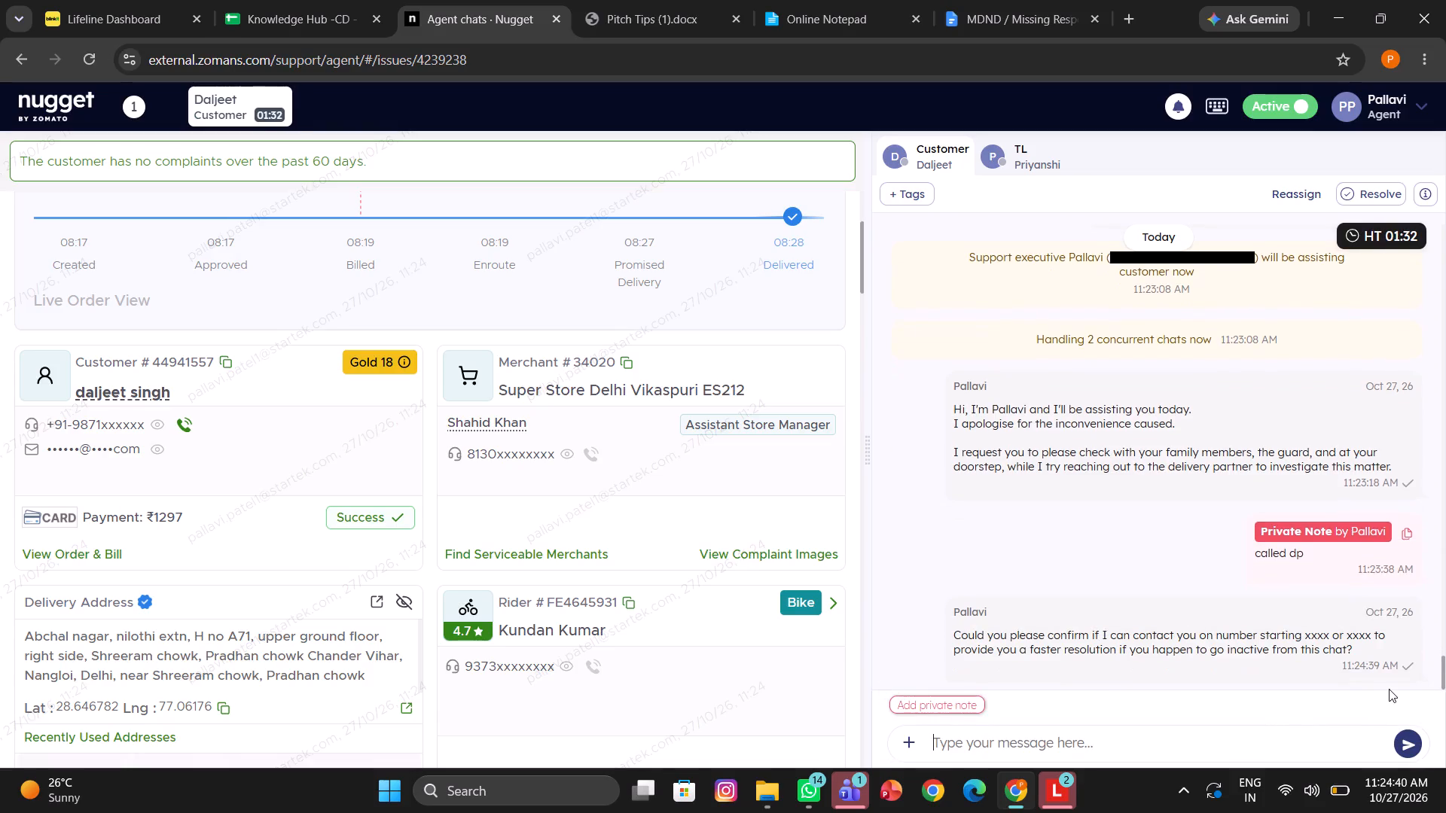
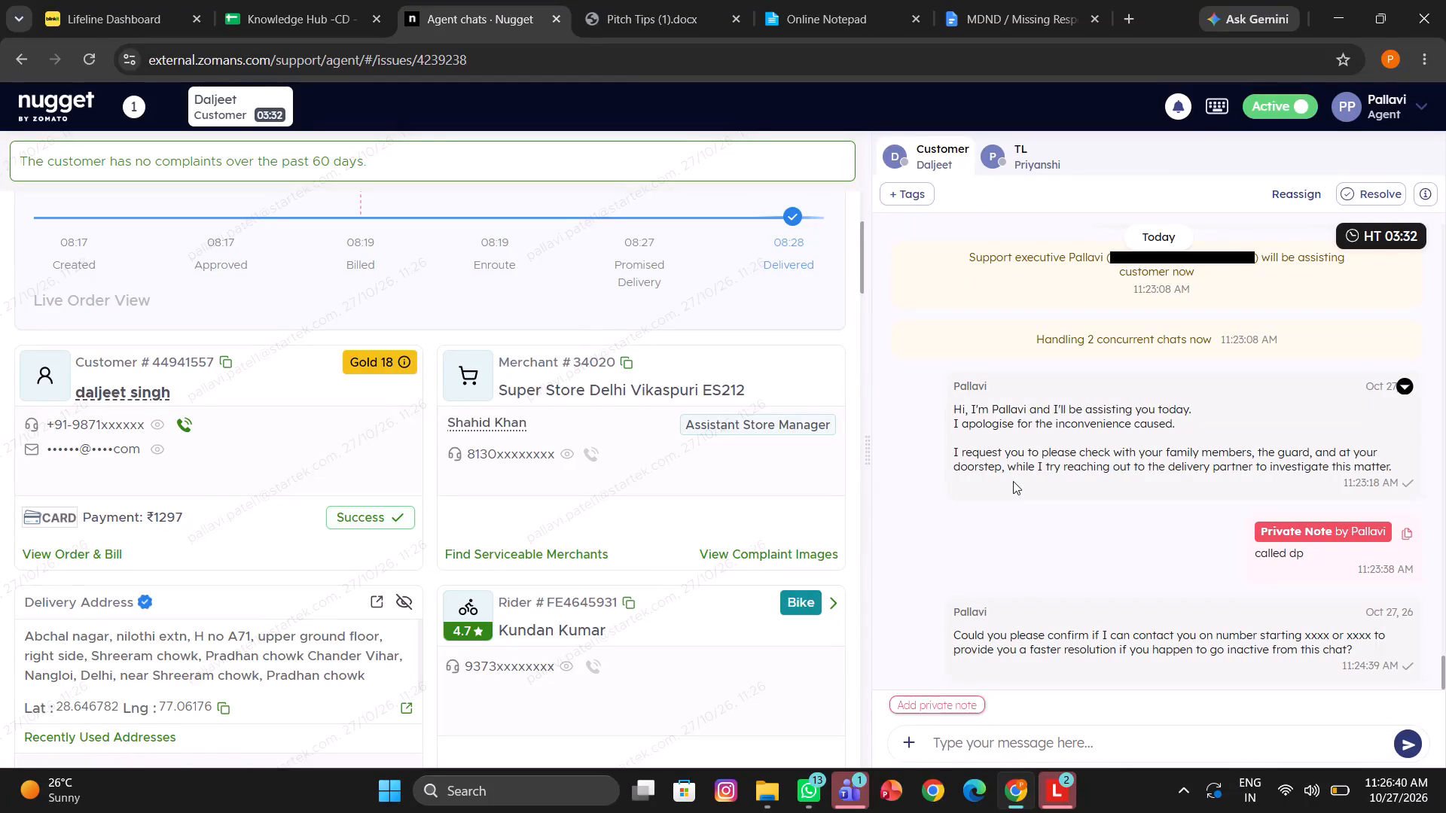
Switch to the Pitch Tips document and look through the scripted replies around the Part / Partial missing section.
scroll(1013, 481, "down", 1)
left_click(621, 20)
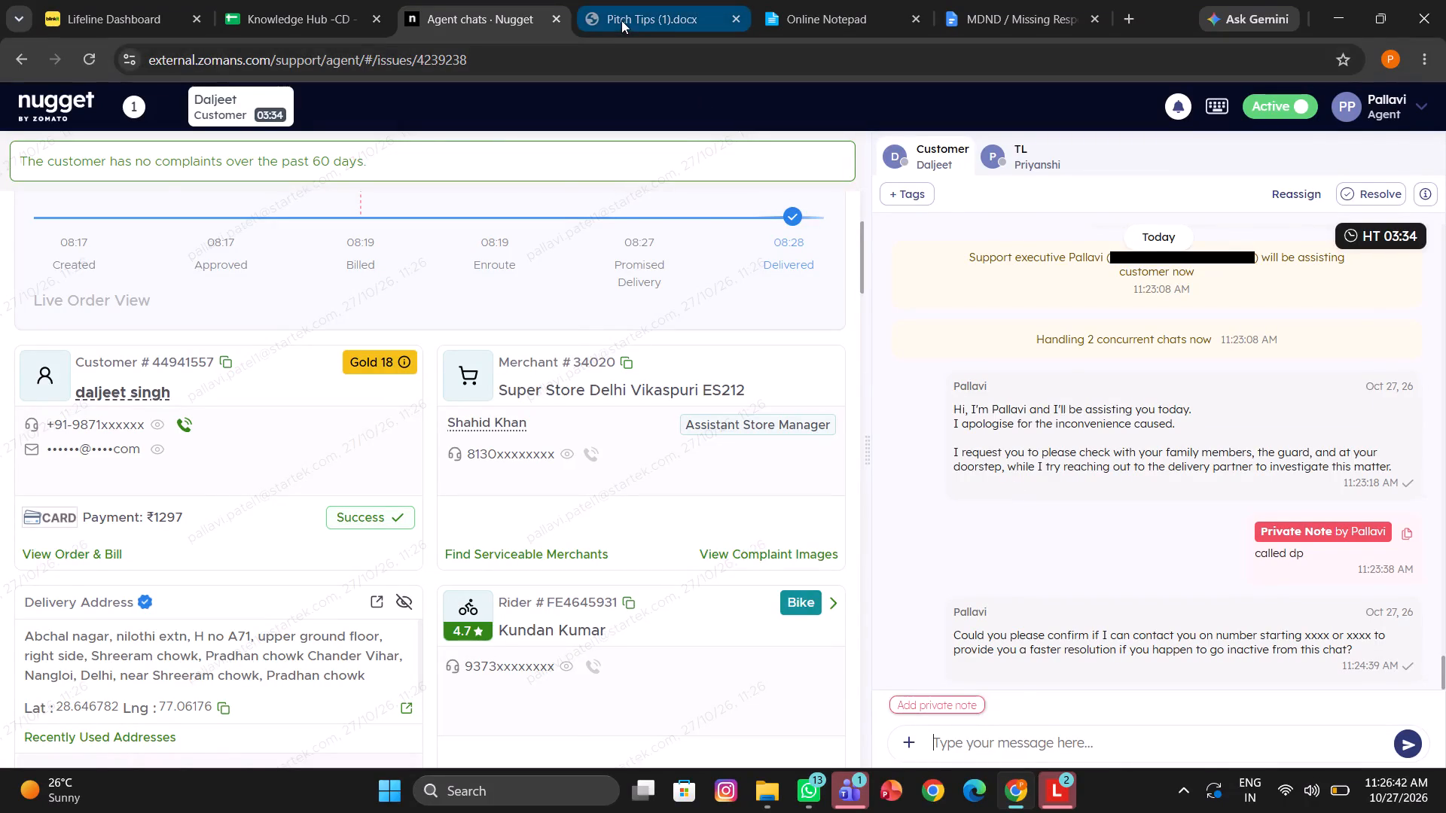
left_click(586, 407)
scroll(586, 407, "up", 1)
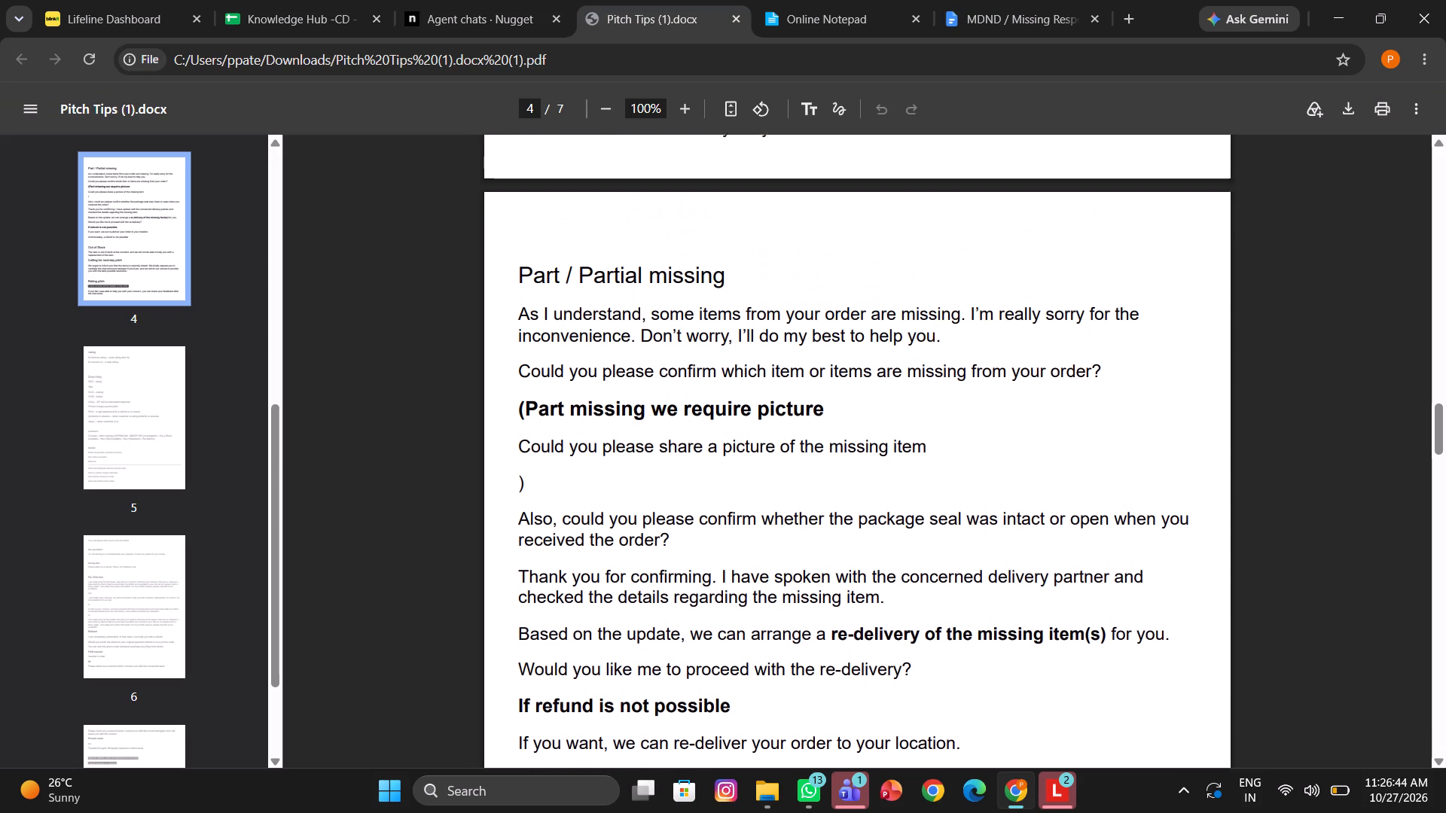
scroll(586, 407, "up", 1)
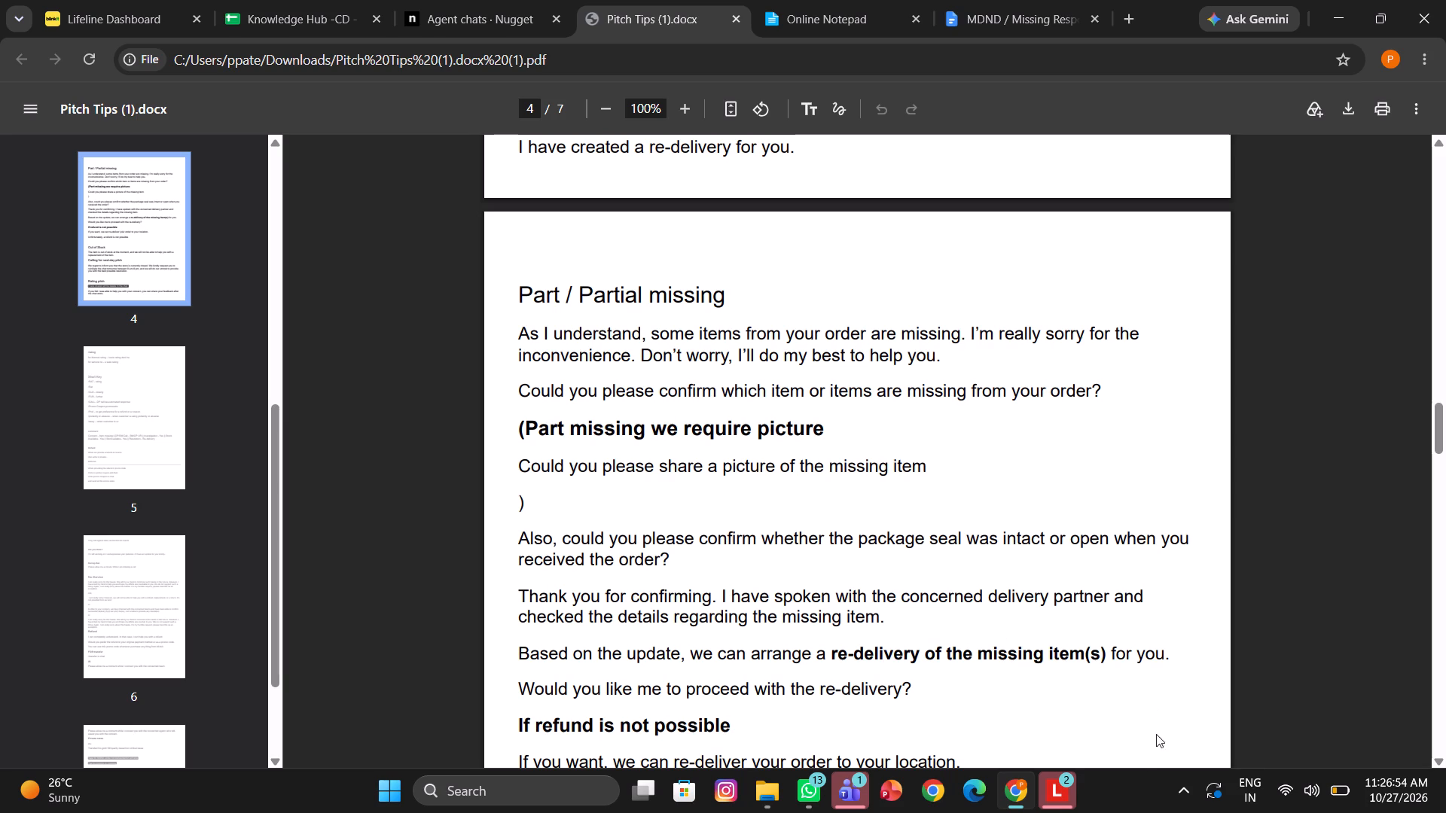
Copy the "customer unresponsive on chat" reply from the Pitch Tips document and send it to the customer in the missing-order chat.
scroll(797, 589, "down", 1)
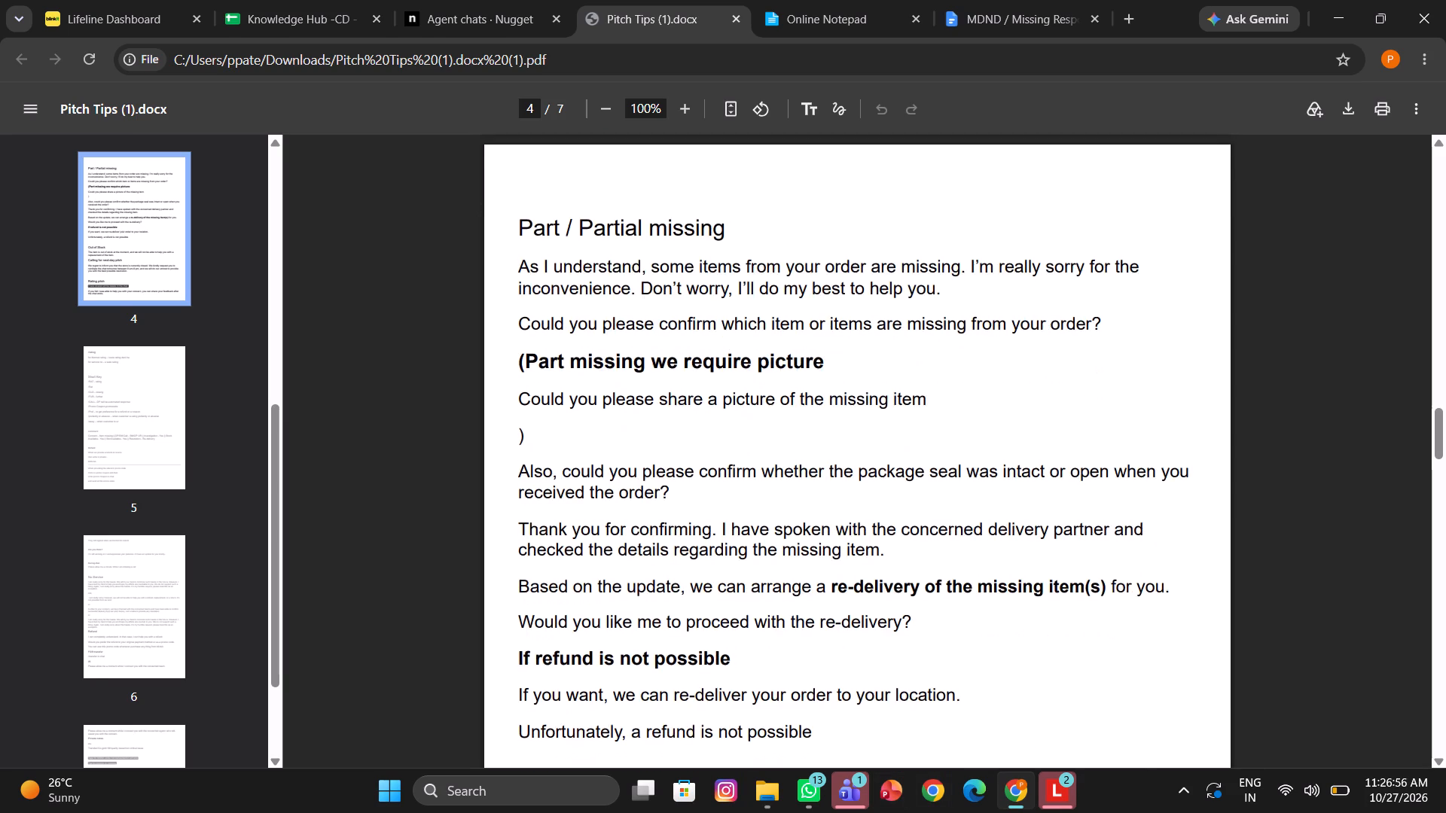
scroll(797, 589, "up", 10)
scroll(800, 562, "down", 1)
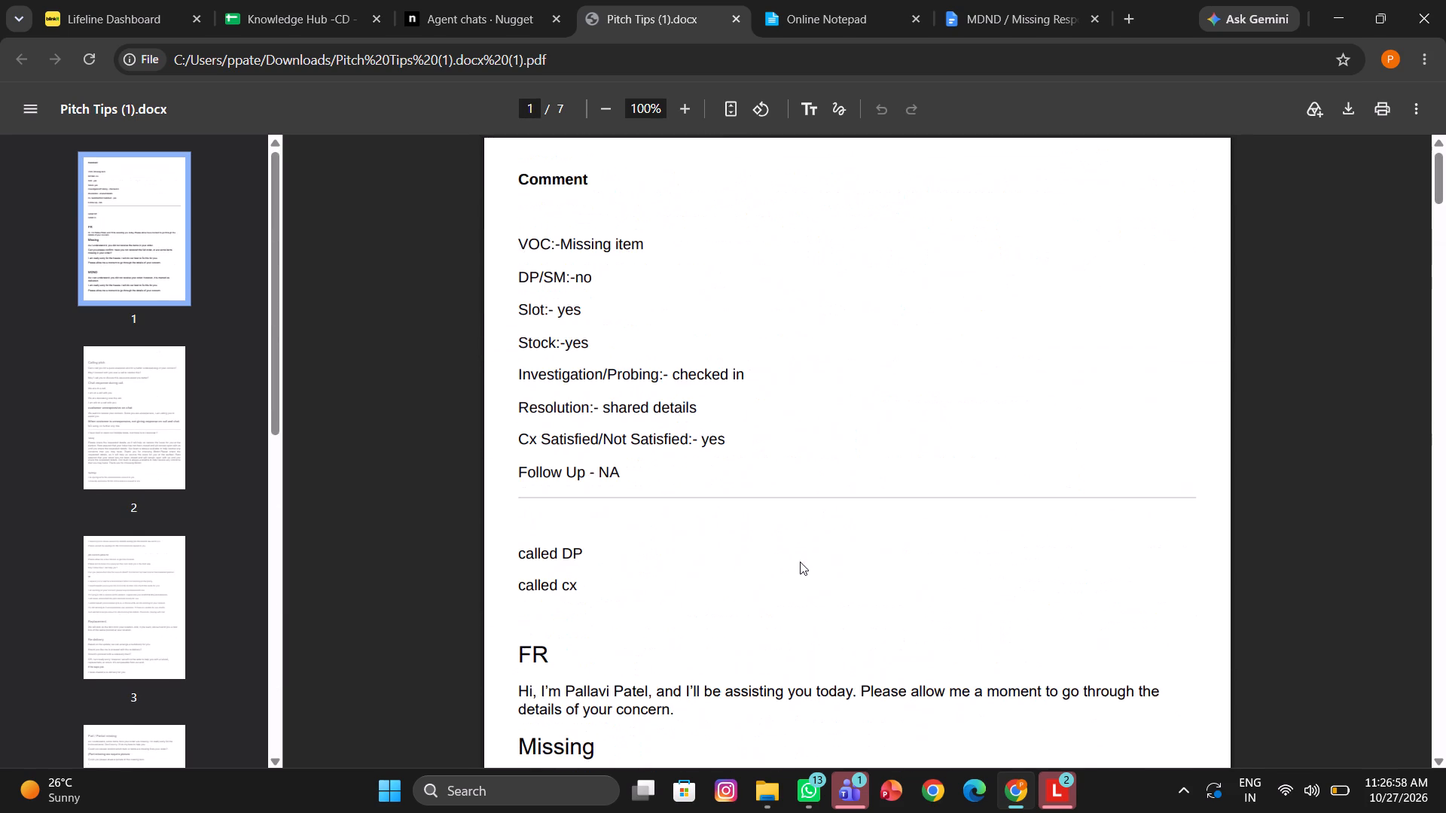
scroll(800, 562, "down", 4)
scroll(713, 607, "down", 1)
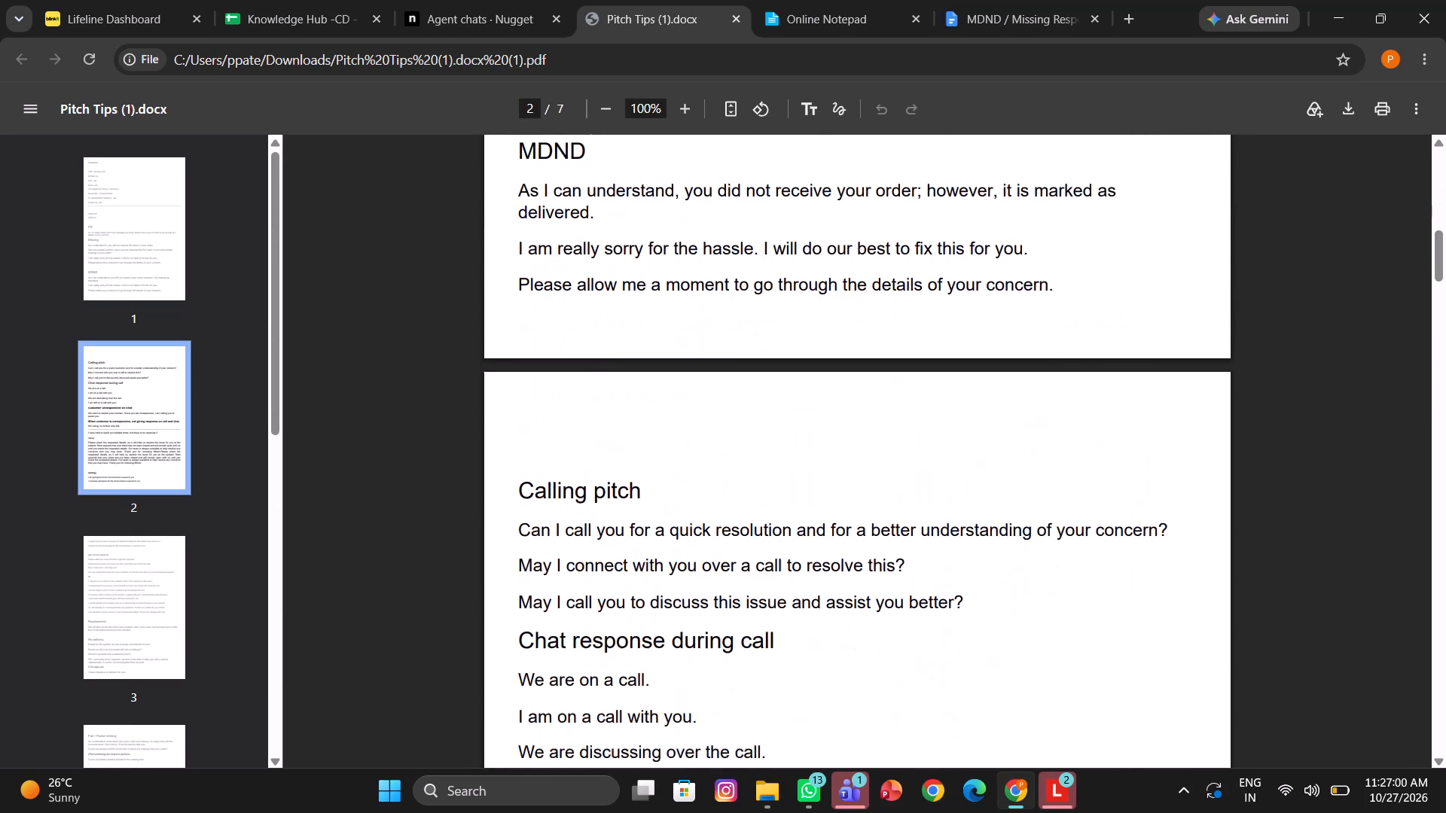
scroll(713, 607, "down", 1)
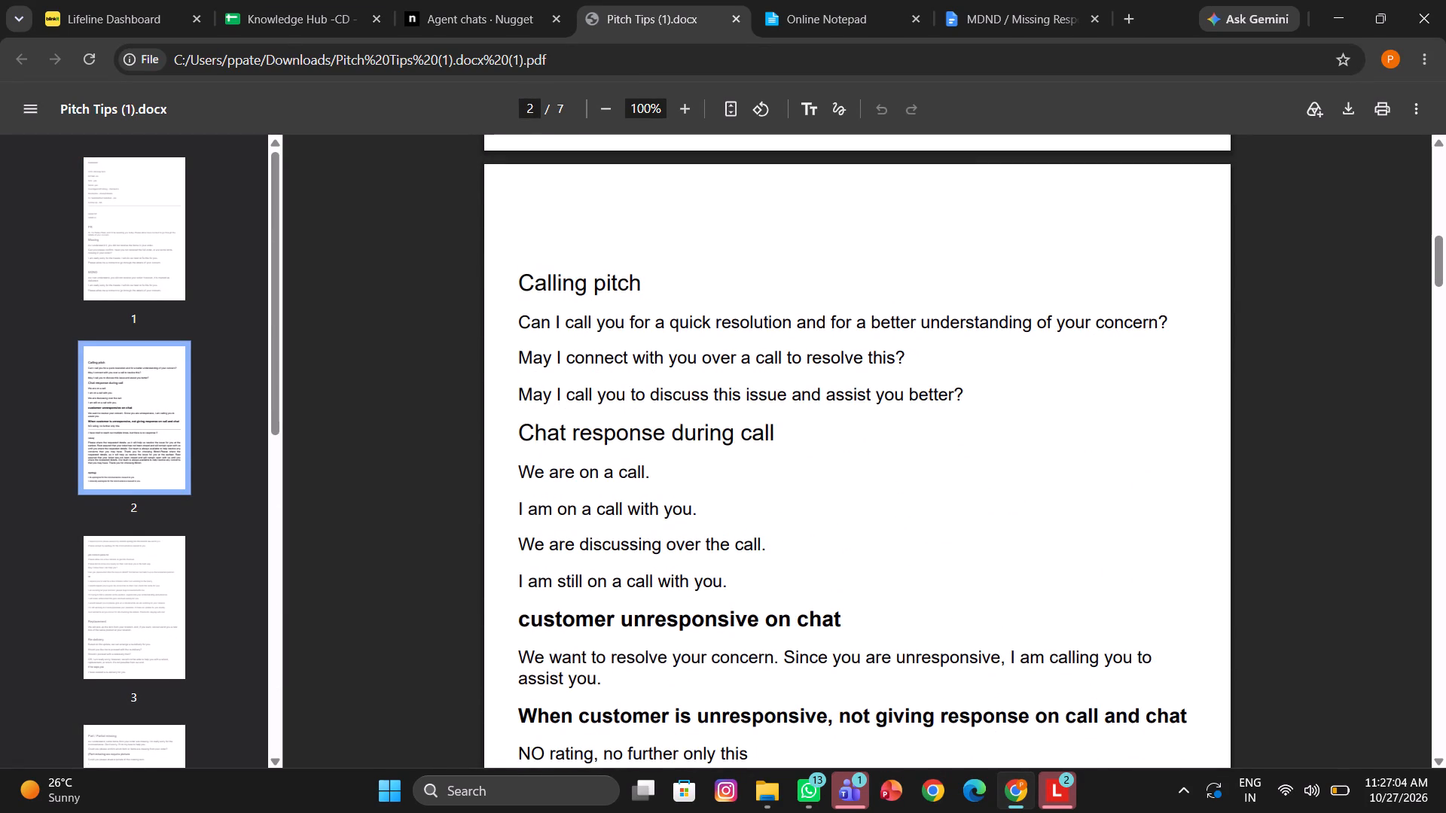
left_click_drag(609, 684, 474, 624)
key("ctrl+c")
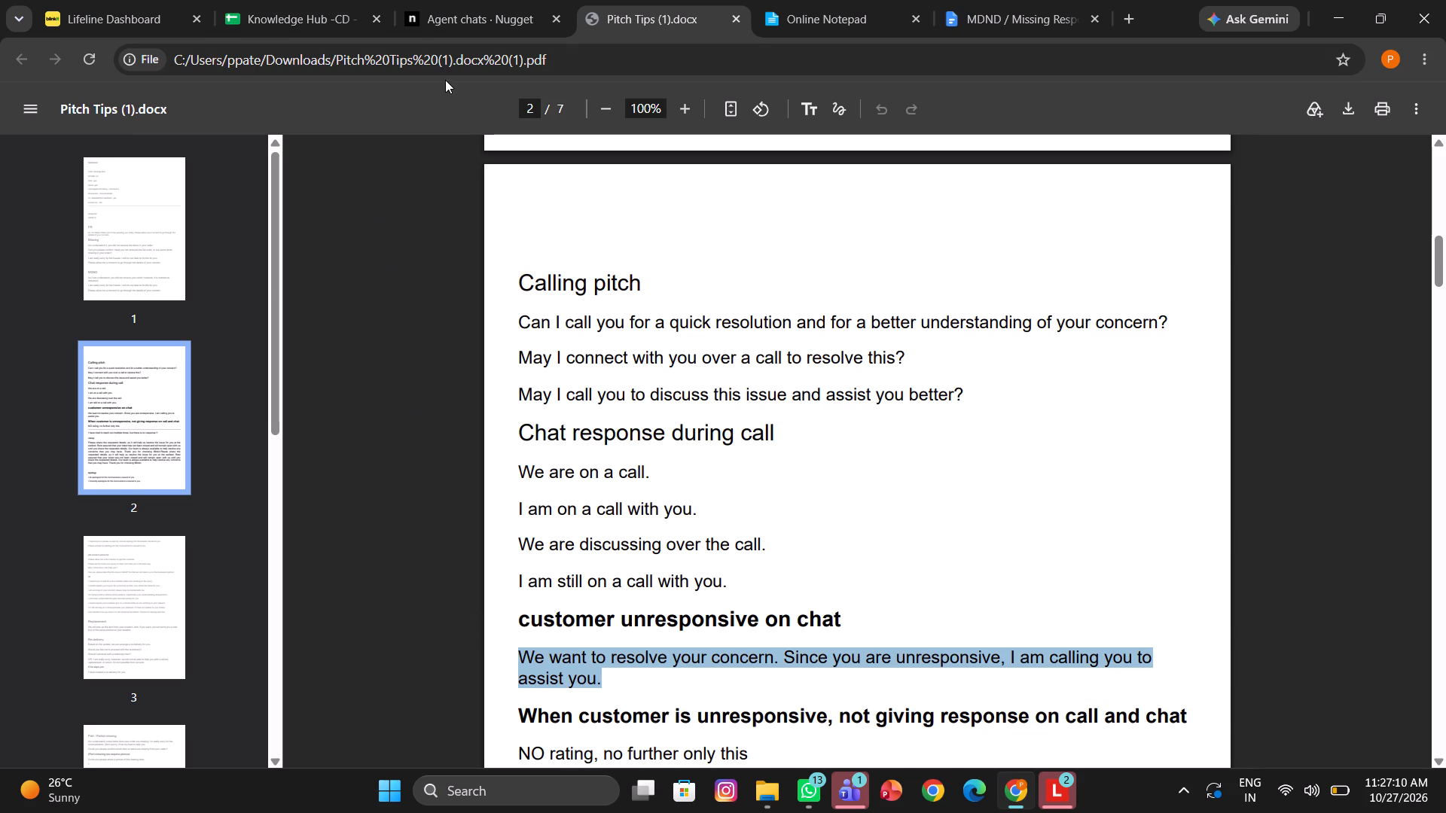
left_click(442, 5)
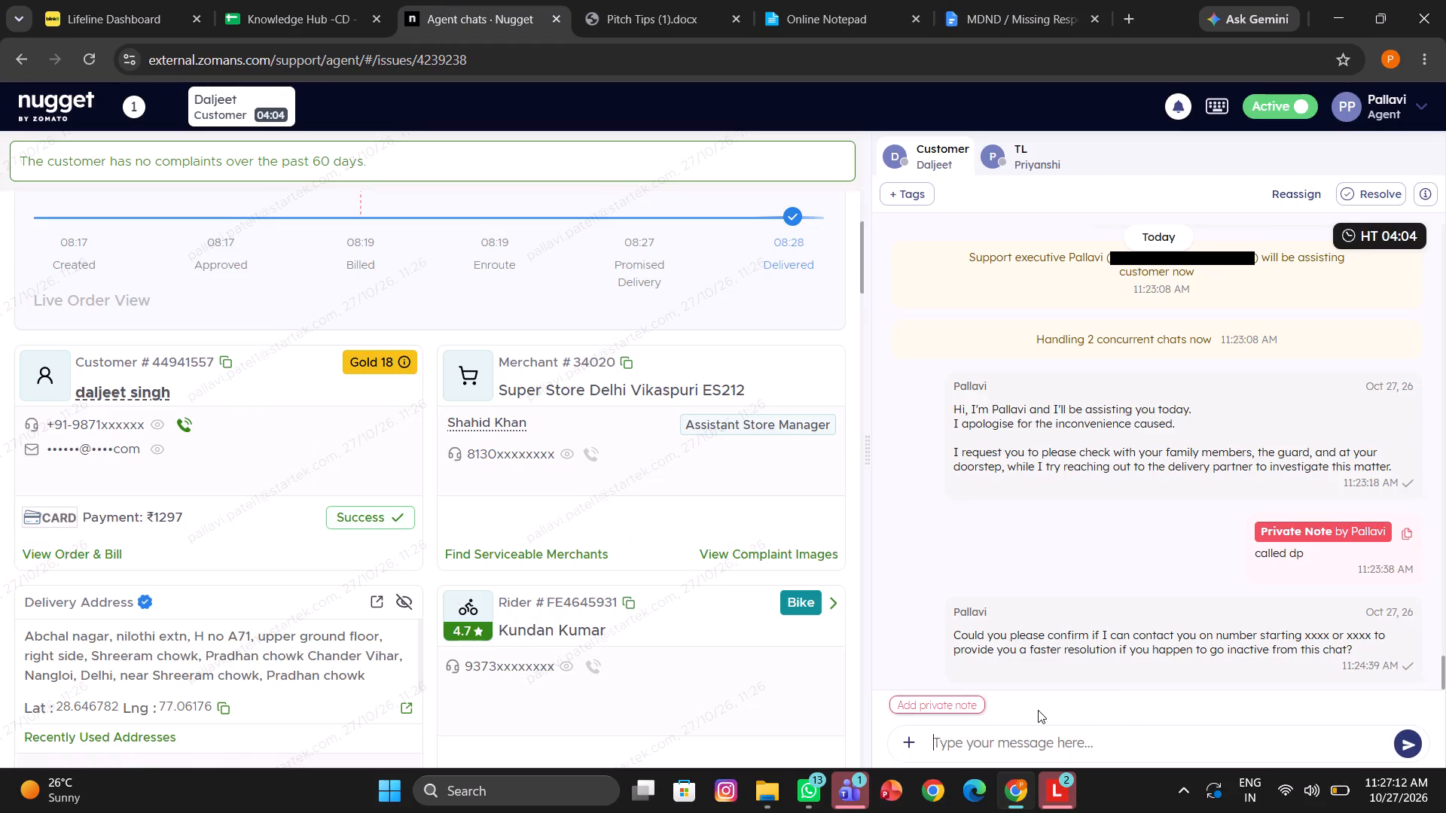
key("ctrl+v")
key("Return")
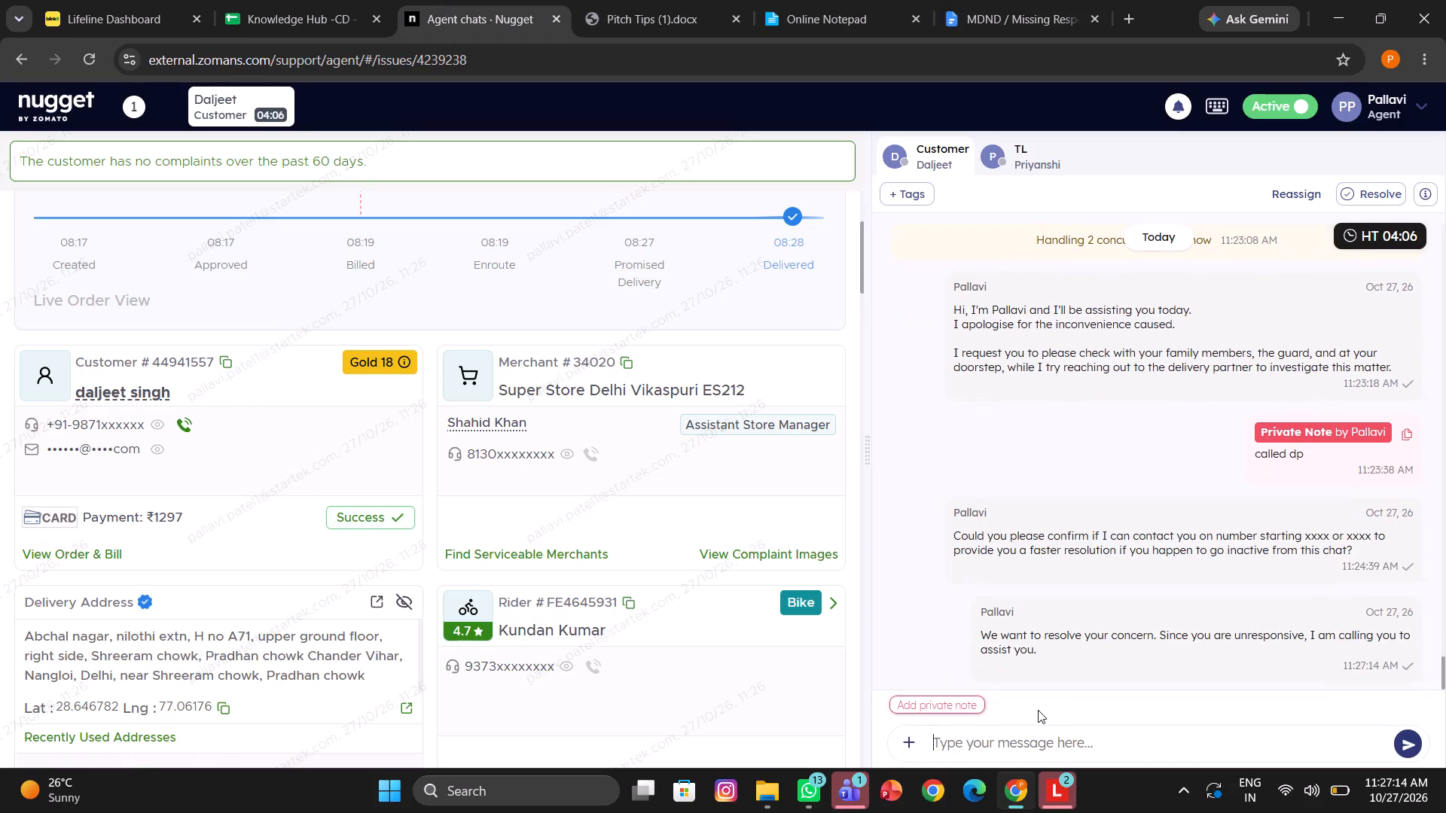
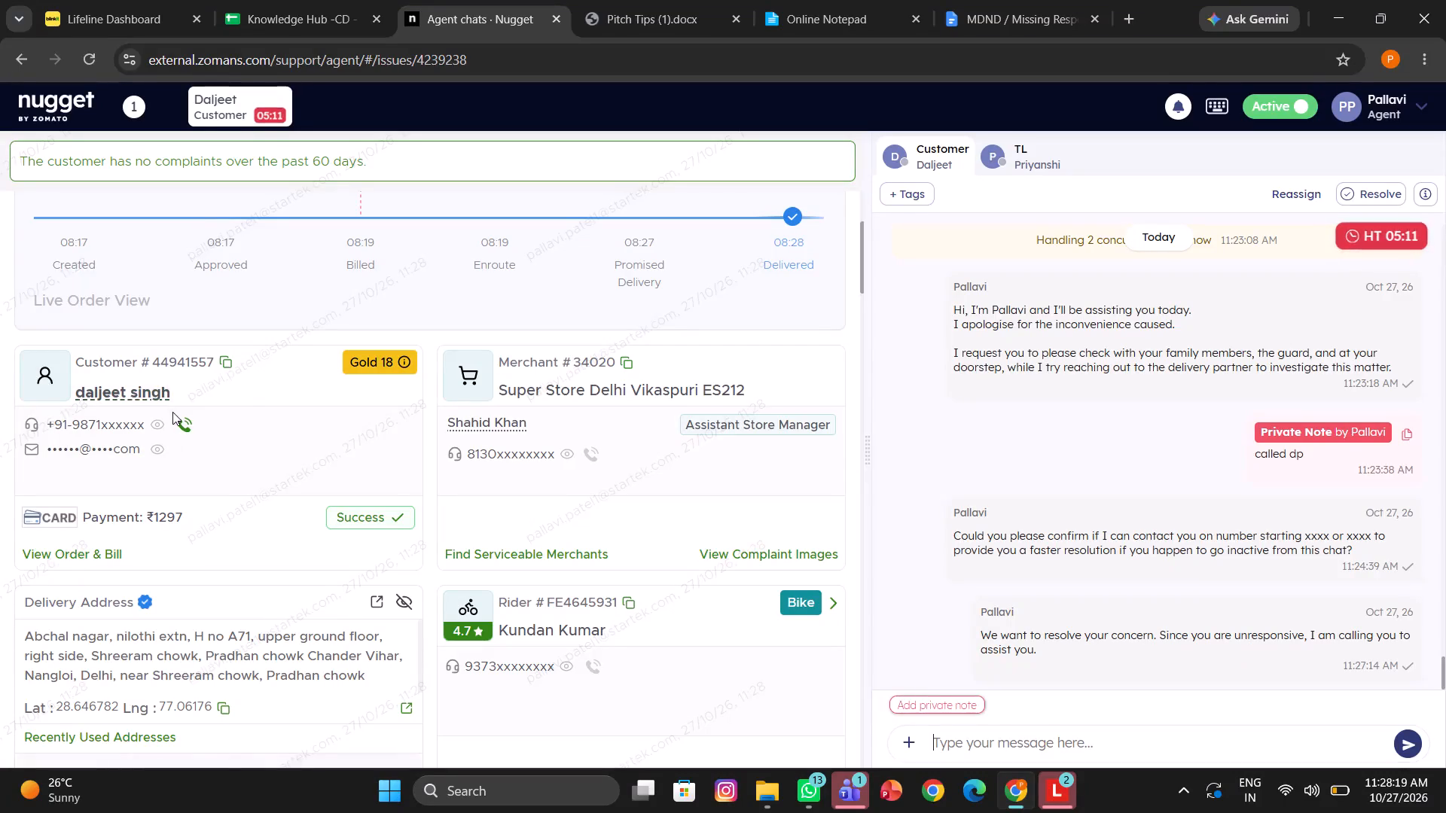
Initiate a call to the customer from the customer details of the missing-order chat.
left_click(178, 416)
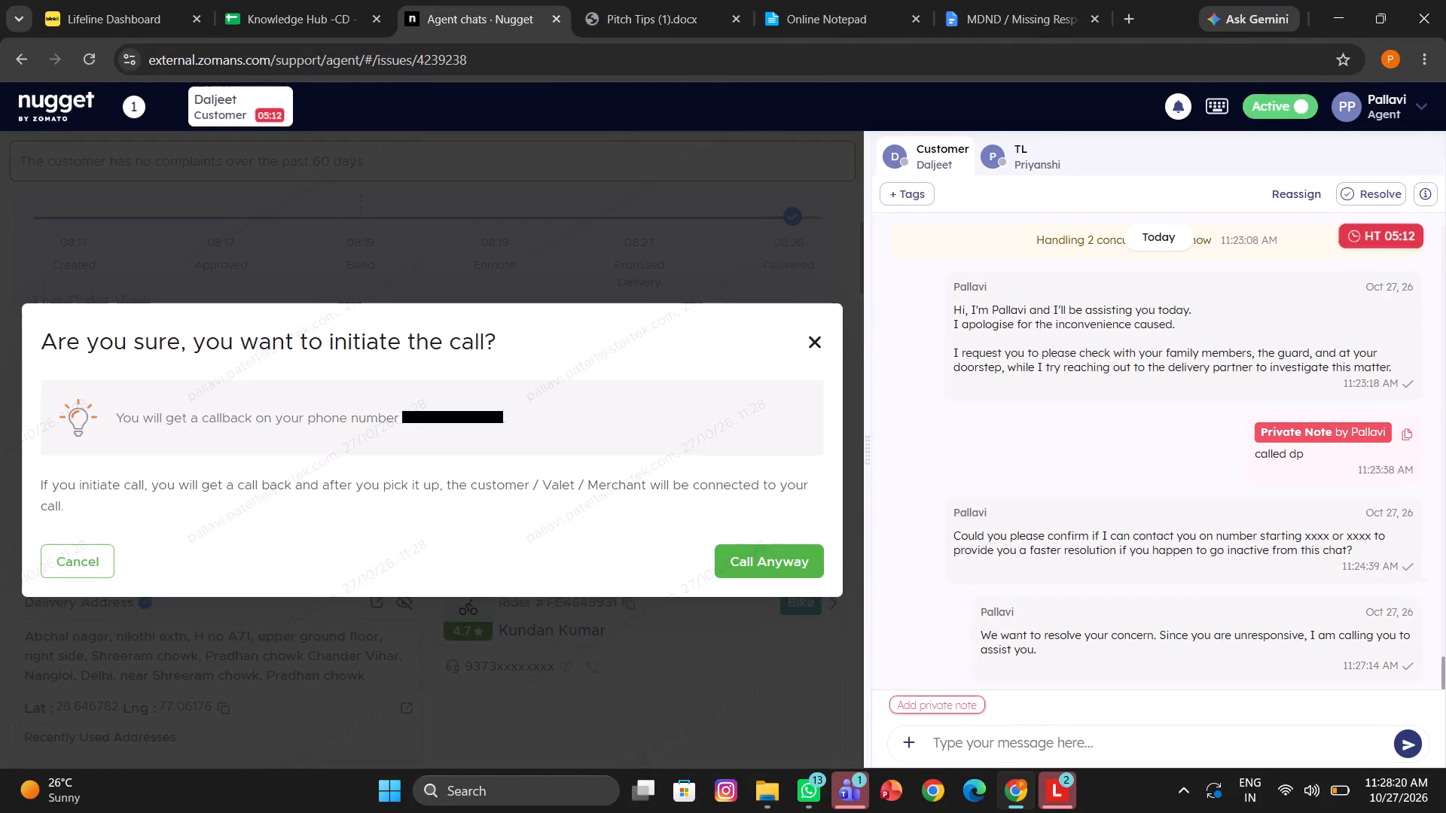
left_click(773, 546)
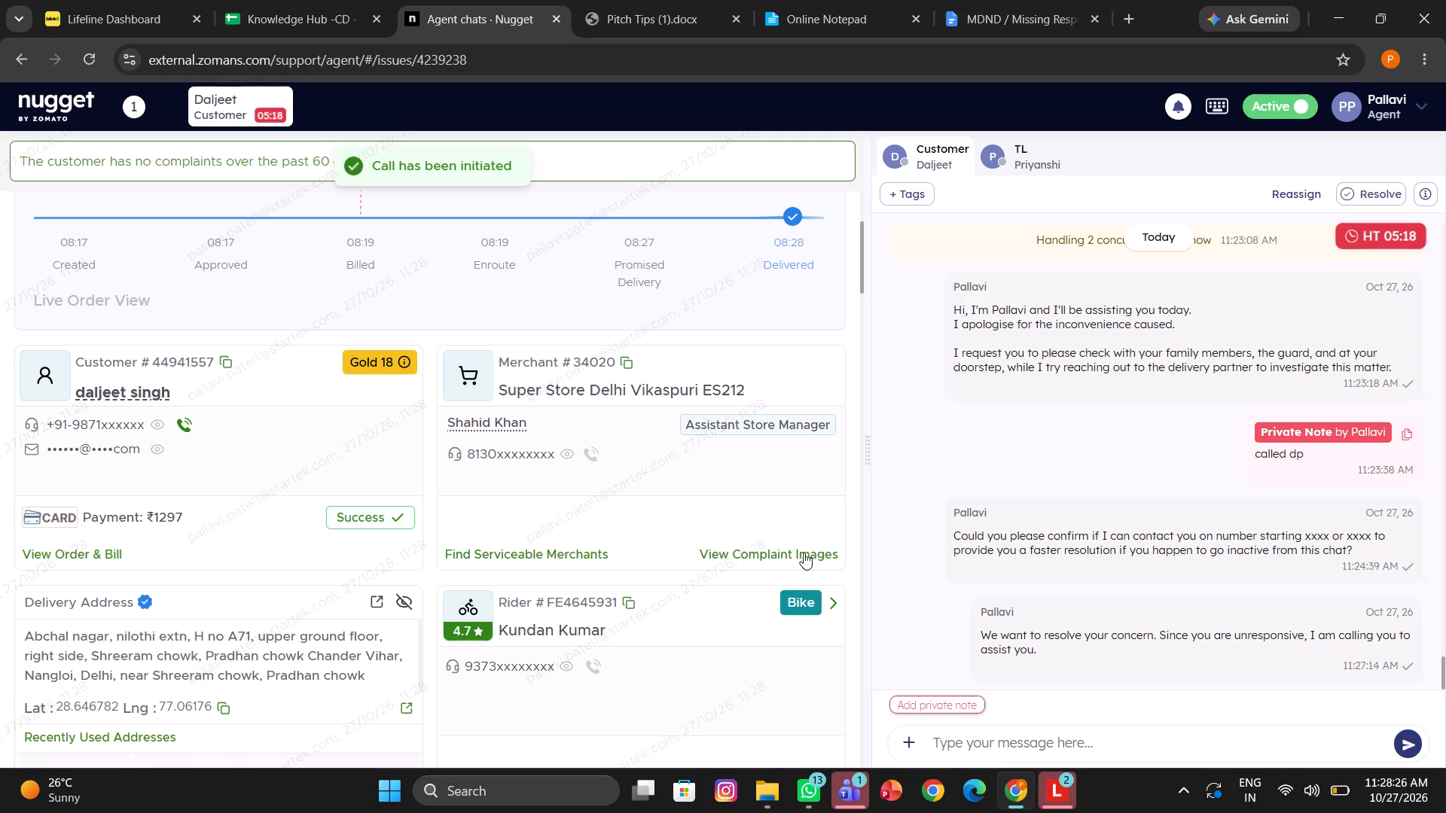
Add the private note "called cx" to the customer's chat.
left_click(966, 699)
type("called cx")
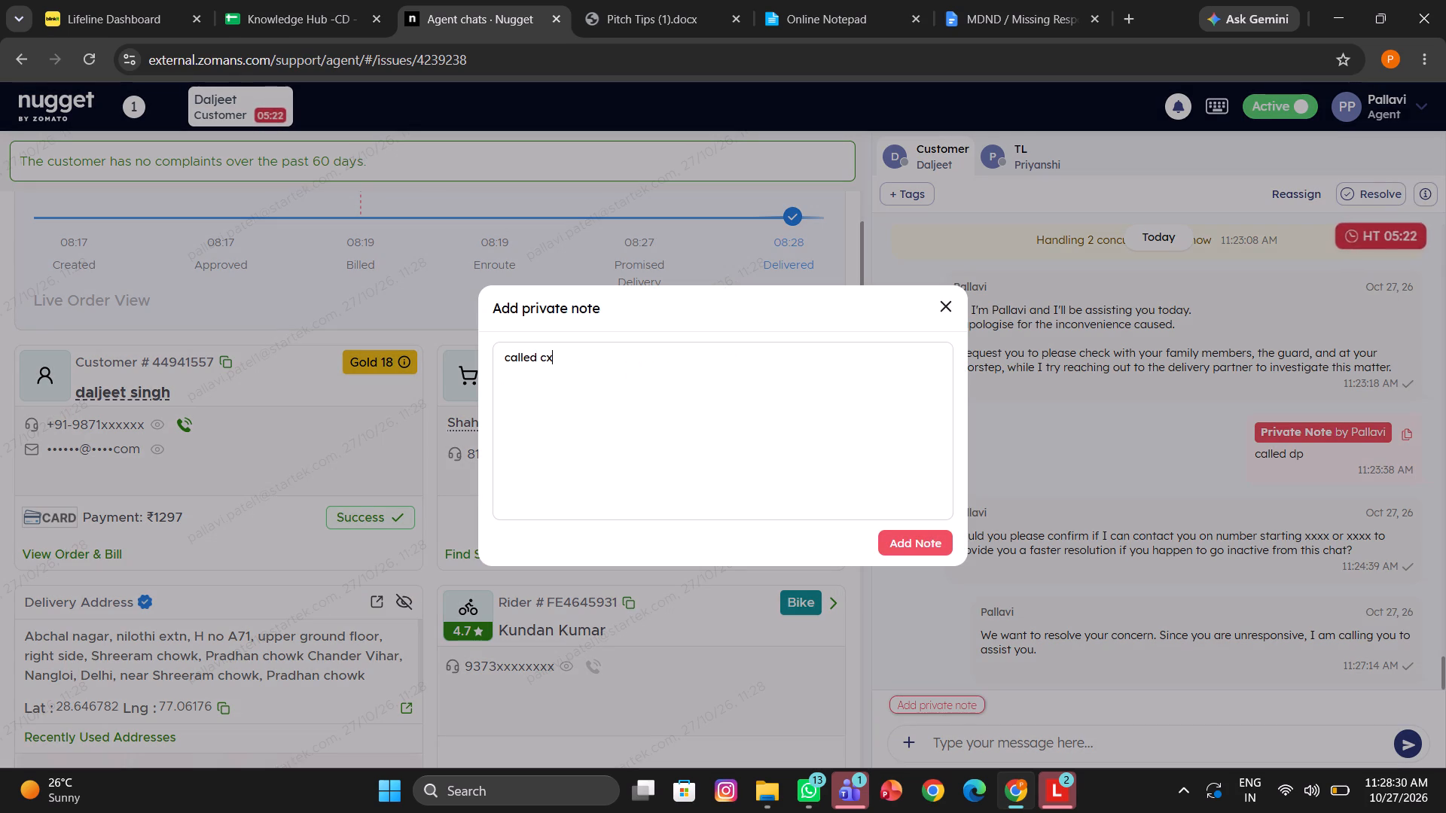
left_click(930, 544)
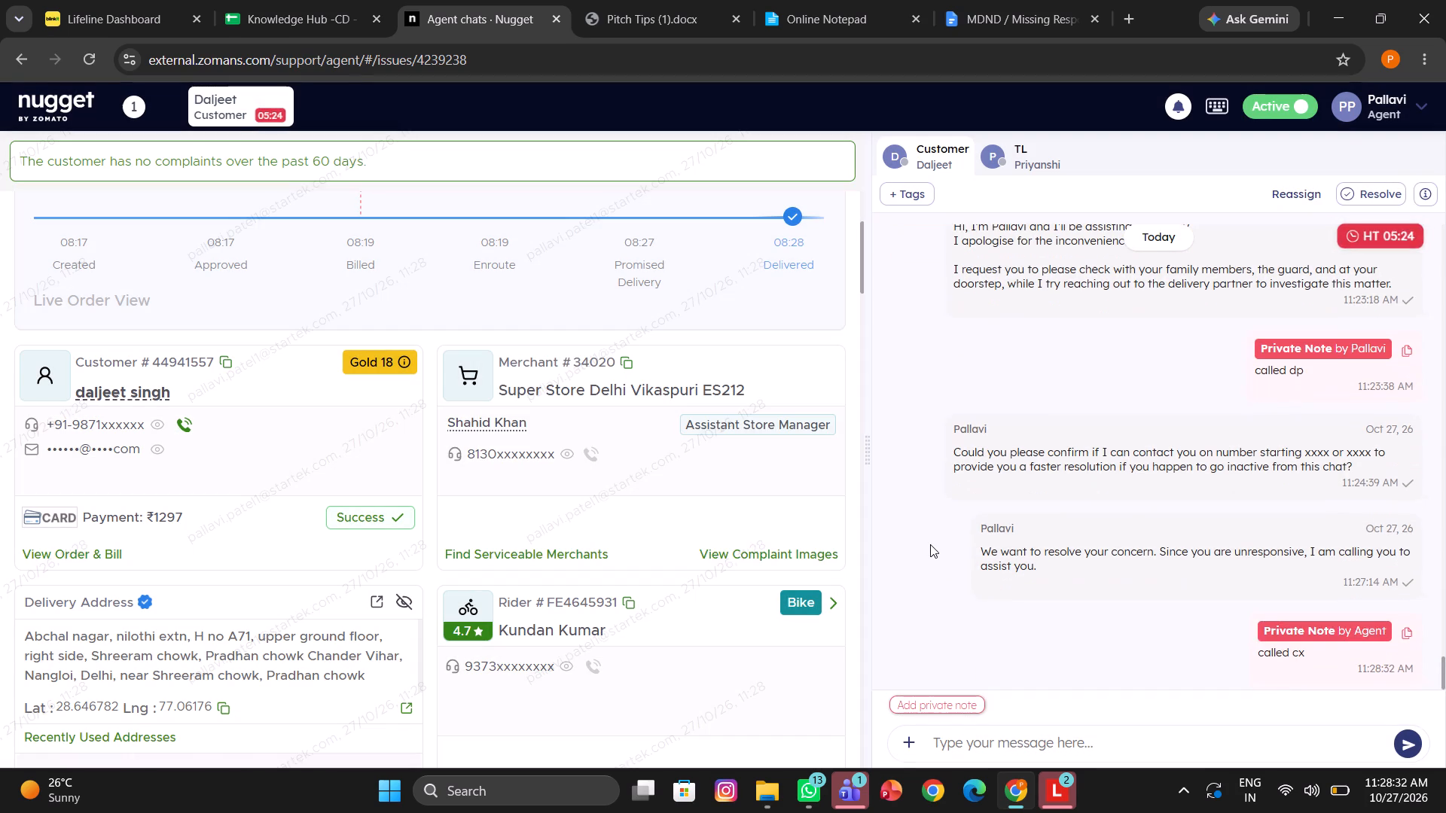
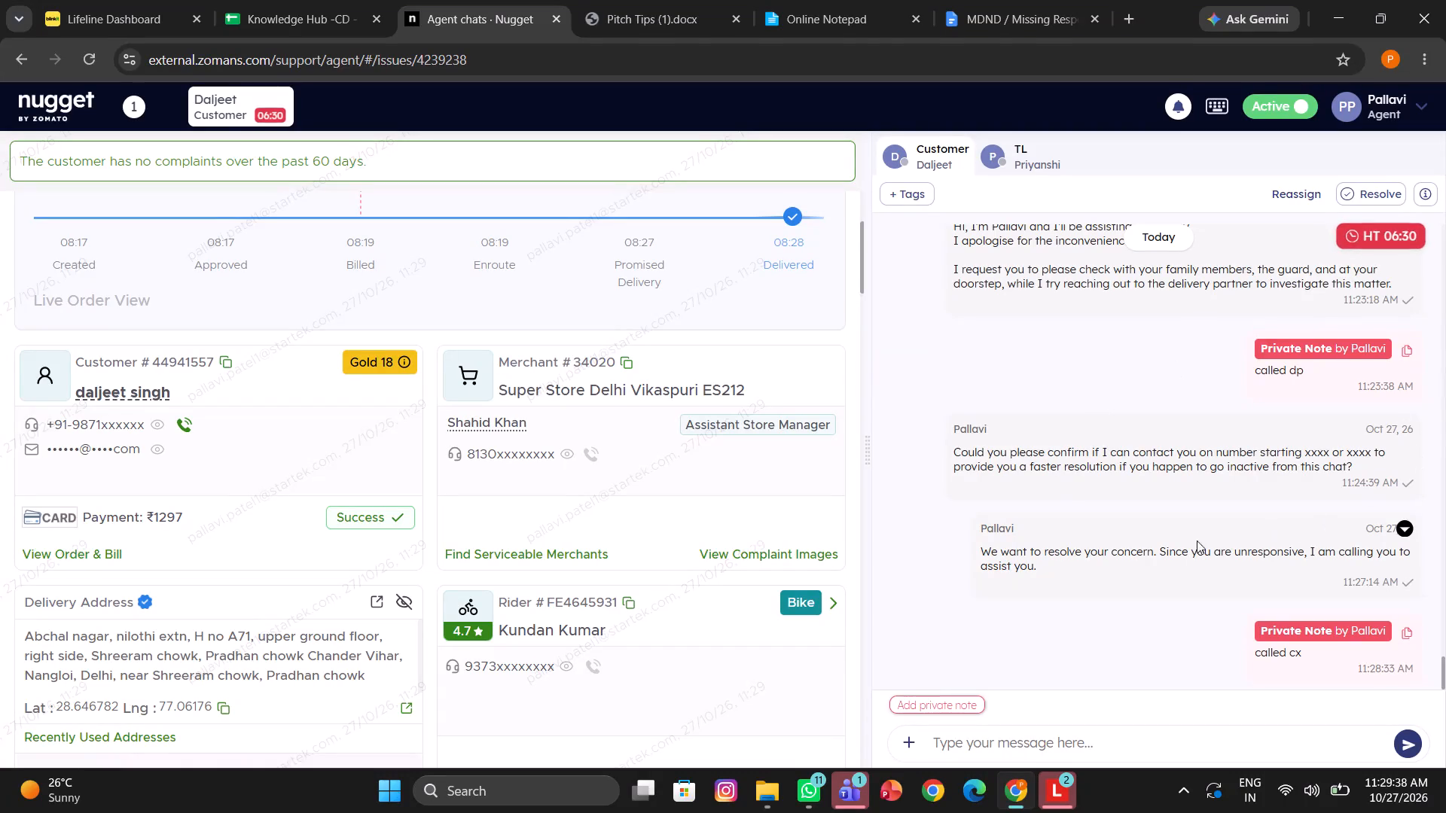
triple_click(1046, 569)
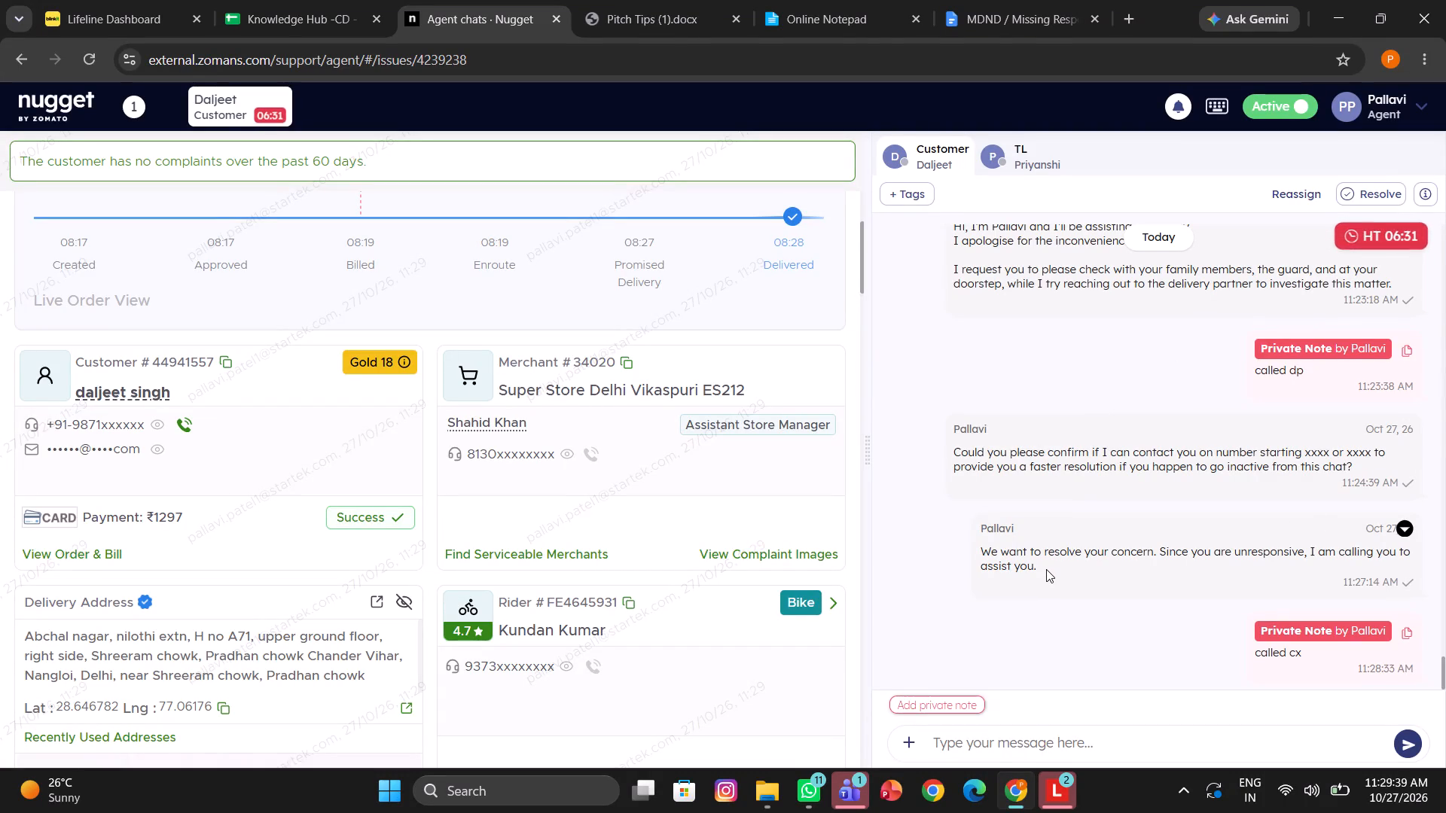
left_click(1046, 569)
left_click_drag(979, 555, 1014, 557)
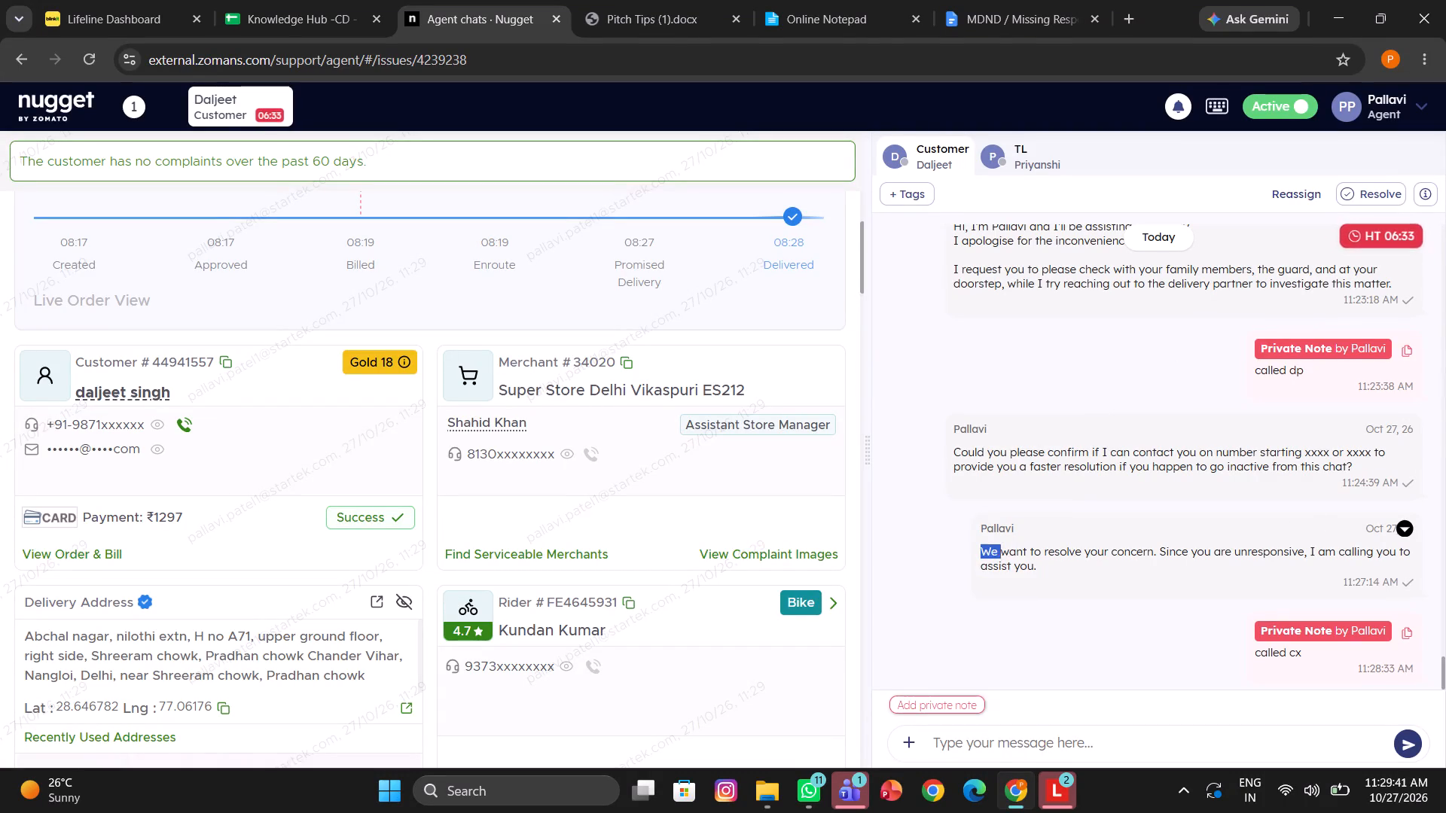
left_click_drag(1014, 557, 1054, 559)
Send the customer the canned response "/Rate us/Service no" asking them to rate the conversation.
left_click(975, 741)
type("/ra")
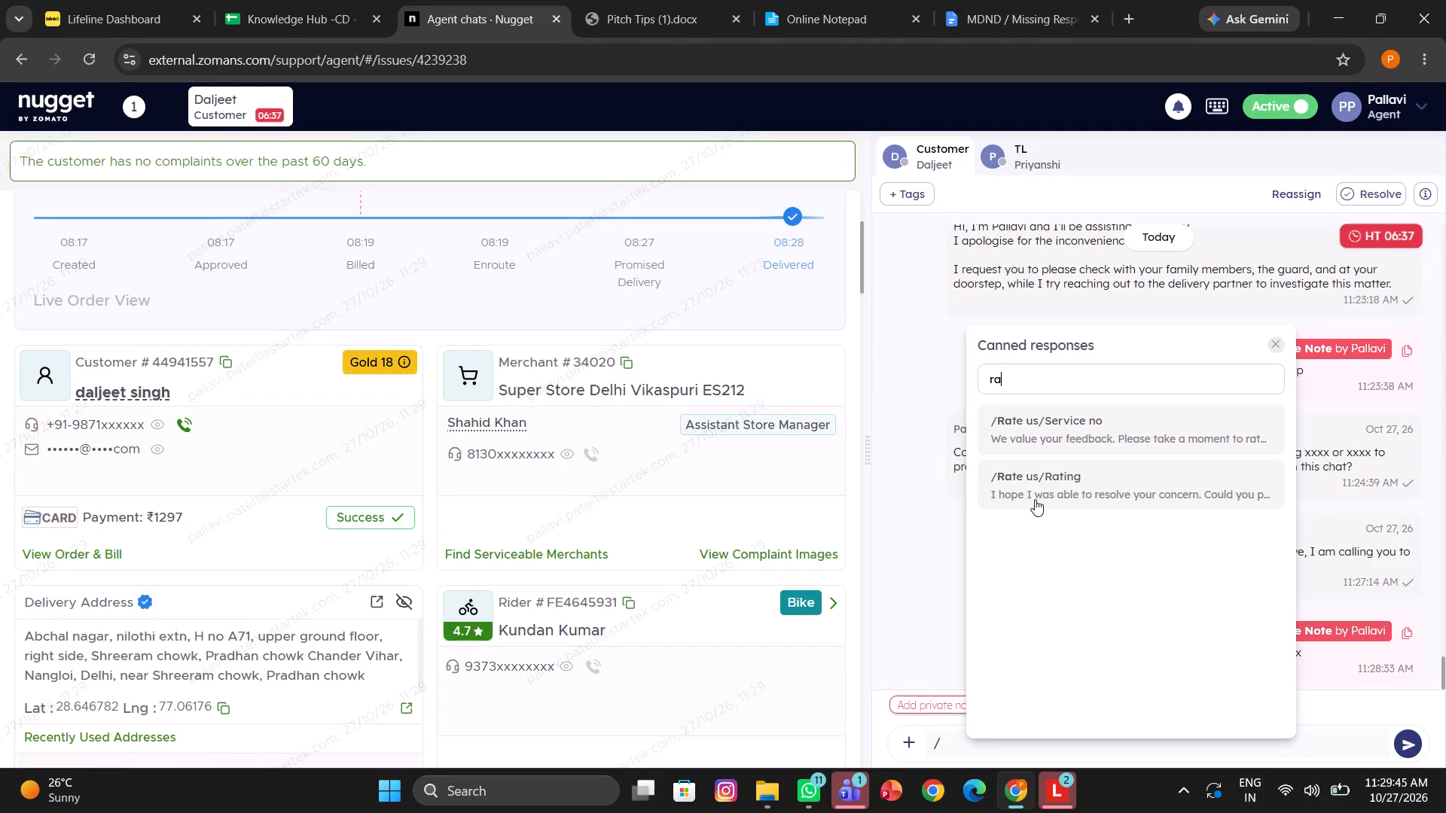
left_click(1009, 426)
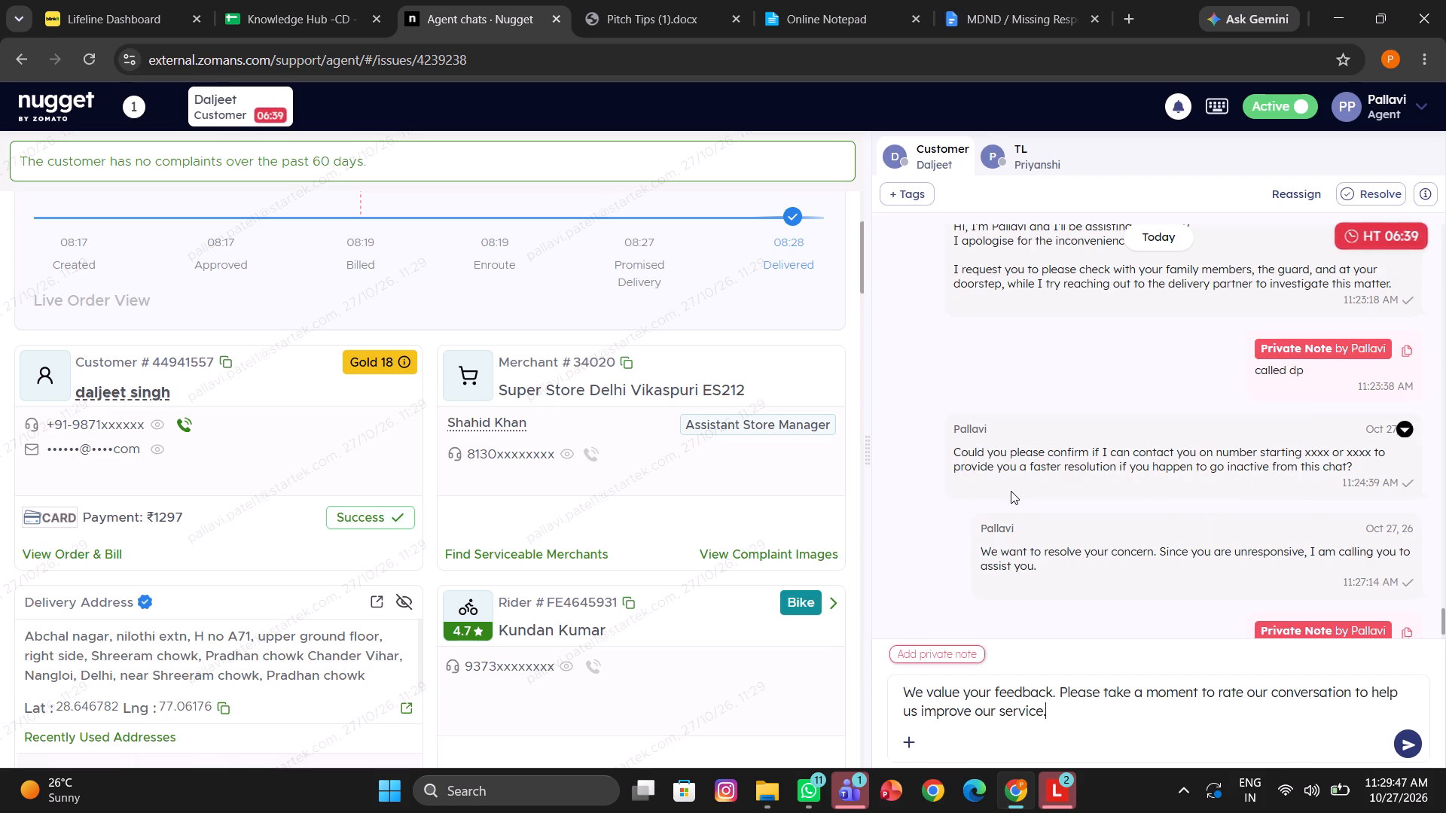
scroll(1011, 491, "down", 4)
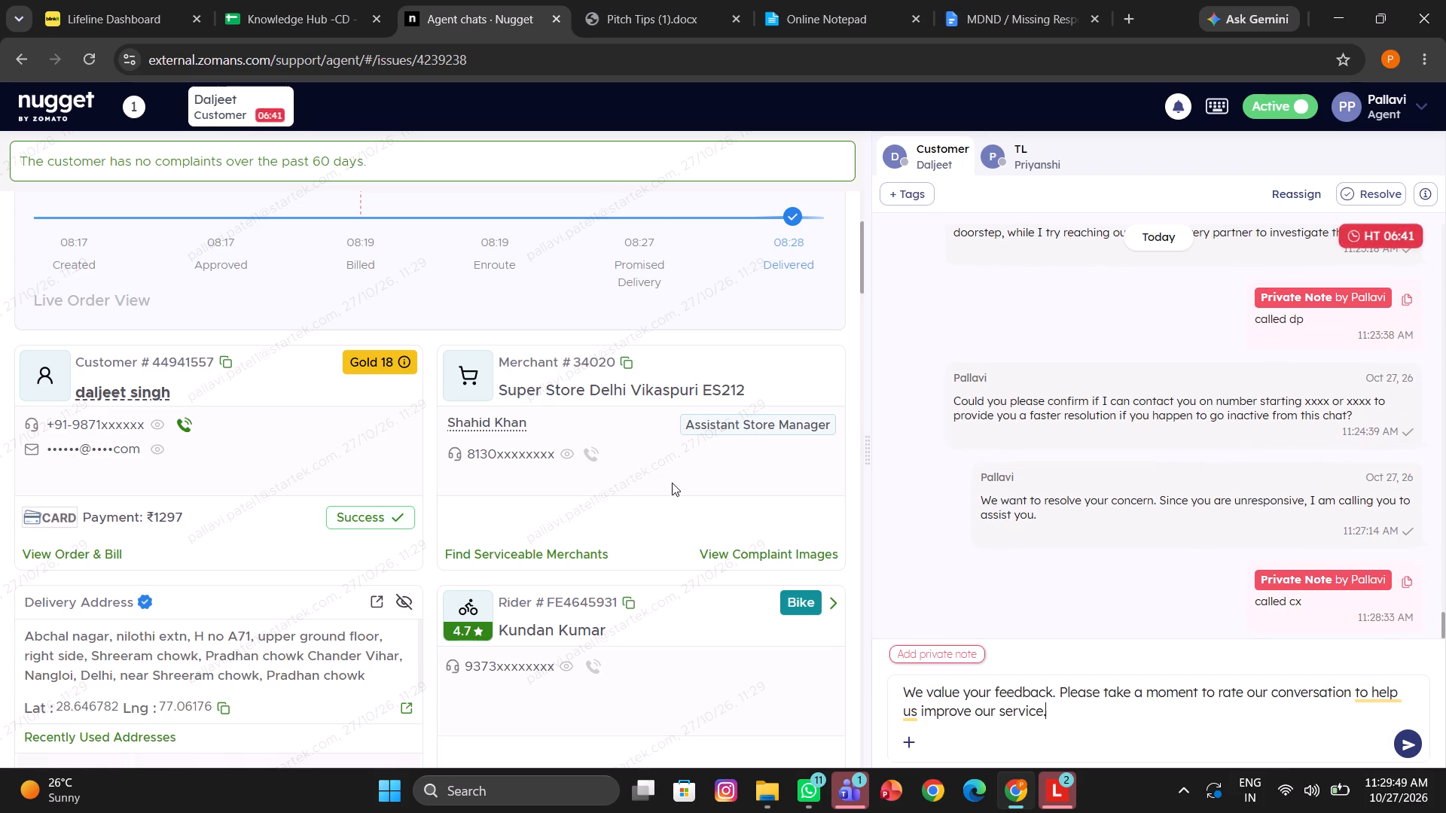
scroll(672, 483, "up", 4)
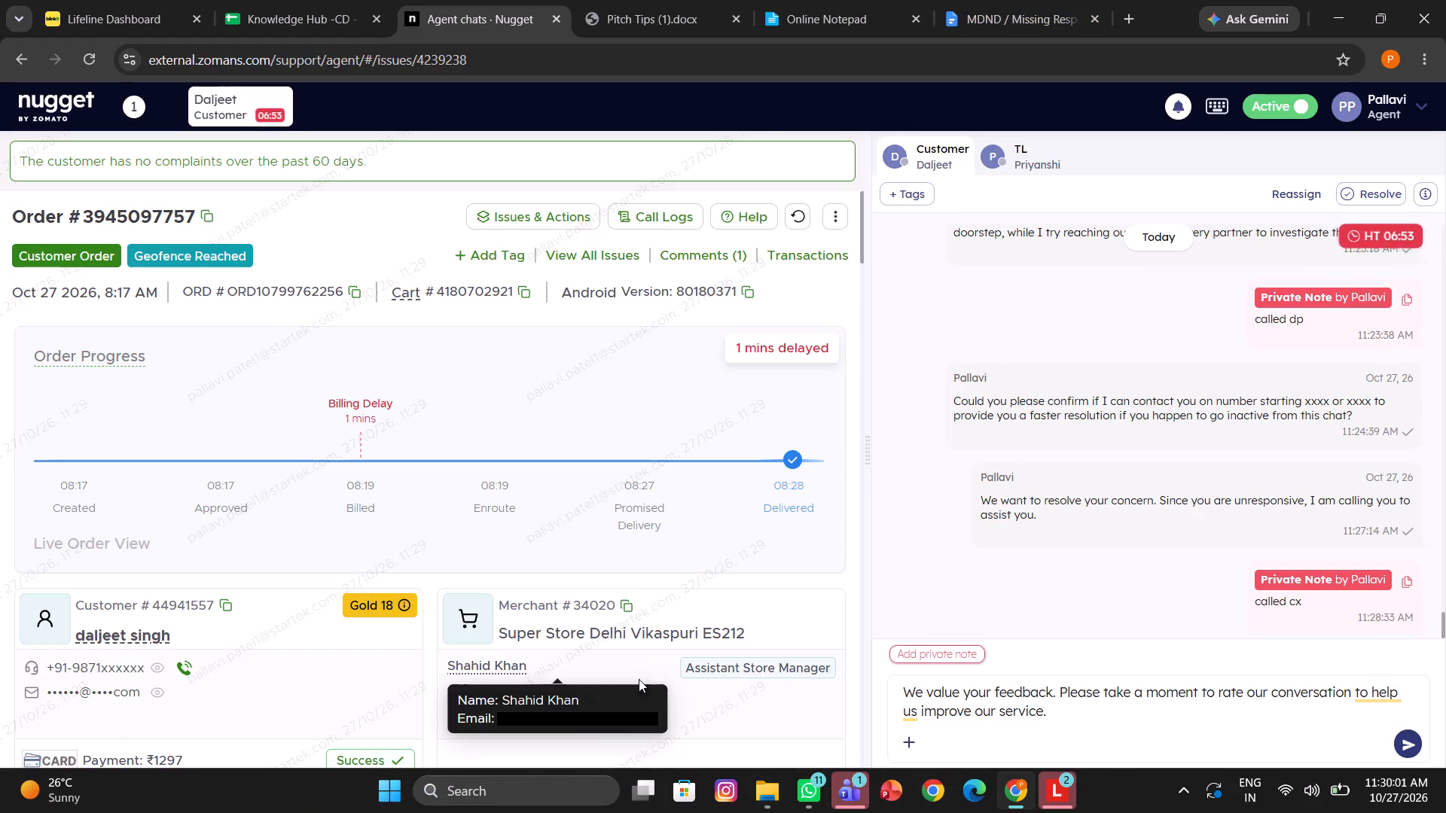
key("Return")
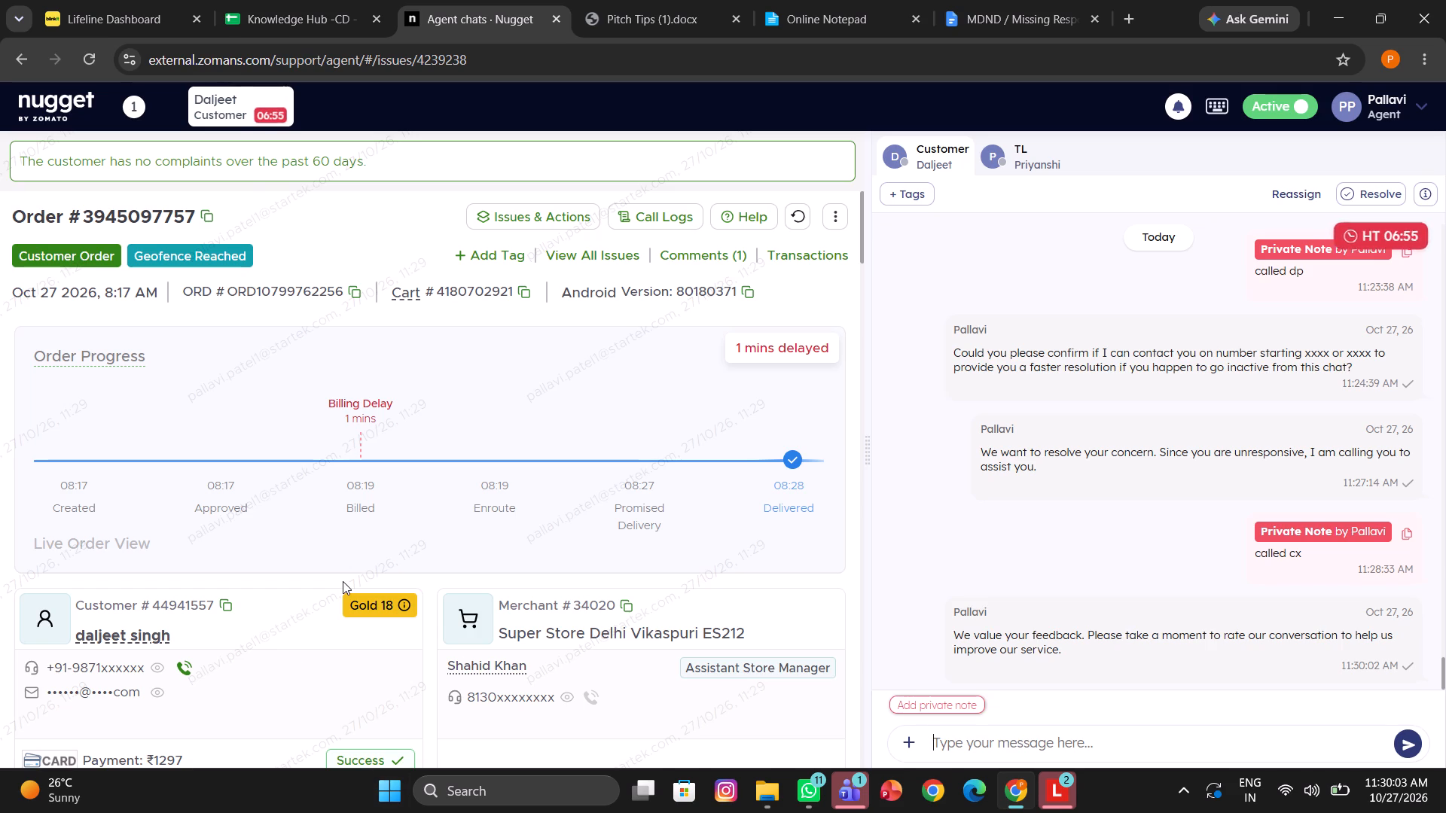
Hide the customer's delivery address in the order details.
scroll(343, 581, "down", 2)
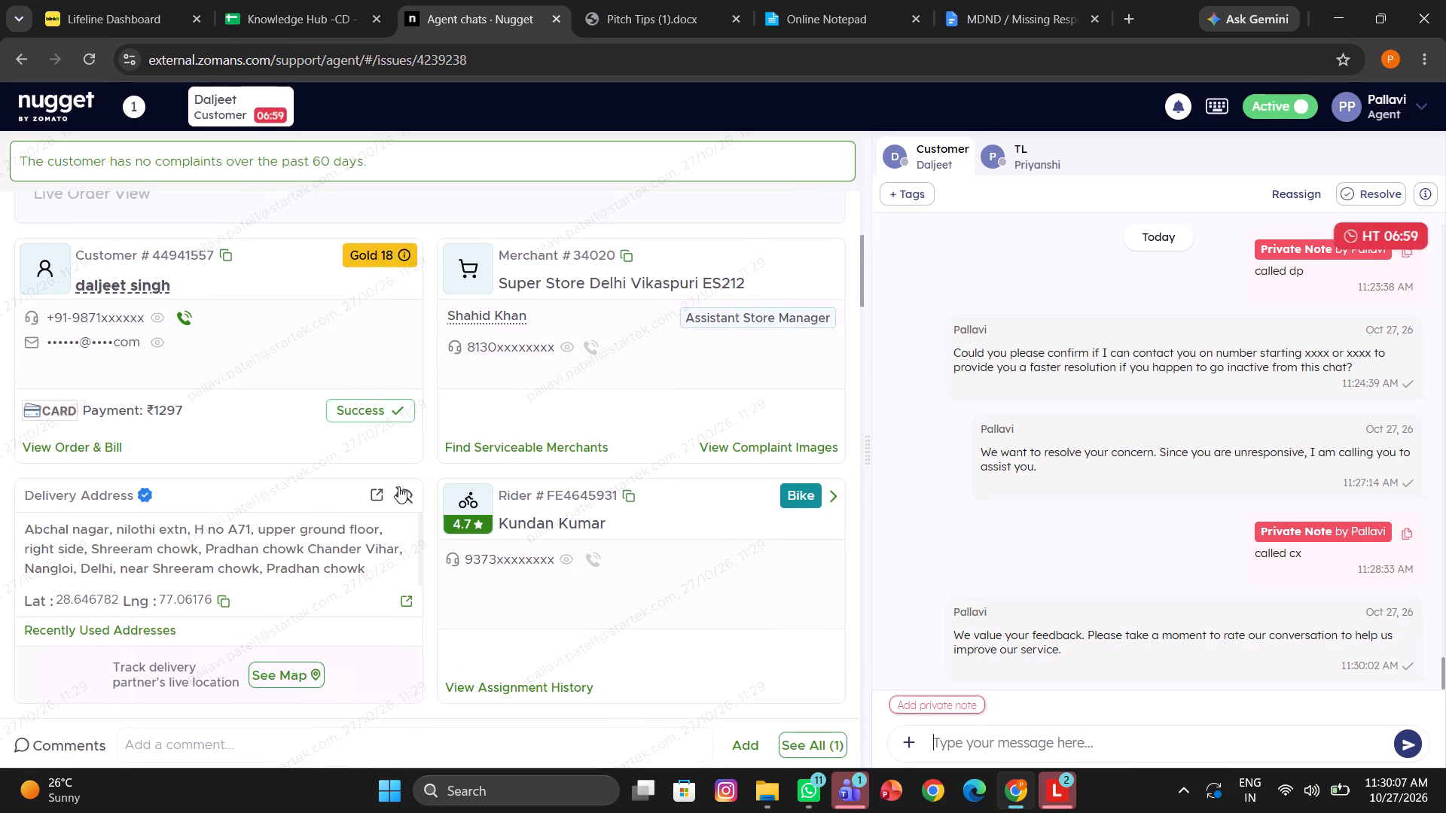
left_click(398, 486)
left_click(398, 486)
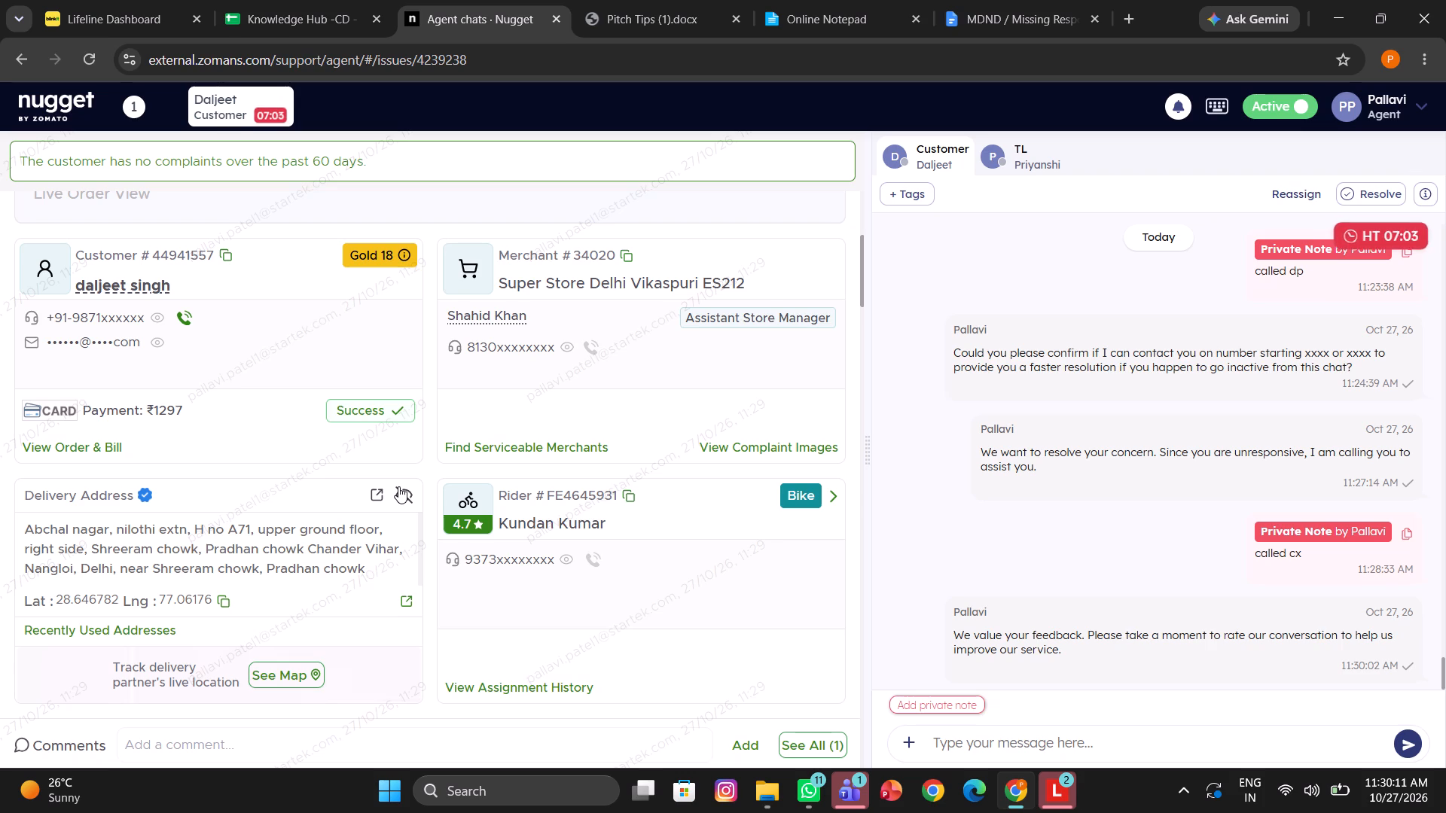
left_click(398, 486)
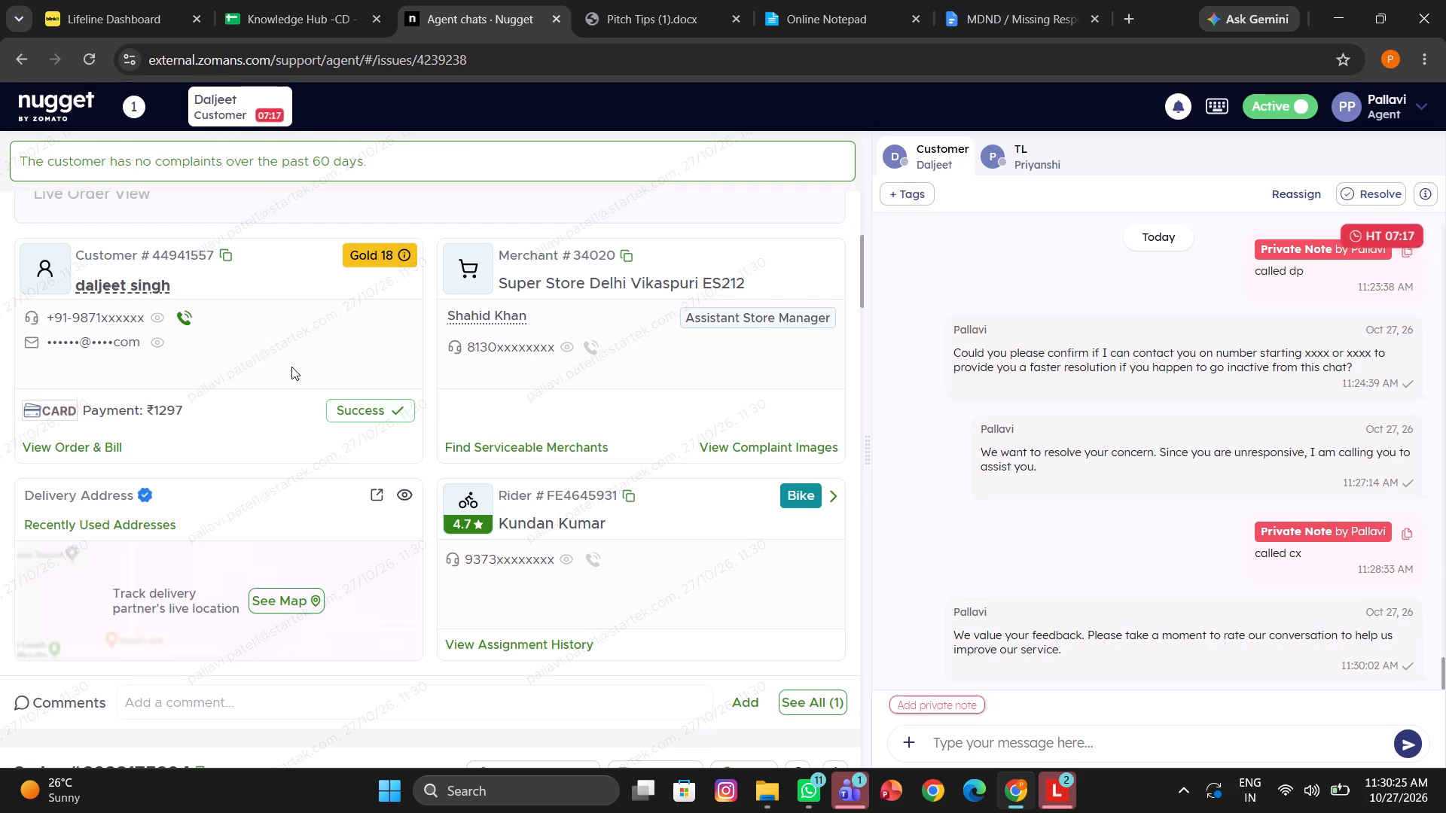
Check the agent's Productivity Hours page for today, then close it and return to the customer's chat.
left_click(1346, 102)
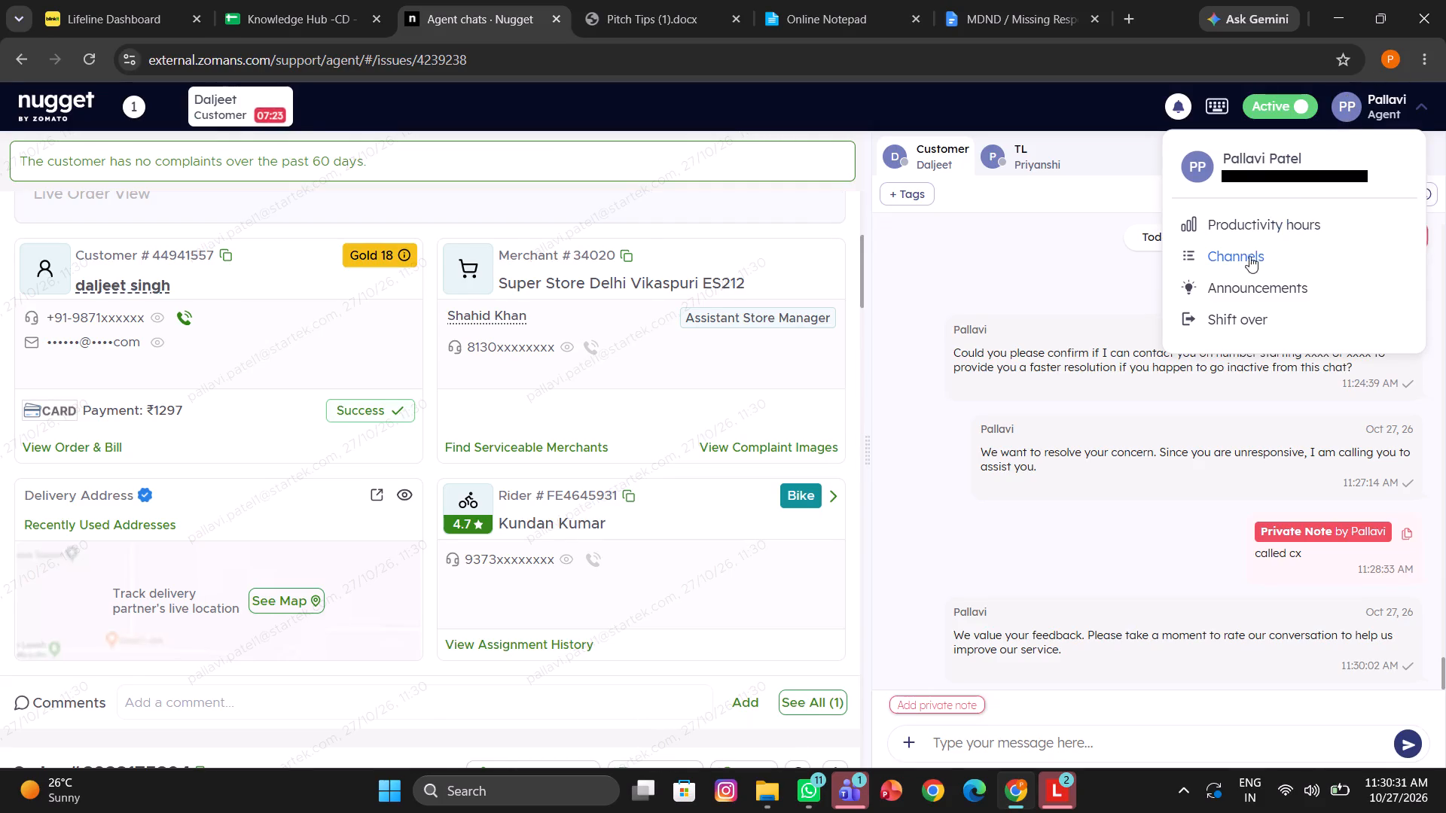
left_click(1237, 225)
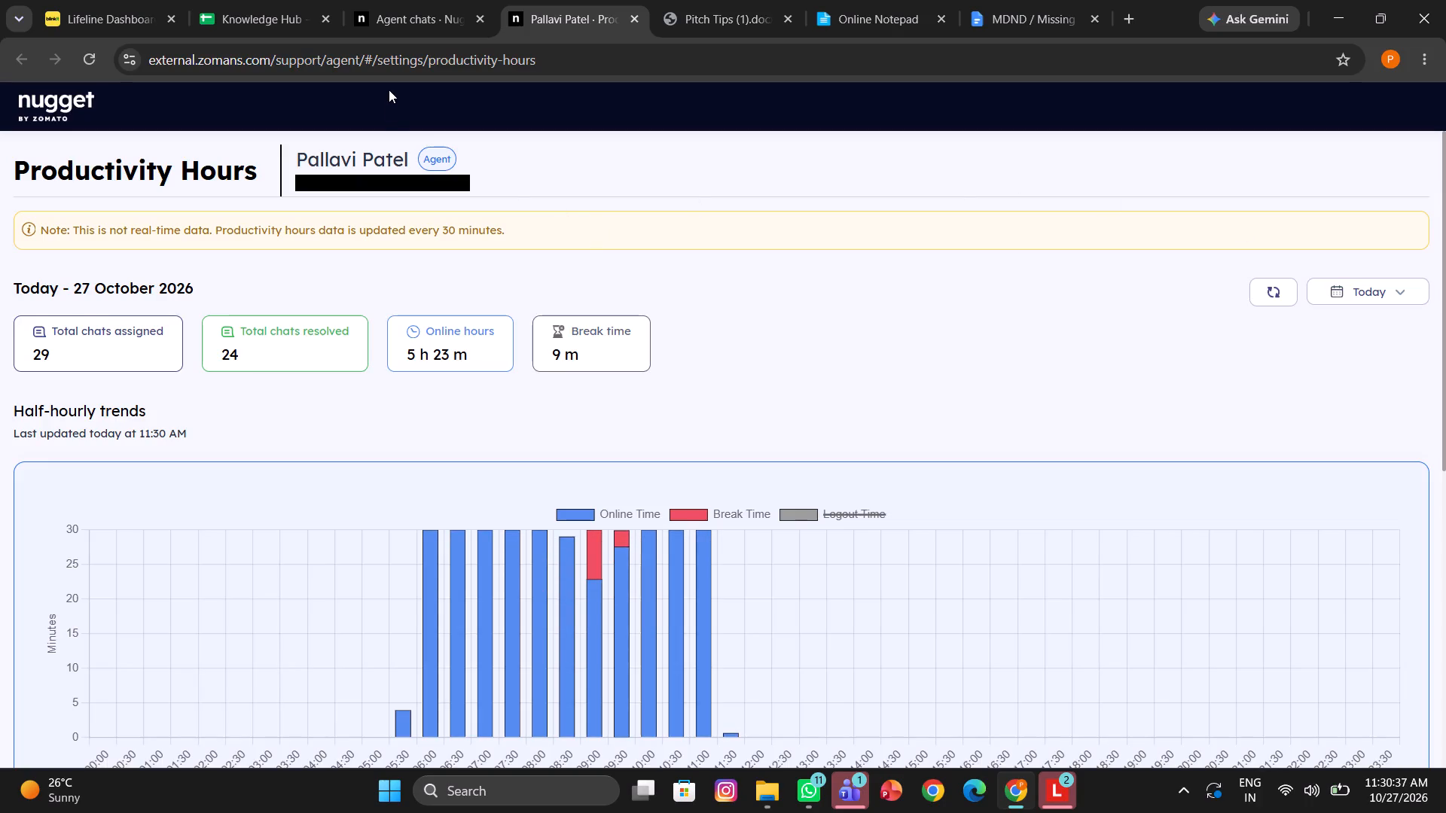
left_click(410, 0)
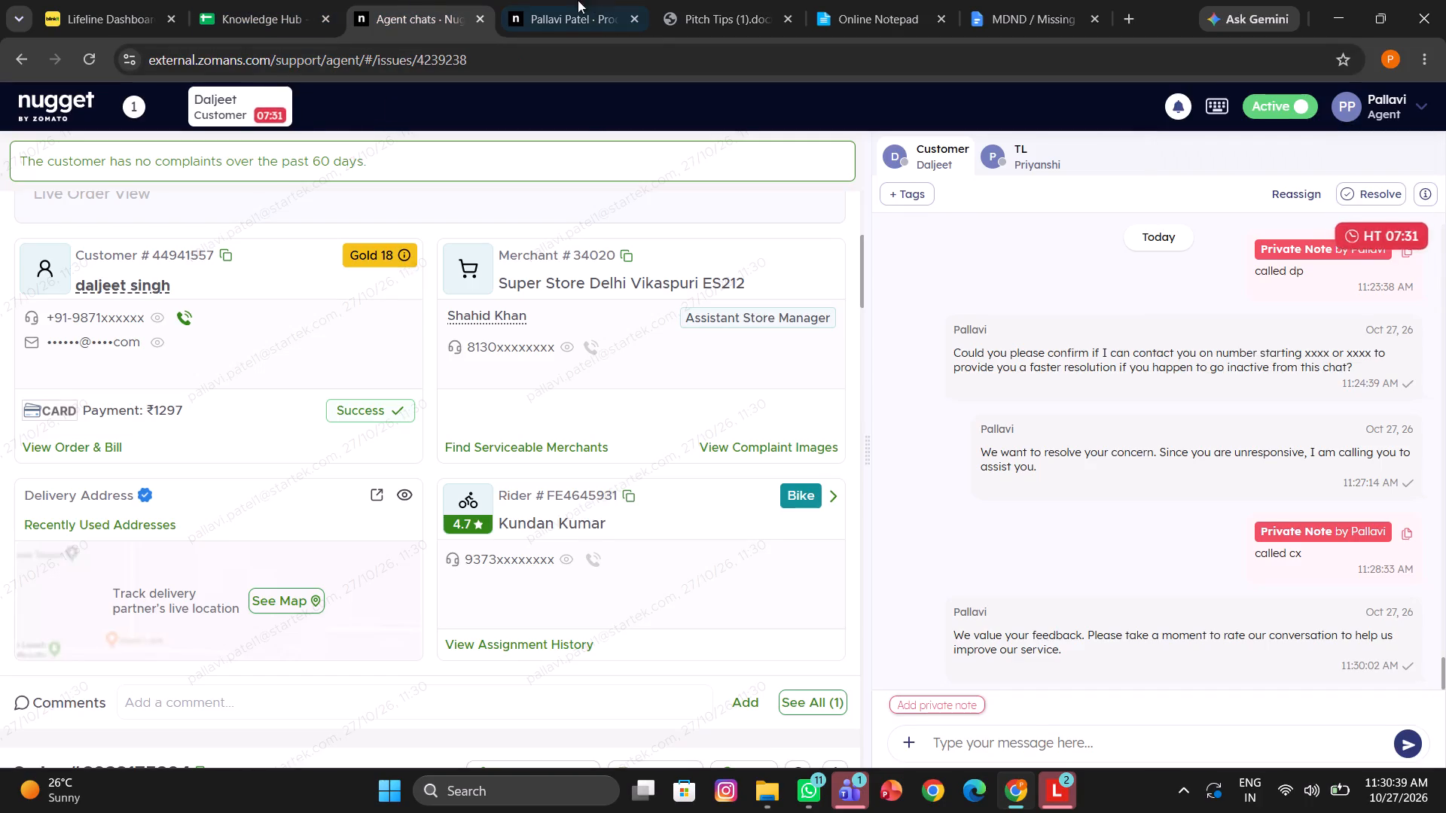
left_click(605, 0)
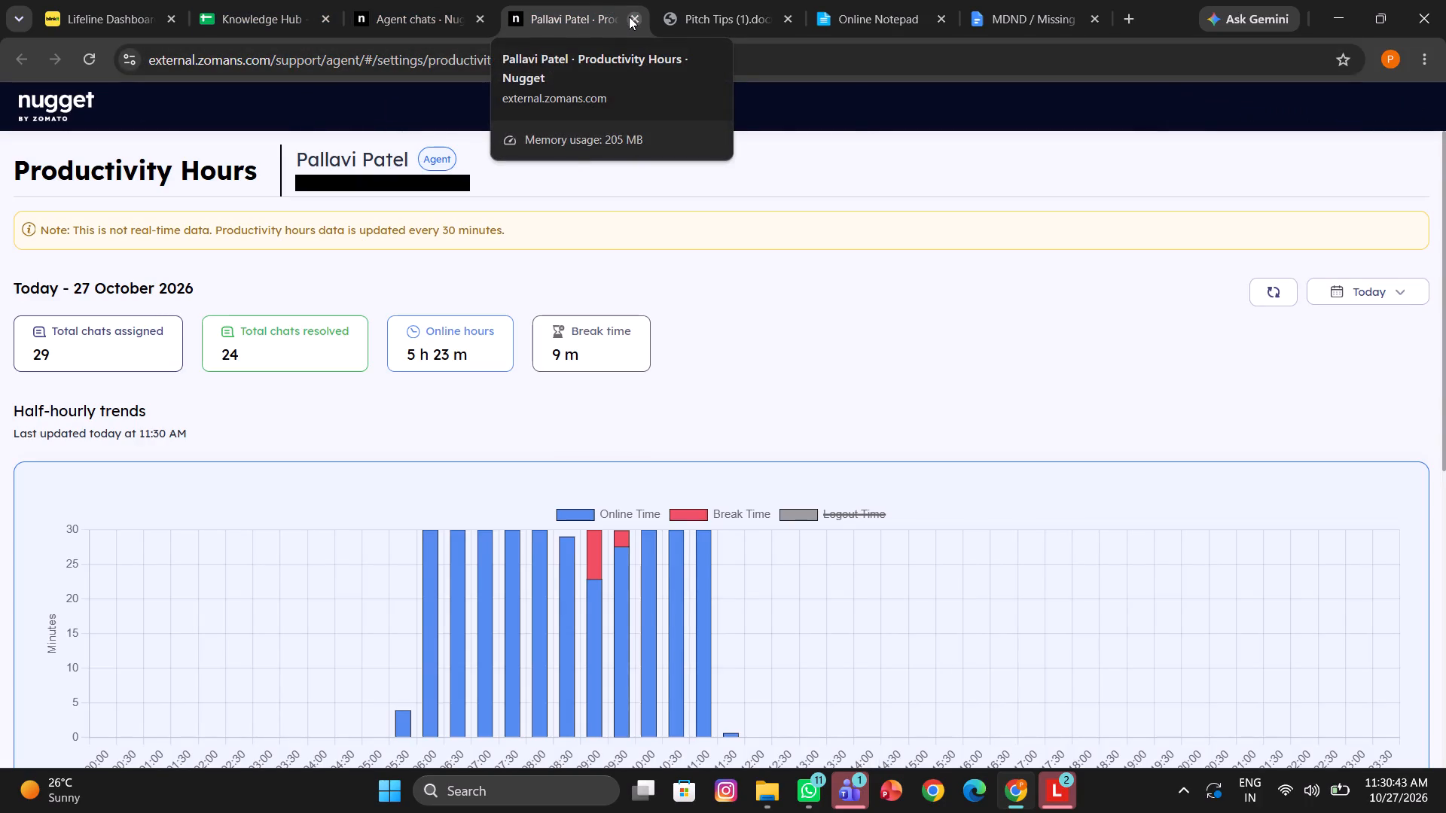
left_click(629, 17)
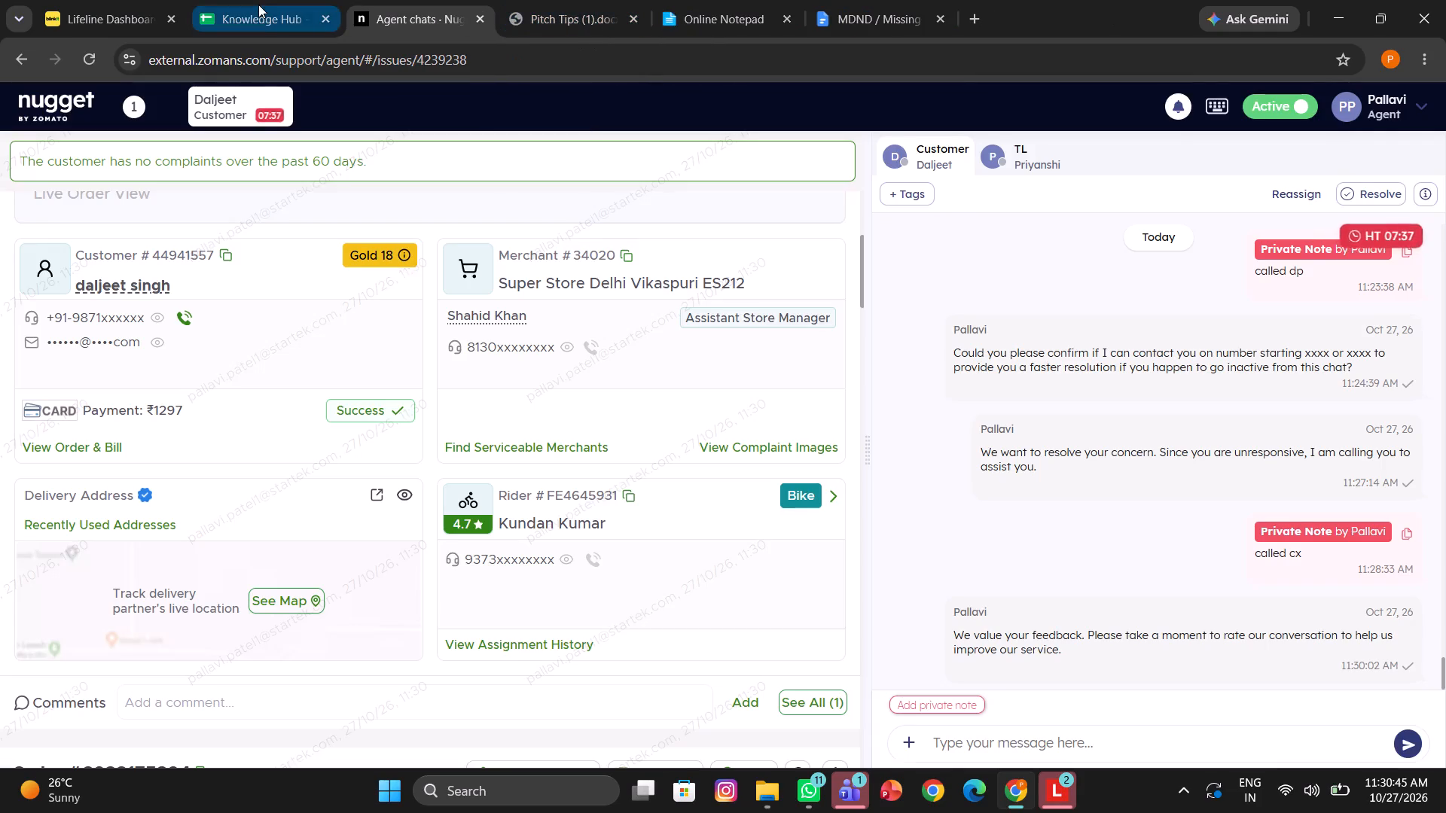
Review the private note format in the Knowledge Hub's MDND-Specific channel Policy sheet, then return to the Nugget agent chat.
left_click(258, 5)
left_click(667, 606)
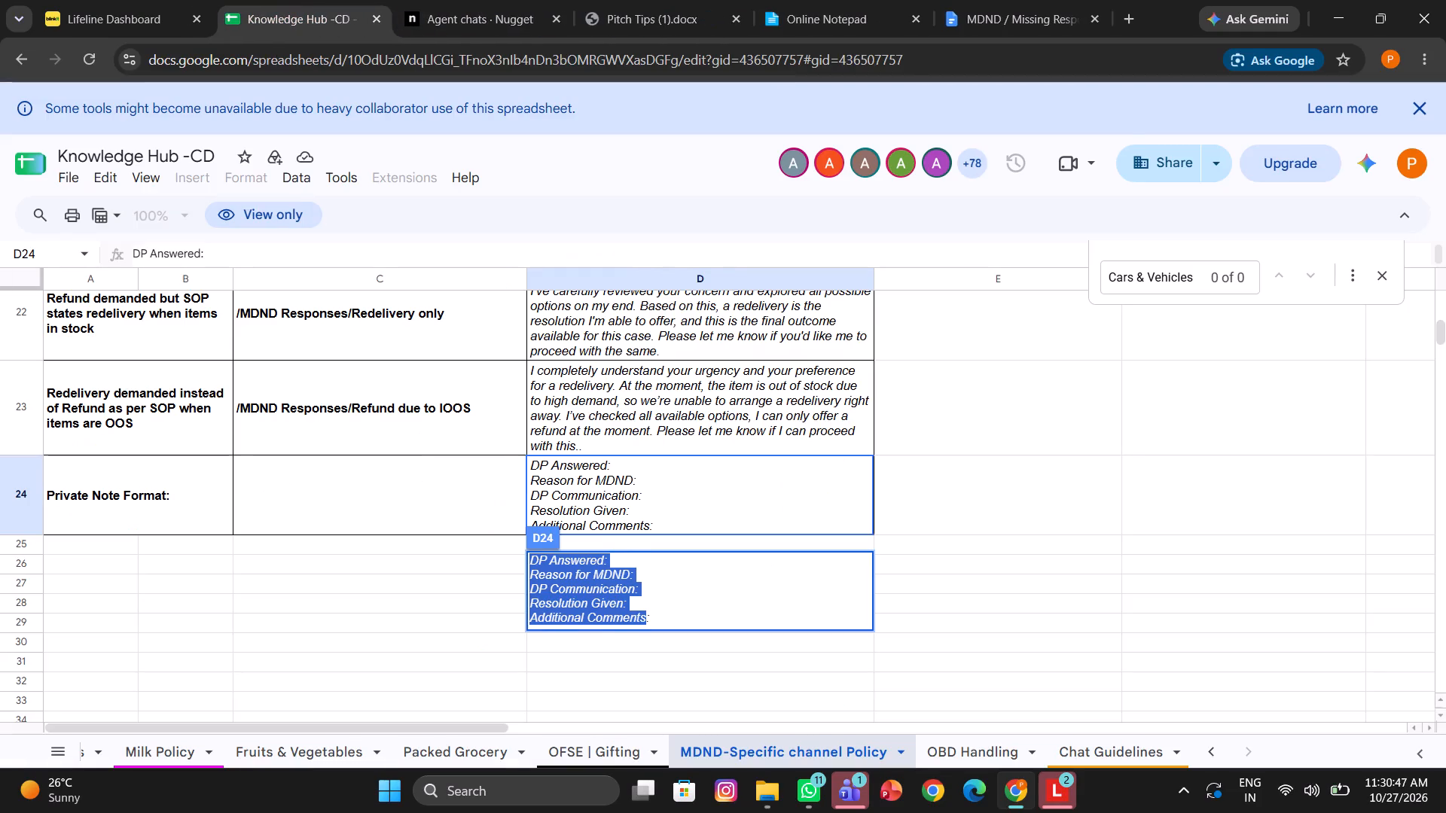
left_click_drag(532, 559, 629, 572)
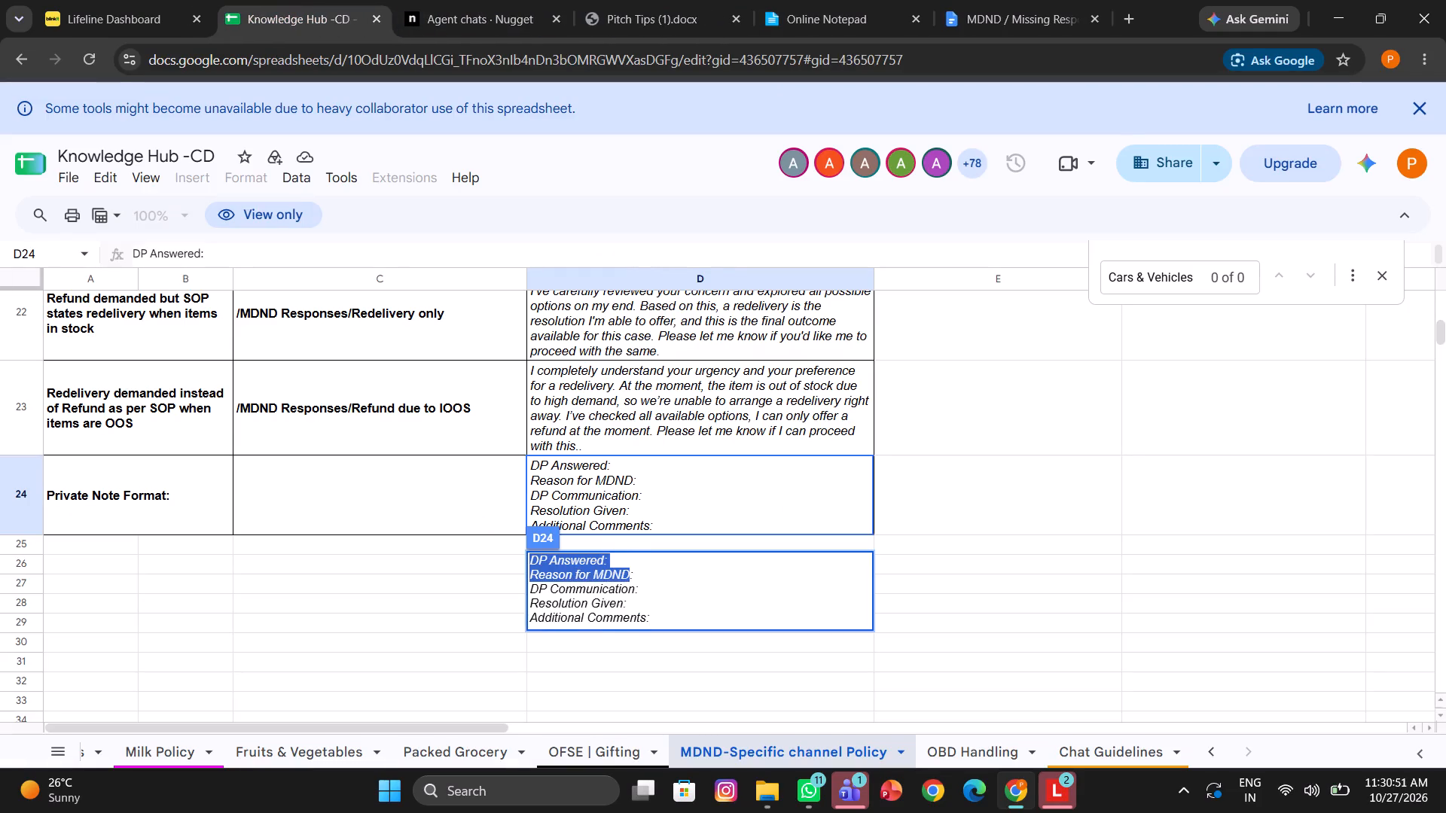
left_click_drag(653, 615, 526, 595)
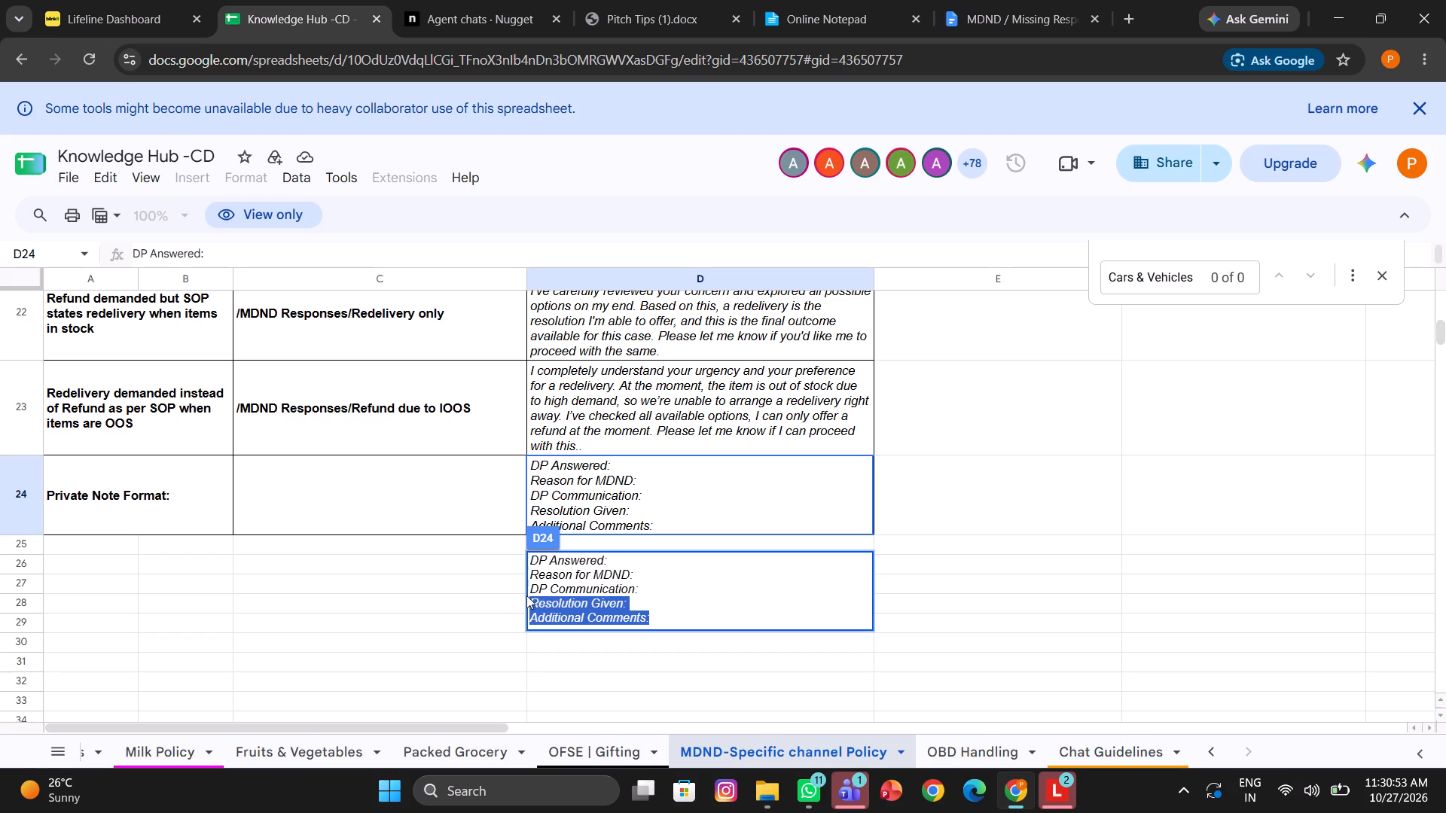
left_click_drag(526, 595, 532, 587)
left_click(532, 587)
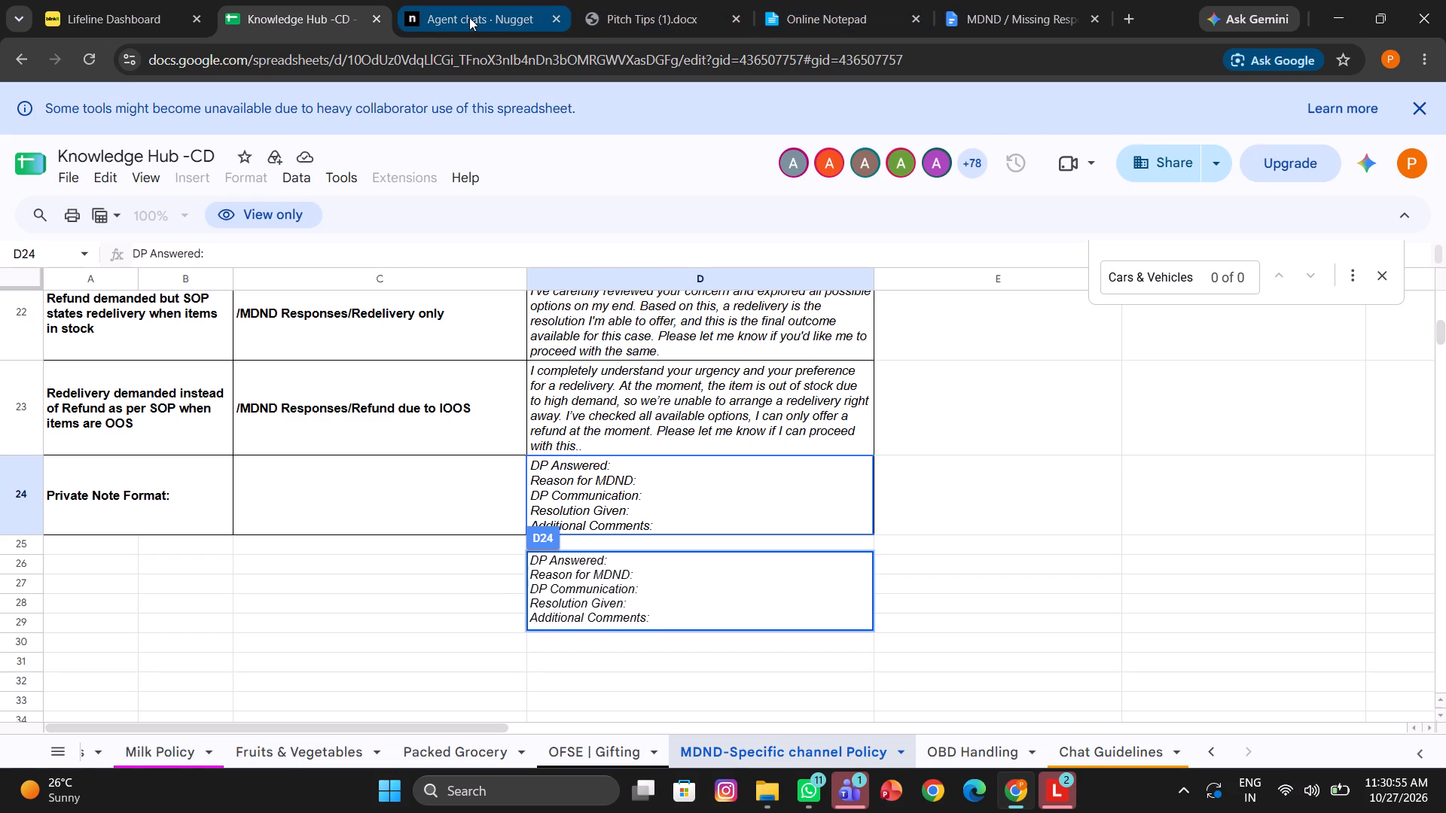
left_click(469, 17)
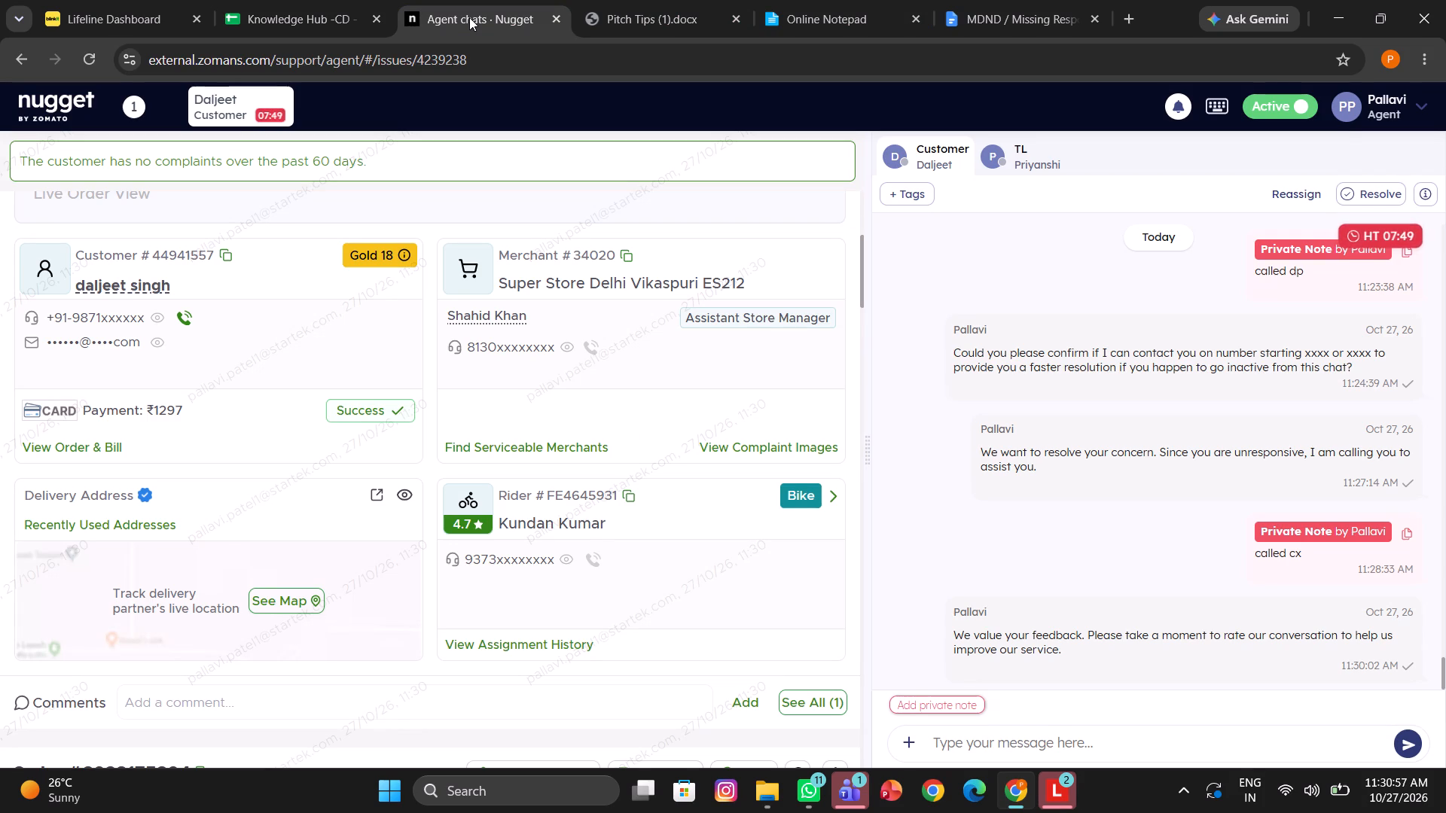
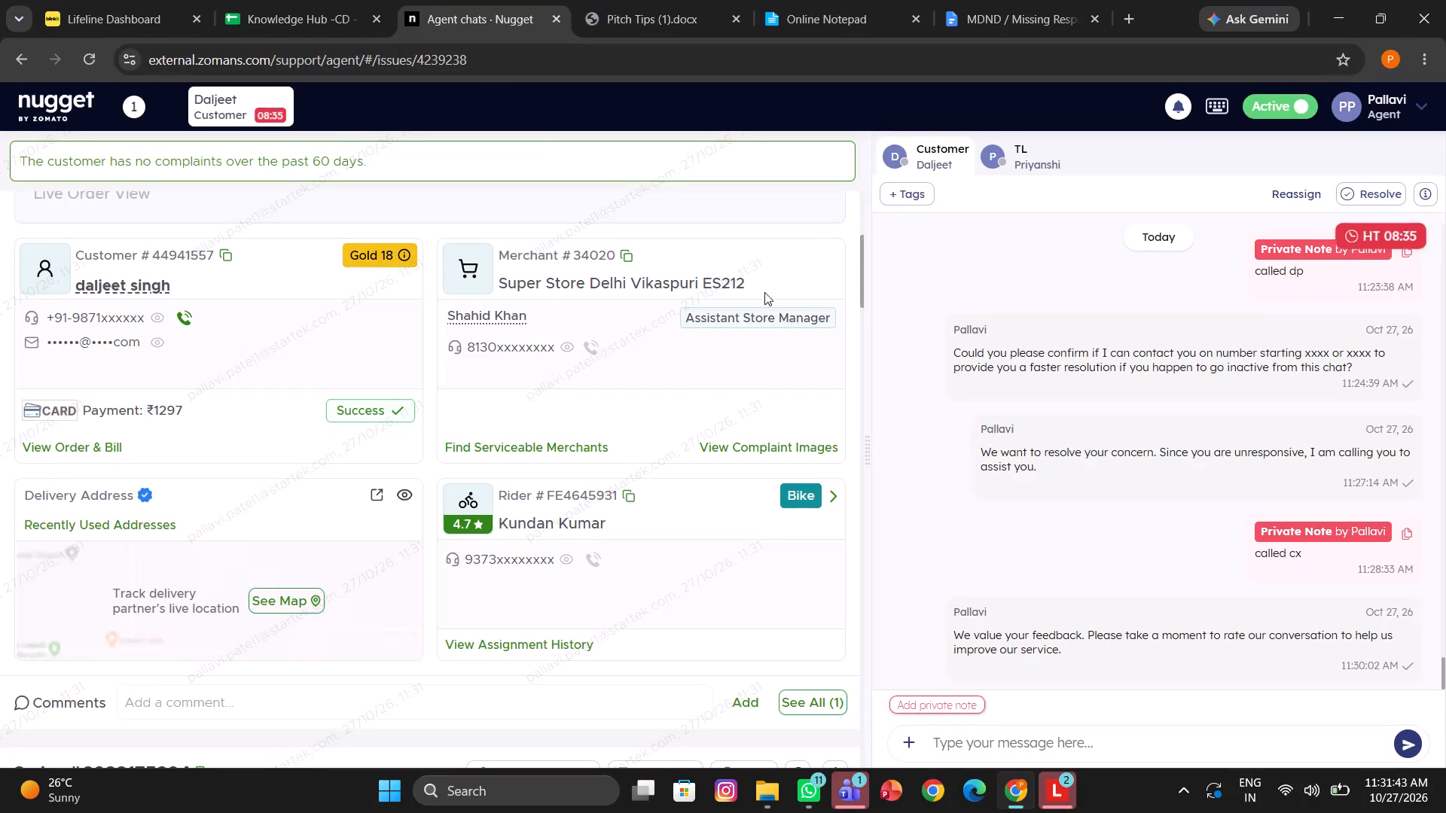
Add an order comment using the first MDND template from Online Notepad, with its Resolution changed to "received".
left_click(784, 0)
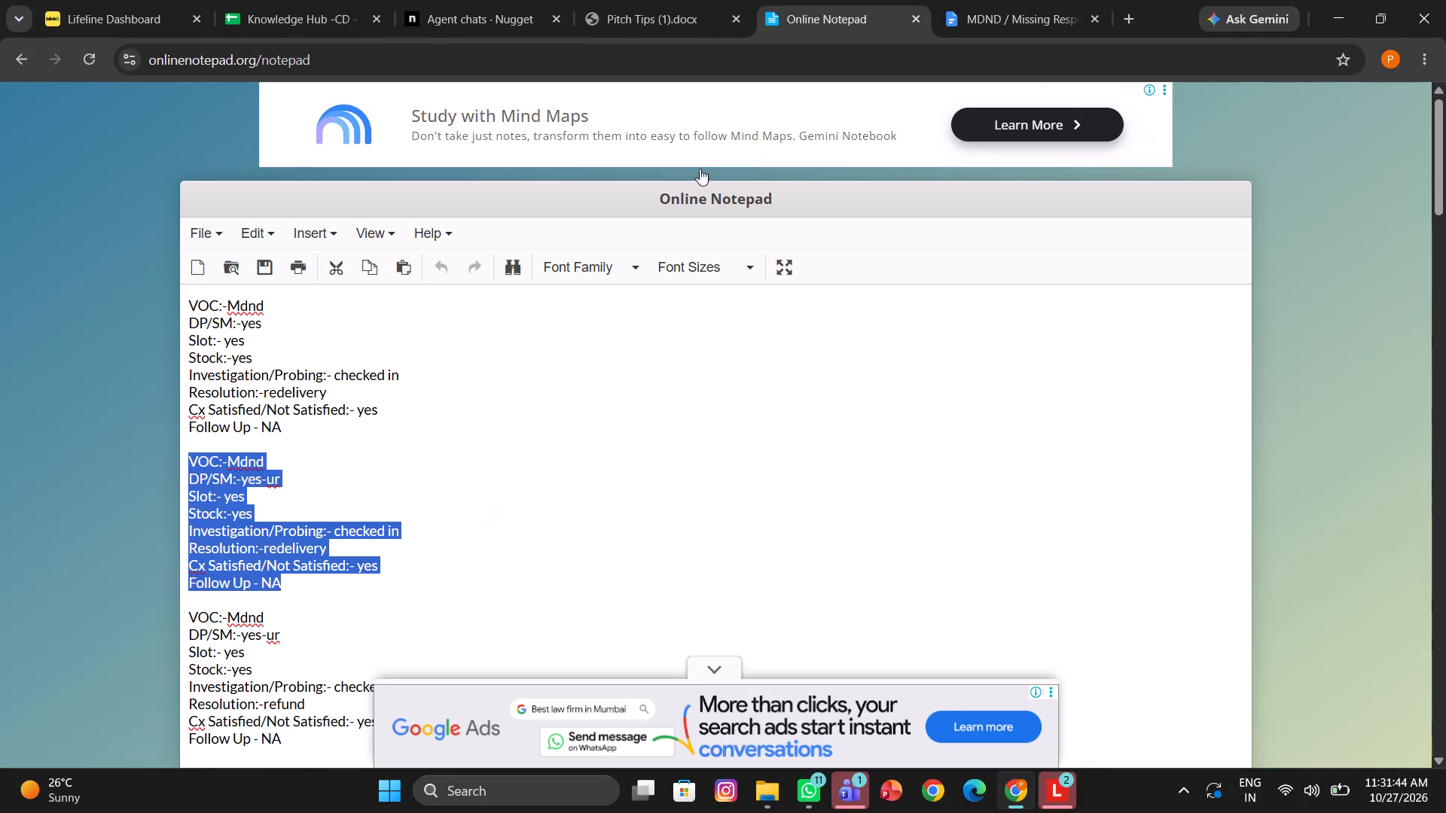
left_click_drag(289, 429, 179, 290)
key("ctrl+c")
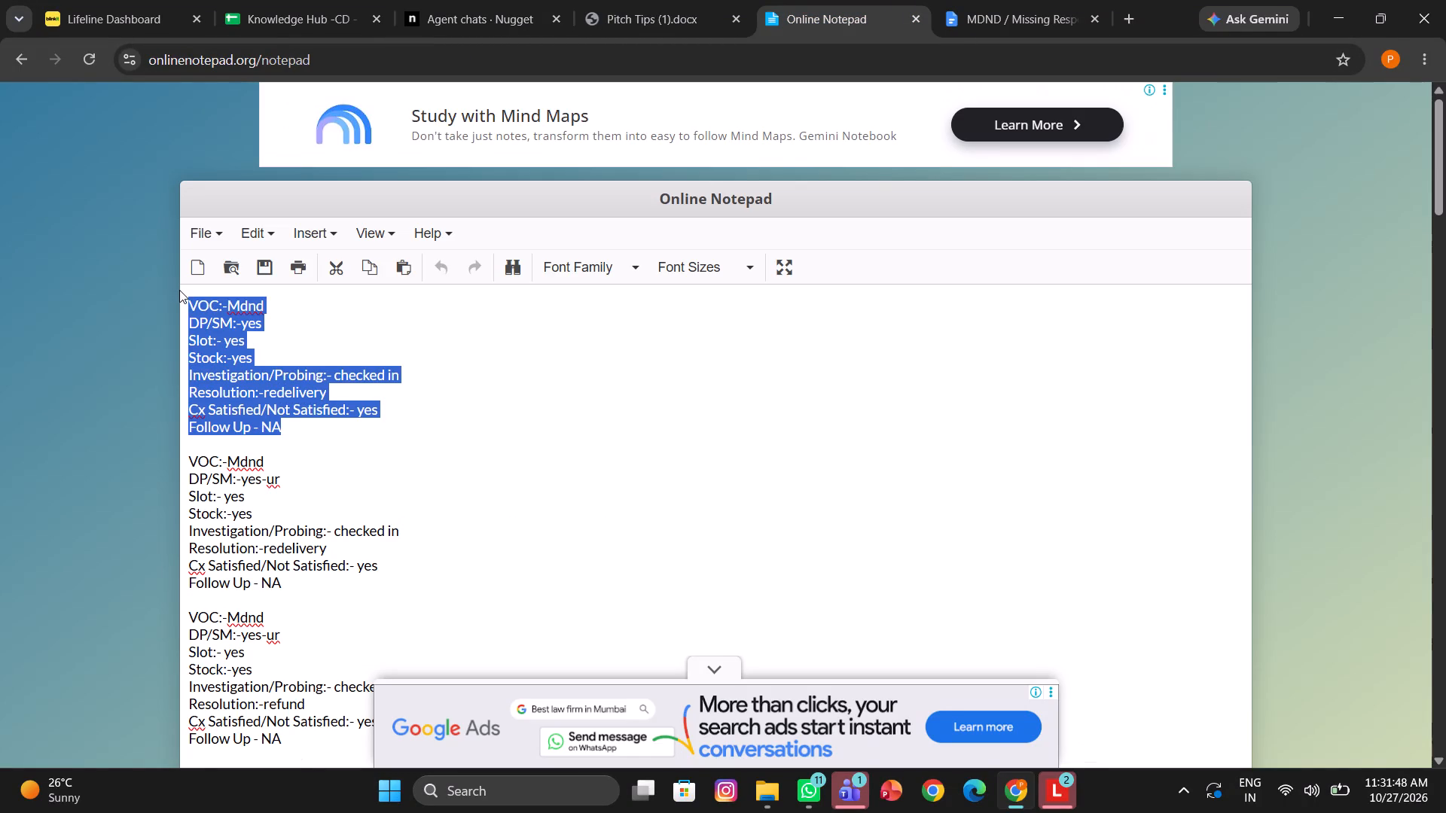
left_click(424, 0)
scroll(392, 428, "down", 2)
left_click(307, 565)
key("ctrl+v")
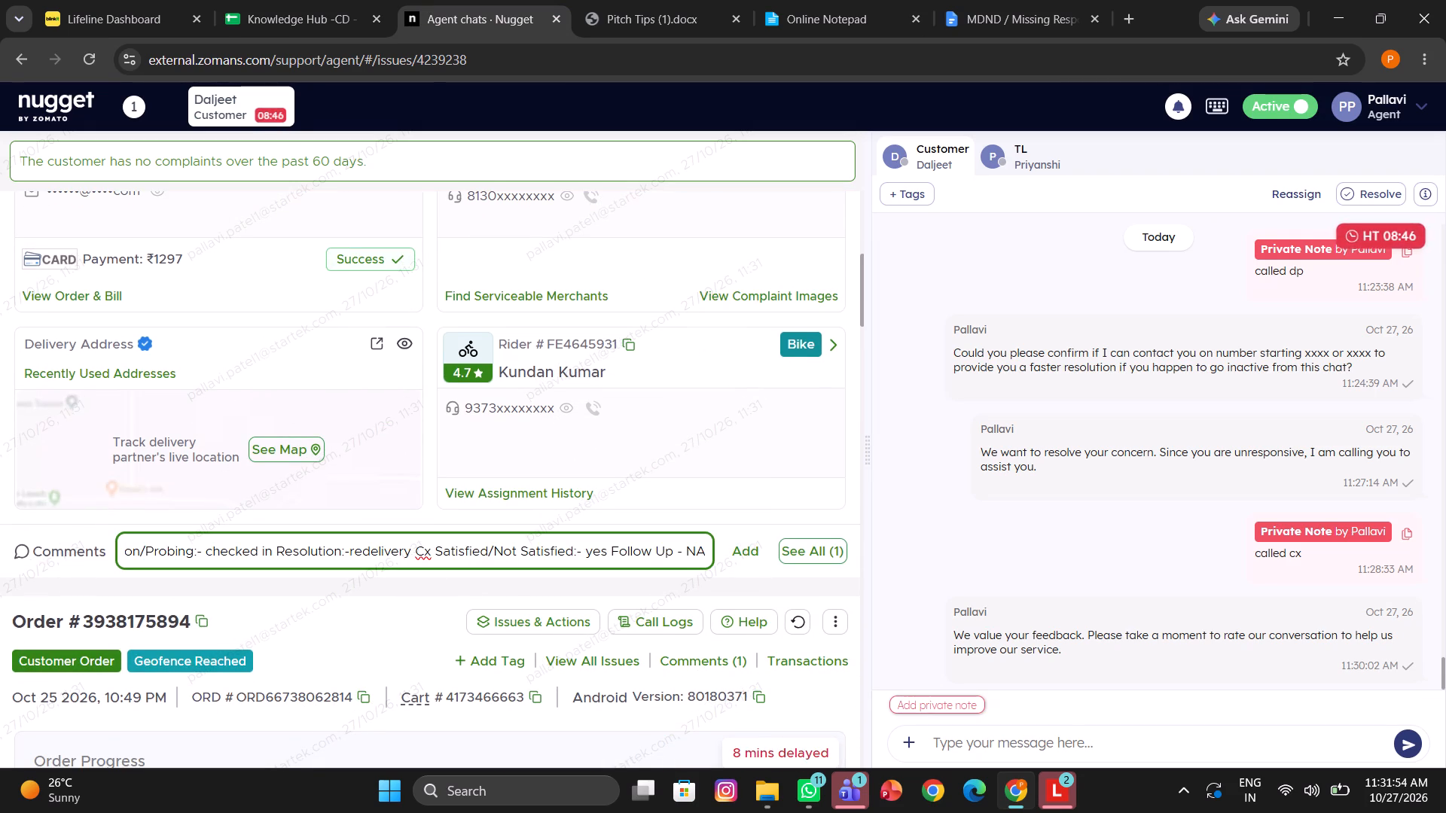
left_click_drag(410, 552, 356, 547)
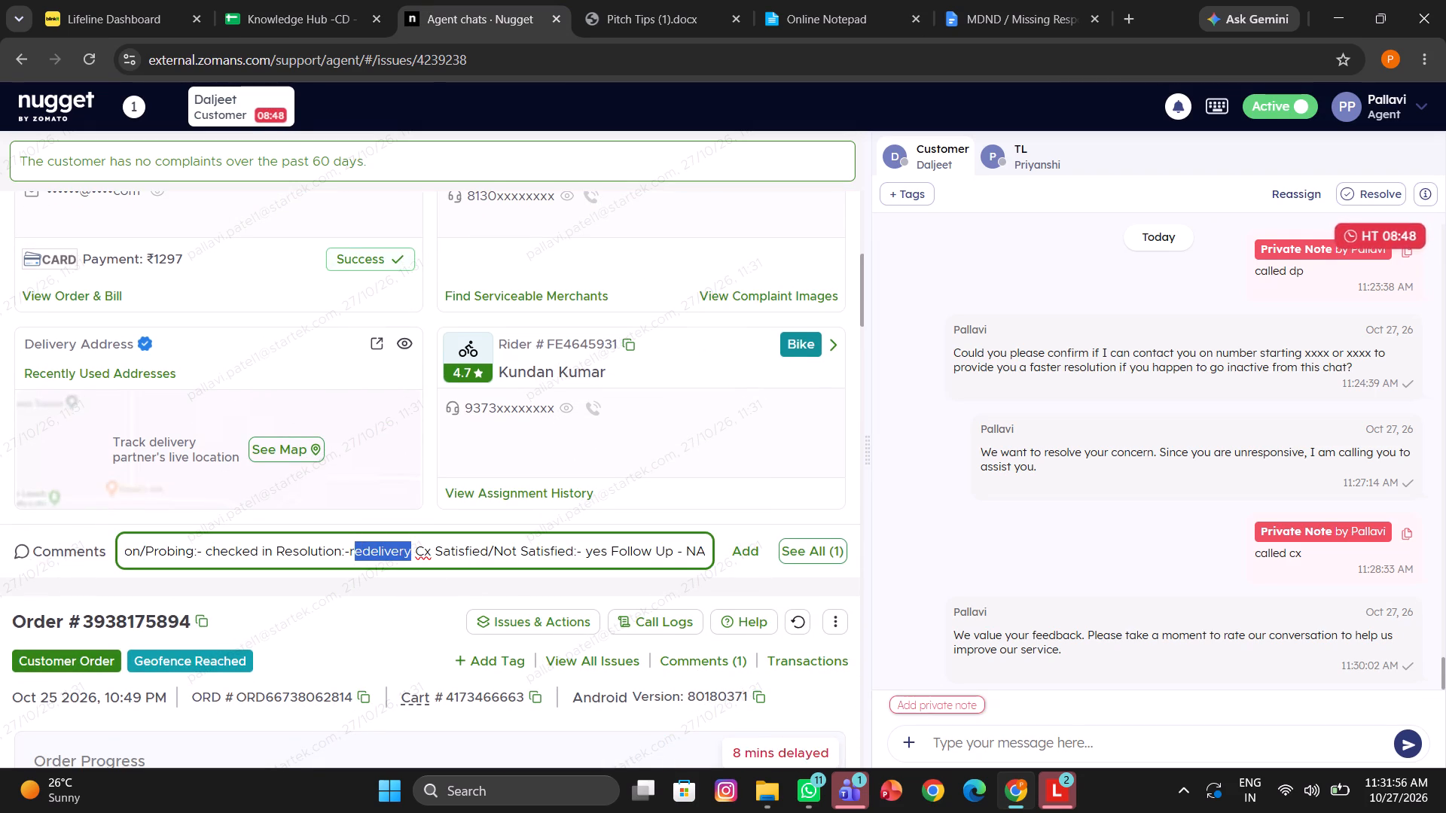
left_click_drag(356, 547, 362, 546)
key("BackSpace")
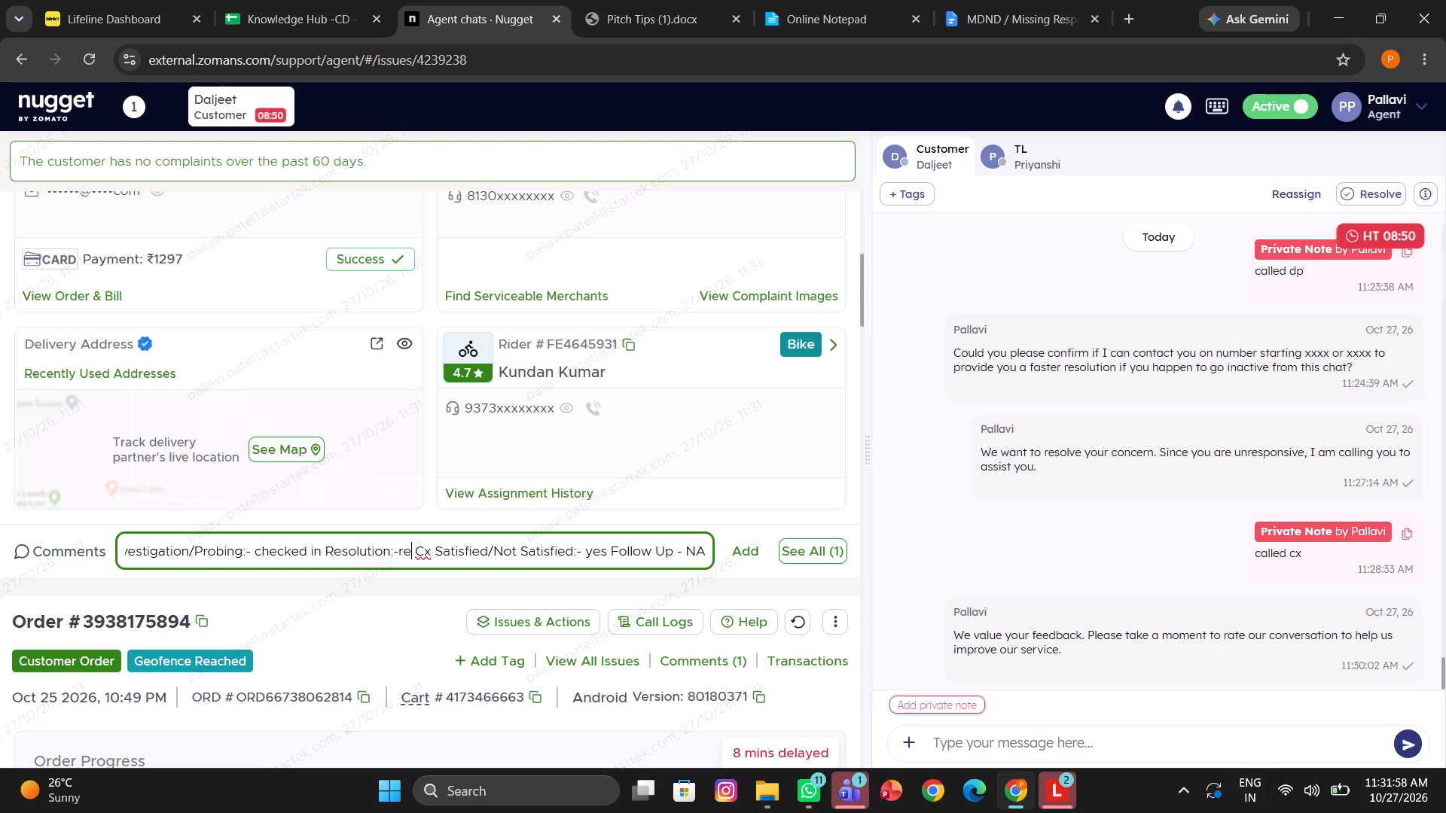
type("ceived")
key("Return")
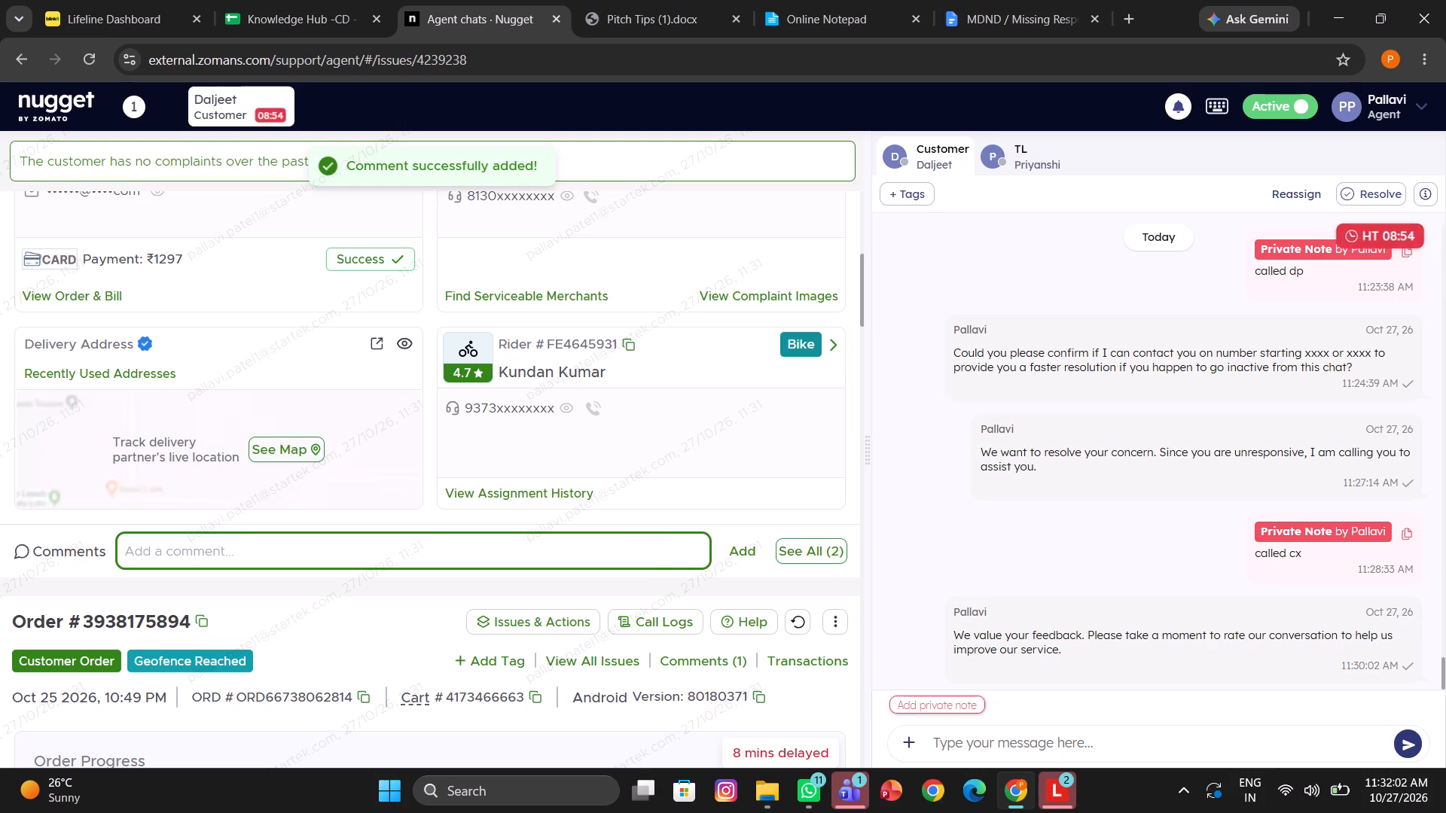
Copy the blank private note format from the Knowledge Hub sheet into a new private note on the customer's Nugget chat.
left_click(299, 0)
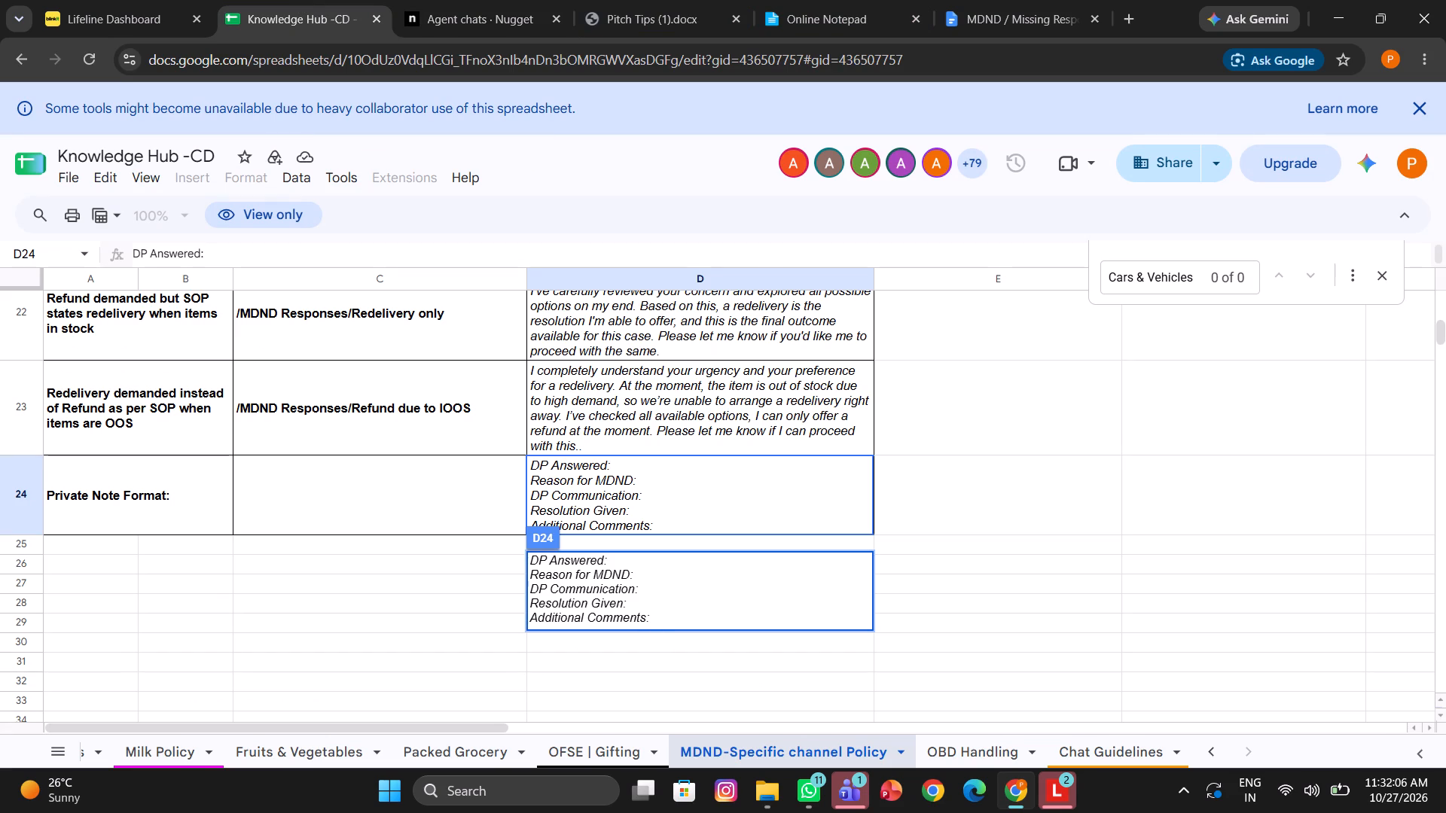
left_click_drag(651, 616, 532, 560)
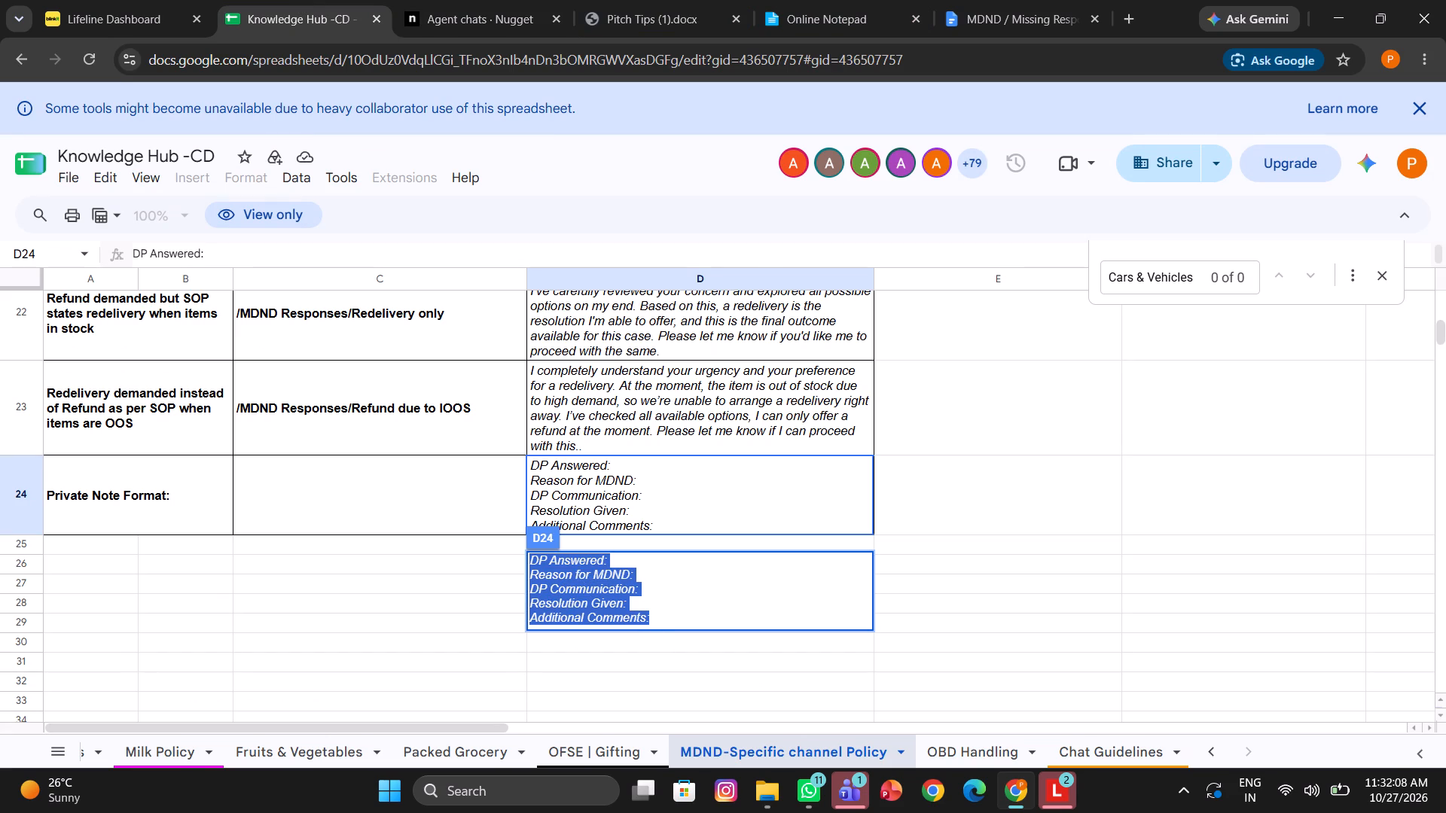
key("ctrl+c")
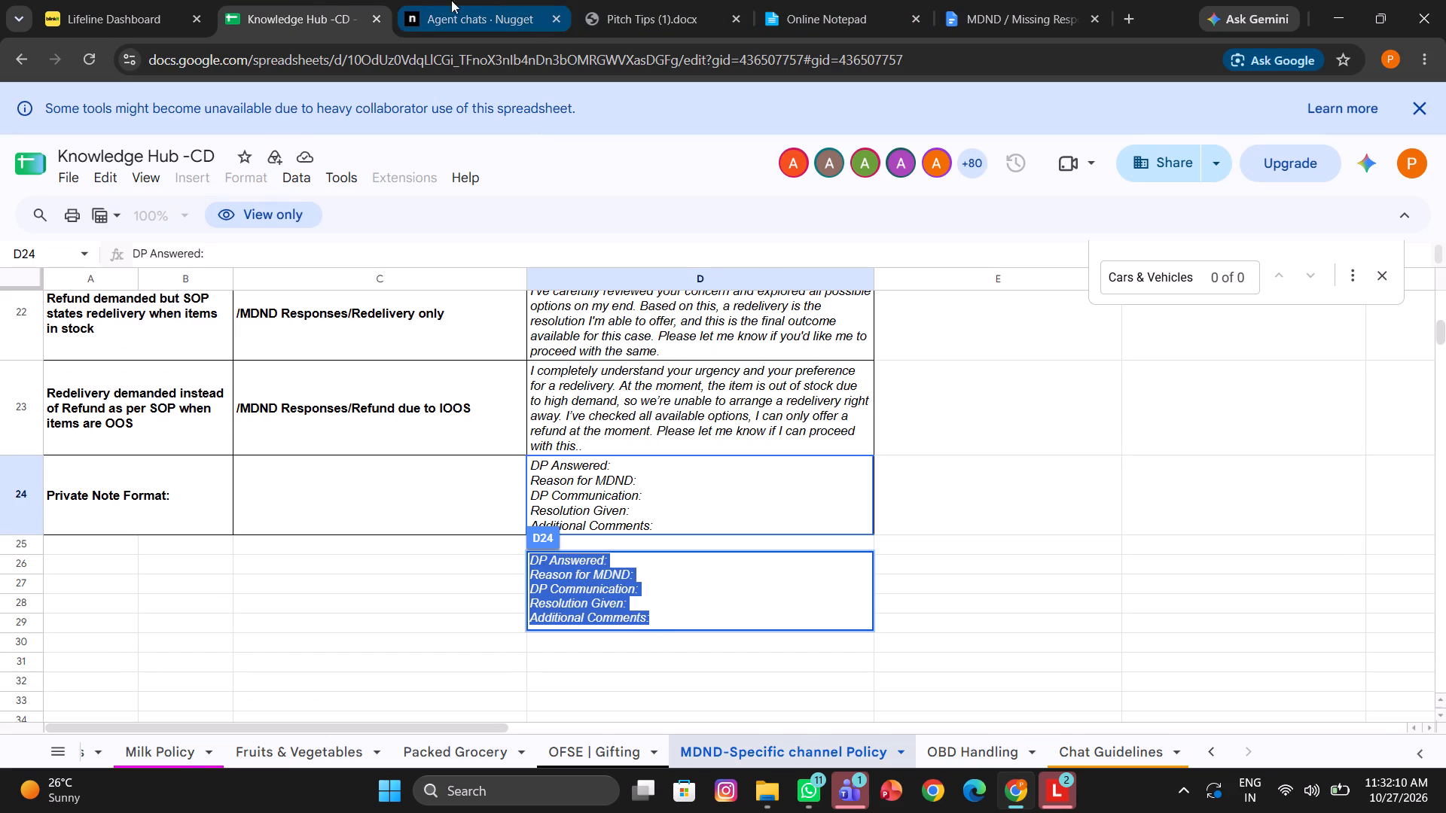
left_click(444, 0)
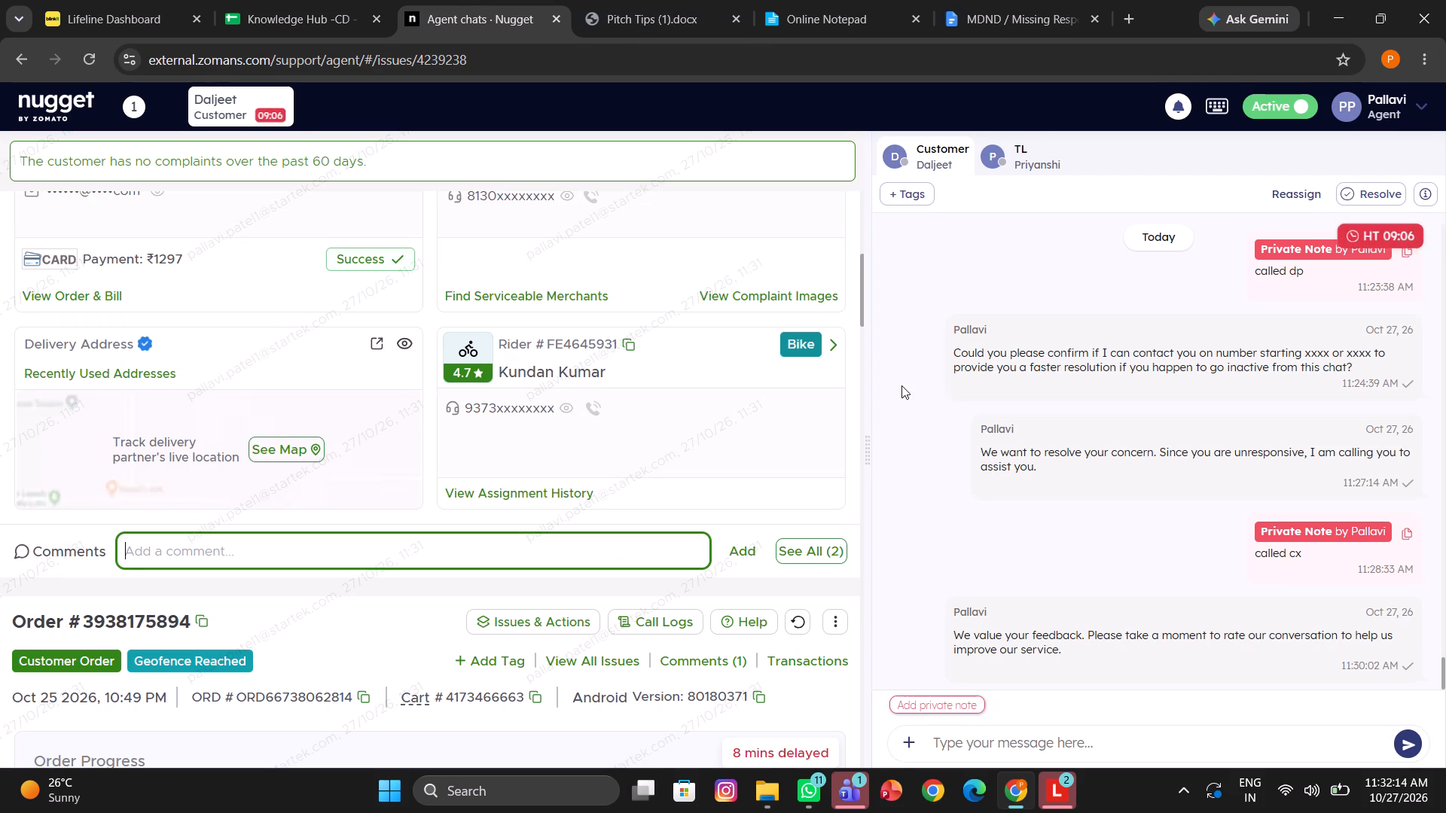
left_click(921, 701)
key("ctrl+v")
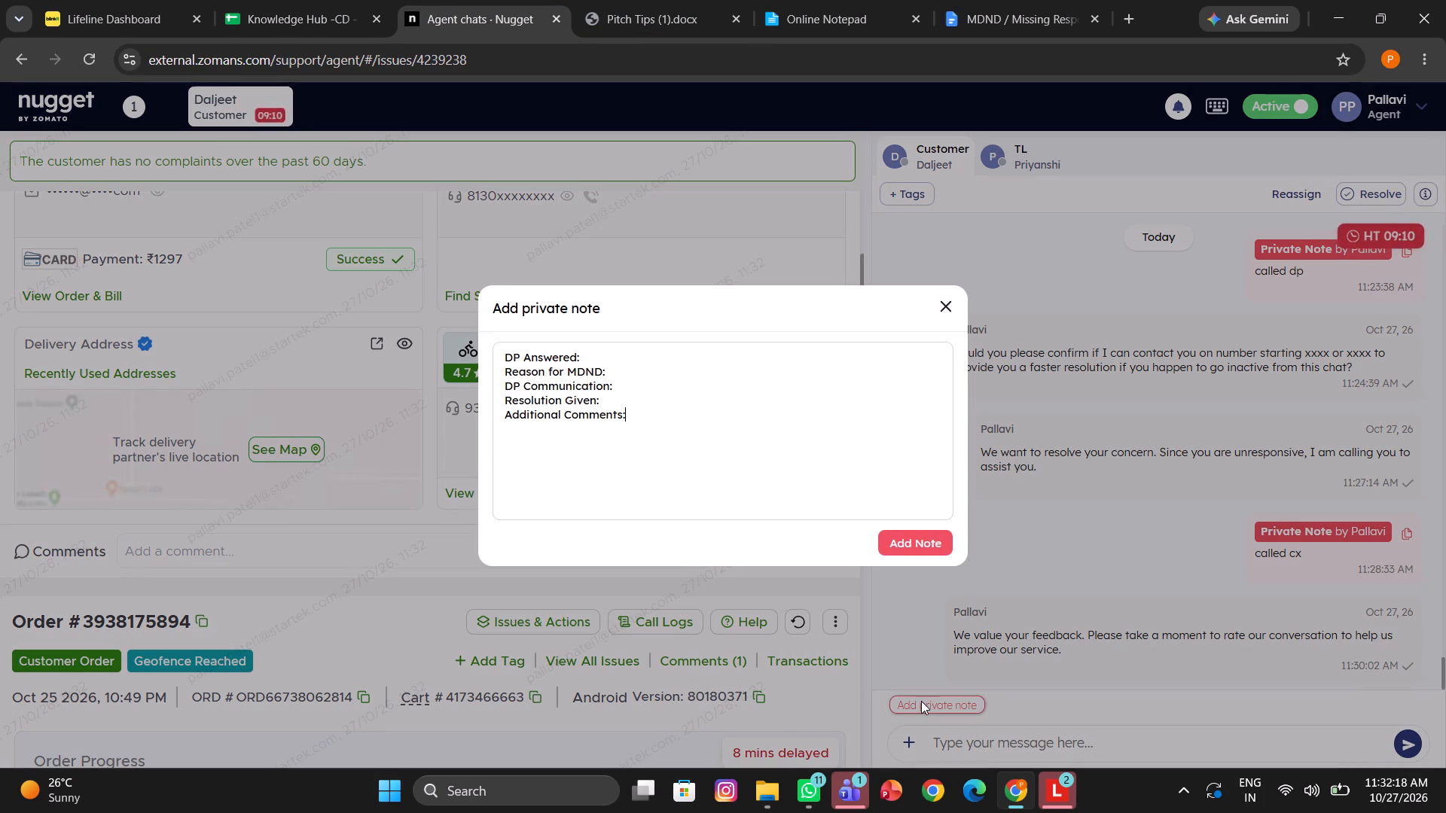
Fill in the note: DP Answered "yes", Reason for MDND "cx not received order", DP Communication "DP said delivered".
left_click(583, 356)
key("space")
type("yes")
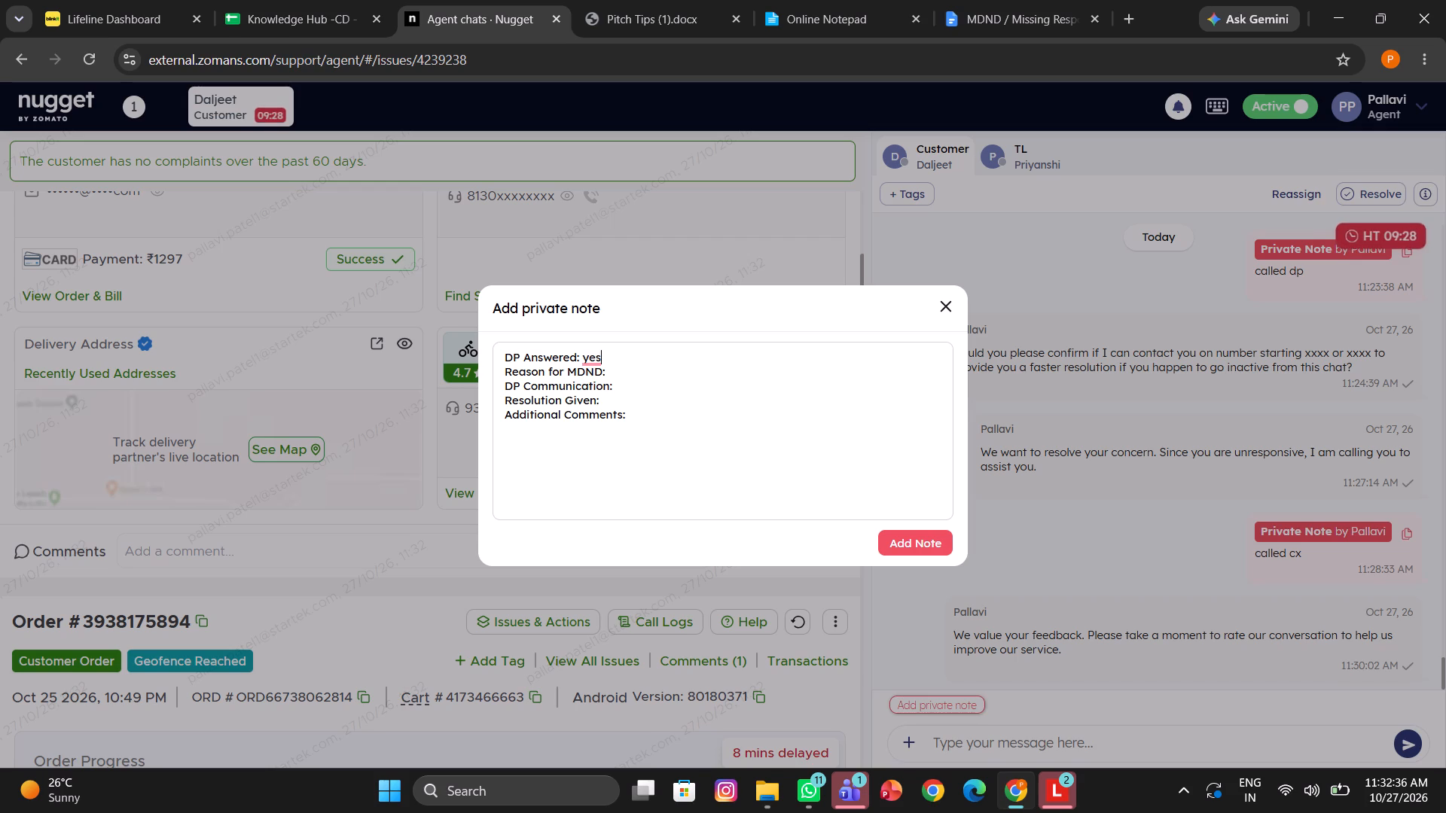
left_click(606, 367)
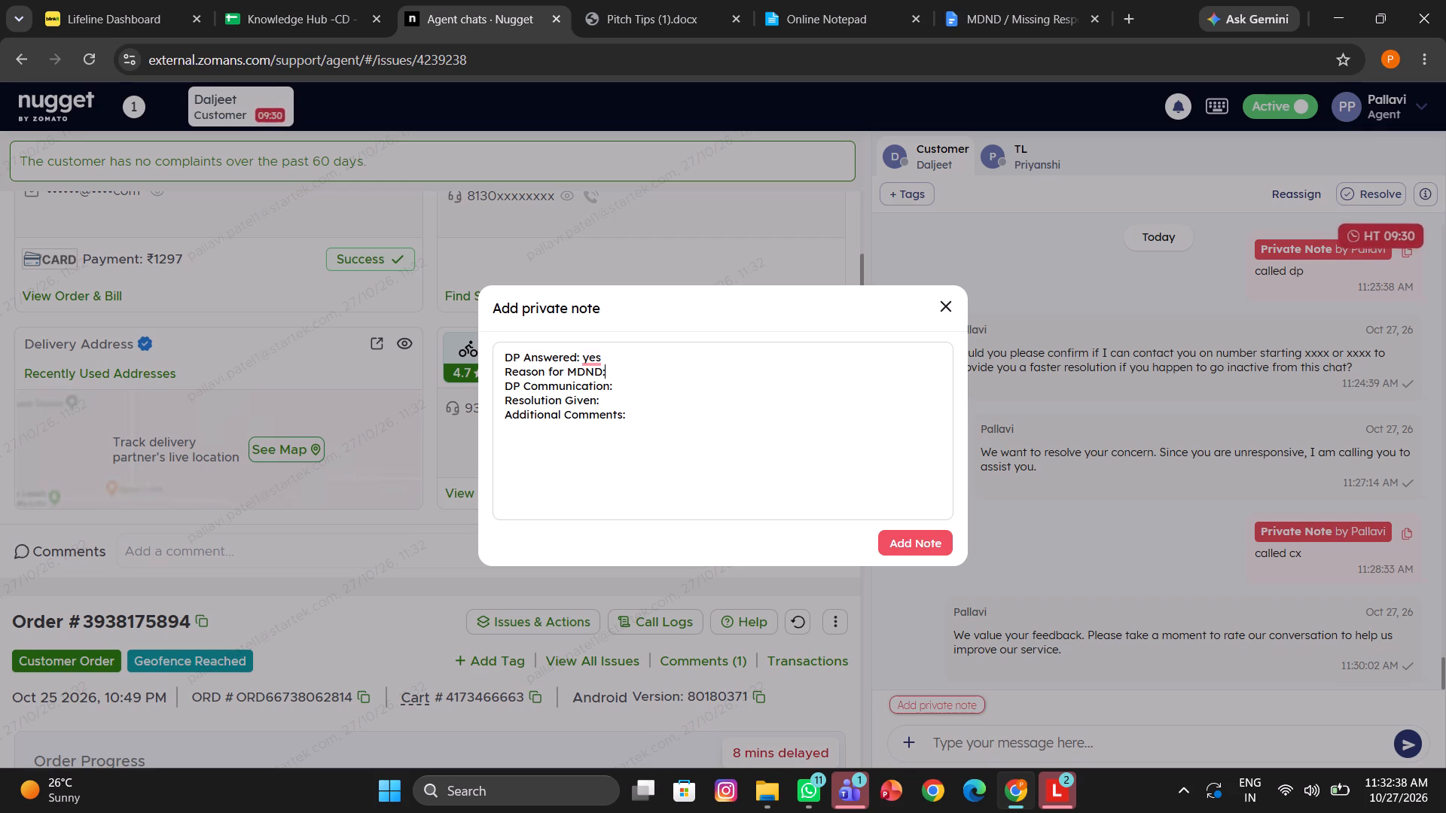
key("space")
type("cx not received order")
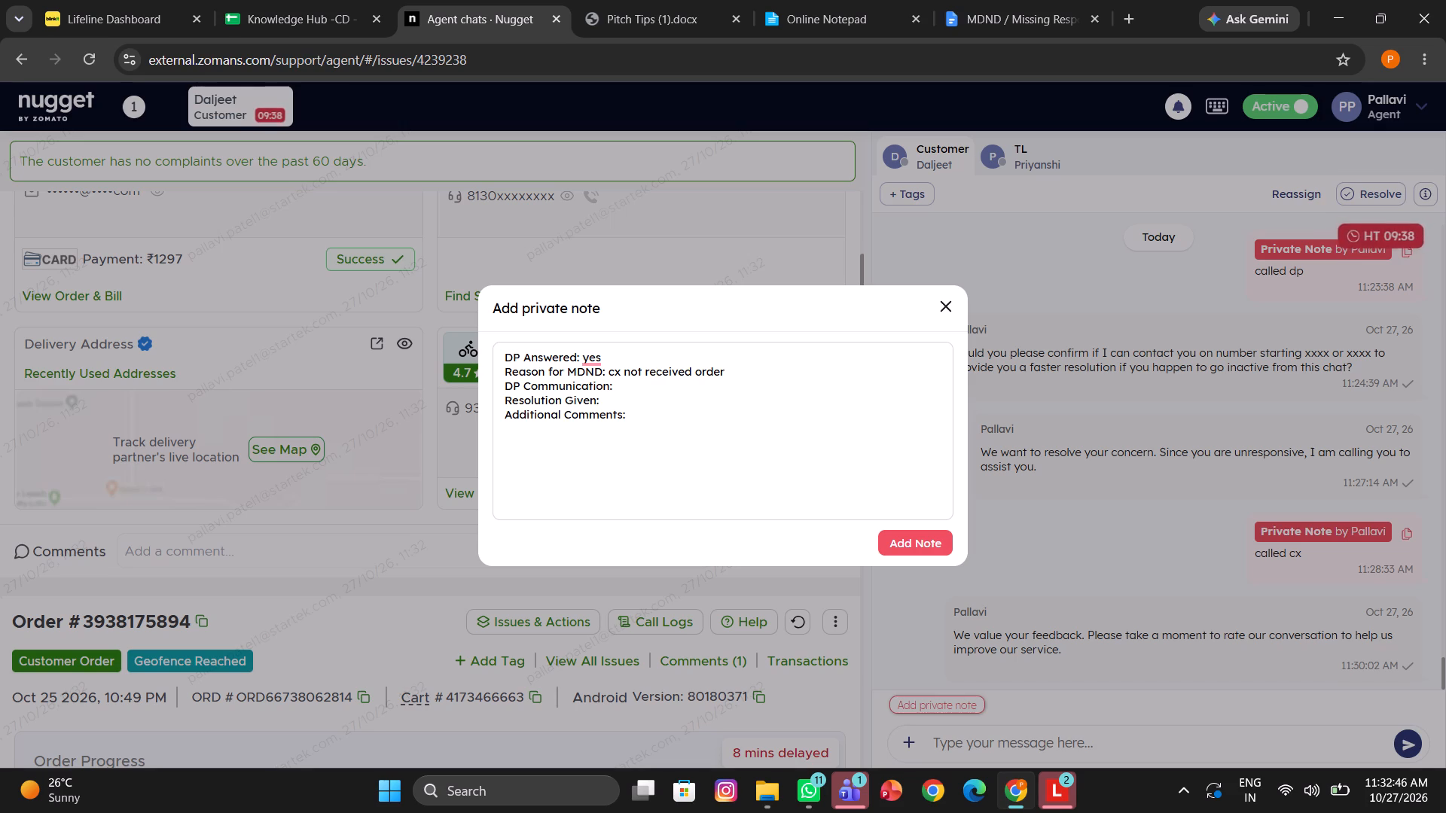
left_click(618, 382)
key("space")
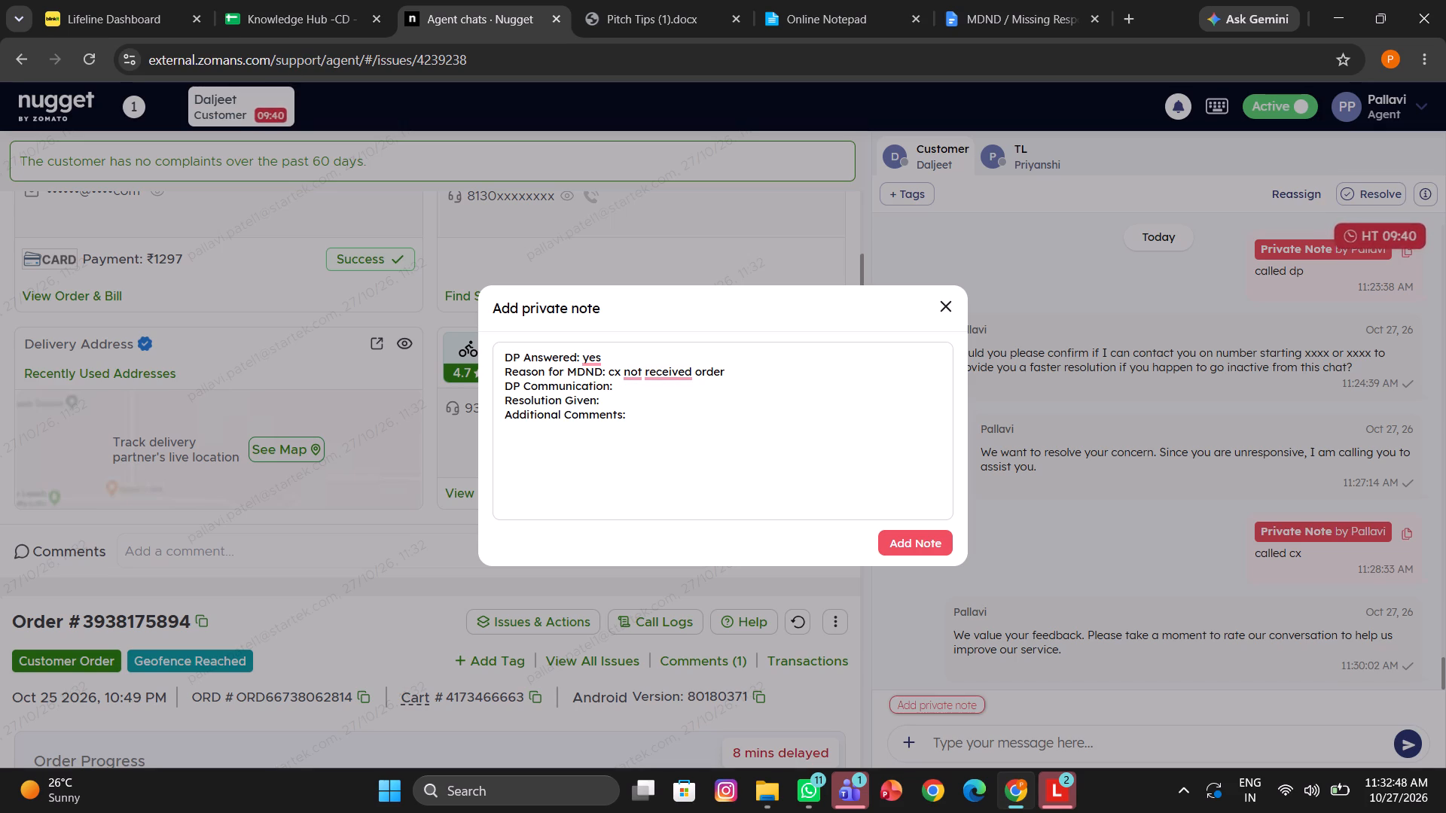
type("dp sadi delivered")
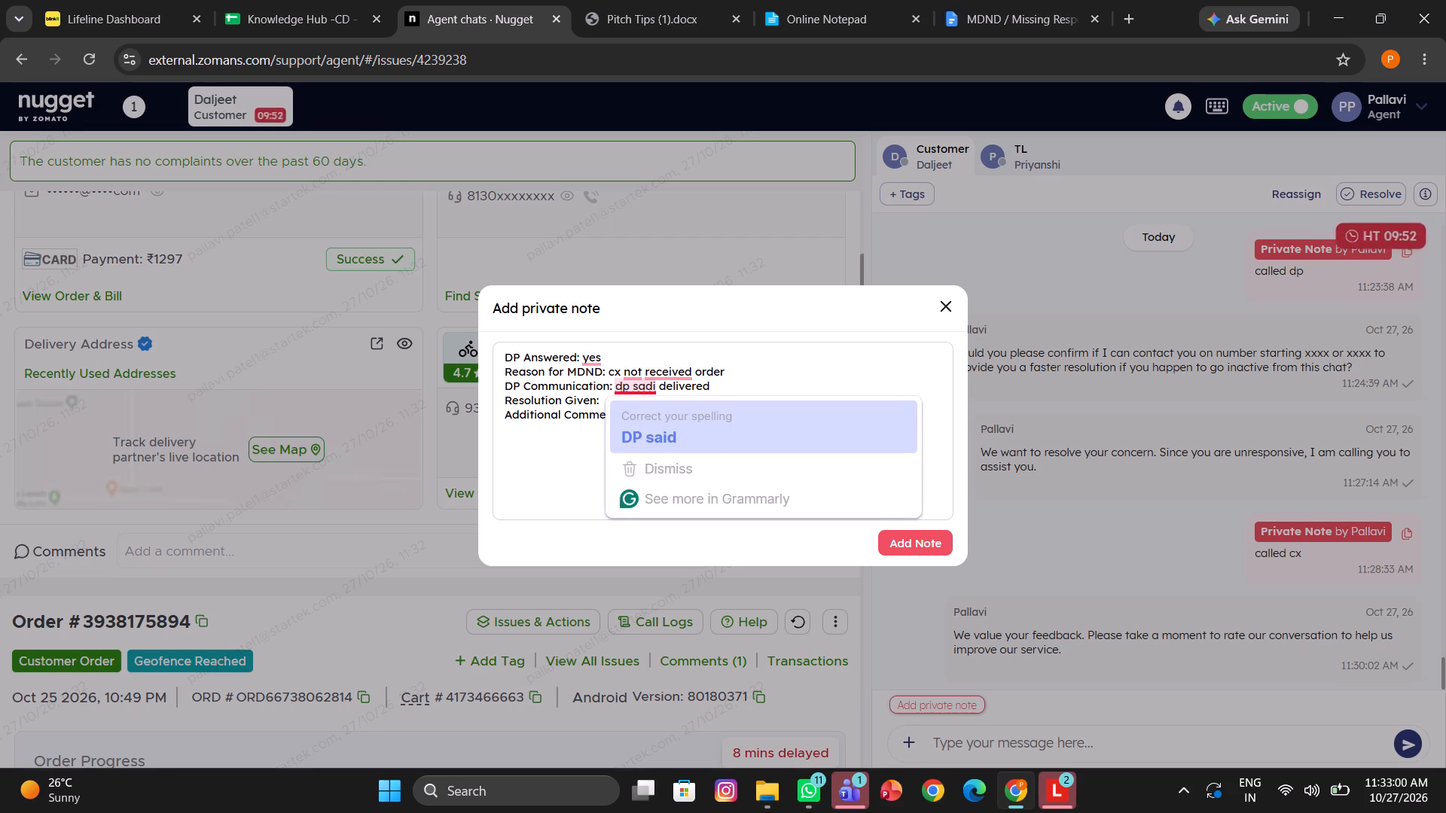
left_click(647, 431)
type("DP said")
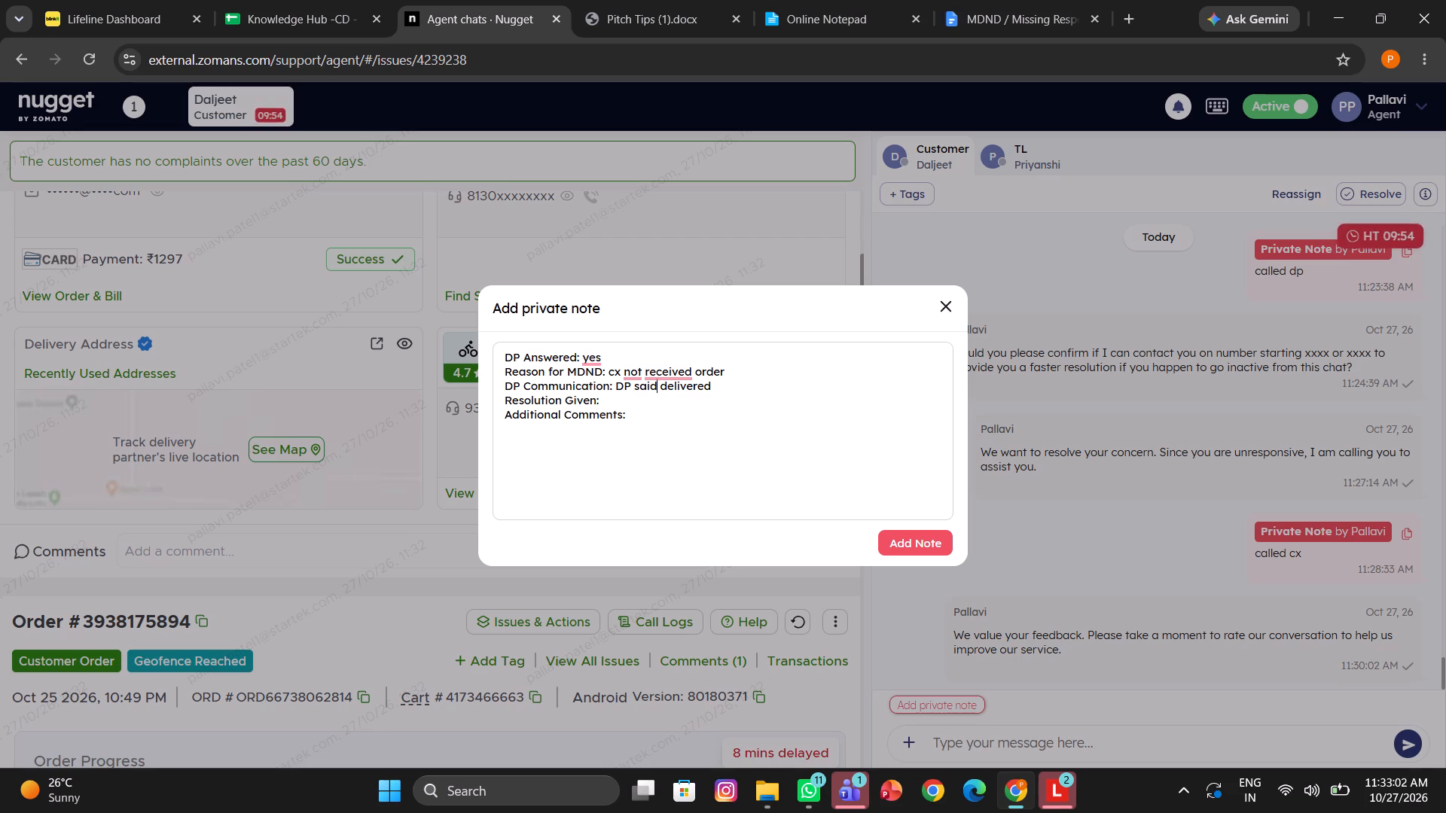
Enter "cx received" as Resolution Given and add the private note to the chat.
left_click(617, 403)
key("space")
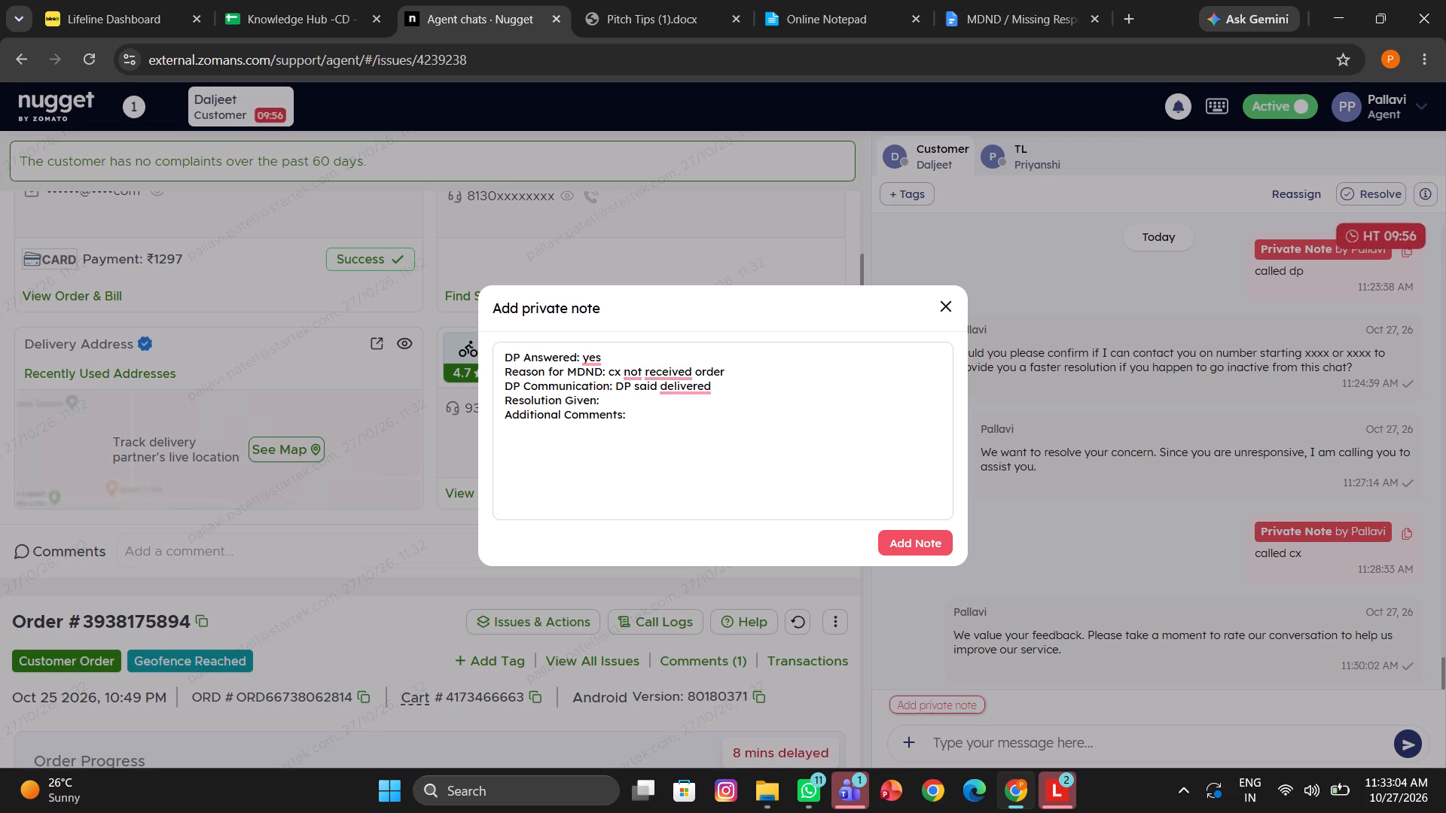
key("r")
key("BackSpace")
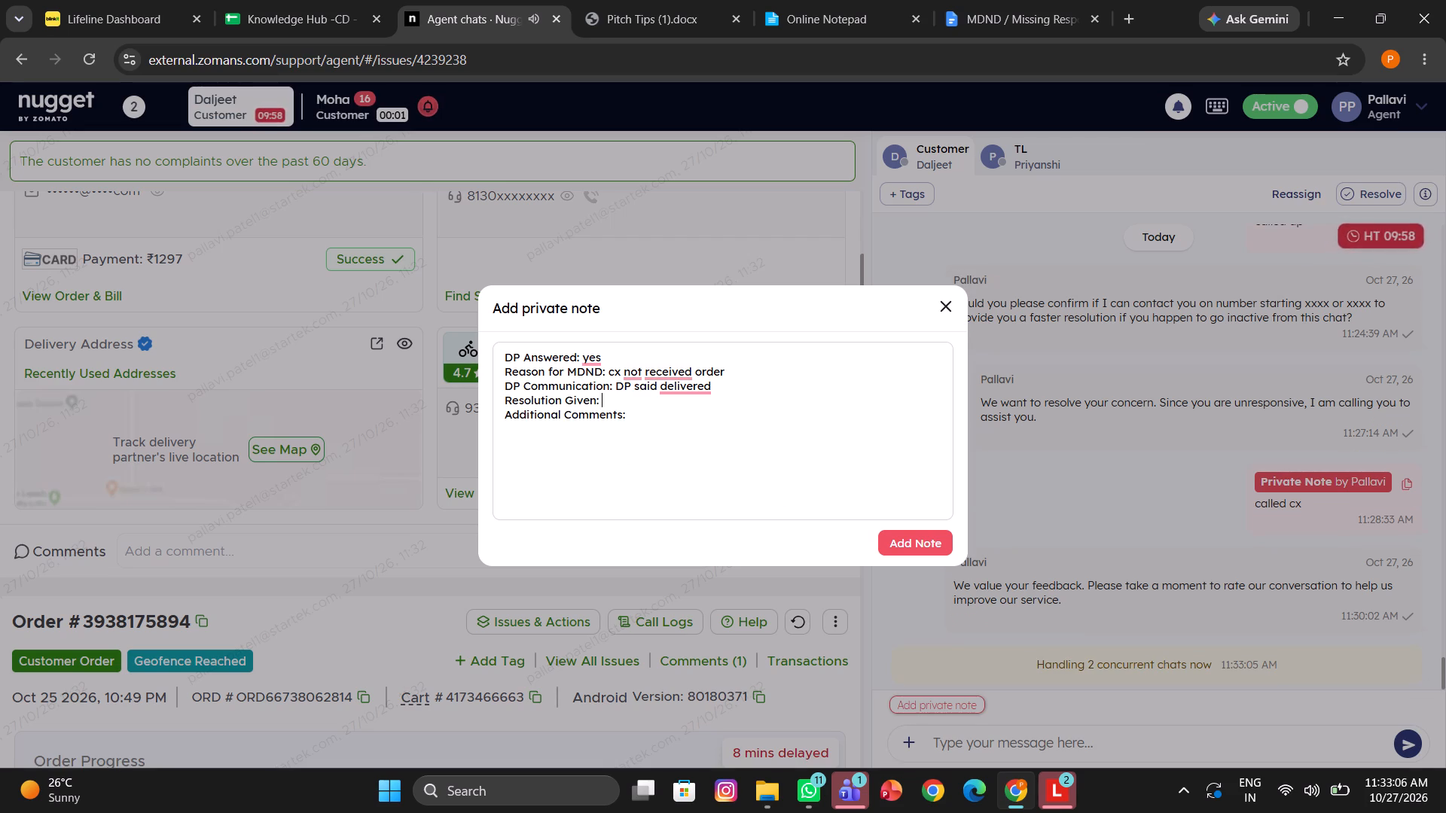
type("cx received")
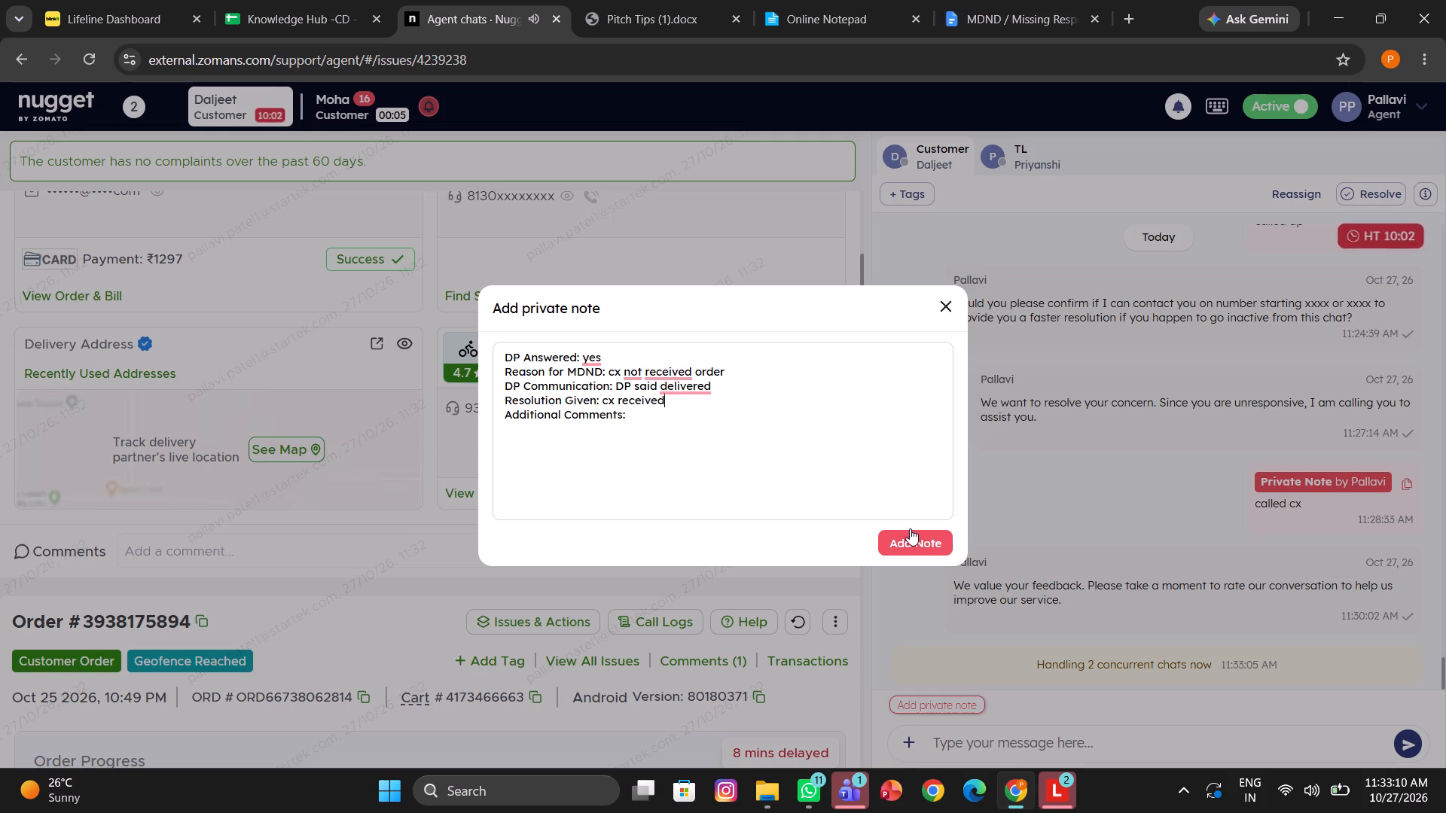
left_click(910, 529)
Send the customer the canned closing response thanking them for choosing Blinkit.
left_click(979, 728)
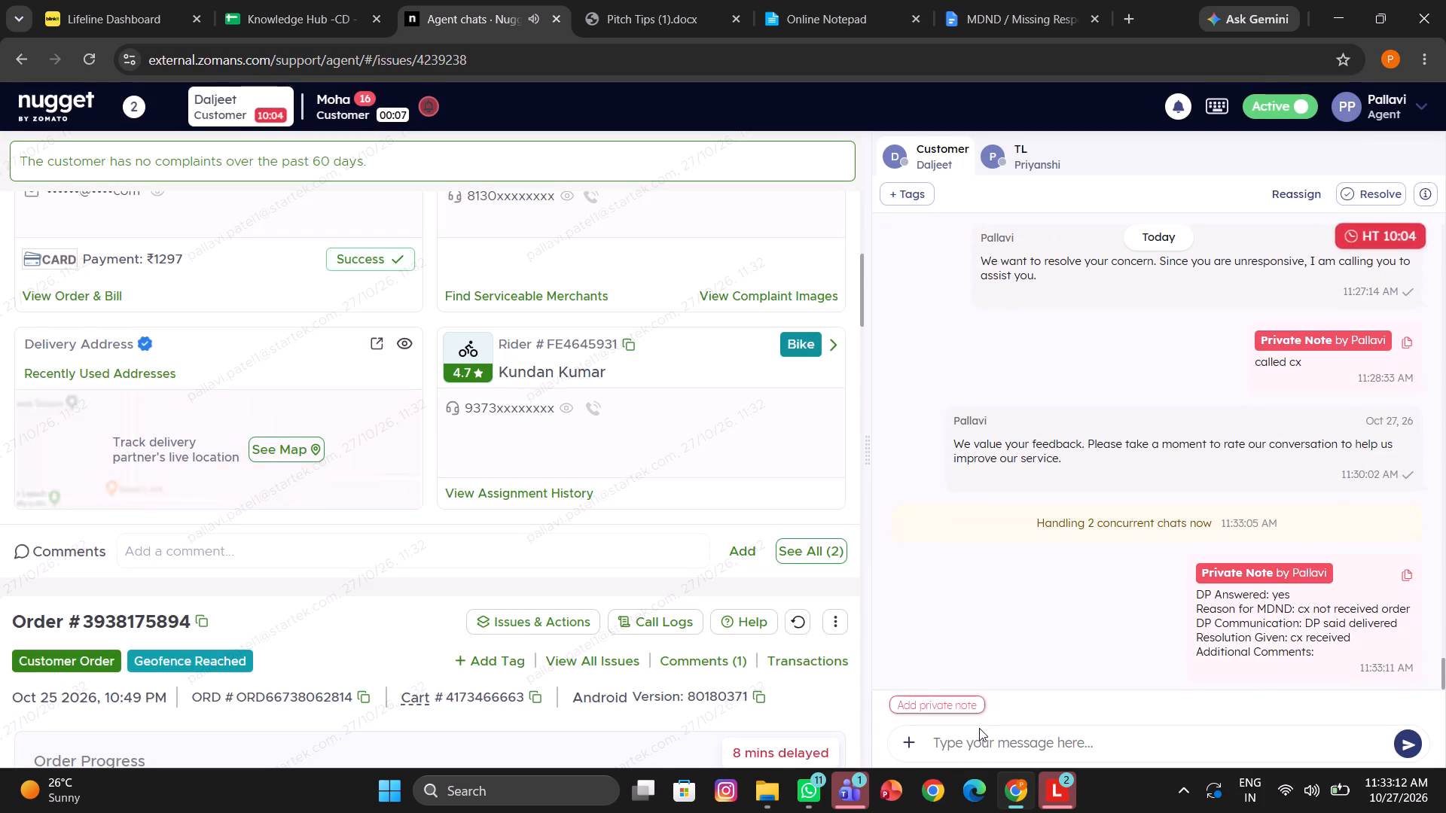
left_click(979, 731)
type("/clo")
left_click(1001, 431)
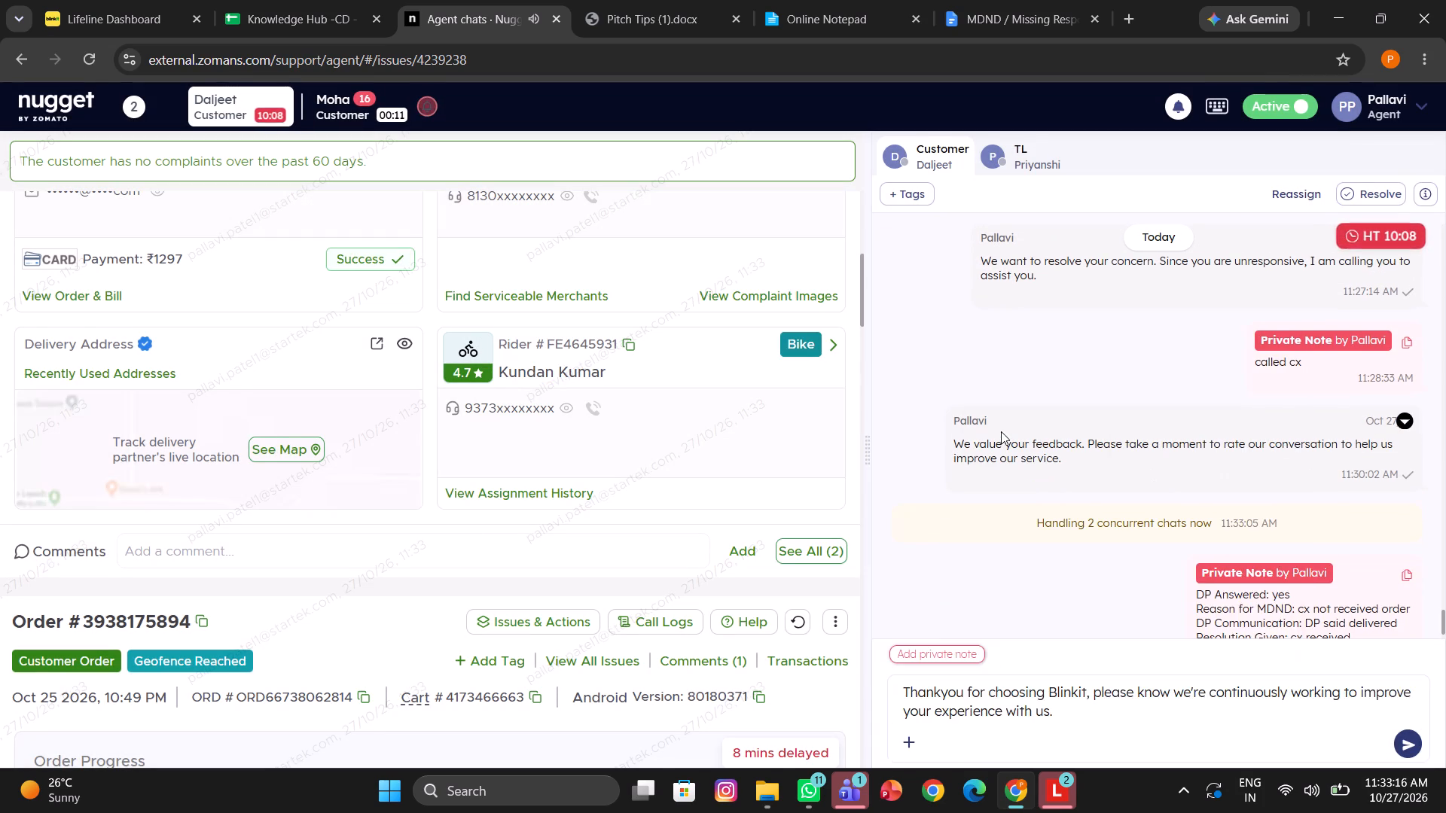
key("Return")
Resolve the chat with the disposition tag "MDND – Resolved".
left_click(1372, 196)
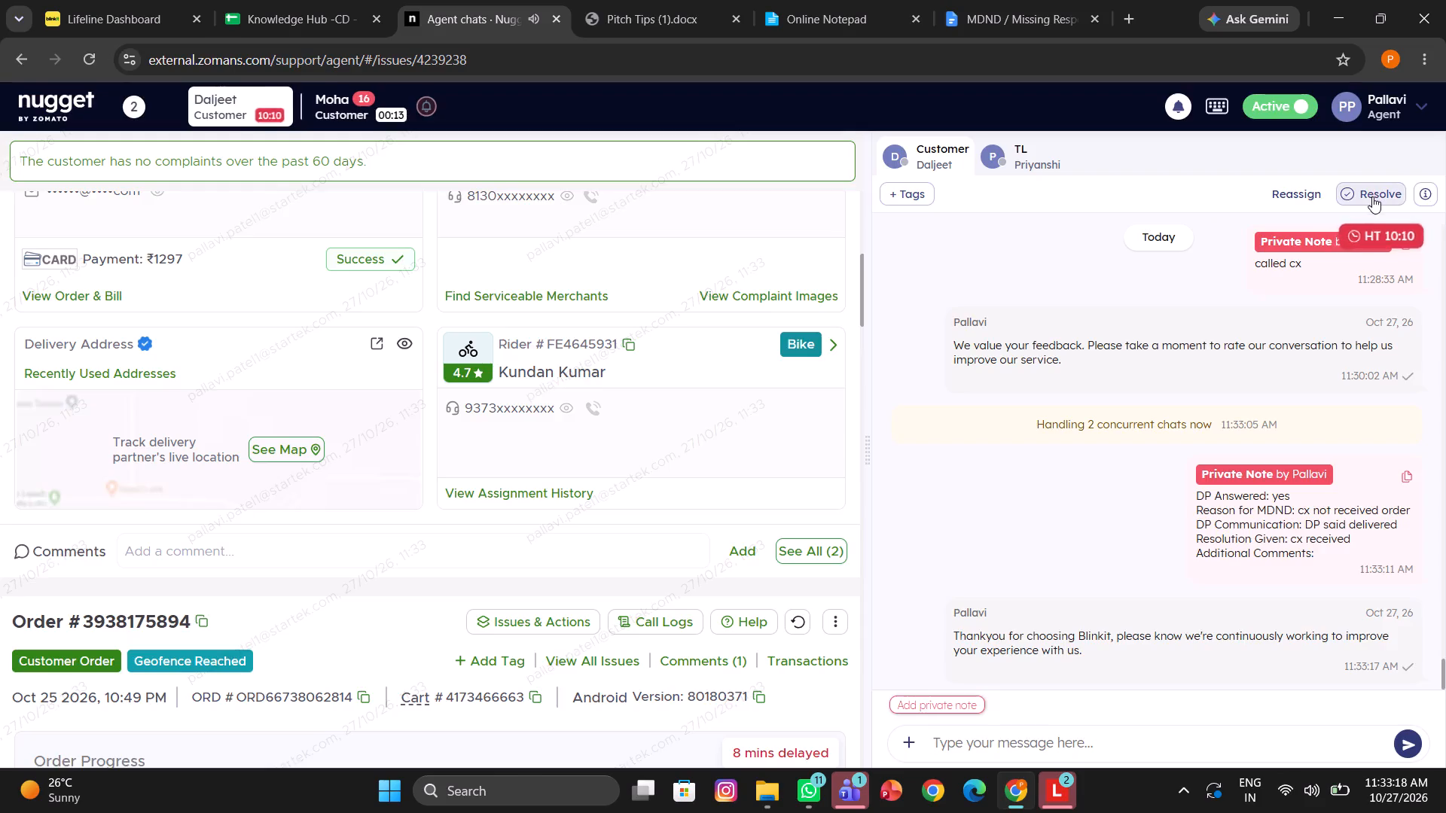
type("mdnd")
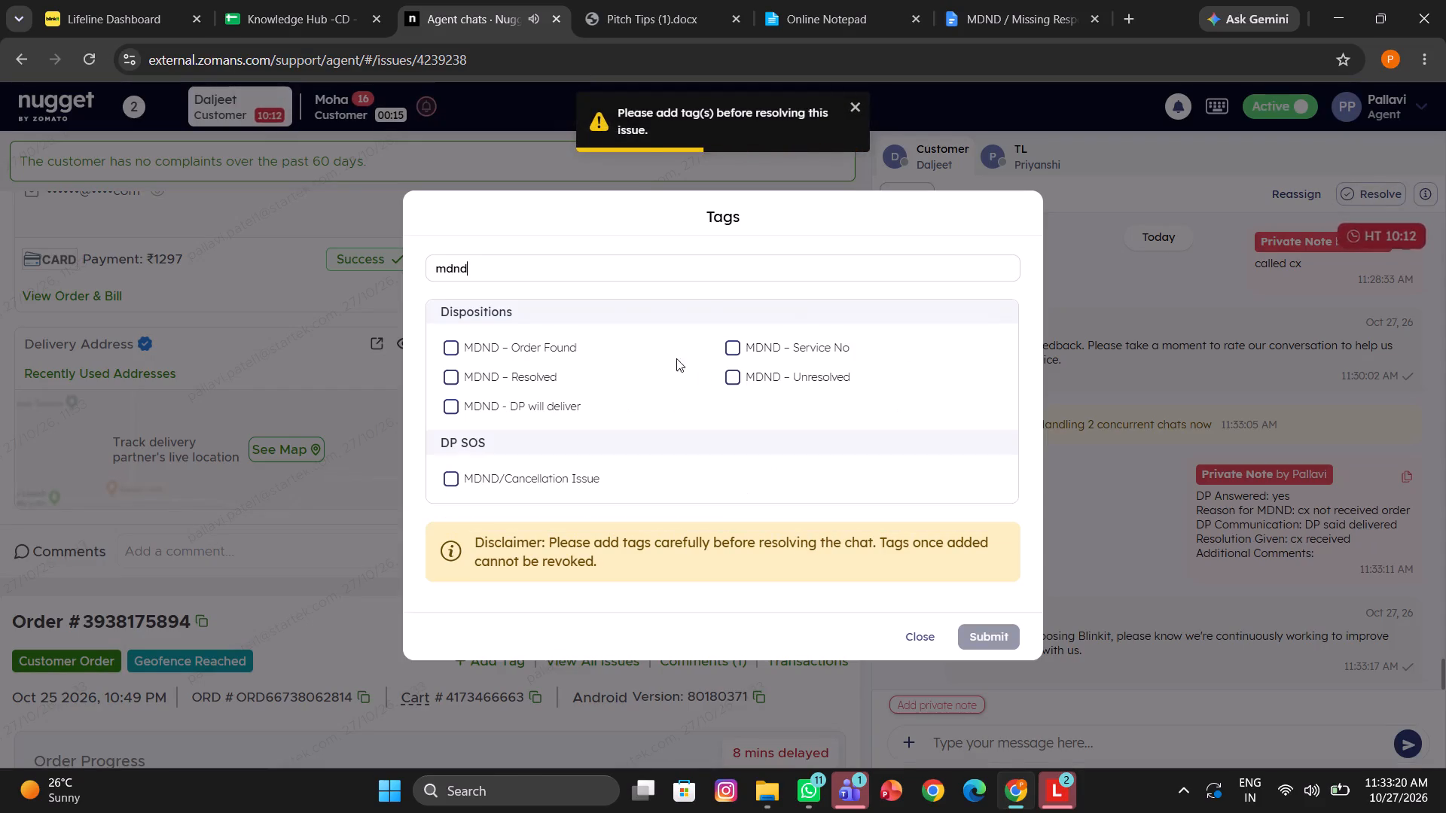
left_click(633, 371)
left_click(1004, 634)
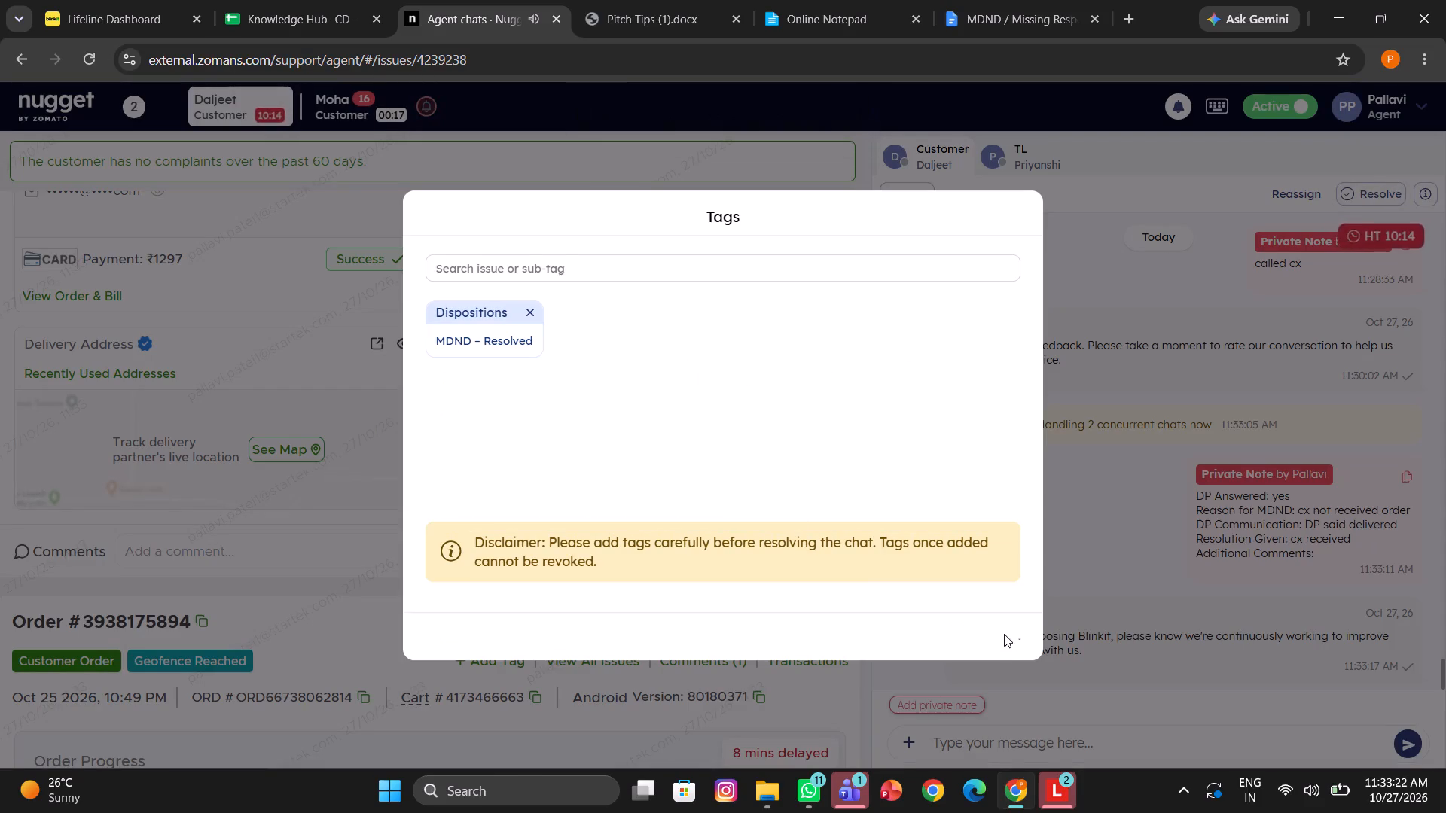
Send the suggested greeting, apology and request to check with family and guard in the new missing-order chat.
left_click(1115, 647)
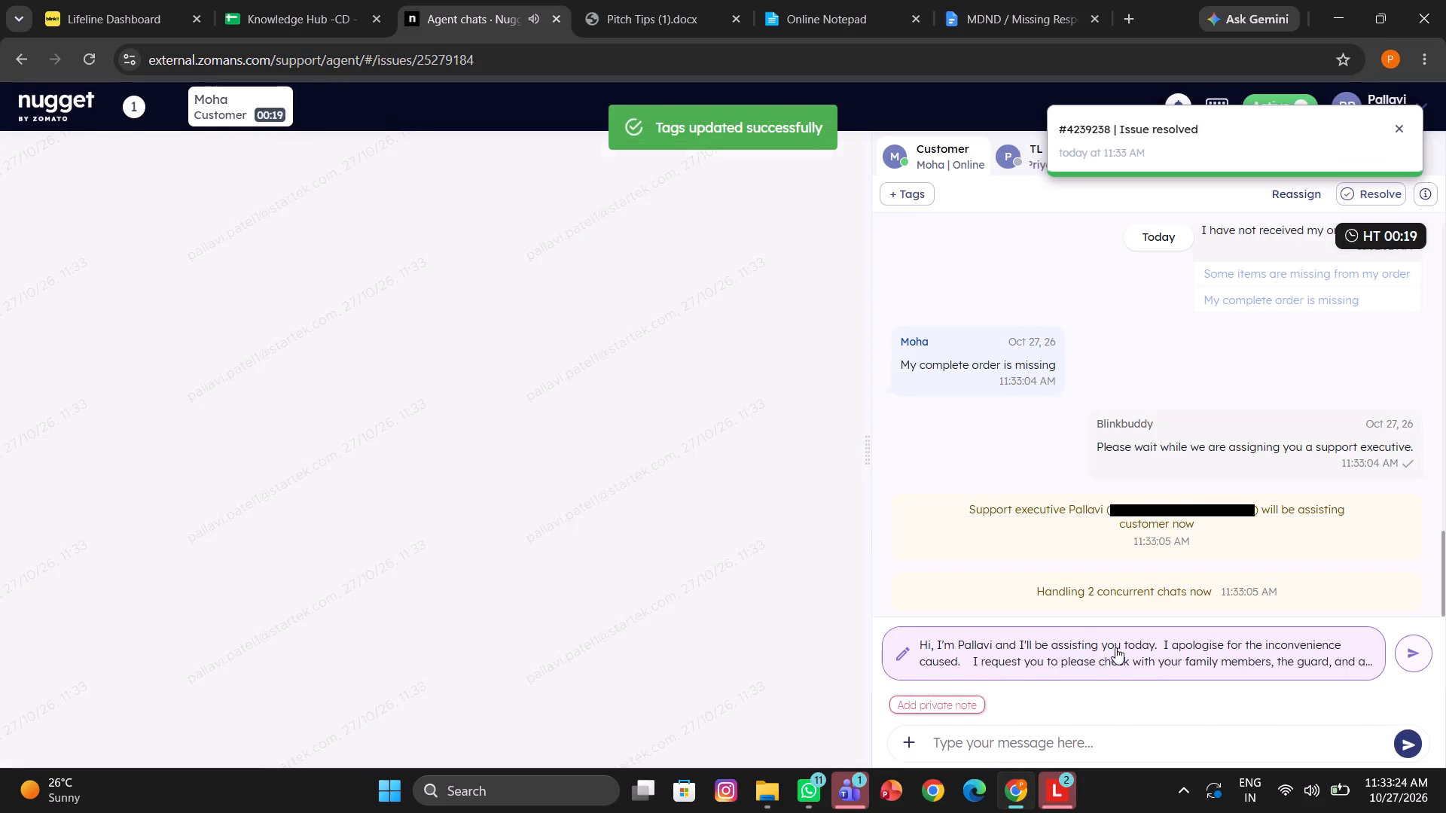
left_click(1115, 647)
key("Return")
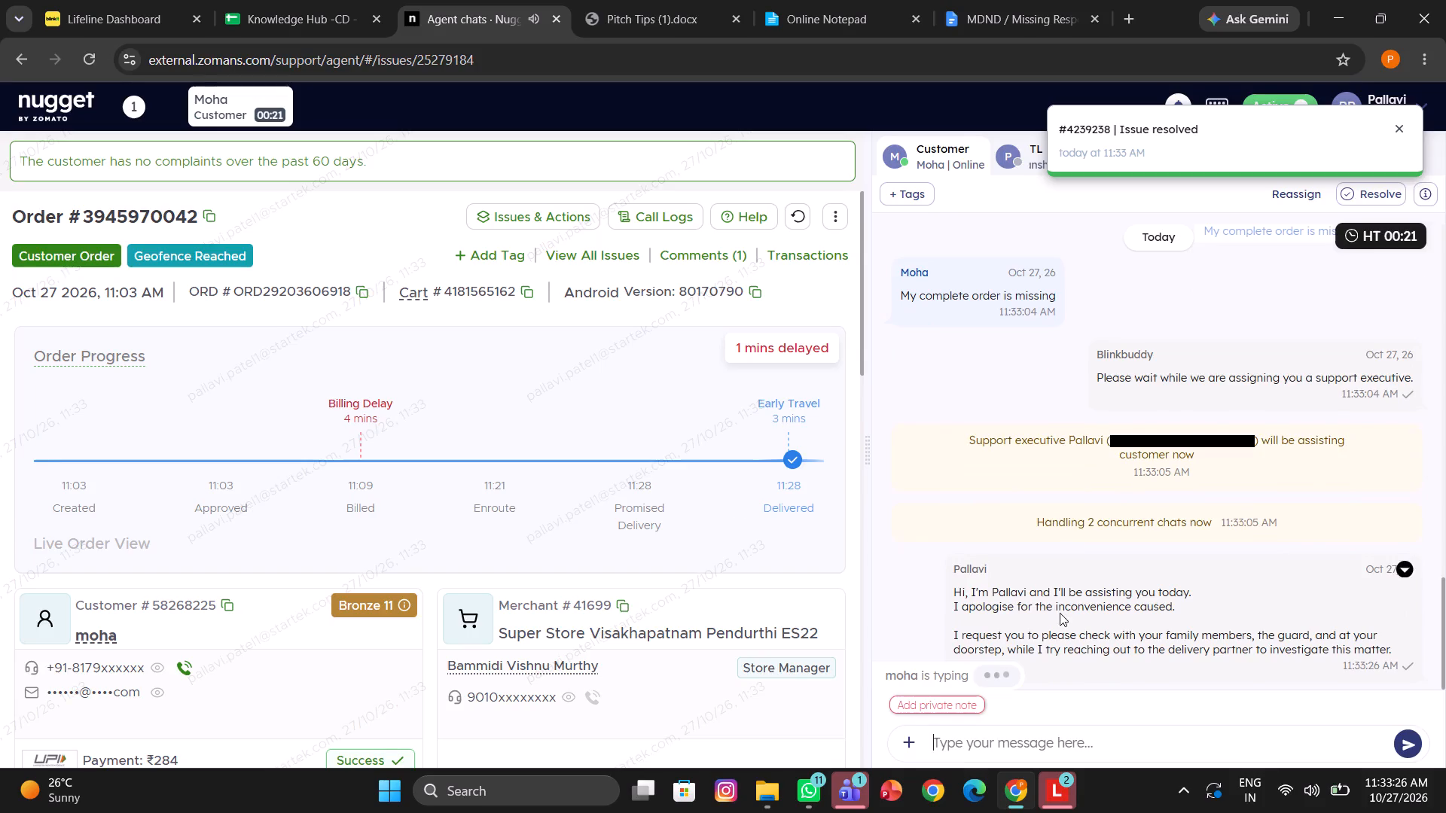
scroll(589, 502, "down", 3)
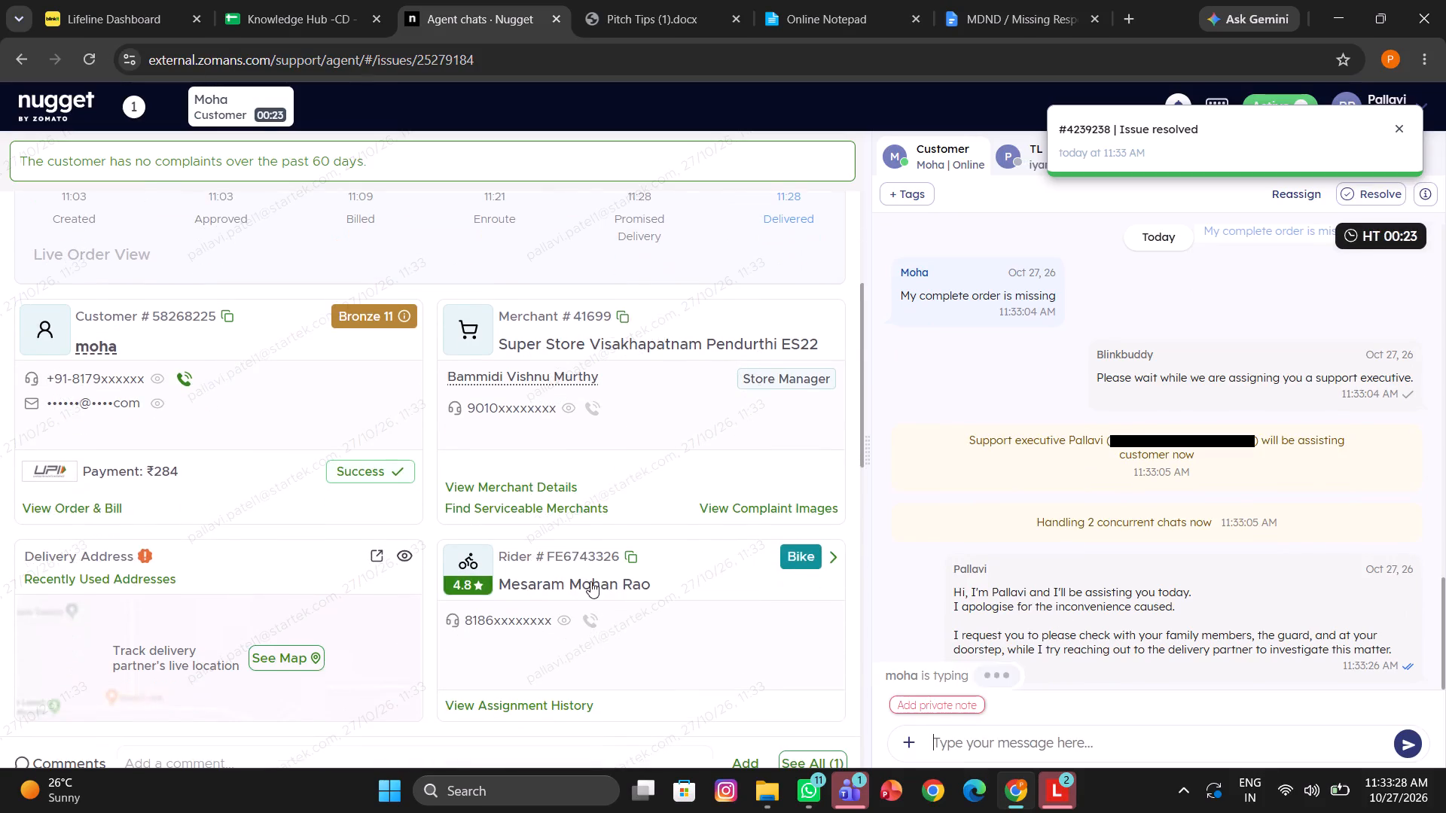
left_click(591, 617)
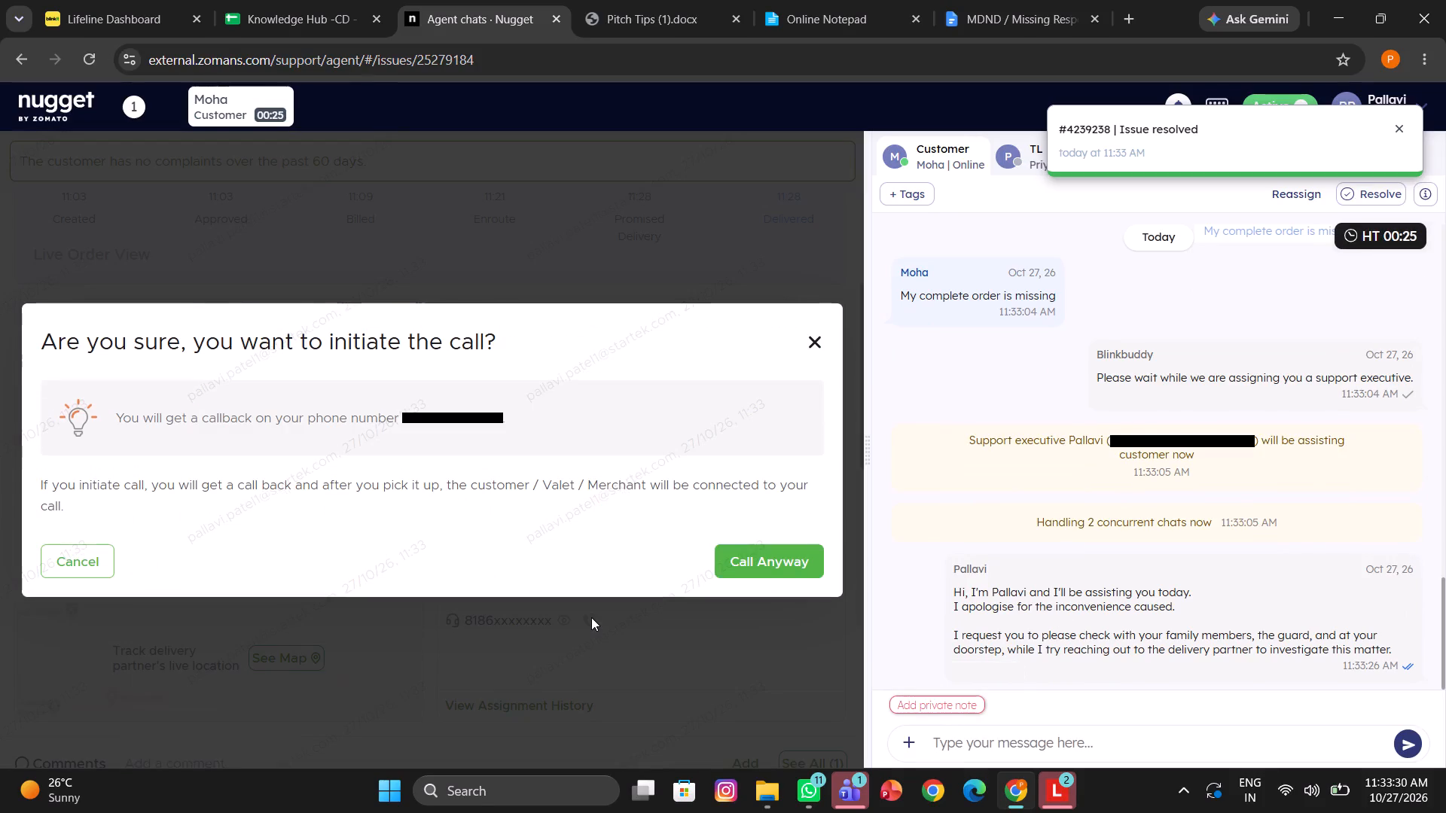
left_click(734, 559)
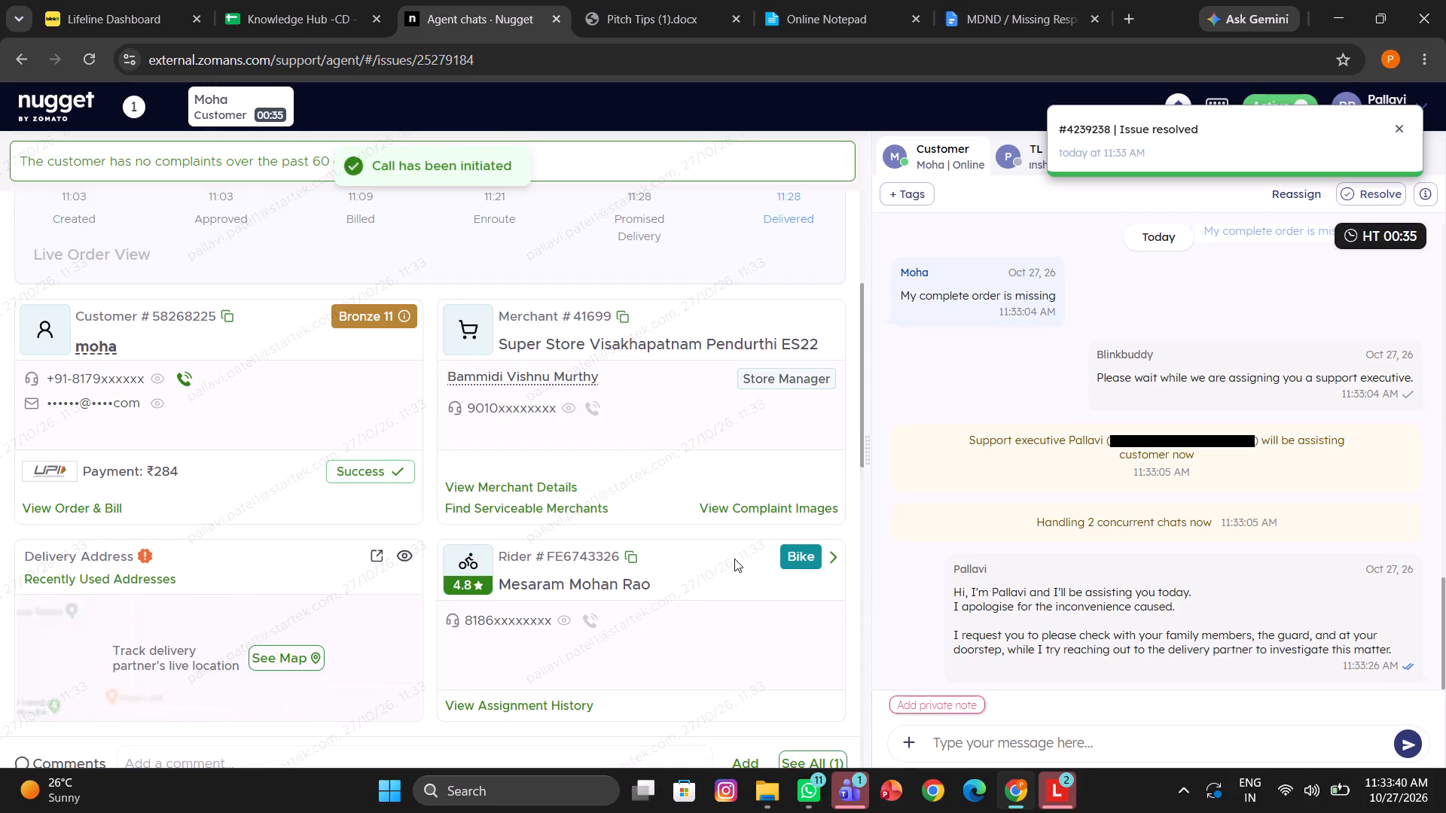
Add the private note "called dp" to the new customer's chat.
left_click(905, 705)
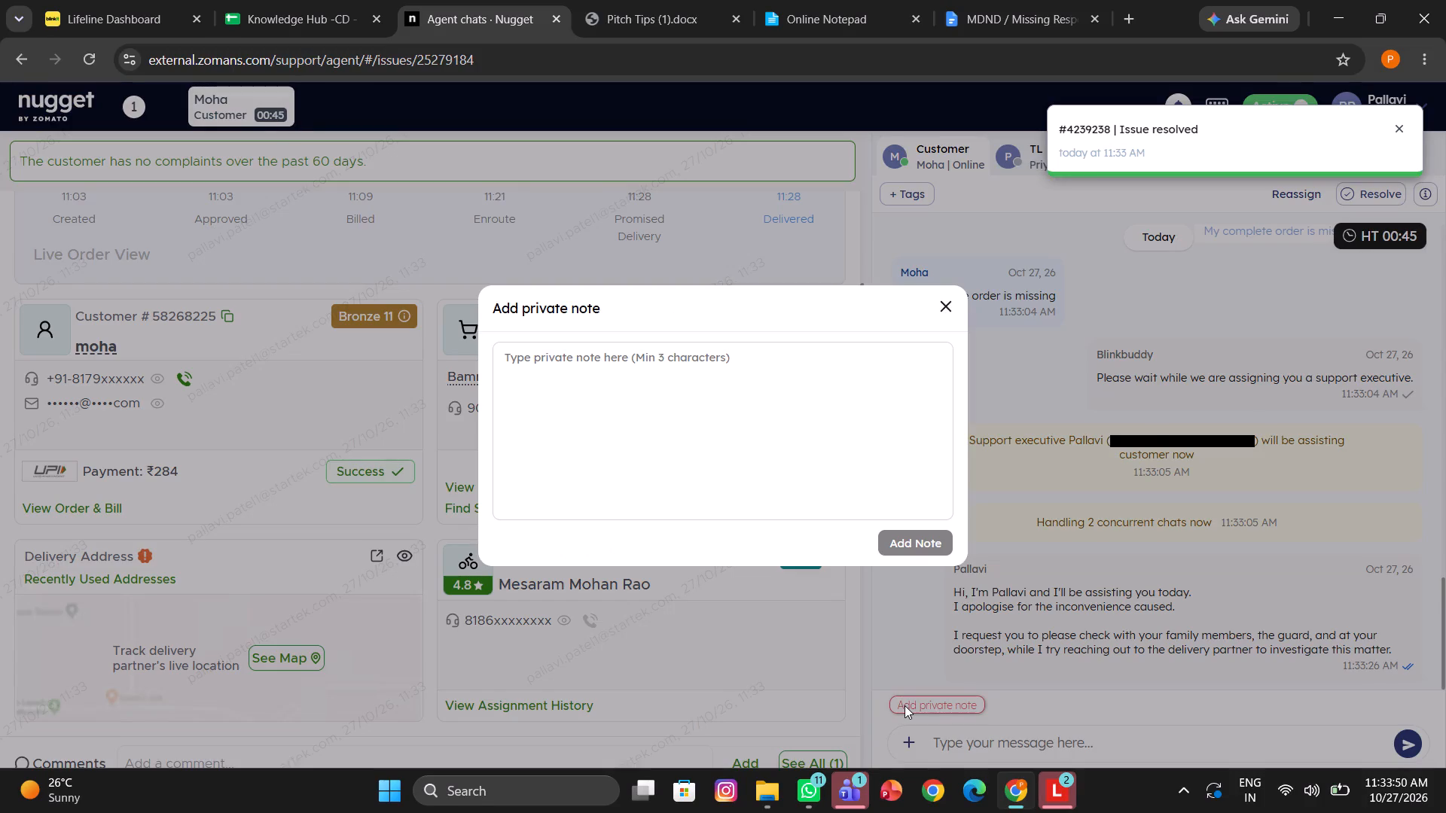
type("called")
key("space")
type("cx")
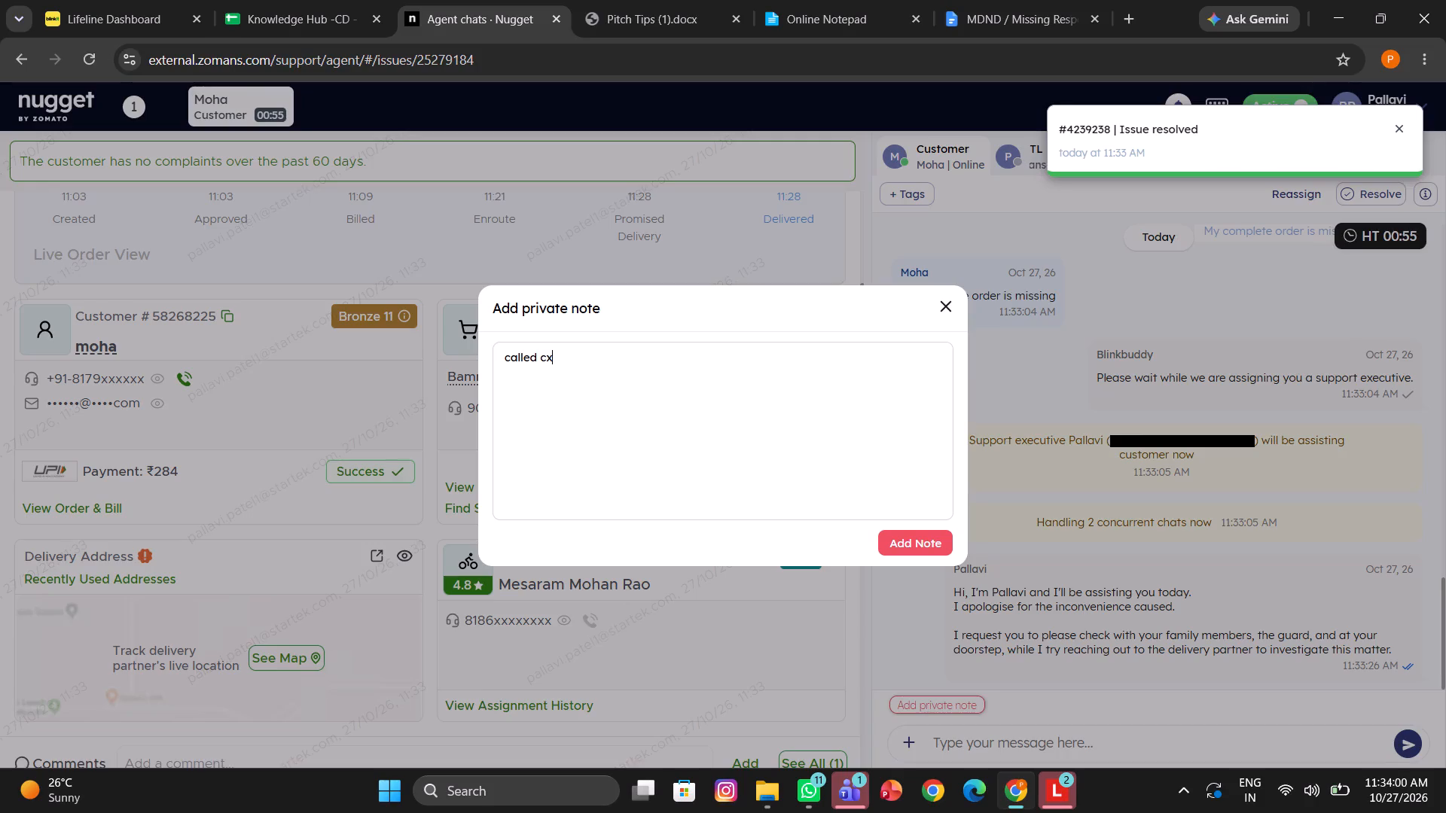
key("BackSpace")
key("BackSpace")
type("dp")
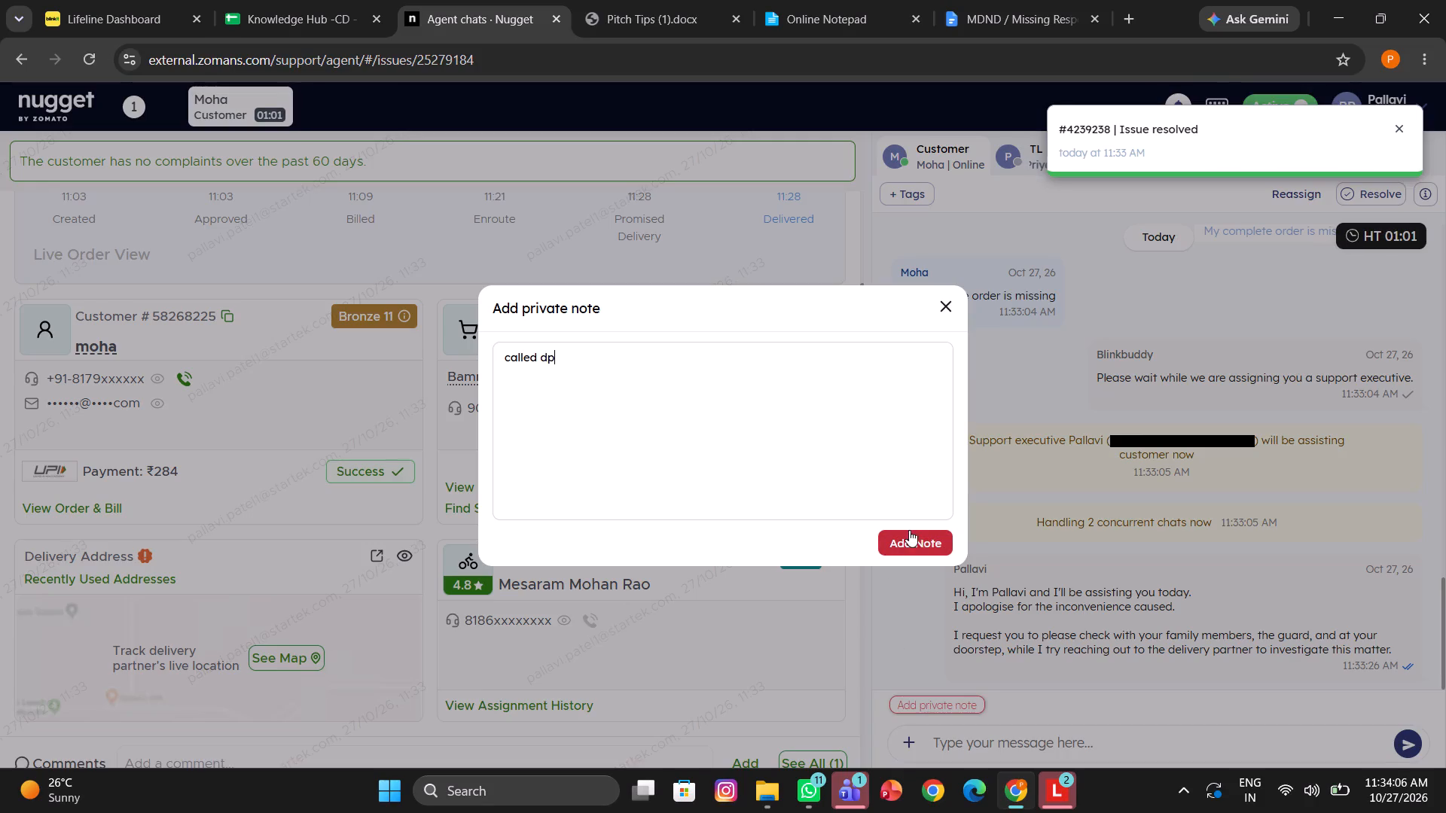
left_click(914, 534)
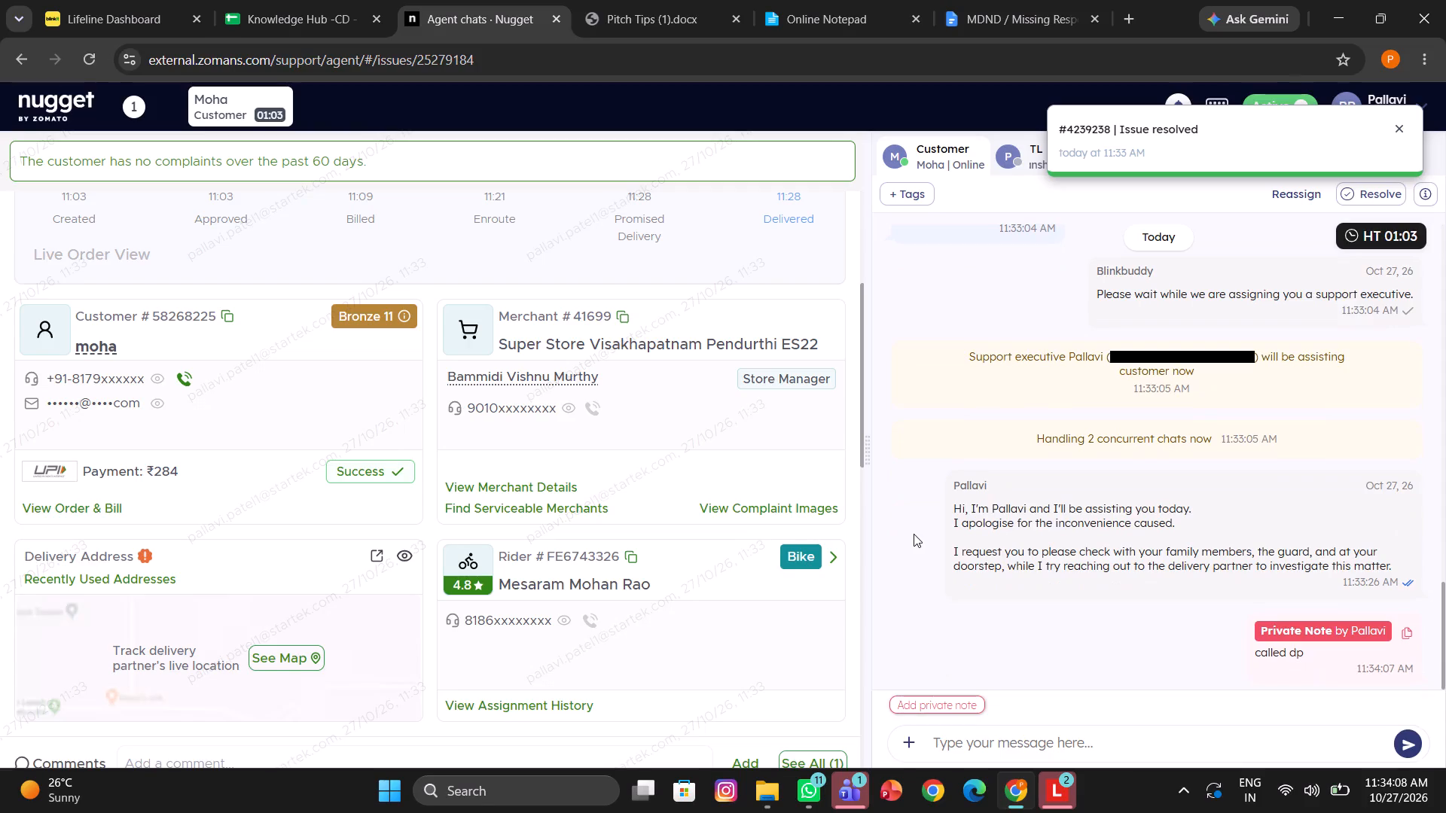
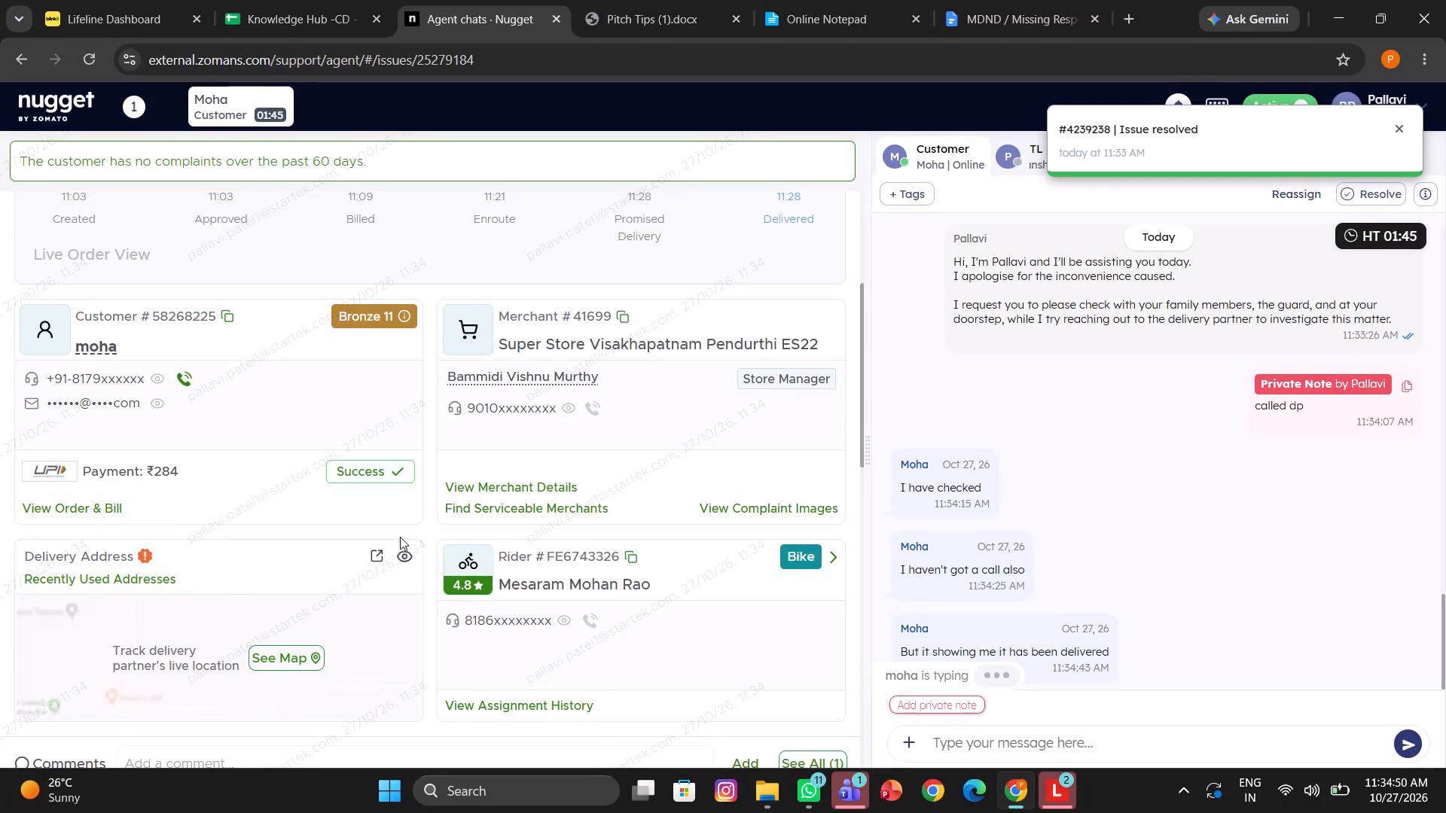
Reveal the customer's hidden delivery address on the order.
left_click(404, 556)
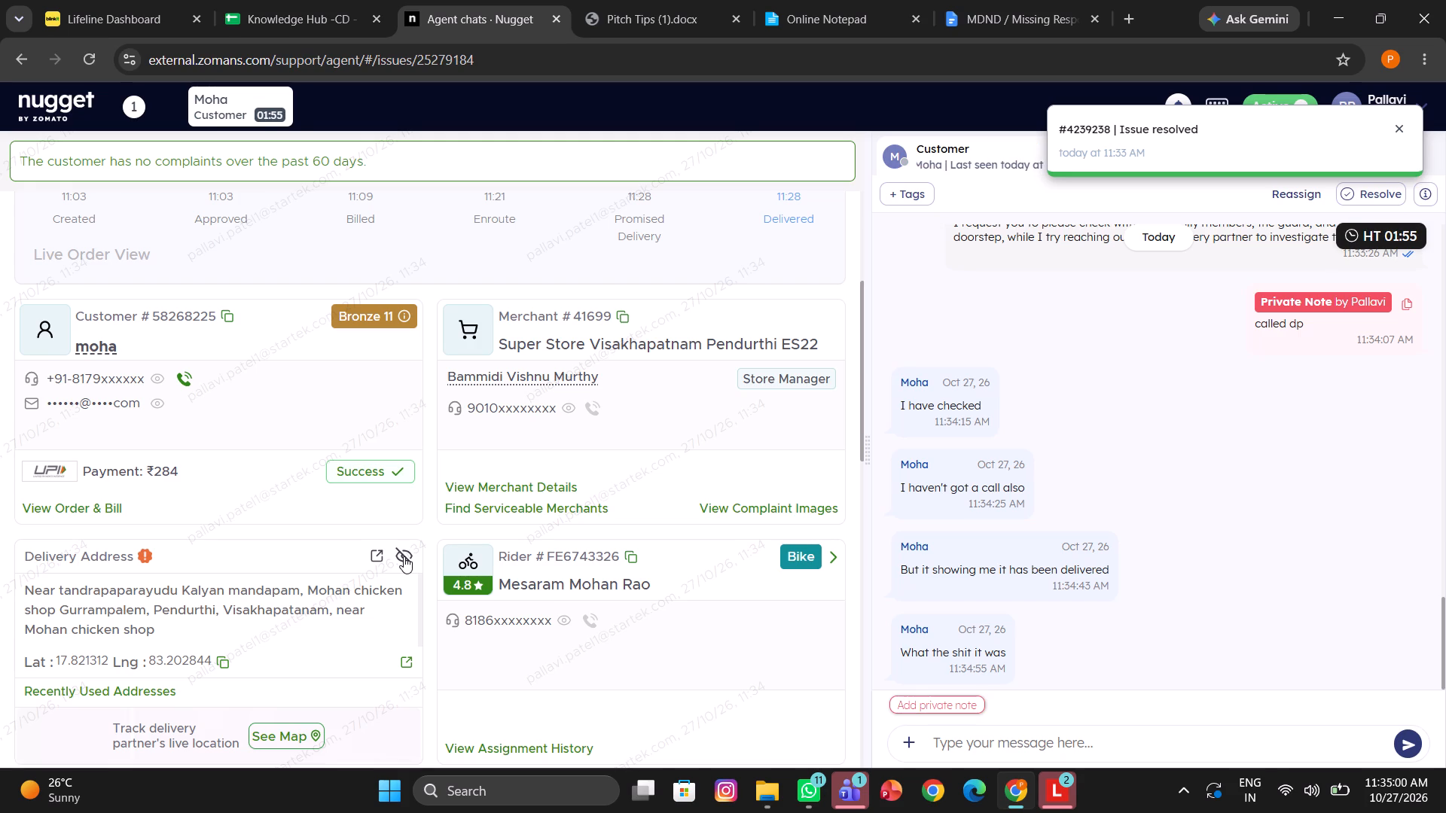
Send the customer the MDND line from Pitch Tips: "As I can understand, you did not receive your order; however, it is marked as delivered.".
left_click(606, 2)
scroll(521, 569, "up", 3)
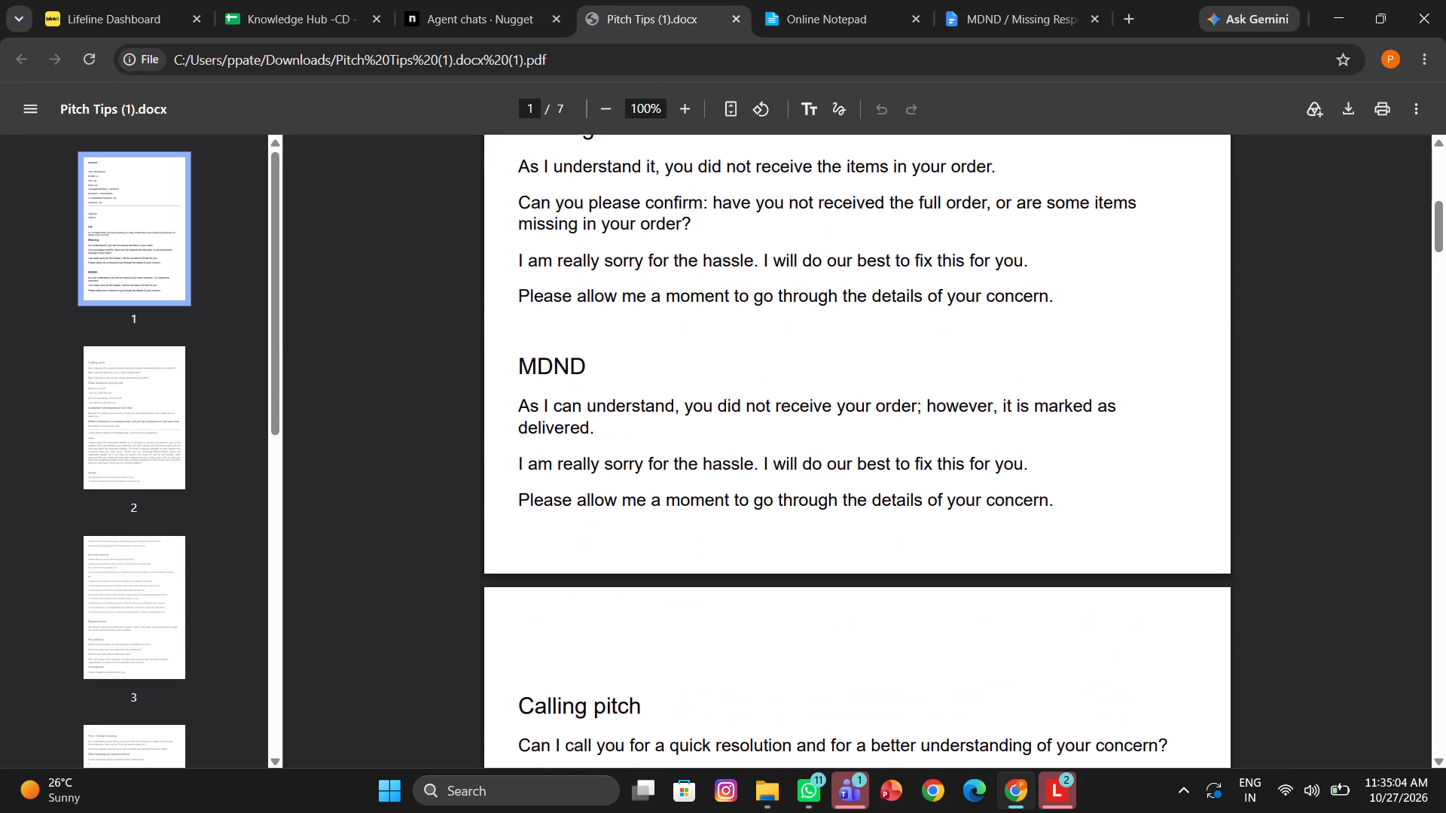
left_click_drag(520, 406, 597, 430)
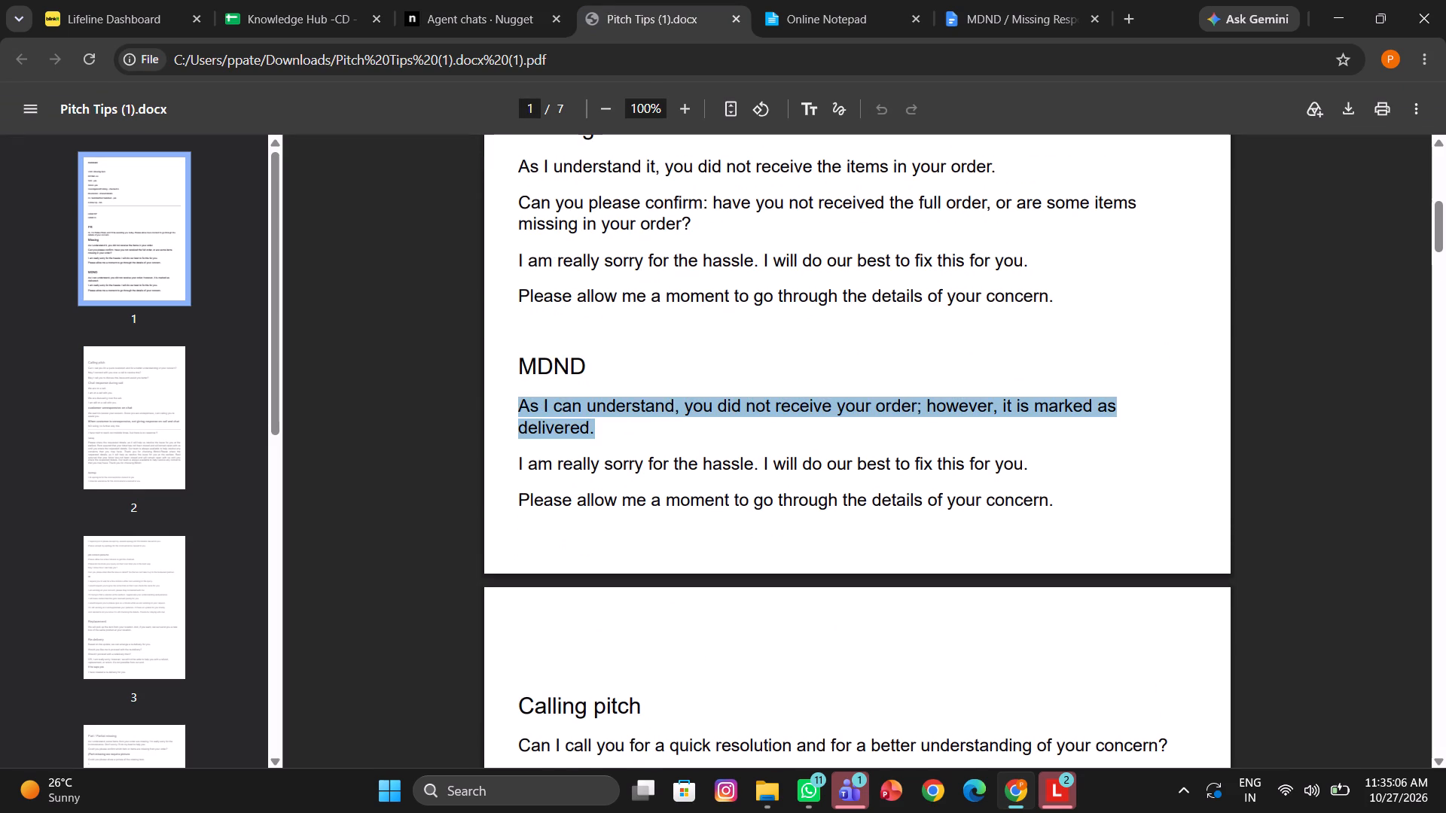
left_click_drag(597, 430, 607, 434)
key("ctrl+c")
left_click(465, 0)
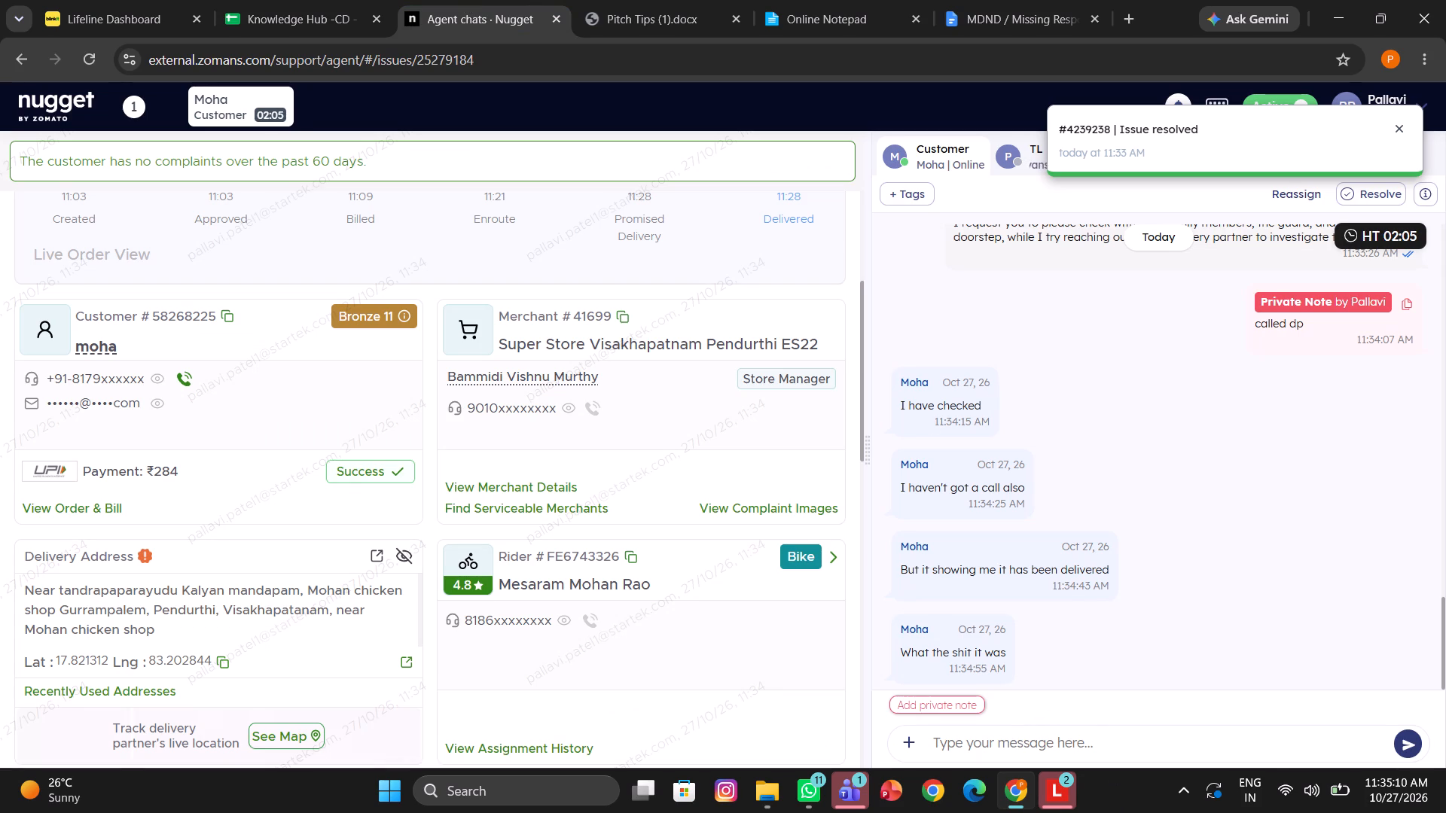
left_click(974, 740)
key("ctrl+c")
key("ctrl+v")
key("Return")
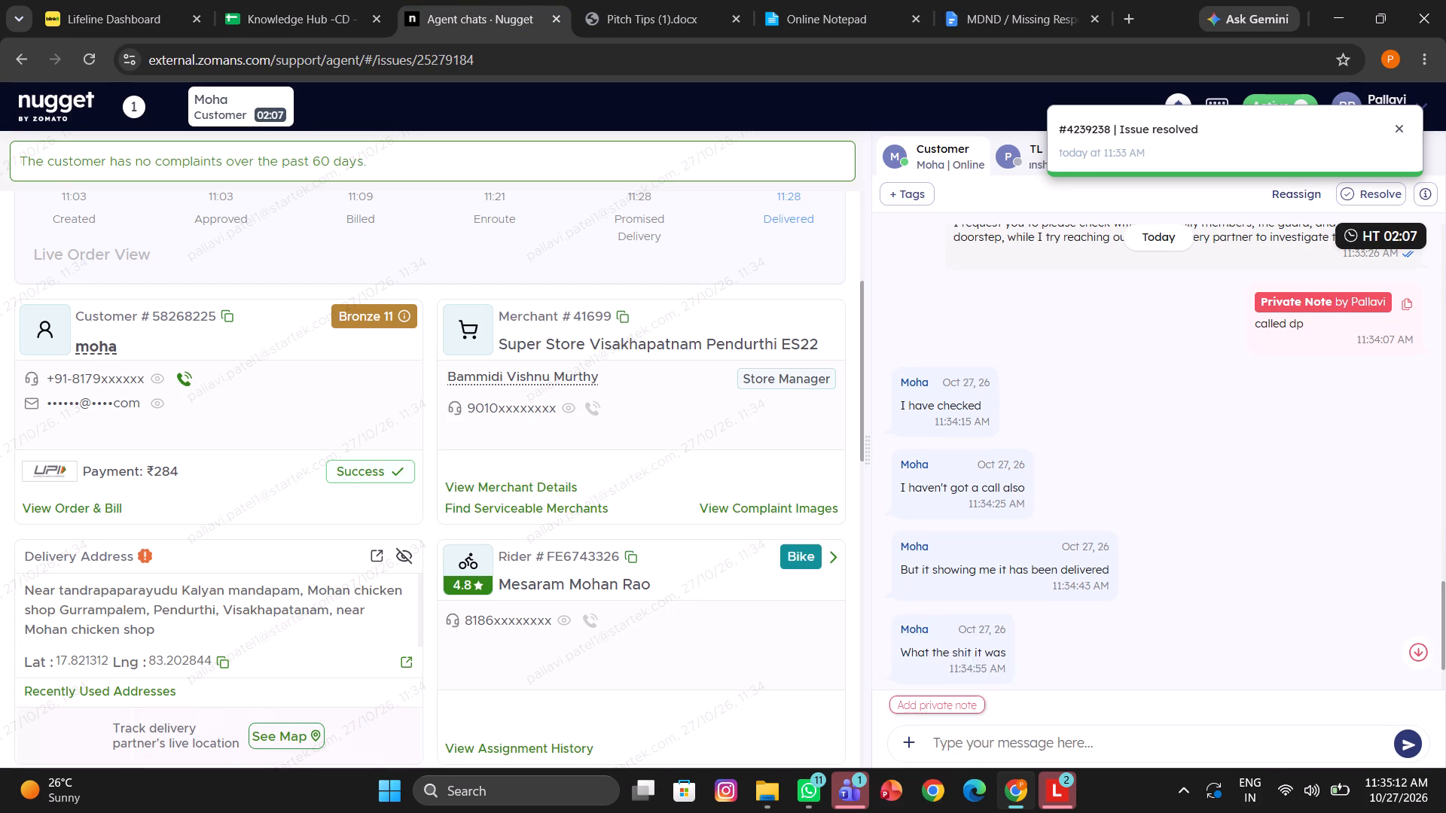
Send the customer the MDND apology from Pitch Tips: "I am really sorry for the hassle. I will do our best to fix this for you.".
left_click(695, 0)
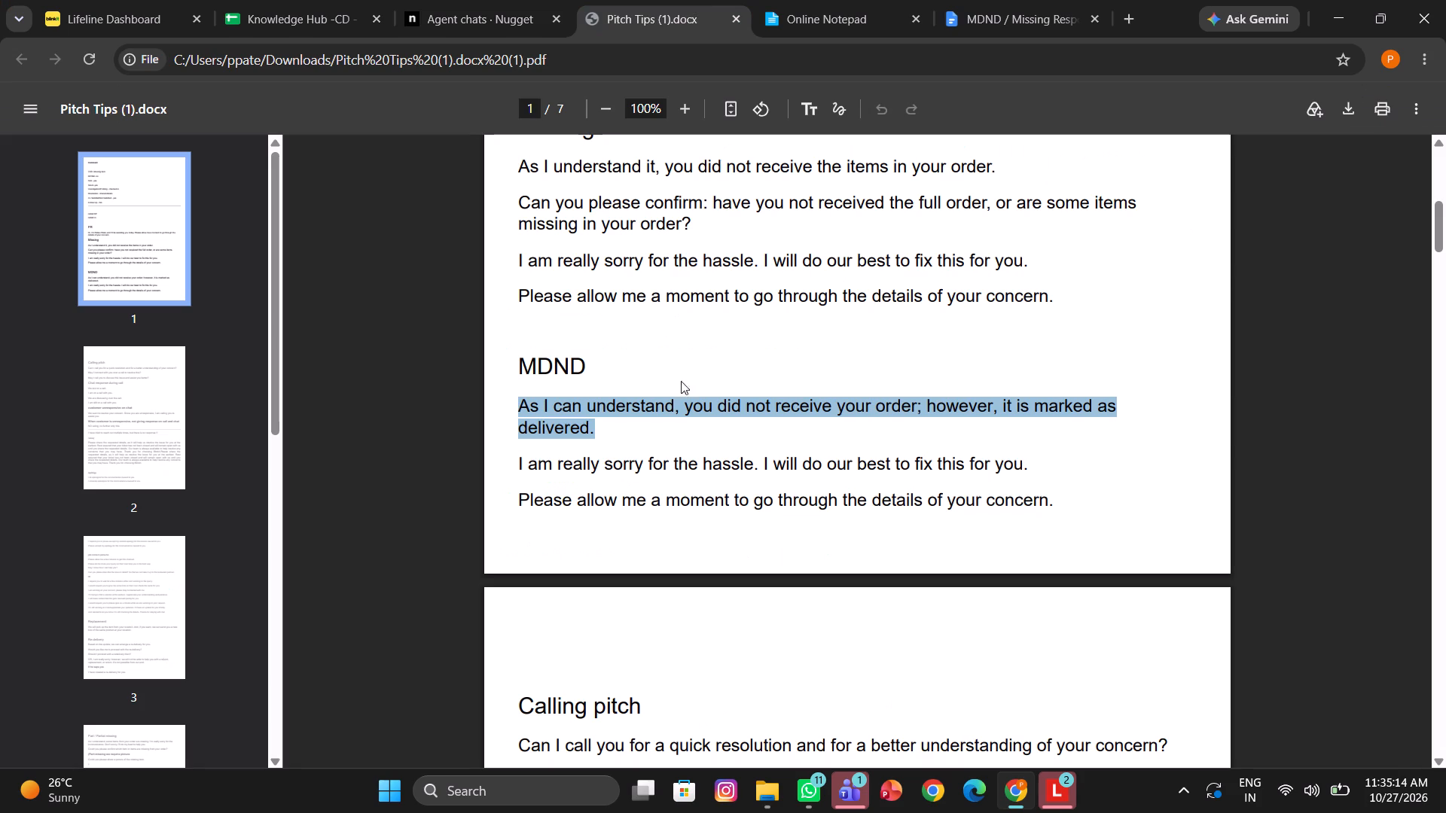
triple_click(531, 471)
left_click(531, 471)
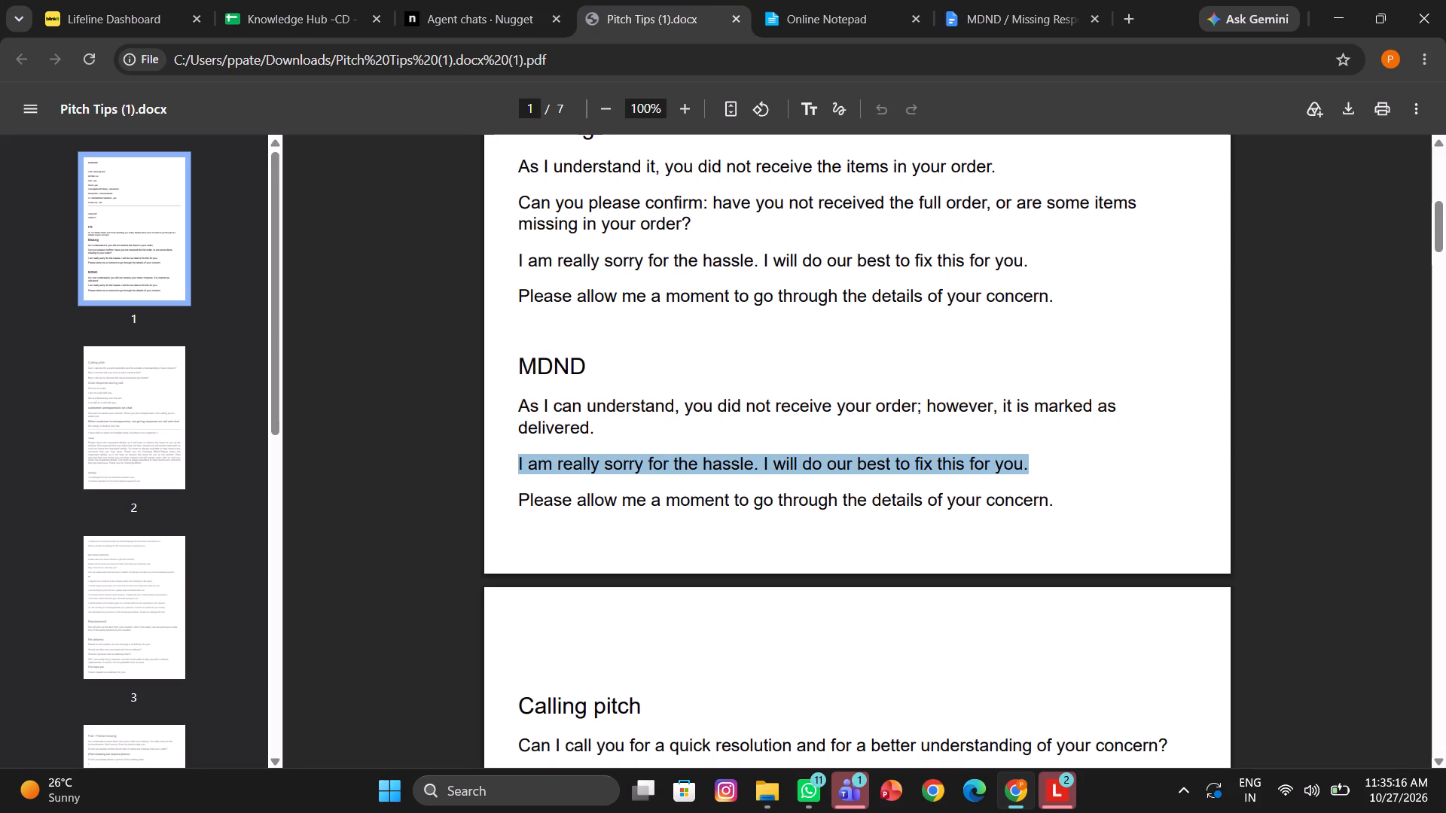
key("ctrl+c")
left_click(488, 8)
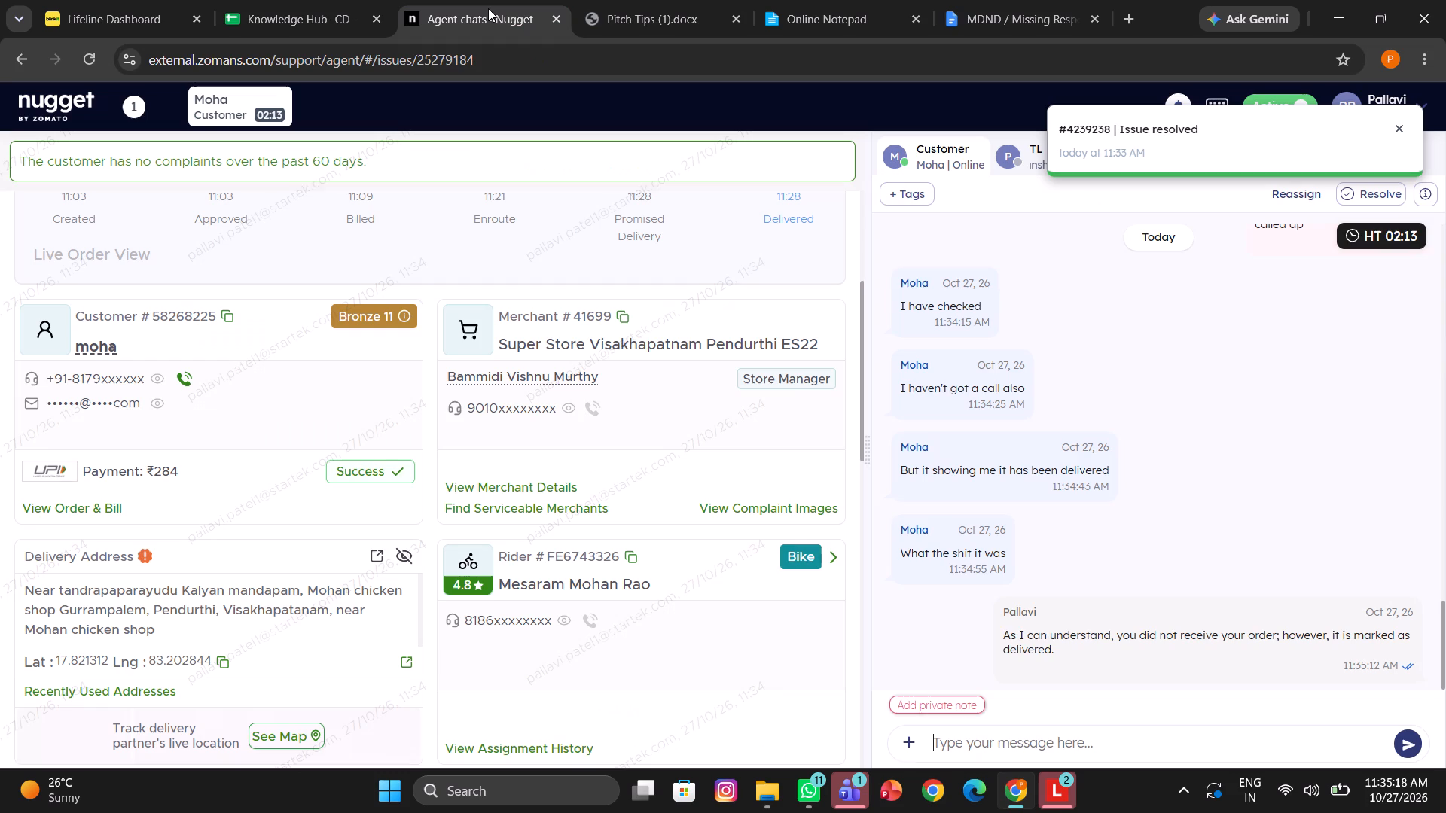
key("ctrl+v")
key("Return")
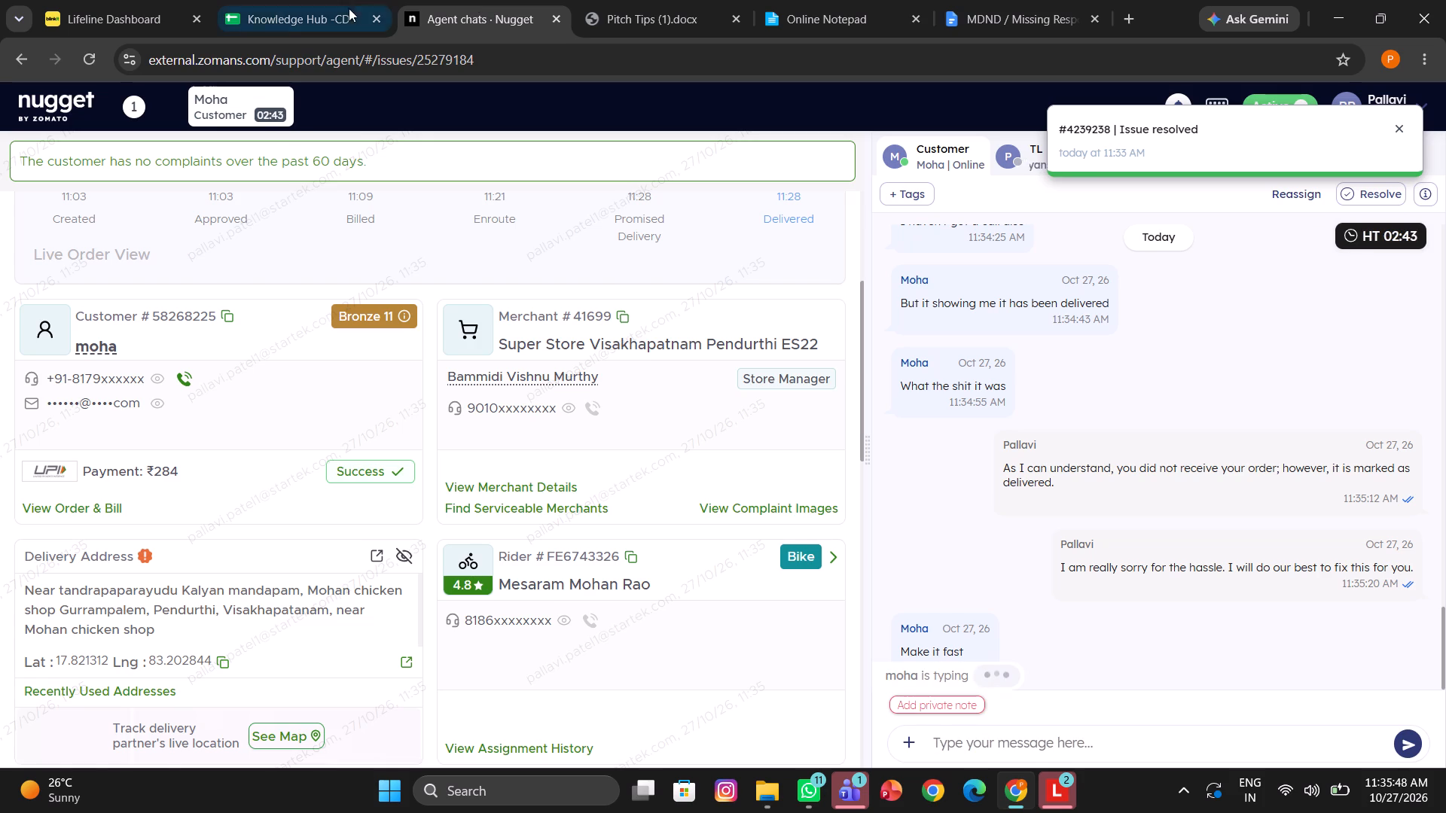
Add the tag "MDND confirmed by DP/SM" to the customer's order.
scroll(424, 322, "up", 5)
left_click(492, 258)
type("mdnd")
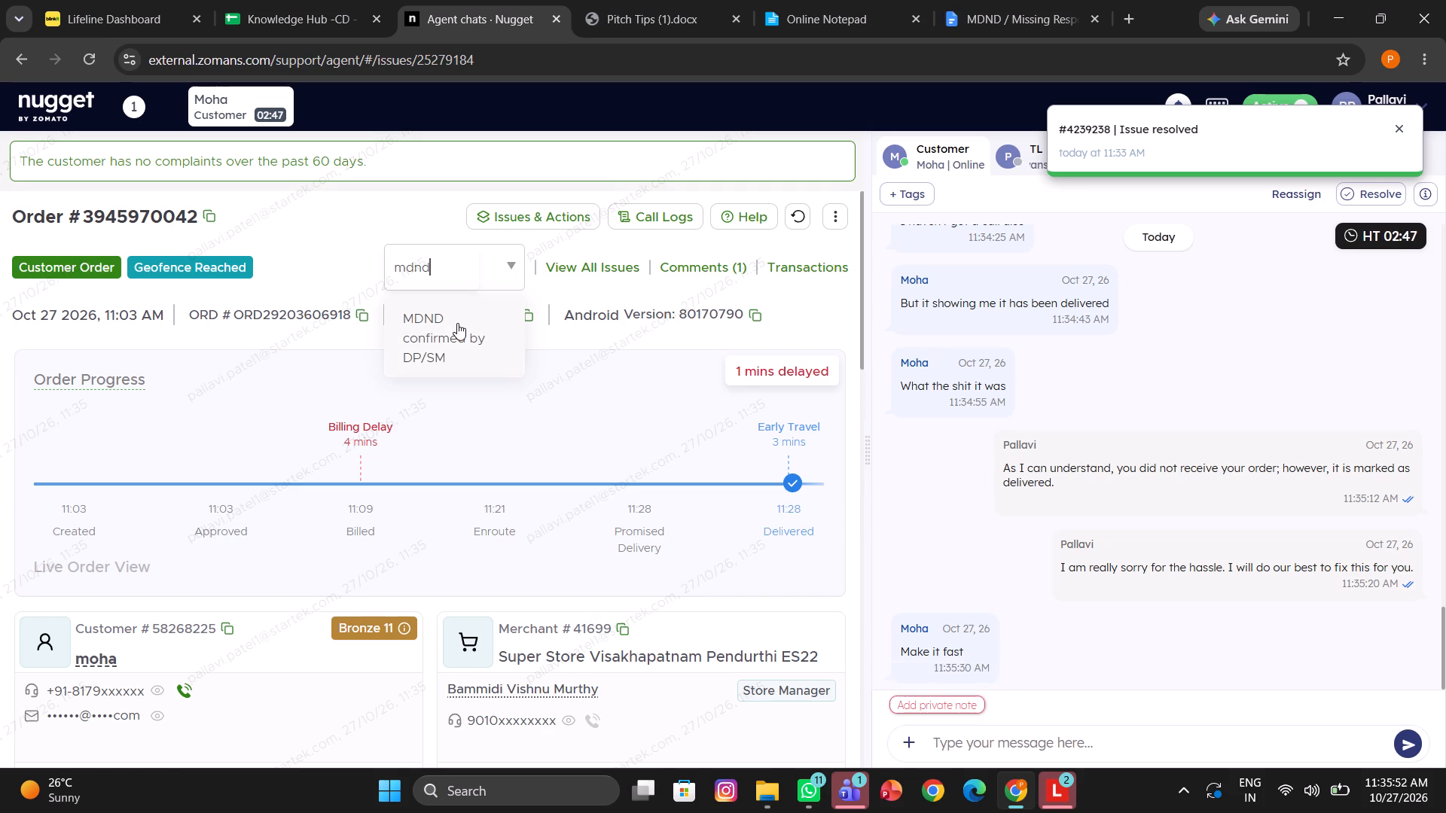
left_click(457, 323)
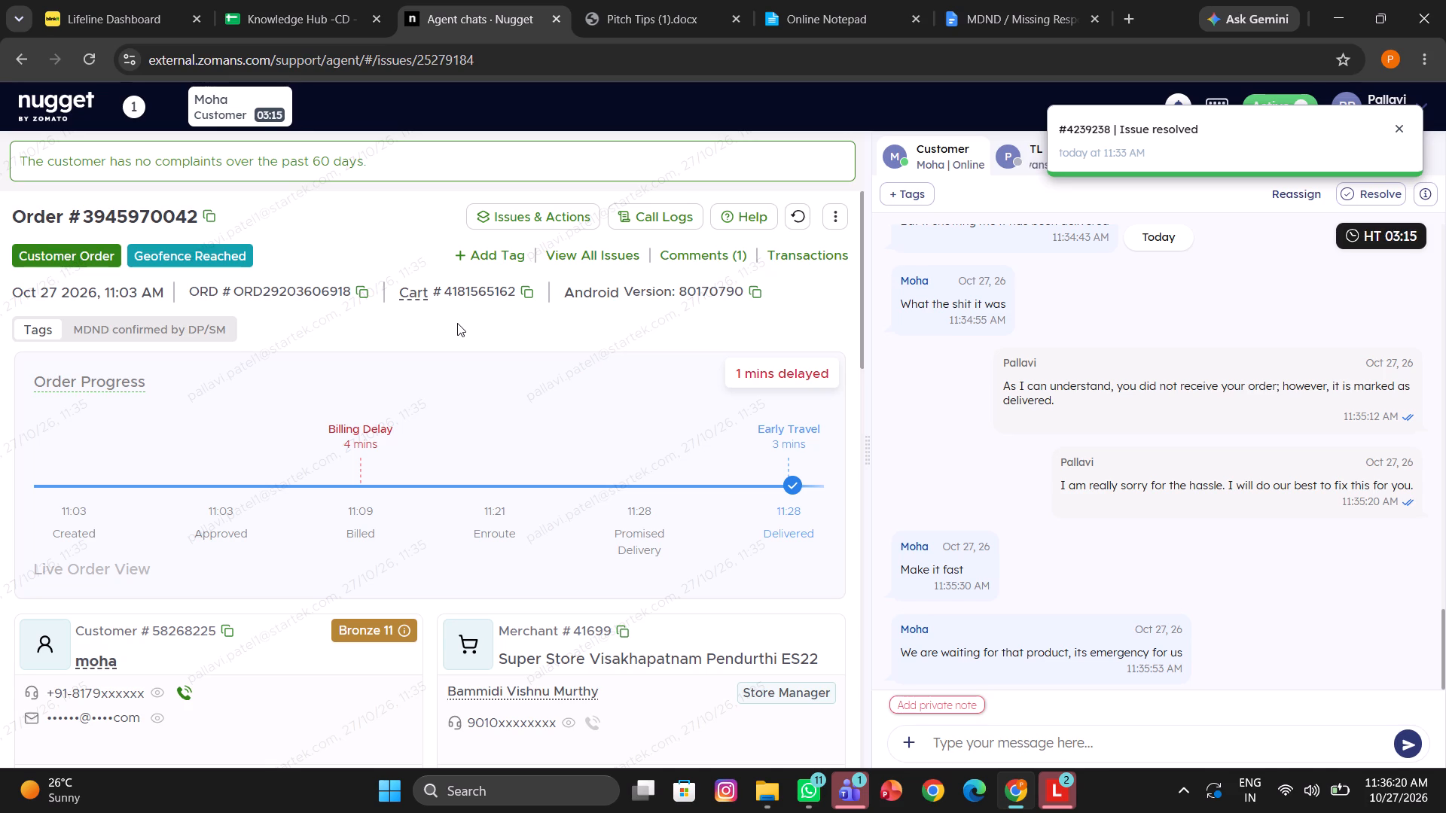
scroll(929, 508, "down", 1)
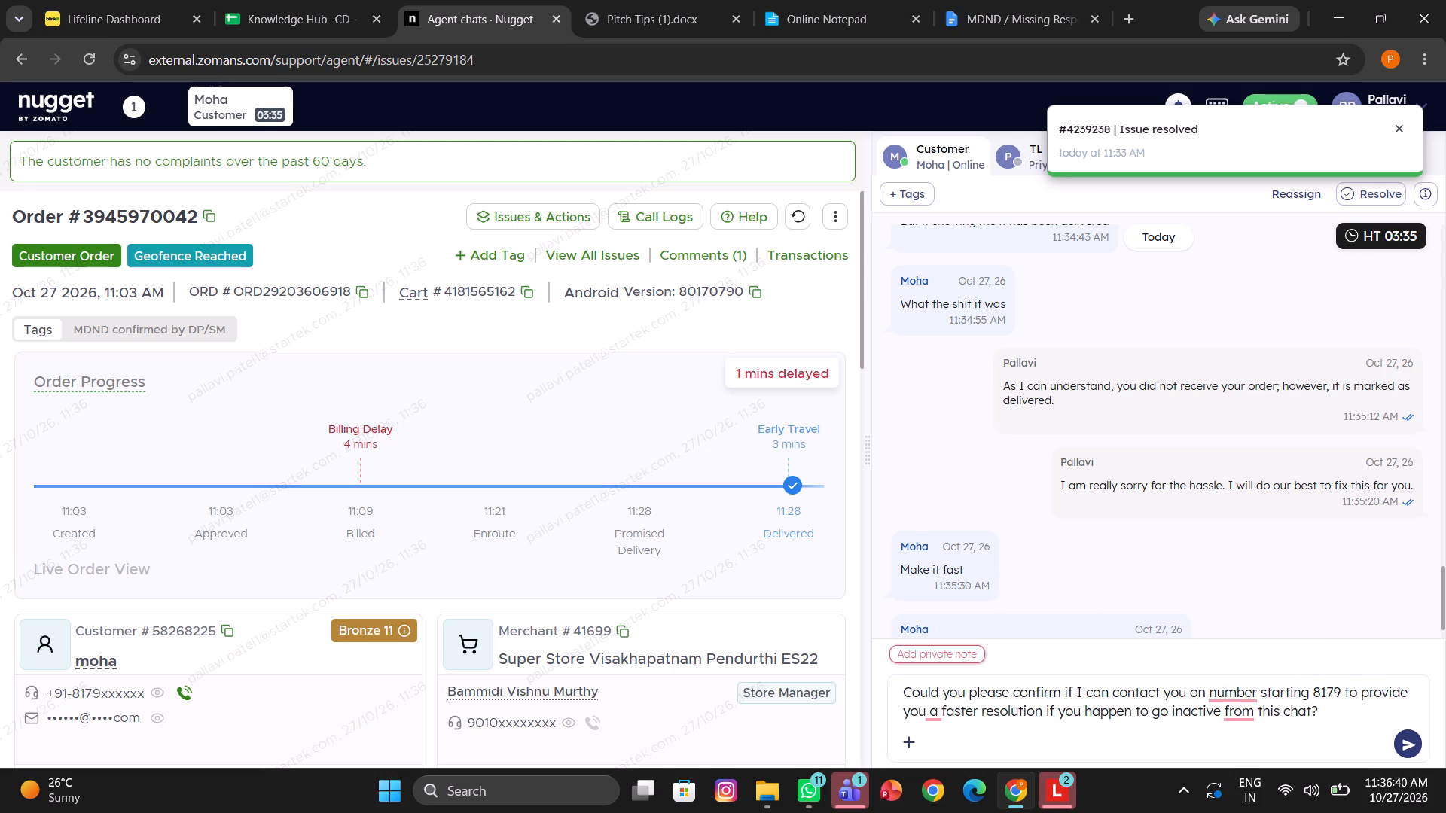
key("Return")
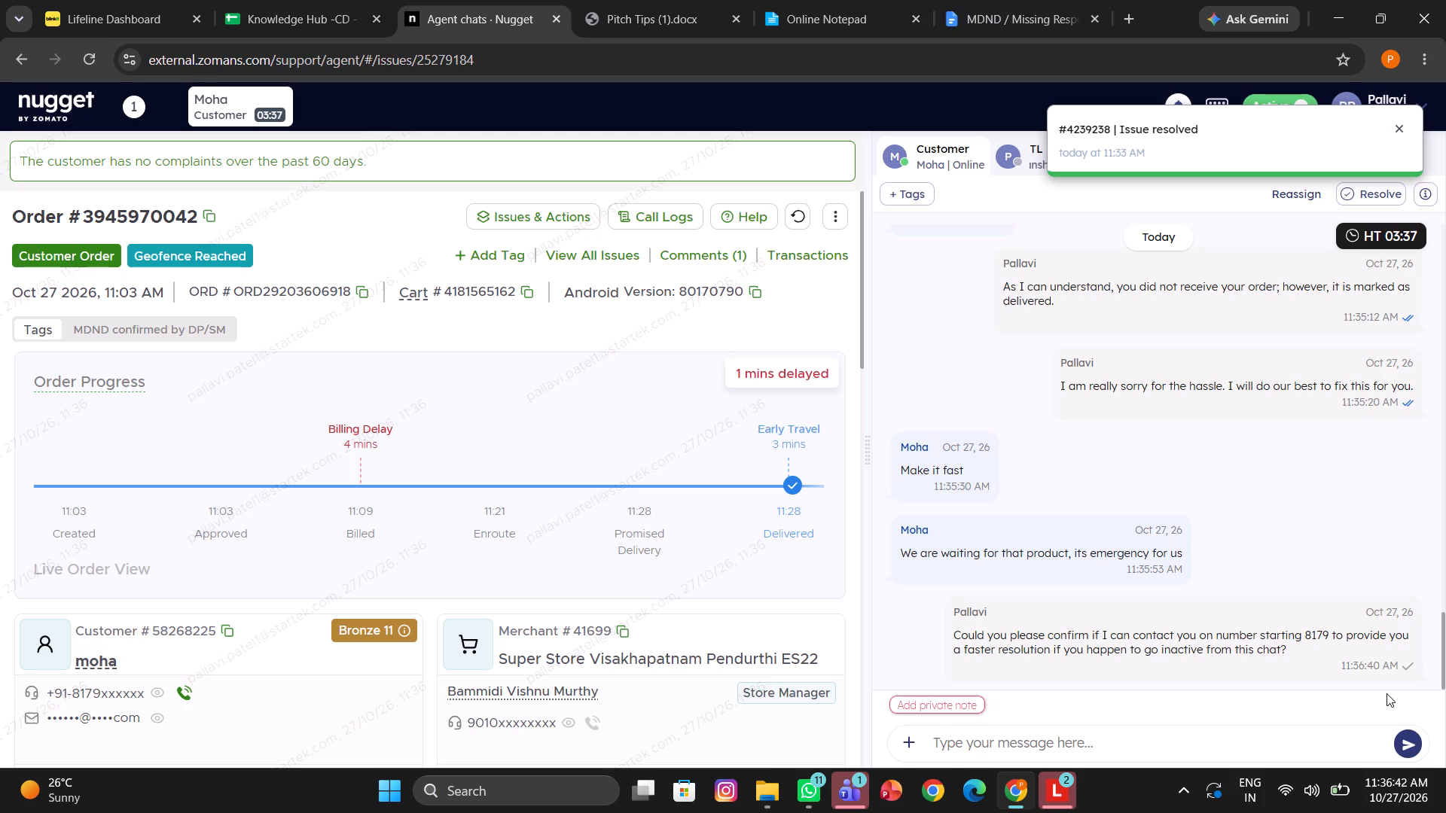
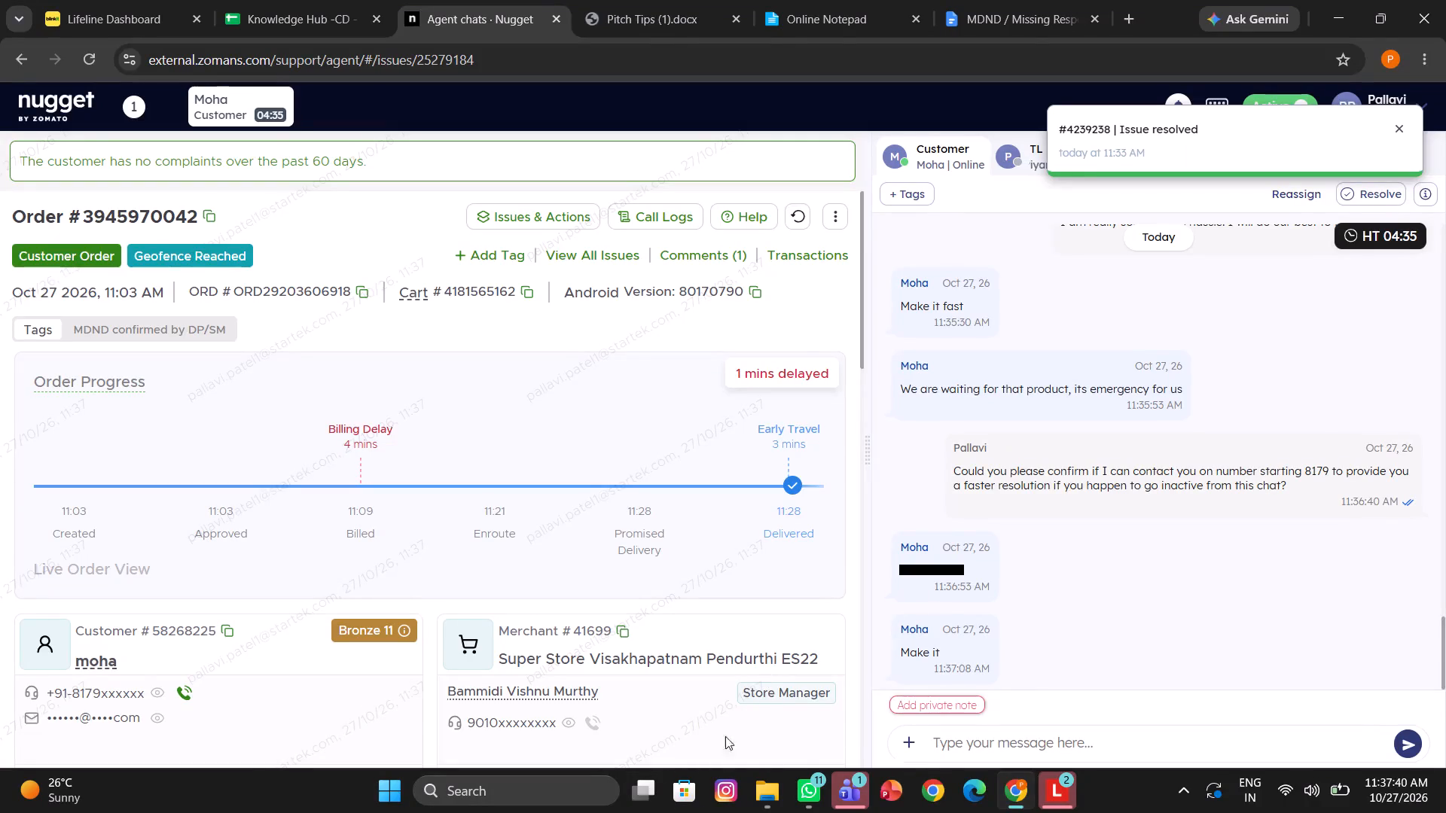
Initiate a call to the customer from the order's customer details.
left_click(189, 691)
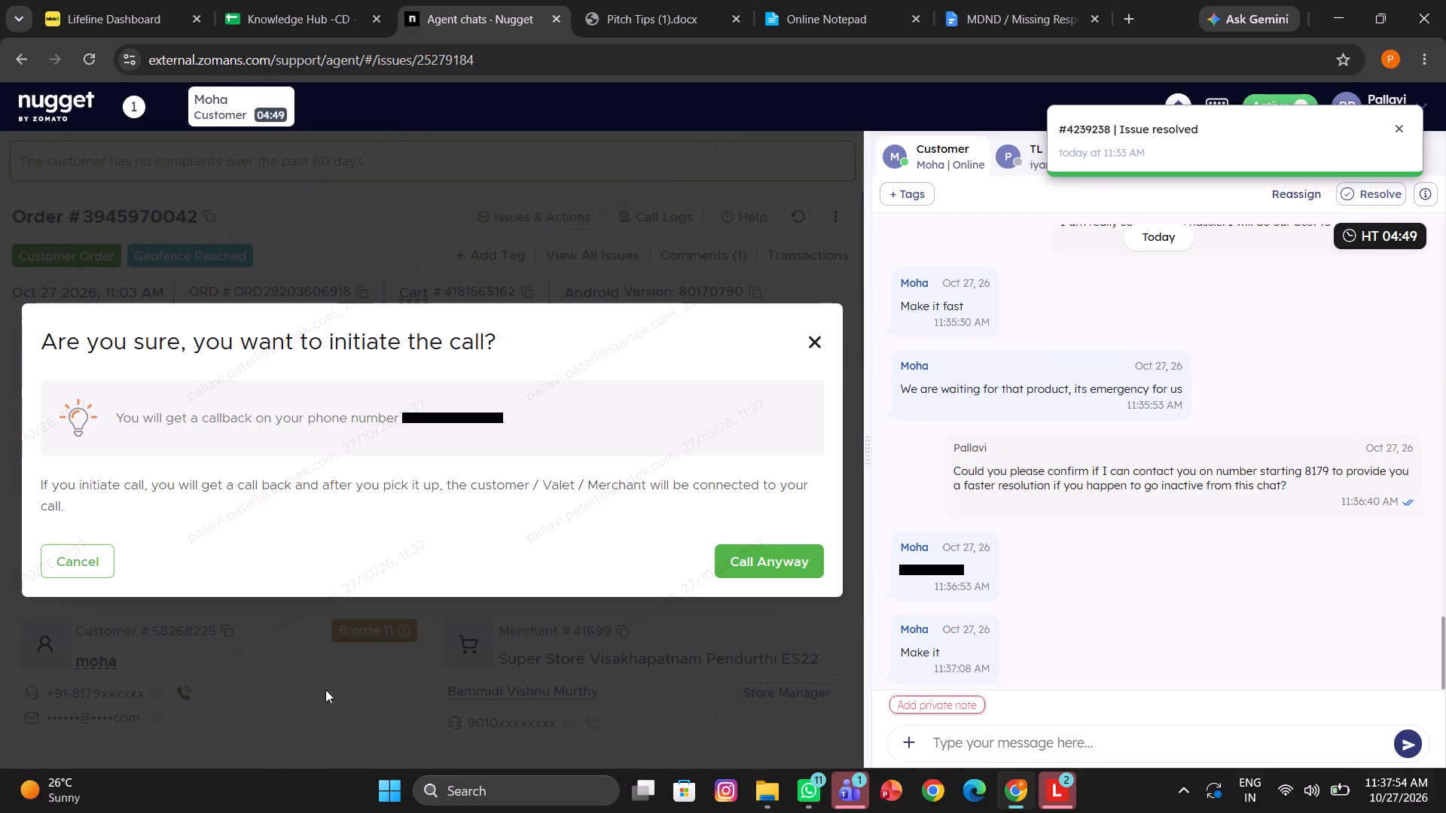
left_click(758, 565)
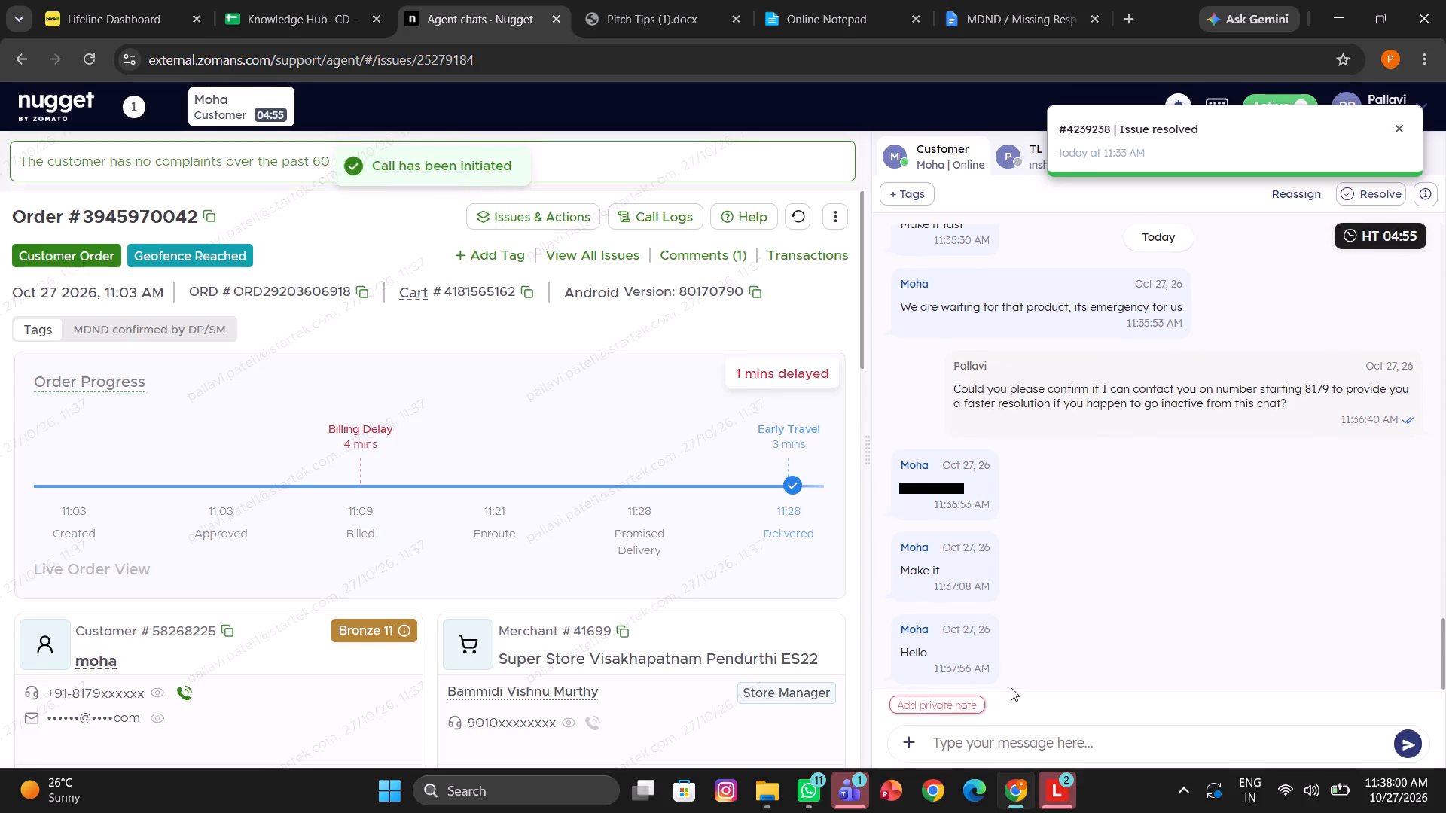
Add the private note "called cx" to the customer's chat.
left_click(939, 704)
type("ca")
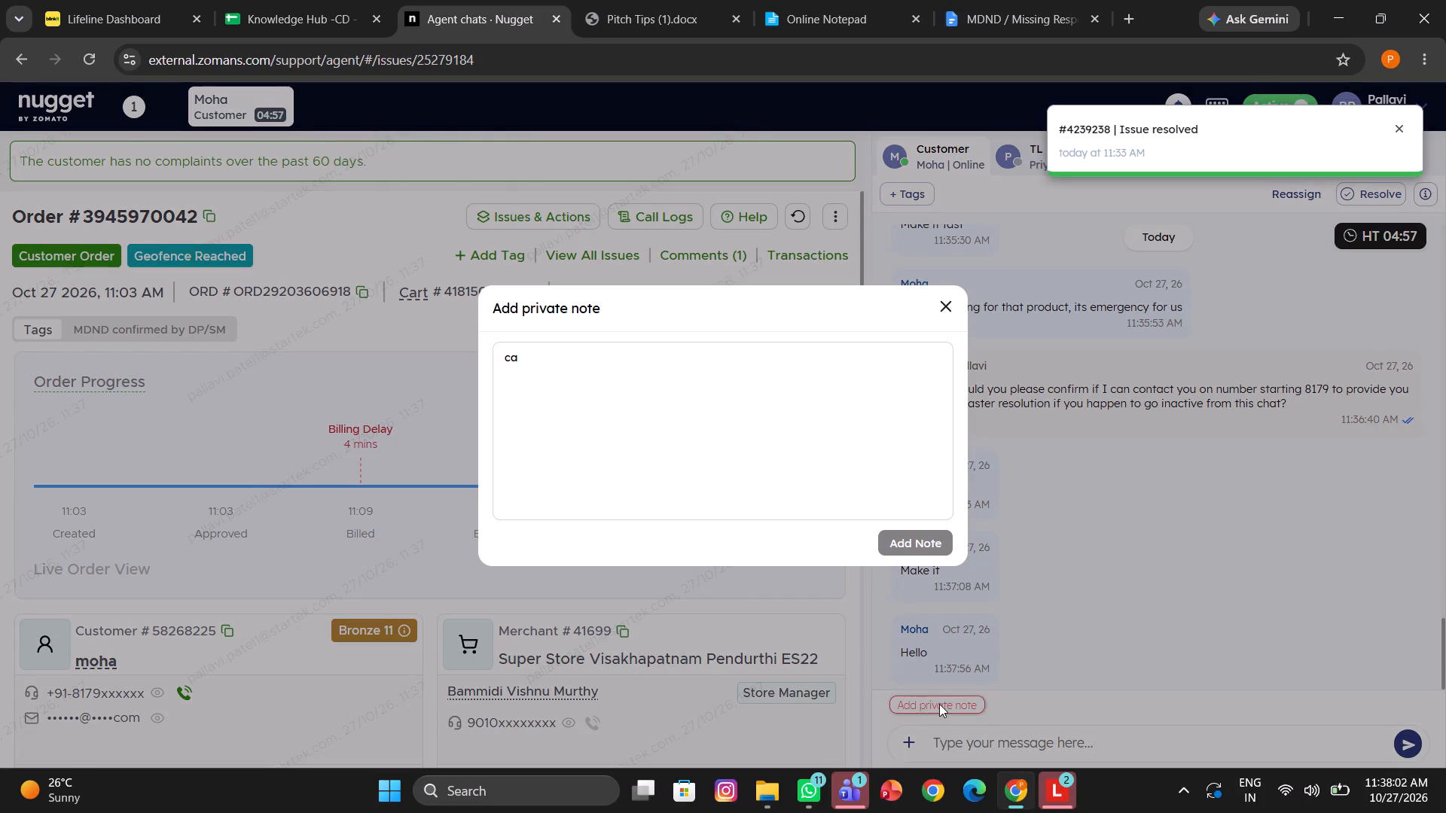
type("lled cx")
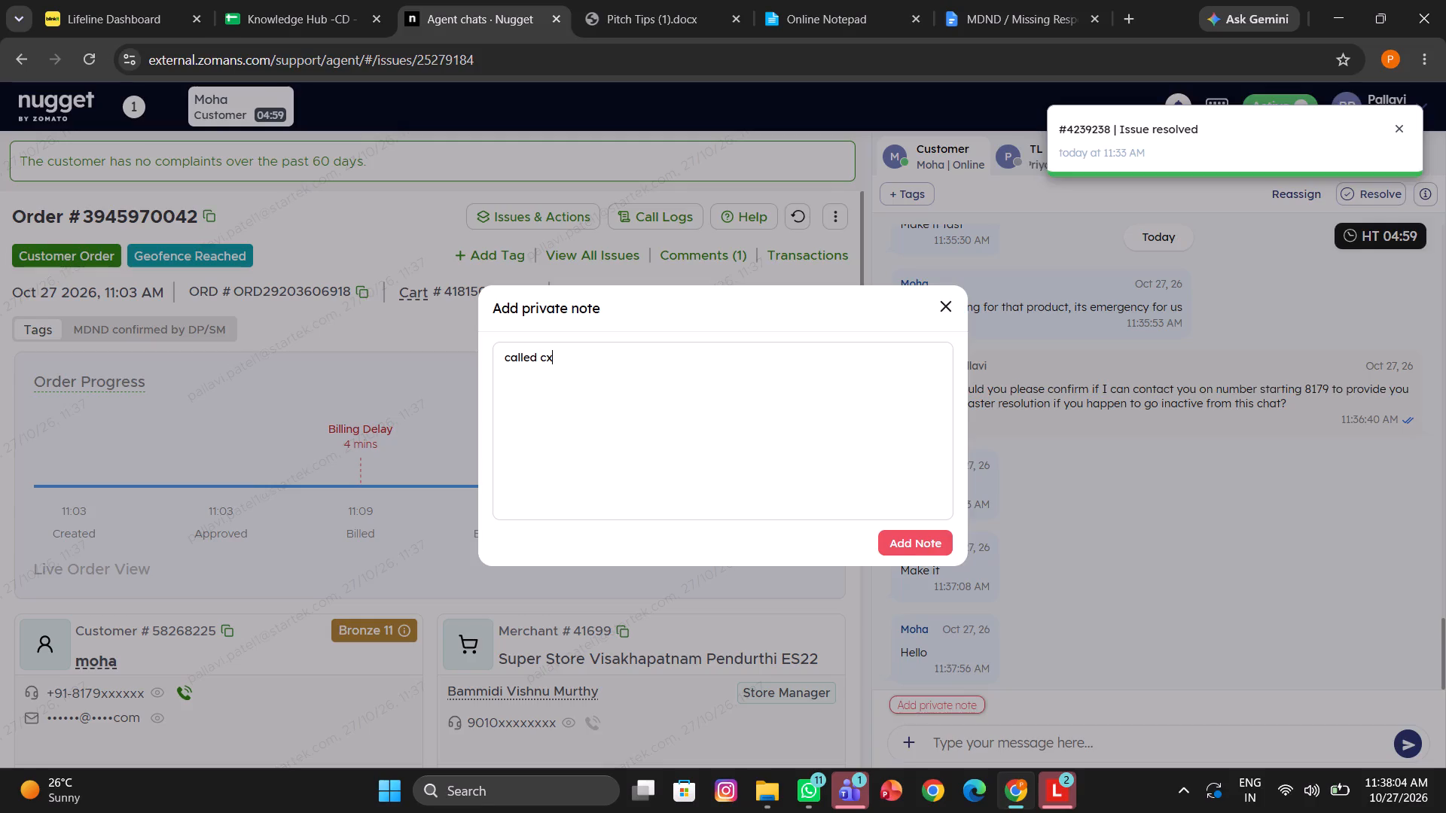
left_click(905, 549)
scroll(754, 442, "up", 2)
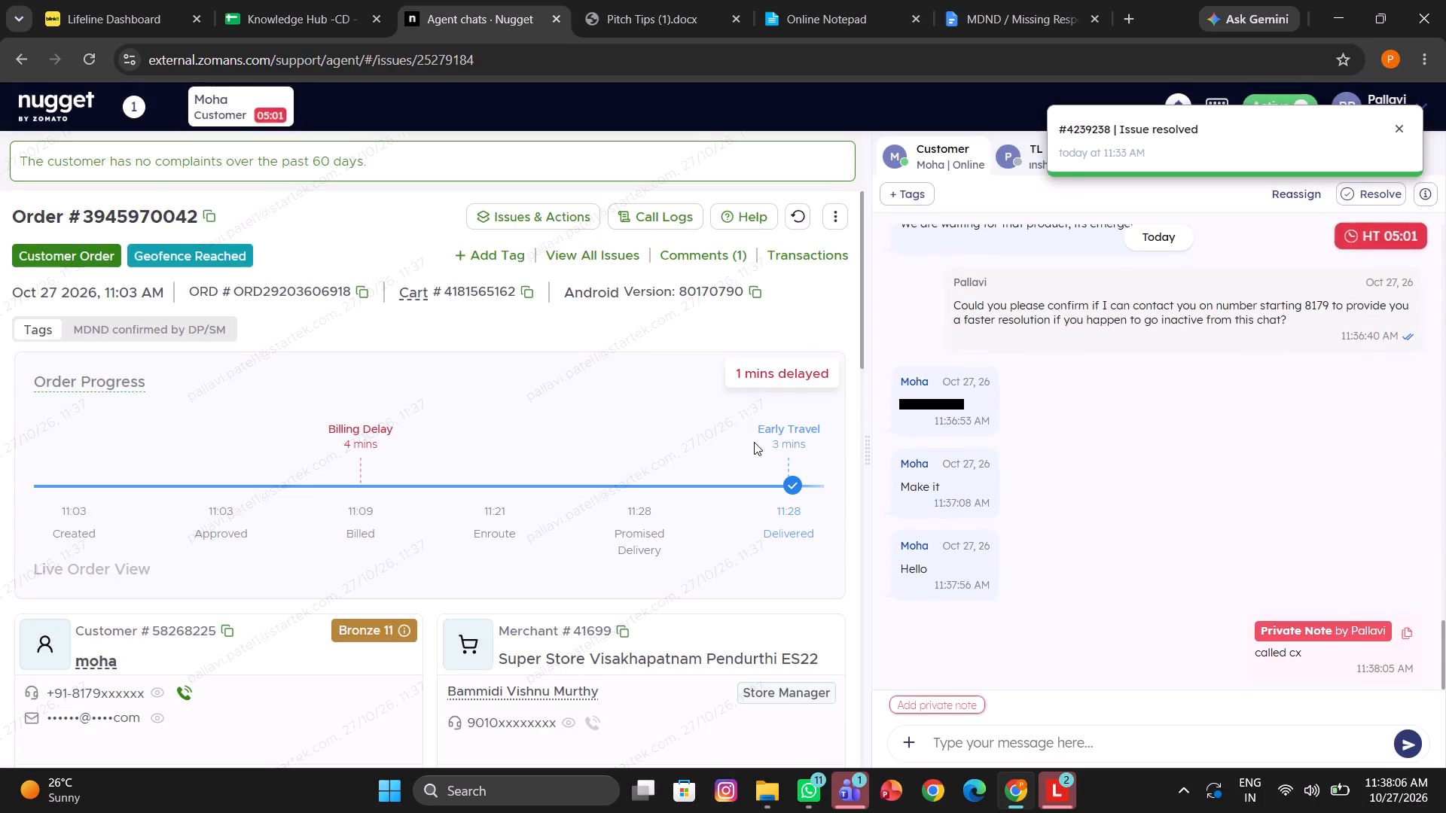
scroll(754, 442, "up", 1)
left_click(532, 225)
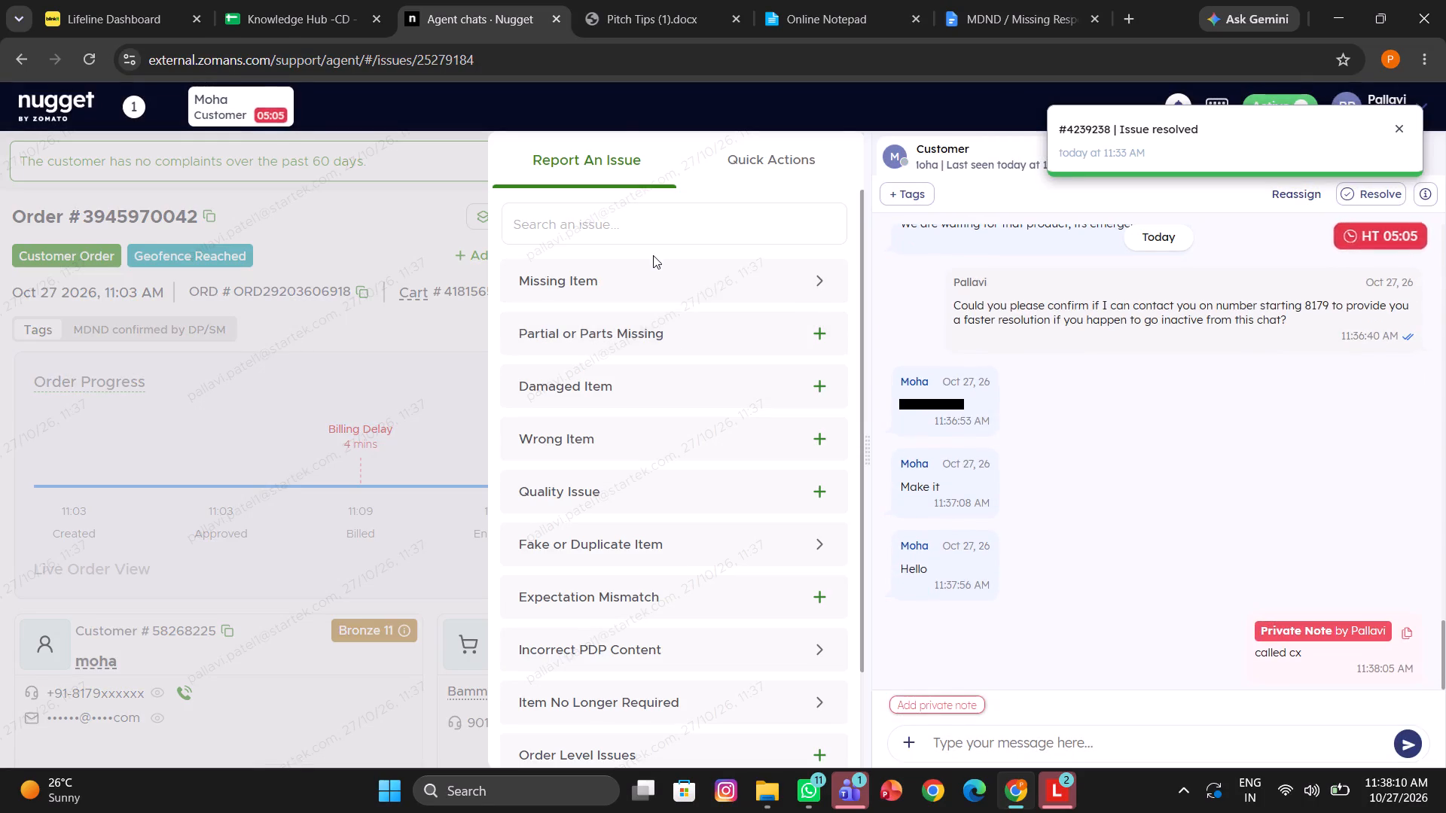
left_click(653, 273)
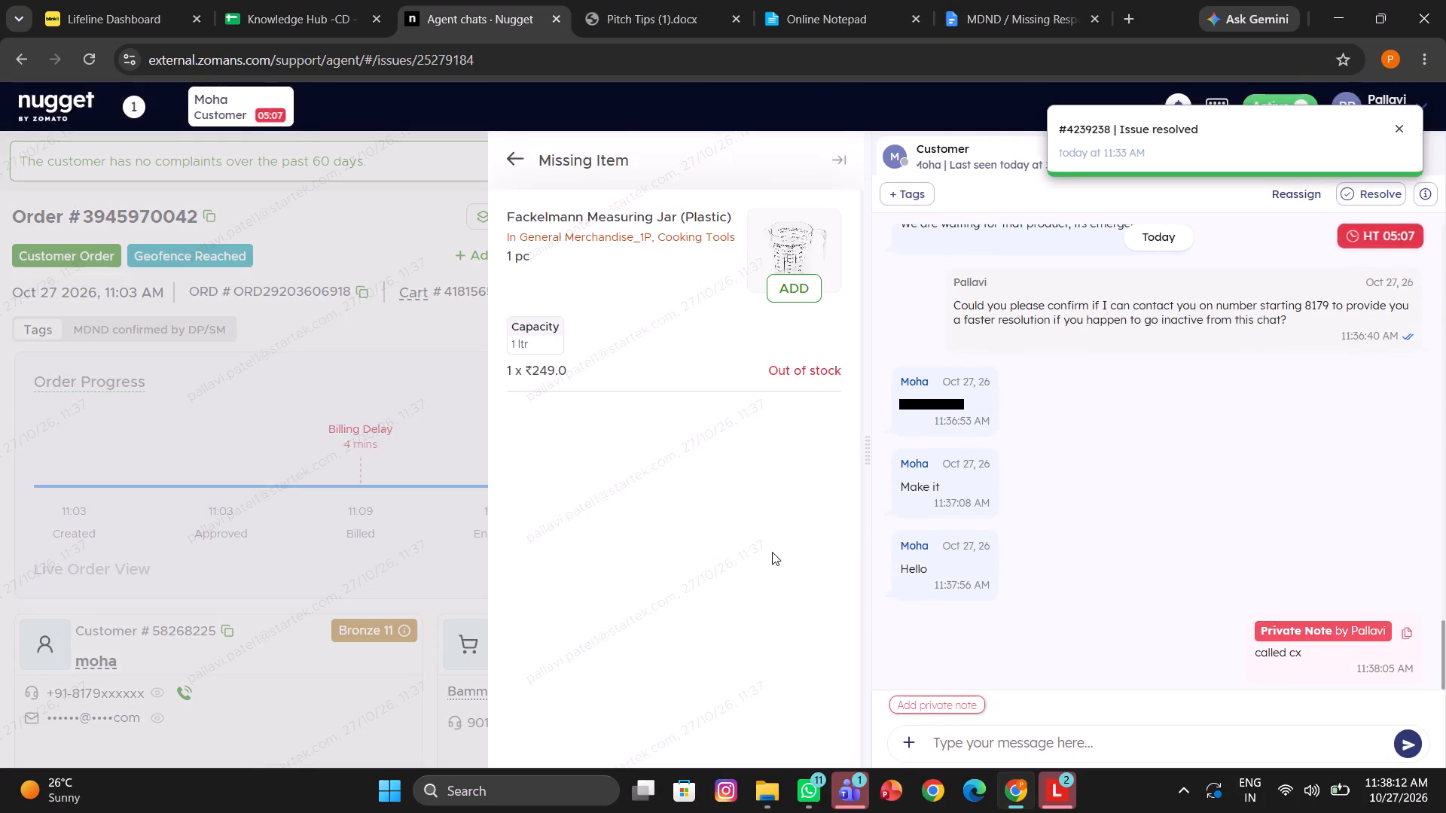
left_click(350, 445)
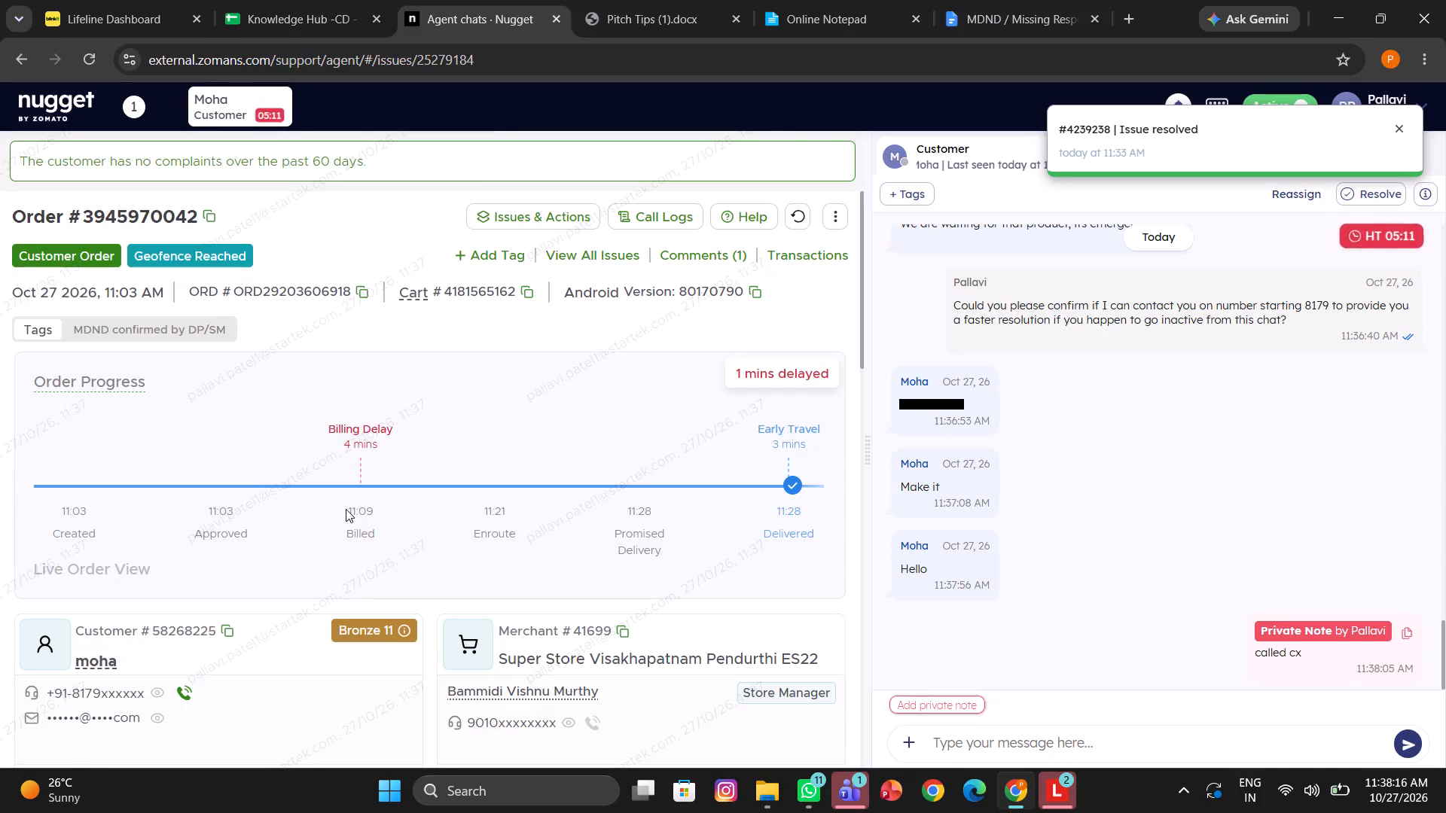
Examine the billed, enroute, promised delivery and delivered times in the Order Progress timeline.
left_click_drag(346, 509, 379, 528)
left_click(379, 528)
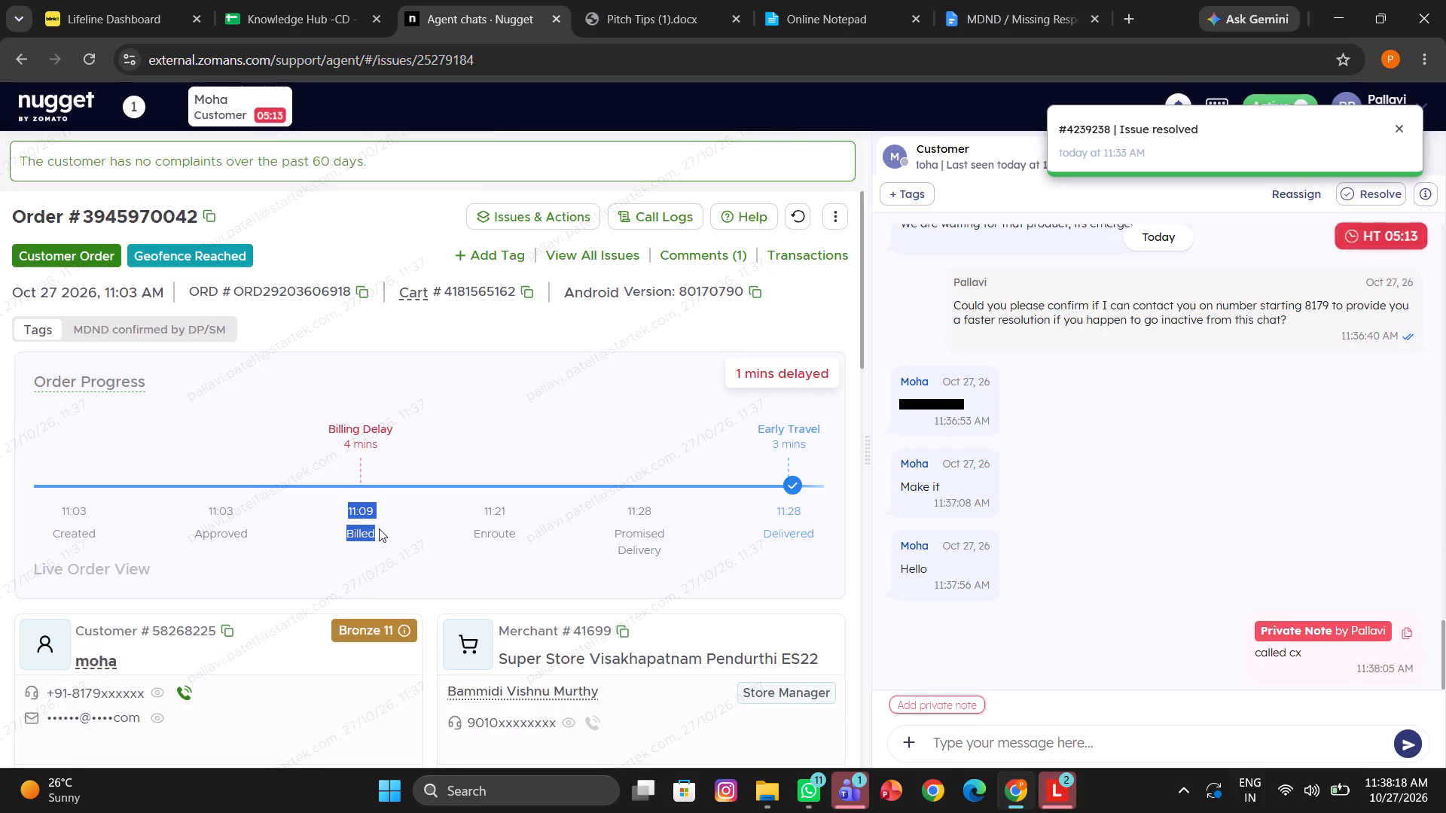
left_click_drag(481, 510, 533, 552)
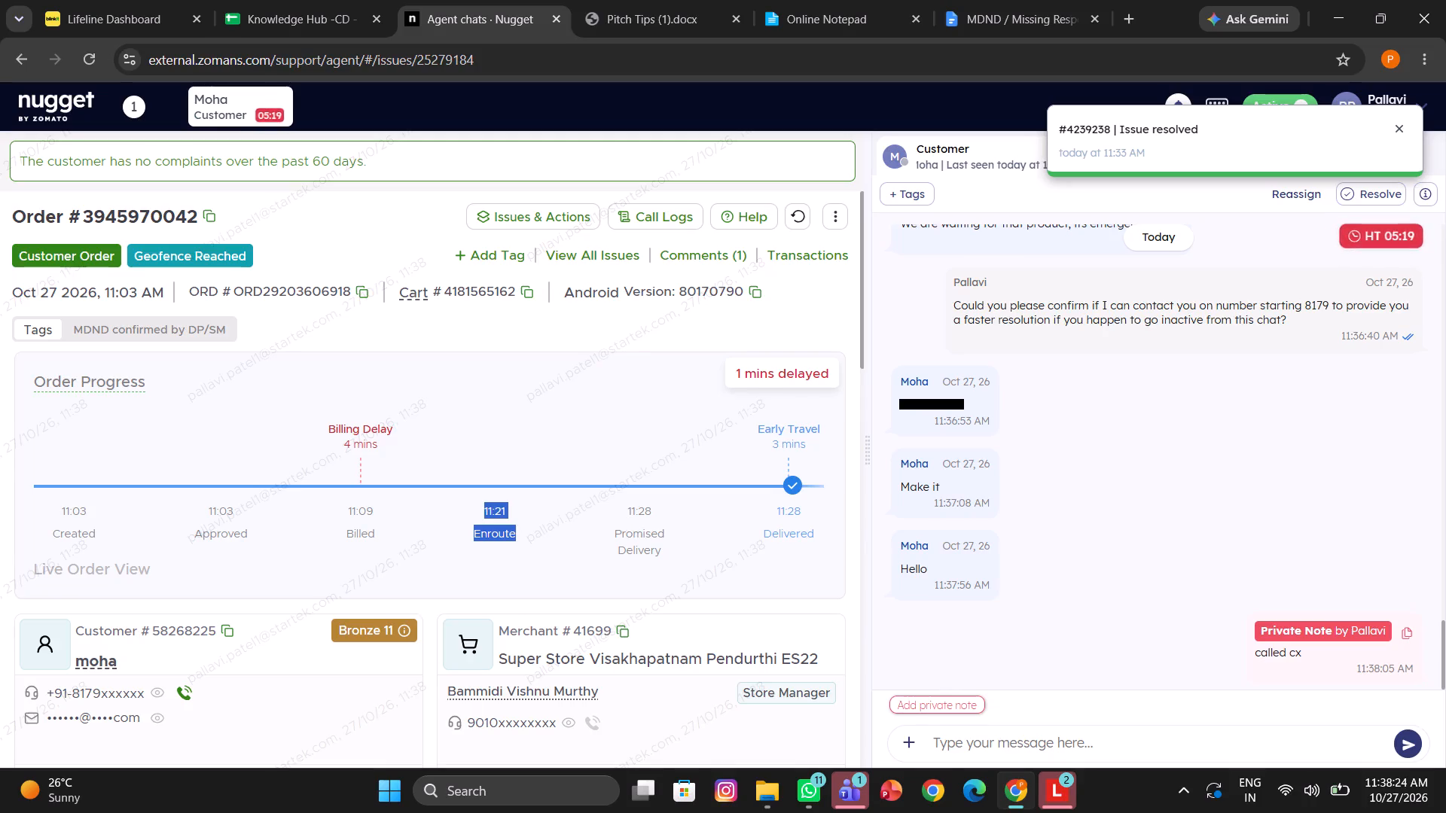
left_click_drag(628, 513, 682, 570)
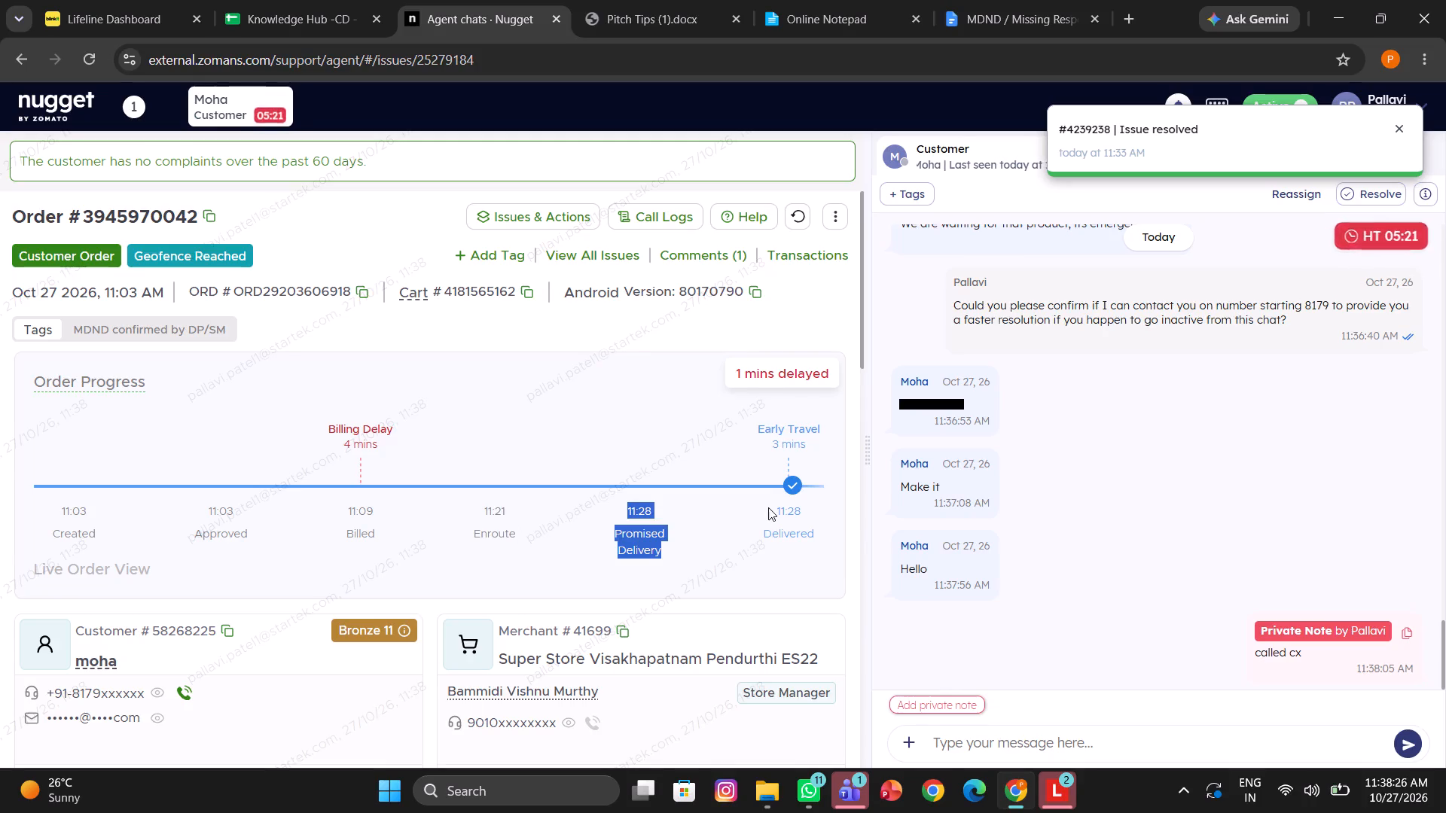
left_click_drag(773, 513, 837, 537)
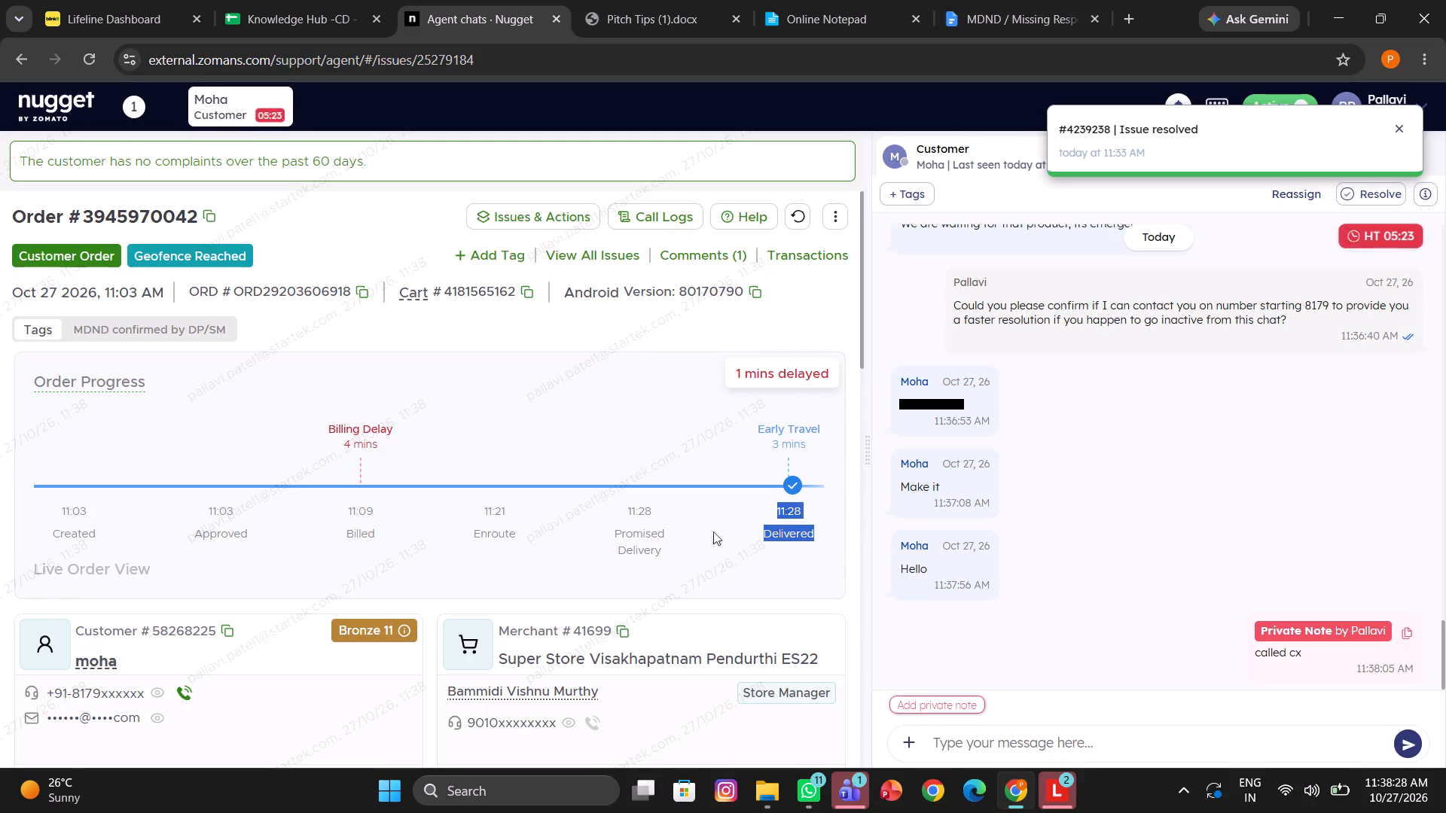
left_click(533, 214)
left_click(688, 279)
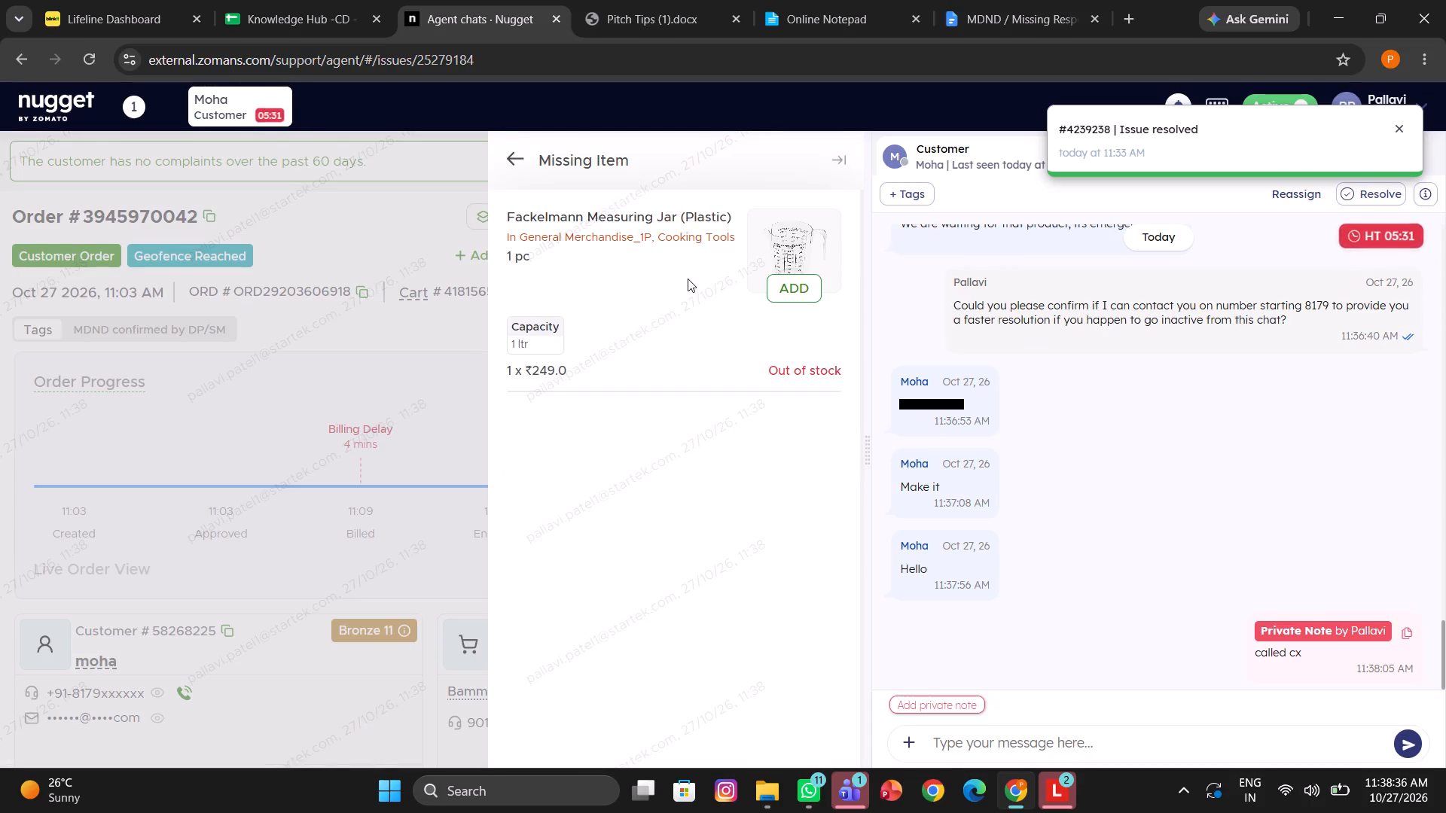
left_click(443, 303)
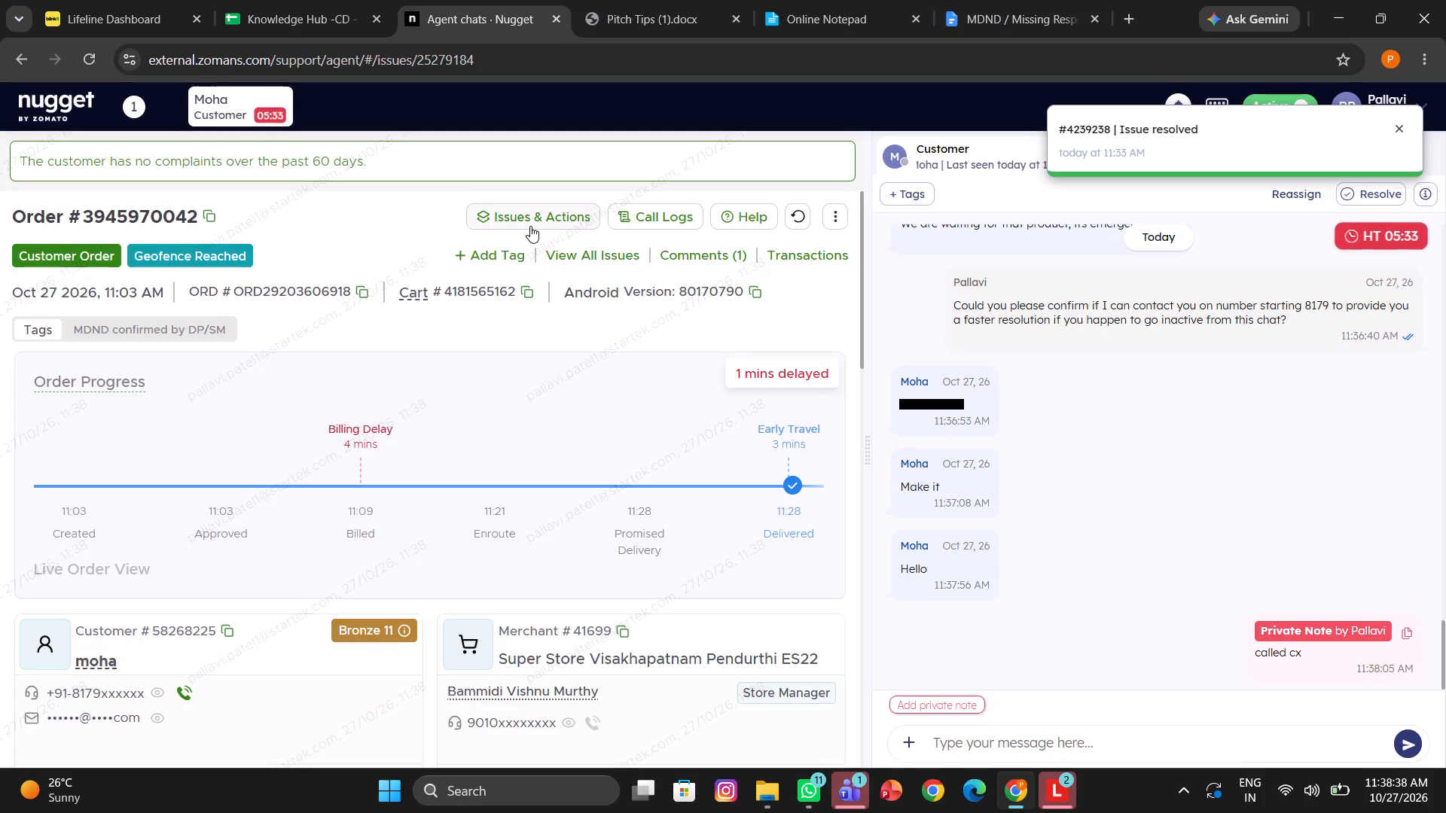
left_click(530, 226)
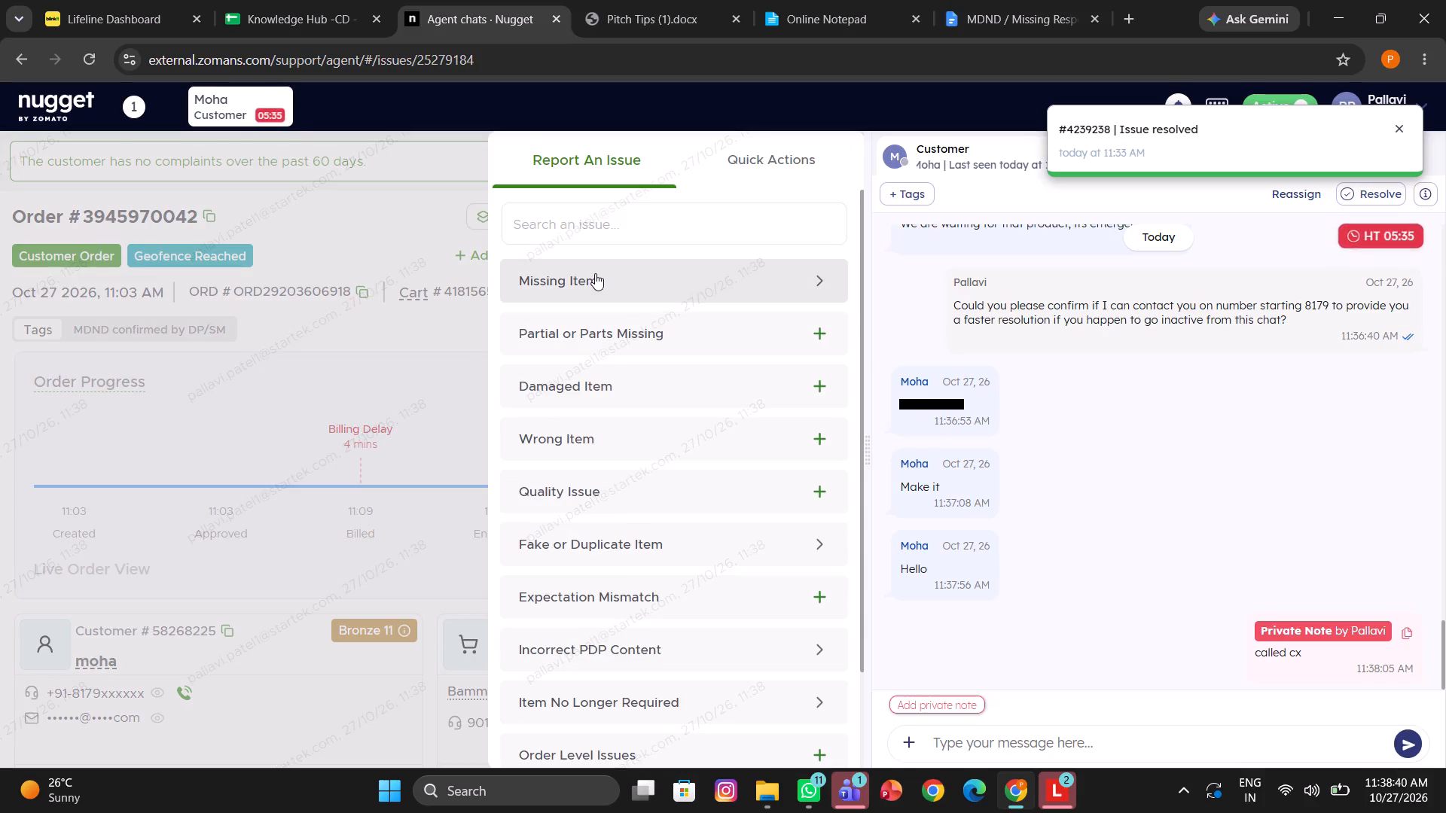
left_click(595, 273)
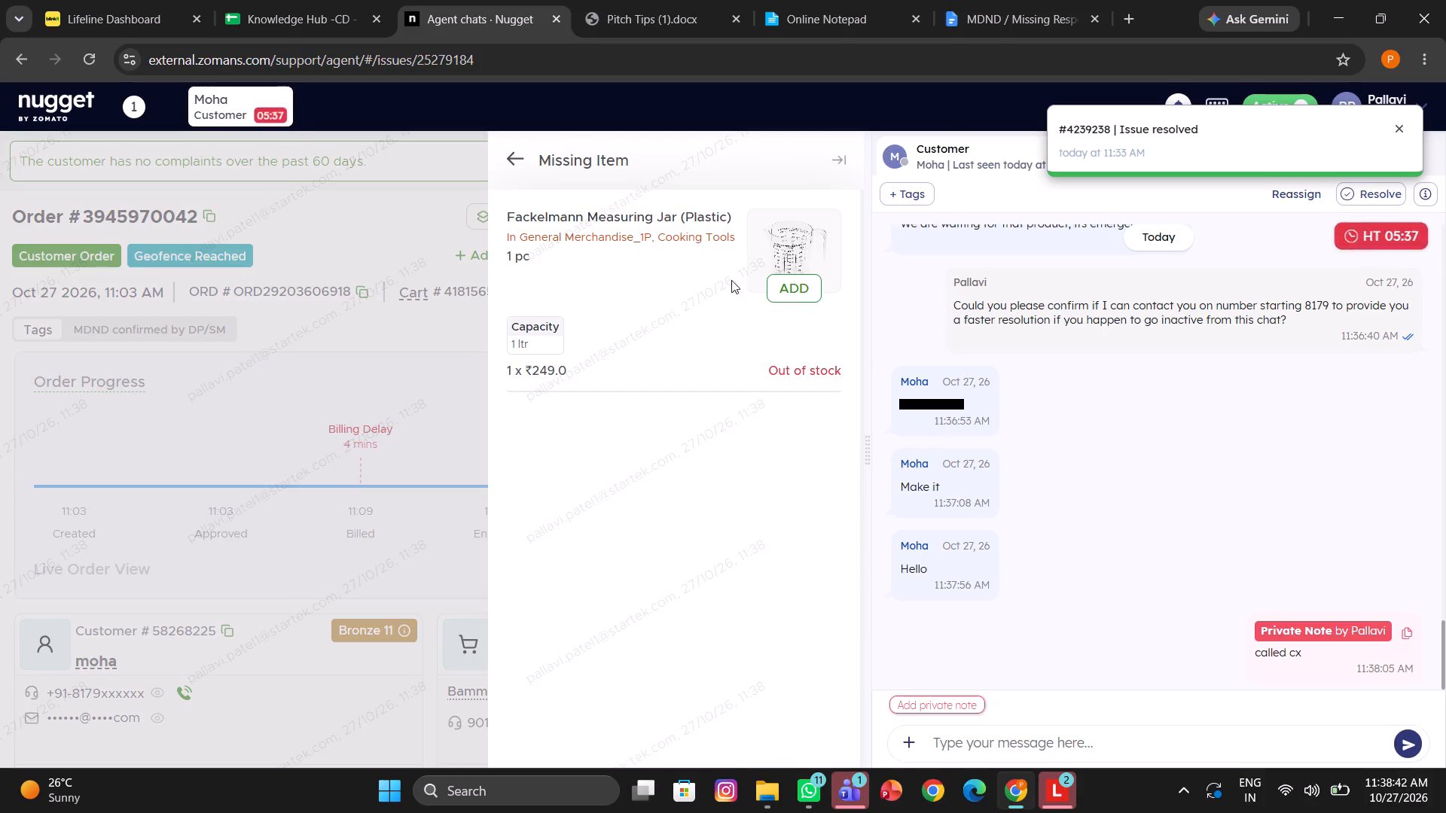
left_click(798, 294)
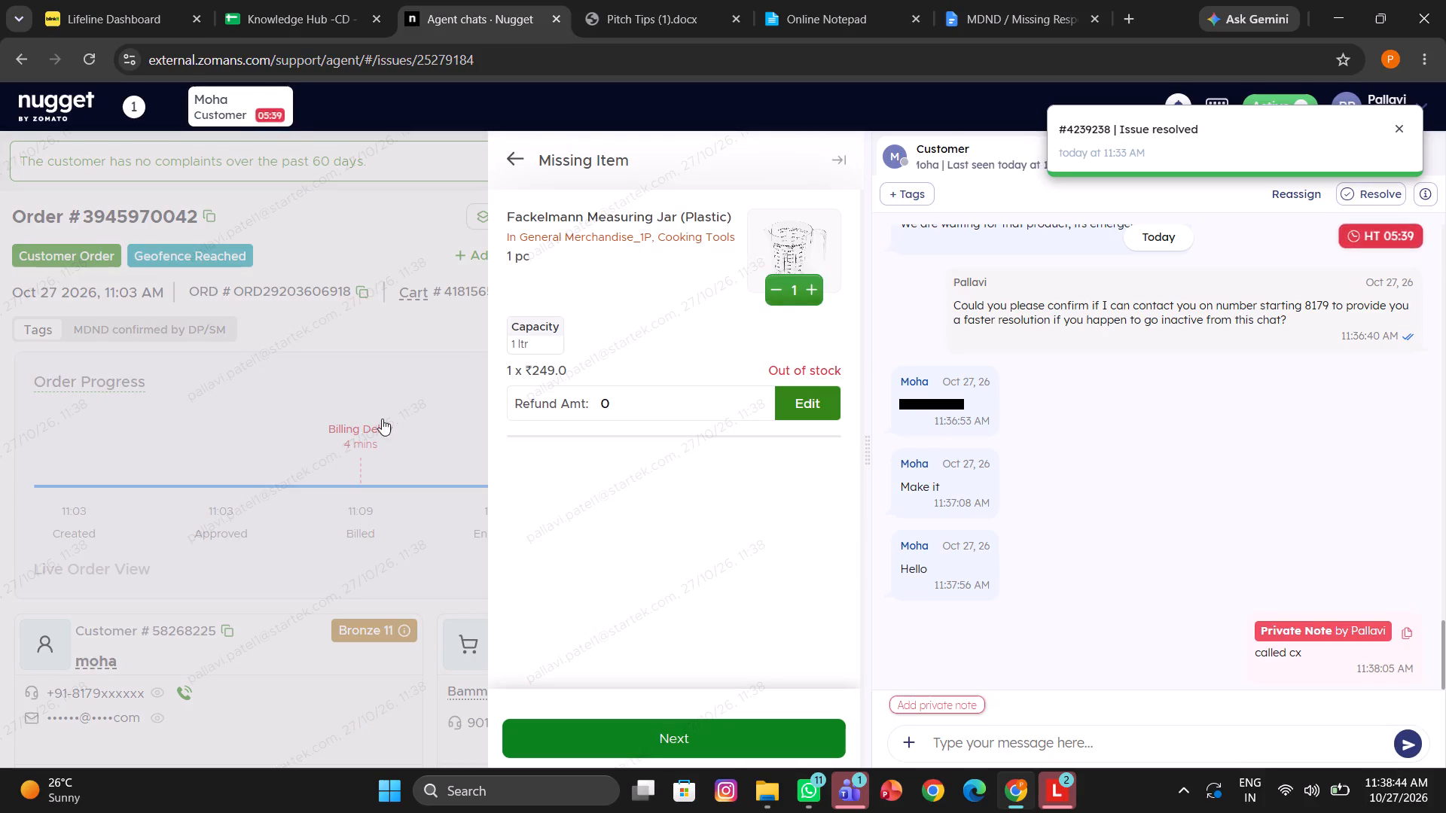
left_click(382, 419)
Review the order's items and billing breakdown, then close it.
scroll(382, 419, "down", 2)
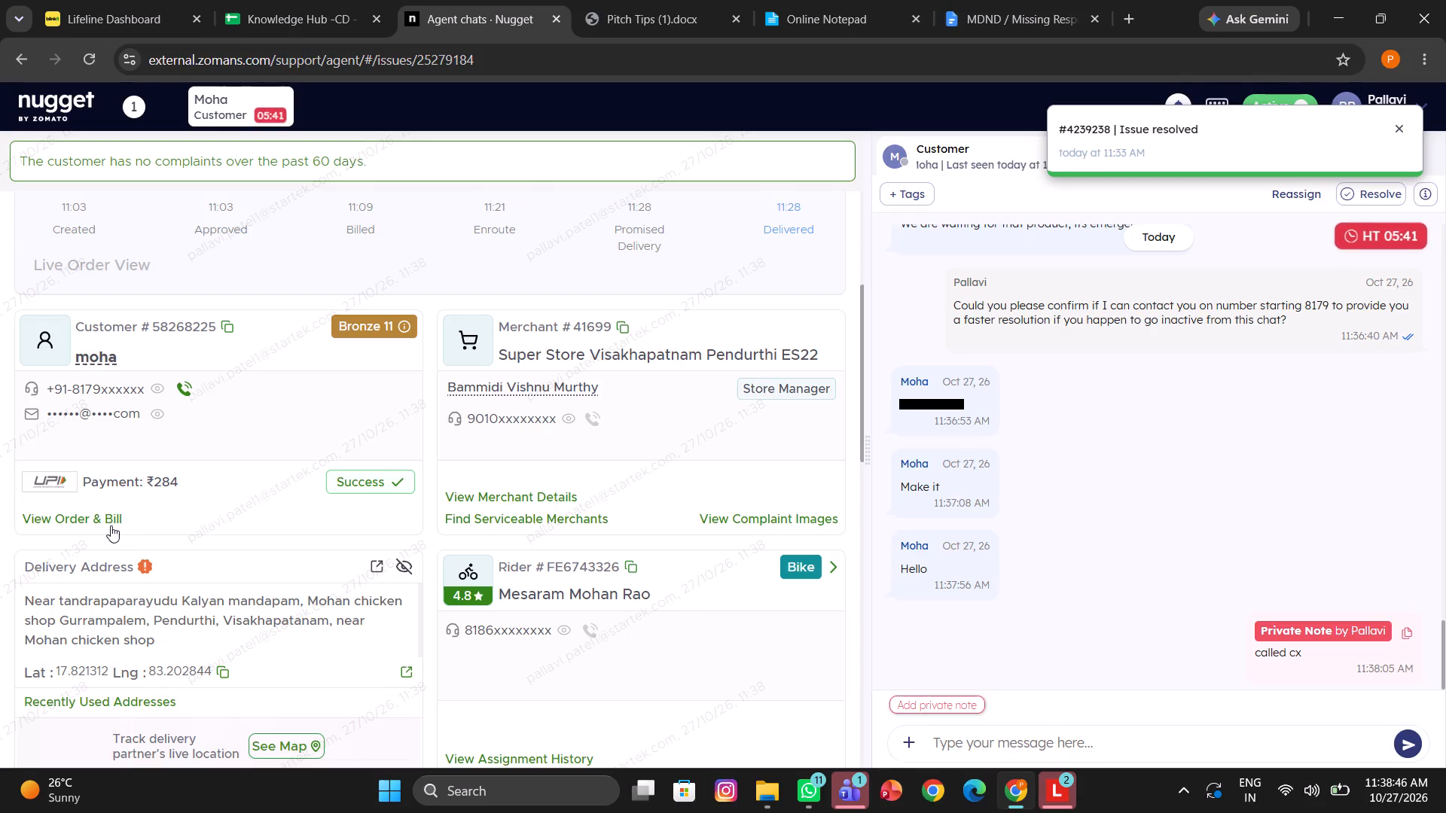
left_click(110, 519)
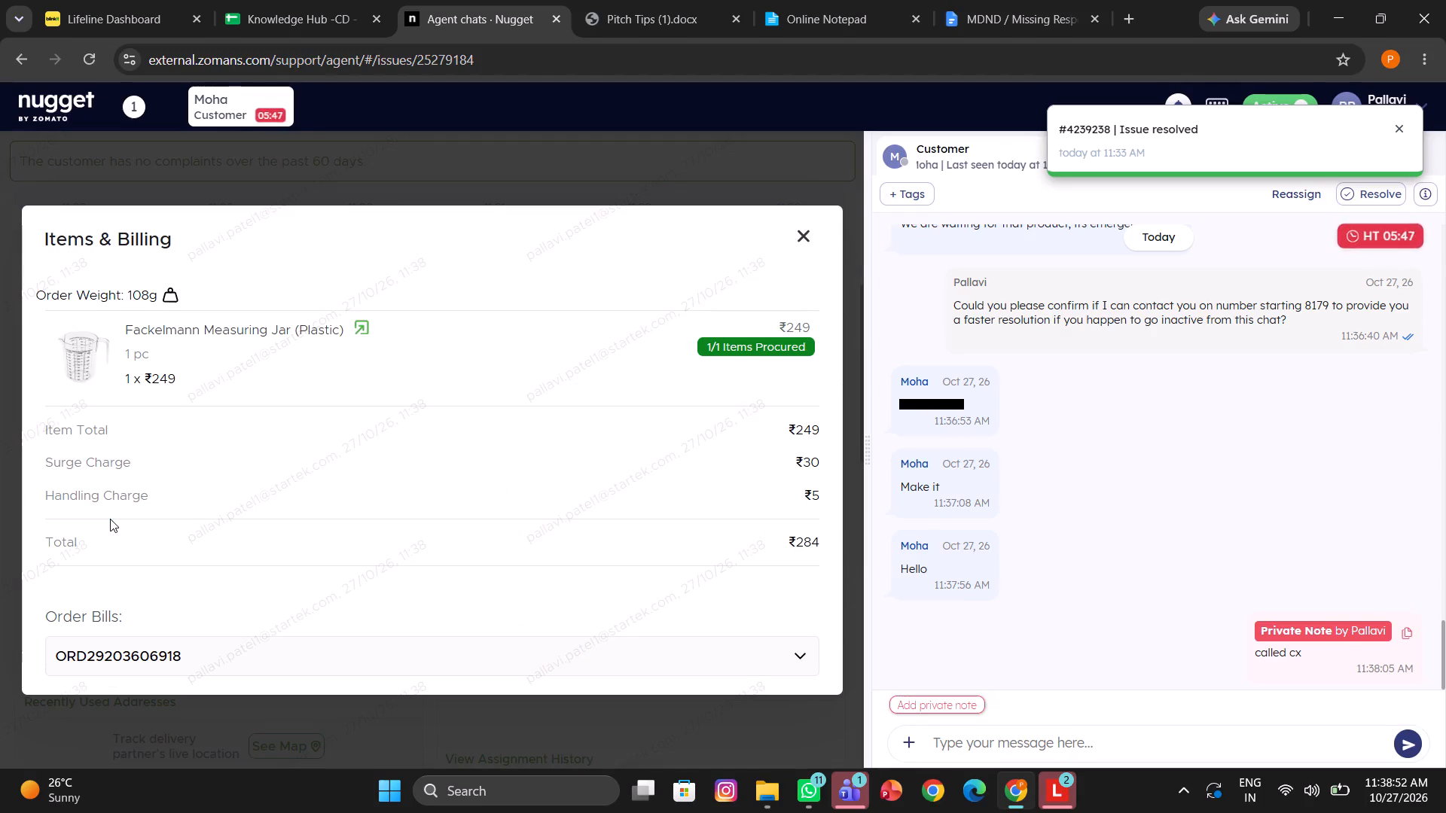
left_click(799, 230)
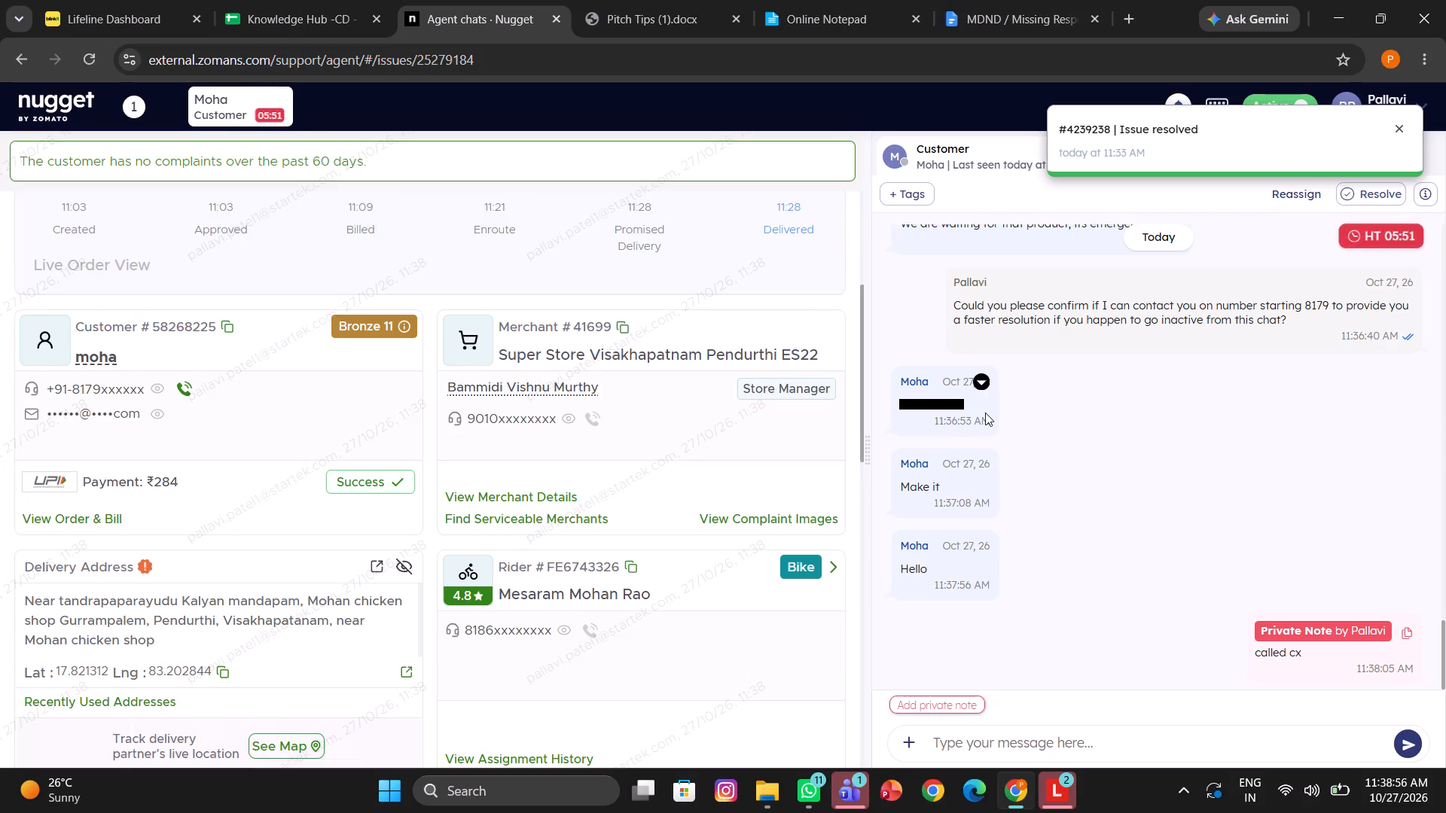
Reread the customer's latest chat messages following the contact permission request.
triple_click(984, 413)
left_click(984, 413)
triple_click(972, 404)
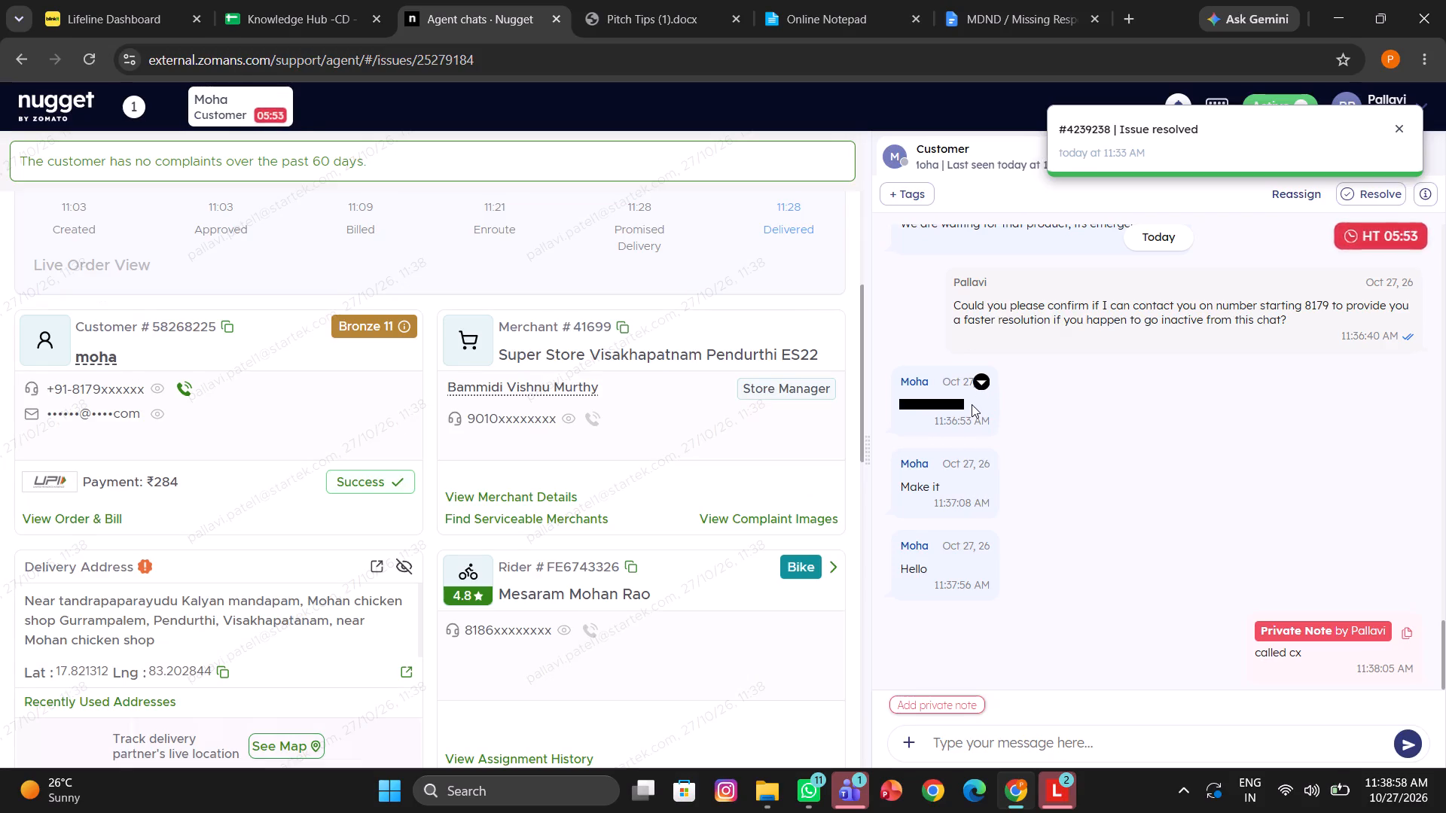
double_click(972, 404)
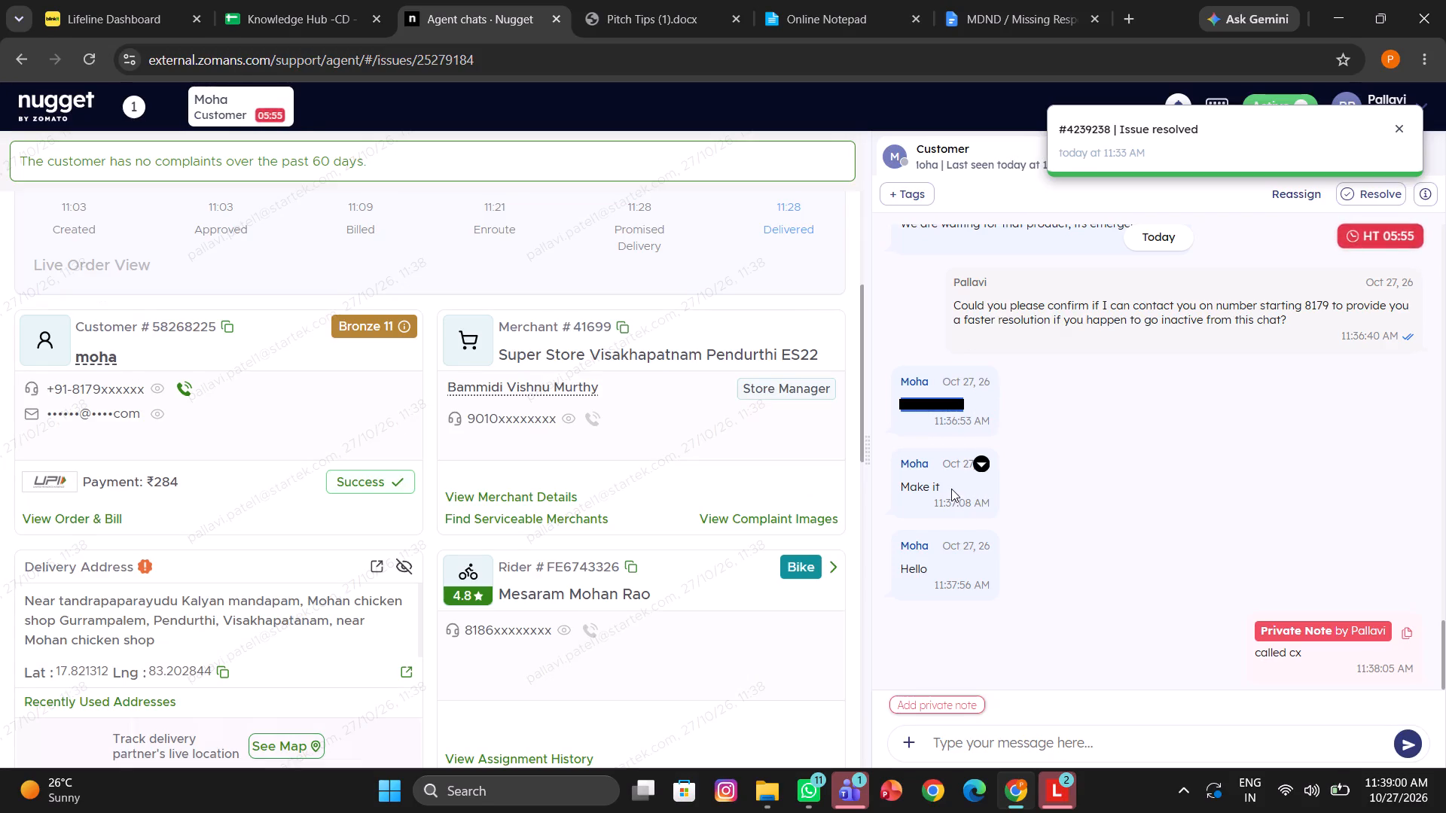
triple_click(952, 486)
left_click(952, 486)
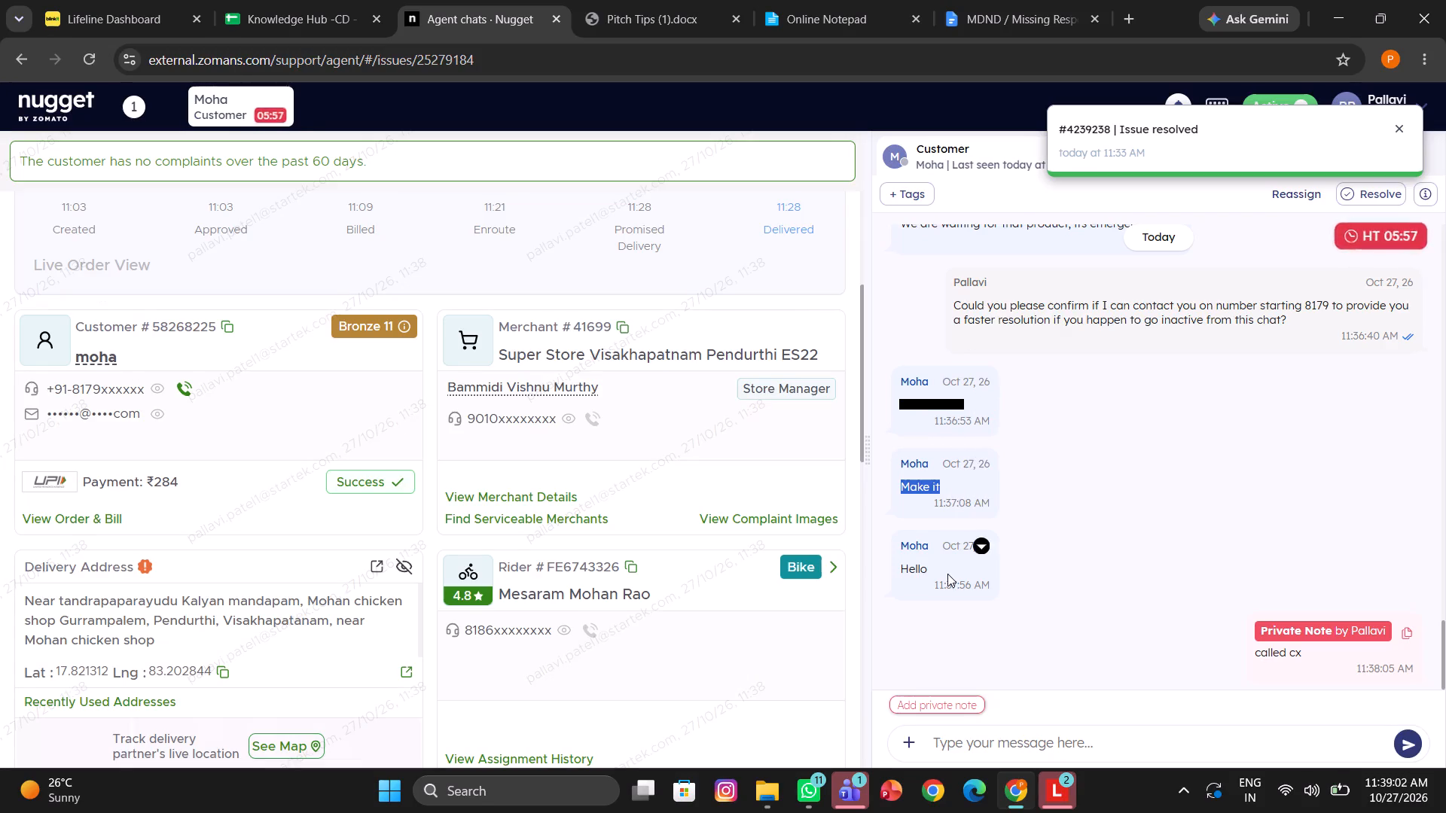
triple_click(947, 574)
left_click(947, 574)
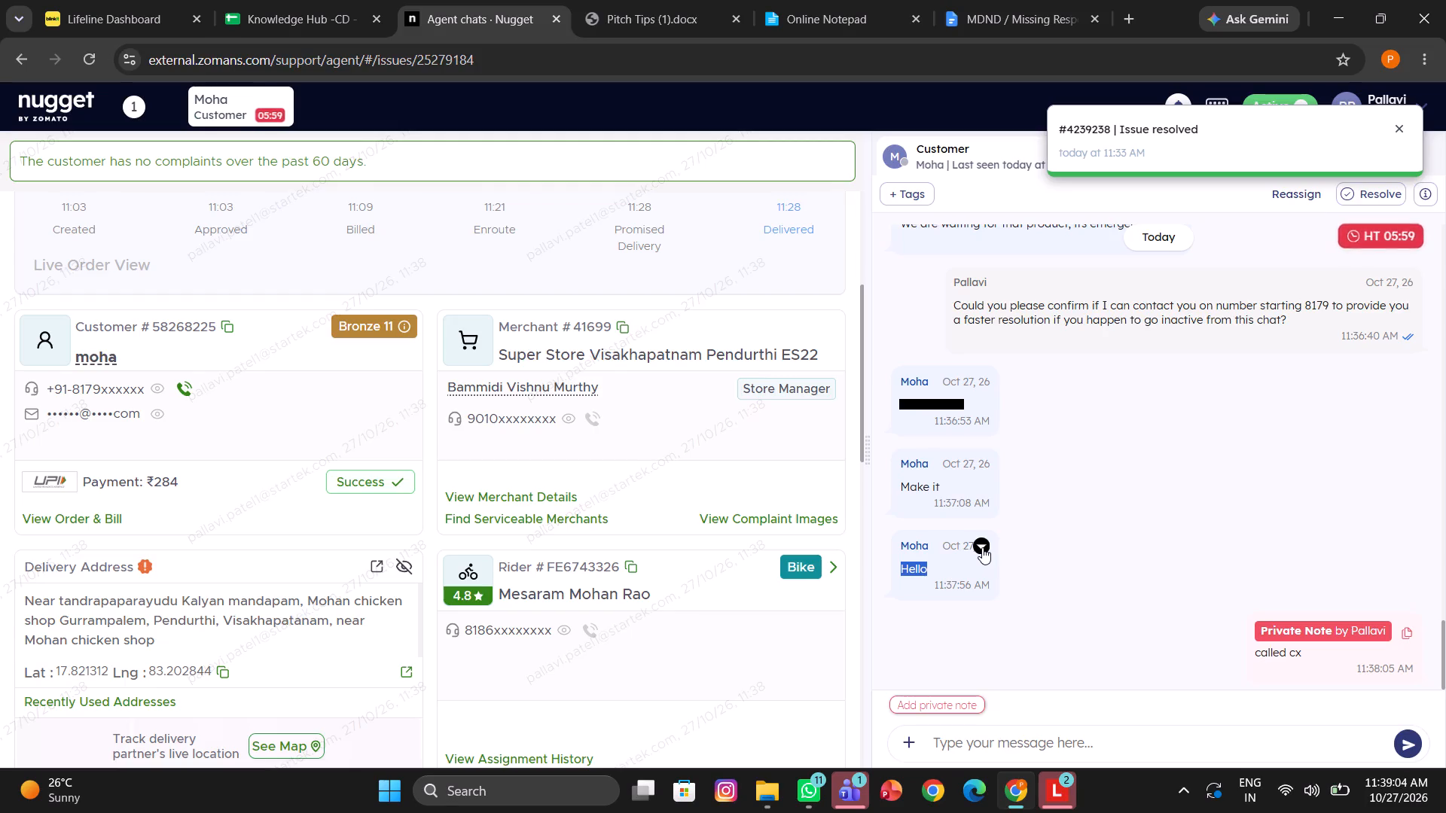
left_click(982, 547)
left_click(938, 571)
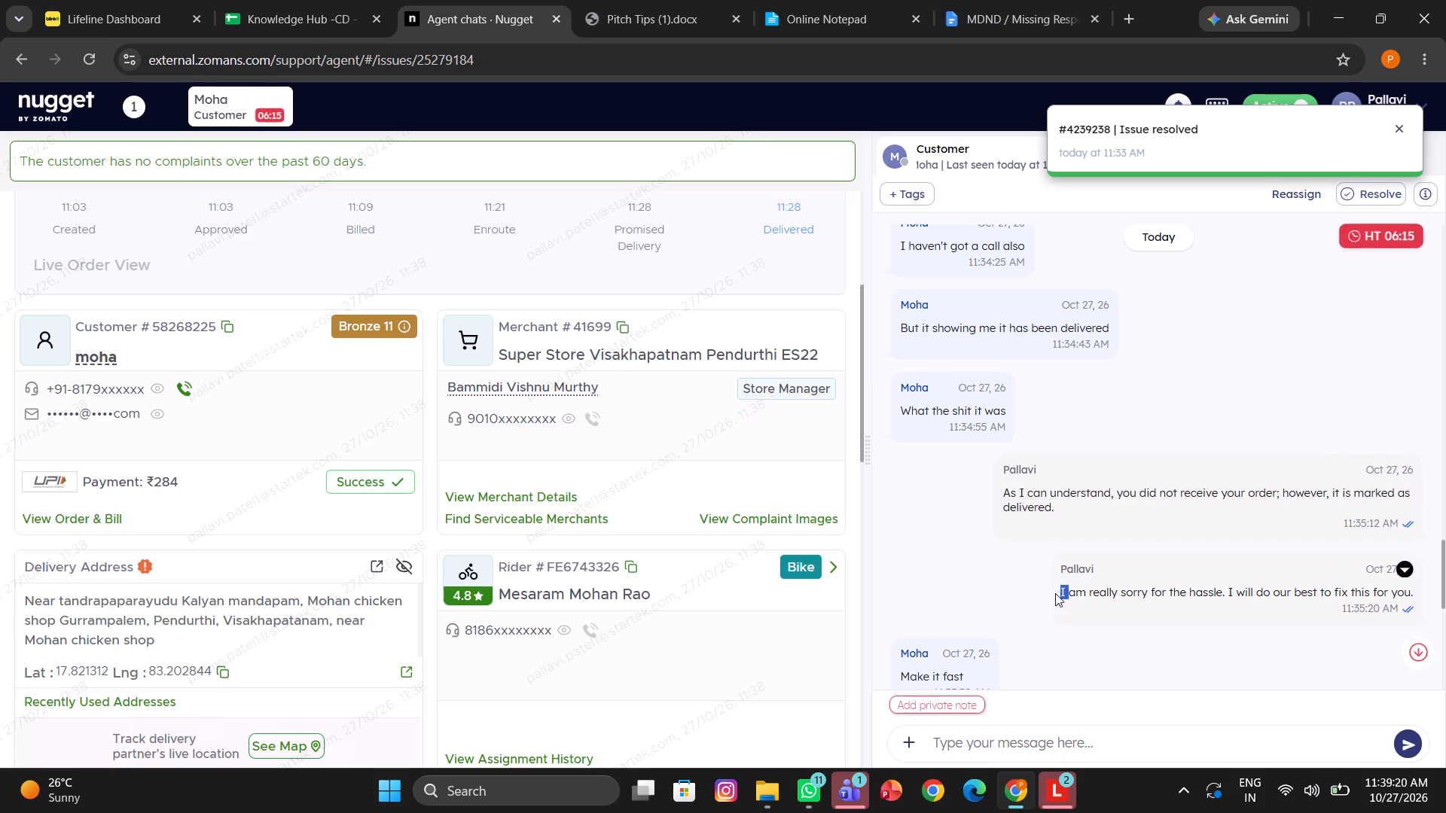
double_click(1055, 593)
scroll(981, 434, "up", 4)
scroll(630, 328, "up", 1)
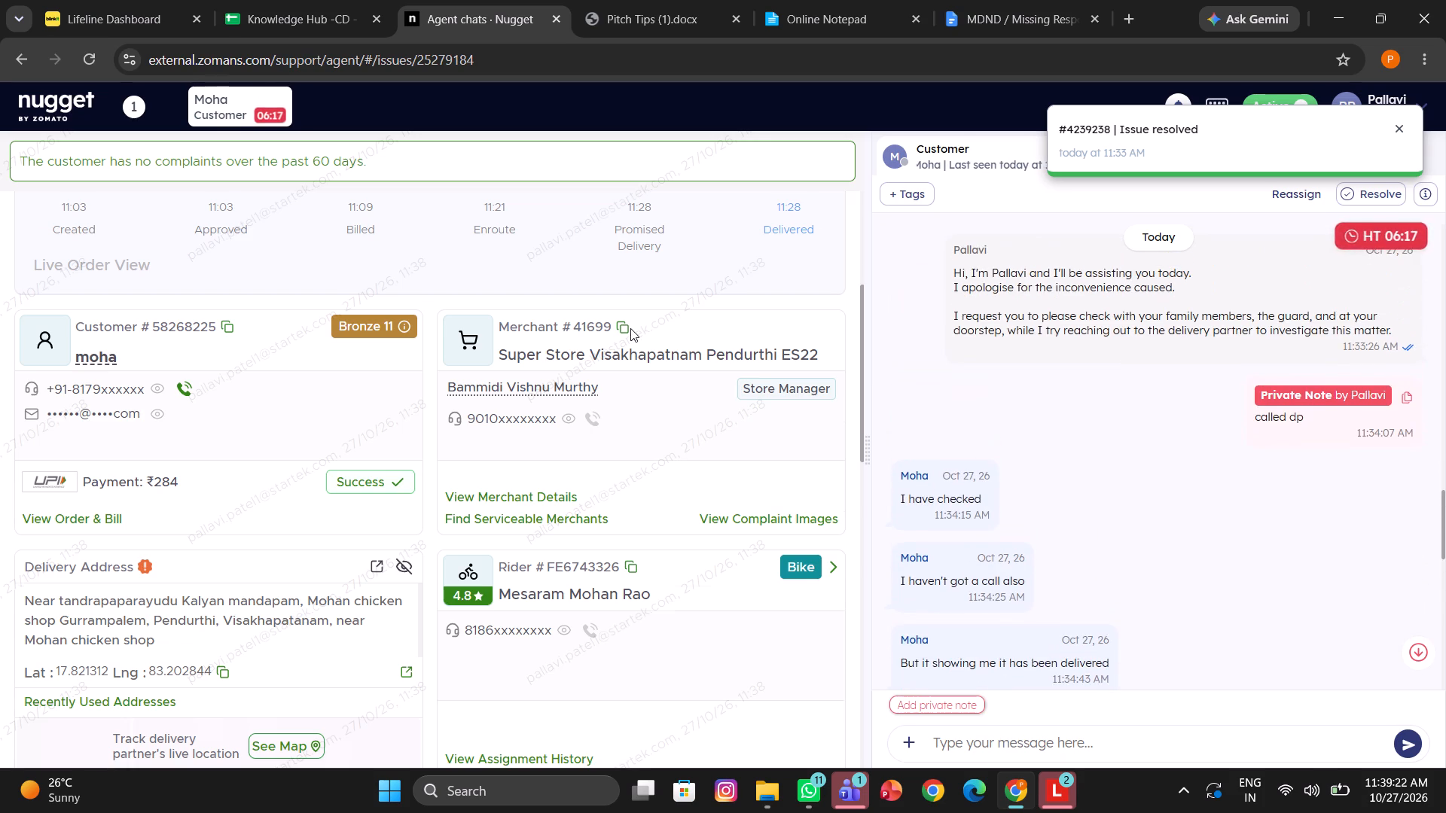
Search the reportable issues for "ord", open Order not Delivered under Order Level Issues, and select Refund as the source.
scroll(630, 328, "up", 2)
left_click(496, 223)
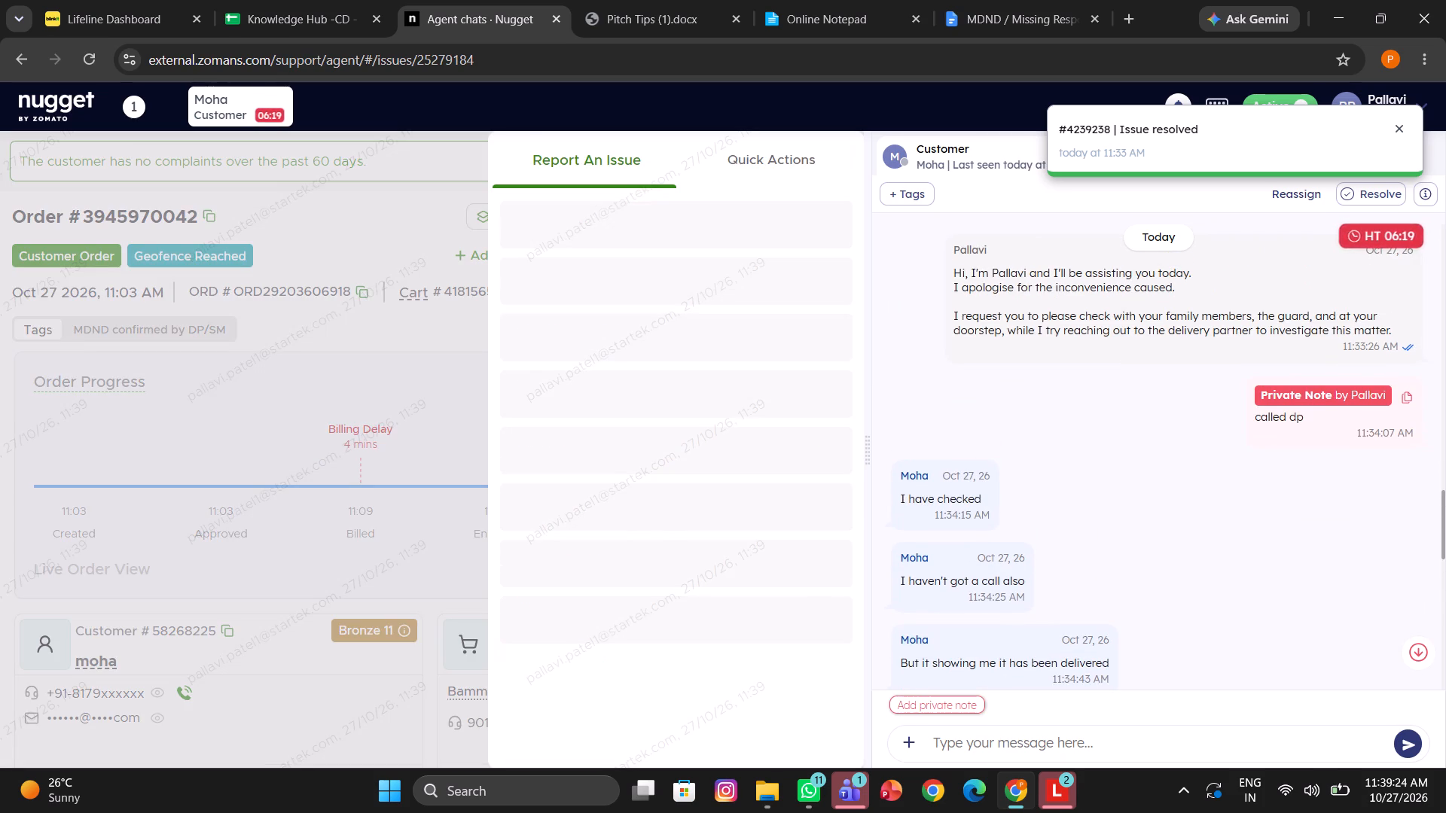
left_click(584, 232)
type("ord")
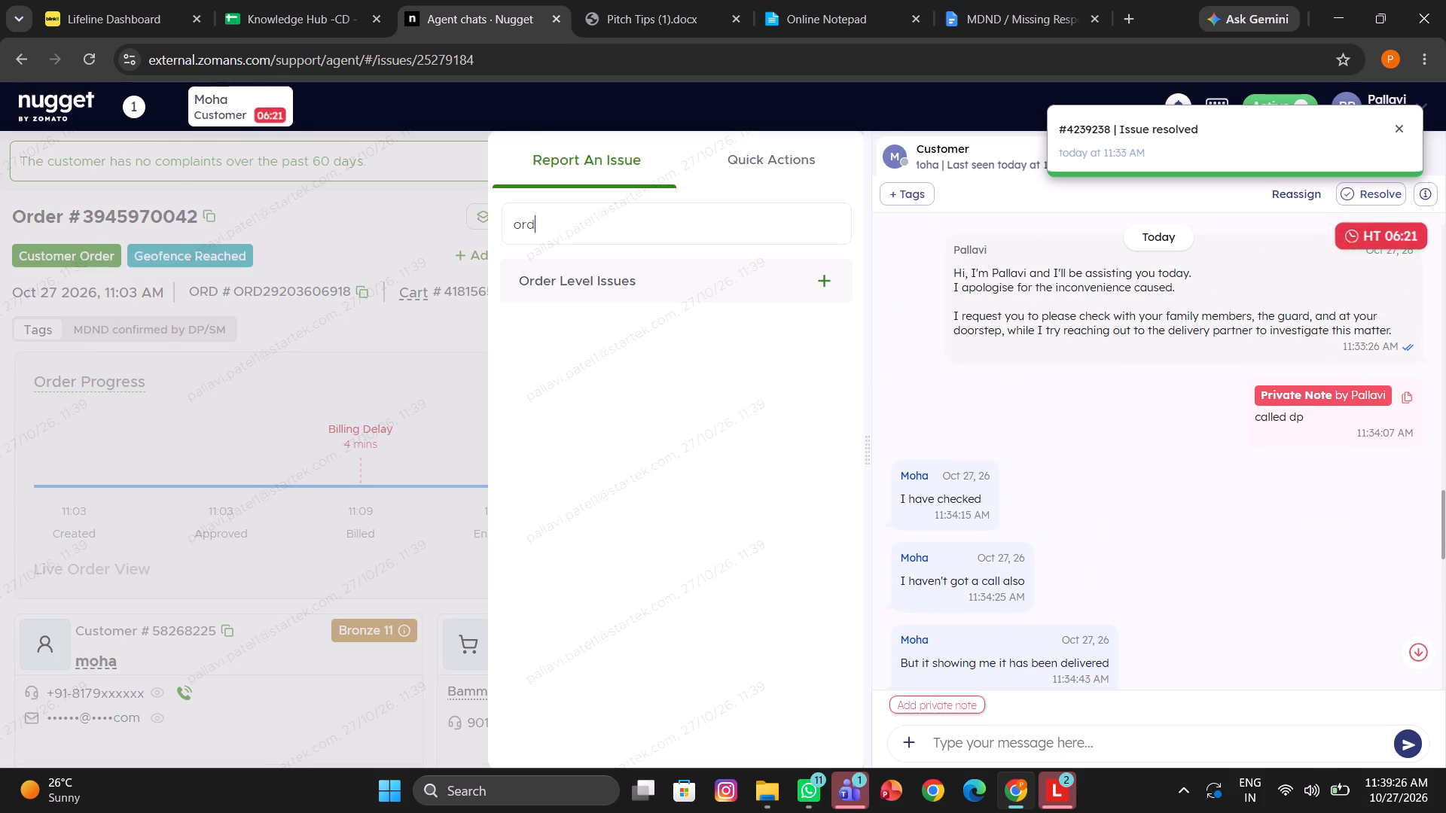
left_click(594, 263)
left_click(636, 306)
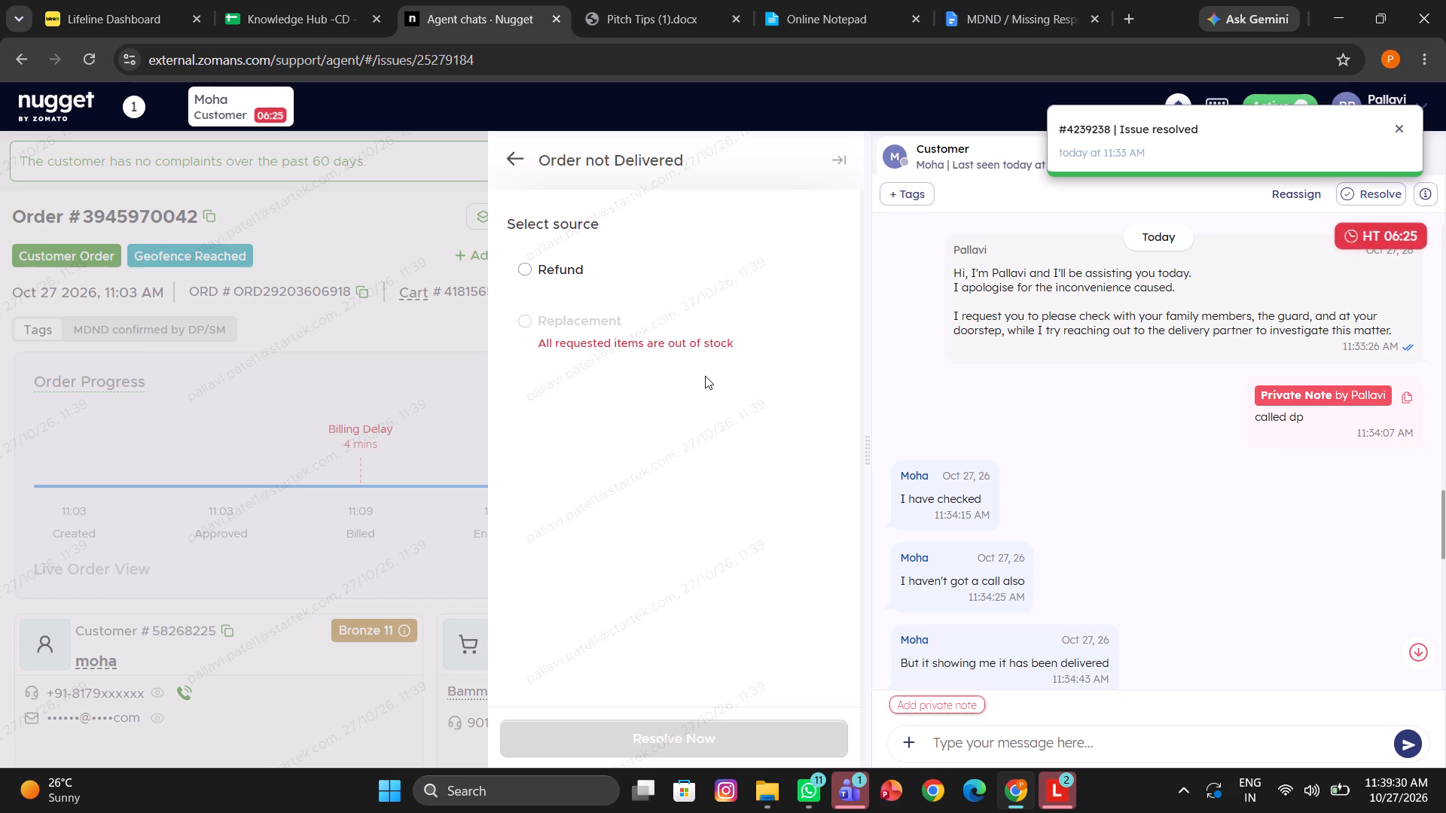
left_click(600, 288)
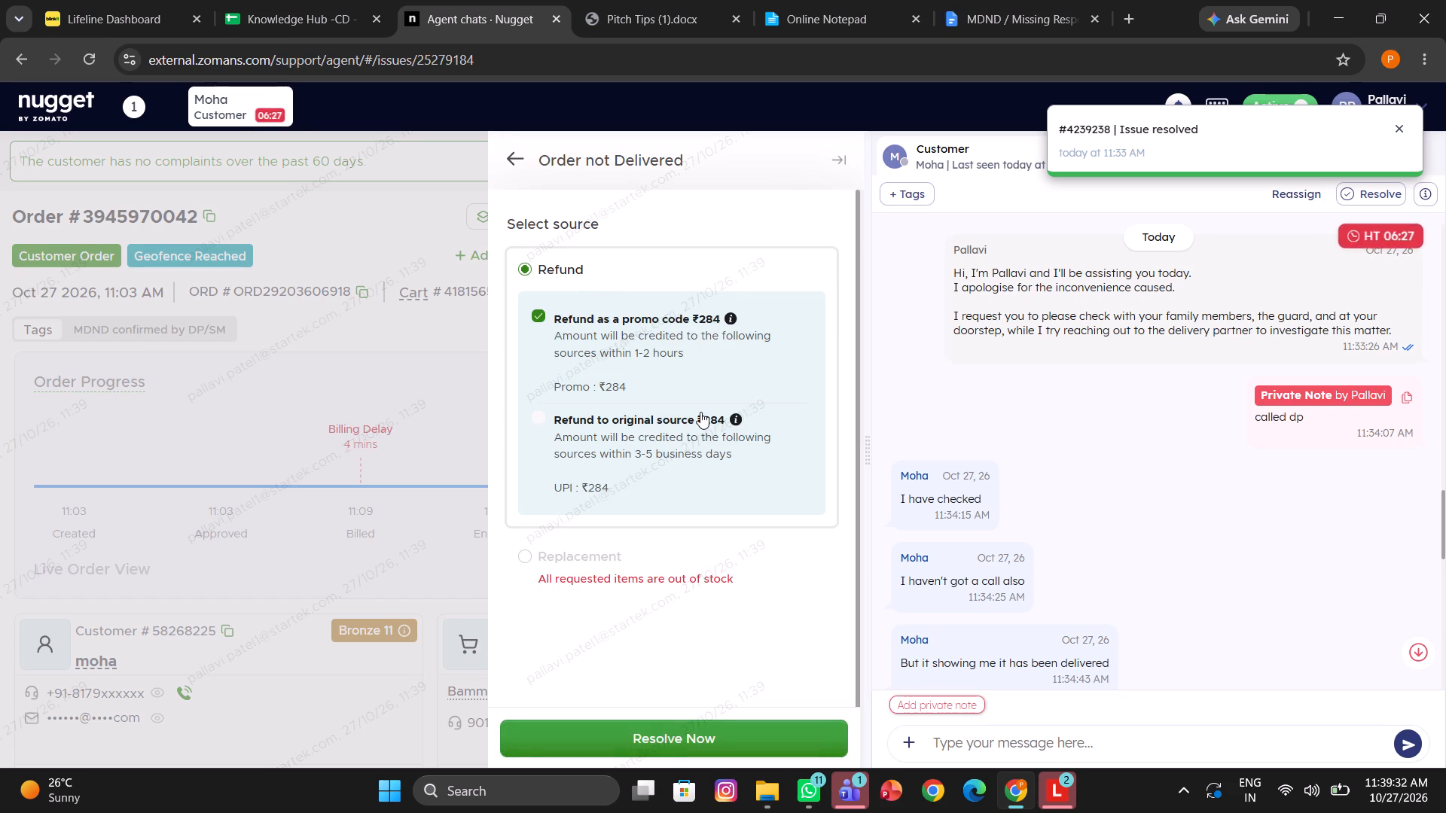
Choose refund to original source, ₹284 via UPI, for the undelivered order.
left_click(700, 412)
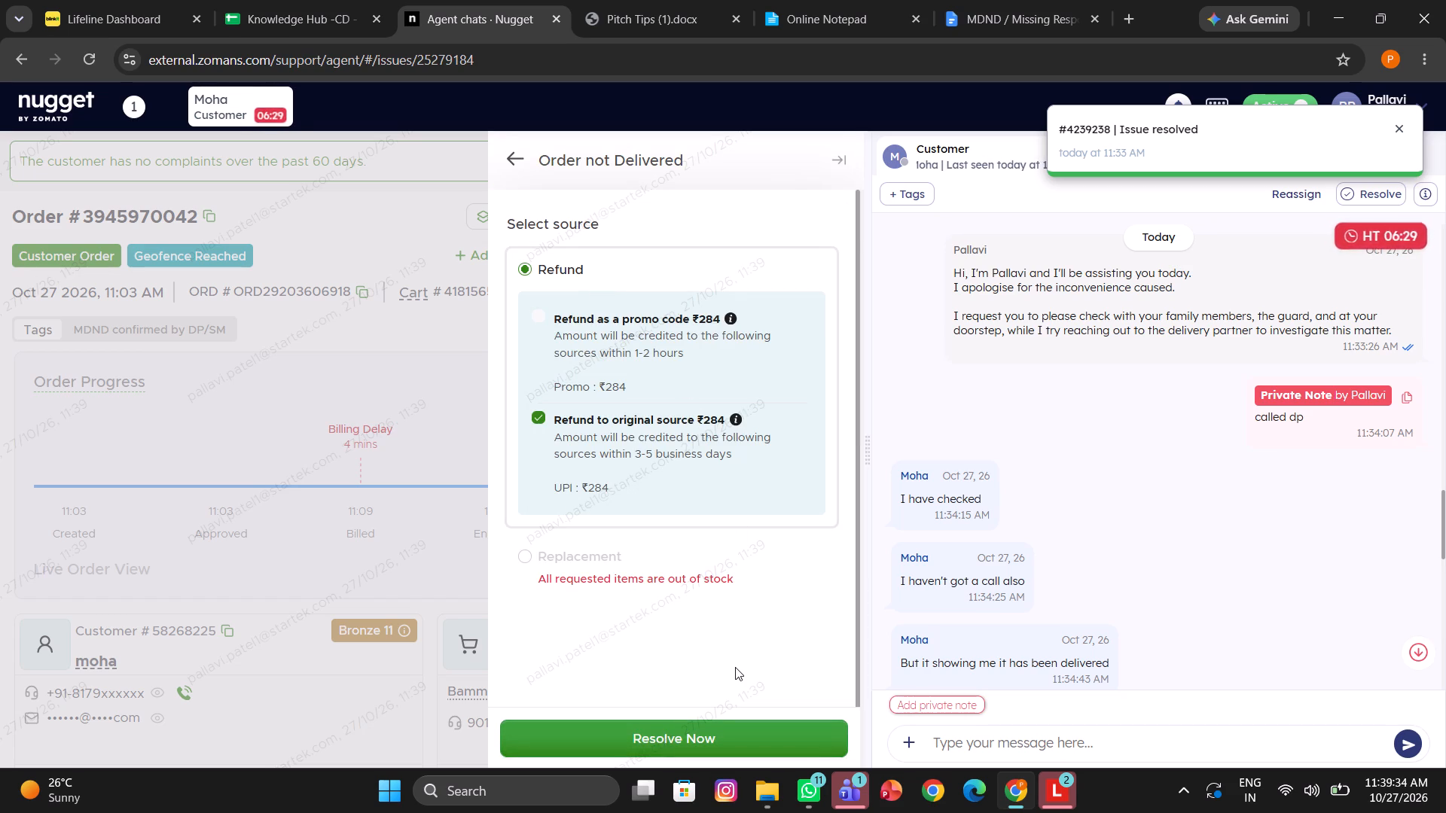
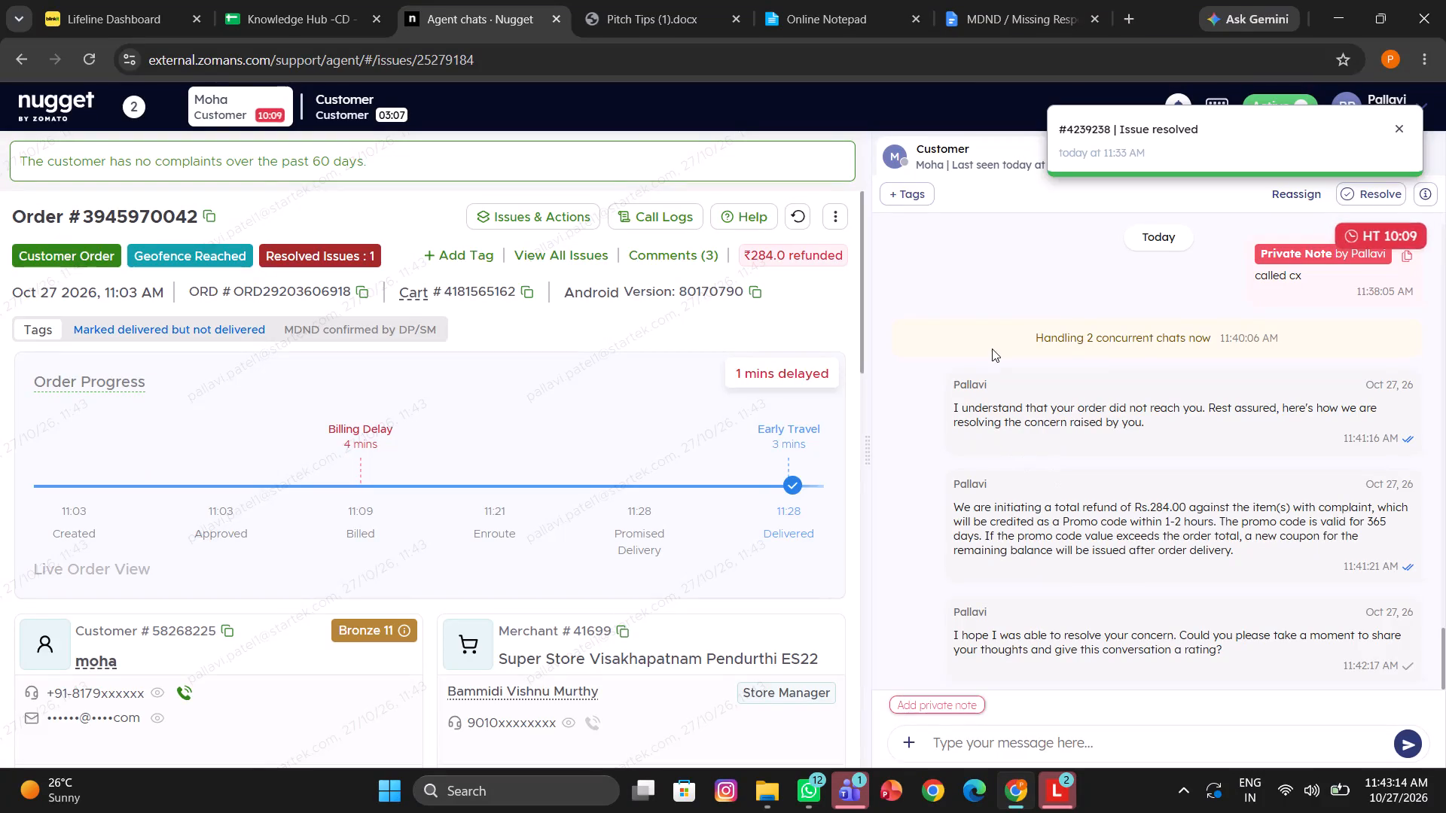
Switch to the second customer's open chat and check its order progress, customer, merchant and rider details.
left_click(350, 109)
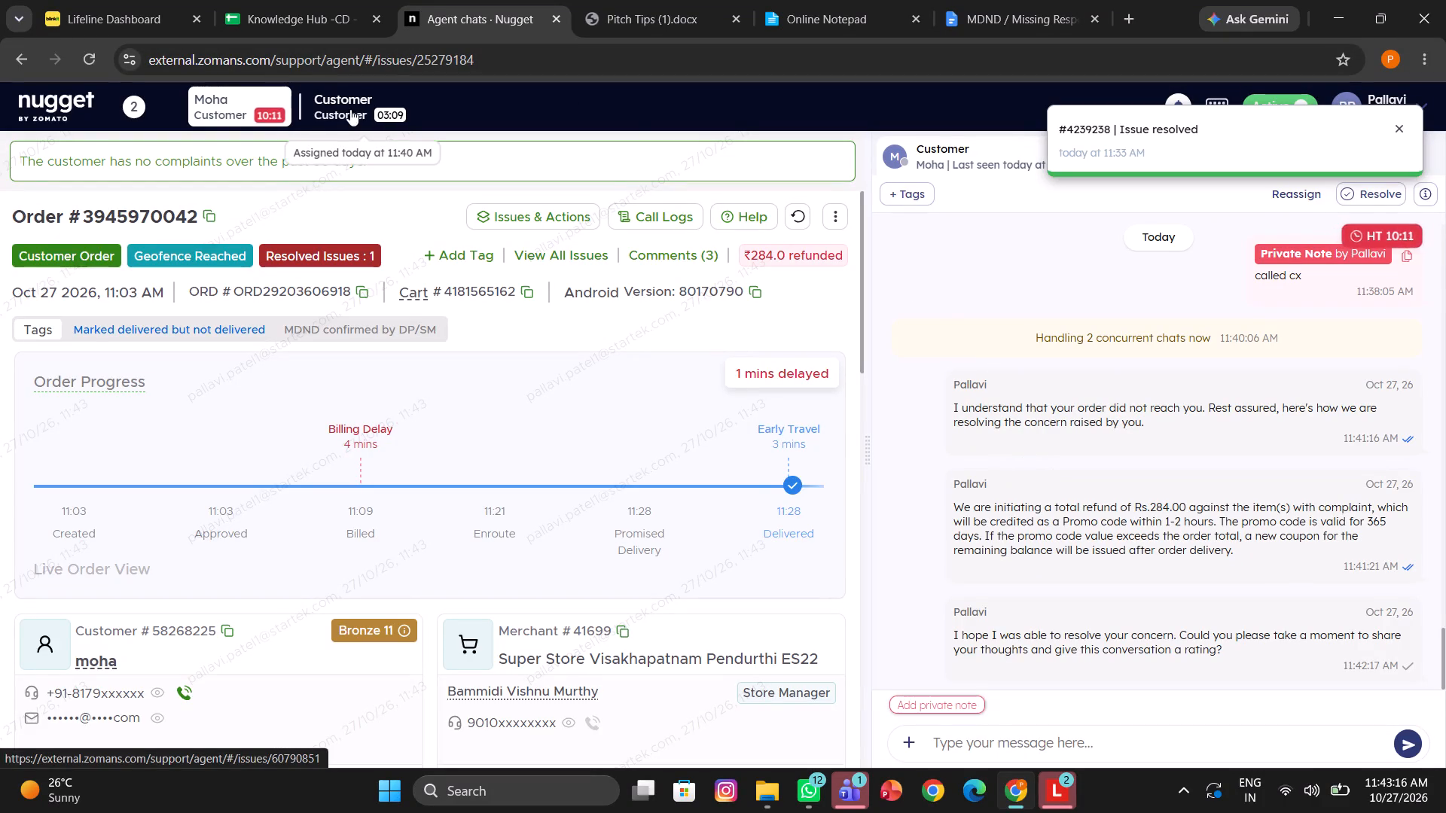
scroll(1064, 556, "down", 1)
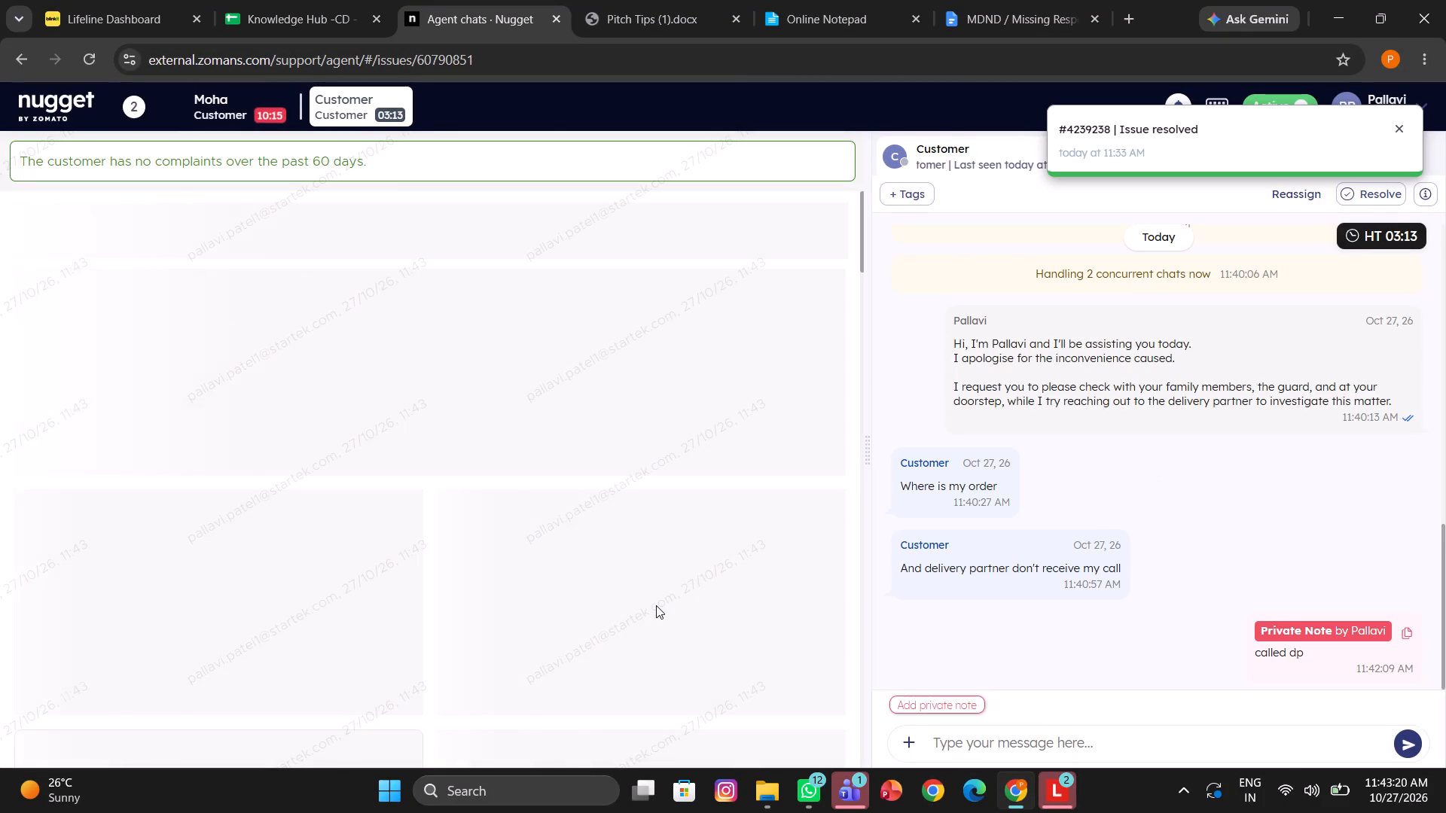
scroll(656, 604, "down", 1)
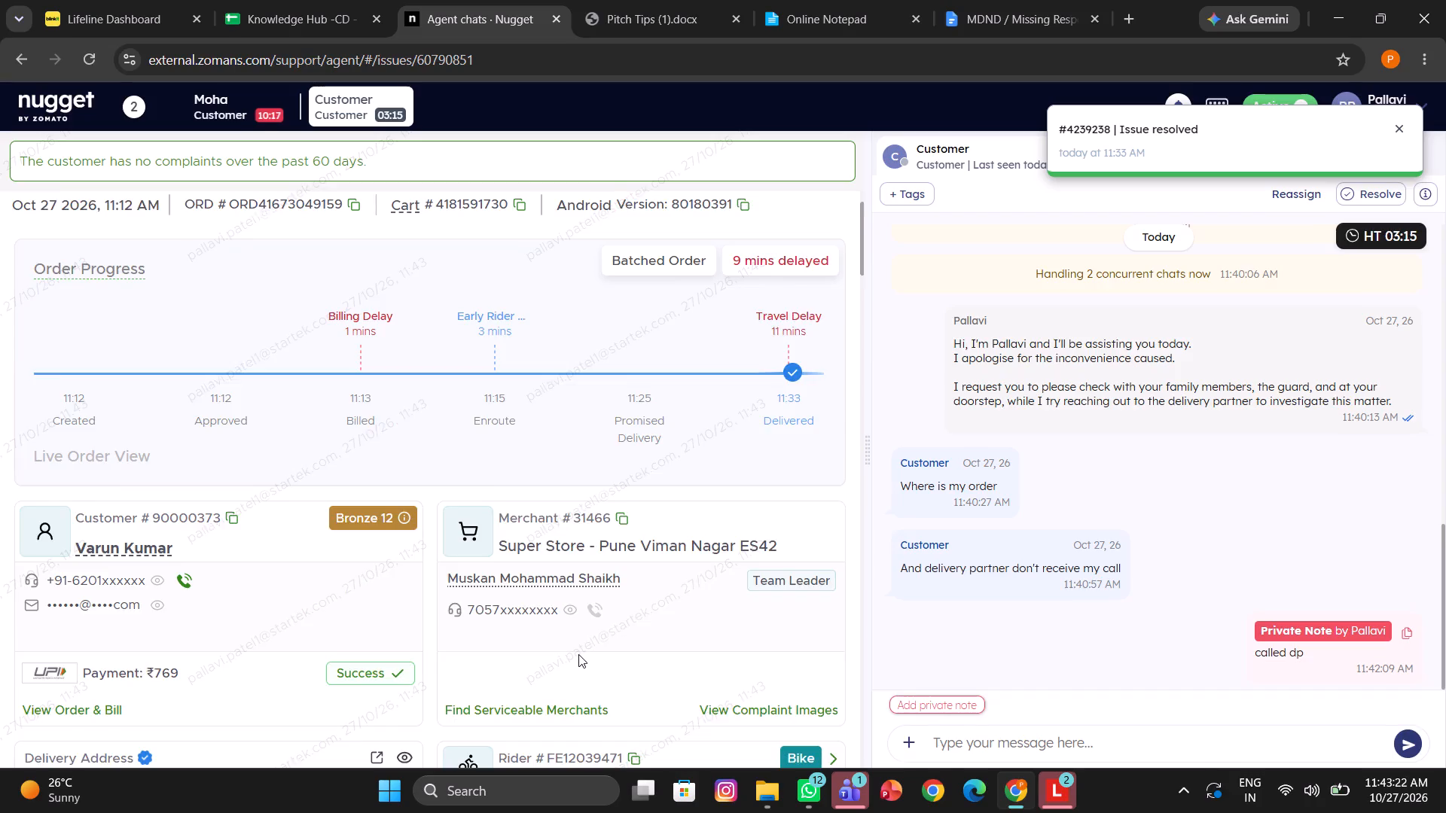
scroll(578, 654, "down", 1)
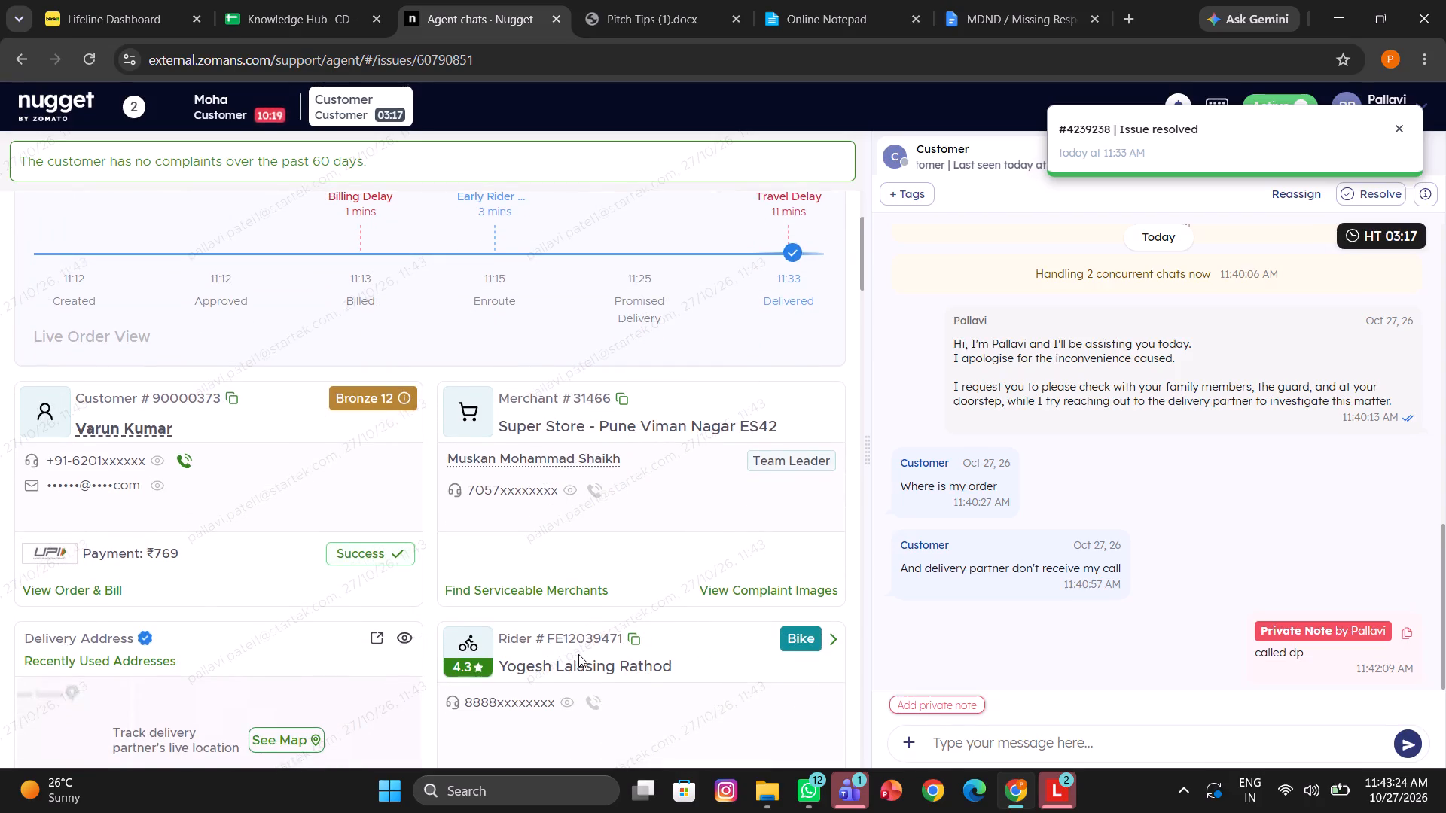
Place a call to the order's delivery partner and wait for it to be initiated.
left_click(592, 706)
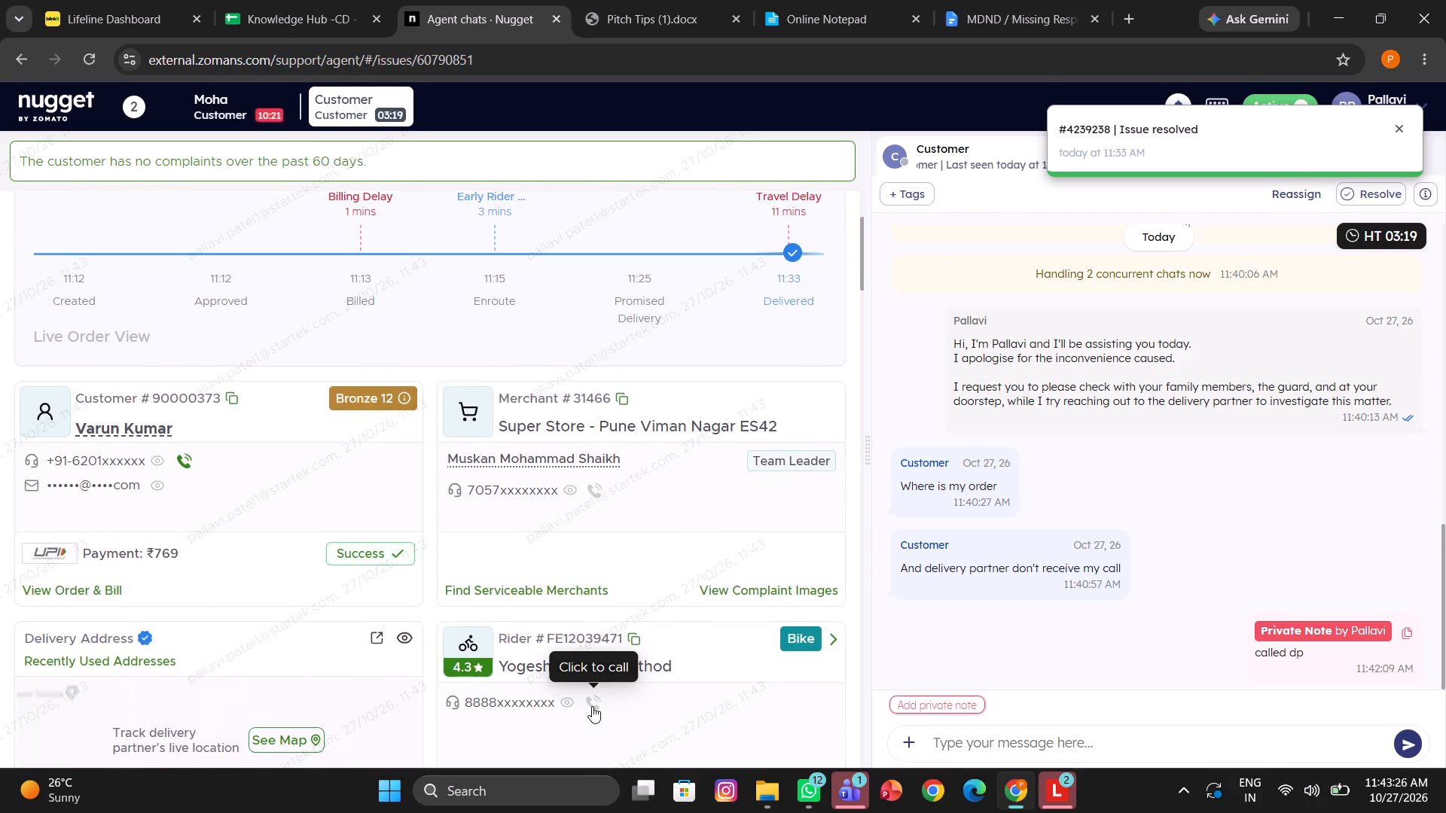
left_click(761, 577)
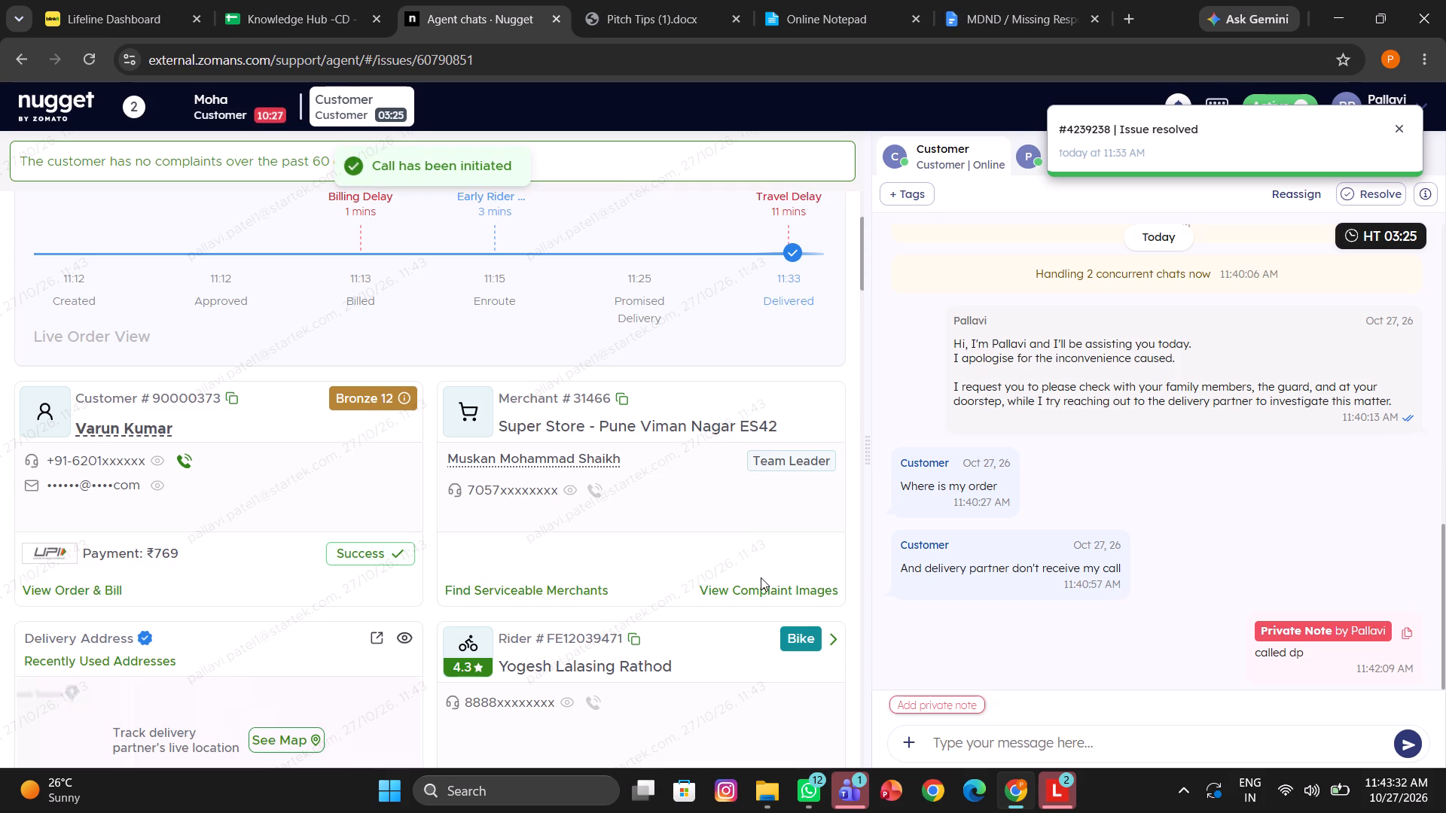
Send the canned request to contact the customer for faster resolution, replacing the placeholders with the registered number's starting digits.
left_click(1011, 743)
type("/thi")
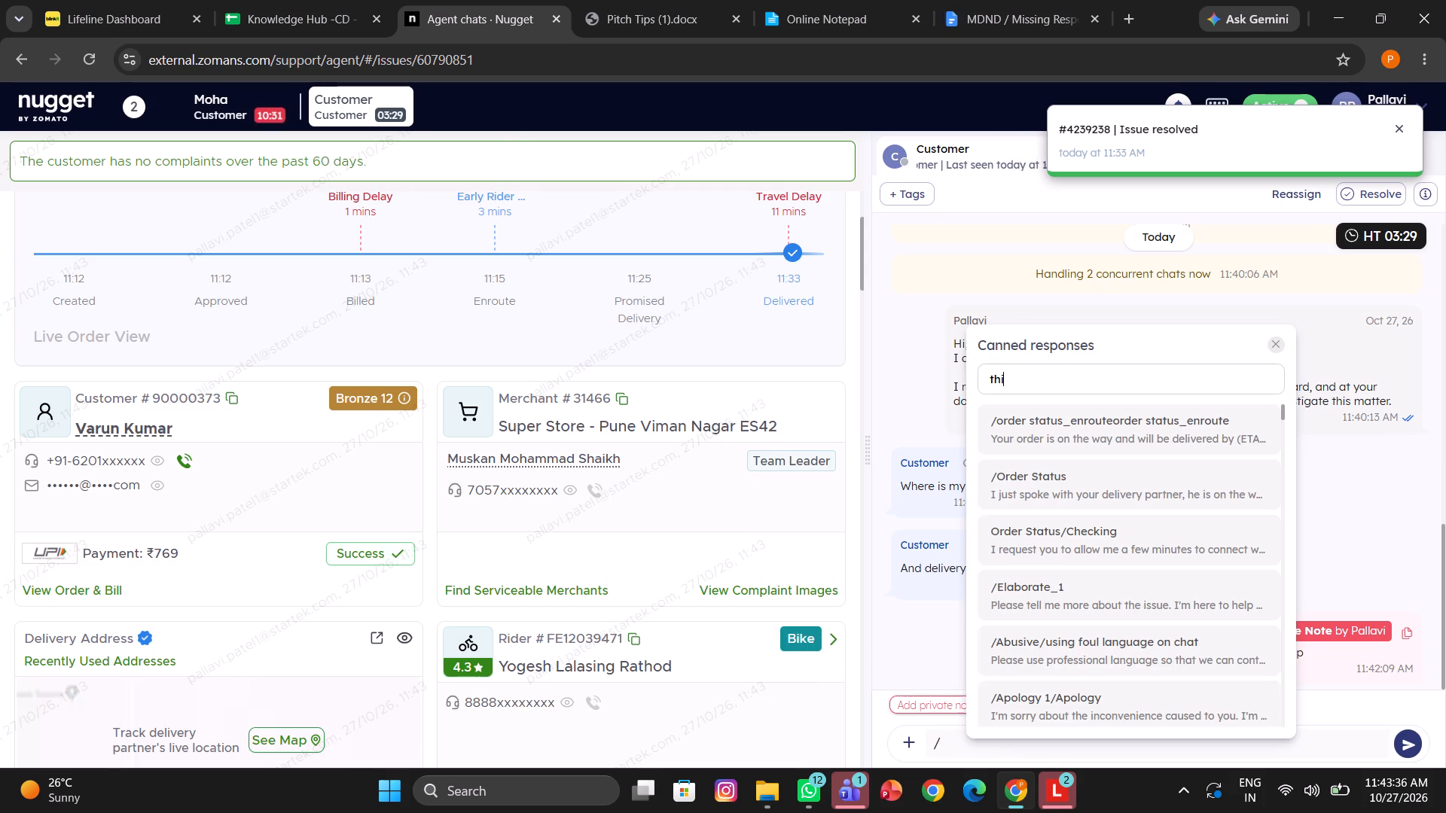
left_click(1048, 430)
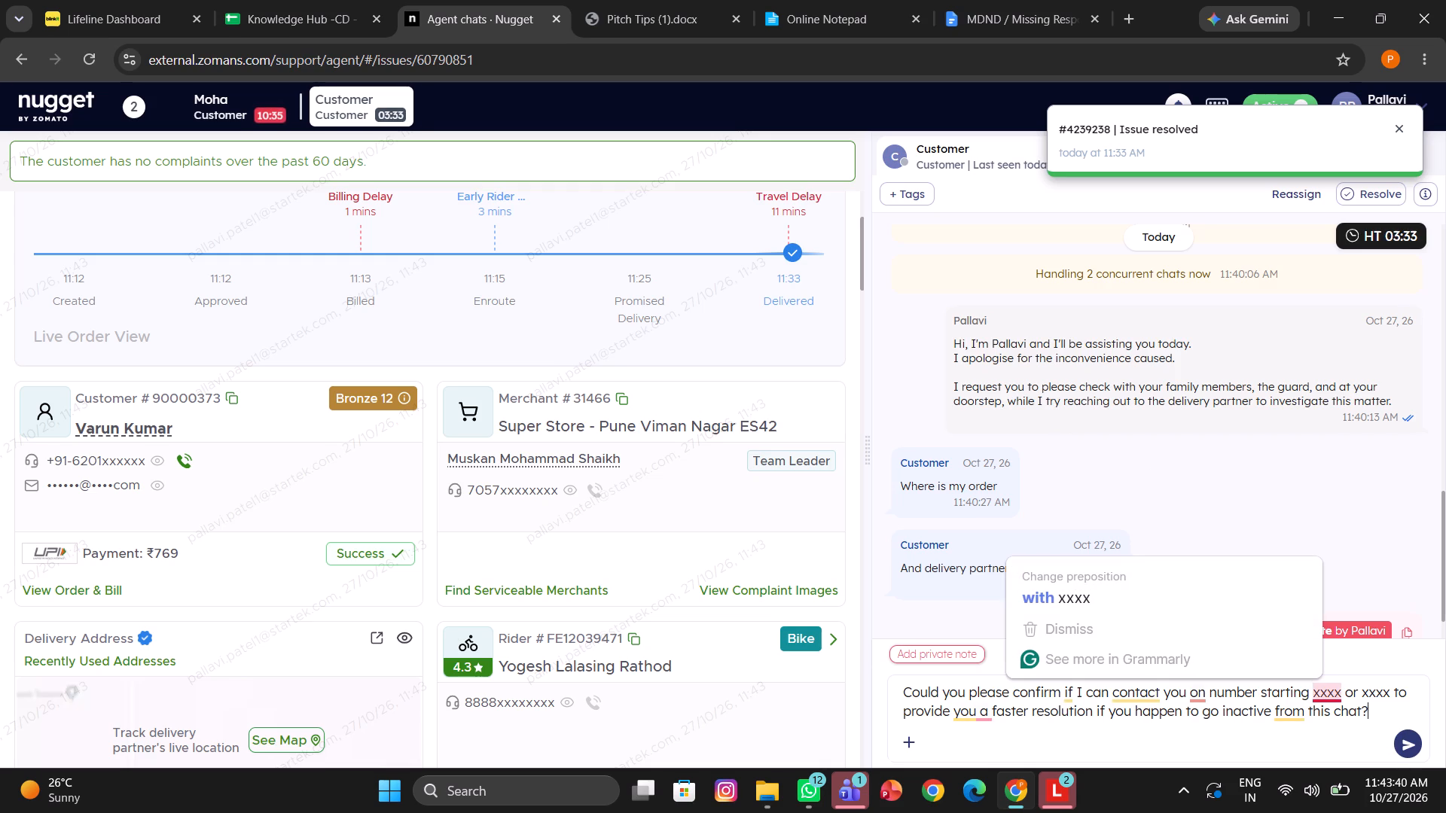
left_click_drag(1314, 695, 1393, 703)
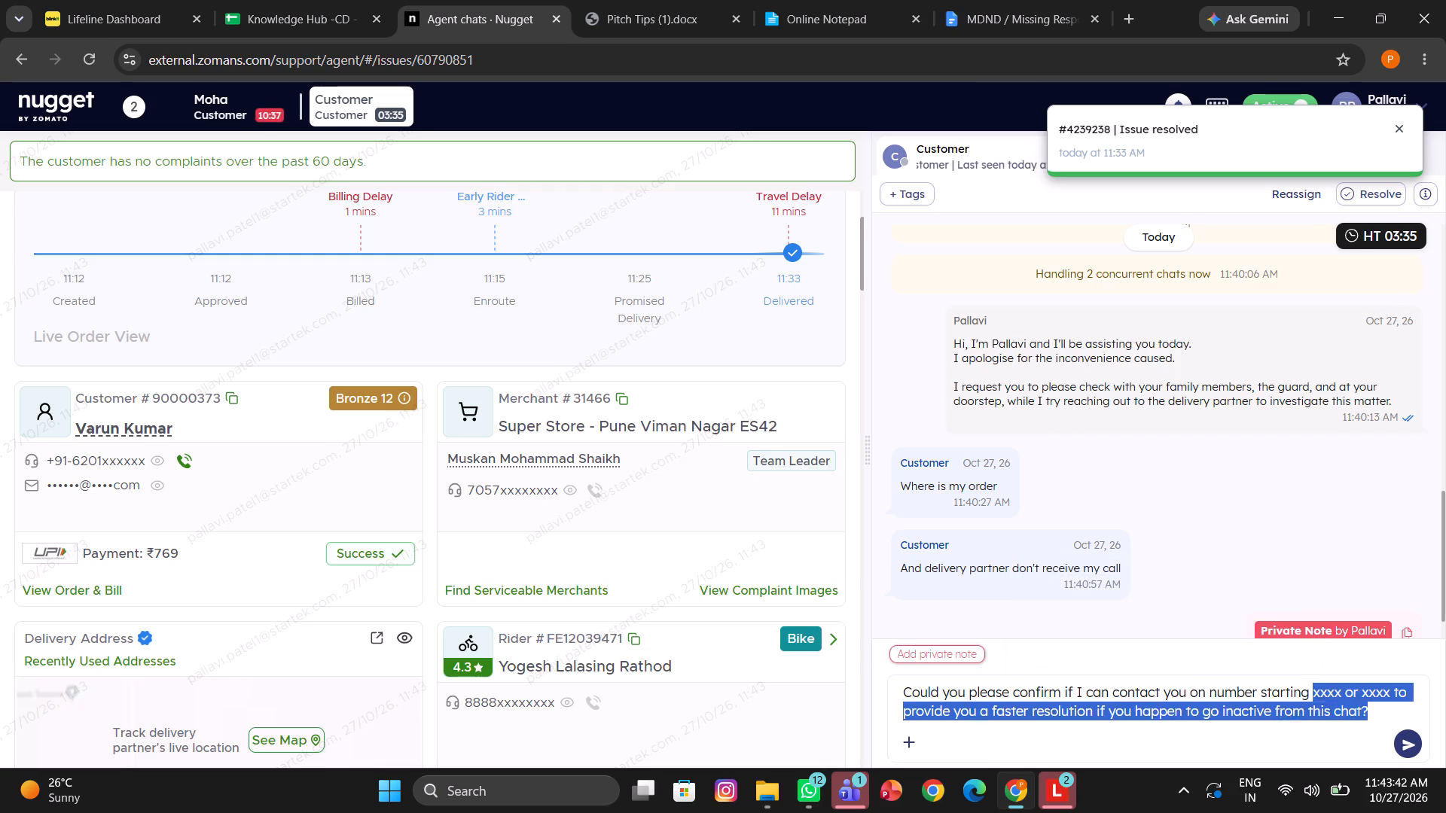
left_click_drag(1393, 703, 1390, 695)
key("BackSpace")
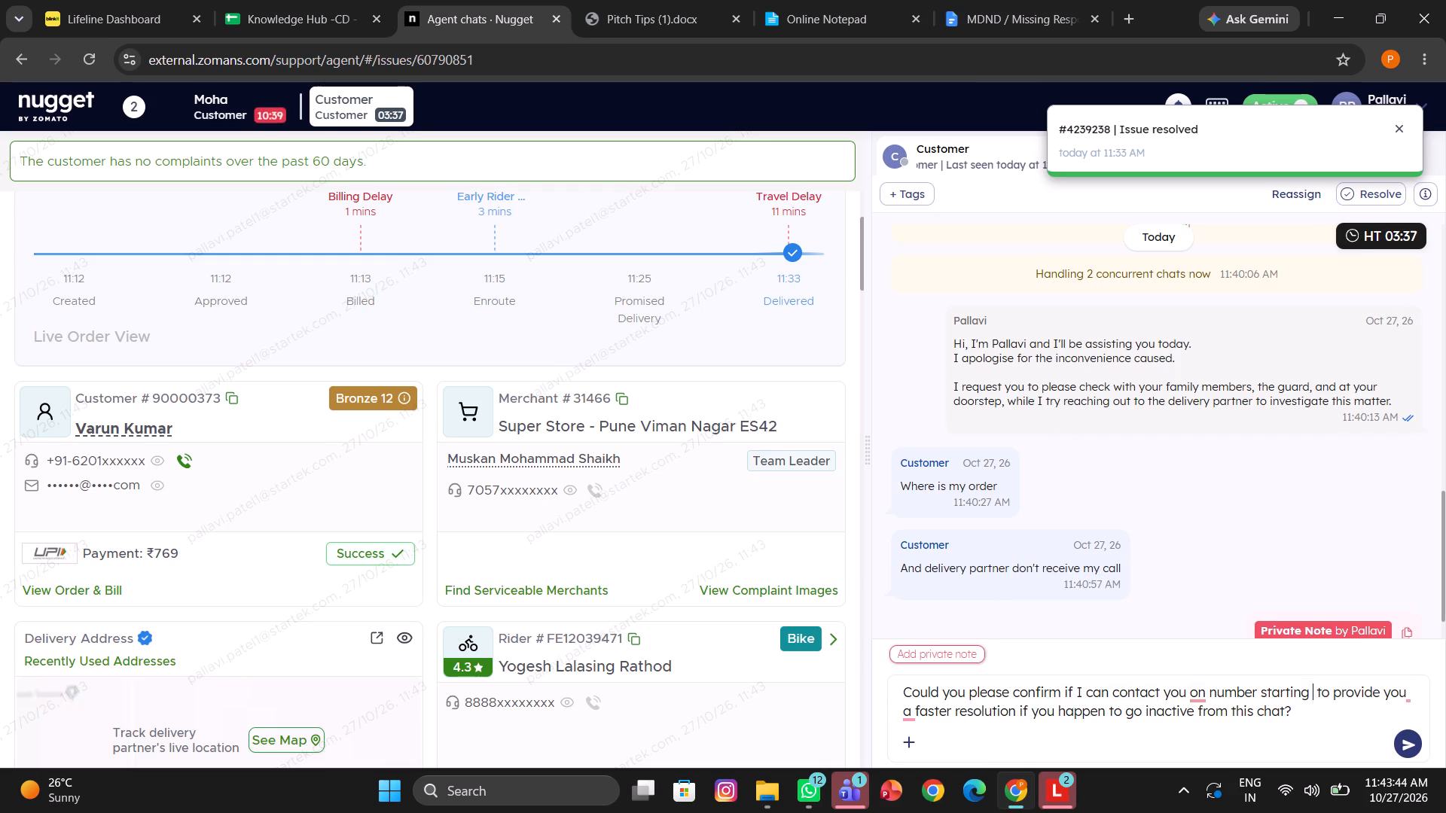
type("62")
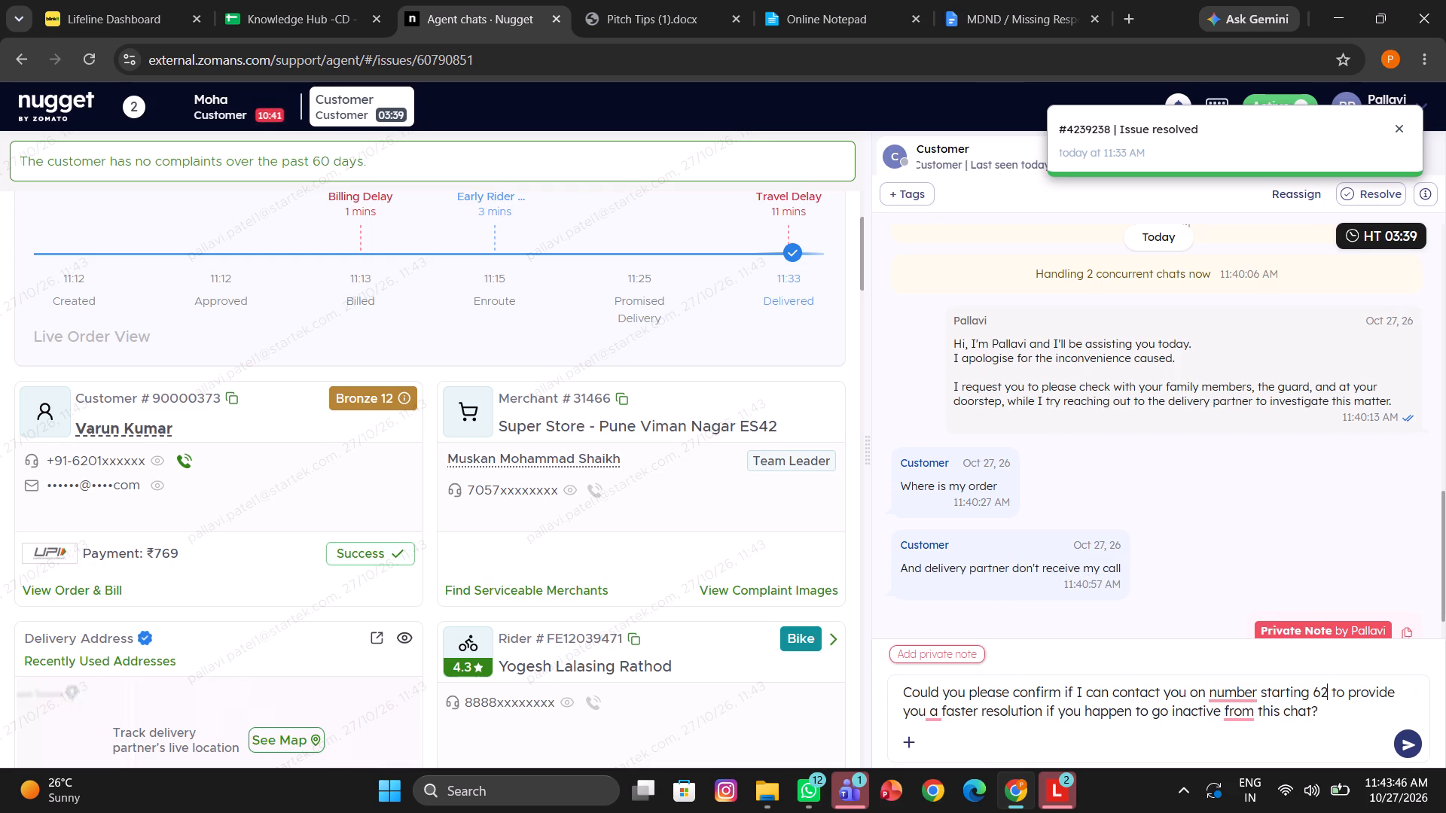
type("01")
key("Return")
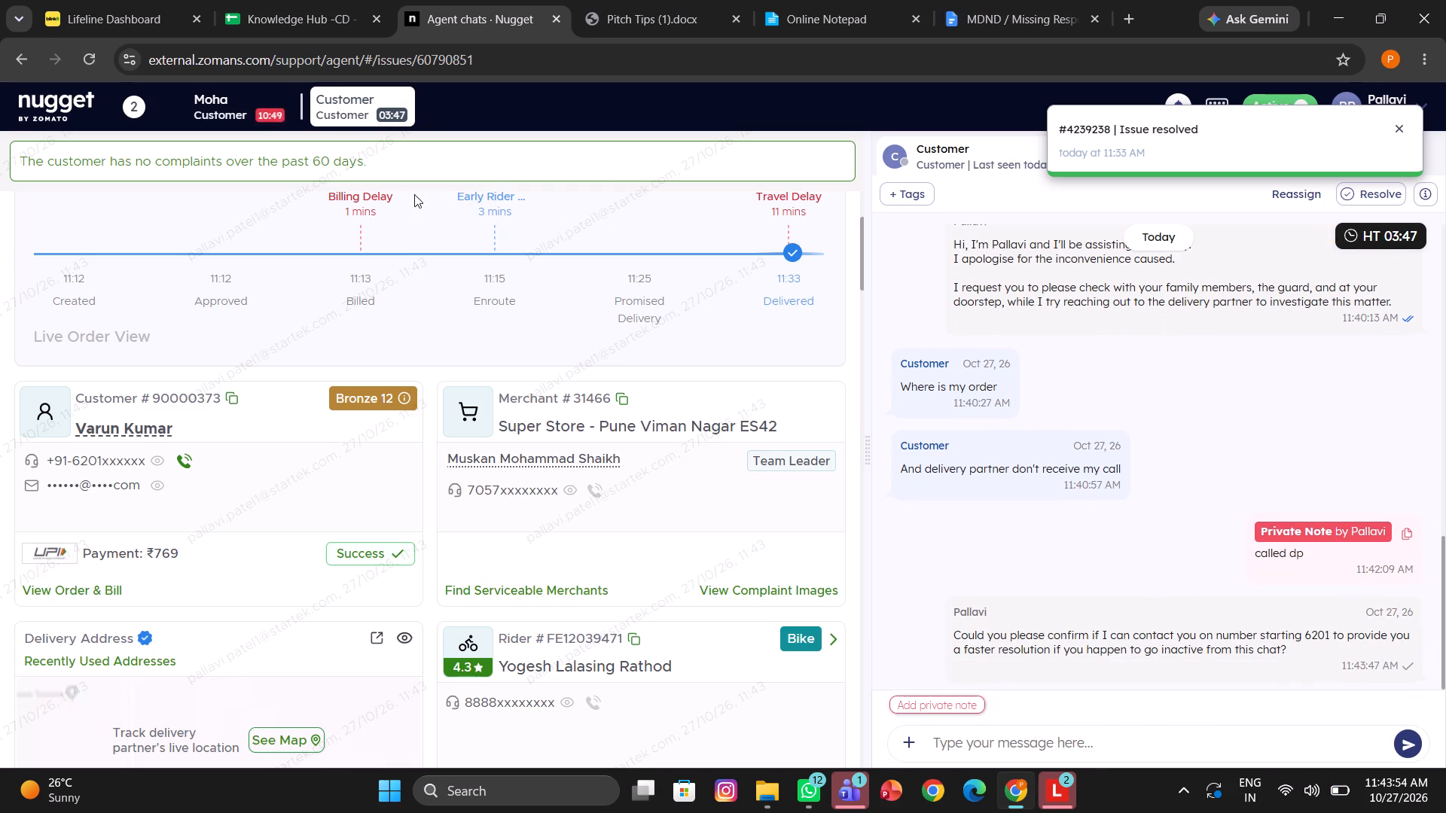
Switch to the other customer's chat, then copy the Mdnd comment with Resolution "refund" from Online Notepad.
left_click(197, 108)
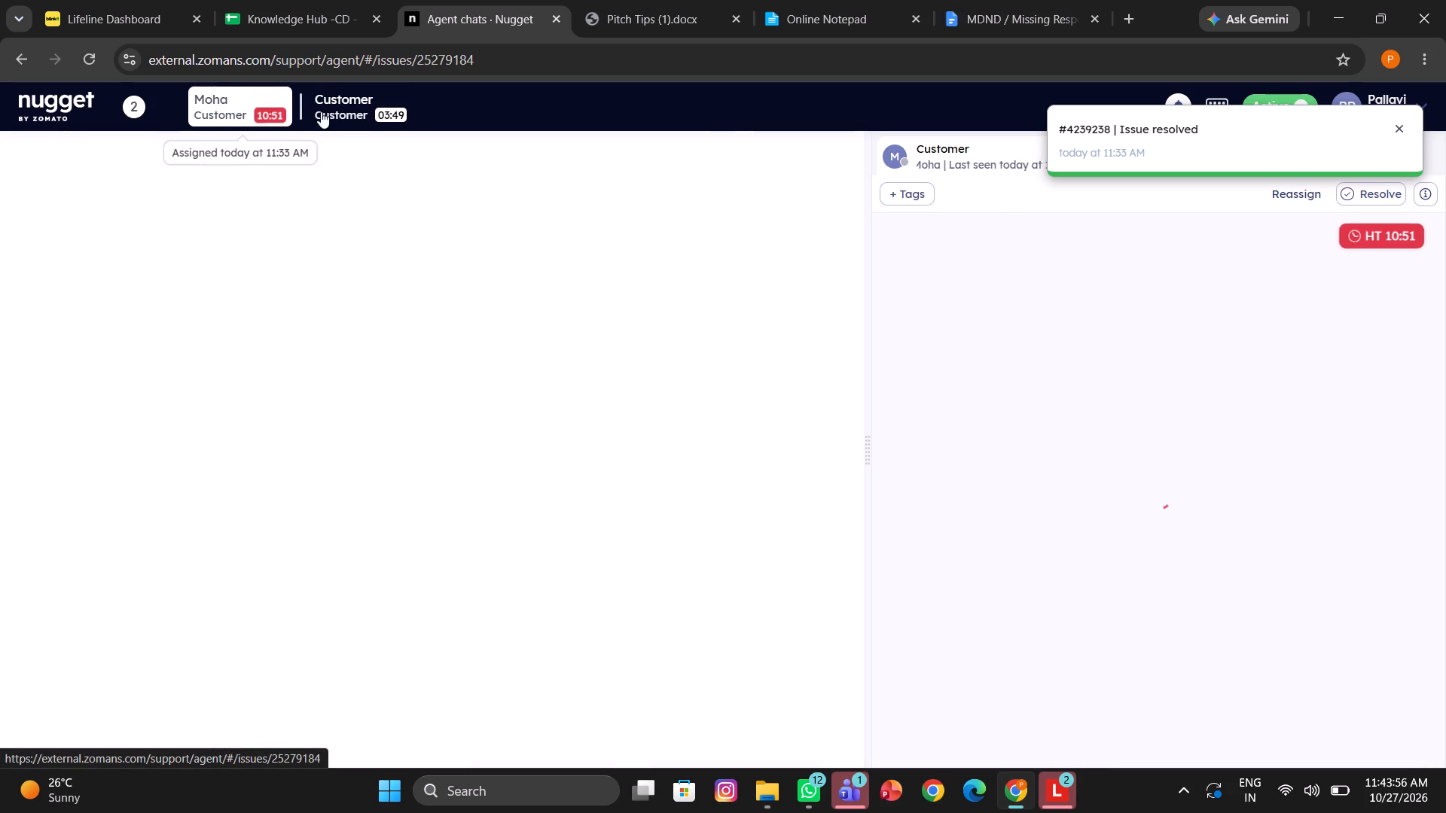
scroll(1131, 494, "down", 3)
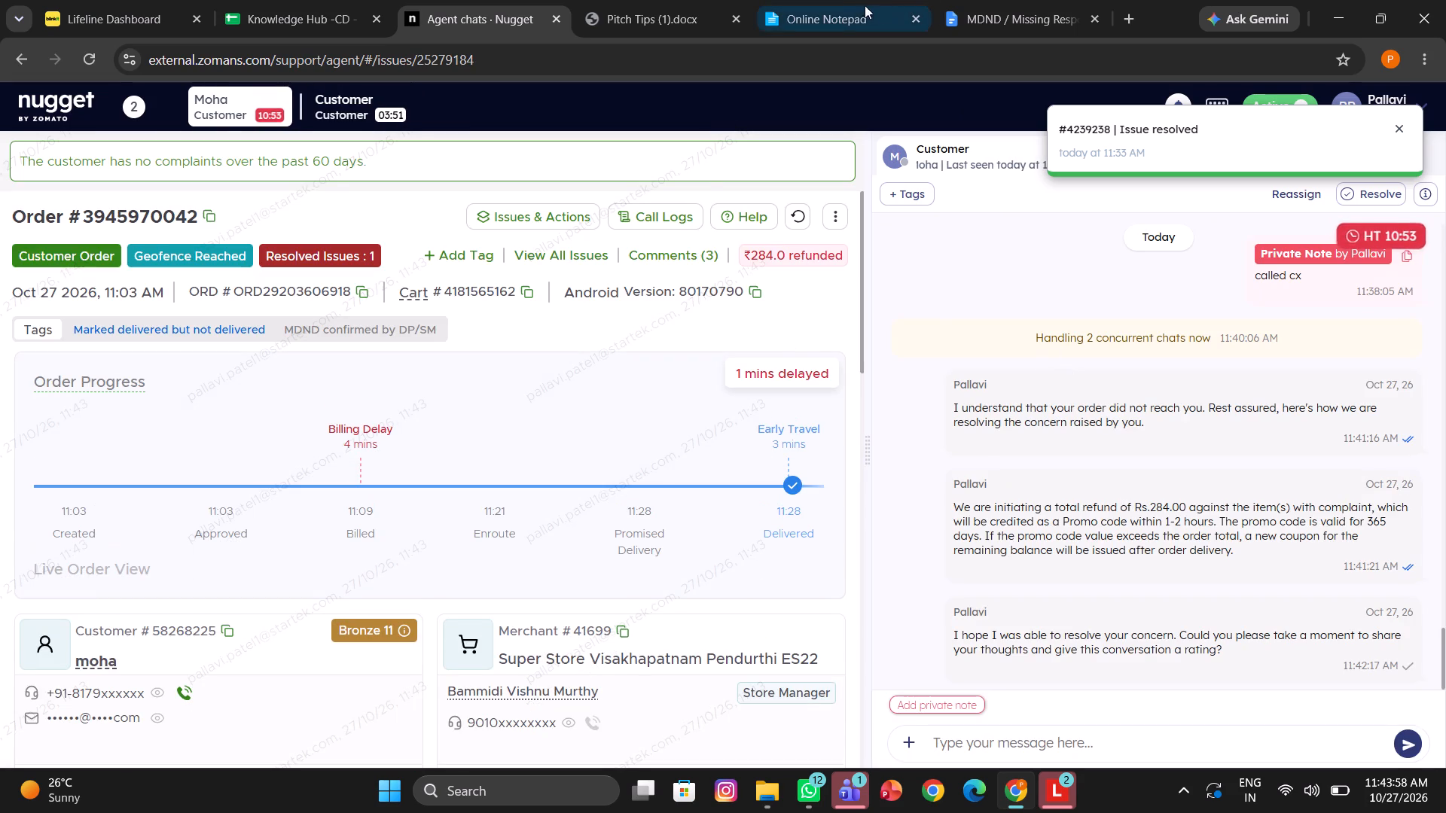
left_click(859, 6)
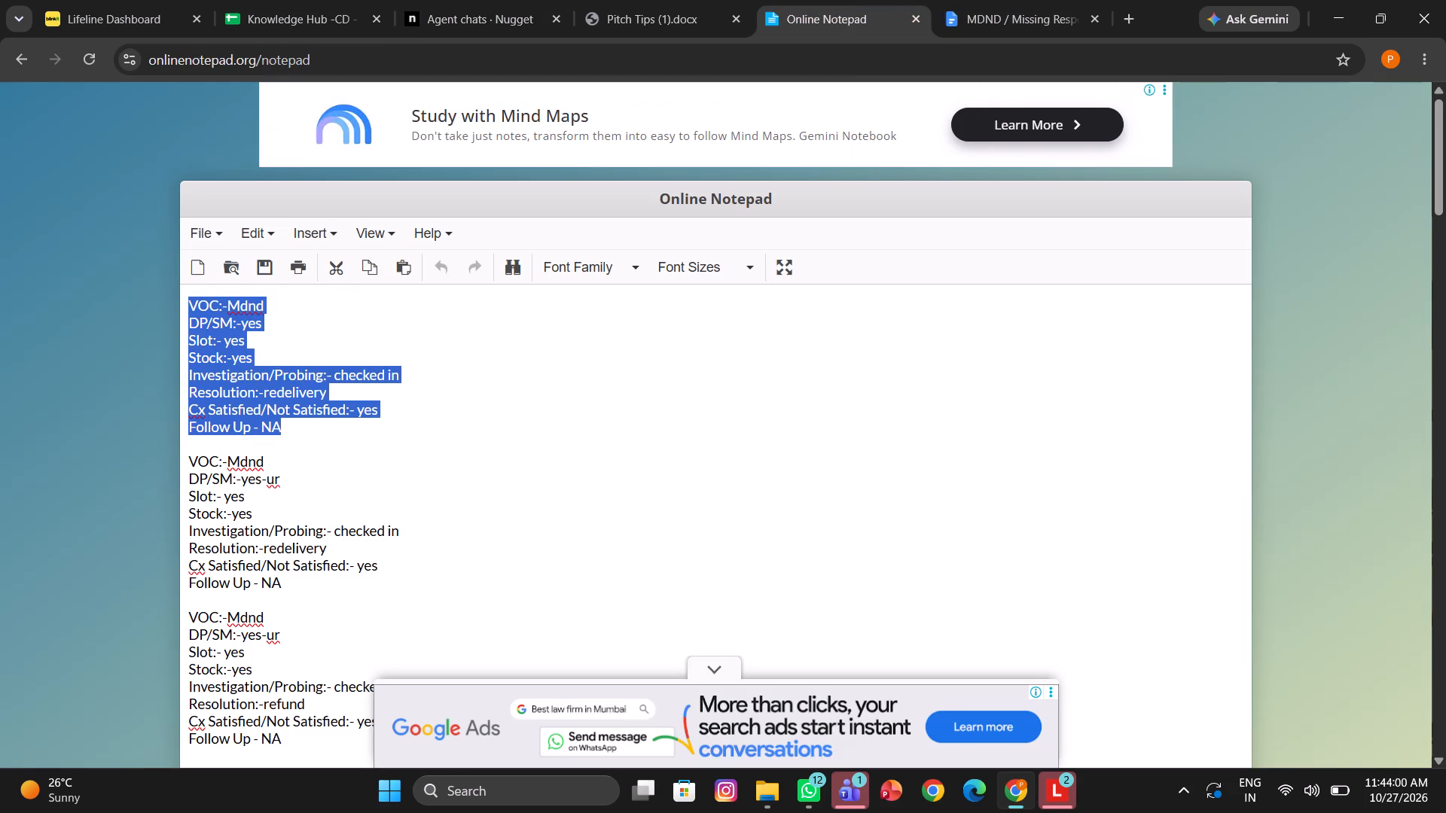
scroll(504, 449, "down", 1)
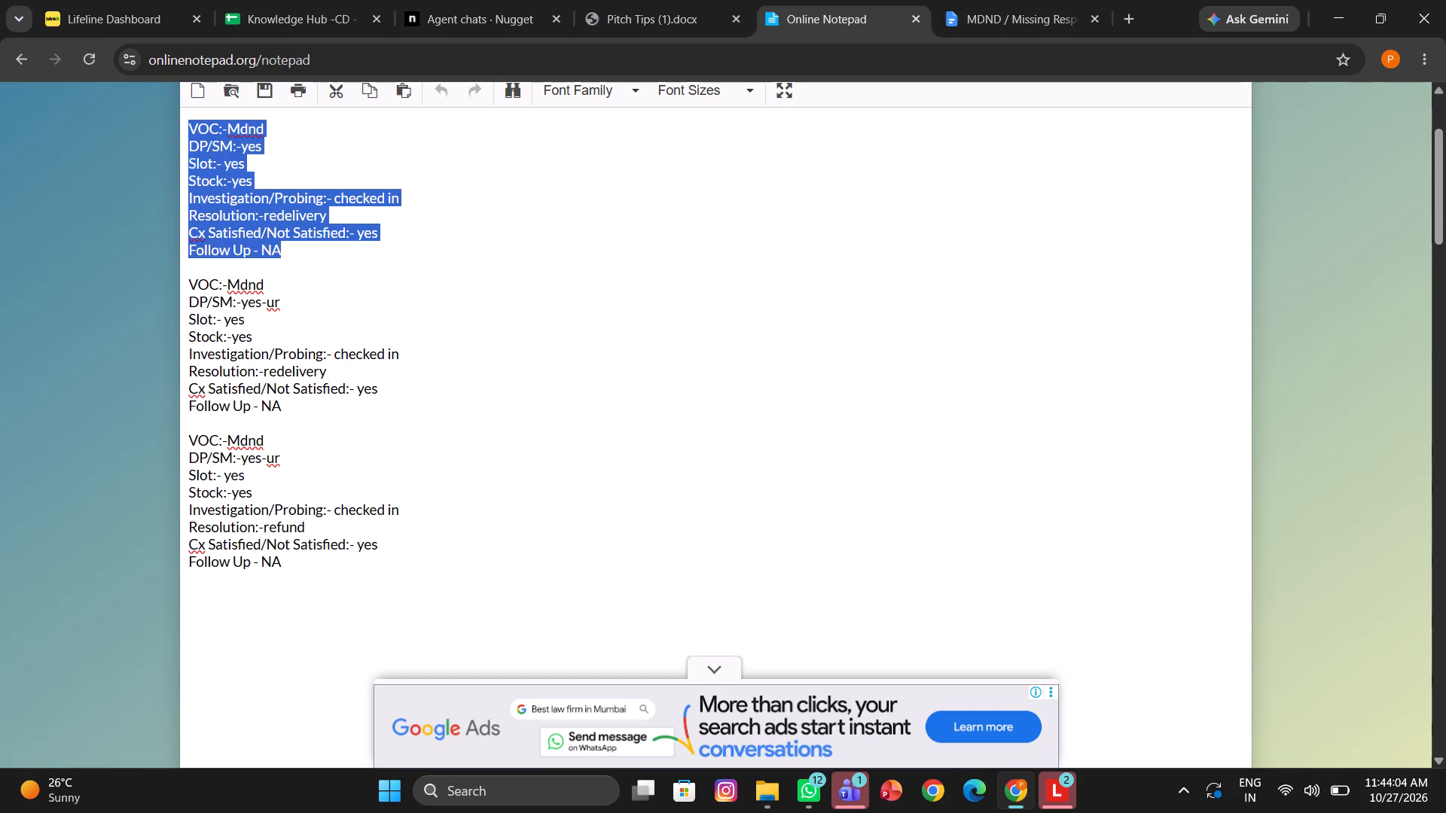
left_click_drag(287, 566, 160, 443)
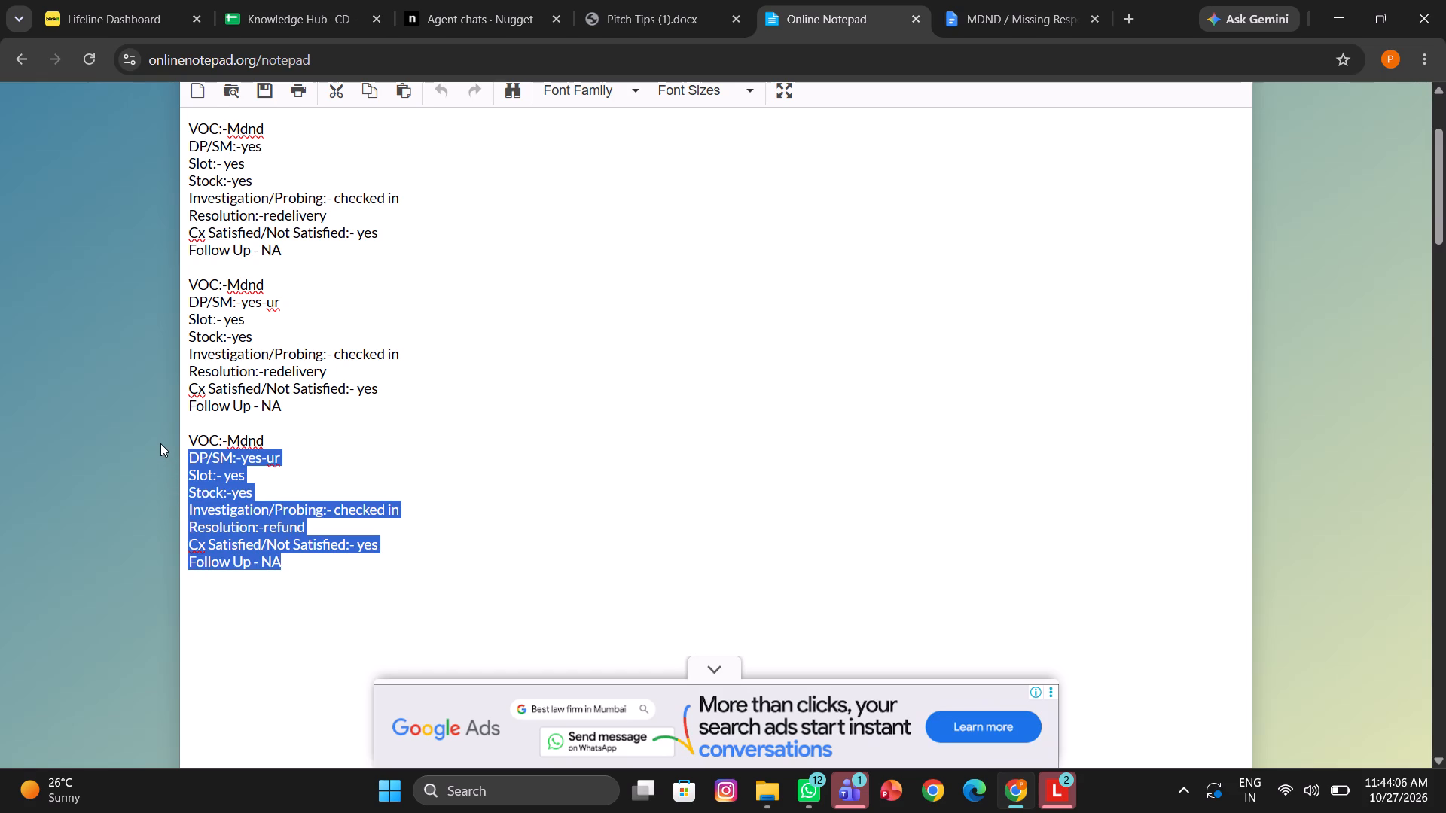
left_click_drag(160, 443, 160, 443)
key("ctrl+c")
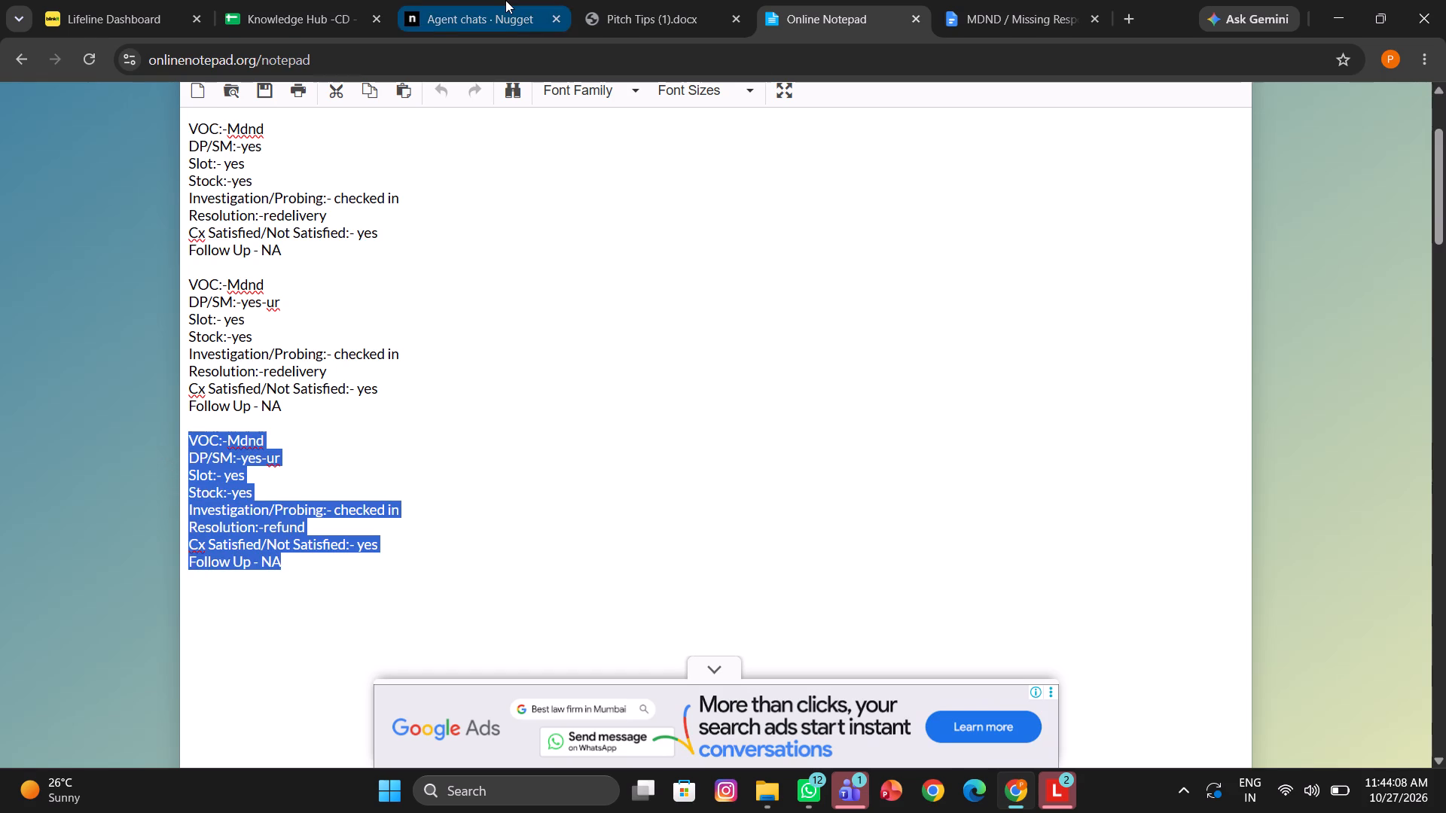
Add the copied MDND refund note as a comment on the ₹284 order, trimming "-ur" from the DP/SM entry.
left_click(505, 0)
scroll(402, 428, "down", 3)
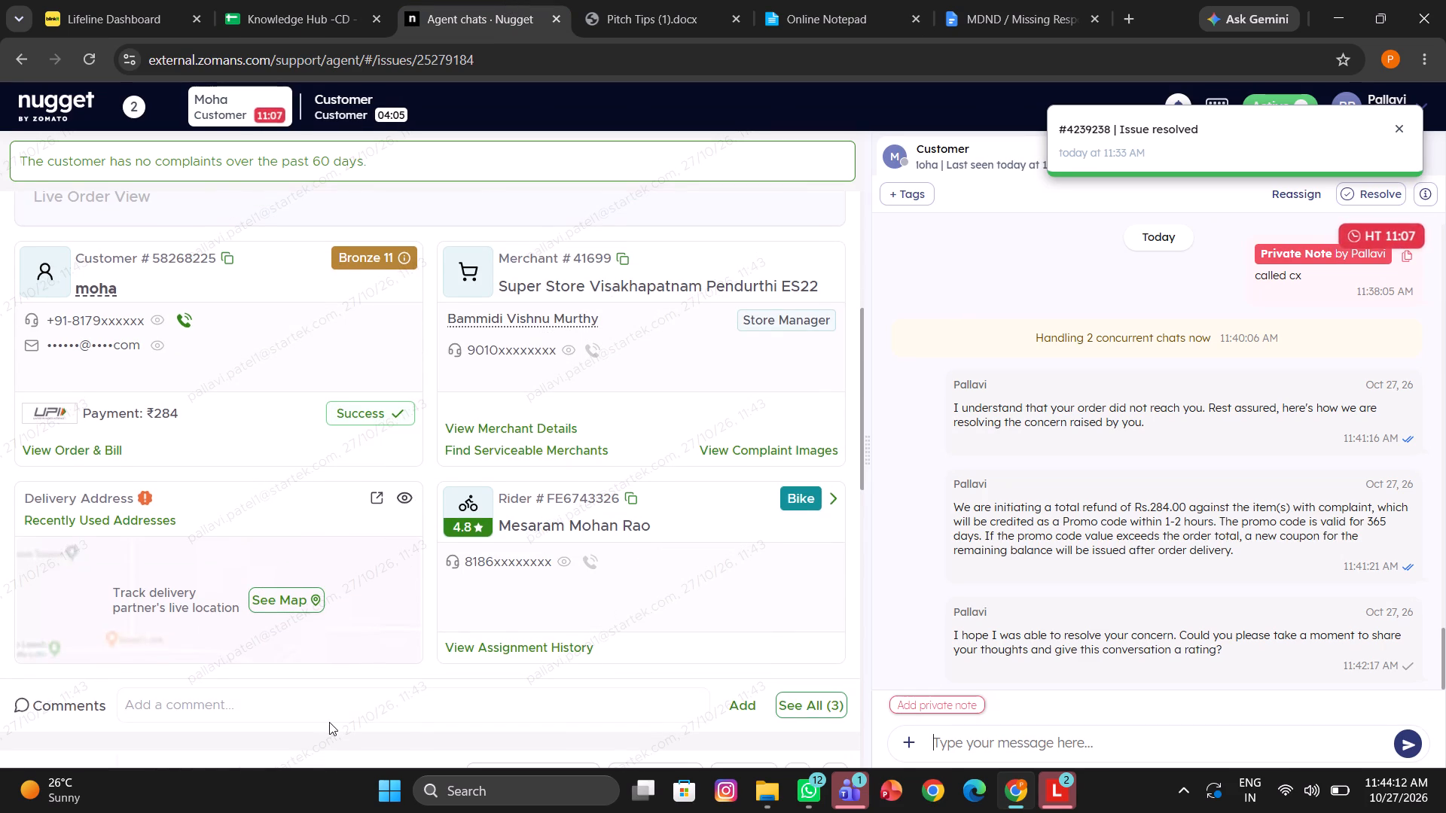
left_click(329, 720)
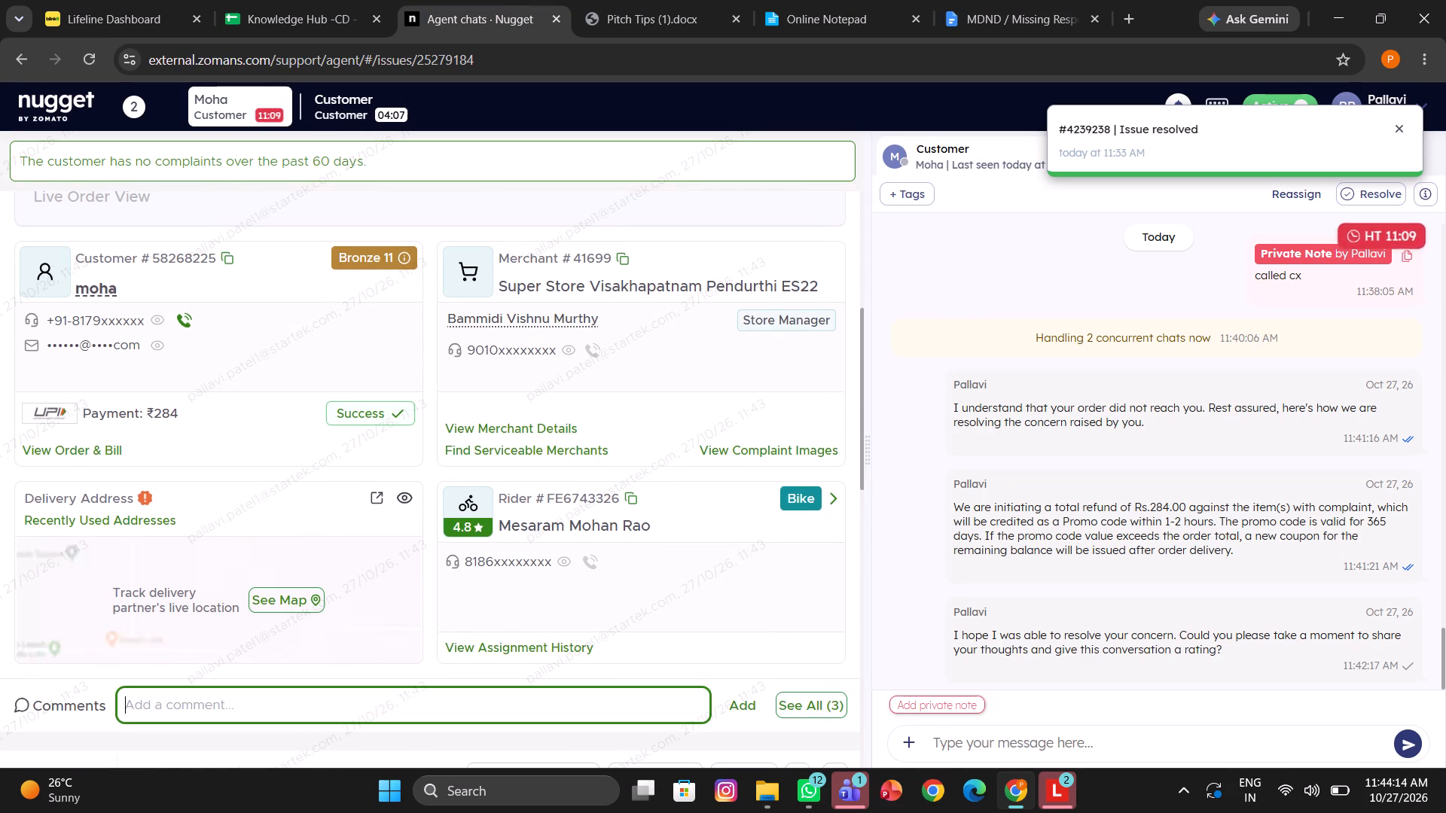
key("ctrl+v")
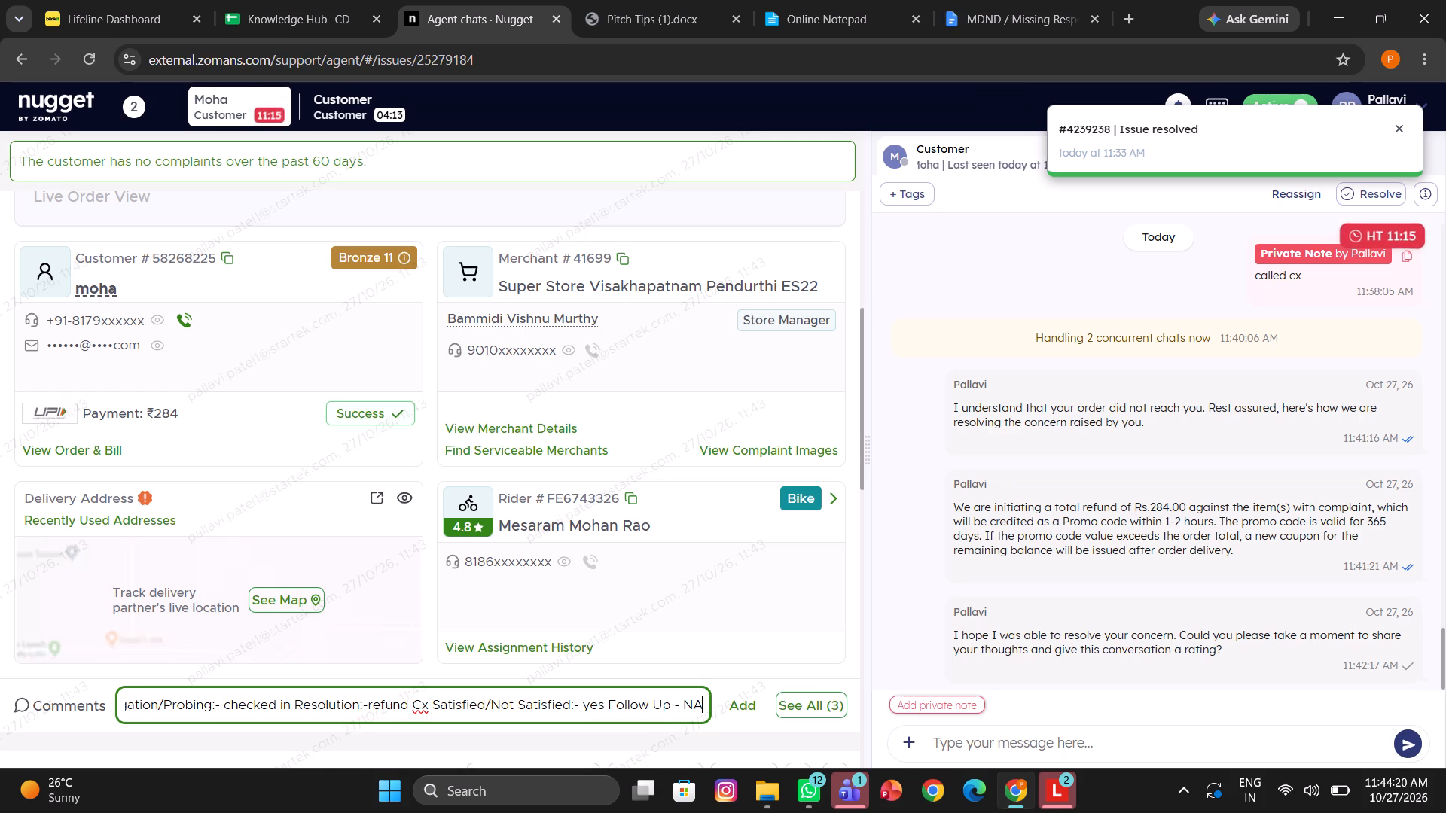
scroll(333, 707, "right", 5)
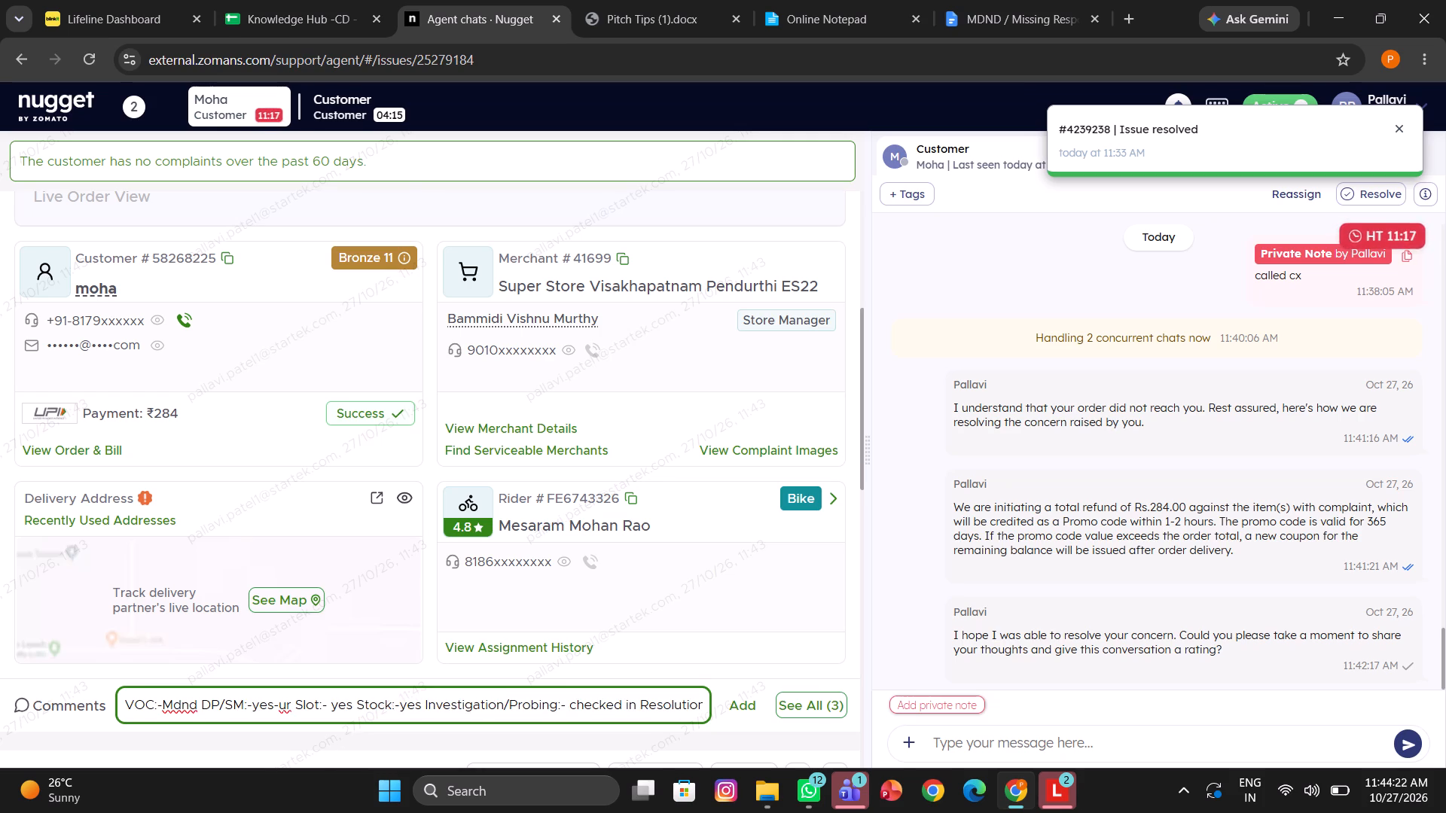
left_click(292, 705)
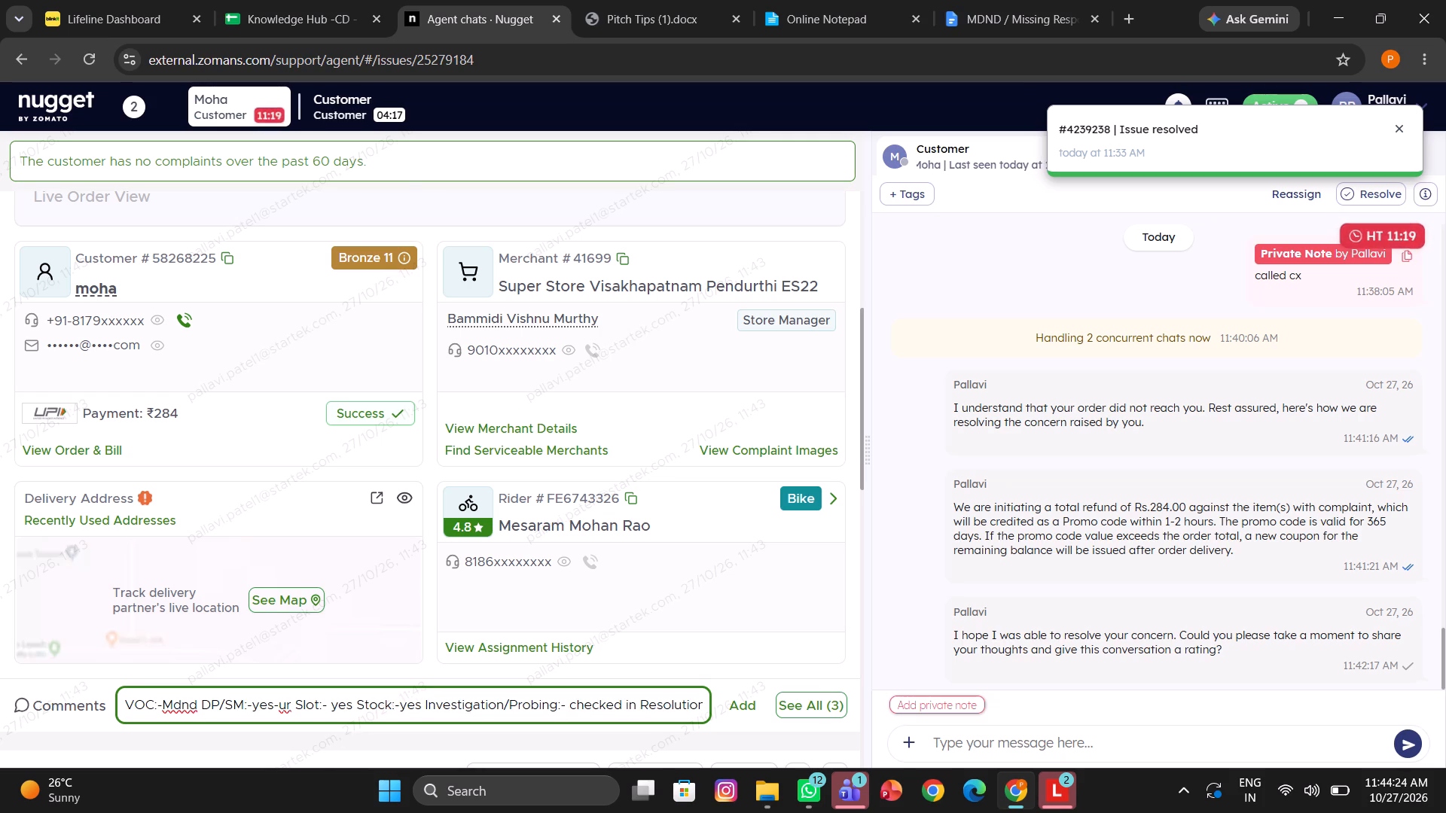
key("BackSpace")
key("BackSpace")
key("BackSpace")
key("Return")
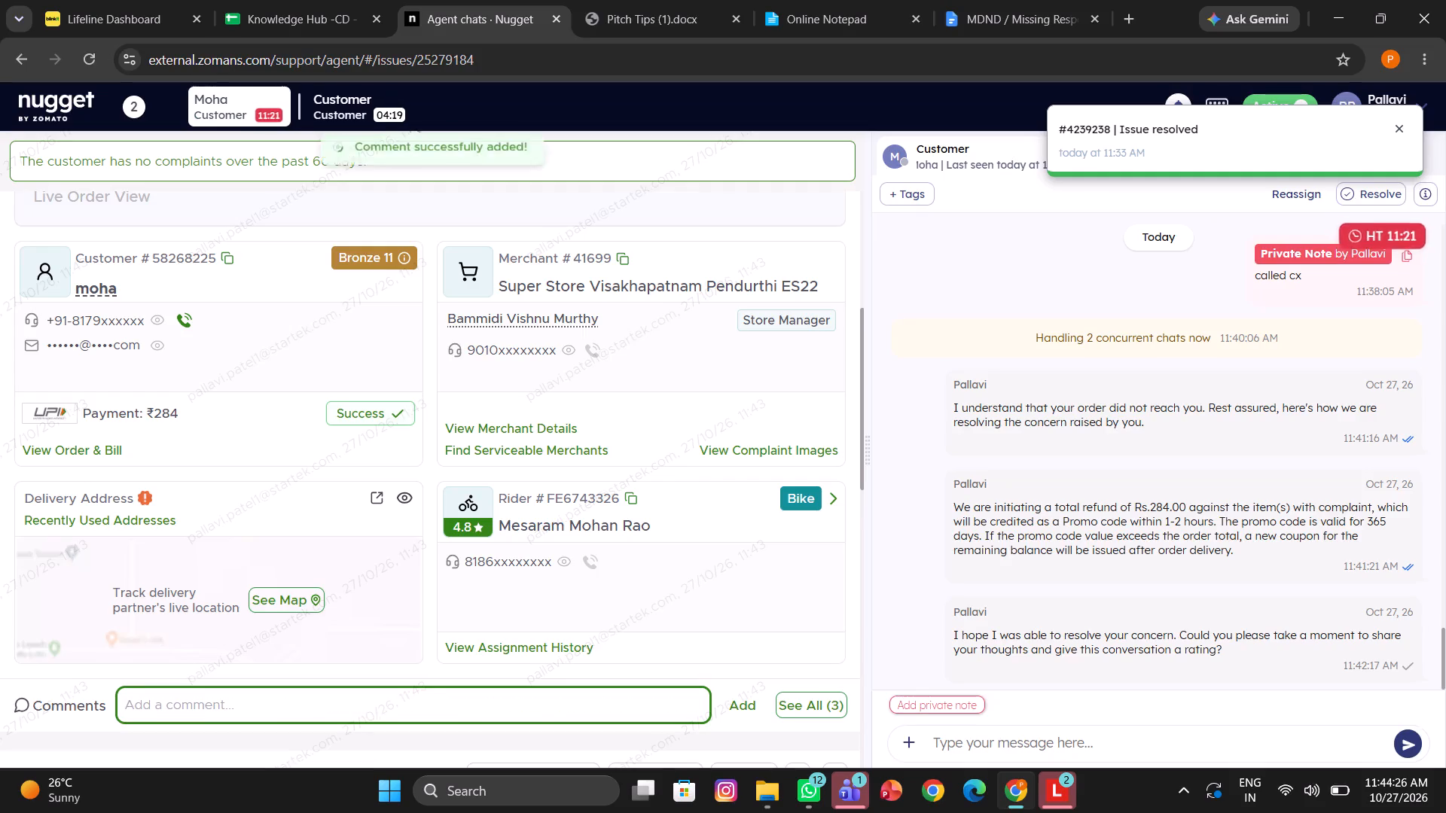
Copy the Private Note Format text from the Knowledge Hub sheet into a new private note on the refunded customer's chat.
left_click(260, 0)
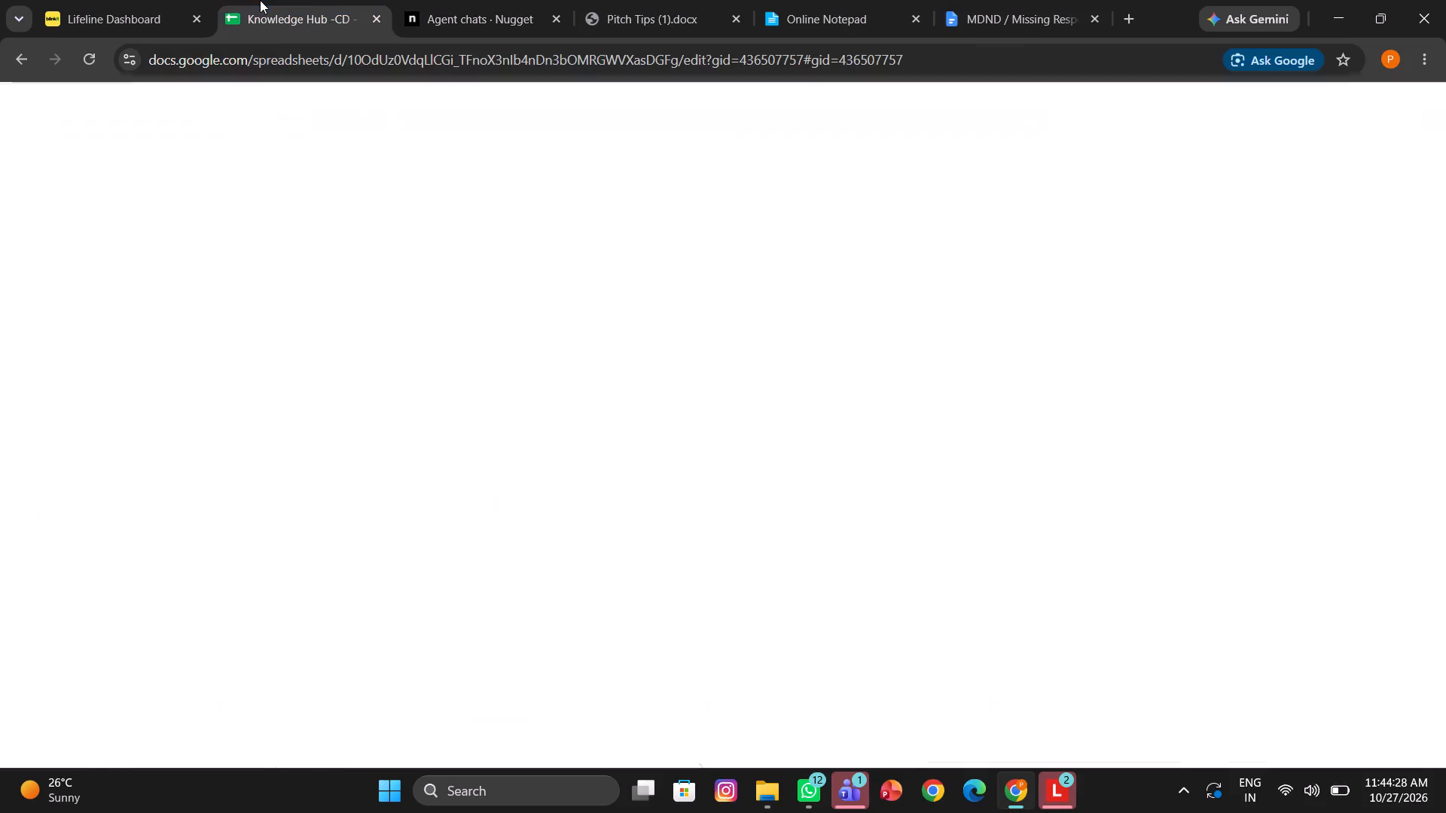
key("ctrl+c")
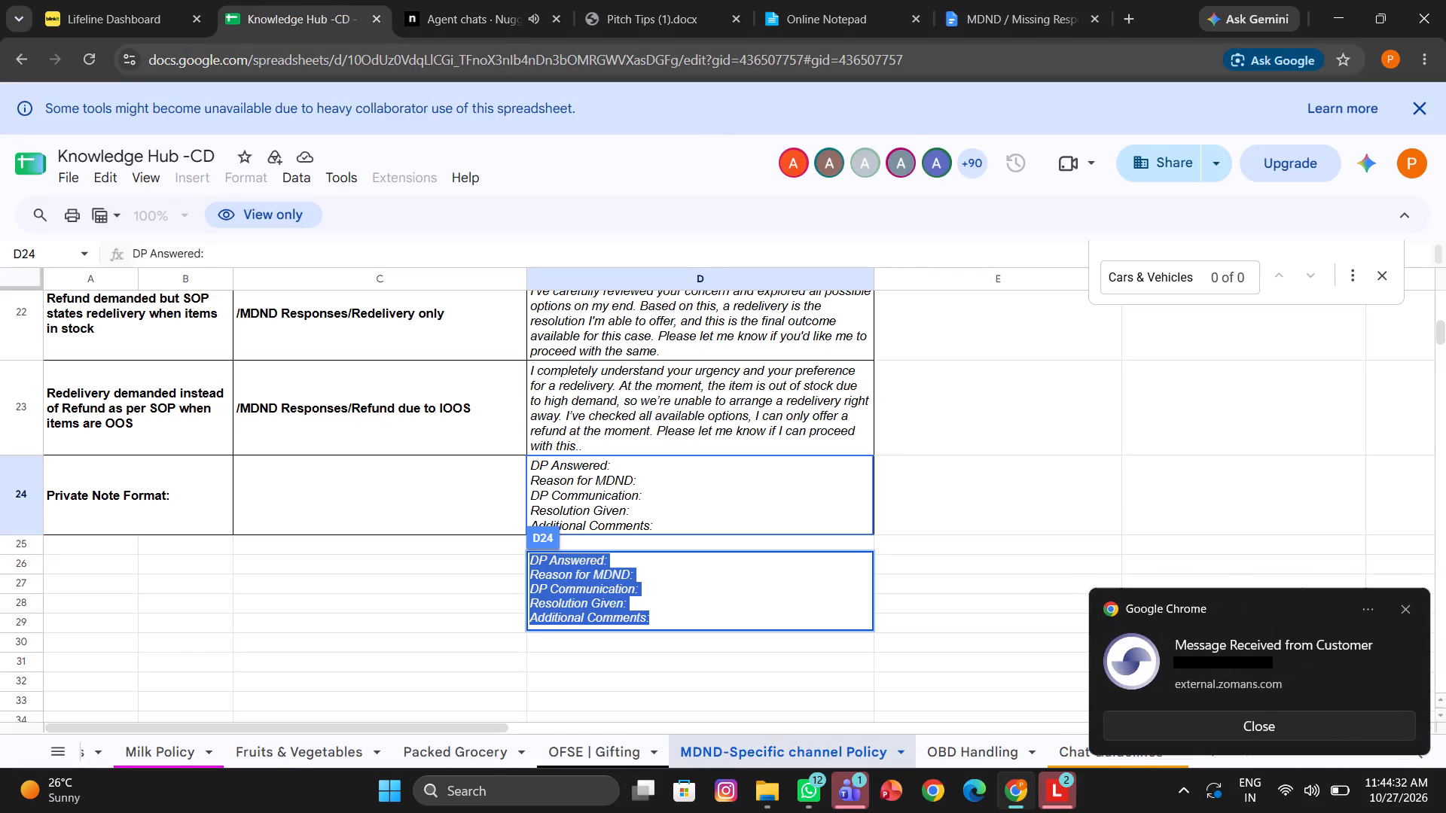
left_click(485, 0)
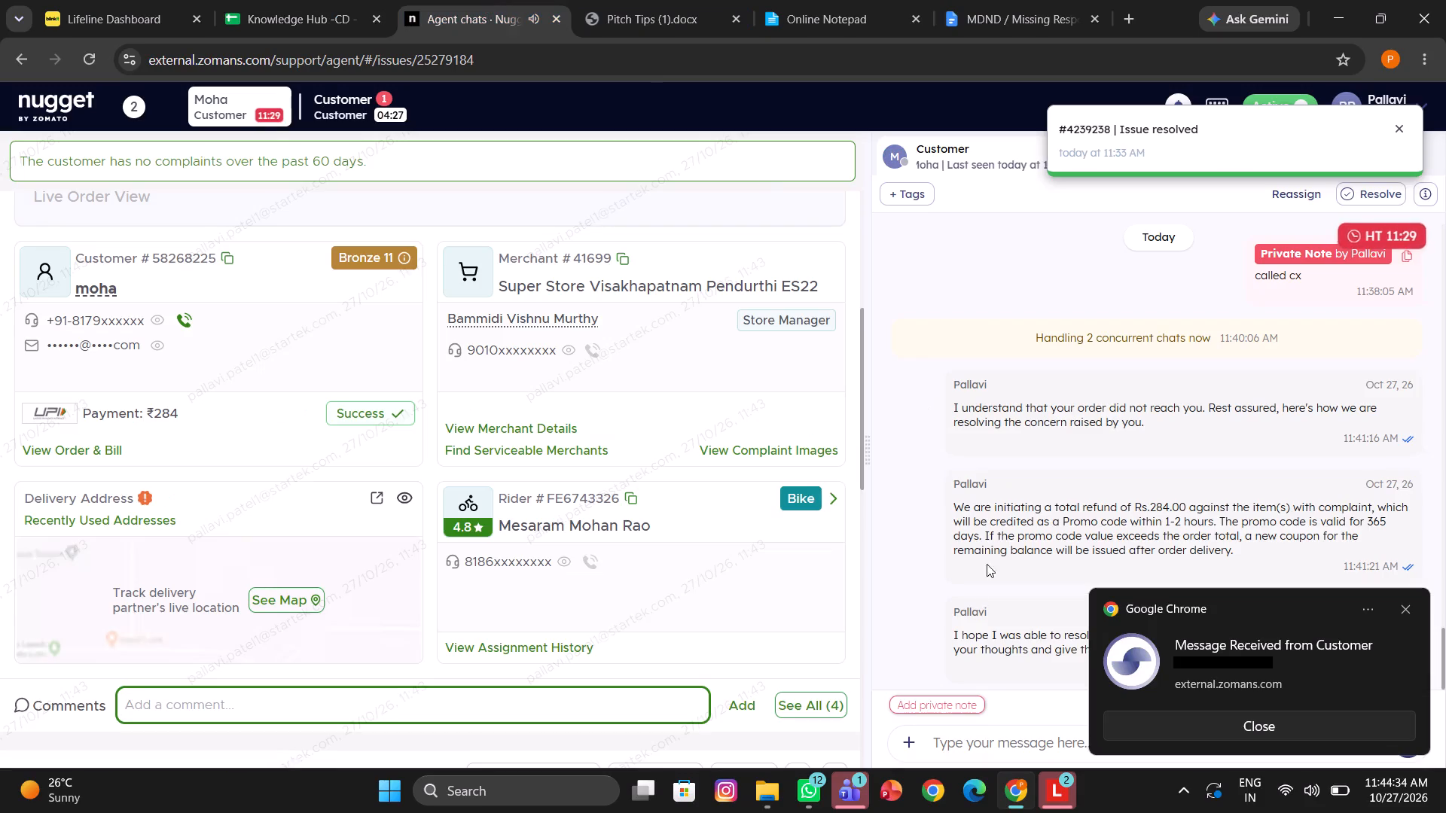
left_click(932, 705)
key("ctrl+v")
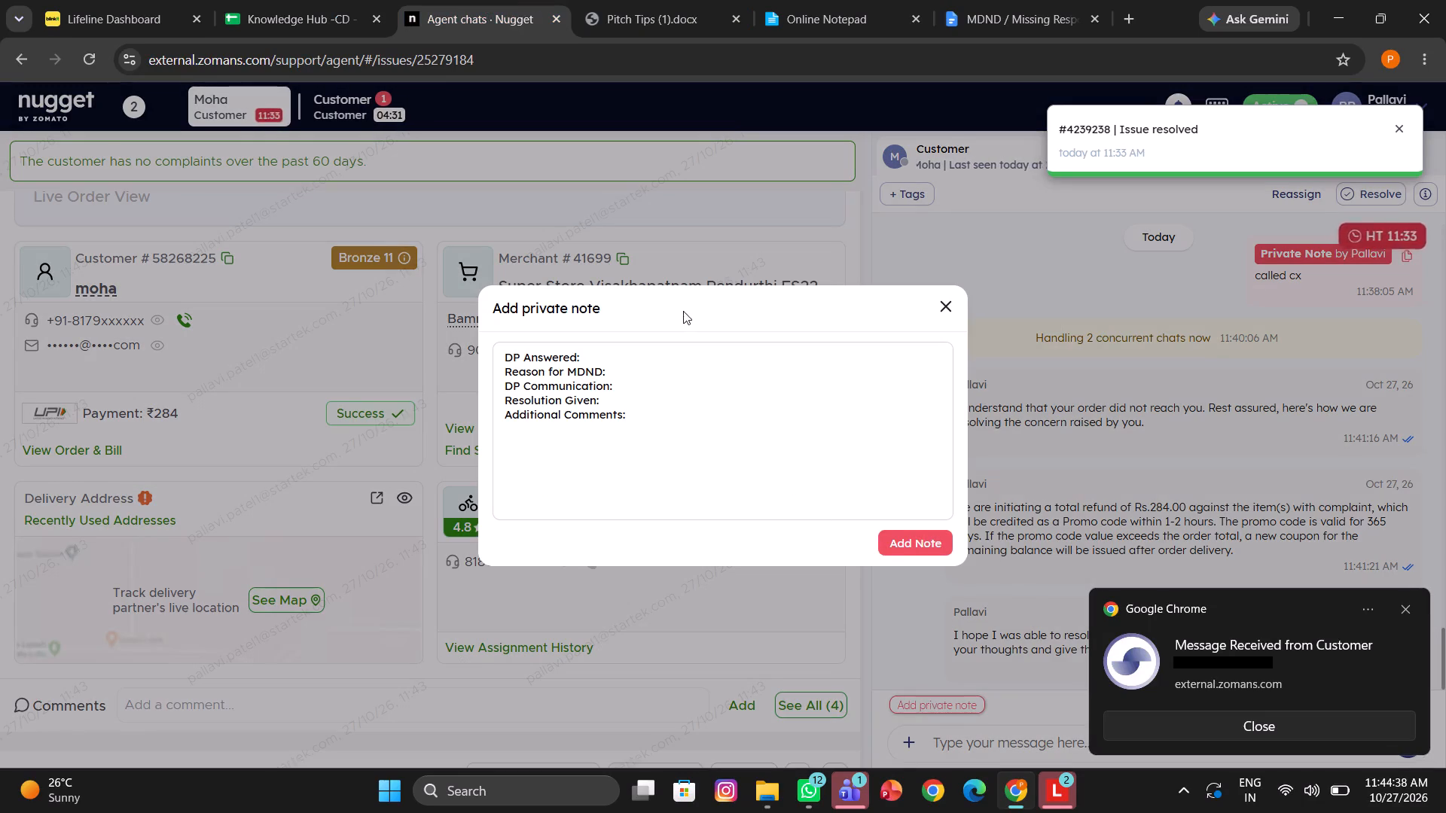
Enter "yes" for DP Answered in the private note.
left_click(589, 350)
key("space")
type("yes")
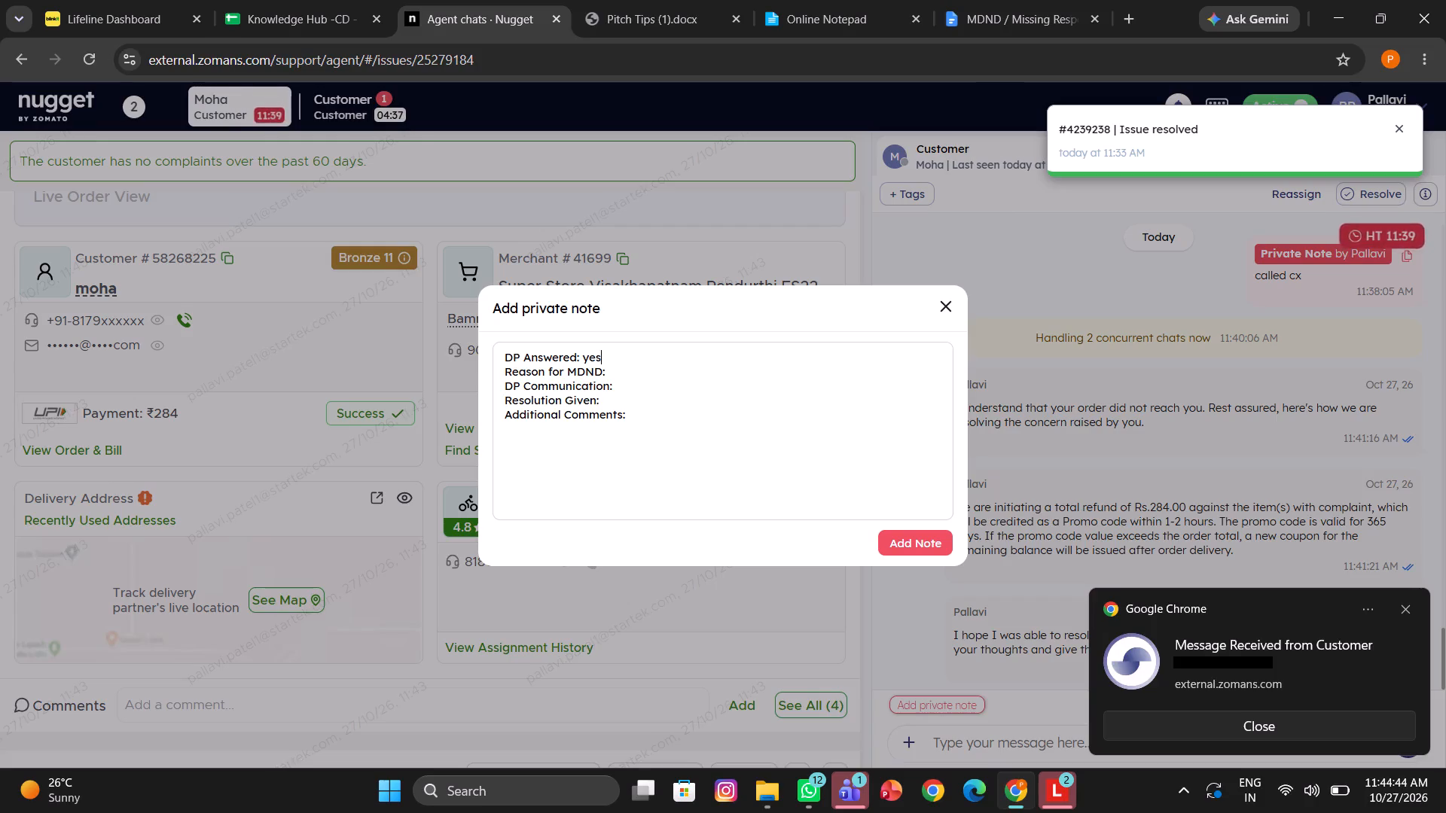
Enter "cx did not receive order" as the Reason for MDND, applying the suggested grammar corrections.
left_click(621, 363)
left_click(618, 372)
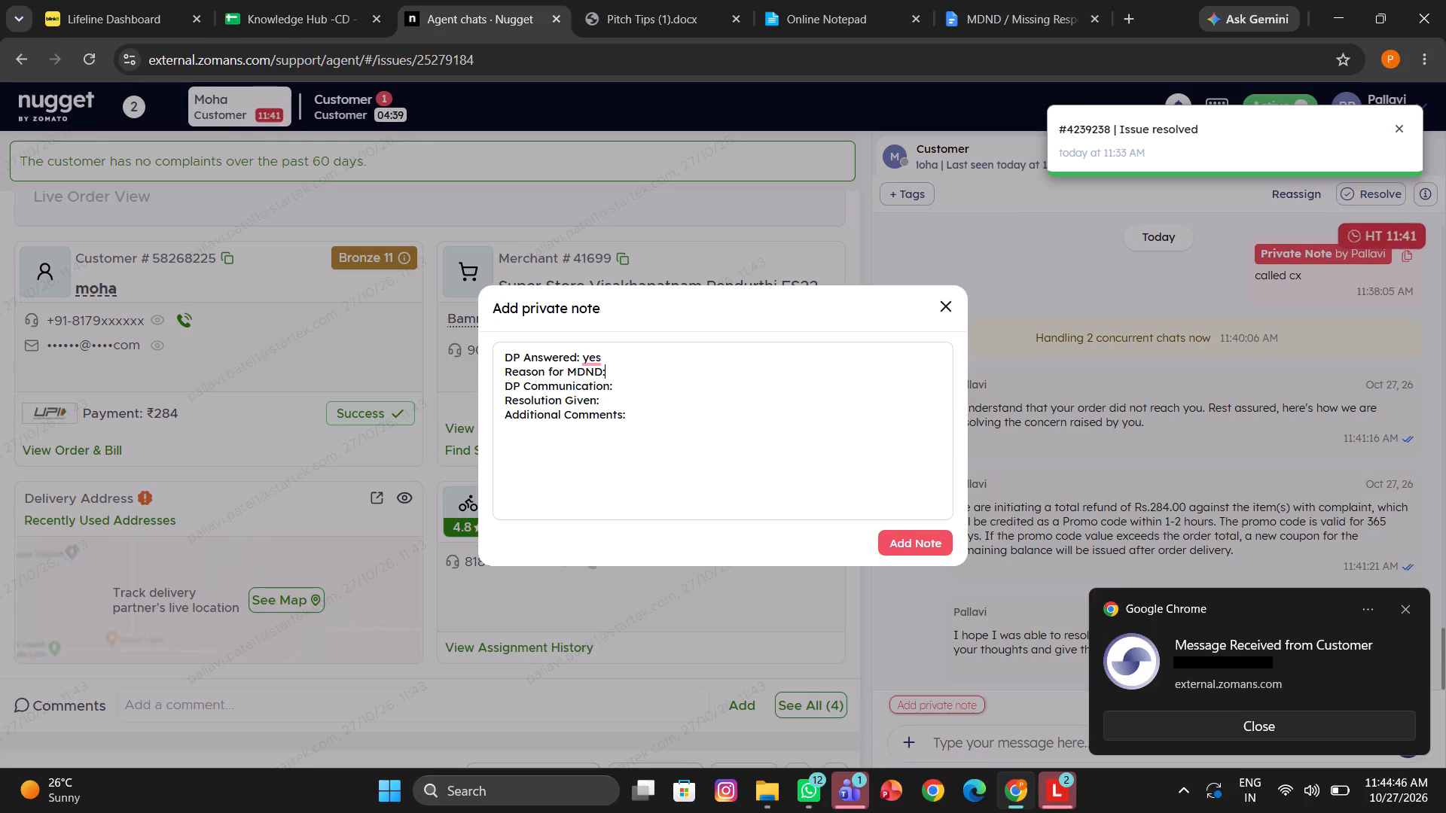
key("space")
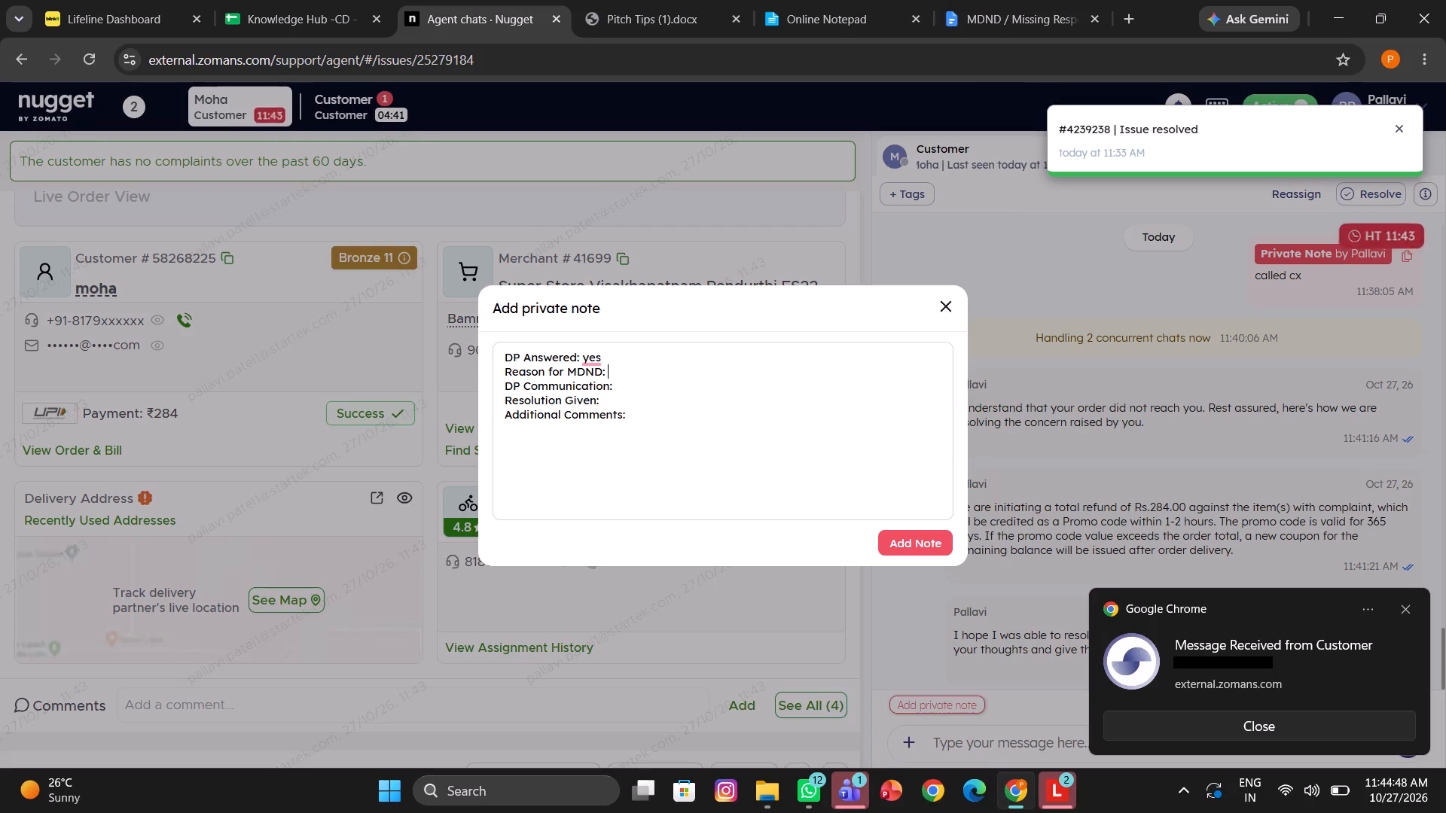
type("cx not received oder")
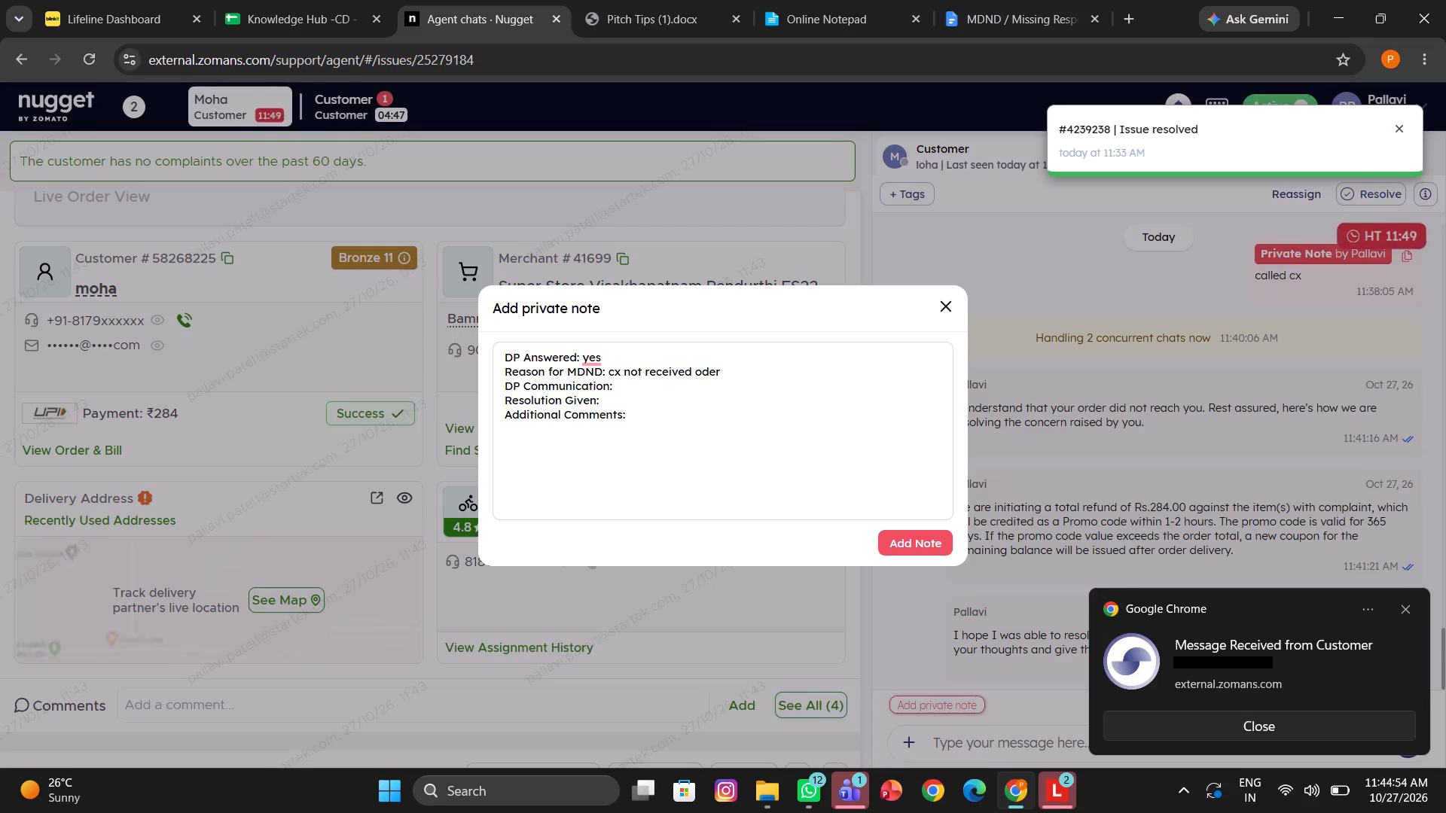
key("BackSpace")
key("BackSpace")
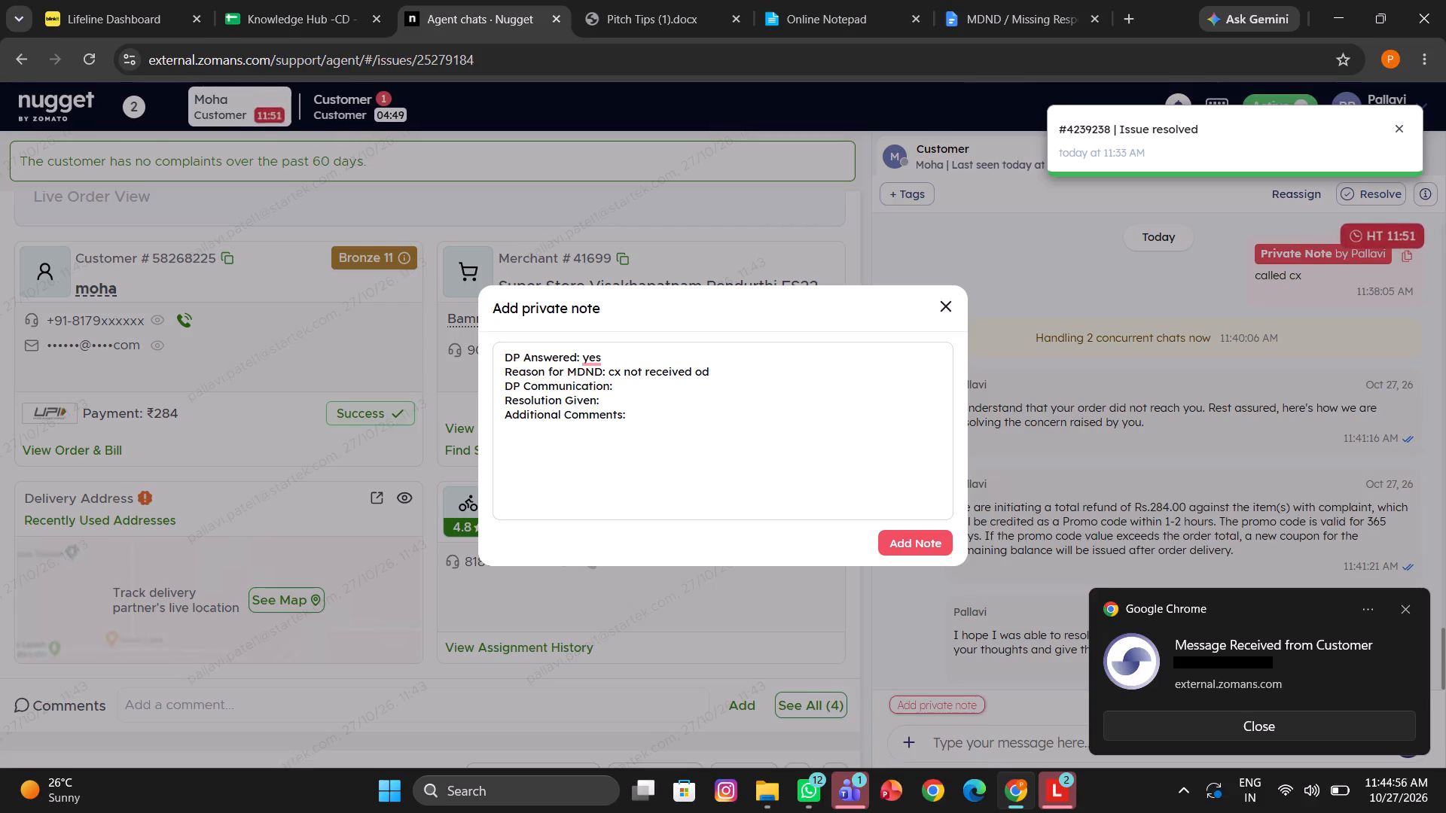
key("BackSpace")
type("rder")
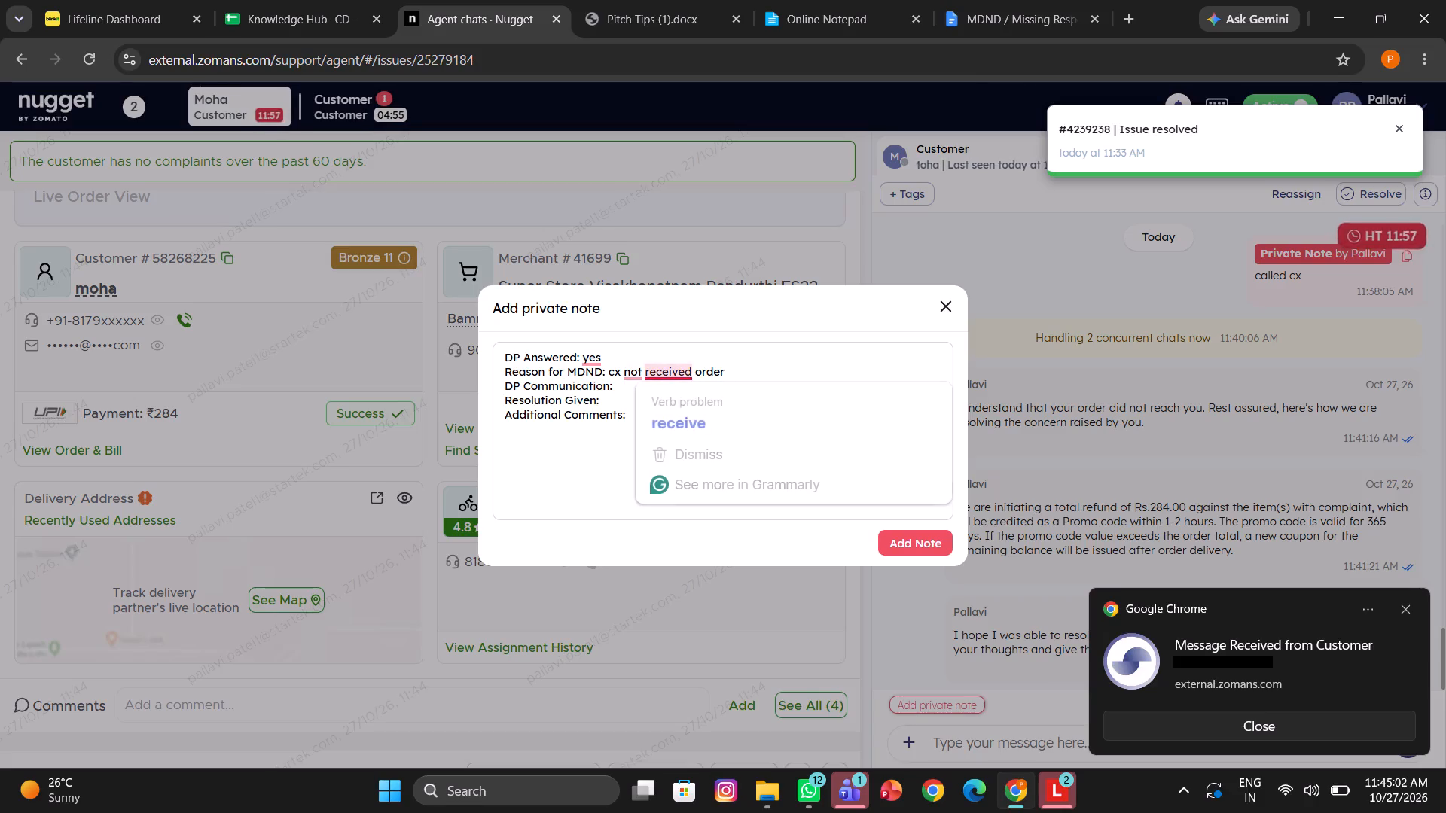
left_click(672, 428)
type("receive")
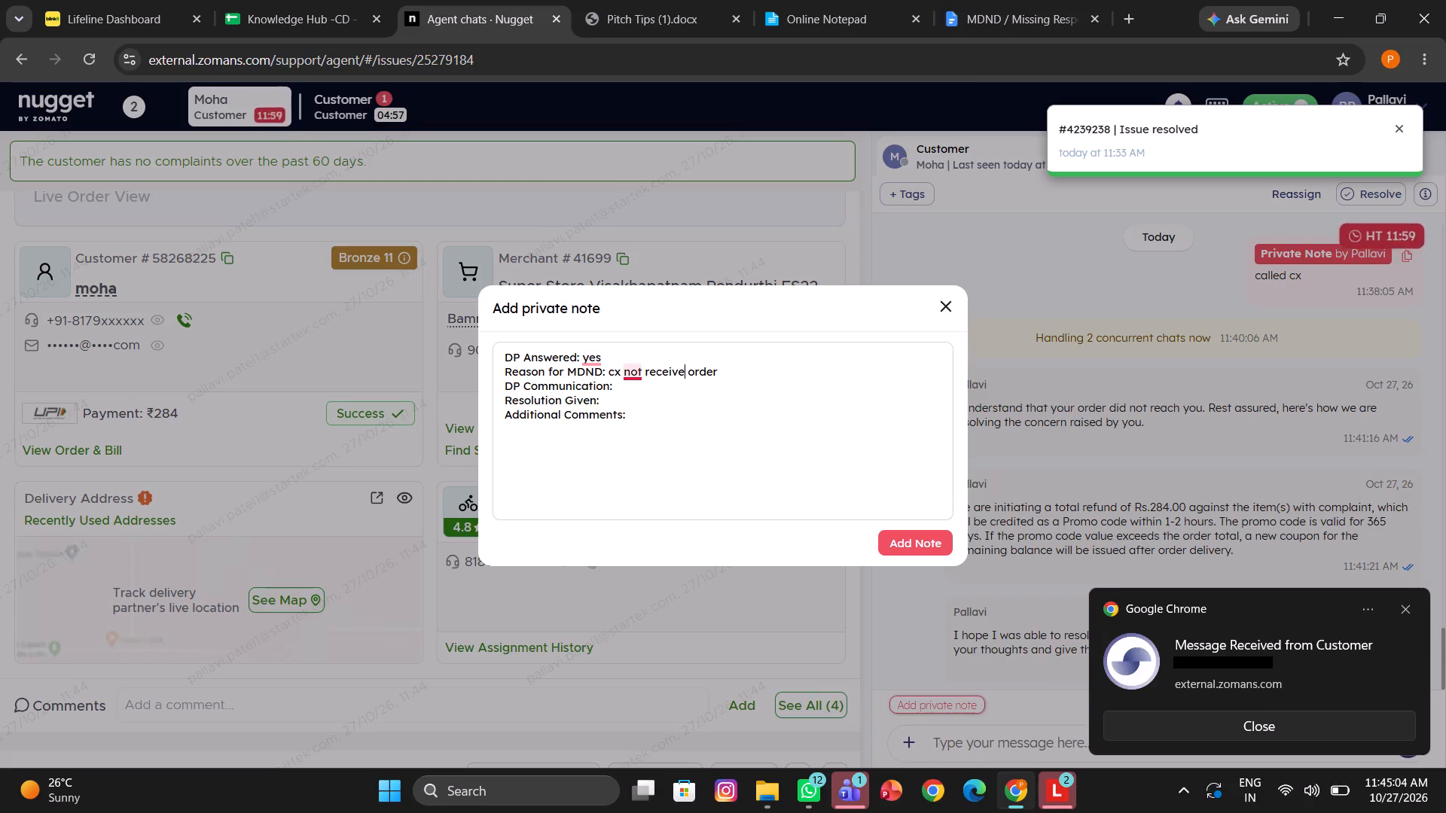
left_click(638, 406)
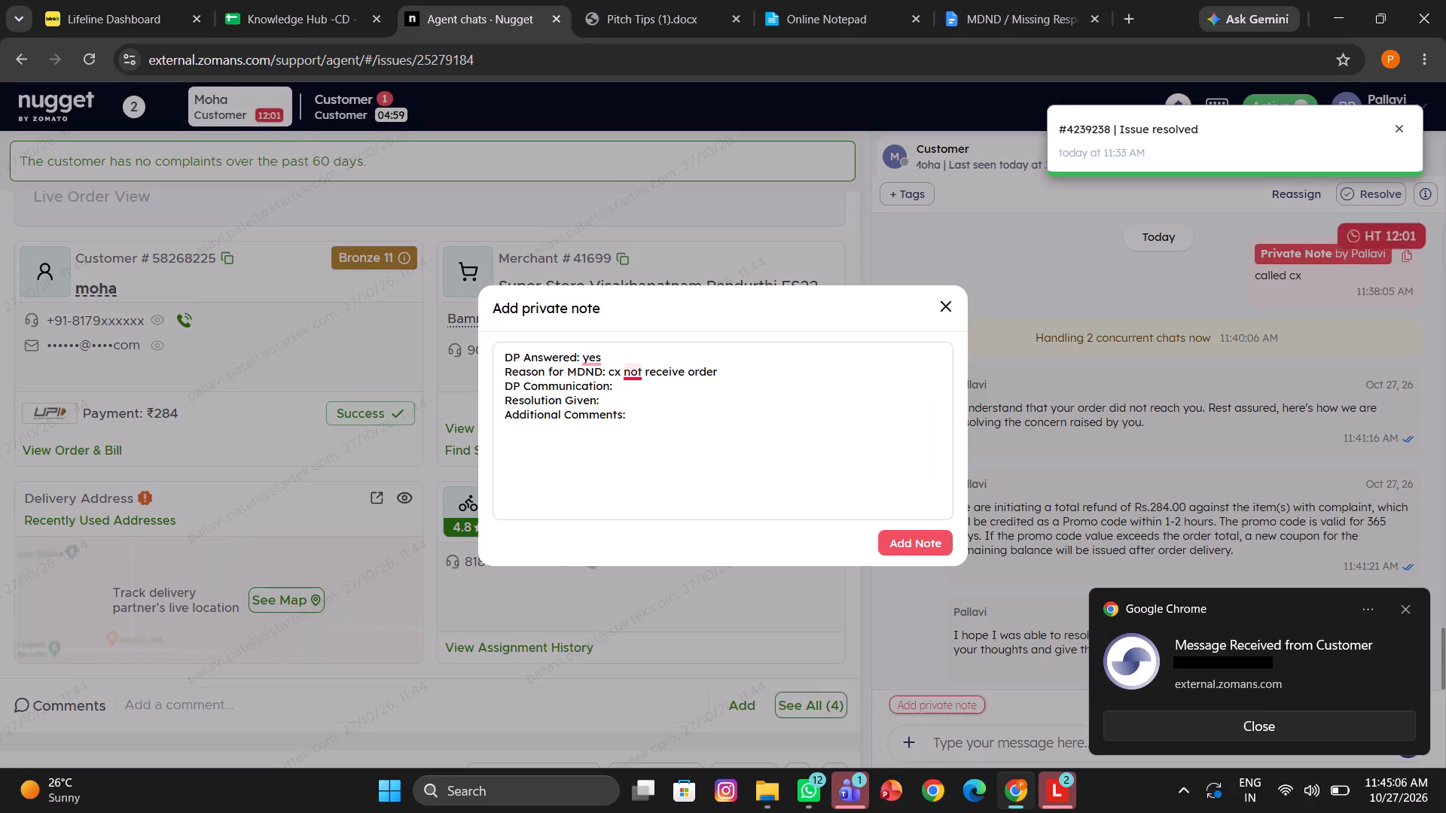
left_click(627, 373)
left_click(639, 427)
type("did")
key("space")
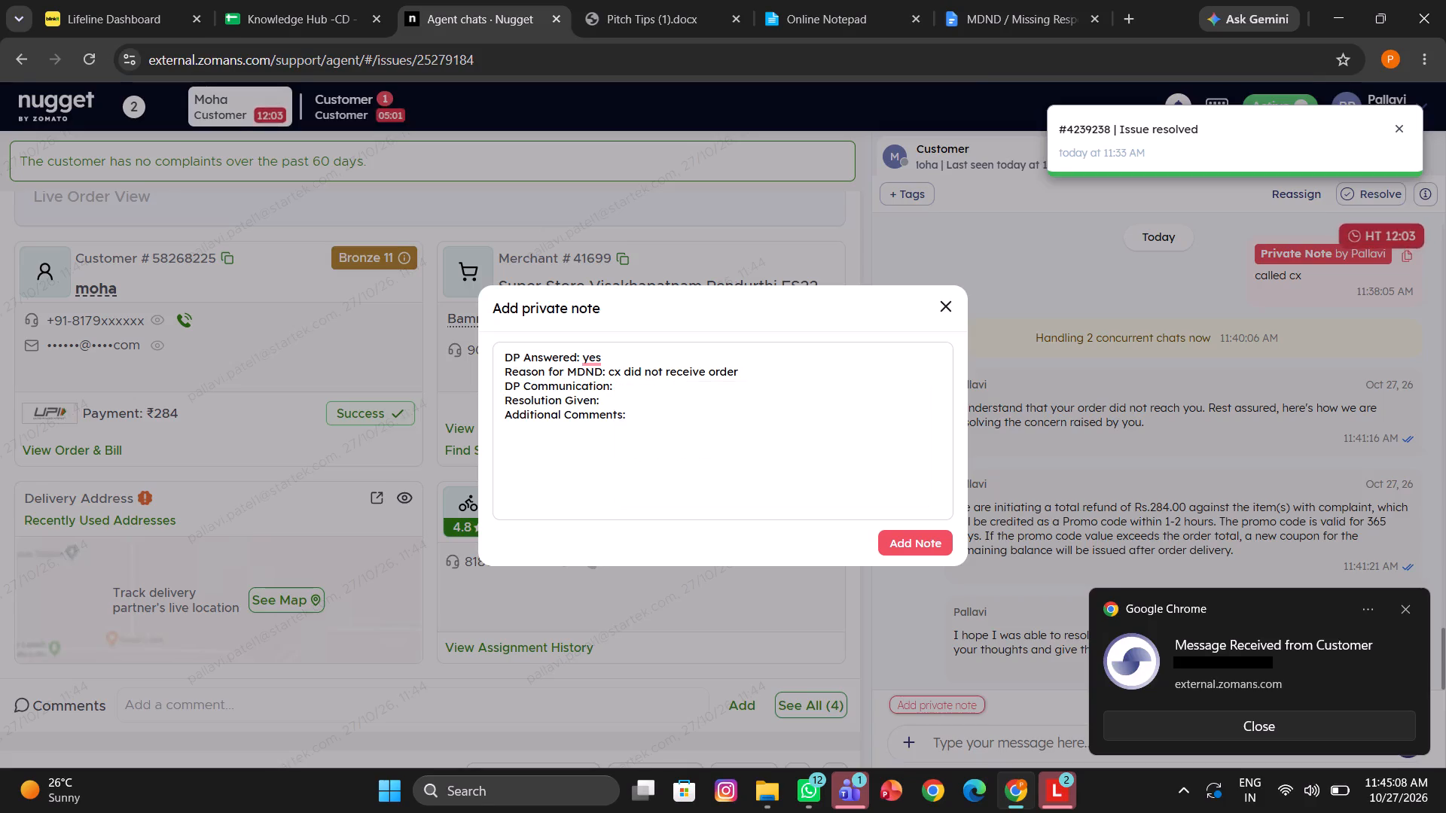
Enter "dp said it was returned to the store" as the DP Communication in the private note, accepting the suggested grammar corrections.
left_click(618, 382)
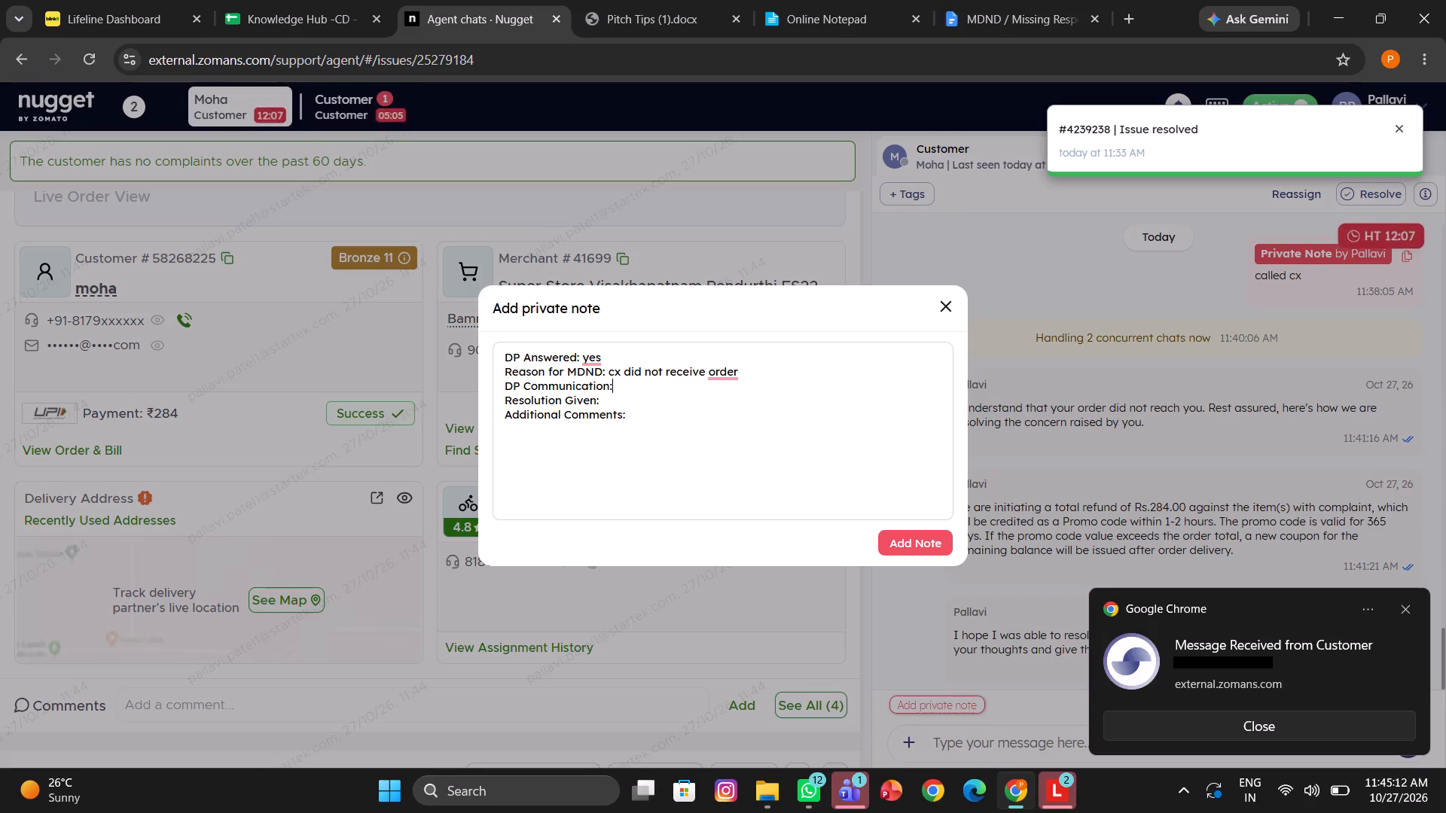
key("space")
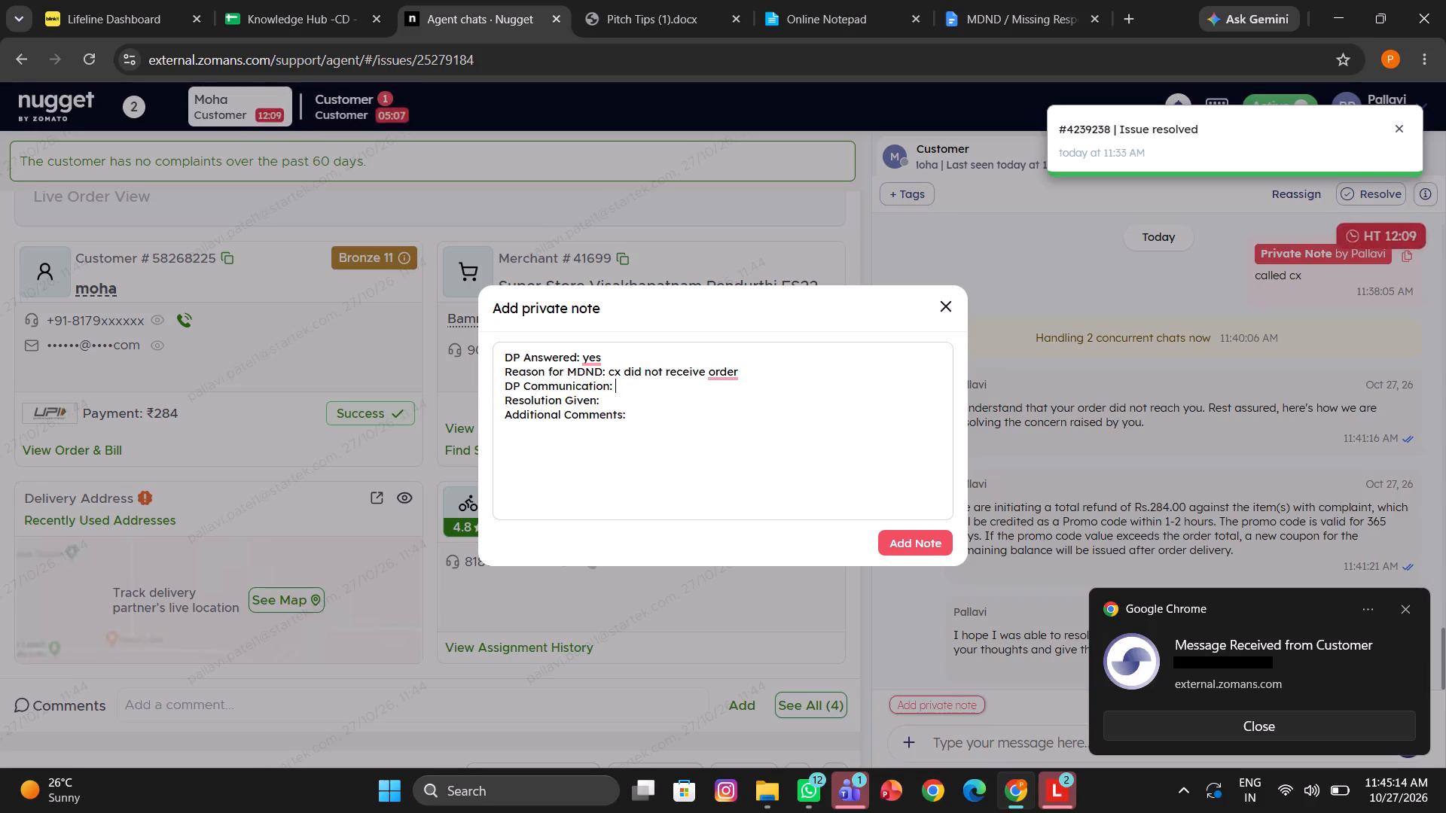
type("dp saidc")
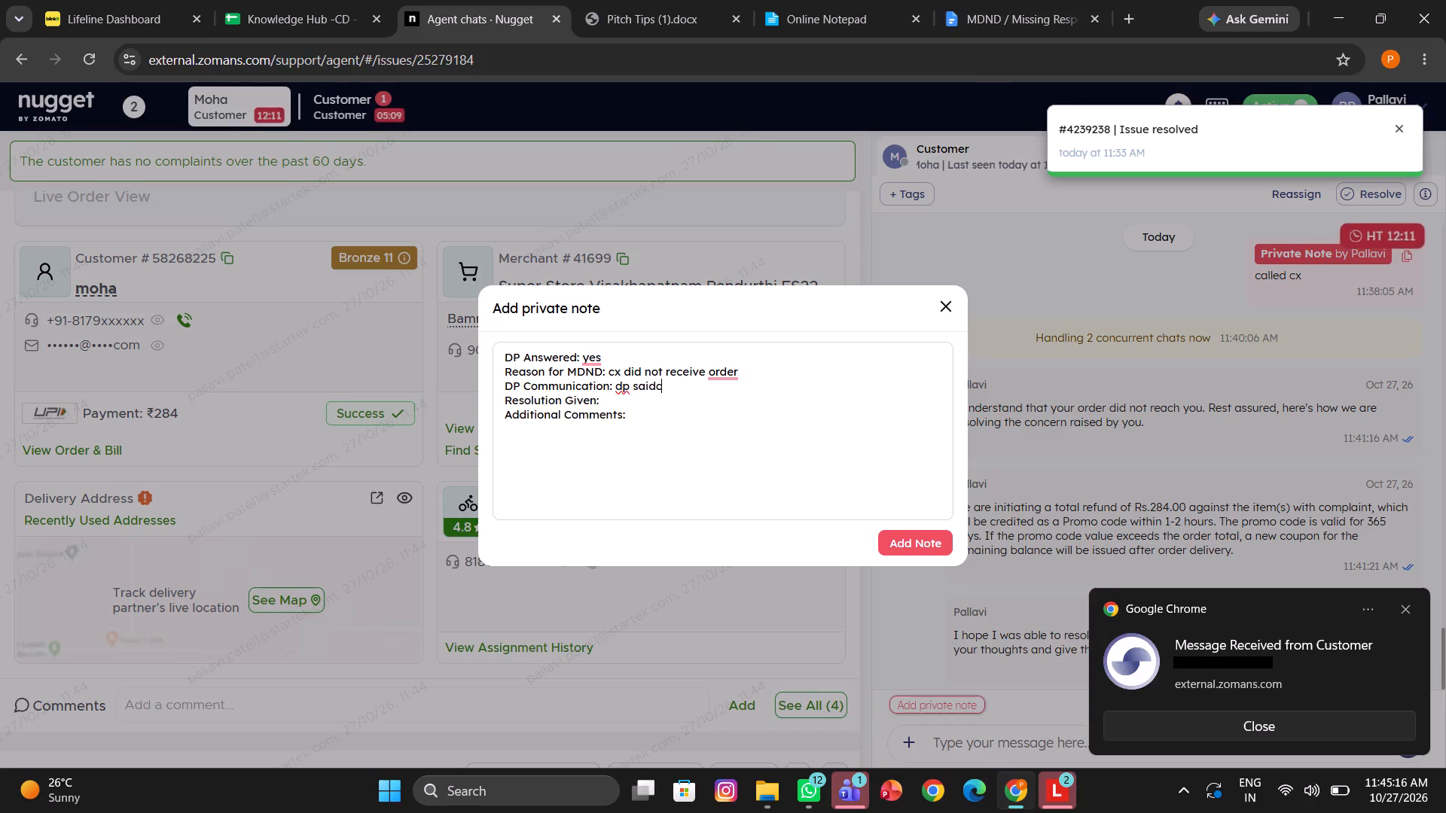
key("BackSpace")
key("space")
type("returned")
key("space")
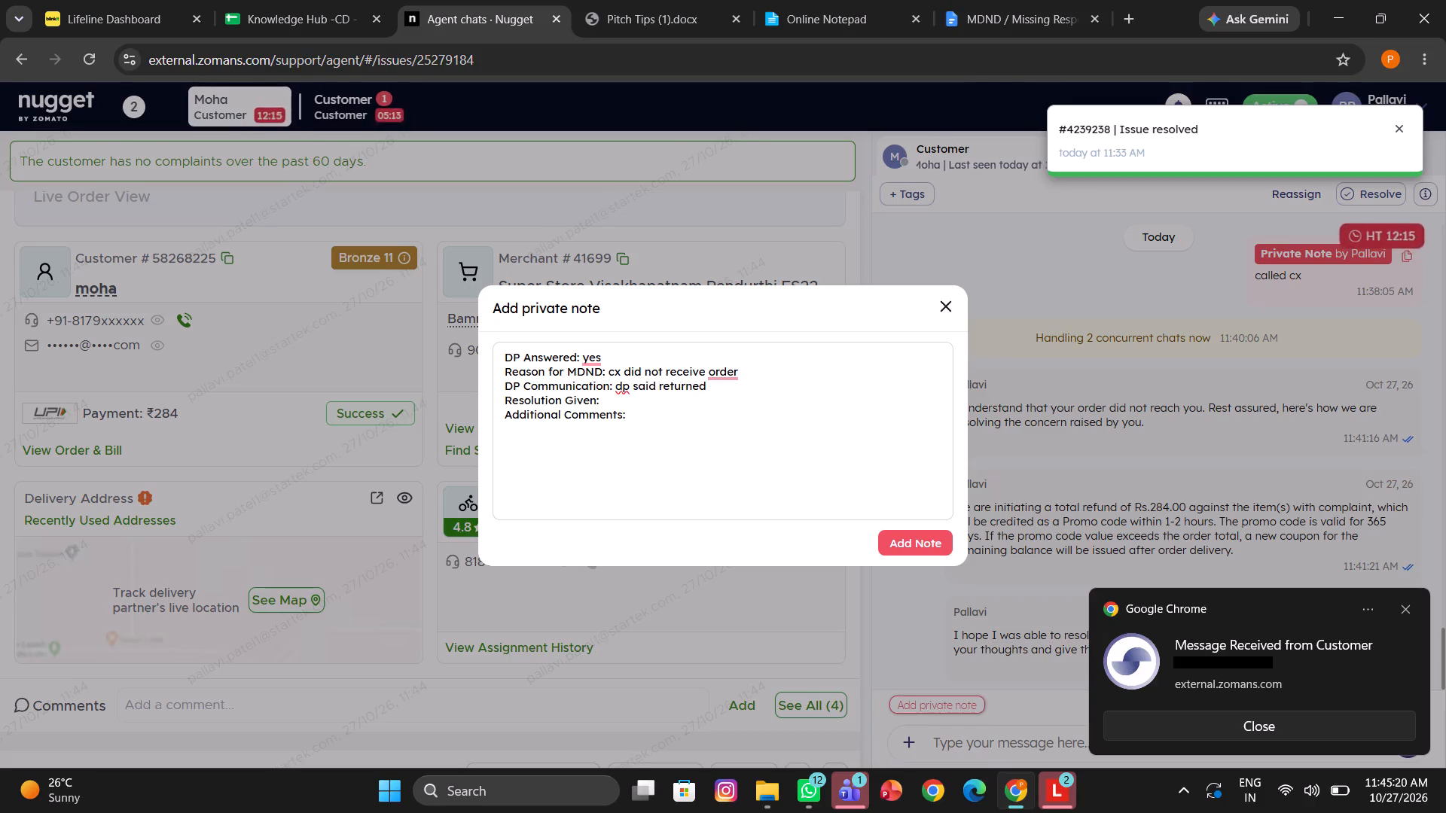
type("to")
key("space")
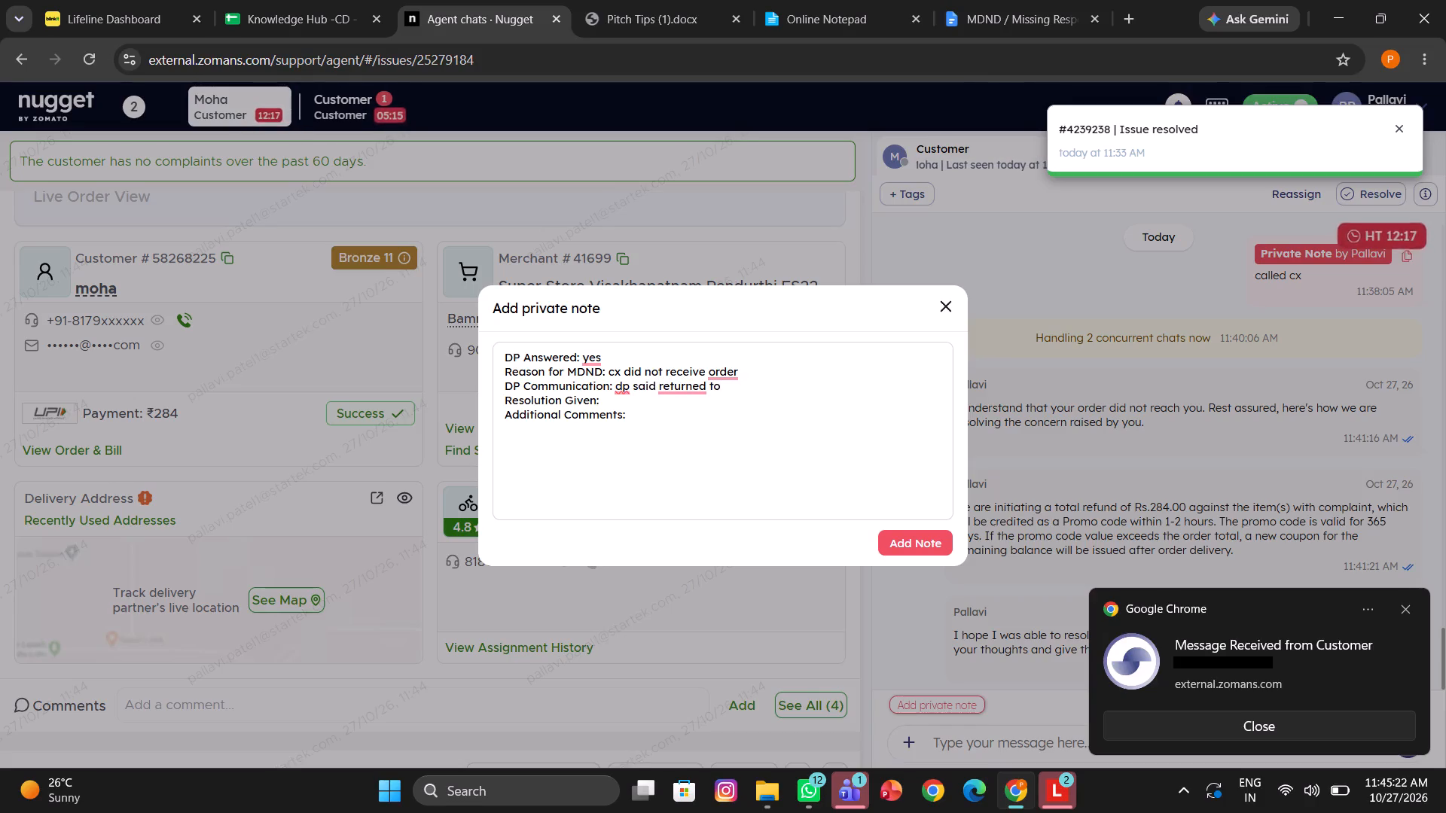
type("store")
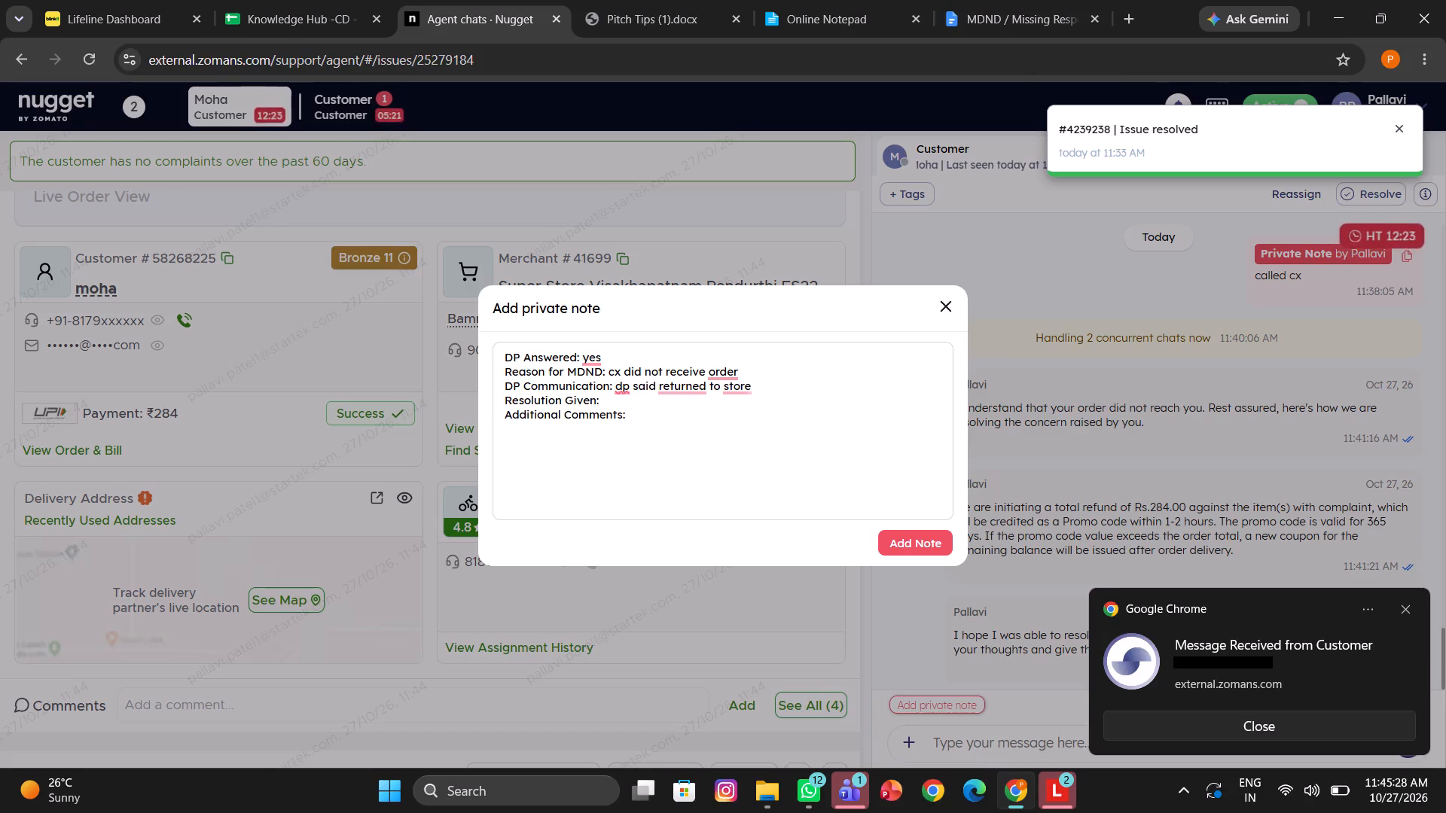
left_click(697, 434)
type("it was")
key("space")
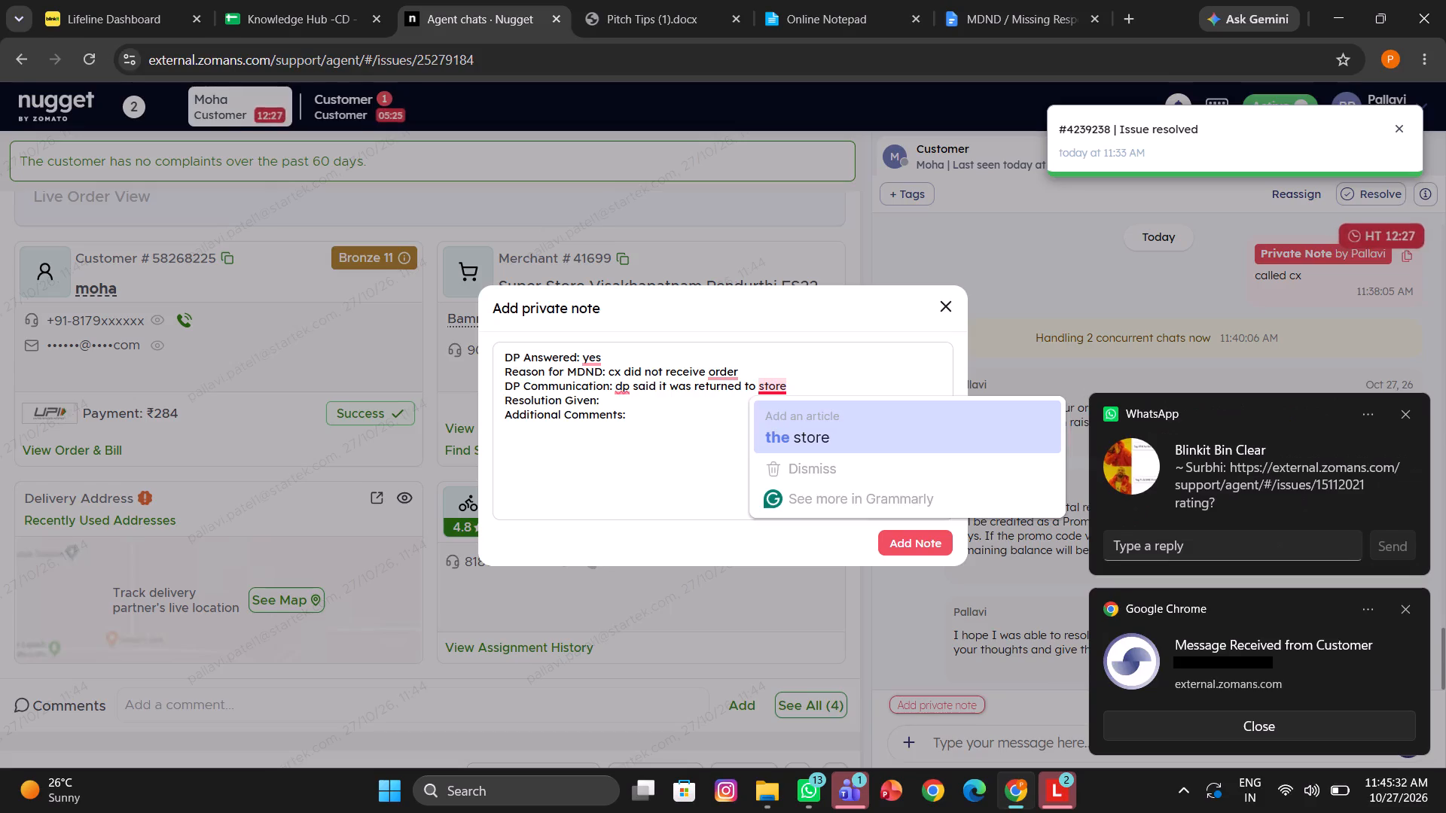
left_click(779, 434)
type("the")
key("space")
Enter "refund" as the Resolution Given and add the private note to the chat.
left_click(655, 406)
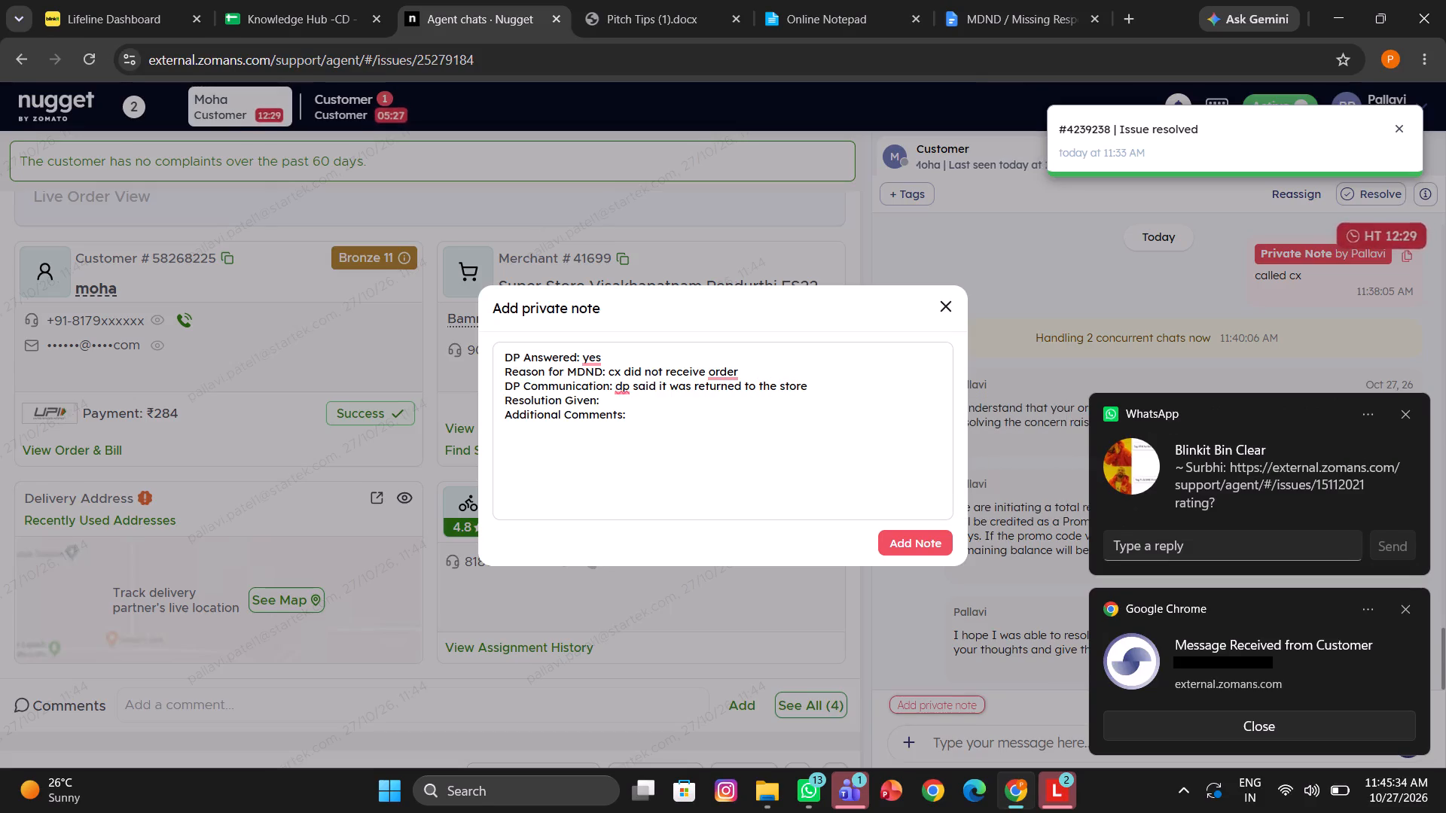
key("space")
type("refund")
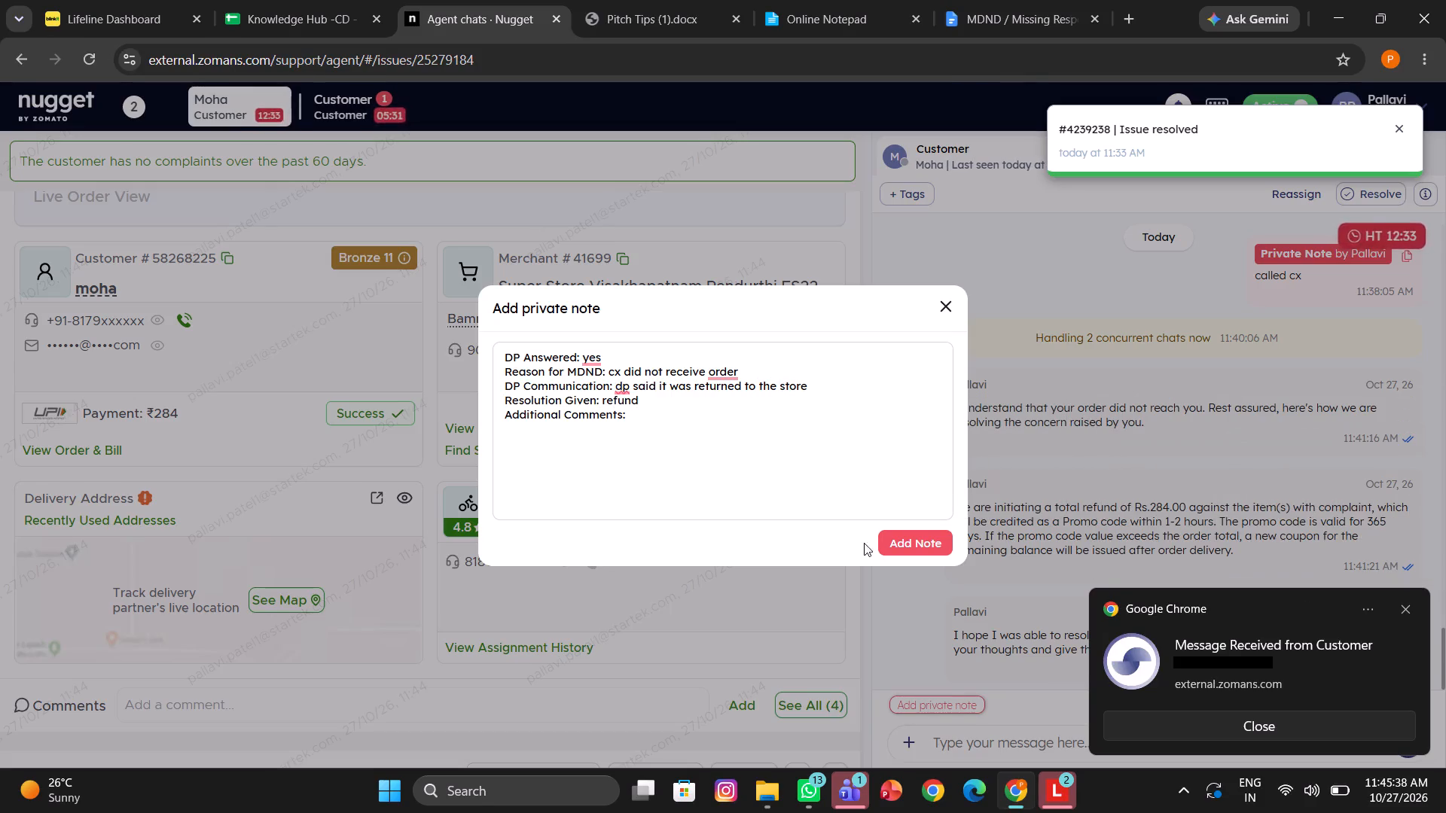
left_click(881, 539)
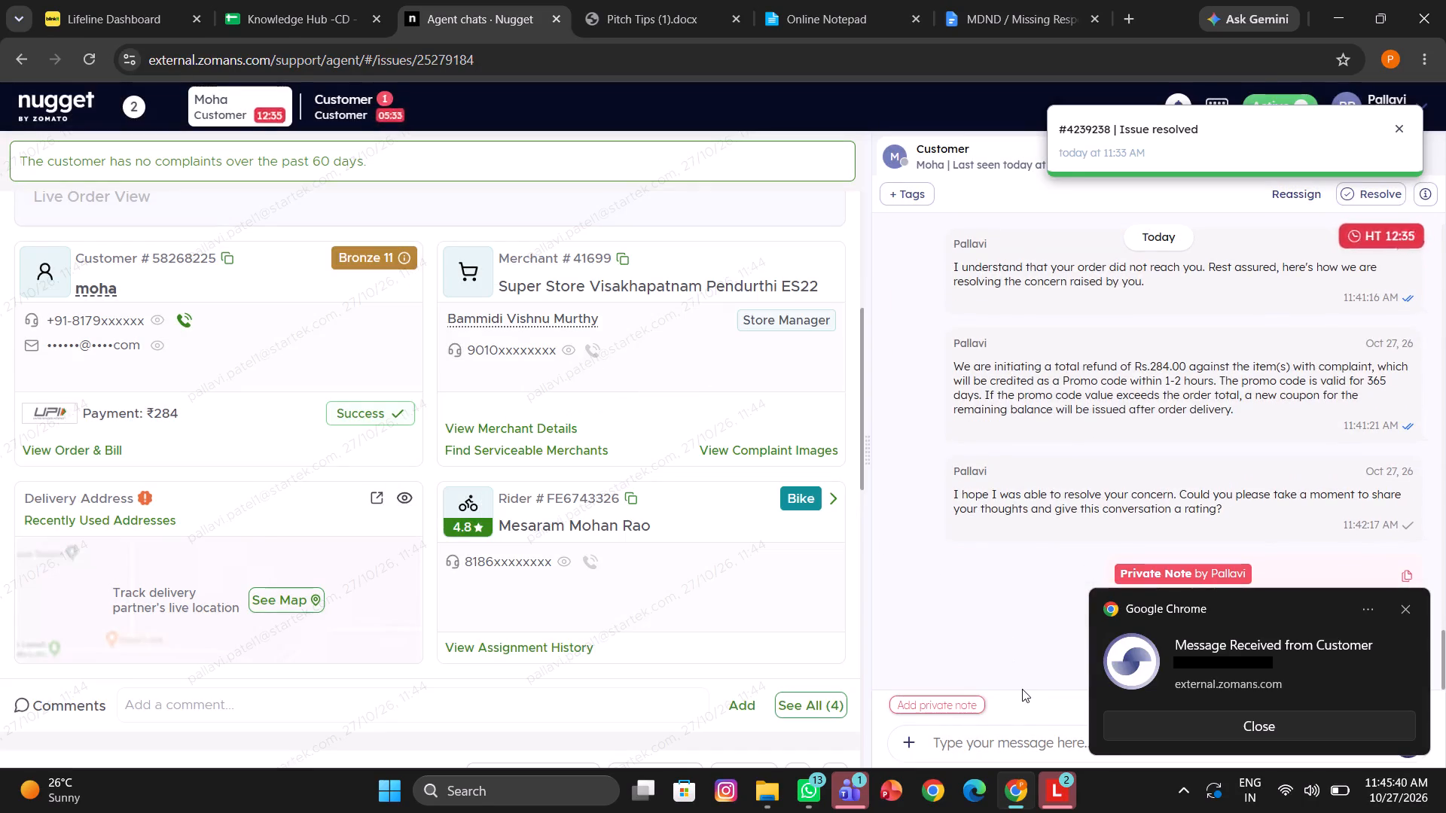
Find the closing canned responses with "clo" and choose /Closing as the reply in the refunded customer's chat.
left_click(971, 750)
key("slash")
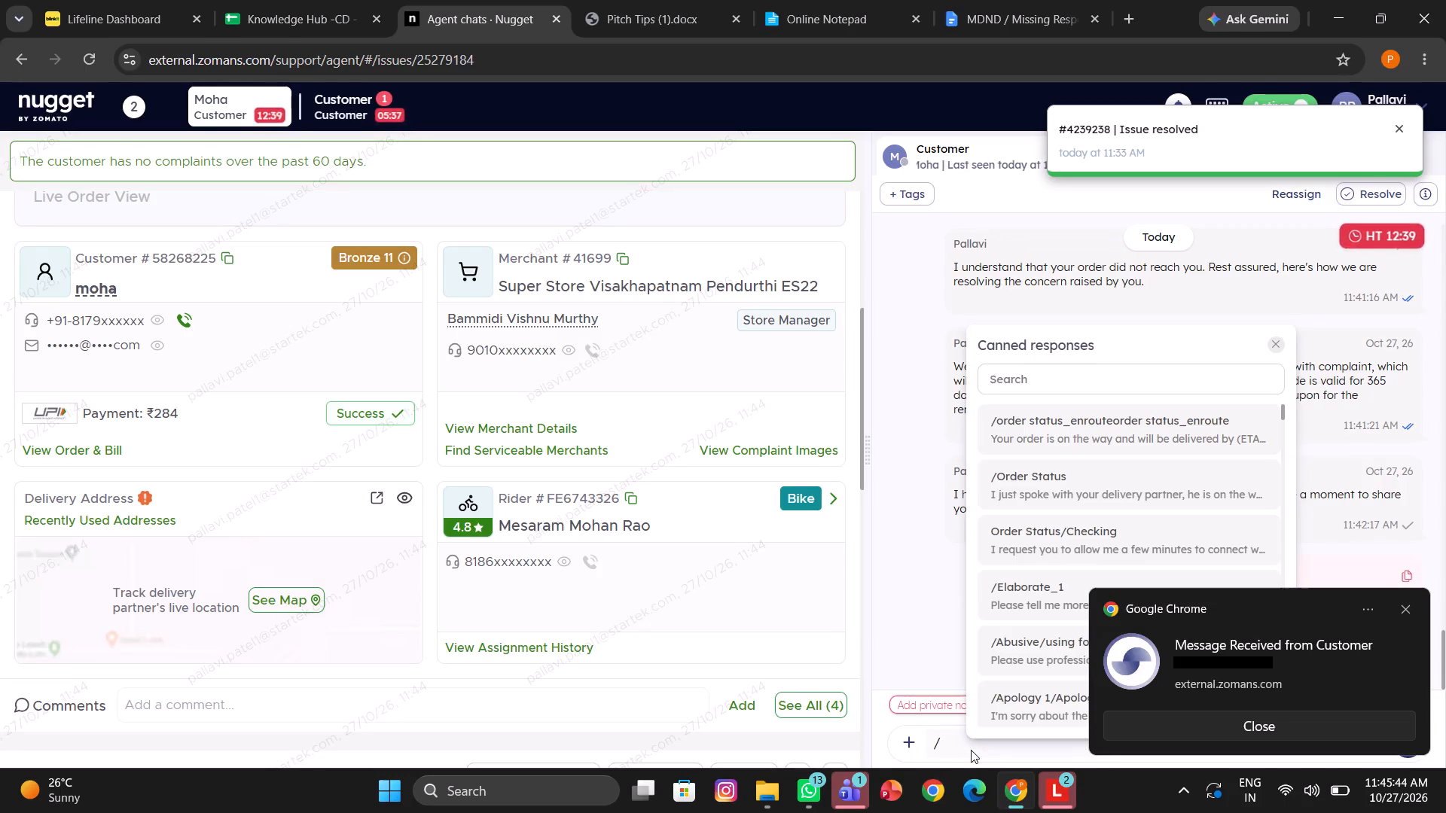
type("clo")
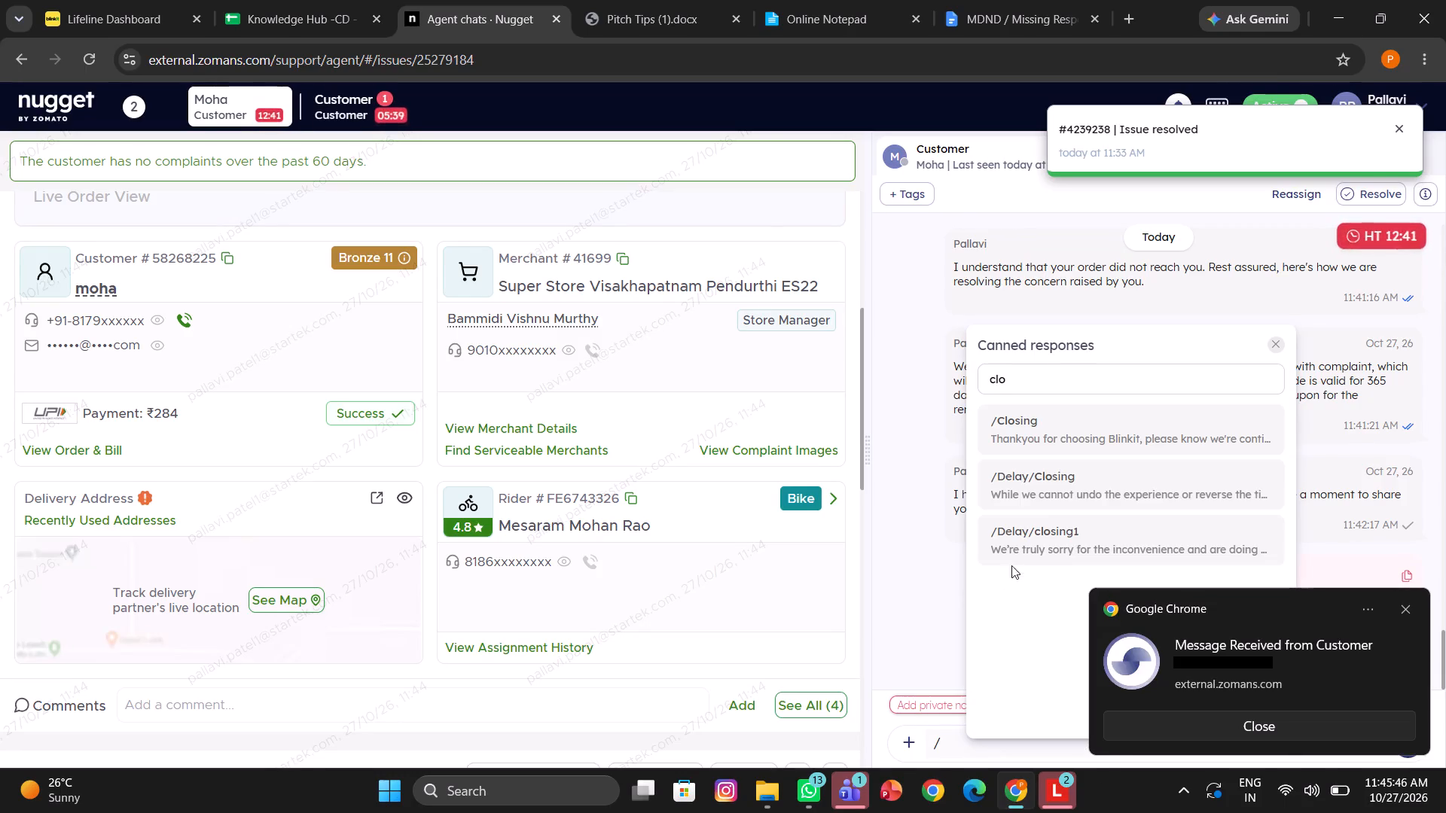
left_click(1061, 427)
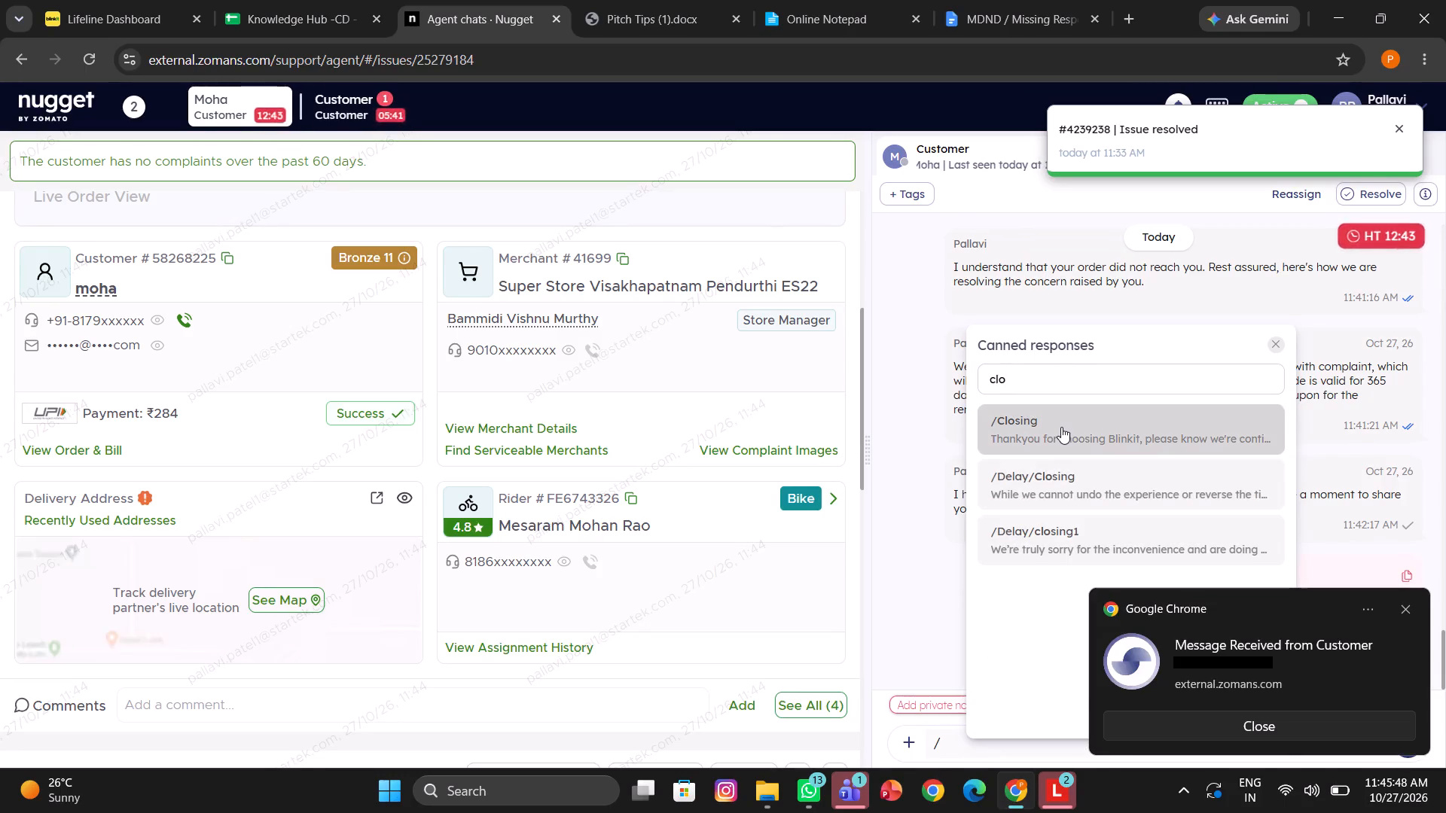
Send the chosen closing message, thanking the refunded customer for choosing Blinkit.
key("Return")
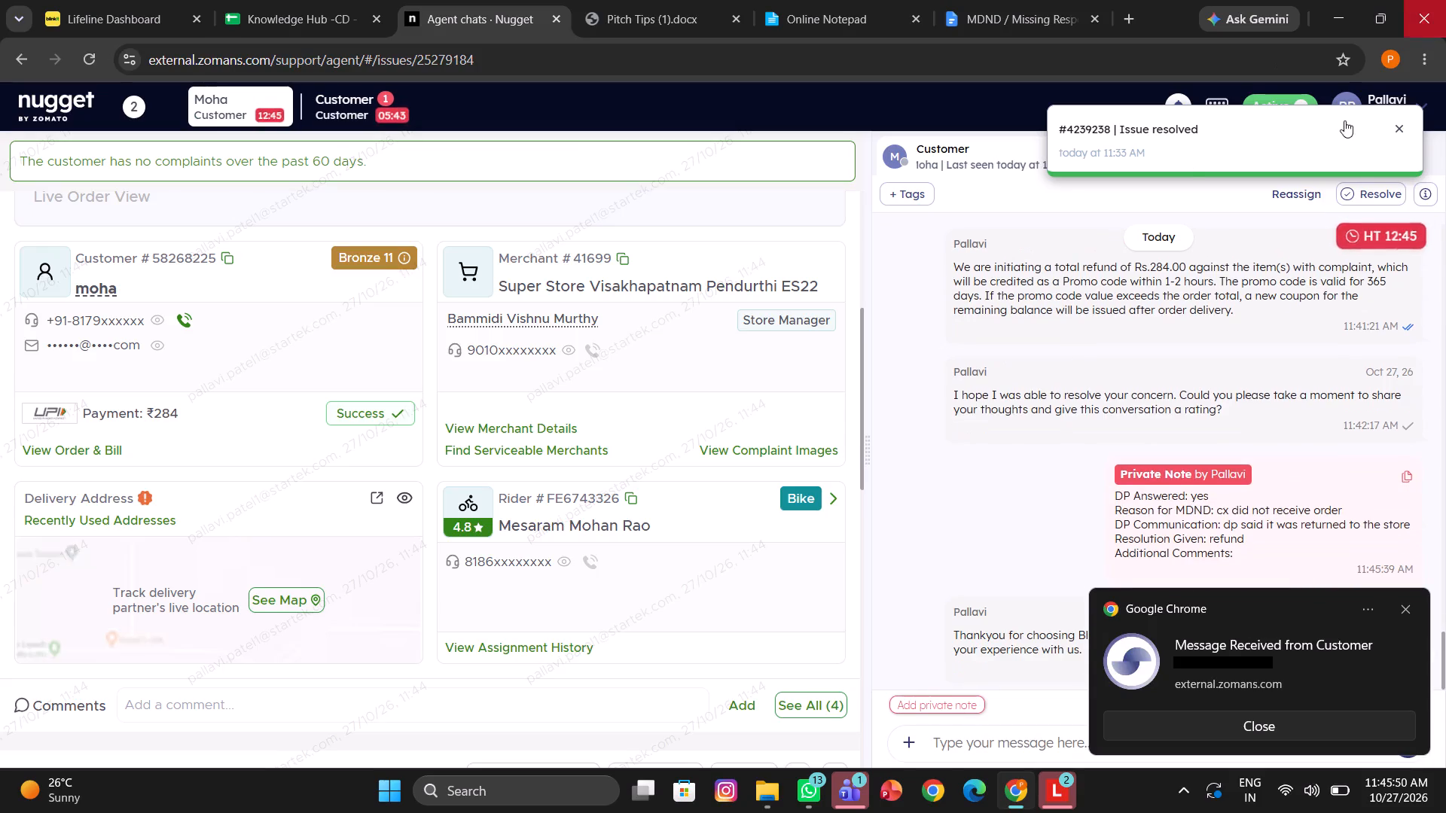
Resolve the refunded customer's chat, finding the tags with "mdnd" and submitting the disposition "MDND – Resolved".
left_click(1357, 184)
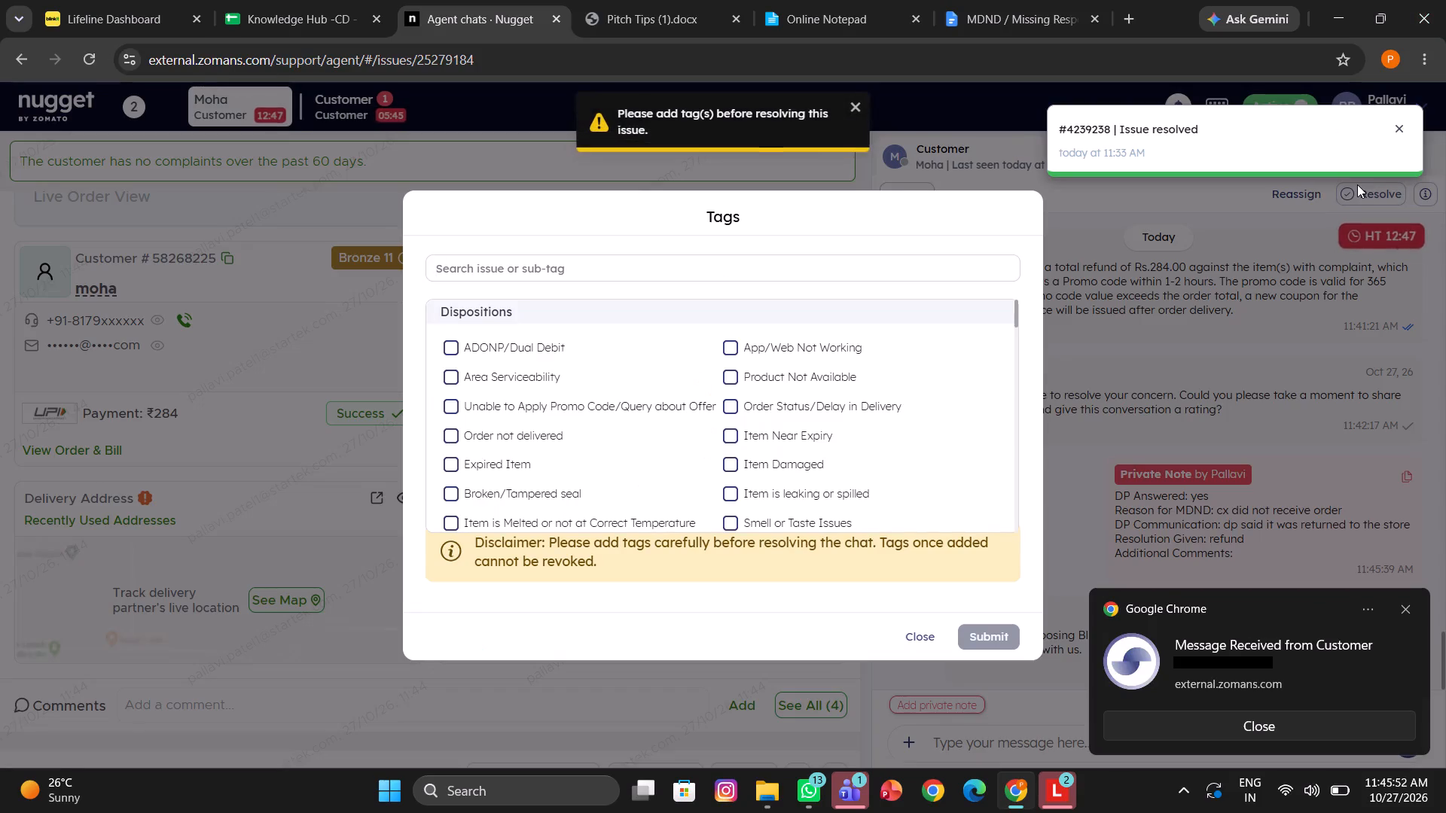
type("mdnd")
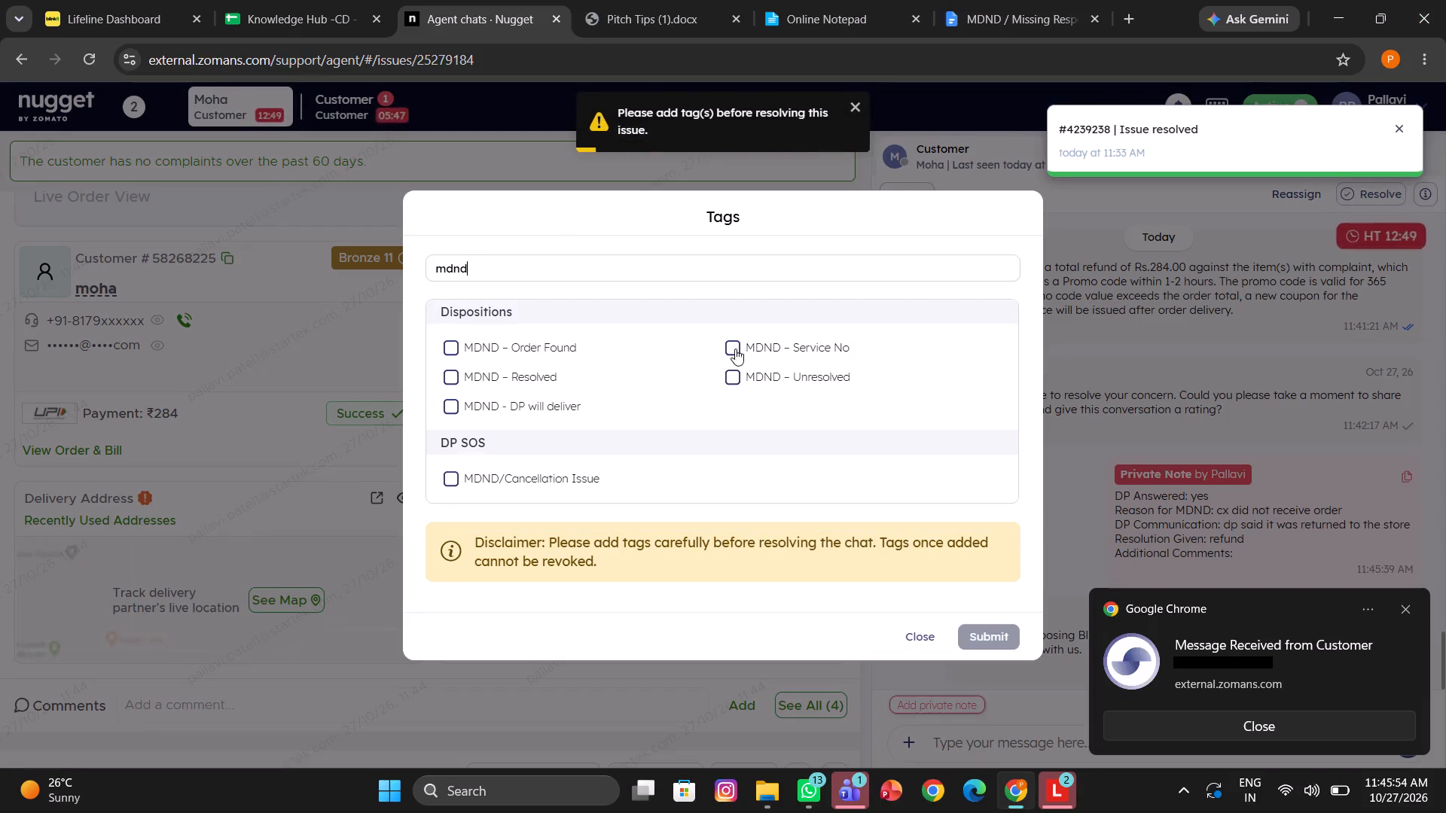
left_click(584, 382)
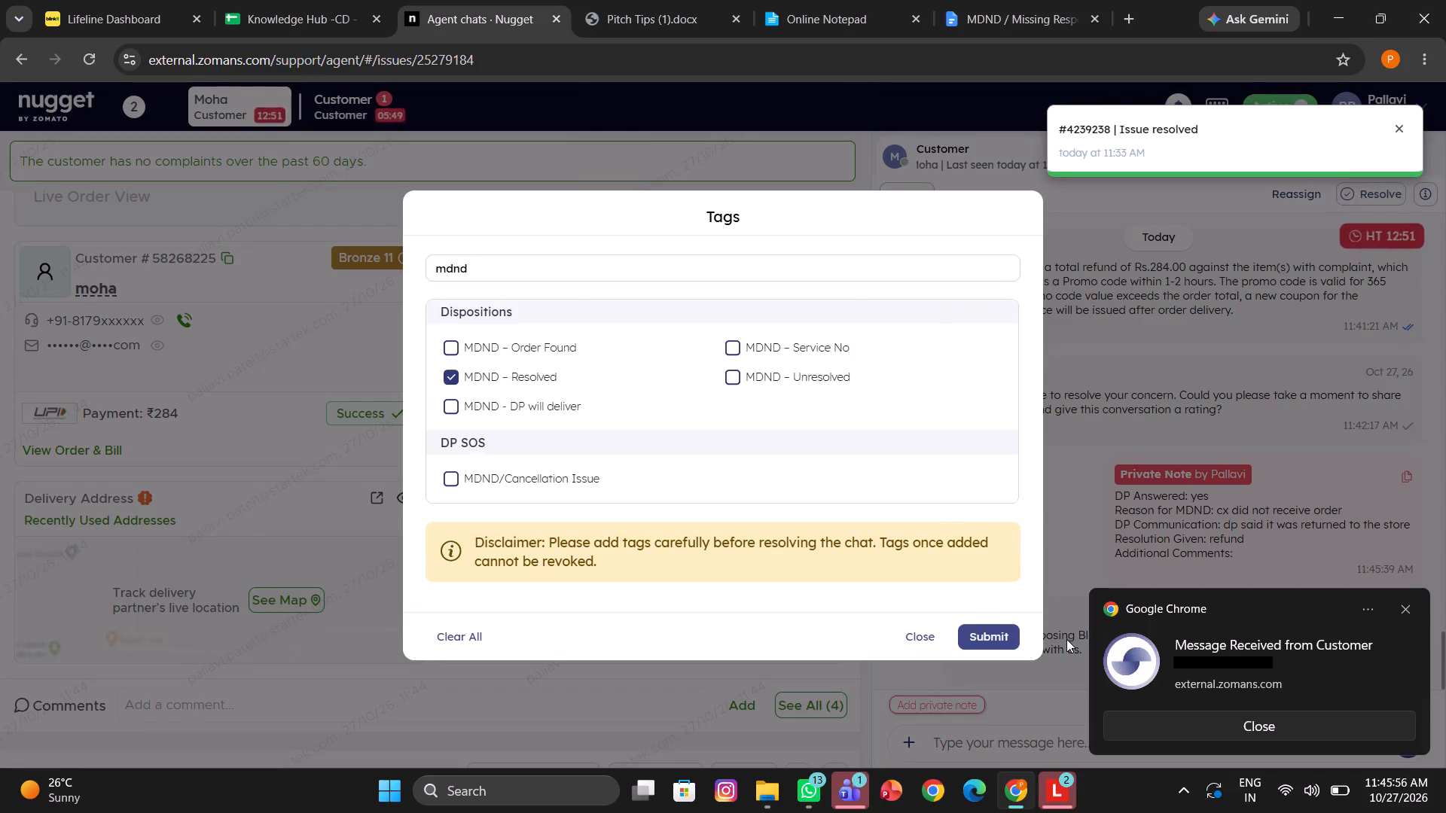
left_click(1002, 635)
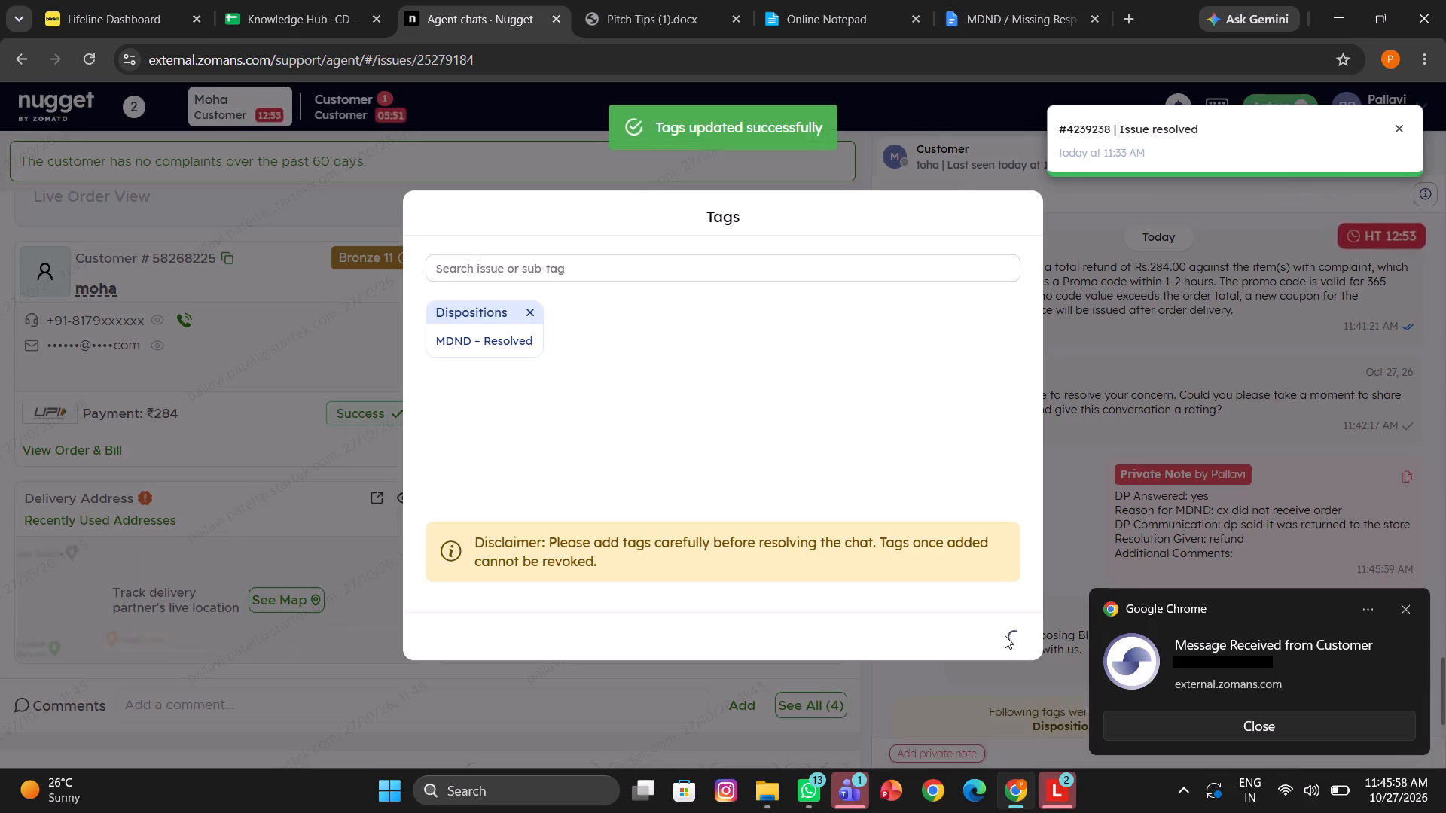
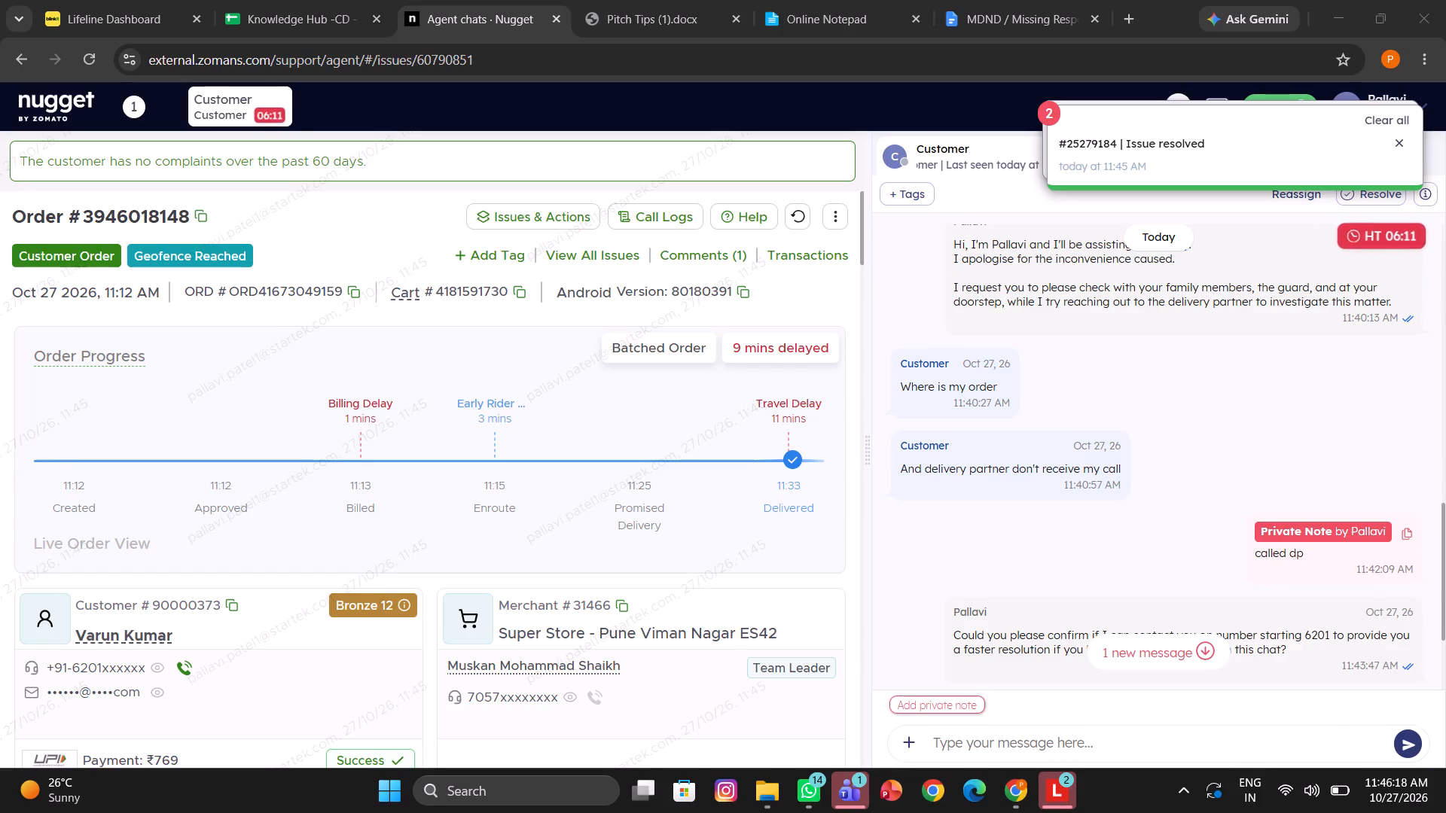
Go to the customer's newest chat messages and open the reply and call options for their 11:44:31 AM message.
scroll(1173, 558, "down", 5)
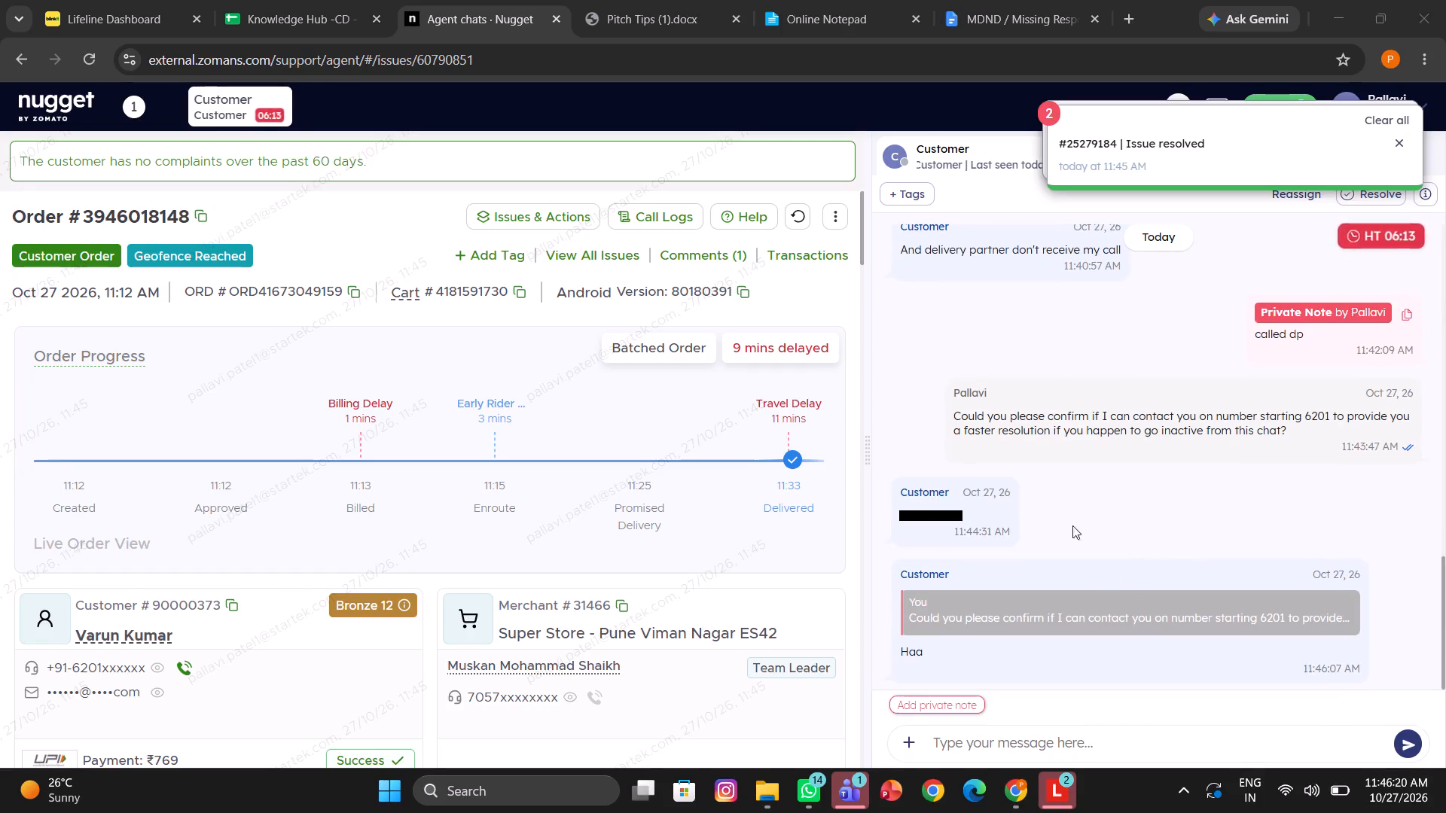
left_click(1003, 496)
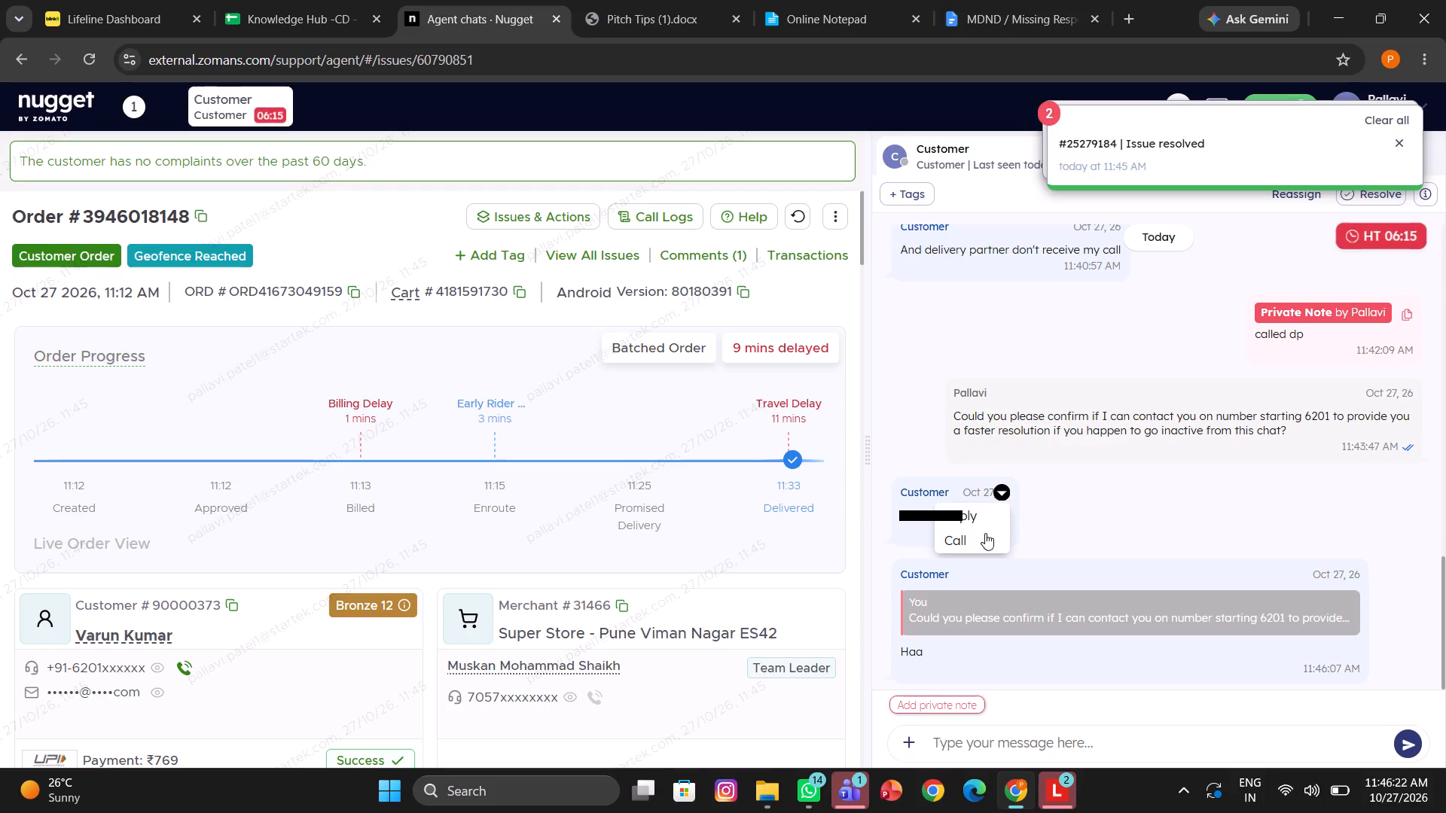
Call the customer on the contact number shared in the chat.
left_click(952, 542)
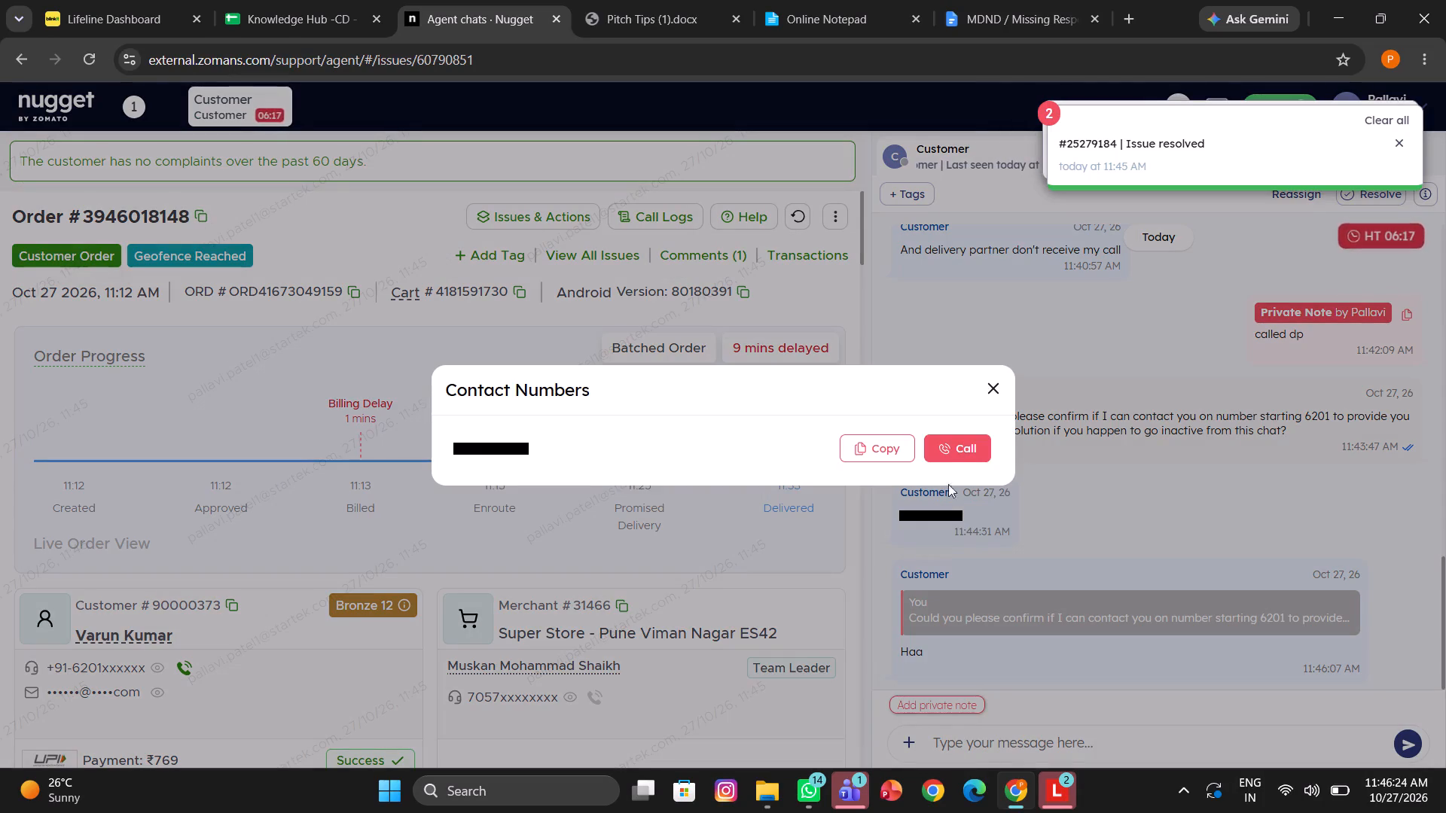
left_click(956, 452)
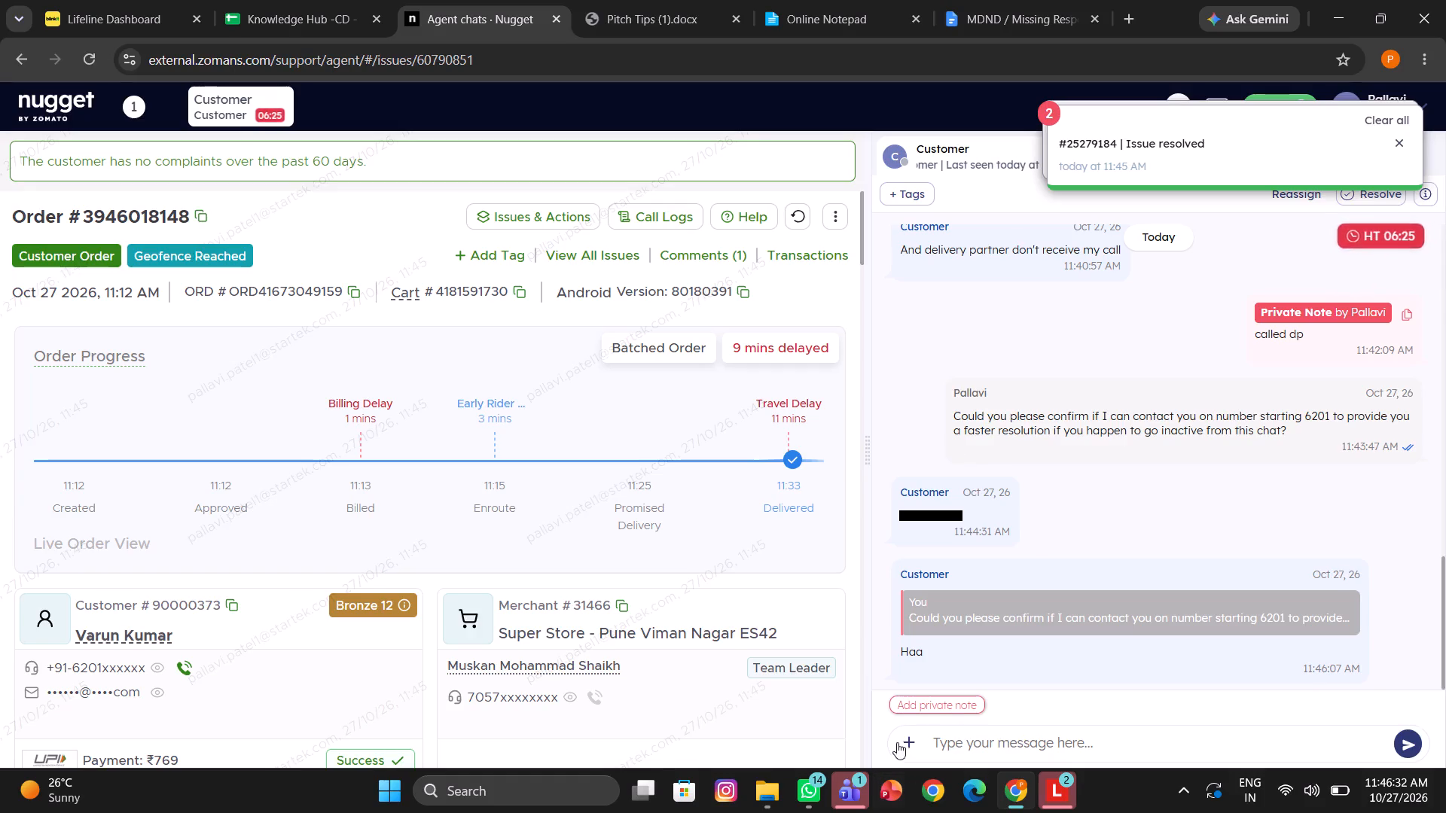
Add two separate private notes to the chat, "called dp" and "called cx".
left_click(935, 702)
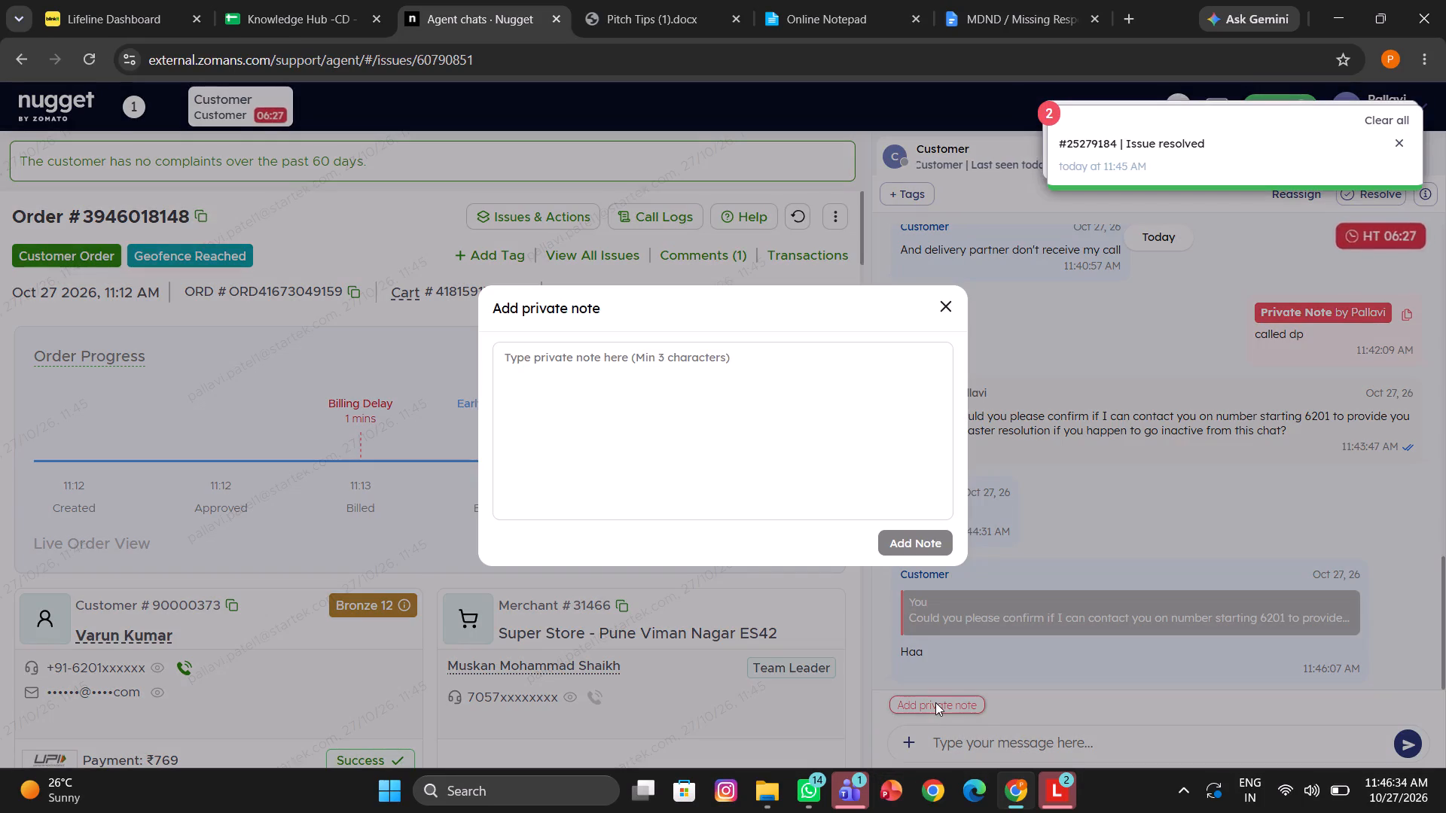
type("called dp")
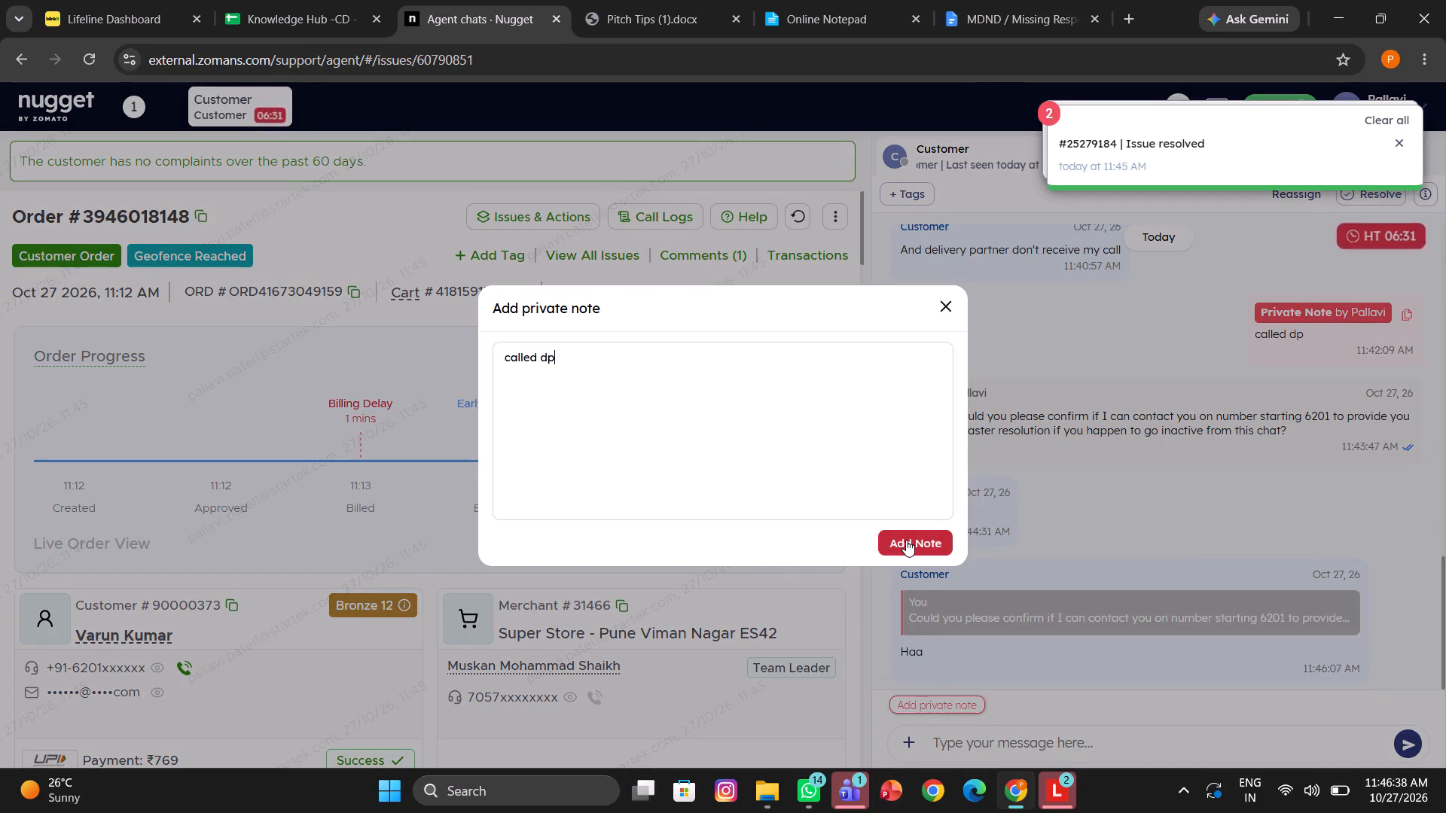
left_click(906, 540)
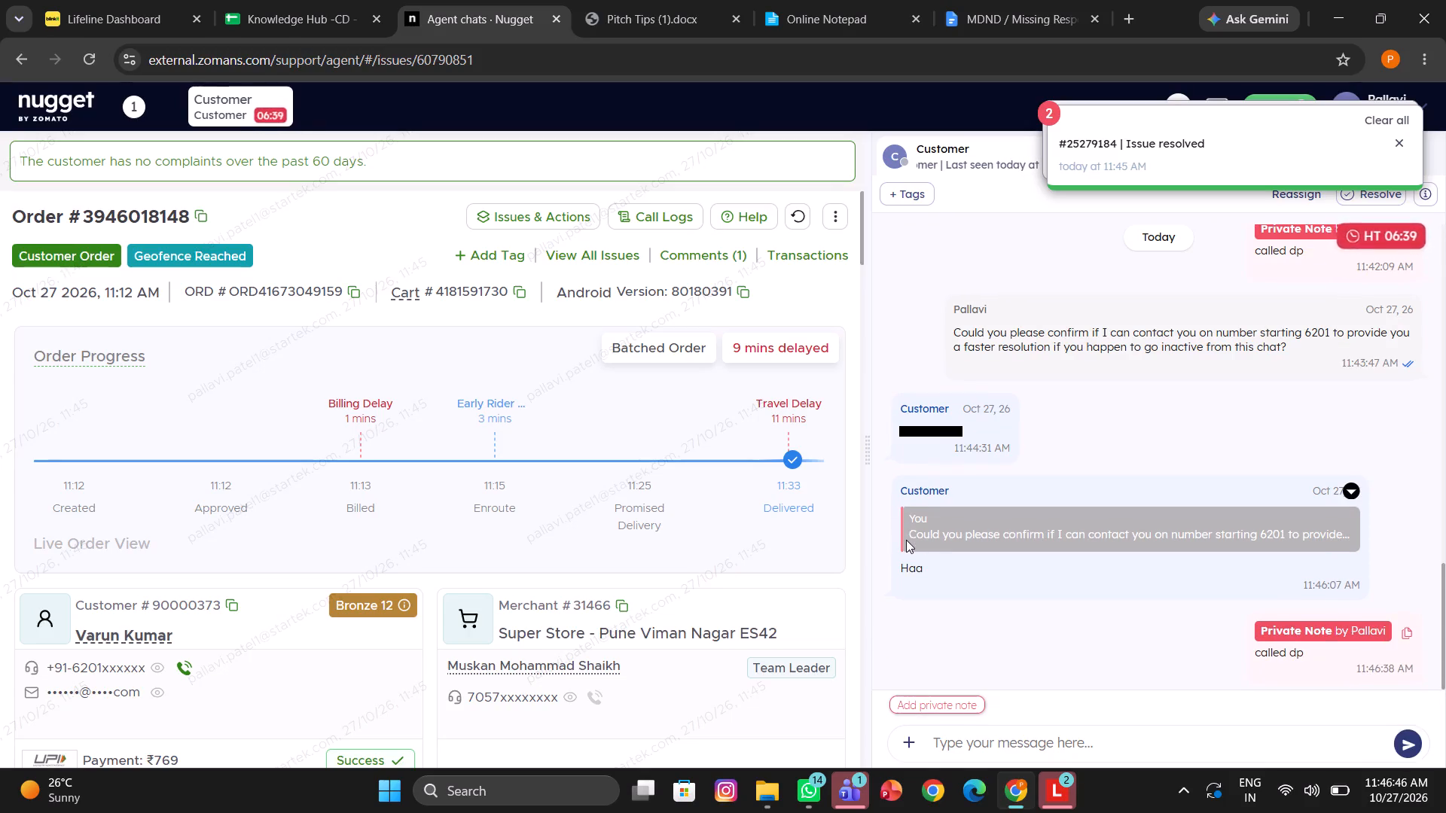
left_click(973, 704)
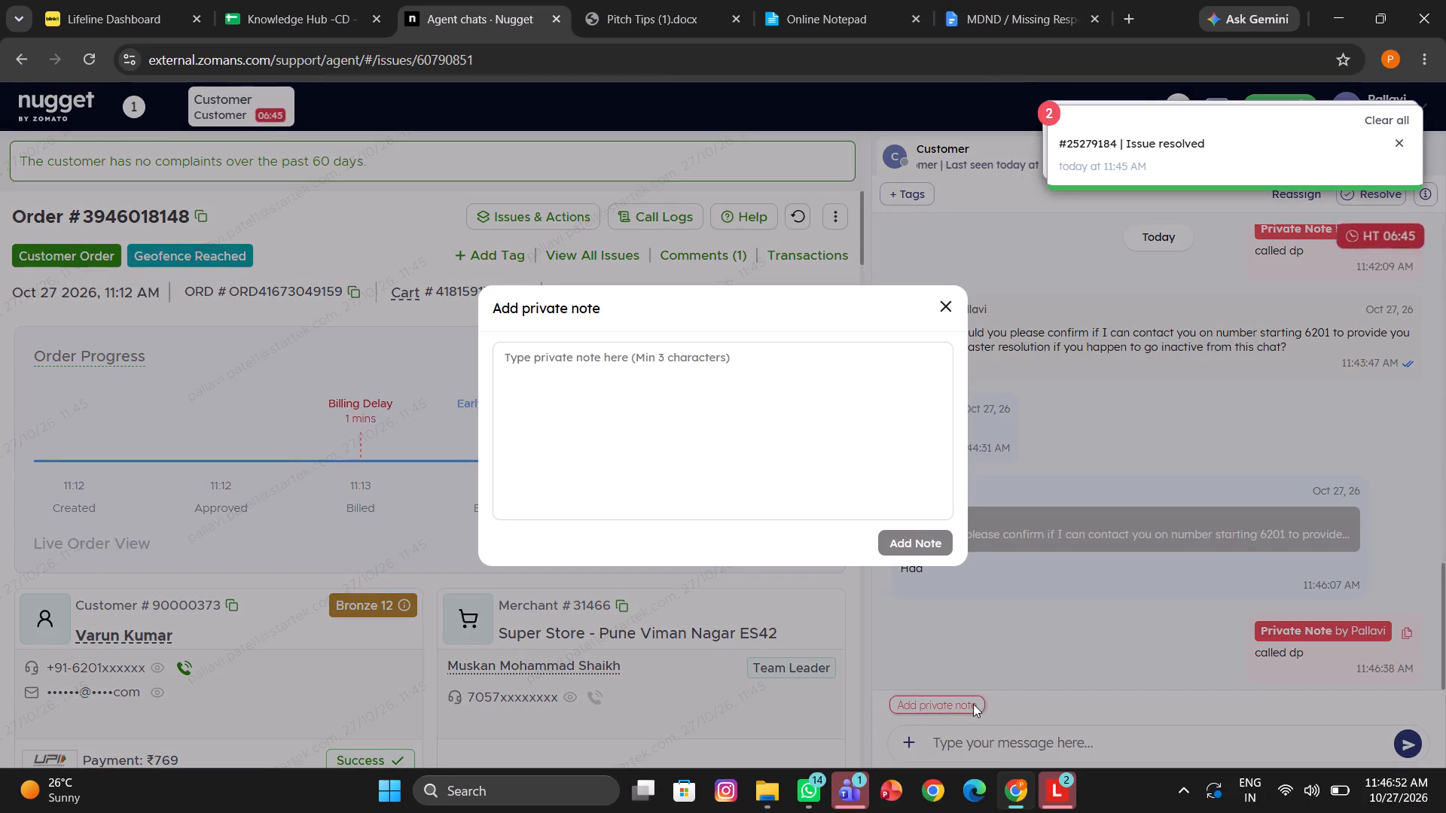
type("called cx")
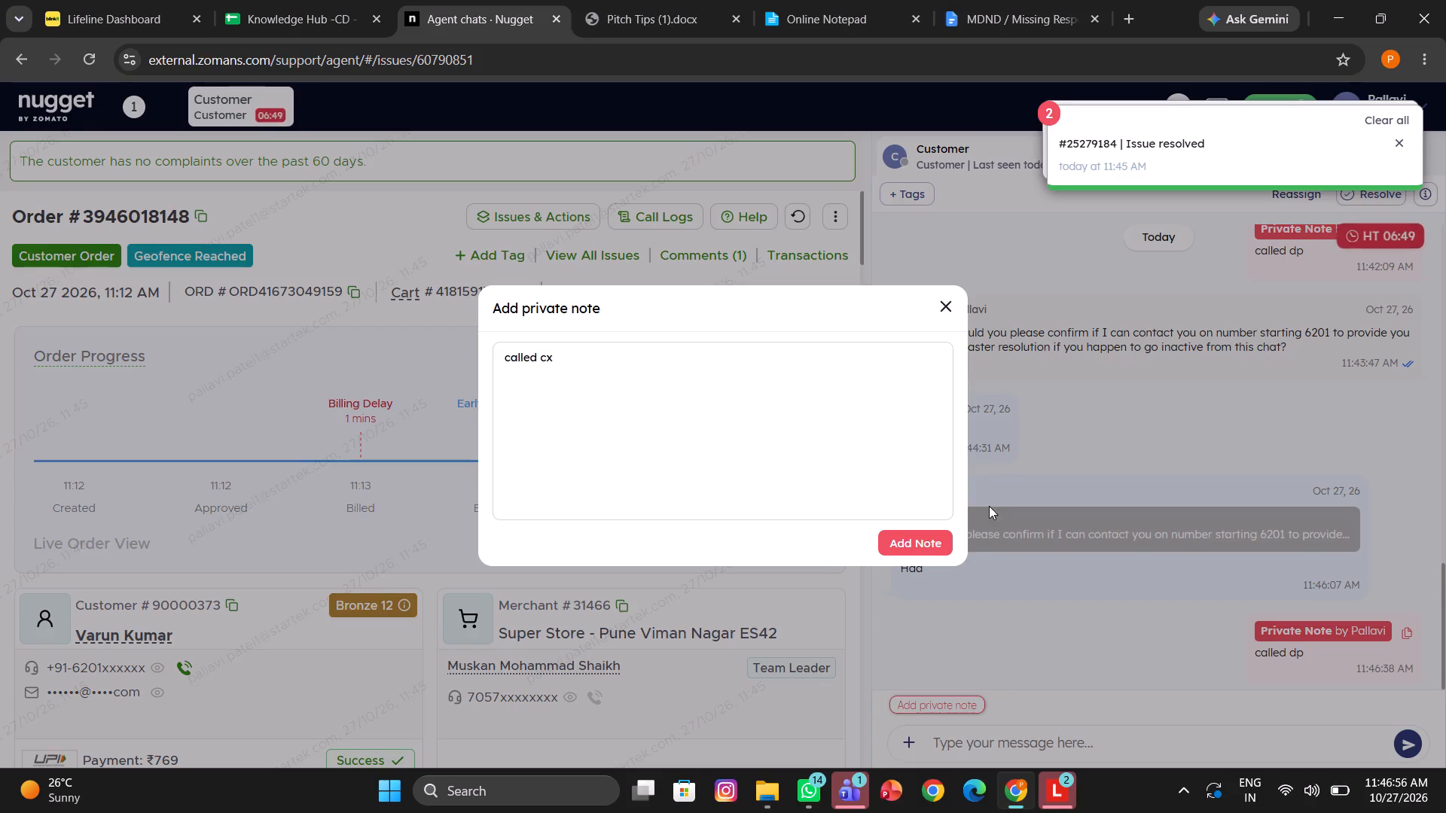
left_click(929, 540)
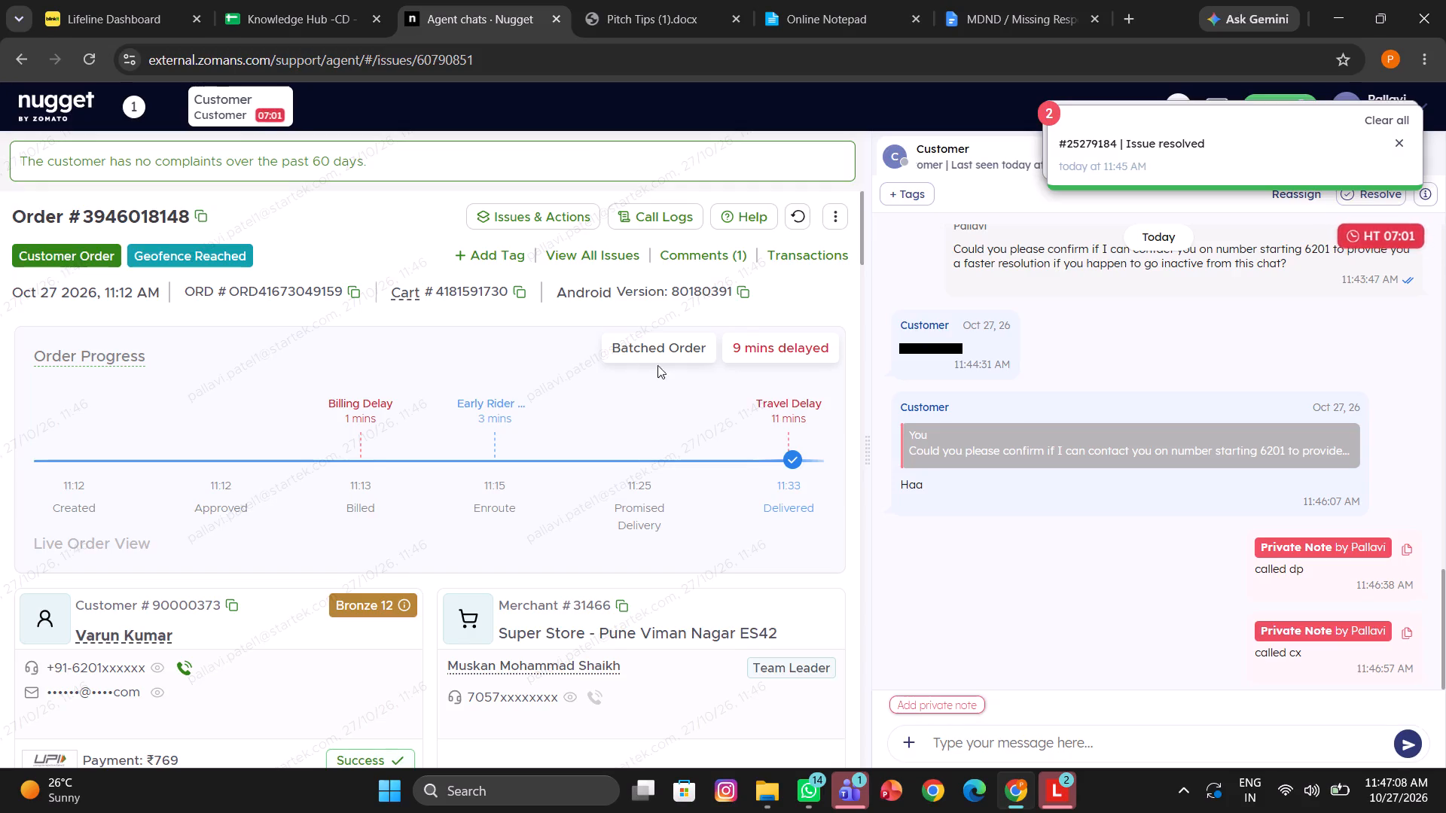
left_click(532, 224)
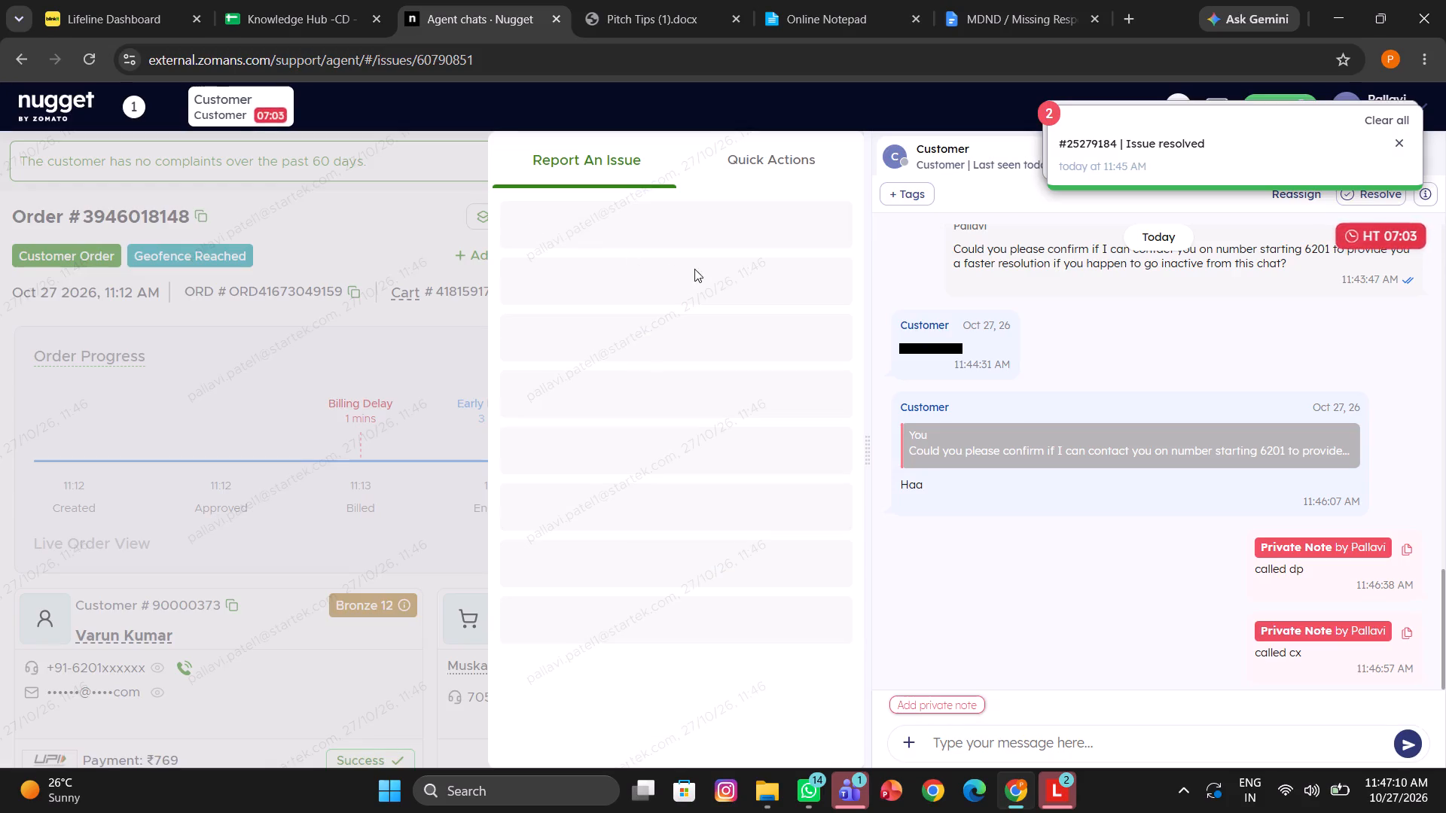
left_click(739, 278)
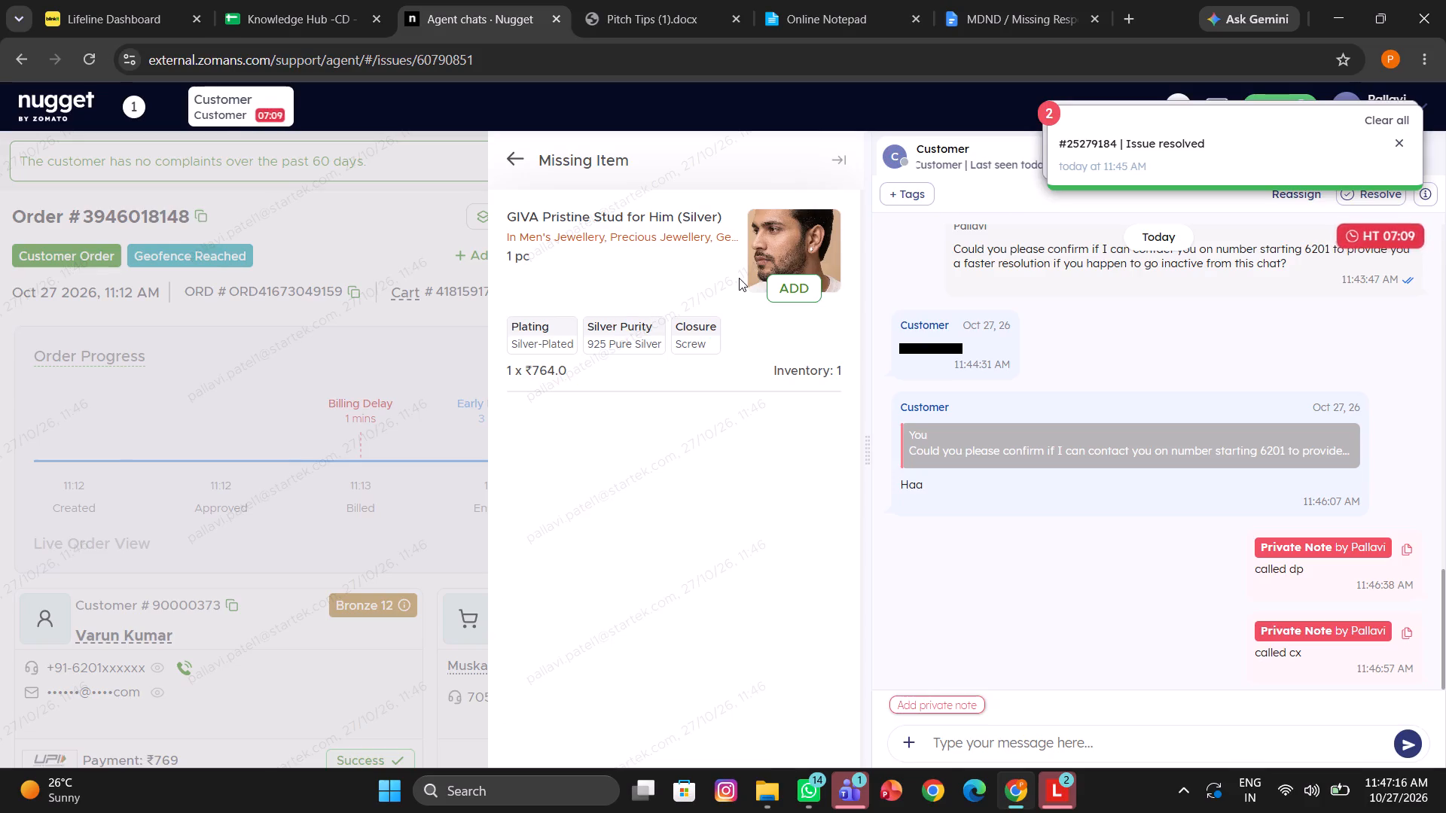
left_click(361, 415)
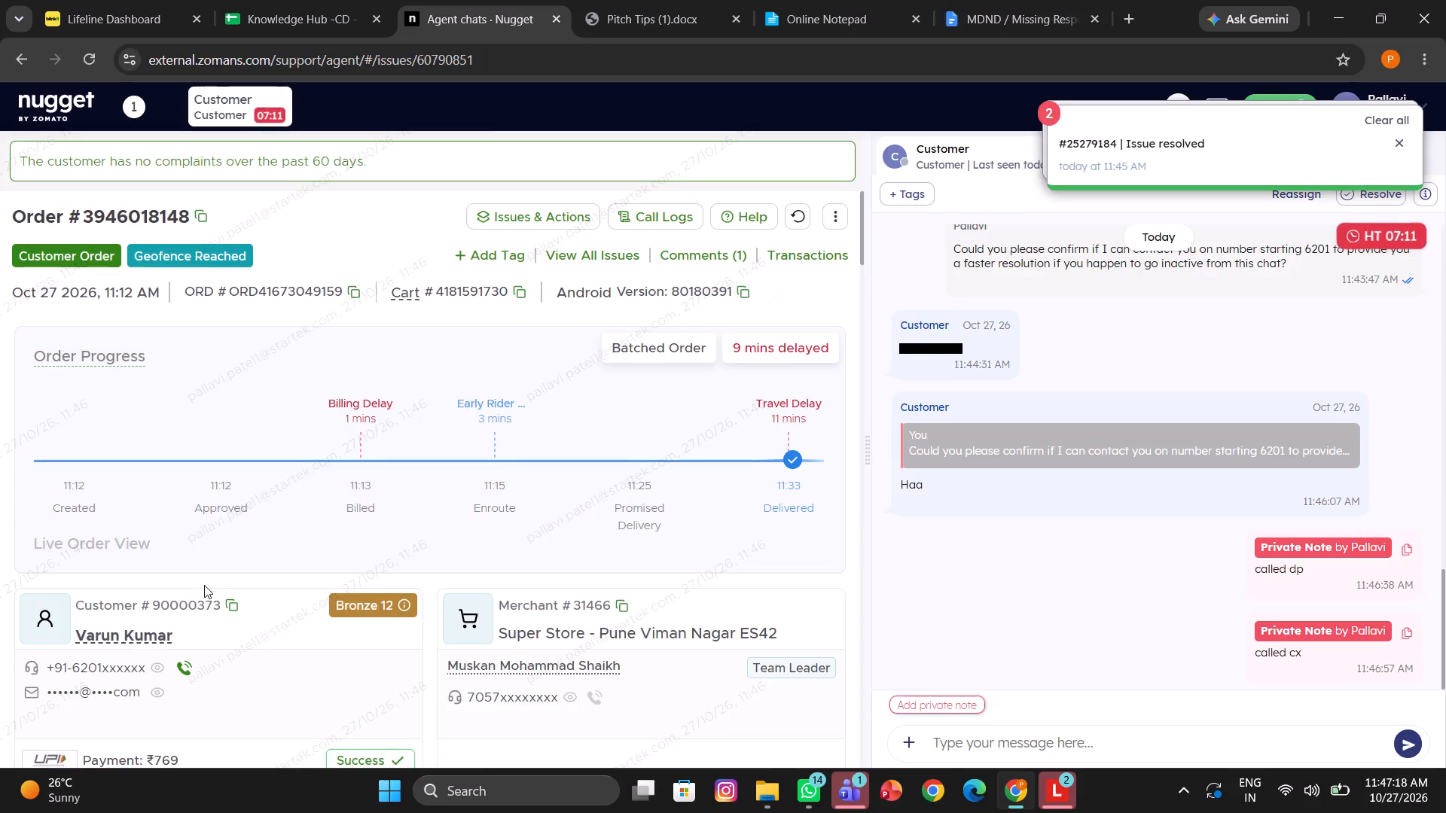
Check the customer's overview for karma, complaint stats and past resolutions.
left_click(136, 632)
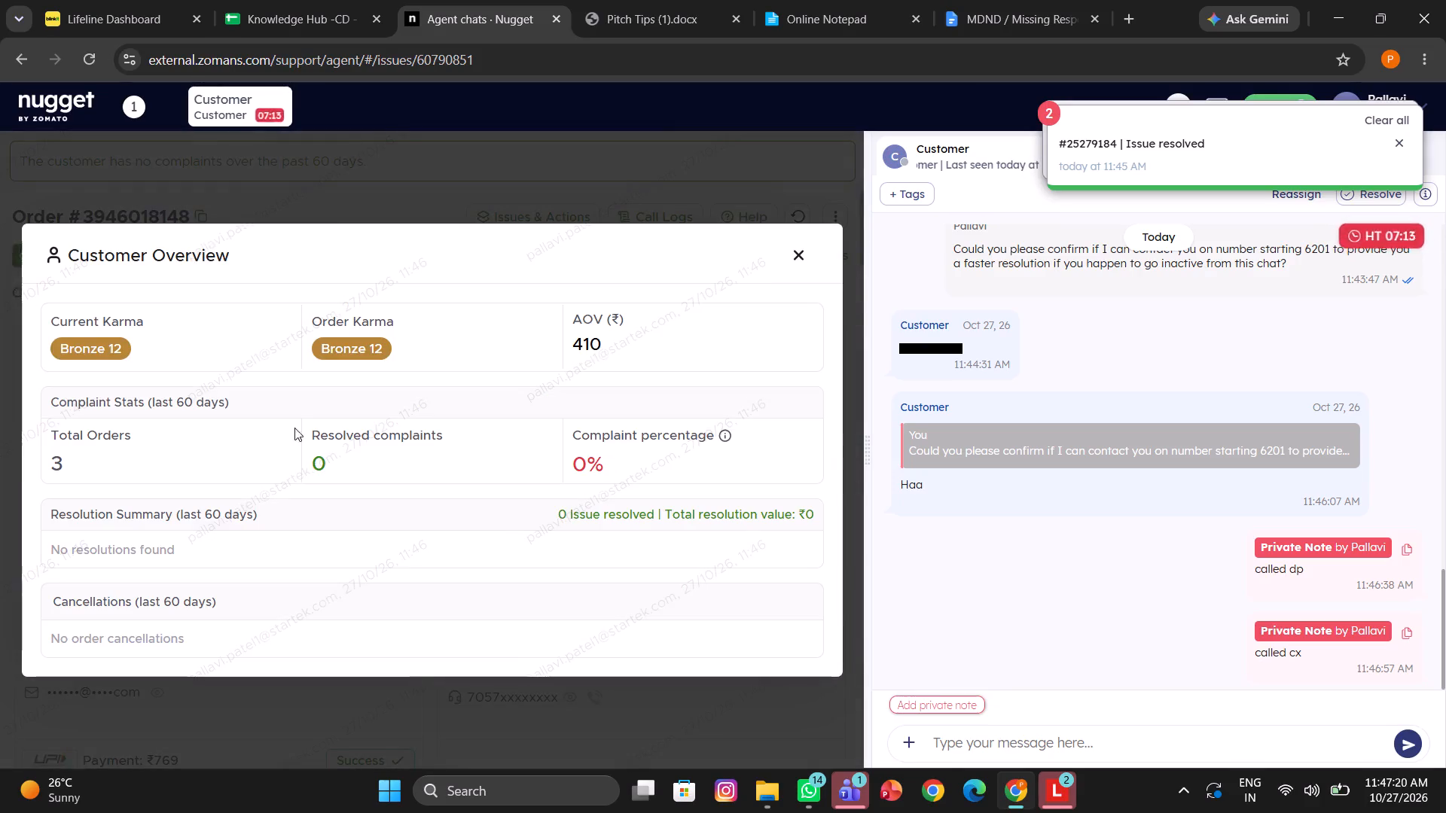
left_click(792, 251)
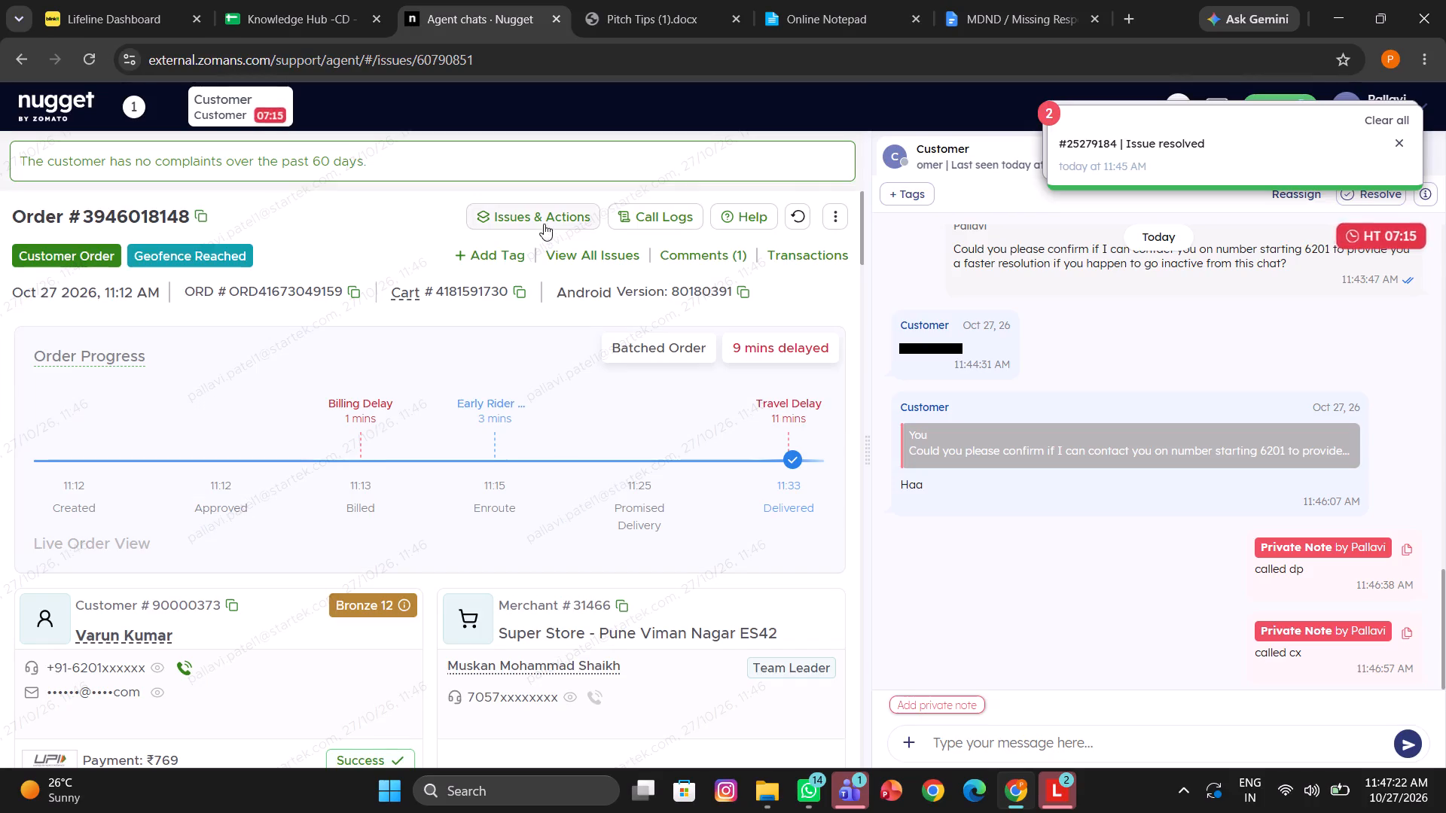
Report the order as Order not Delivered, found by searching issues for "ord", and resolve it with a Replacement of the GIVA Pristine Stud.
left_click(547, 218)
left_click(639, 223)
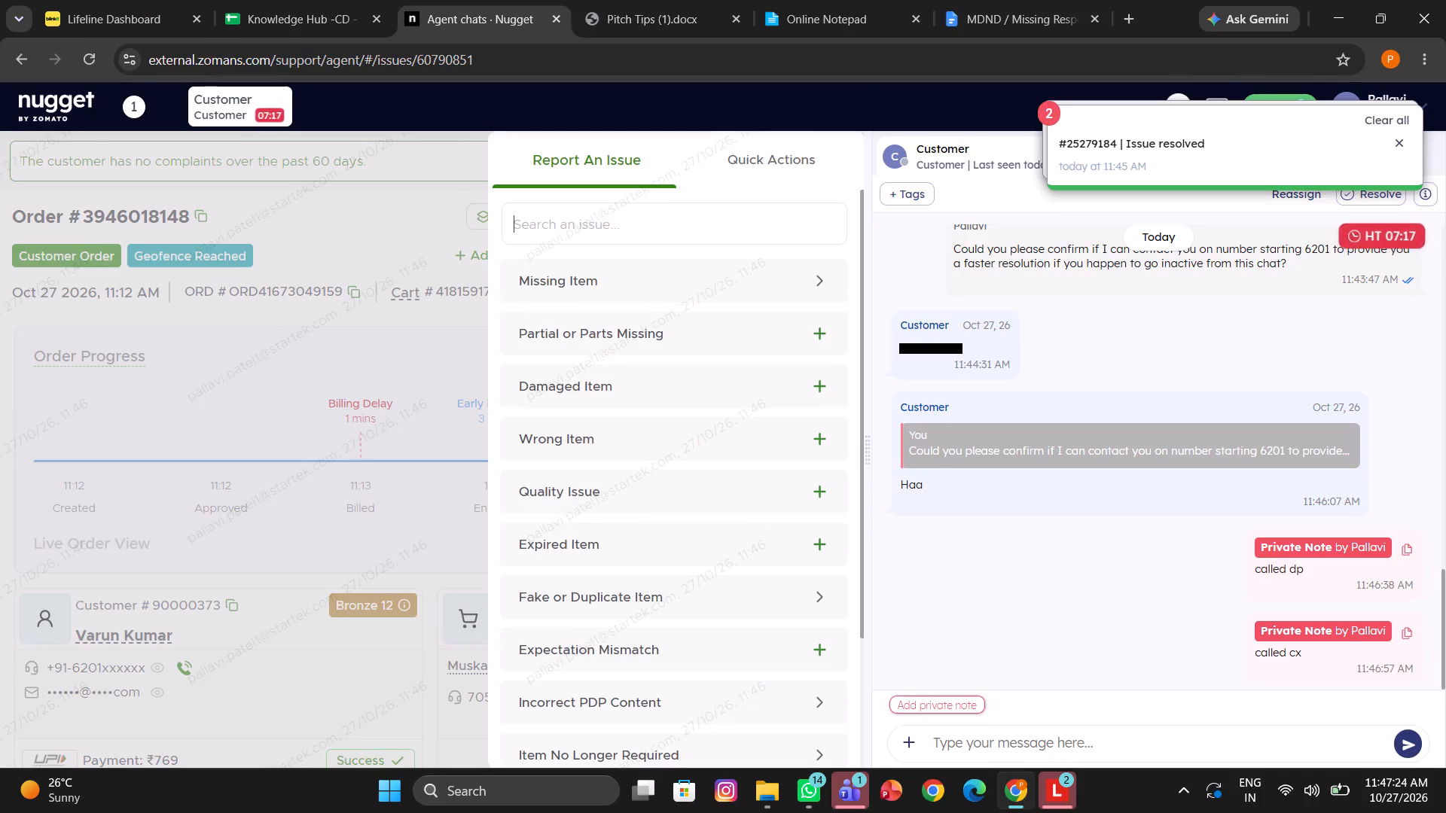
type("ord")
left_click(708, 260)
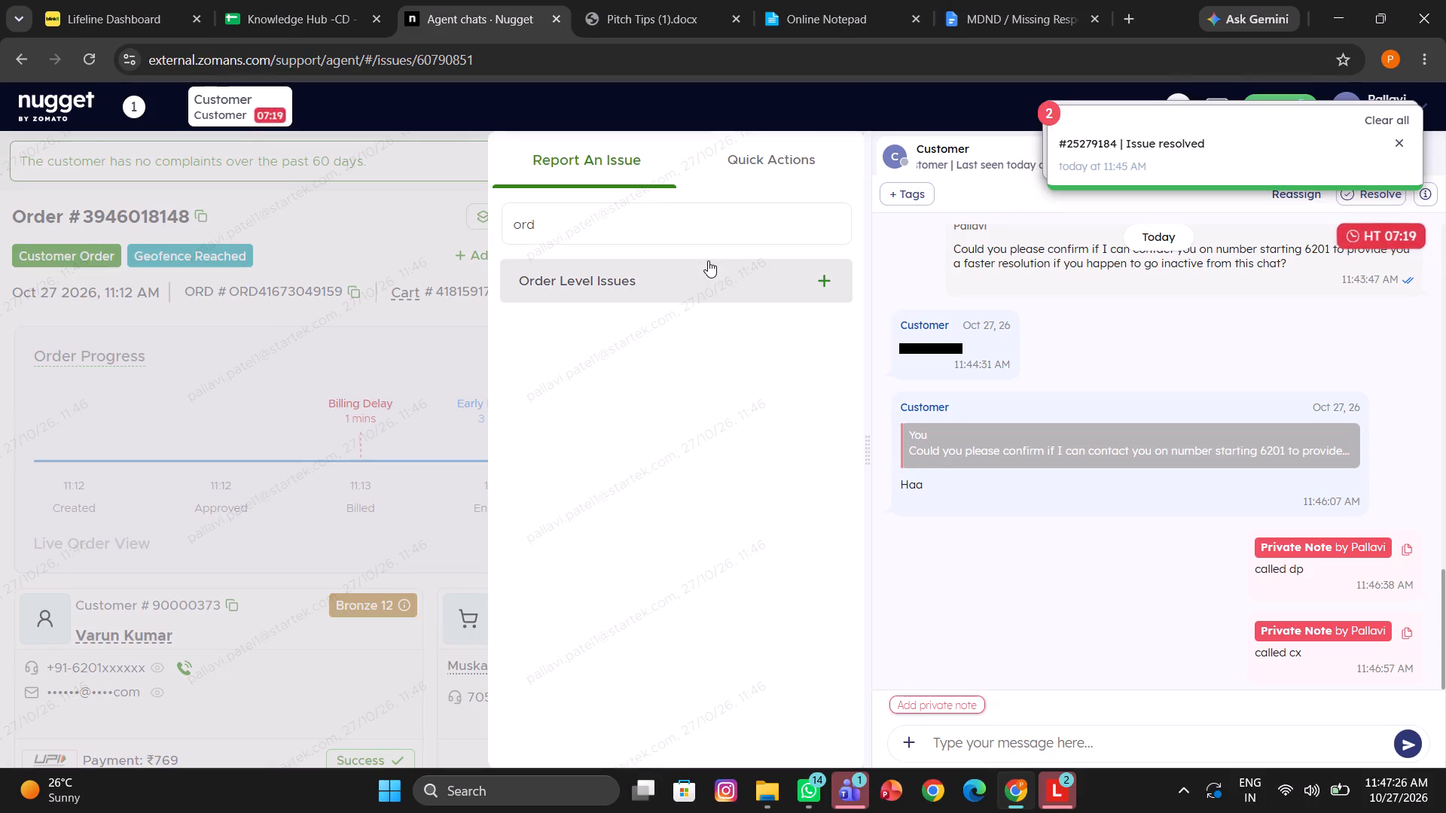
left_click(685, 310)
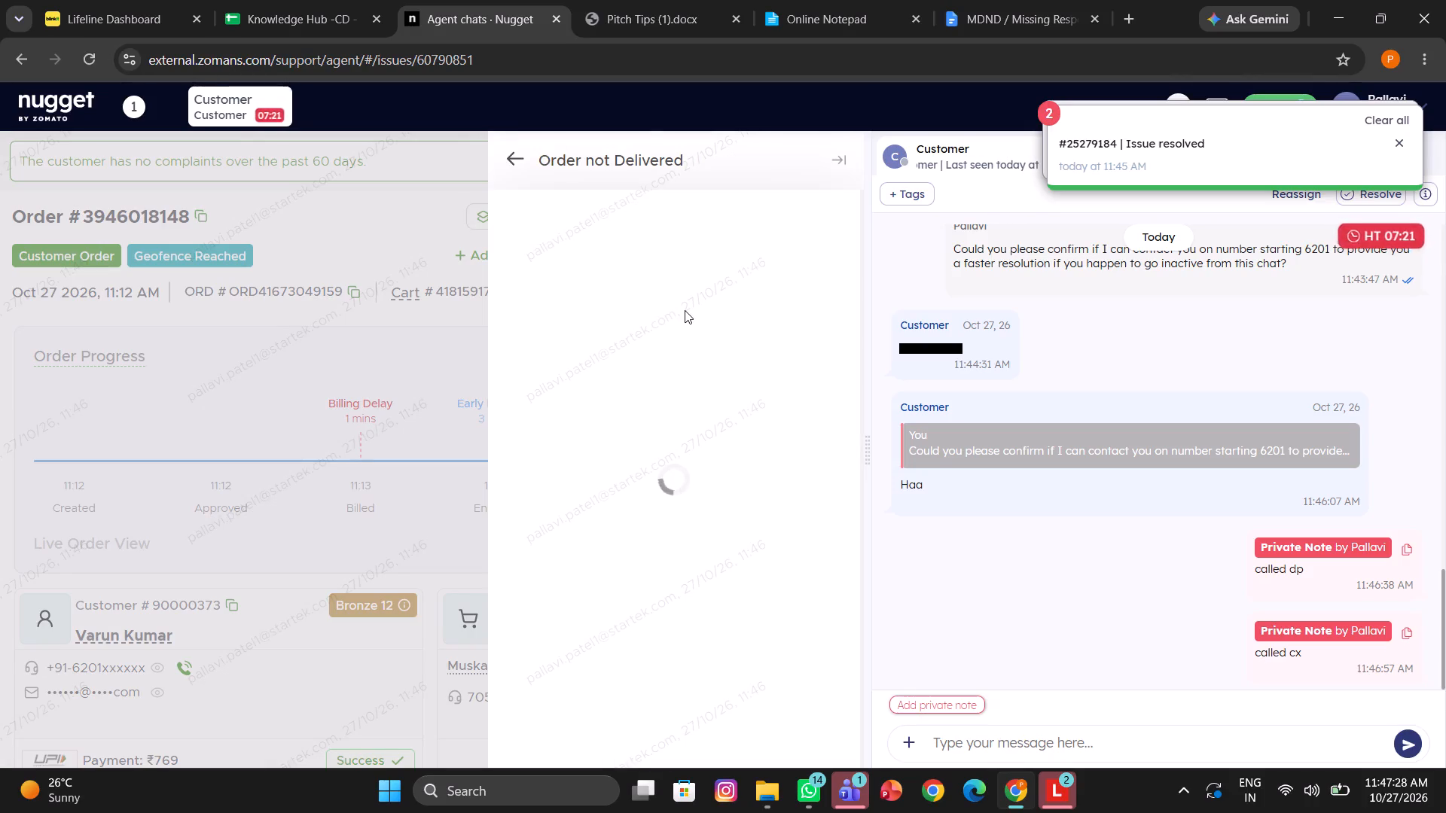
left_click(621, 314)
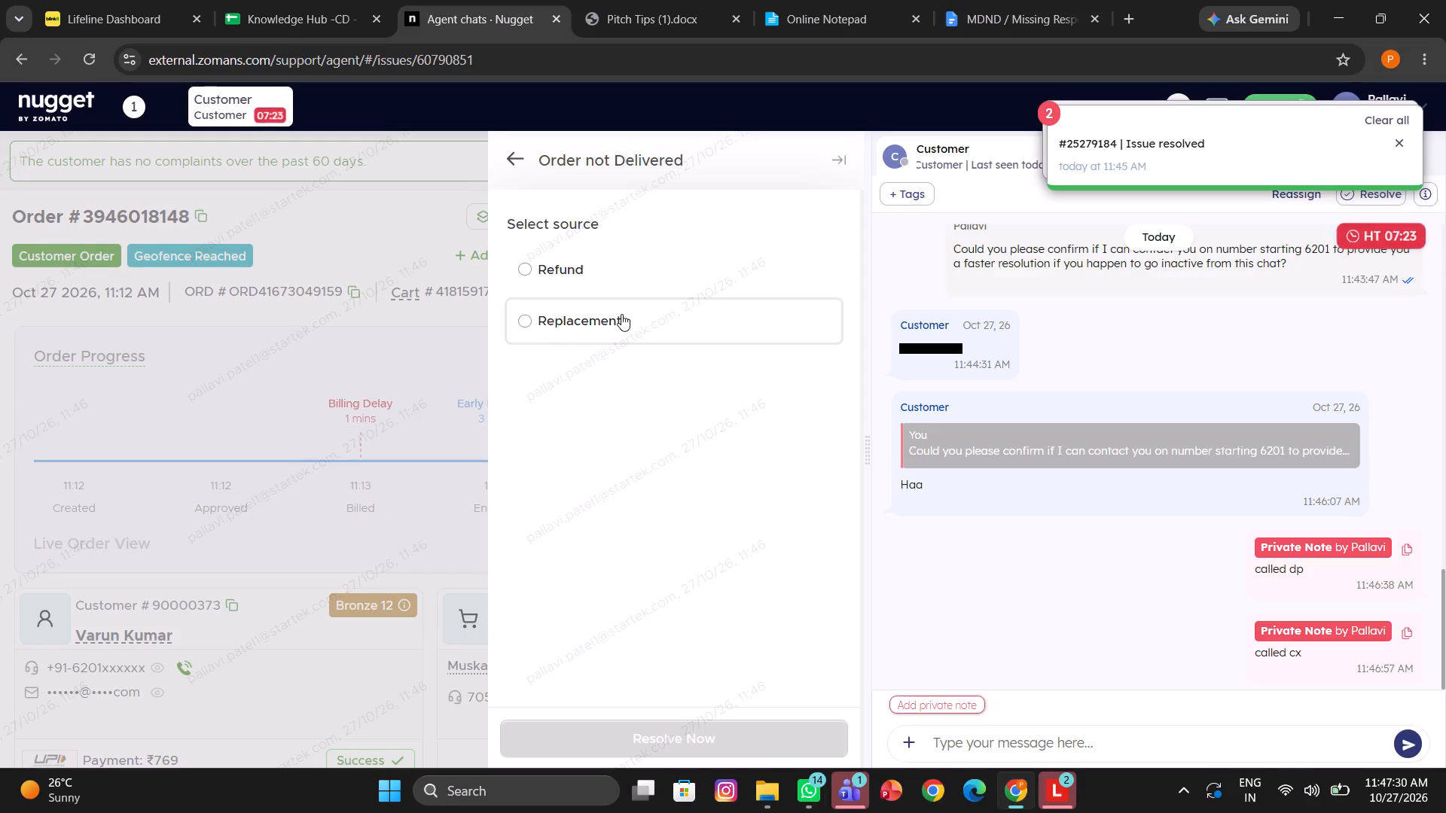
scroll(682, 464, "down", 1)
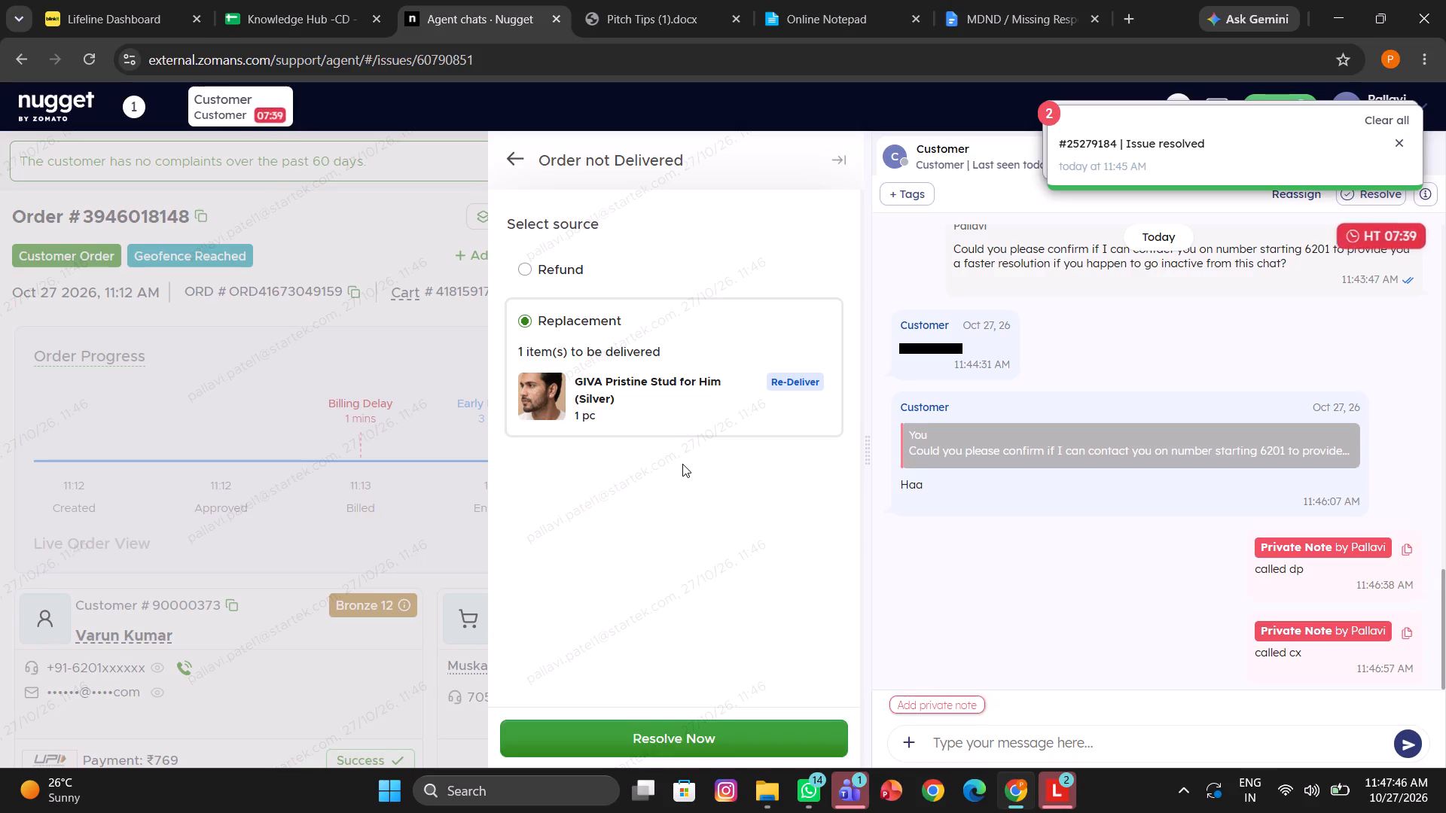
left_click(639, 744)
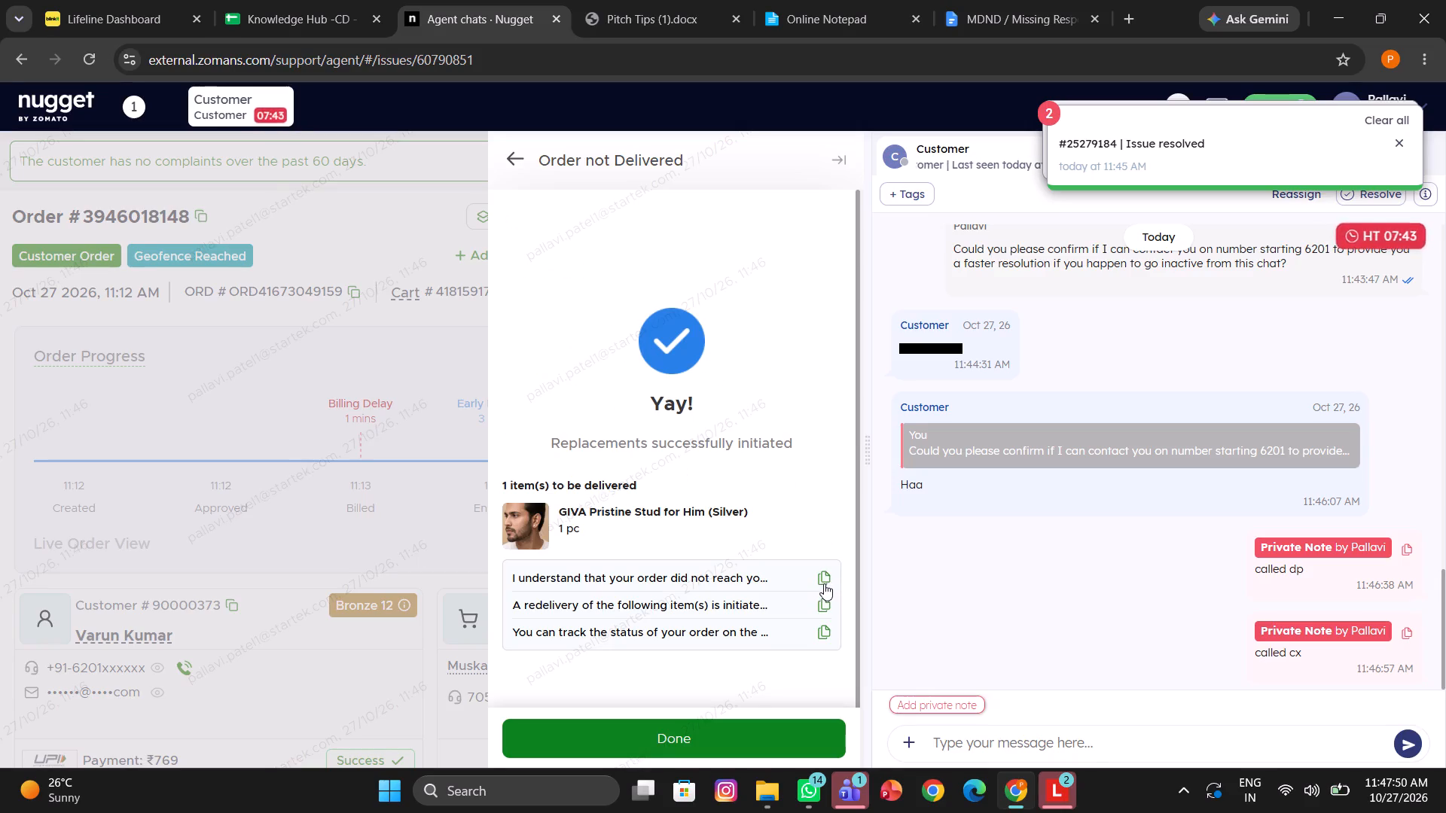
Send the customer the suggested "I understand that your order did not reach you" message and clear any stray text from the reply.
left_click(826, 583)
left_click(957, 735)
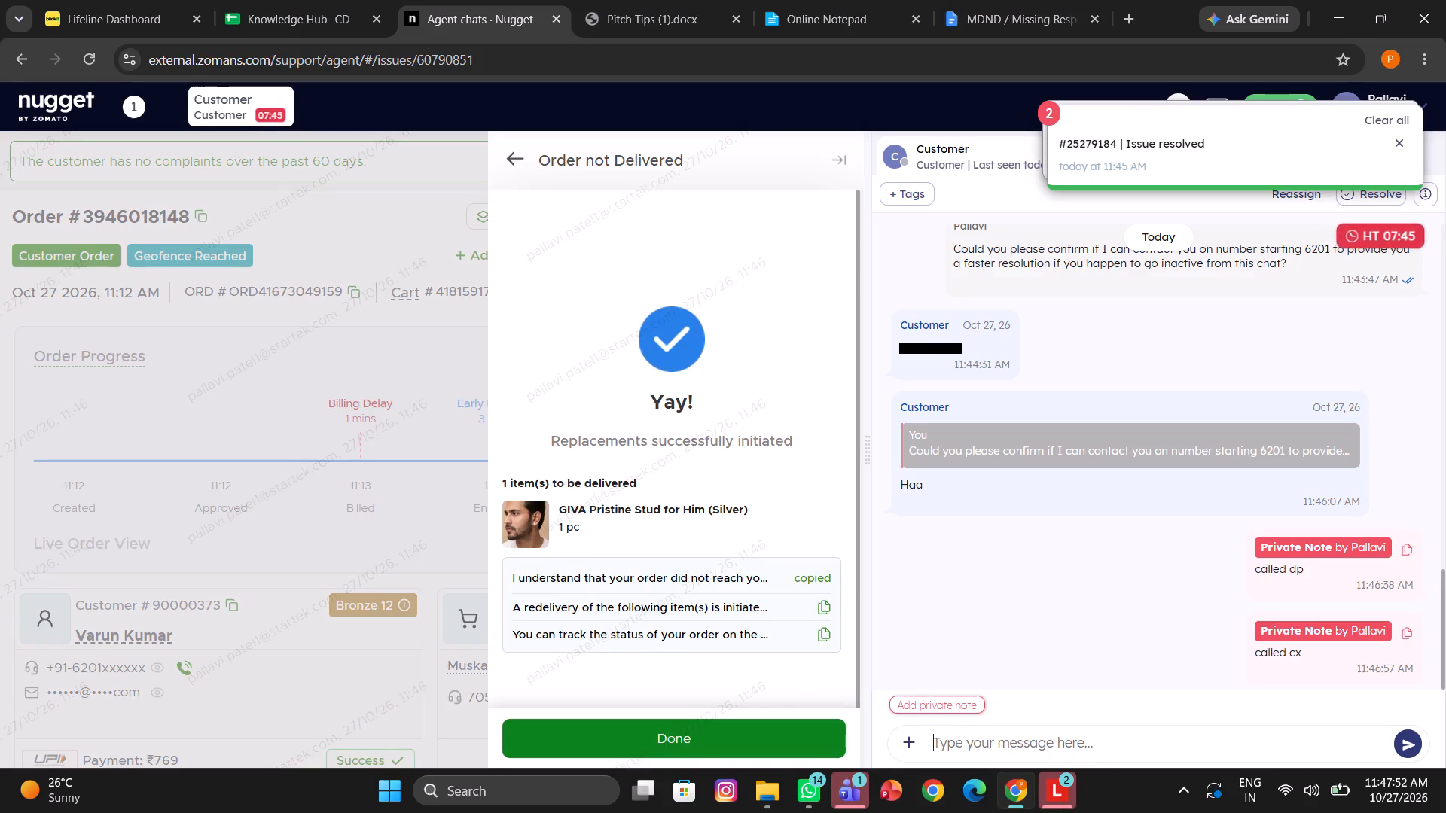
key("ctrl+v")
key("Return")
key("4")
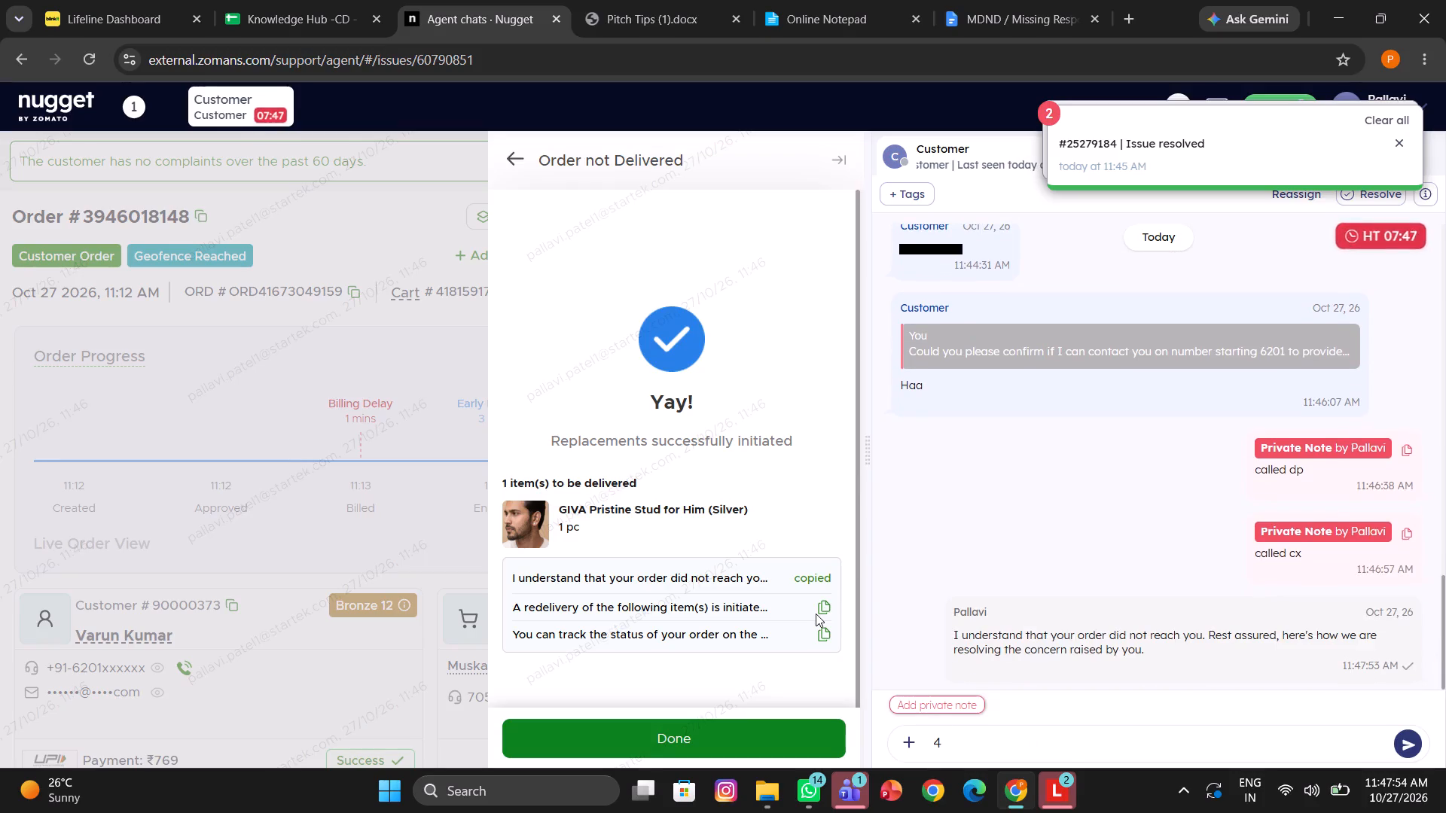
key("BackSpace")
key("BackSpace")
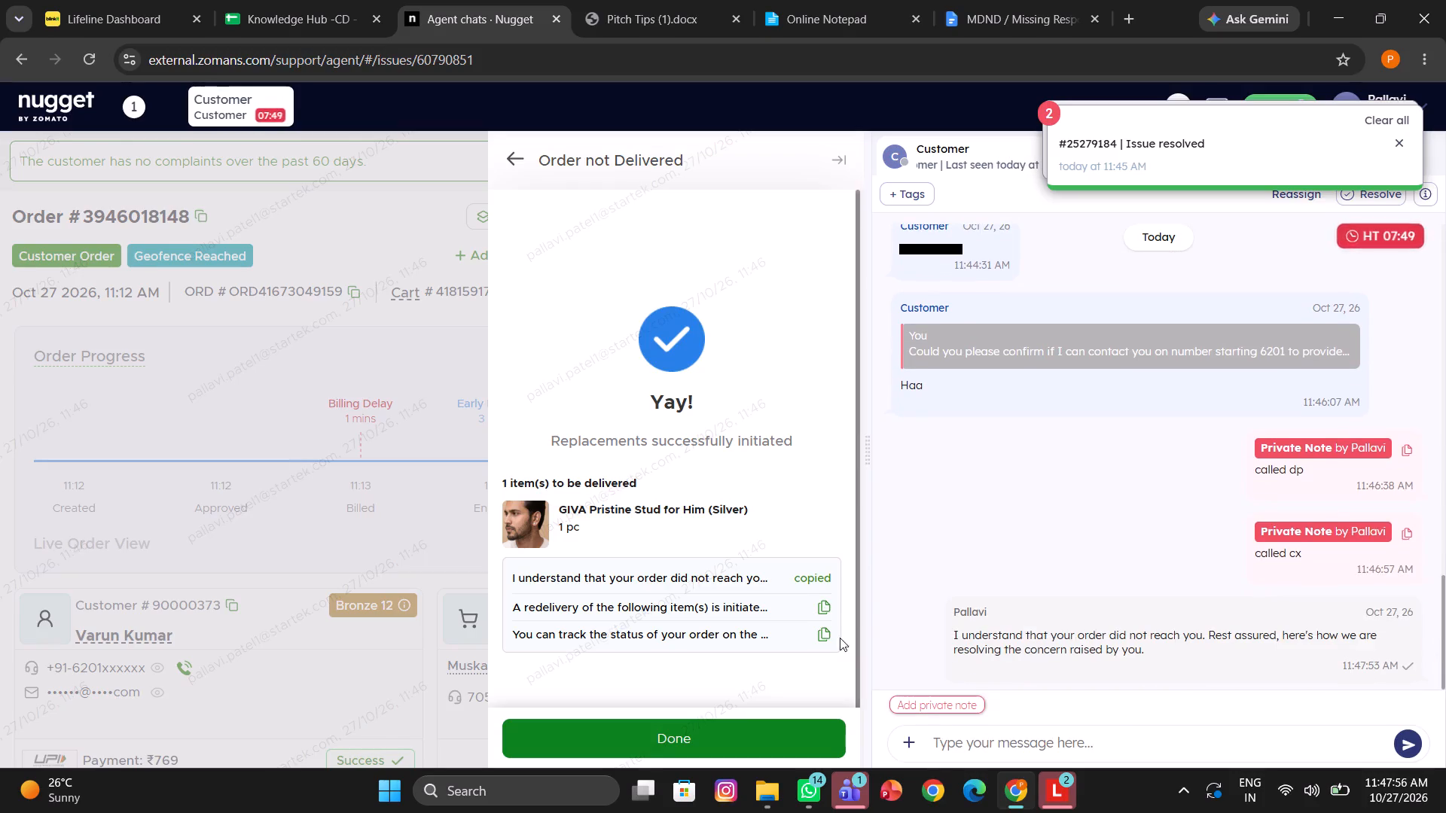
Send the customer the suggested redelivery-initiated message and the order tracking message as two separate replies.
left_click(821, 612)
left_click(947, 742)
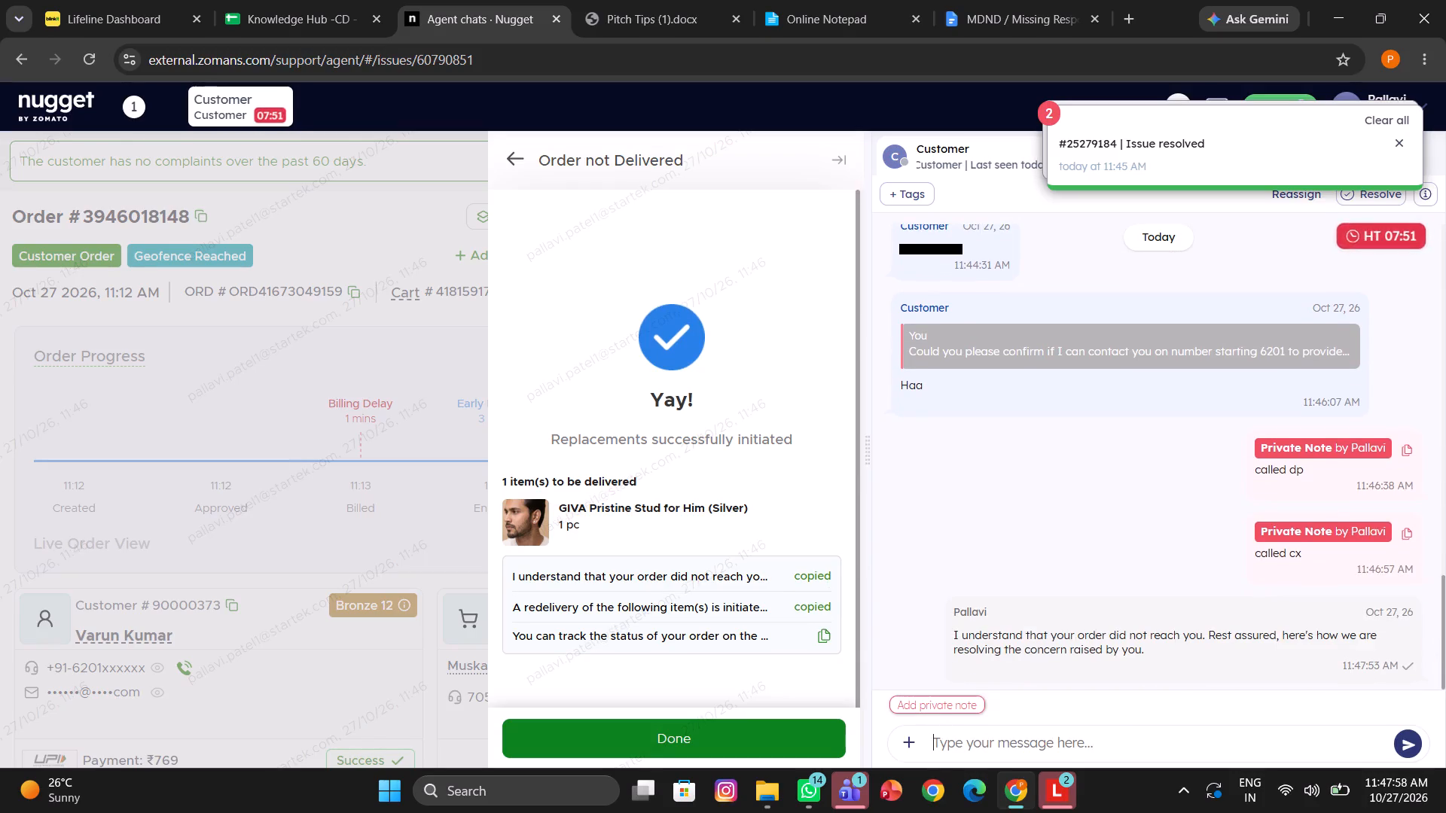
key("ctrl+v")
key("Return")
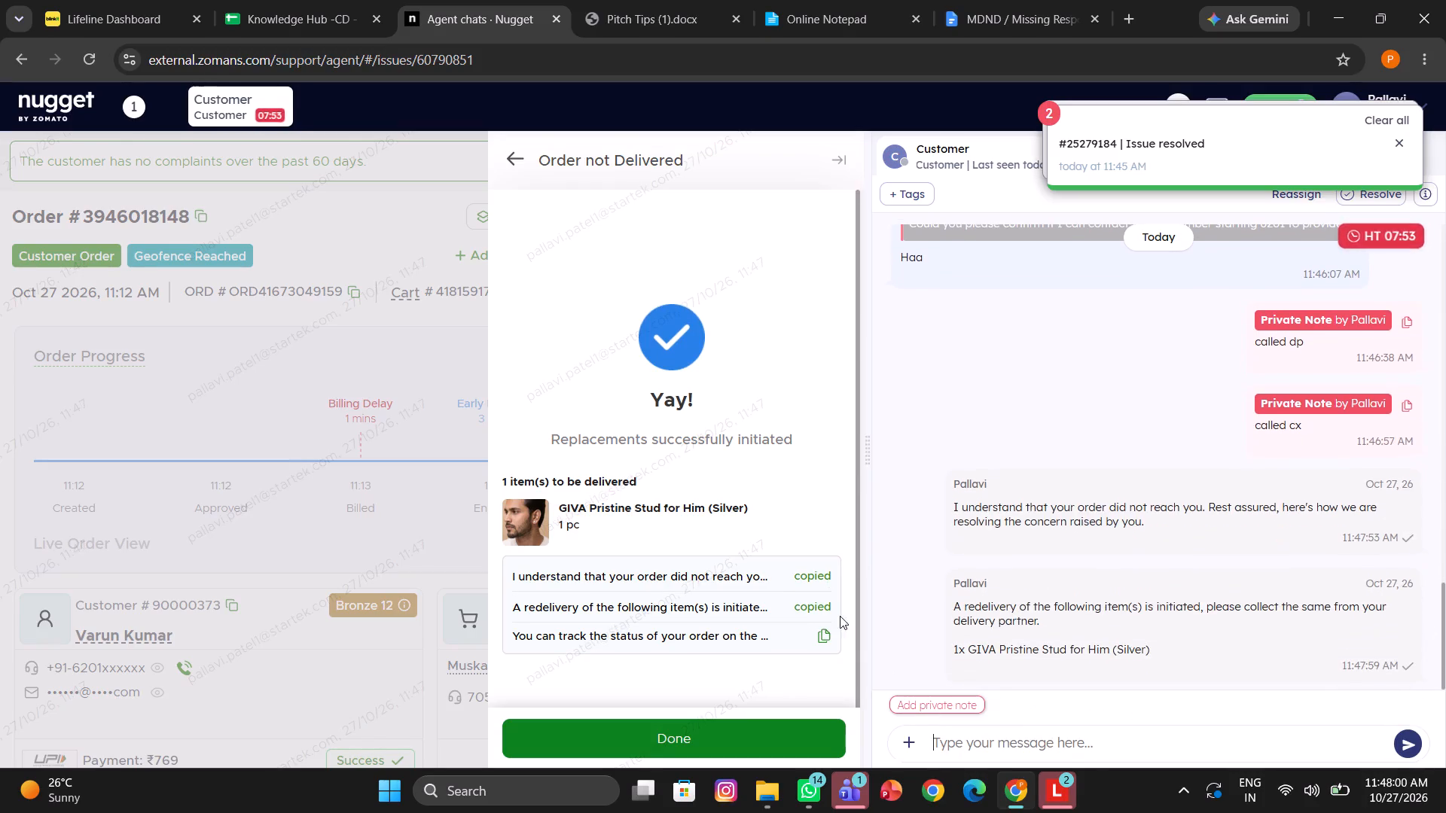
left_click(822, 635)
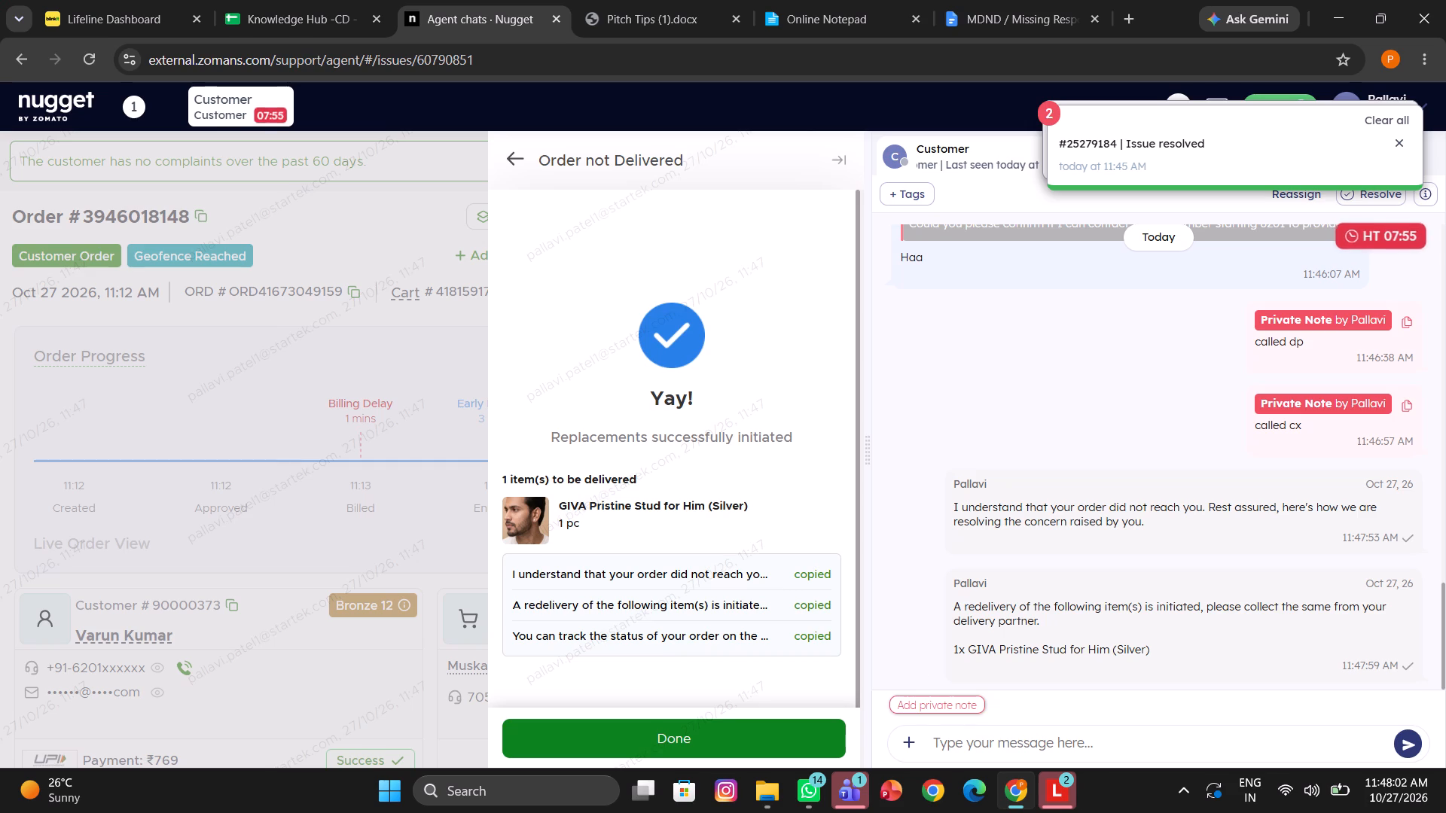
left_click(972, 747)
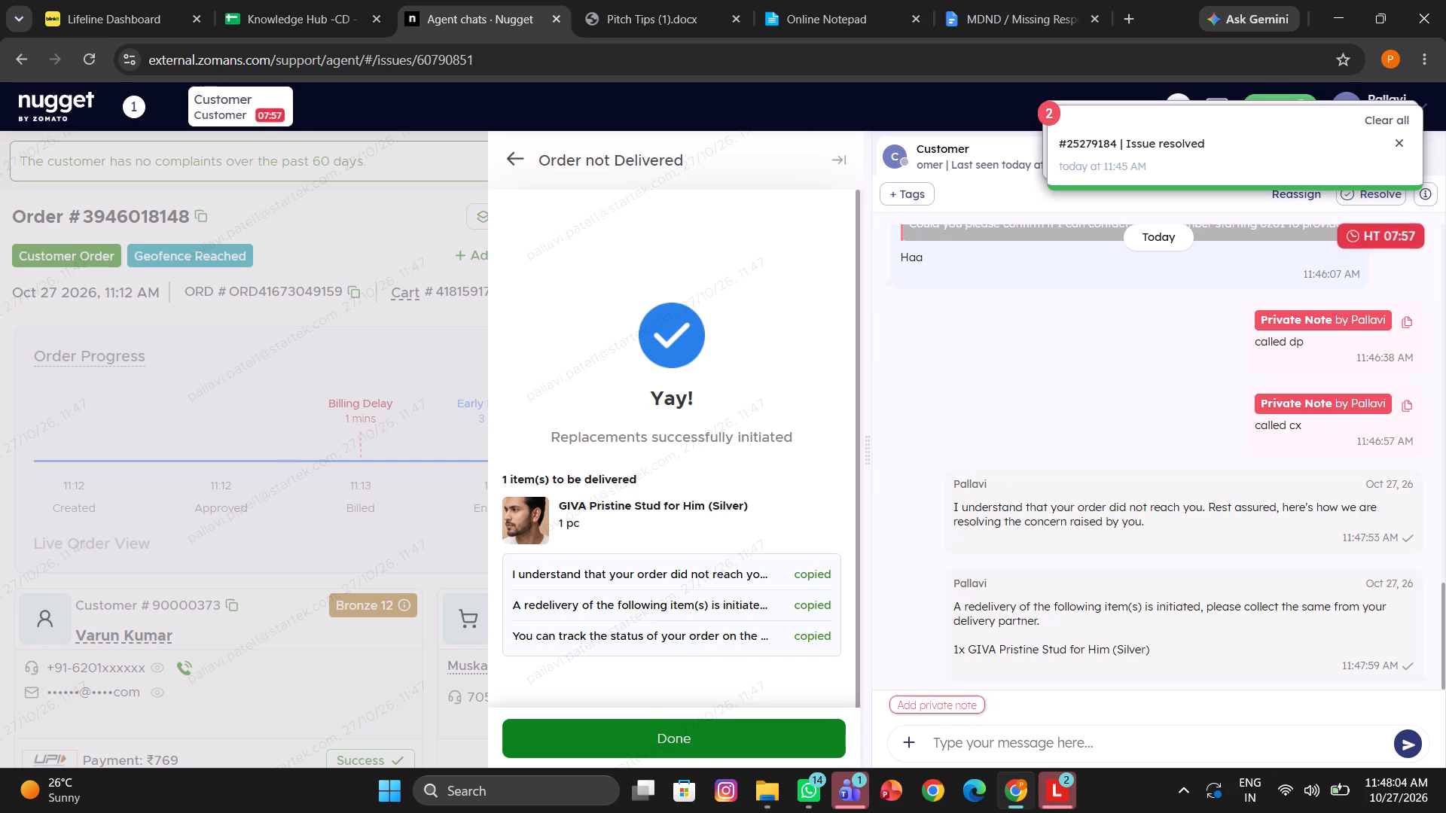
key("ctrl+v")
key("Return")
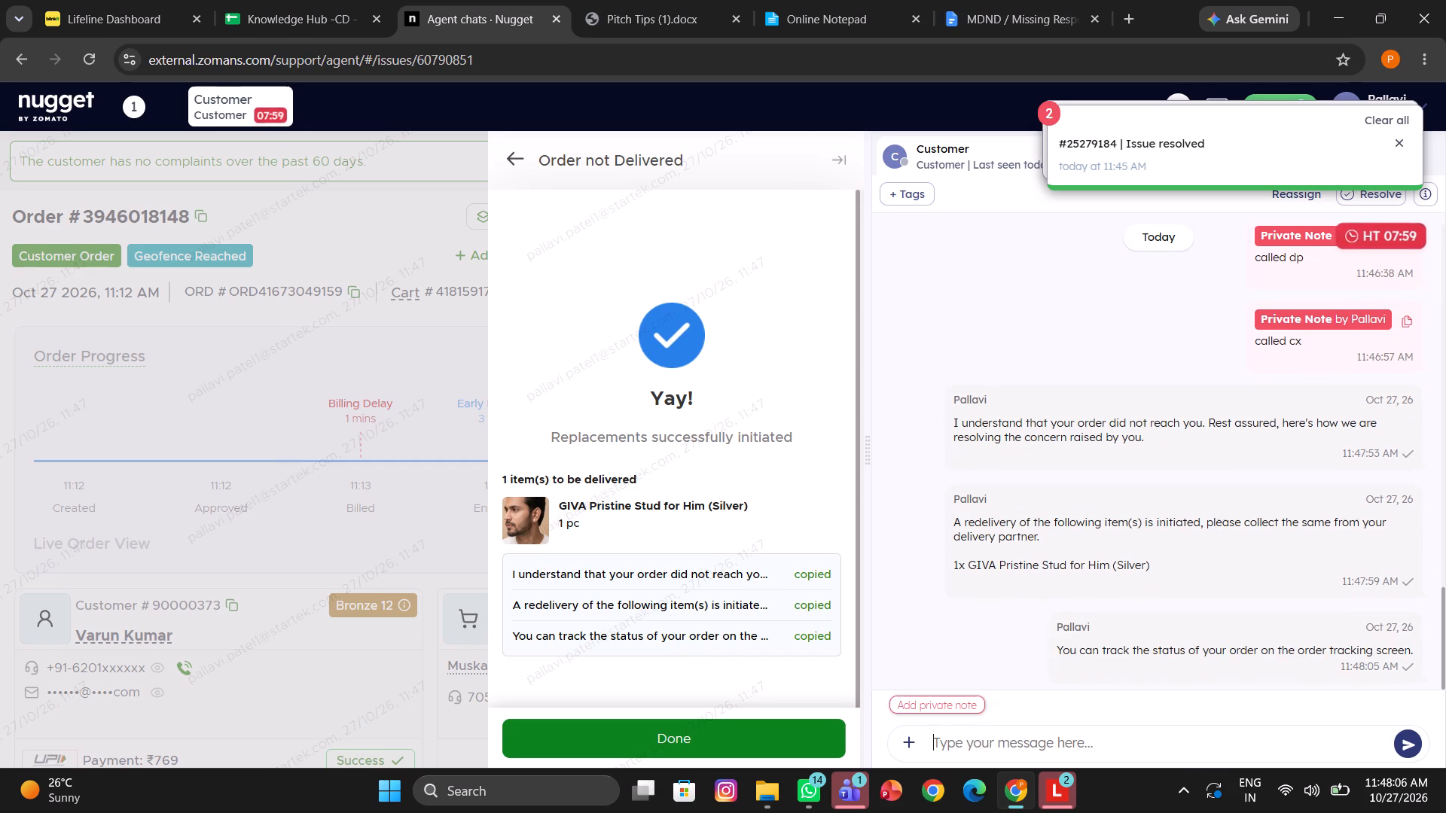
Copy the first Mdnd redelivery summary (DP/SM:-yes) from Online Notepad and add it as a comment on the order.
left_click(868, 9)
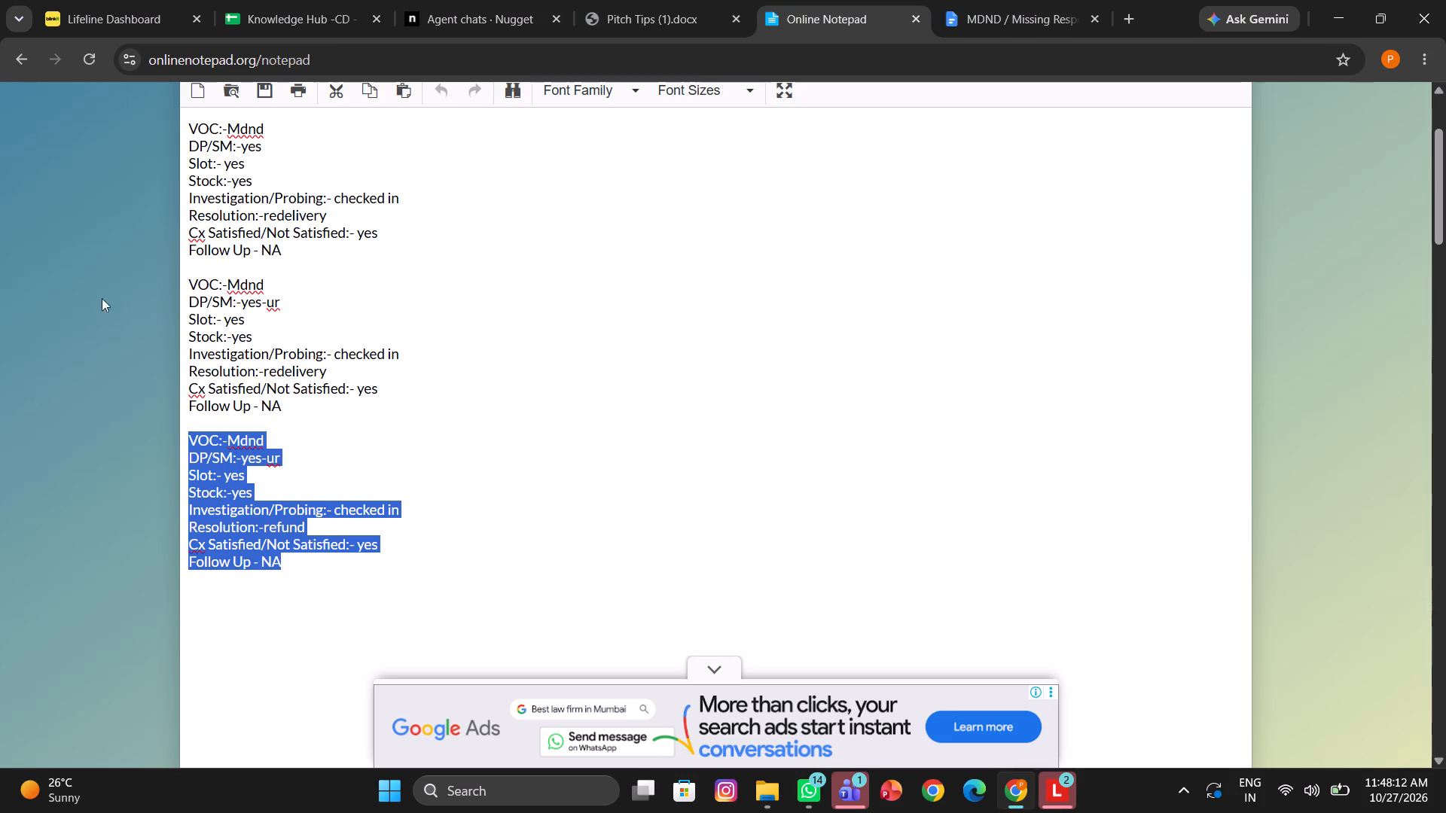
left_click(291, 248)
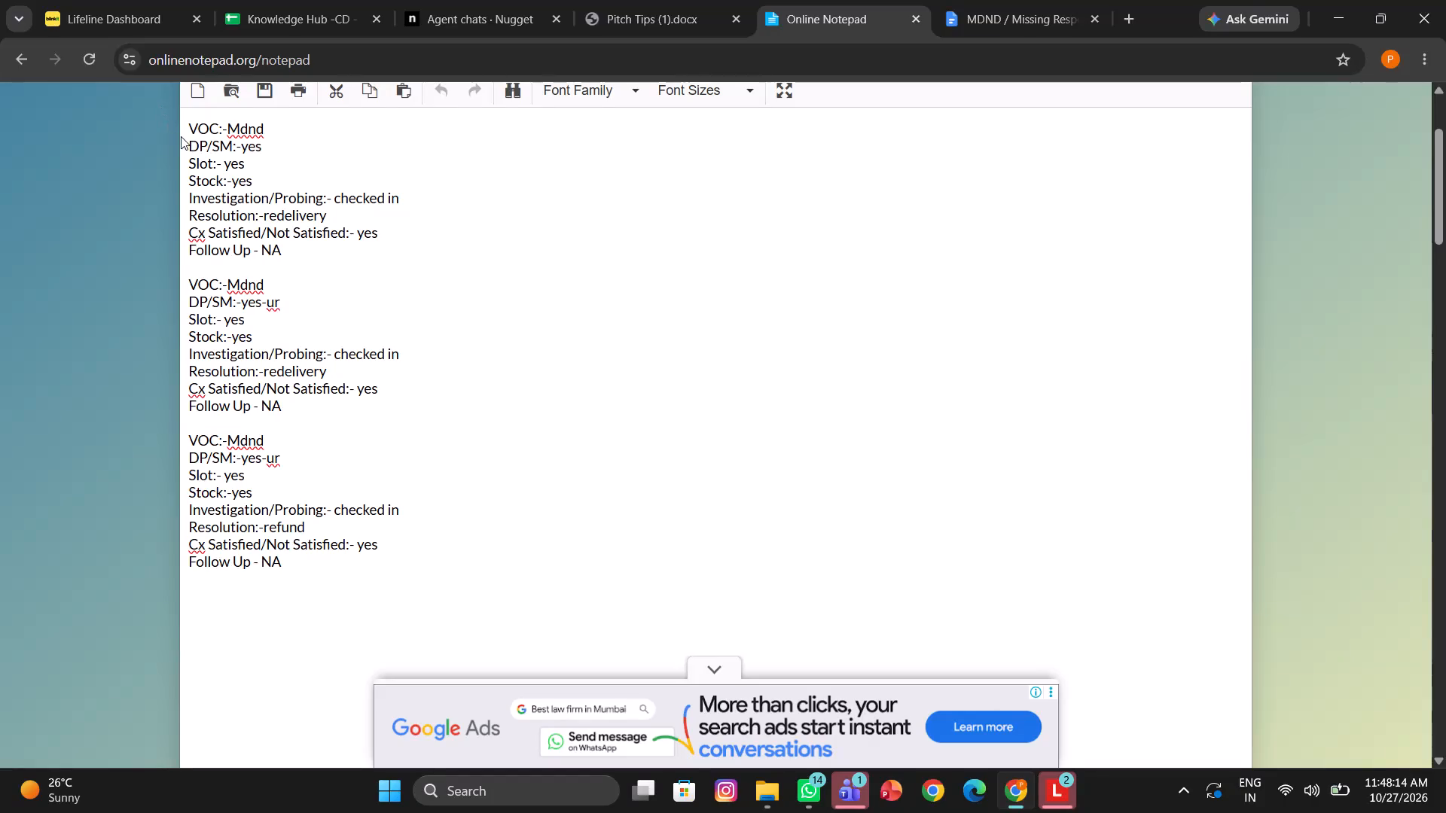
left_click_drag(188, 123, 308, 254)
key("ctrl+c")
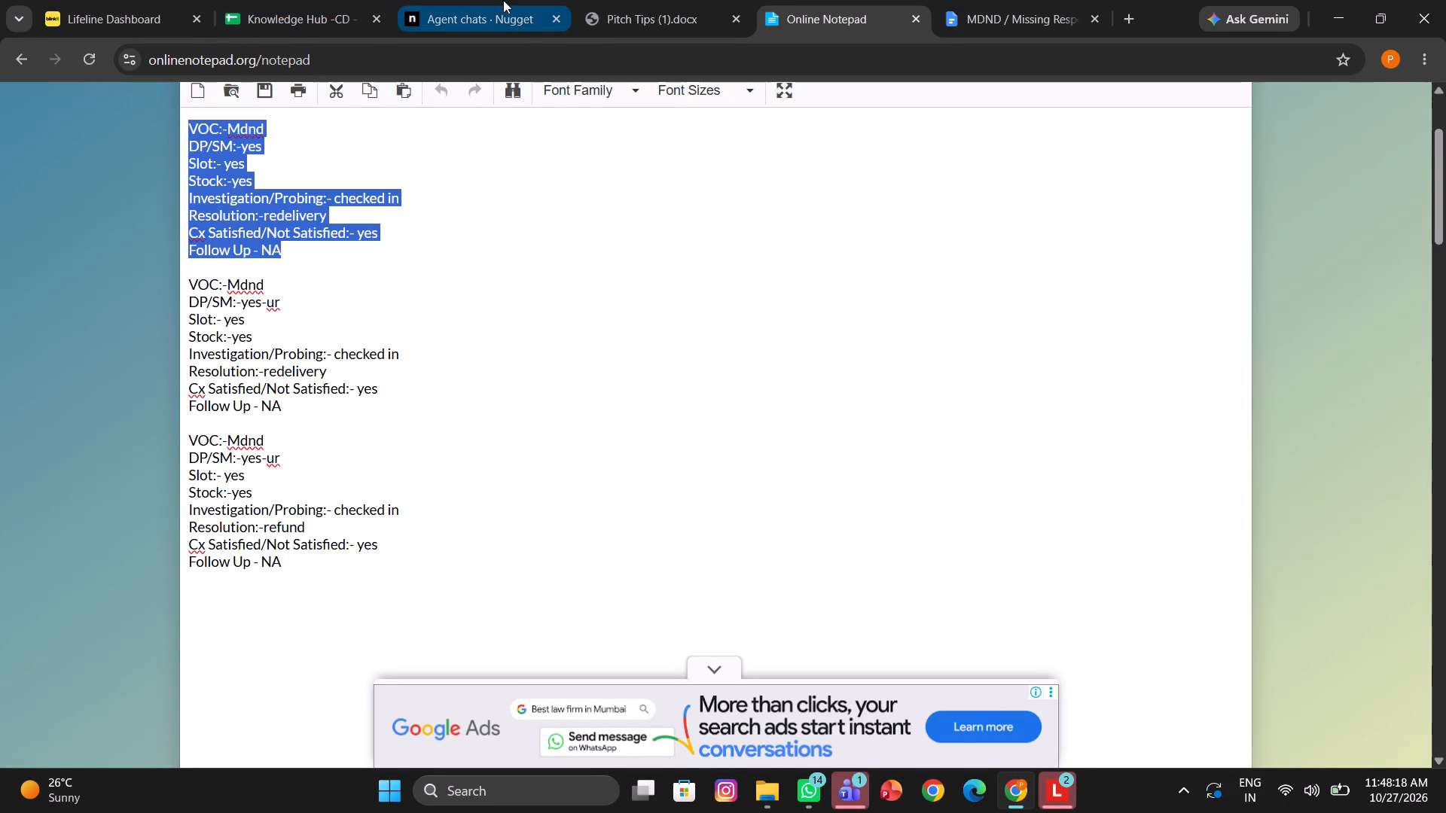
left_click(503, 0)
left_click(723, 723)
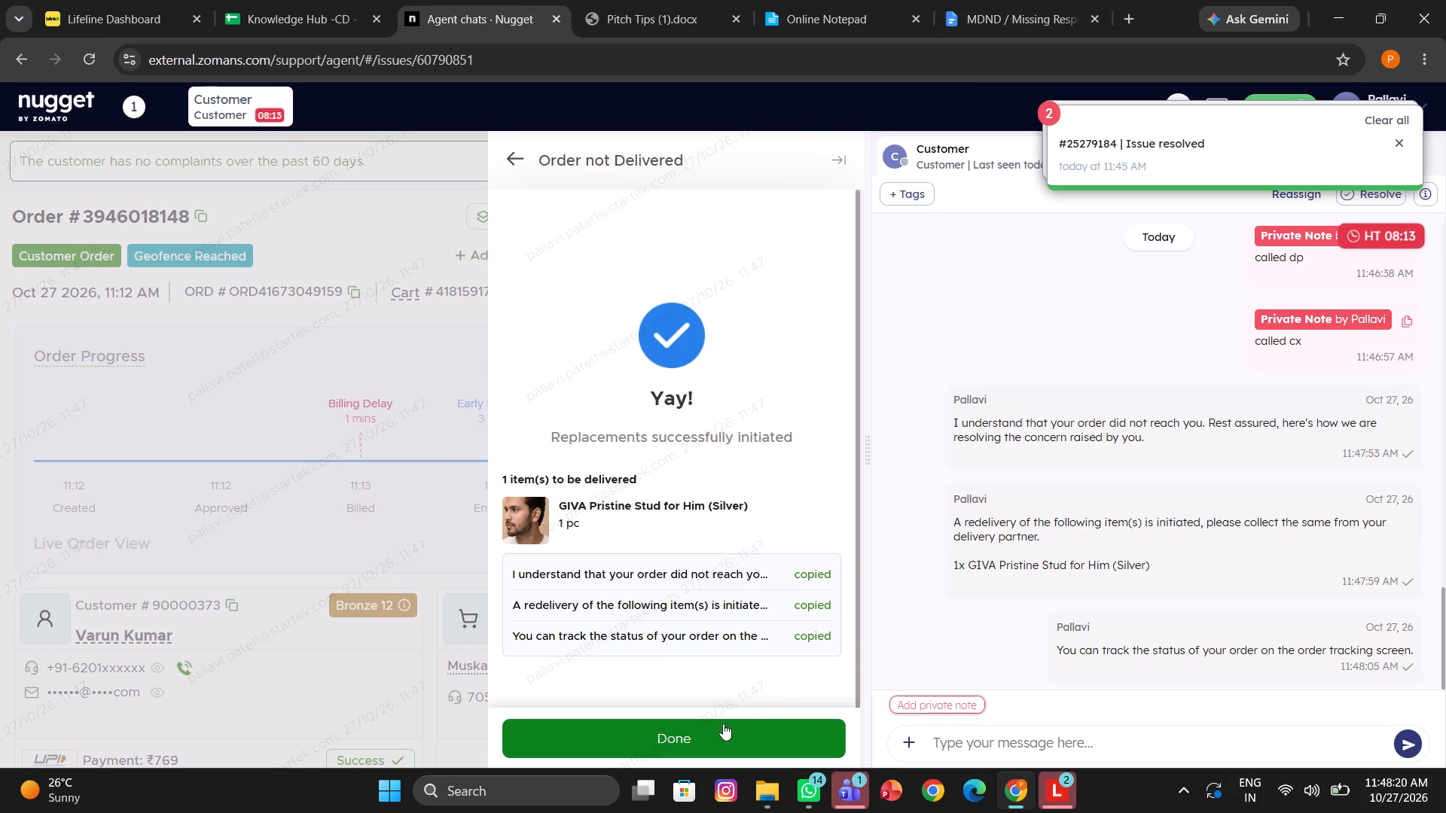
left_click(377, 649)
scroll(377, 649, "down", 3)
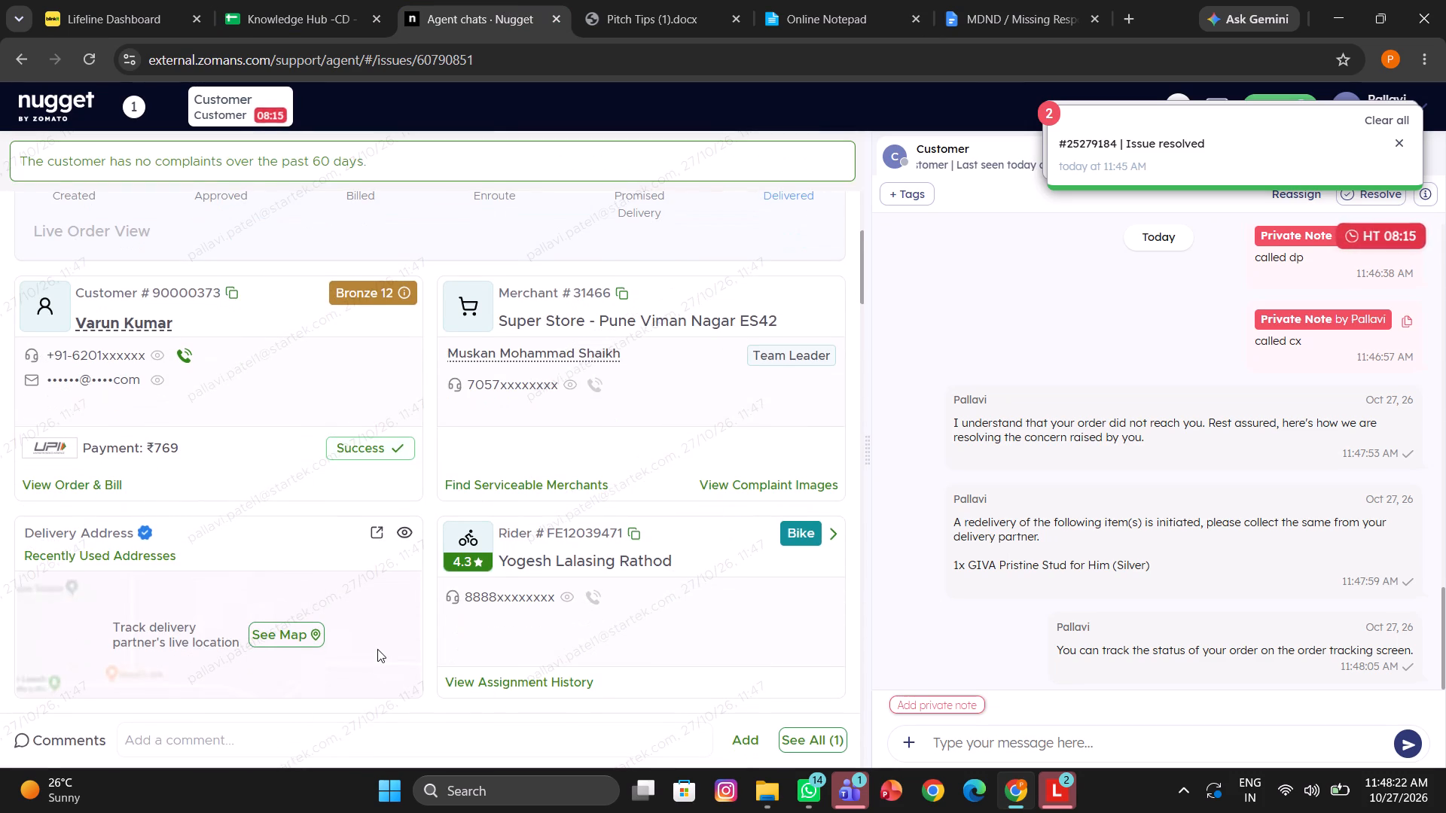
left_click(369, 725)
key("ctrl+v")
key("Return")
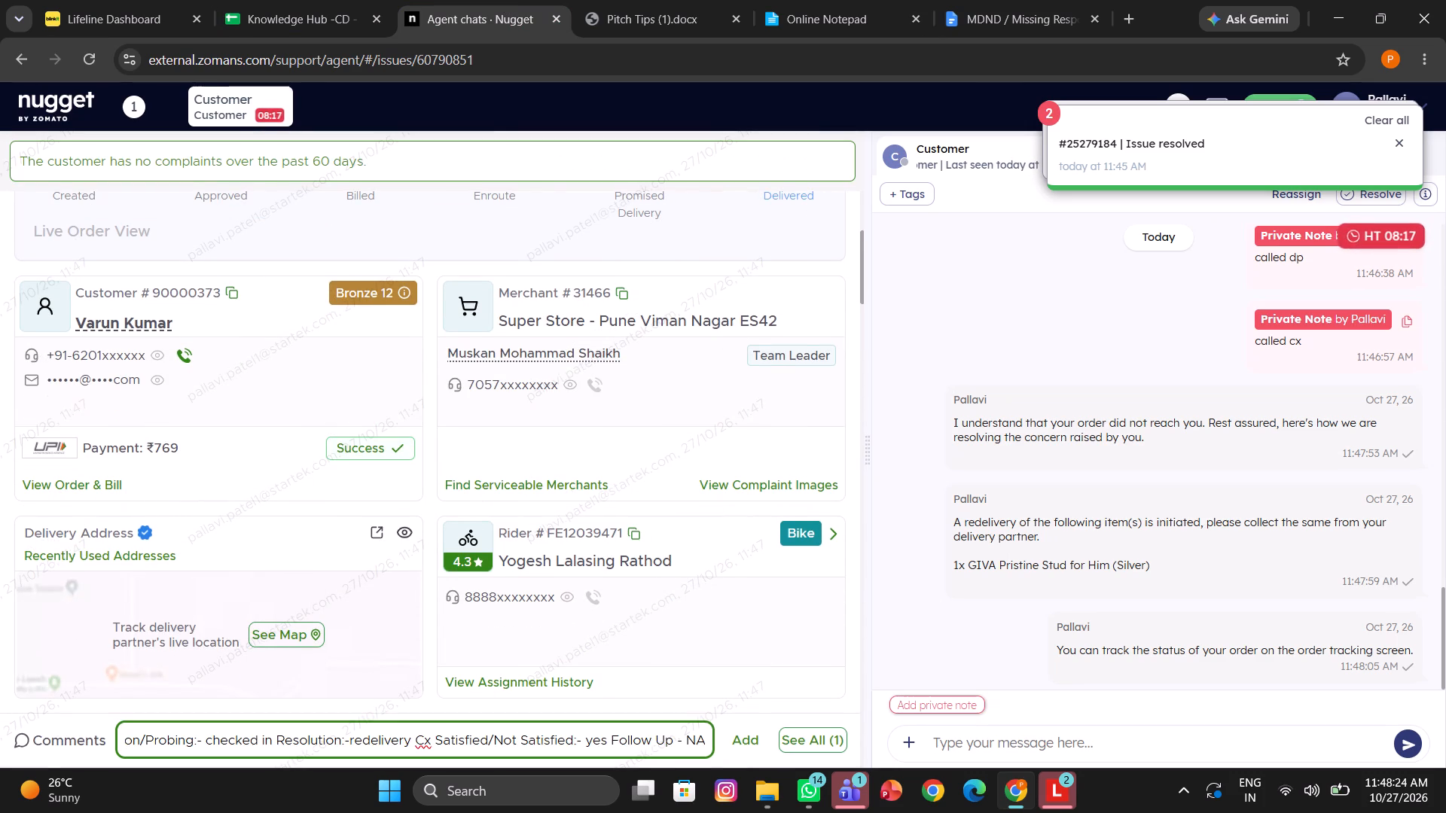
Copy the Private Note Format template from the Knowledge Hub sheet into a new private note on the GIVA stud order's chat.
left_click(270, 0)
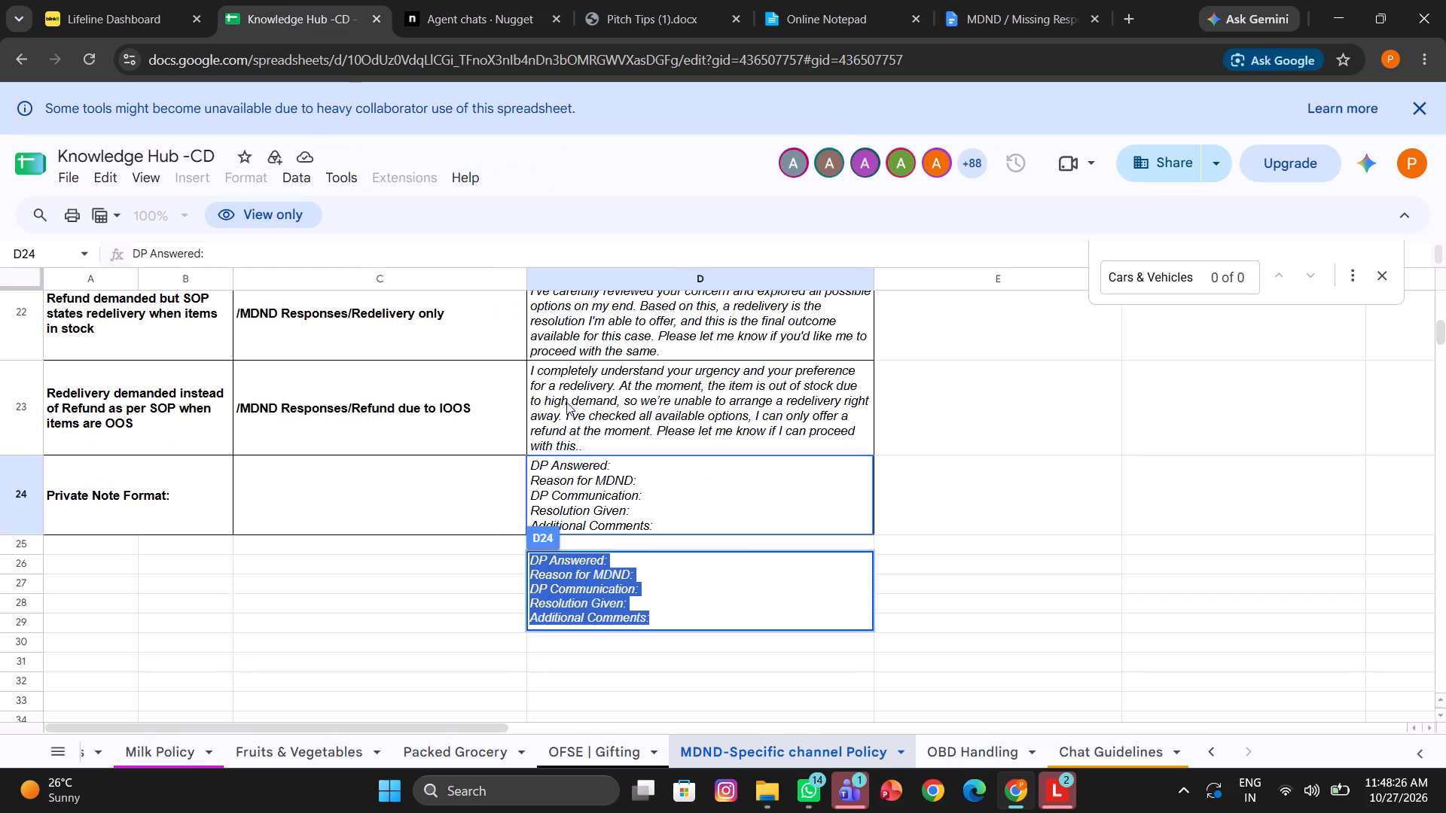
key("ctrl+c")
left_click(526, 0)
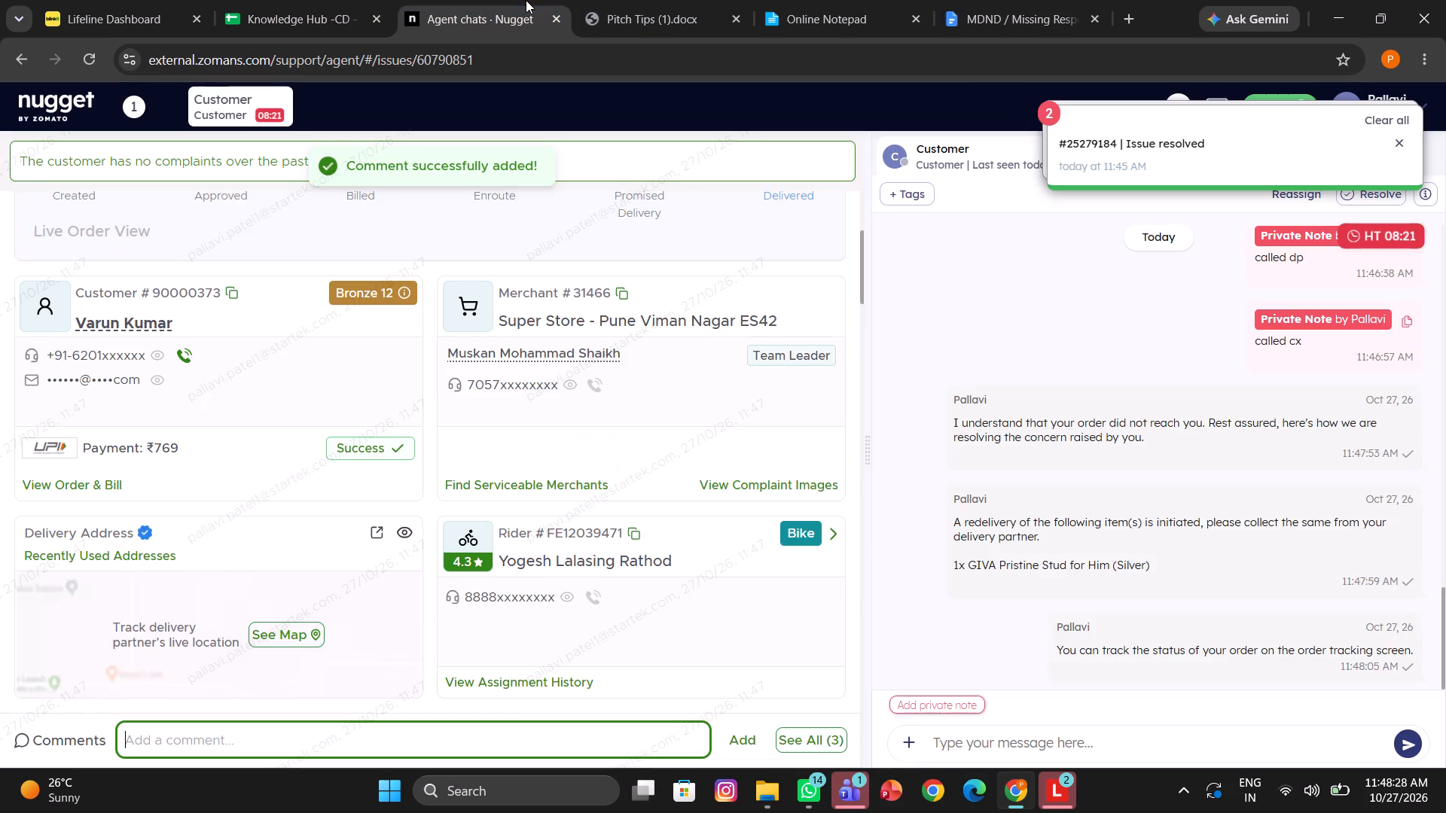
left_click(962, 699)
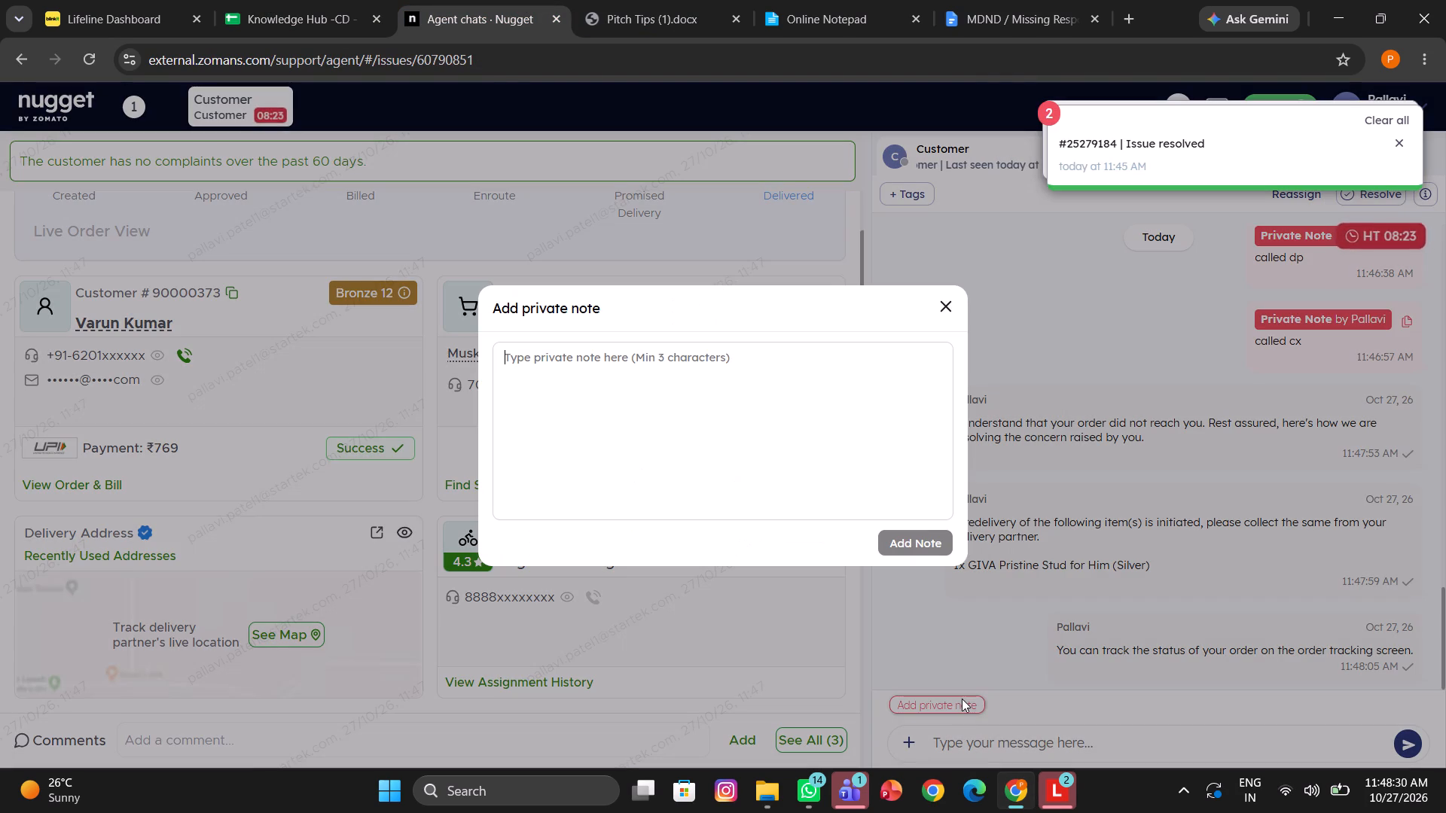
key("ctrl+v")
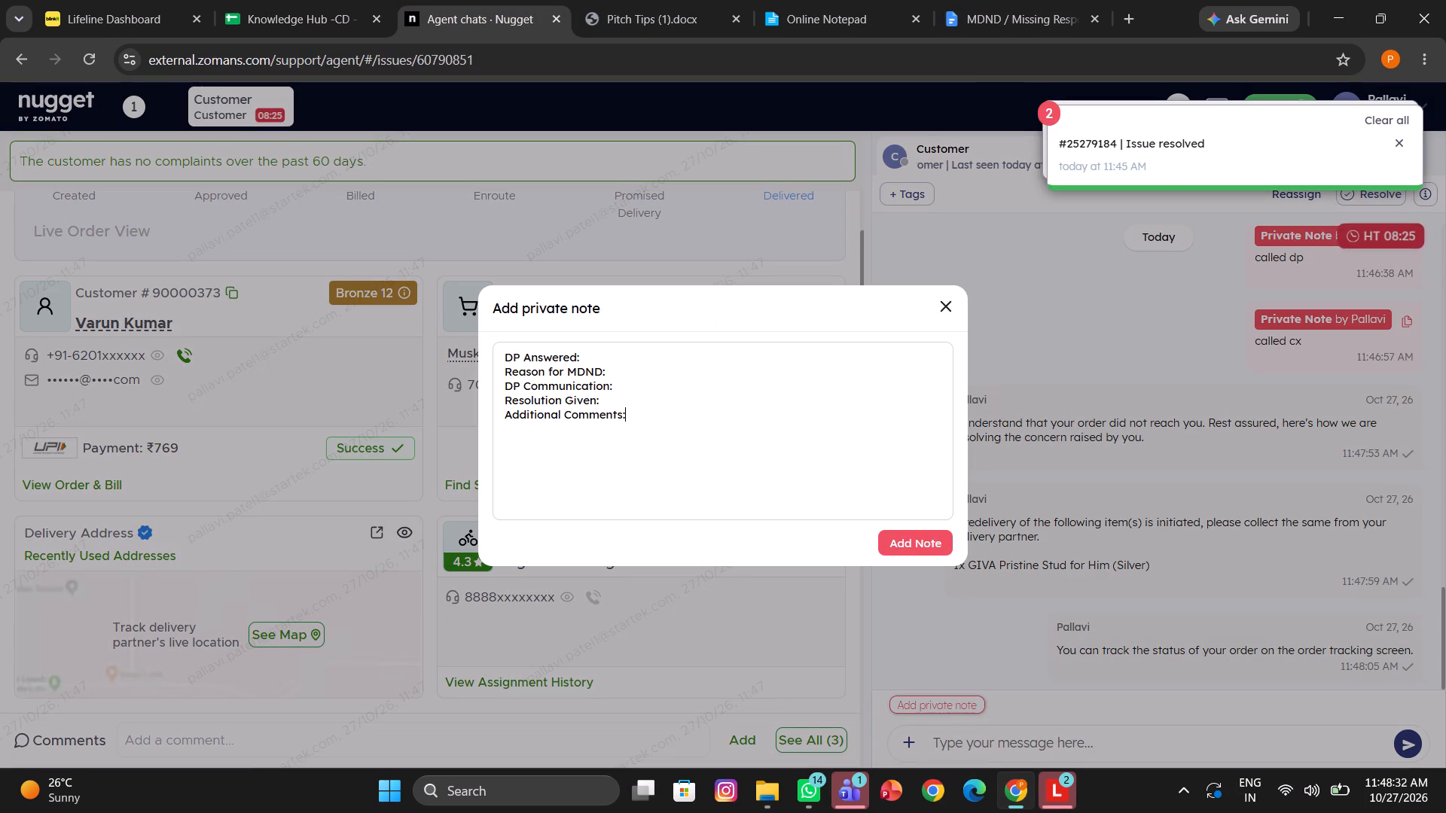
Fill in DP Answered "yes", Reason for MDND "cx not received odr", DP Communication "dp said delivered", Resolution Given "redelivery", and add the note.
left_click(624, 355)
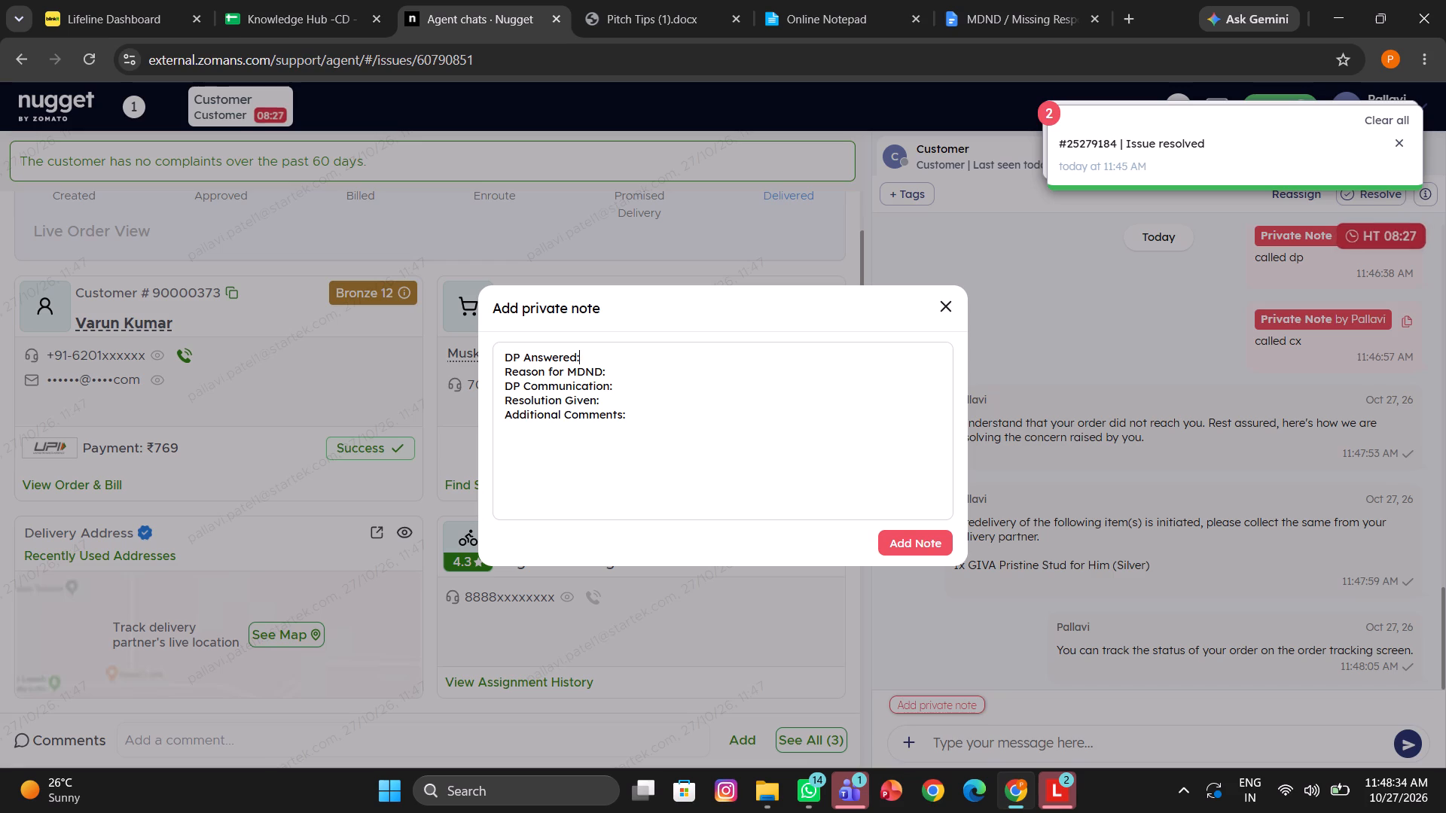
key("space")
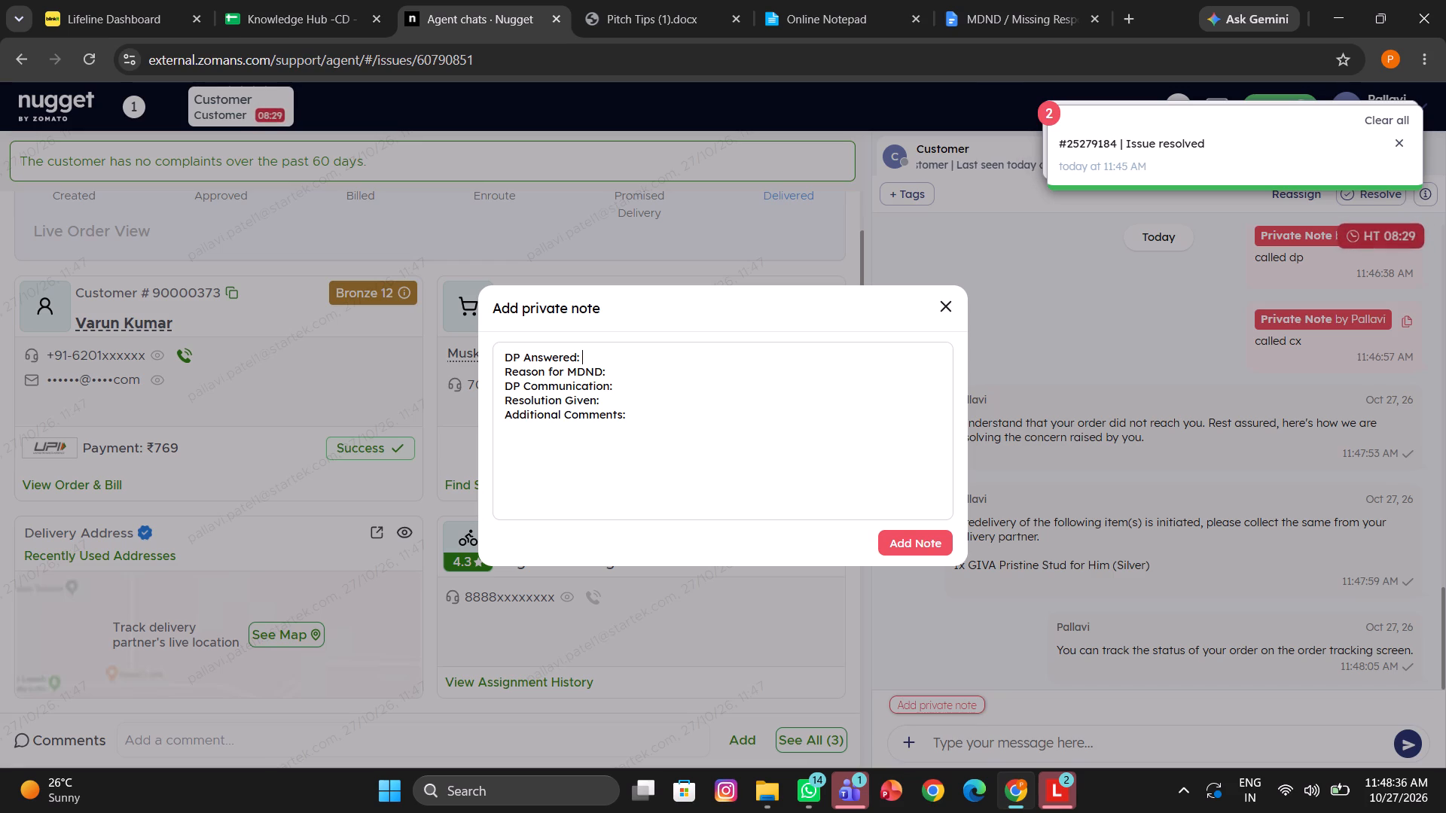
type("yes")
left_click(638, 369)
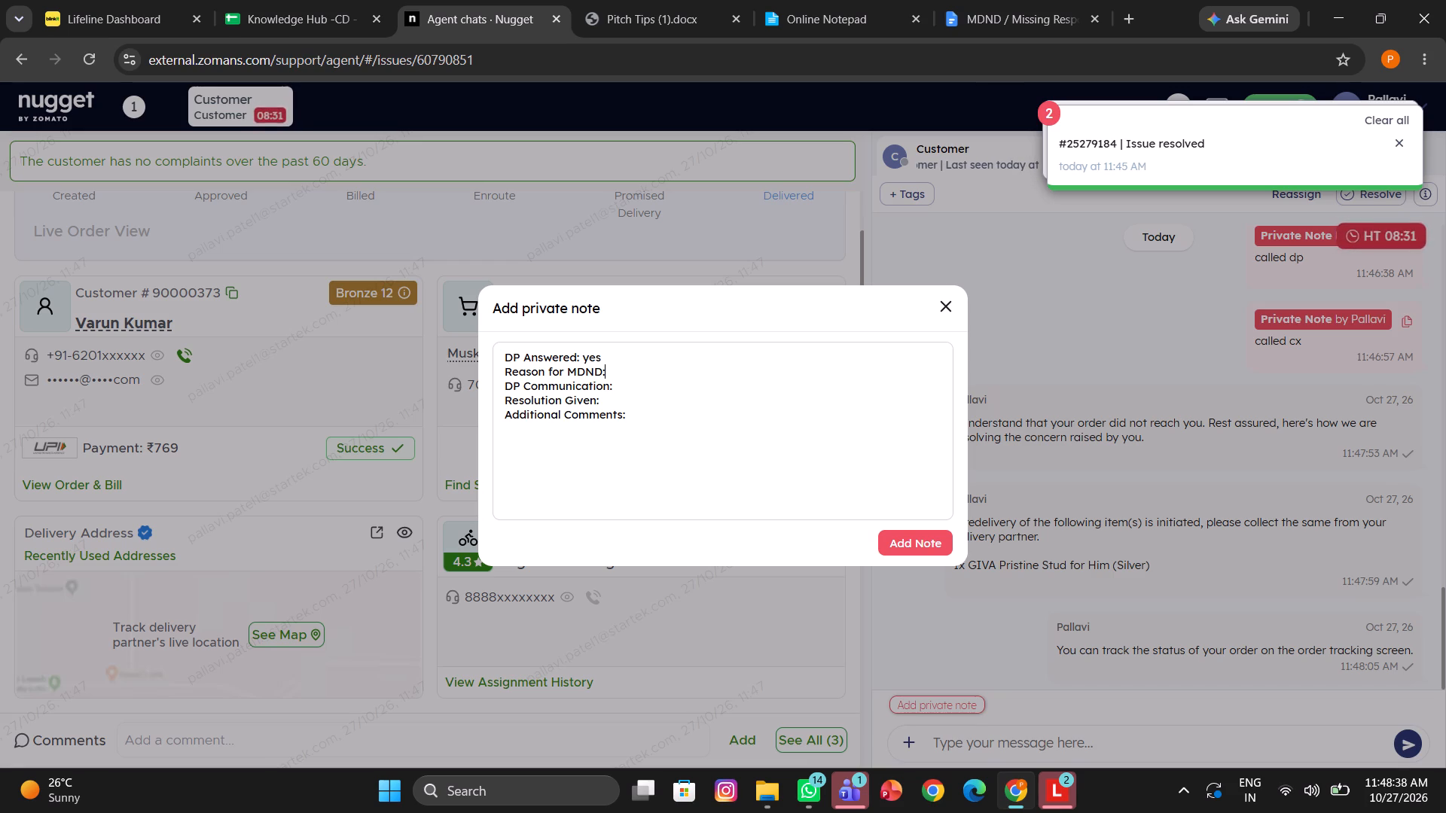
key("space")
type("cx not received")
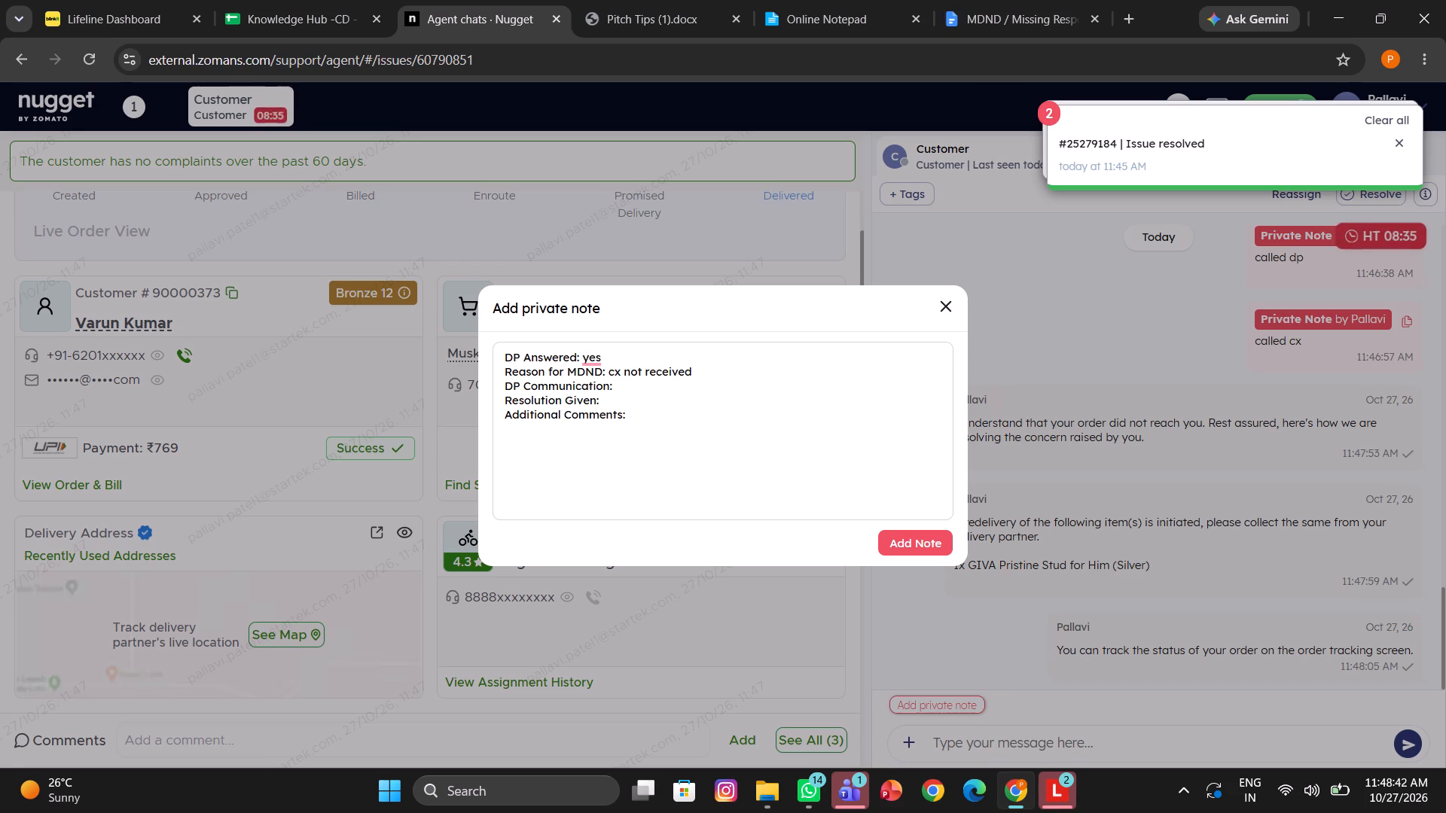
key("space")
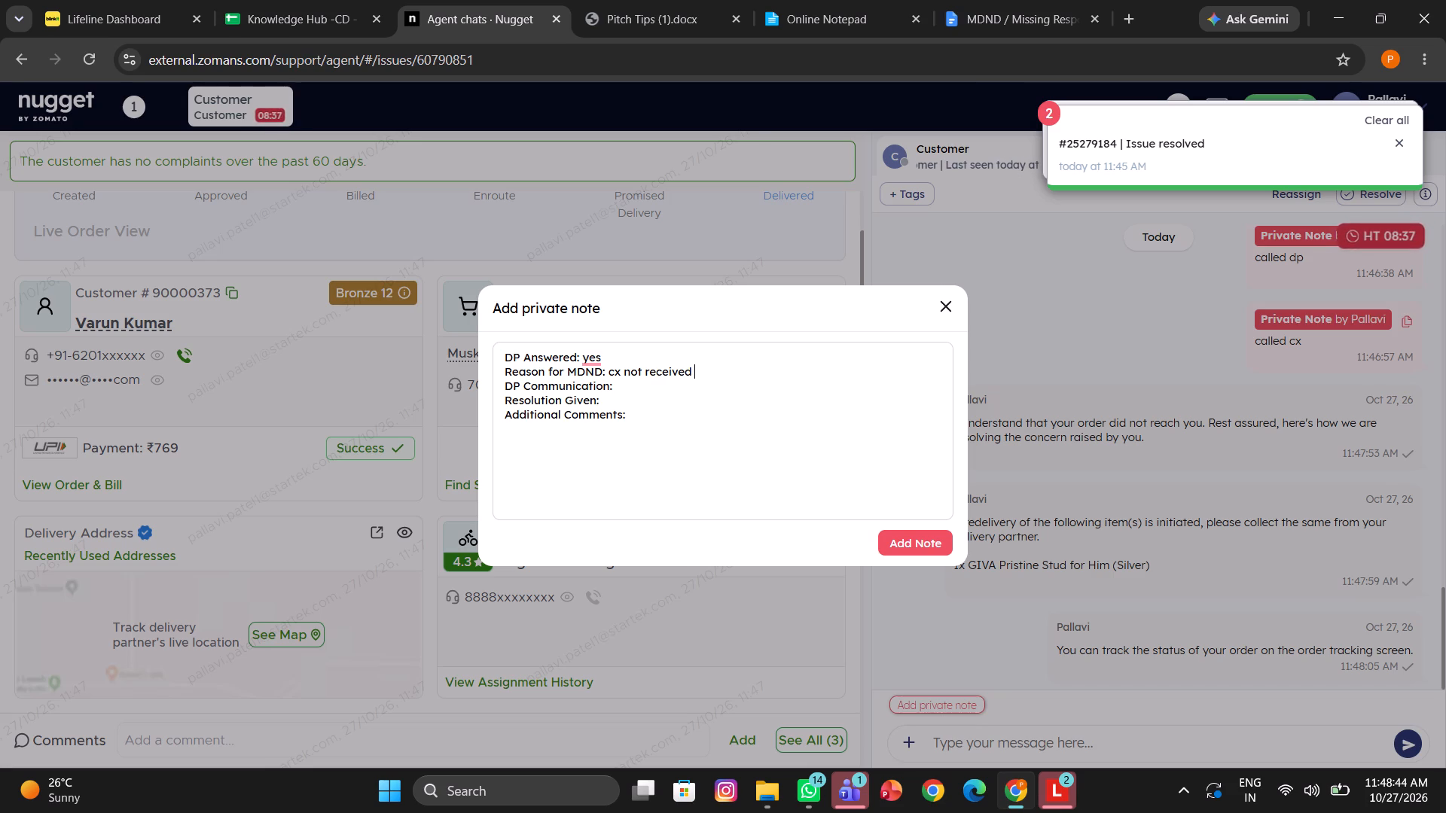
type("odr")
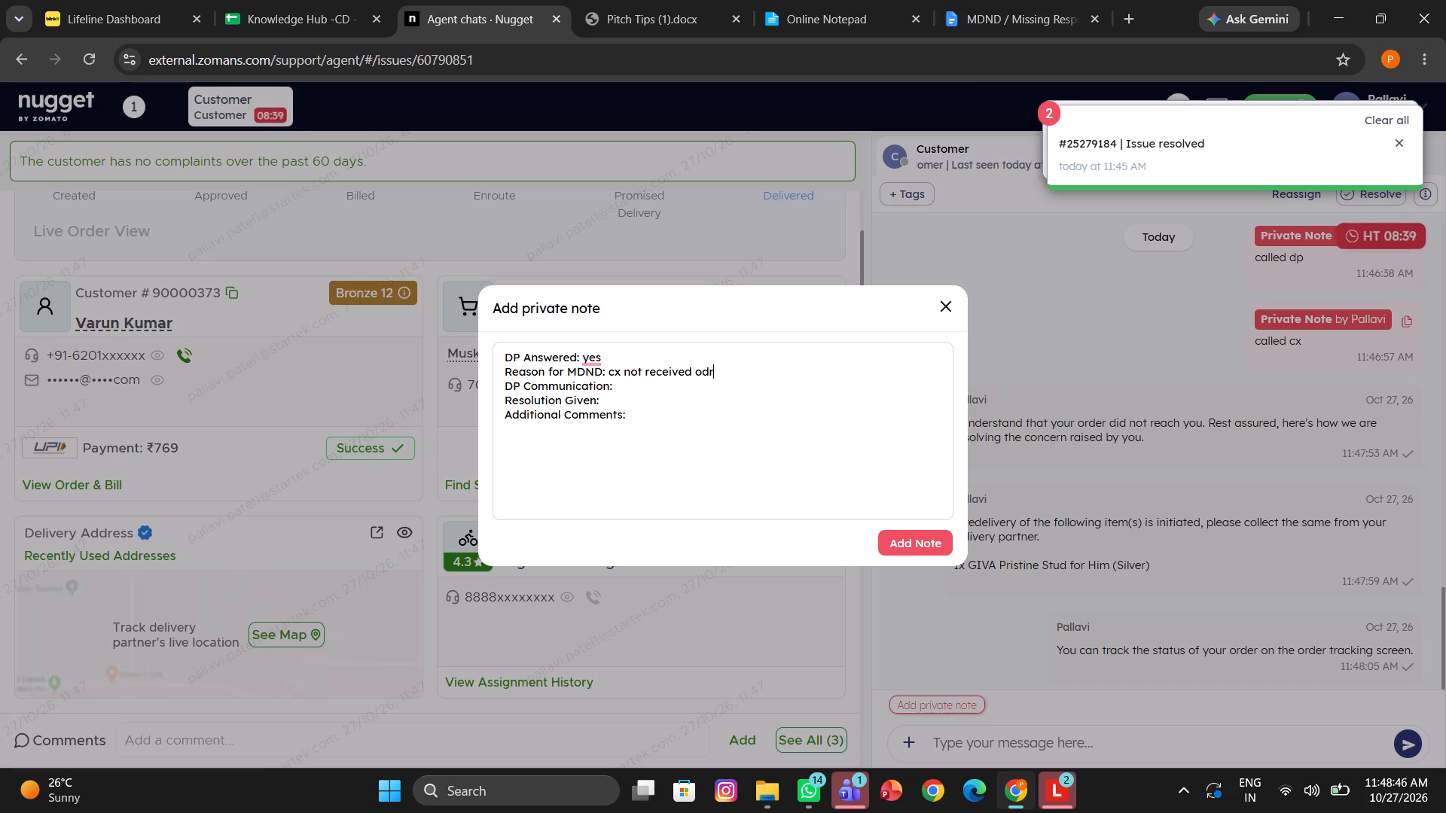
left_click(645, 382)
key("space")
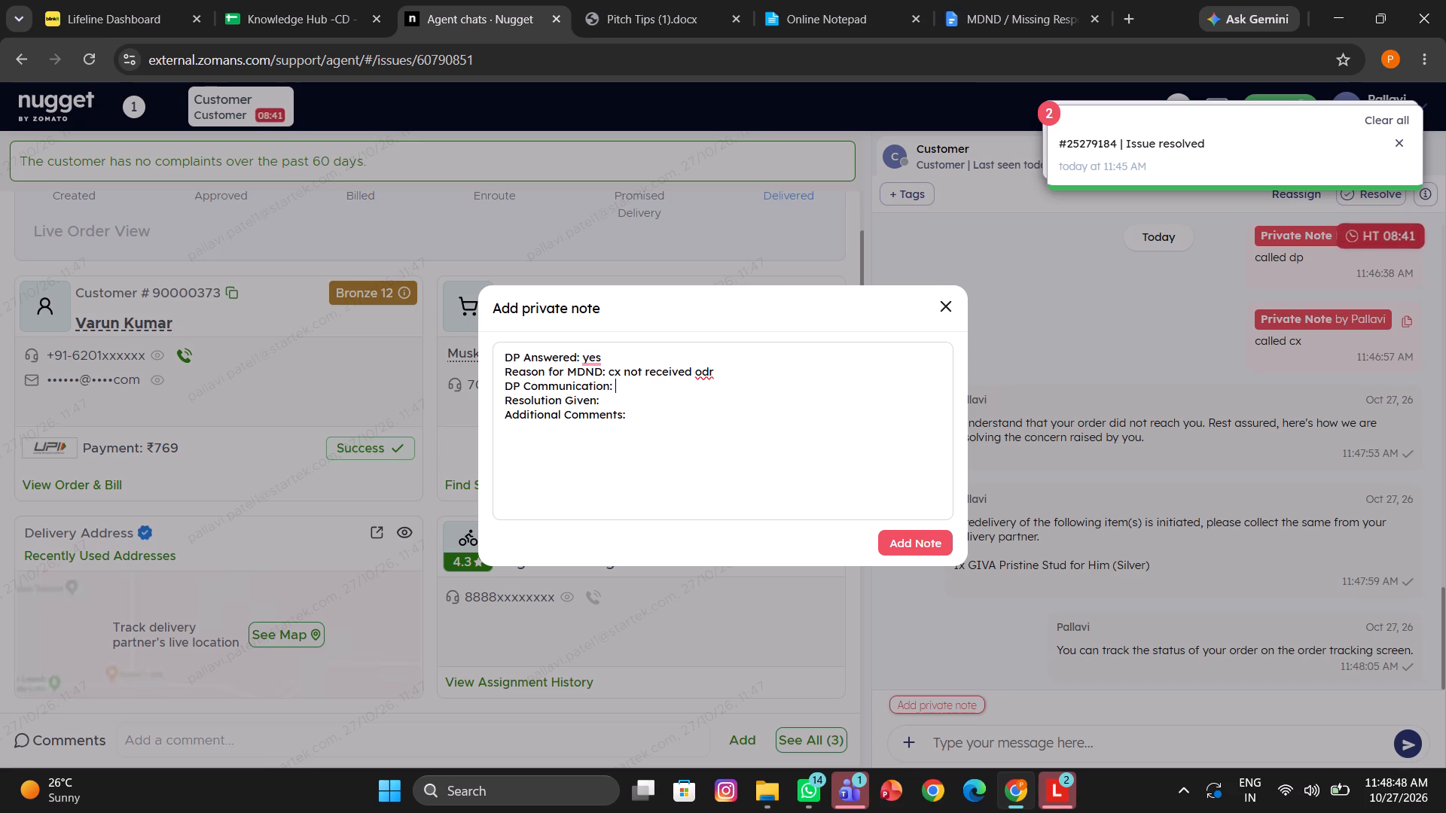
type("dp said delivered")
left_click(634, 403)
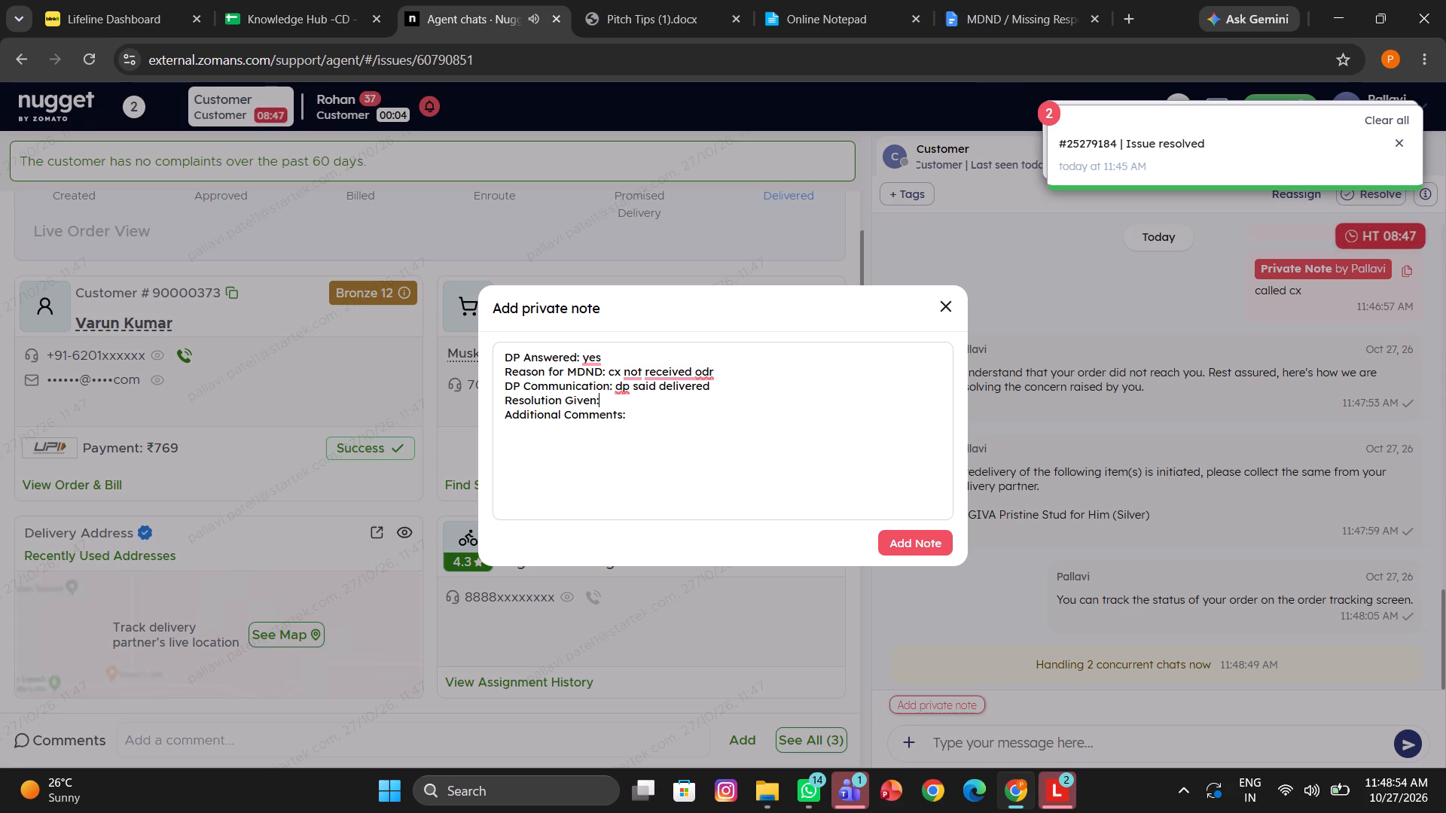
key("space")
type("redelivery")
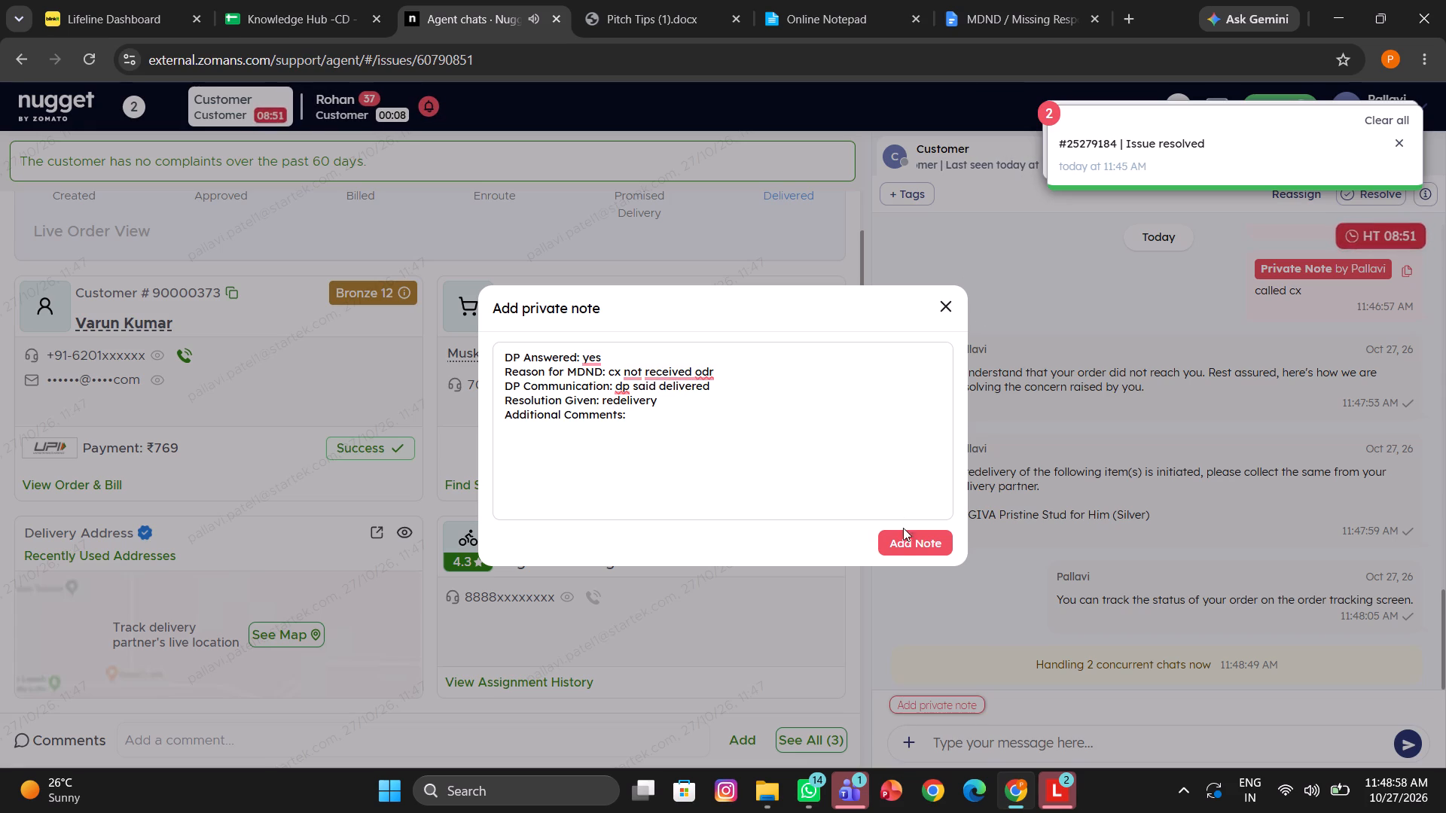
left_click(900, 538)
Open the newly assigned customer's chat and send the suggested greeting asking them to check with family members, the guard and the doorstep.
left_click(379, 111)
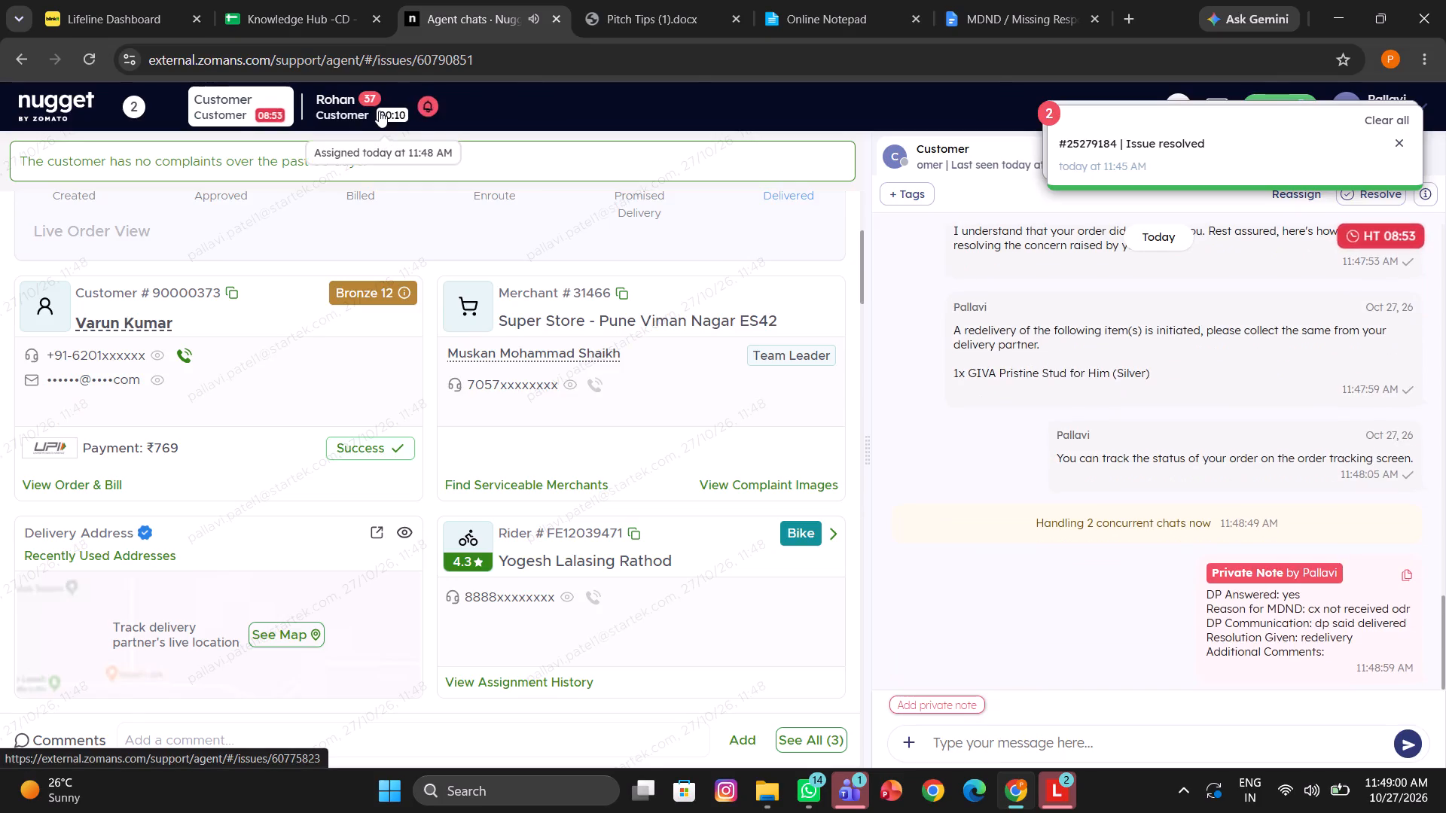
left_click(1030, 668)
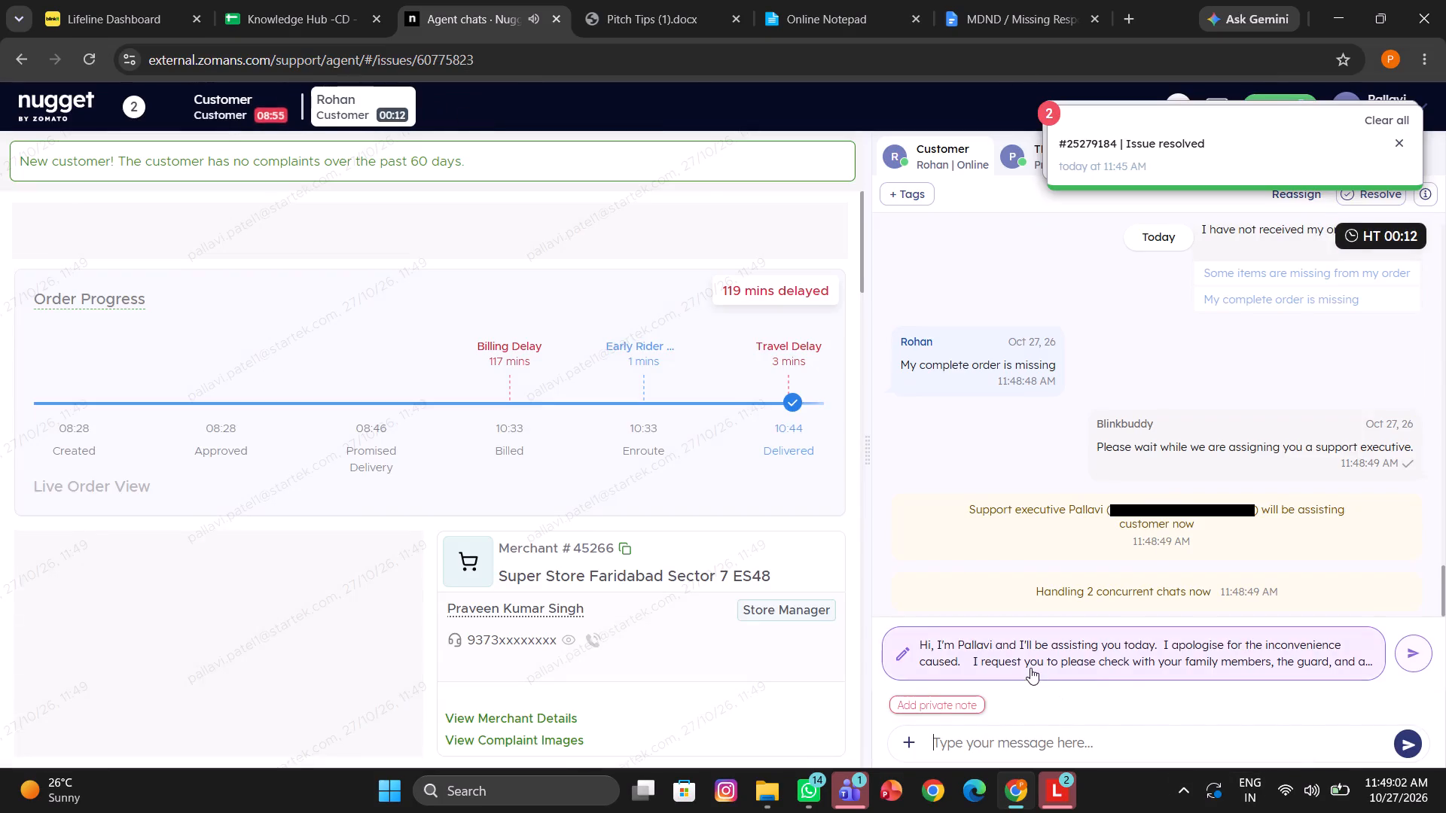
left_click(1030, 668)
key("Return")
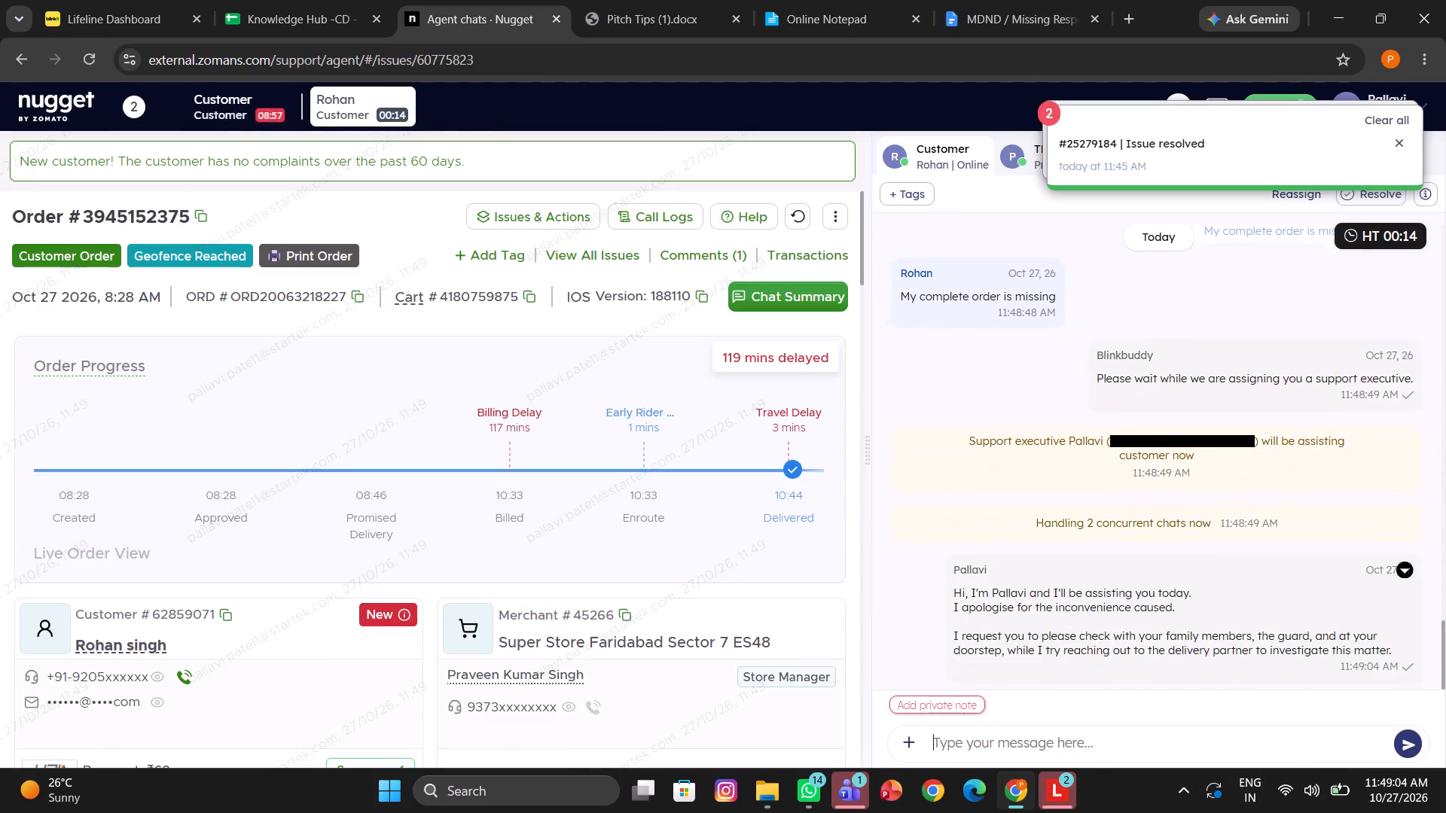
Return to the redelivery customer's chat and send the /Closing canned response, found by searching for "clo".
left_click(244, 108)
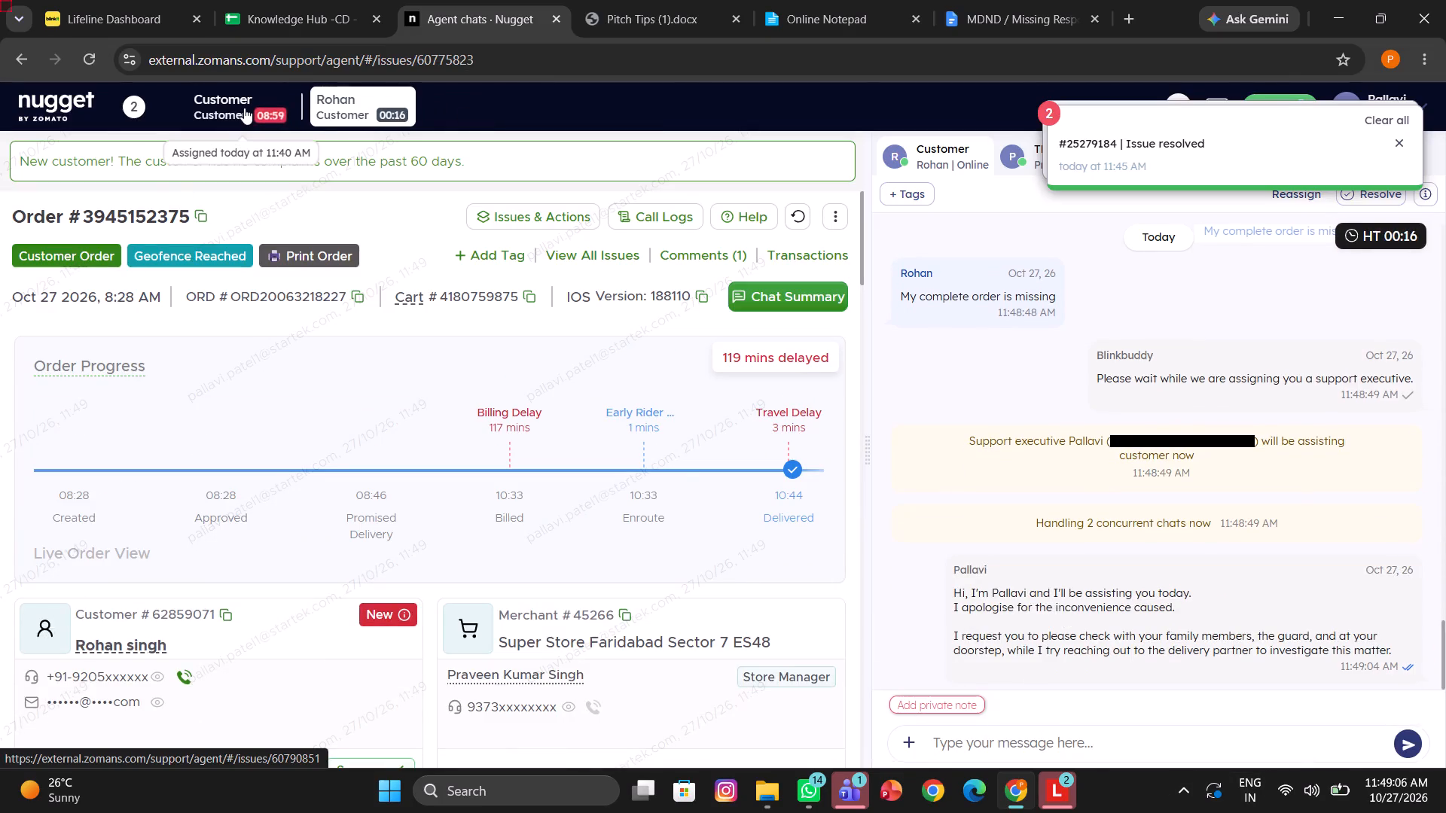
type("/clo")
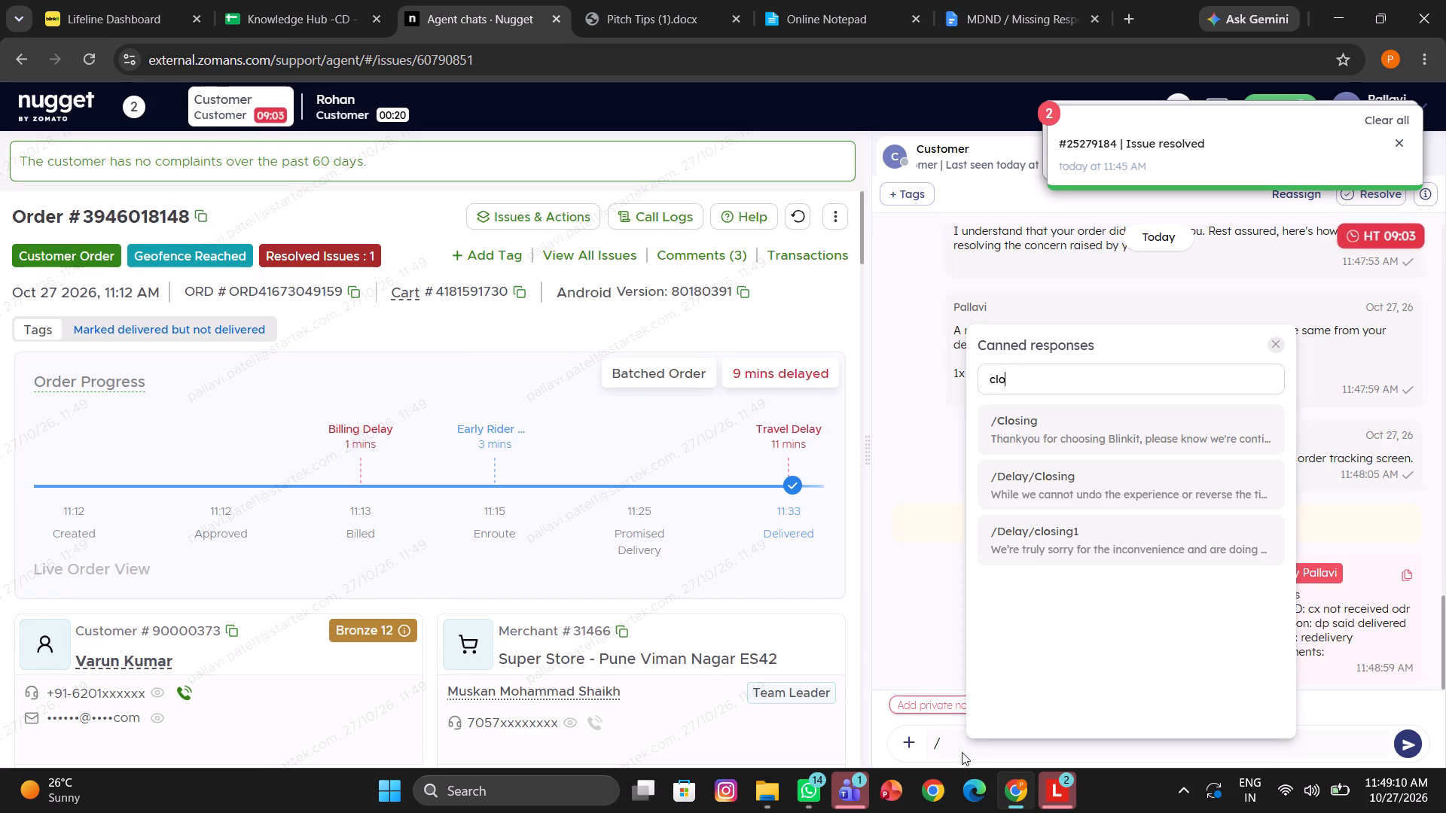
left_click(1105, 454)
key("Return")
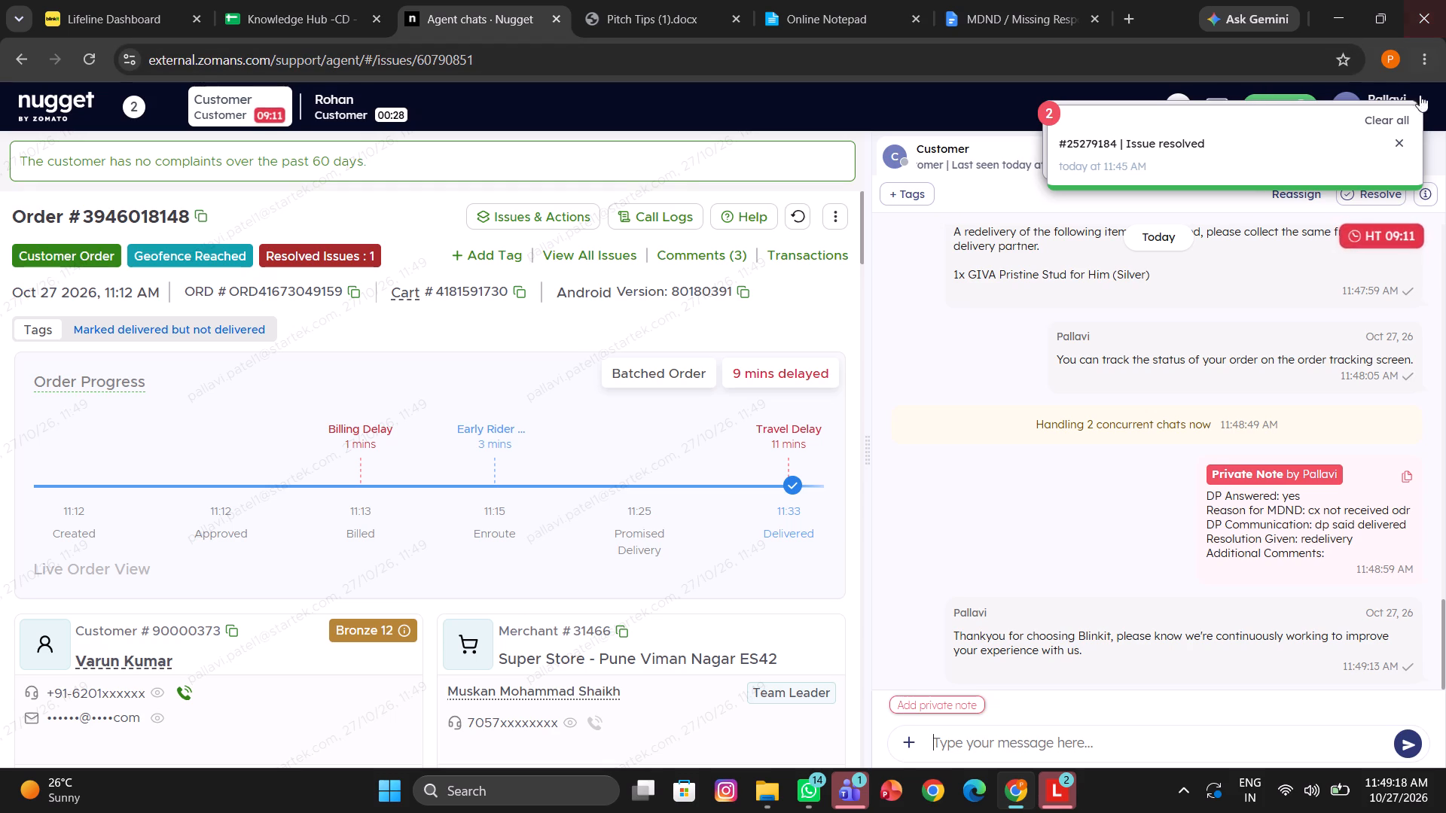
Start resolving the redelivery chat, search the tags for "mdnd" and select the MDND – Resolved disposition.
left_click(1368, 199)
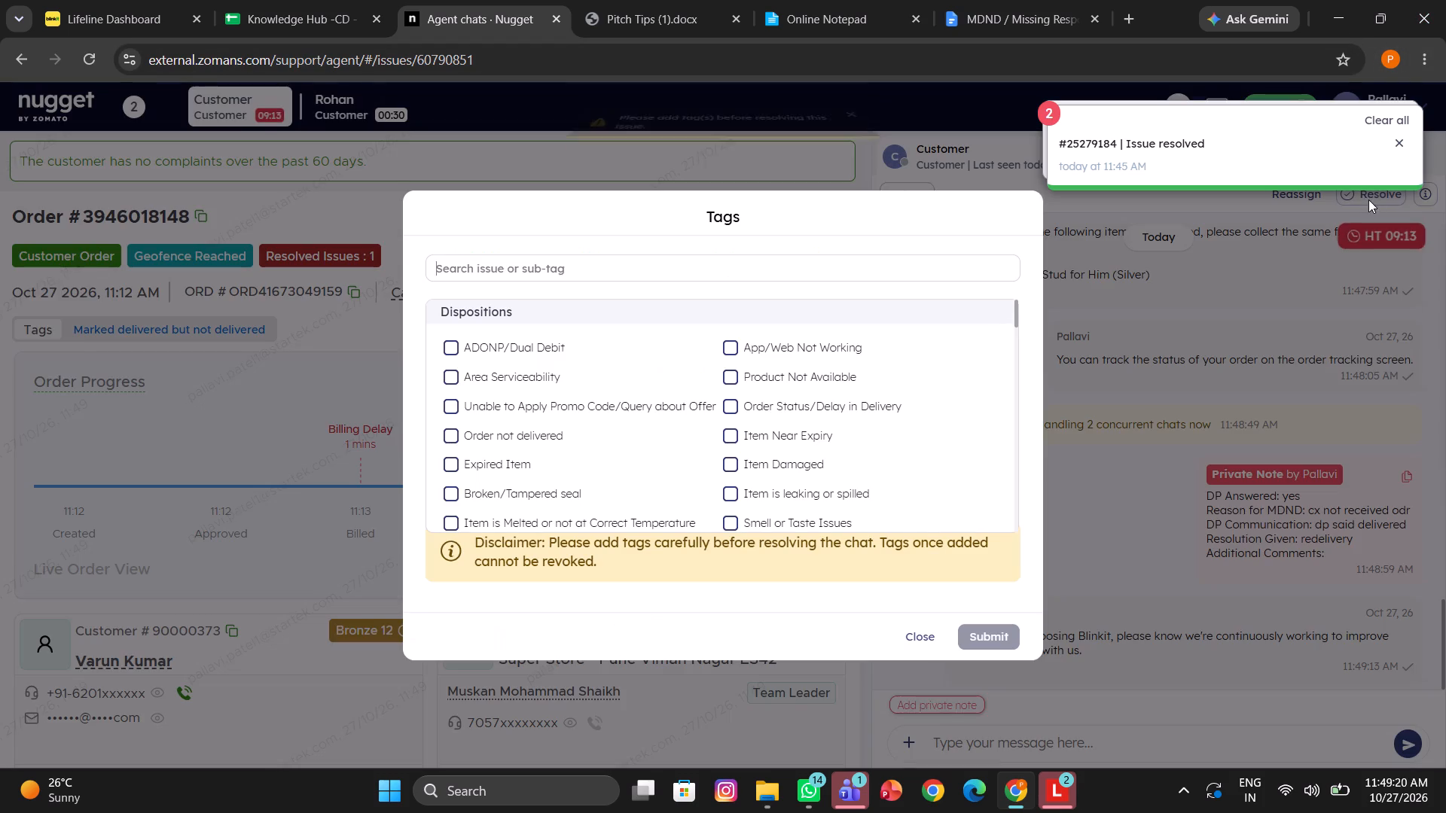
type("mdnd")
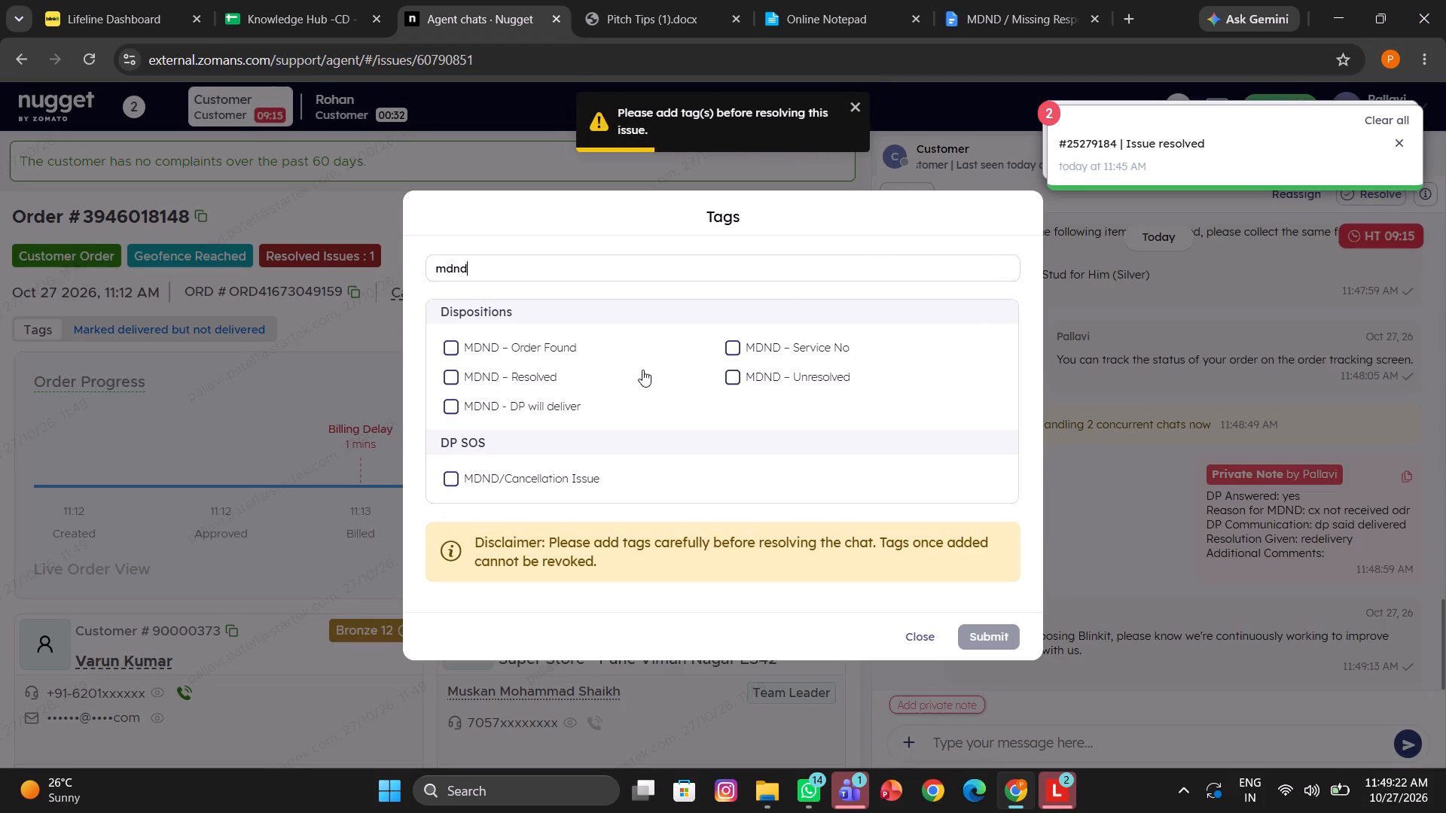
left_click_drag(555, 374, 1053, 647)
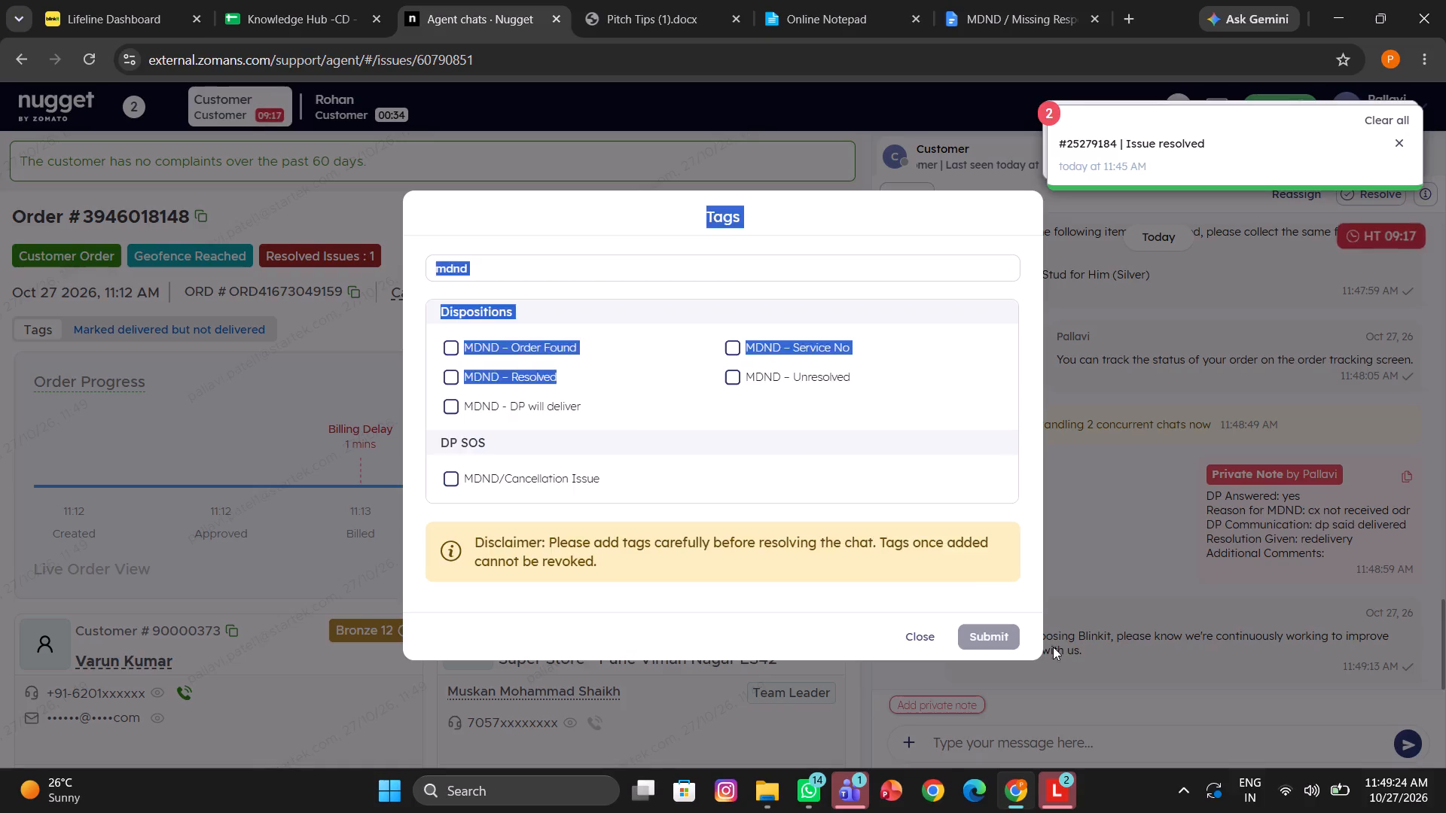
left_click_drag(1053, 647, 566, 370)
left_click(566, 370)
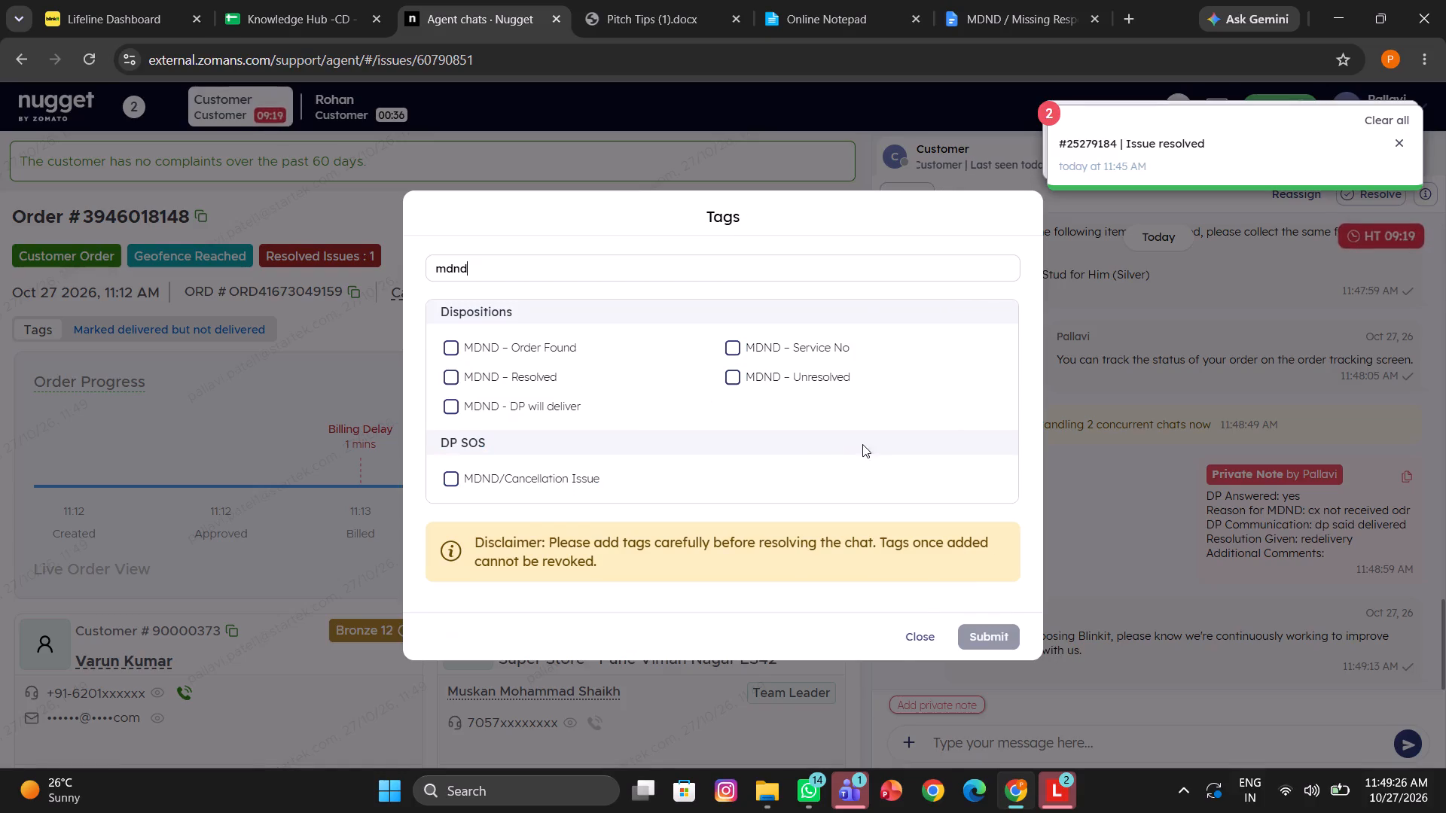
left_click(558, 373)
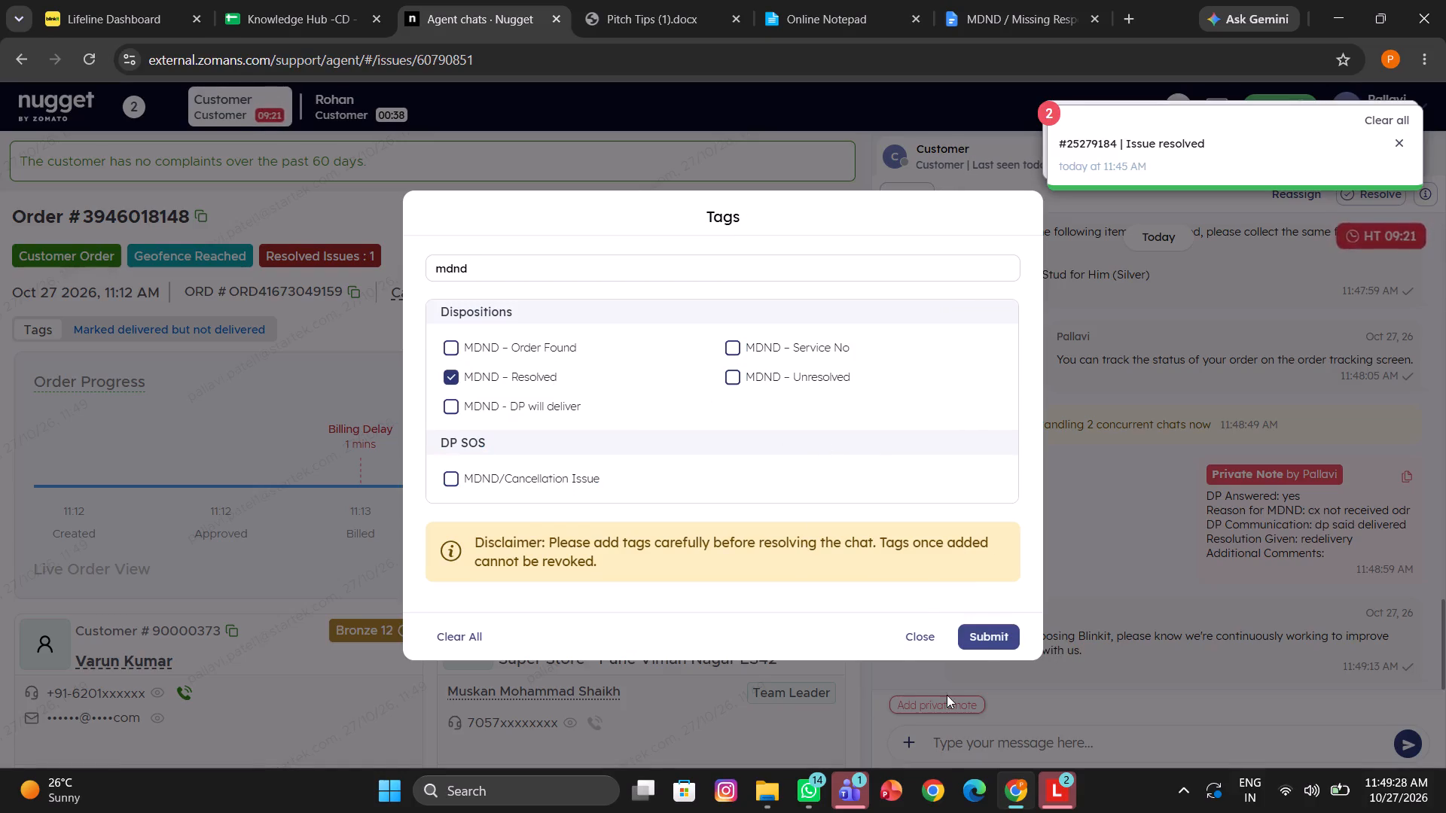
Submit the MDND – Resolved tag to resolve the redelivery customer's chat.
left_click(981, 641)
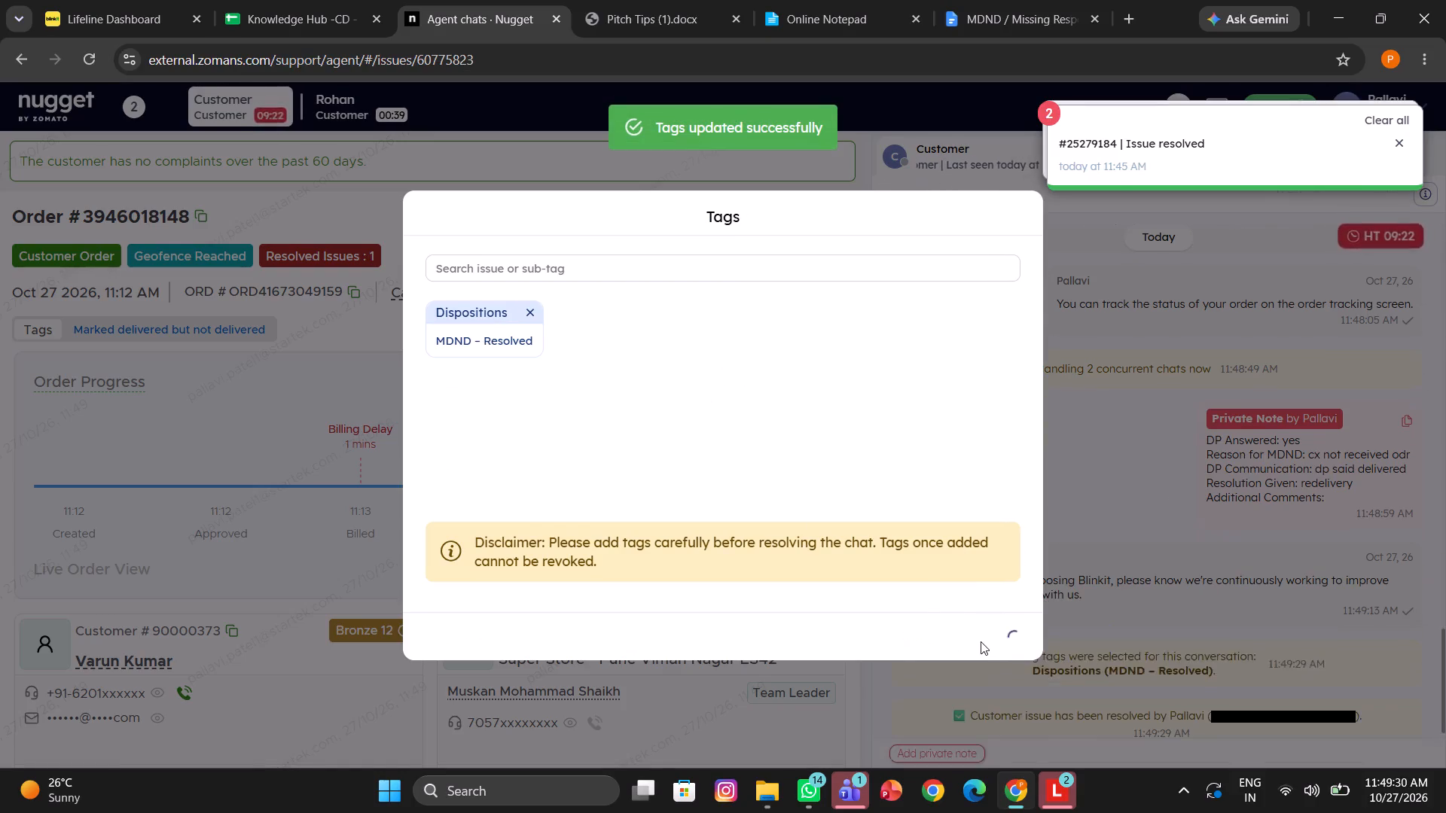
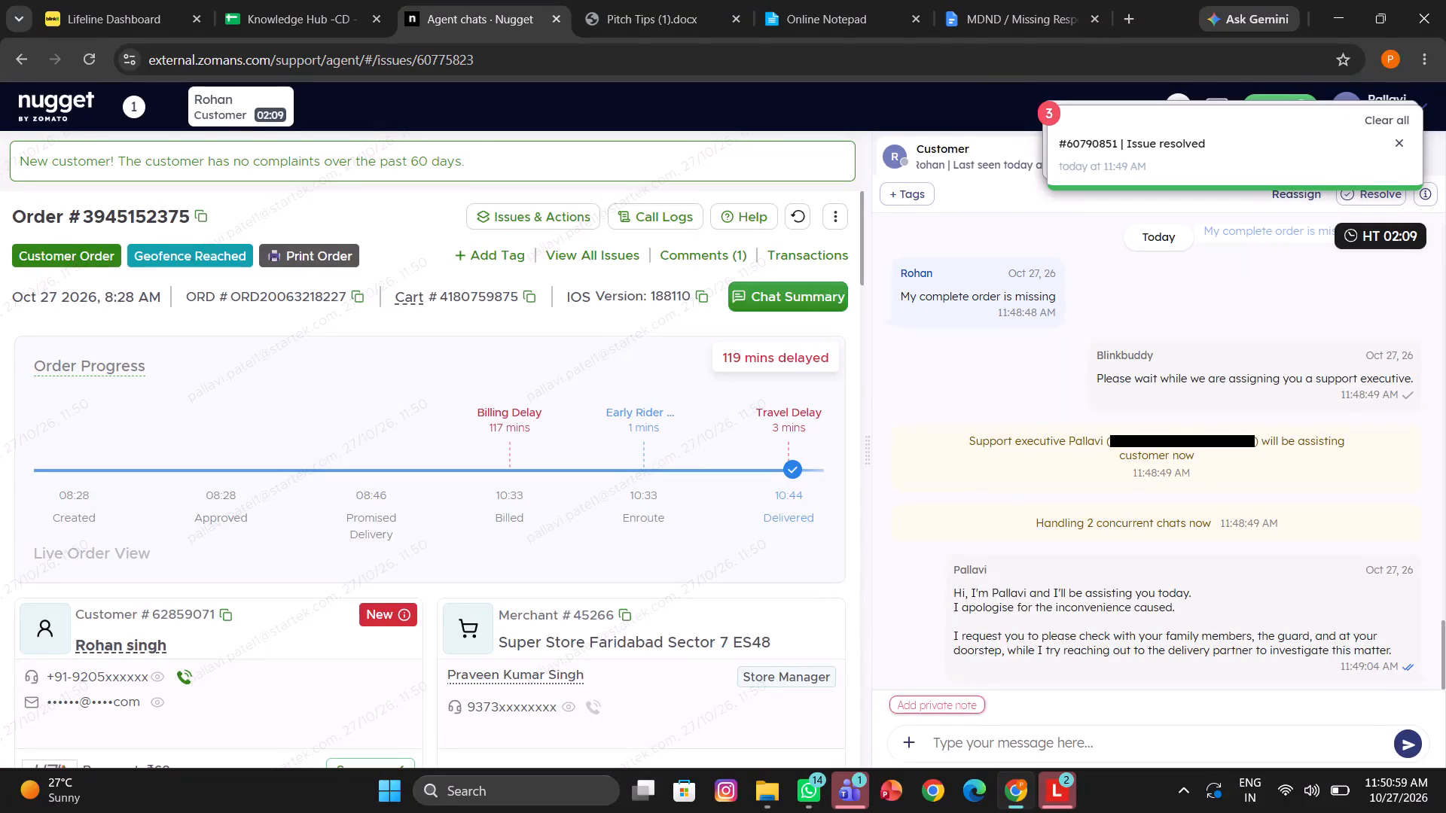
Start a call to the order's delivery partner about the customer's missing complete order.
scroll(543, 714, "down", 2)
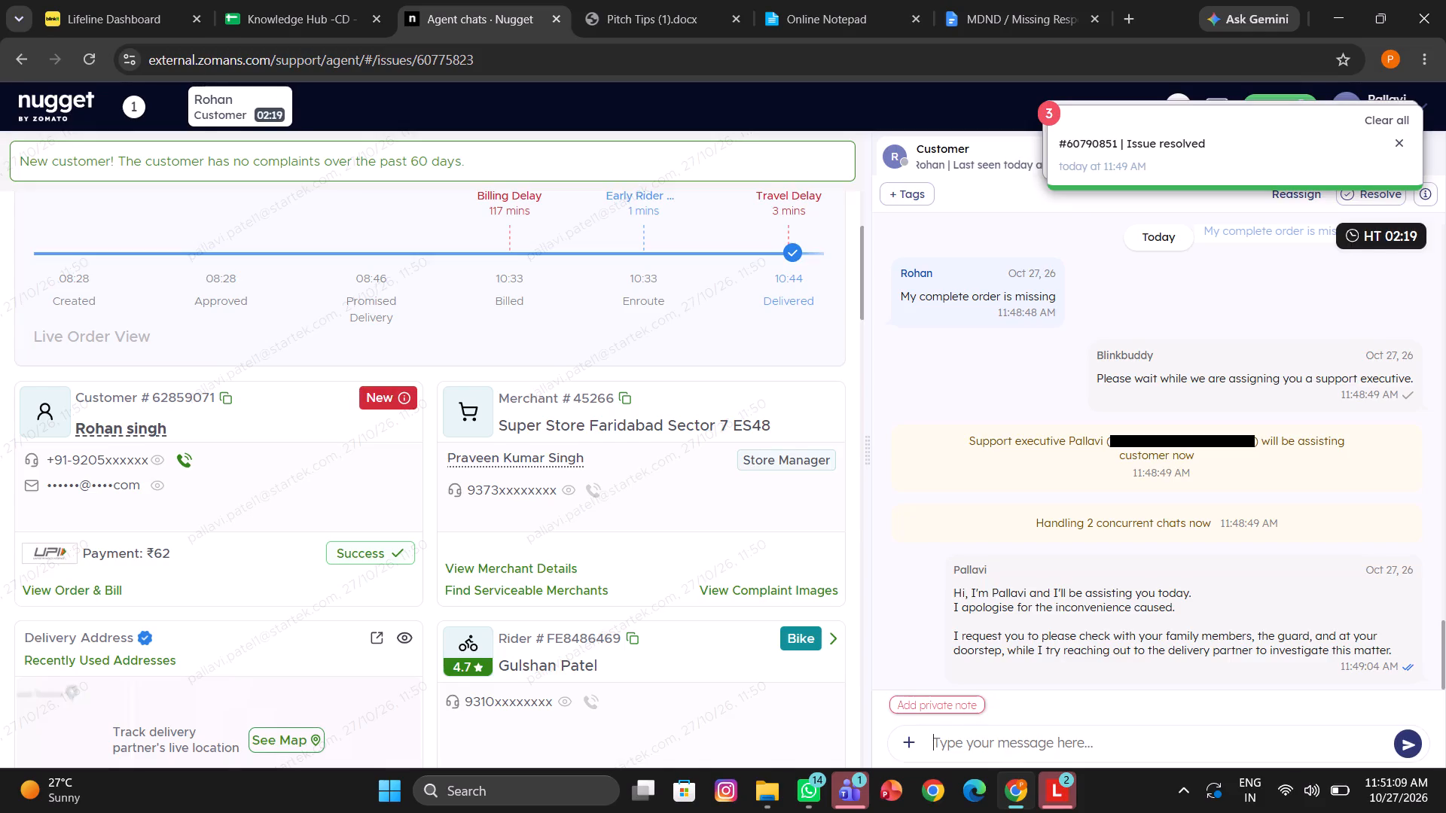
scroll(543, 714, "down", 1)
left_click(590, 677)
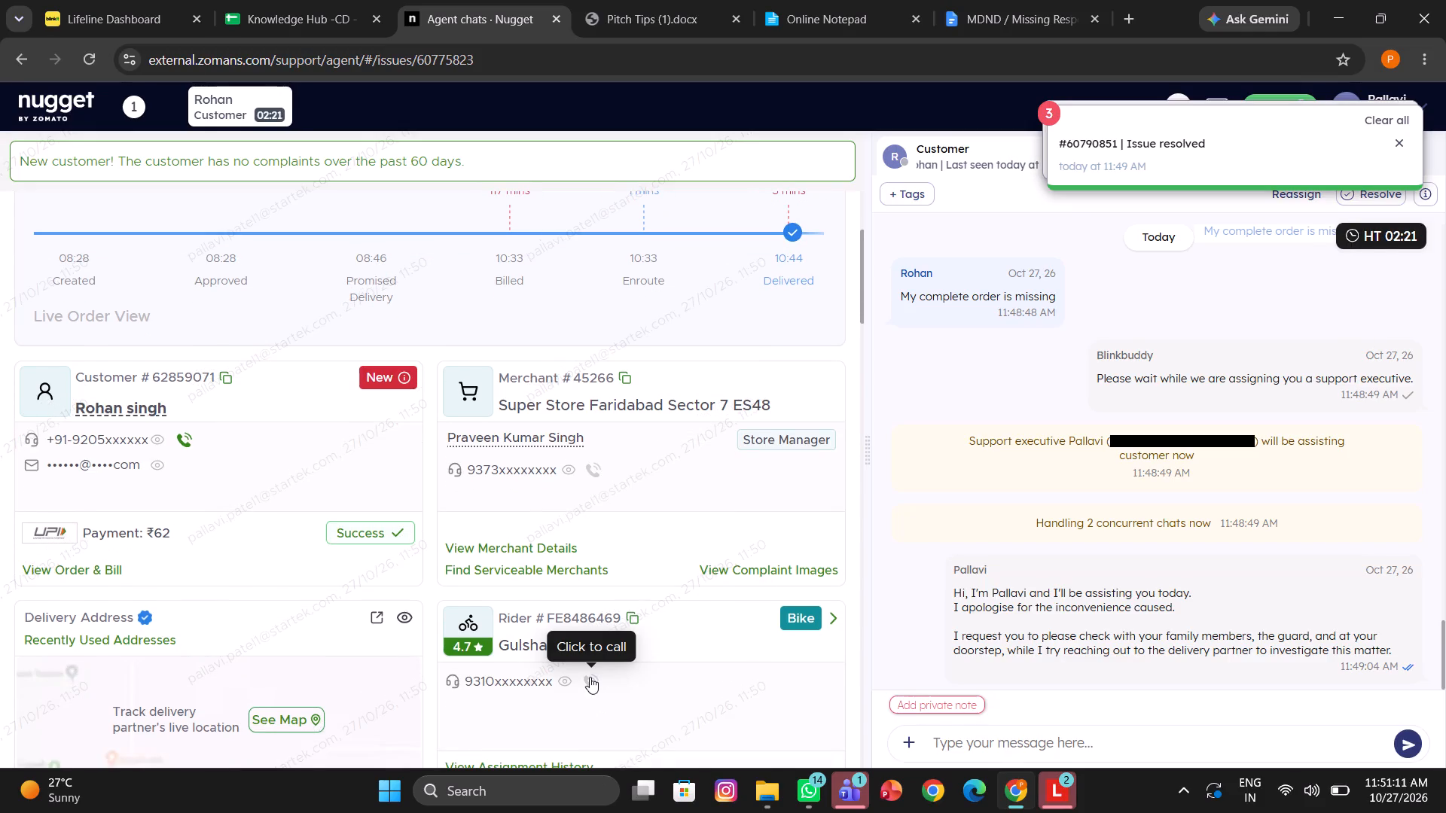
Call the rider of the missing-order case and add the private note "called dp".
left_click(768, 573)
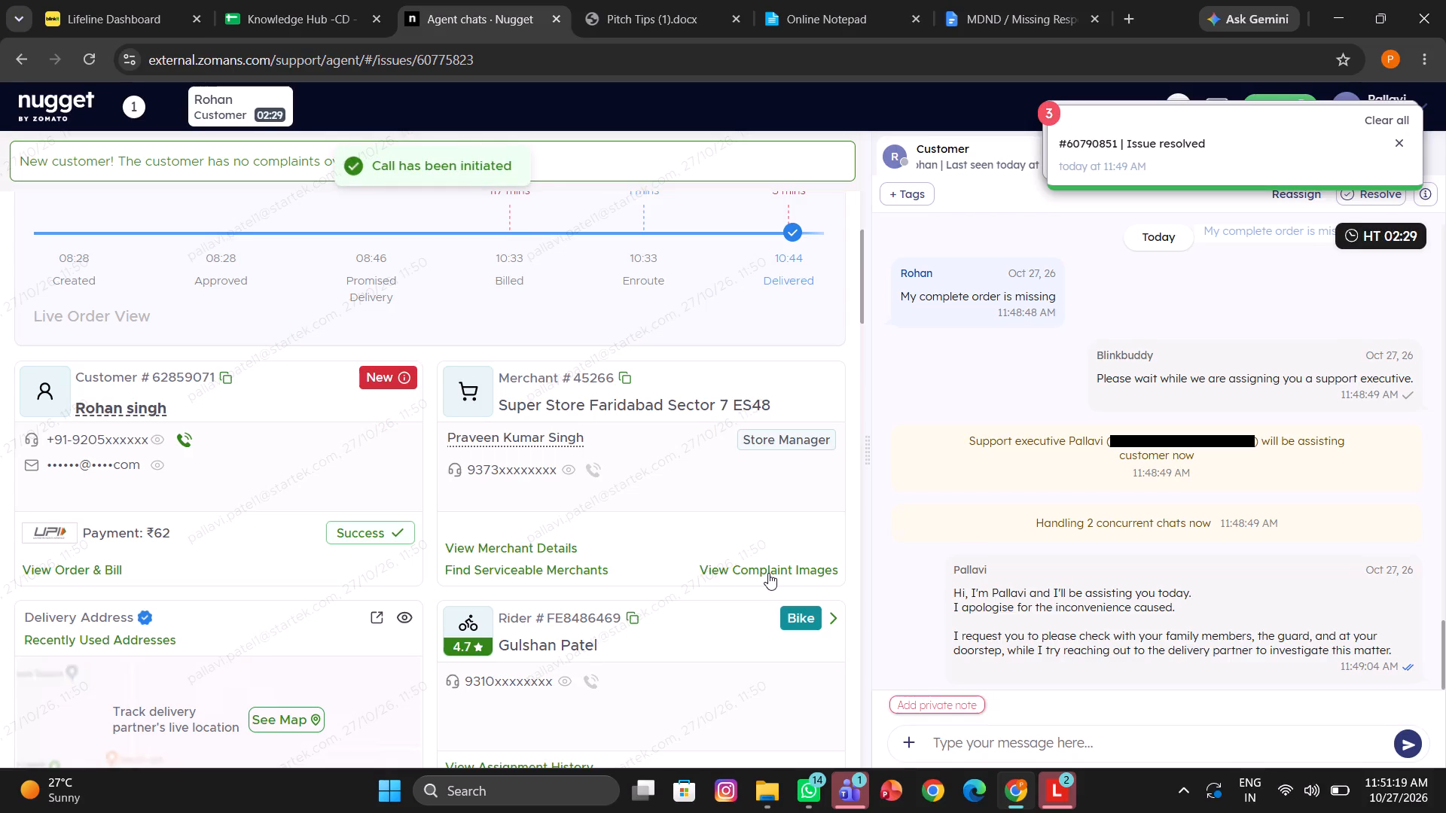
left_click(953, 711)
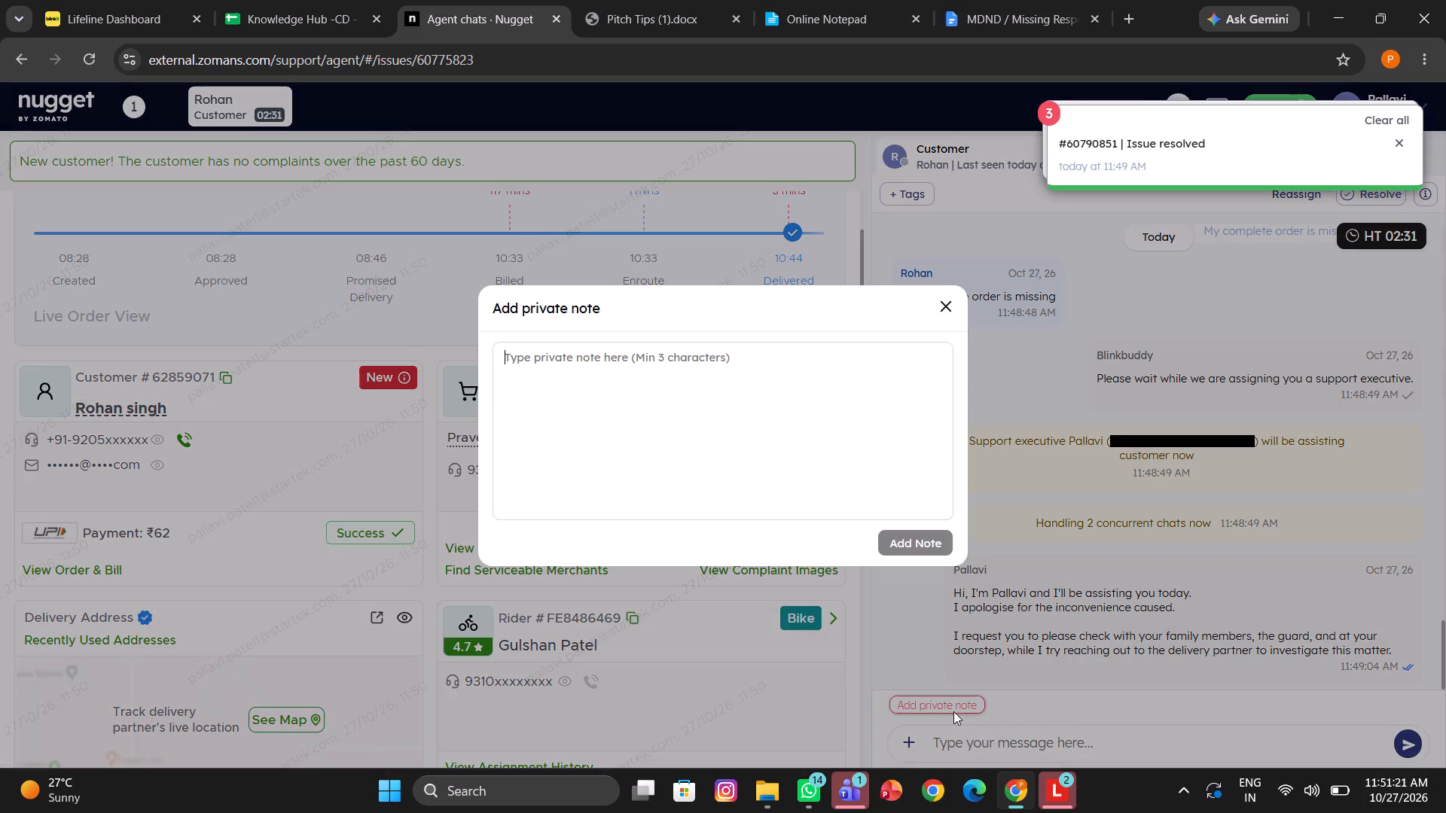
type("called dp")
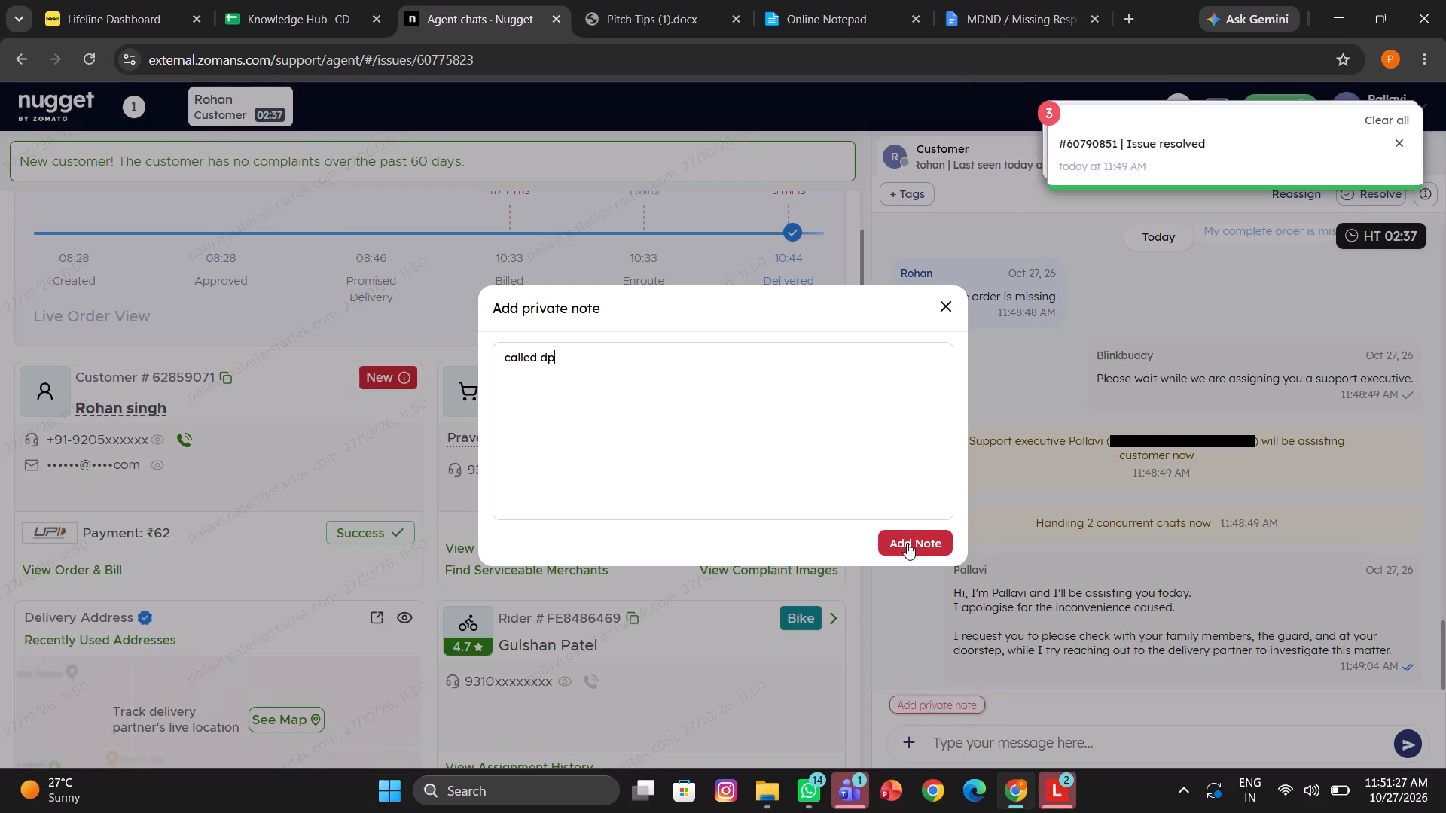
left_click(907, 543)
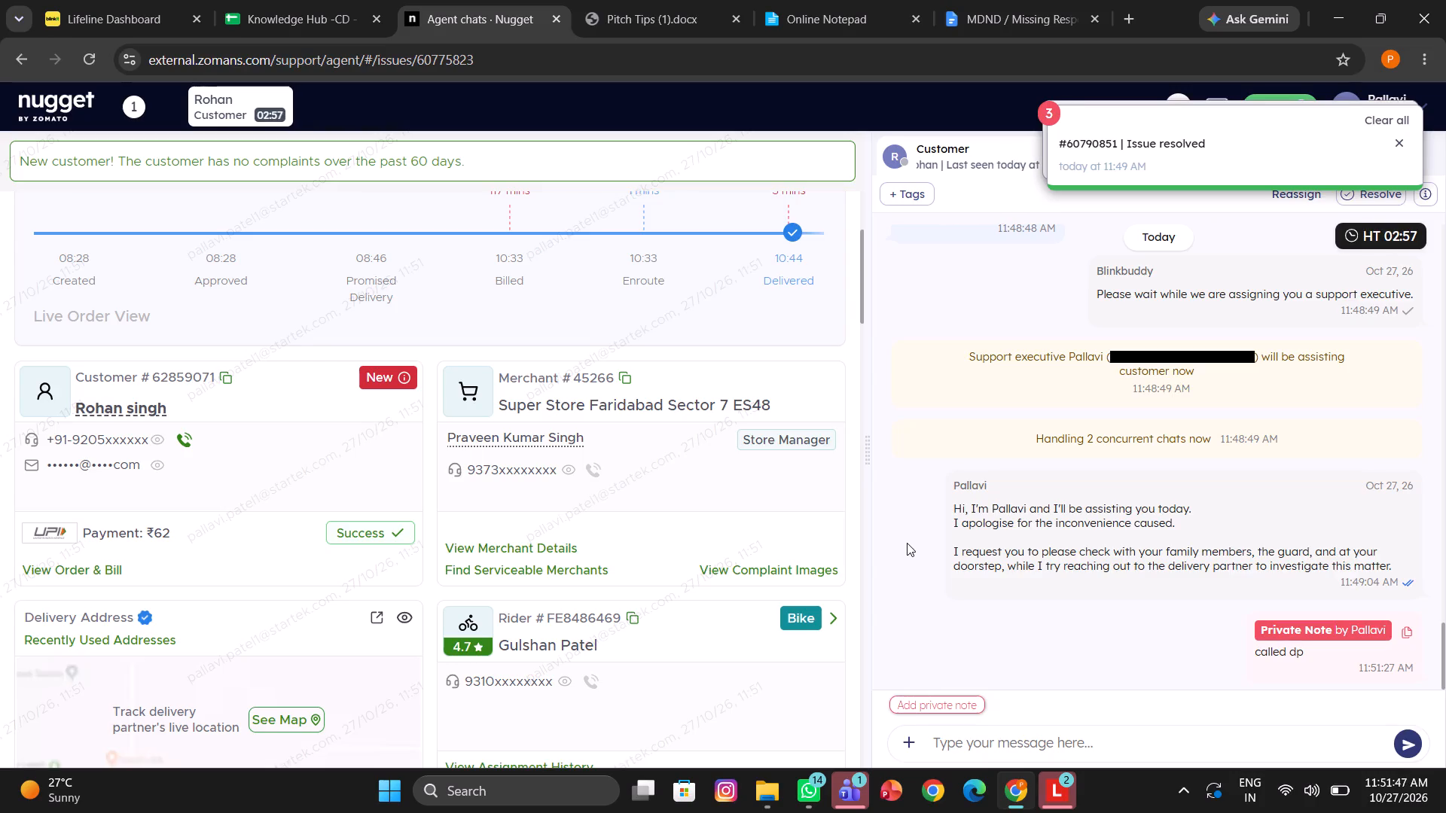
Reveal the customer's full delivery address in the order details.
scroll(732, 437, "up", 1)
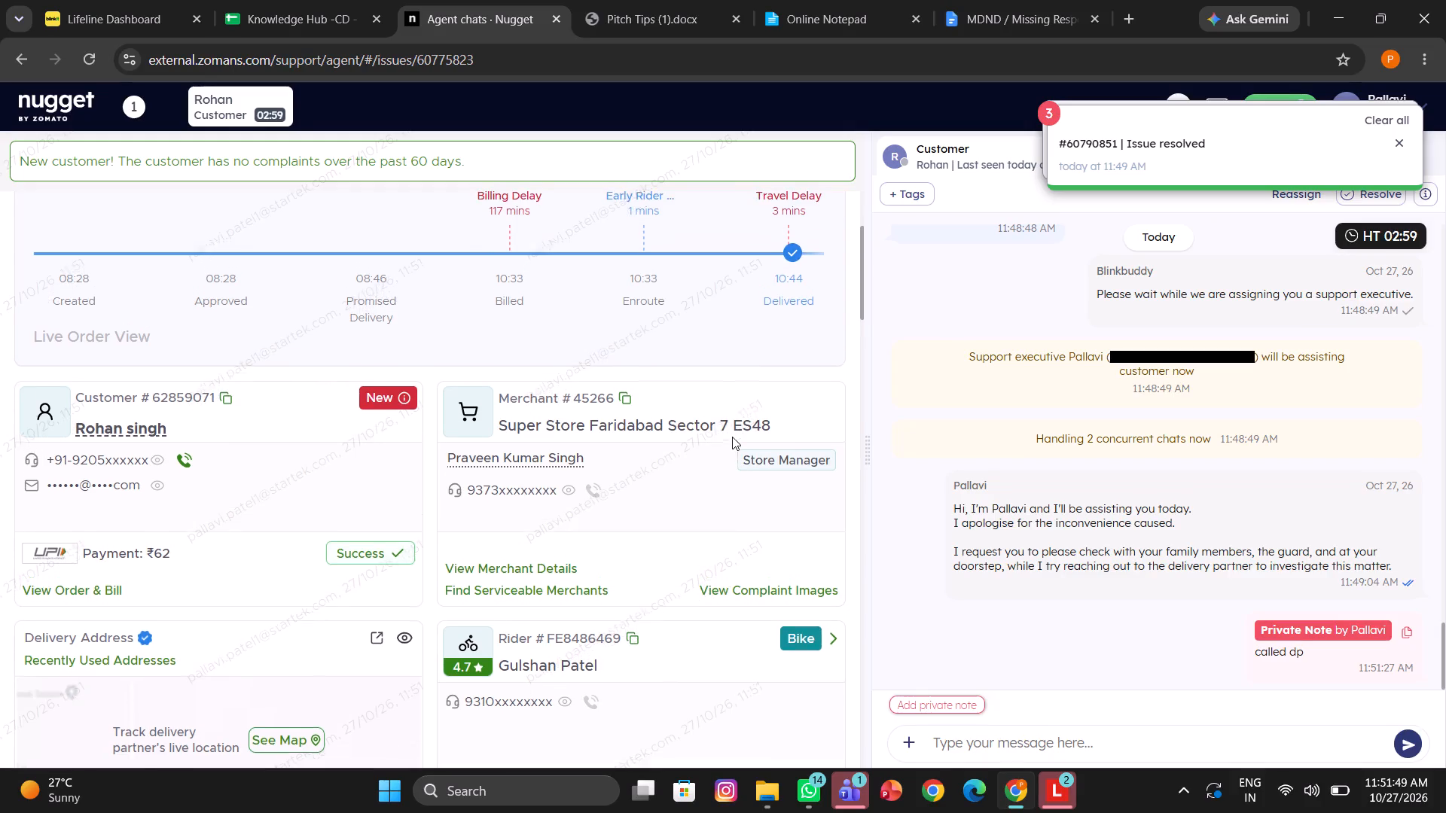
scroll(732, 437, "up", 1)
scroll(461, 450, "down", 1)
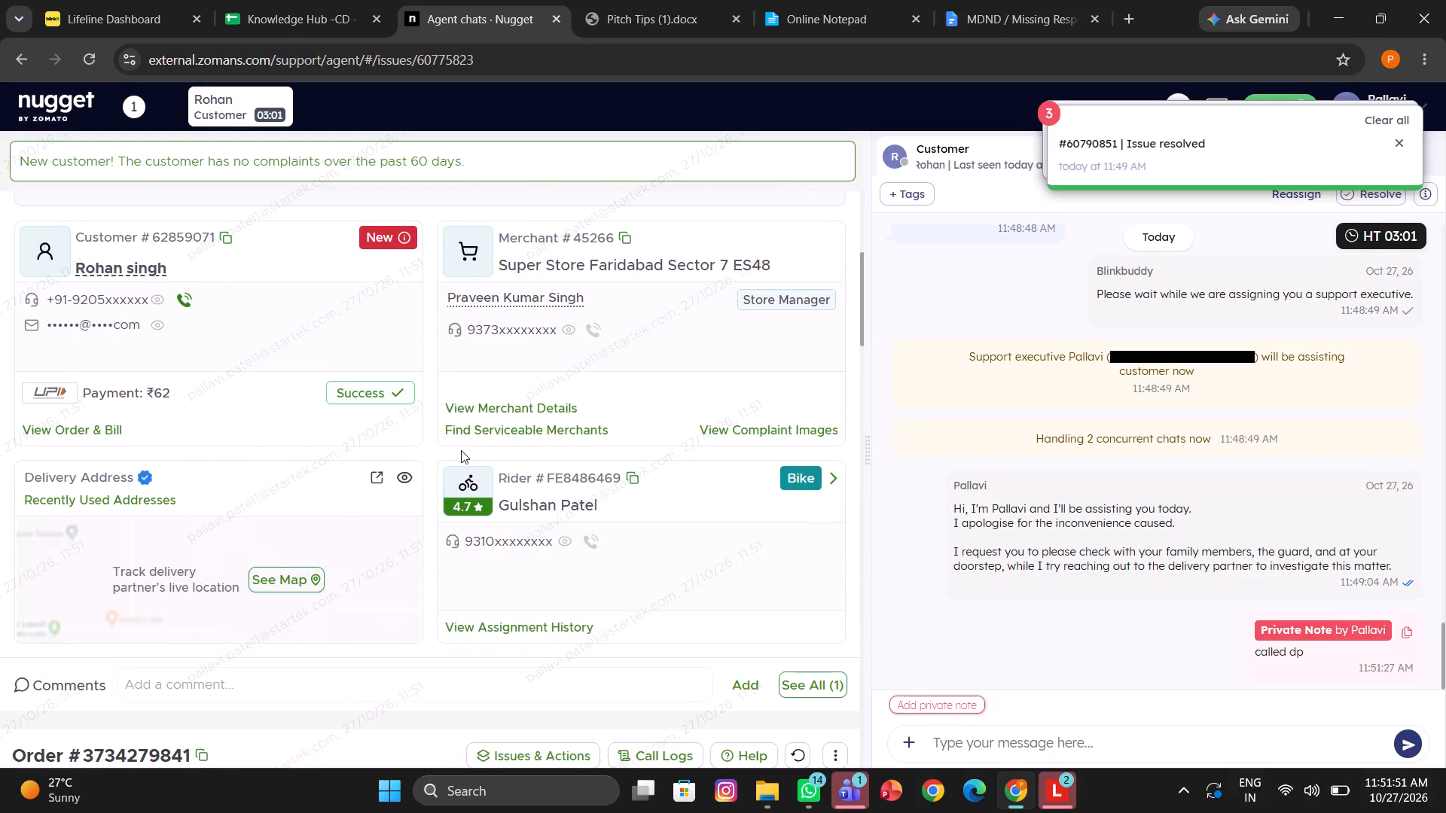
left_click(399, 480)
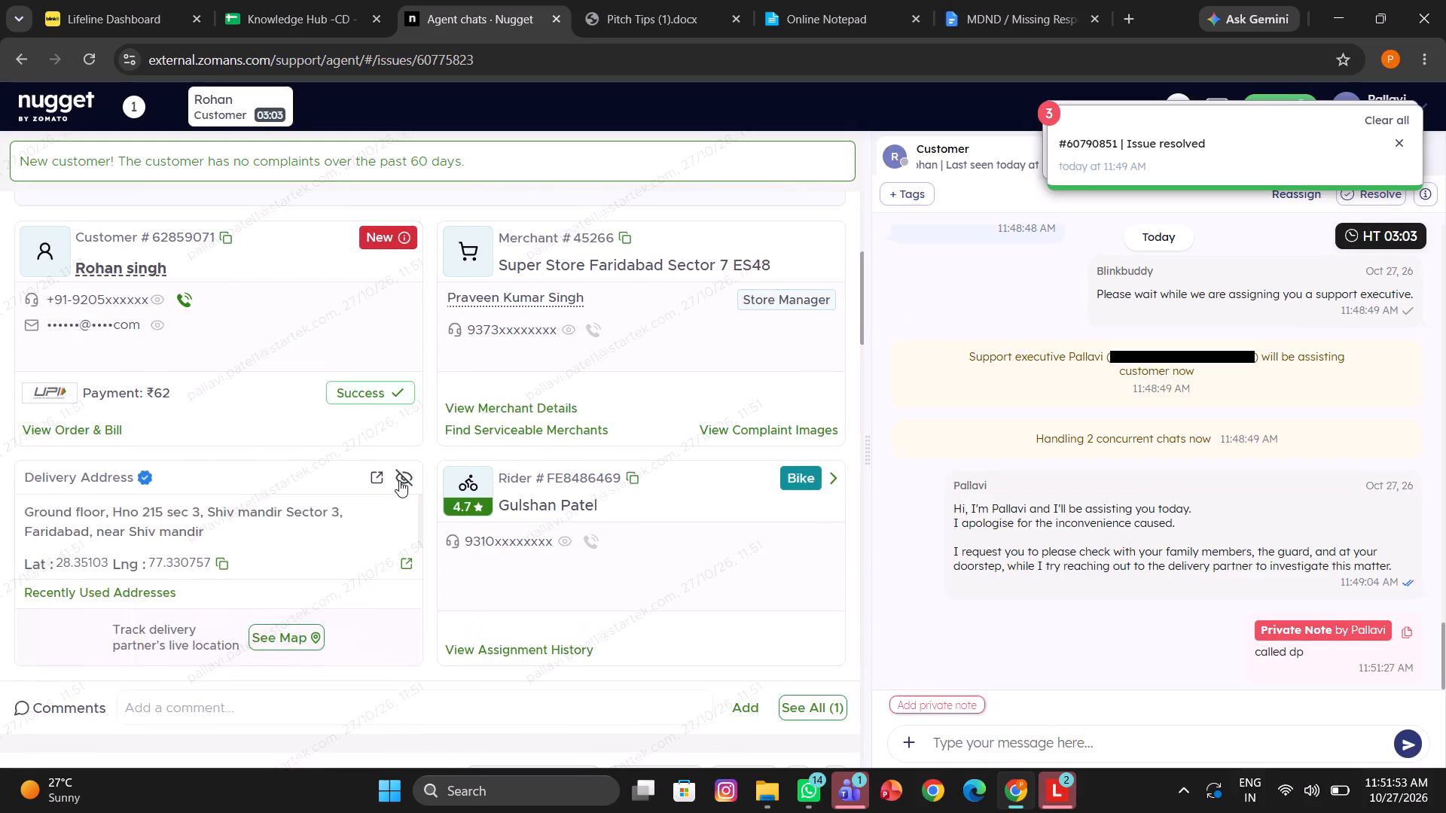
scroll(1103, 556, "down", 1)
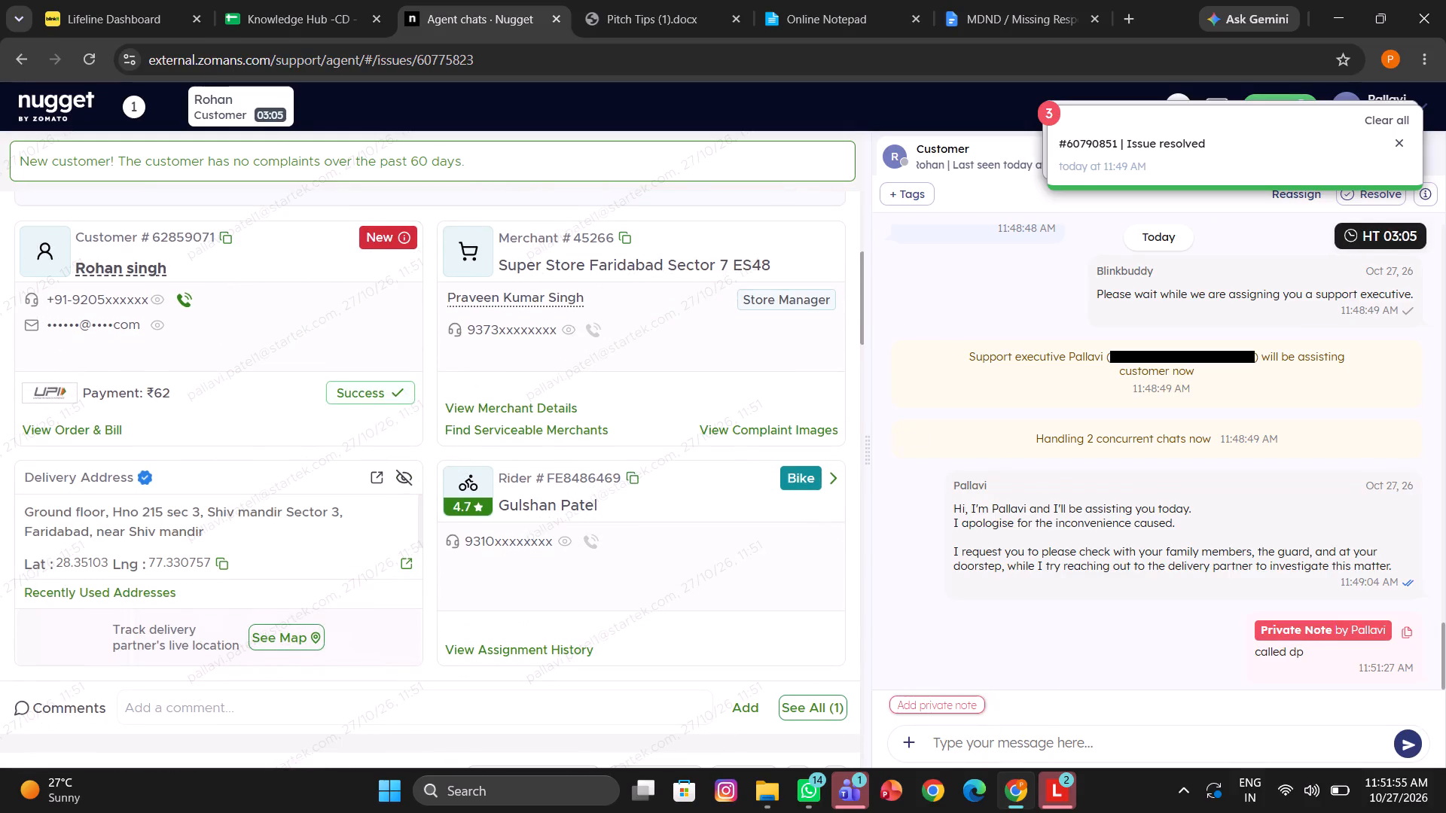
Send the MDND Third Mandatory Response, found by searching canned responses for "th", replacing "xxxx or xxxx" with the first four digits of the customer's number.
left_click(949, 746)
key("slash")
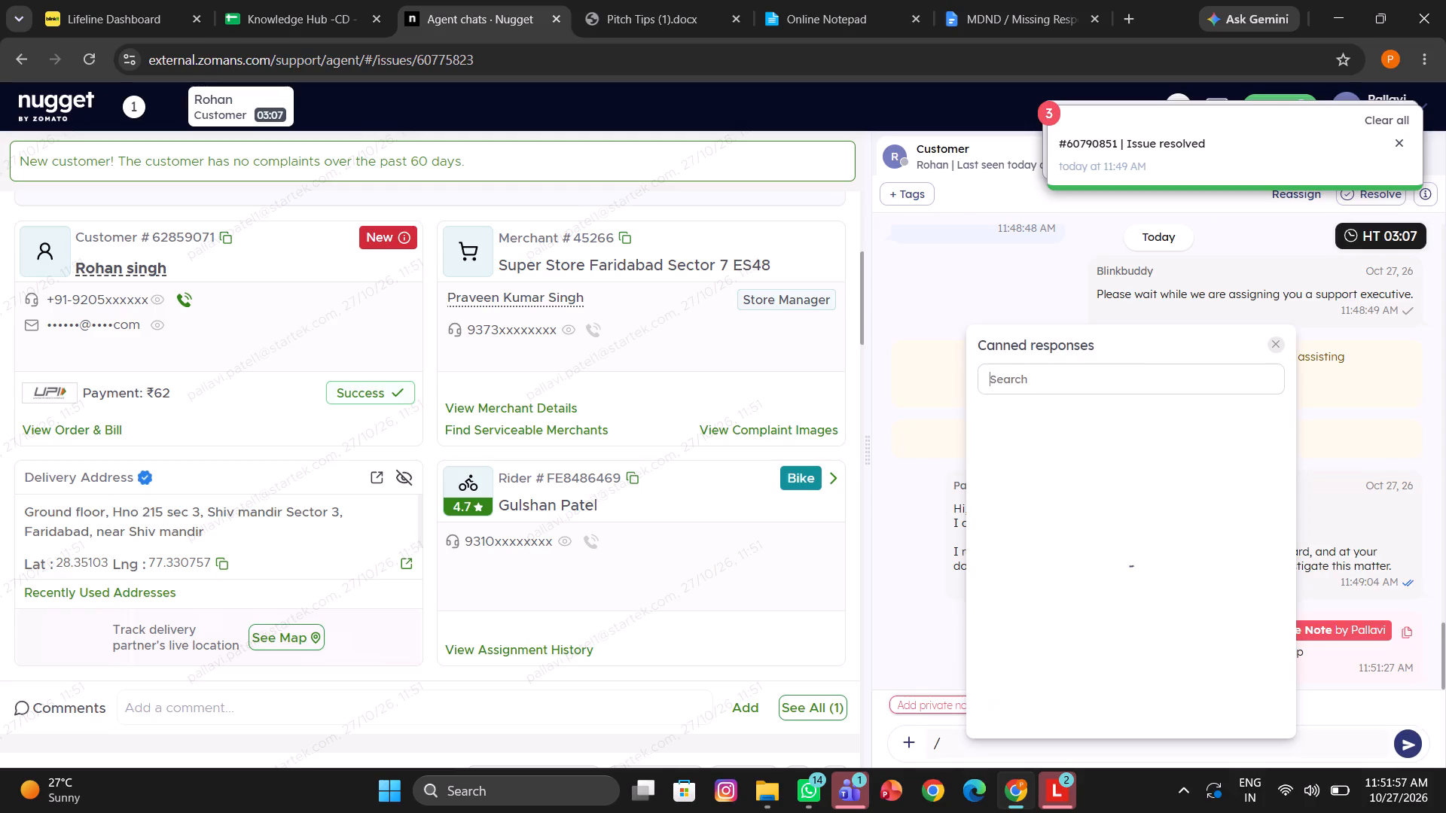
type("th")
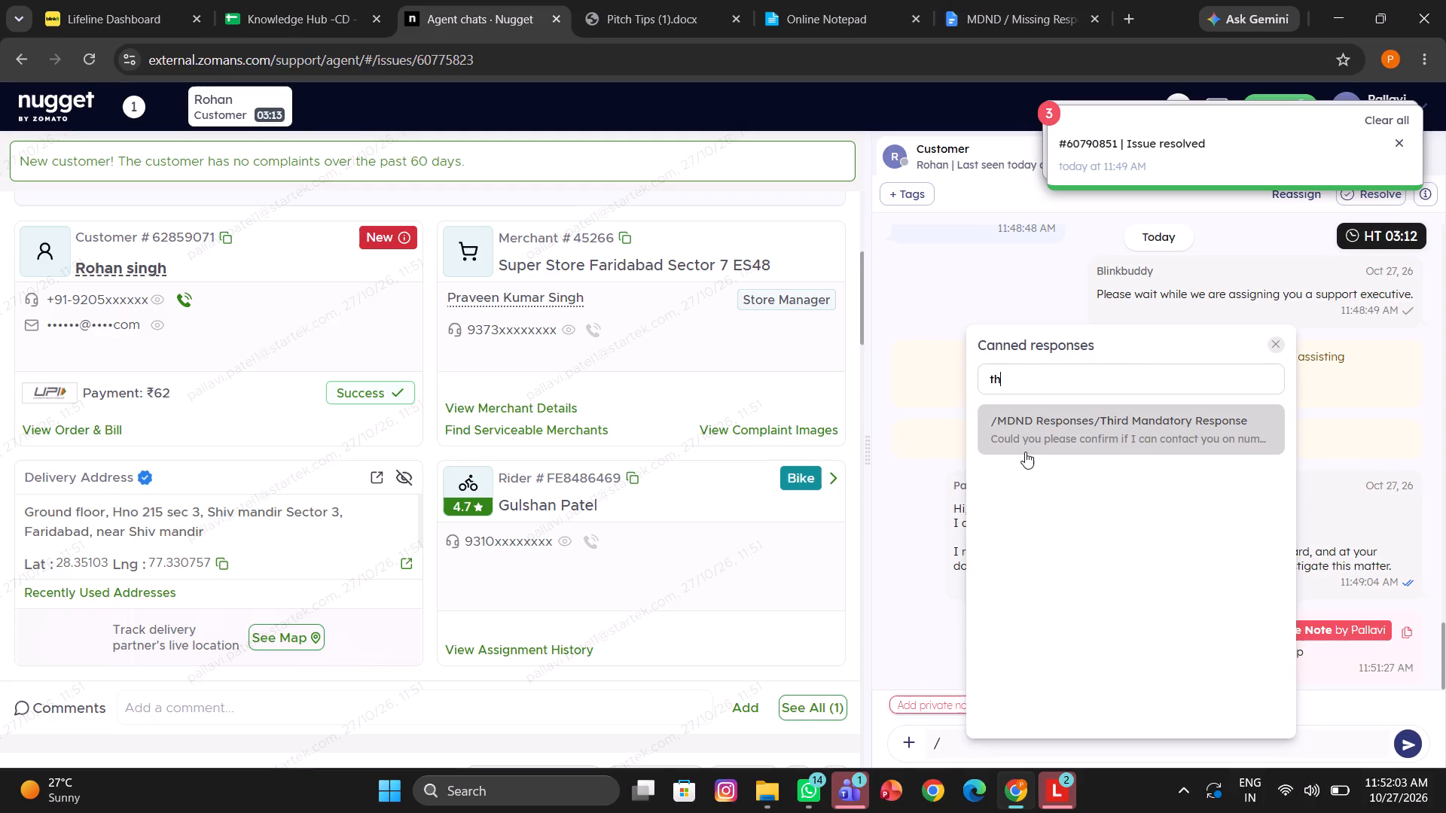
left_click(1057, 425)
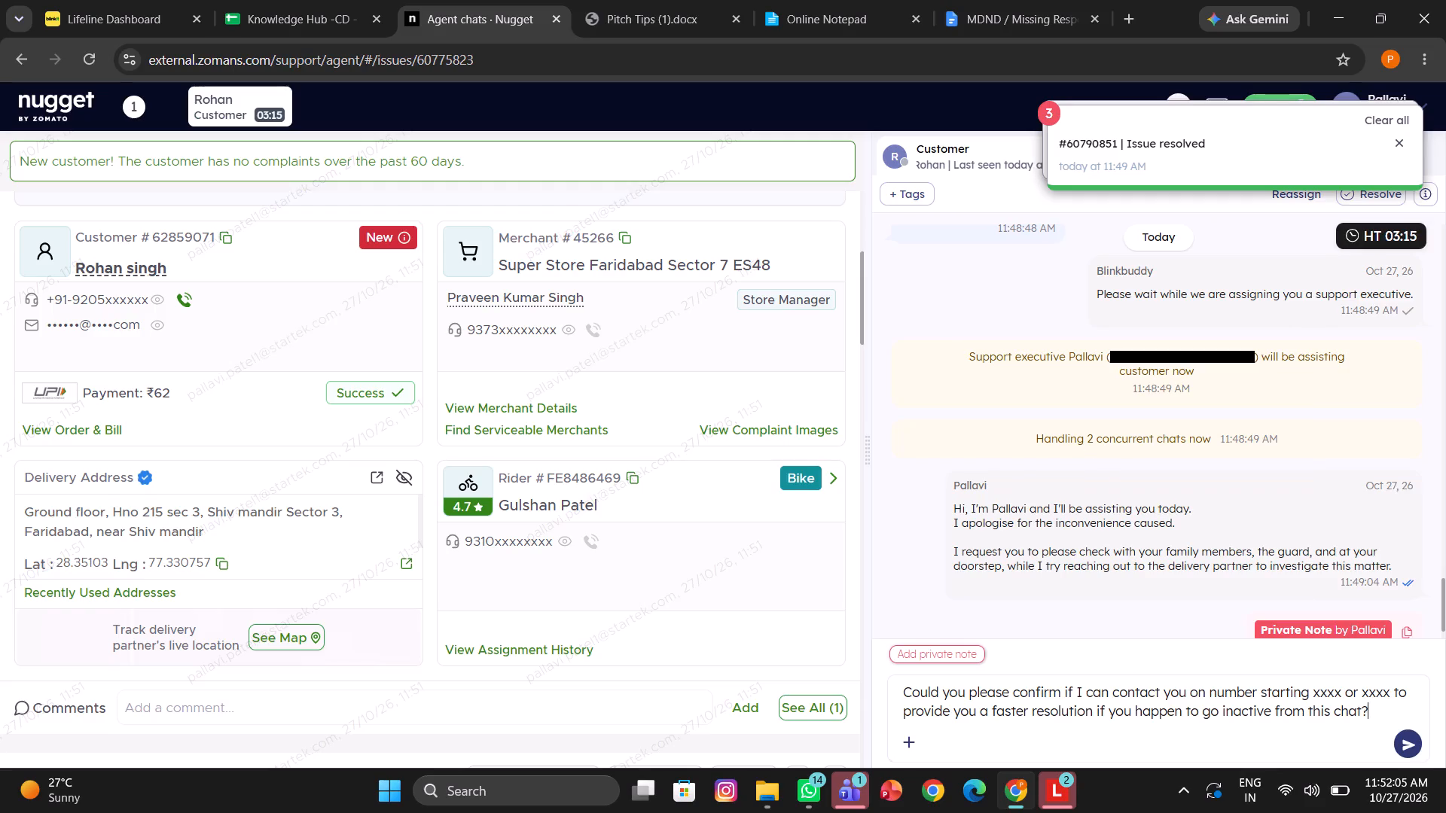
left_click_drag(1311, 692, 1397, 689)
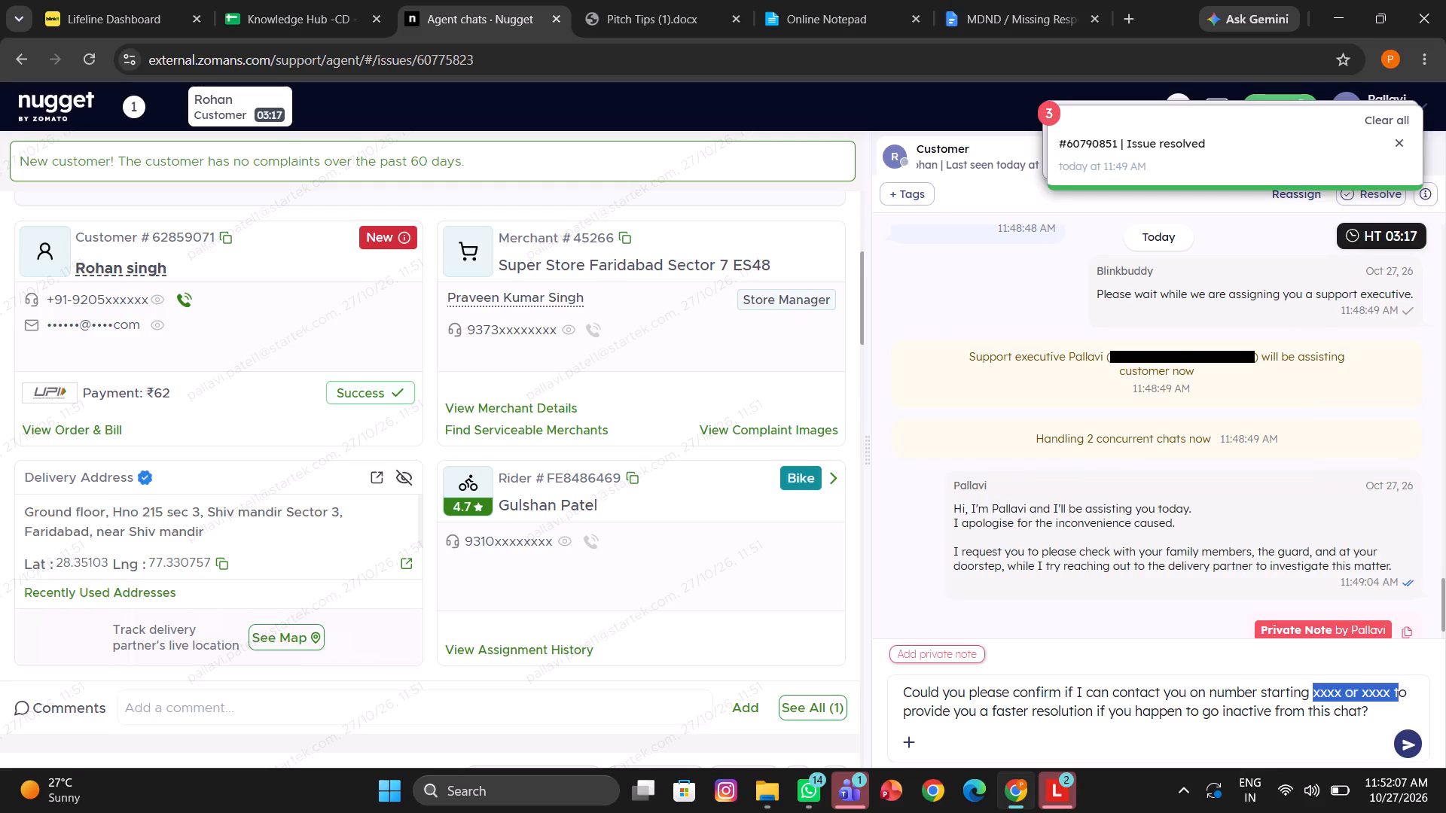
left_click_drag(1397, 689, 1391, 692)
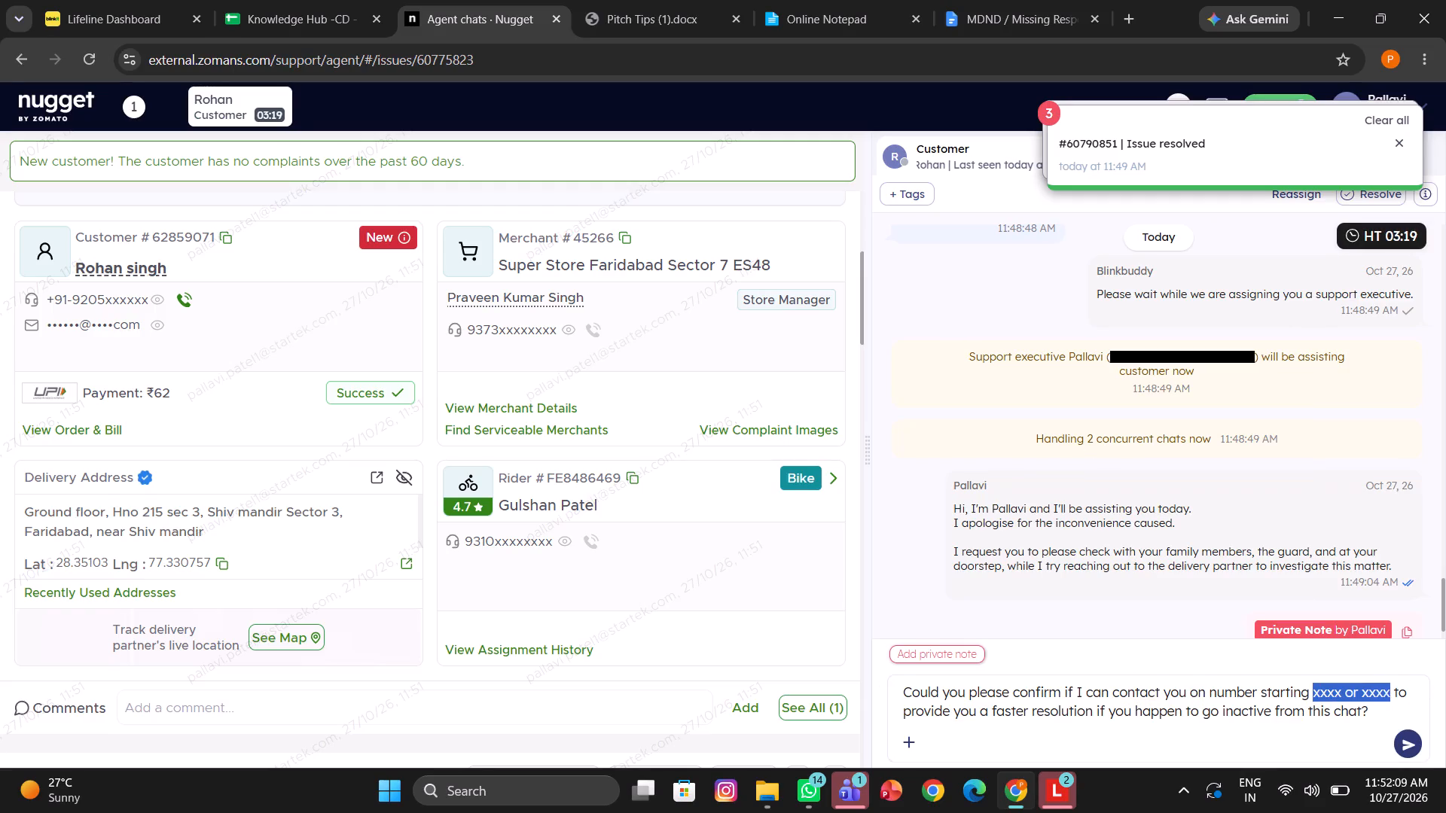
left_click_drag(1391, 692, 1392, 692)
key("BackSpace")
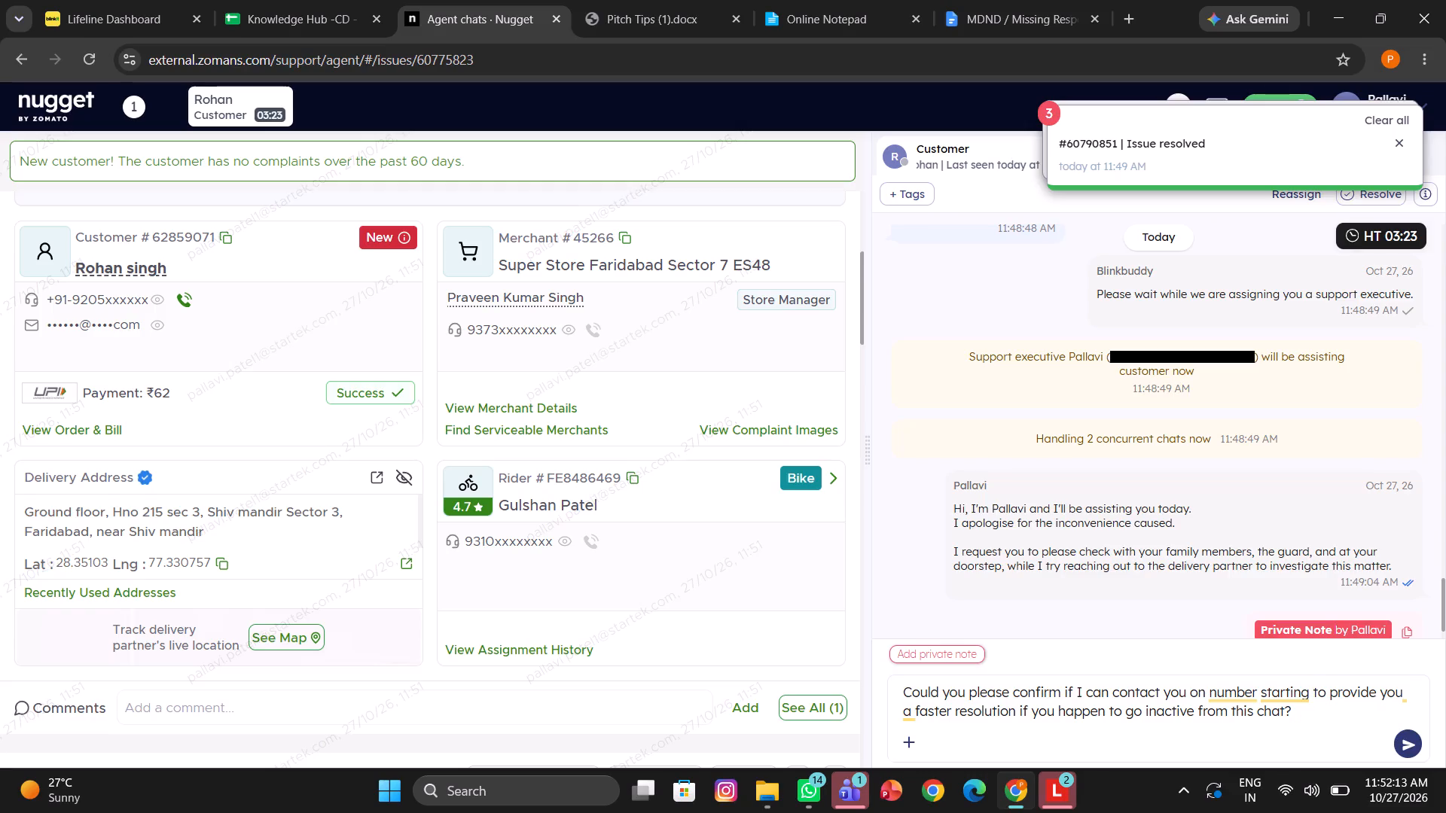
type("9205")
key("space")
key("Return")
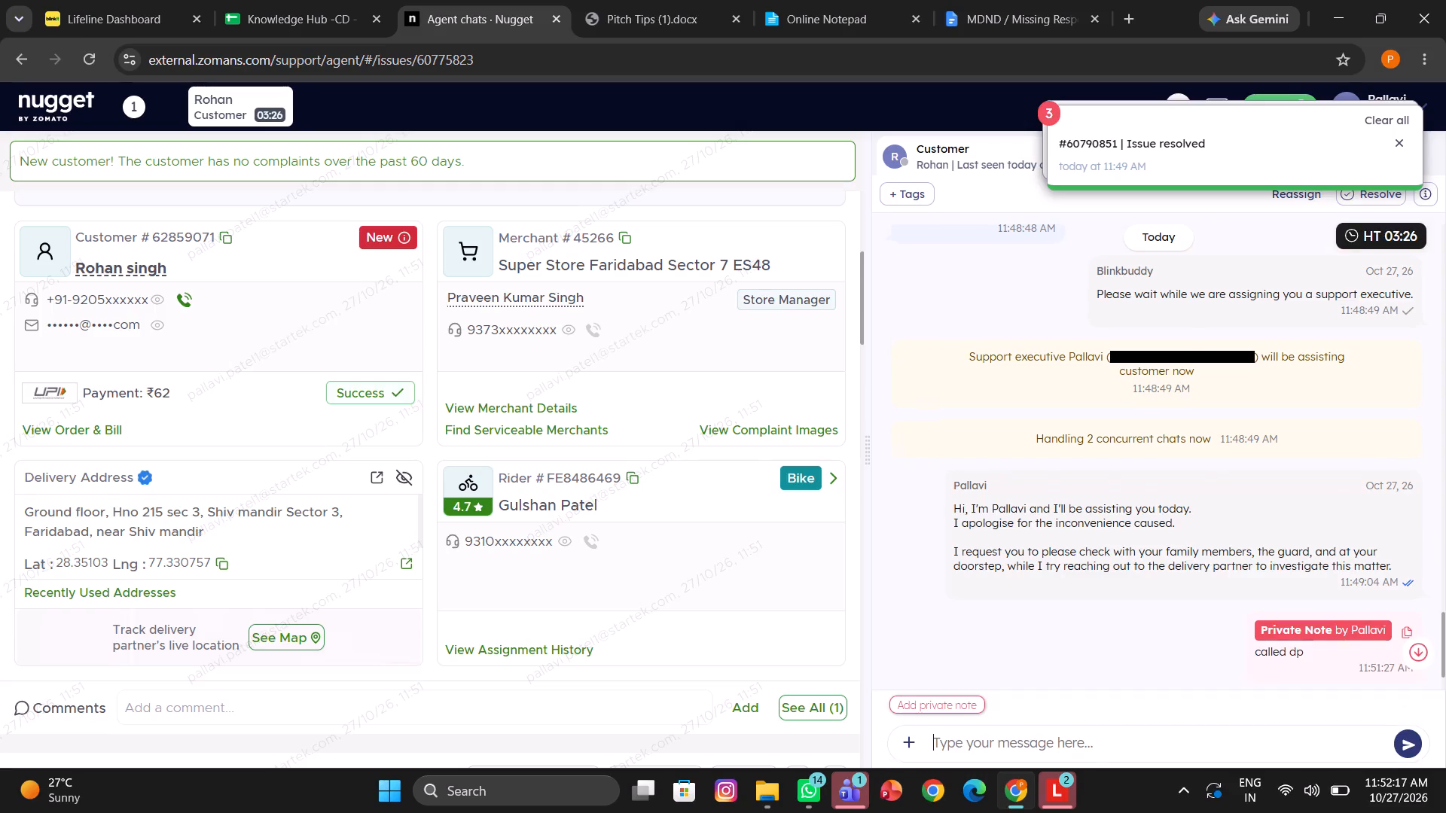
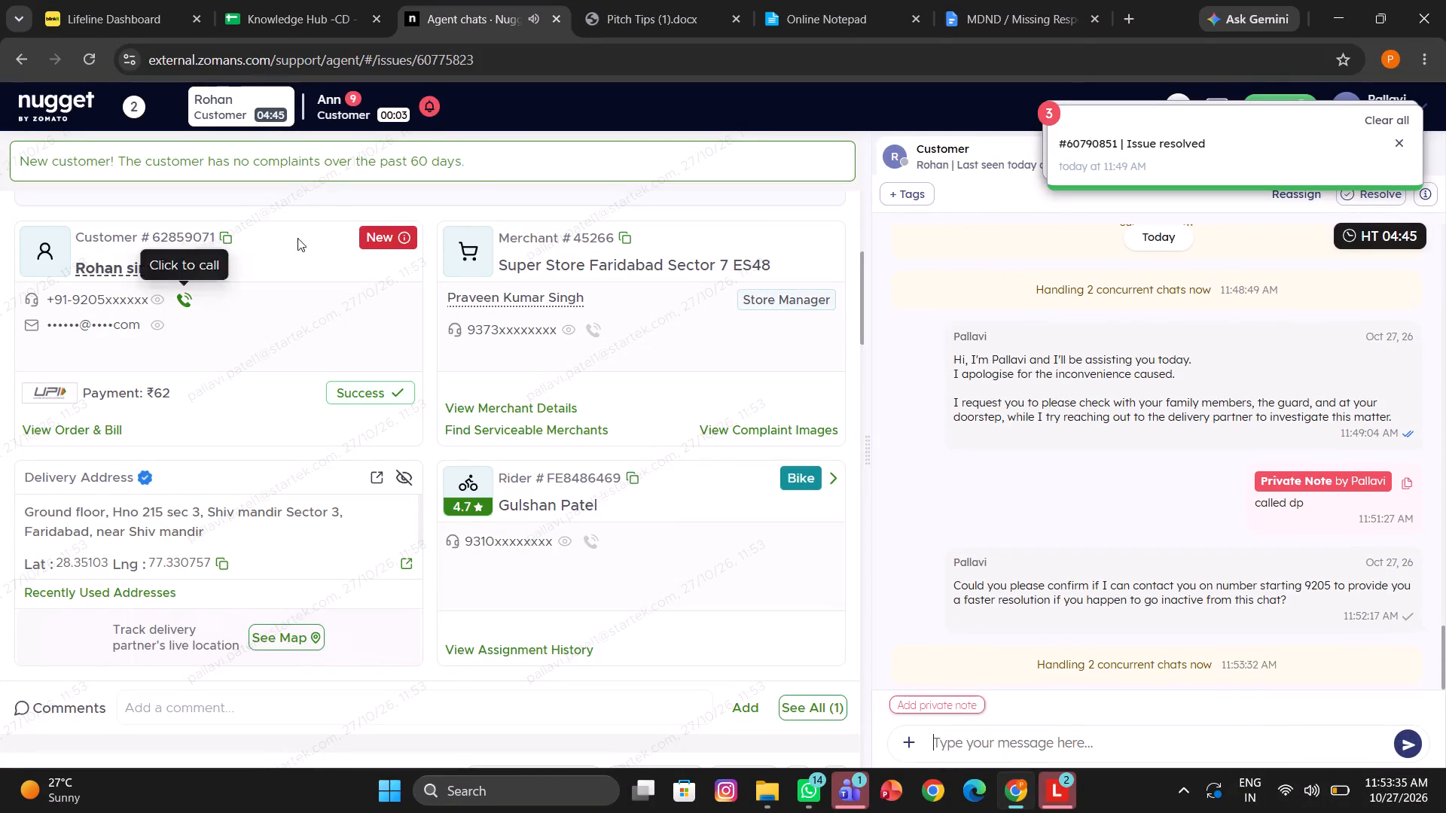
Open Ann's new missing-order chat and send the suggested greeting, apologising and asking to check with family members, the guard and the doorstep.
left_click(324, 103)
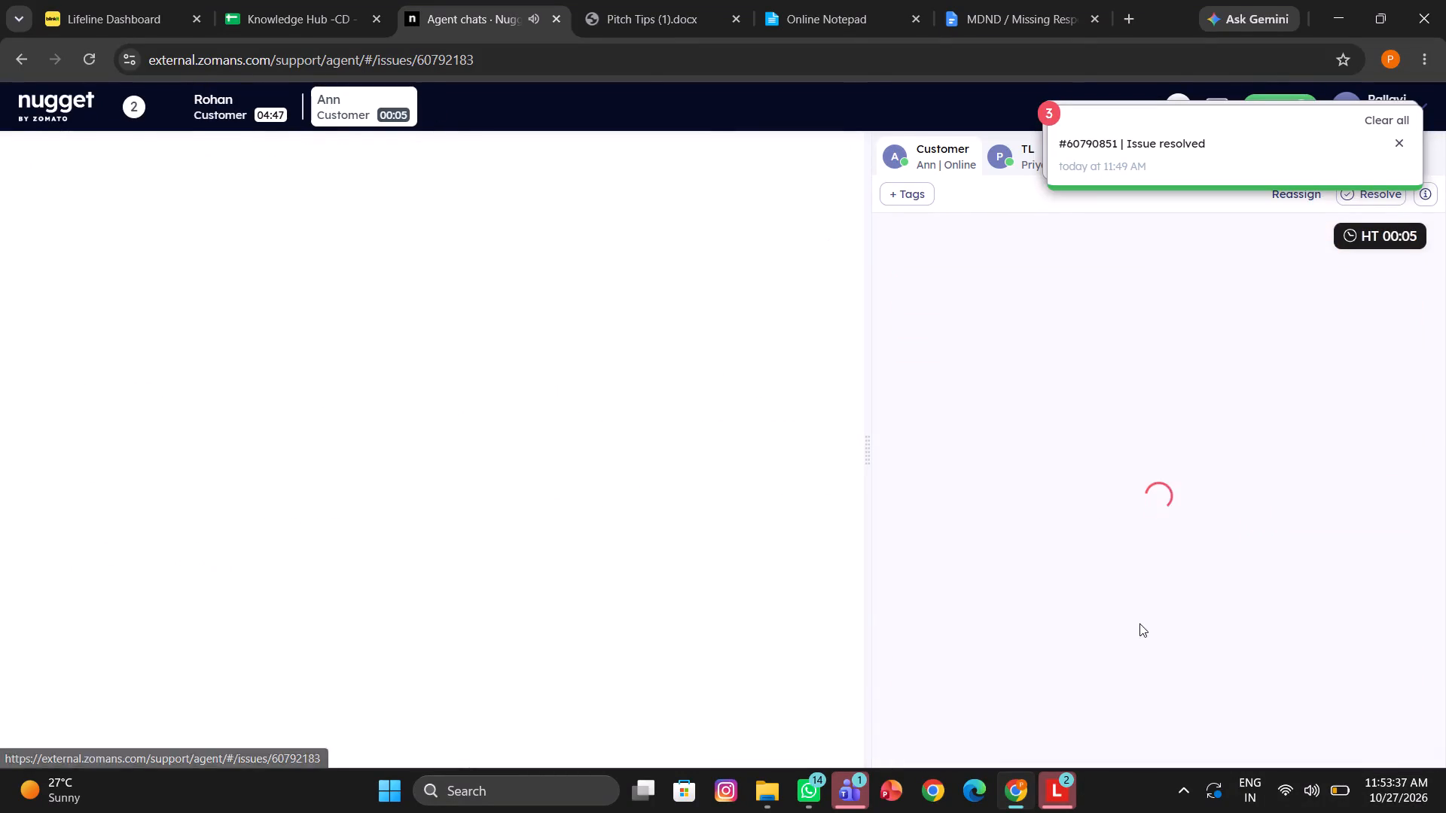
left_click(1066, 660)
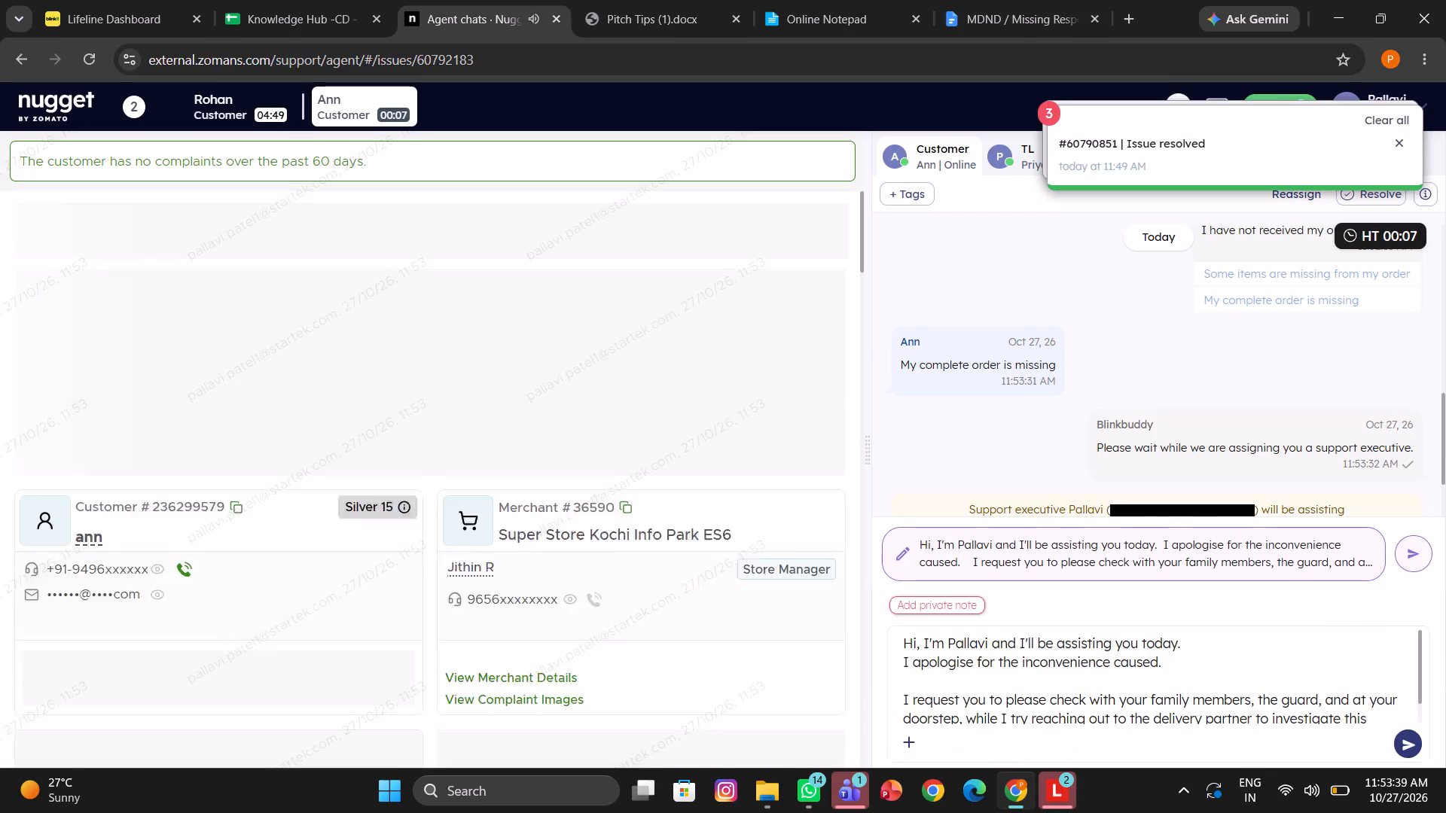
double_click(1066, 660)
key("Return")
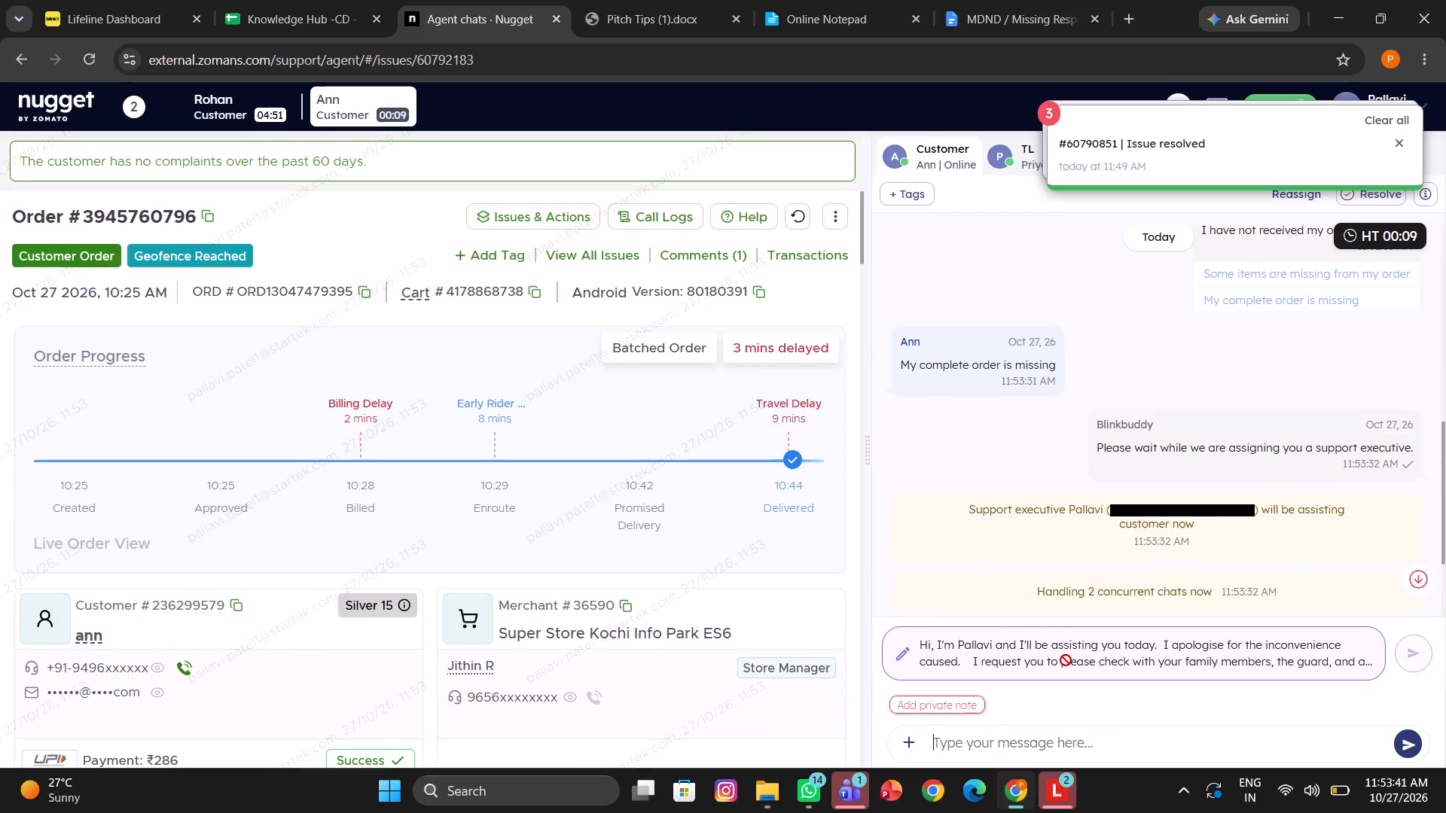
Initiate a call to the rider assigned to the new chat's missing order.
scroll(594, 560, "down", 1)
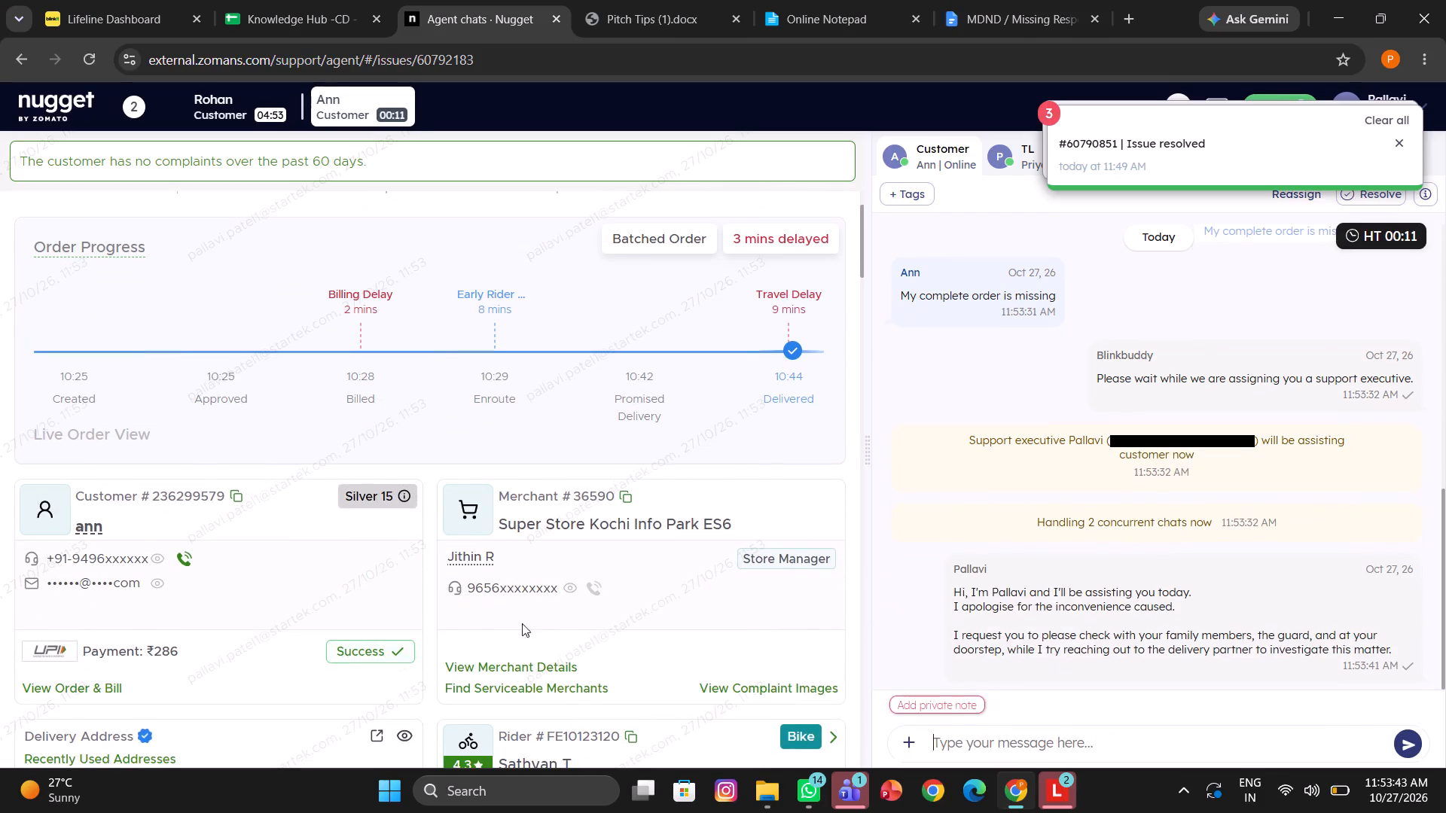
scroll(645, 611, "down", 1)
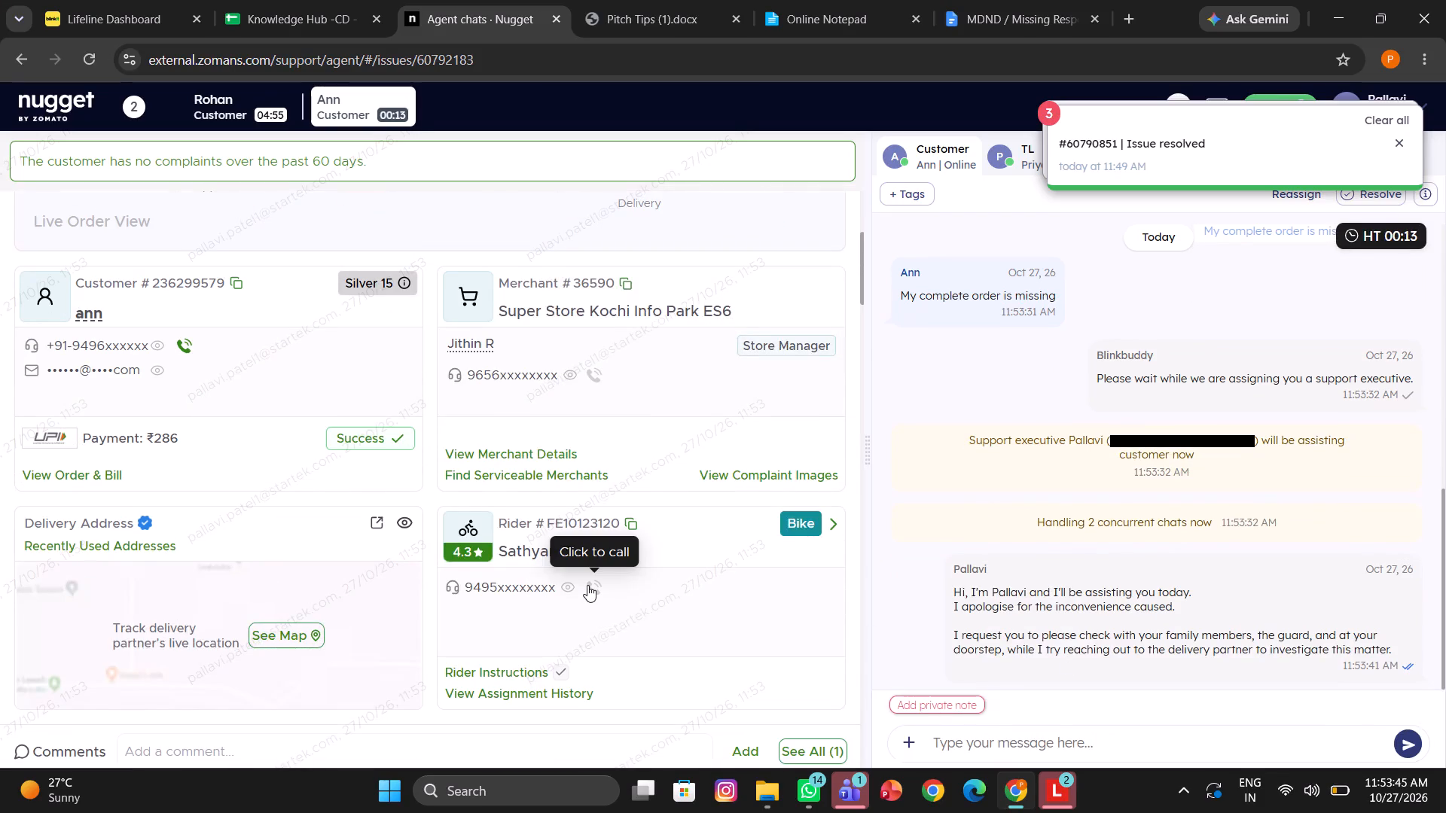
left_click(587, 585)
left_click(791, 557)
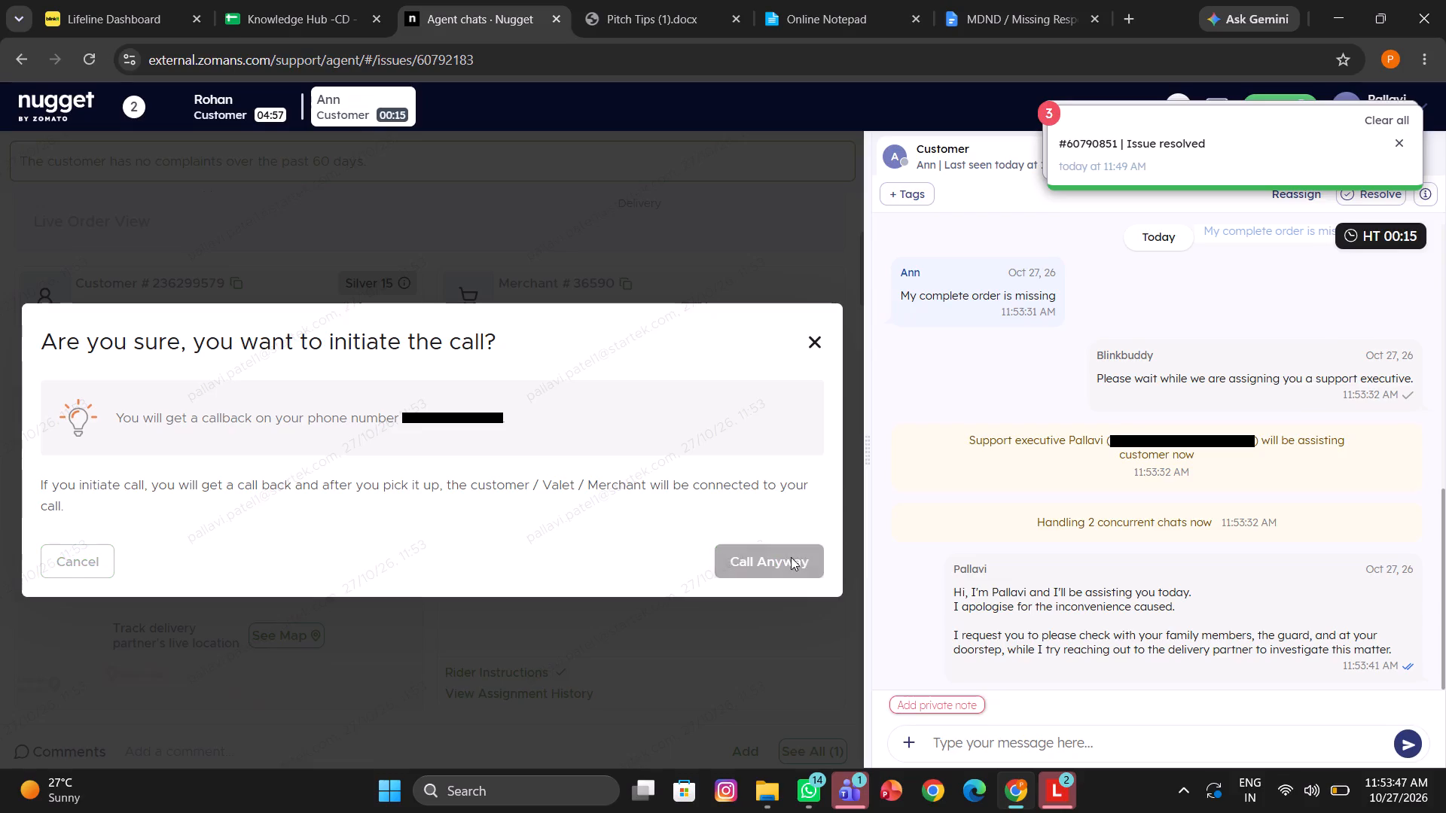
Add the private note "called dp" to the missing-order chat.
left_click(905, 707)
type("called")
key("space")
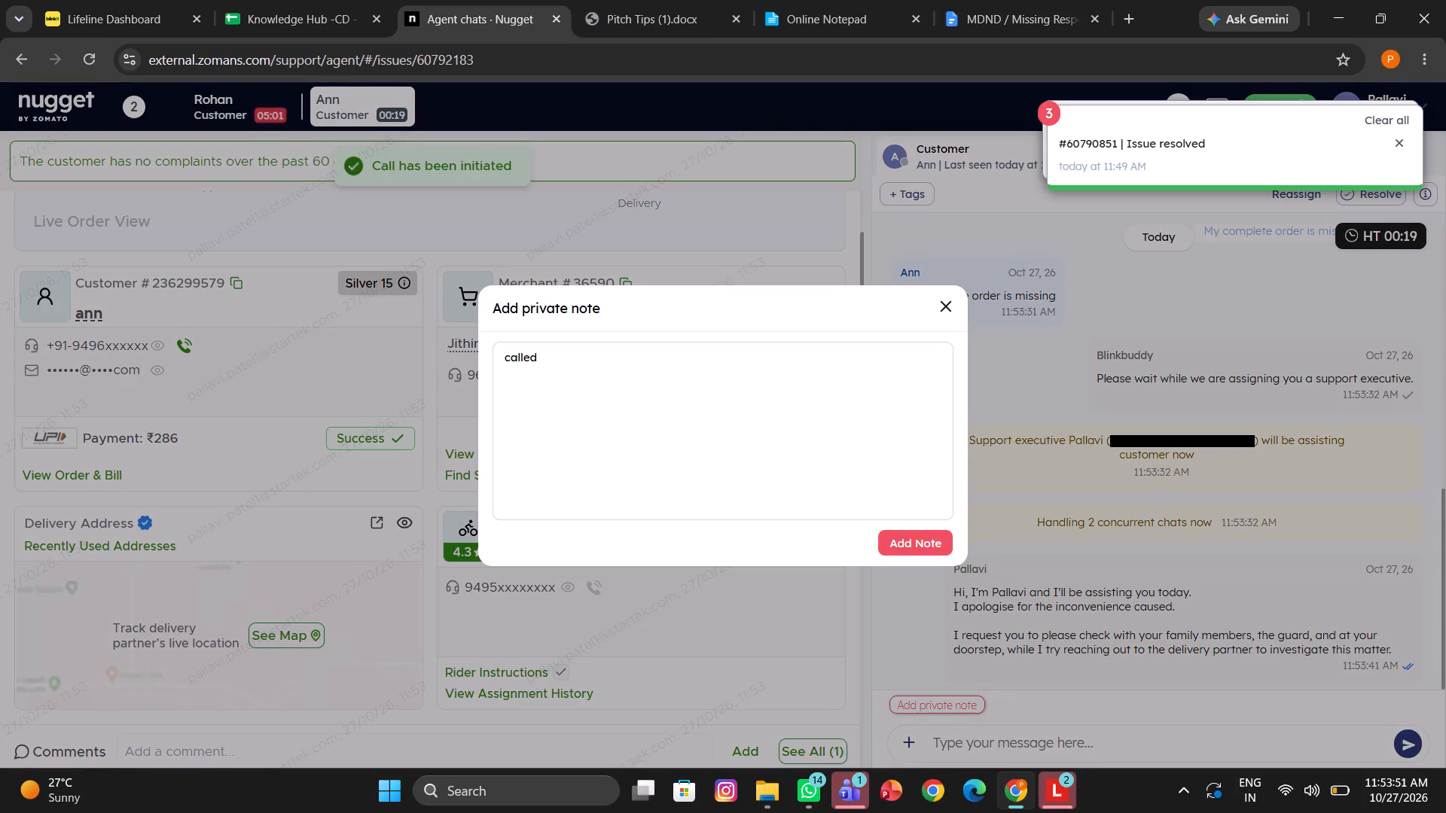
type("dp")
left_click(913, 534)
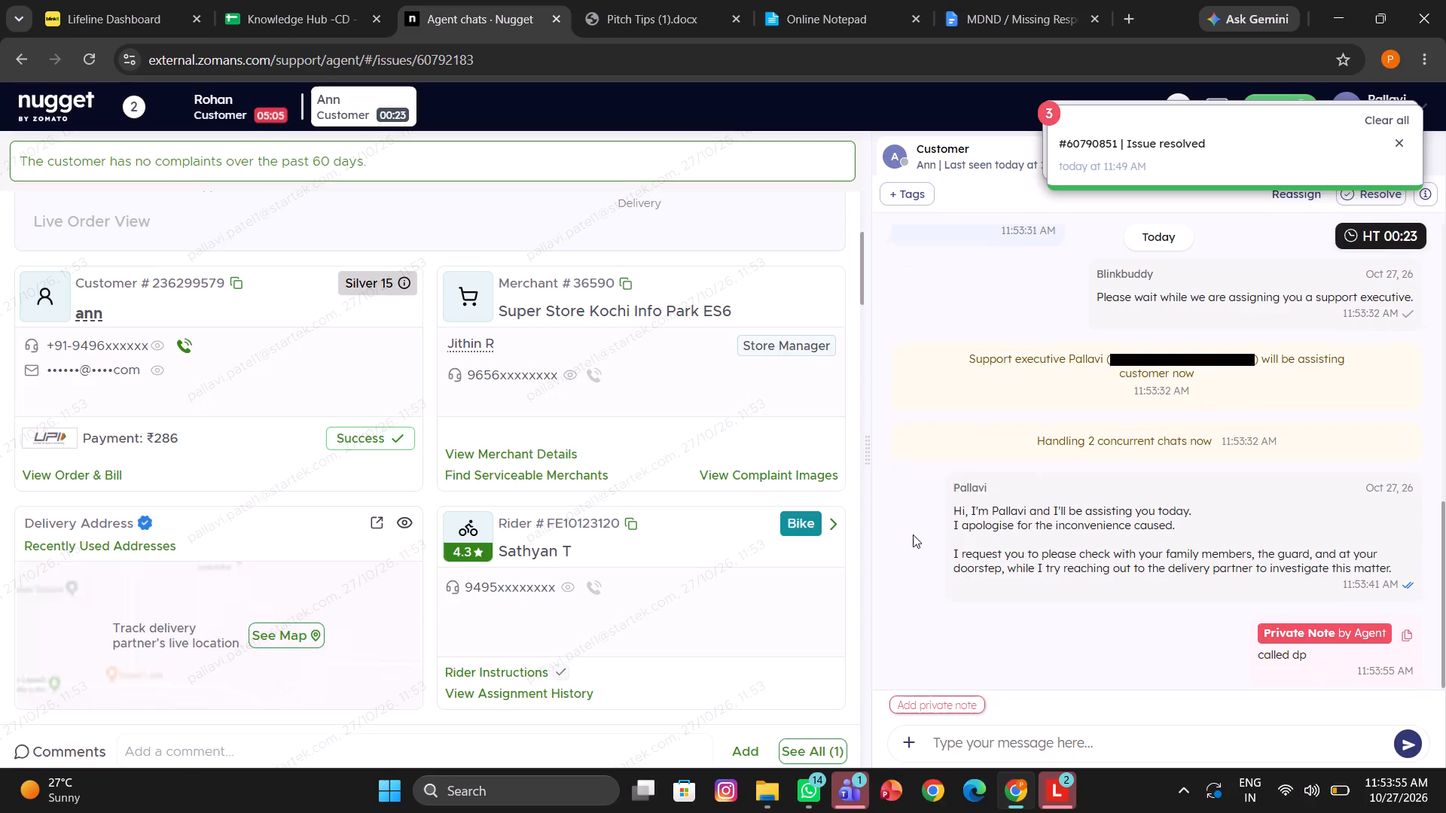
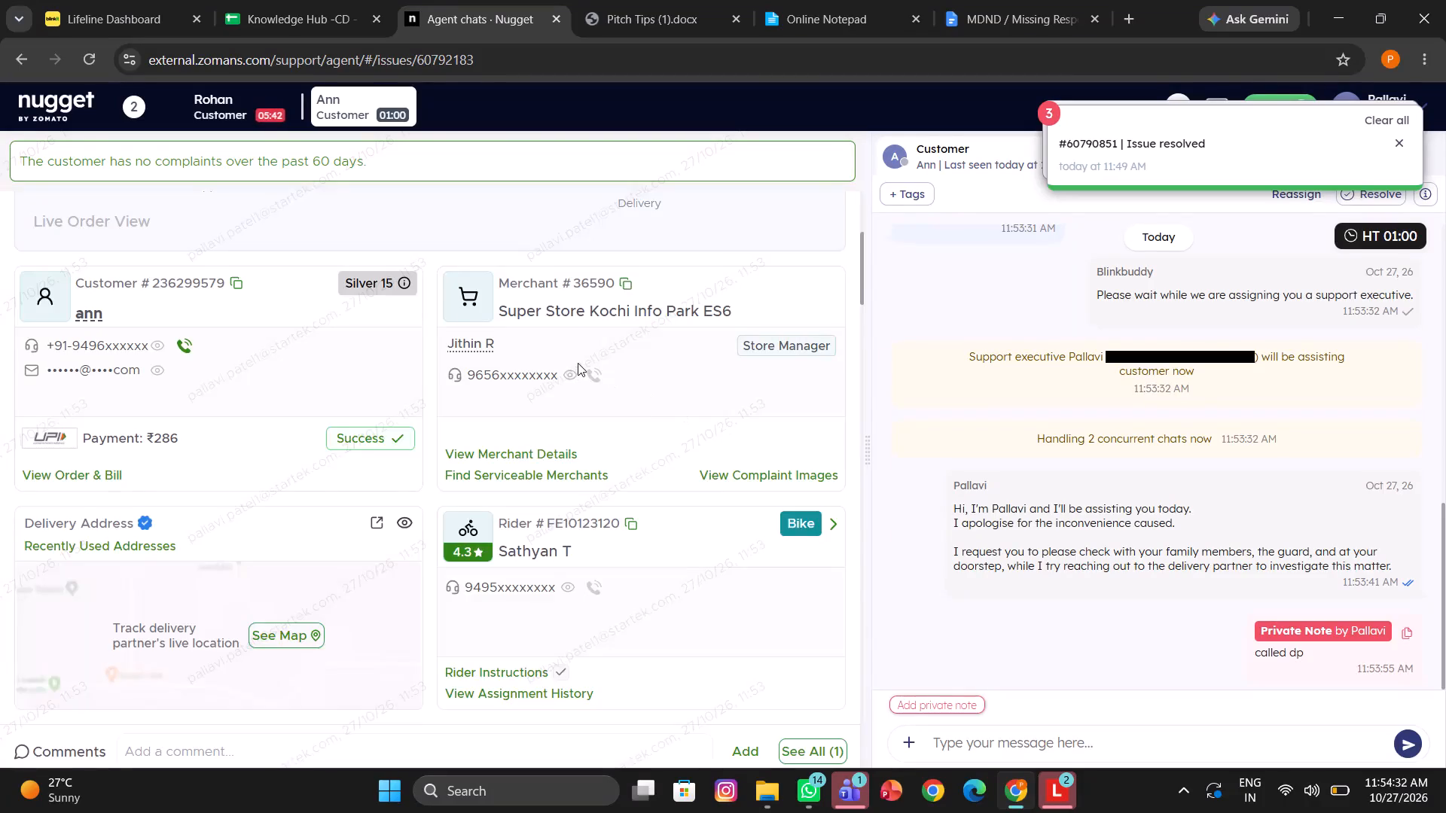
Review the order progress in Ann's chat and reveal the order's full delivery address.
scroll(578, 363, "right", 1)
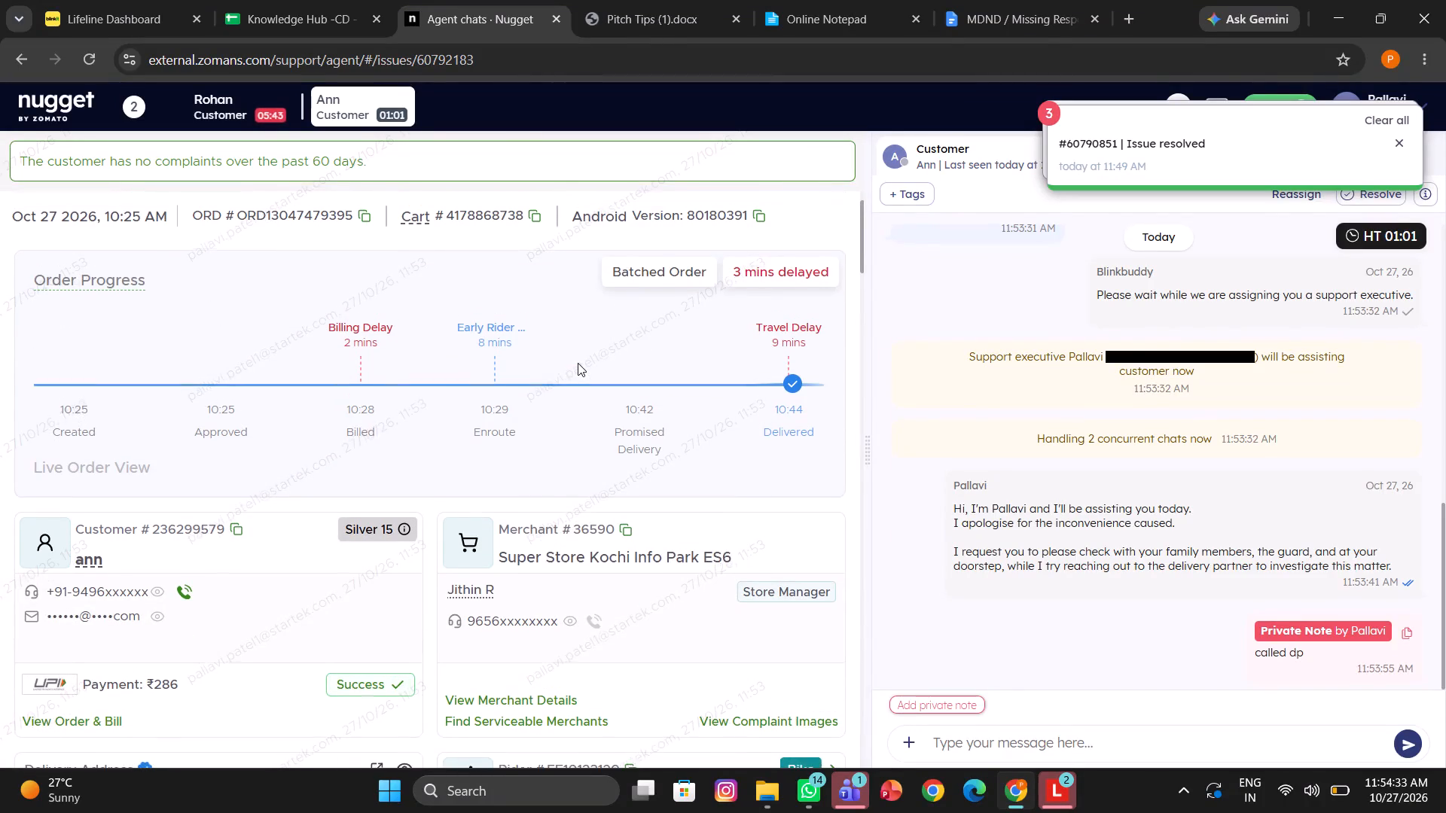
scroll(578, 363, "right", 1)
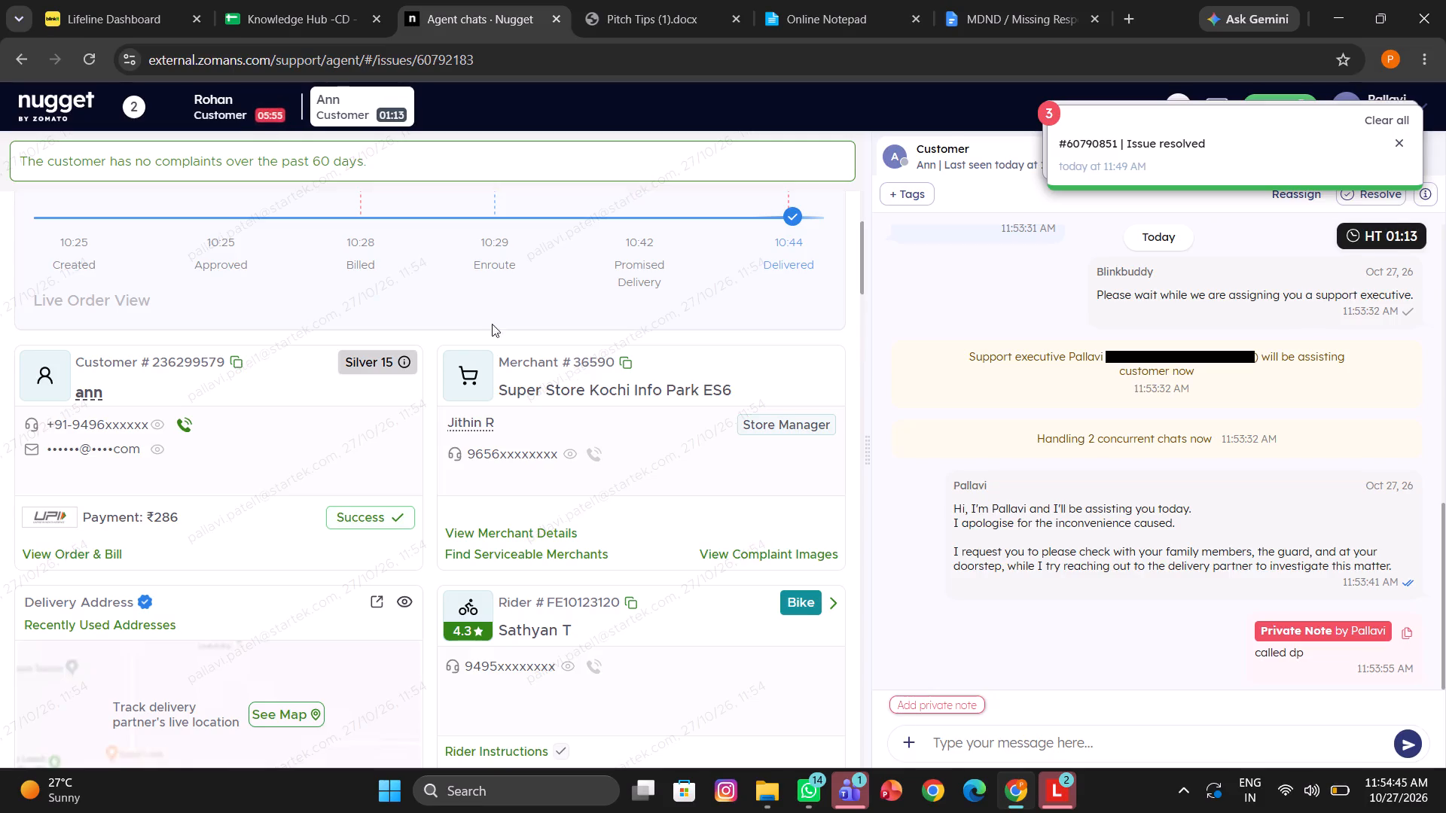
scroll(163, 362, "down", 1)
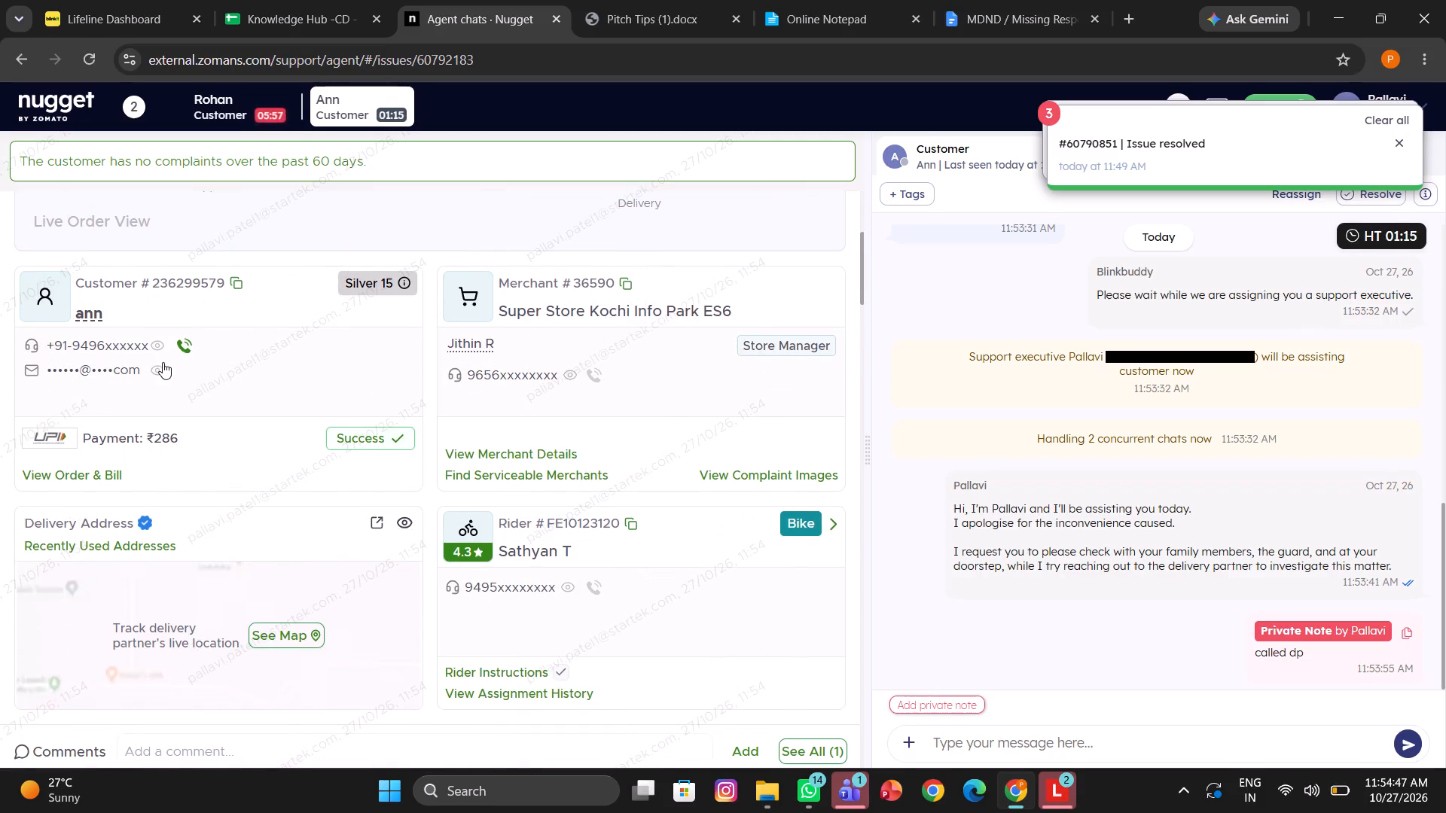
left_click(401, 528)
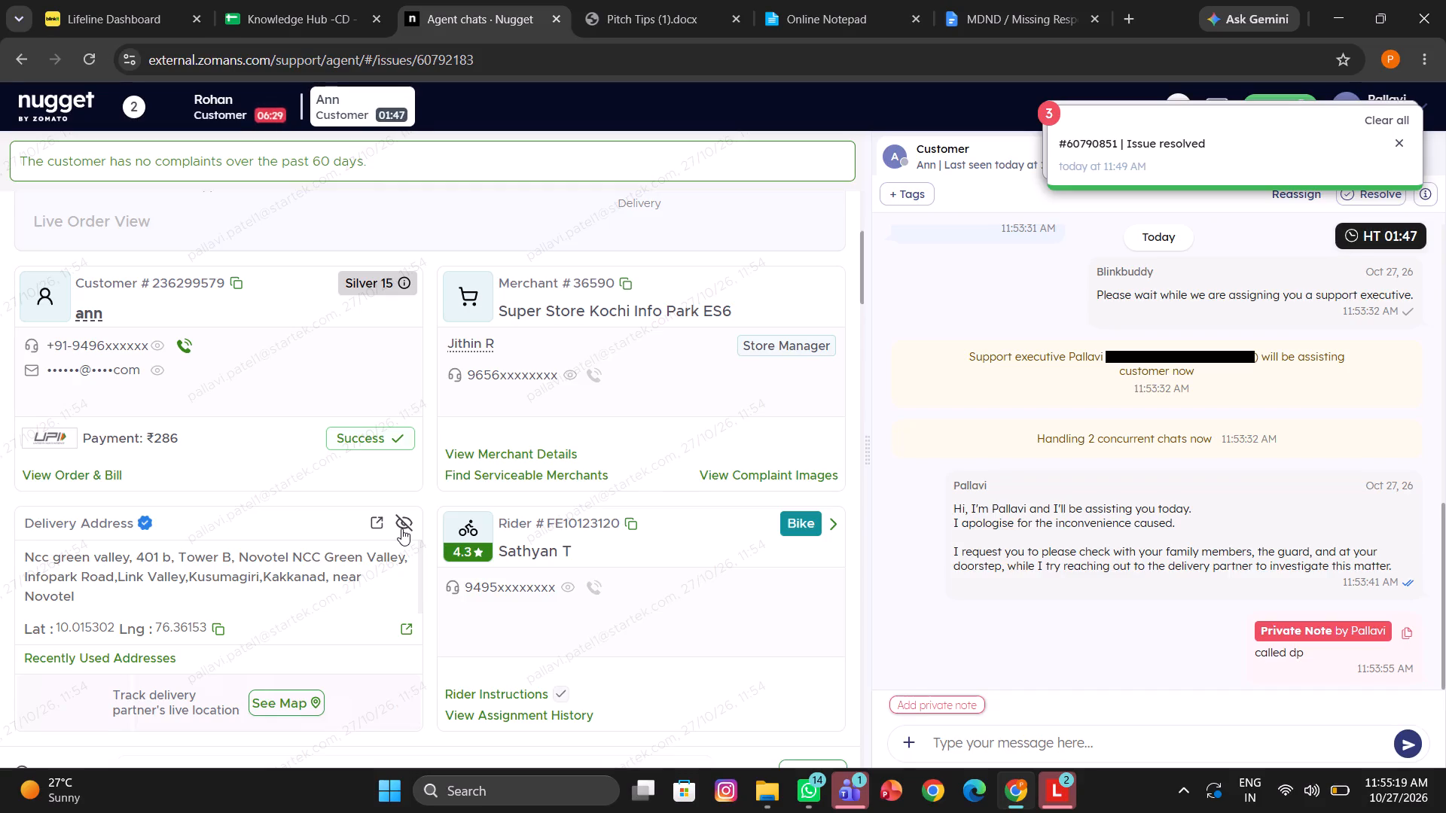
left_click(940, 752)
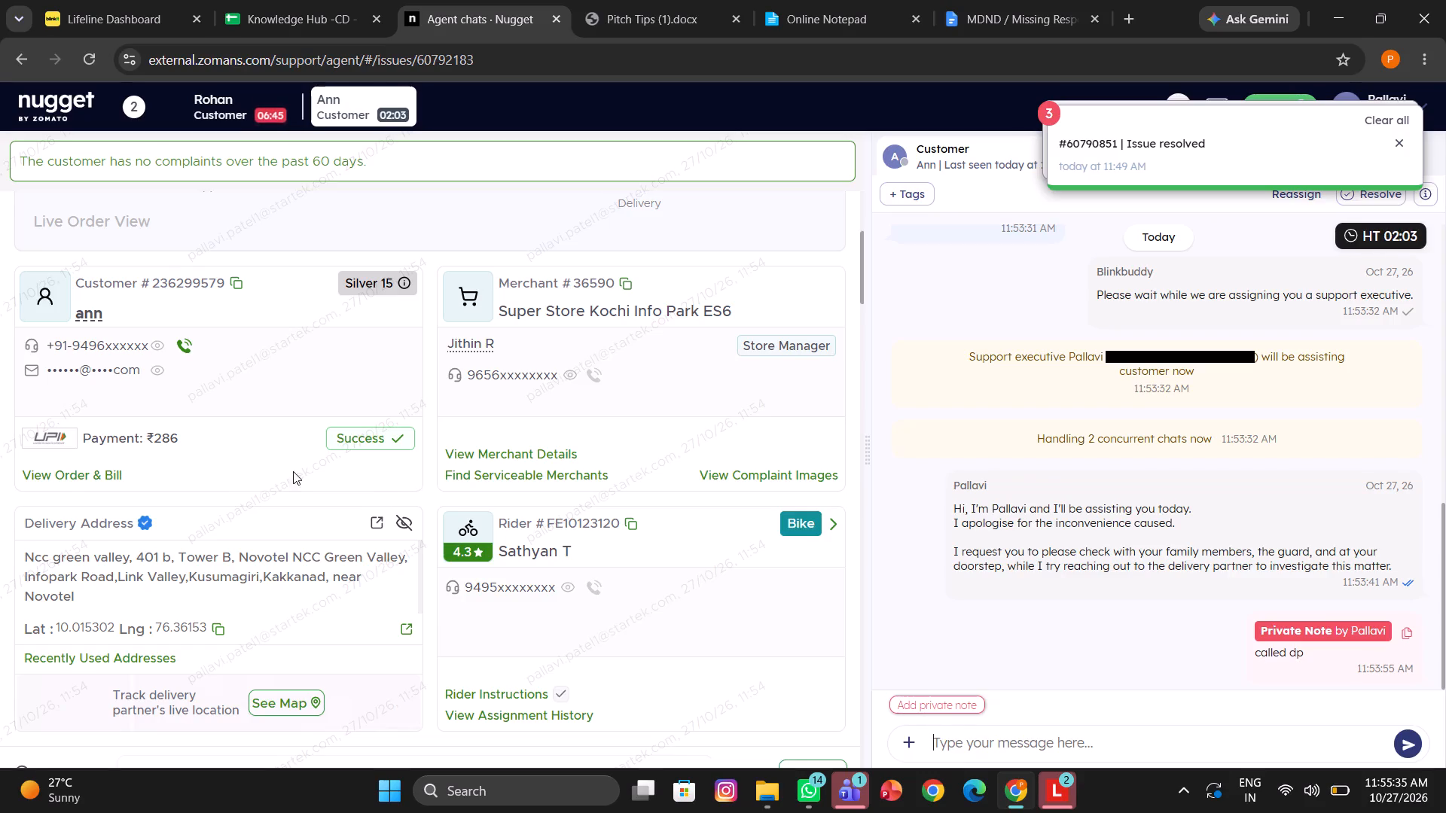
Copy the "customer unresponsive on chat" response from the Pitch Tips document and send it in Rohan's chat.
left_click(213, 108)
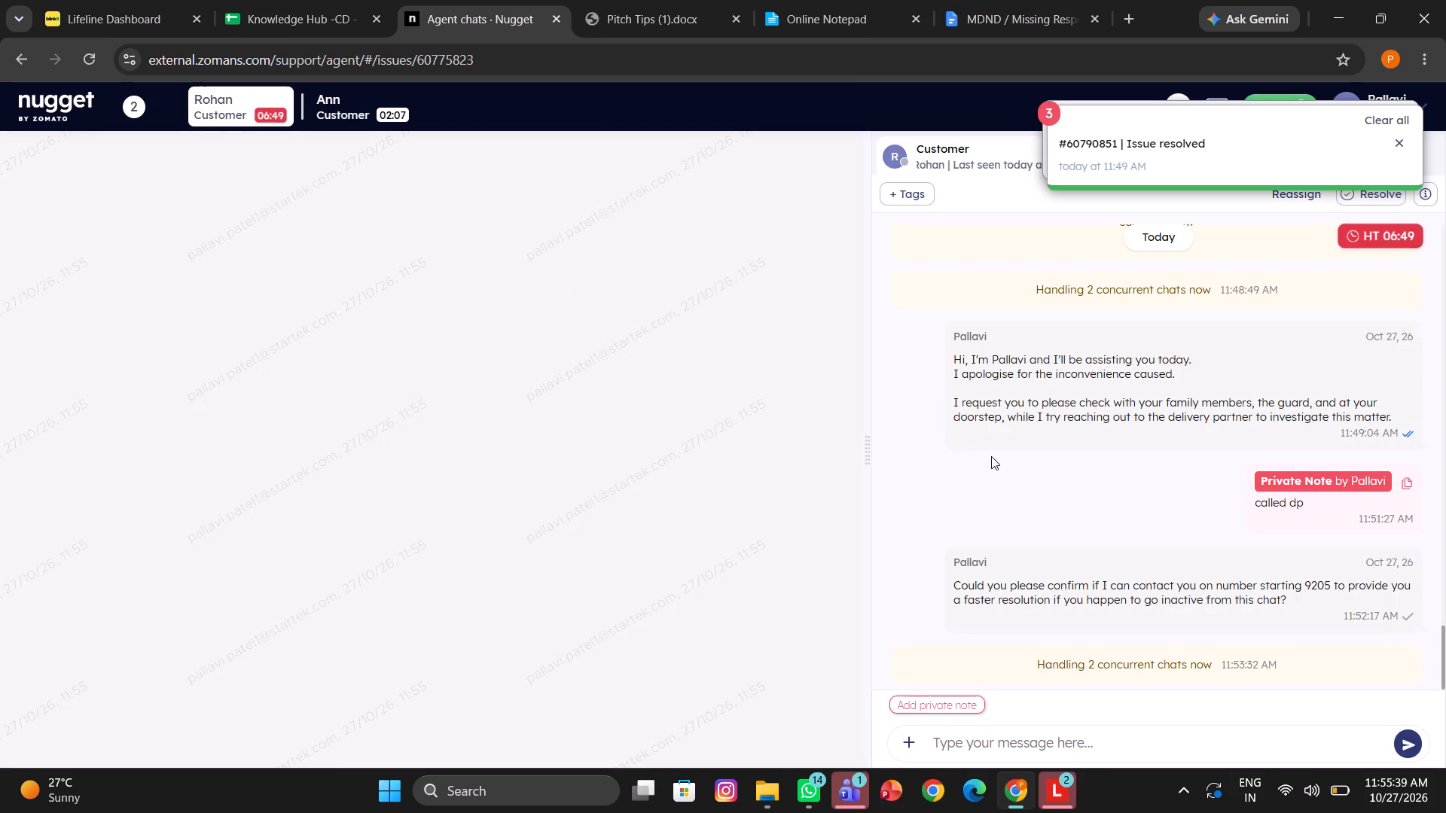
scroll(990, 413, "down", 1)
left_click(622, 0)
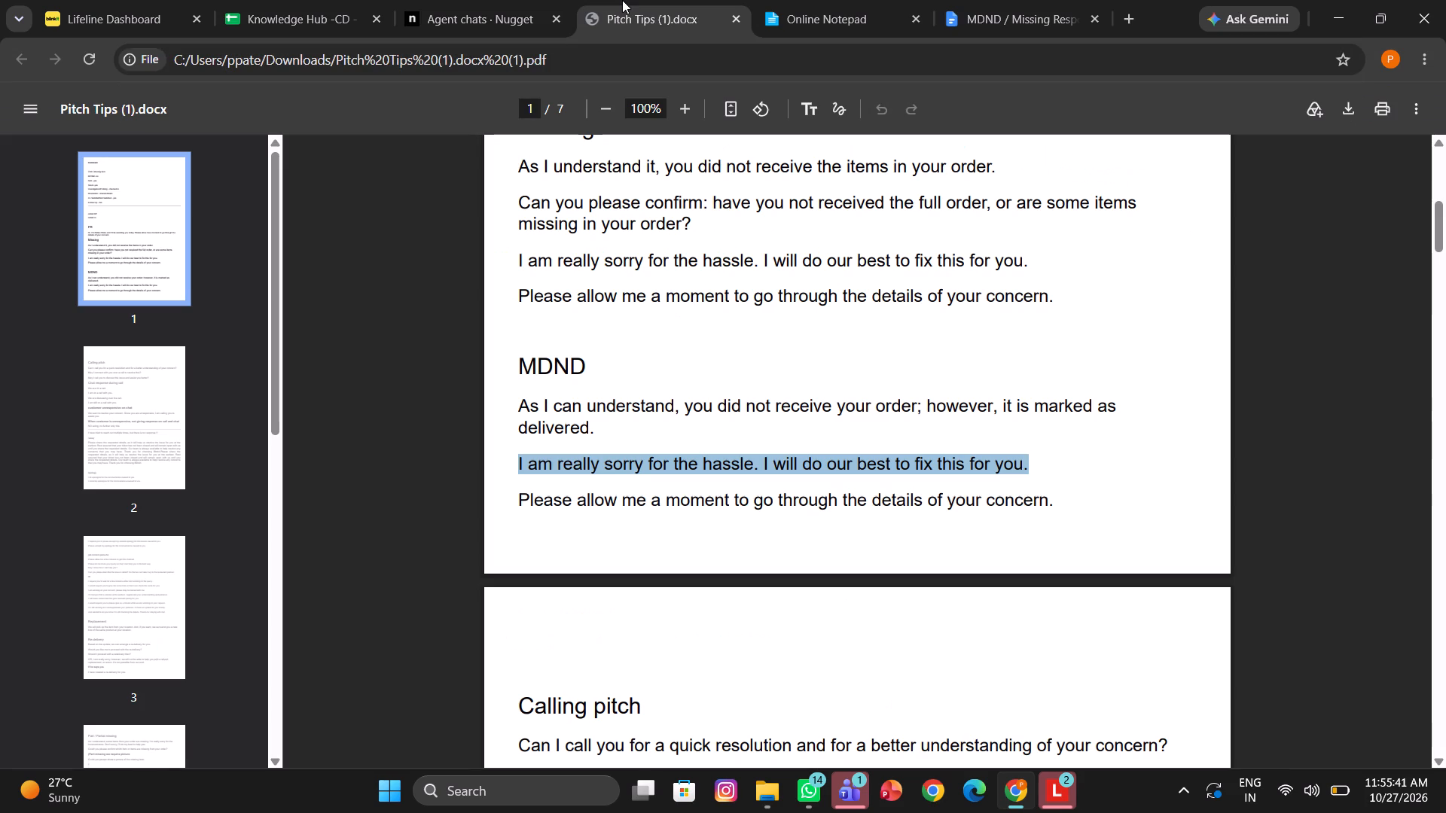
scroll(529, 475, "down", 3)
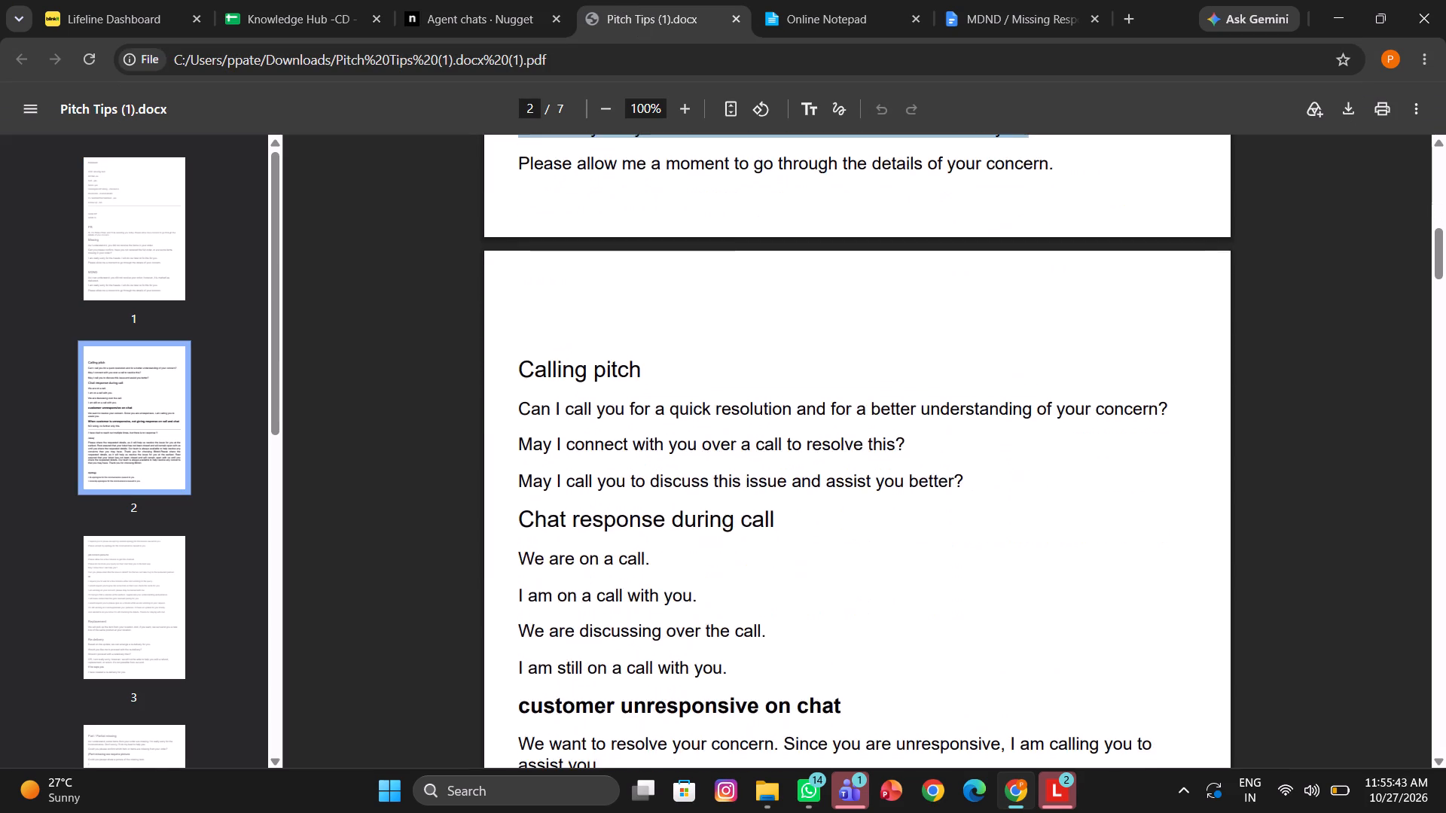
scroll(529, 477, "down", 1)
left_click_drag(609, 624, 522, 604)
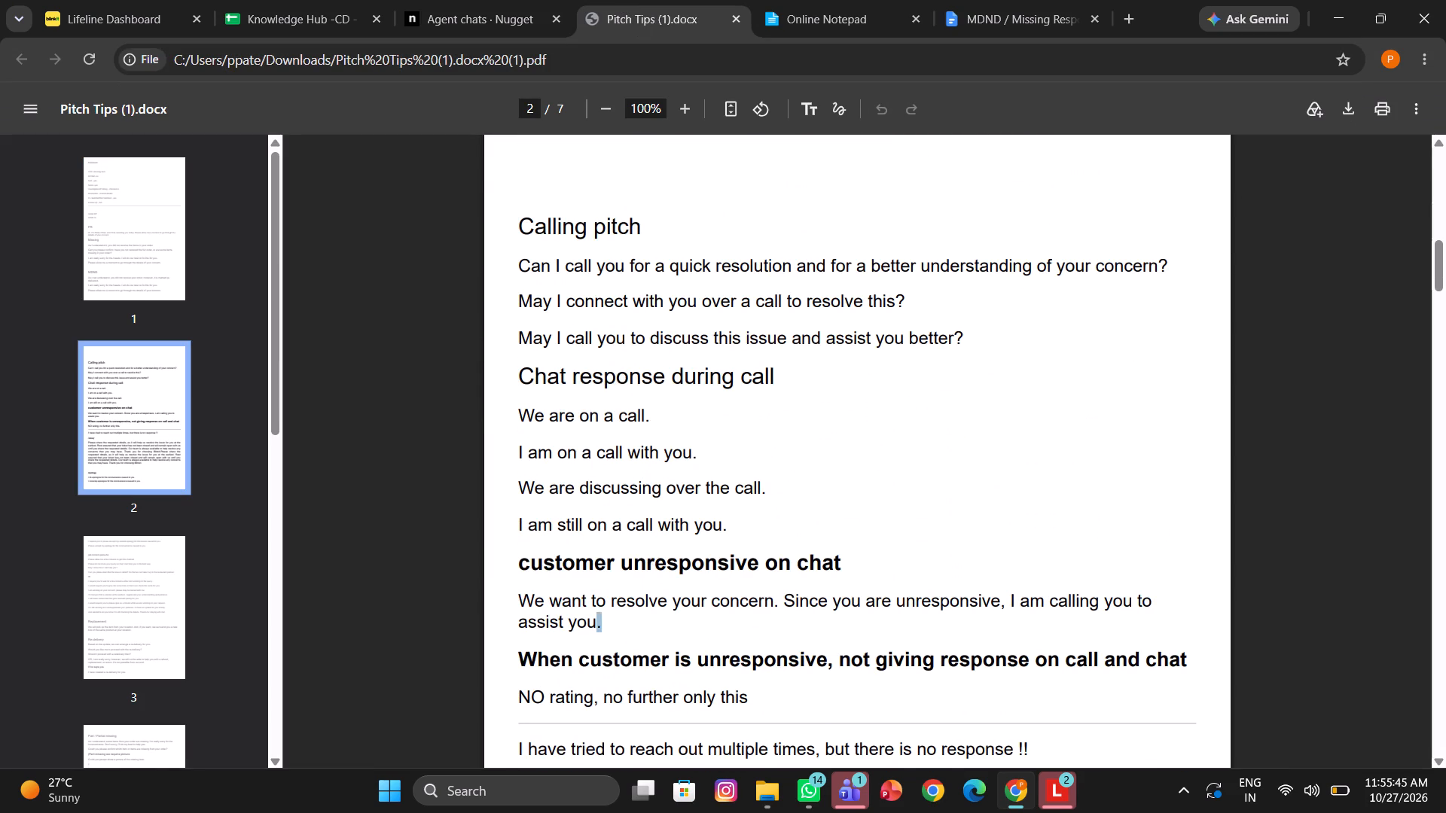
left_click_drag(522, 604, 497, 592)
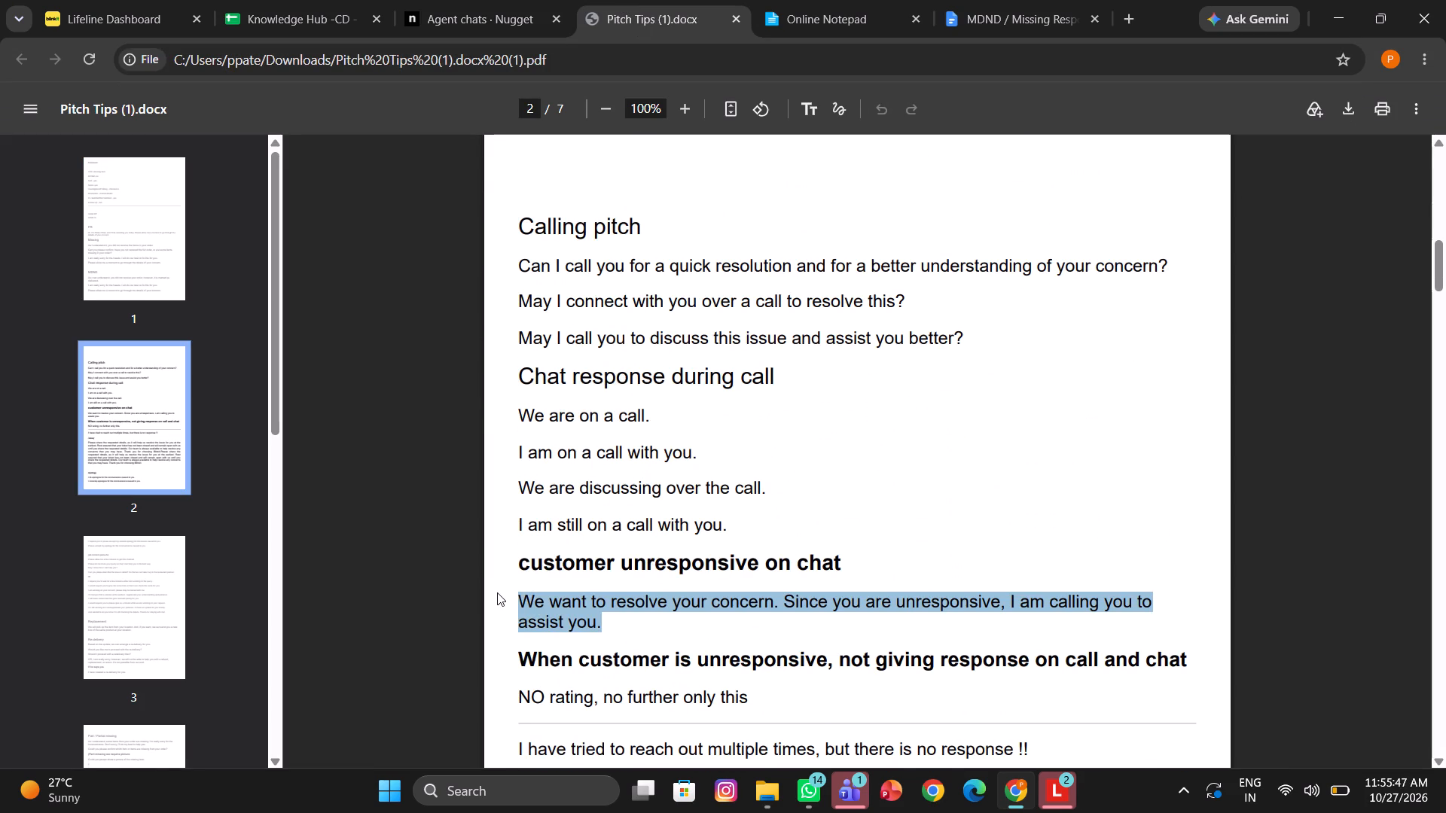
key("ctrl+c")
left_click(477, 0)
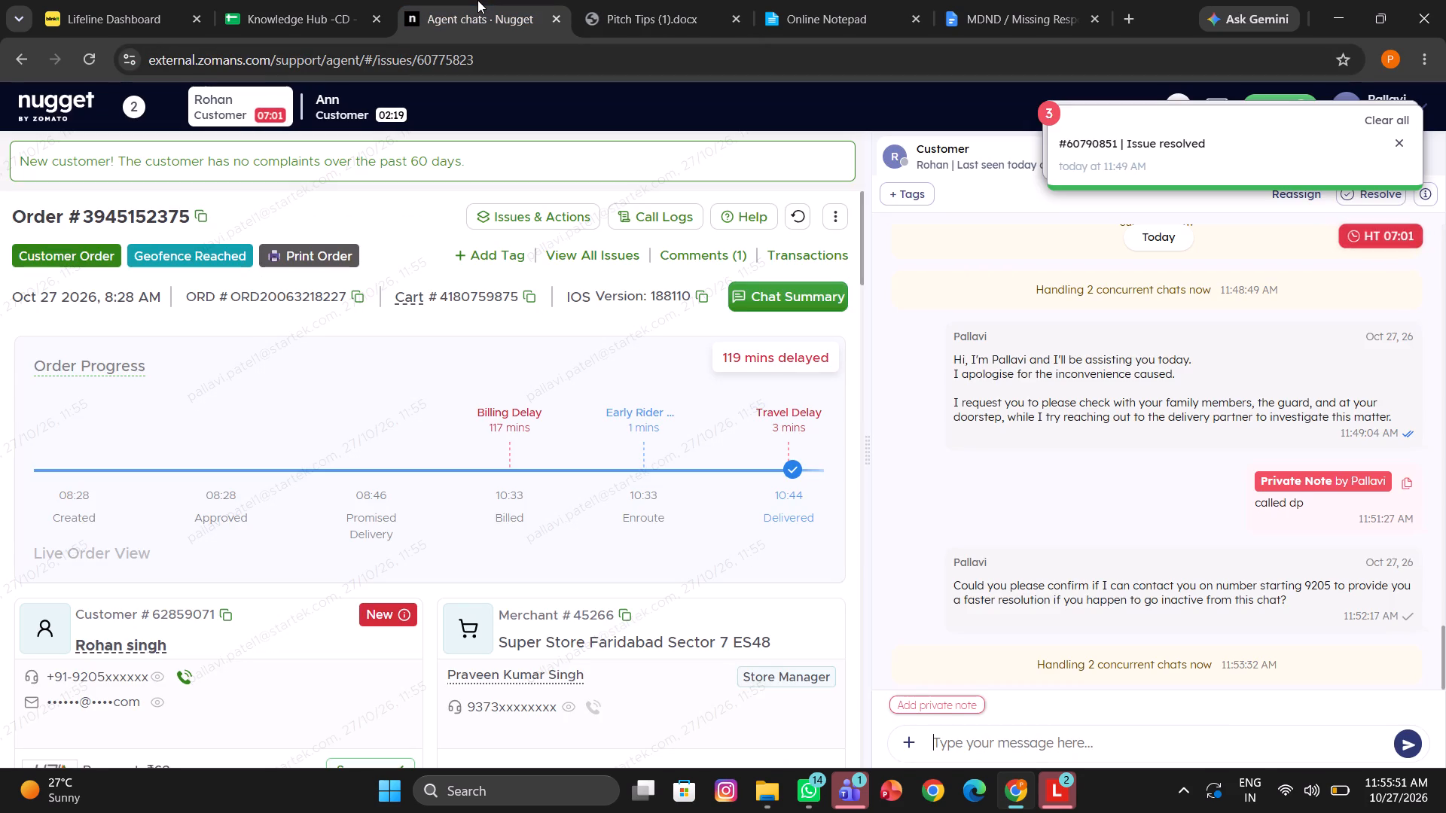
key("ctrl+v")
key("Return")
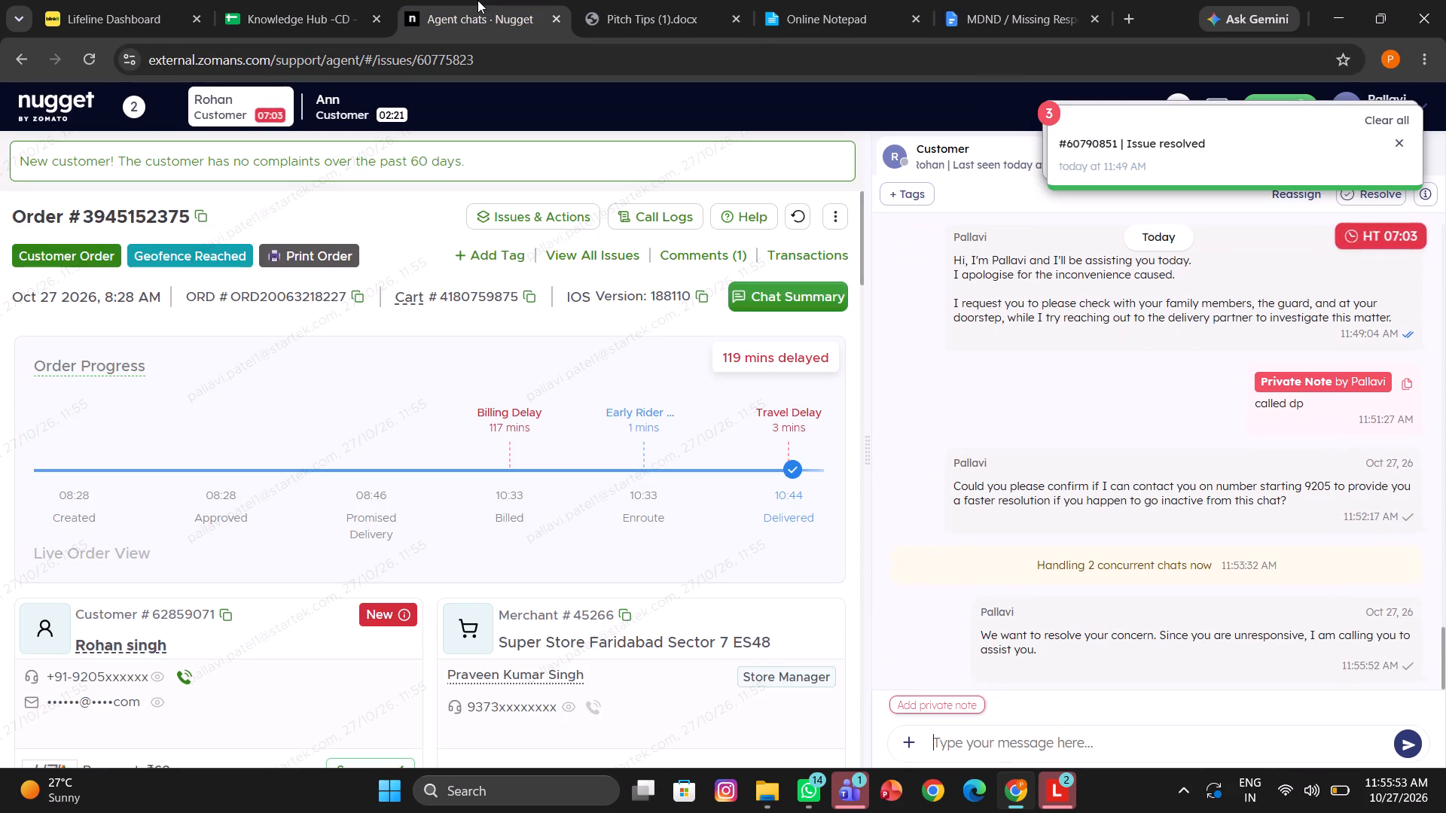
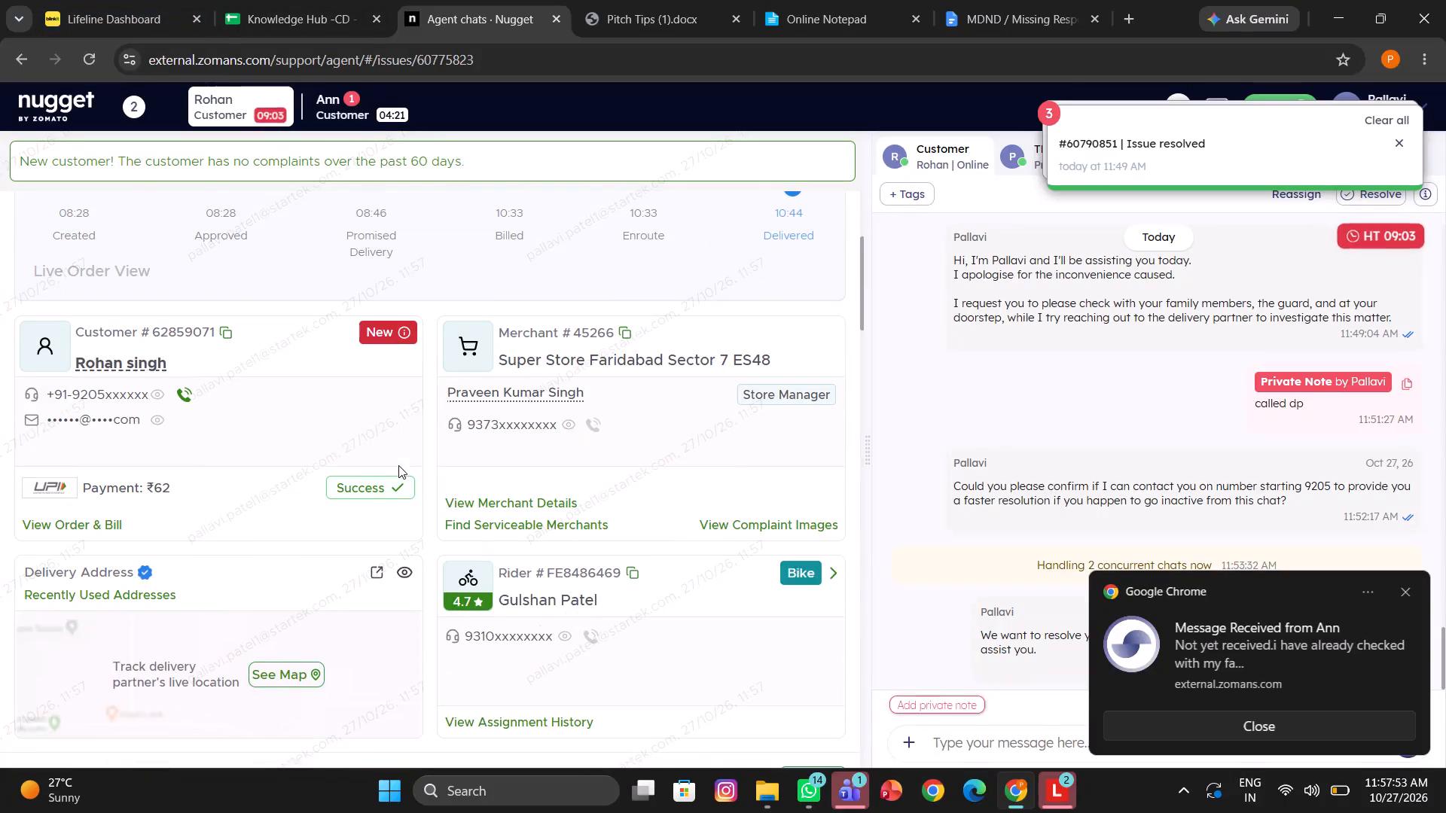
Initiate a call to the customer Rohan from his order details and confirm the callback request.
left_click(179, 391)
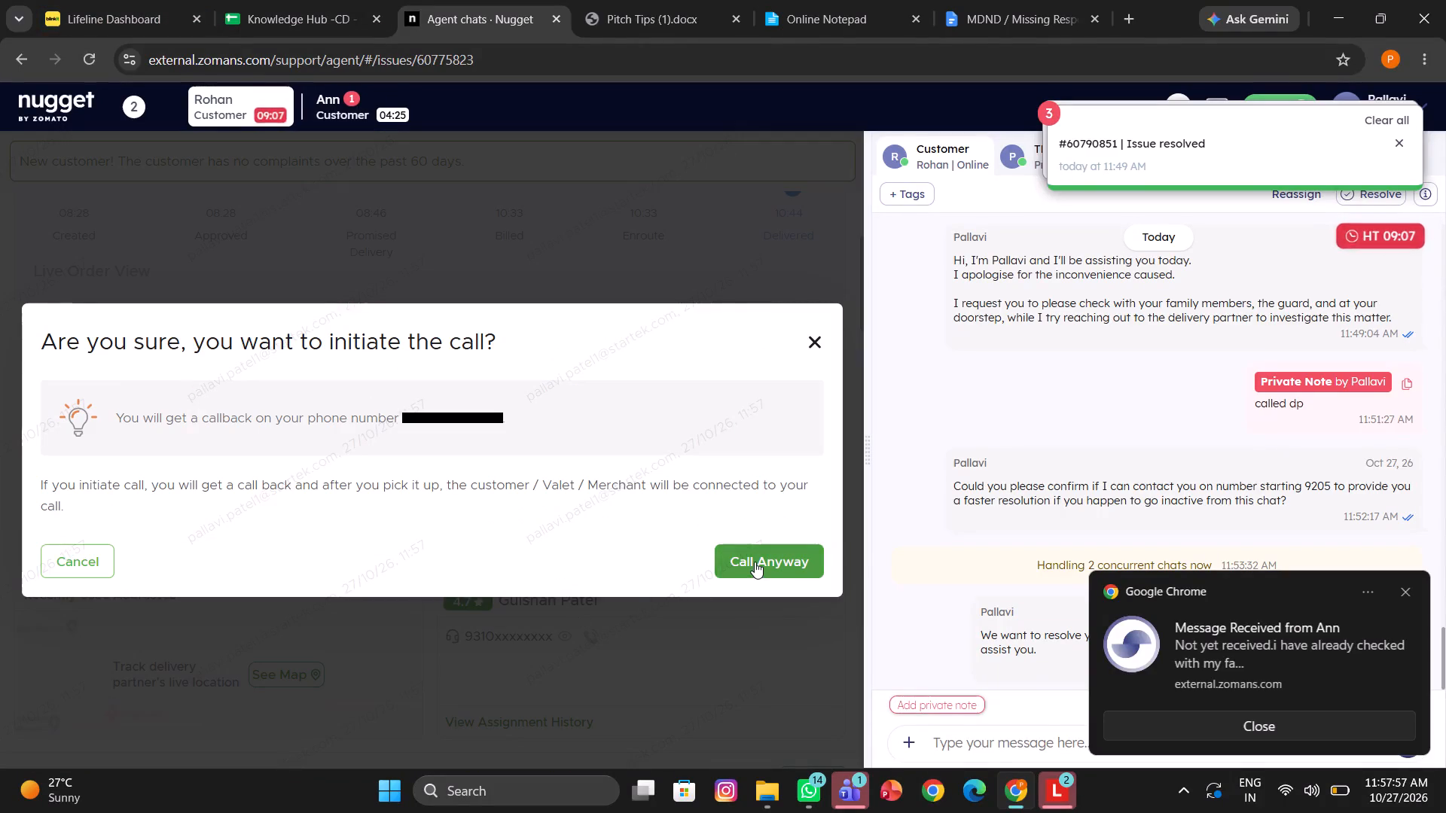
left_click(755, 562)
Add the private note "called cx" to Rohan's chat.
left_click(935, 704)
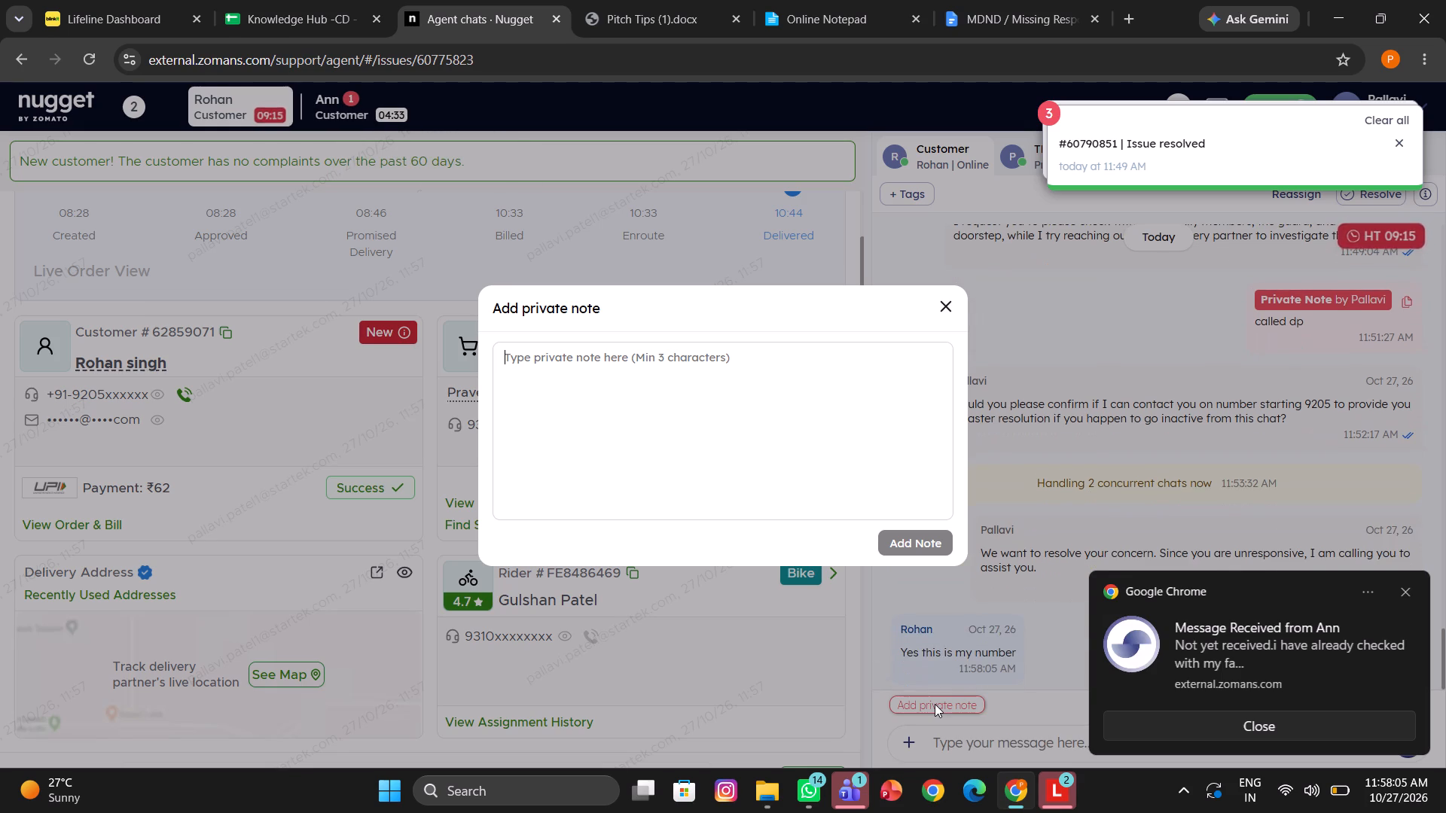
type("called cx")
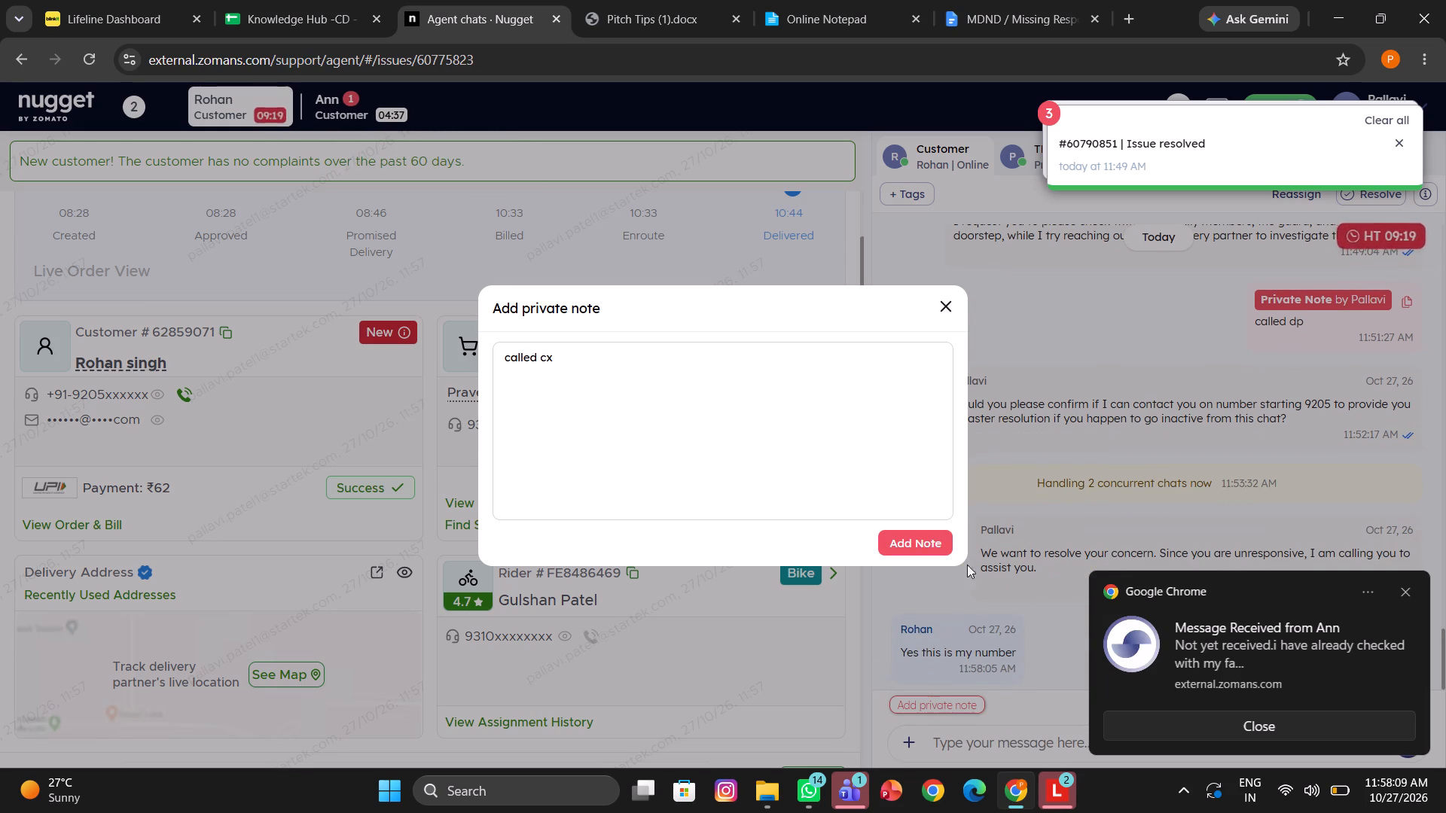
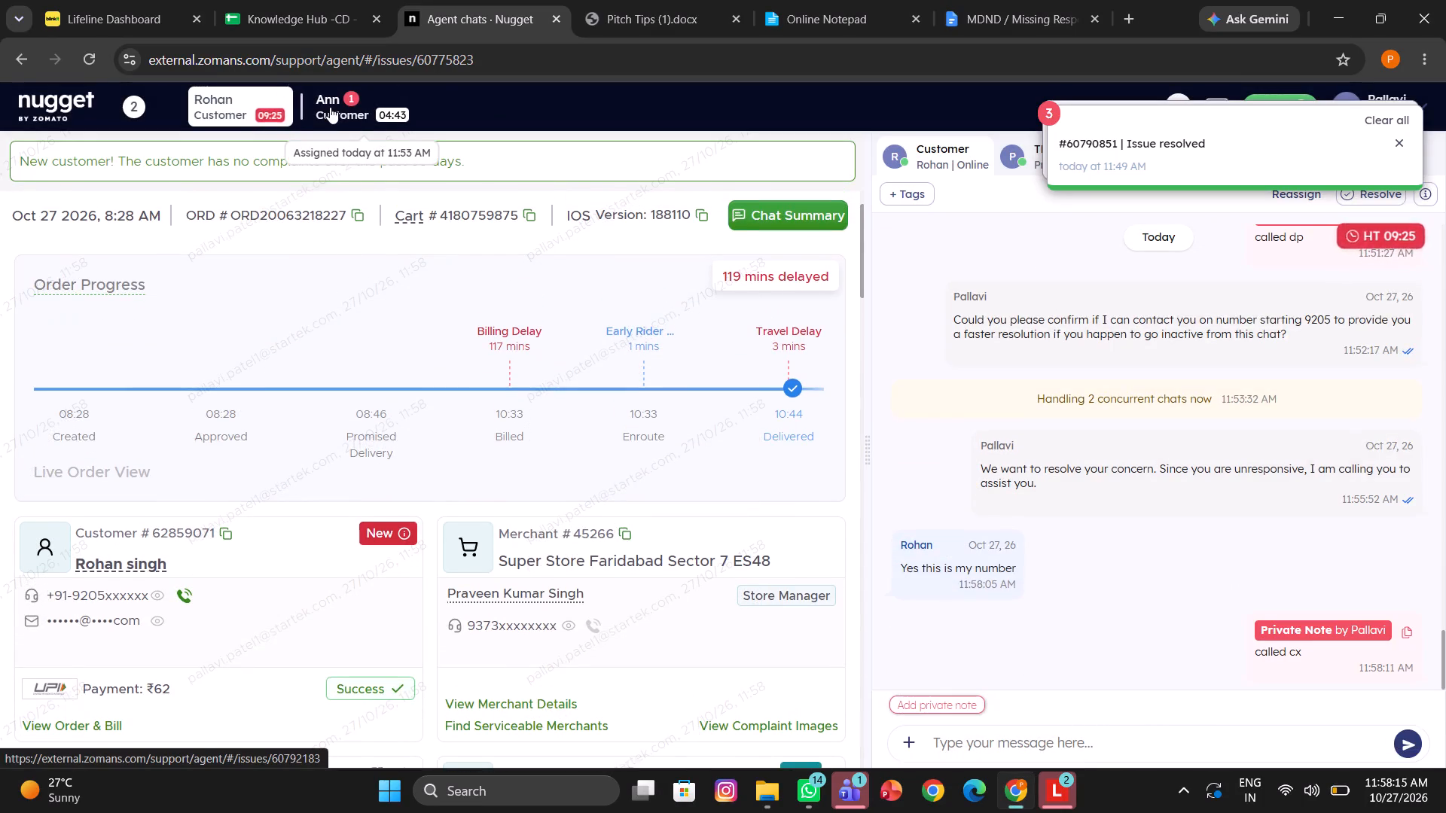
Send Ann the Third Mandatory Response asking to contact her, replacing the number placeholder with the first four digits of her registered number.
left_click(1006, 735)
type("/thi")
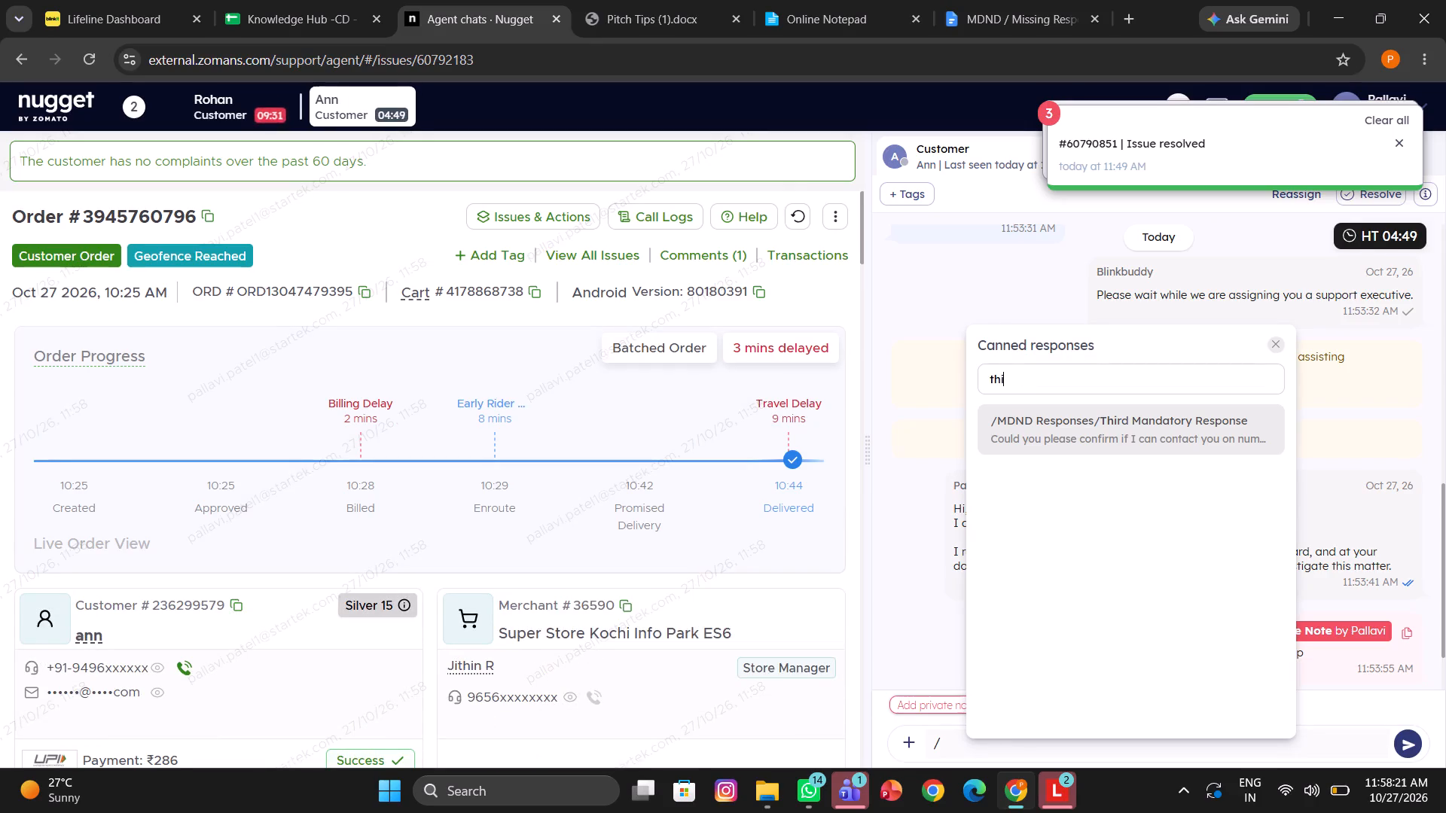
left_click(1045, 425)
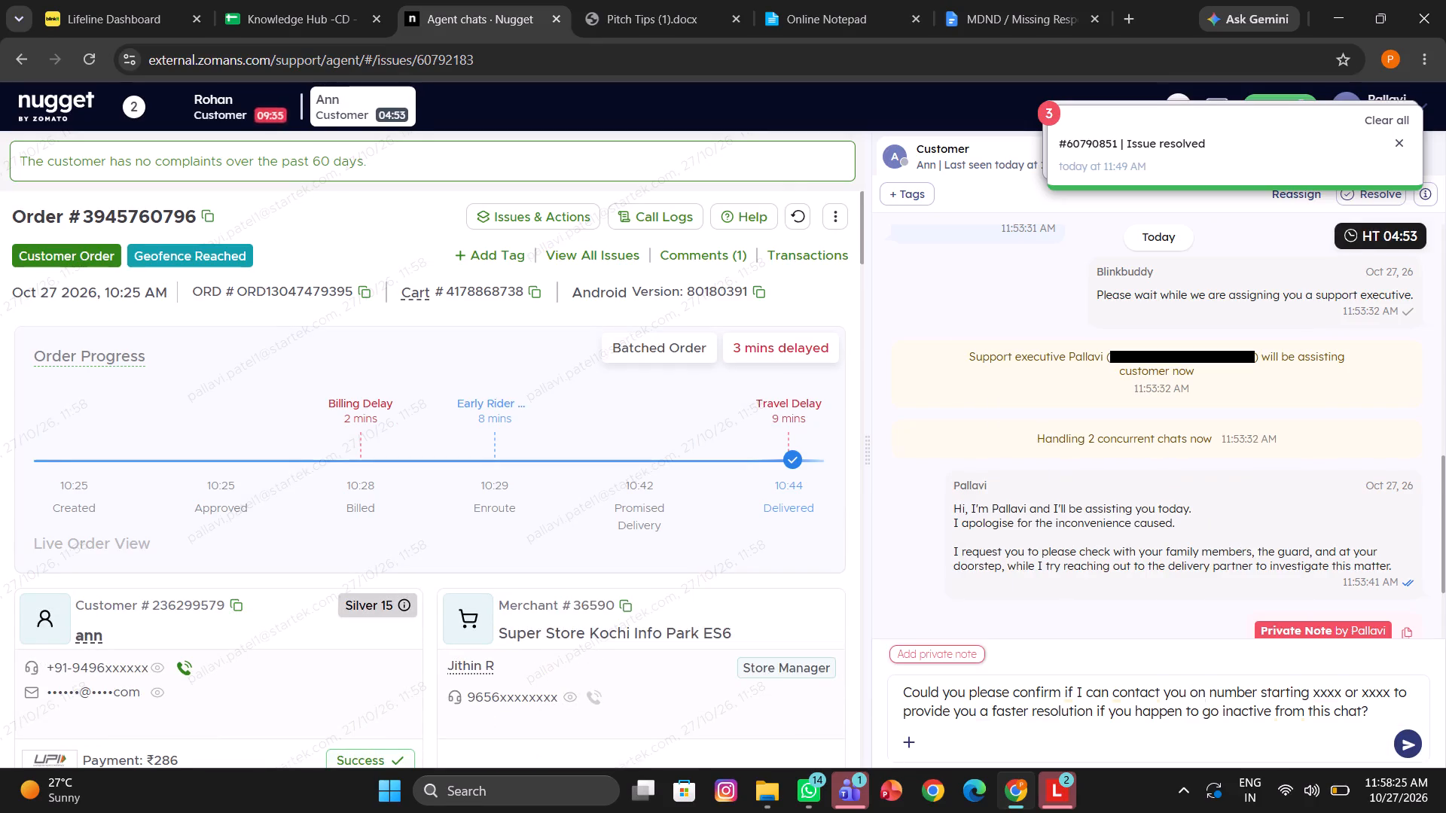
left_click_drag(1313, 692, 1391, 695)
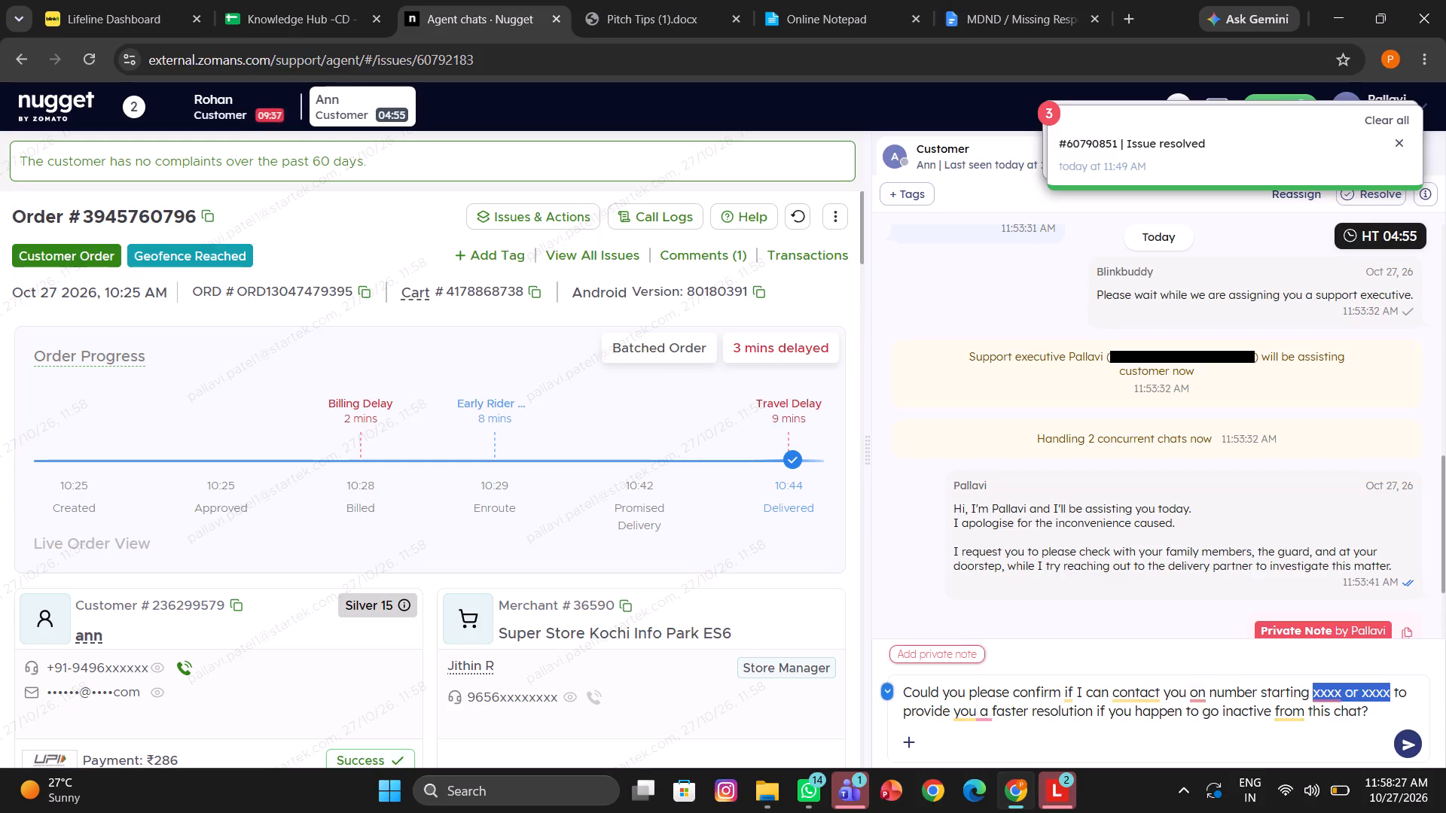
key("BackSpace")
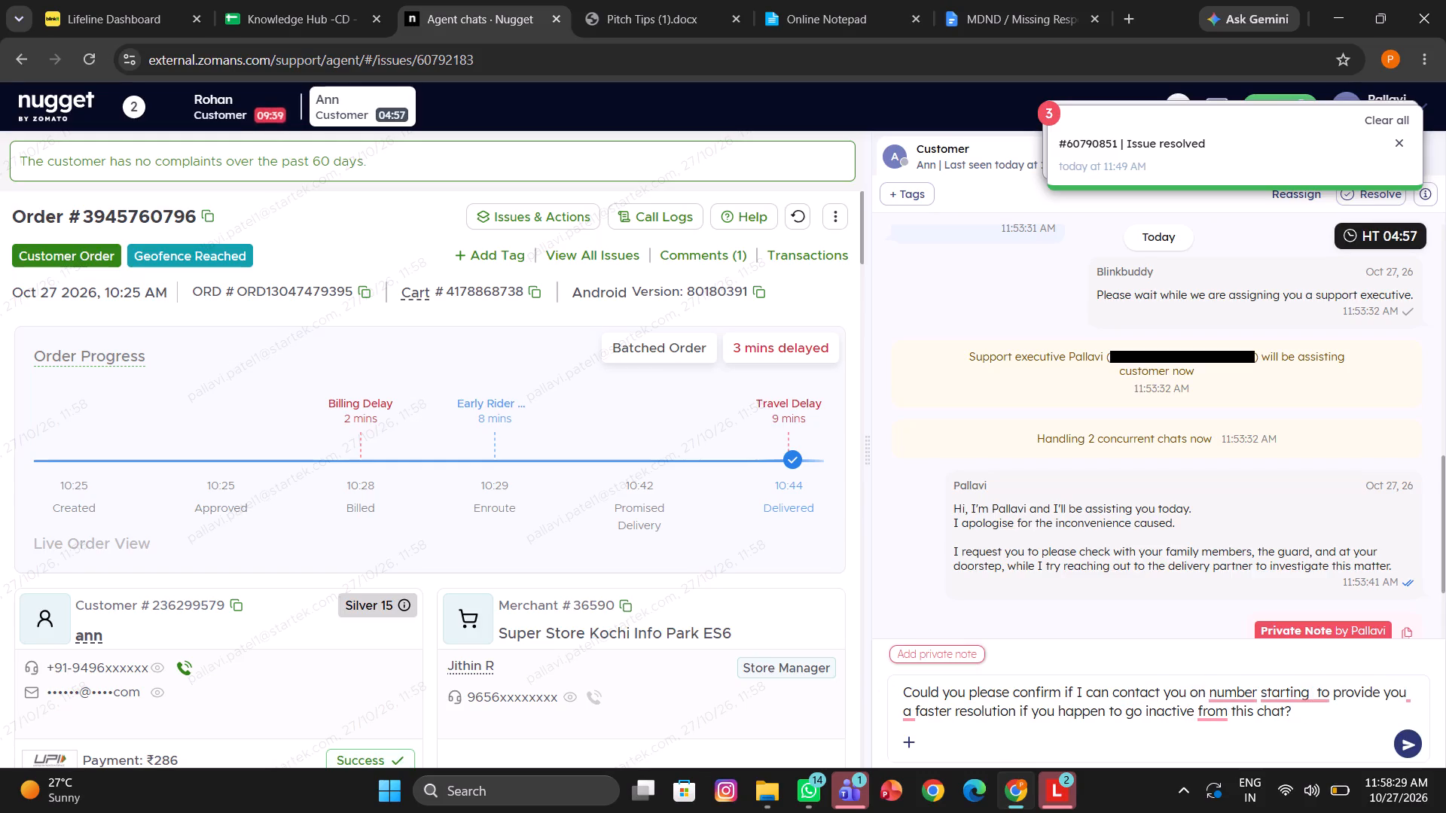
key("9")
key("4")
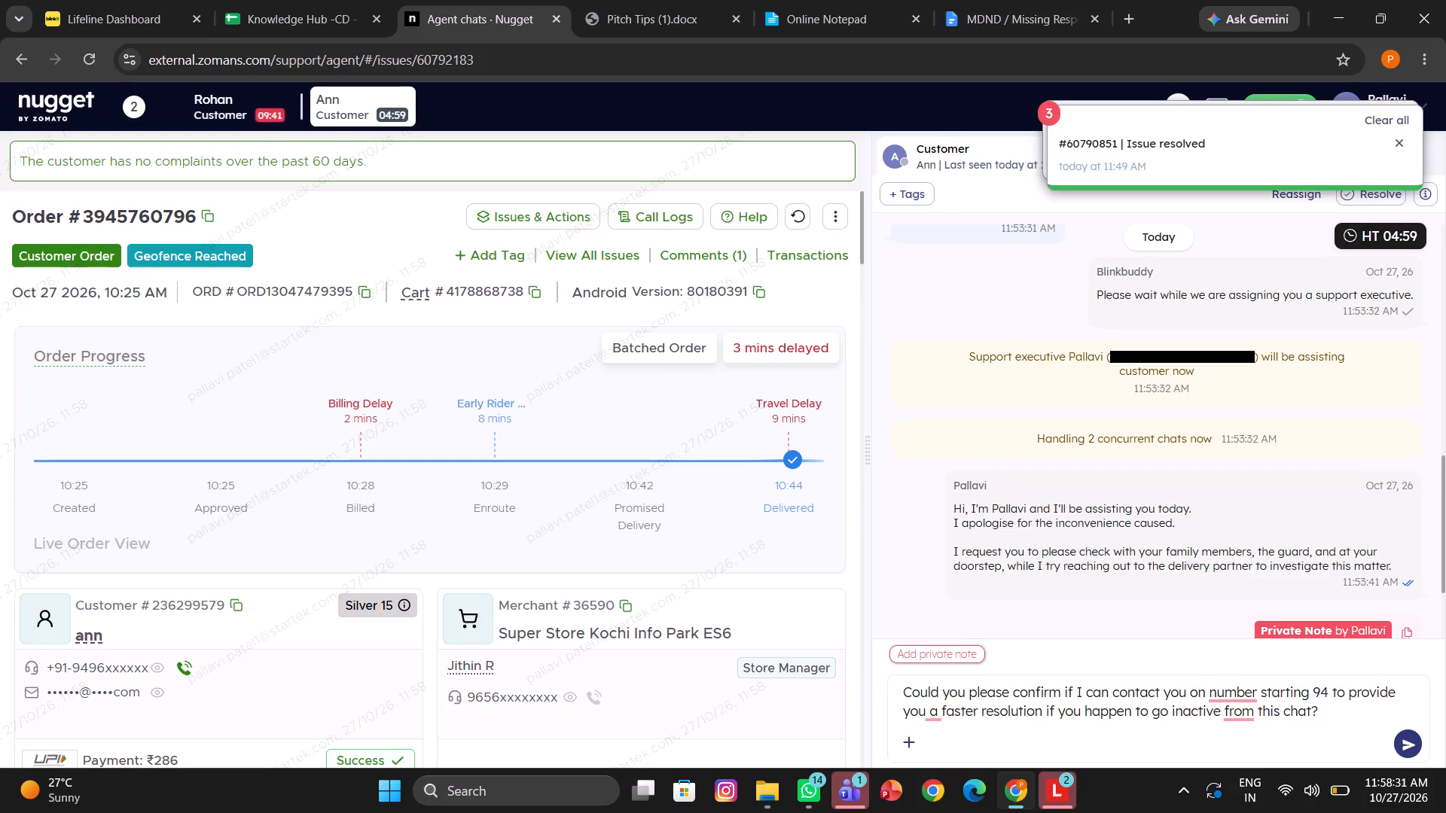
key("9")
key("6")
key("Return")
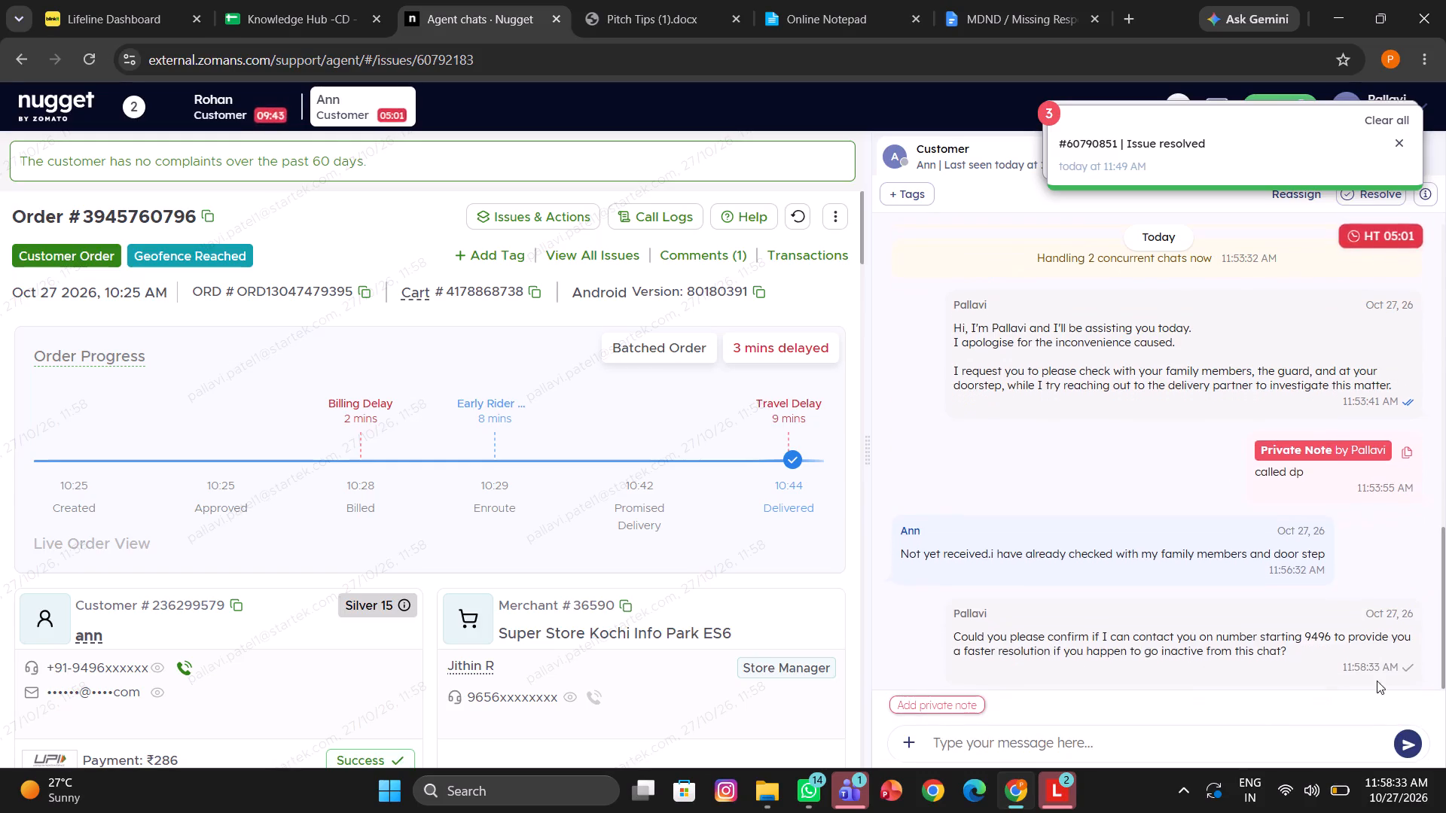
Switch to Rohan's chat and check the call history of his order.
left_click(221, 102)
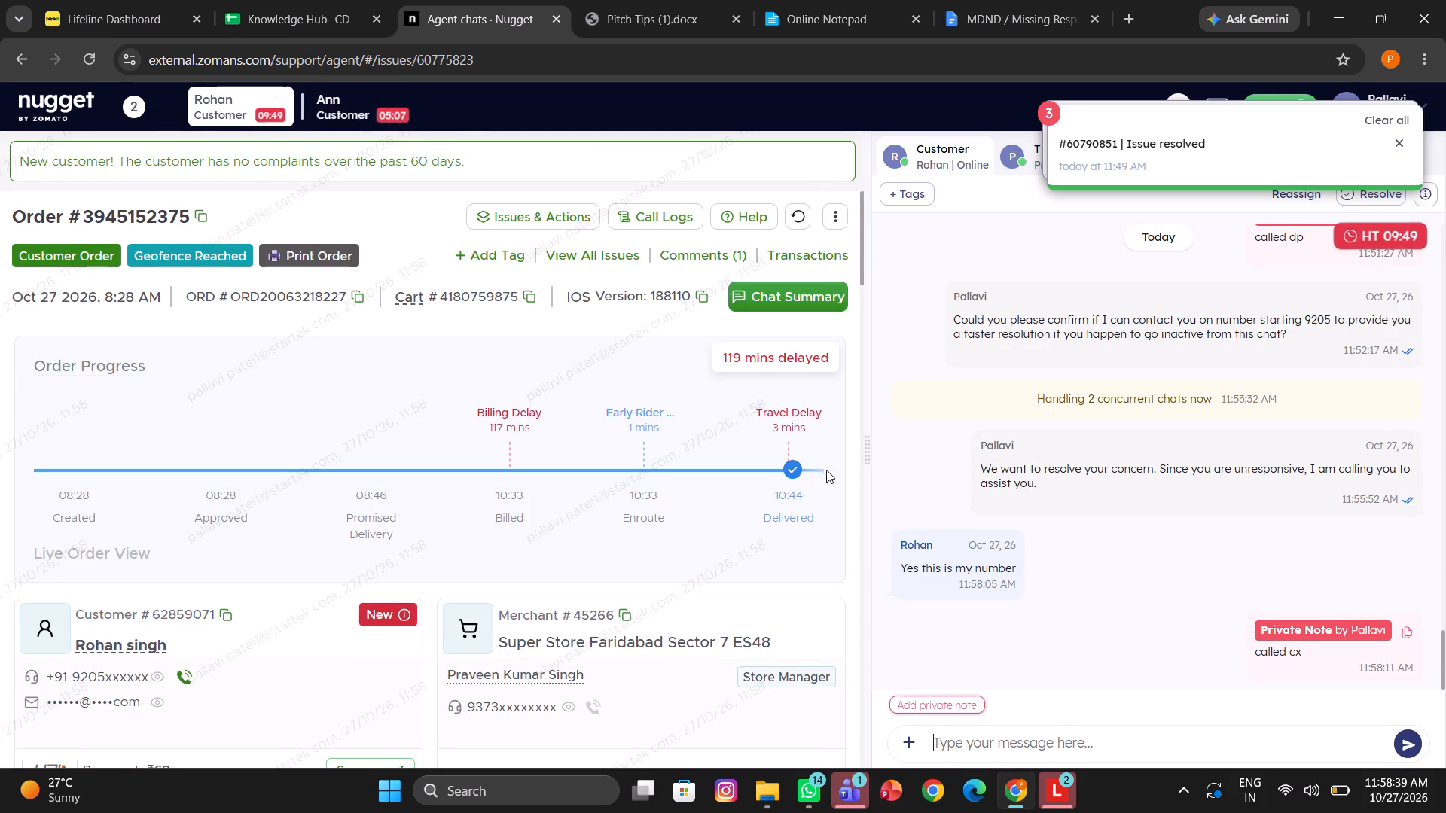
scroll(987, 551, "down", 1)
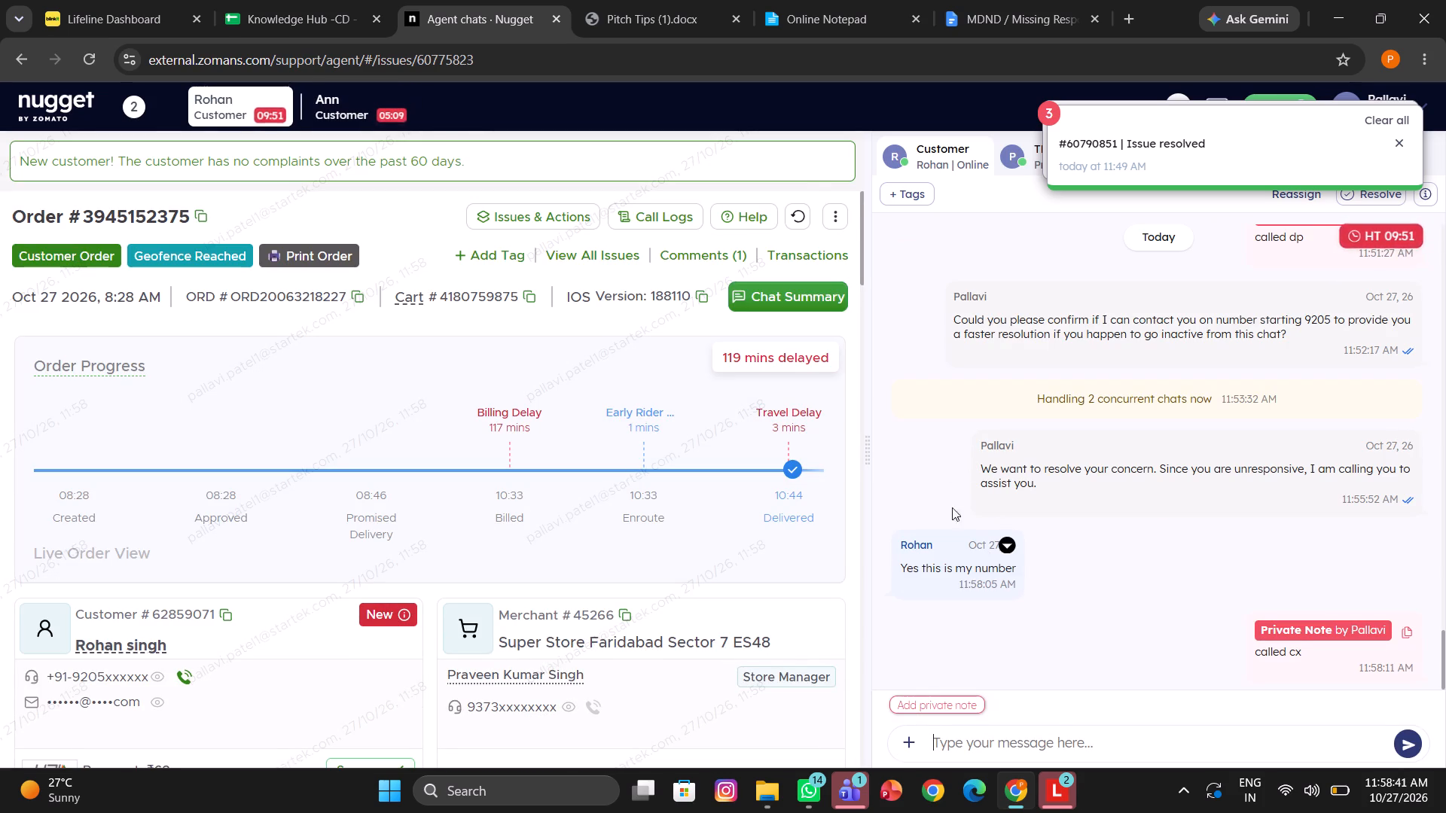
left_click(660, 219)
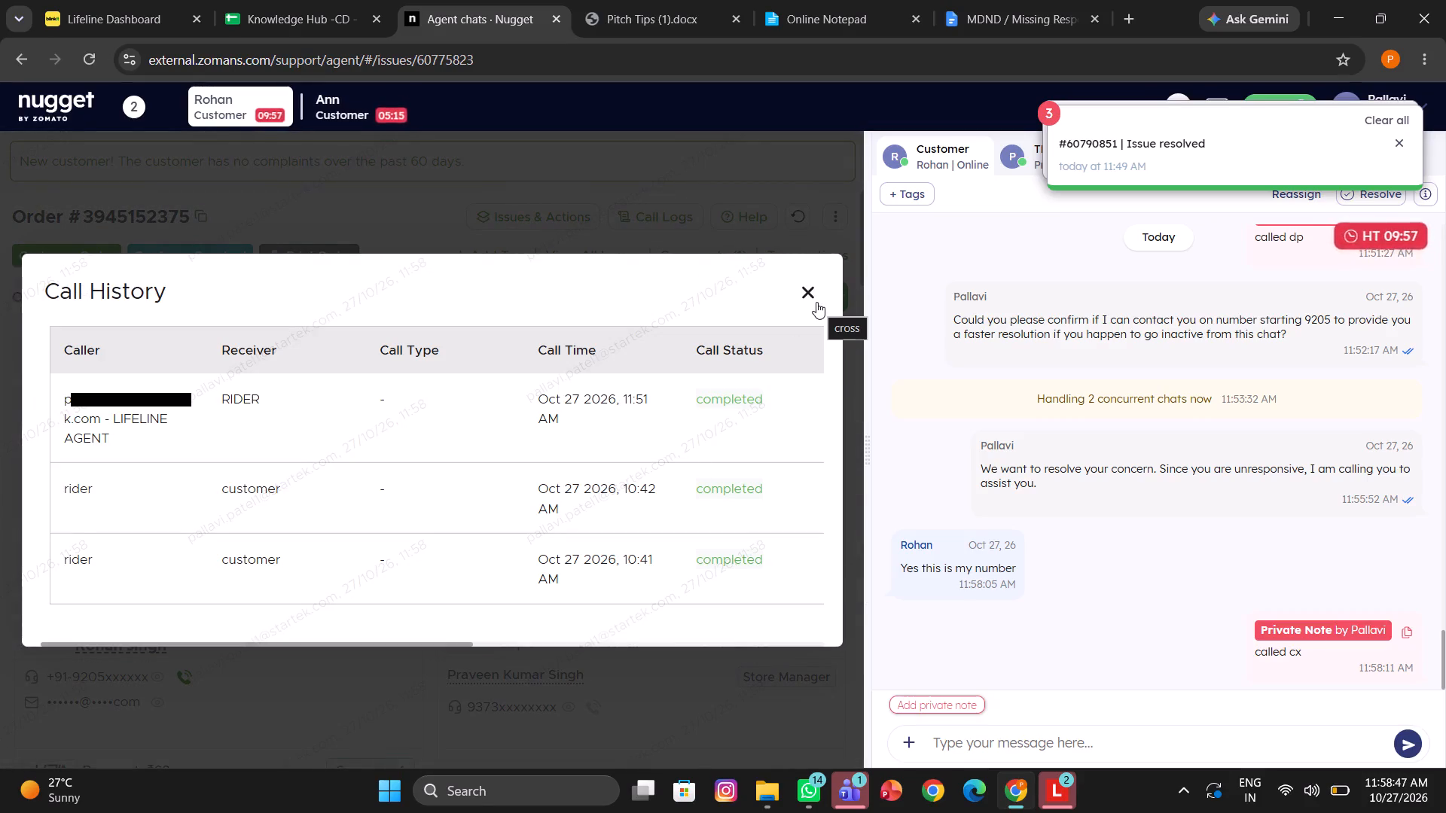
left_click(805, 288)
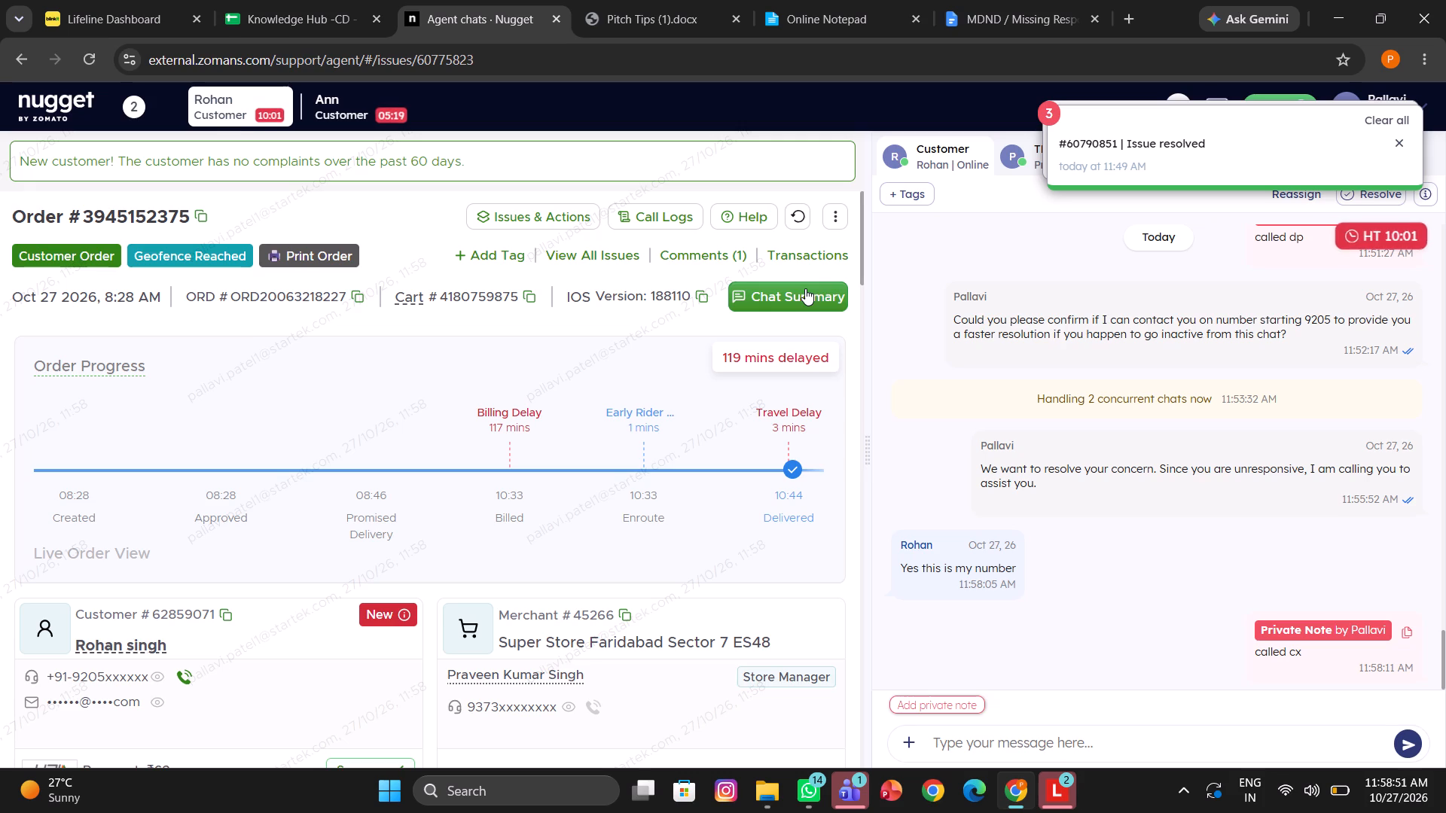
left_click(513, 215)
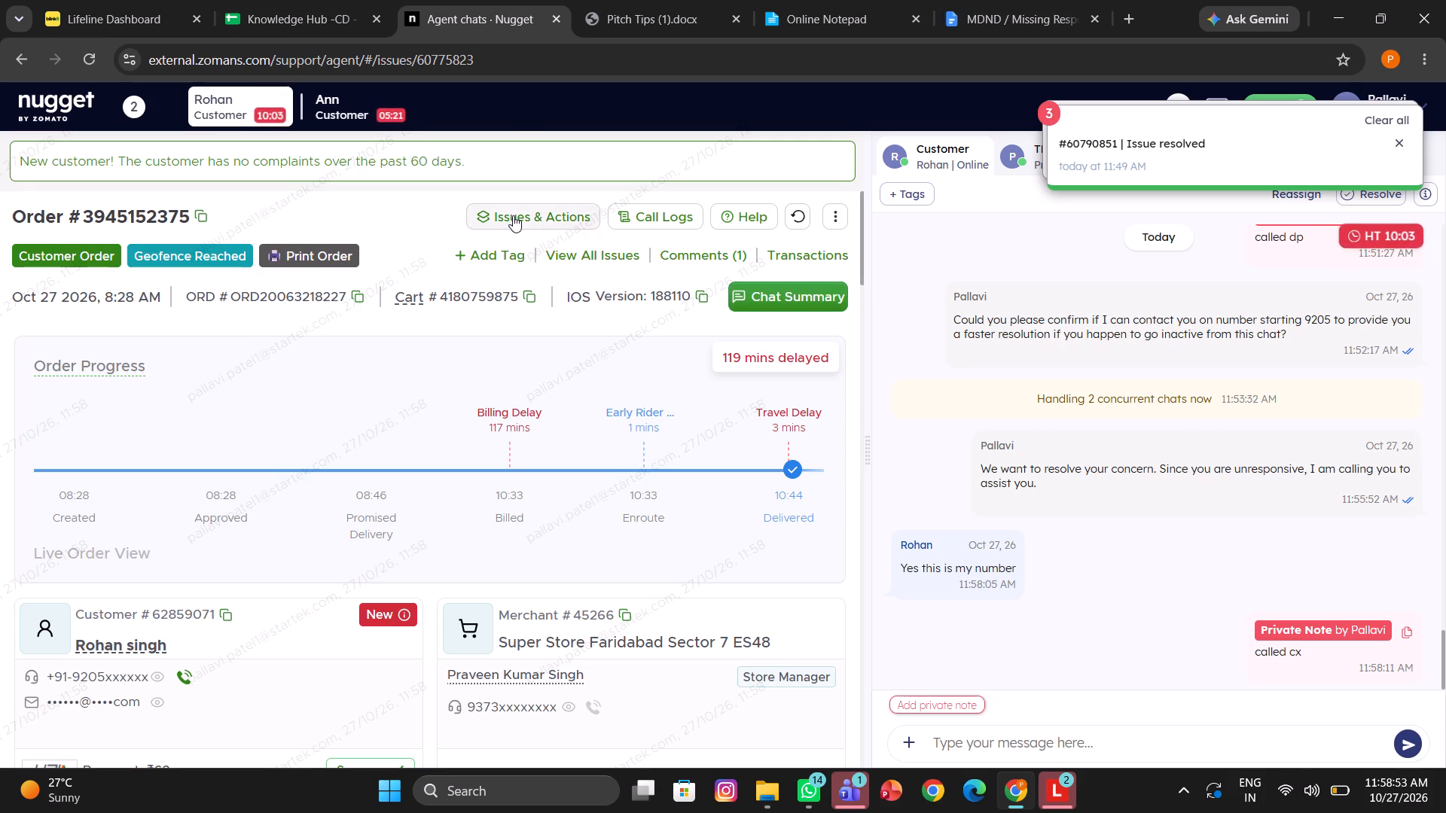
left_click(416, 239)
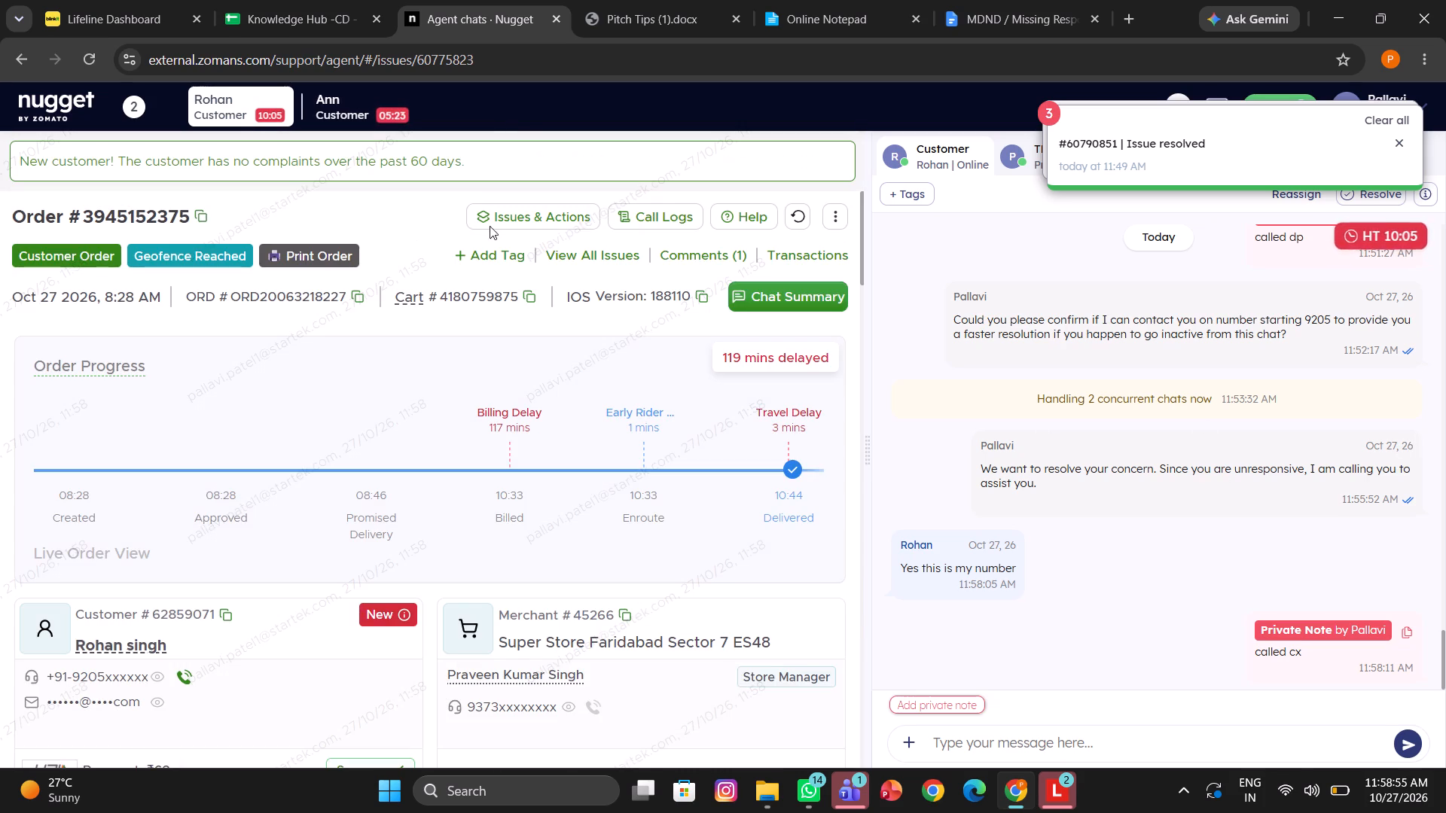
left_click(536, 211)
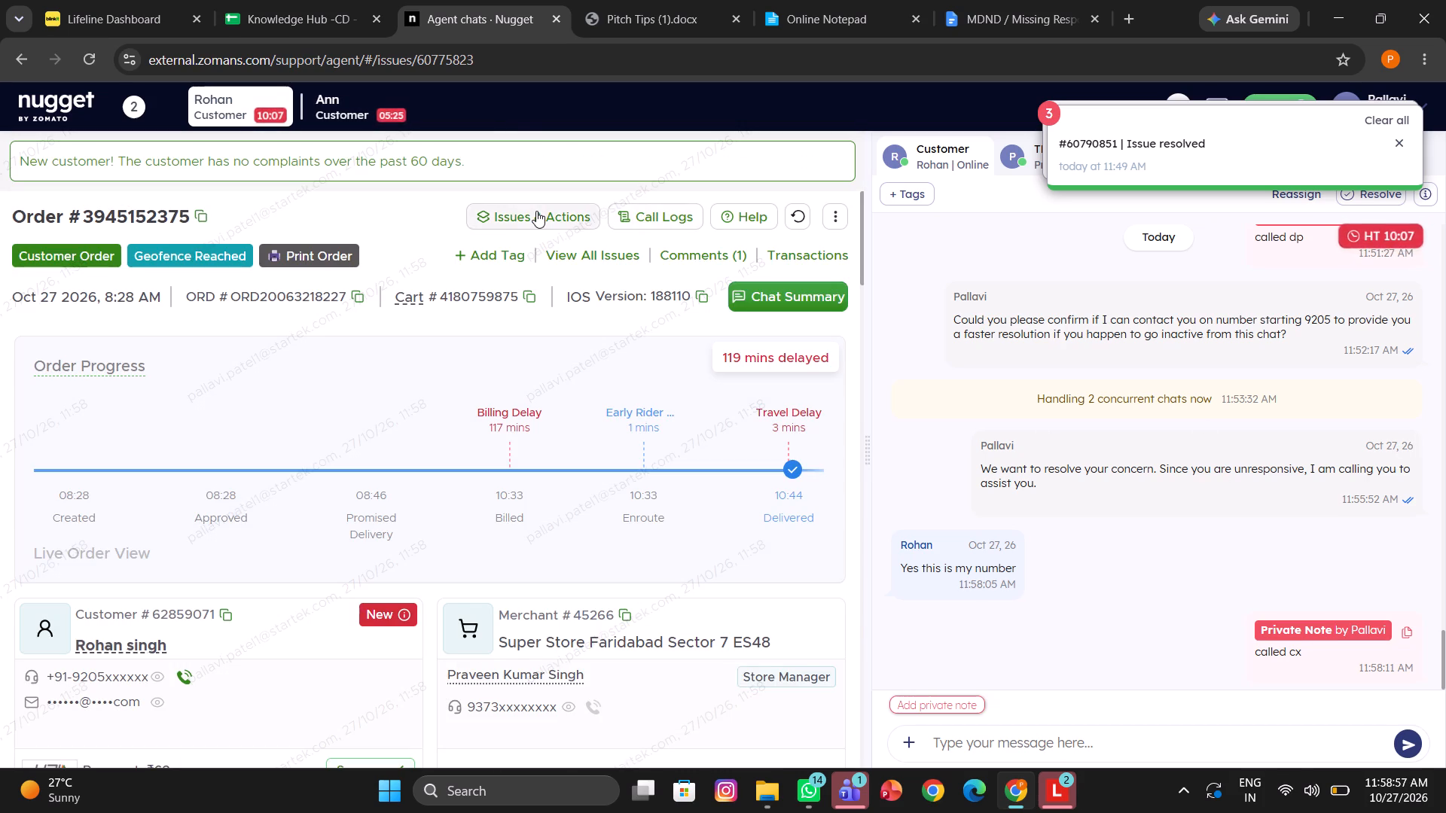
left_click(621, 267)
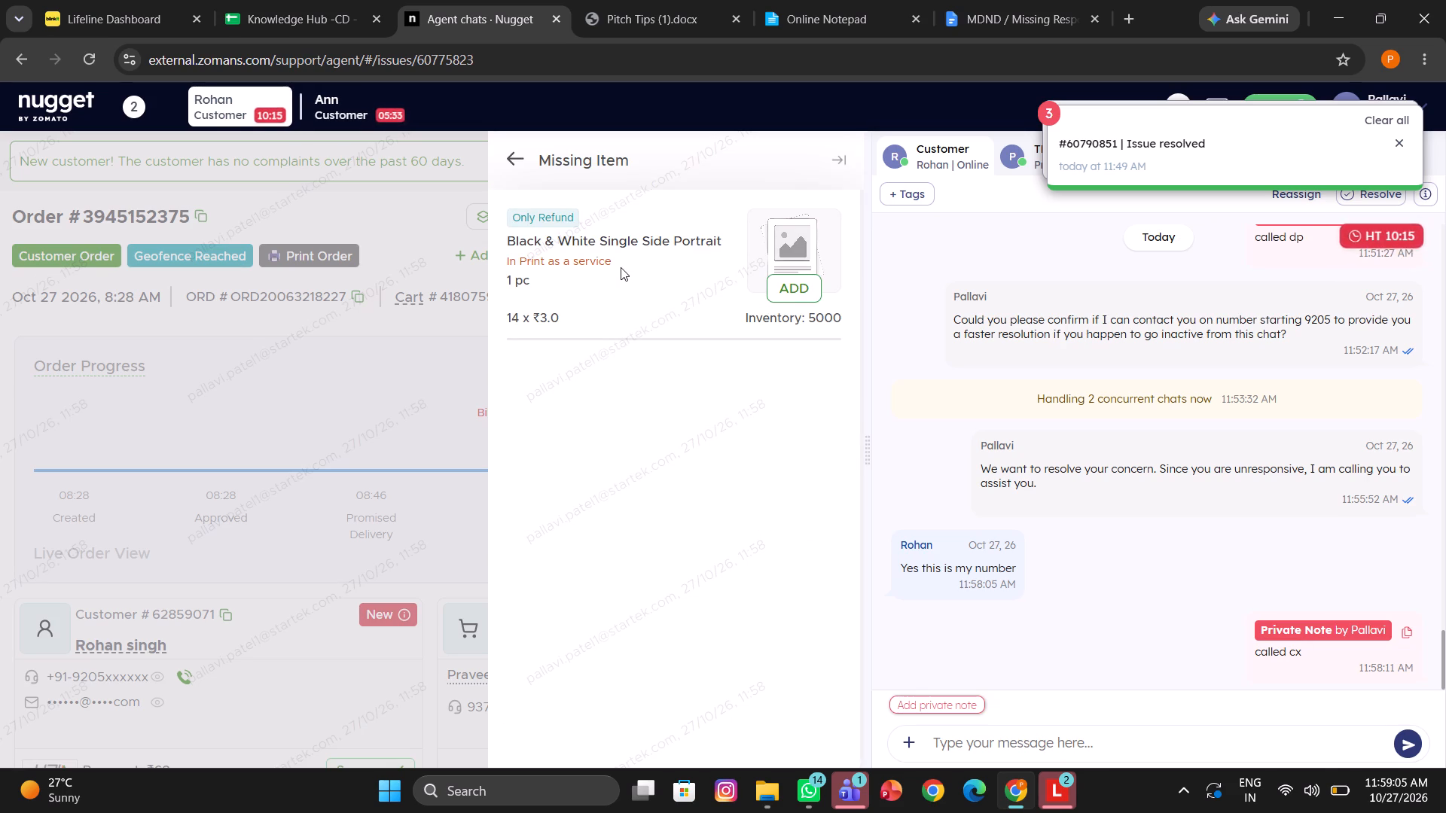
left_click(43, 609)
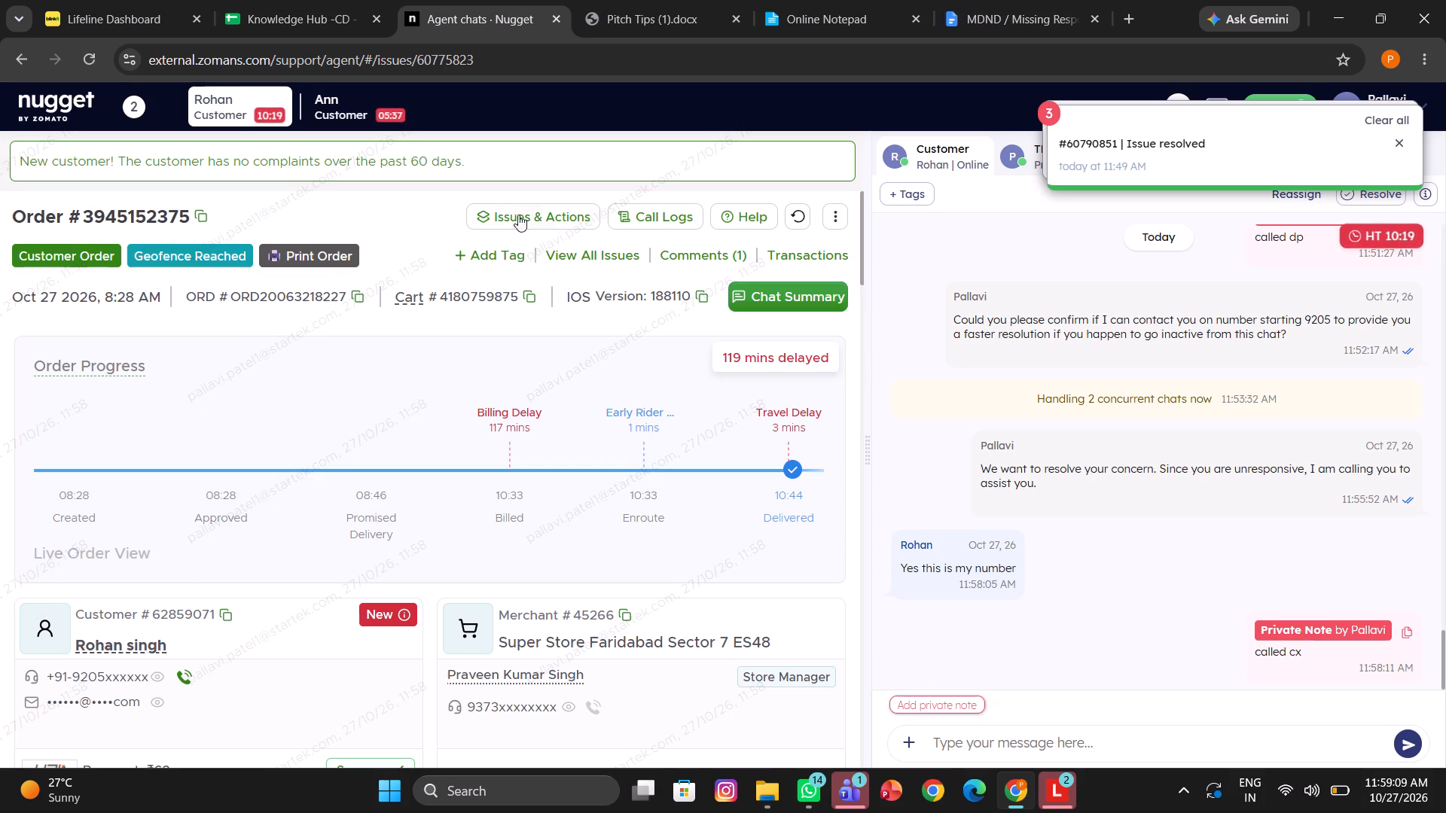
Report Rohan's order under Order Level Issues as Order not Delivered and resolve it with a ₹62 refund to the original source.
left_click(504, 214)
left_click(570, 234)
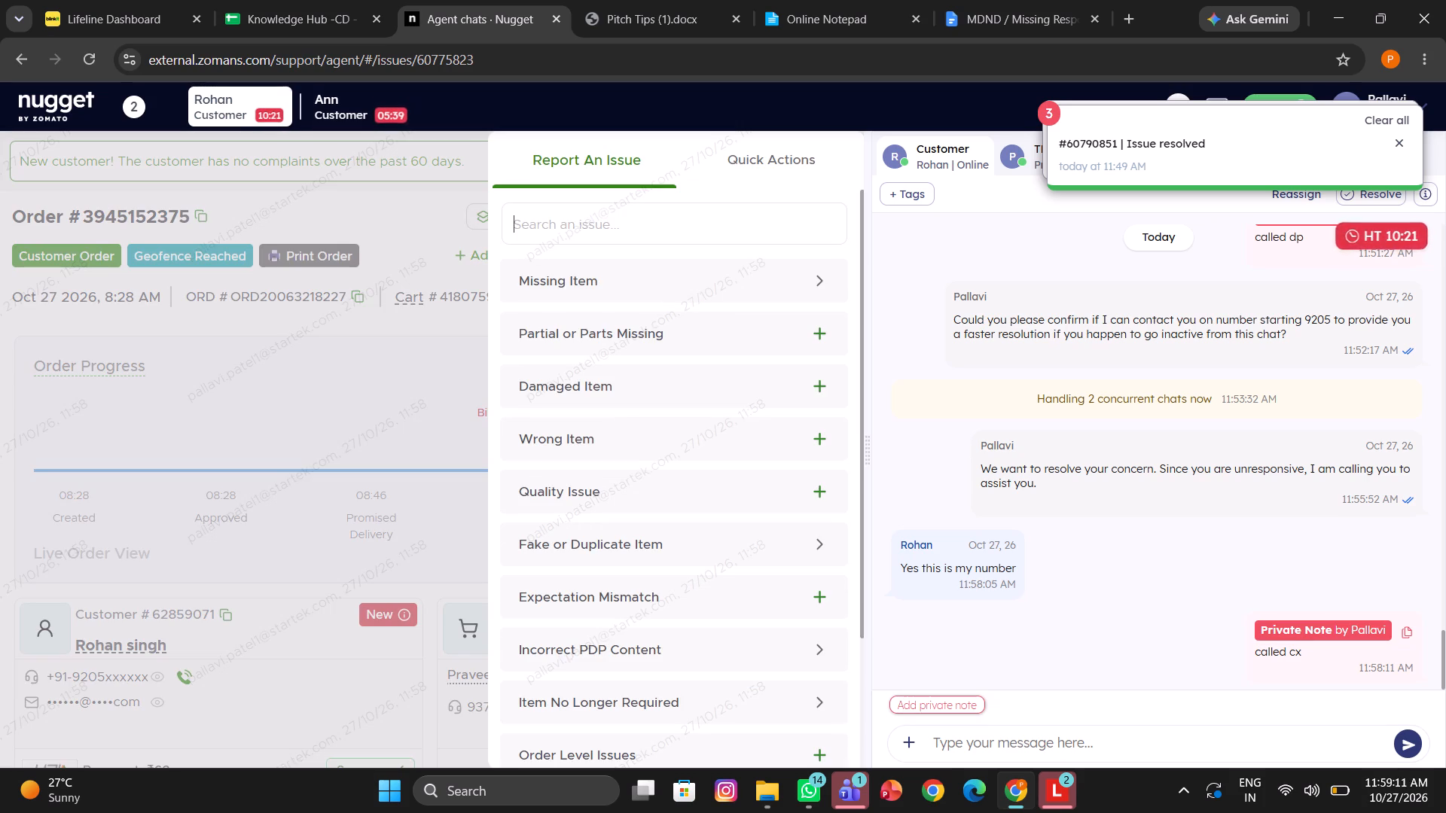
key("o")
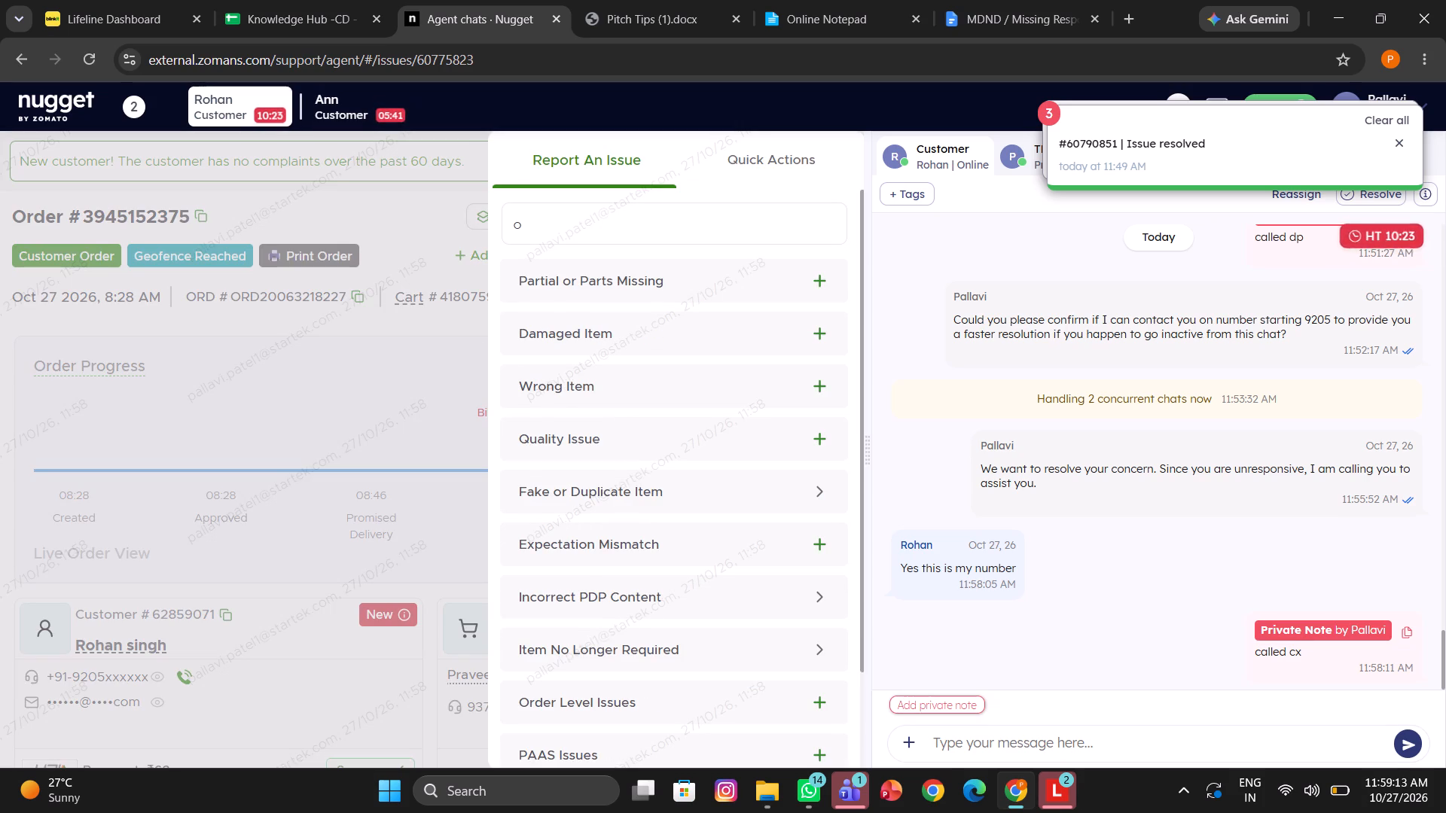
type("rd")
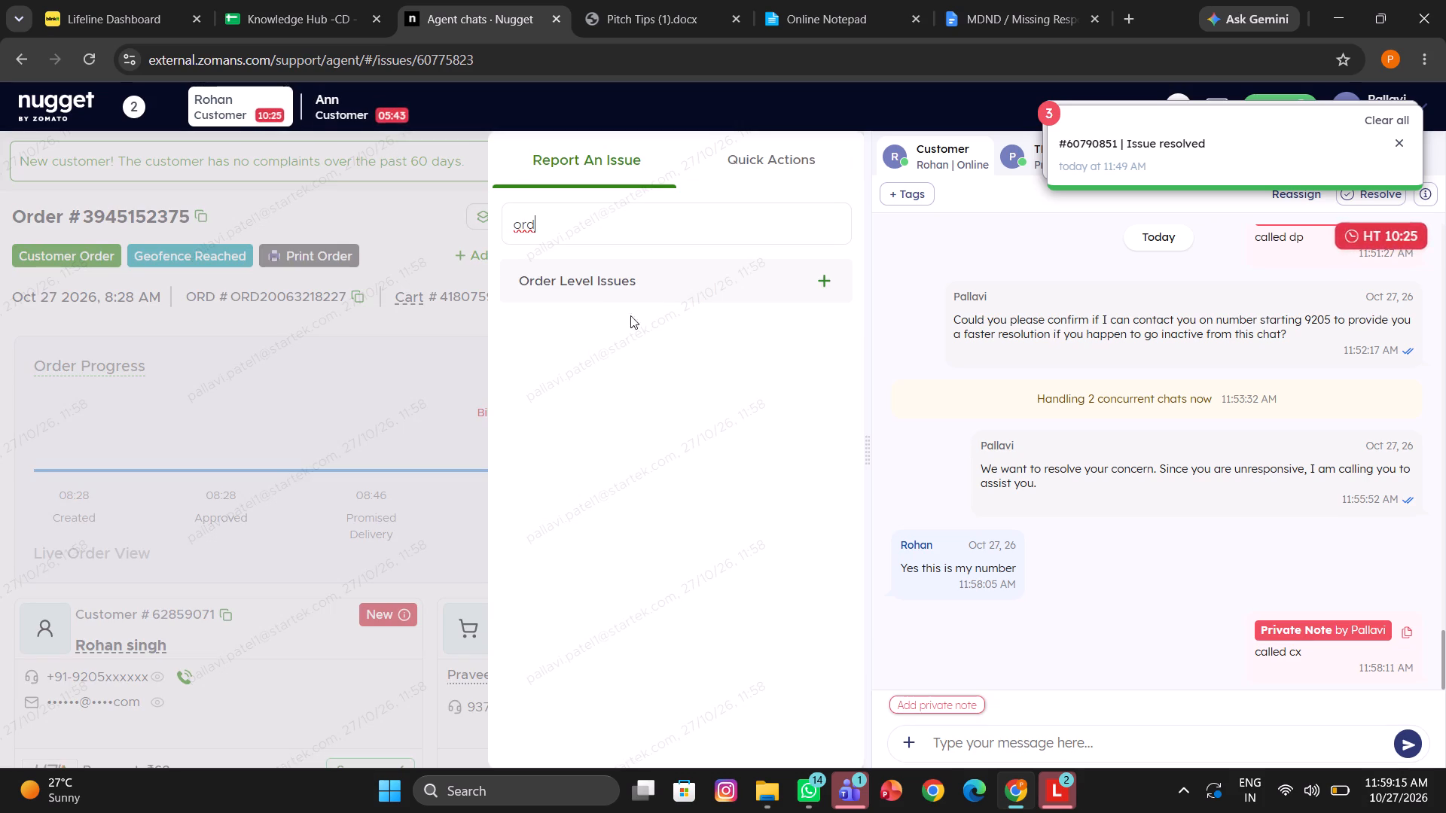
left_click(566, 269)
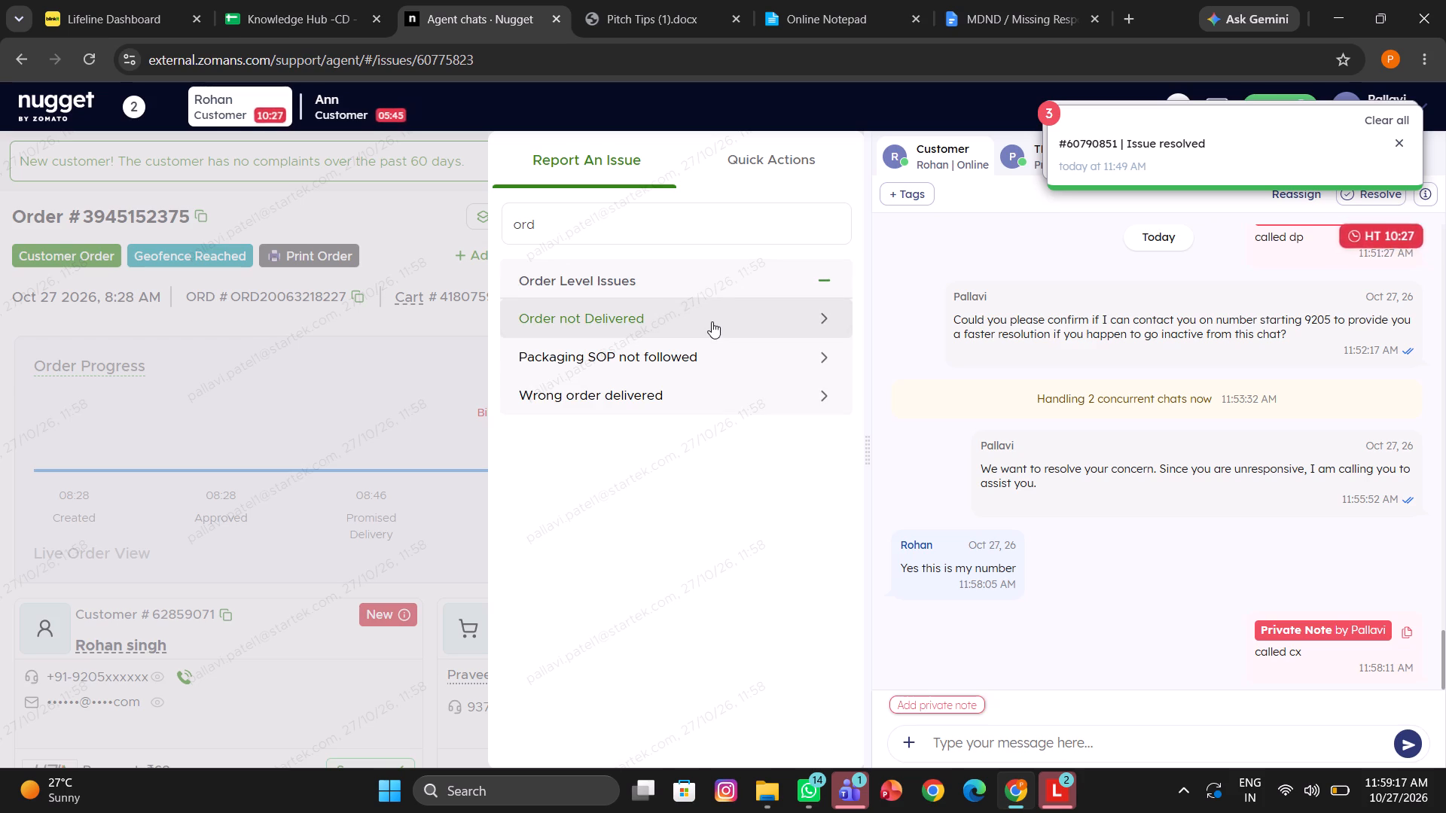
left_click(712, 321)
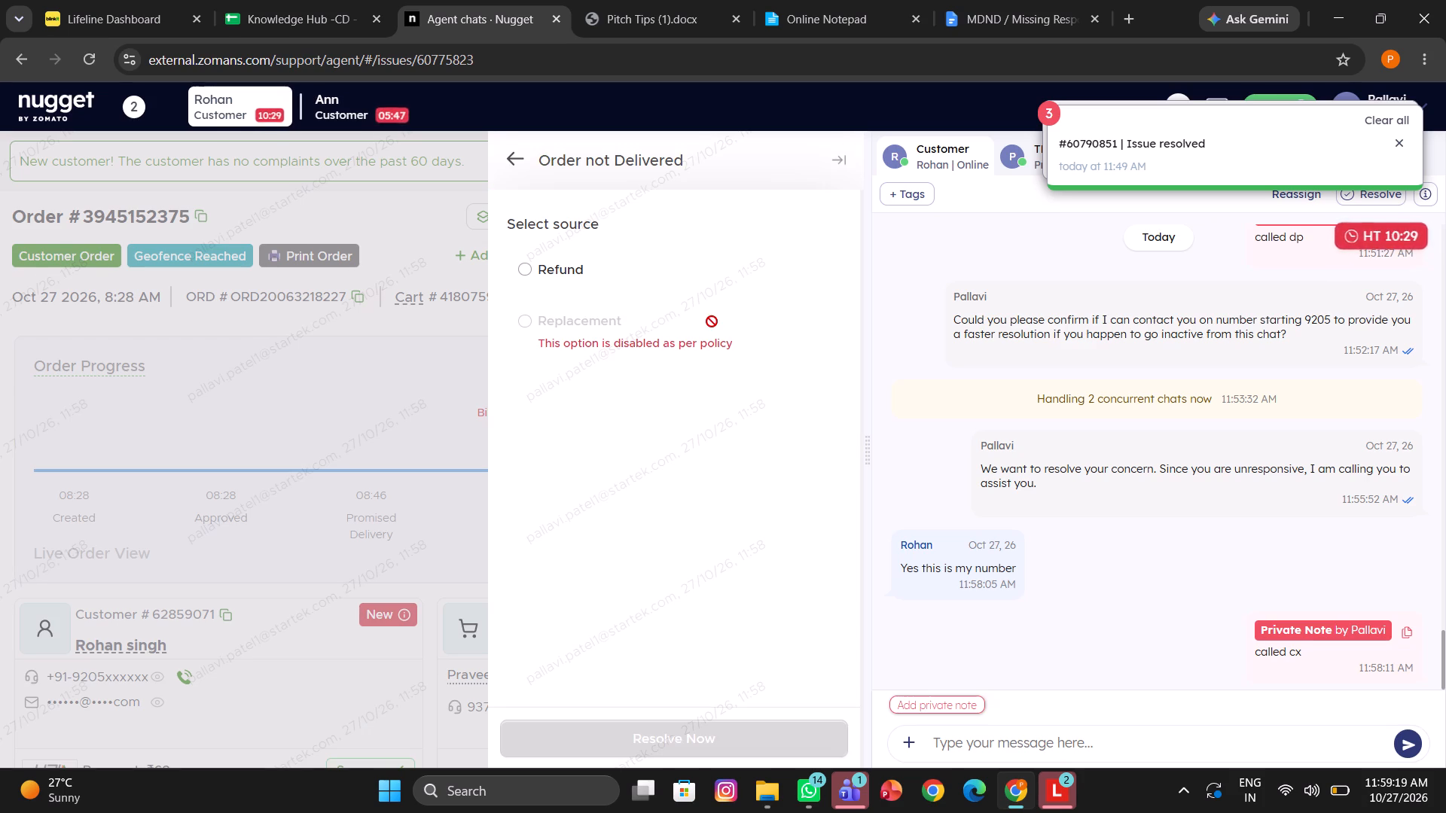
left_click(592, 263)
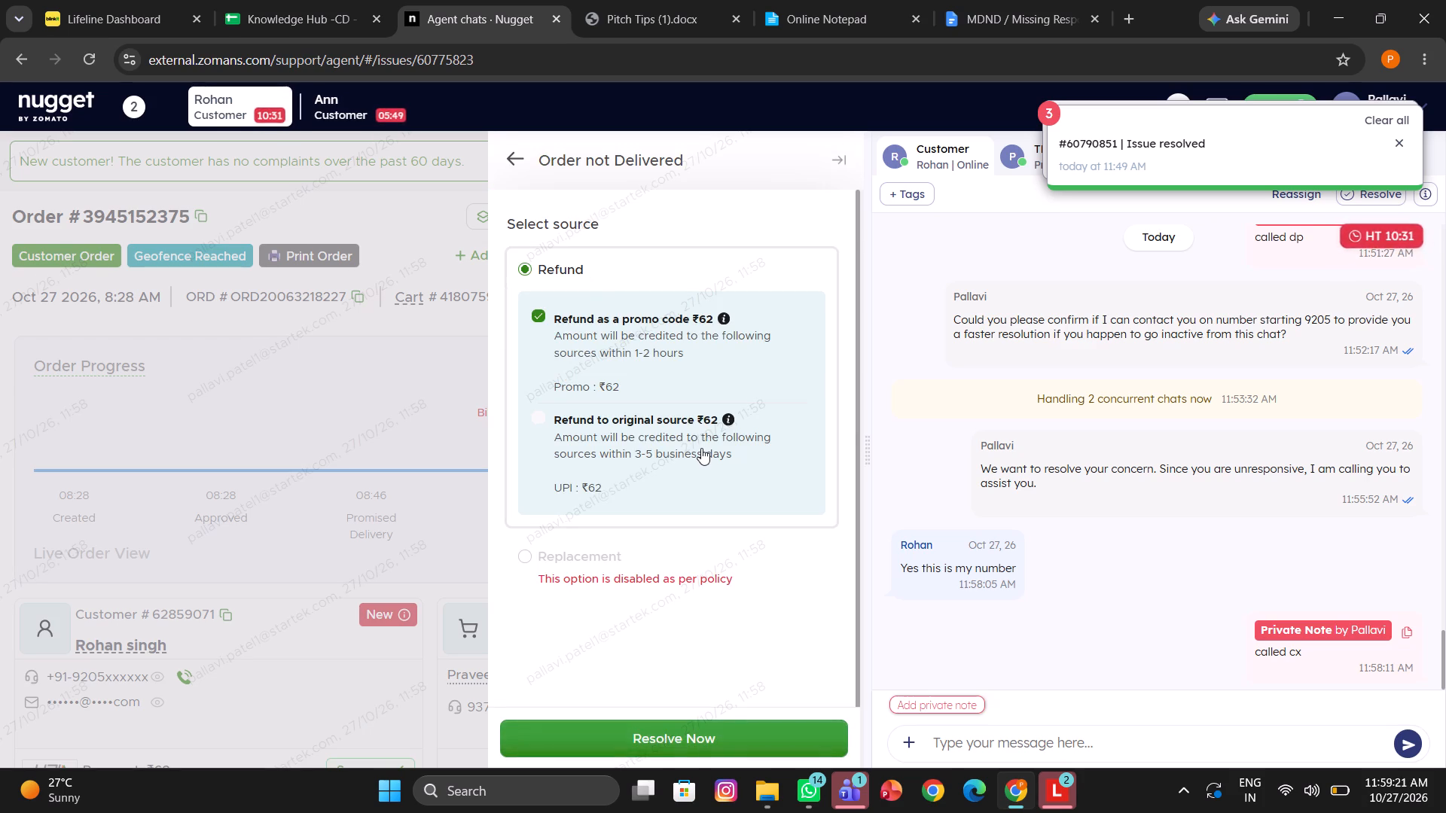
left_click(701, 448)
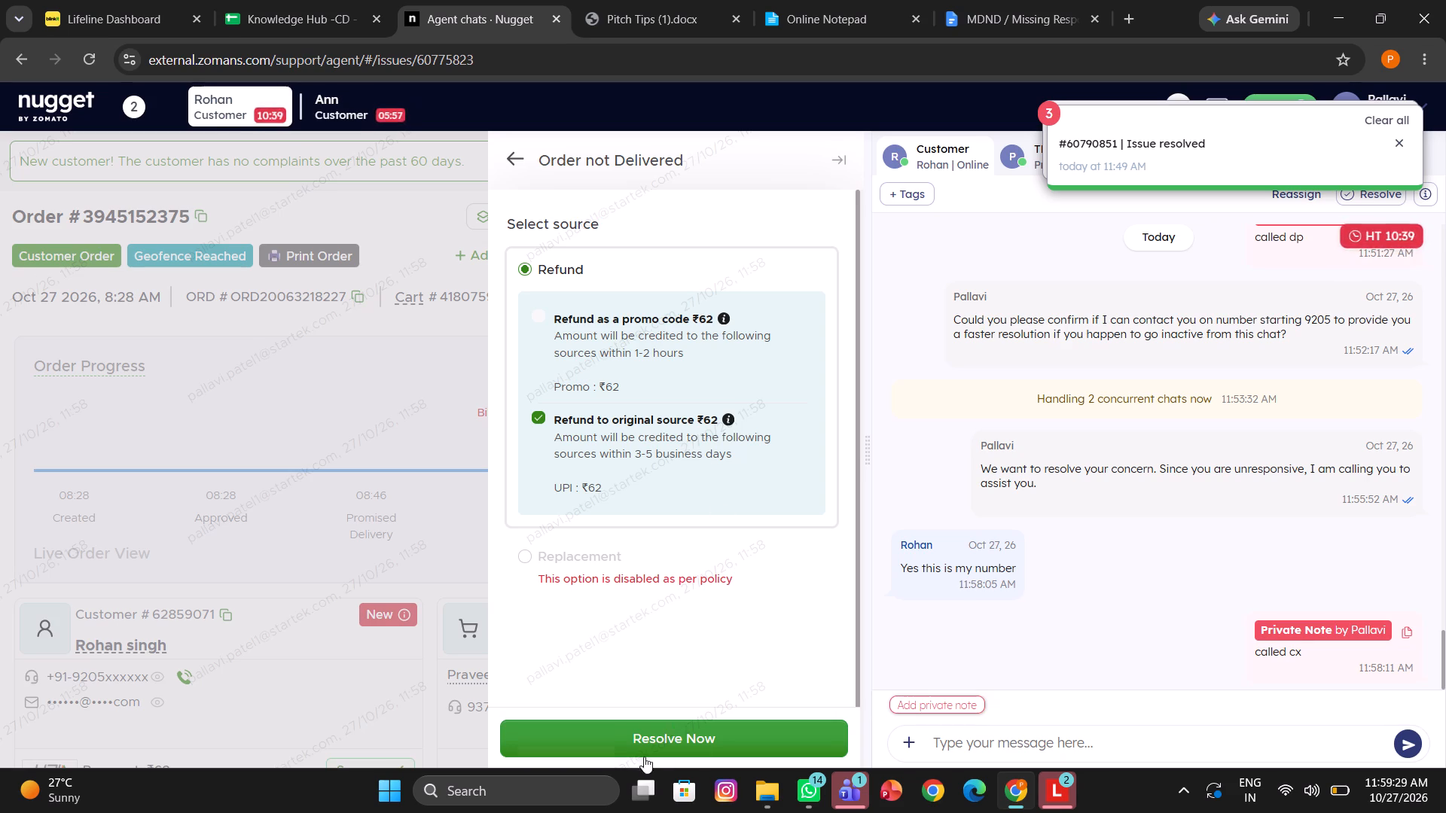
left_click(605, 735)
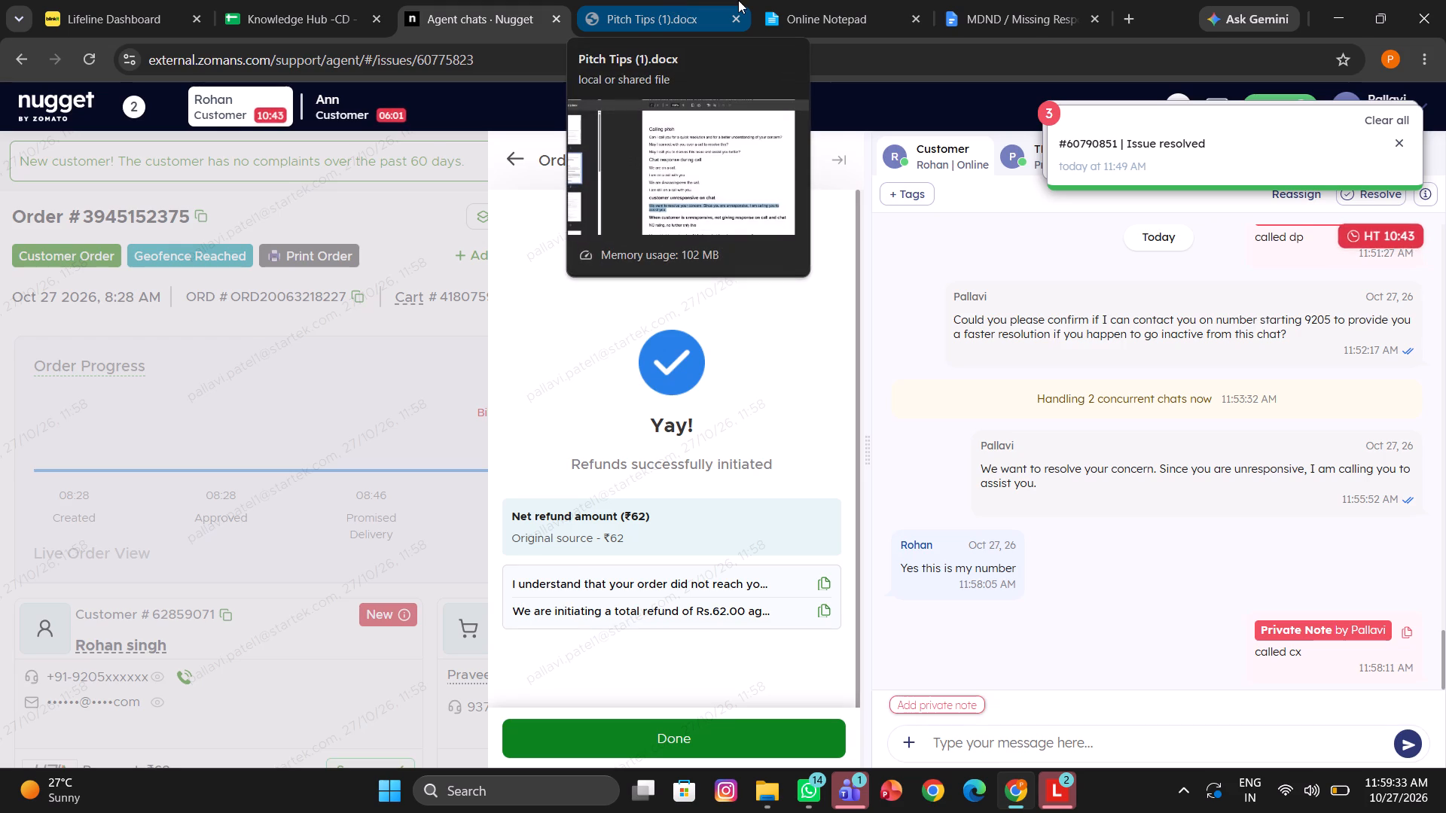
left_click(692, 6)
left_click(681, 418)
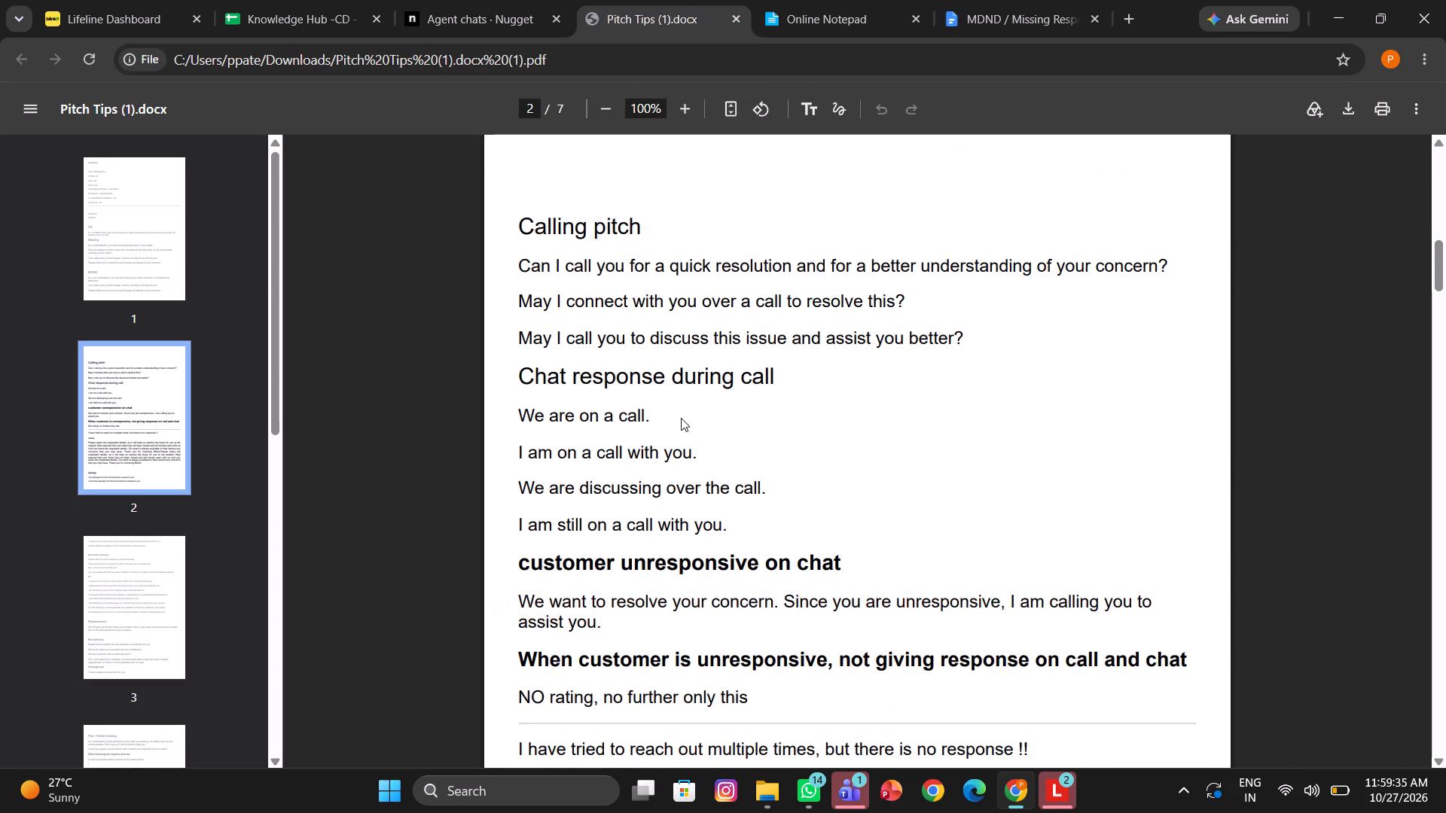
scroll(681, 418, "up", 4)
Copy the private note format from the Knowledge Hub sheet and paste it into a new private note on Rohan's chat.
left_click(339, 0)
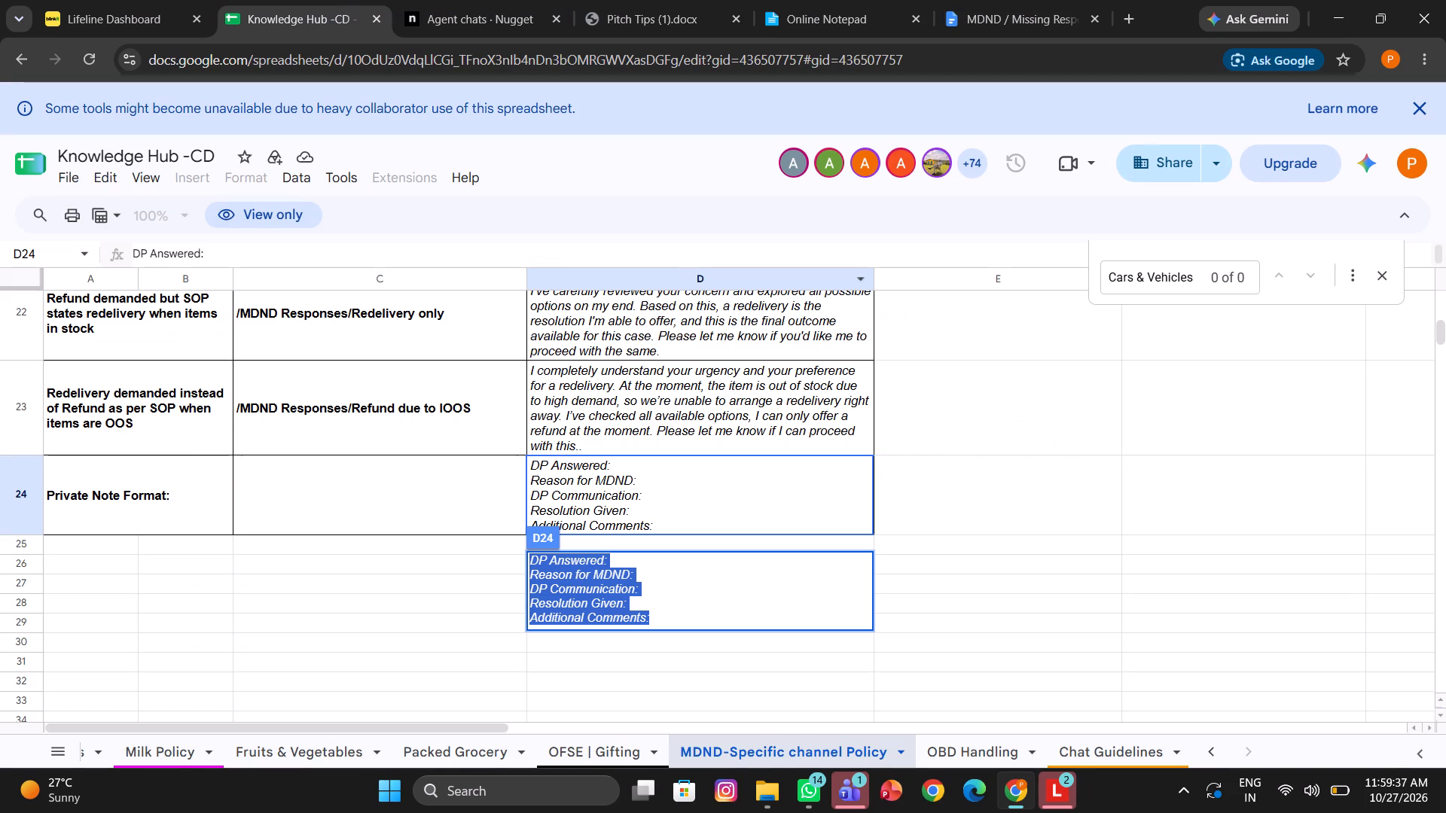
key("ctrl+c")
left_click(516, 0)
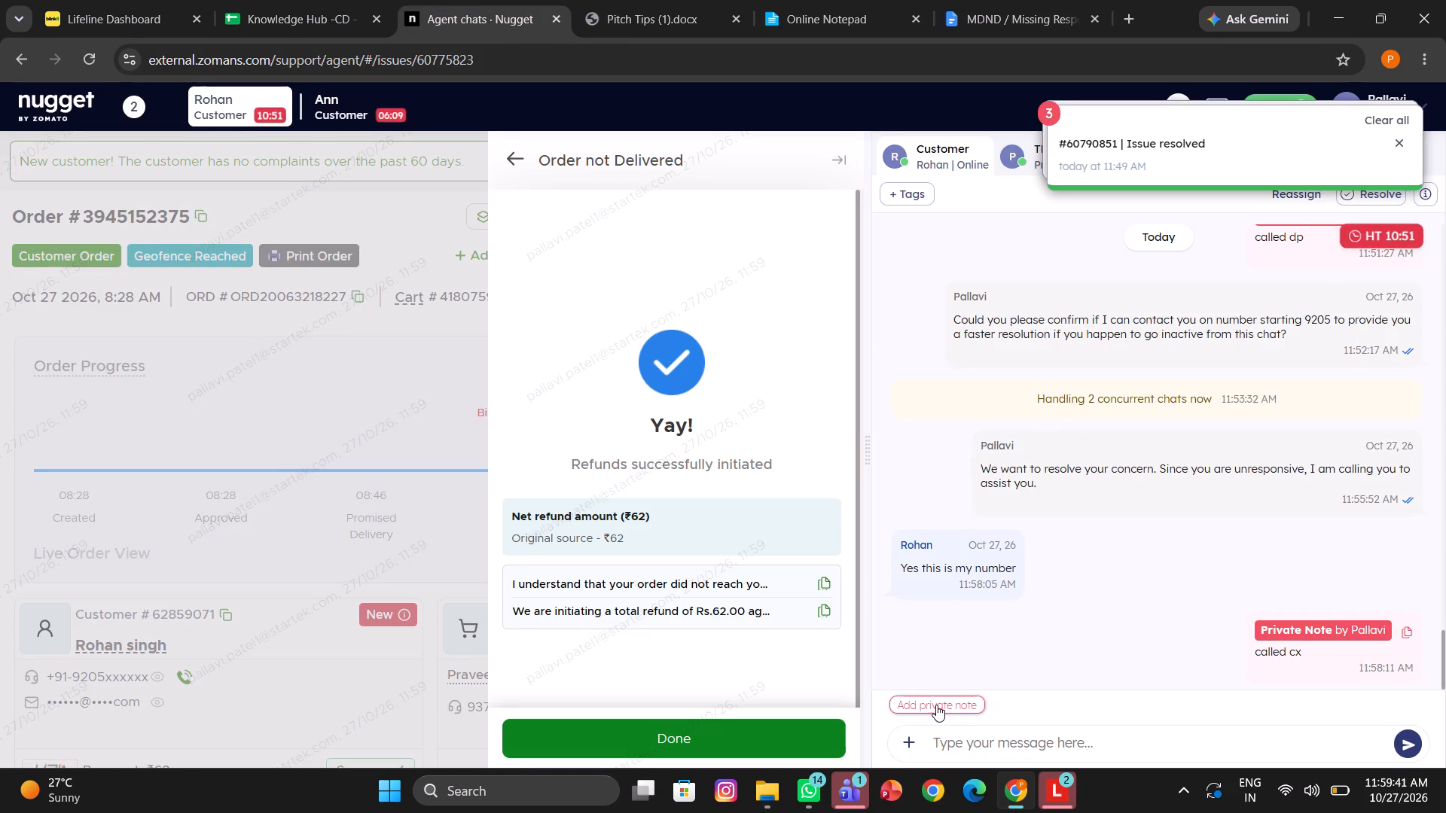
left_click(936, 705)
key("ctrl+v")
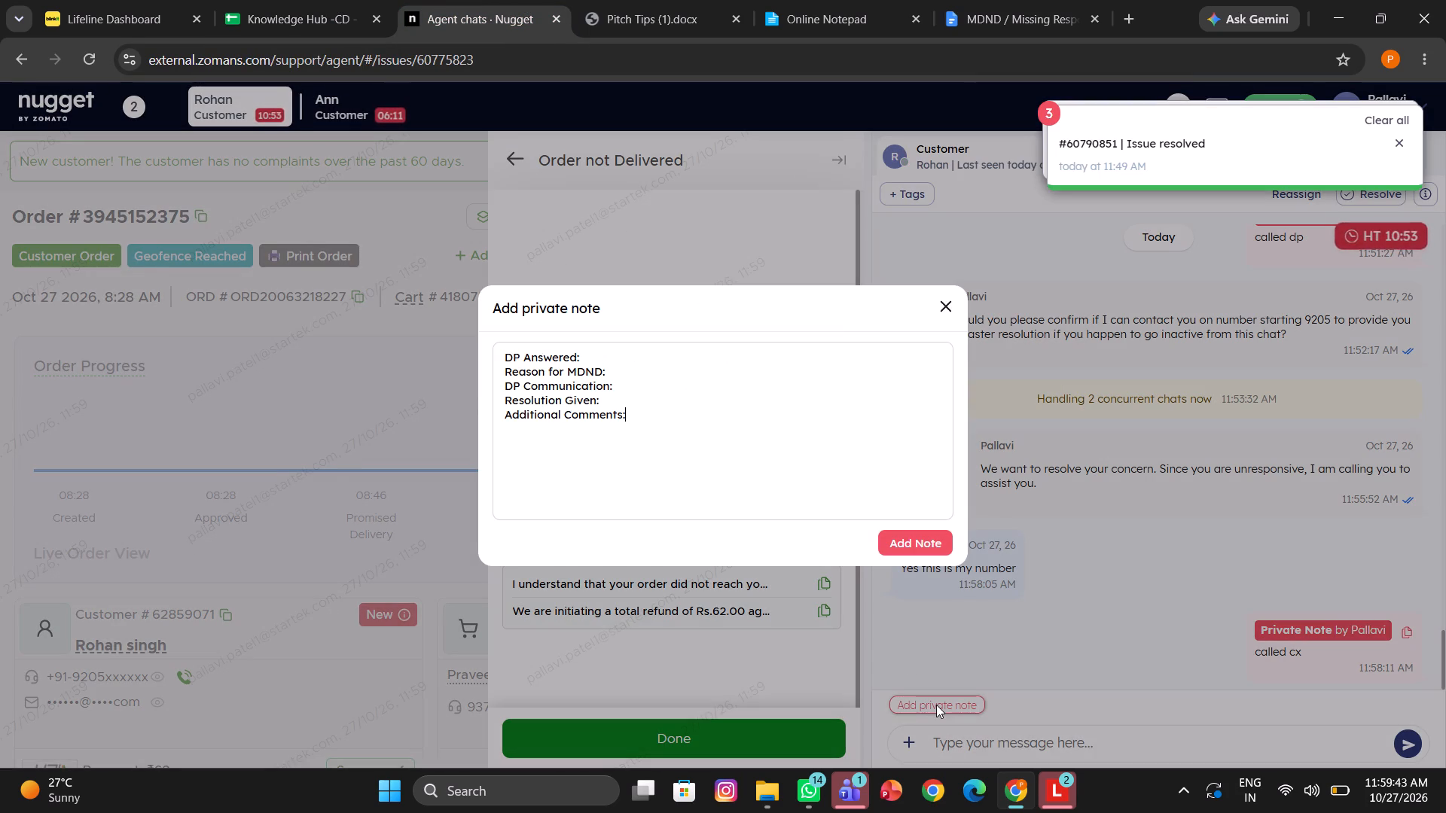
Fill in Rohan's private note: DP Answered yes, Reason for MDND cx not received order, DP Communication dp said delivered, Resolution Given refund; close the draft.
left_click(614, 354)
key("space")
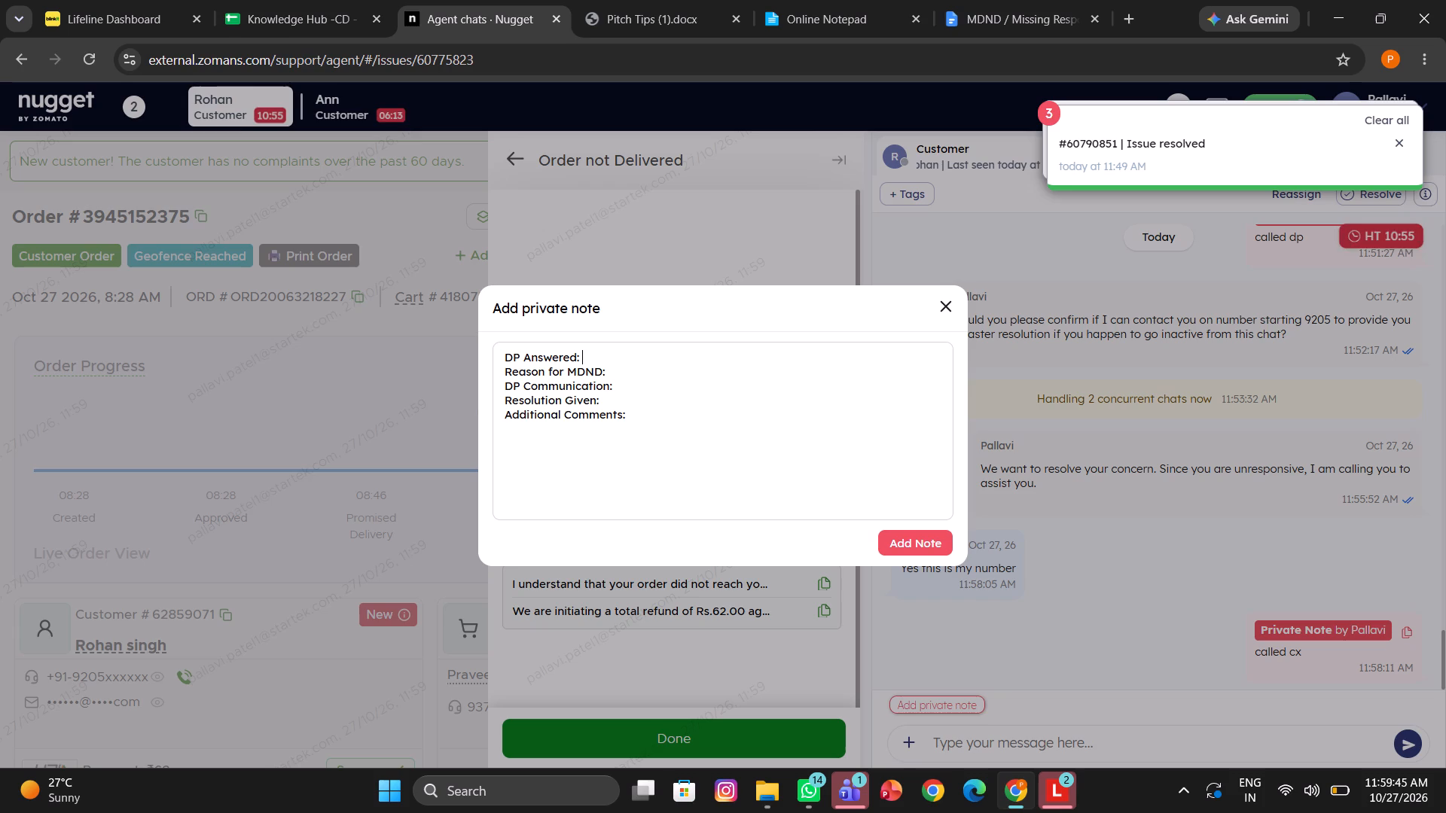
type("yes")
left_click(618, 369)
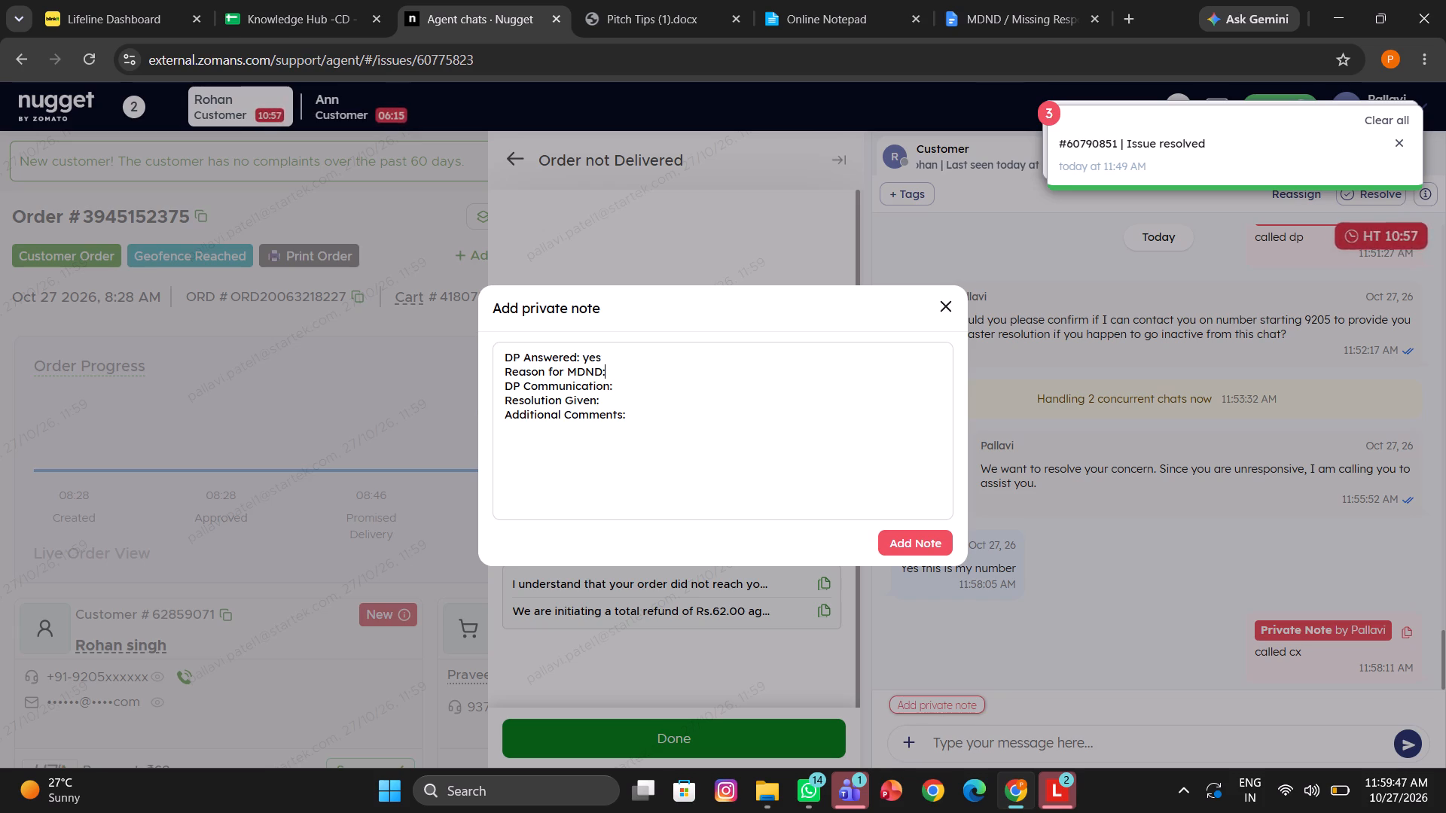
key("space")
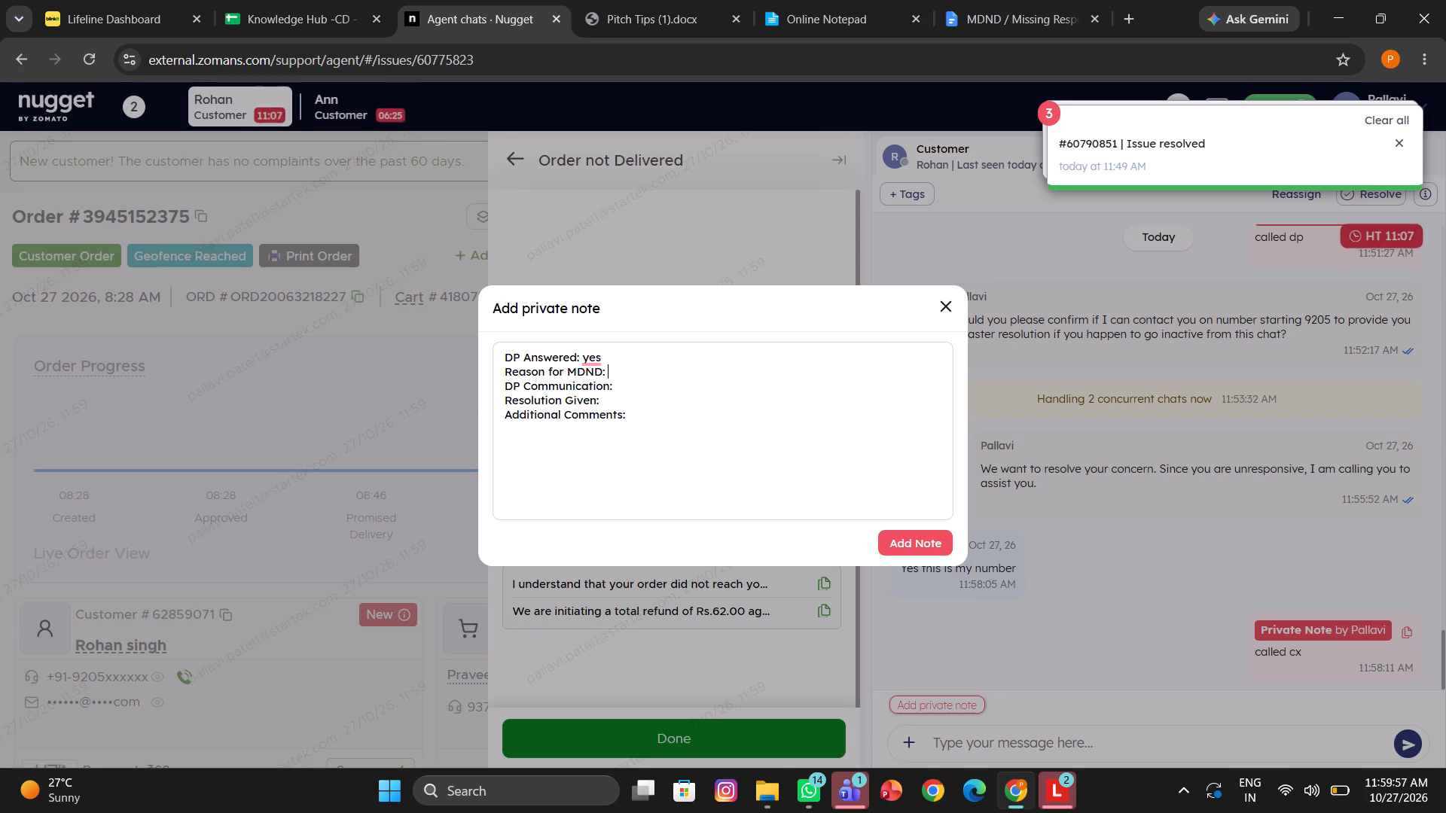
type("cx n")
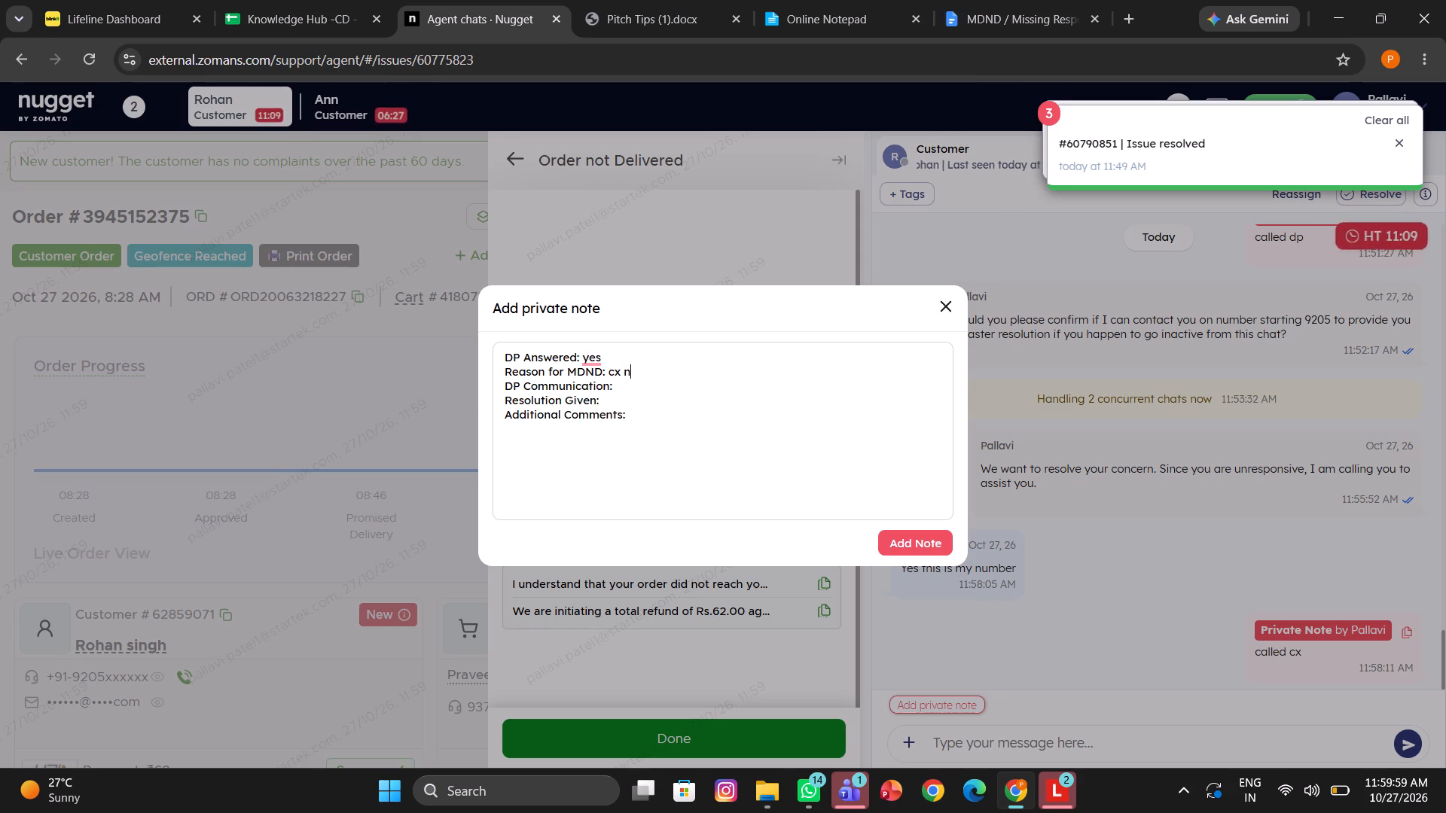
type("ot")
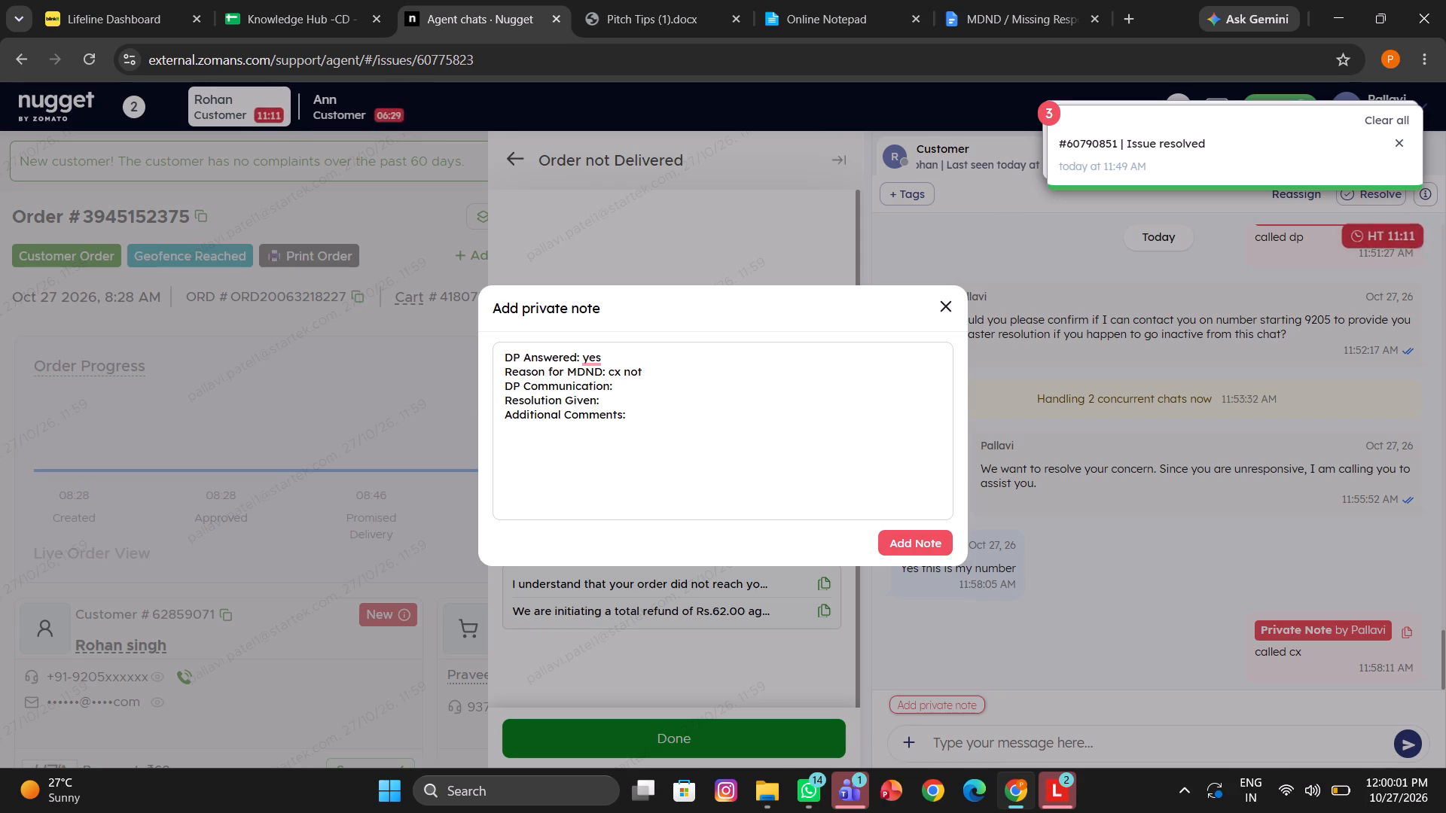
key("space")
type("received order")
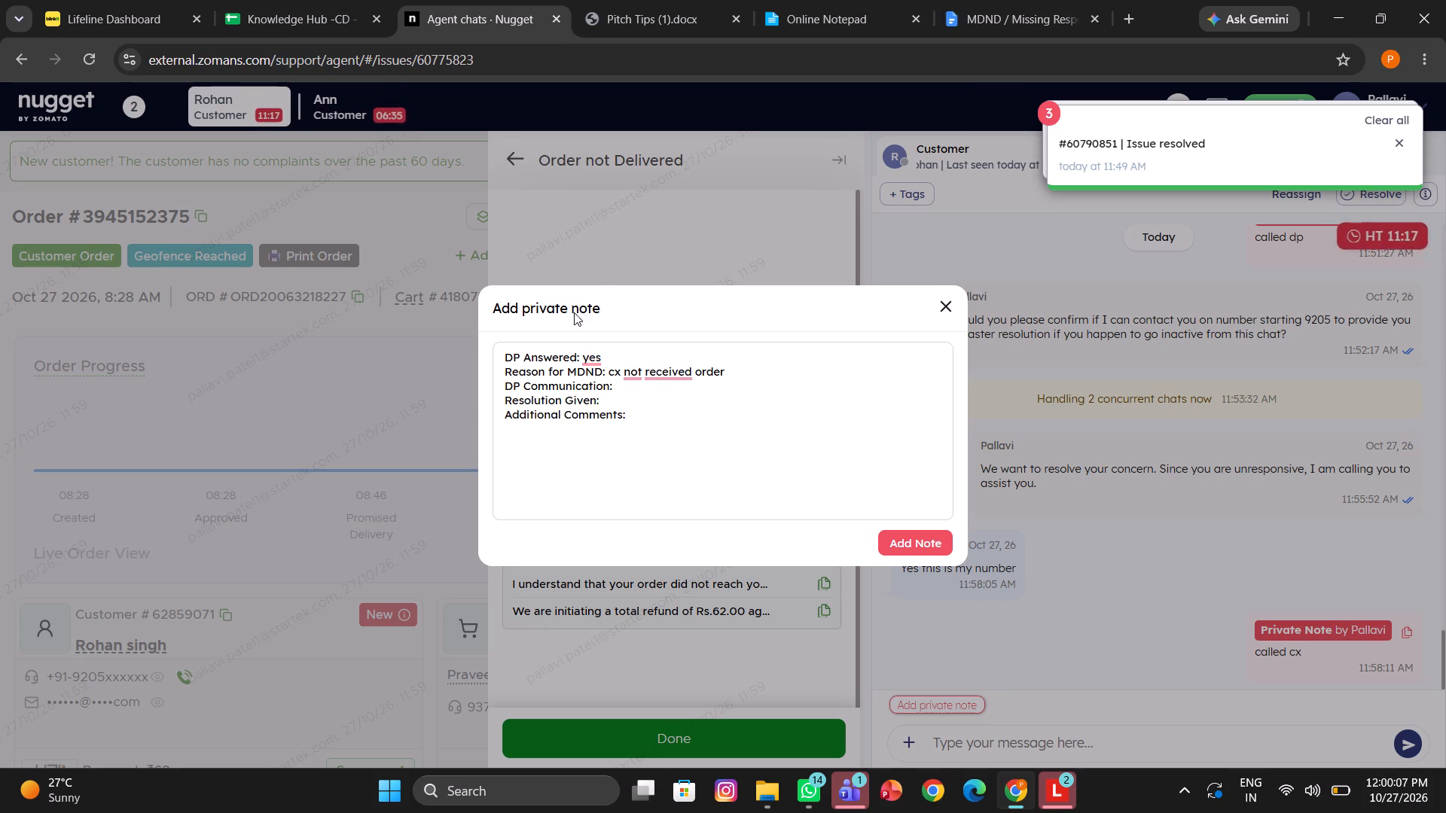
left_click(627, 390)
key("space")
type("dp said delivered")
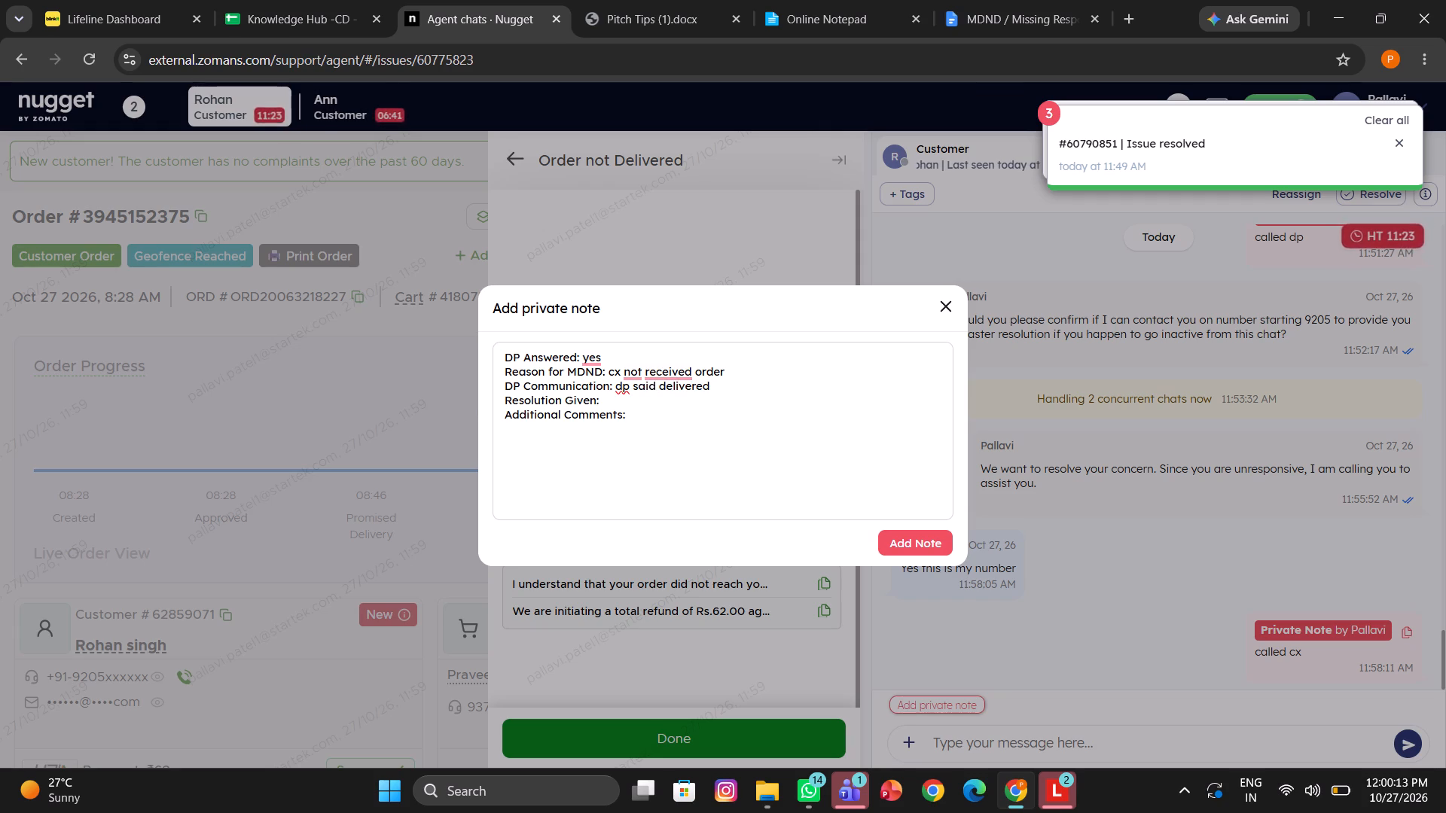
left_click(602, 394)
key("space")
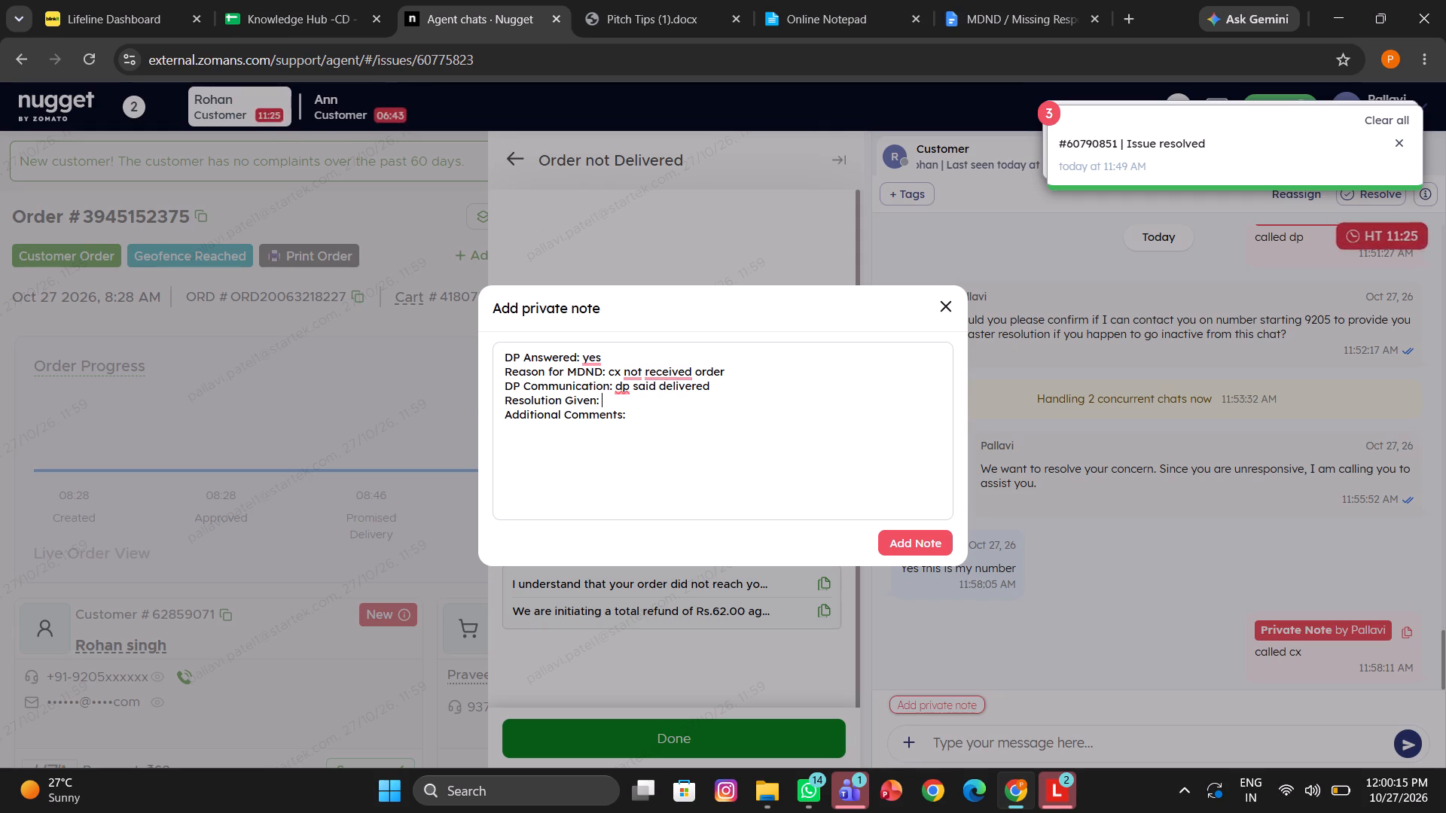
type("refund")
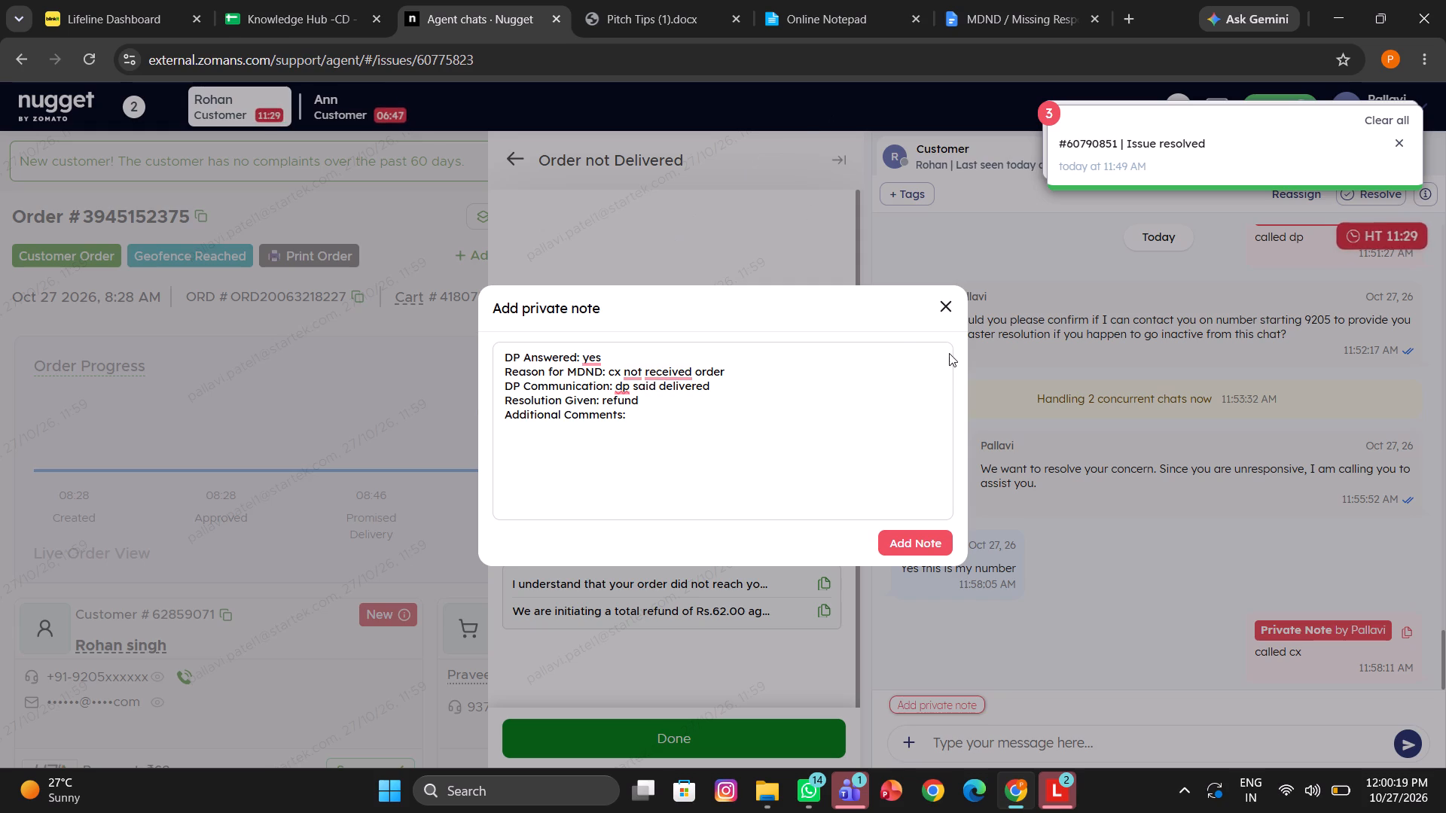
left_click(946, 306)
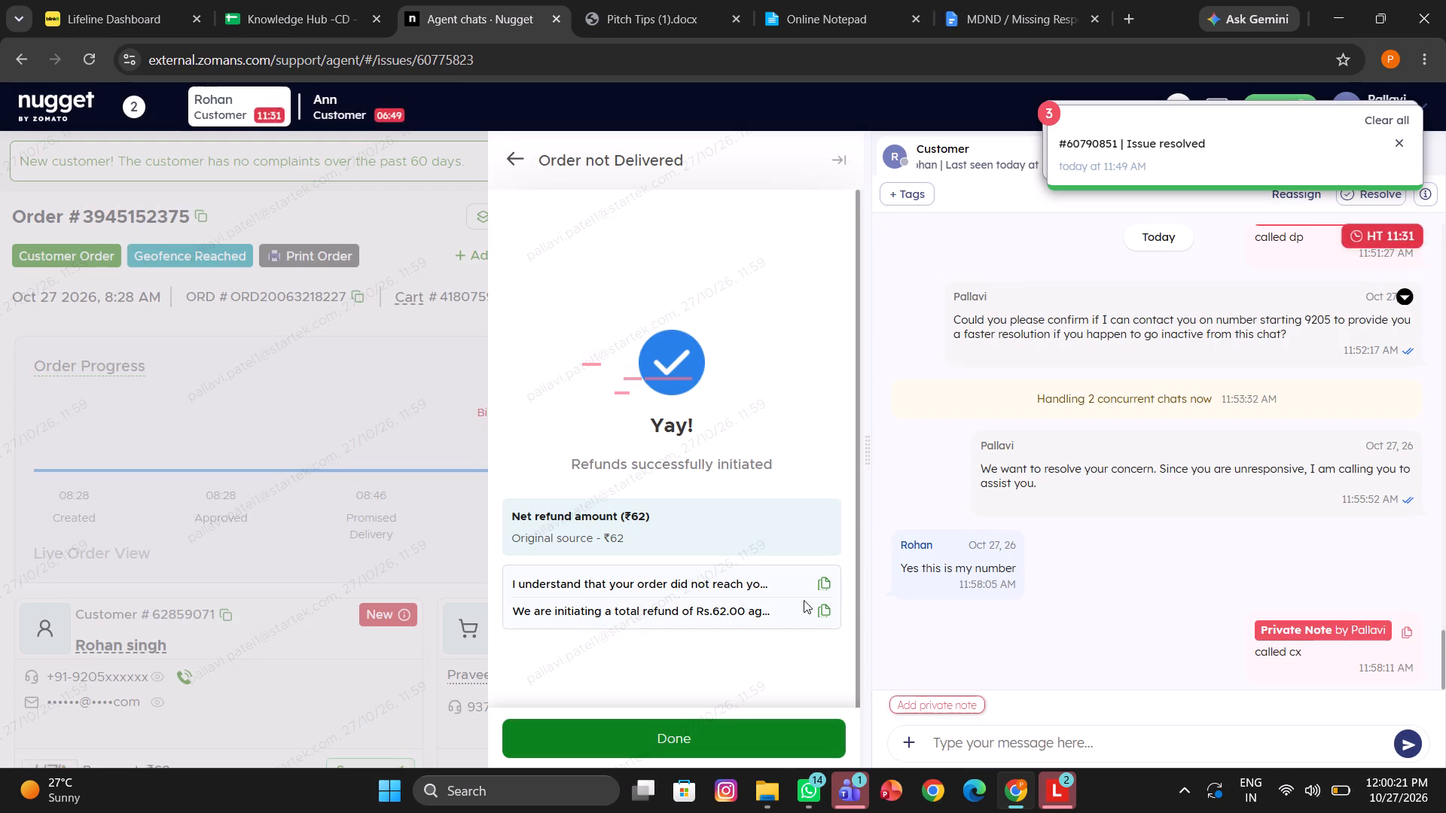
Send Rohan both suggested refund messages: the order-not-received acknowledgement and the Rs.62.00 refund initiation.
left_click(824, 580)
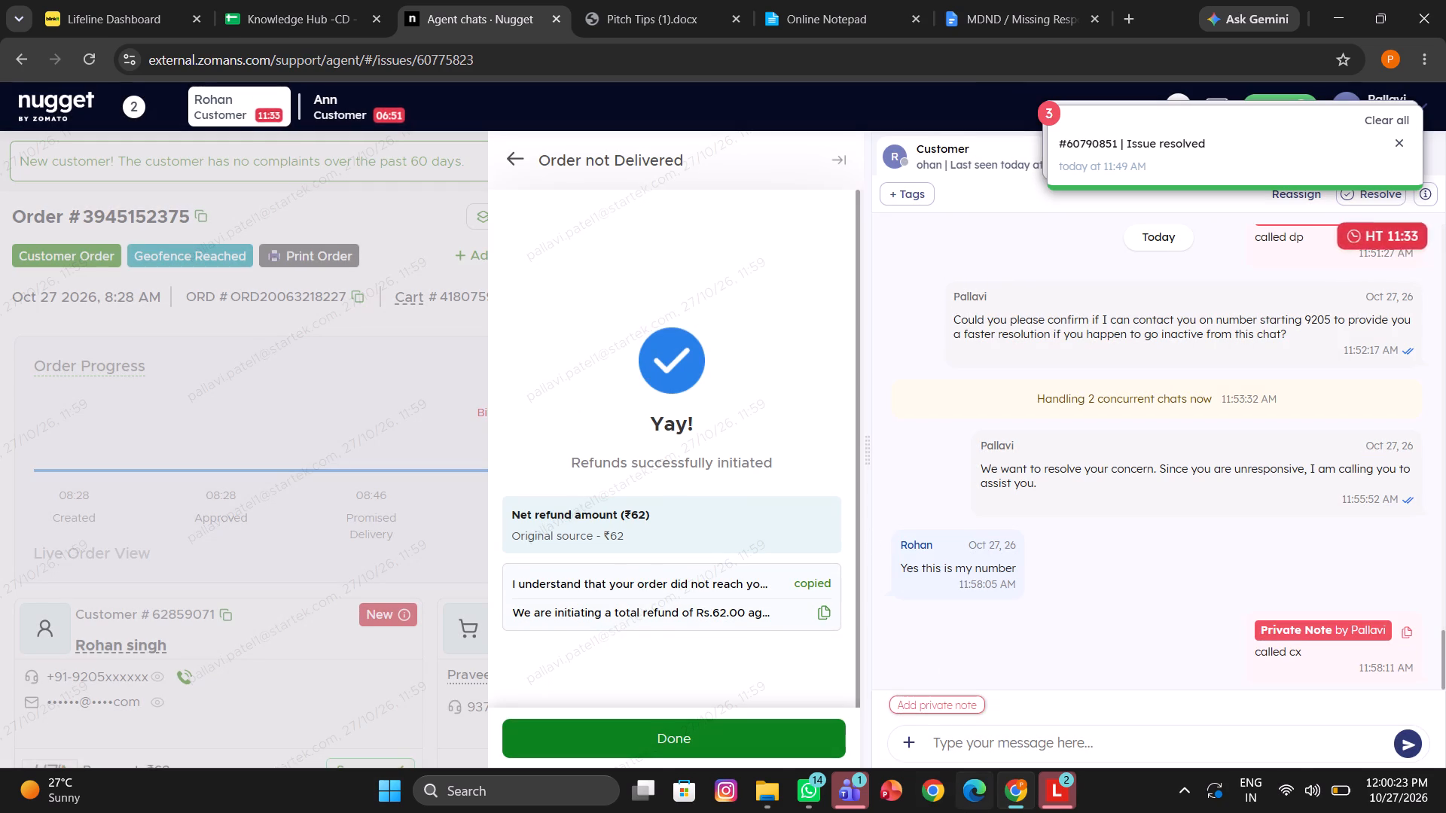
left_click(947, 729)
key("ctrl+v")
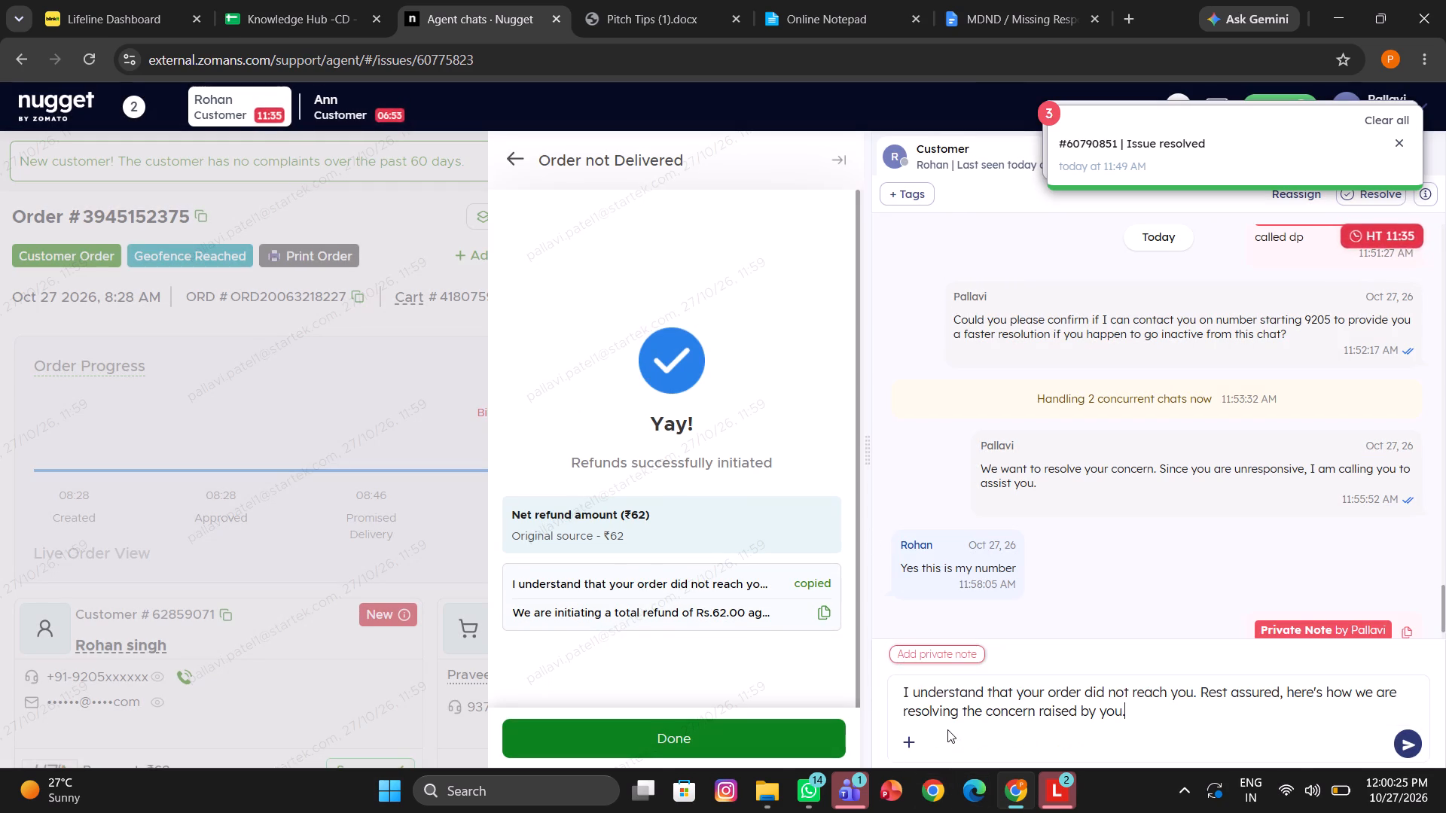
key("Return")
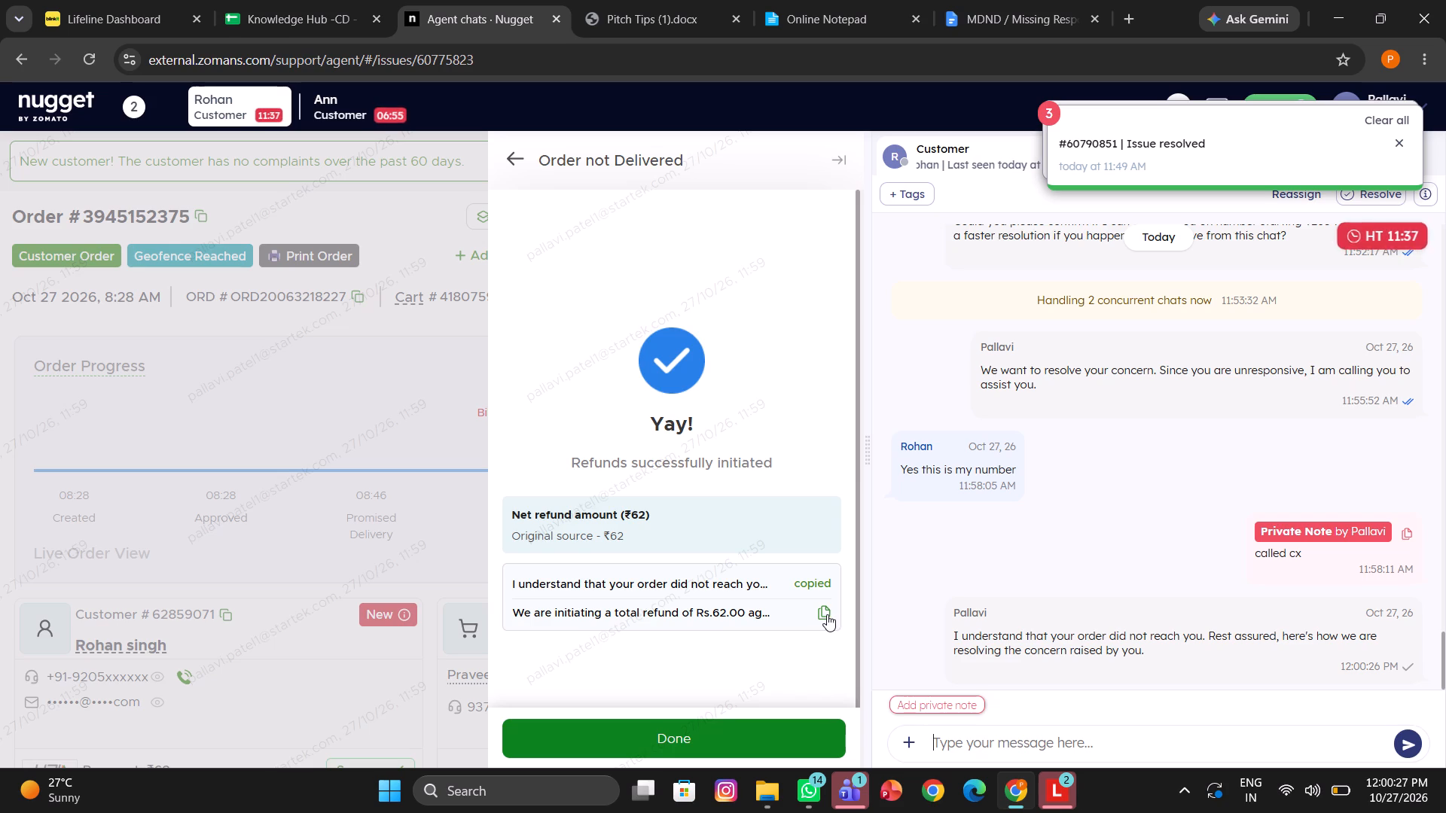
left_click(825, 614)
left_click(974, 741)
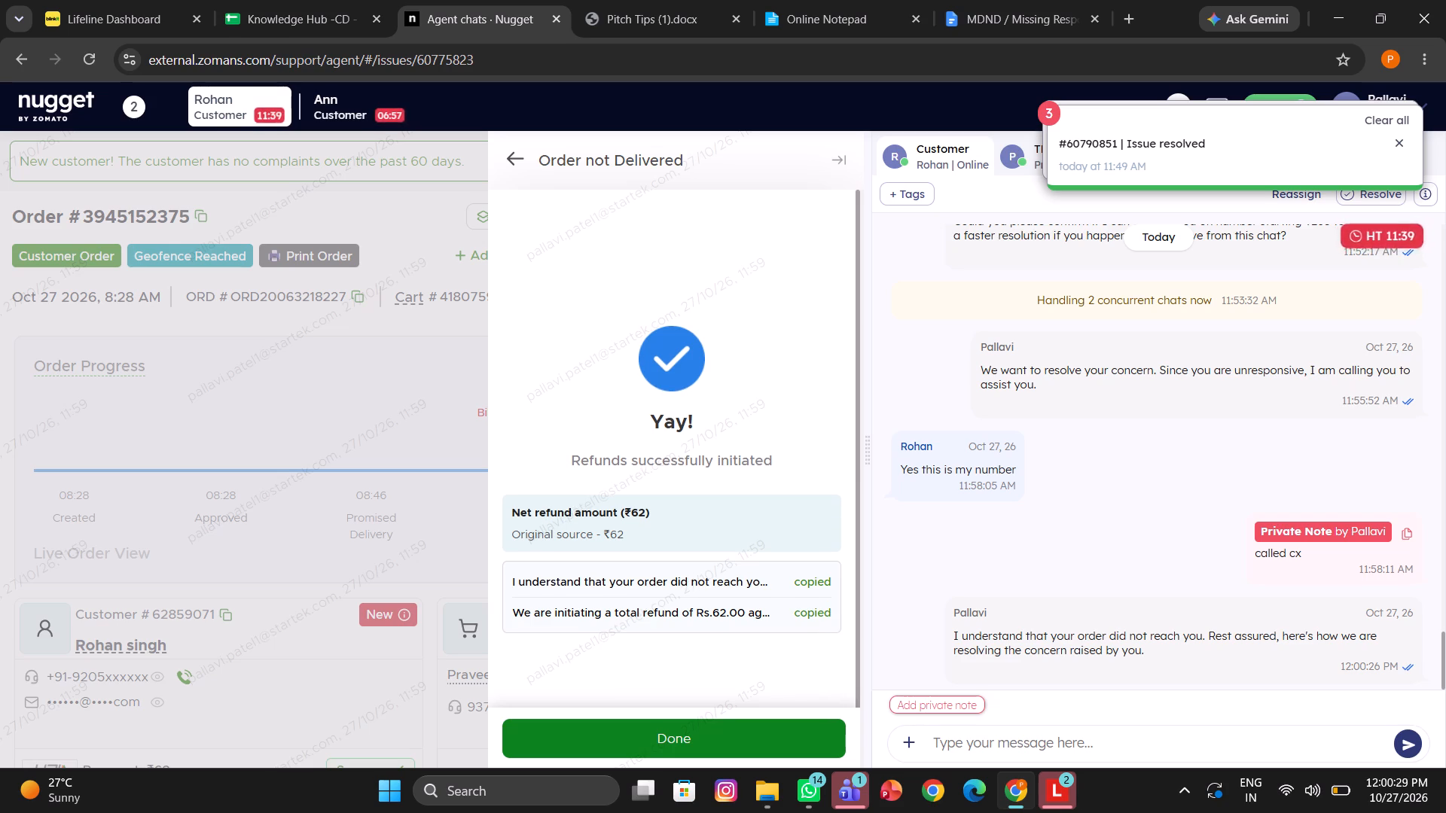
key("ctrl+v")
key("Return")
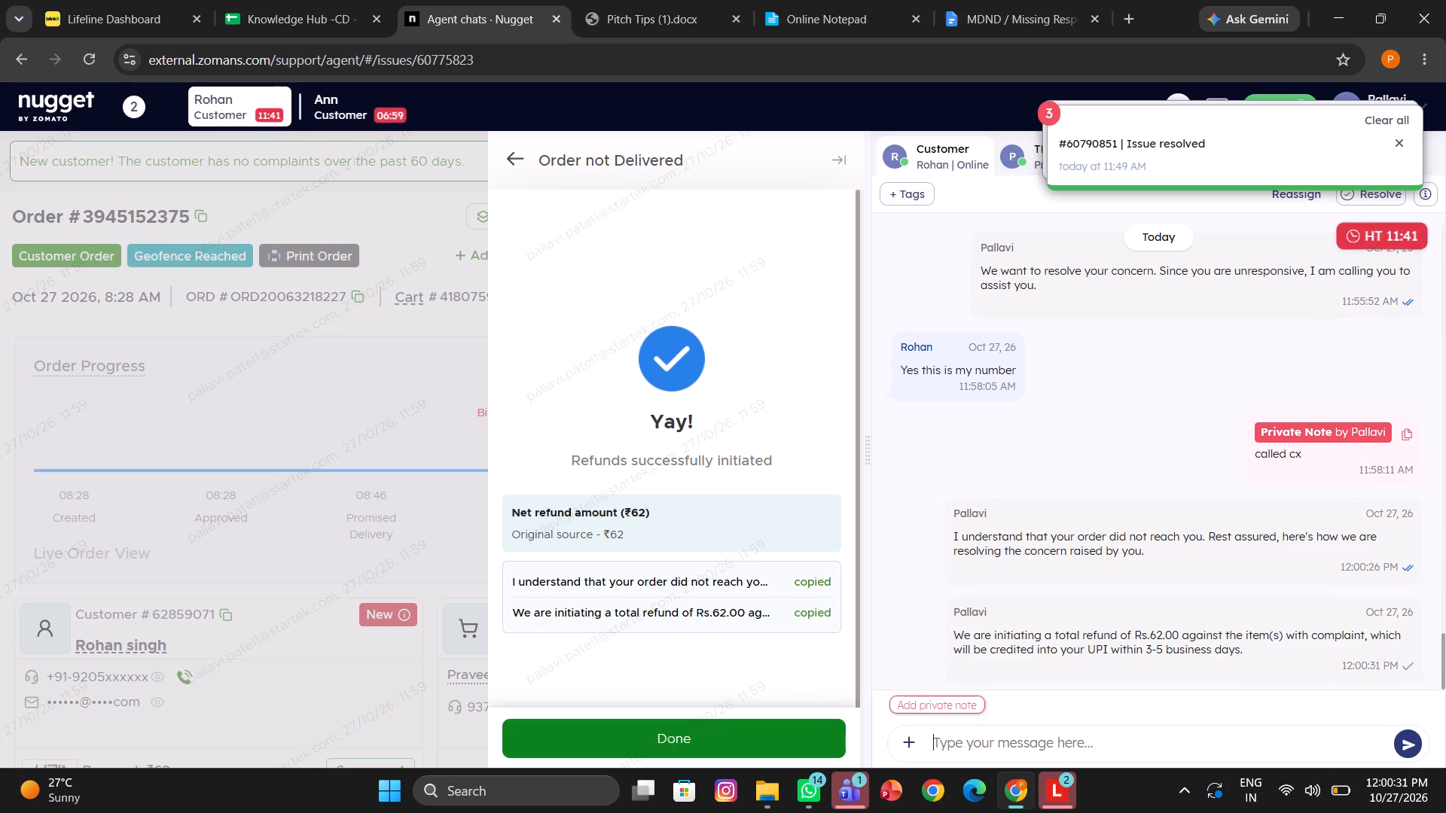
Send Rohan the canned response asking for a rating of the conversation.
left_click(1013, 753)
type("/ra")
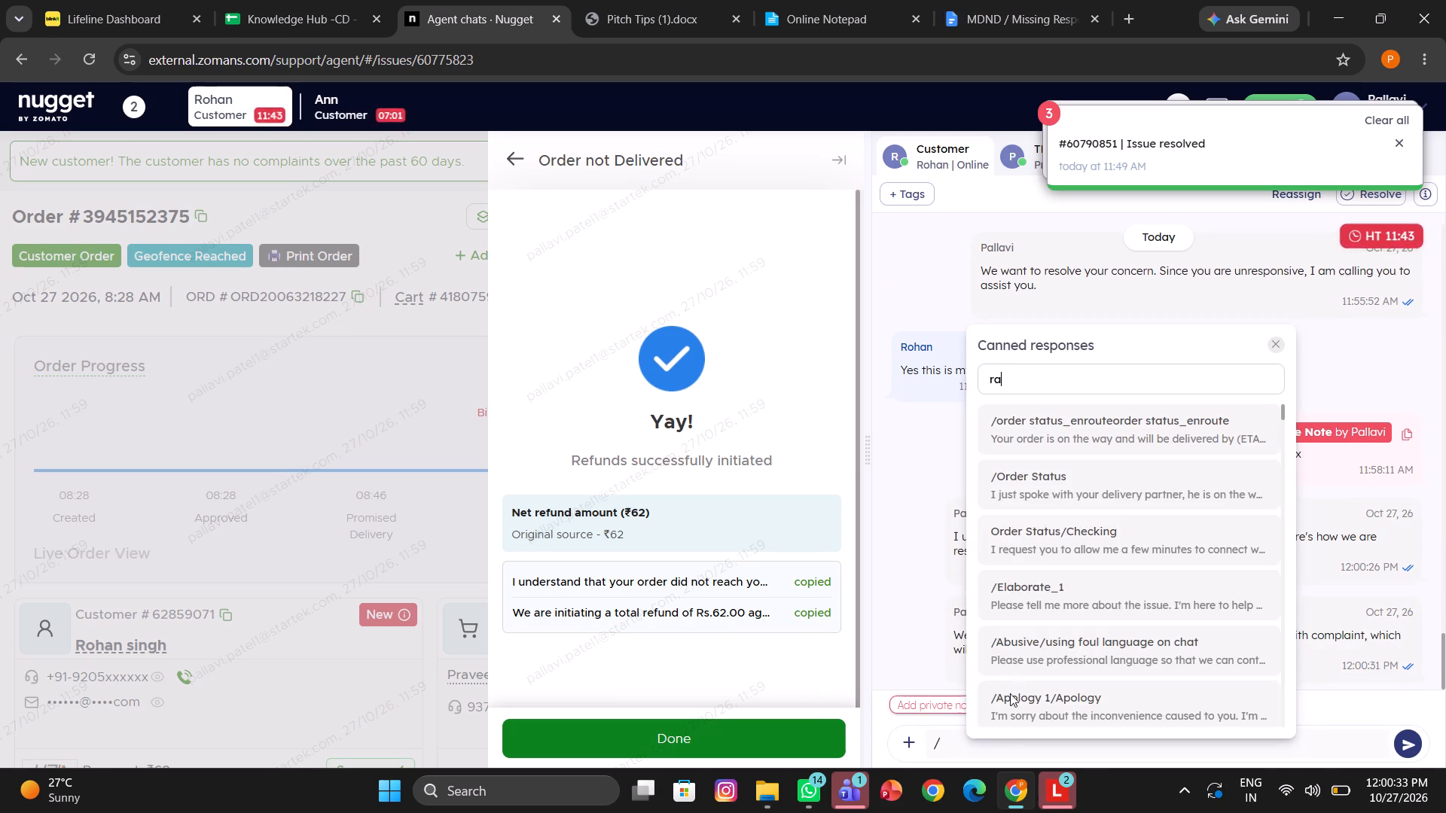
left_click(1047, 475)
key("Return")
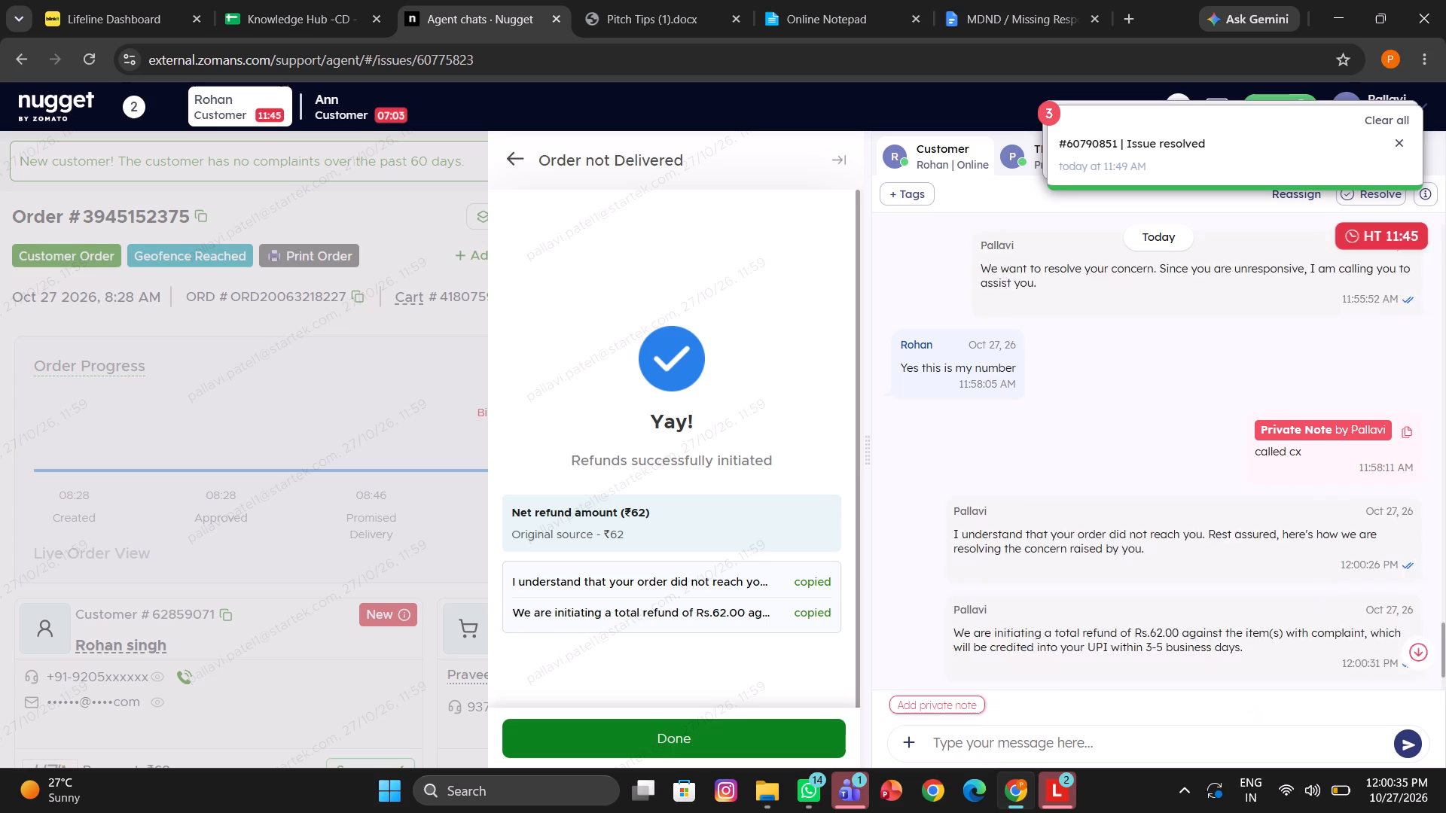
Add the completed private note to Rohan's chat and close the Order not Delivered refund pane.
left_click(917, 711)
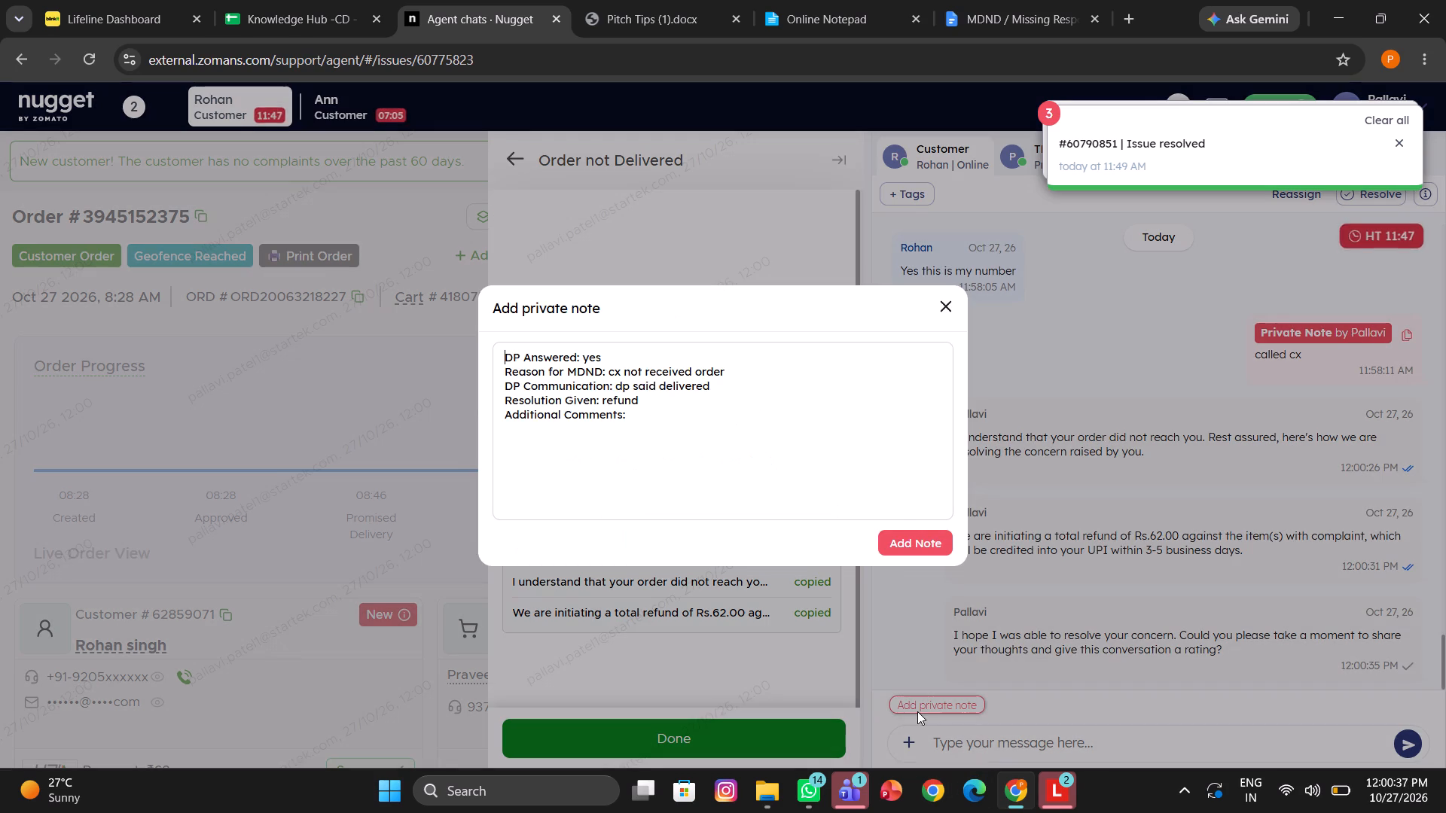
left_click(891, 534)
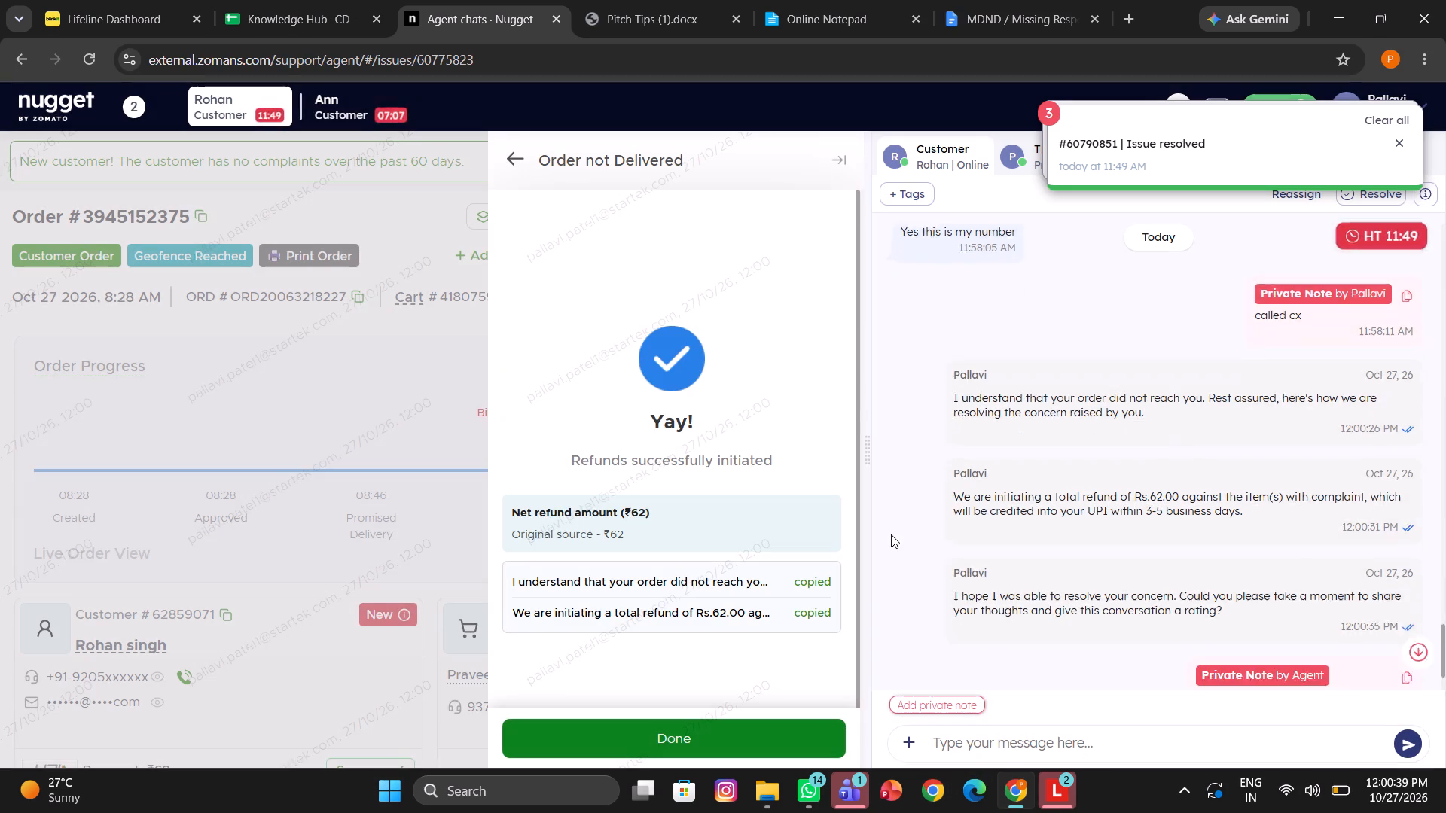
left_click(380, 580)
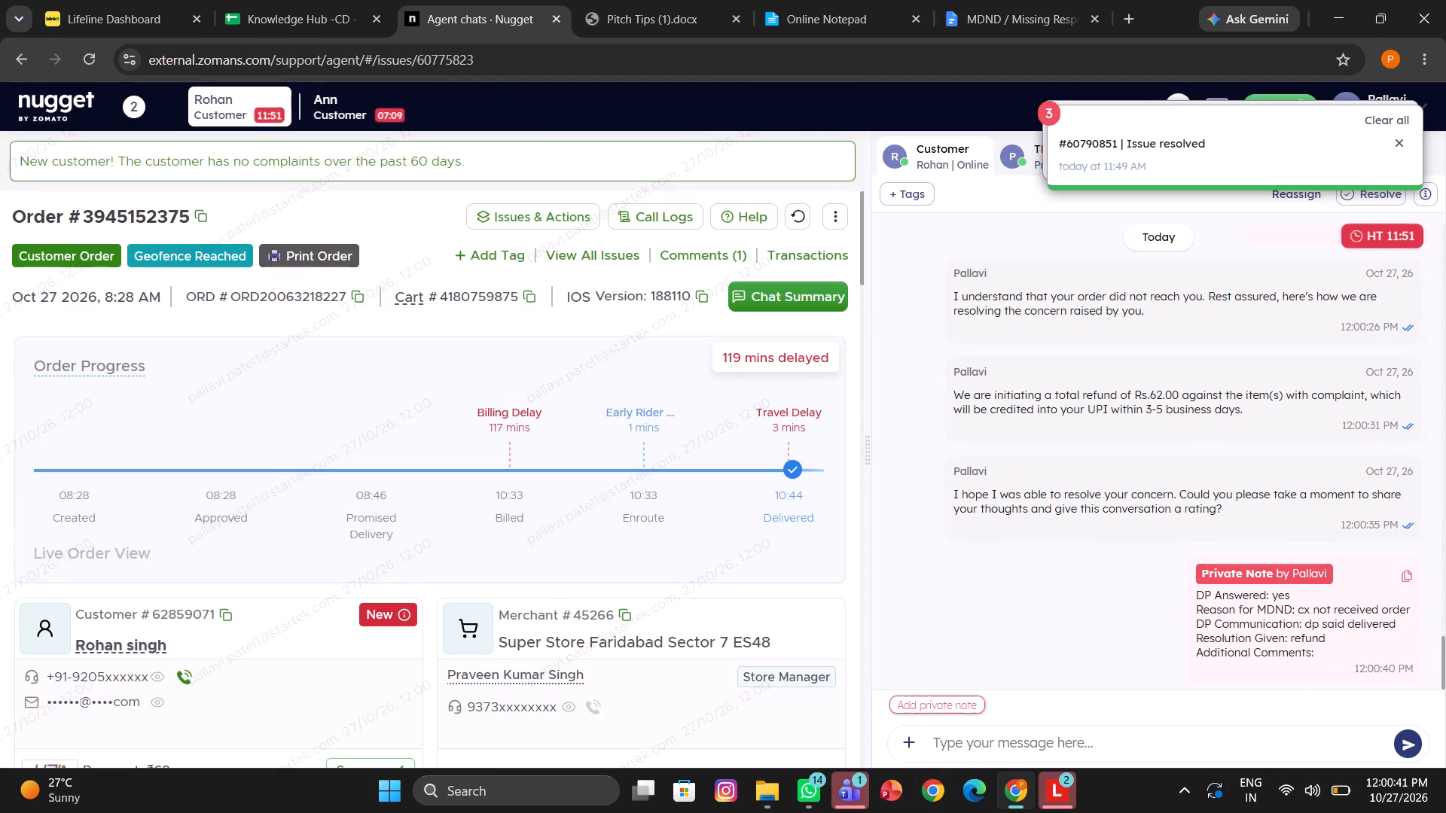
Insert the /Closing canned response as a draft message in Rohan's chat.
left_click(951, 748)
type("/clo")
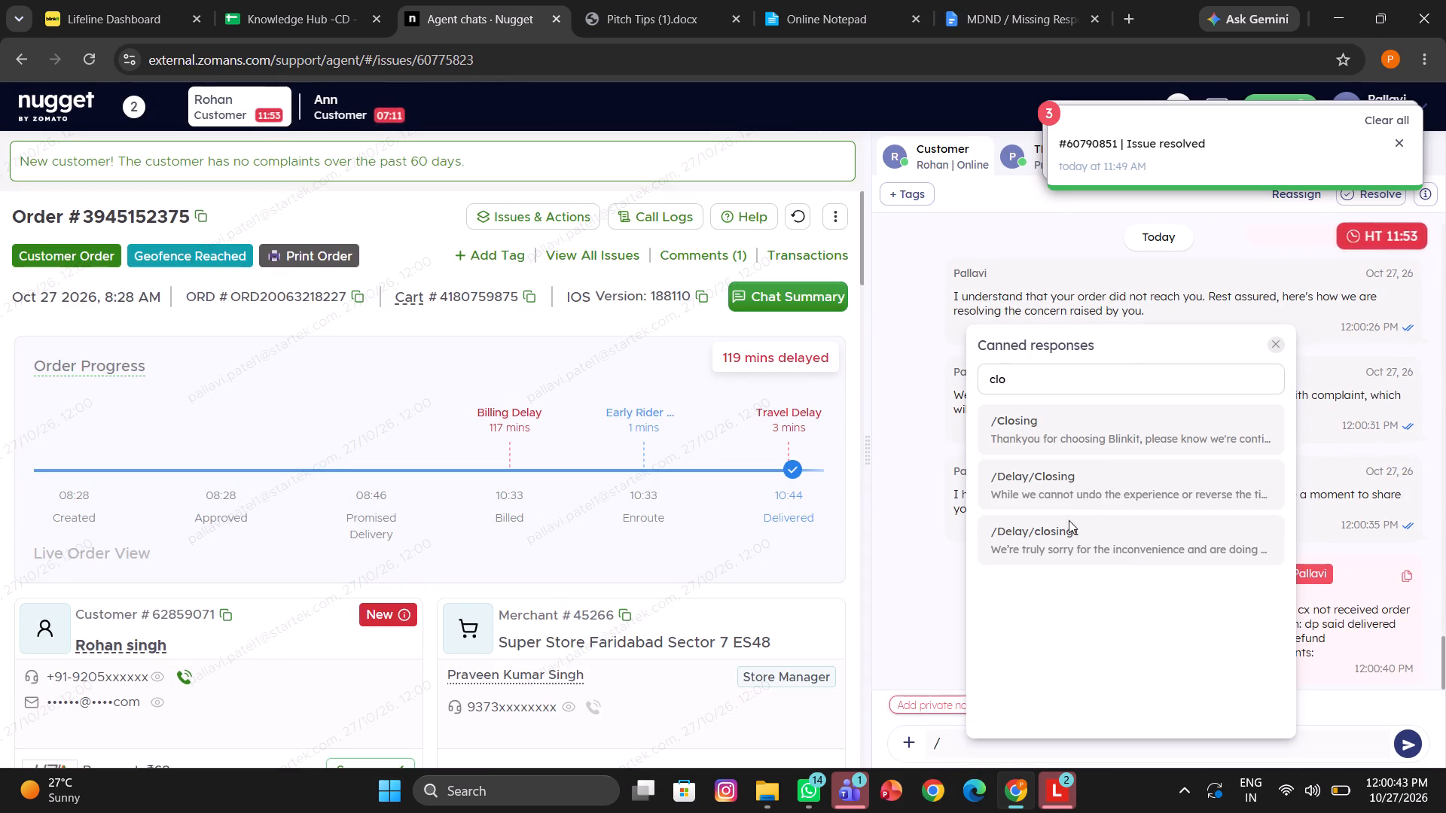
left_click(1066, 423)
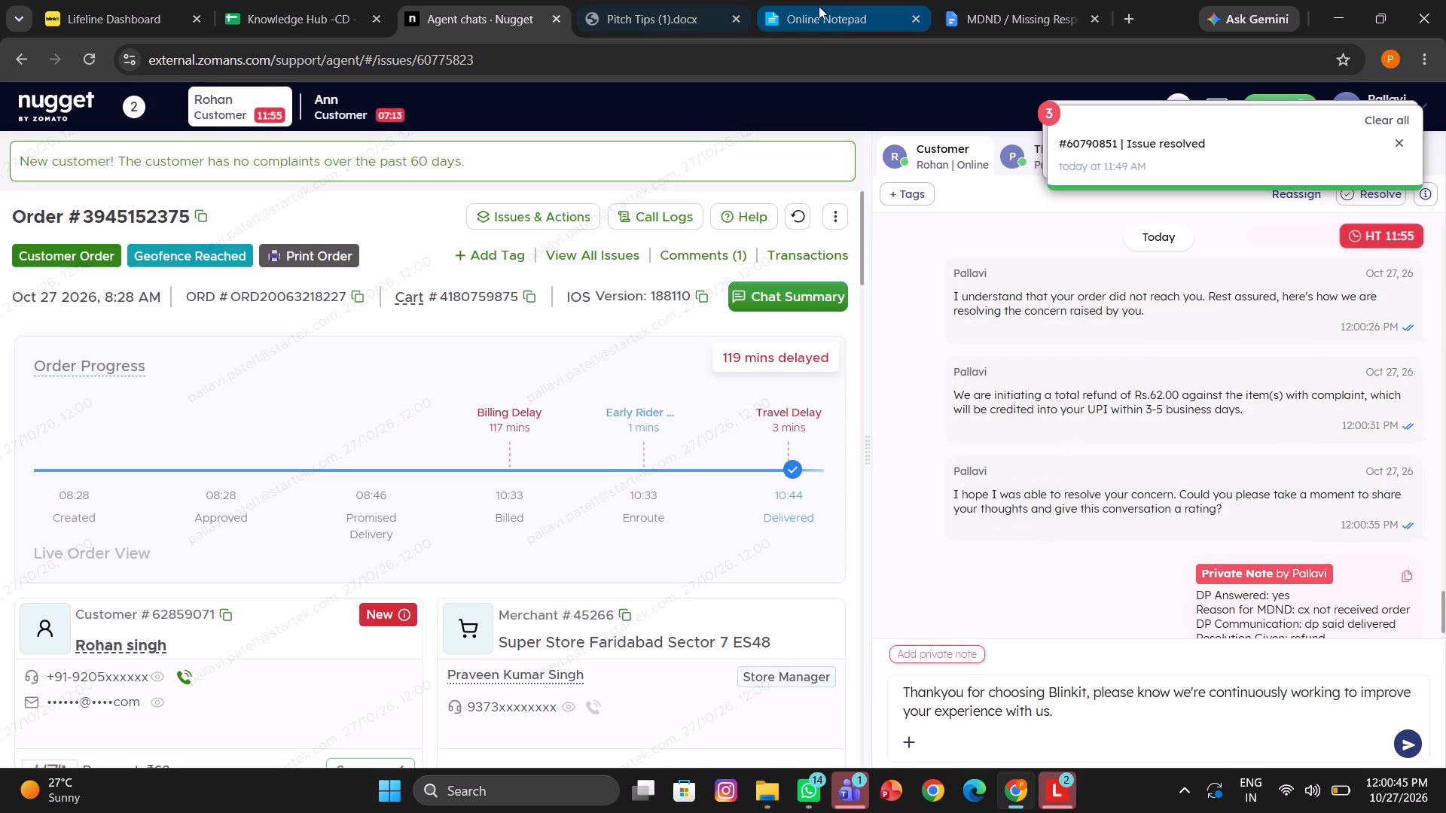
Copy the Mdnd case summary from Online Notepad and add it as a comment on Rohan's order, changing the resolution to refund.
left_click(826, 8)
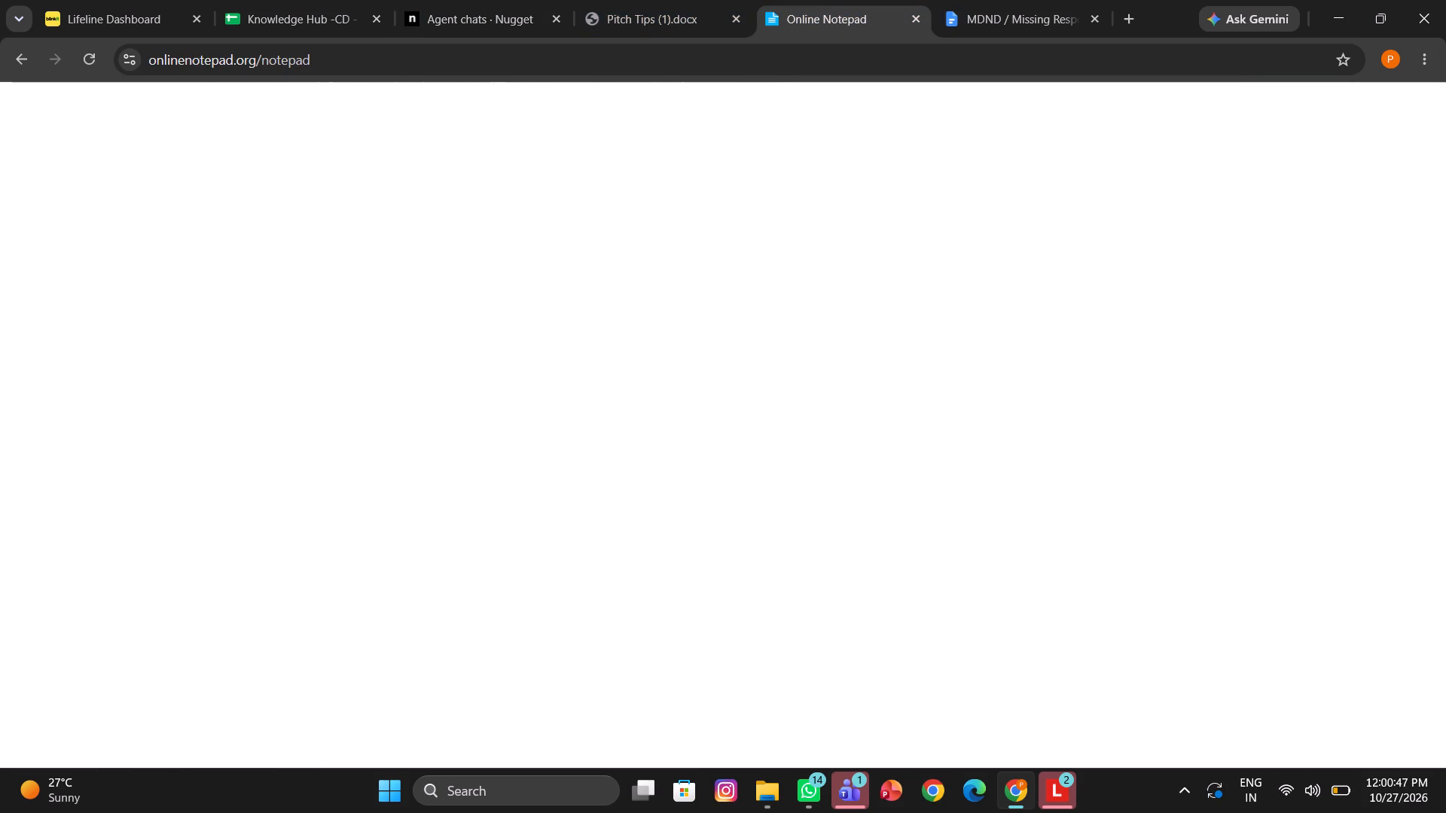
key("ctrl+c")
left_click(453, 6)
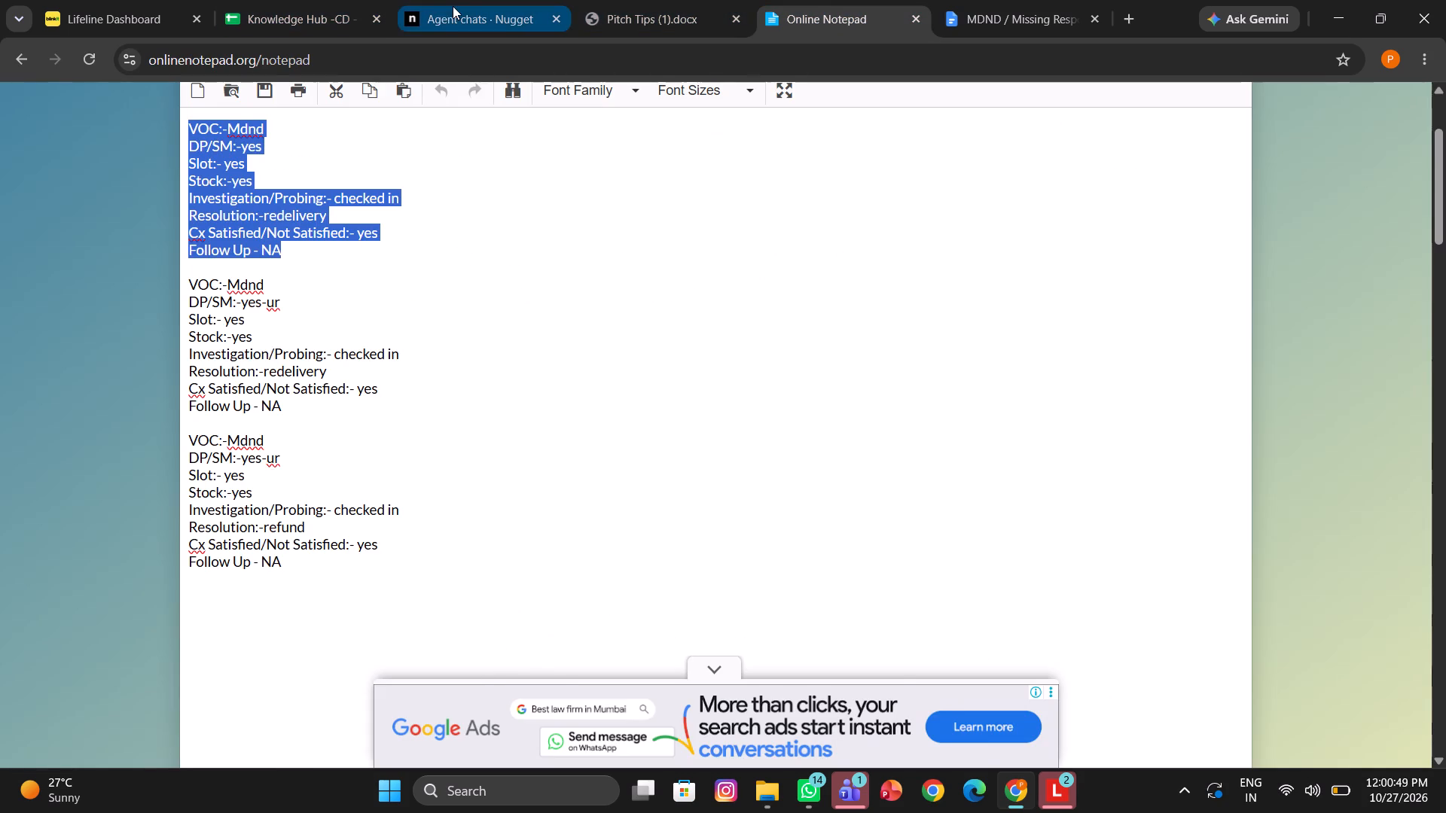
scroll(450, 309, "down", 3)
left_click(367, 623)
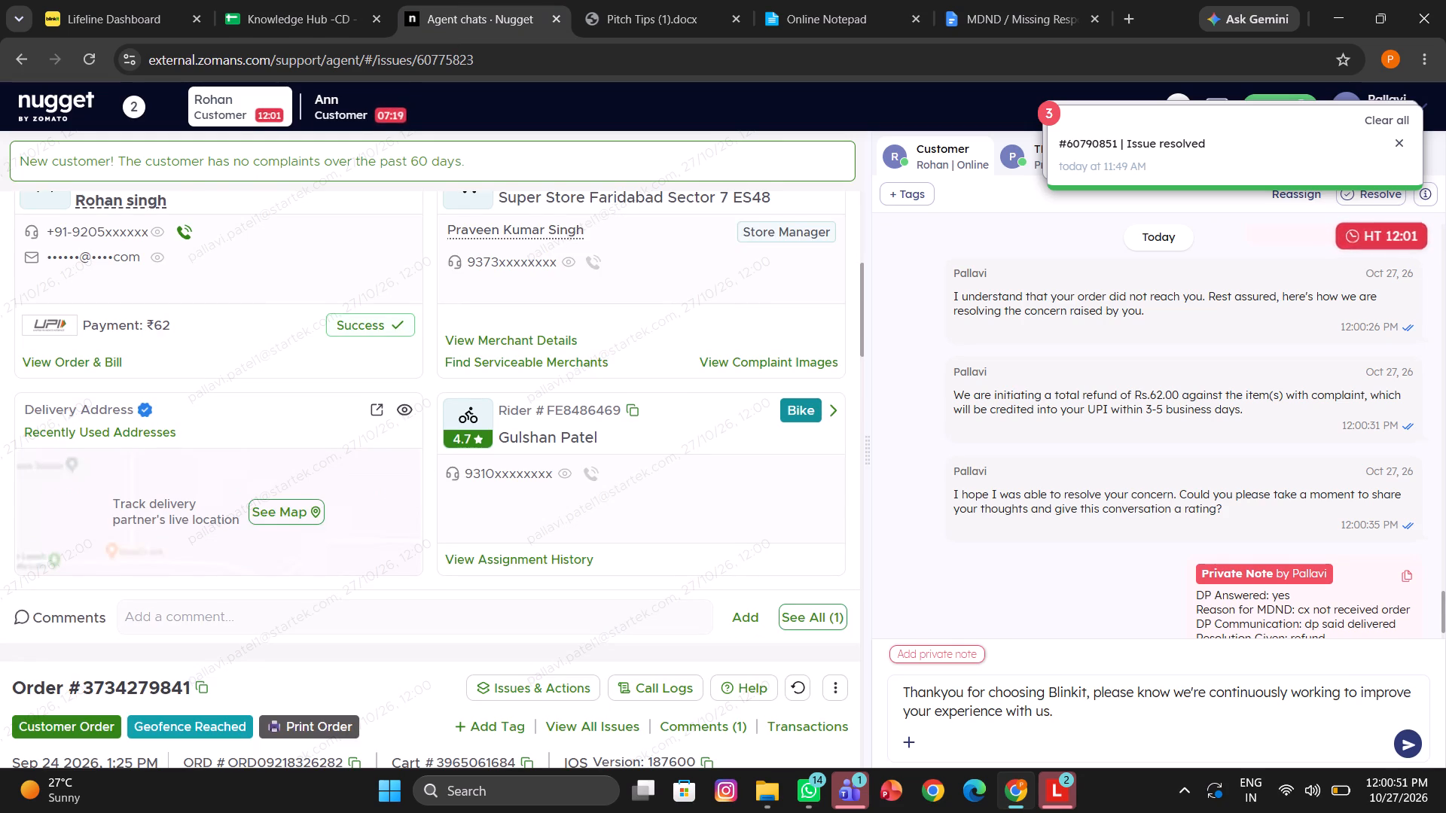
key("ctrl+v")
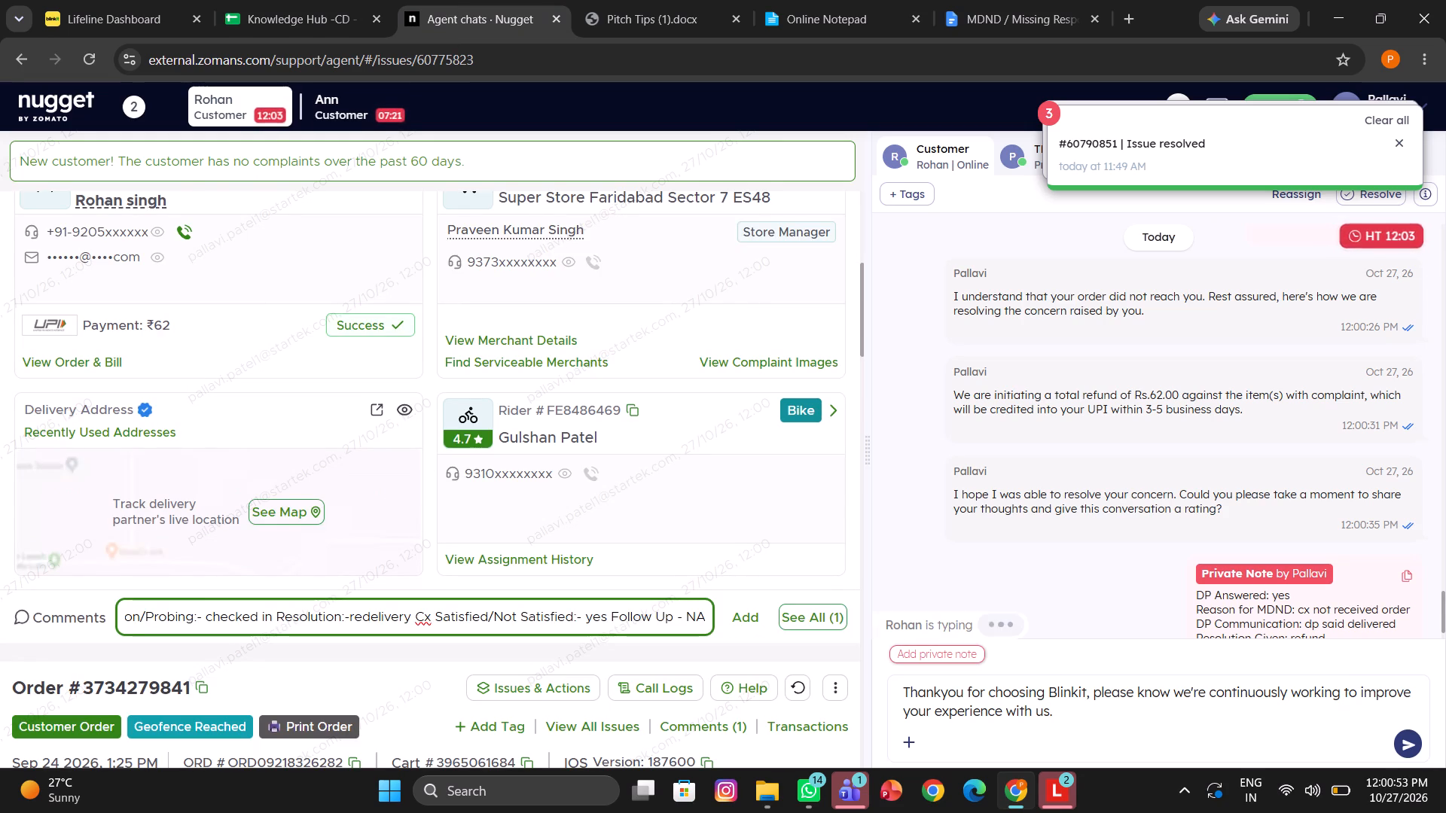
left_click_drag(411, 617, 365, 614)
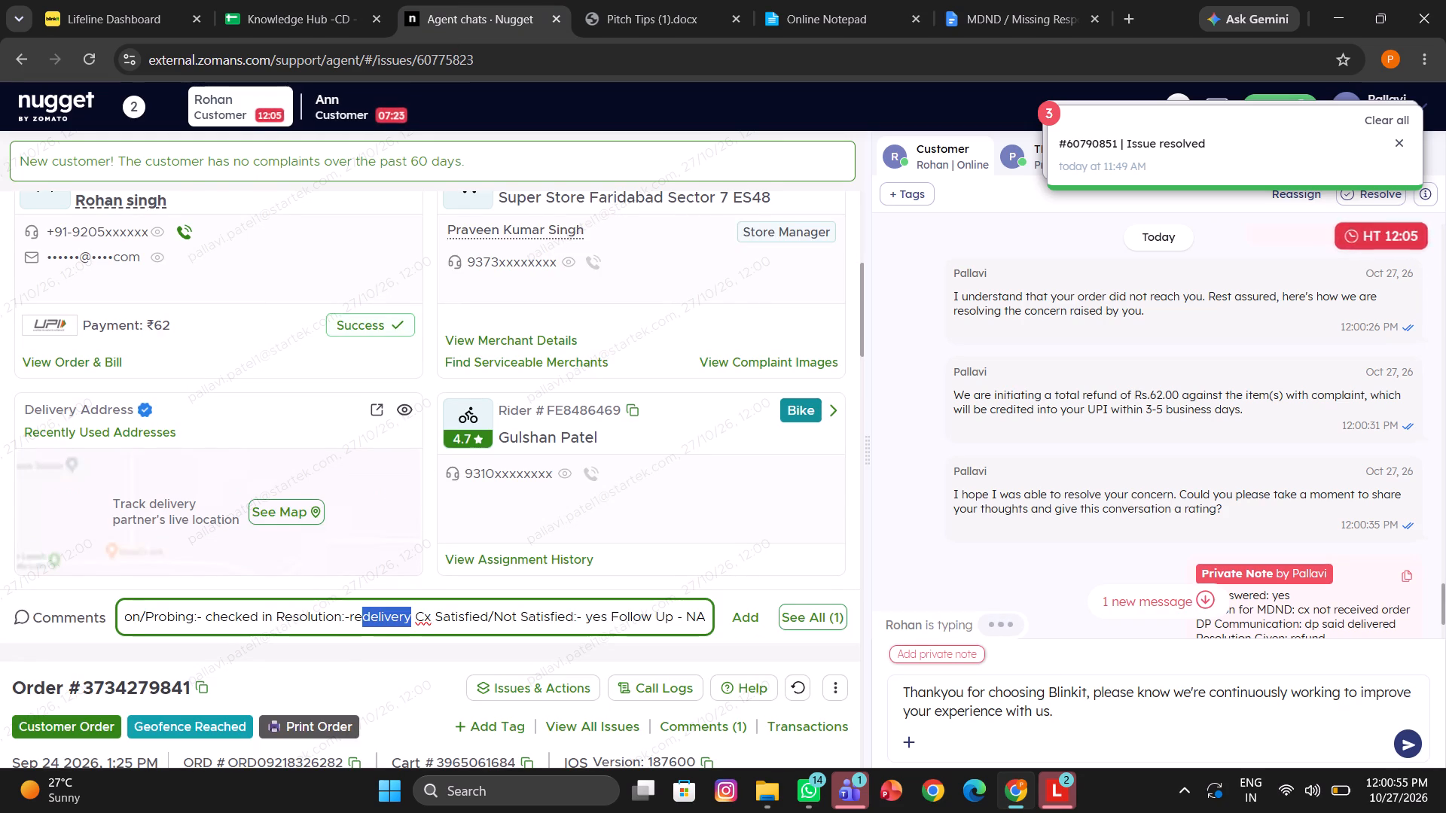
key("BackSpace")
type("fund")
key("Return")
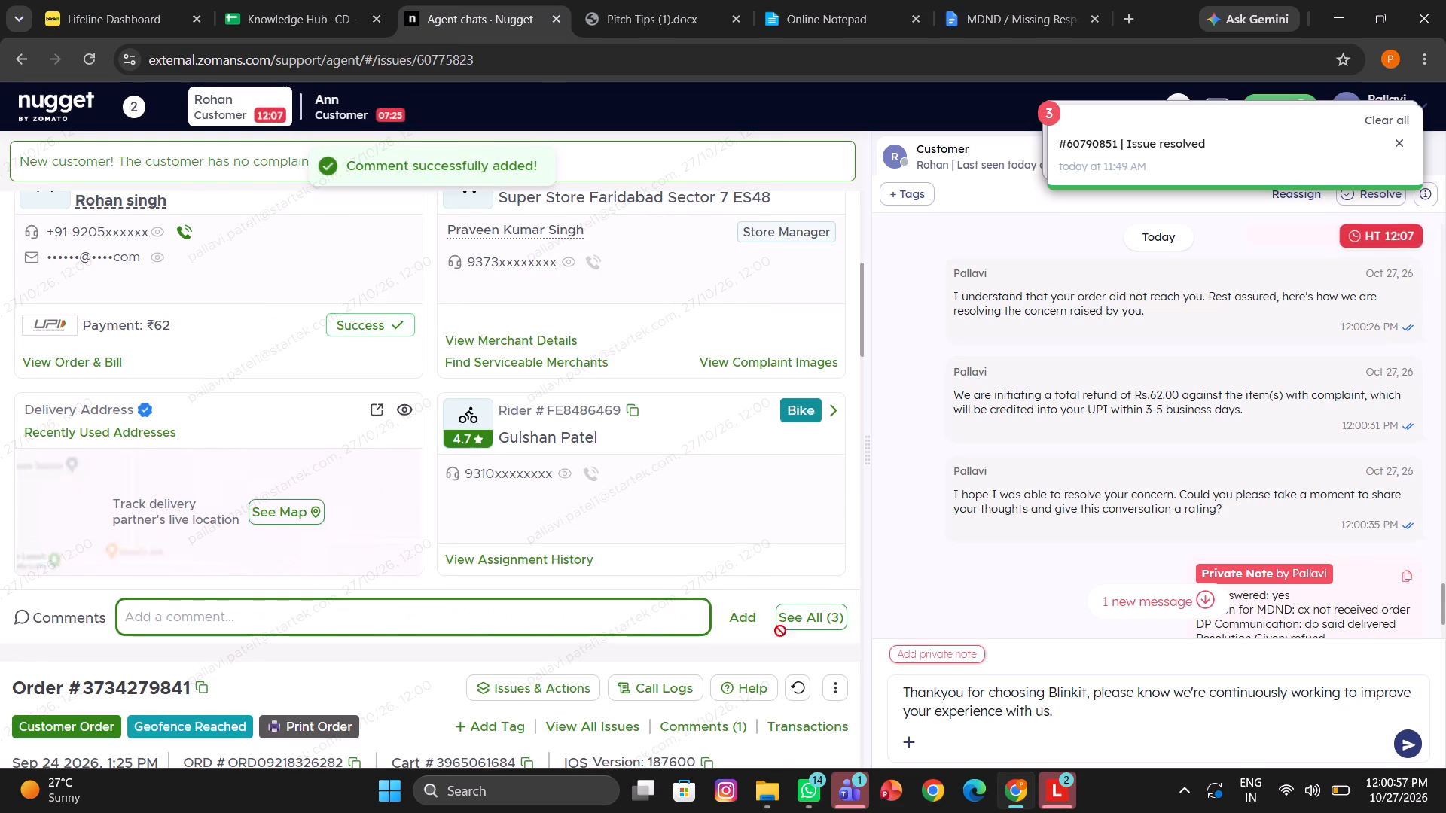
Send Rohan the drafted closing message thanking him for choosing Blinkit.
scroll(1091, 623, "down", 5)
left_click(1097, 695)
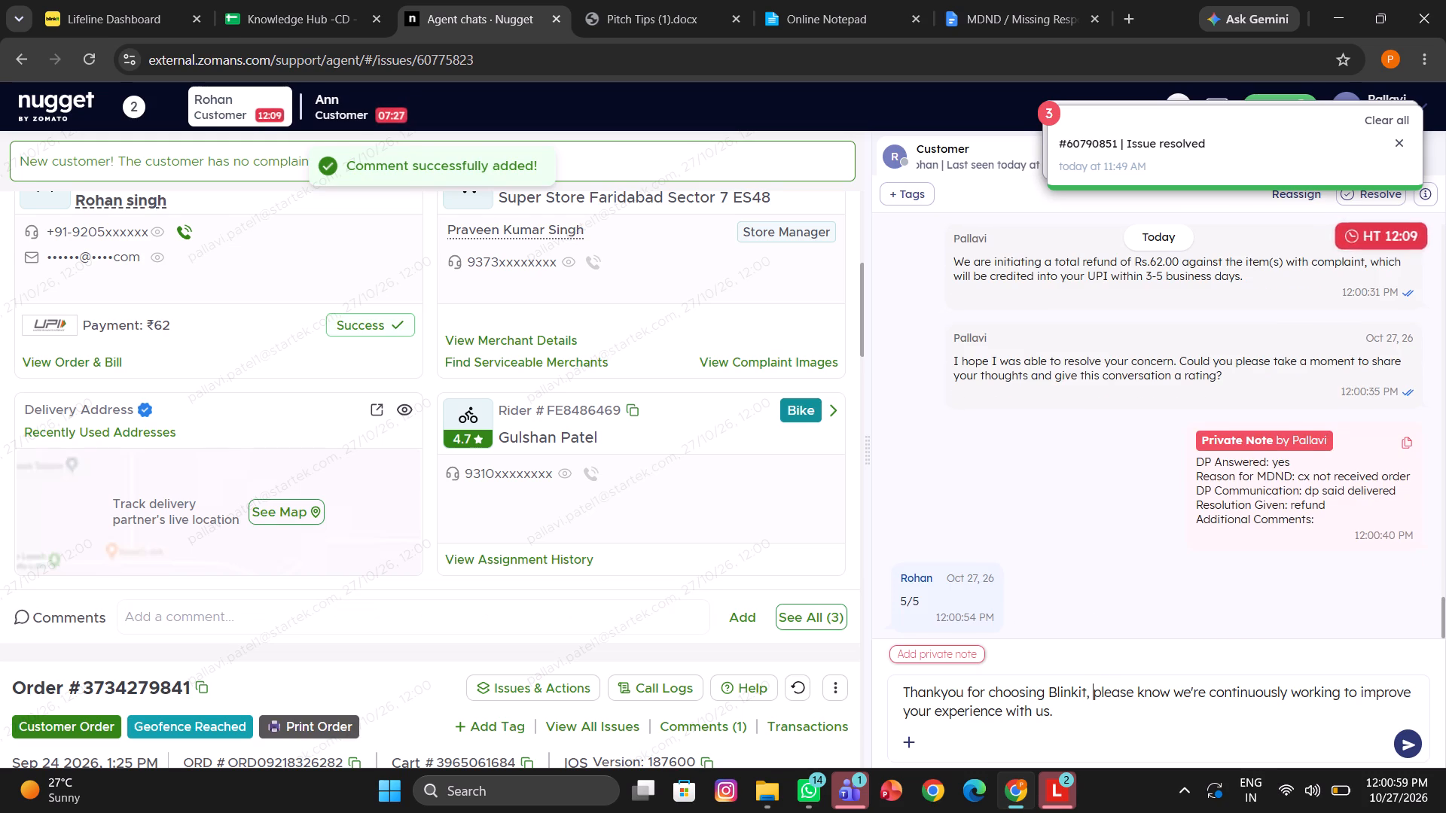
key("Return")
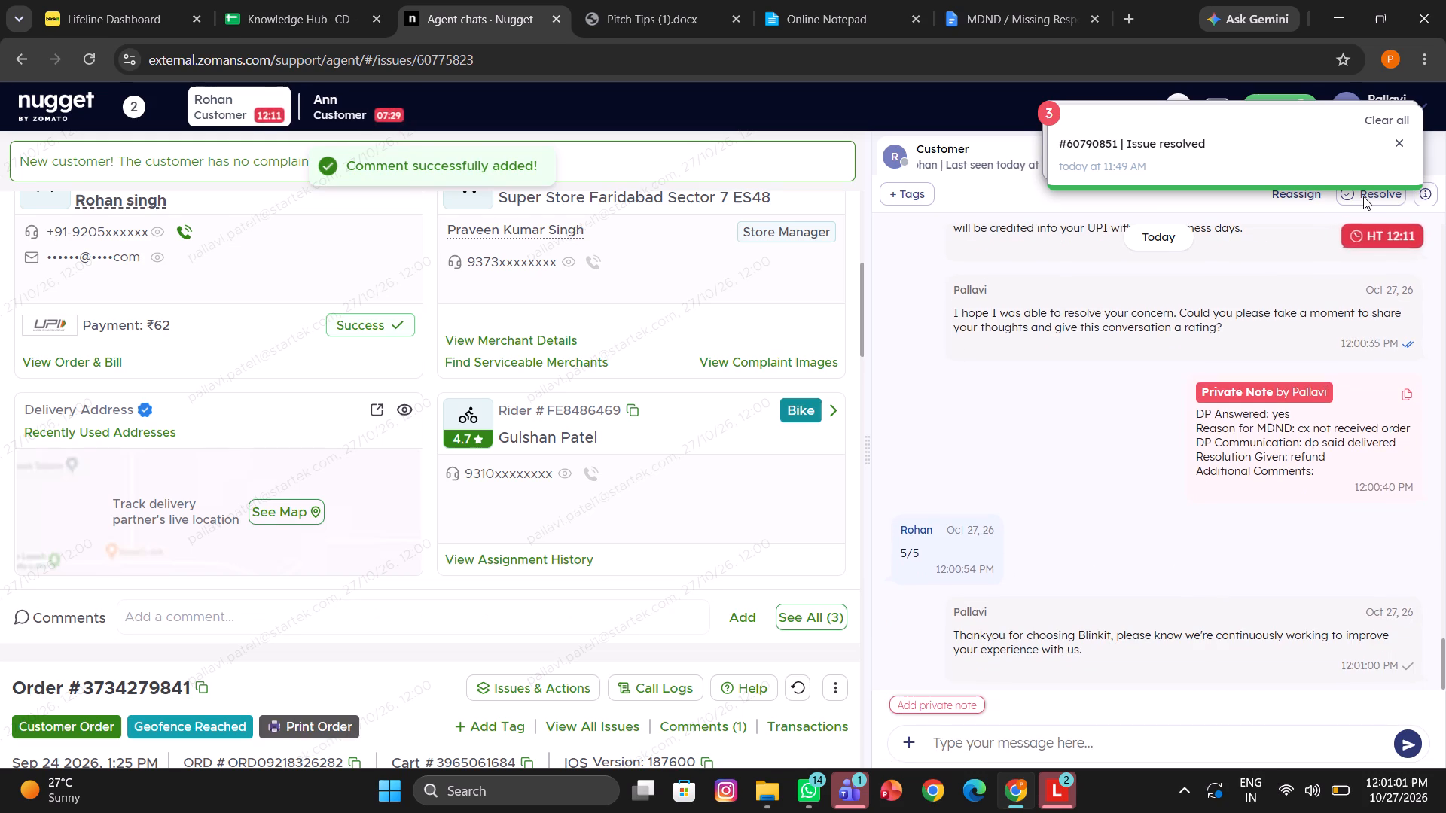
Resolve Rohan's chat with the tag MDND – Resolved.
left_click(1363, 196)
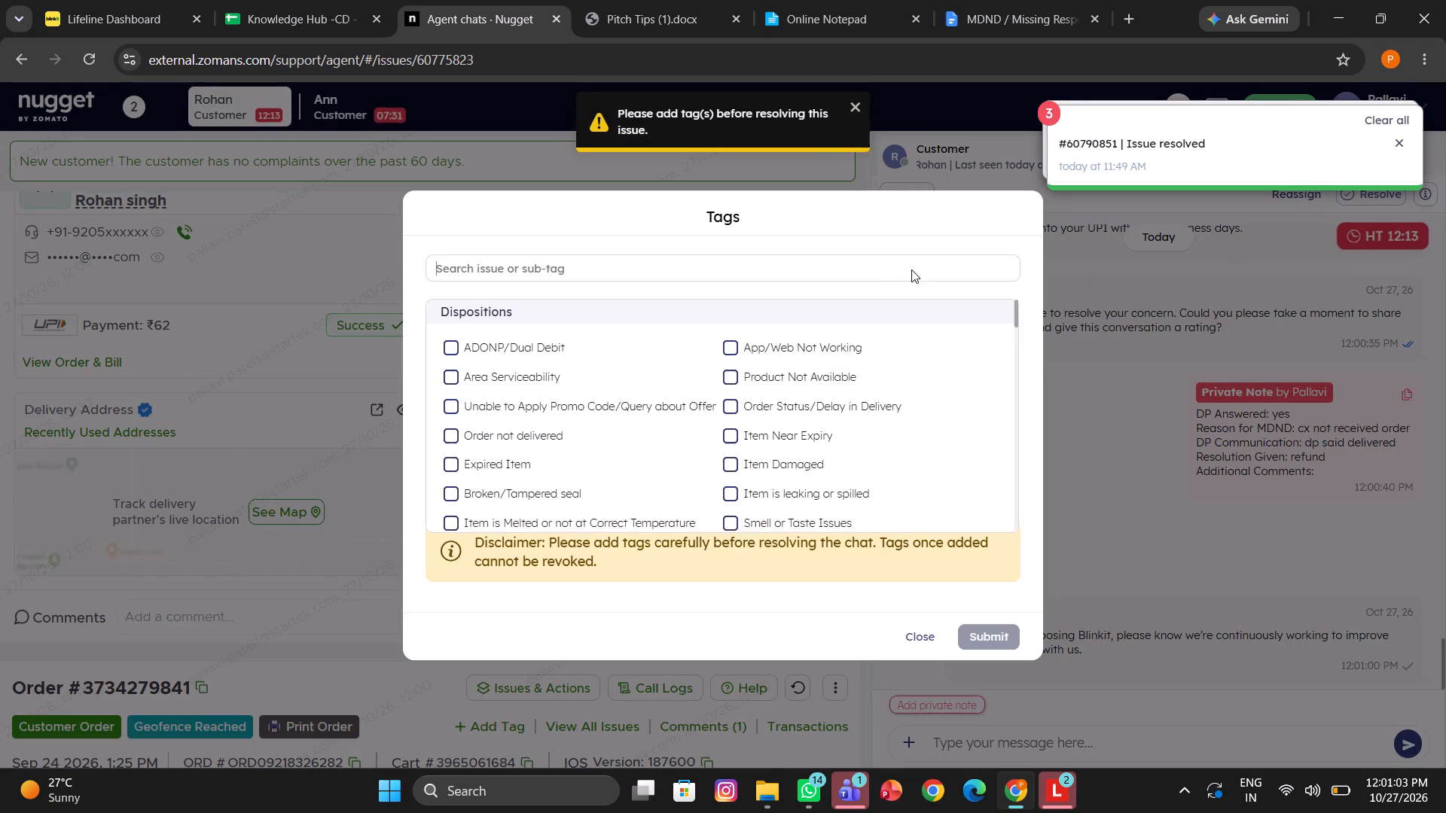
type("mdnd")
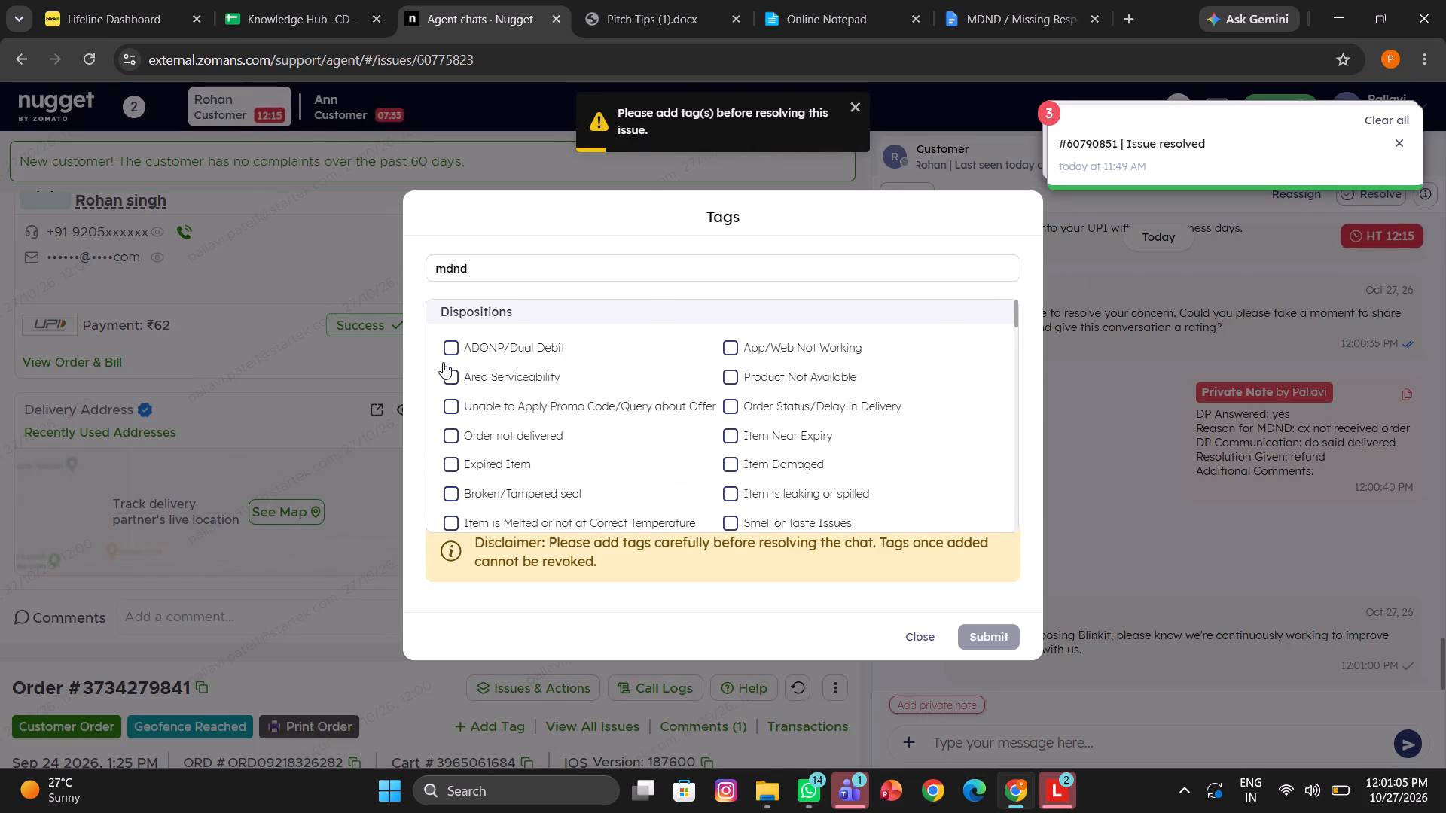
left_click(480, 379)
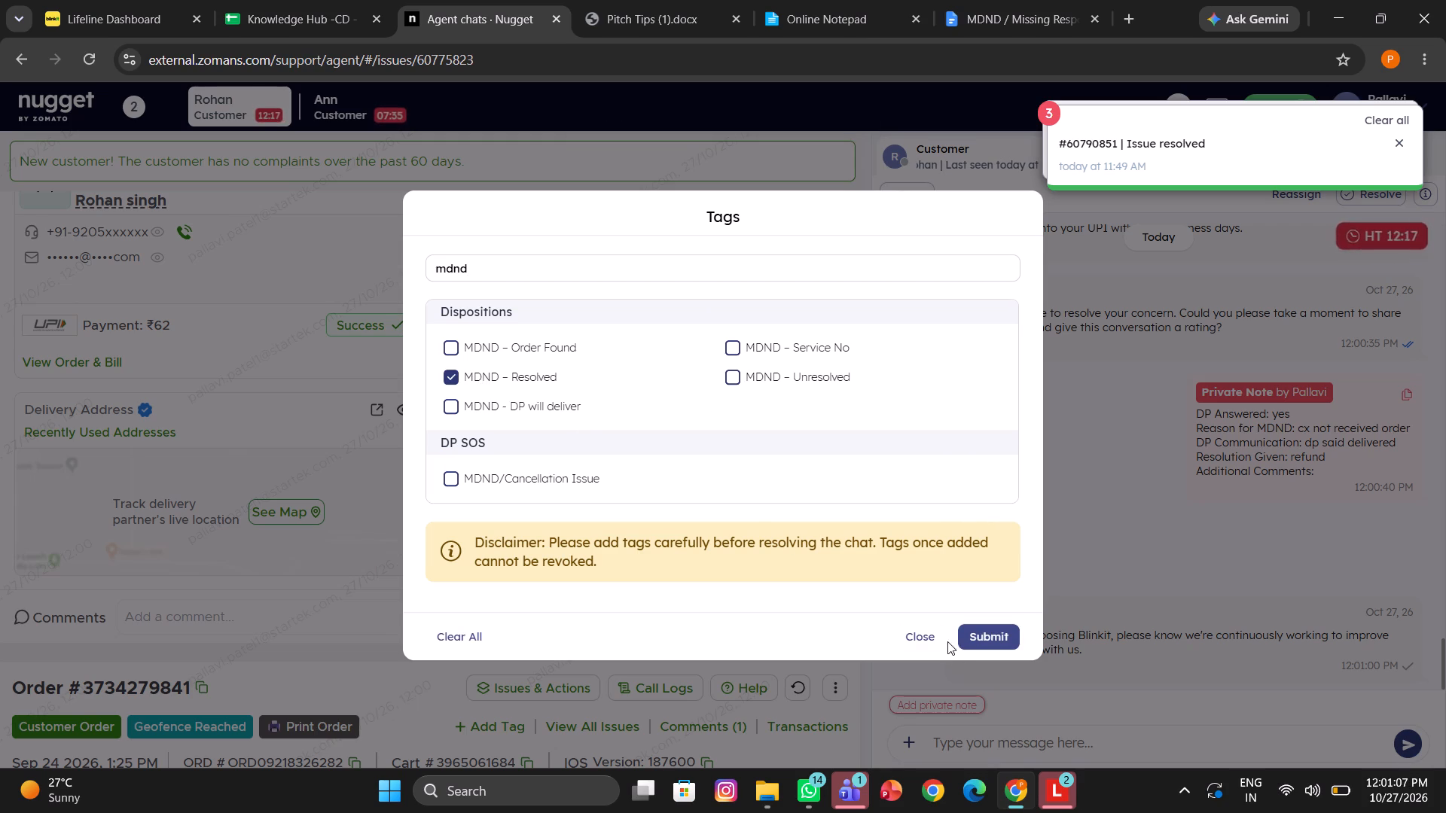
left_click(996, 632)
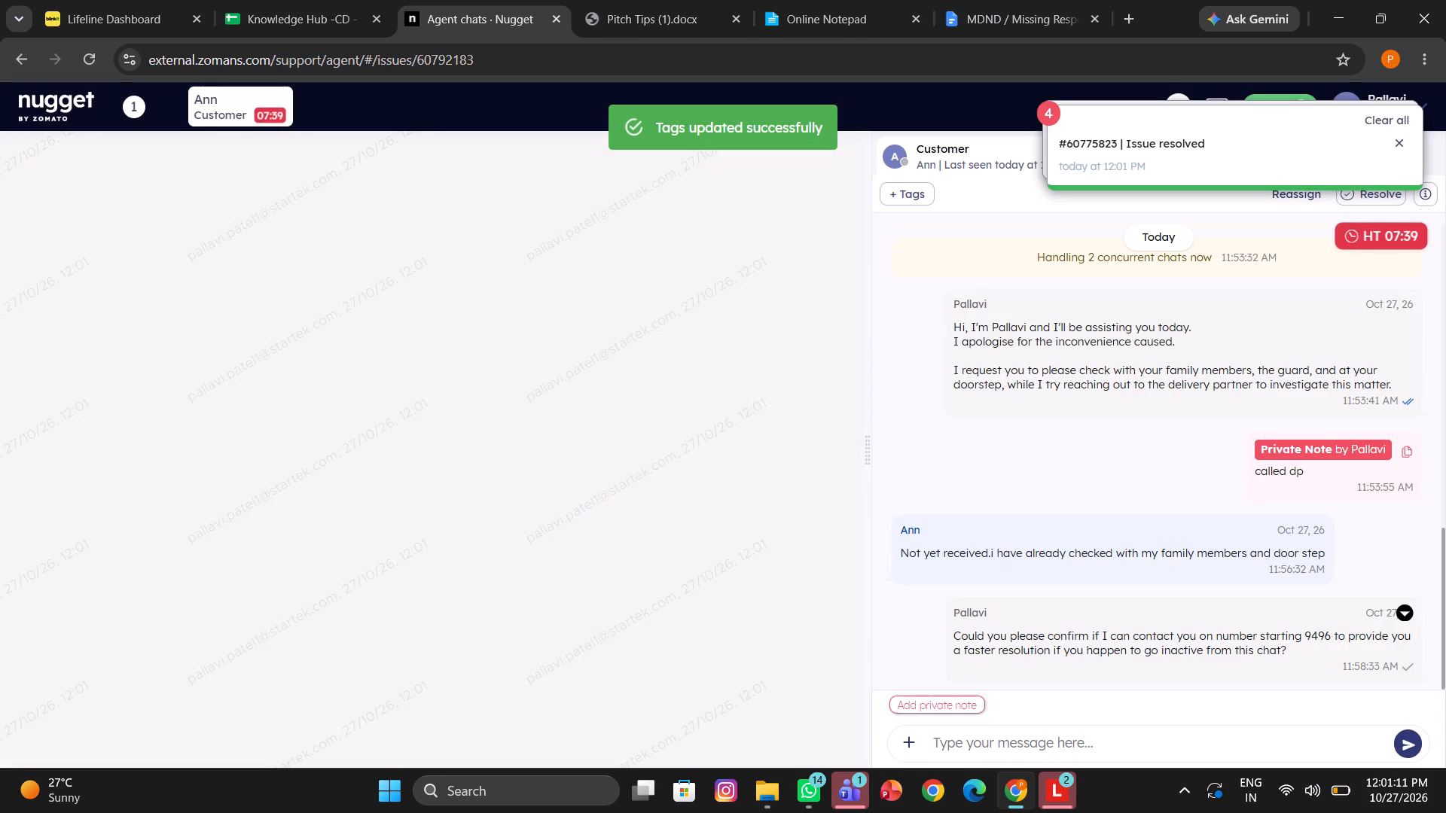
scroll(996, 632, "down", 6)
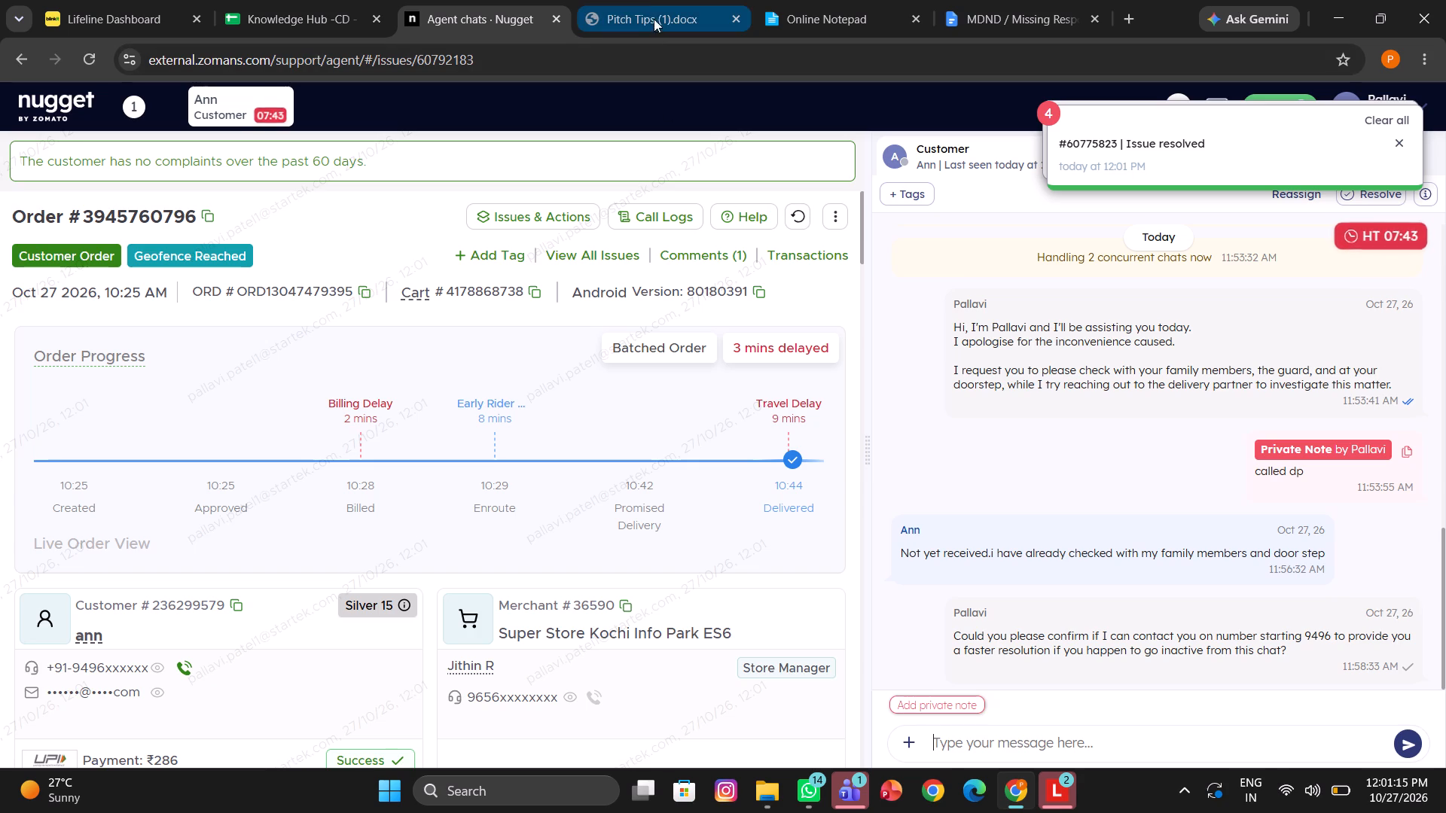
Copy the 'customer unresponsive on chat' line from the Pitch Tips document and send it to Ann in her chat.
left_click(642, 2)
scroll(554, 373, "down", 1)
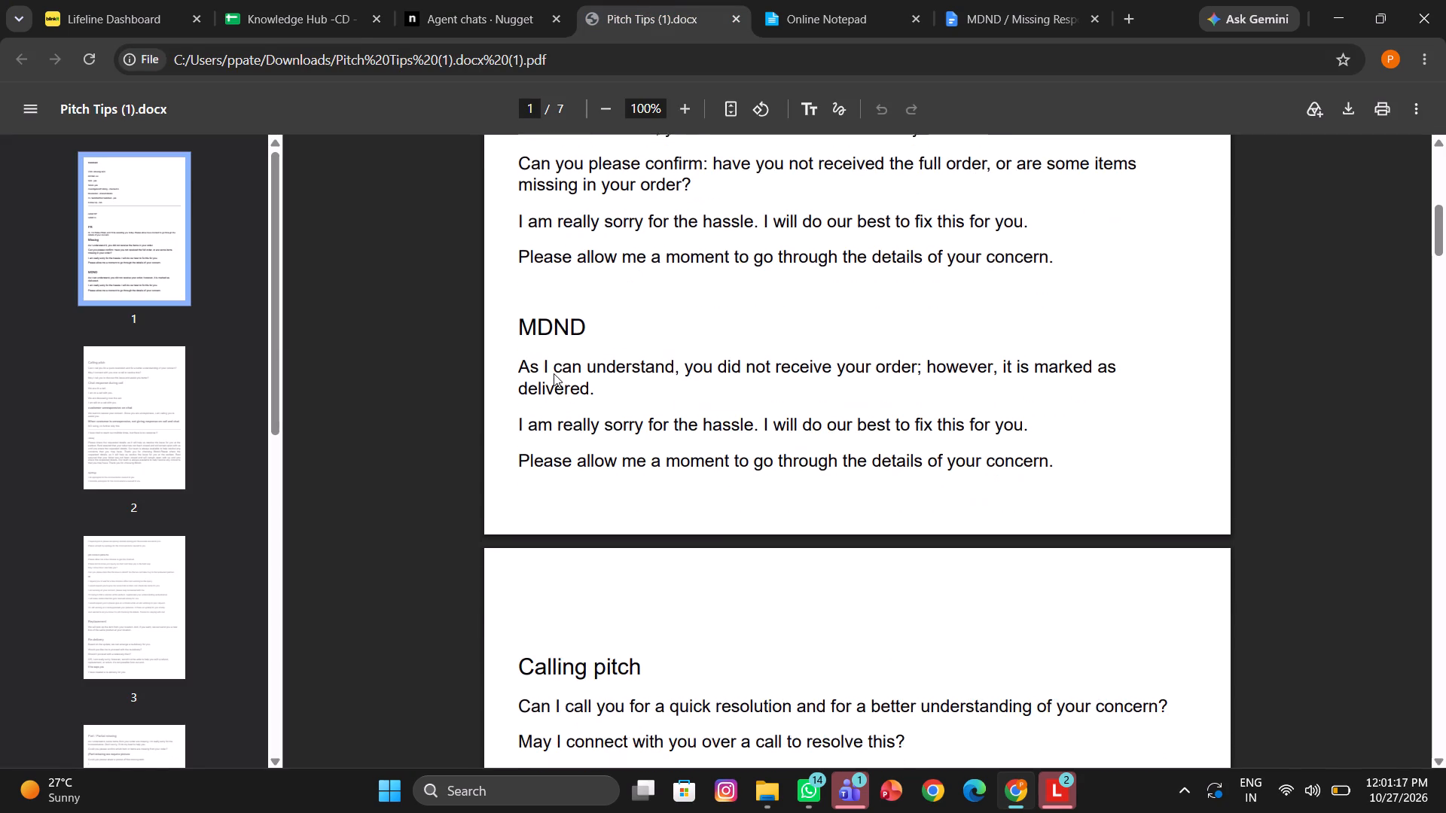
scroll(554, 373, "down", 1)
scroll(519, 598, "down", 2)
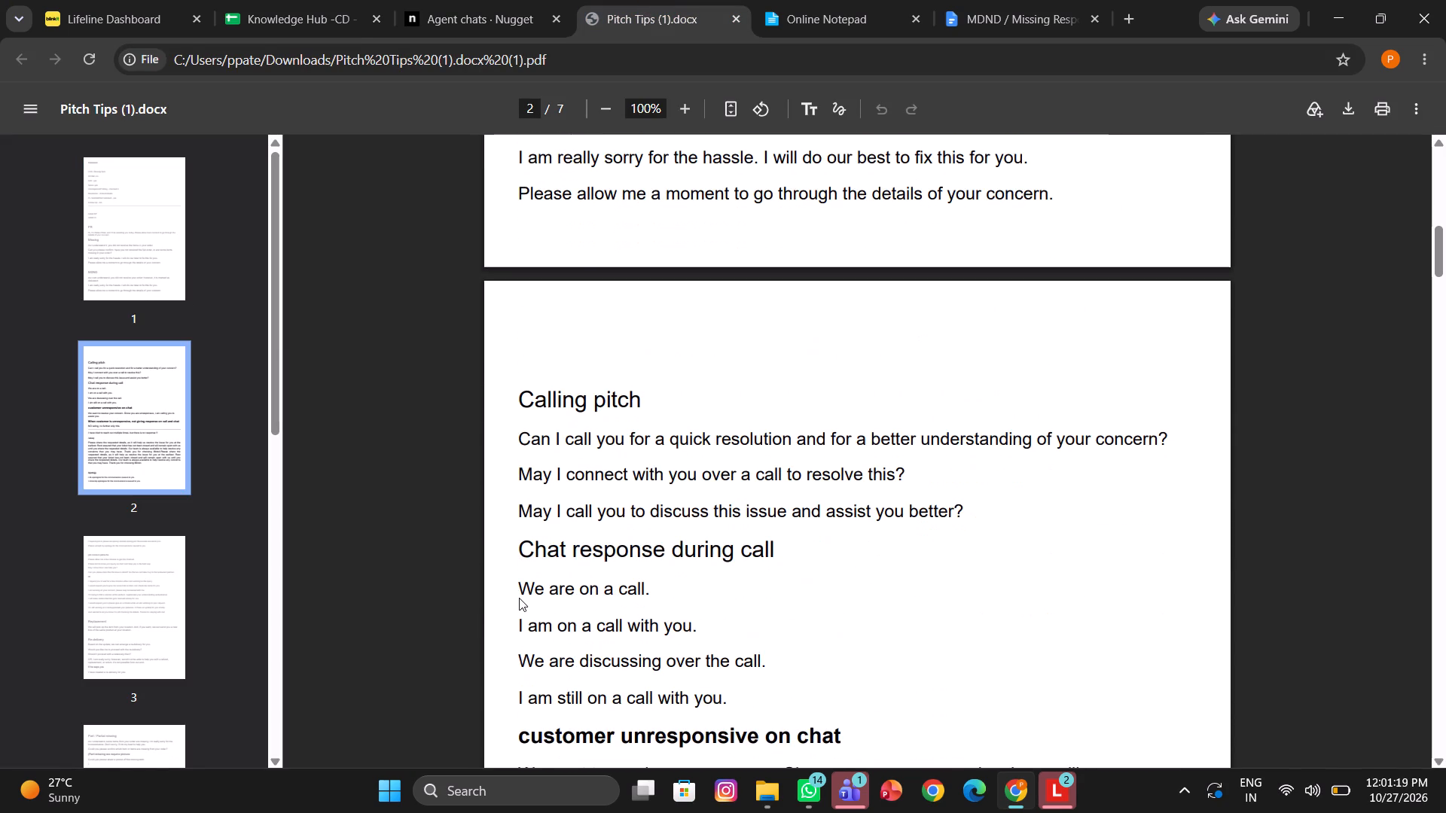
scroll(519, 598, "down", 2)
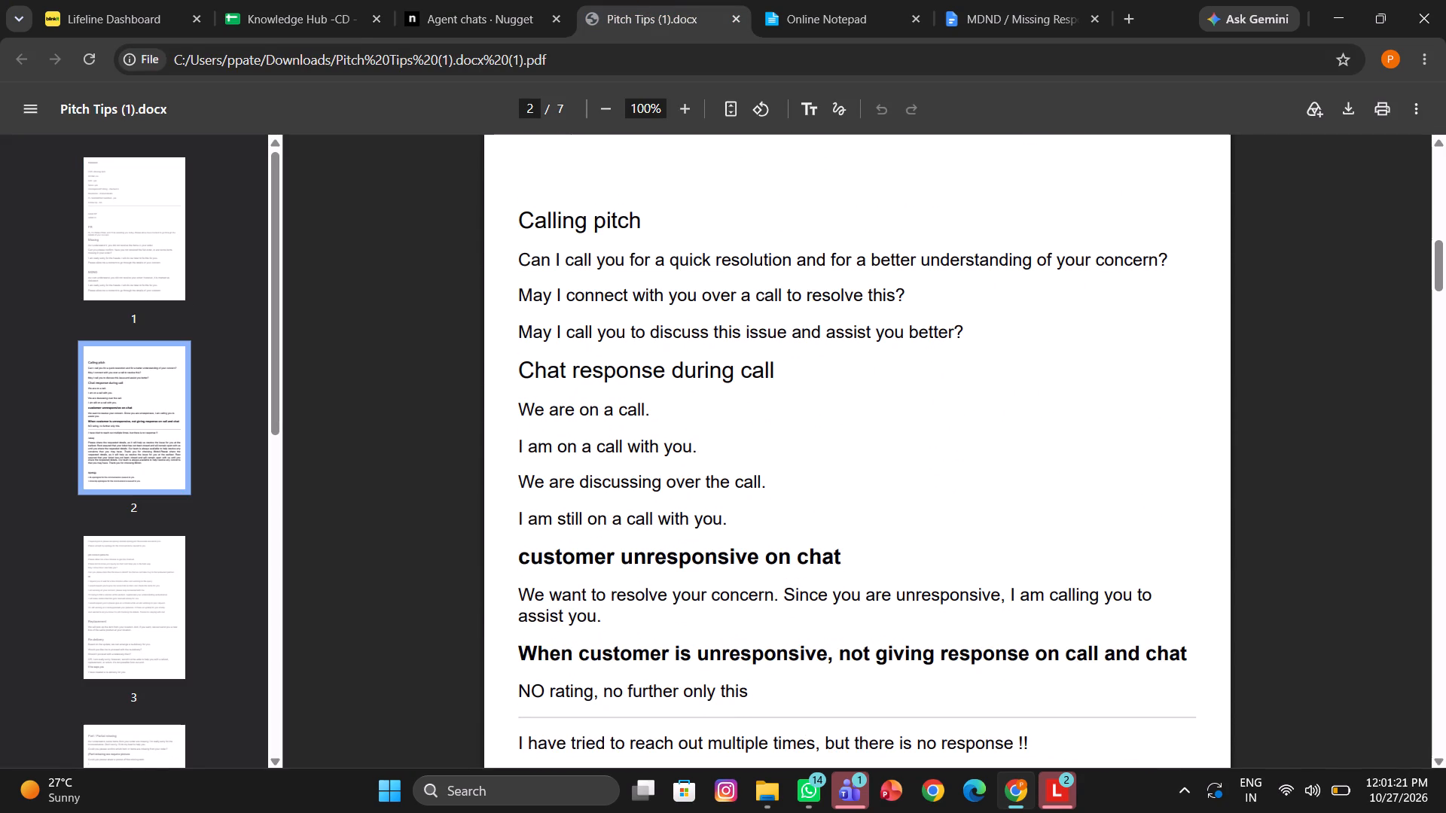
left_click_drag(613, 617, 493, 598)
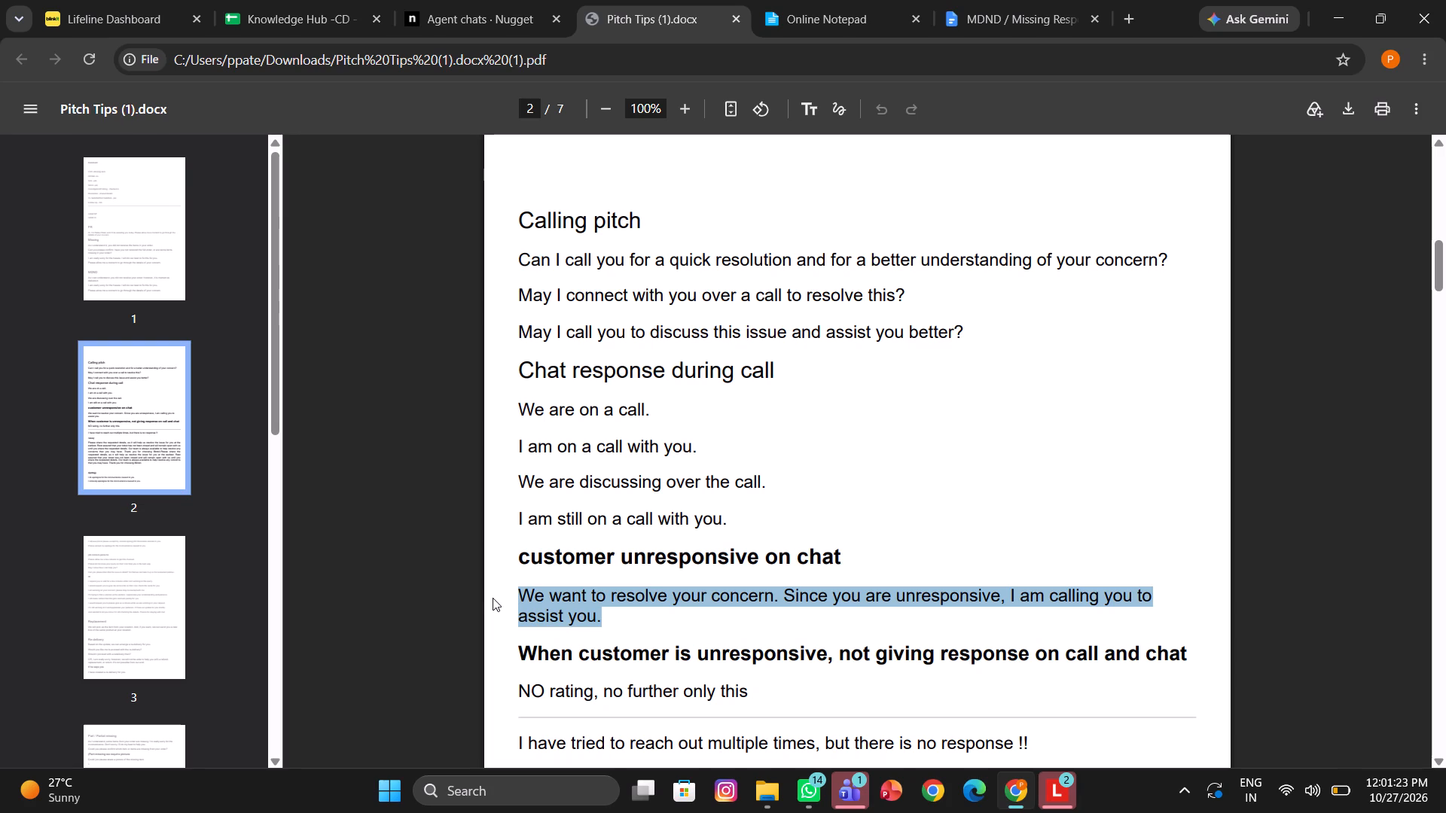
key("ctrl+c")
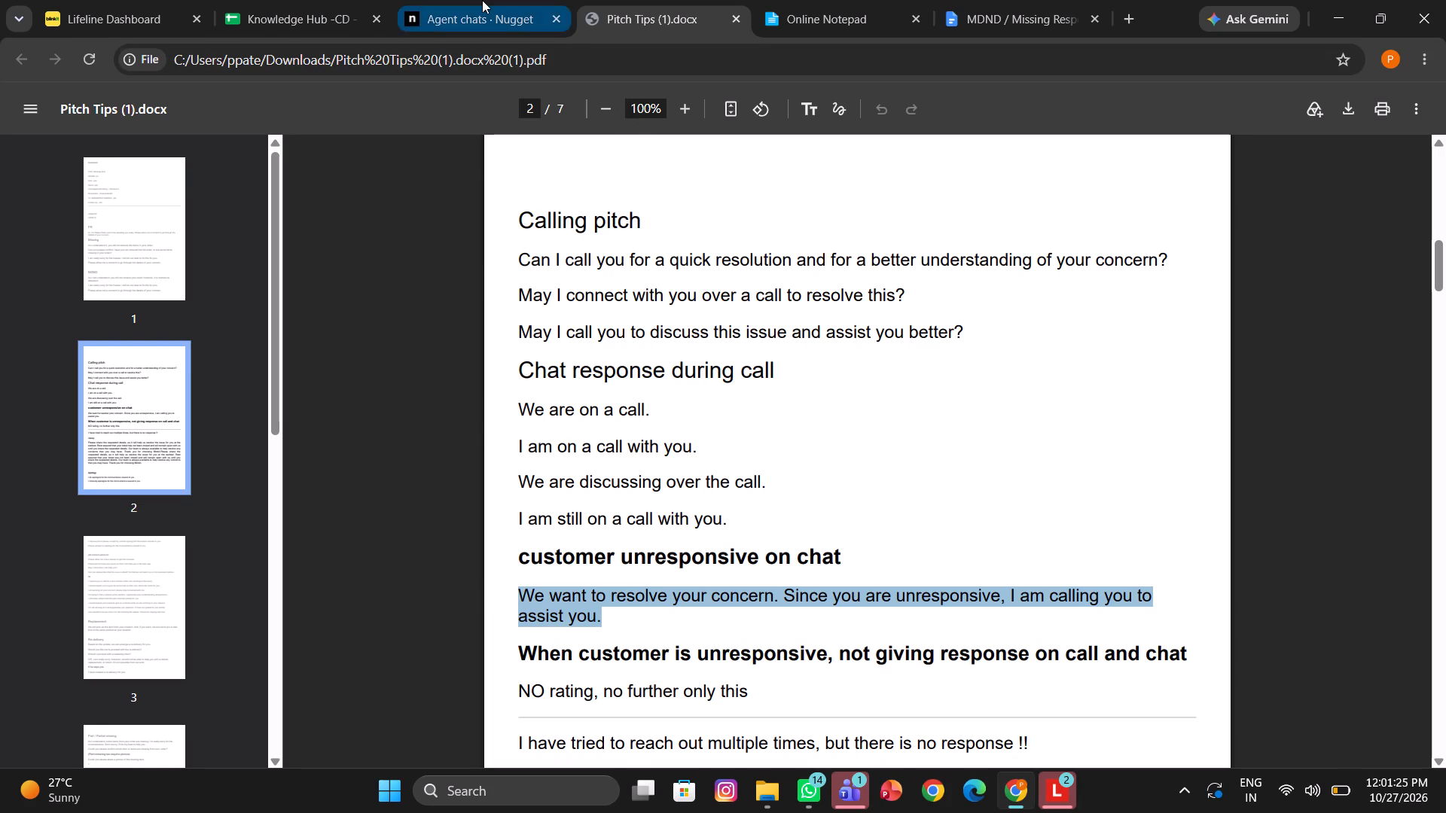
left_click(482, 0)
key("ctrl+v")
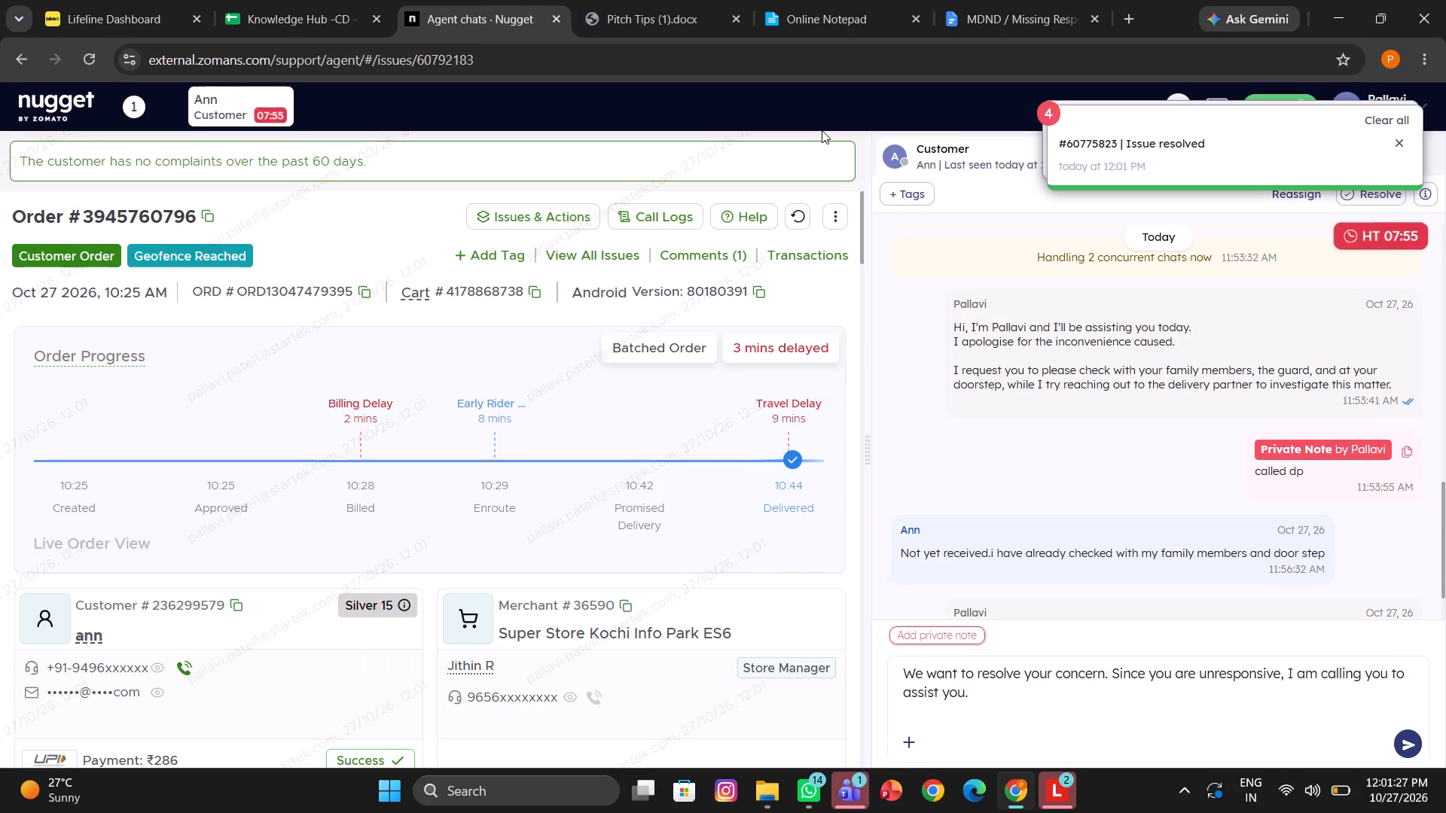
key("Return")
Place a call to customer Ann from her order details.
scroll(636, 556, "down", 1)
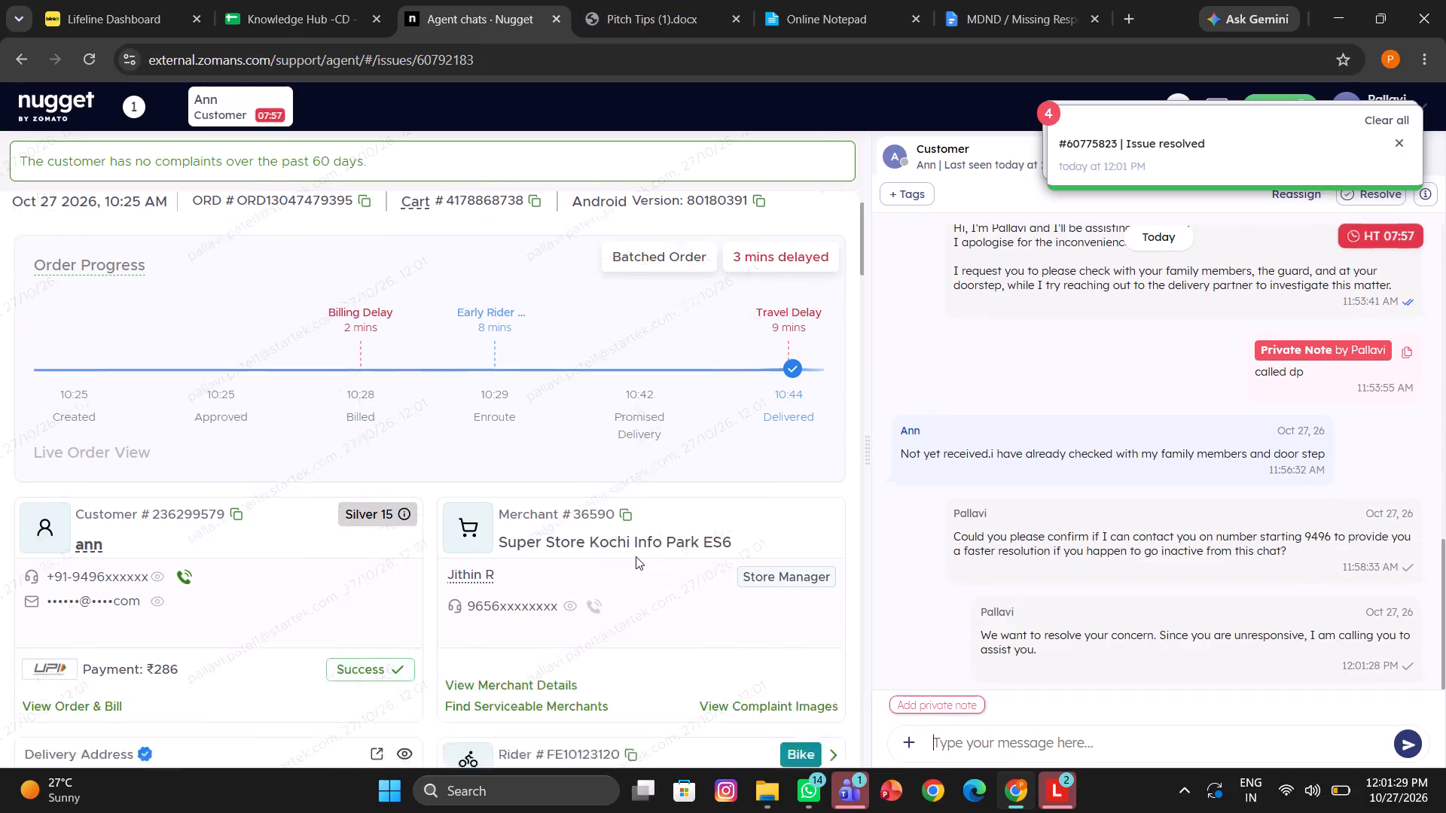
scroll(636, 556, "down", 1)
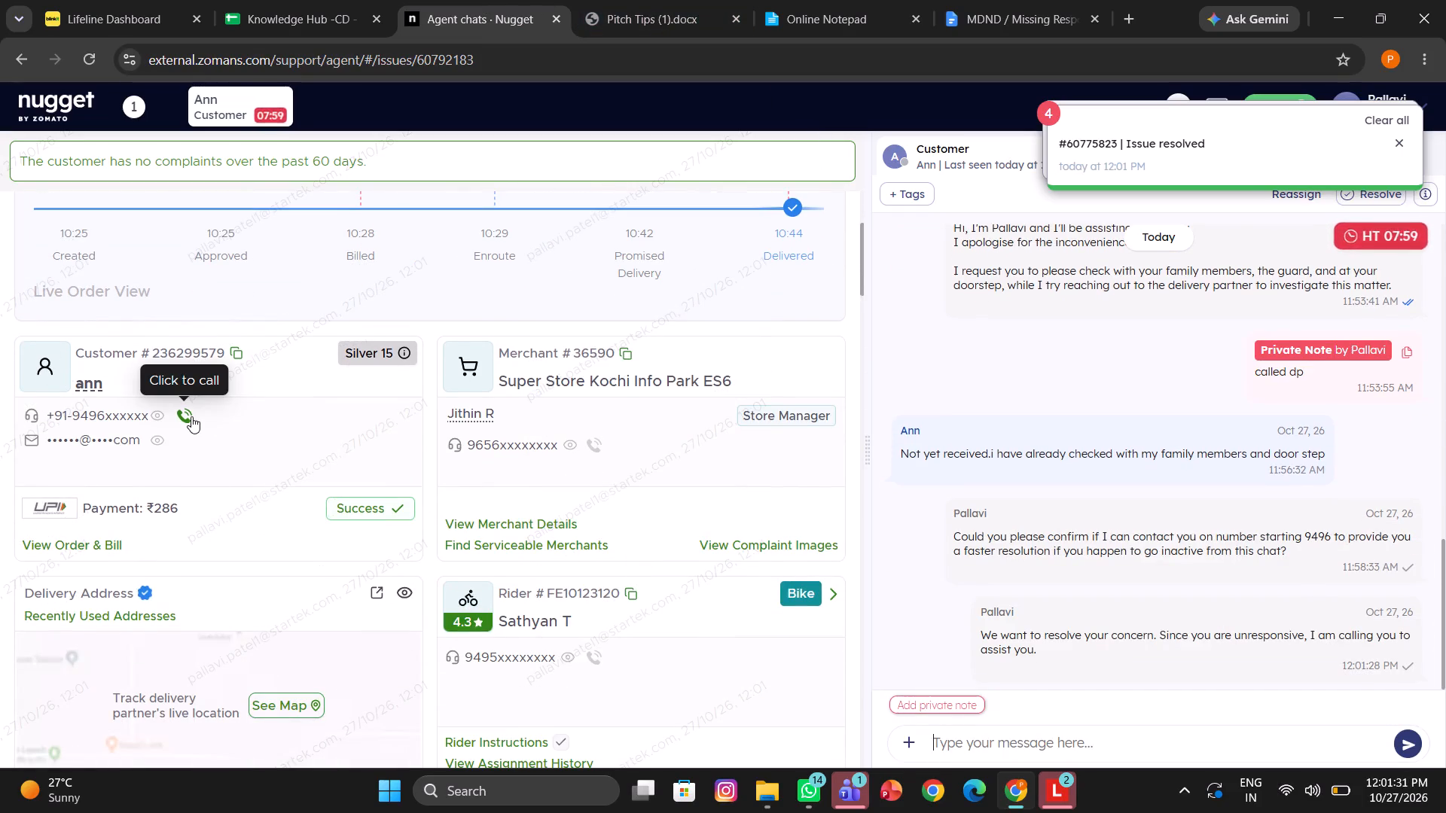
left_click(191, 416)
left_click(738, 556)
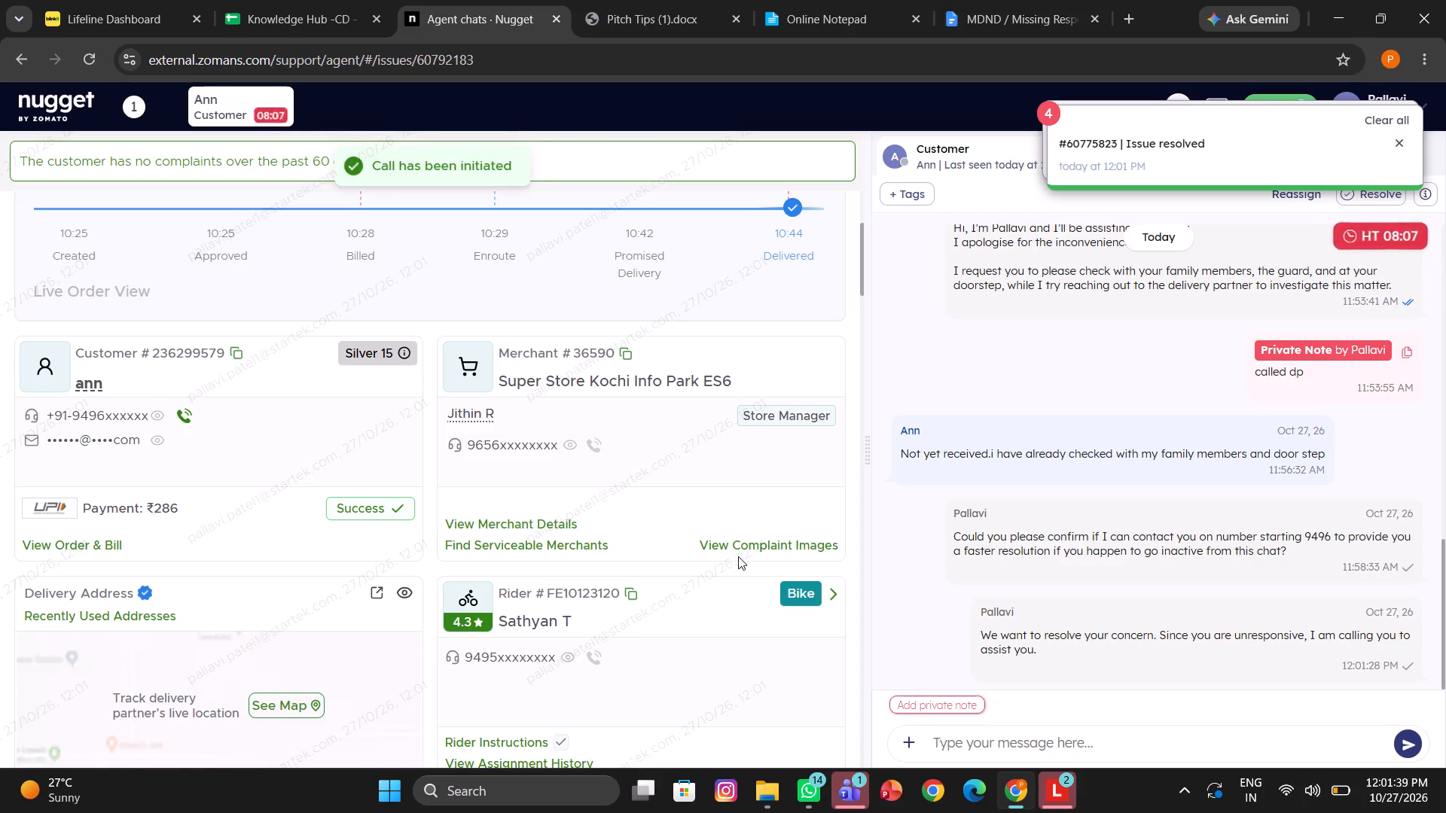
Add the private note 'called cx' to Ann's chat.
left_click(921, 708)
type("ca")
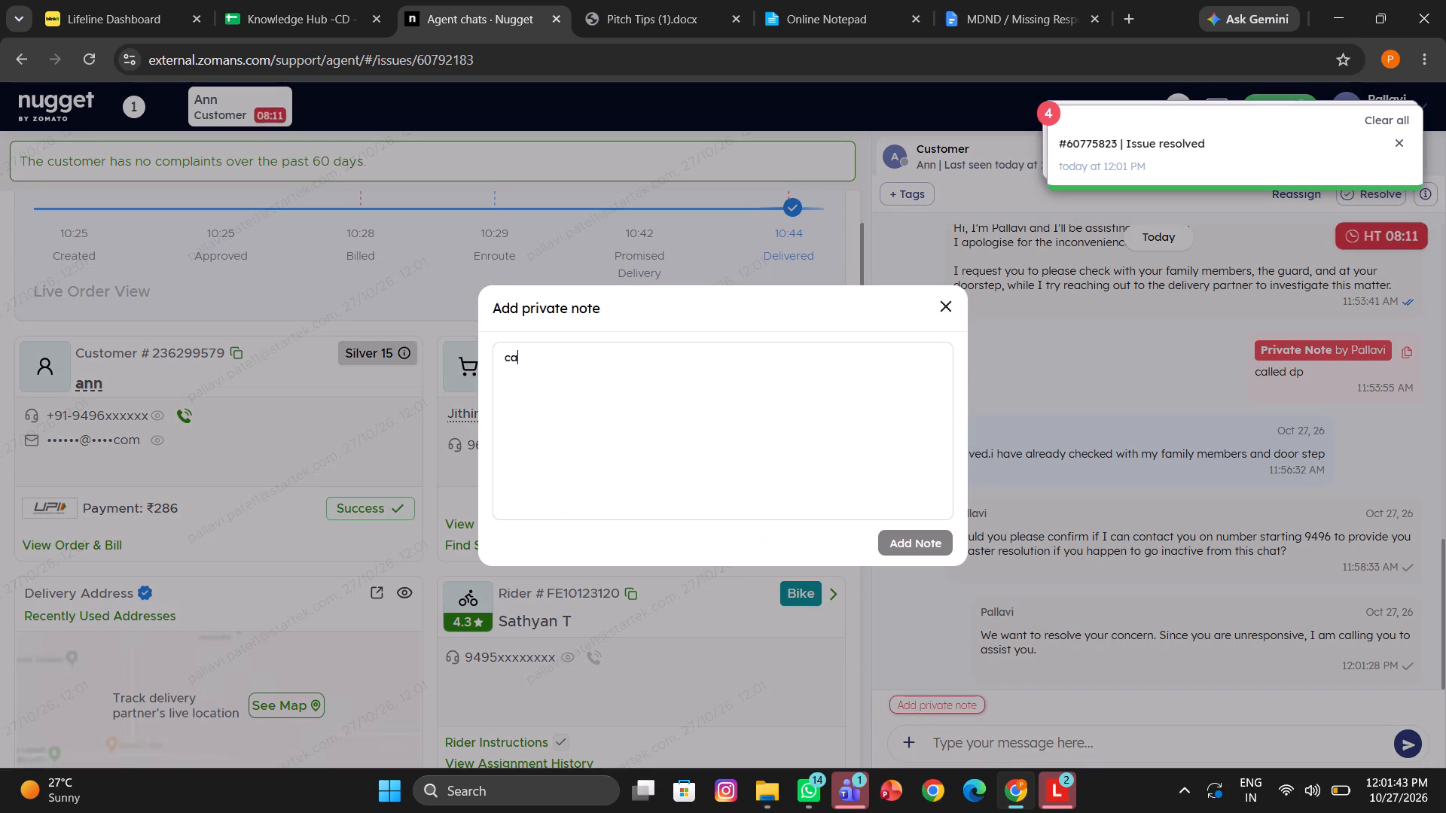
type("lled d")
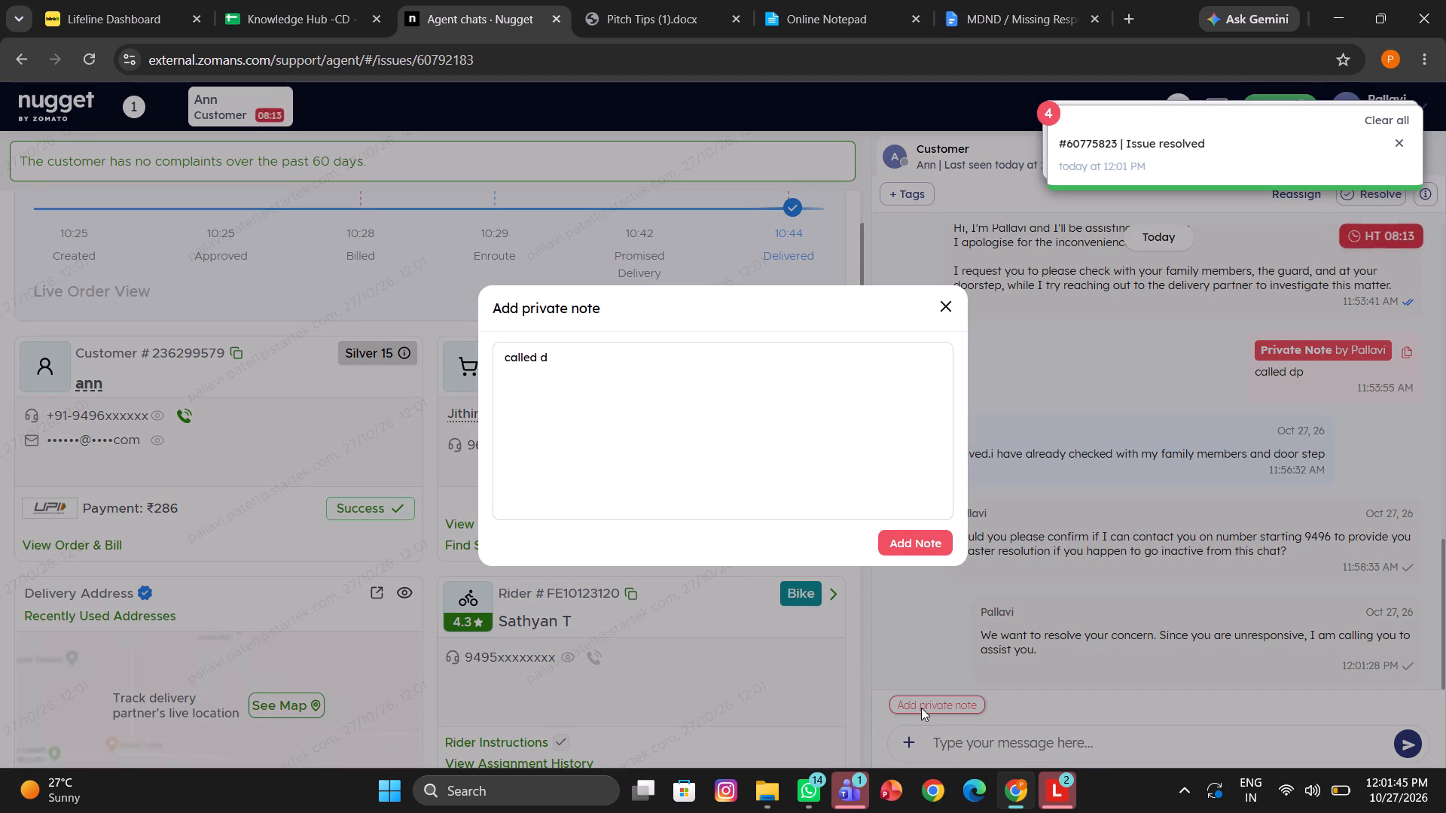
key("BackSpace")
type("cx")
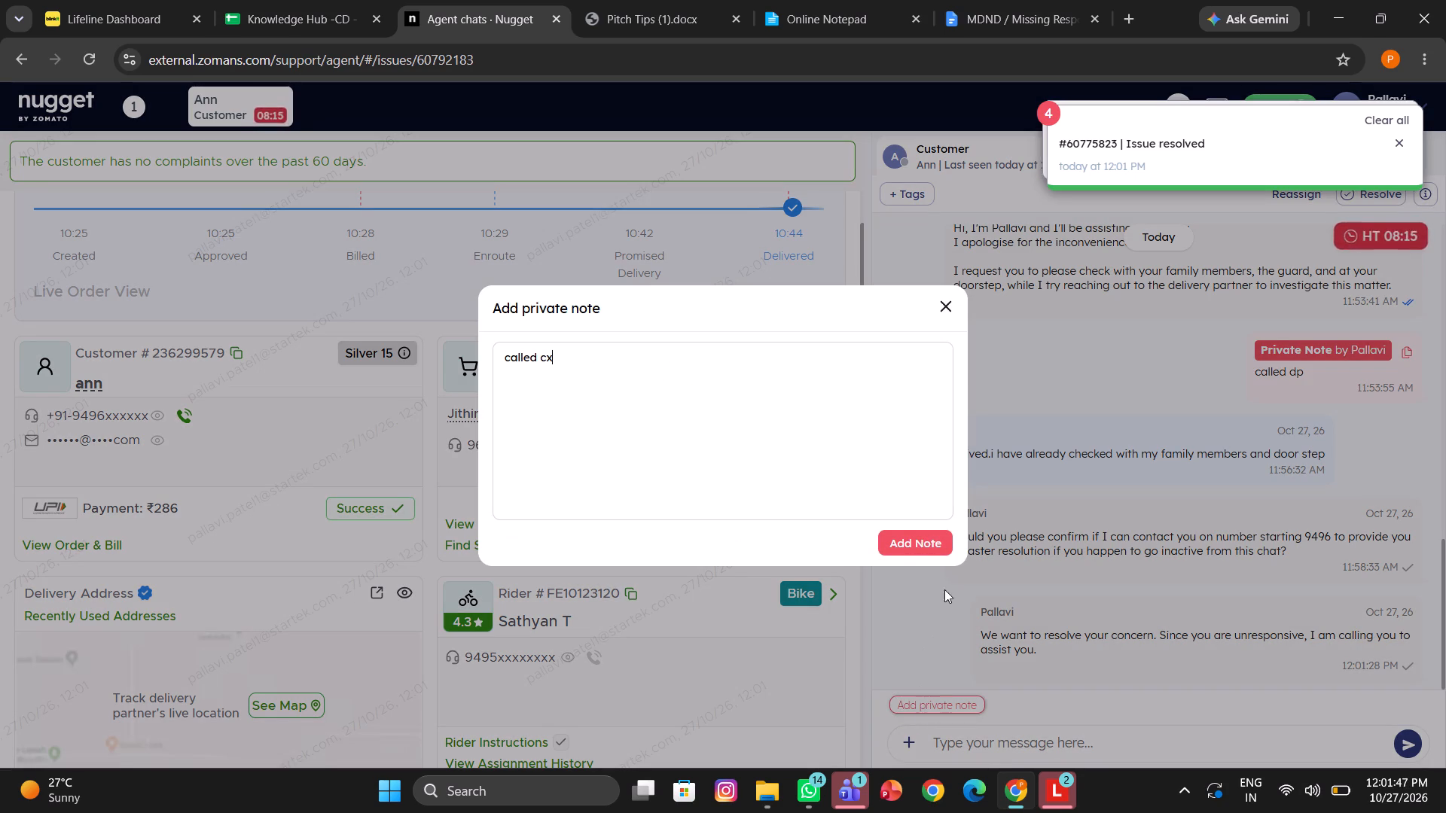
left_click(900, 544)
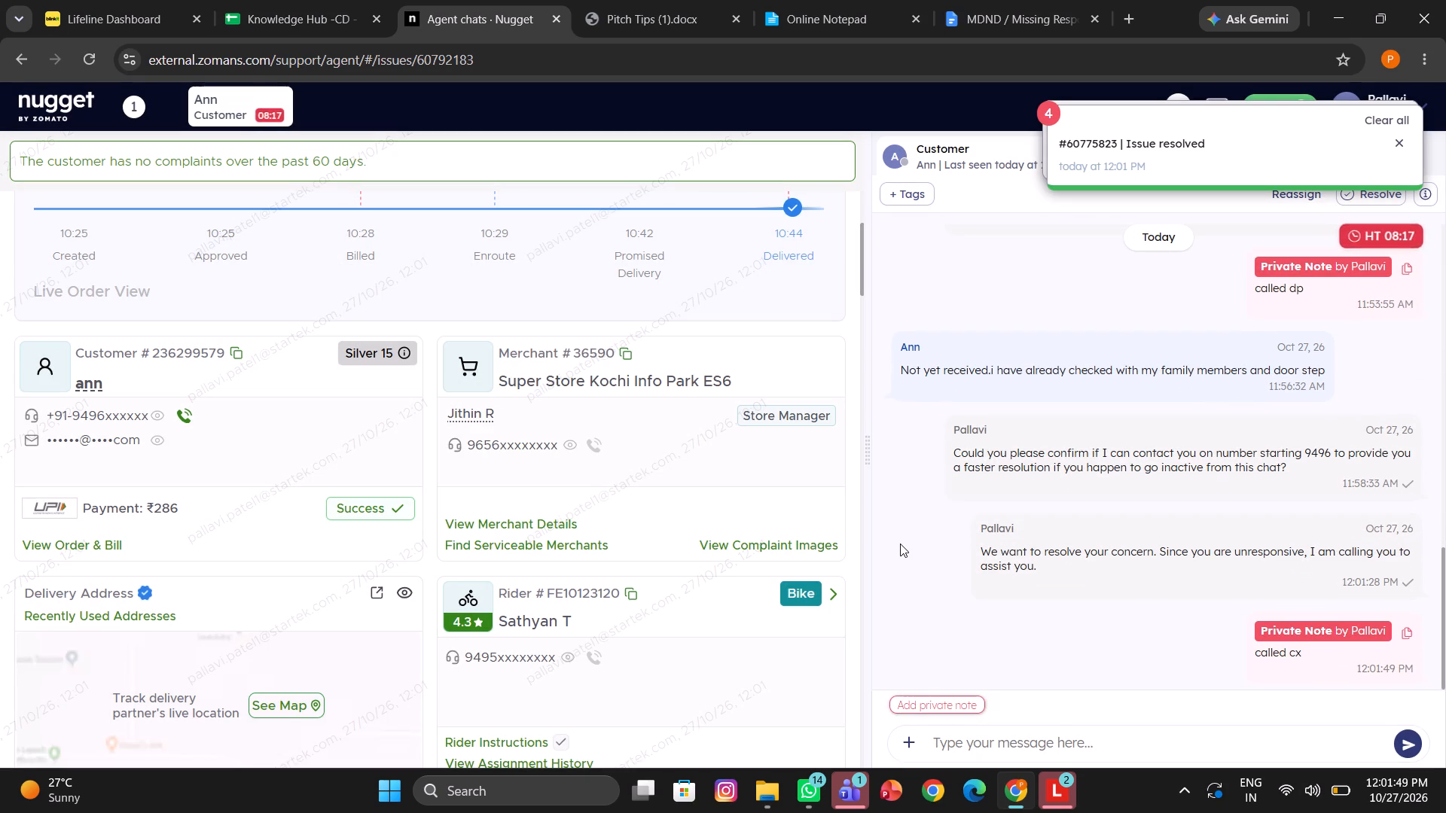
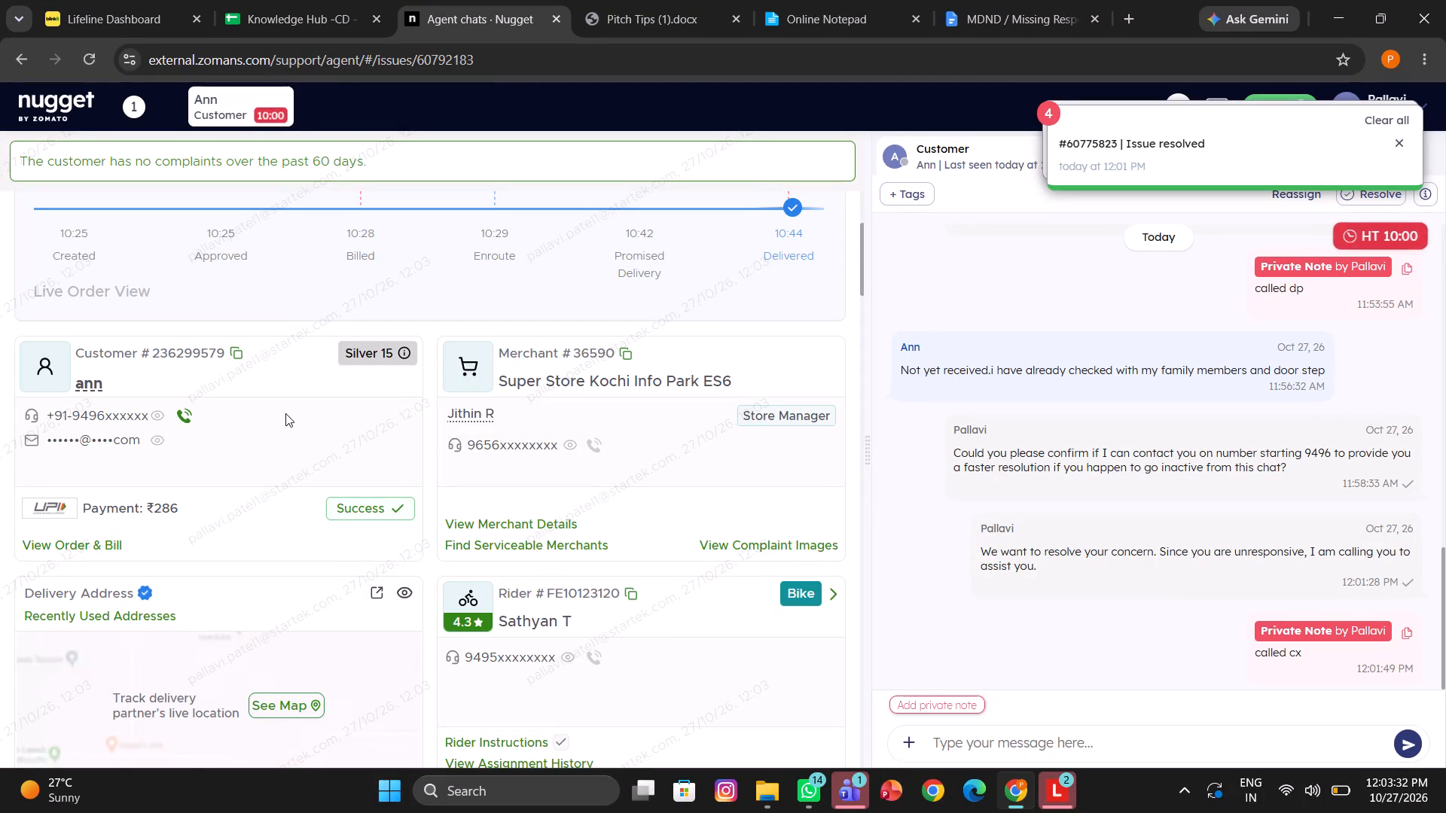
Place another call to customer Ann from her order details.
left_click(187, 406)
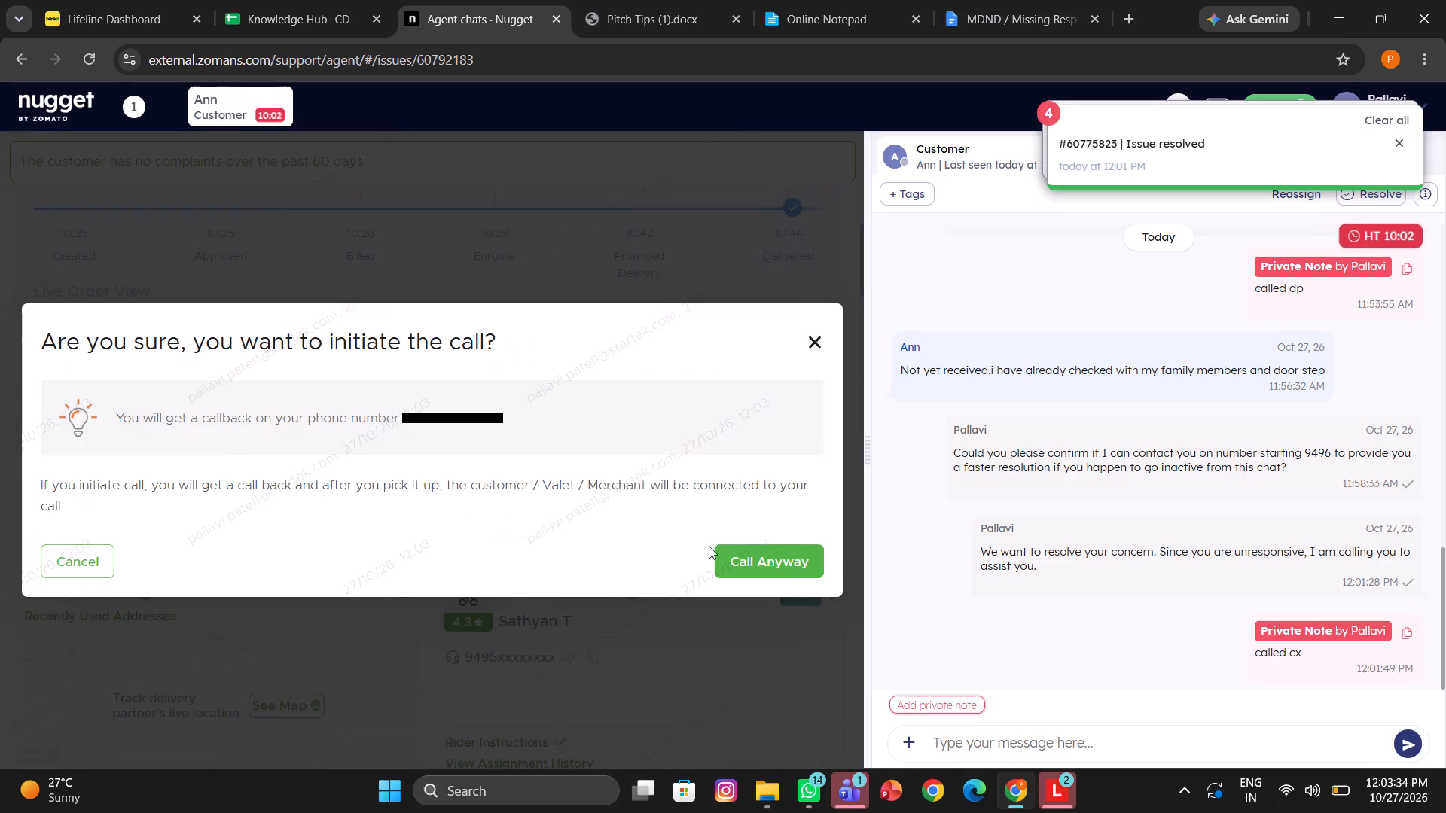
left_click(731, 574)
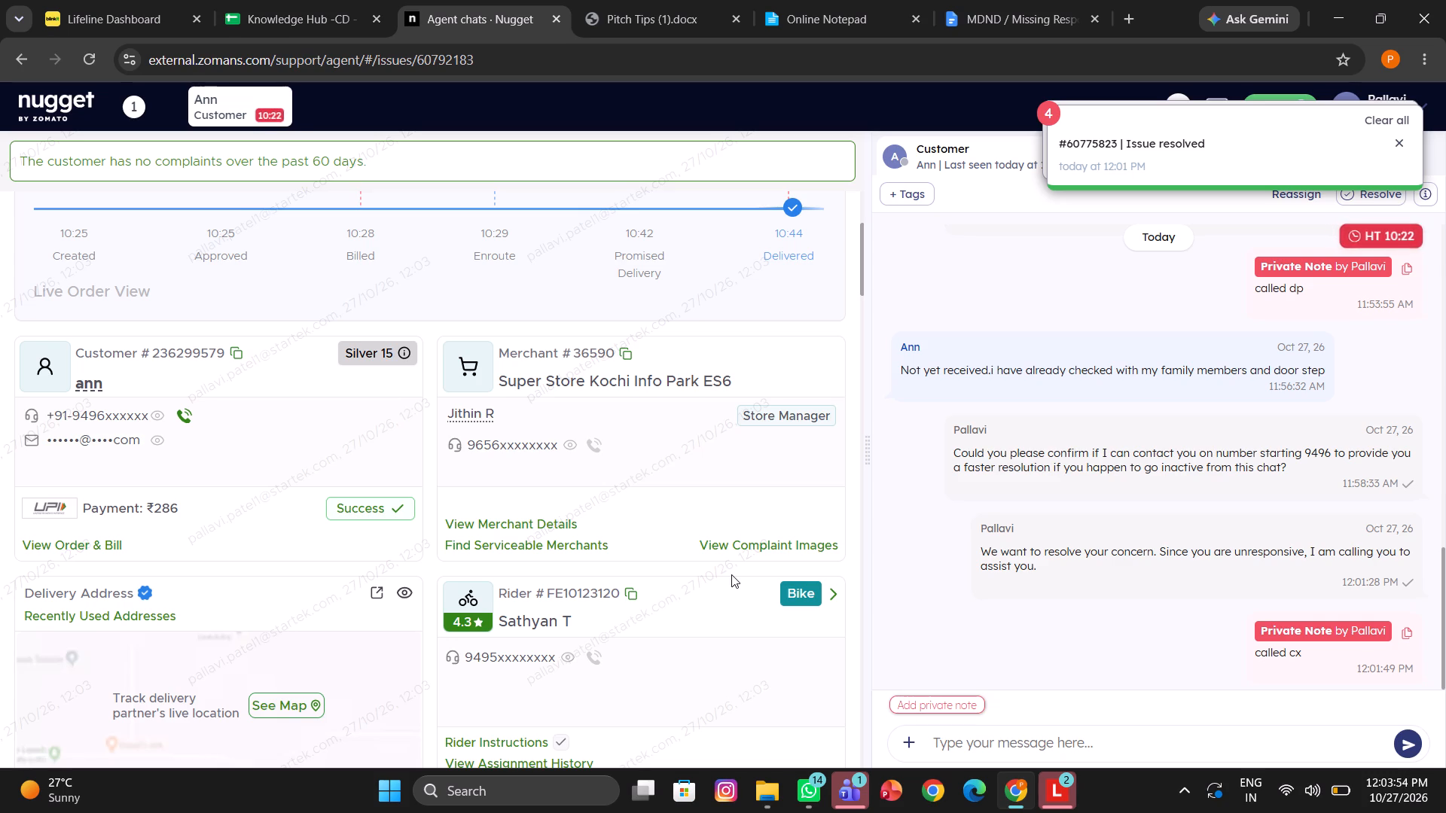
left_click(731, 574)
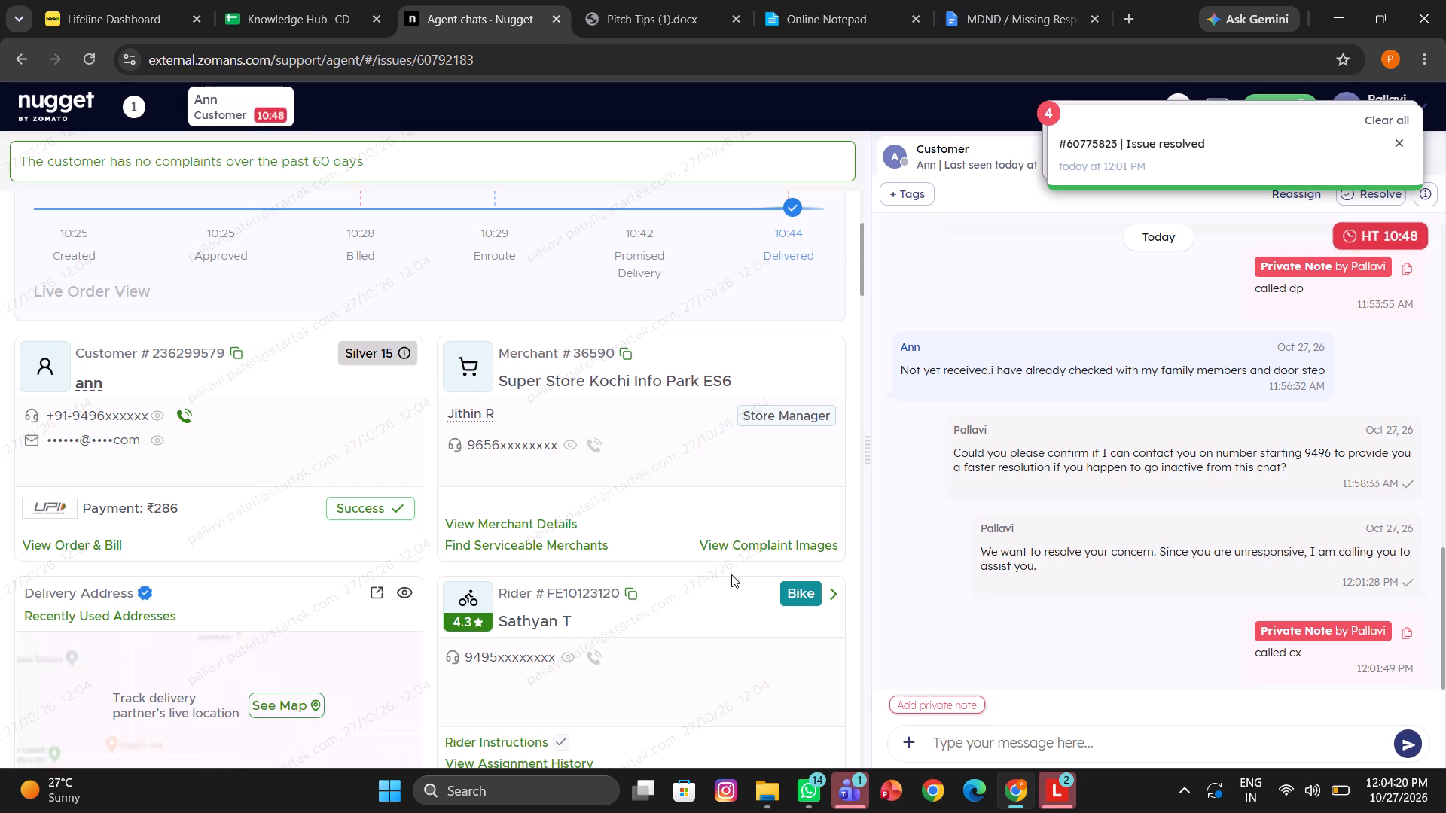
Send Ann the chat message 'Are we connected?'.
left_click(965, 738)
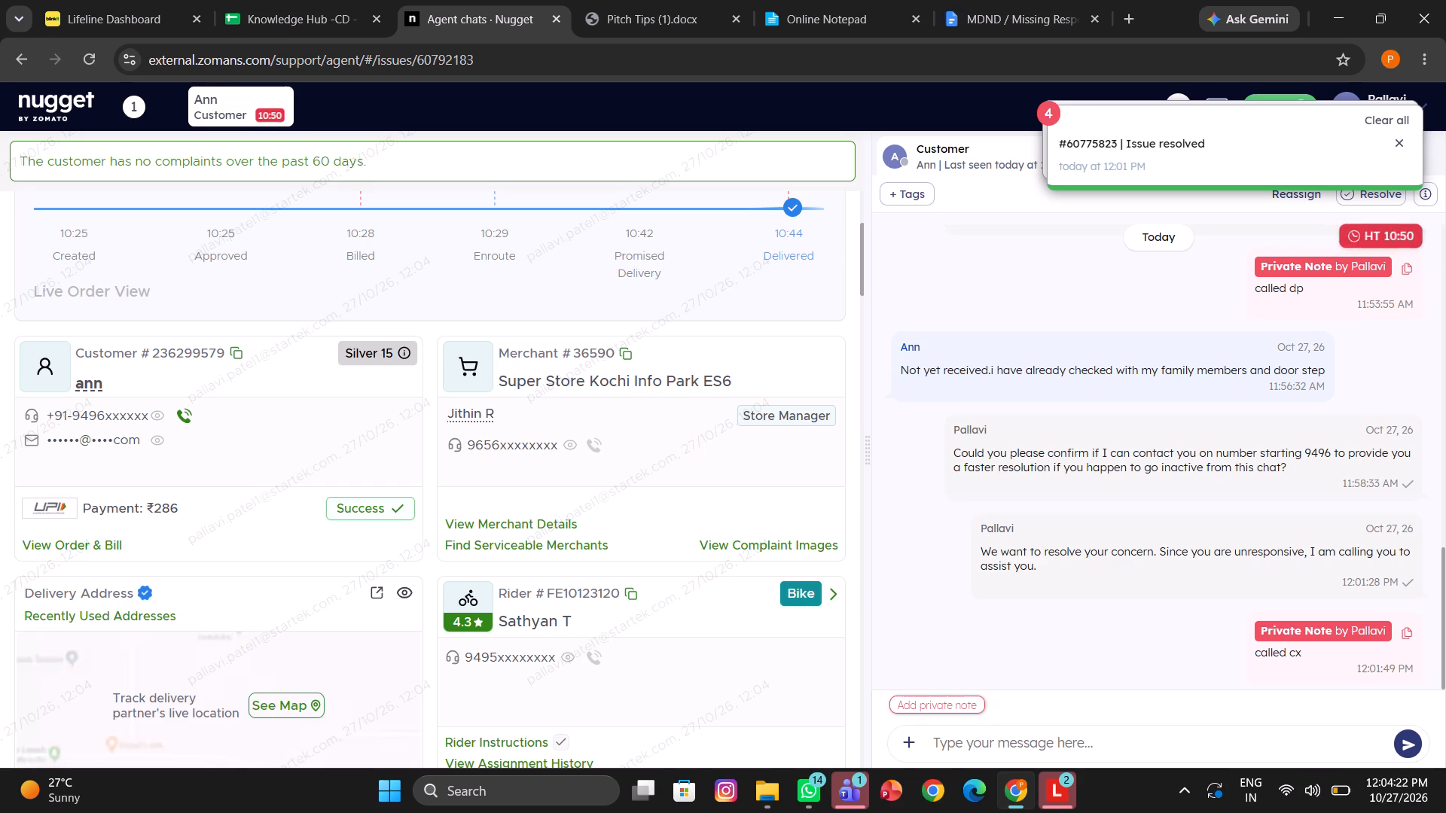
type("re we connected?")
key("Return")
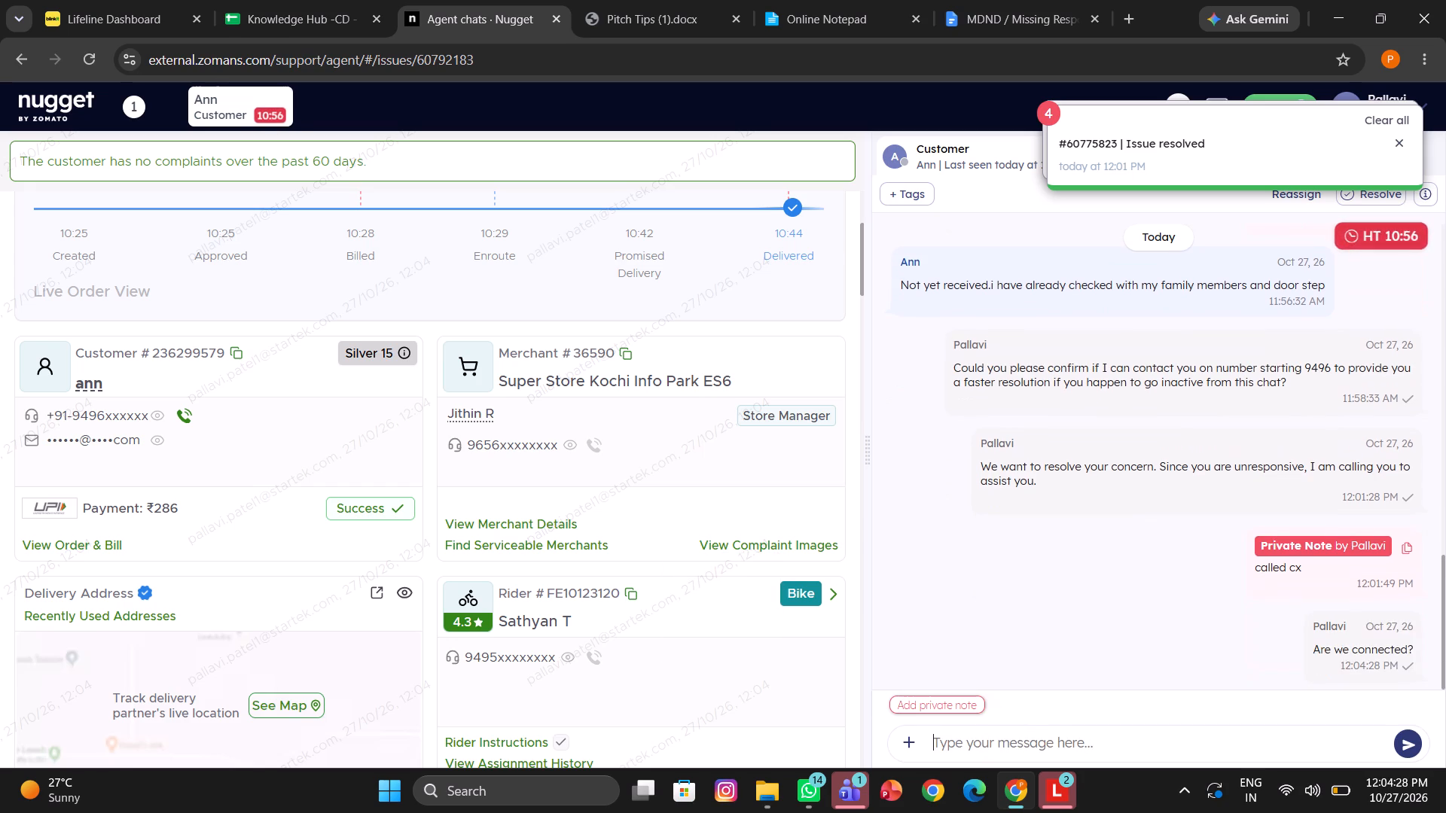
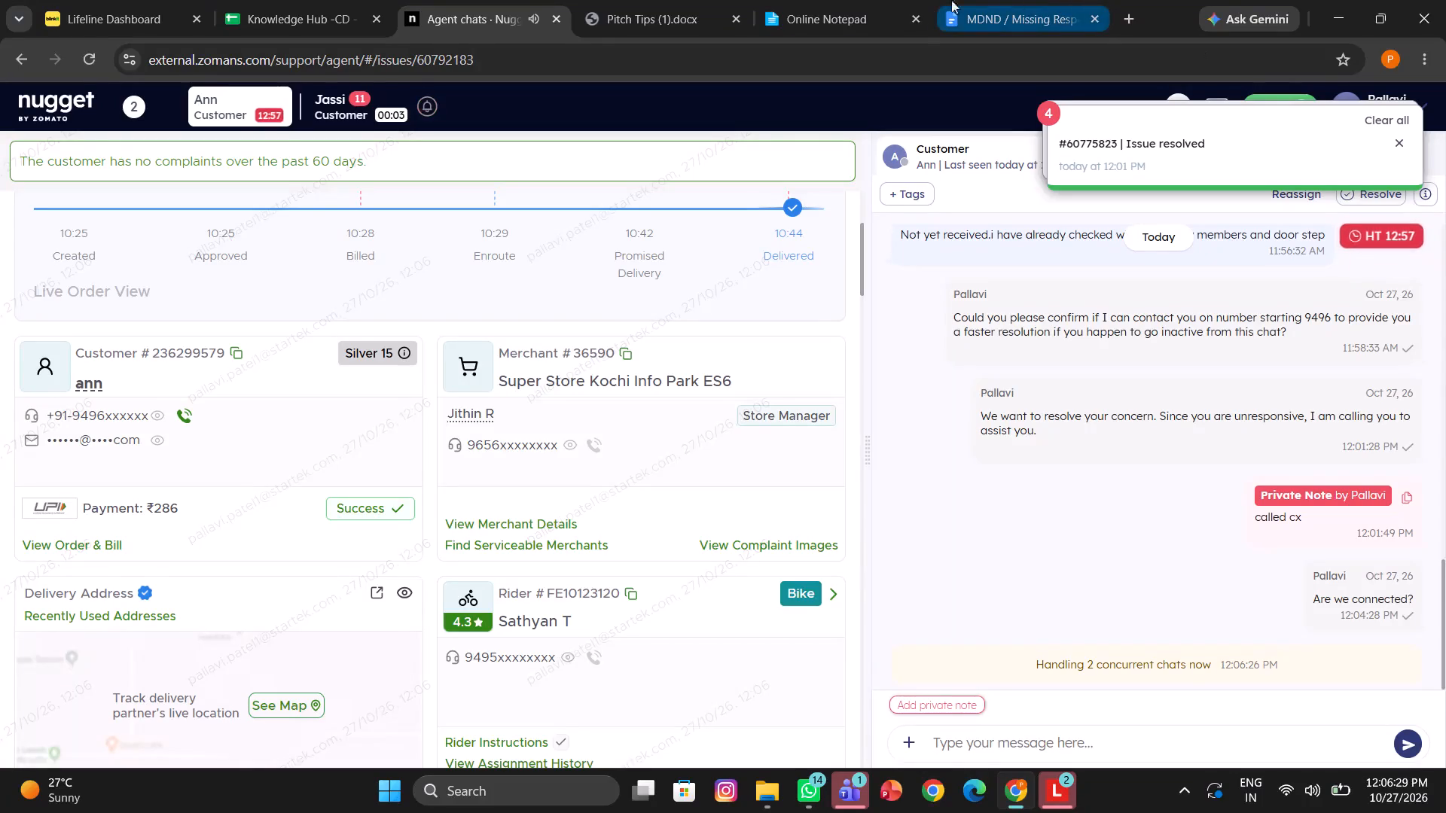
Open Jassi's new chat and send the suggested greeting that apologises and asks to check with family, the guard and the doorstep.
left_click(383, 92)
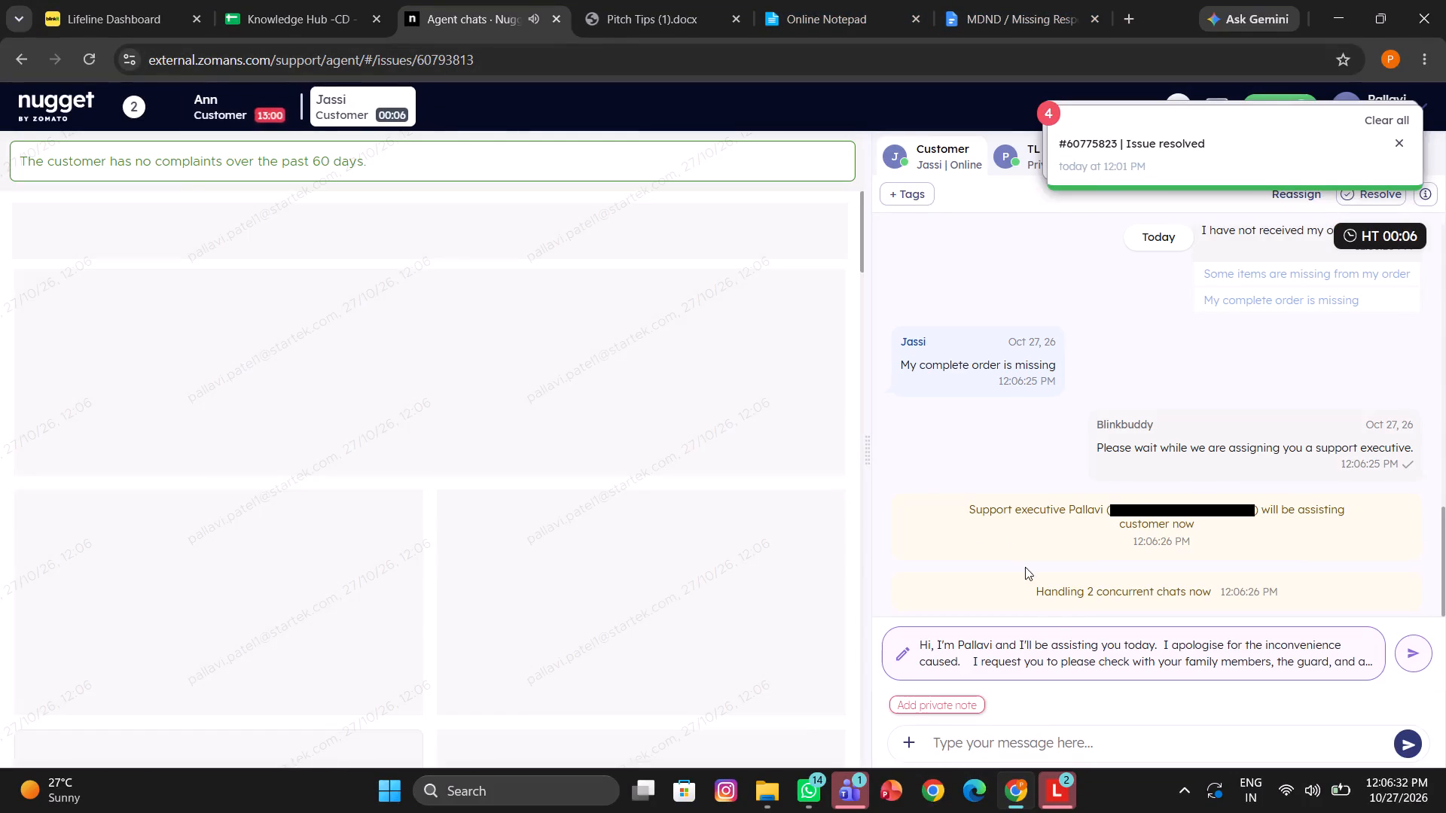
left_click(1042, 632)
left_click(1042, 632)
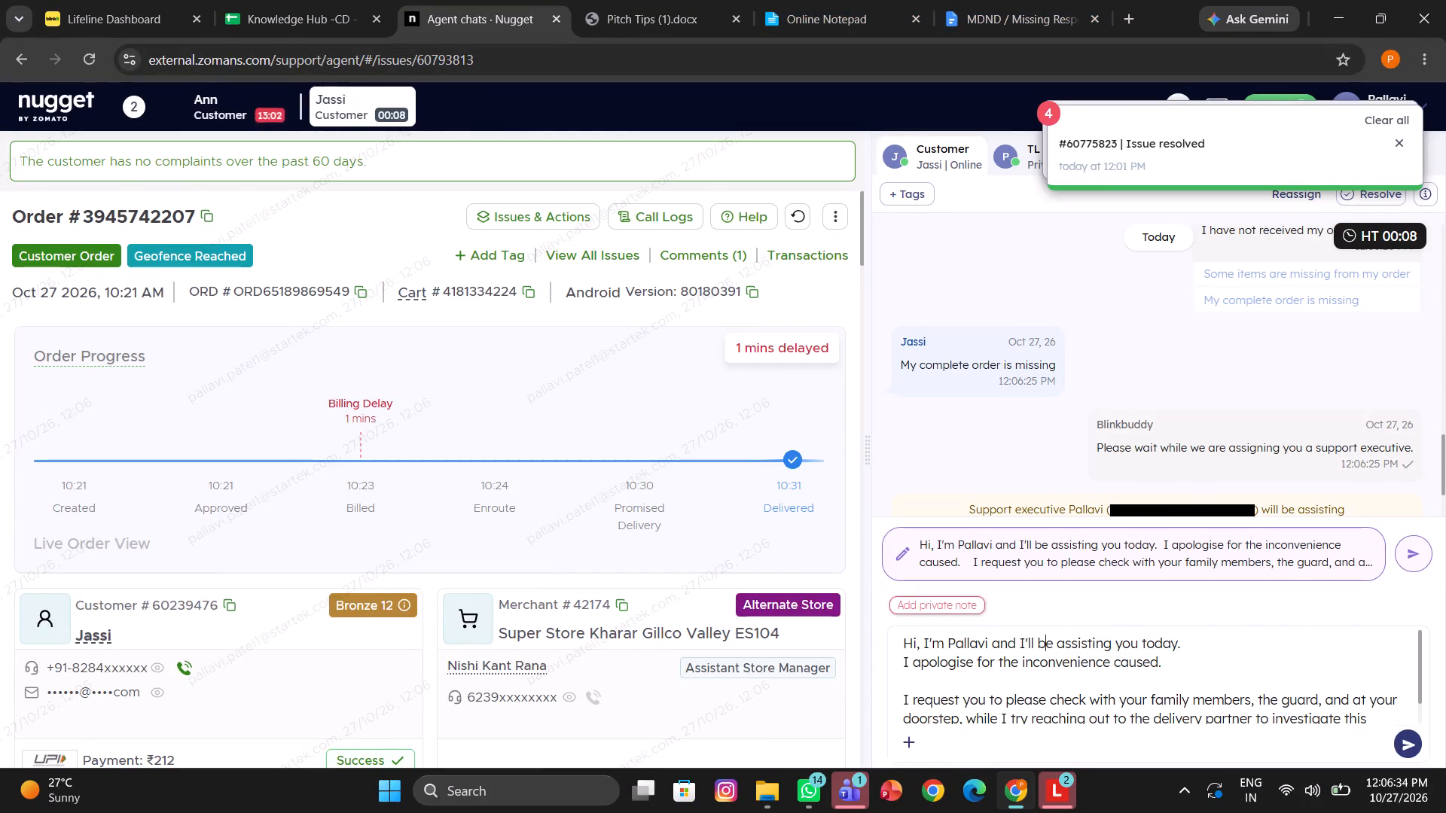
key("Return")
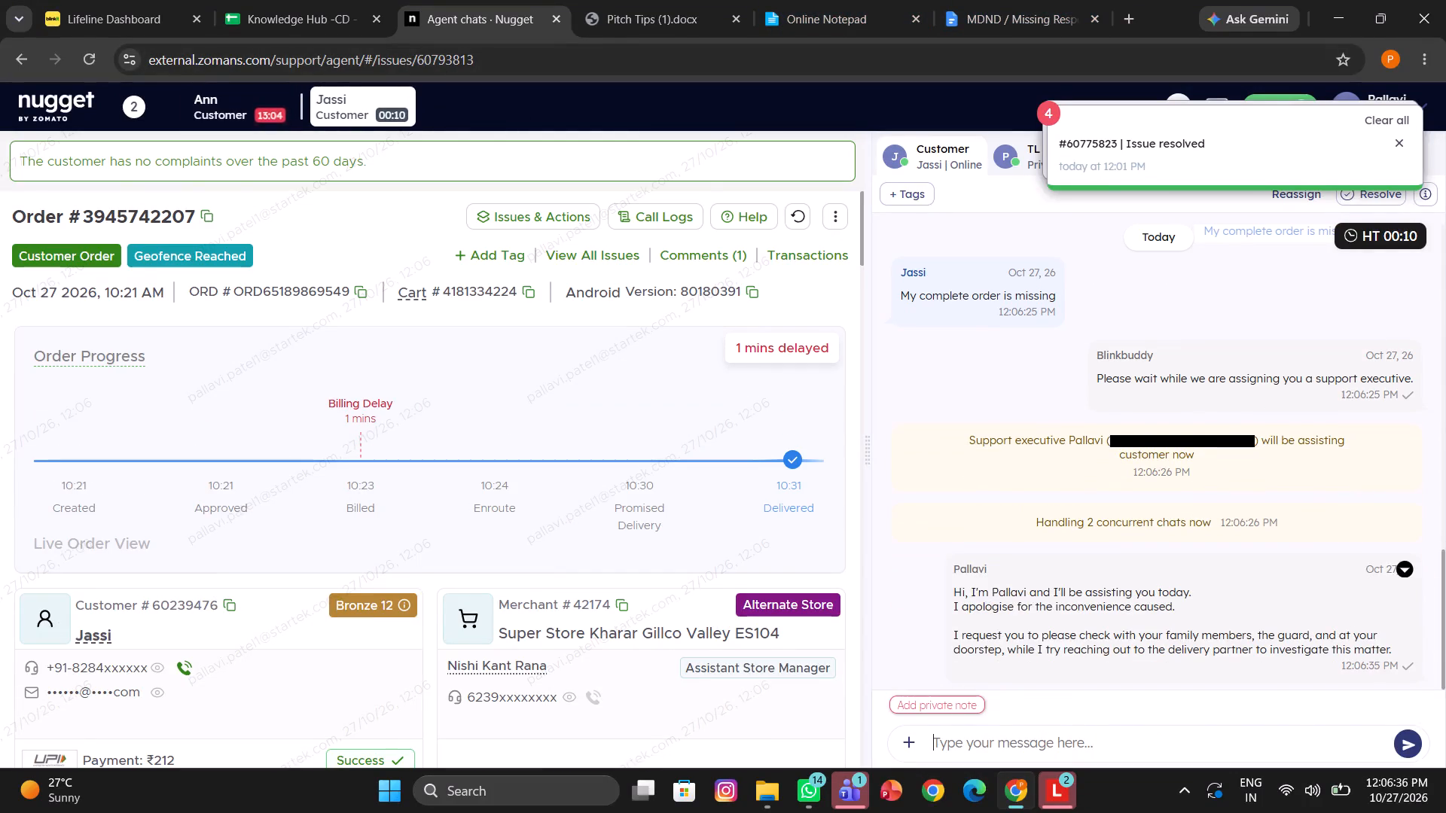
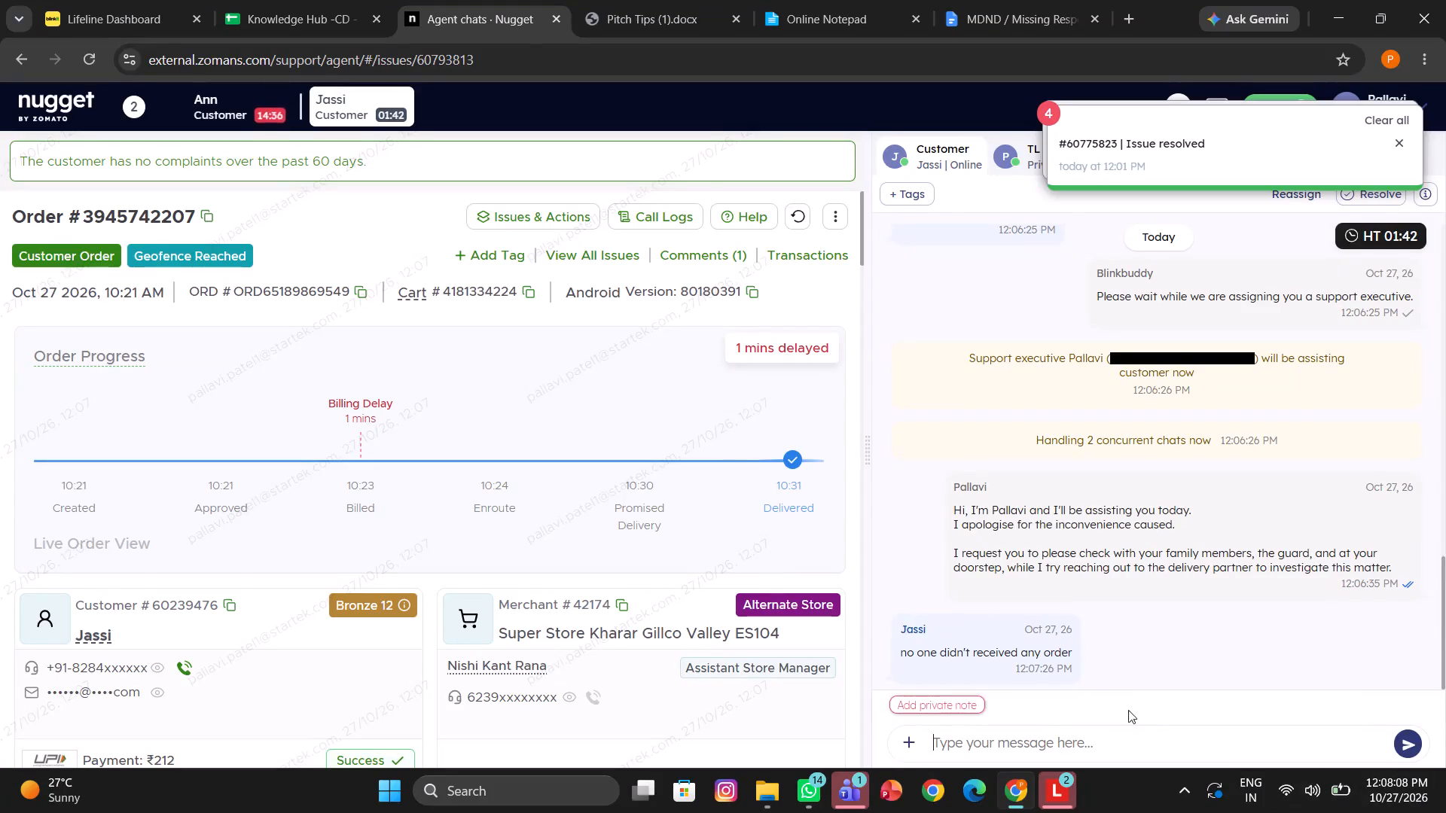
Call the delivery partner assigned to Jassi's order.
scroll(1120, 602, "down", 1)
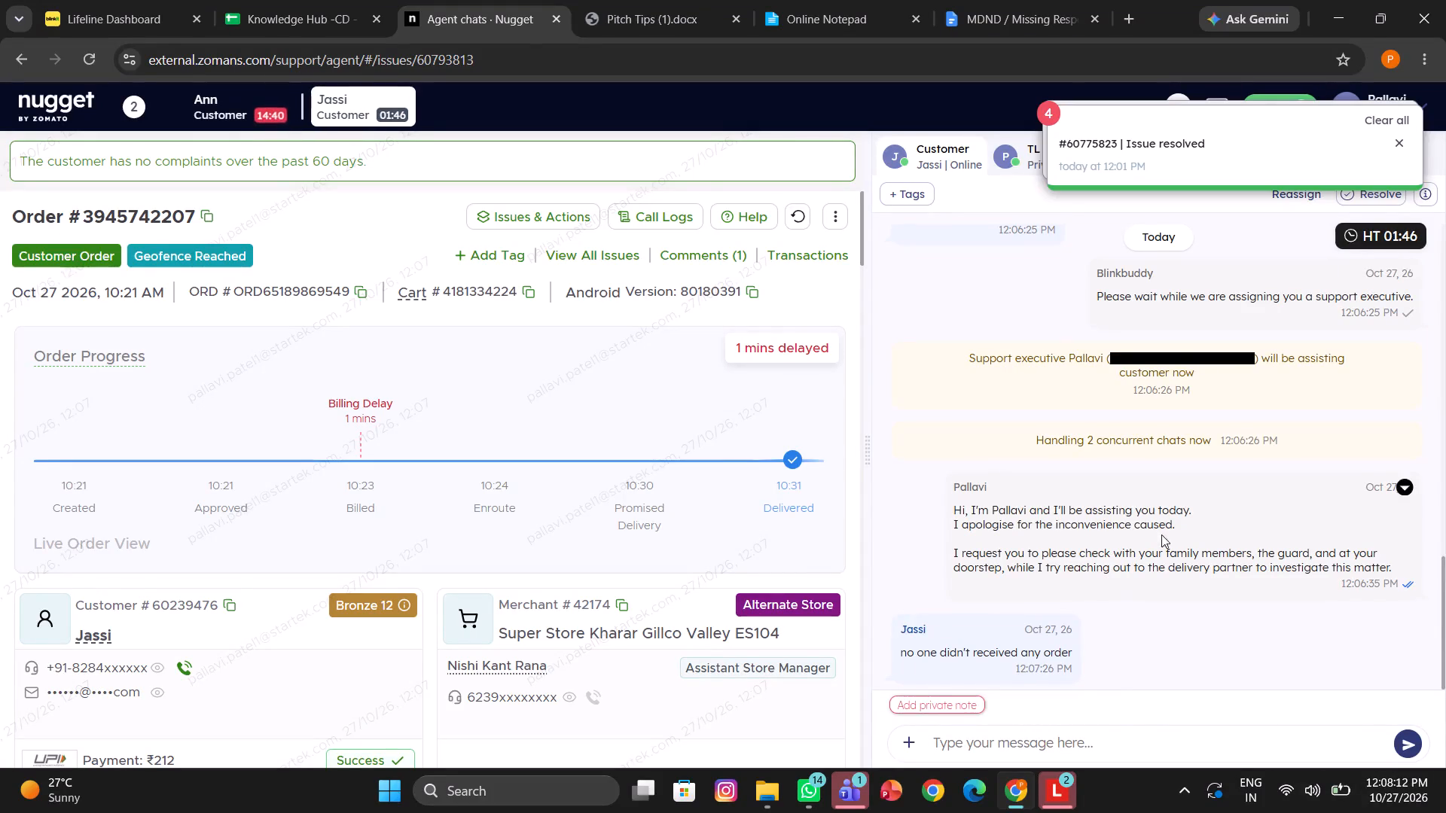
scroll(691, 632, "down", 1)
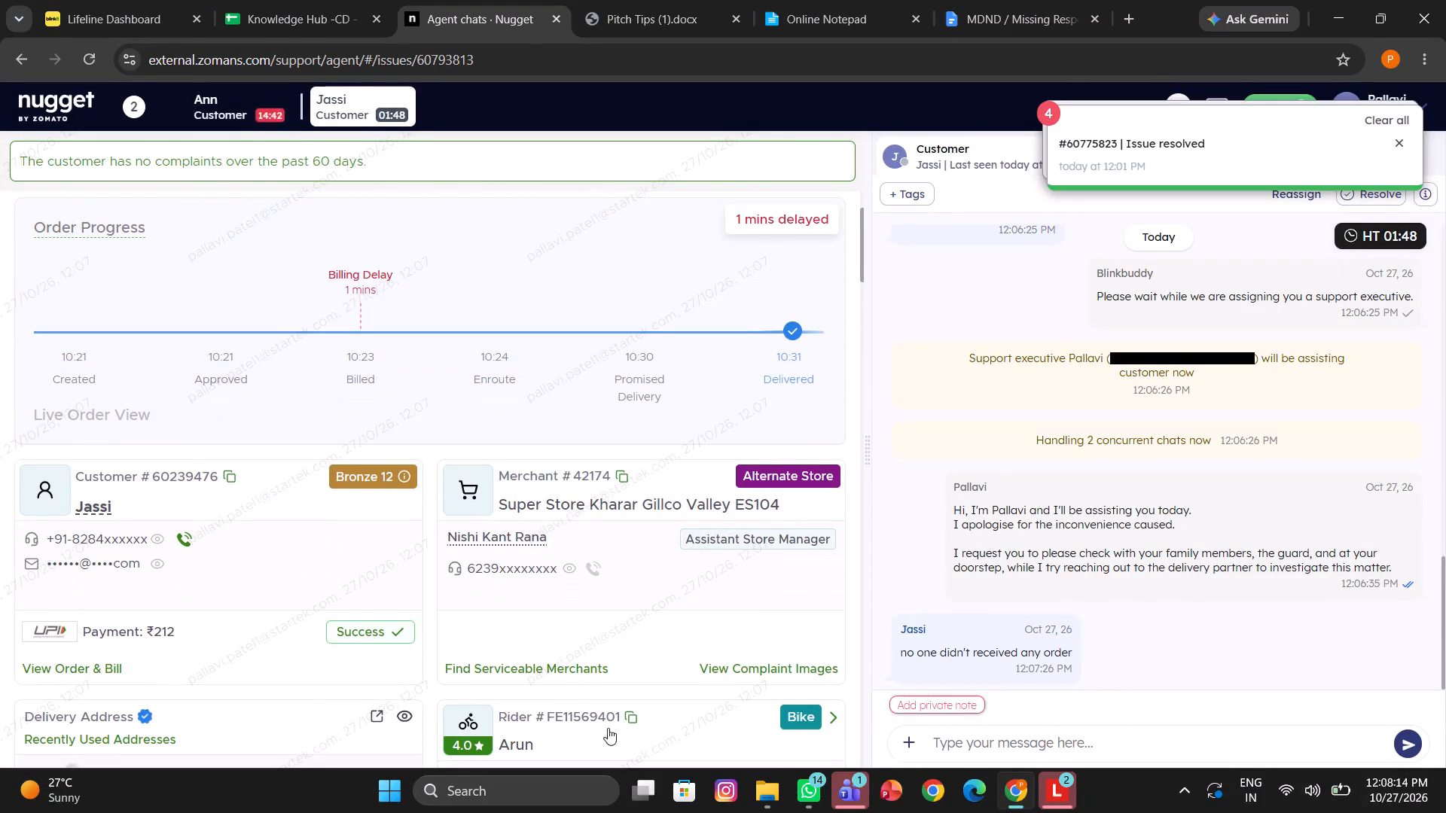
scroll(601, 702, "down", 1)
left_click(593, 652)
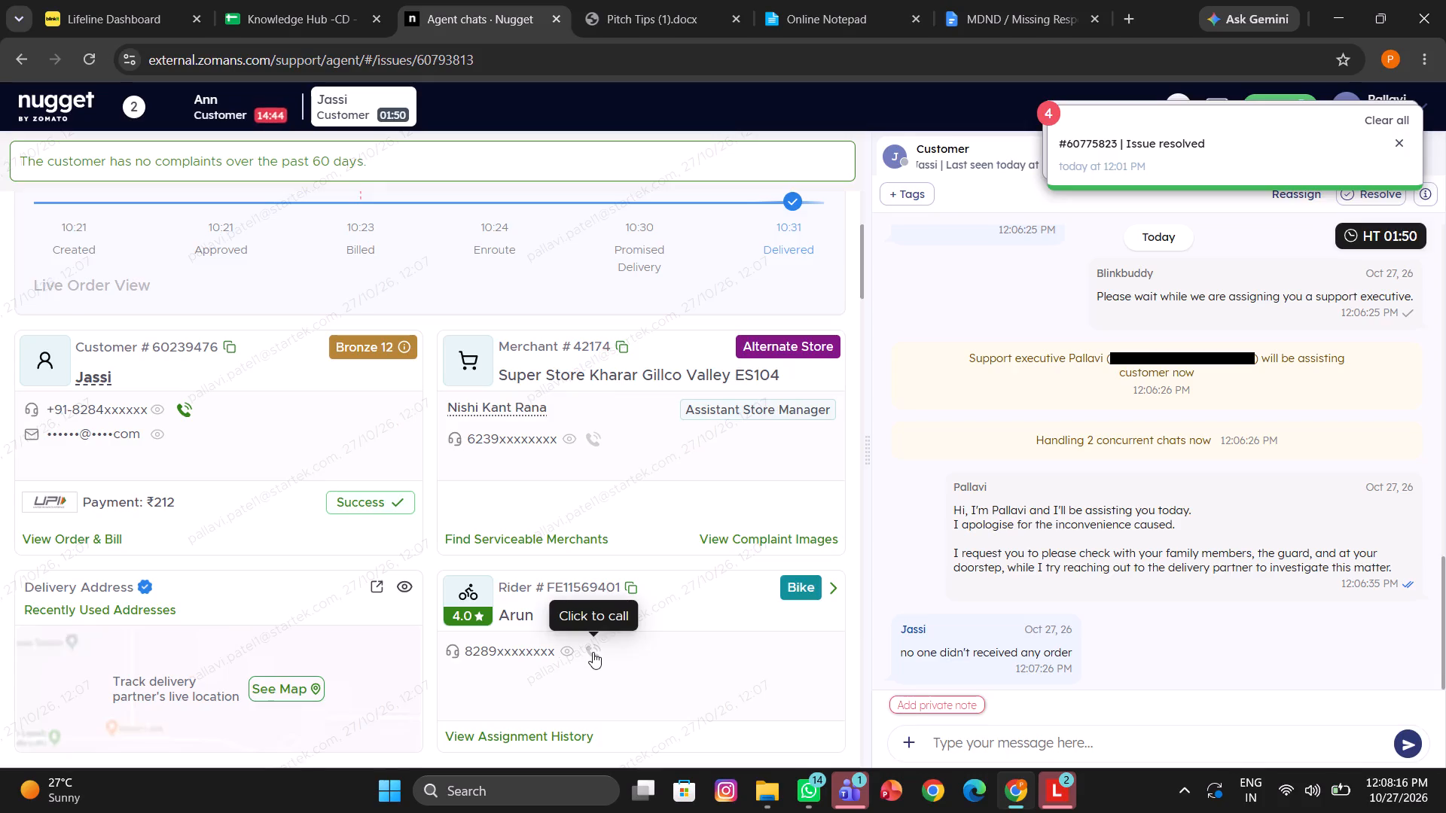
left_click(792, 547)
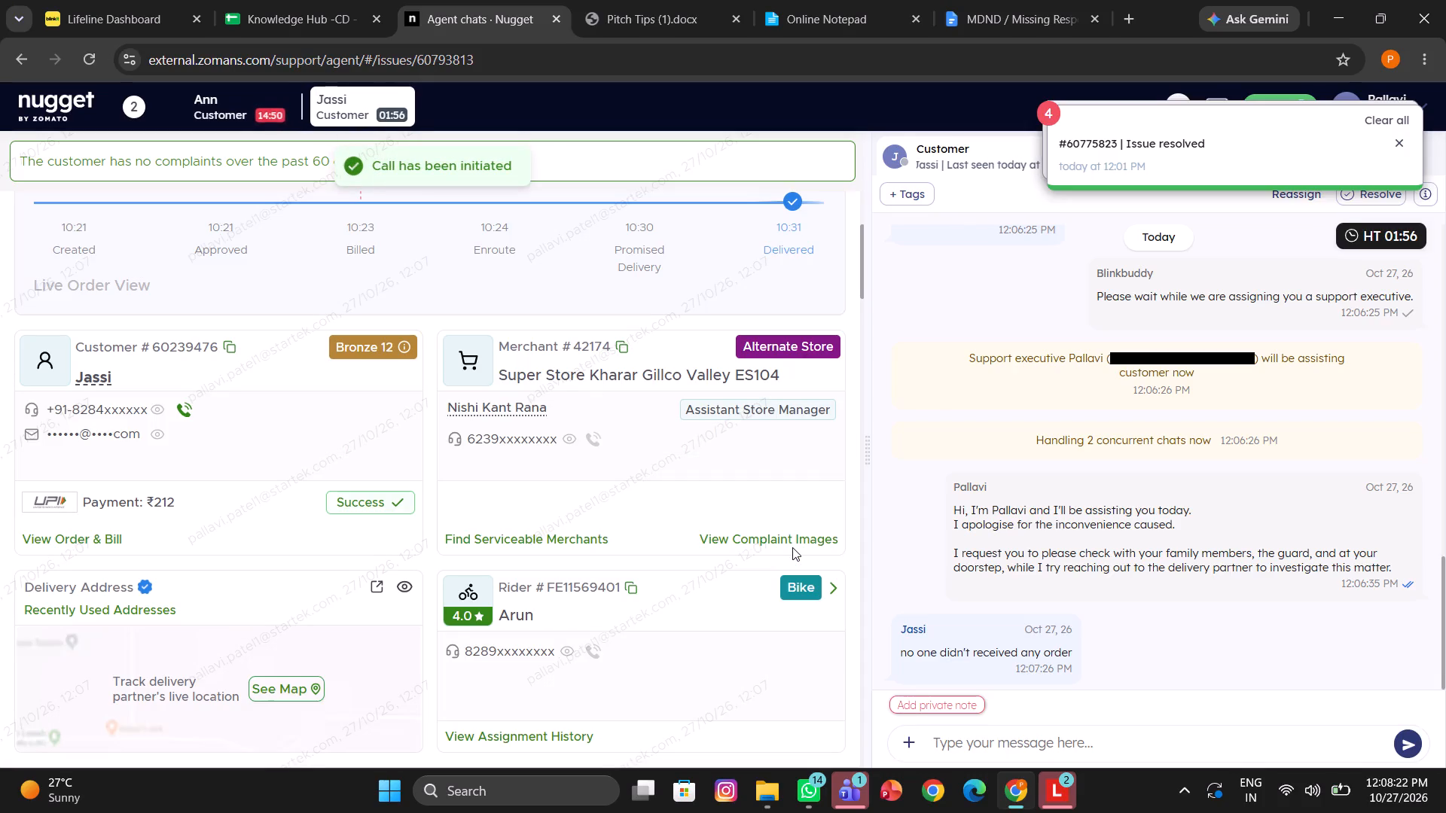
Add a private note reading "called dp" to Jassi's chat.
left_click(941, 711)
type("called")
key("space")
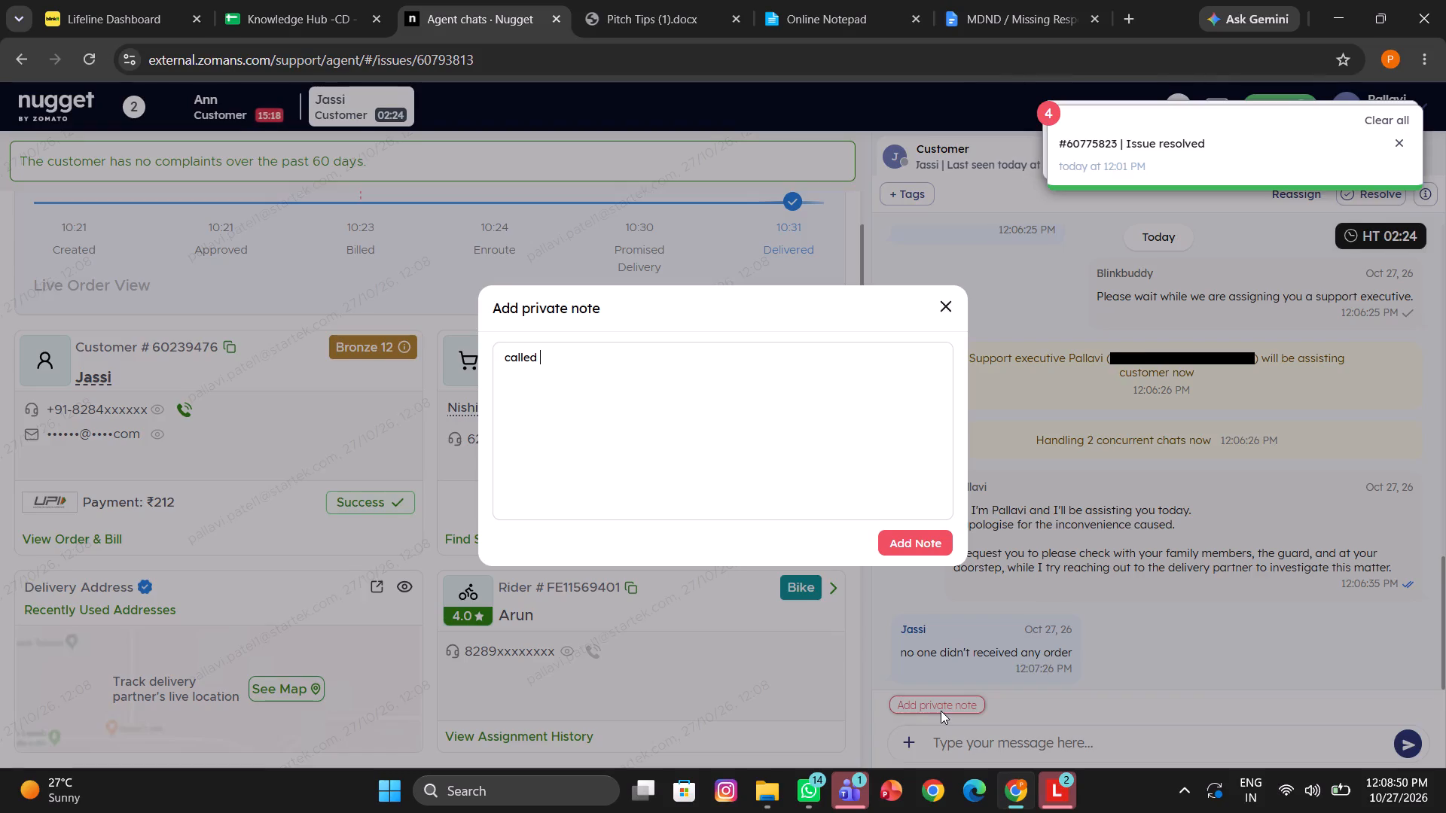
type("dp")
left_click(889, 524)
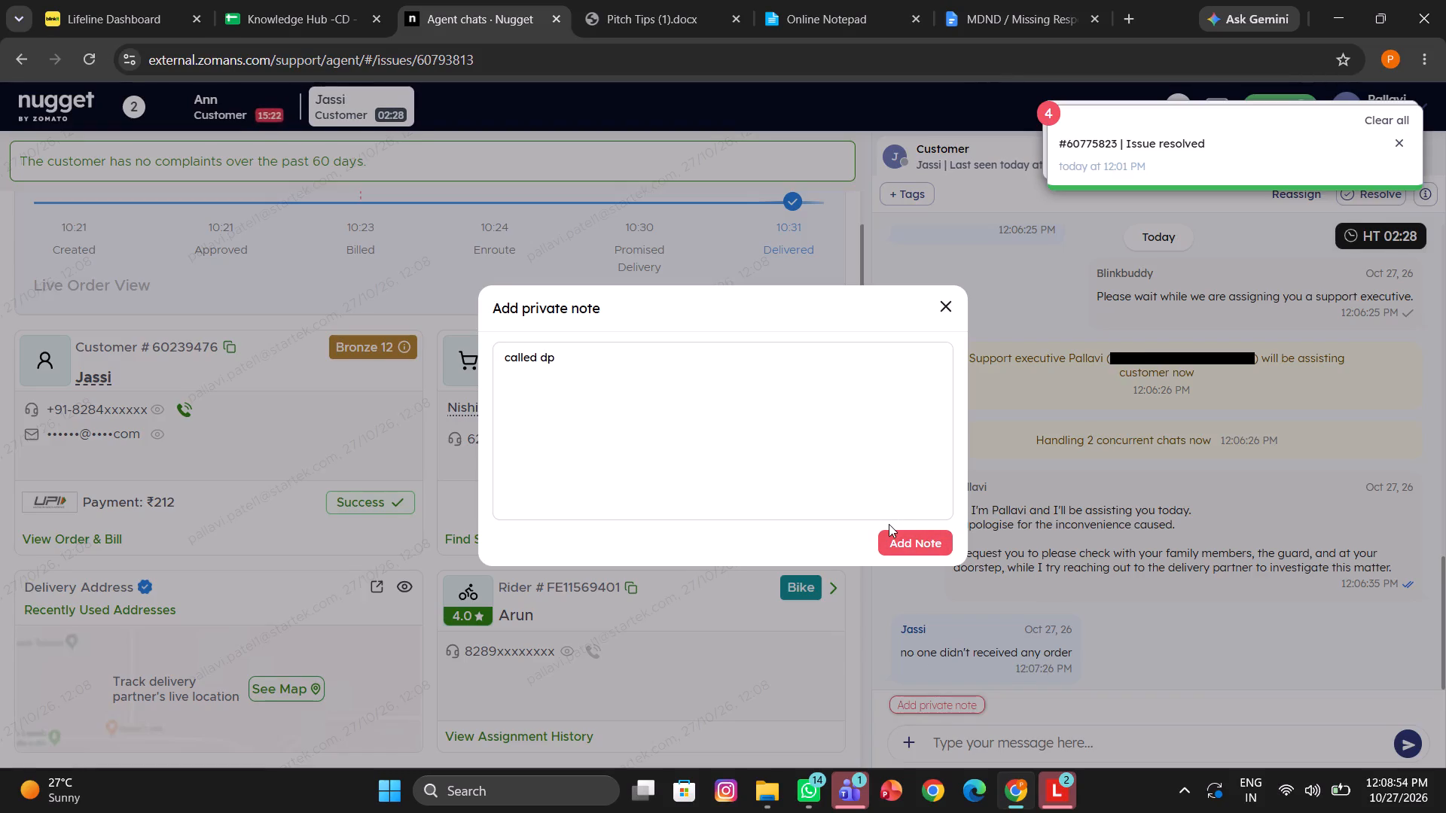
left_click(908, 543)
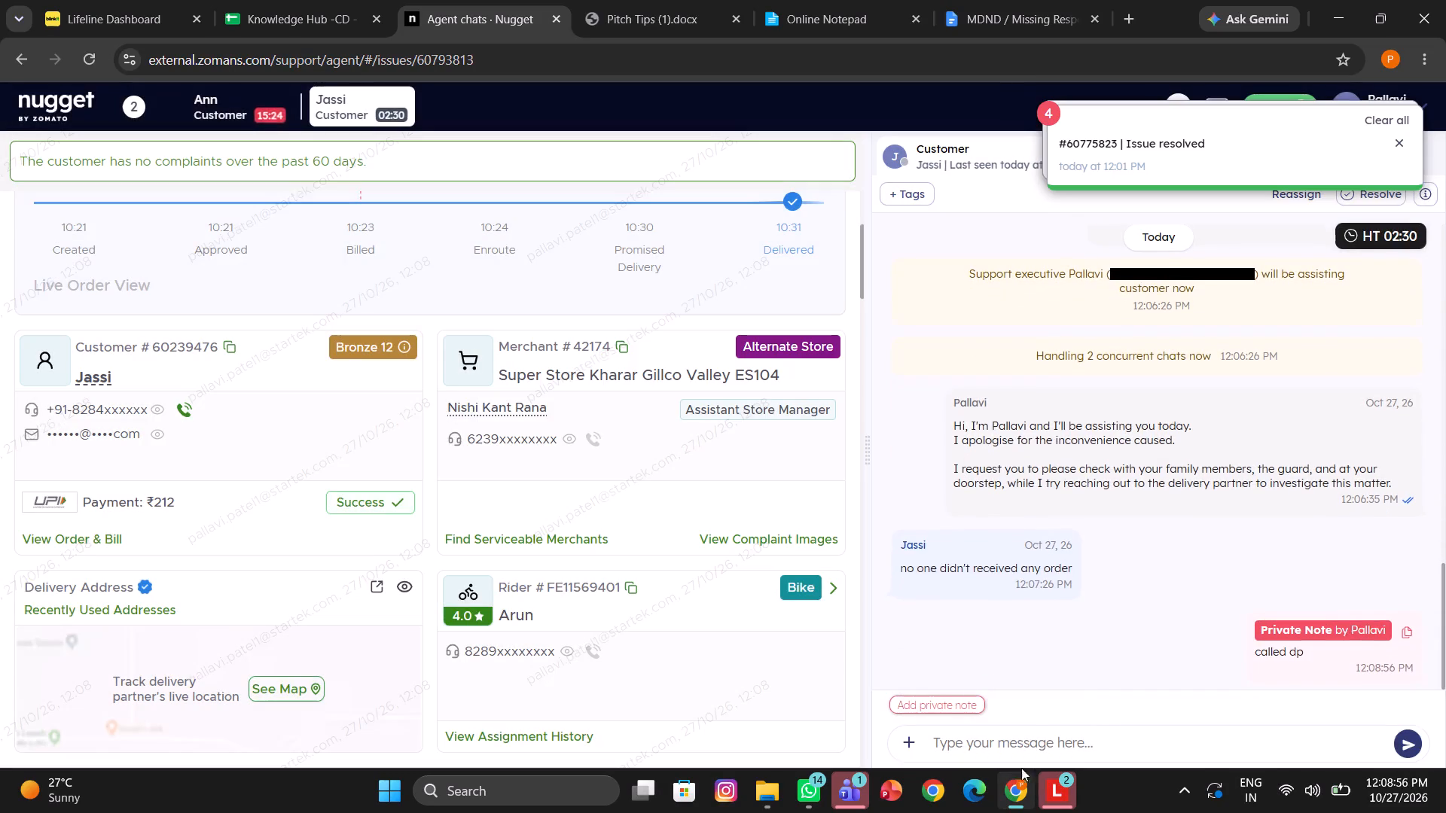
Send Jassi the canned contact-confirmation message, replacing the "xxxx or xxxx" placeholder with the first four digits of the customer's number.
left_click(992, 748)
type("/thi")
left_click(1107, 444)
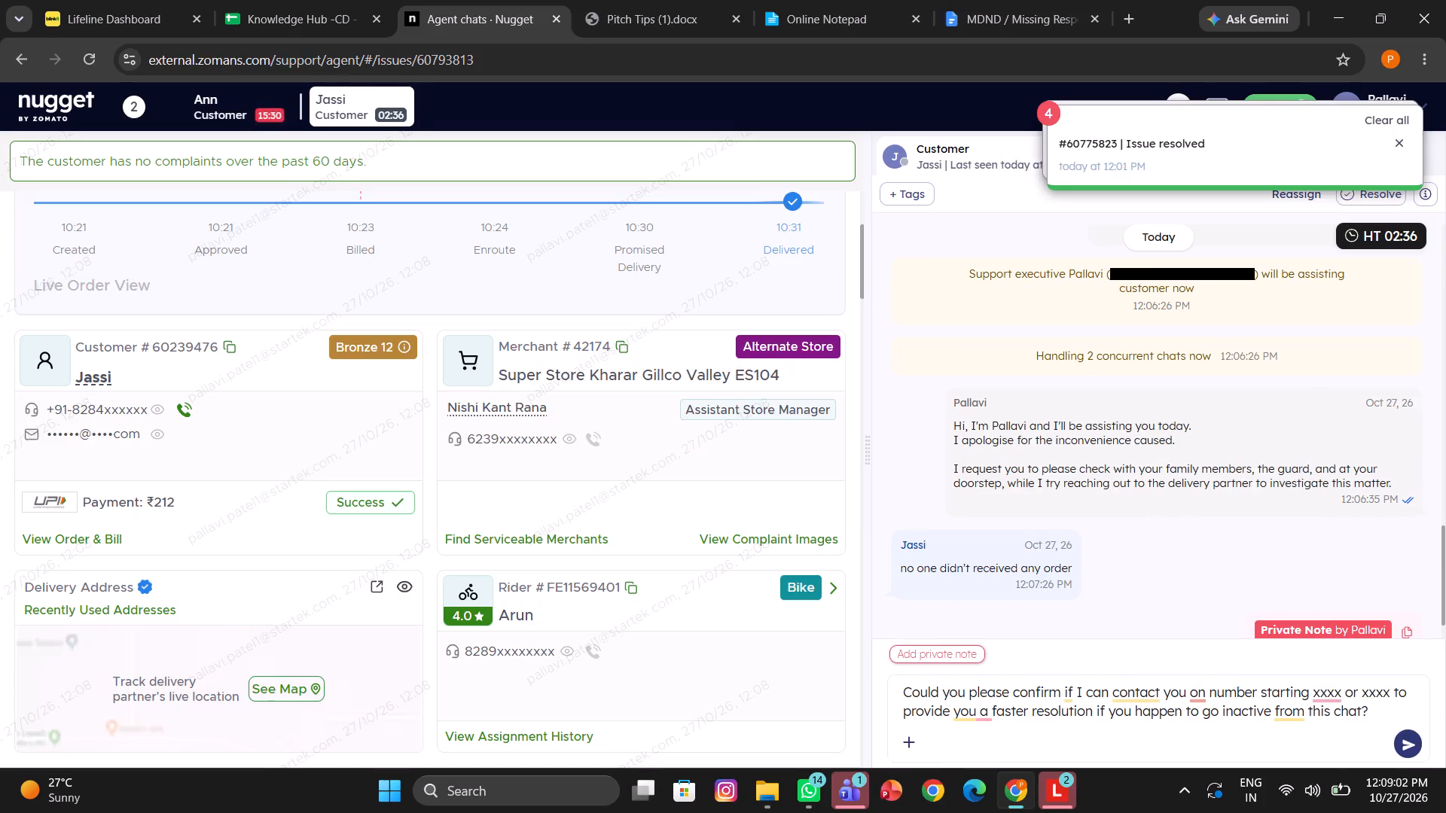
left_click_drag(1312, 695, 1390, 691)
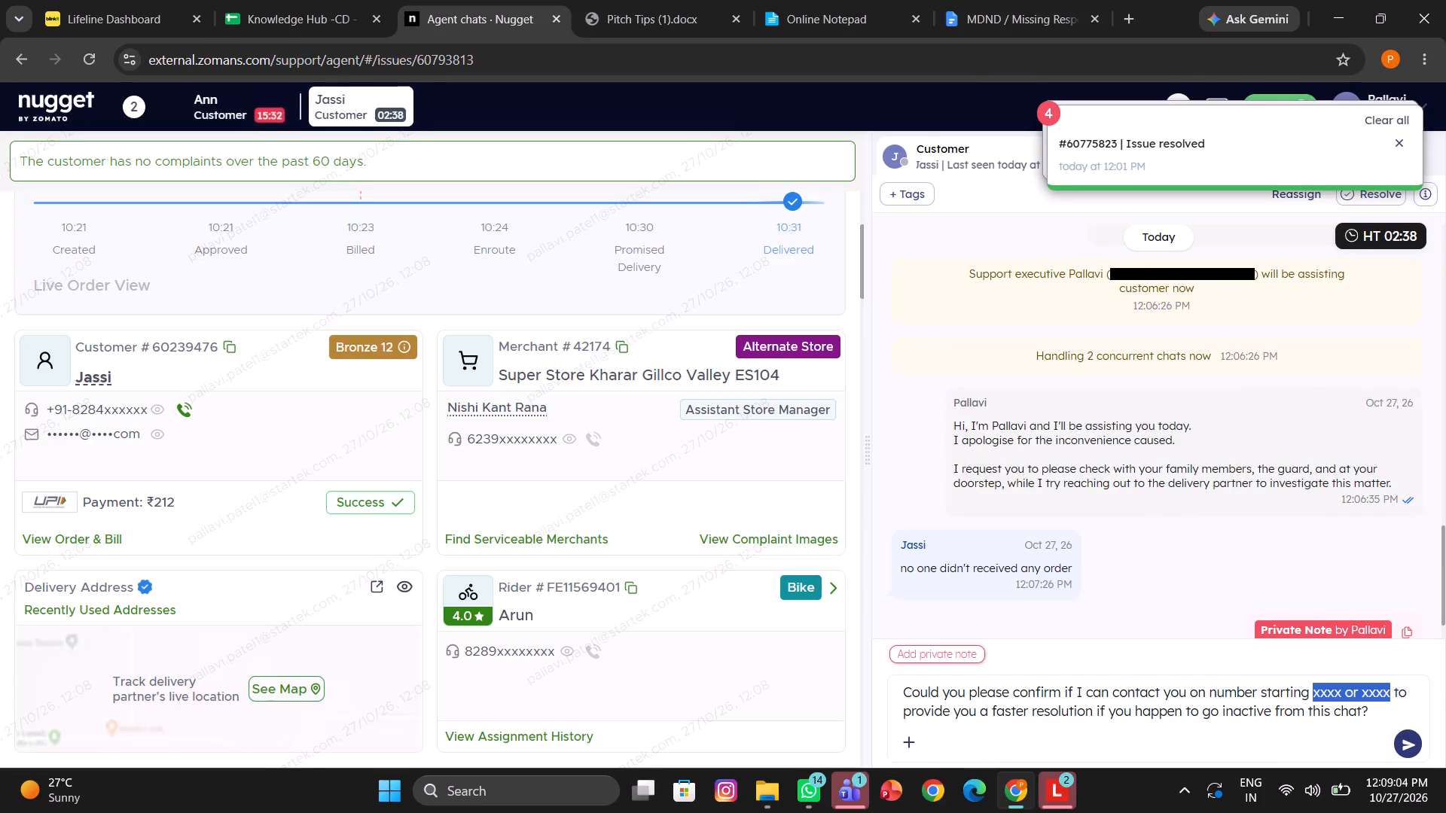
key("BackSpace")
key("8")
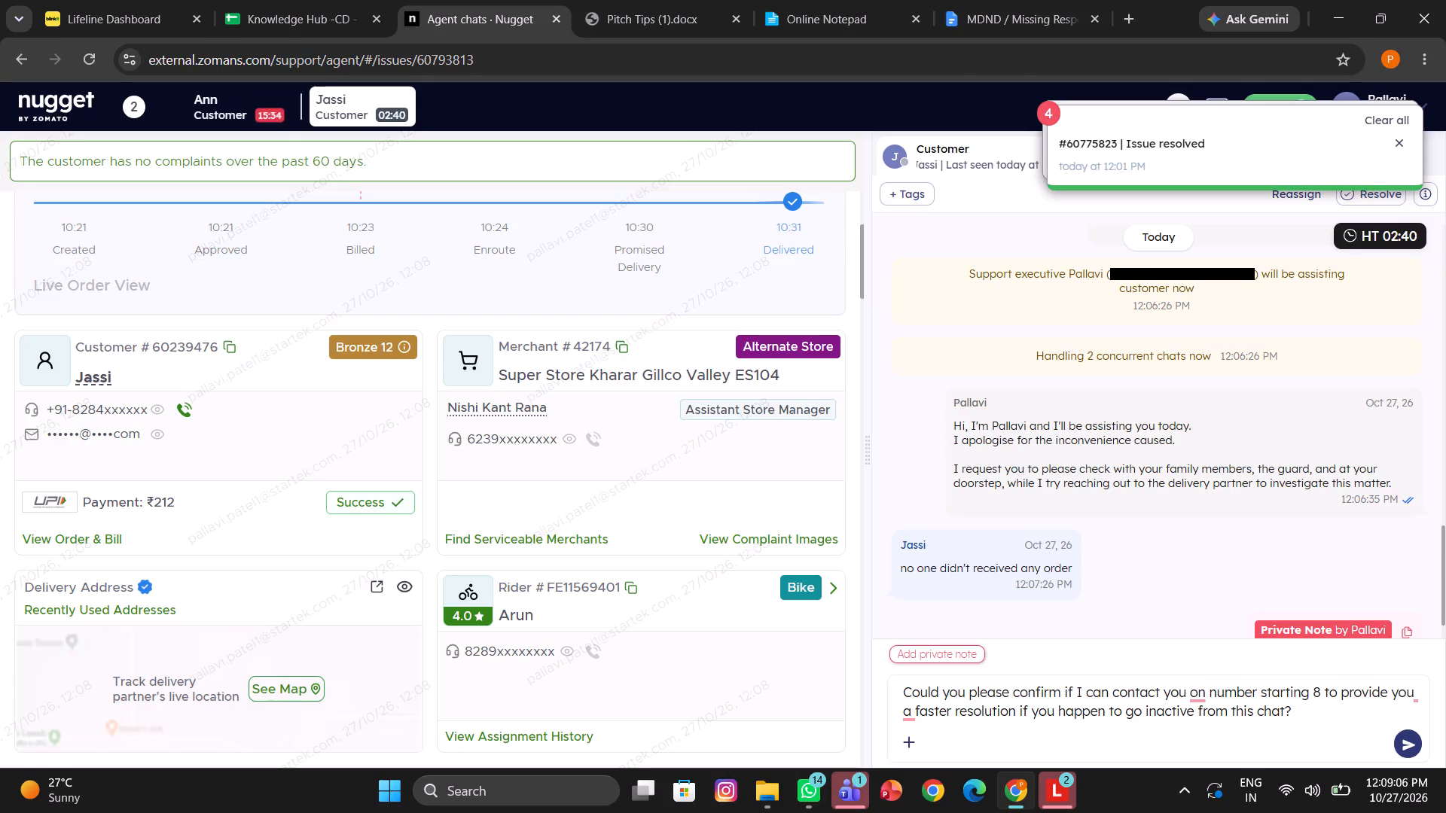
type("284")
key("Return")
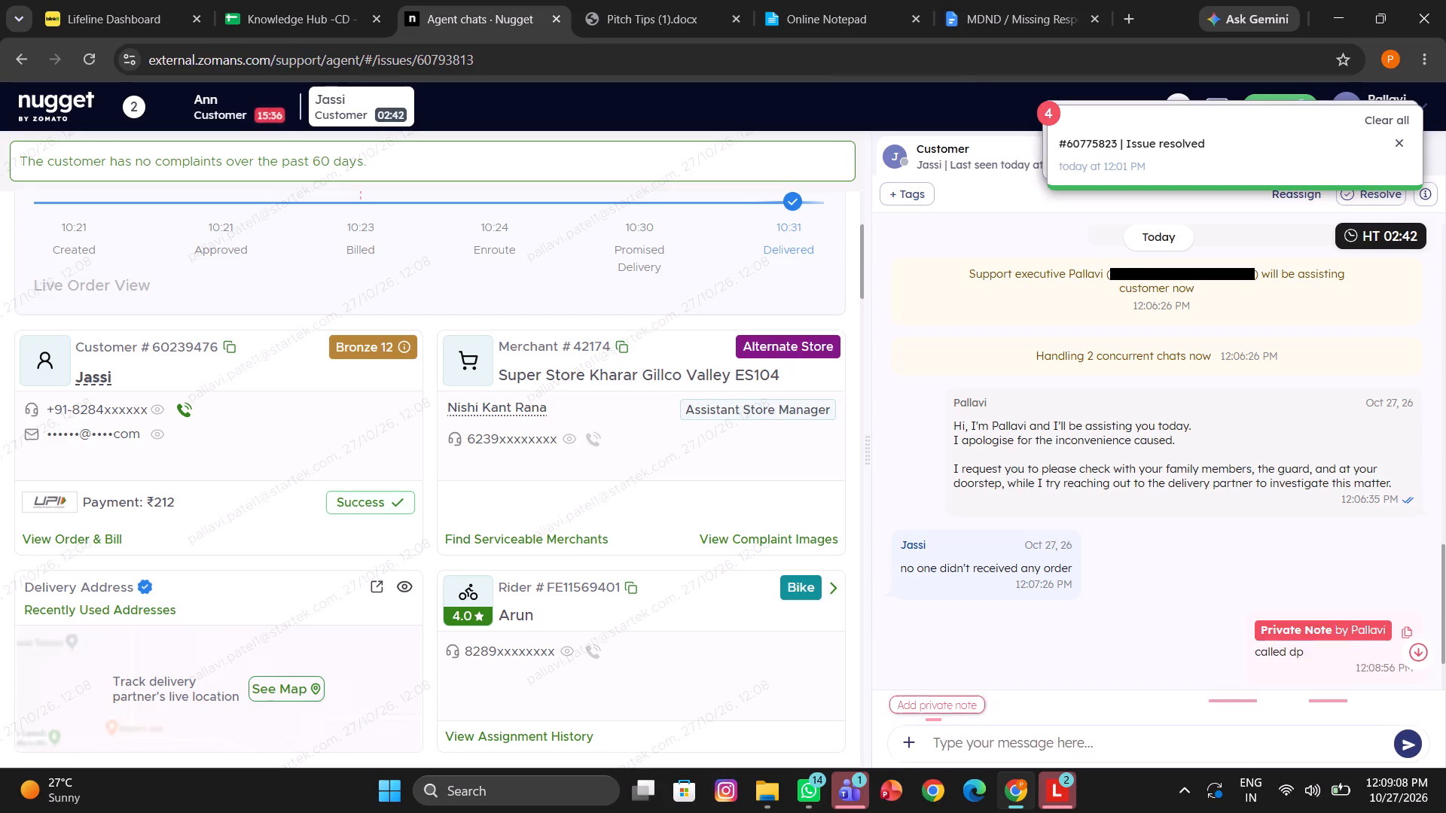
Switch to Ann's chat and send the Away2 canned response saying she can reach out again if she needs help.
left_click(262, 110)
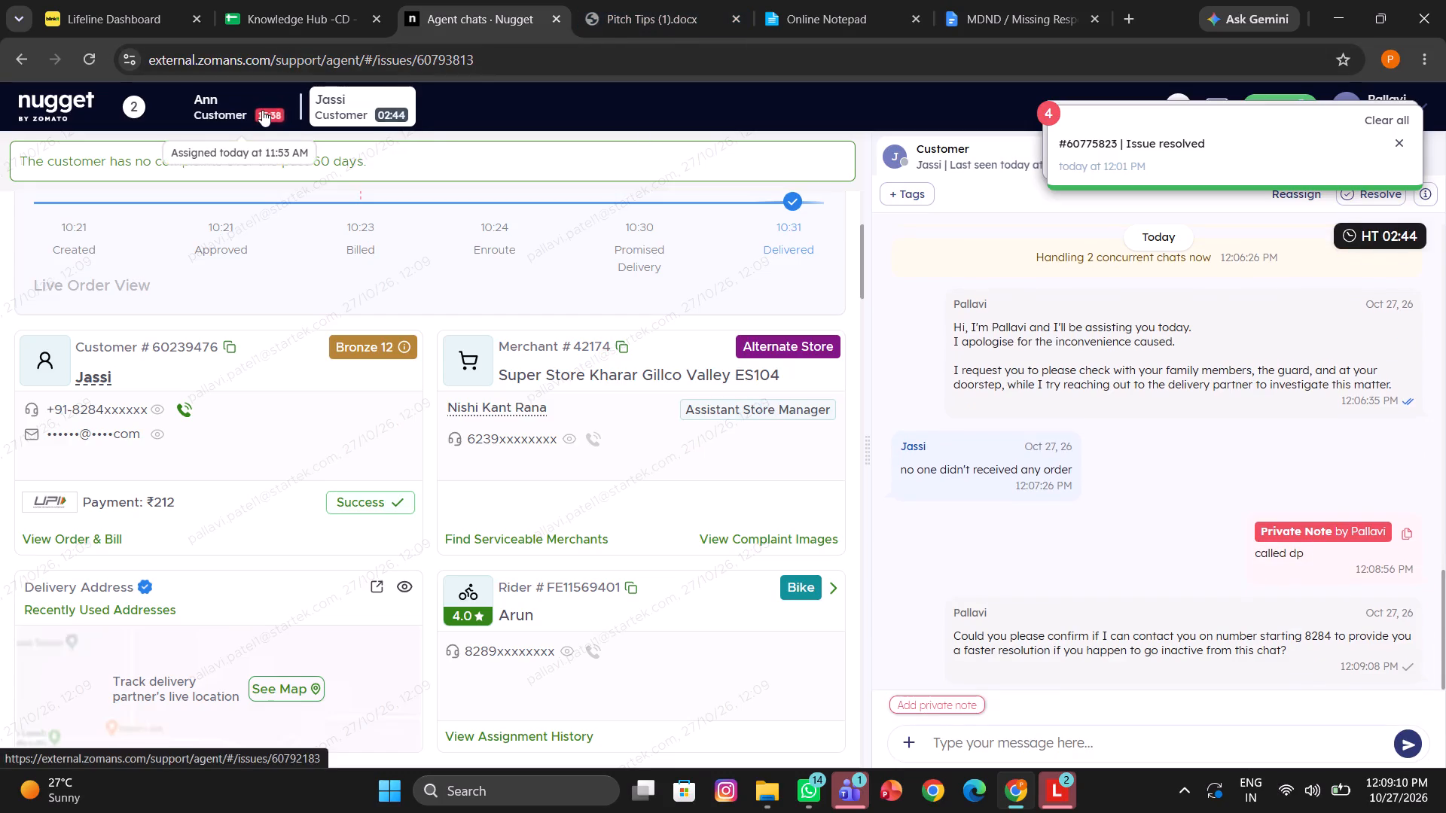
scroll(1127, 497, "down", 2)
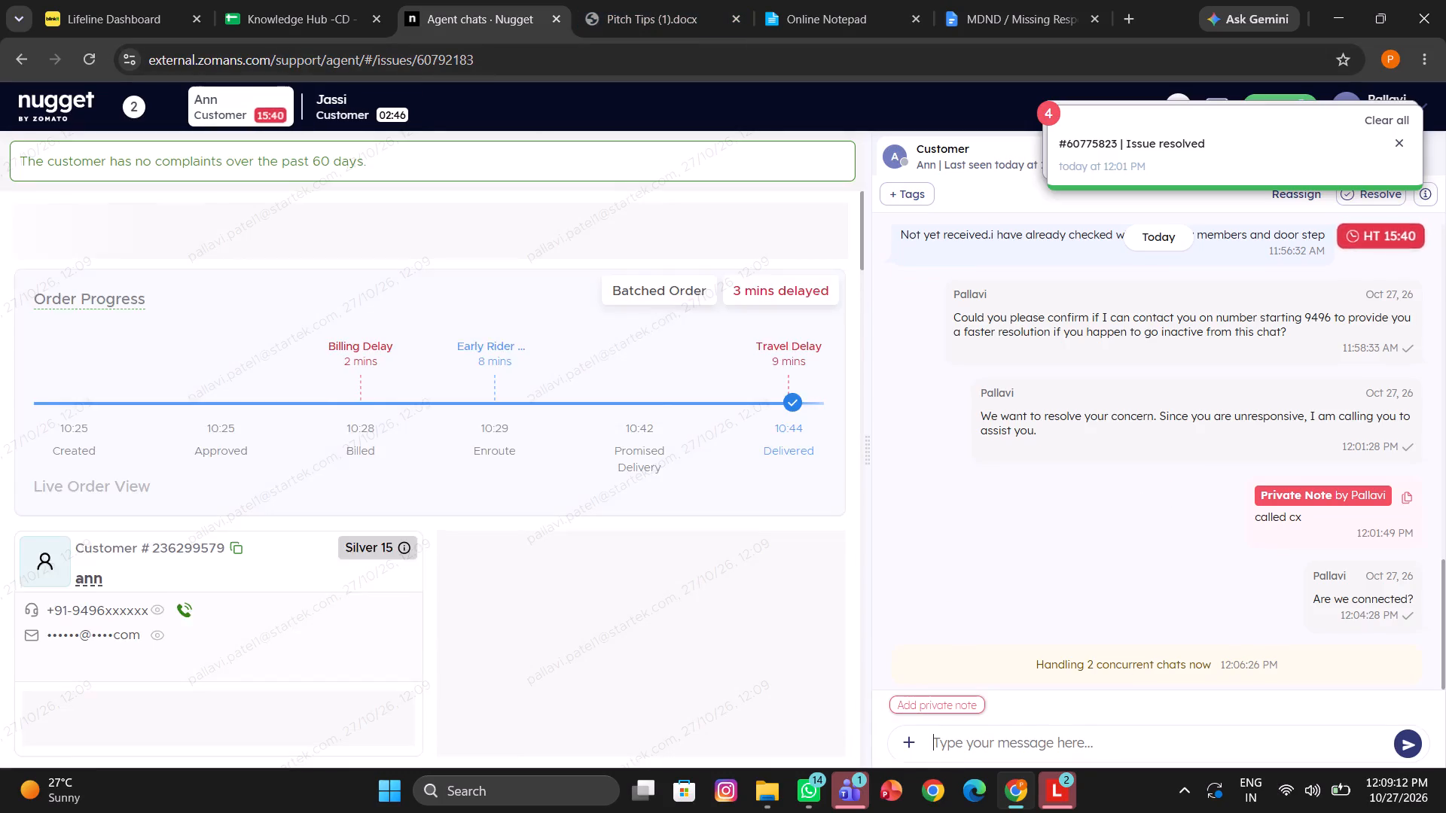
type("/away")
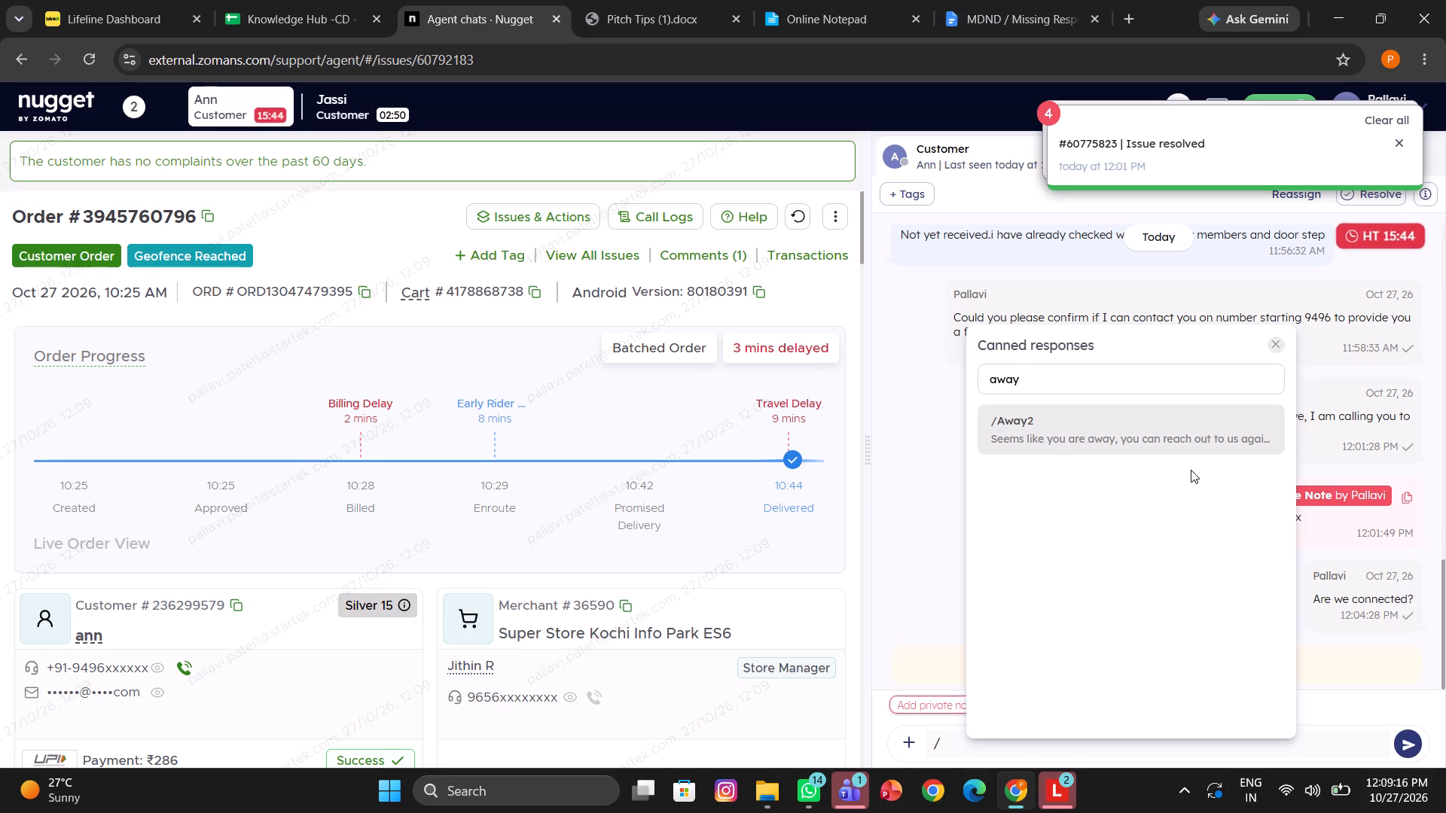
left_click(1210, 445)
key("Return")
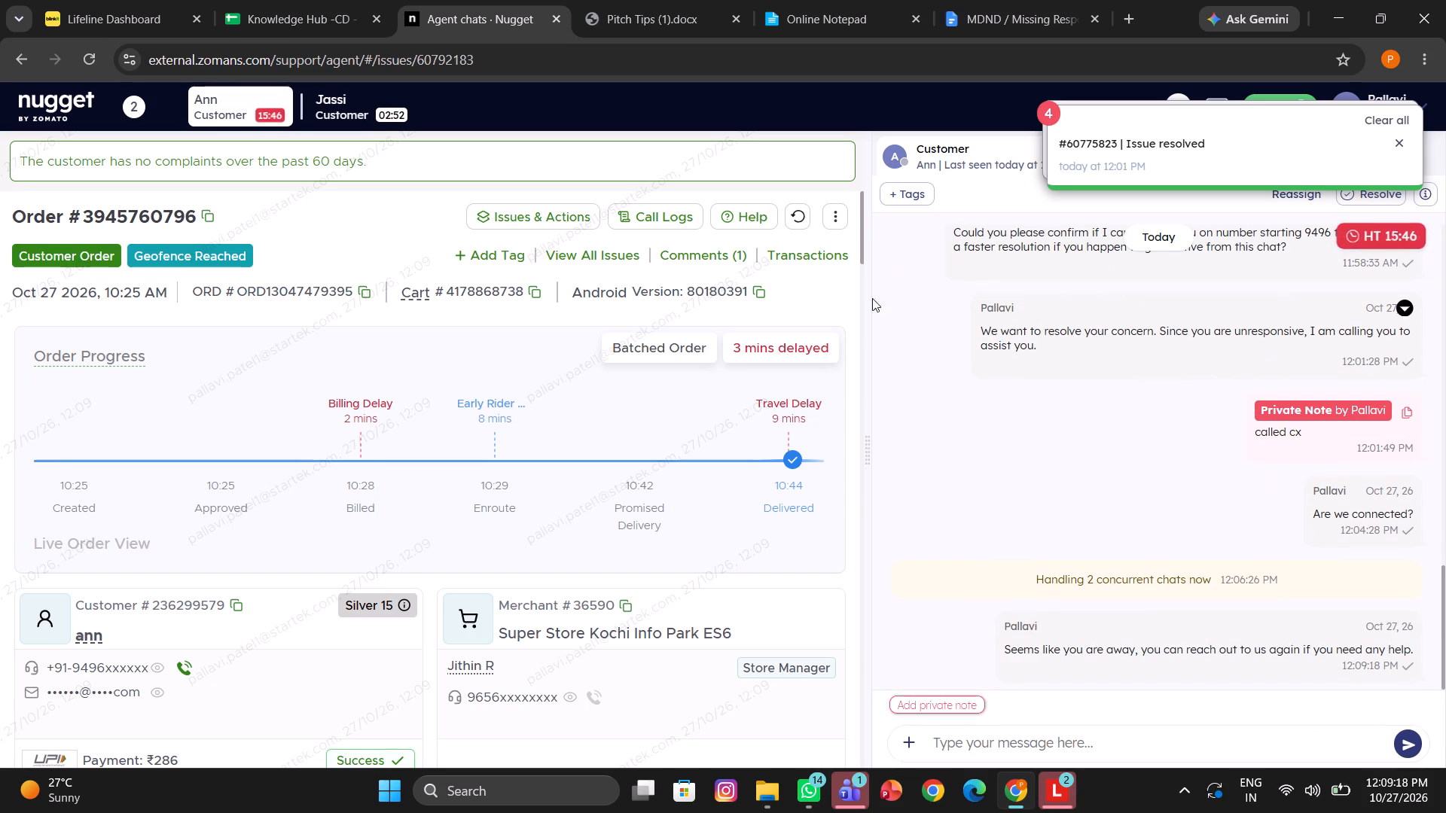
Return to Jassi's chat and review the order's customer, merchant and rider details.
left_click(357, 108)
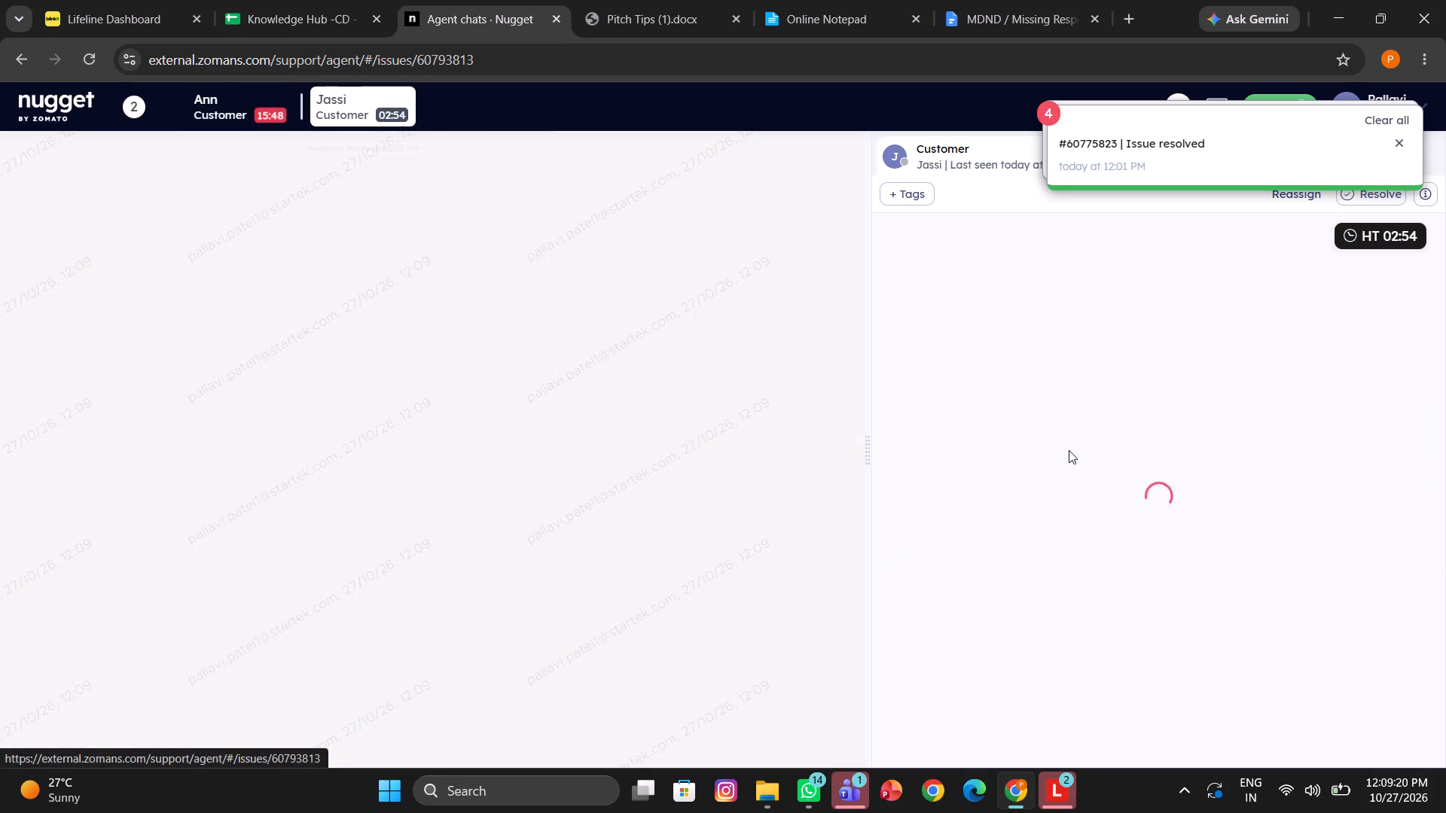
scroll(1075, 458, "down", 1)
scroll(553, 364, "down", 1)
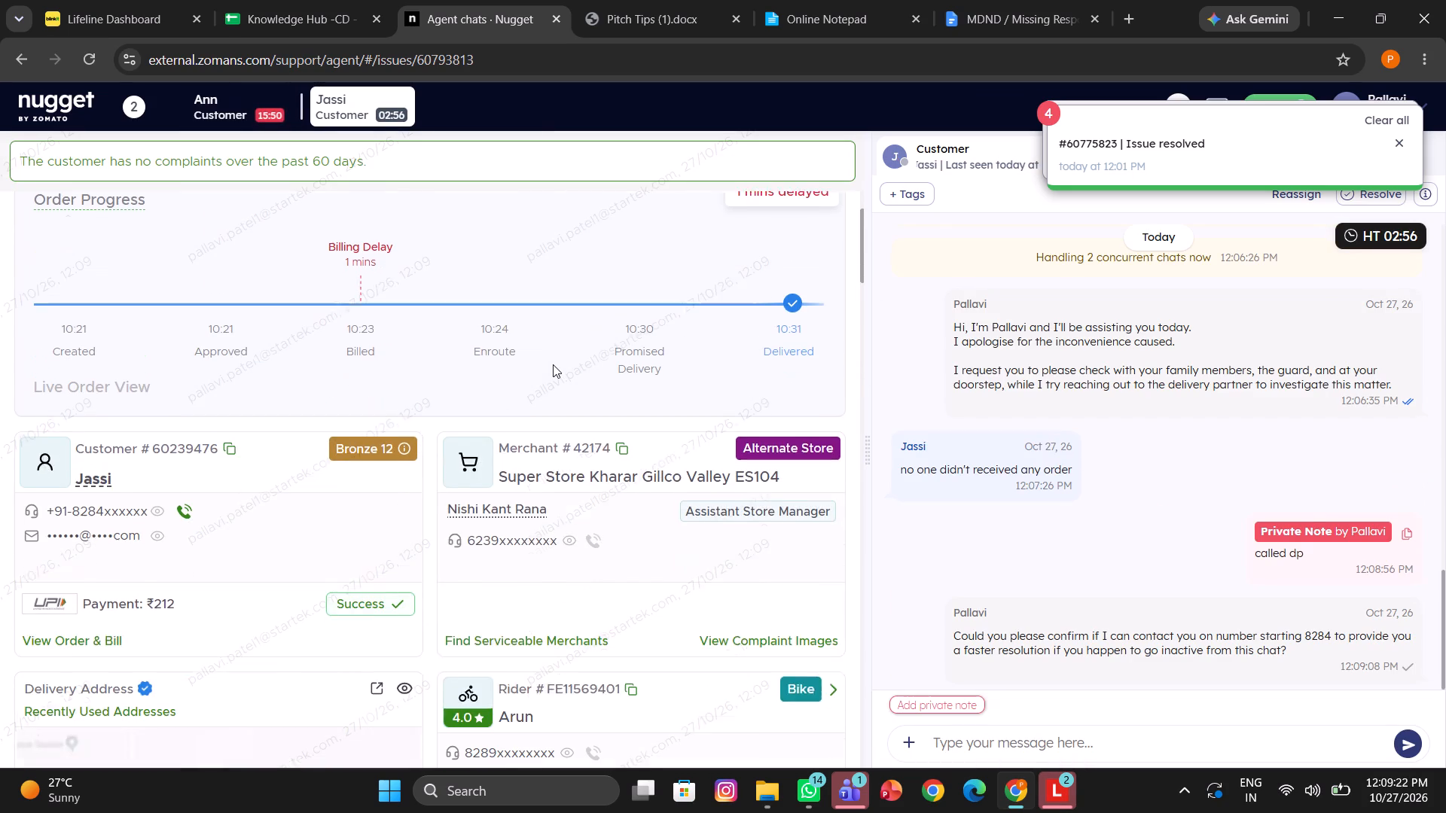
scroll(553, 364, "down", 1)
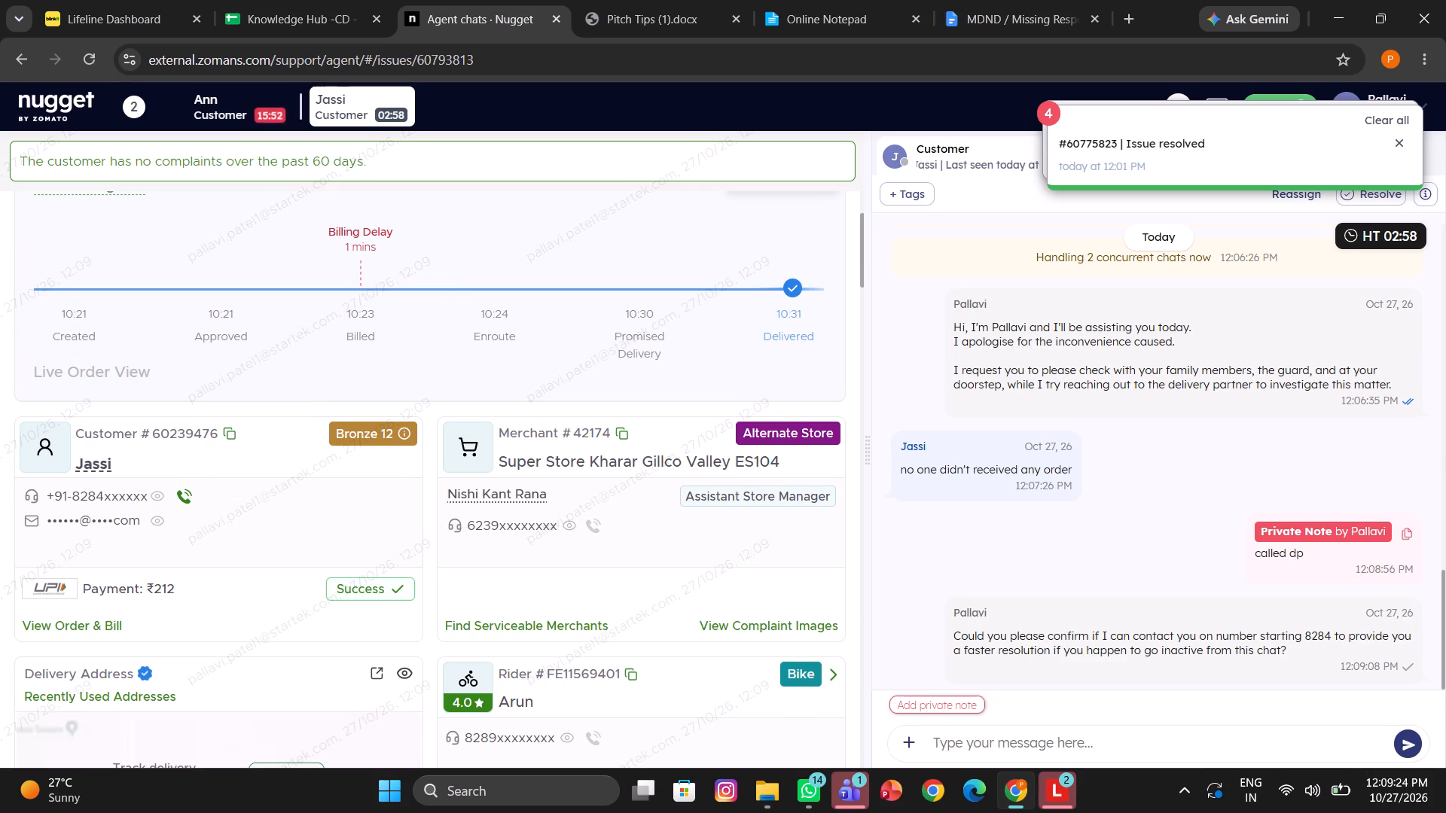
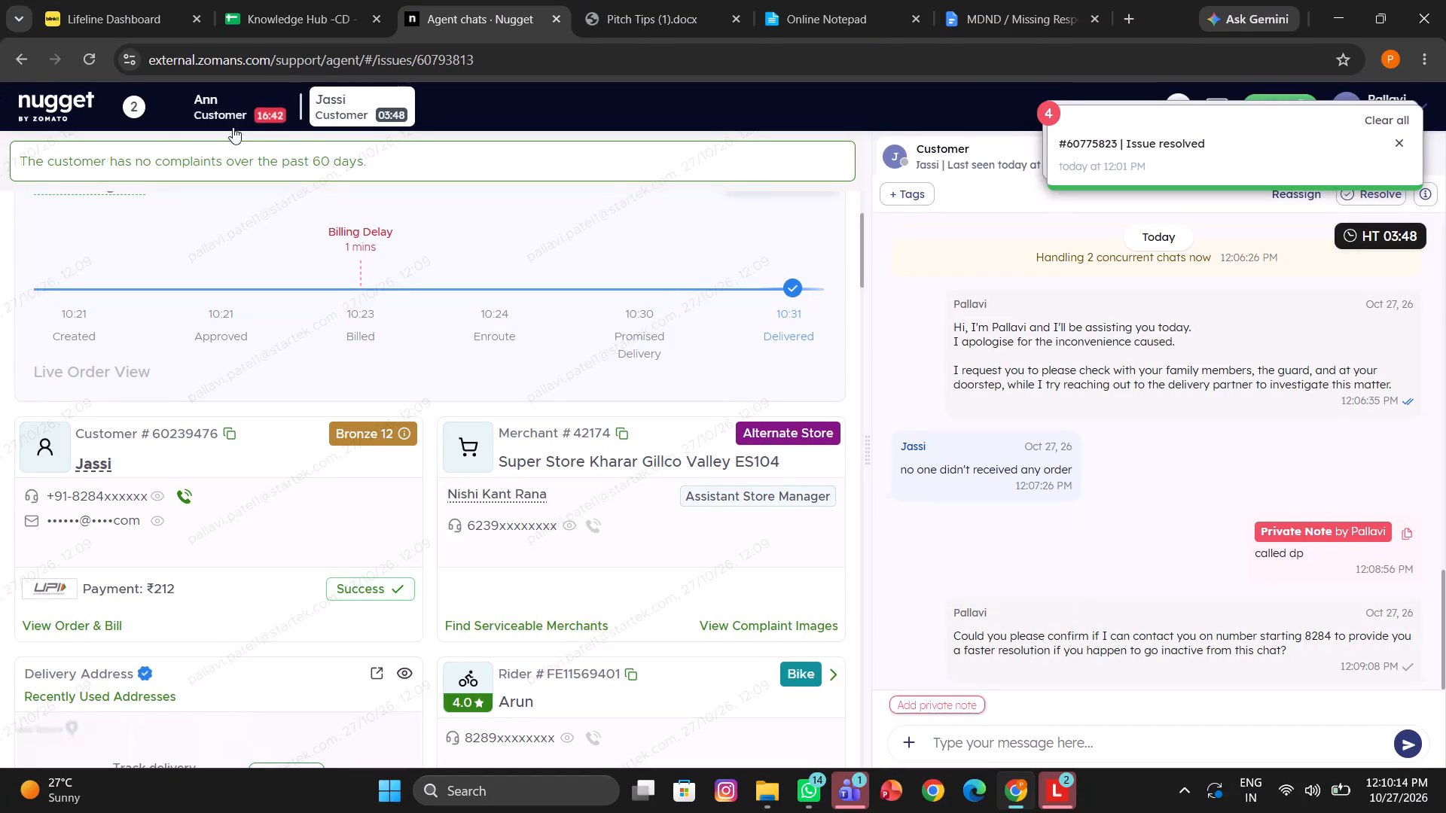
Send Ann the "I wanted to help you regarding your issue" closing paragraph, copied from the response sheet's "Cx is away" section.
left_click(249, 106)
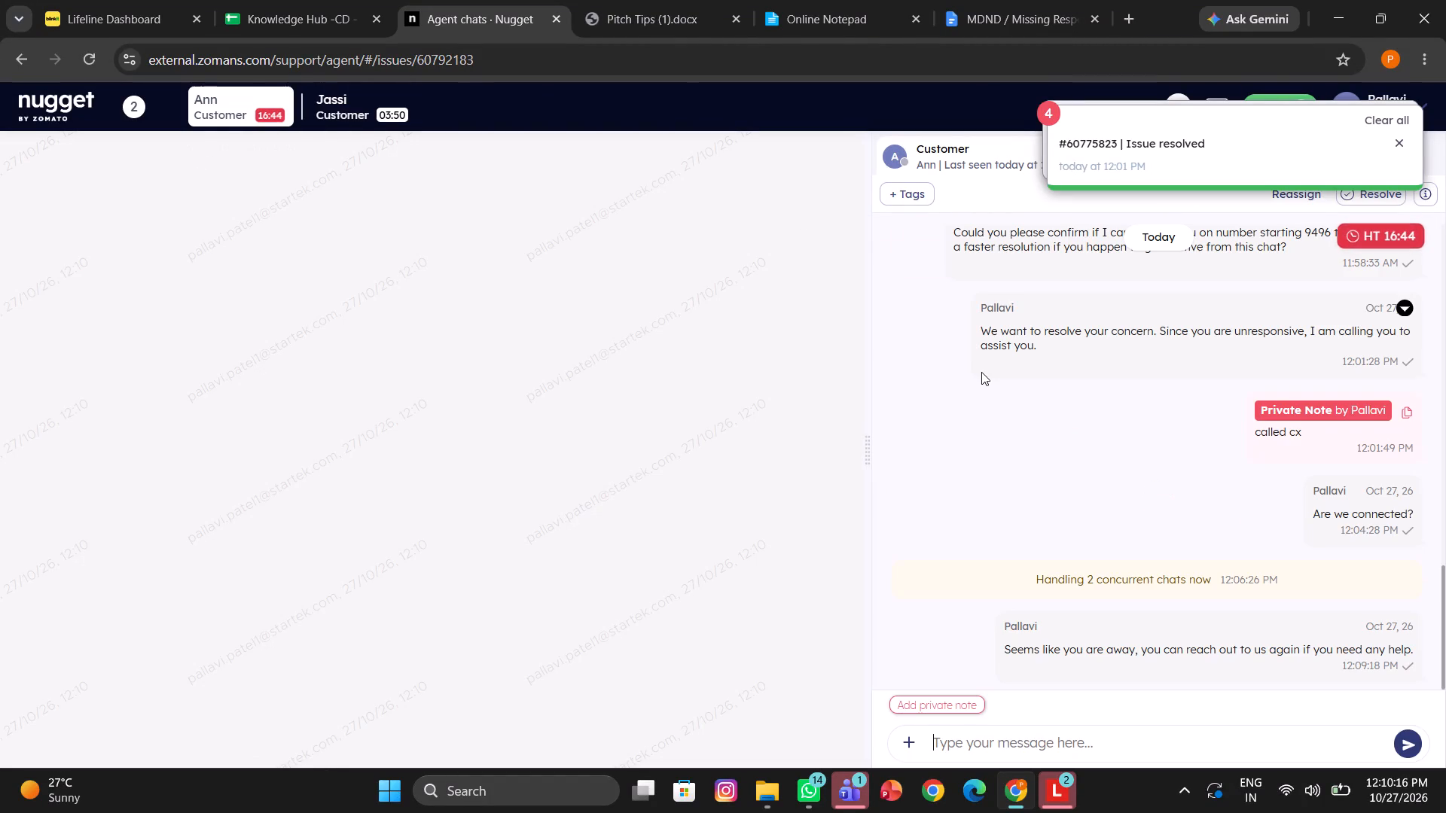
scroll(981, 372, "down", 2)
left_click(972, 0)
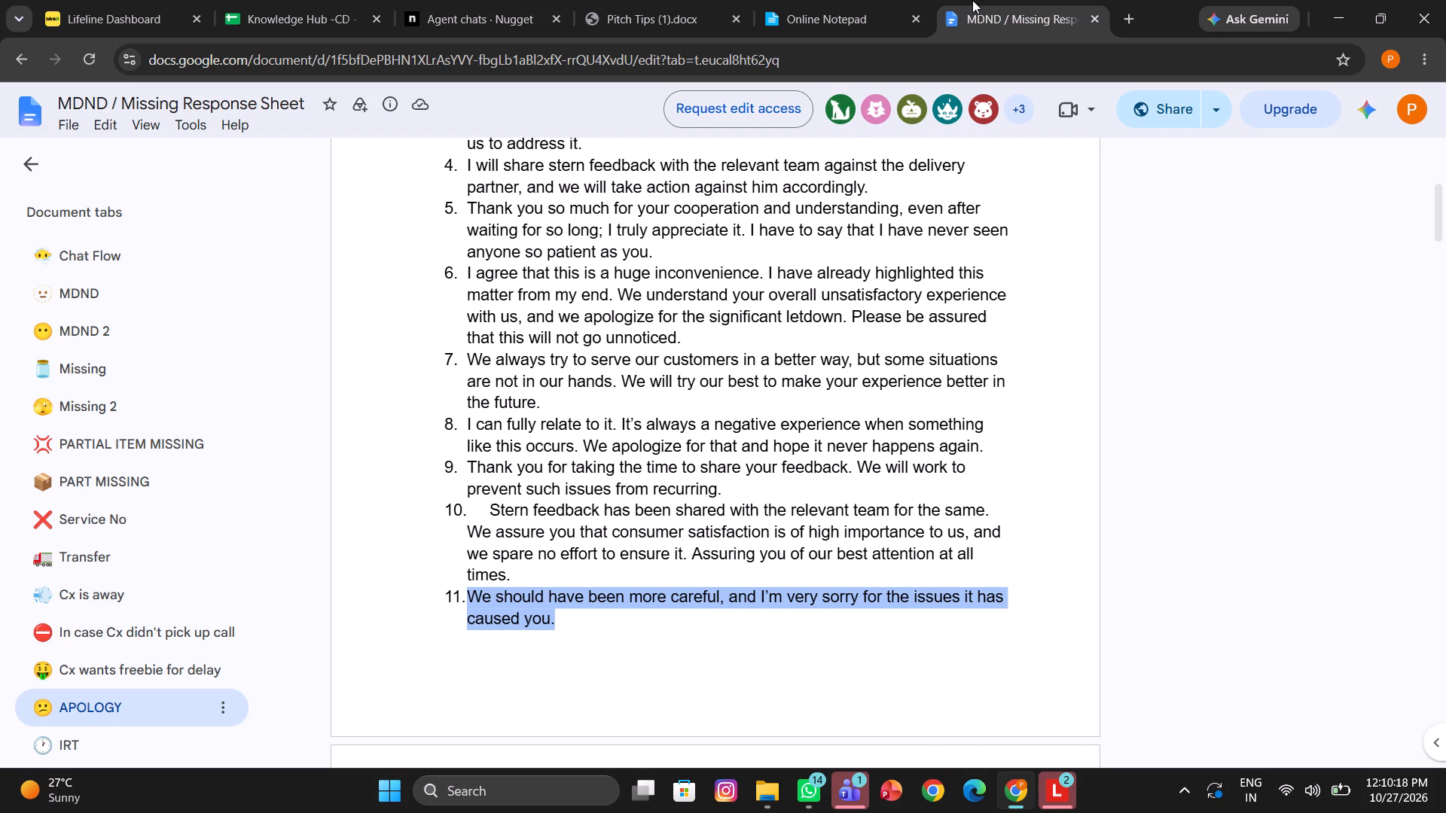
left_click(120, 586)
scroll(499, 416, "up", 3)
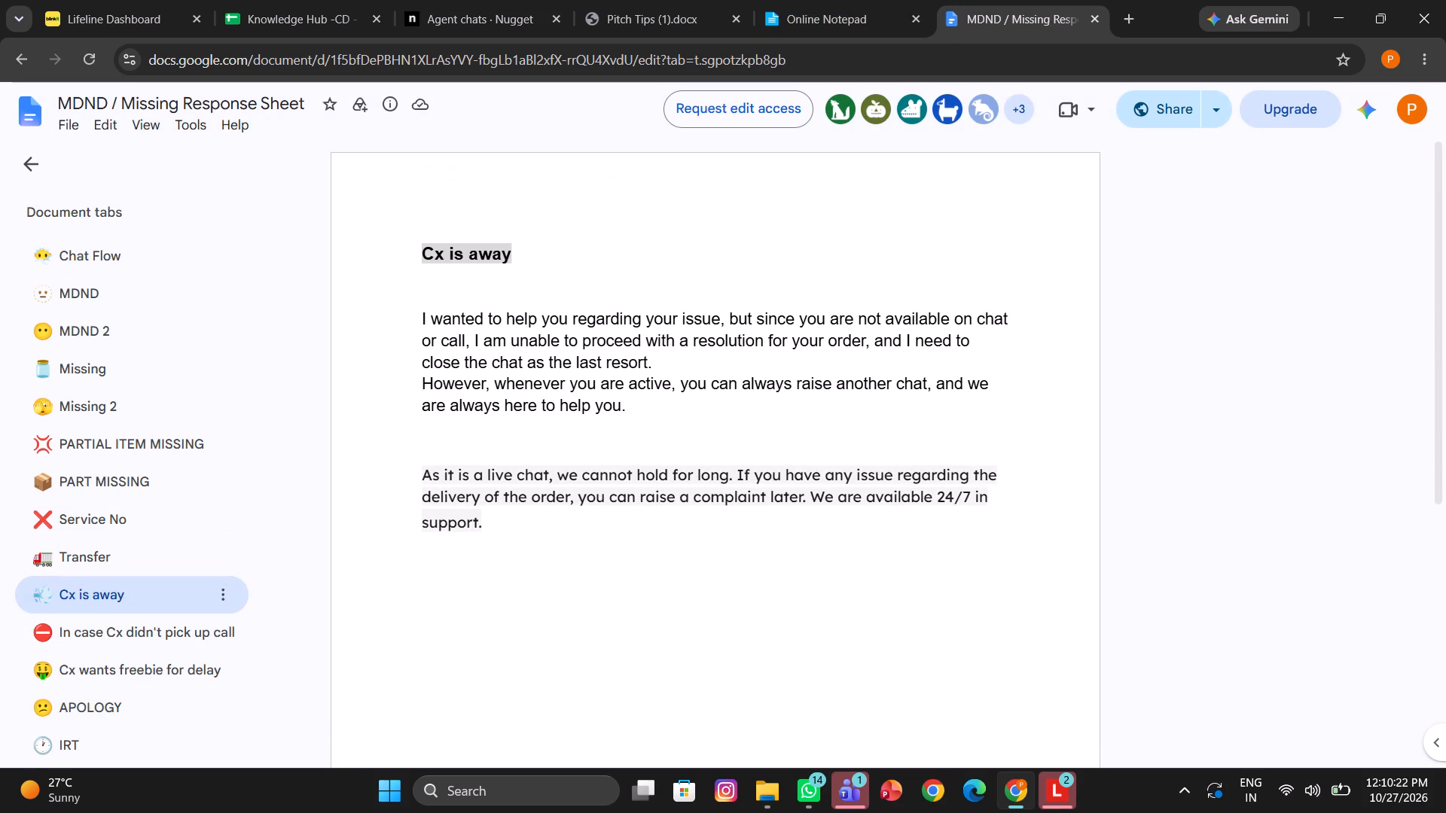
left_click_drag(664, 369, 398, 335)
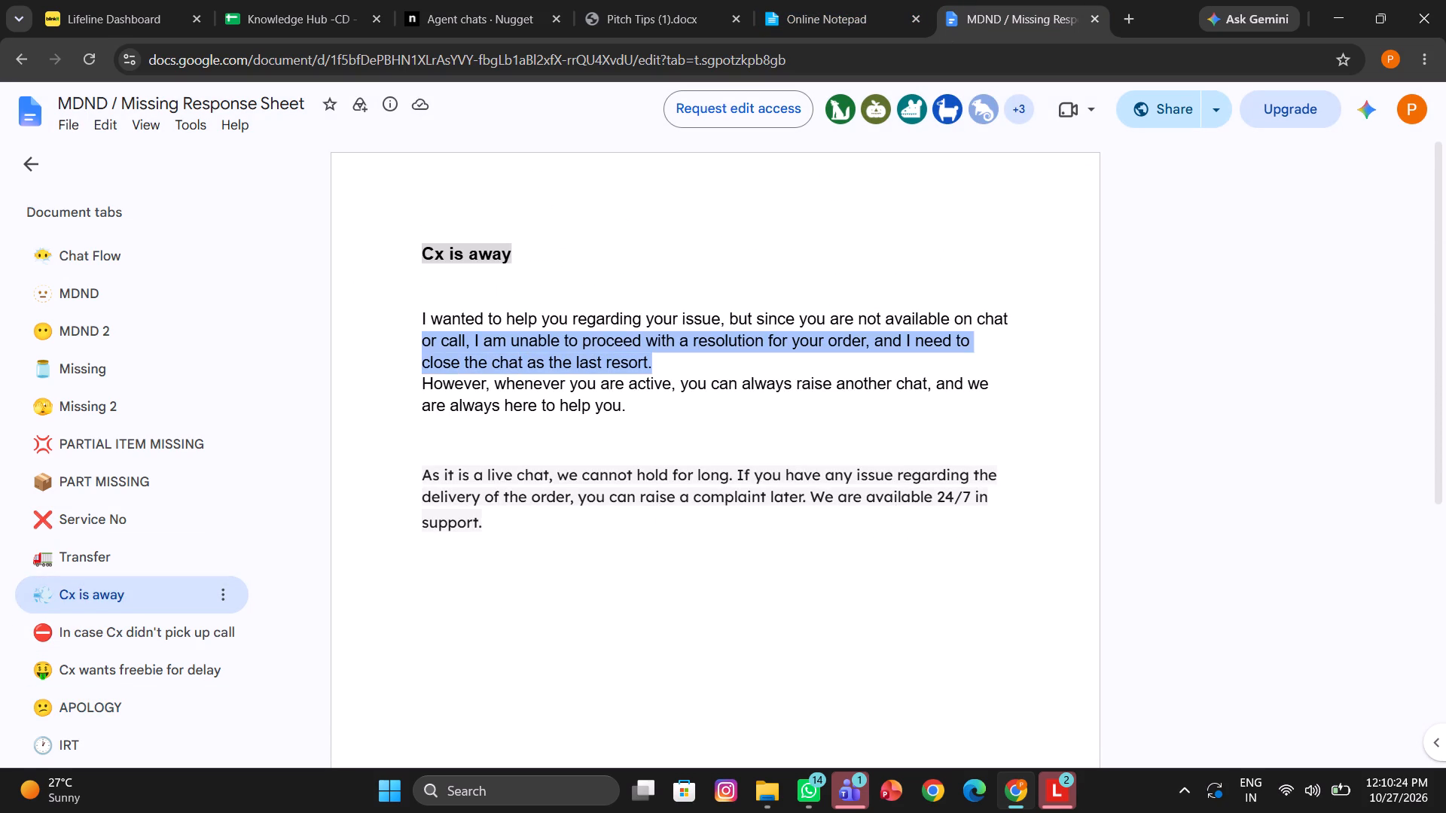
left_click_drag(398, 335, 402, 327)
key("ctrl+c")
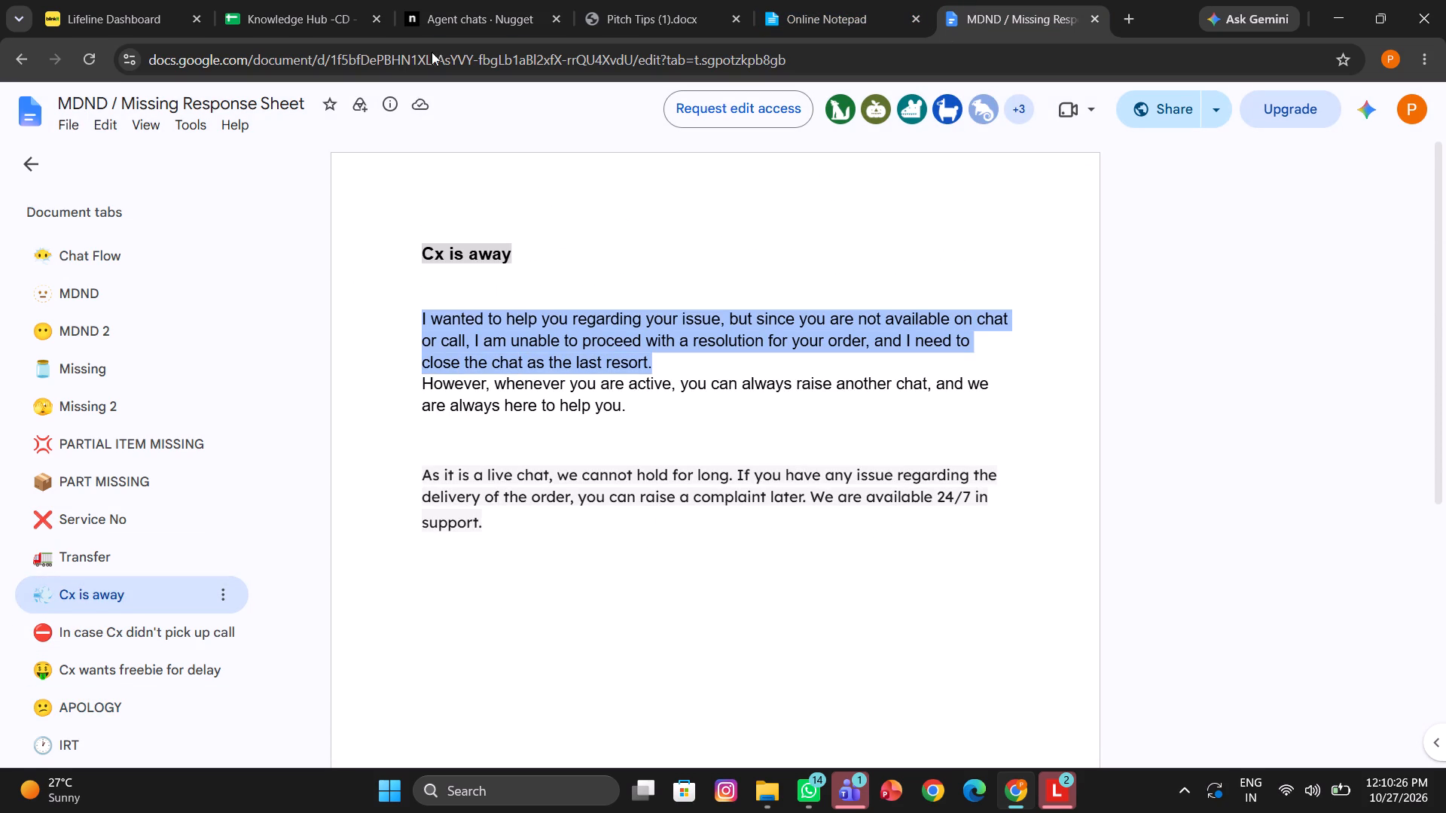
left_click(496, 5)
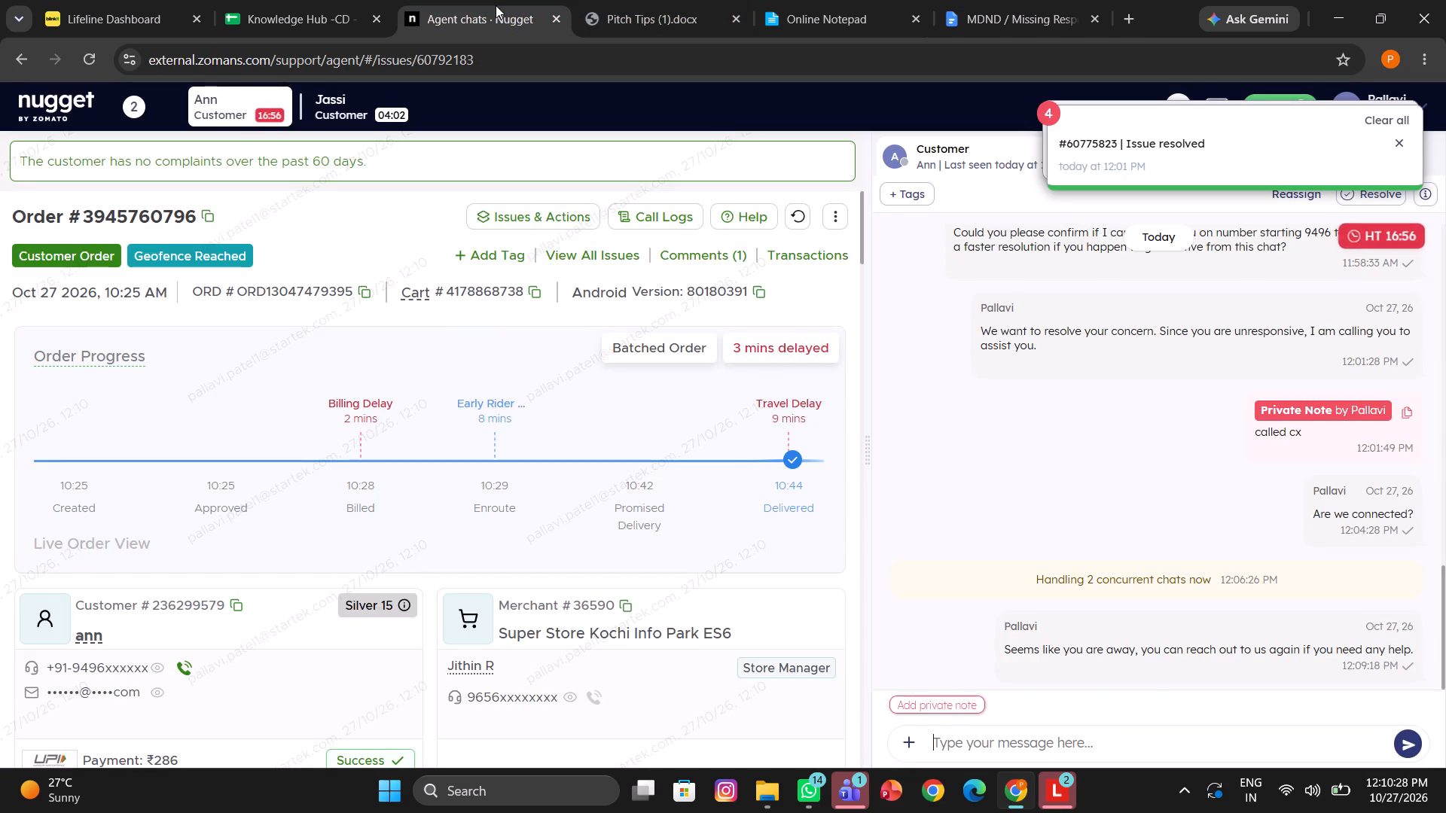
key("ctrl+v")
key("Return")
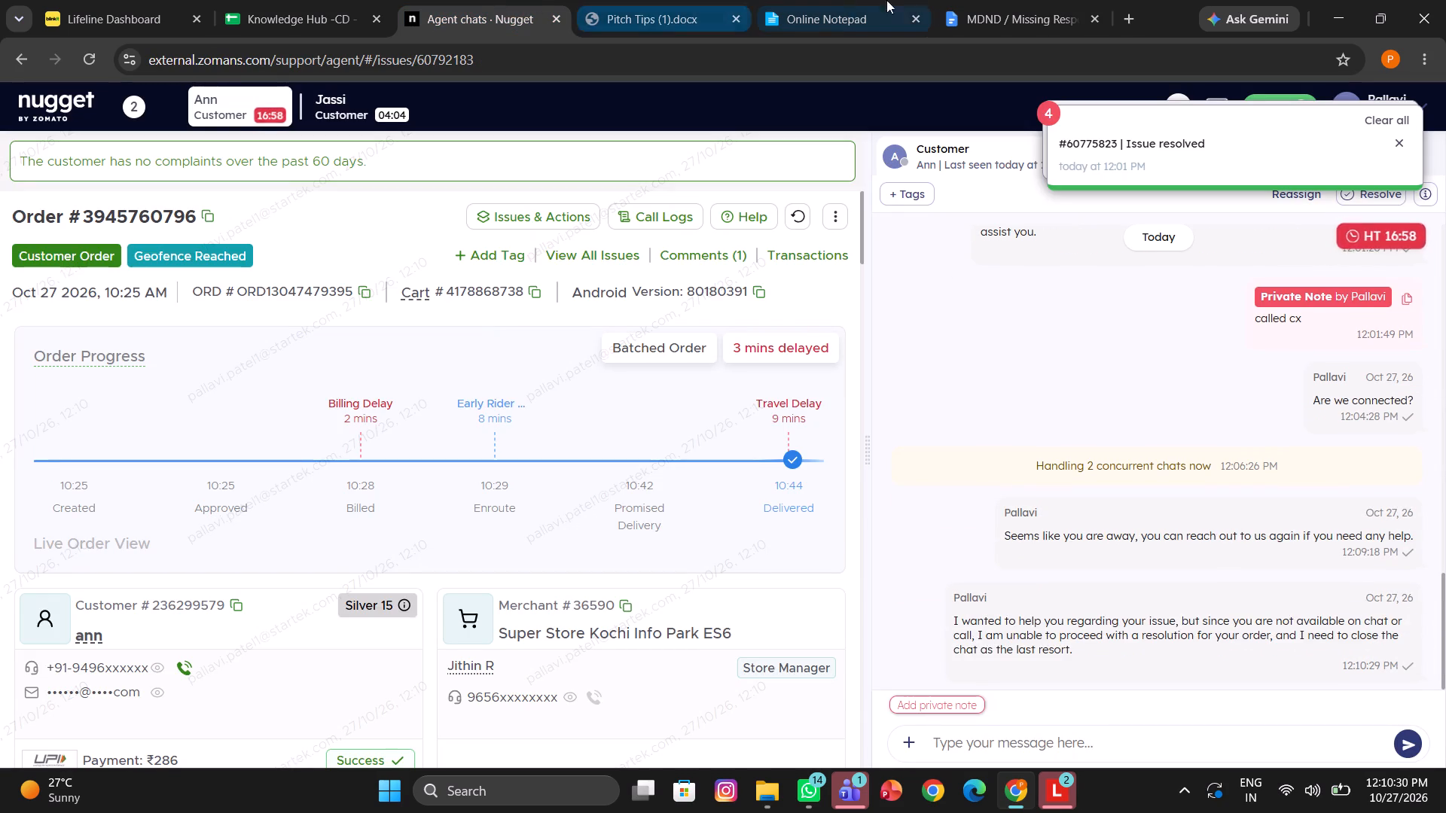
Copy the "However, whenever you are active" sentence from the response sheet's "Cx is away" section and send it to Ann.
left_click(1024, 5)
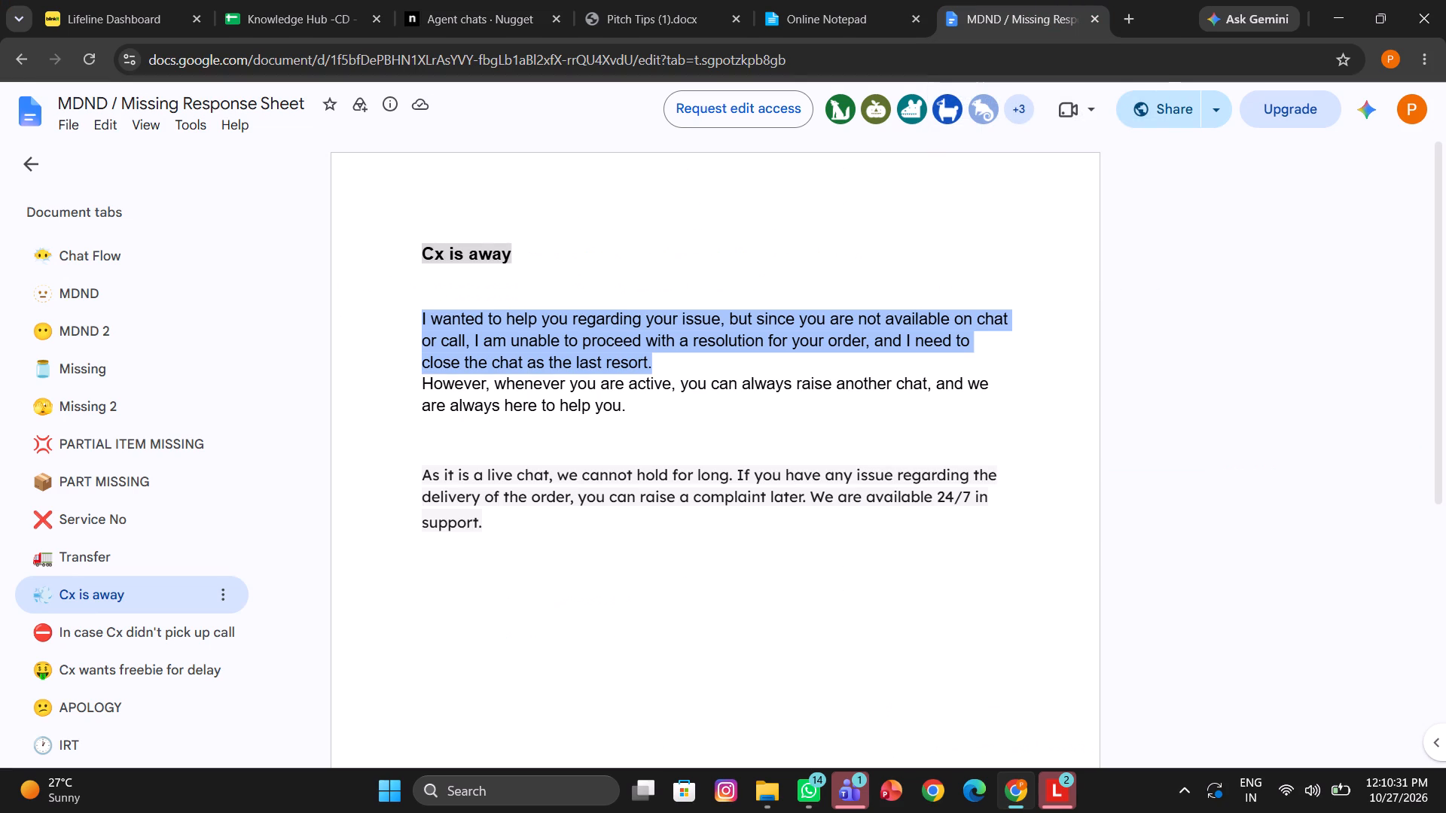
left_click_drag(645, 410, 421, 382)
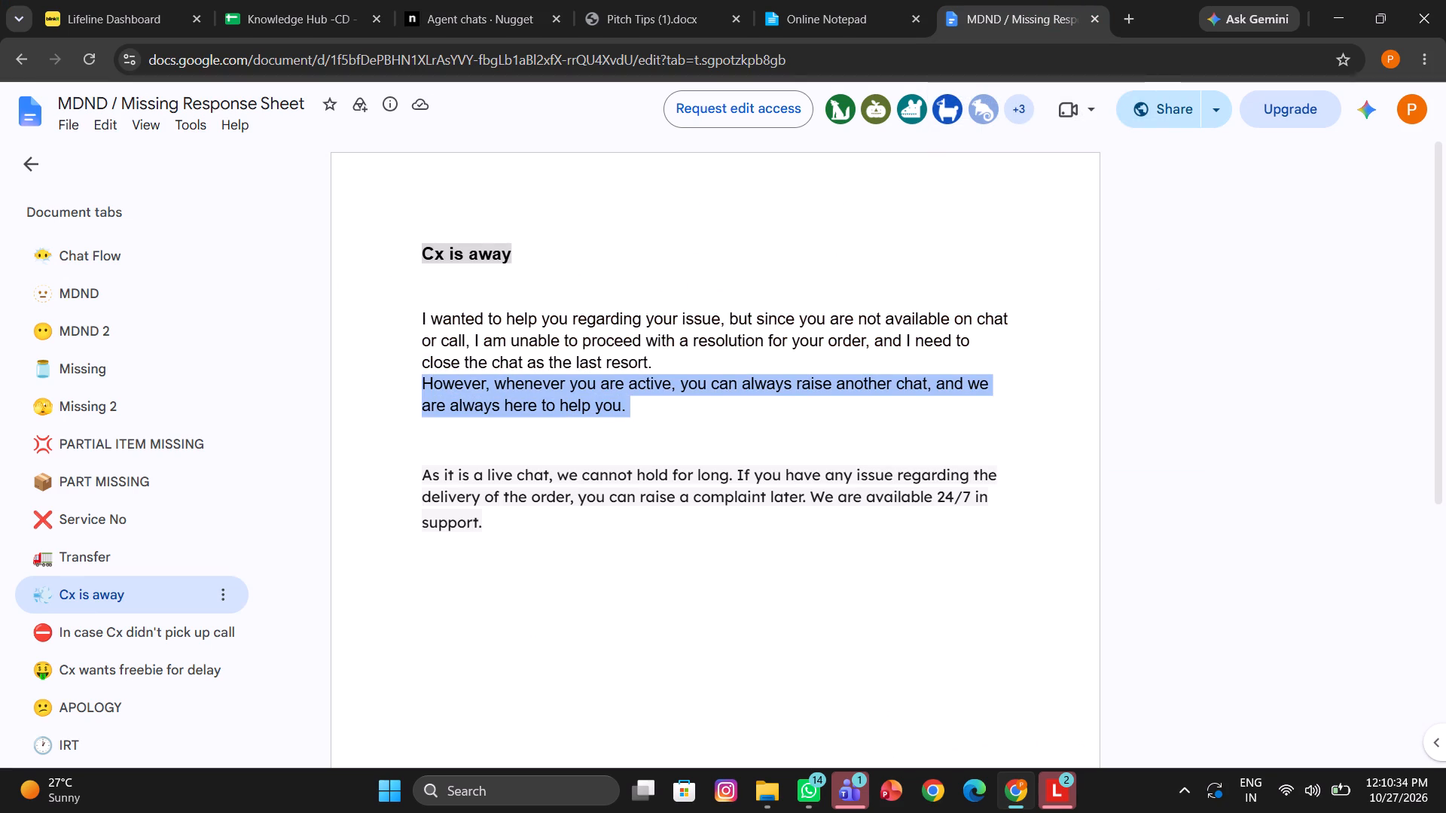
left_click_drag(421, 382, 414, 383)
key("ctrl+c")
left_click(864, 8)
double_click(458, 0)
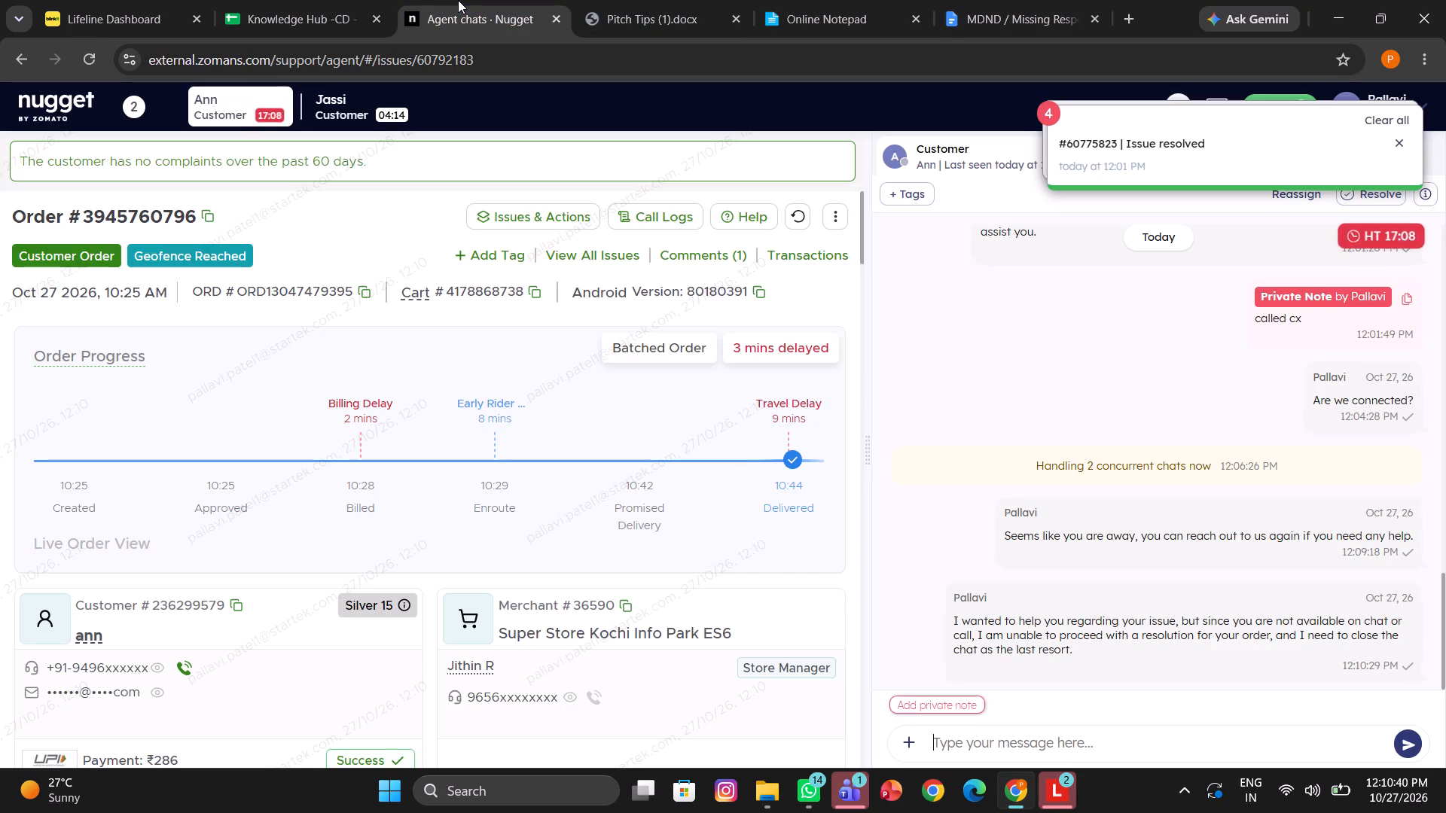
key("ctrl+v")
key("Return")
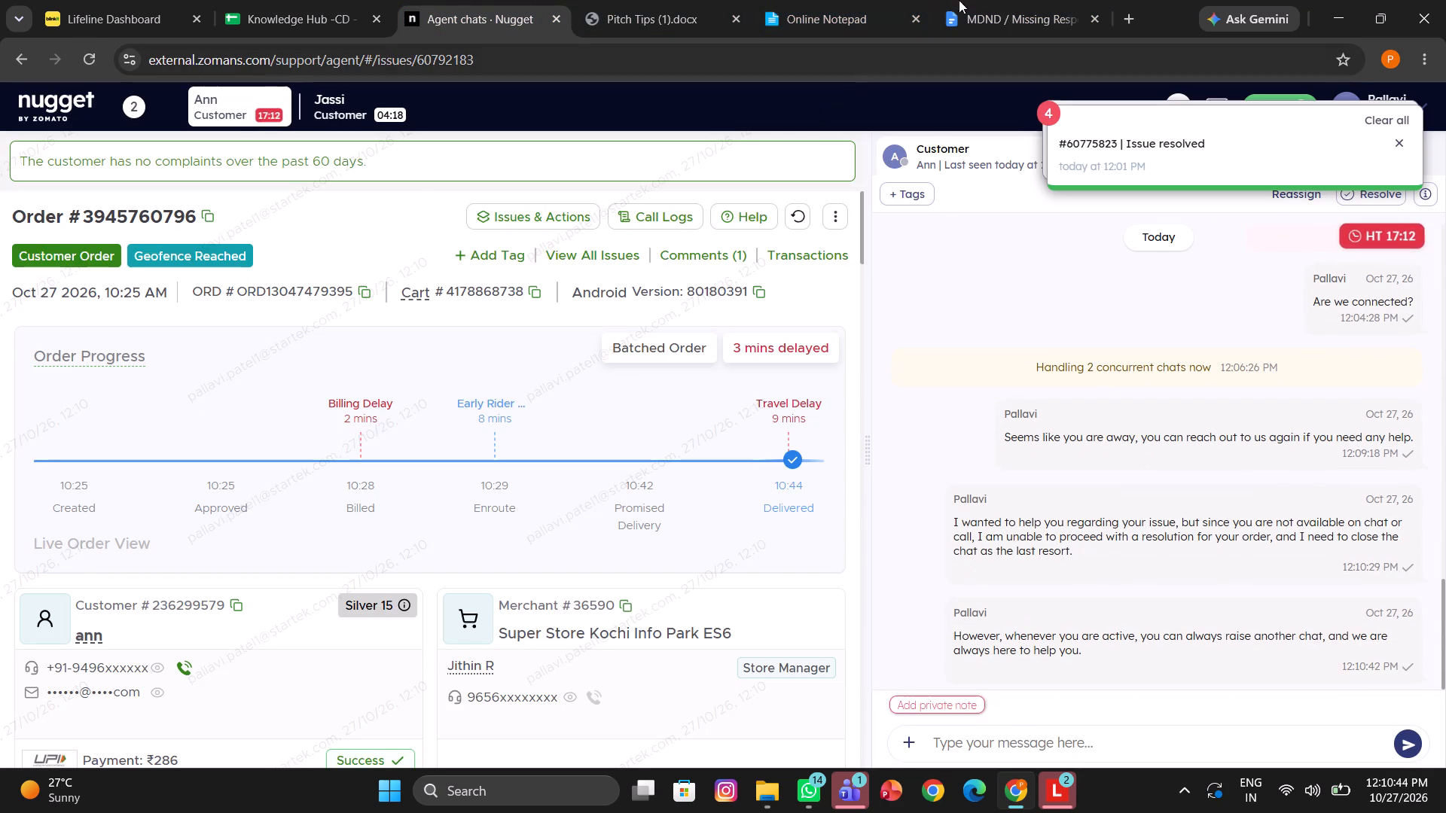
Copy the "As it is a live chat, we cannot hold for long" paragraph from the response sheet and send it to Ann.
left_click(853, 8)
left_click(973, 21)
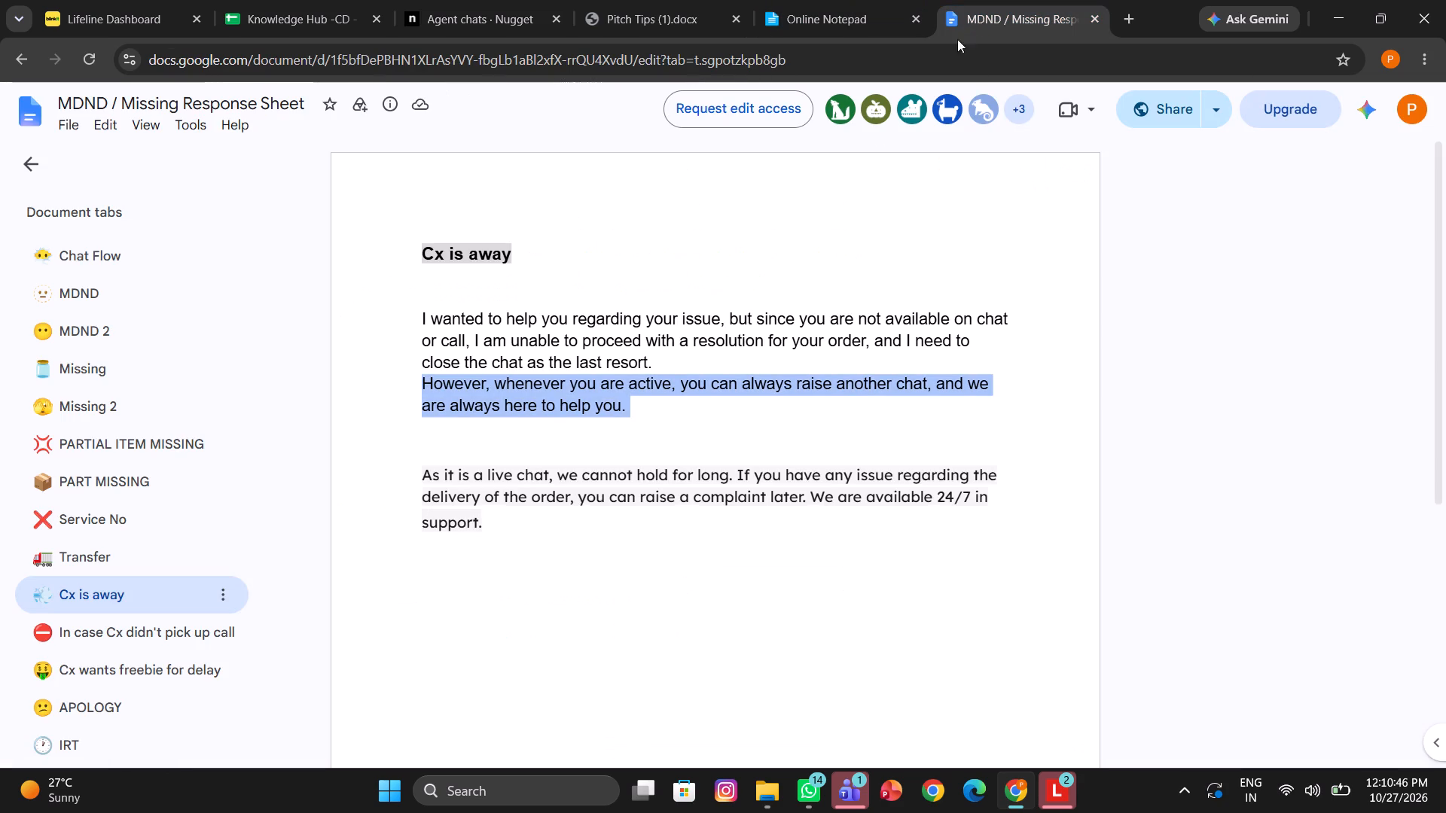
left_click_drag(490, 528, 416, 491)
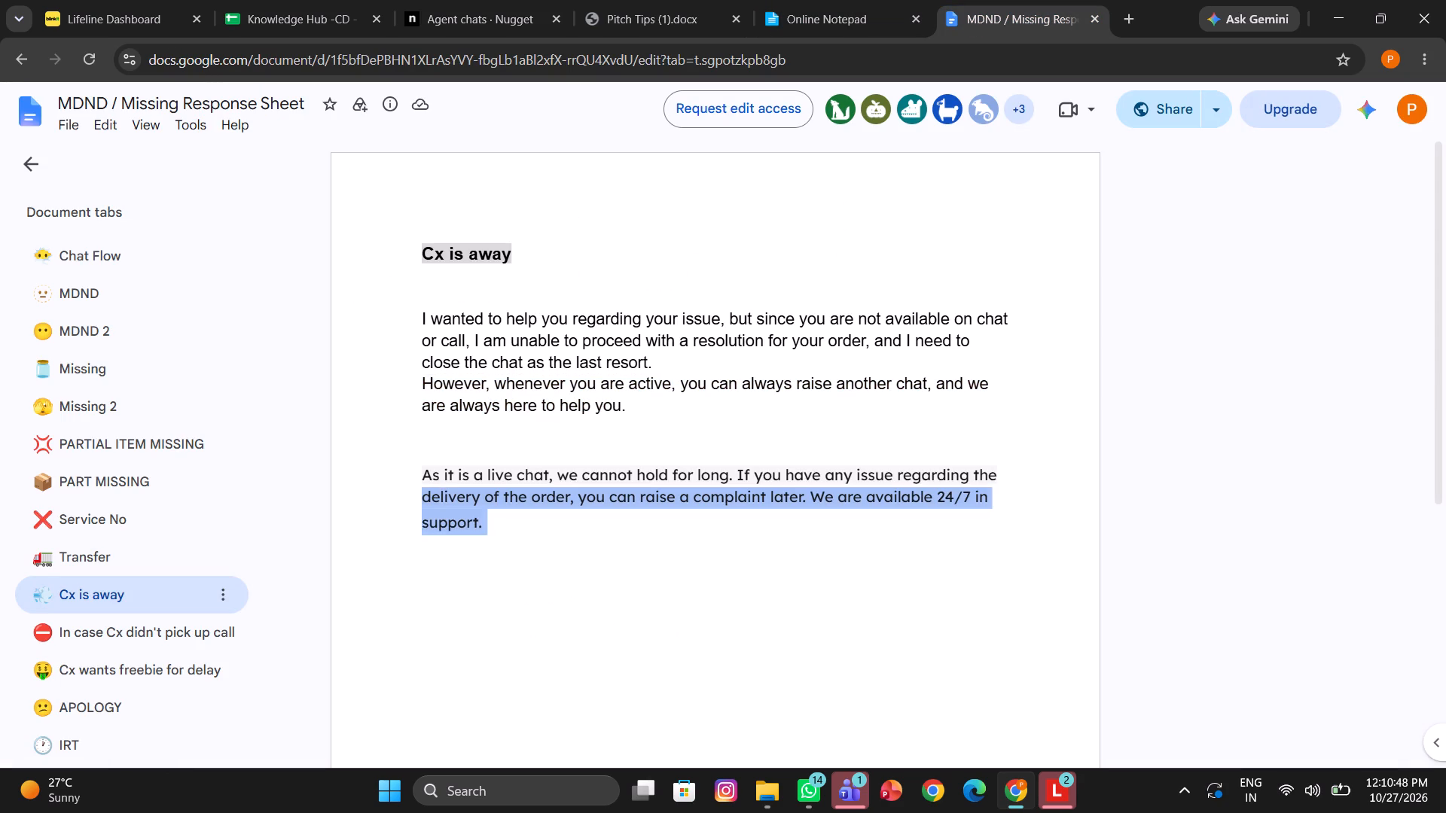
left_click_drag(416, 491, 401, 480)
key("ctrl+c")
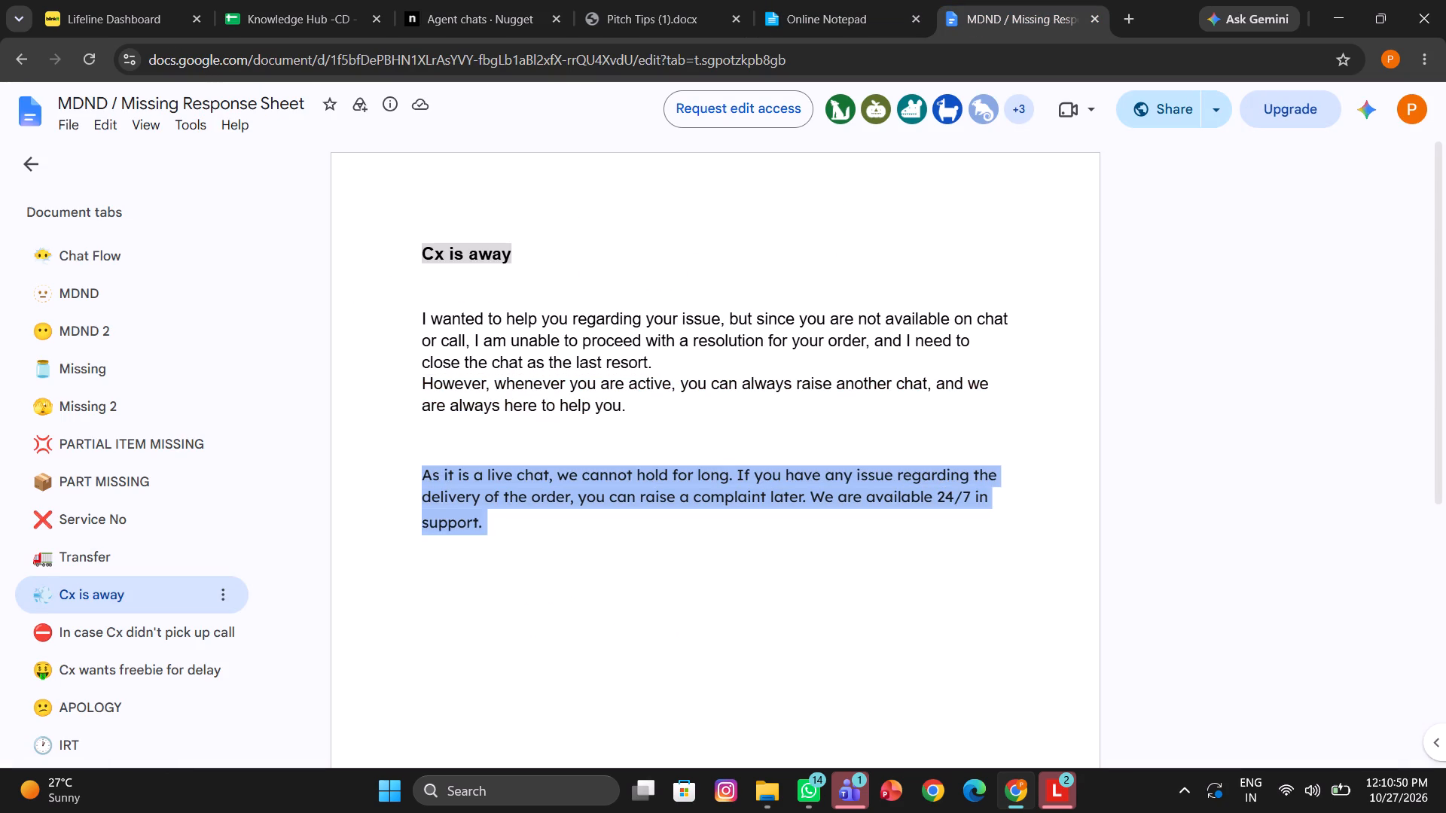
left_click(441, 0)
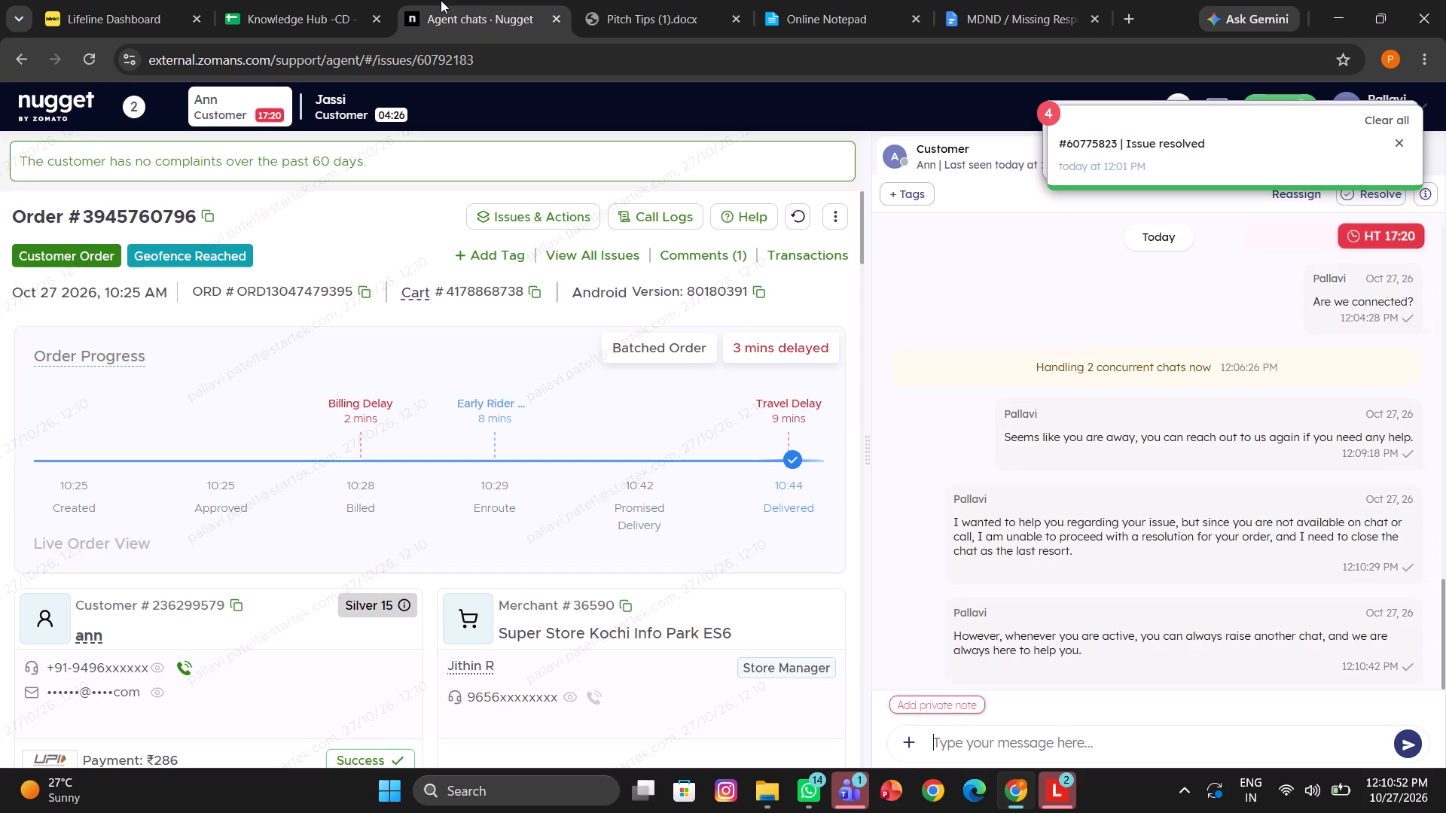
key("ctrl+v")
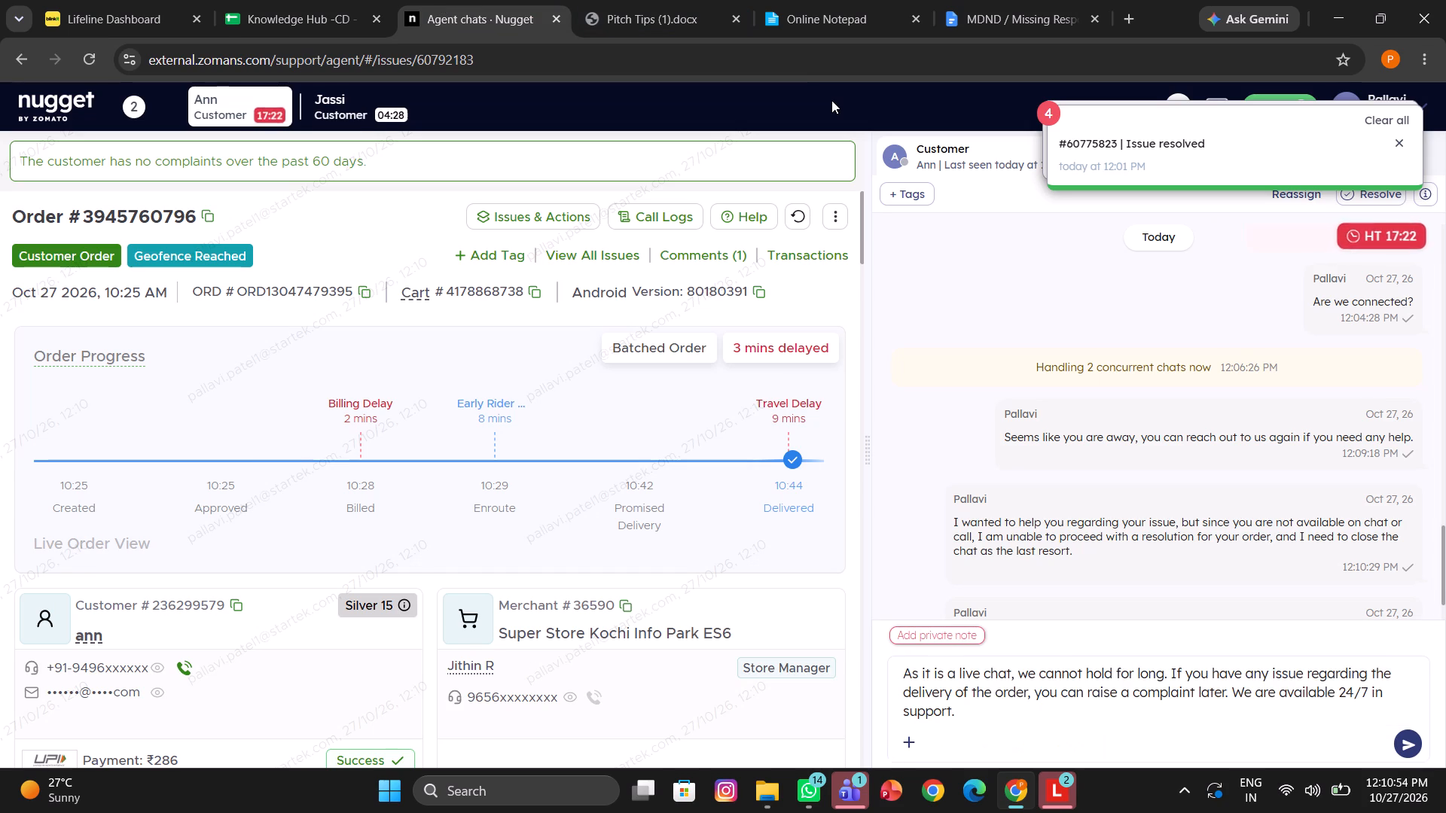
key("apostrophe")
key("BackSpace")
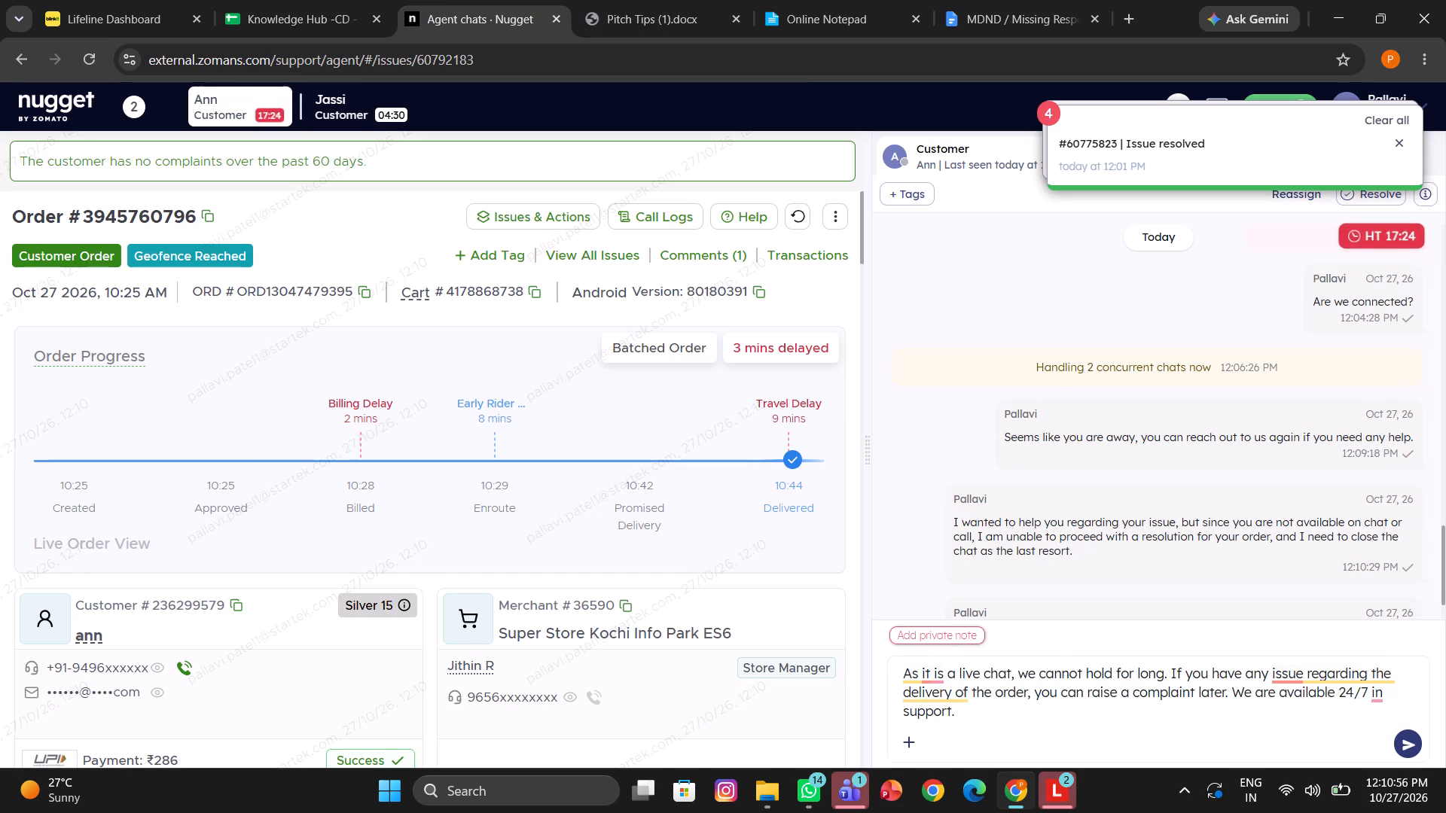
key("Return")
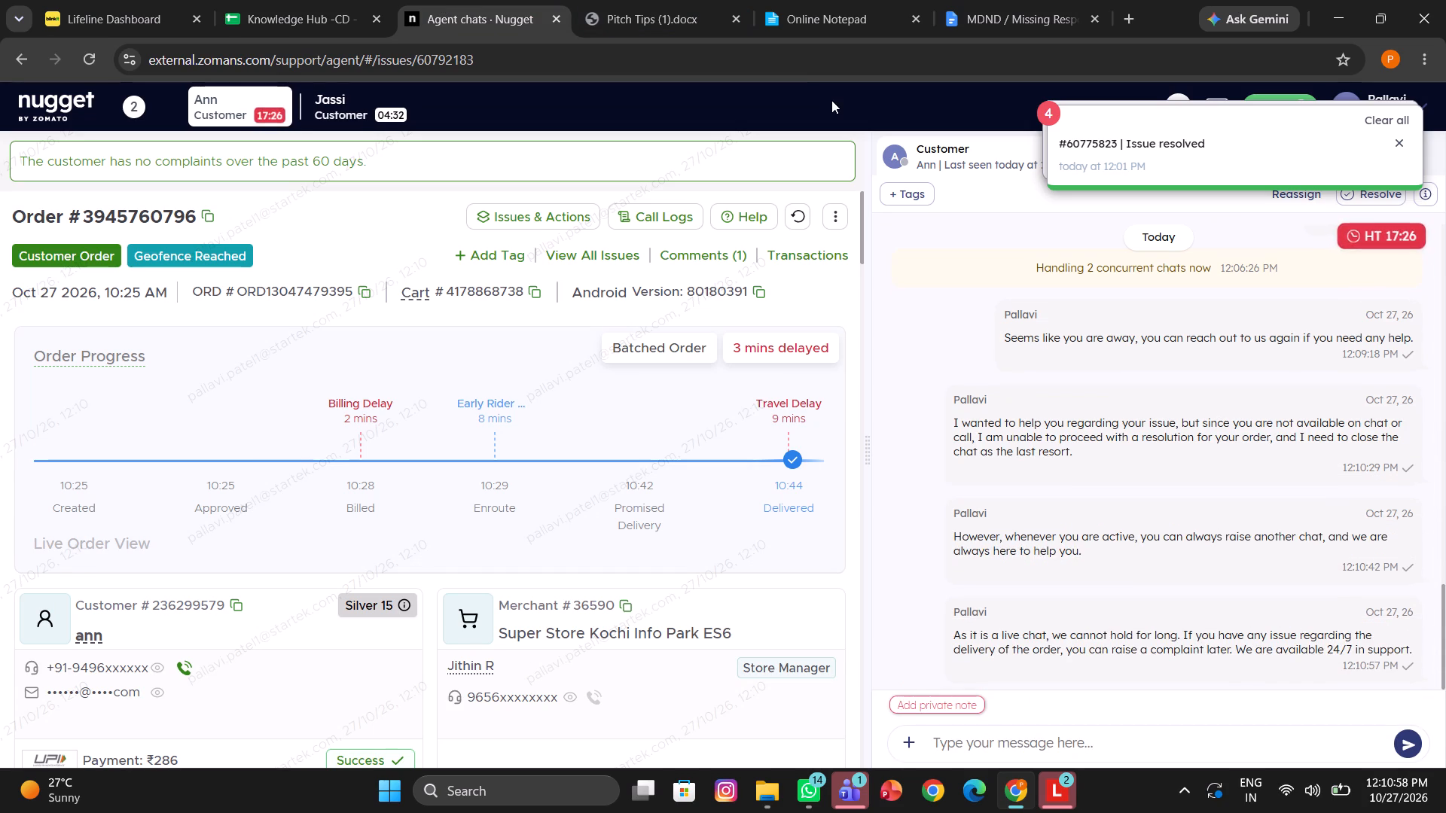
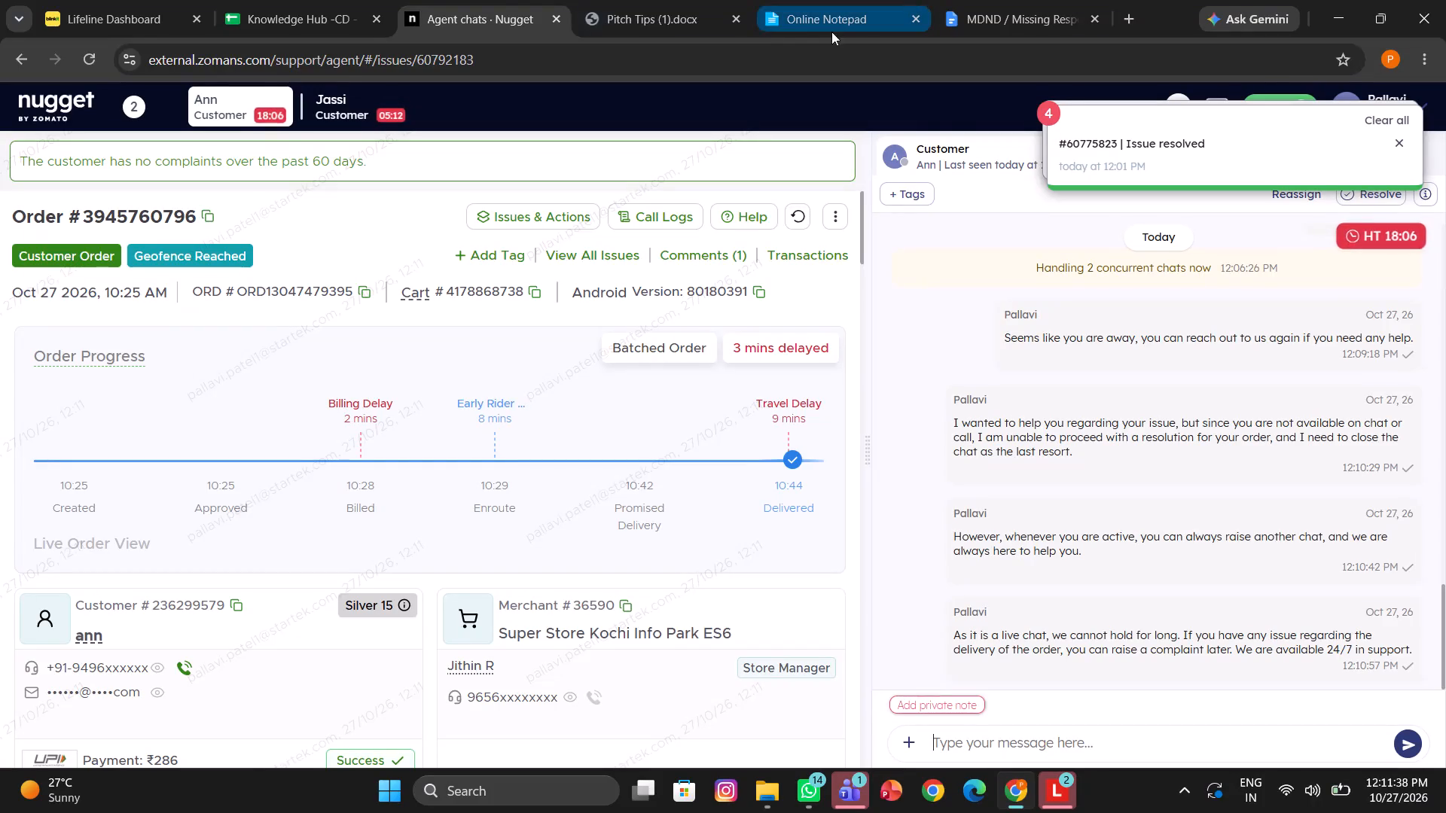
Open Jassi's chat and add the "MDND confirmed by DP/SM" tag to the order.
left_click(358, 101)
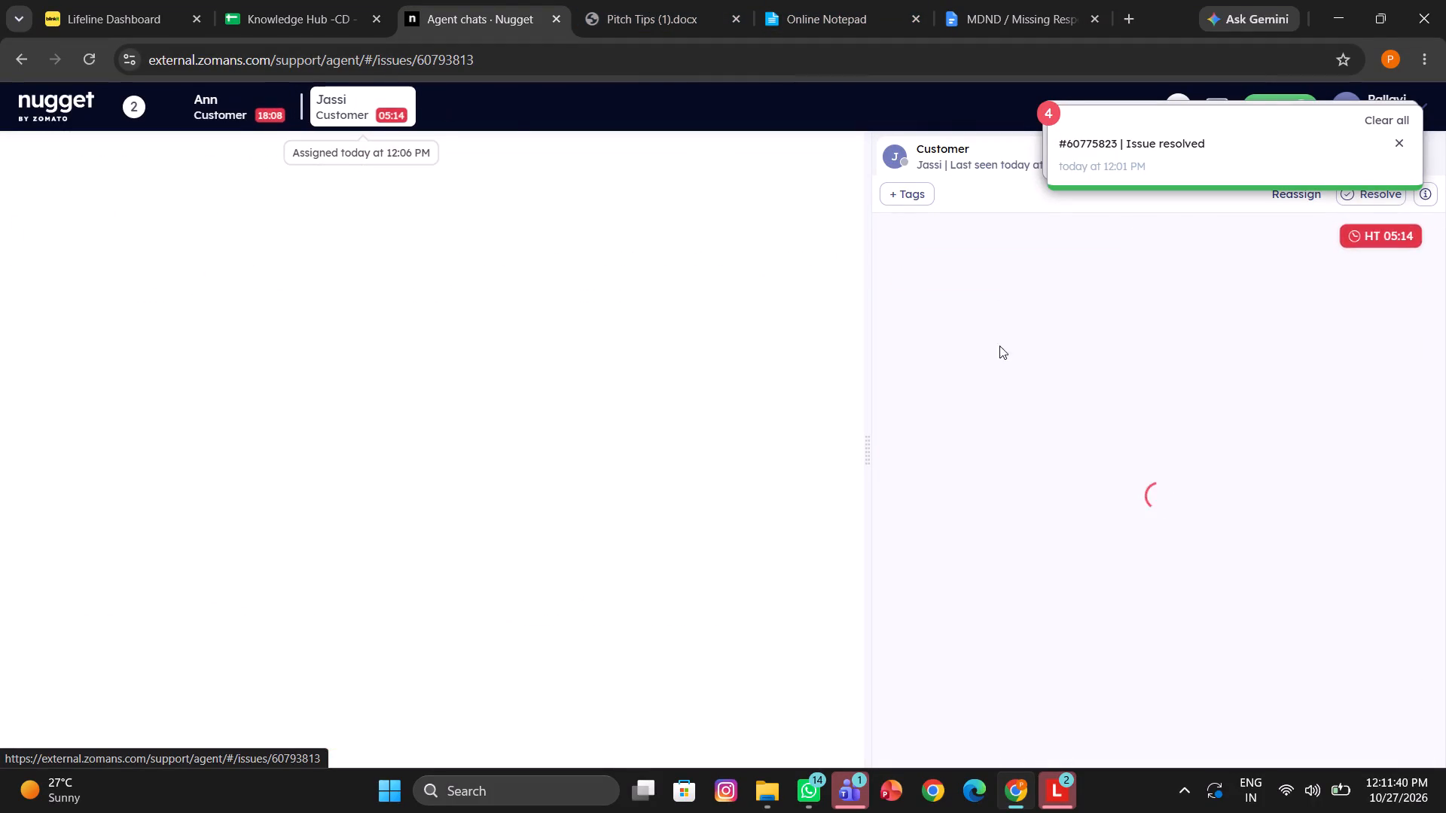
scroll(1271, 598, "down", 1)
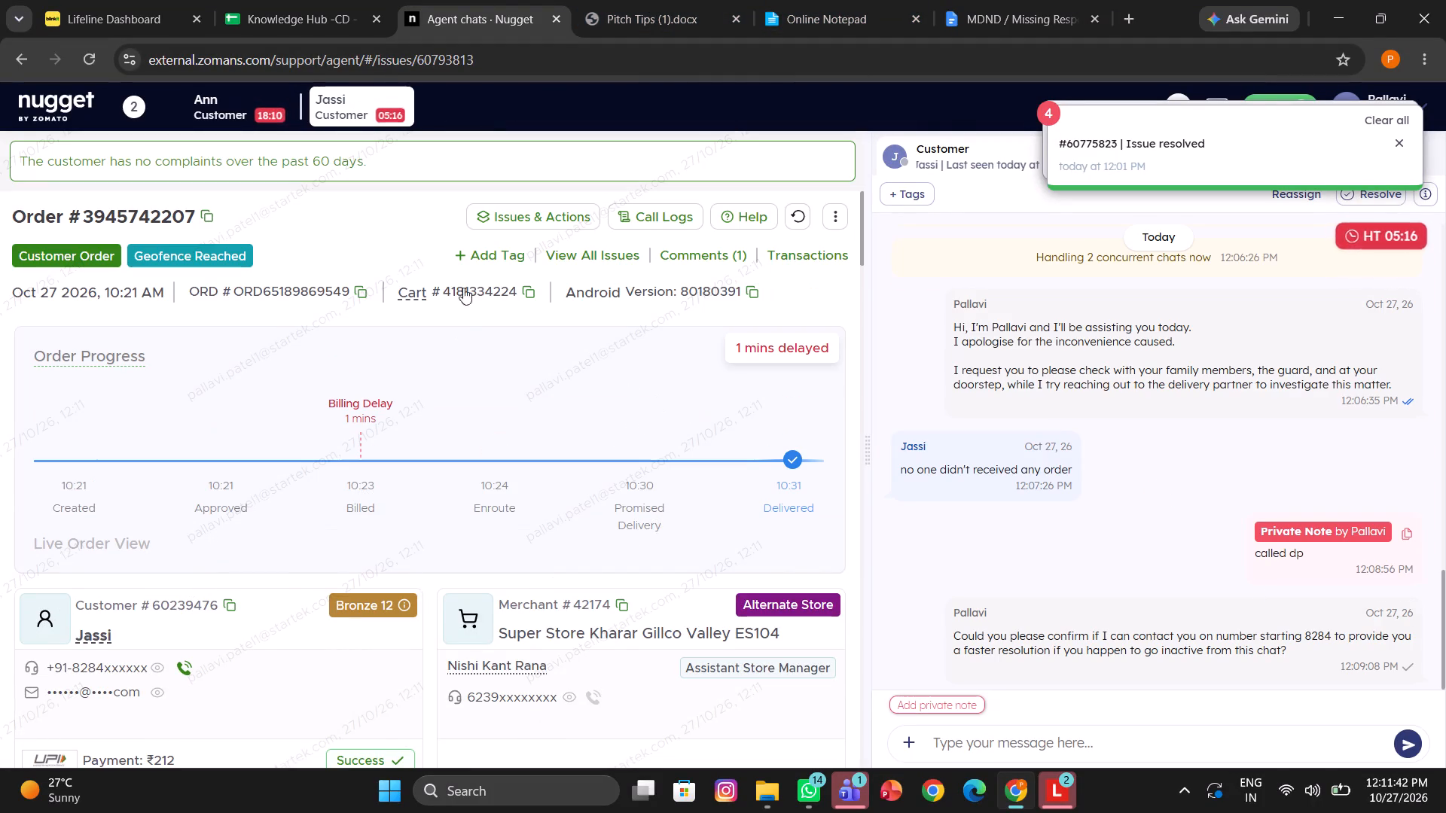
left_click(497, 259)
type("mdn")
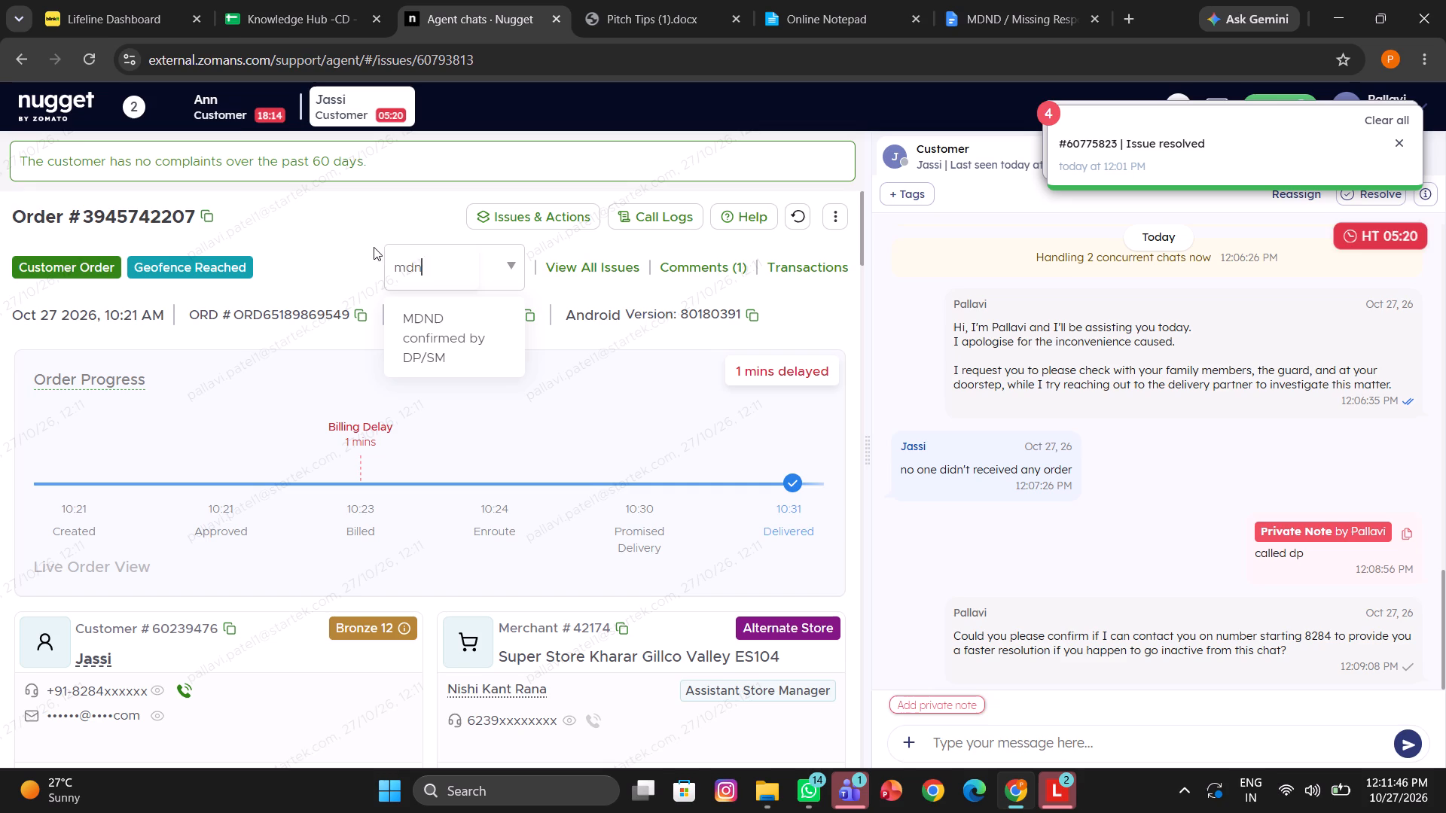
left_click(477, 335)
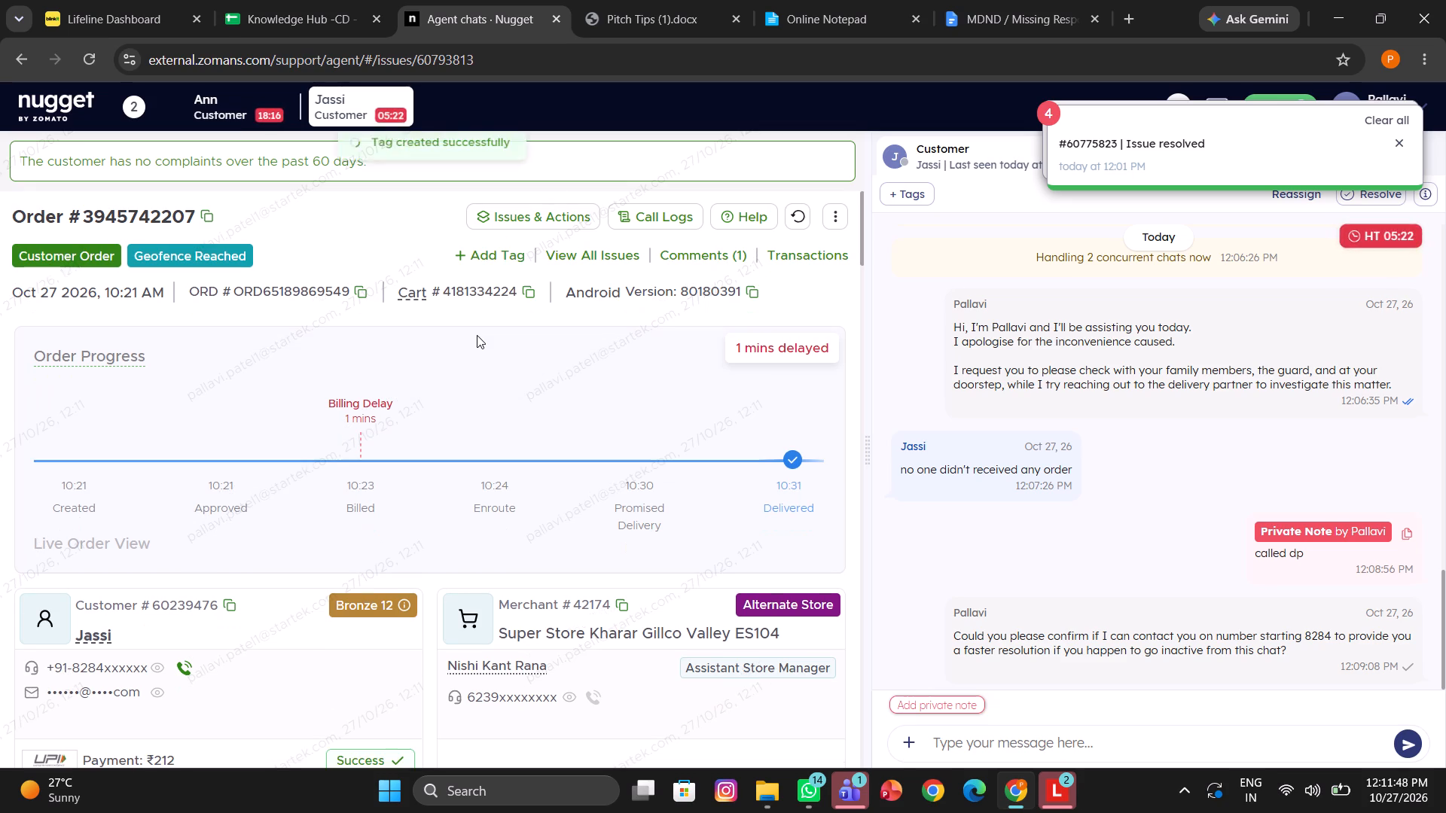
scroll(1072, 540, "down", 2)
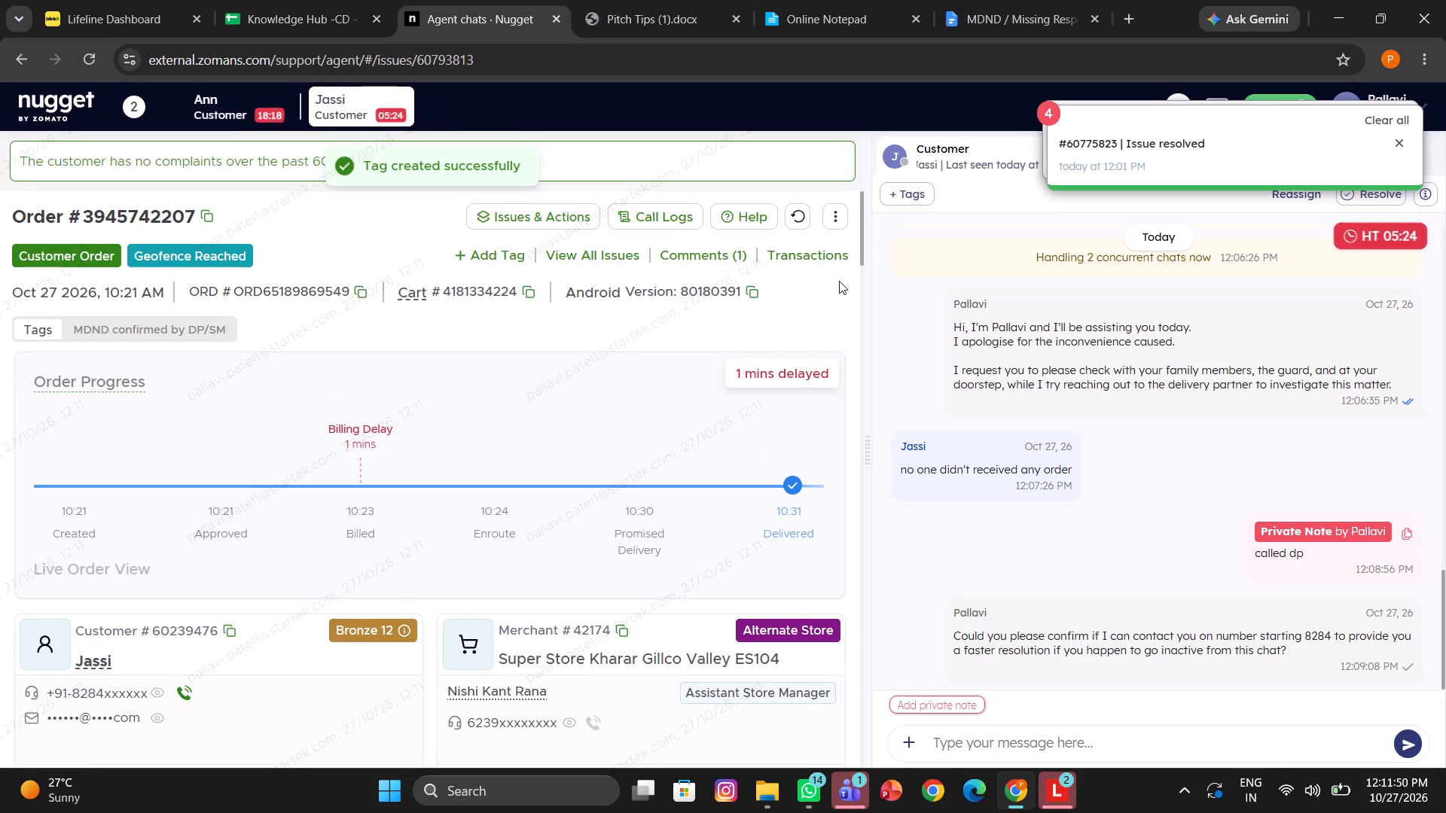
scroll(1242, 563, "down", 3)
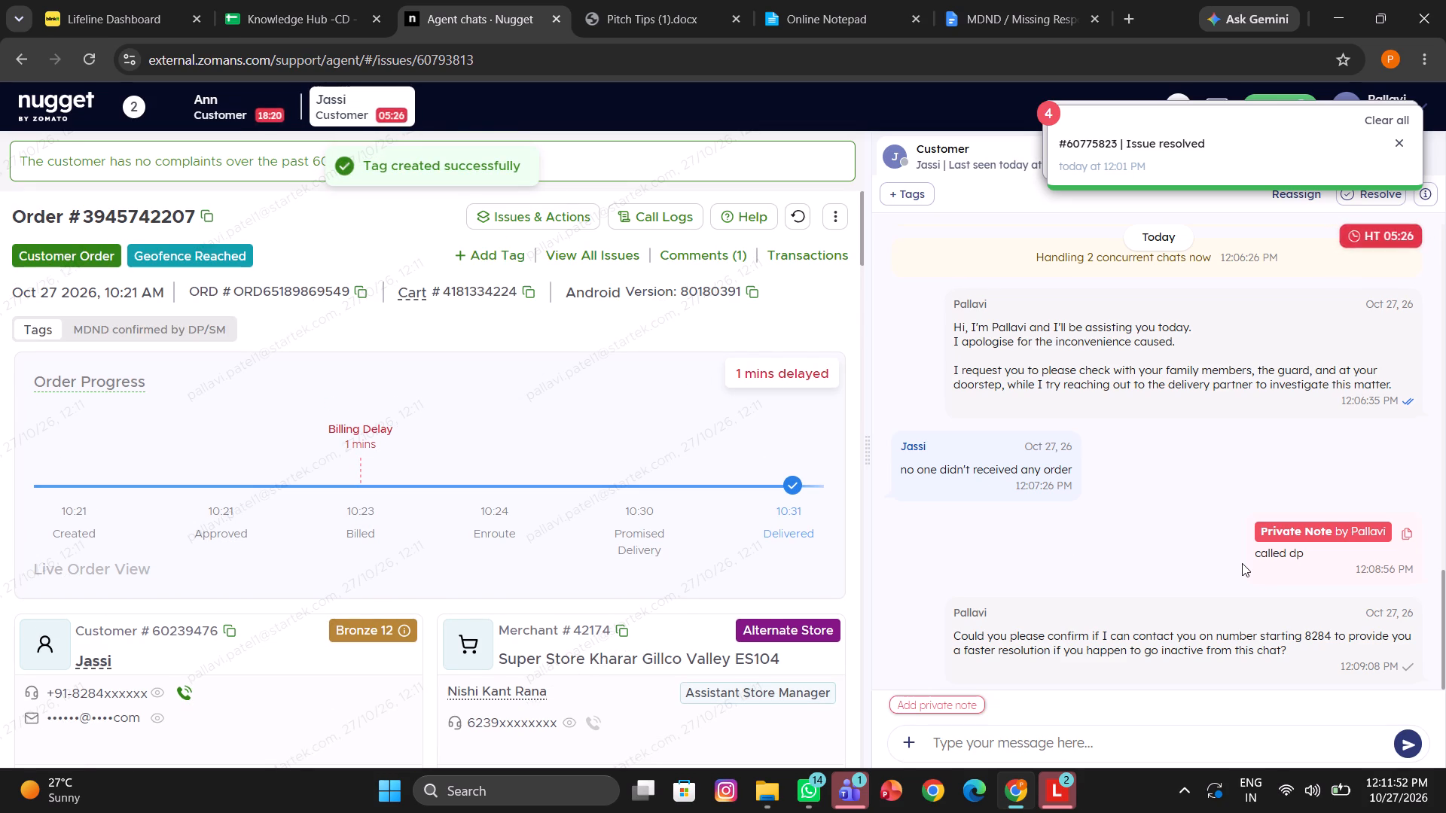
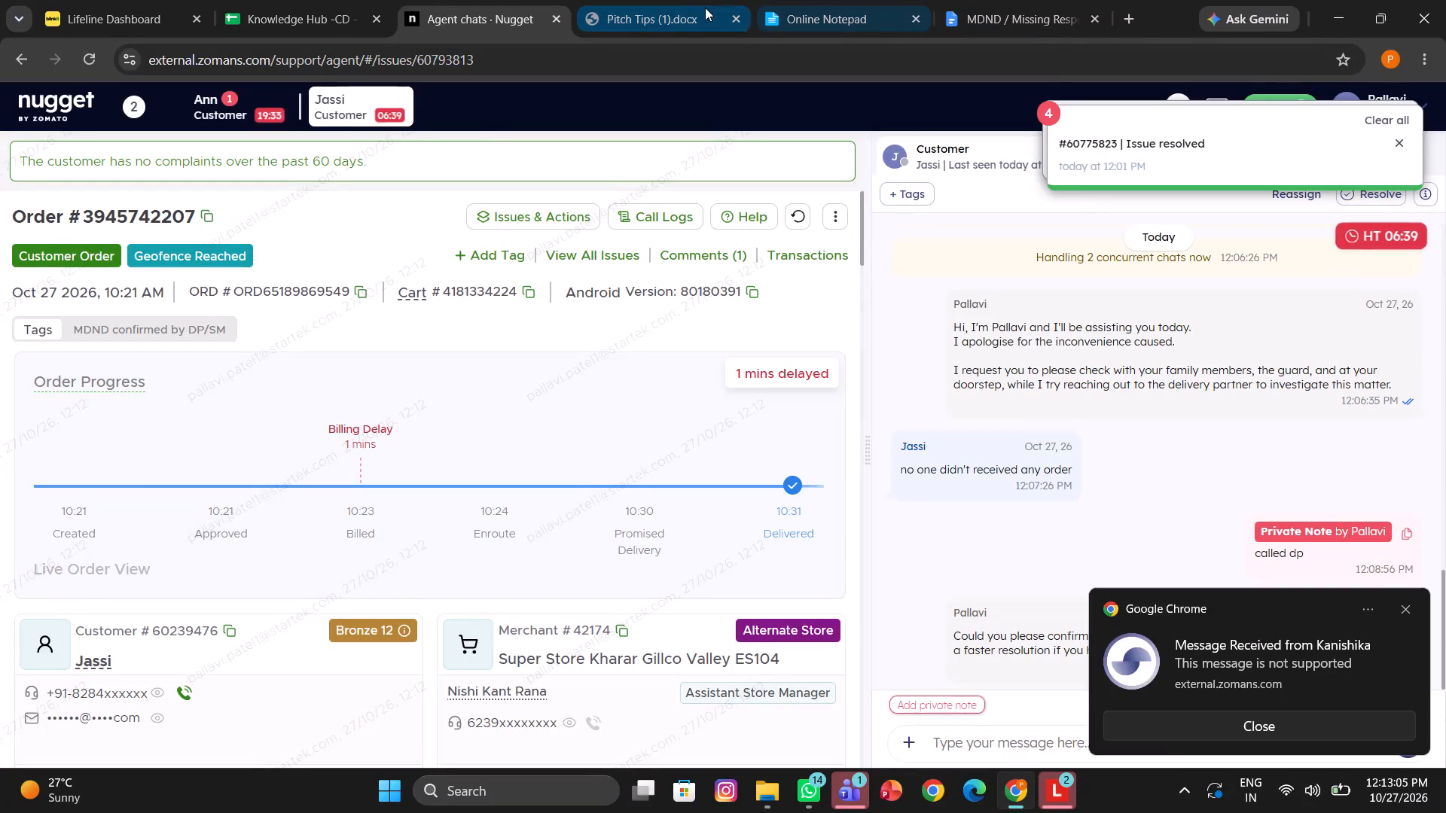
Copy the highlighted "customer unresponsive on chat" line from the Pitch Tips document and send it to Jassi in the agent chat.
left_click(679, 14)
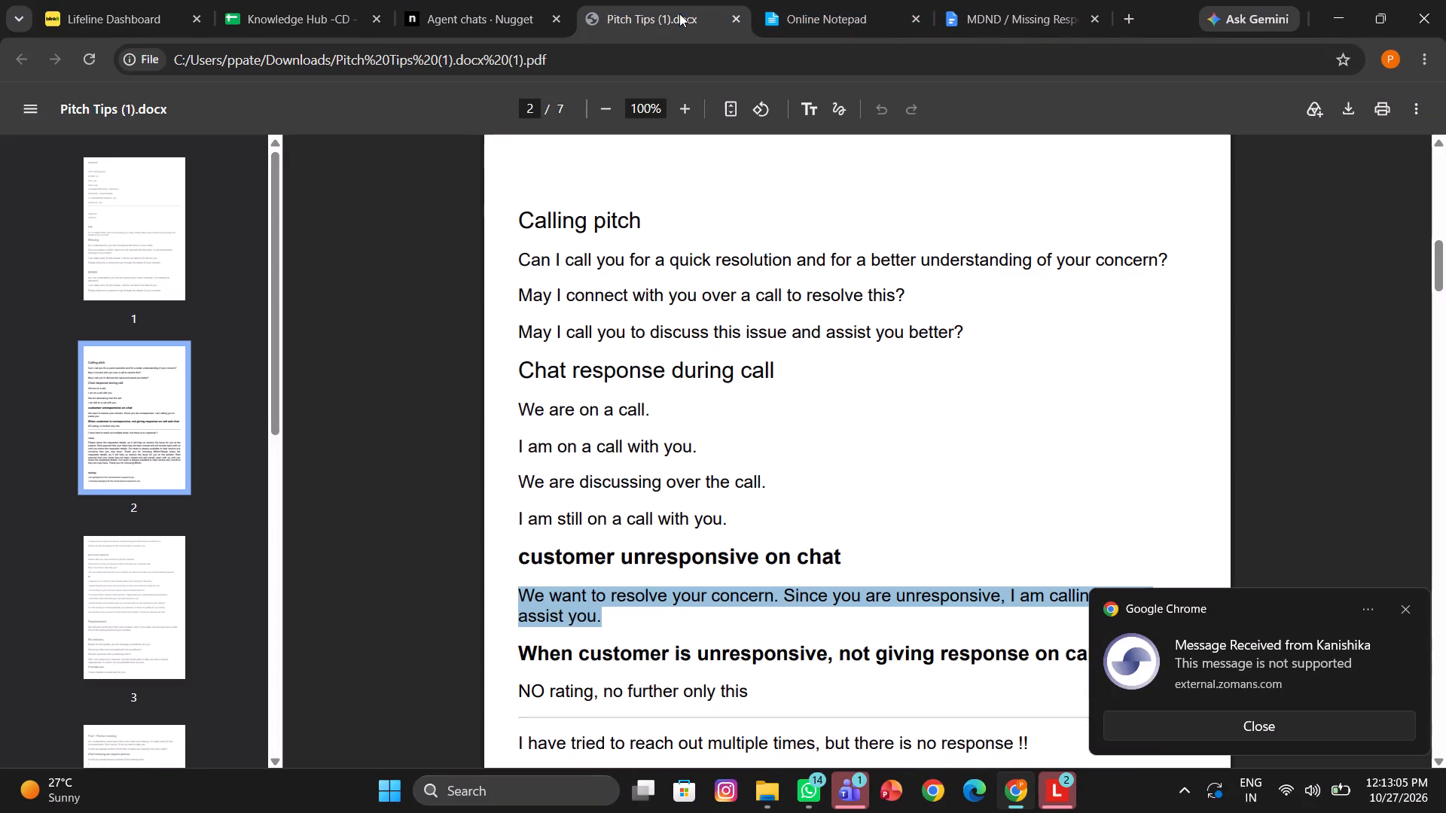
key("ctrl+c")
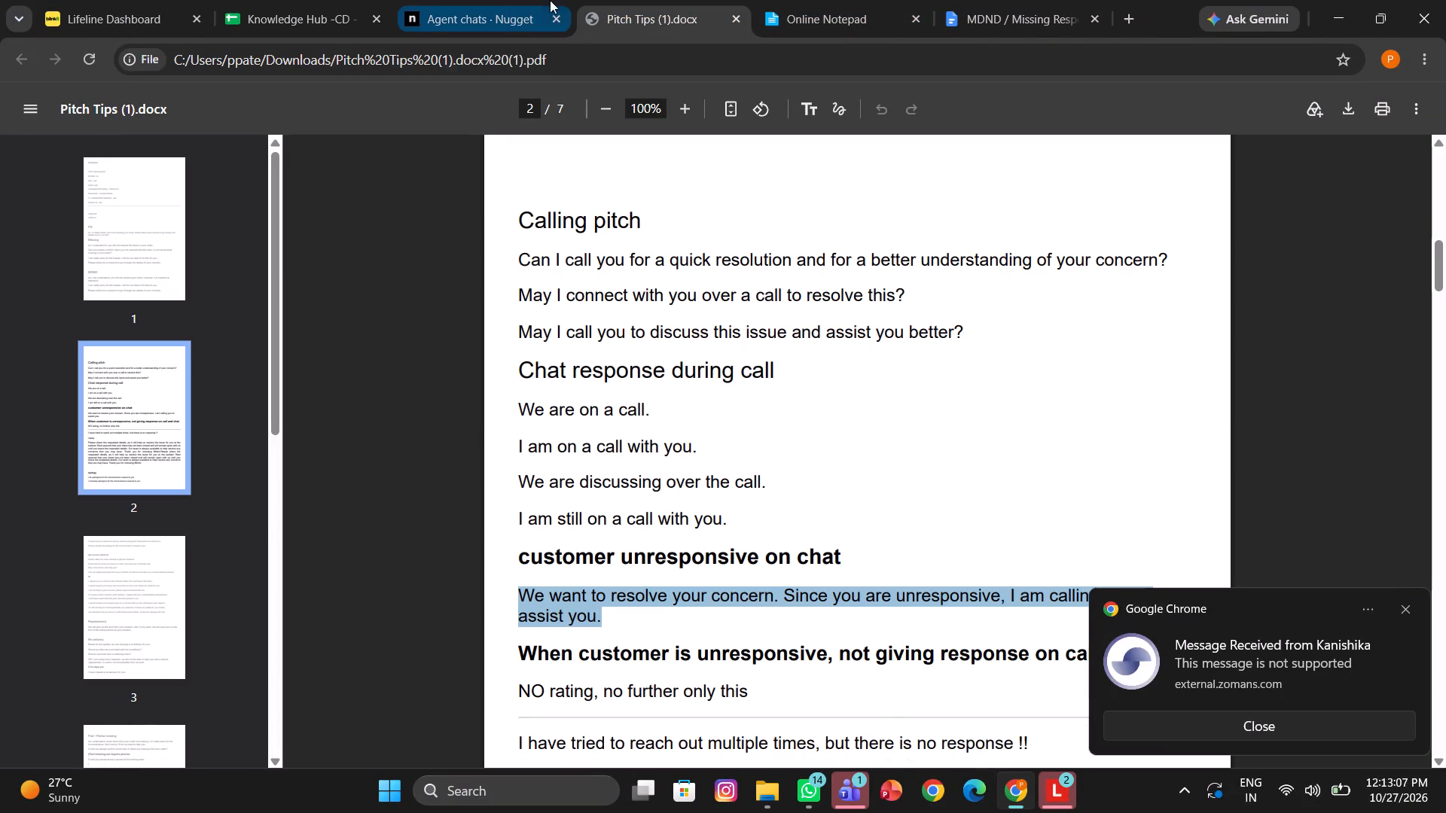
left_click(527, 1)
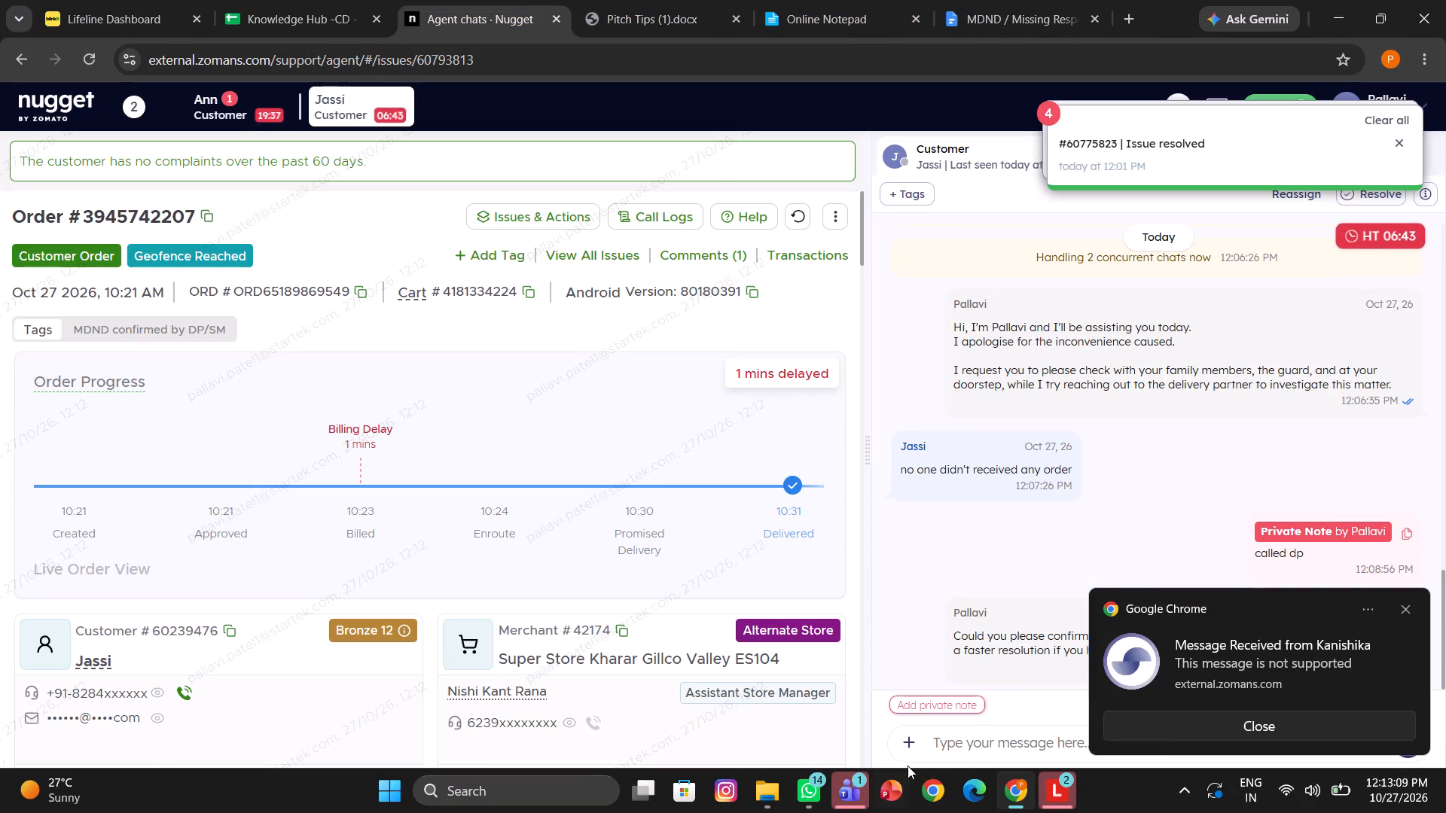
left_click(990, 748)
key("ctrl+v")
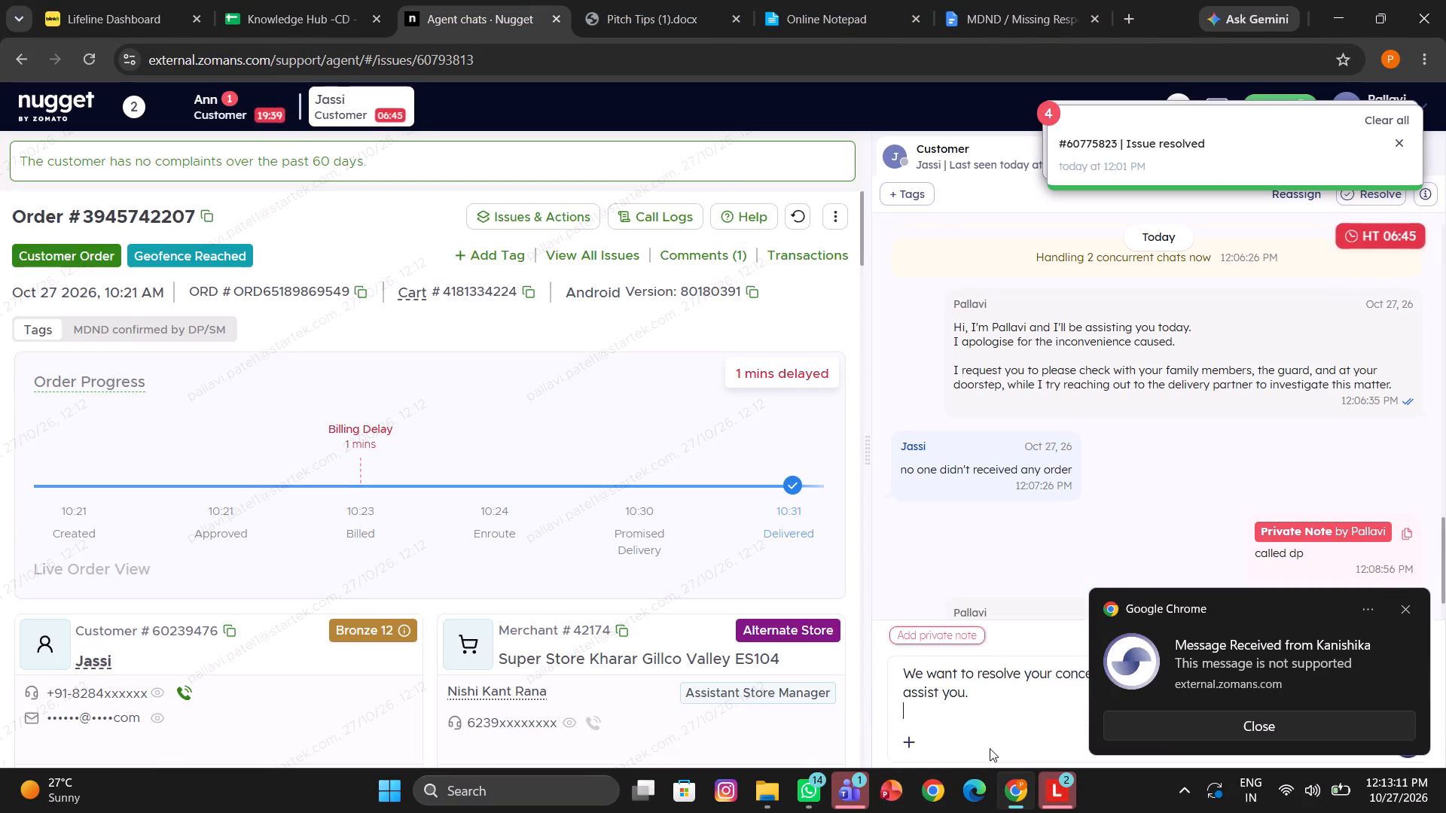
key("Return")
Switch to Ann's customer chat.
left_click(234, 120)
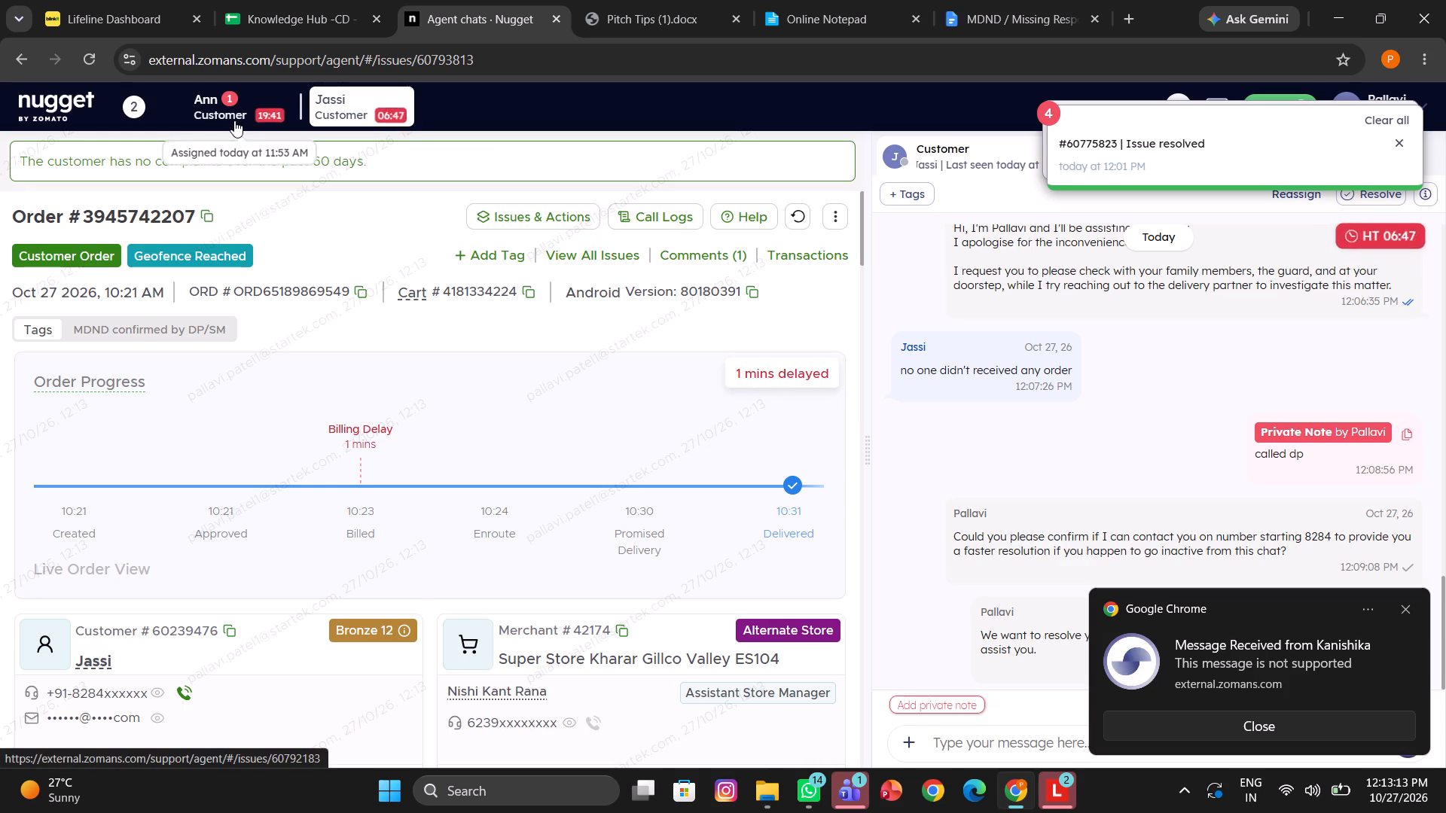
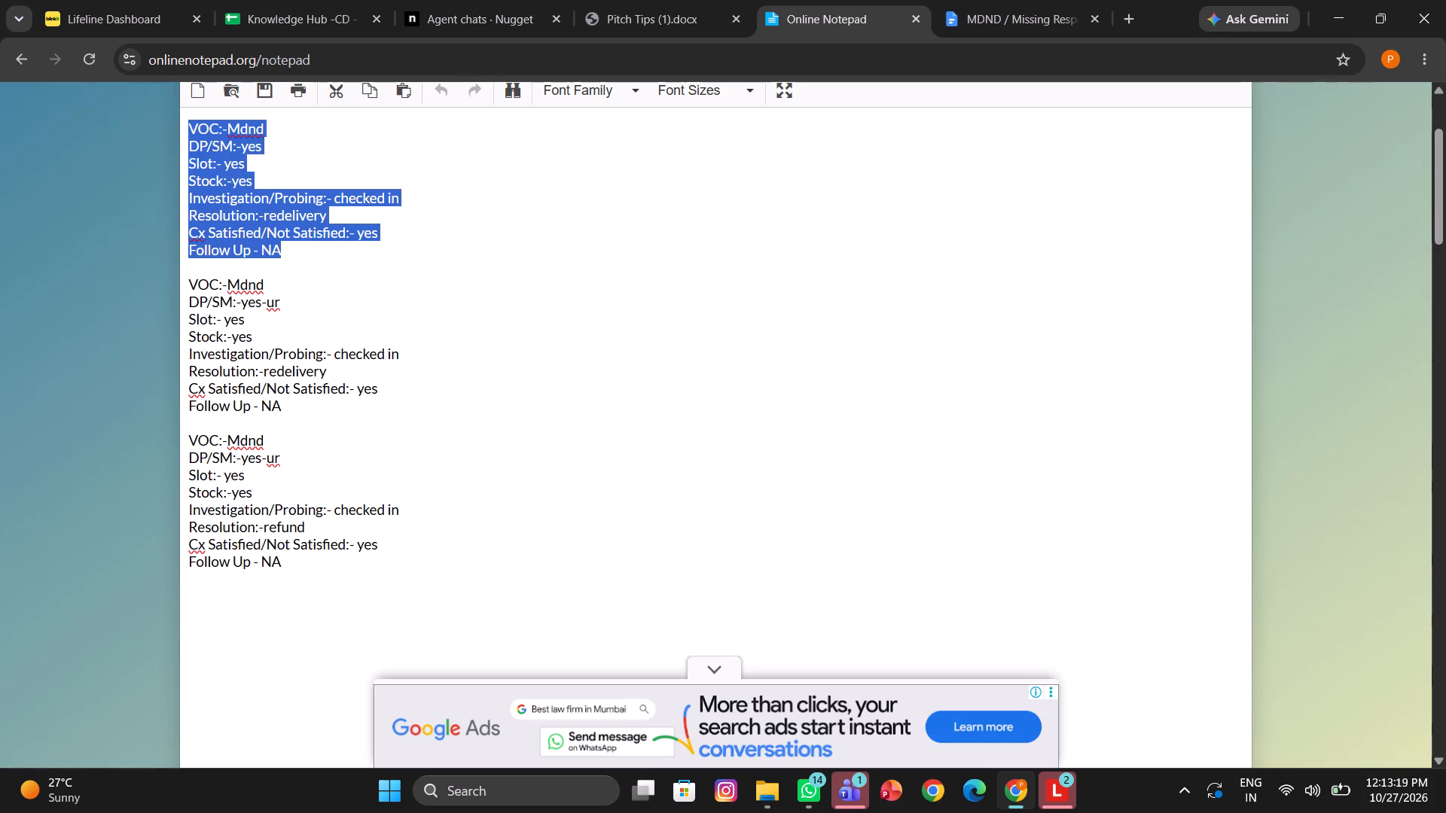
Copy the selected VOC:-Mdnd note from Online Notepad, change its resolution to "away", and add it as a comment on Ann's order.
key("ctrl+c")
left_click(447, 0)
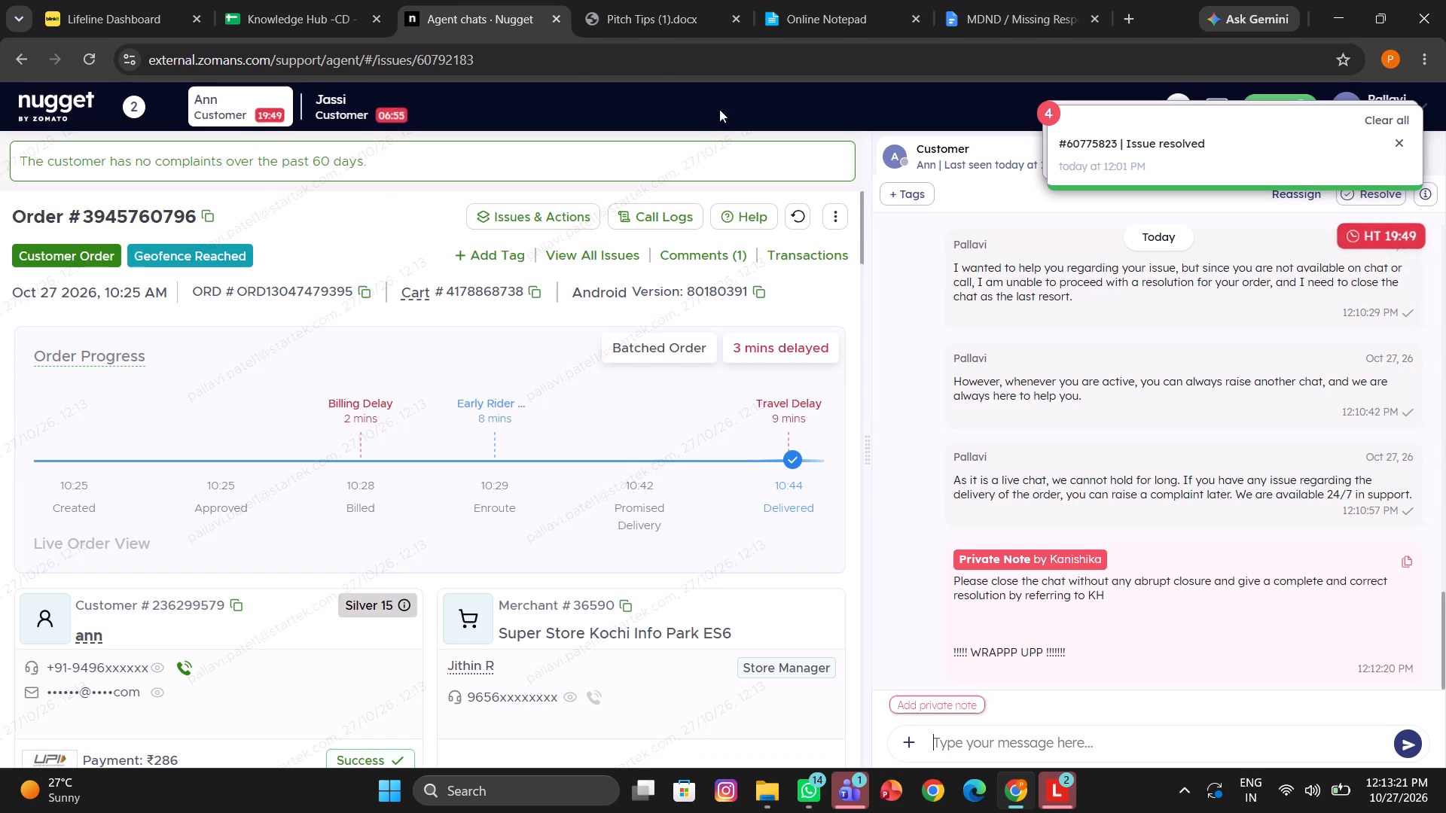
scroll(580, 531, "down", 3)
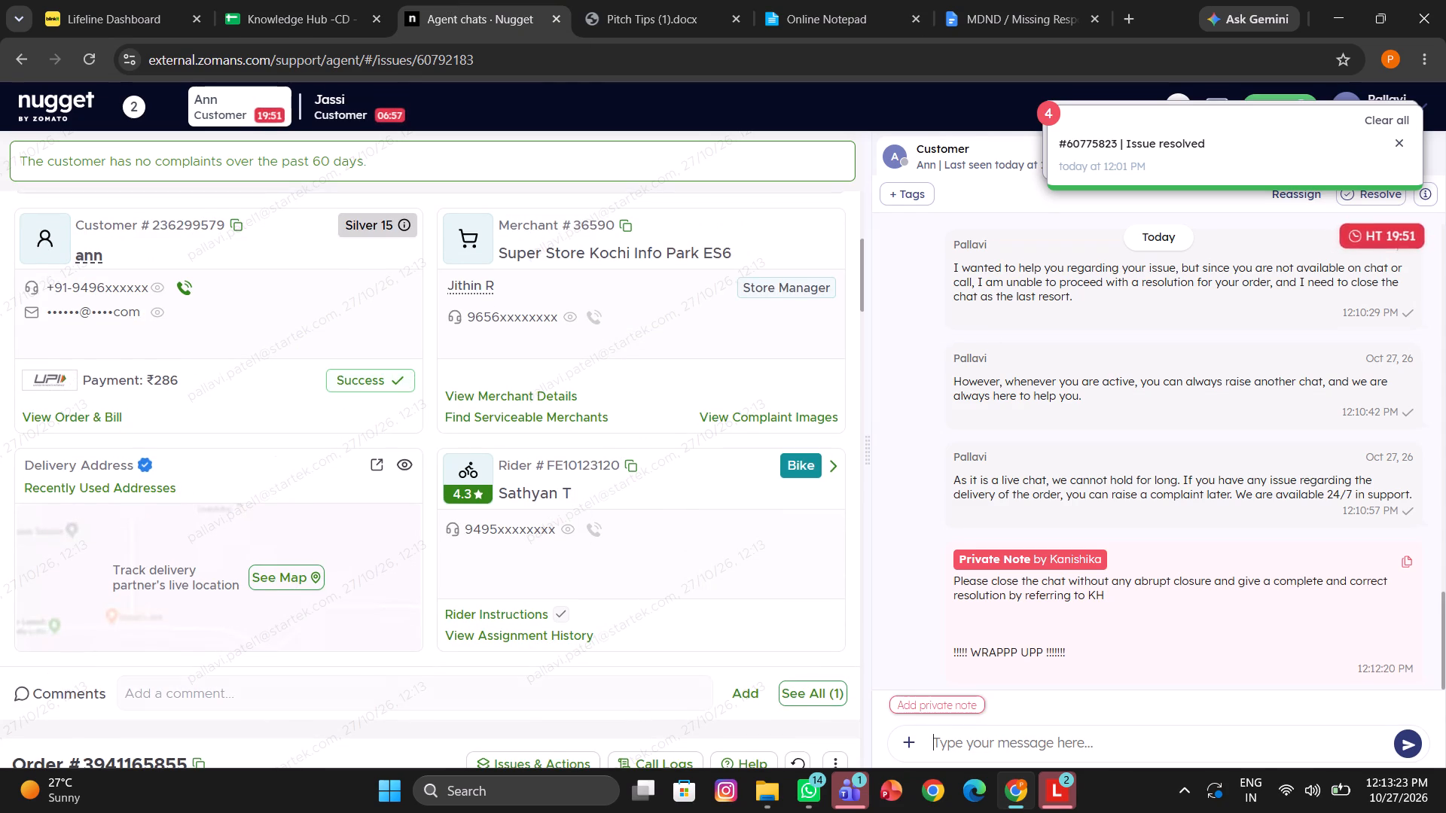
left_click(438, 697)
key("ctrl+v")
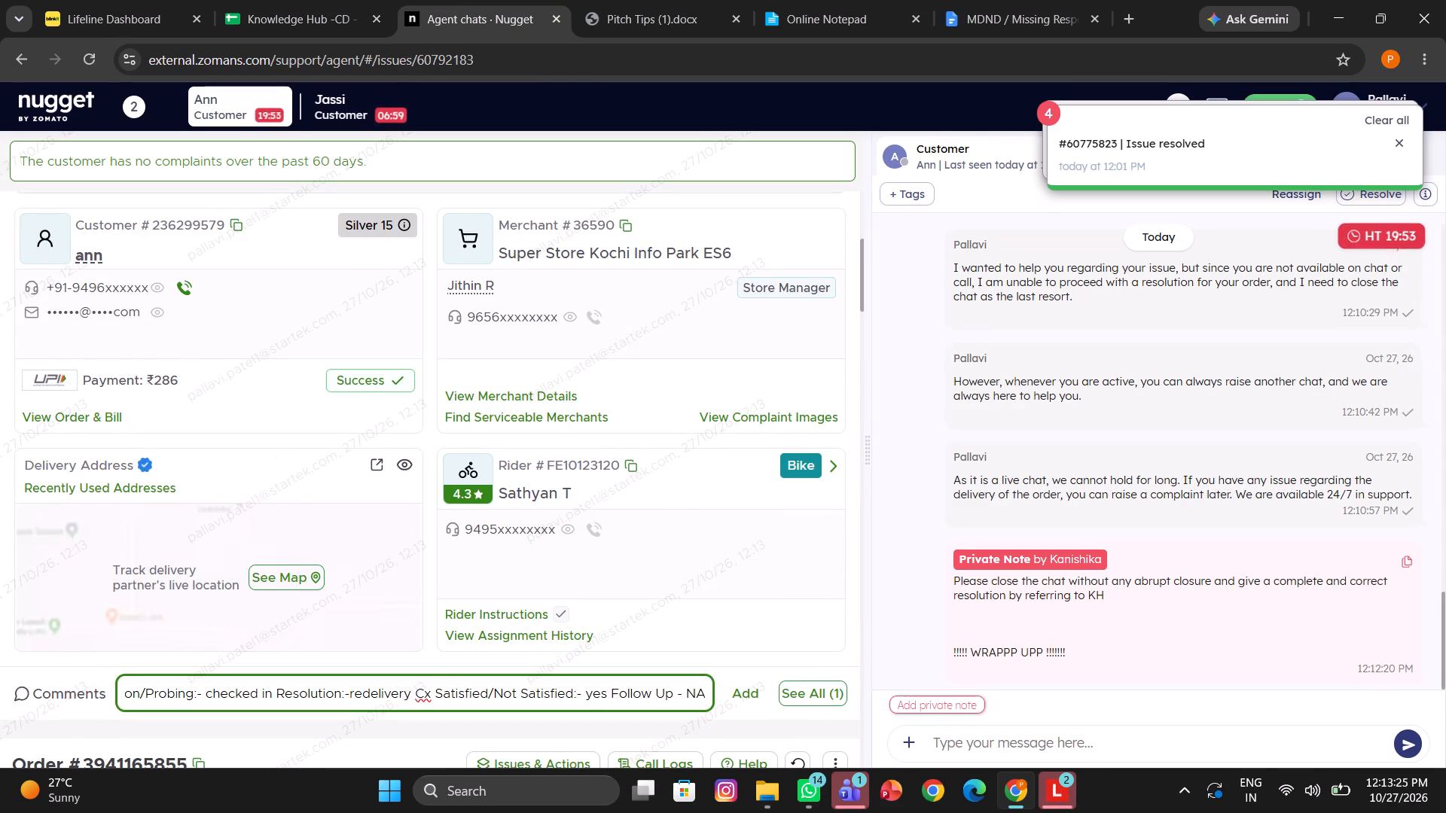
left_click_drag(410, 695, 350, 698)
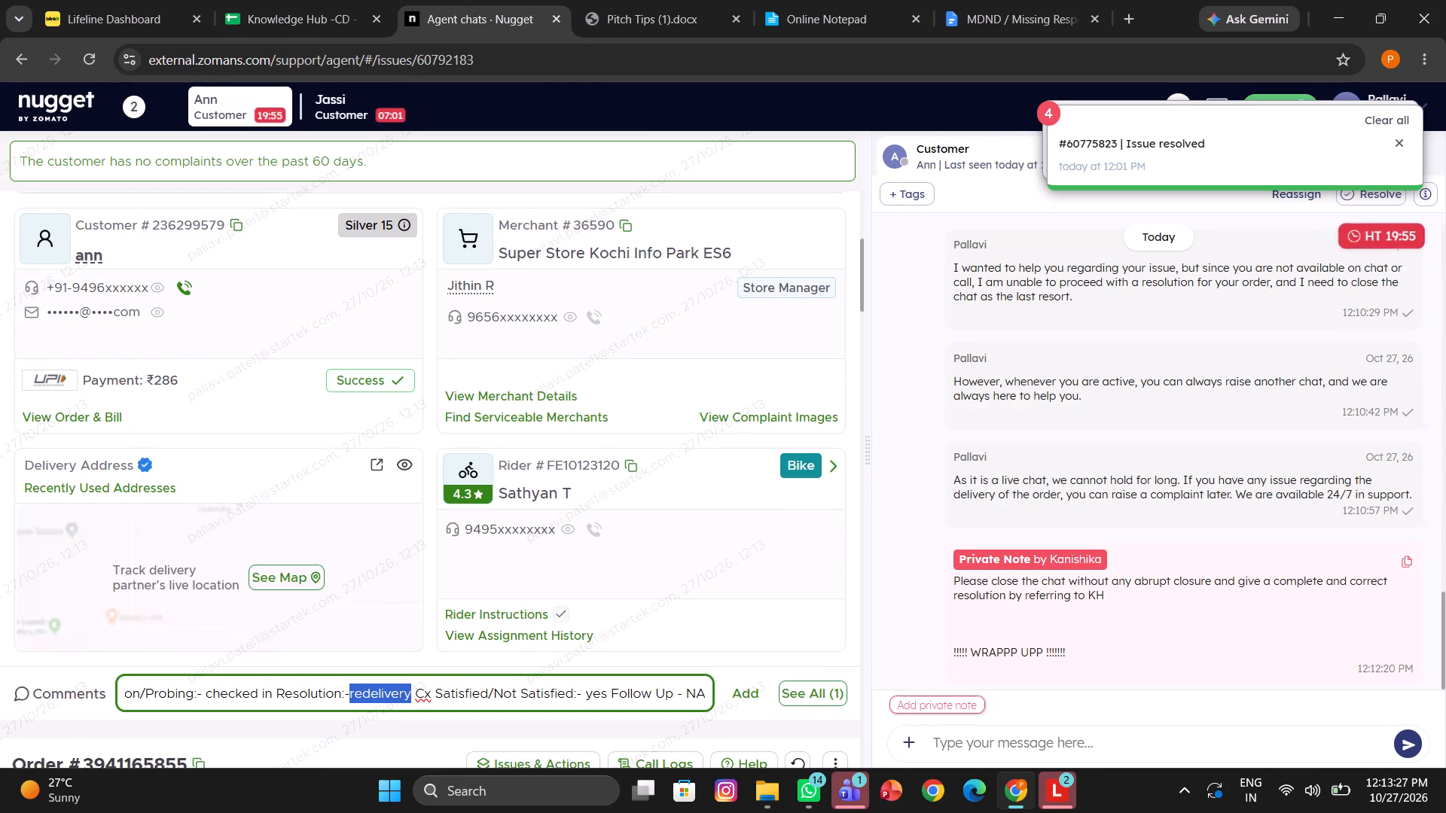
key("BackSpace")
type("away")
scroll(350, 698, "right", 11)
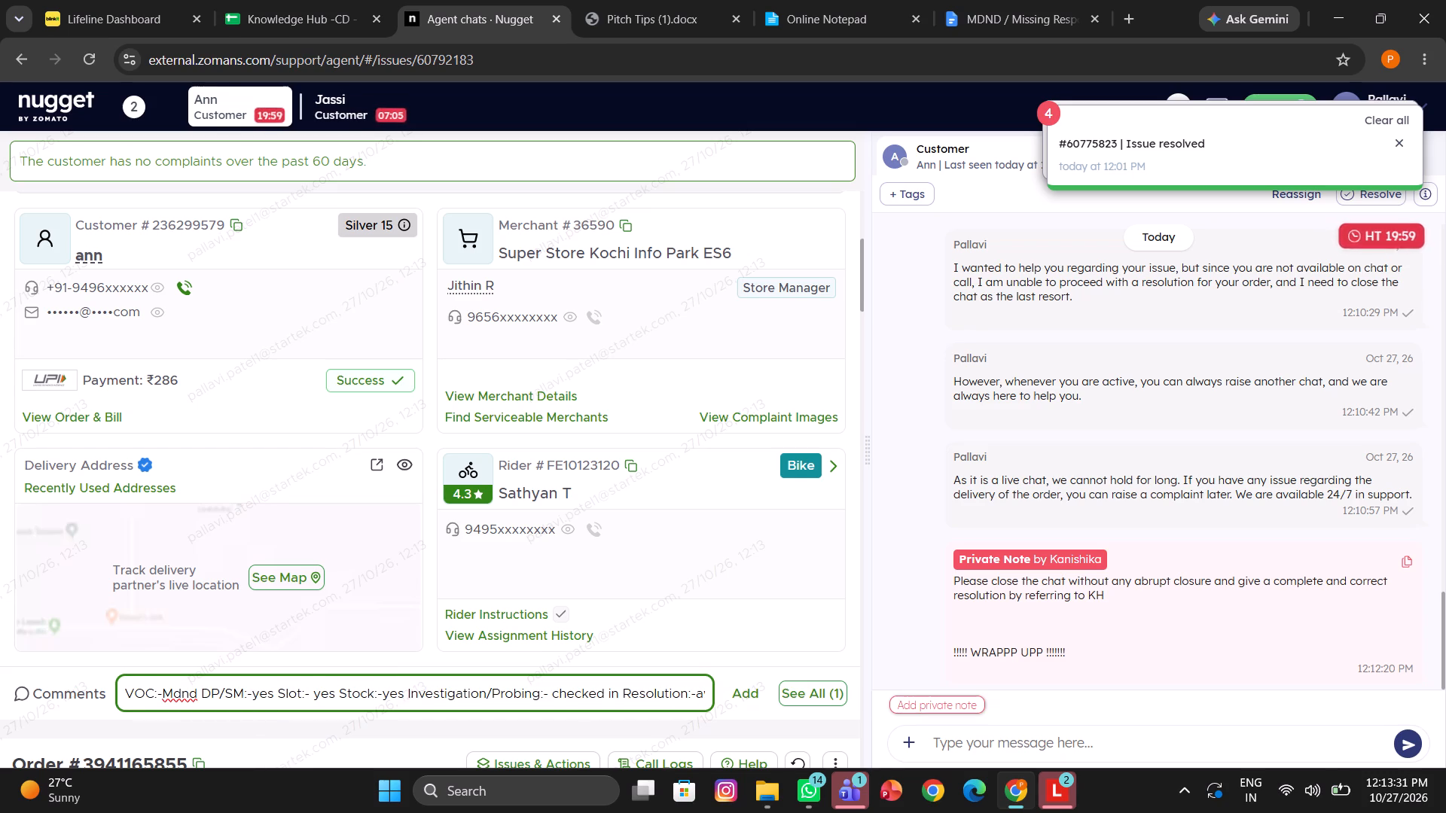
key("Return")
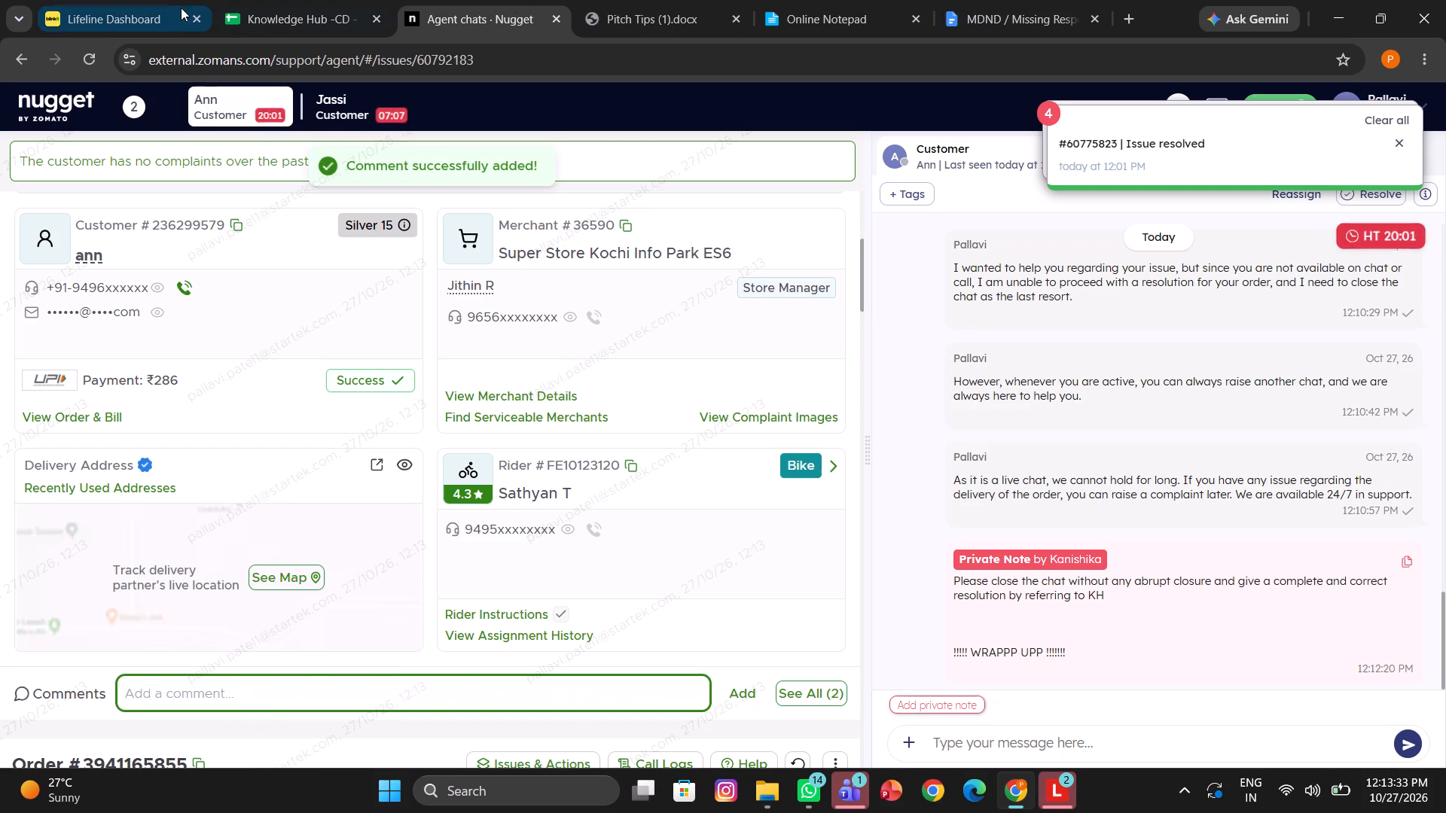
Copy the private note format from the Knowledge Hub sheet into a new private note on Ann's chat.
left_click(276, 0)
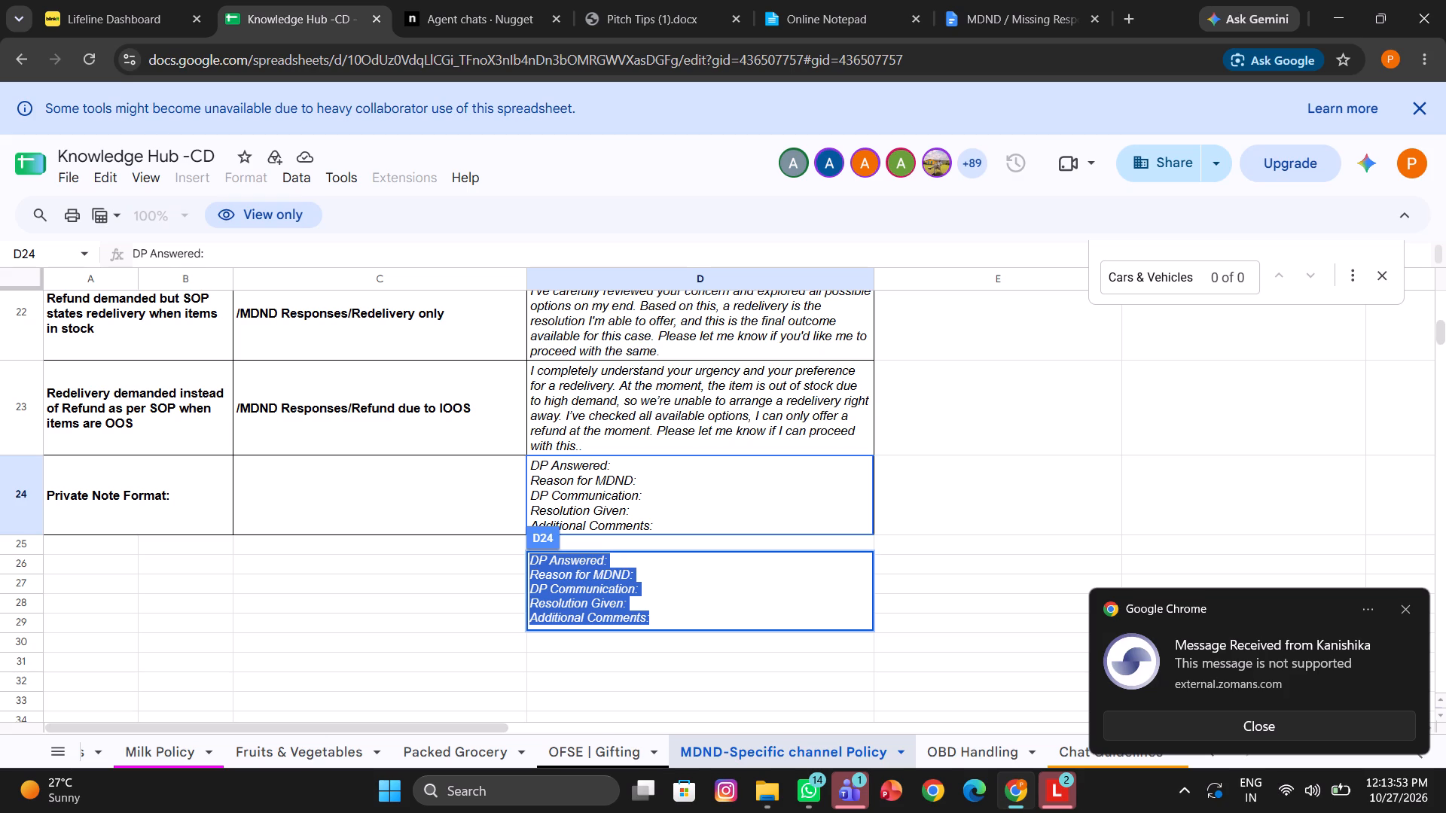
key("ctrl+c")
left_click(488, 1)
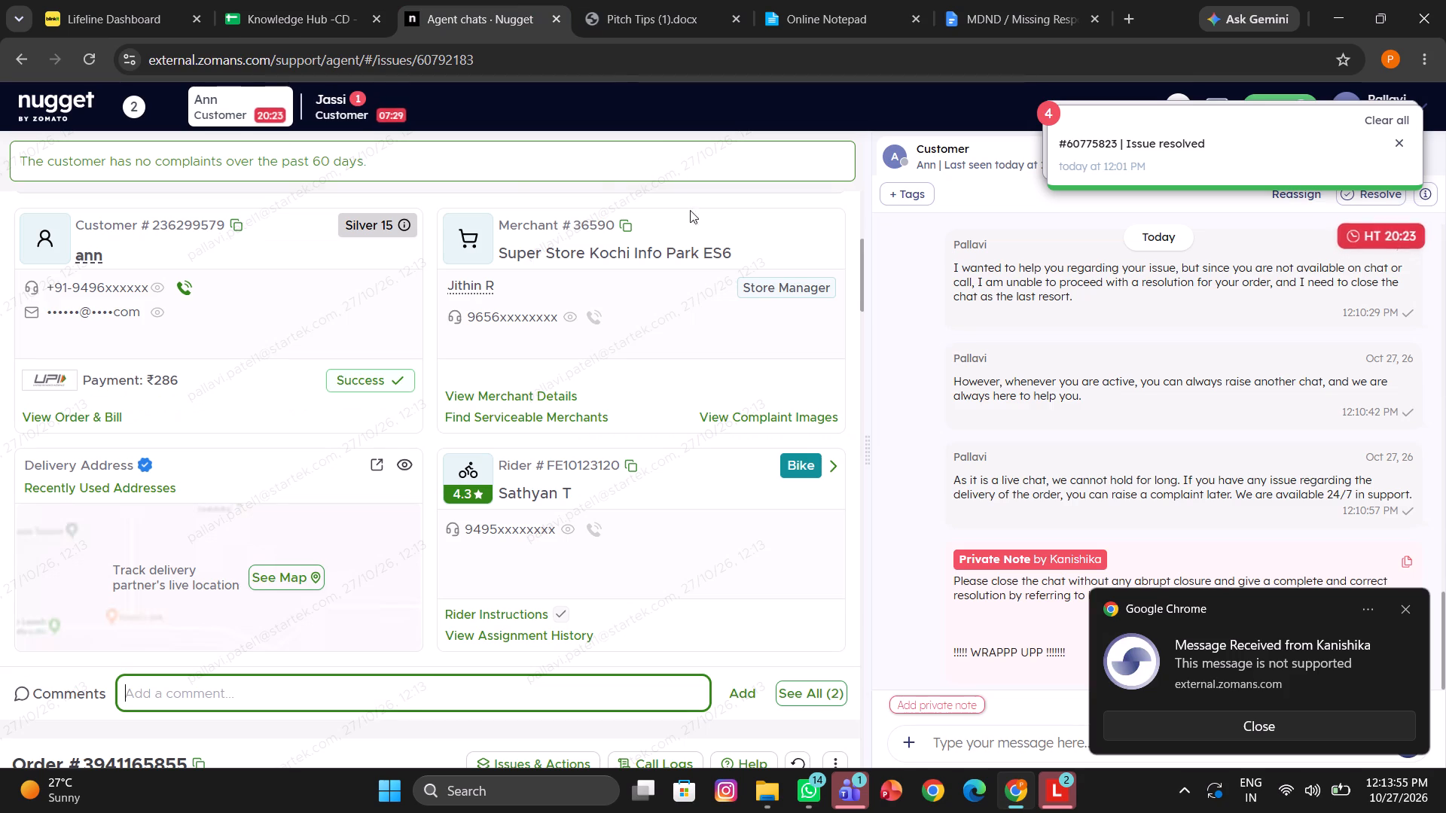
left_click(926, 706)
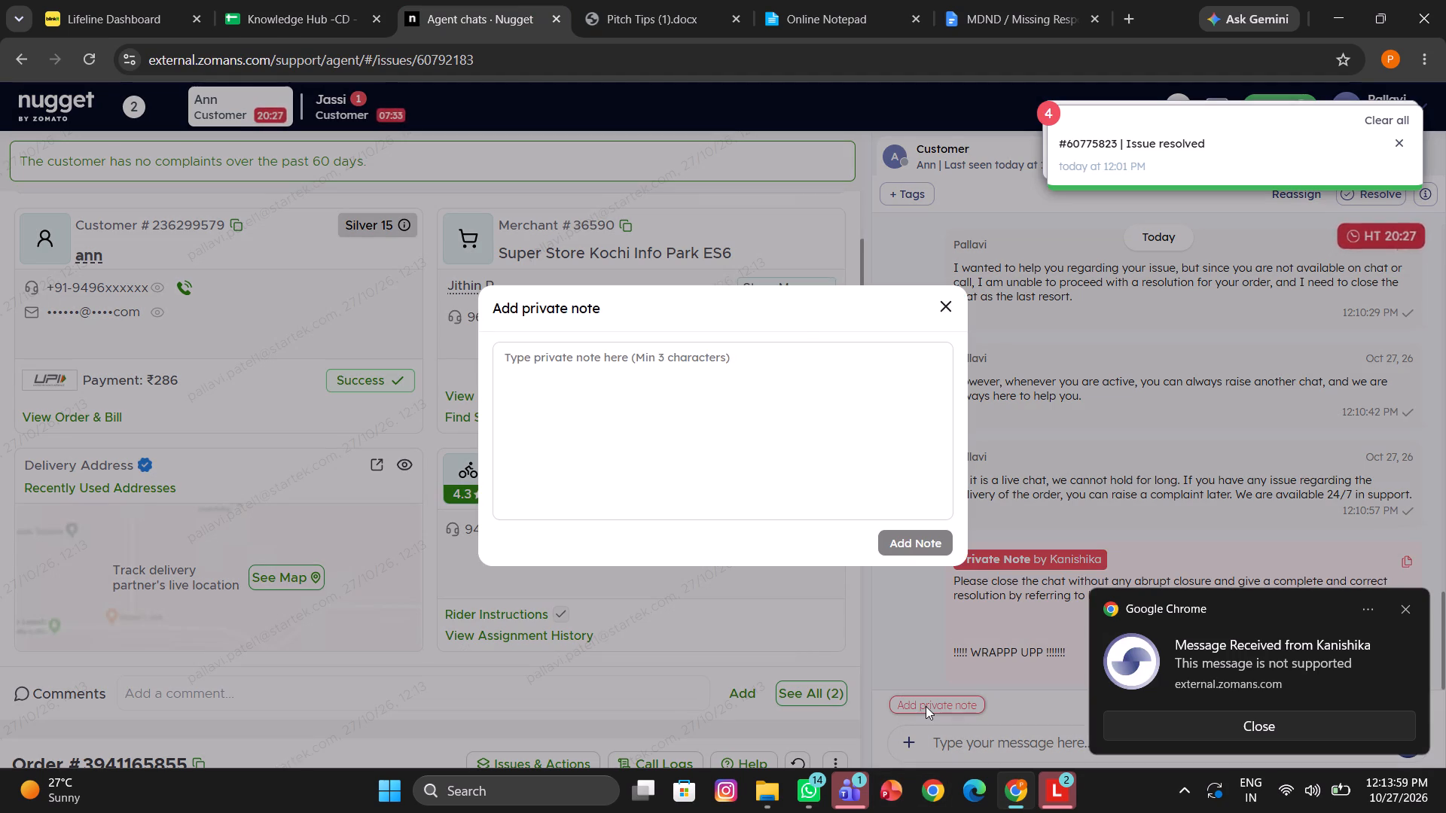
key("ctrl+v")
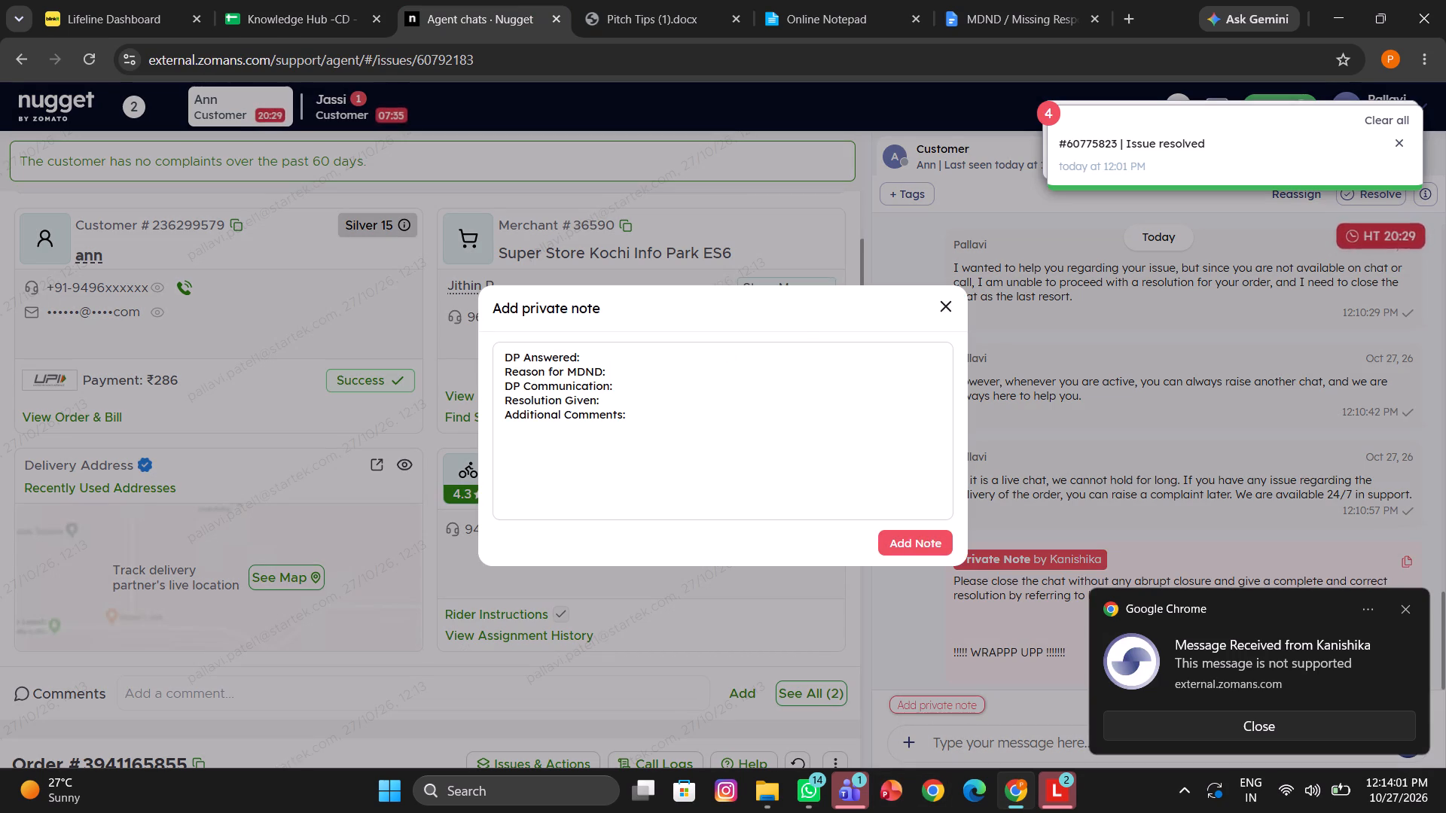
Fill in and add the note: DP Answered "yes", Reason for MDND "cx not received order", DP Communication "dp said delivered", Resolution Given "away".
left_click(593, 359)
key("space")
type("yes")
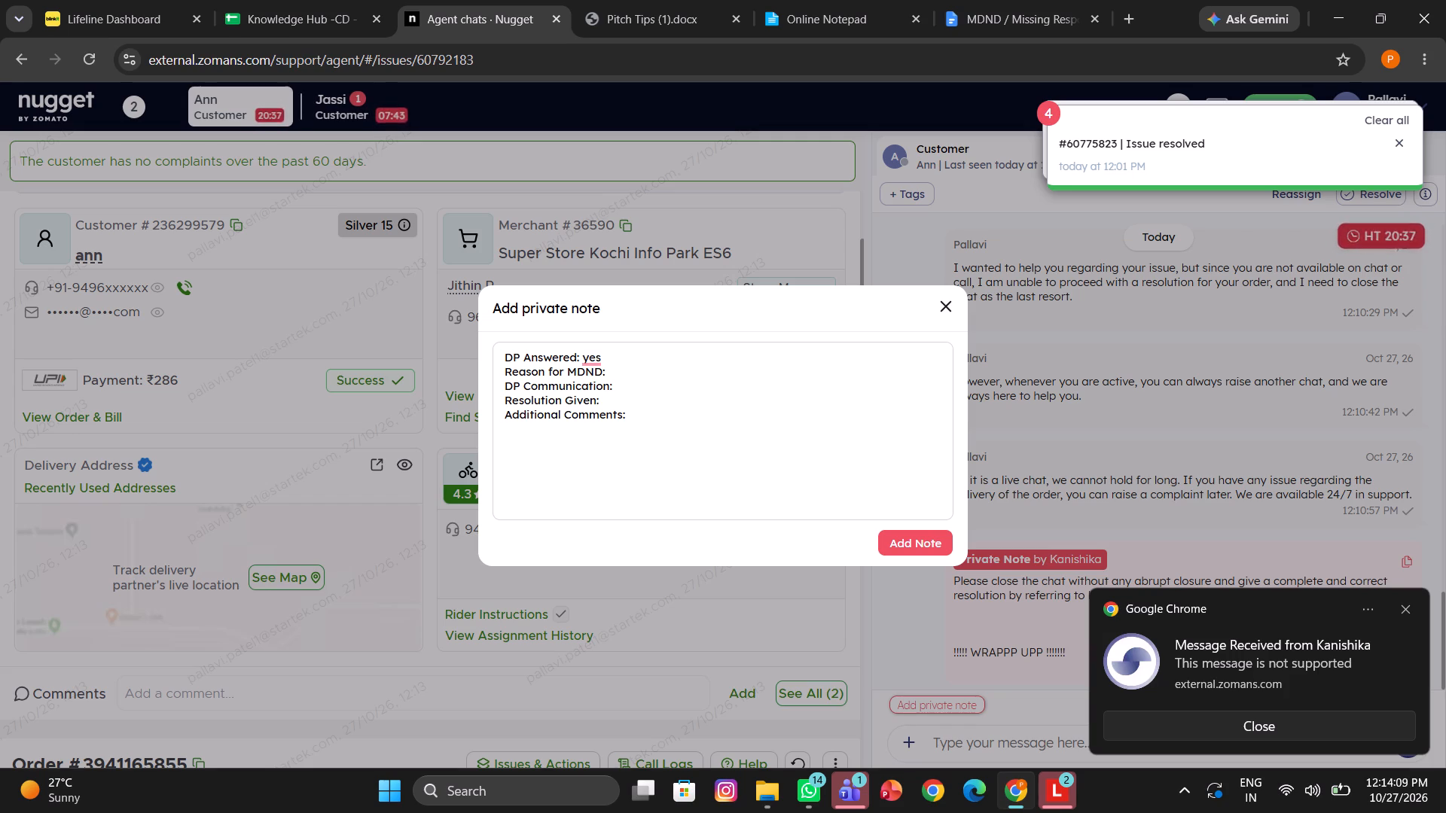
left_click(615, 373)
key("space")
type("cx")
key("space")
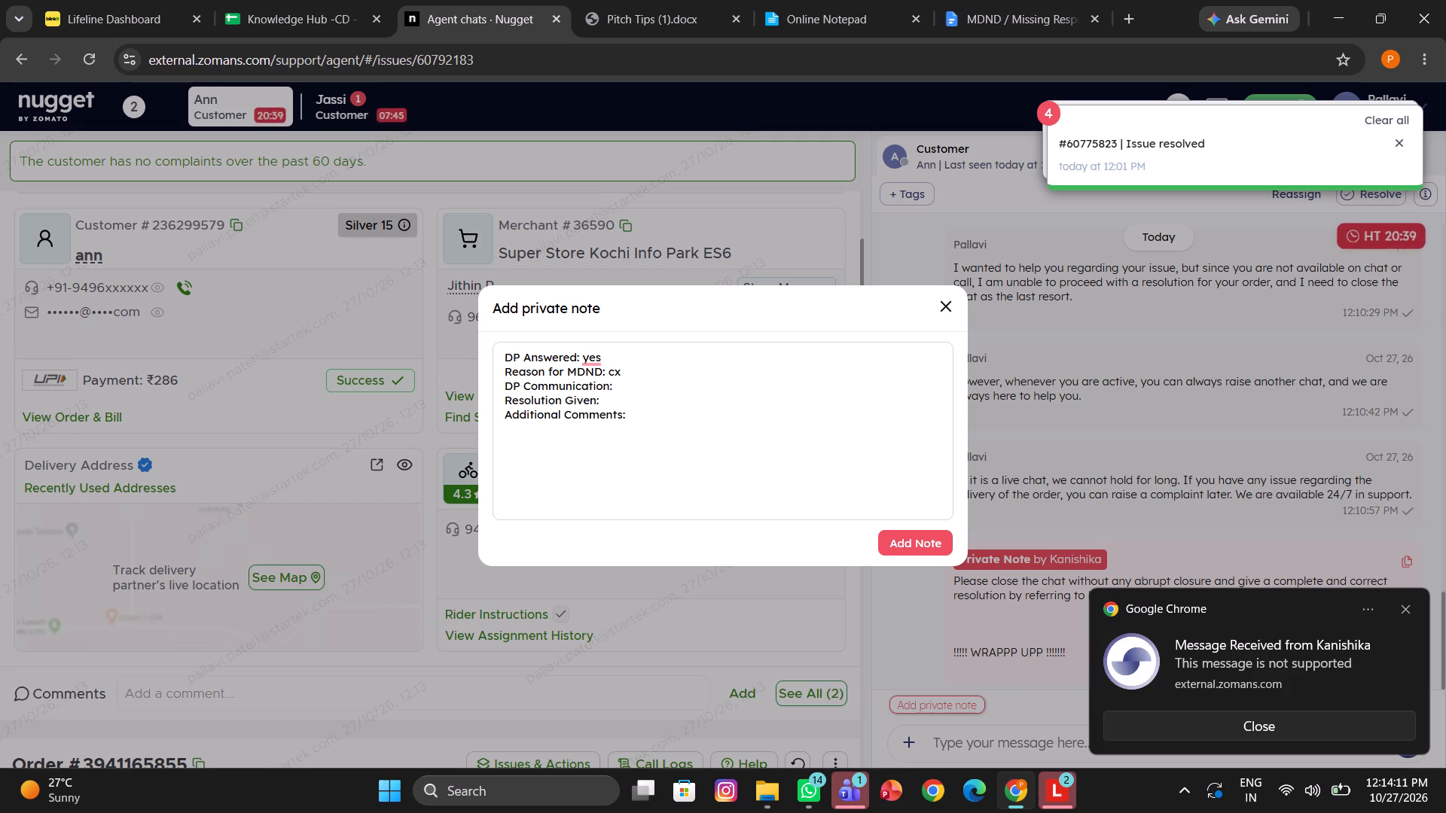
type("not received order")
left_click(613, 389)
key("space")
type("dp said delivered")
left_click(601, 406)
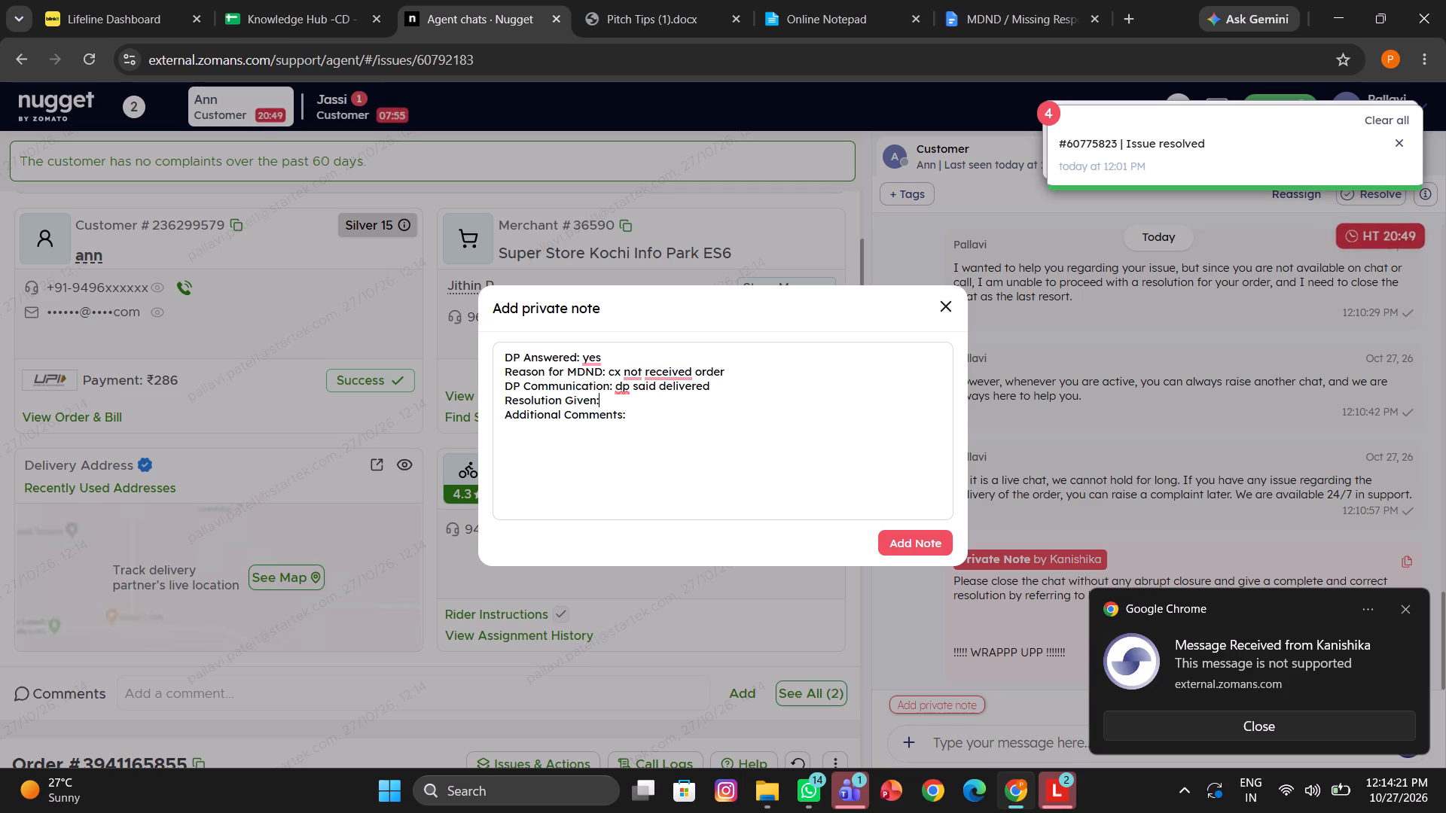
key("space")
type("away")
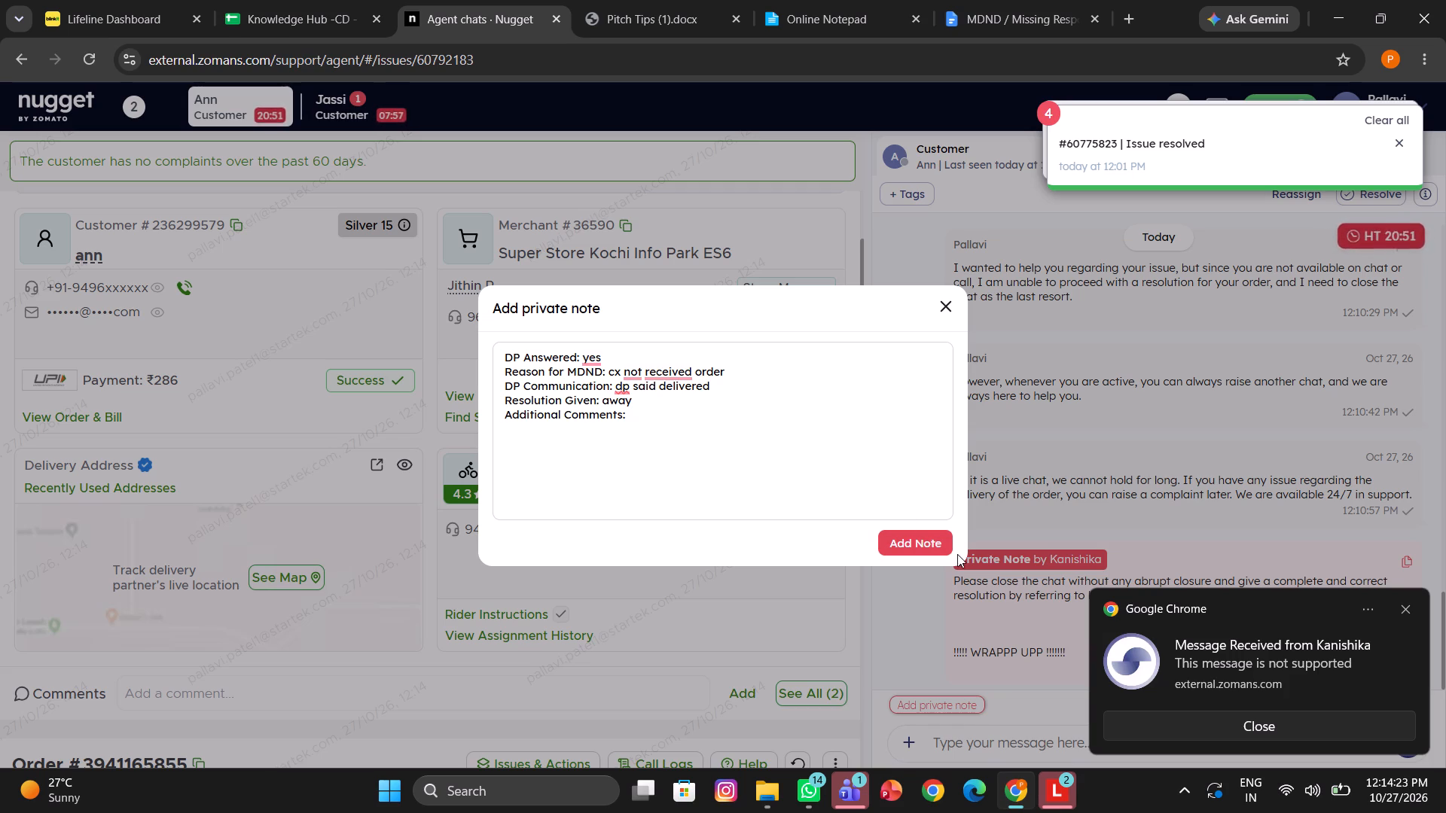
left_click(943, 554)
Find the closing canned response with "clo" and send it in Ann's chat.
left_click(995, 736)
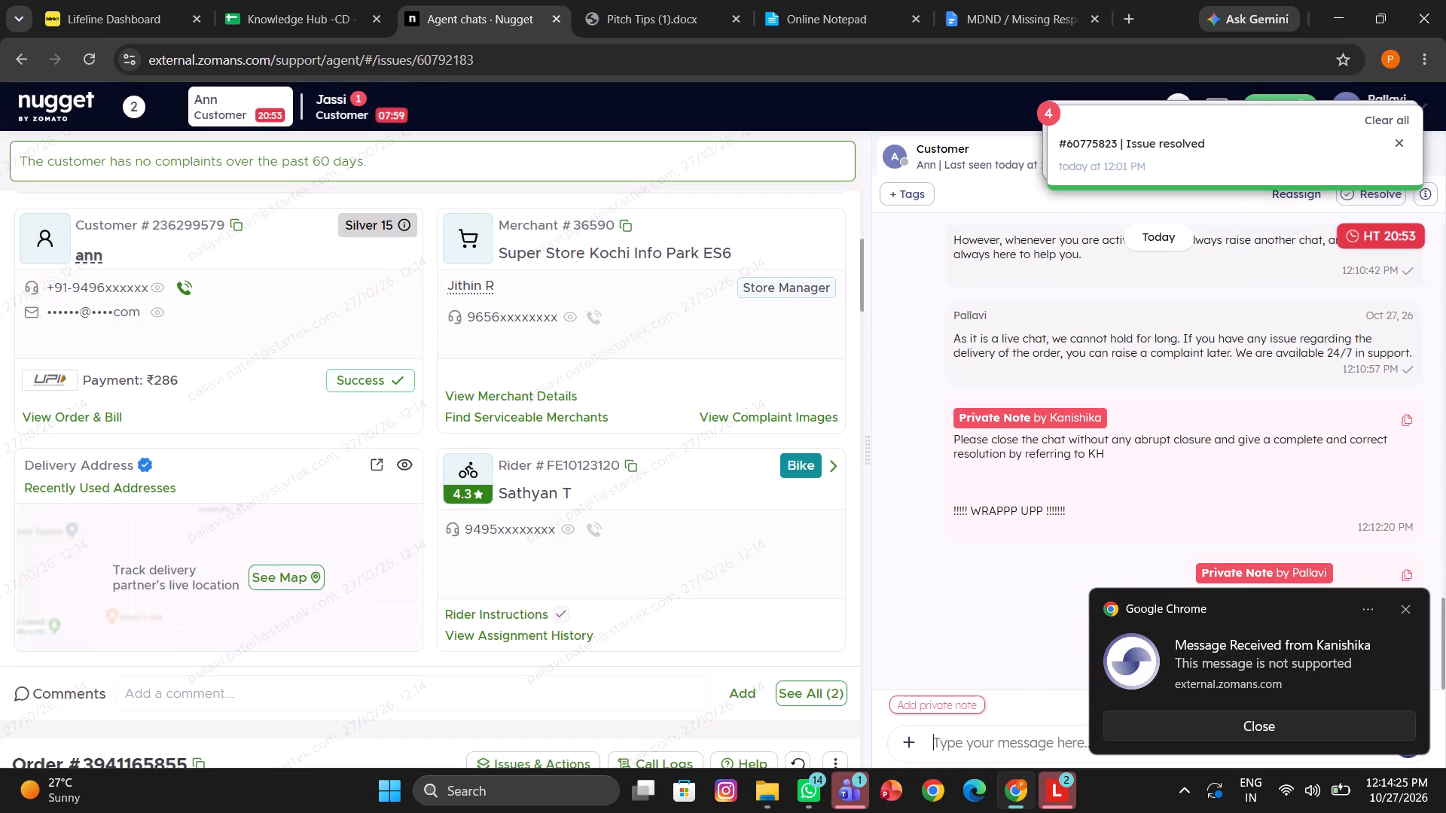
type("/clo")
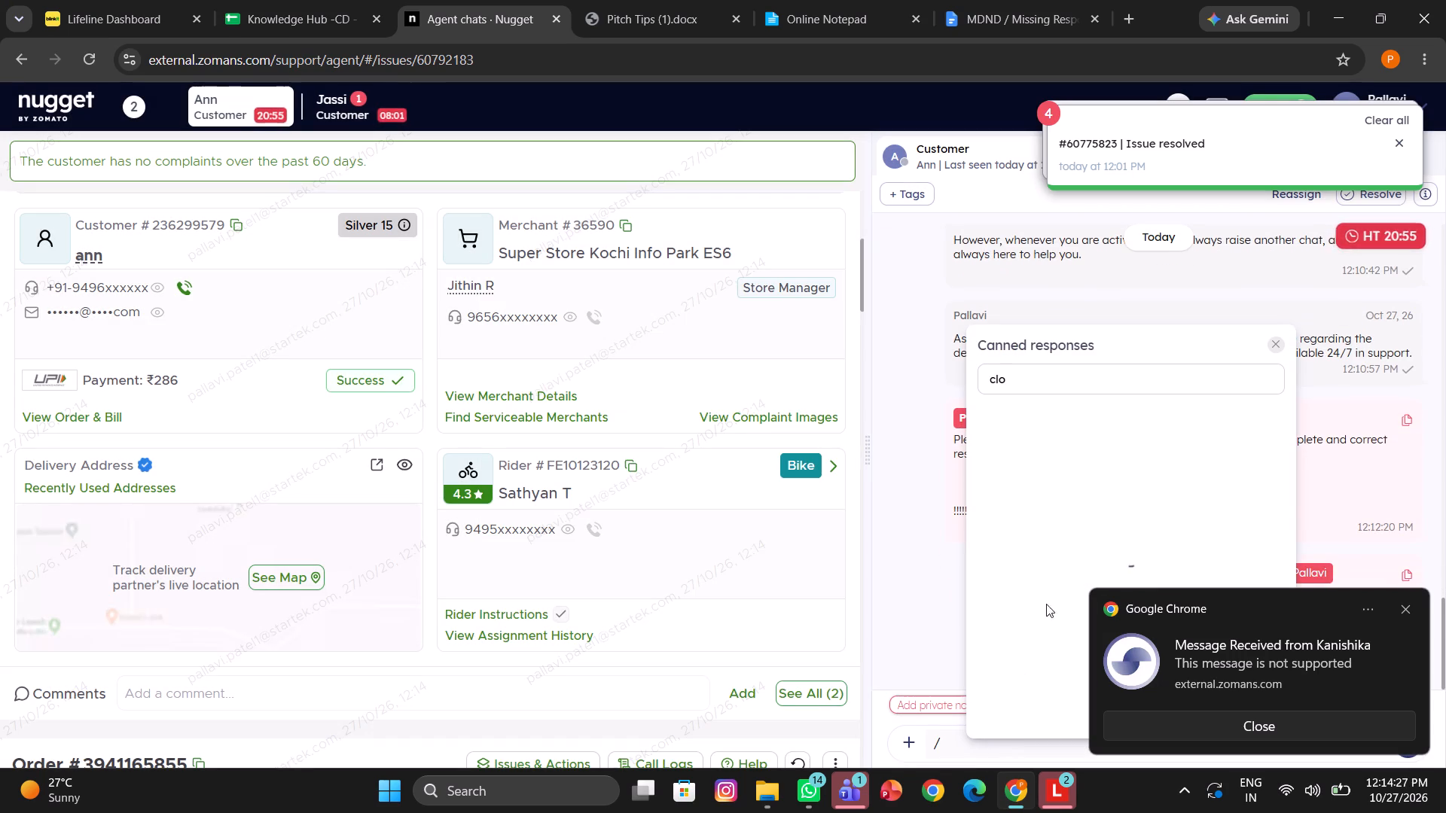
left_click(1043, 439)
key("Return")
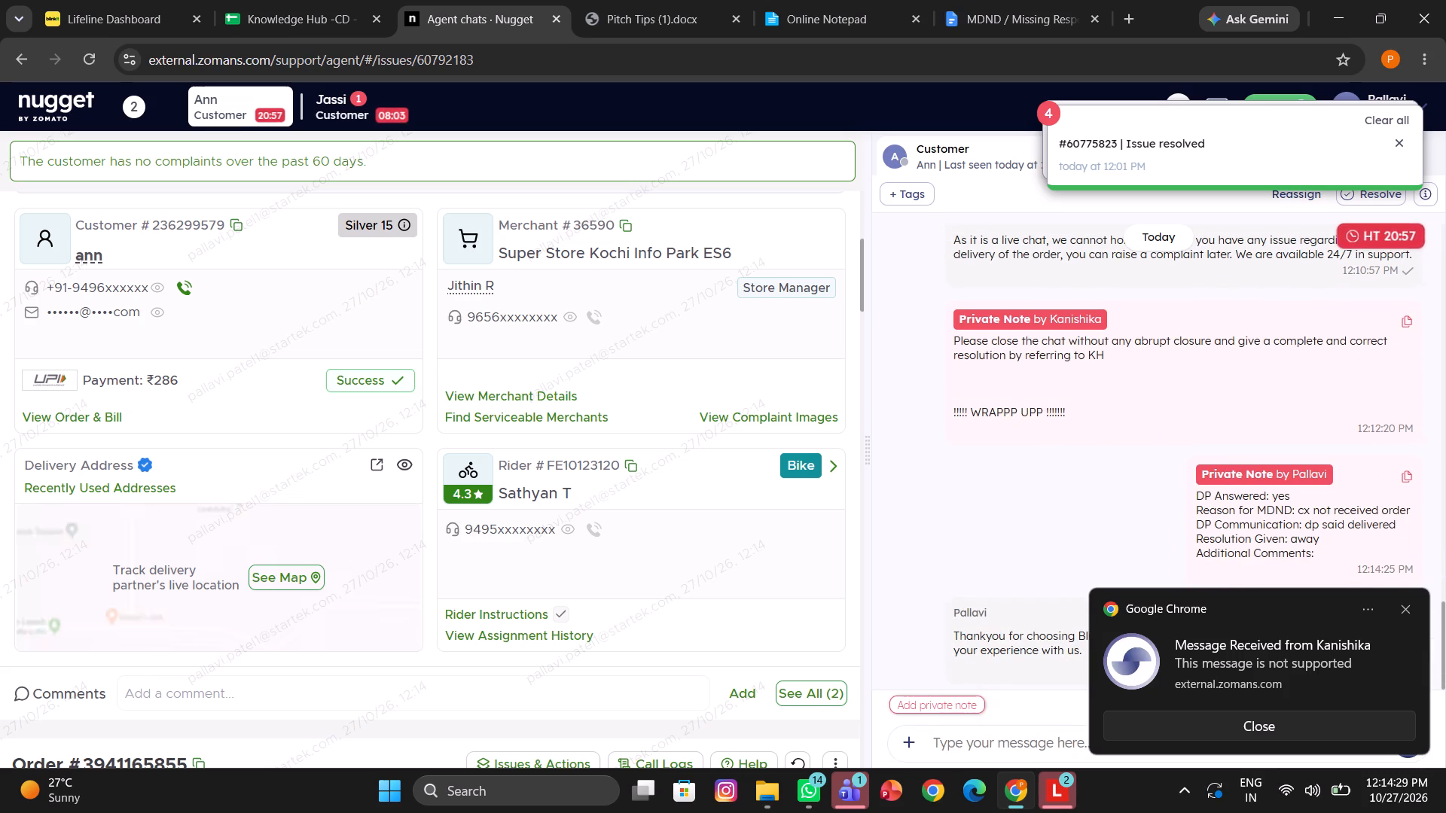
Start resolving Ann's chat and search the disposition tags for "mdnd".
left_click(1381, 192)
type("mdnd")
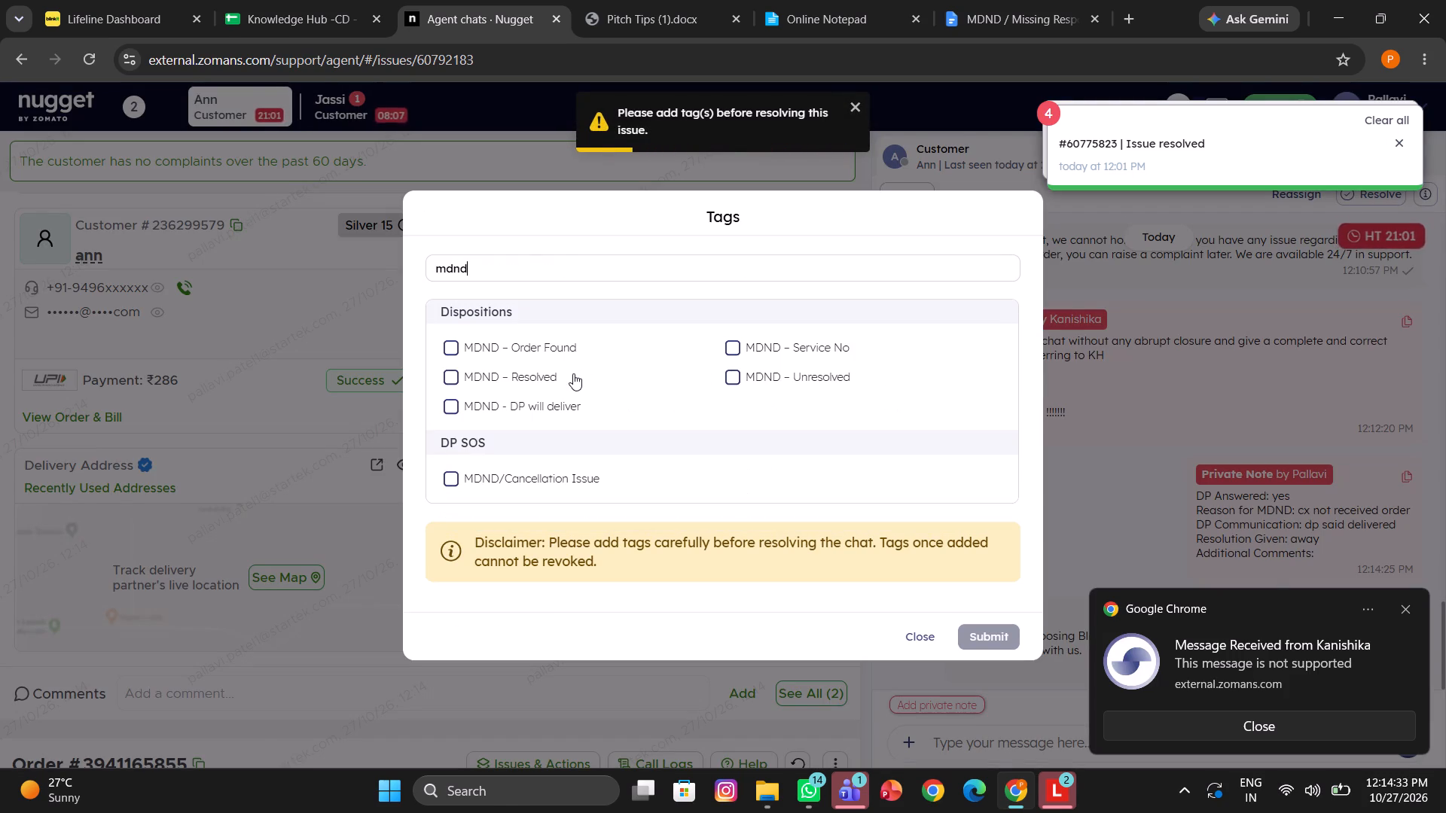
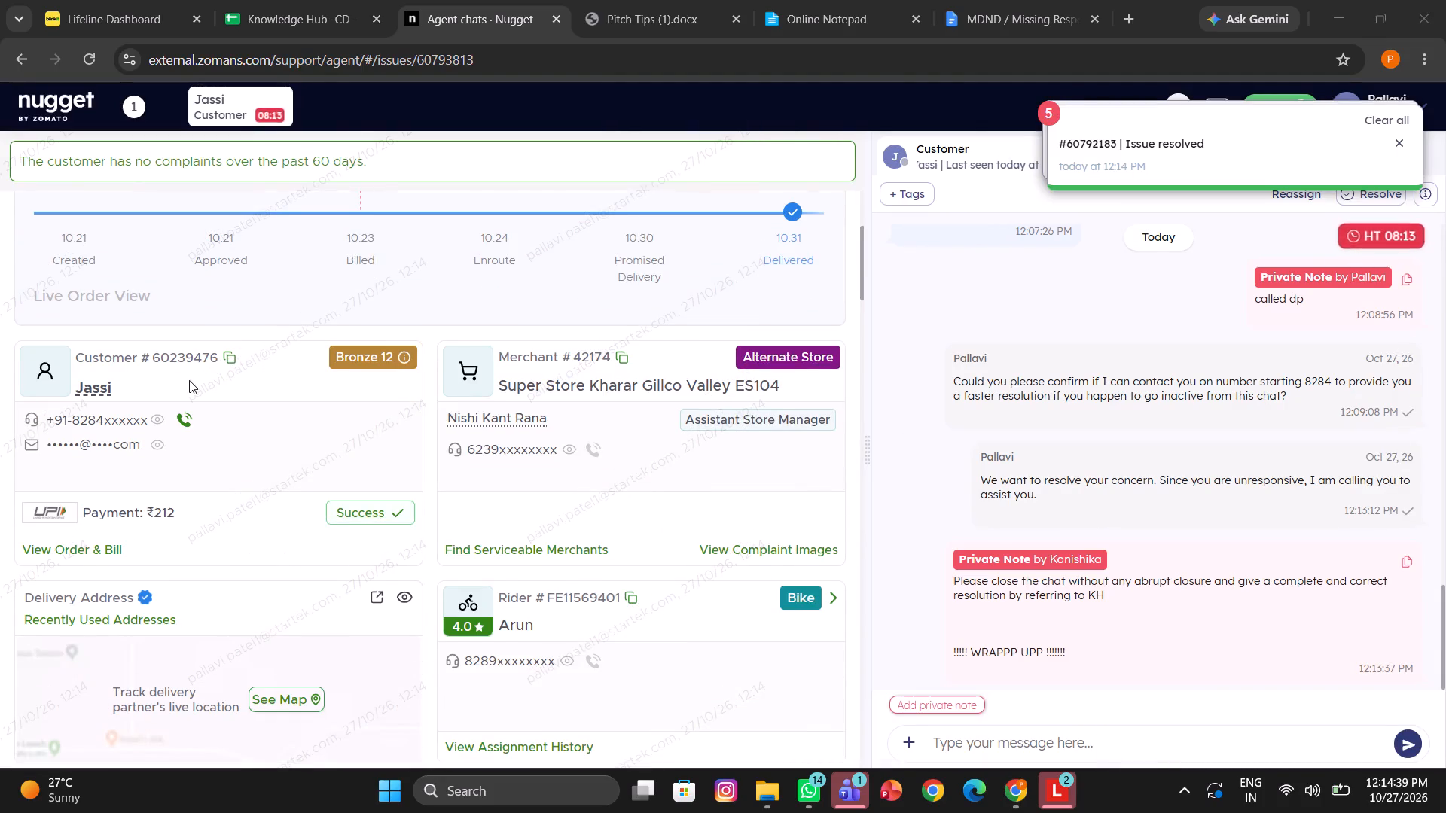
Initiate a call to the customer Jassi from the order's customer details.
left_click(185, 419)
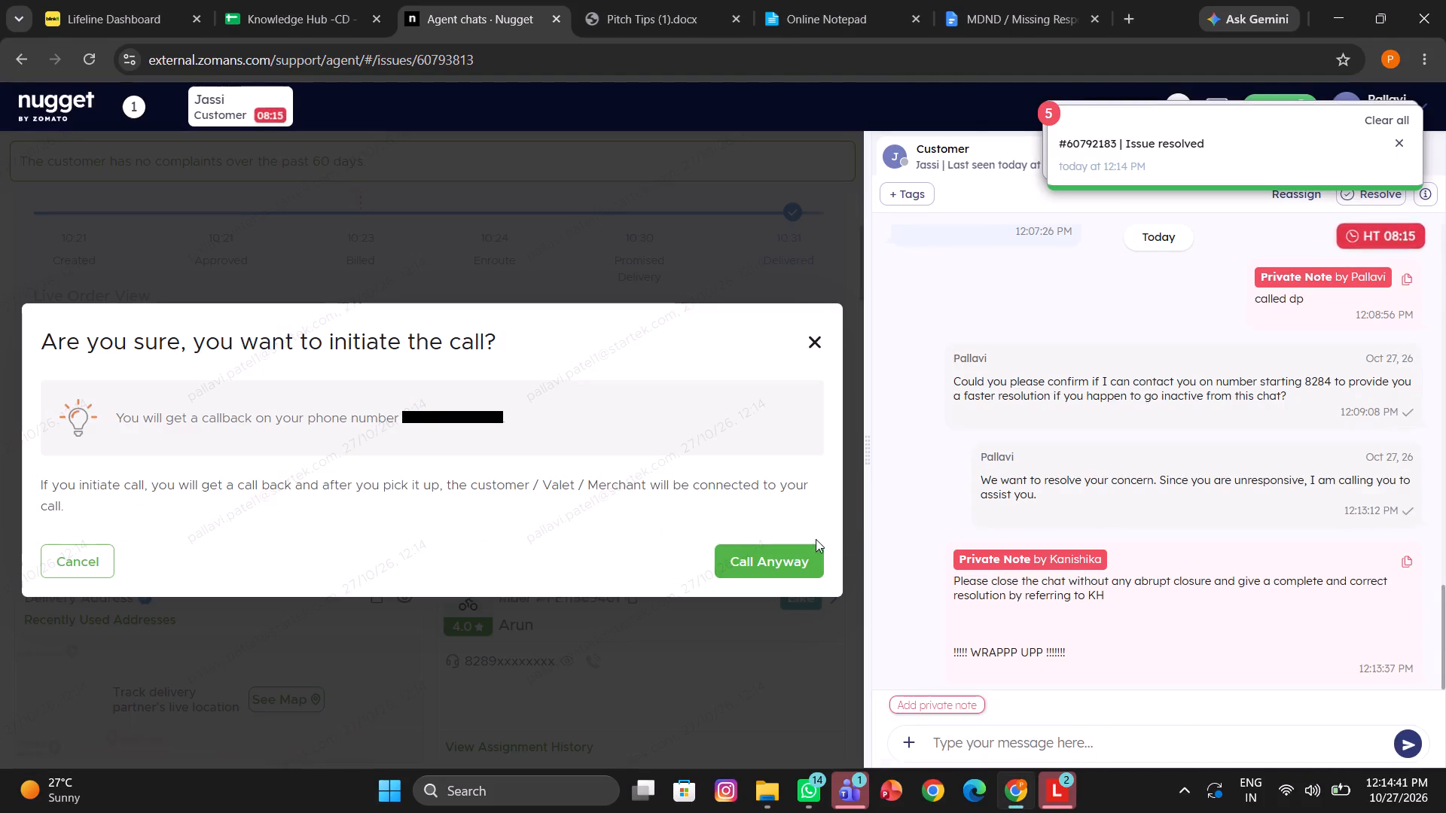
left_click(799, 559)
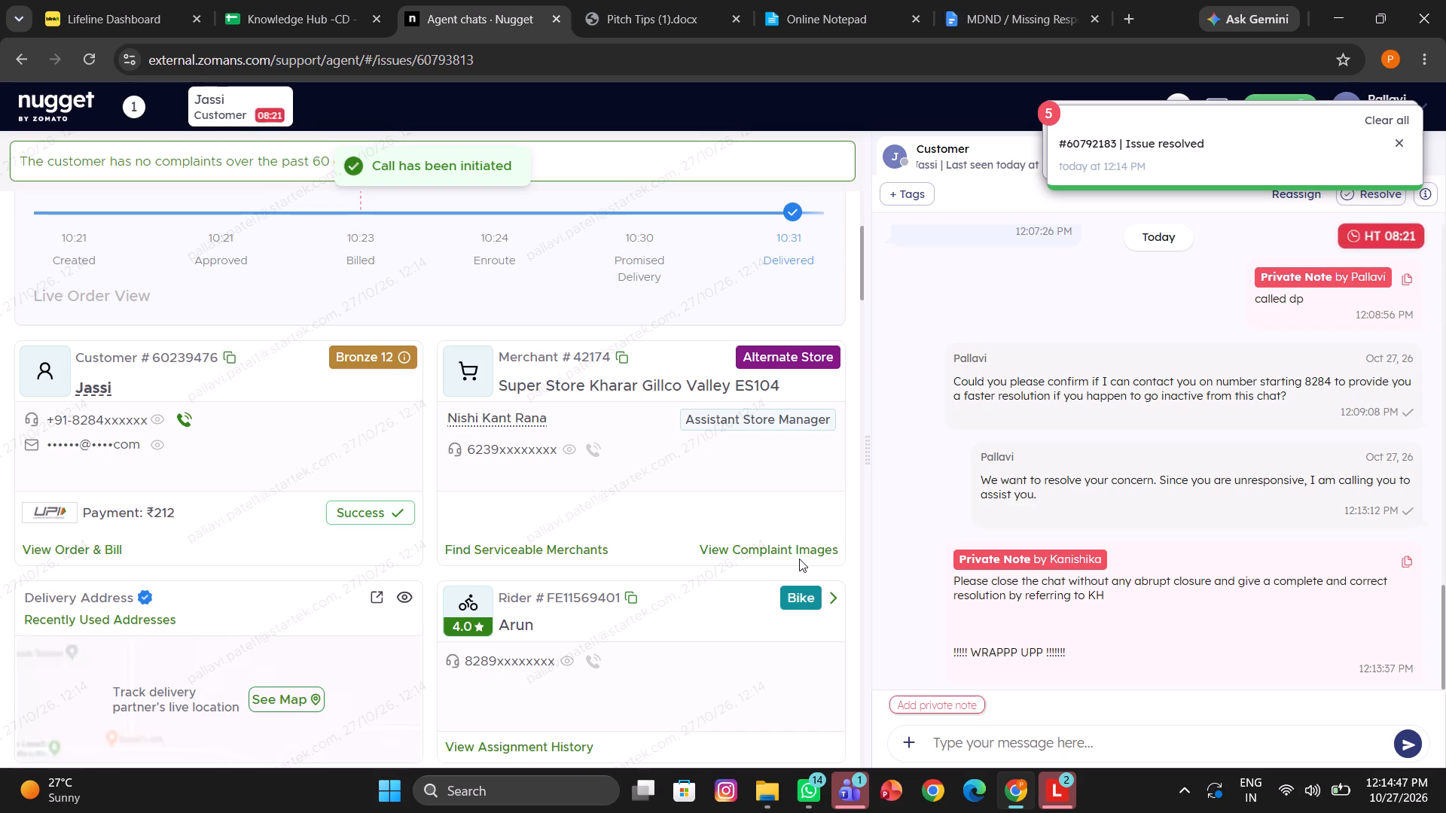
Add a private note reading "called cx" to Jassi's chat.
left_click(917, 704)
type("called d")
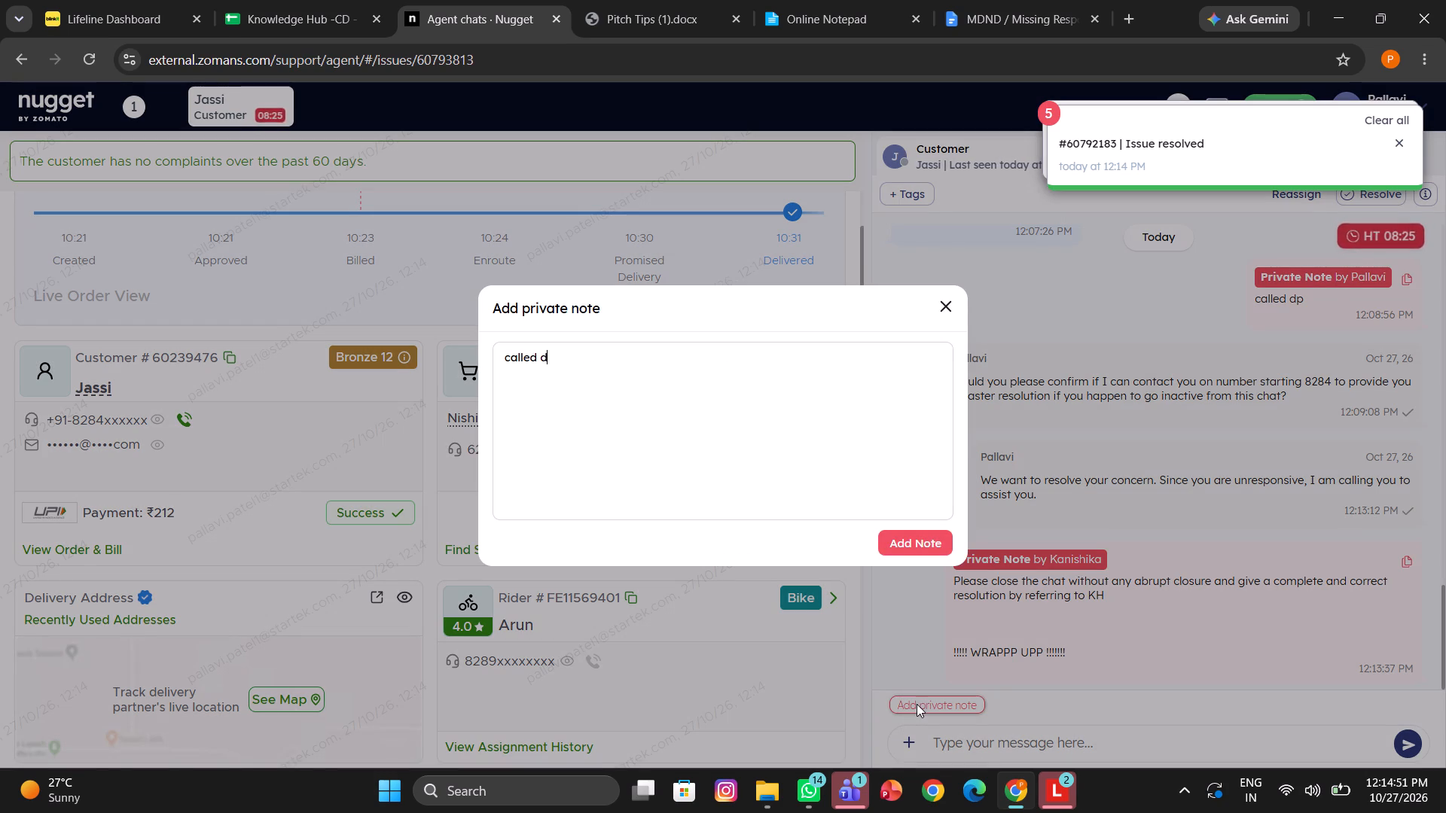
key("BackSpace")
type("cx")
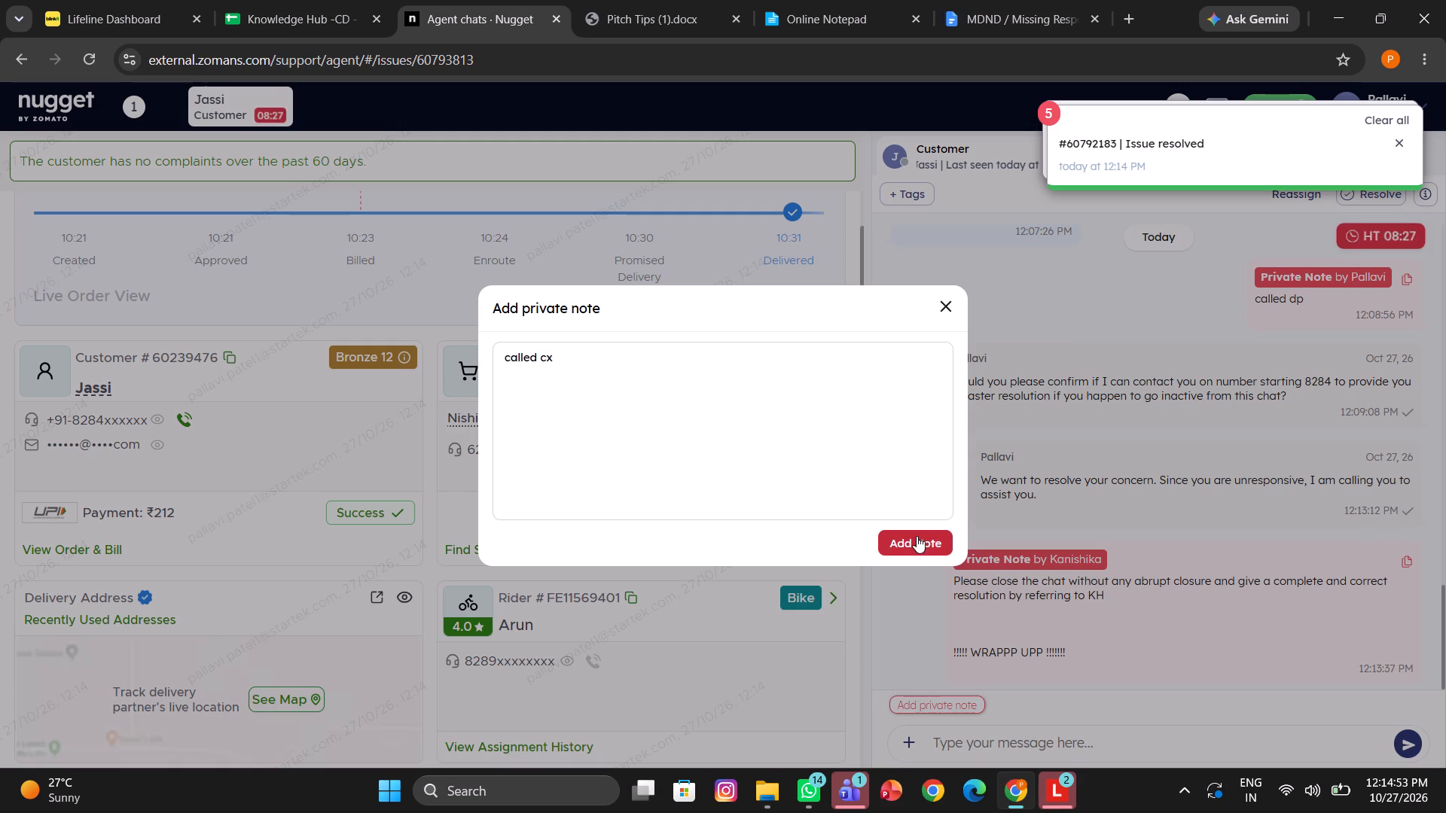
left_click(915, 536)
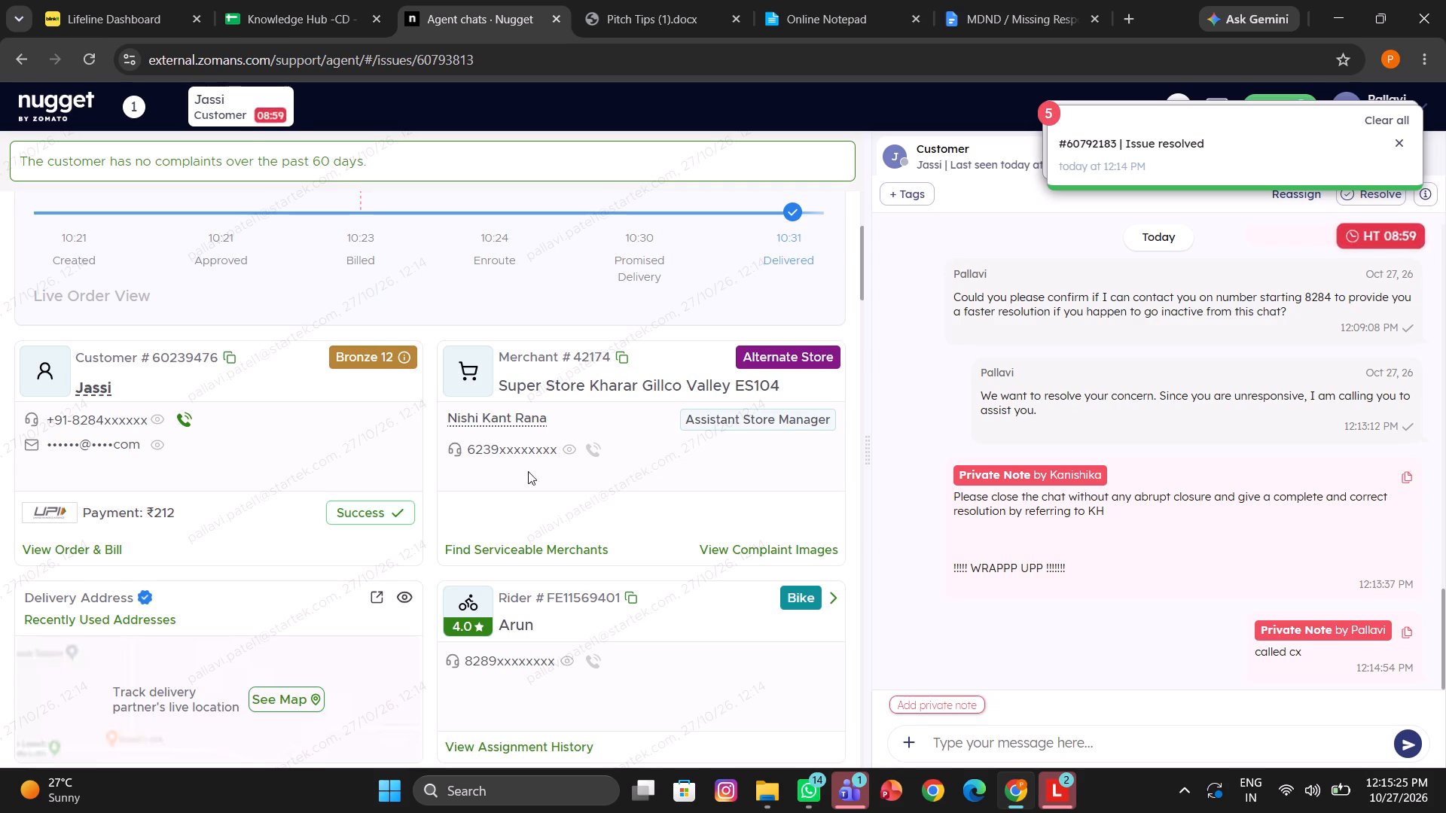
Examine the order's call history, including call times, call statuses and recordings.
scroll(569, 434, "left", 1)
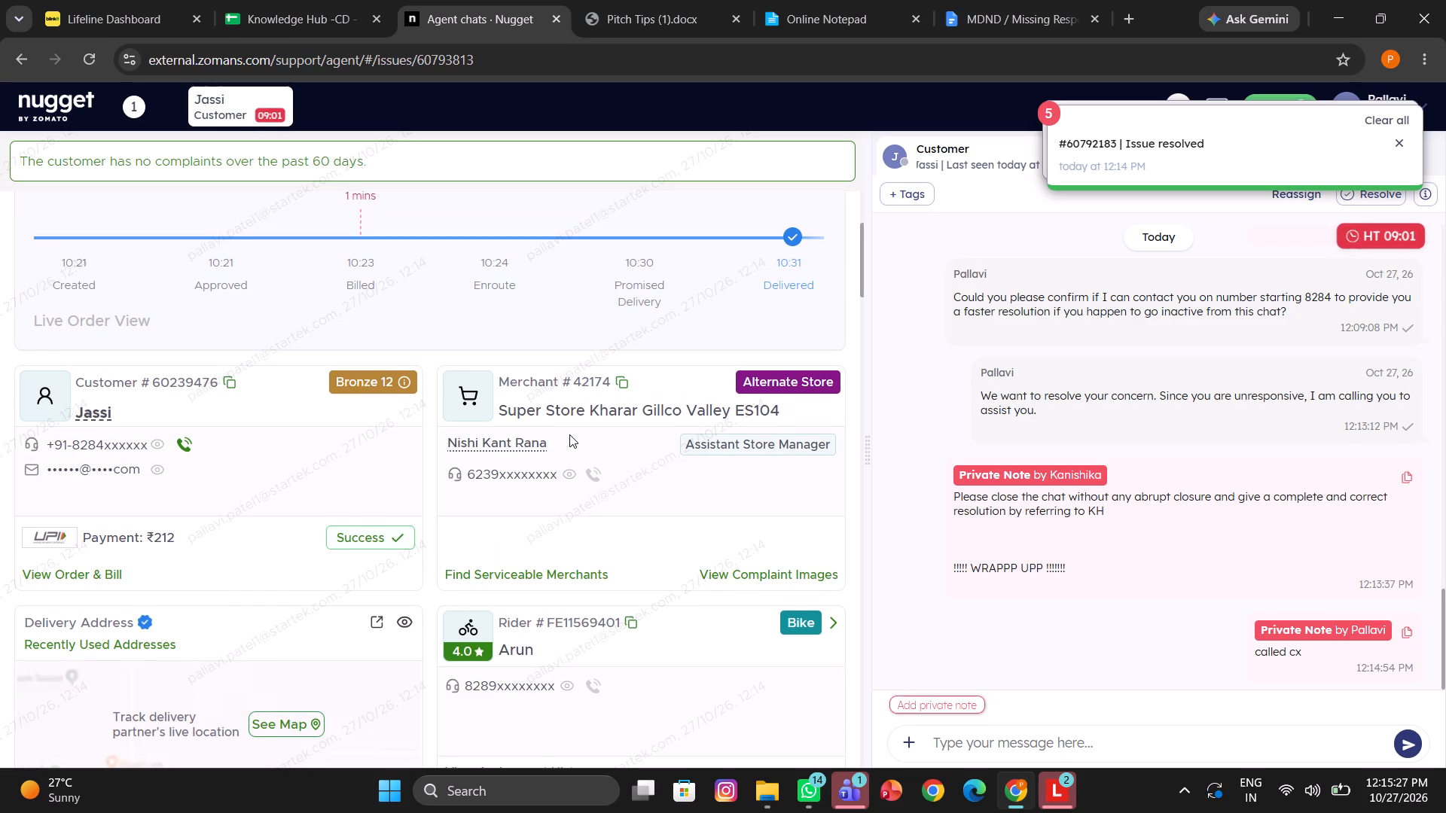
scroll(569, 434, "left", 2)
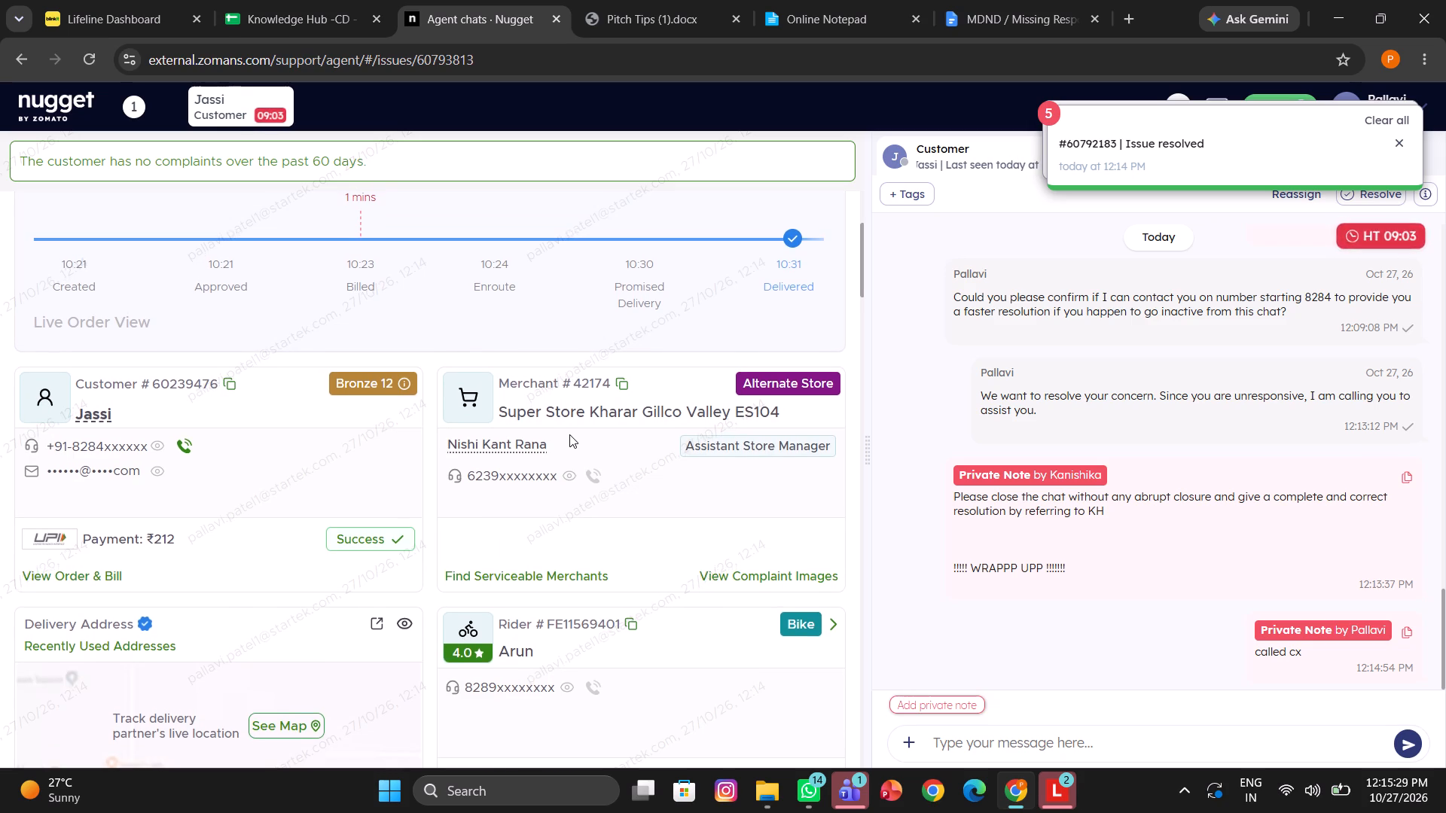
scroll(569, 434, "up", 6)
scroll(569, 434, "down", 3)
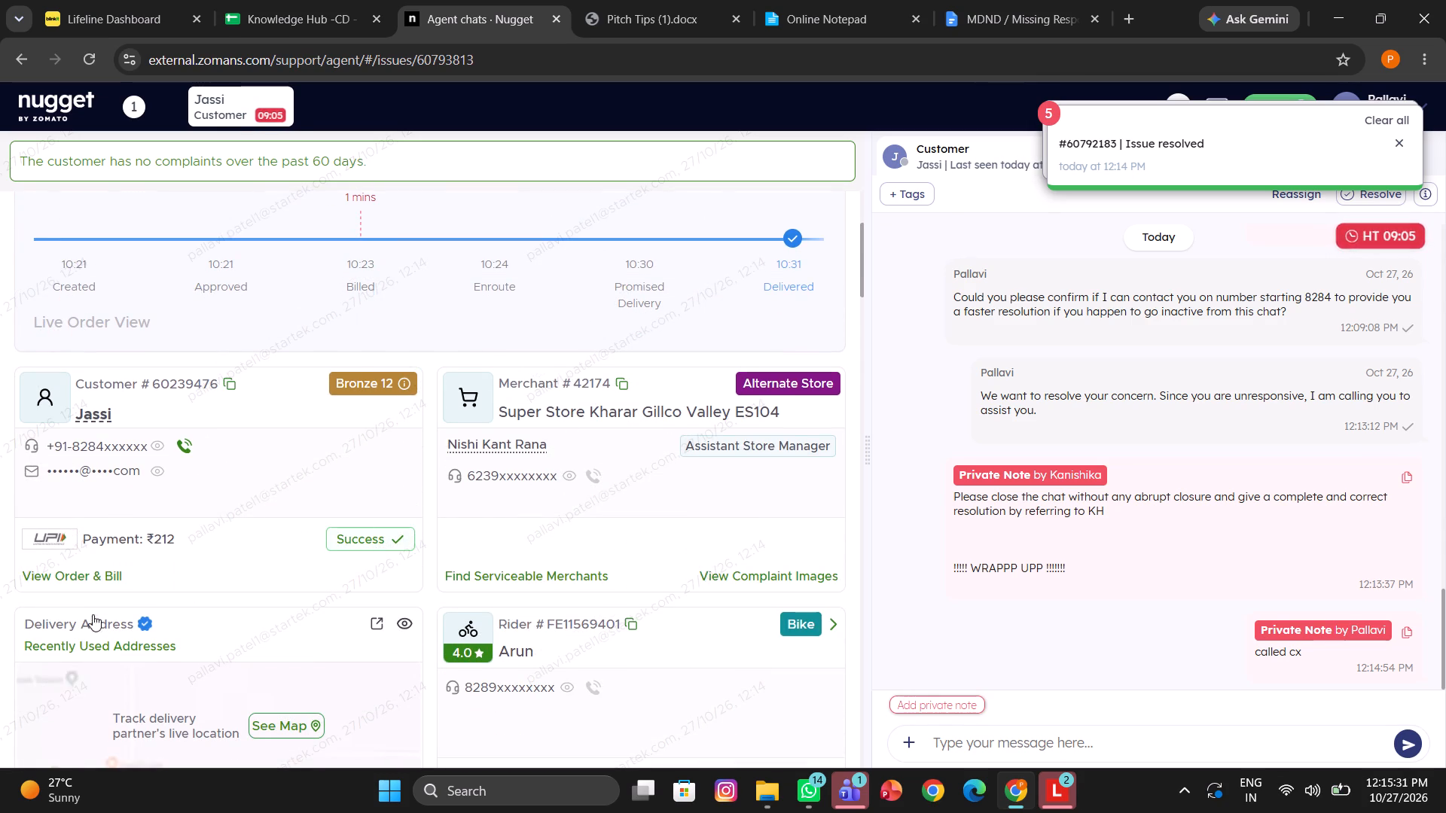
scroll(651, 312, "up", 3)
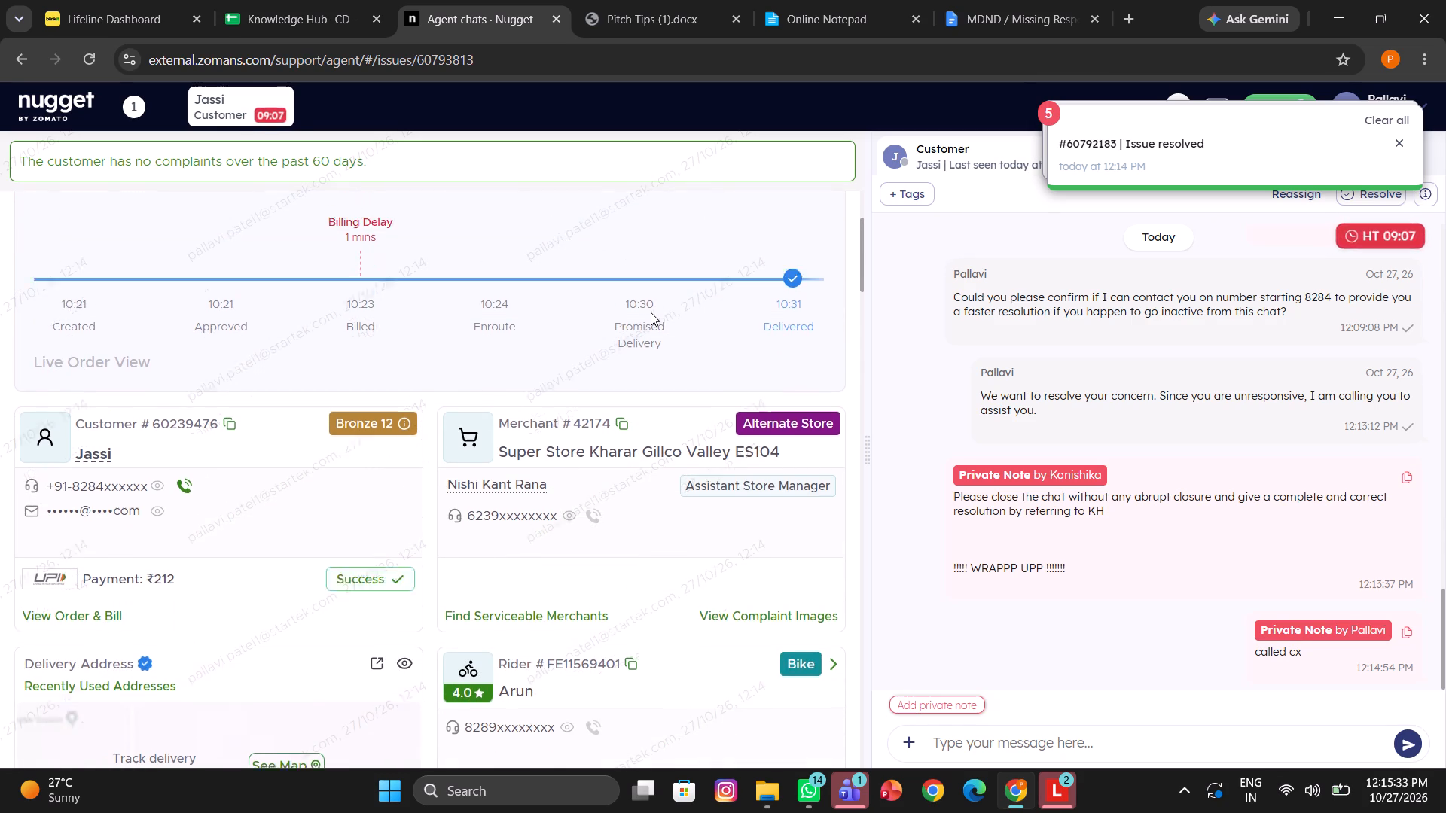
scroll(651, 312, "up", 3)
scroll(456, 371, "up", 1)
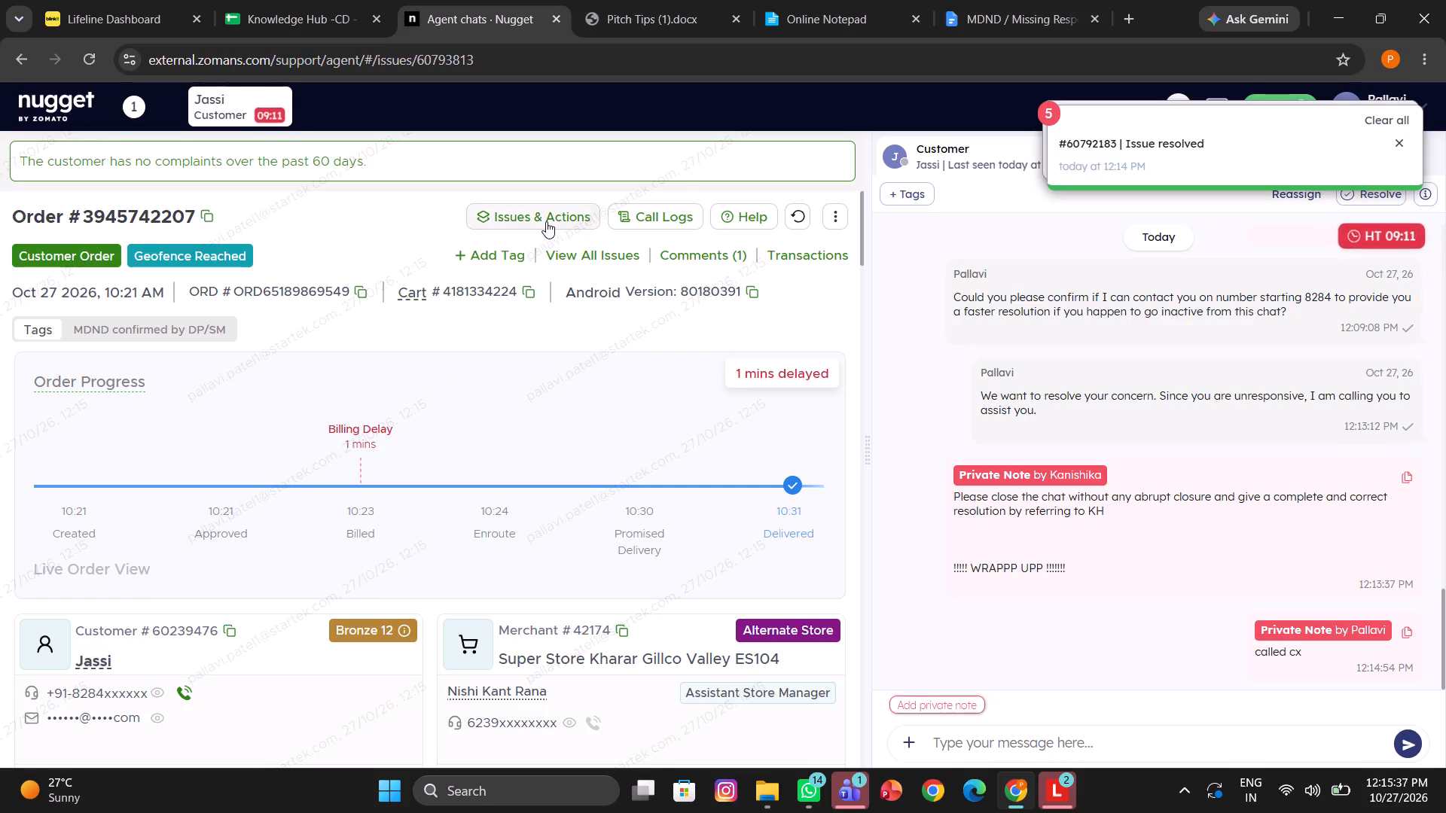
left_click(657, 207)
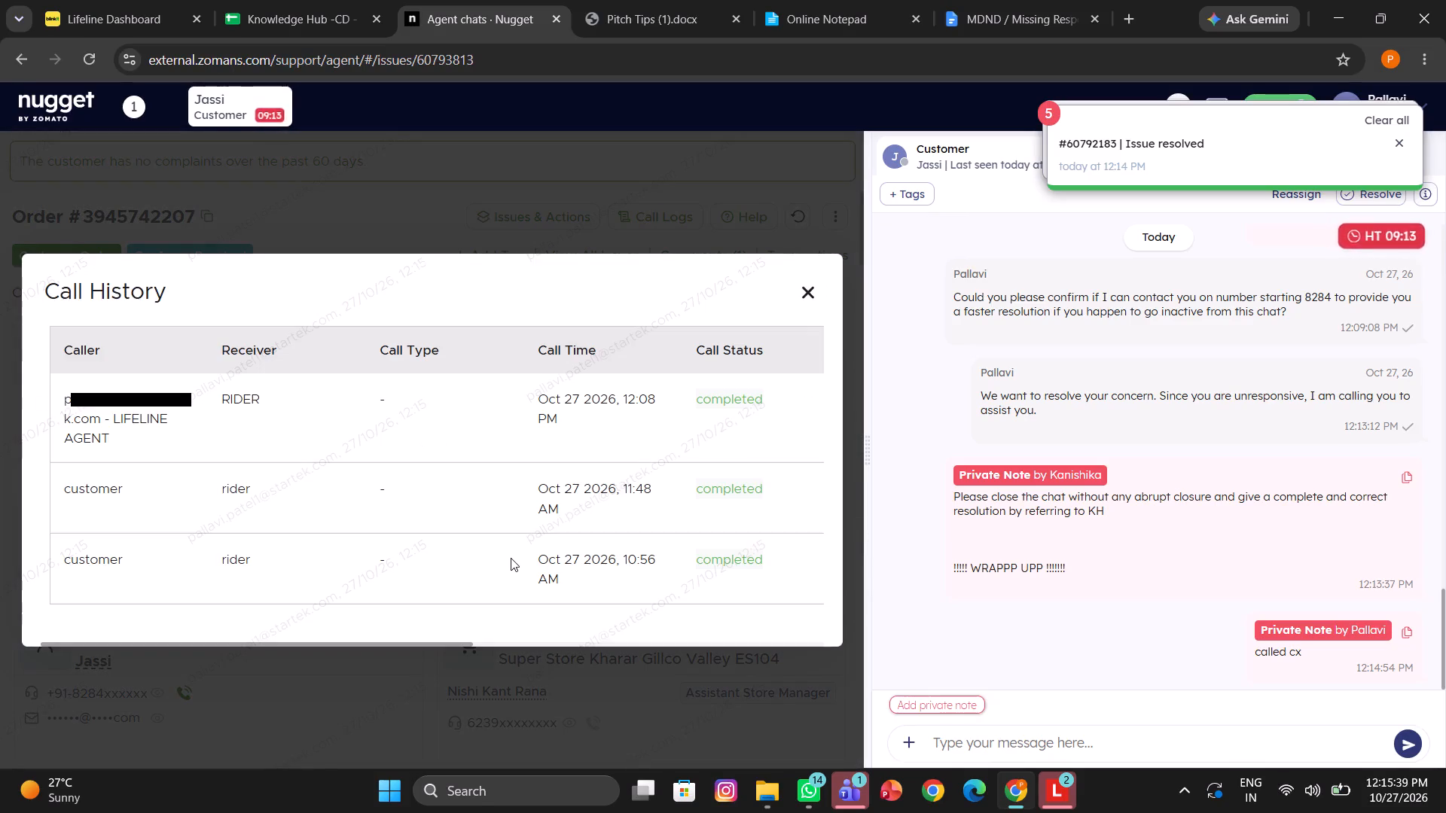
scroll(511, 558, "down", 1)
scroll(511, 558, "left", 4)
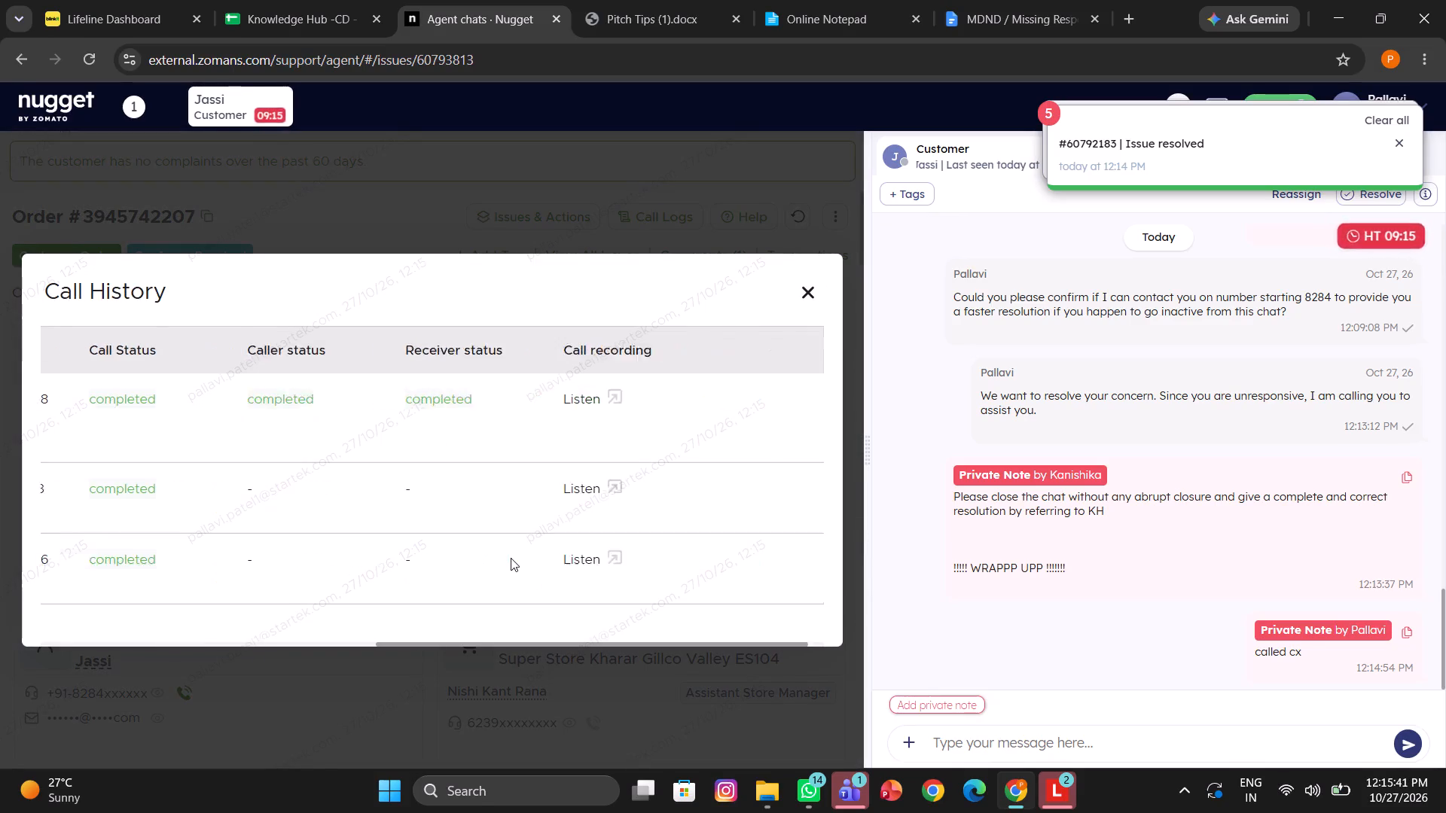
scroll(511, 558, "left", 2)
left_click(812, 291)
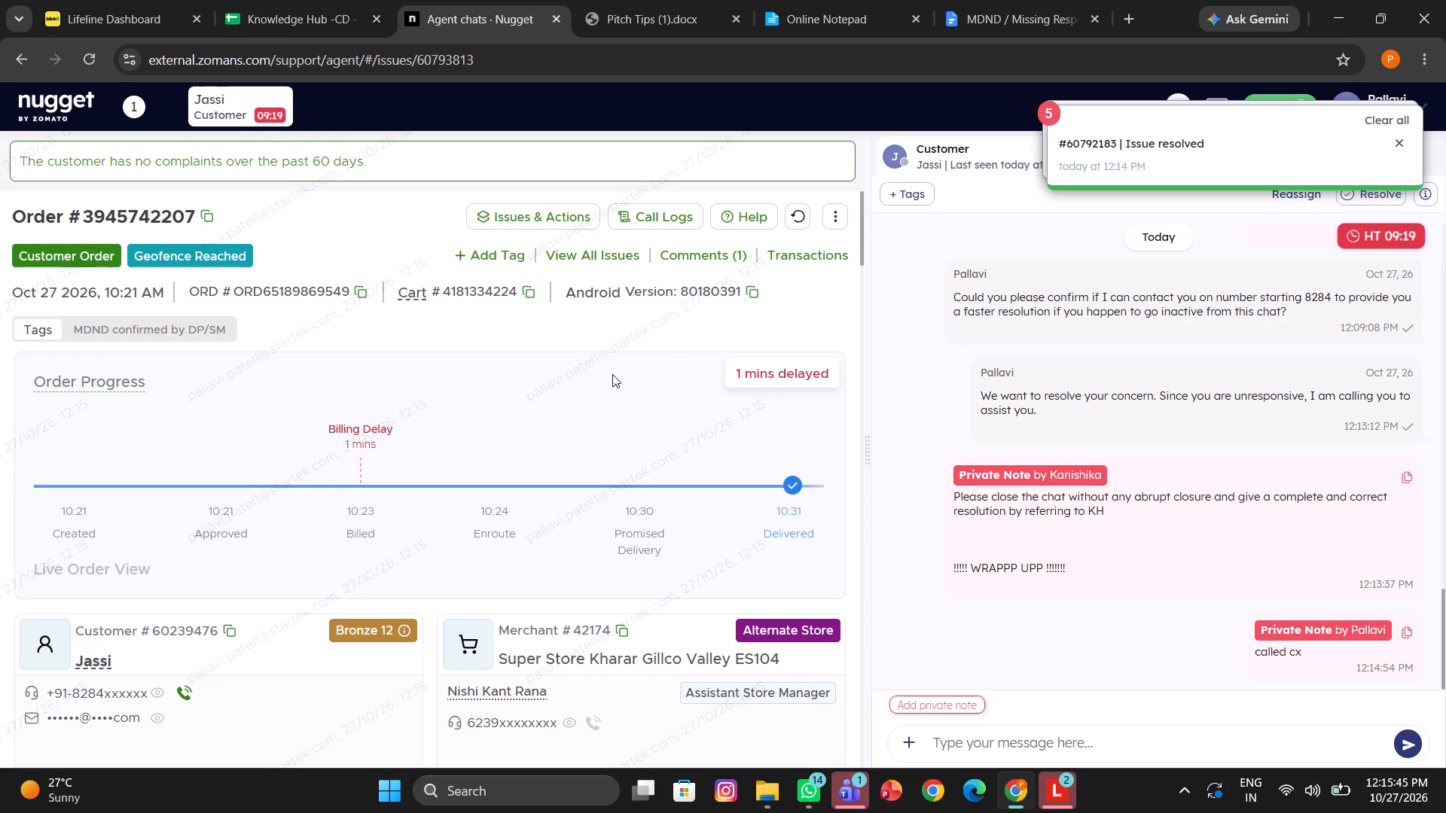
Search the order's reportable issues for "ord" and check the resolution options for Order not Delivered.
left_click(519, 212)
left_click(593, 223)
type("ord")
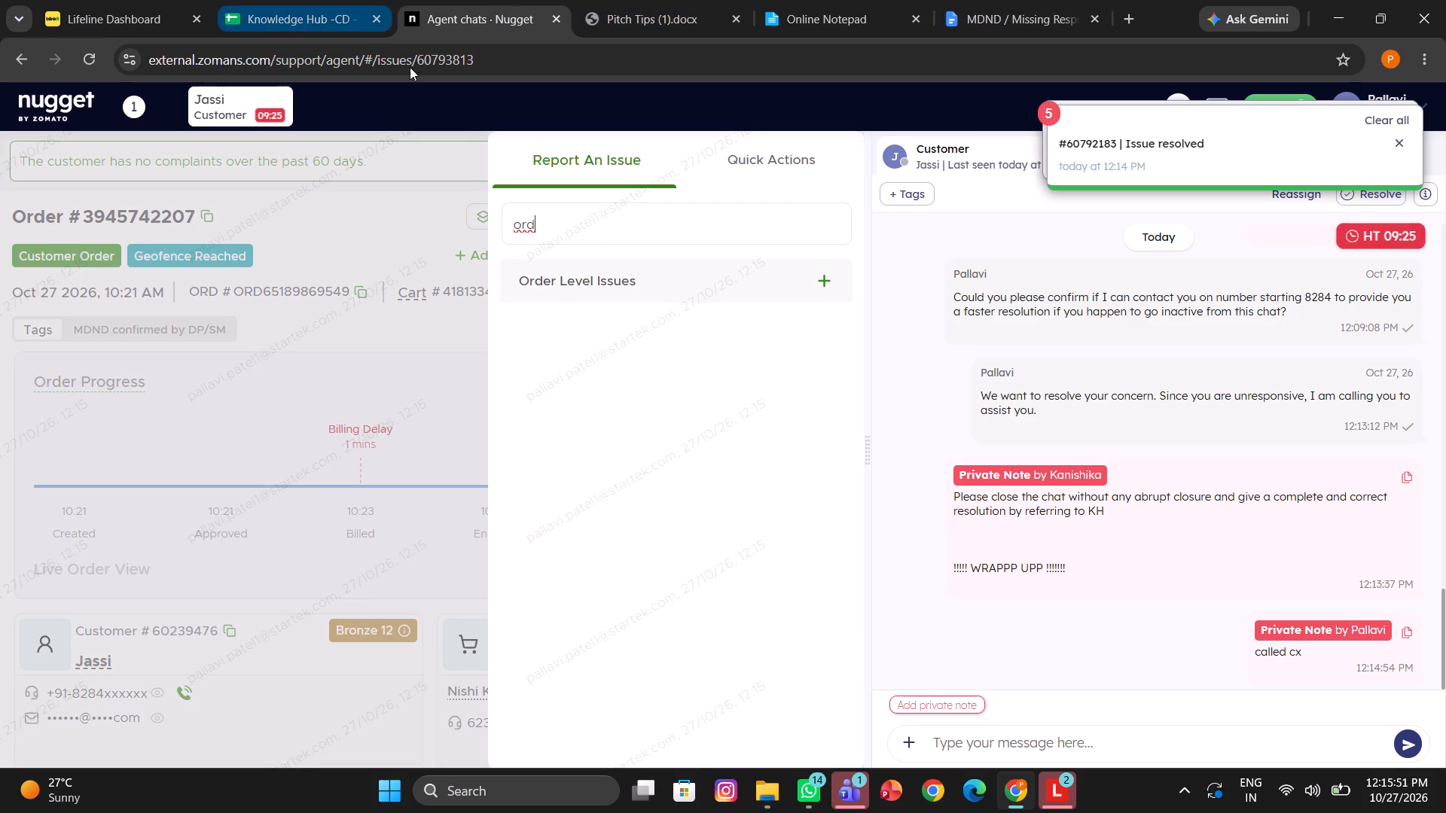
left_click(623, 287)
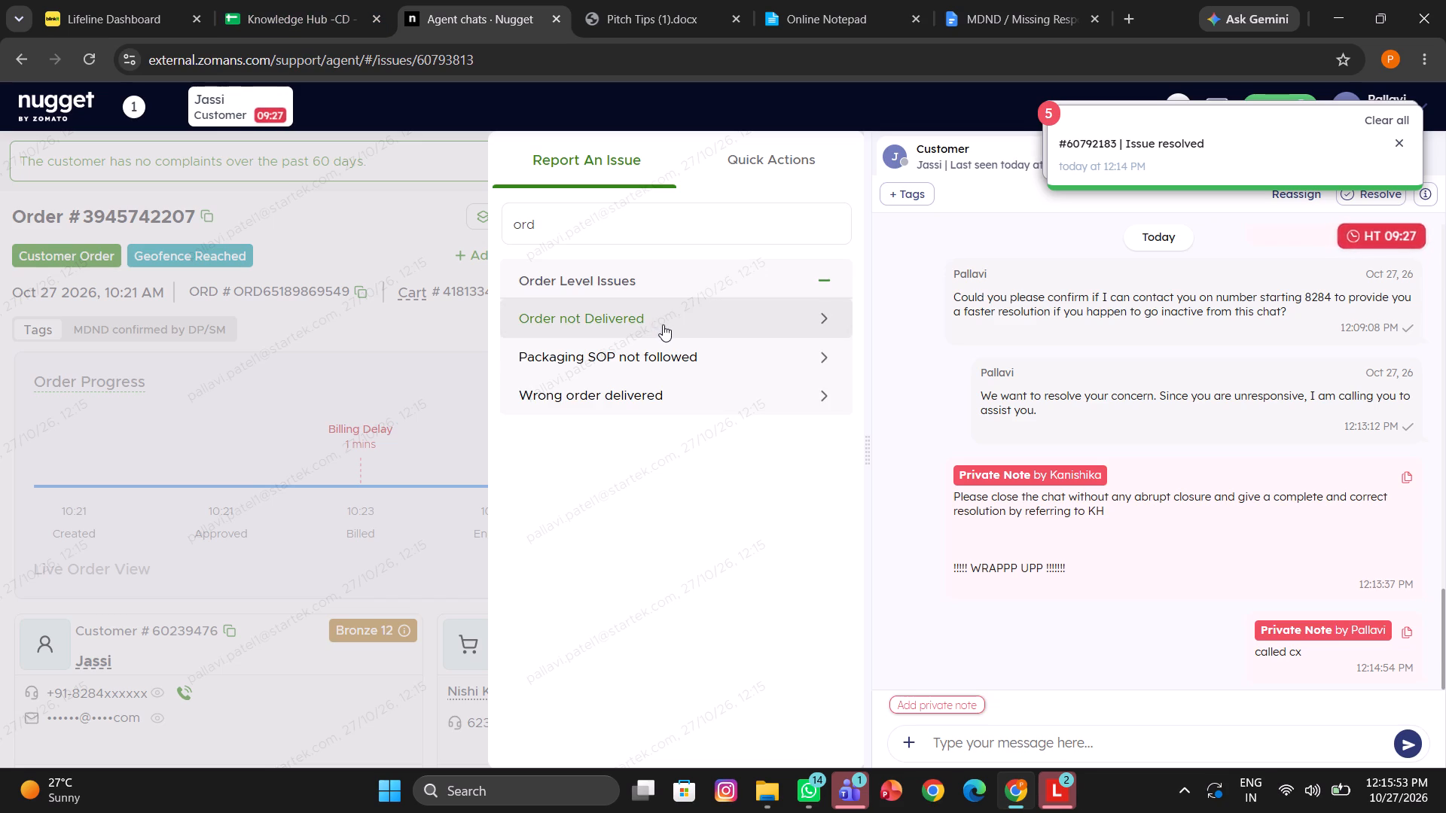
left_click(663, 324)
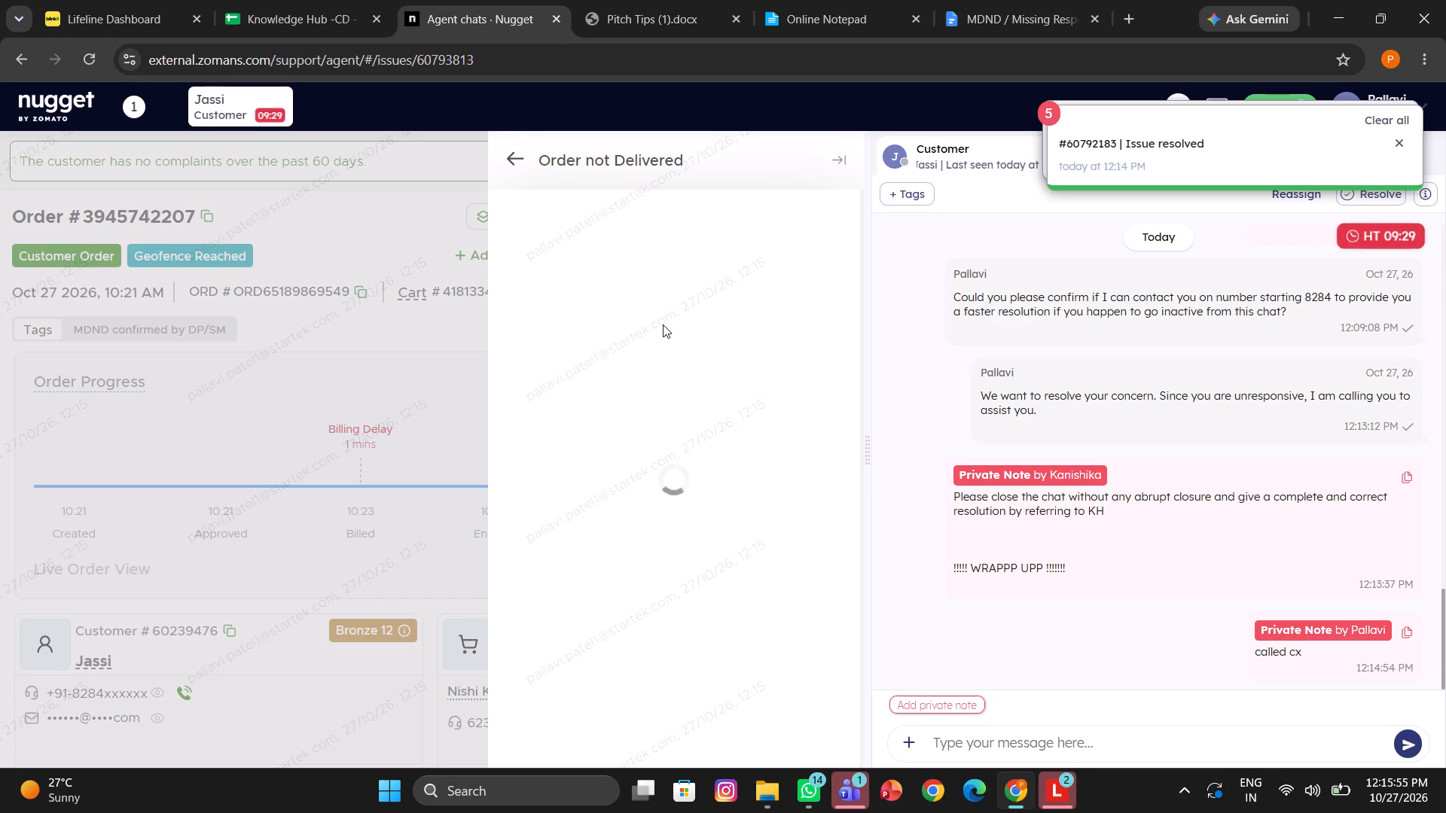
left_click(663, 324)
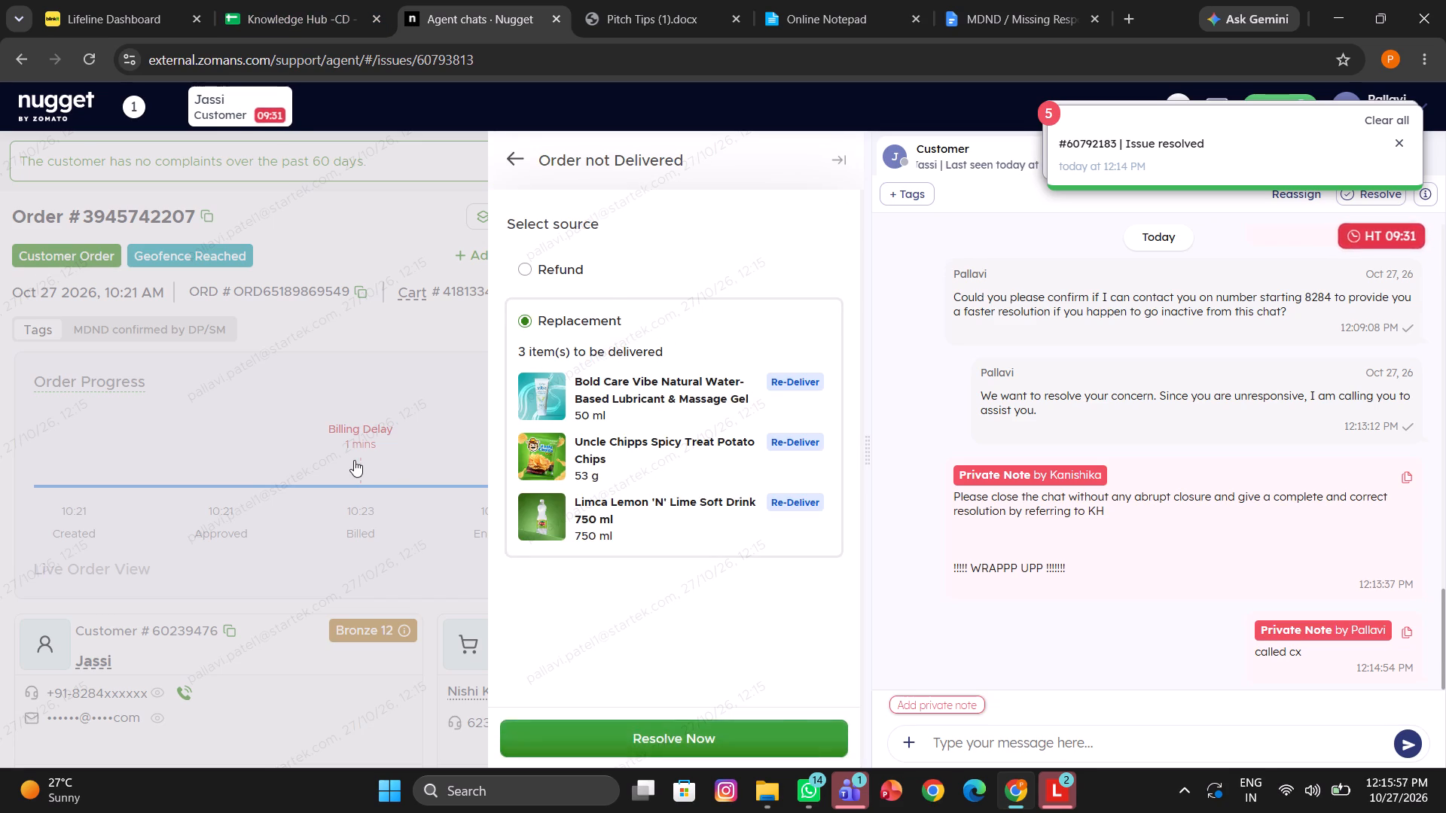
left_click(354, 460)
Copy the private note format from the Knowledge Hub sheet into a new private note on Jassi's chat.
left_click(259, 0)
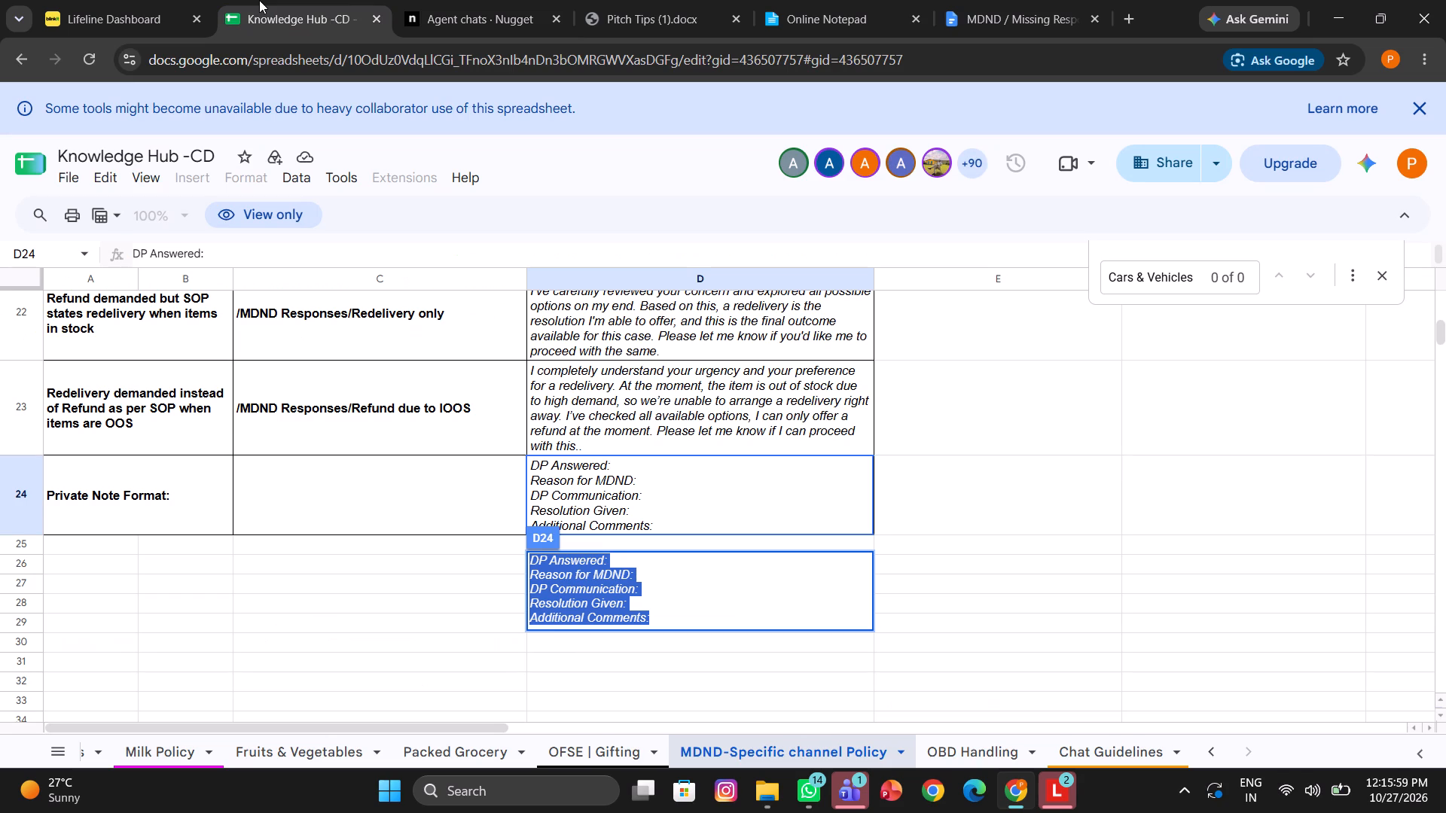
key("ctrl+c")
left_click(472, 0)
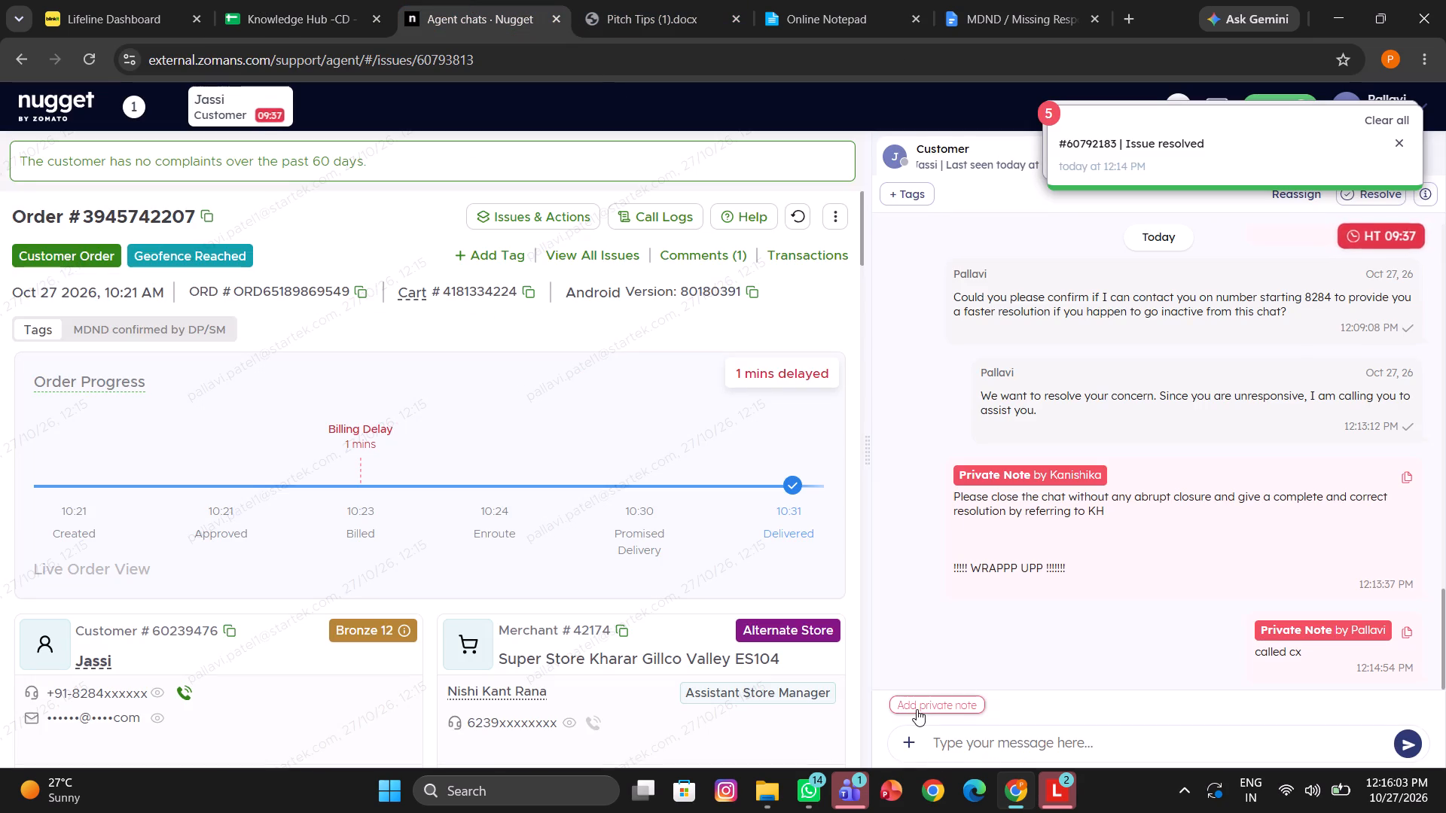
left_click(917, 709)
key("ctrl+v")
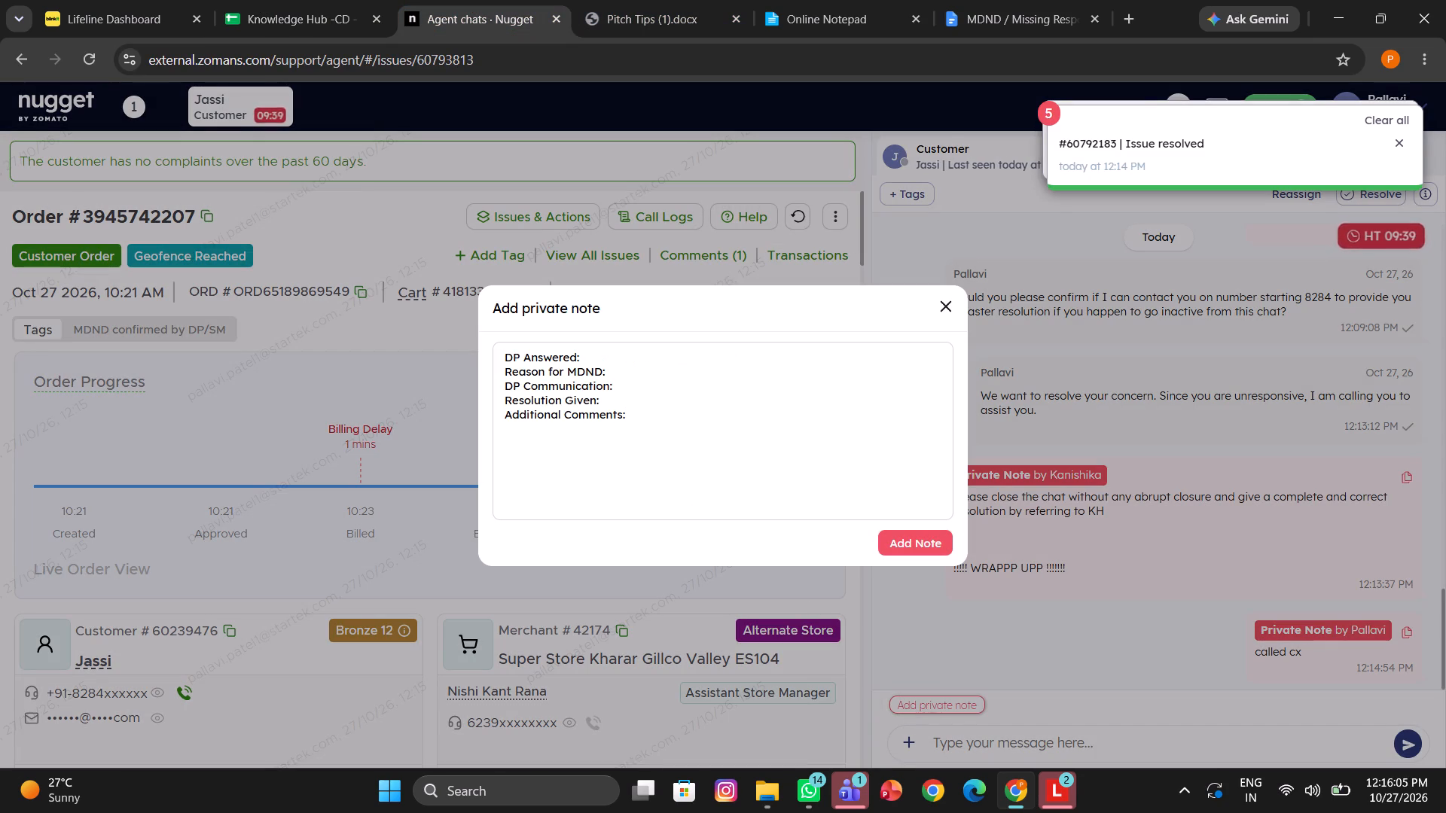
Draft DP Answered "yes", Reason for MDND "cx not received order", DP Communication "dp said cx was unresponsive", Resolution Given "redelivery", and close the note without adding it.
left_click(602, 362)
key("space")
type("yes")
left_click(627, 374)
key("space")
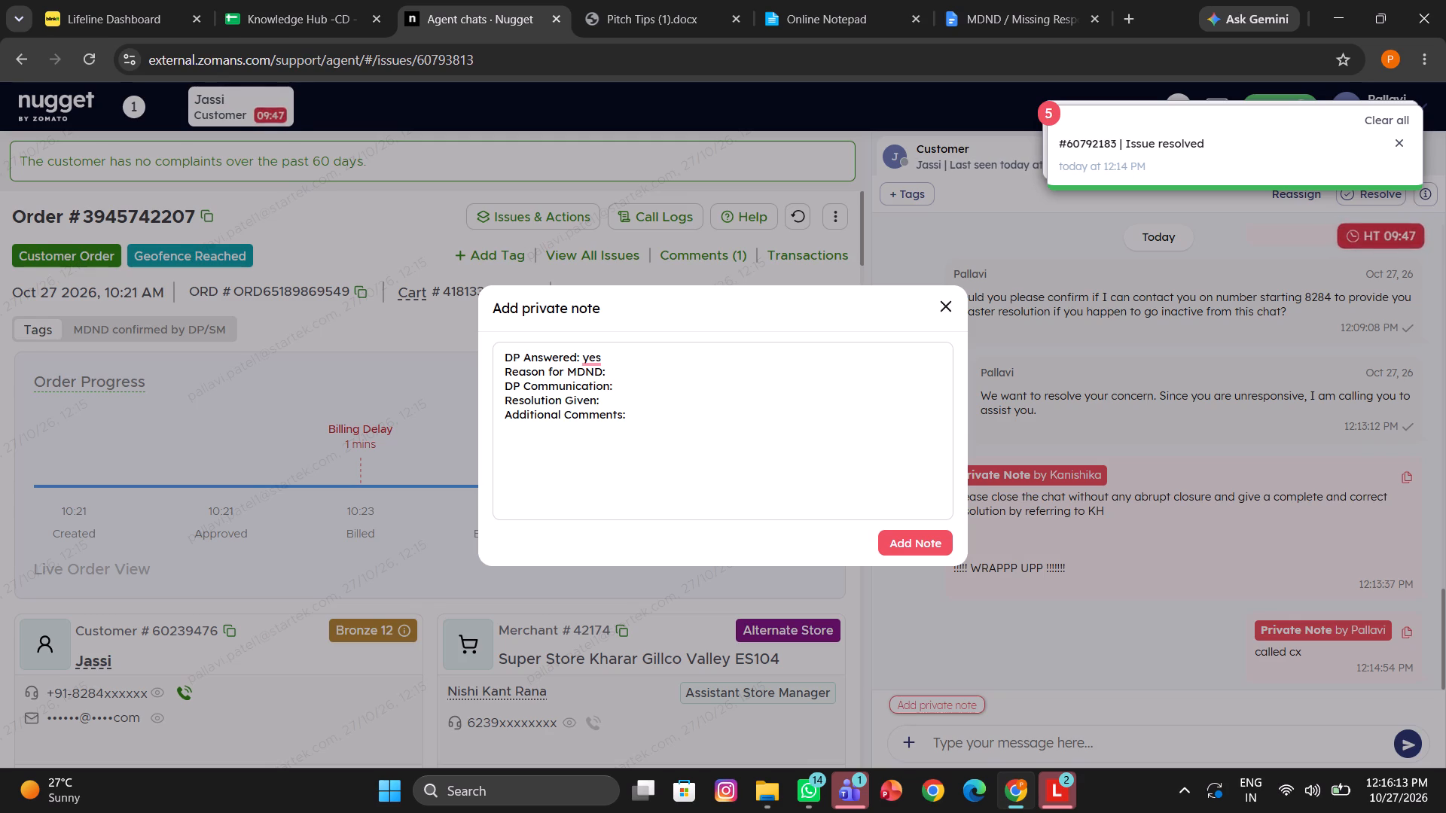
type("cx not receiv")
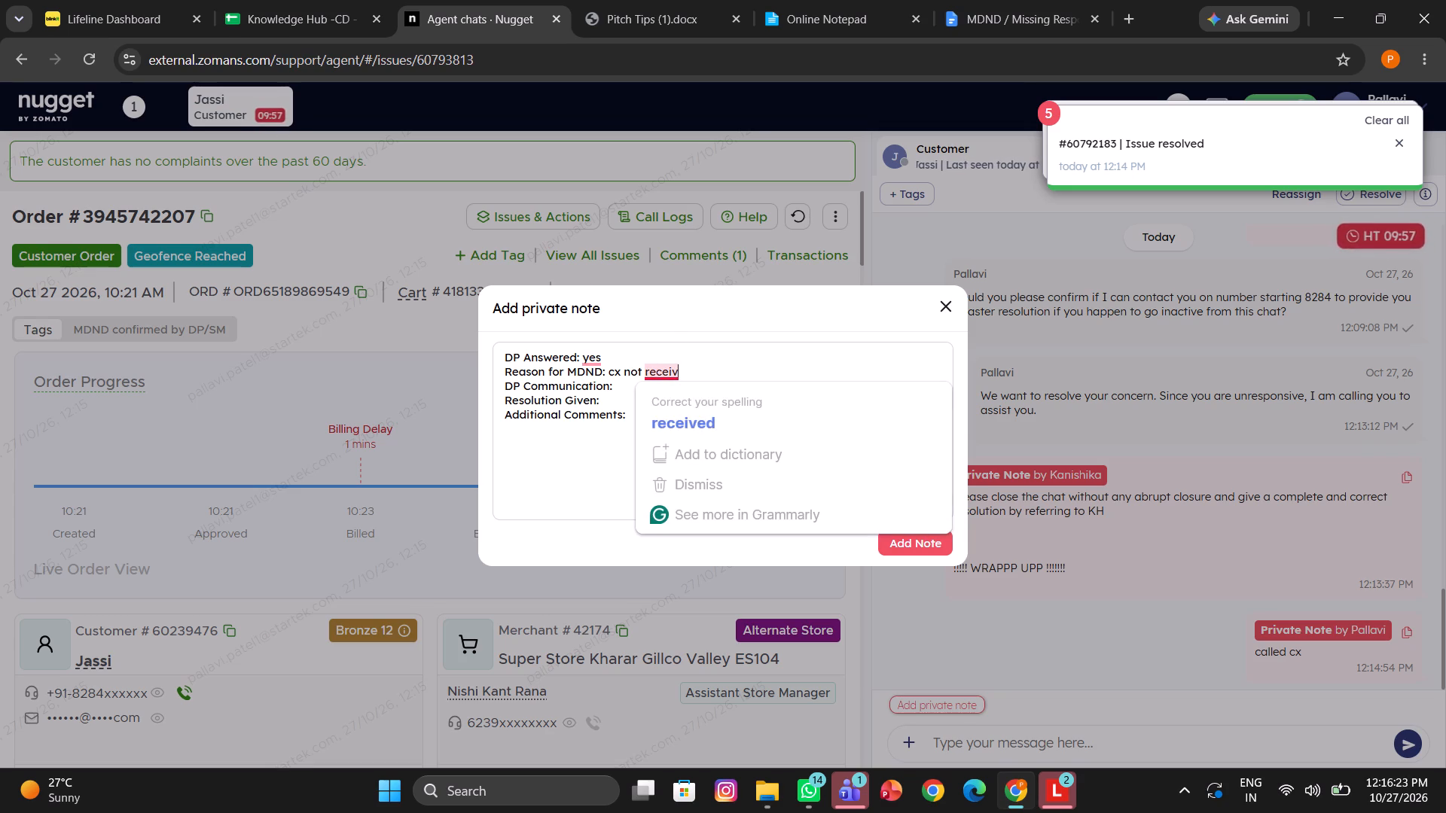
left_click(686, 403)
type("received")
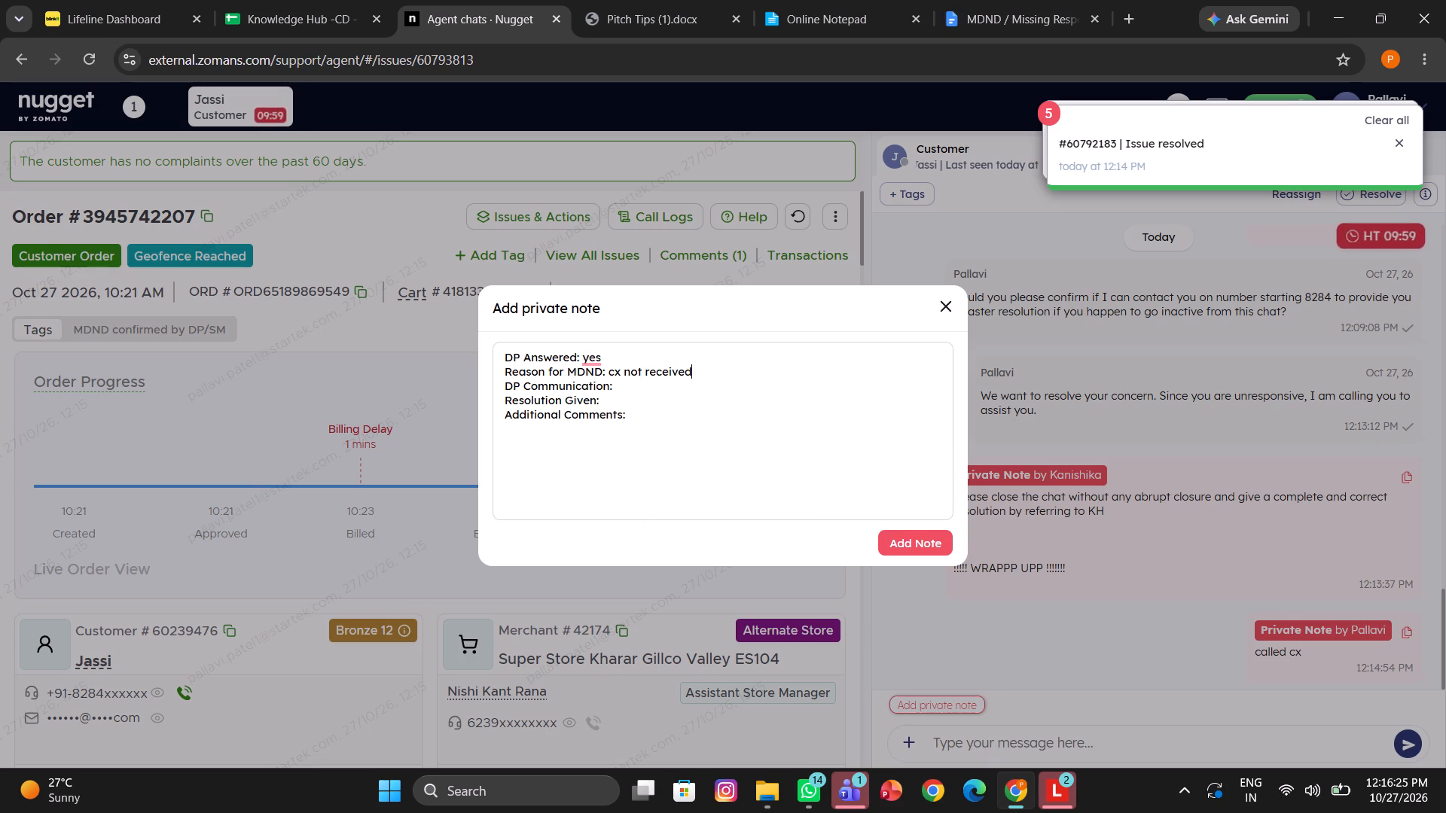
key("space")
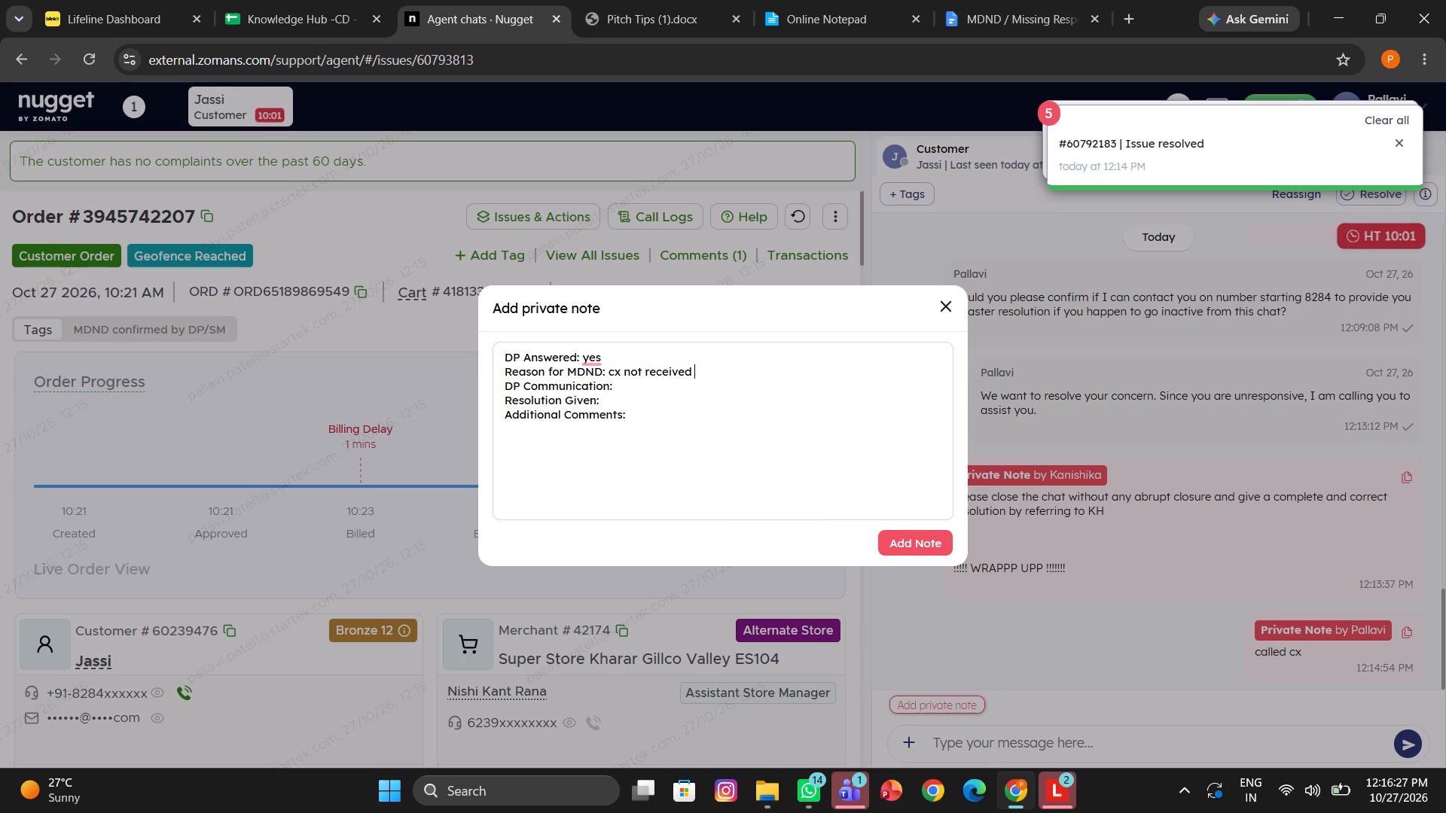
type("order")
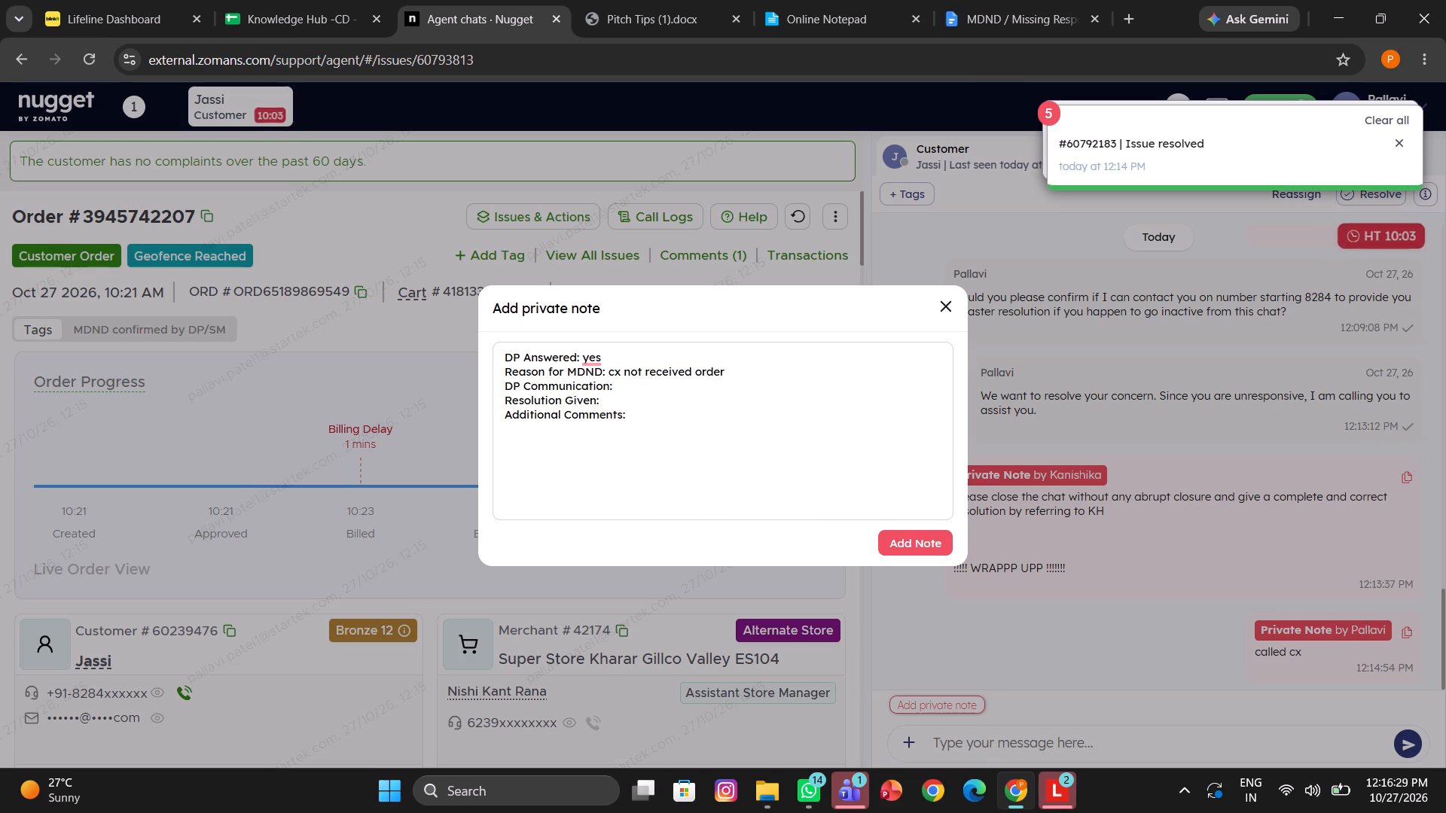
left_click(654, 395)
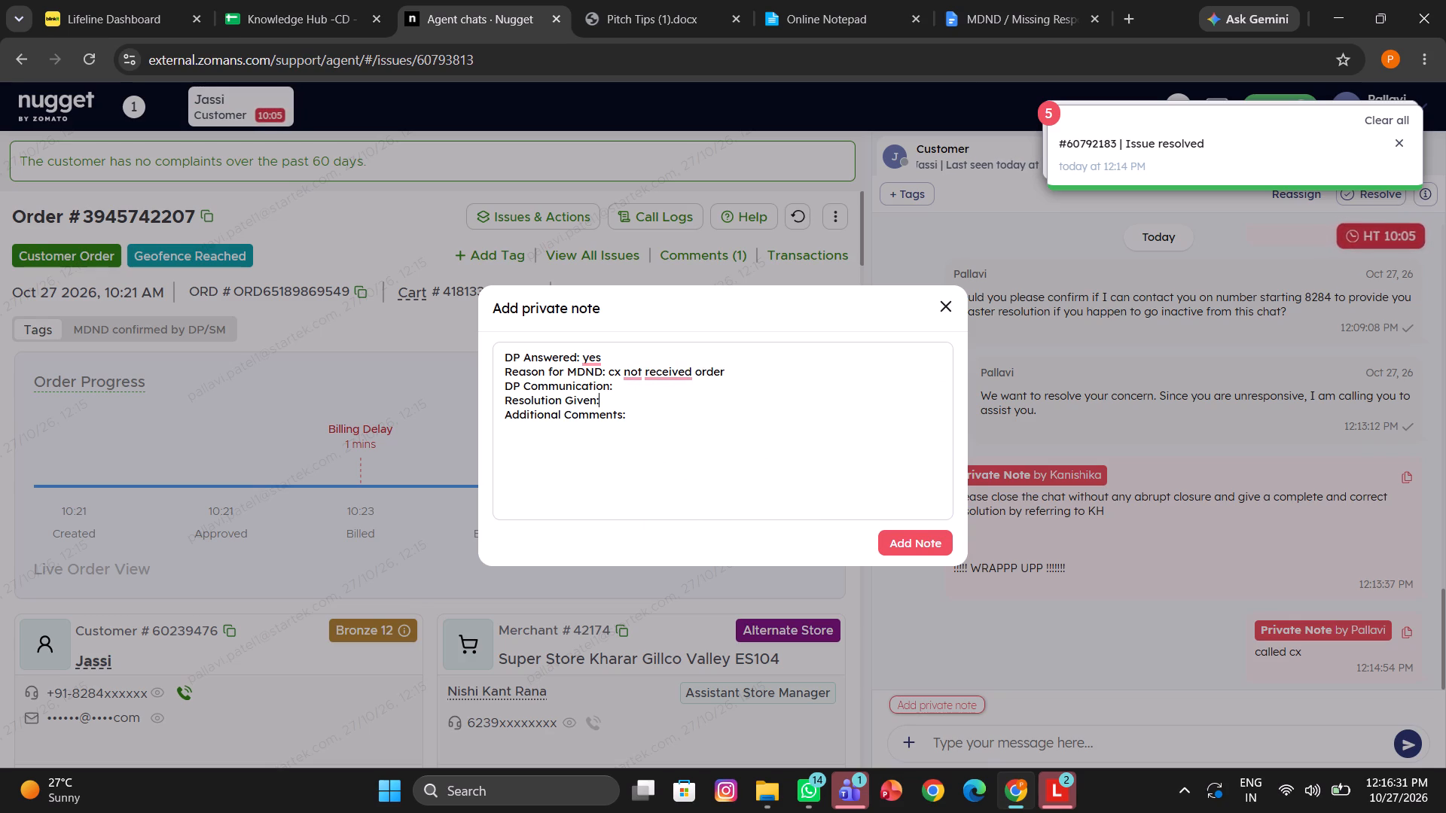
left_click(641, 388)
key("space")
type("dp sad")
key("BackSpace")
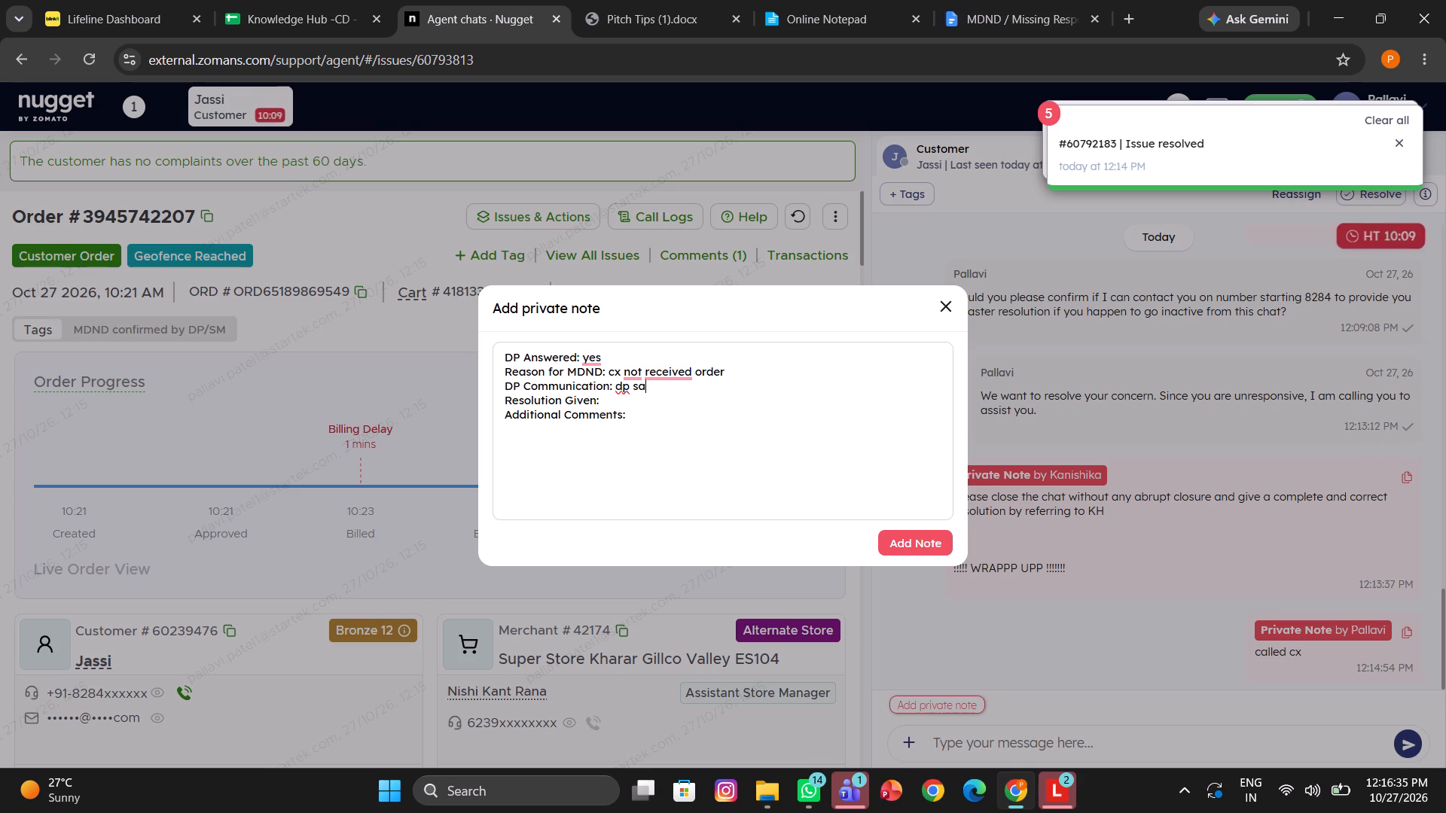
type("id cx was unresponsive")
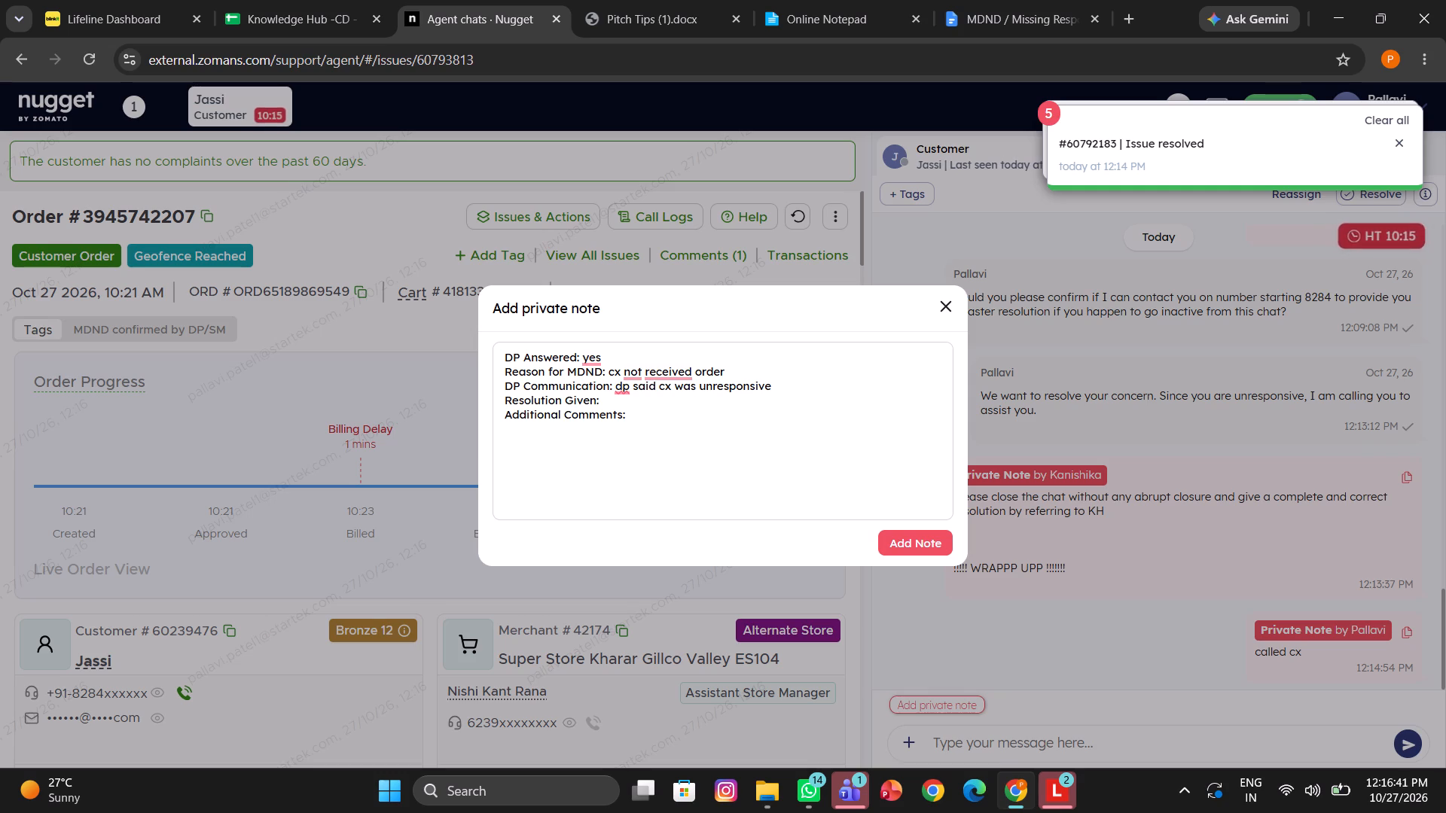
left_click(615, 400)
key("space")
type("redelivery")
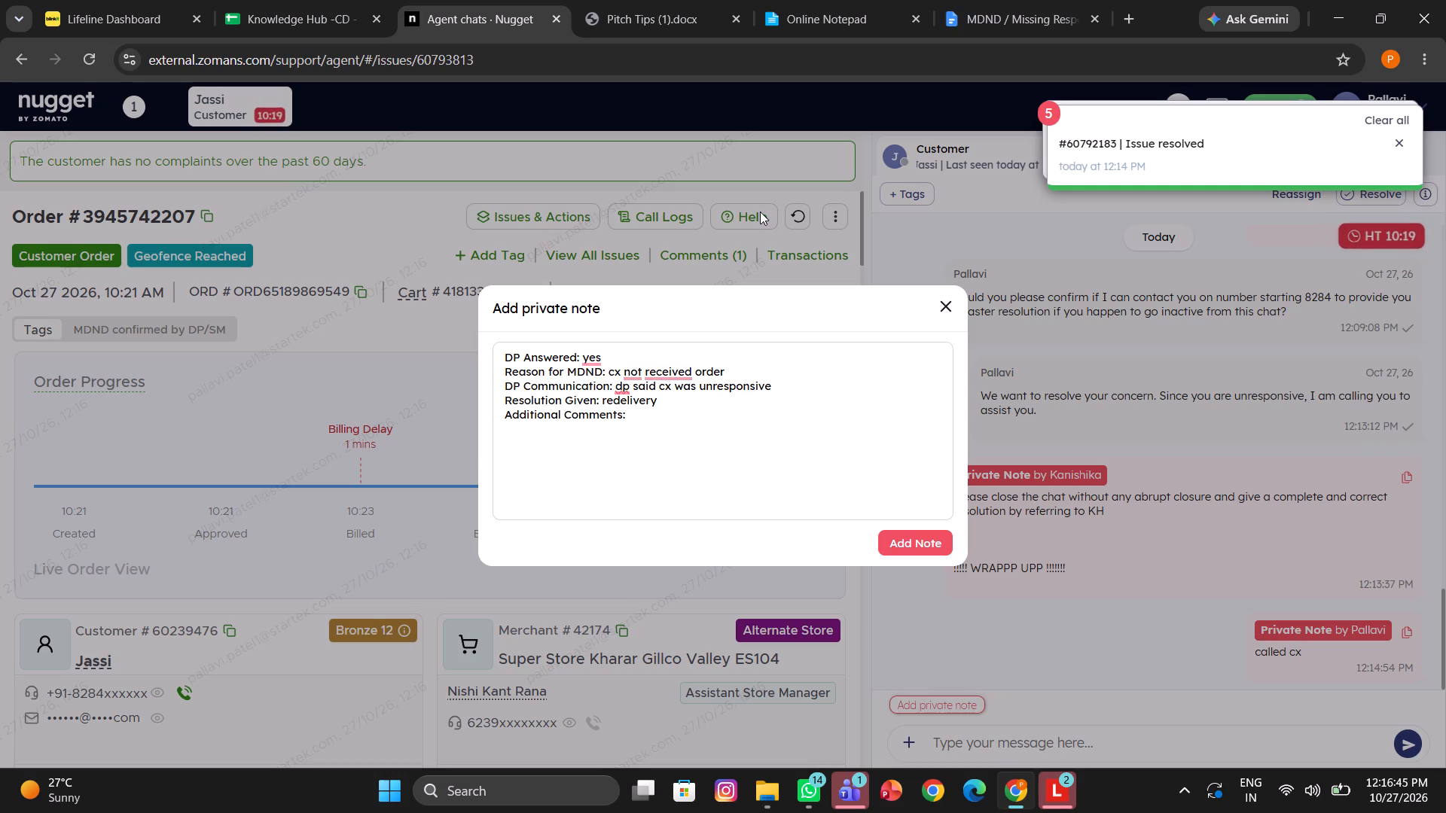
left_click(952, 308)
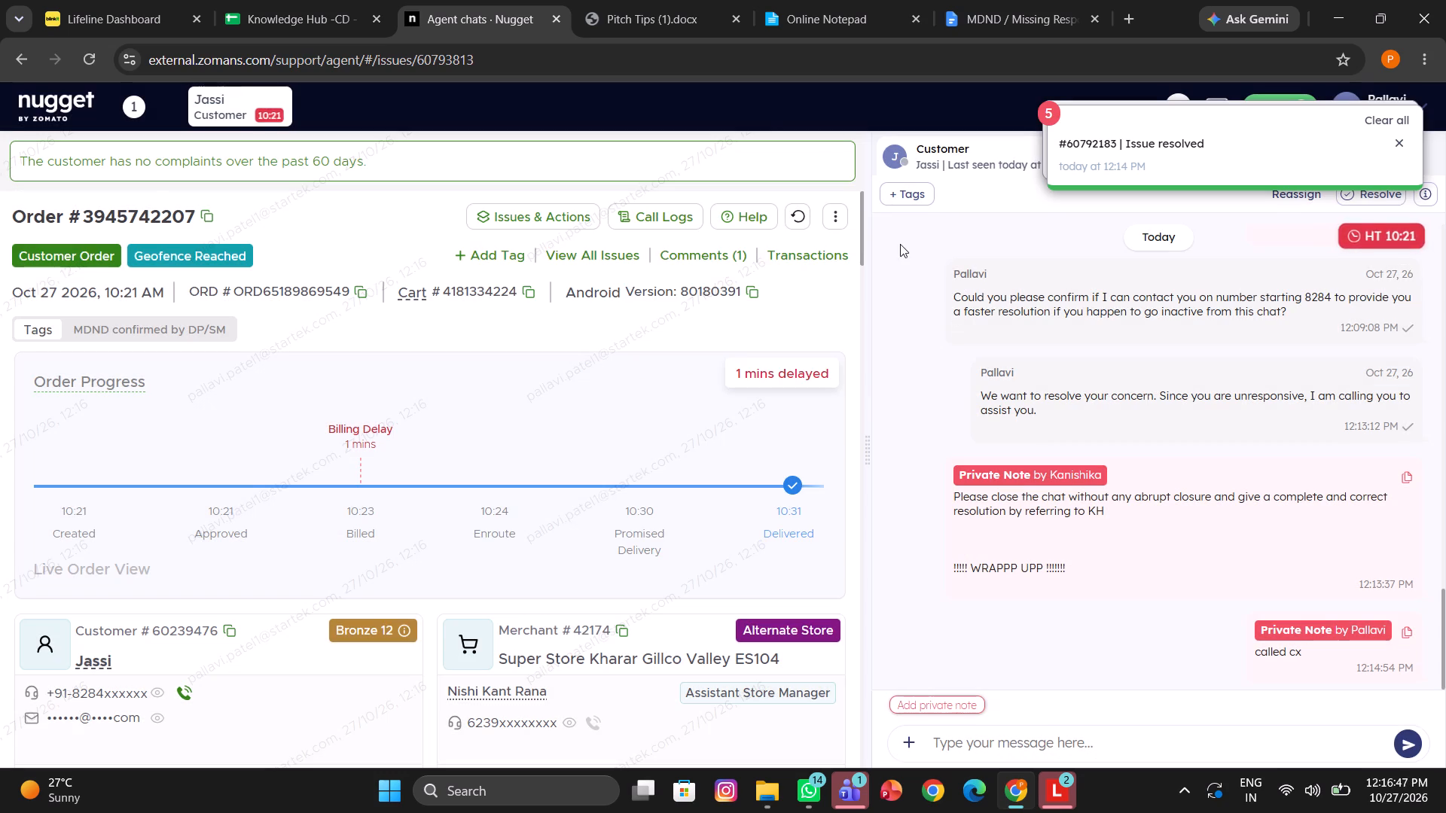
Copy the first MDND redelivery template, with DP/SM "yes", from Online Notepad and add it as a comment on Jassi's order.
left_click(648, 0)
left_click(854, 0)
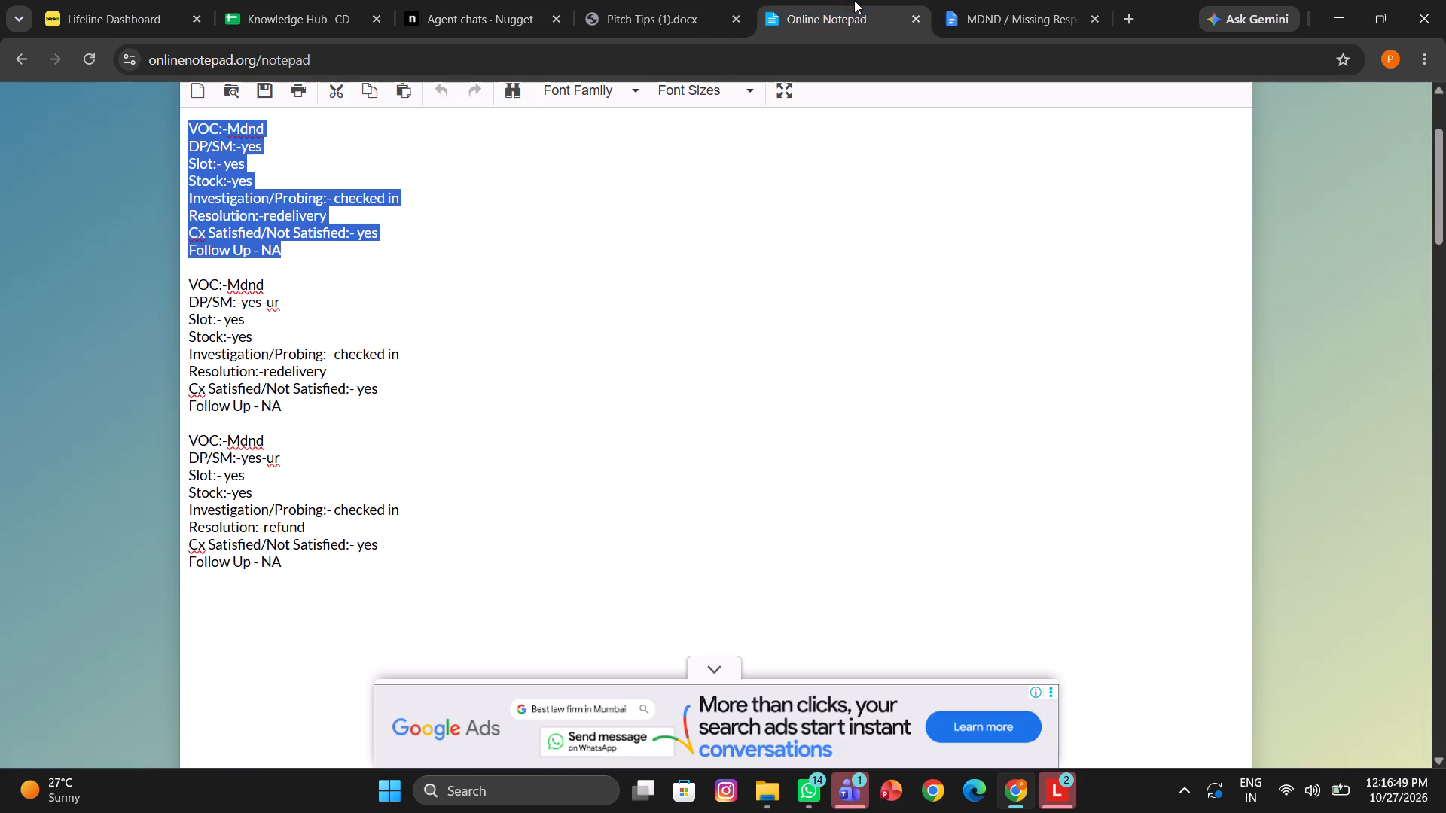
key("ctrl+c")
left_click(416, 0)
scroll(420, 498, "down", 2)
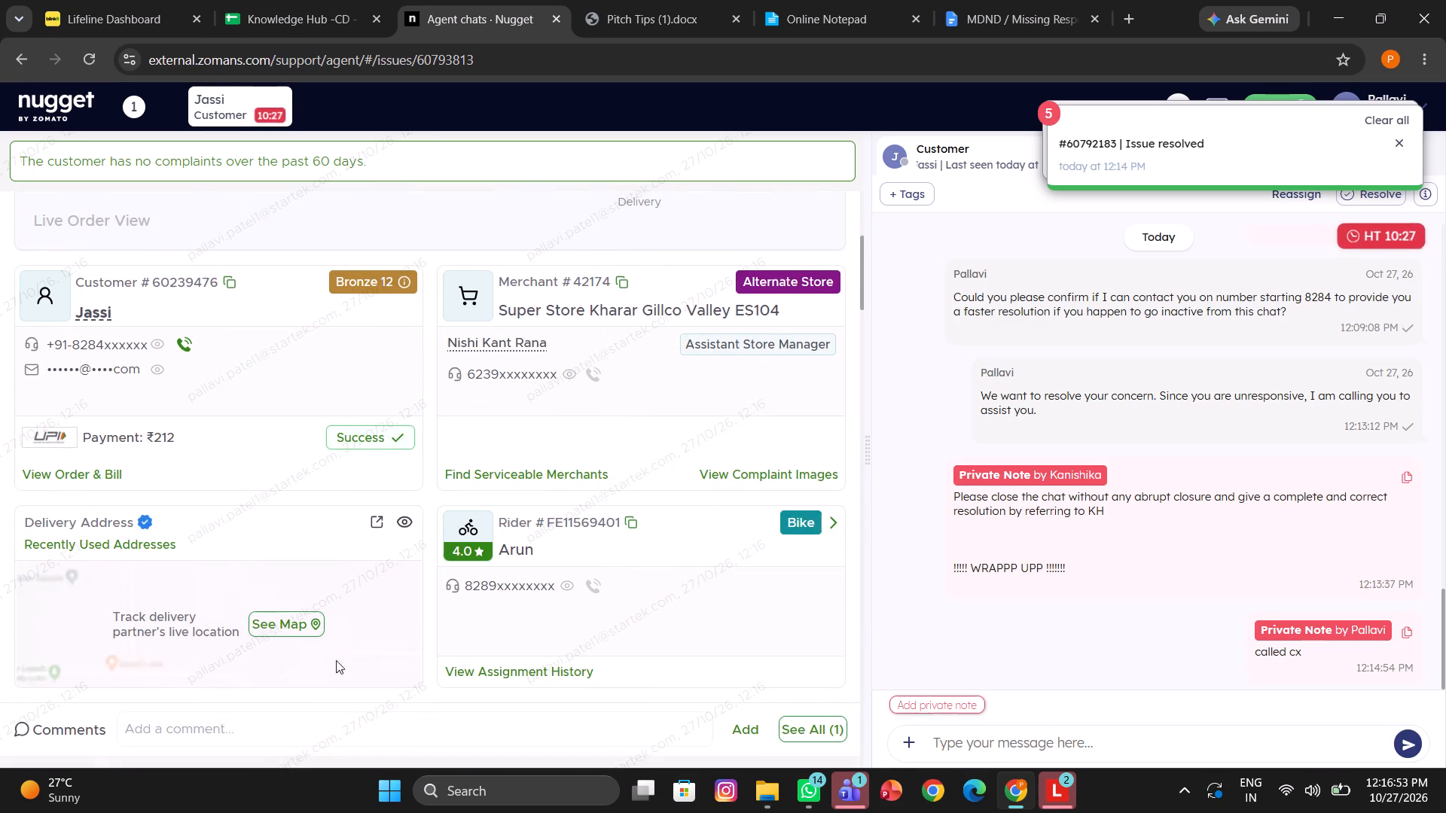
left_click(300, 732)
key("ctrl+v")
key("Return")
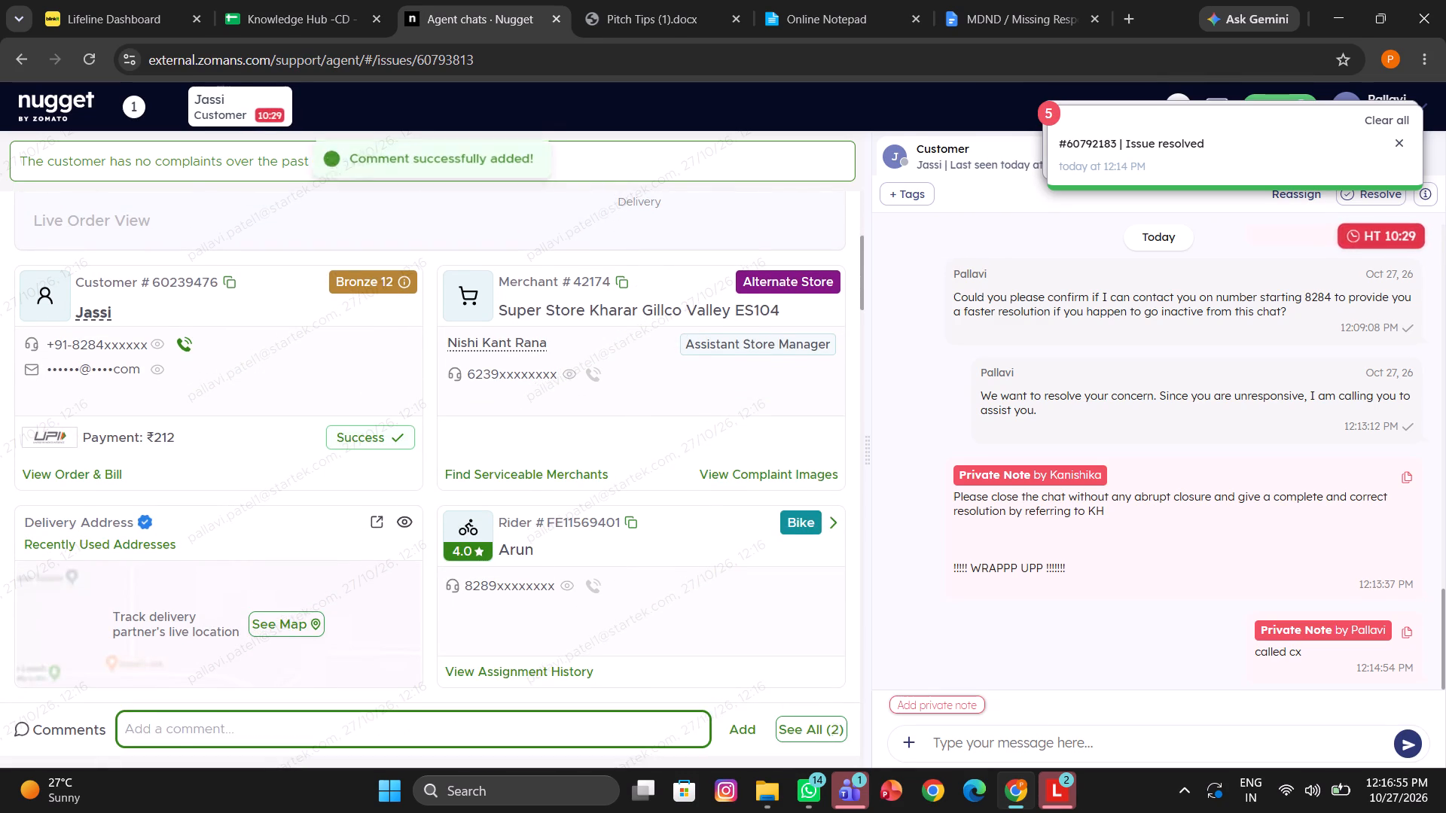
Report Order not Delivered under Order Level Issues for Jassi's order and resolve it with Replacement.
scroll(300, 732, "up", 8)
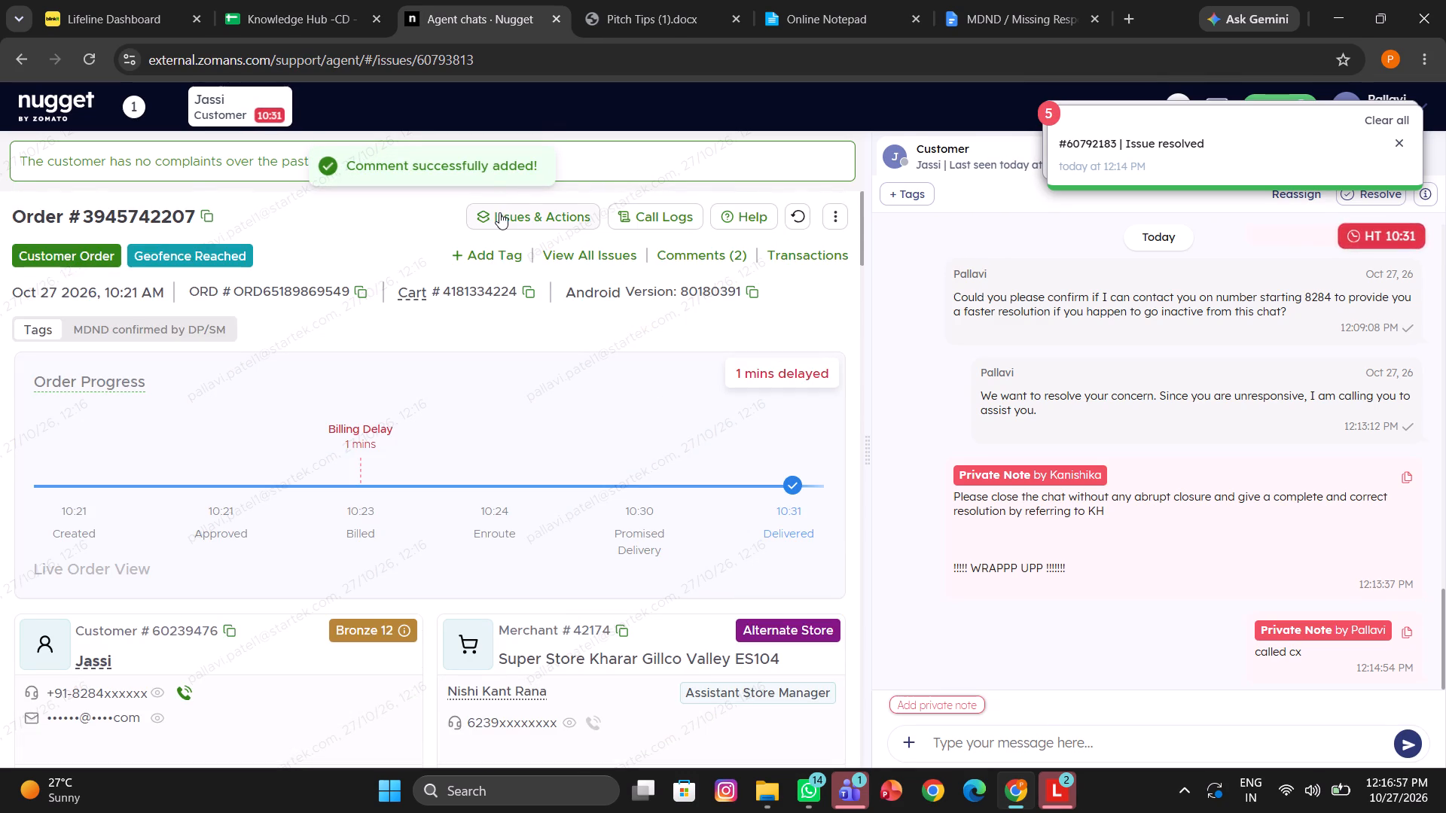
left_click(499, 212)
left_click(638, 232)
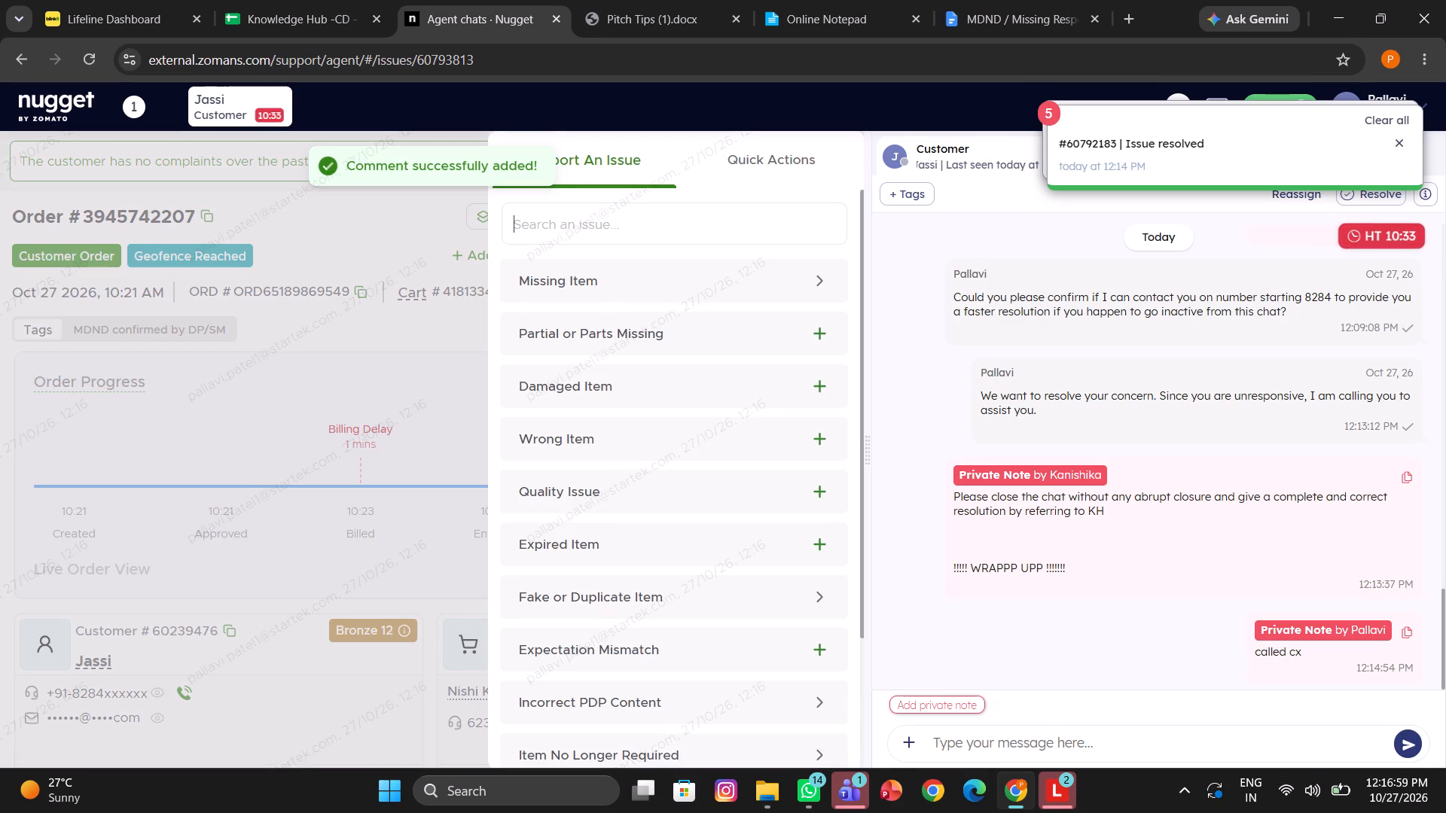
type("or")
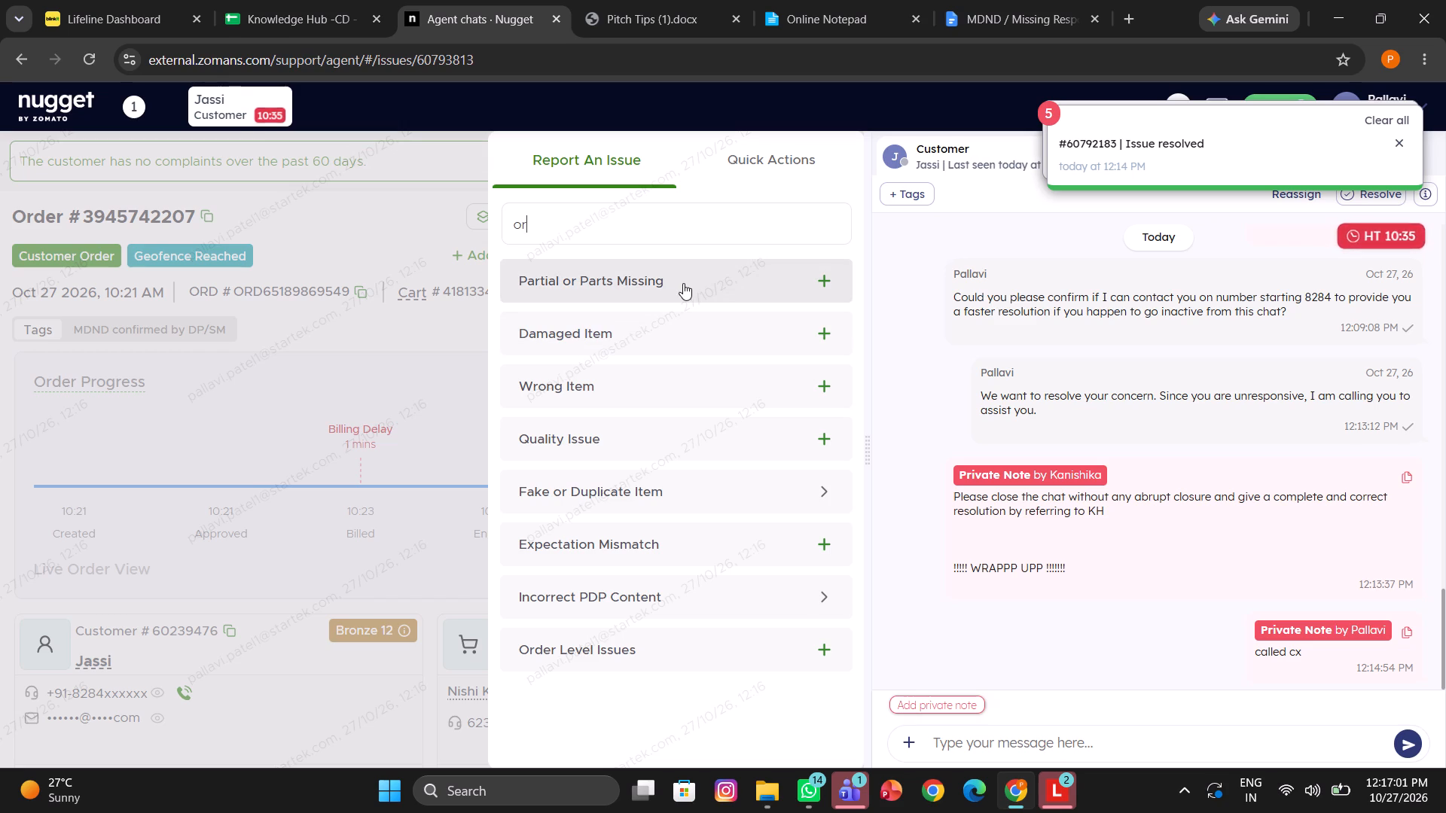
left_click(616, 639)
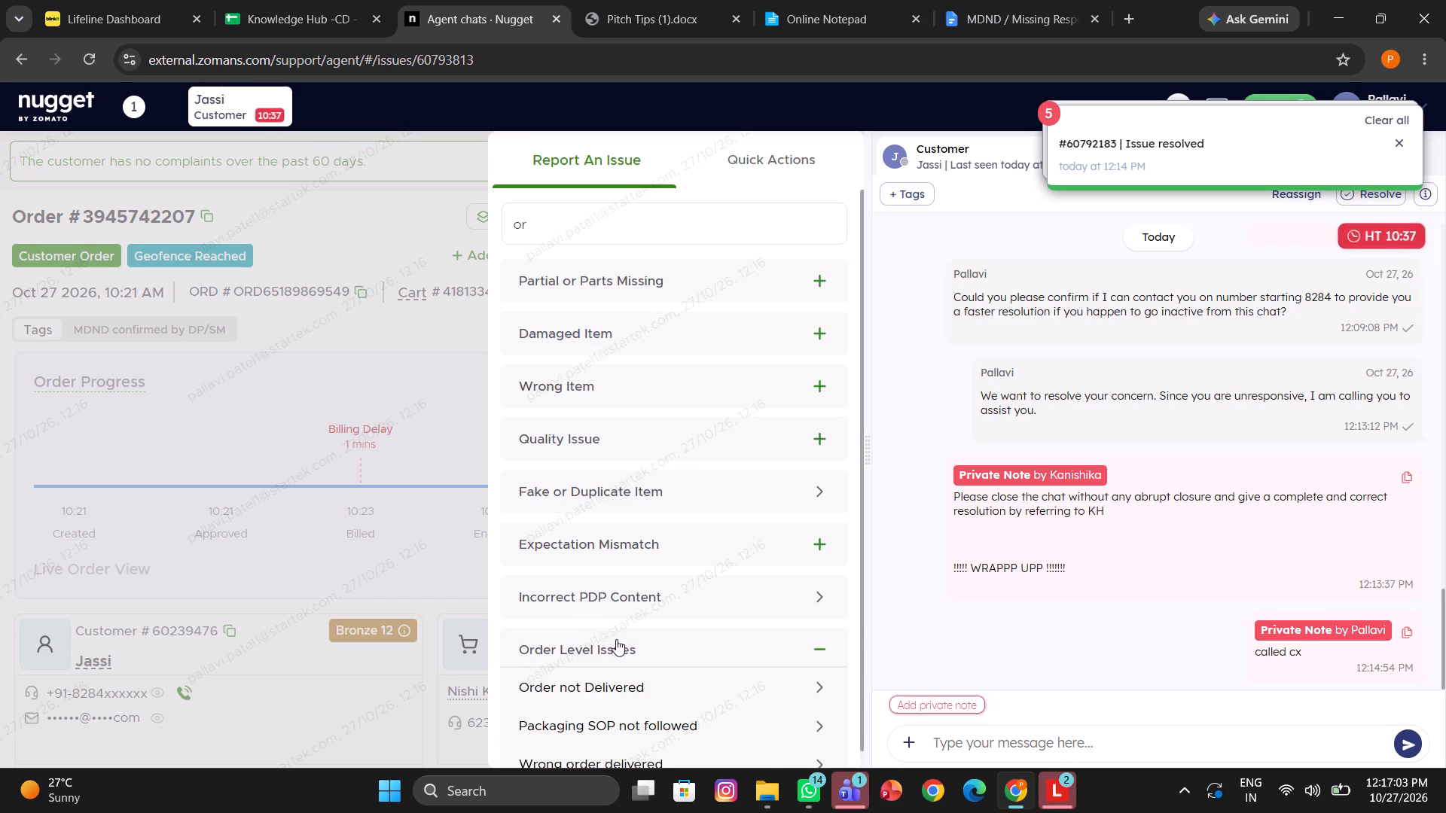
left_click(673, 691)
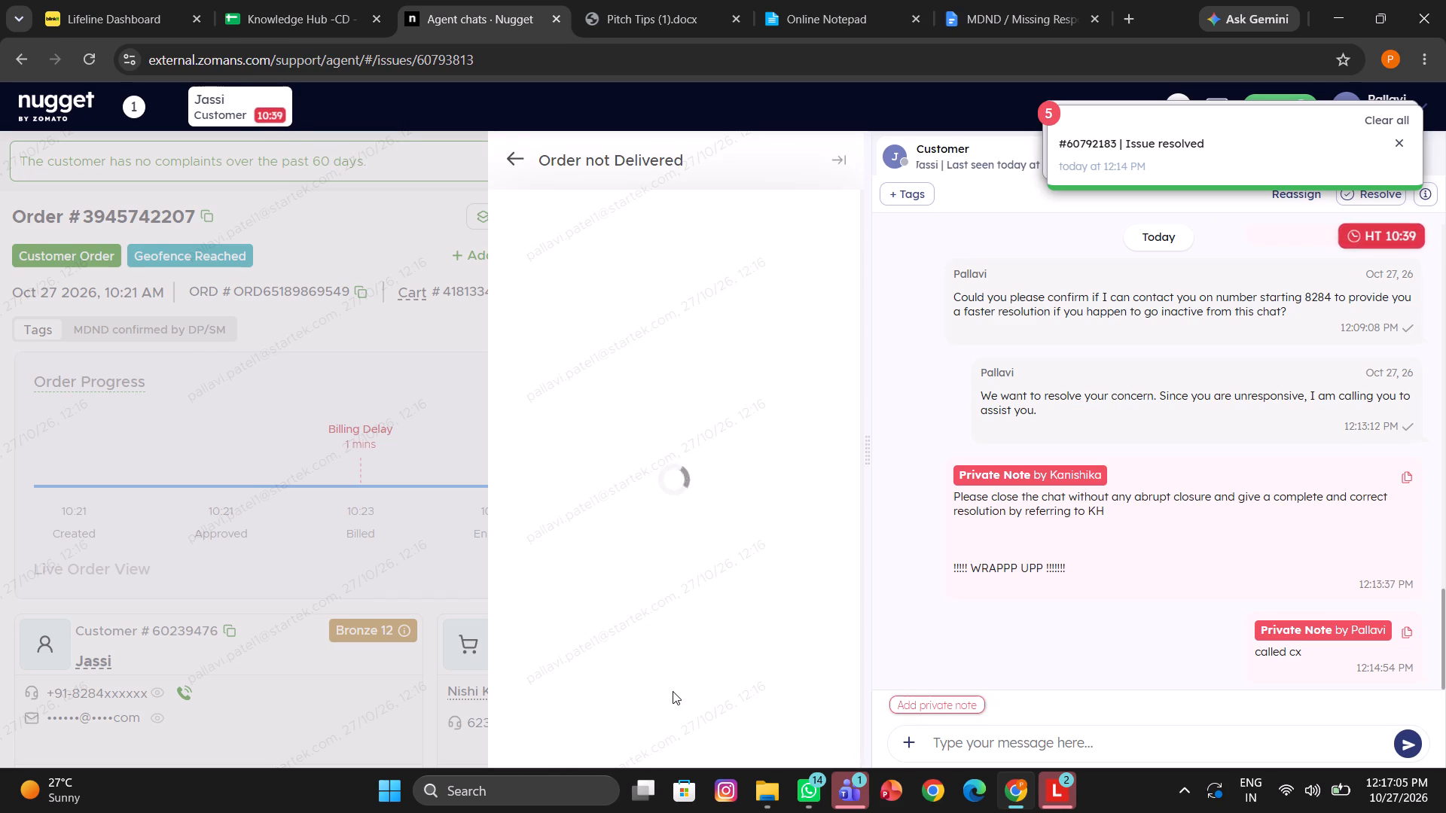
left_click(670, 302)
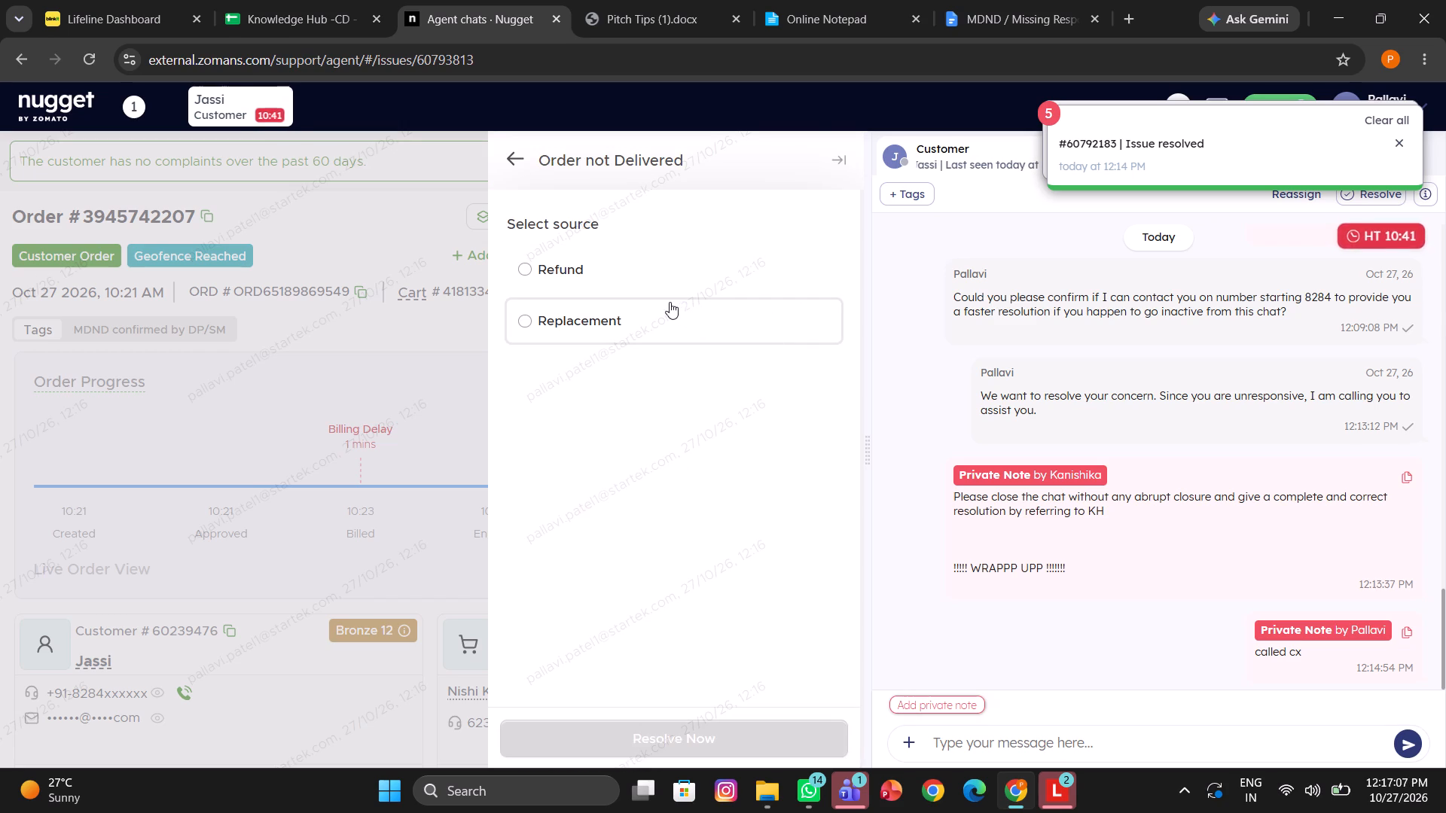
left_click(657, 722)
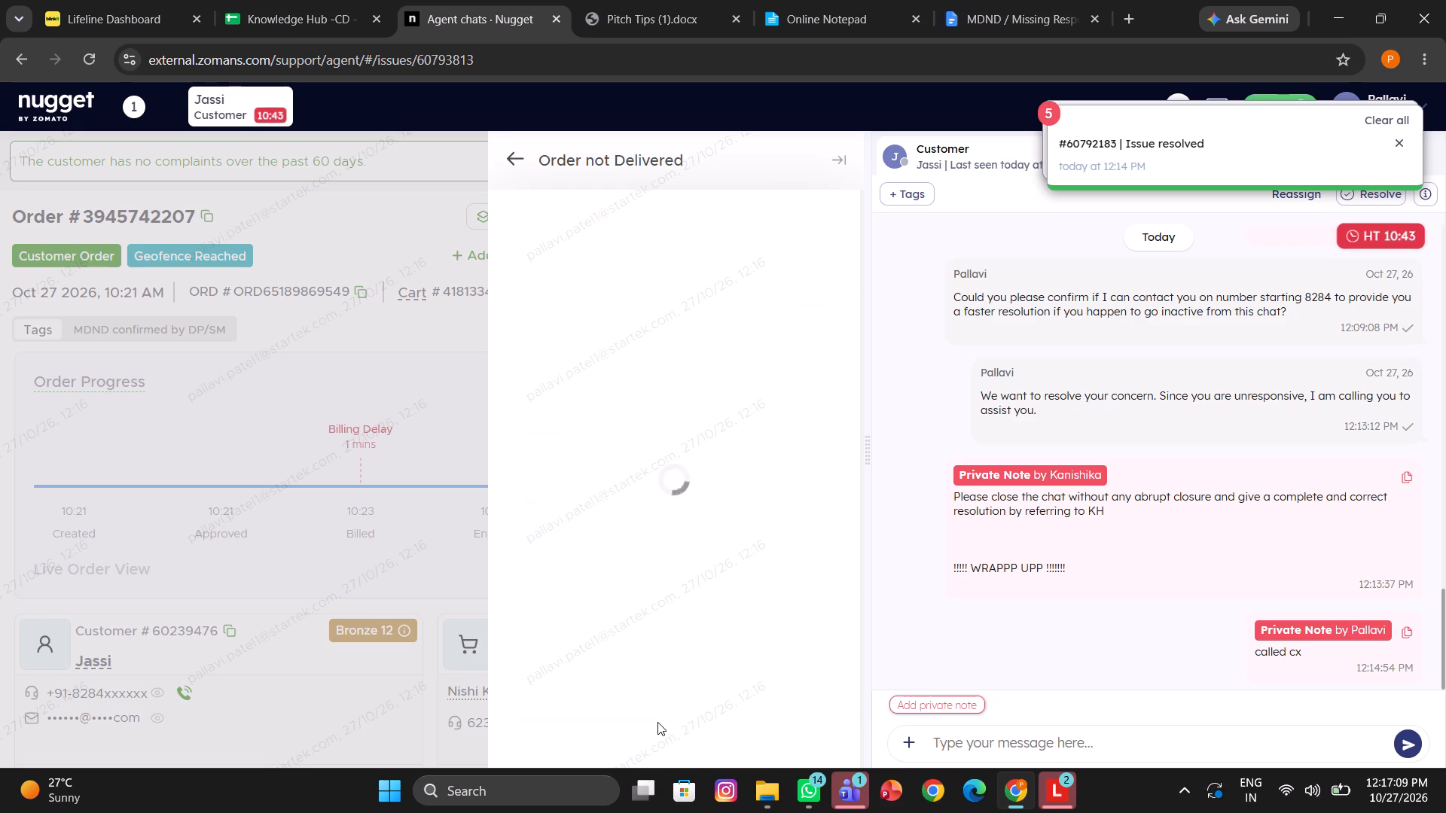
Send Jassi the suggested messages acknowledging the undelivered order and listing the three items for redelivery.
scroll(752, 652, "down", 2)
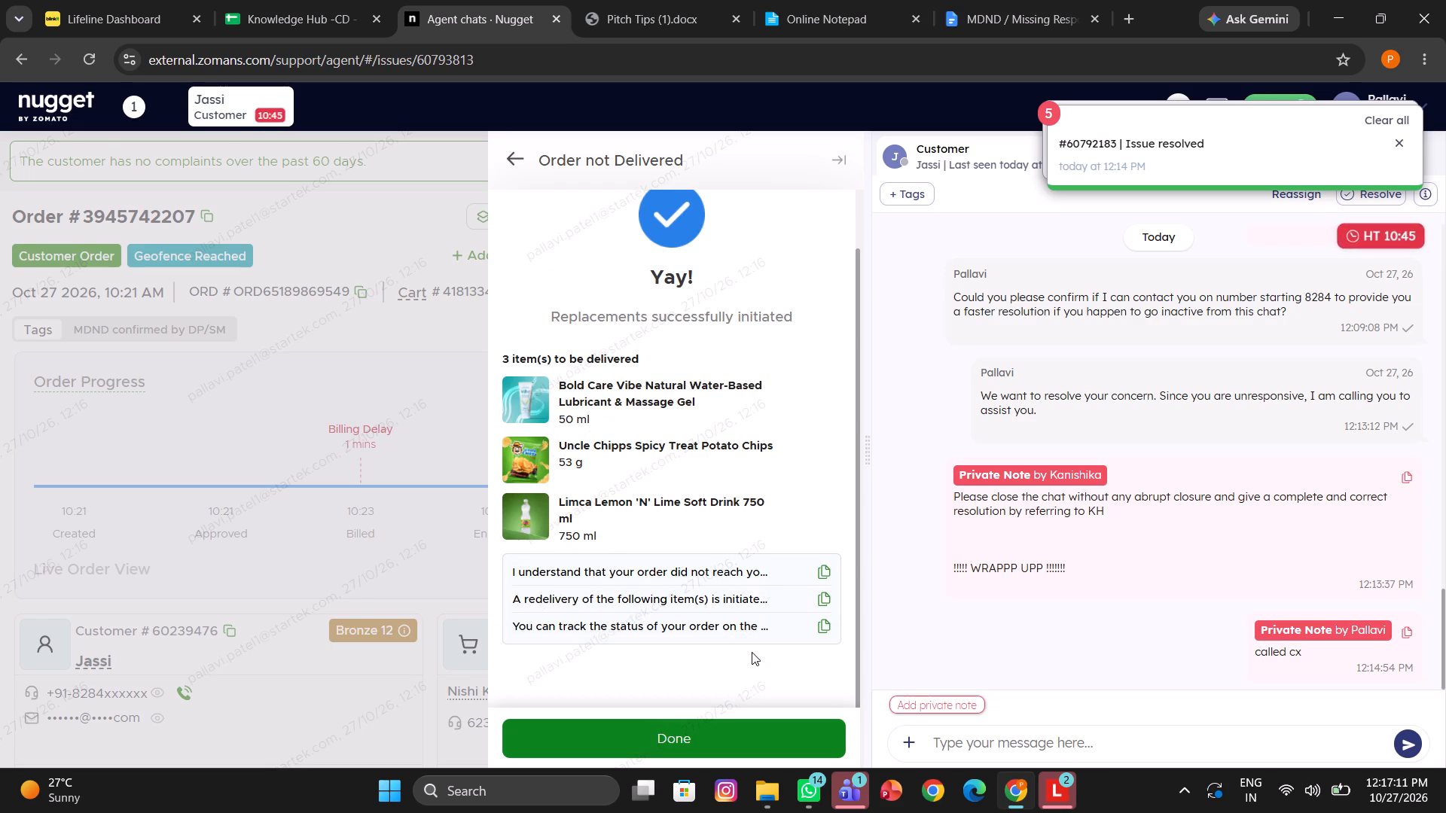
scroll(752, 652, "down", 1)
left_click(829, 574)
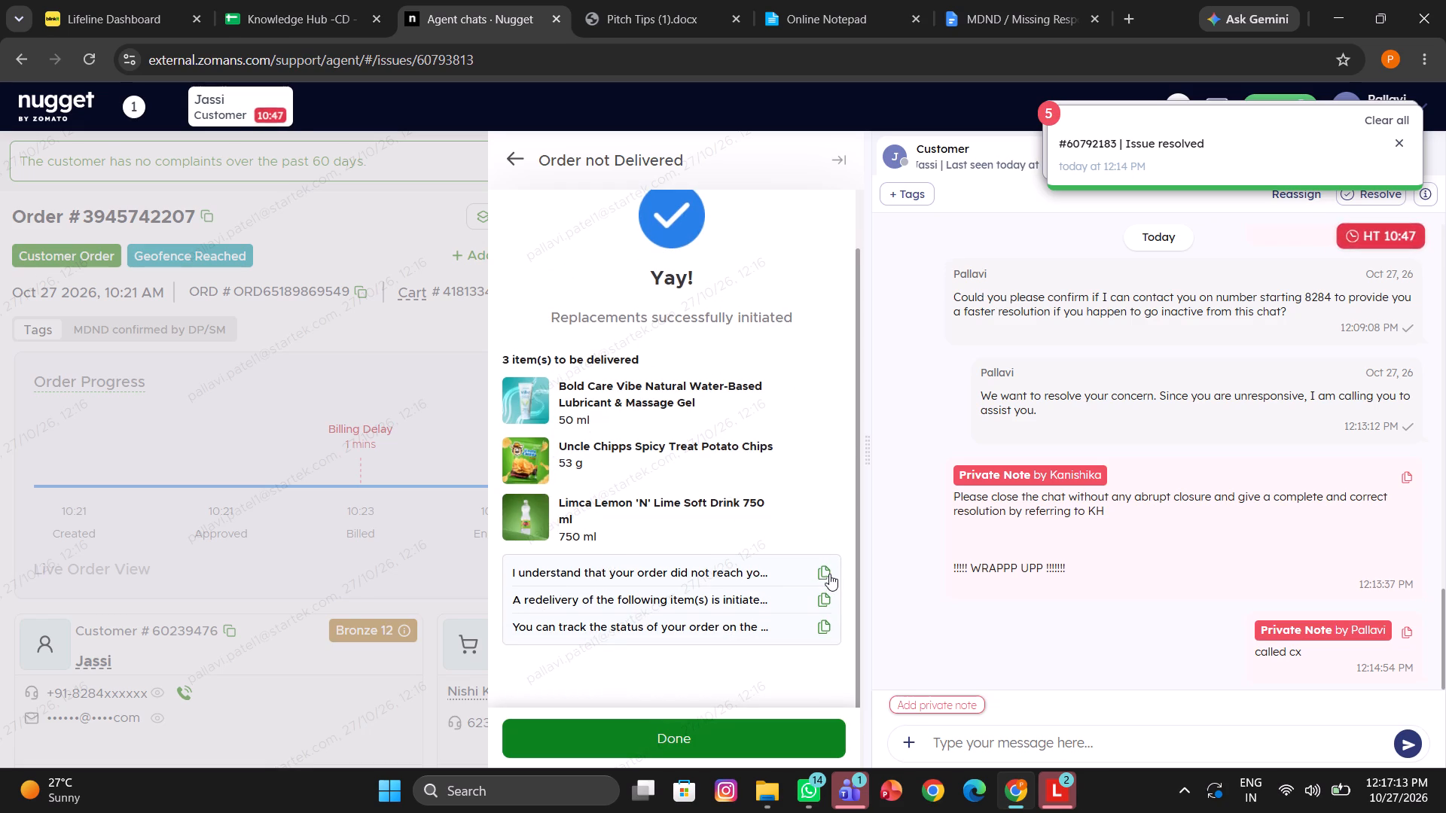
left_click(1027, 754)
key("ctrl+v")
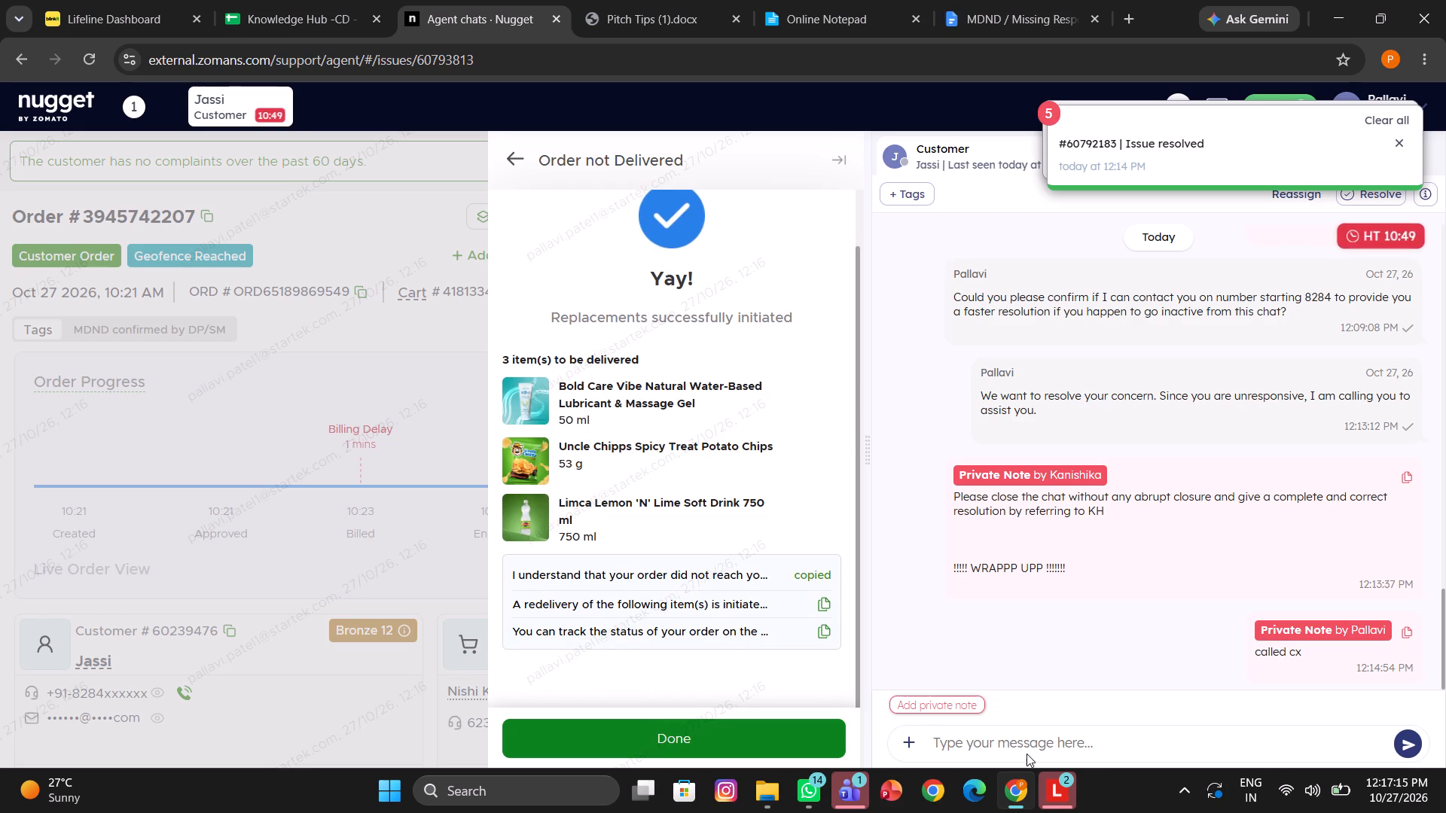
key("Return")
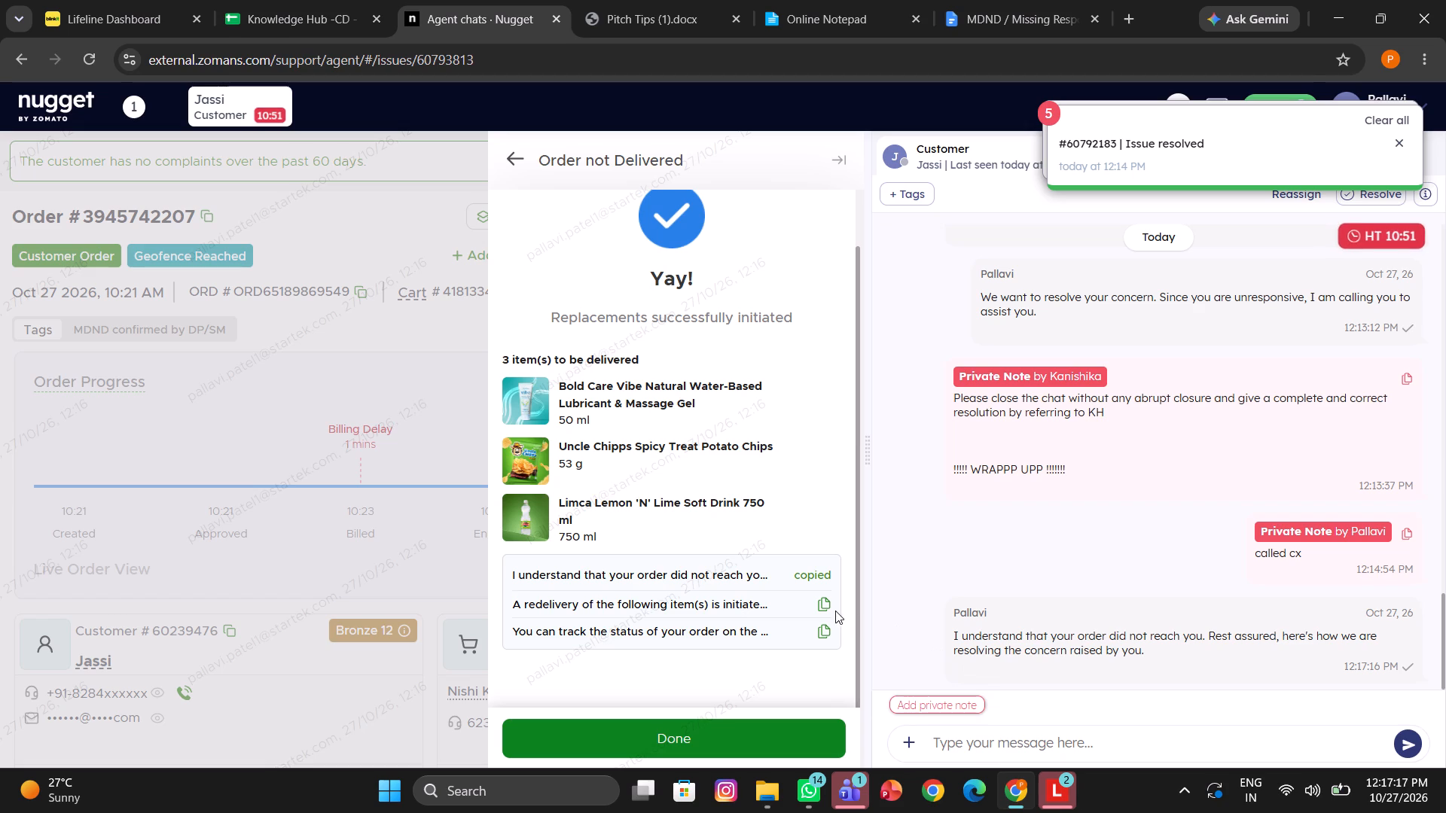
left_click(831, 607)
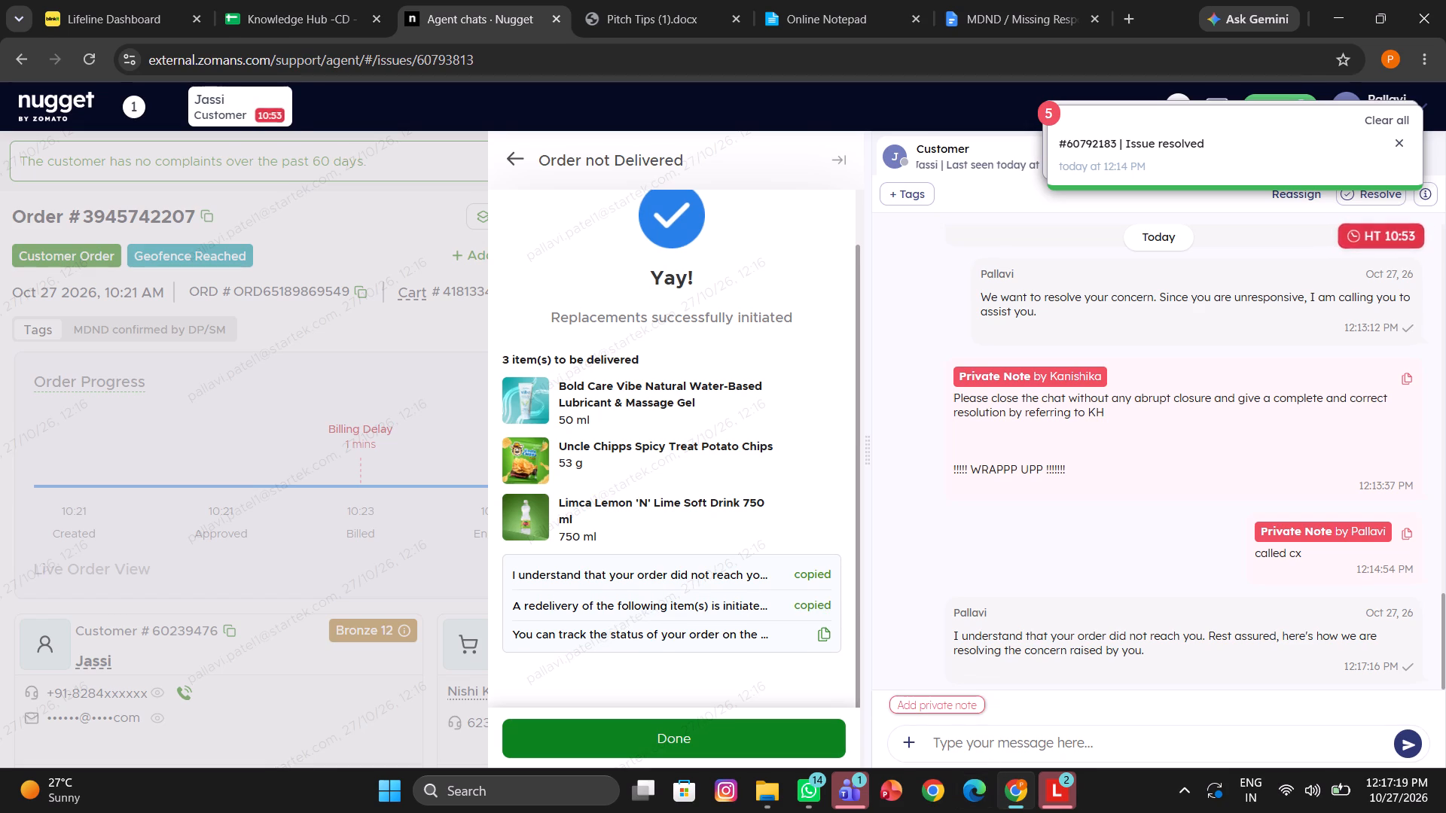
left_click(958, 738)
key("ctrl+v")
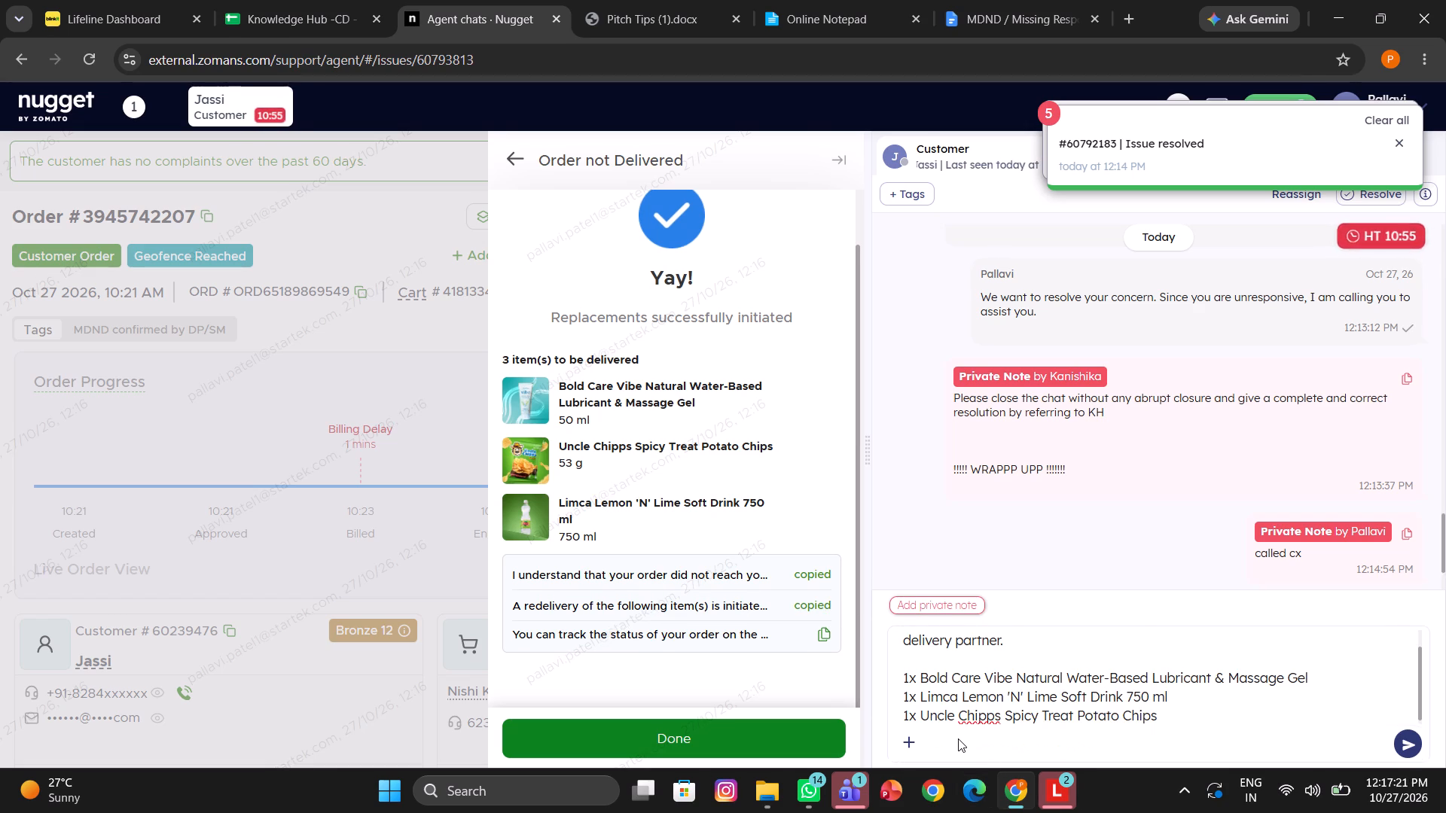
key("Return")
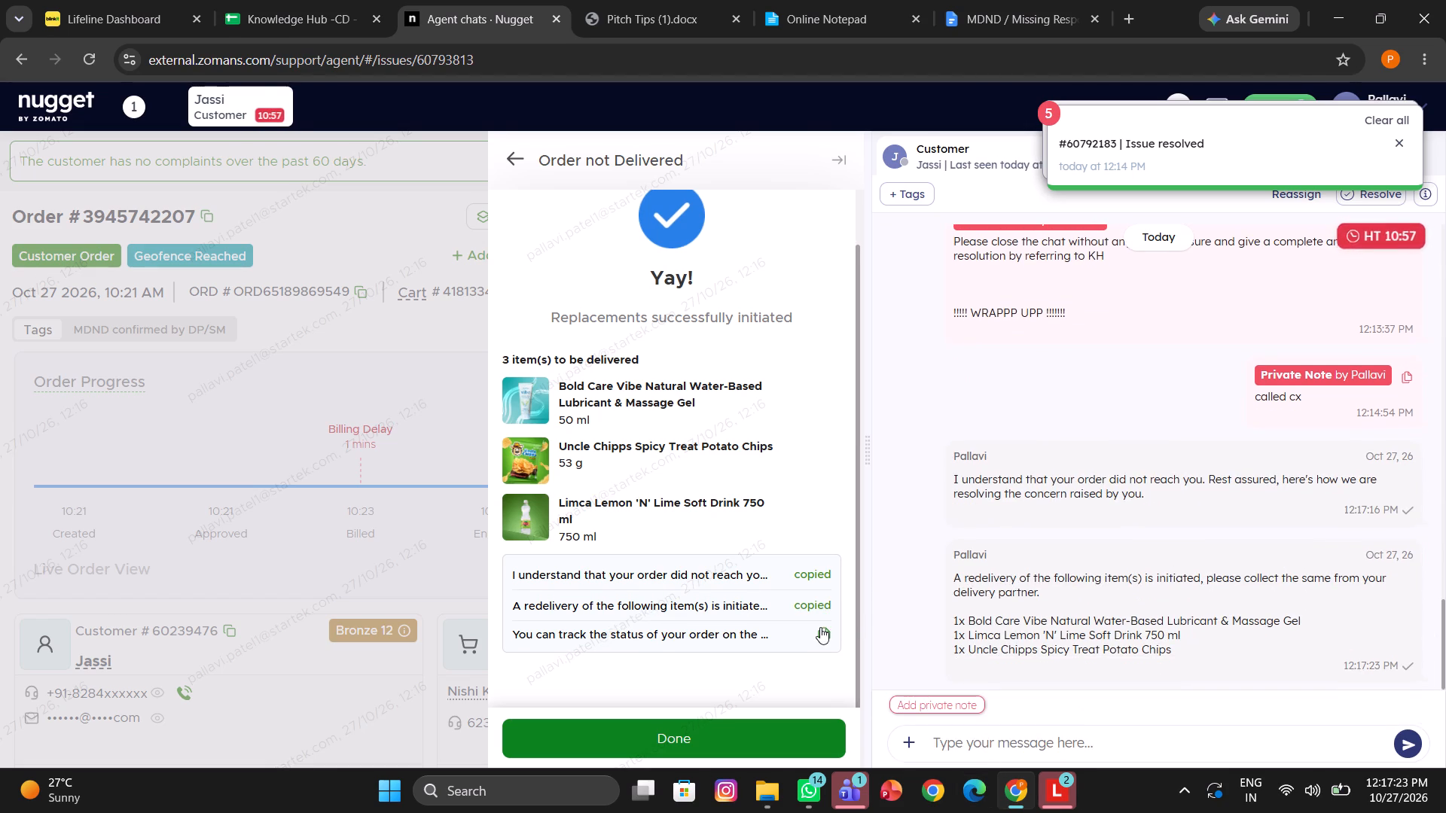
Send Jassi the suggested message about tracking the order status, and finish and close the issue reporting pane.
left_click(822, 634)
left_click(933, 742)
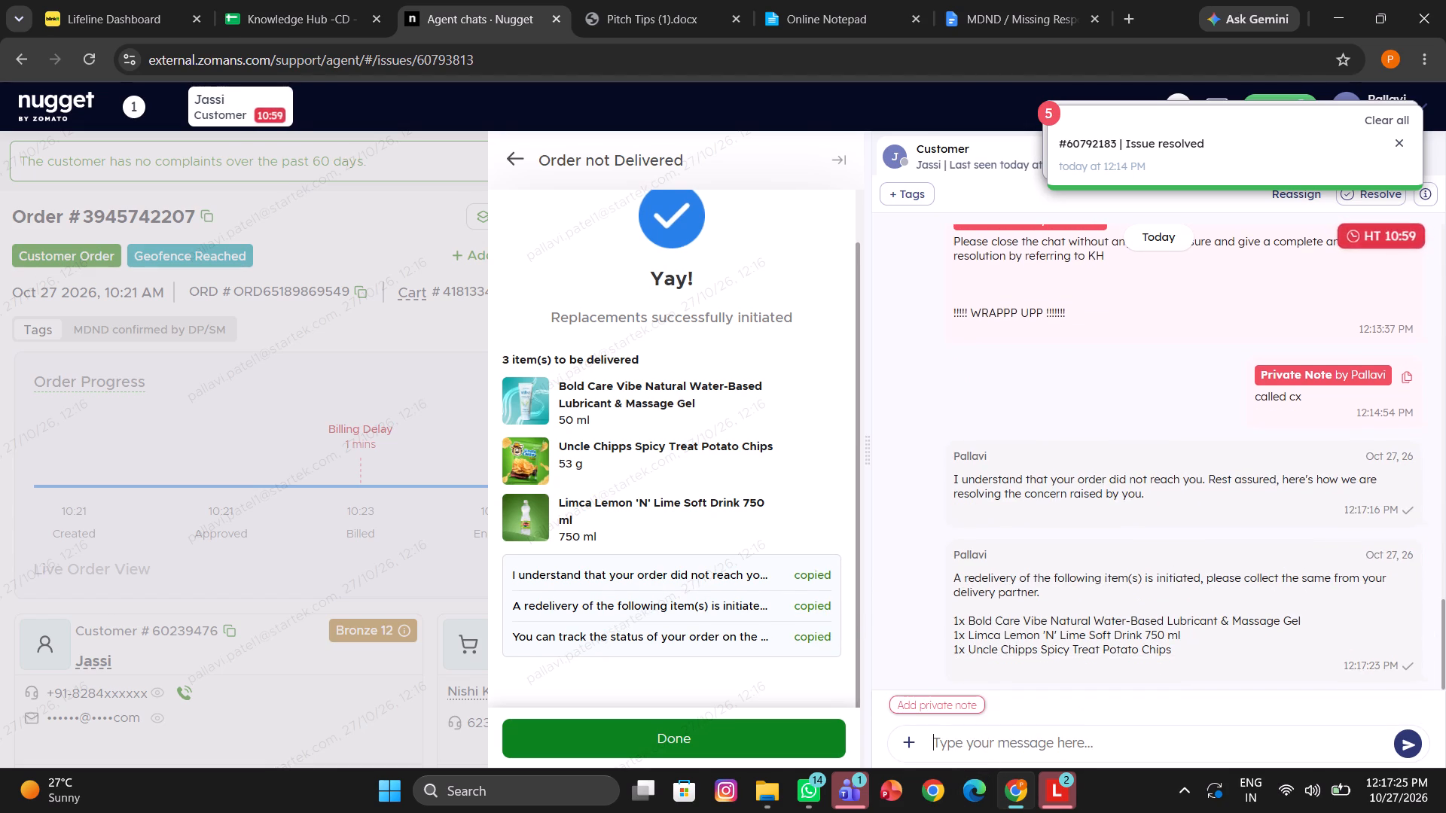
key("ctrl+v")
key("Return")
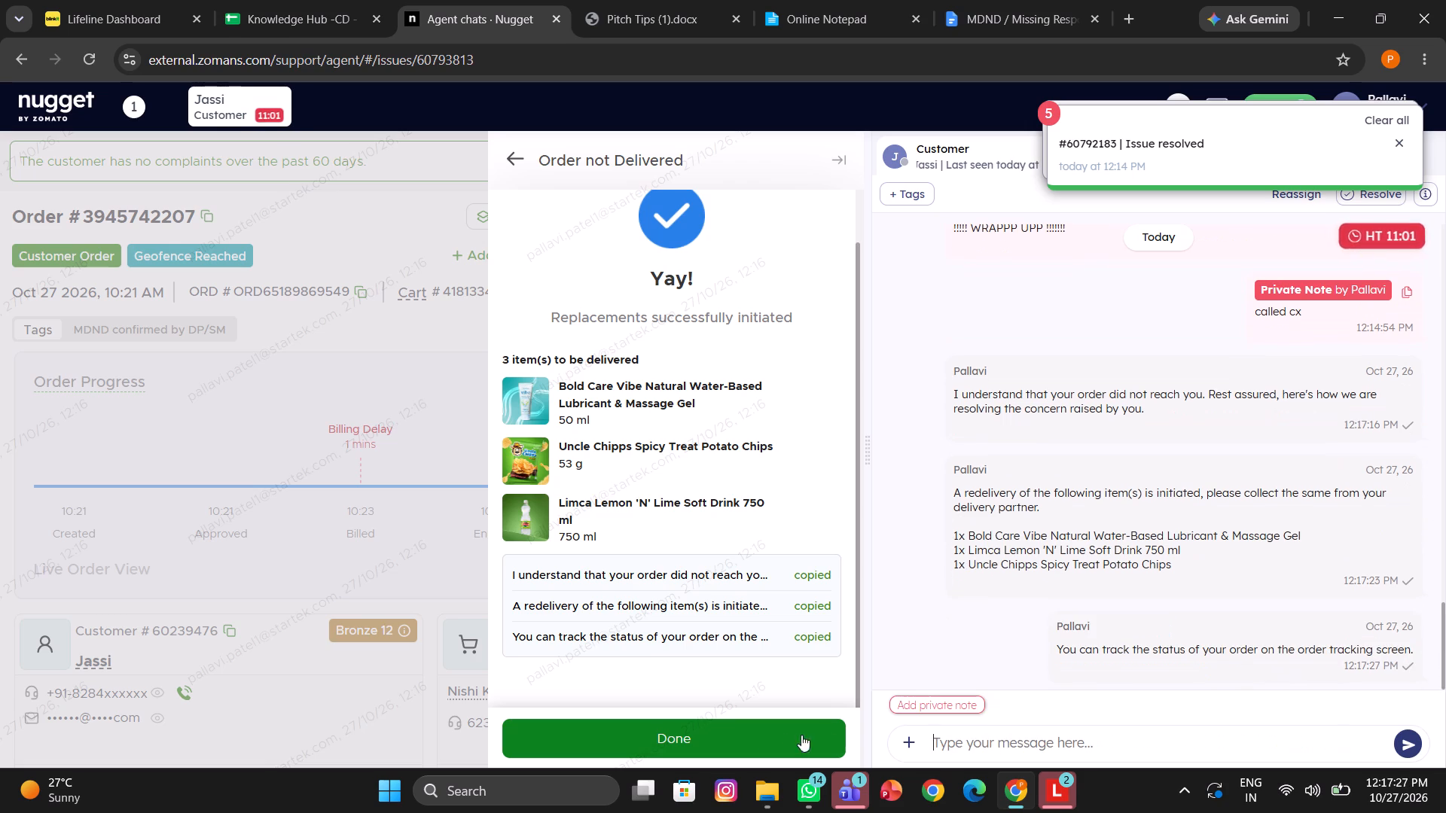
left_click(735, 731)
left_click(502, 666)
left_click(436, 653)
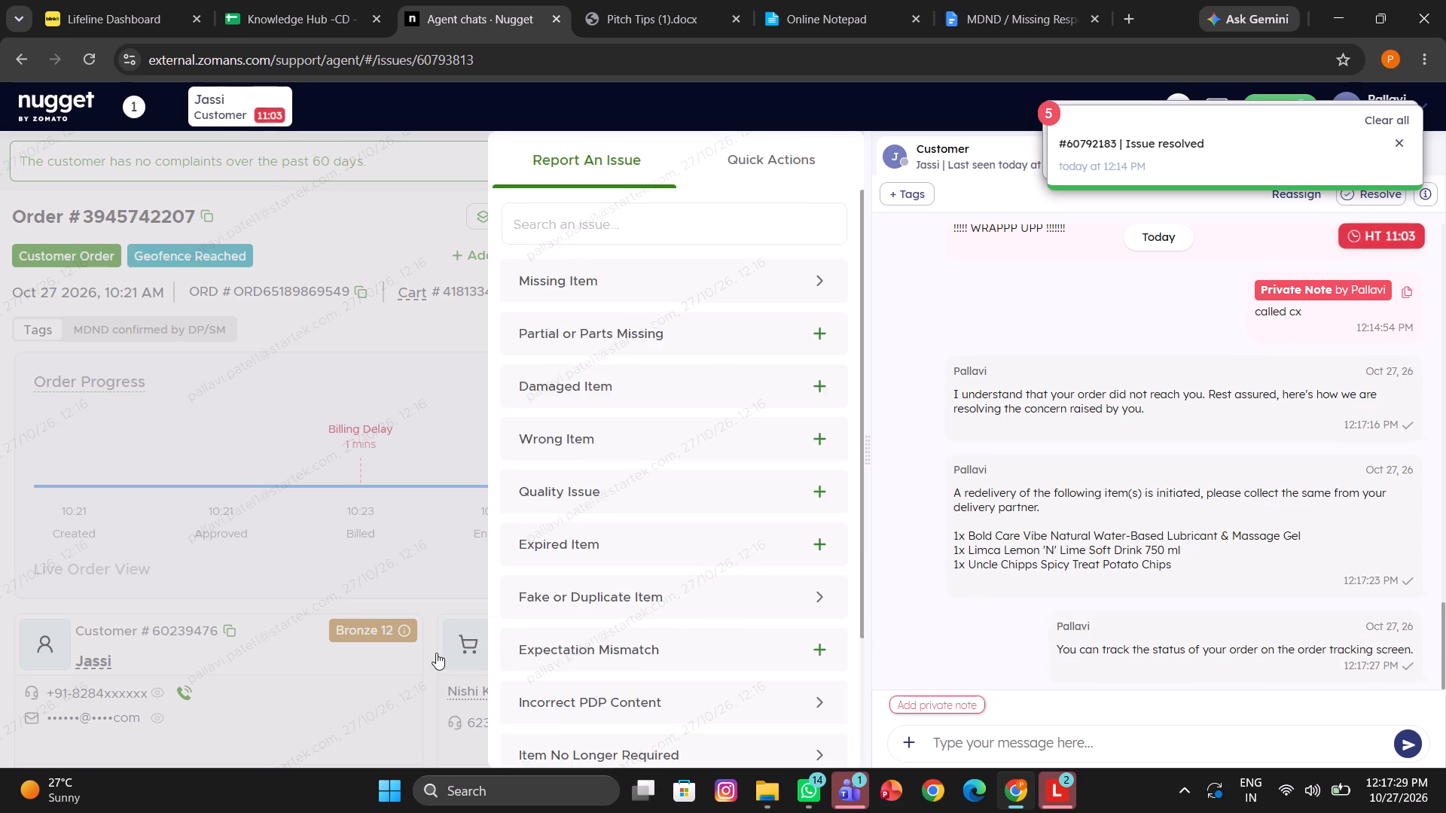
Find canned responses with "ra" and send Jassi the Rate us/Rating response.
left_click(962, 744)
type("/ra")
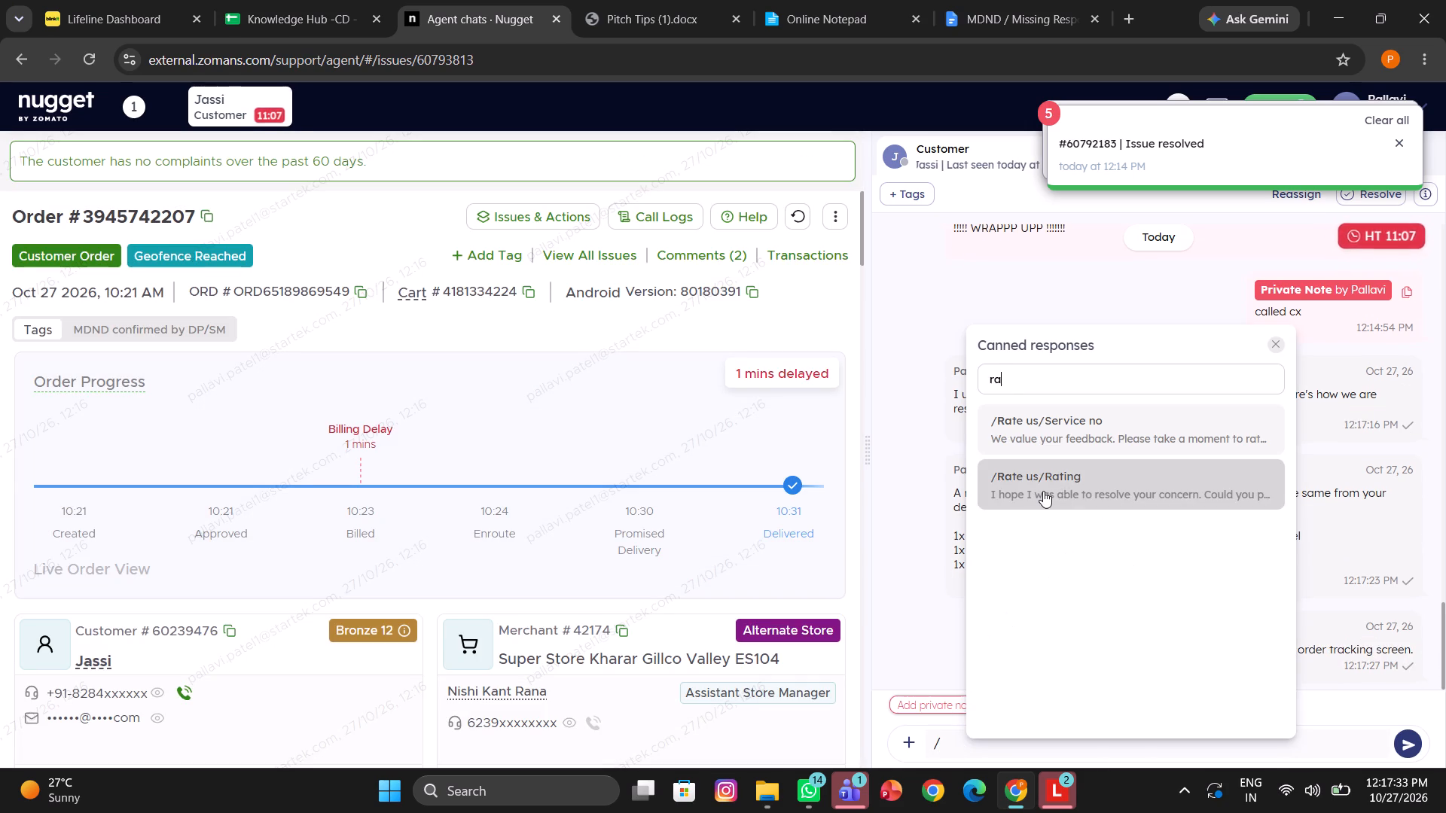
left_click(1043, 491)
key("Return")
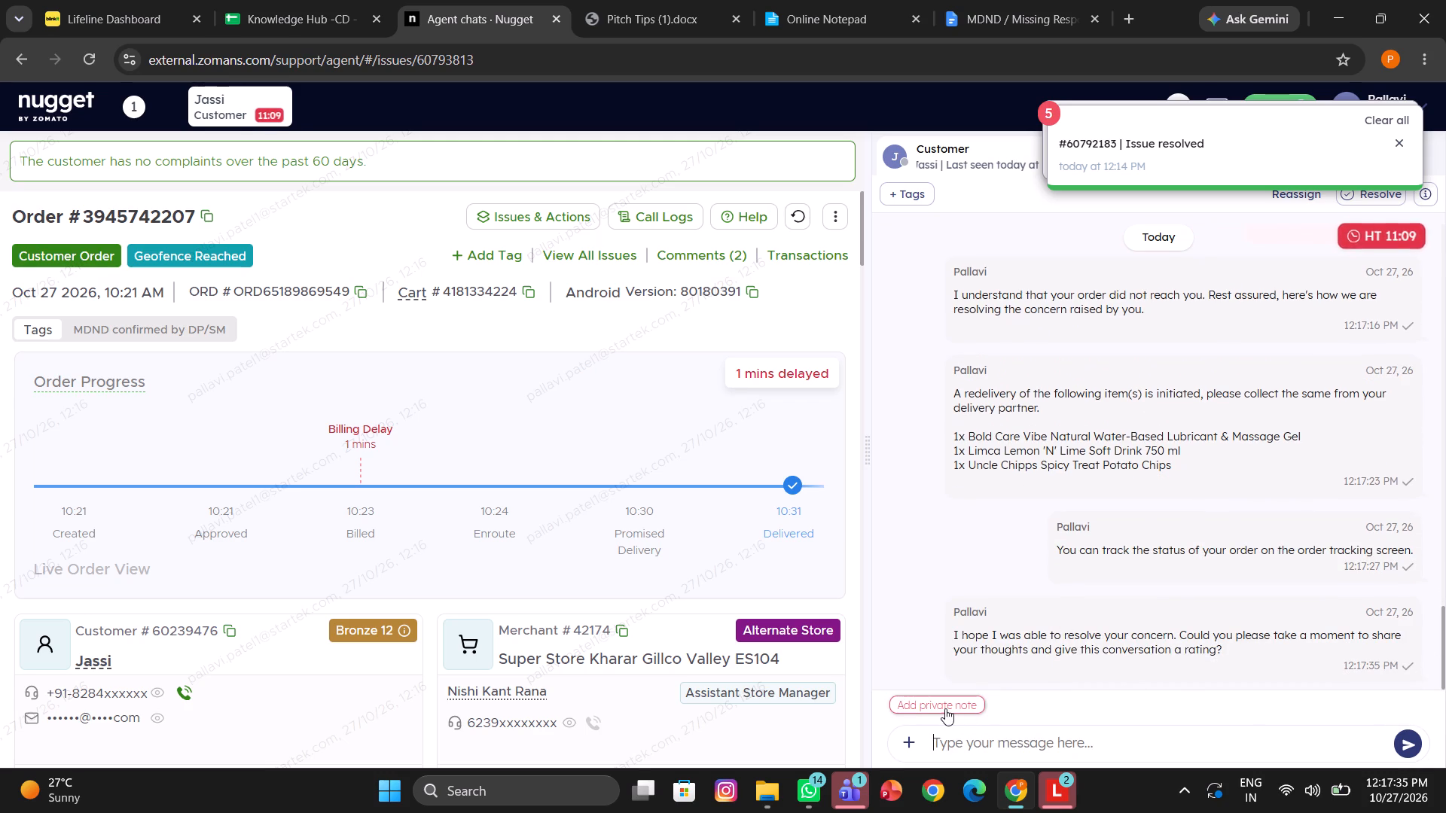
Add the drafted private note with the MDND details and redelivery resolution to Jassi's chat.
left_click(944, 706)
left_click(892, 531)
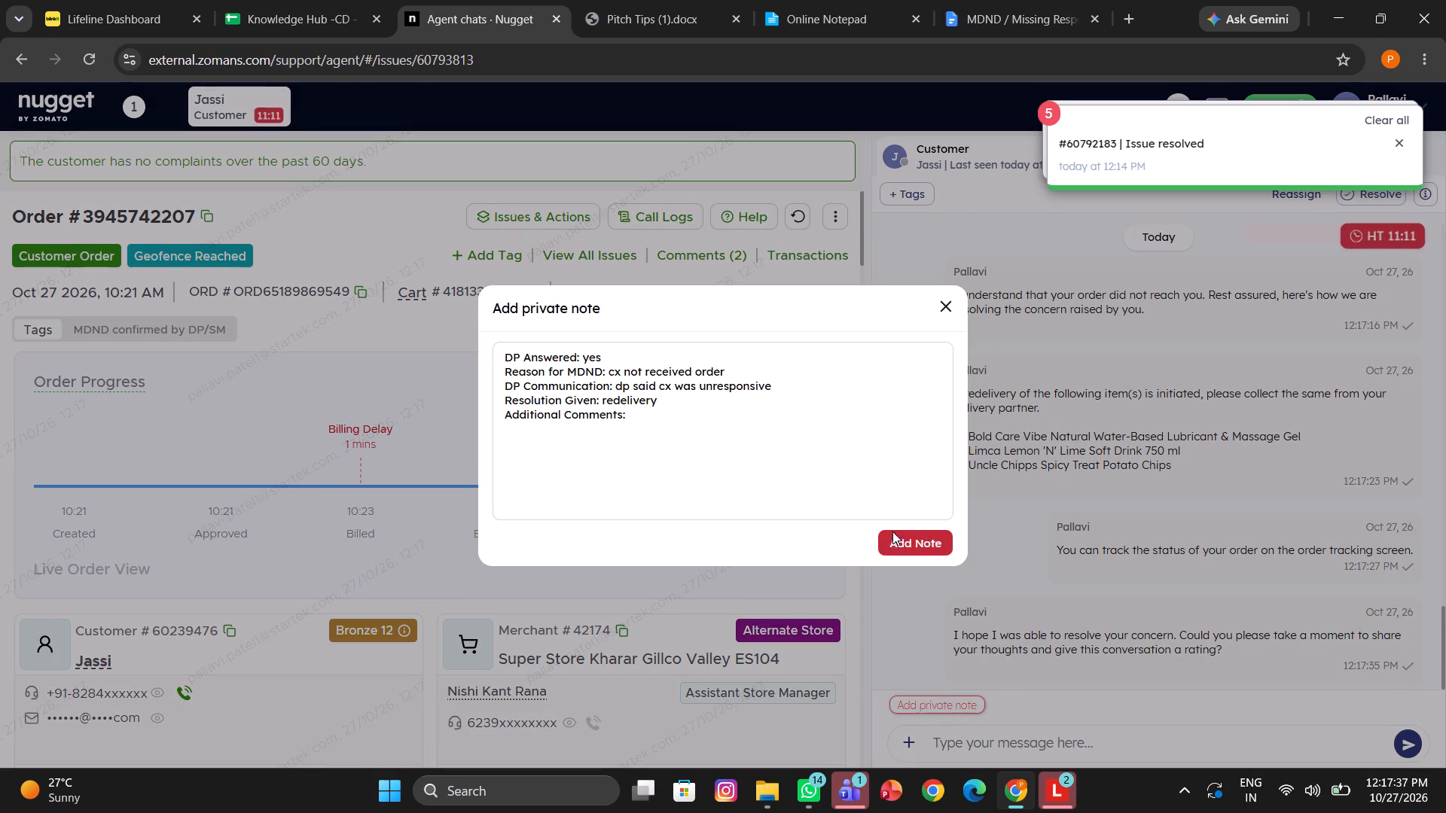
Find canned responses with "clo" and send Jassi the Closing response.
left_click(944, 735)
type("/c")
type("lo")
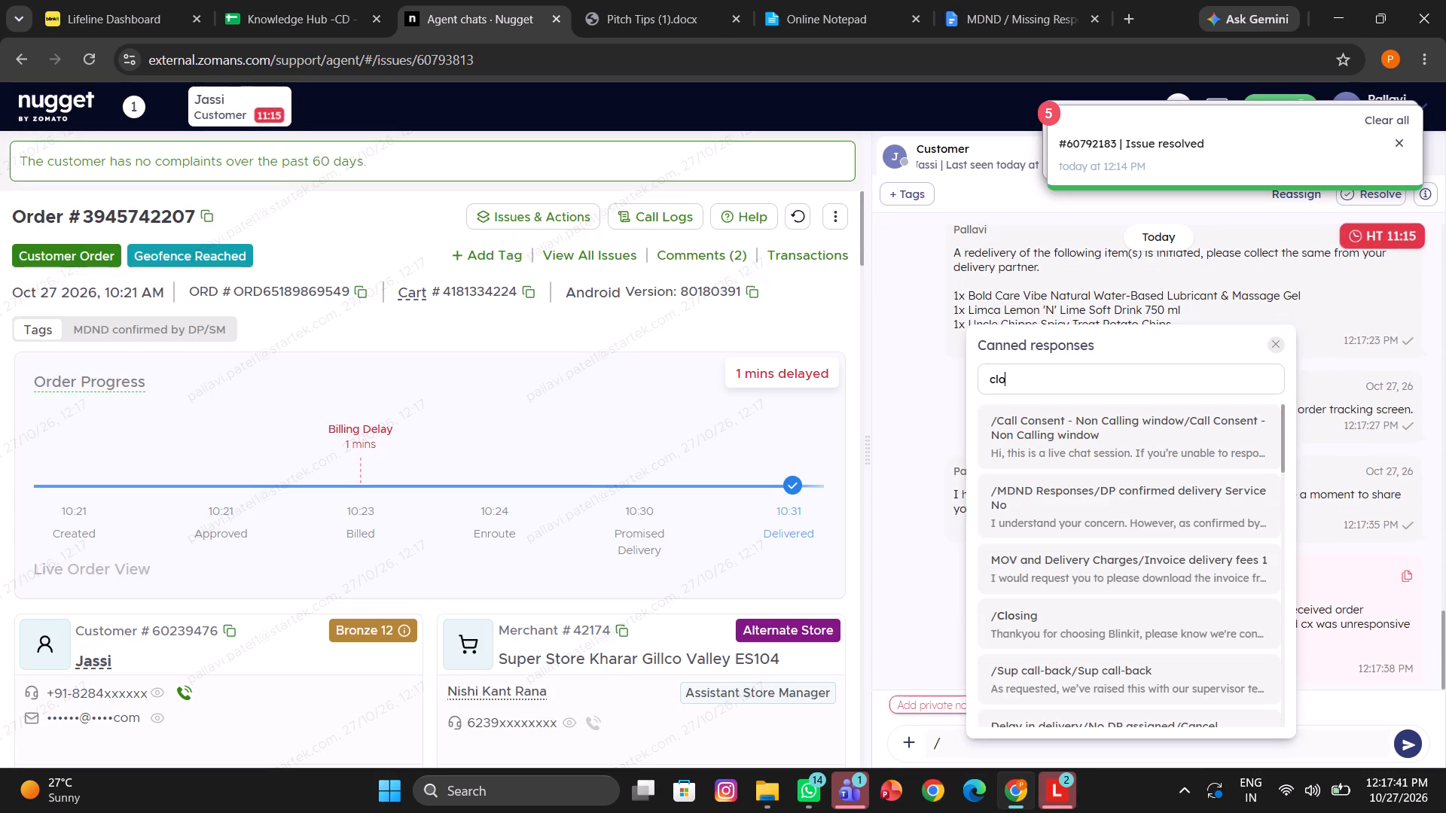
left_click(1034, 422)
key("Return")
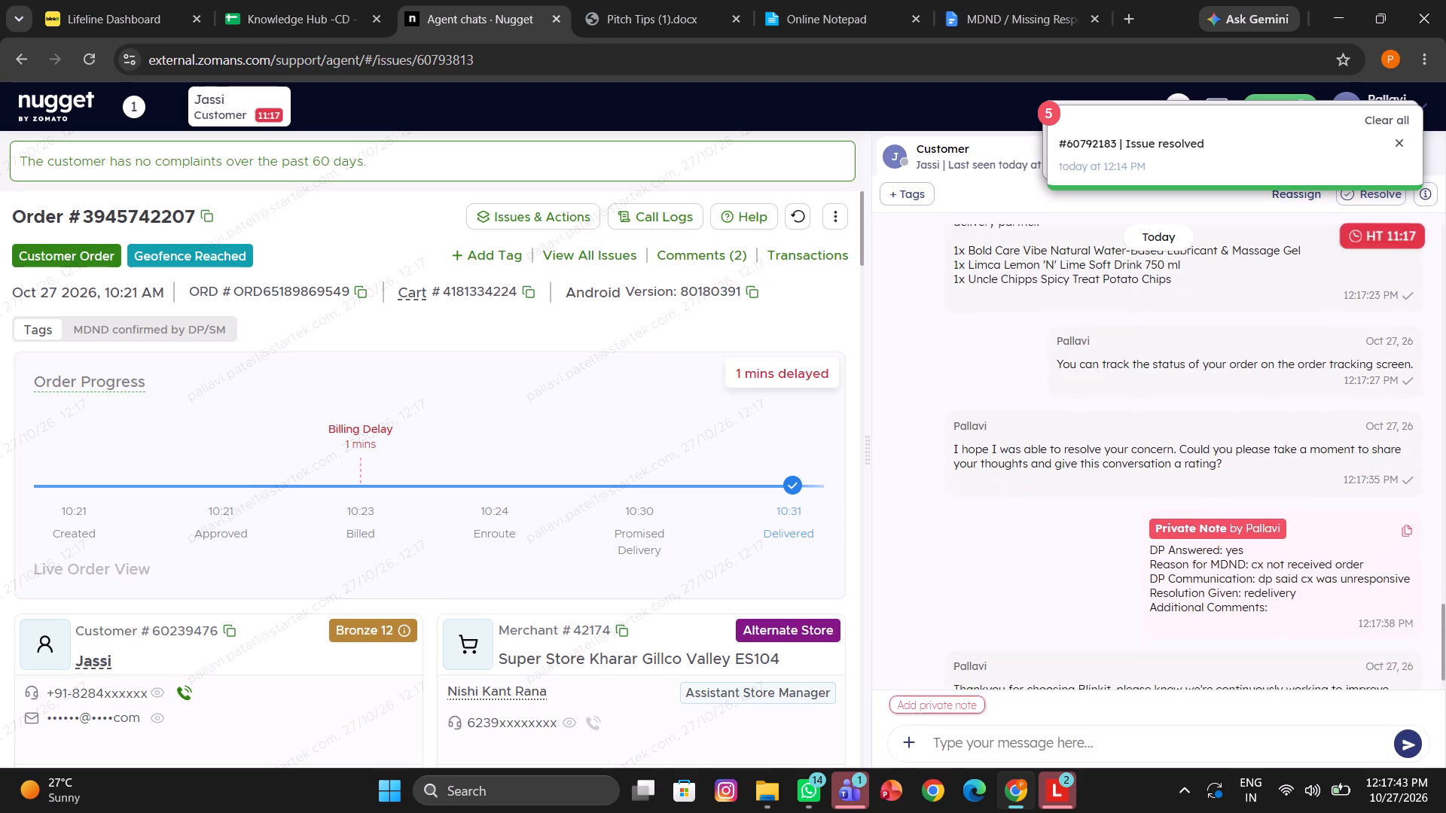
Open the customer's One Support Chat History in a separate tab and return to the agent chat.
left_click(831, 210)
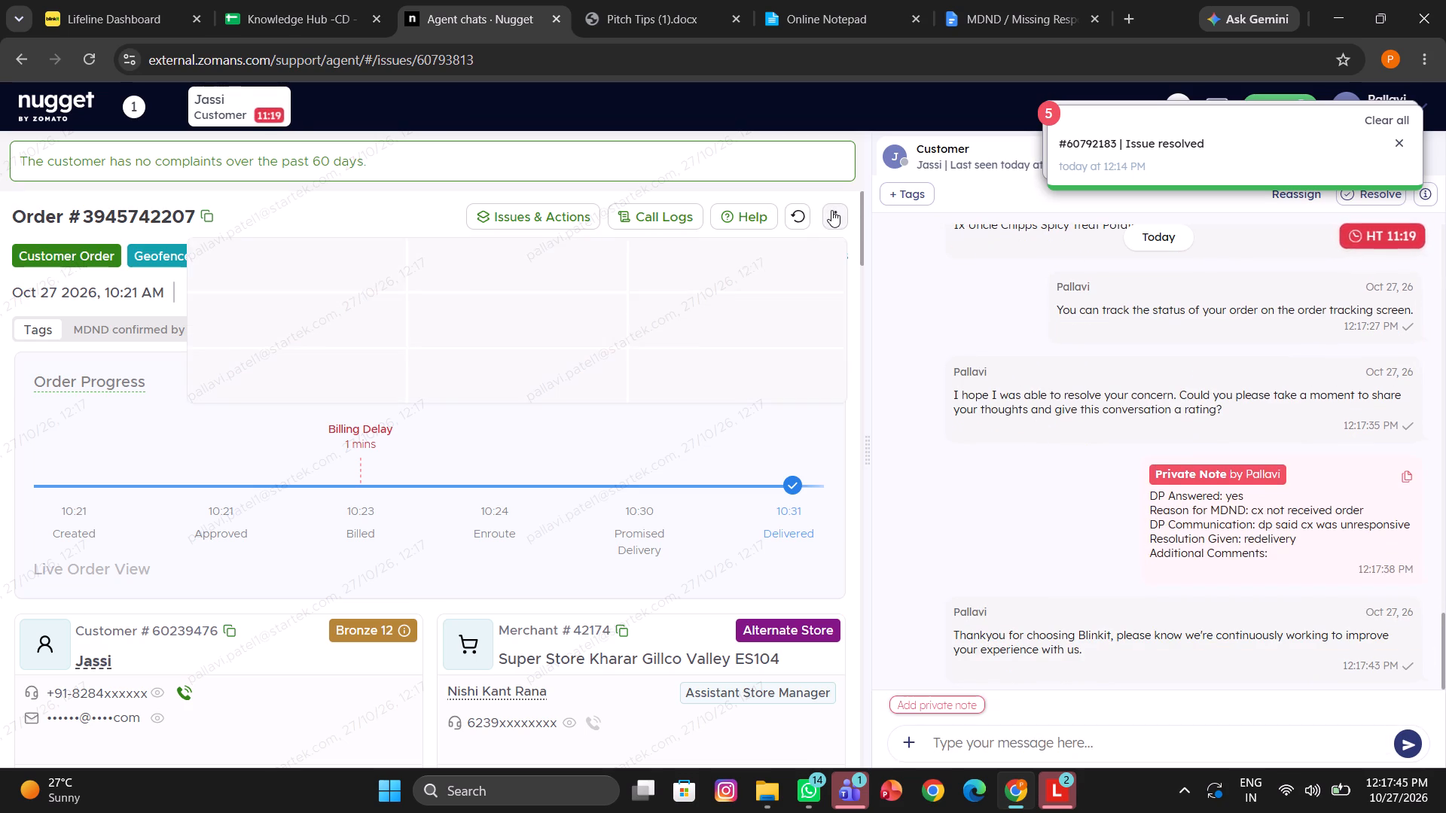
left_click(346, 343)
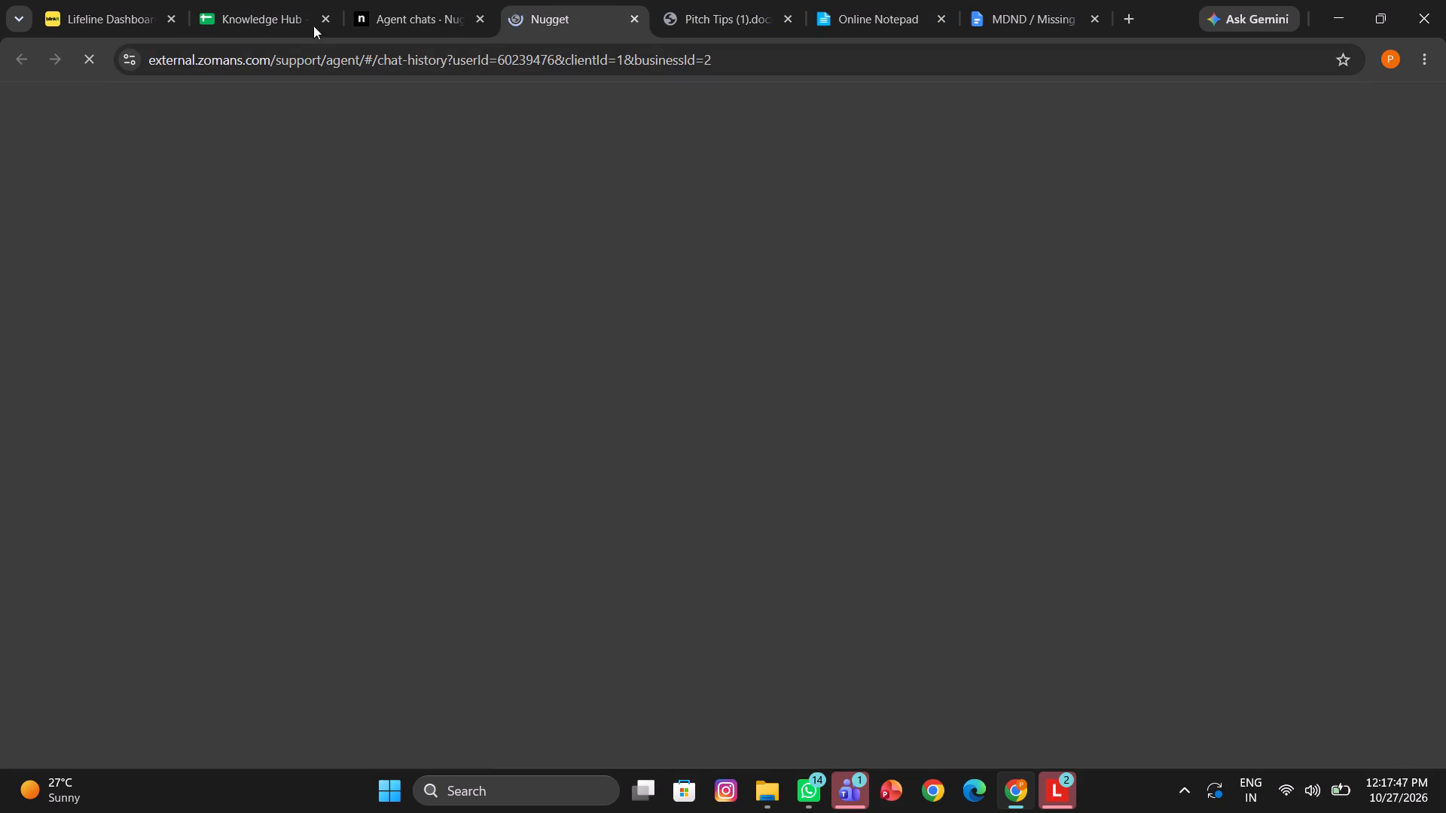
left_click(420, 3)
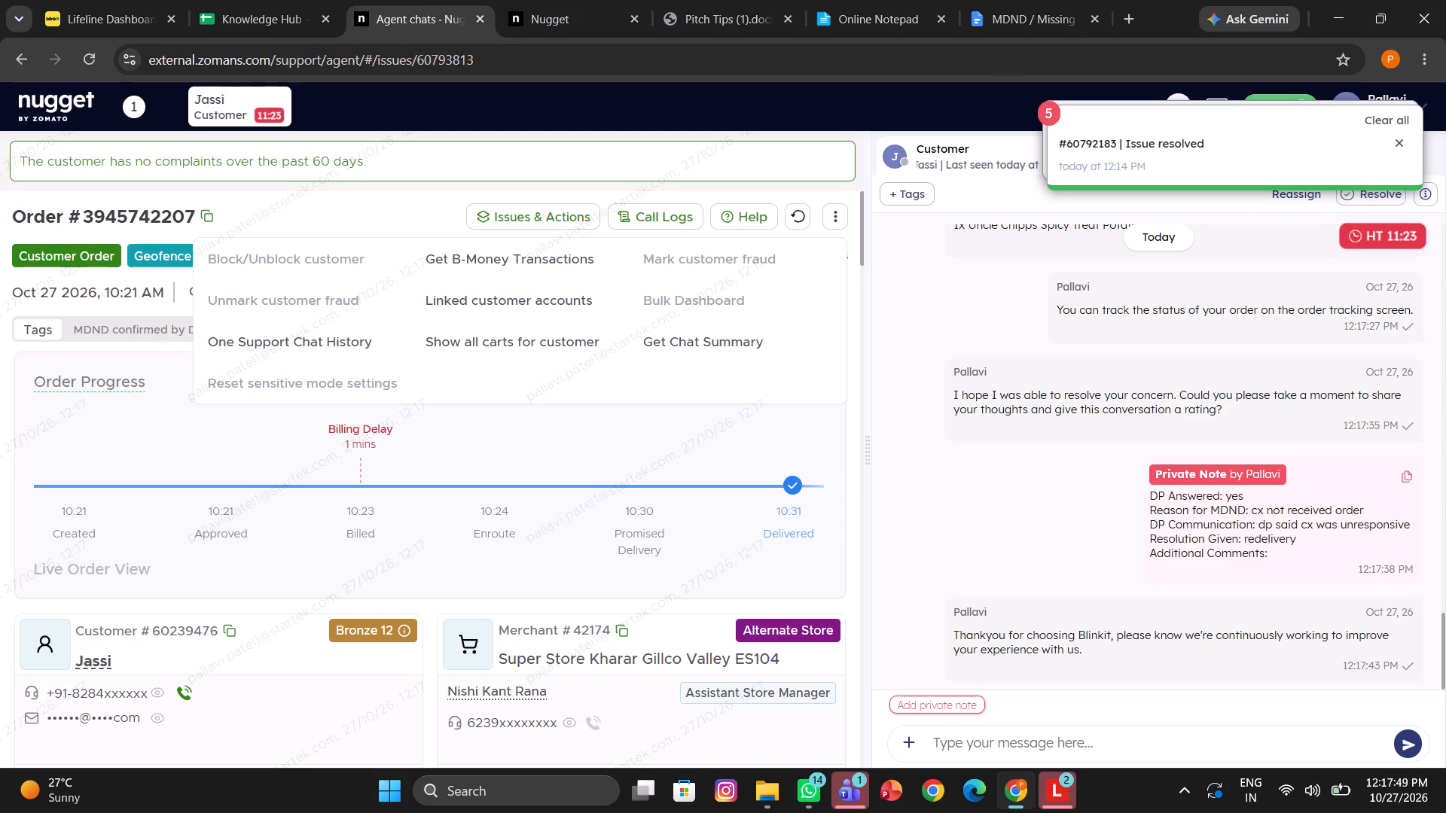
Start resolving Jassi's chat, search the tags for "mdnd" and select MDND – Resolved.
left_click(1373, 195)
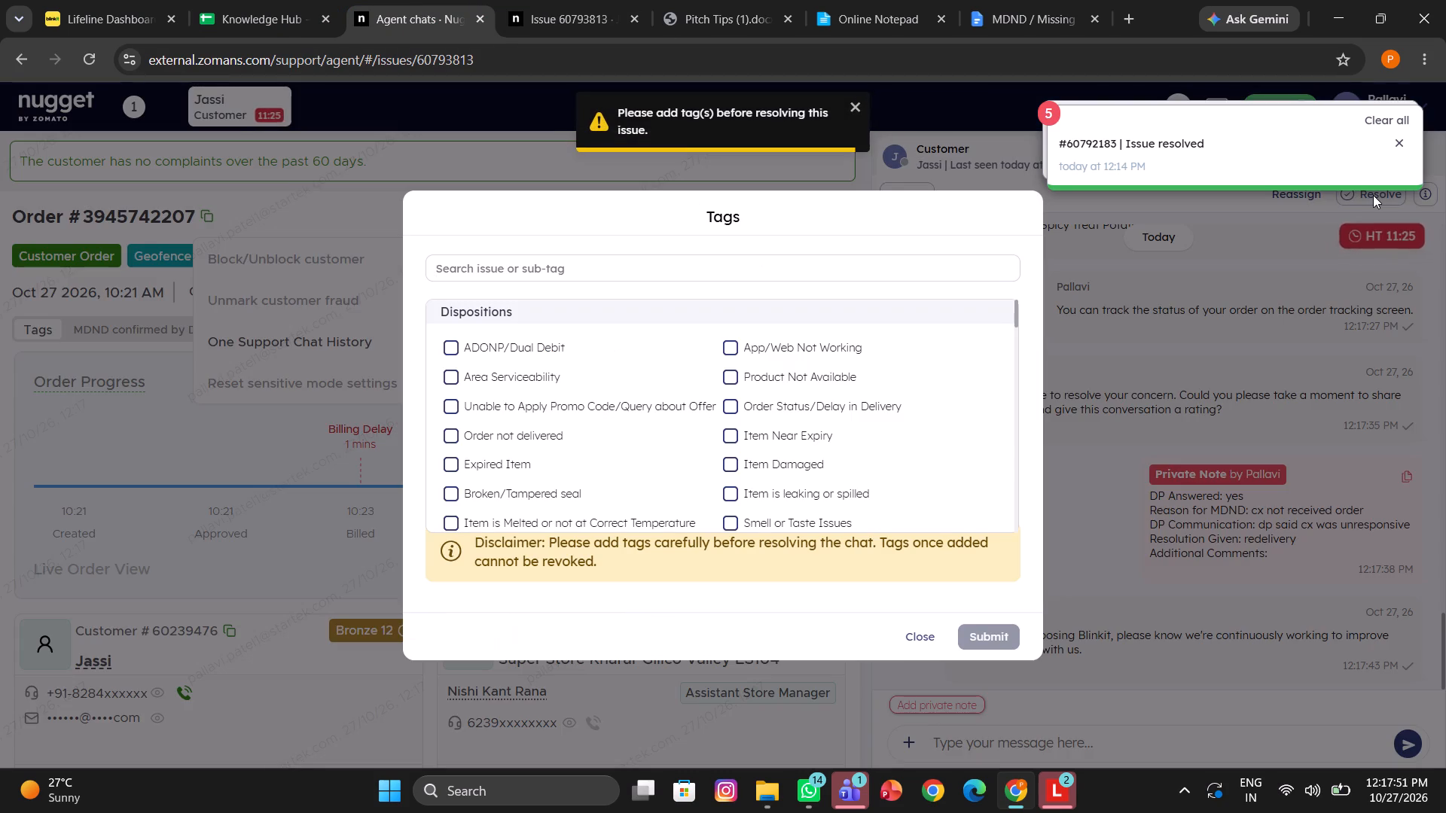
type("mdnd")
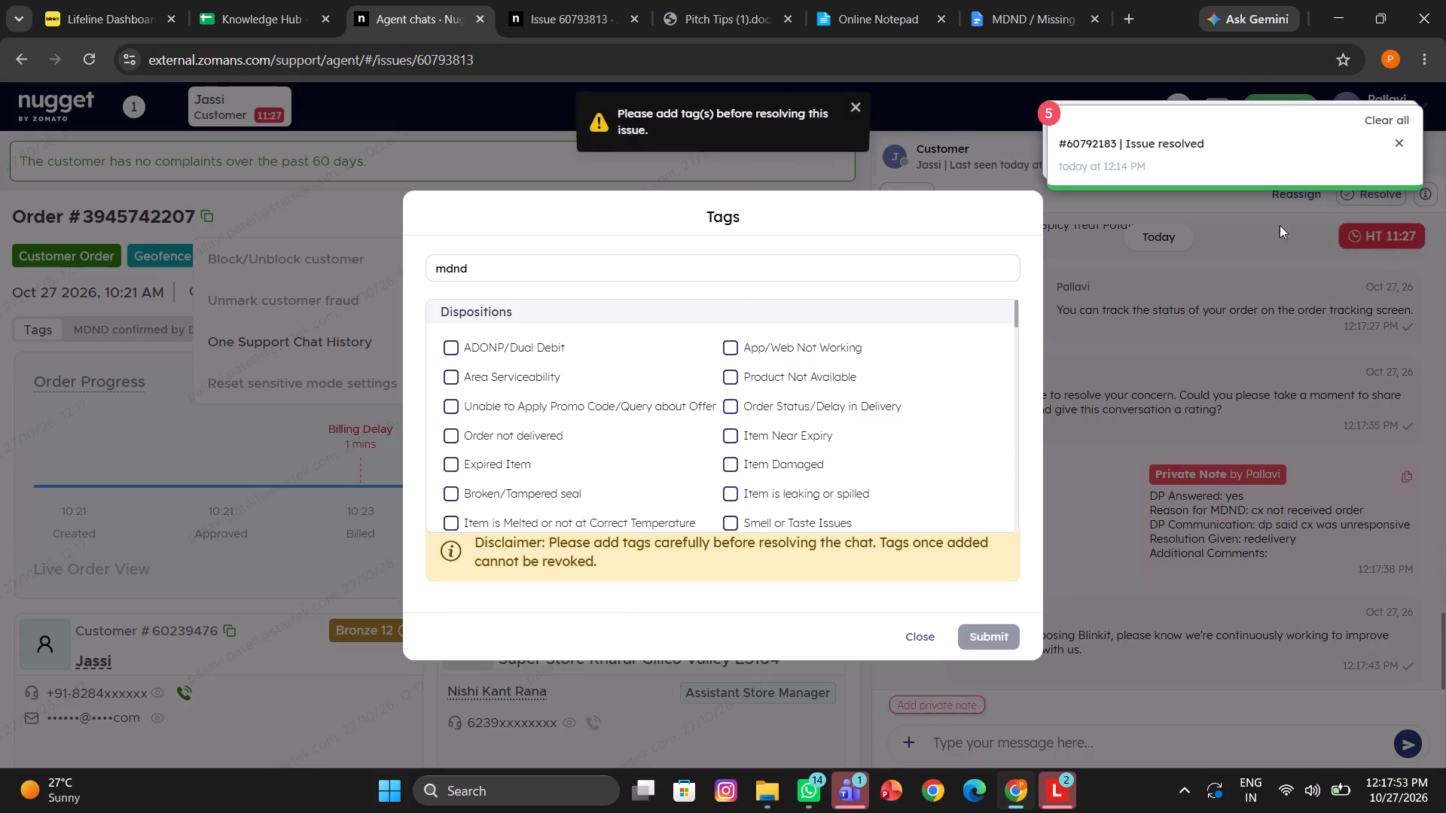
left_click(520, 381)
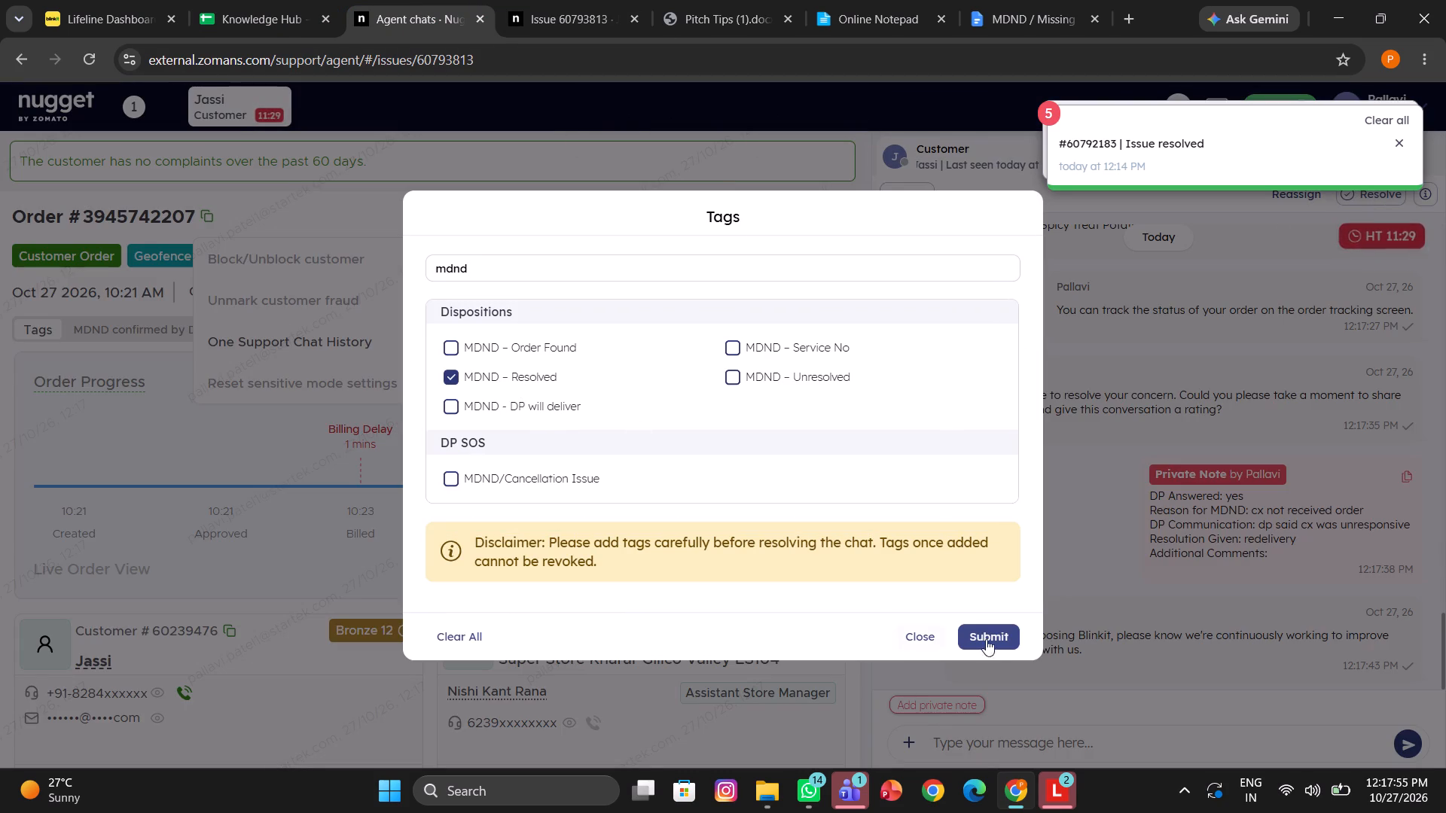
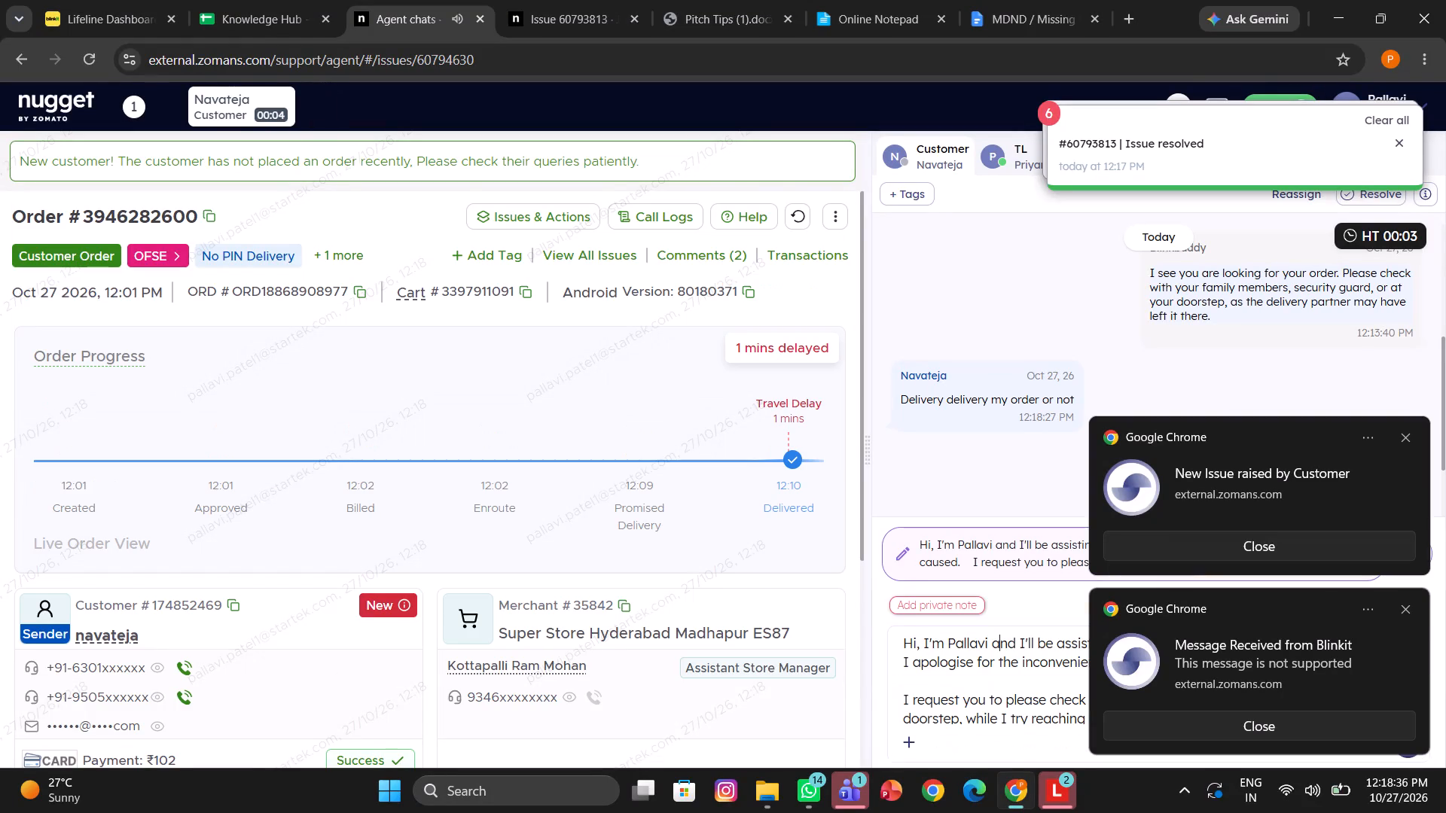
Send Navateja the drafted introduction apologising for the inconvenience and requesting a check of the doorstep.
key("Return")
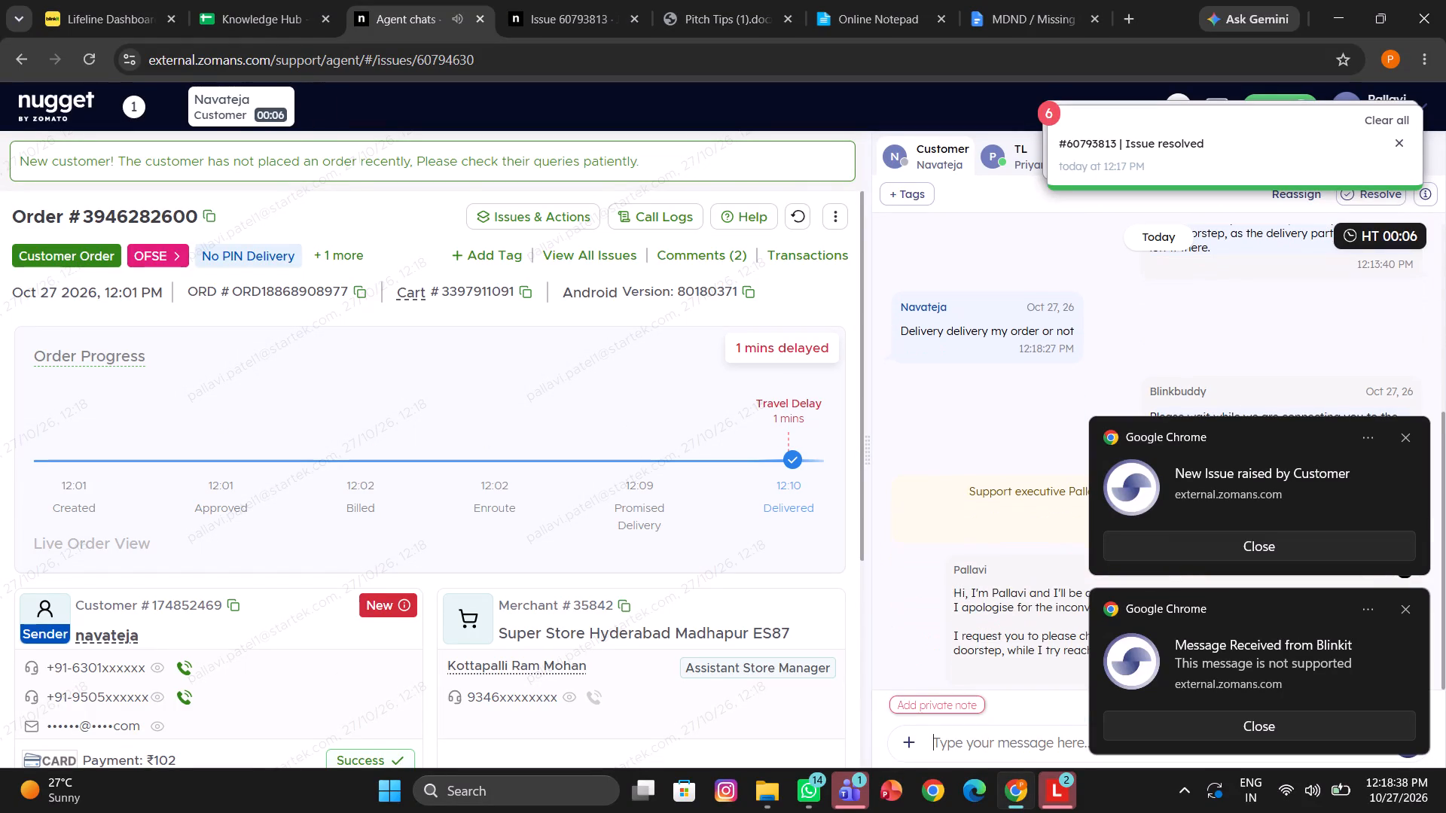
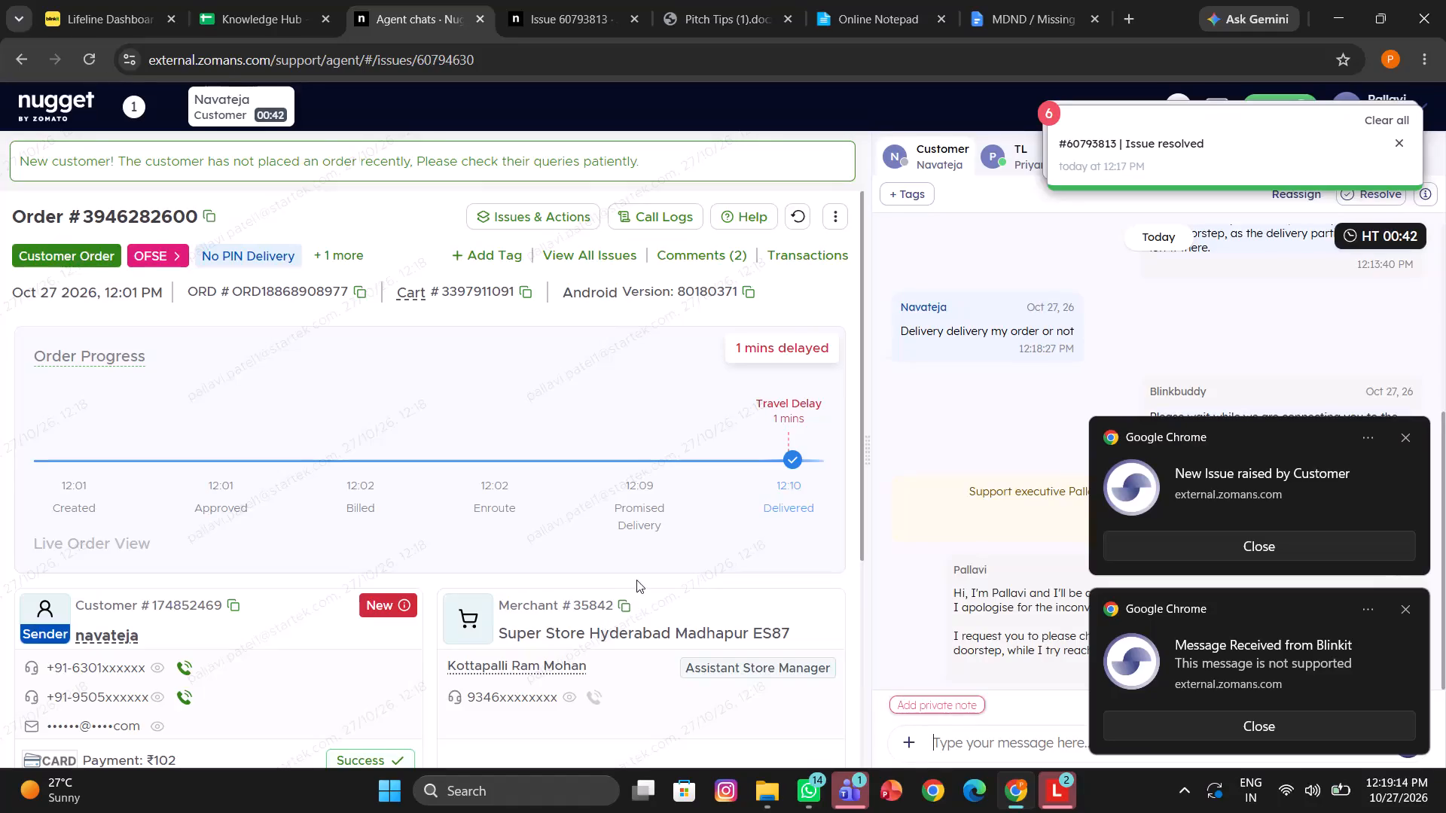
Initiate a call to the rider assigned to Navateja's order.
scroll(636, 580, "down", 2)
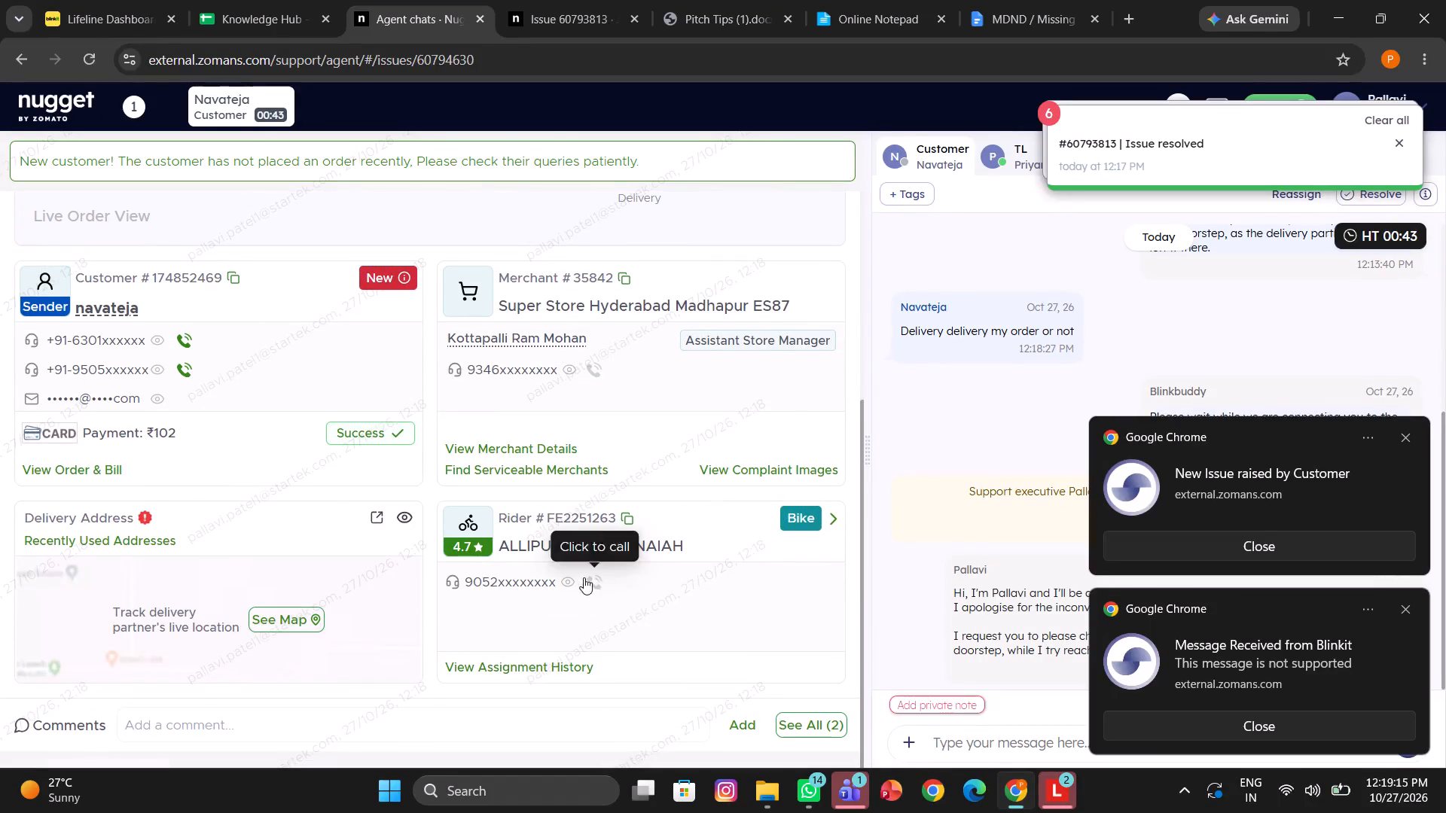
left_click(585, 576)
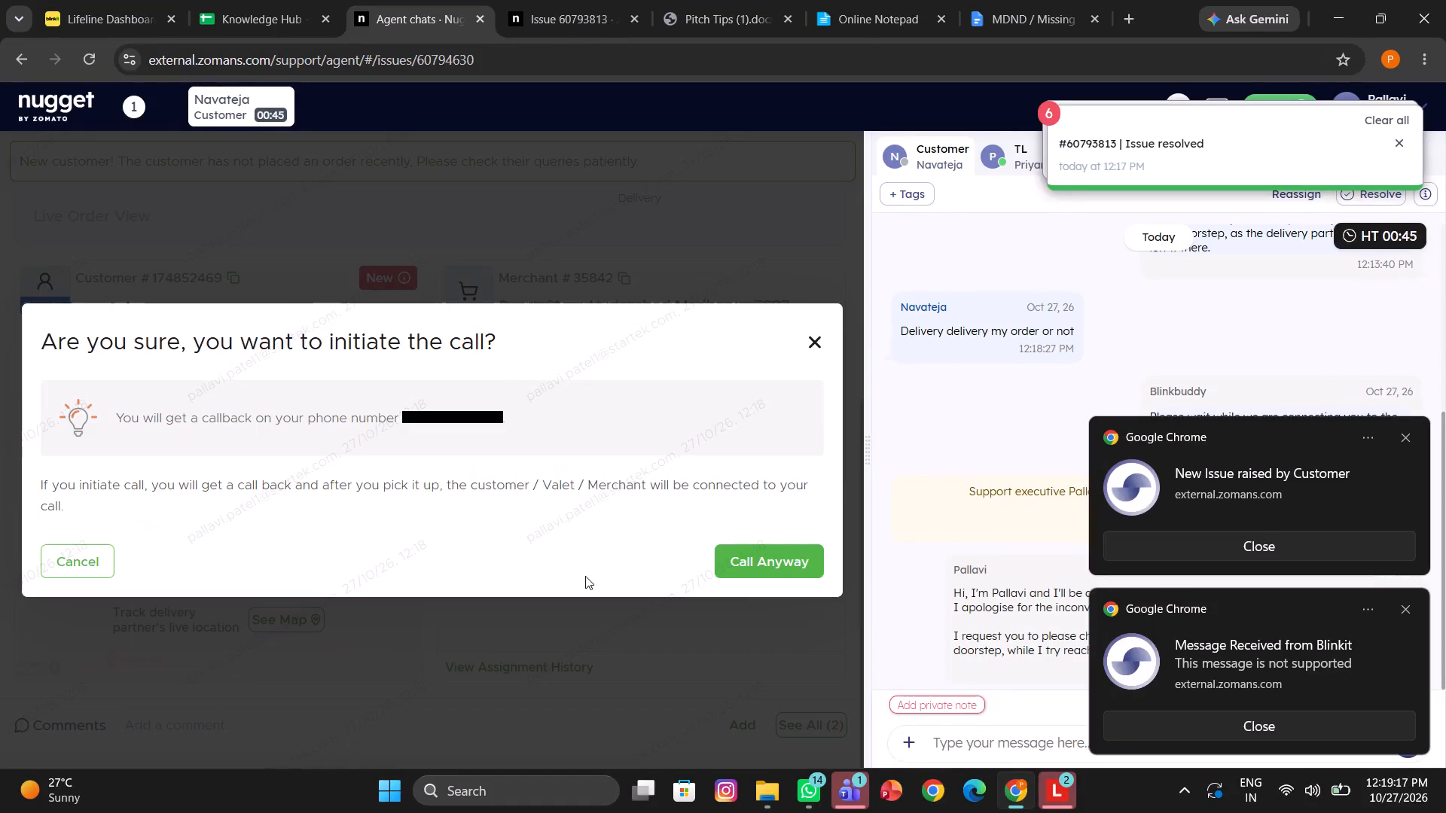
left_click(765, 549)
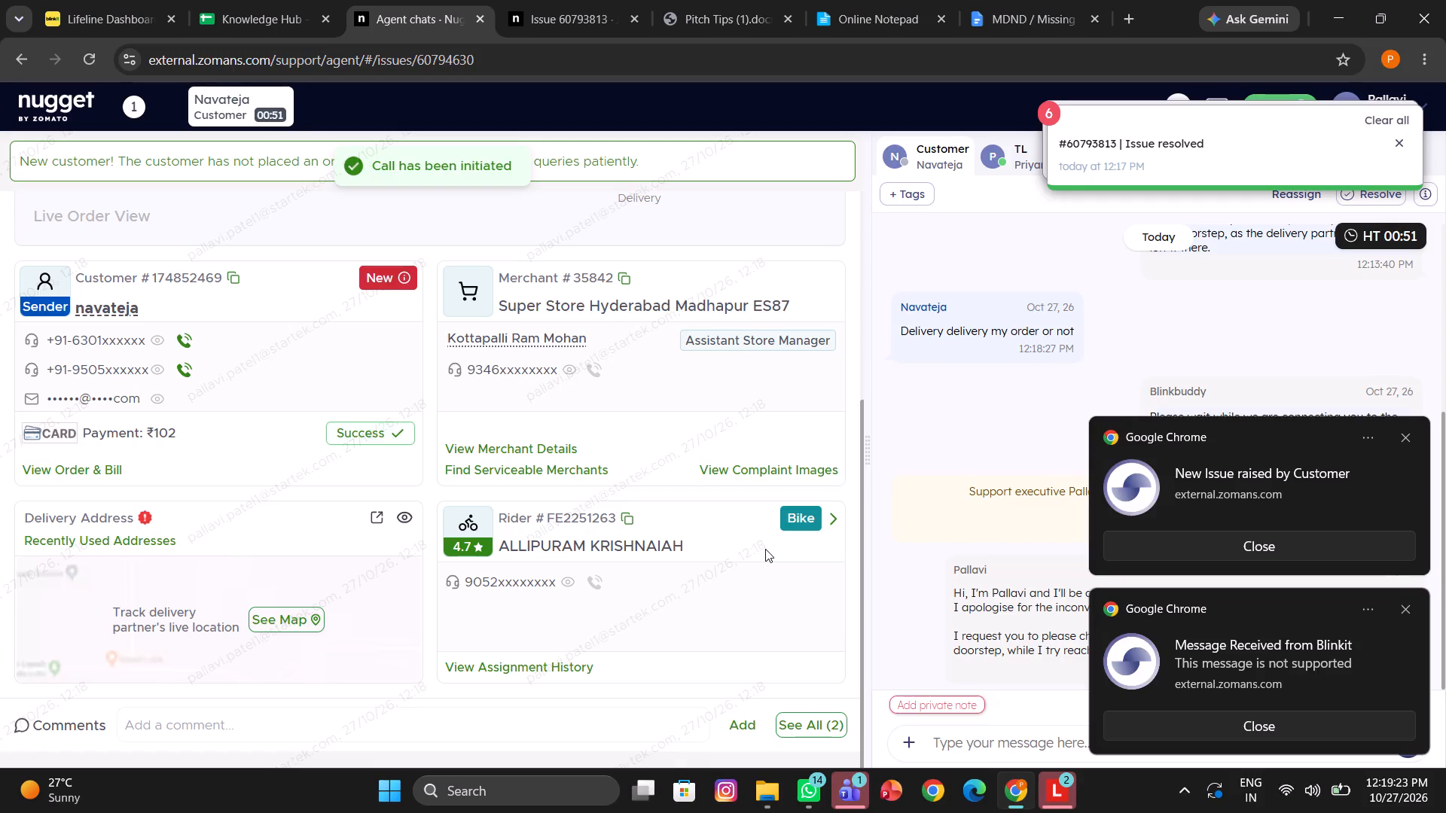
Add a private note "called dp" to Navateja's chat.
left_click(938, 705)
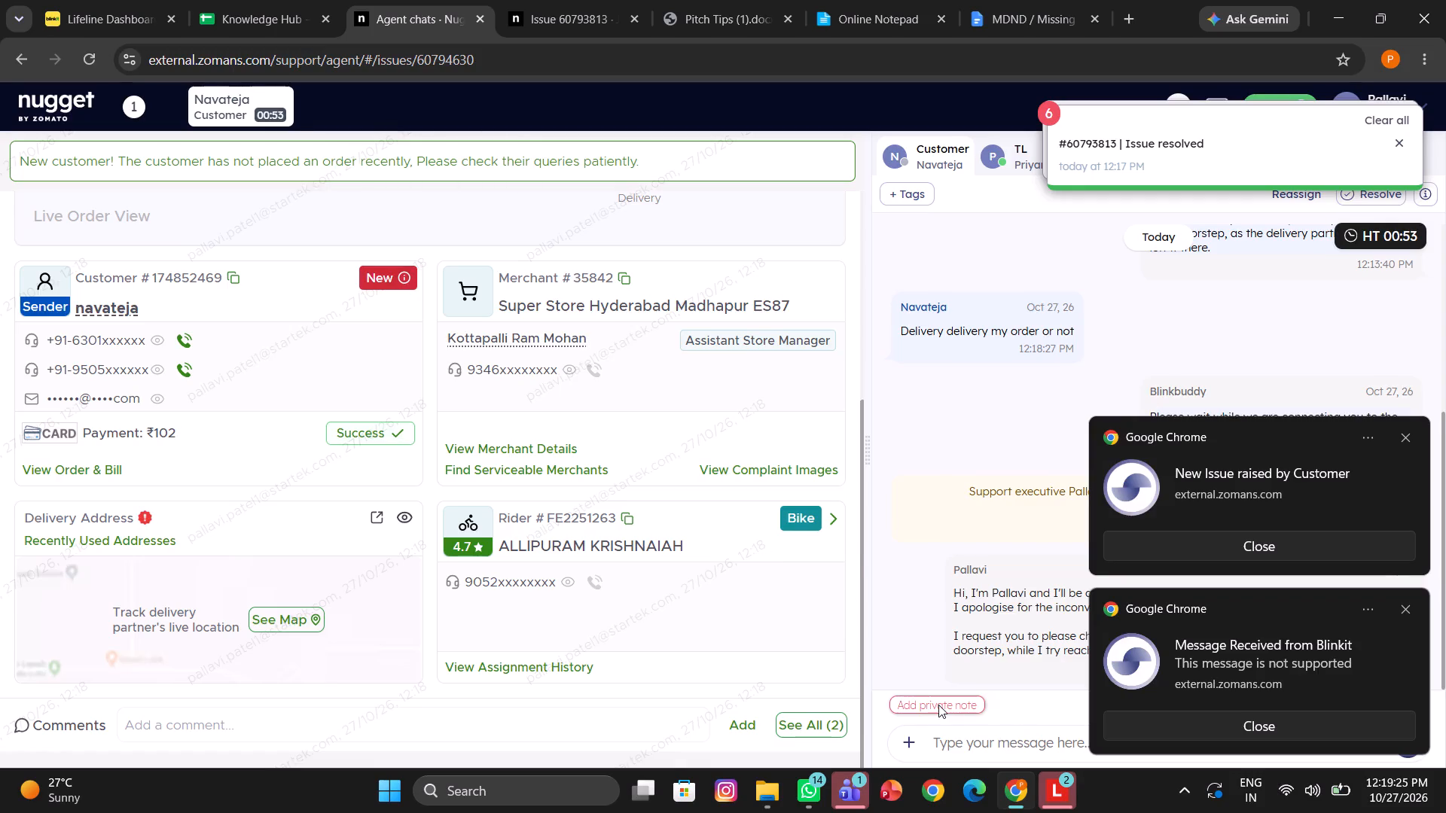
type("called dp")
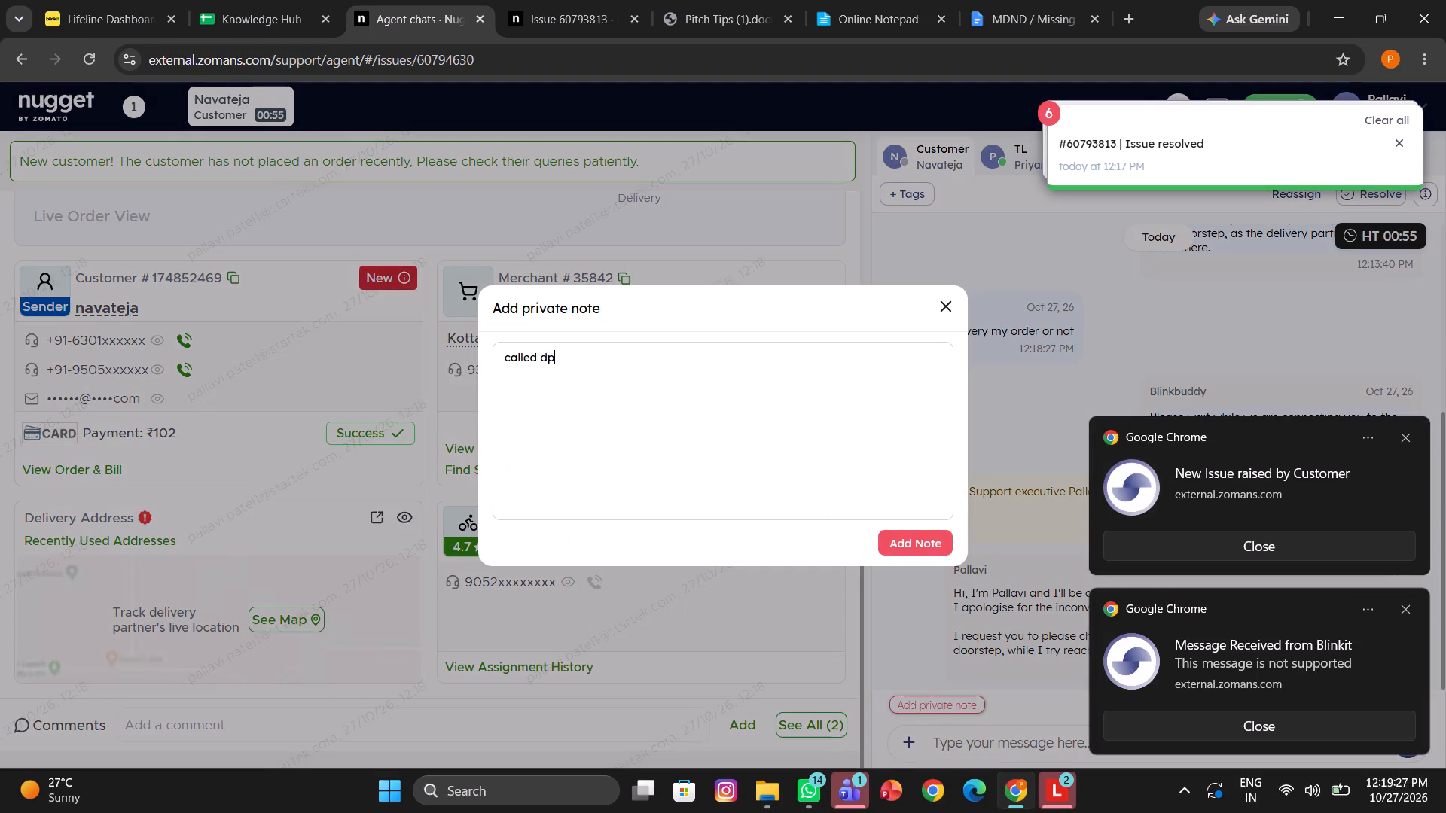
left_click(905, 538)
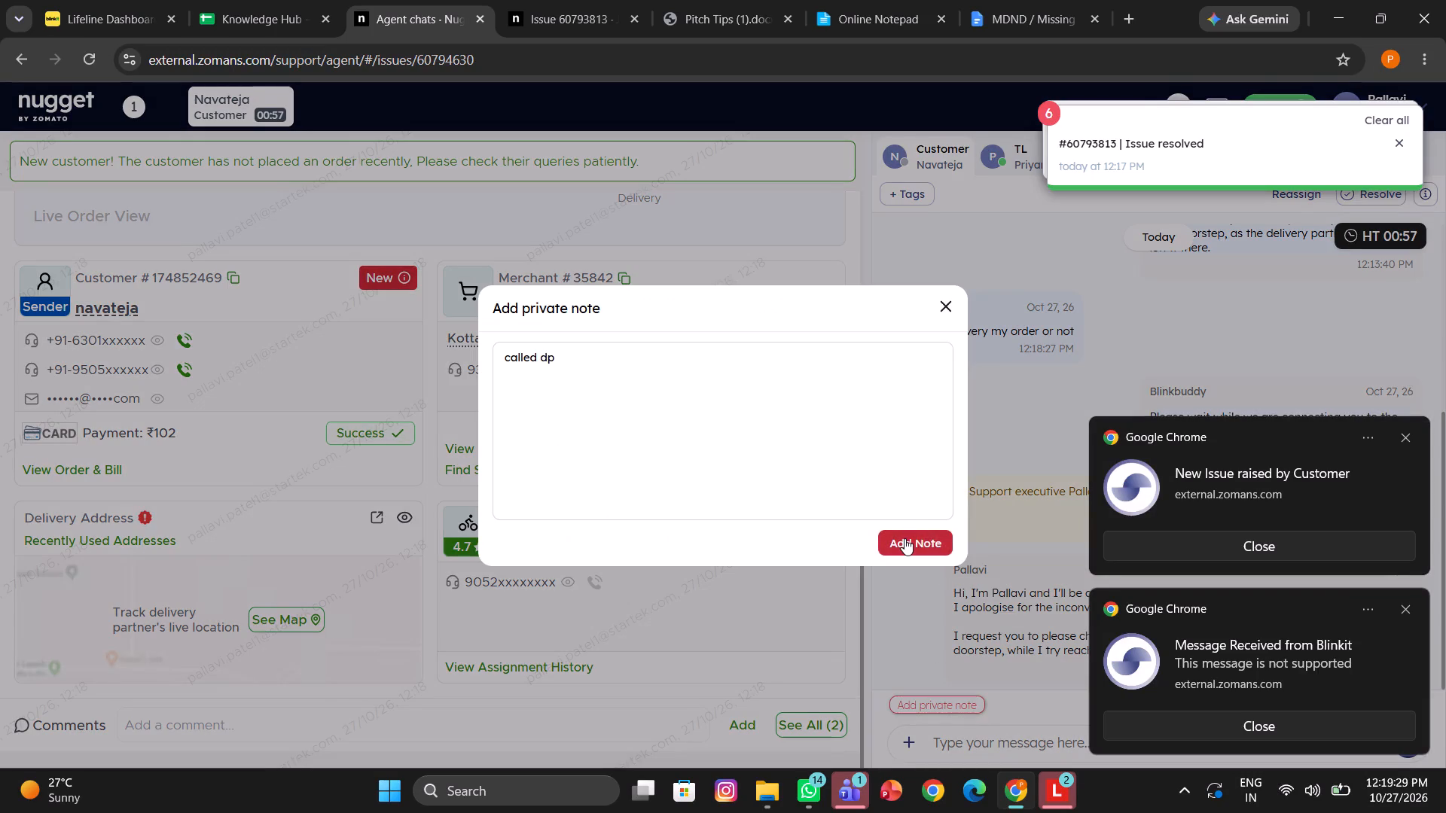
Clear all in-page issue notifications and open the agent's productivity hours.
left_click(1398, 115)
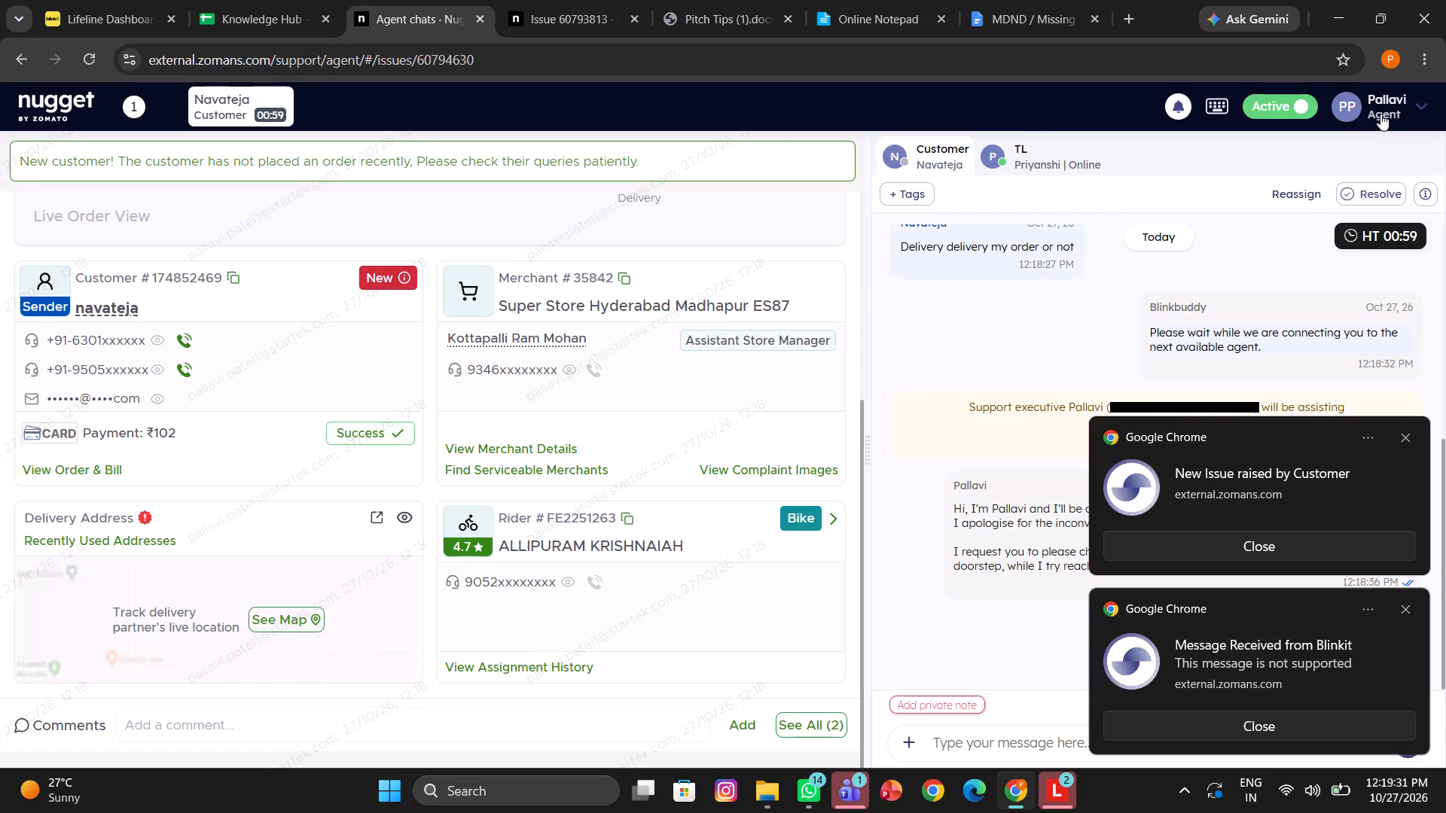
left_click(1345, 107)
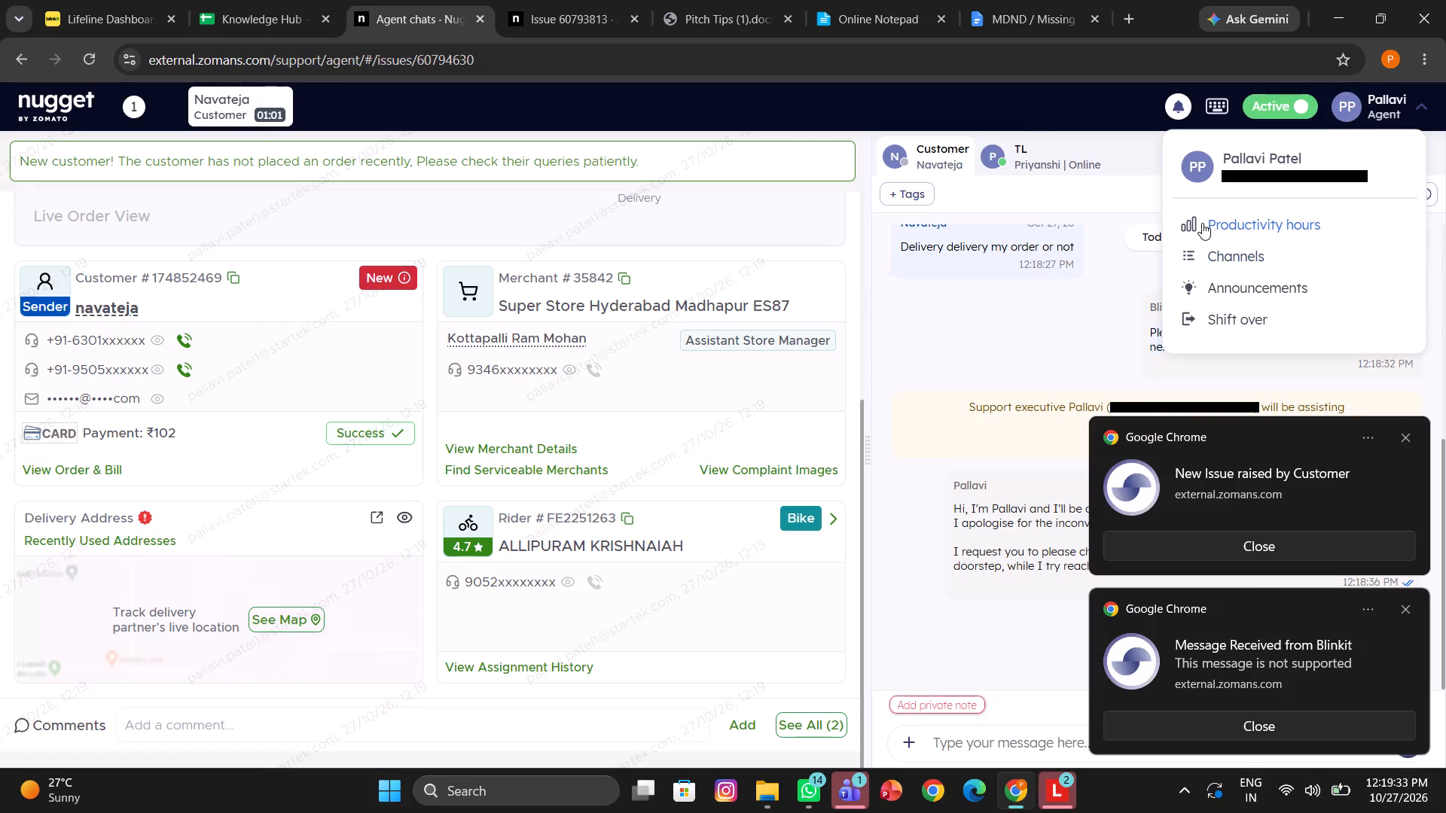
left_click(1201, 223)
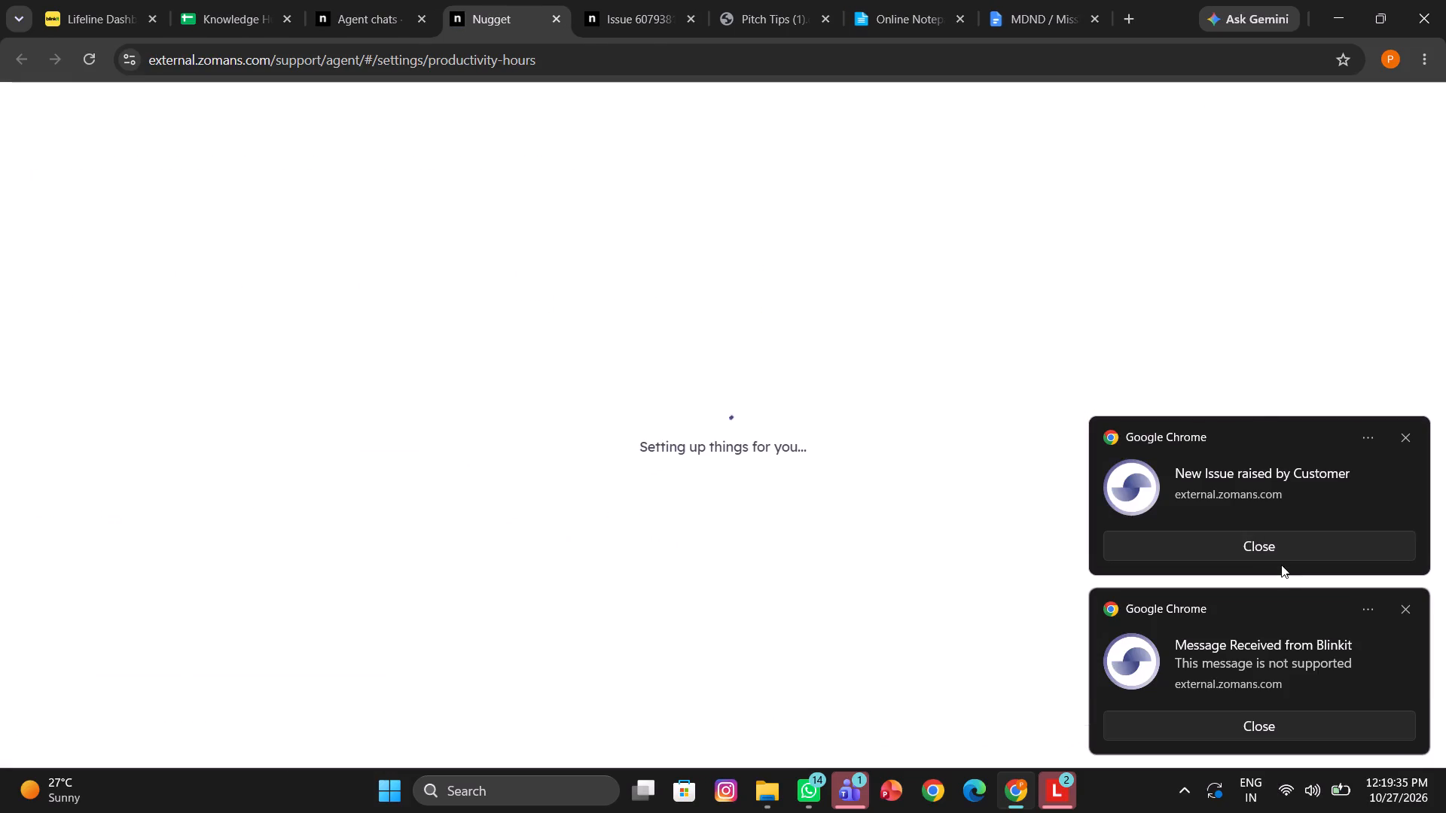
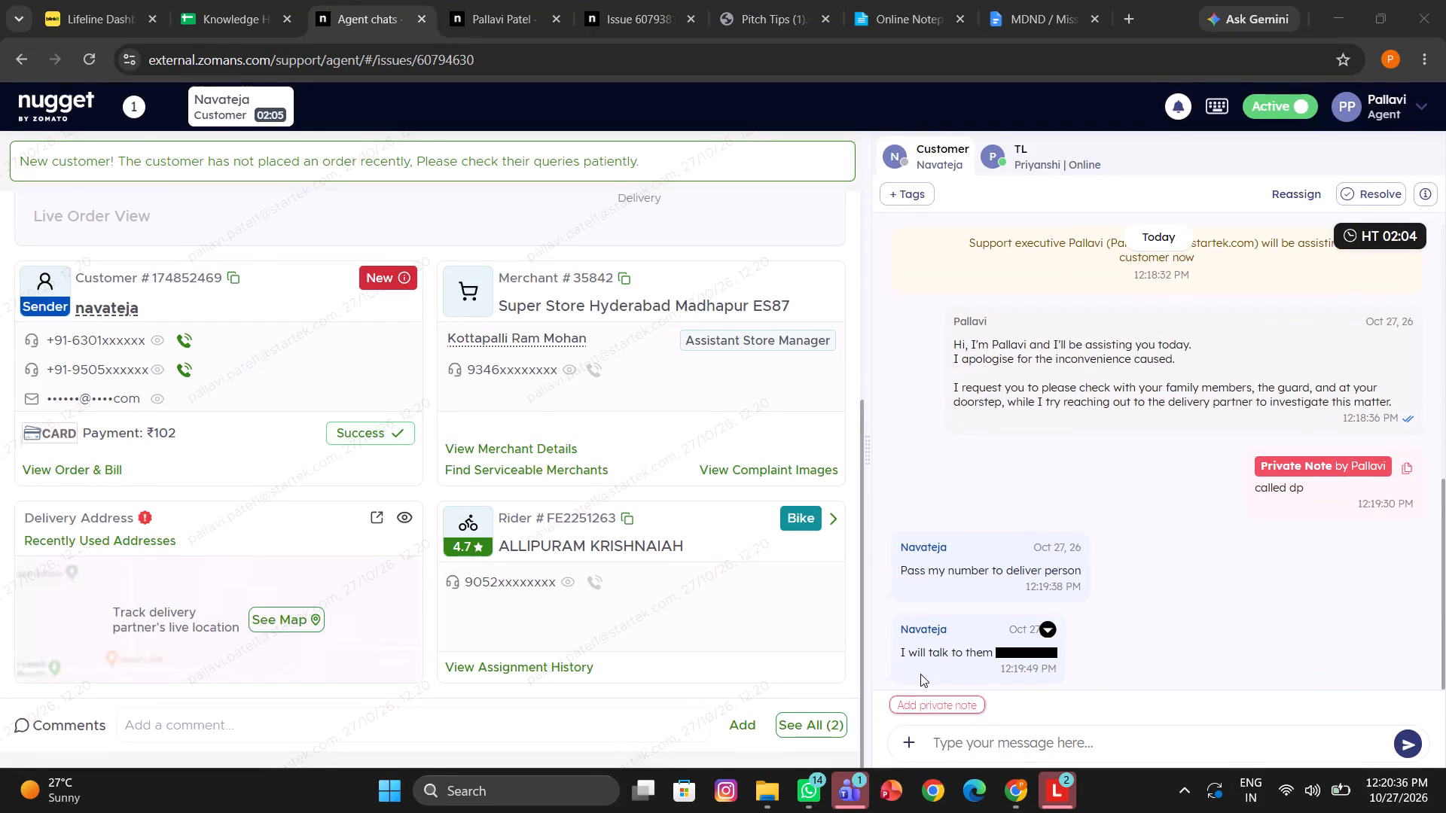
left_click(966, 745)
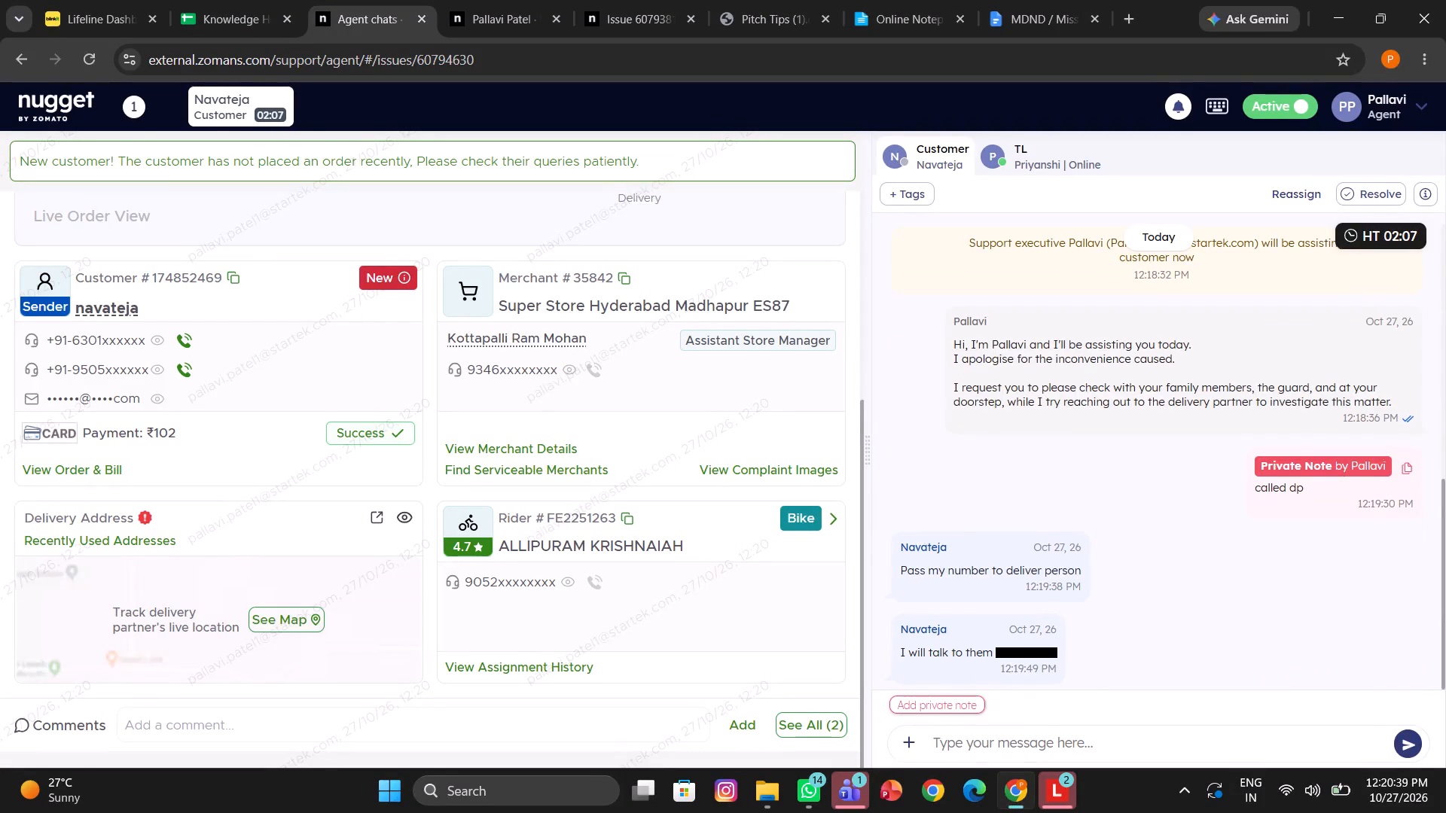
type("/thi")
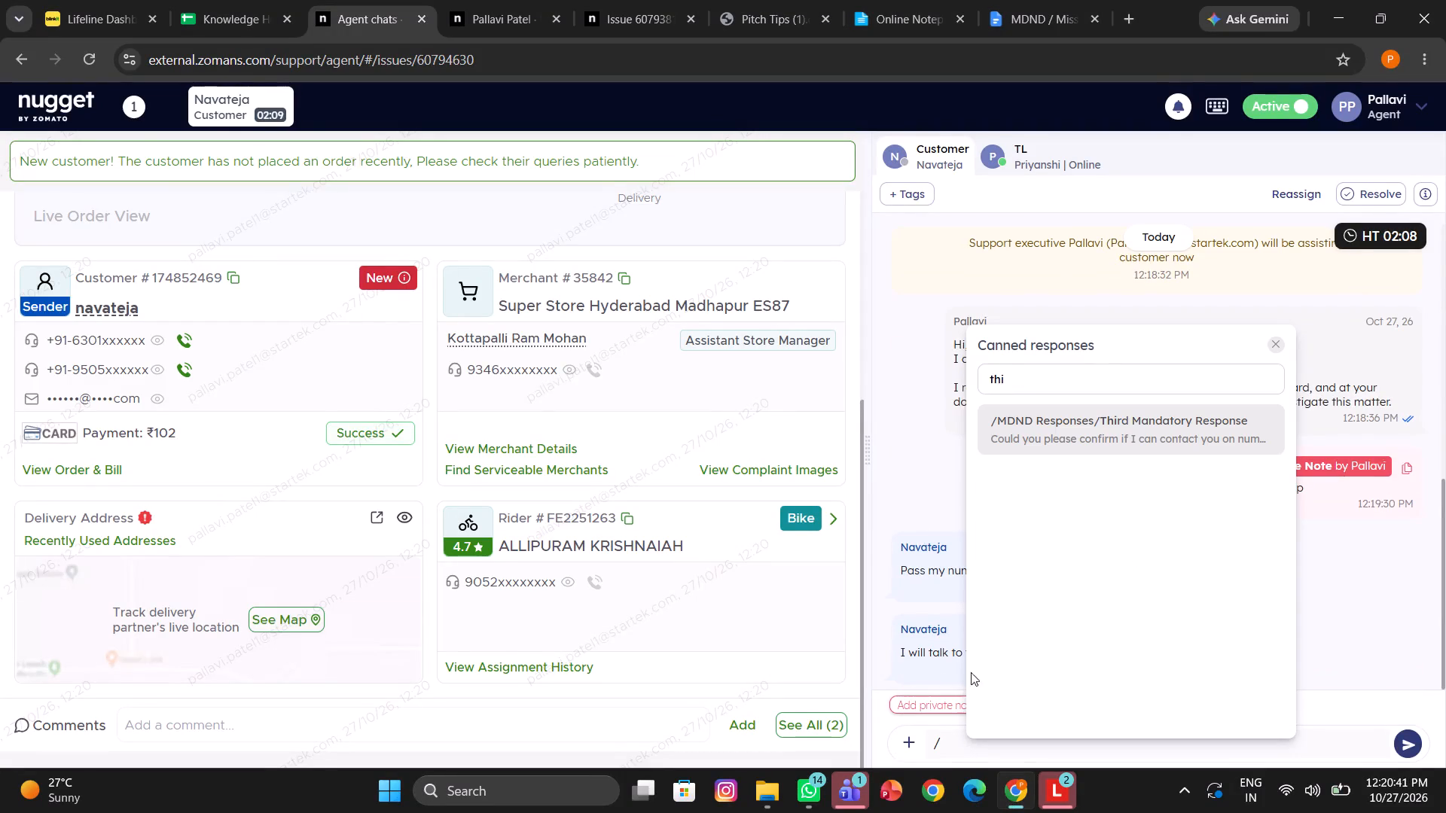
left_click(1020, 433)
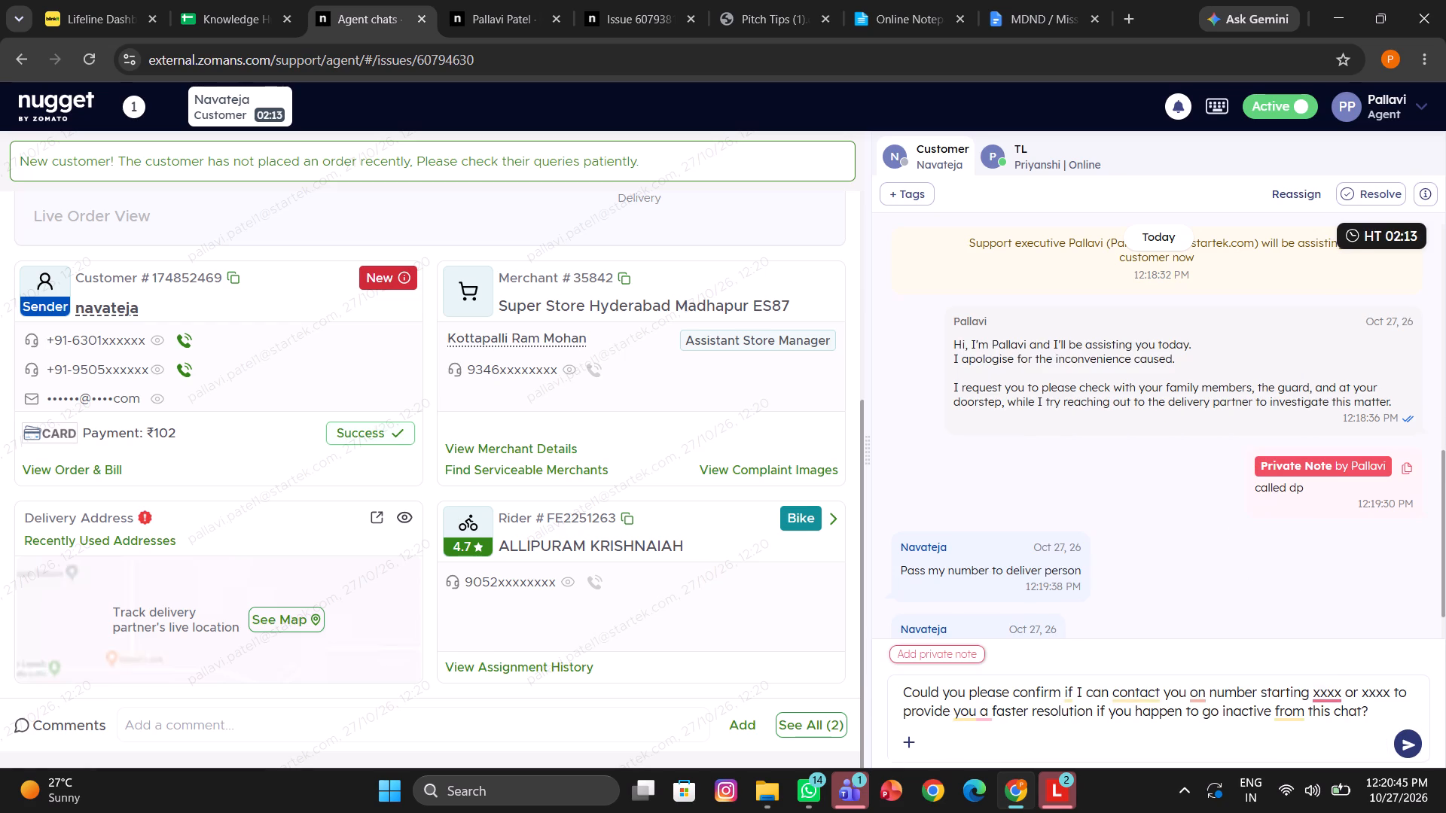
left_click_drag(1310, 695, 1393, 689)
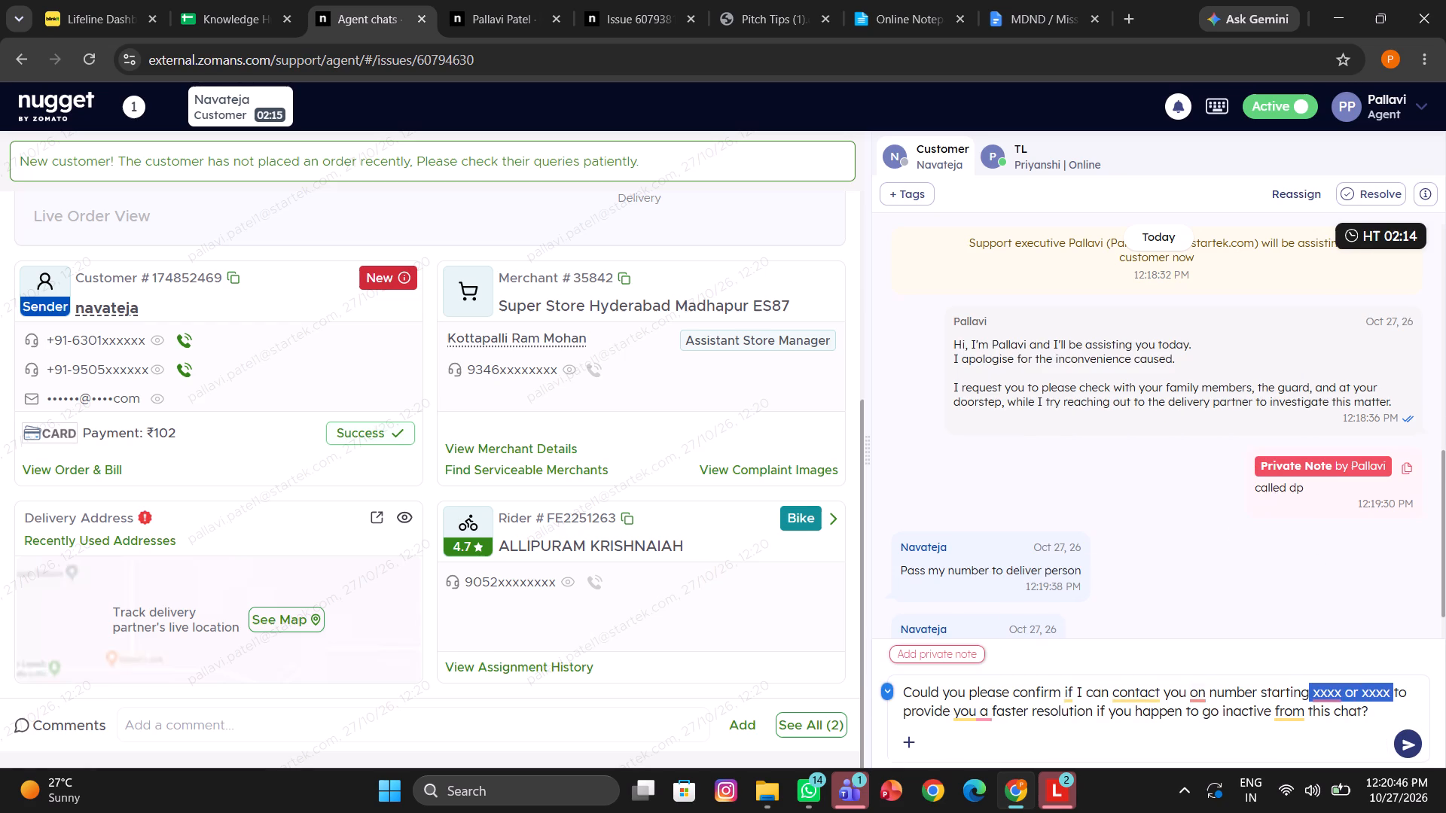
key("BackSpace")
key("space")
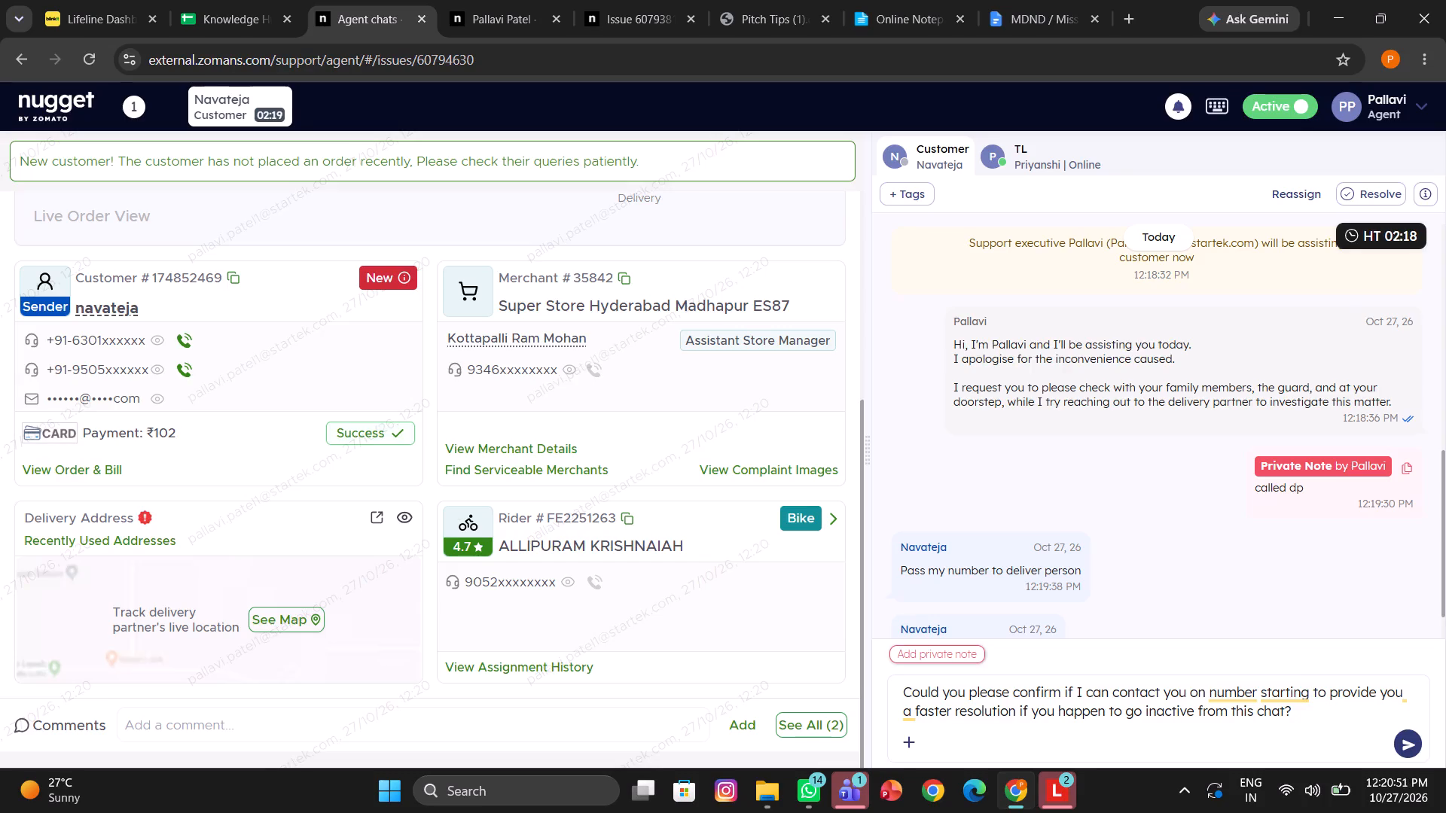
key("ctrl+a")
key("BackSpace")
Send Navateja the OFSE canned response asking who the order was intended for and whether the receiver may be contacted.
key("slash")
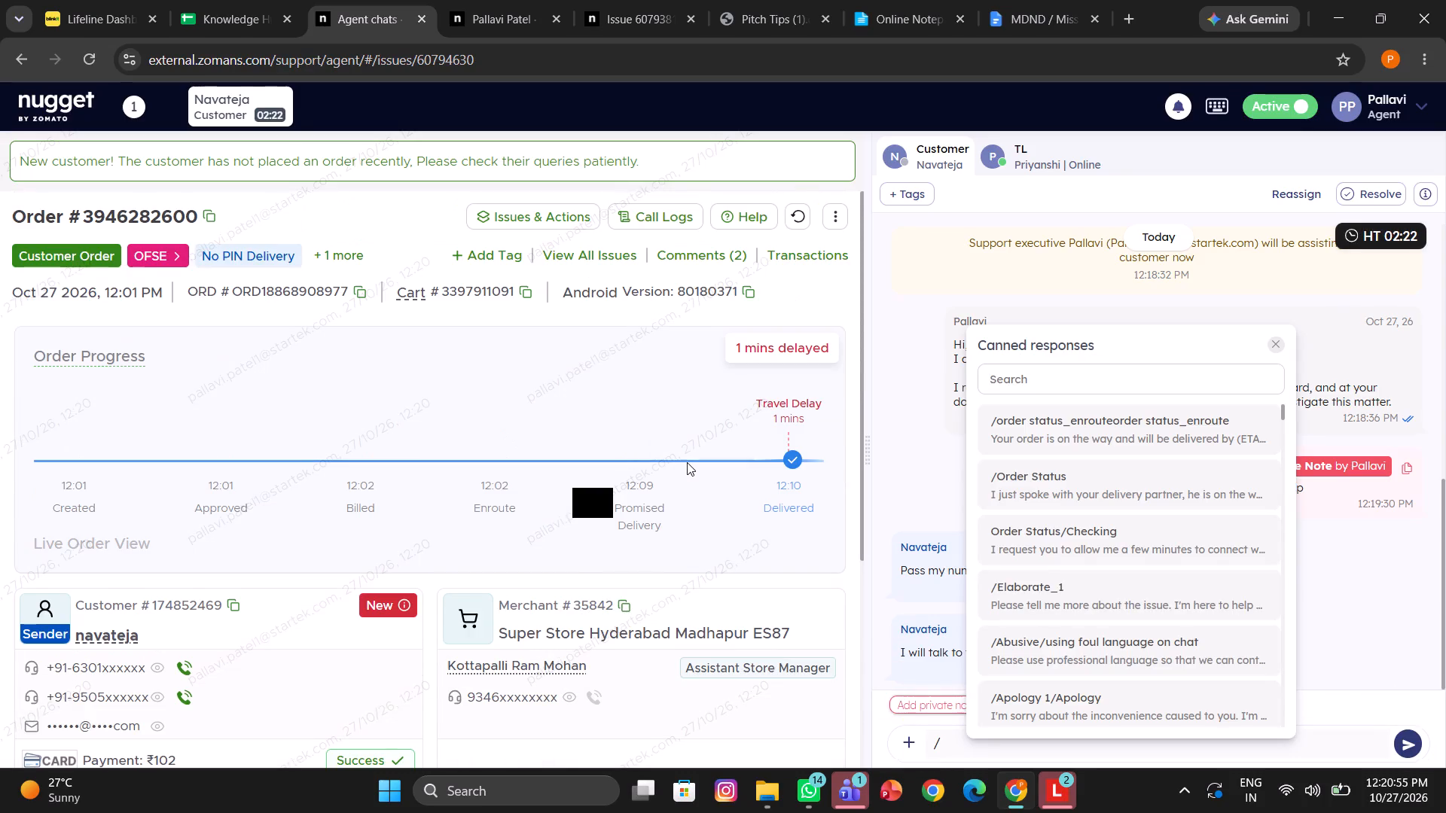
type("ofs")
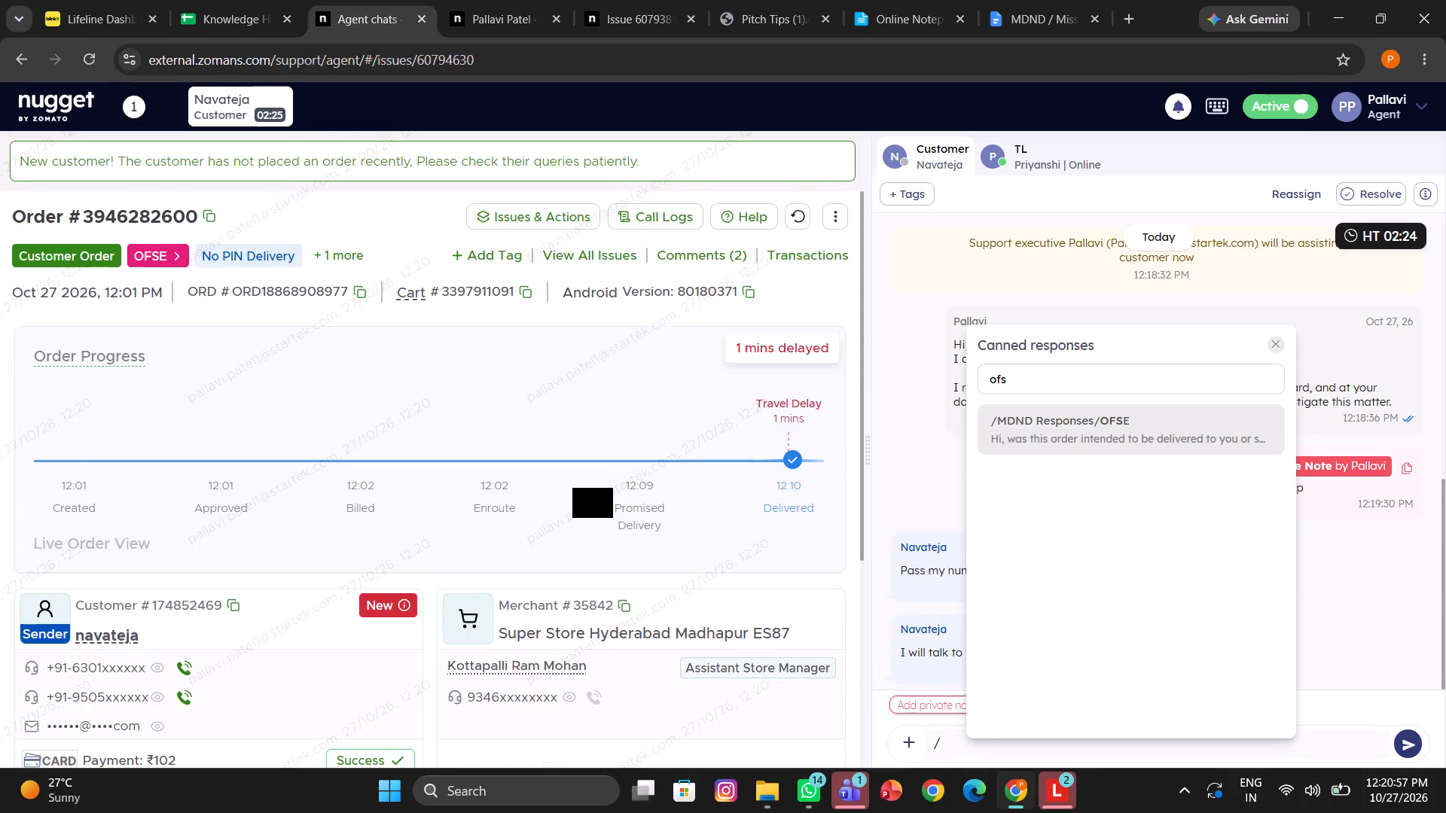
left_click(1057, 418)
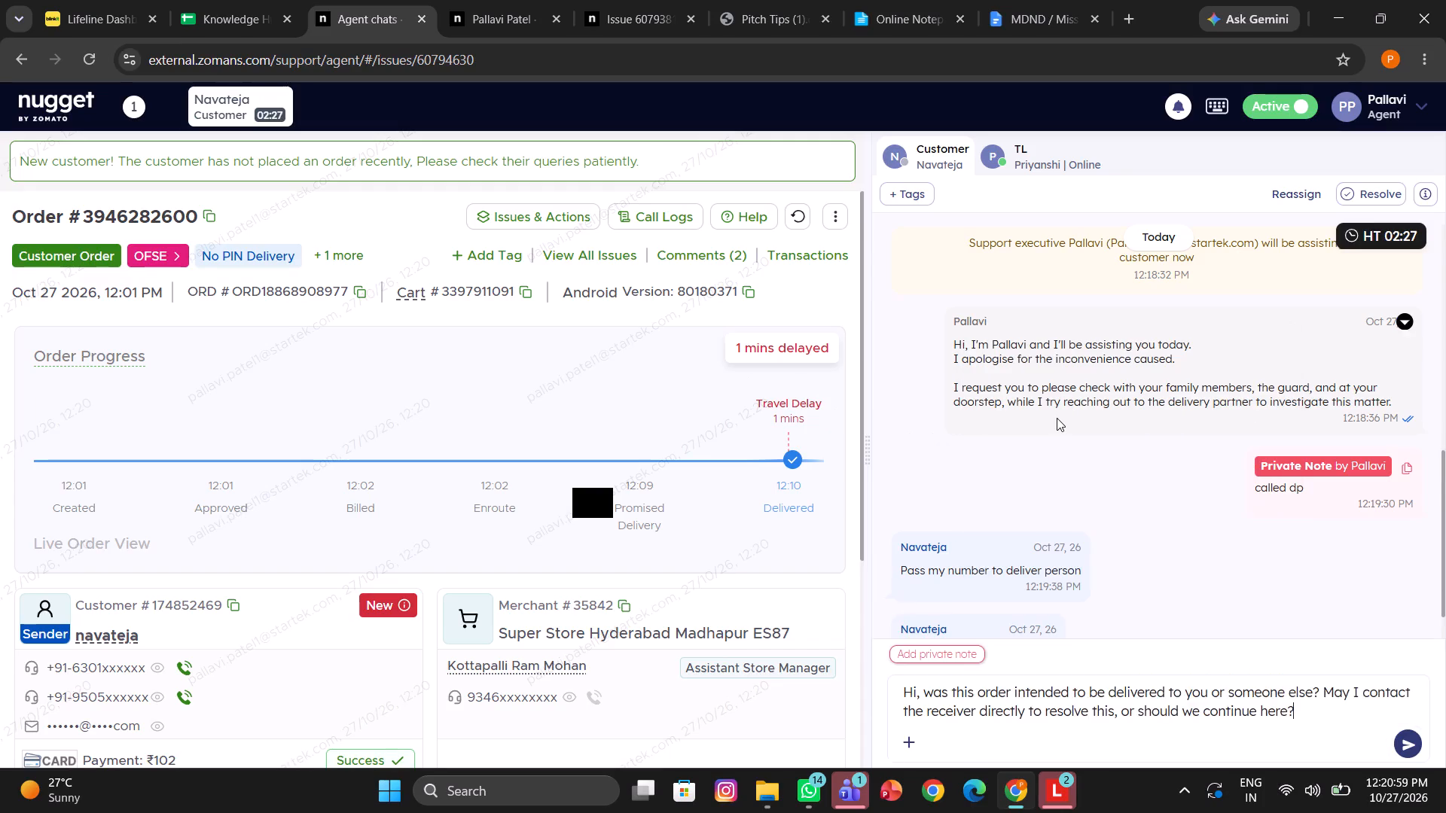
key("Return")
Initiate another call to the rider assigned to Navateja's order.
scroll(480, 154, "down", 1)
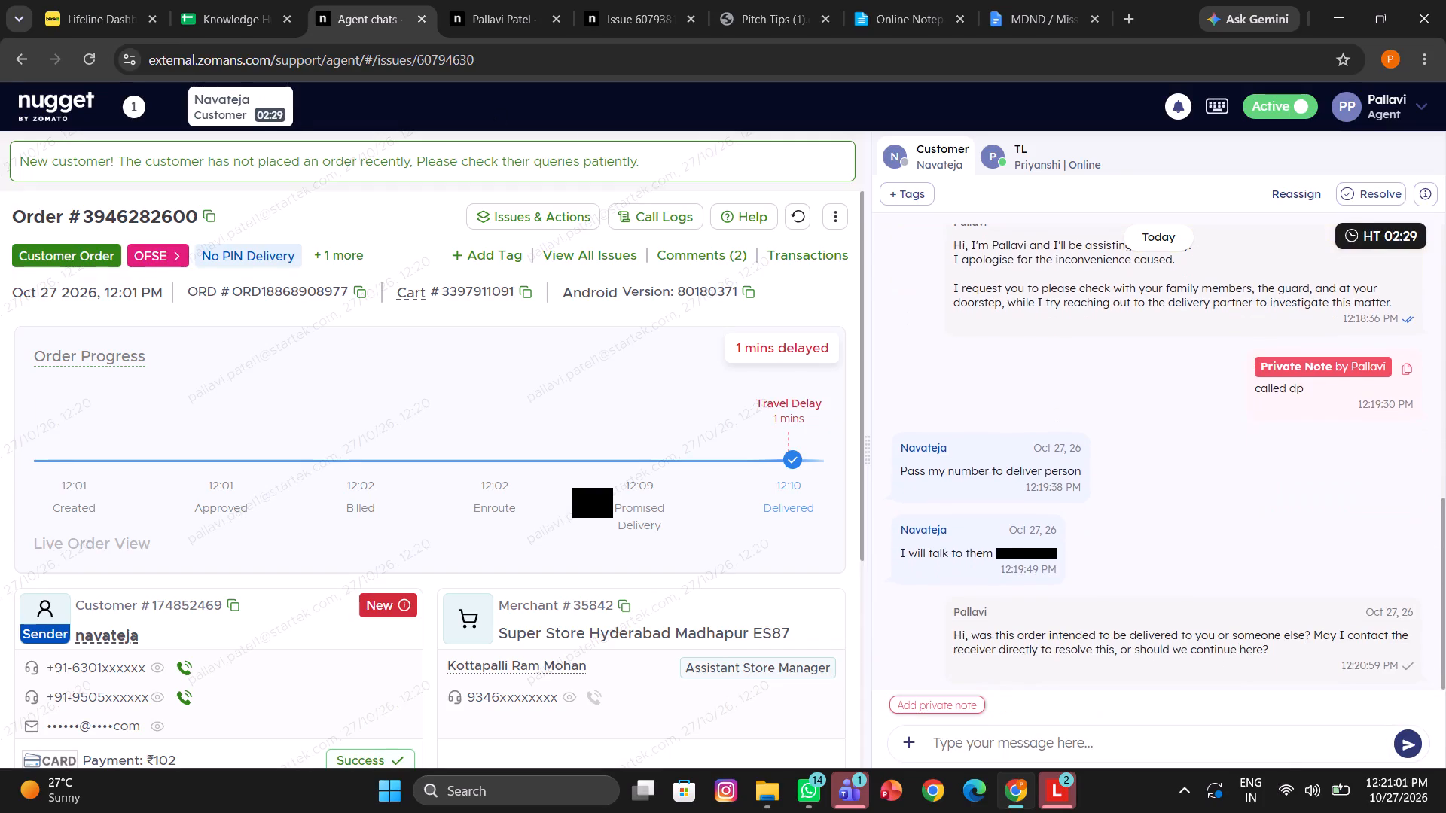
scroll(480, 154, "down", 1)
scroll(415, 486, "down", 2)
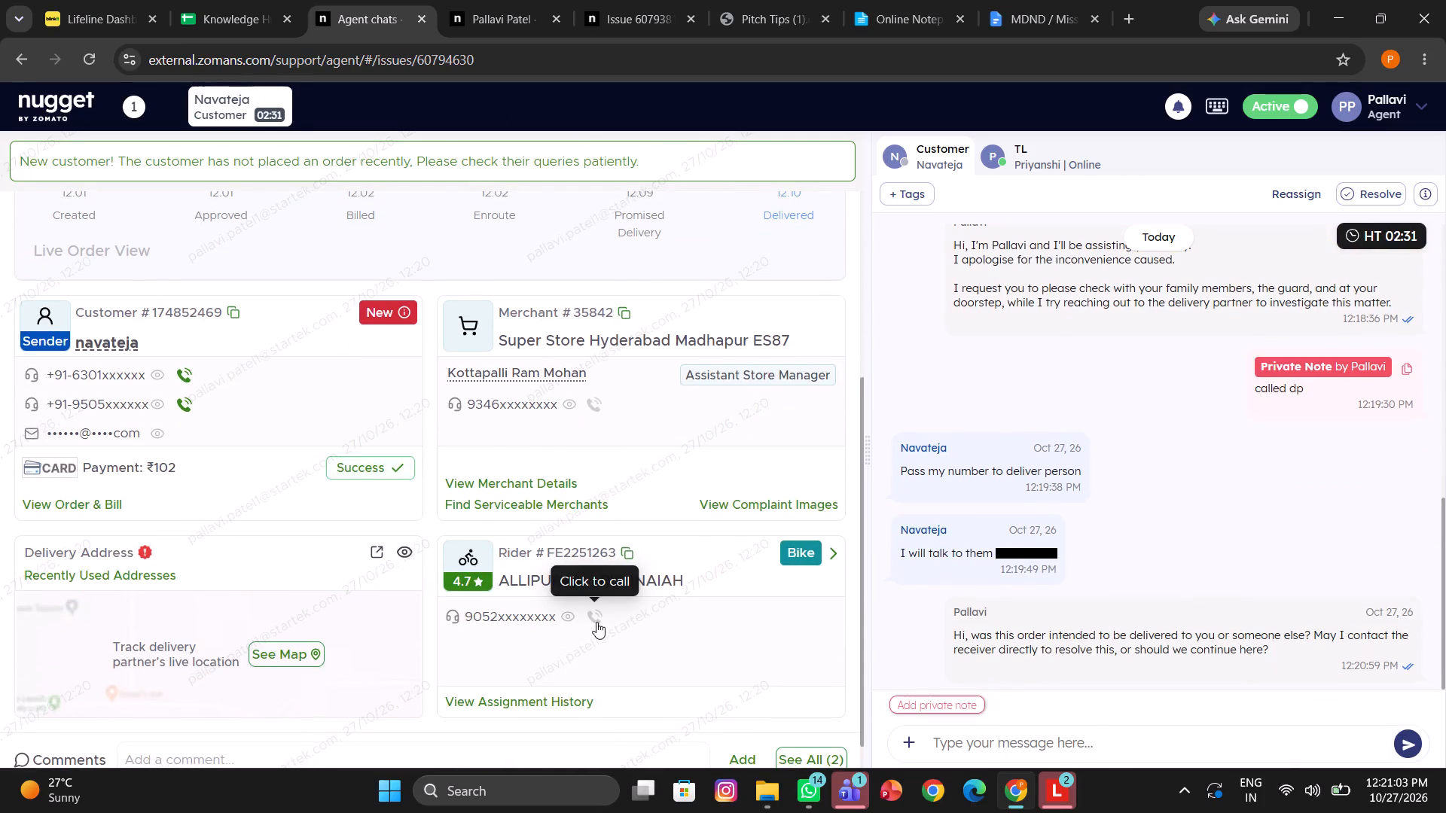
Try calling the rider assigned to Navateja's order once more.
left_click(596, 622)
left_click(741, 571)
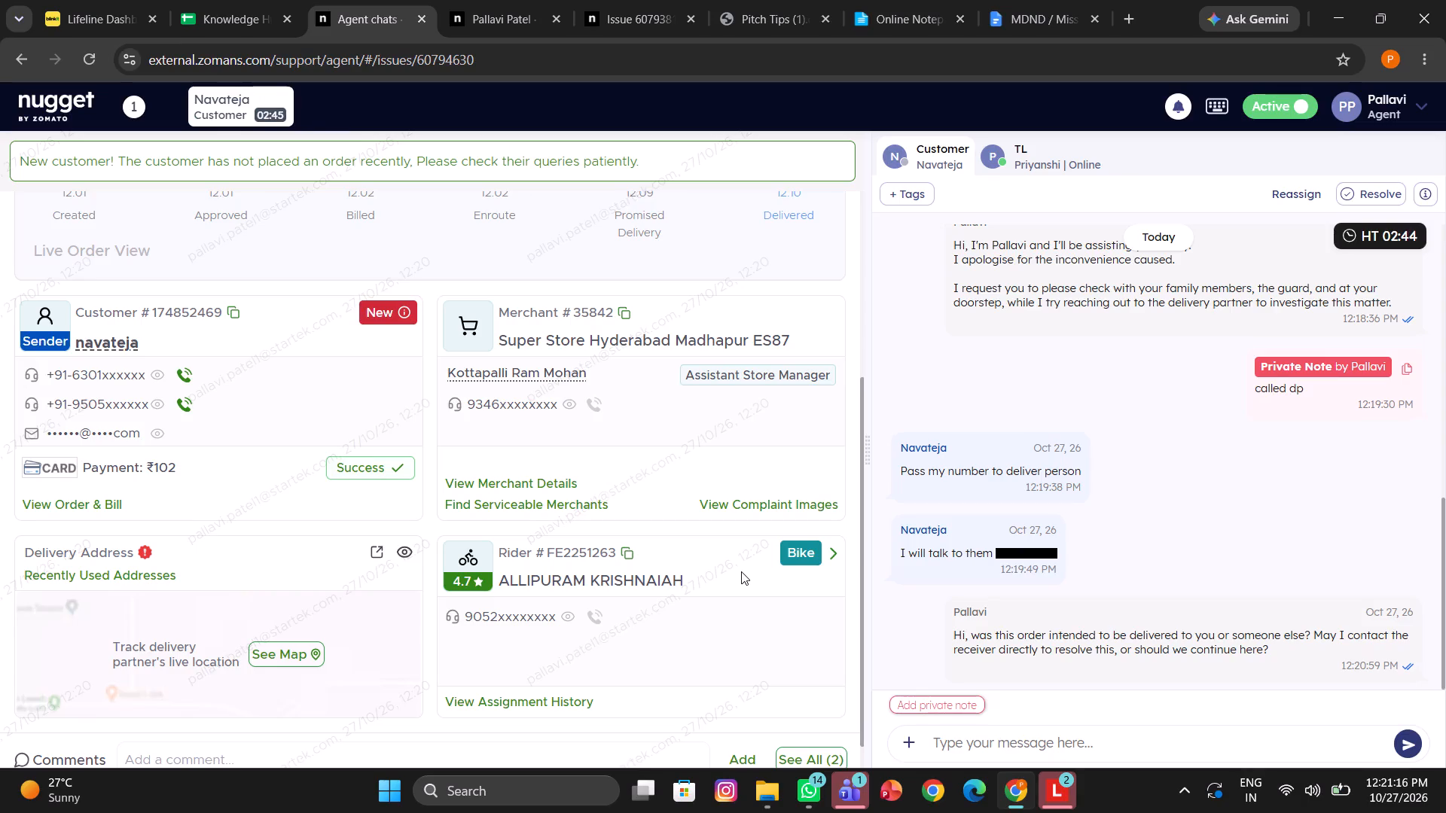
Open the call history of Navateja's order to check the call attempts between agent, customer and rider.
scroll(652, 435, "up", 5)
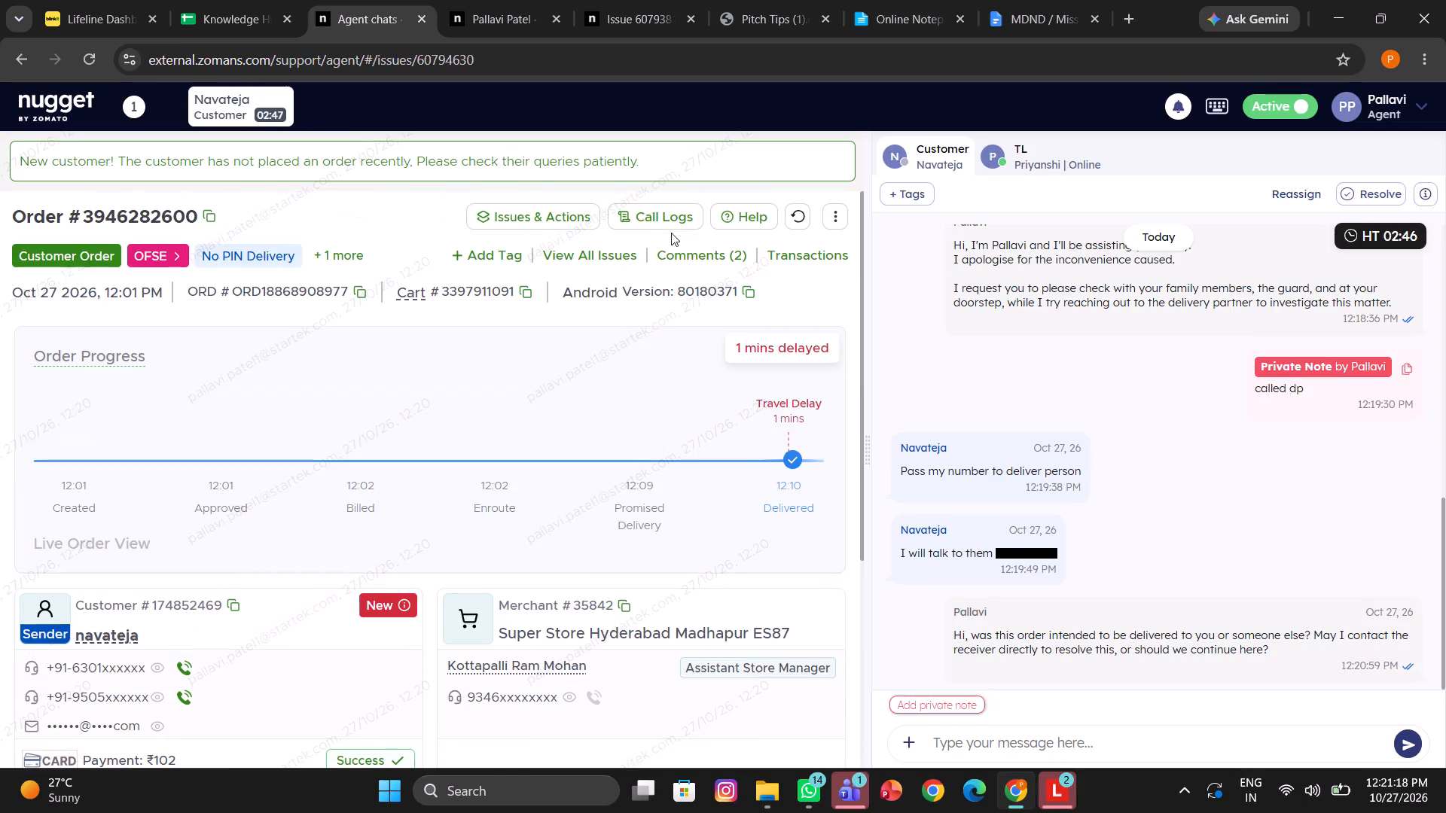
left_click(647, 205)
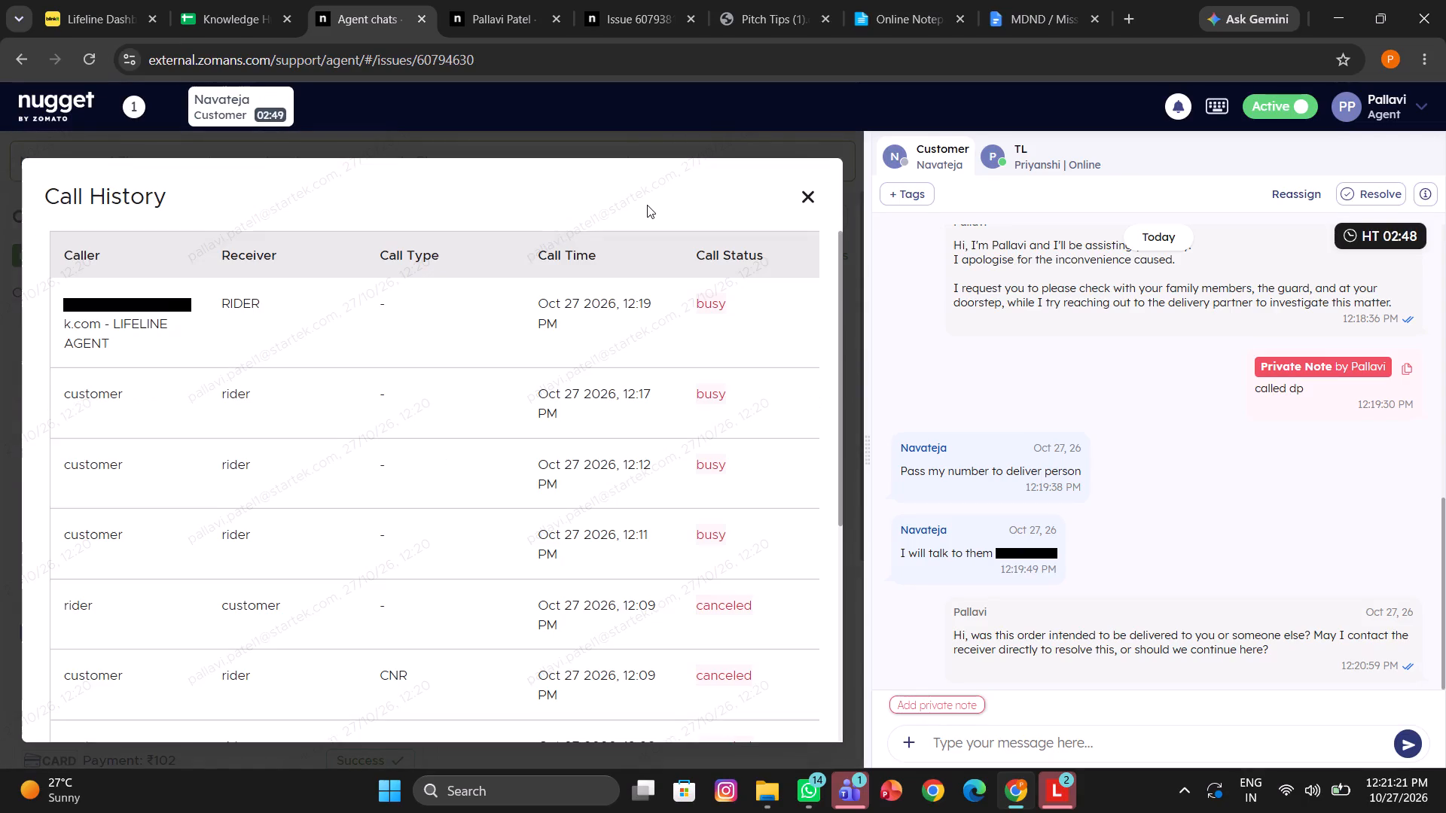
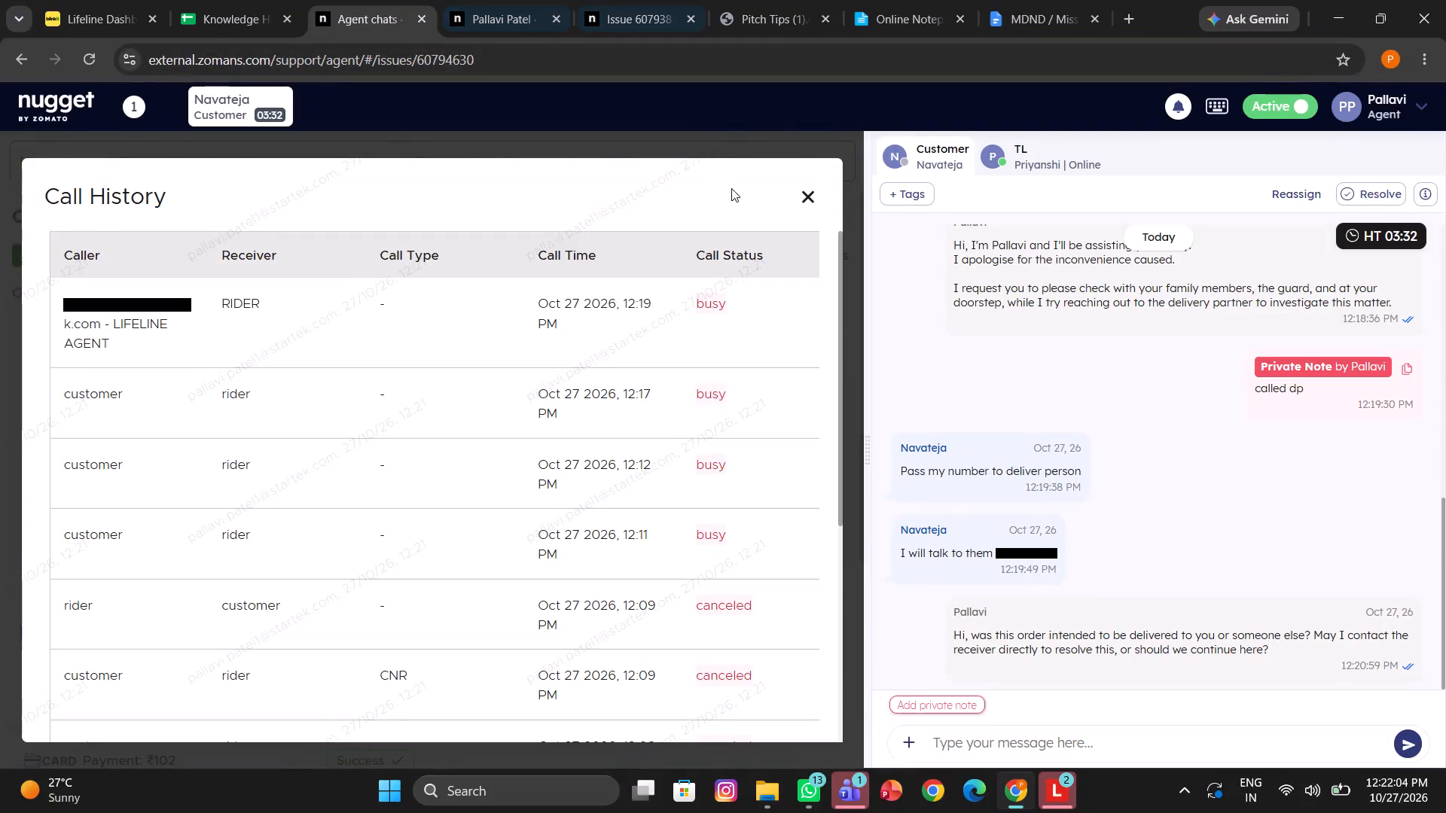
Close the order's call history and add the private note "dp-ur" to Navateja's chat.
left_click(803, 192)
scroll(1011, 521, "down", 1)
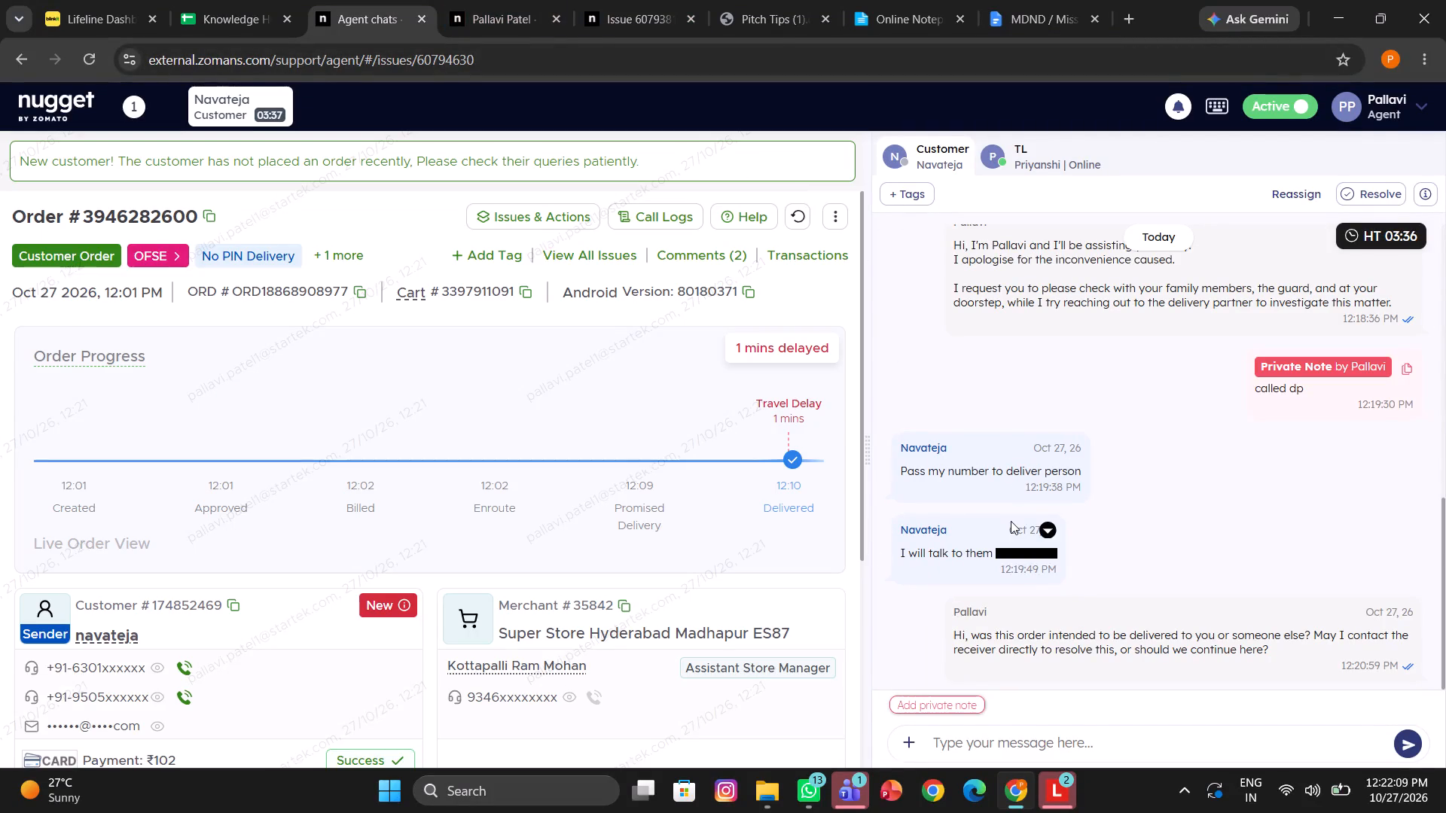
left_click(924, 705)
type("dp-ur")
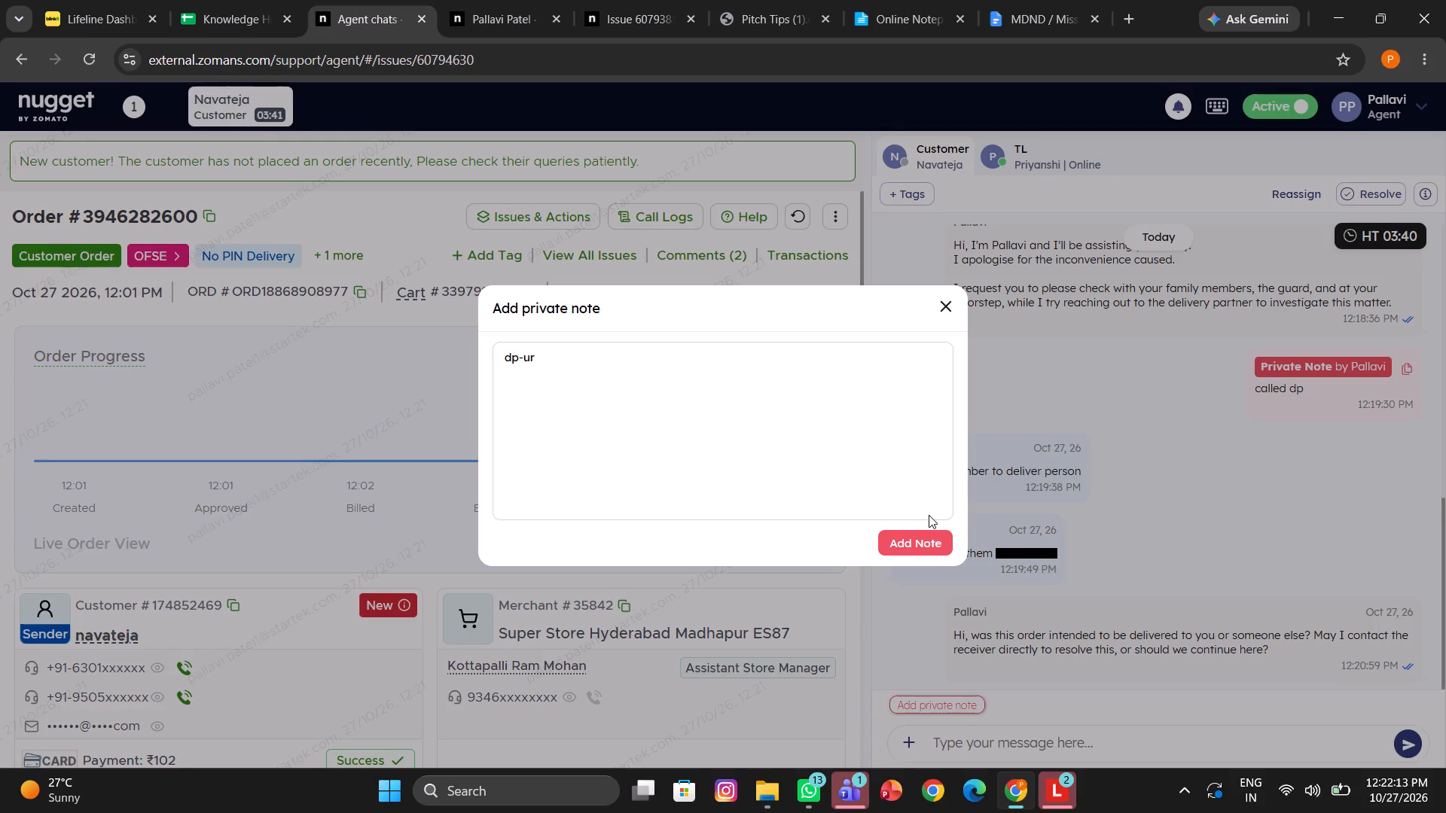
Save the private note "dp-ur" to Navateja's chat.
left_click(907, 537)
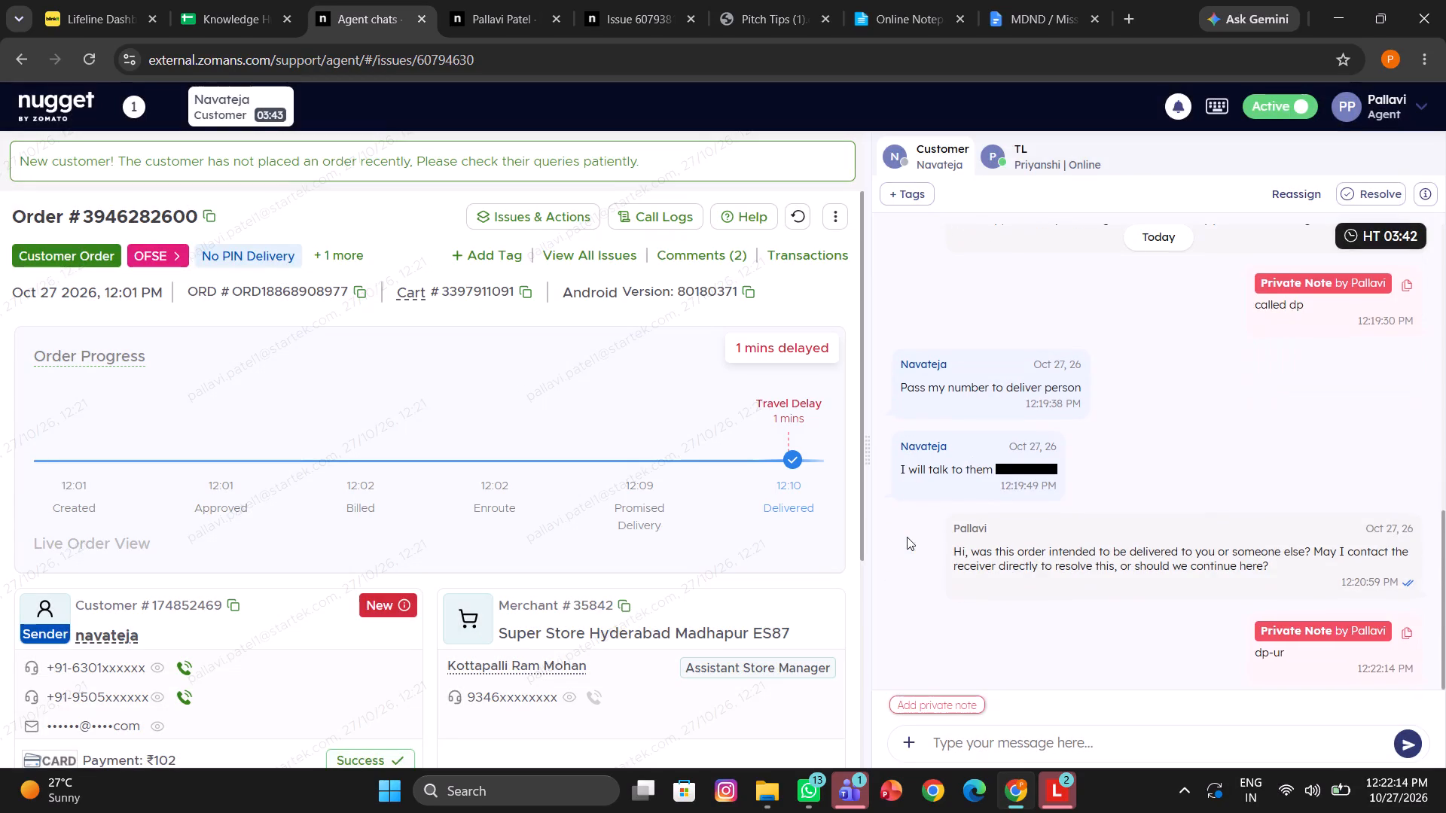
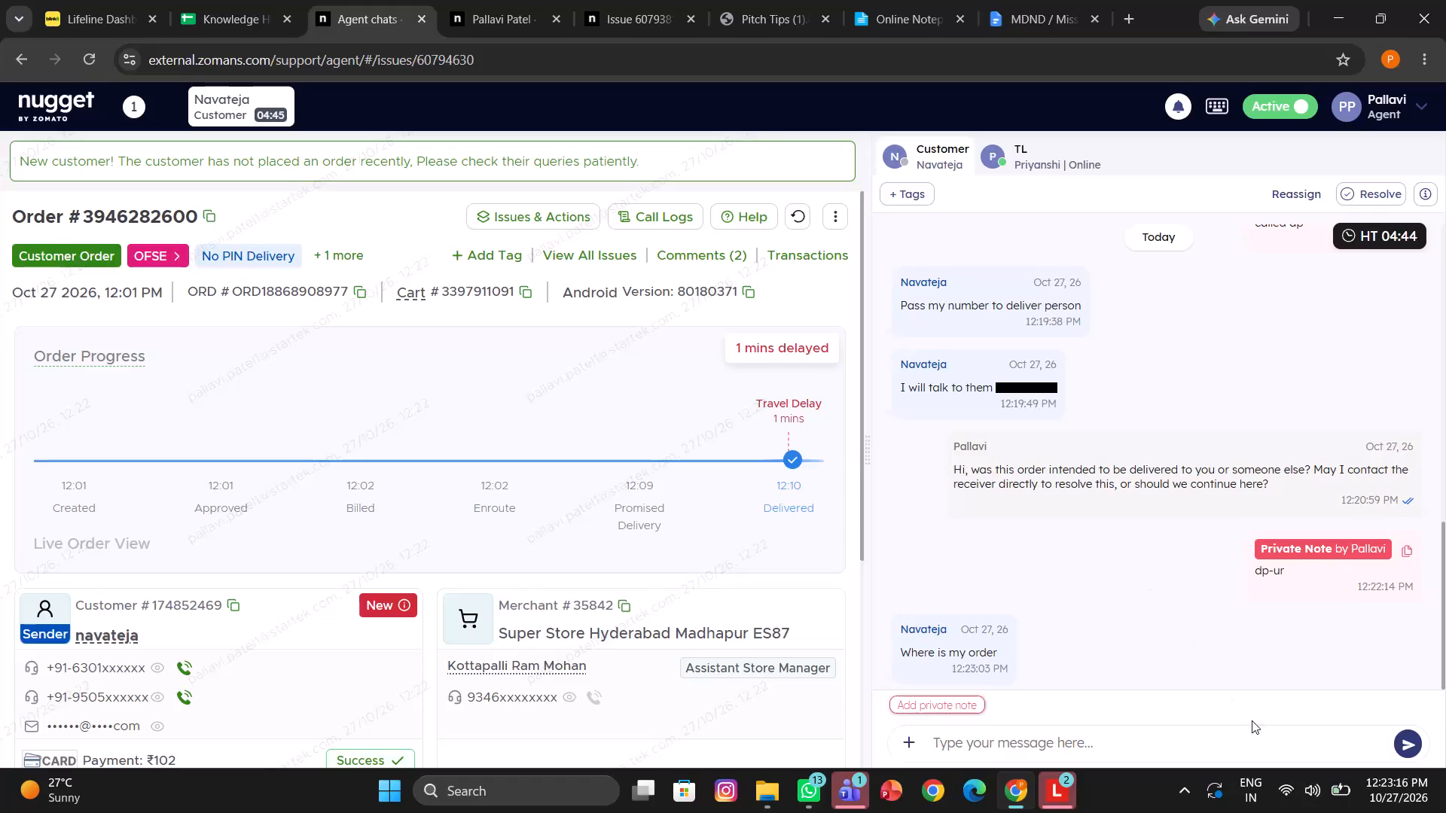
Draft a reply to Navateja reading "As I try to connect with the delivery partner he is not responding to my calls so".
left_click(958, 736)
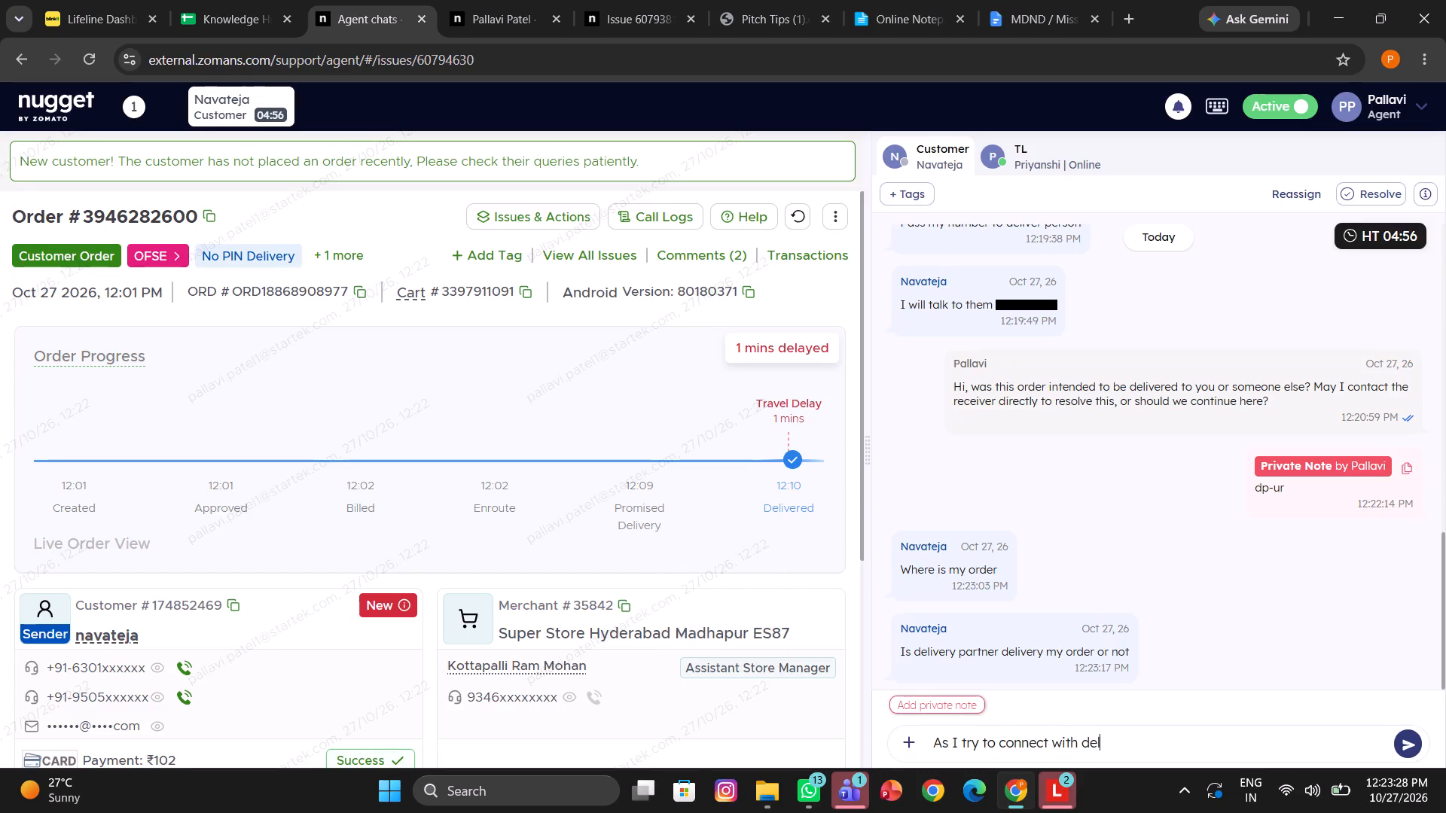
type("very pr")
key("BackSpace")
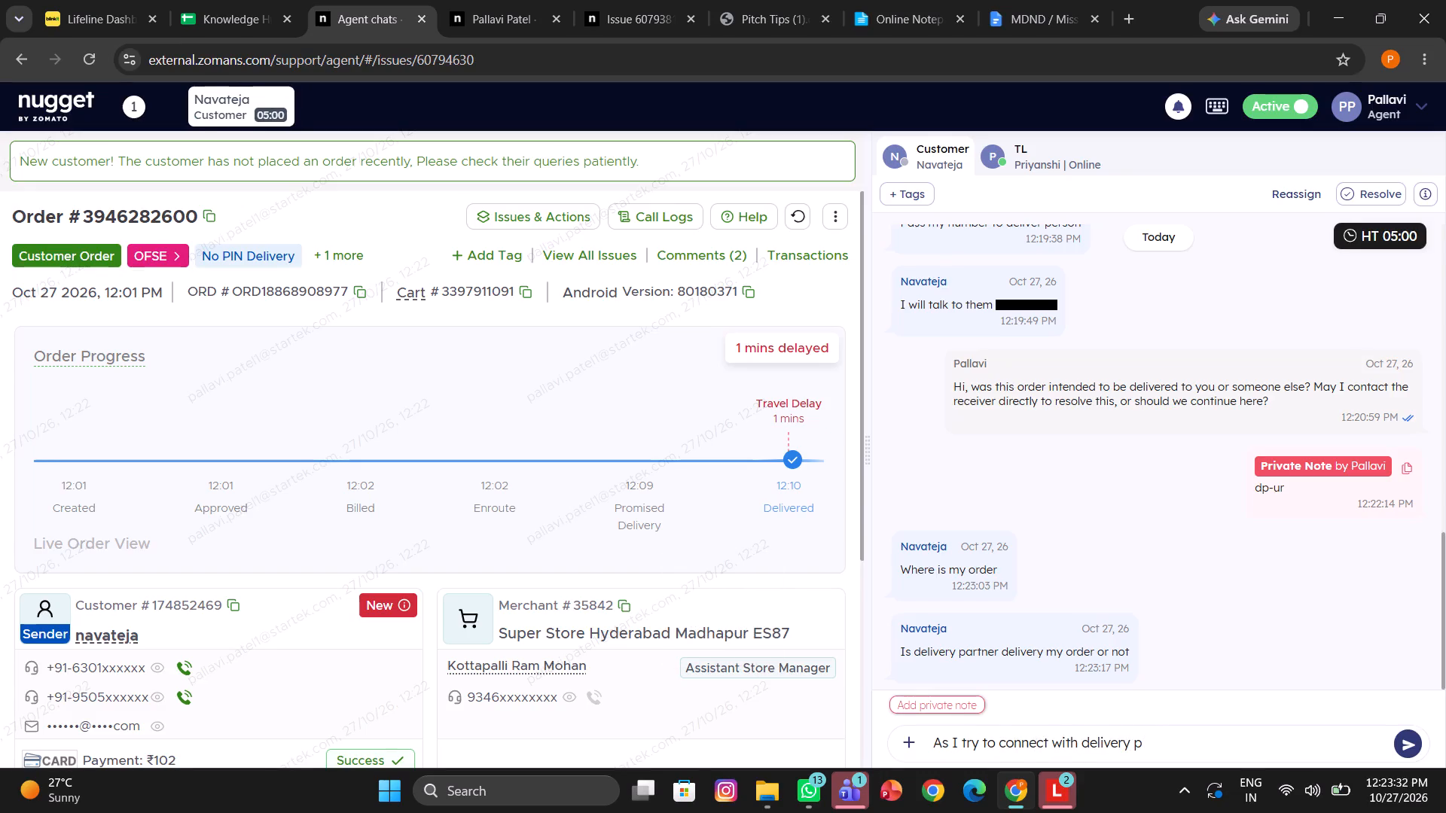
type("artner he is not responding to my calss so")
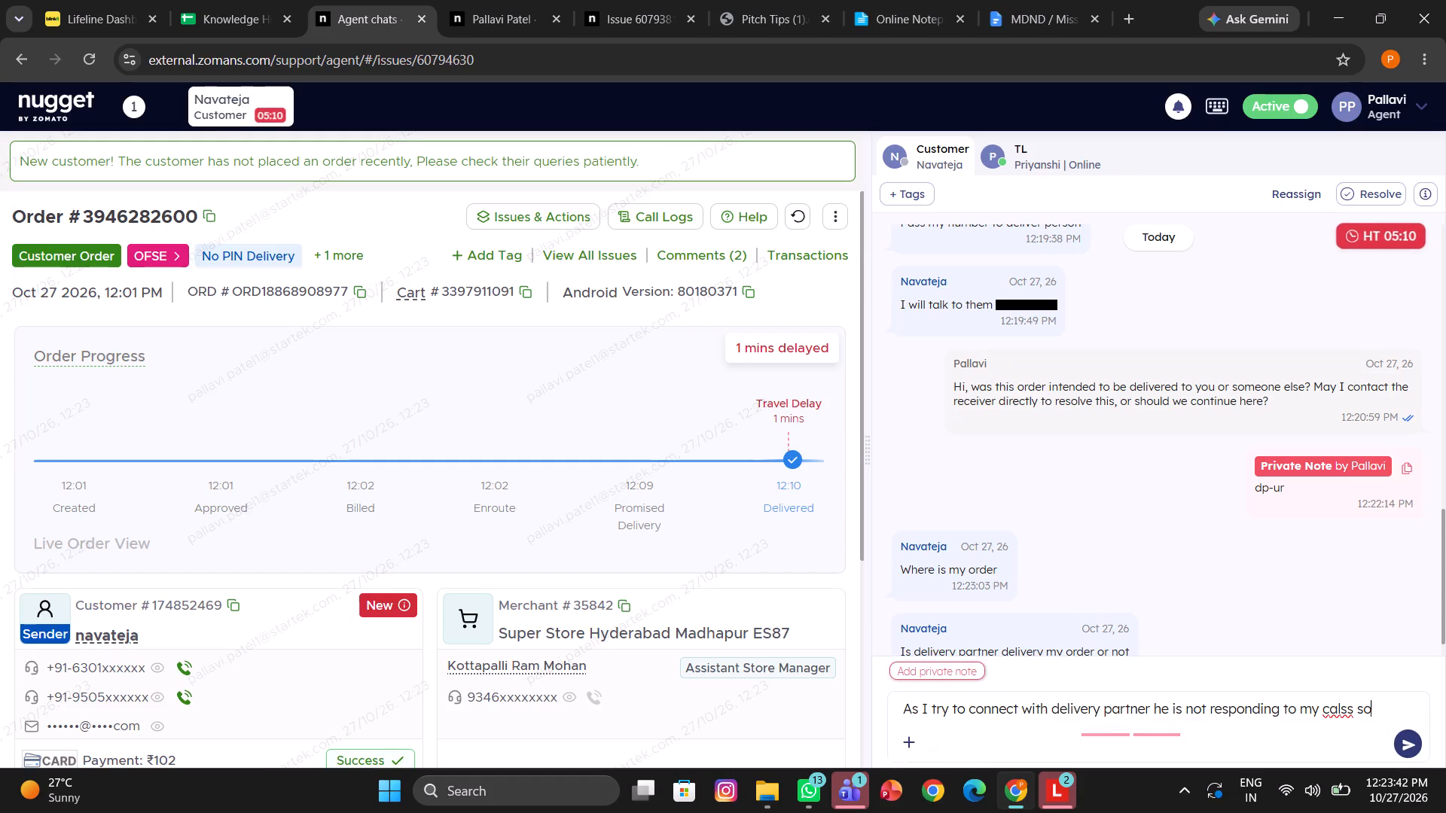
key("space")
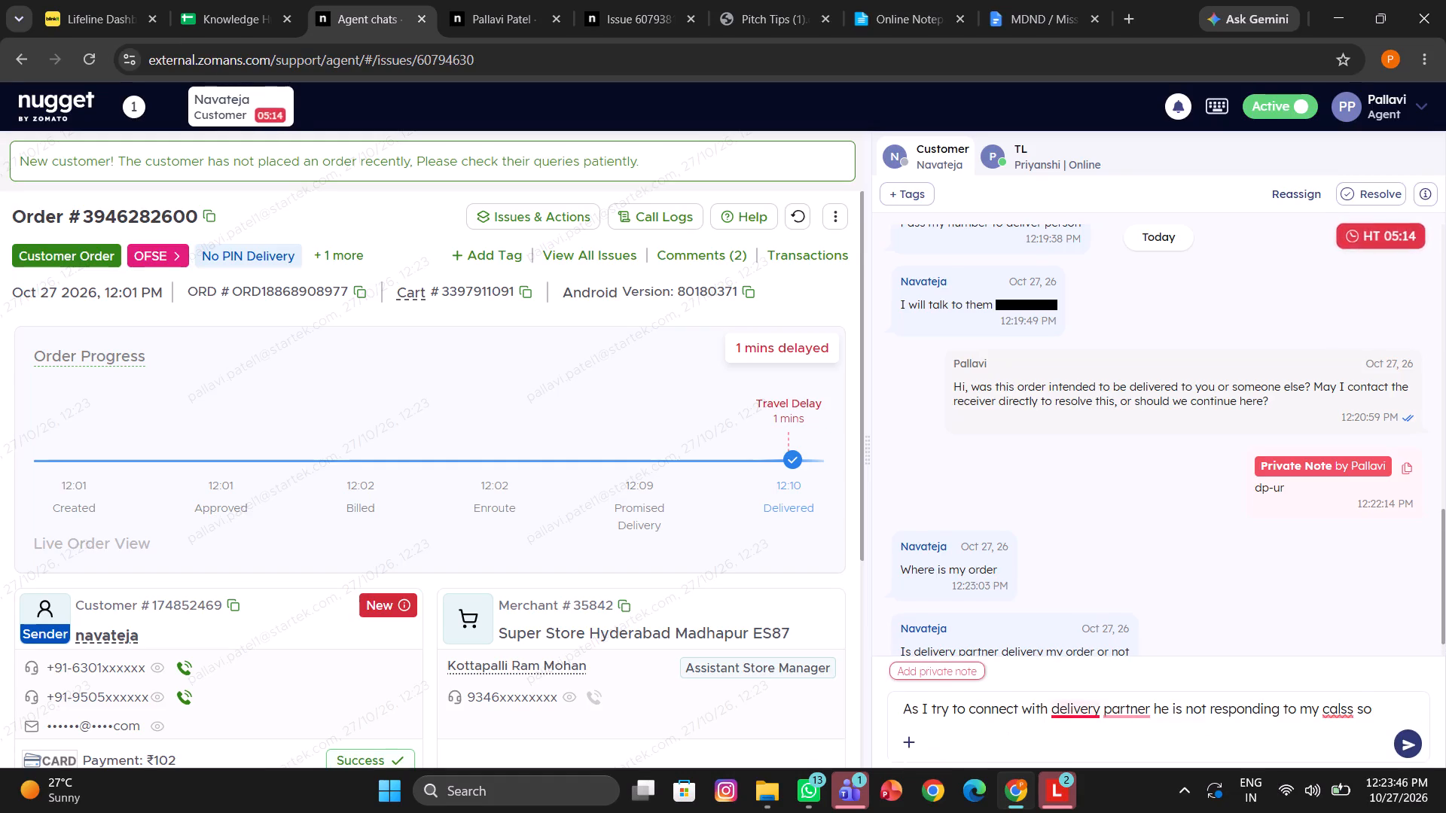
left_click(1085, 608)
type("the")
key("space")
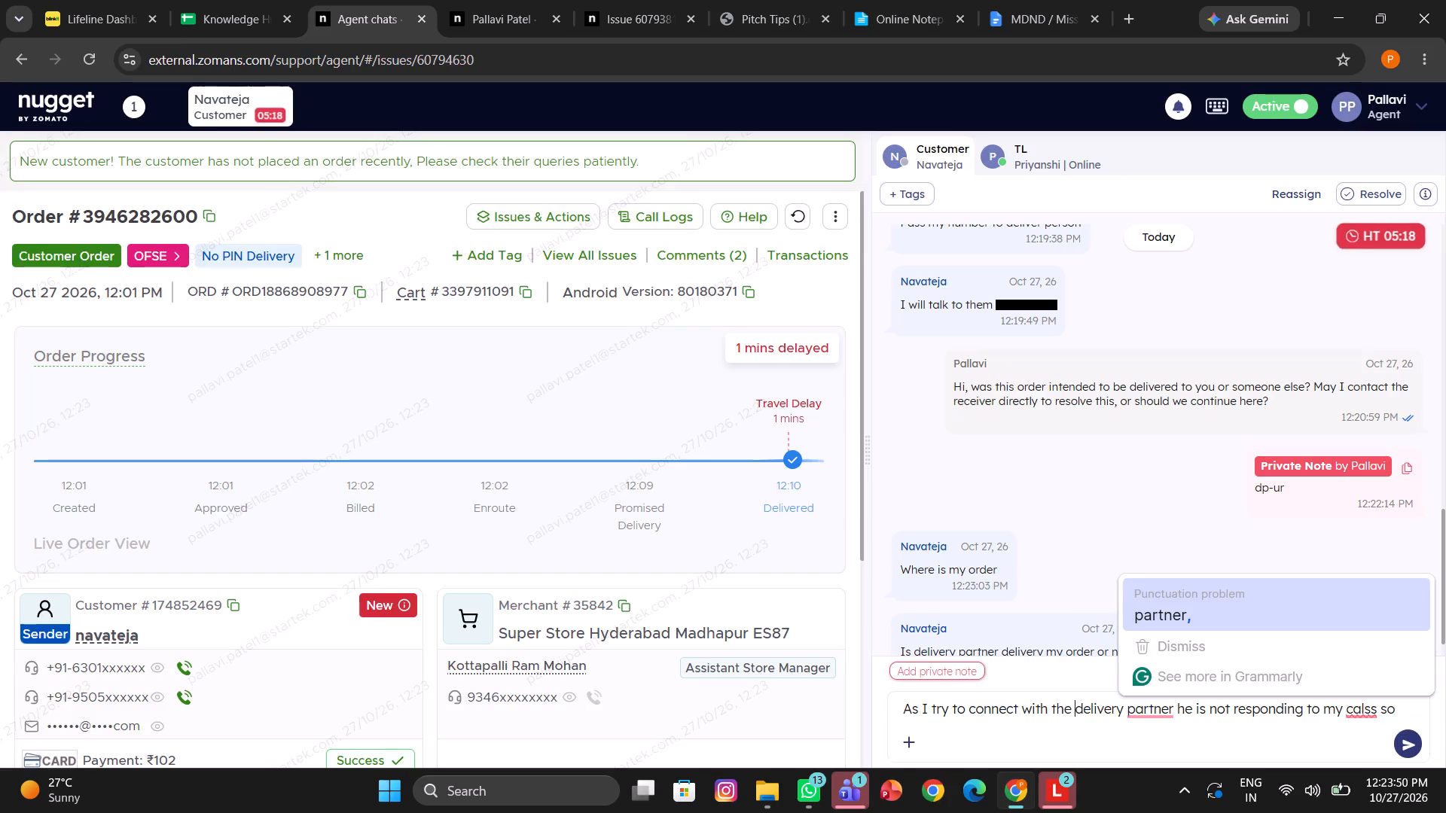
Correct "partner," and "calls," in the draft reply to Navateja and continue it with "Based on update we can help you with redelivery of your order.".
left_click(1155, 626)
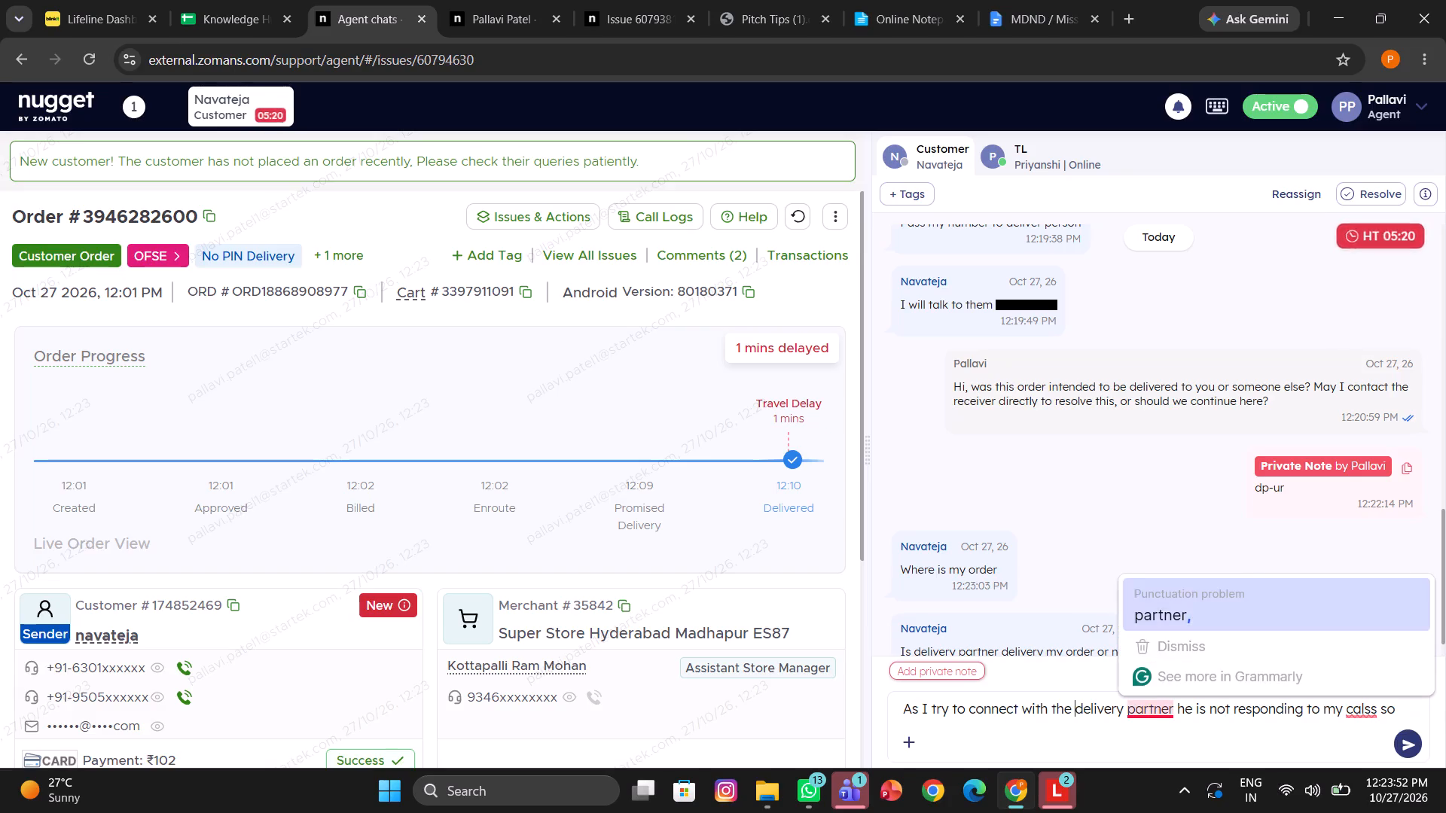
left_click(1159, 604)
key("comma")
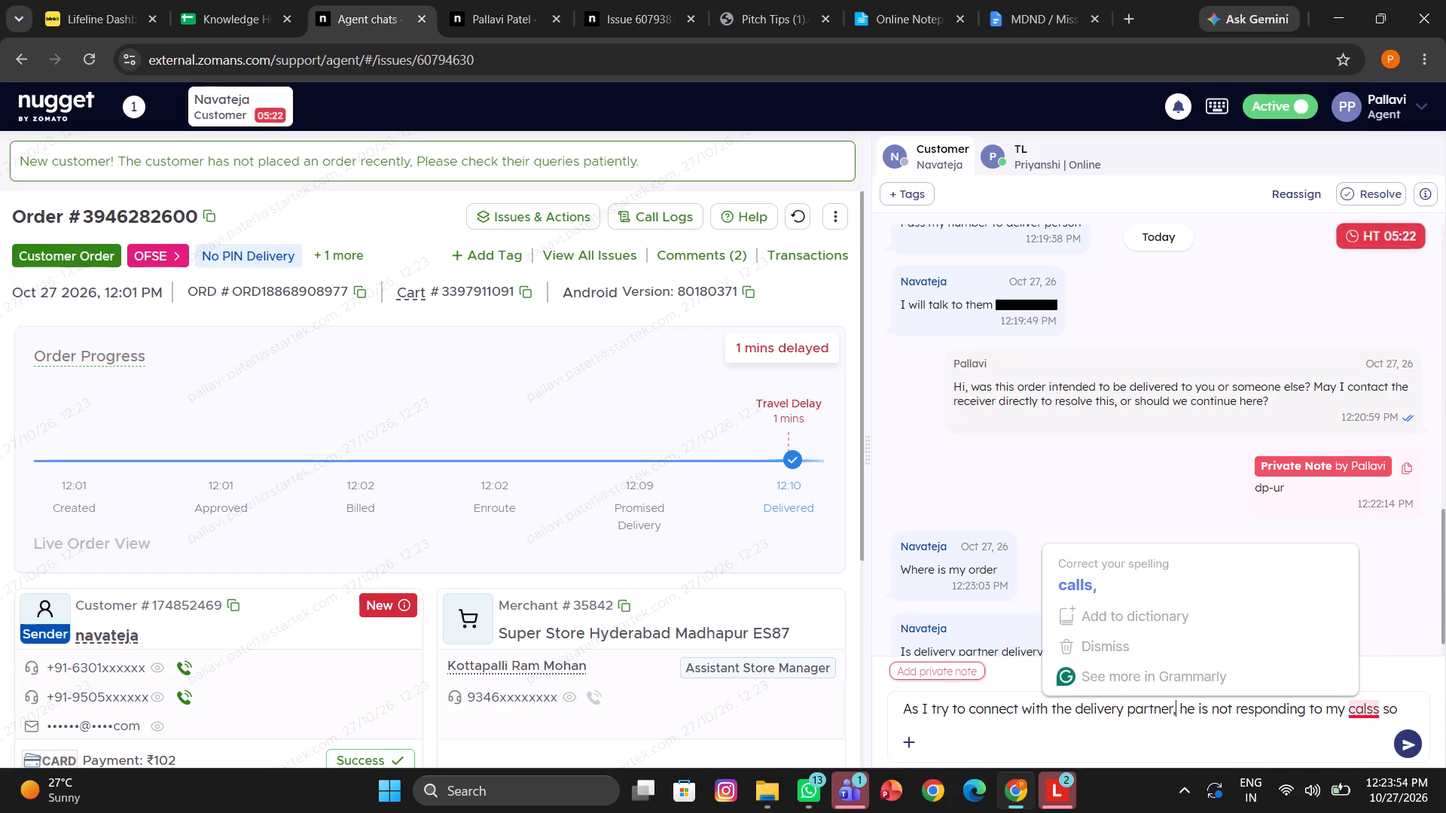
left_click(1227, 586)
type("calls,")
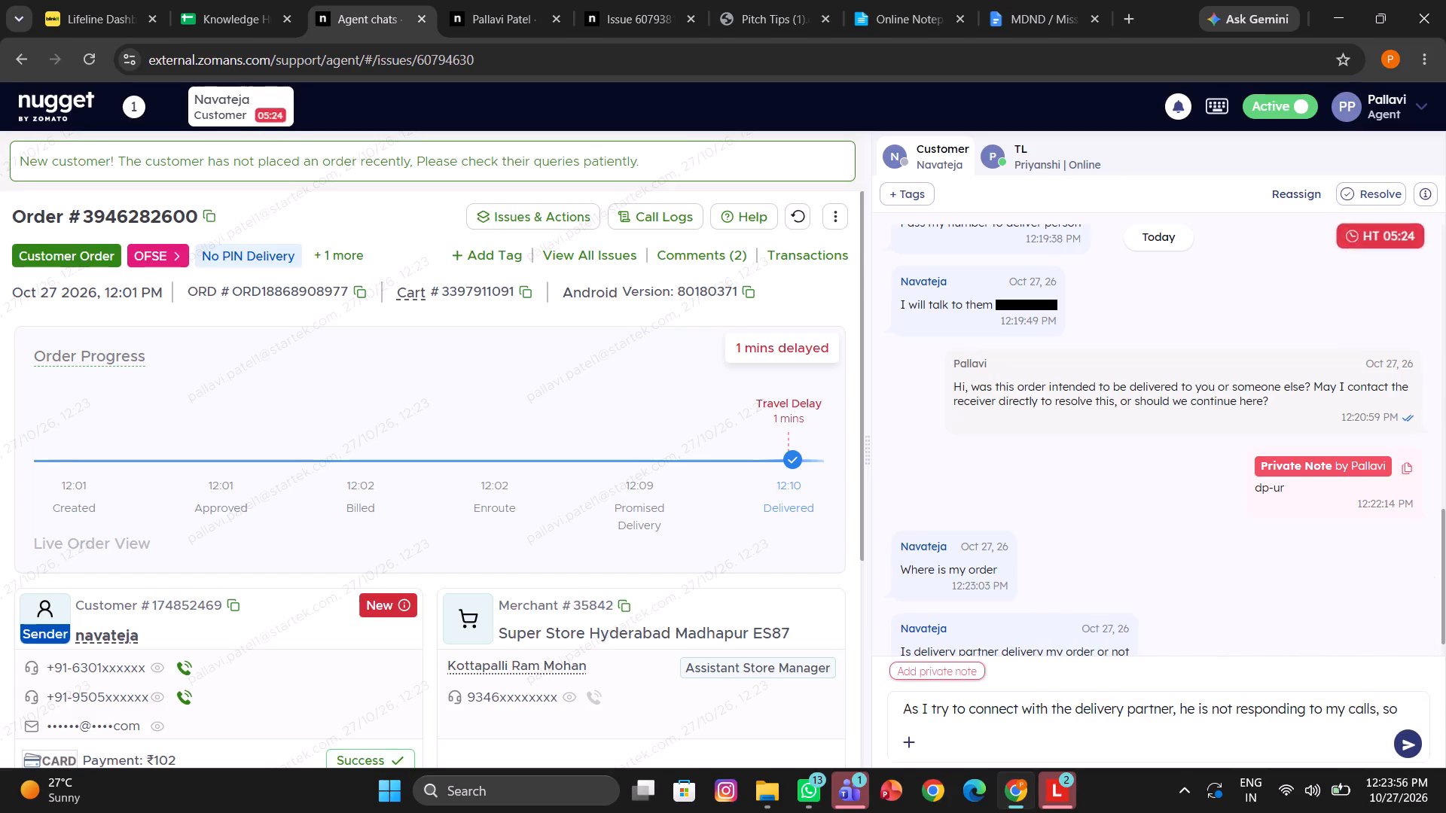
left_click(1396, 706)
key("space")
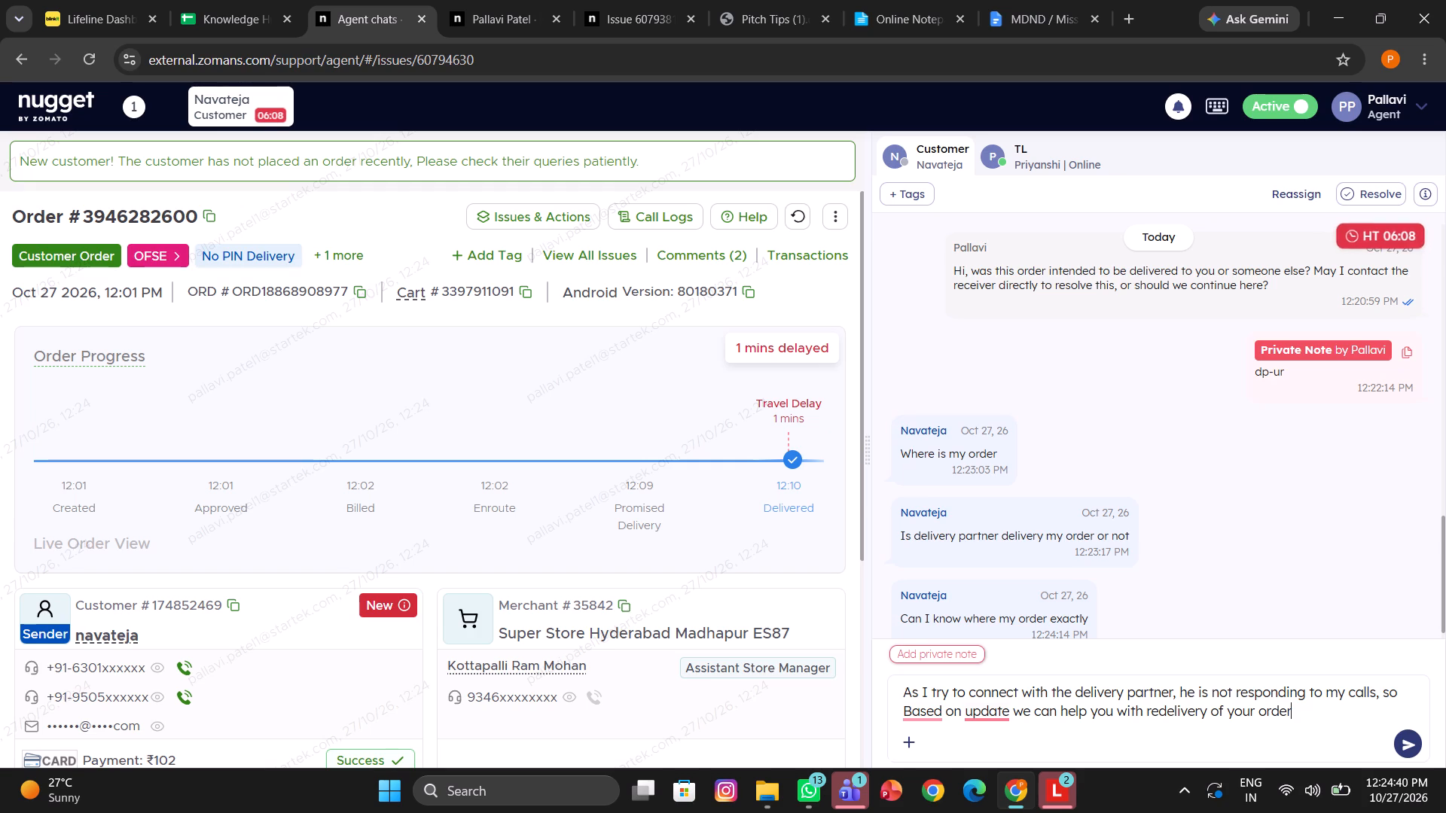
key("period")
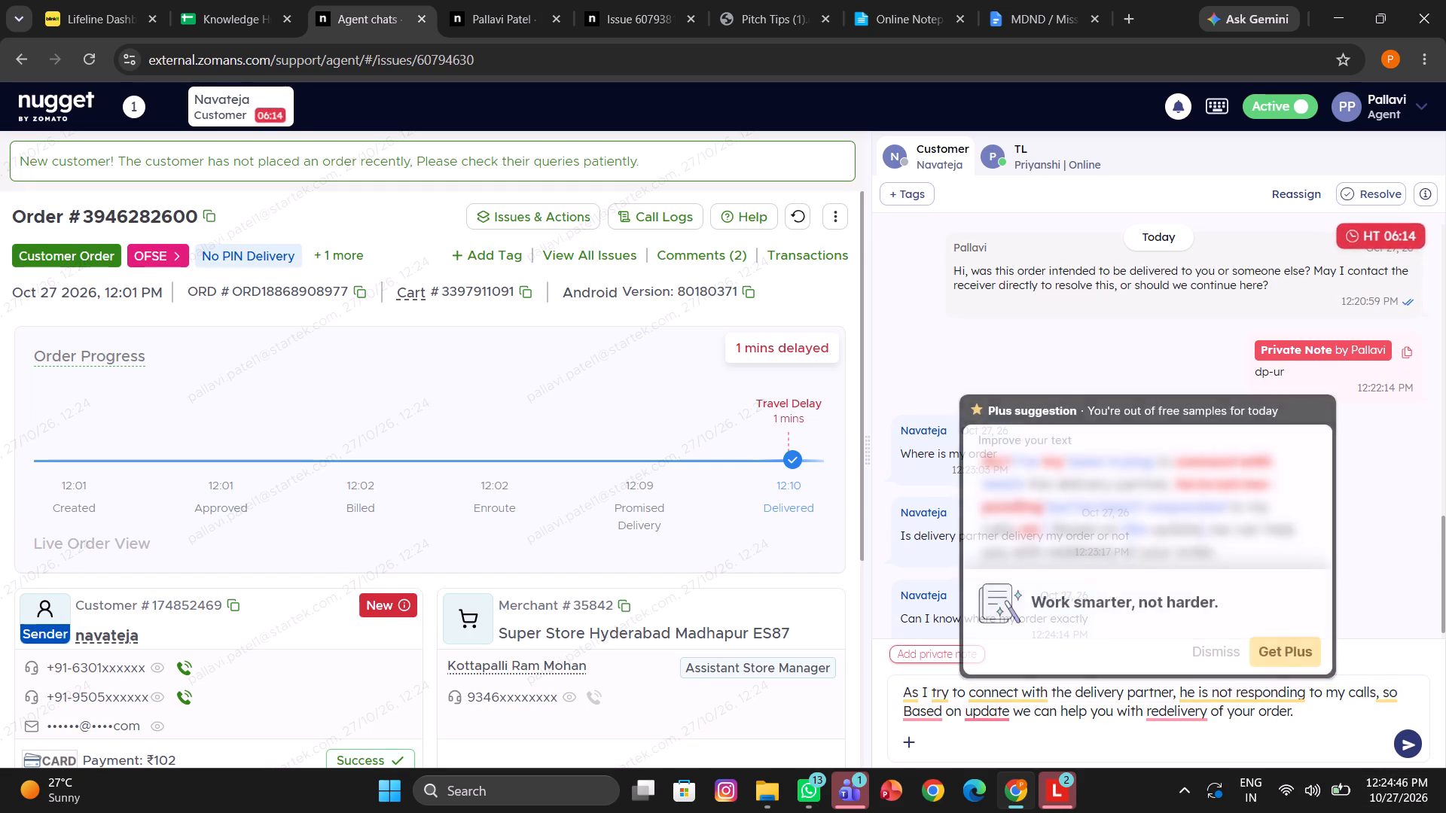
Correct the draft's ending to "based on the update, we can help you with the redelivery of your order." and send it to Navateja.
left_click(956, 610)
type("based")
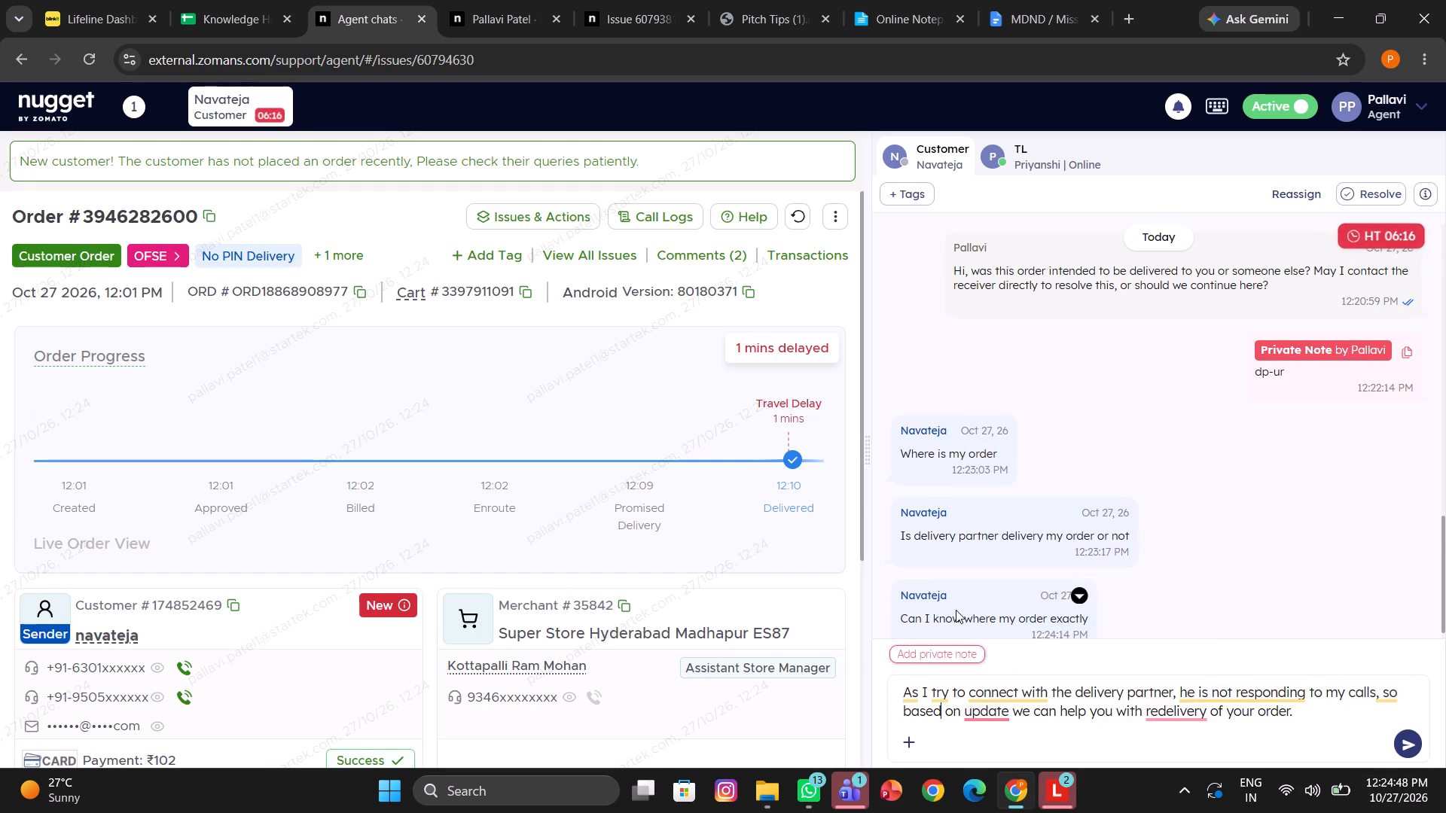
left_click(995, 619)
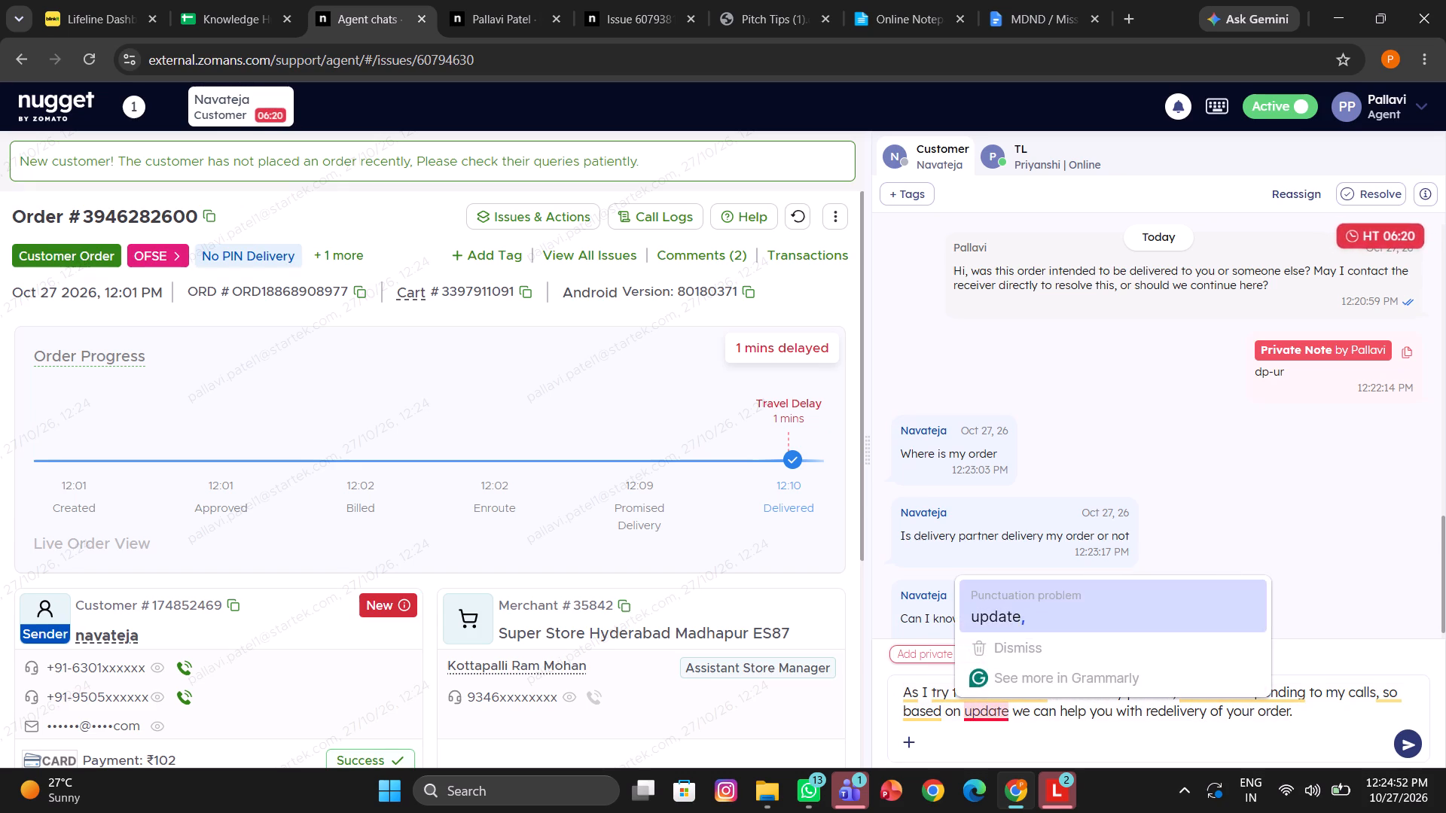
left_click(990, 619)
key("comma")
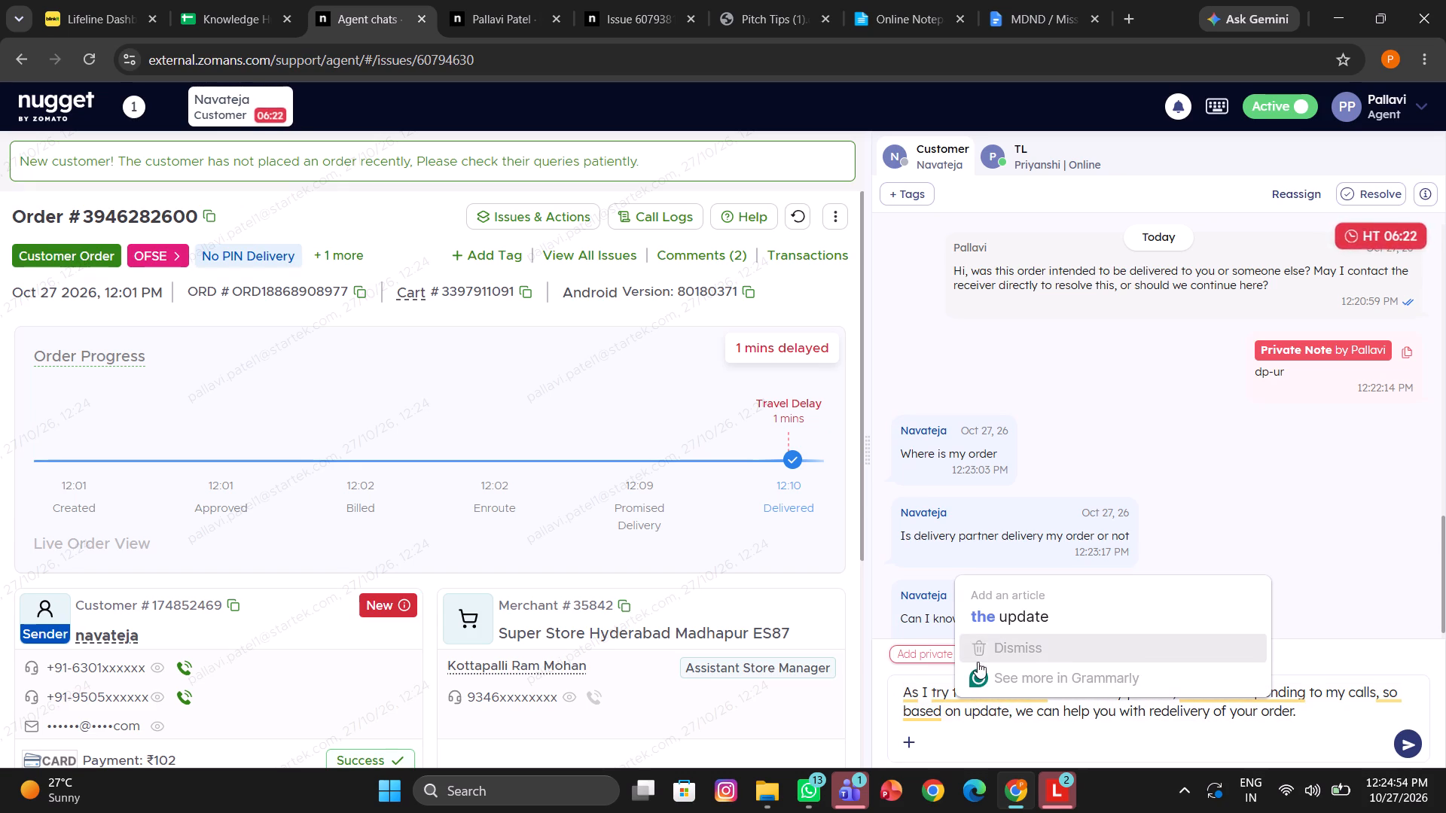
left_click(977, 627)
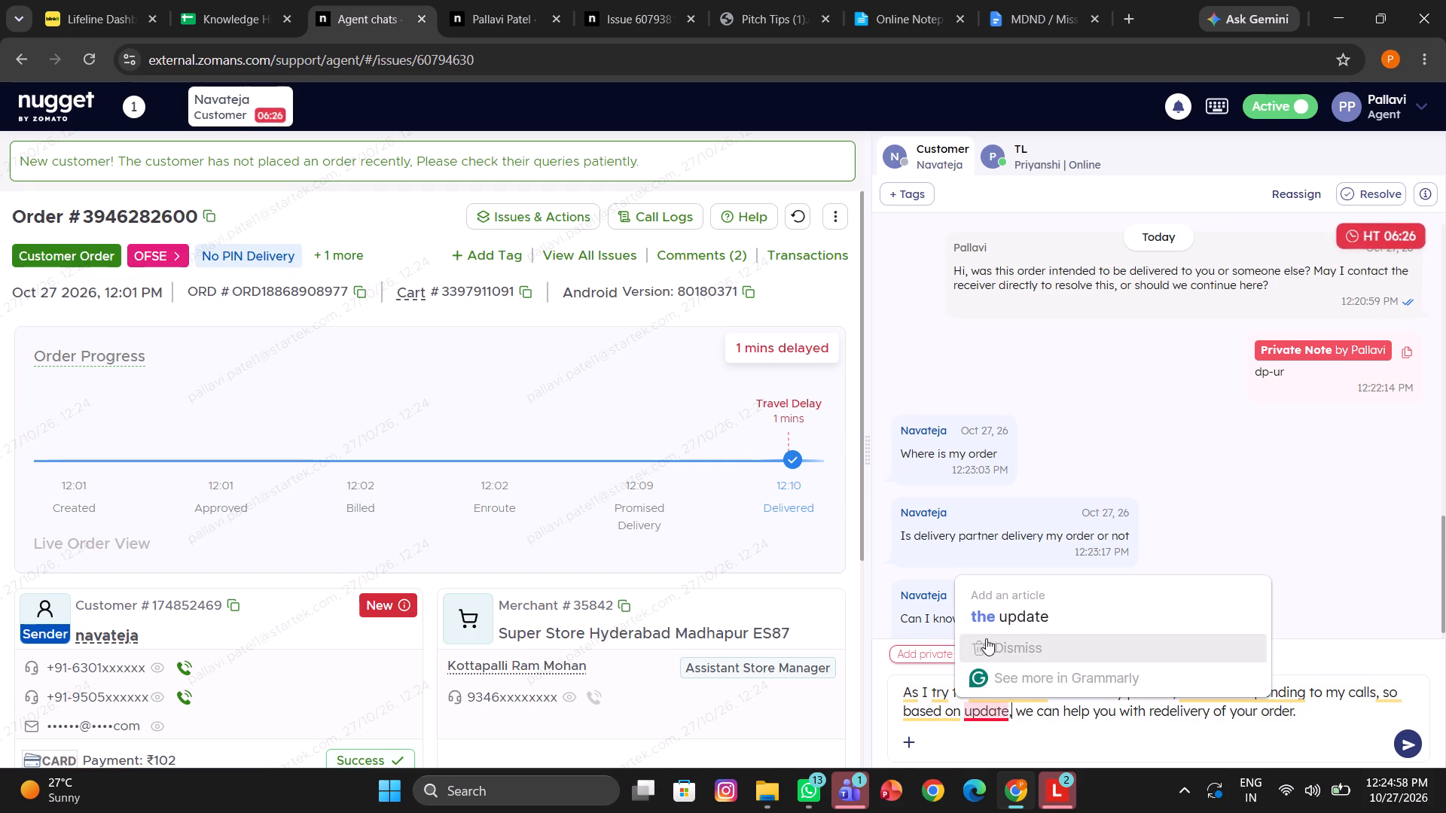
left_click(982, 623)
type("the")
key("space")
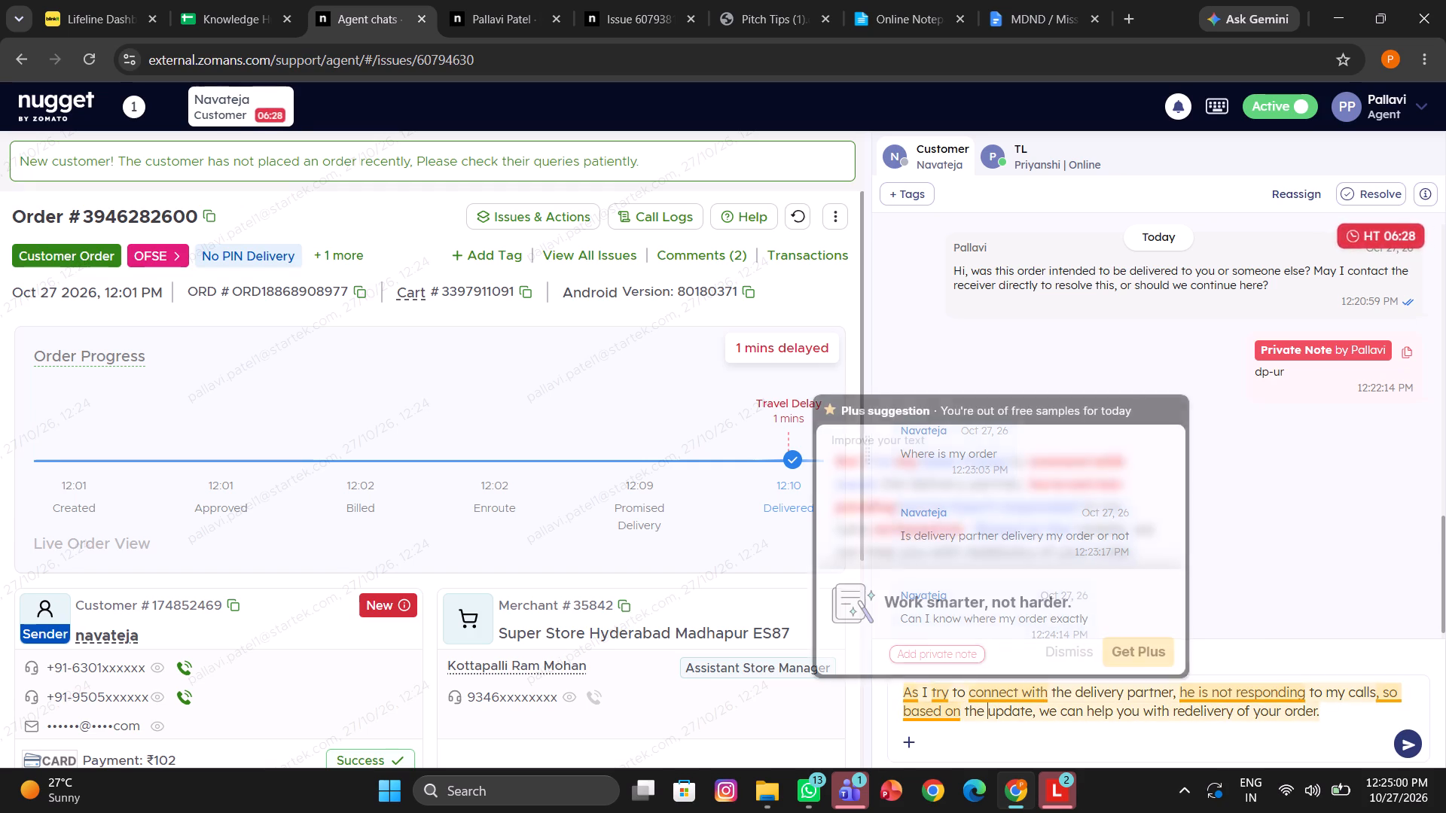
left_click(1367, 703)
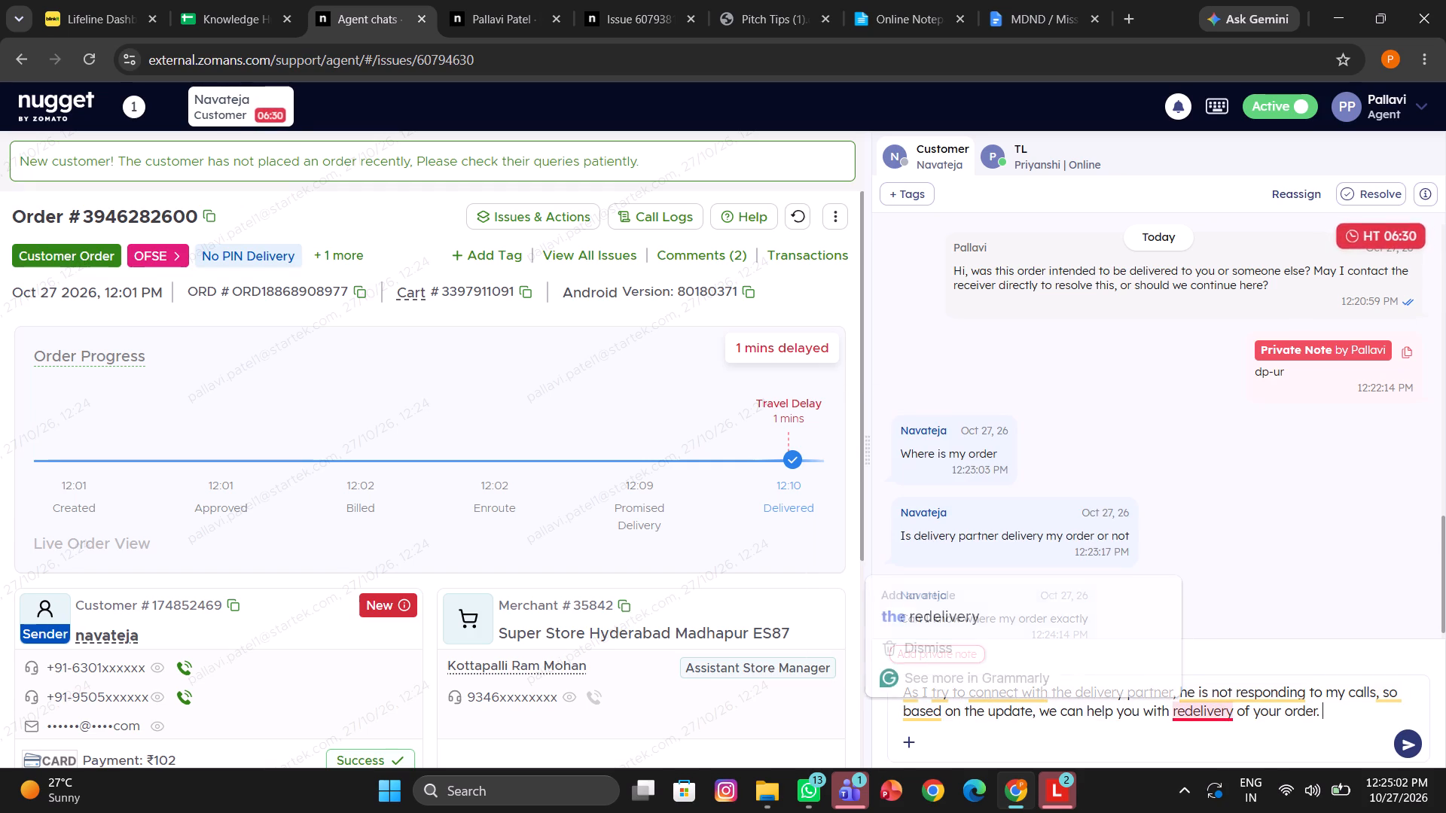
left_click(1067, 611)
type("the")
key("space")
key("Return")
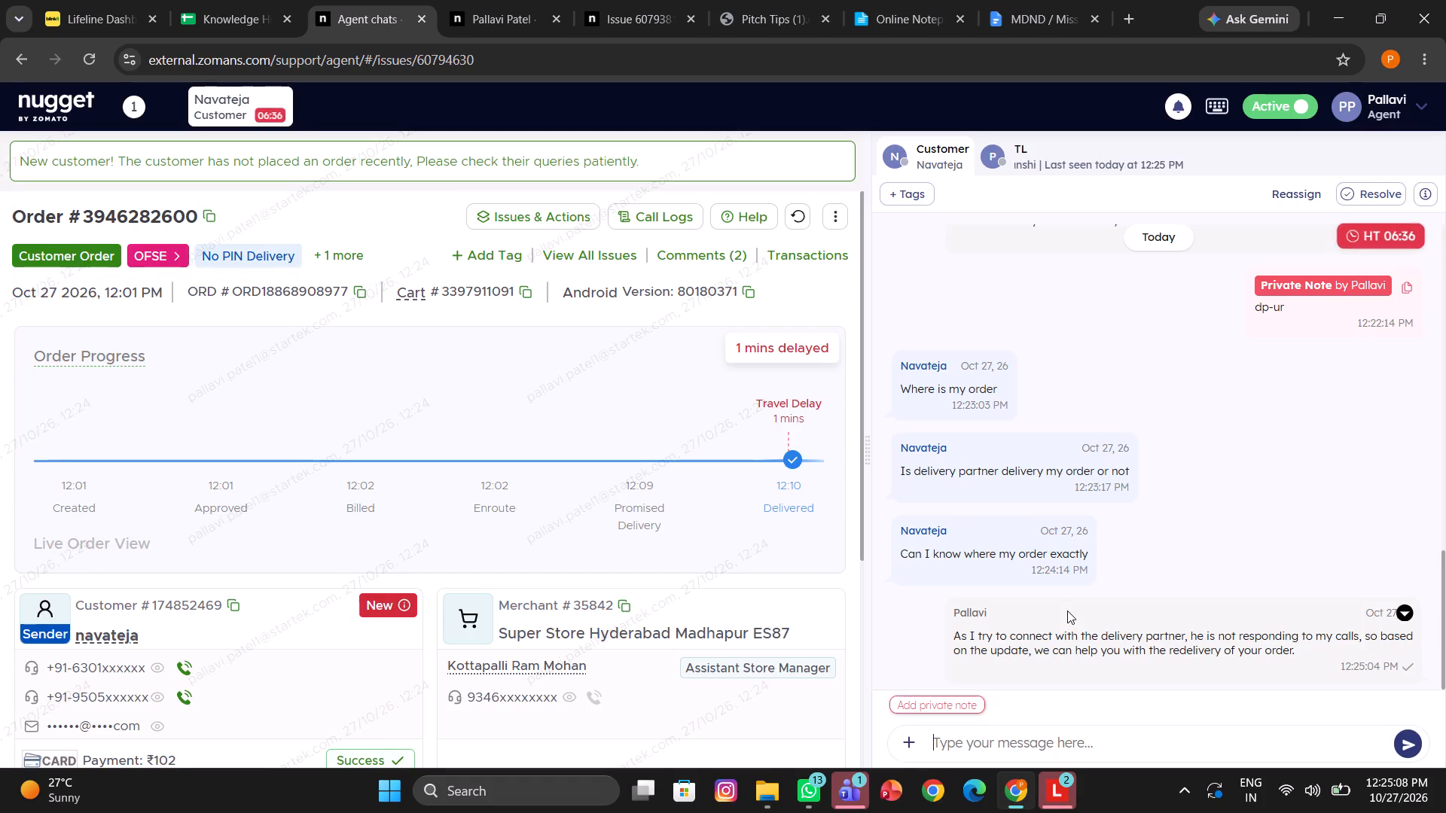
Play the recording of the rider's 12:08 PM call to the customer from the order's call history.
scroll(688, 379, "up", 2)
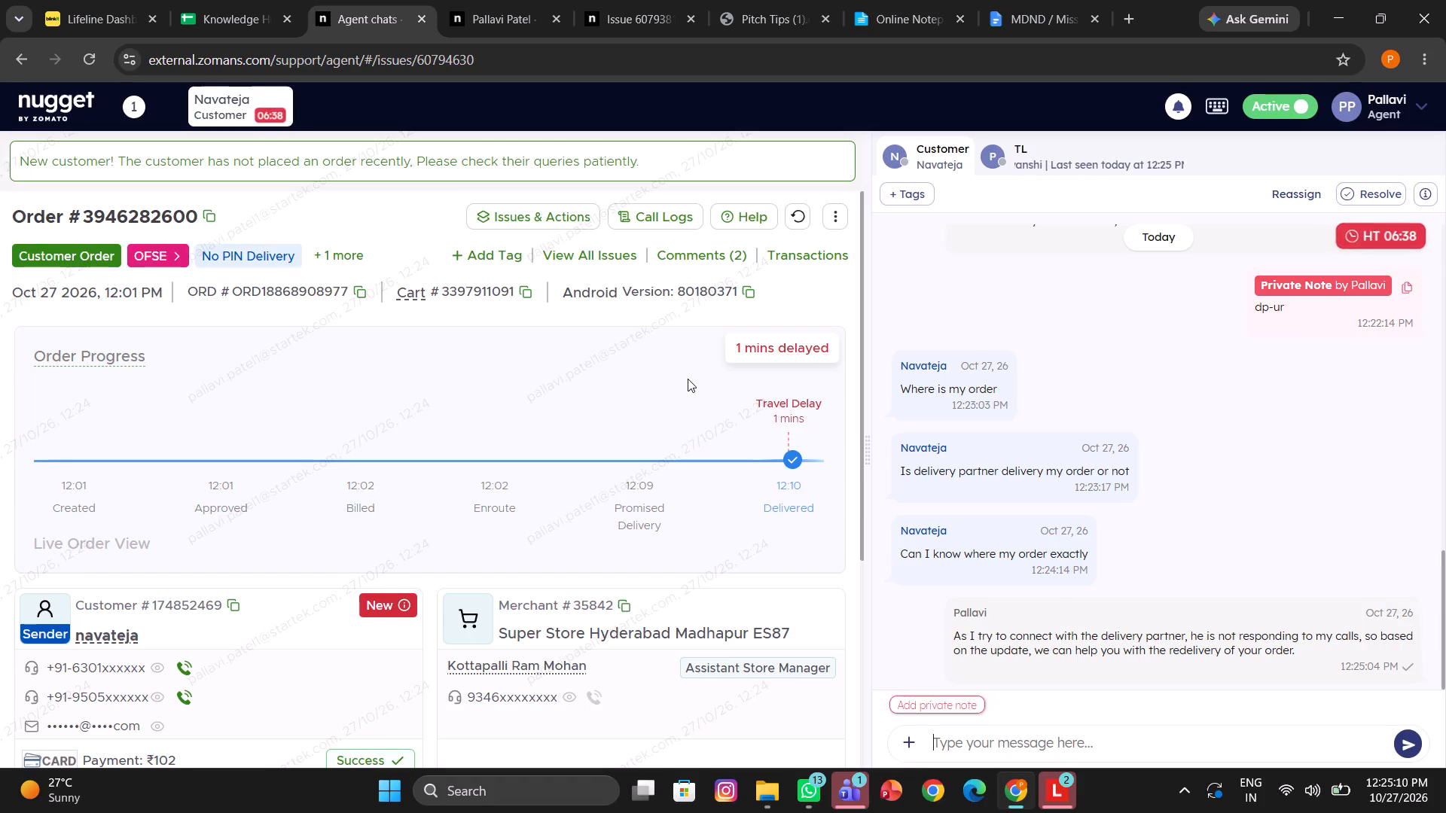
left_click(649, 211)
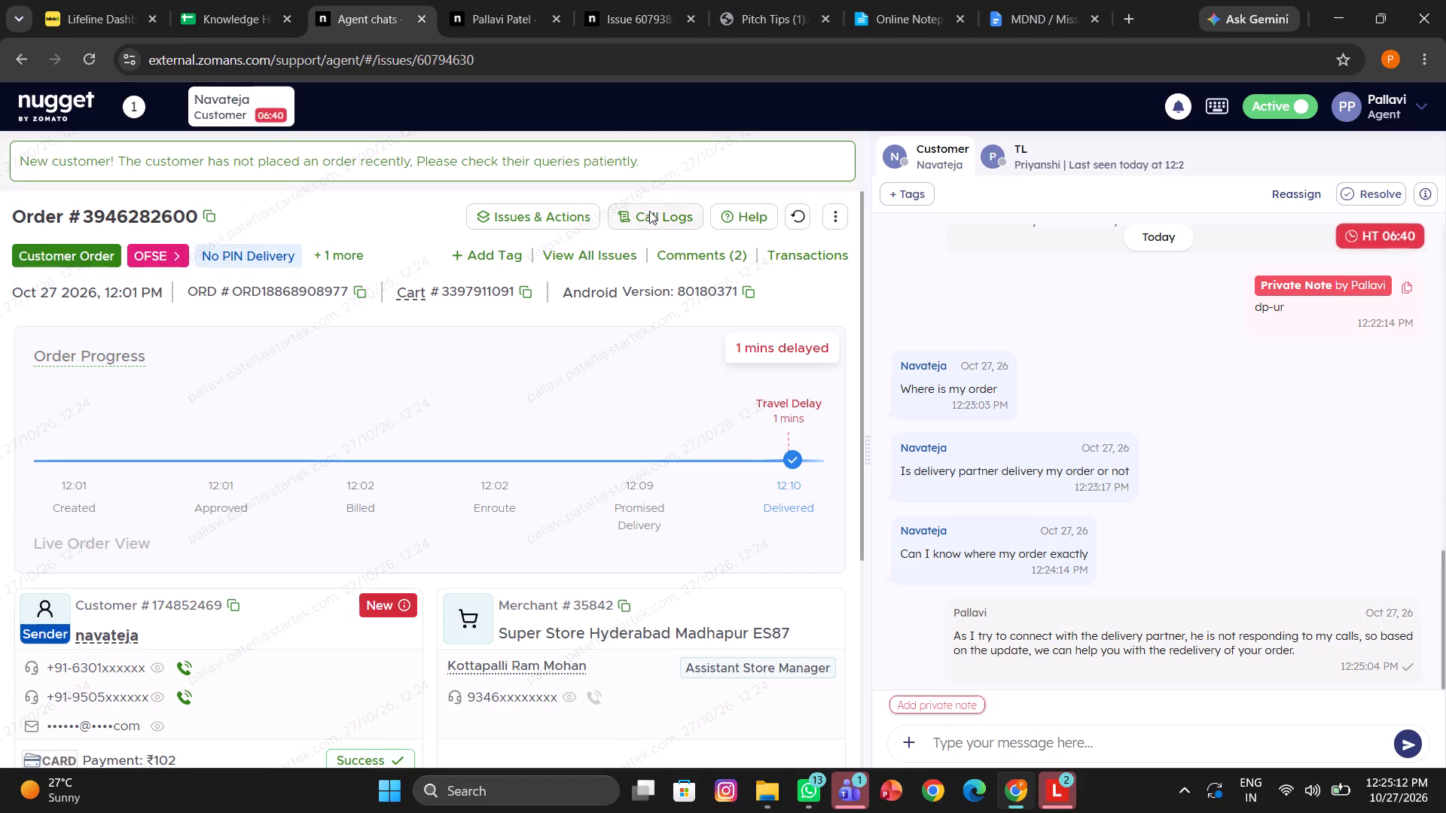
scroll(721, 425, "down", 7)
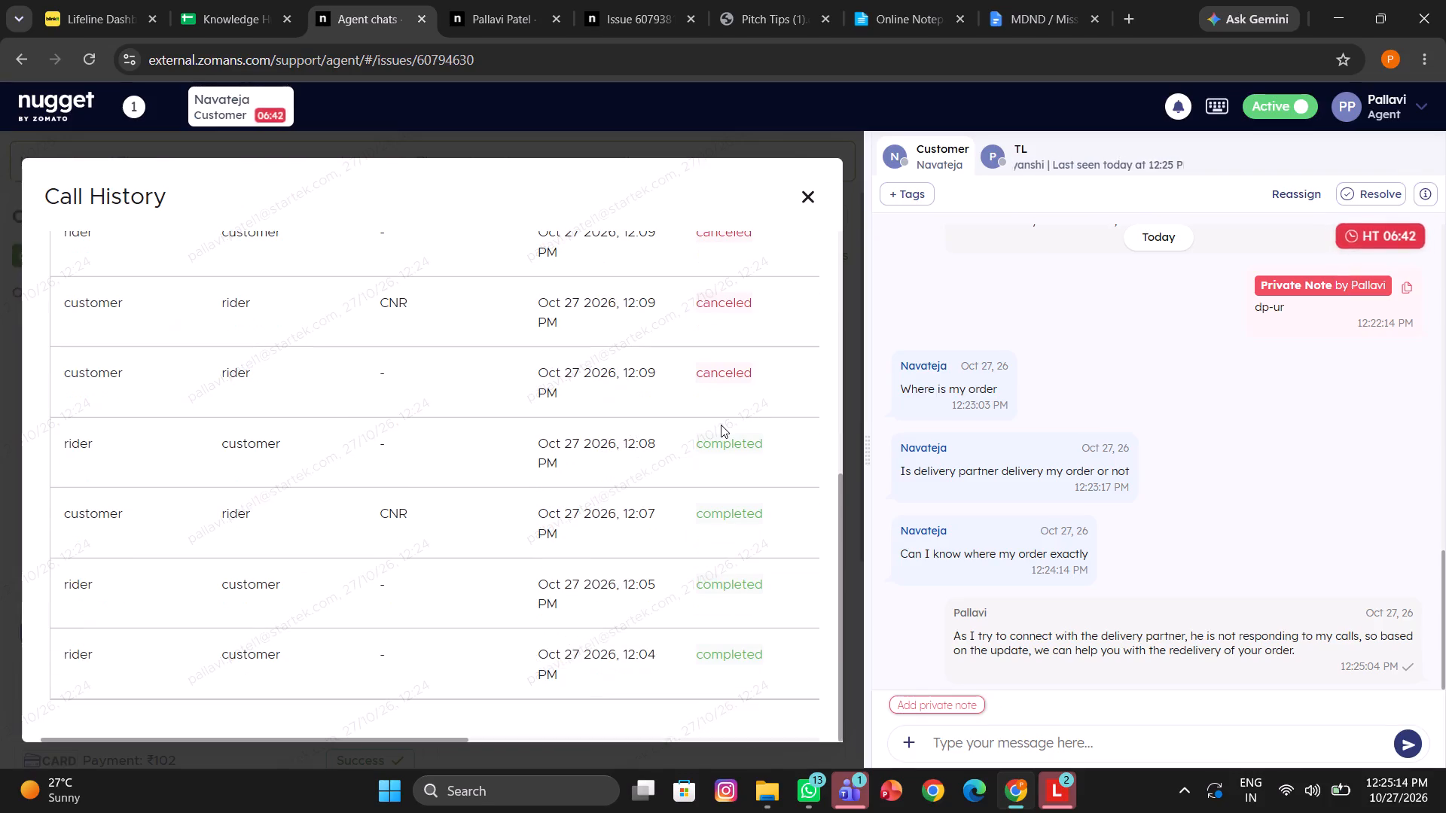
scroll(708, 586, "left", 6)
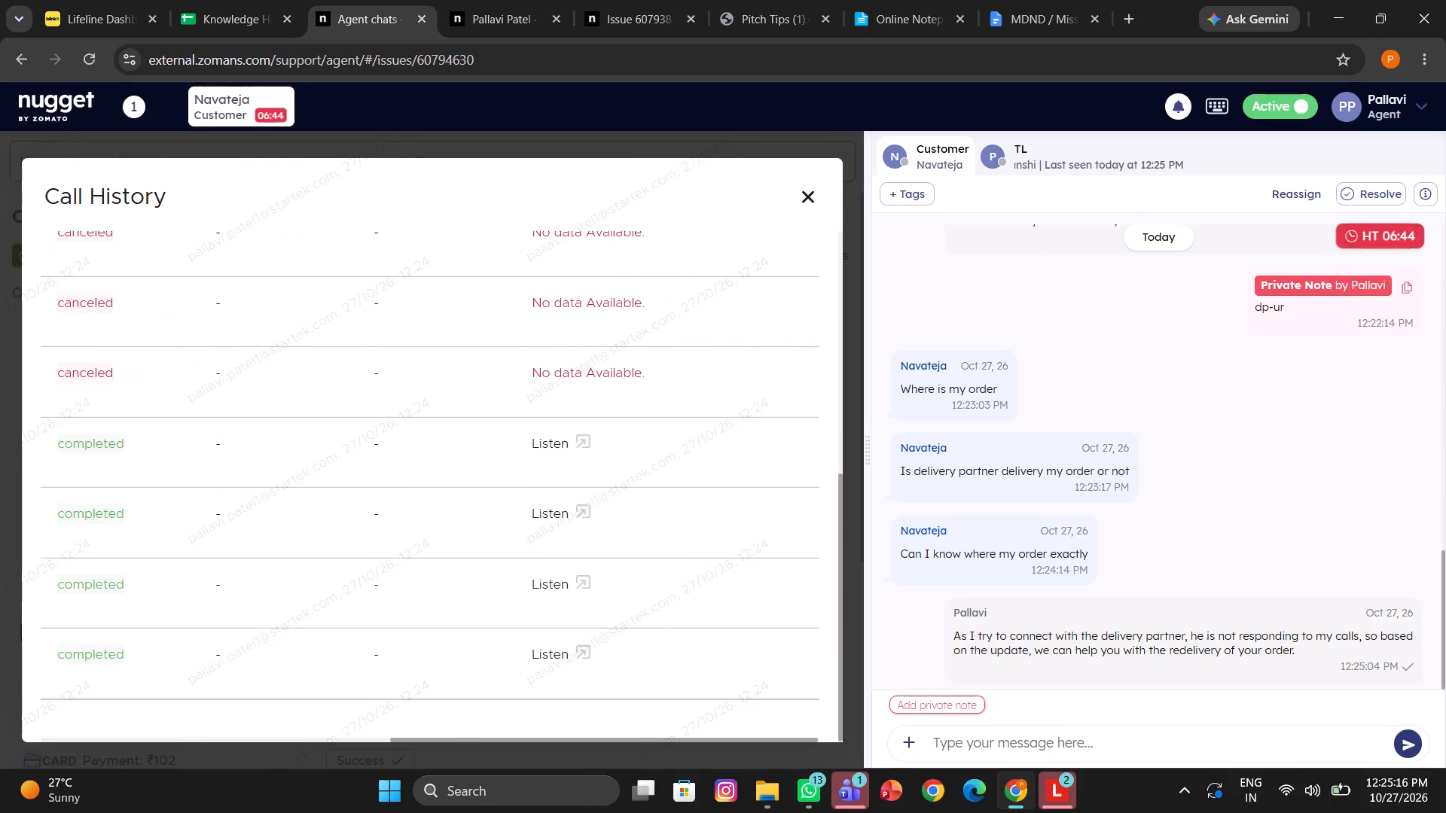
left_click(578, 437)
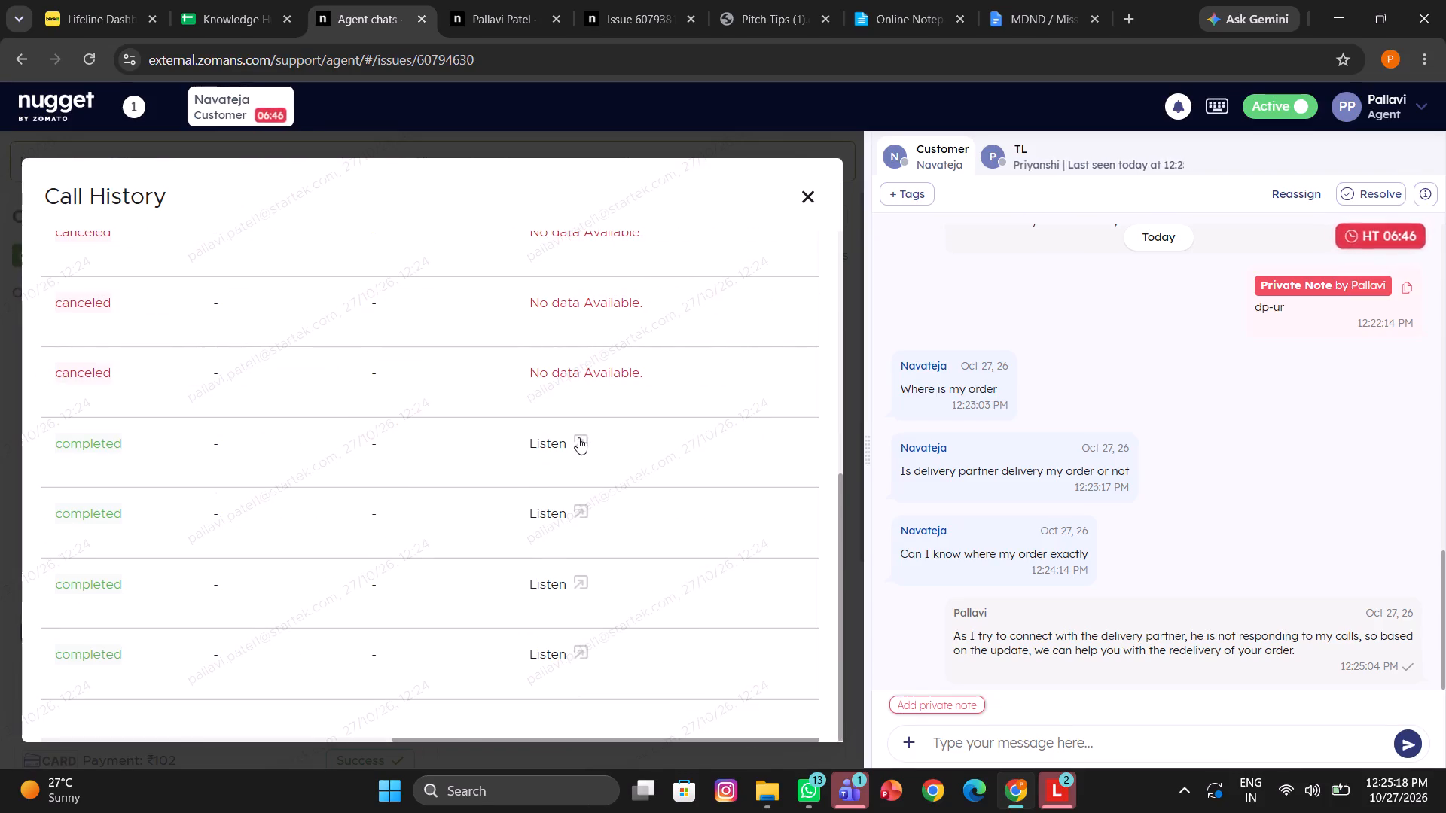
left_click(544, 440)
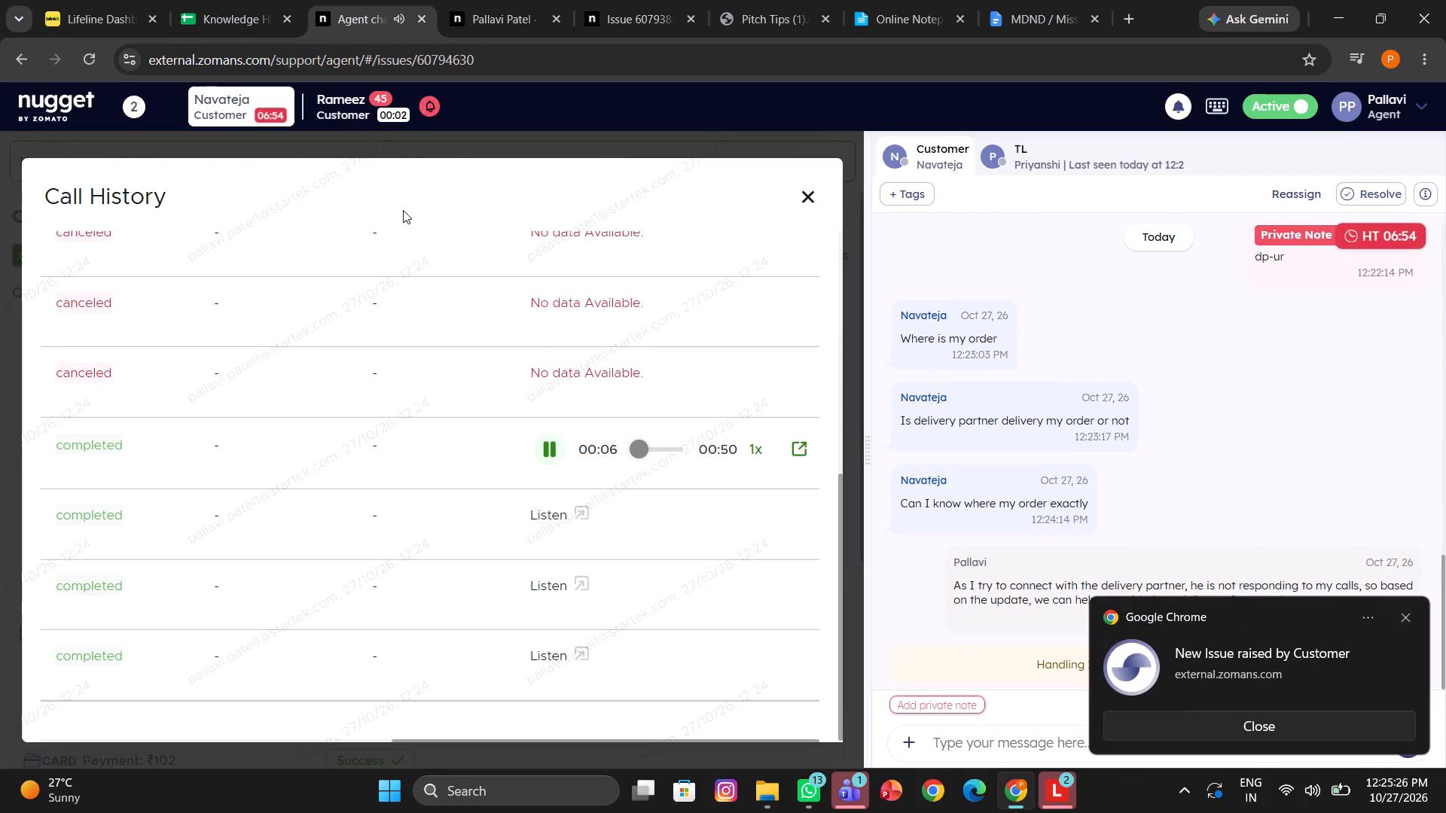
Open Rameez's new chat and send the suggested introduction asking the customer to check with family members and the guard.
left_click(357, 89)
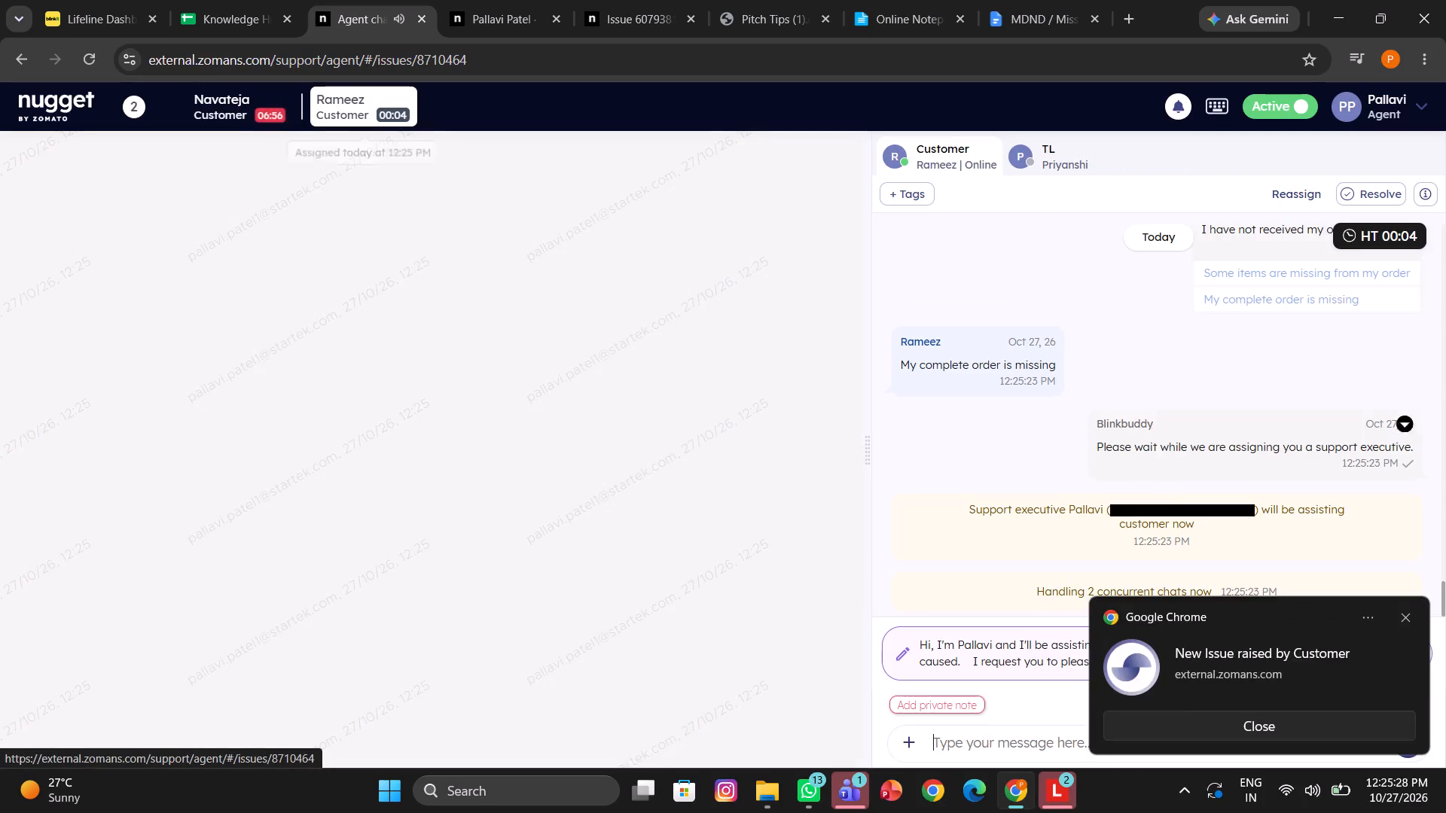
left_click(1032, 638)
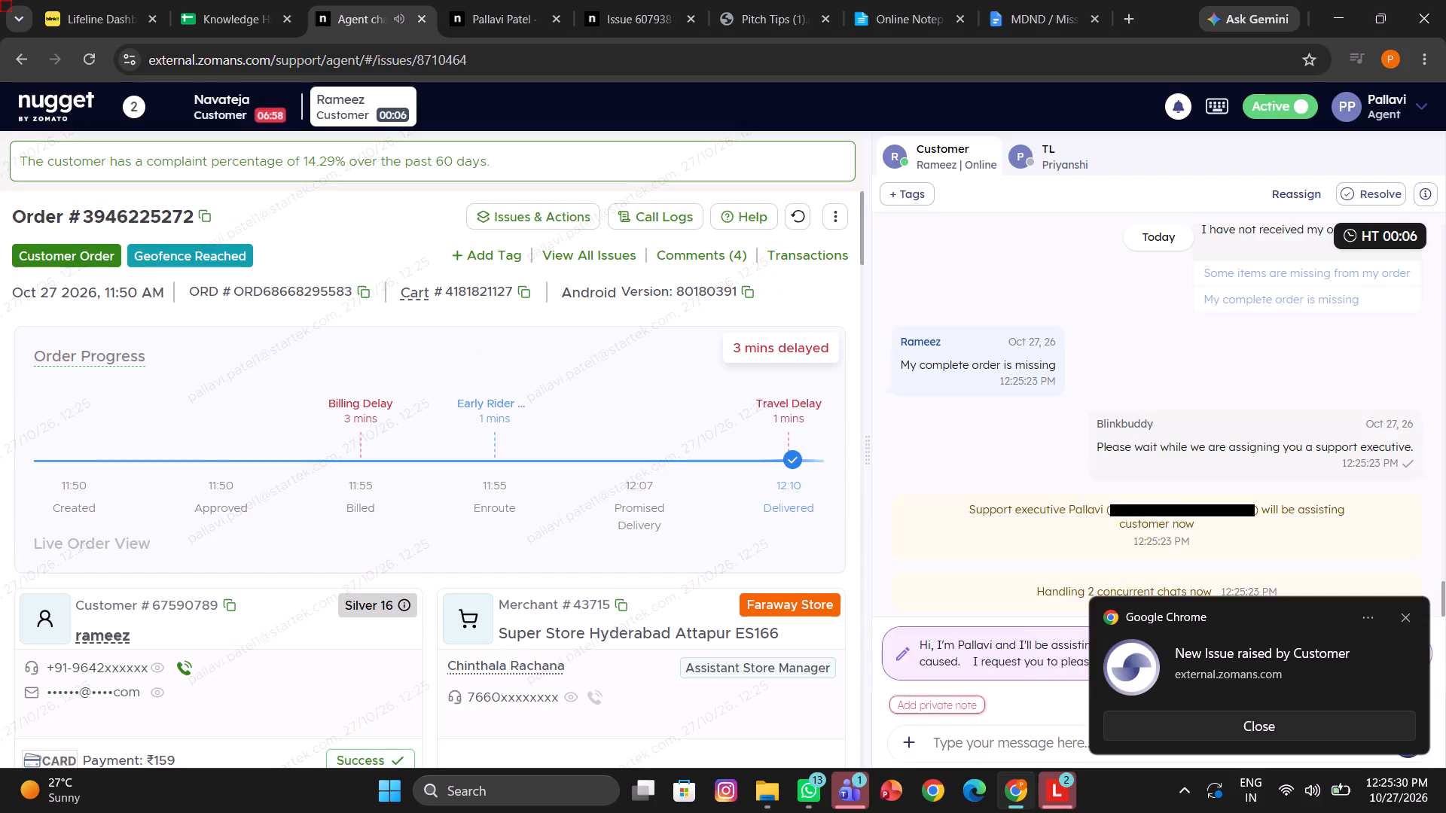
double_click(1032, 638)
left_click(1032, 638)
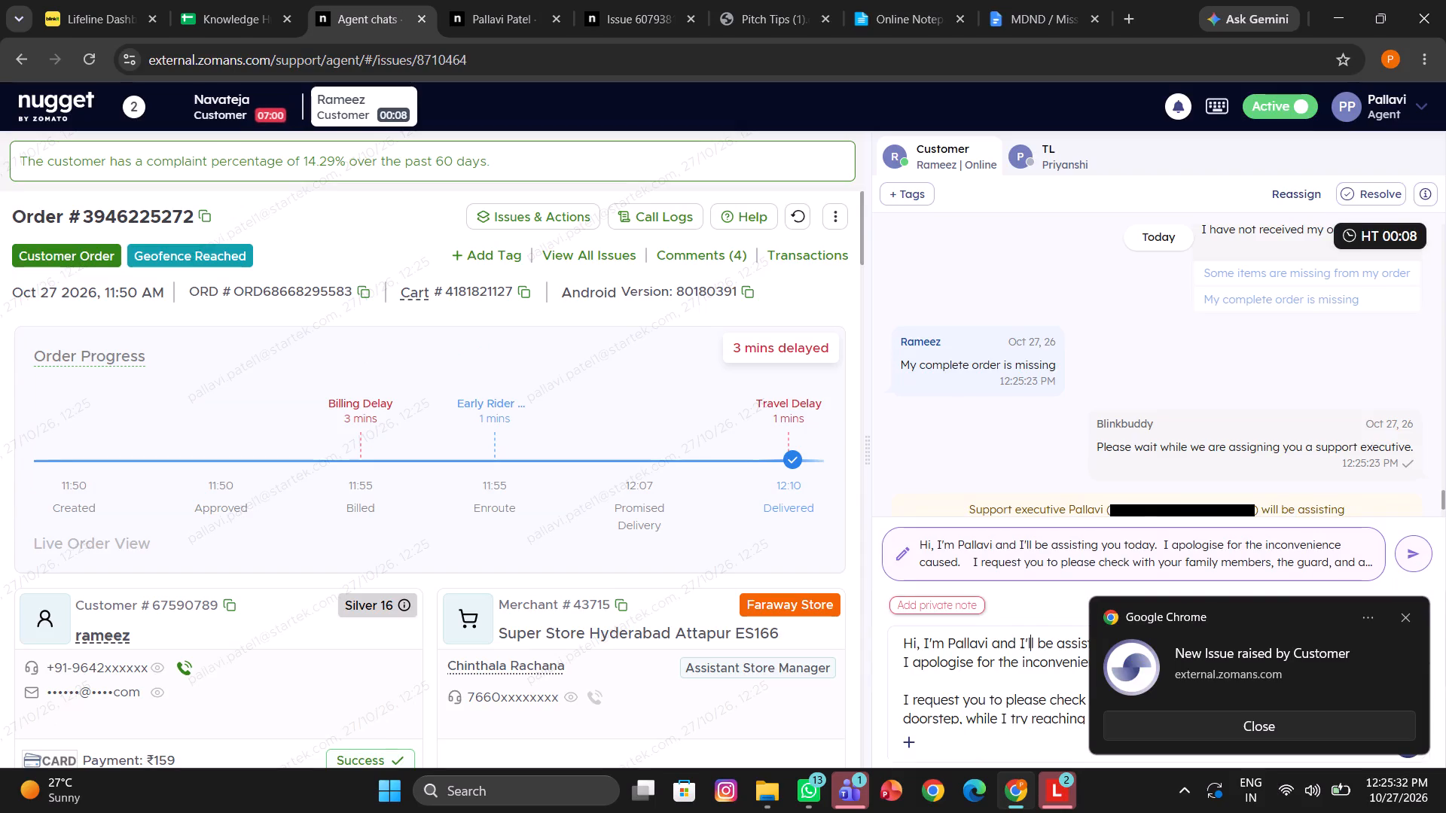
key("Return")
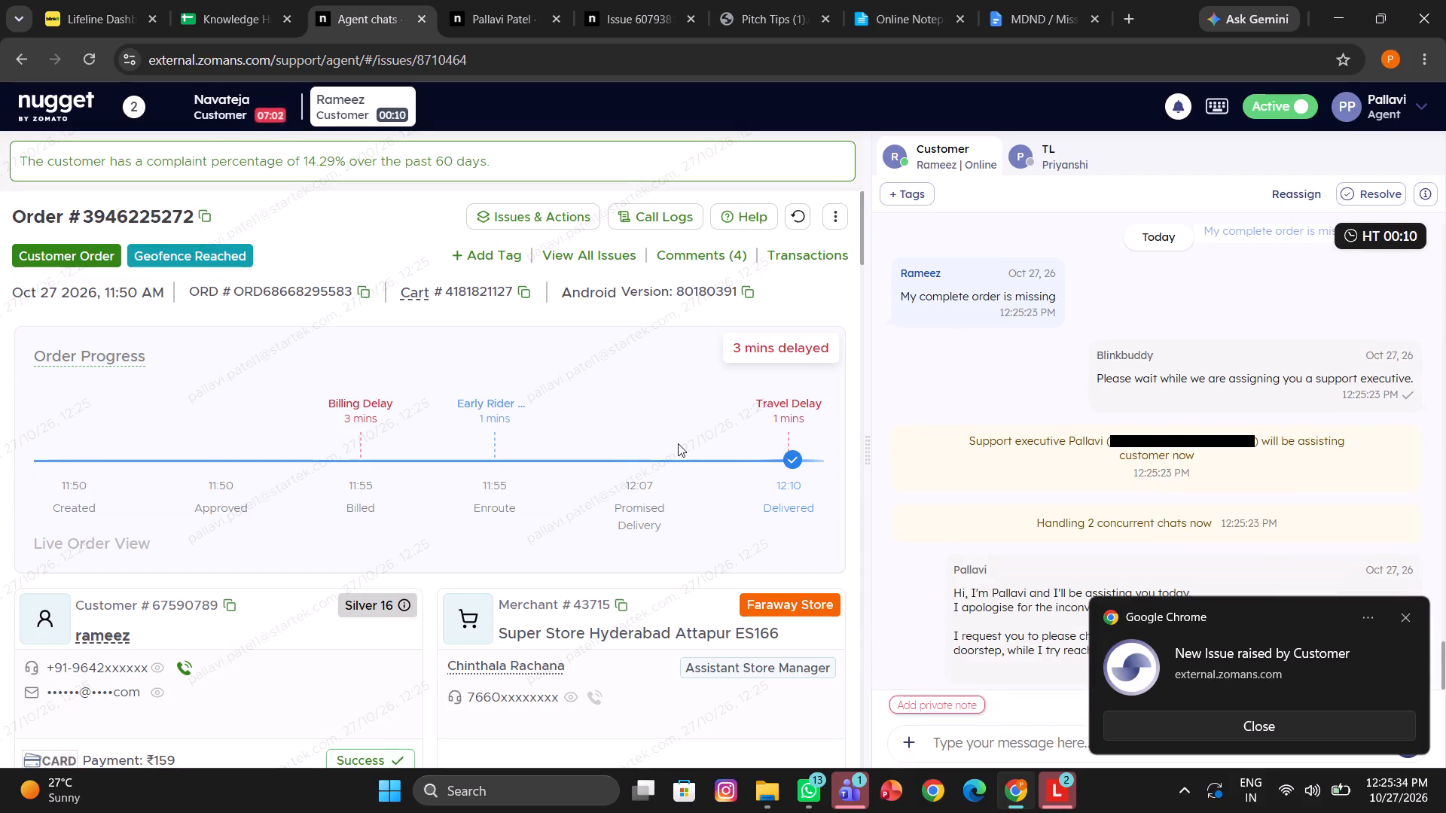
Return to Navateja's chat and play the 12:08 PM rider-to-customer call recording from the call history again.
left_click(238, 114)
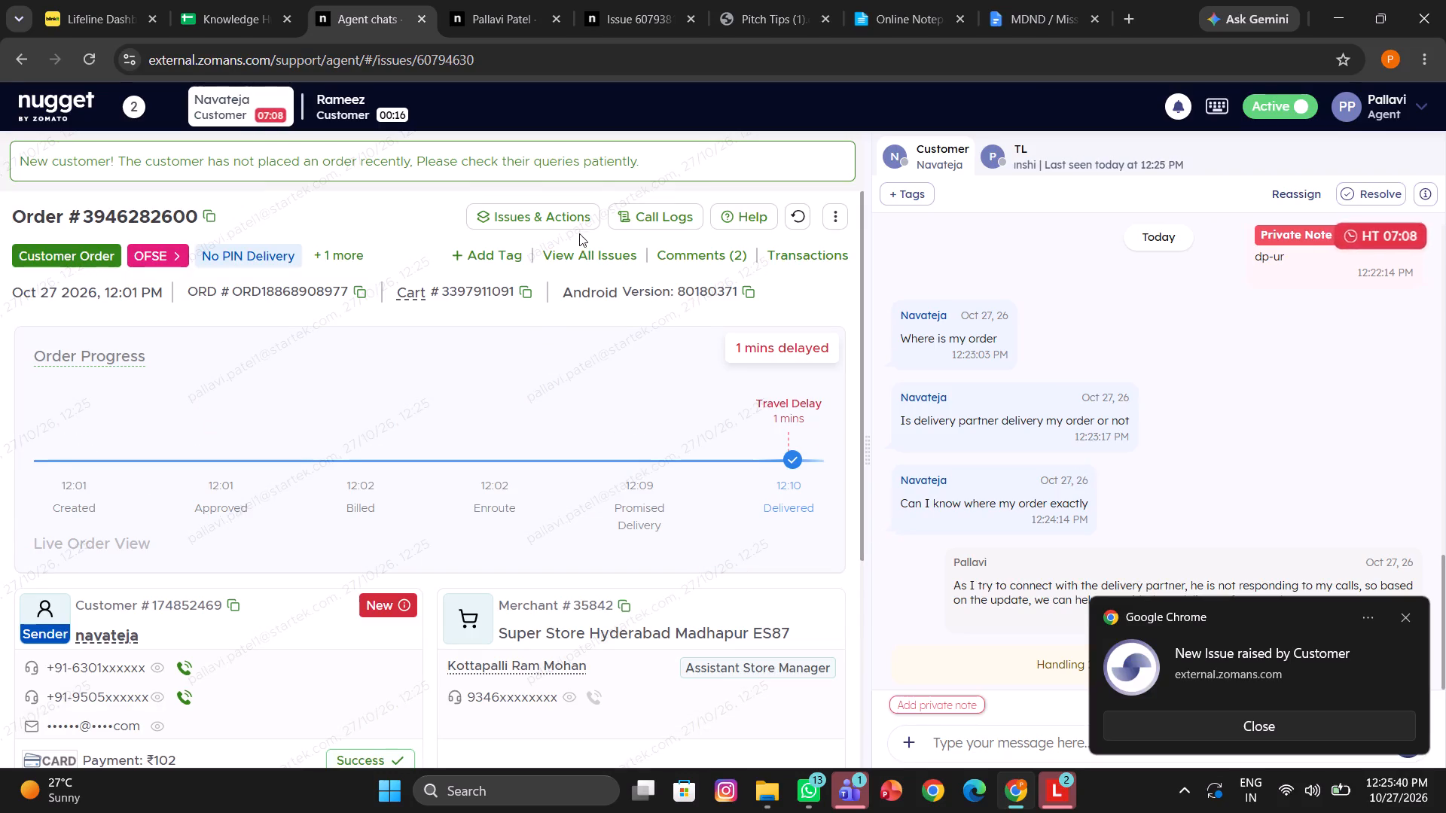
left_click(628, 220)
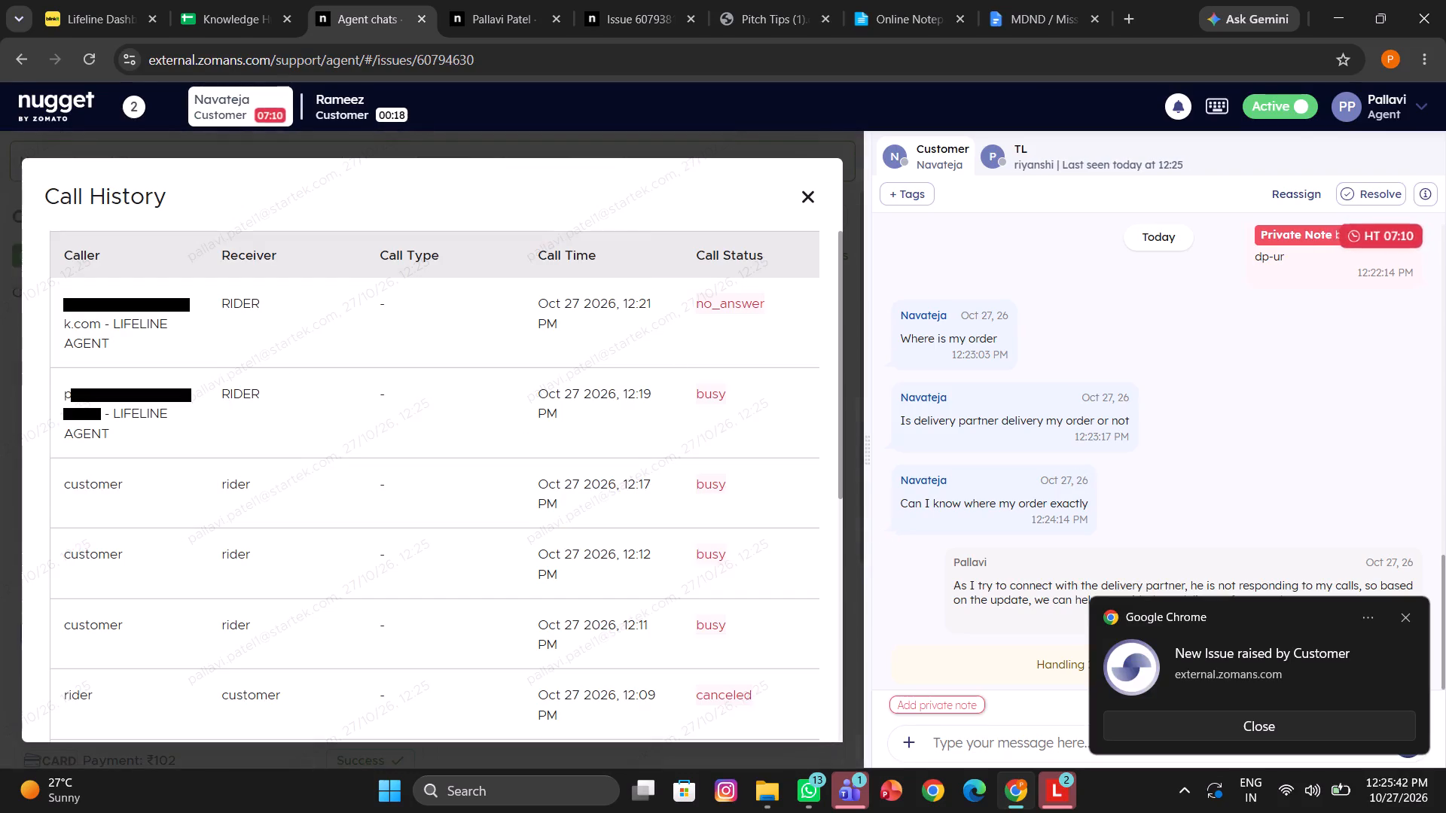
scroll(722, 531, "down", 4)
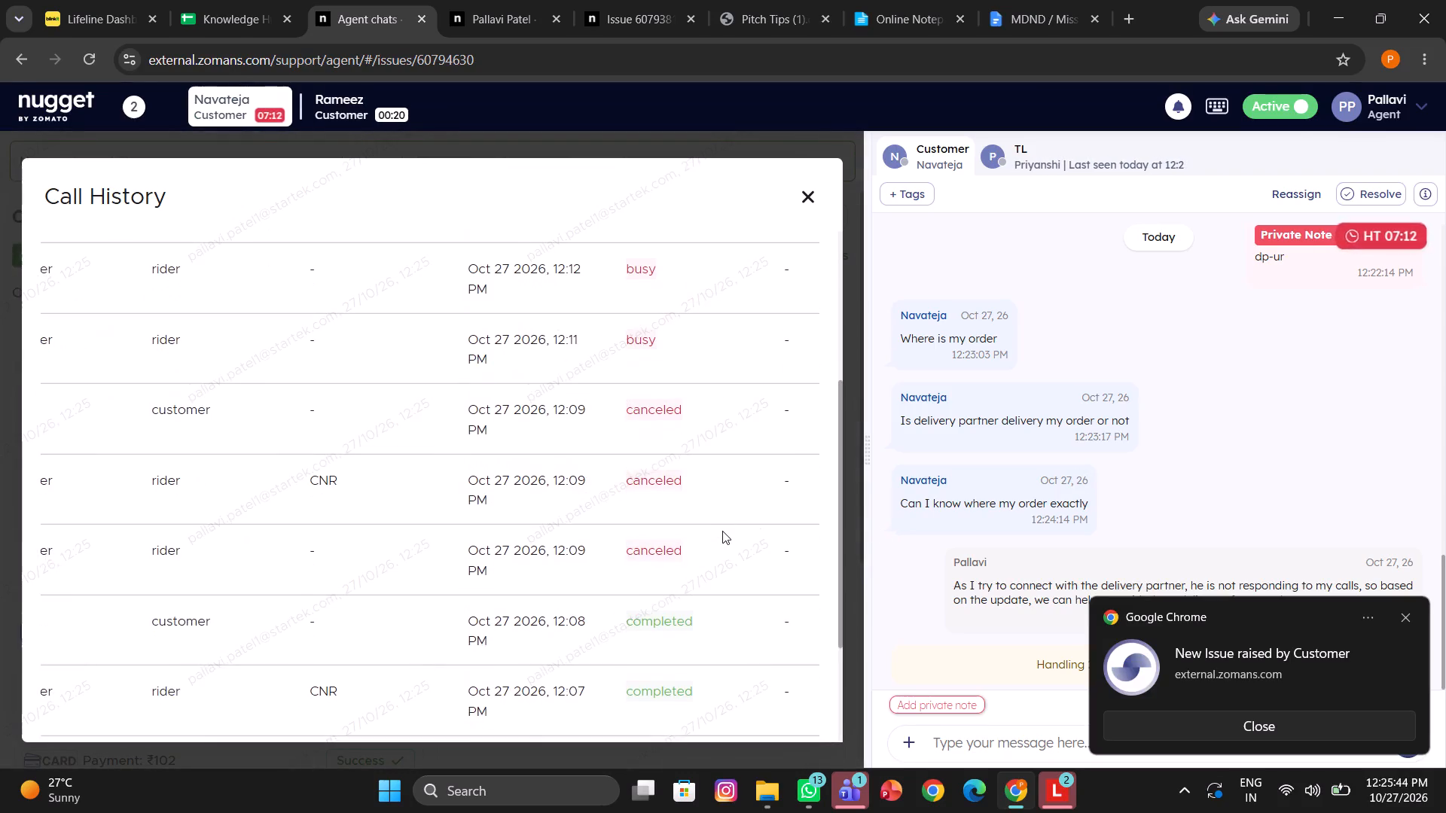
scroll(722, 531, "down", 1)
scroll(682, 550, "left", 2)
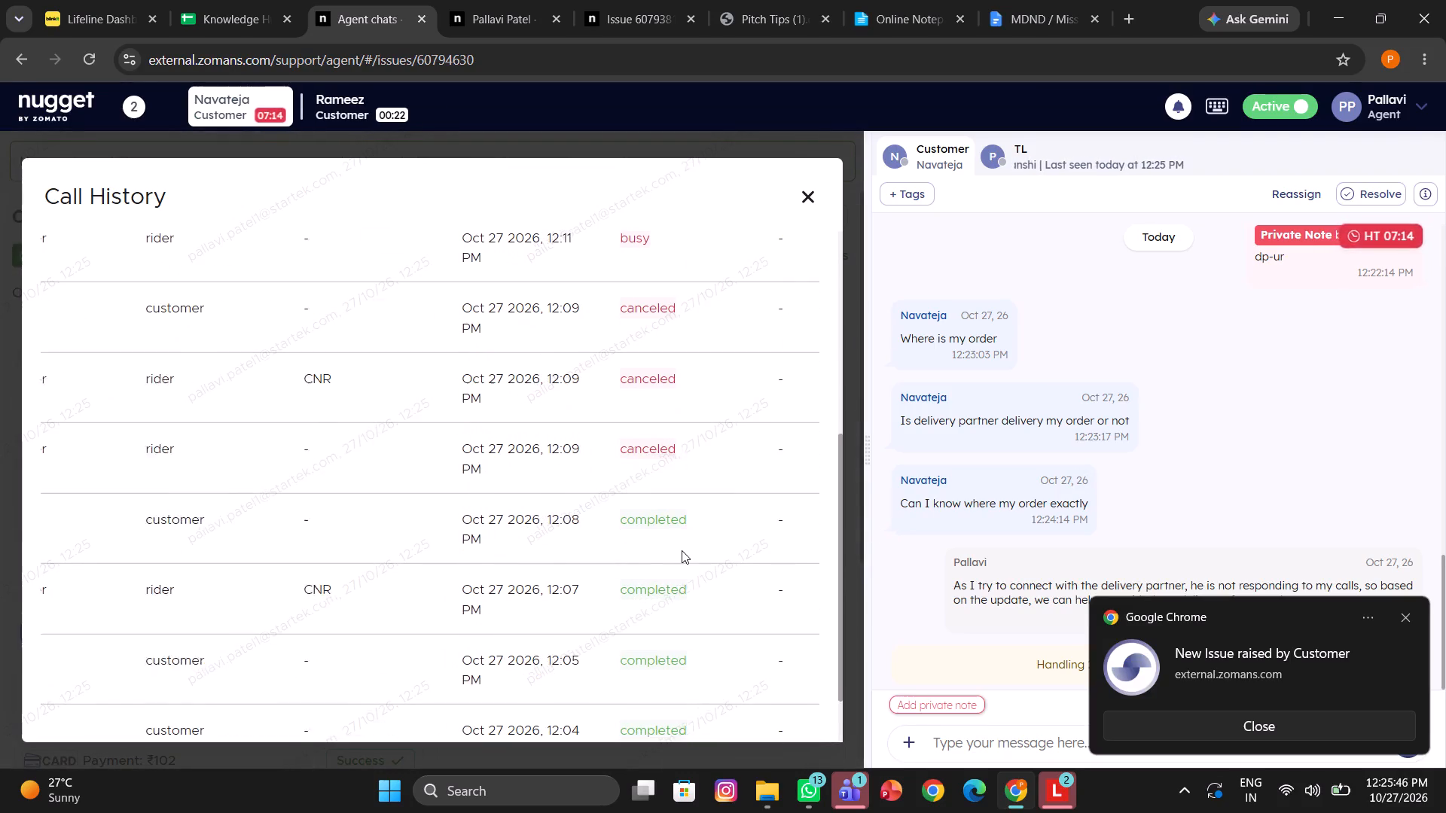
scroll(682, 550, "left", 4)
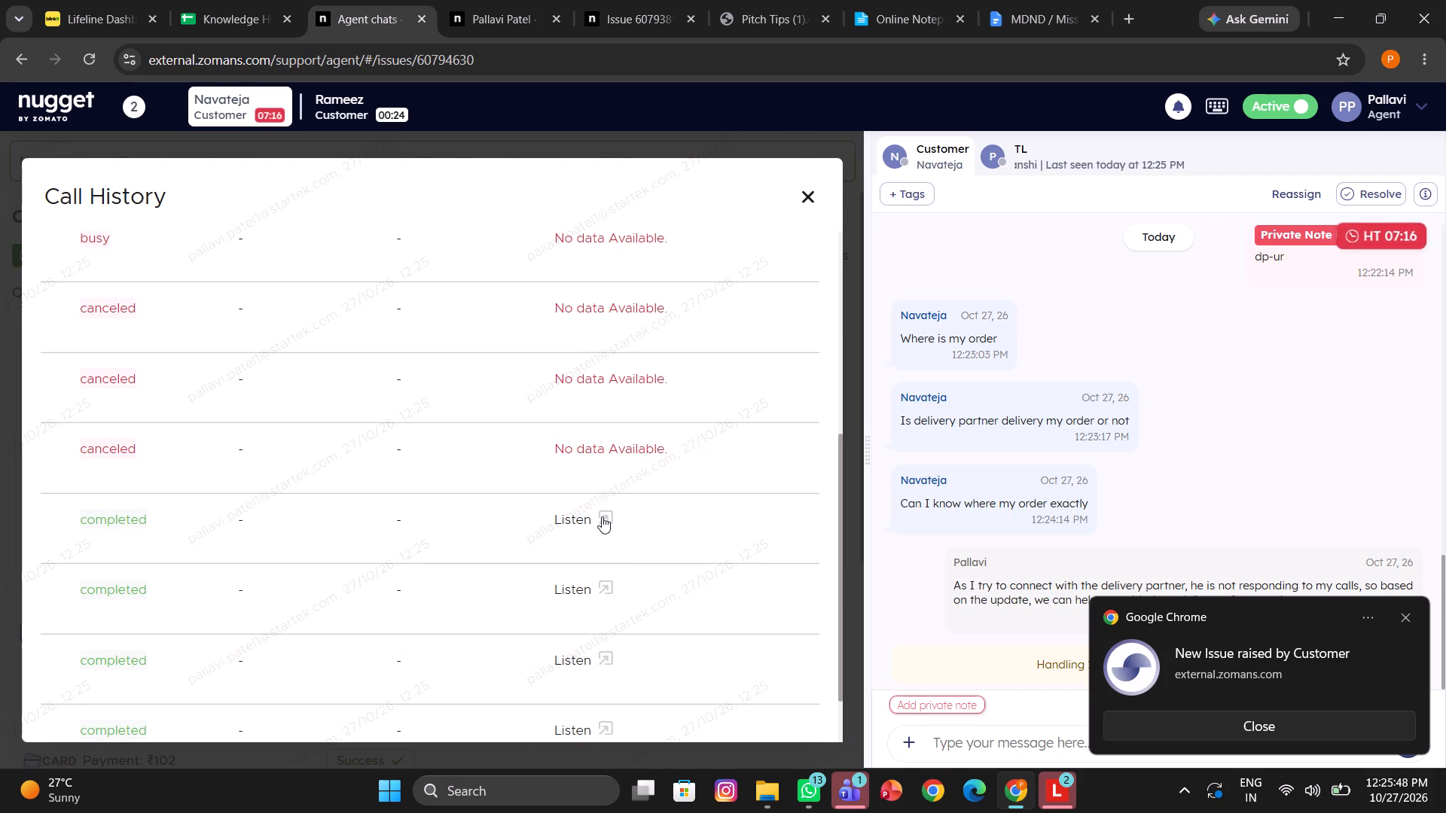
left_click(602, 516)
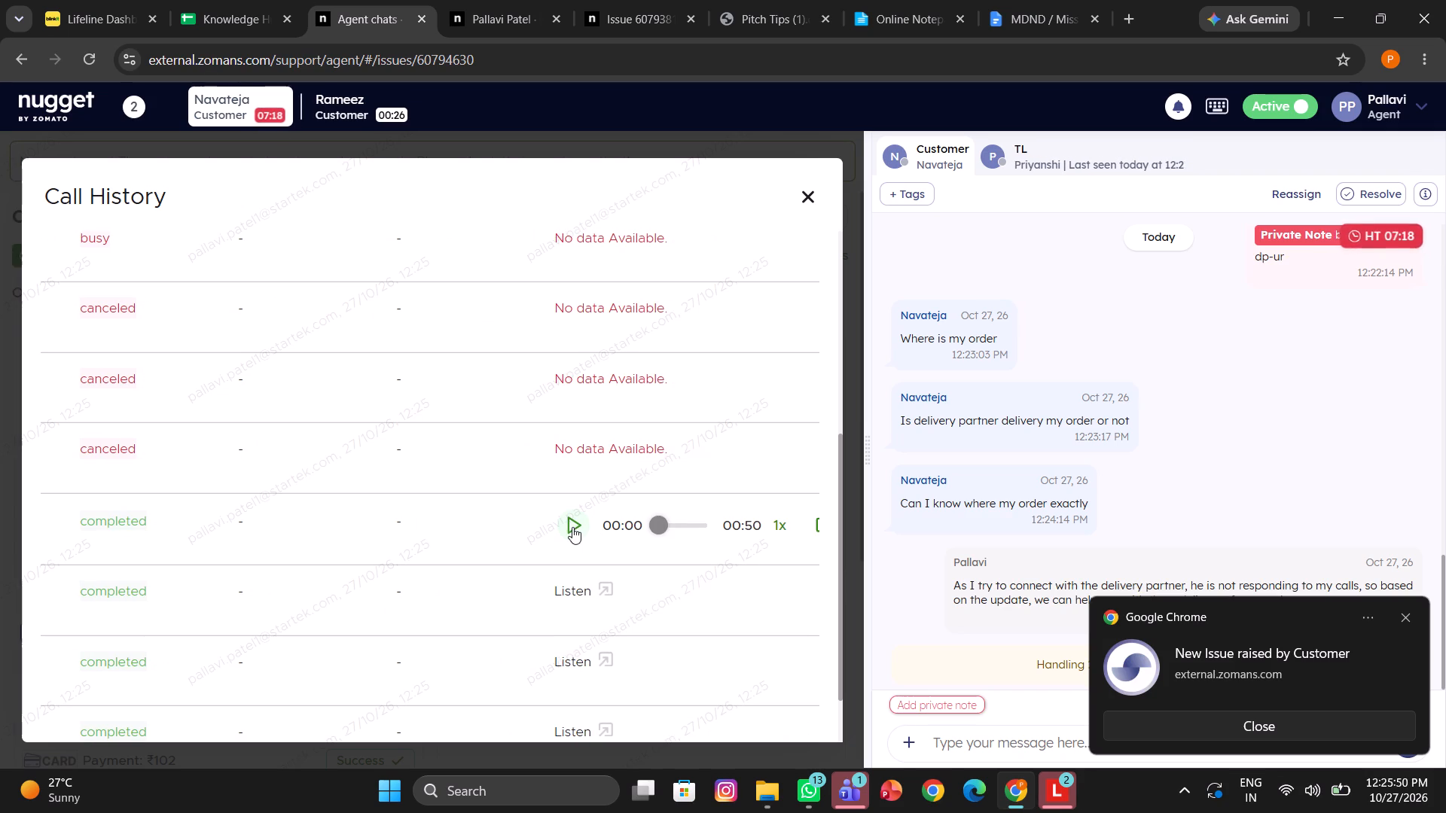
left_click(572, 527)
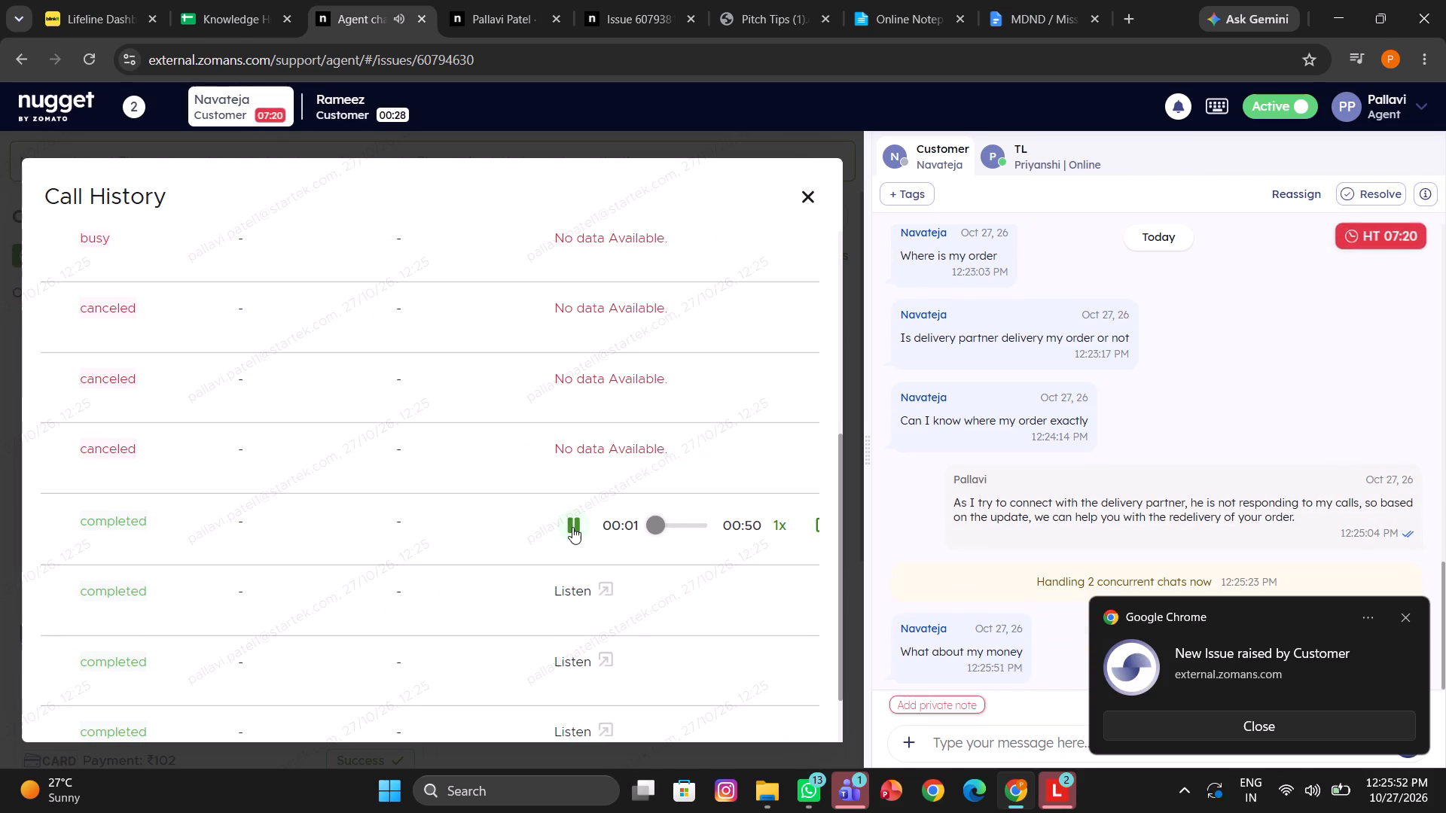
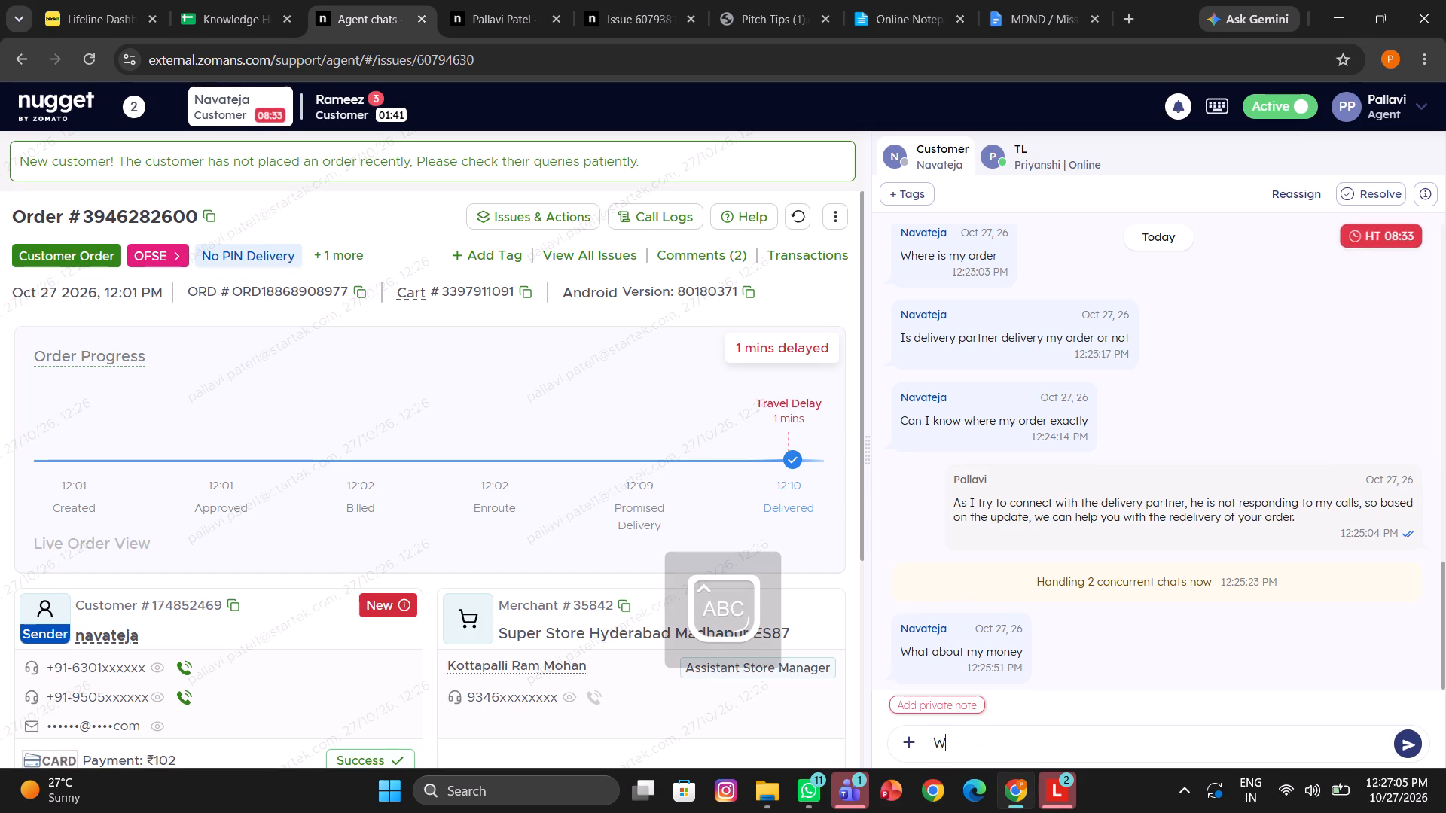
Write, correct and send Navateja the reply "We will provide you with redelivery of your order; you do not need to pay any amount.".
key("e")
key("space")
type("will provide you redelivery of yo")
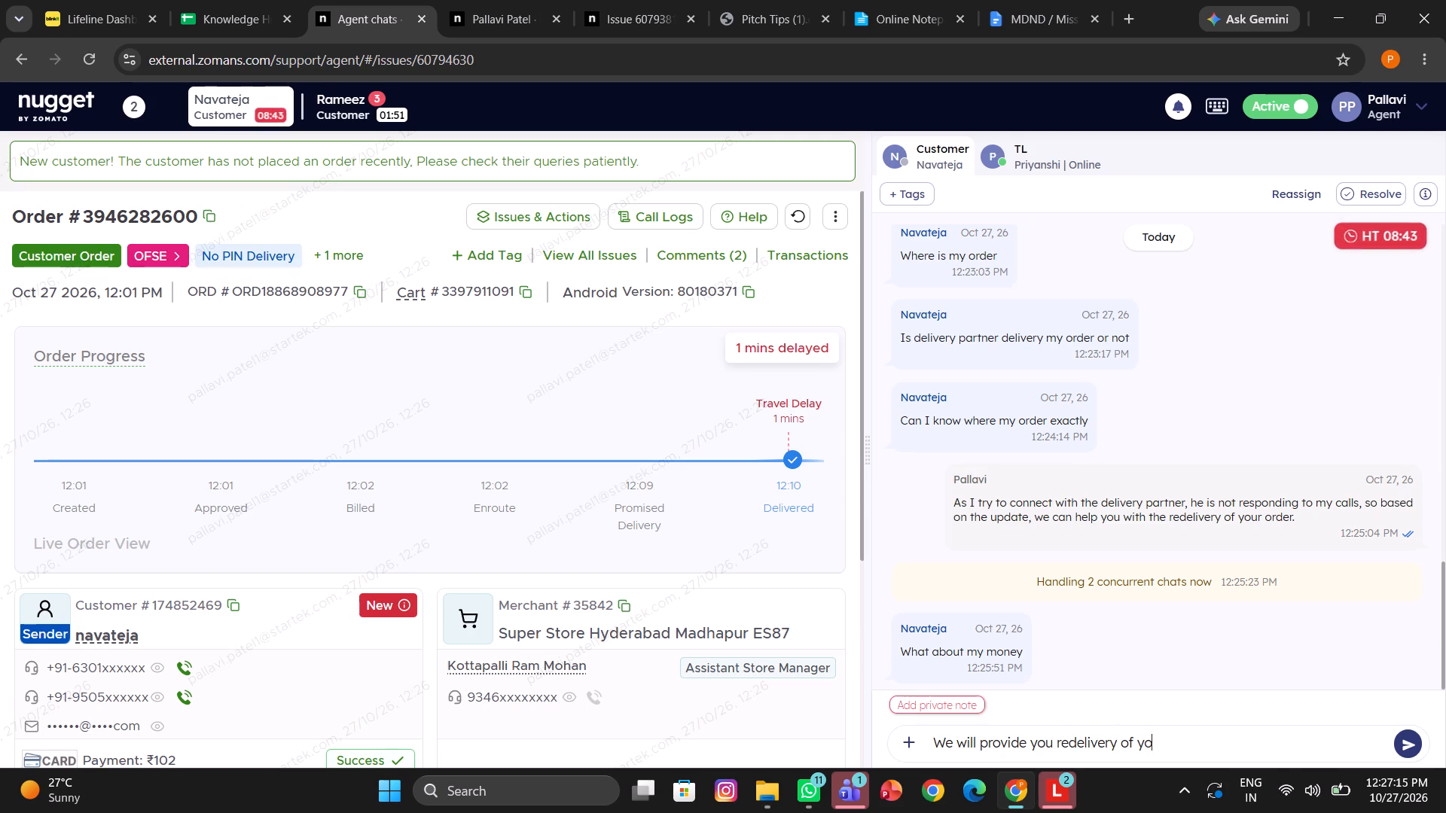
type("ur order")
key("space")
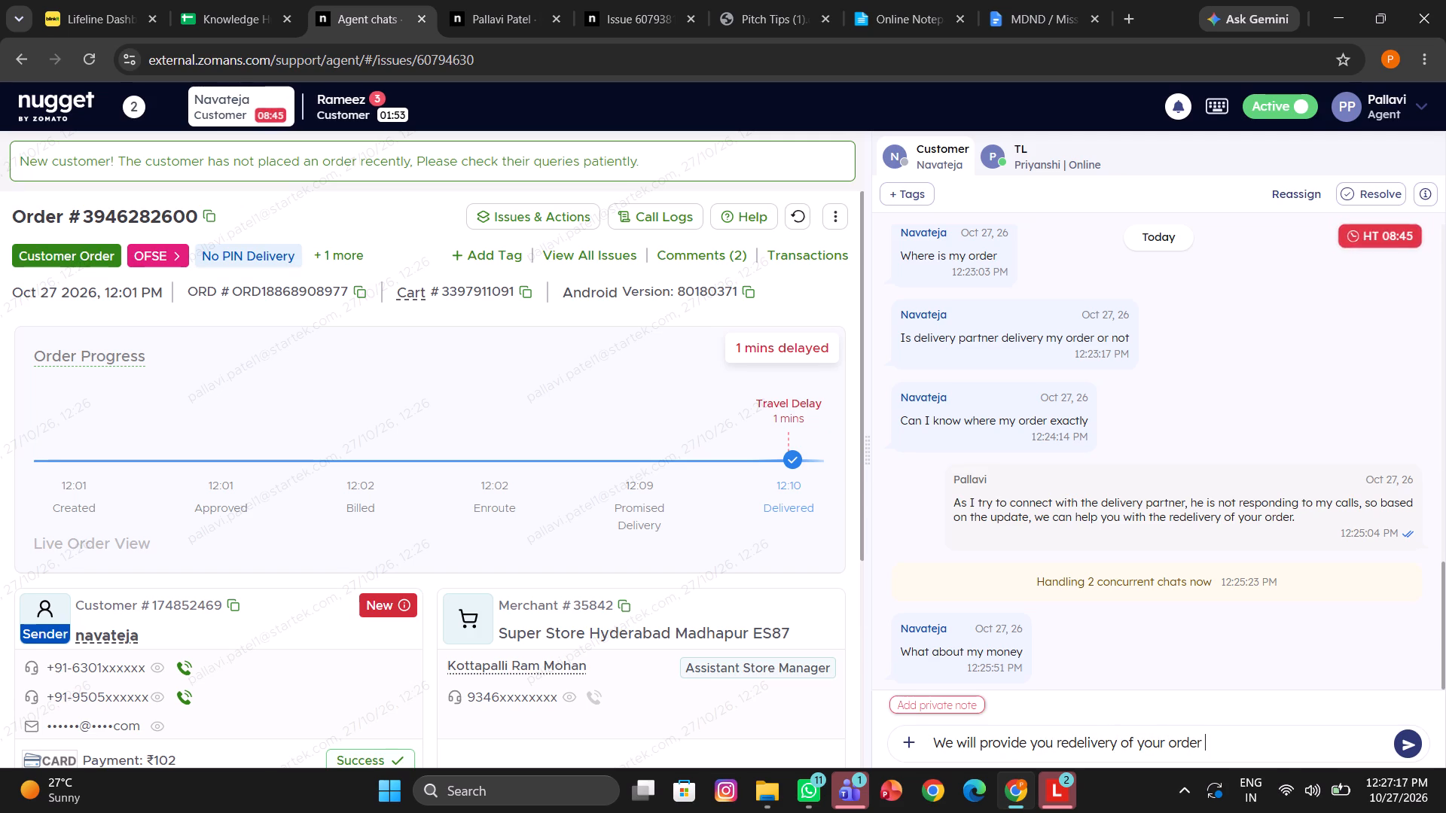
type("you do not need to pay amny am")
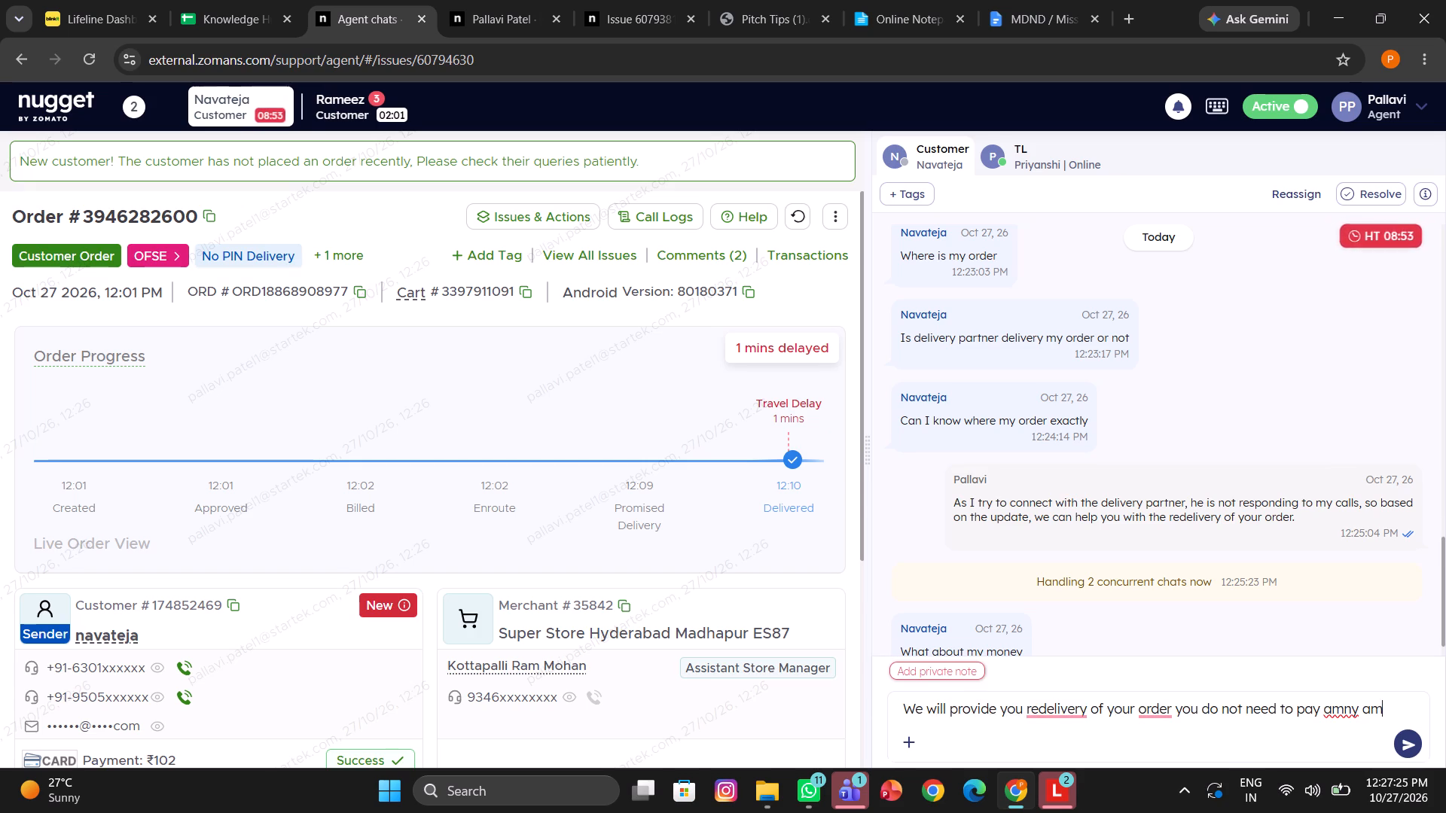
type("ount.")
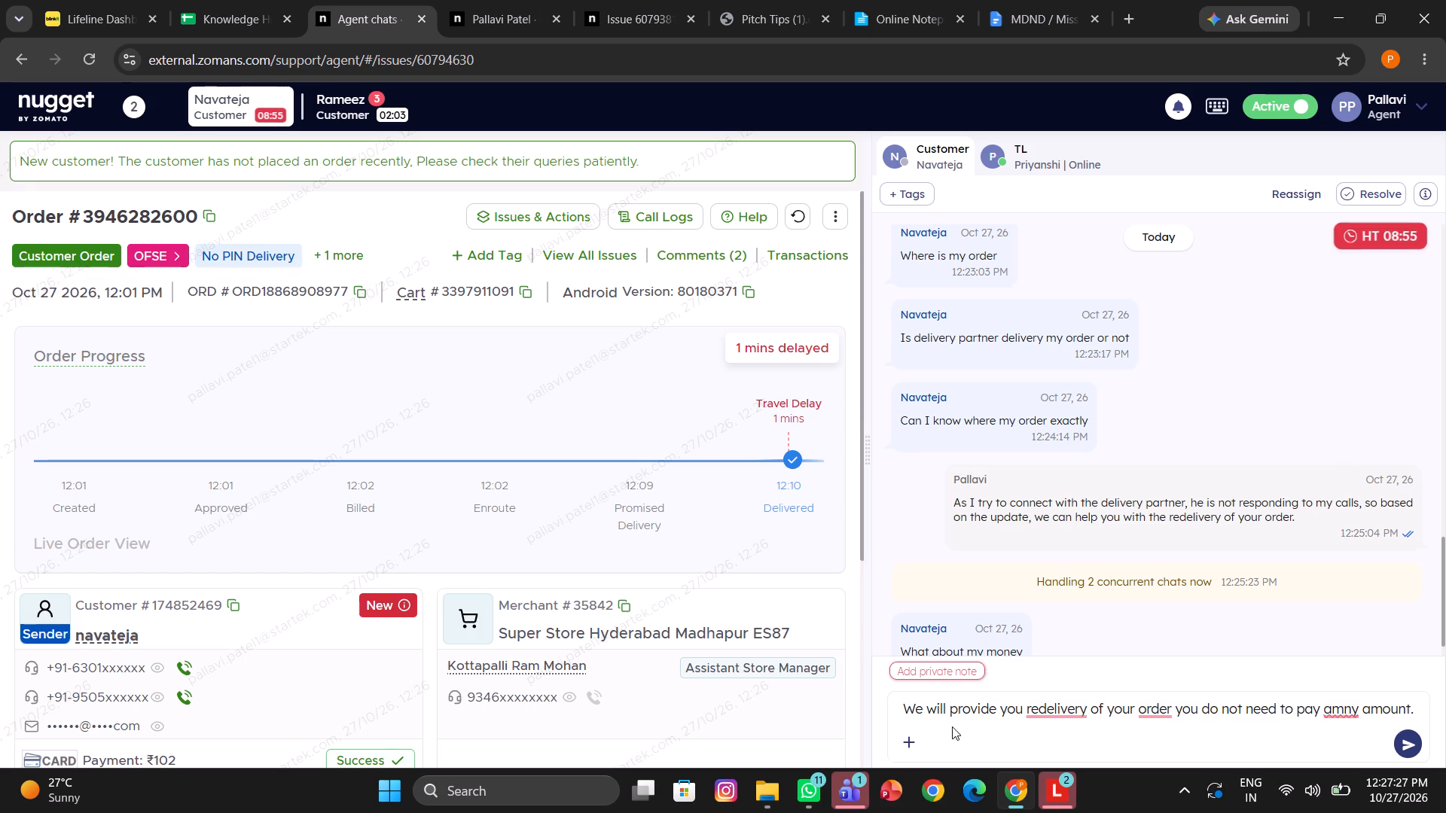
left_click(1059, 601)
type("with")
key("space")
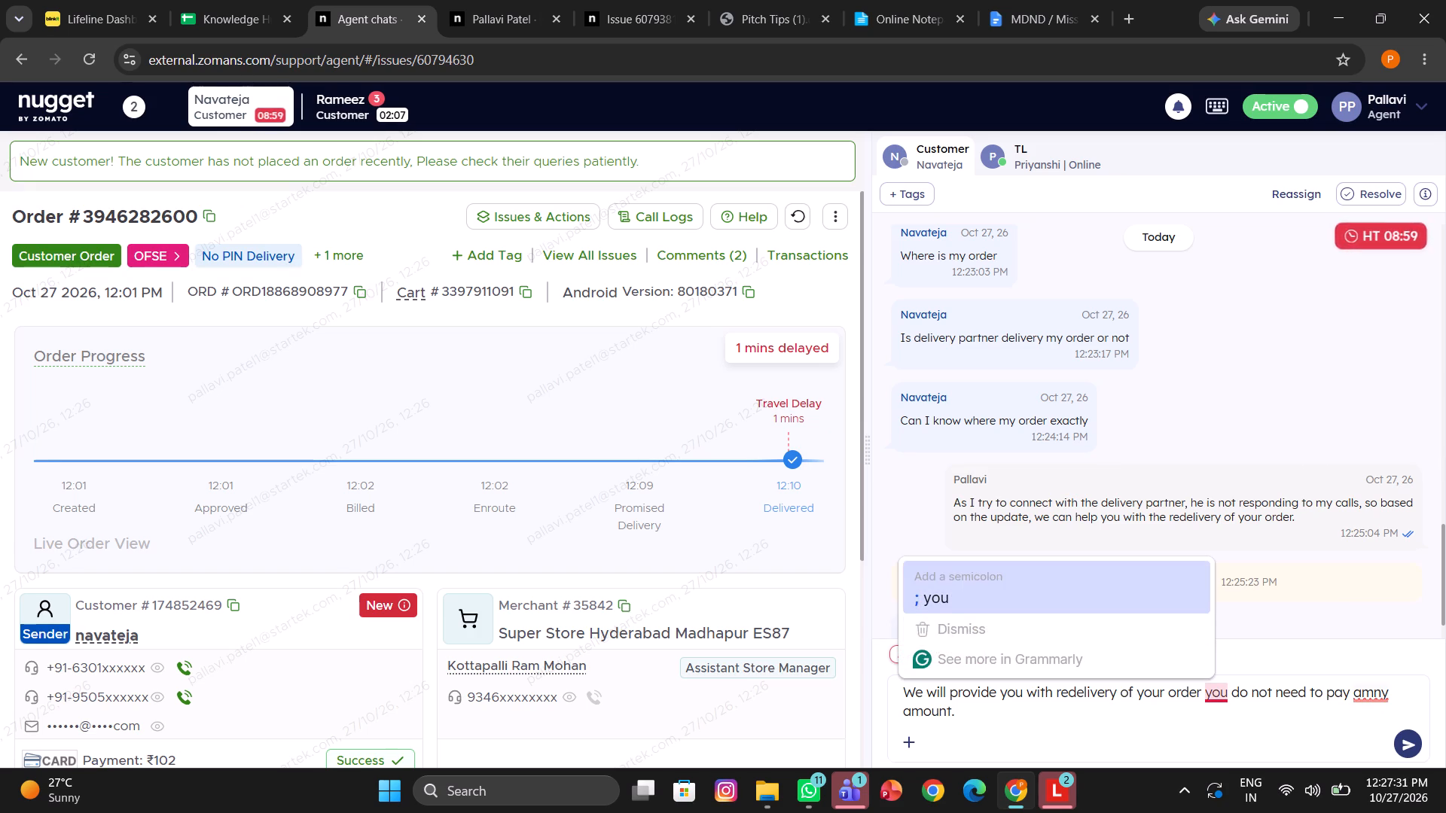
left_click(1128, 595)
key("semicolon")
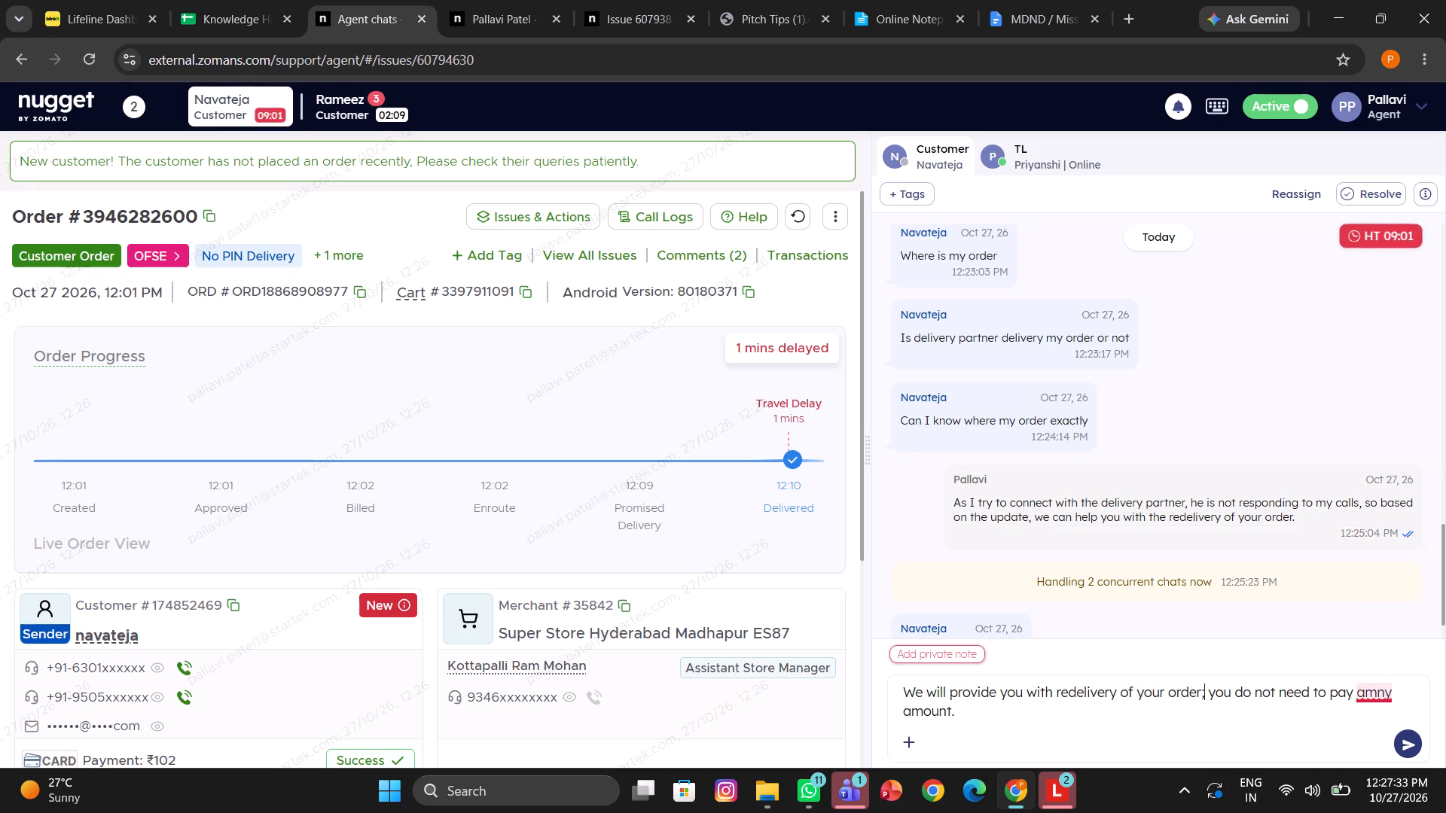
left_click(1193, 562)
type("any")
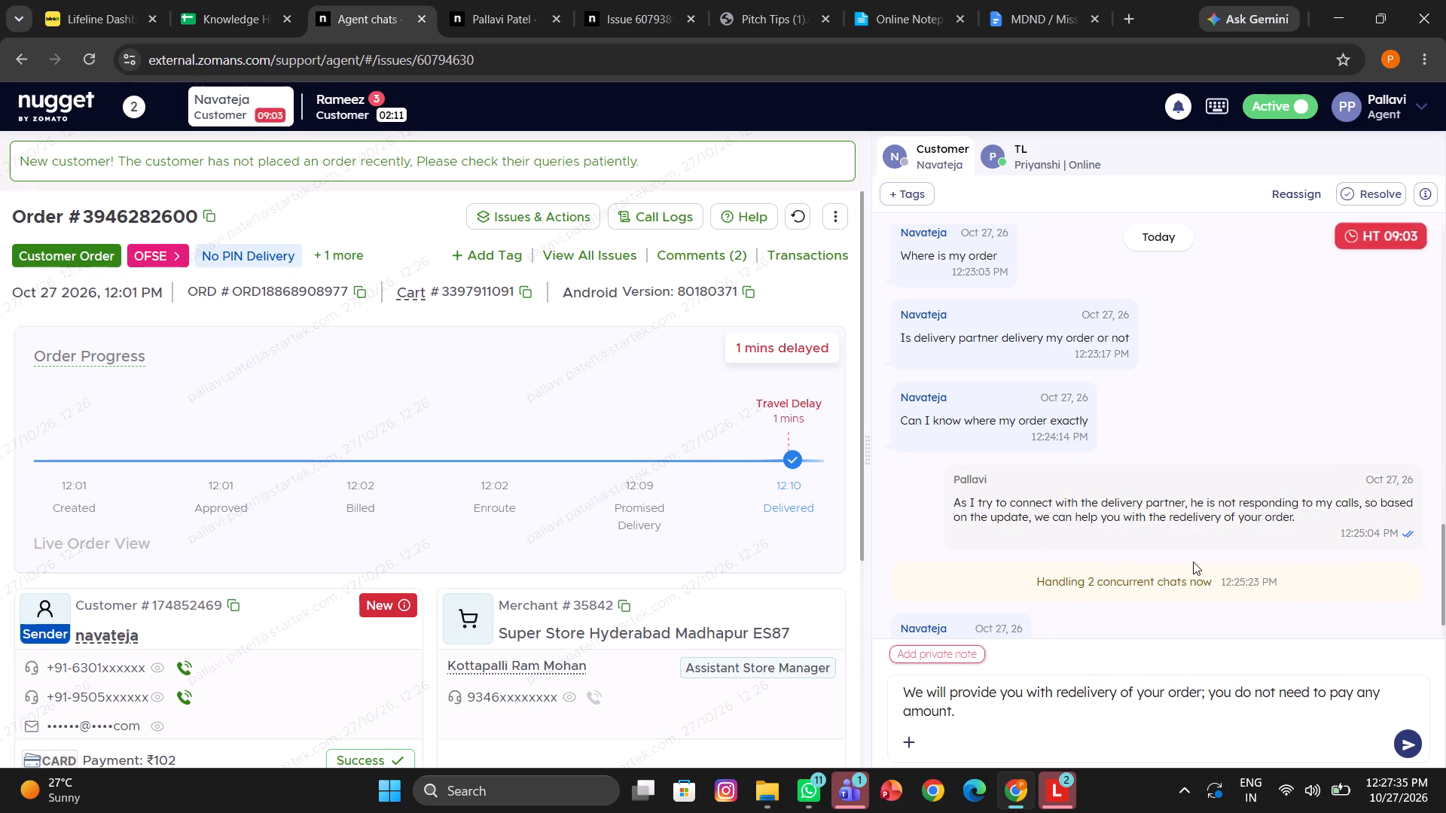
key("Return")
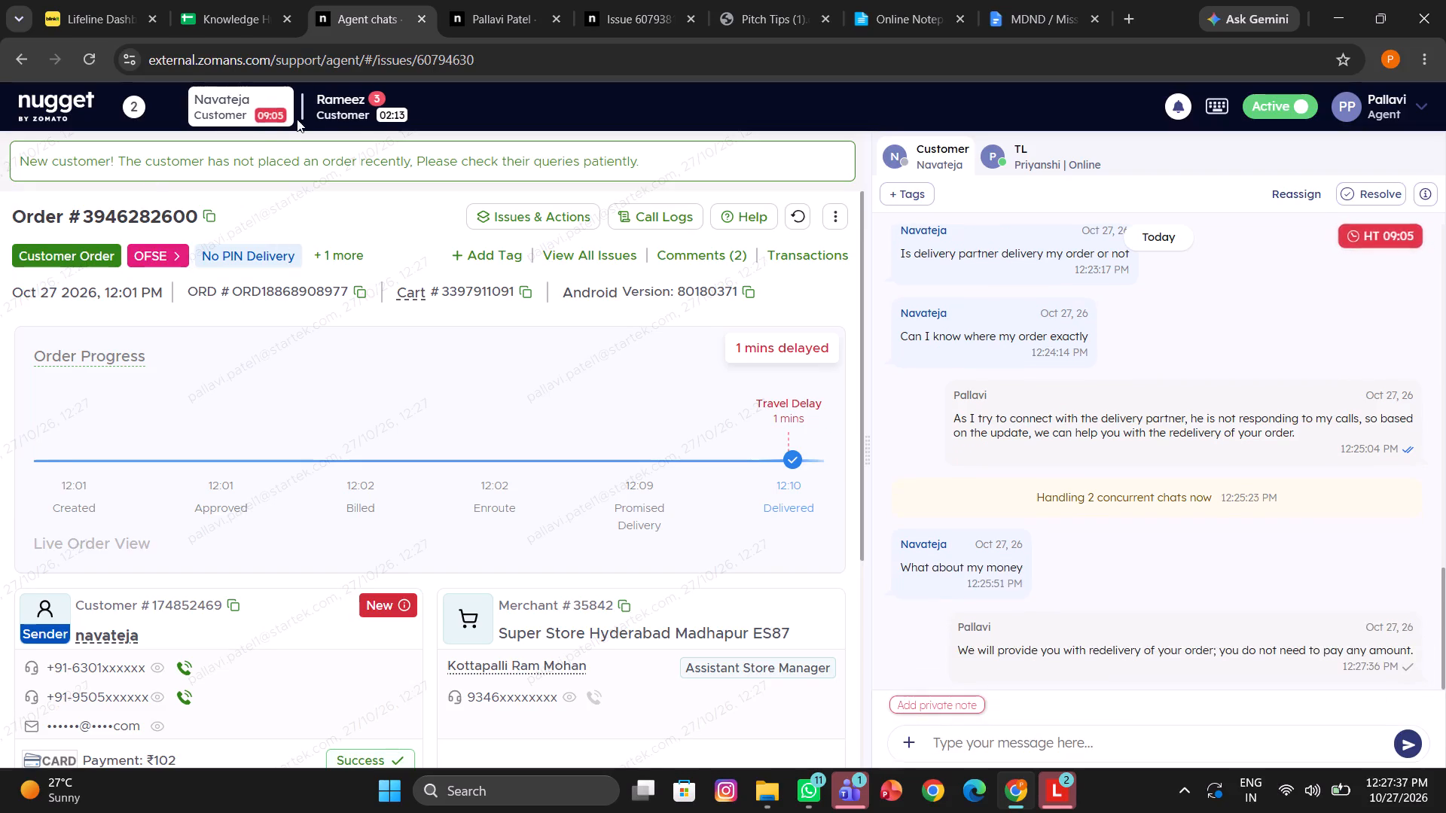
Open Rameez's chat, go through the messages and order details, and place a call to the customer as requested.
left_click(367, 90)
scroll(910, 601, "down", 1)
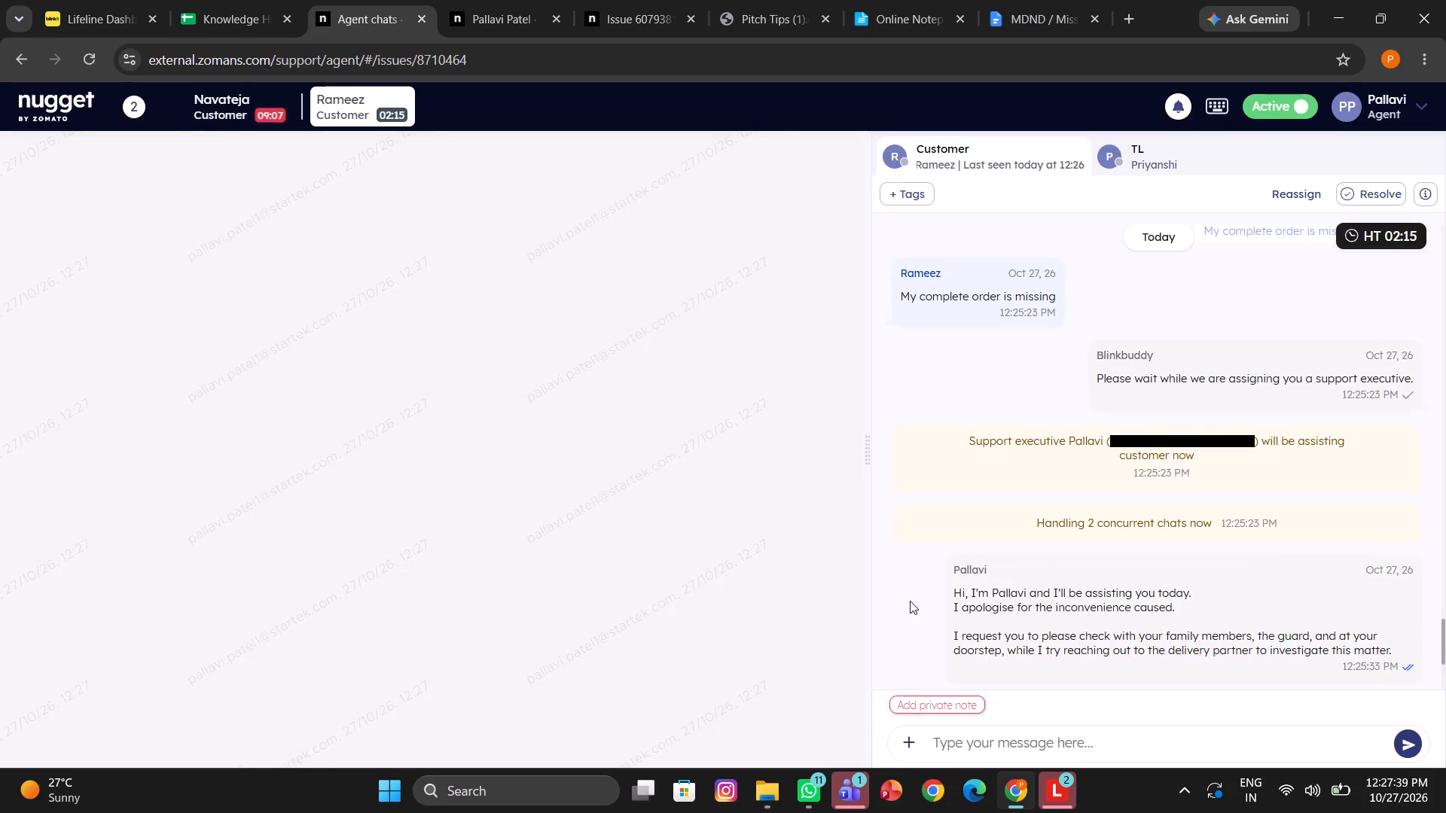
scroll(910, 601, "down", 1)
scroll(673, 613, "down", 1)
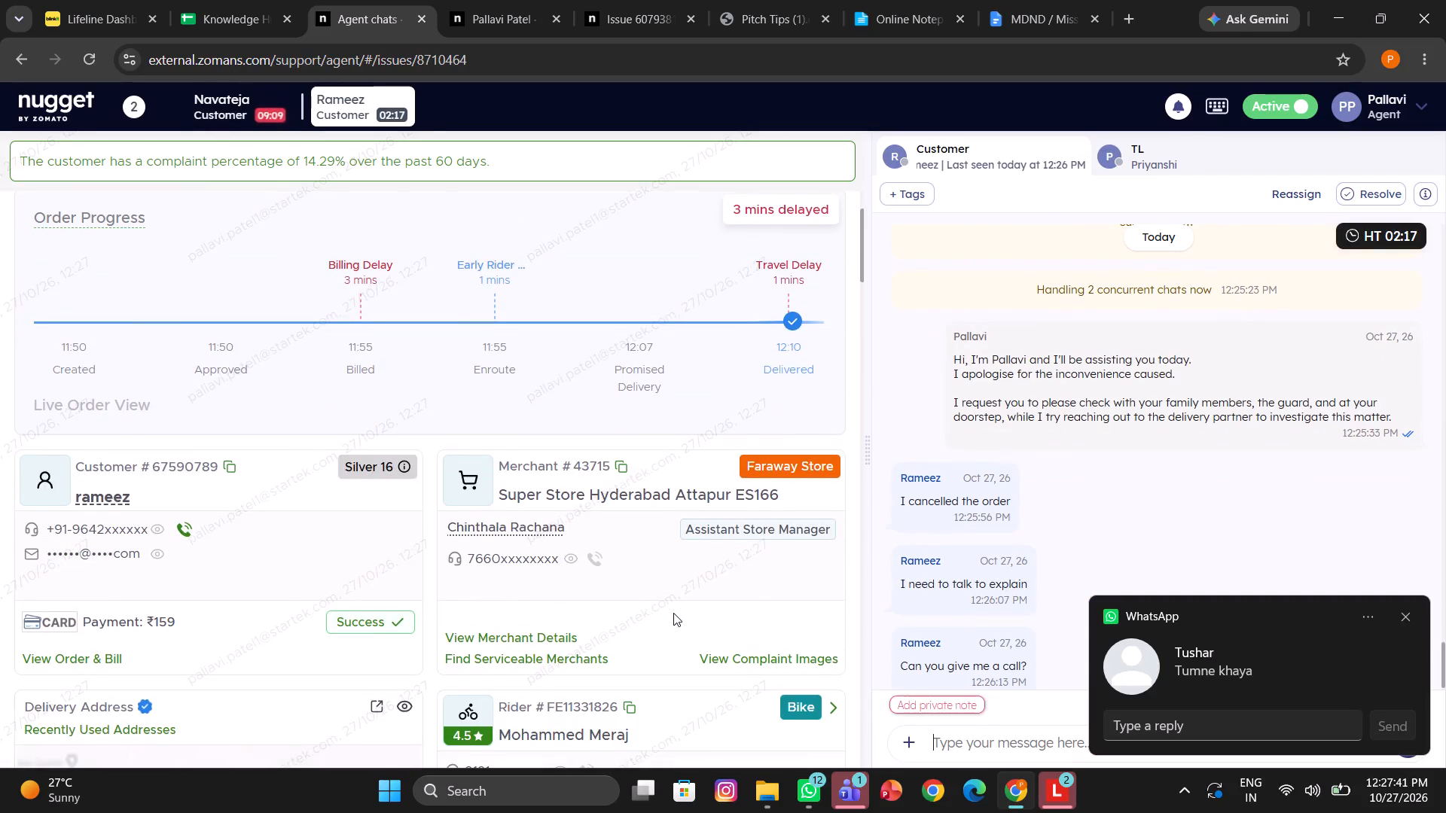
scroll(648, 607, "down", 1)
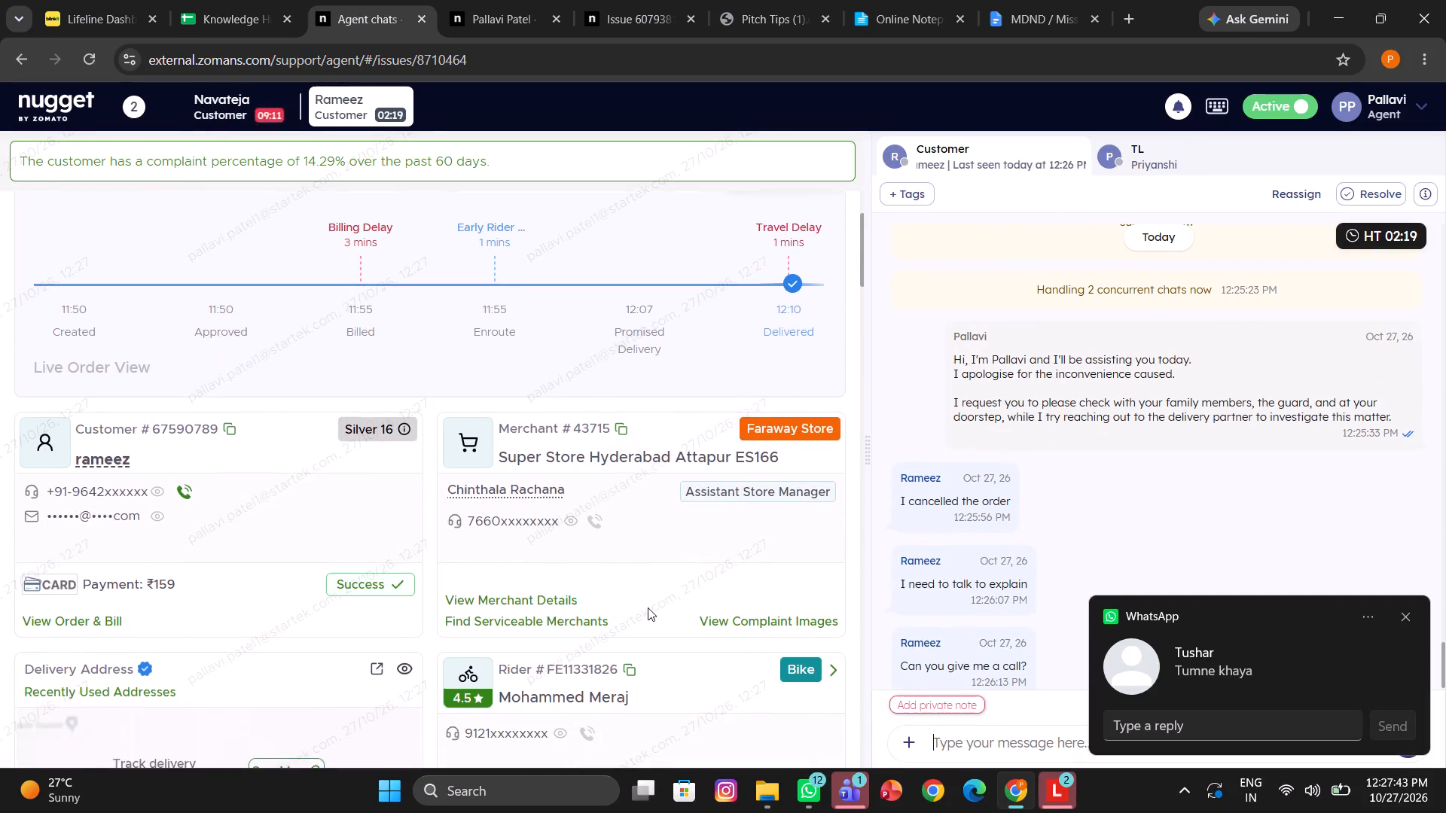
scroll(648, 607, "down", 1)
scroll(1024, 550, "down", 1)
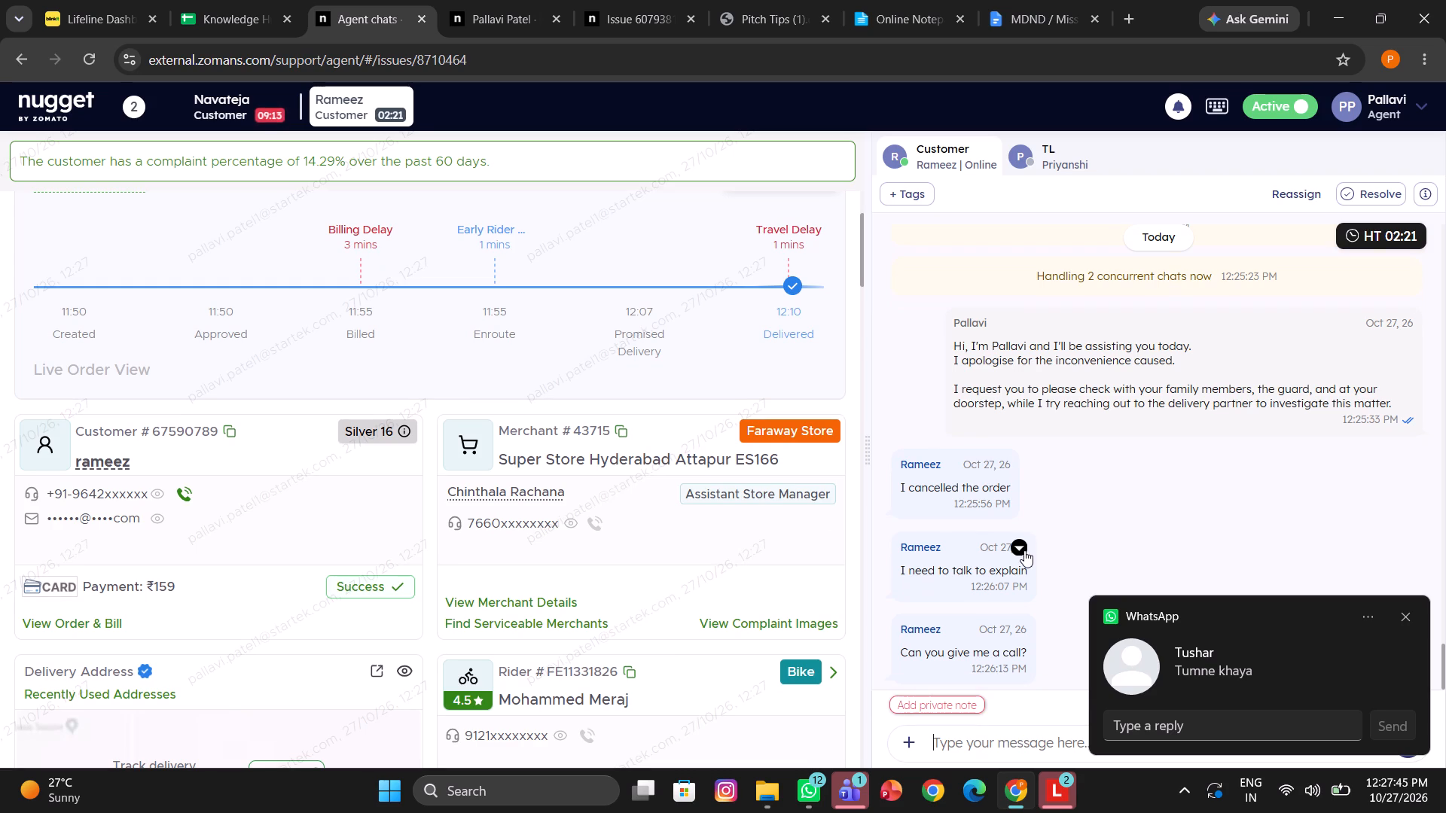
scroll(697, 581, "down", 1)
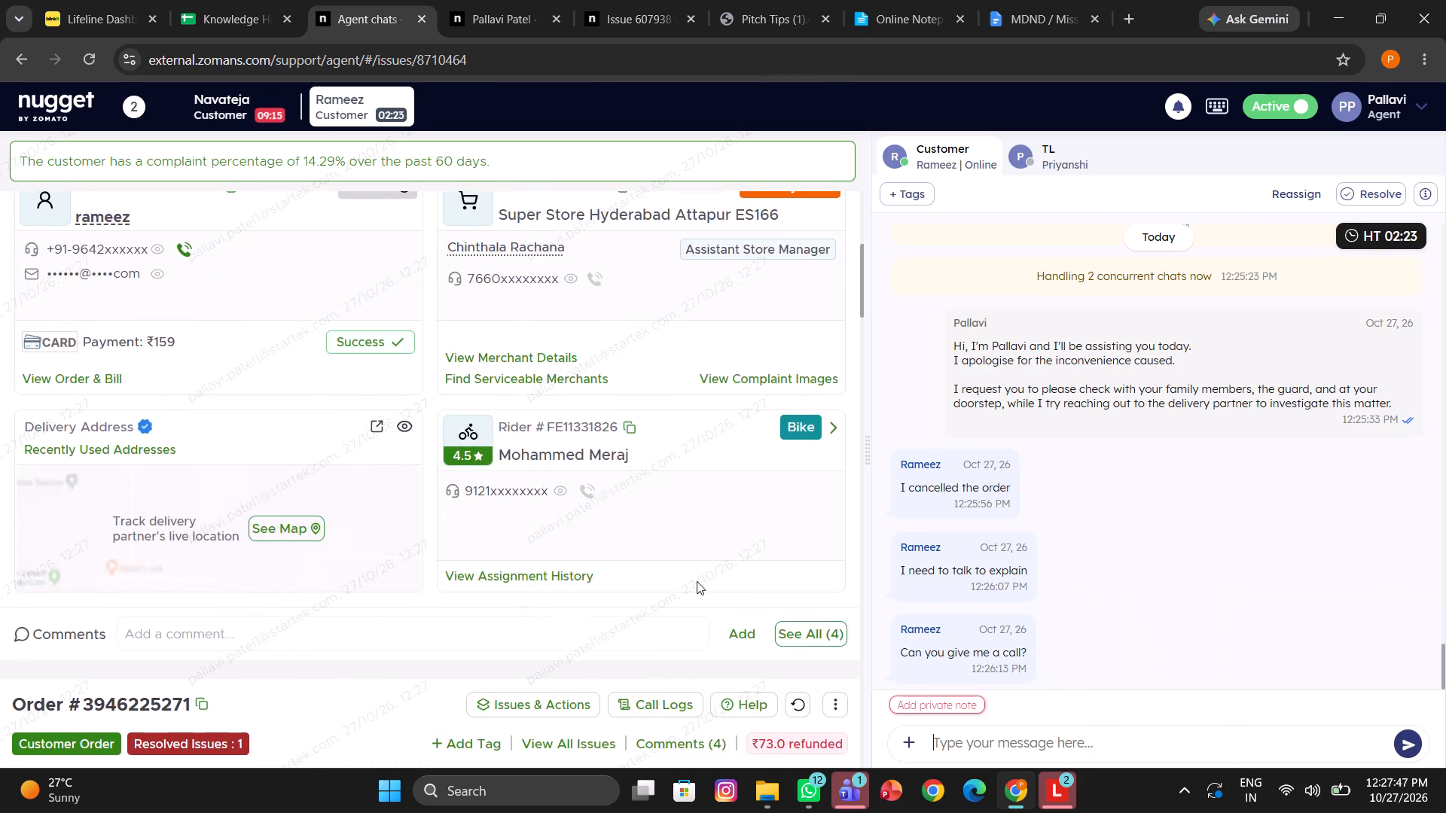
scroll(697, 581, "down", 2)
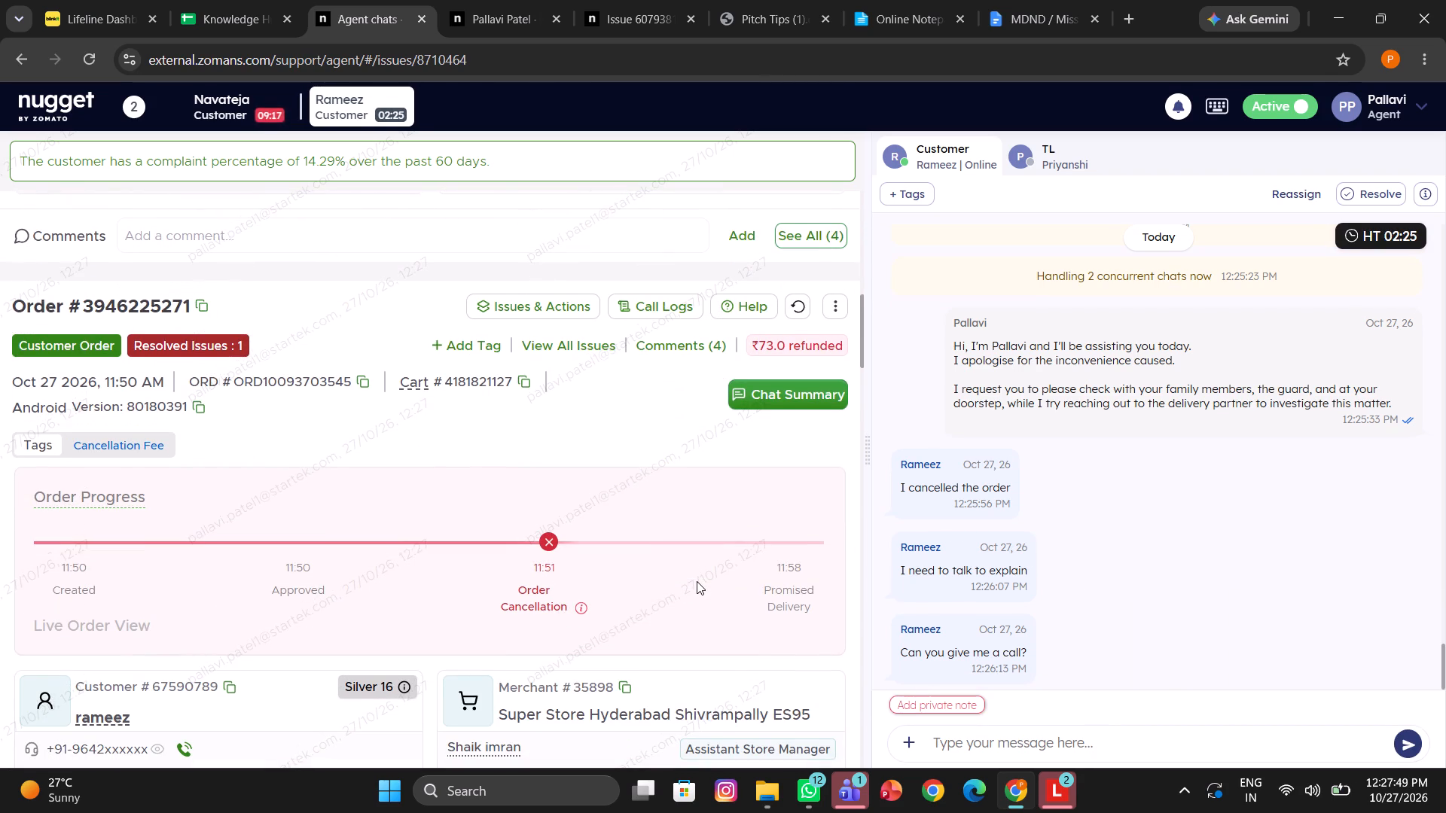
scroll(697, 581, "up", 4)
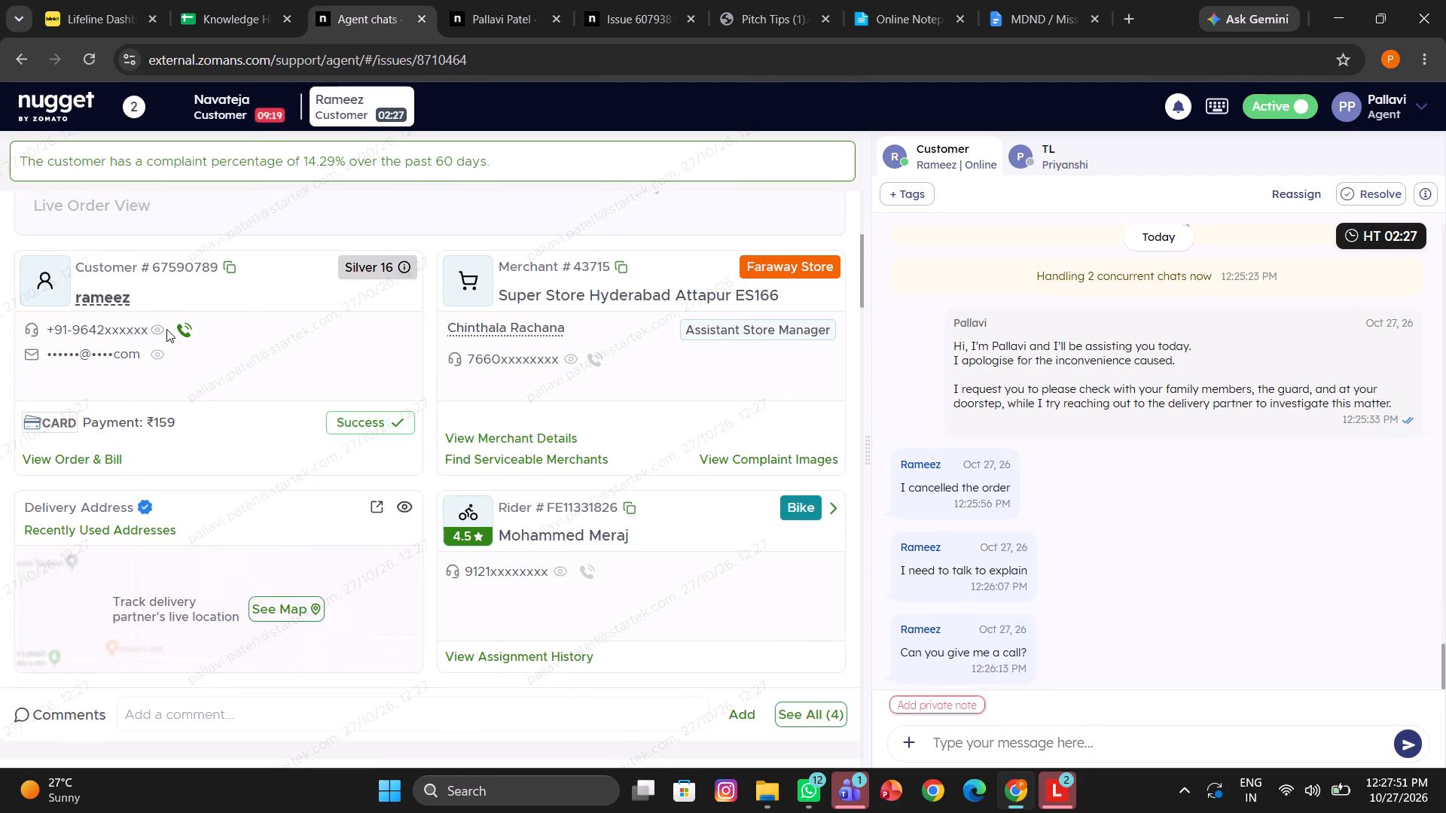
left_click(175, 325)
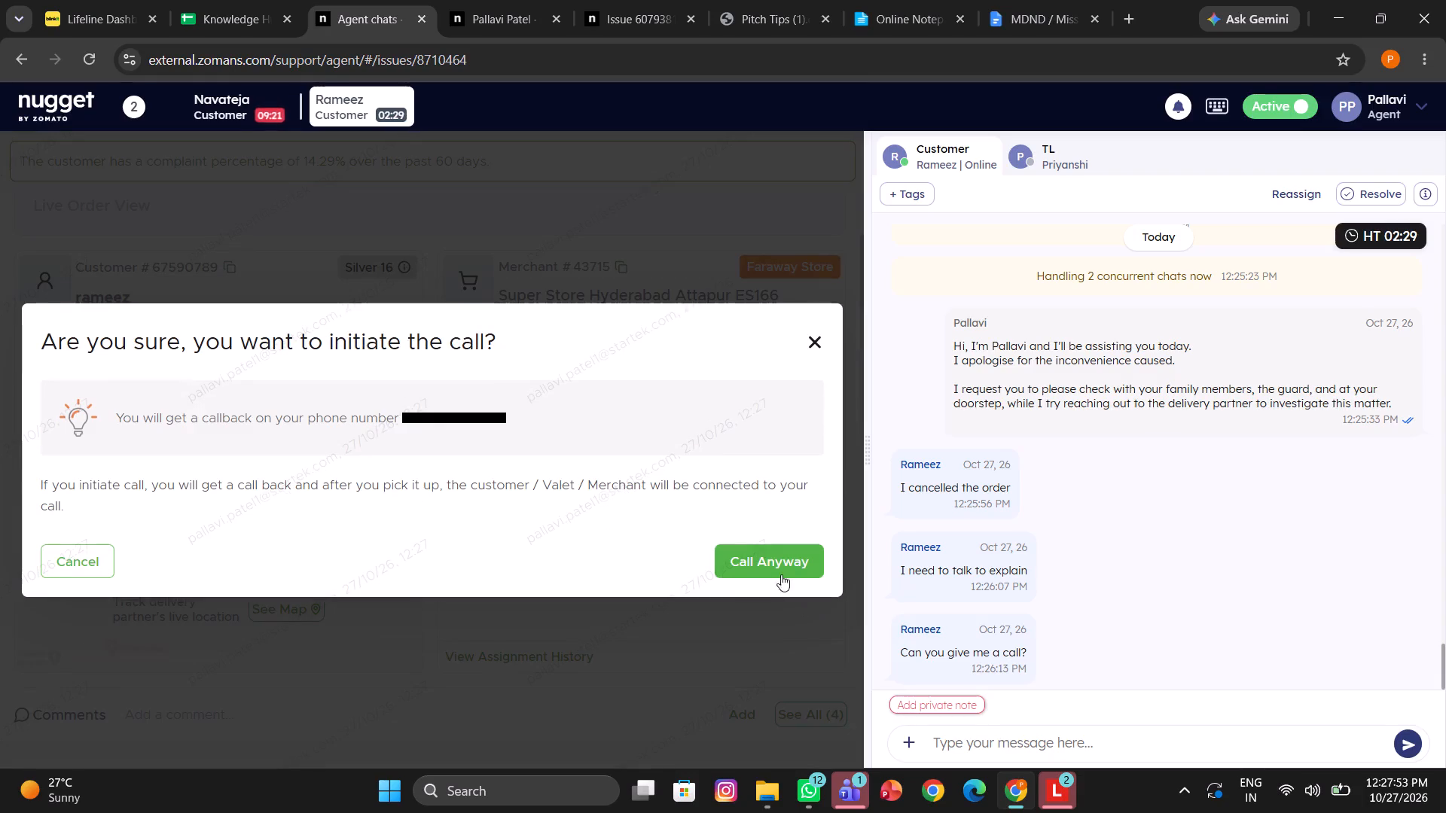
left_click(750, 556)
Add the private note "called cx" to Rameez's chat.
left_click(925, 702)
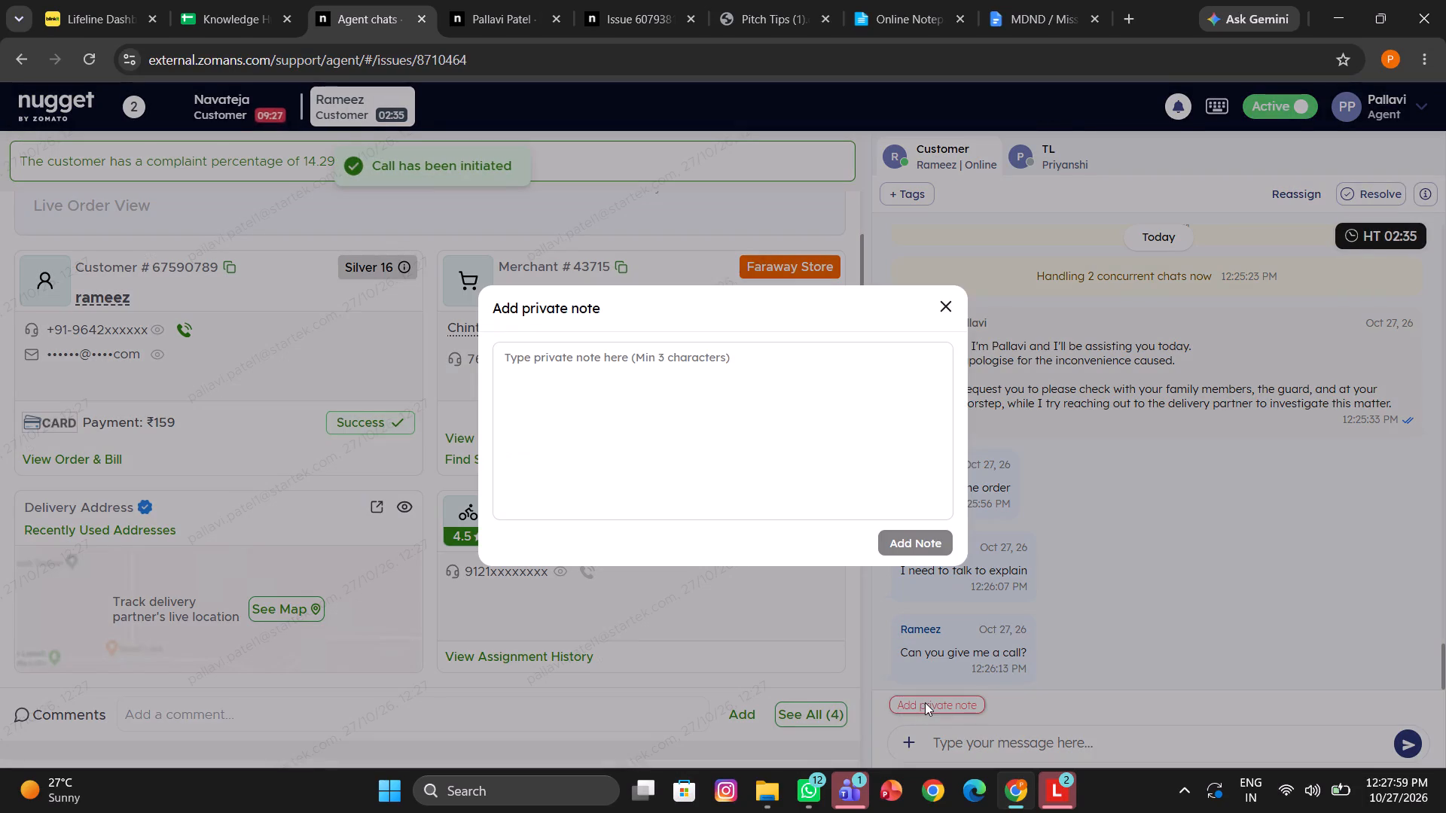
type("called cx")
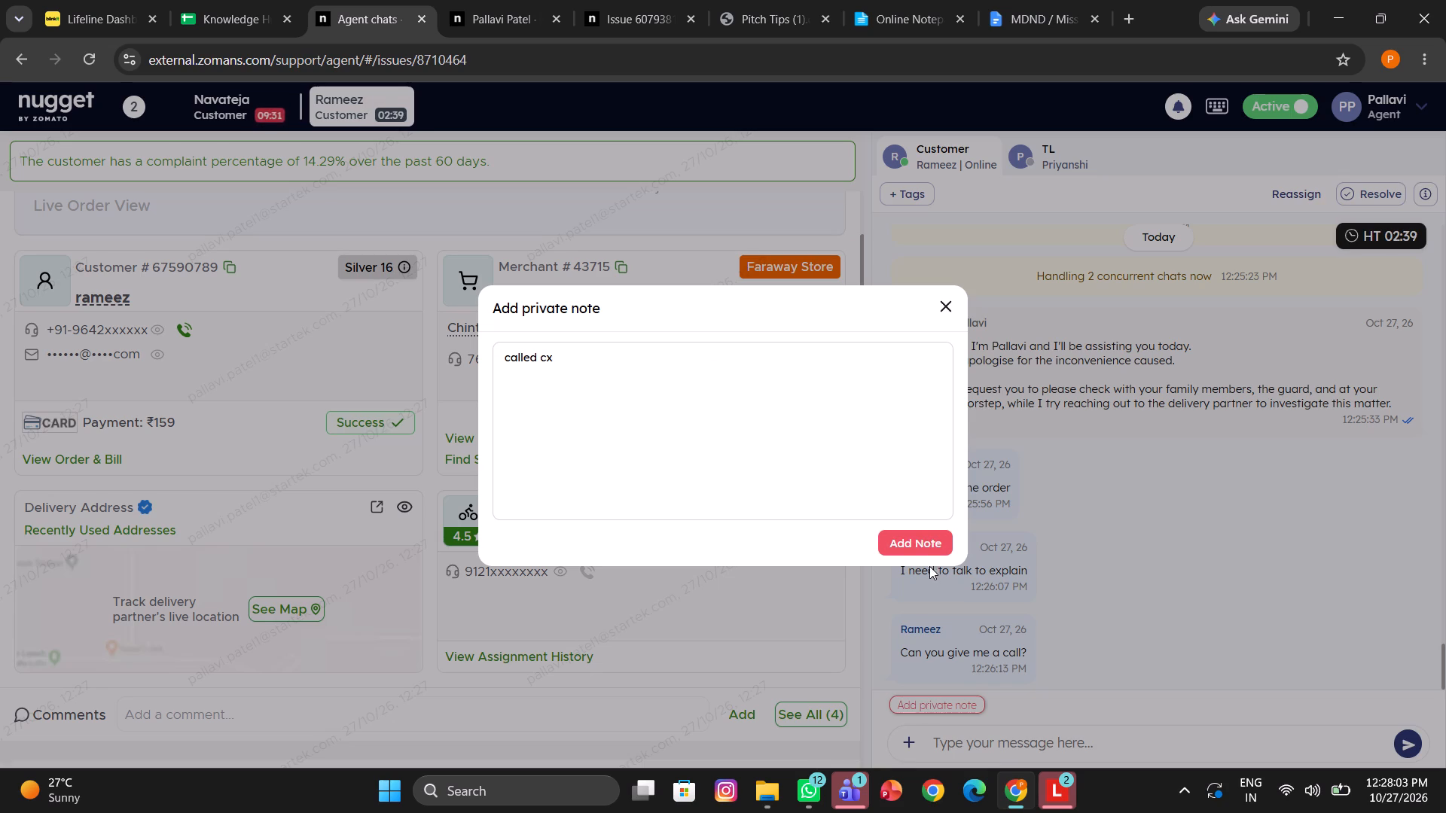
left_click(904, 547)
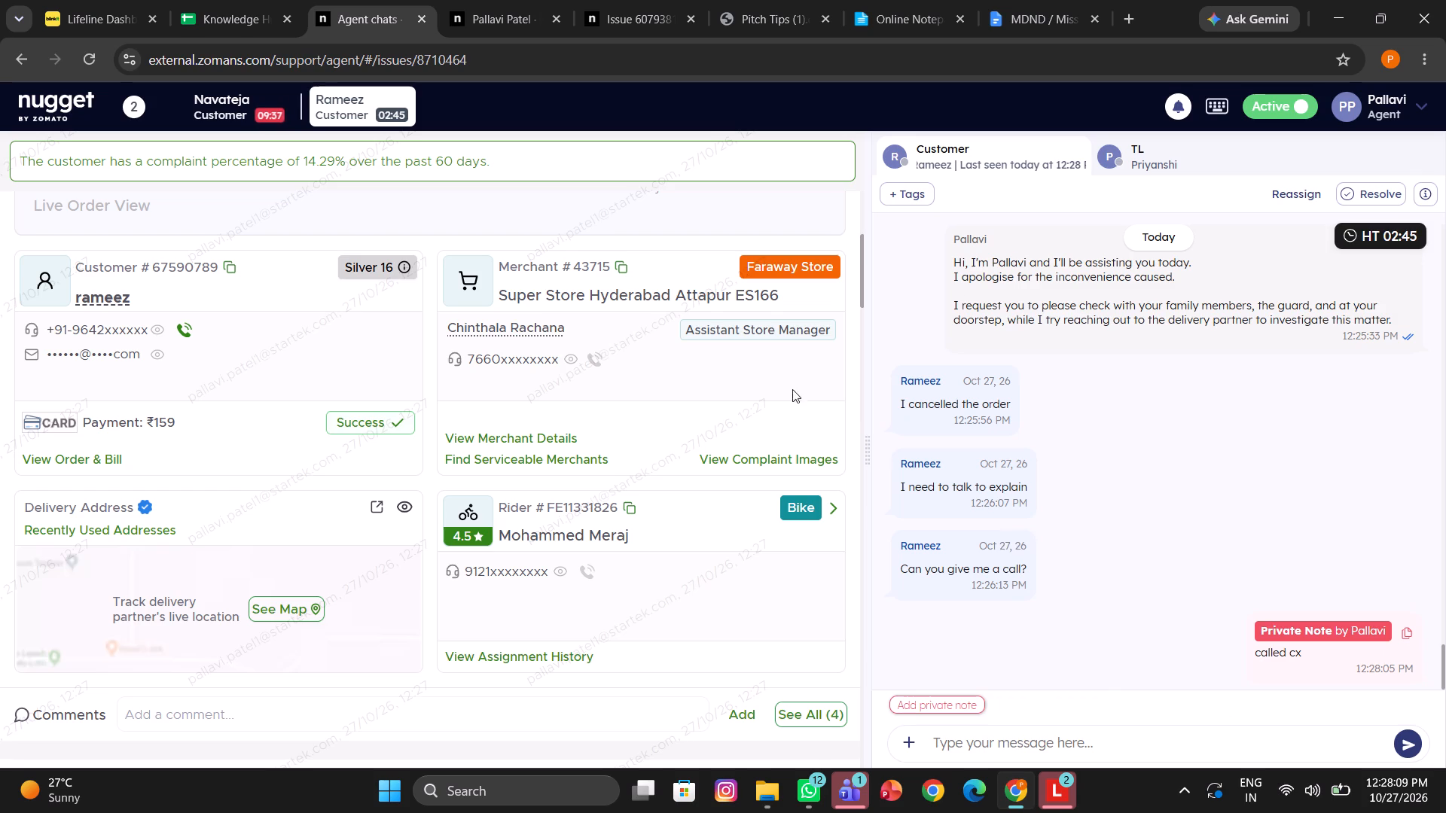
Check Navateja's chat briefly, return to Rameez's chat, and view the items and billing of the delivered order.
left_click(250, 111)
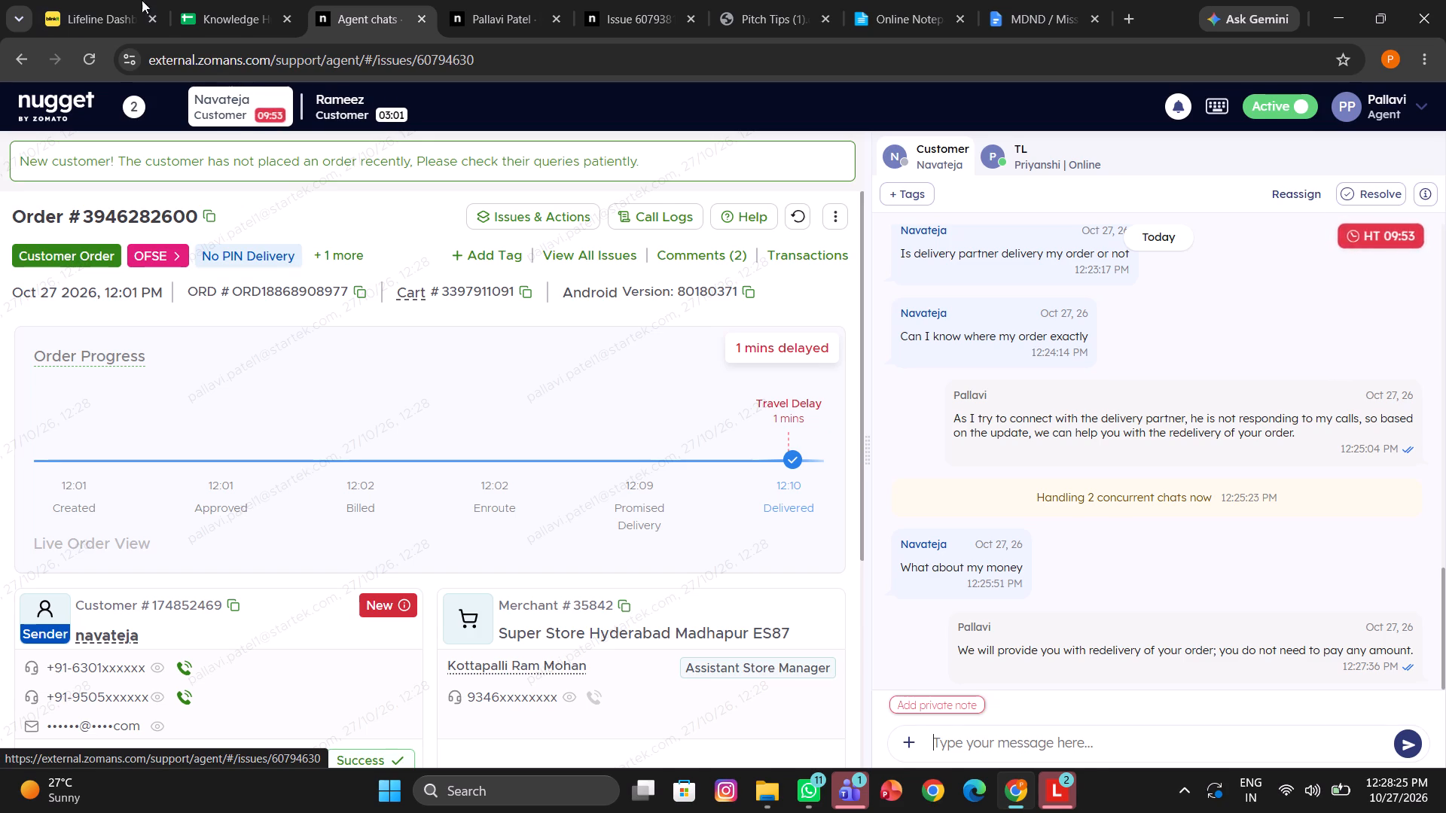
left_click(333, 113)
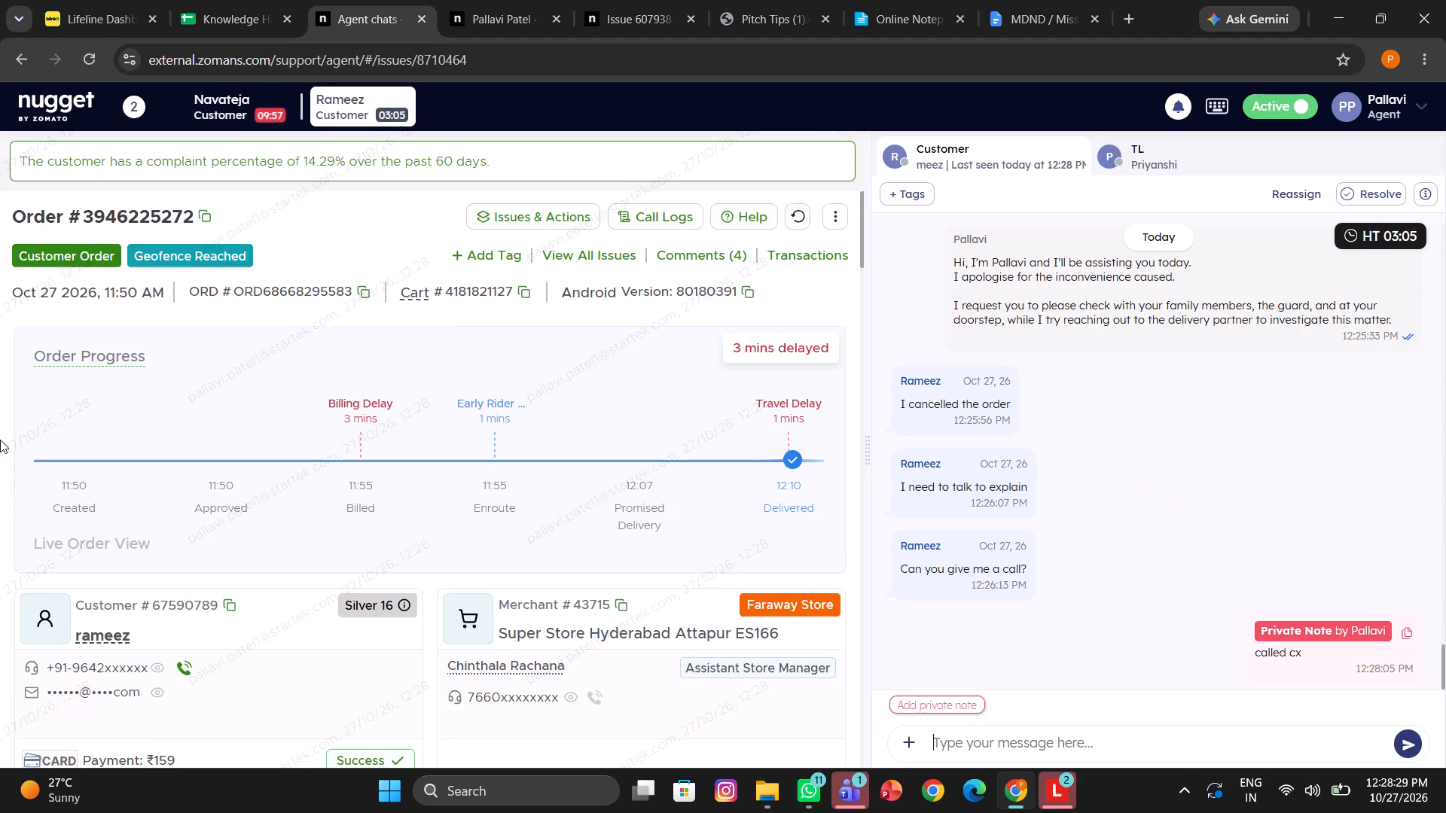
scroll(0, 440, "down", 2)
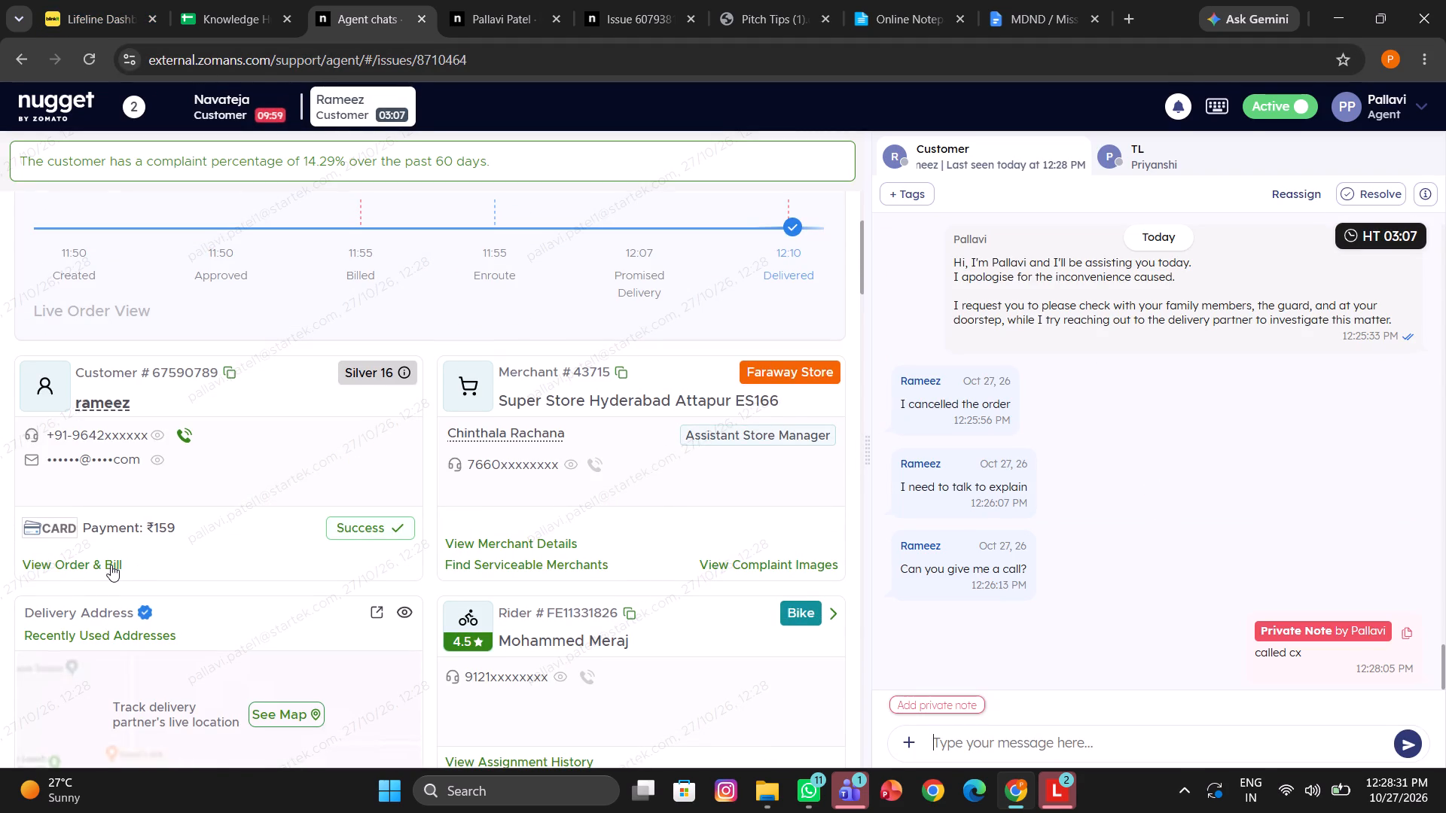
left_click(111, 565)
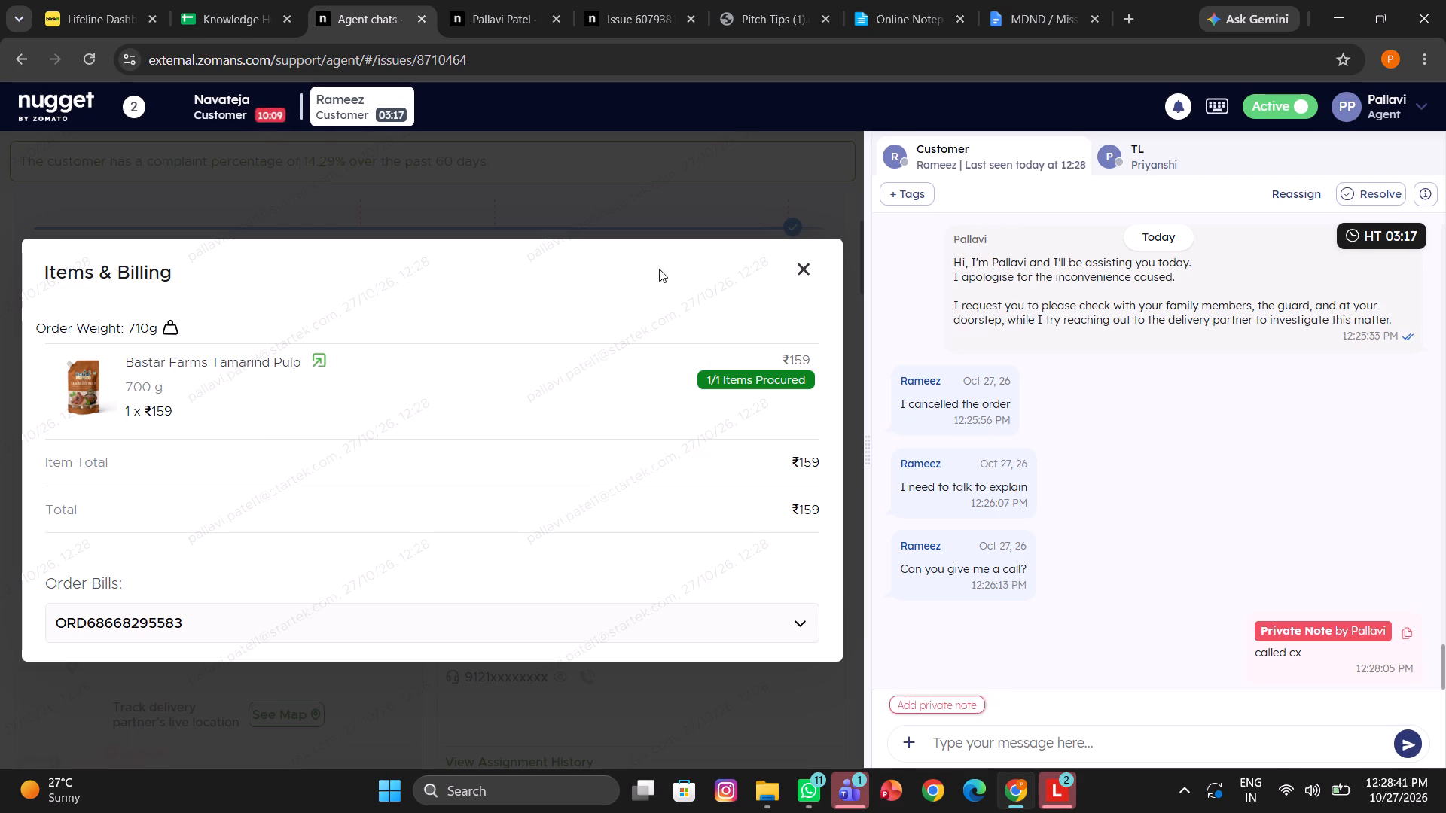
left_click(803, 276)
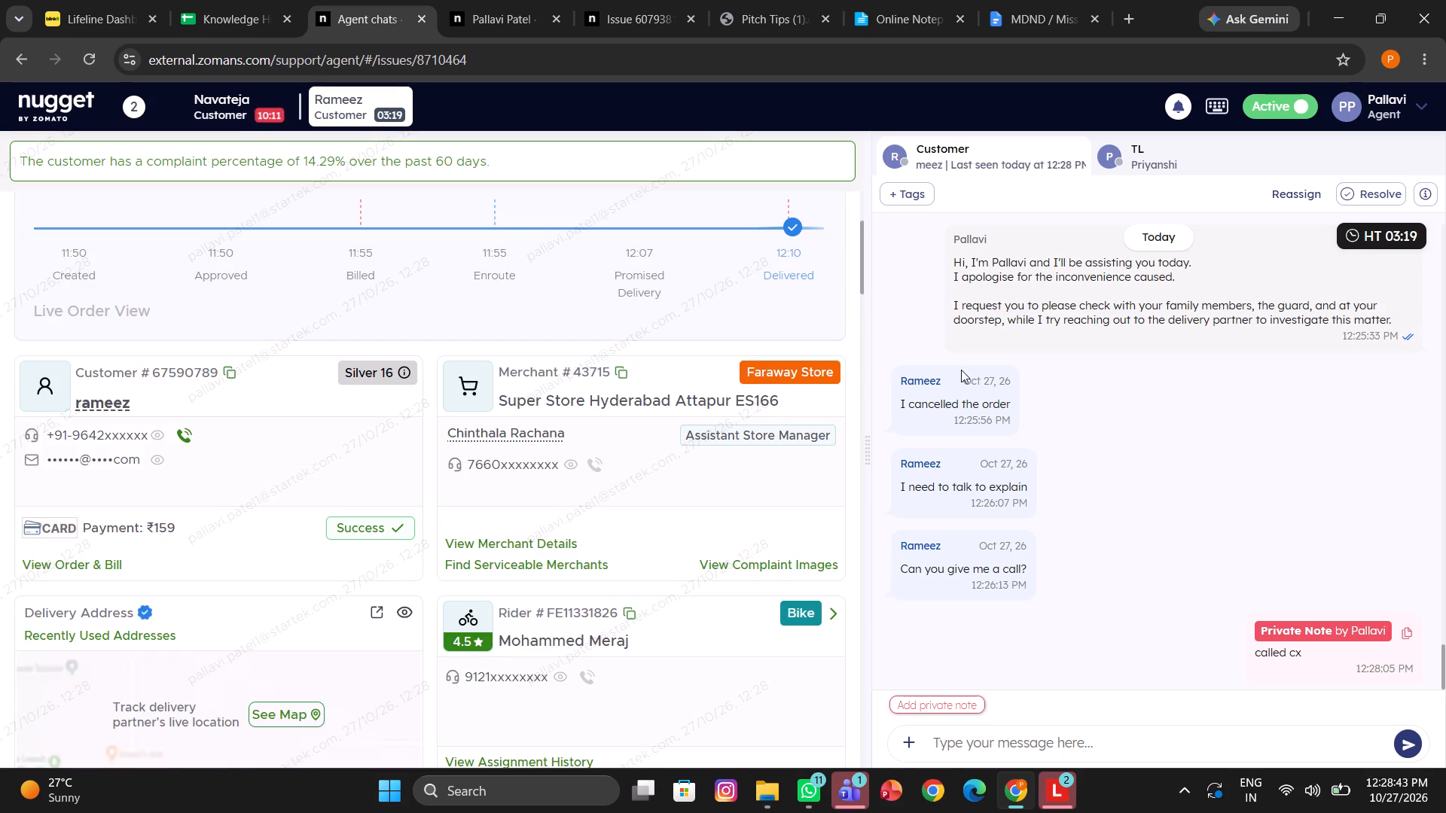
Review Rameez's delivered and cancelled orders, and view the items and billing of the cancelled one.
scroll(366, 525, "up", 3)
scroll(366, 525, "down", 11)
scroll(366, 525, "up", 11)
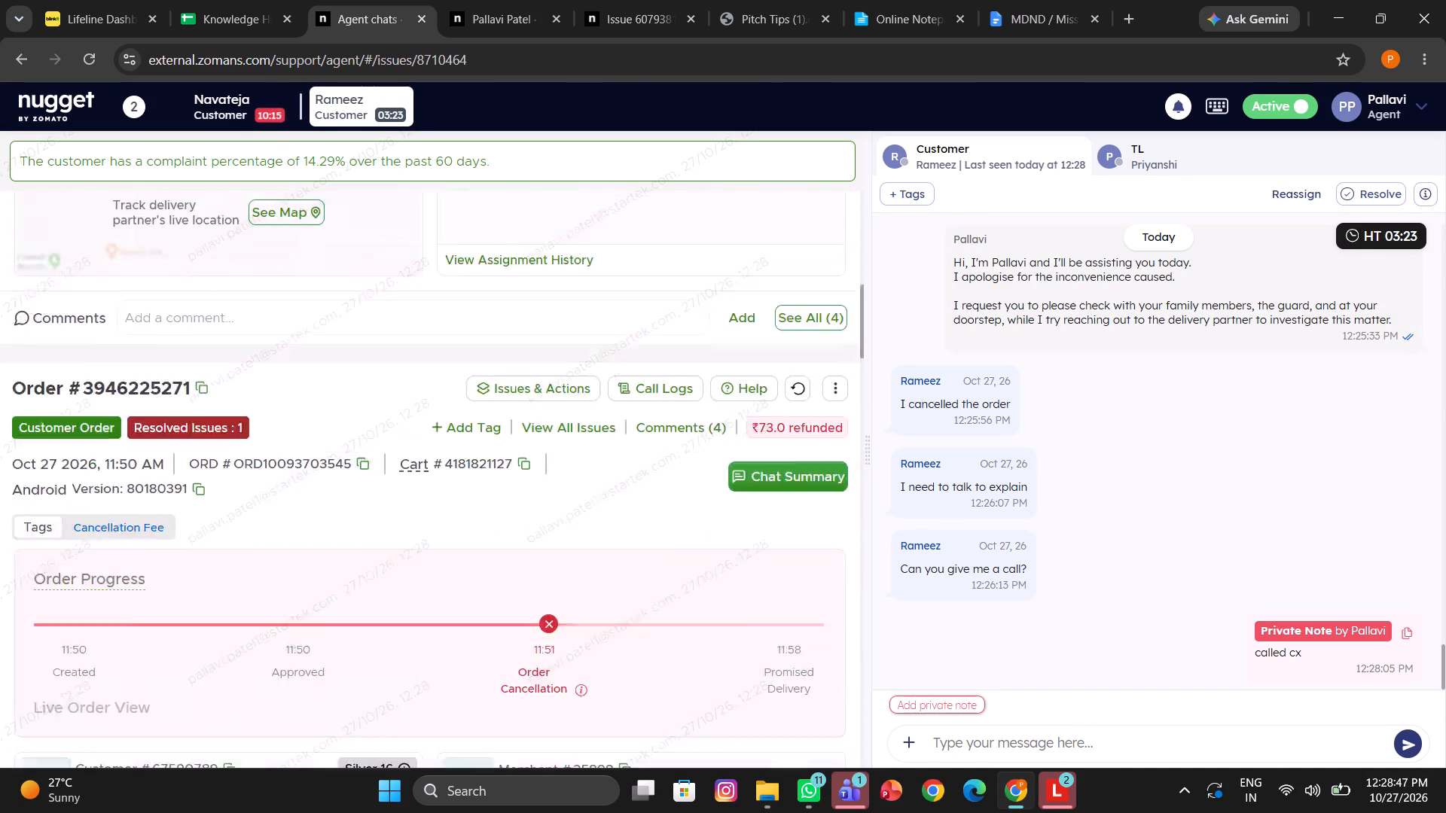
scroll(366, 525, "down", 4)
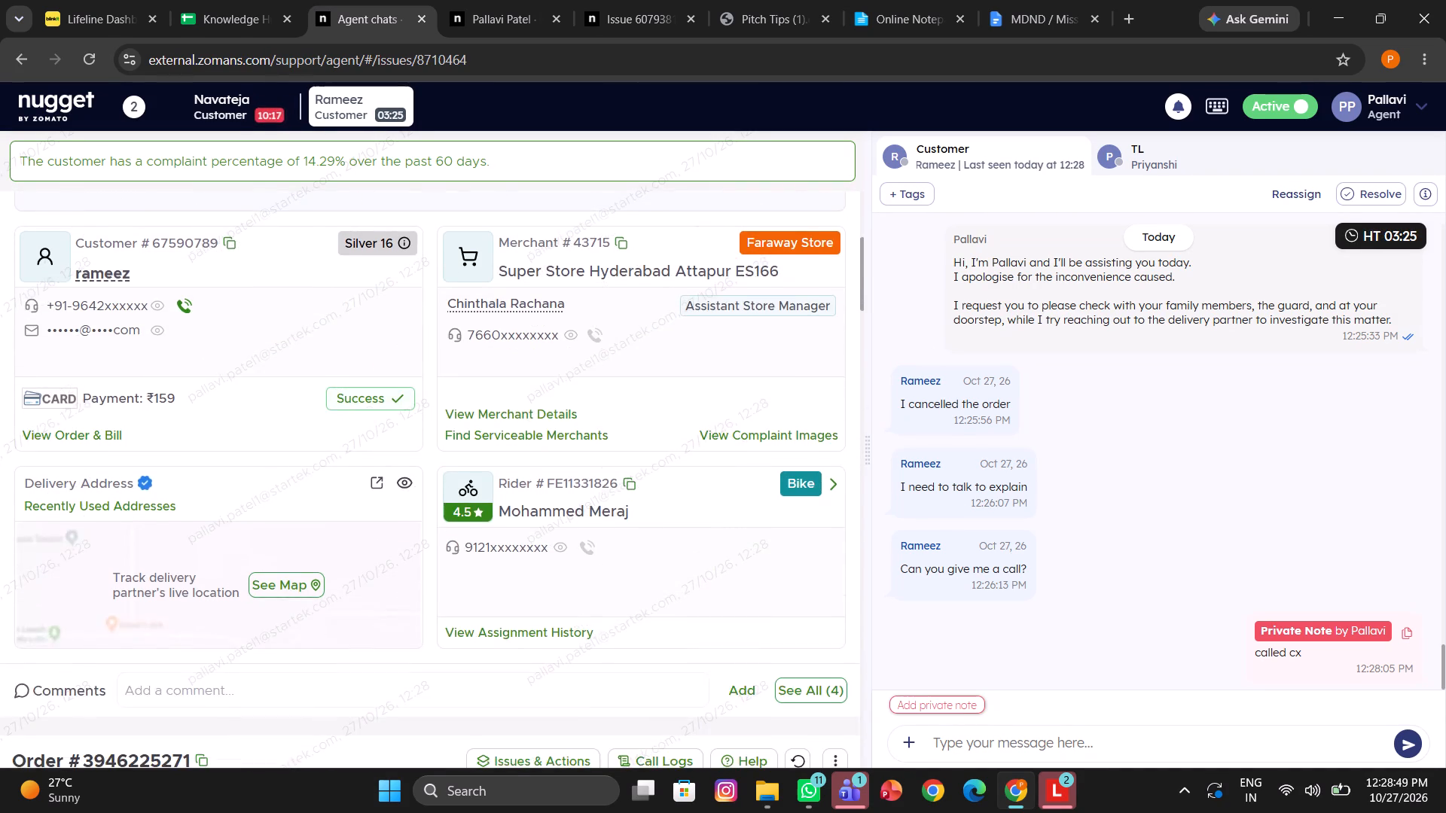
scroll(366, 525, "down", 2)
scroll(366, 525, "up", 6)
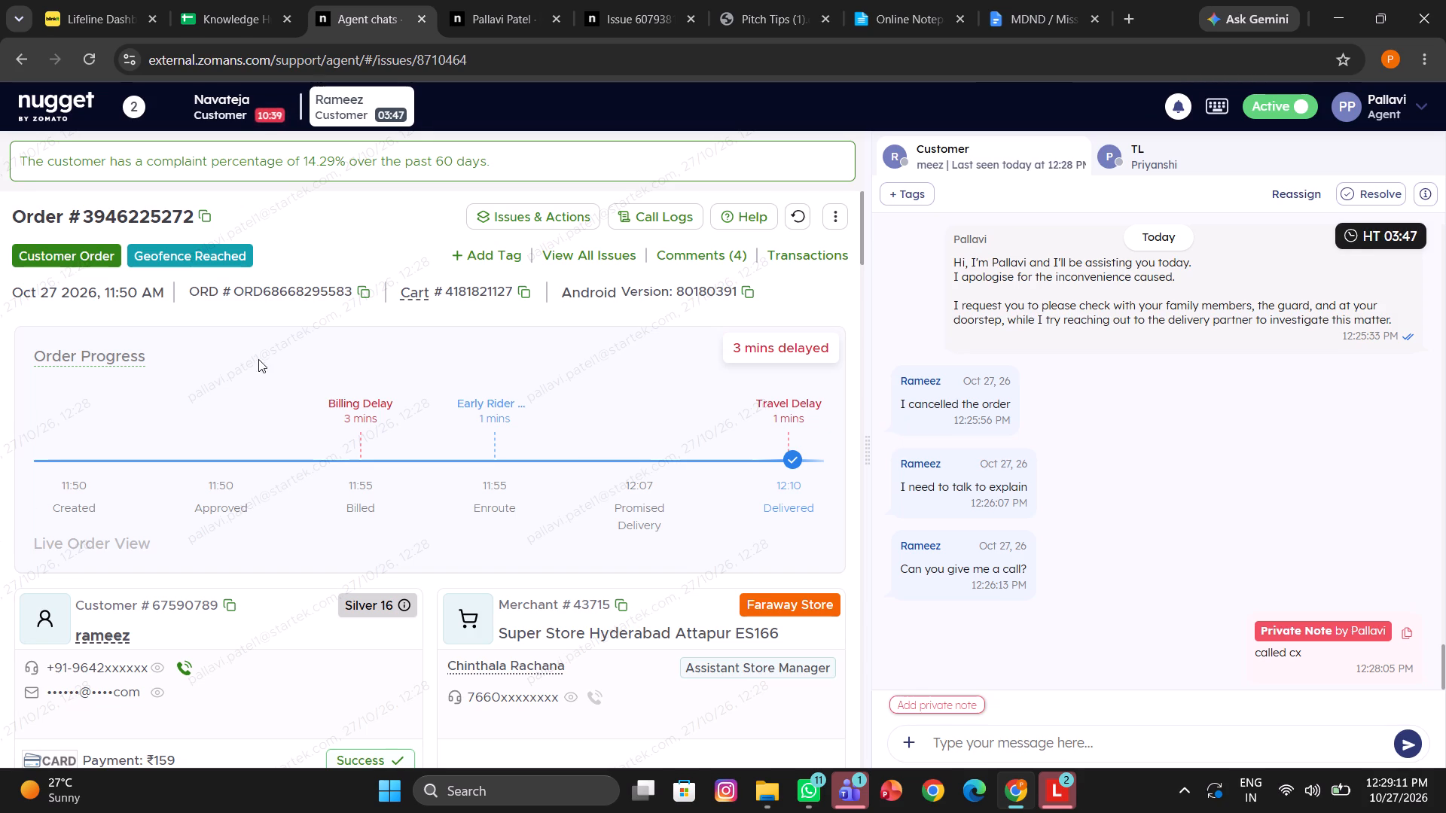
scroll(374, 475, "down", 7)
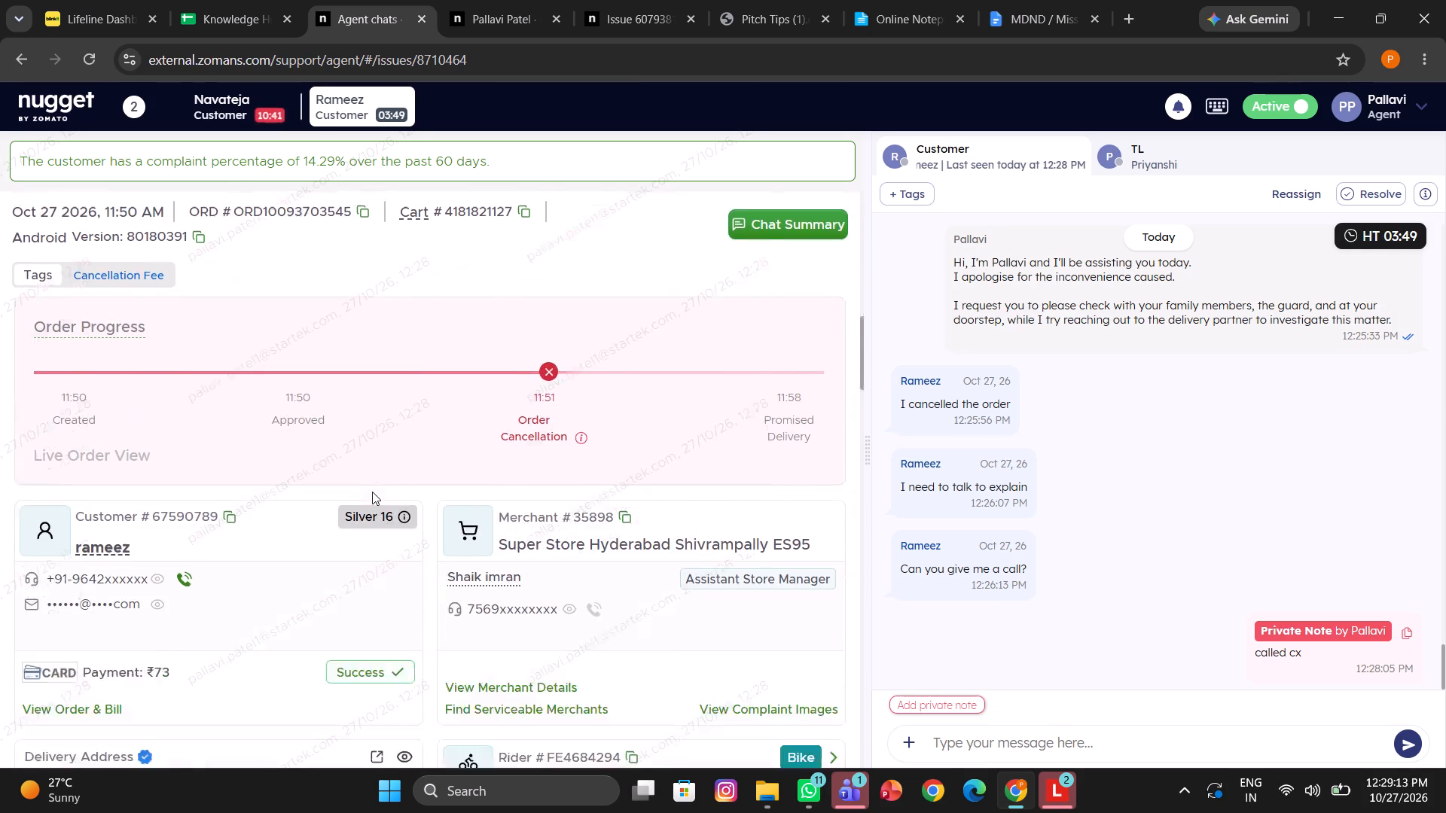
scroll(372, 492, "down", 1)
left_click(90, 588)
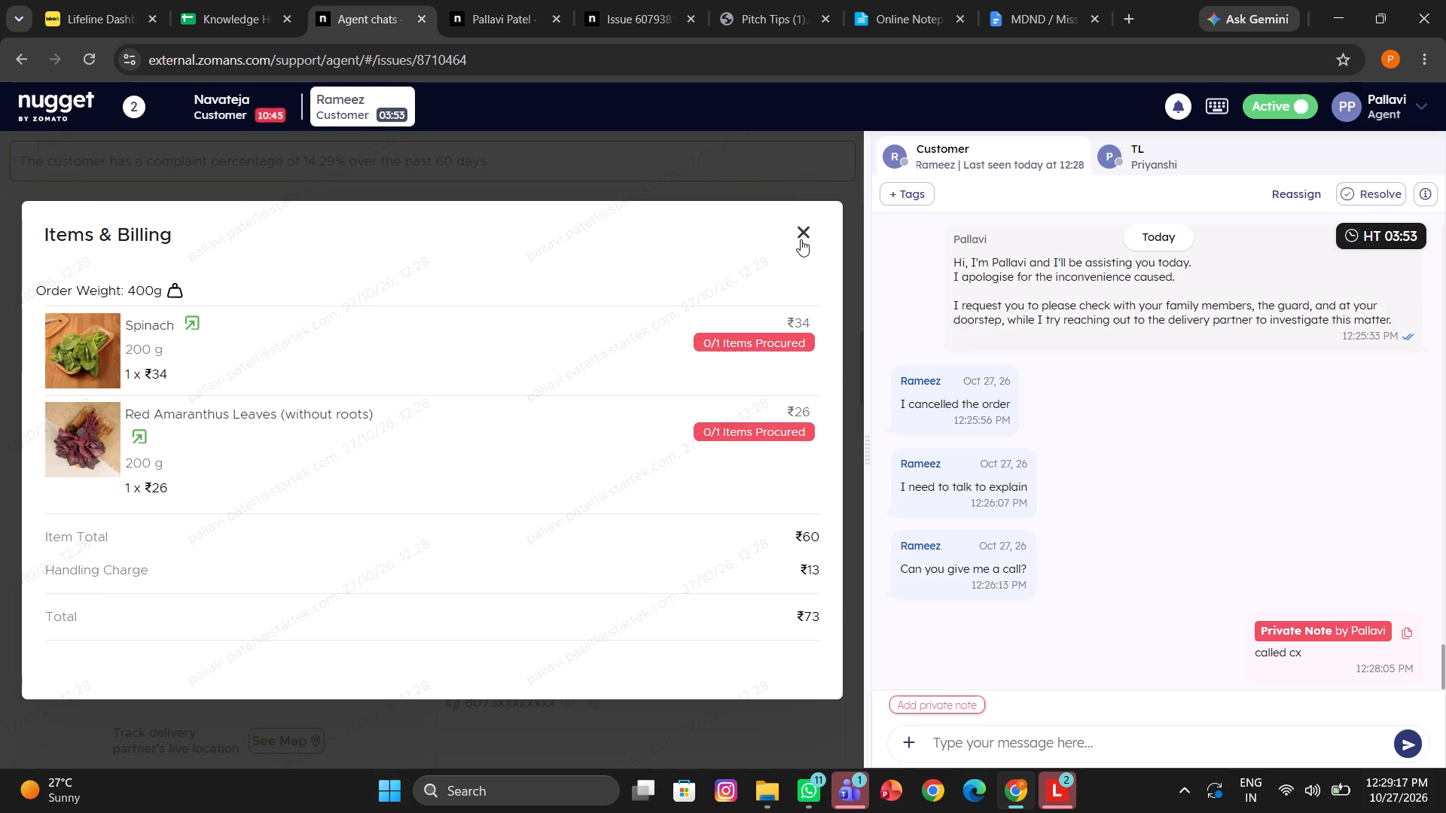
left_click(801, 239)
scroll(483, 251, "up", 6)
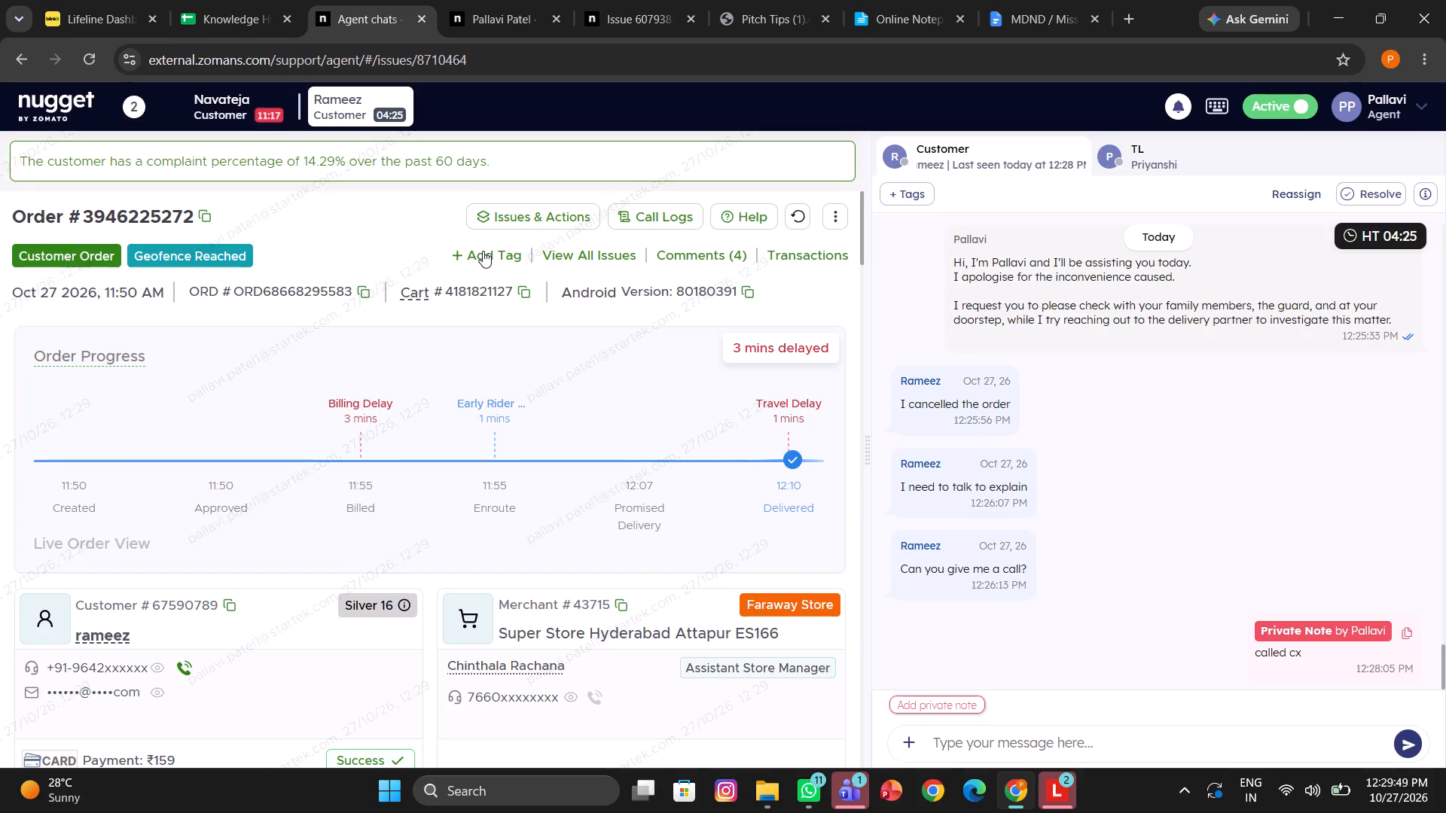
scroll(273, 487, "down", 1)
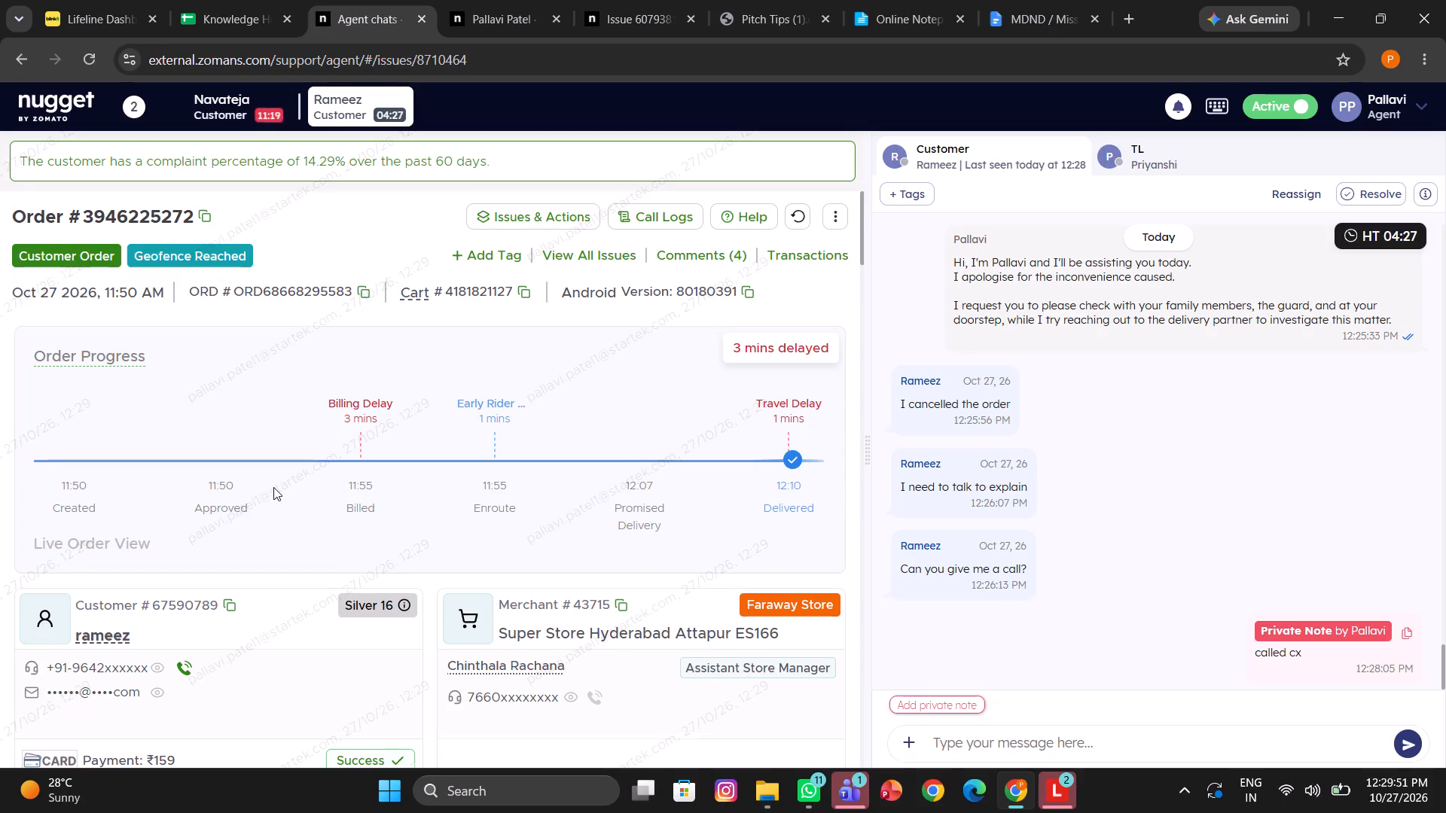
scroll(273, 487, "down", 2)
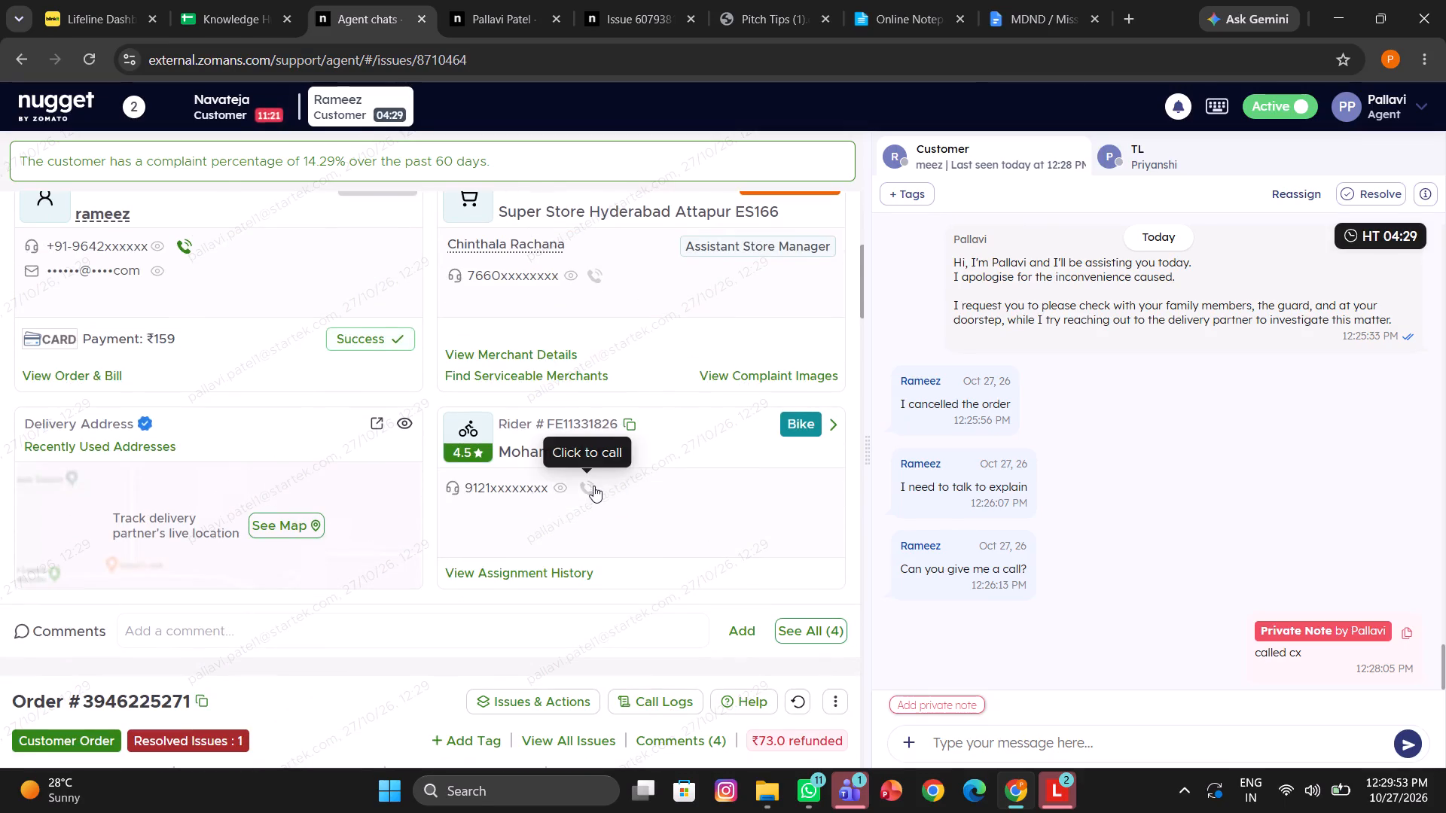
Call the delivery partner assigned to Rameez's order, placing the call a second time after the first attempt.
left_click(590, 483)
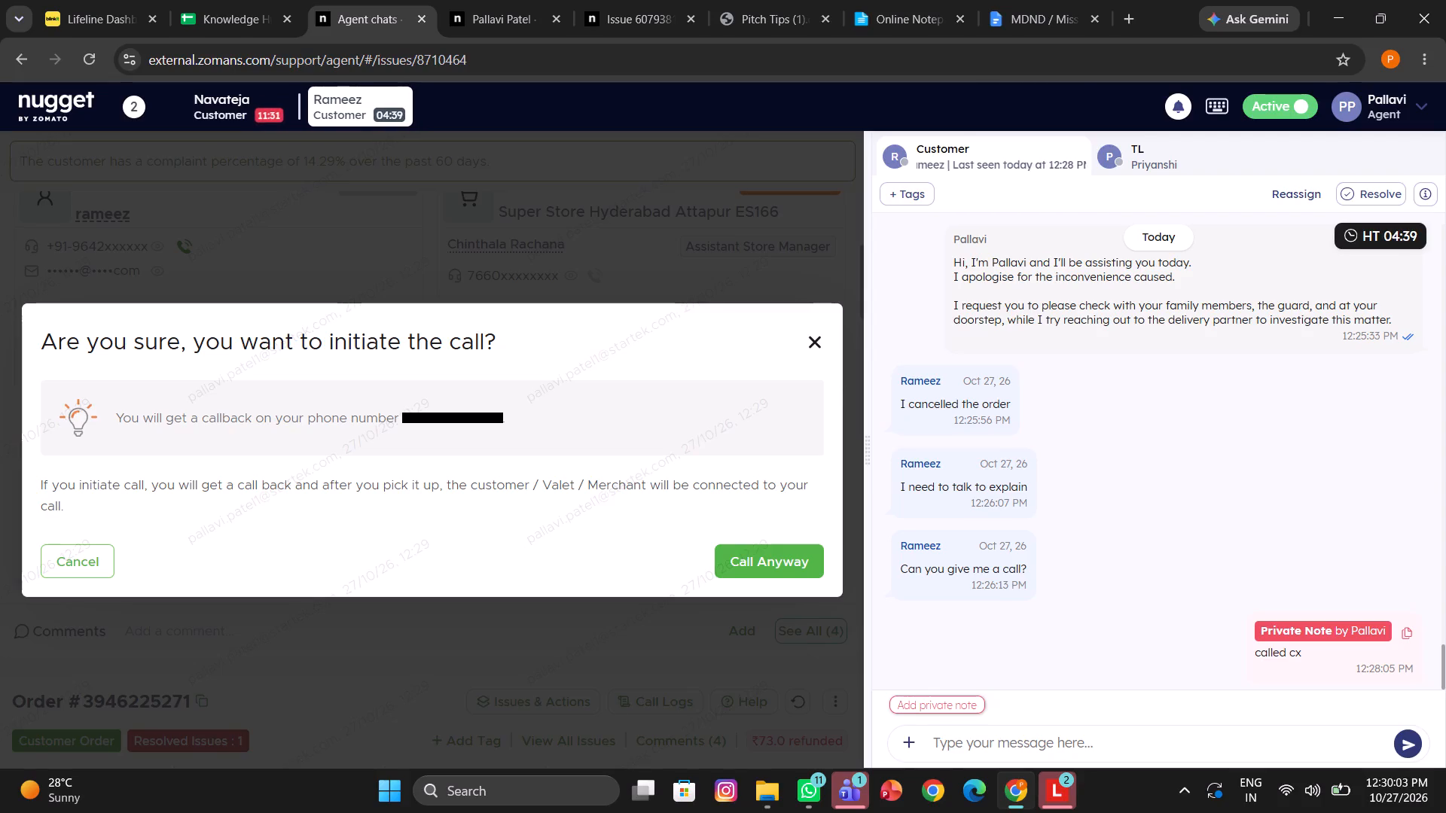
left_click(744, 552)
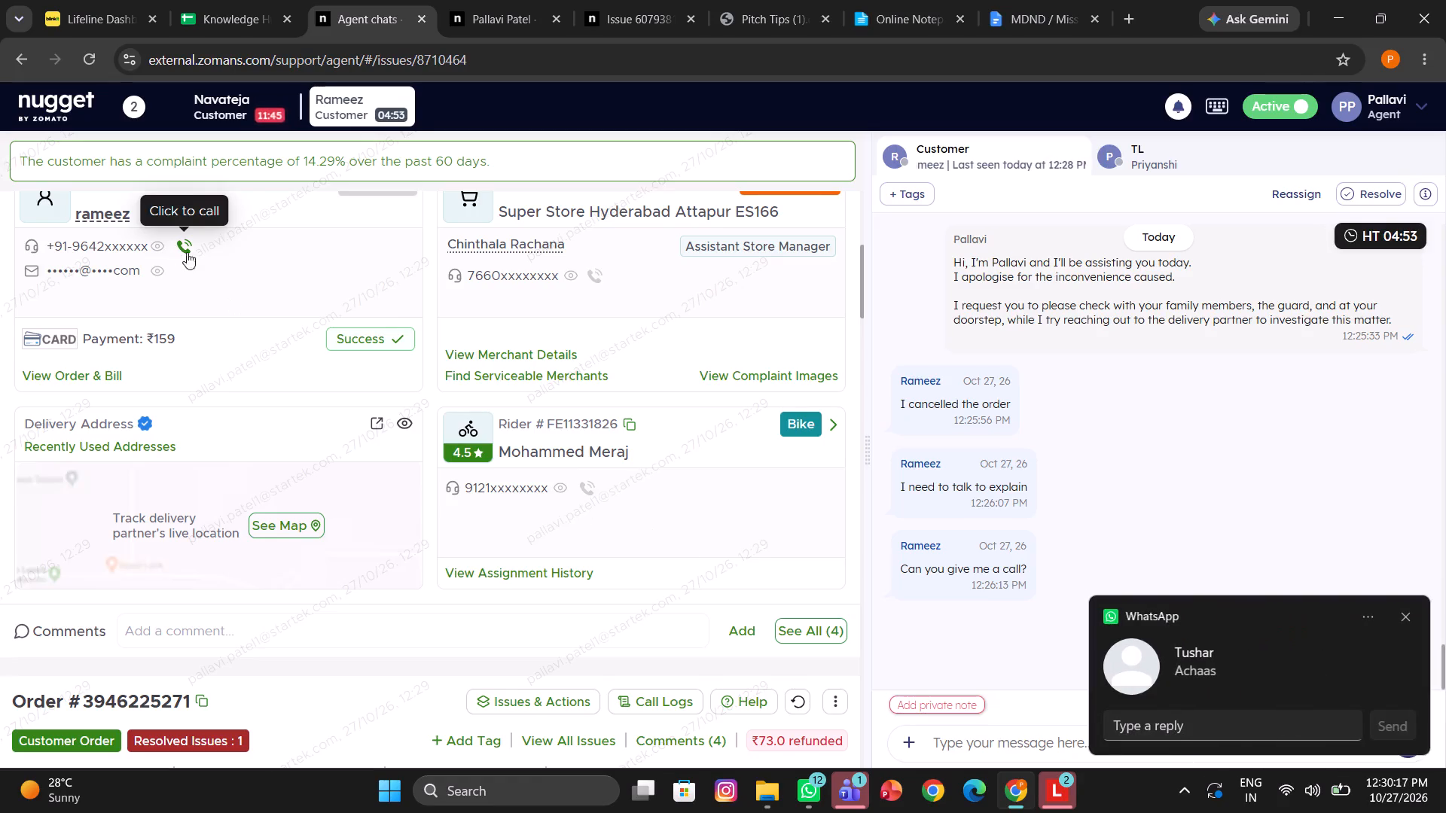
left_click(584, 487)
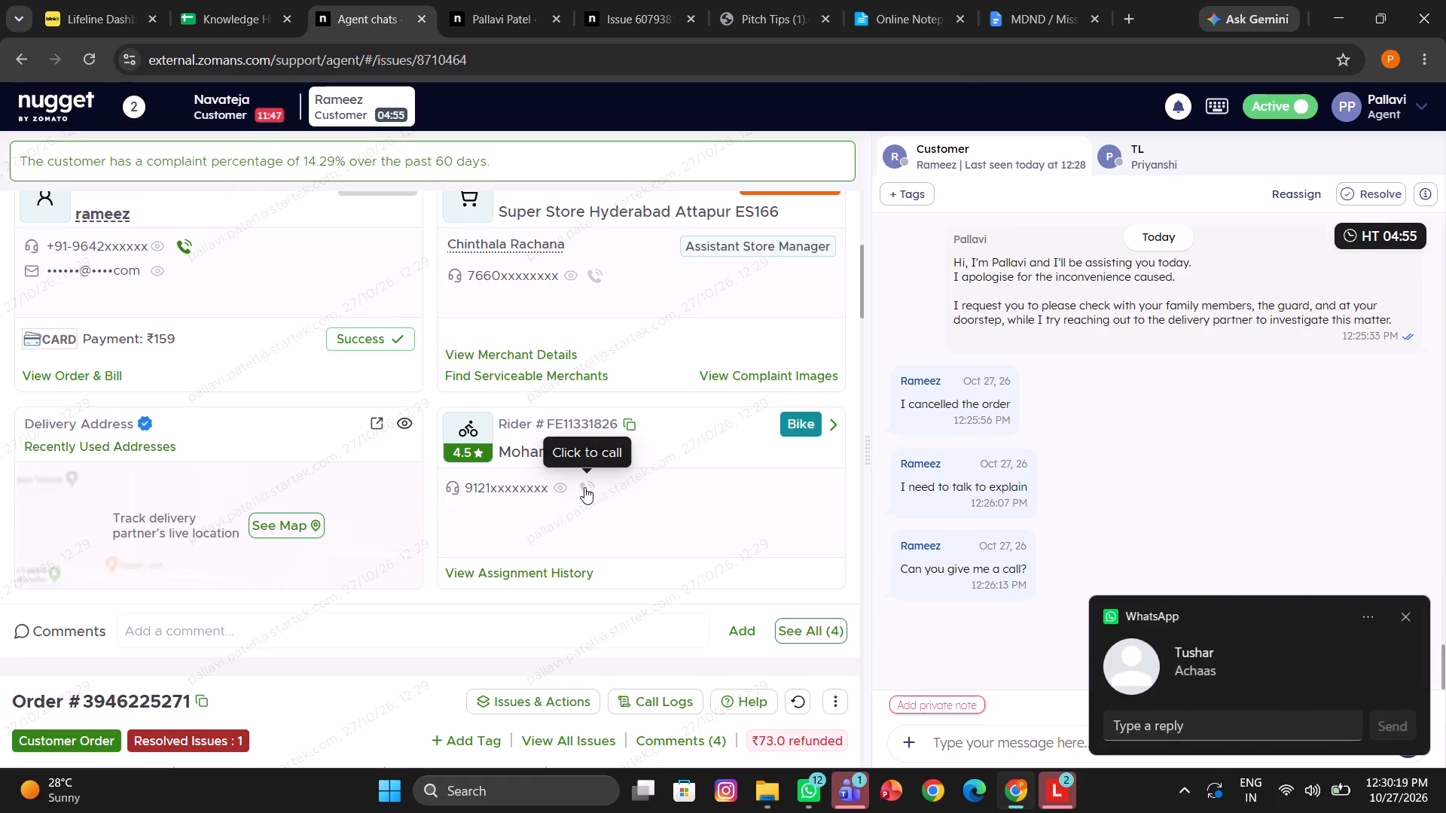
left_click(776, 569)
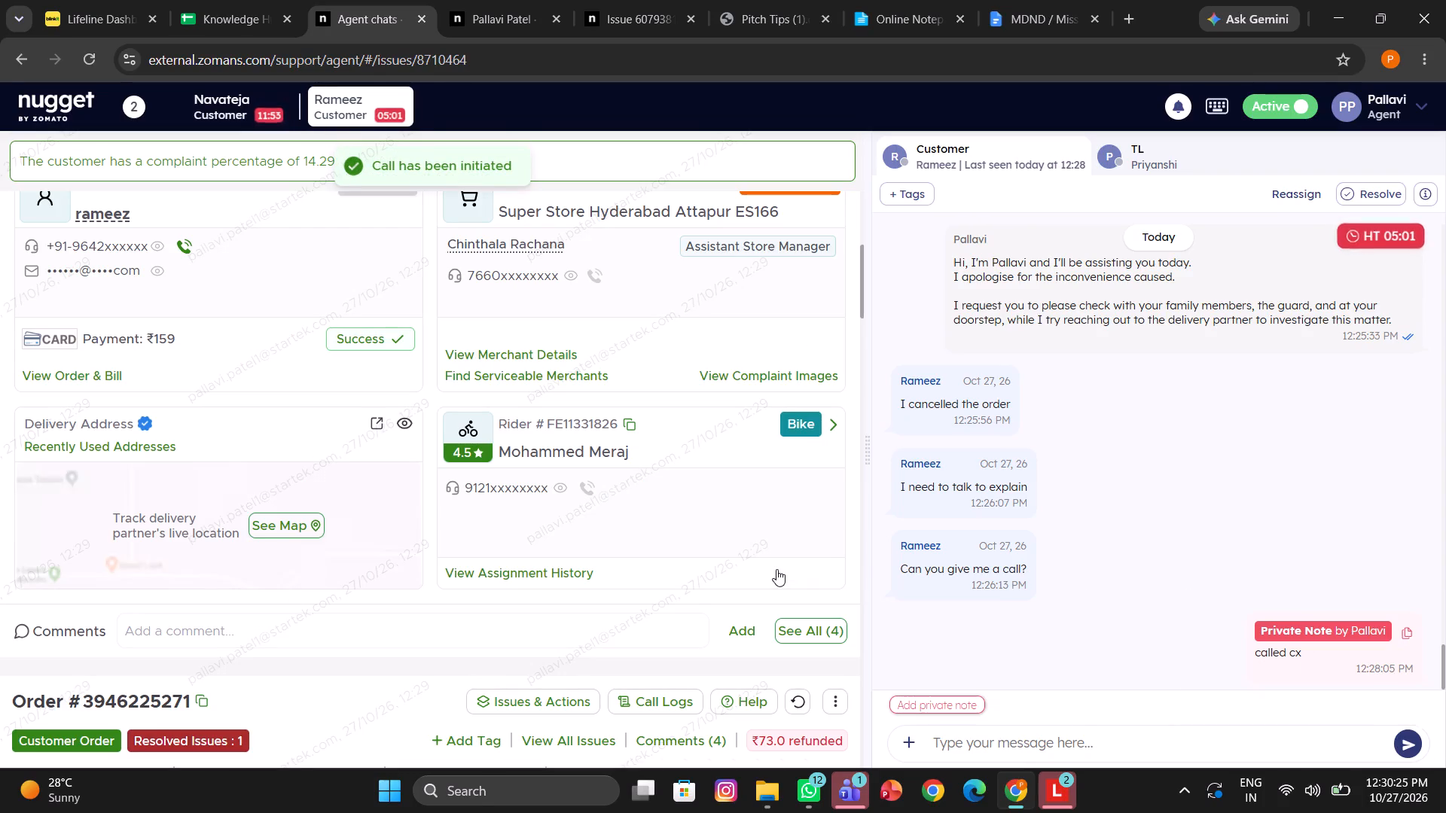
Add the private note "called dp" to Rameez's chat.
left_click(933, 703)
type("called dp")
left_click(893, 550)
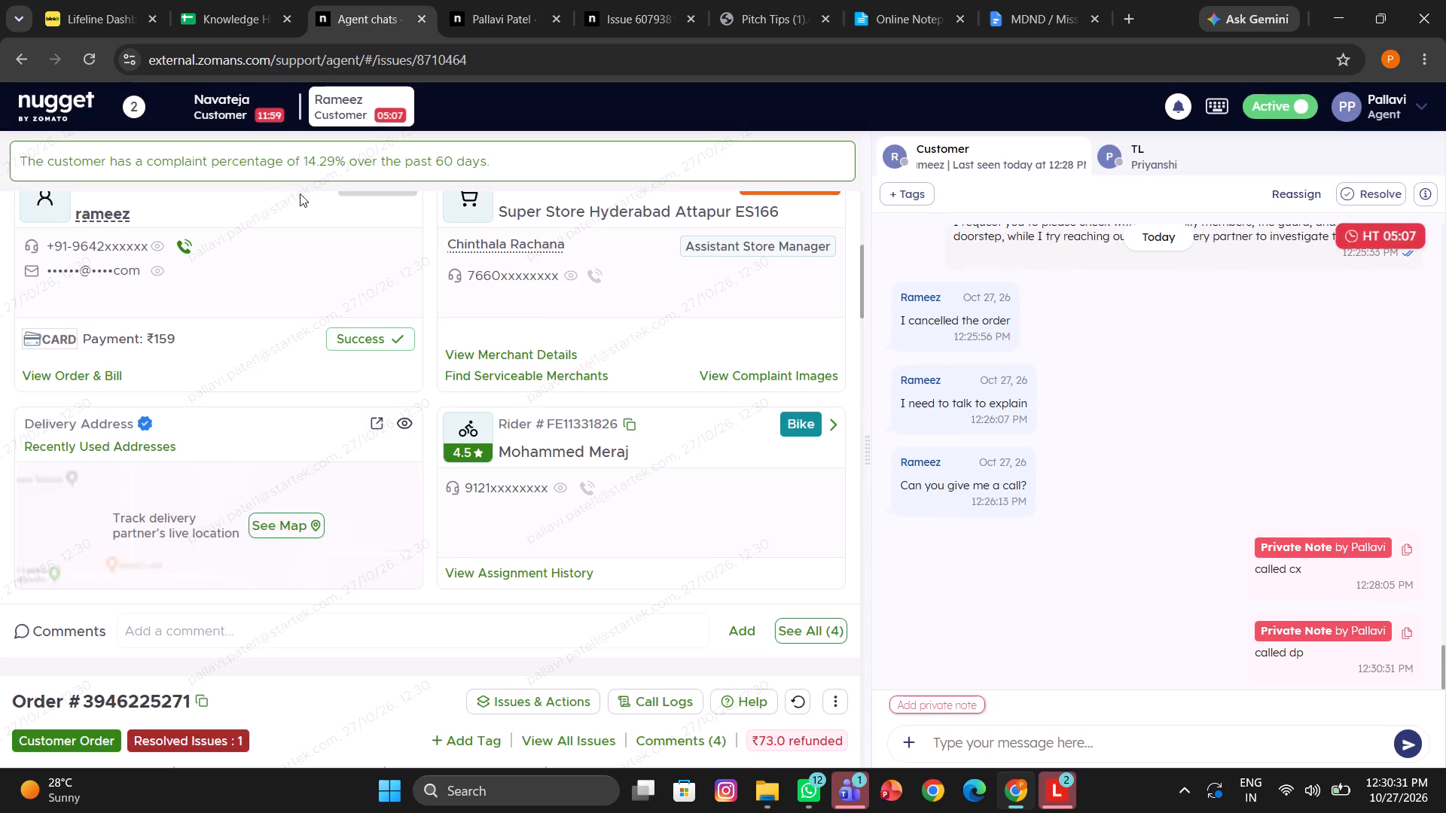
Switch to Navateja's chat and check the latest messages and the order details.
left_click(241, 102)
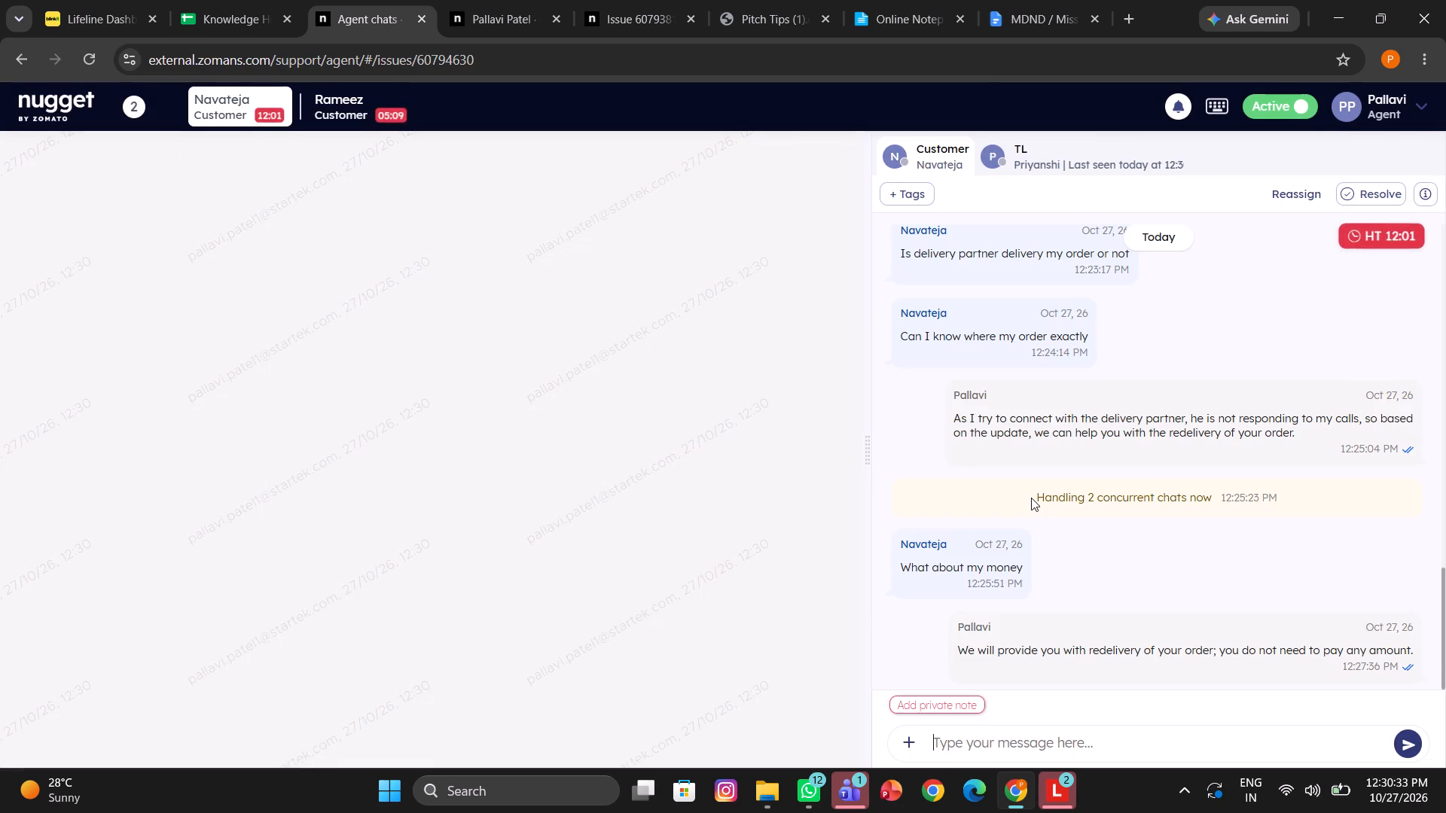
scroll(1031, 498, "down", 1)
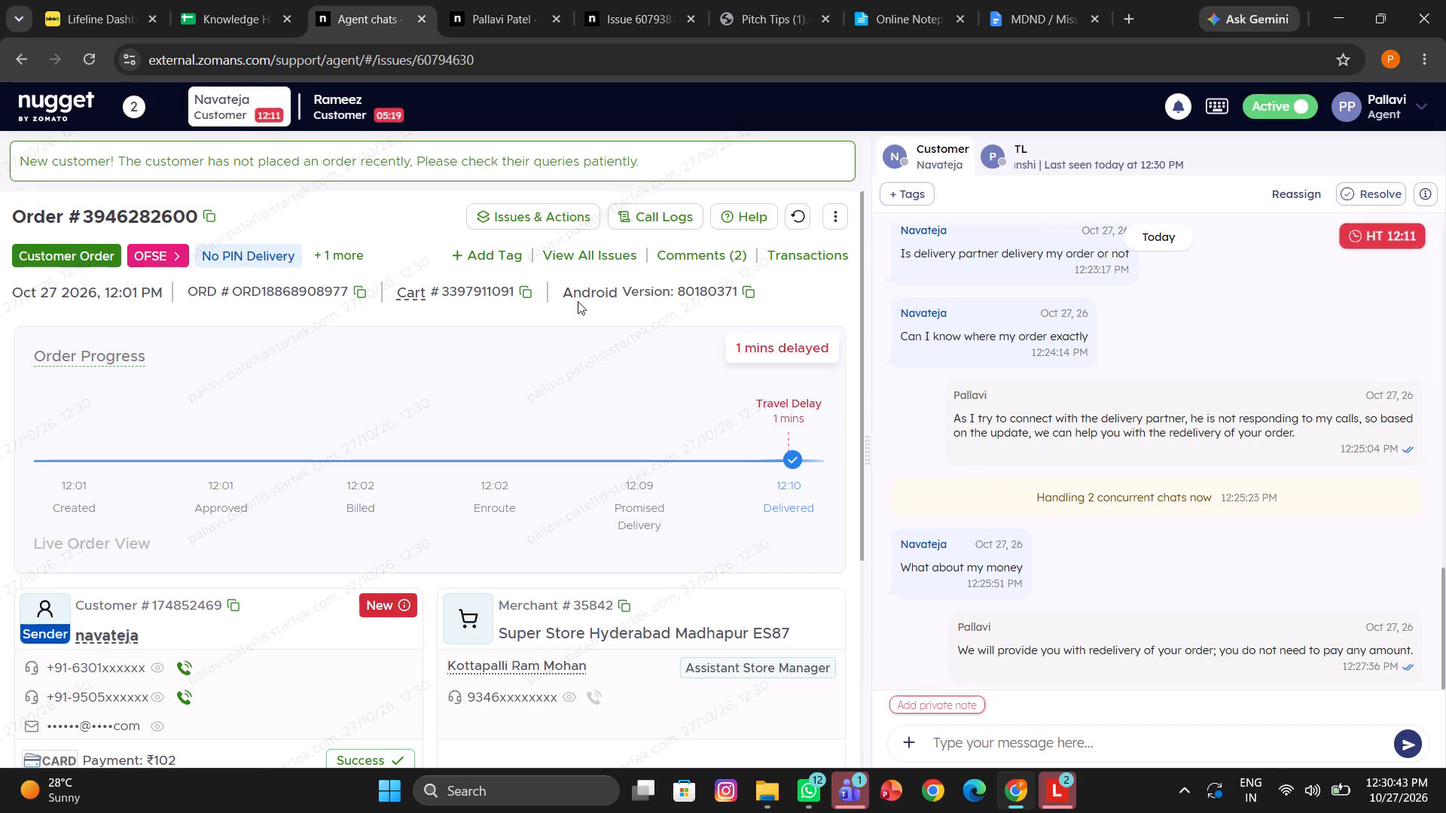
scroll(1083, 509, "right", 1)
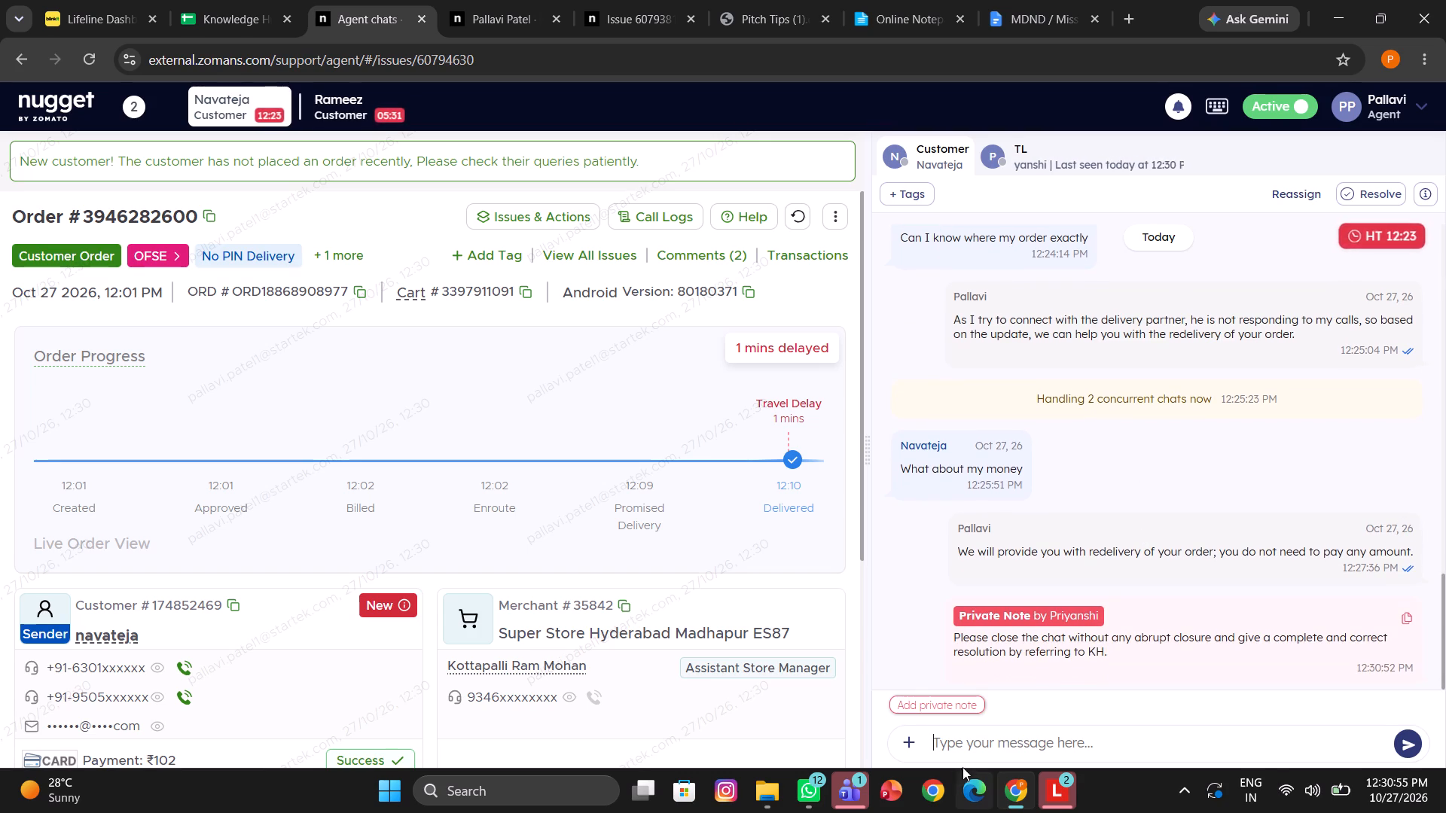
Find the re-delivery pitch in the Pitch Tips document and send Navateja "Should I proceed with a redelivery then?".
left_click(754, 2)
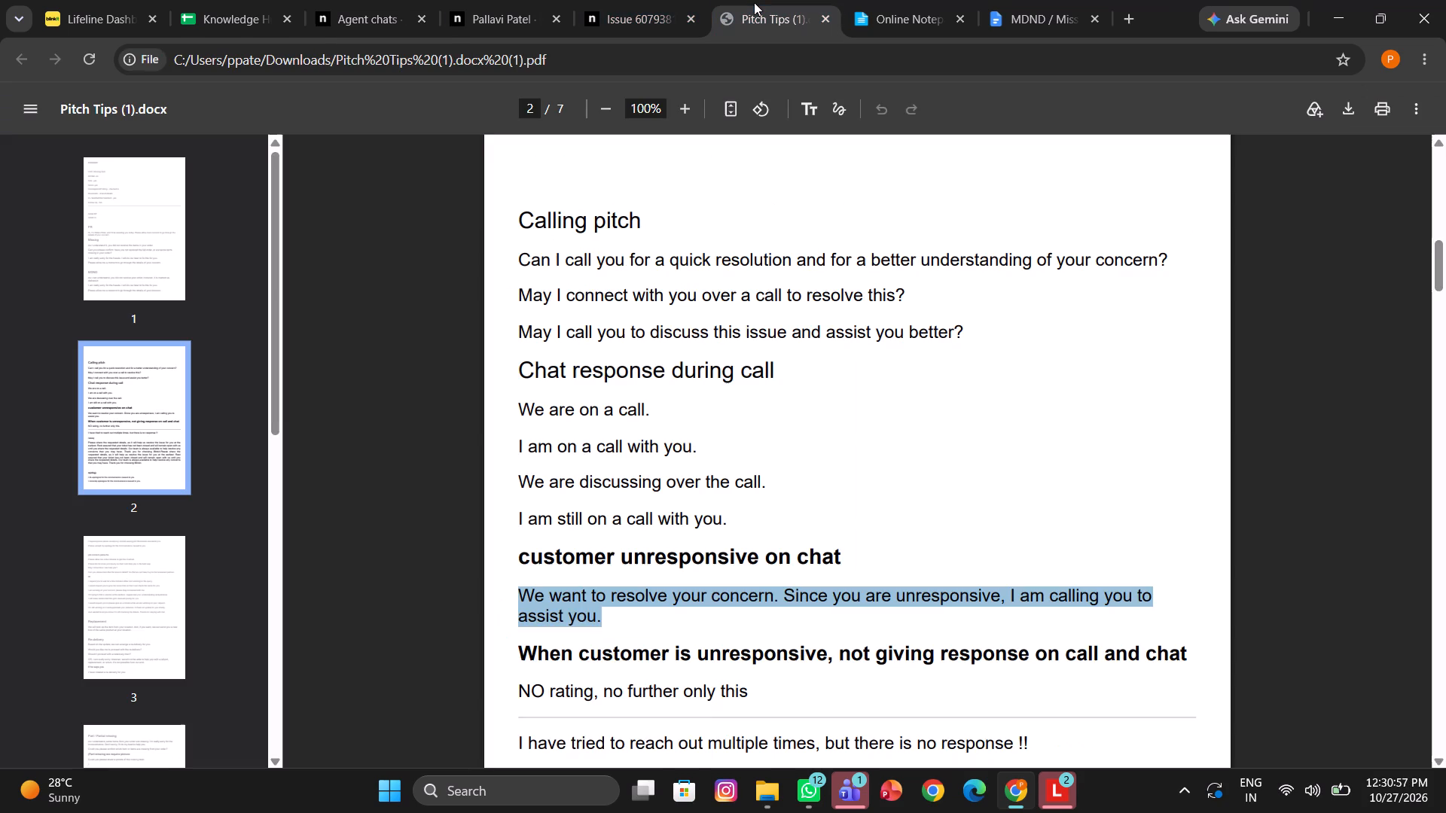
scroll(599, 537, "down", 3)
scroll(599, 537, "up", 7)
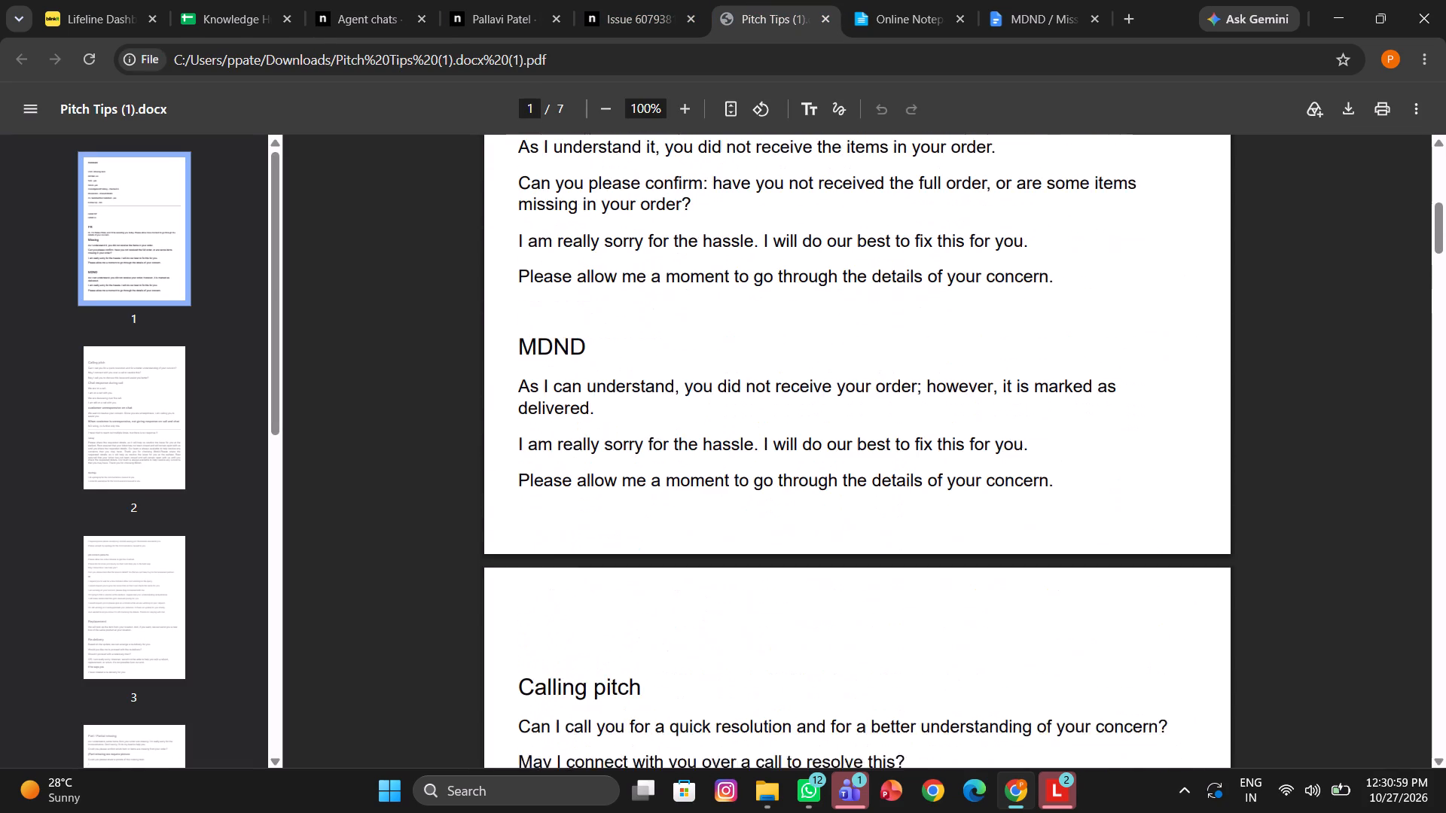
scroll(599, 537, "up", 6)
scroll(587, 568, "down", 14)
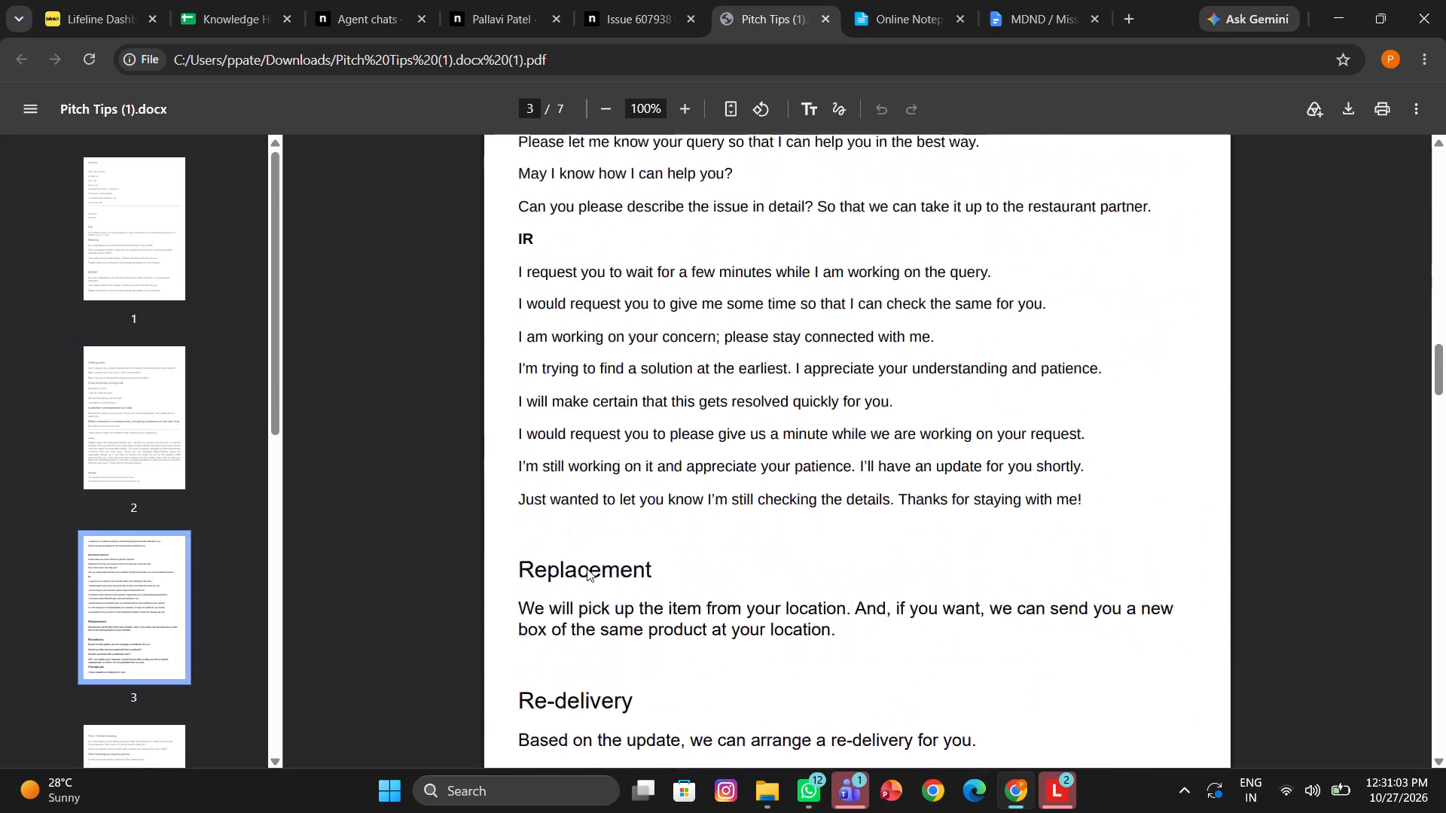
scroll(587, 568, "down", 3)
triple_click(532, 558)
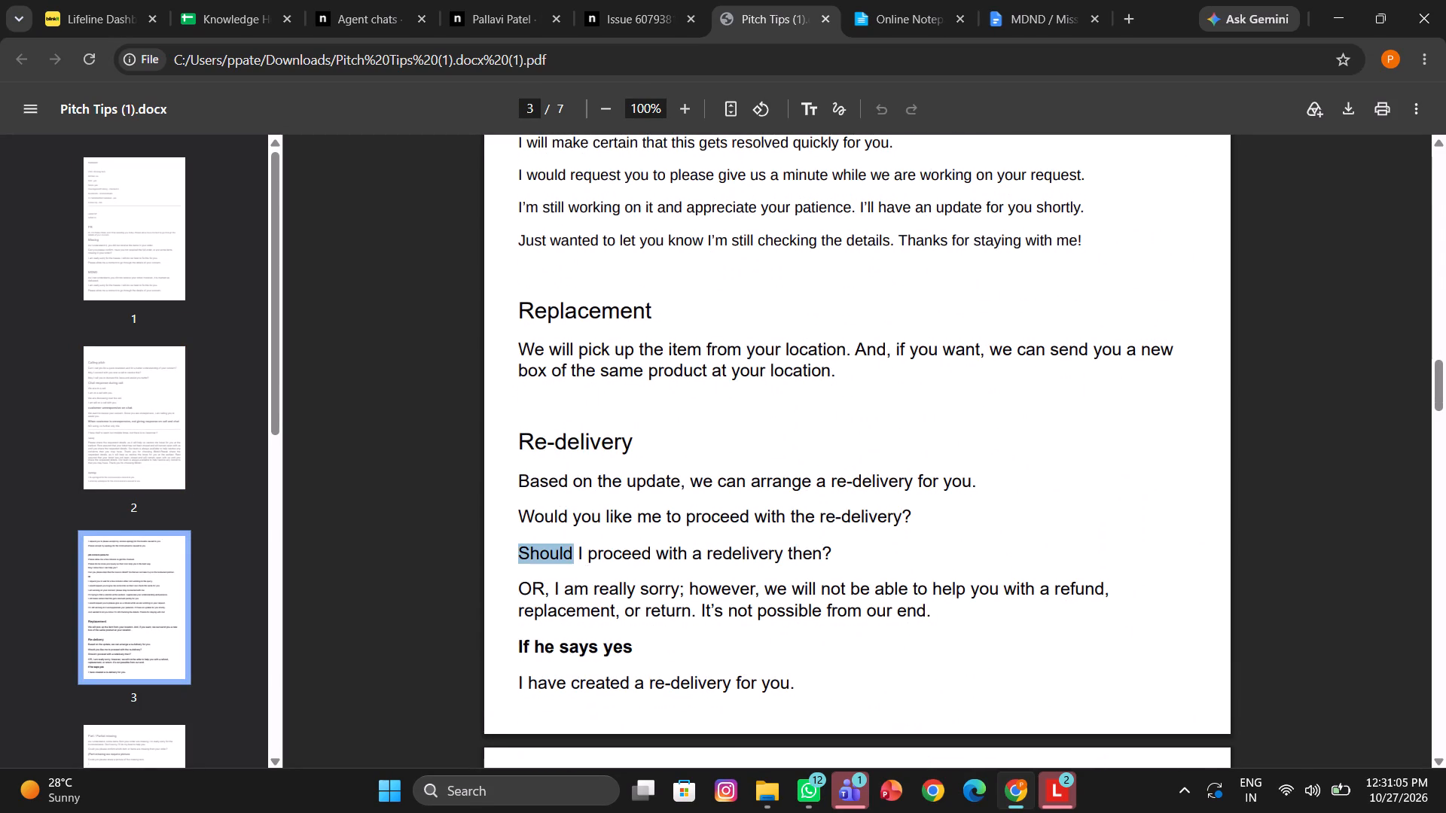
left_click(532, 558)
key("ctrl+c")
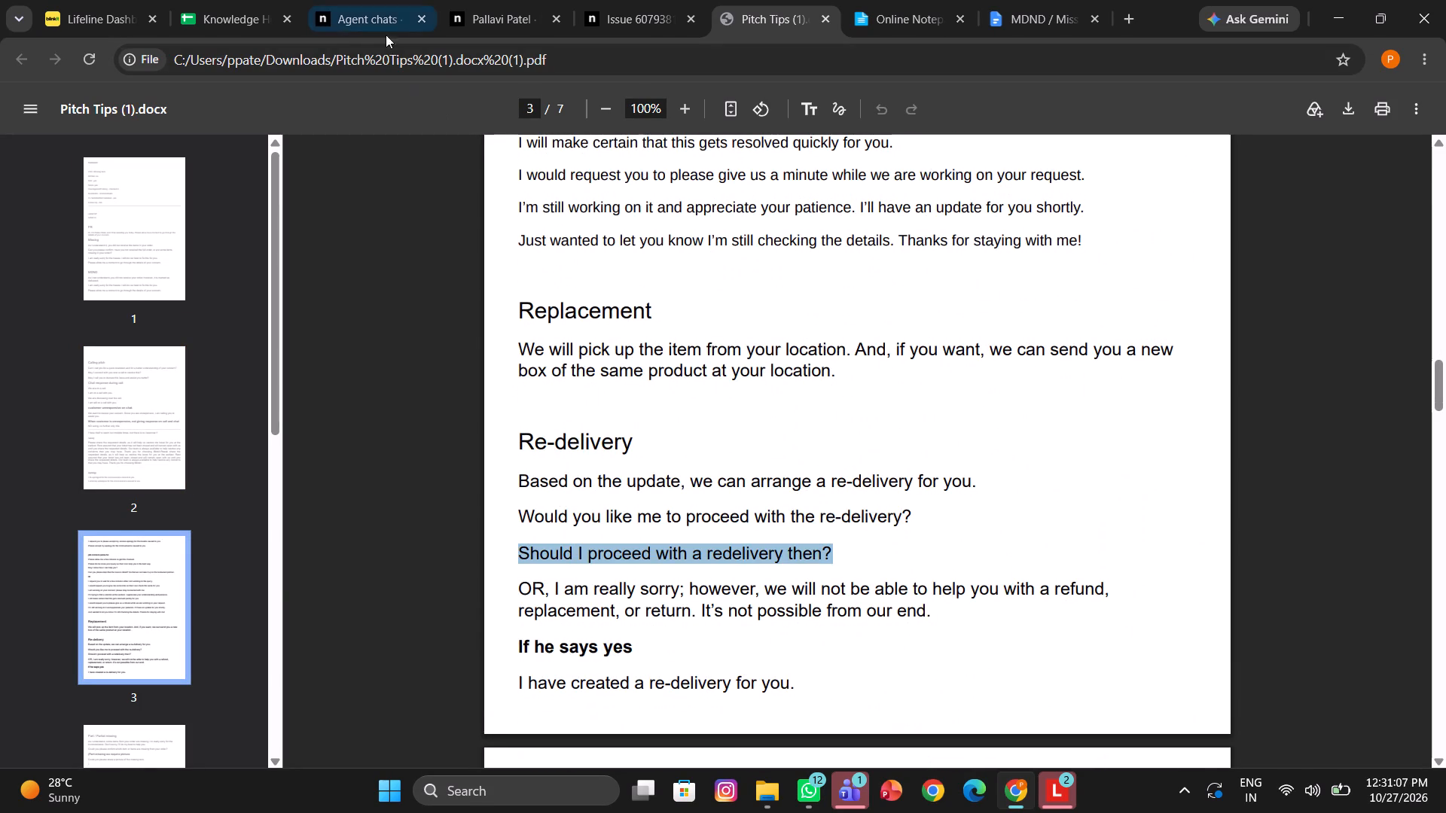
left_click(325, 28)
key("ctrl+v")
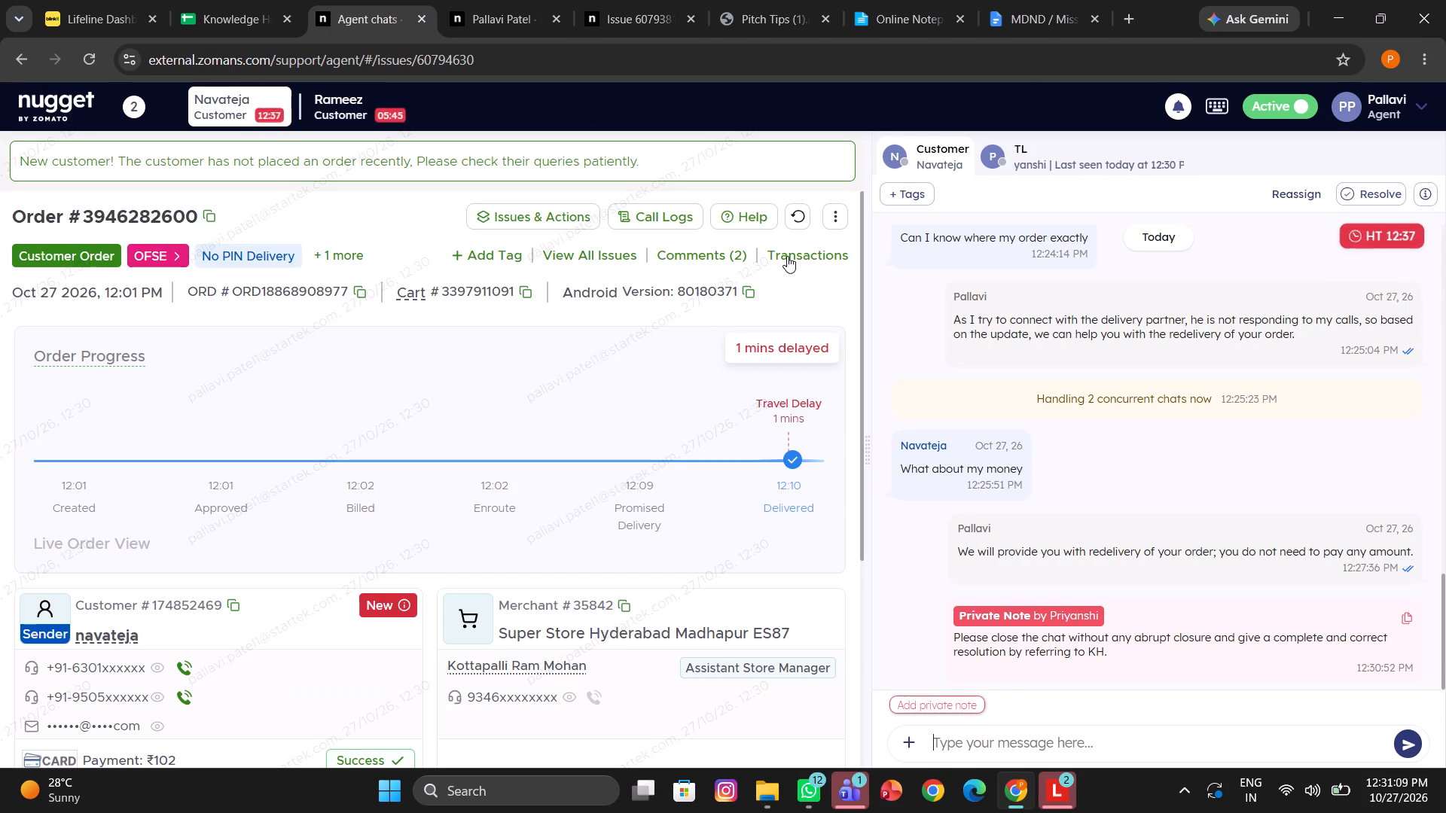
key("Return")
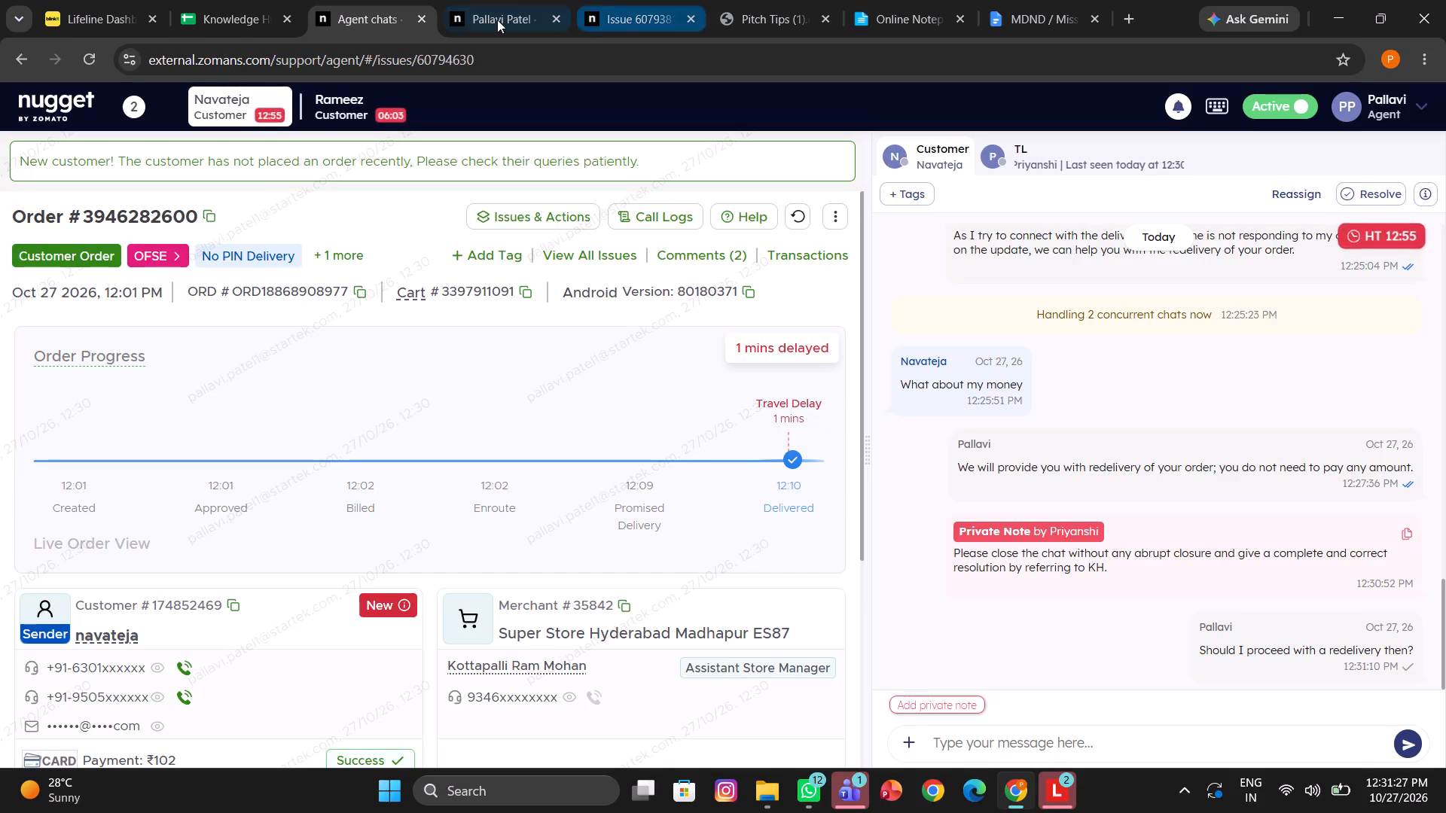
Open Rameez's chat and place another call to the customer.
left_click(317, 119)
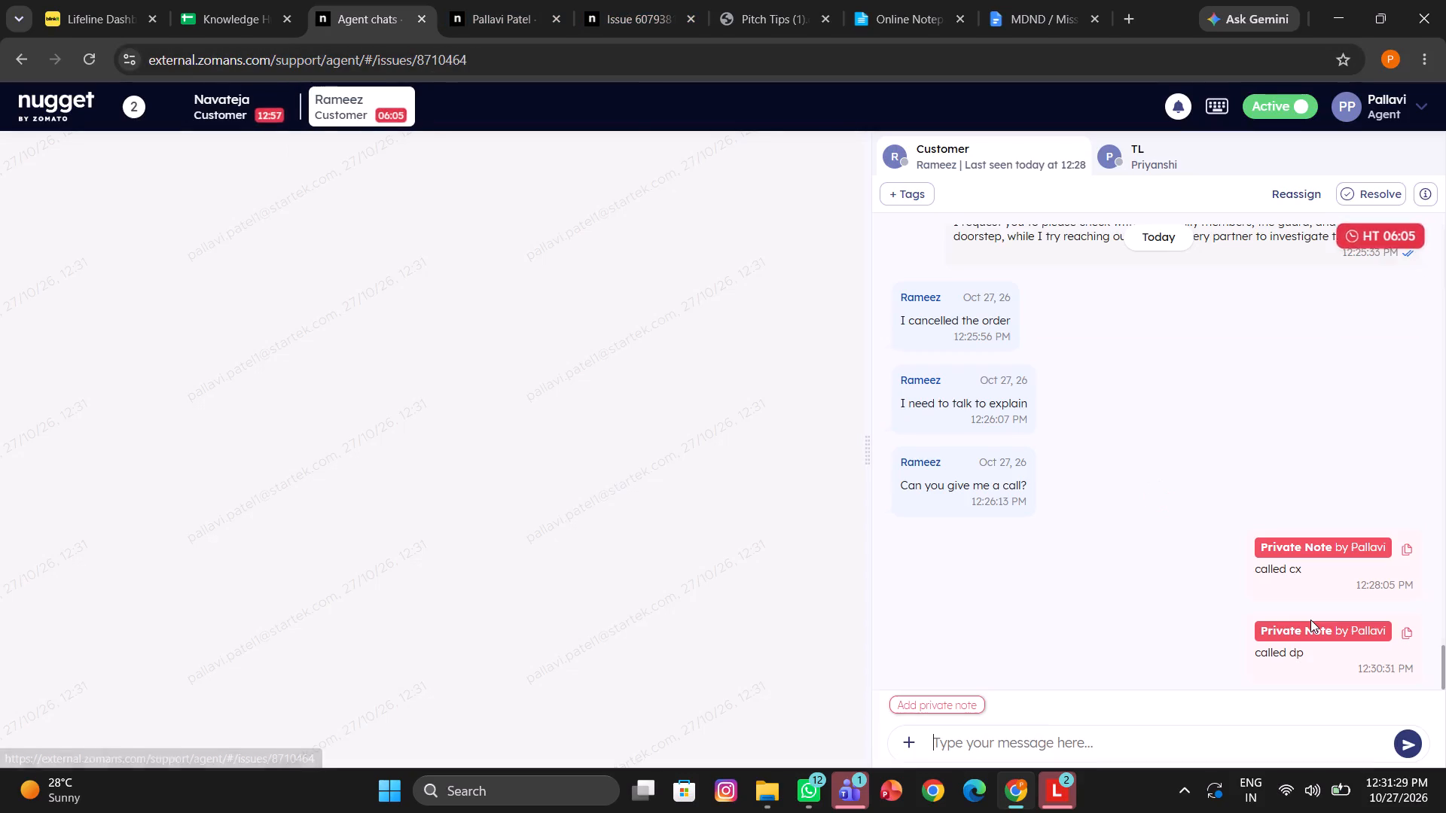
scroll(1310, 620, "down", 2)
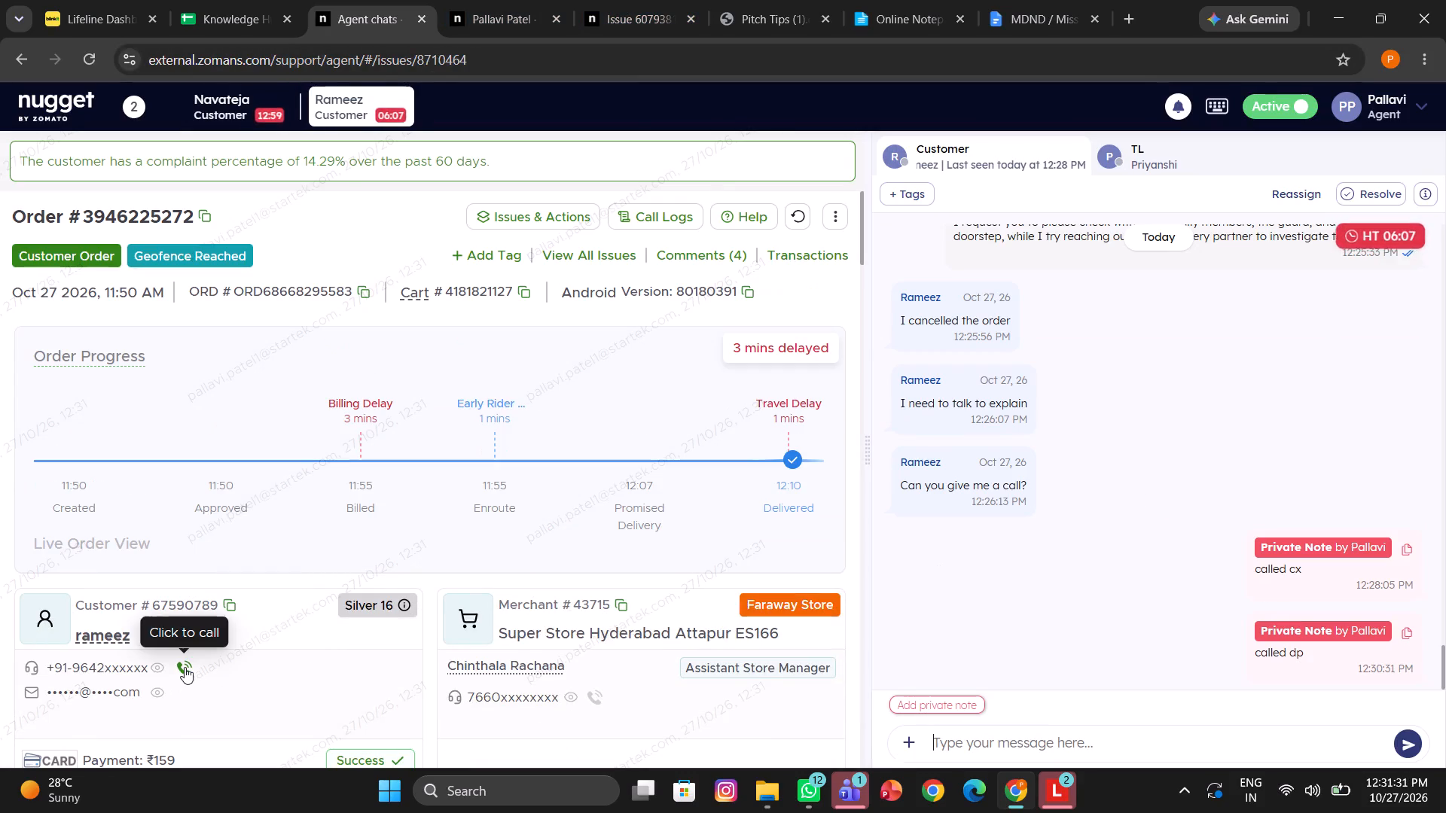
left_click(185, 667)
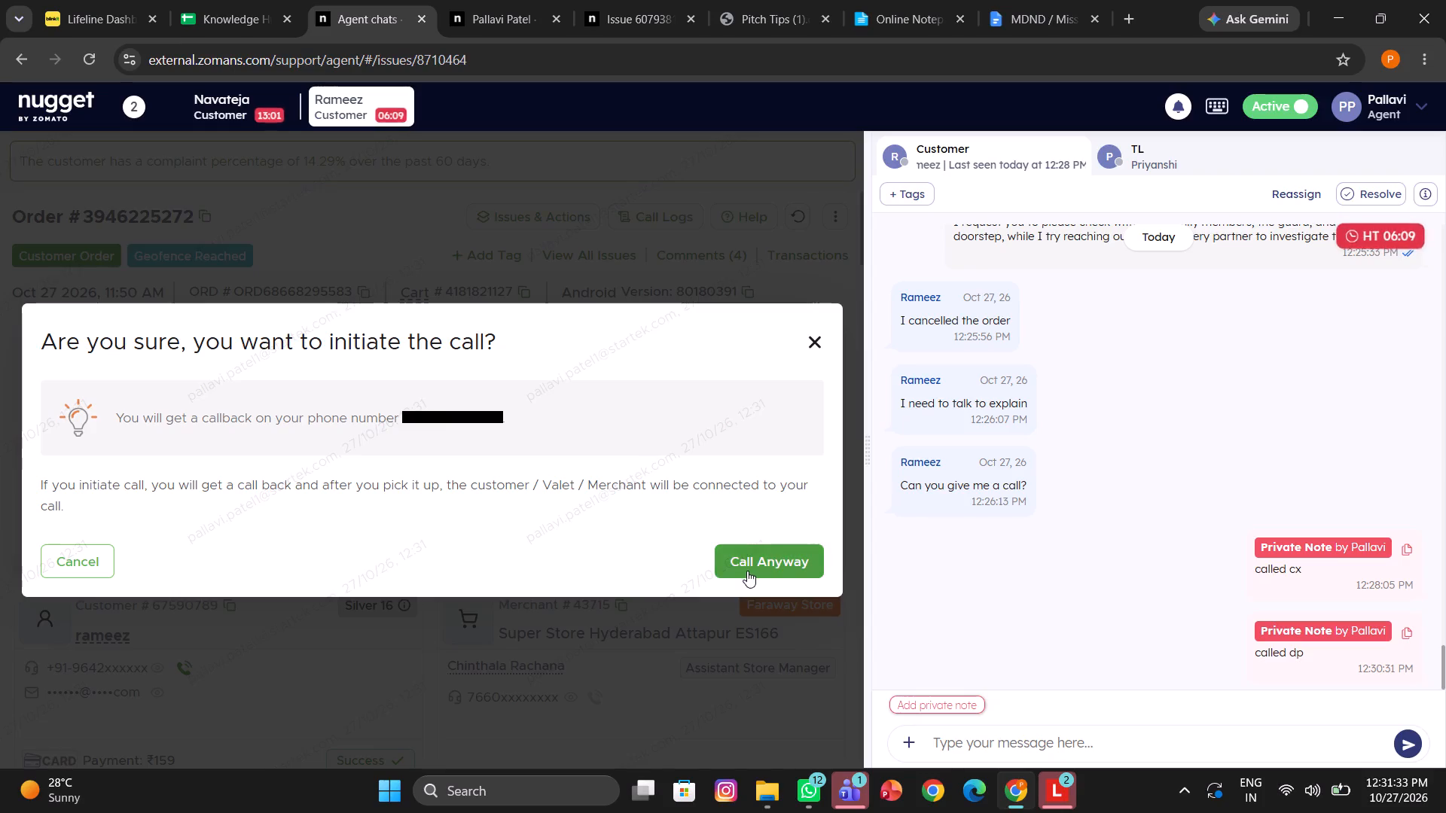
left_click(747, 571)
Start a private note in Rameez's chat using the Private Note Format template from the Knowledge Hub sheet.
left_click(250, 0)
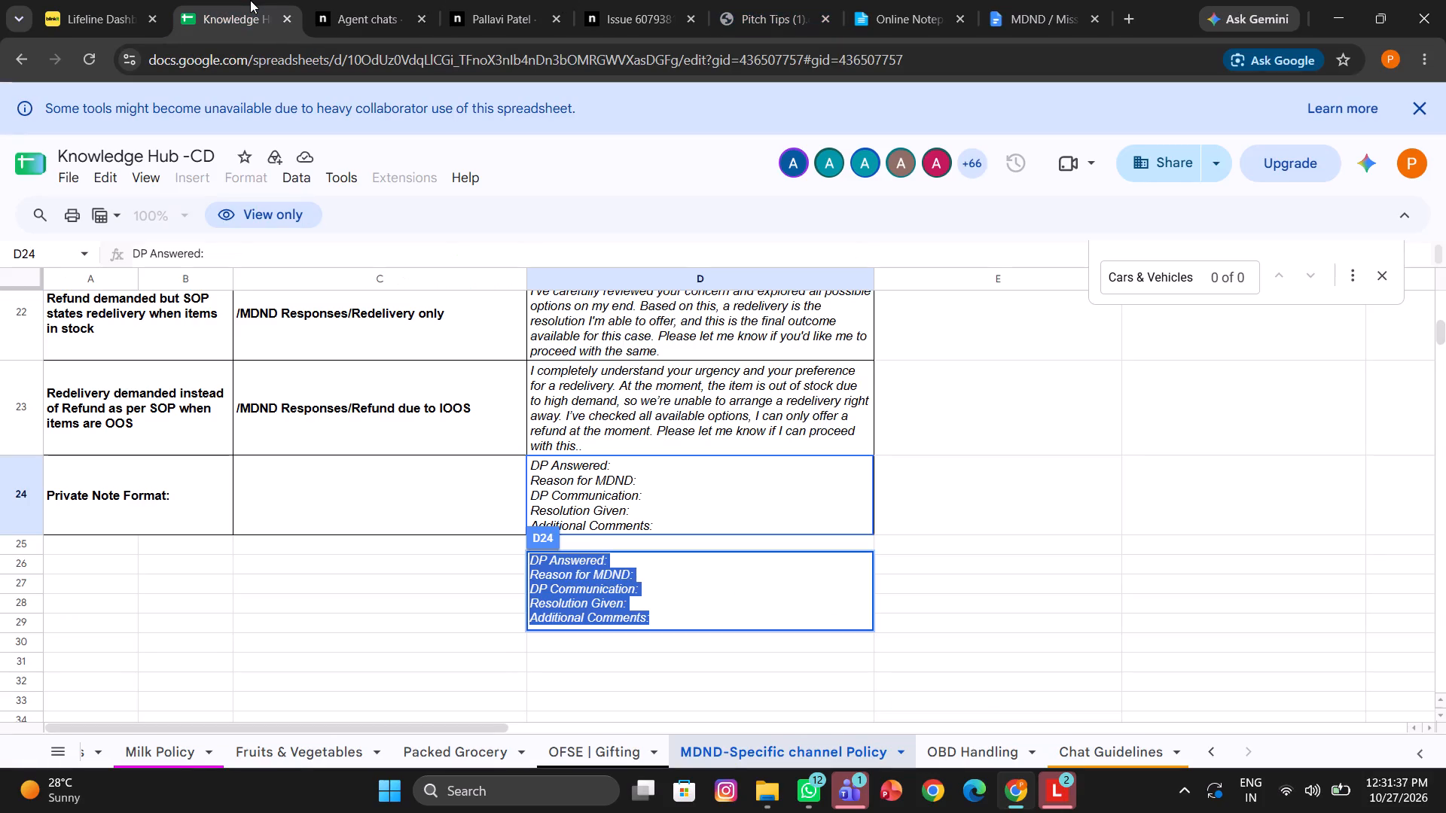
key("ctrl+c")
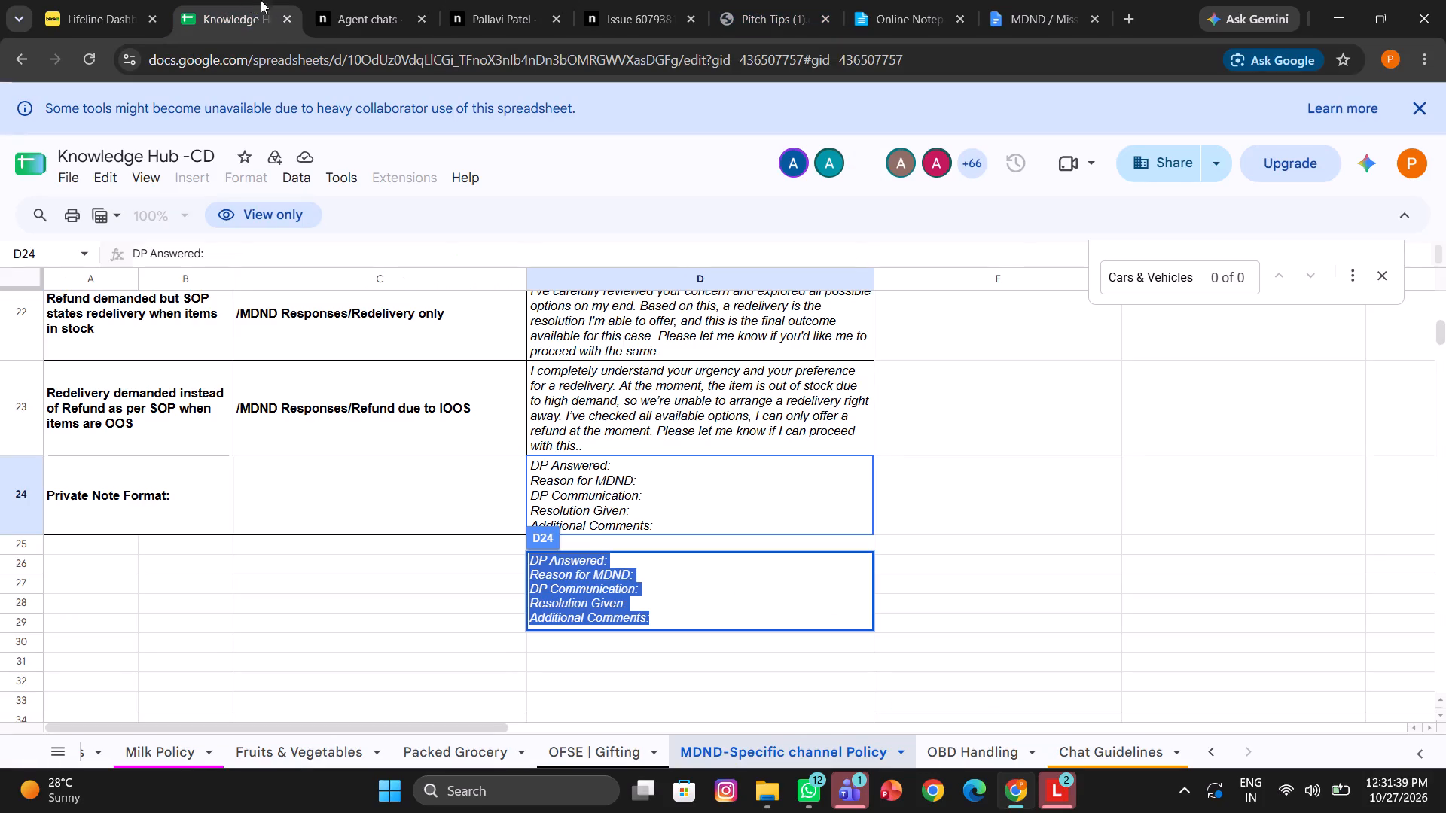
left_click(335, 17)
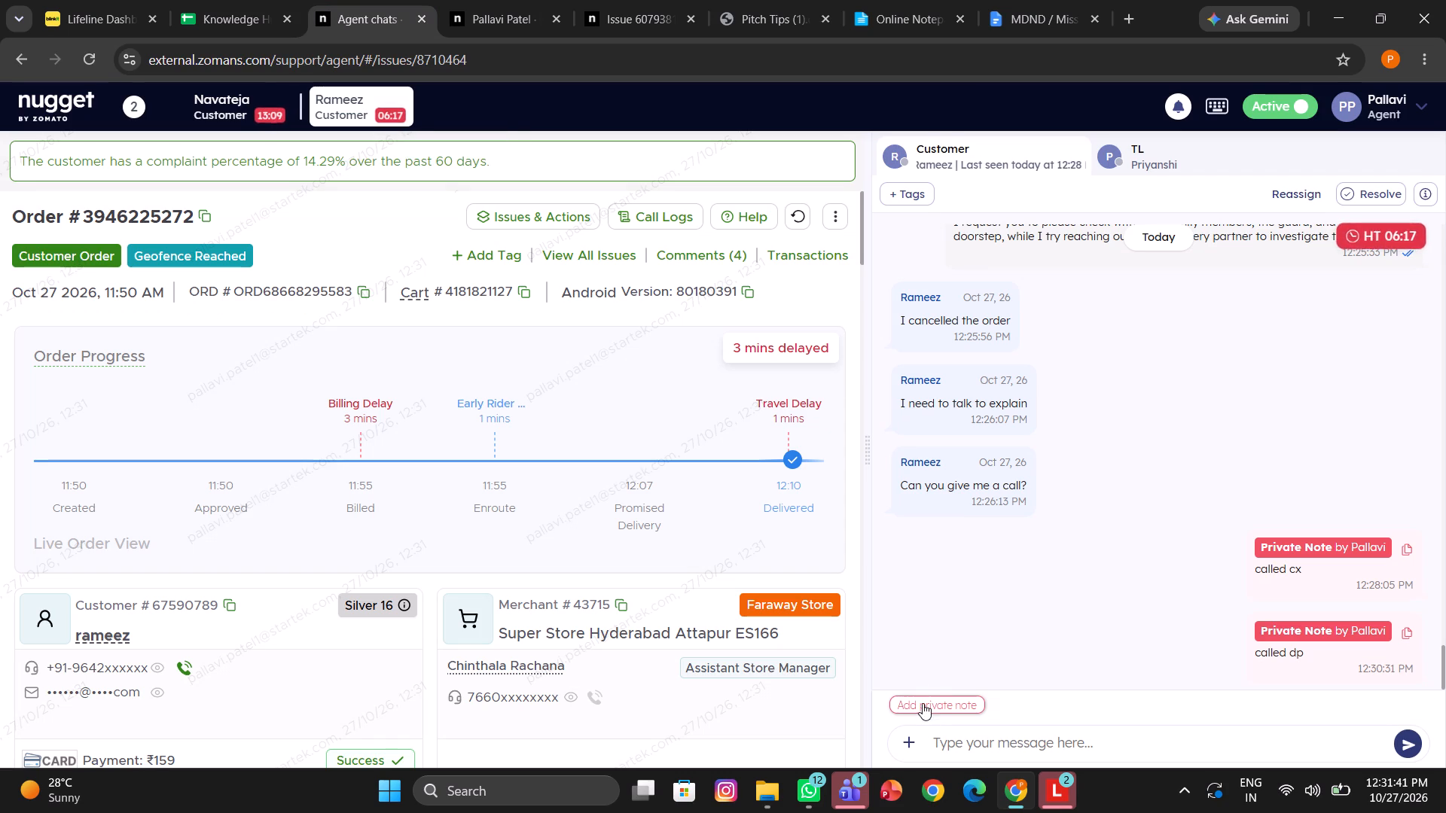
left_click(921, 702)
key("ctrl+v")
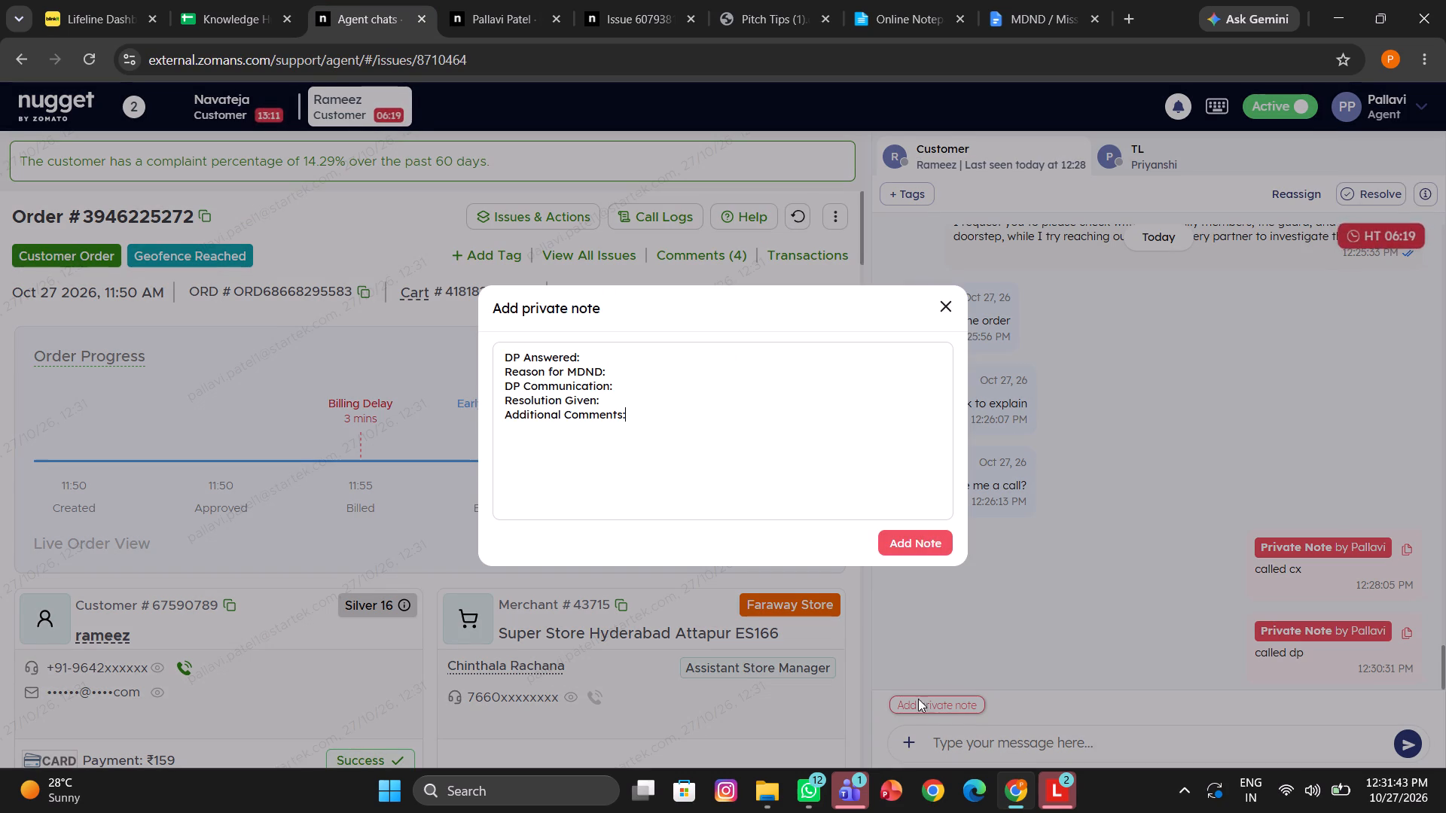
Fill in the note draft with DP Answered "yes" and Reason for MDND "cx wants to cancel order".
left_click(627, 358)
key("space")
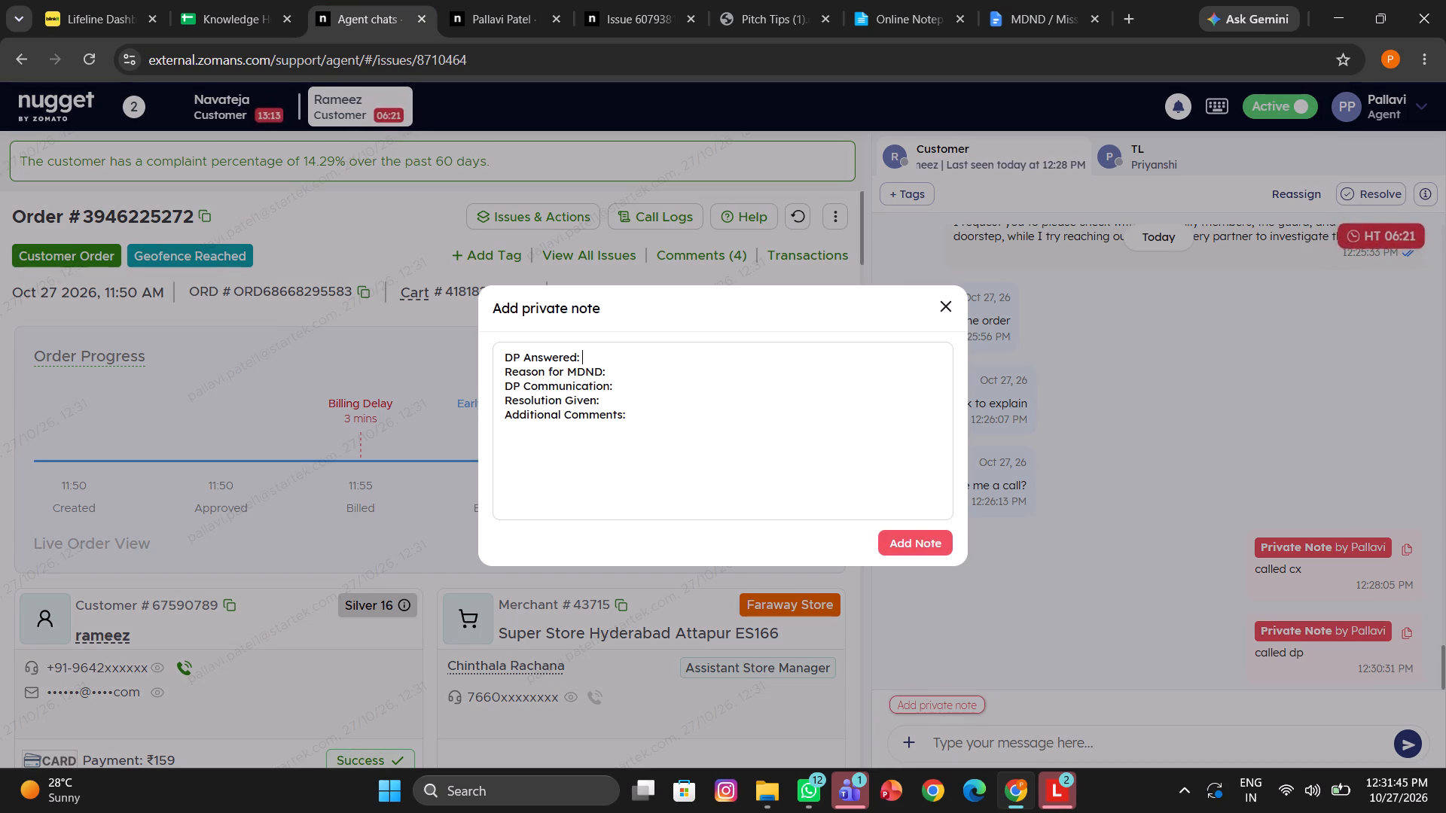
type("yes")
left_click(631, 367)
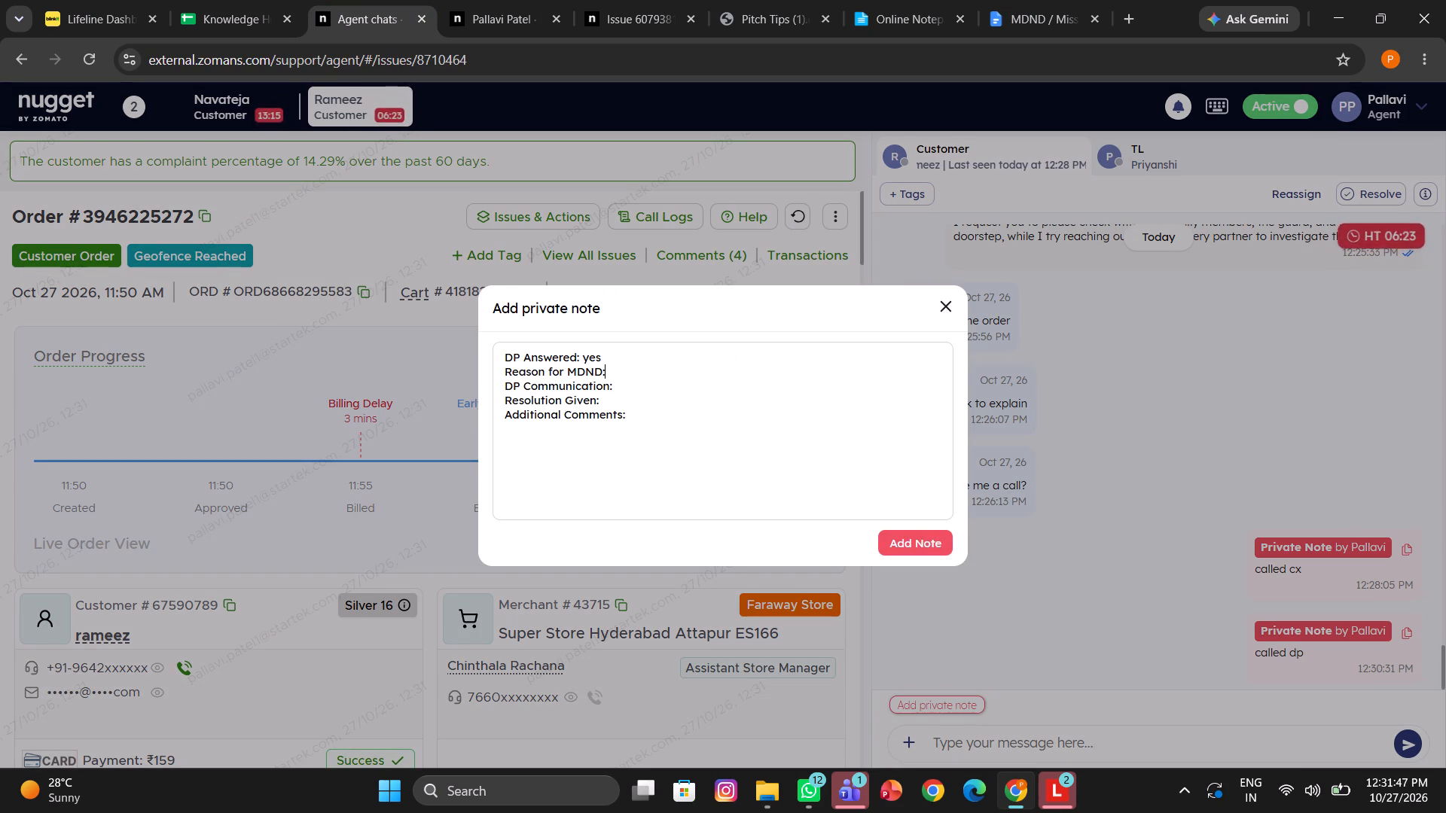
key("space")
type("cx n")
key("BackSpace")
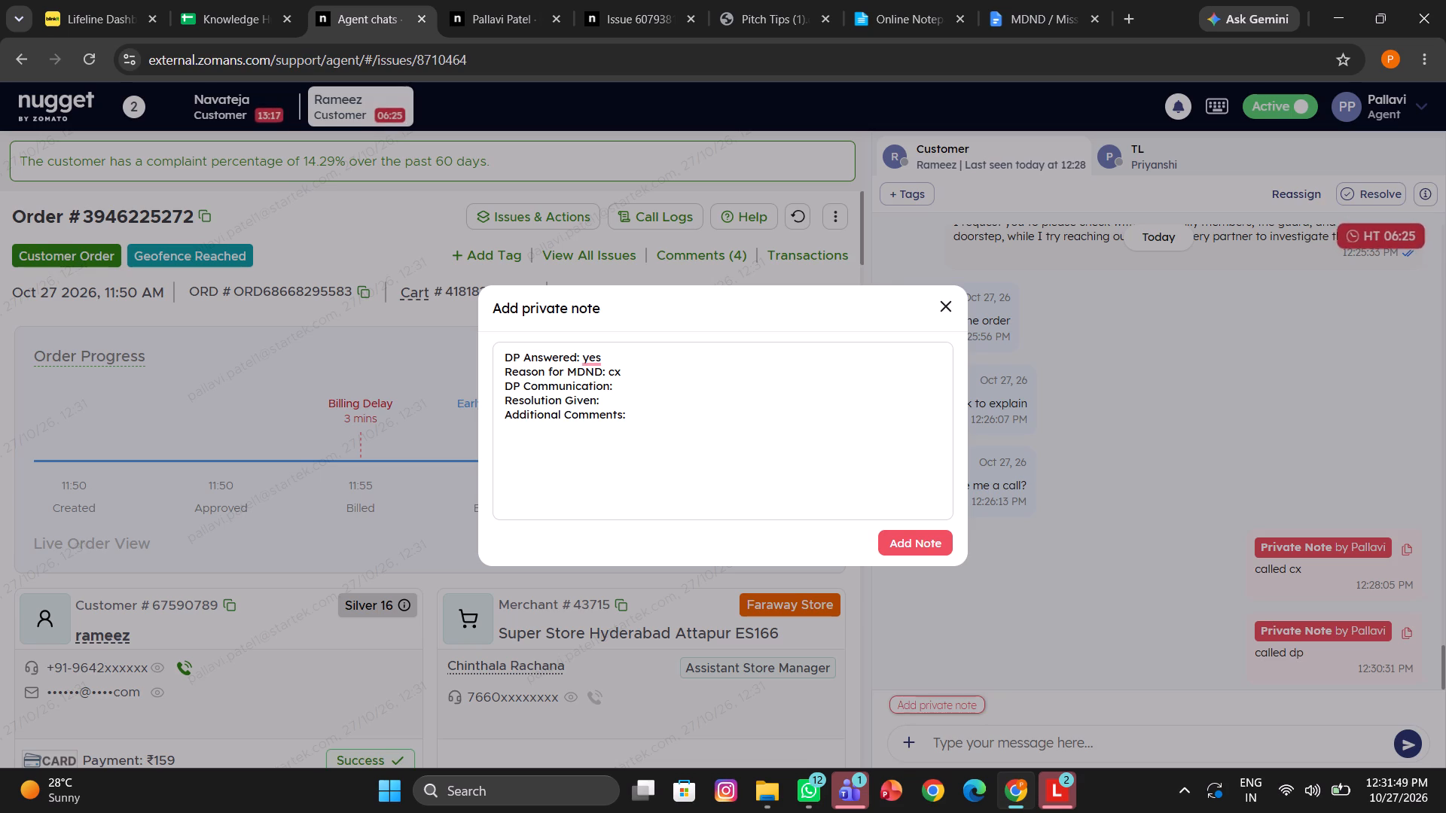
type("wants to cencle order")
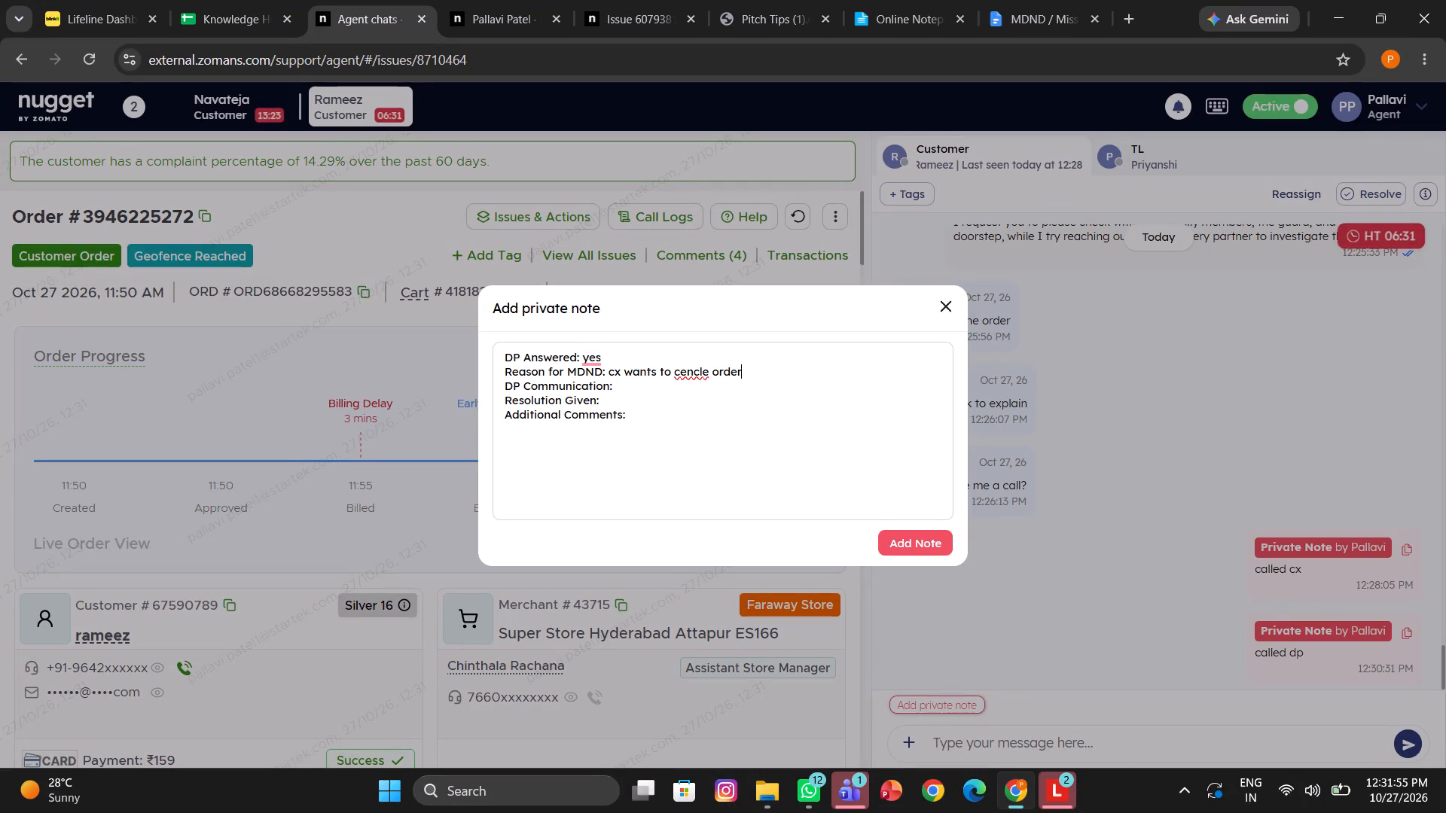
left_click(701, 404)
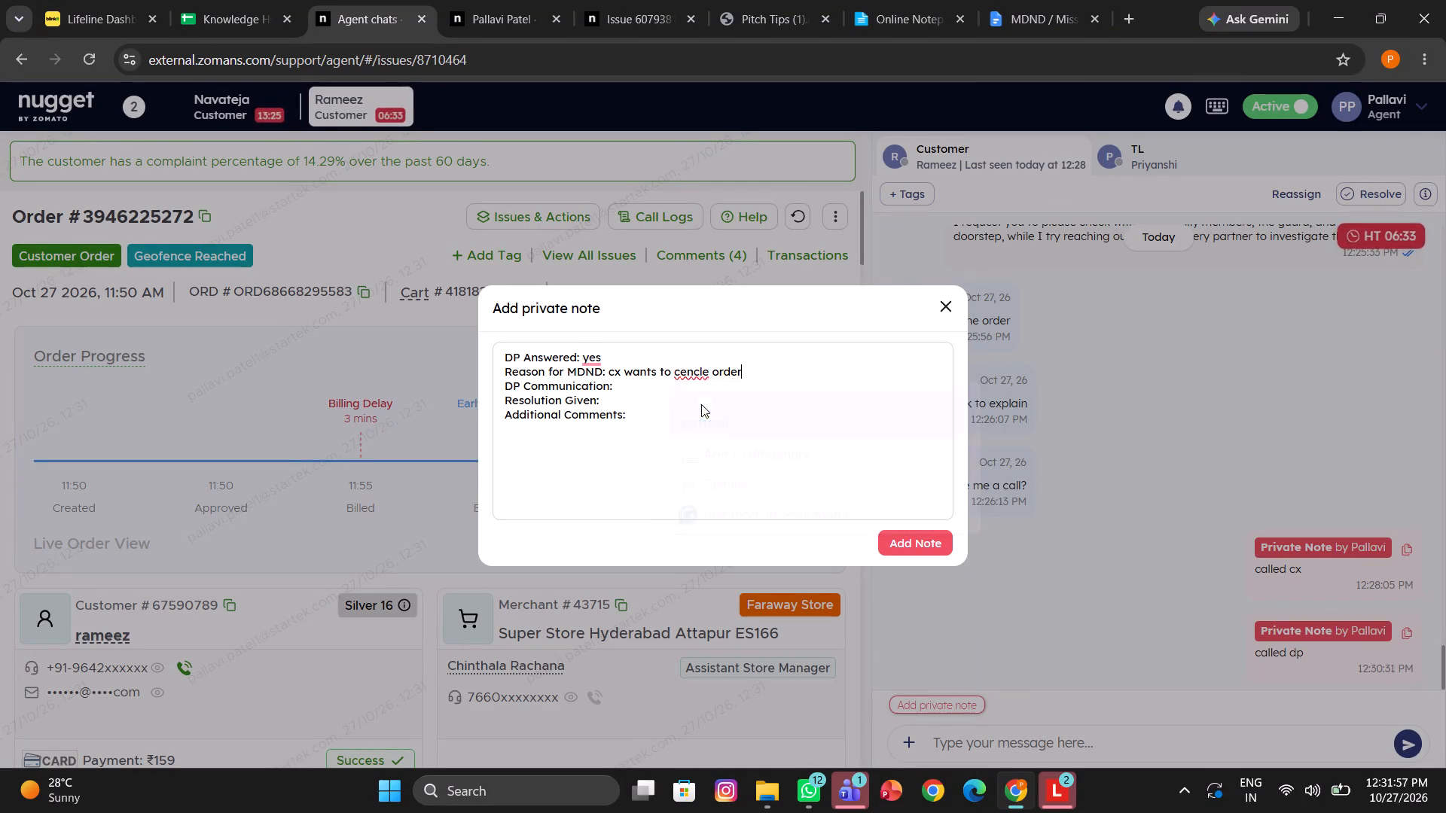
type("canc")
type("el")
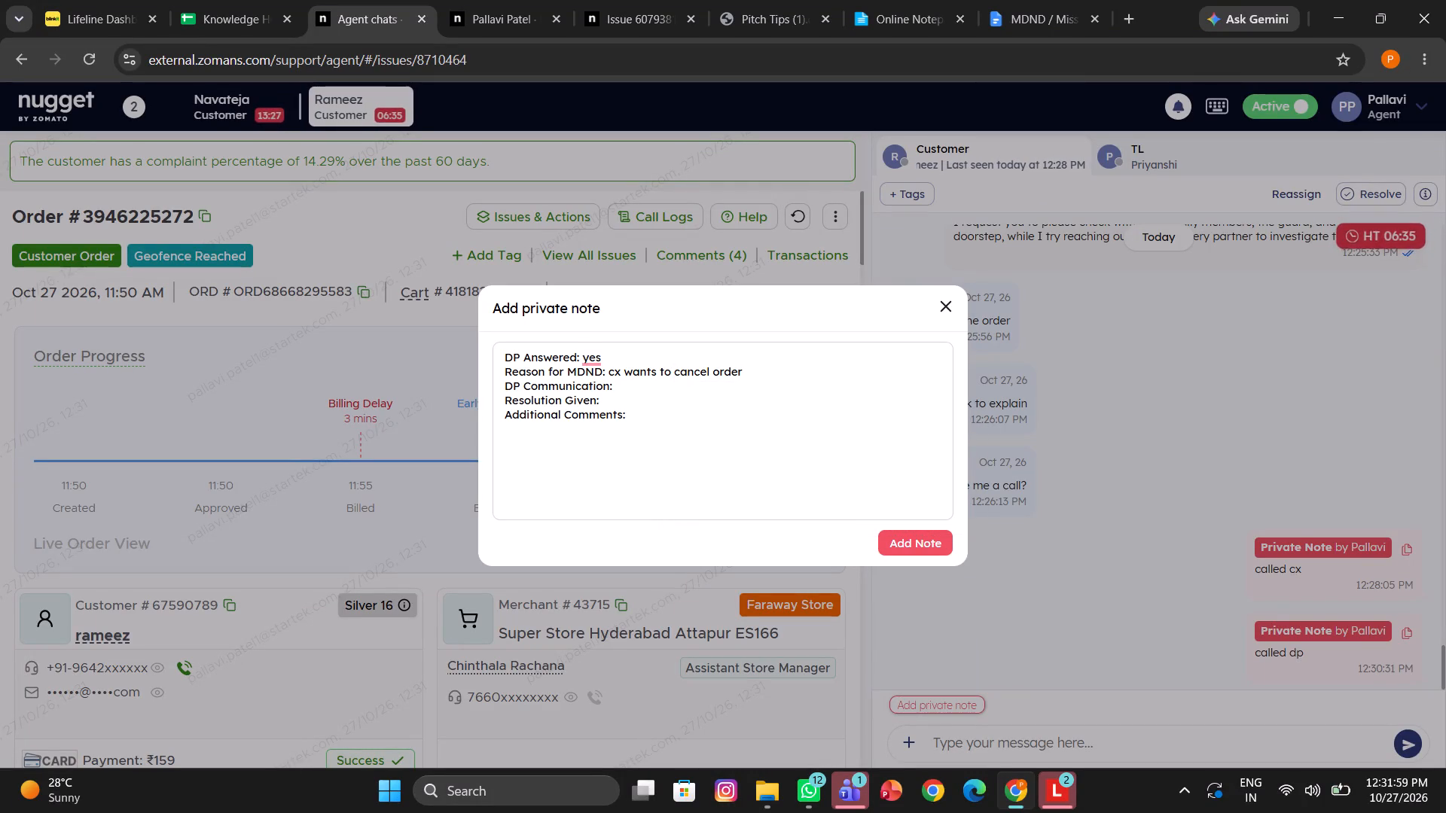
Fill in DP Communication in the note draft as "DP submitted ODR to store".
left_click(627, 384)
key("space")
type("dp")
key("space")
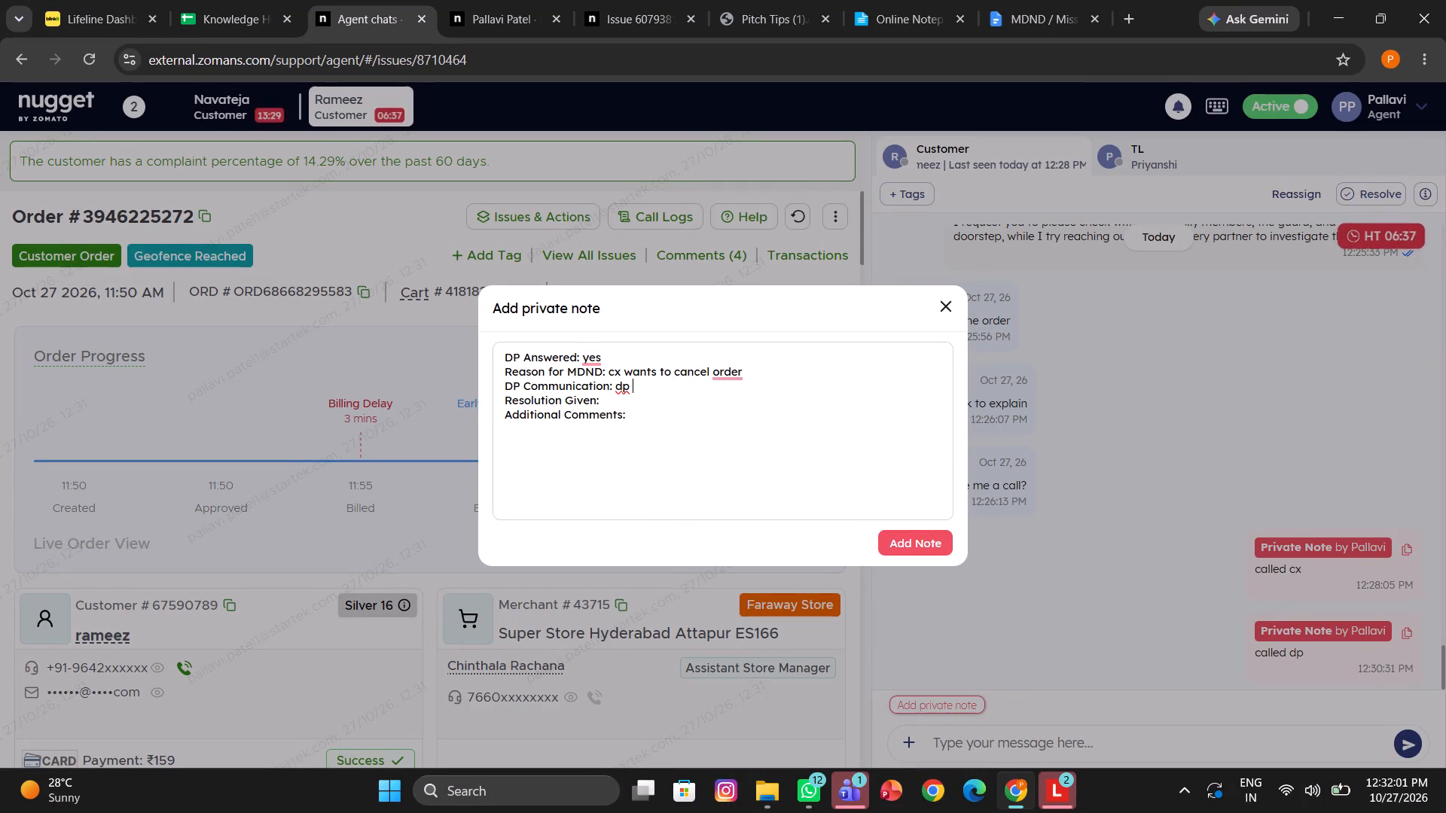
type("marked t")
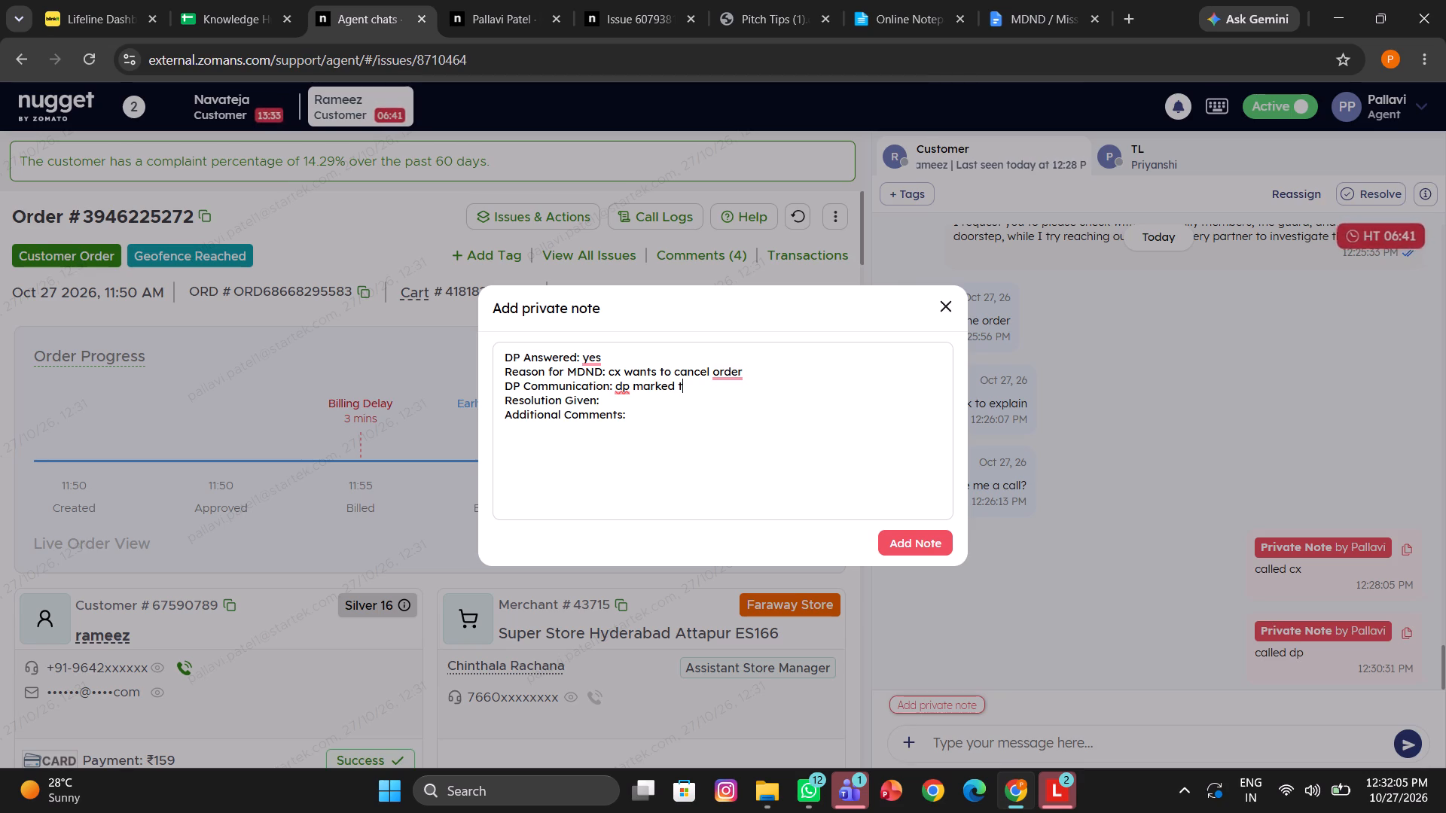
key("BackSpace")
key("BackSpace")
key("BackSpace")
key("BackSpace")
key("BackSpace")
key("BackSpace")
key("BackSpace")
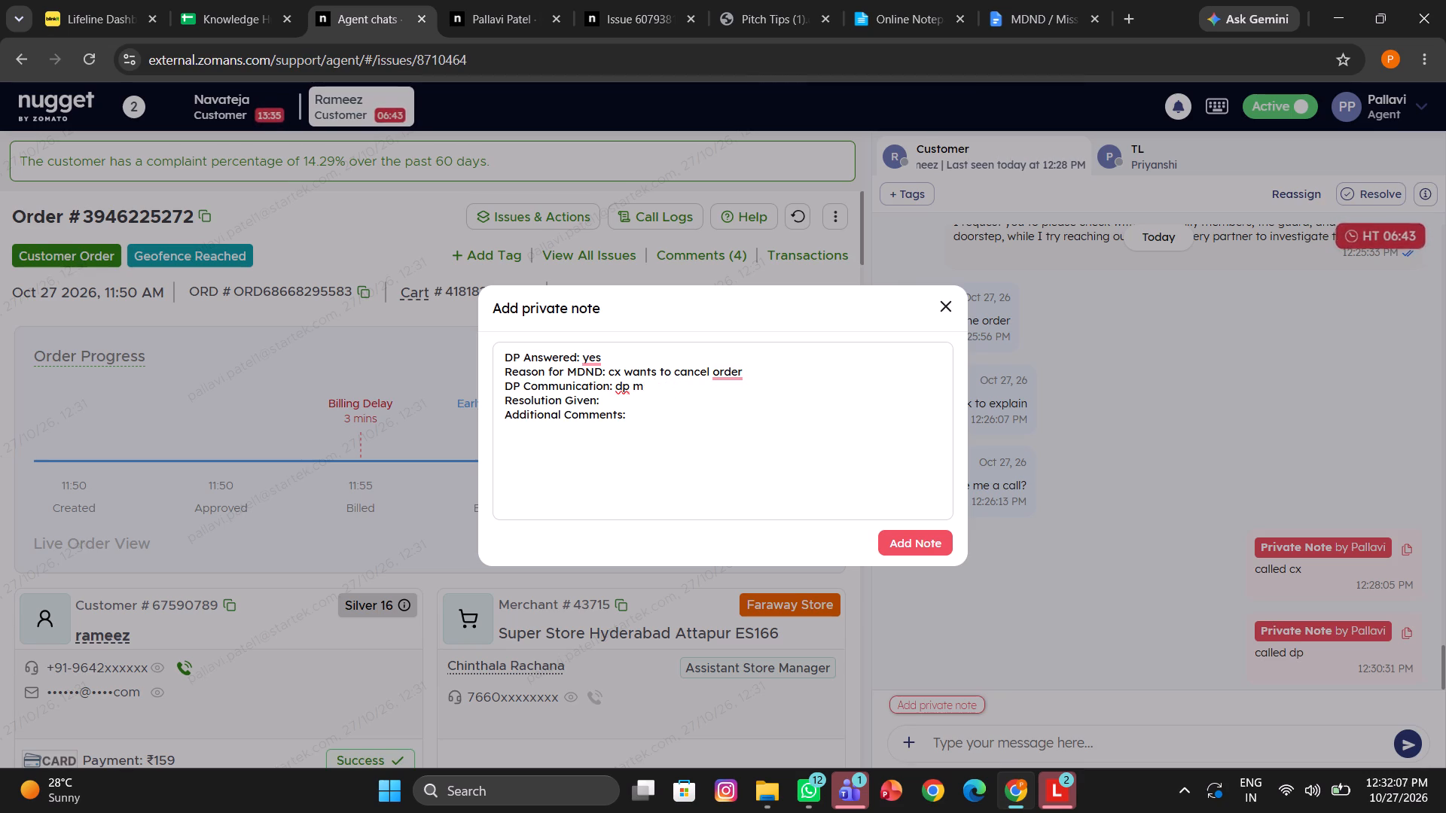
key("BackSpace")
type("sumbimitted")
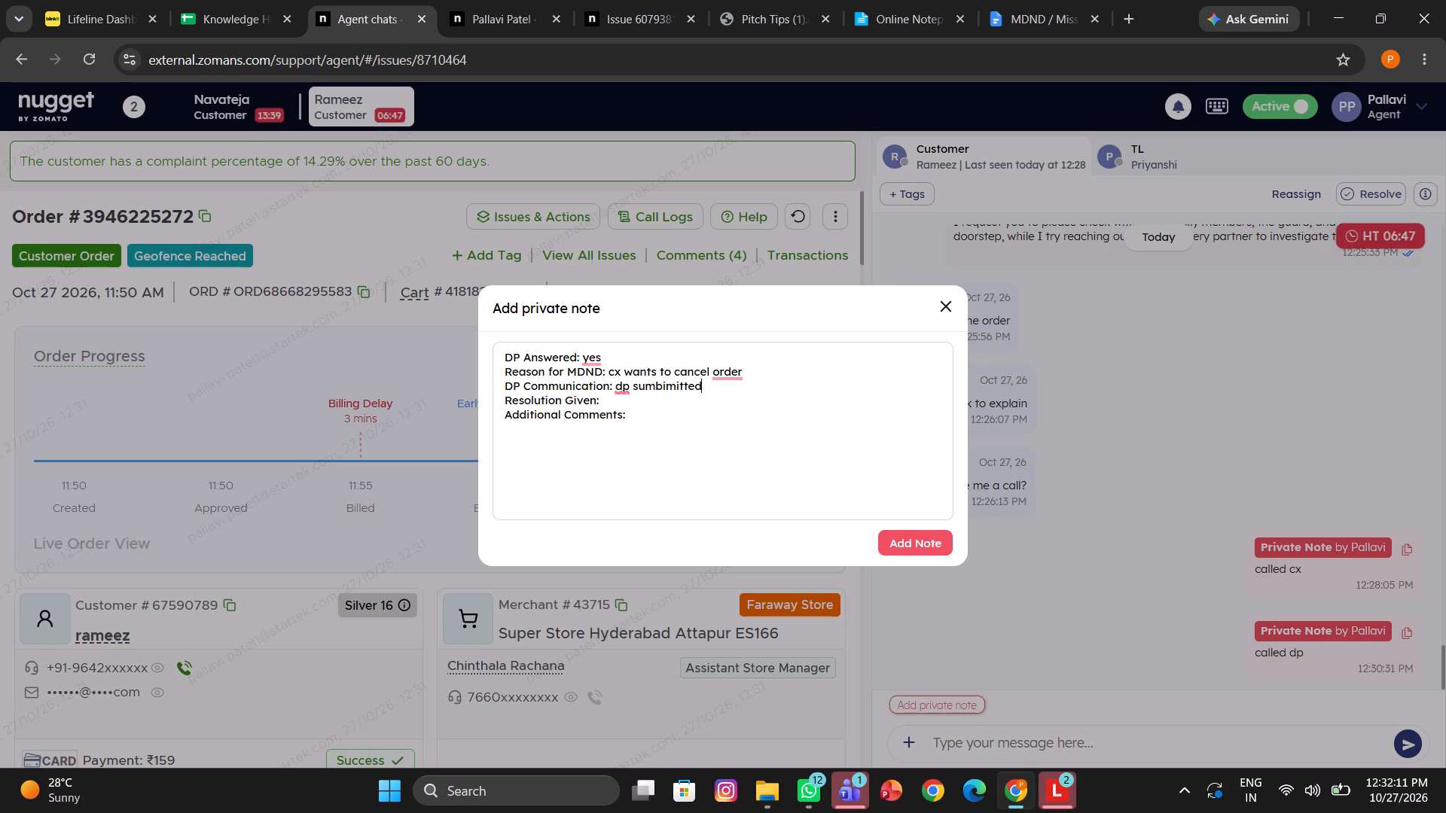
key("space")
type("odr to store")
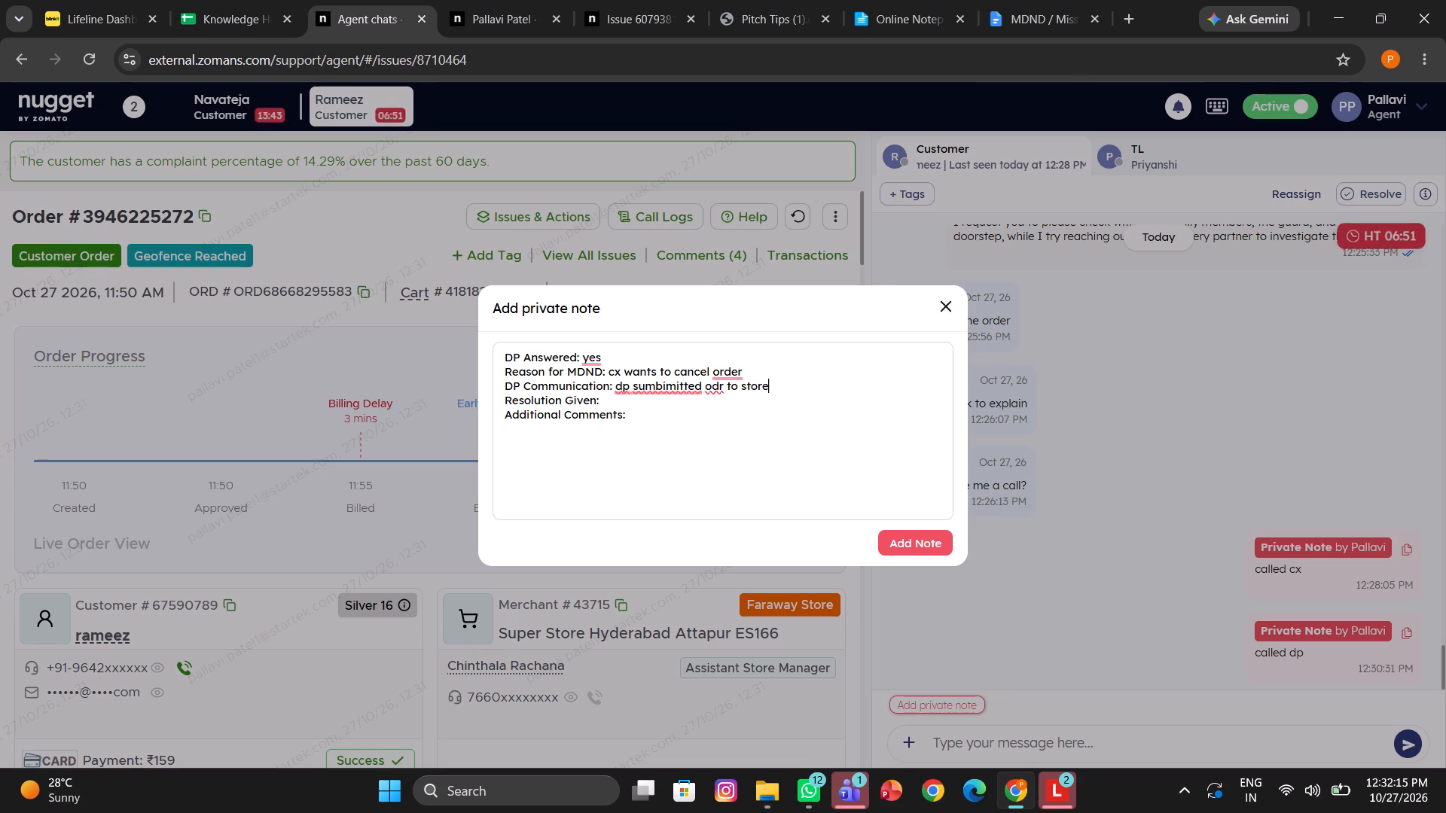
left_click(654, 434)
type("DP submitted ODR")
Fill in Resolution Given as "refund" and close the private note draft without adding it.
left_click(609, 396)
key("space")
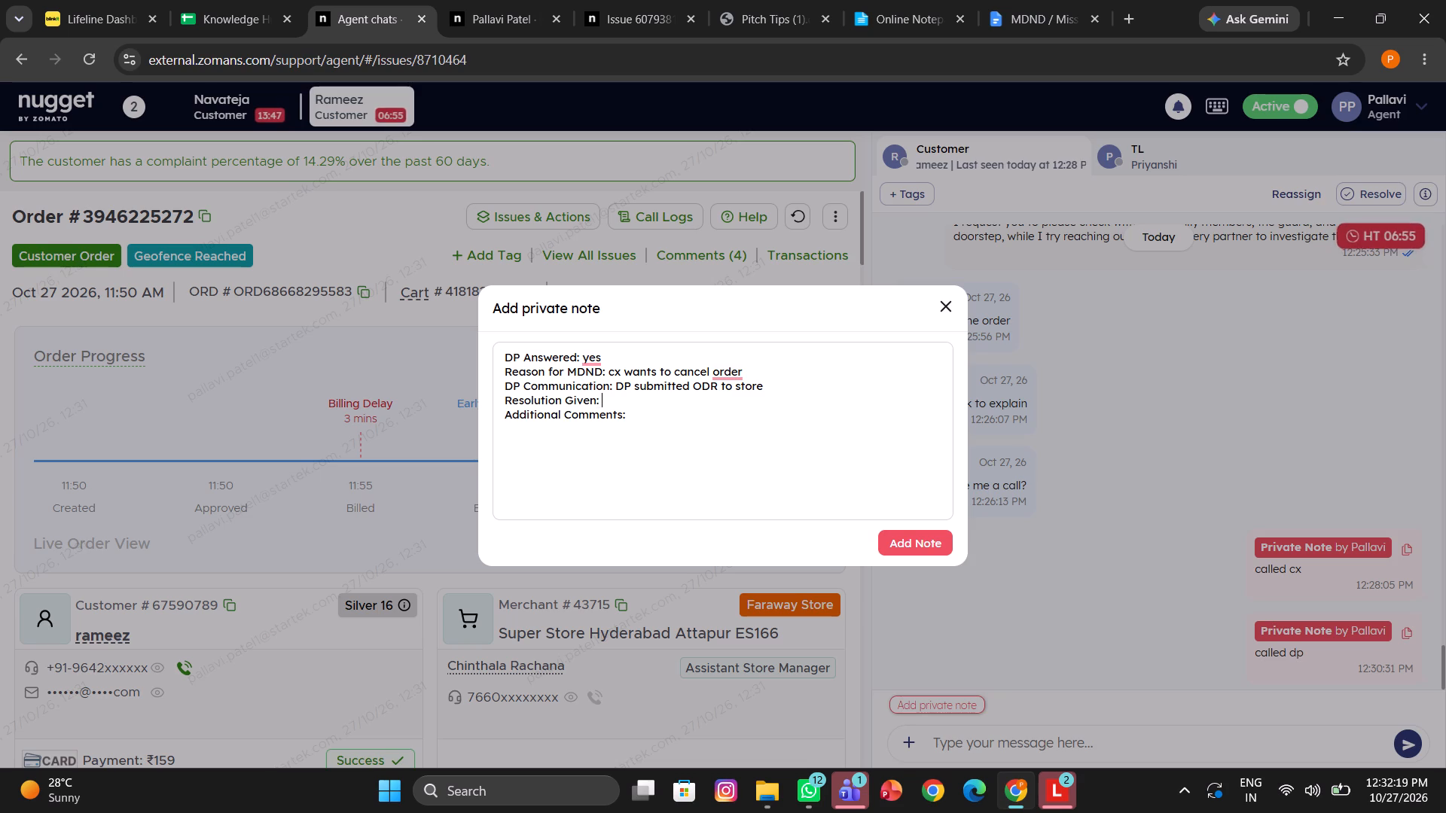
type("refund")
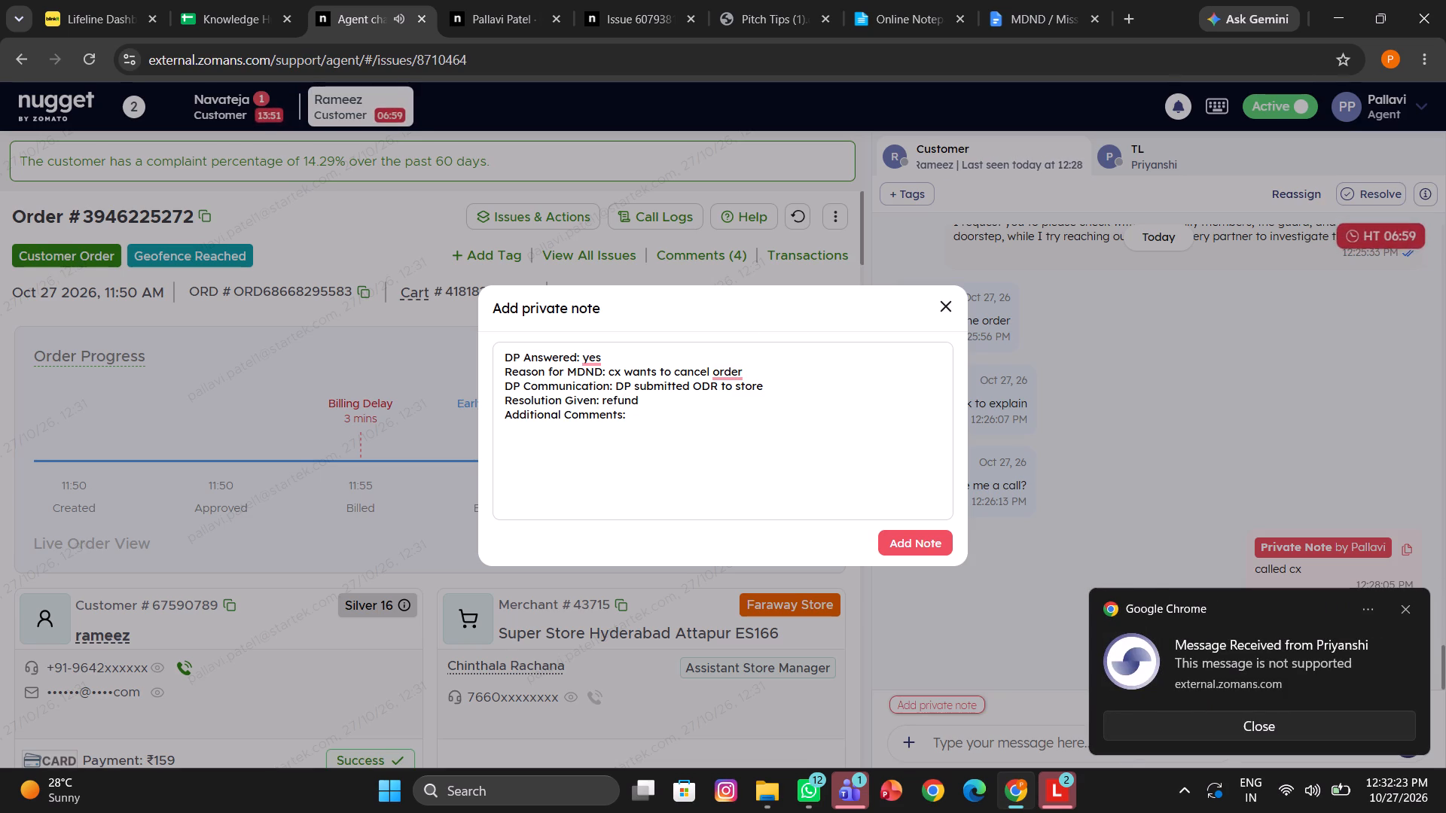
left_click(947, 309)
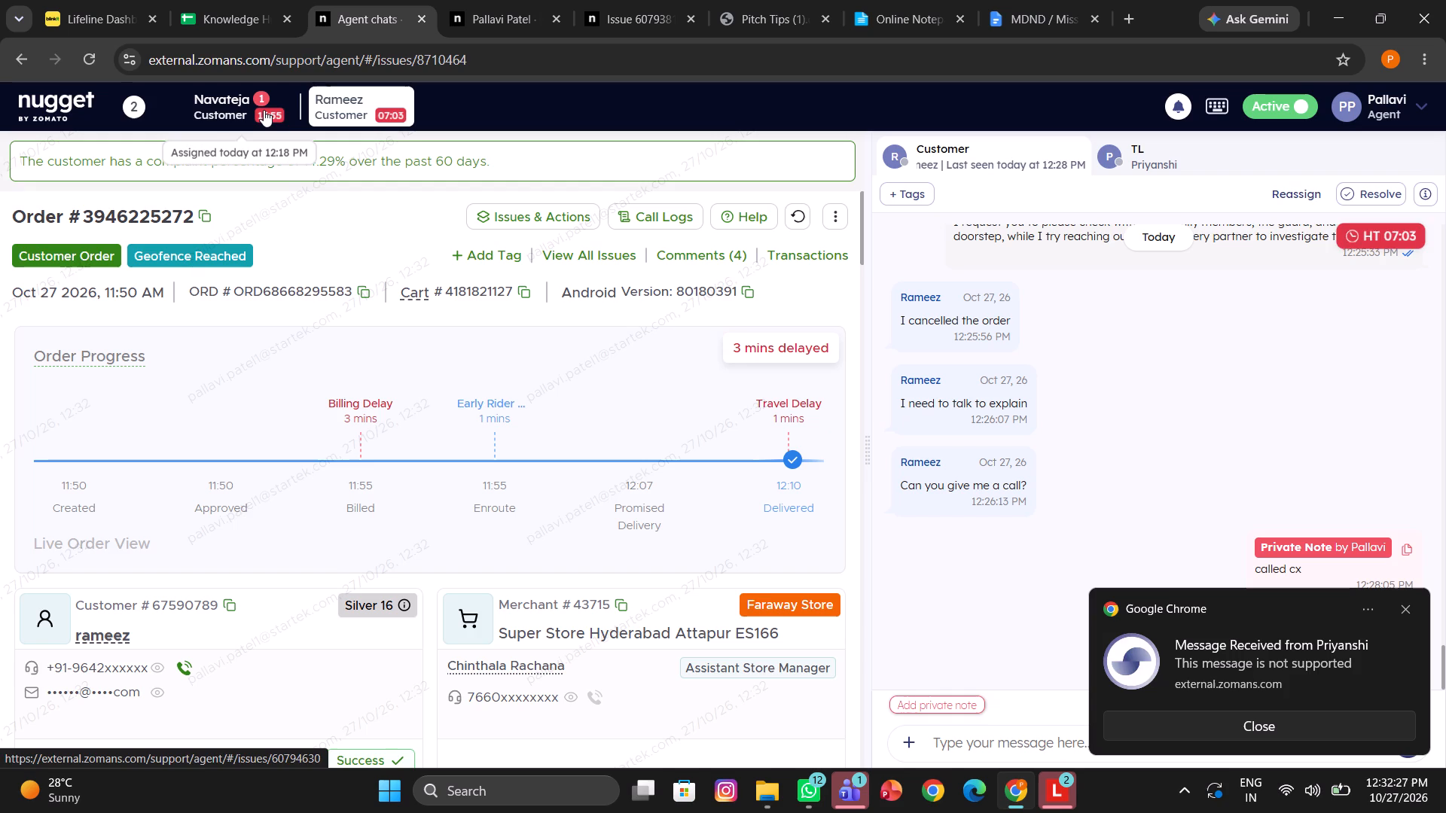
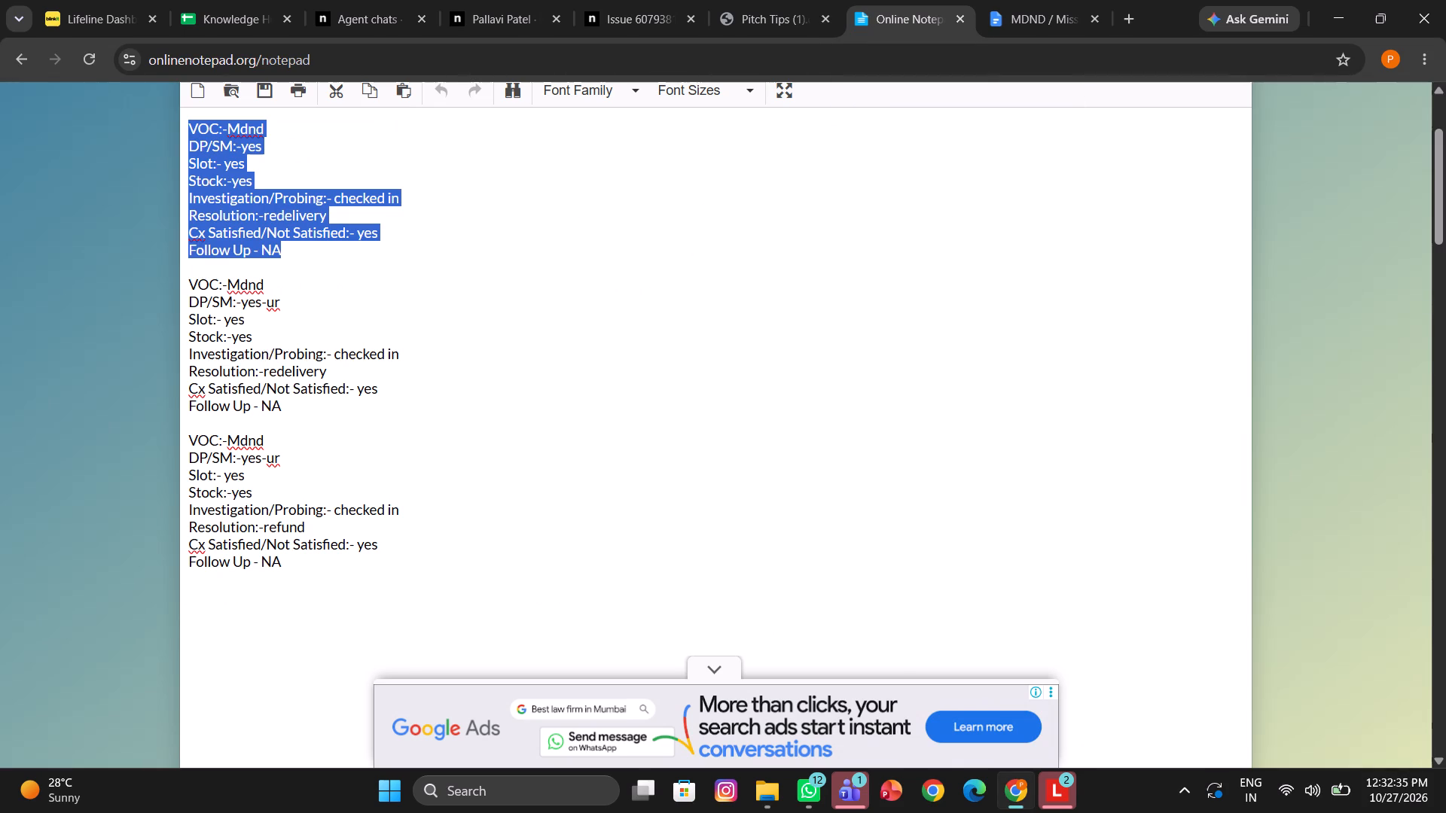
key("ctrl+c")
left_click(335, 0)
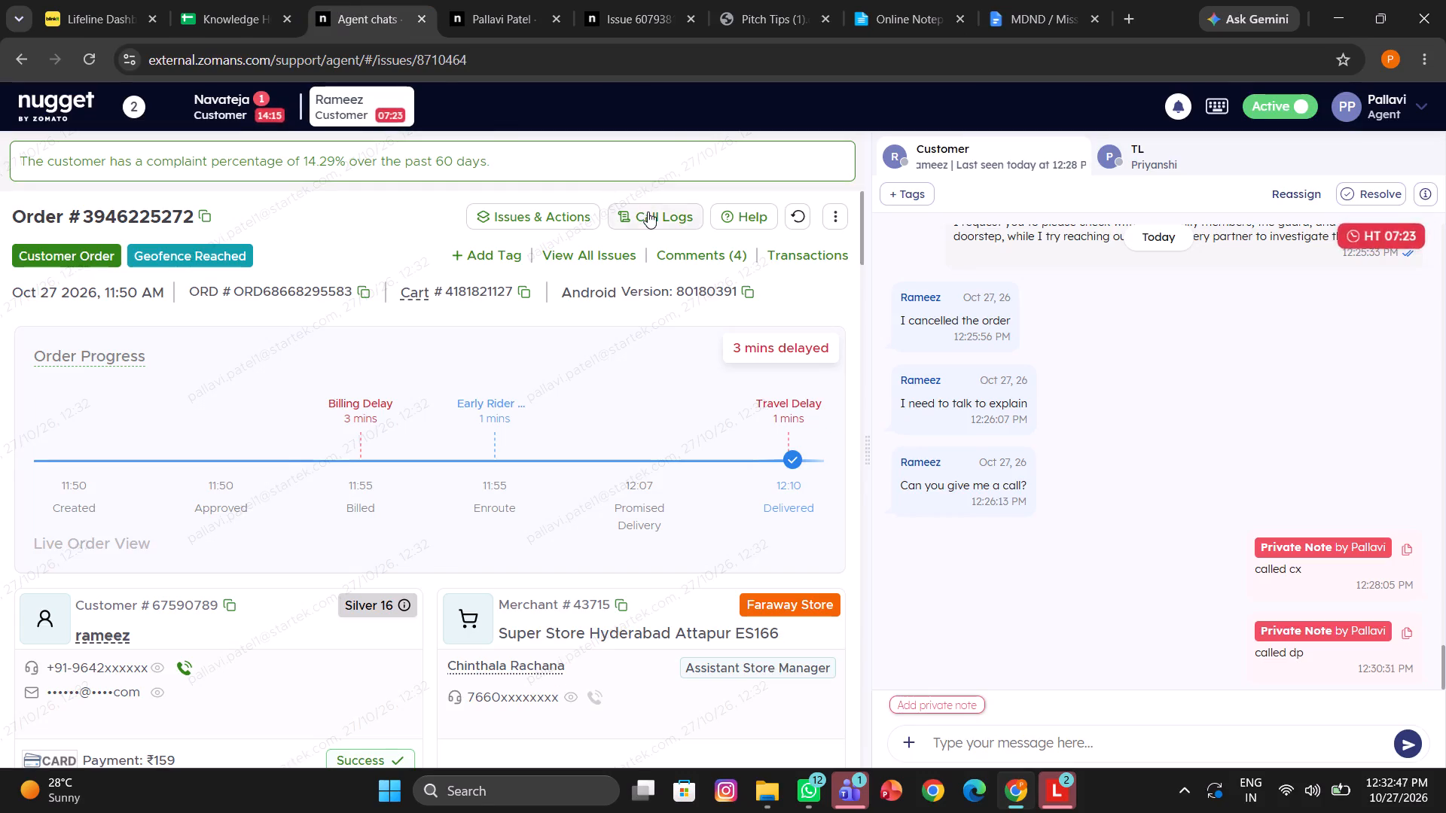
left_click(648, 212)
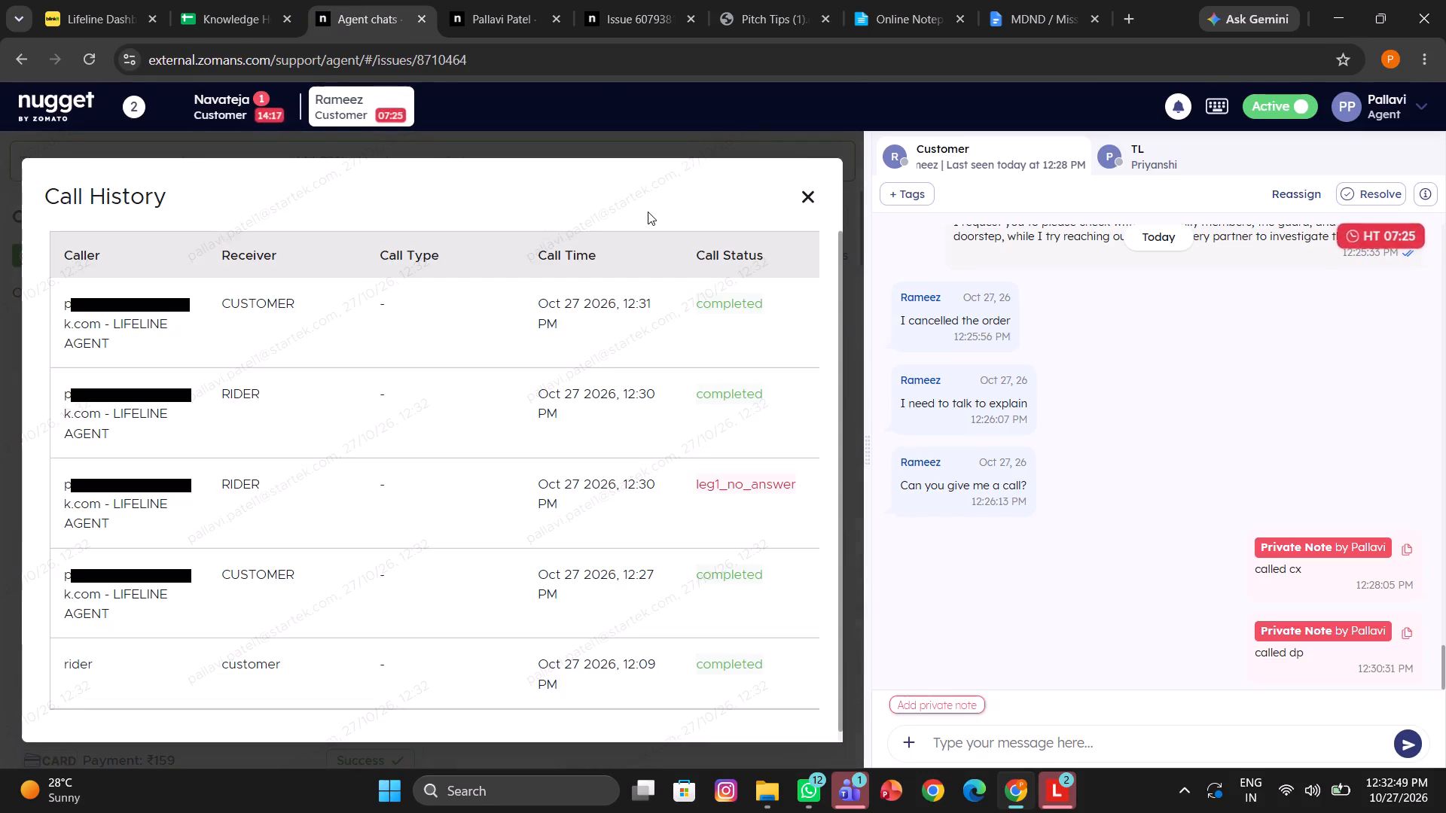
left_click(797, 190)
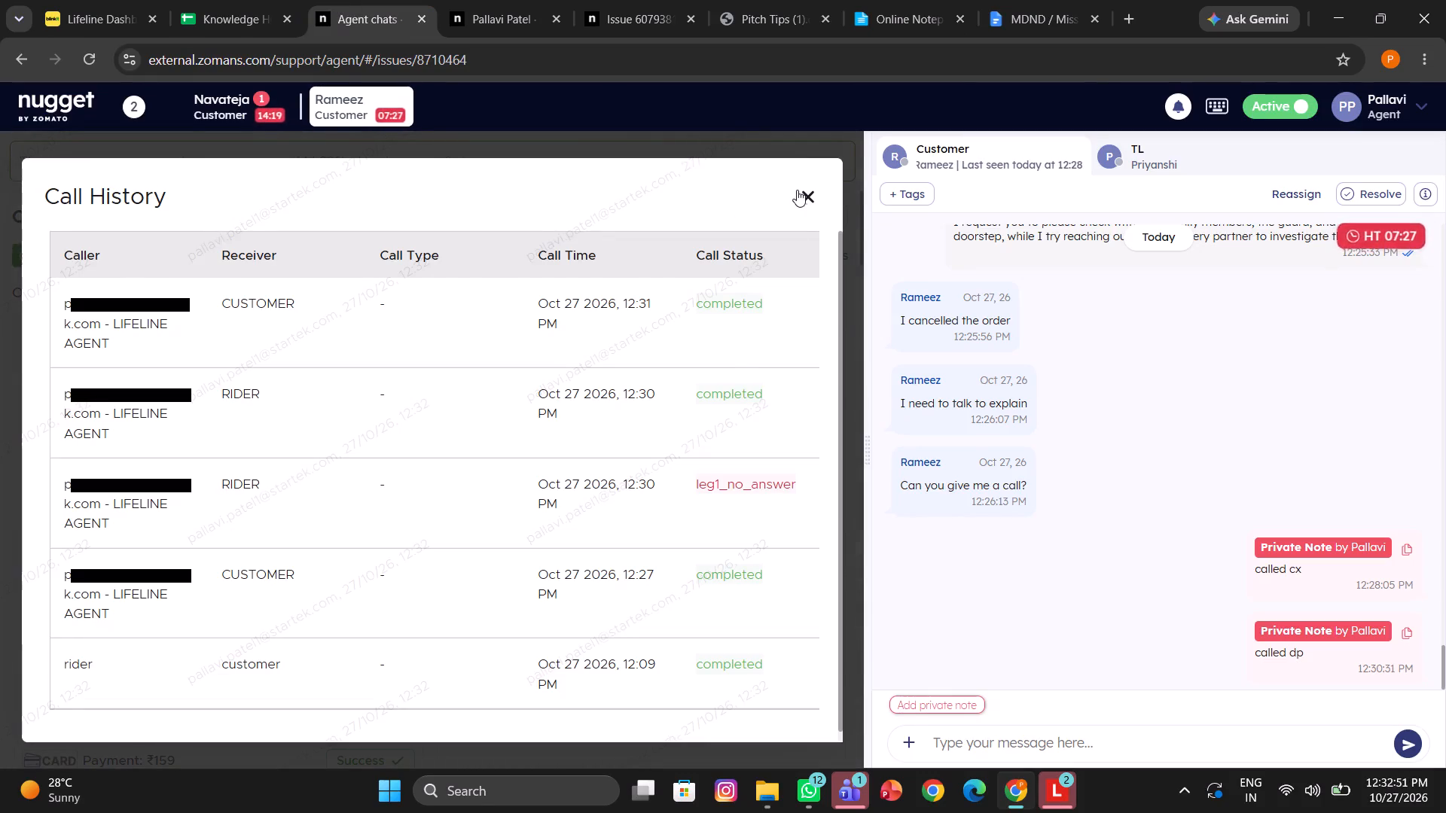
Place a call to customer Rameez from the order's customer details.
scroll(374, 473, "down", 2)
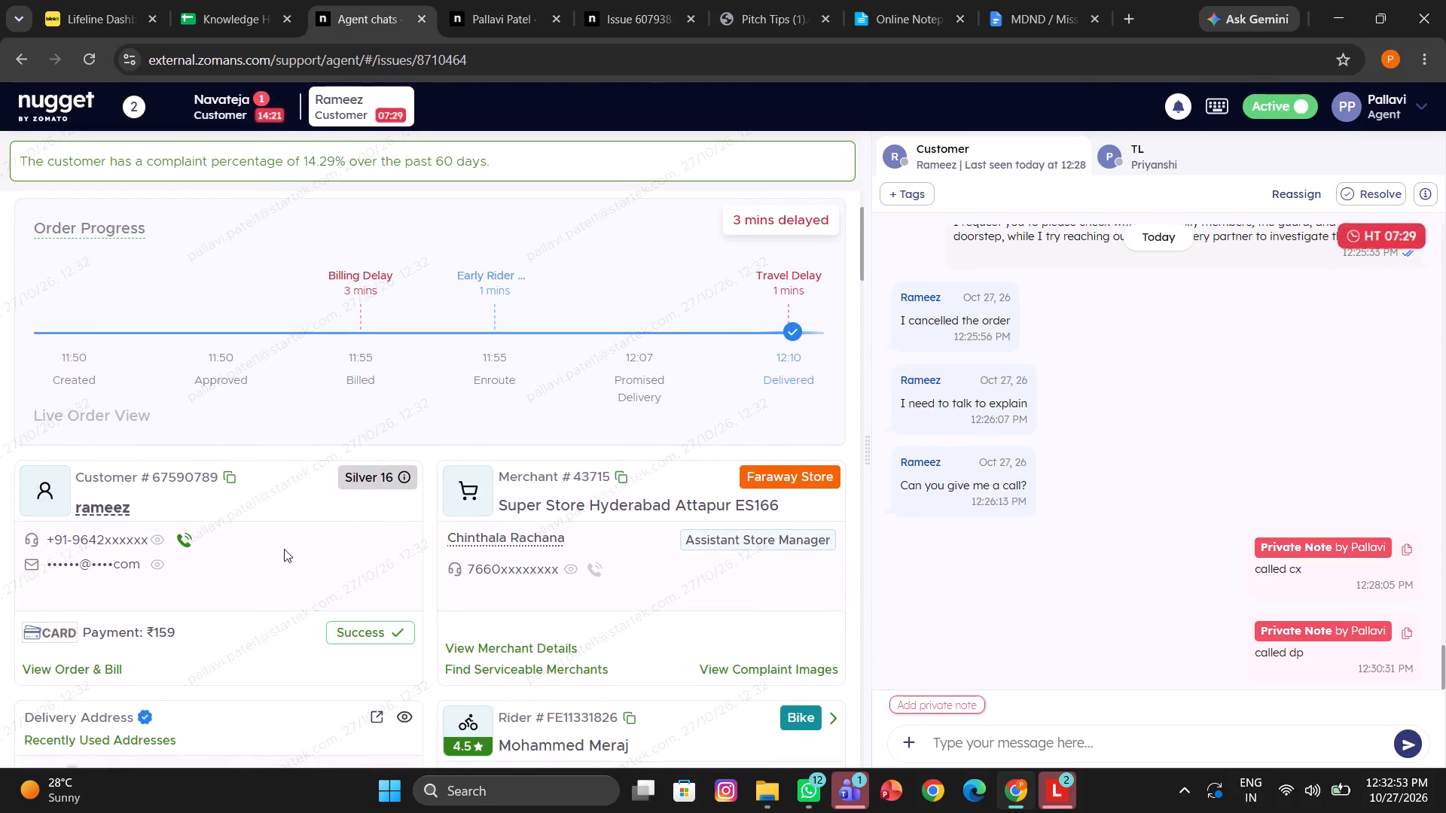
left_click(178, 536)
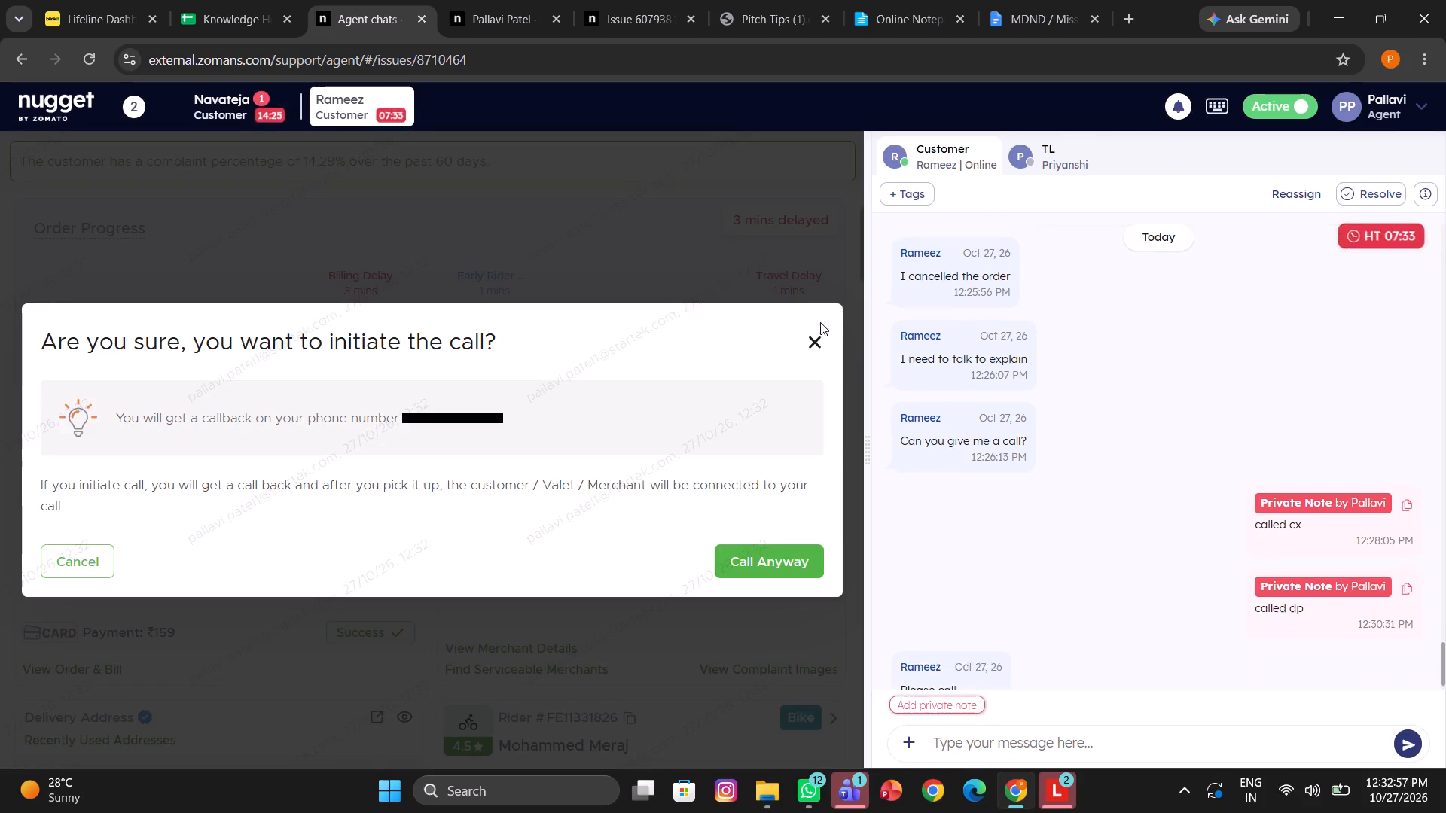
left_click(751, 562)
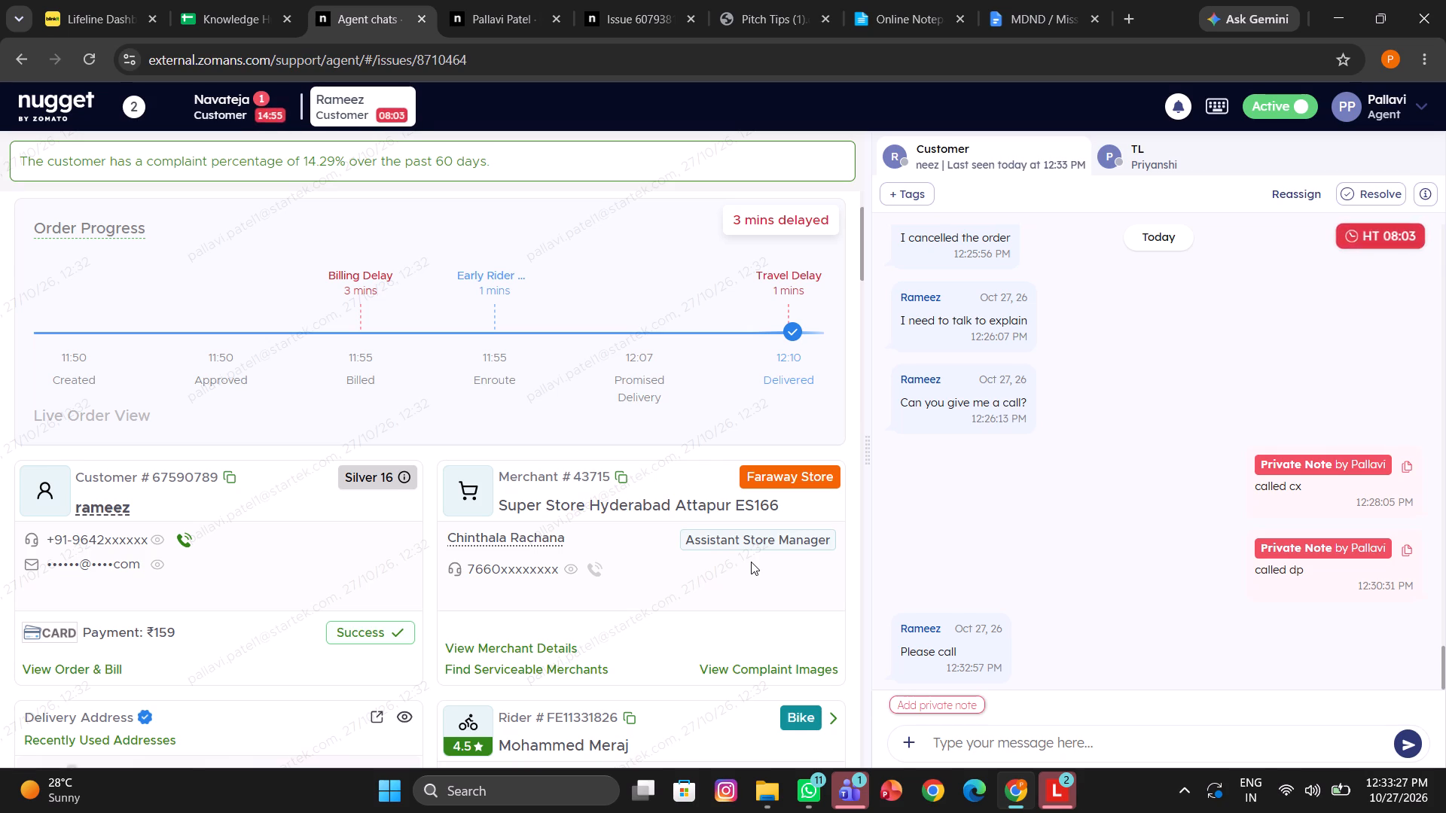
scroll(419, 424, "up", 3)
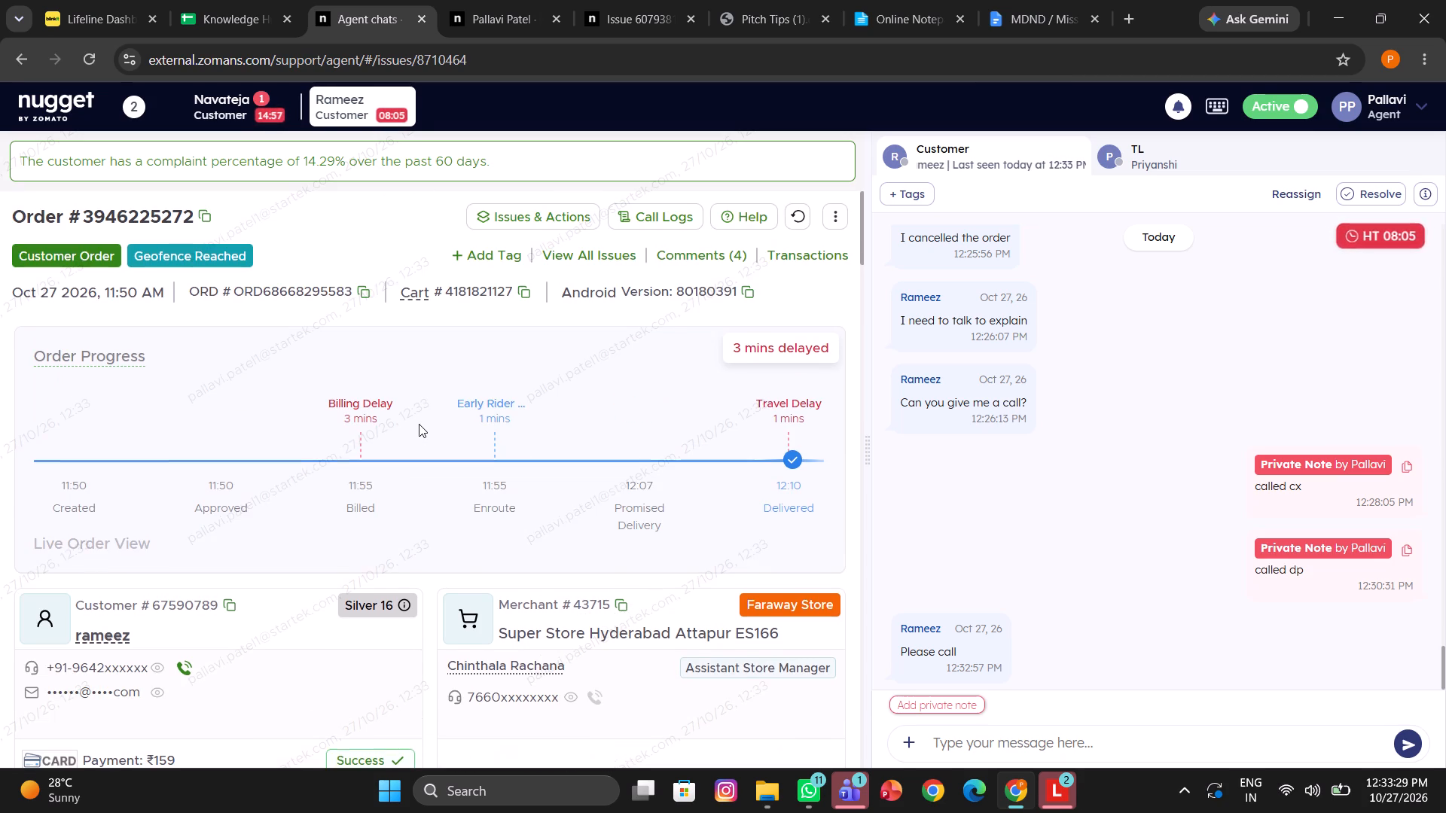
left_click(885, 0)
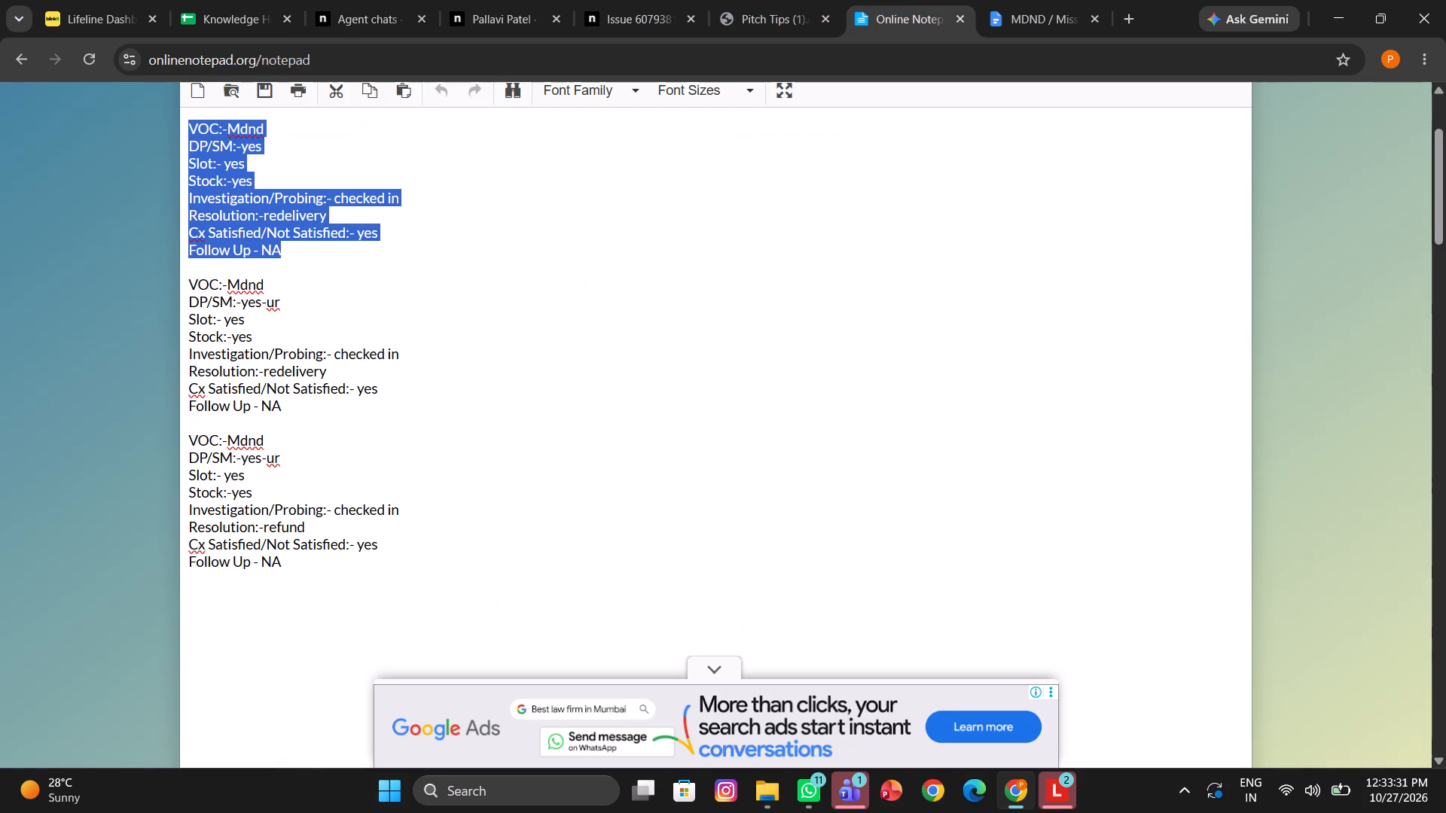
key("ctrl+c")
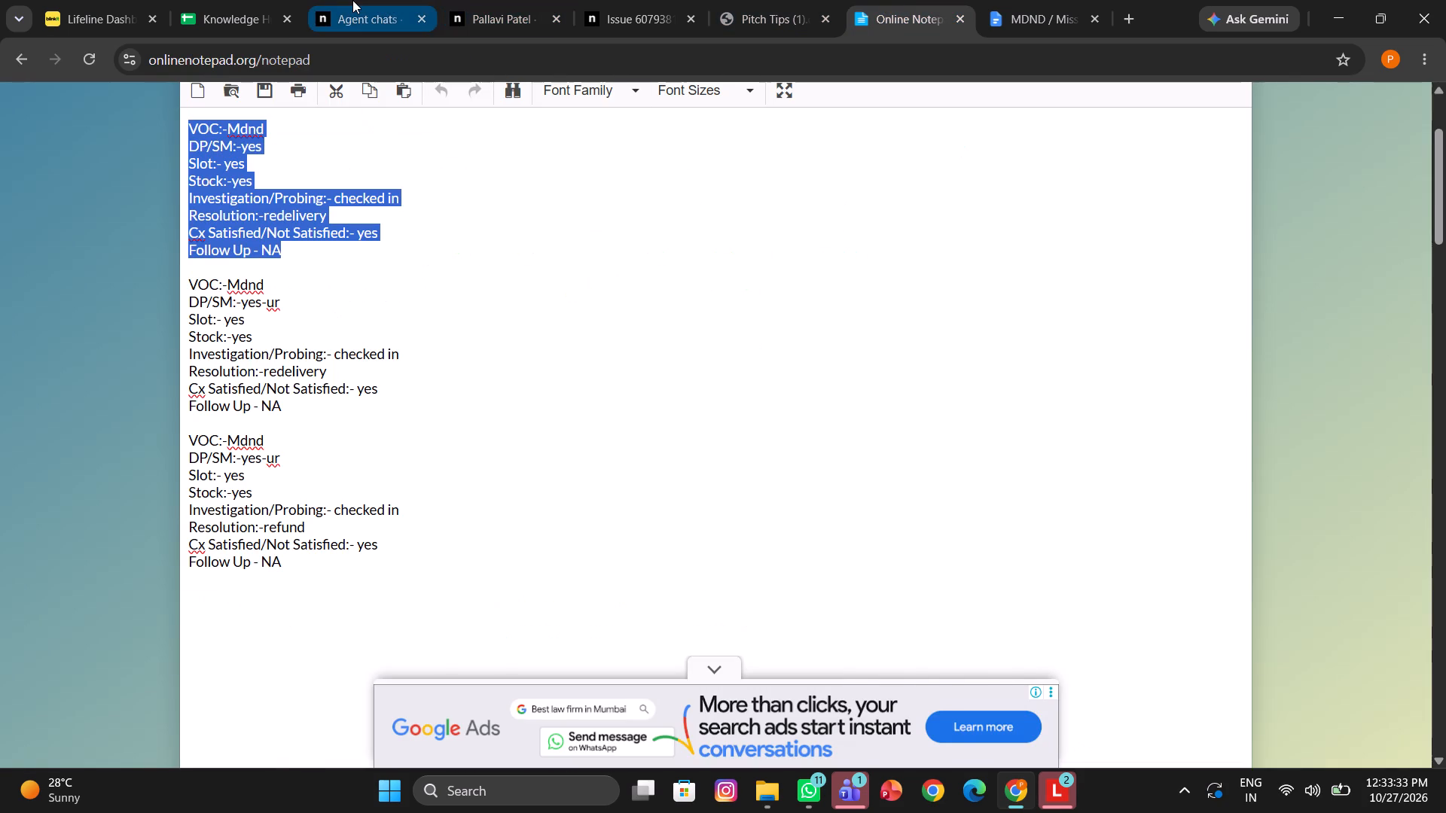
left_click(352, 0)
scroll(454, 598, "down", 3)
left_click(345, 647)
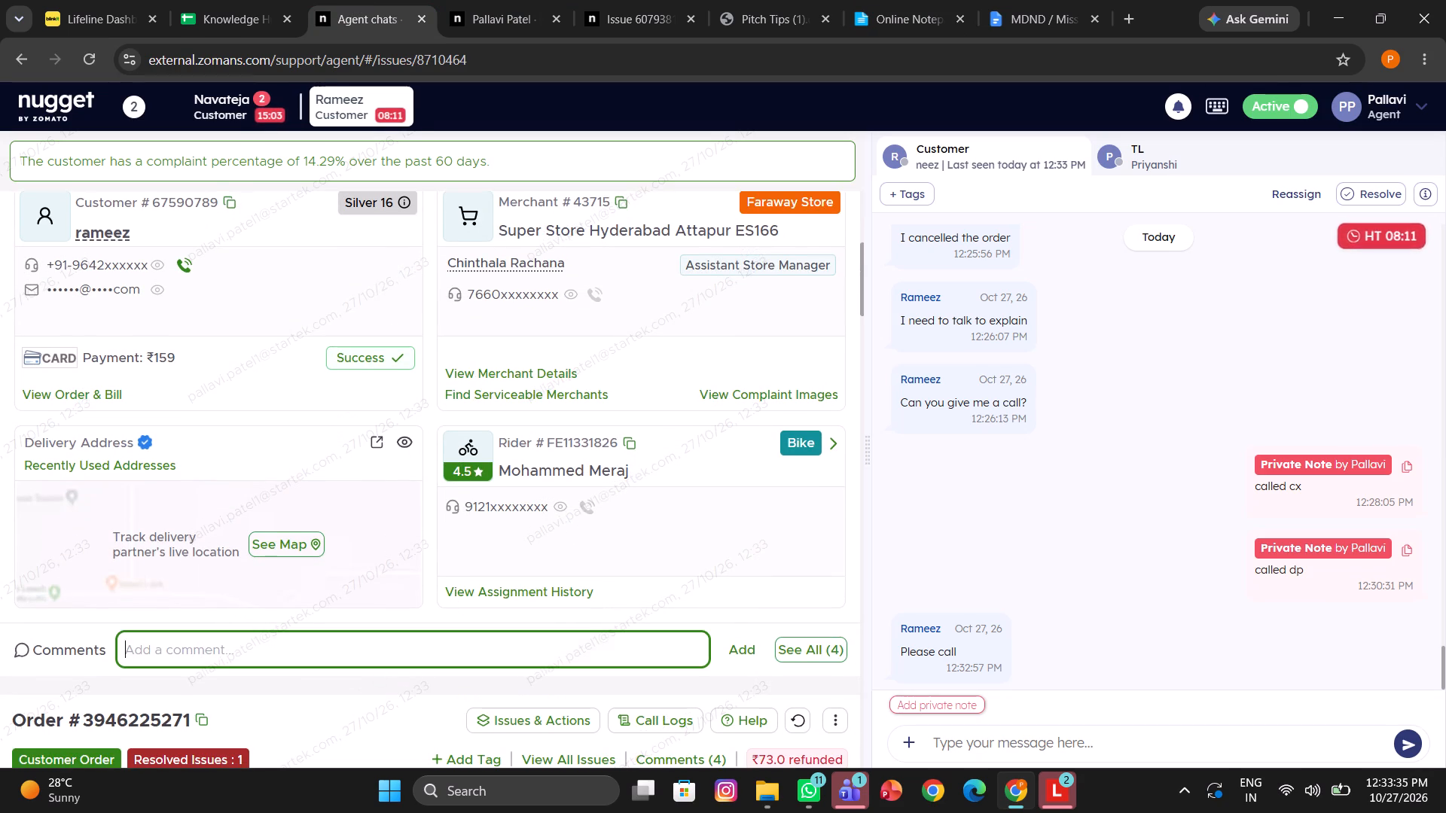
key("ctrl+v")
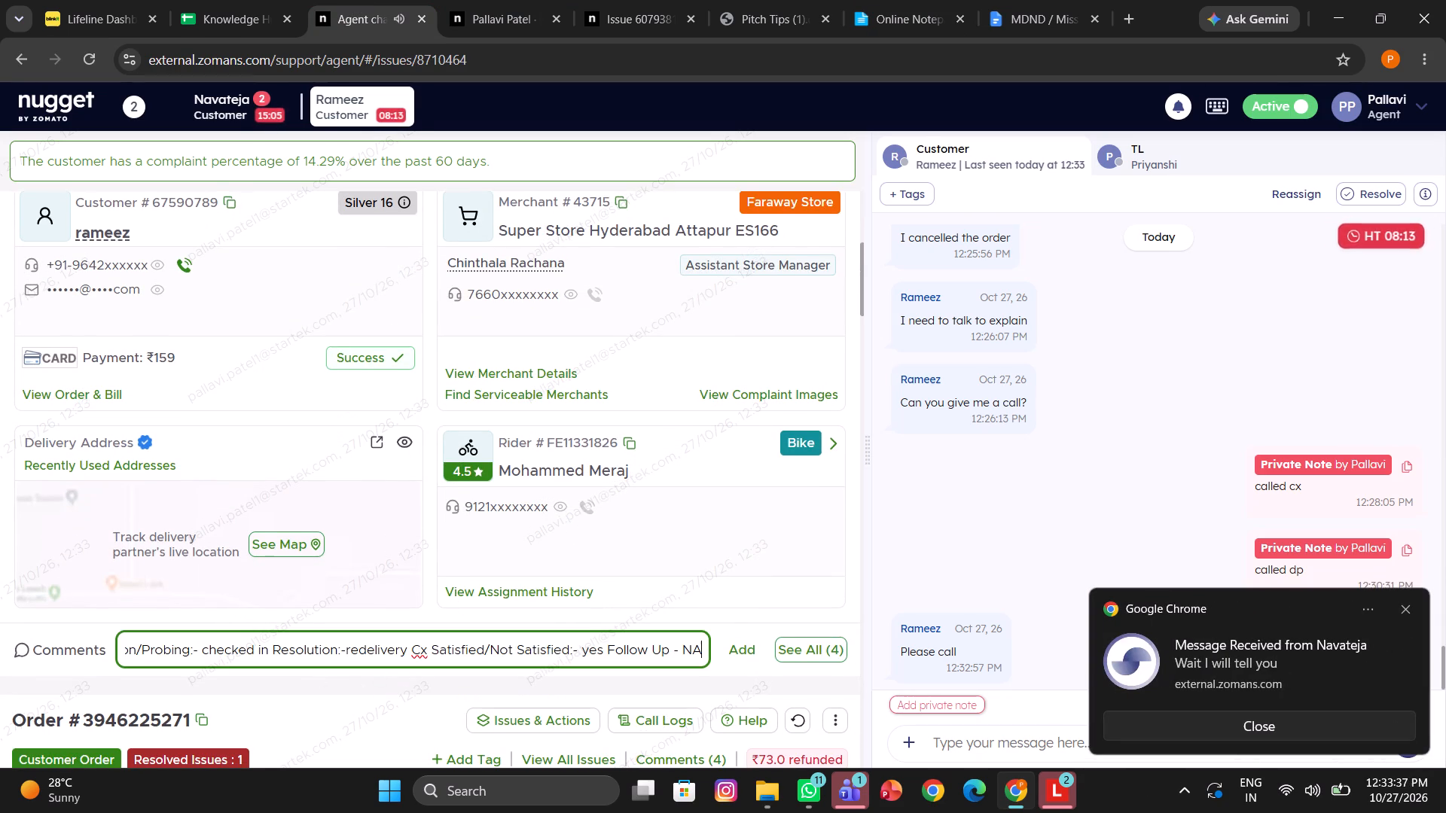
left_click_drag(407, 652, 362, 648)
key("BackSpace")
key("BackSpace")
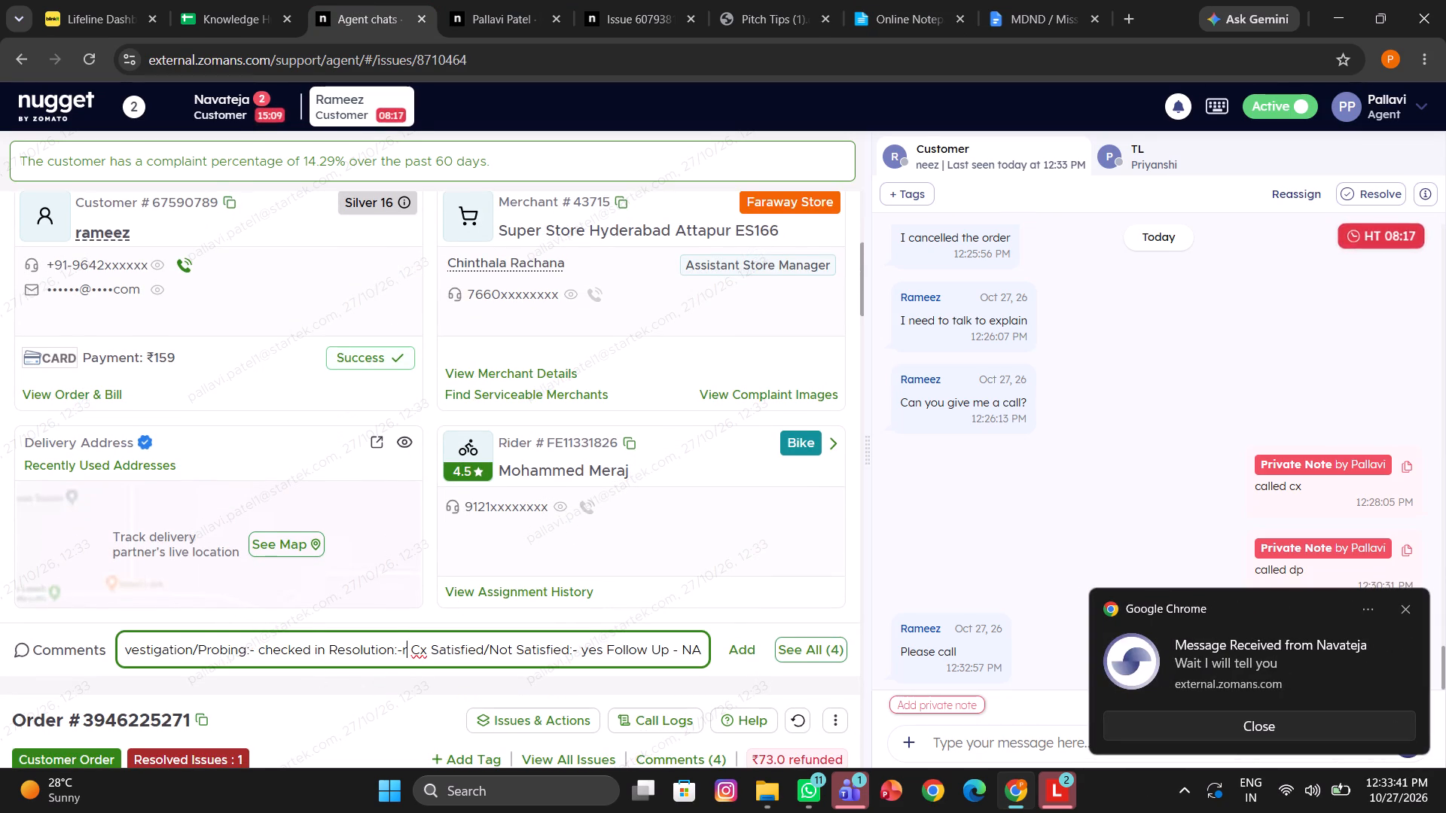
type("efund")
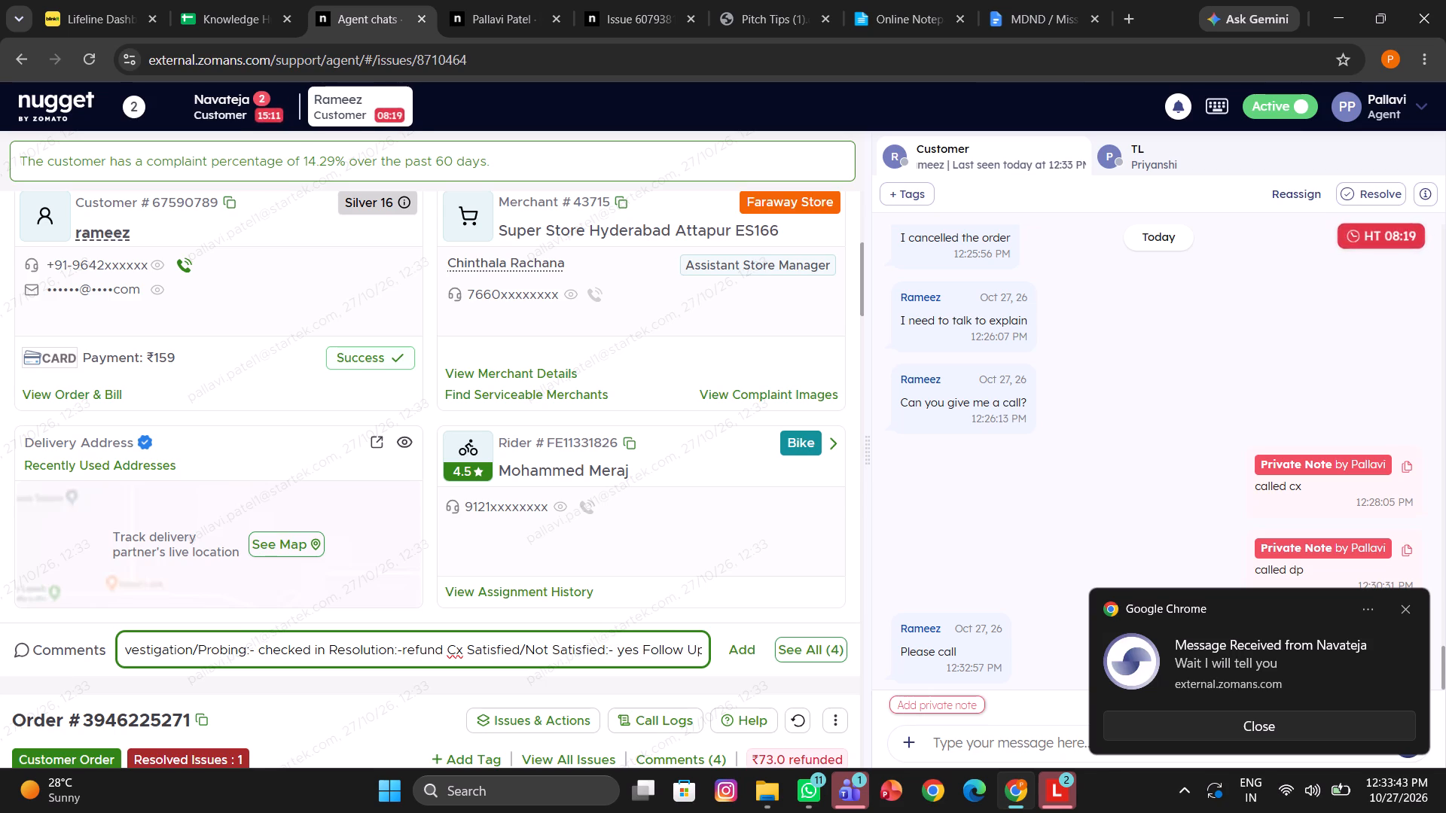
key("Return")
scroll(591, 276, "up", 6)
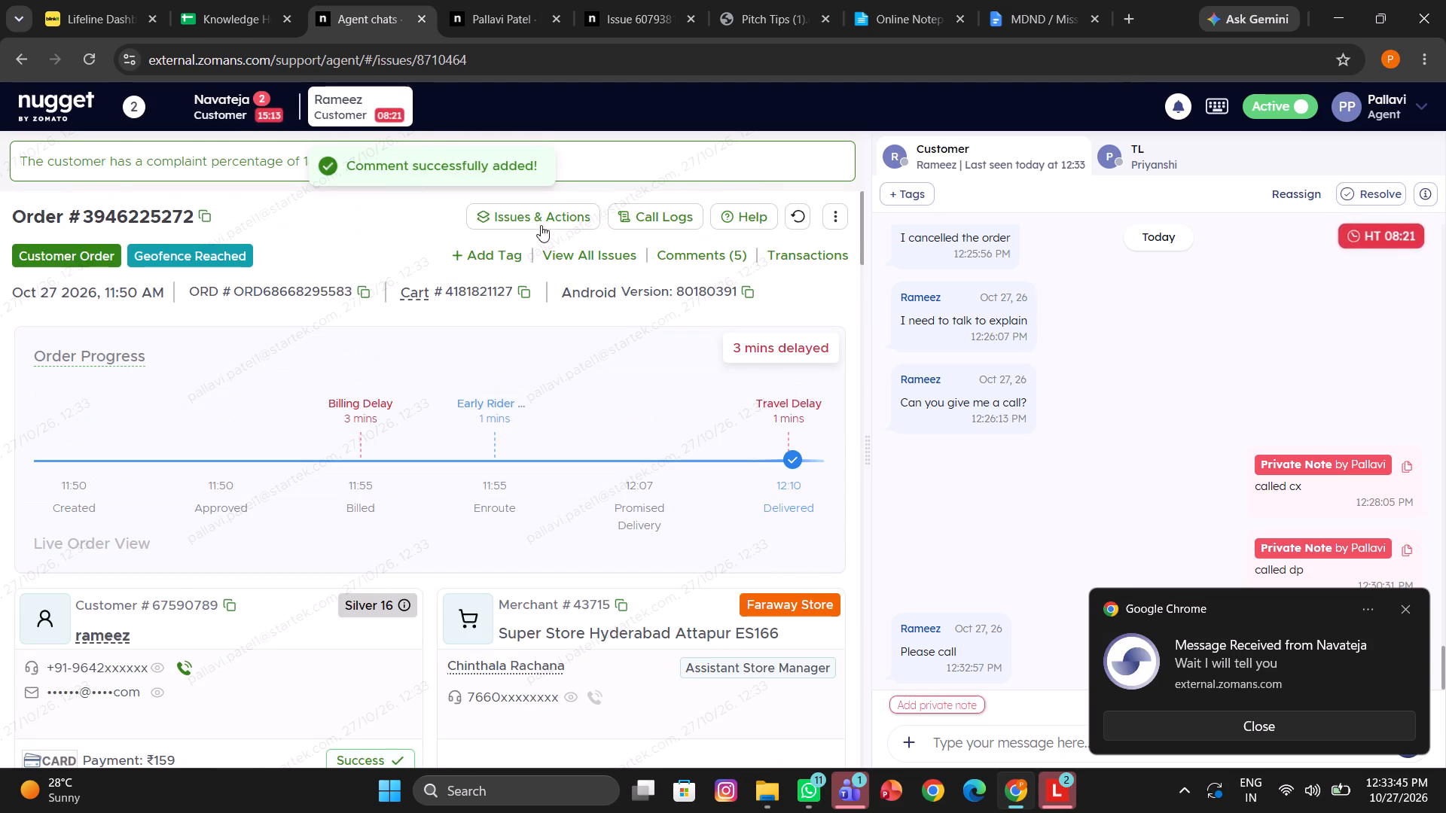
left_click(526, 215)
left_click(619, 236)
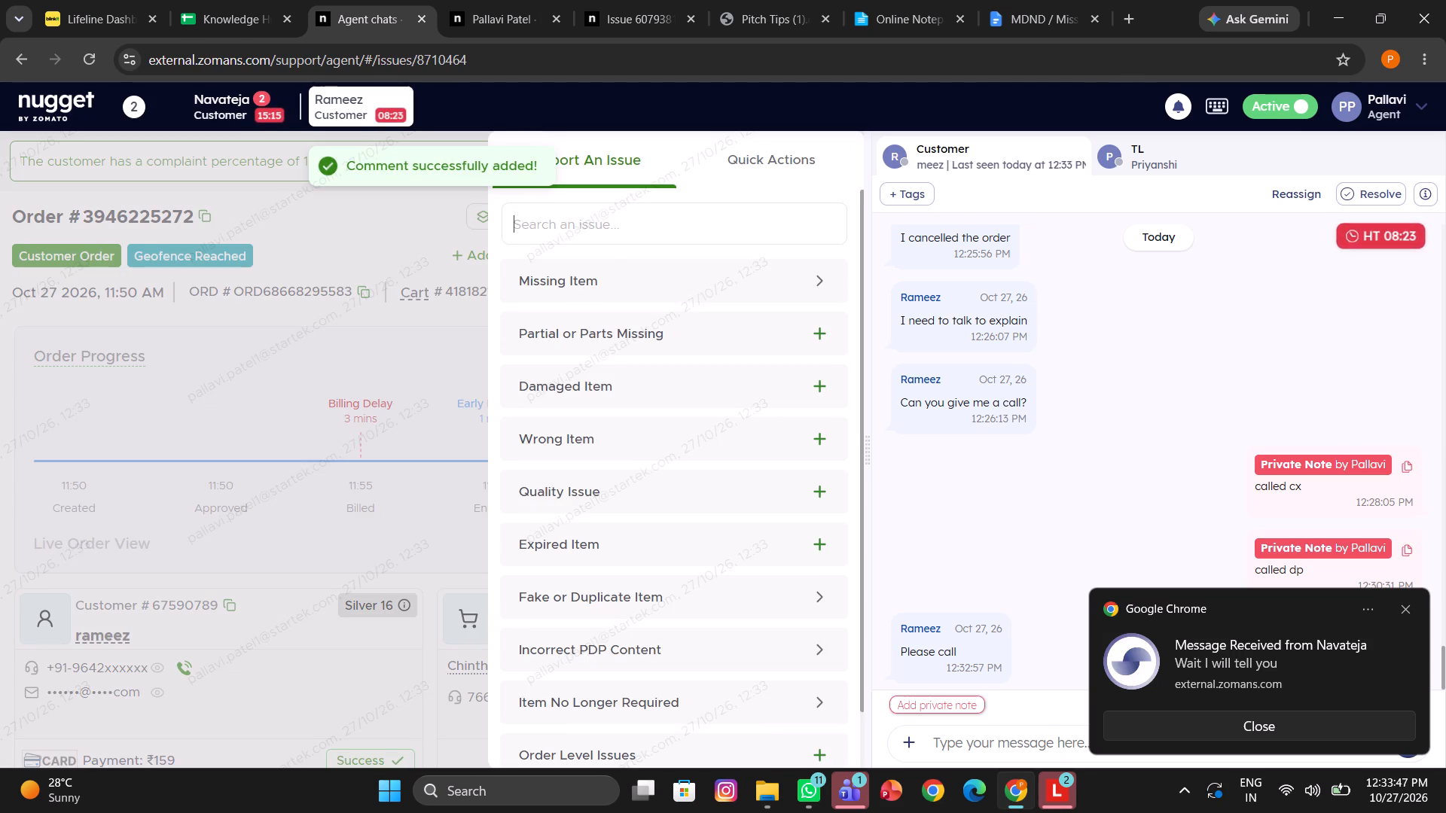
type("order")
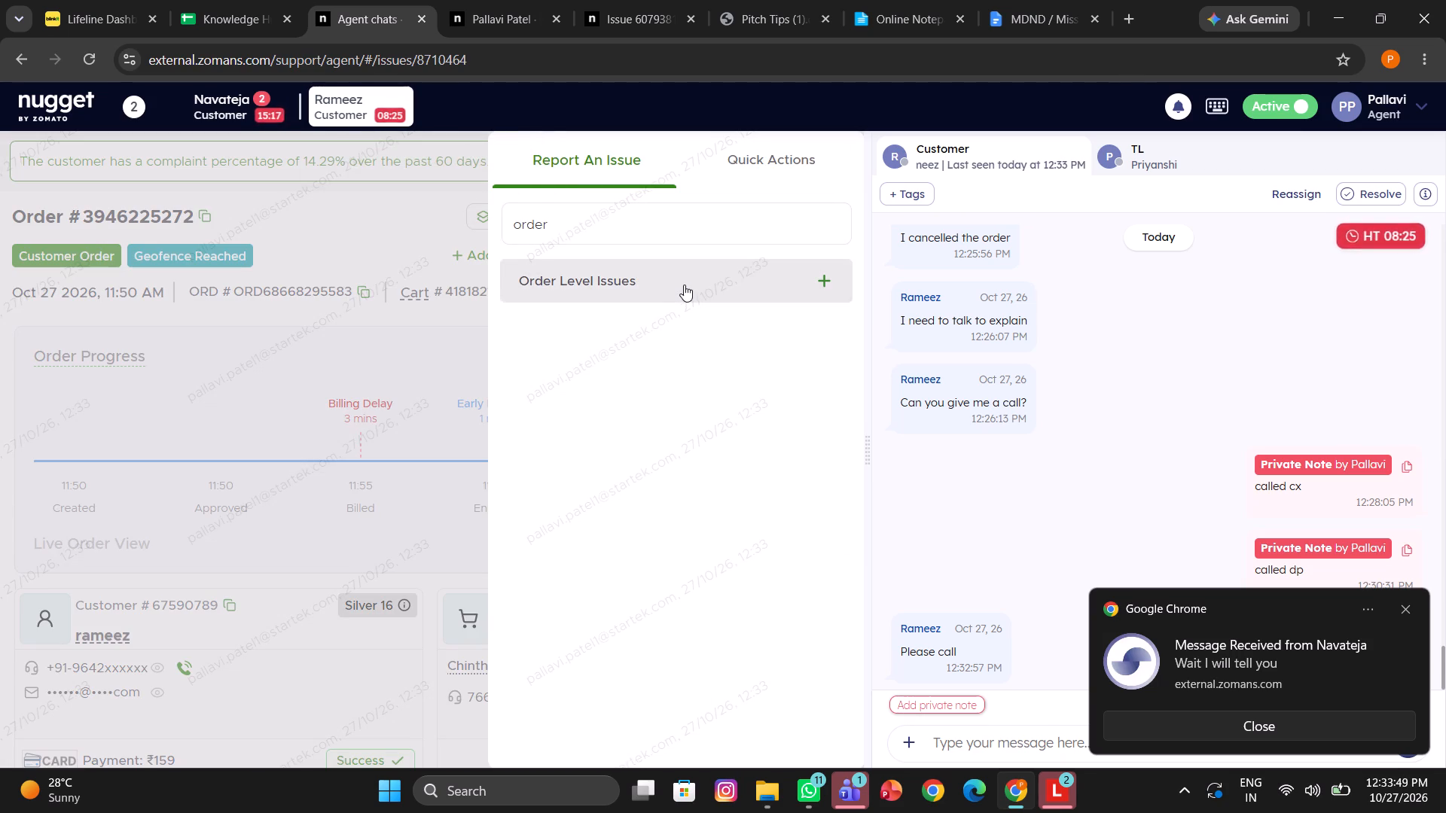
left_click(685, 287)
left_click(691, 306)
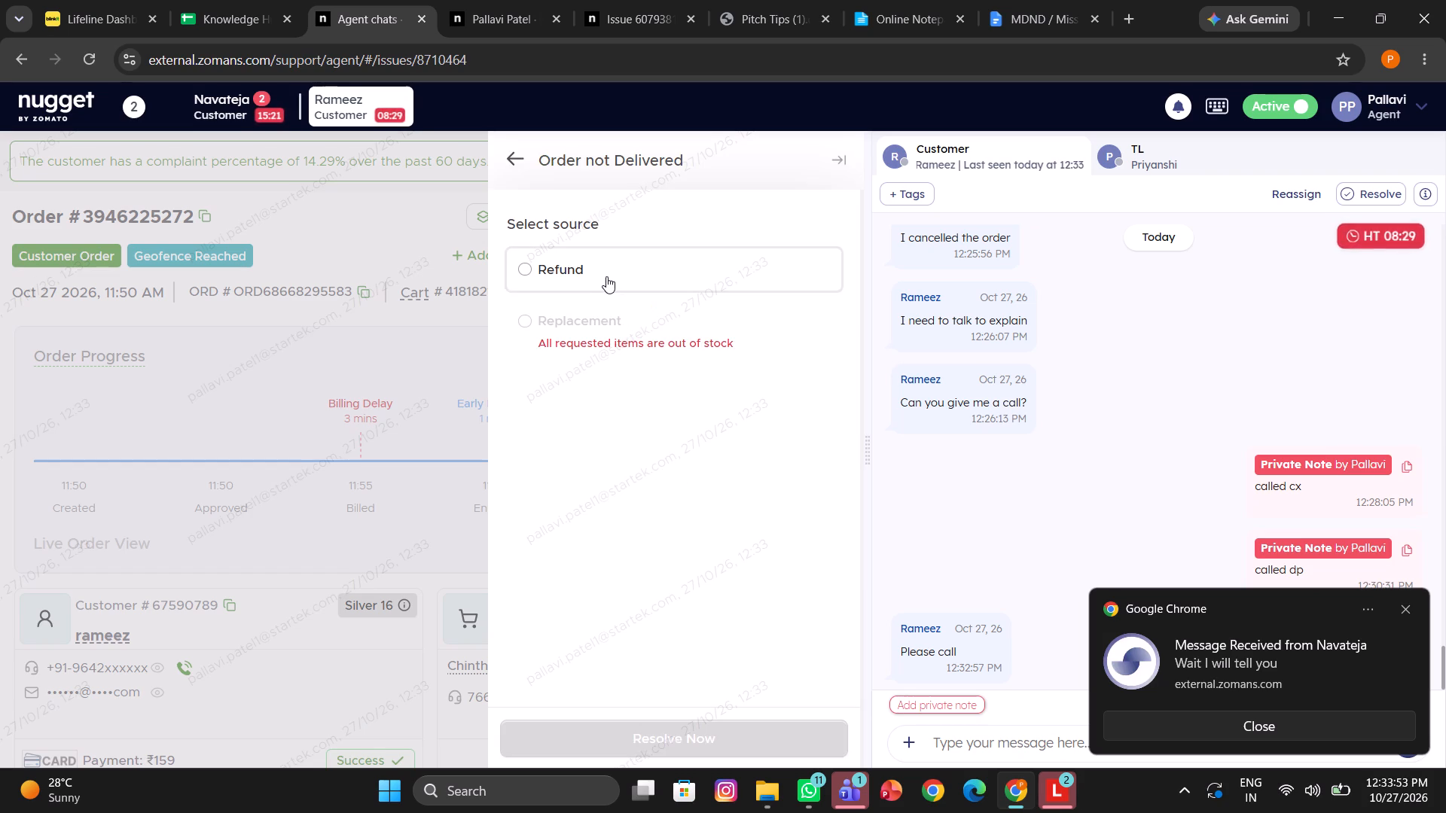
left_click(606, 276)
left_click(650, 448)
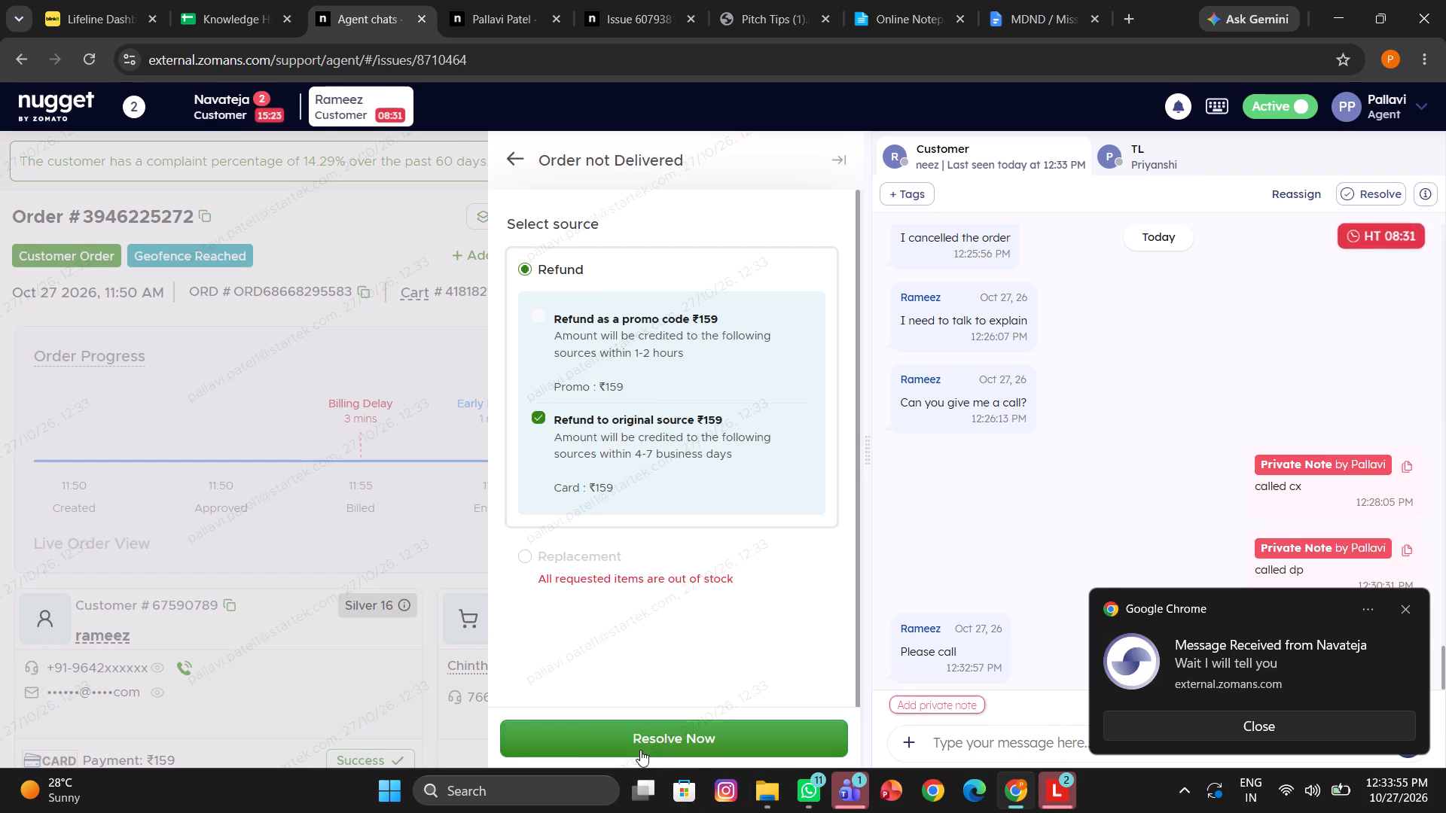
left_click(589, 728)
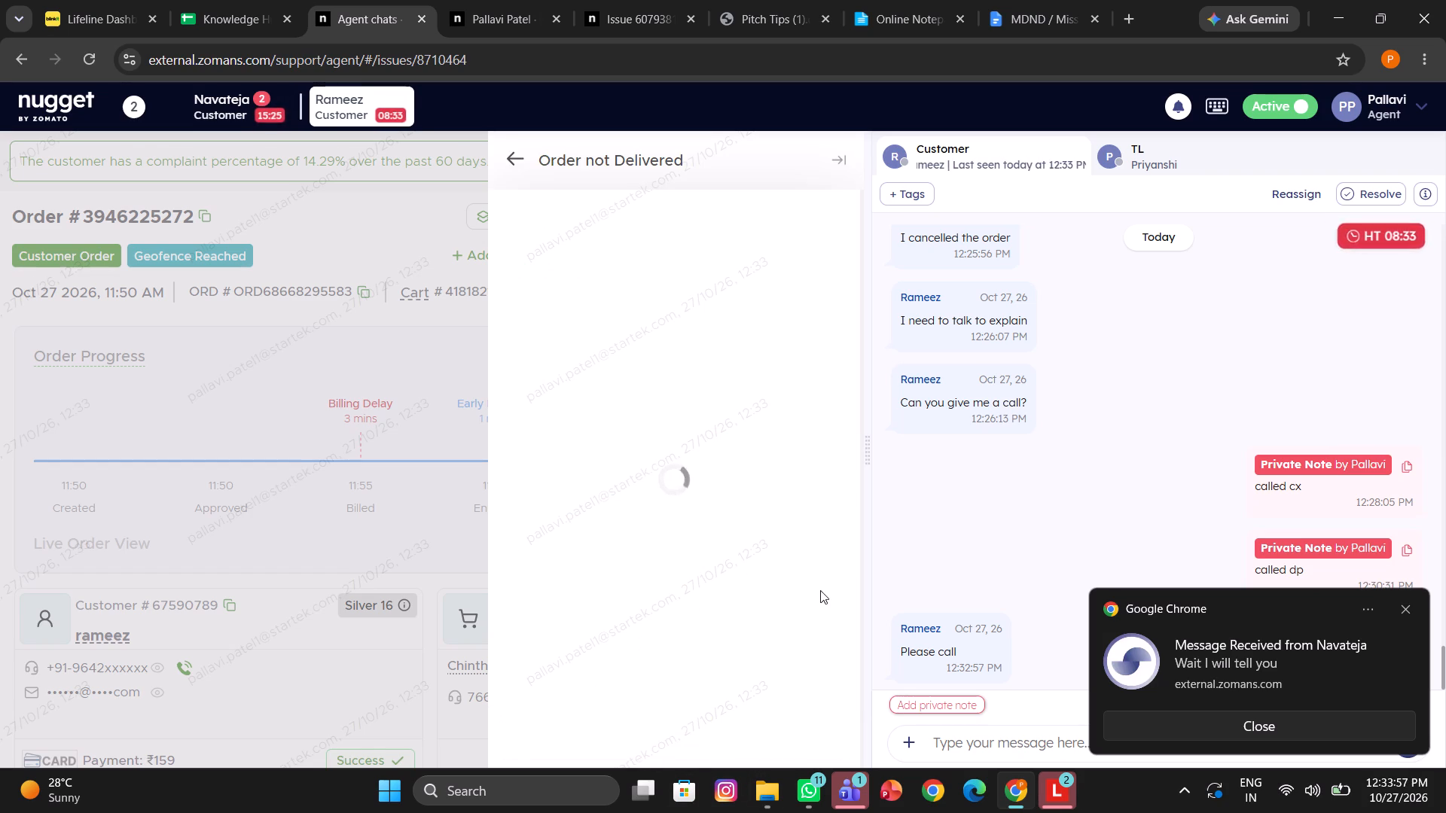
Send Rameez the two suggested messages about the undelivered order and the Rs.159.00 refund, and finish the refund form.
left_click(822, 584)
left_click(975, 743)
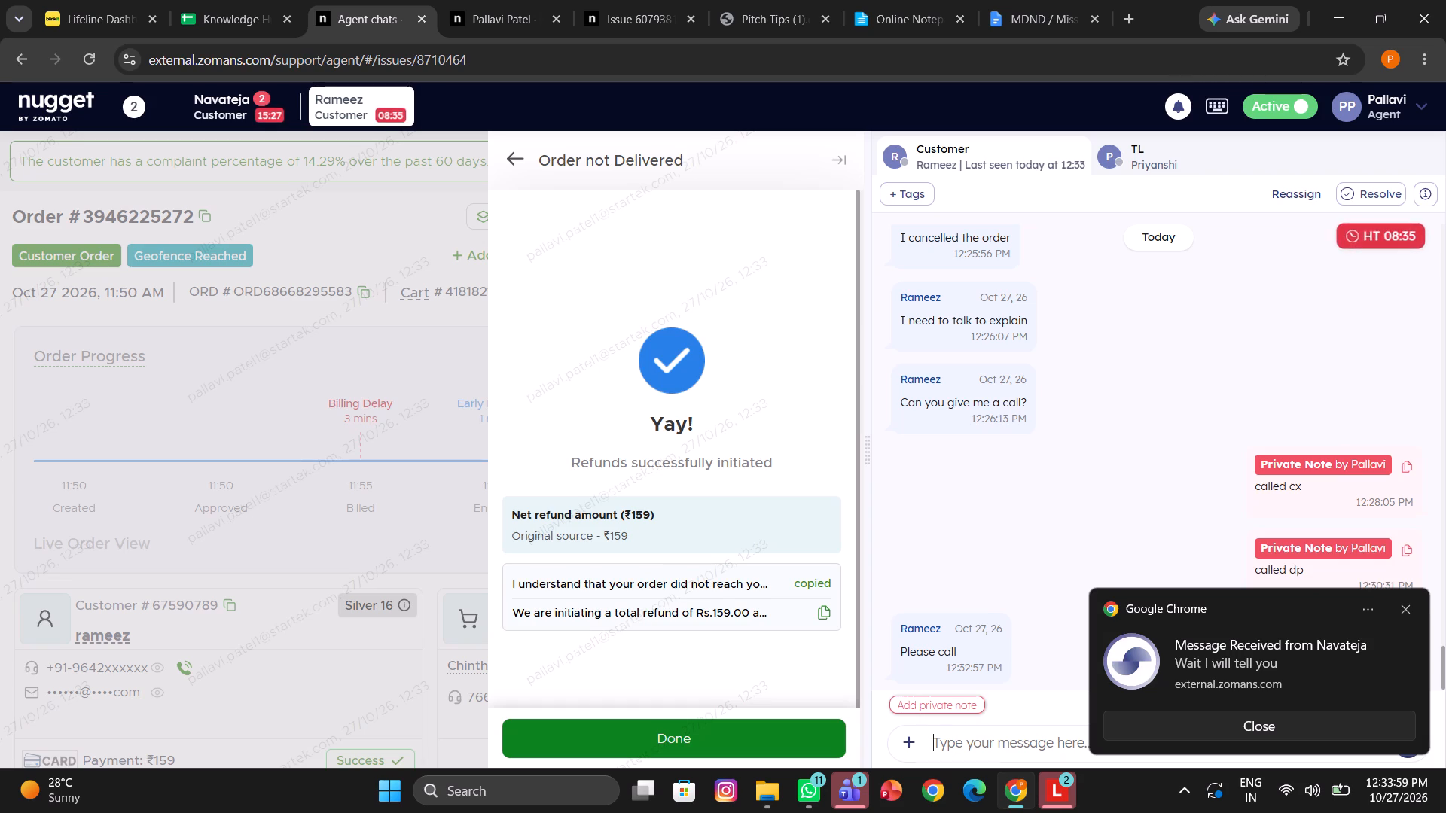
key("ctrl+v")
key("Return")
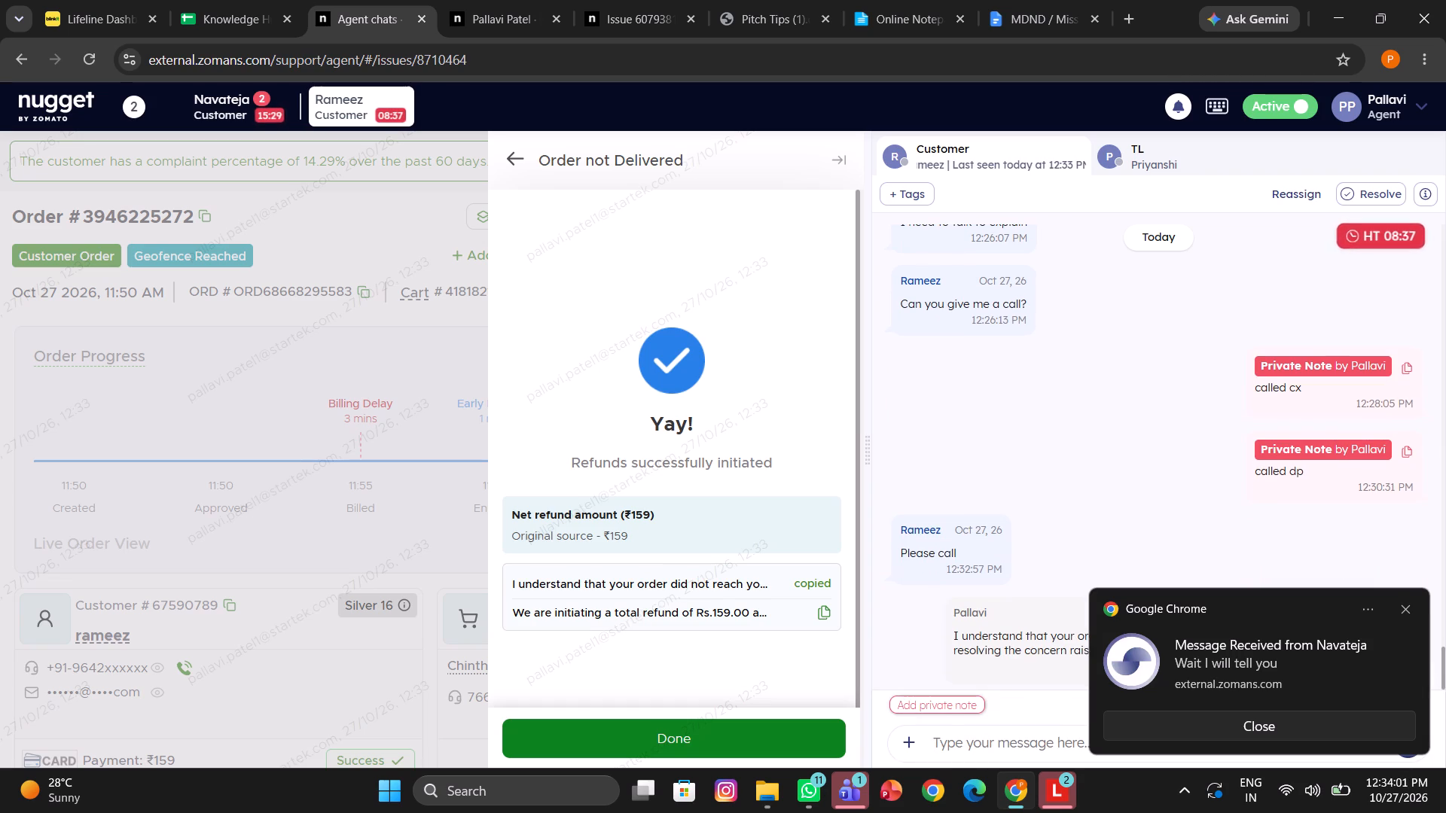
left_click(822, 614)
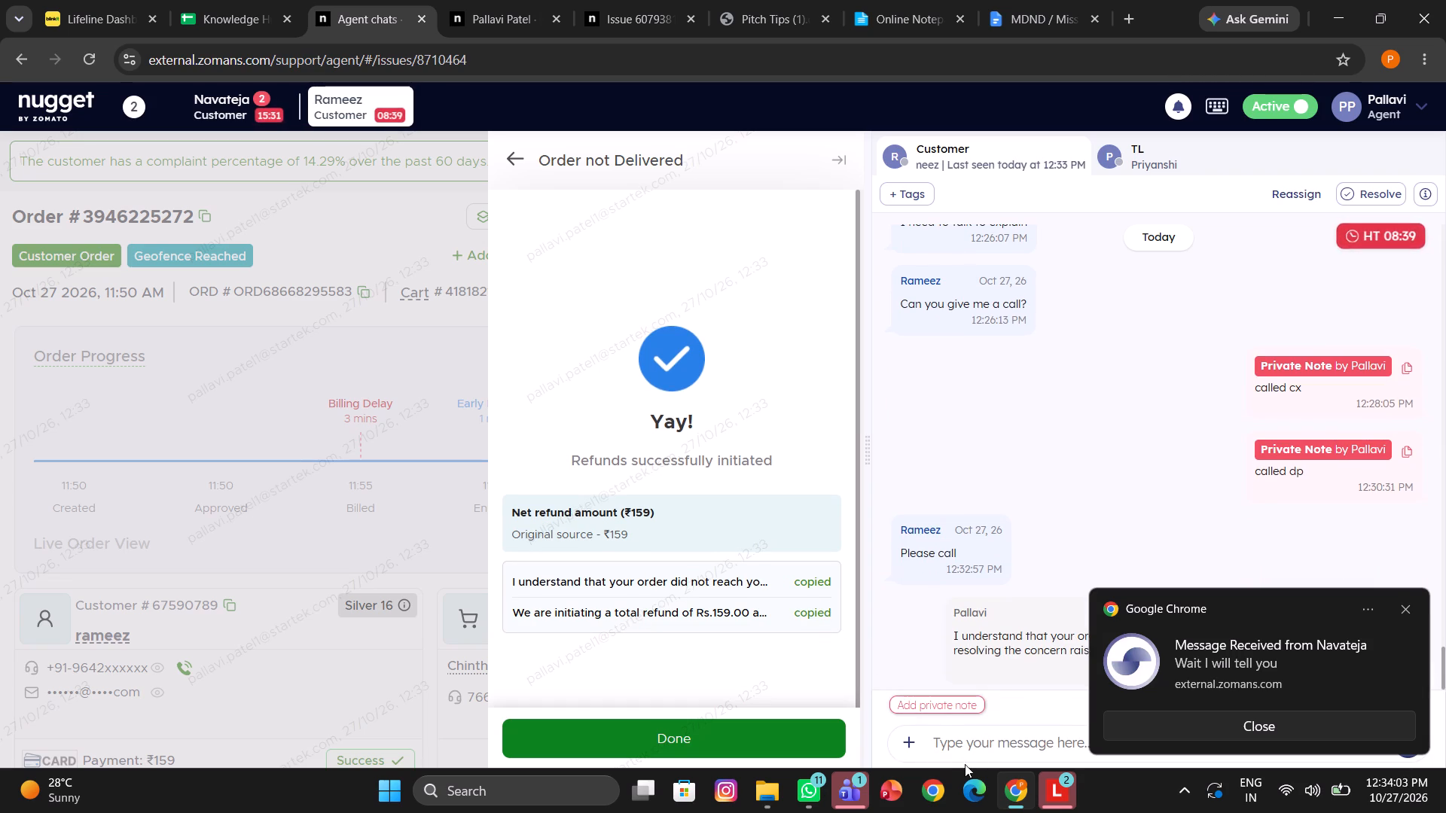
left_click(950, 748)
key("ctrl+v")
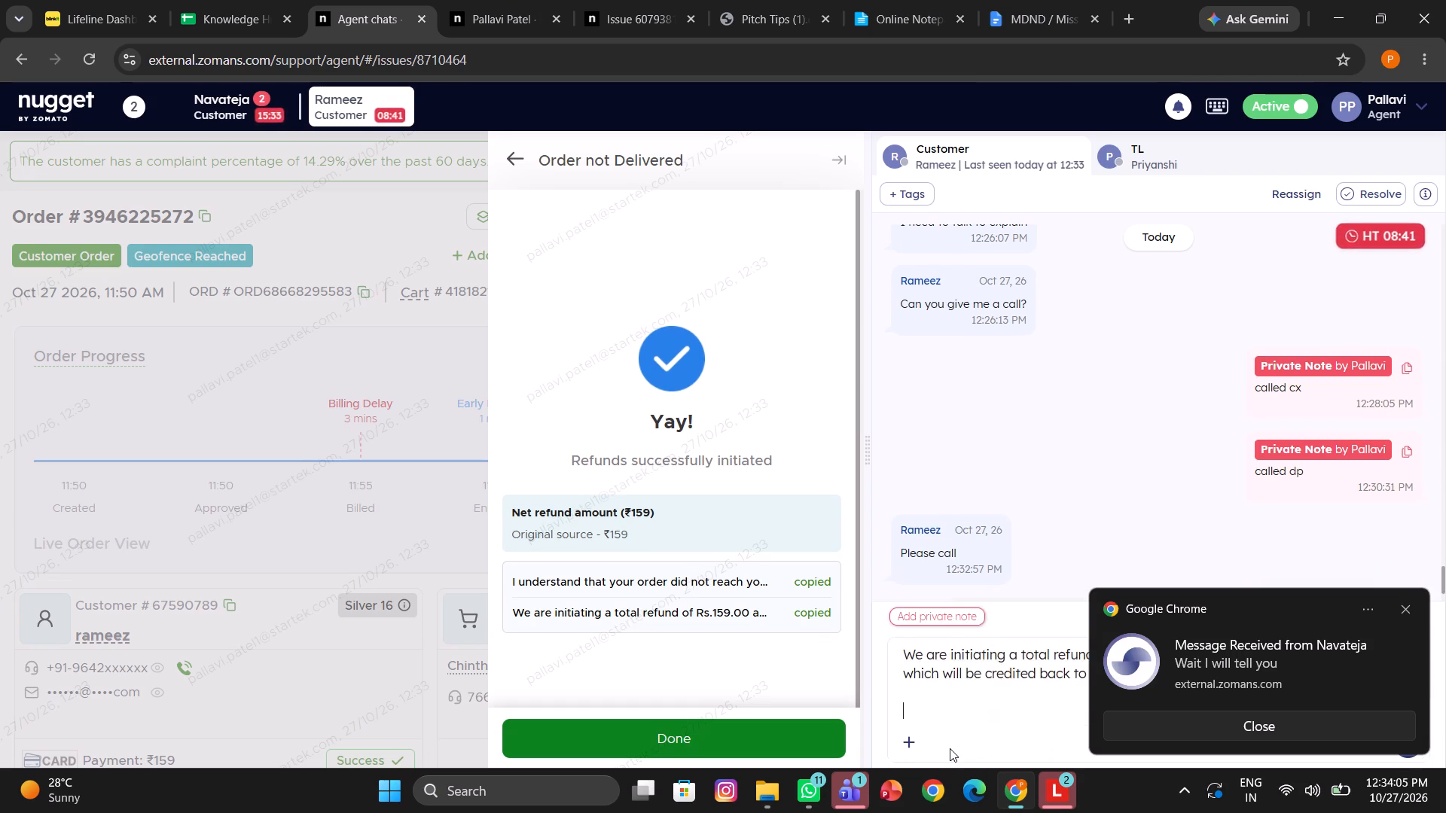
key("Return")
left_click(590, 739)
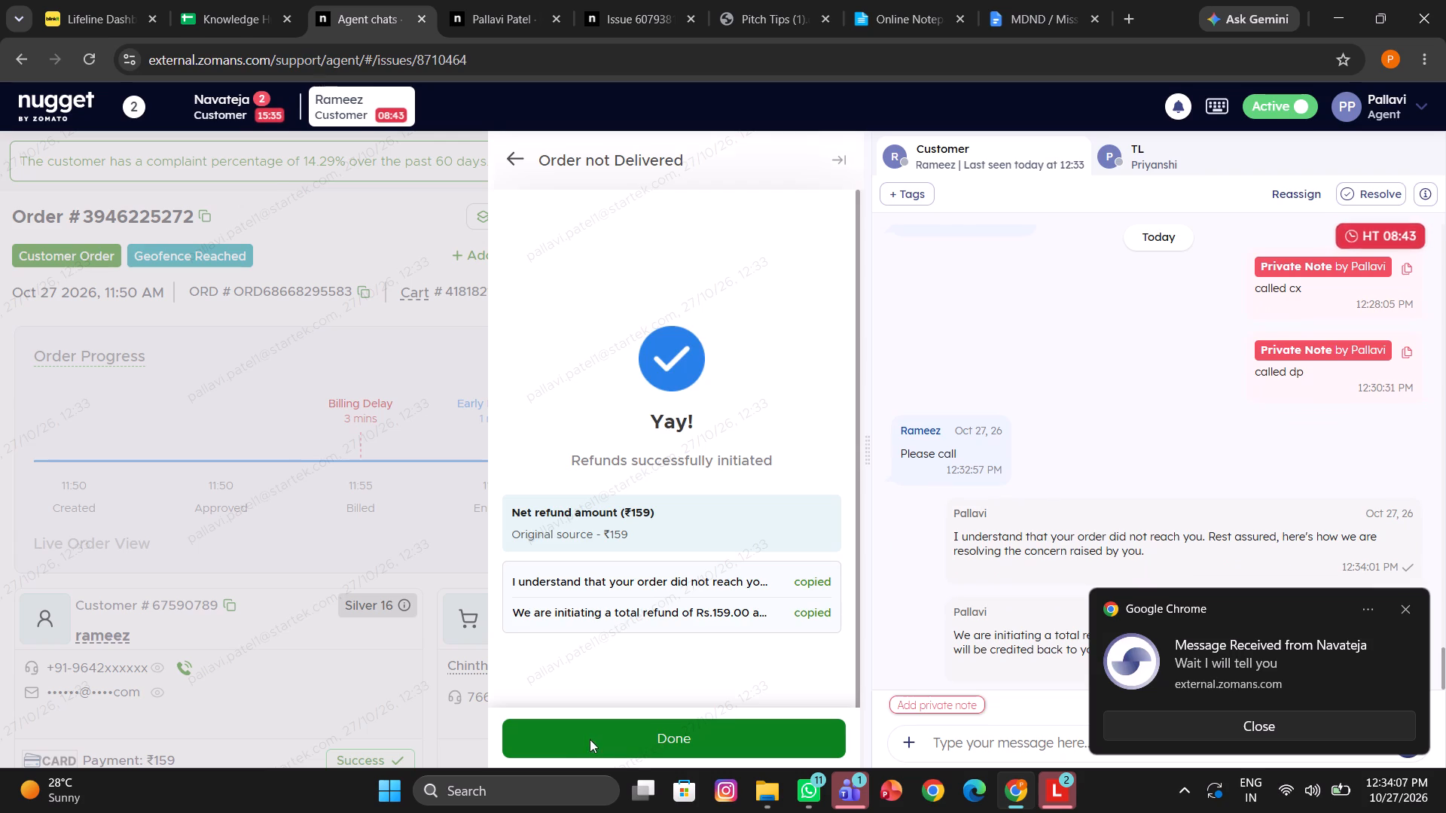
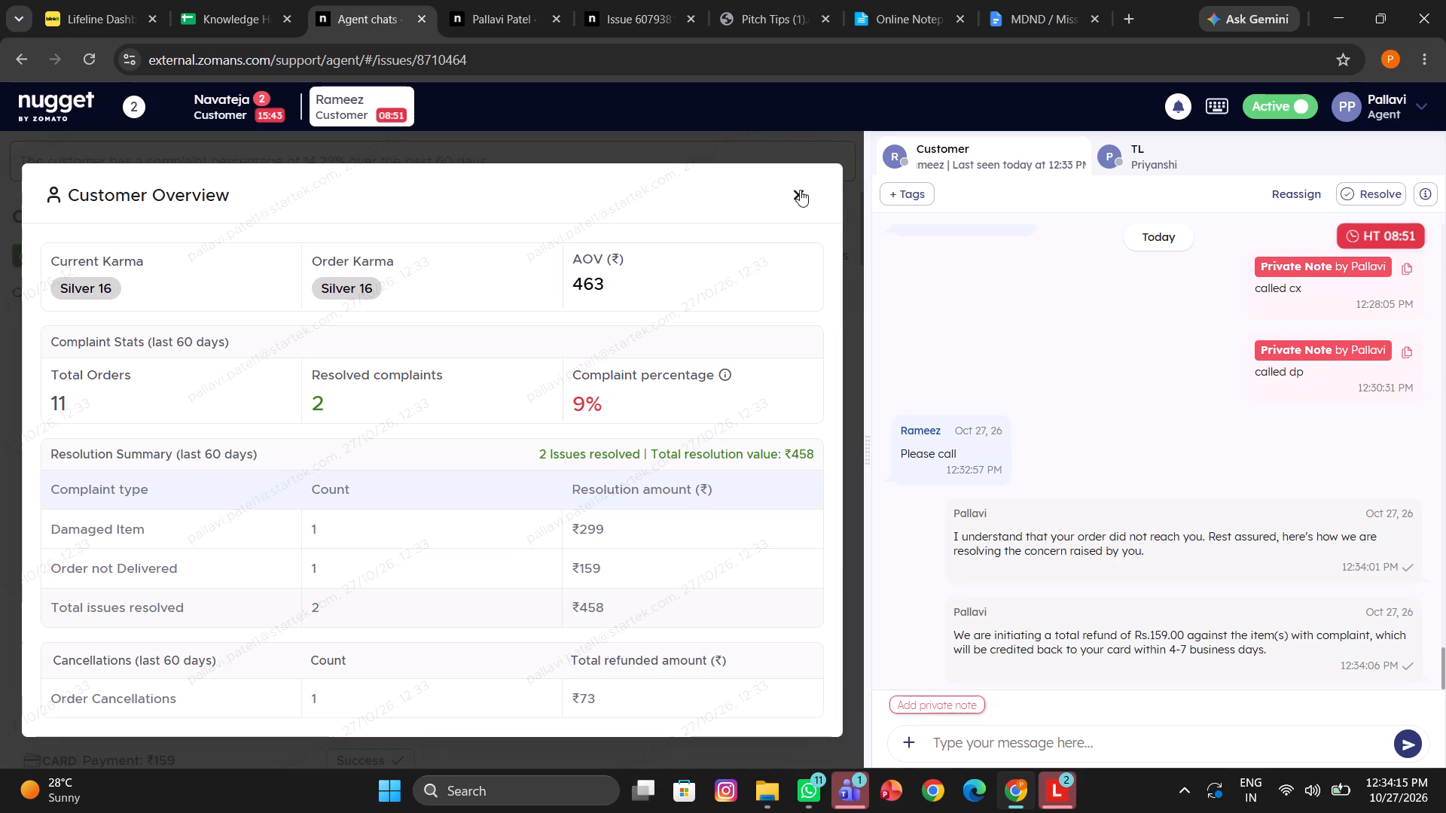
Close Rameez's Customer Overview and look over the order, rider and delivery details behind it.
left_click(795, 193)
scroll(508, 471, "down", 3)
scroll(508, 471, "up", 1)
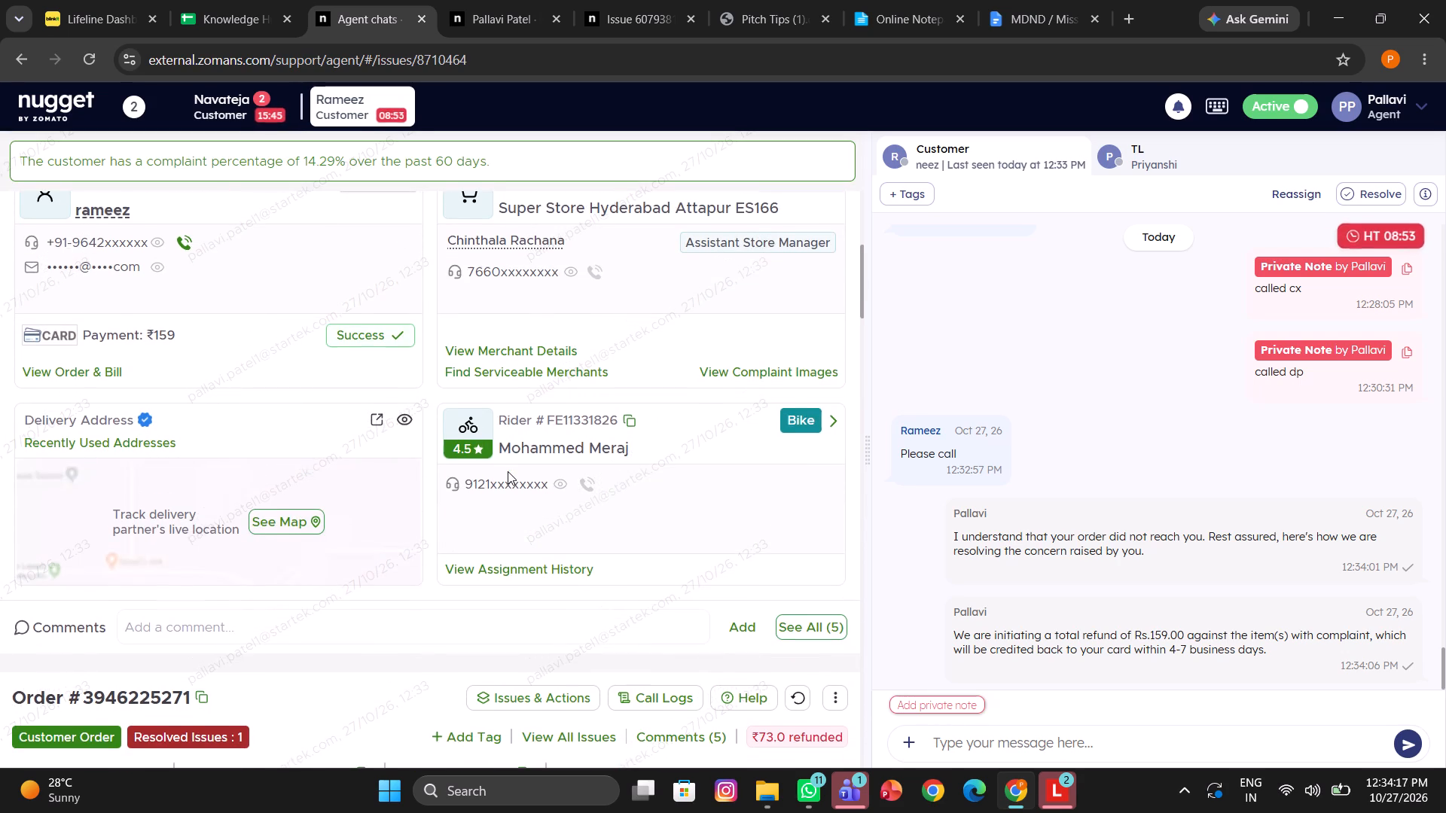
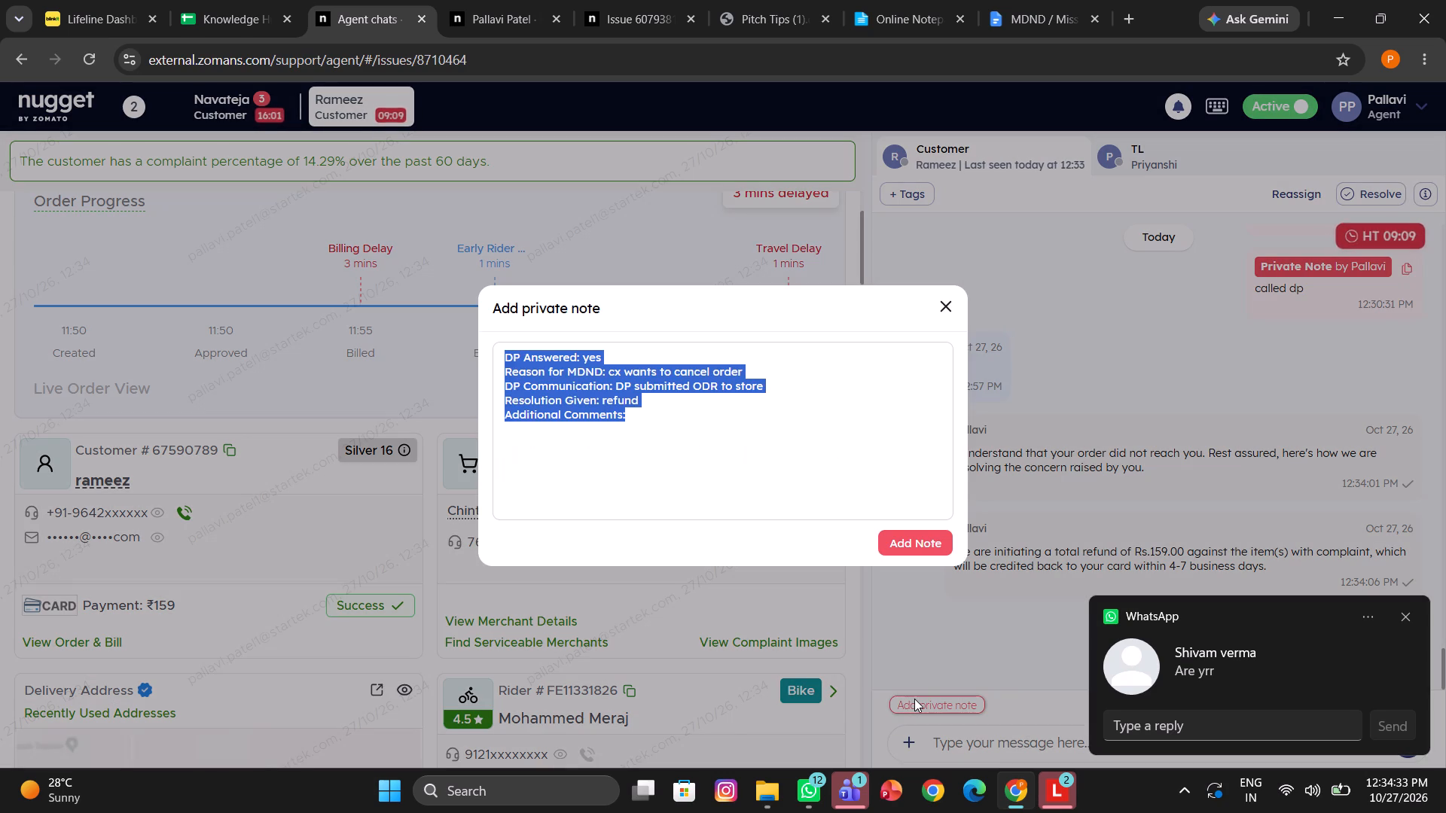
Copy the full drafted case text from Rameez's private note and close the note without adding it.
key("ctrl+c")
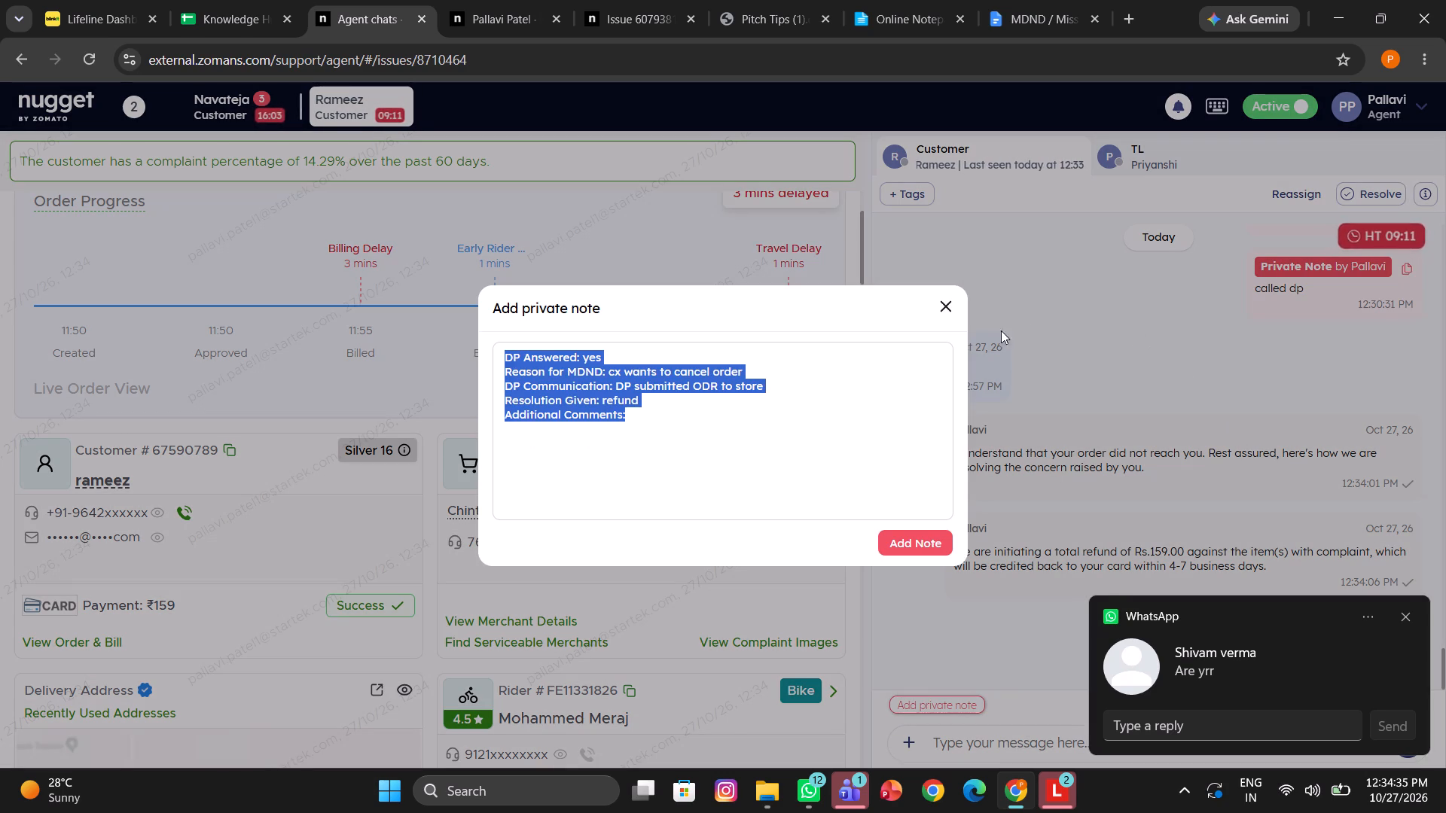
left_click(944, 308)
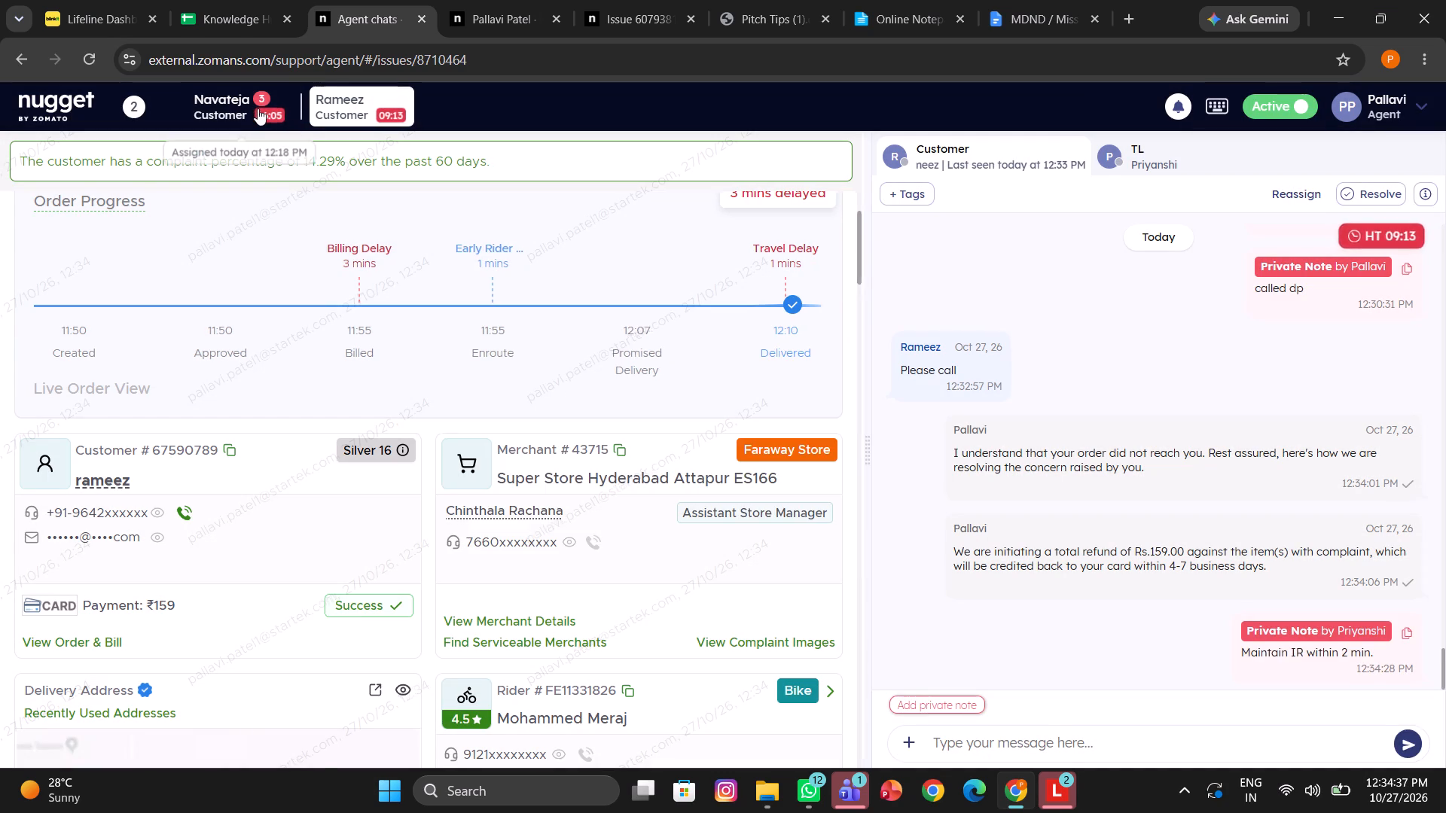
Reply in Navateja's chat to the cancellation and refund request: "Sorry, but we are unable to refund your amount.".
left_click(258, 108)
scroll(1207, 525, "down", 3)
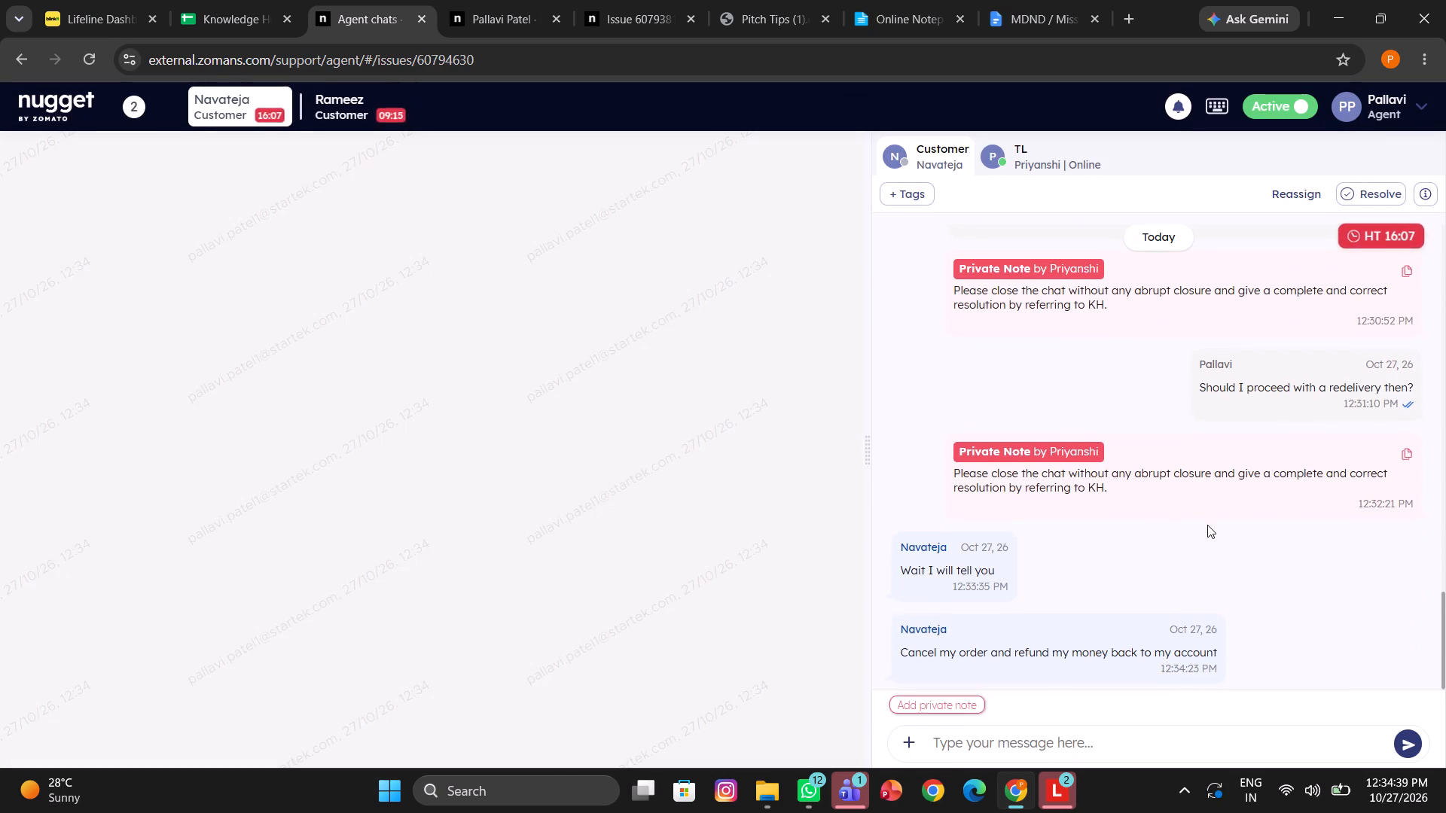
scroll(1207, 525, "down", 2)
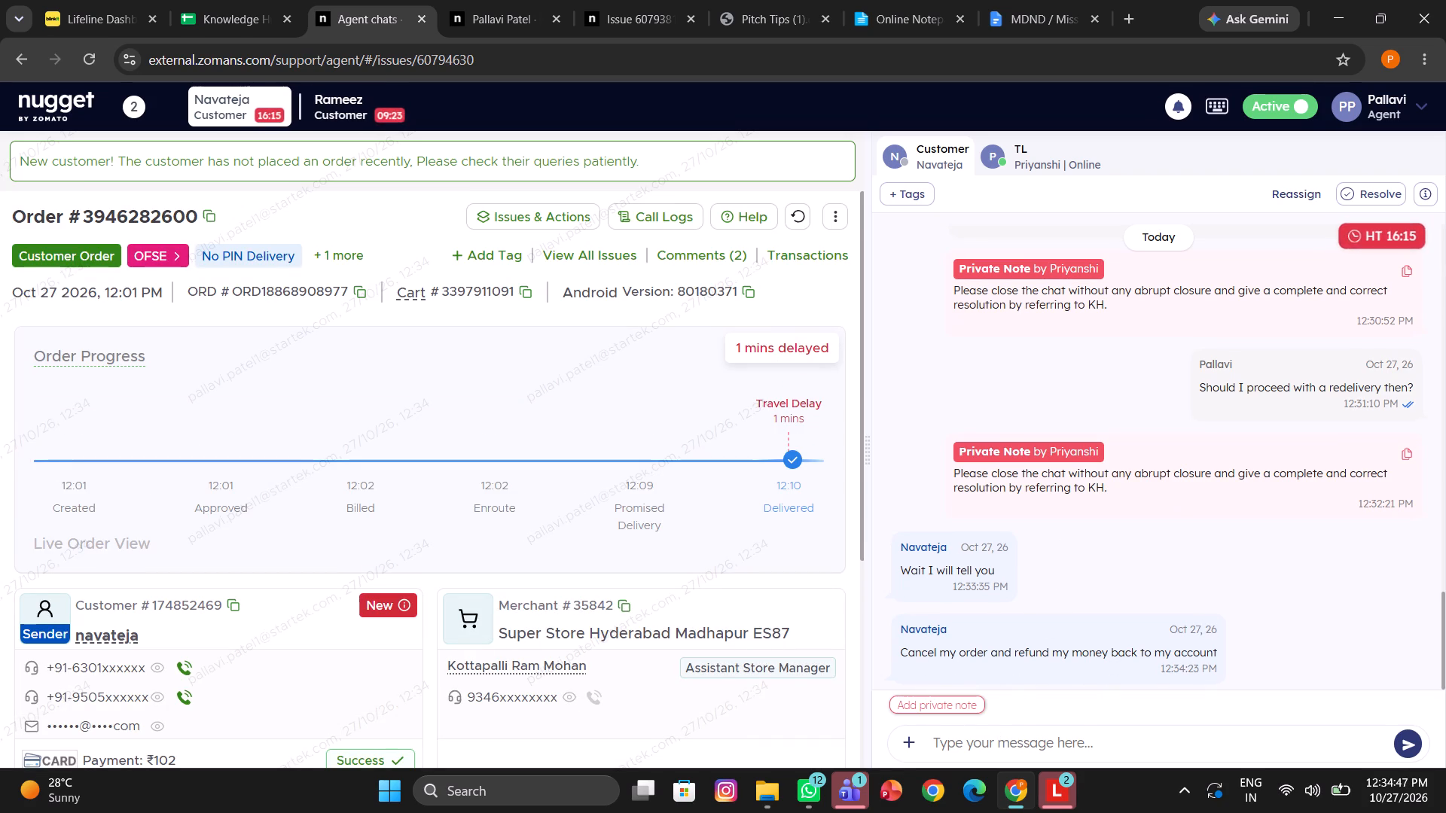
scroll(1057, 690, "up", 3)
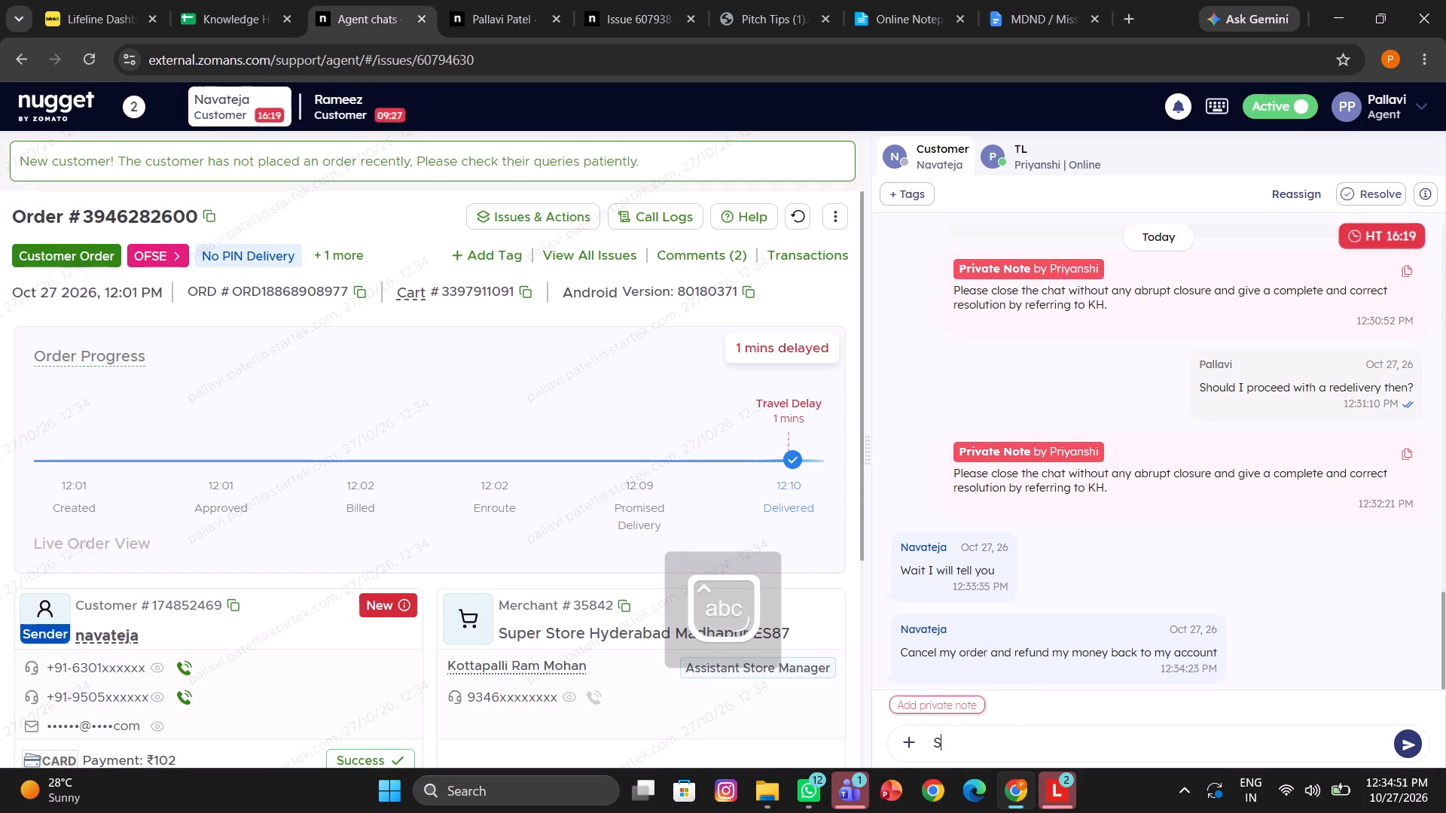
type("orry")
key("space")
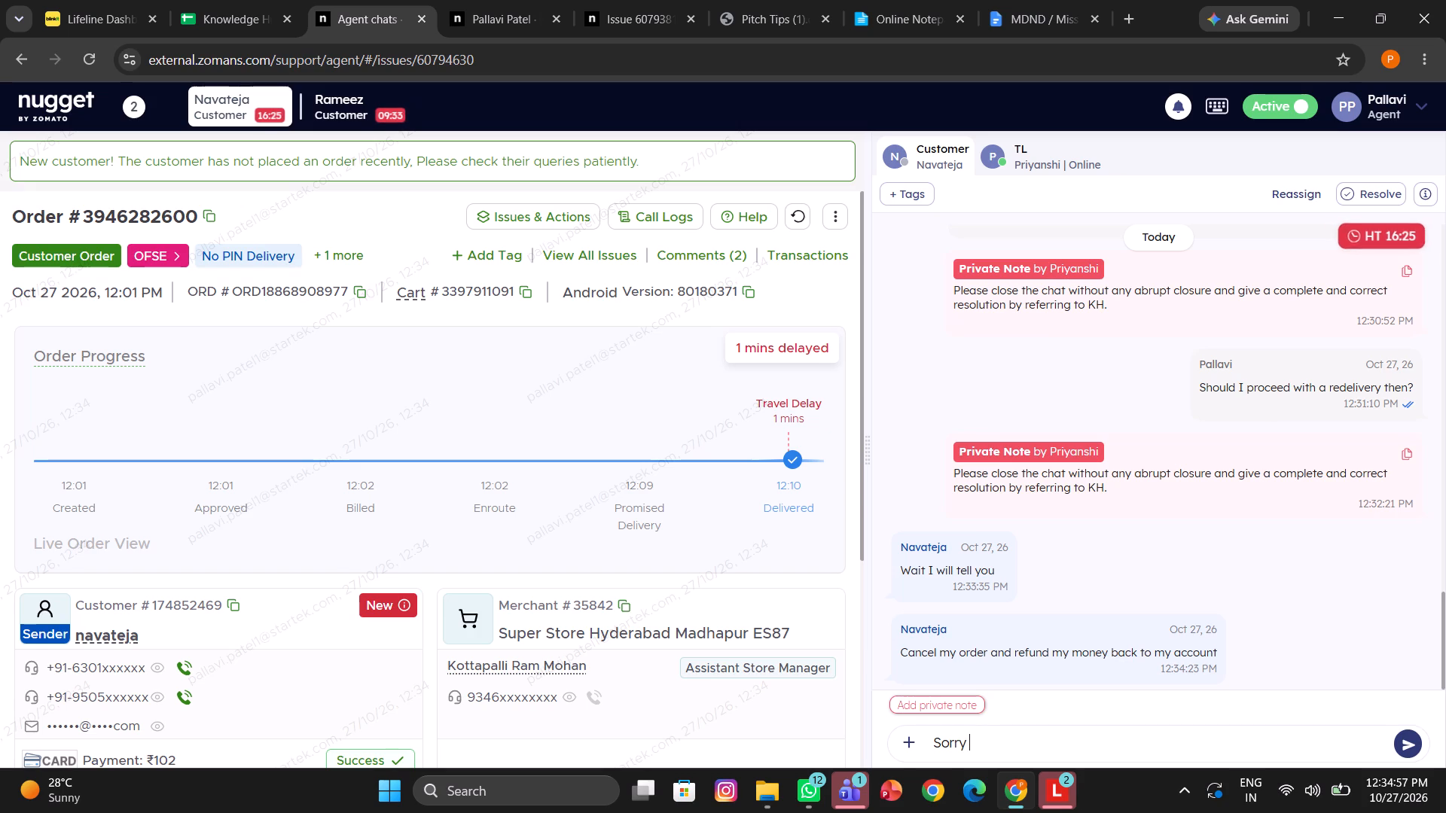
type("but we")
key("space")
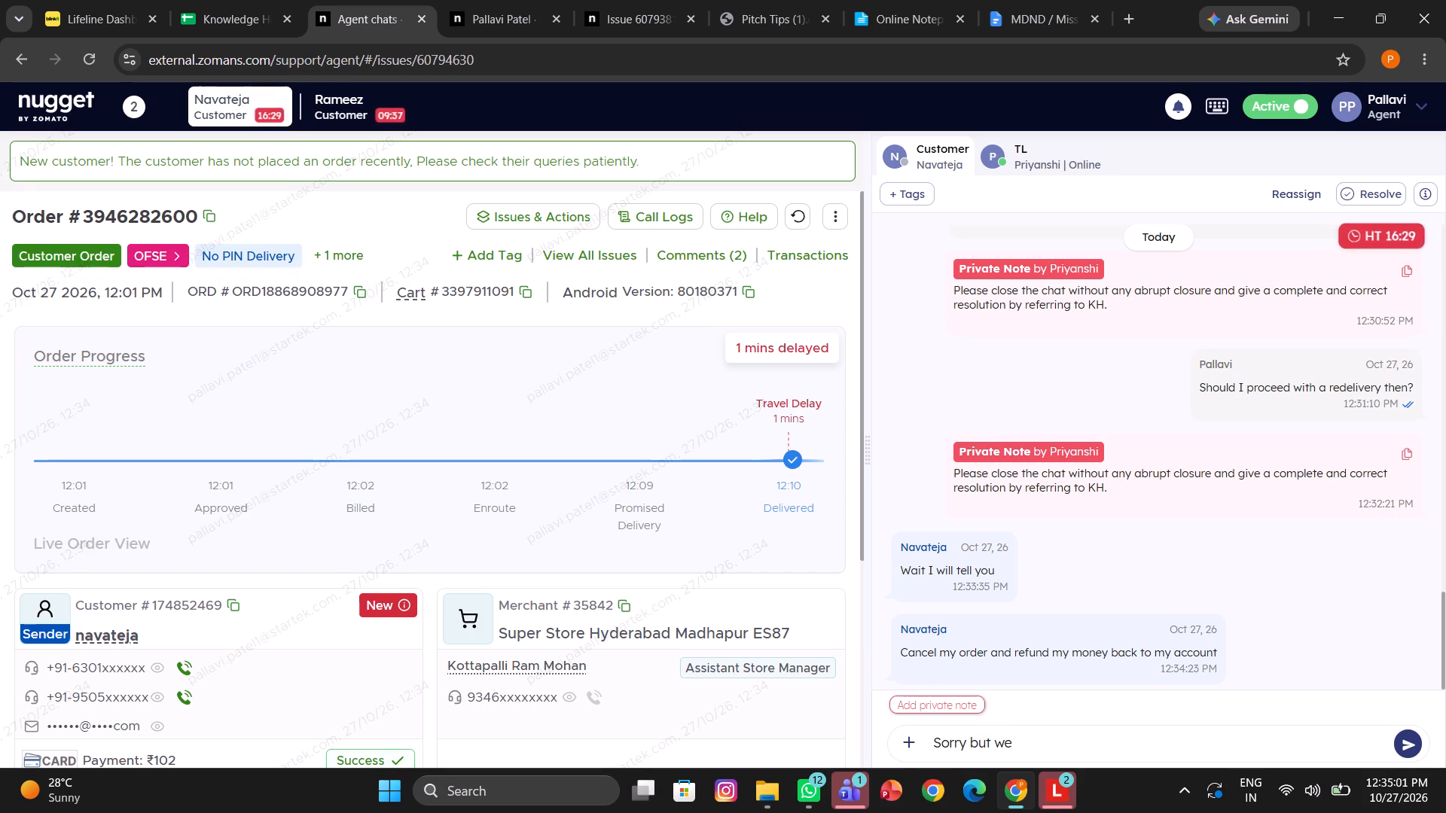
type("are unable to")
key("space")
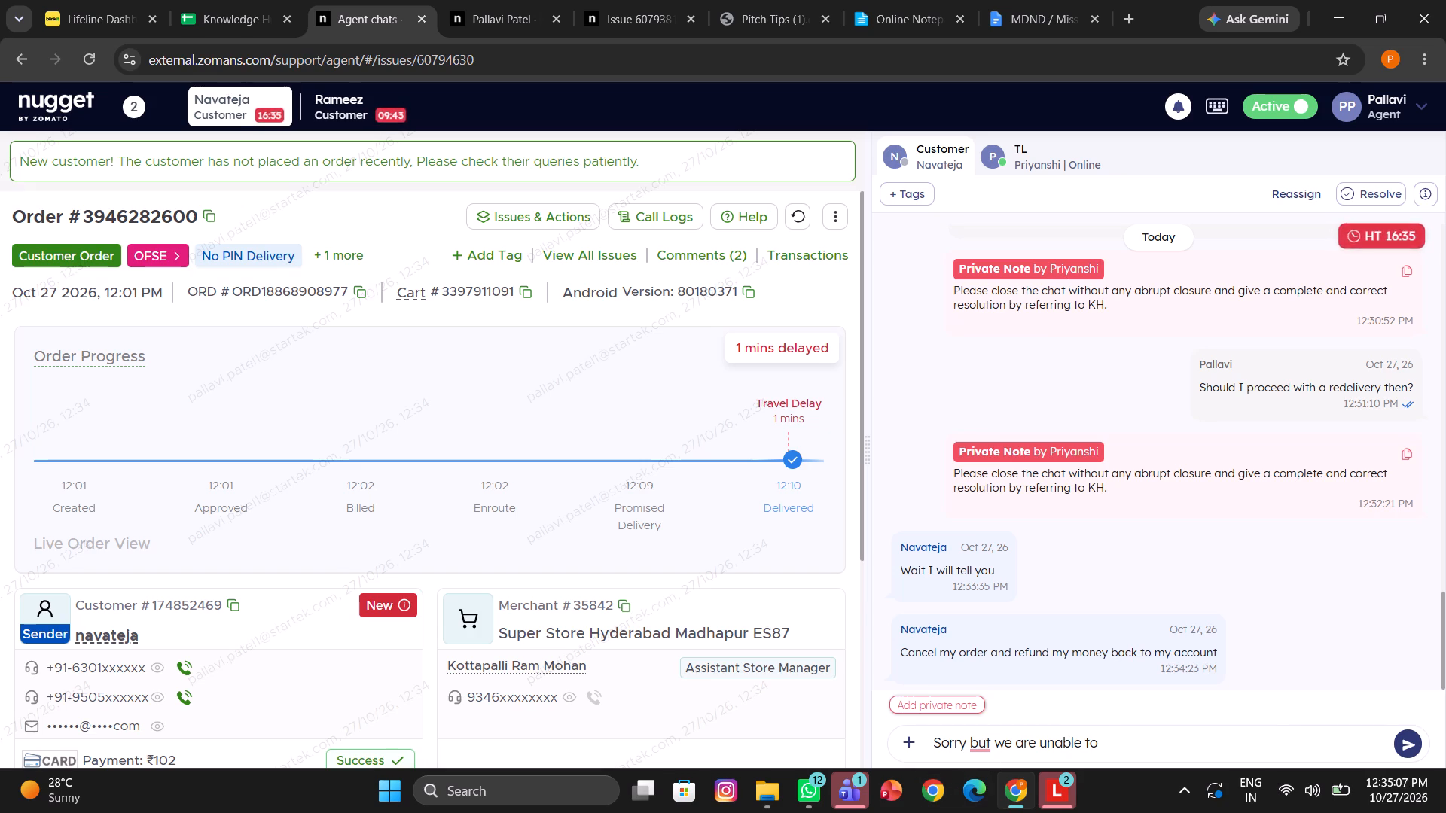
left_click(1006, 660)
key("comma")
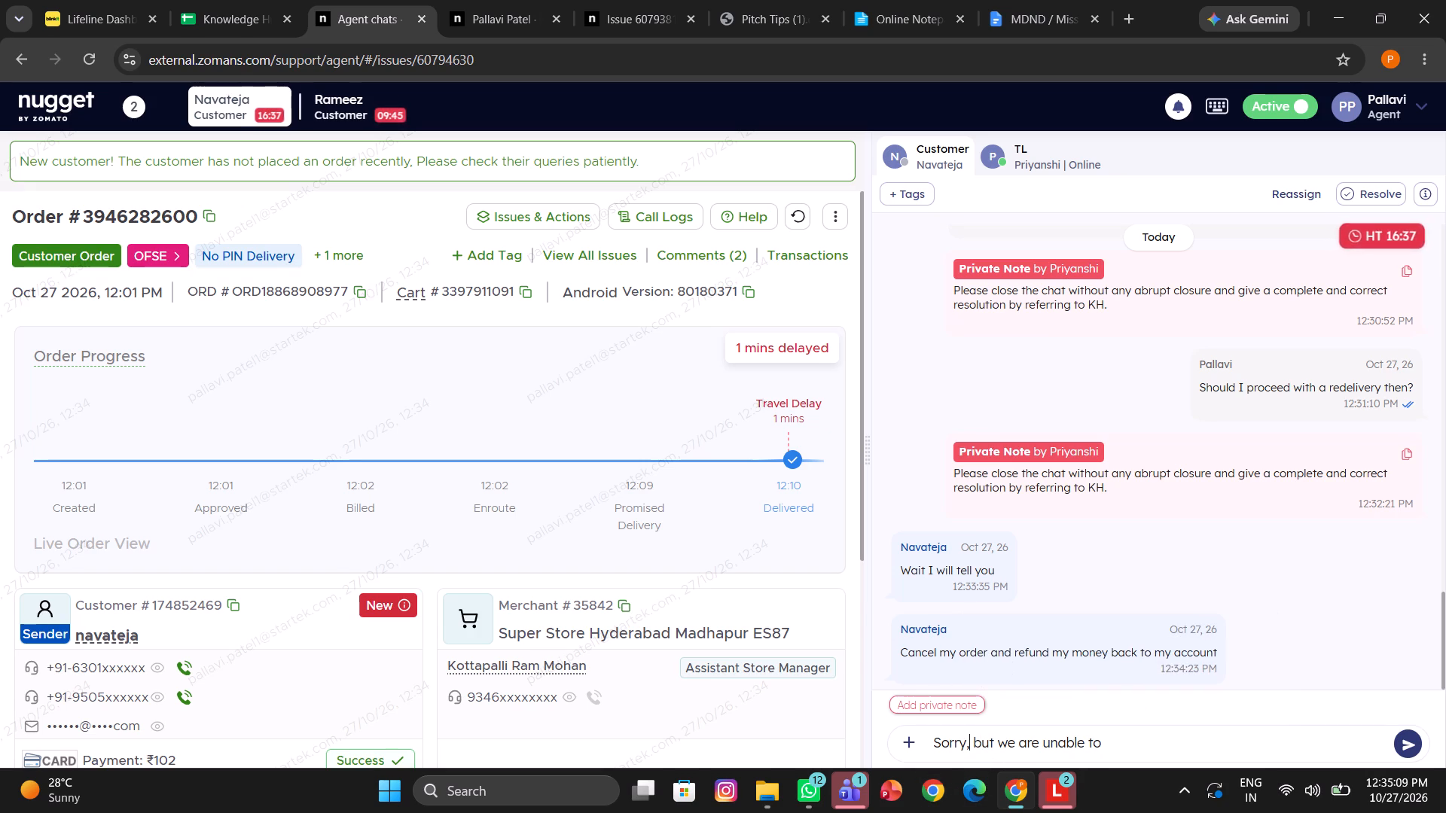
left_click(1147, 754)
type("refund your")
key("space")
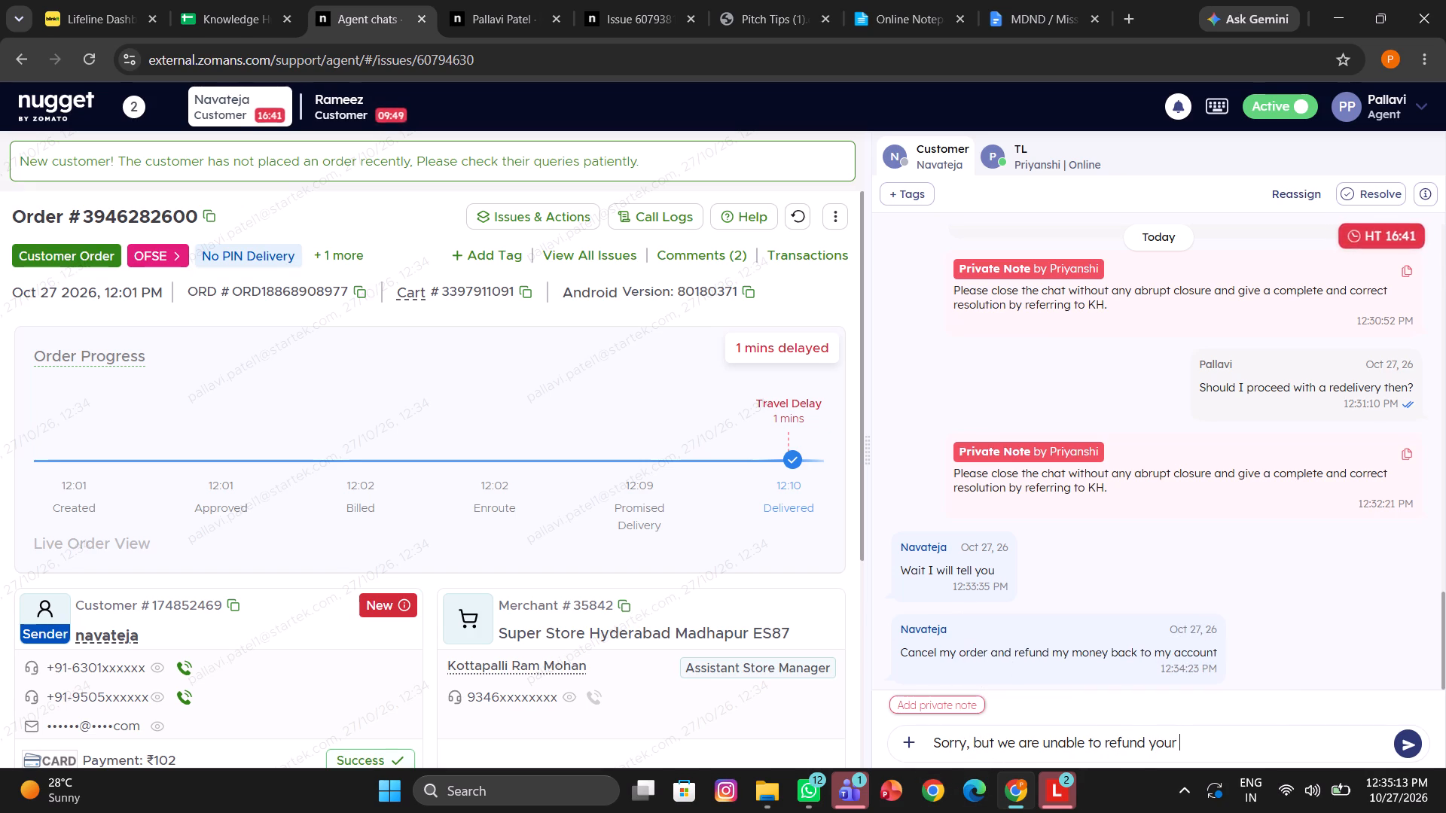
type("amount.")
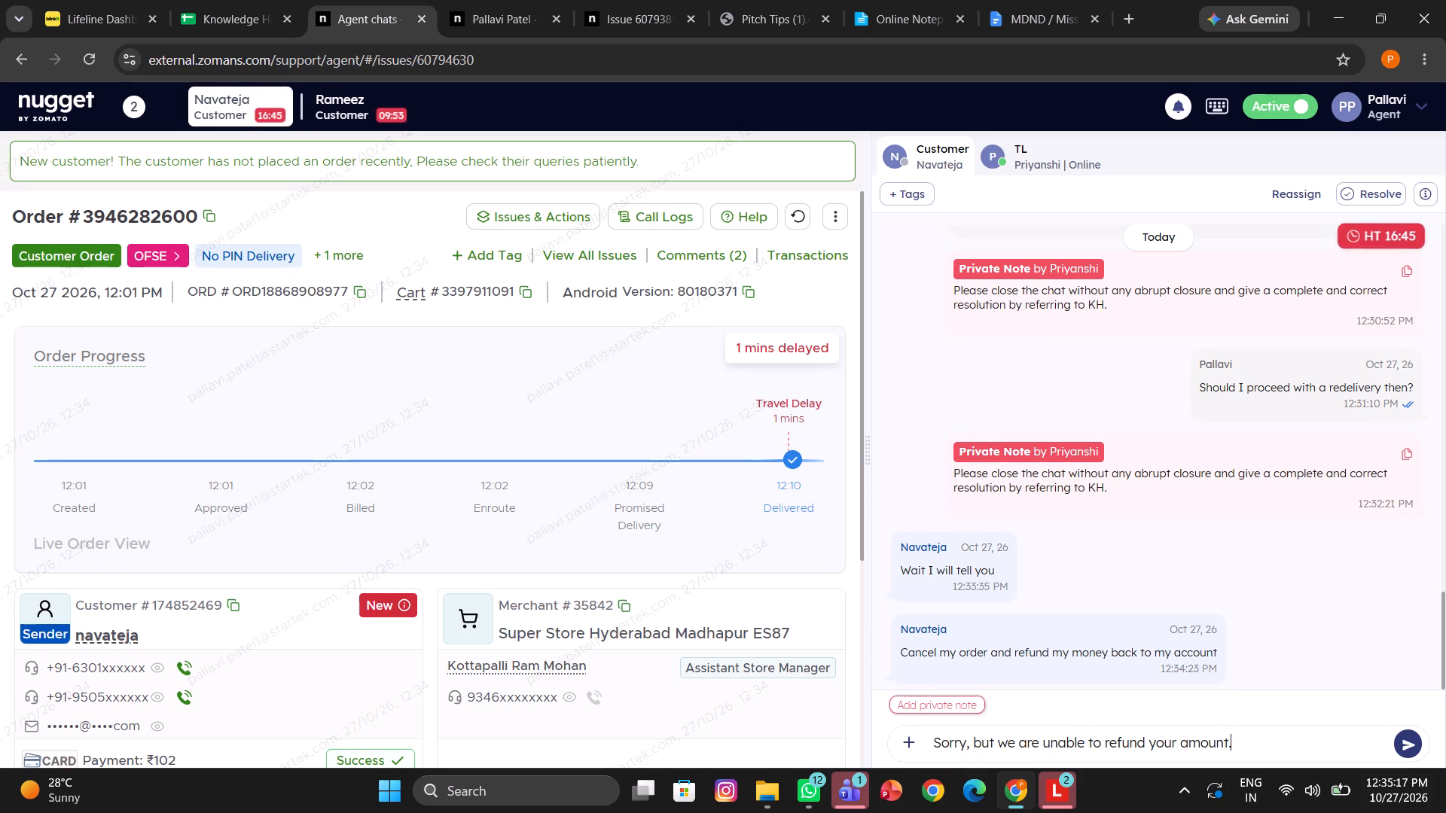
key("Return")
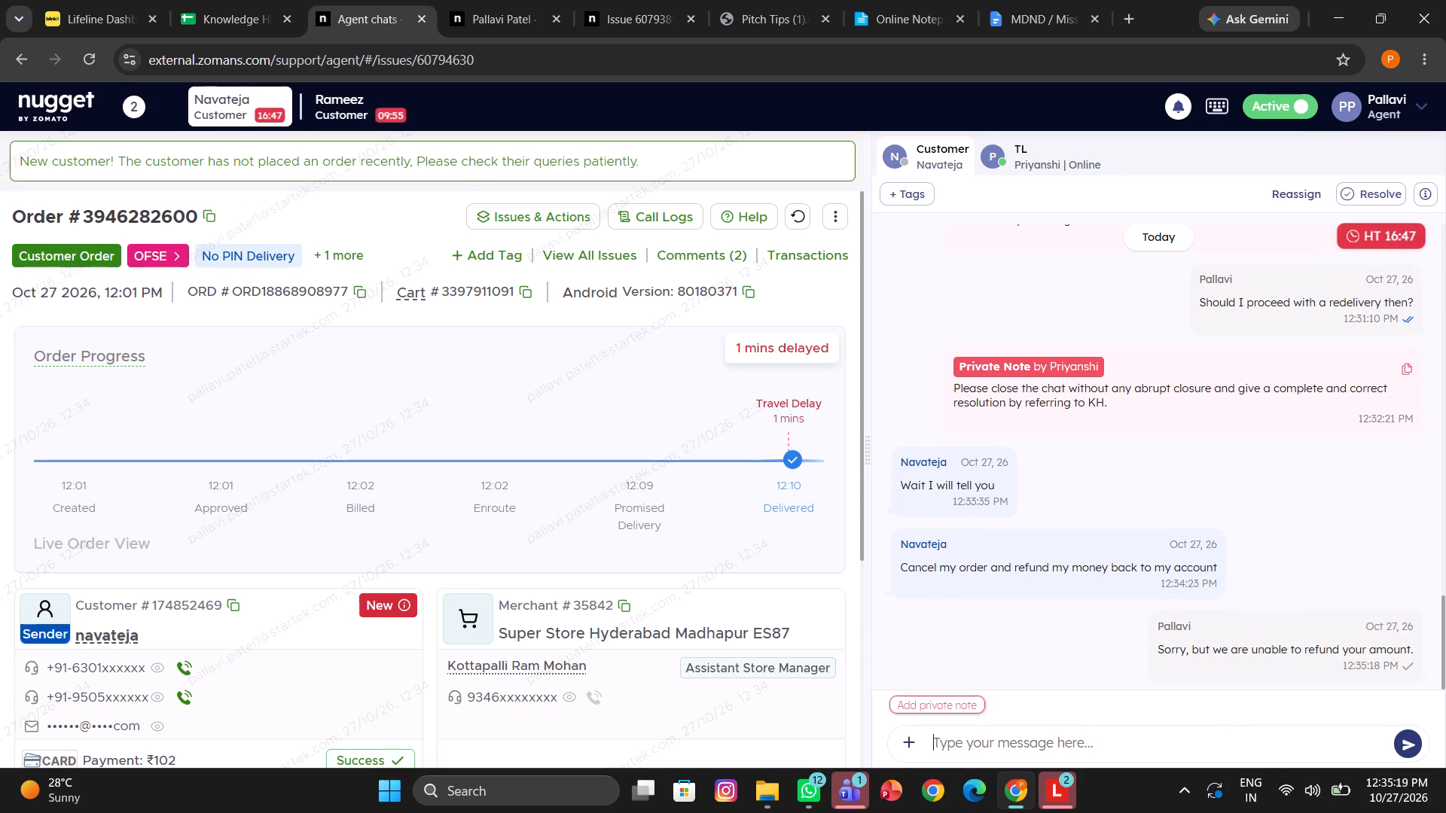
Fill a new private note in Rameez's chat with the copied case text recording DP answered yes and resolution given refund.
left_click(365, 102)
scroll(1000, 453, "down", 2)
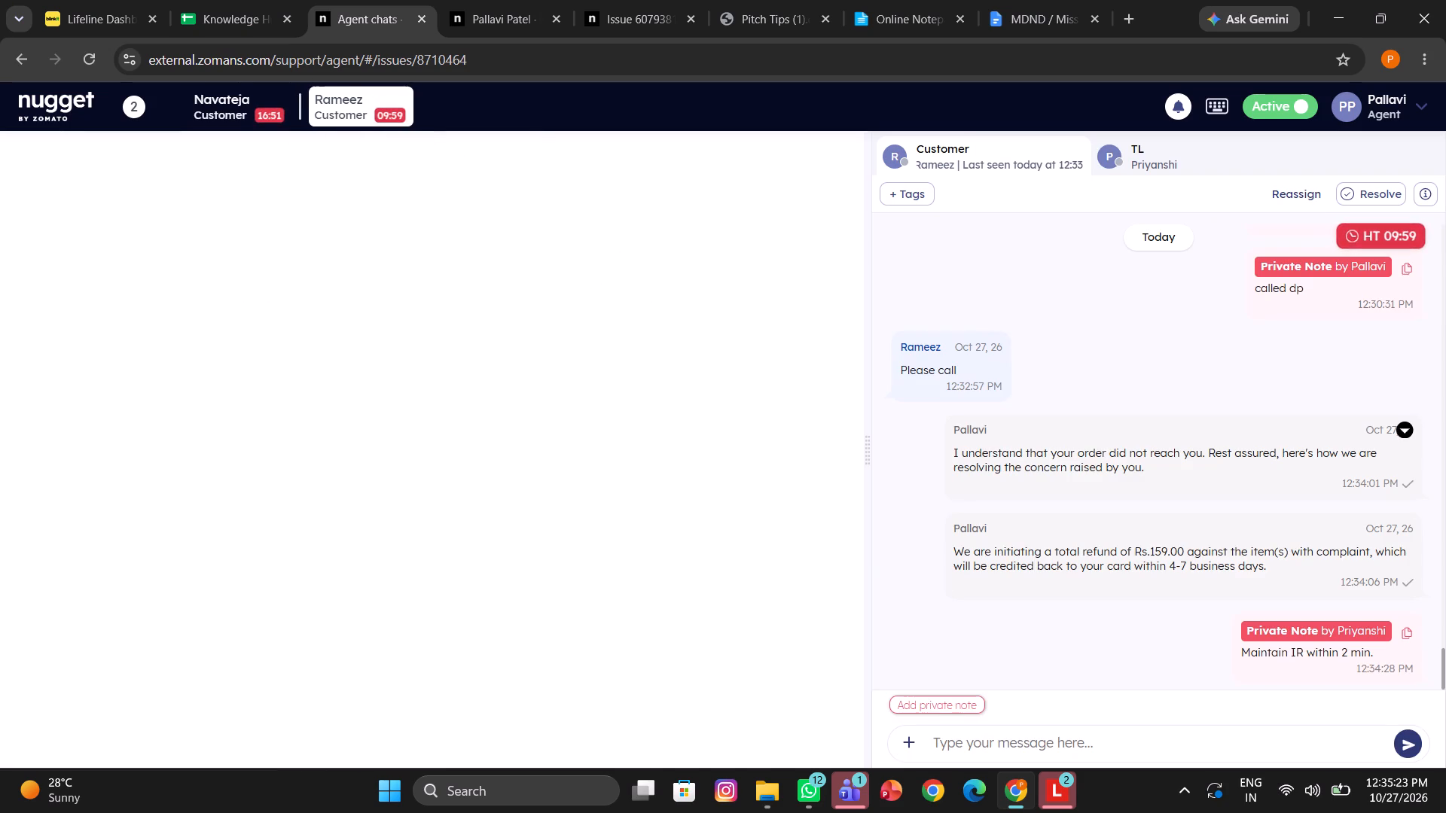
left_click(931, 705)
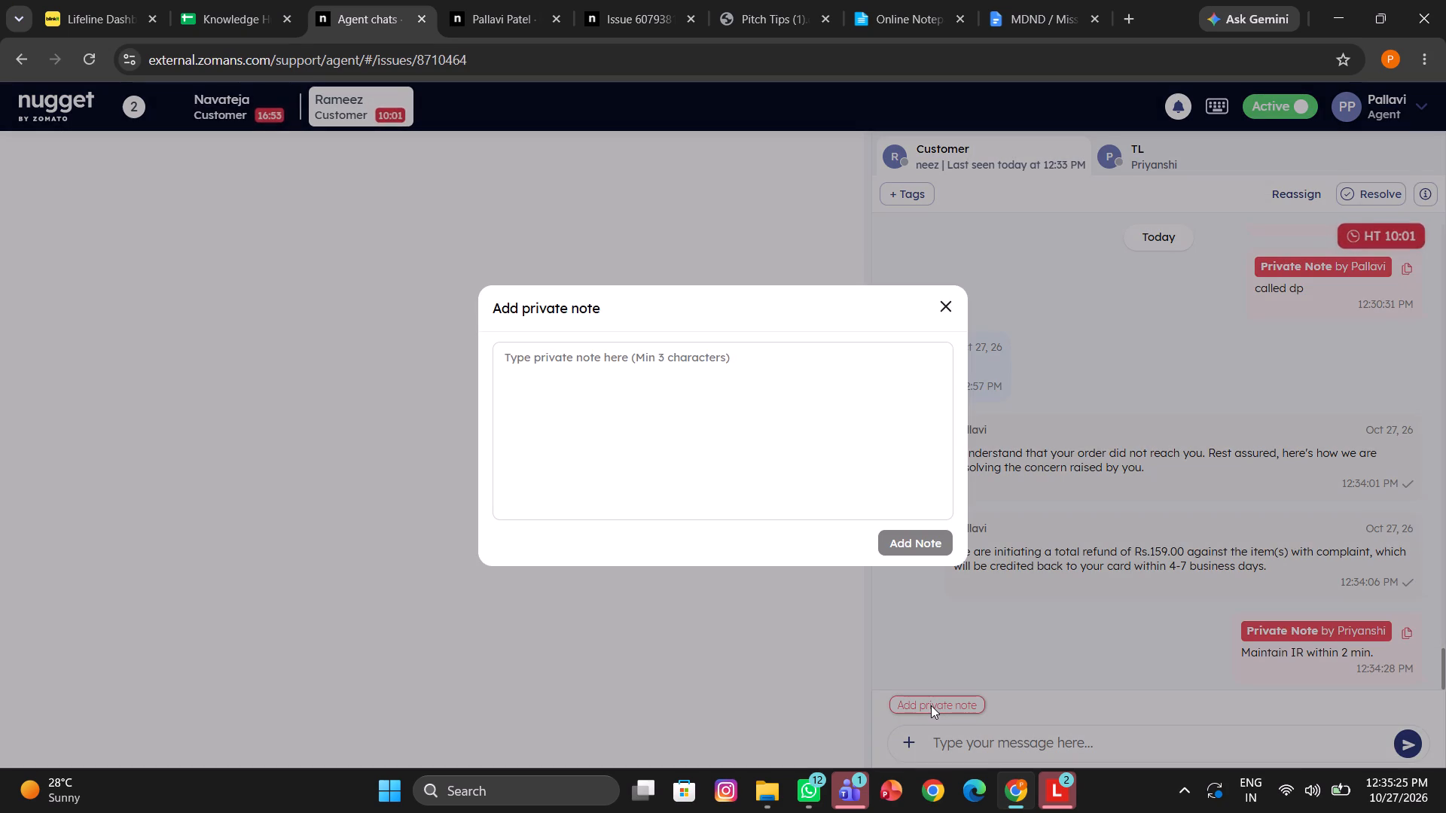
key("ctrl+v")
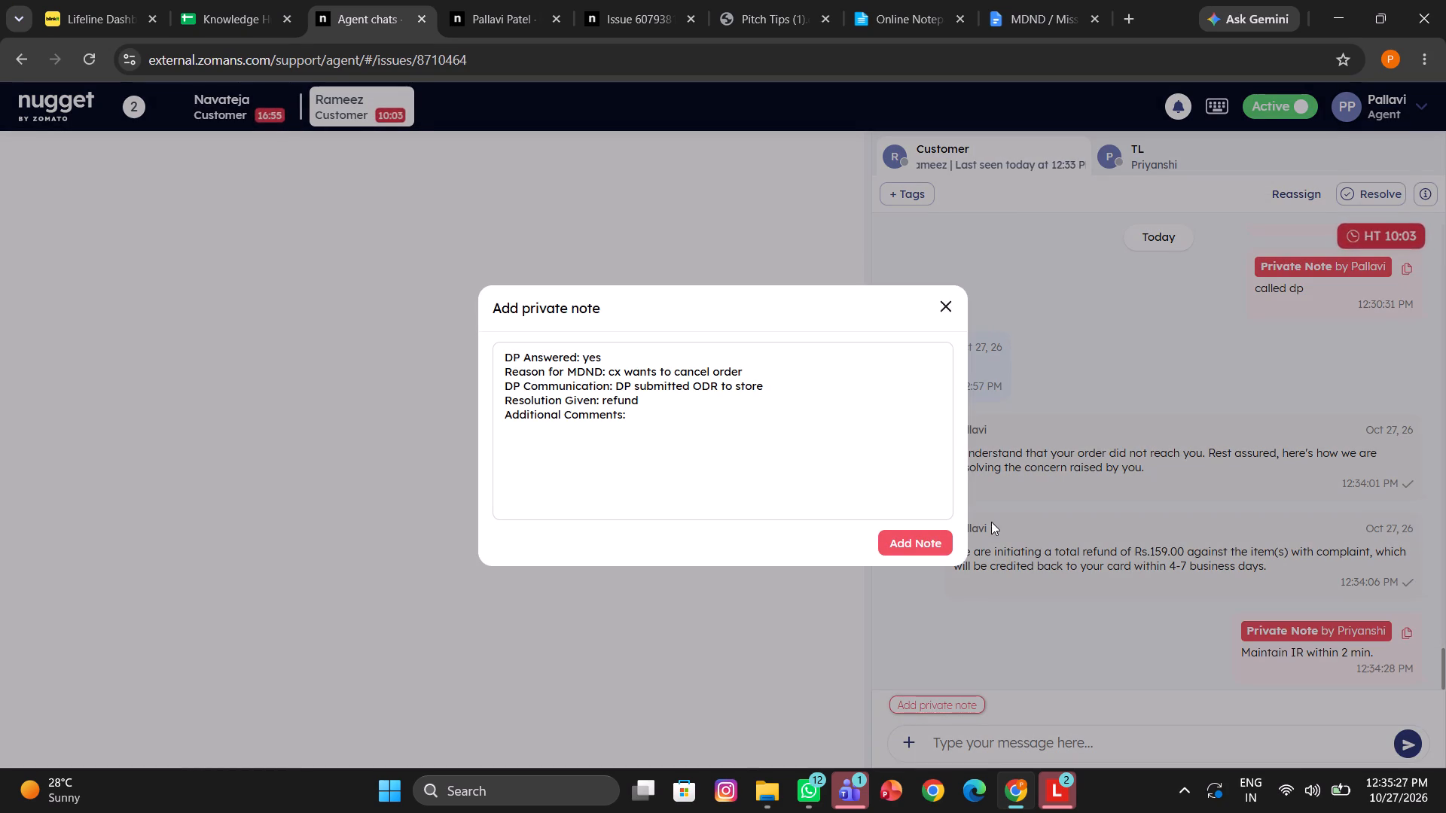
Close Rameez's private note without adding it and look over the progress, rider and refund details of his two orders.
left_click(947, 305)
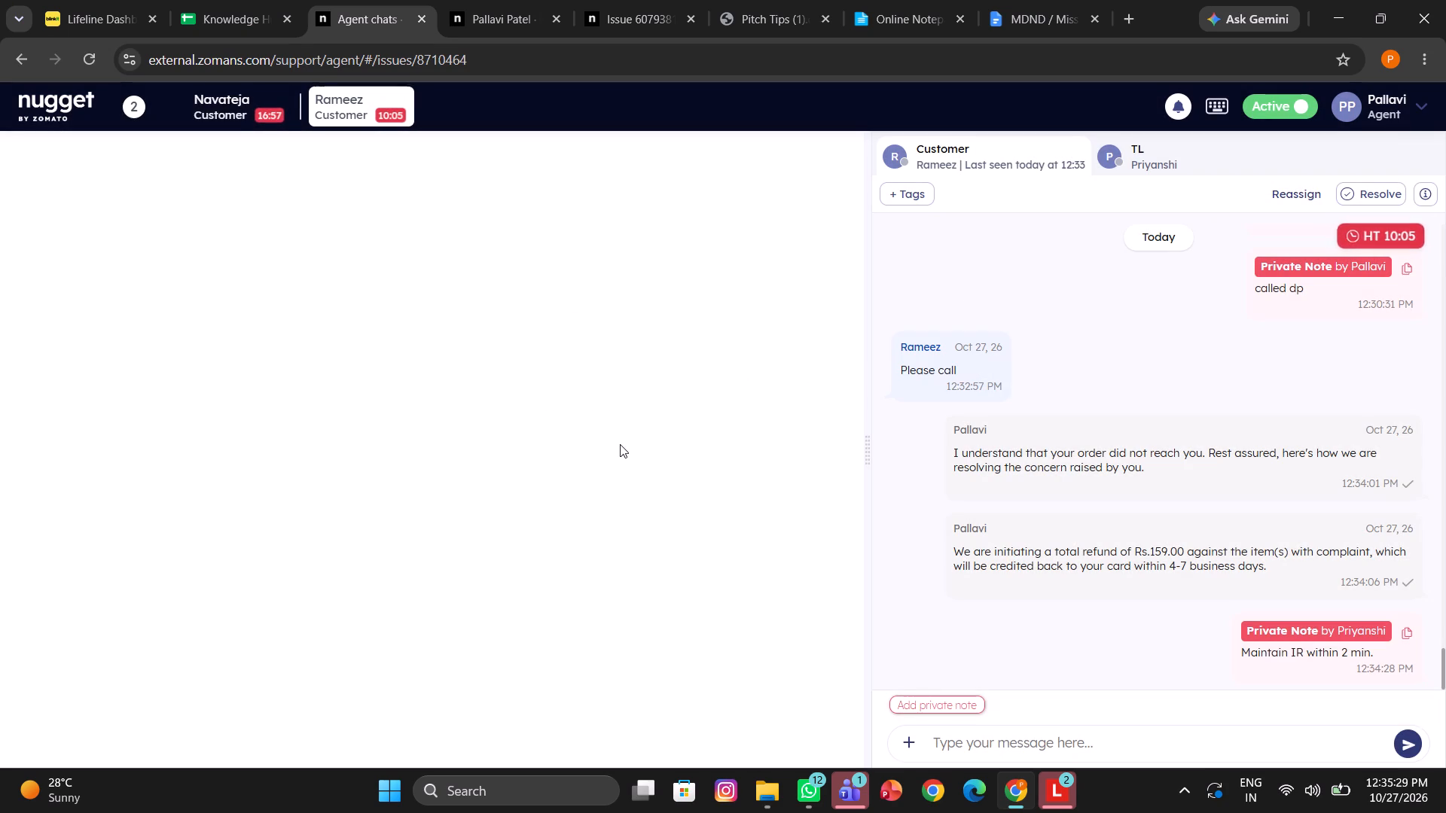
scroll(620, 444, "up", 1)
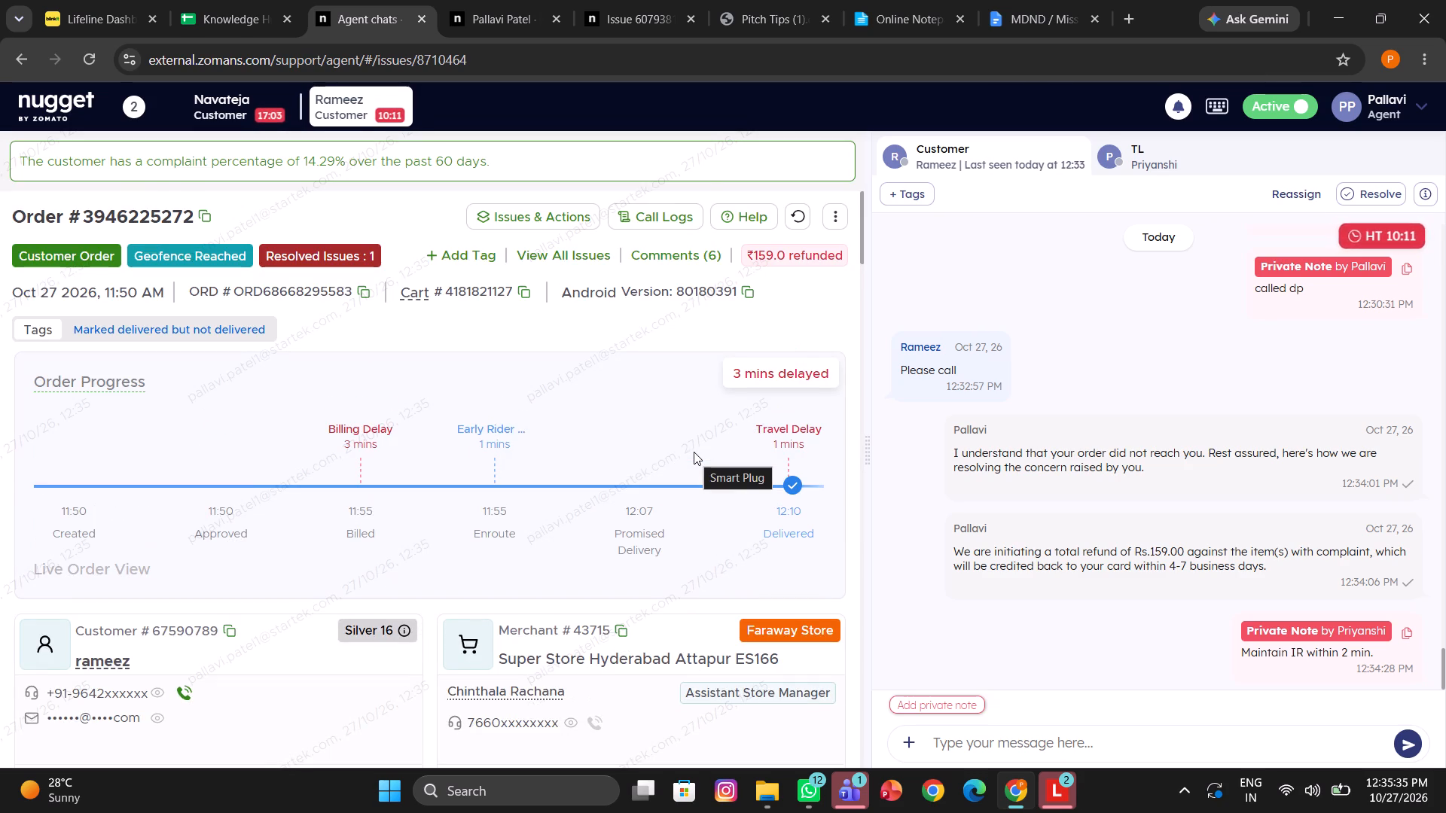
scroll(694, 452, "down", 5)
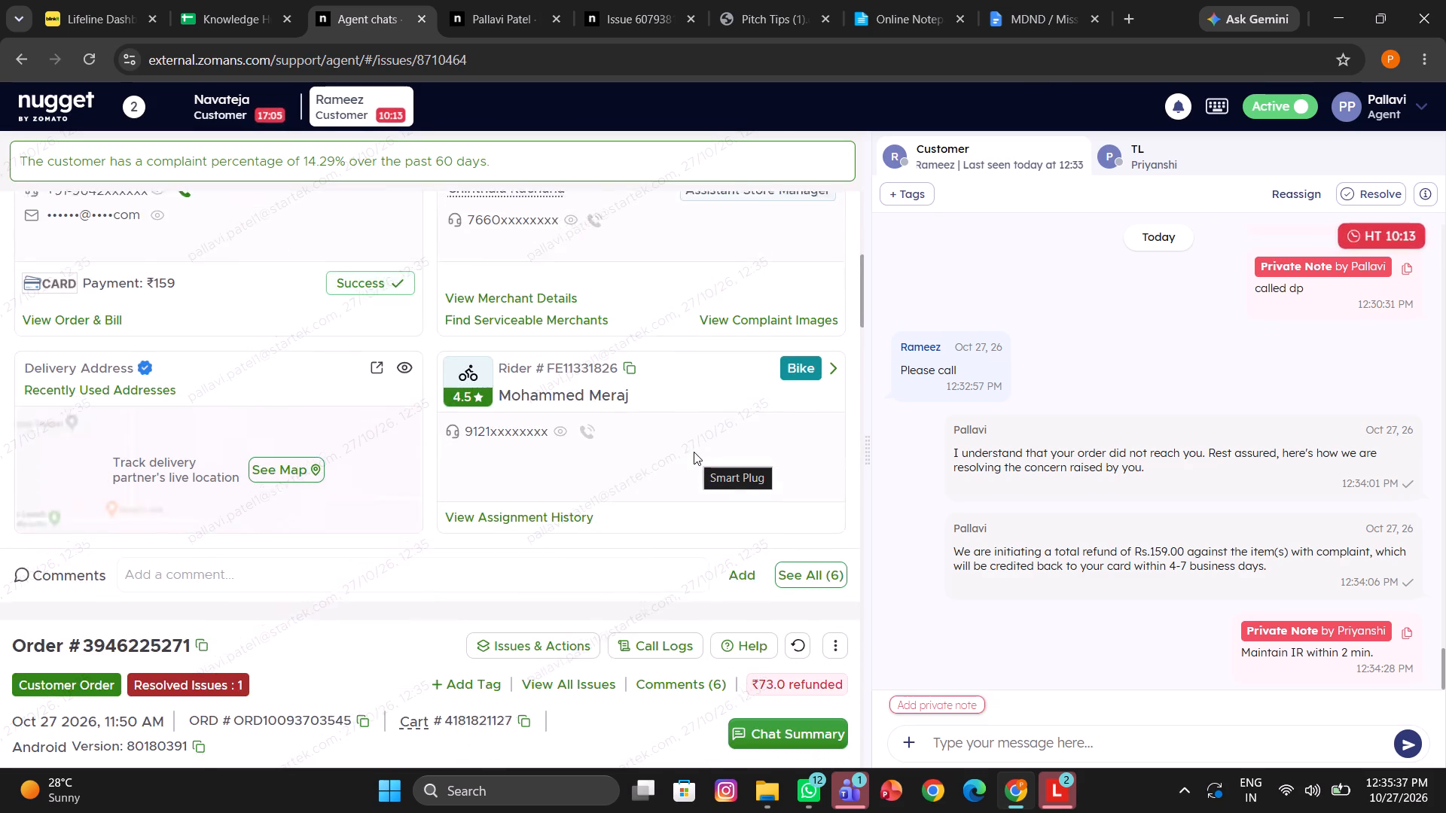
scroll(476, 639, "down", 3)
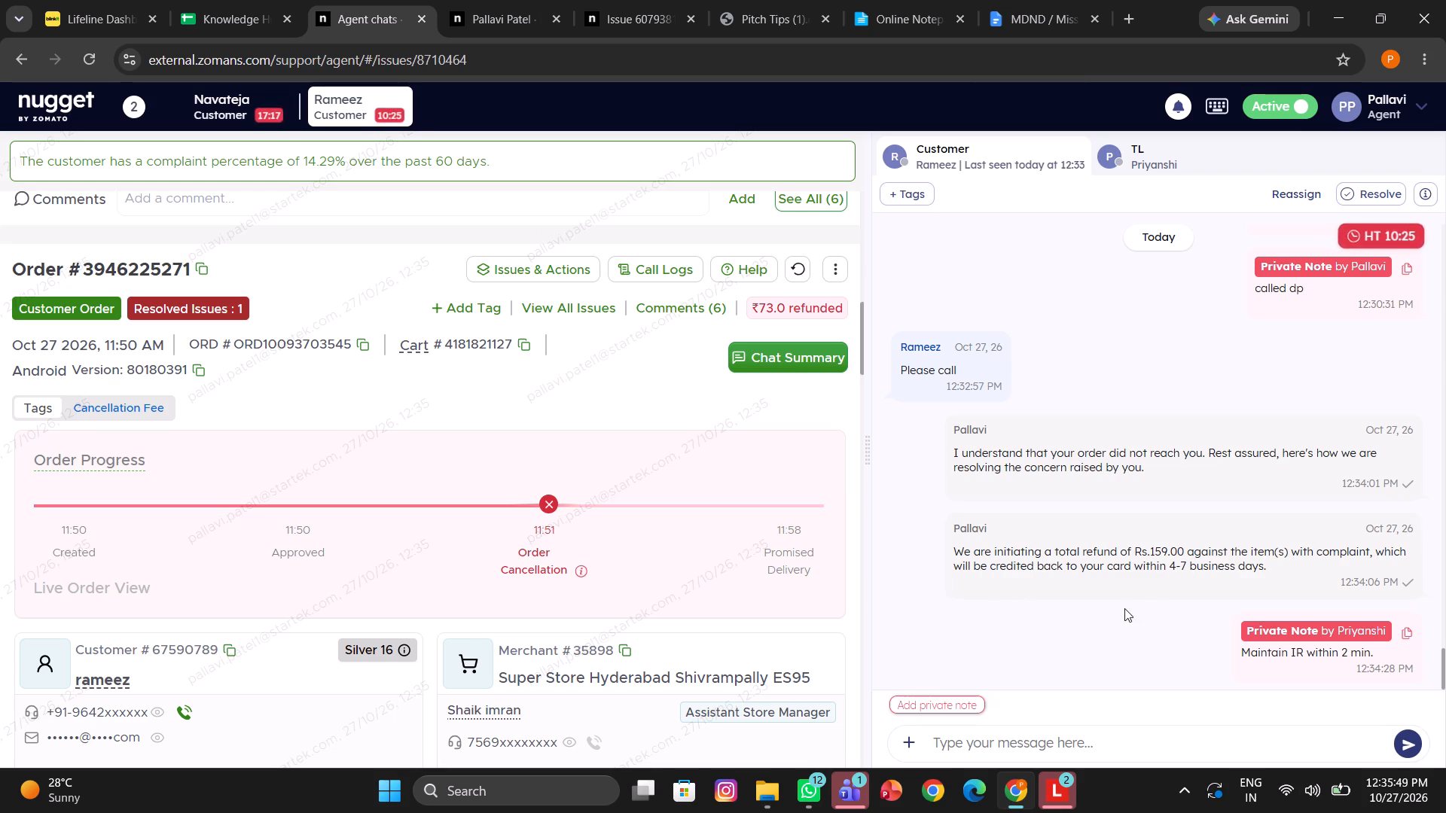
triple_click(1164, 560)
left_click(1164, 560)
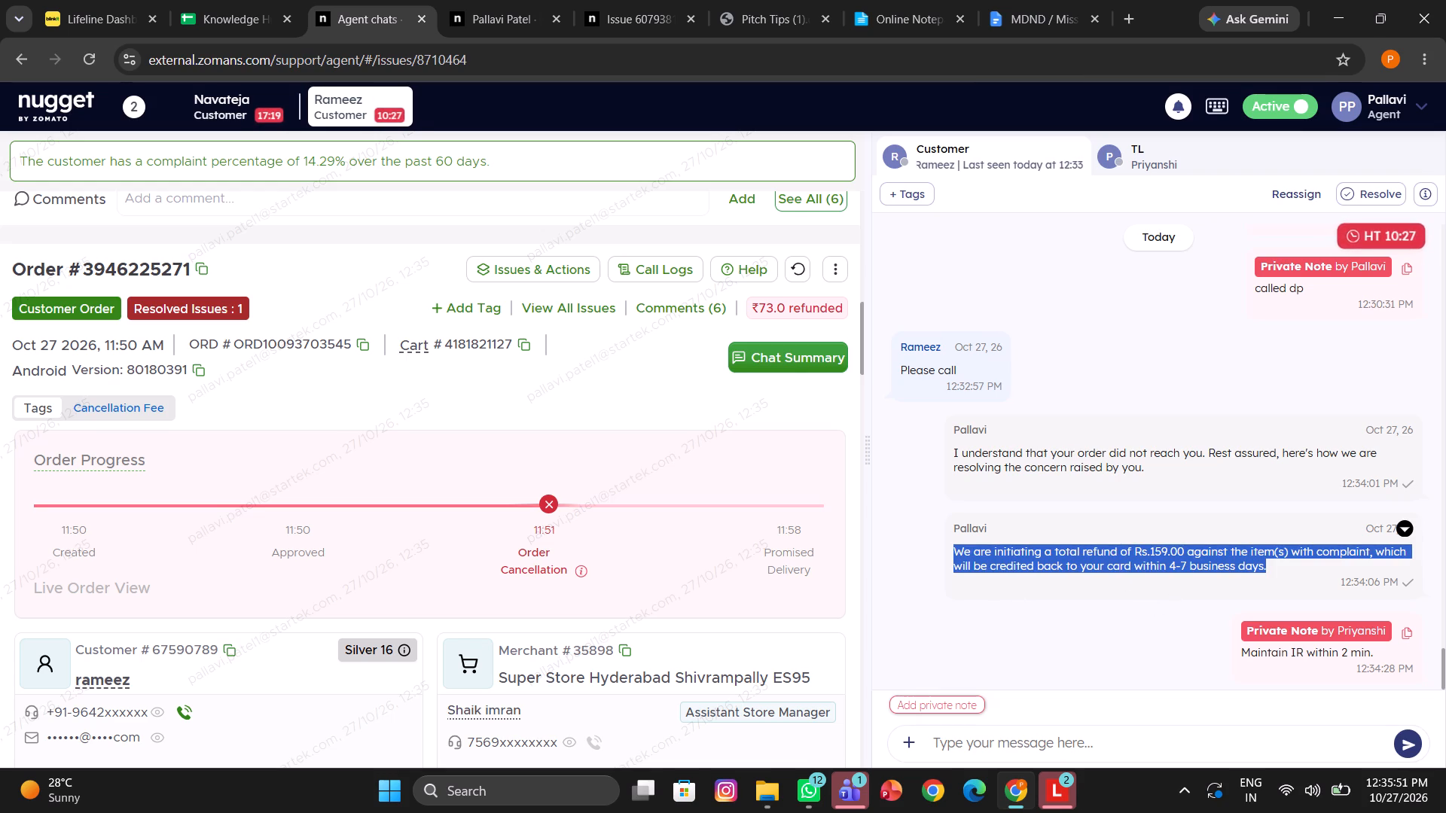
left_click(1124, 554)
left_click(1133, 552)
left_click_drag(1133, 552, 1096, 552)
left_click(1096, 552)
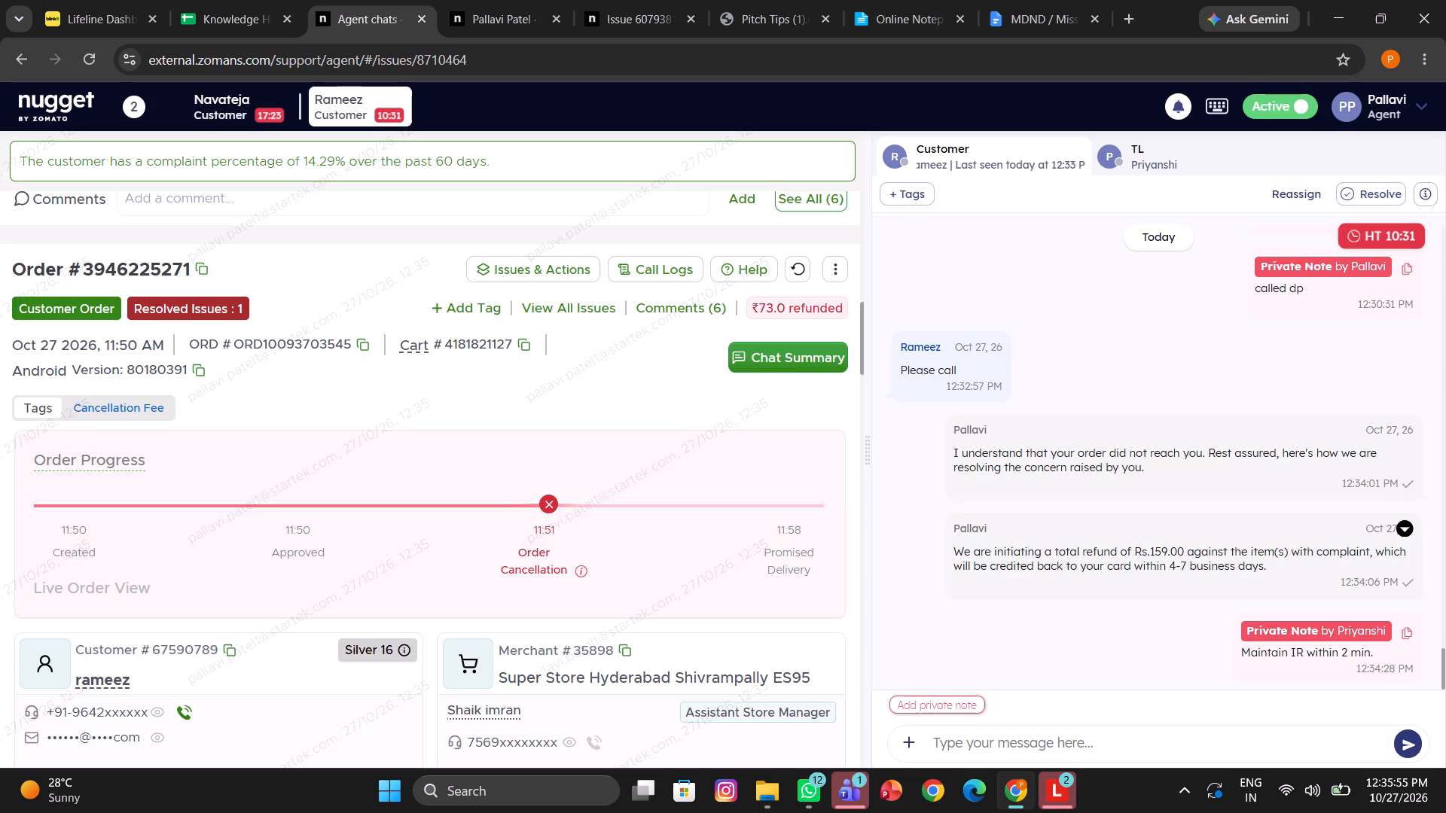
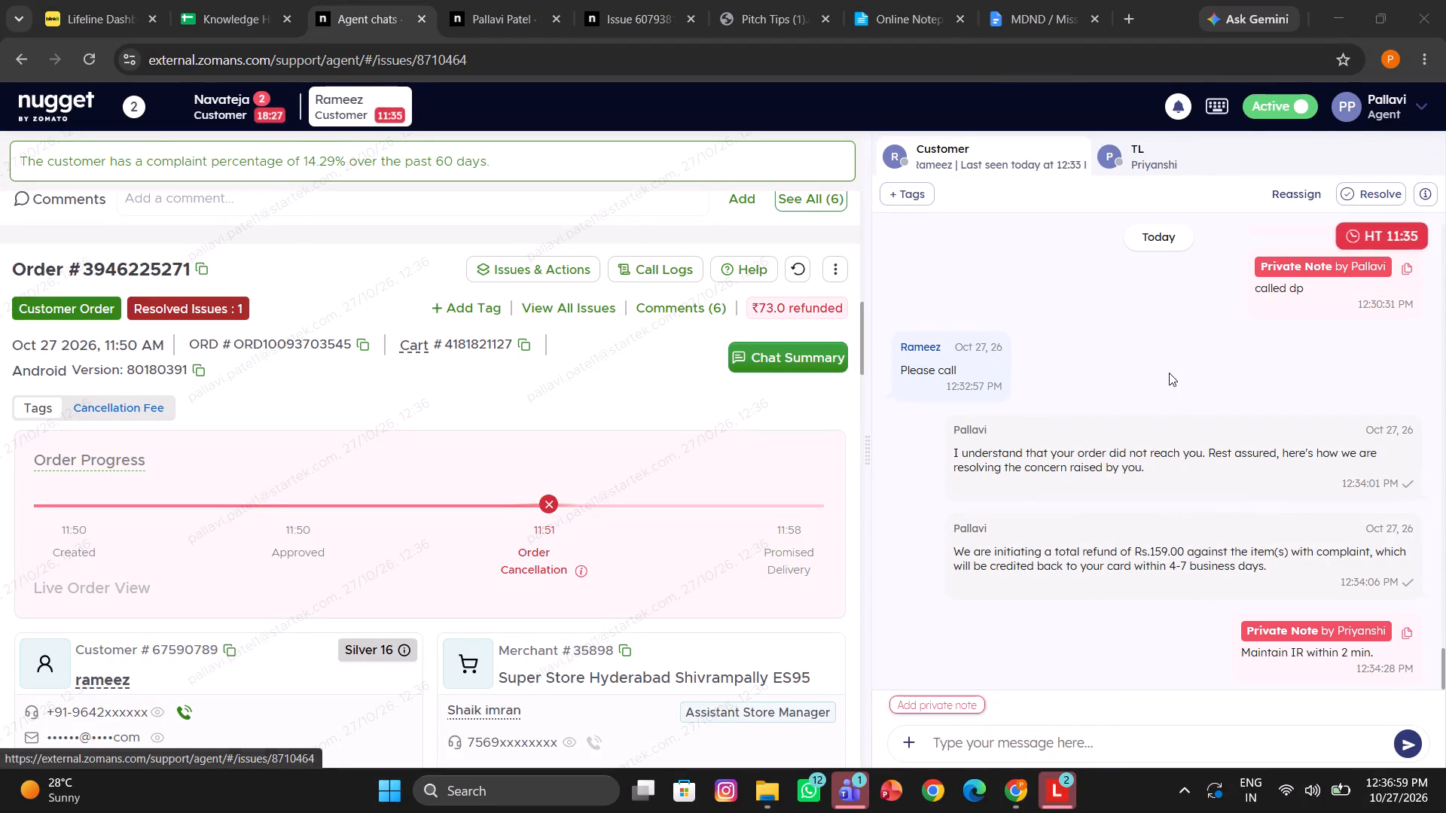
Review the progress timelines, refund details and merchant and rider information of Rameez's two orders.
scroll(1169, 373, "down", 1)
scroll(587, 522, "up", 2)
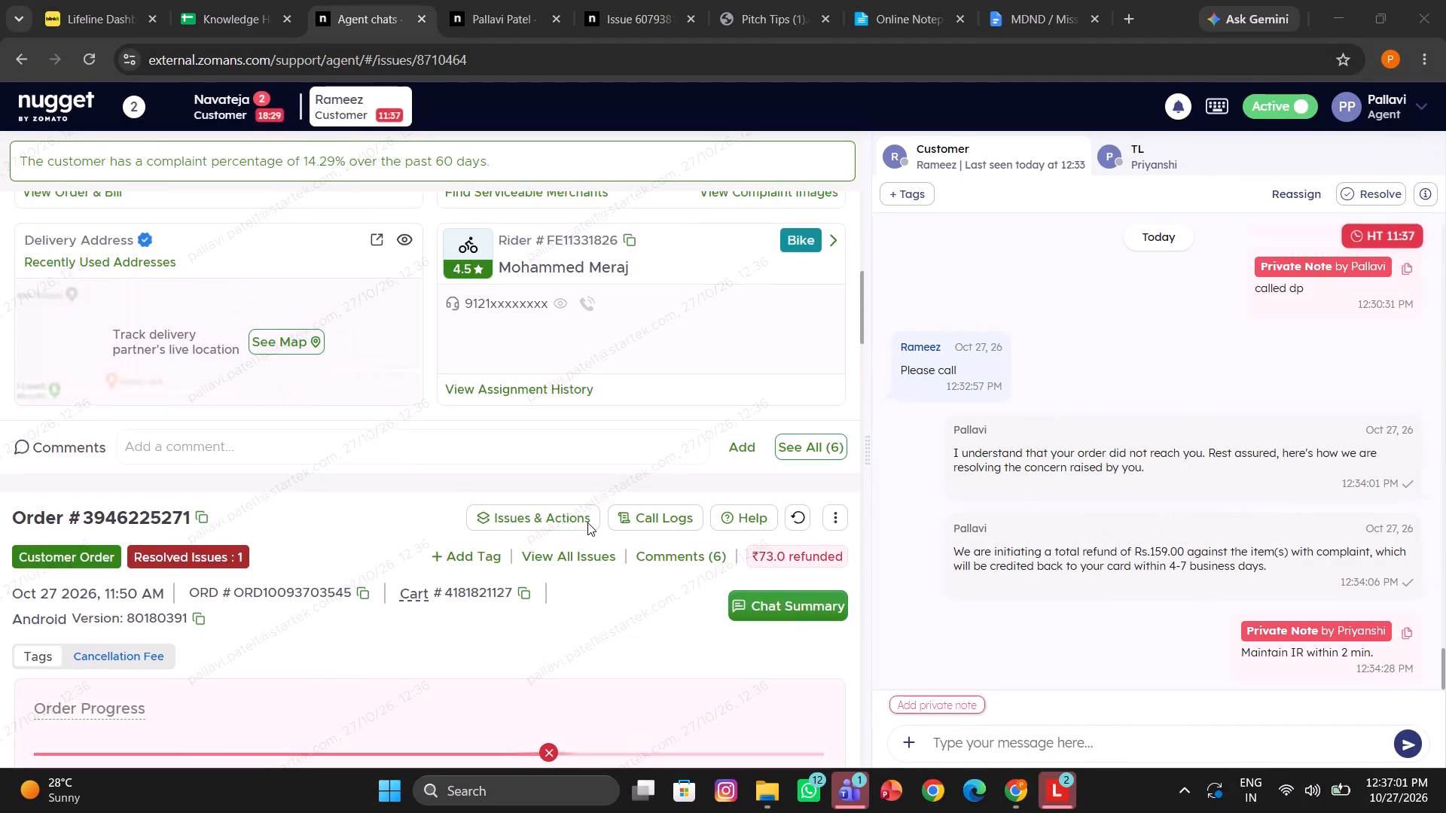
scroll(587, 522, "up", 4)
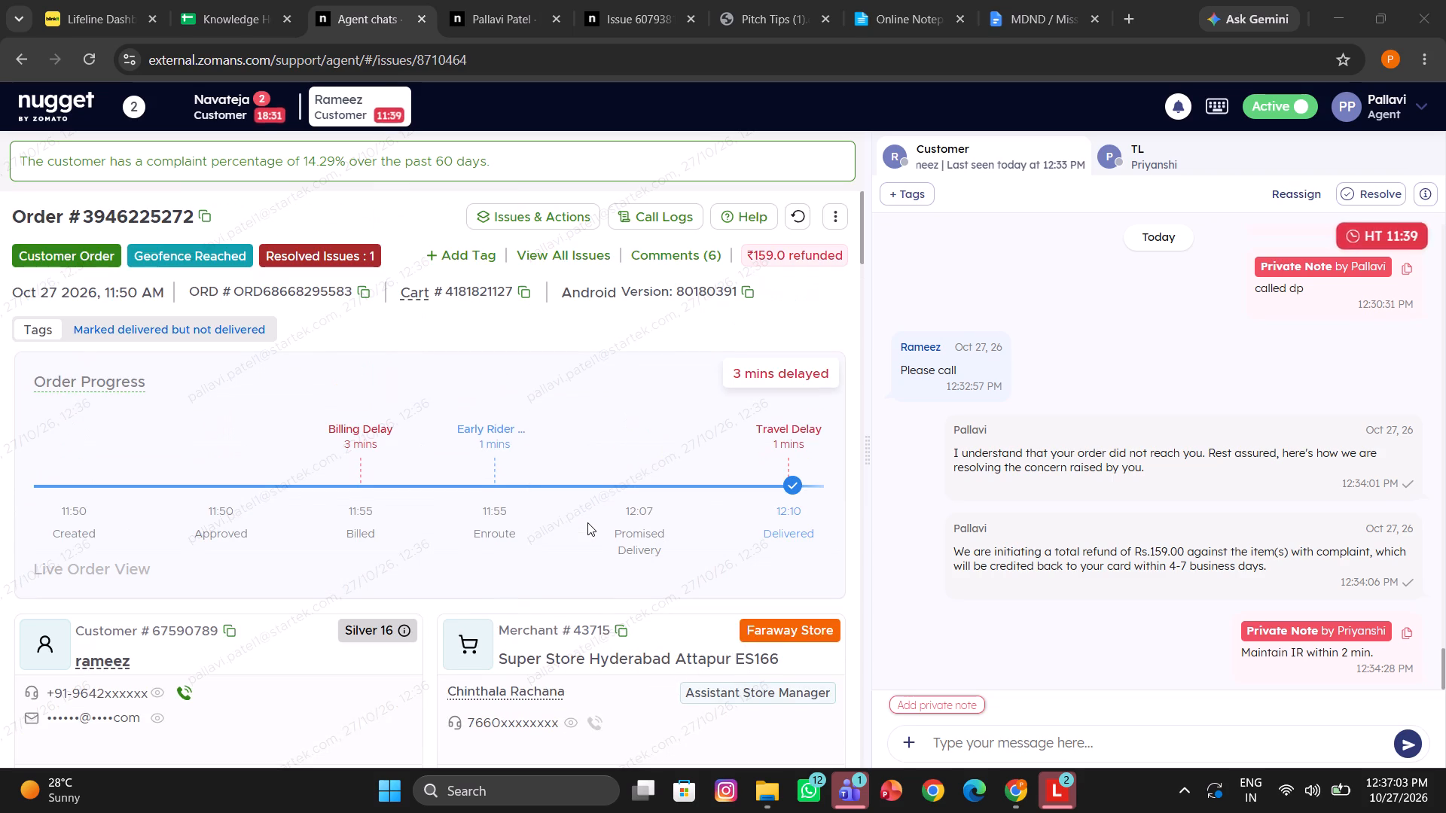
scroll(587, 522, "up", 1)
scroll(892, 448, "down", 1)
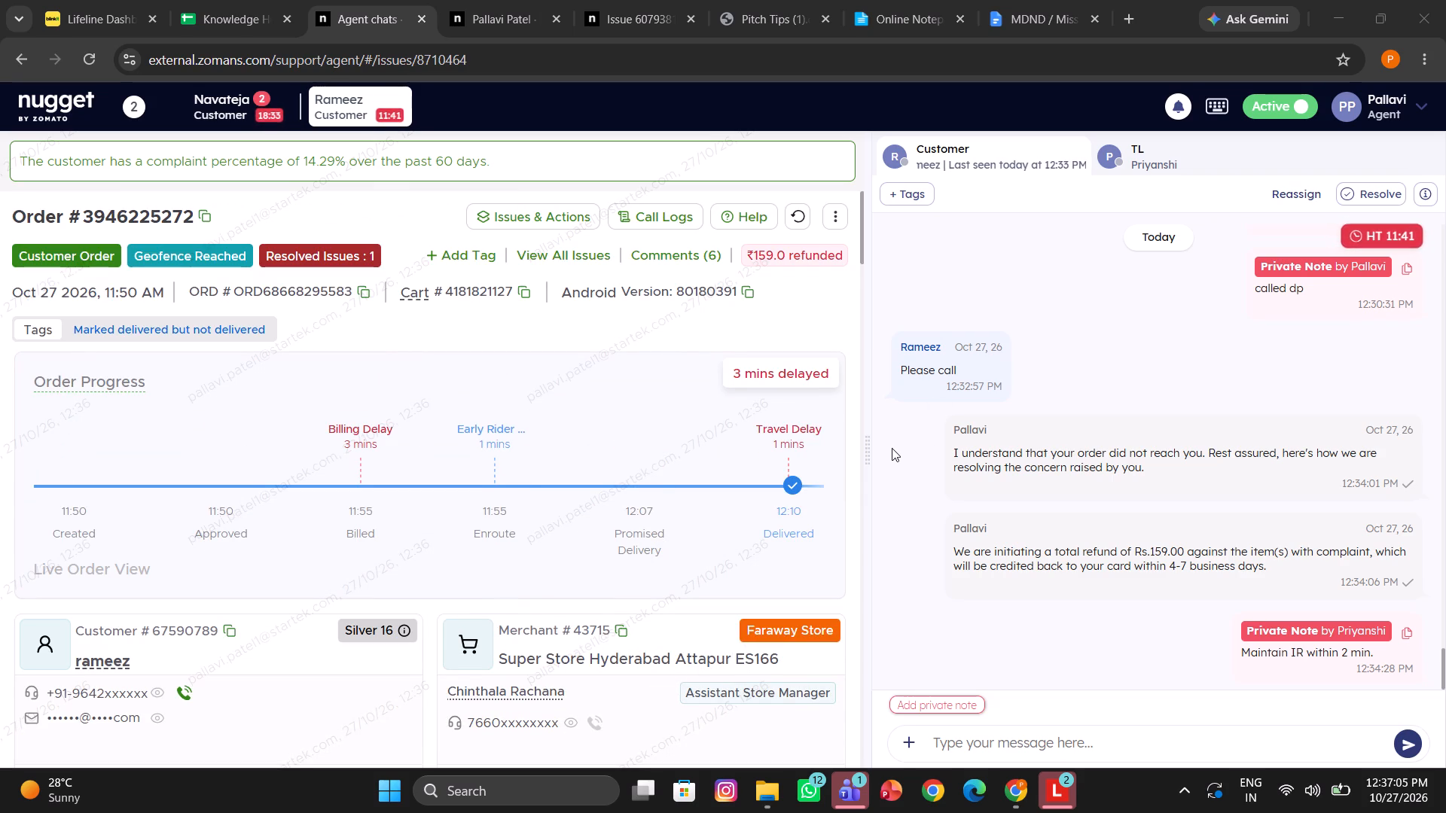
scroll(474, 533, "down", 2)
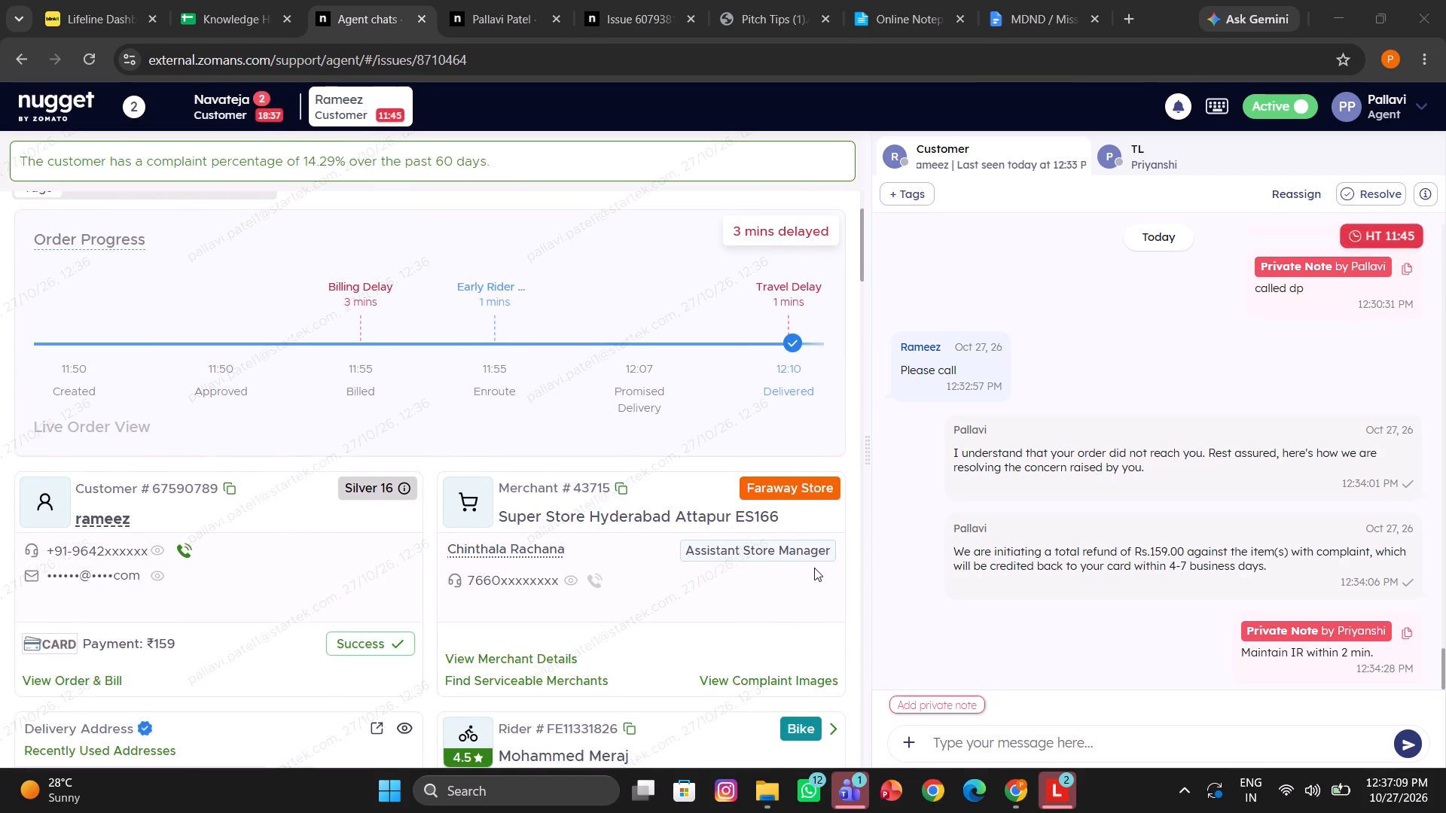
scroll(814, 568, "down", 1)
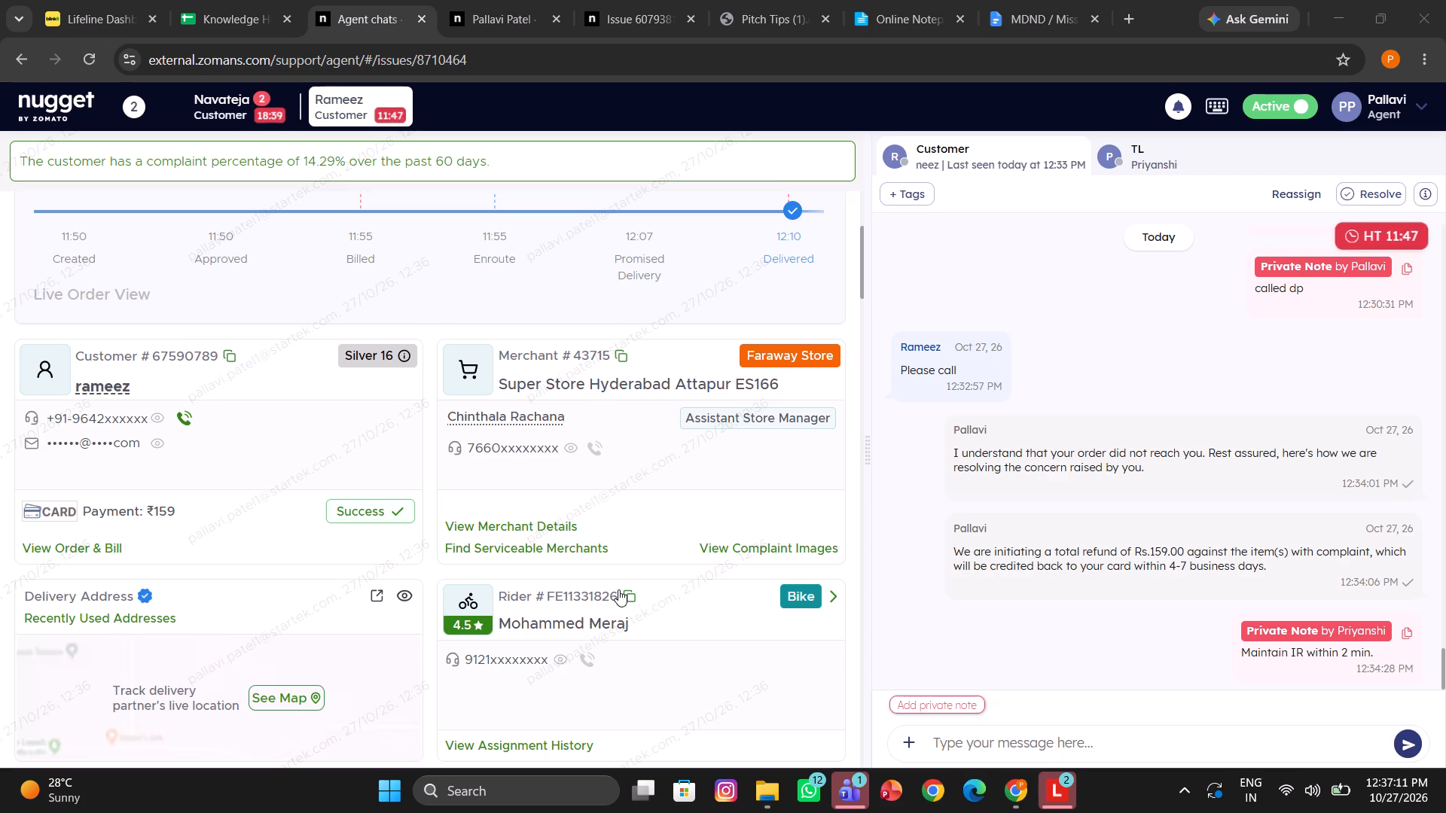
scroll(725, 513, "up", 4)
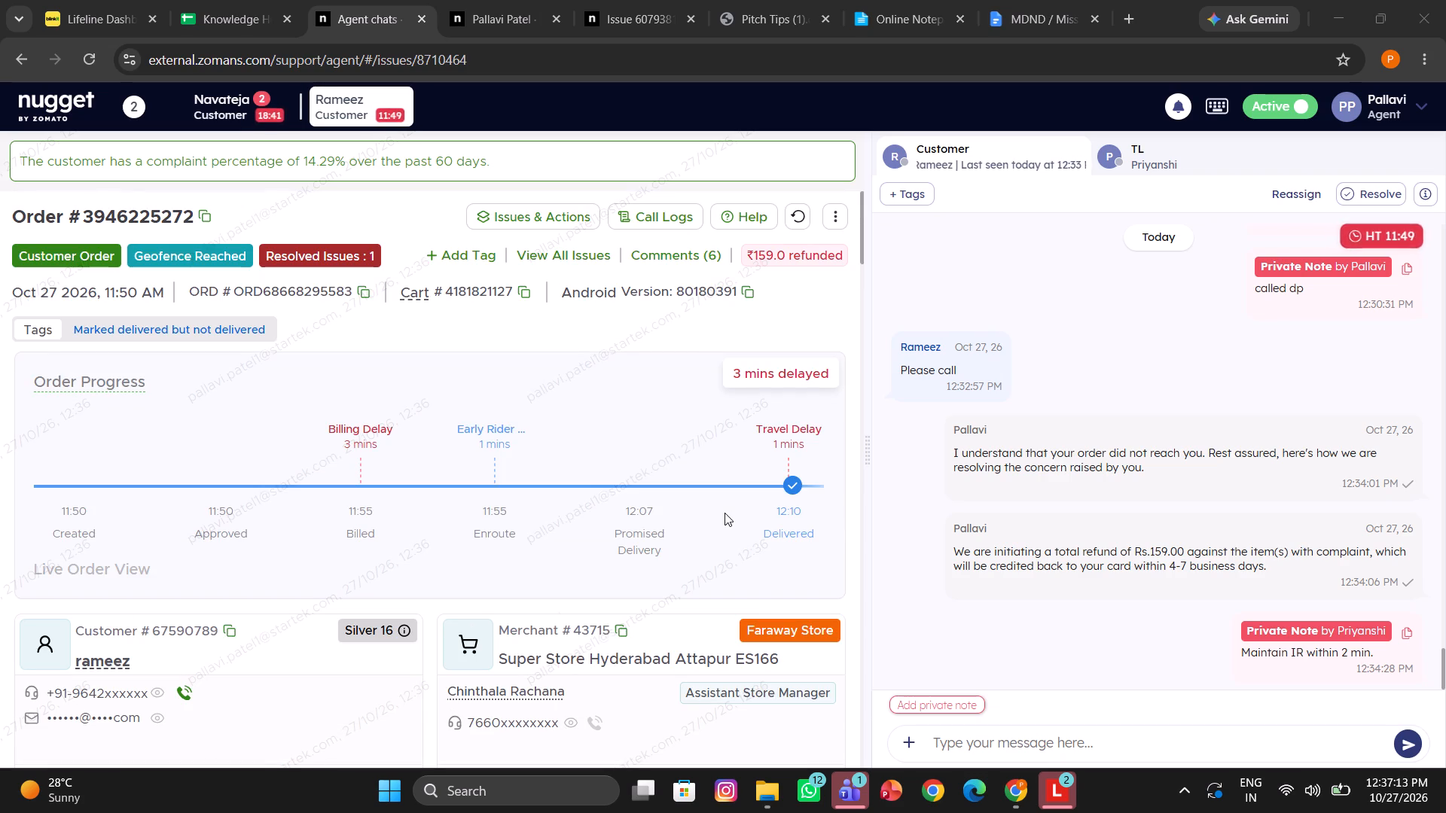
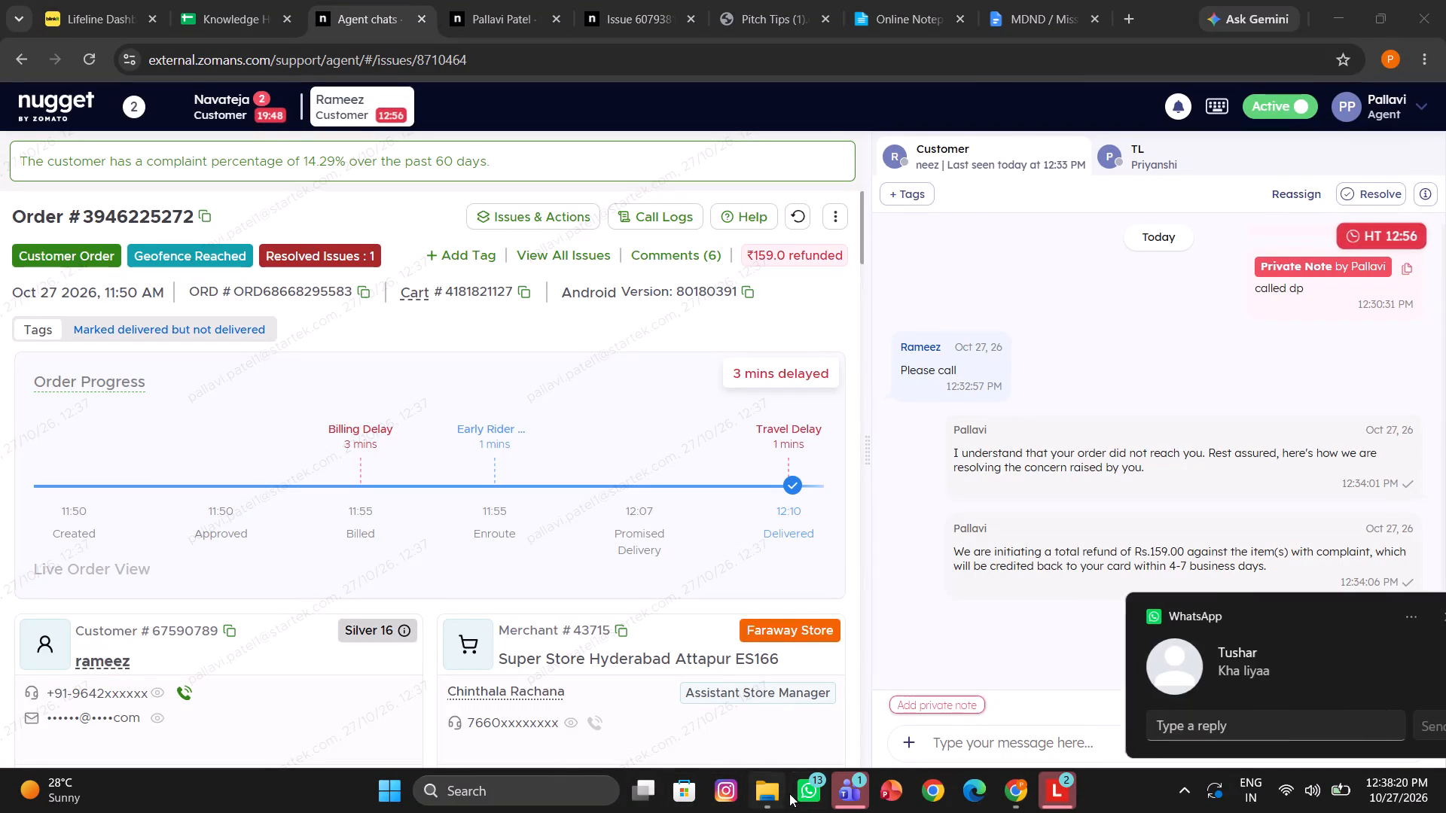
Draft a chat message to Rameez beginning "On call with yo".
scroll(955, 656, "down", 1)
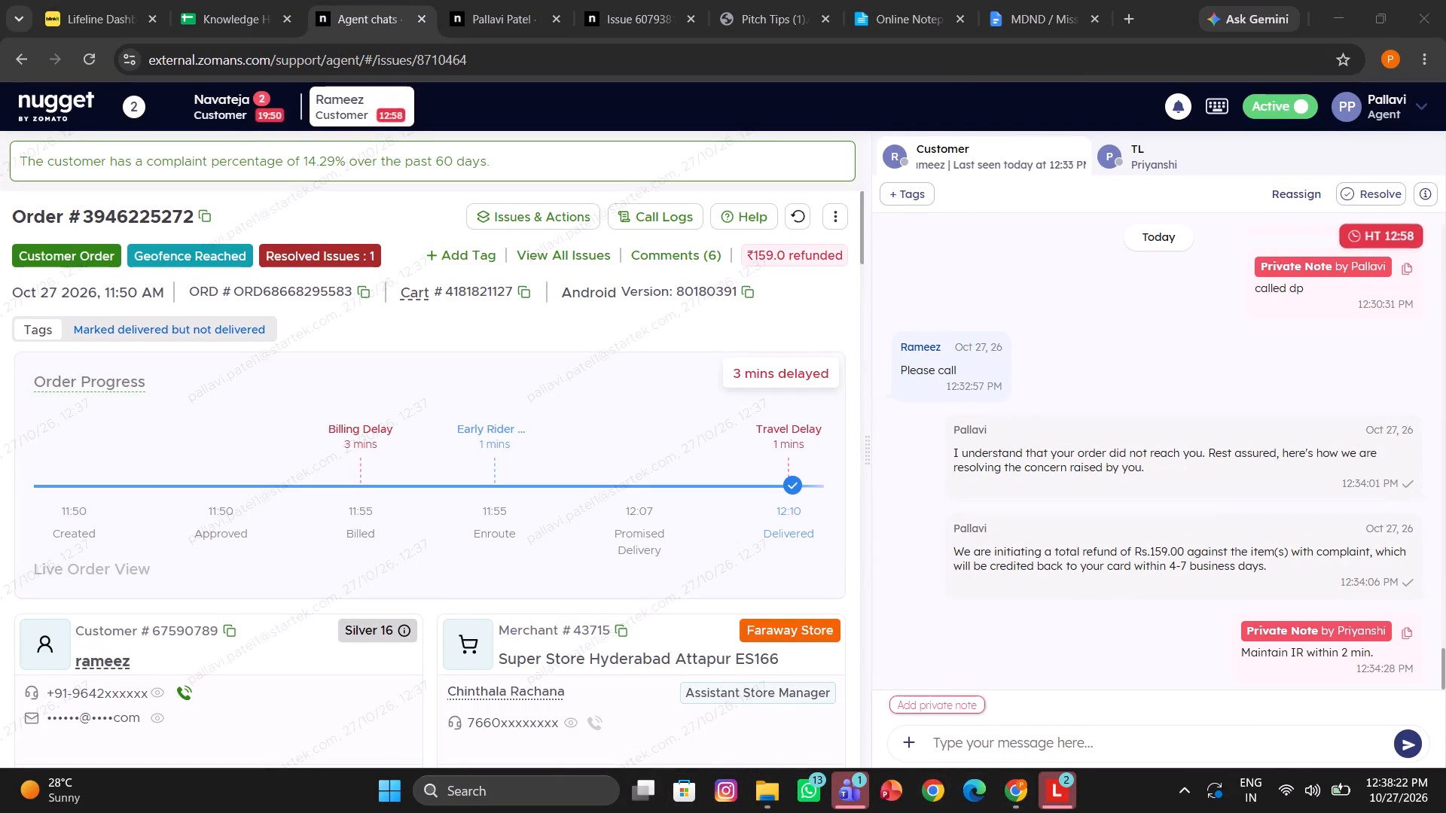
left_click(928, 748)
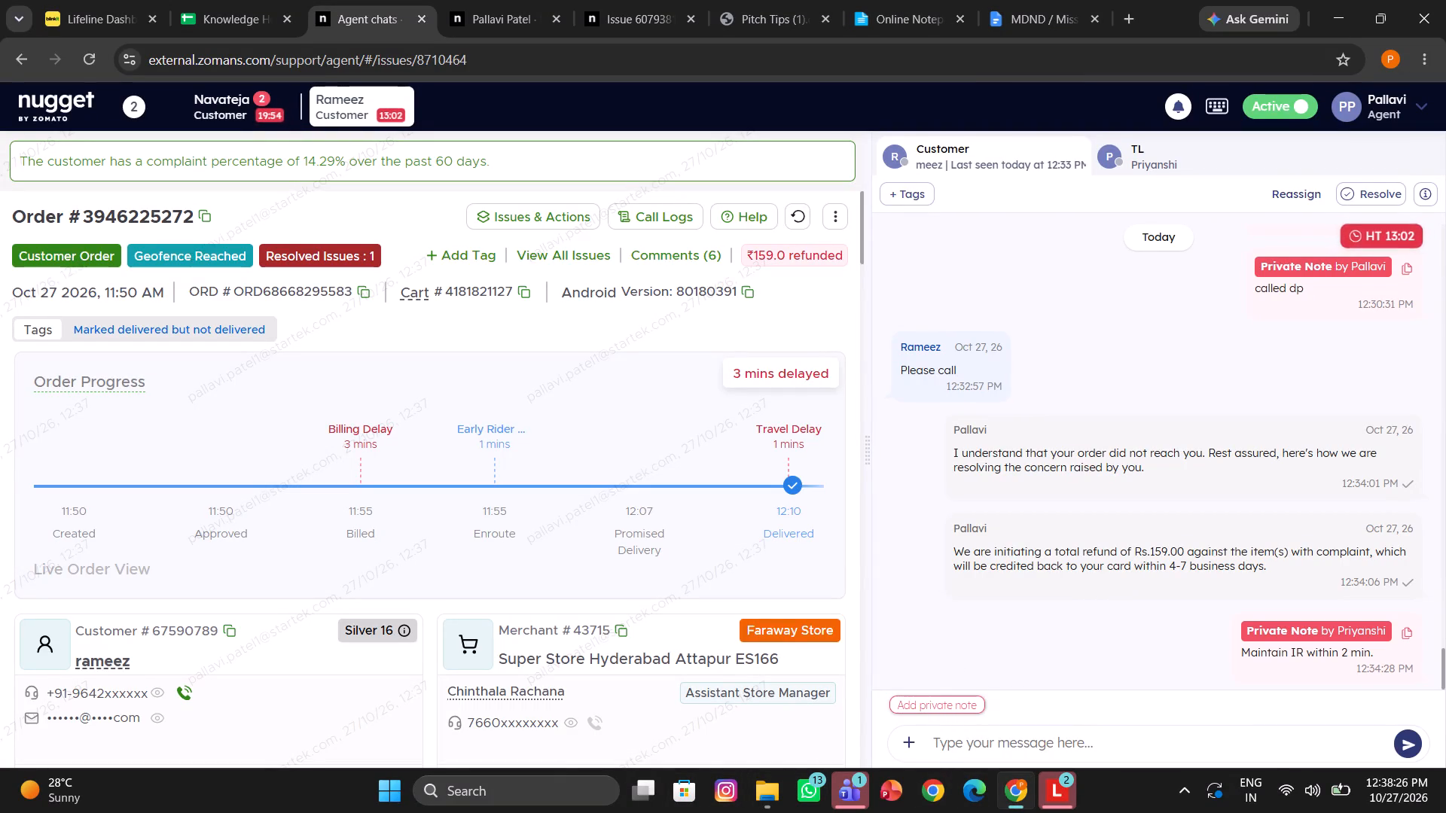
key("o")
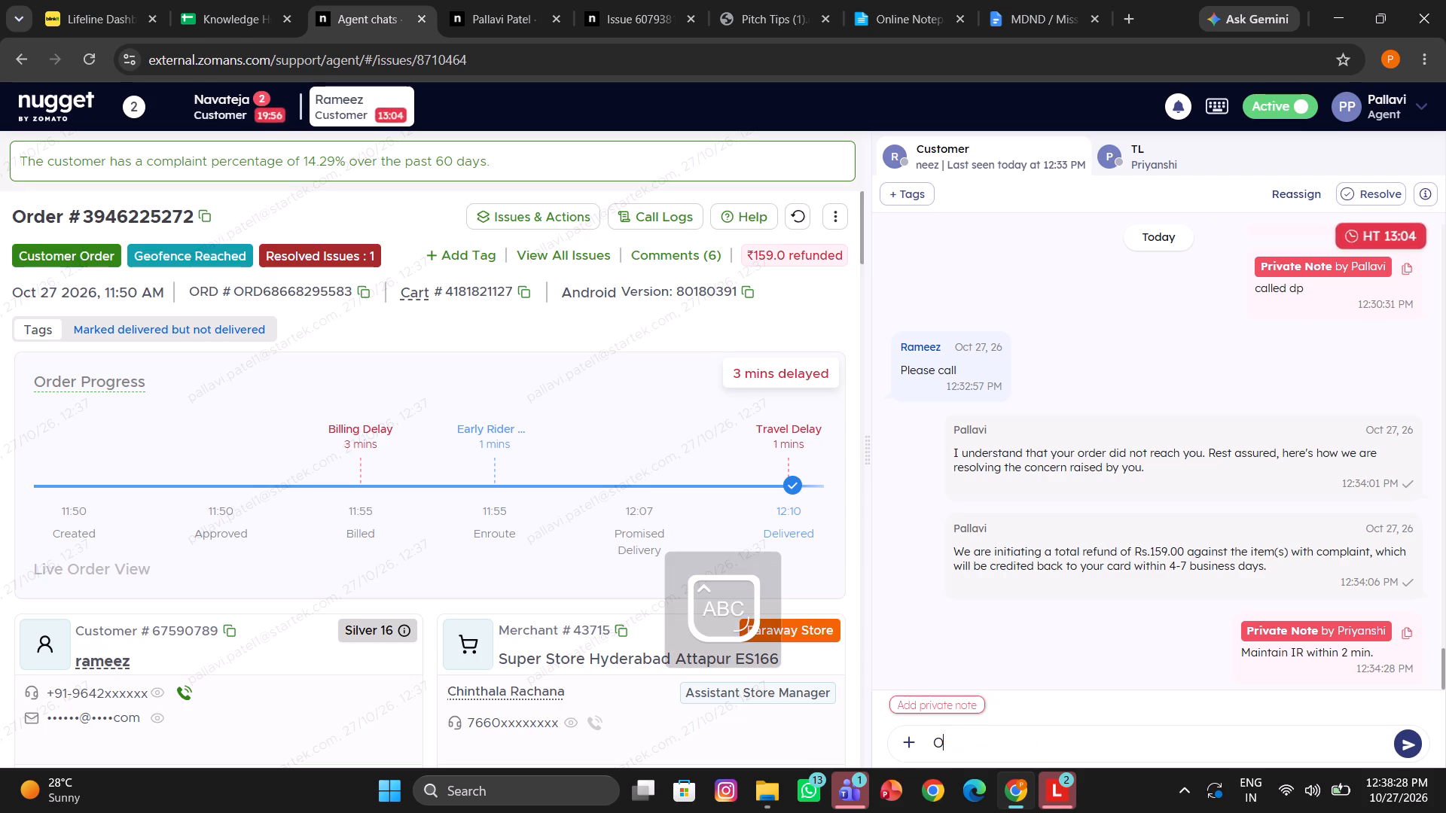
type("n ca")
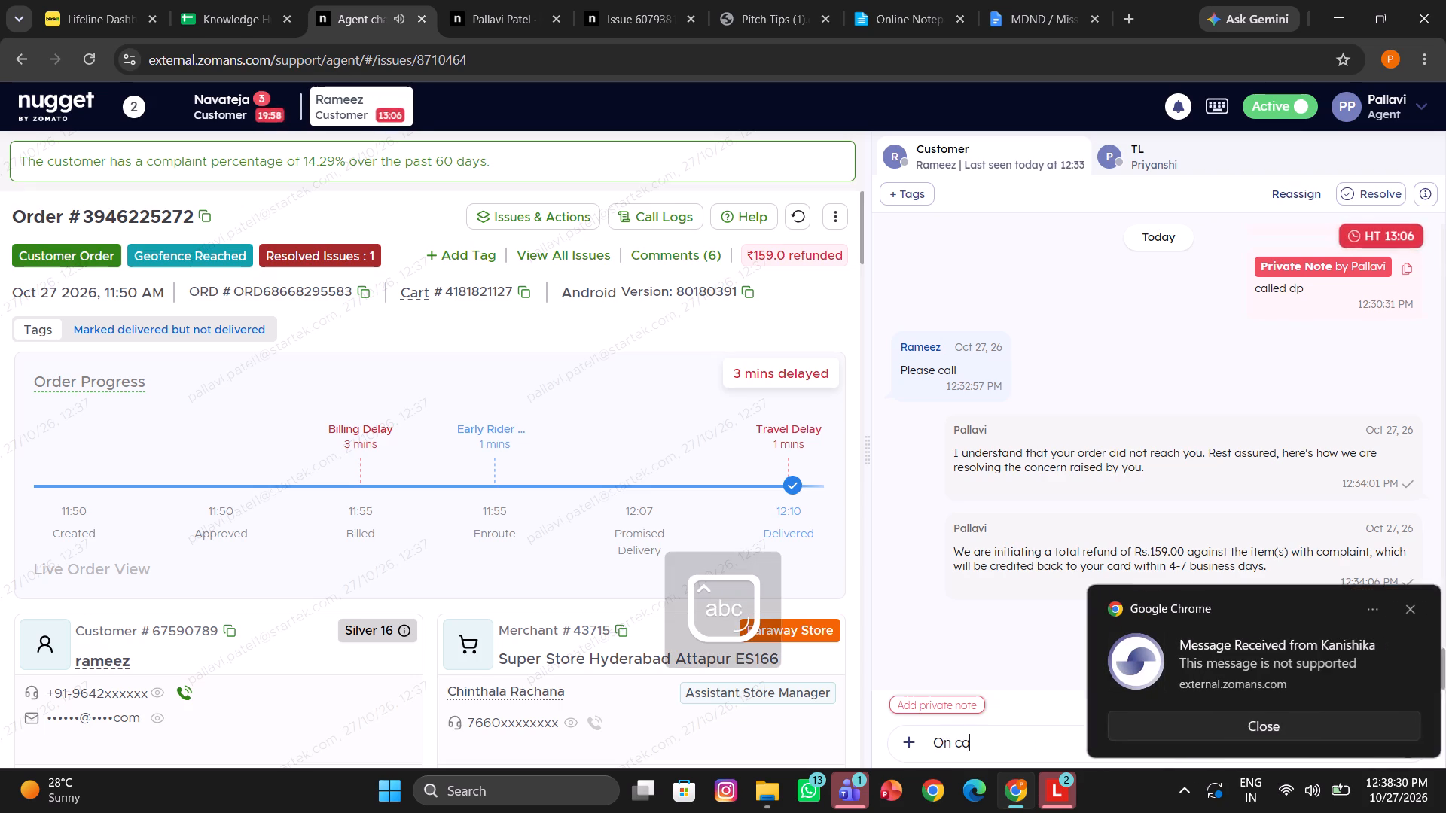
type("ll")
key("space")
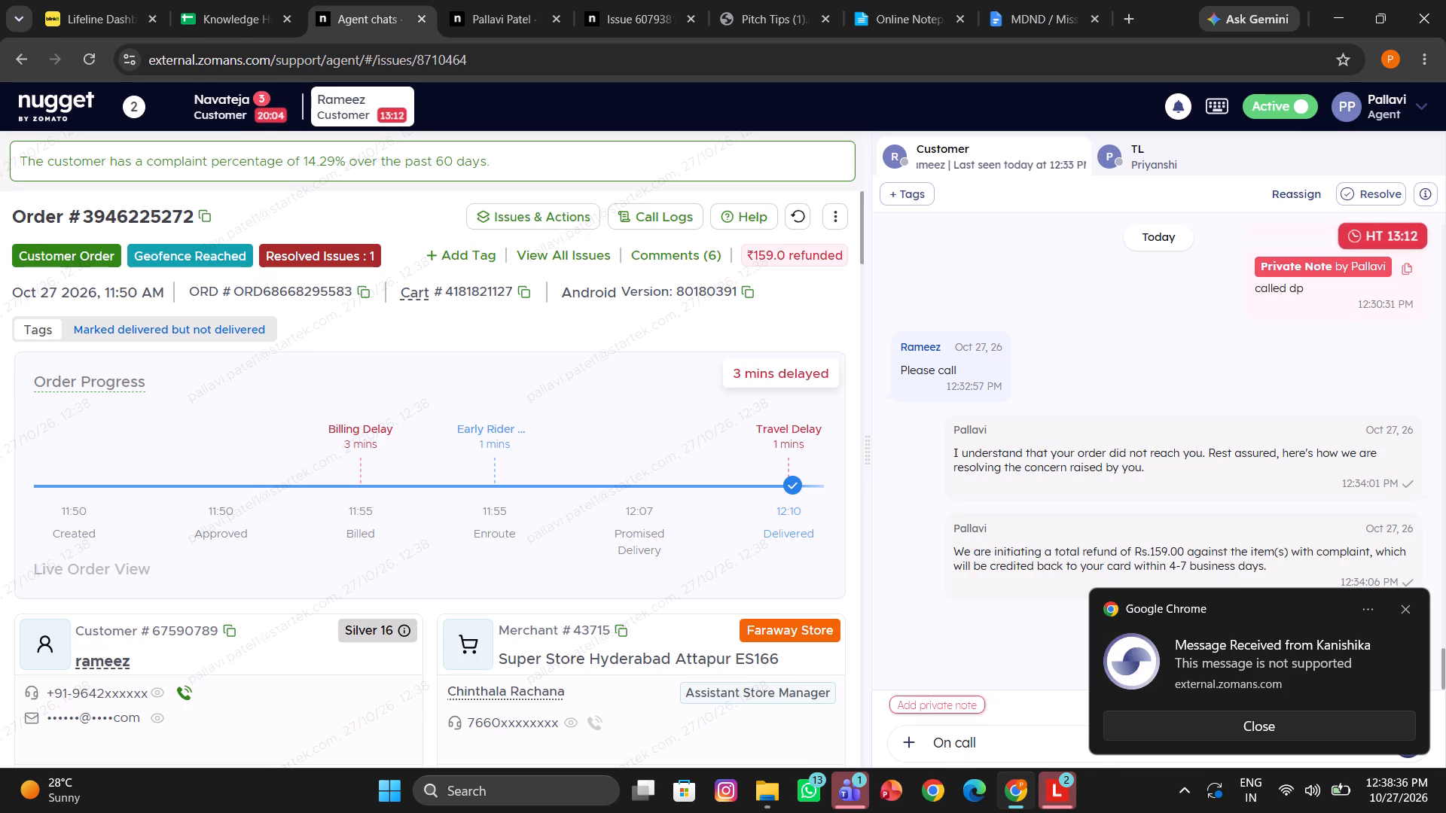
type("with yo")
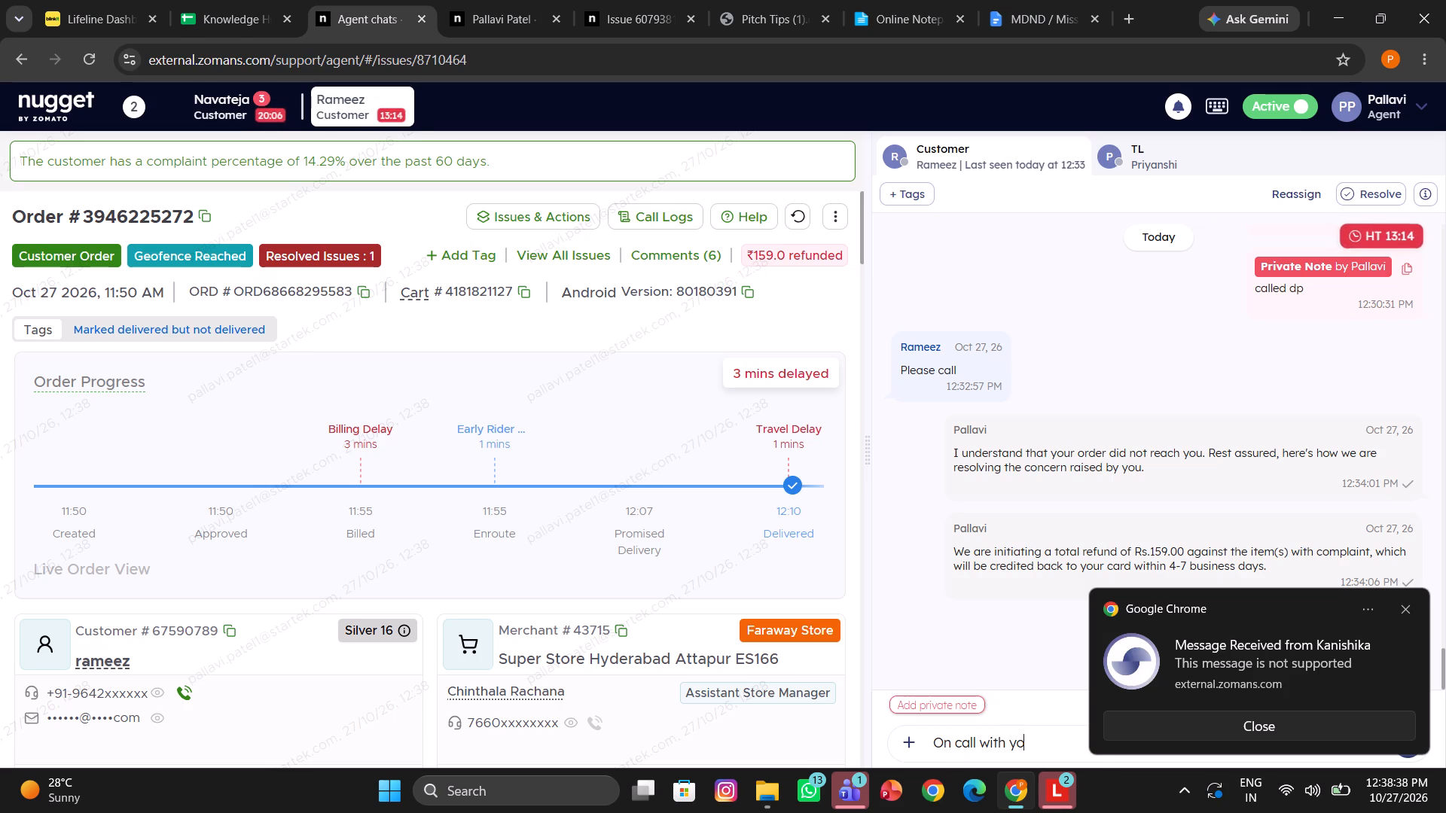
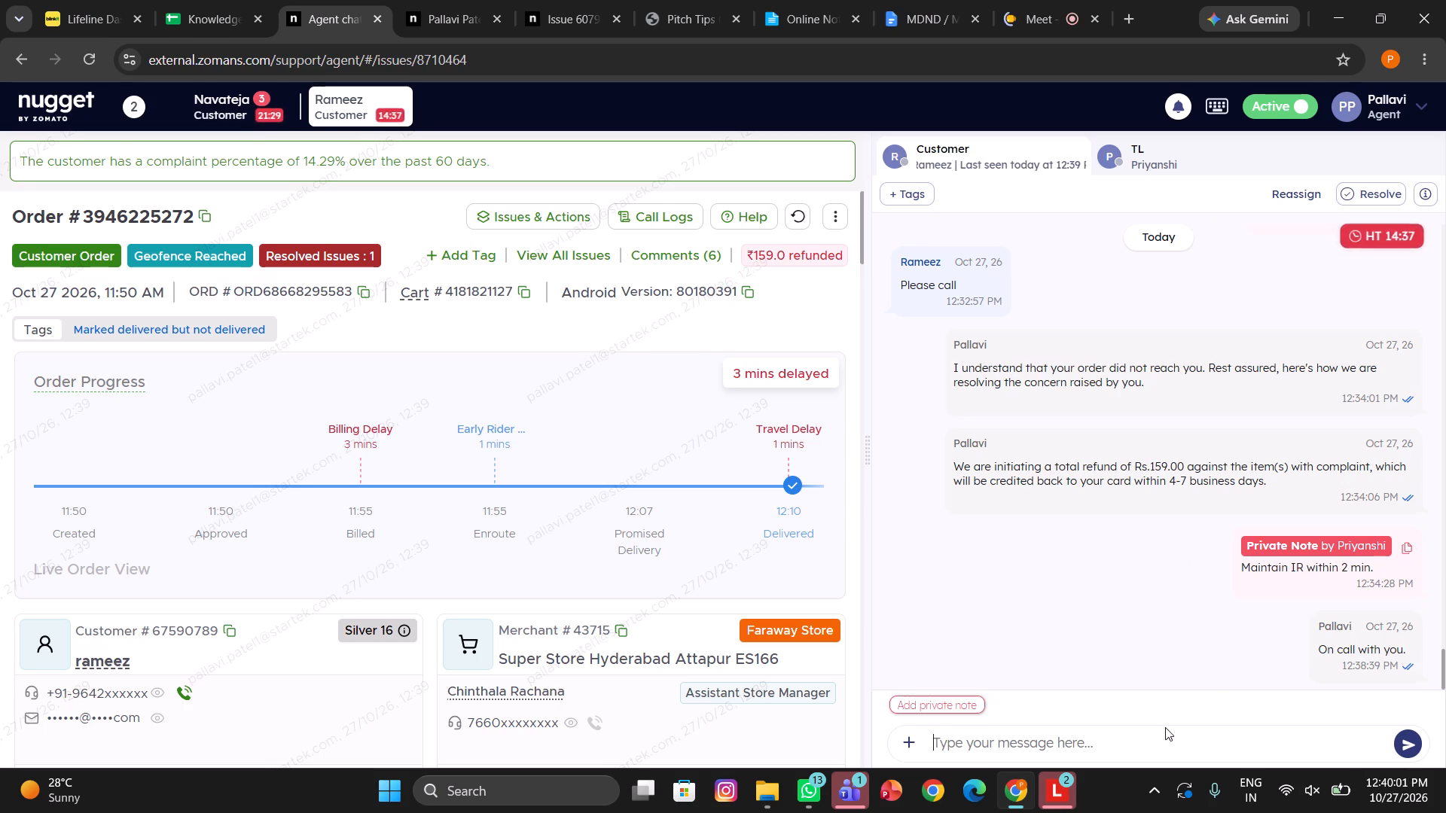
Send the customer in the open chat the "Rate us/Rating" canned response asking them to rate the conversation.
scroll(1011, 637, "down", 1)
left_click(941, 741)
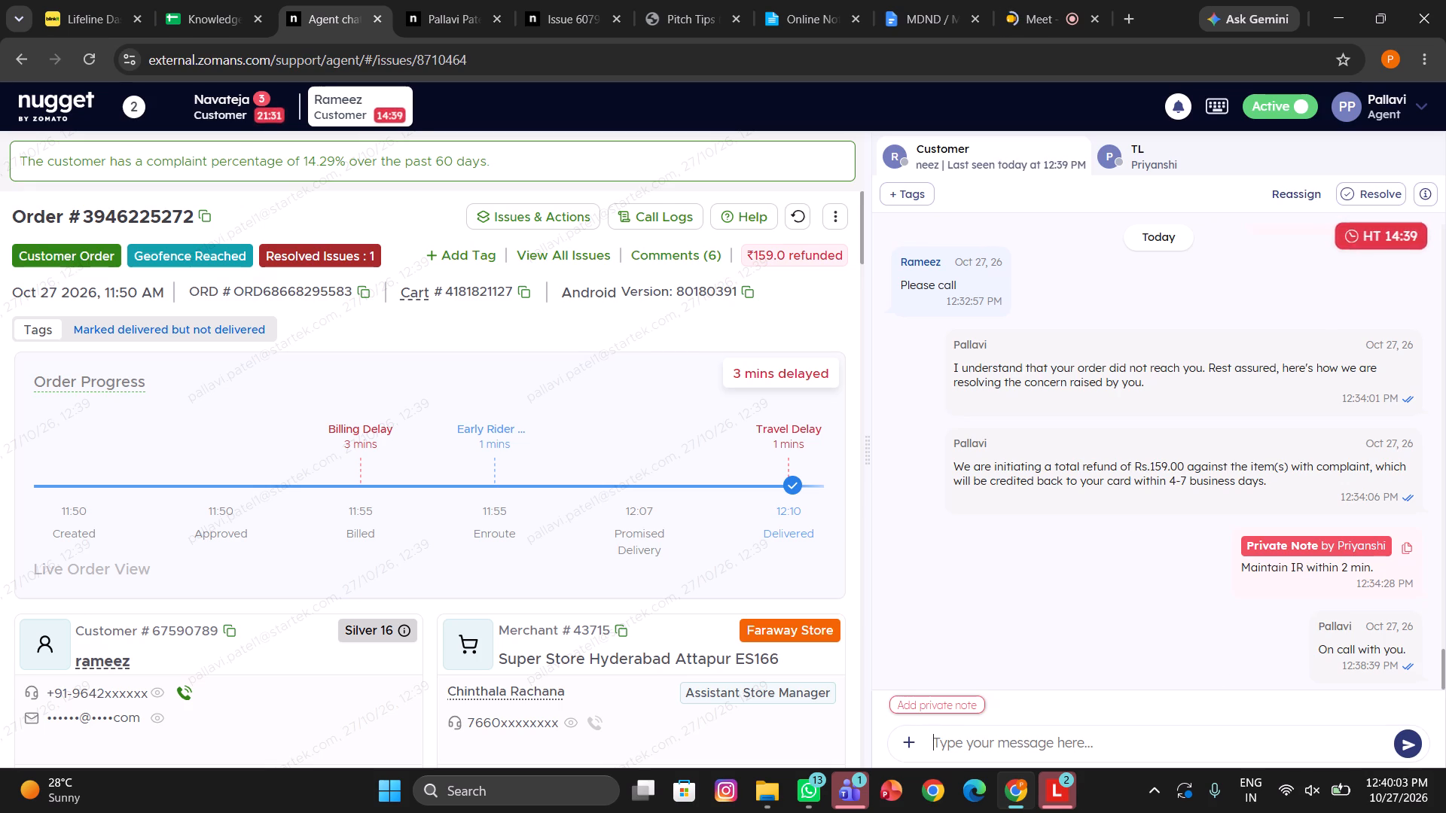
type("/ra")
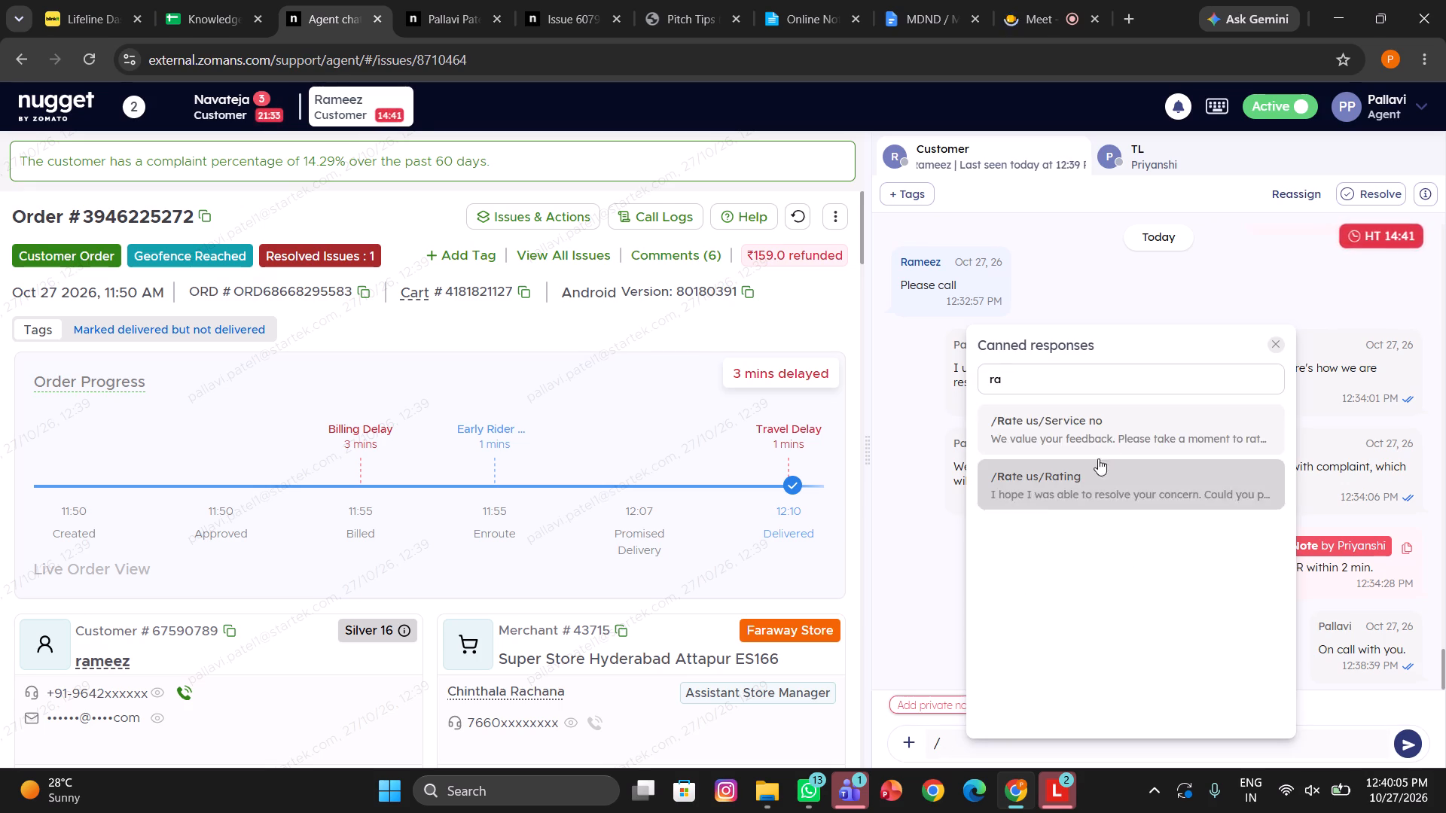
left_click(1031, 471)
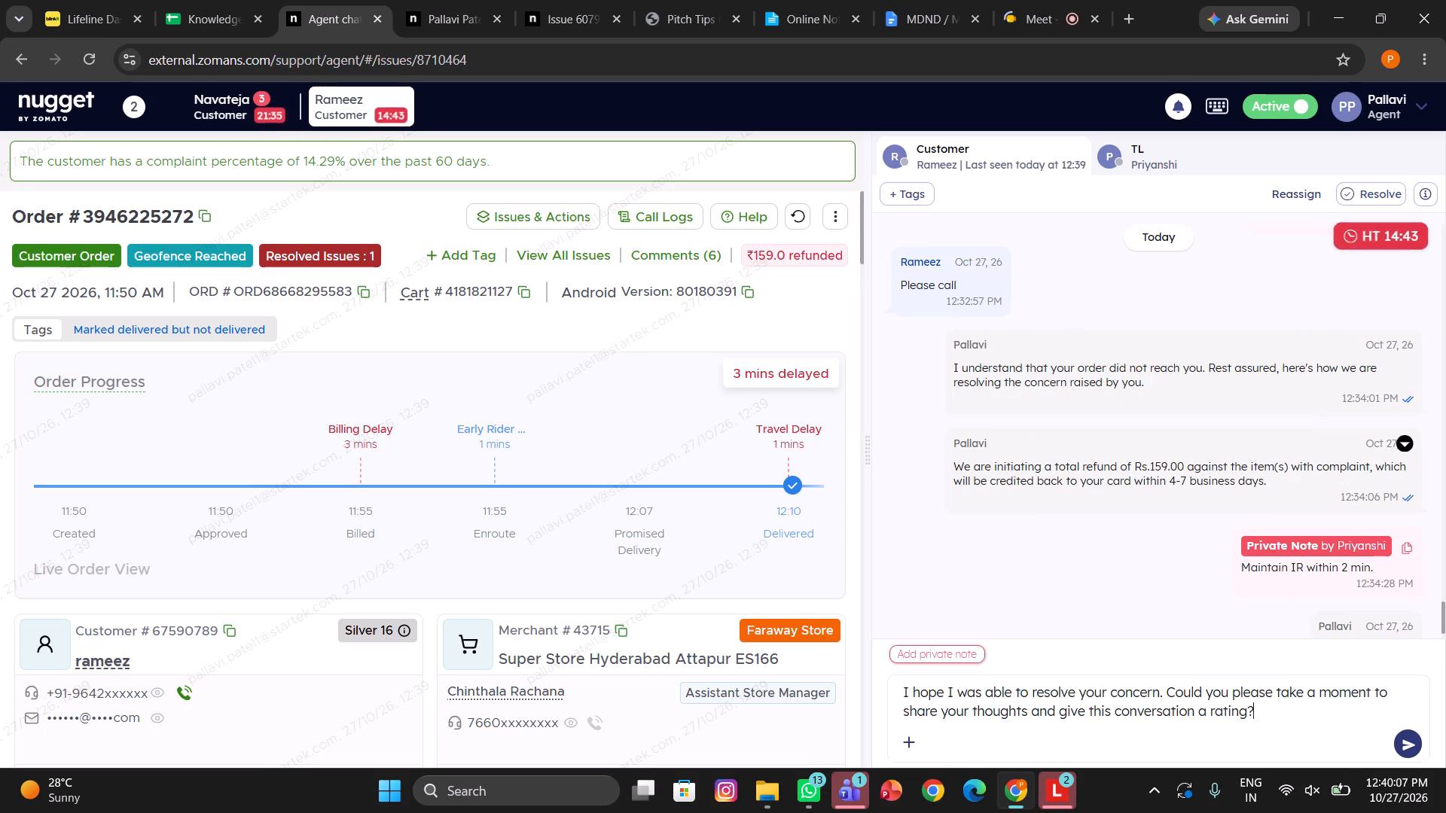
scroll(1054, 530, "down", 2)
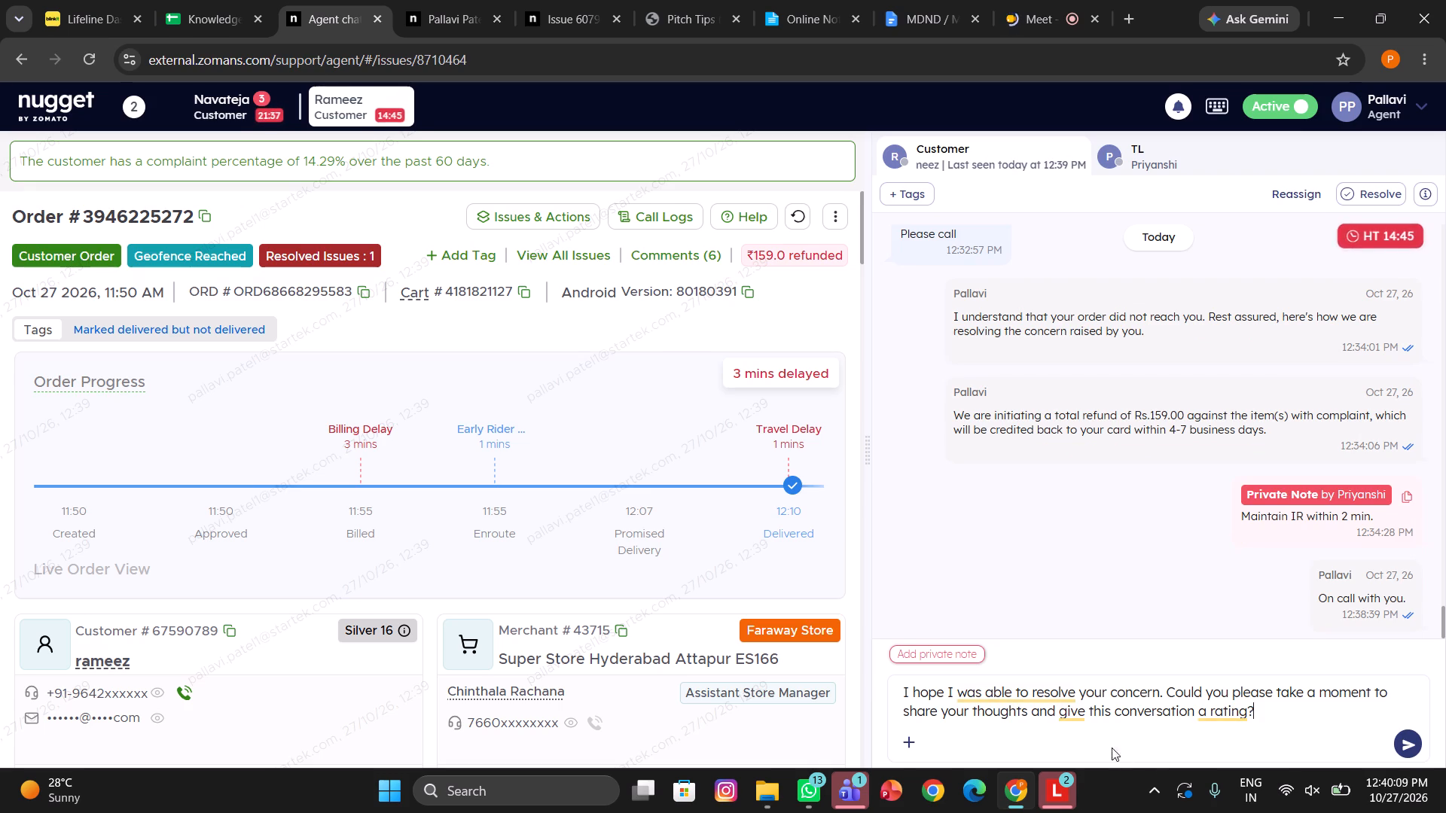
left_click(1109, 719)
key("Return")
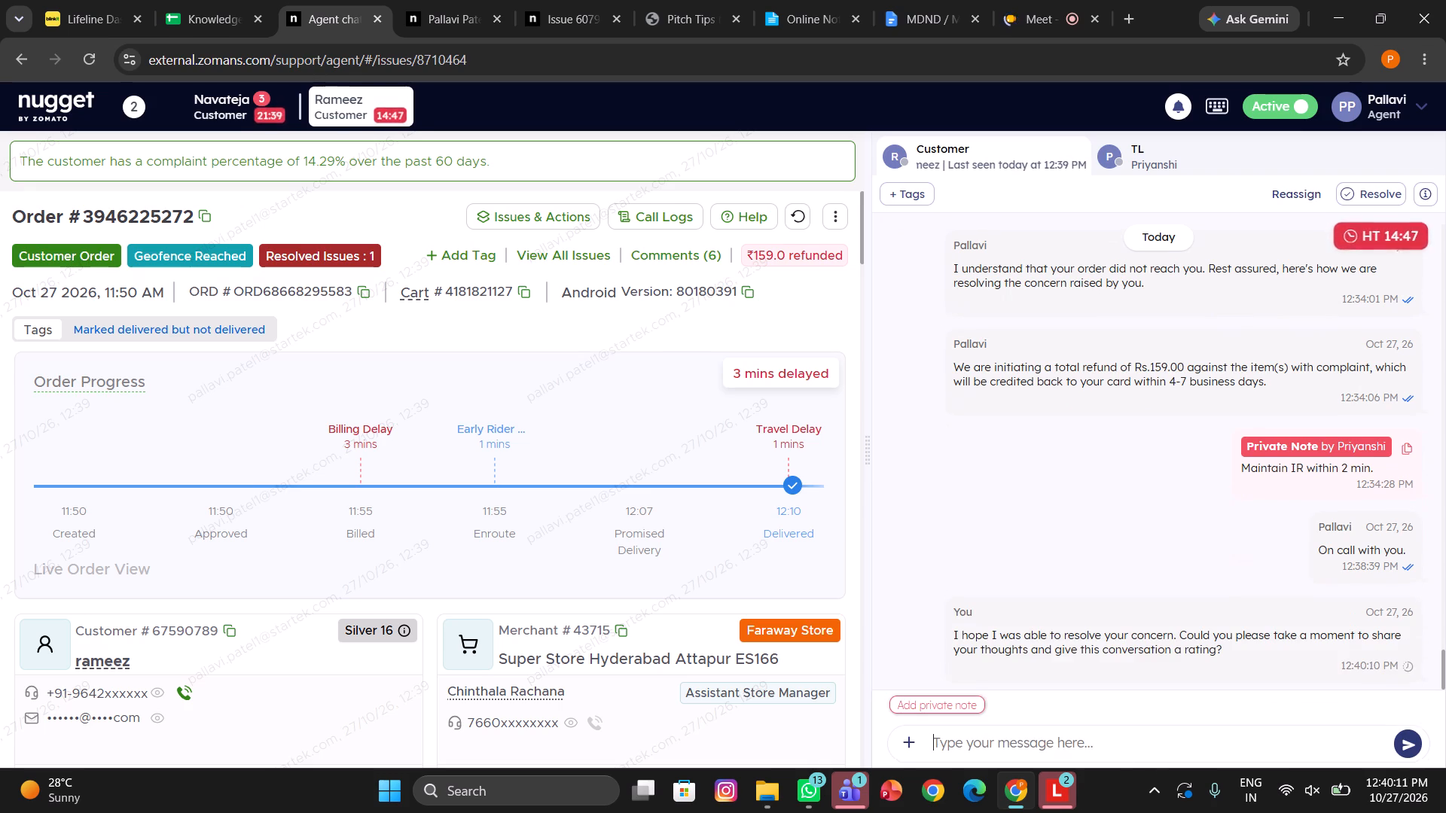
Open Navateja's chat and start a reply to the latest message, beginning with "We can".
scroll(1057, 629, "down", 1)
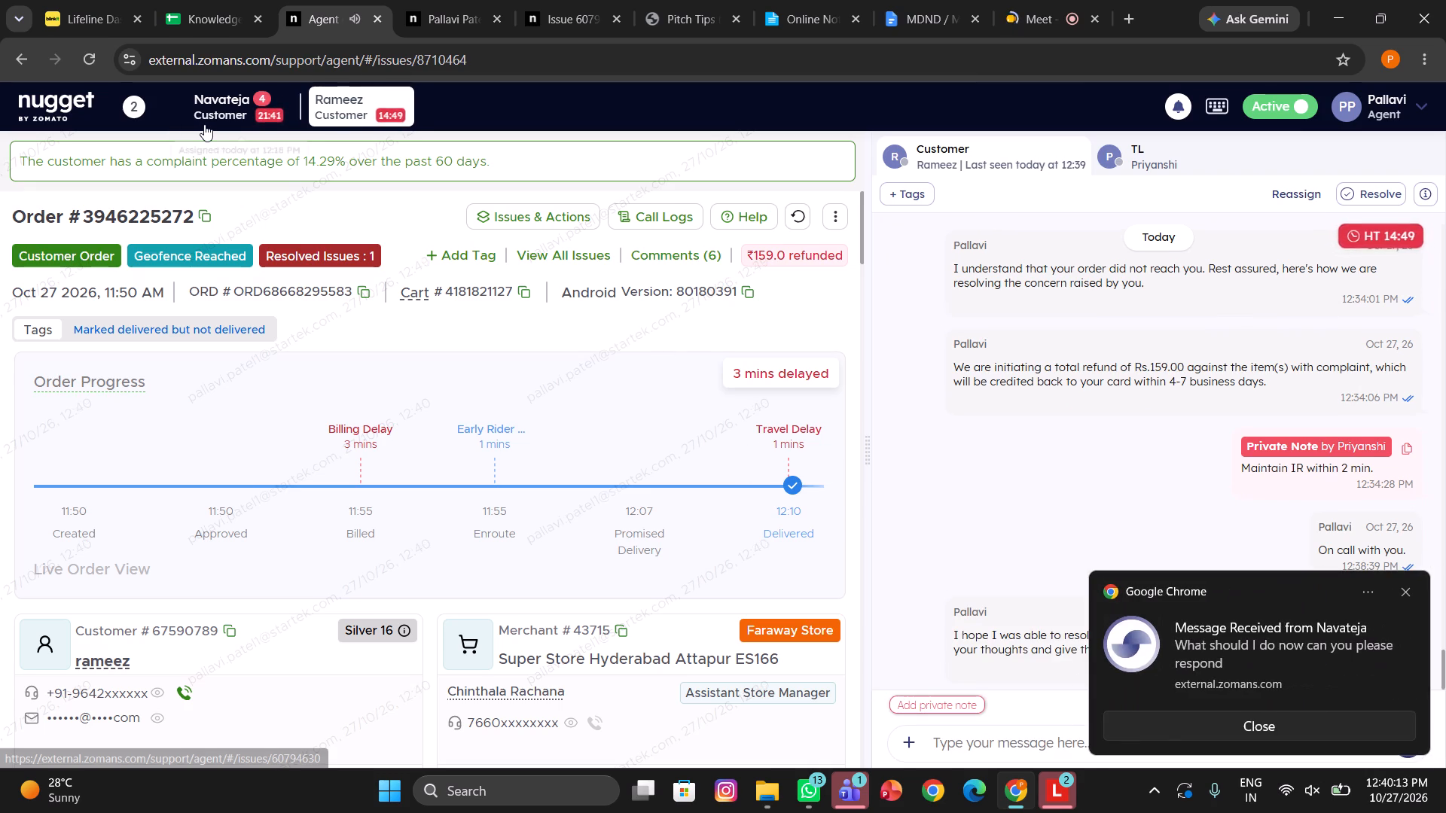
left_click(204, 124)
scroll(847, 436, "down", 4)
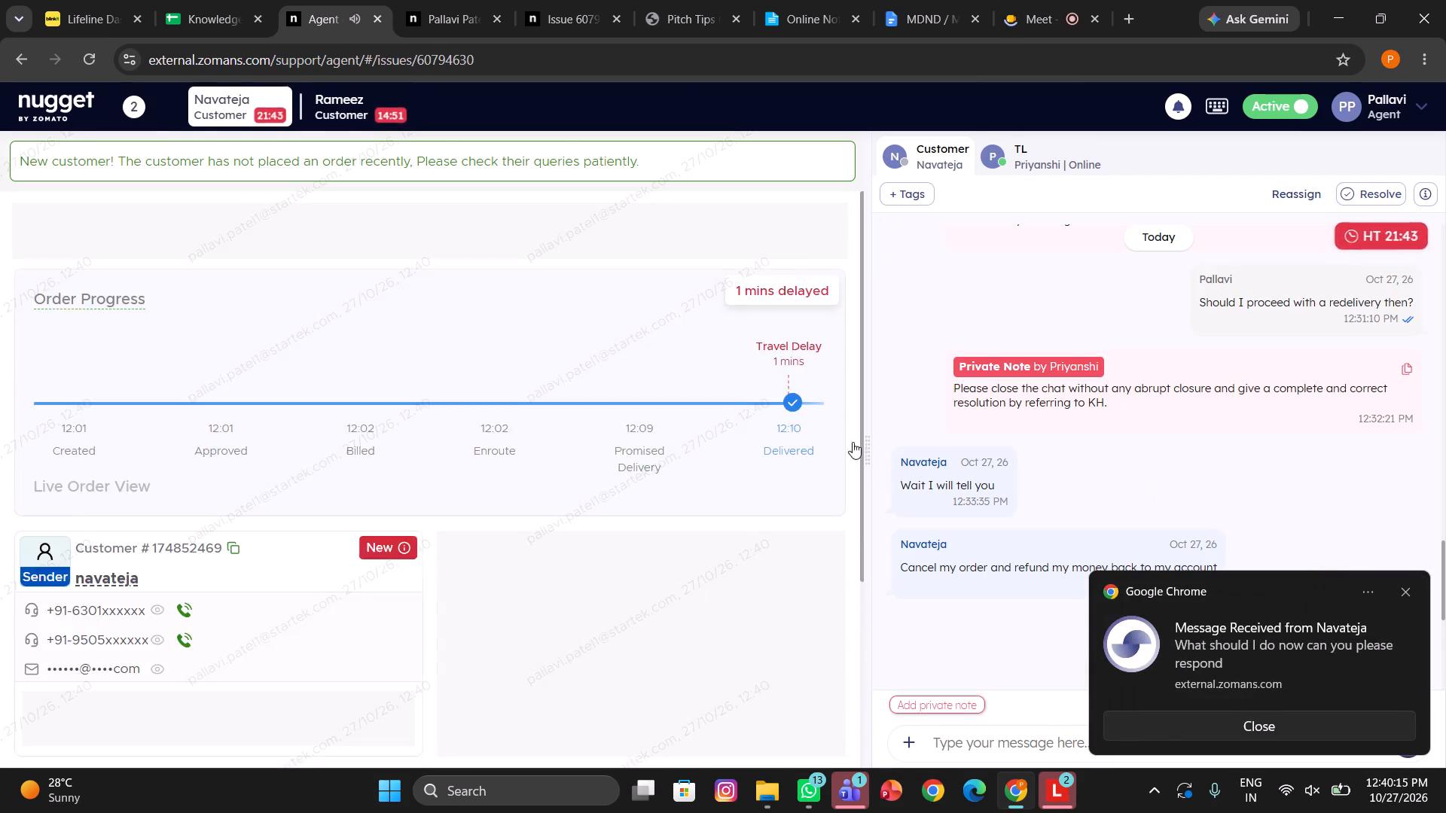
scroll(946, 503, "down", 5)
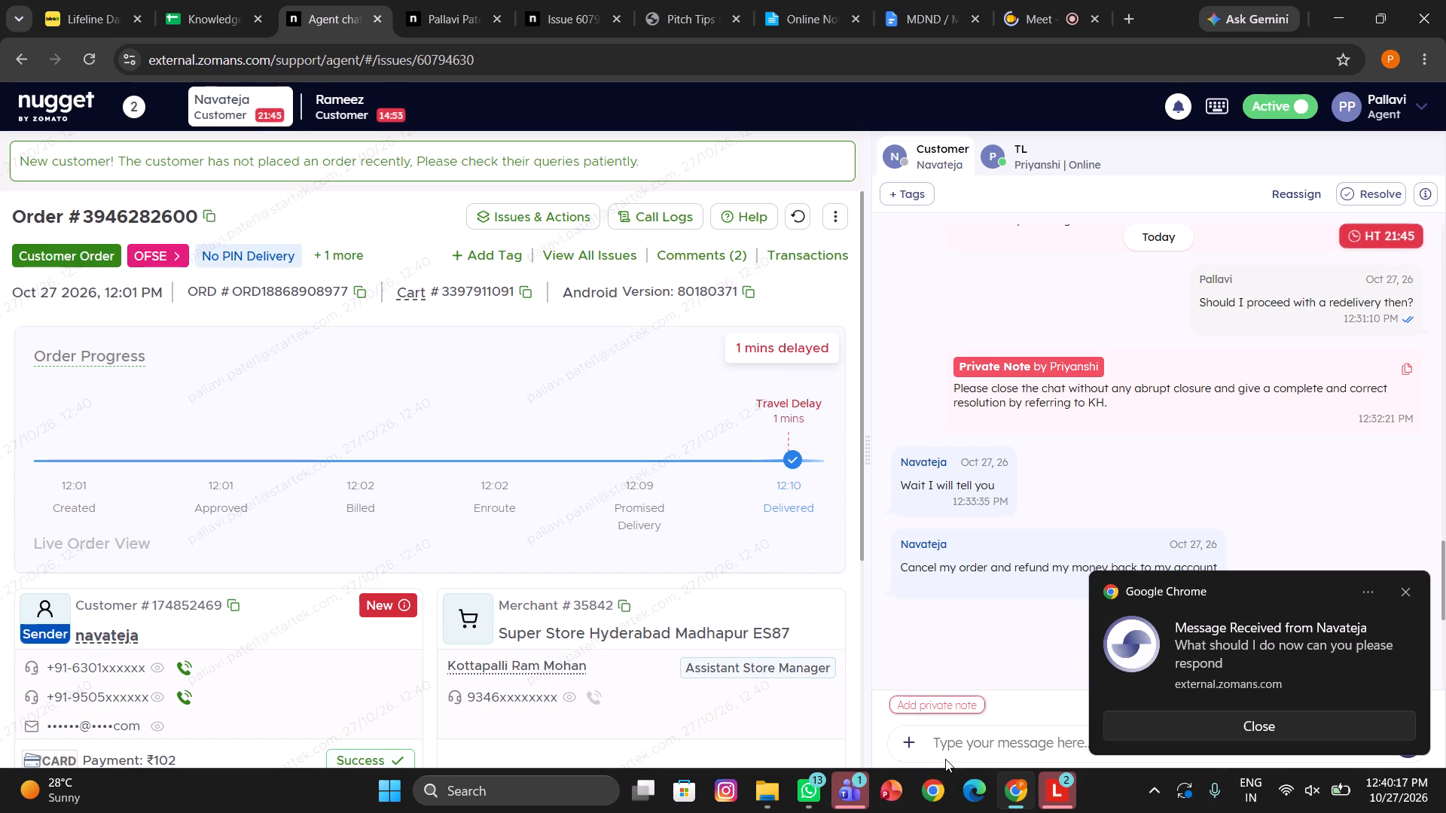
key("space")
key("BackSpace")
key("BackSpace")
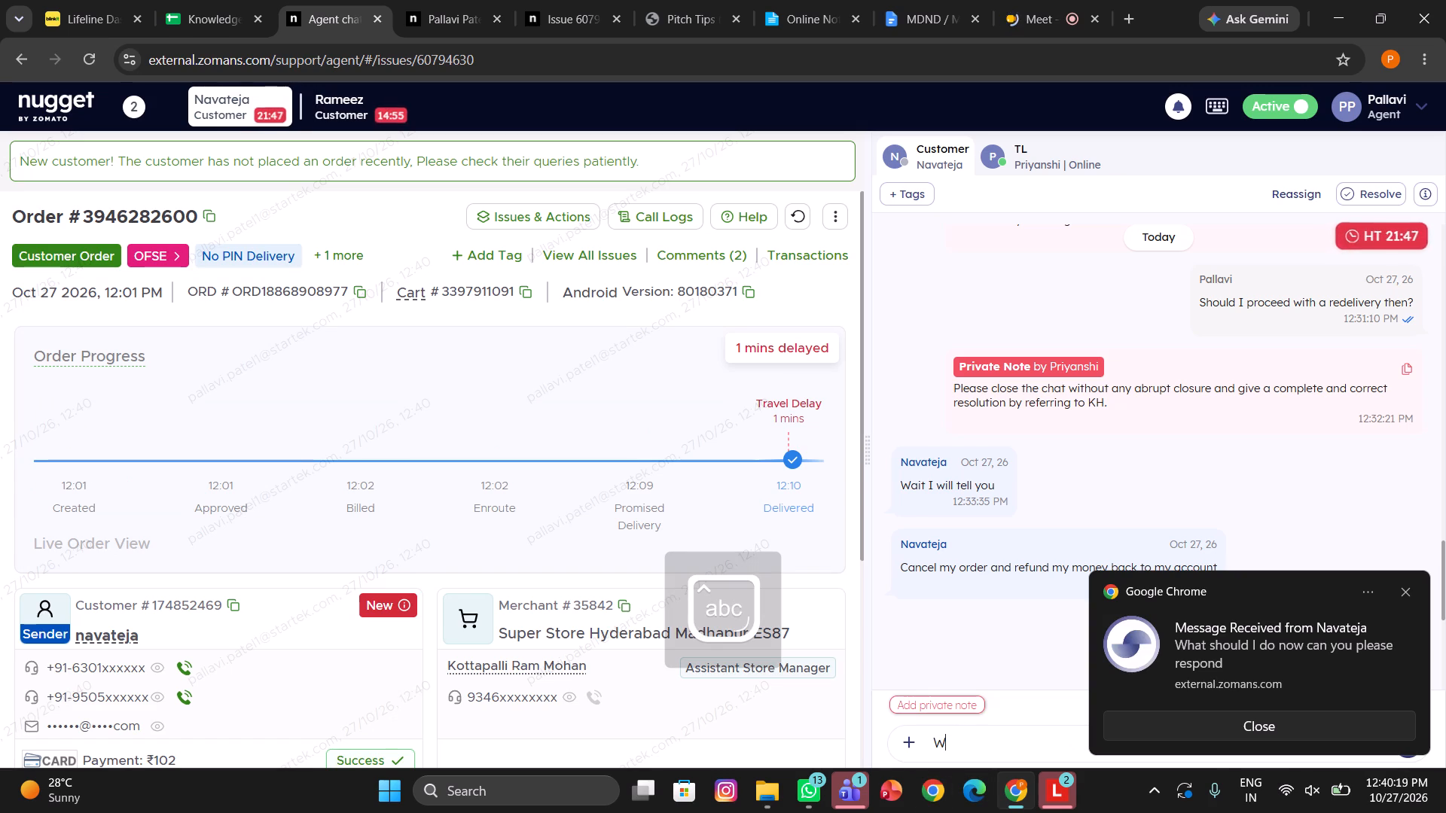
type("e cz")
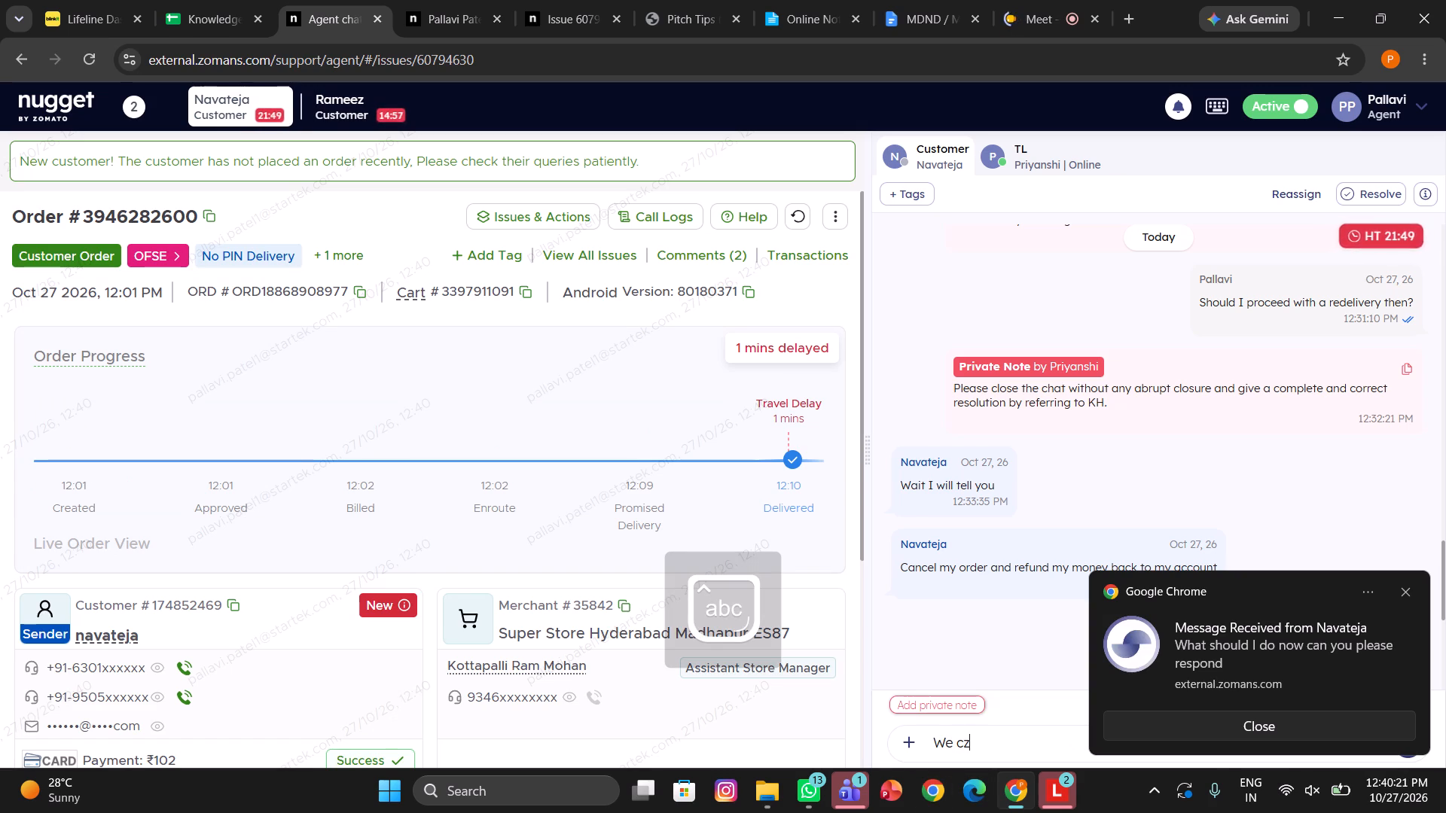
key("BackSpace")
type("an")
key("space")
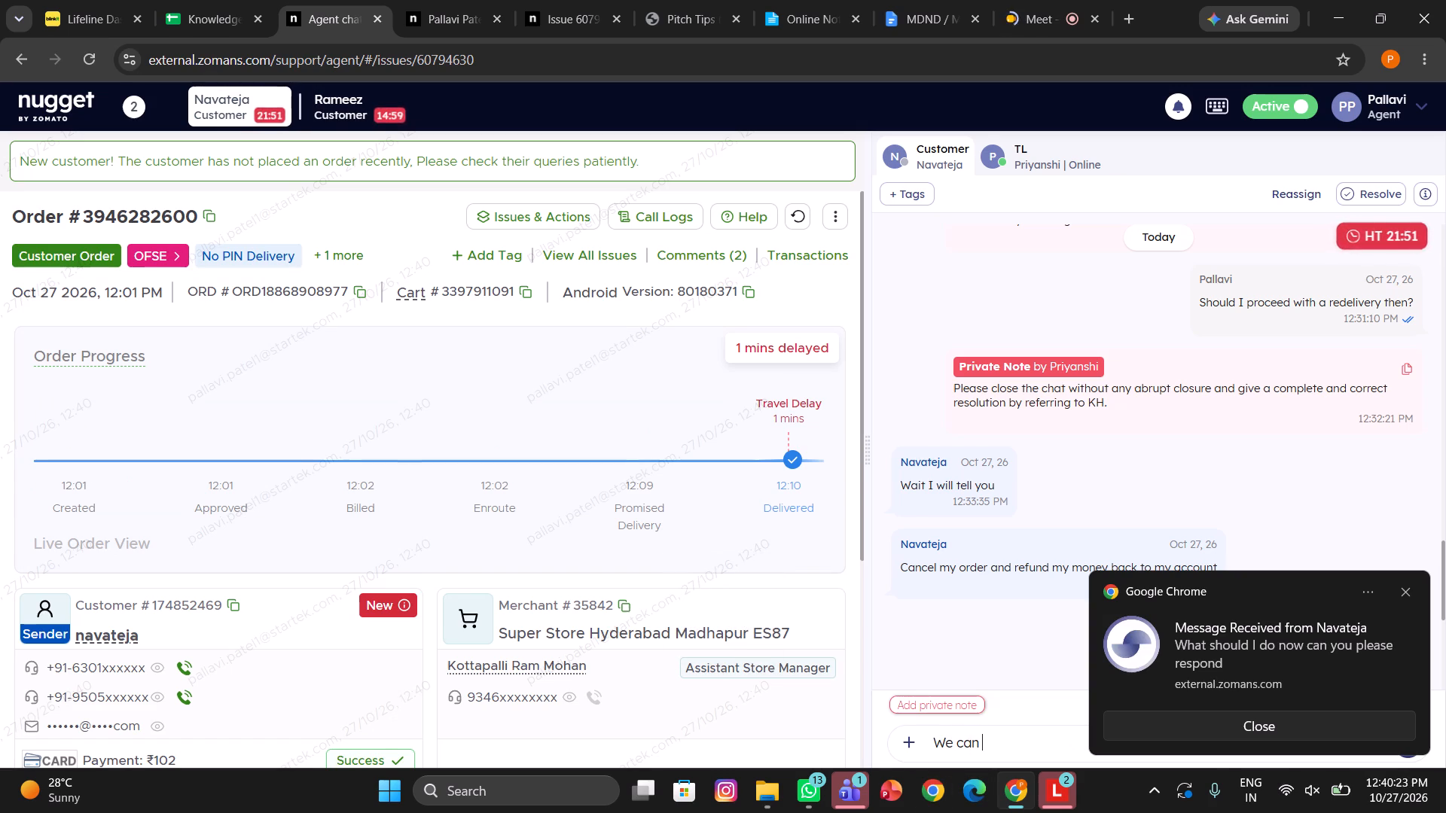
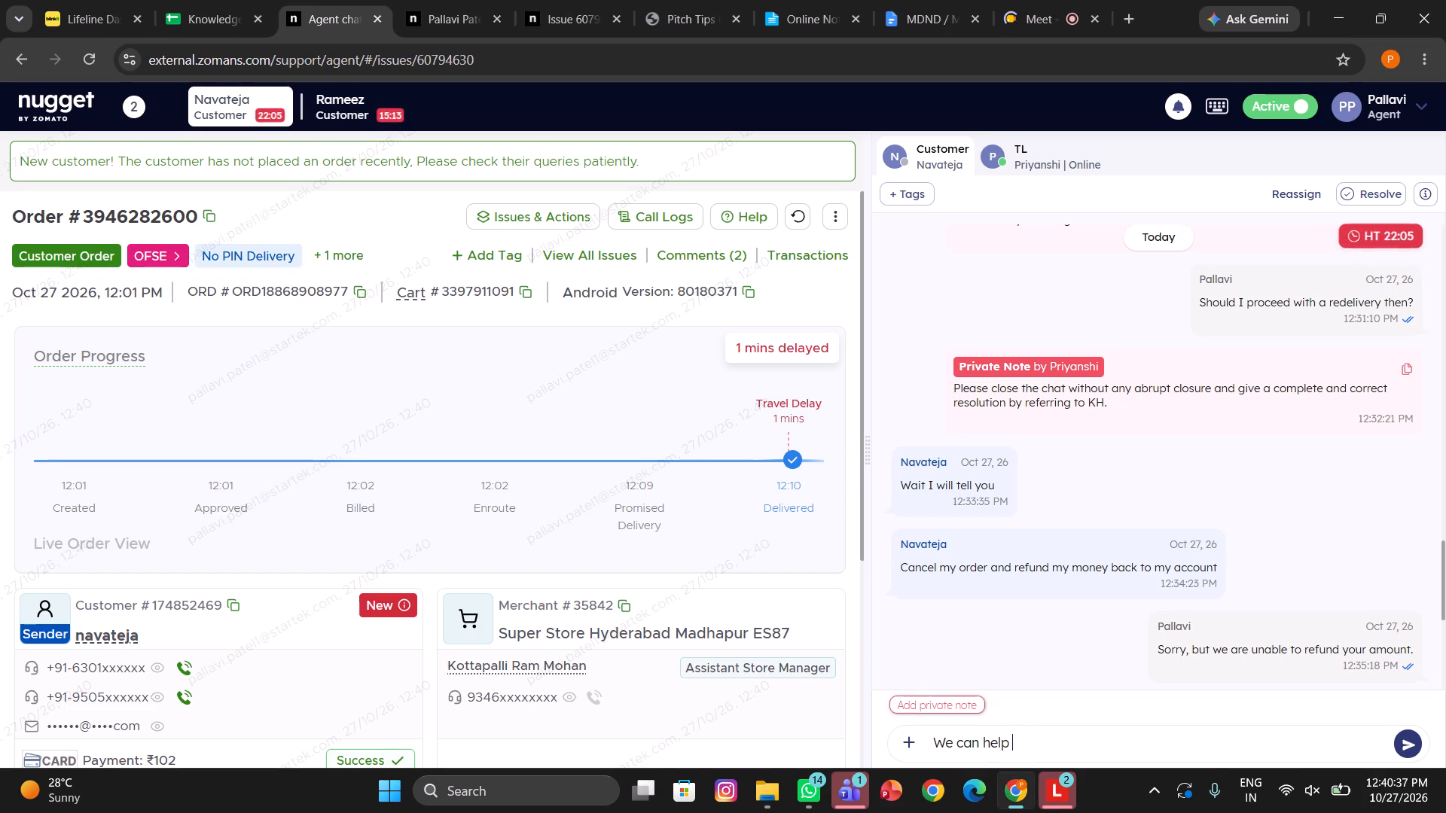
Continue drafting the reply in Navateja's chat that begins "We can help".
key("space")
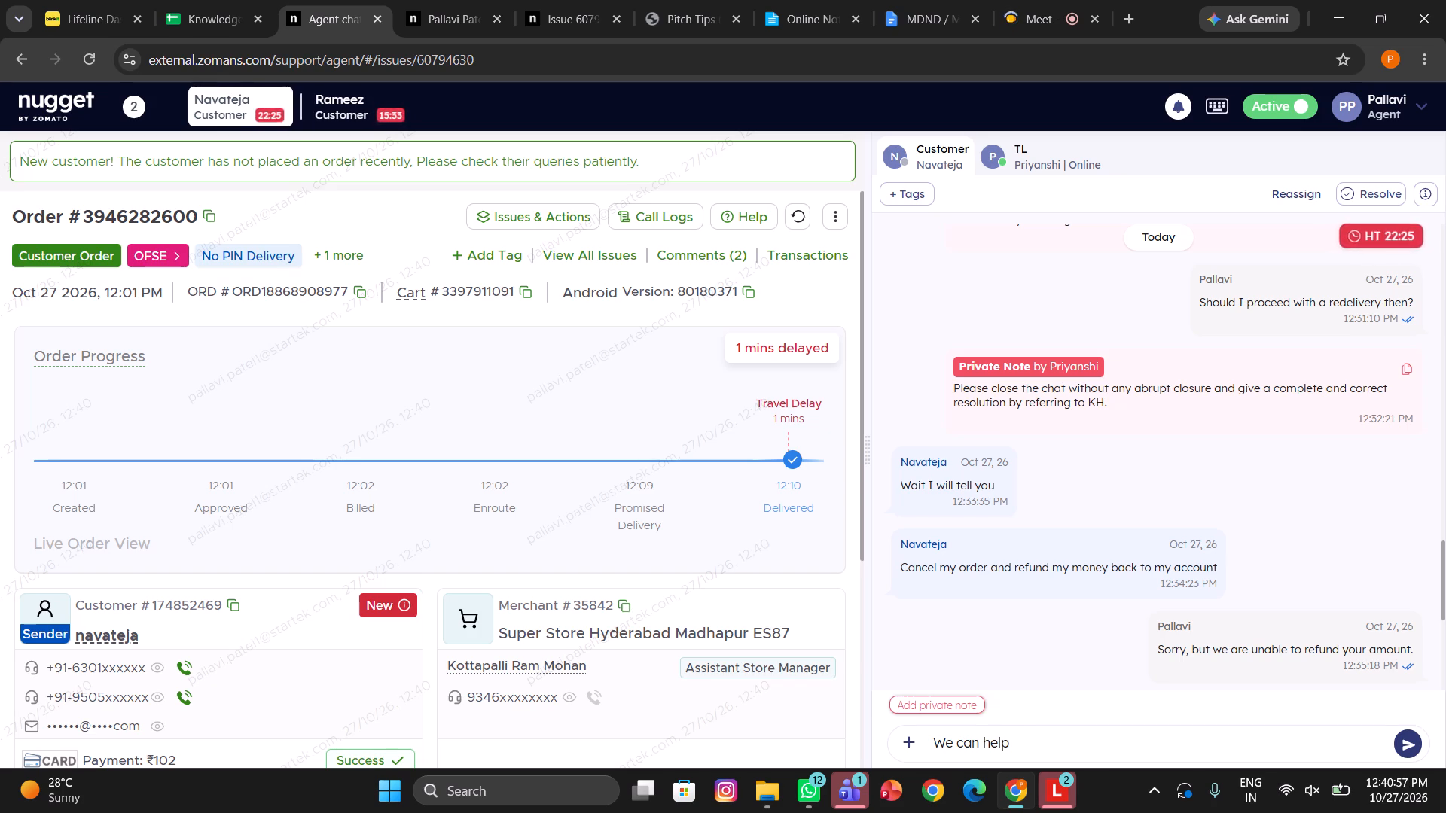
Send the open chat's customer the reply "We can help you with redelivery only because a refund is not possible.".
type("you with re")
type("delivery only beacuse refund")
key("space")
type("is not poc")
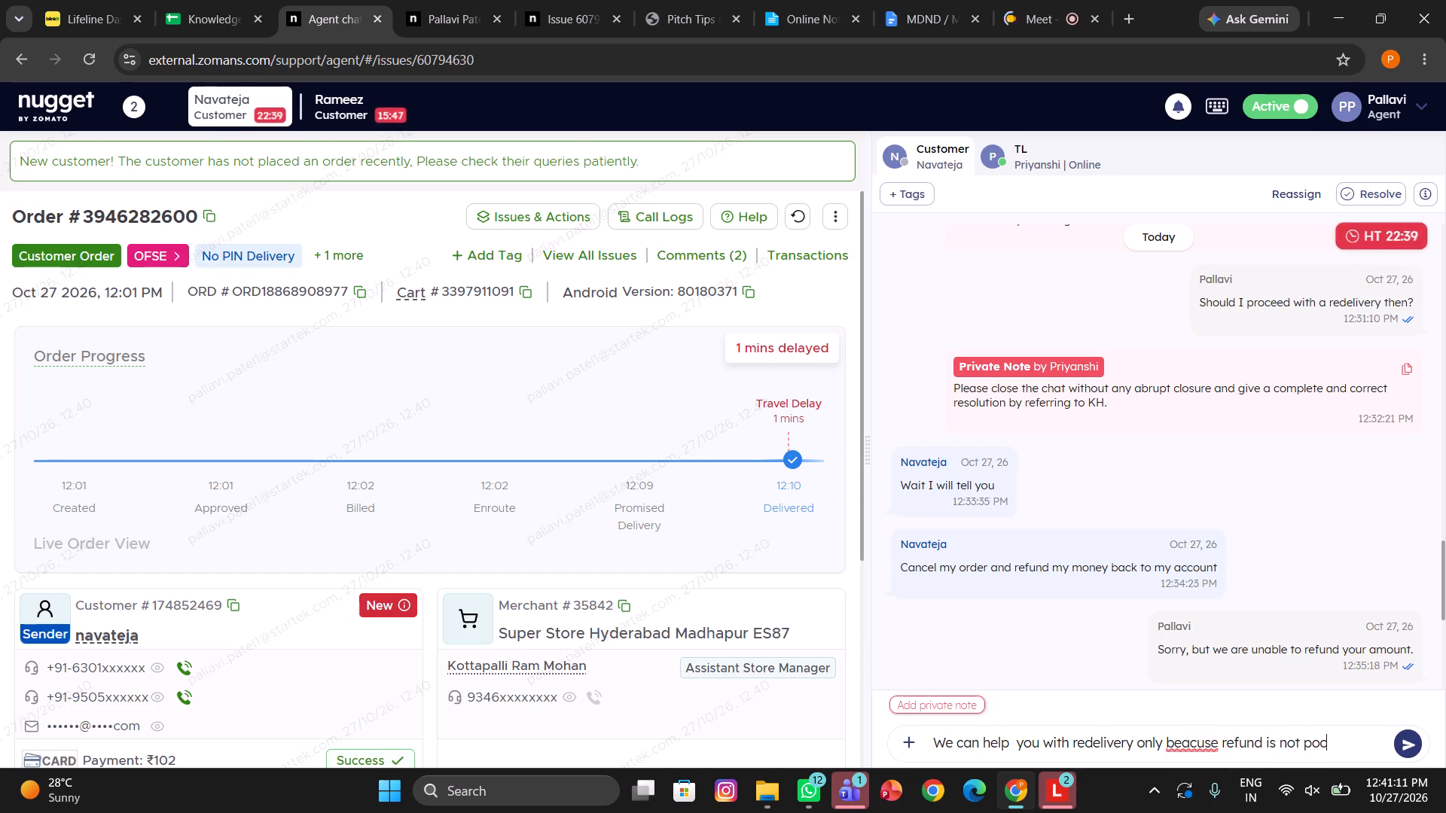
key("BackSpace")
type("ss")
type("ible.")
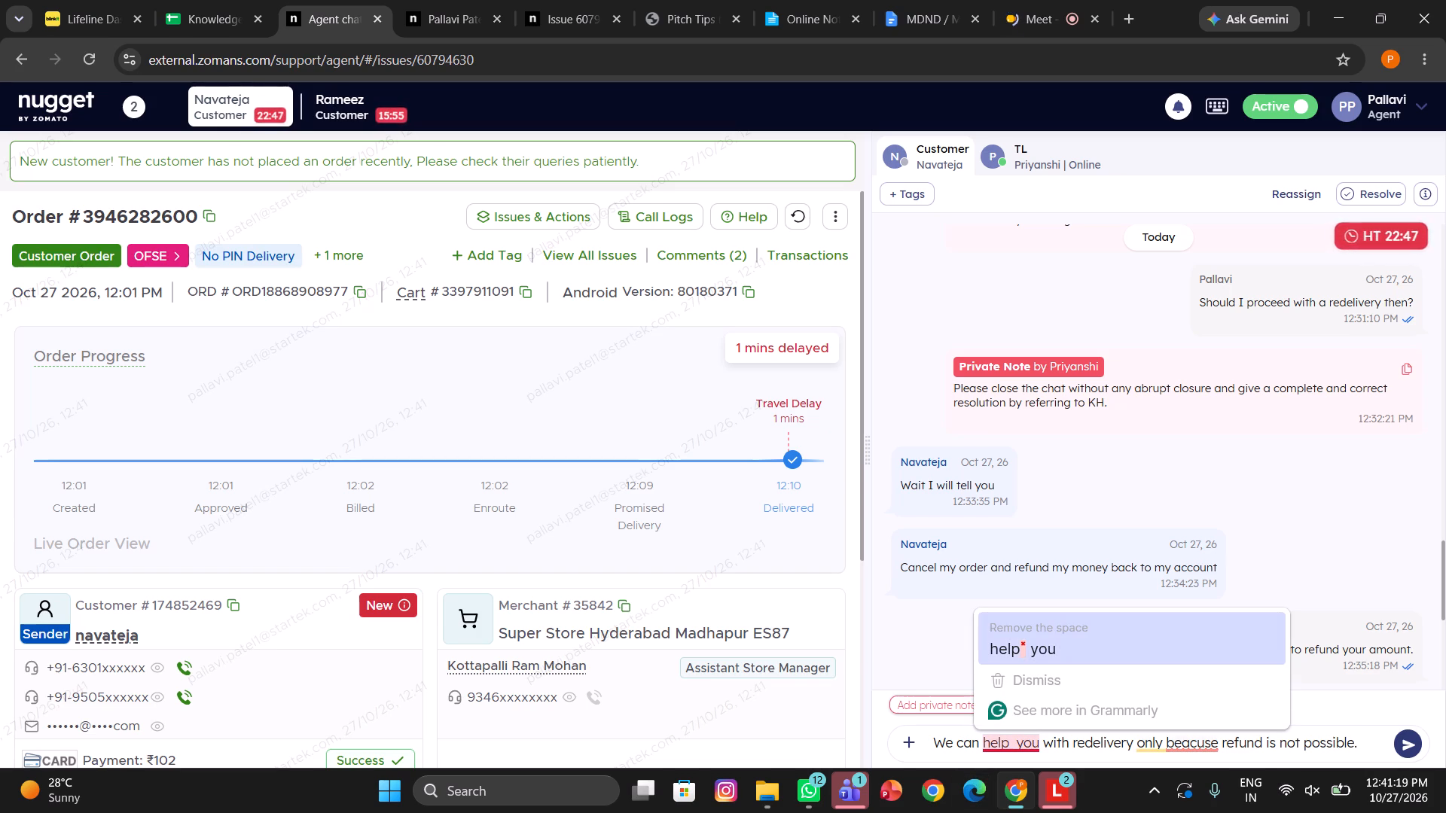
left_click(1008, 659)
left_click(1008, 659)
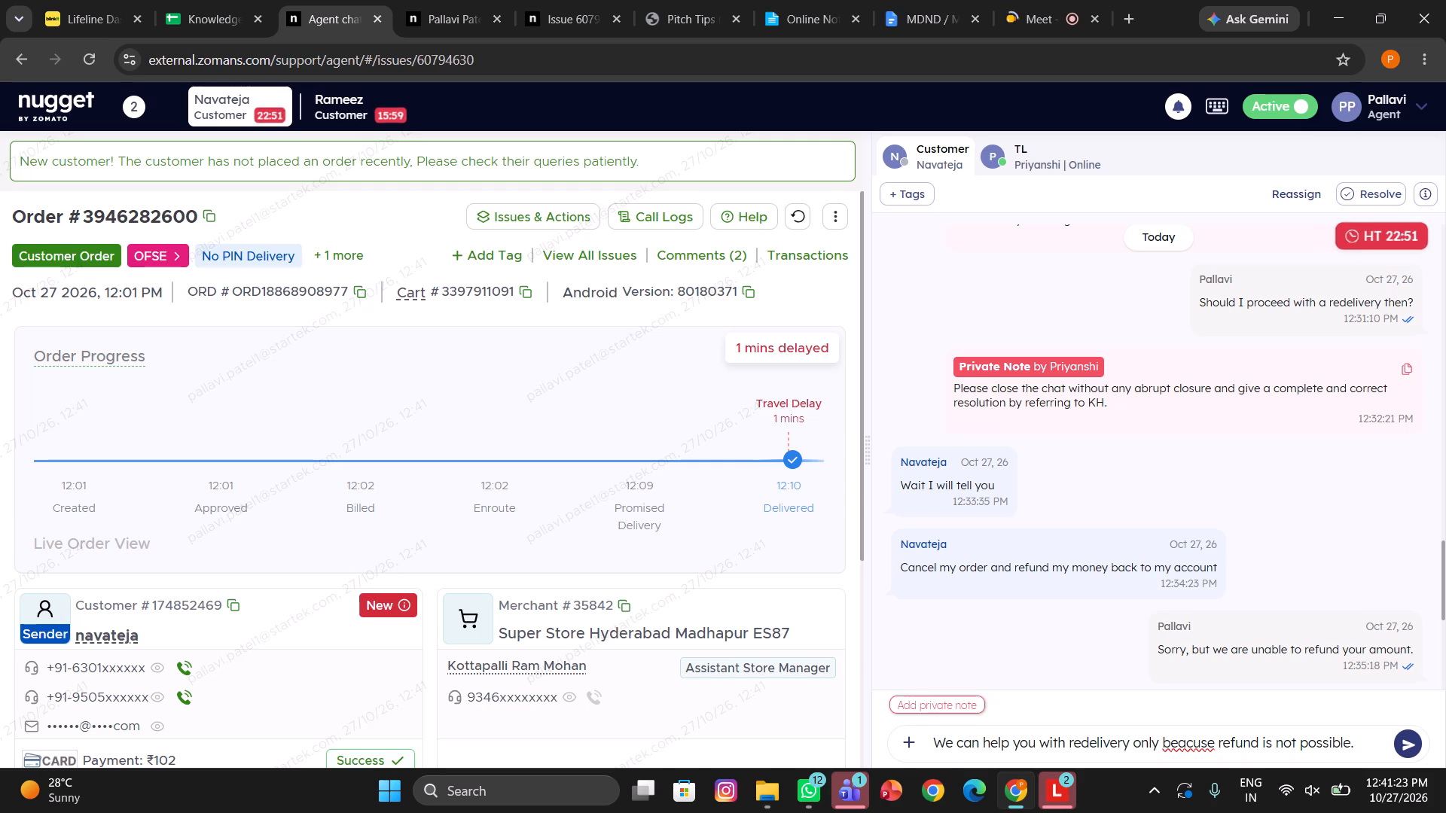
left_click(1194, 744)
key("BackSpace")
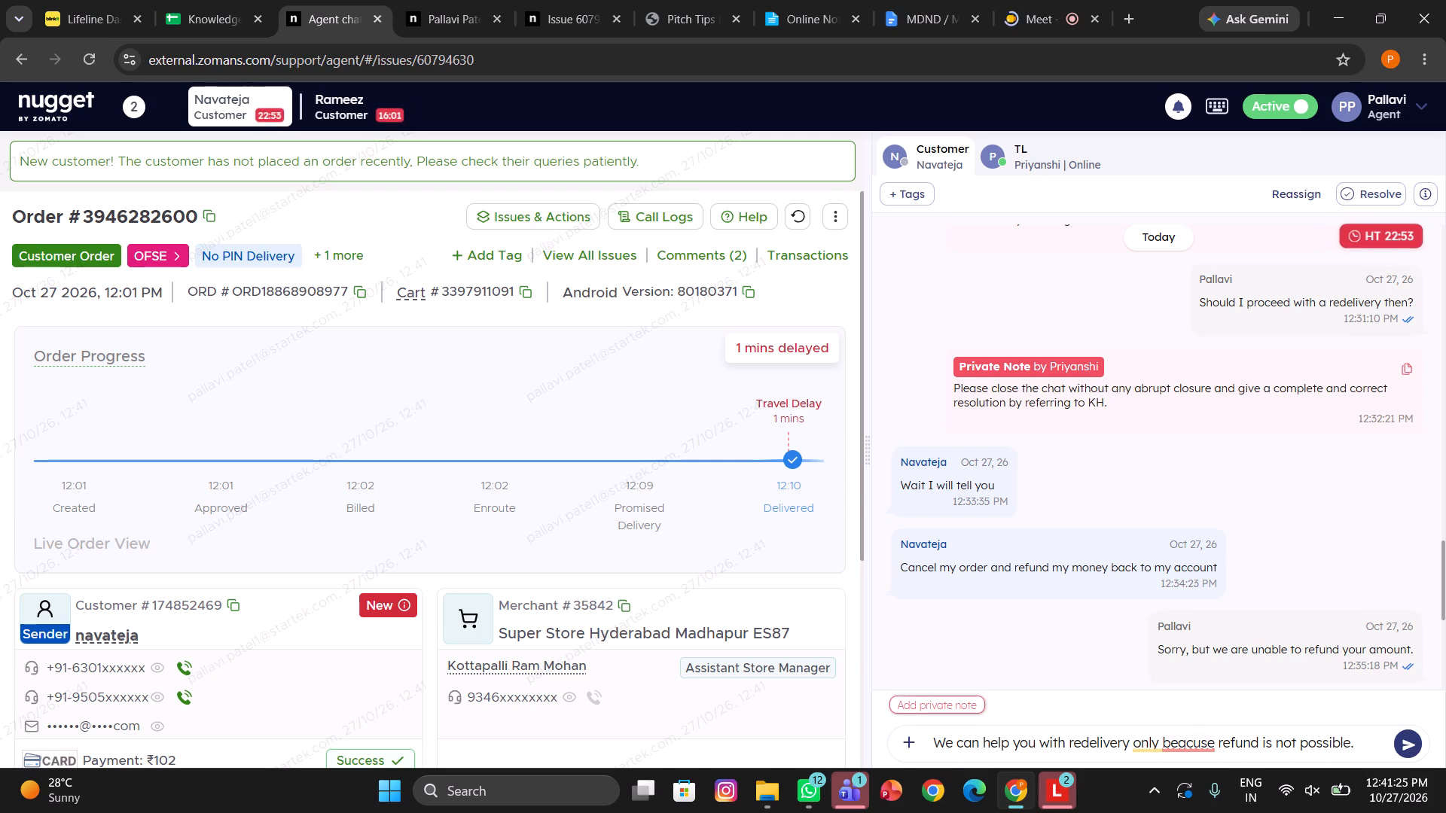
key("BackSpace")
type("ca")
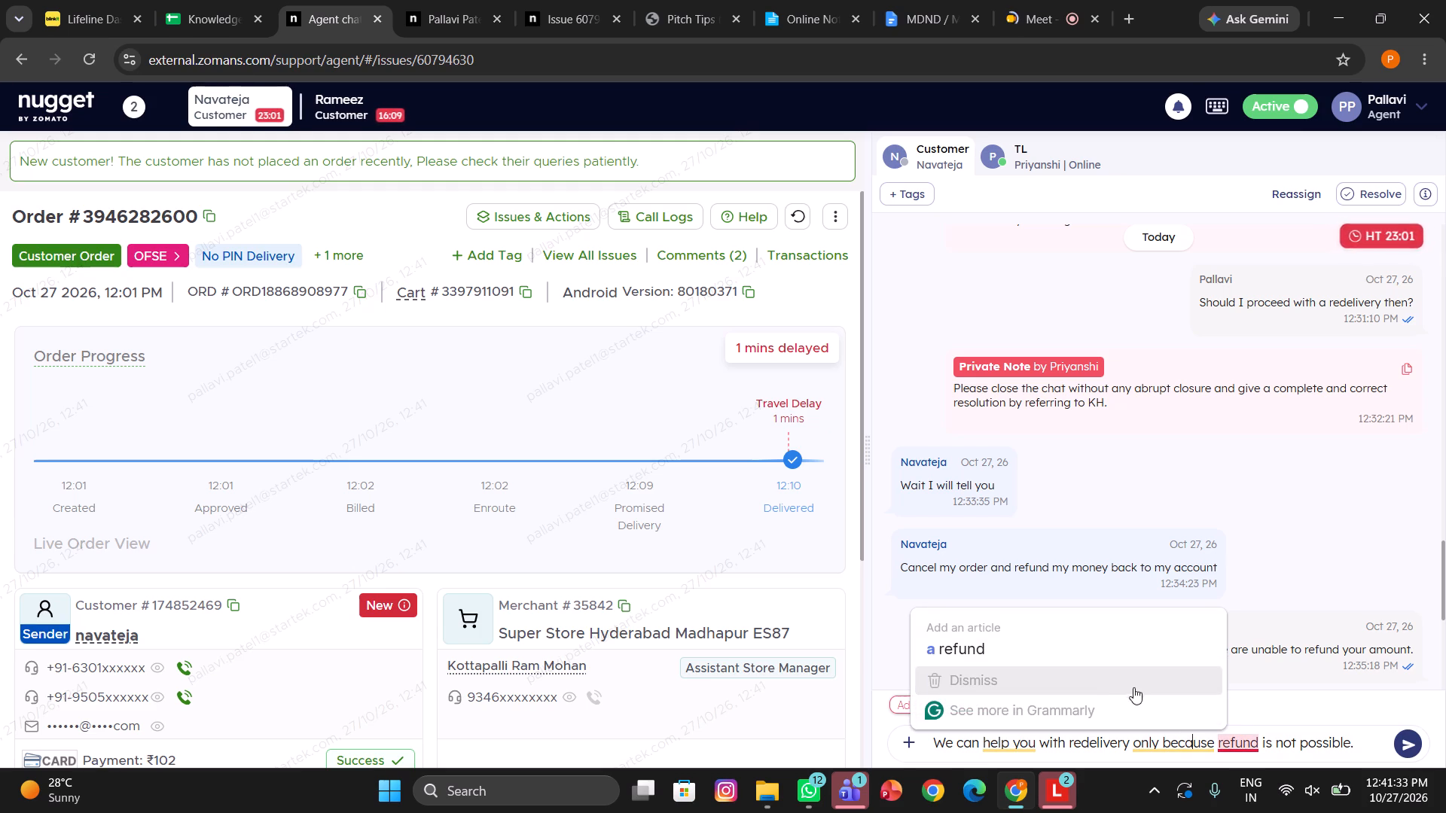
left_click(1084, 650)
type("a")
key("space")
key("Return")
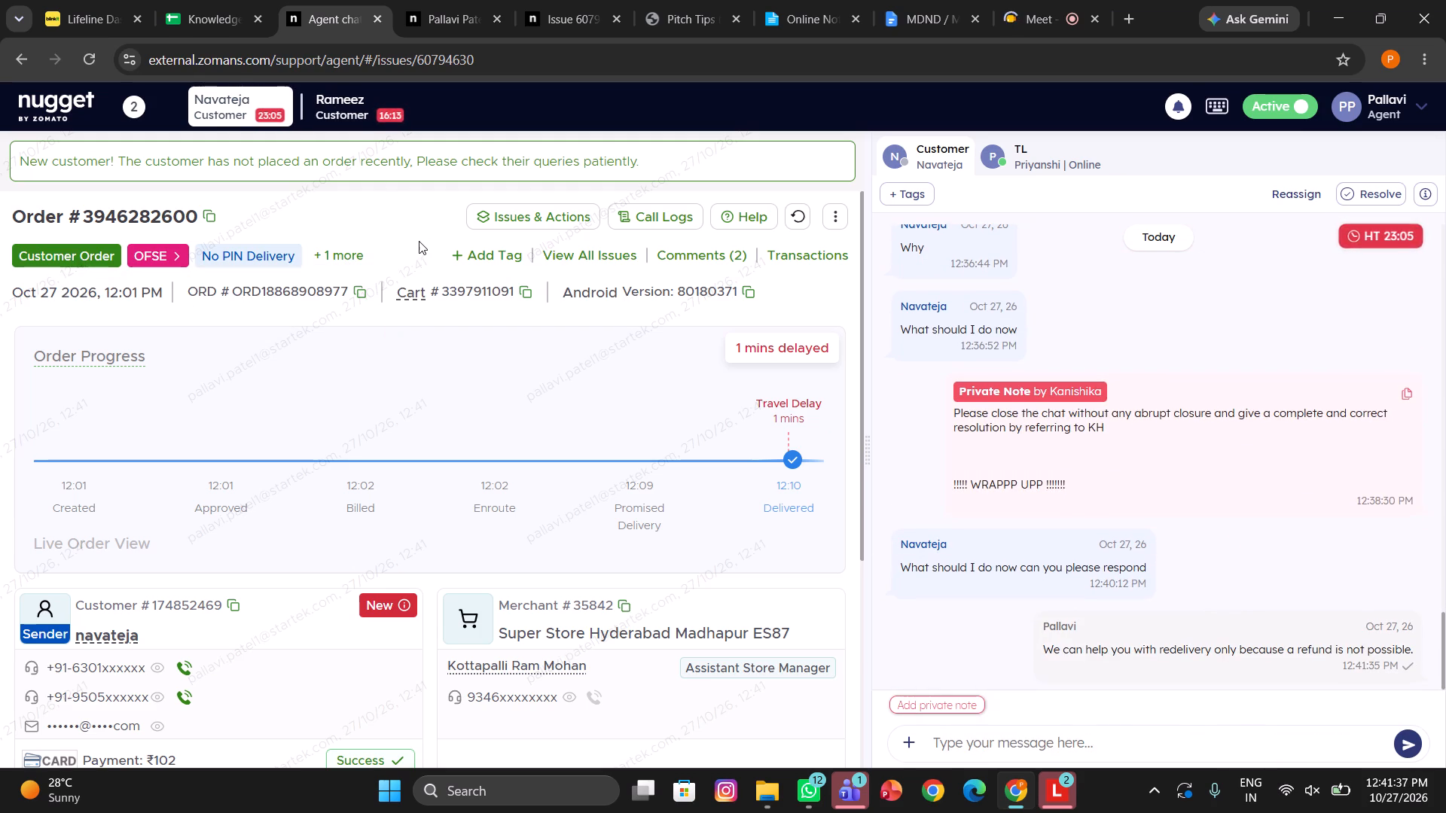
left_click(349, 111)
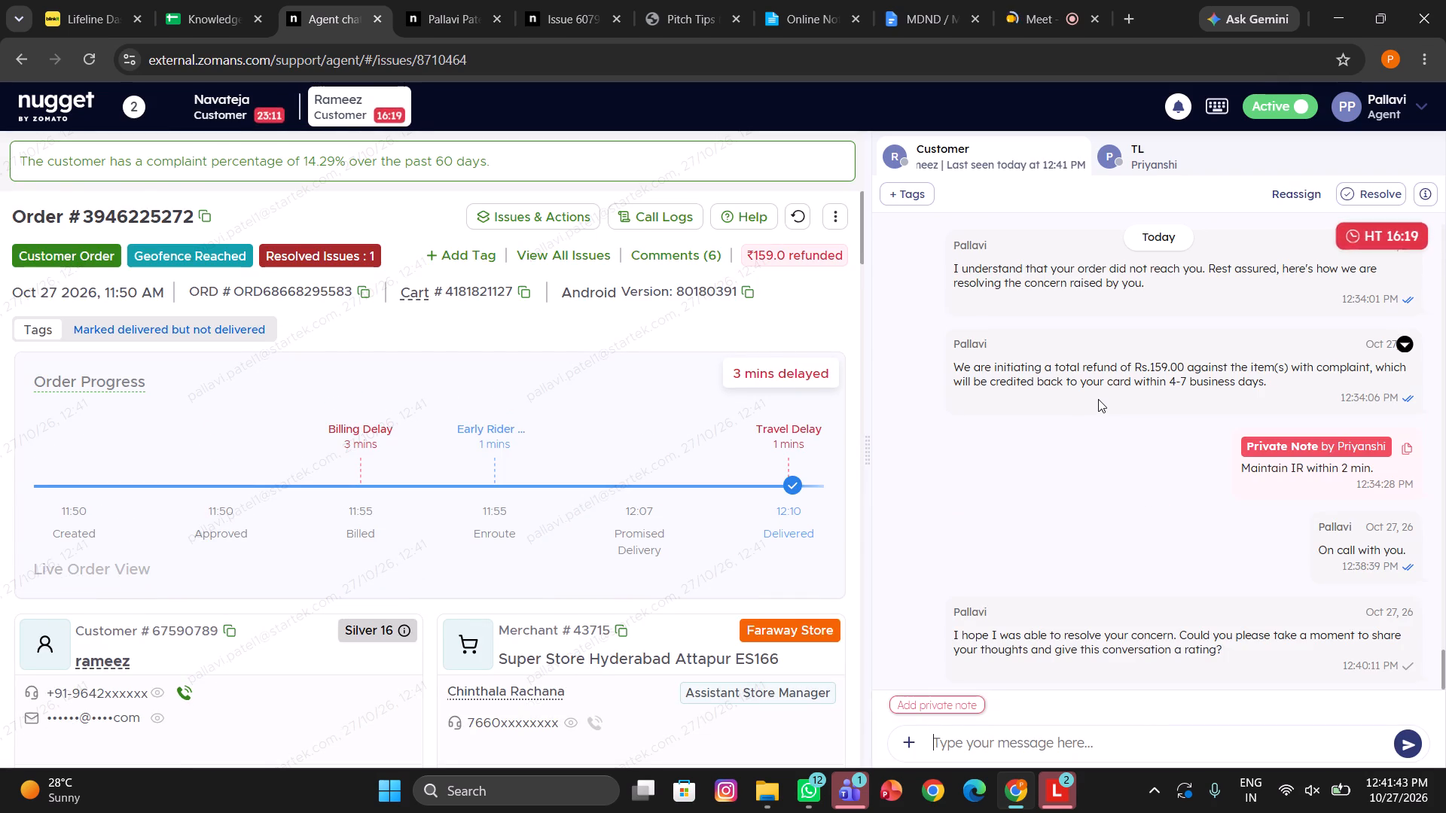
scroll(1209, 372, "down", 1)
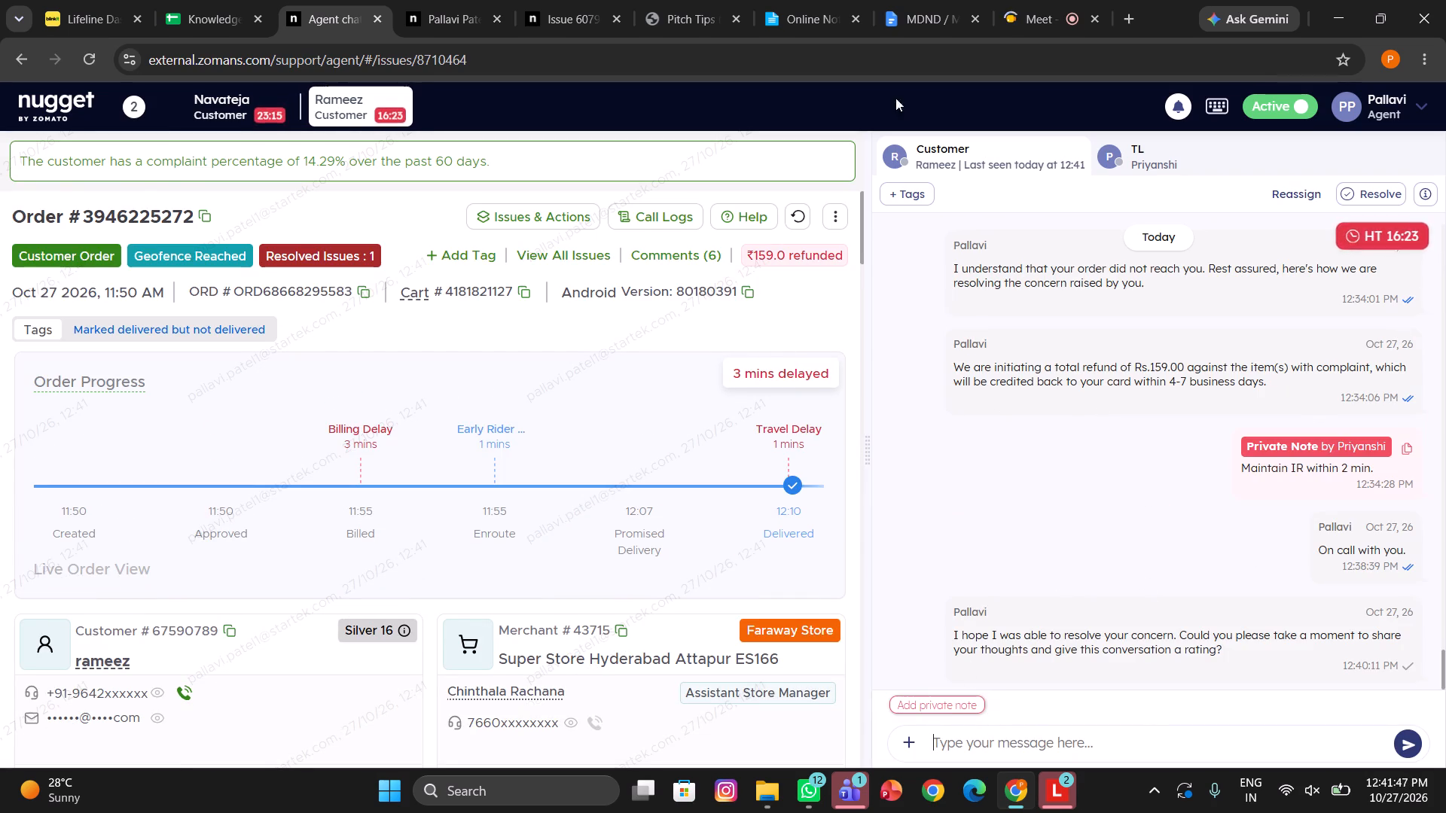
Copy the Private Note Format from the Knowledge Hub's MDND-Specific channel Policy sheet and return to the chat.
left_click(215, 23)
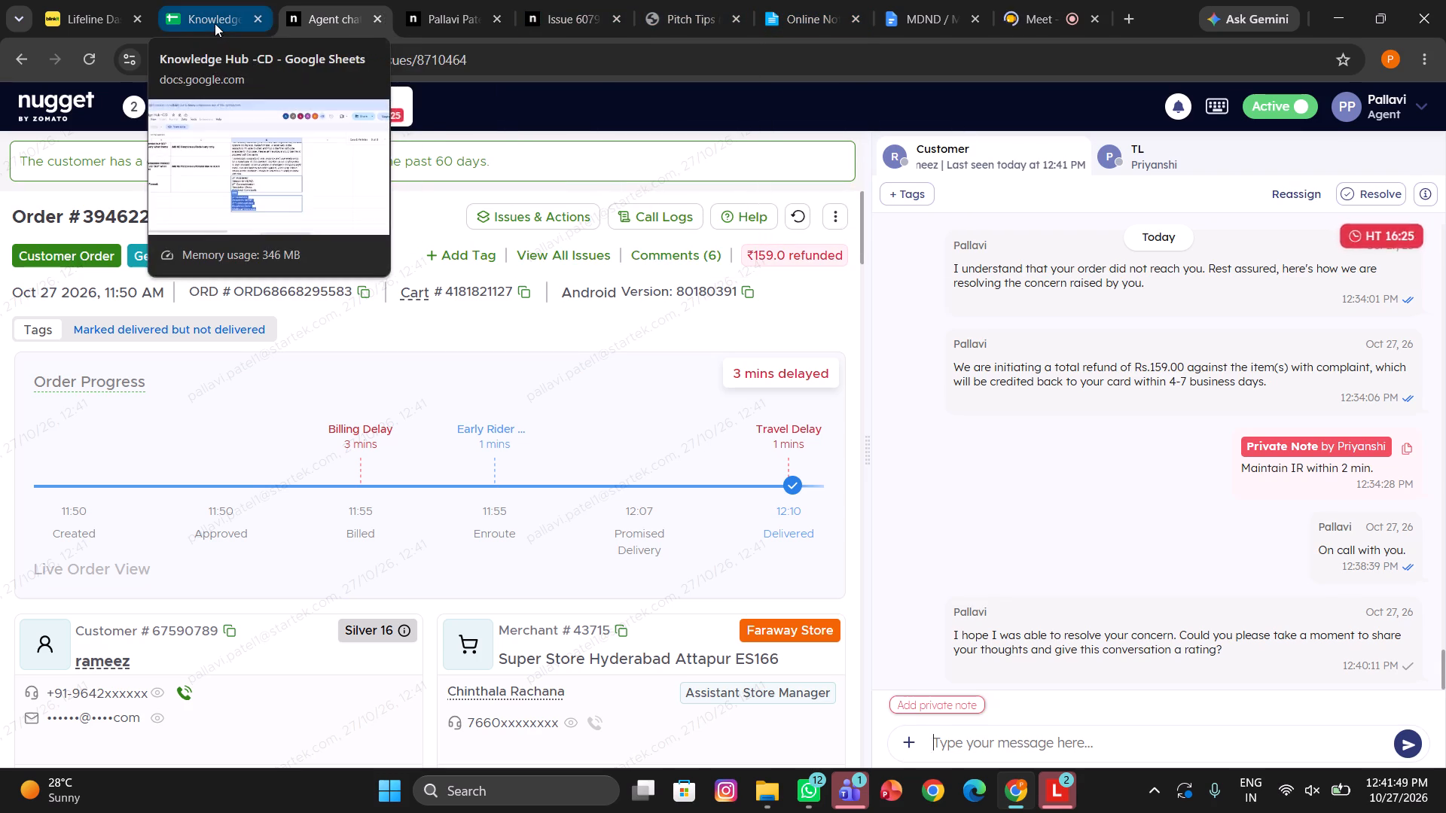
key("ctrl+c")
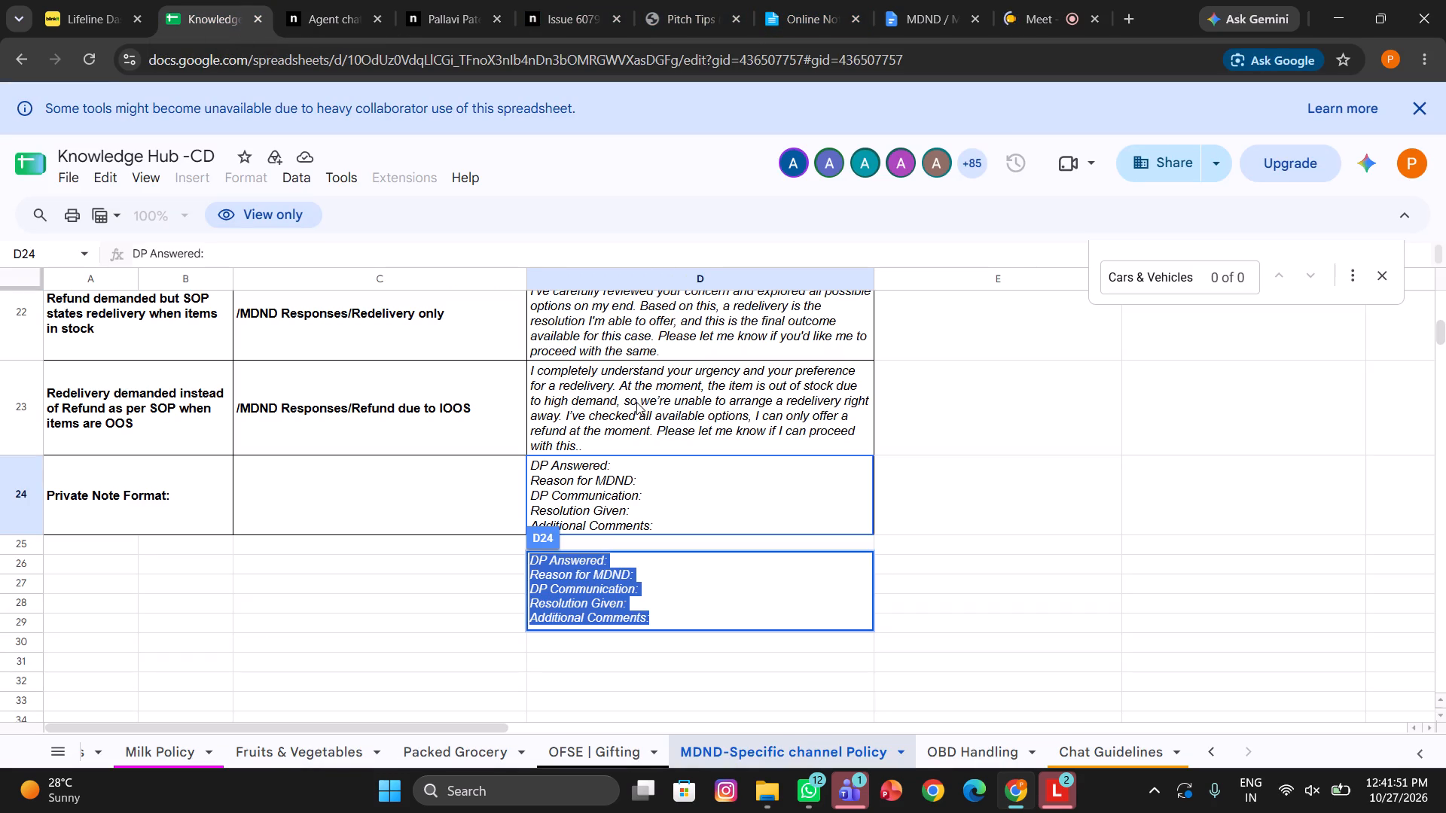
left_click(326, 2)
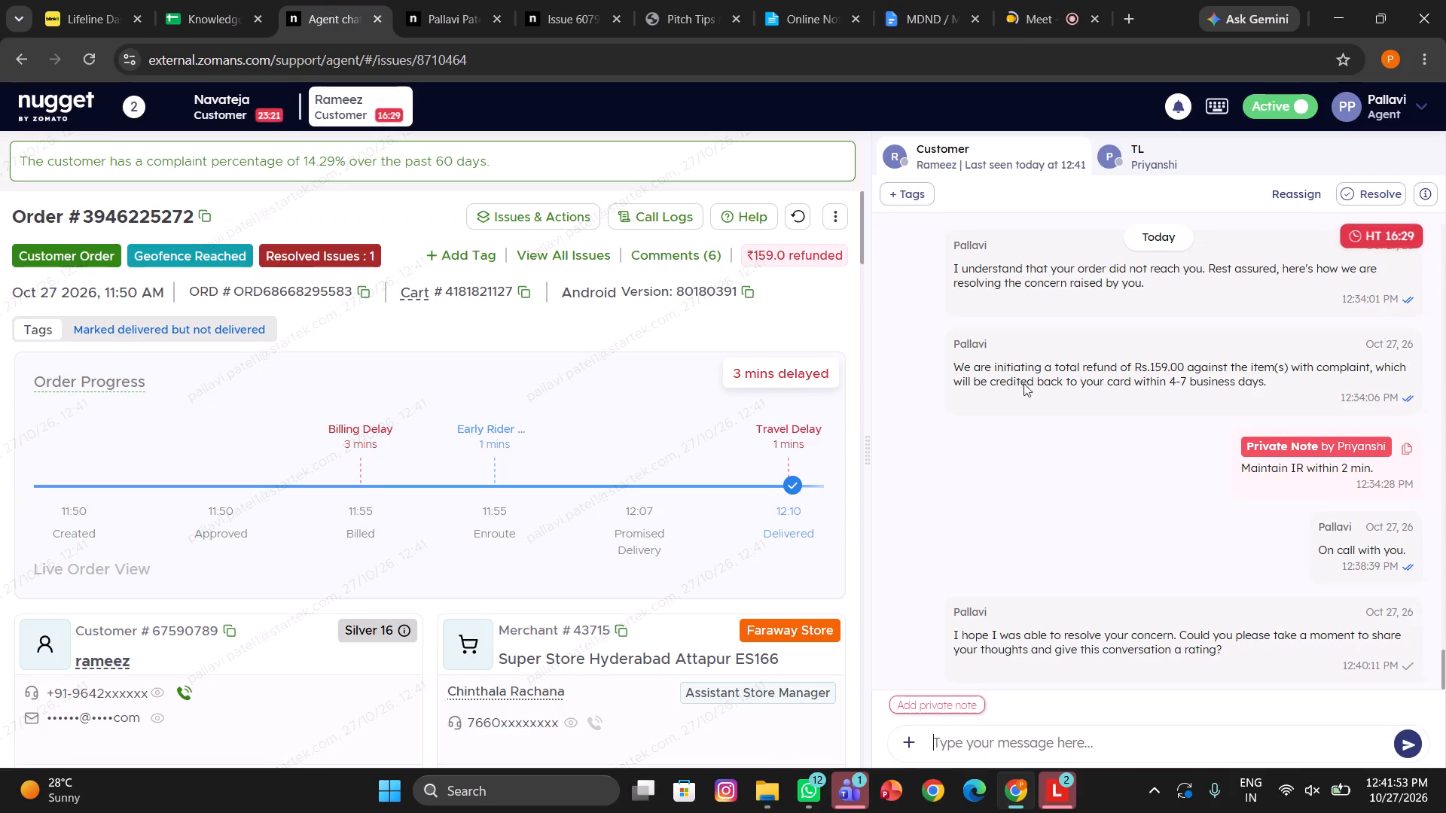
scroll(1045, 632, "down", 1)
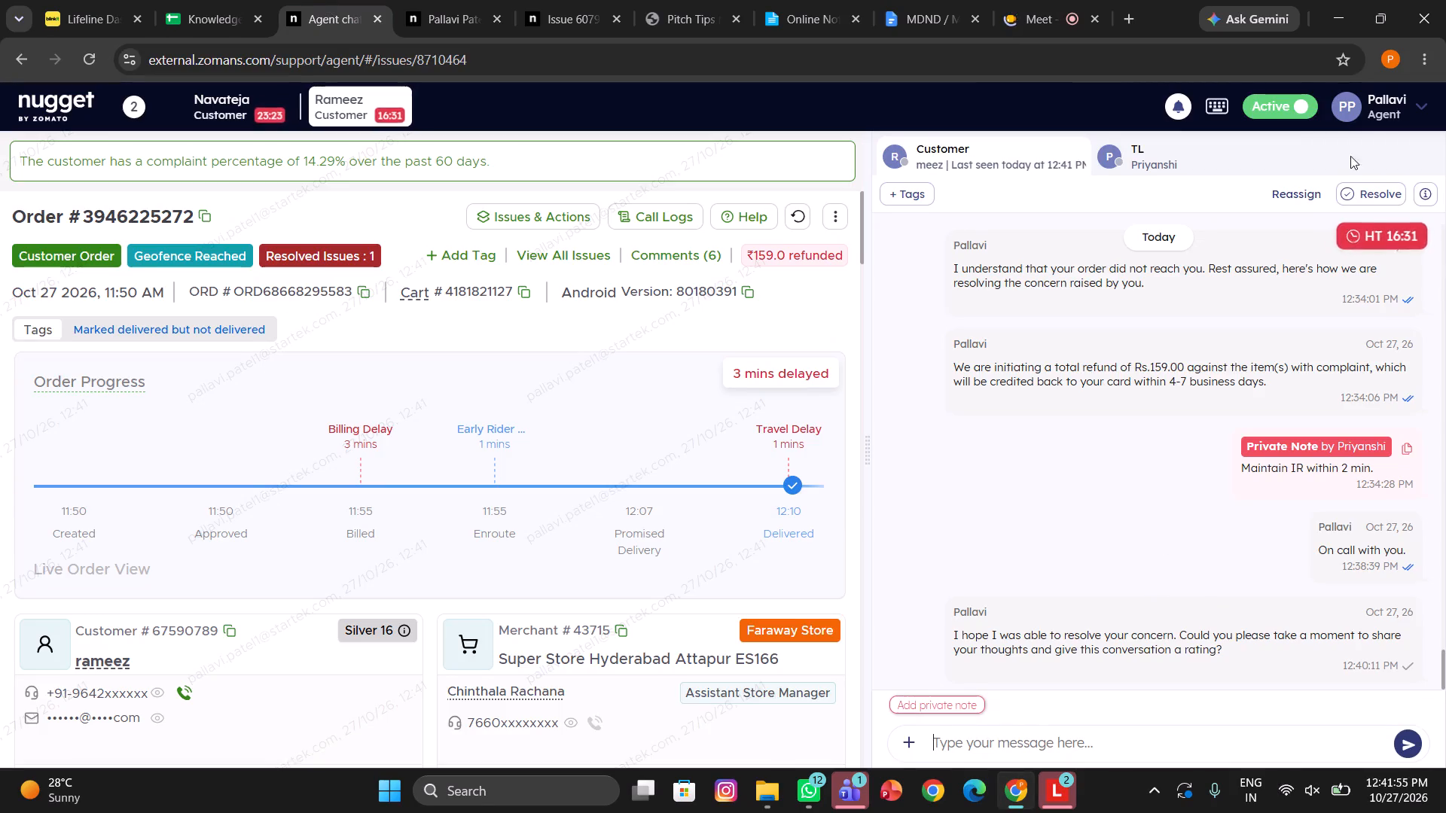
Check the agent's Productivity Hours page for today, and return to the chat.
left_click(1346, 95)
left_click(1243, 233)
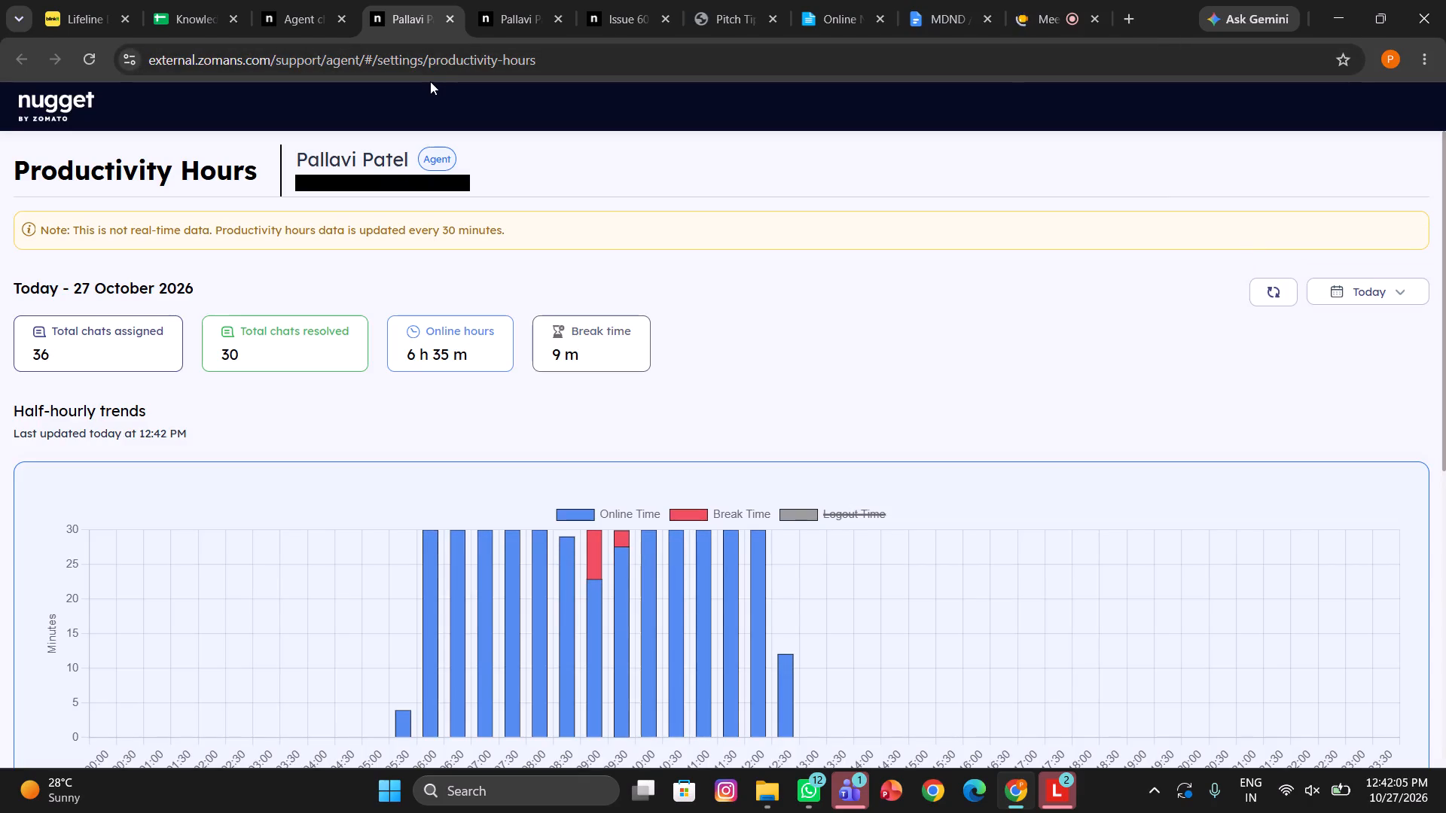
left_click(306, 0)
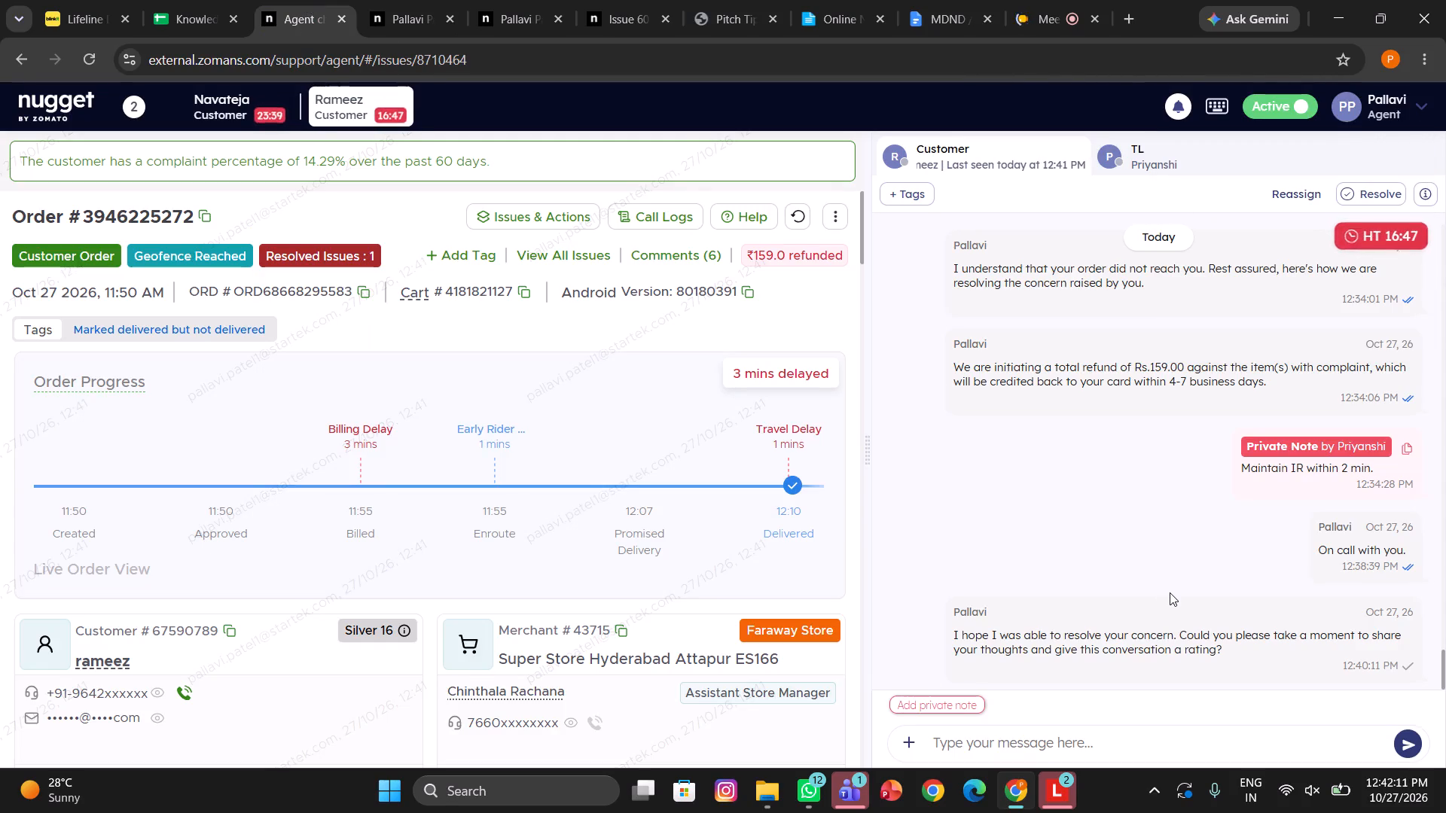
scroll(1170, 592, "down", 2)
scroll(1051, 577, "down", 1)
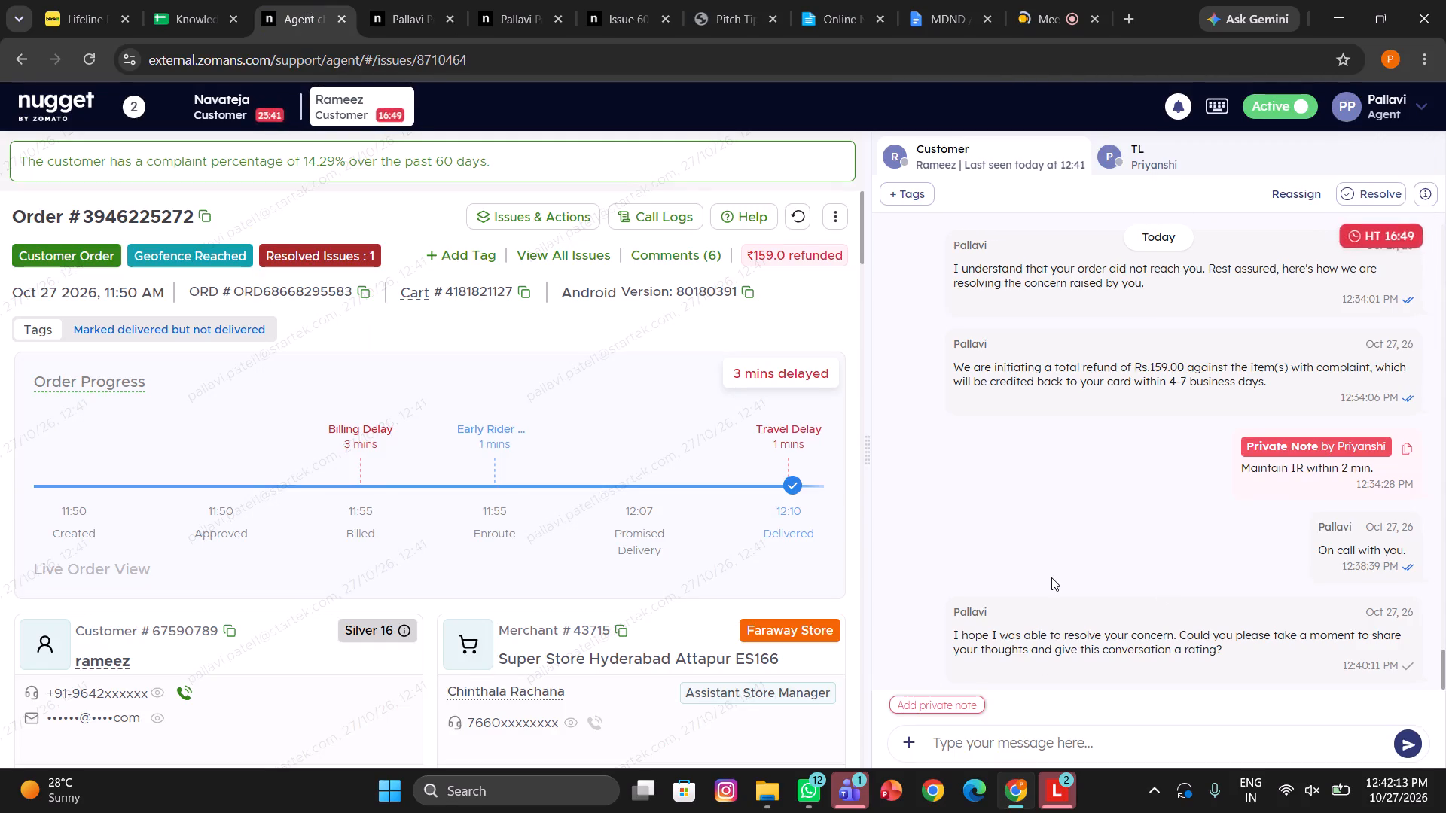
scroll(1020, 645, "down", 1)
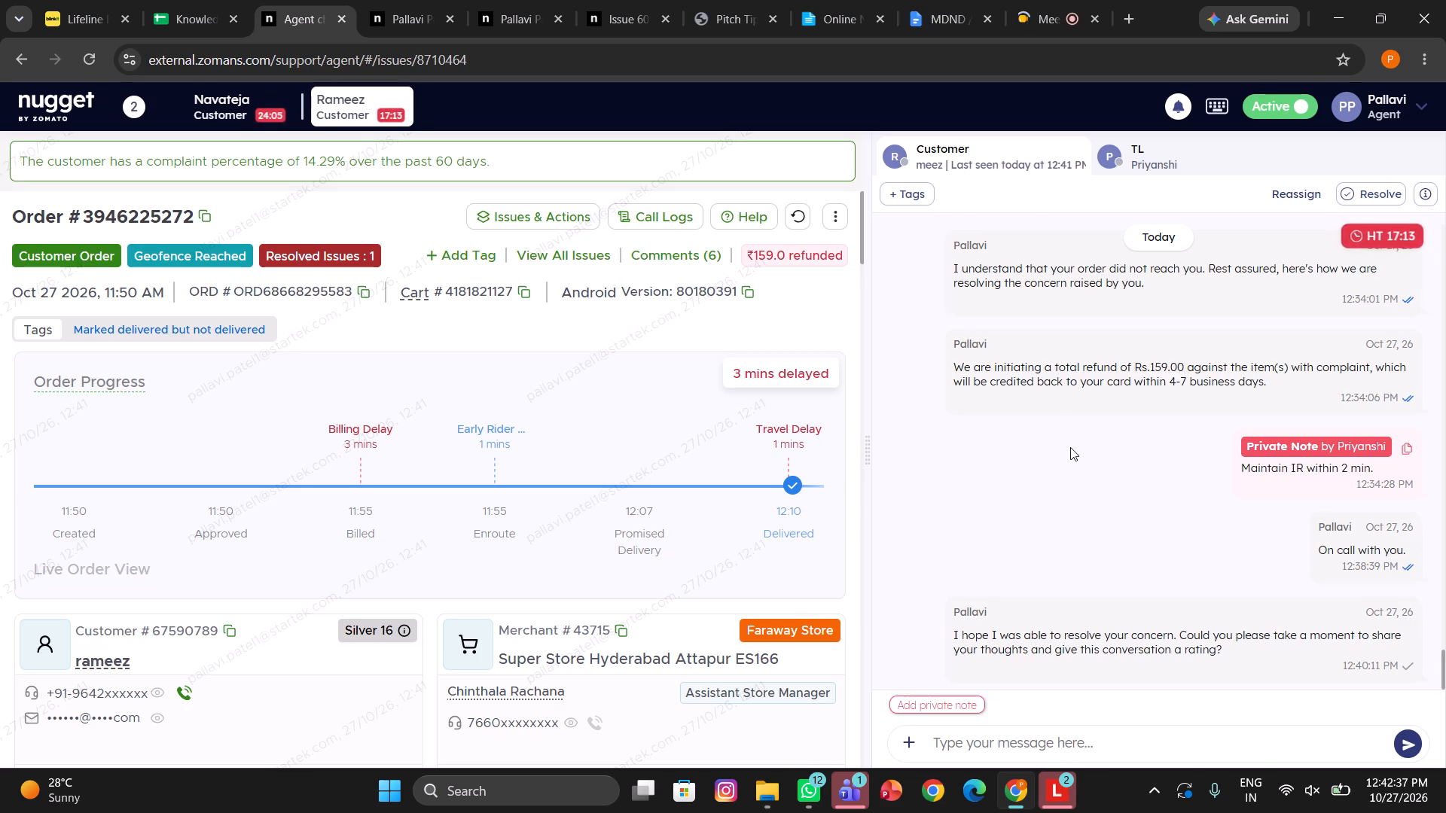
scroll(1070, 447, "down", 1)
left_click(798, 2)
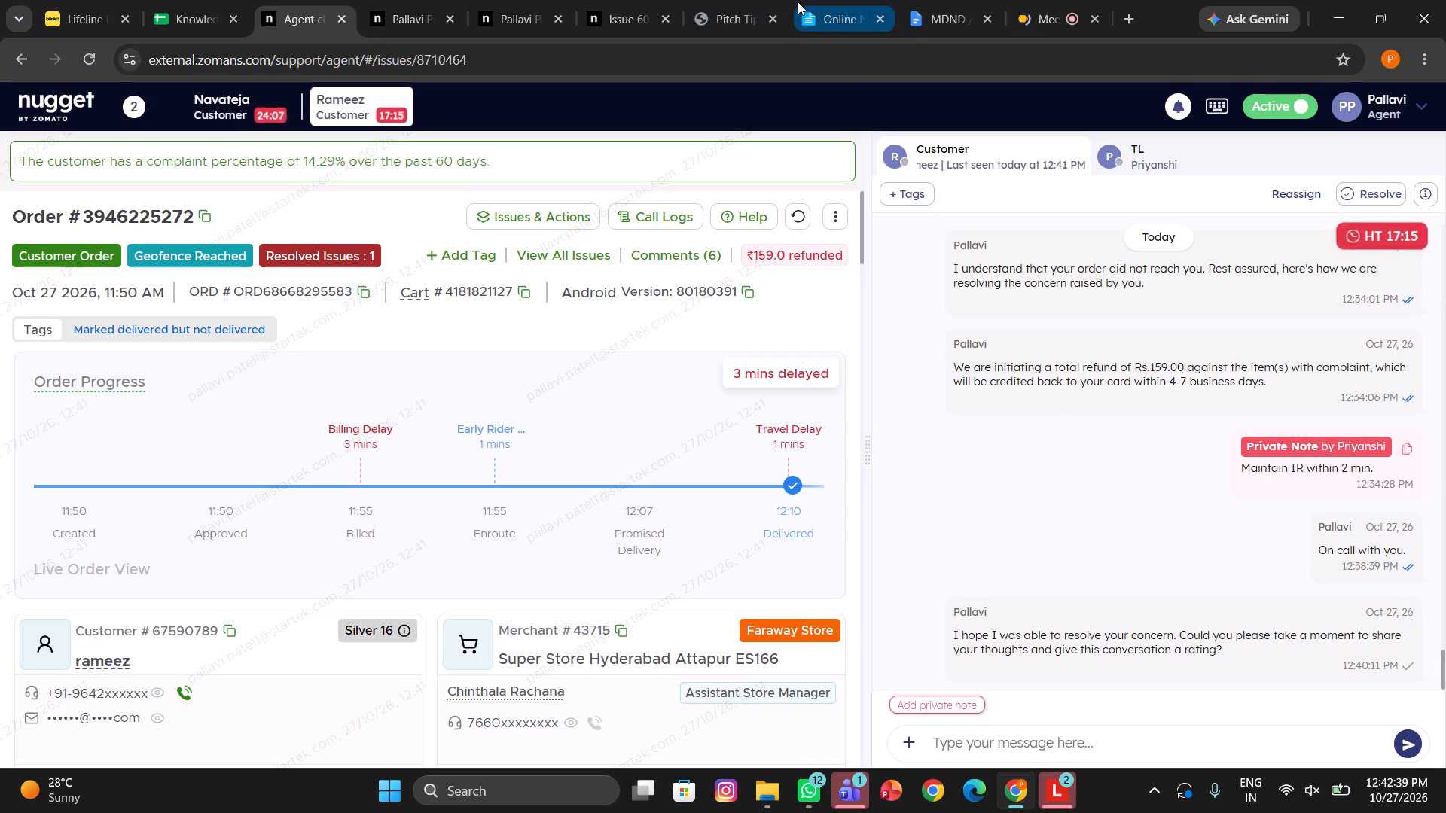
key("ctrl+c")
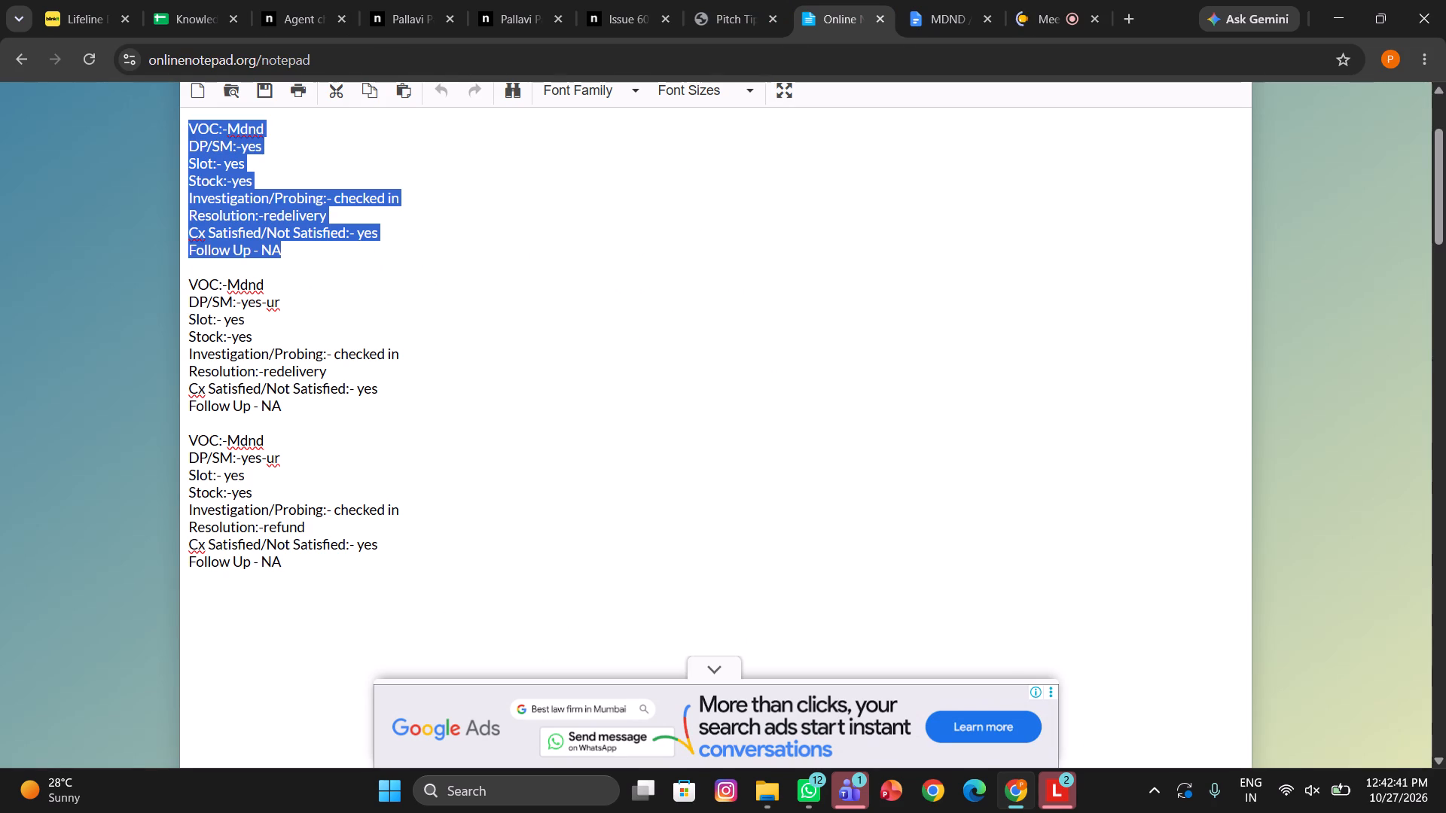
left_click(307, 0)
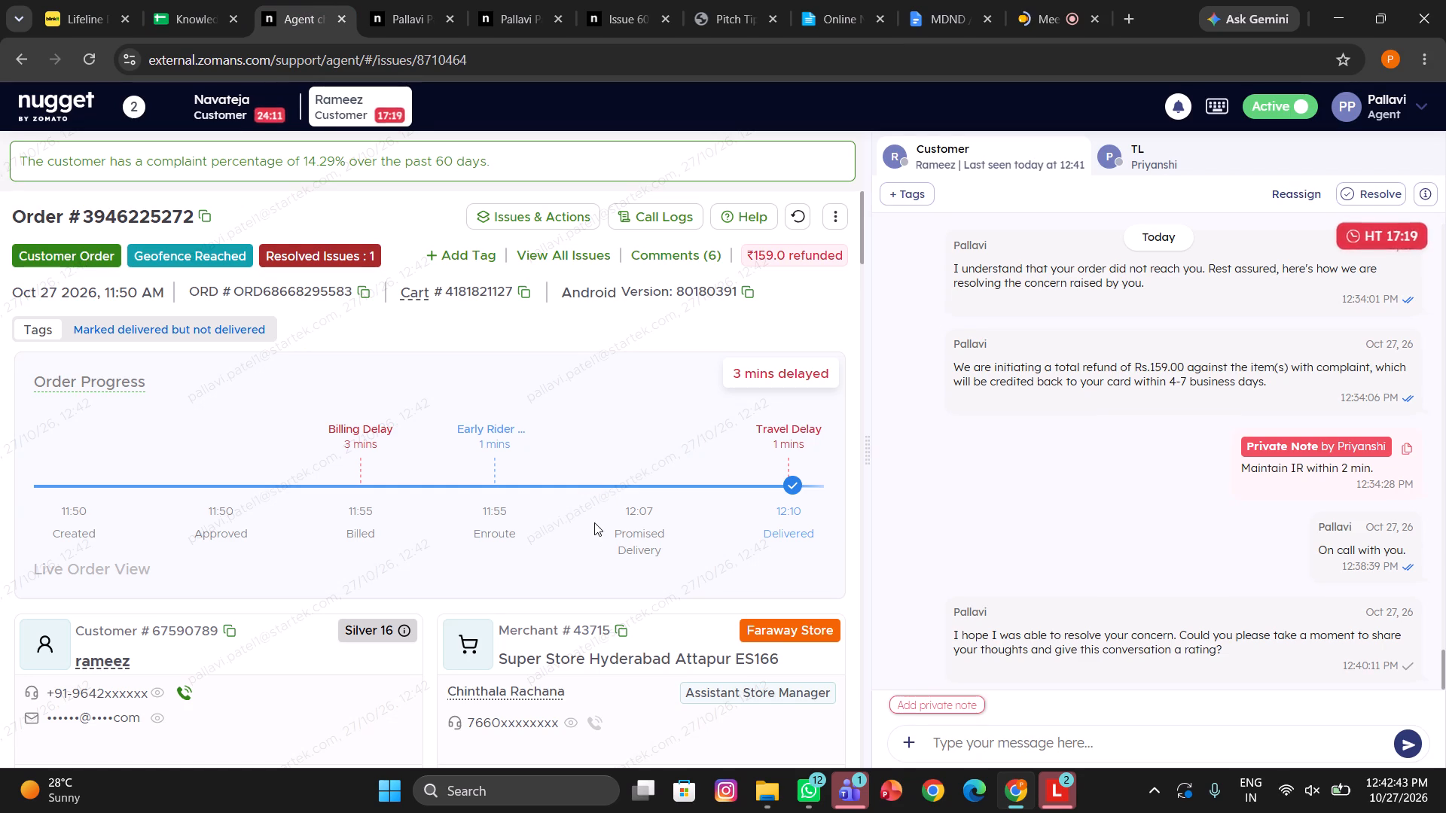
scroll(594, 522, "down", 4)
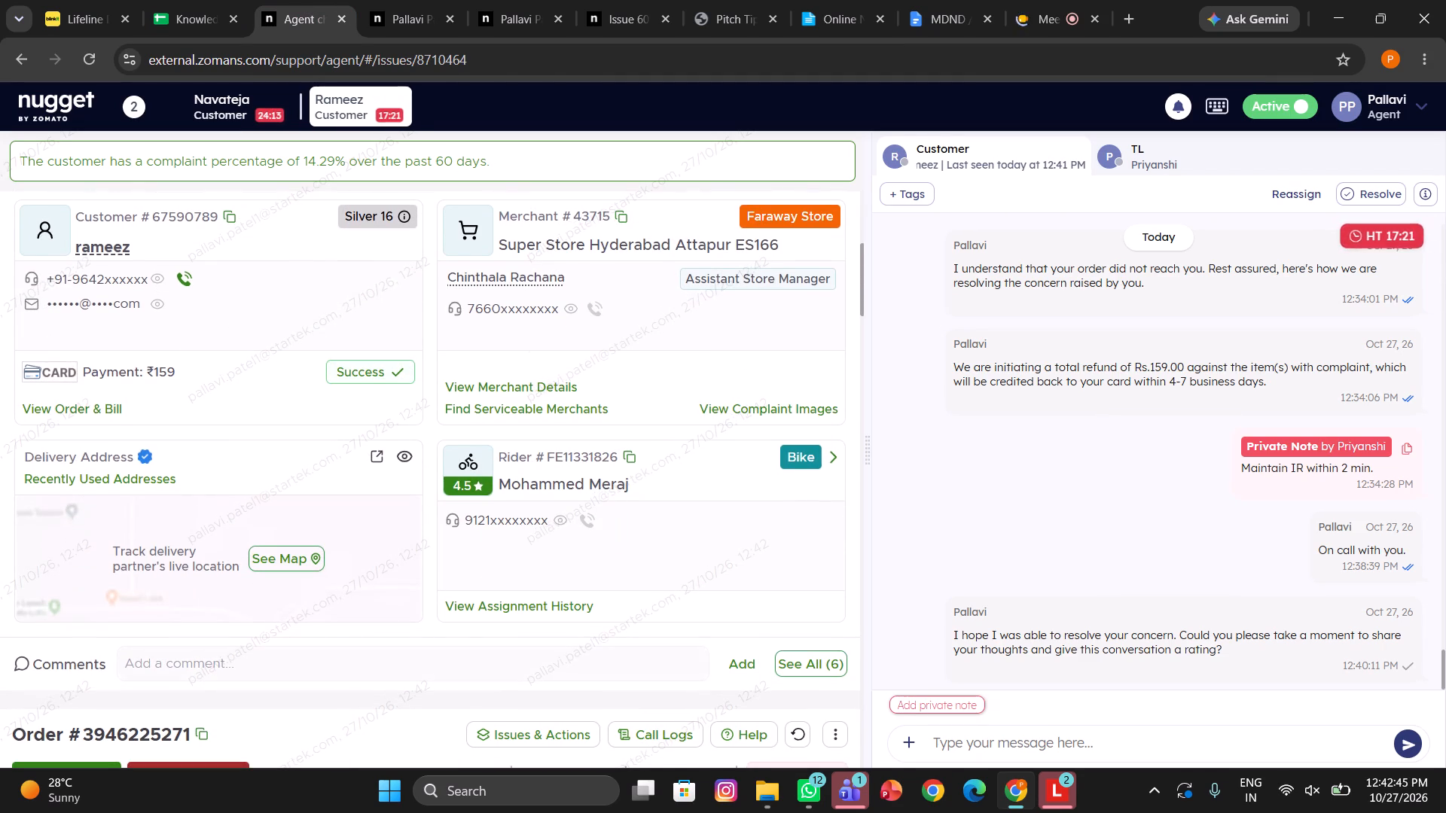
left_click(290, 658)
key("ctrl+v")
scroll(290, 658, "right", 10)
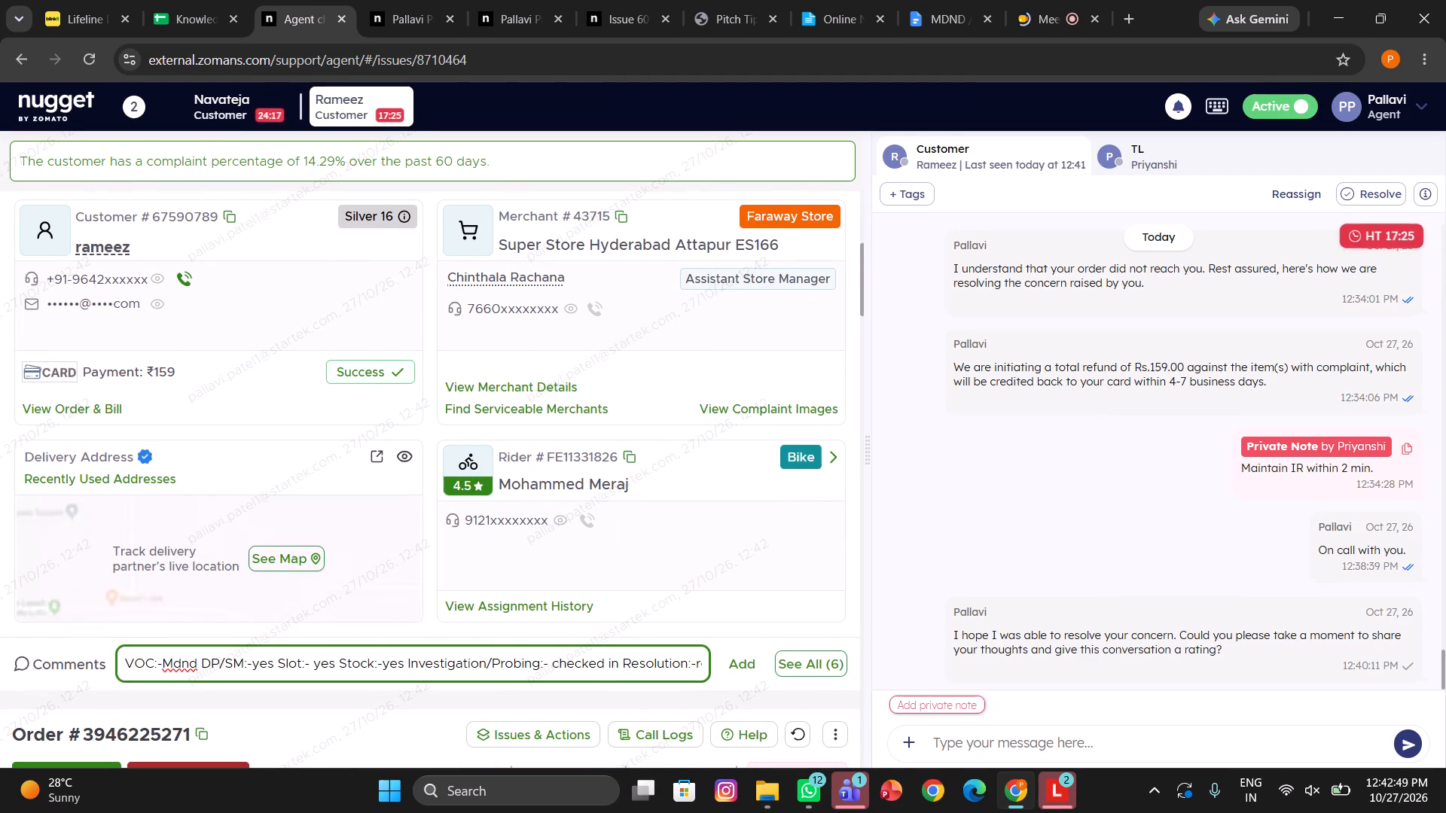
scroll(290, 658, "left", 3)
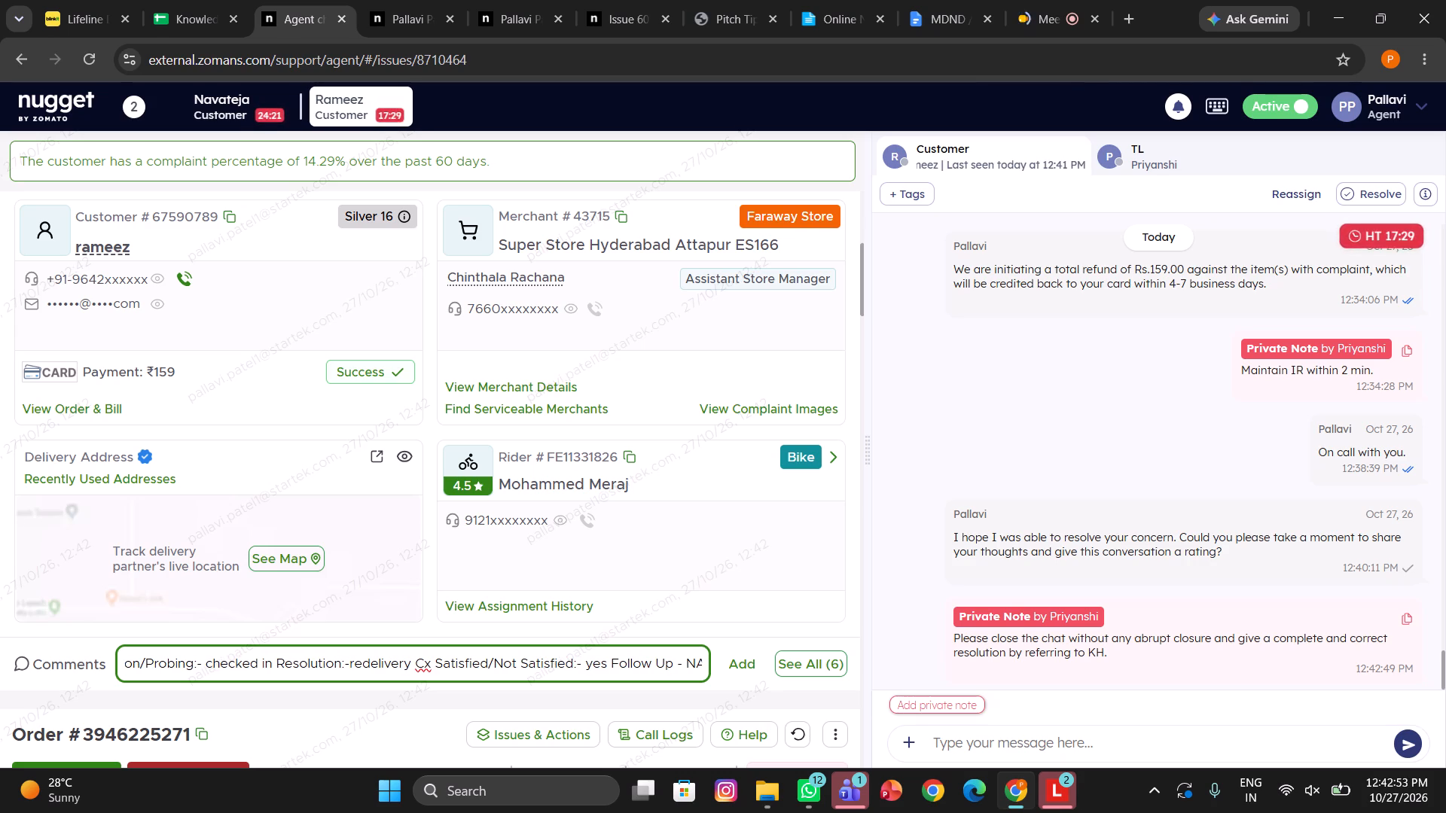
left_click_drag(416, 662, 375, 662)
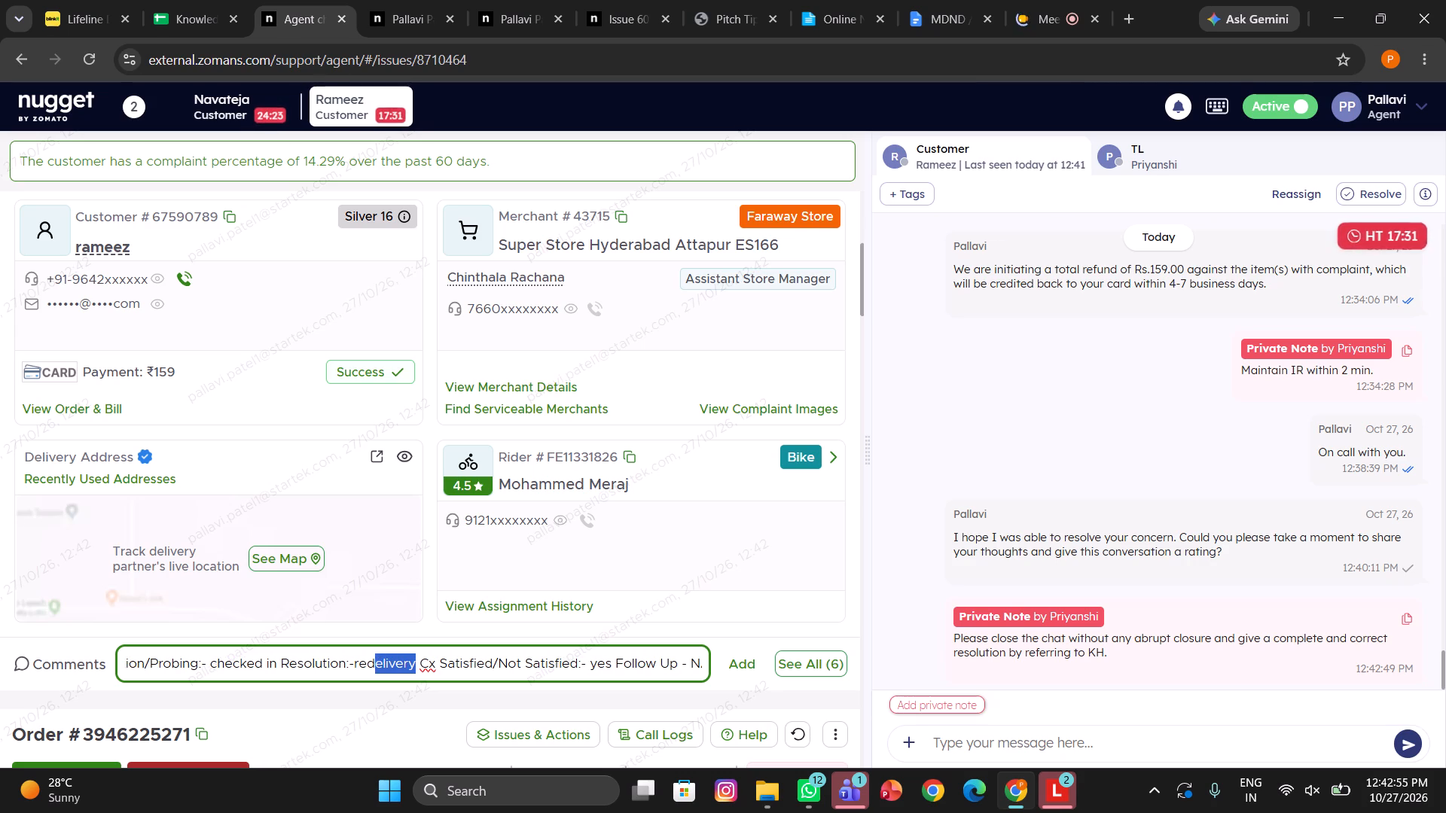
left_click_drag(375, 662, 370, 661)
key("BackSpace")
type("fund")
key("Return")
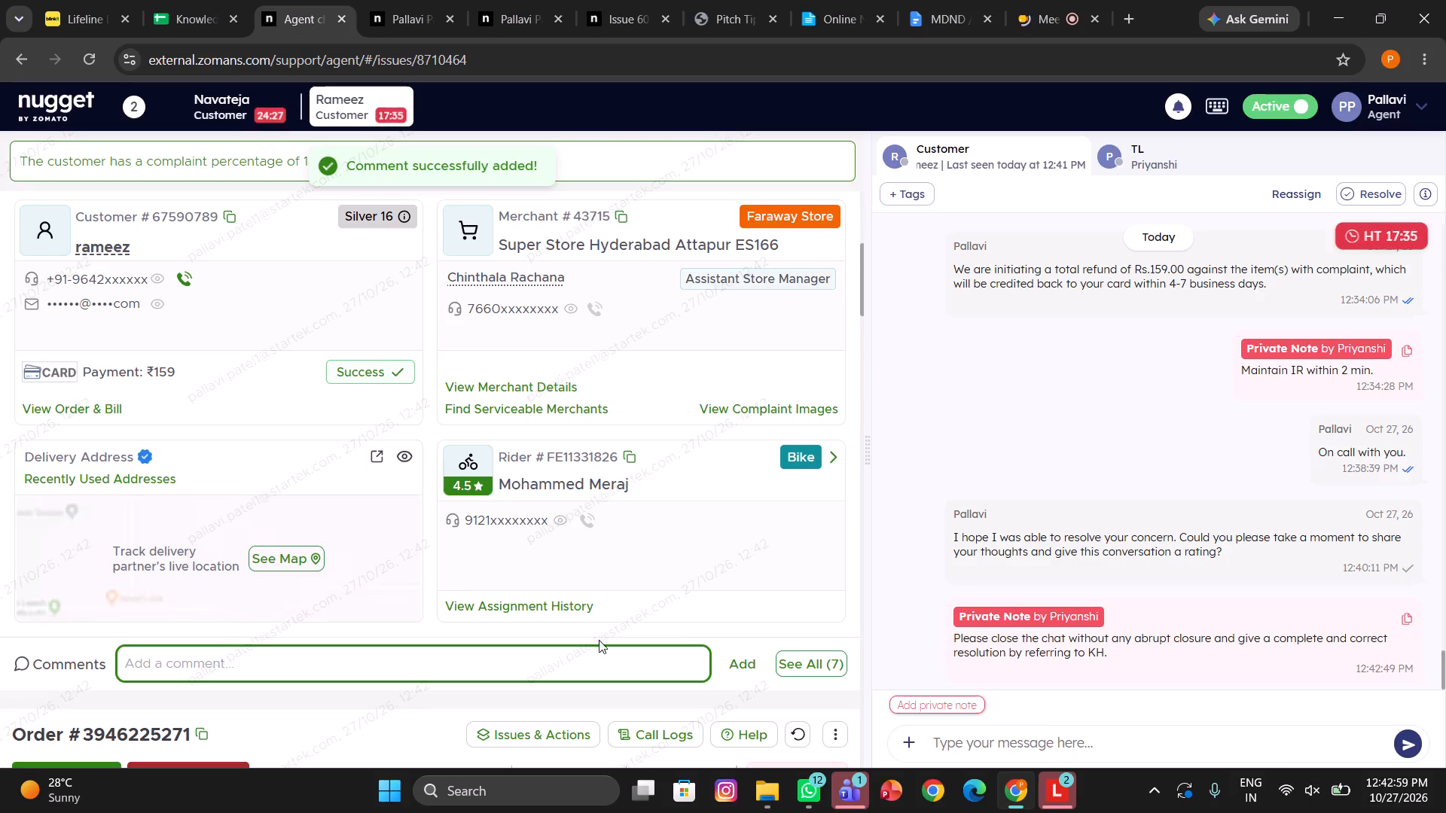
Paste the Knowledge Hub's Private Note Format into a new private note on the refunded customer's chat.
scroll(1084, 616, "down", 1)
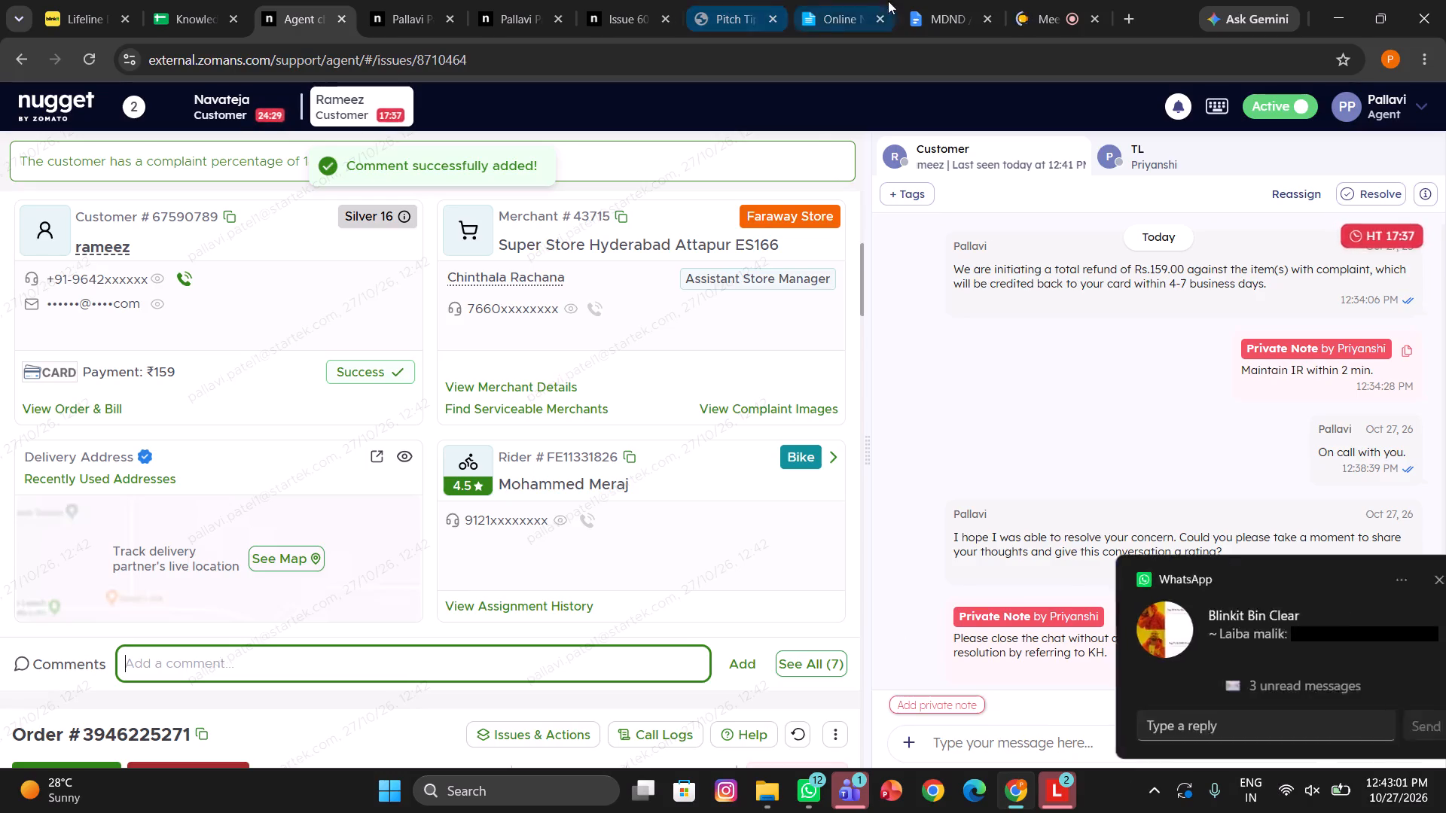
left_click(190, 8)
key("ctrl+c")
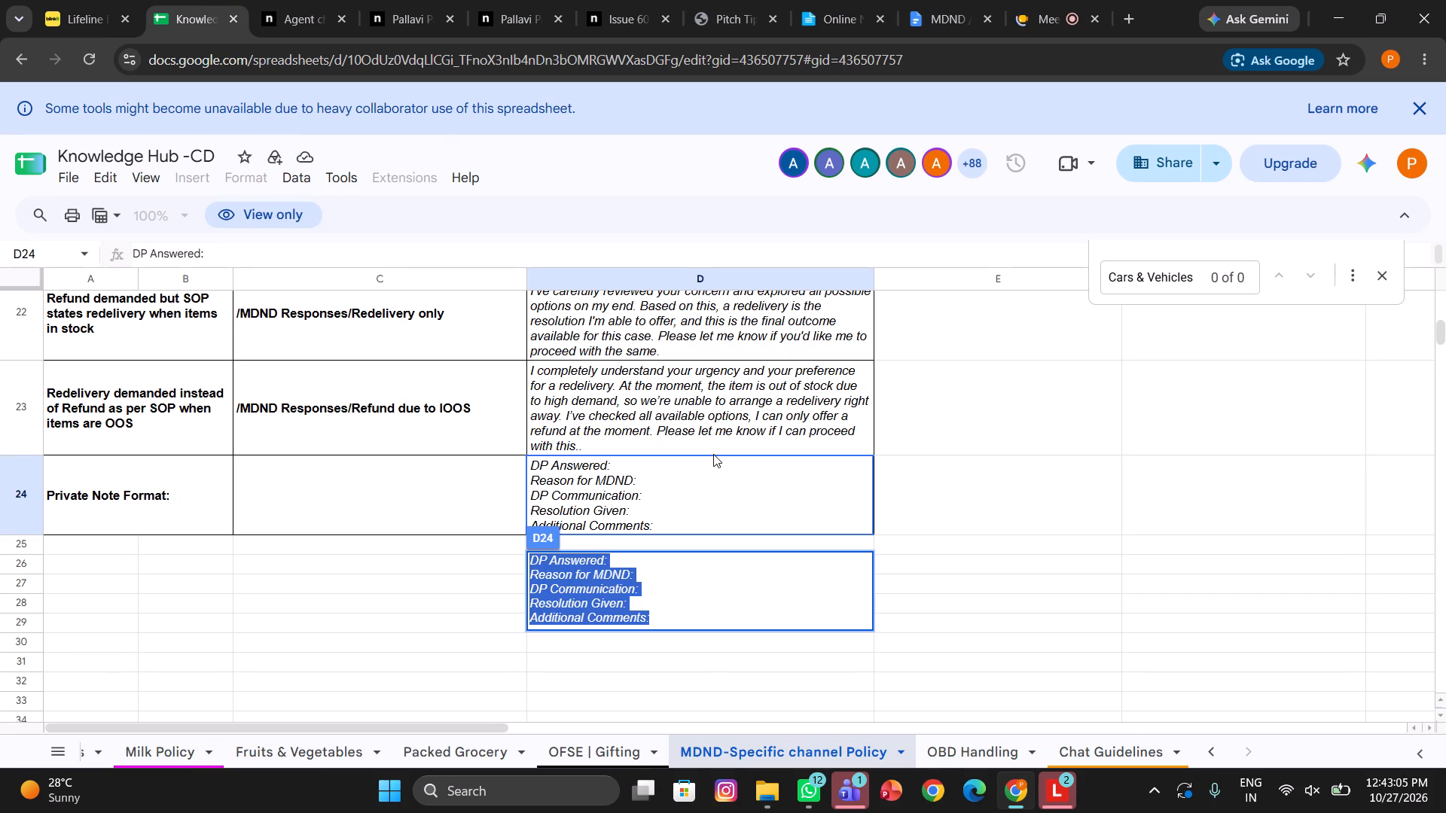
left_click(318, 0)
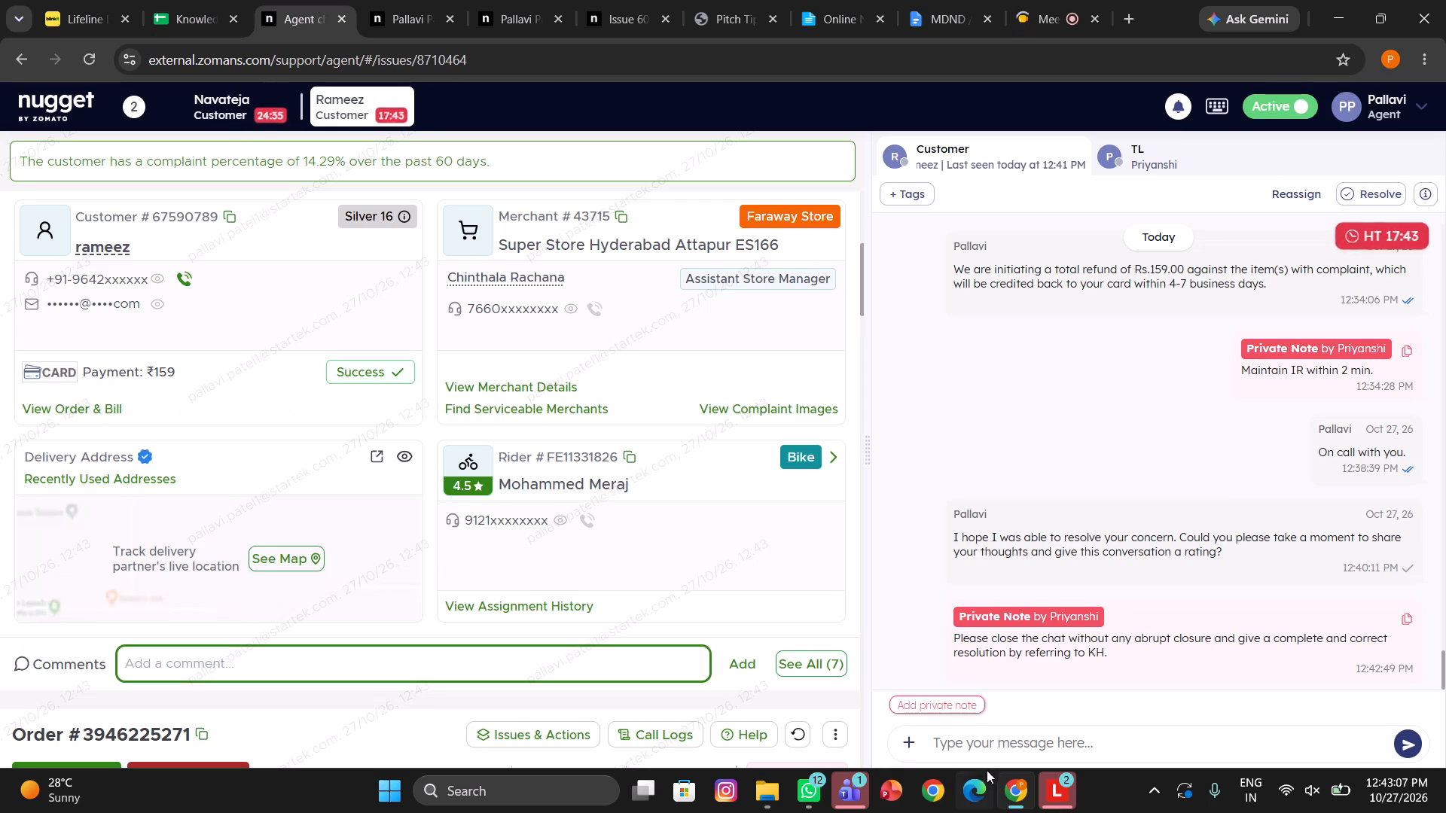
left_click(923, 705)
key("ctrl+v")
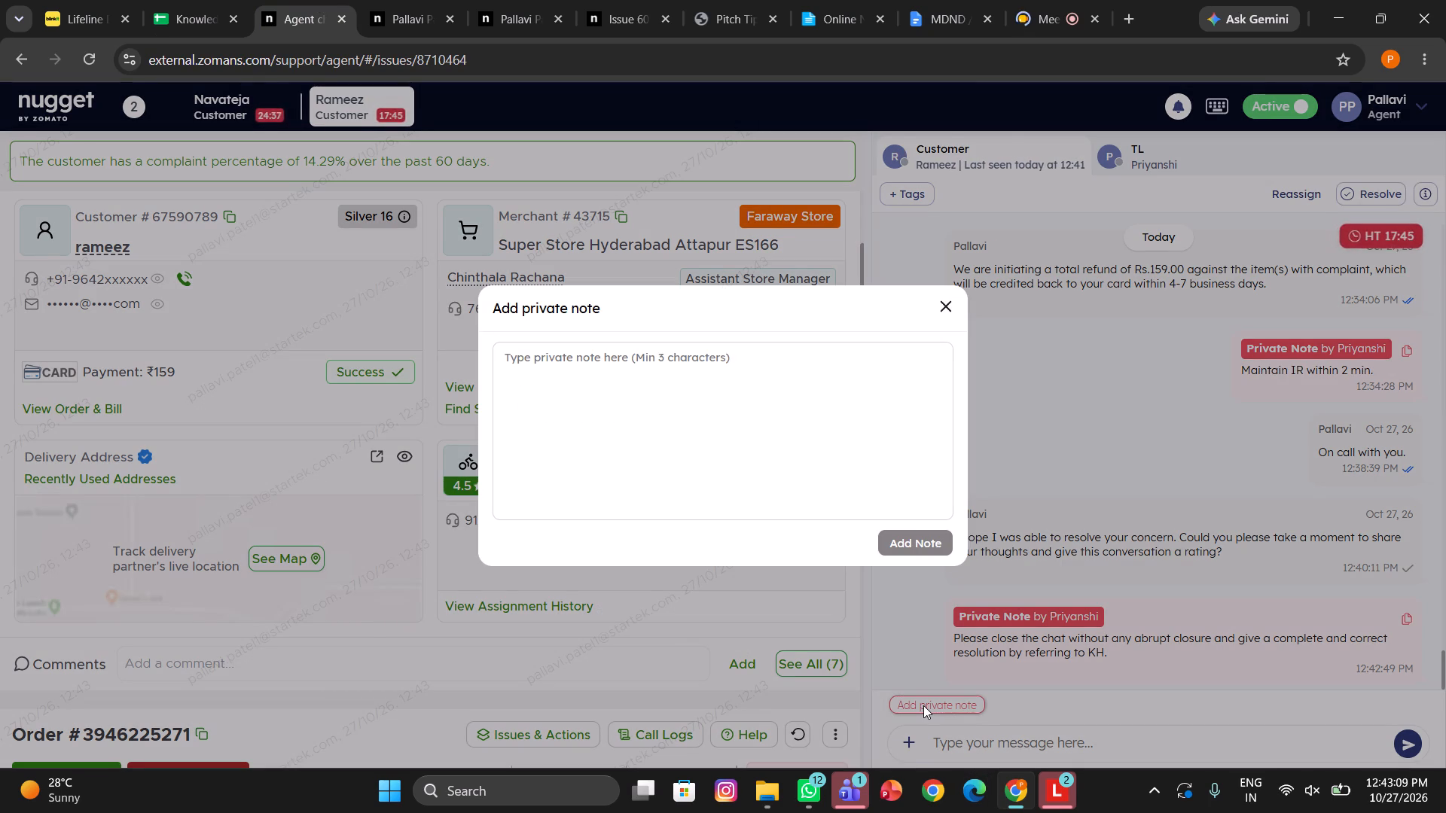
Fill in the private note's DP Answered as "yes" and Reason for MDND as "cx not received".
left_click(590, 353)
key("space")
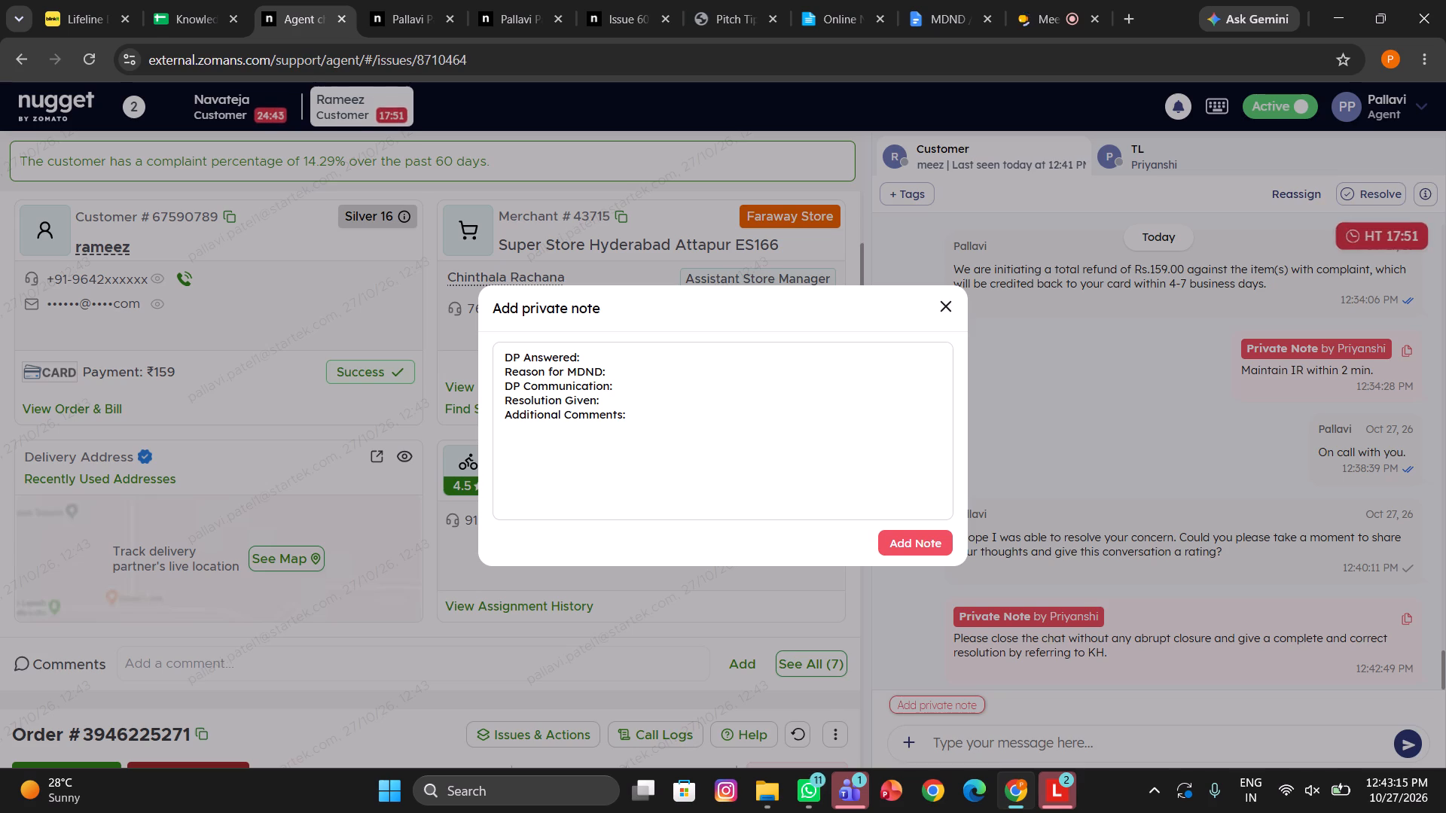
type("yes")
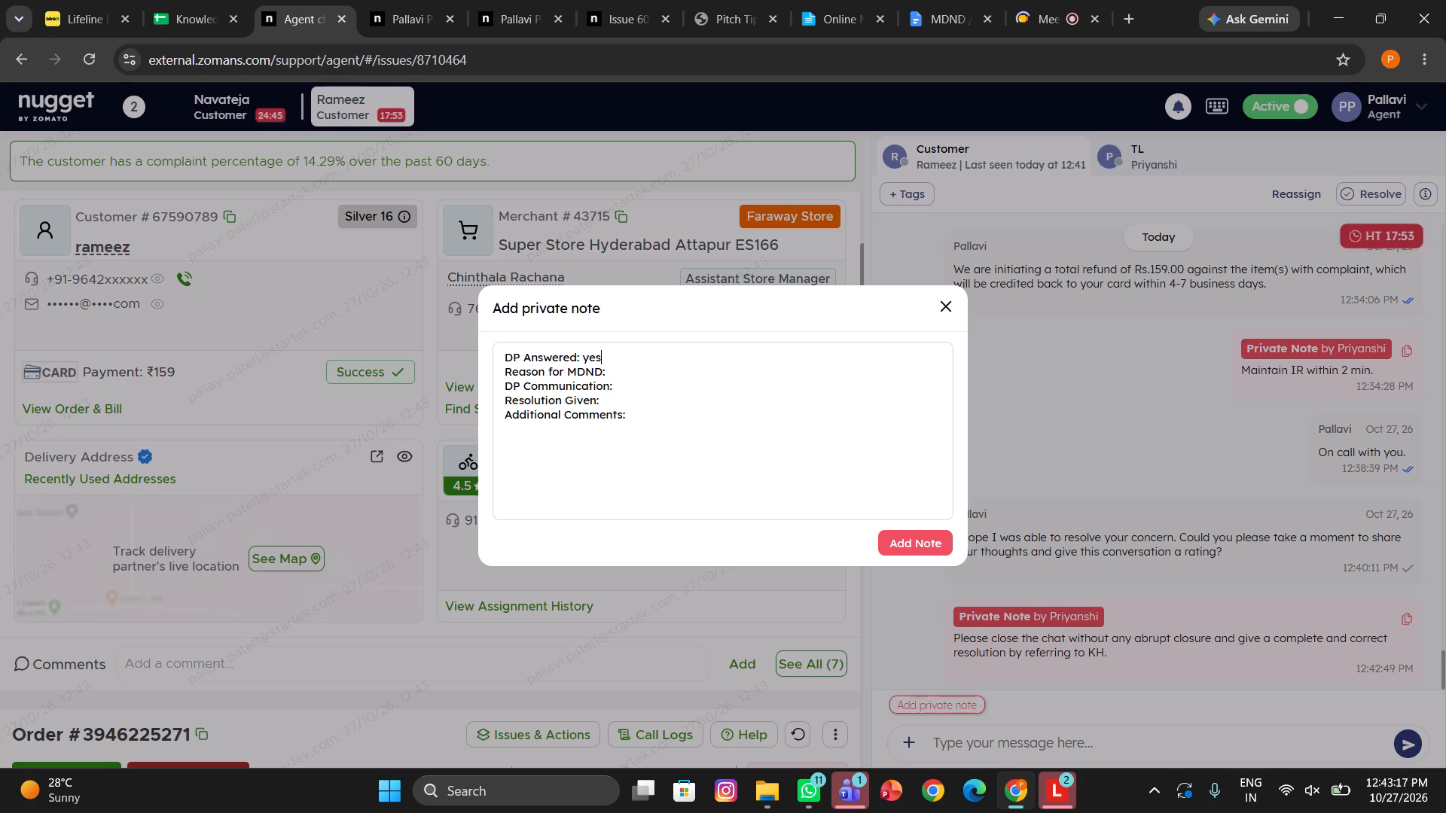
left_click(634, 381)
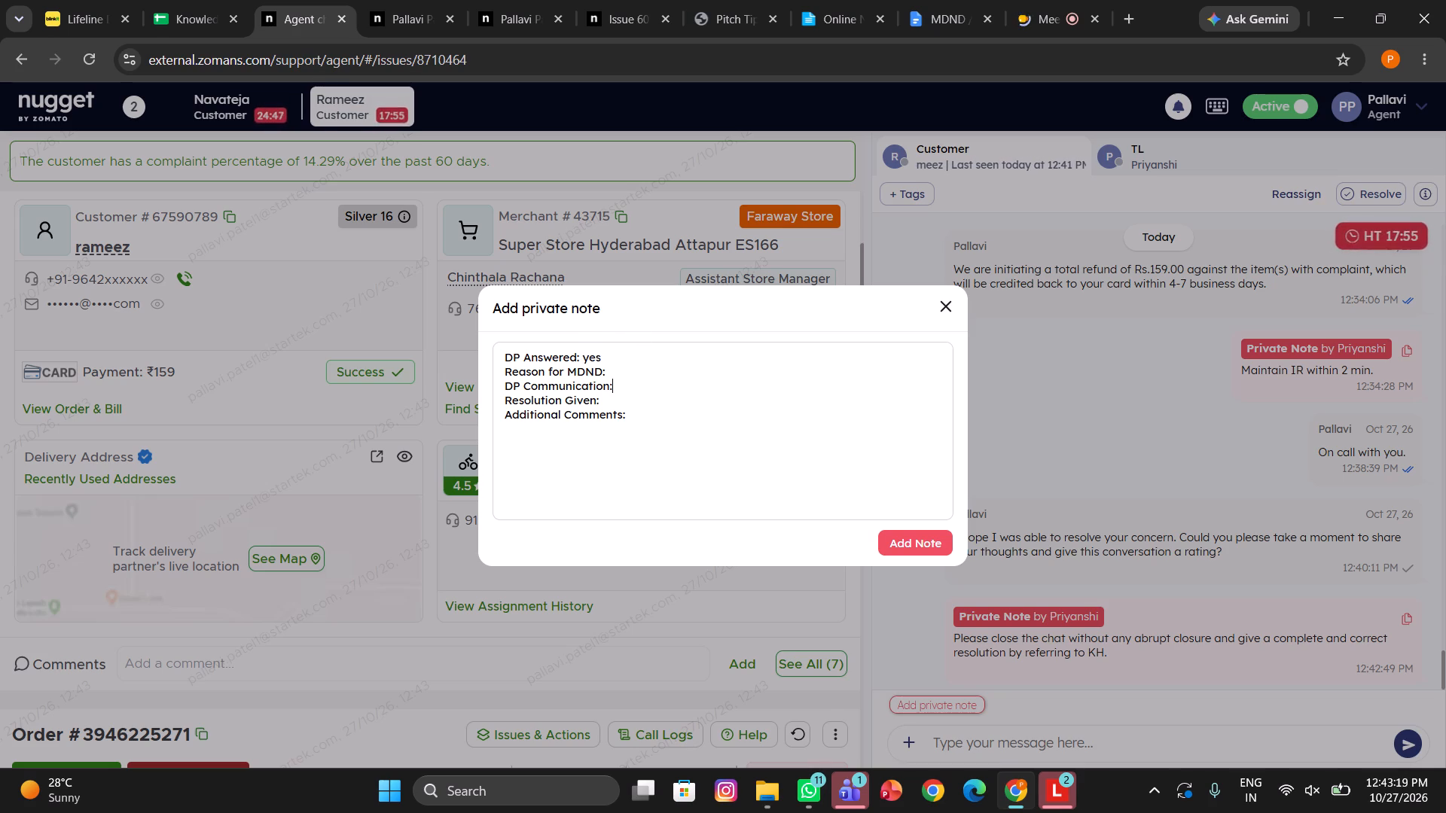
left_click(633, 376)
key("space")
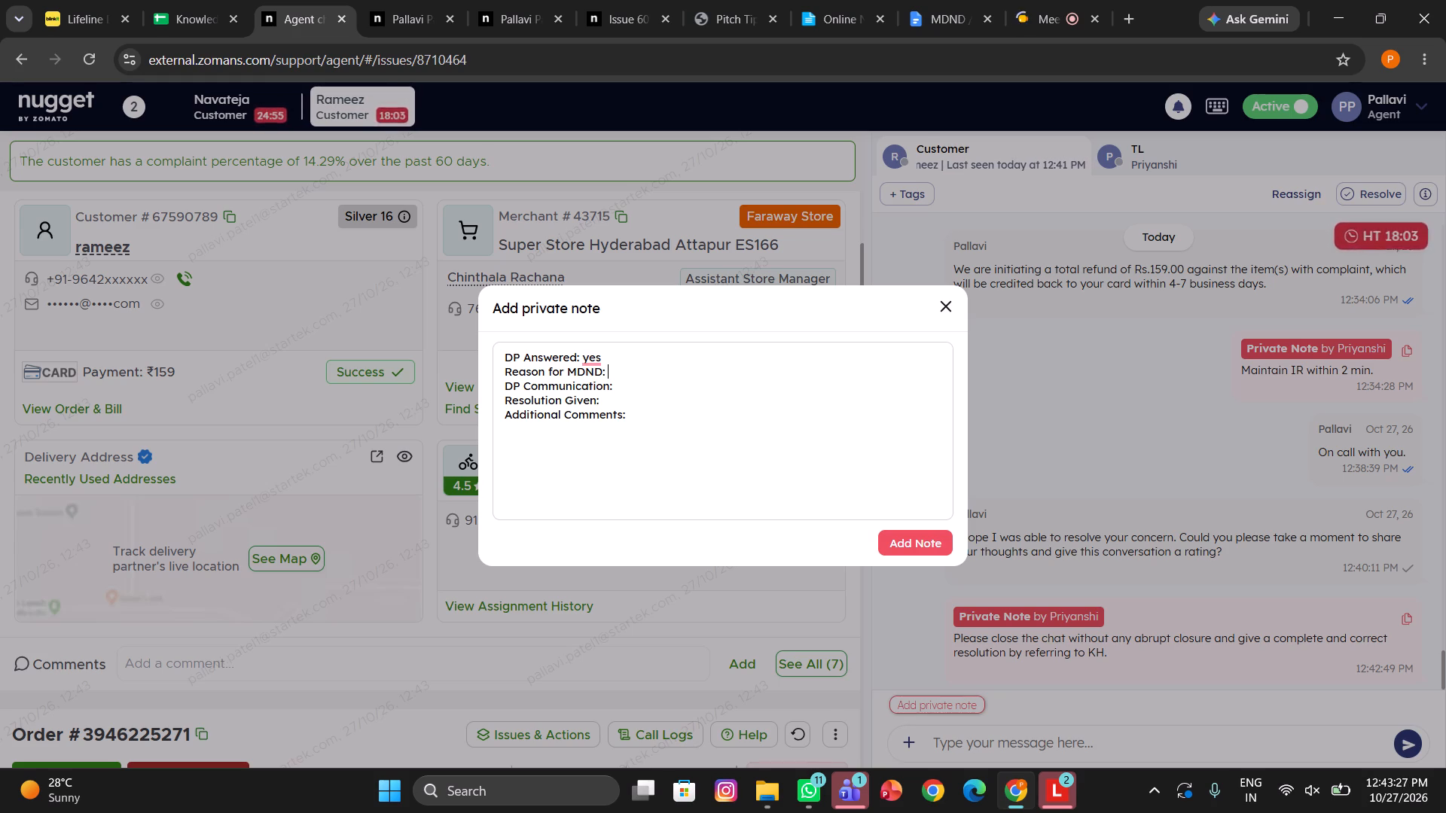
type("cx not received")
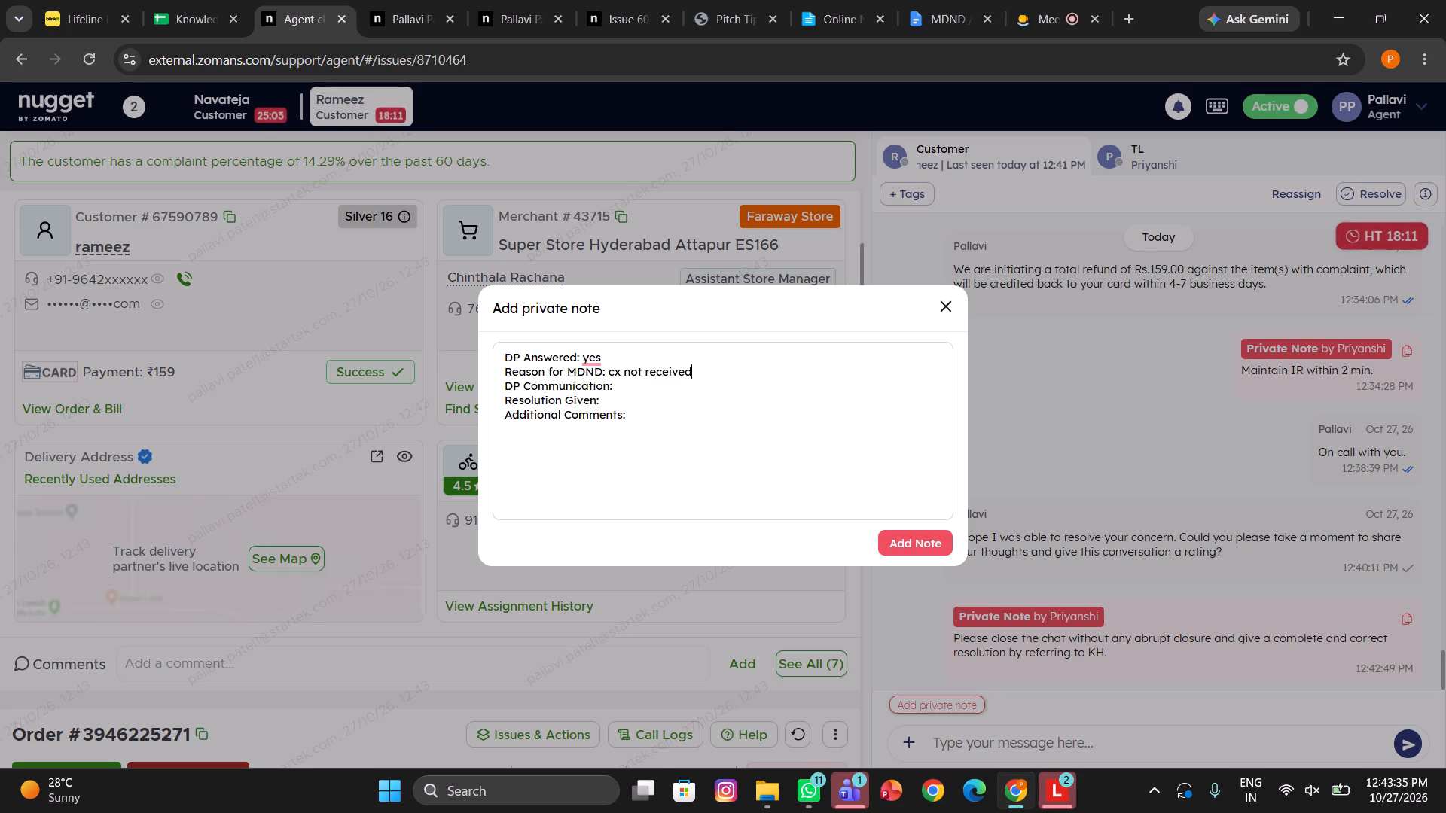
Fill in the private note's DP Communication as "cx refused to take order".
left_click(614, 380)
key("space")
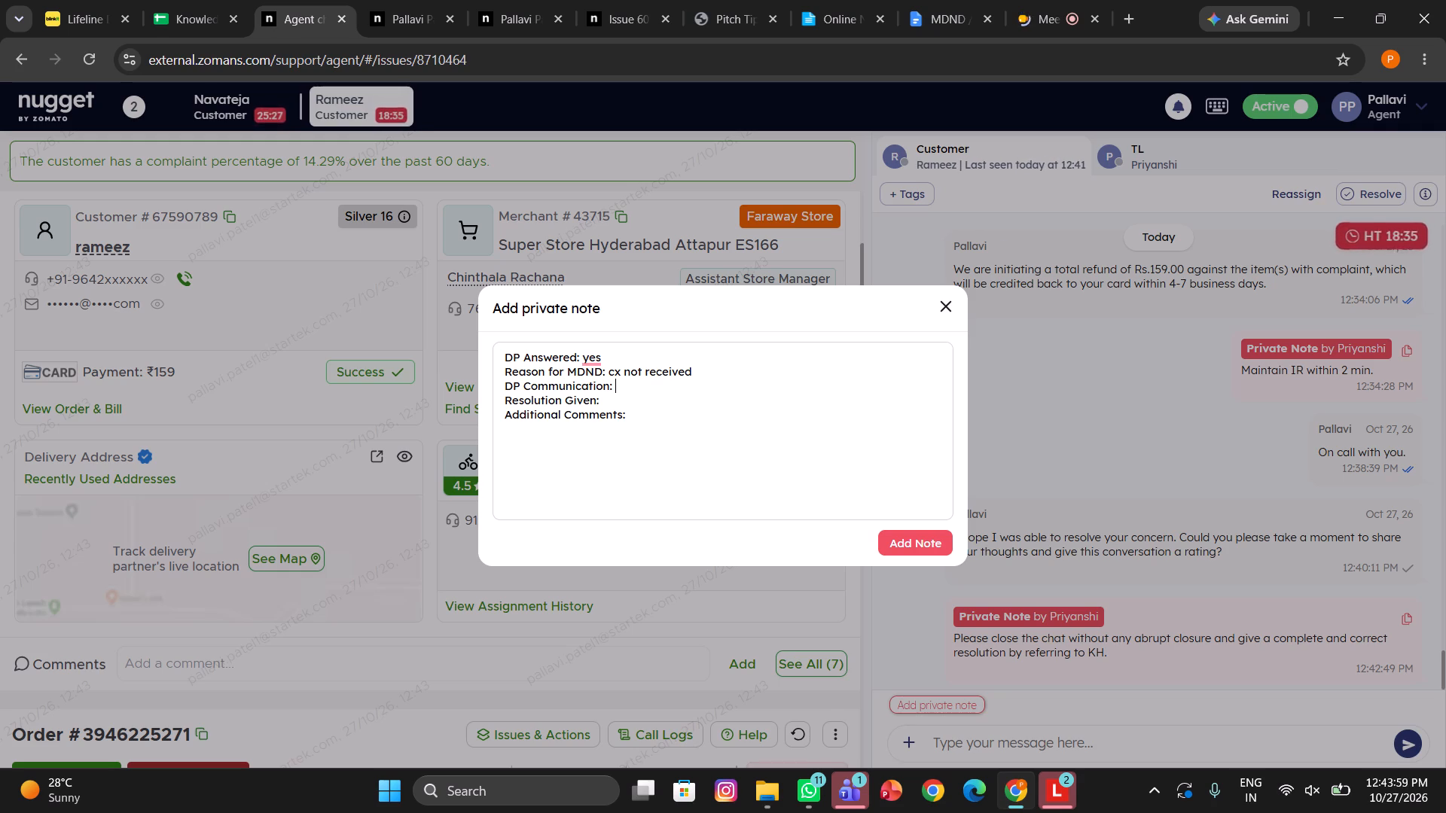
type("cx")
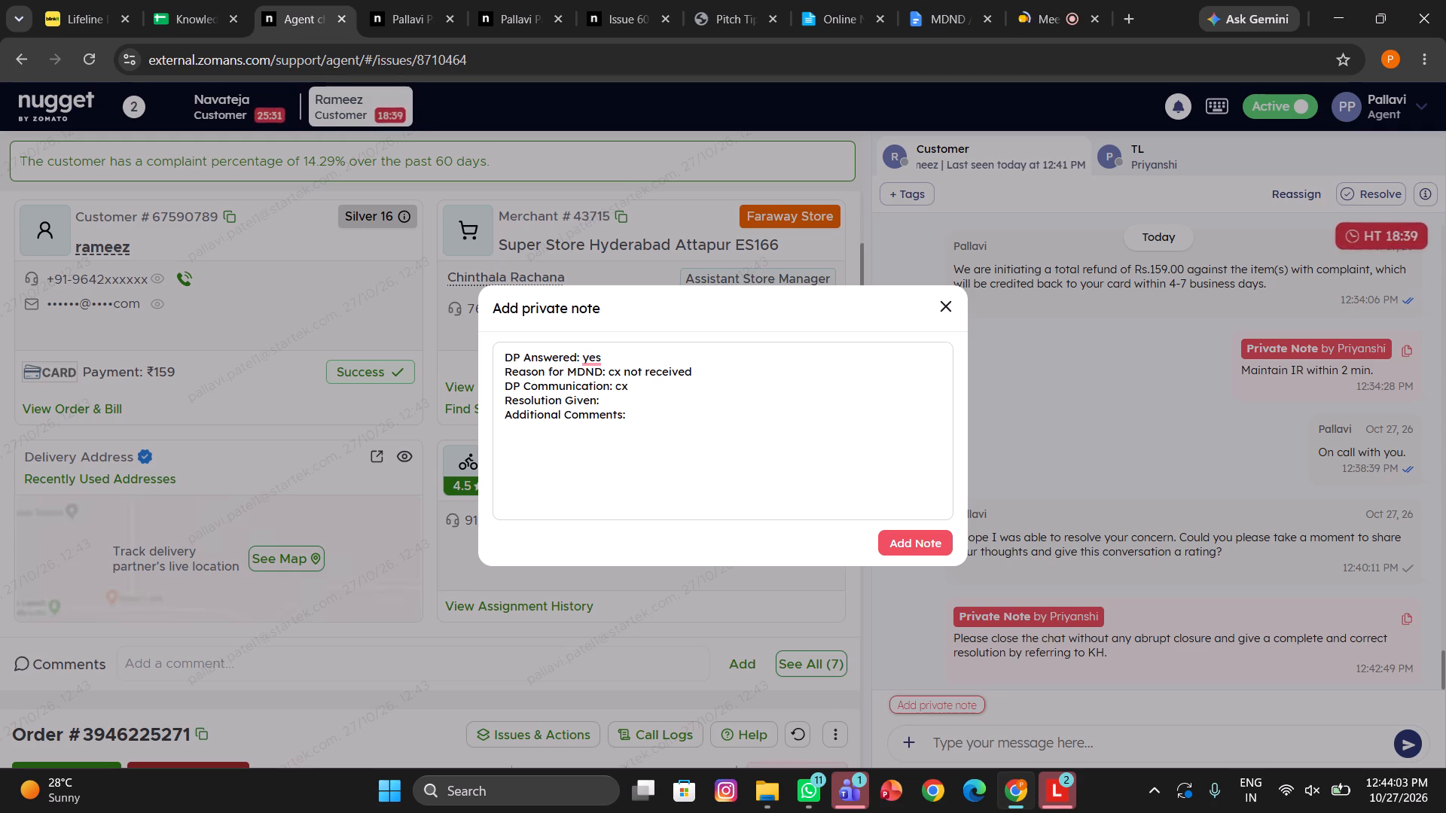
key("BackSpace")
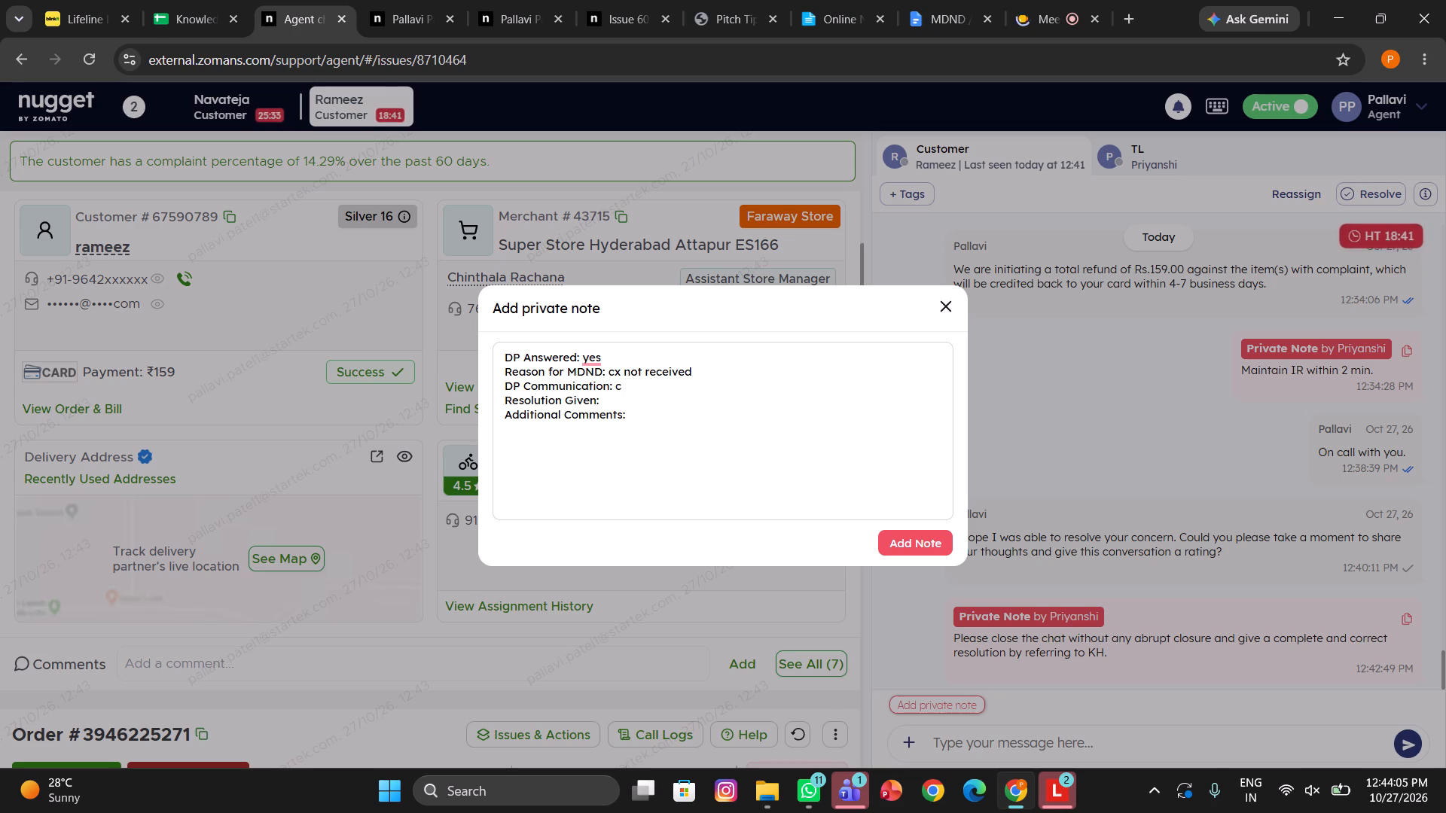
key("BackSpace")
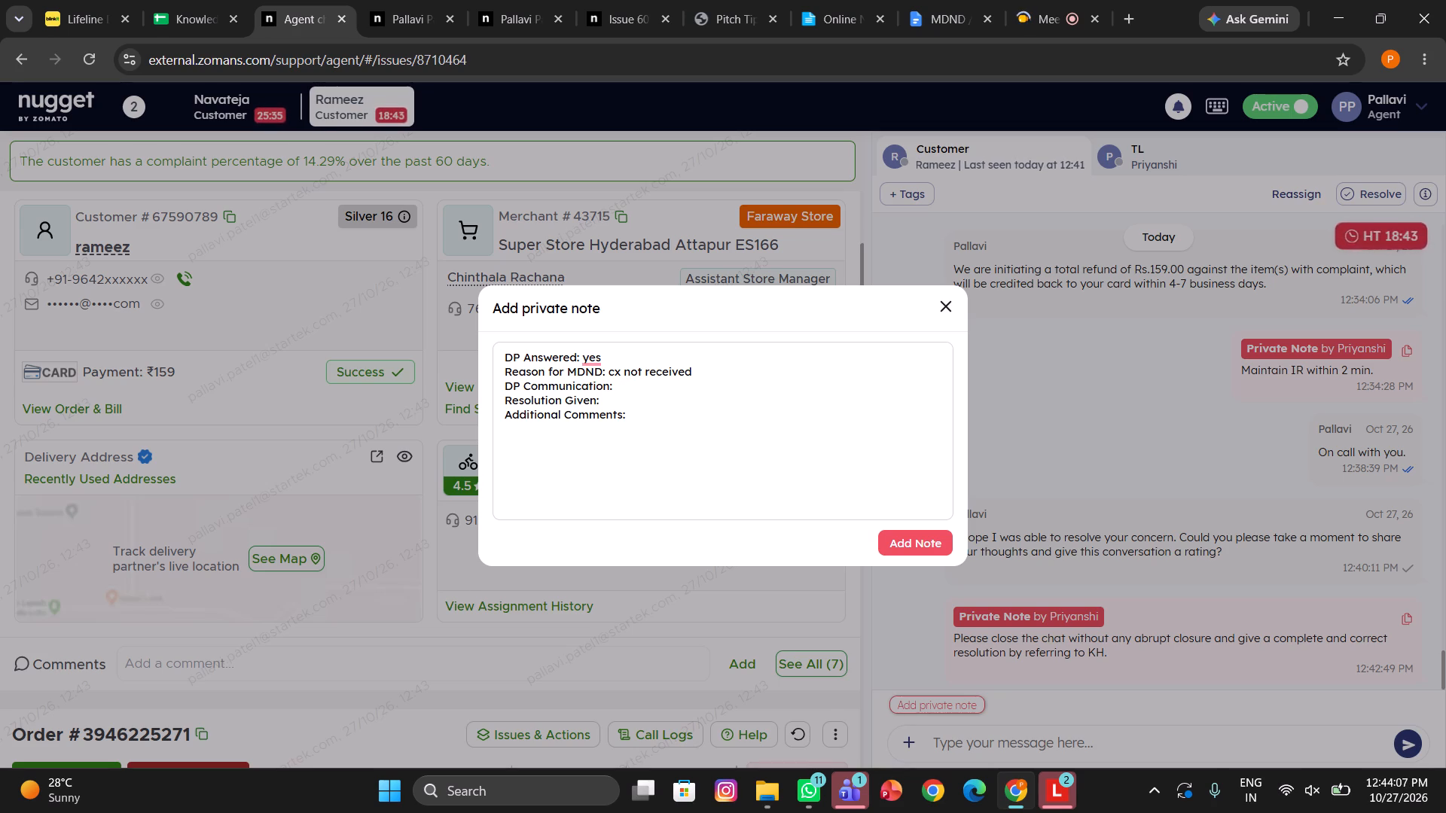
type("cx")
key("space")
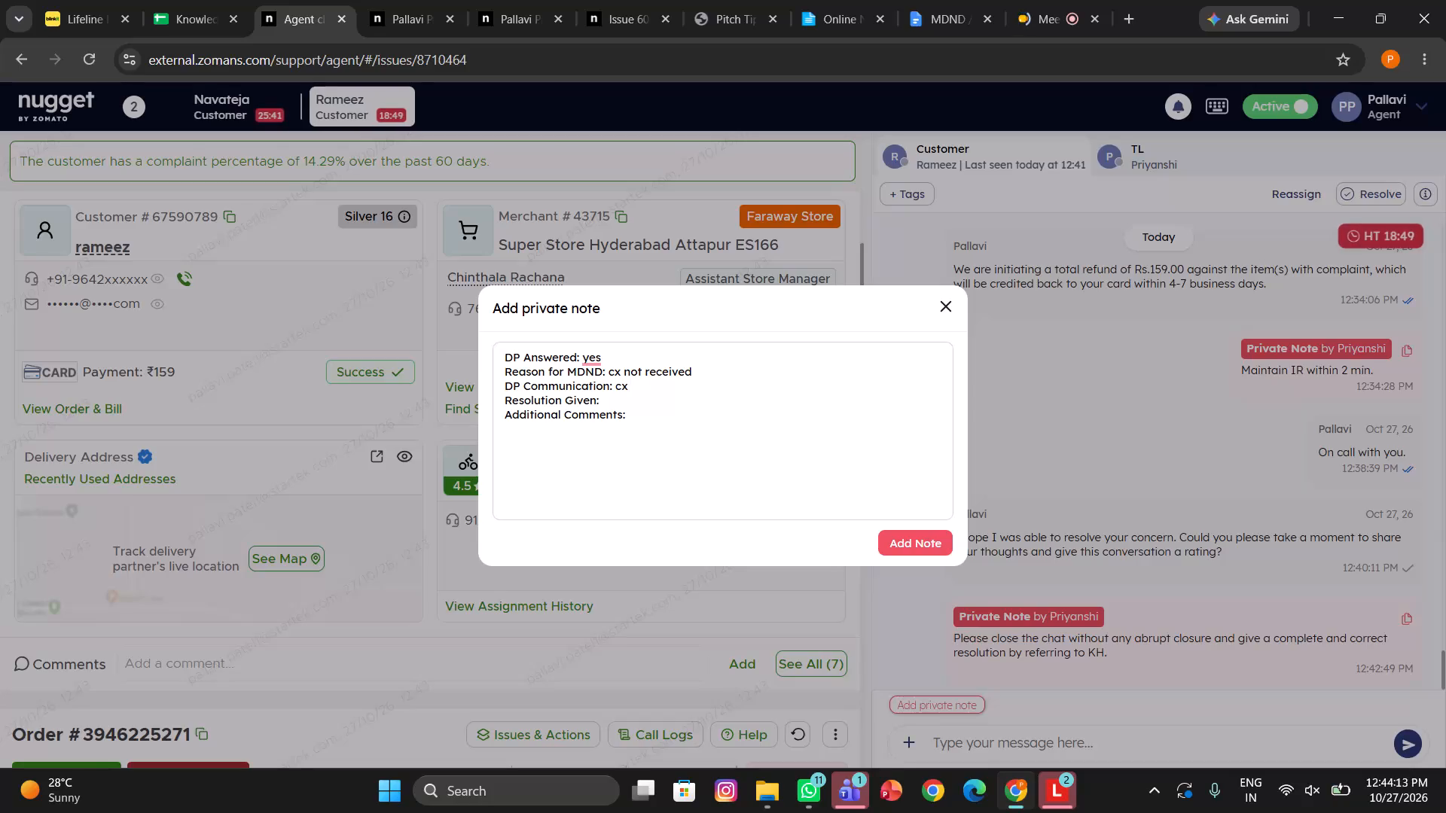
type("refused")
key("space")
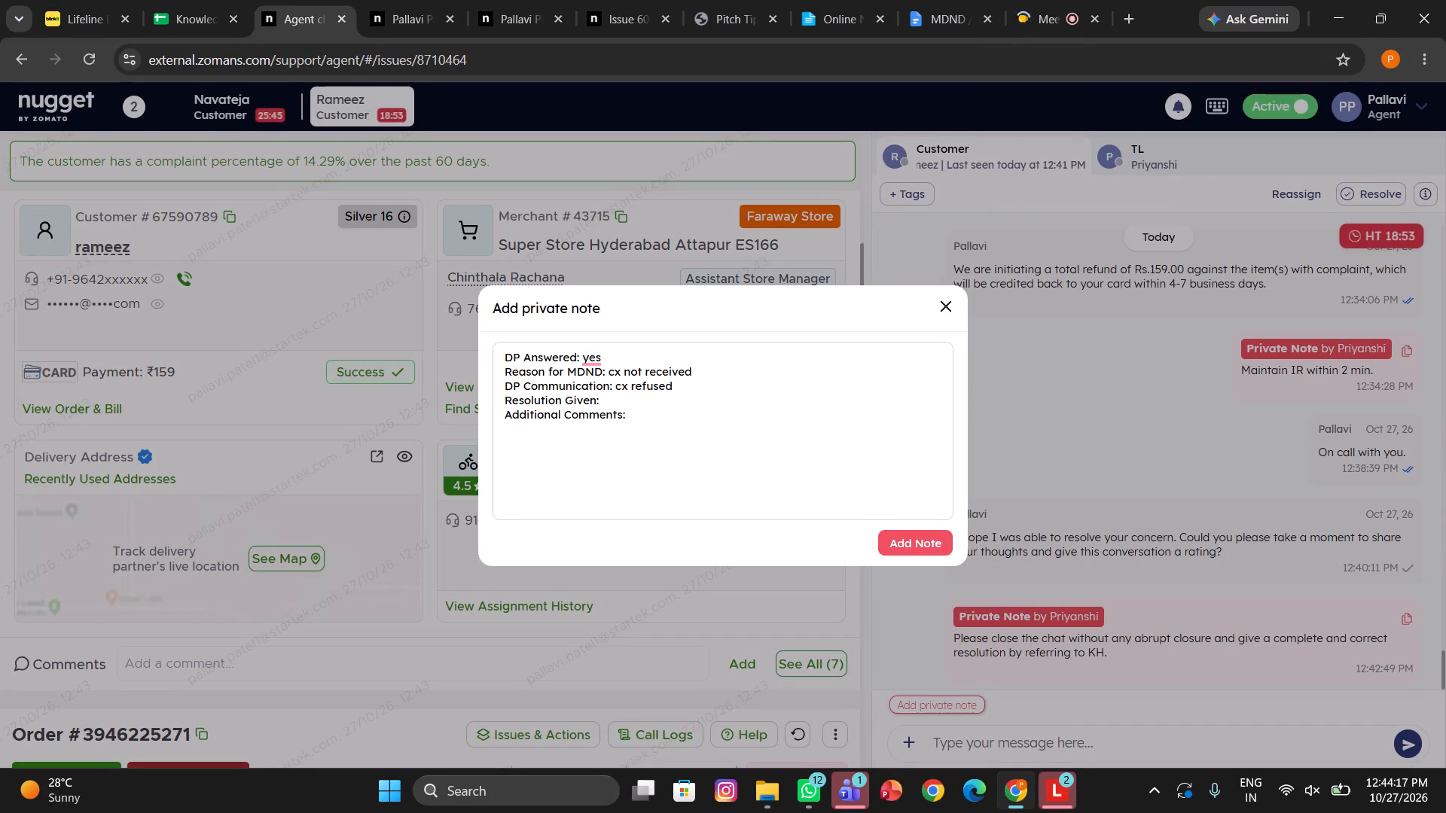
type("to take order")
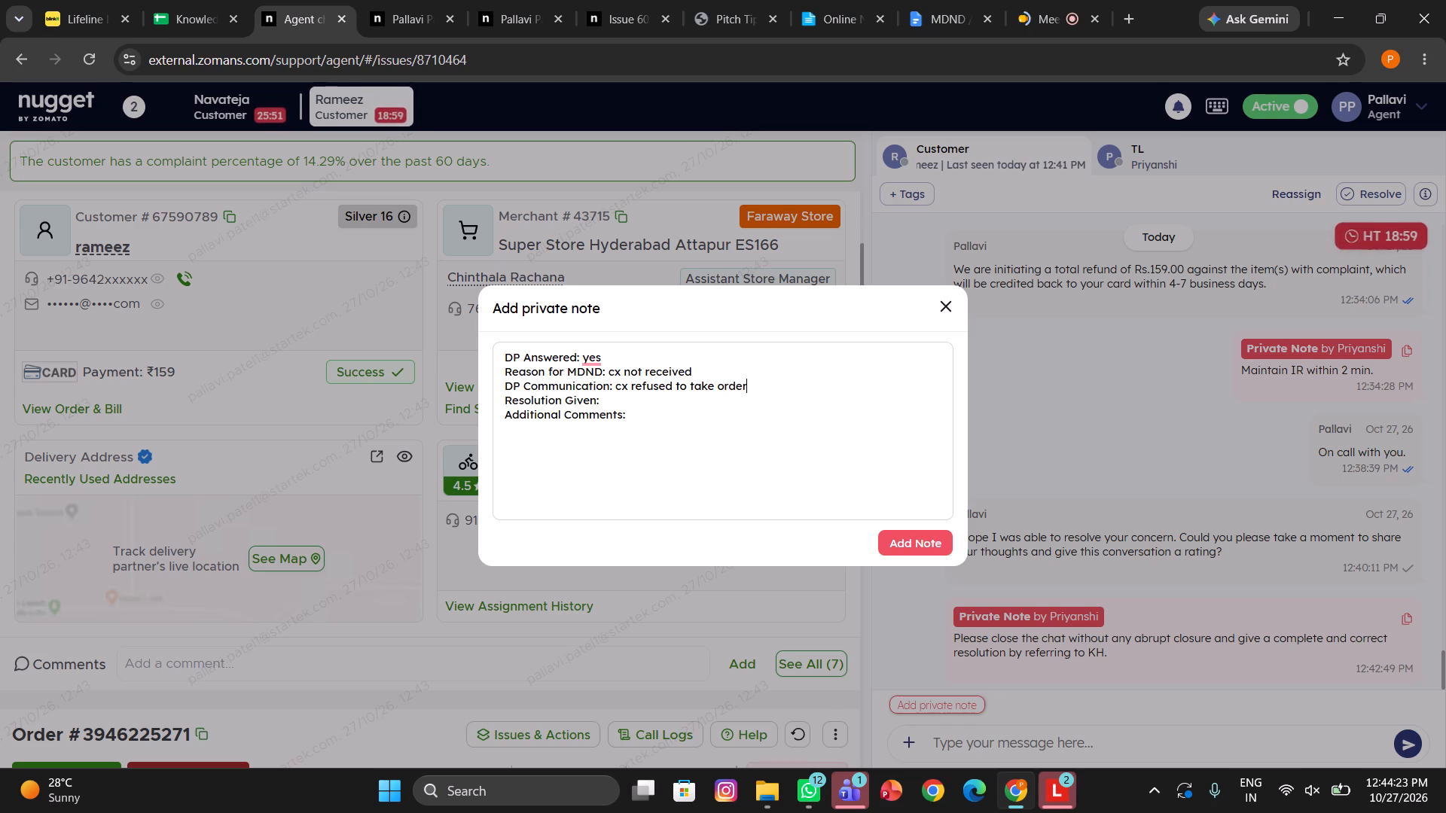
Fill in Resolution Given as "refund", leave Additional Comments blank, and add the private note to the chat.
left_click(607, 400)
key("space")
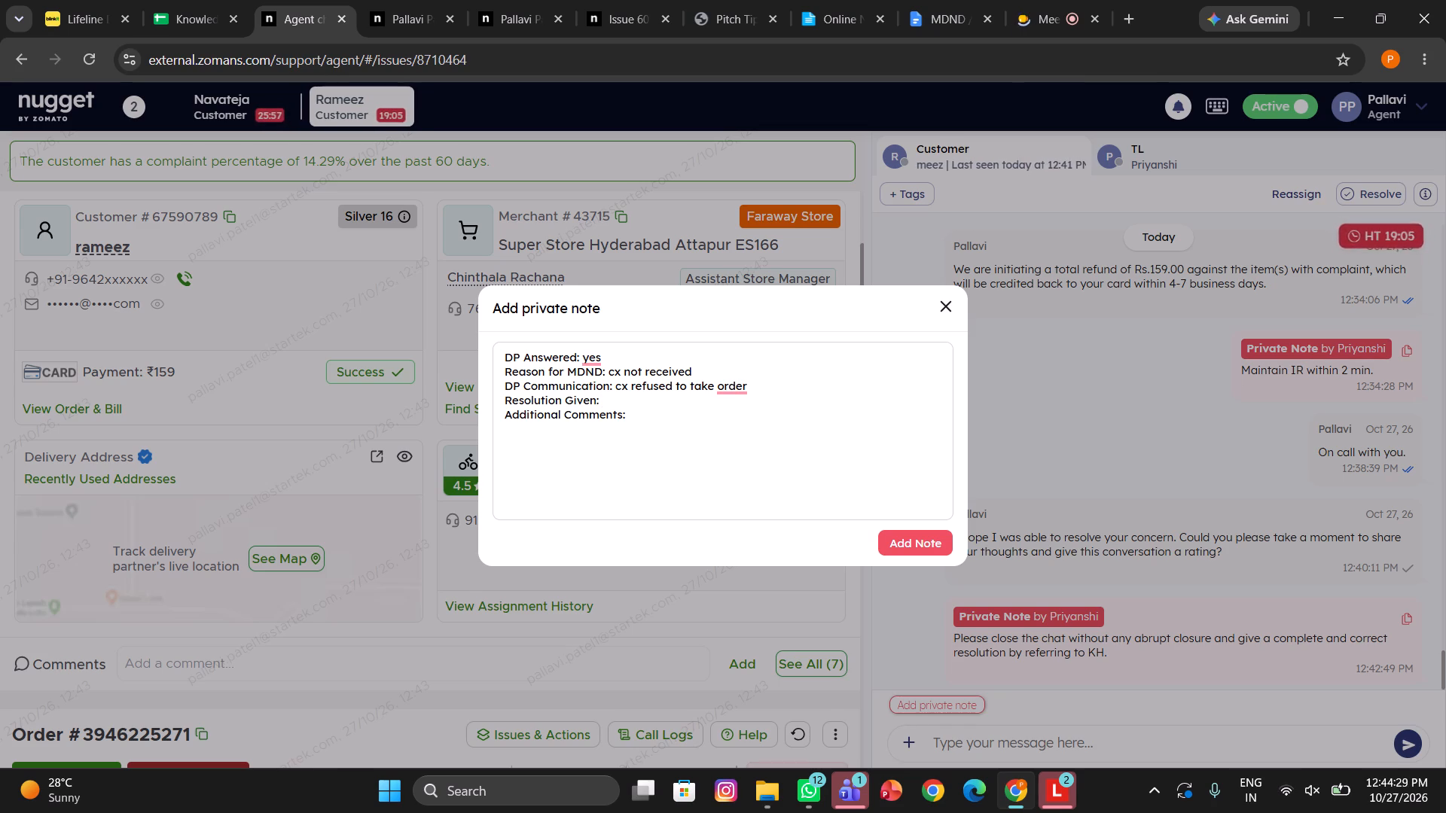
type("refund")
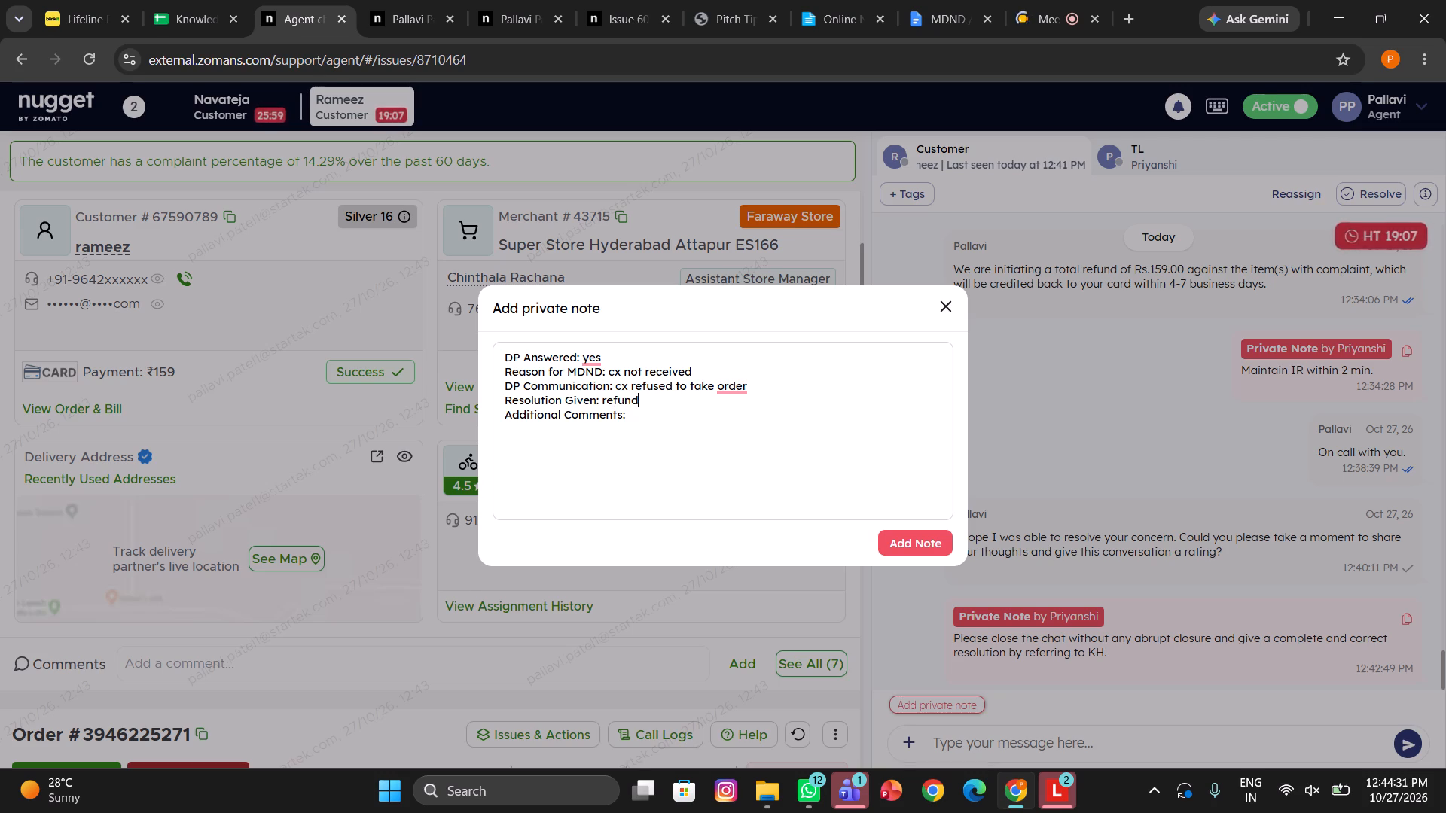
left_click(926, 553)
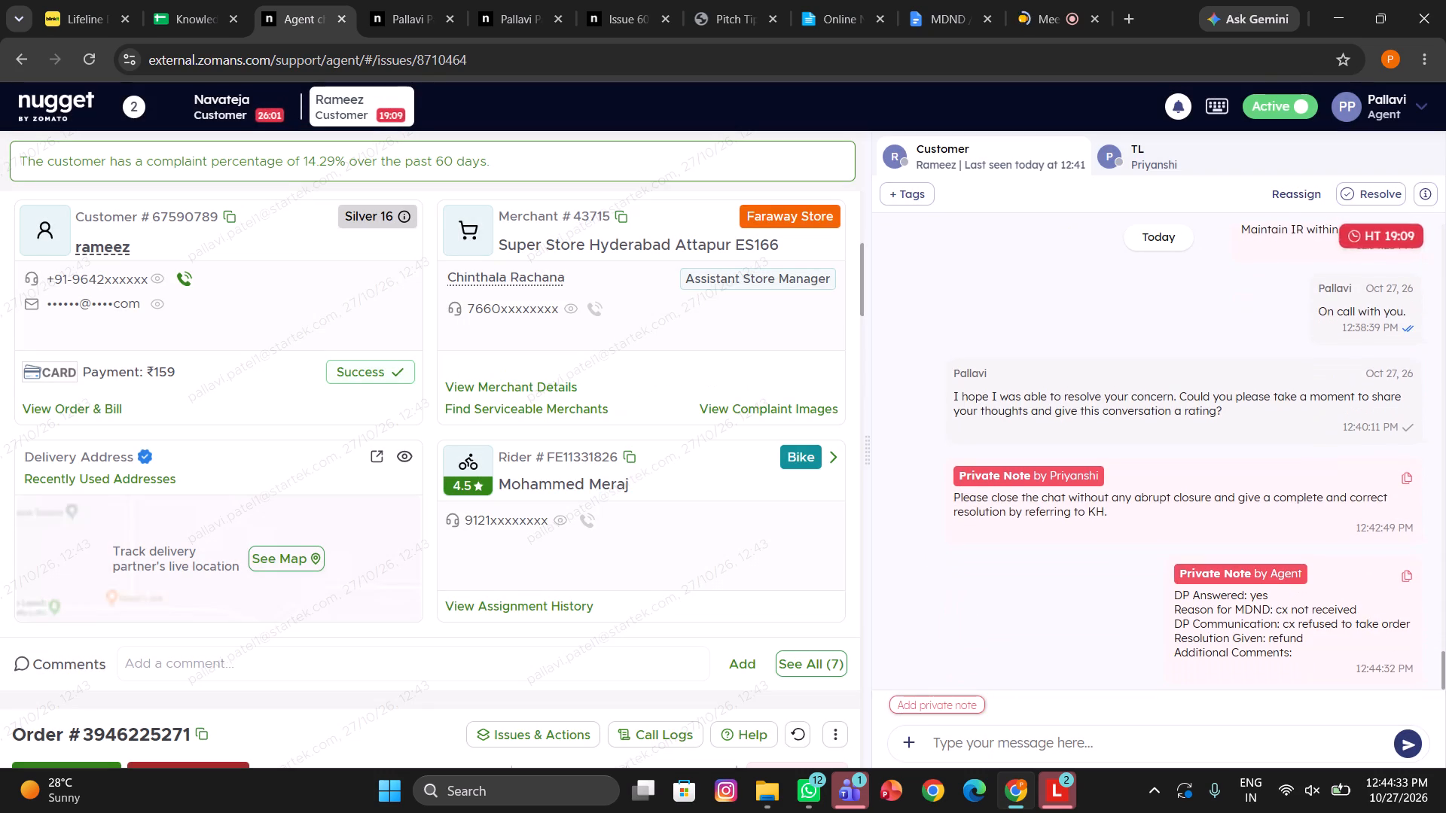
Send the customer the /Closing canned response thanking them for choosing Blinkit.
left_click(978, 740)
type("/clo")
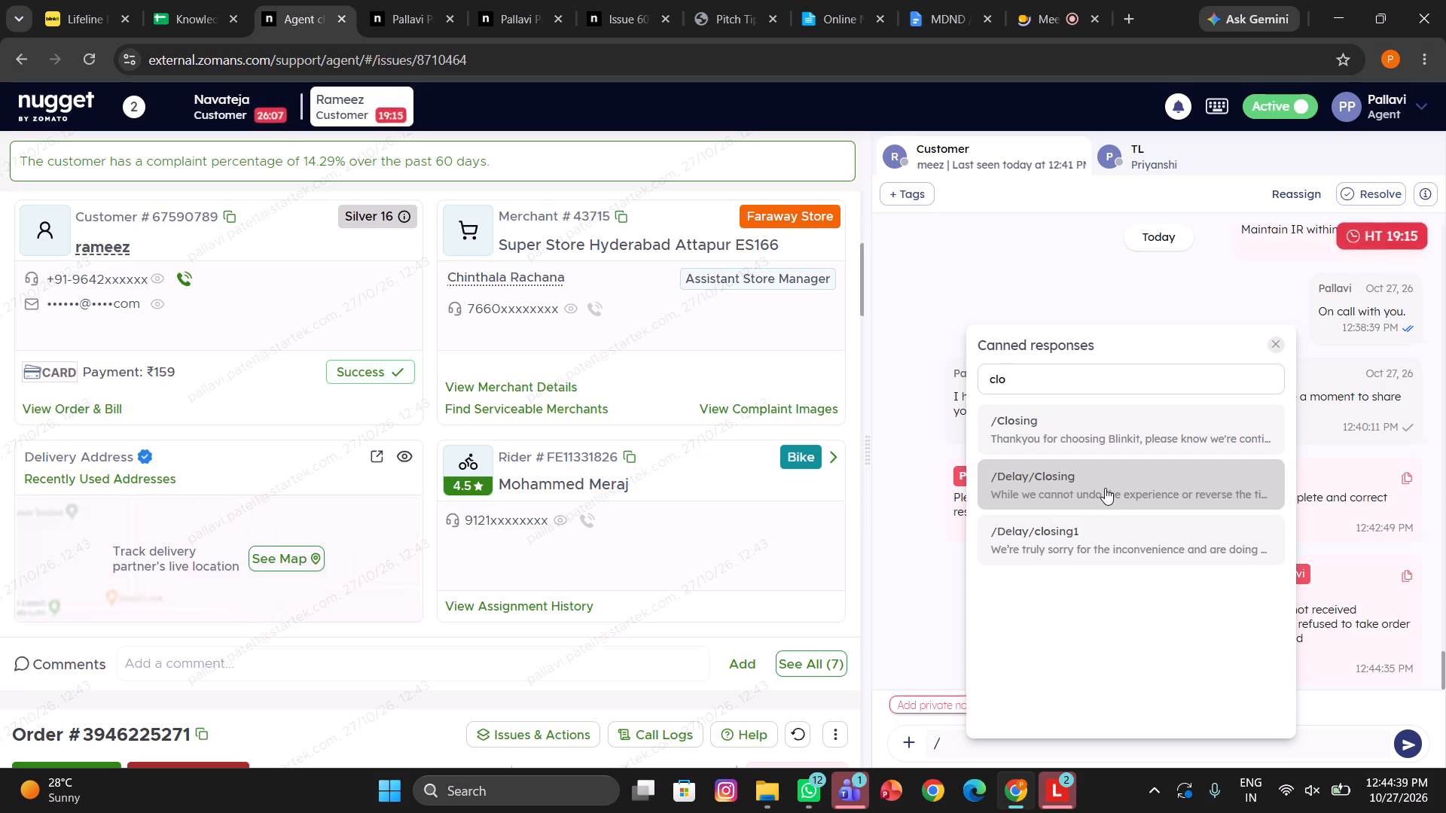
left_click(1063, 443)
key("Return")
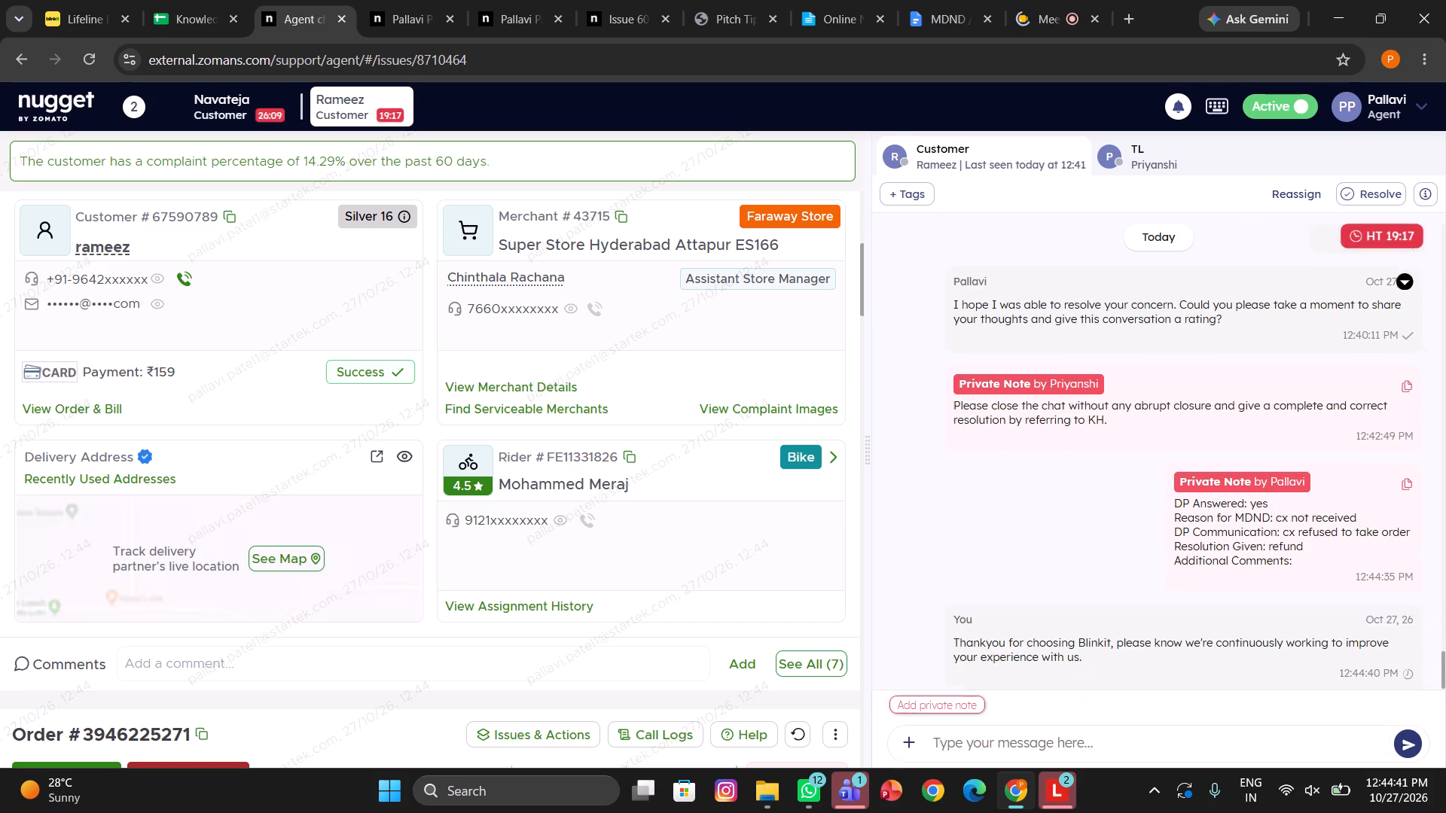
Start resolving the refunded customer's chat and select the MDND – Resolved disposition tag.
left_click(1357, 201)
left_click(852, 269)
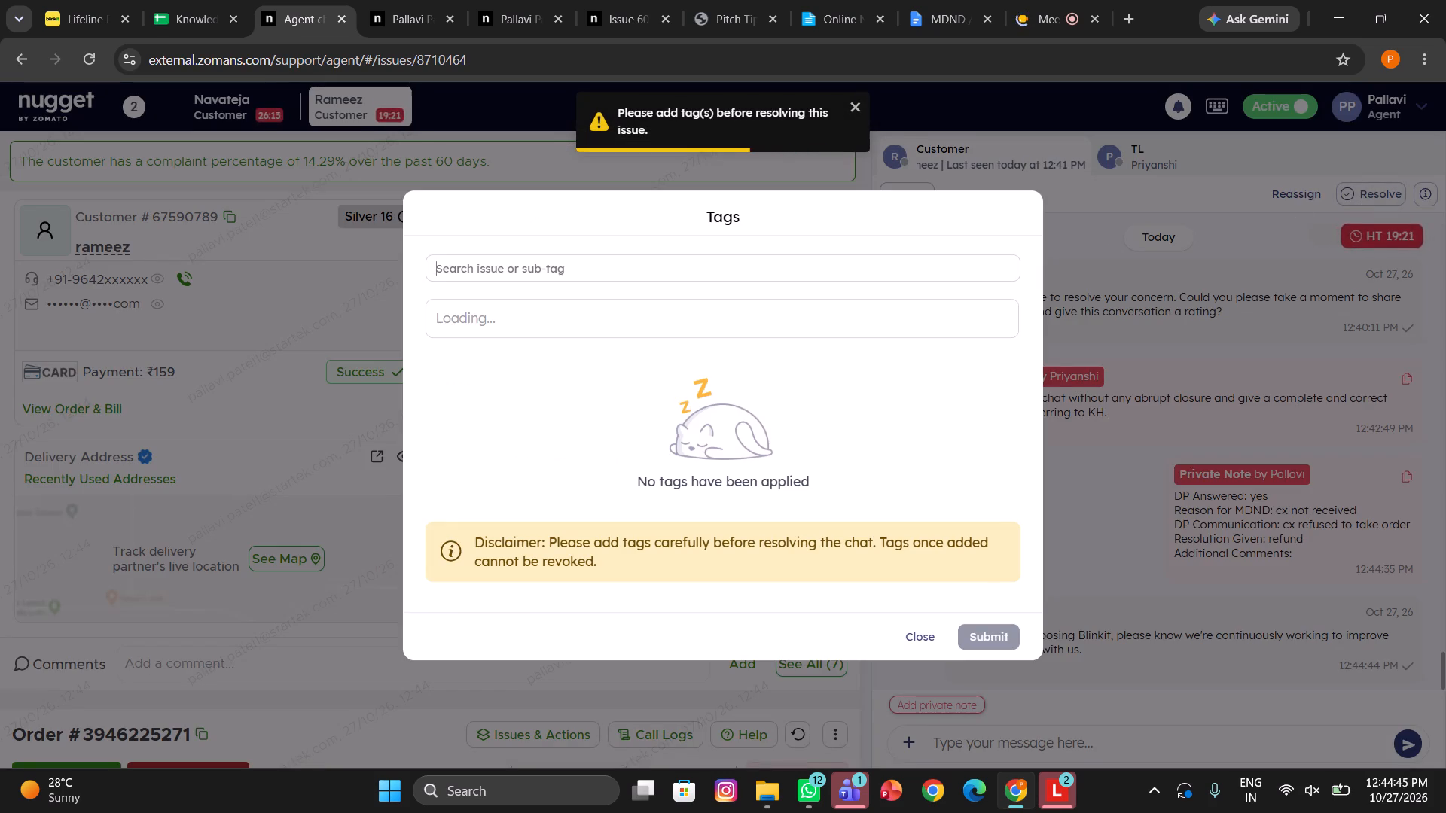
type("mdnd")
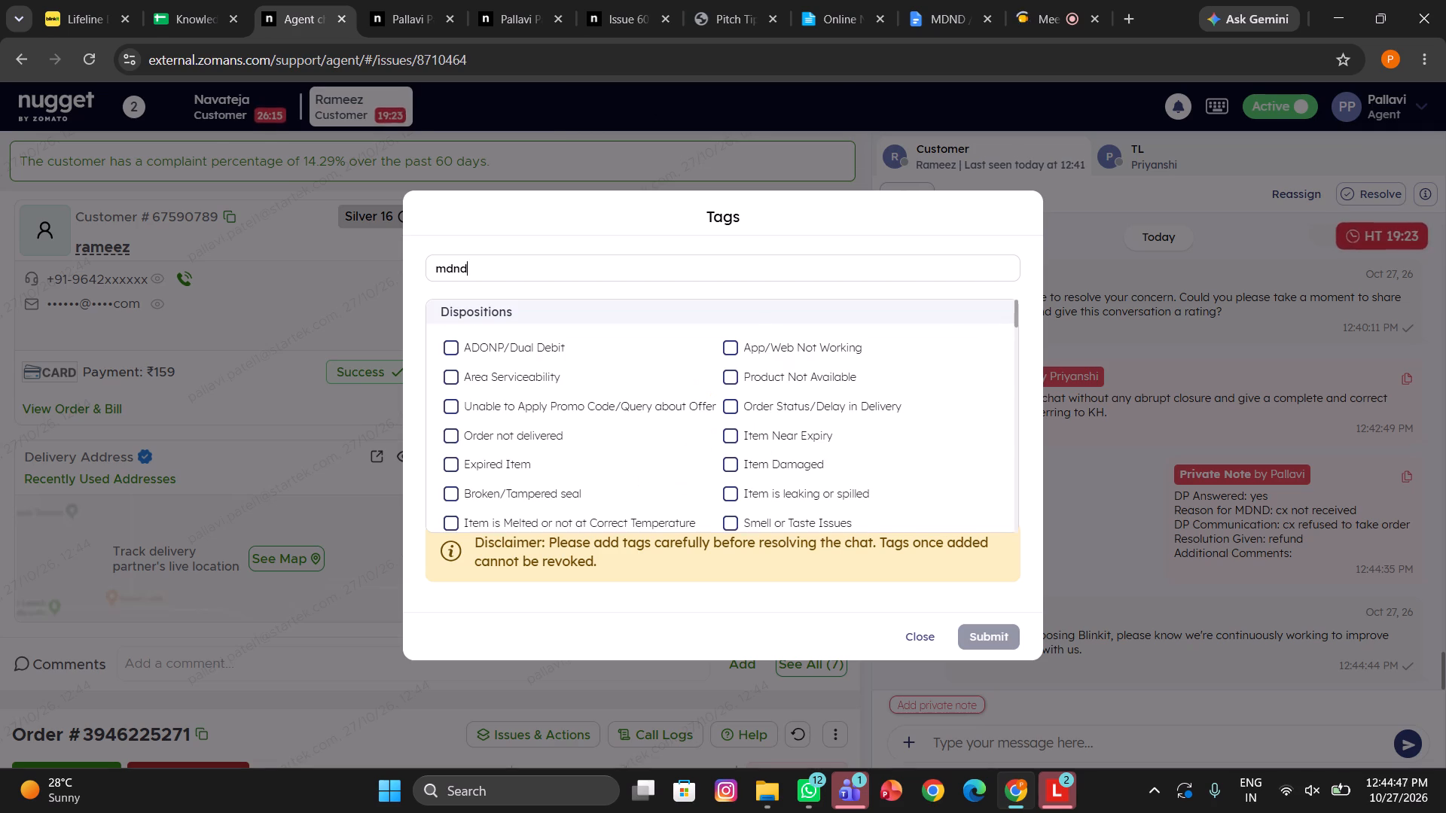
left_click(541, 374)
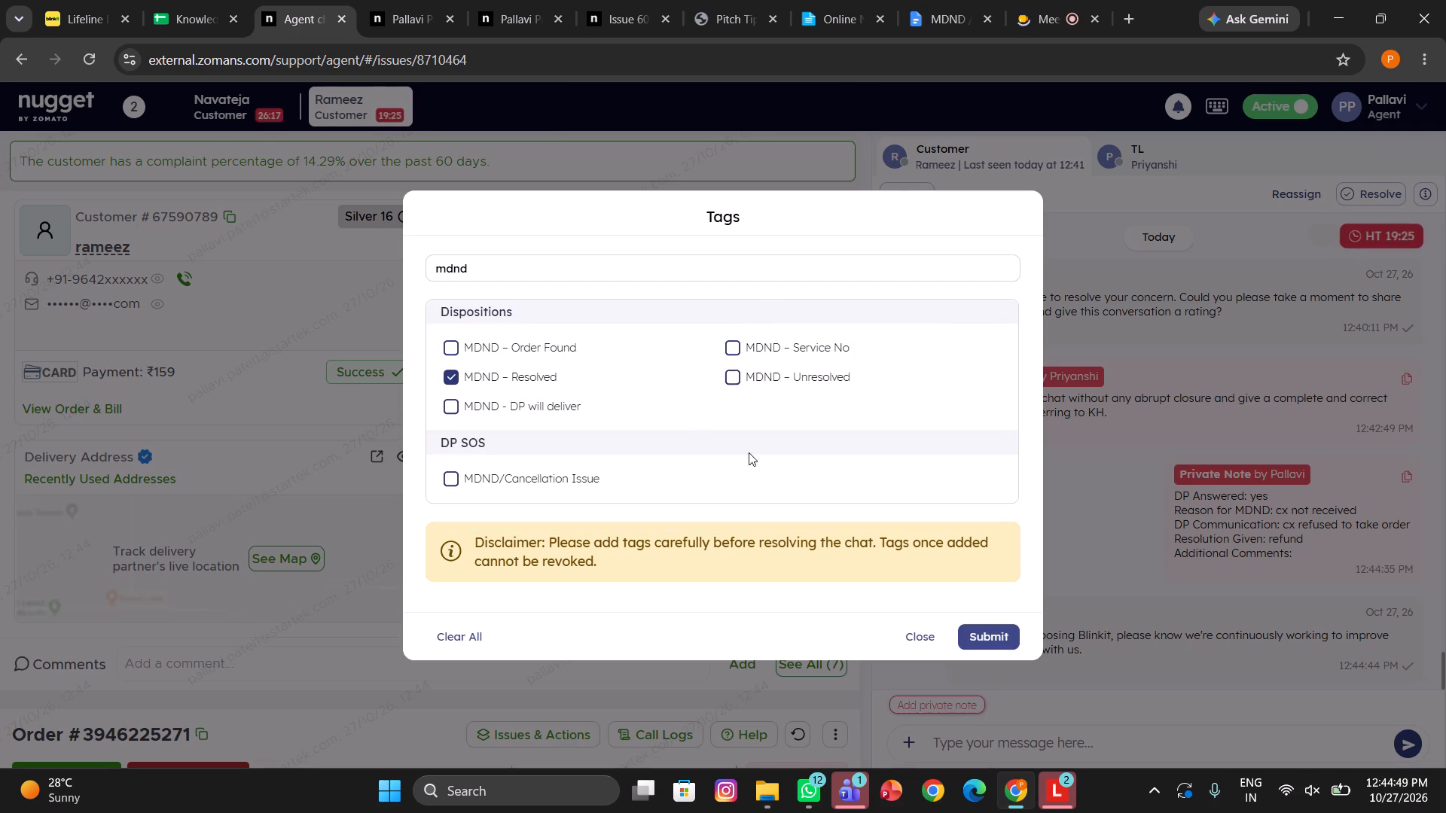
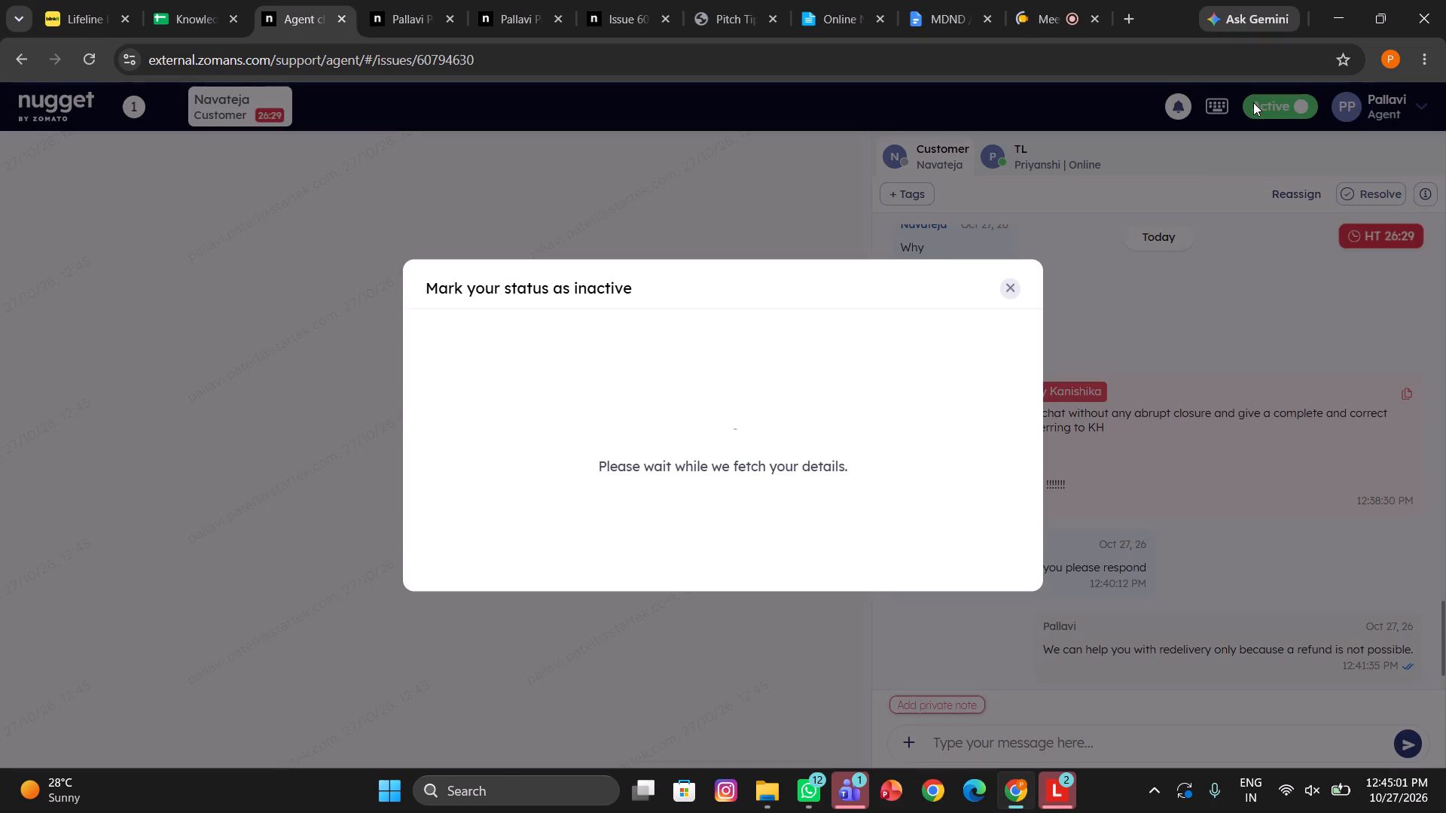
Mark the agent status as inactive with Meal break as the reason.
left_click(457, 376)
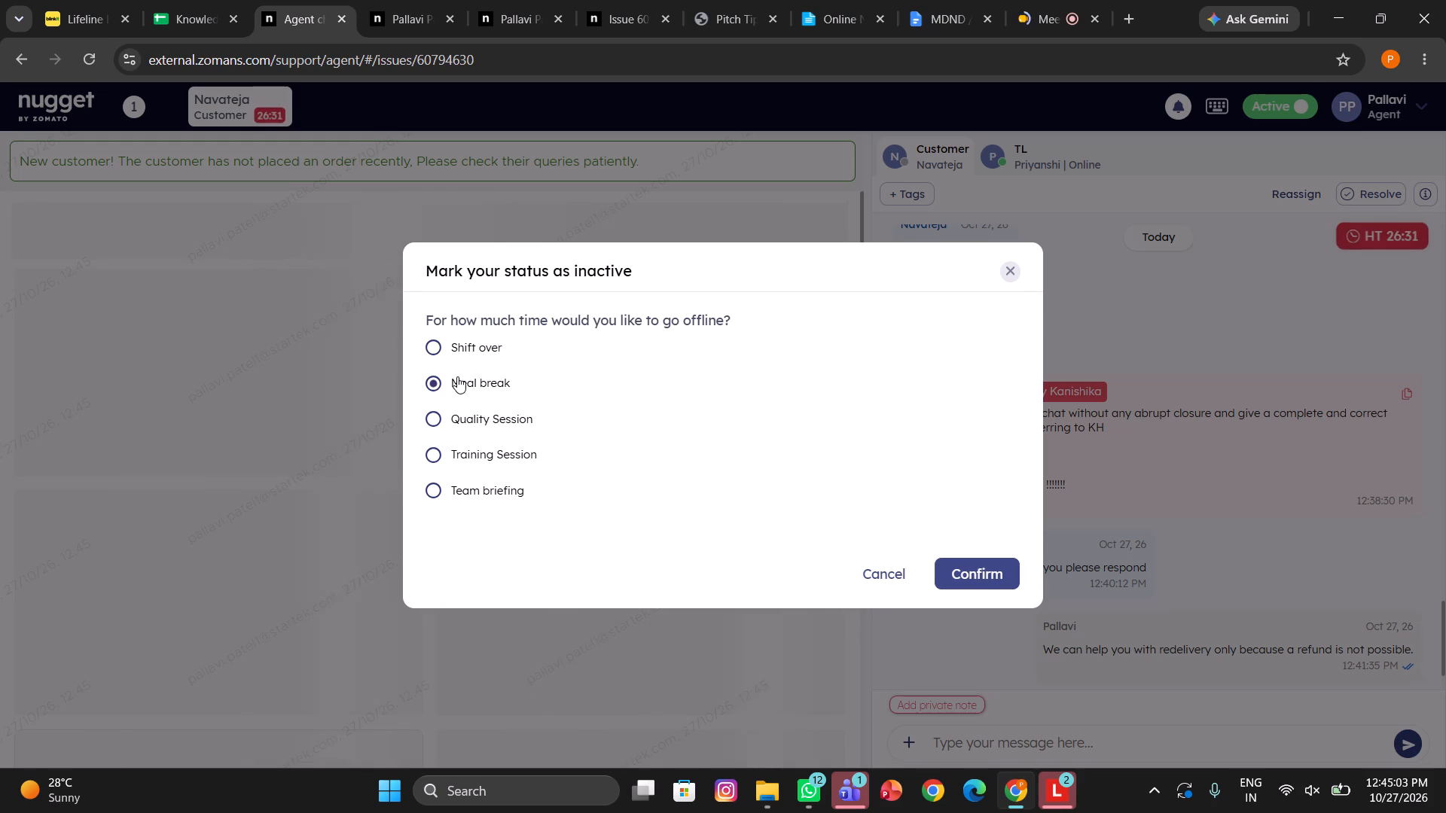
left_click(962, 565)
scroll(1054, 557, "down", 5)
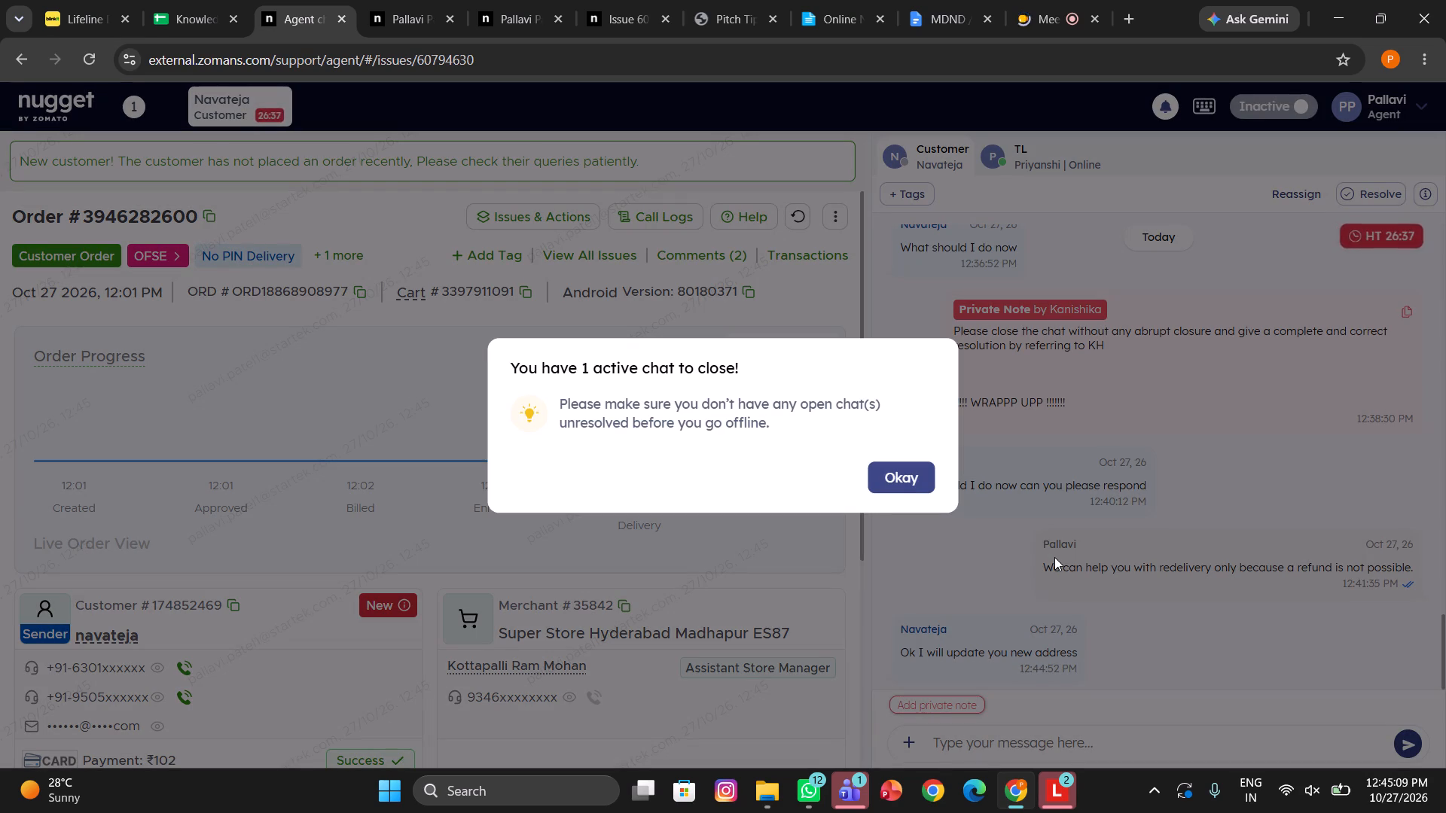
Dismiss the active-chat notice and send the customer the reply "Yes please." to their message about updating the new address.
left_click(916, 481)
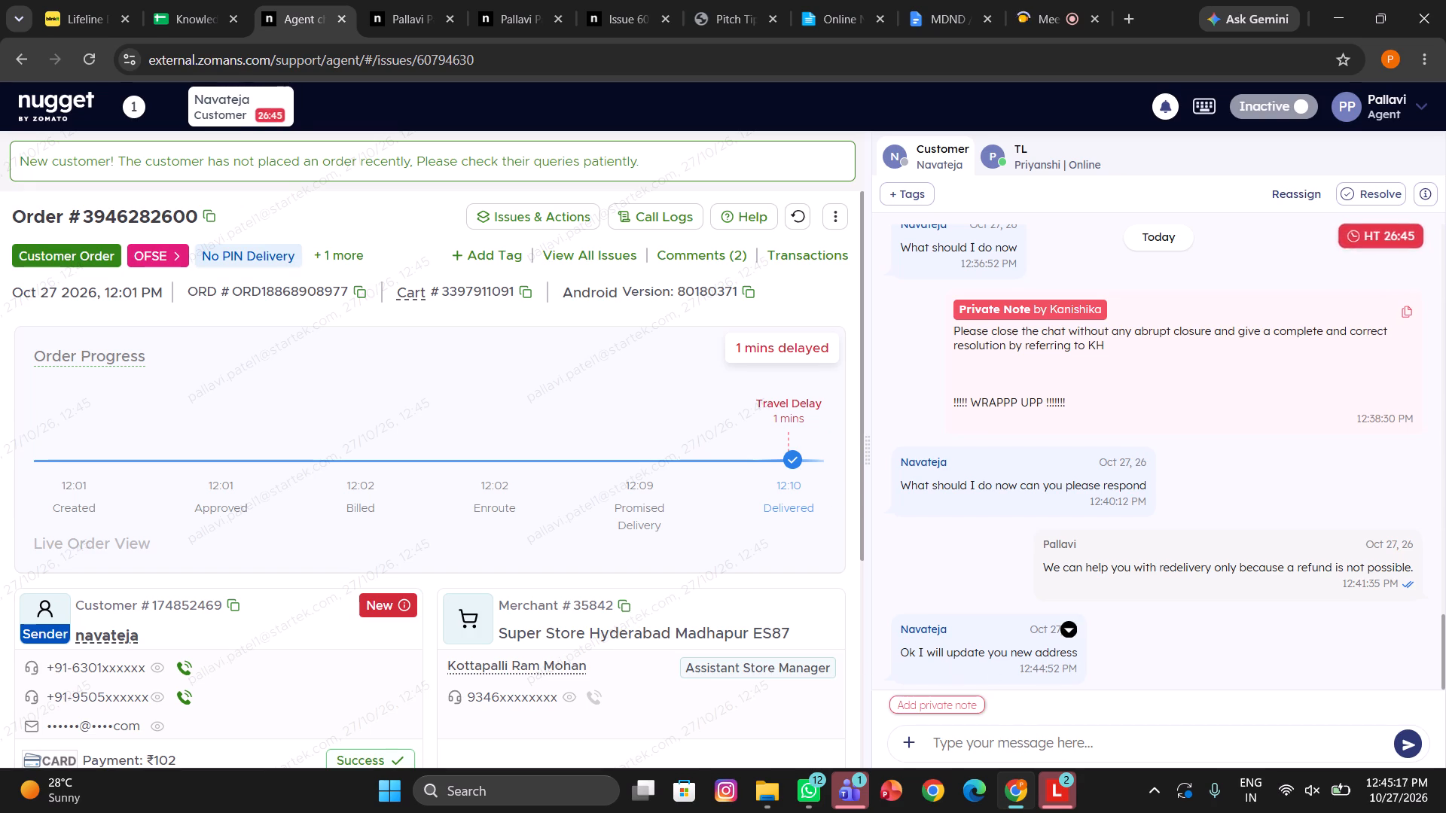
left_click(988, 736)
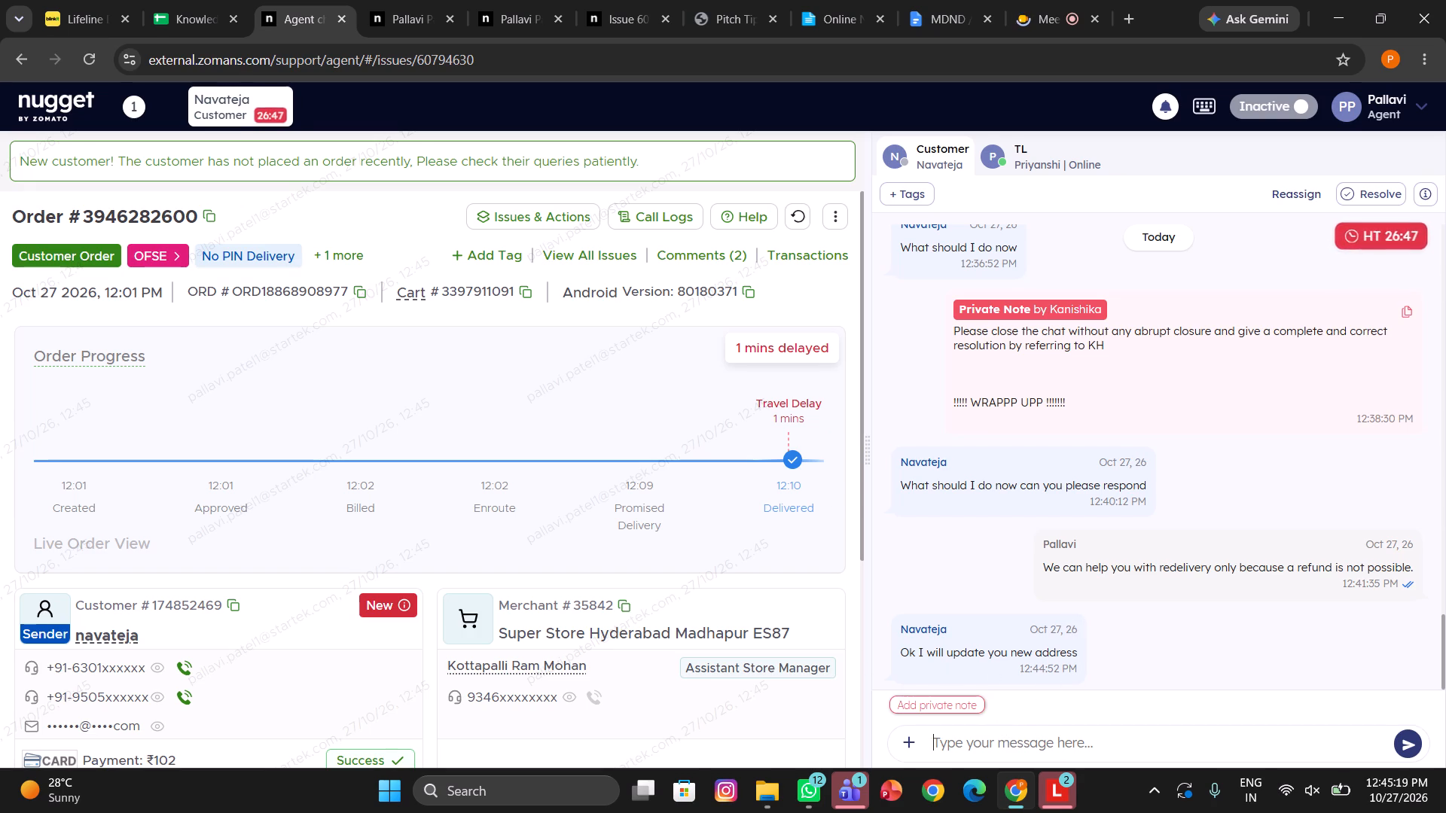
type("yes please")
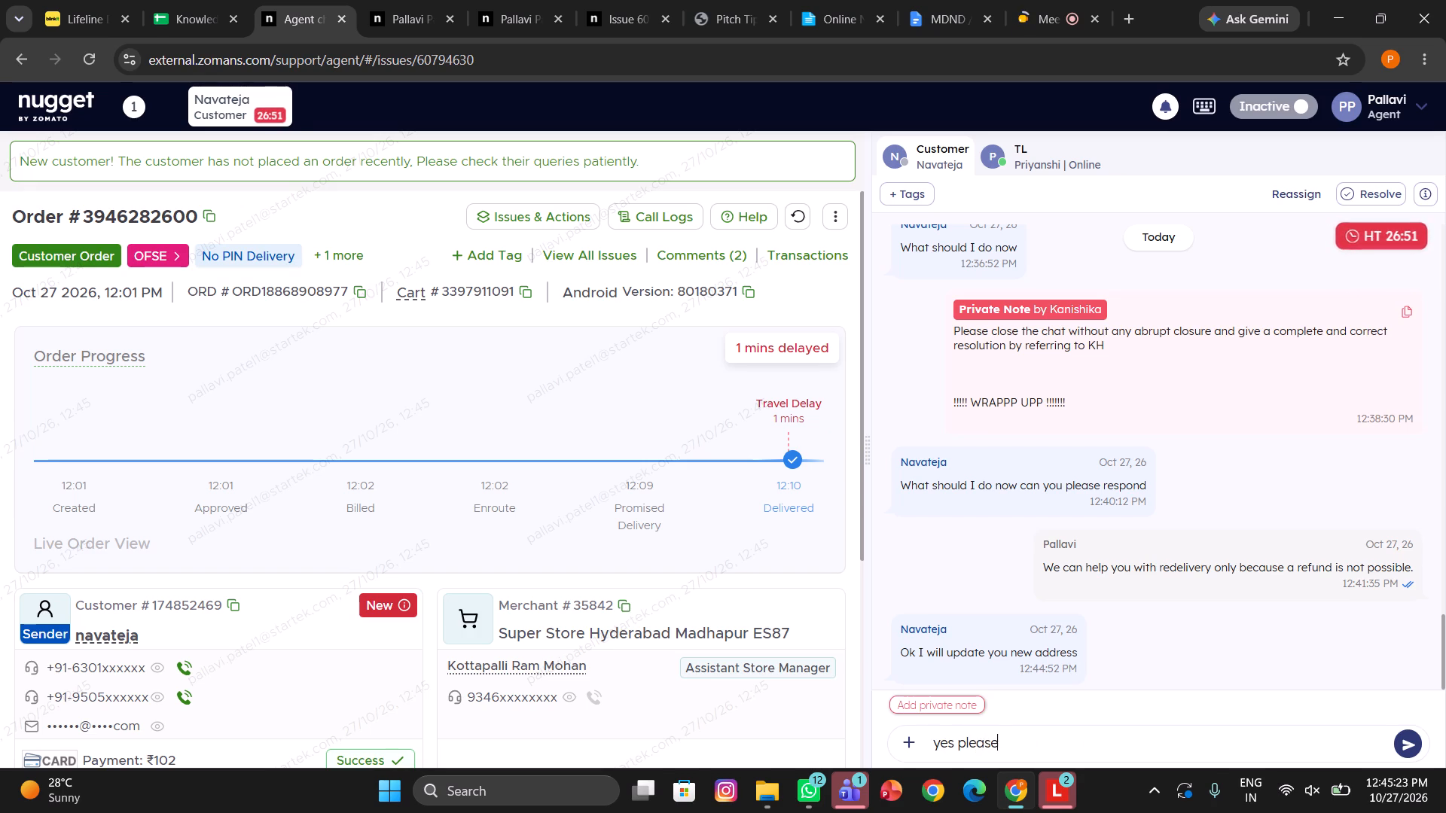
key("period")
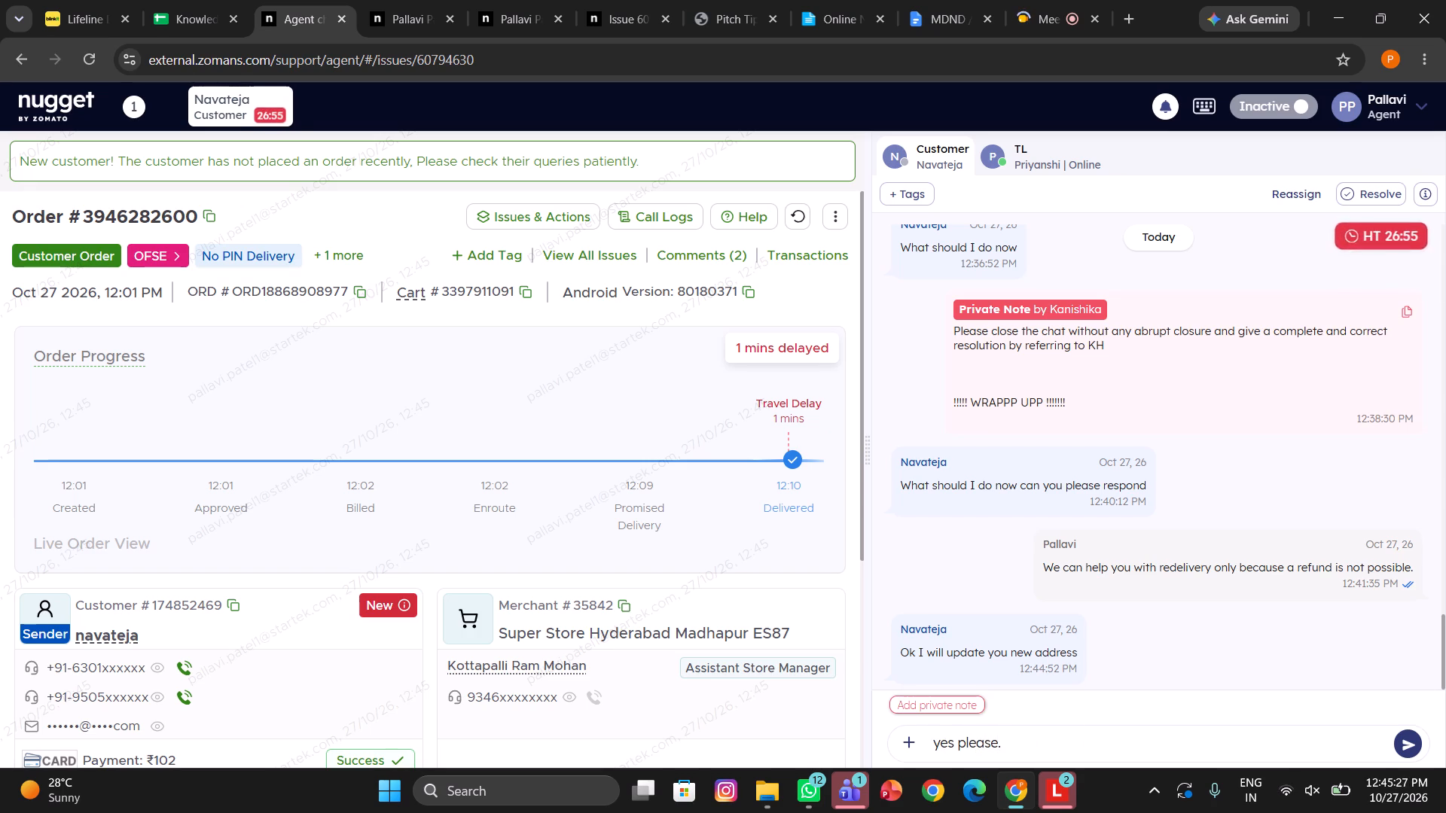
left_click(940, 741)
key("BackSpace")
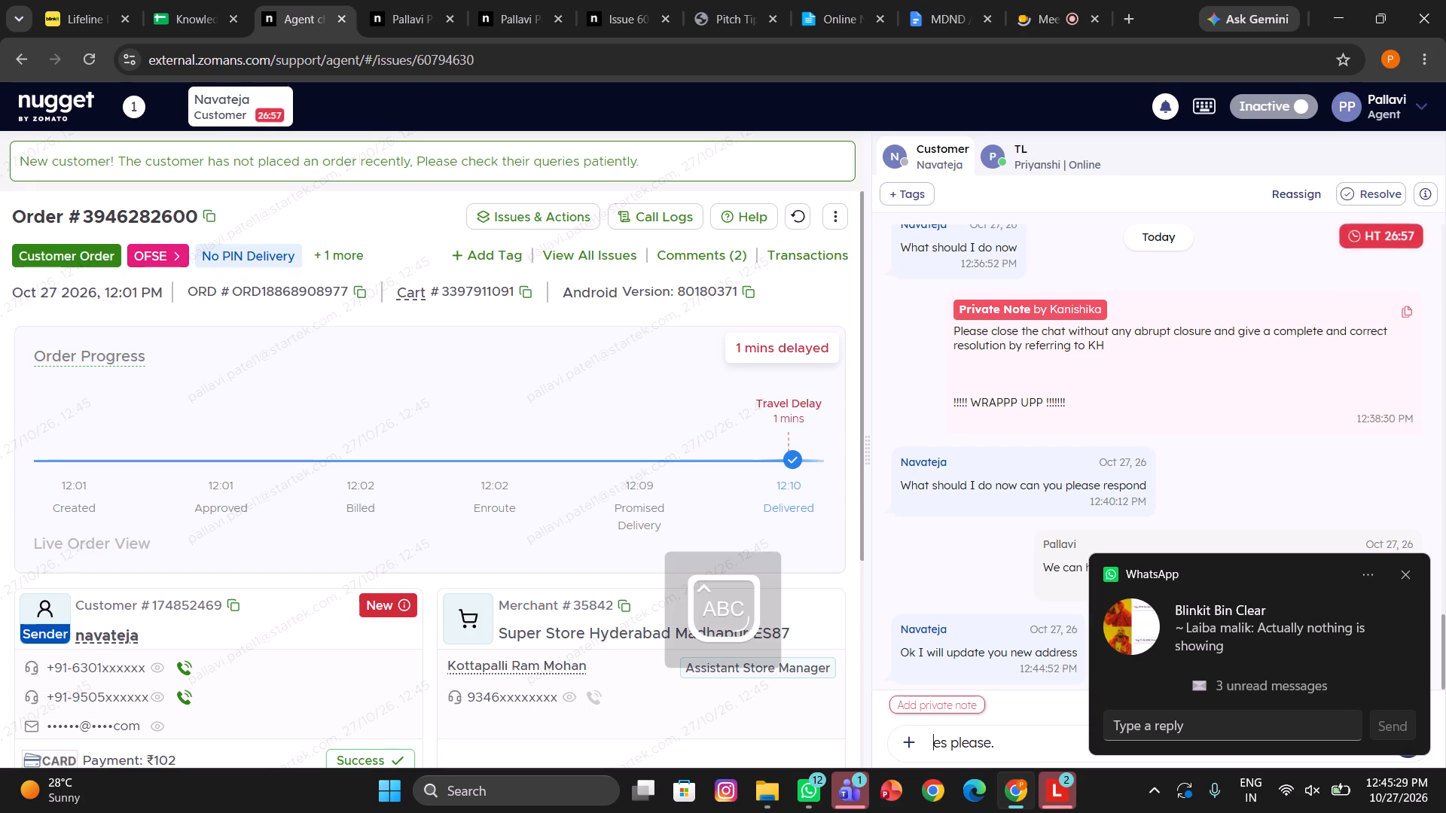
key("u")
key("BackSpace")
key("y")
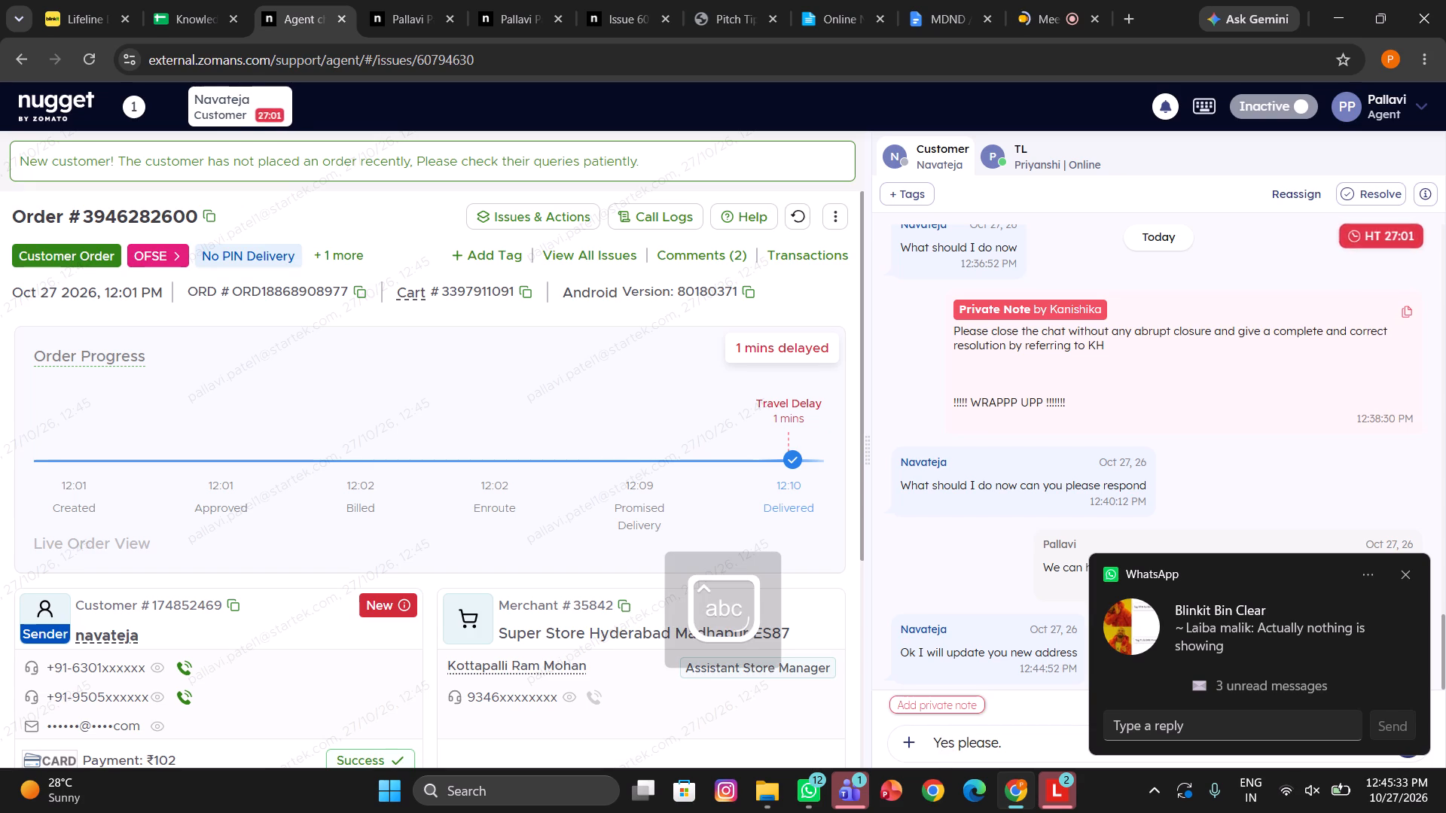
left_click(1016, 741)
key("Return")
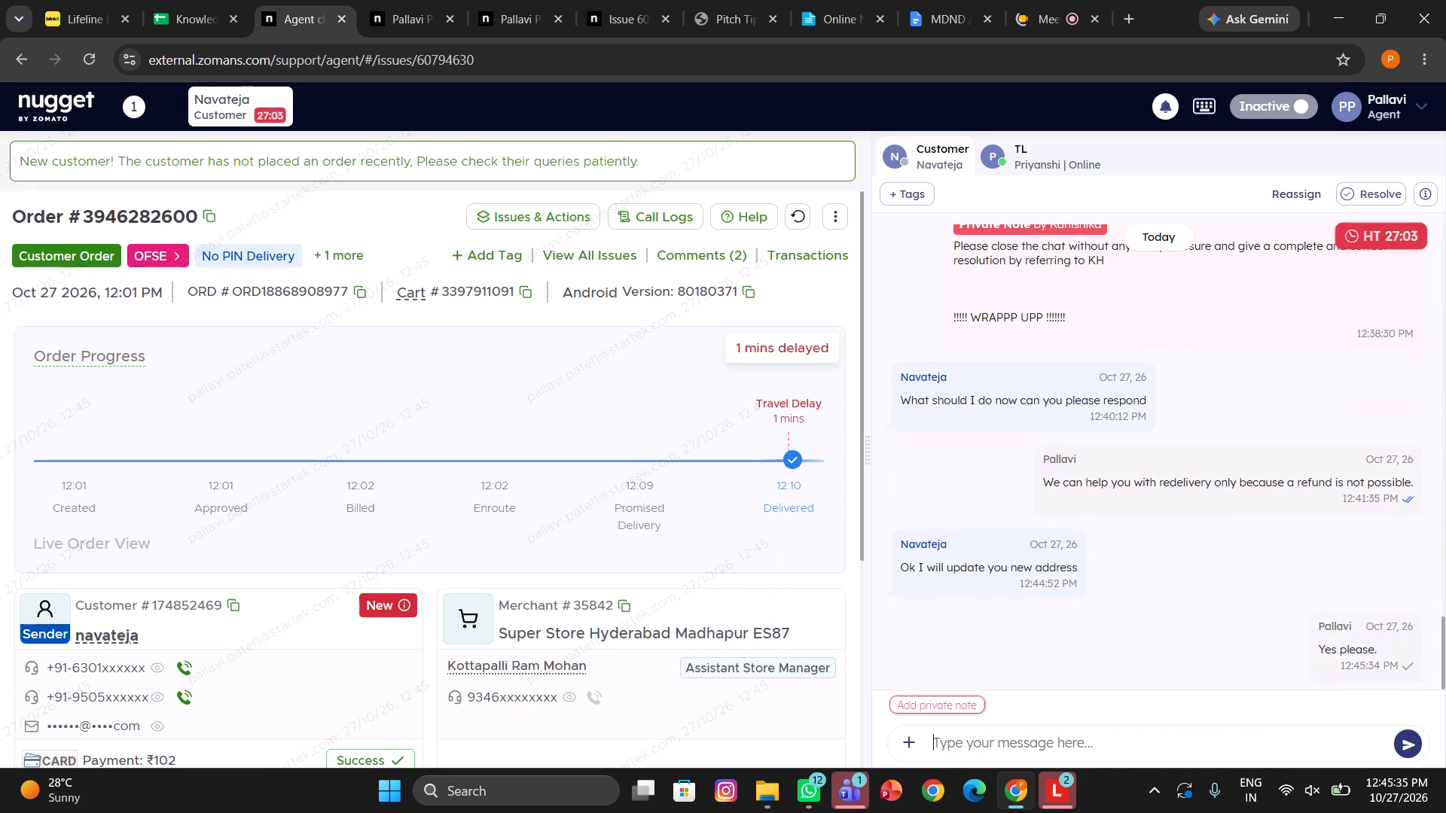
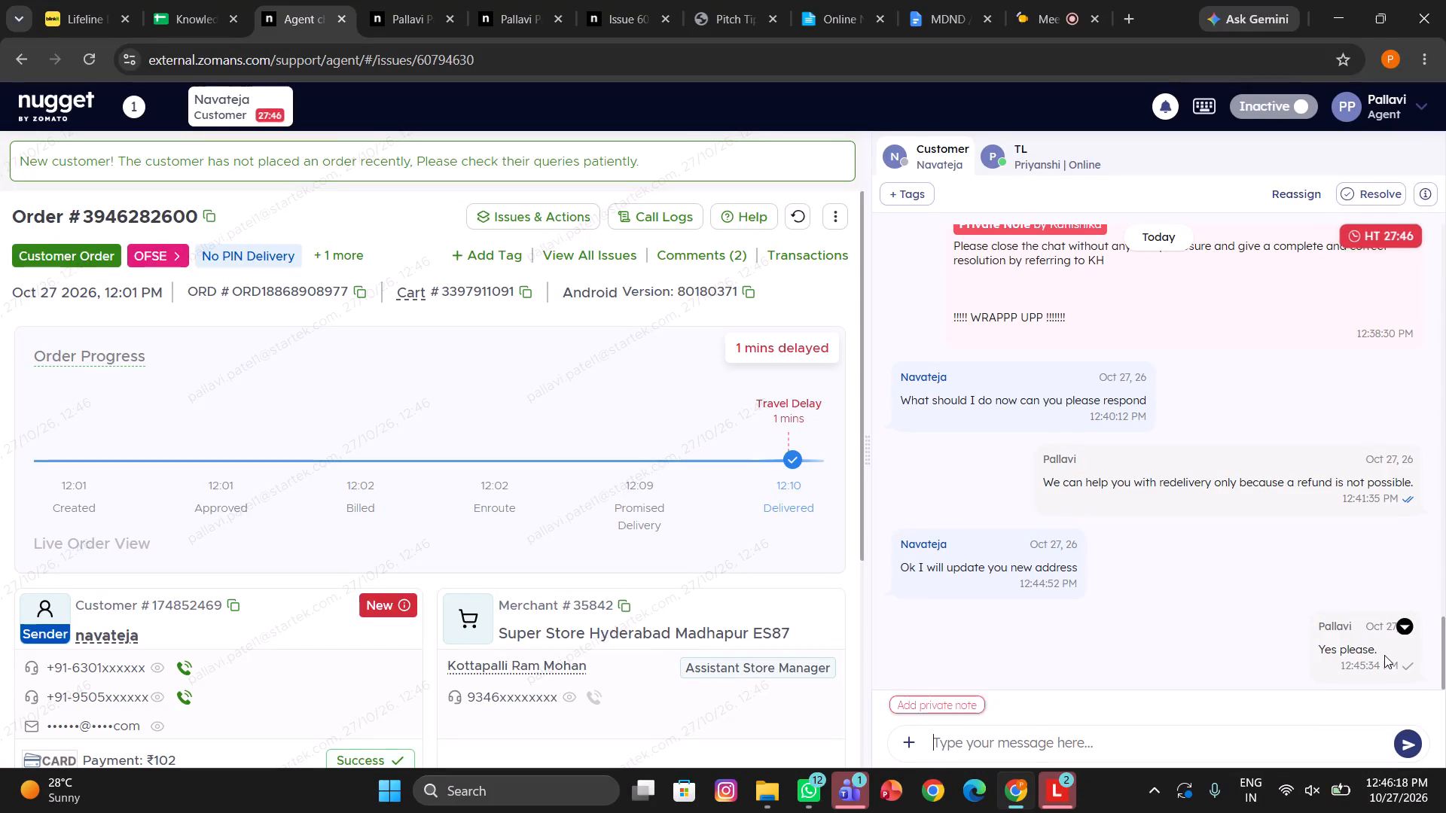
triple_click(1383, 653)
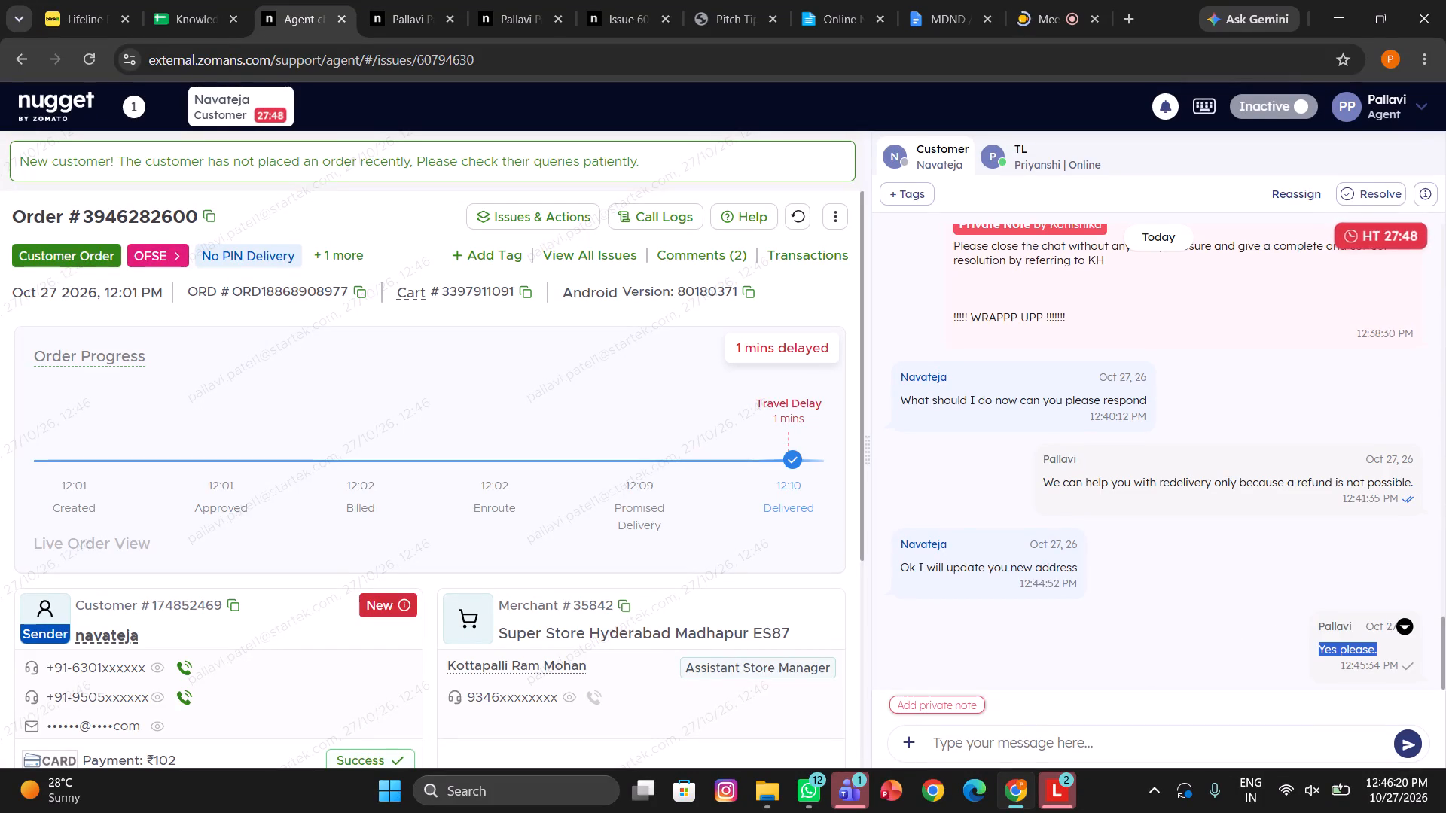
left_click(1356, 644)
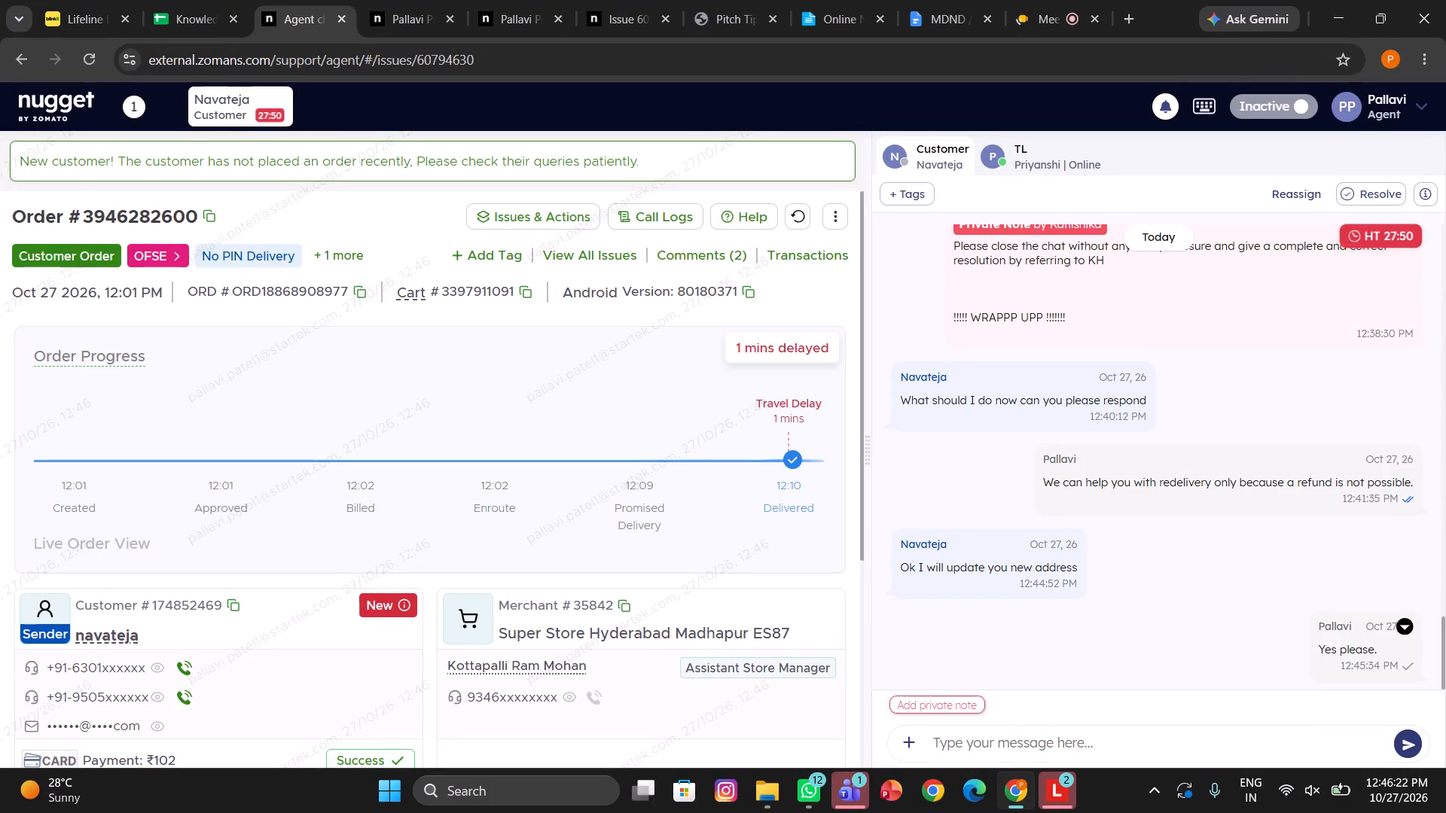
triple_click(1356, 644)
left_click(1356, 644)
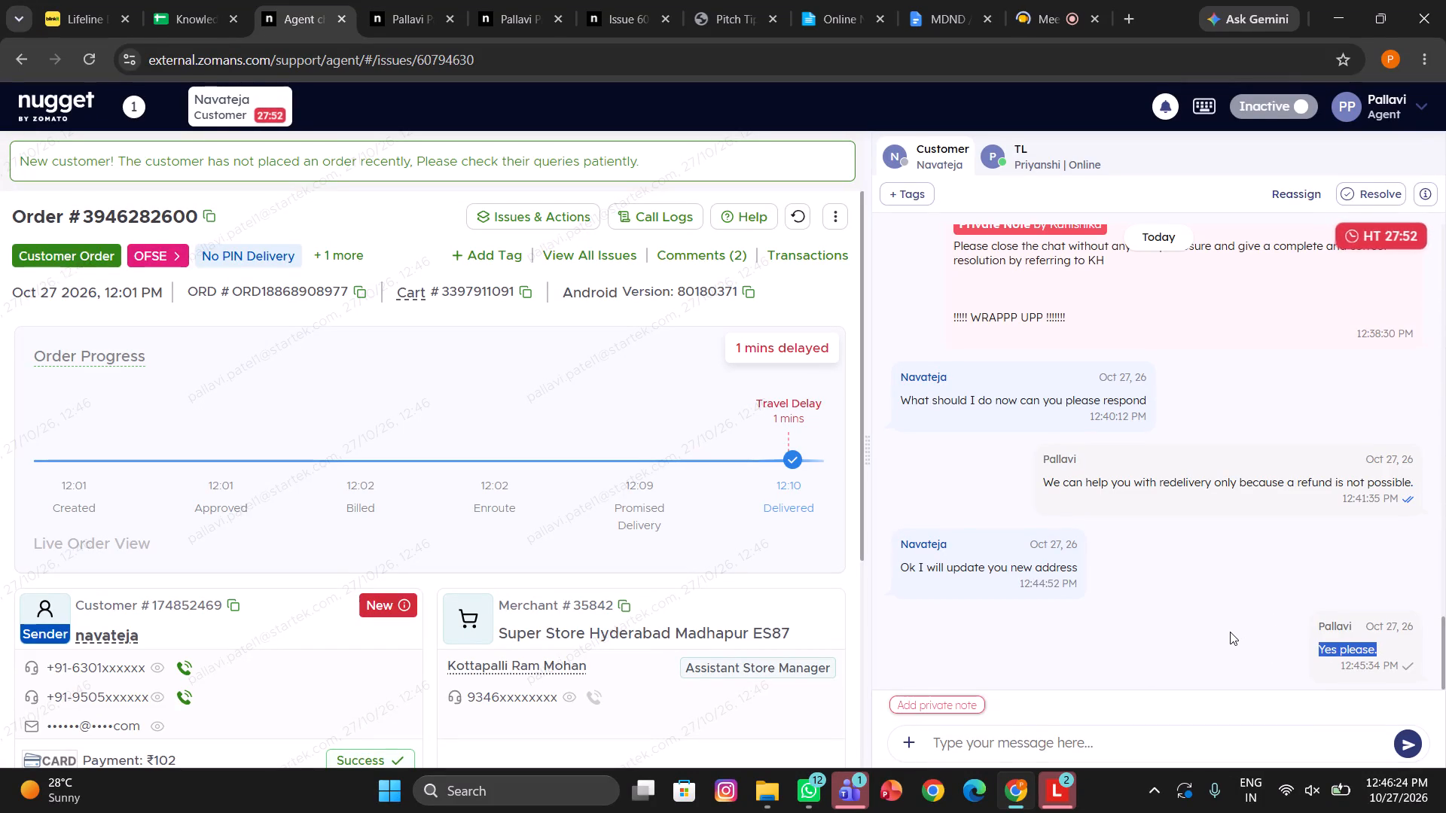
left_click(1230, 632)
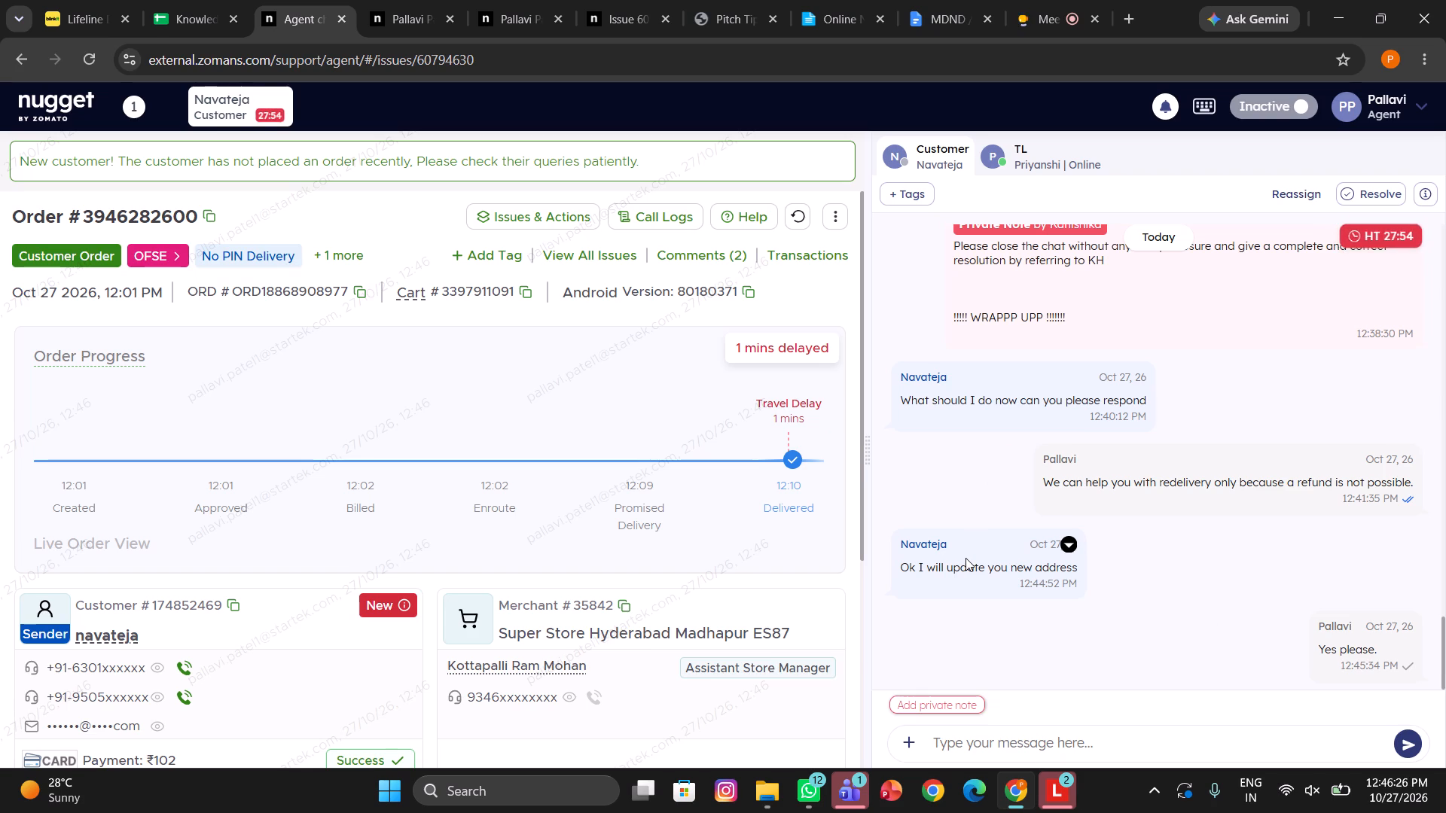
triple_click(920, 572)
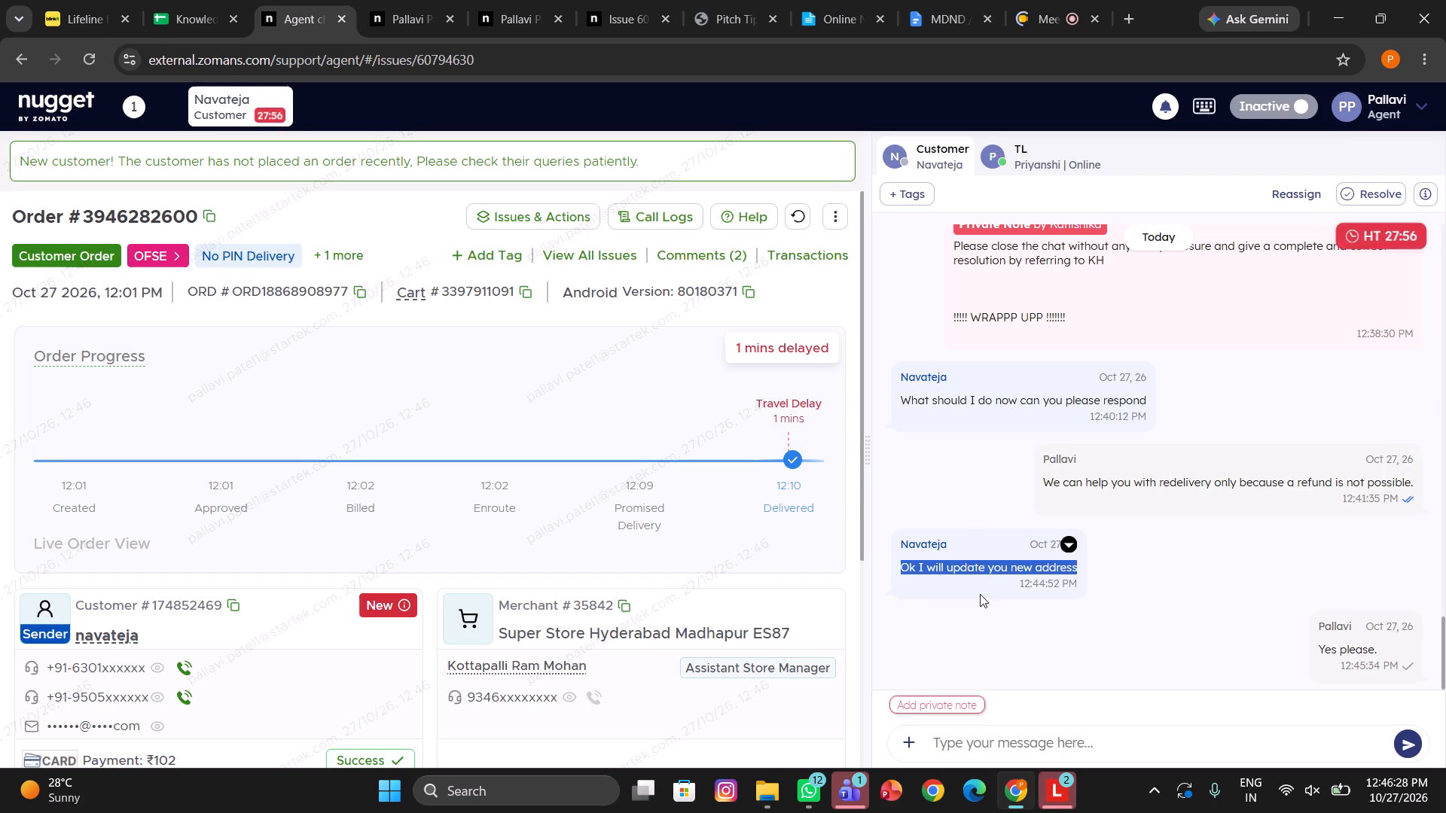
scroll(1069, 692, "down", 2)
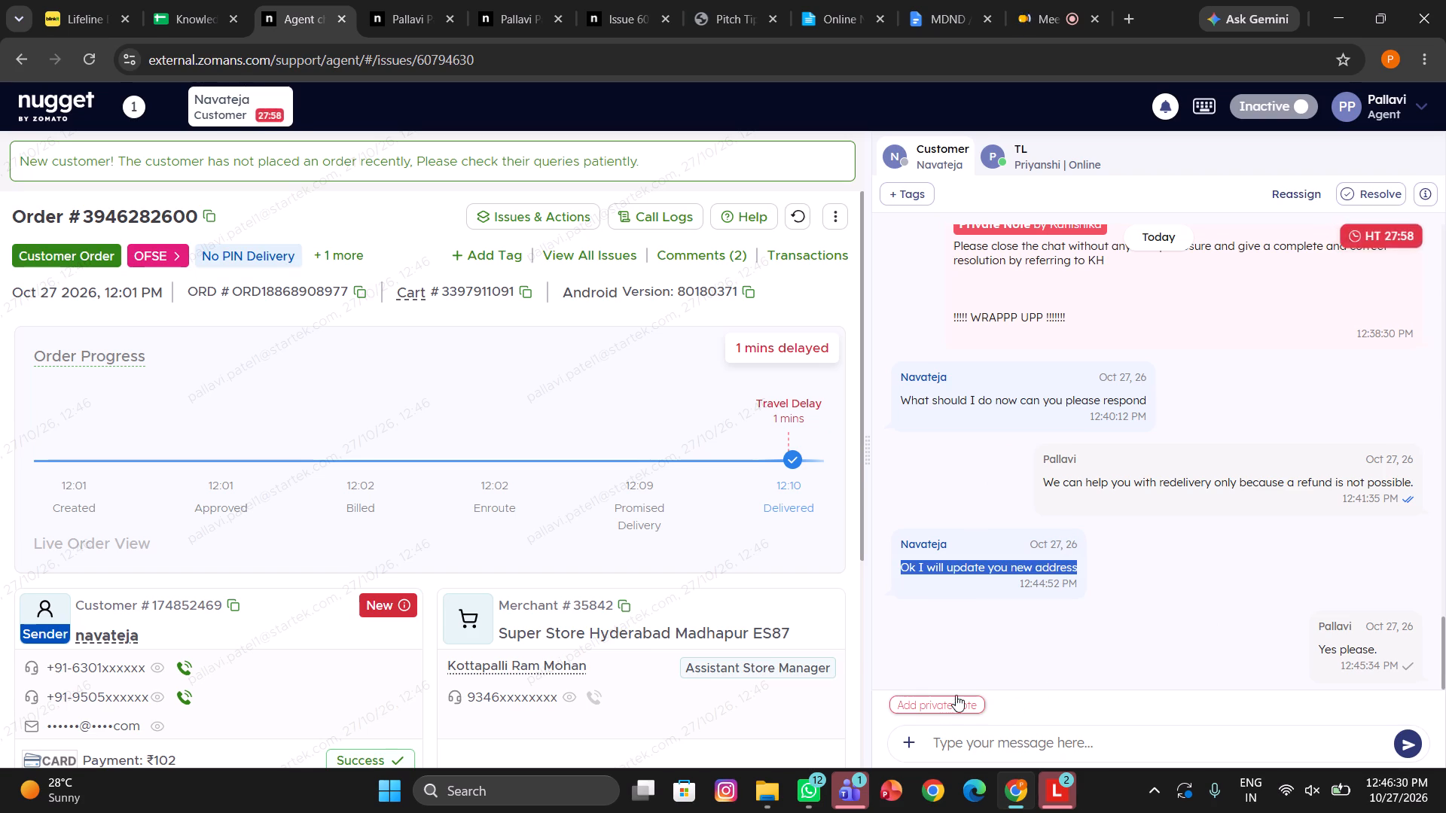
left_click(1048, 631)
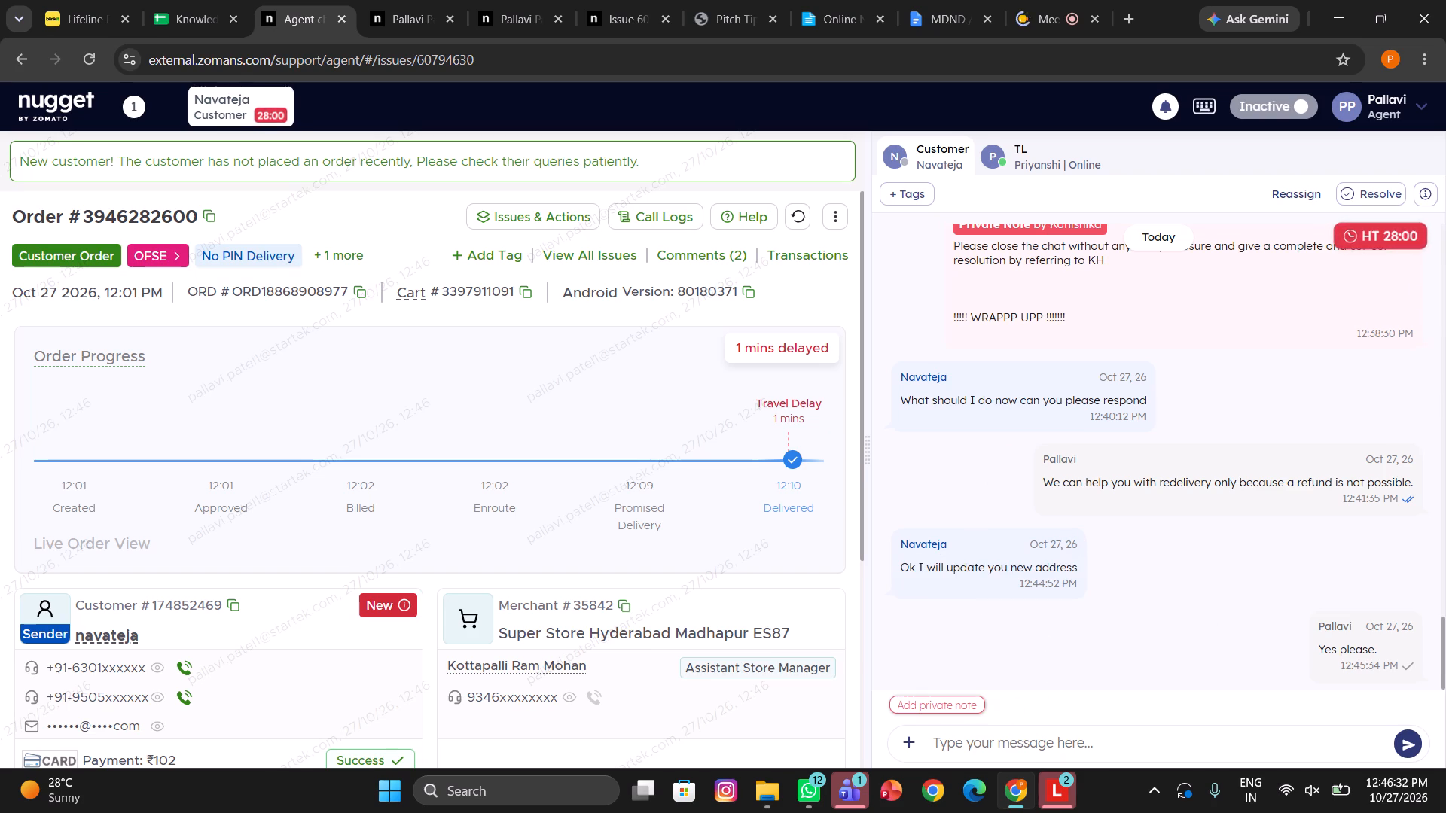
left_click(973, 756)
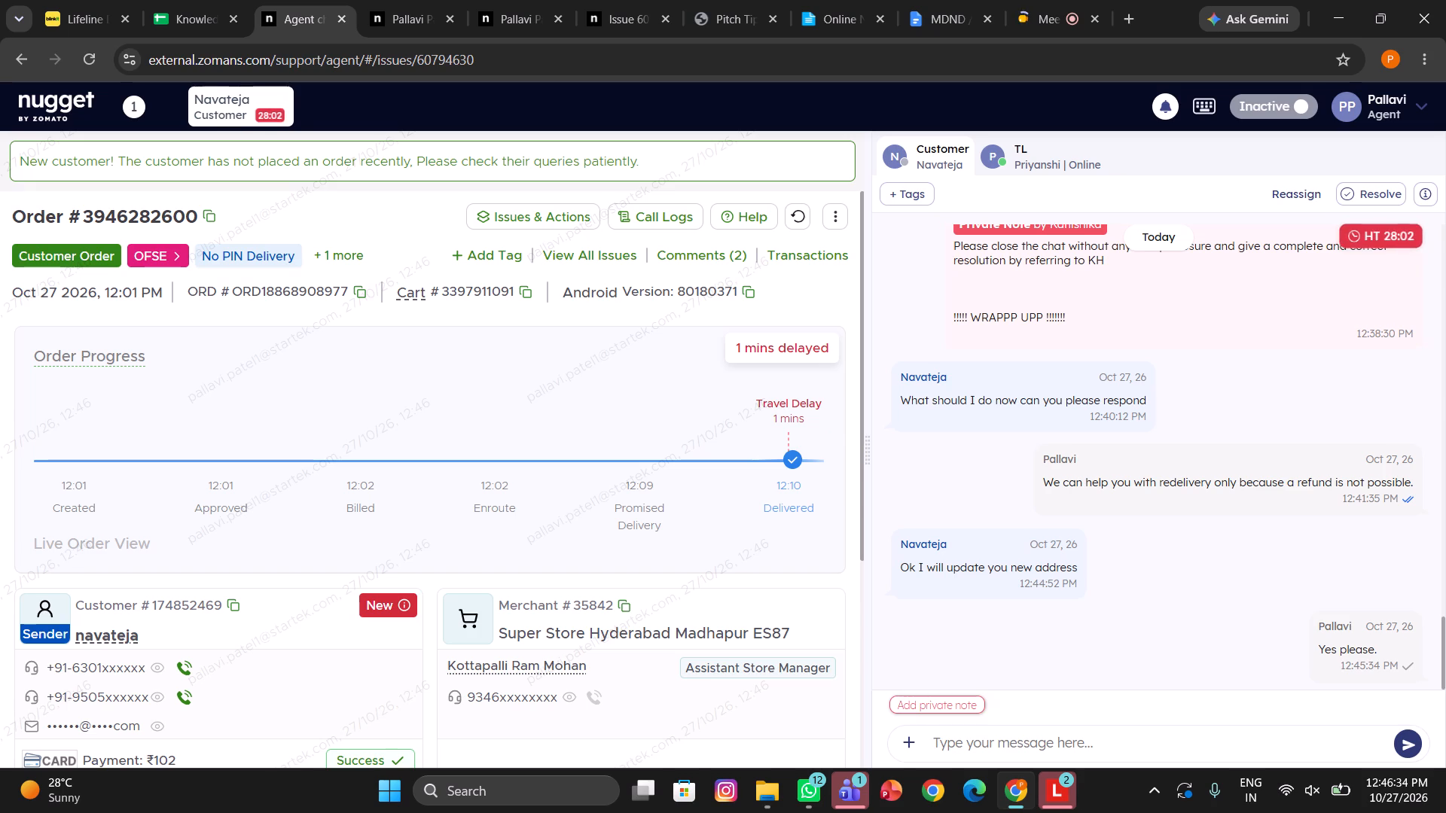
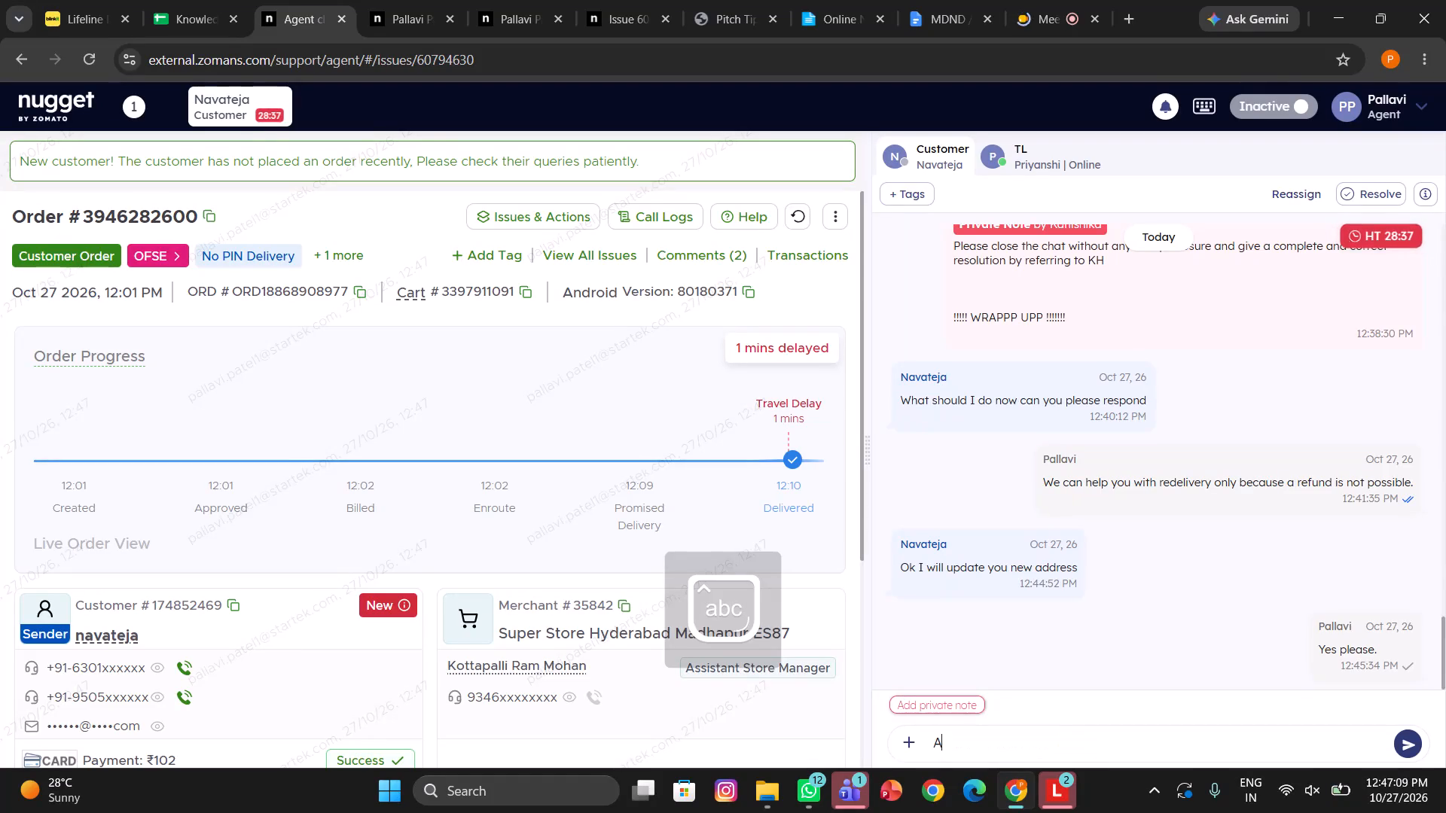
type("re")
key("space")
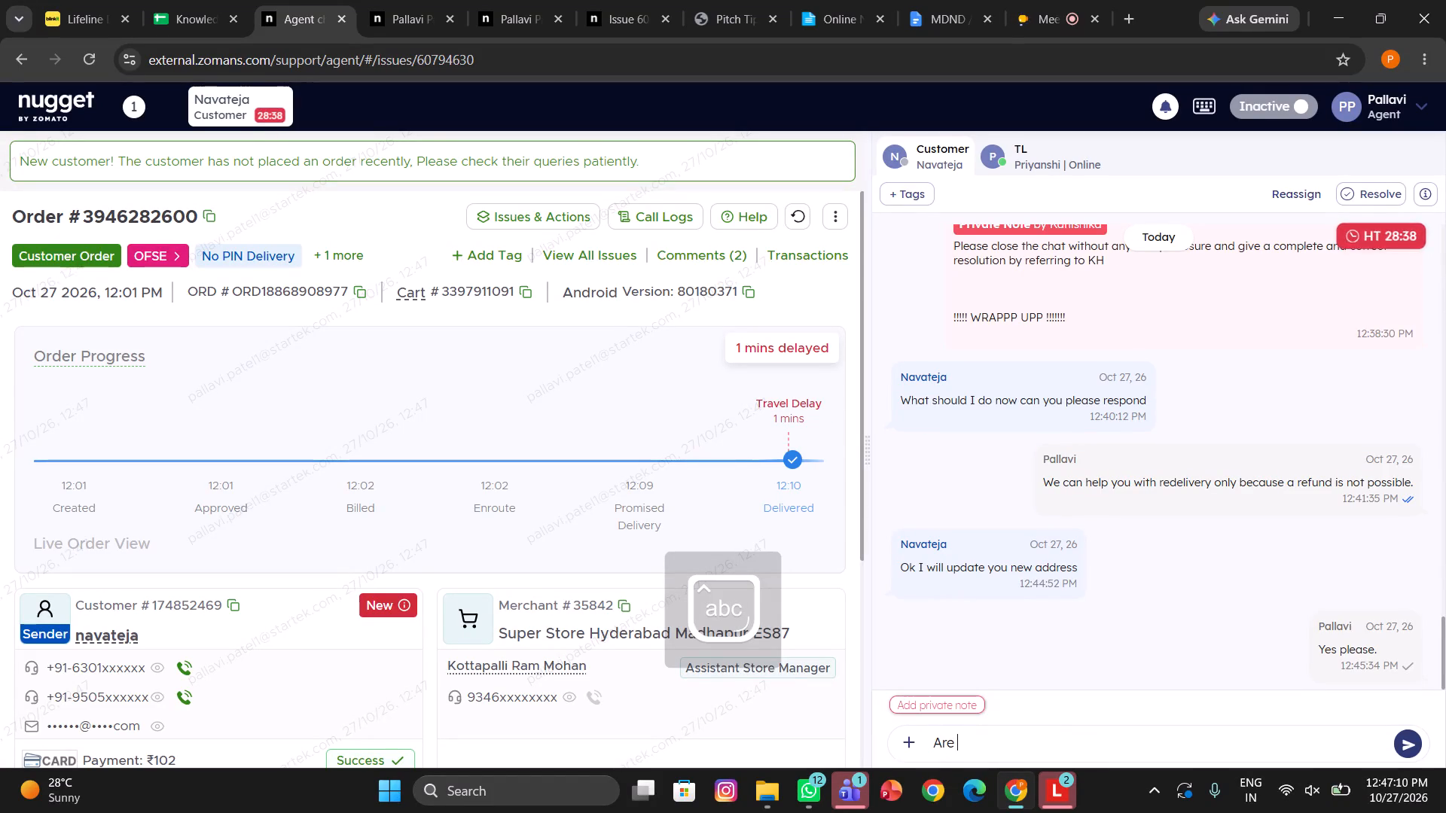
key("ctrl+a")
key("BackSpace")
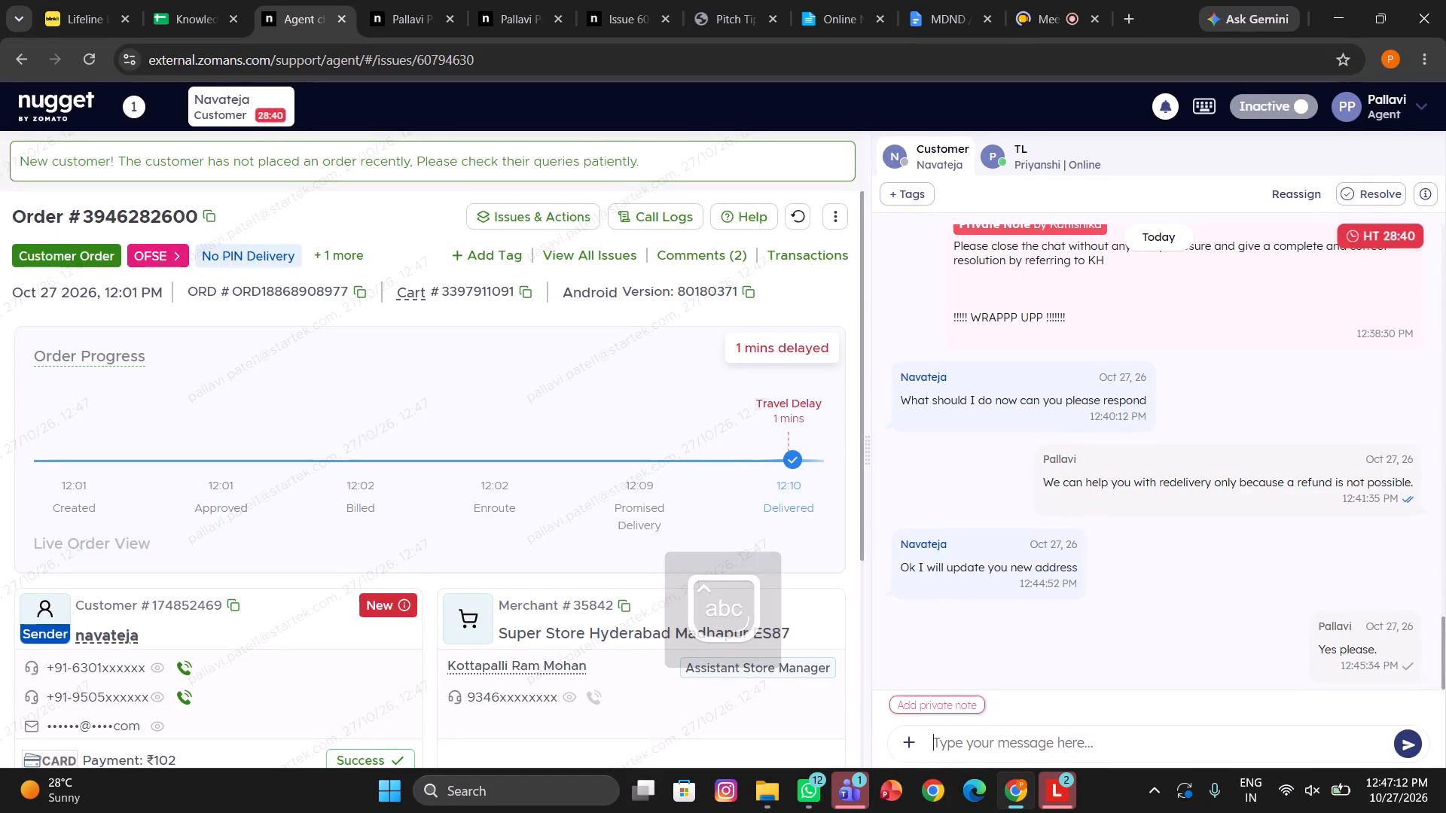
Close the Productivity Hours tab and the two tabs after it, up to the Pitch Tips document.
left_click(452, 20)
left_click(452, 20)
left_click(452, 20)
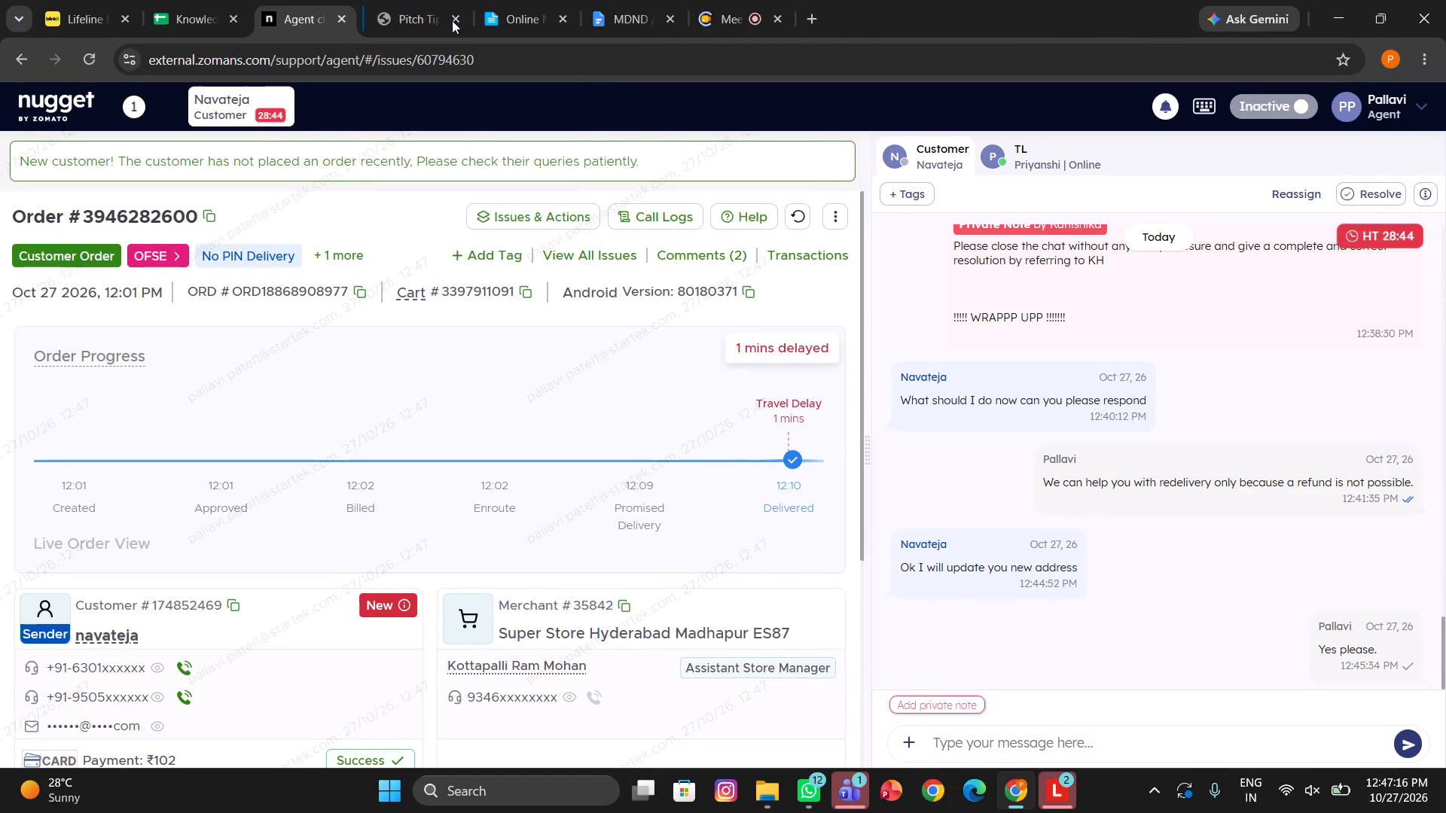
Look through the first pages of the Pitch Tips document for a suitable reply, checking the open redelivery chat for customer responses.
left_click(415, 16)
left_click(671, 389)
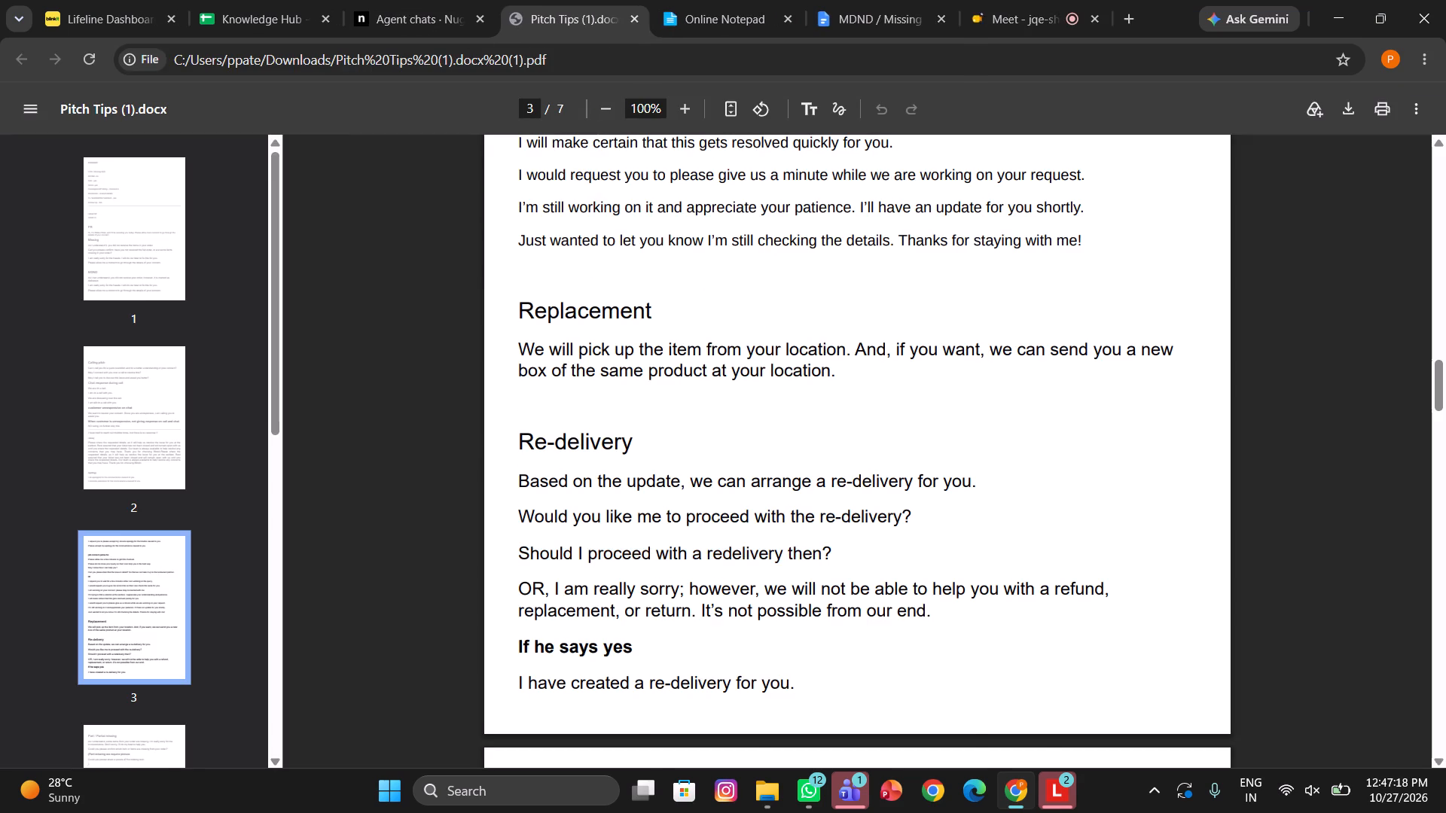
scroll(671, 389, "up", 15)
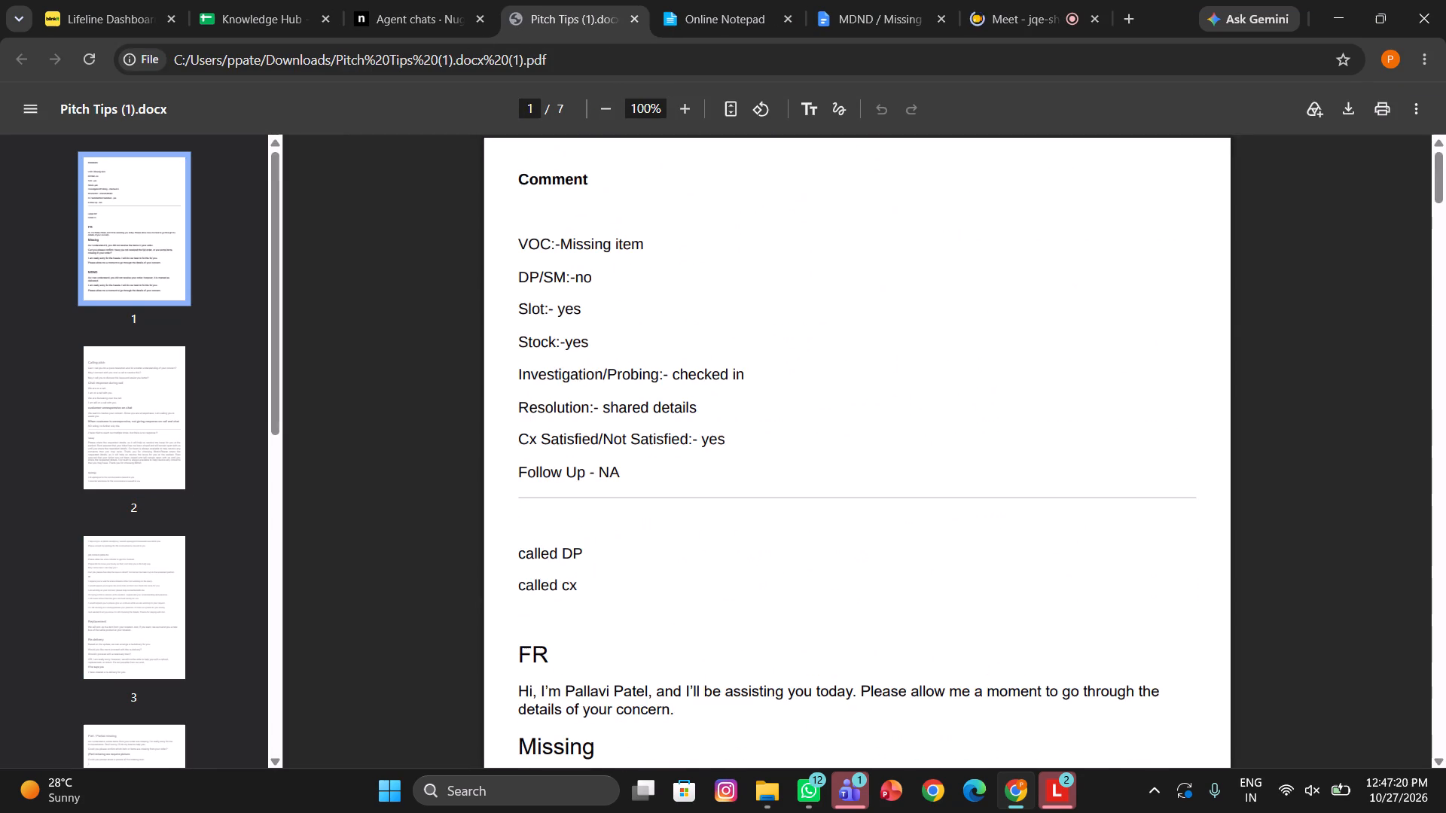
scroll(671, 389, "down", 3)
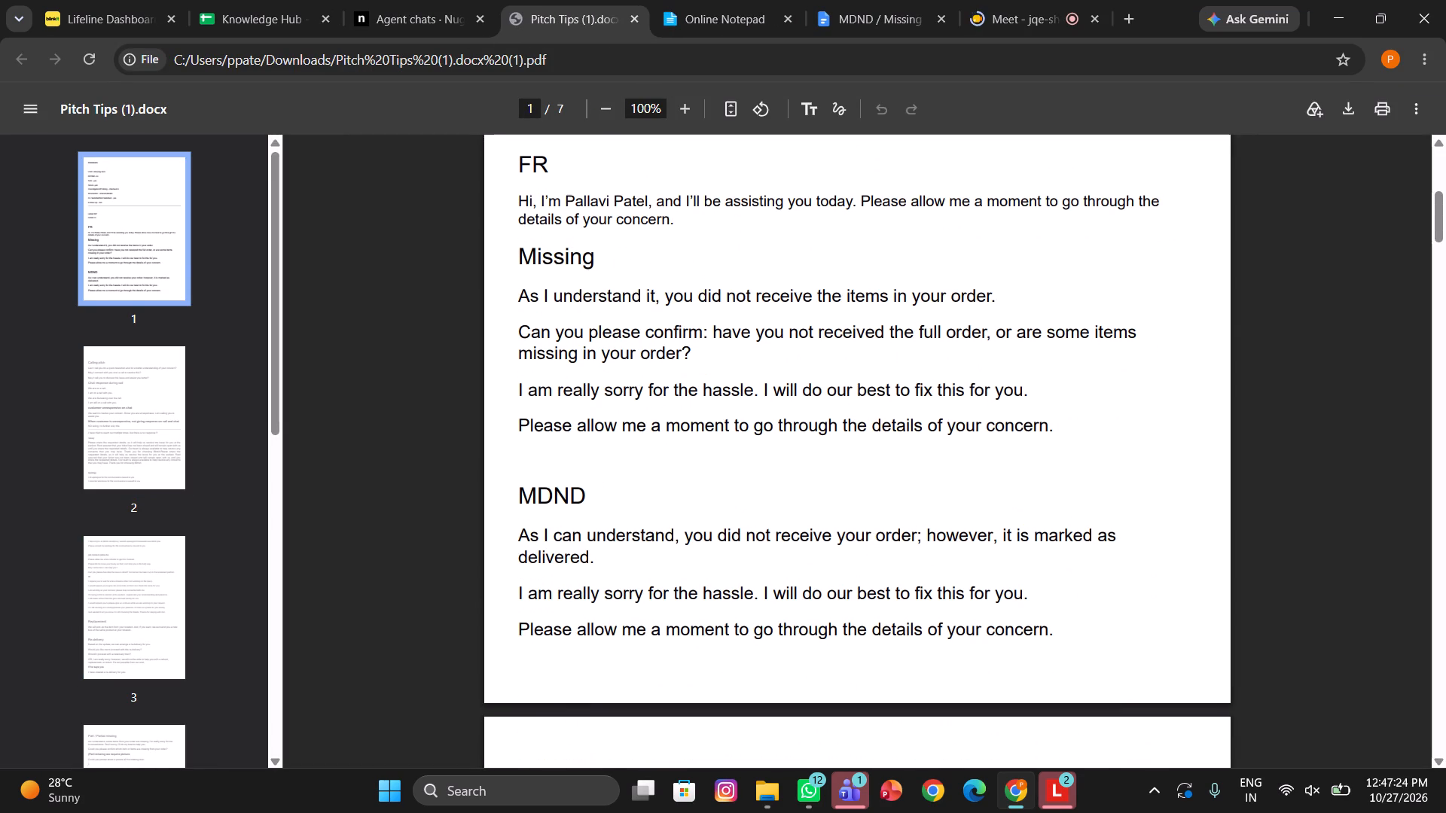
left_click(599, 388)
scroll(599, 388, "up", 2)
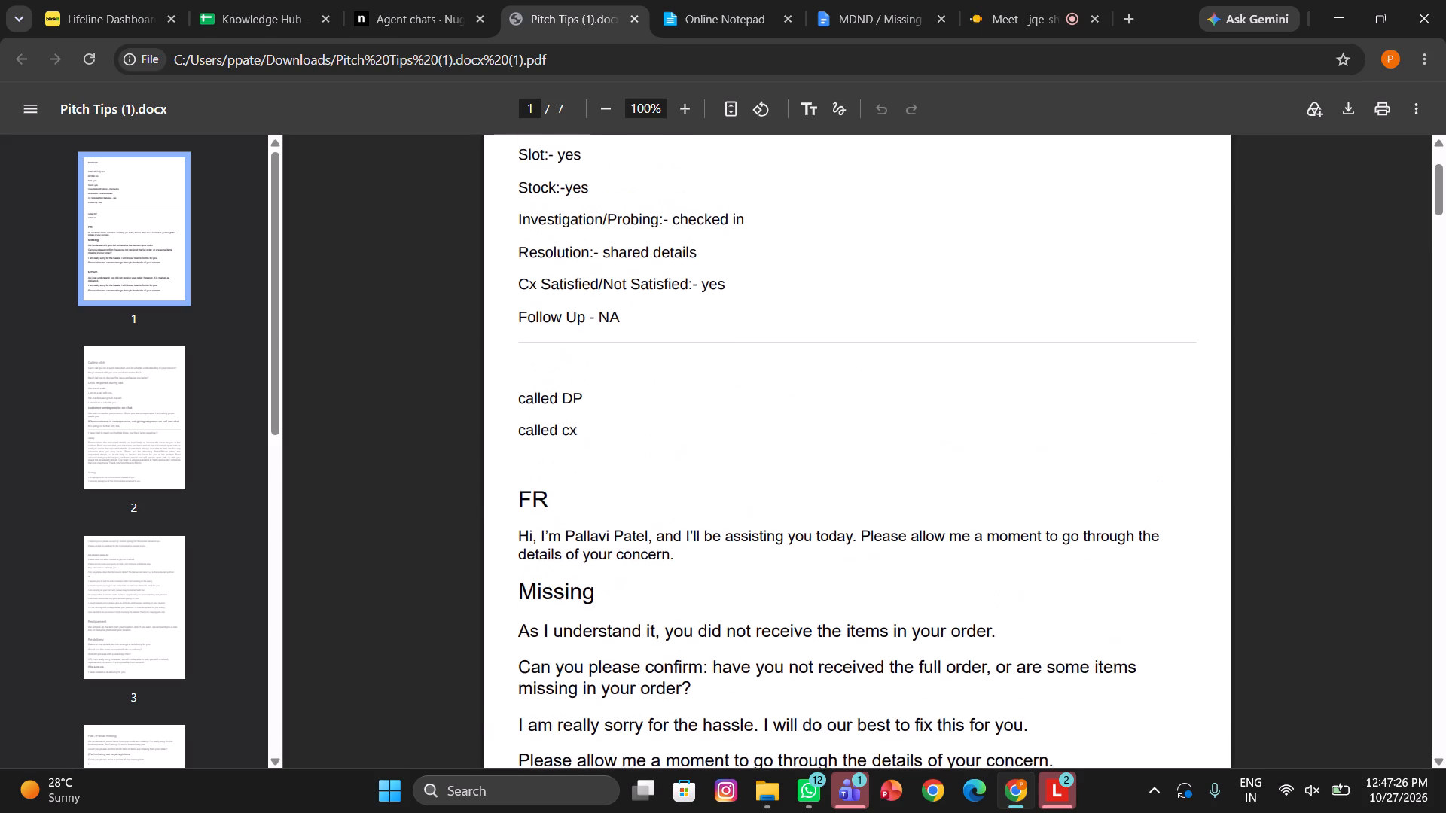
scroll(599, 388, "up", 1)
scroll(599, 388, "down", 5)
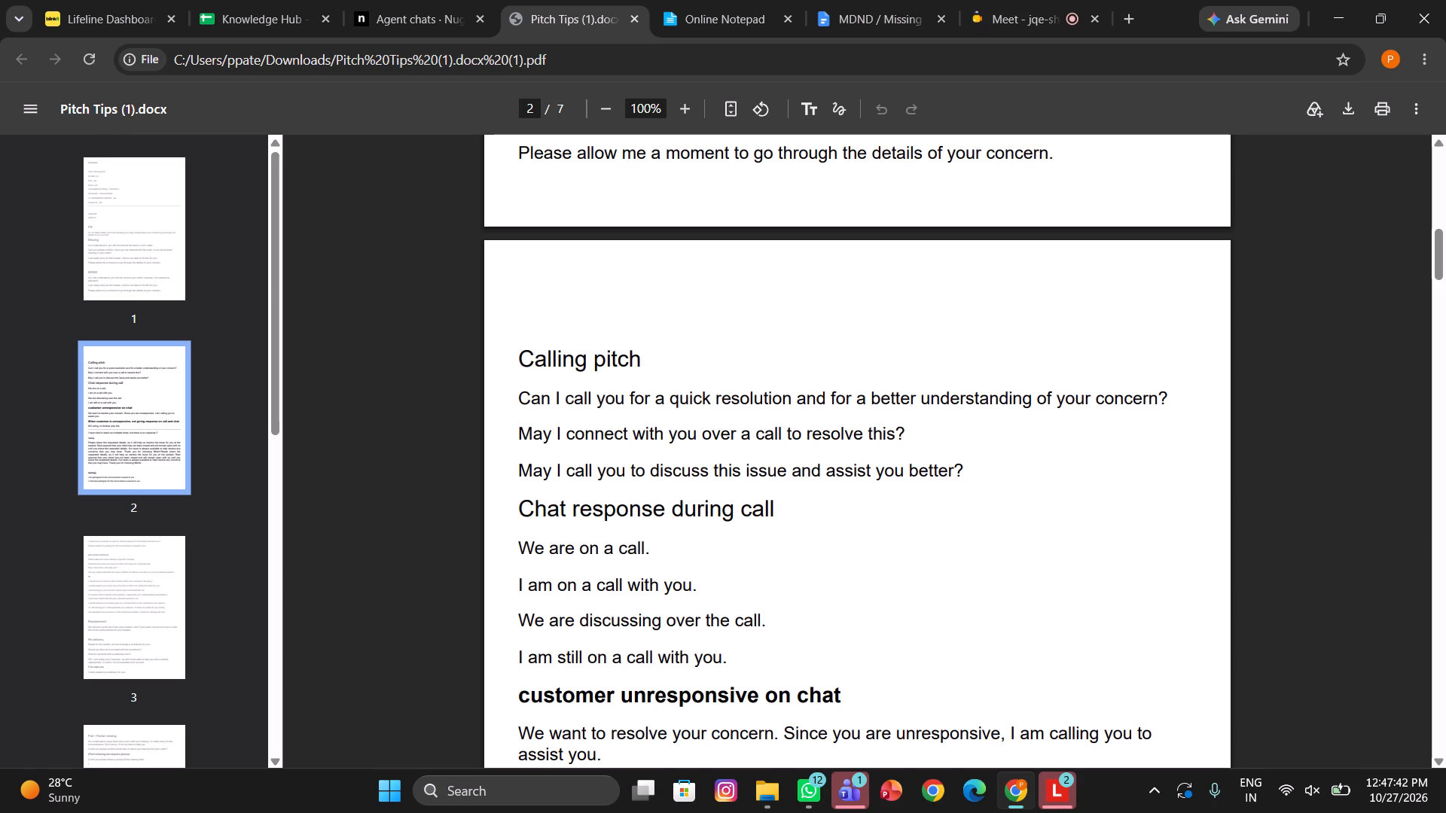
scroll(599, 388, "up", 6)
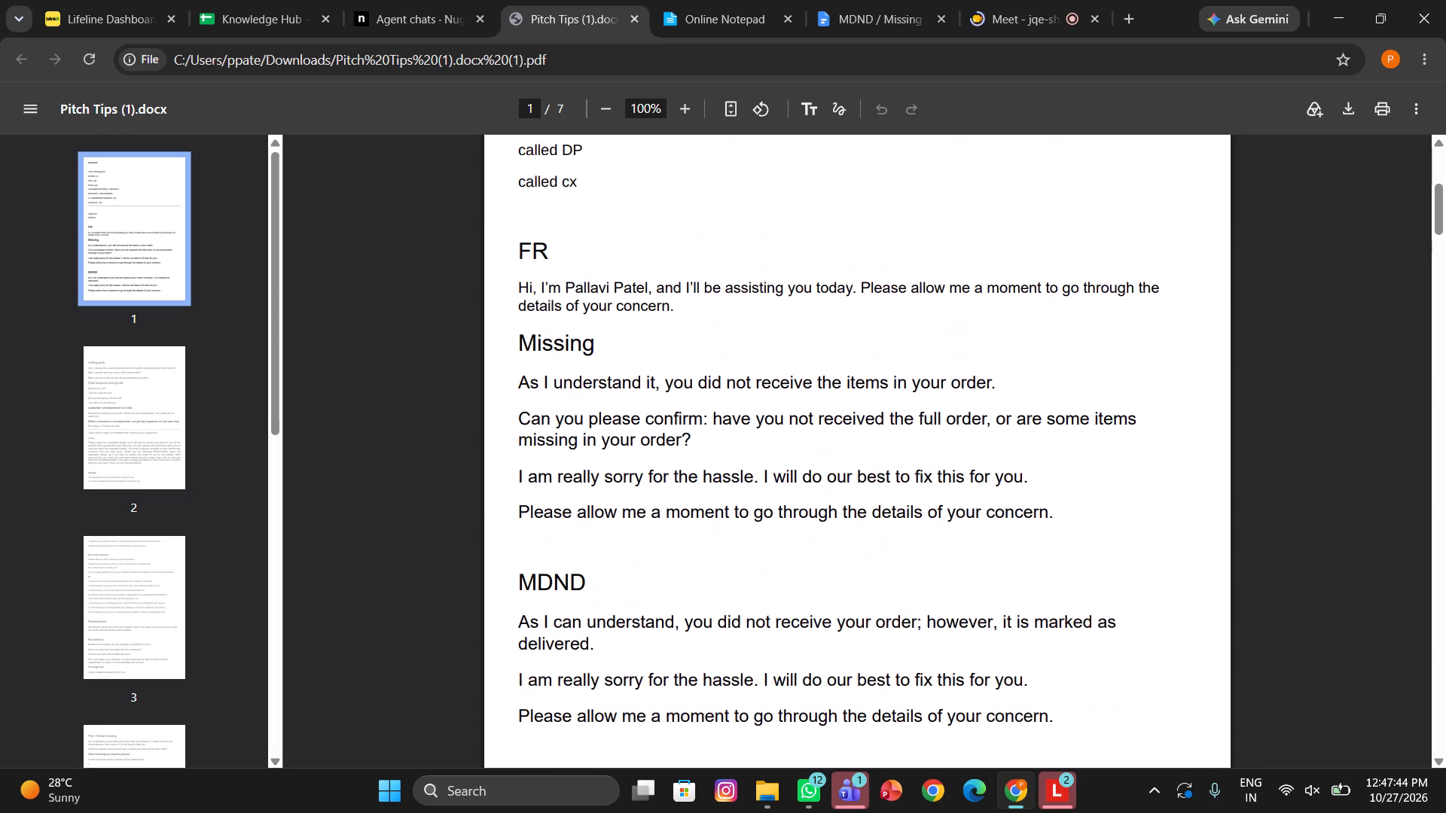
scroll(599, 388, "down", 4)
left_click(435, 2)
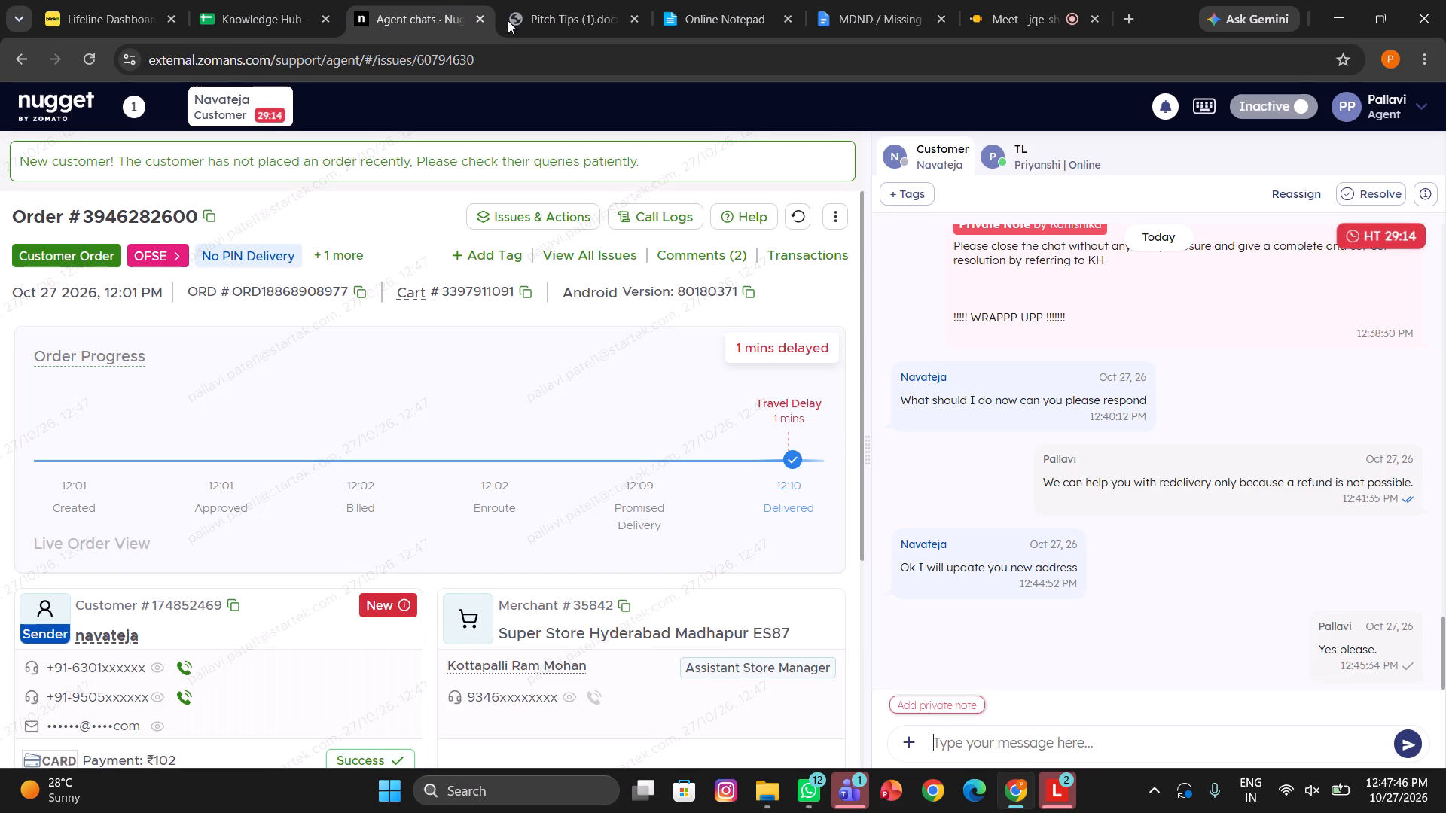
scroll(867, 344, "down", 1)
left_click(560, 2)
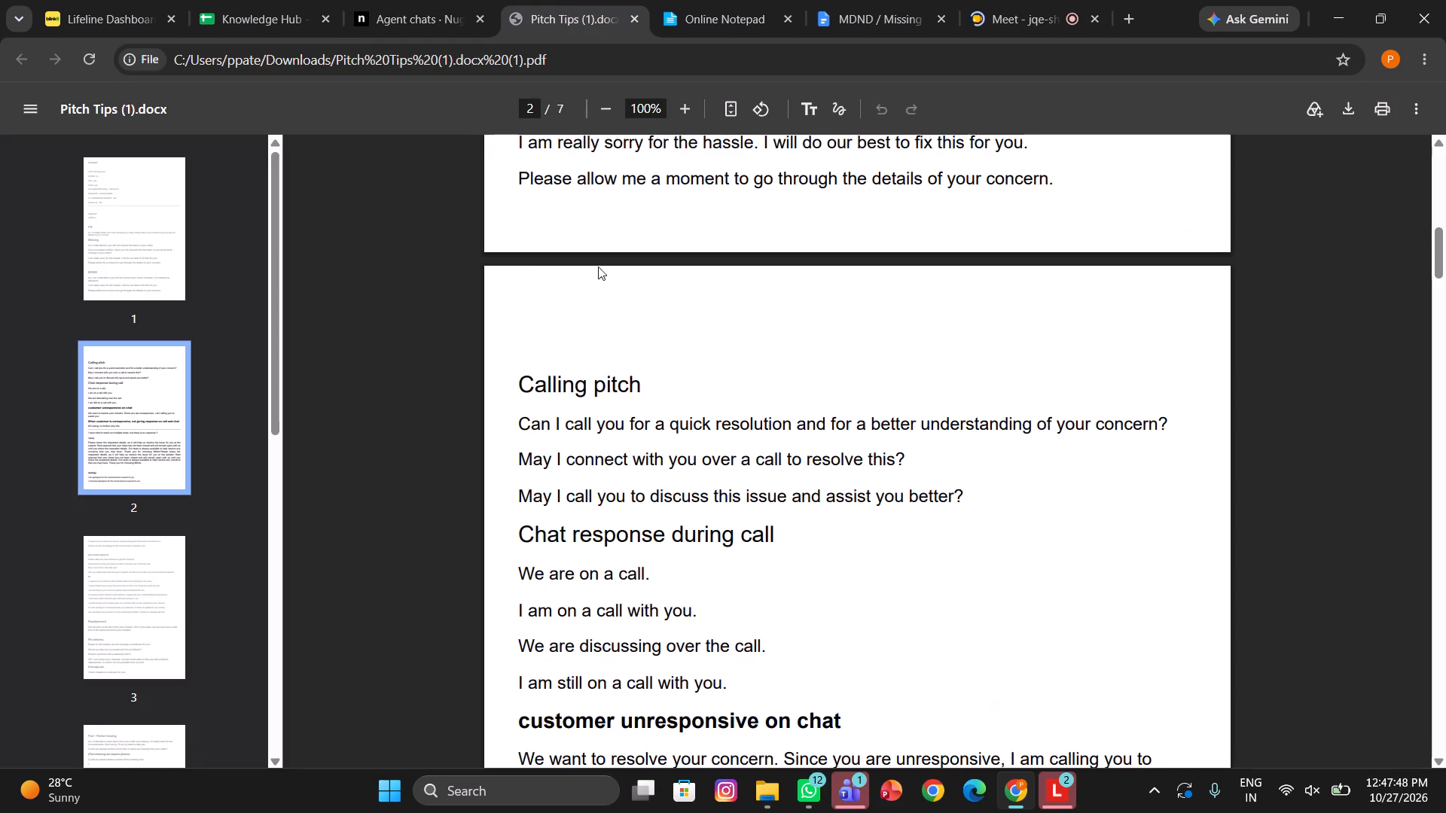
left_click(606, 410)
scroll(606, 410, "up", 3)
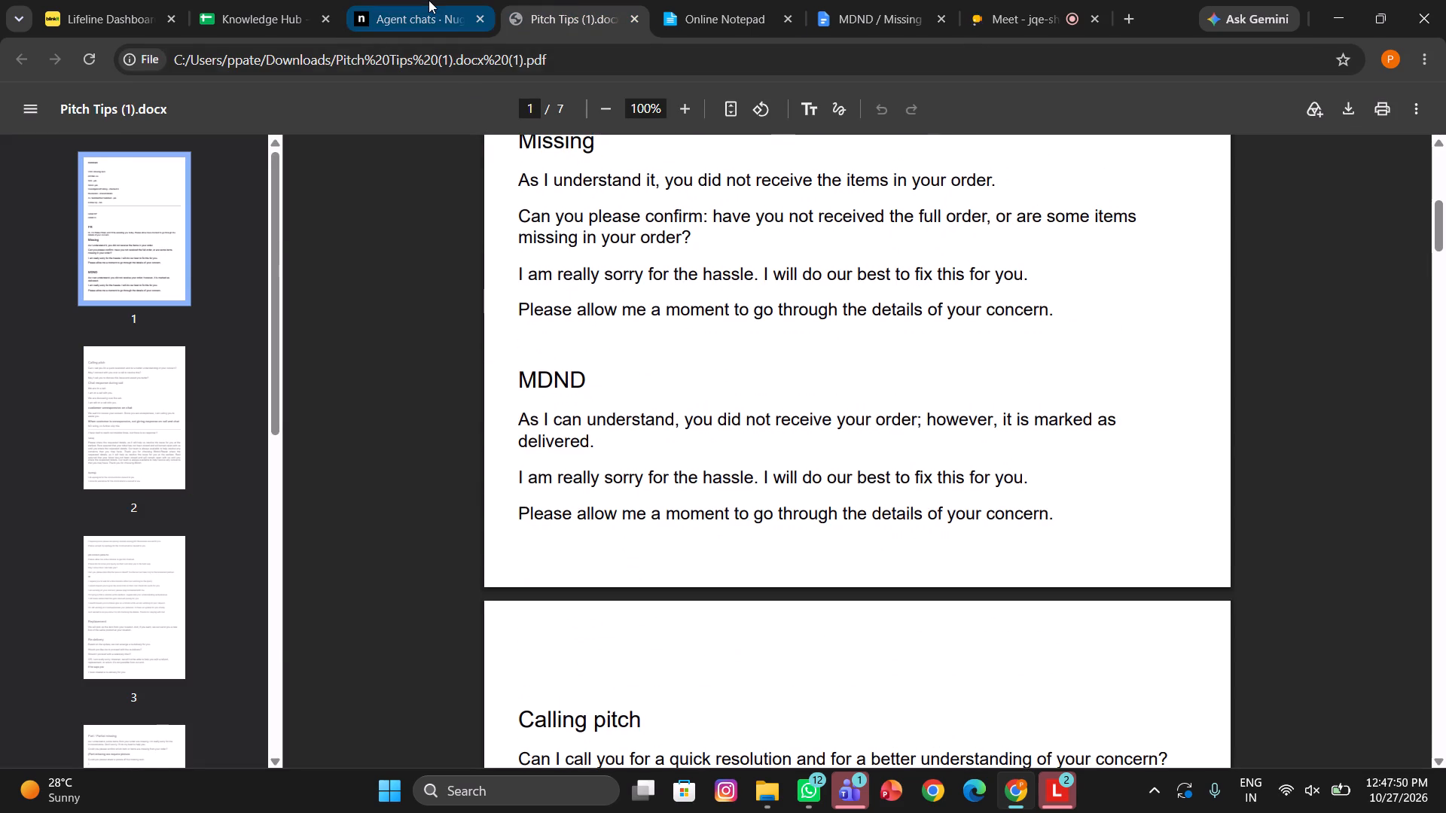
left_click(426, 0)
scroll(983, 461, "down", 1)
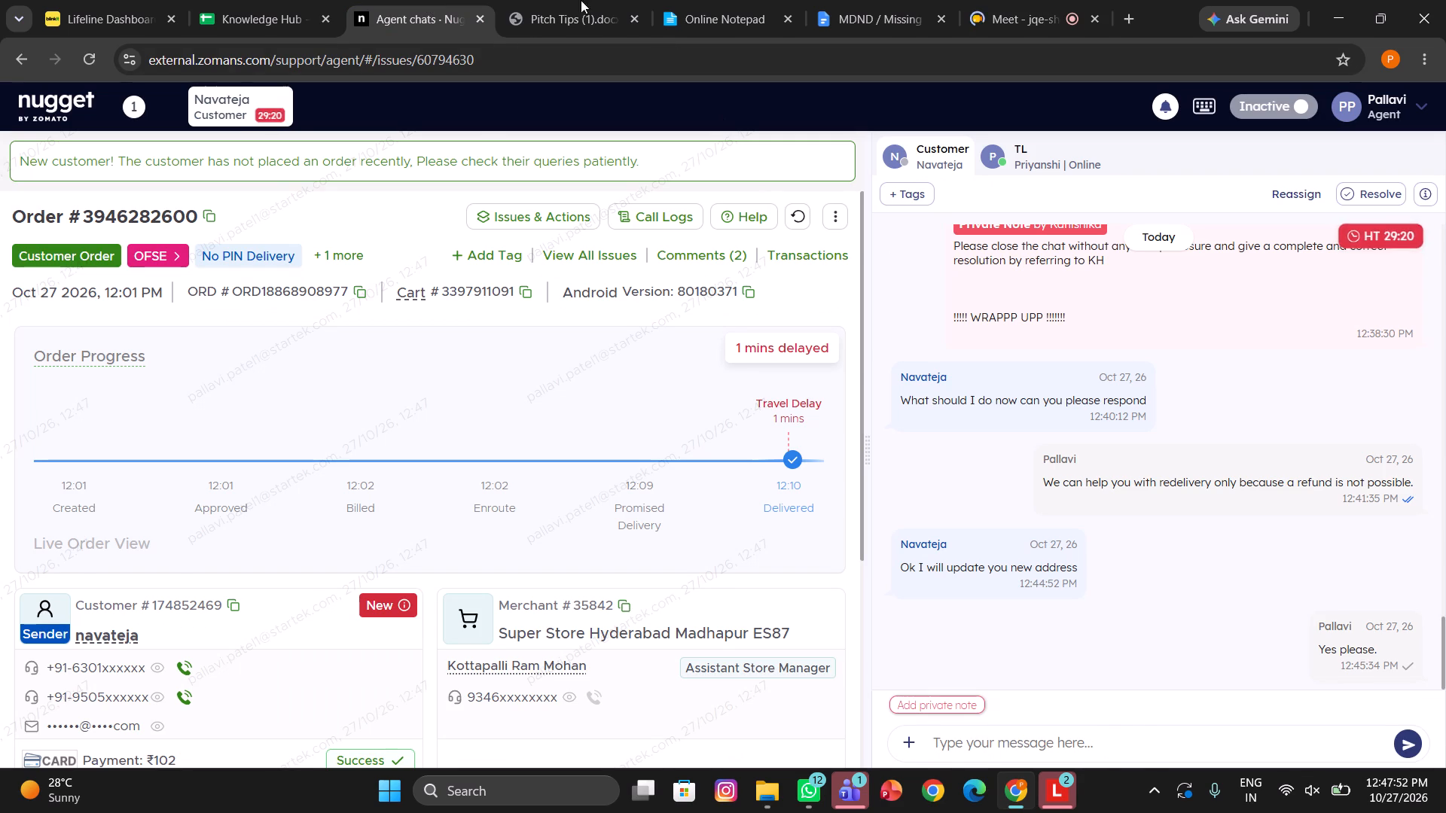
left_click(546, 0)
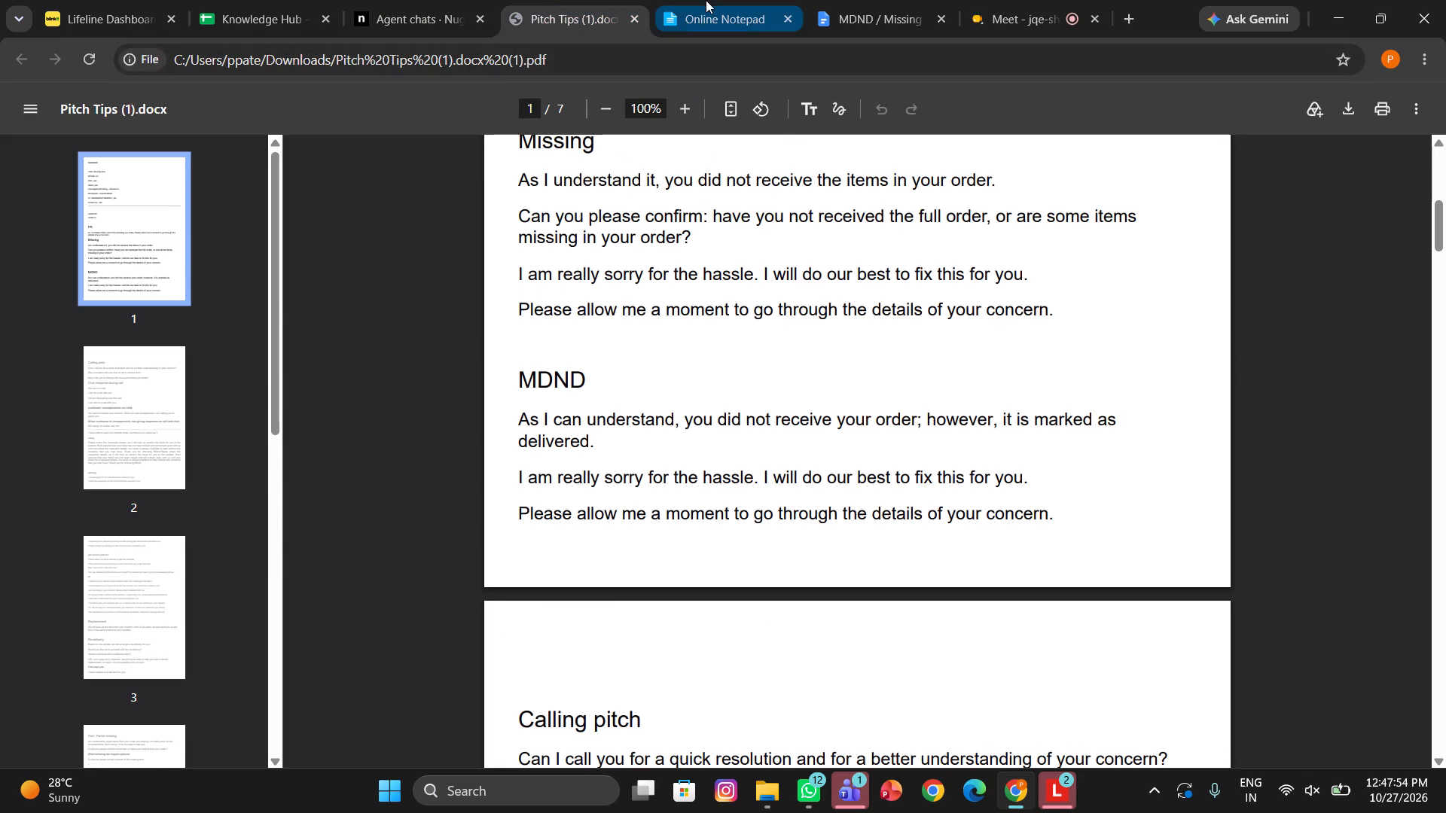
Read the "Cx is away" responses in the MDND / Missing Response Sheet and return to the customer's chat.
left_click(706, 0)
left_click(843, 27)
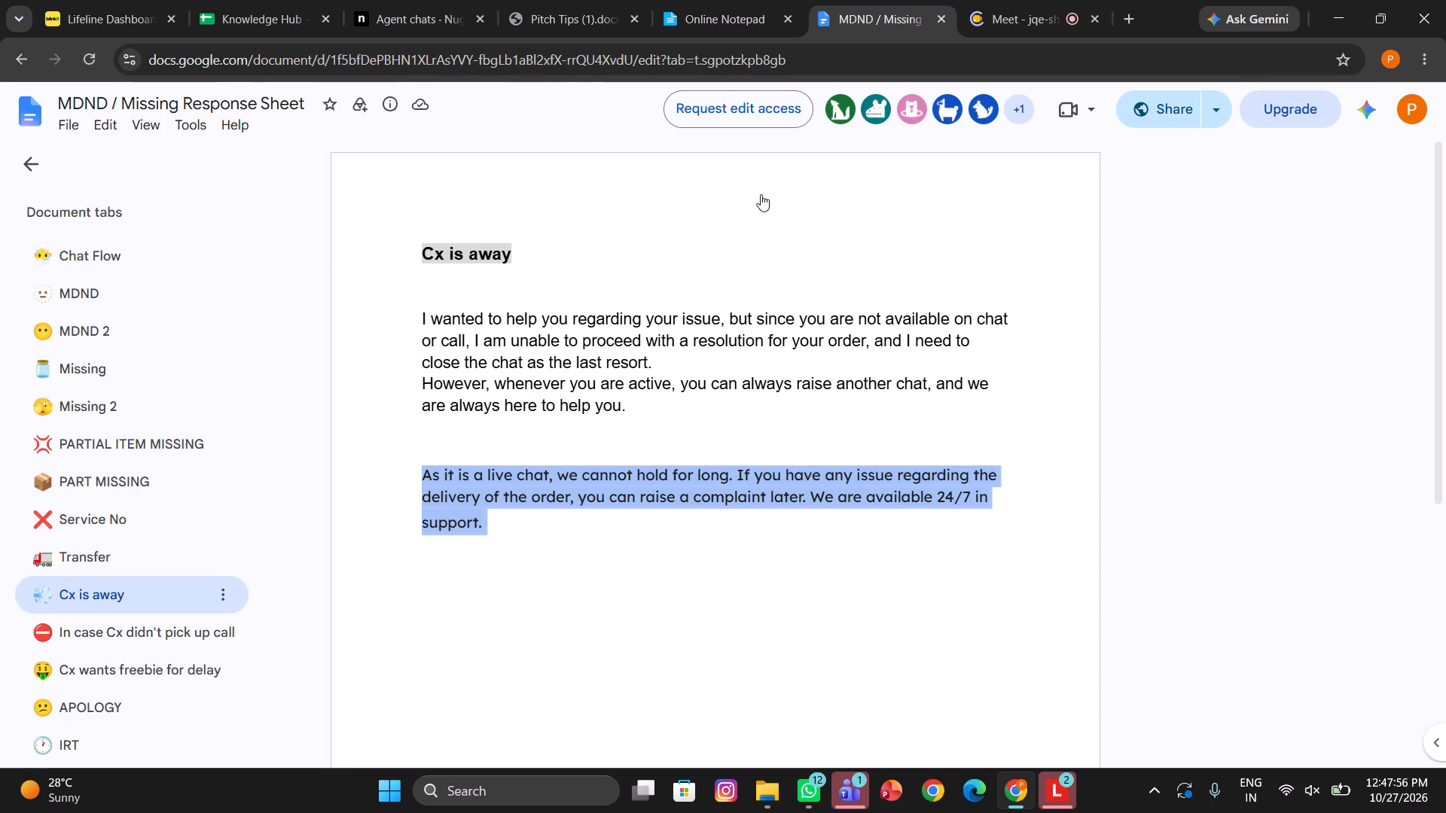
left_click(691, 384)
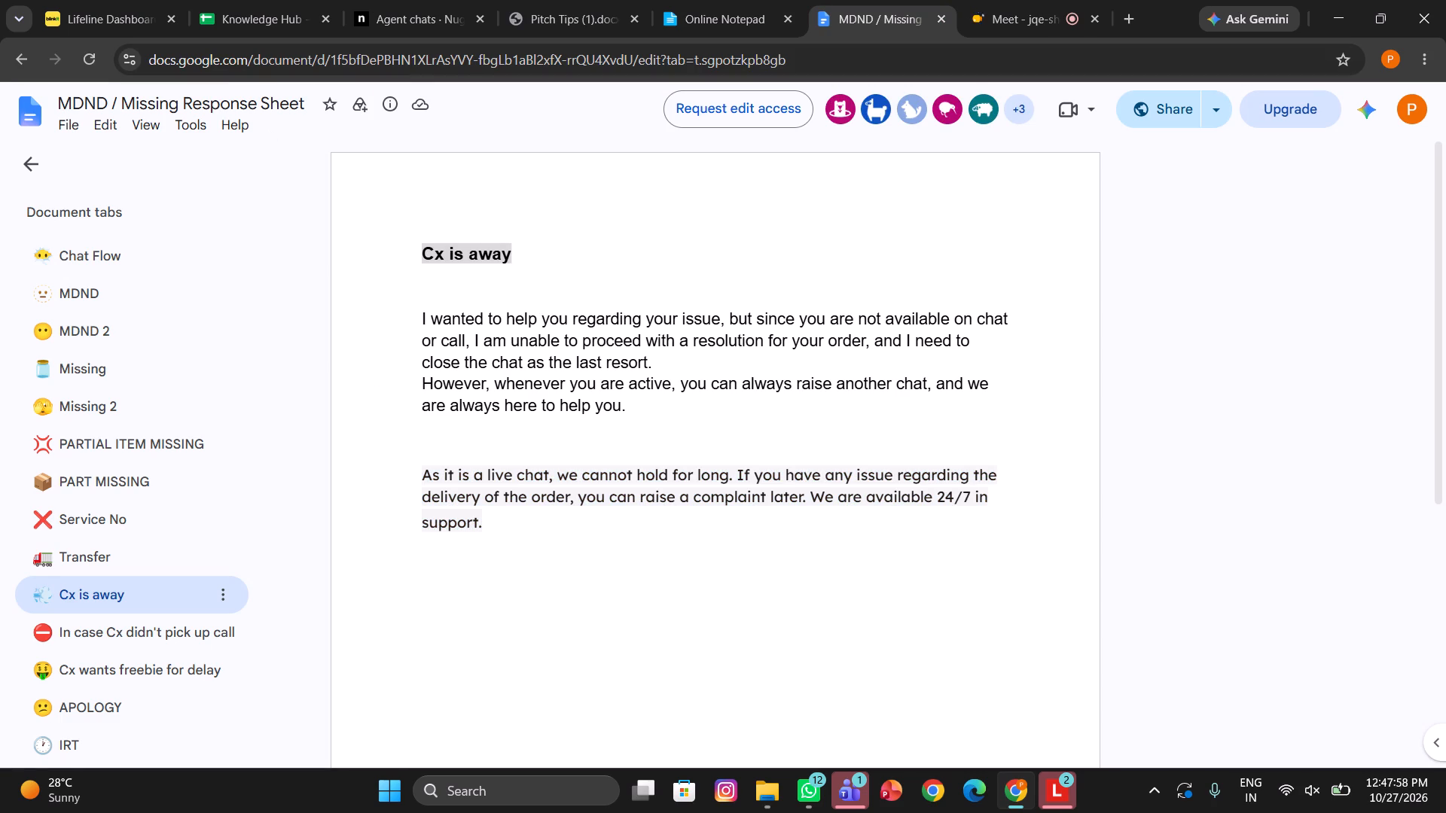
left_click(459, 2)
scroll(1005, 375, "down", 2)
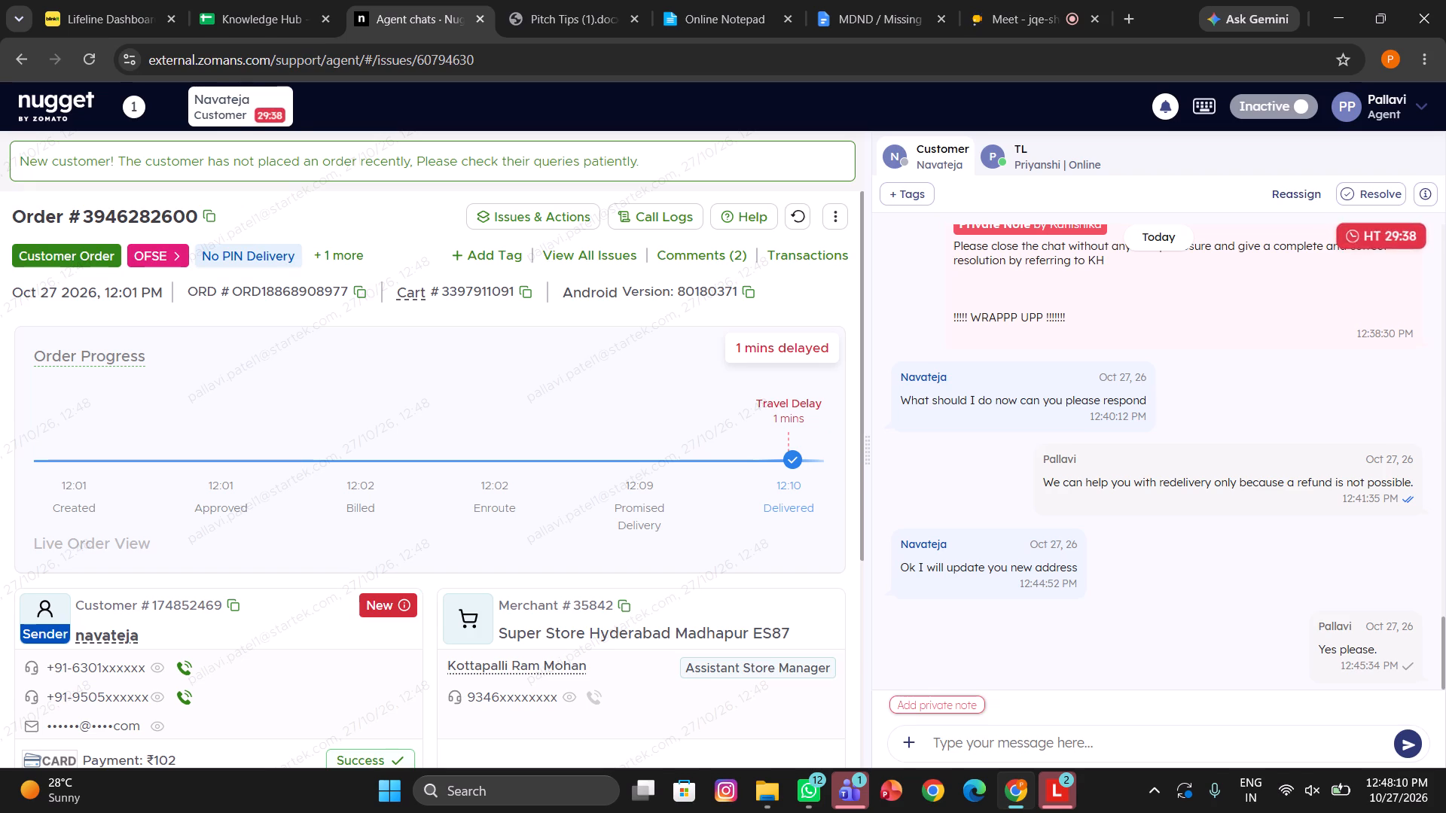
Review the calling pitch and unresponsive-customer lines in Pitch Tips, and recheck the redelivery chat for a reply.
left_click(569, 0)
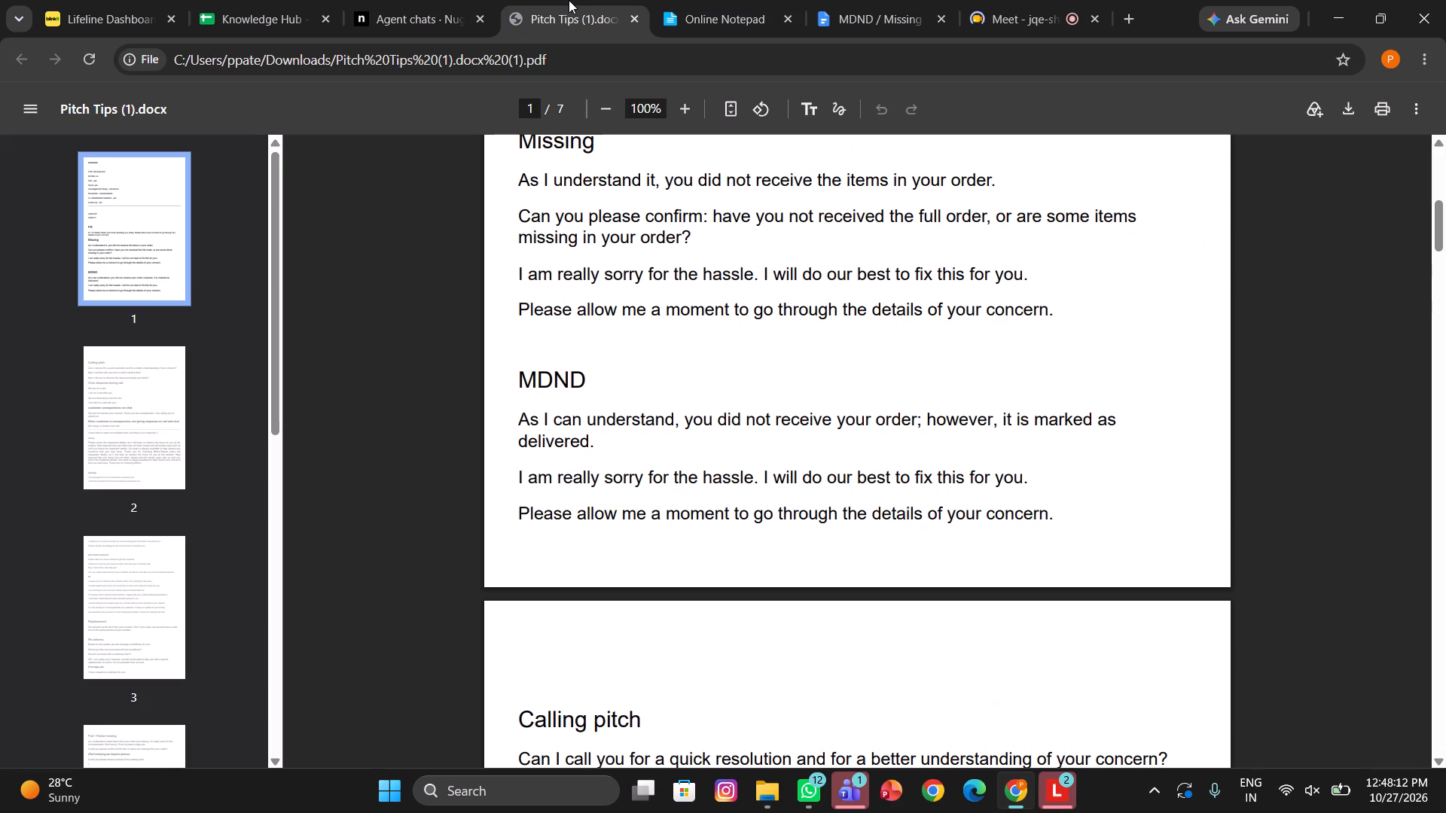
left_click(580, 490)
scroll(580, 490, "down", 2)
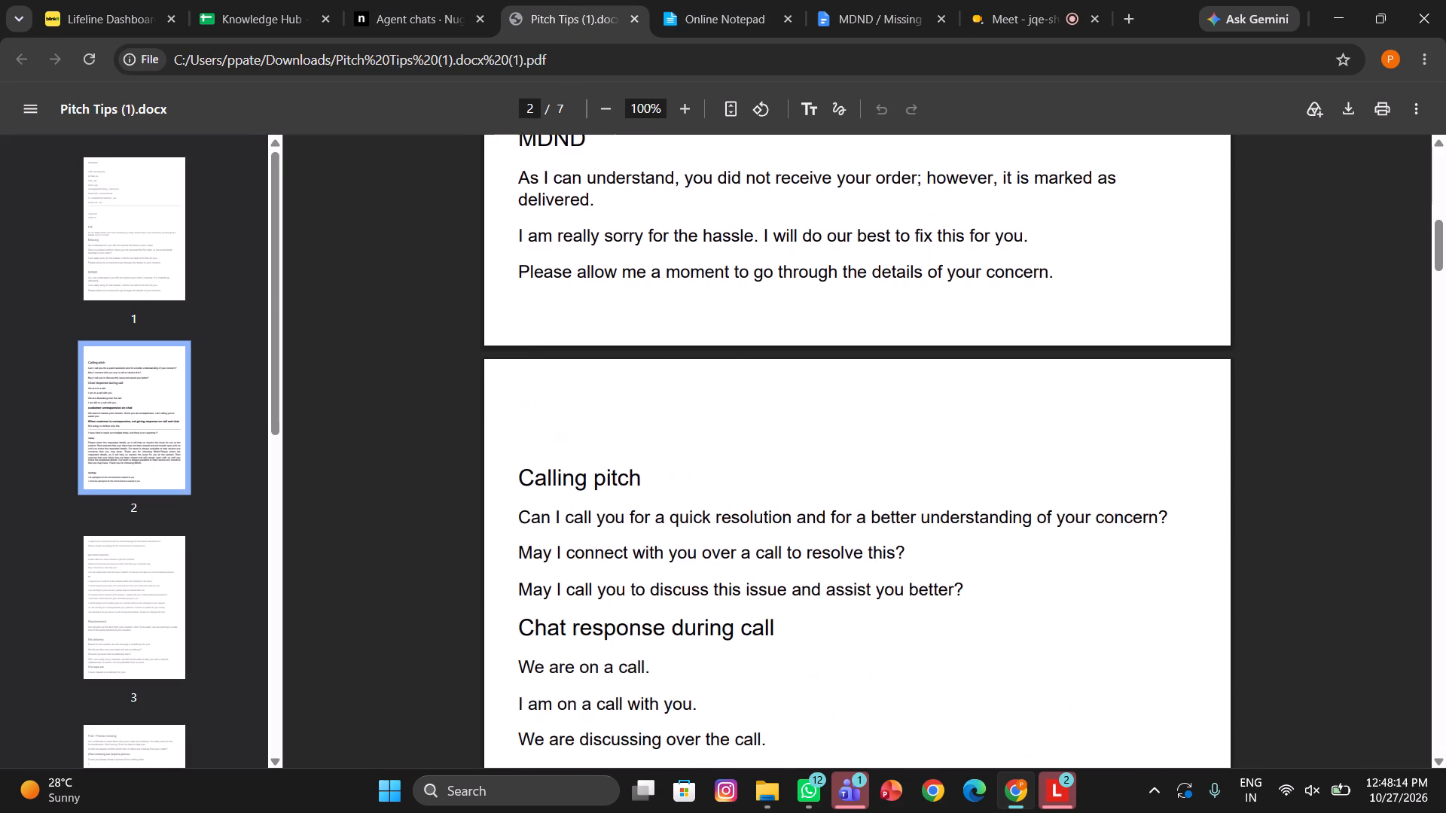
scroll(580, 490, "down", 2)
left_click(441, 5)
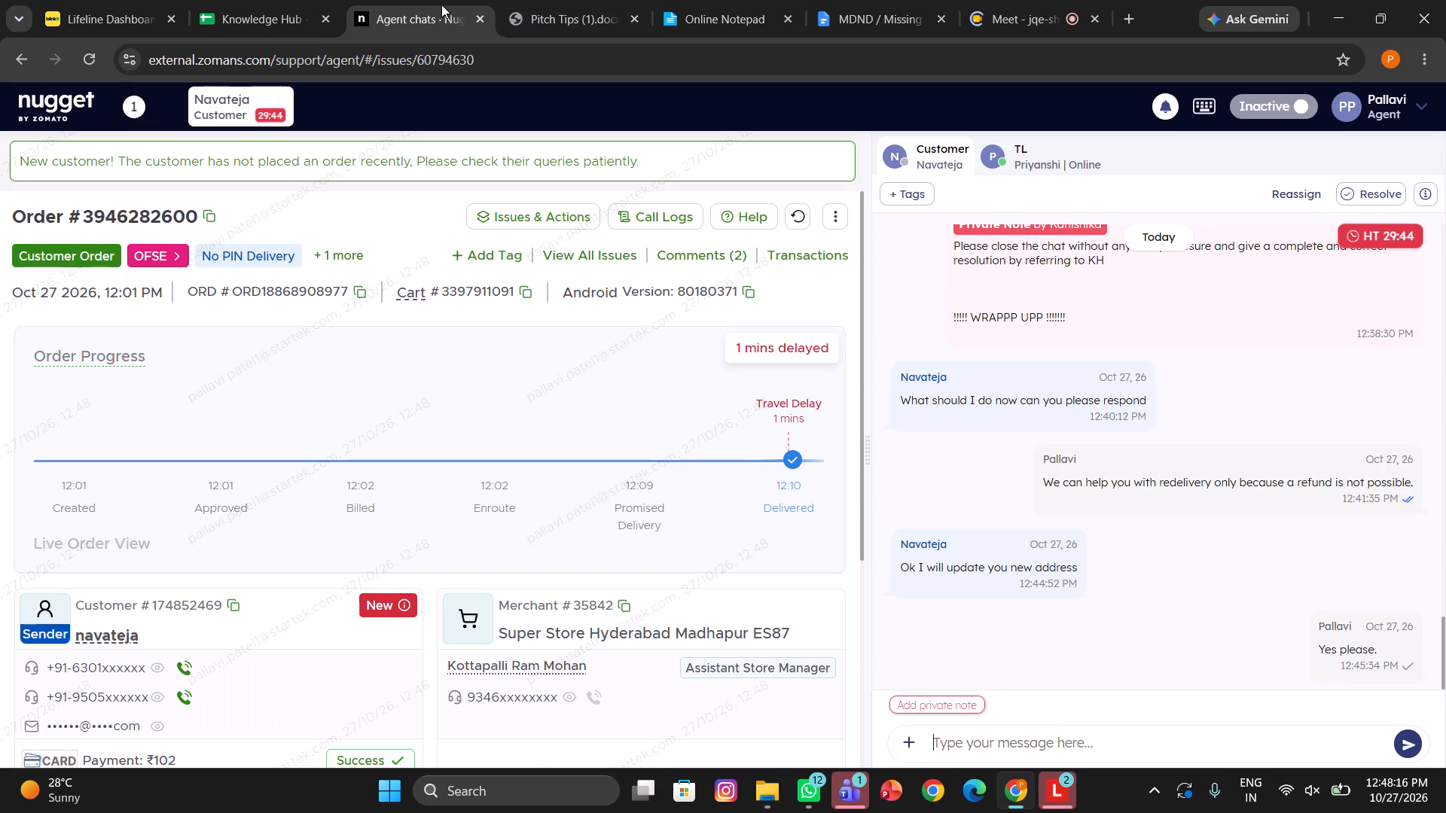
scroll(1085, 385, "down", 1)
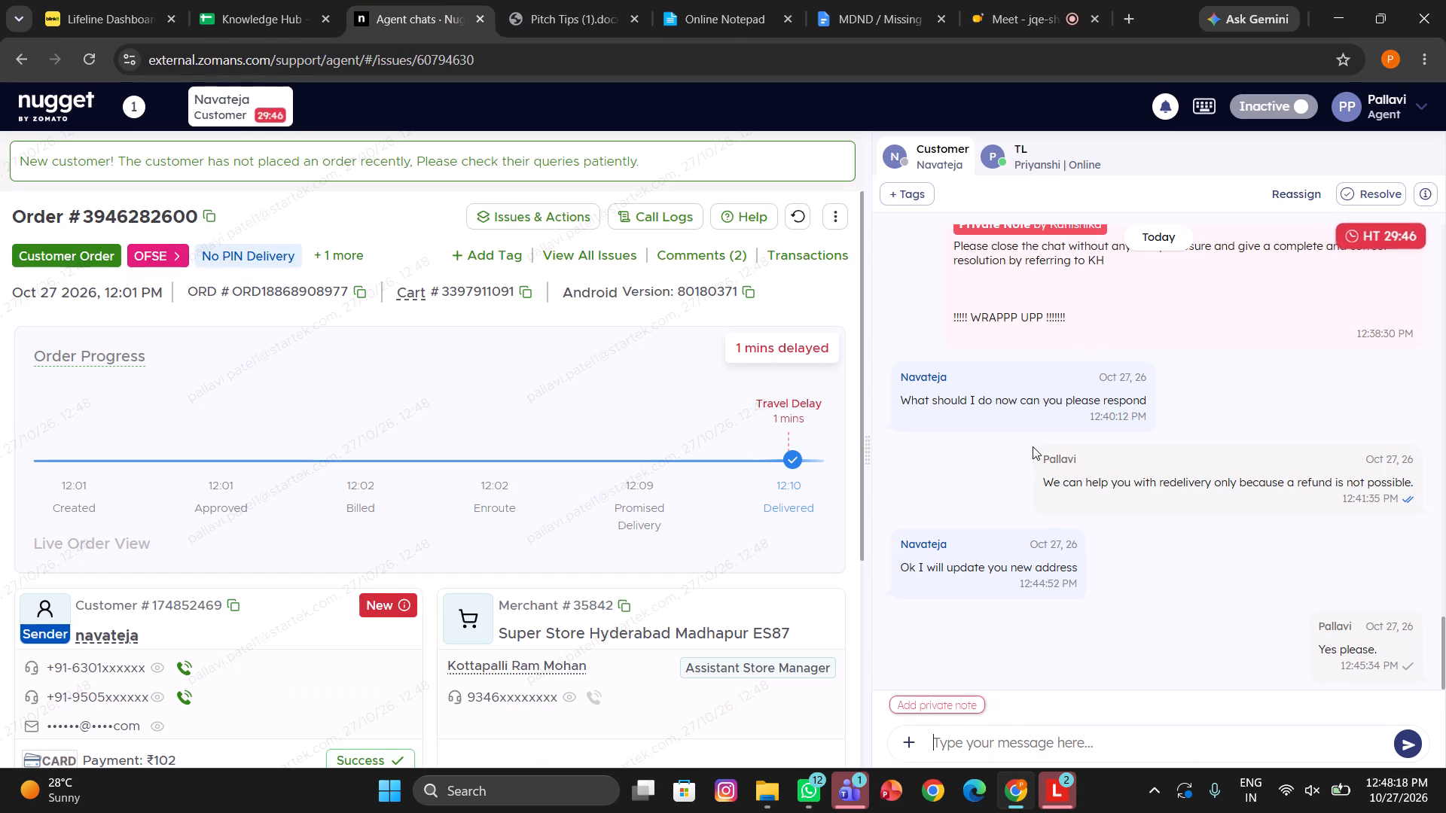
left_click(622, 0)
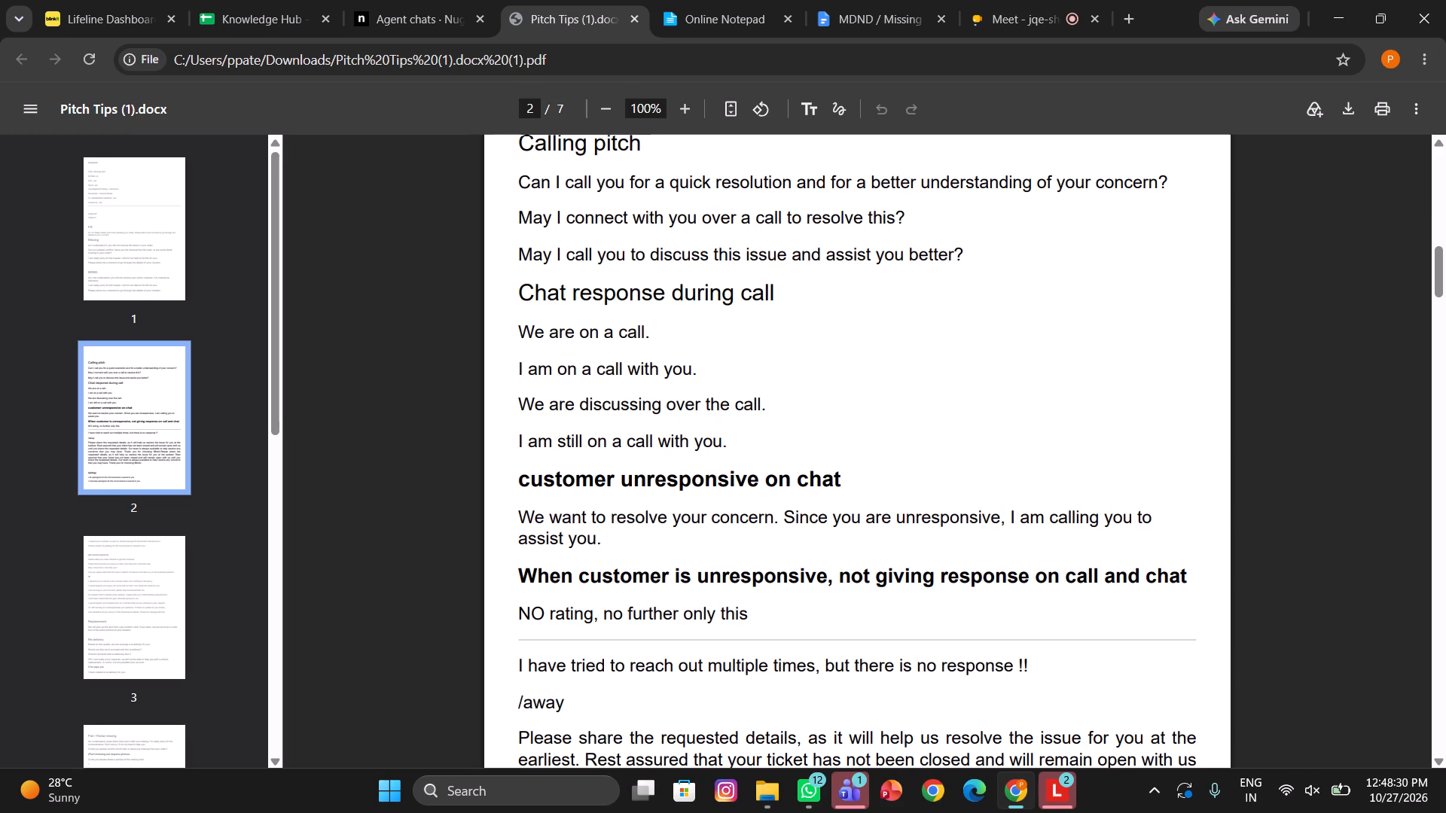
left_click(404, 0)
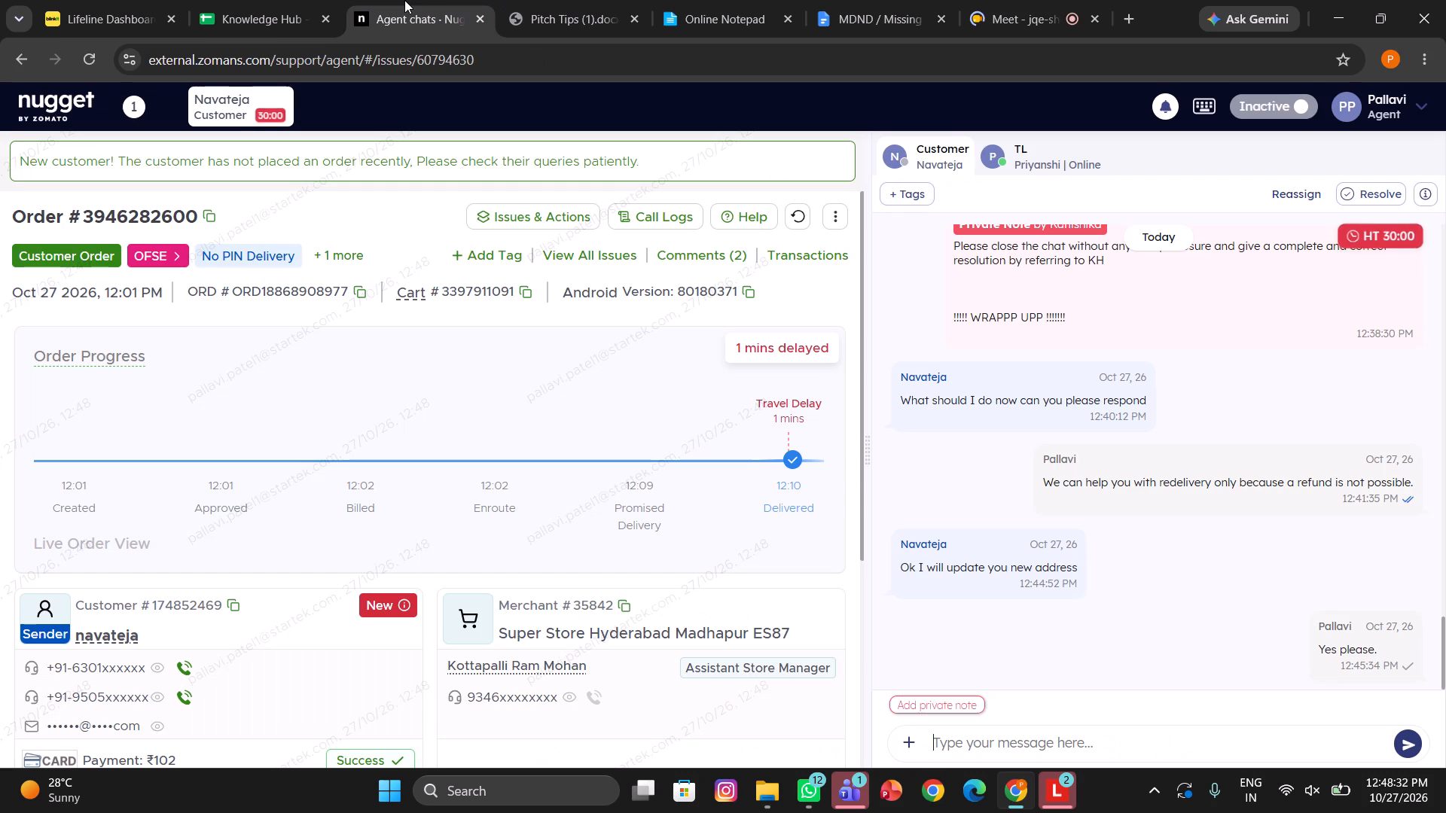
scroll(978, 434, "down", 1)
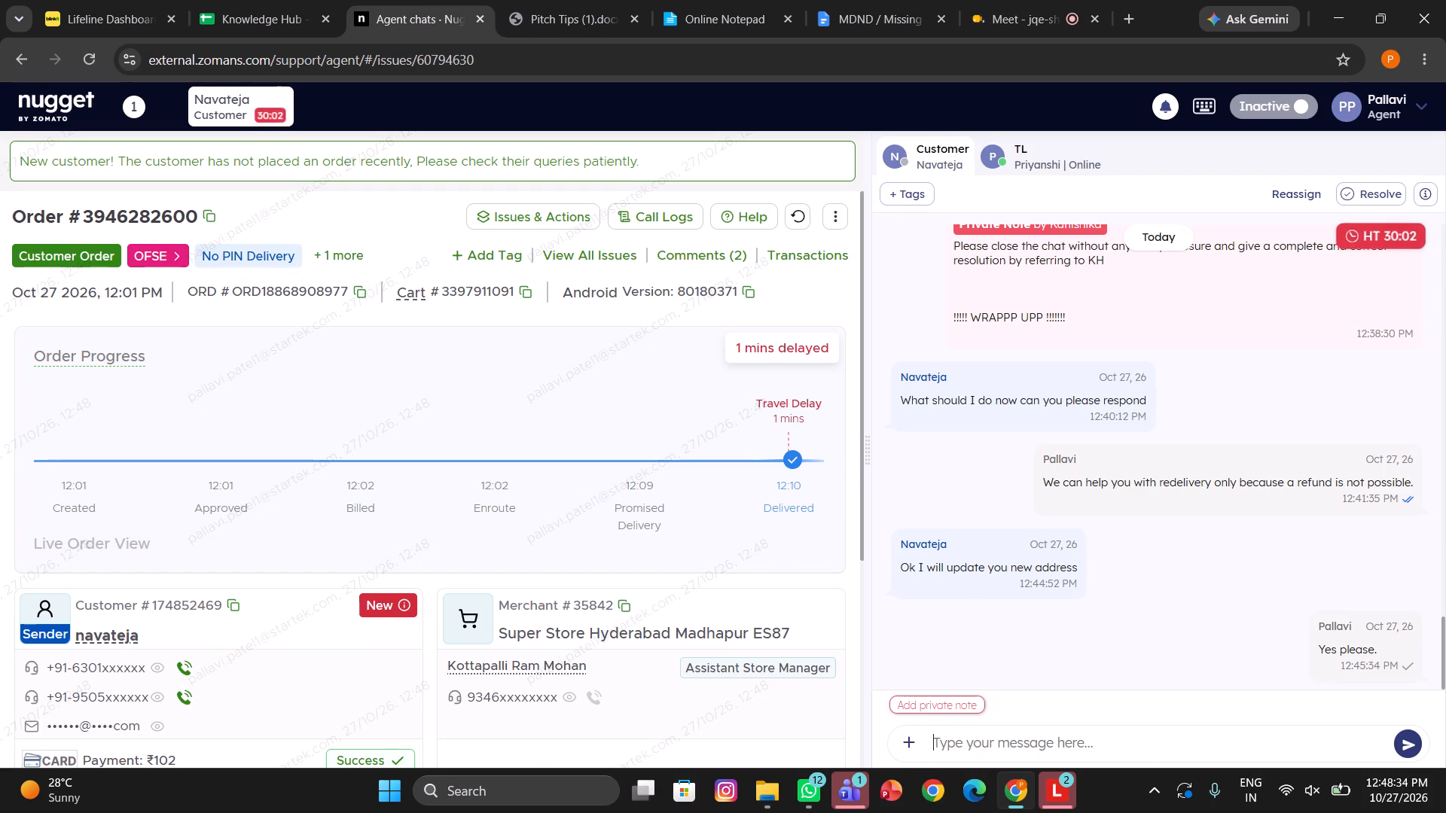
Write "Are we connected" as a message to the customer in the open redelivery chat.
type("re we conee")
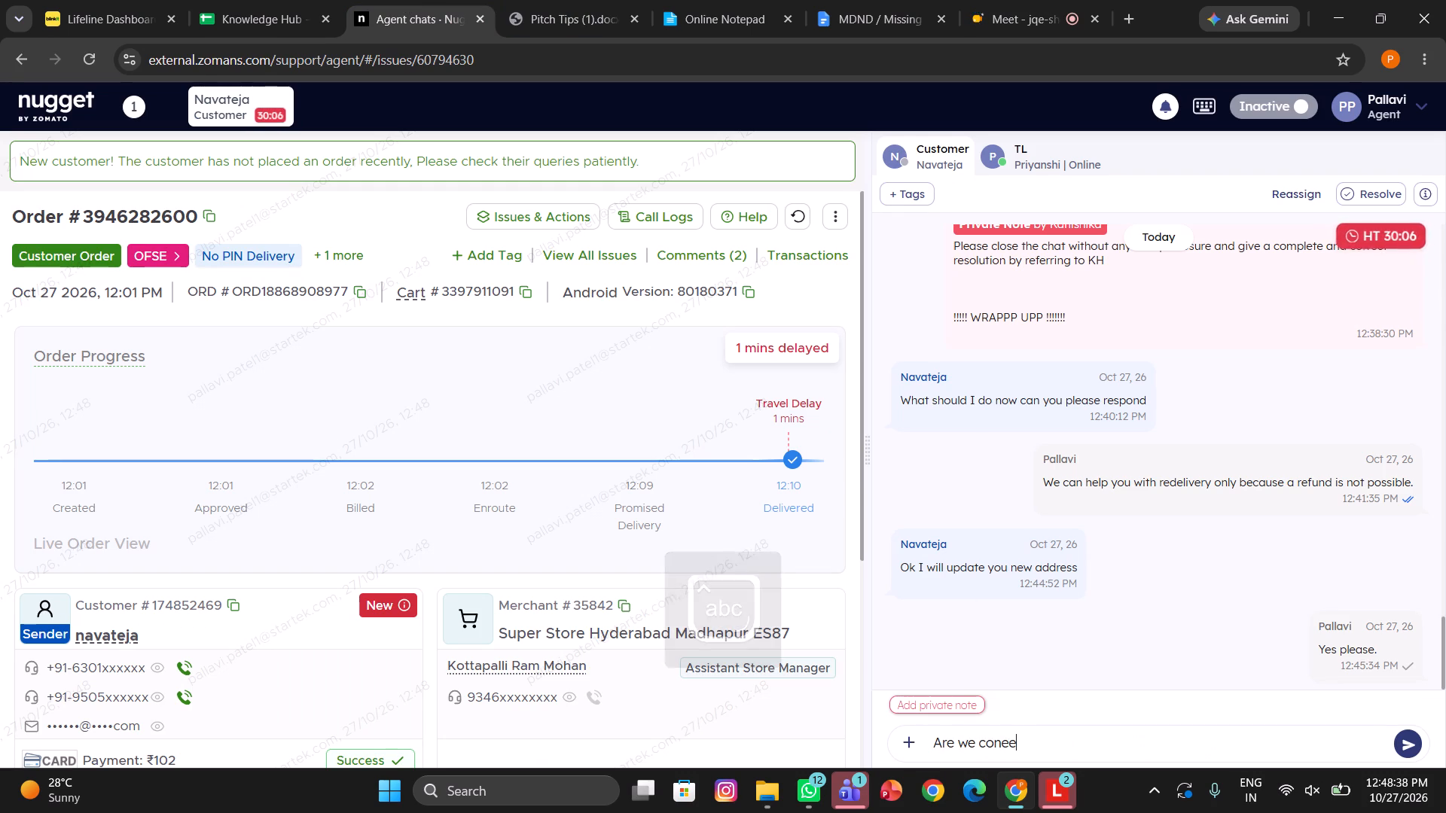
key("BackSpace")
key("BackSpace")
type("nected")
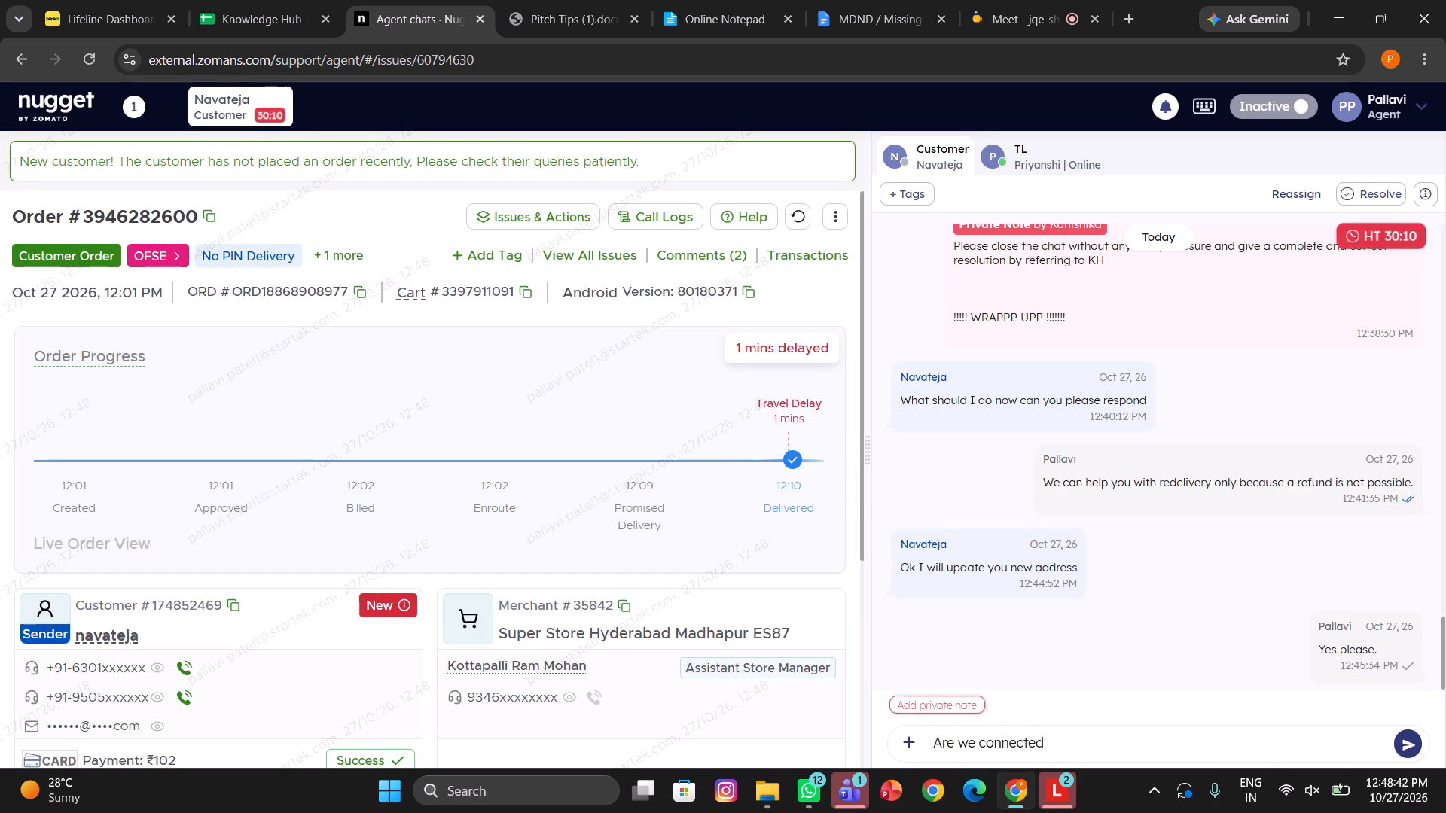
Complete the drafted message as "Are we connected?" and send it to the customer in the redelivery chat.
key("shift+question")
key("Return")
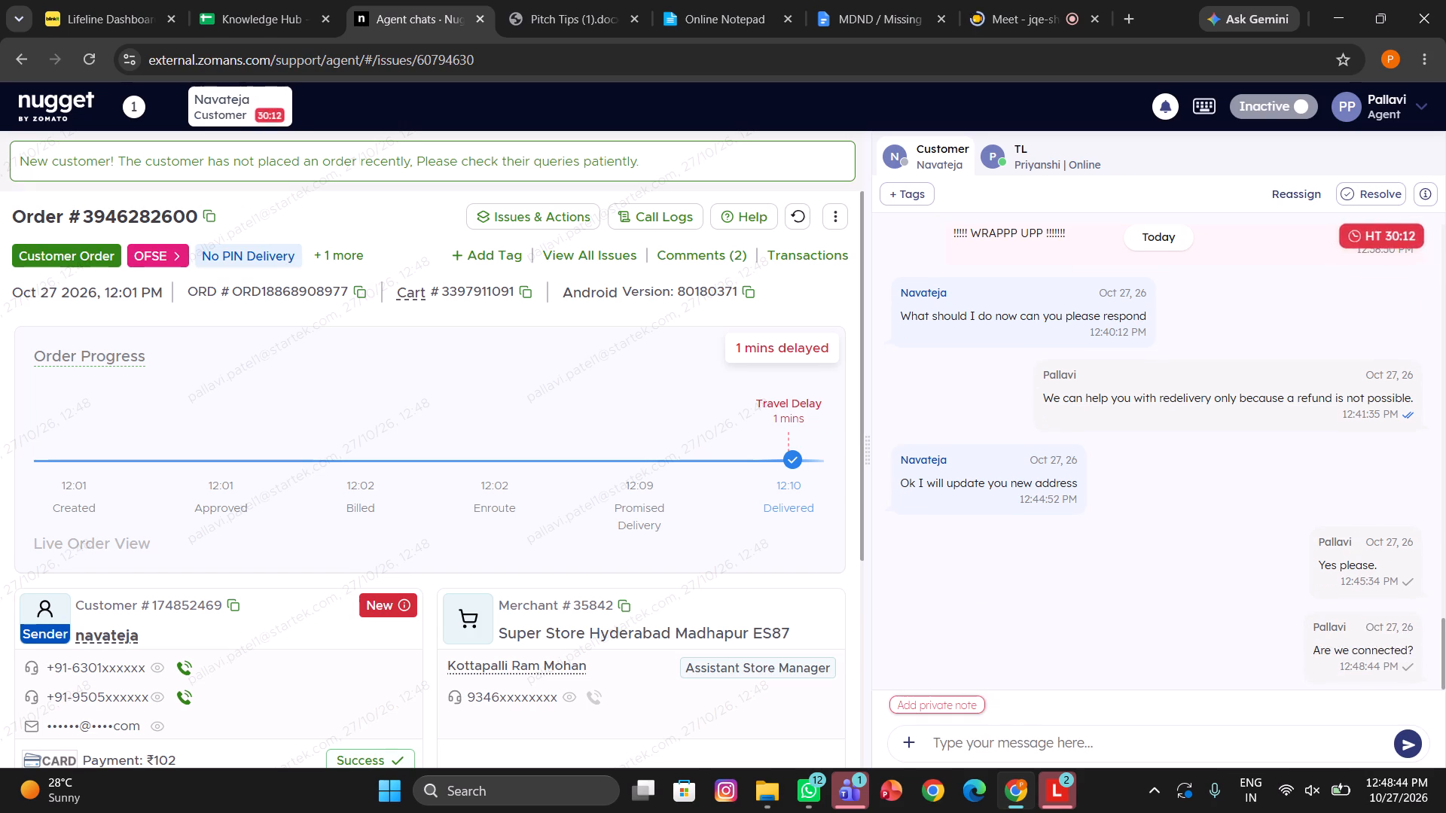
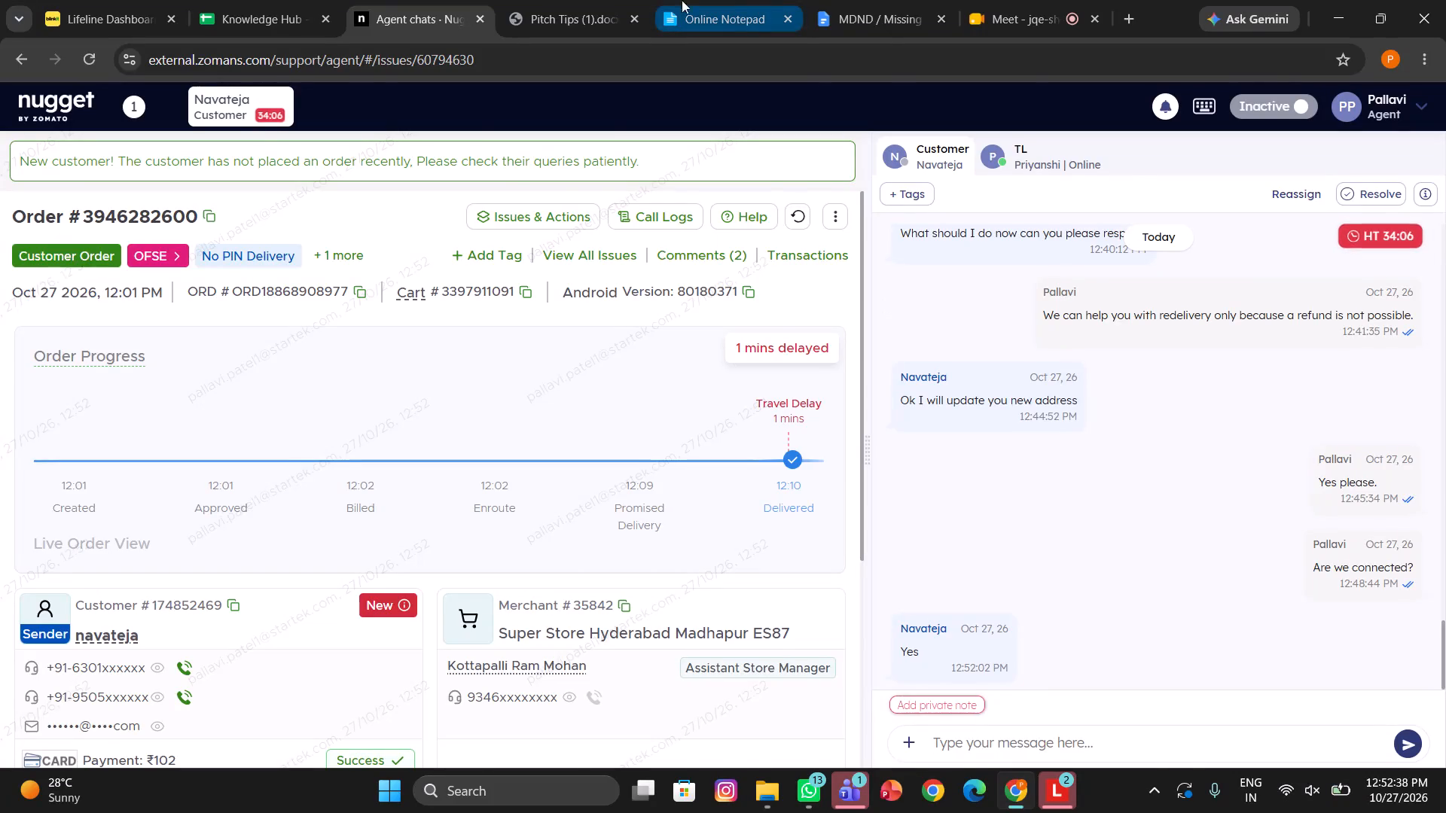
Copy the line "Would you like me to proceed with the re-delivery?" from the Re-delivery section of the Pitch Tips document.
left_click(606, 0)
scroll(615, 342, "up", 3)
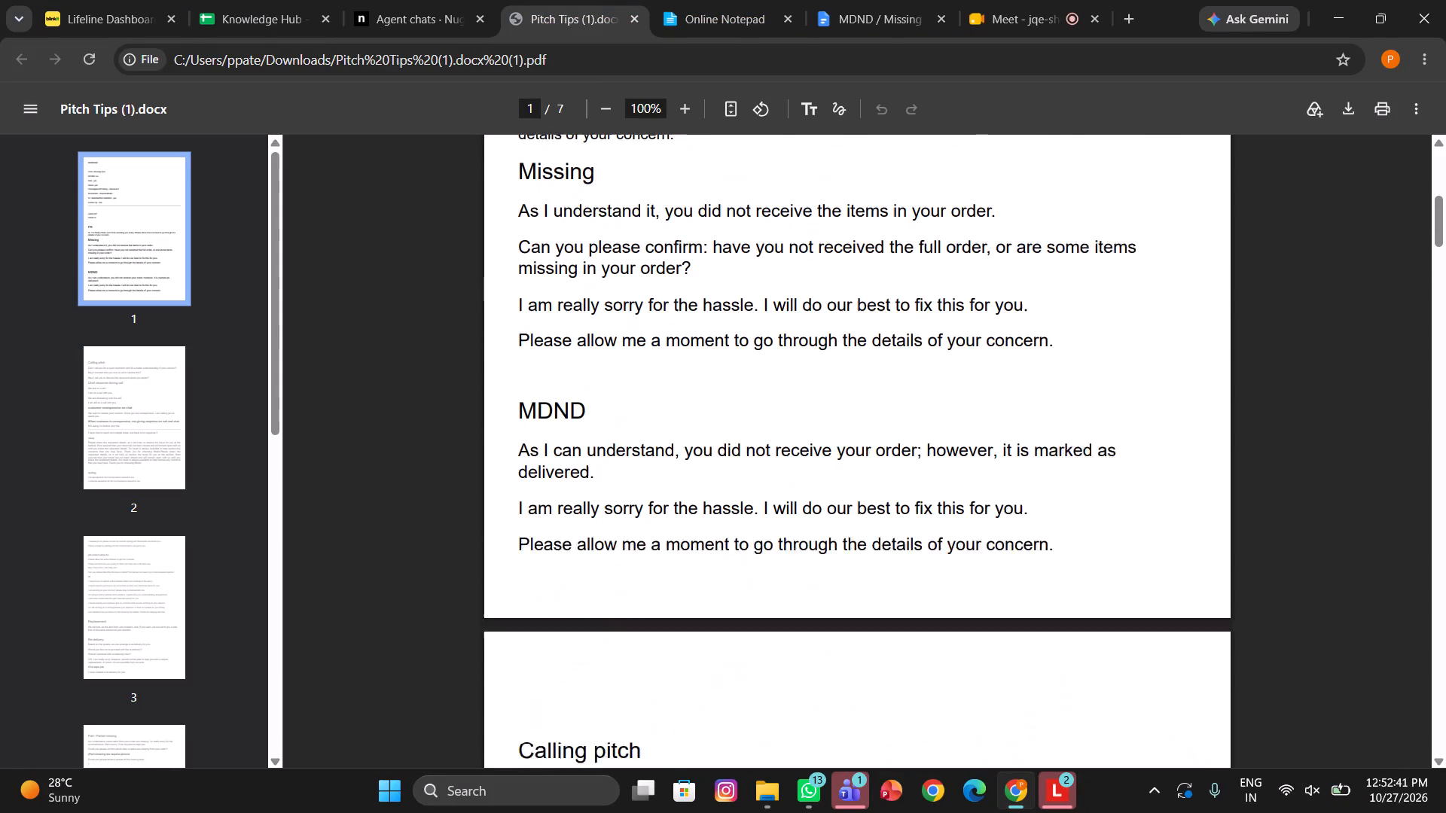
scroll(615, 342, "up", 2)
scroll(615, 342, "down", 12)
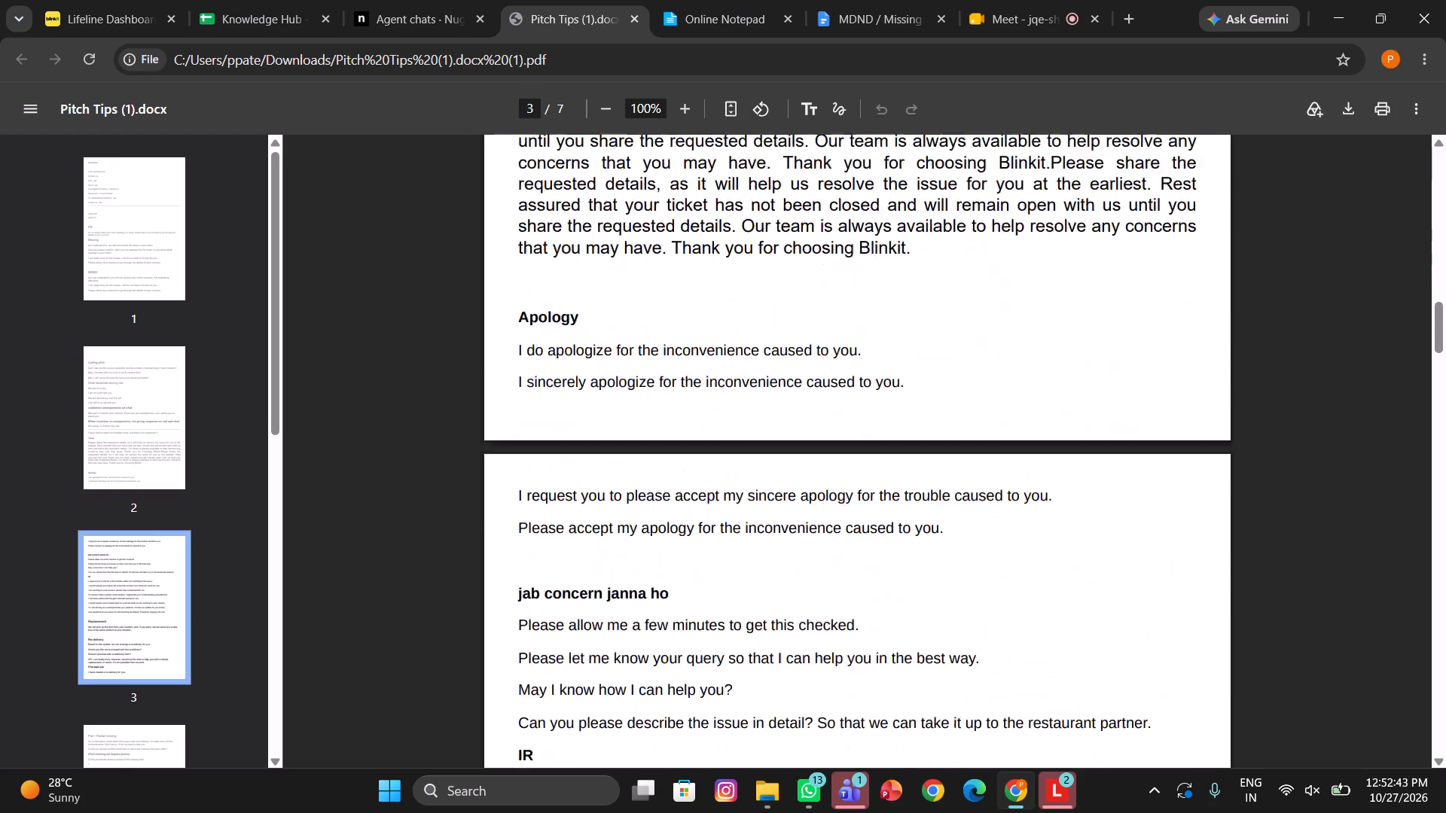
scroll(615, 342, "down", 5)
scroll(615, 342, "up", 2)
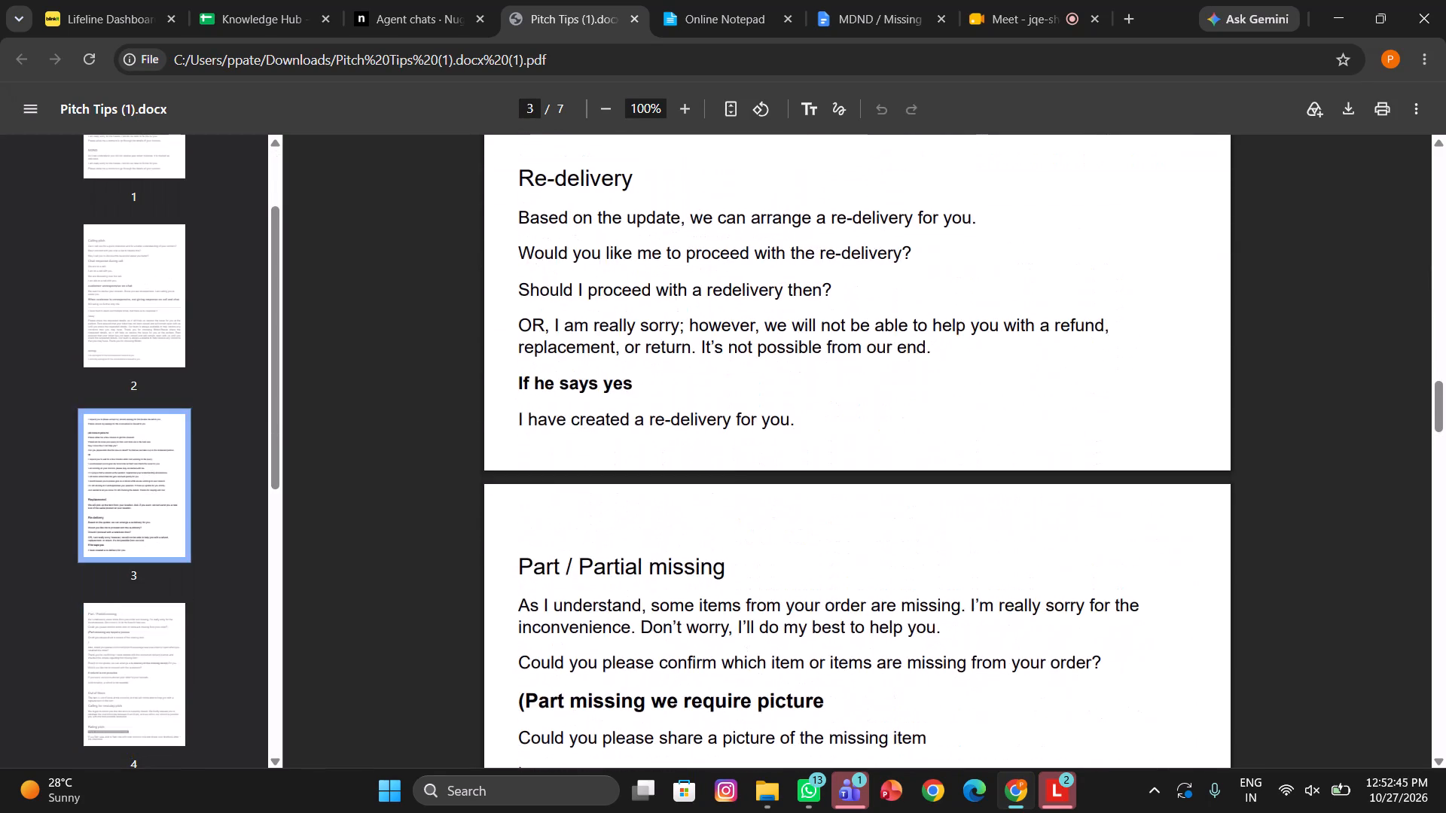
scroll(615, 342, "up", 1)
triple_click(572, 247)
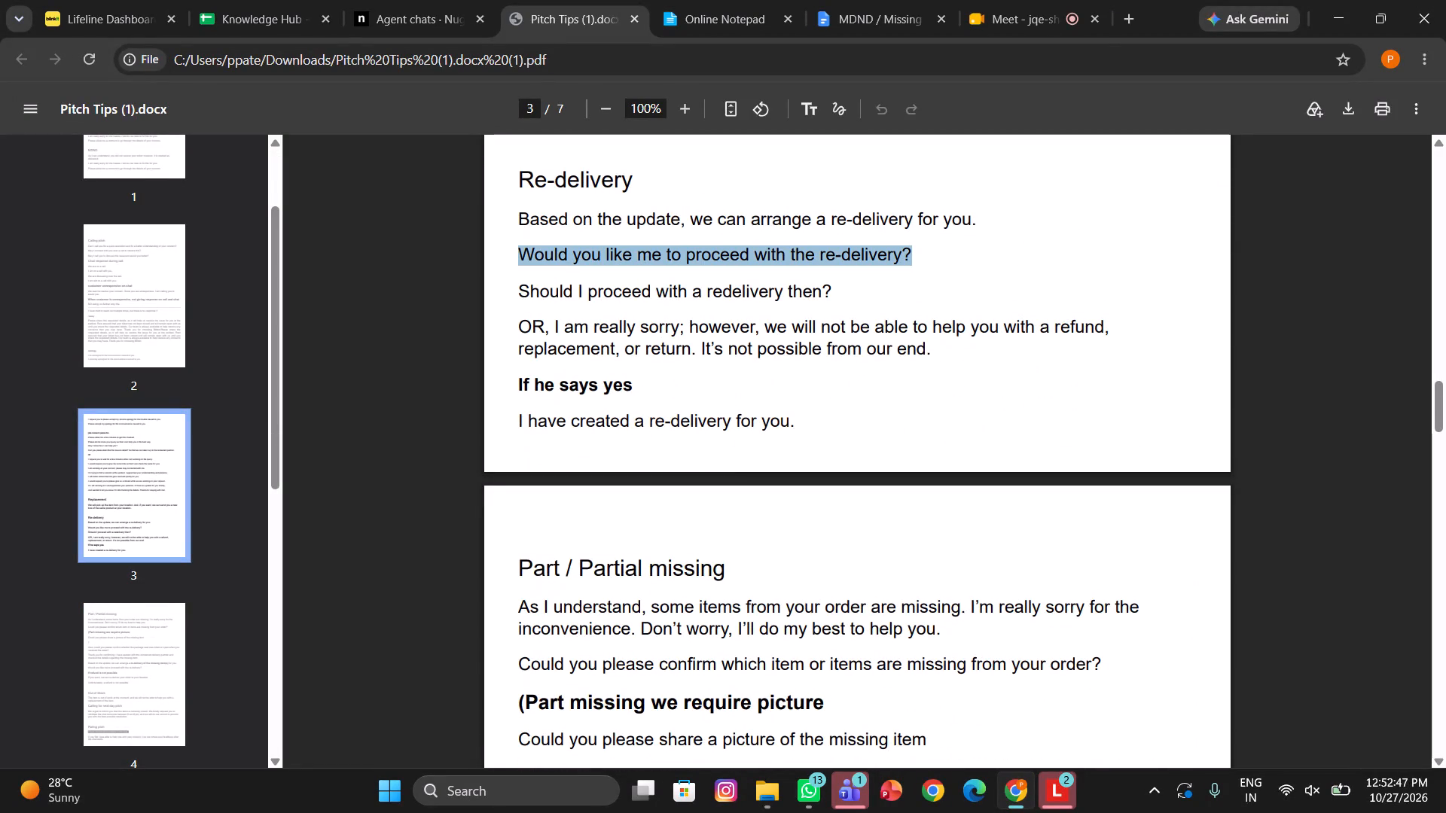
left_click(572, 247)
key("ctrl+c")
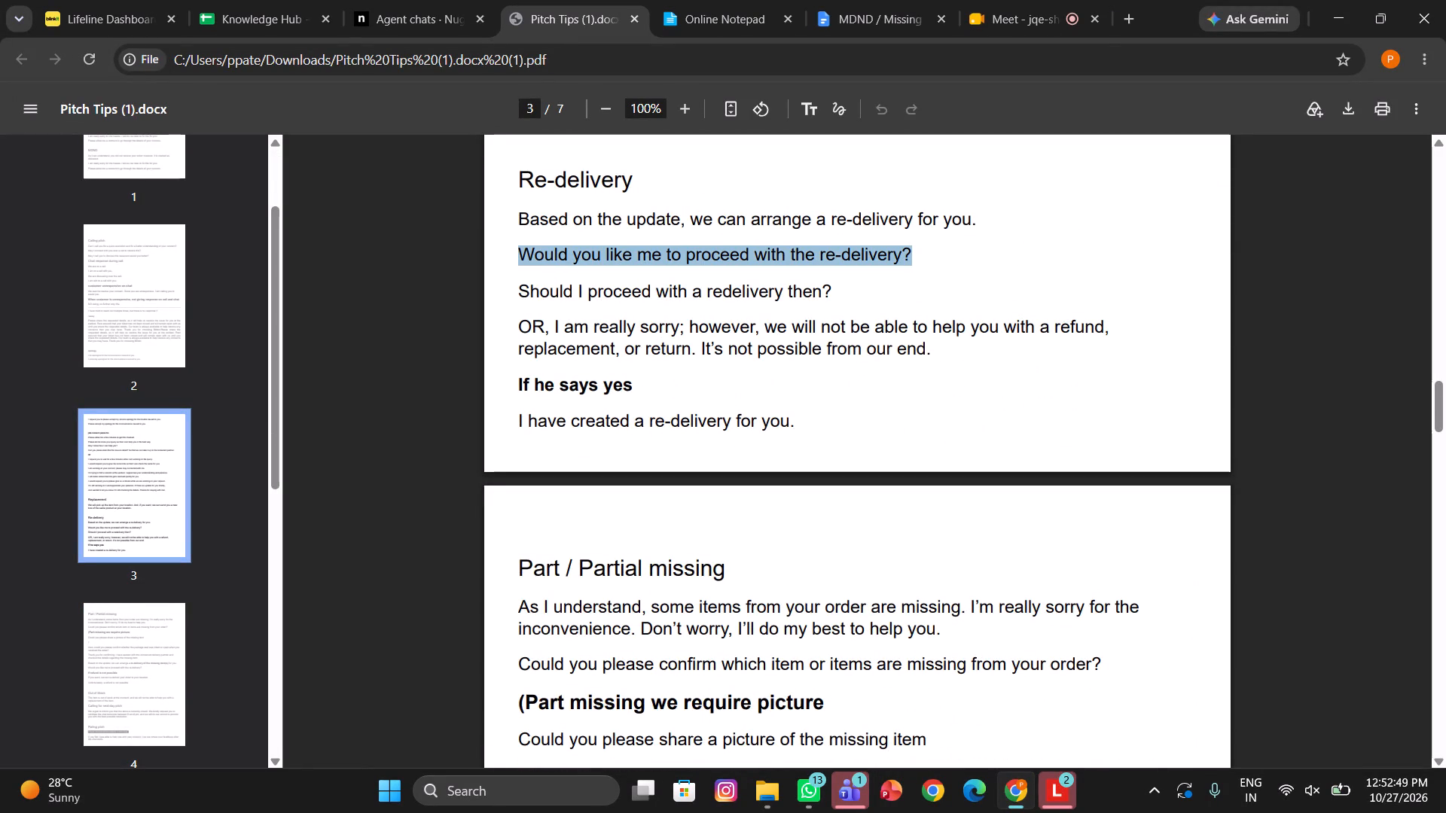
Send the customer the copied pitch line "Would you like me to proceed with the re-delivery?" in the open redelivery chat.
left_click(431, 2)
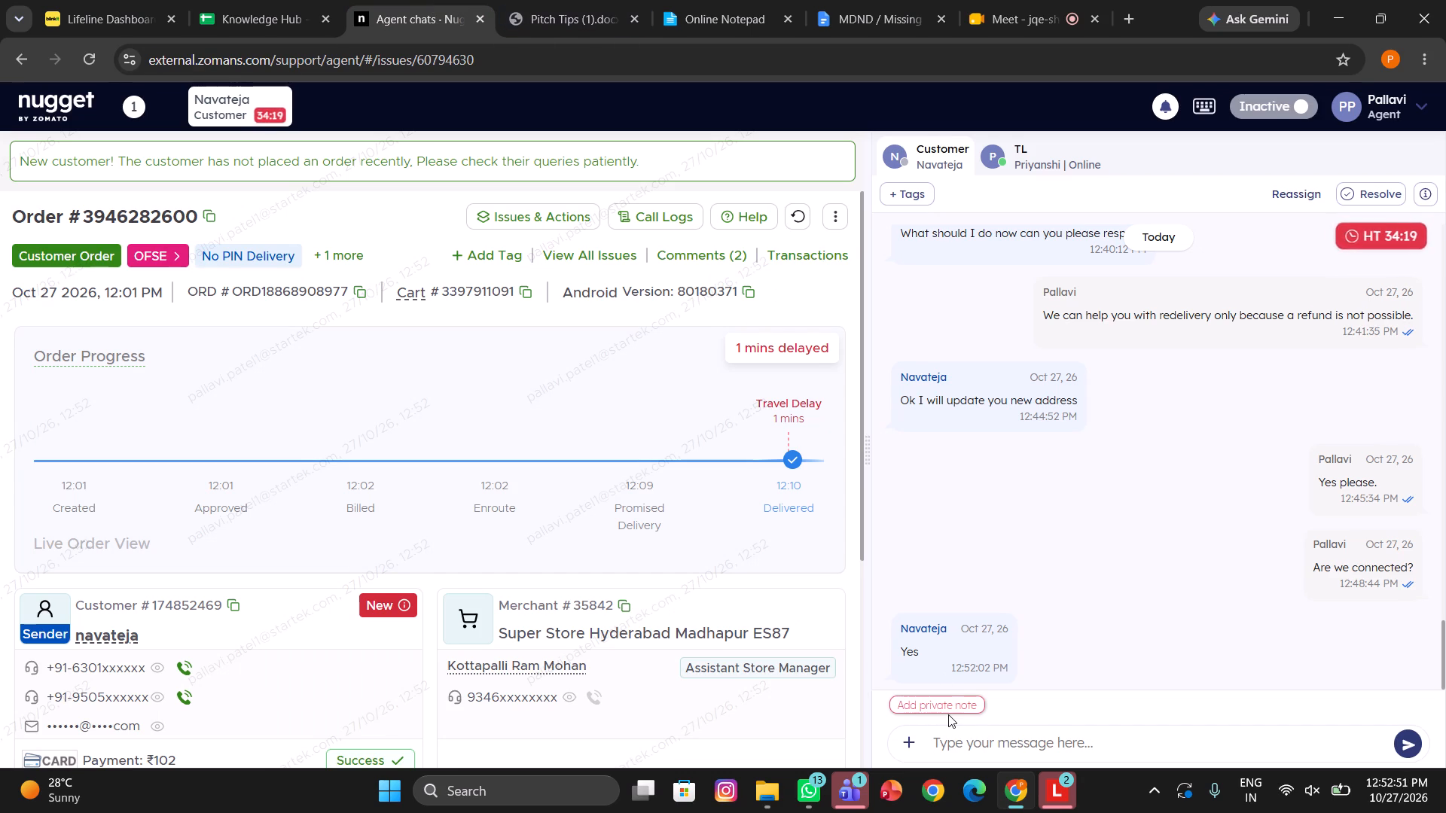
key("ctrl+v")
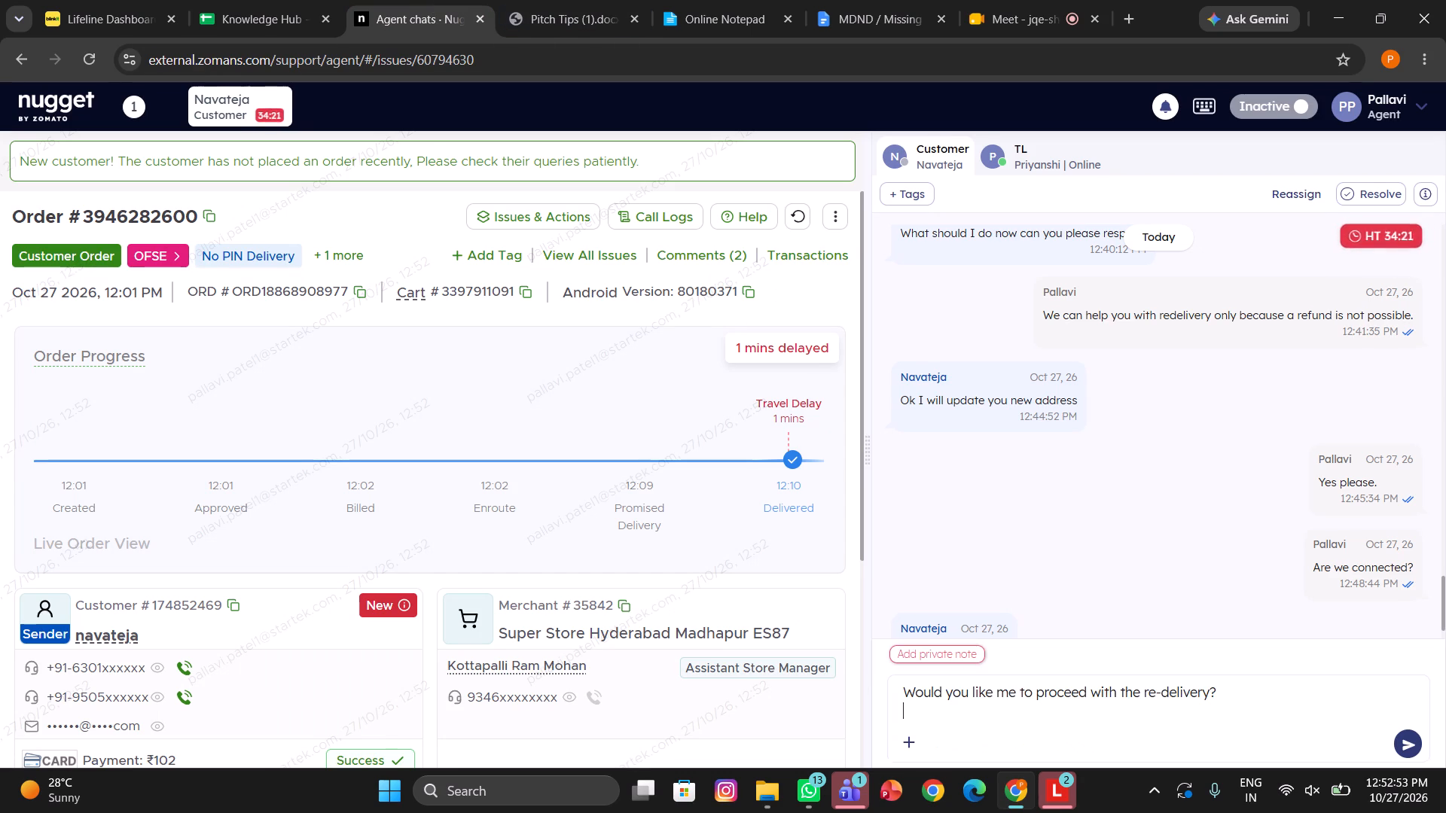
key("Return")
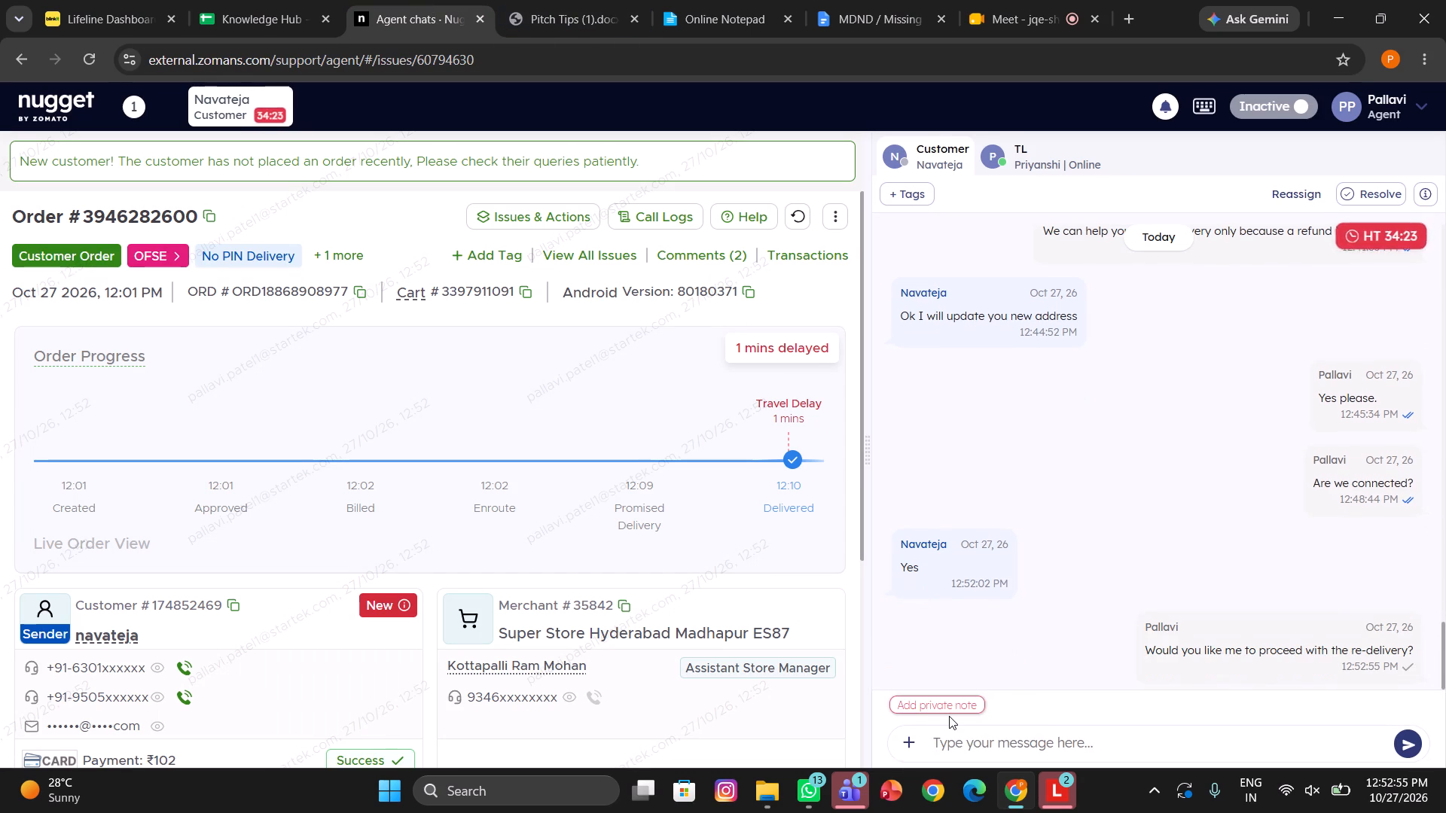
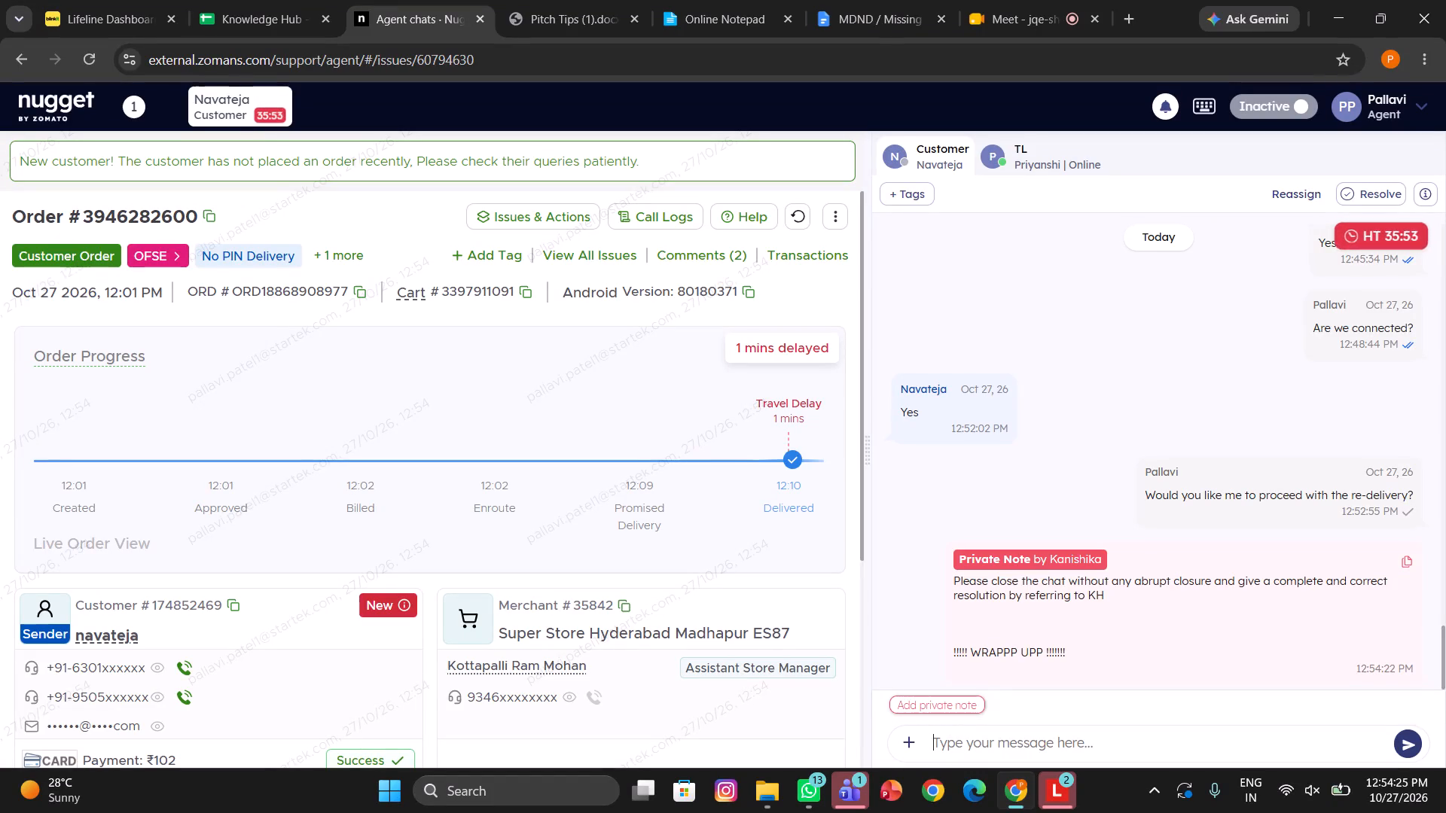
Start writing a follow-up message beginning with "A" to the customer in the open redelivery chat.
key("a")
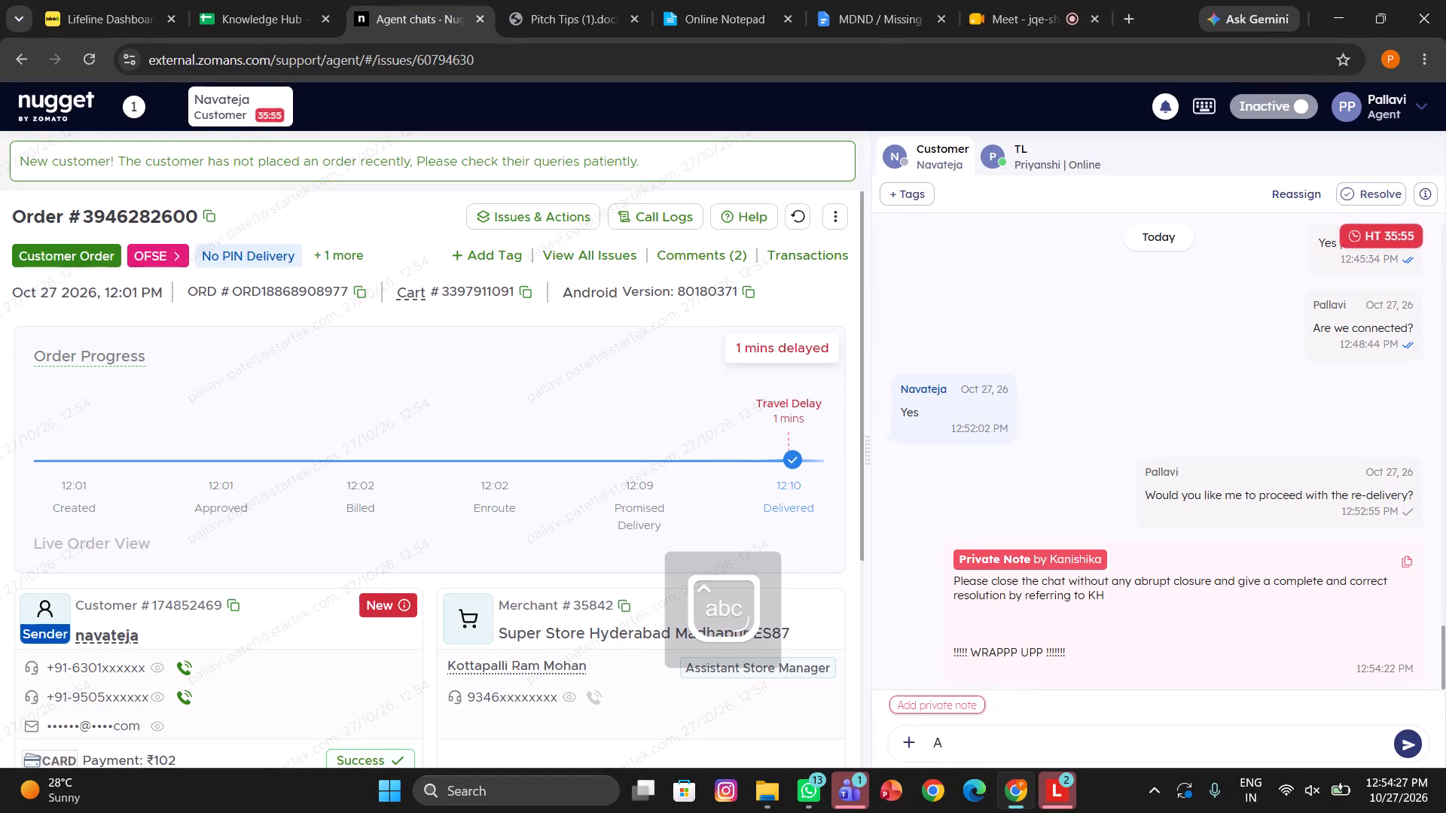
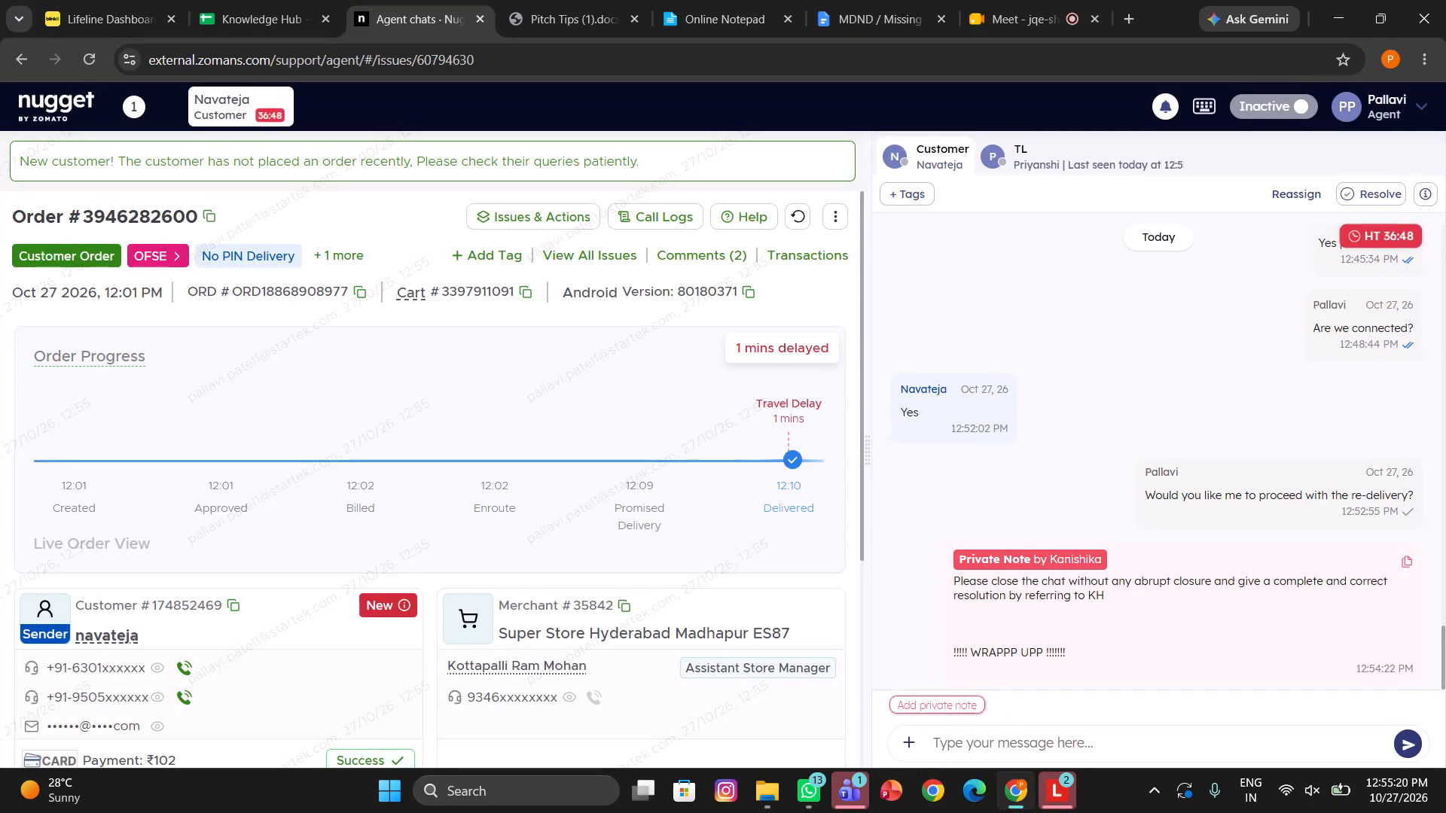
key("w")
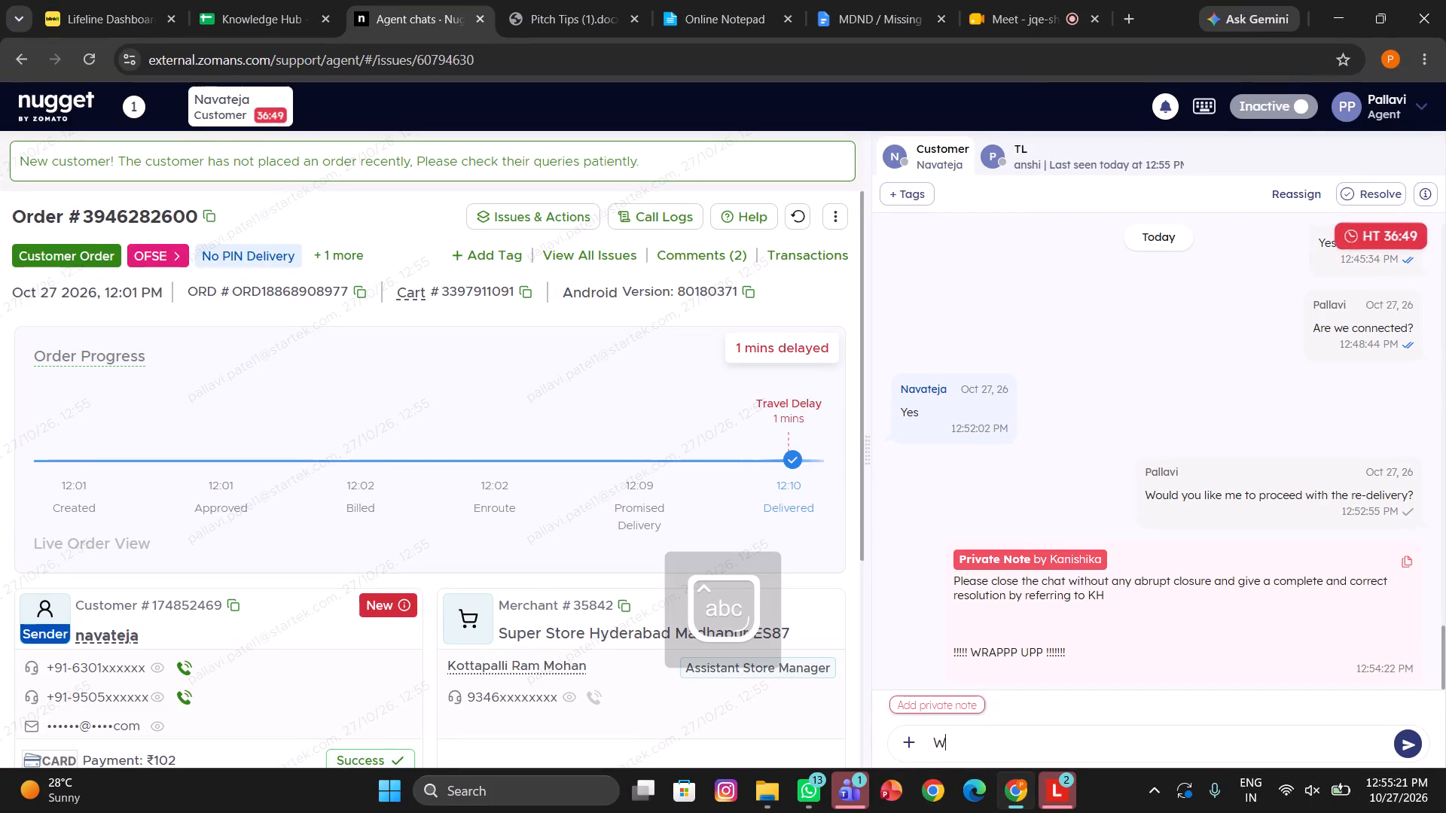
key("a")
type("ity")
key("BackSpace")
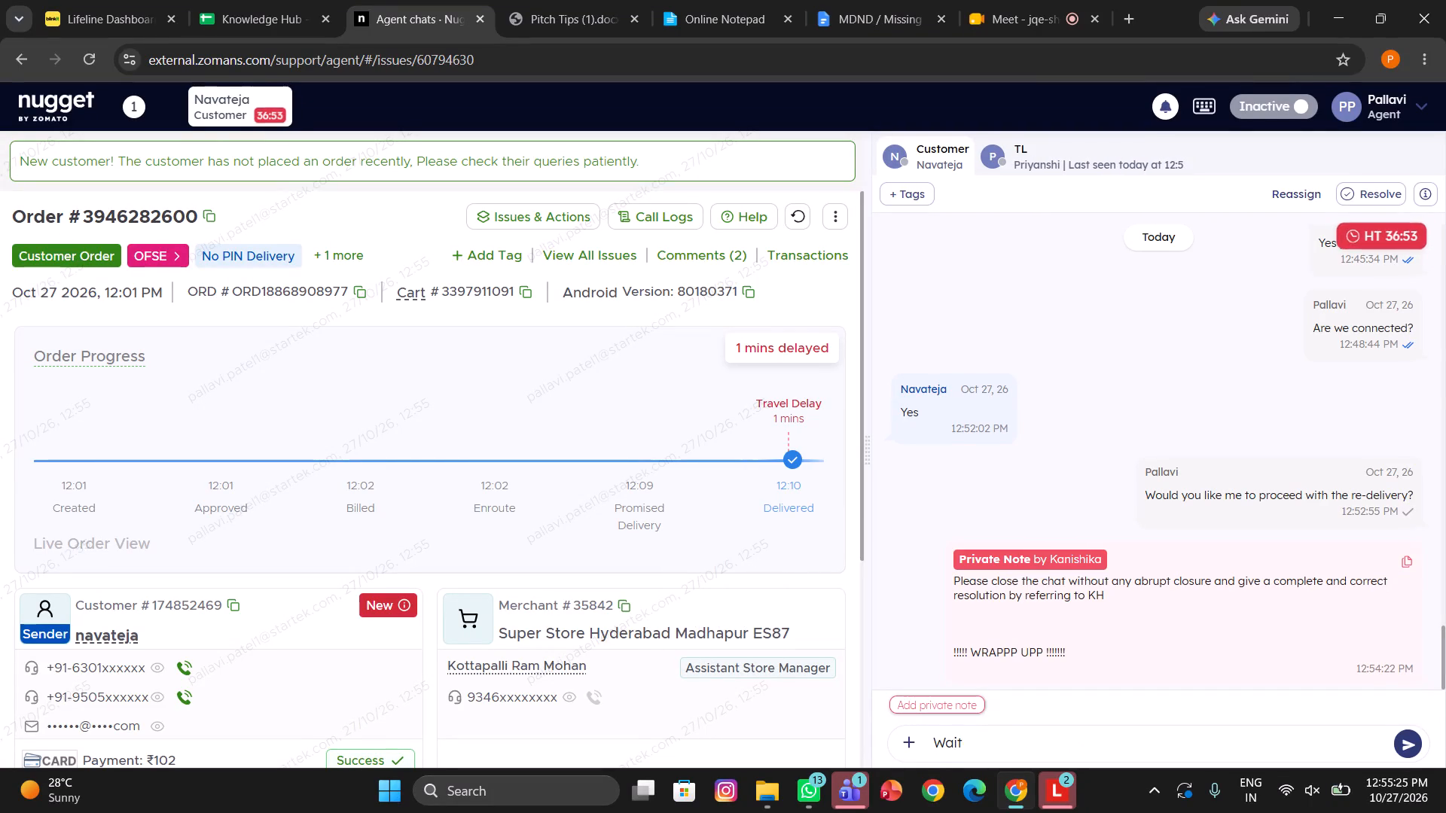
type("ing")
key("space")
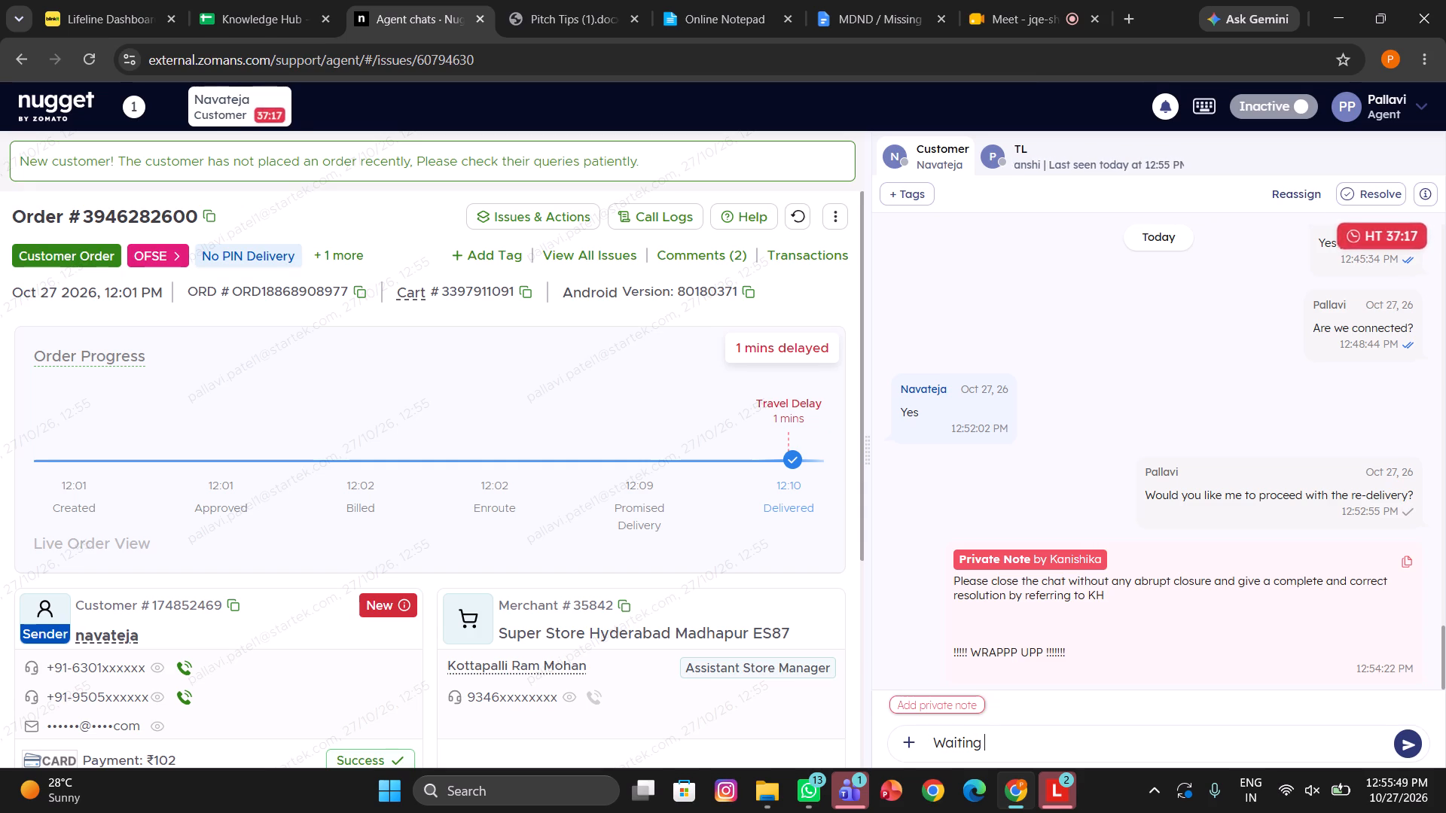
type("for your res")
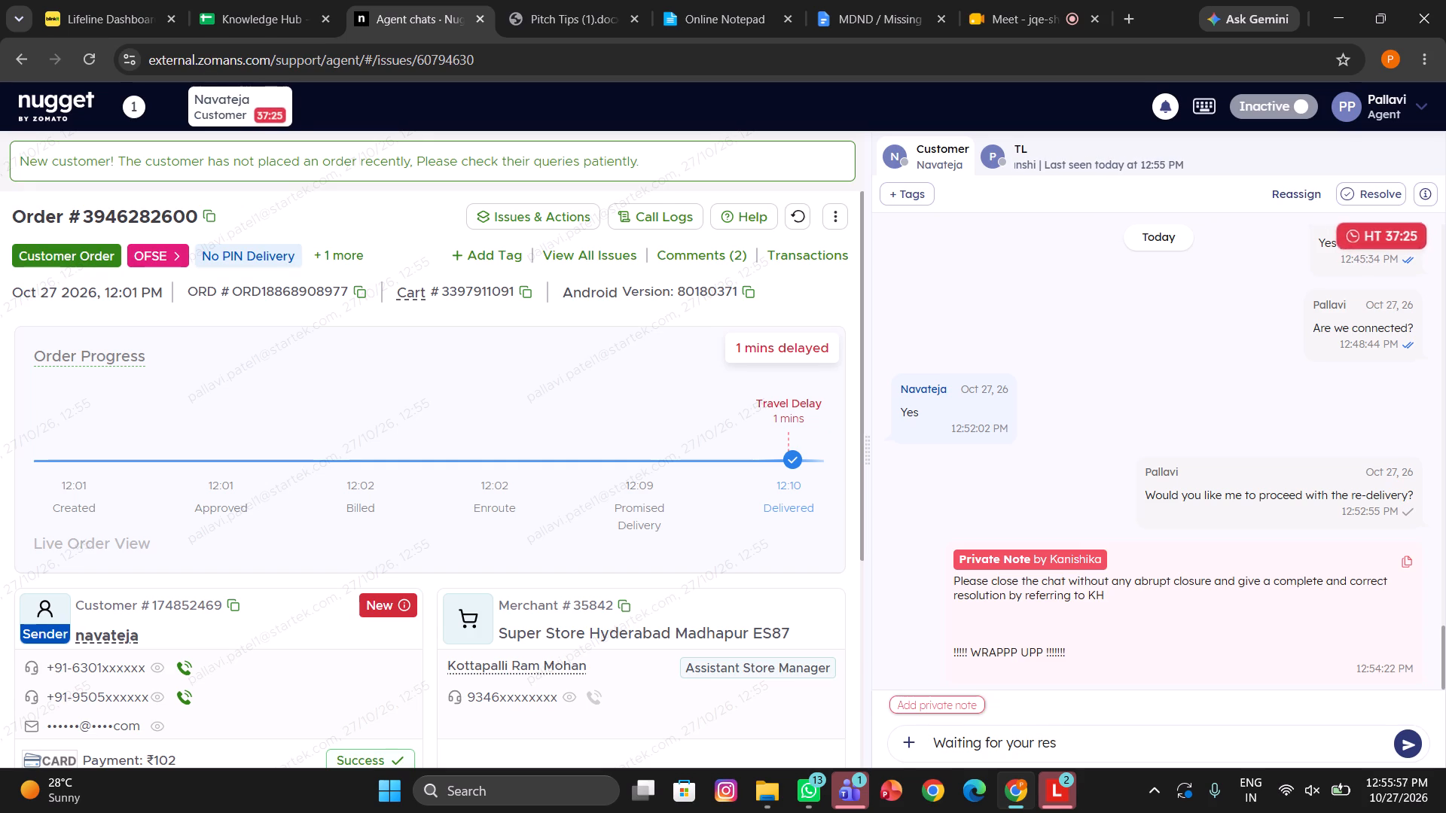
type("ponse")
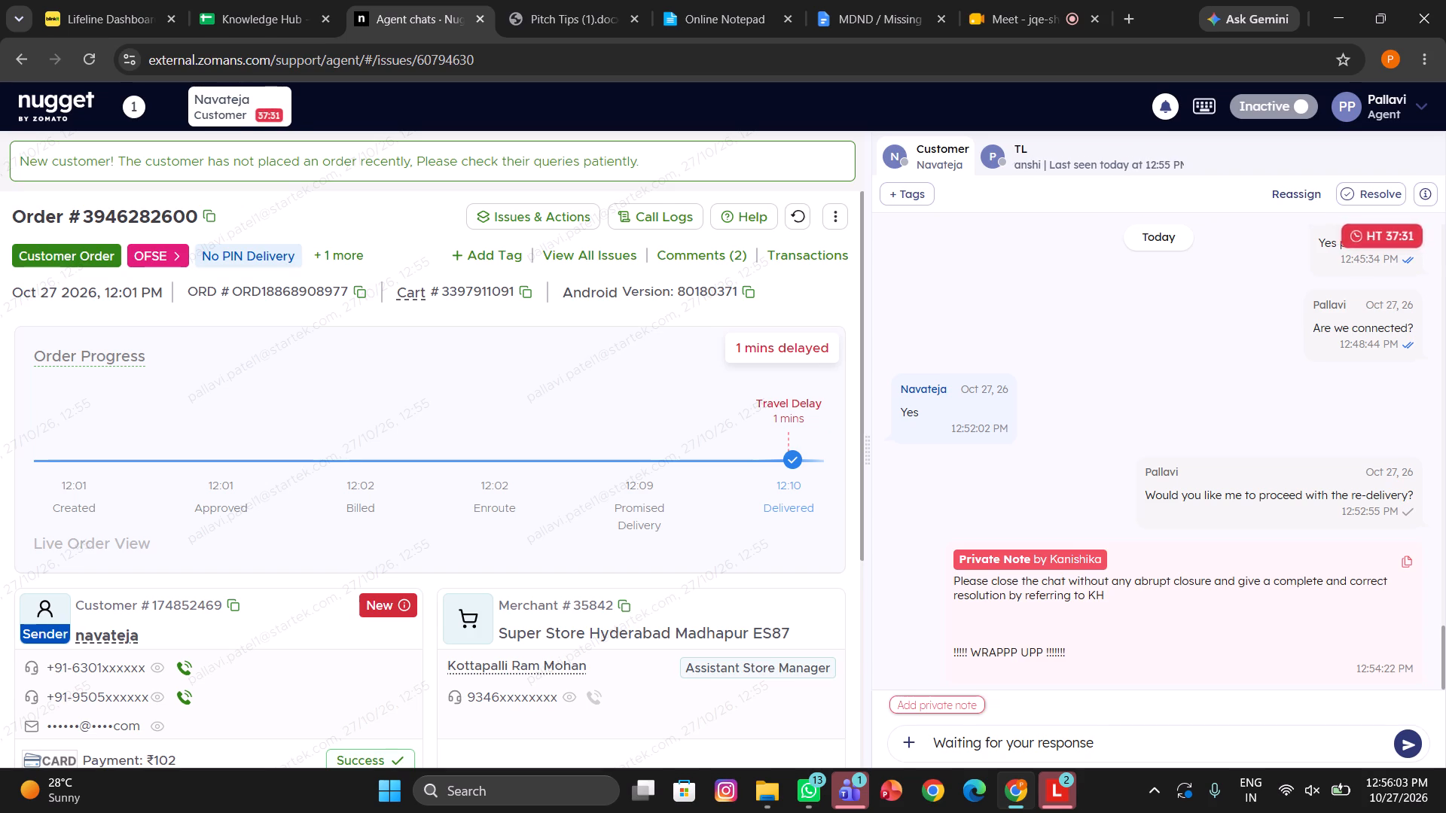
key("period")
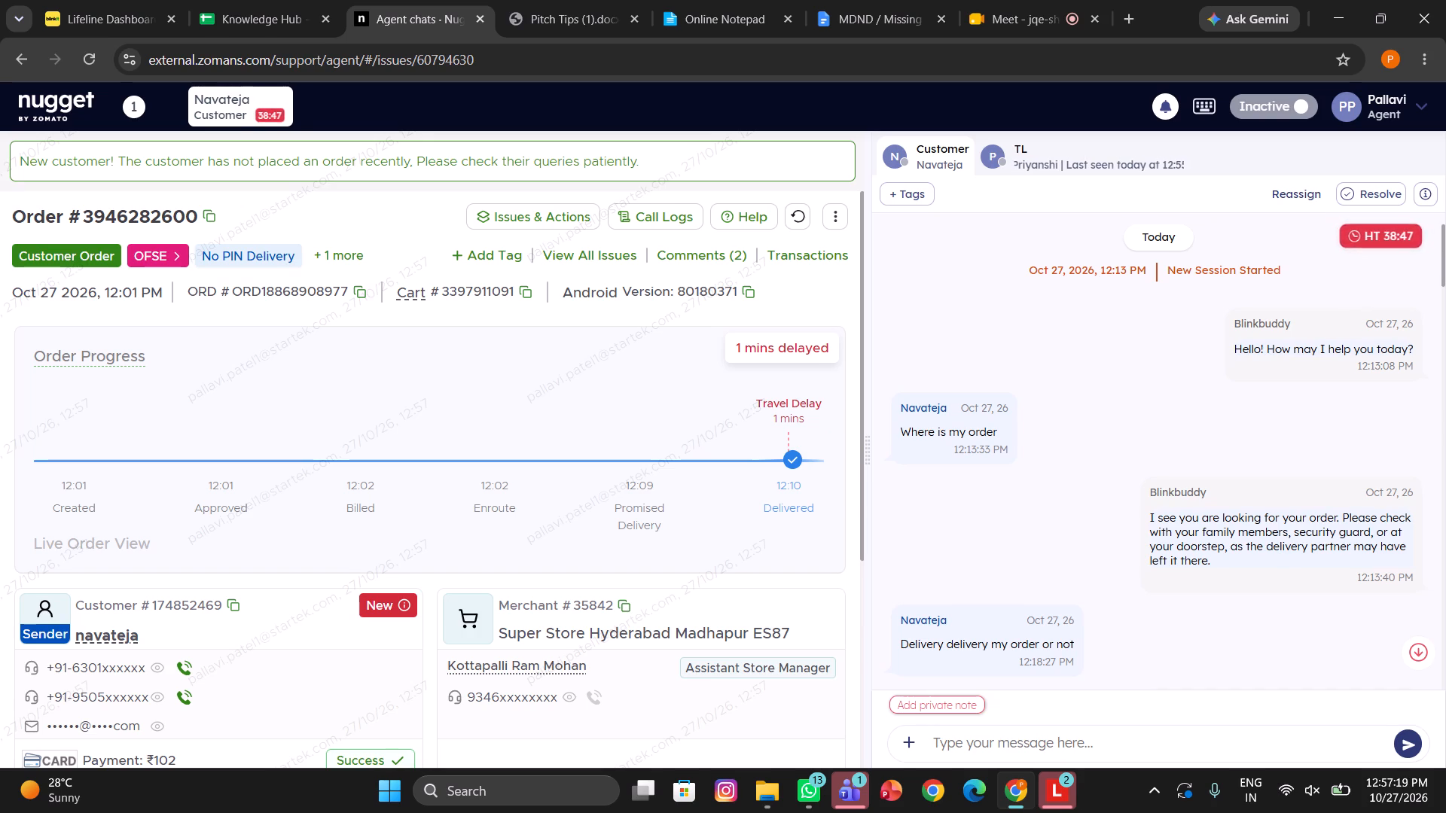
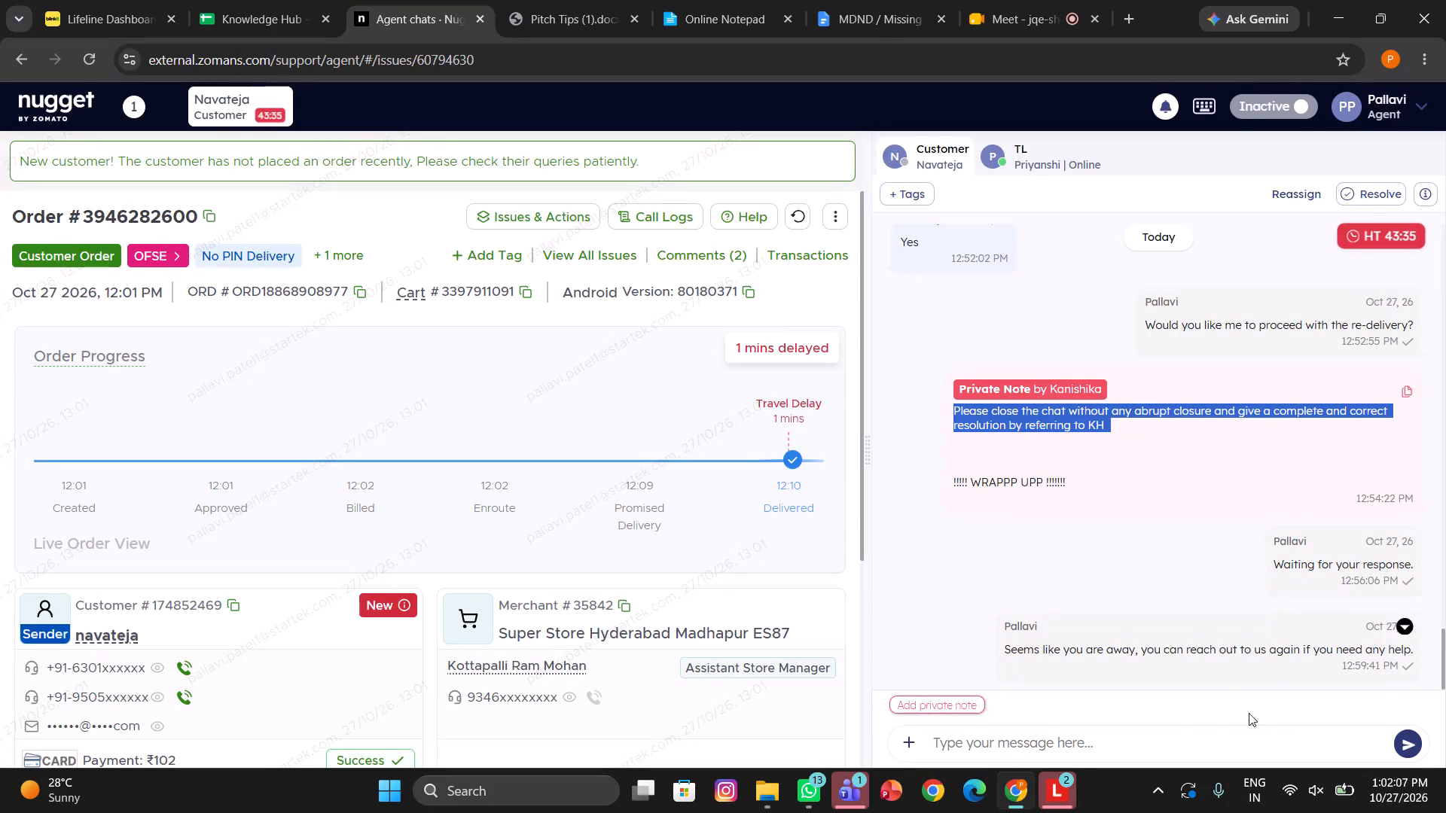
Send the customer the first "Cx is away" response from the MDND / Missing Response Sheet, about closing the chat as the last resort.
left_click(825, 0)
left_click_drag(406, 324, 673, 367)
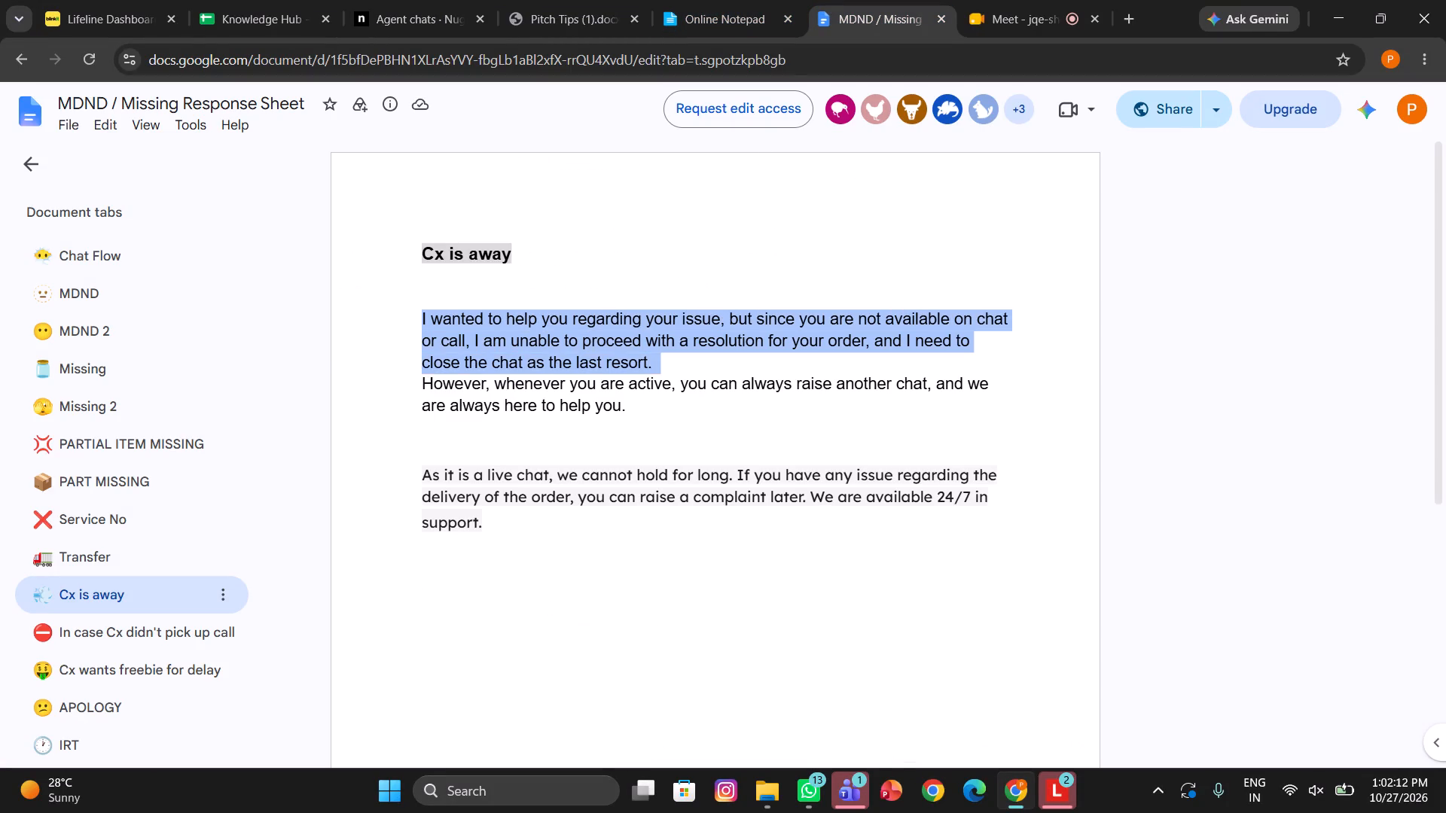
key("ctrl+c")
key("ctrl+space")
key("ctrl+c")
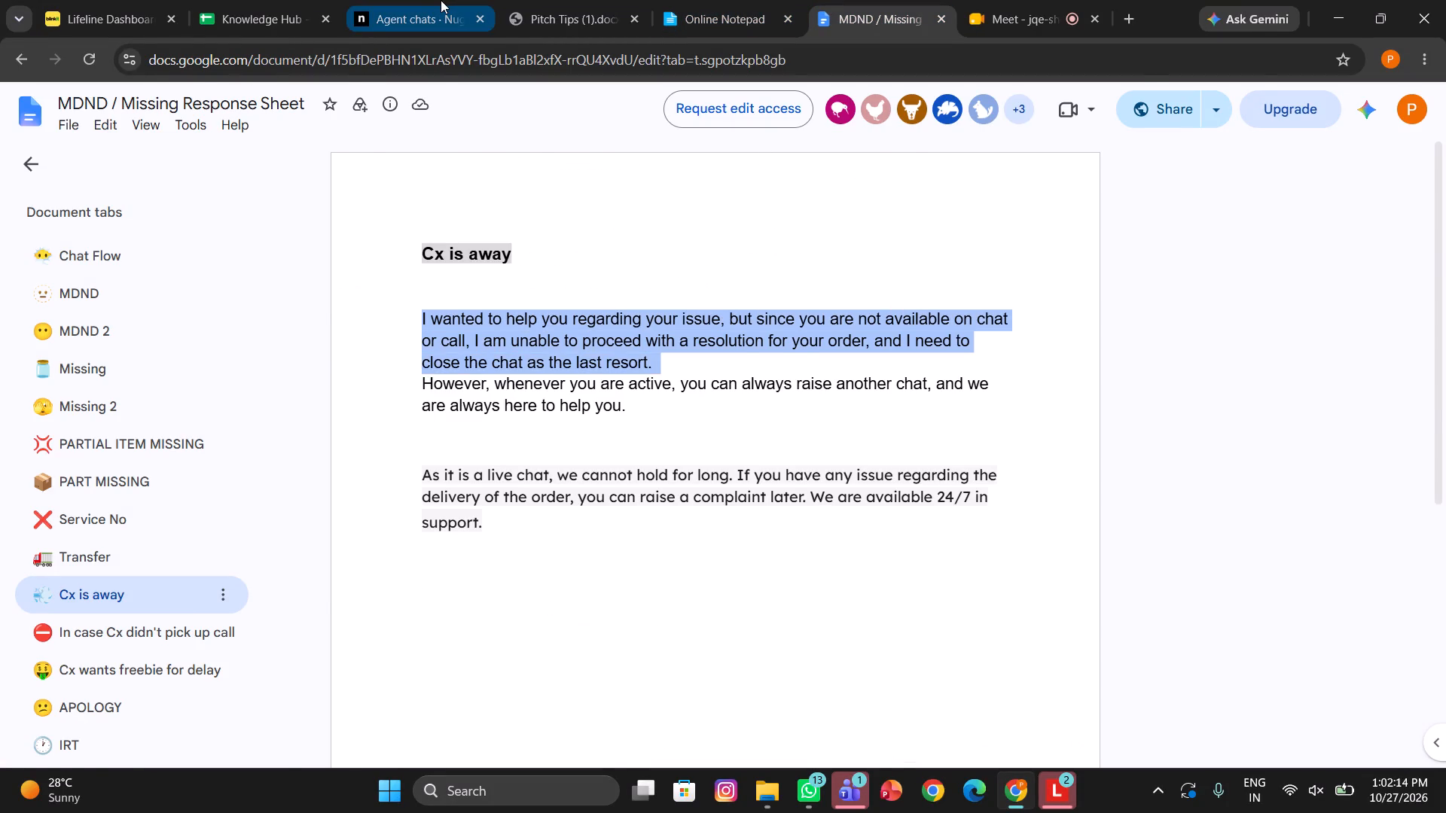
left_click(441, 0)
scroll(1018, 405, "right", 1)
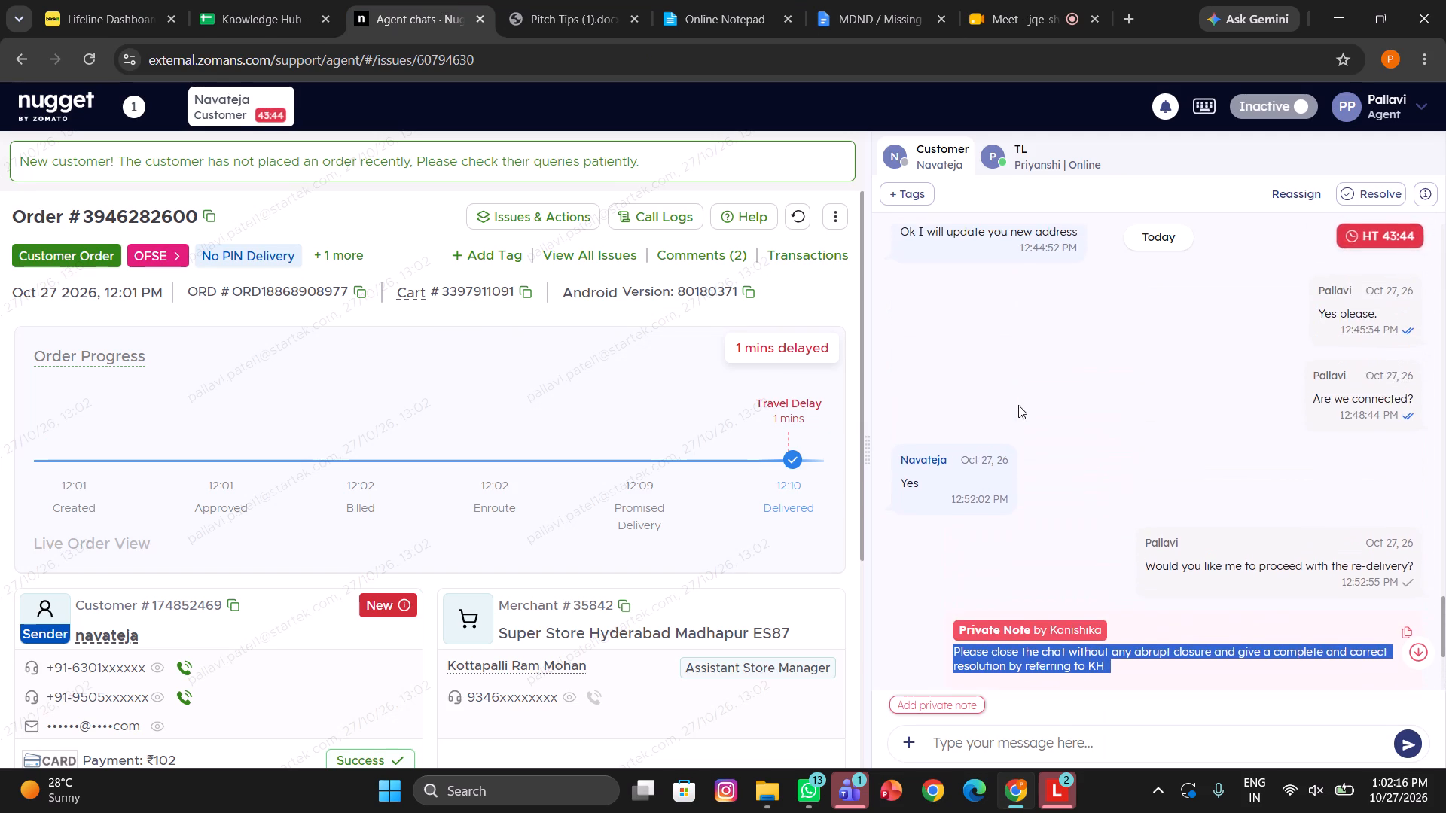
scroll(1018, 405, "right", 1)
left_click(1037, 744)
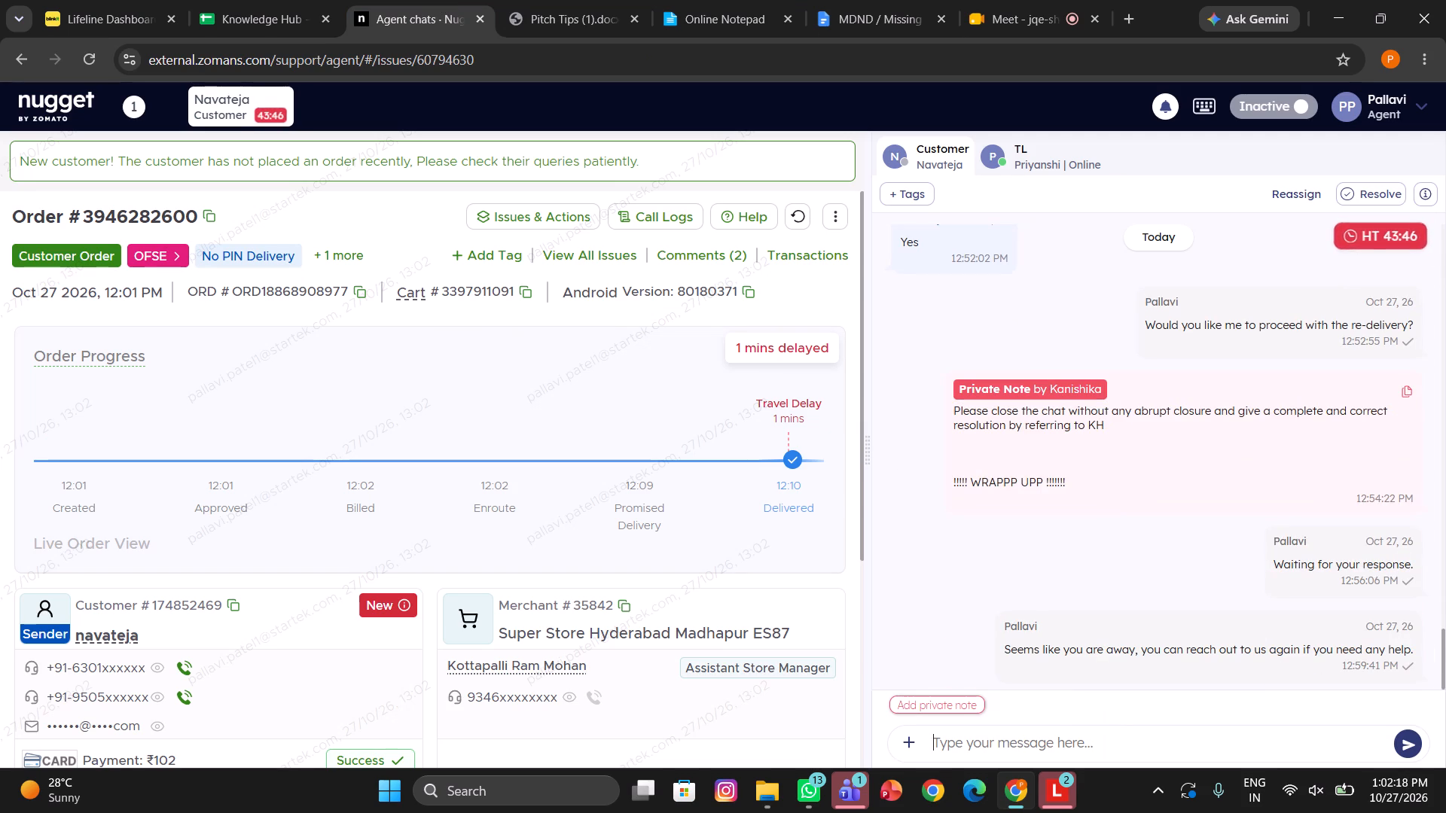
key("ctrl+v")
key("Return")
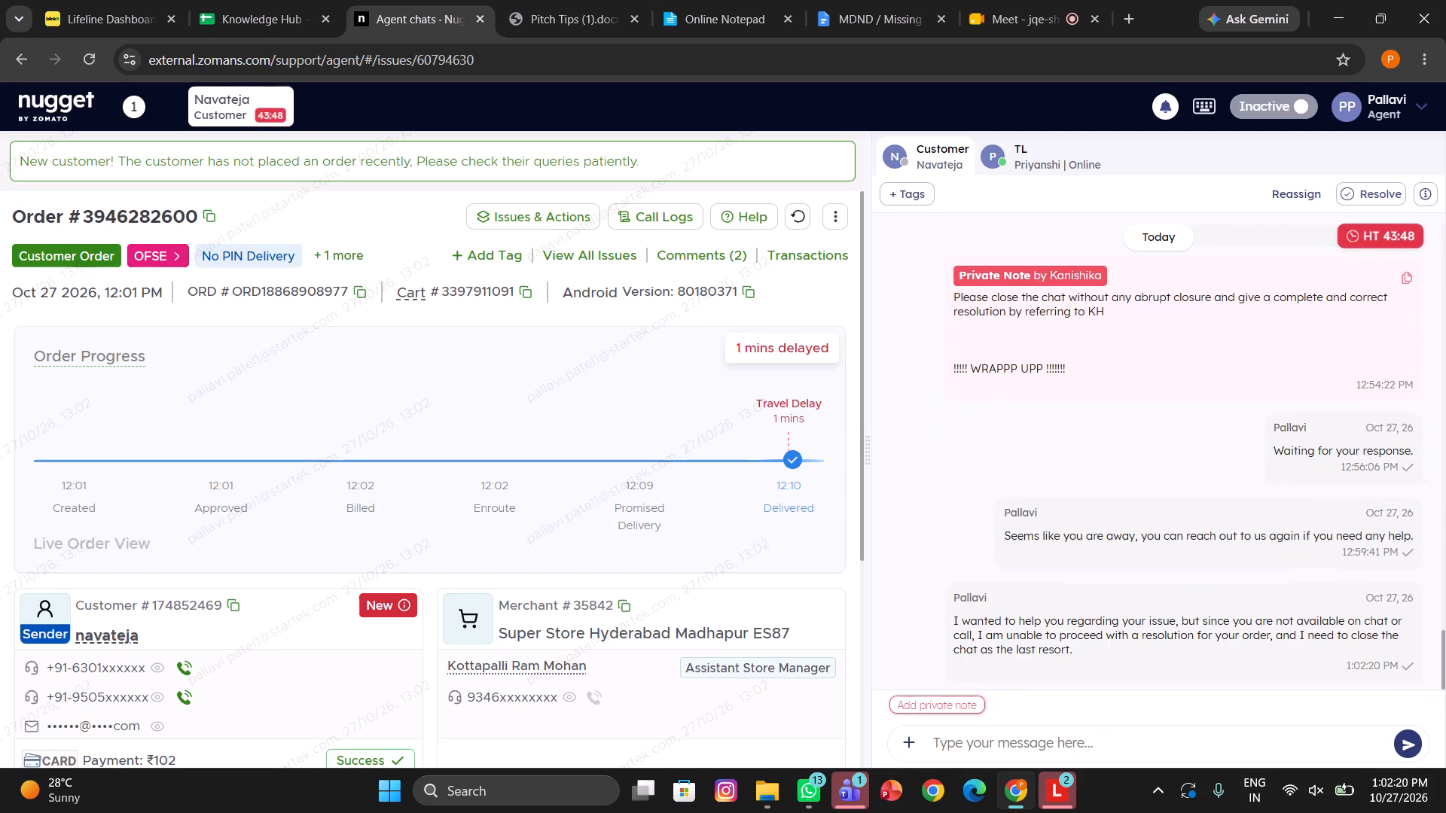
Send the sheet's "However, whenever you are active, you can always raise another chat" response to the customer.
left_click(807, 0)
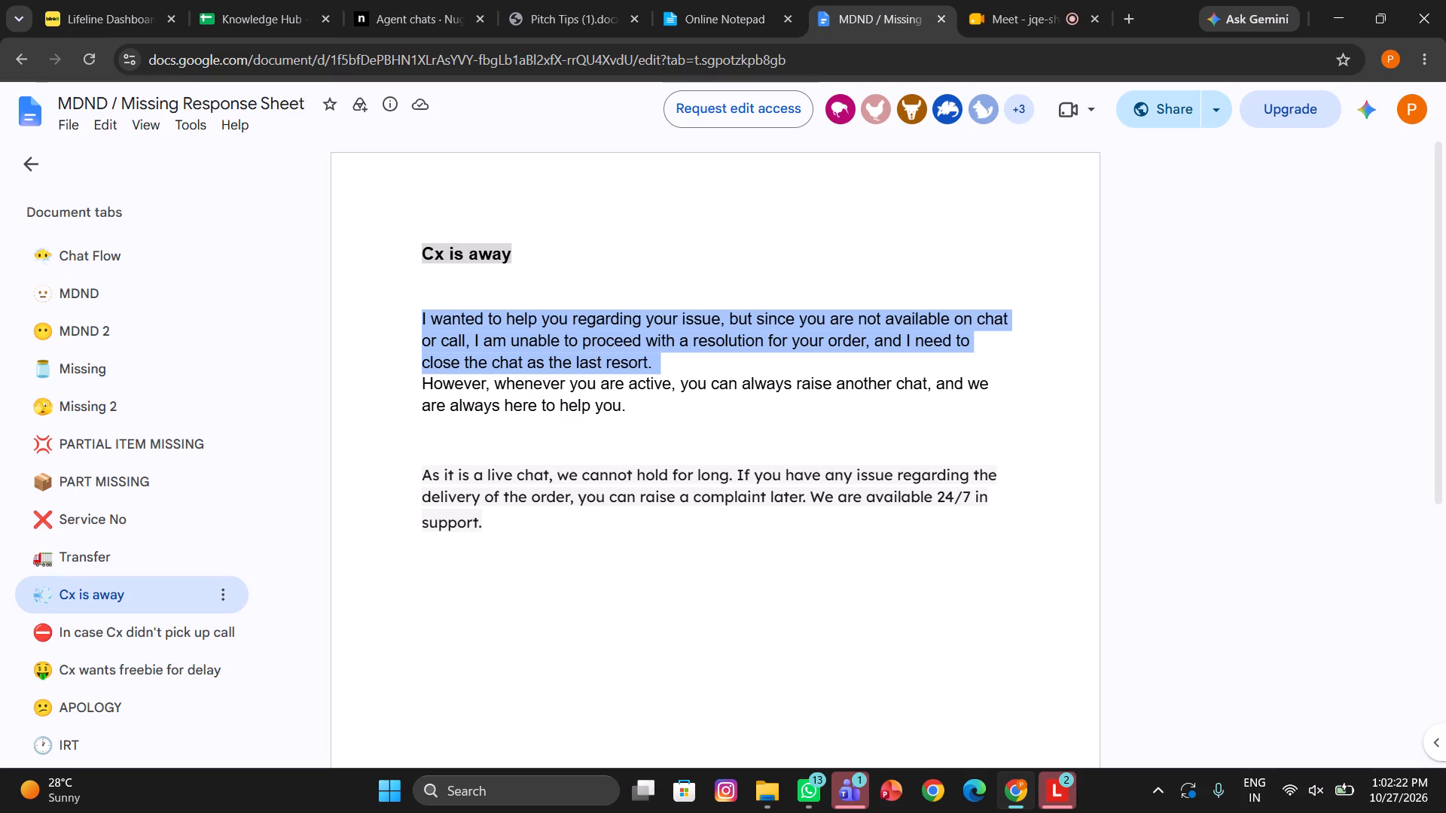
left_click_drag(414, 386, 634, 422)
key("ctrl+c")
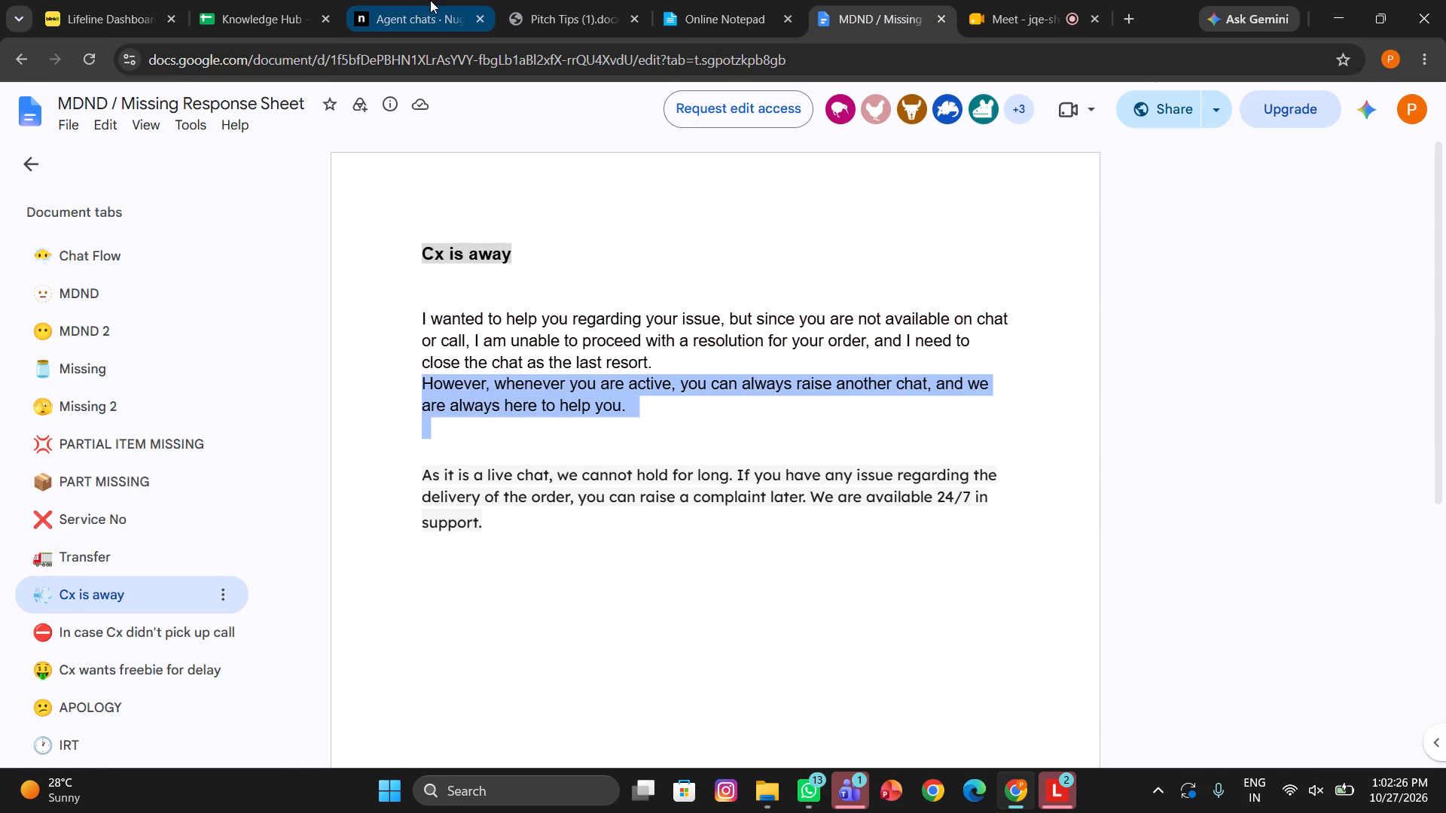
left_click(429, 0)
key("ctrl+v")
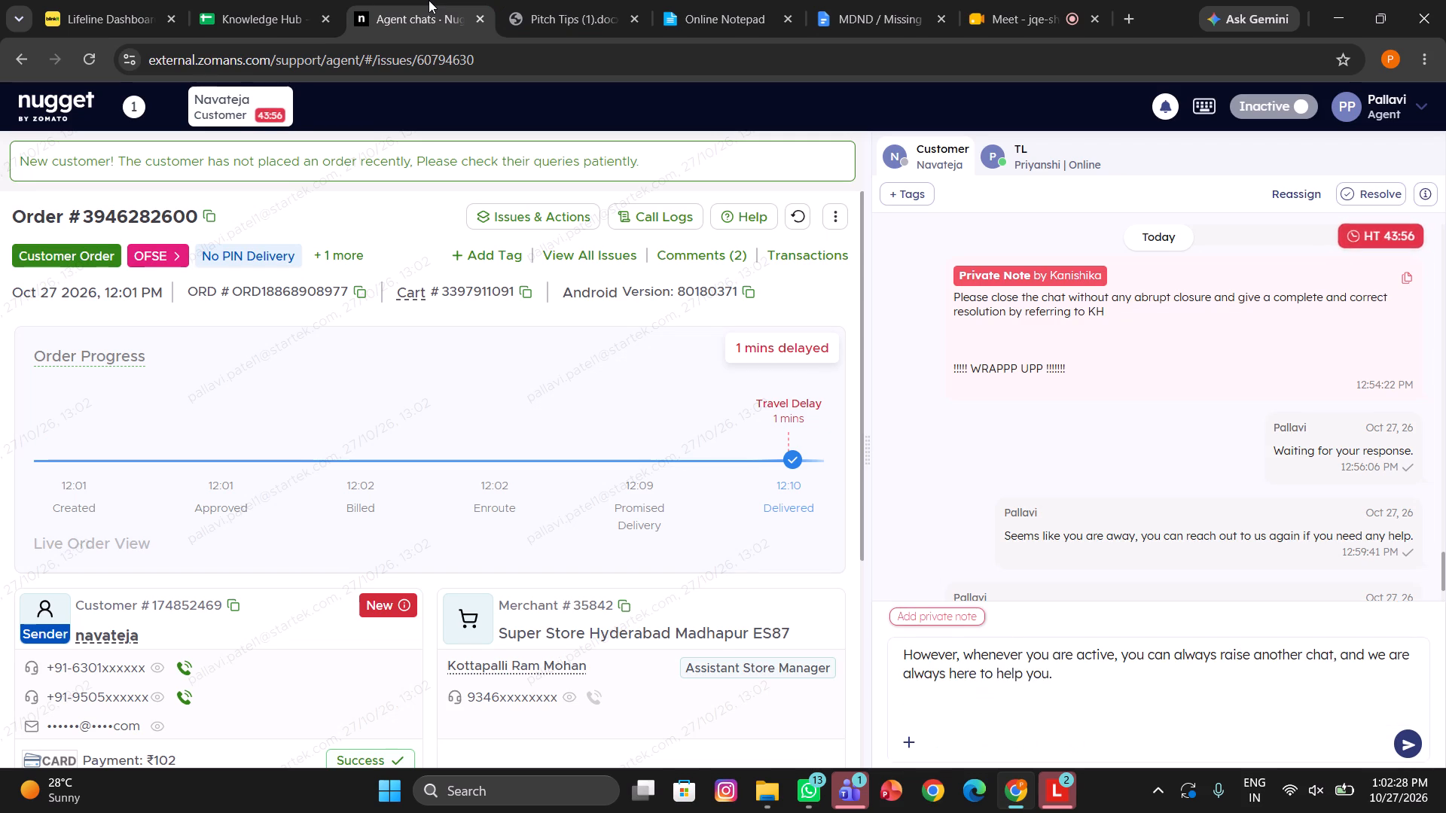
key("Return")
Send the sheet's "As it is a live chat, we cannot hold for long" response, mentioning 24/7 support, to the customer.
left_click(720, 21)
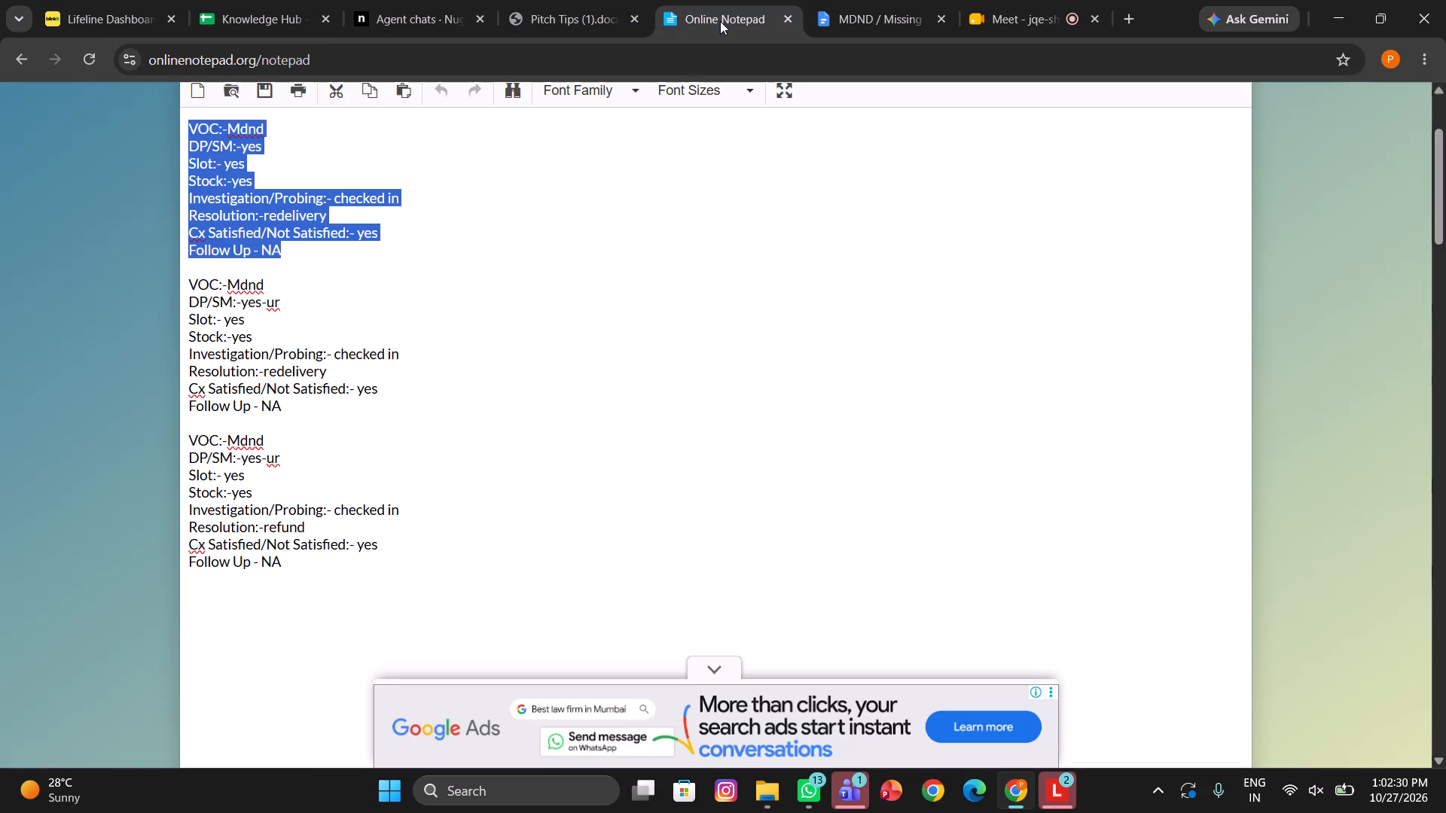
left_click(850, 11)
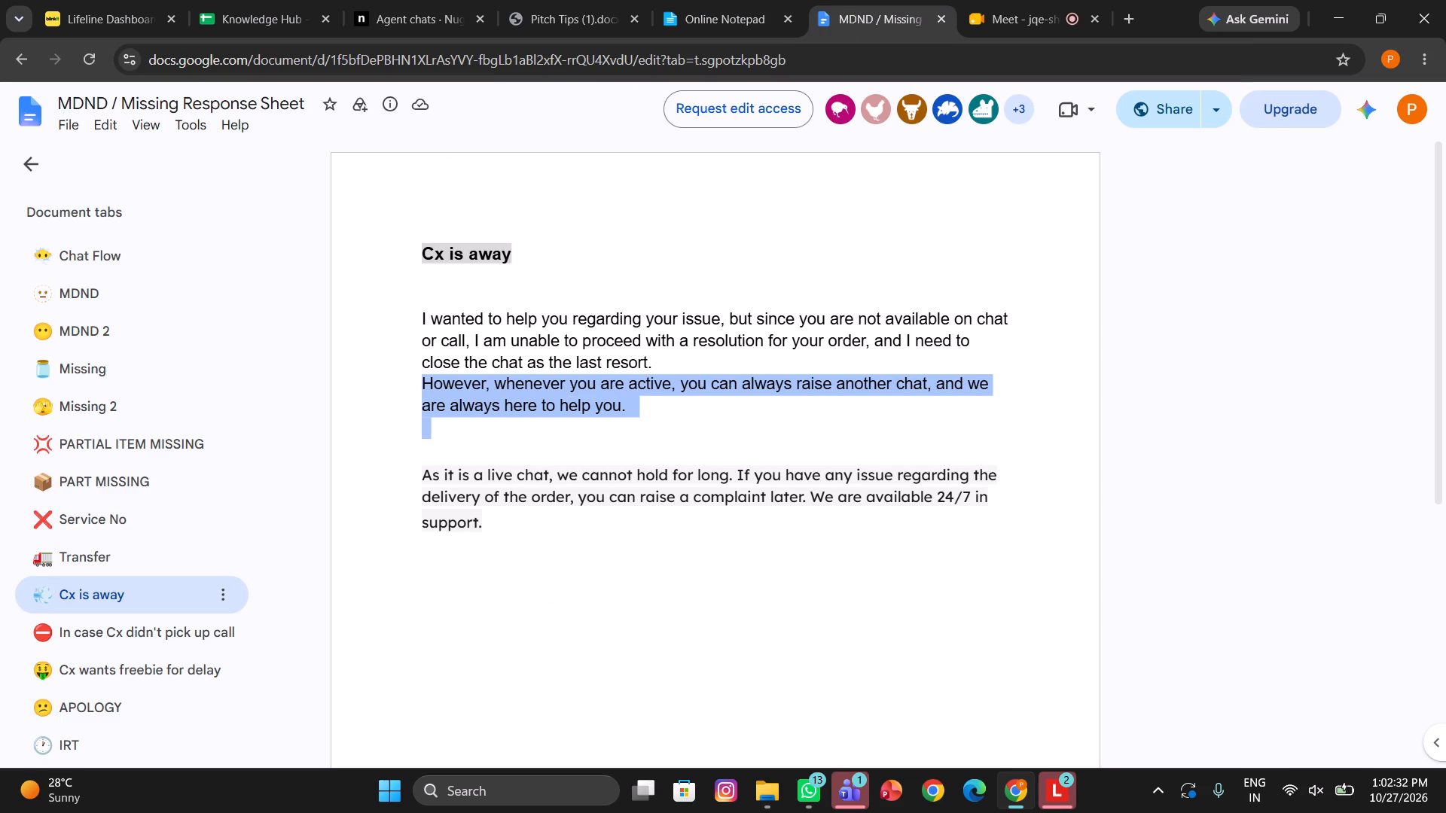
left_click_drag(407, 467, 505, 532)
key("ctrl+c")
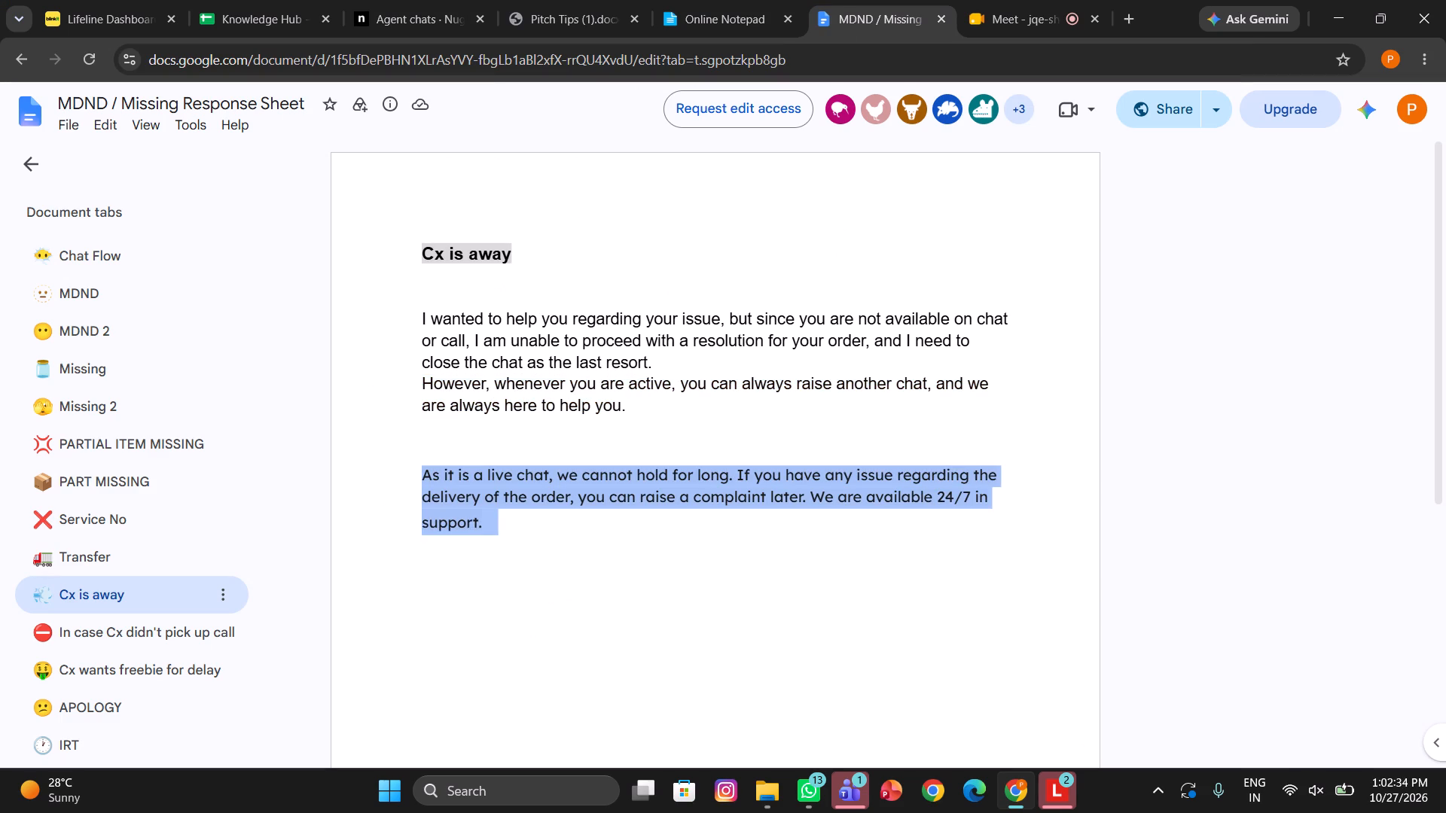
left_click(405, 5)
key("ctrl+v")
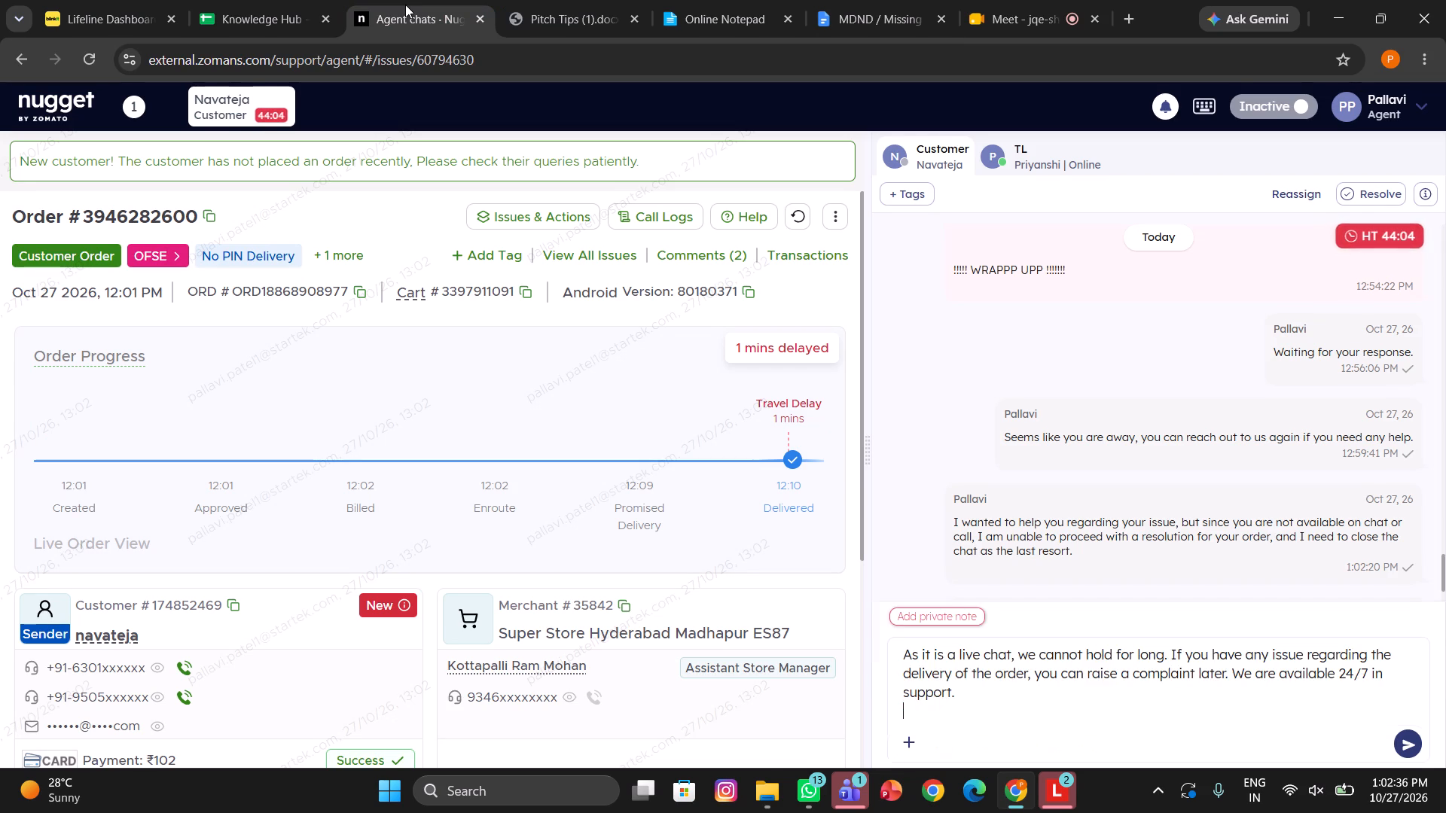
key("Return")
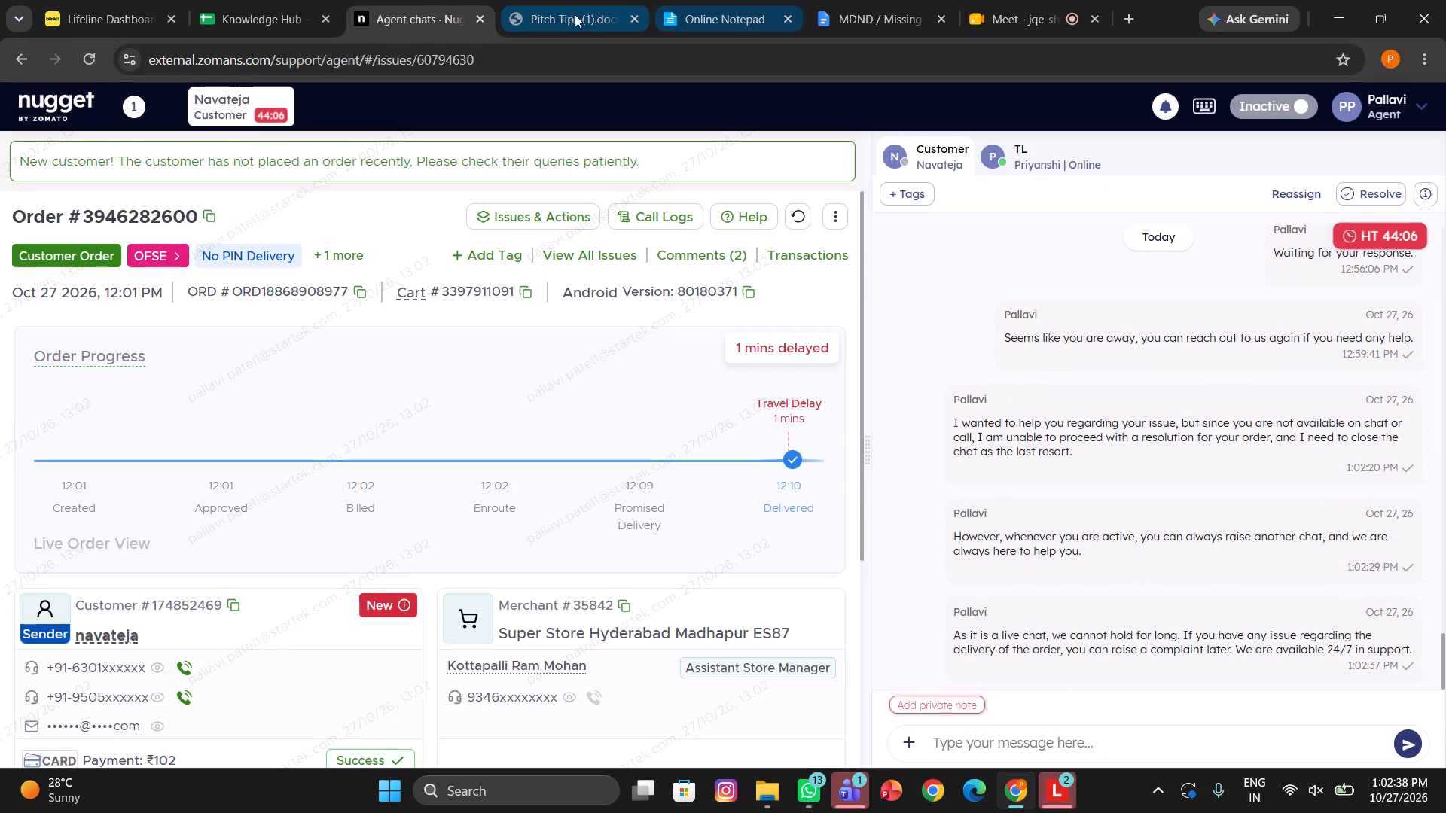
Check the order's call history for the call attempts to the rider.
left_click(682, 0)
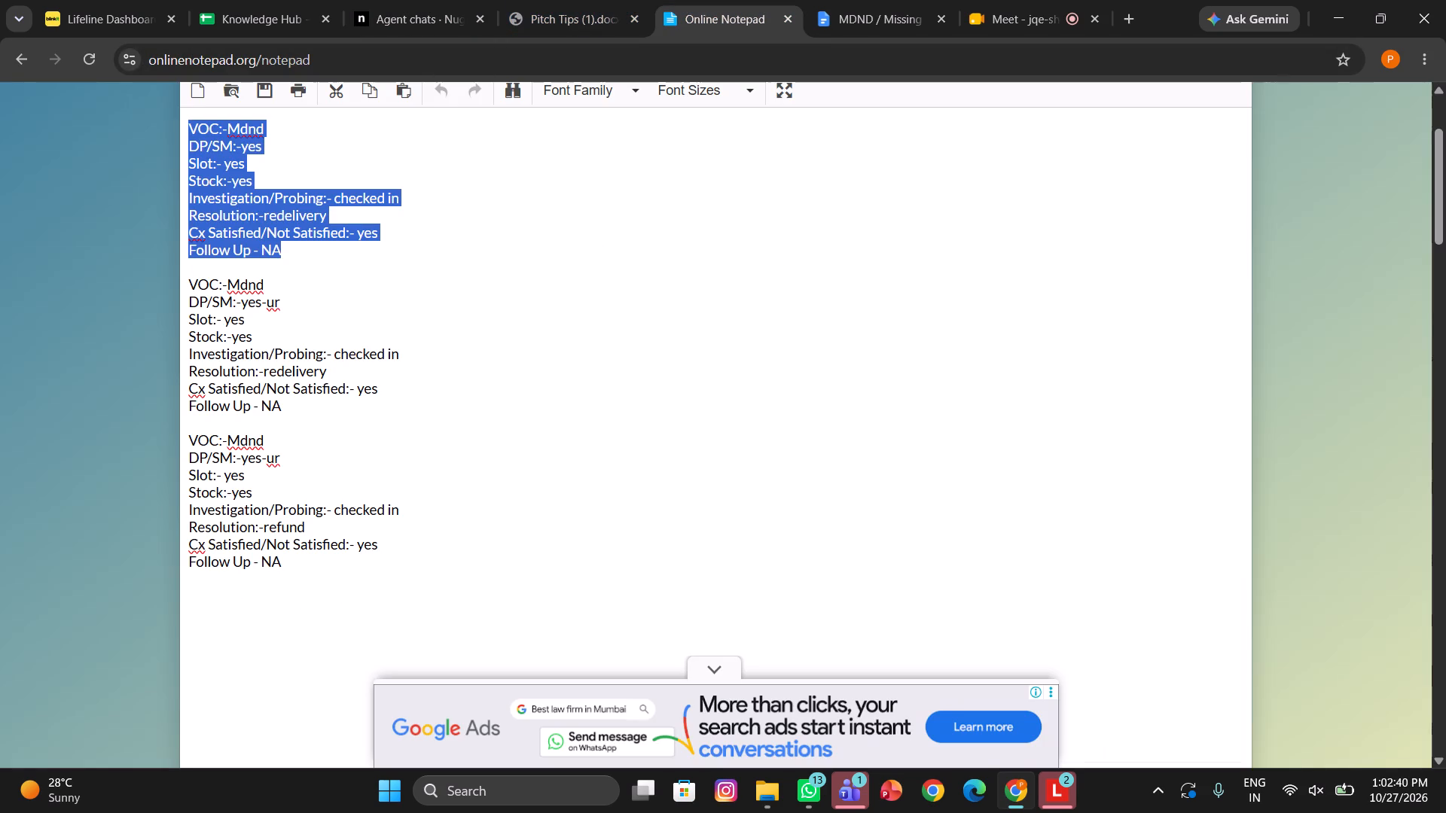
key("ctrl+c")
left_click(445, 1)
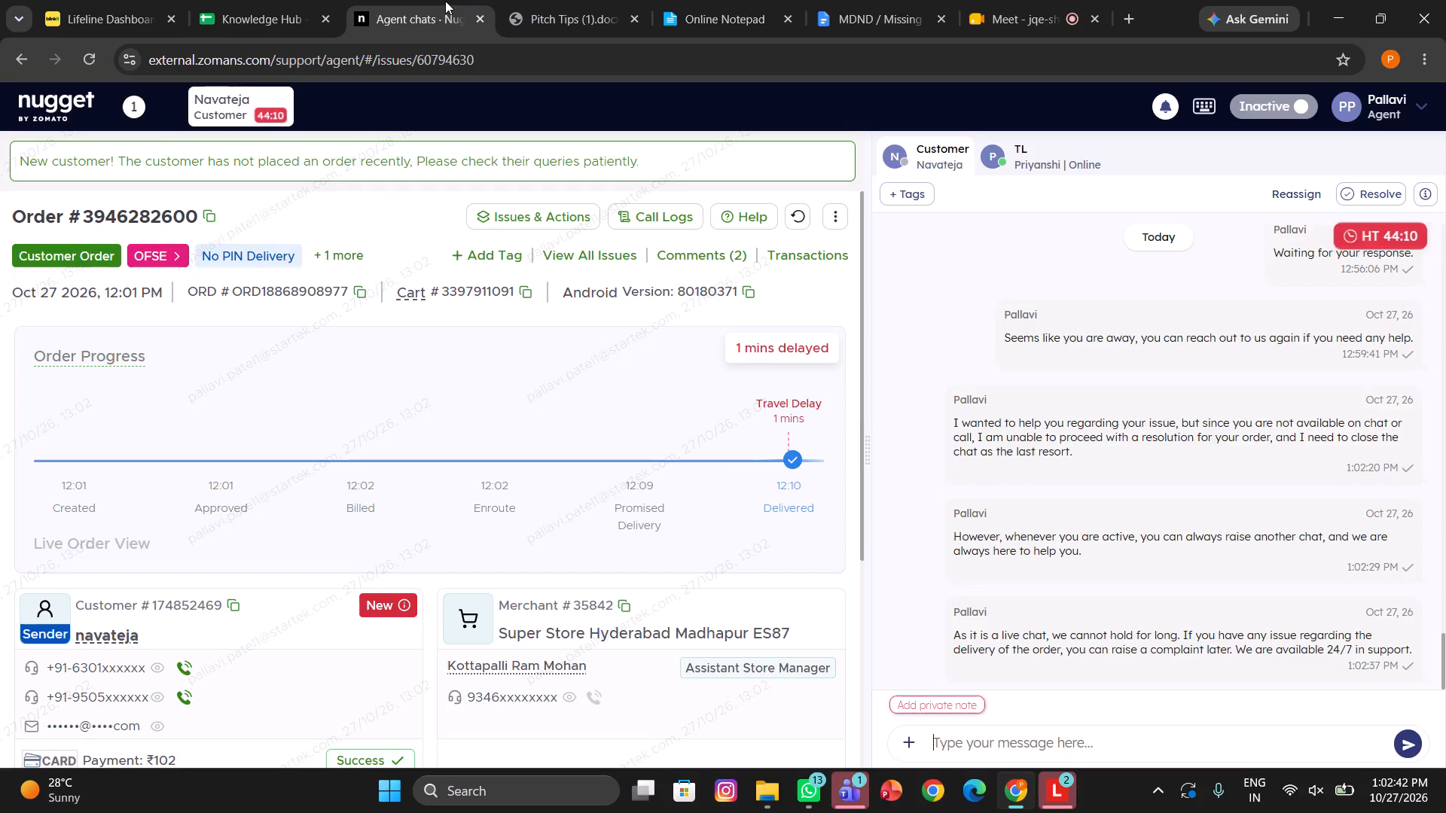
scroll(468, 477, "down", 1)
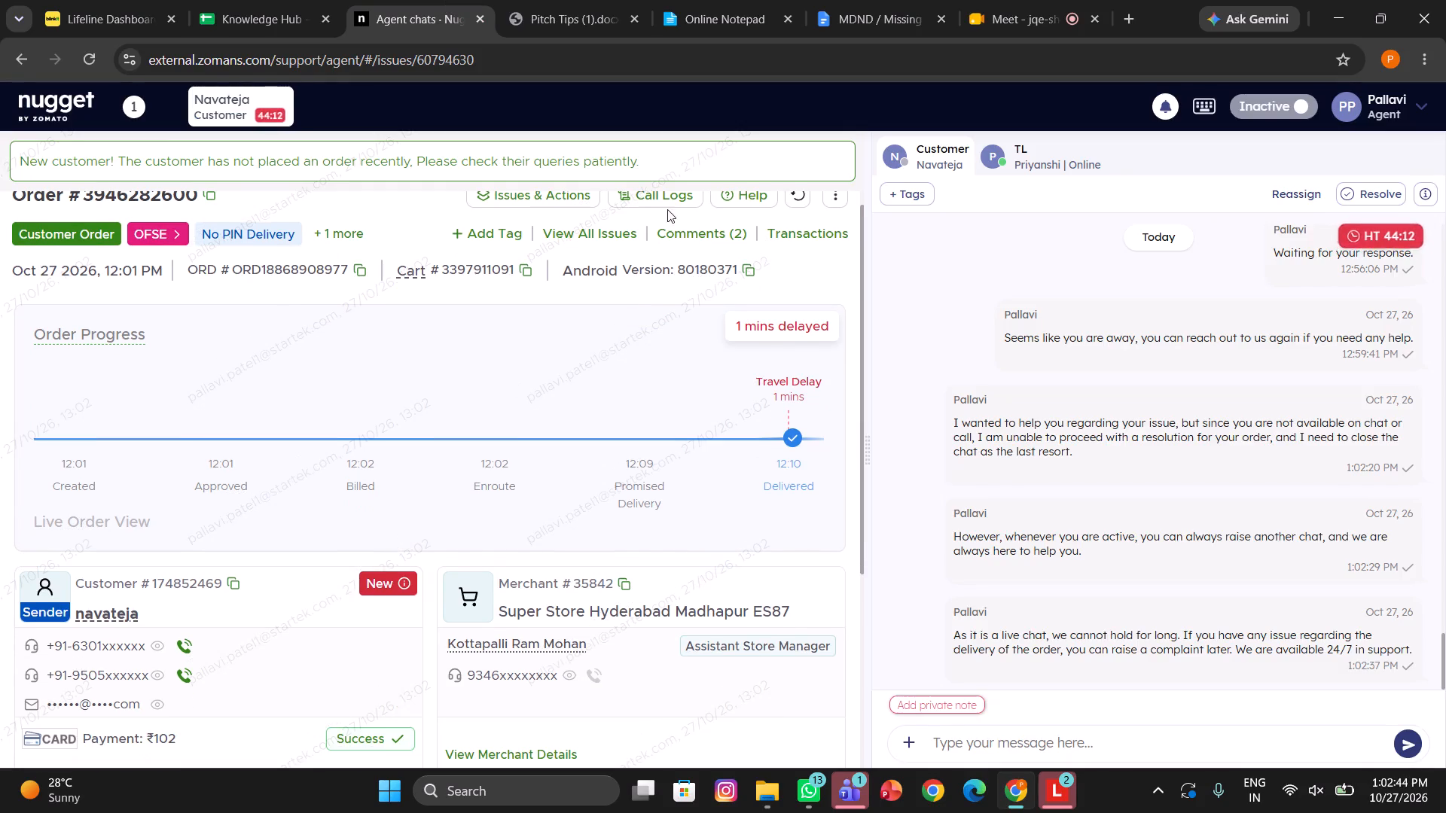
left_click(663, 199)
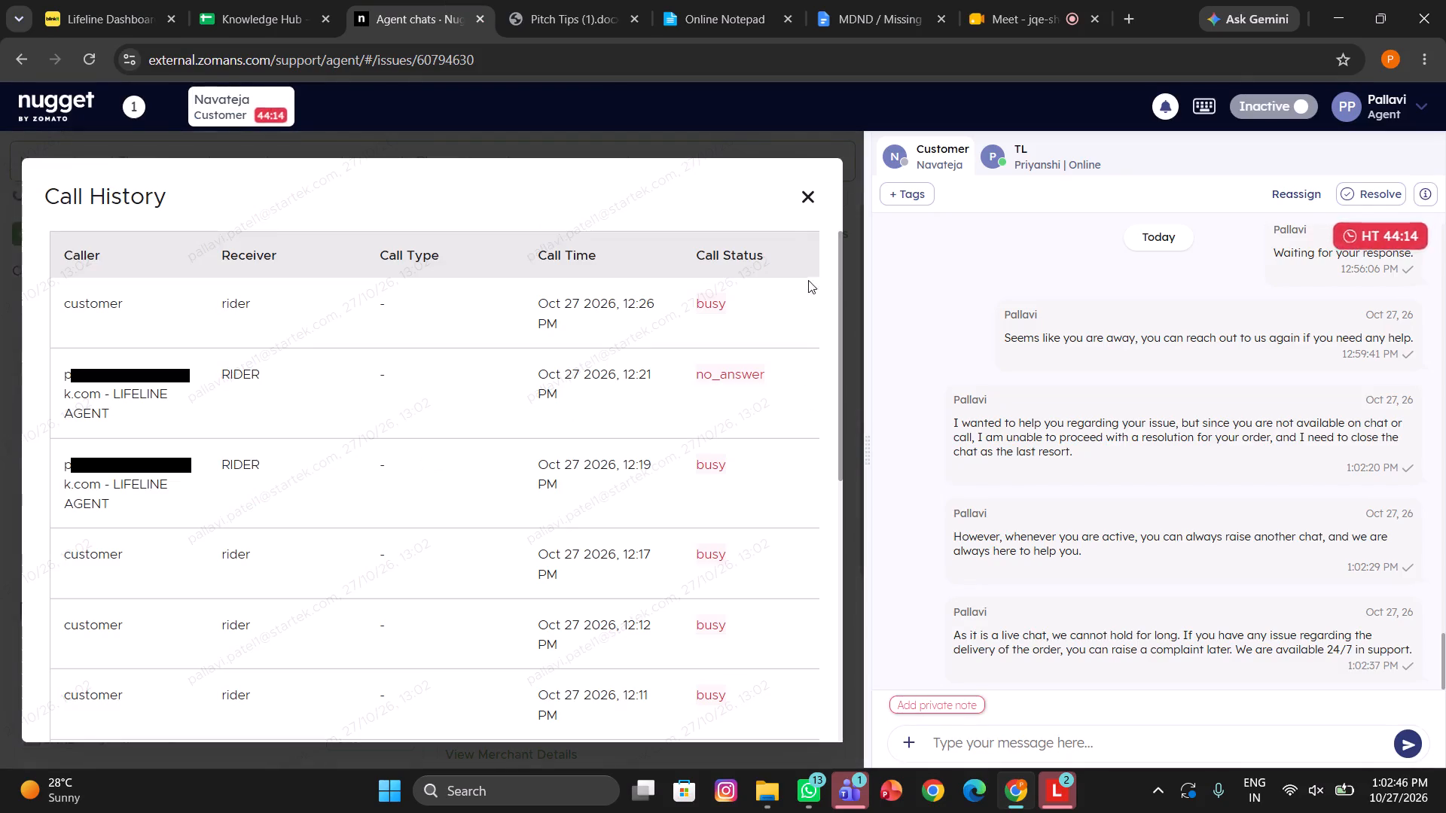
left_click(806, 194)
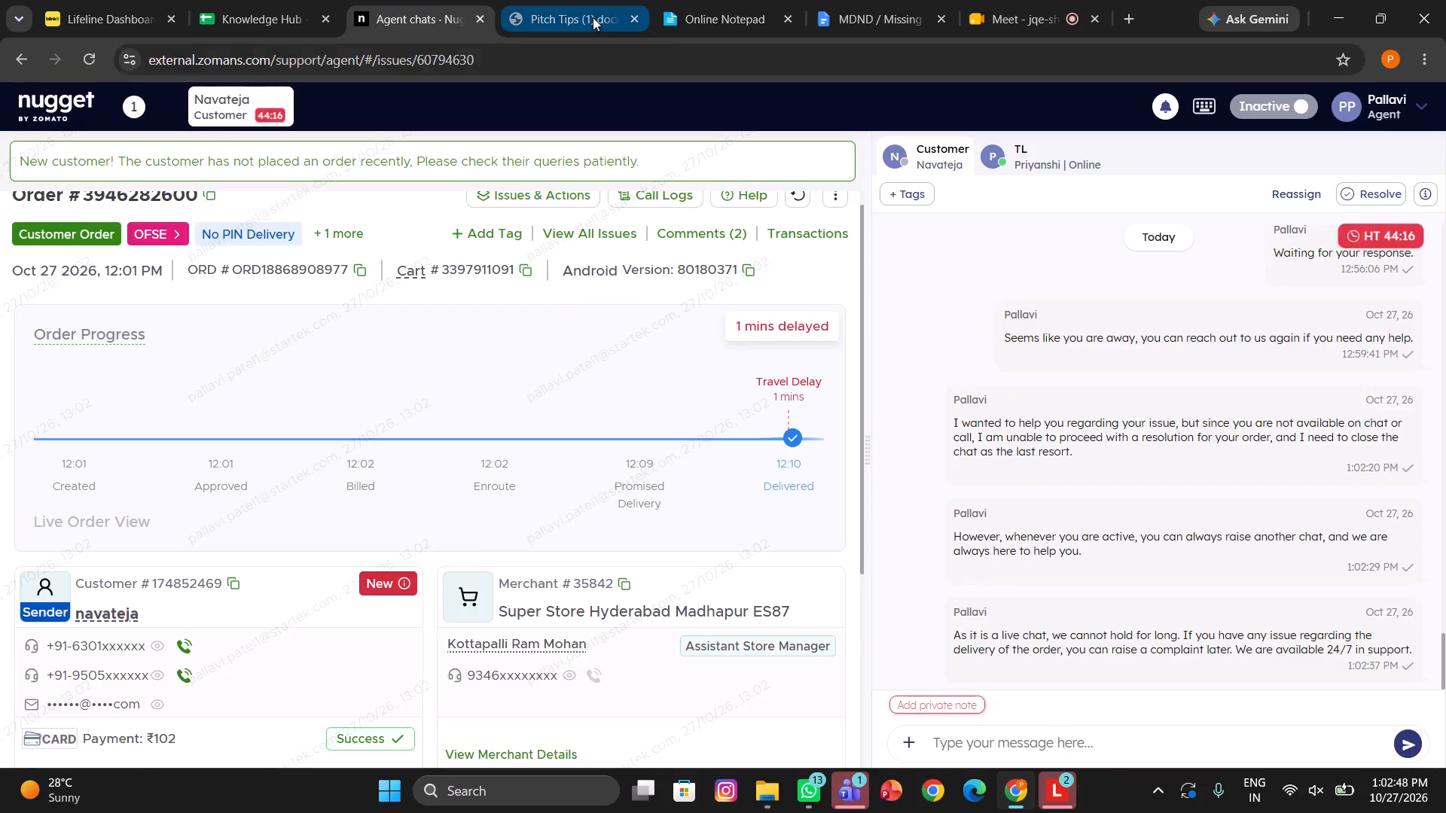
Copy the redelivery note template with "DP/SM:-yes-ur" from Online Notepad, leaving its tab beside Agent chats.
left_click(593, 17)
left_click_drag(688, 1, 396, 443)
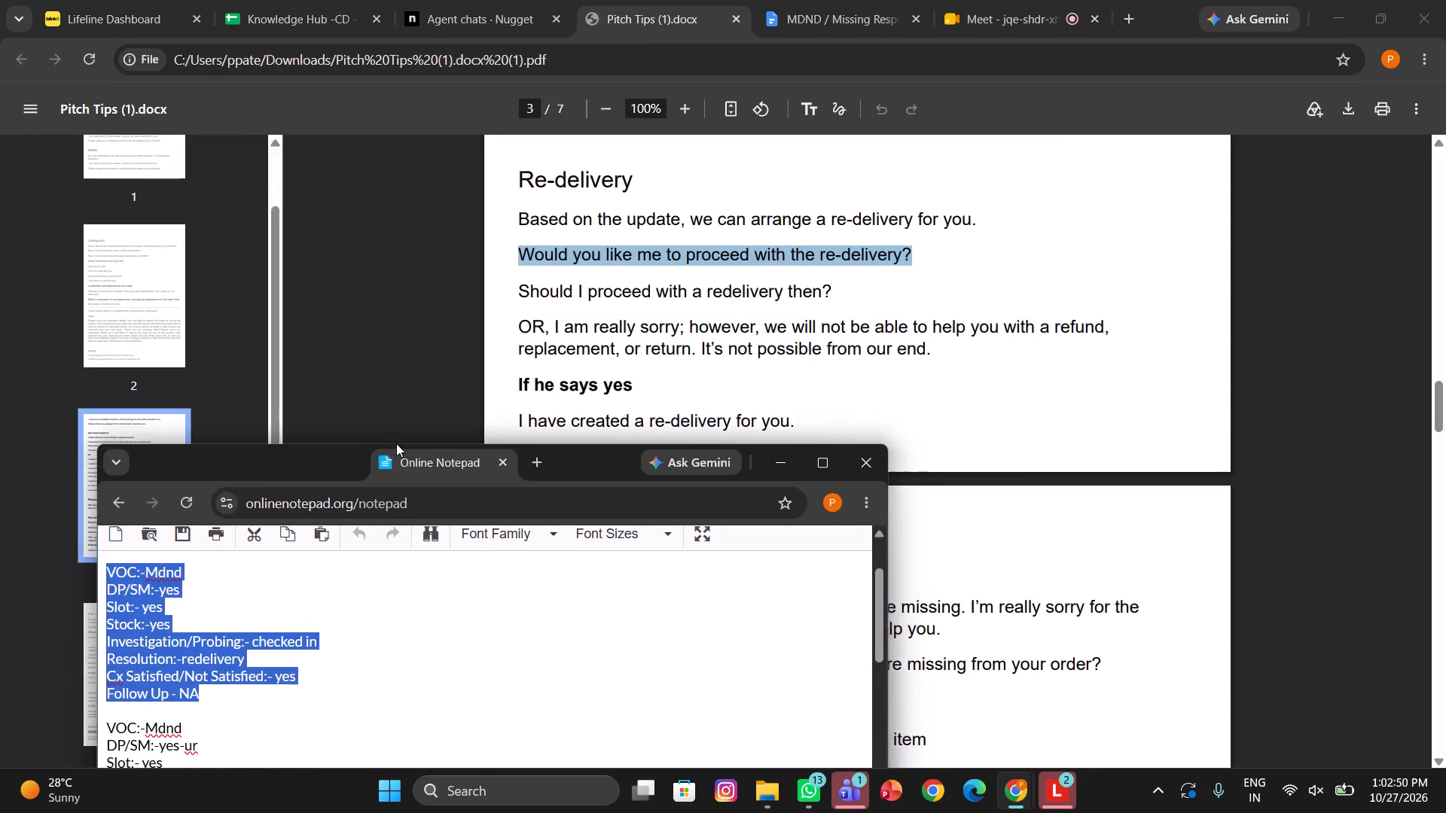
left_click_drag(396, 443, 584, 5)
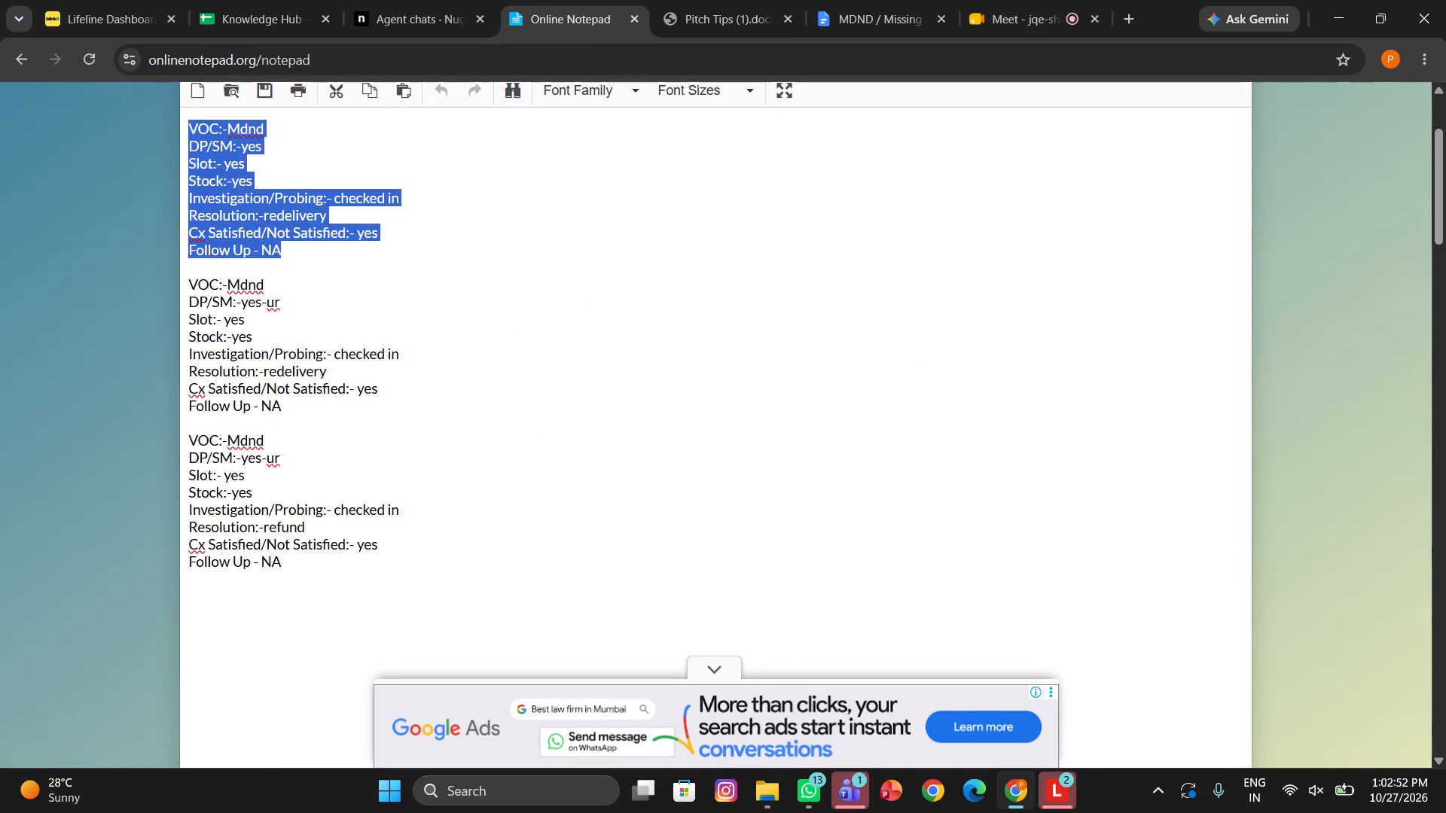
left_click_drag(301, 405, 182, 294)
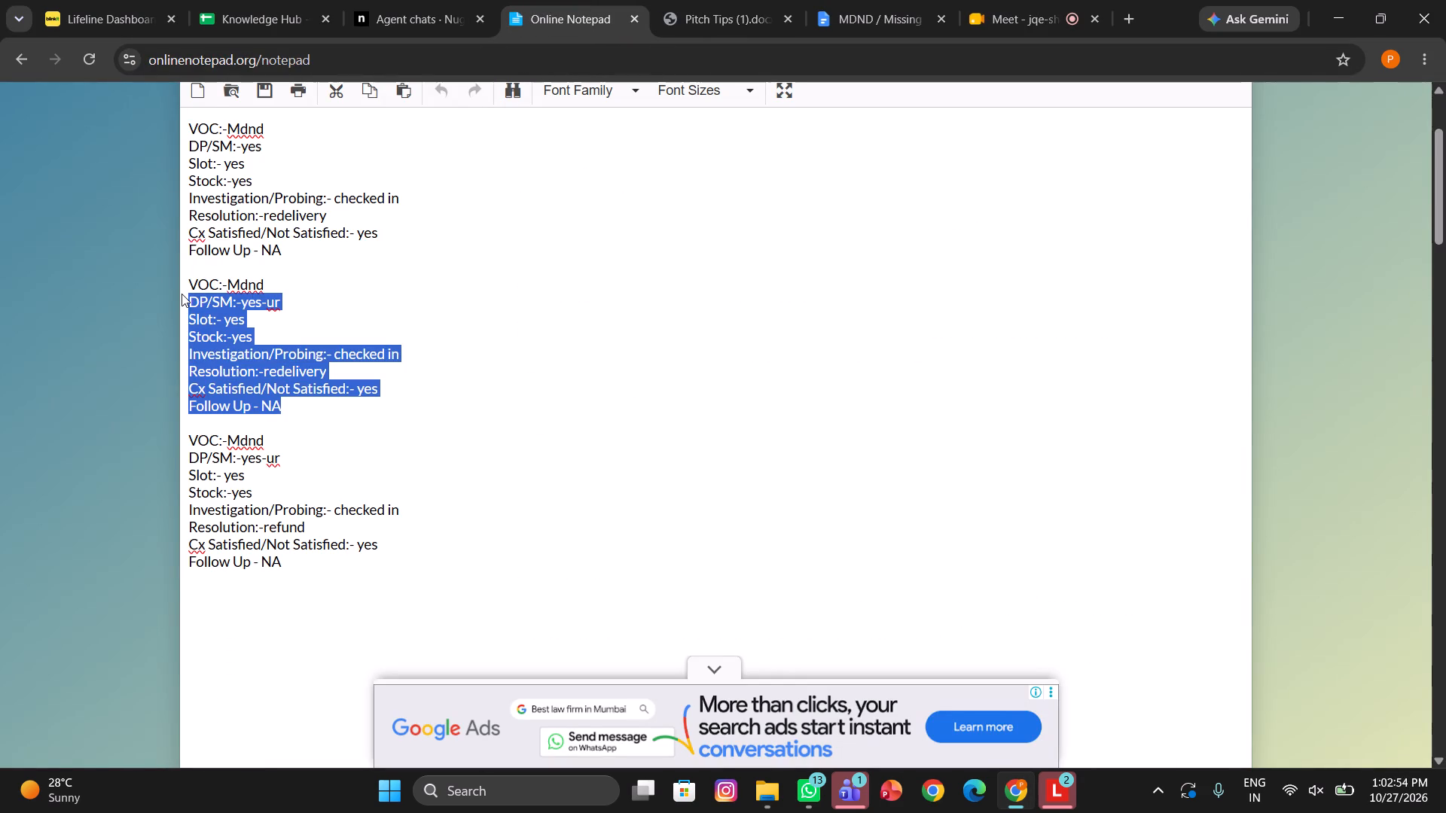
left_click_drag(182, 294, 188, 286)
key("ctrl+c")
key("ctrl+space")
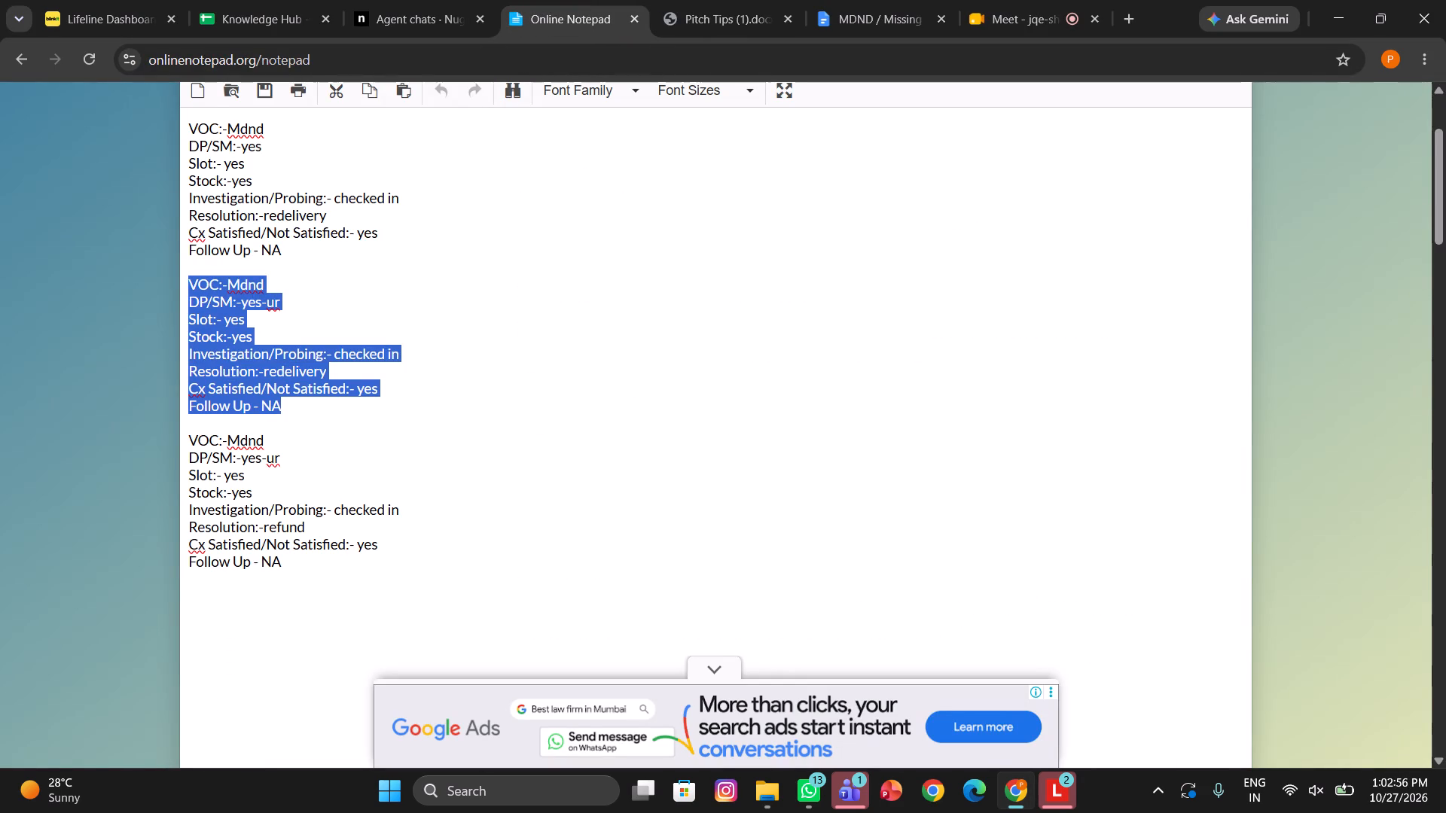
key("ctrl+c")
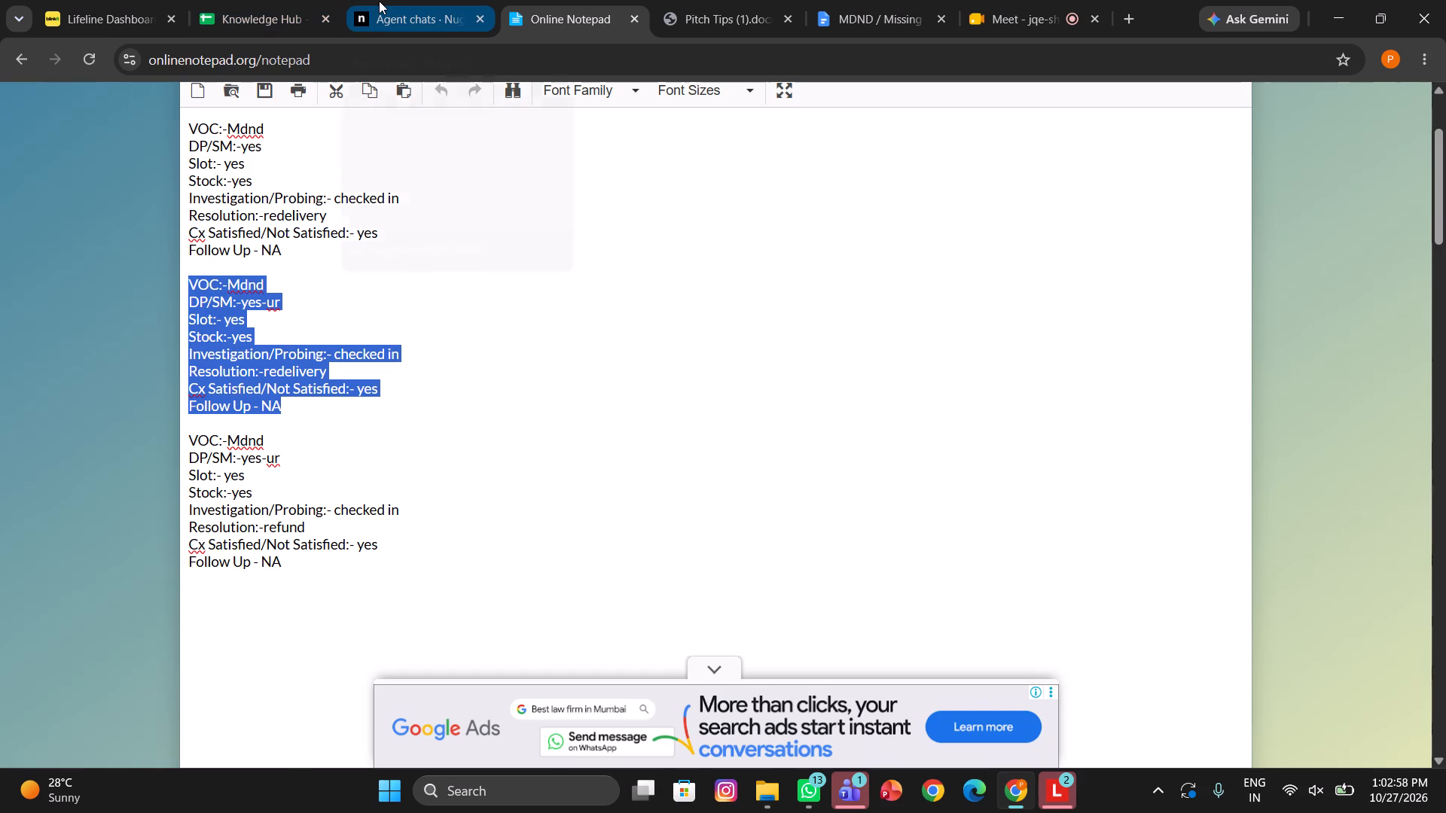
Add the copied MDND template as an order comment, with the resolution changed to "away".
left_click(379, 1)
scroll(396, 549, "down", 4)
left_click_drag(396, 549, 317, 741)
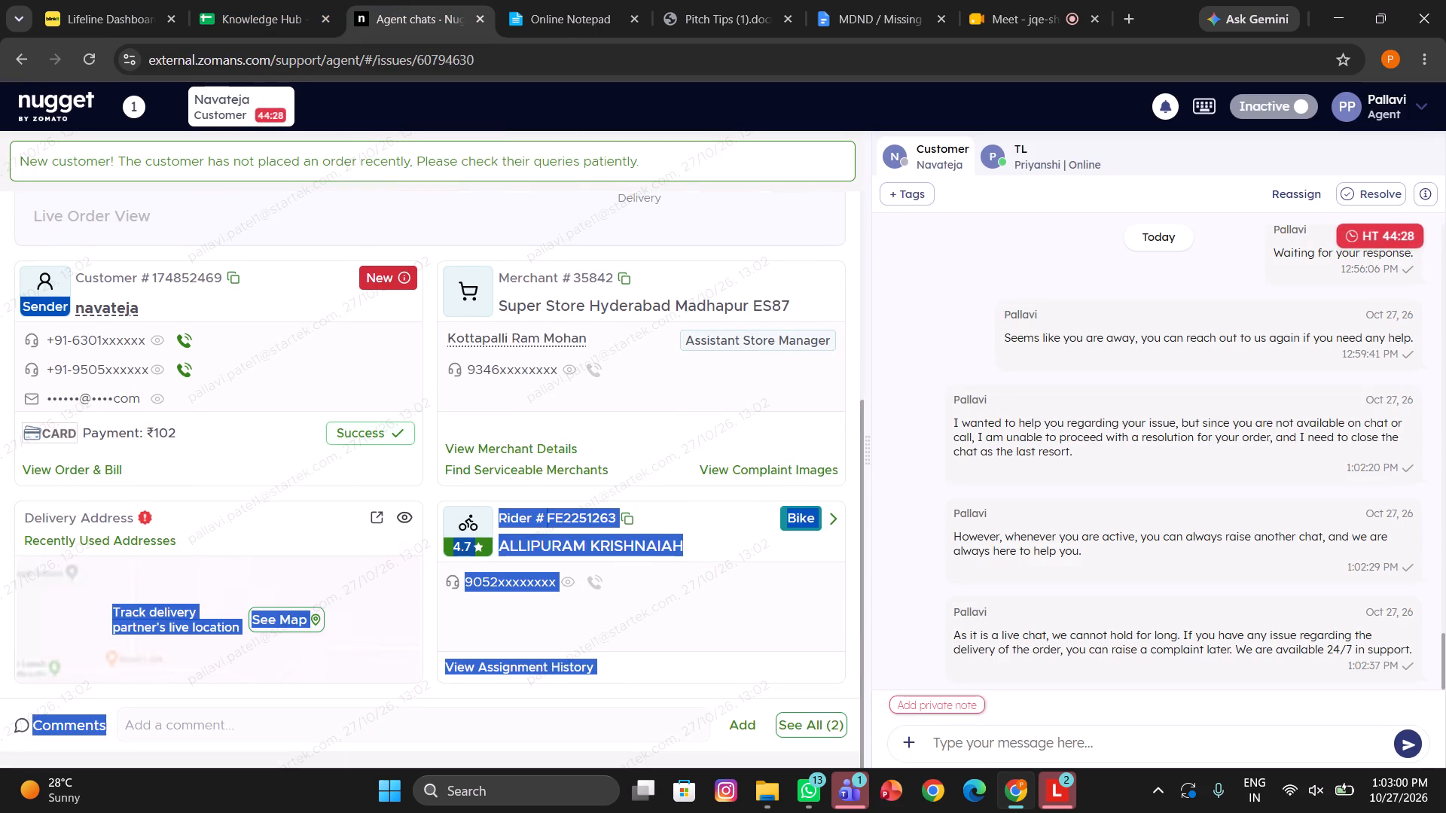
left_click_drag(317, 741, 322, 723)
left_click(322, 723)
key("ctrl+v")
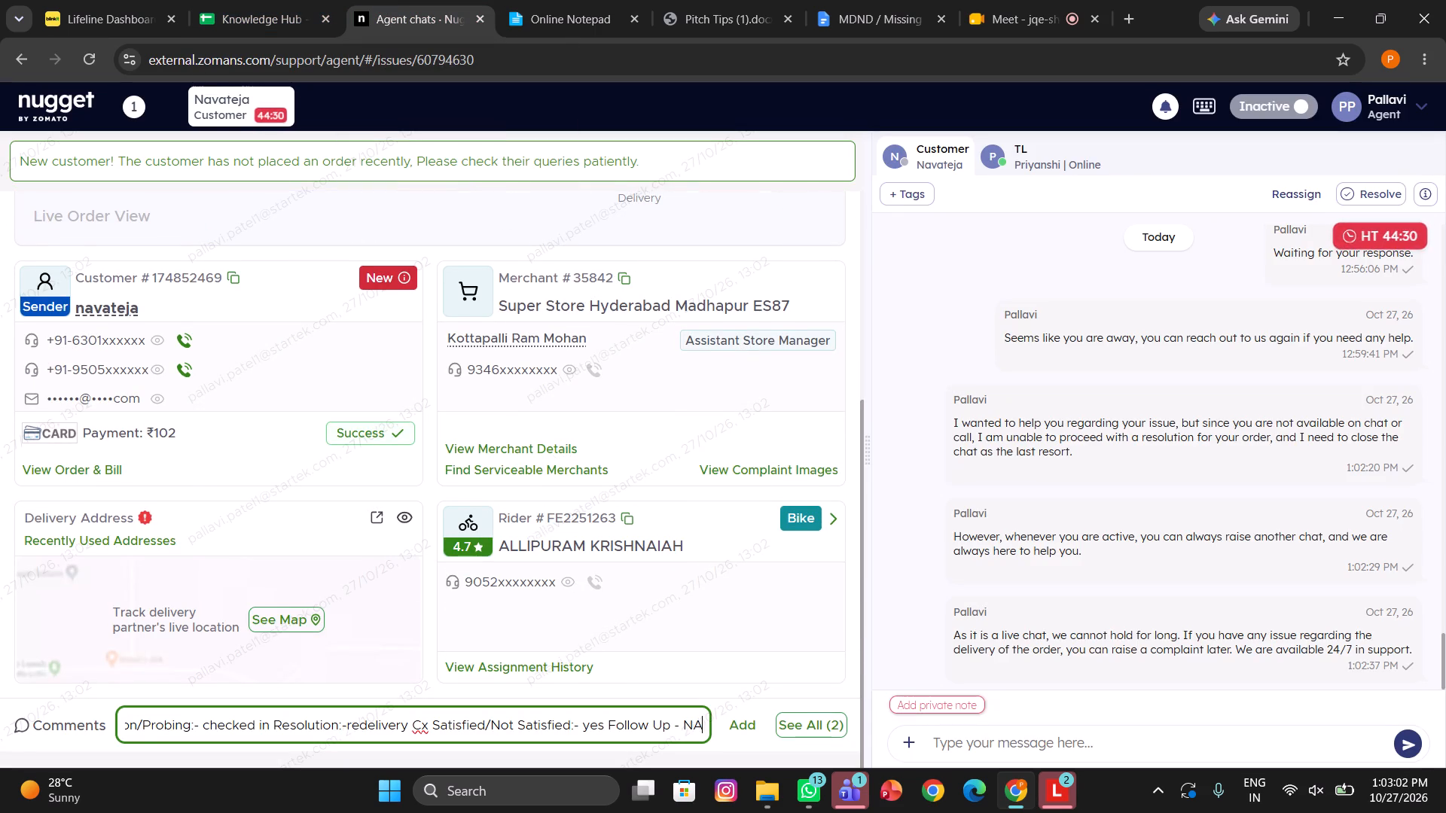
left_click_drag(407, 721, 350, 727)
key("BackSpace")
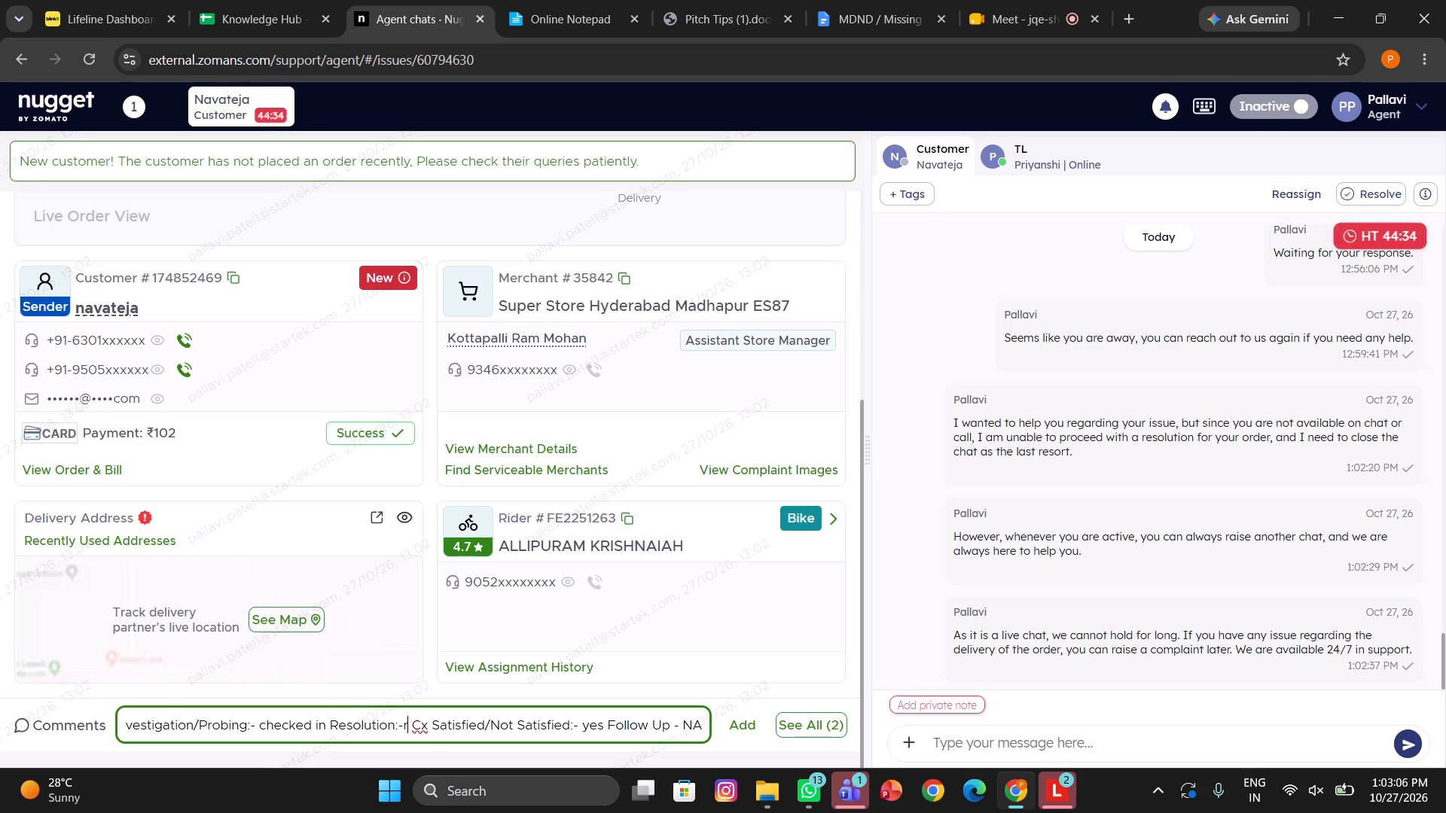
key("BackSpace")
type("away")
scroll(350, 727, "right", 5)
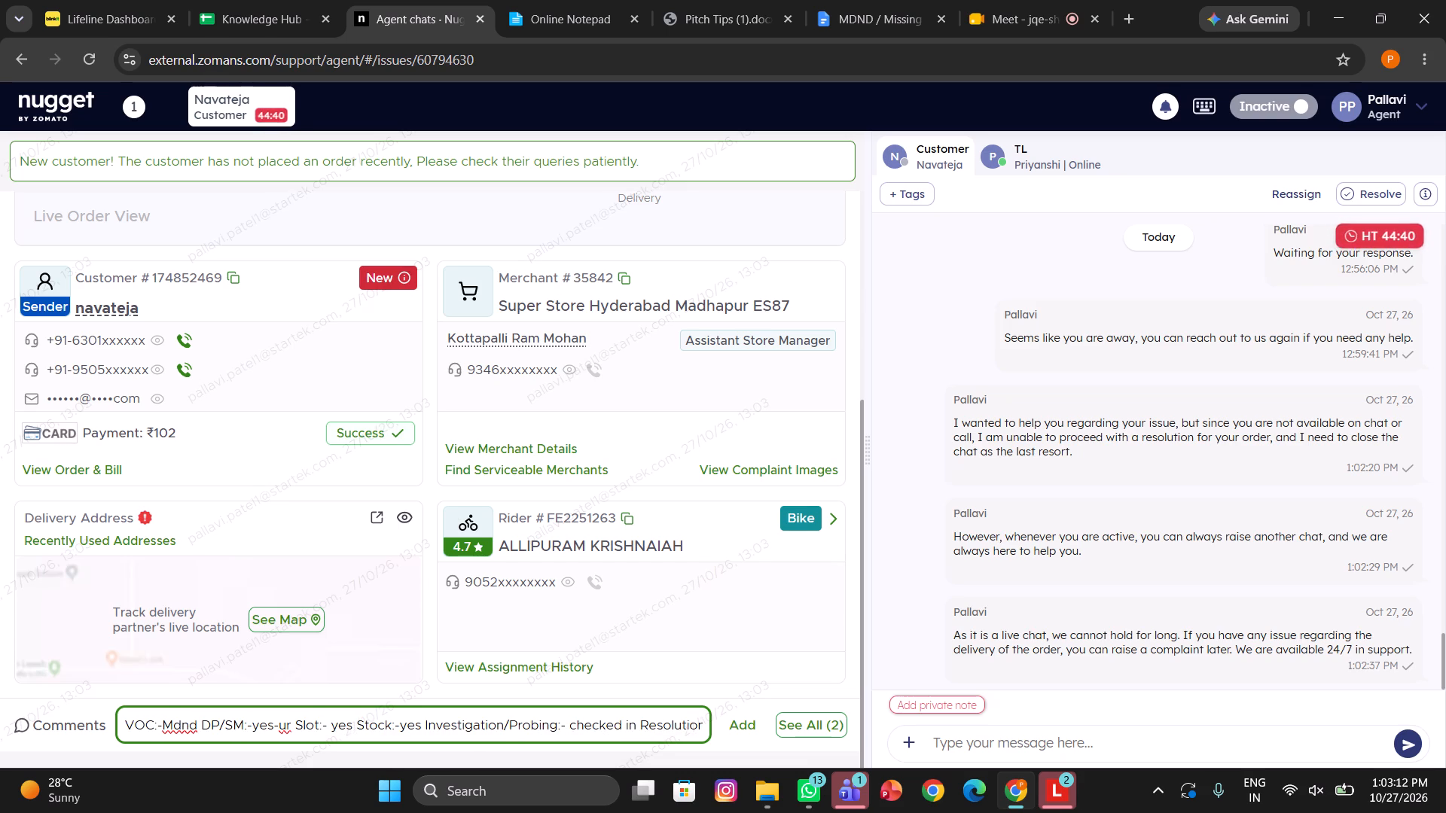
key("Return")
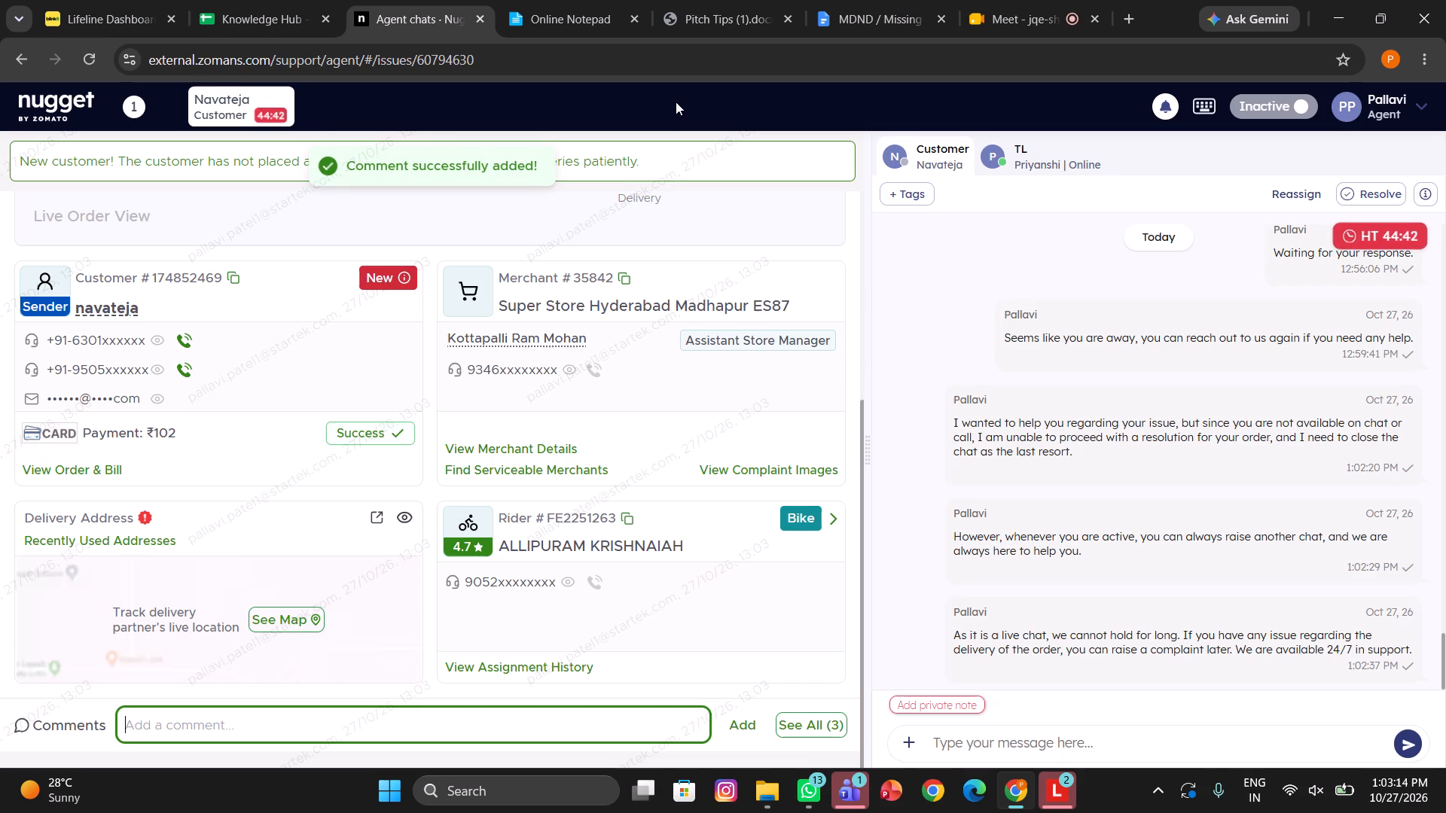
Copy the Private Note Format from the Knowledge Hub's MDND-Specific channel Policy sheet into a new private note on the chat.
left_click(300, 0)
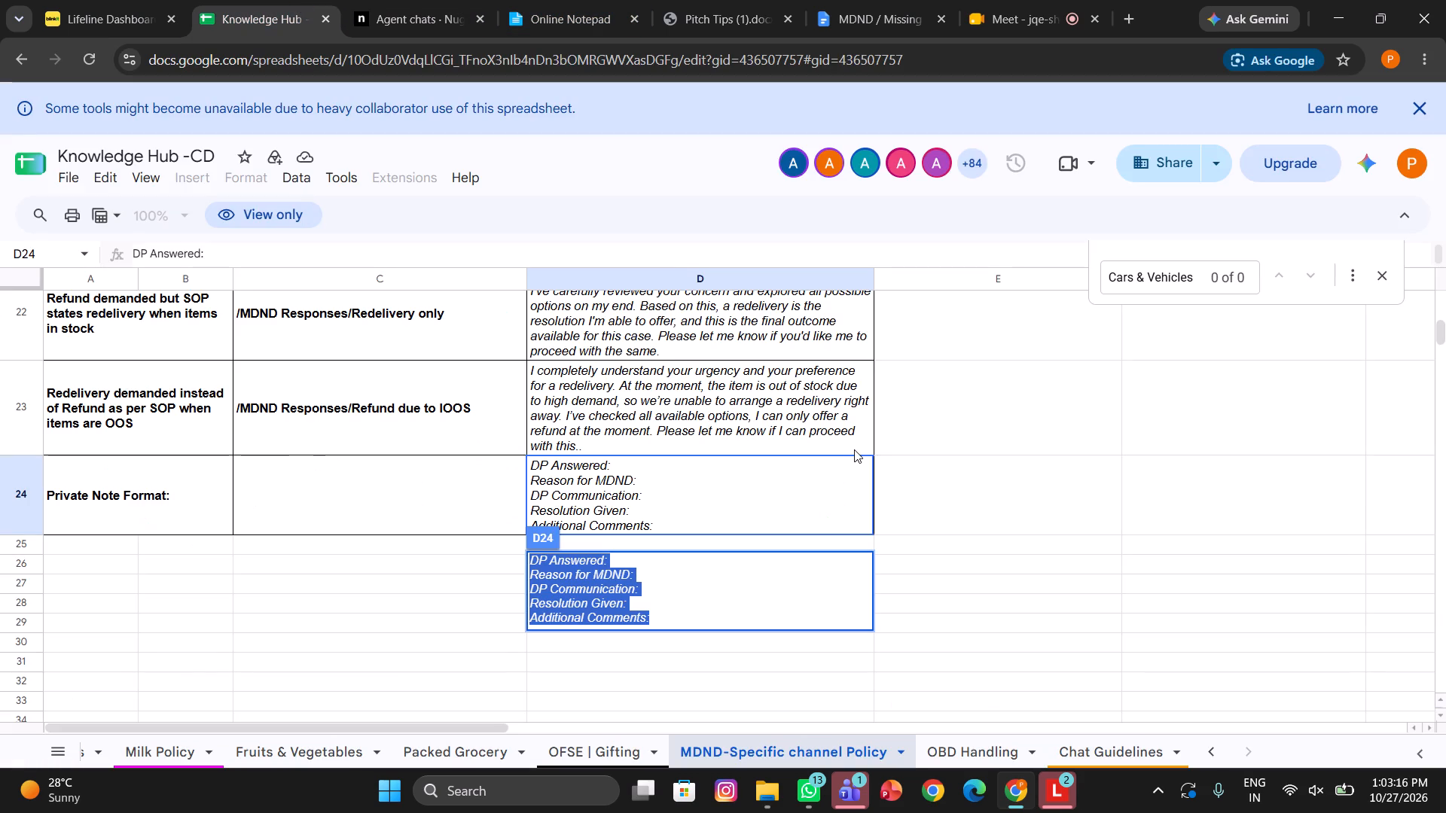
key("ctrl+c")
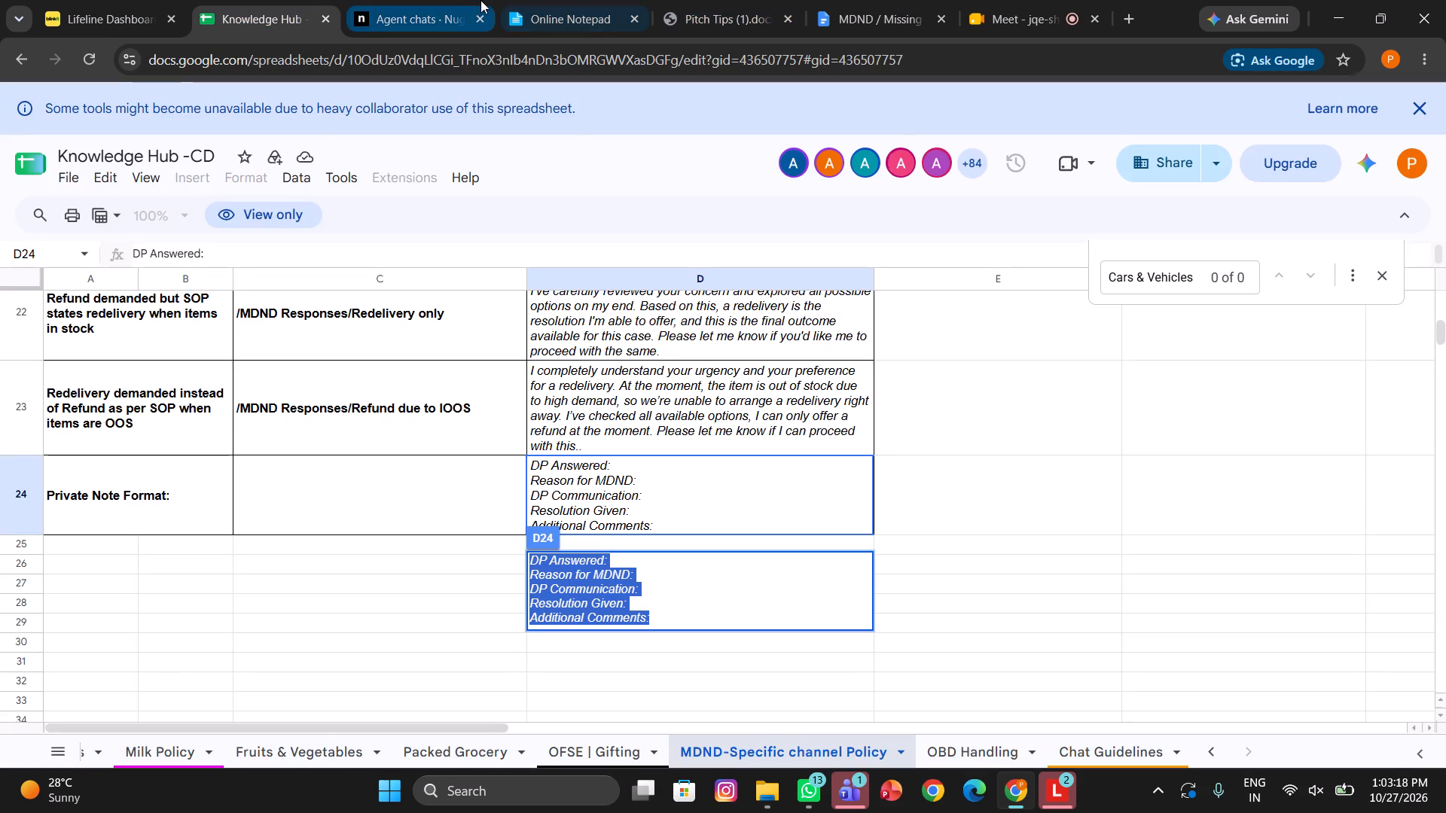
left_click(447, 5)
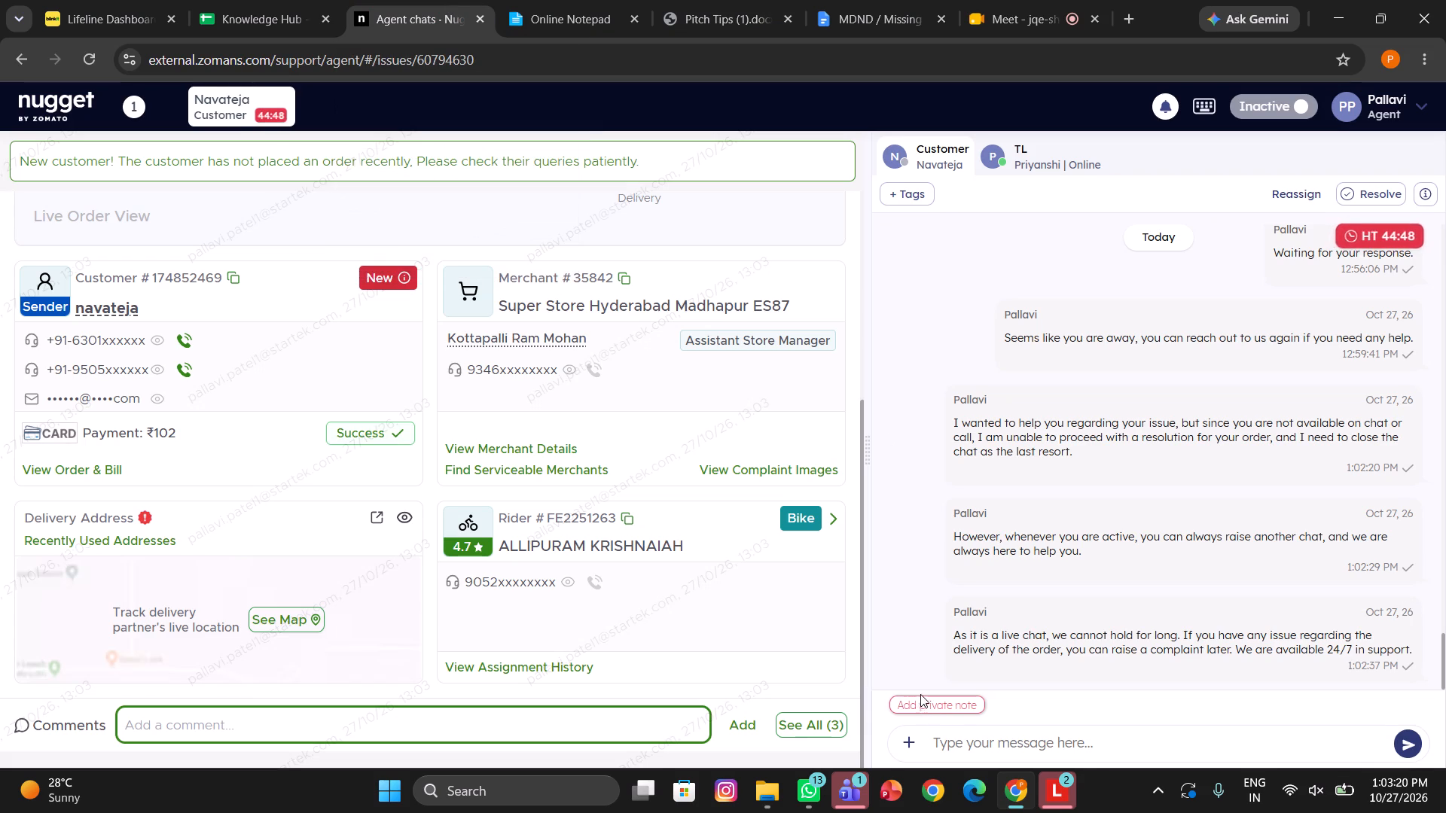
left_click(919, 694)
left_click(921, 702)
key("ctrl+v")
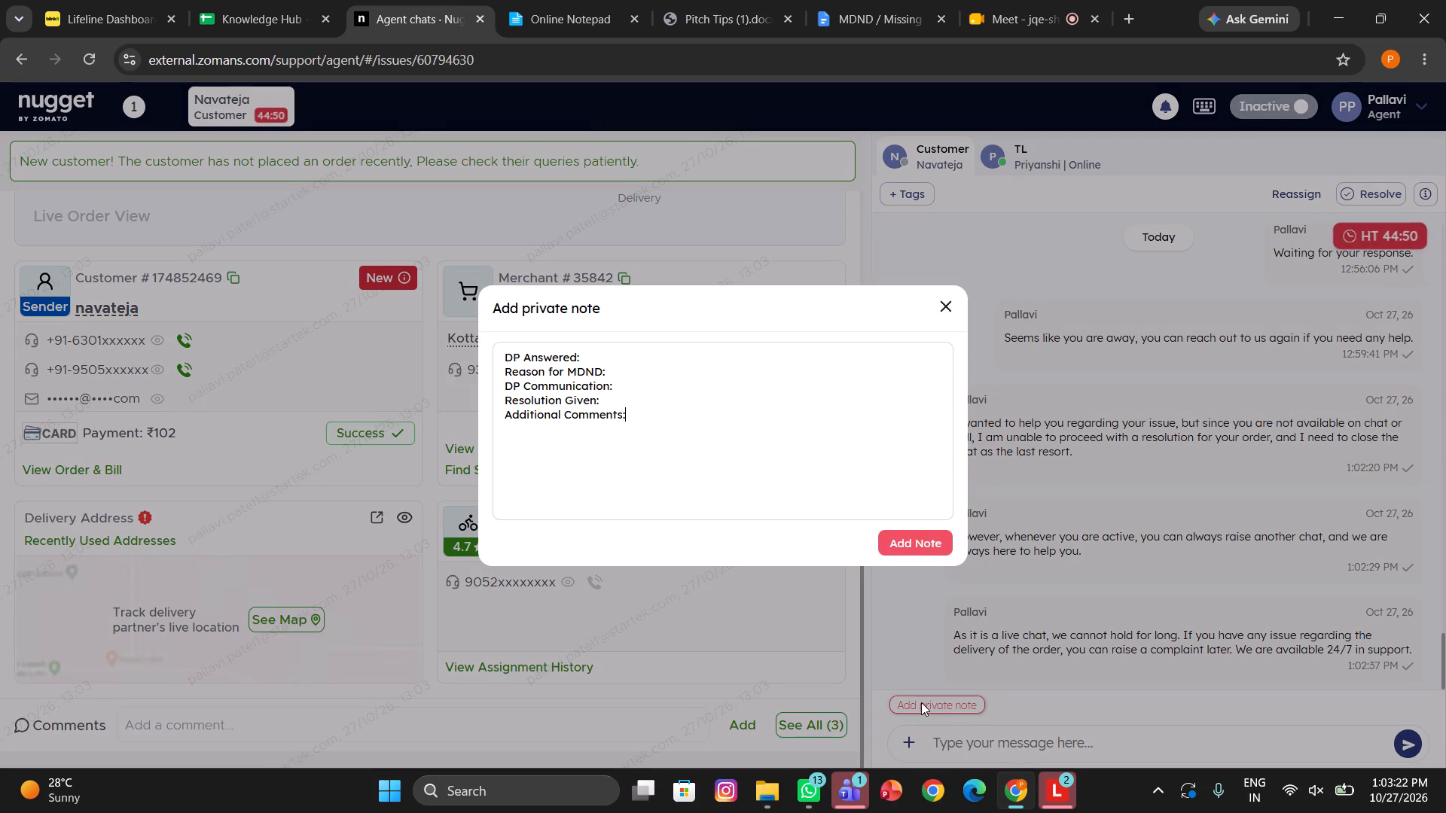
Fill the private note's DP Answered line with "no" and start the Reason for MDND line with "cx not recei".
left_click(618, 358)
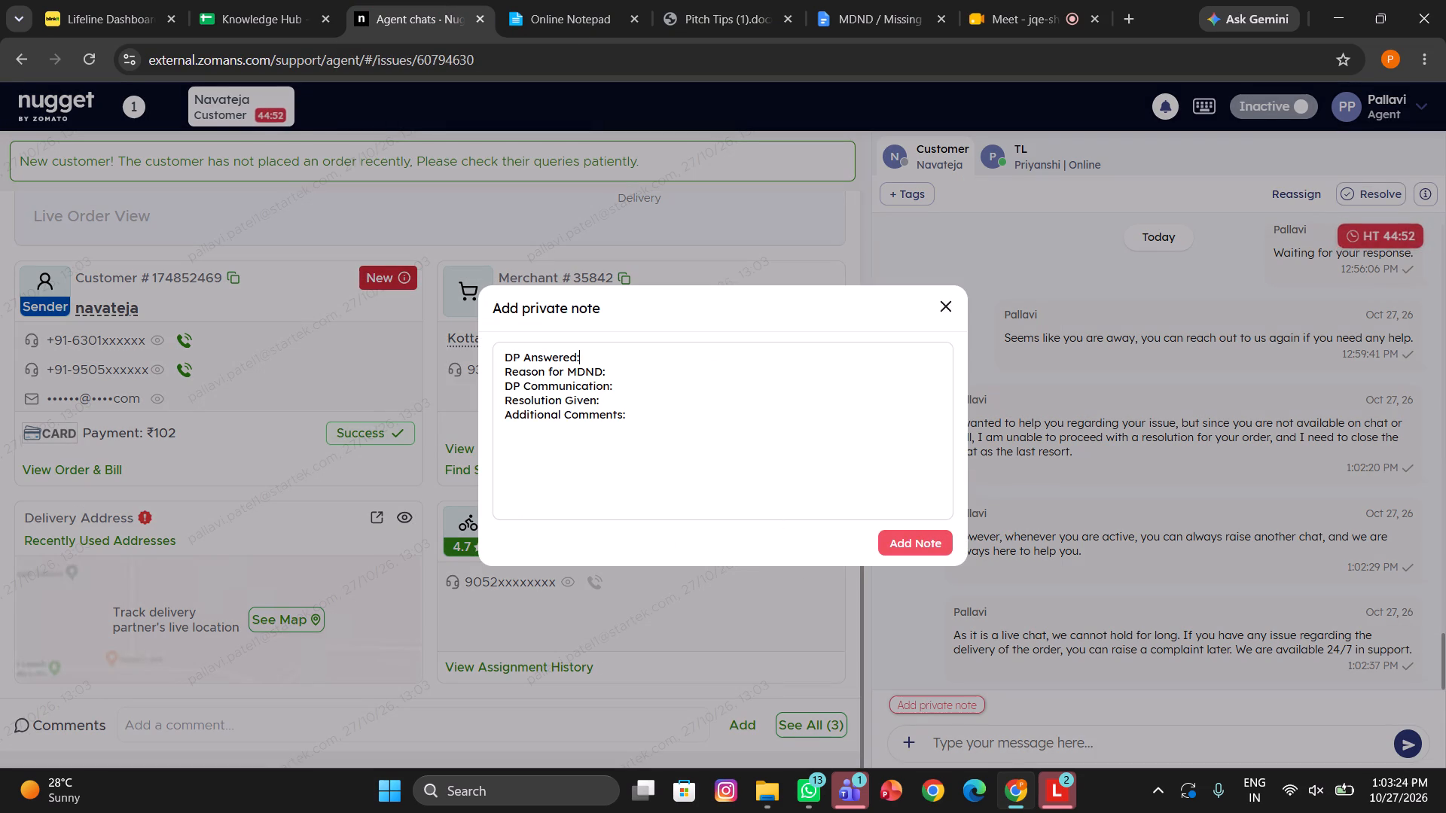
key("space")
type("no")
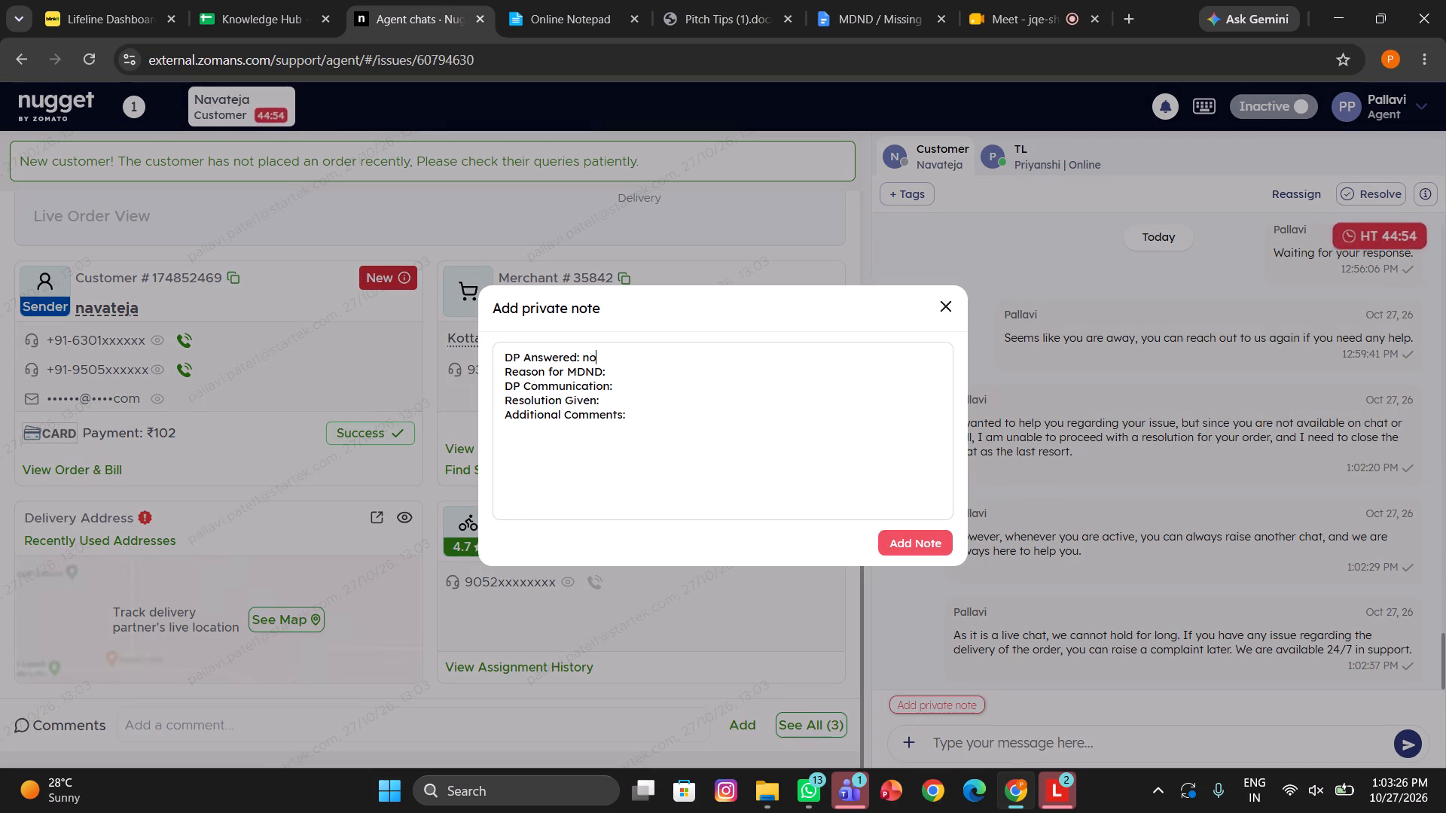
left_click(624, 364)
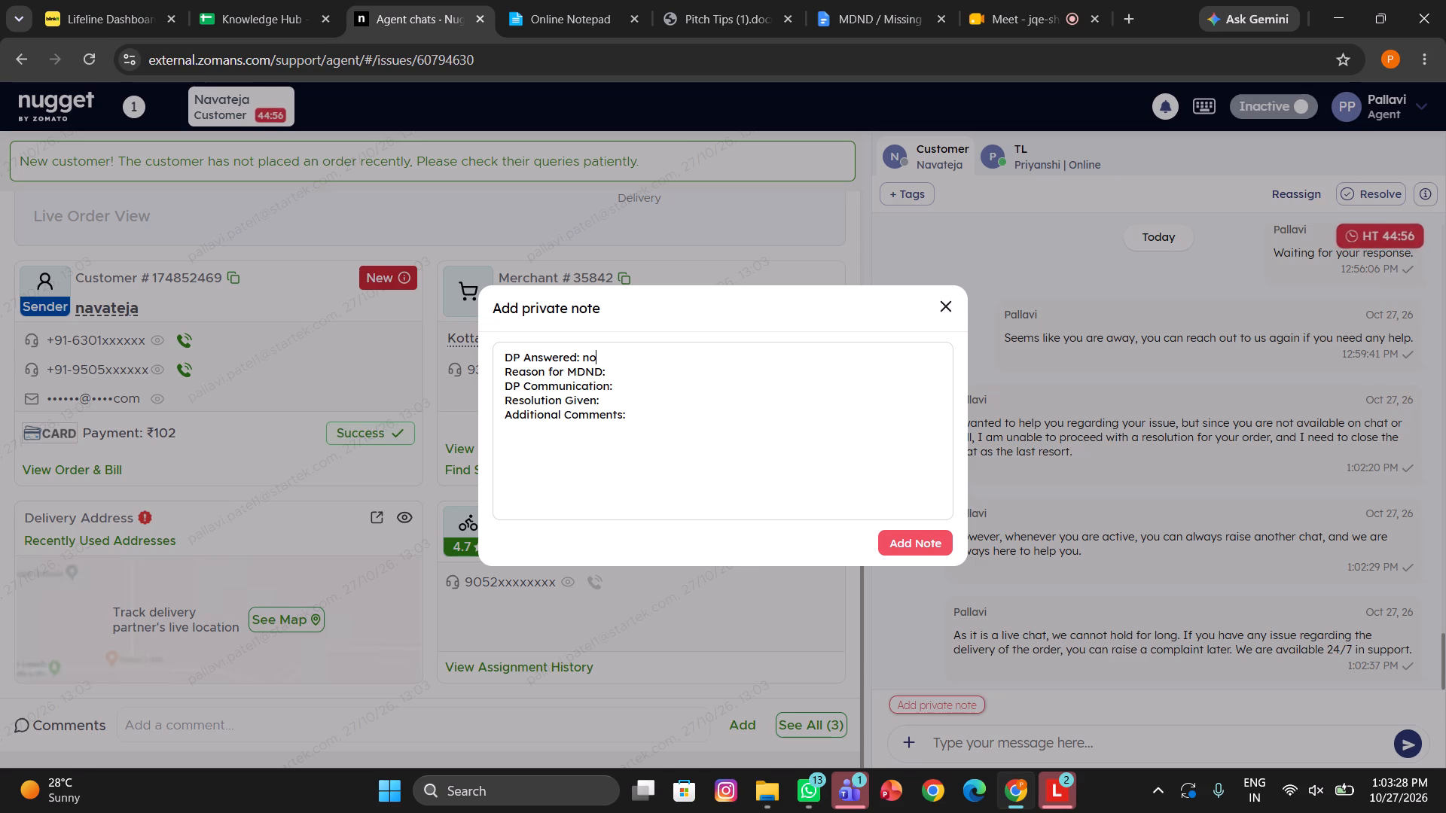
left_click(624, 364)
left_click(630, 365)
key("space")
type("cx not recei")
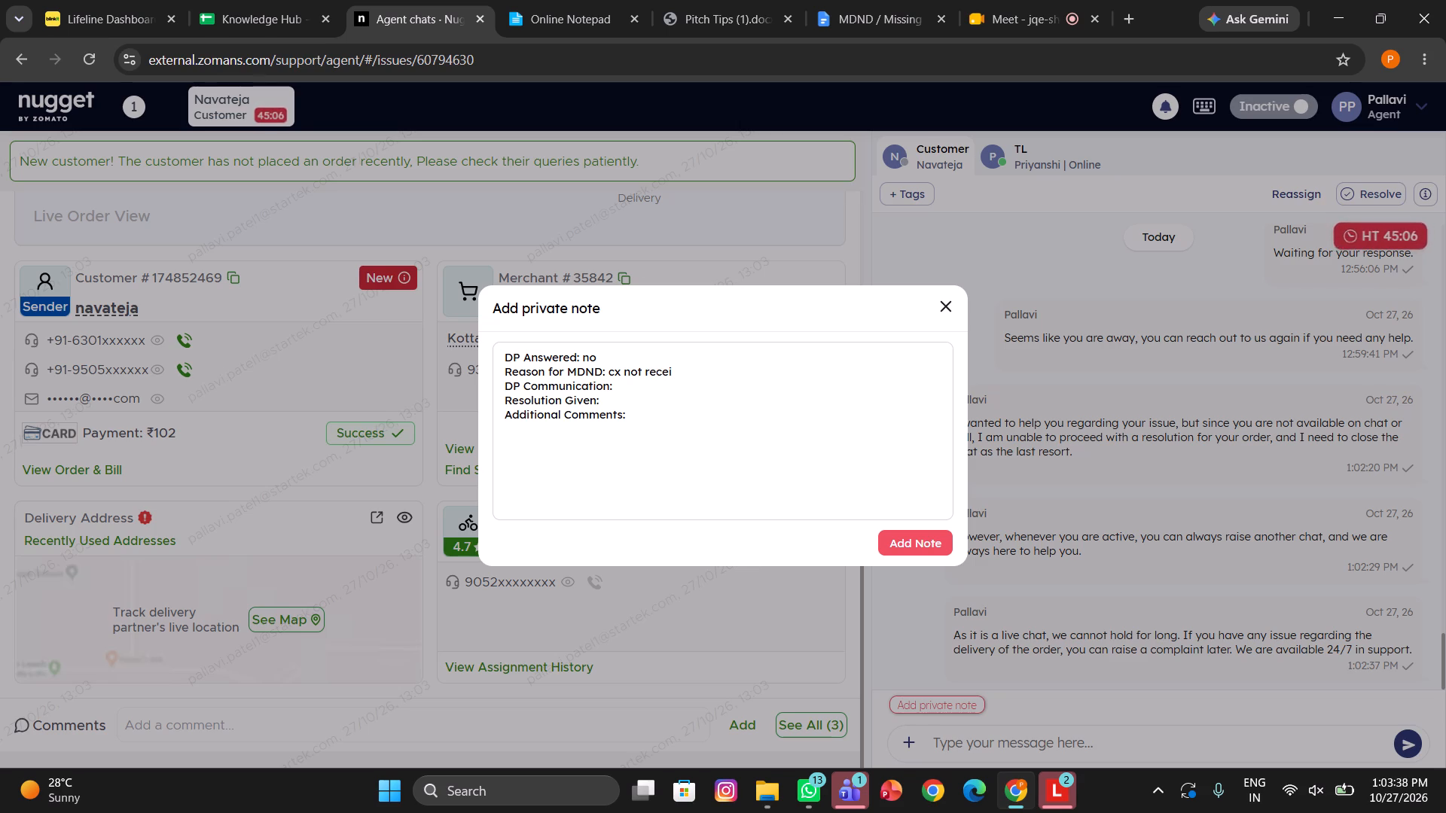
Leave the private note draft and switch the agent status to Active to receive customer chats.
left_click(946, 303)
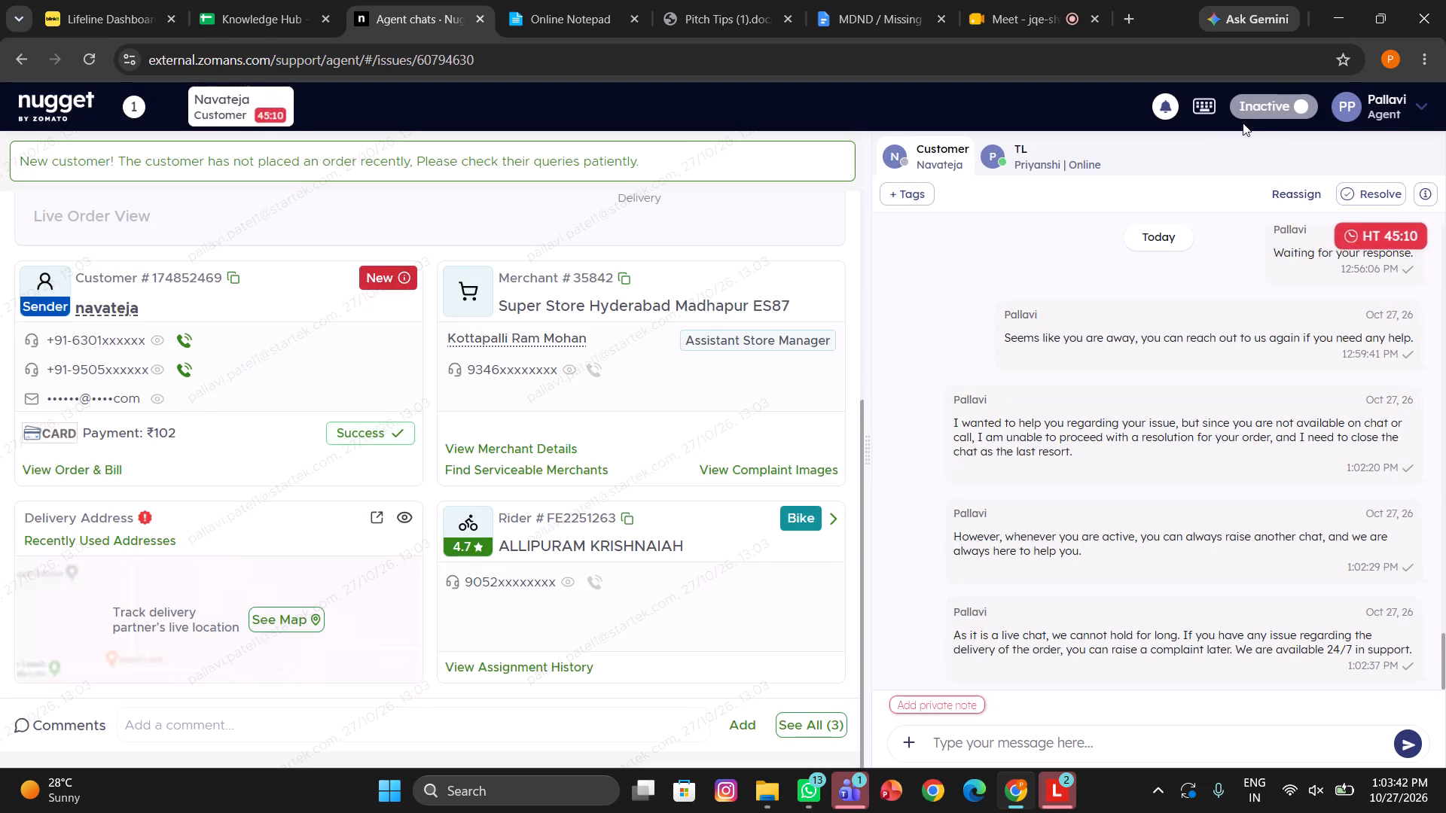
left_click(1246, 111)
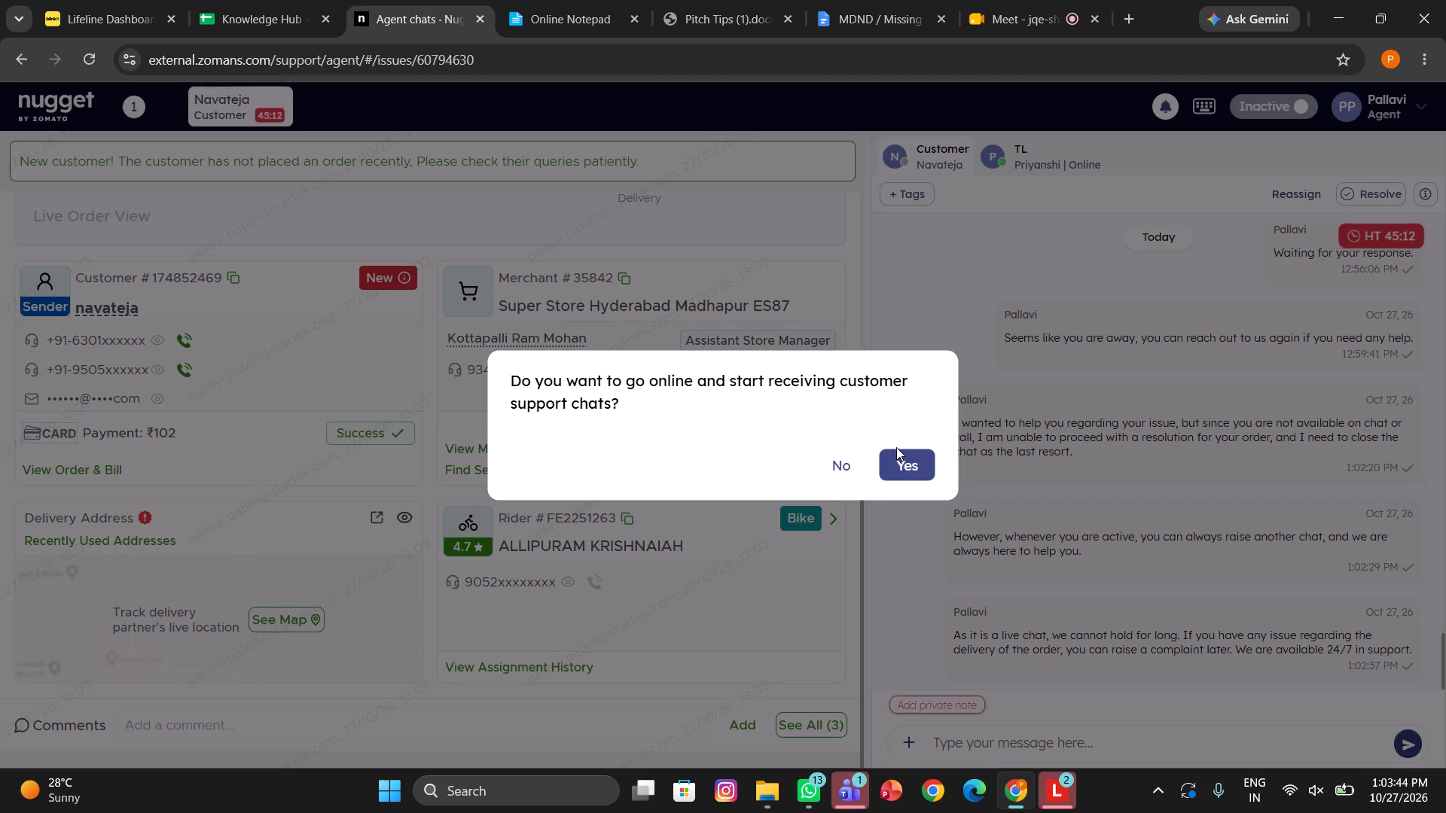
left_click(896, 447)
left_click(893, 455)
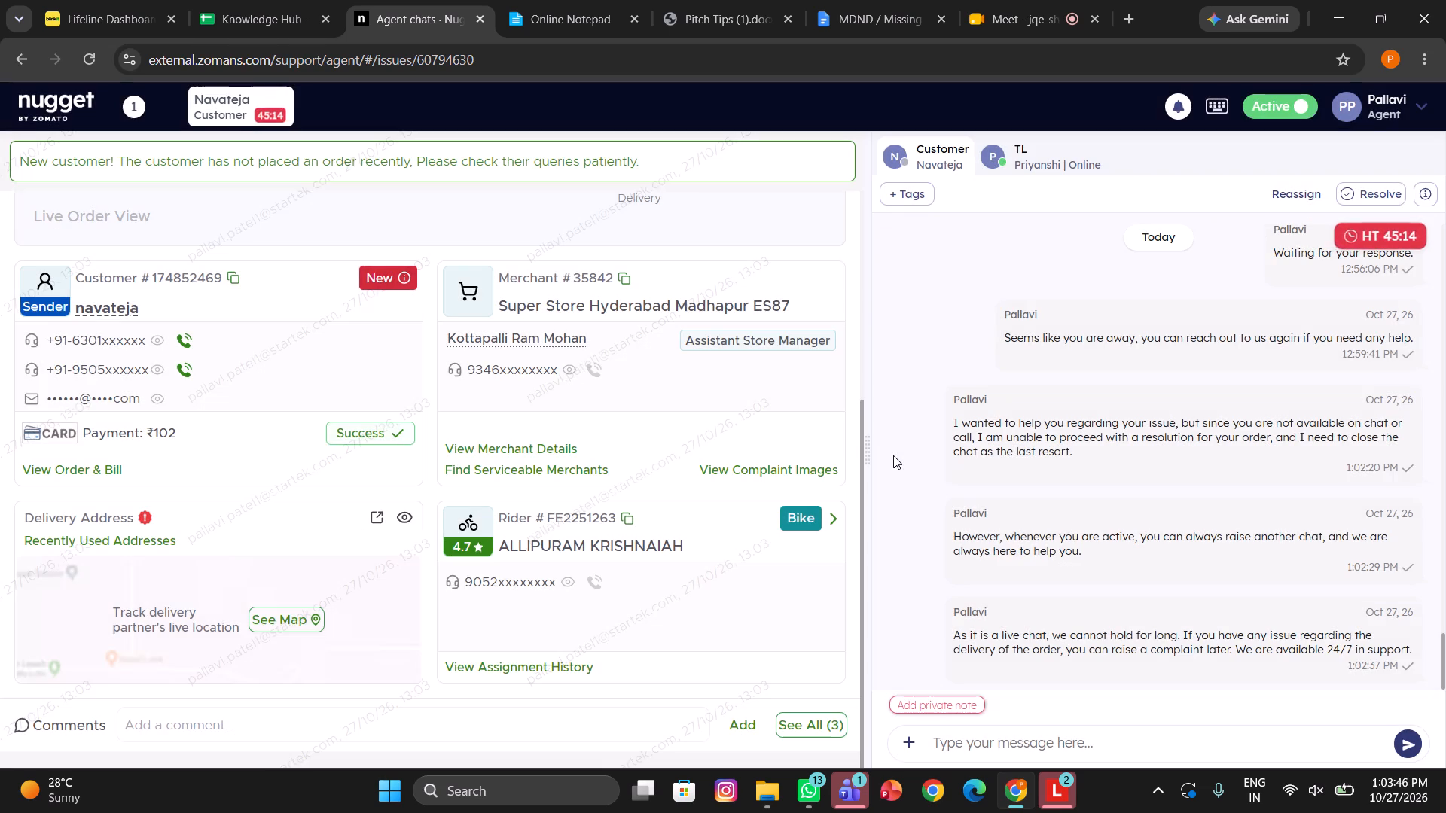
Reopen the private note draft and complete its Reason for MDND as "cx not received order".
left_click(941, 700)
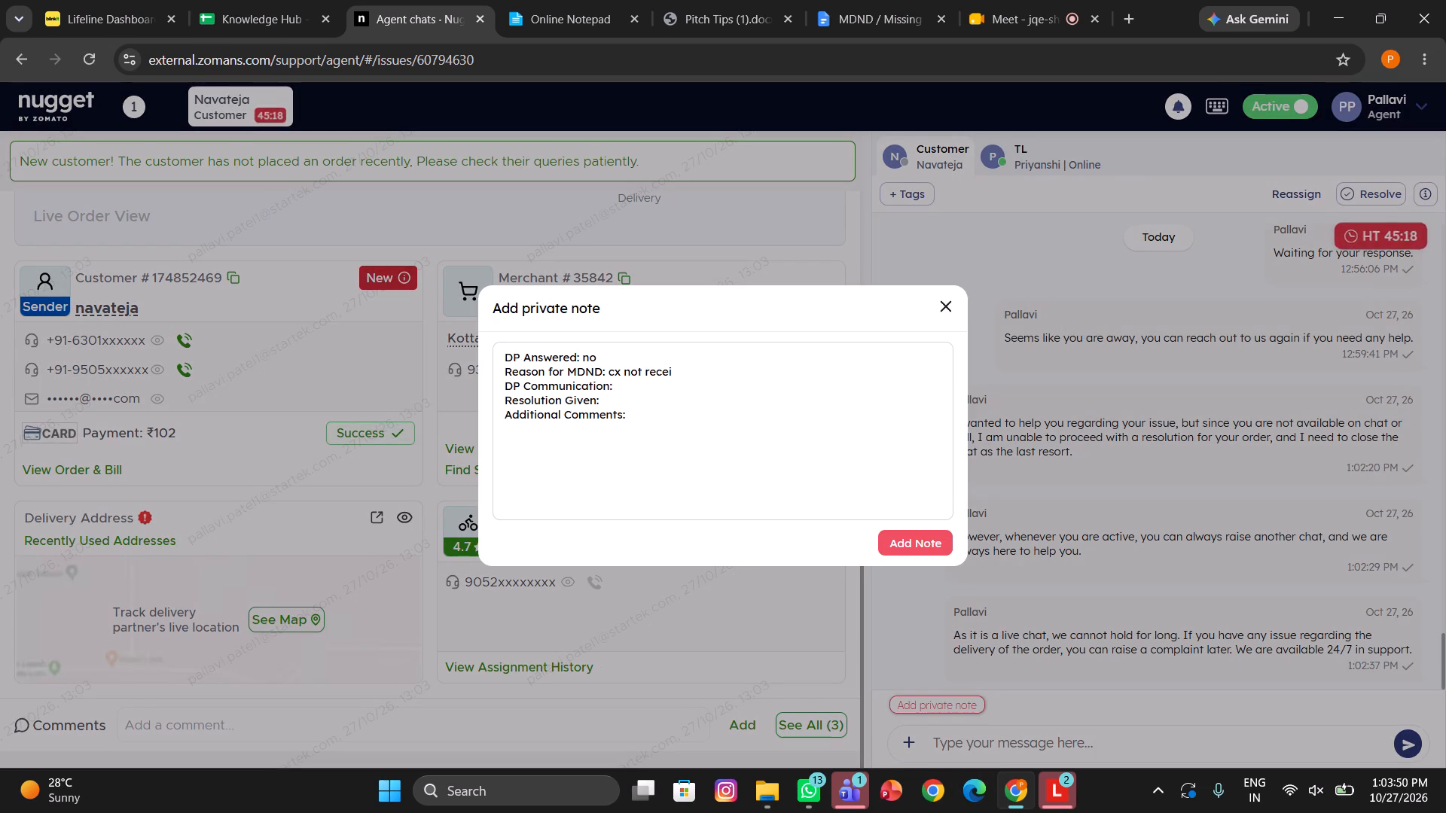
left_click(676, 376)
type("ved orf")
key("BackSpace")
type("der")
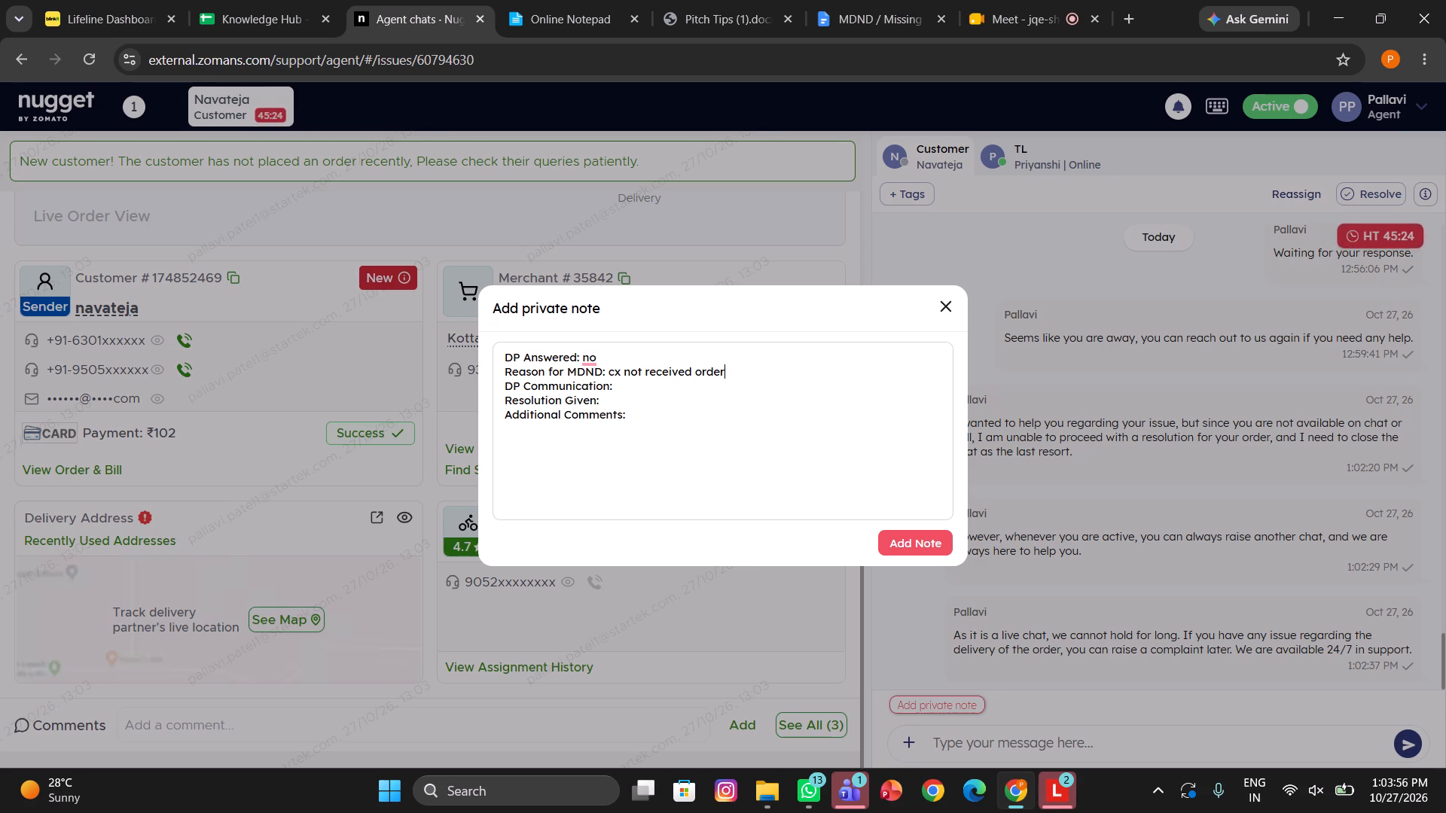
Fill the private note's DP Communication line with "na".
left_click(627, 382)
key("space")
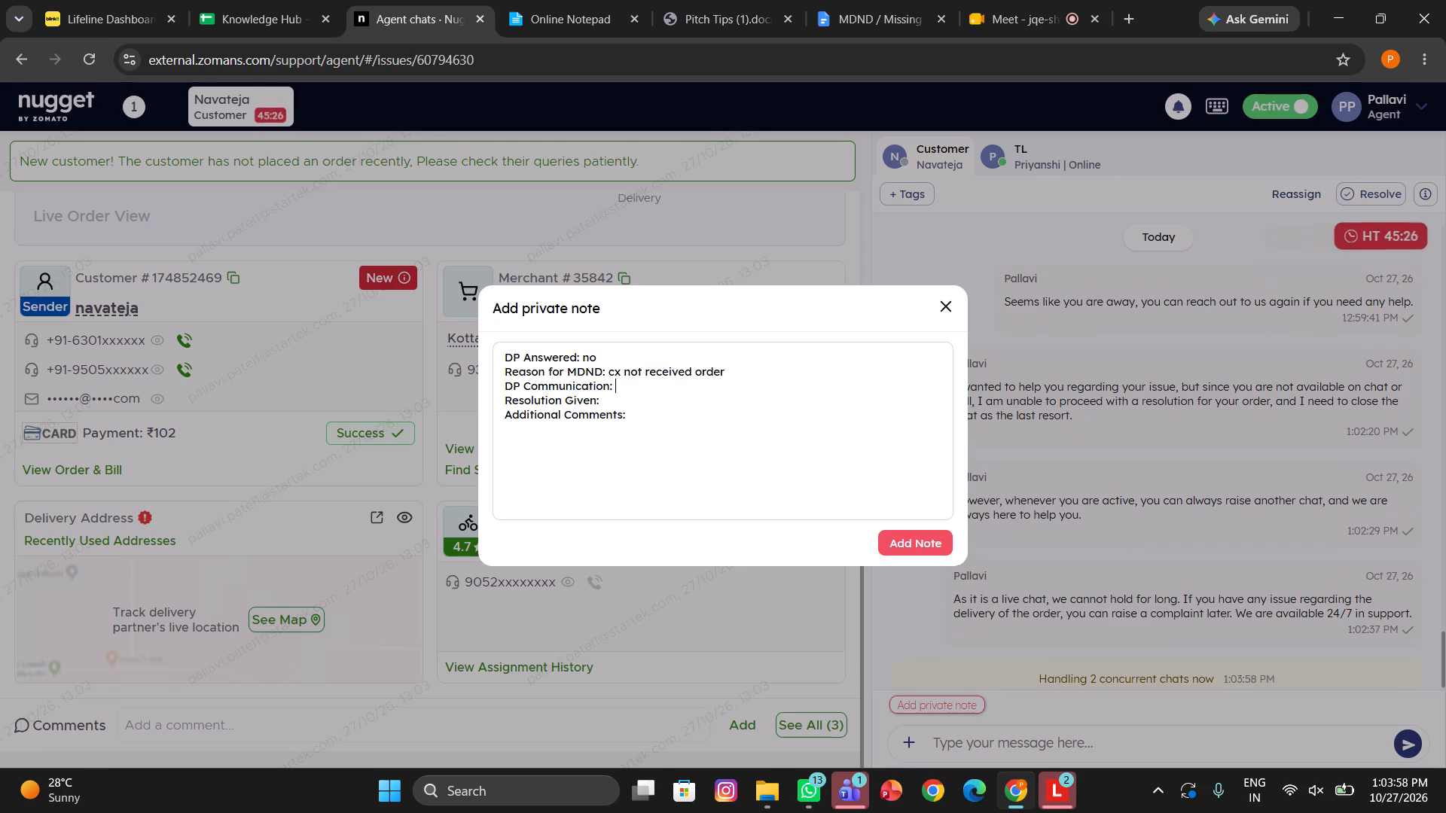
key("d")
type("p sa")
type("id delivered")
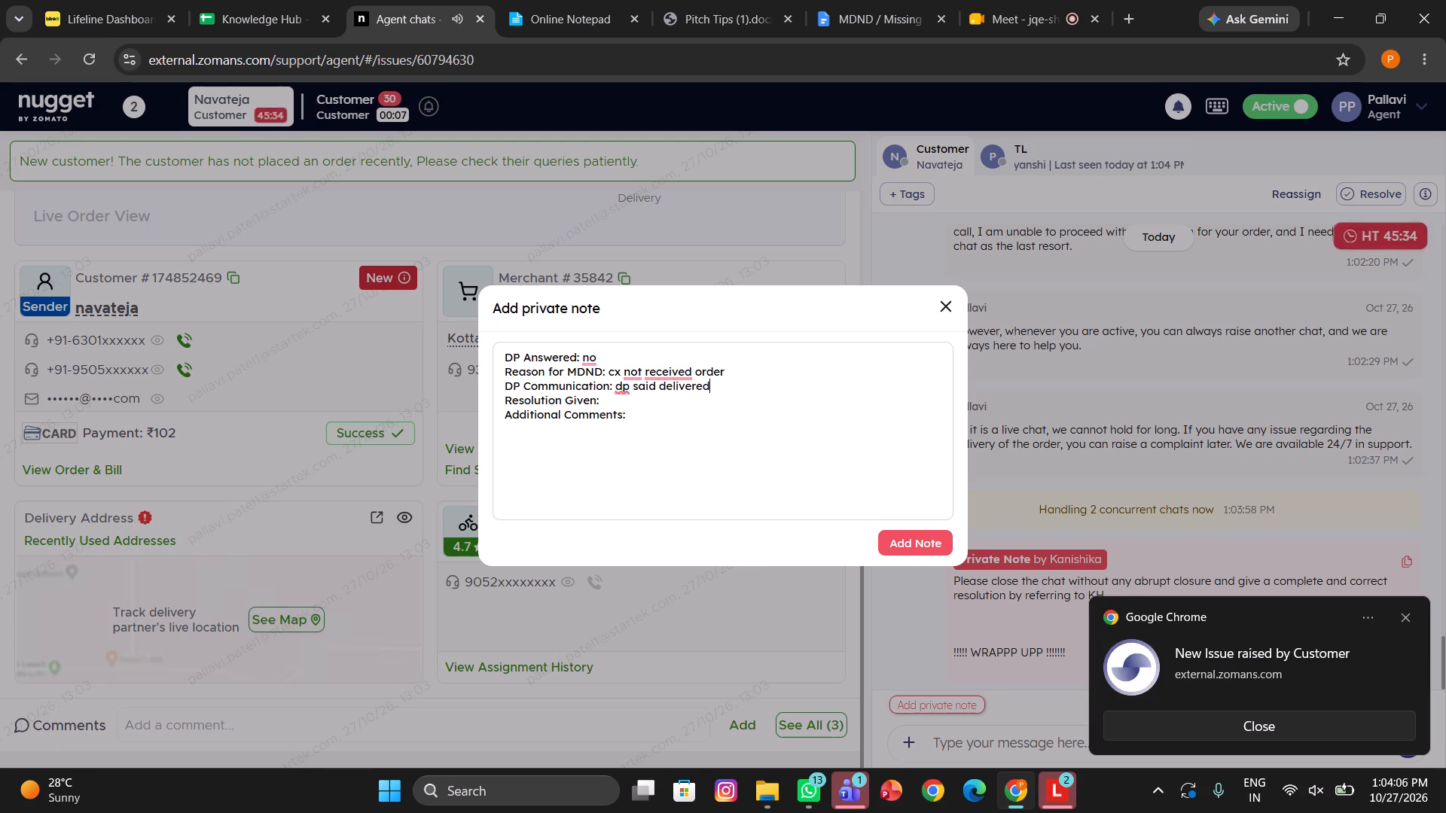
key("BackSpace")
key("BackSpace")
key("BackSpace")
key("BackSpace")
key("BackSpace")
key("BackSpace")
key("BackSpace")
key("BackSpace")
key("BackSpace")
key("BackSpace")
key("BackSpace")
key("BackSpace")
key("BackSpace")
key("BackSpace")
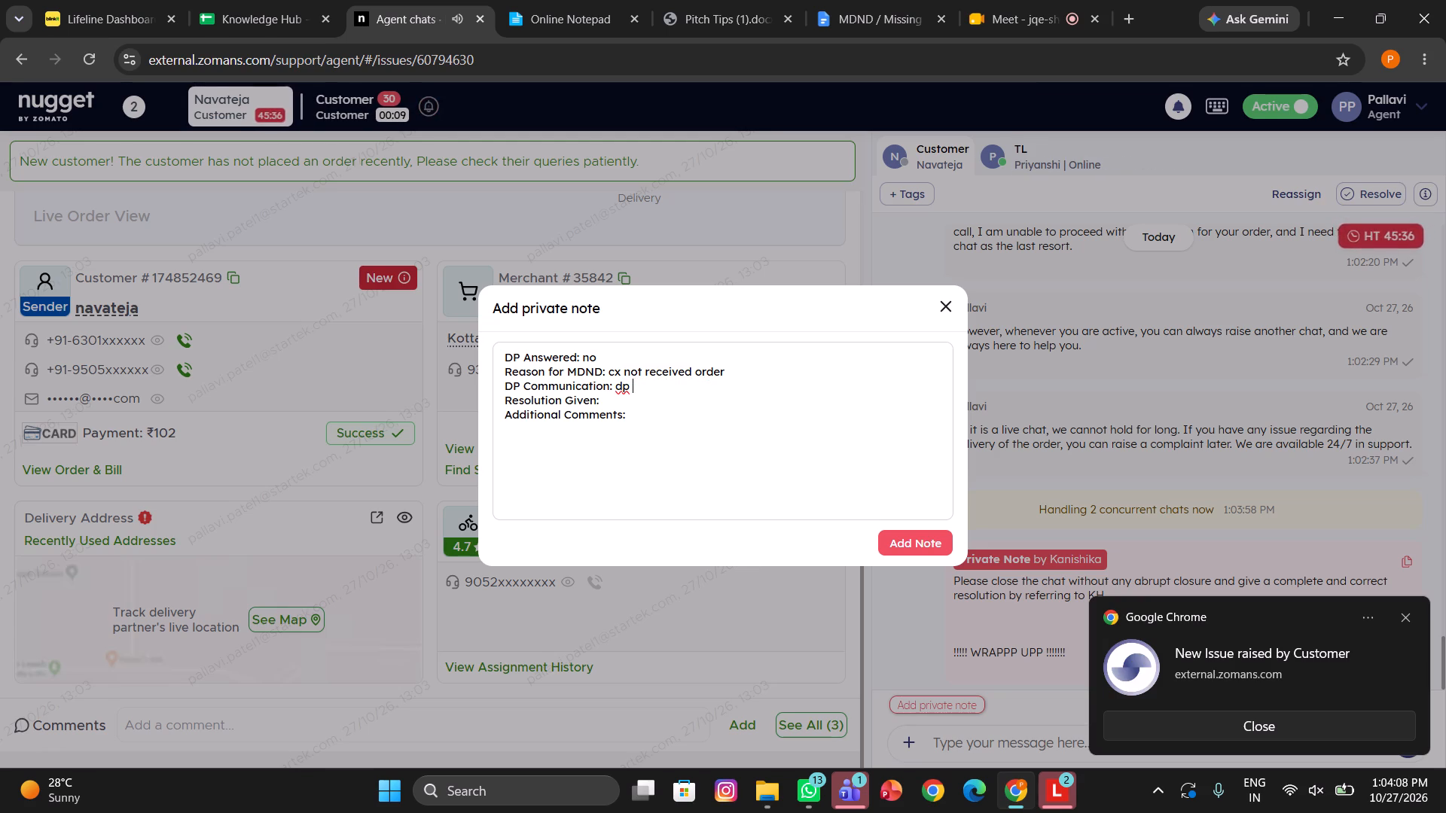
key("BackSpace")
key("BackSpace")
key("BackSpace")
type("na")
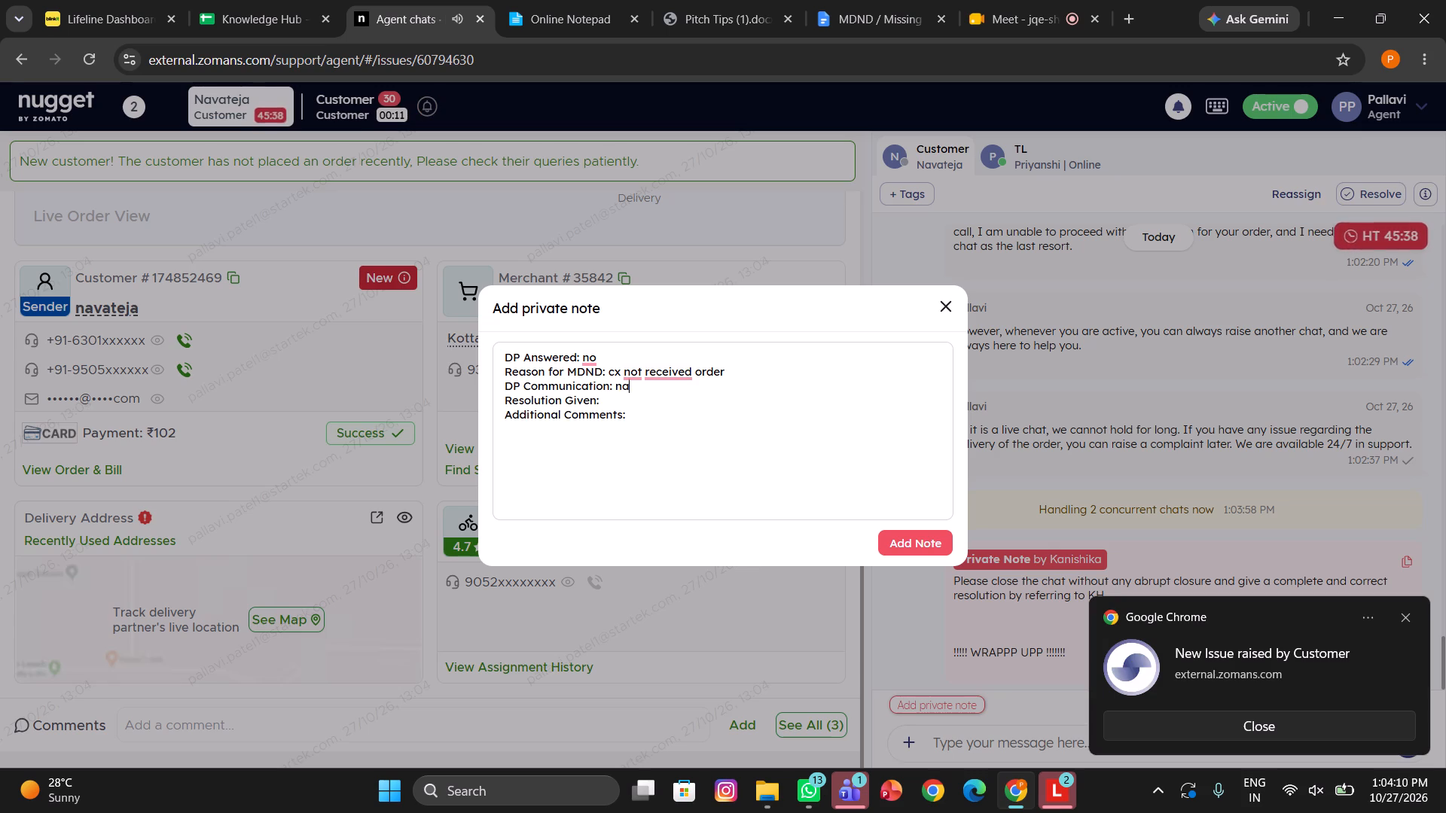
Fill the Resolution Given line with "away" and add the private note to the chat.
left_click(621, 398)
key("space")
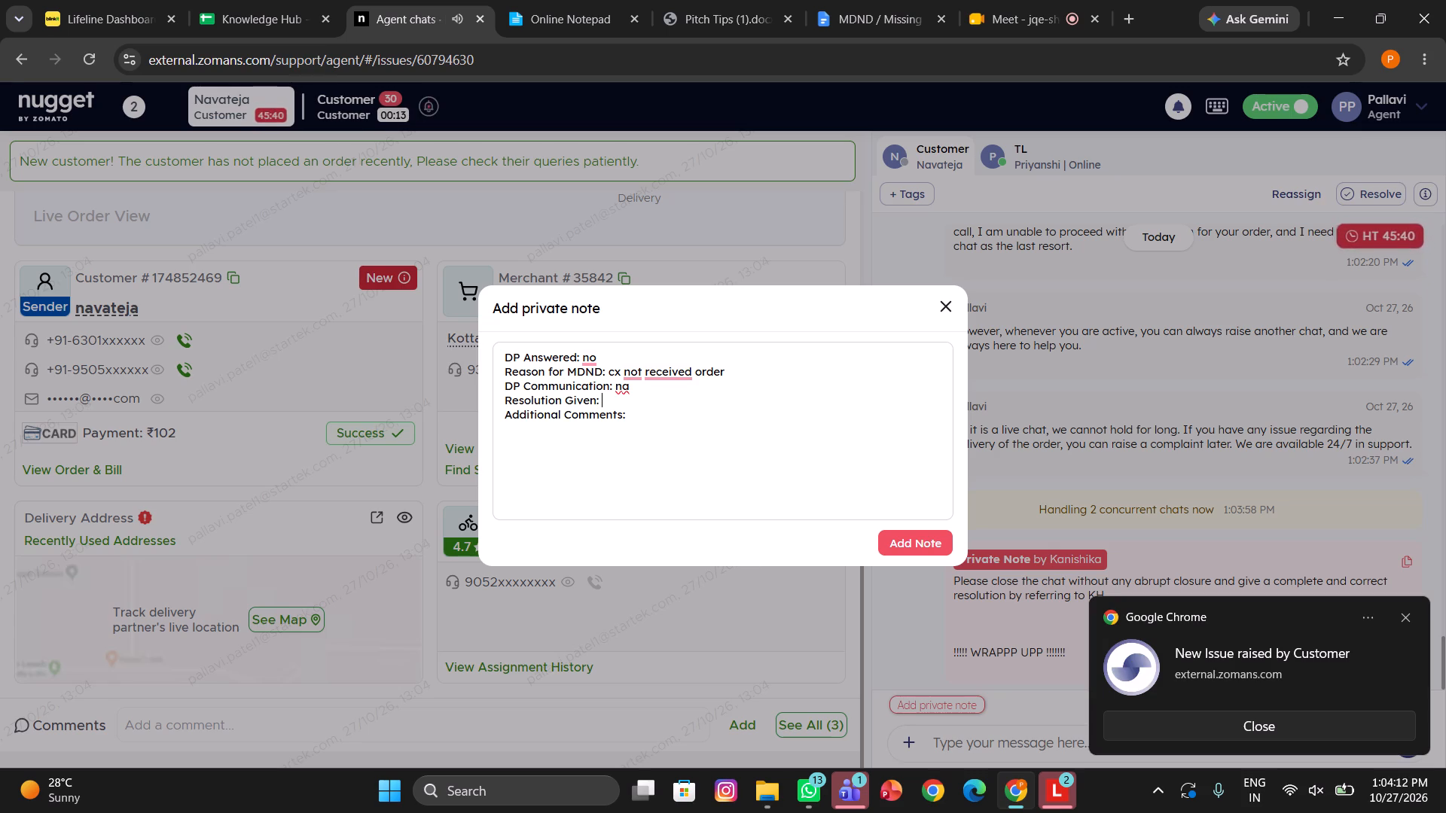
type("away")
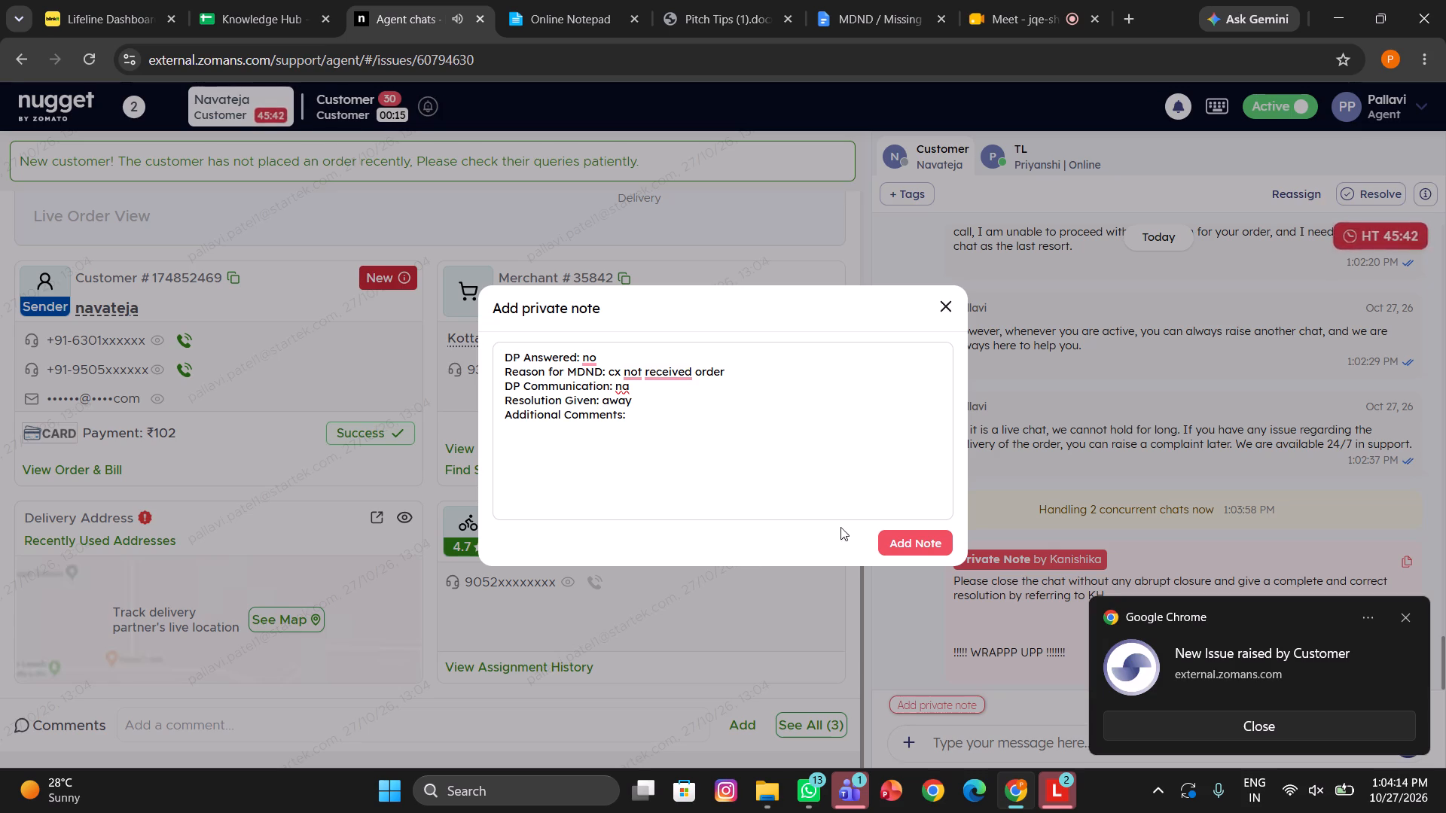
left_click(920, 546)
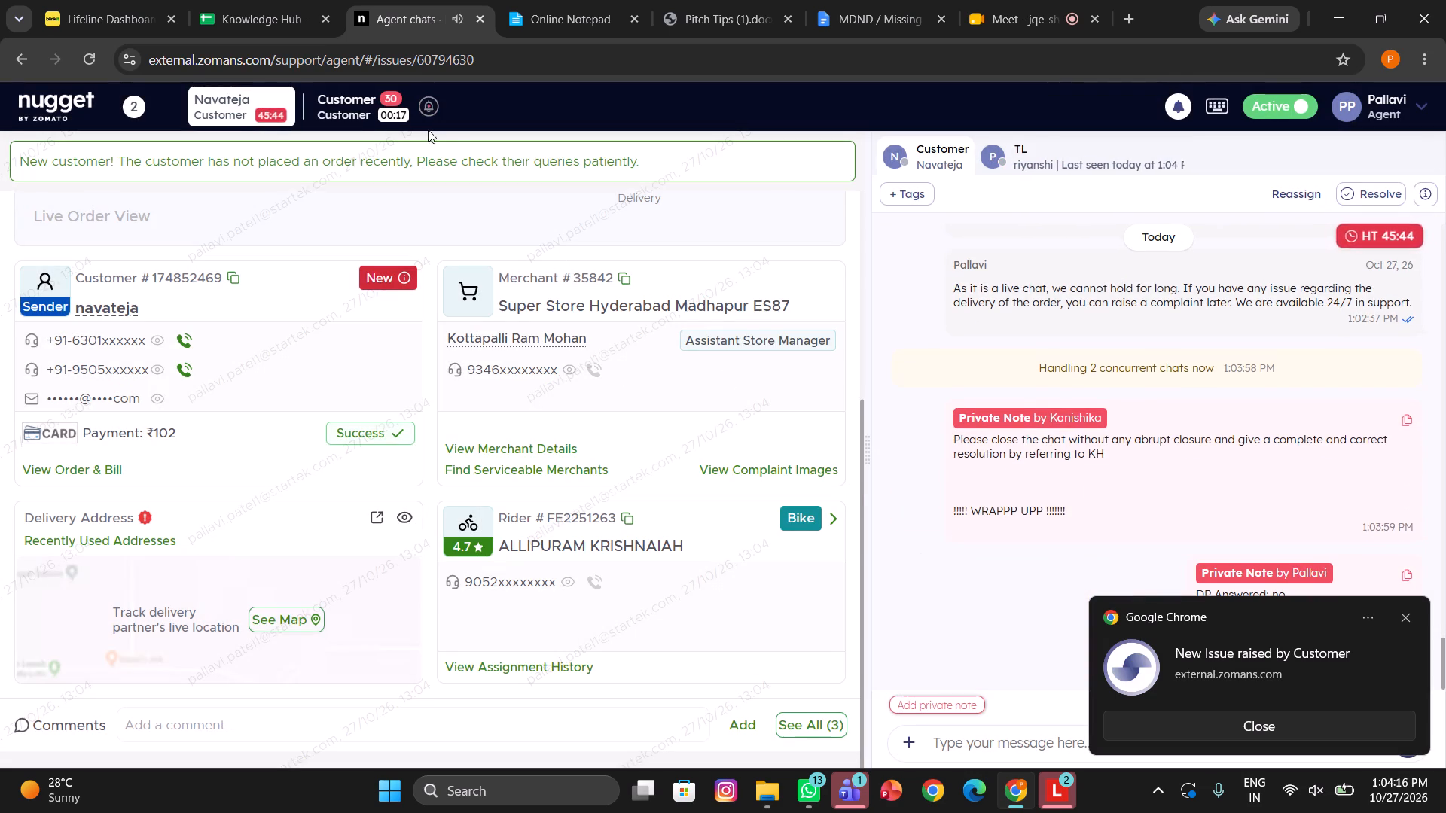
Open the newly assigned customer chat and send the suggested greeting message.
left_click(396, 105)
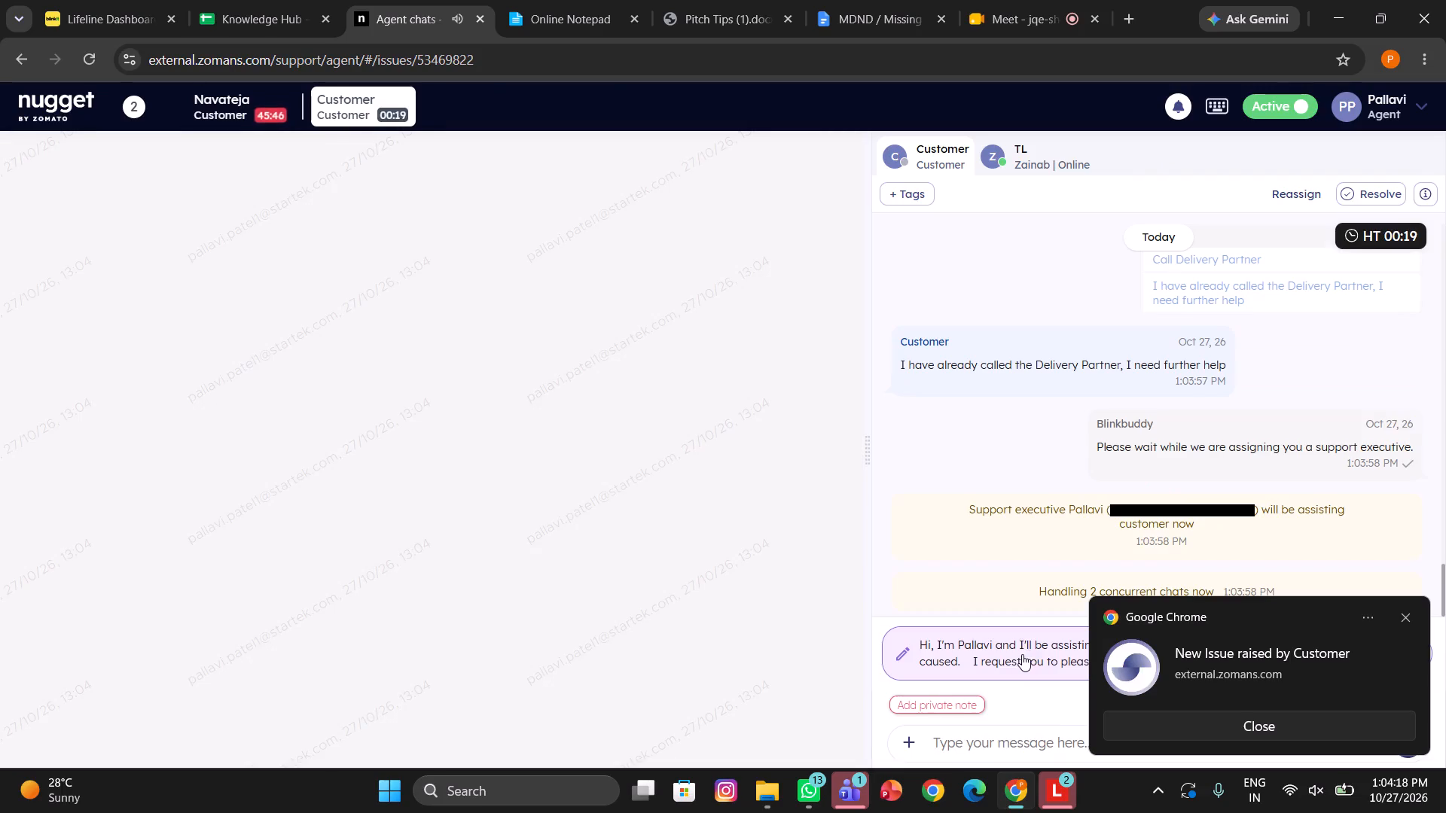
left_click(1022, 654)
left_click(1022, 654)
key("Return")
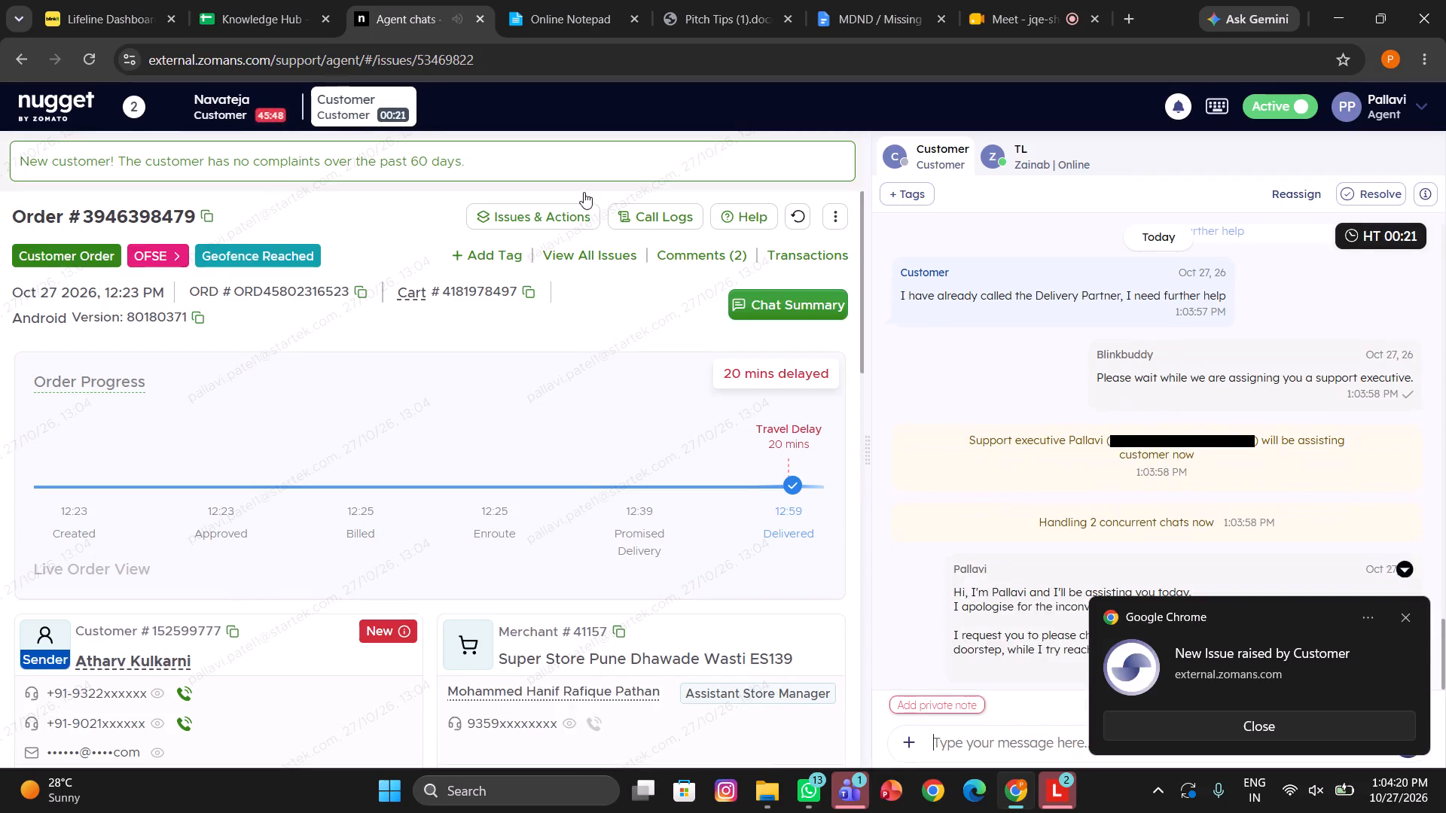
Return to the unresponsive customer's chat and send the "/Closing" canned response.
left_click(261, 111)
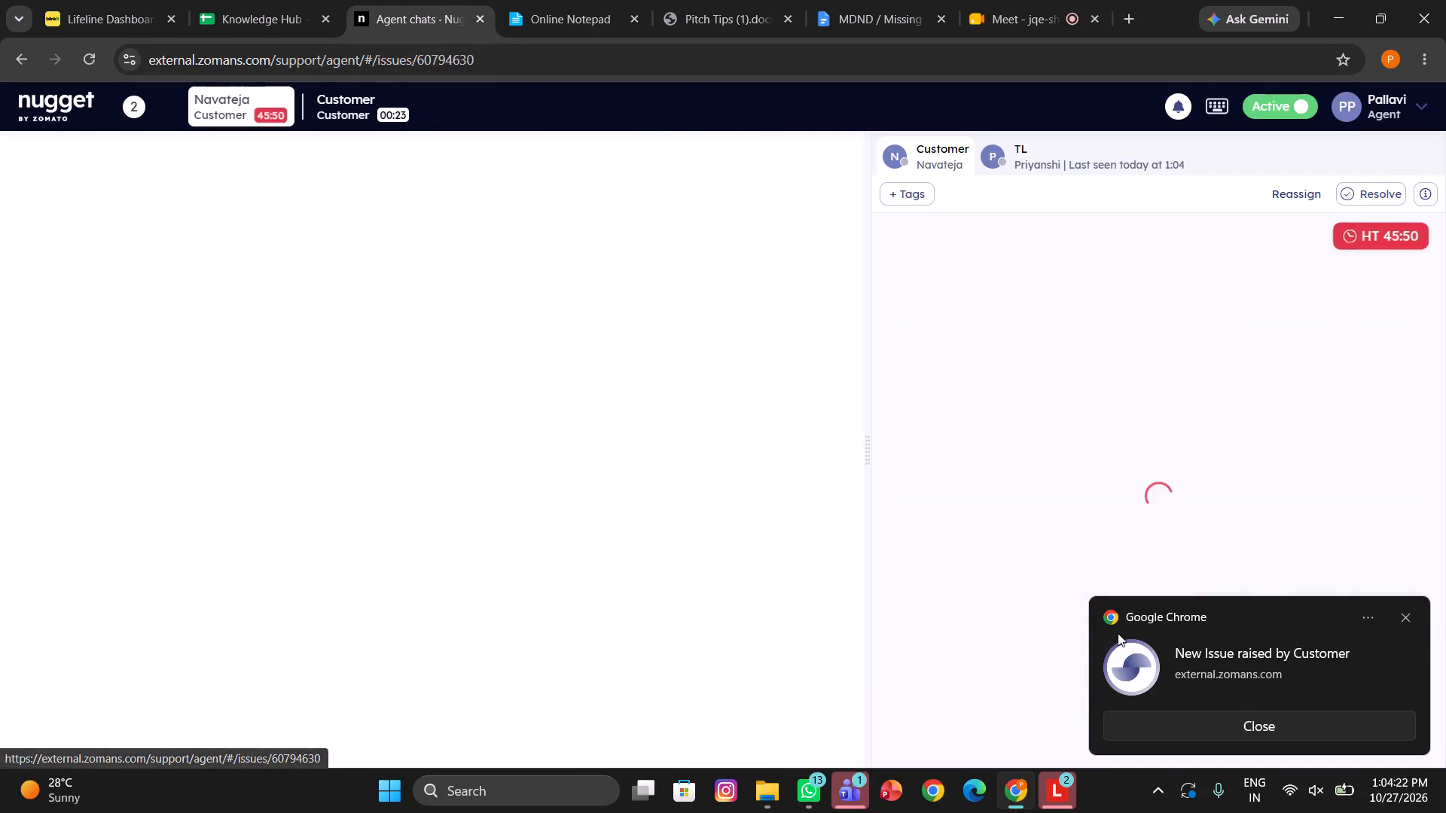
left_click(953, 736)
type("/clo")
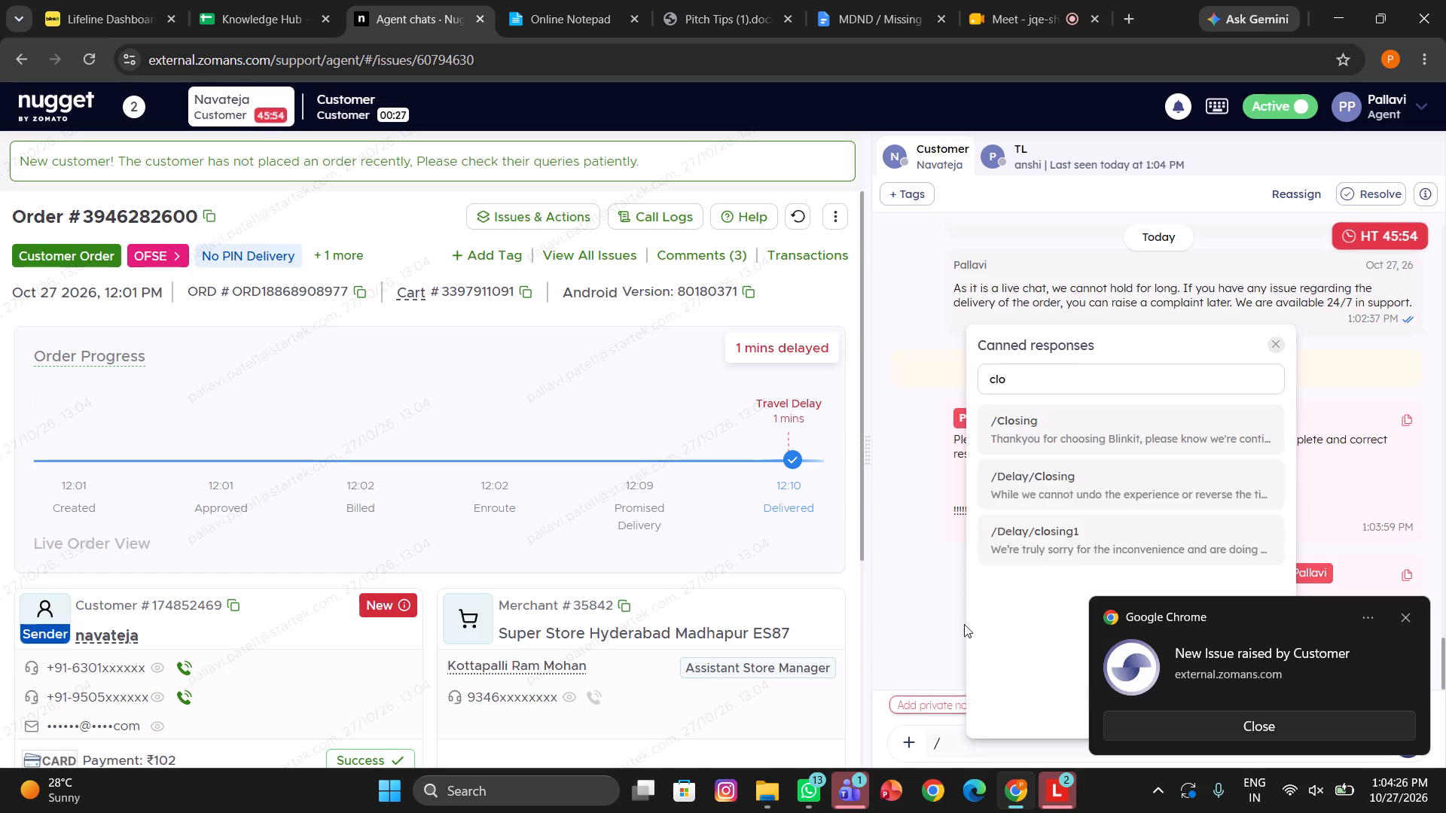
left_click(1057, 441)
key("Return")
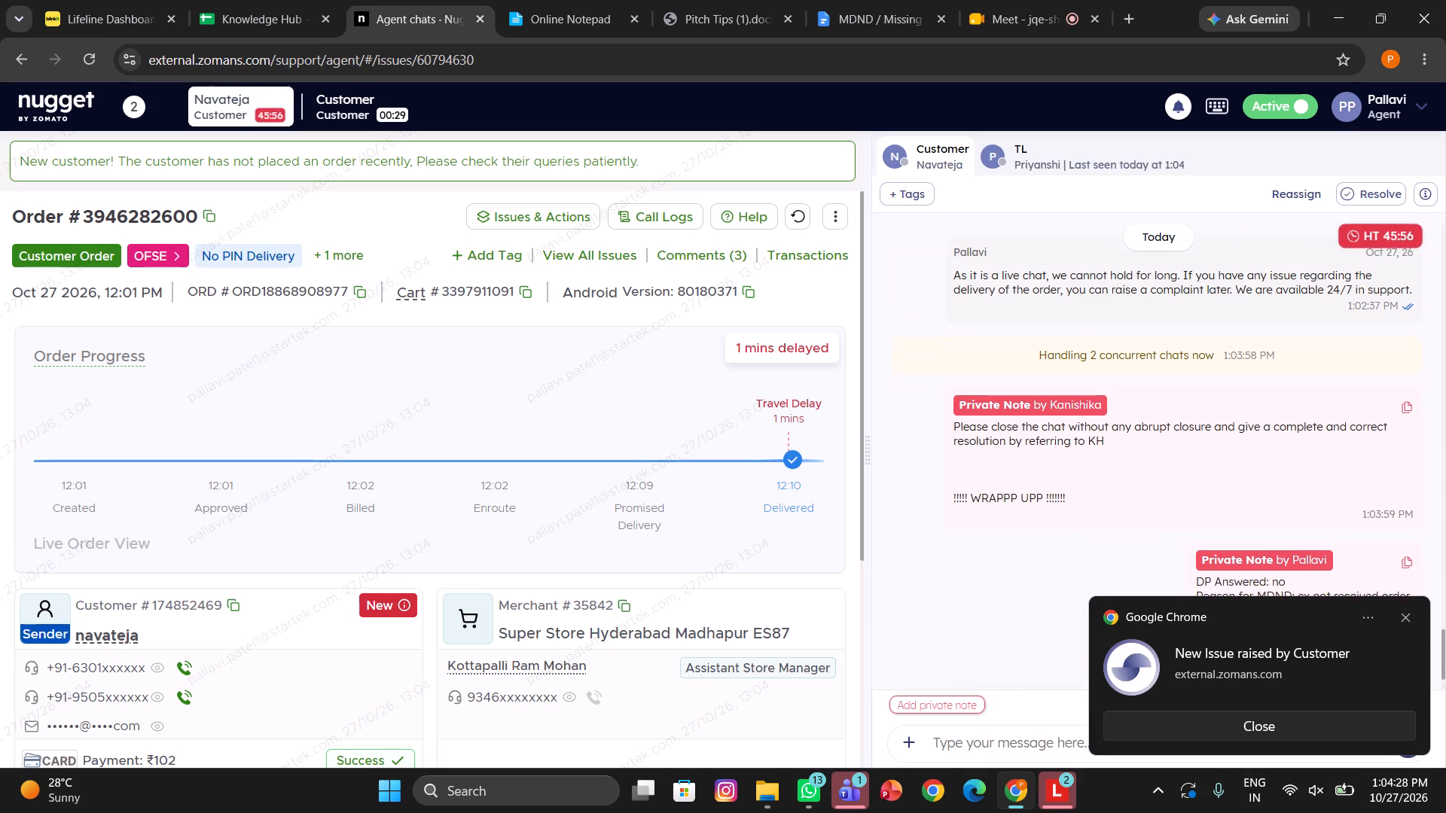
Resolve the unresponsive customer's chat with the "MDND – Unresolved" tag.
left_click(1361, 186)
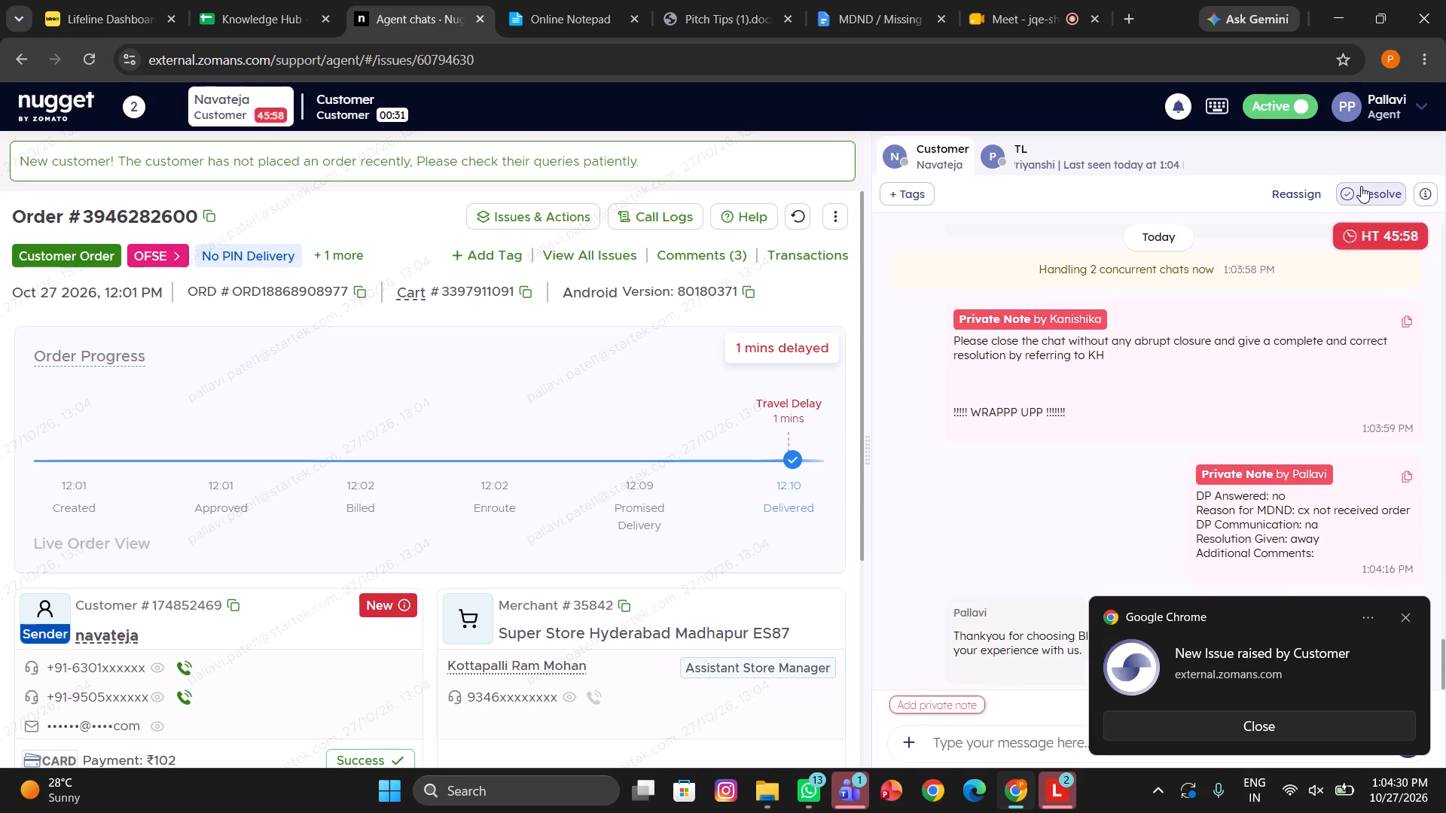
type("mdnd")
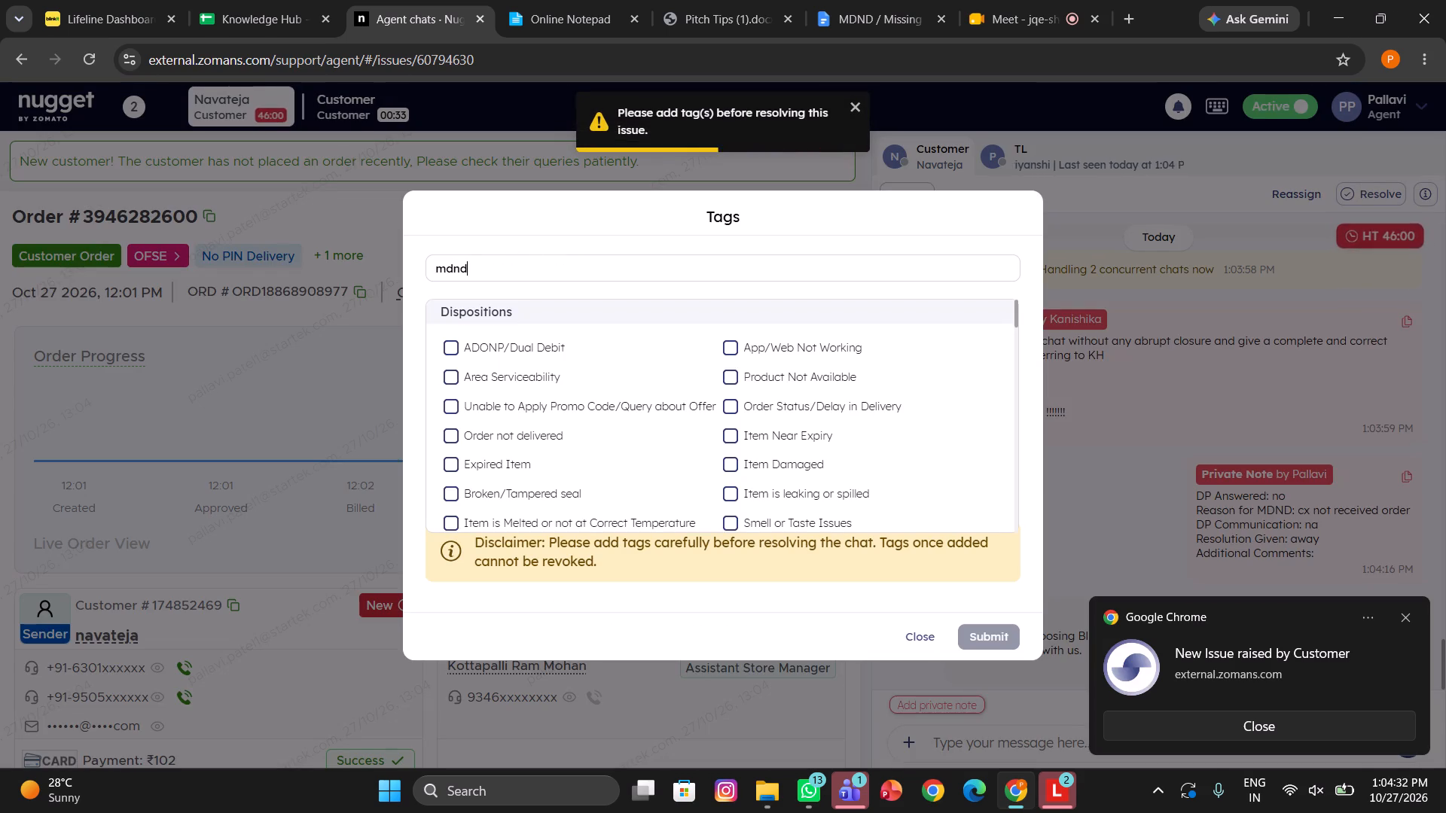
left_click(864, 369)
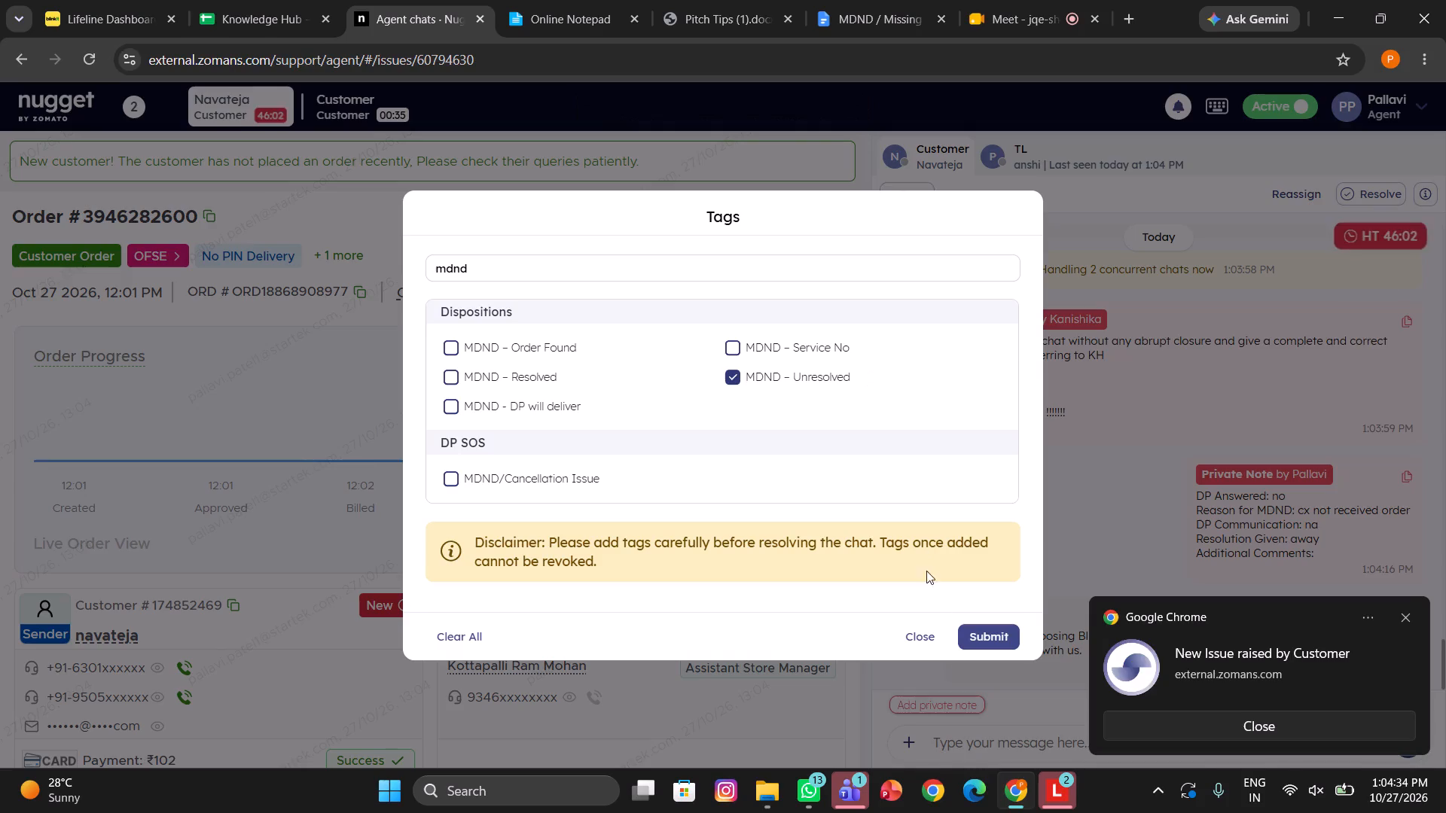
left_click(961, 626)
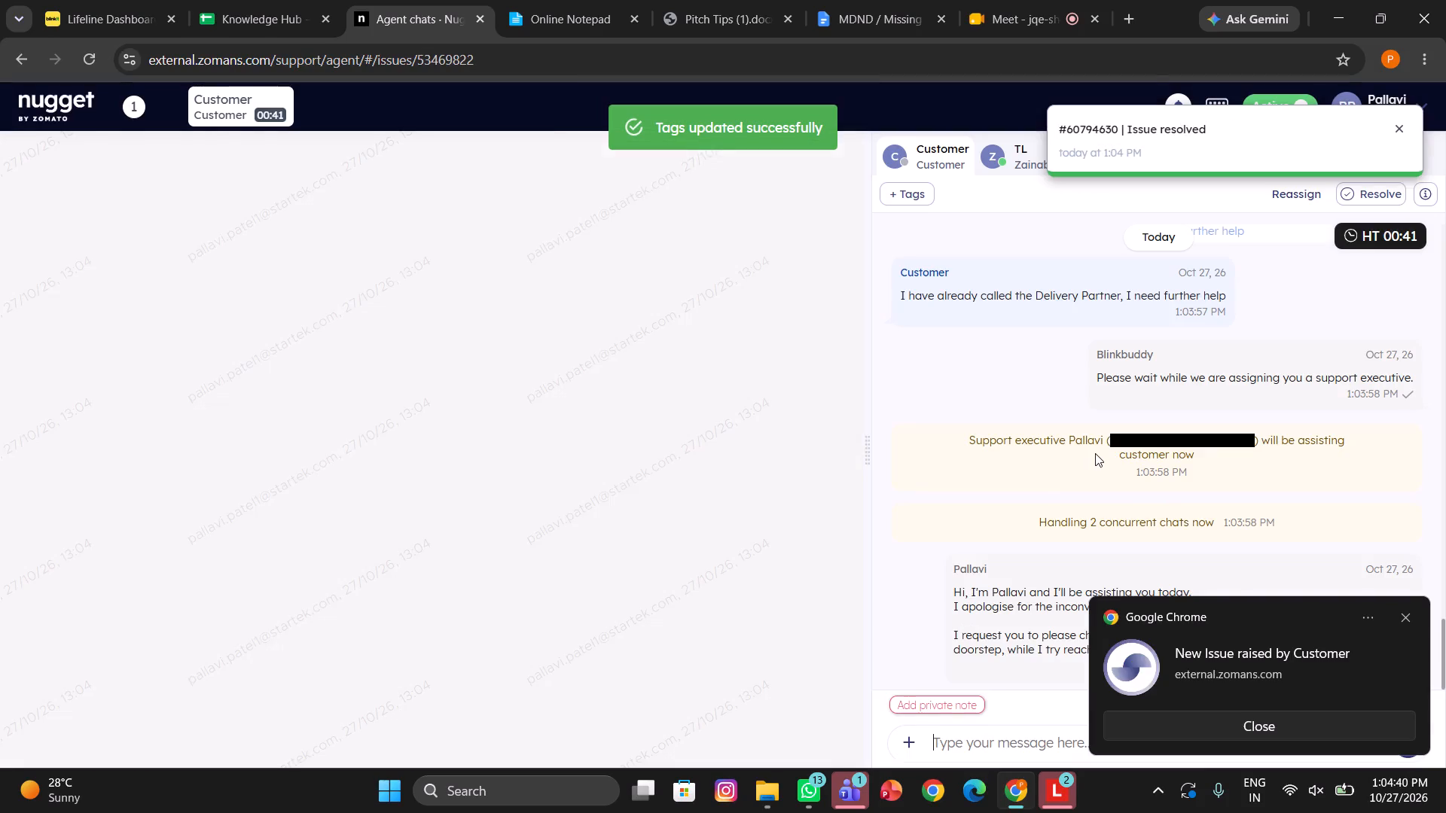
Initiate a call to the rider of the most recent order in the new customer's chat.
scroll(1095, 453, "down", 4)
scroll(801, 497, "down", 3)
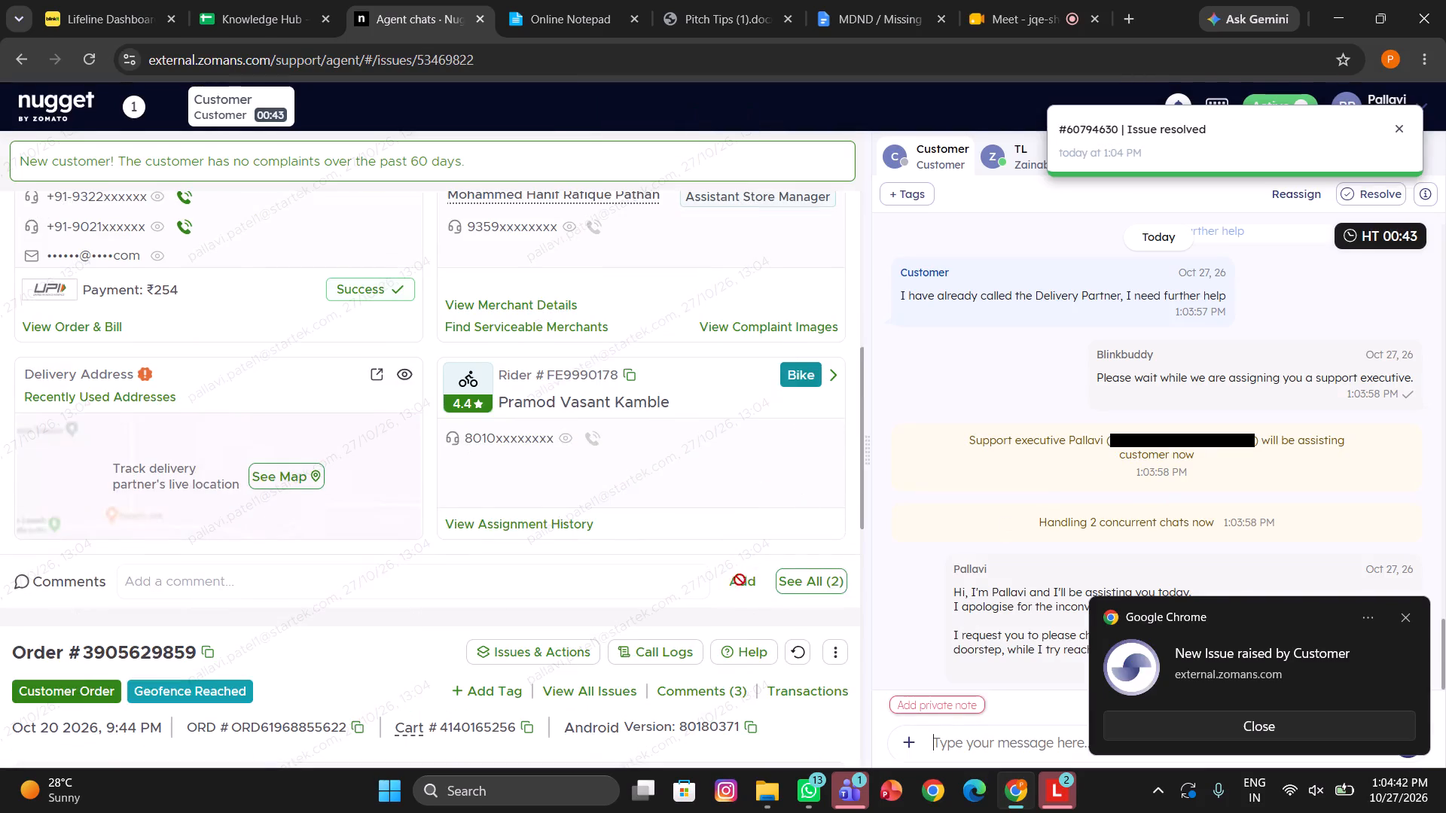
left_click(590, 432)
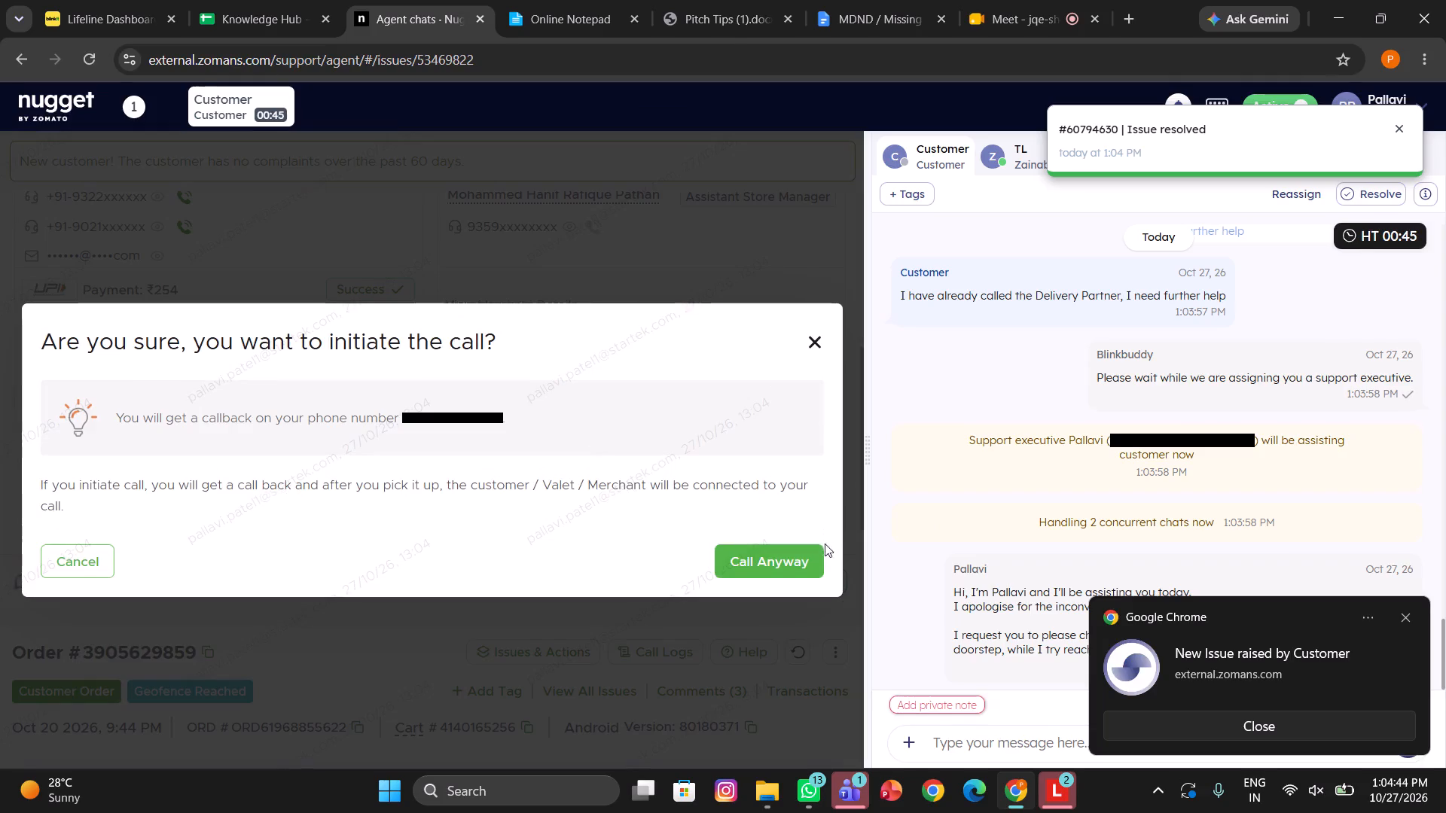
left_click(799, 555)
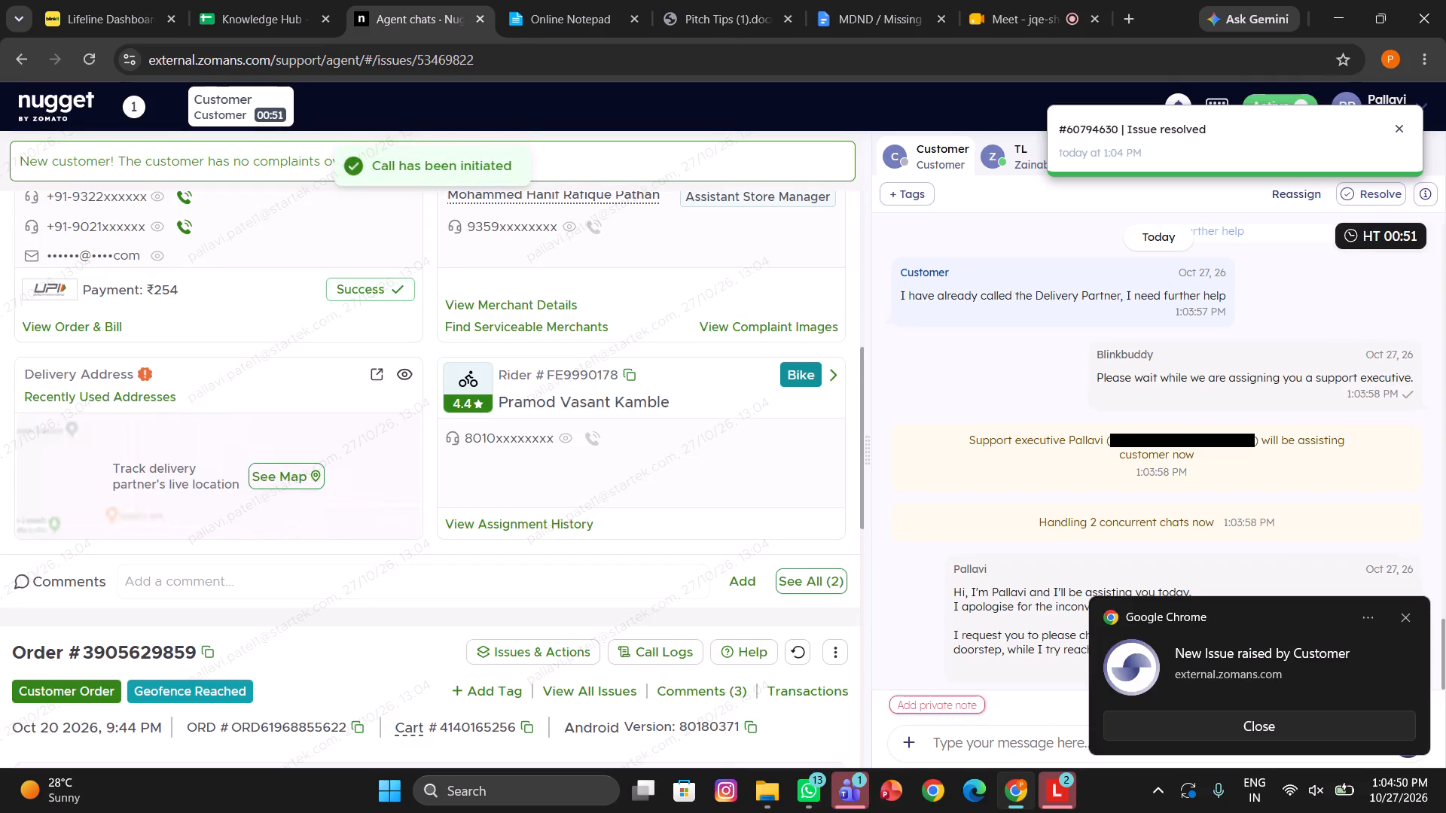
Write a private note reading "called dp" on the new customer's chat.
left_click(943, 704)
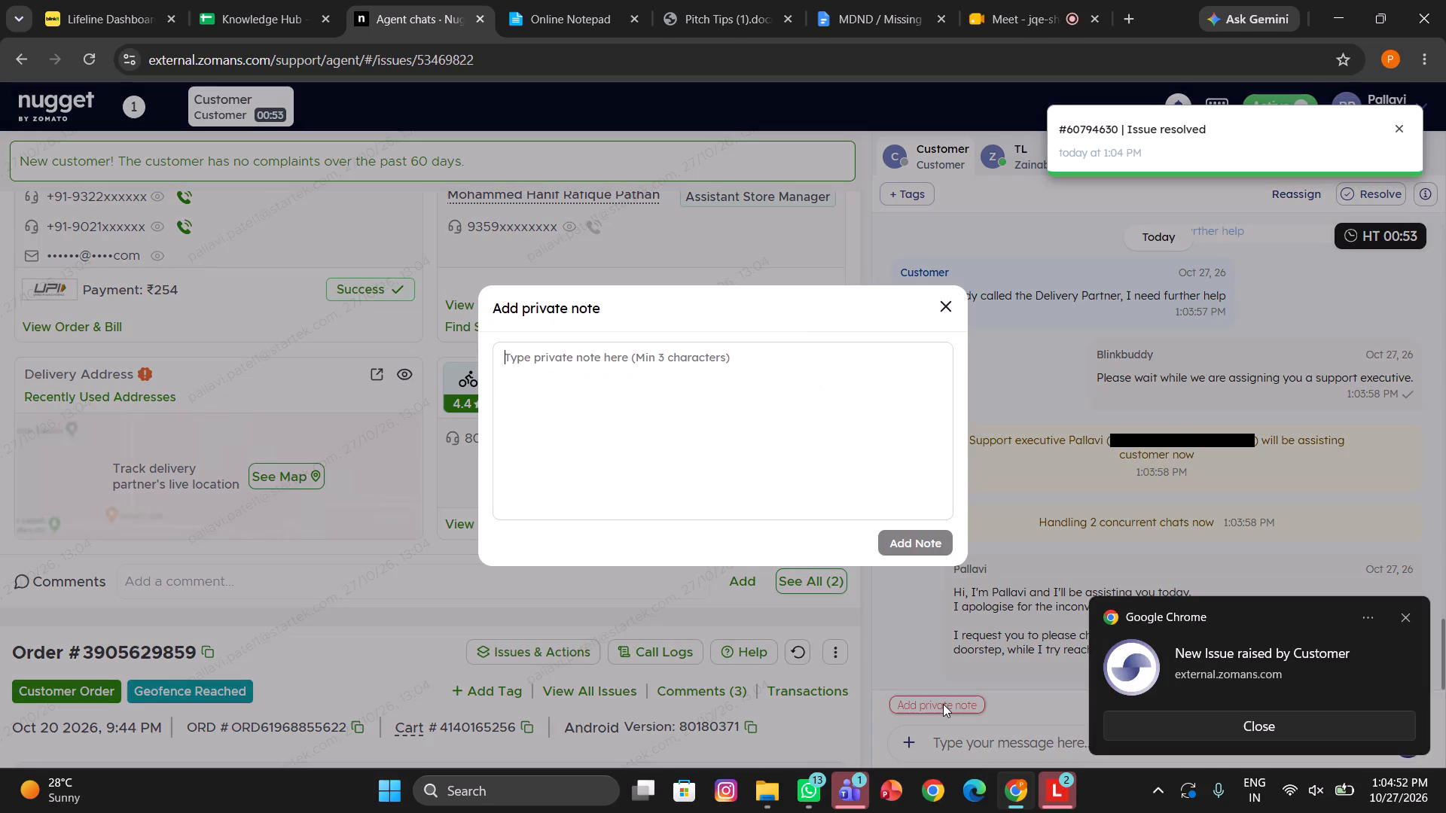
type("called dp")
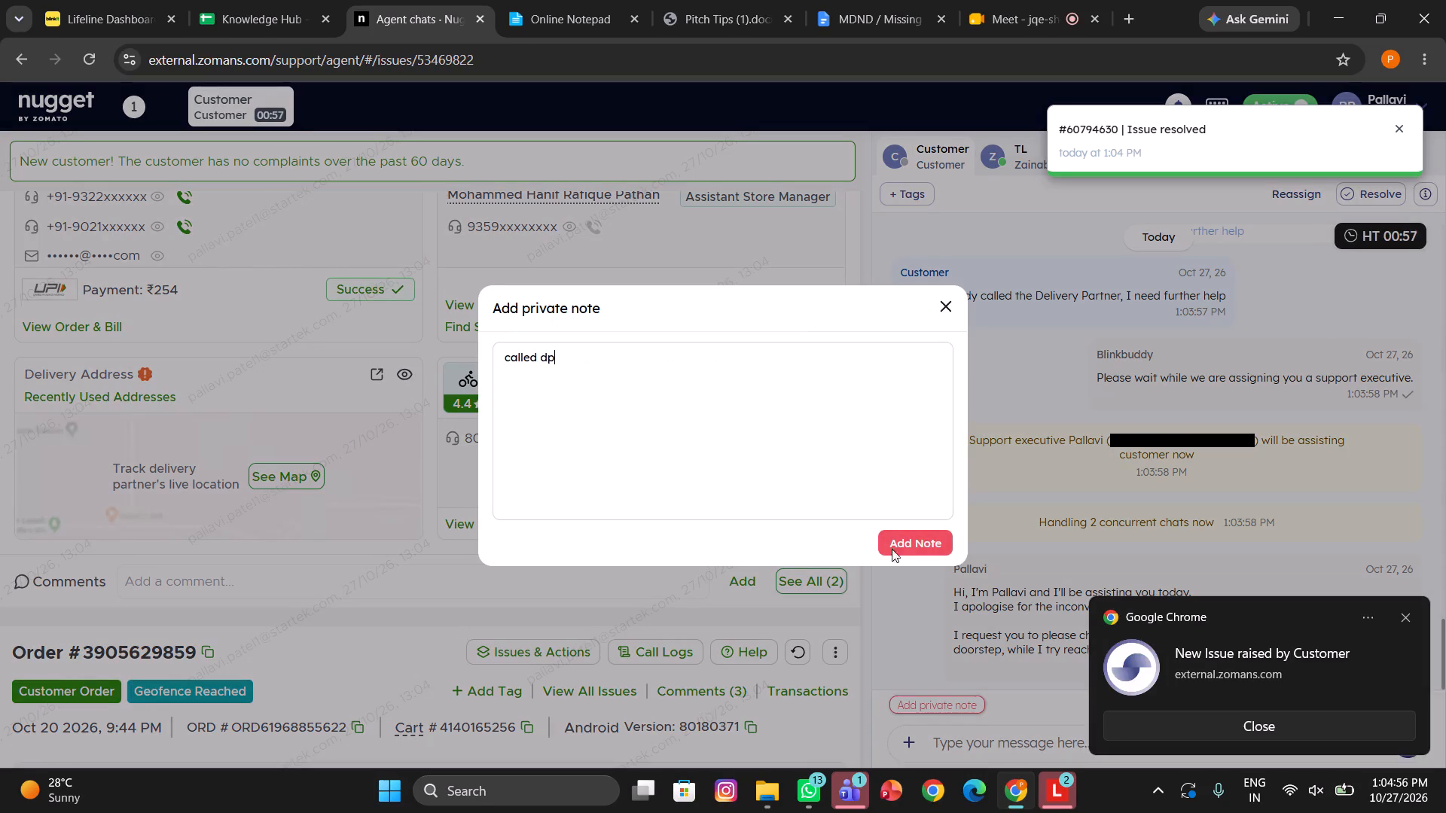
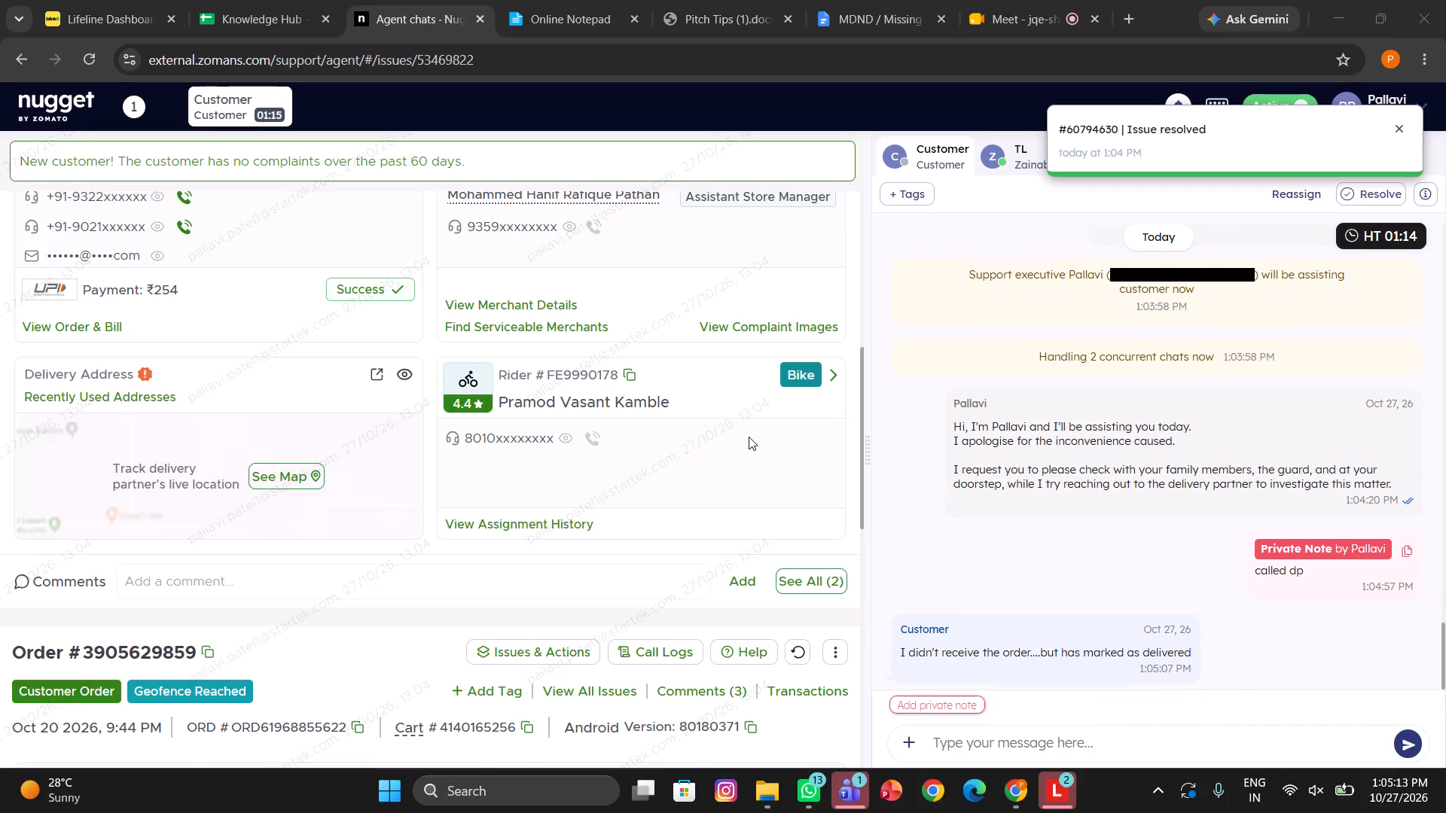
Send the customer the Pitch Tips MDND line "As I can understand, you did not receive your order; however, it is marked as delivered.".
scroll(749, 437, "up", 3)
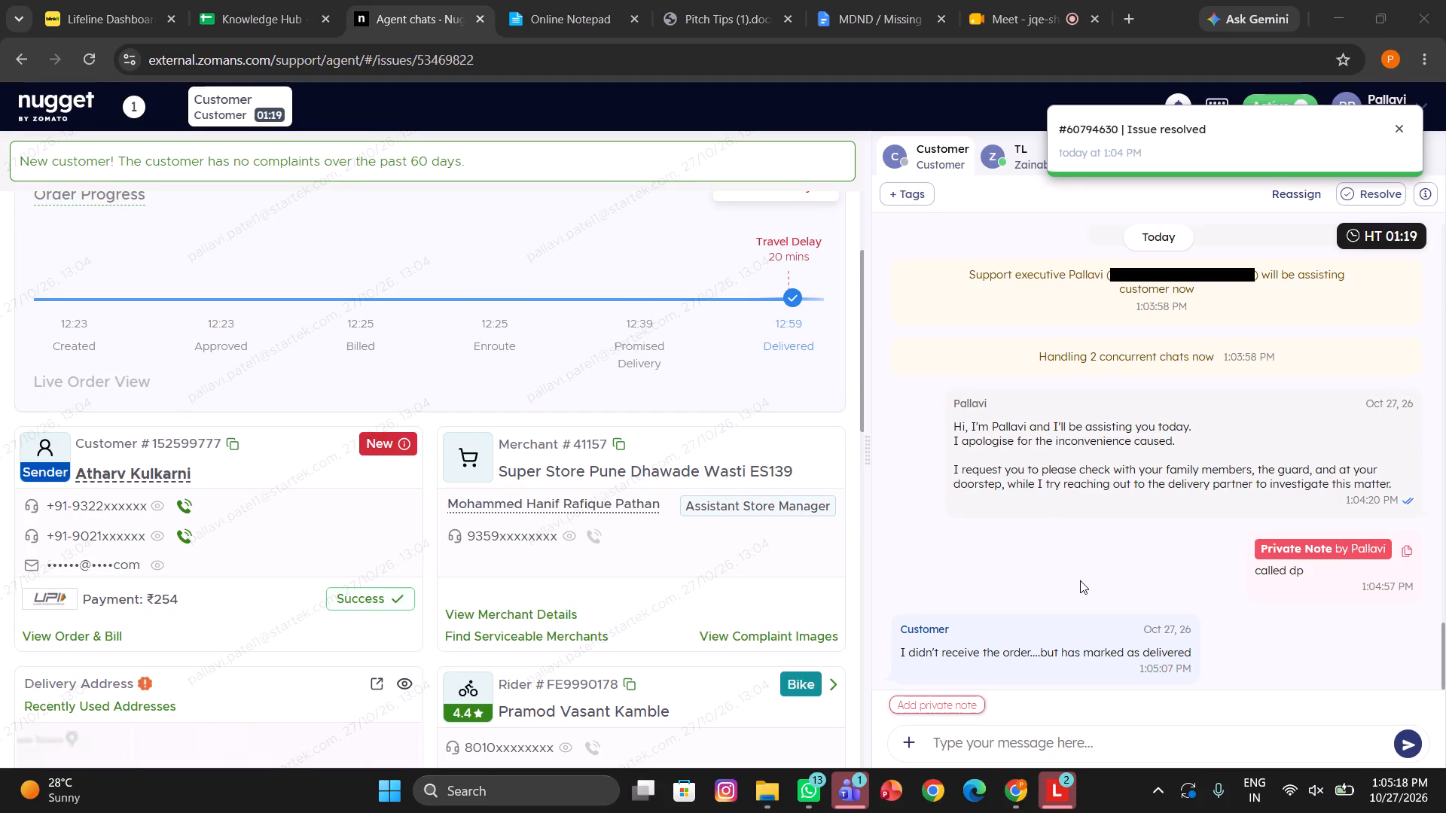
scroll(1080, 580, "down", 2)
left_click(993, 741)
left_click(693, 0)
scroll(595, 449, "up", 13)
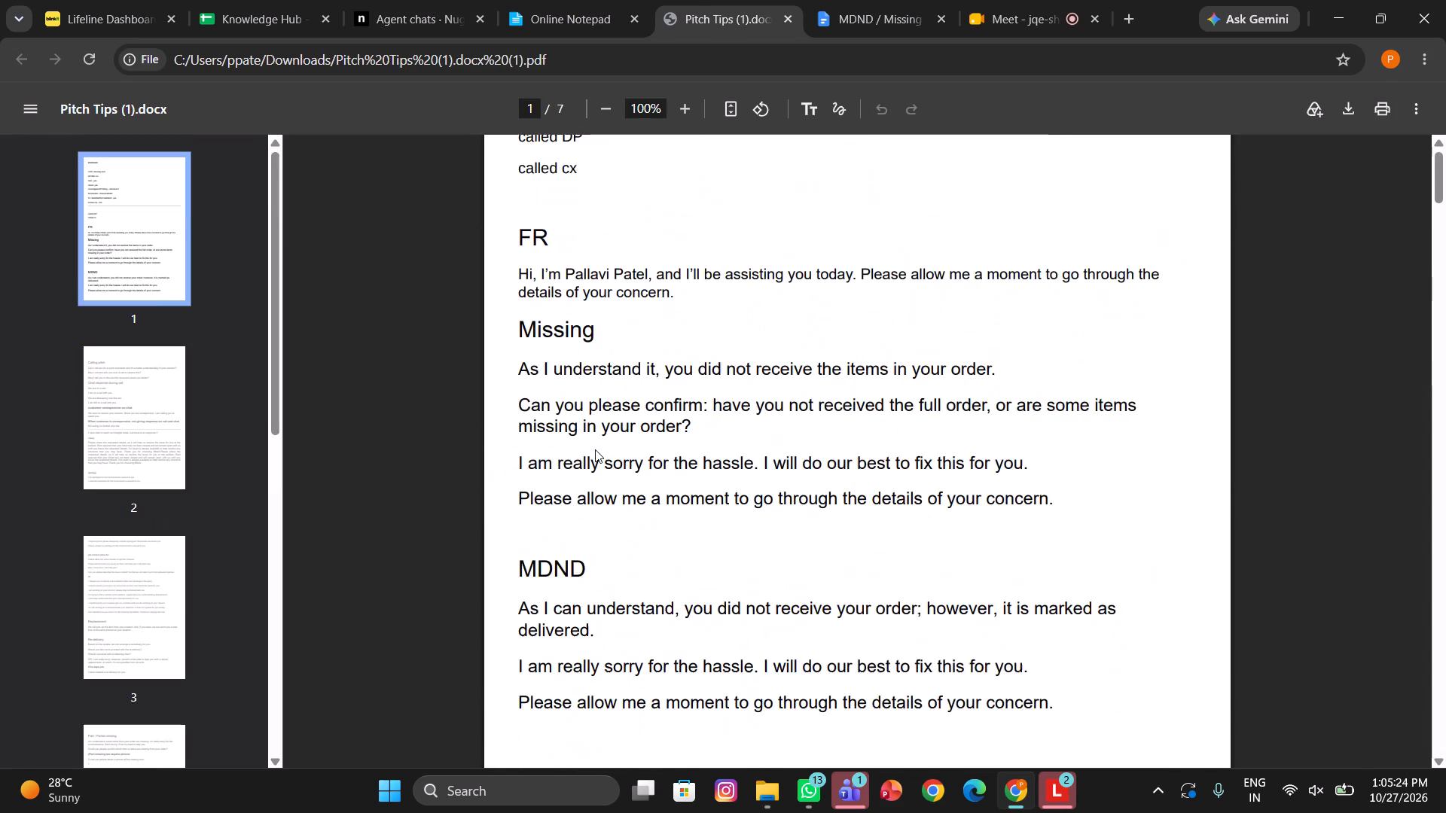
scroll(595, 449, "up", 1)
scroll(595, 449, "down", 4)
left_click_drag(514, 438, 605, 470)
key("ctrl+c")
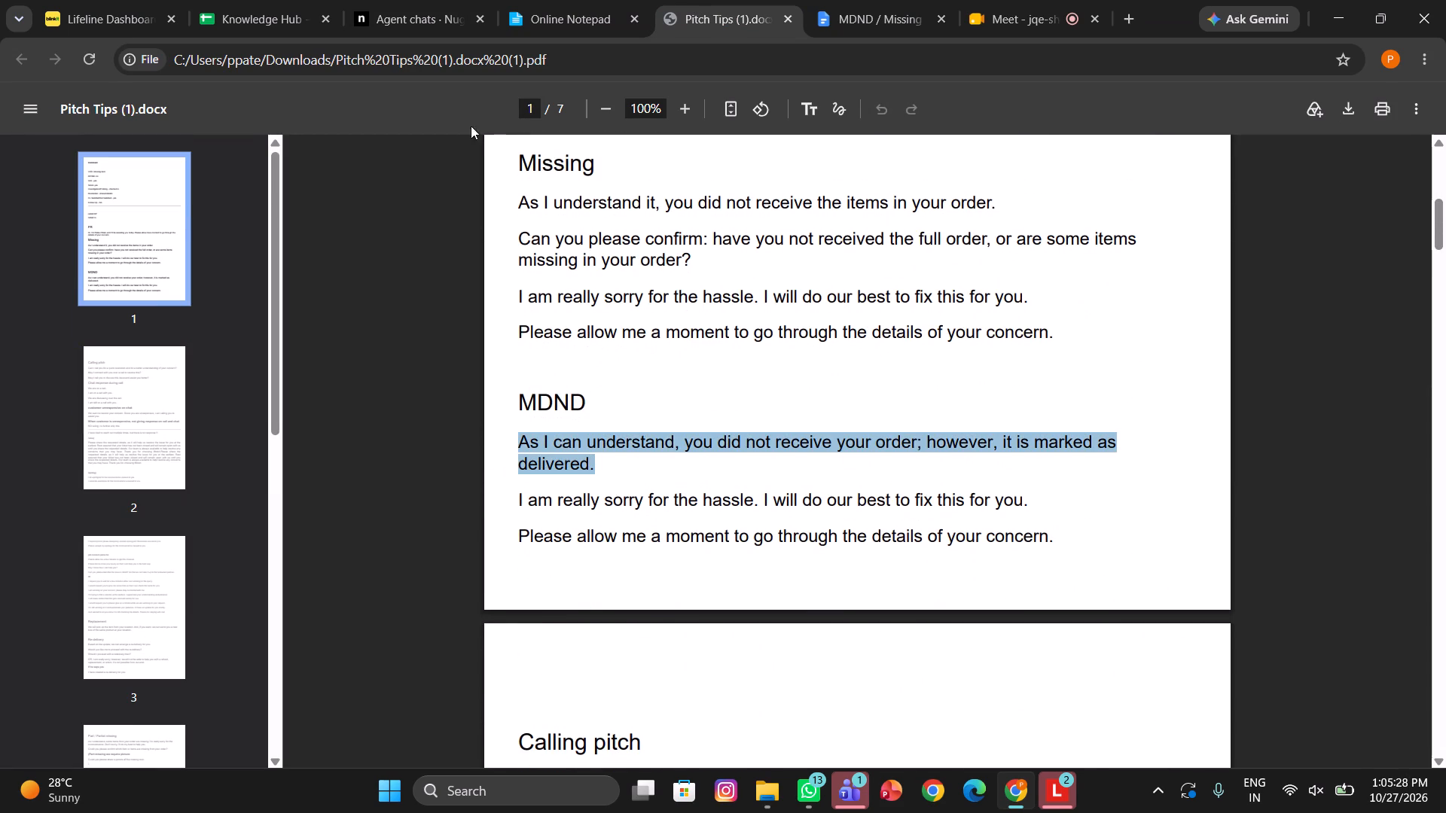
left_click(440, 0)
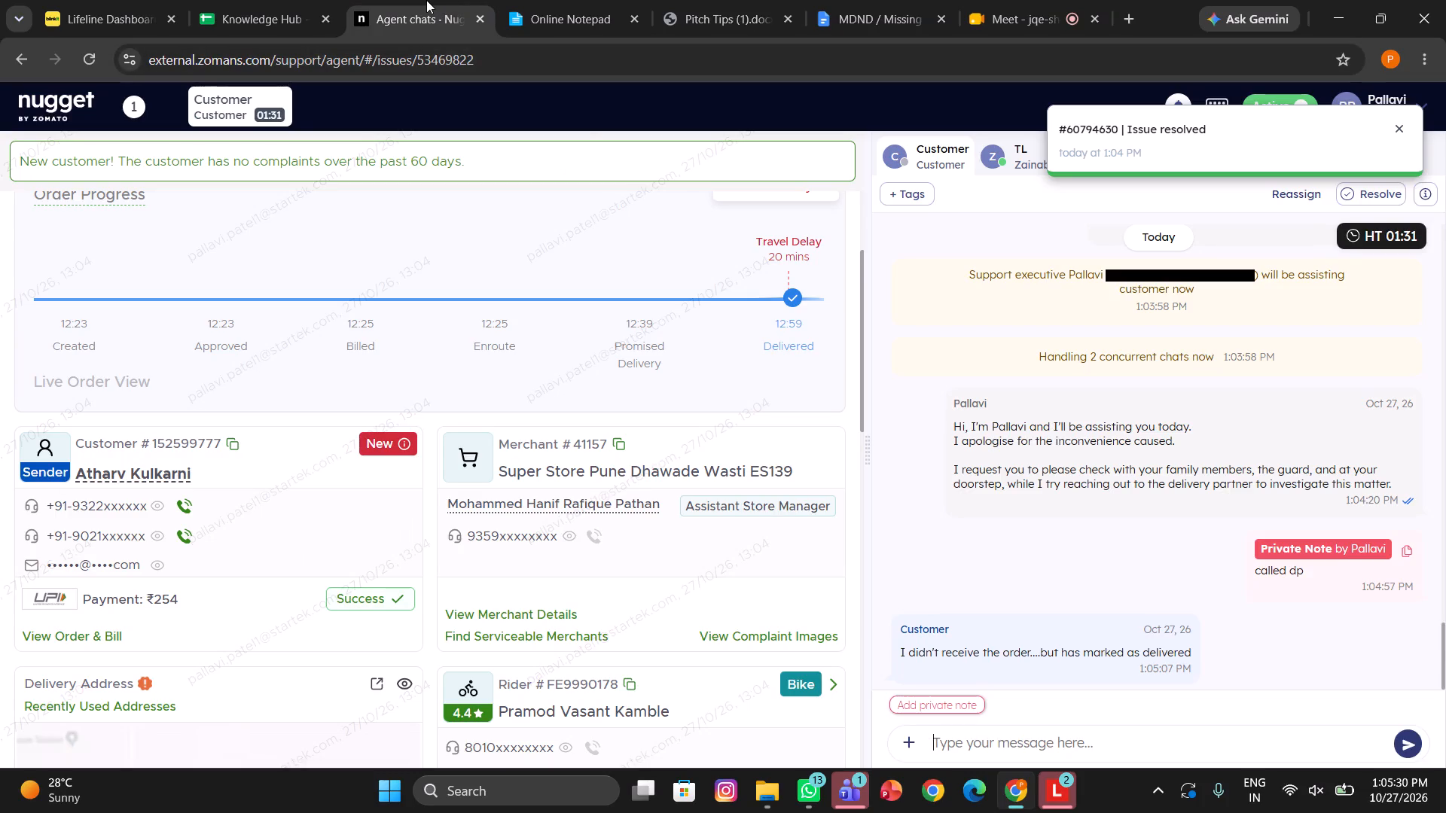
key("ctrl+v")
key("Return")
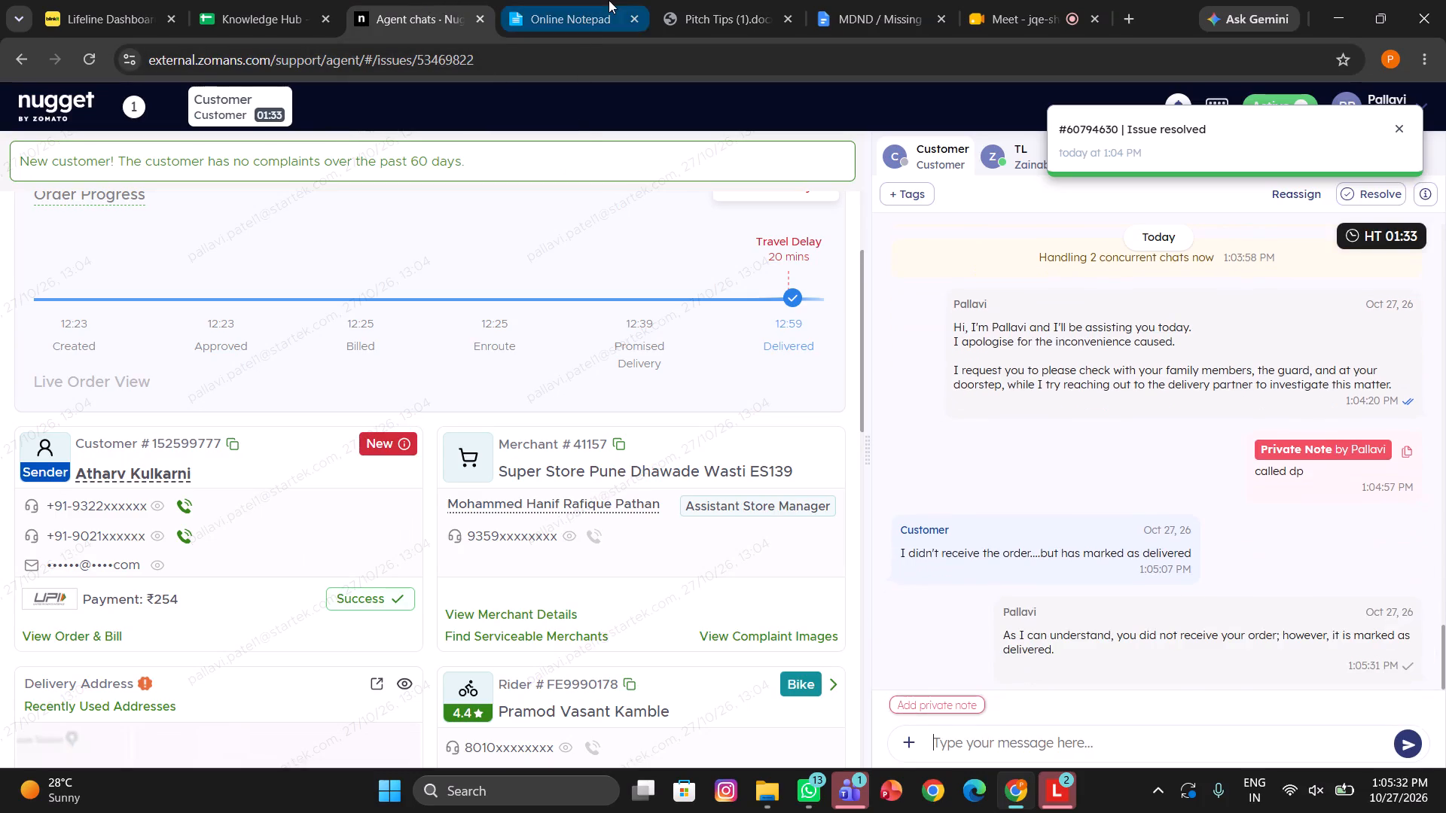
Send the customer the Pitch Tips MDND line "I am really sorry for the hassle. I will do our best to fix this for you.".
left_click(713, 0)
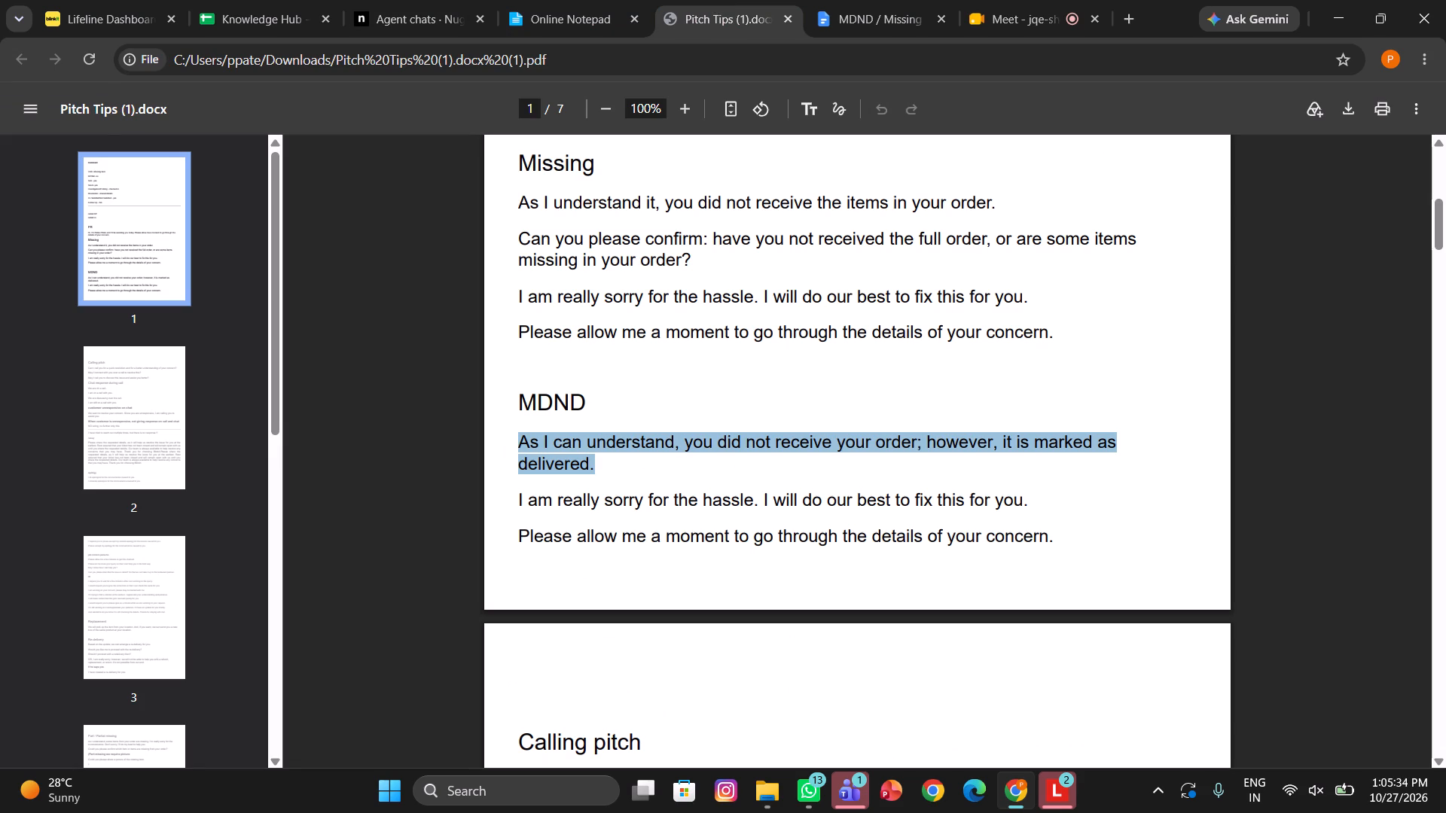
triple_click(595, 489)
left_click(595, 489)
key("ctrl+c")
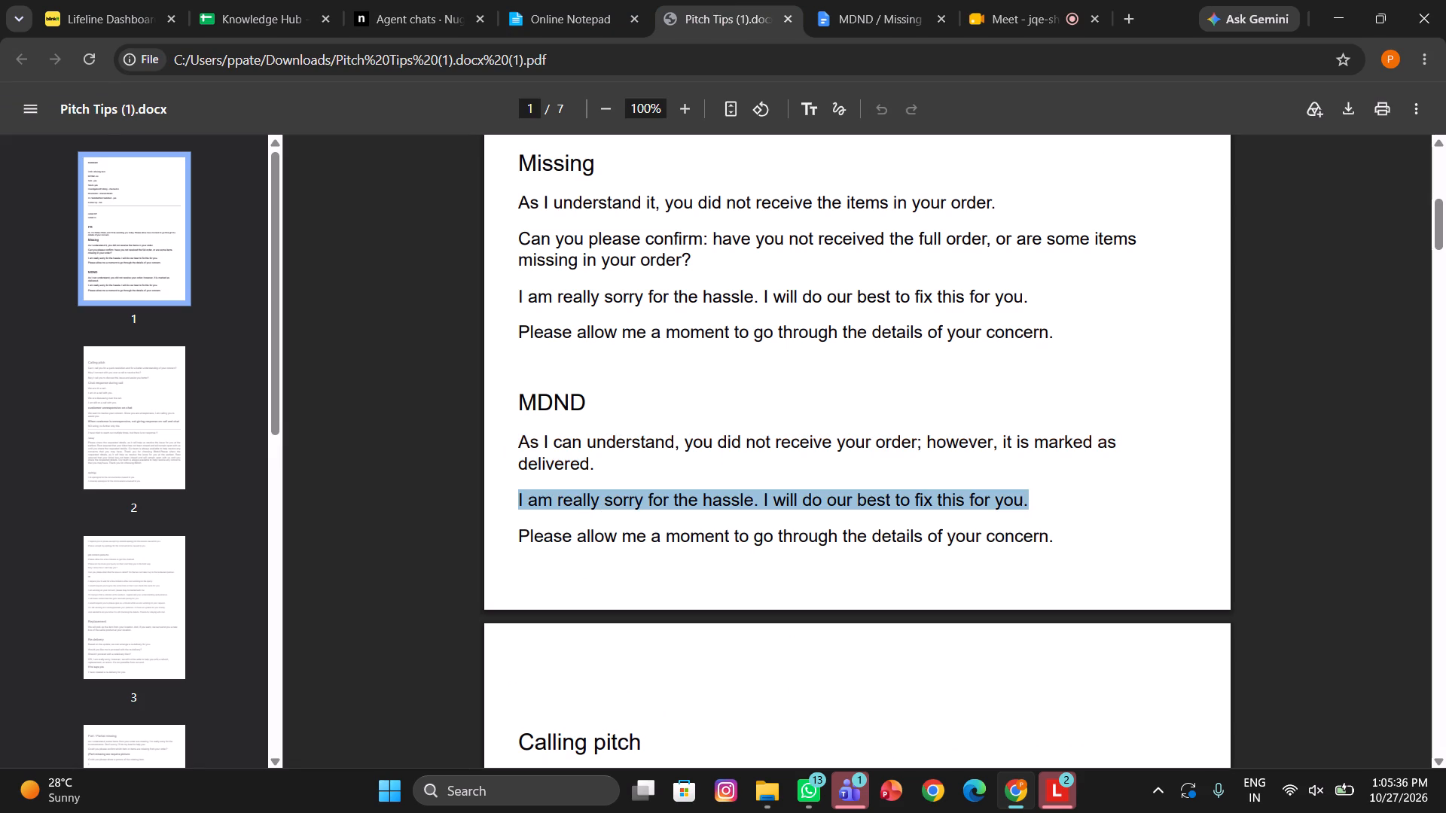
left_click(438, 2)
key("ctrl+v")
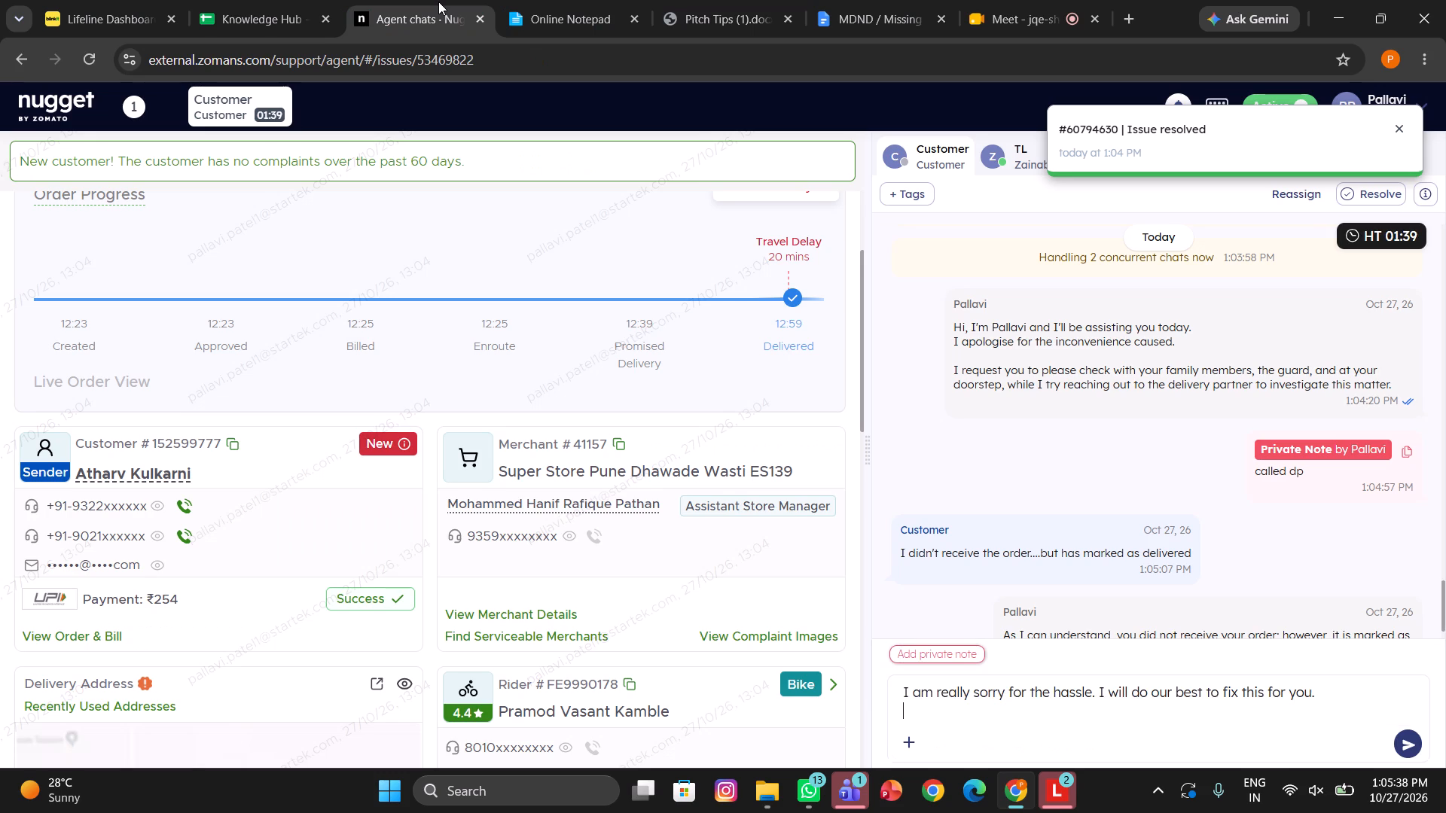
key("Return")
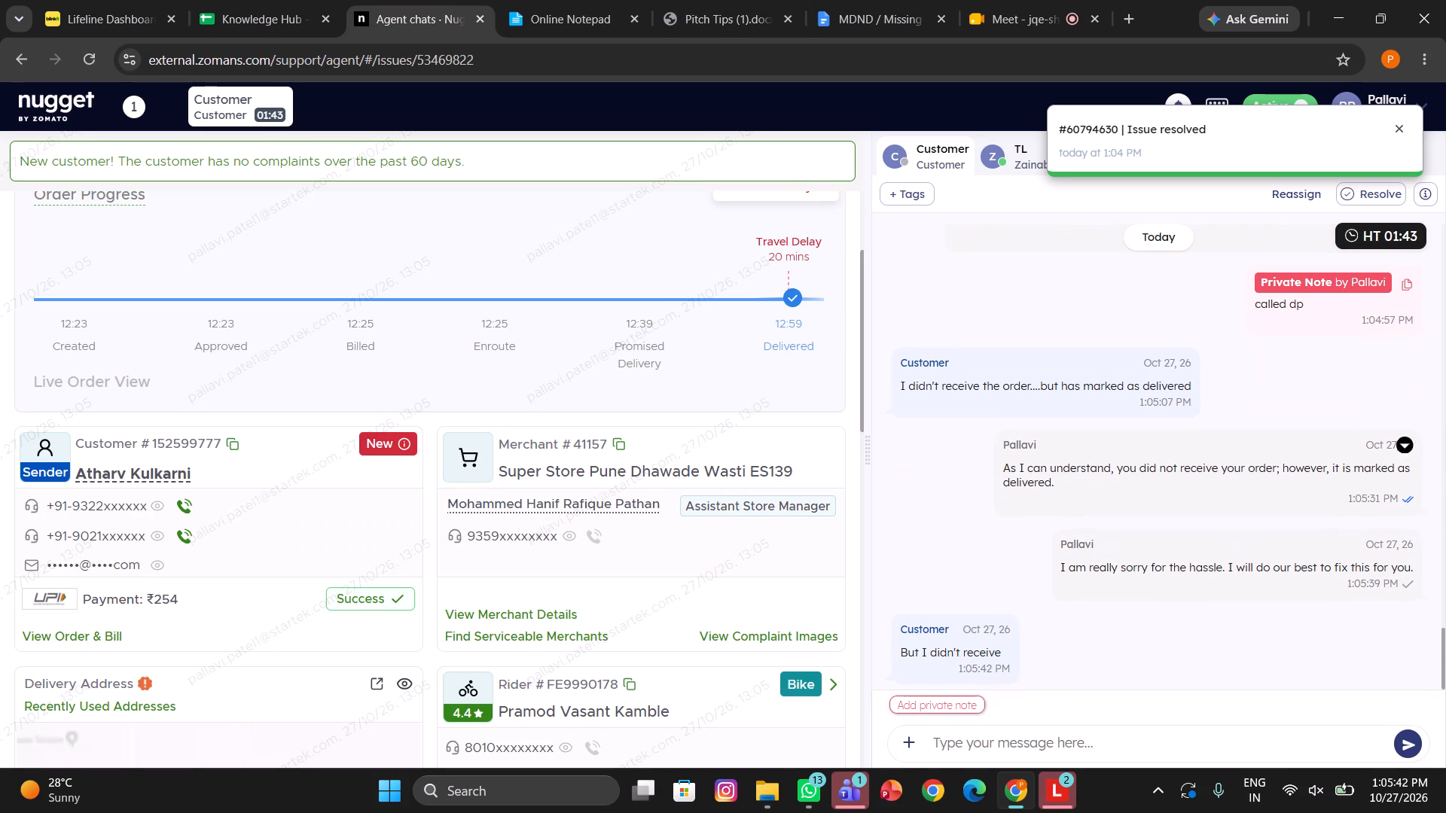
Send the canned contact-permission question, replacing "xxxx or xxxx" with the first four digits of the customer's first listed phone number.
scroll(1031, 579, "down", 1)
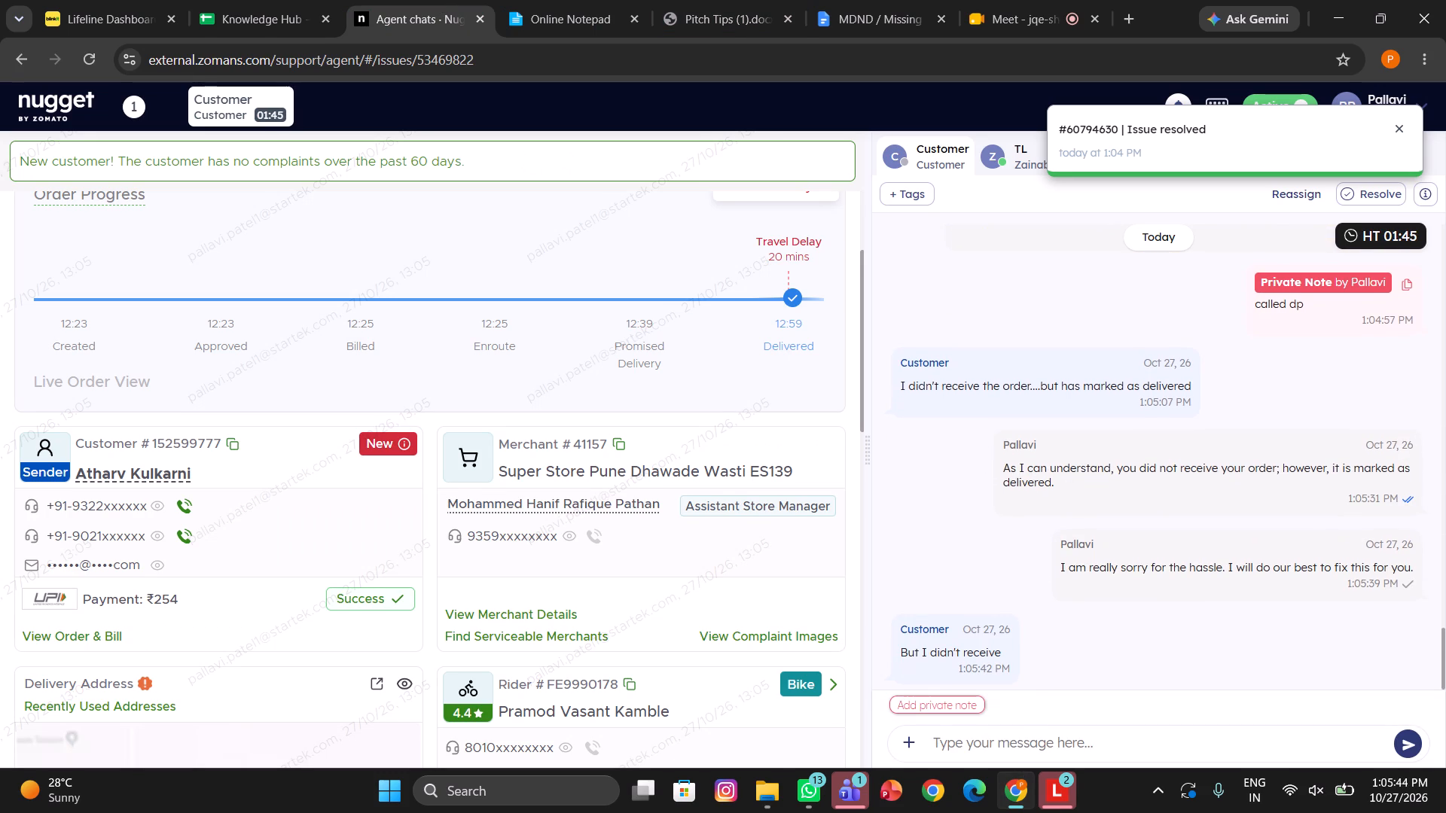
left_click(1026, 742)
type("/thi")
left_click(1056, 437)
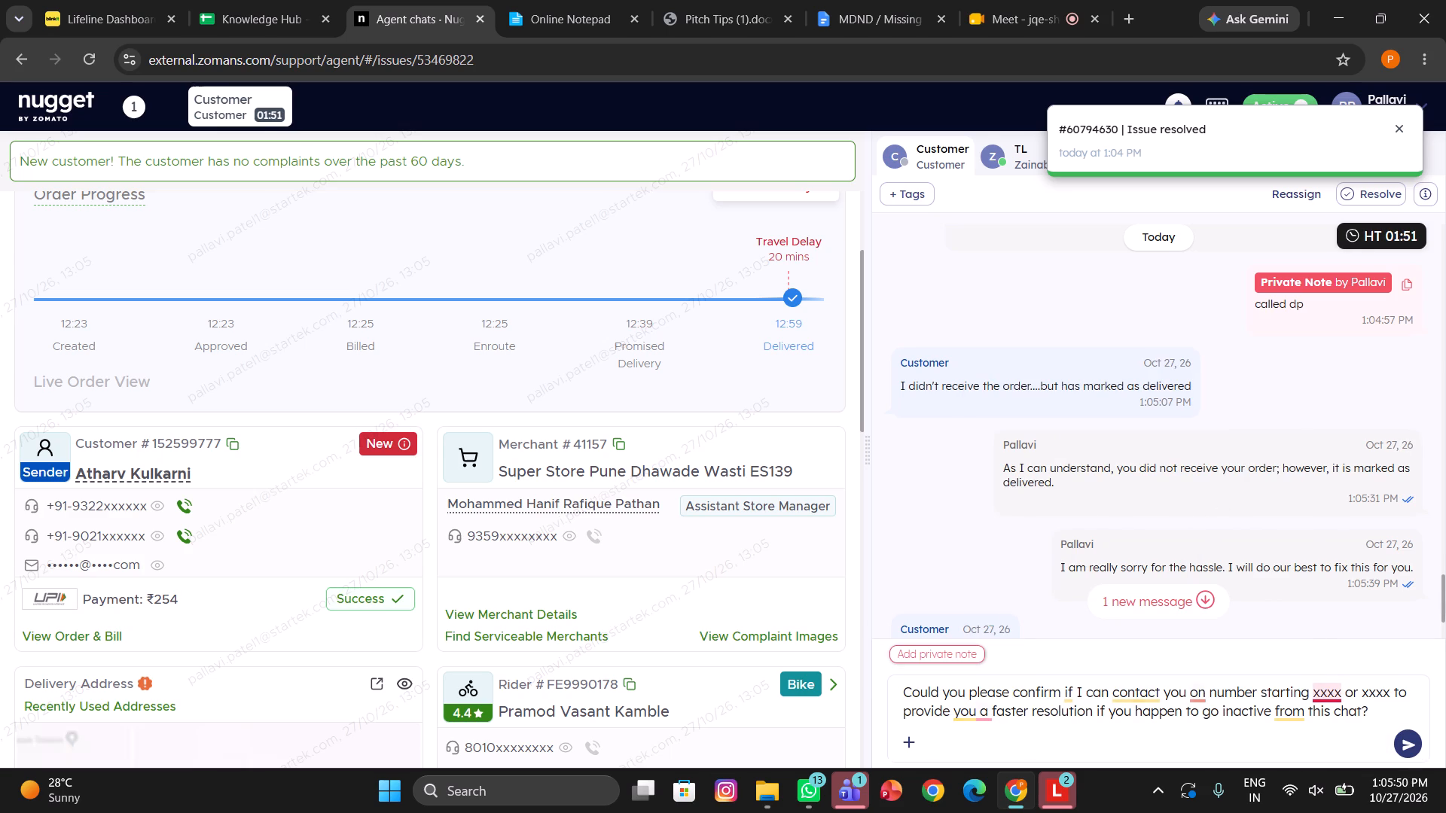
left_click_drag(1314, 688, 1389, 674)
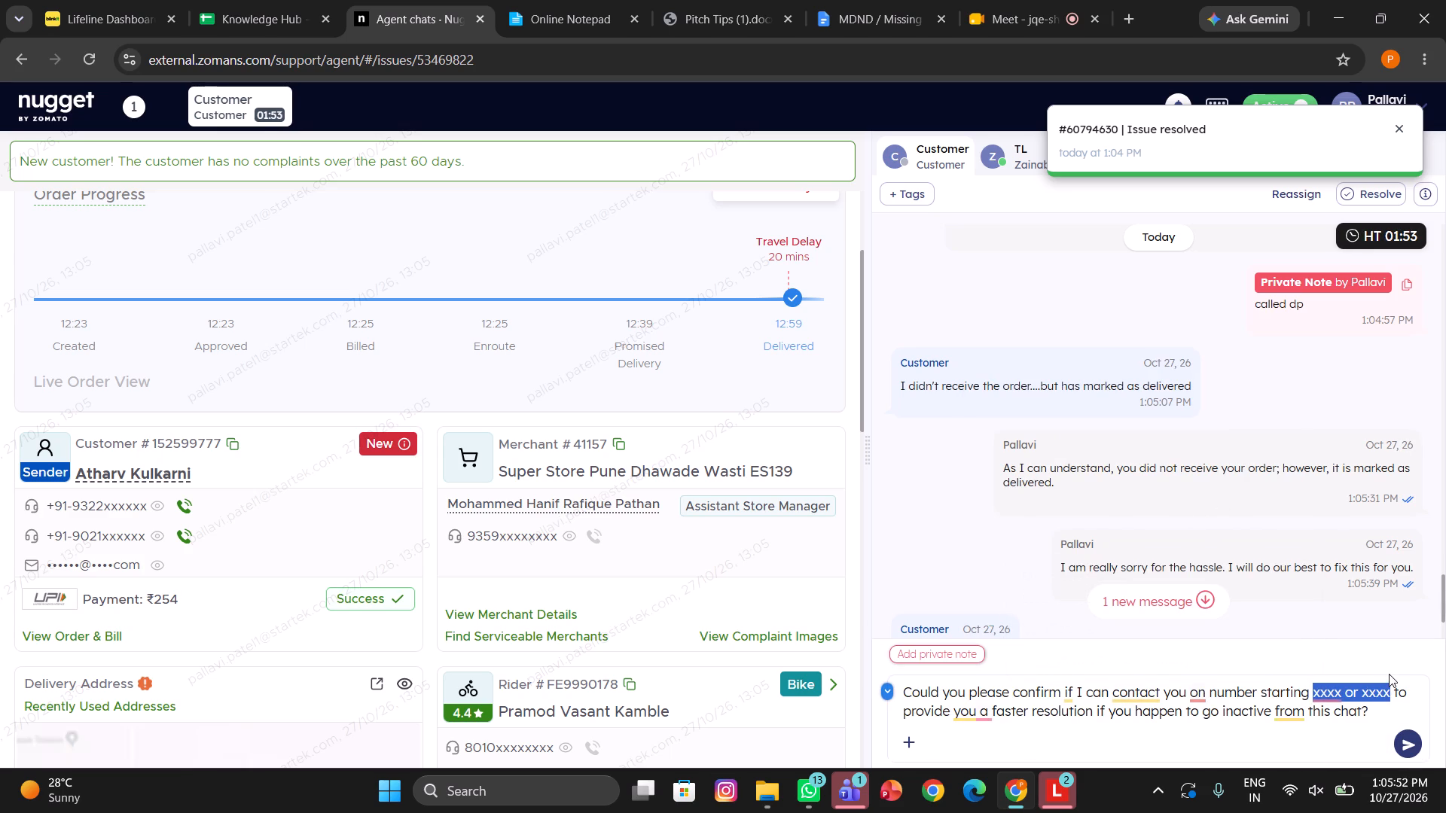
key("BackSpace")
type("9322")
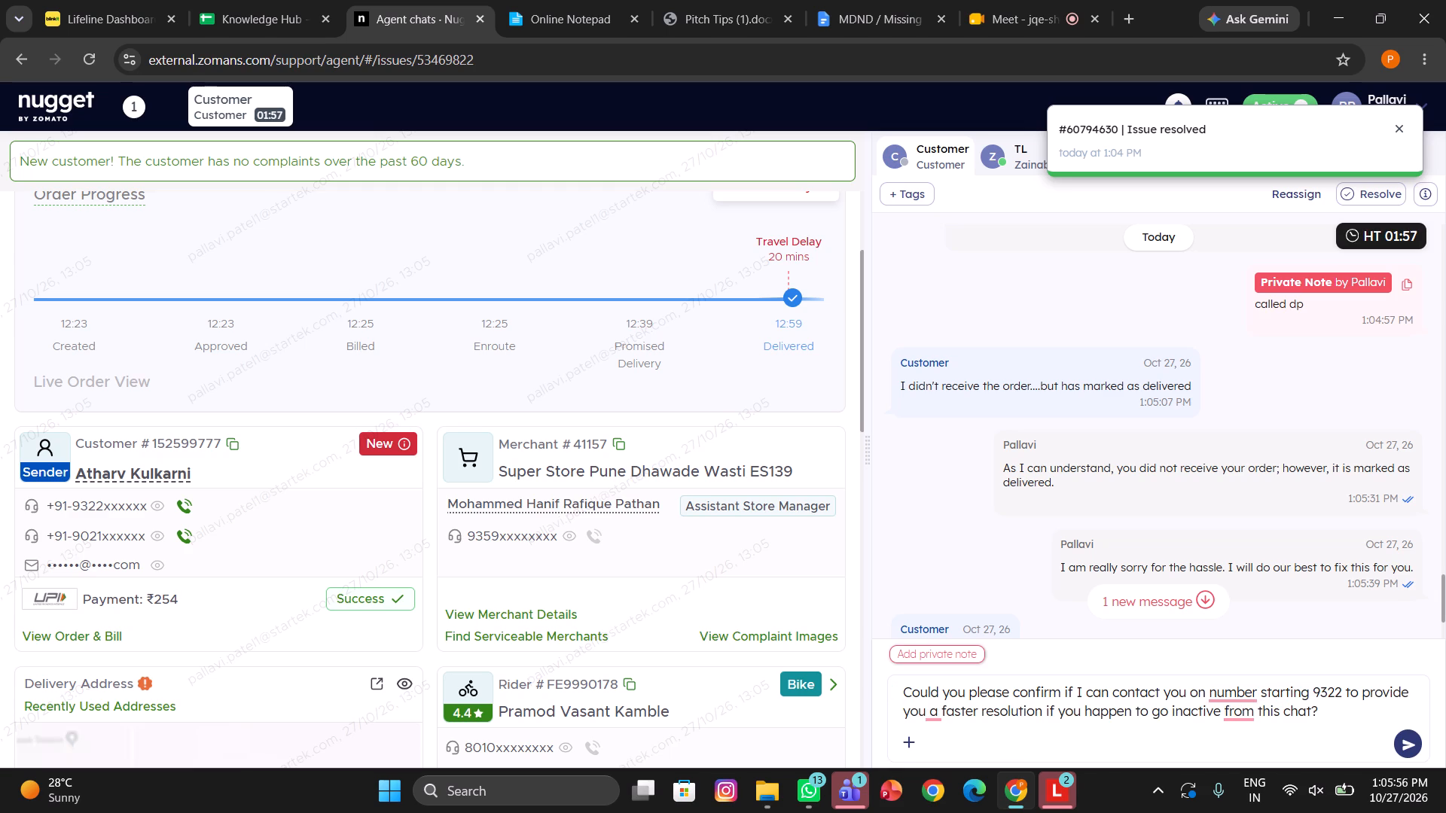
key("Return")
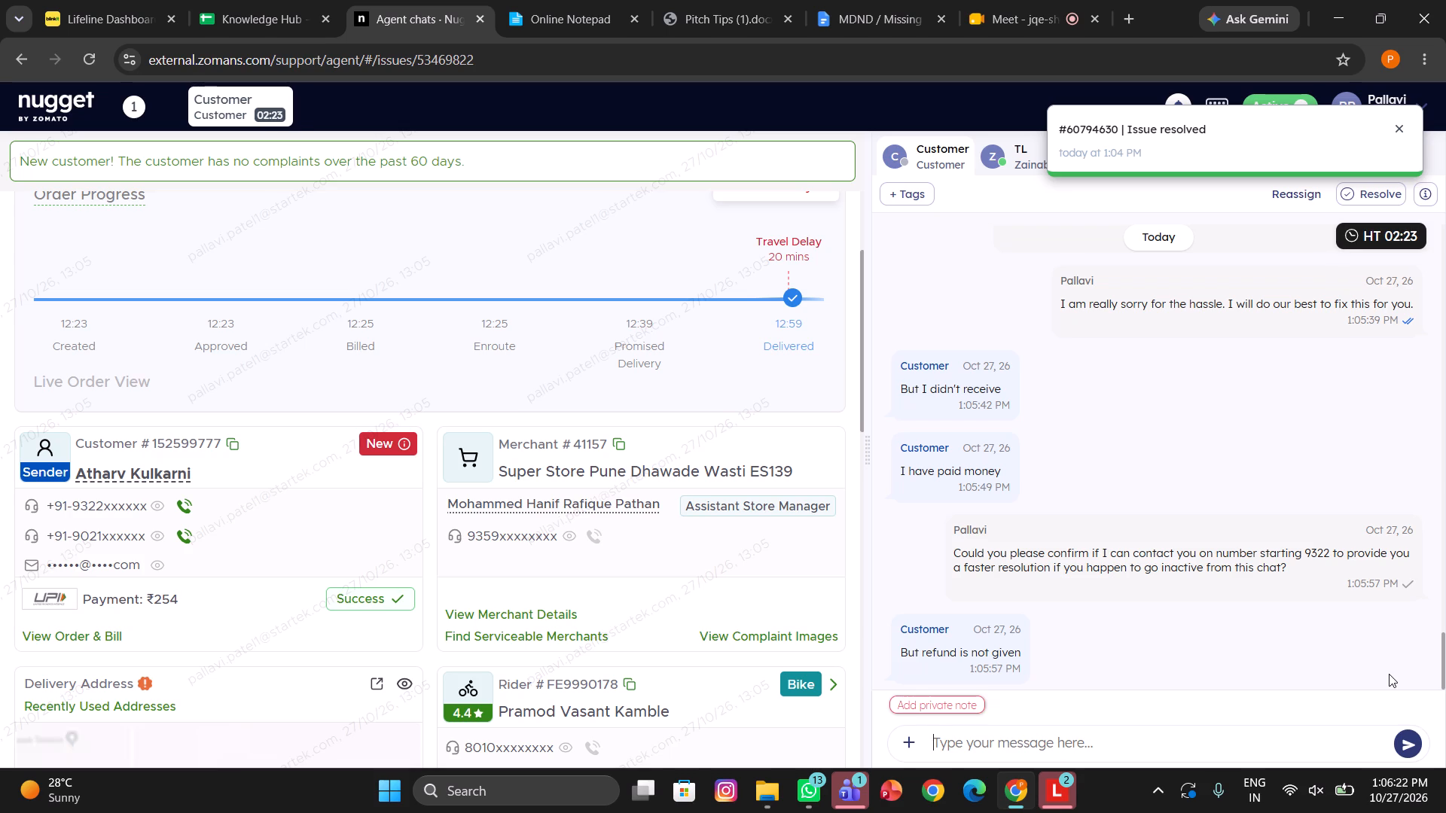
Dismiss the issue-resolved notification and open the agent's productivity hours report for today.
left_click(1404, 125)
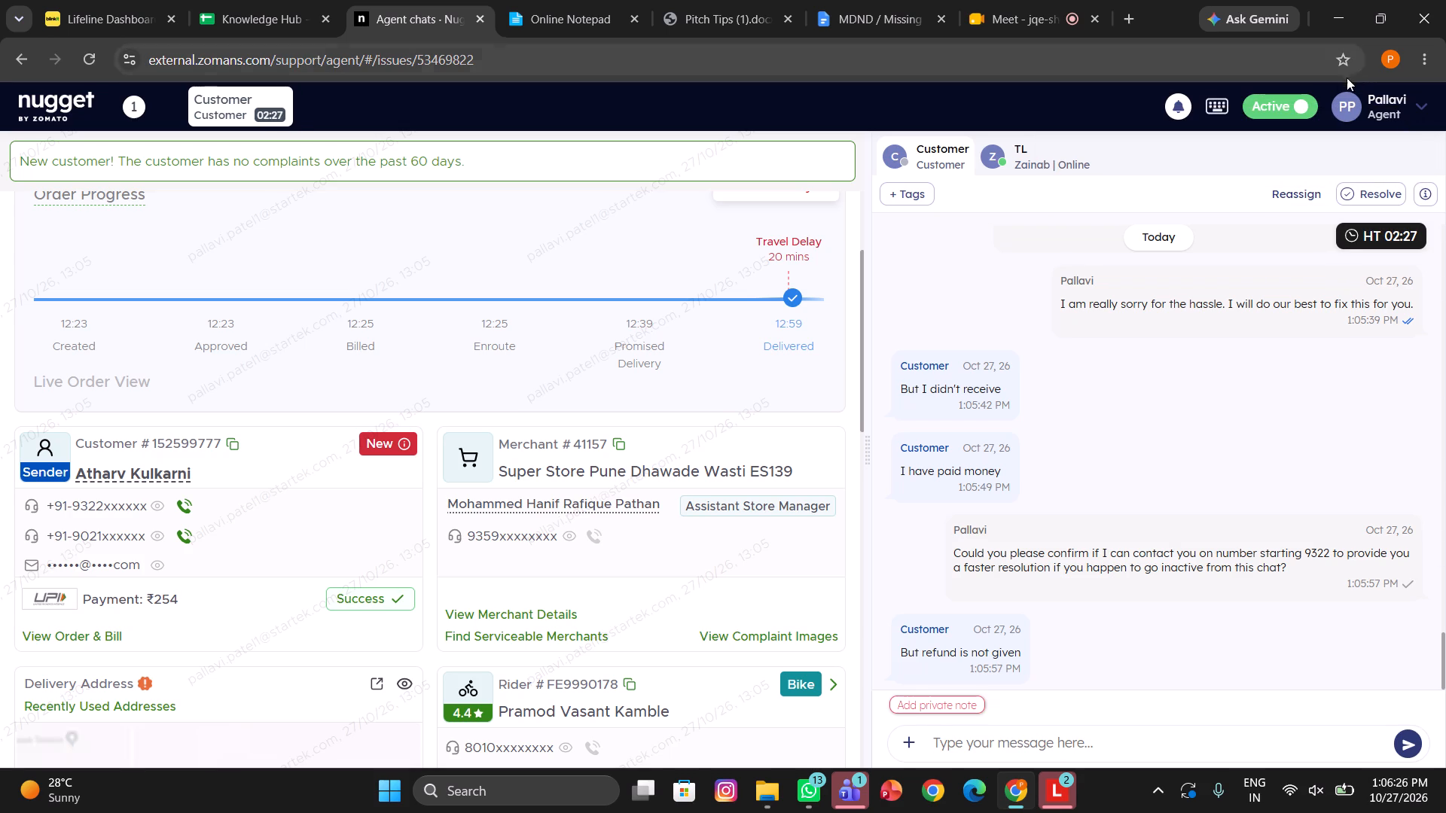
left_click(1347, 104)
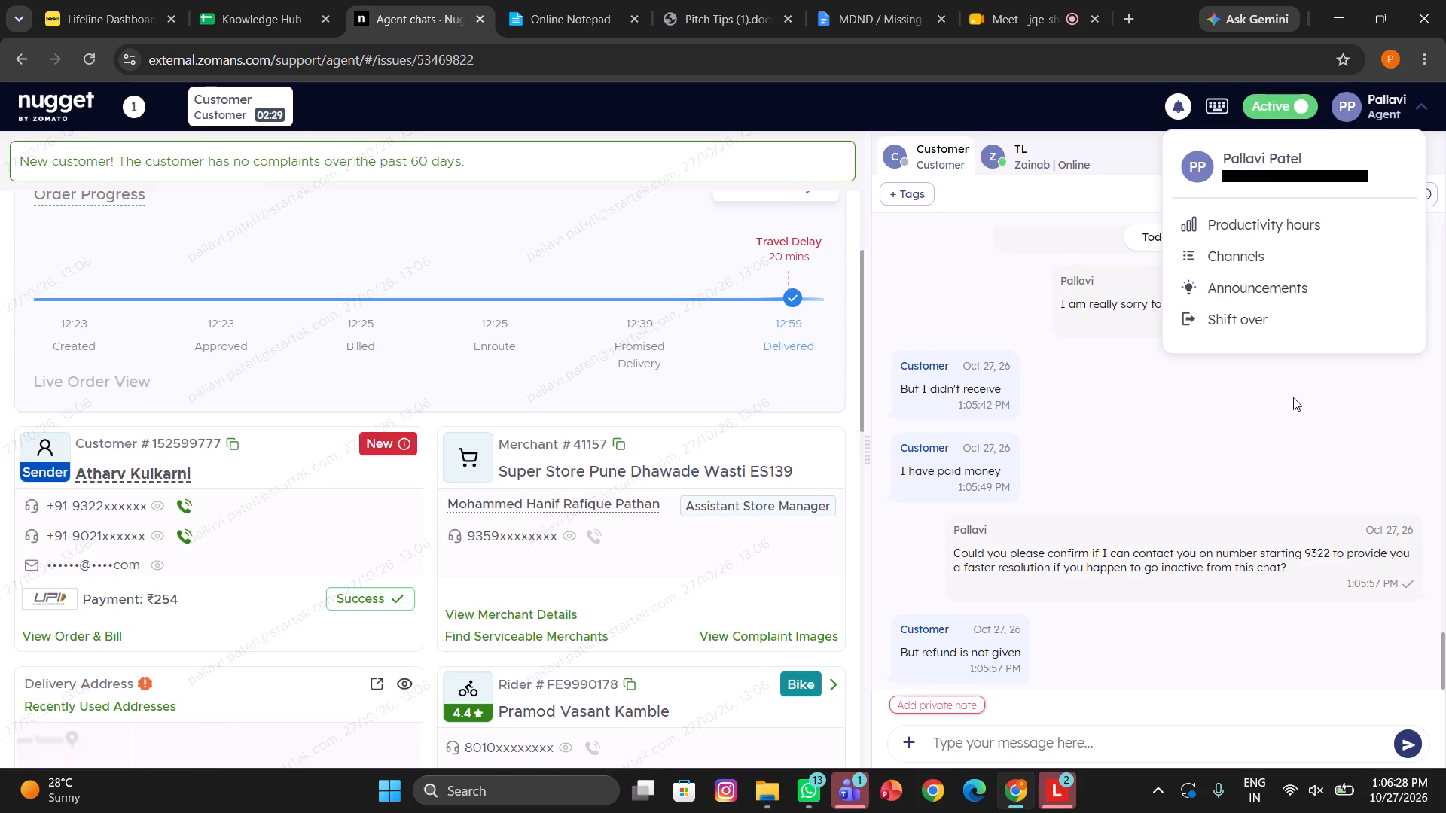
left_click(1304, 217)
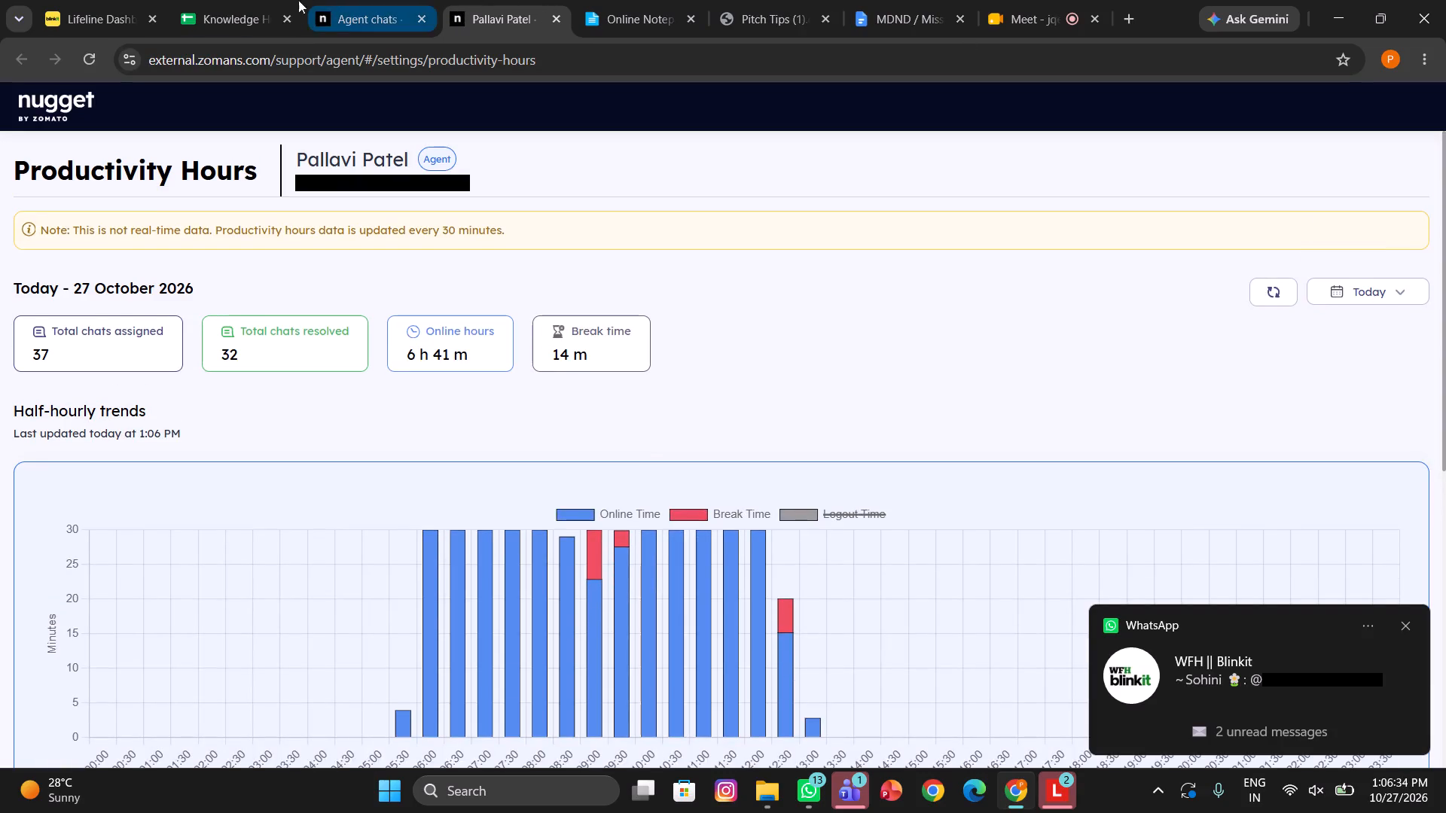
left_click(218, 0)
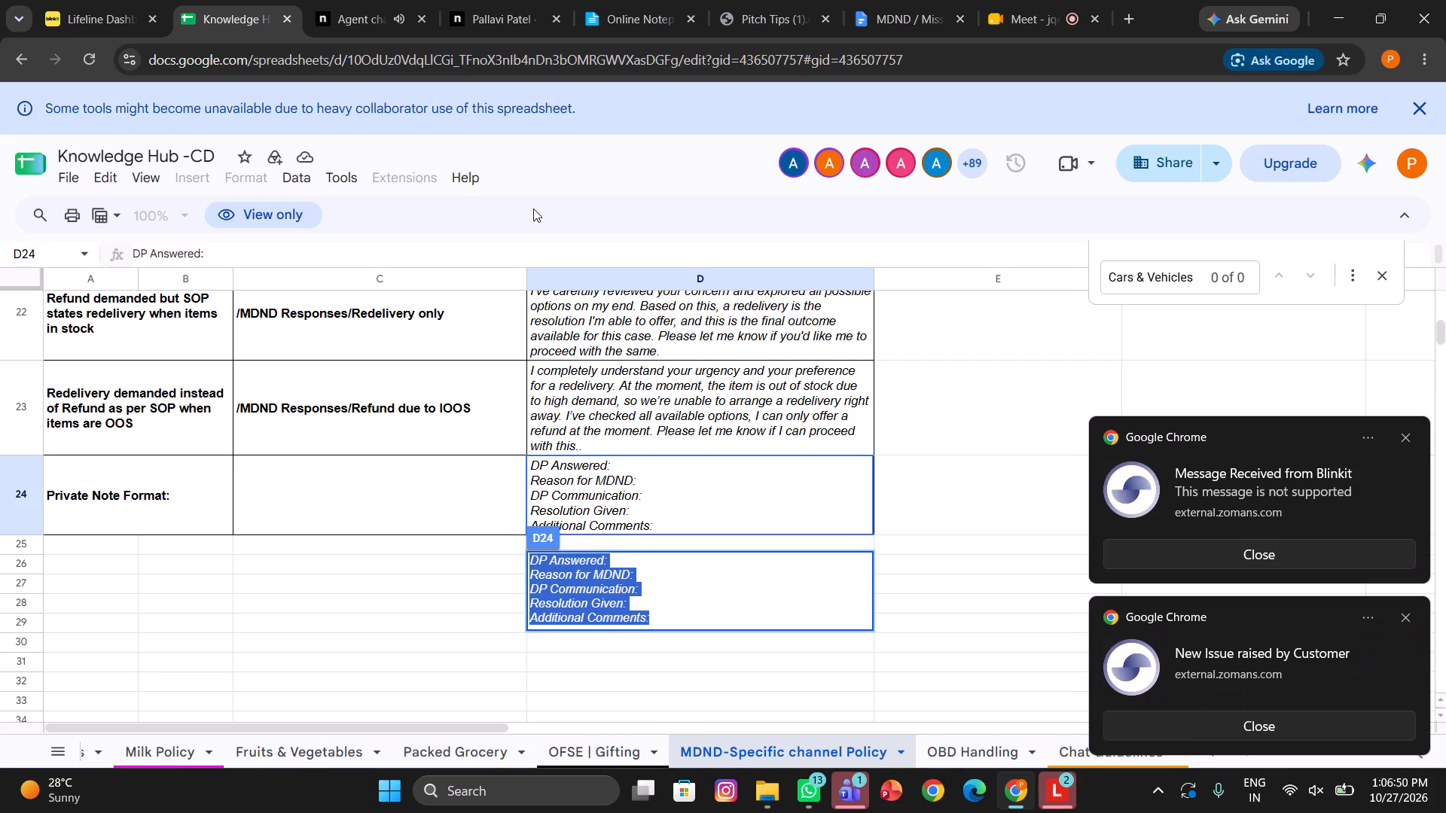
Open the newly assigned customer's chat and send the suggested introduction asking them to check with family, the guard and their doorstep.
left_click(400, 0)
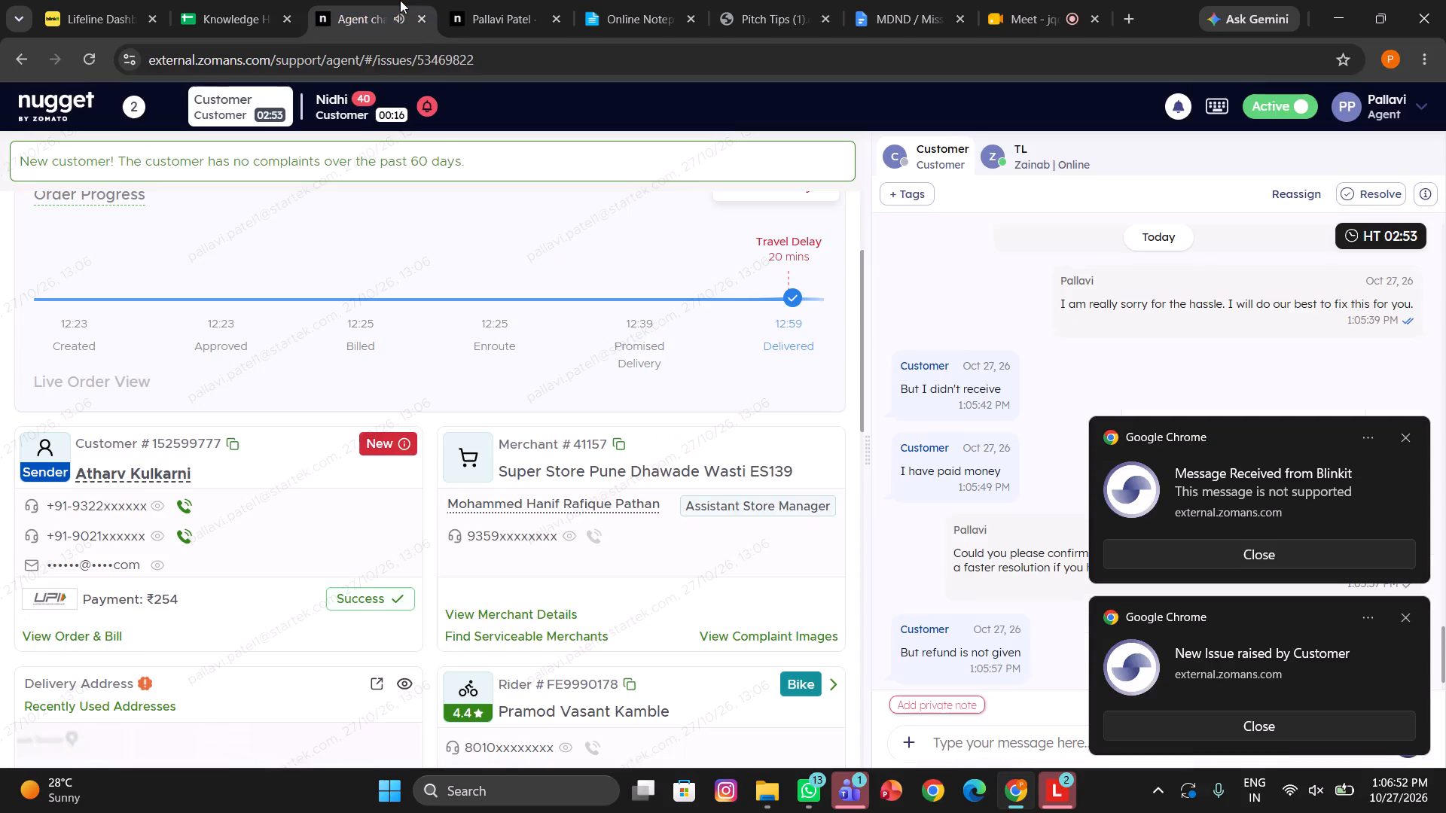
left_click(375, 113)
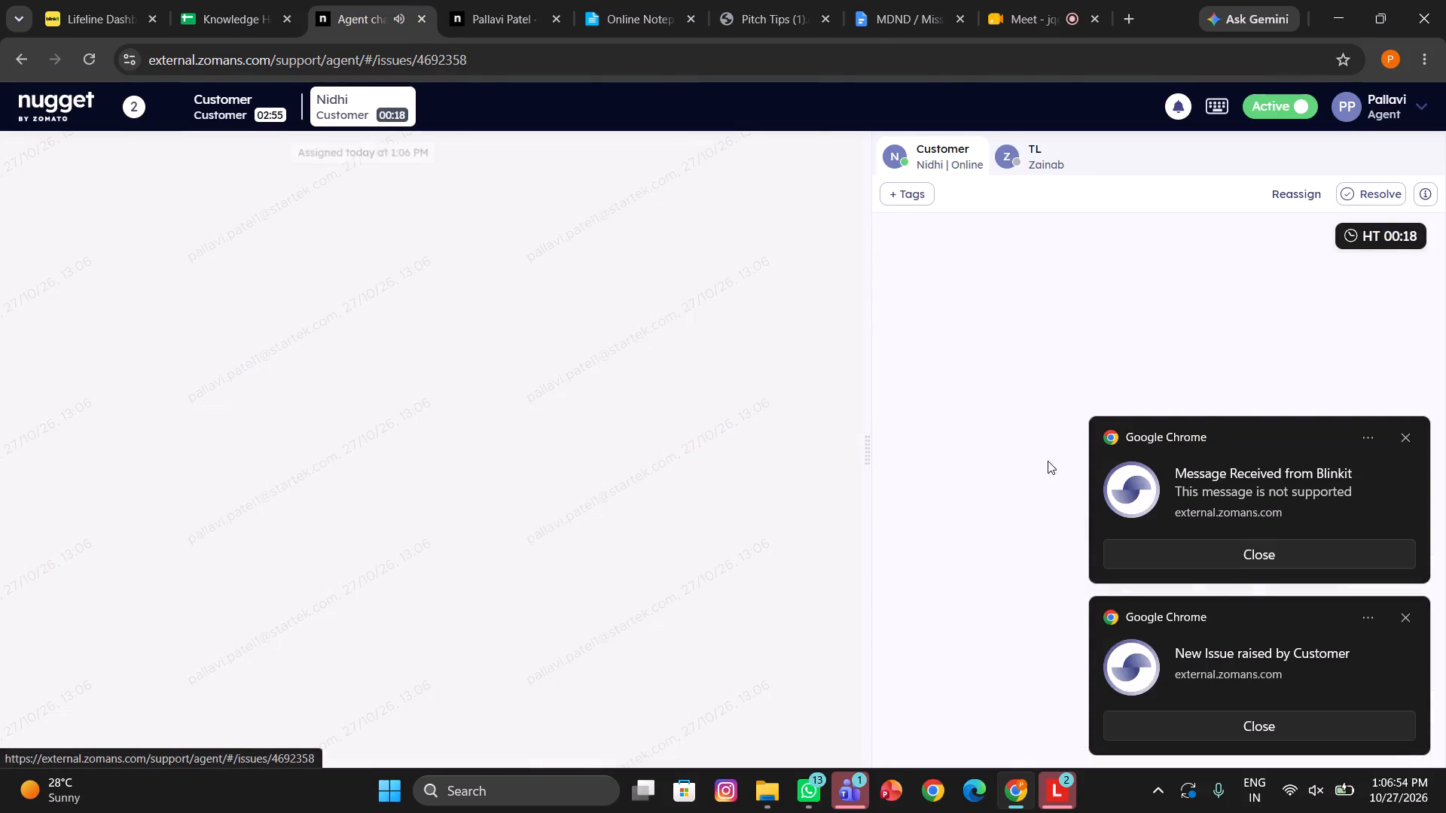
left_click(999, 637)
left_click(983, 666)
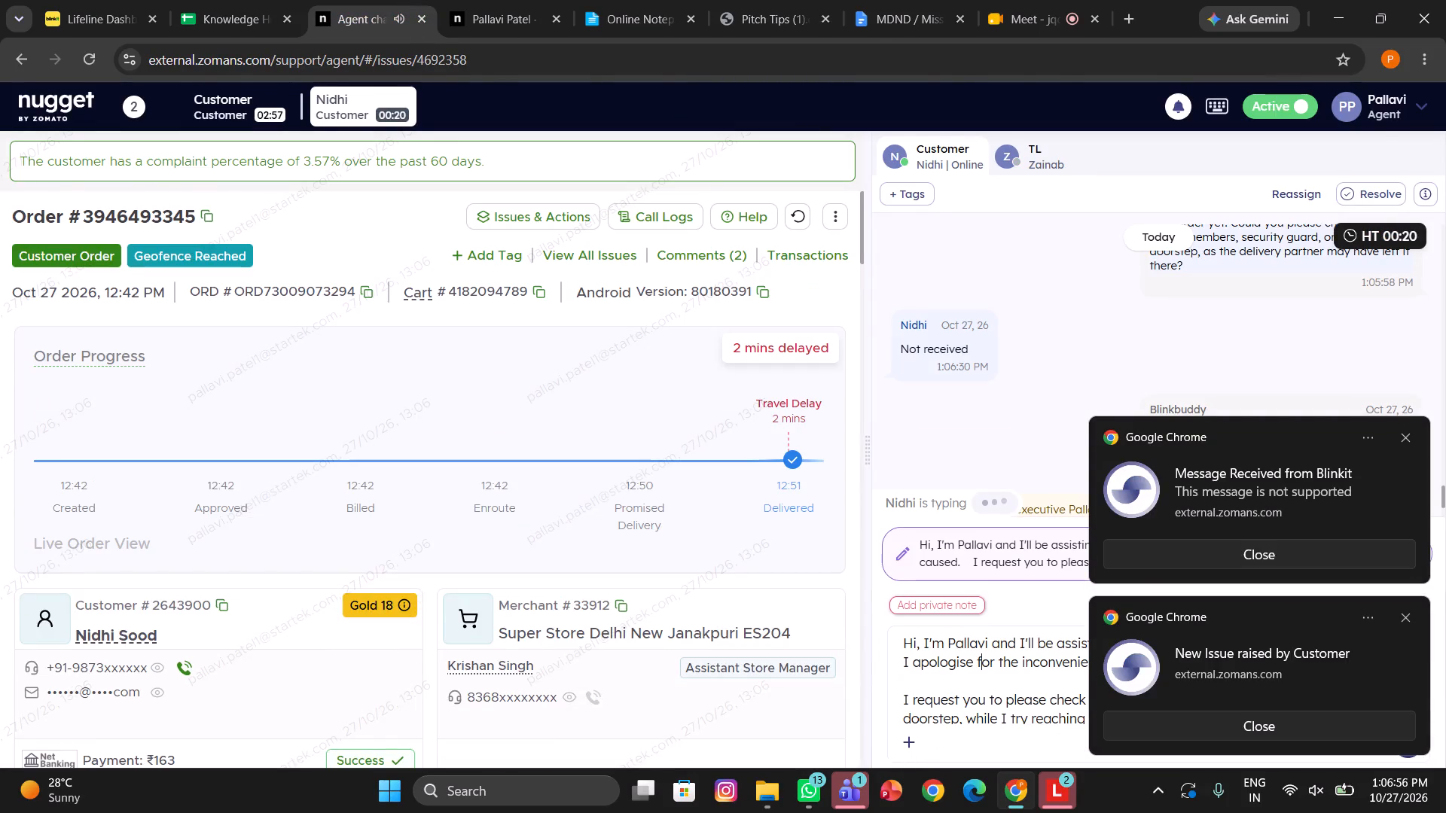
key("Return")
Initiate a call to the rider of the most recent order in the newly assigned customer's chat.
scroll(686, 491, "down", 2)
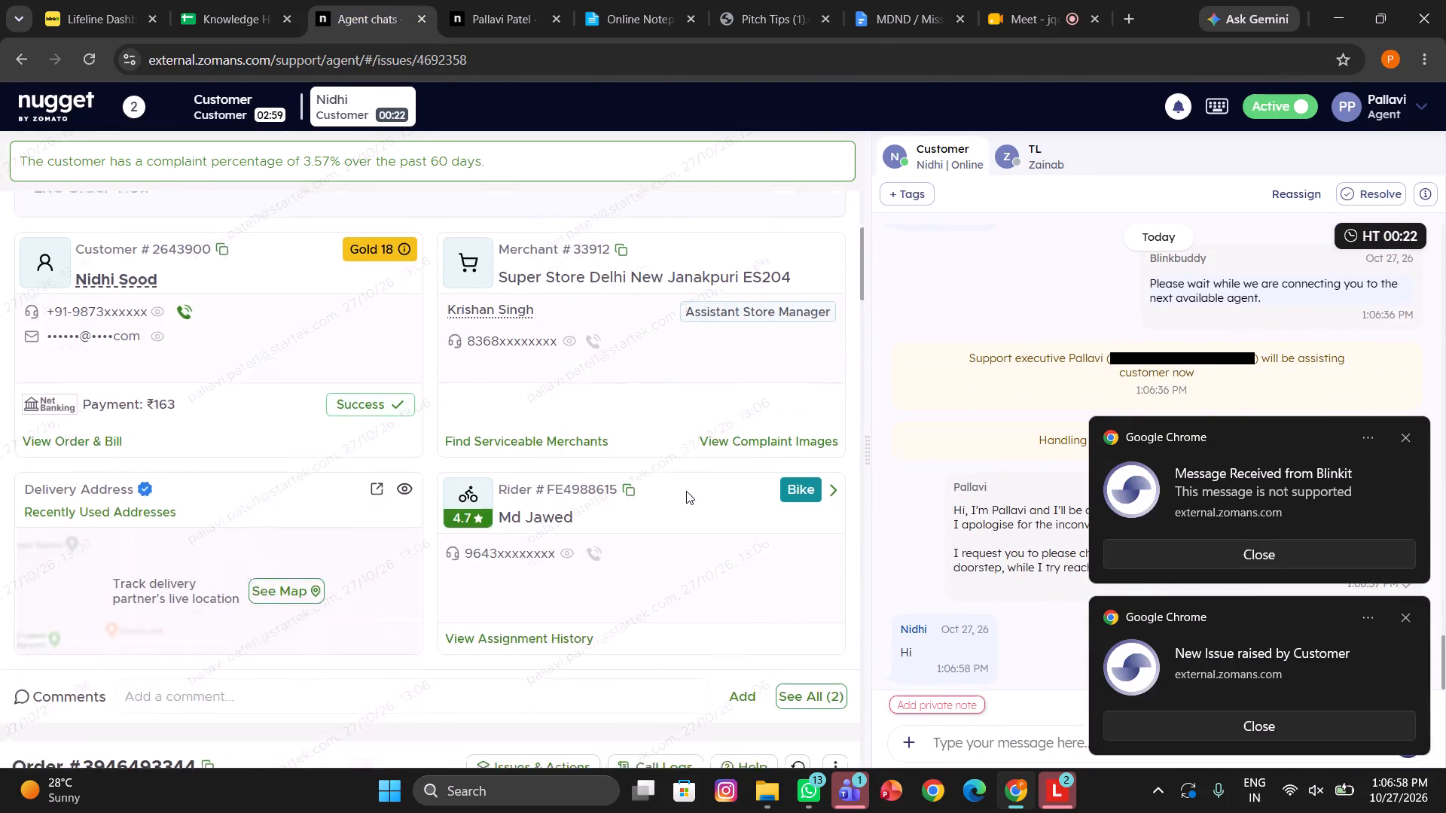
scroll(686, 491, "down", 1)
left_click(602, 522)
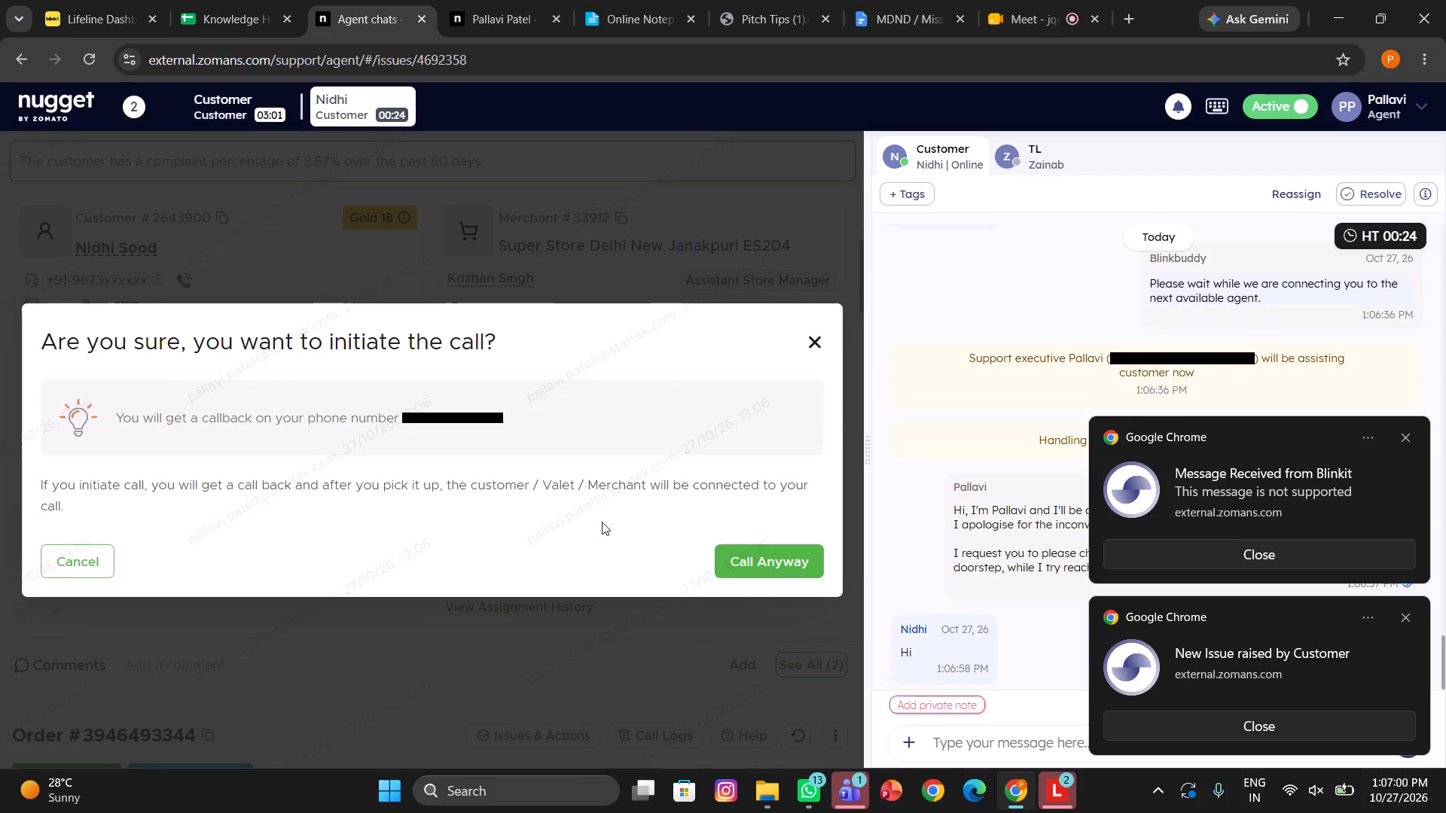
left_click(798, 568)
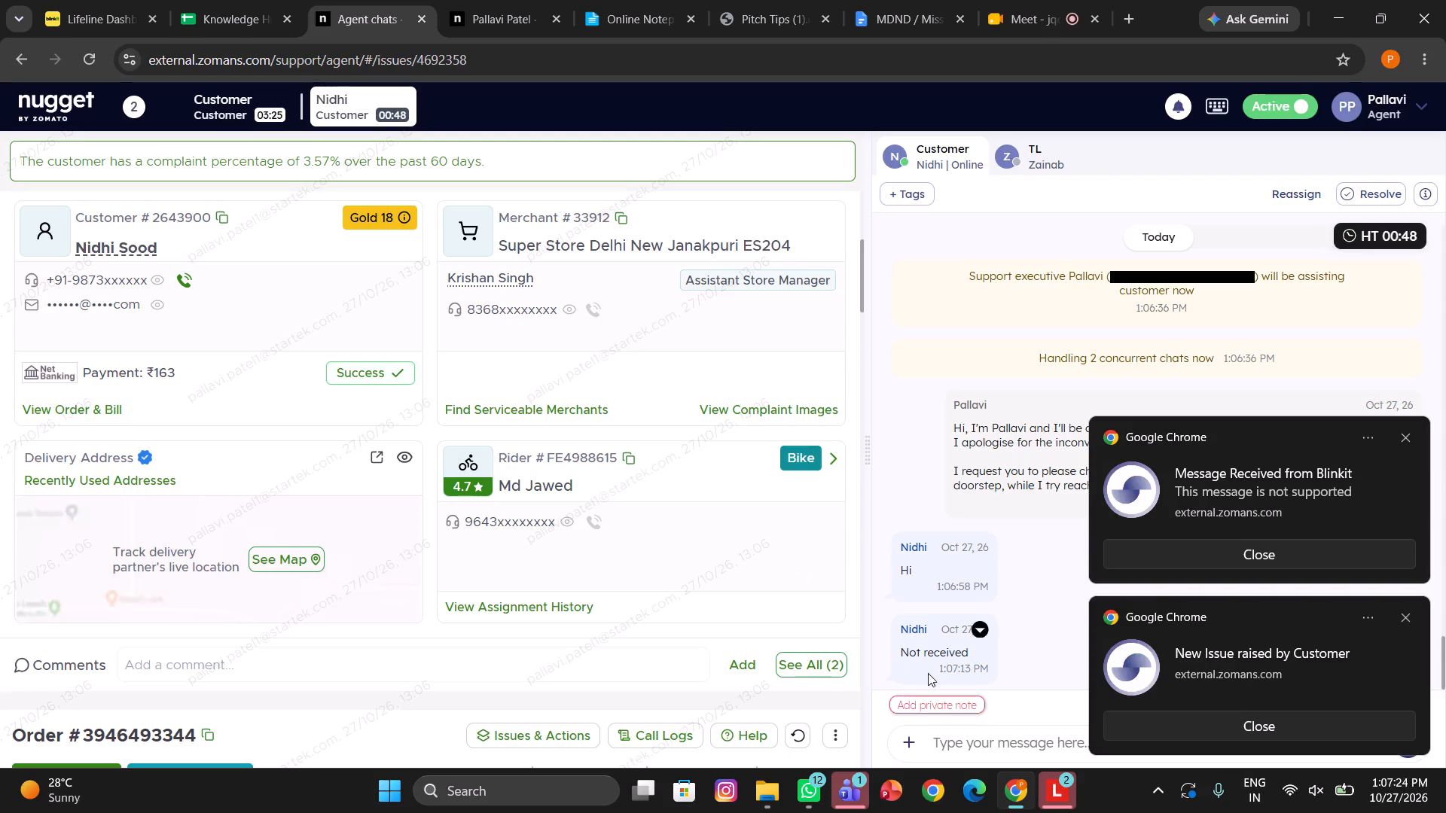
Add a private note reading "called dp" to the newly assigned customer's chat.
left_click(921, 704)
type("ca")
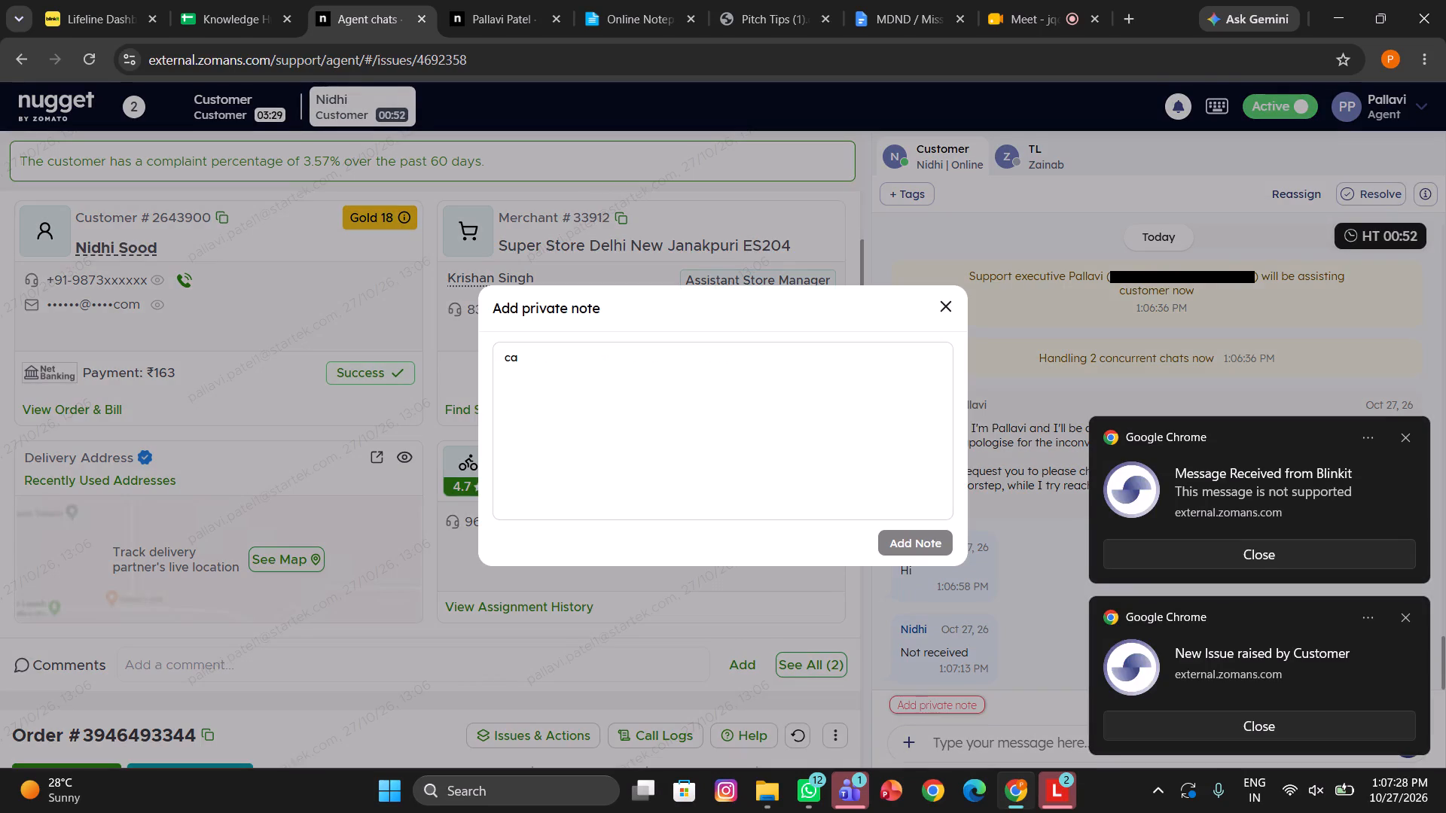
type("ll")
type("ed dp")
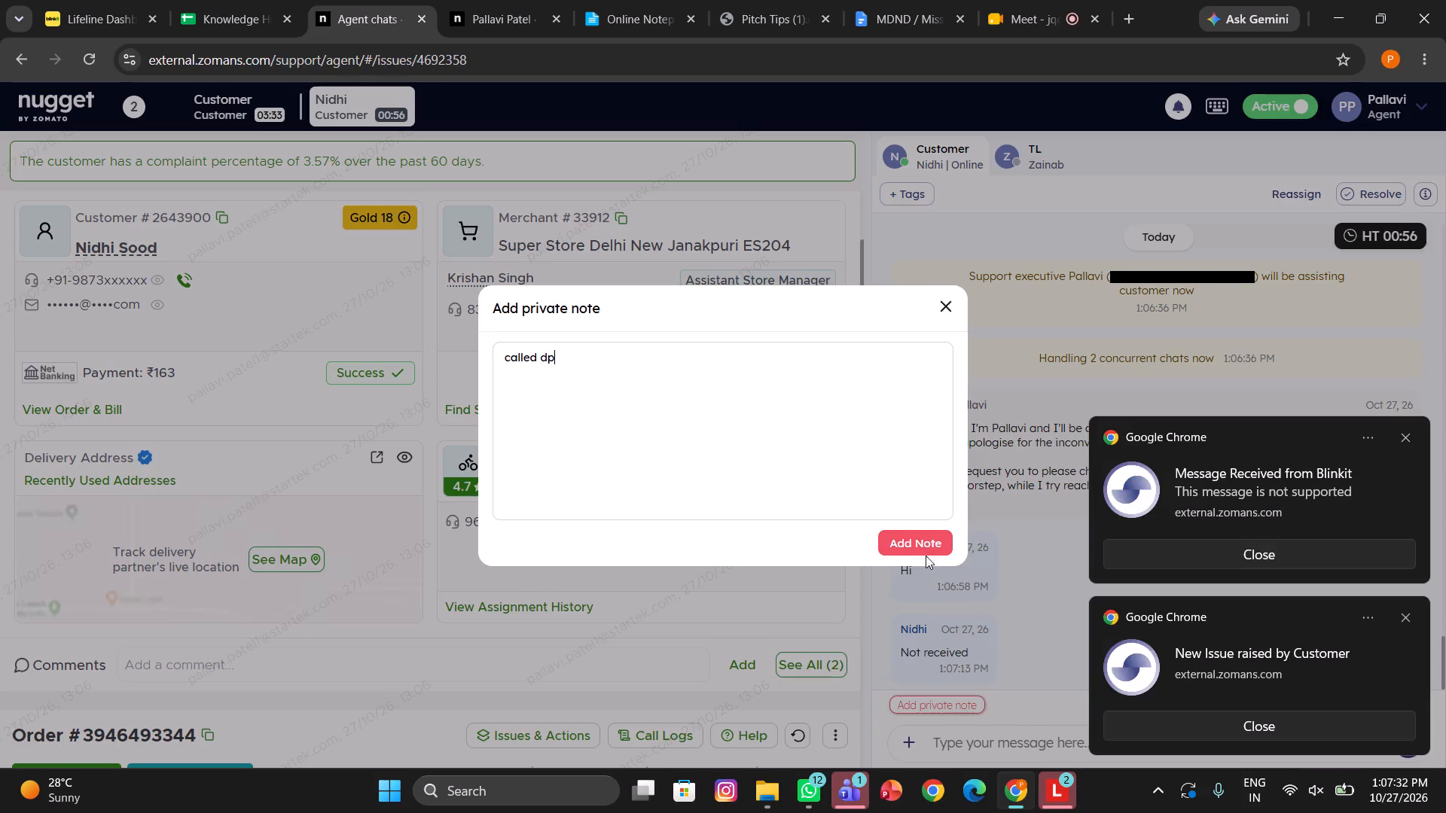
left_click(916, 540)
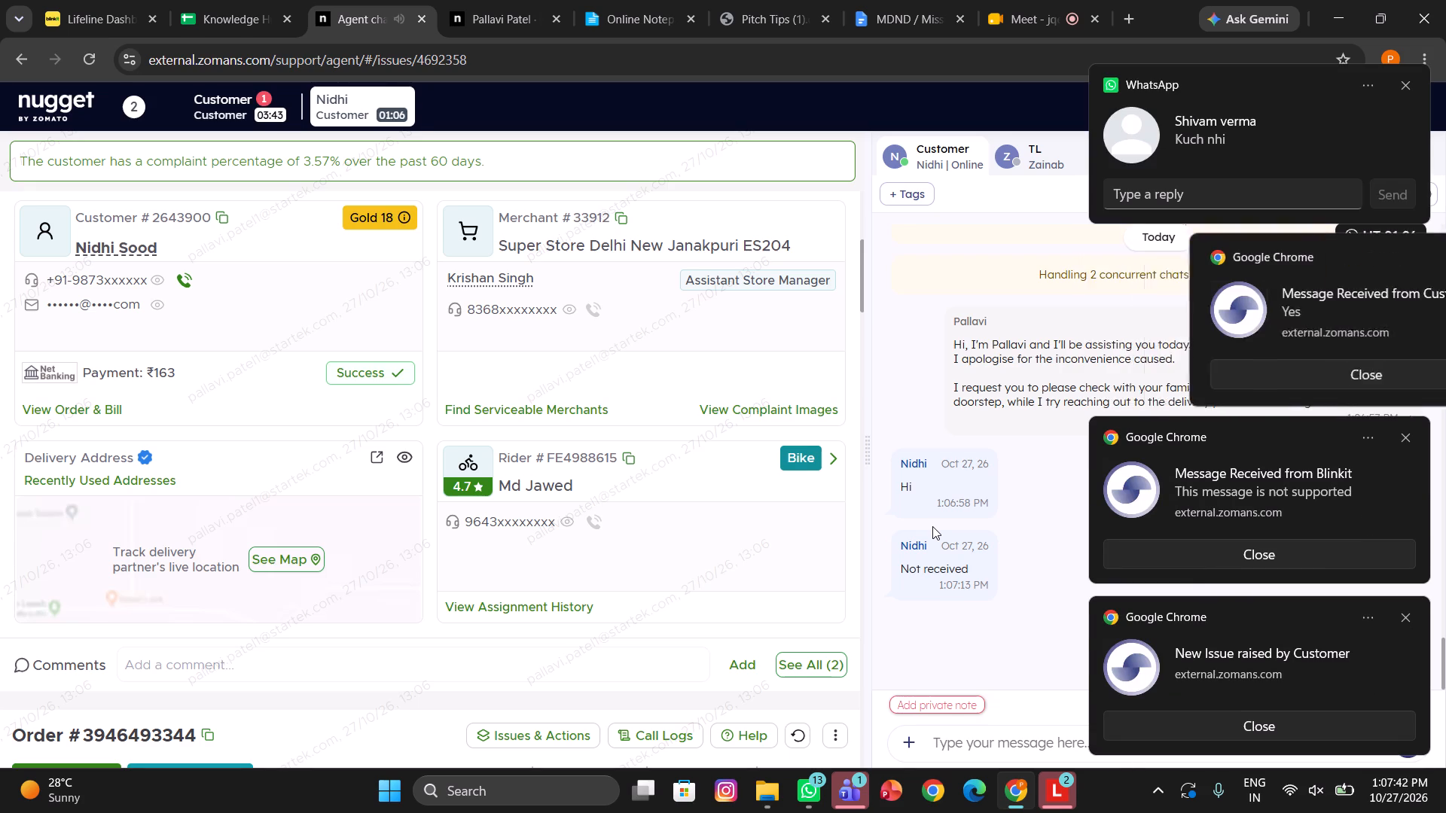
Reveal the delivery address of the newly assigned customer's order.
scroll(458, 433, "down", 1)
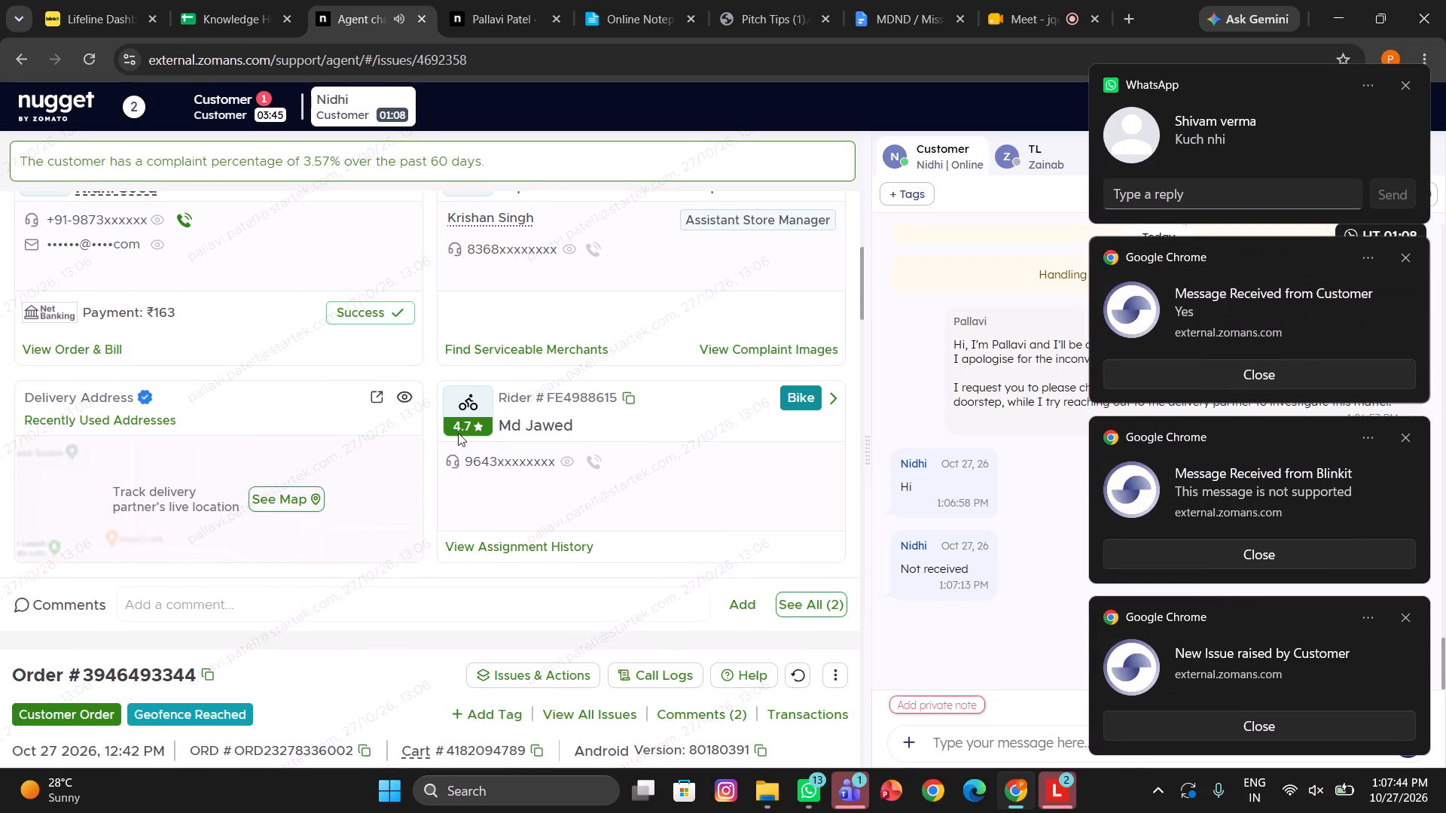
left_click(400, 398)
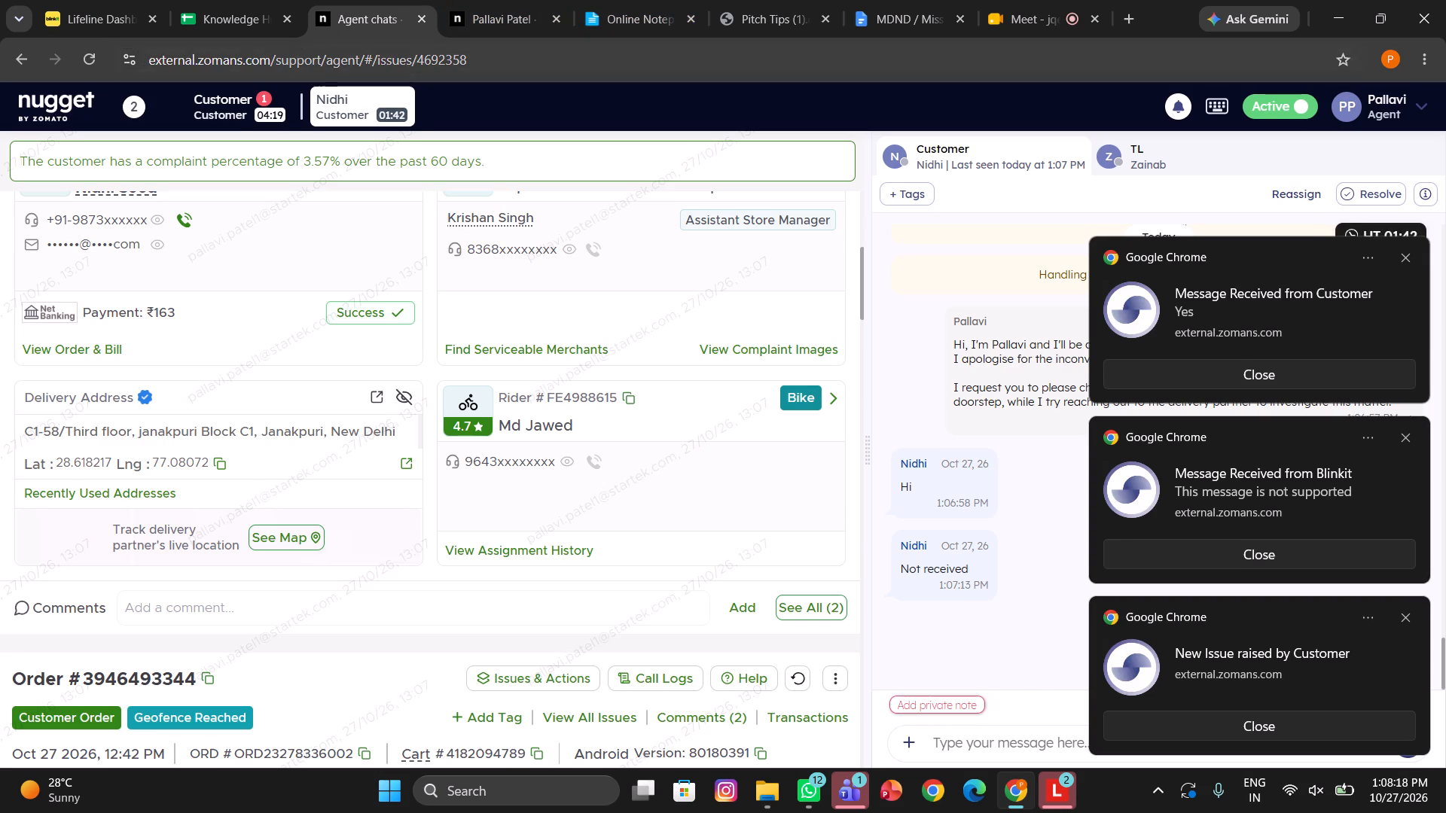
Return to the earlier customer's chat to read the new reply.
left_click(235, 107)
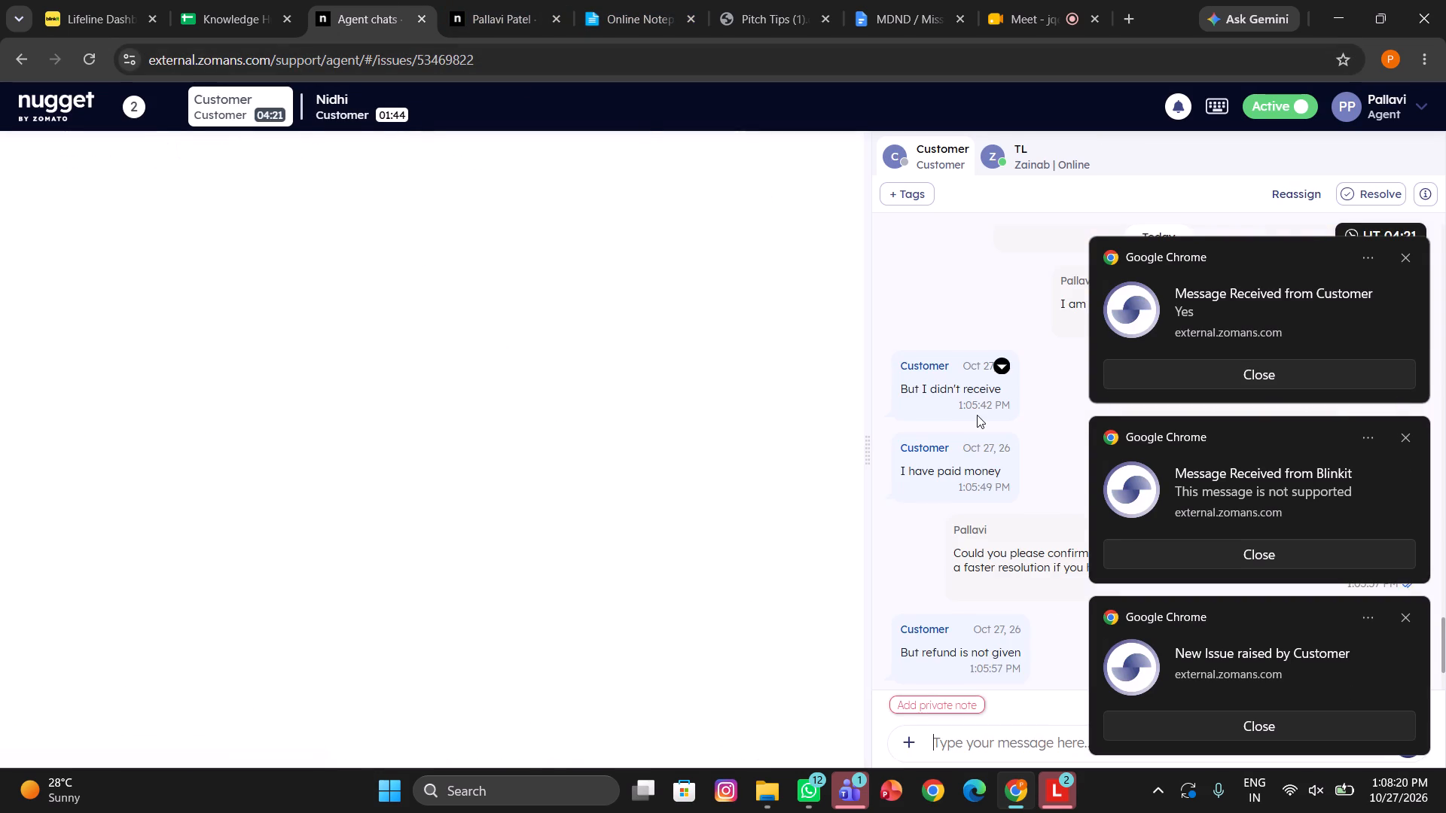
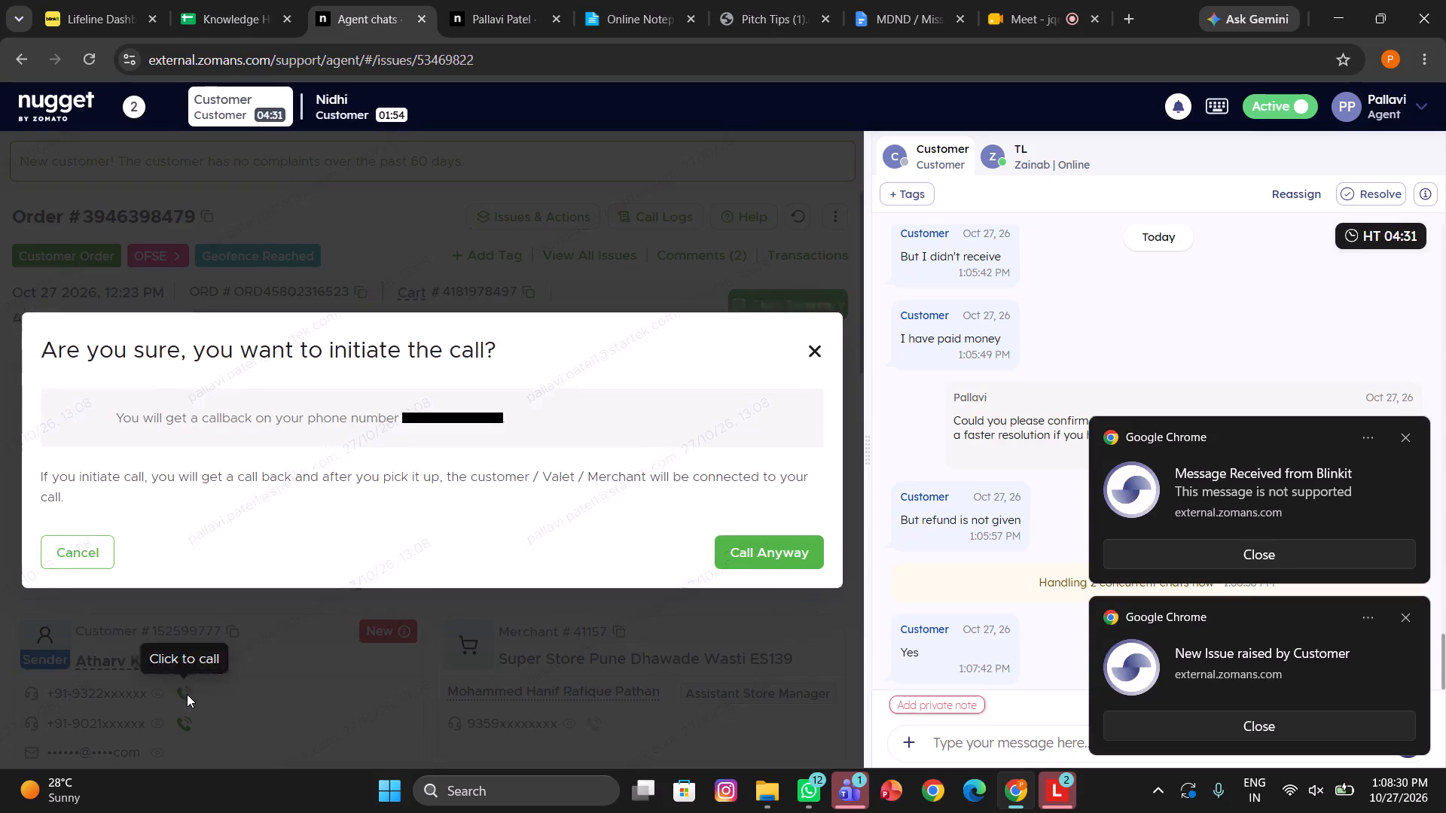
Go ahead with the call to the customer on their first listed phone number.
left_click(773, 576)
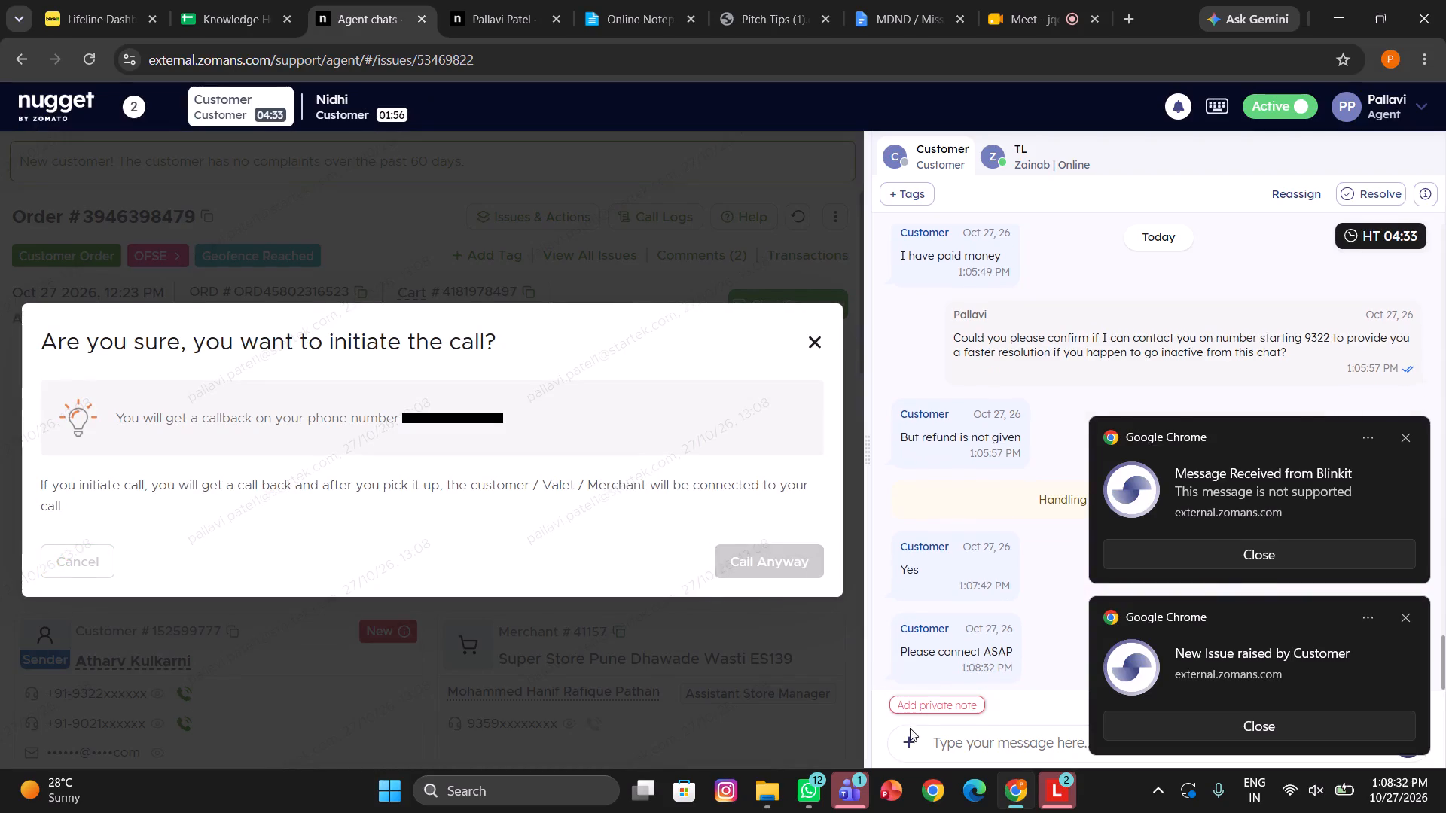
Add a private note reading "called cx" to the customer's chat.
left_click(967, 747)
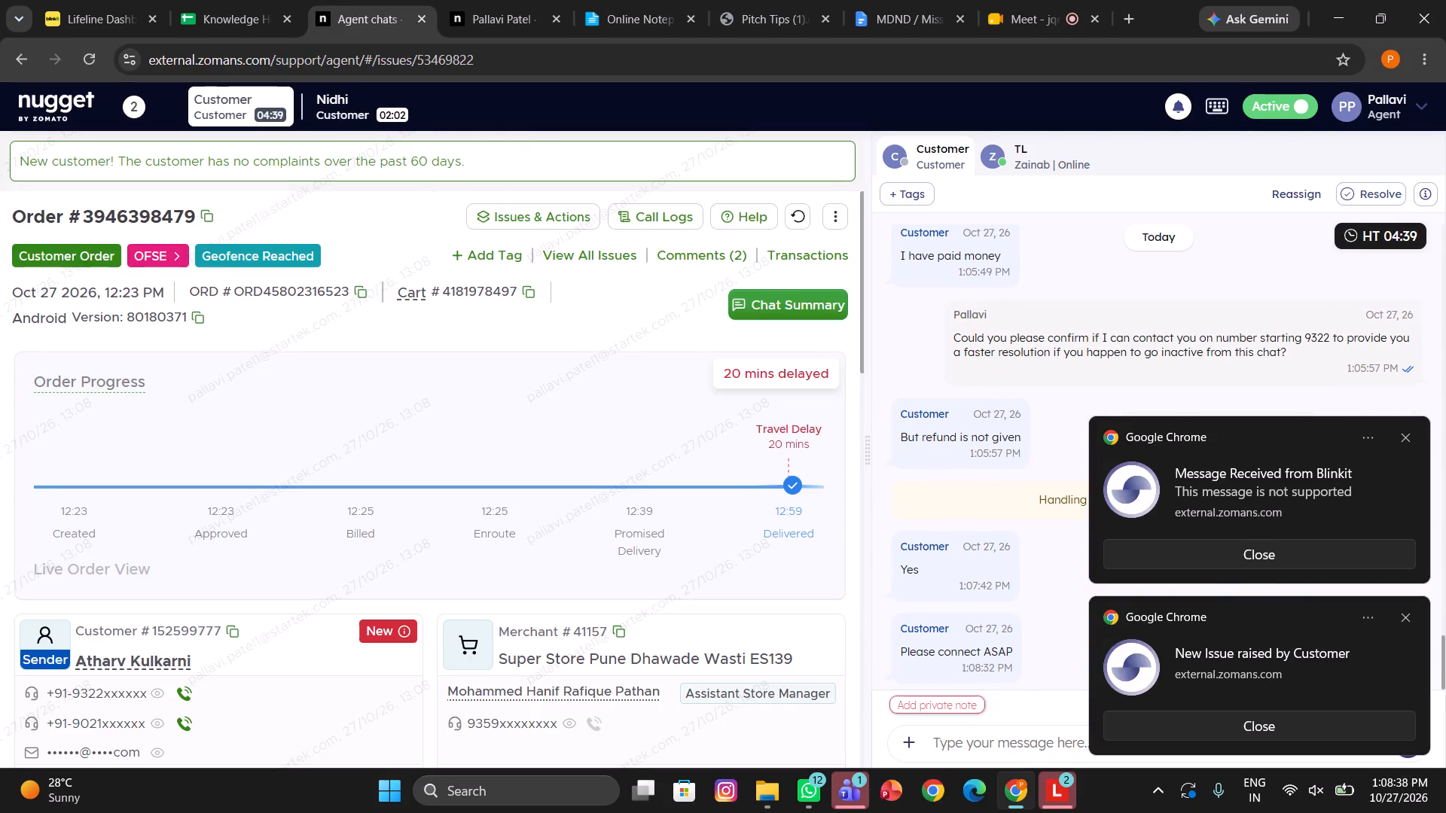
left_click(950, 705)
type("called cx")
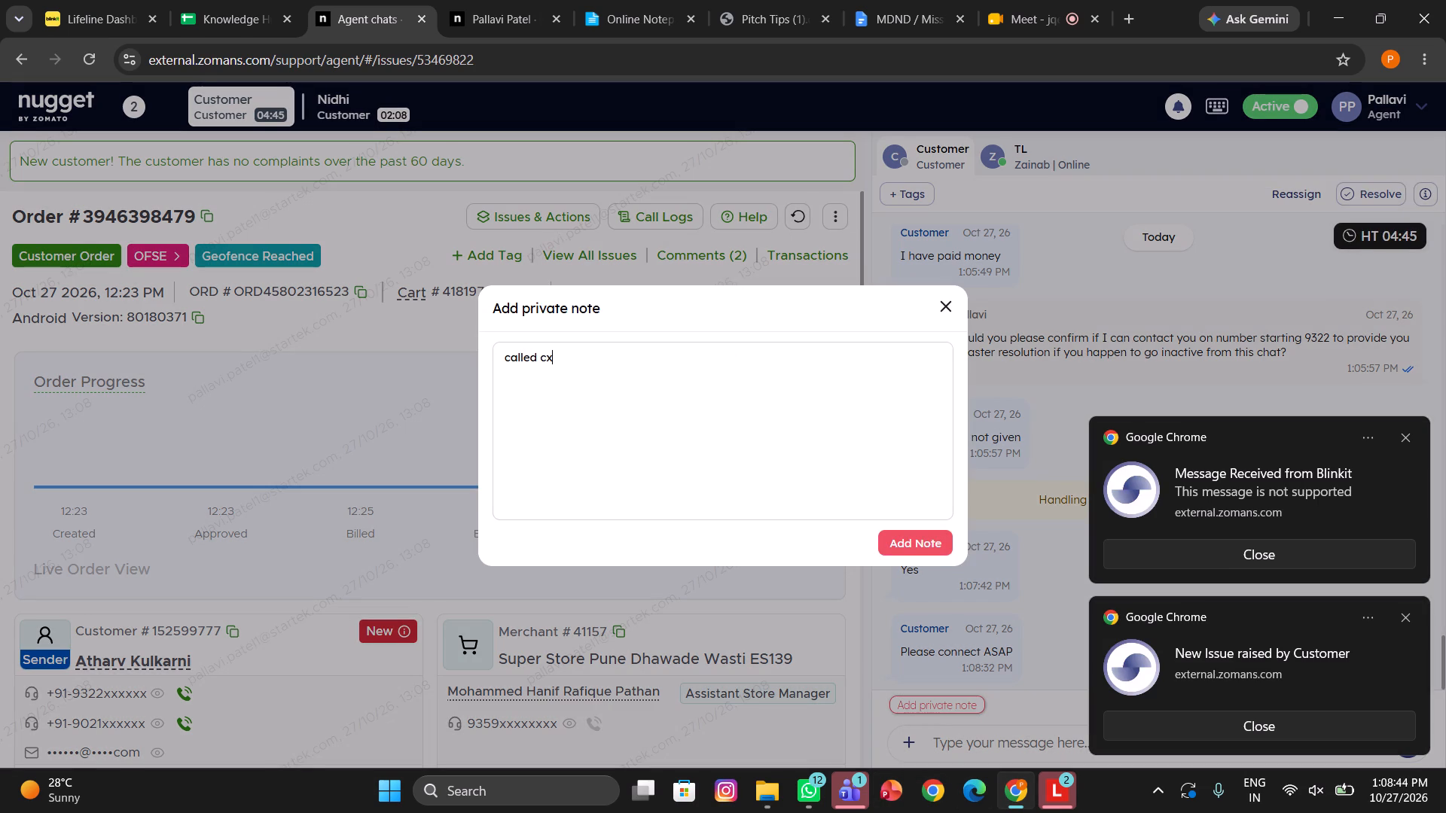
left_click(916, 551)
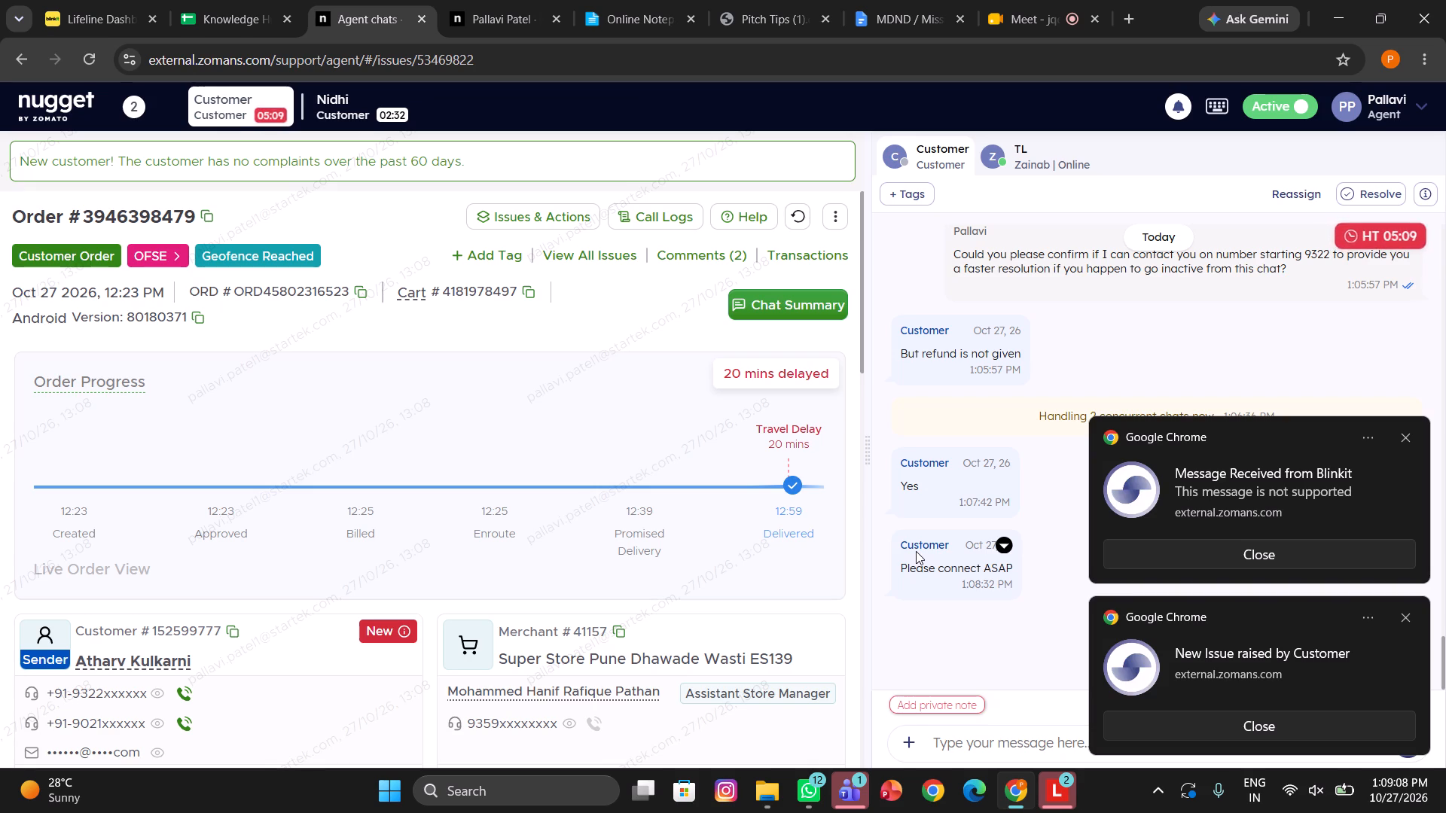
left_click(490, 254)
type("m")
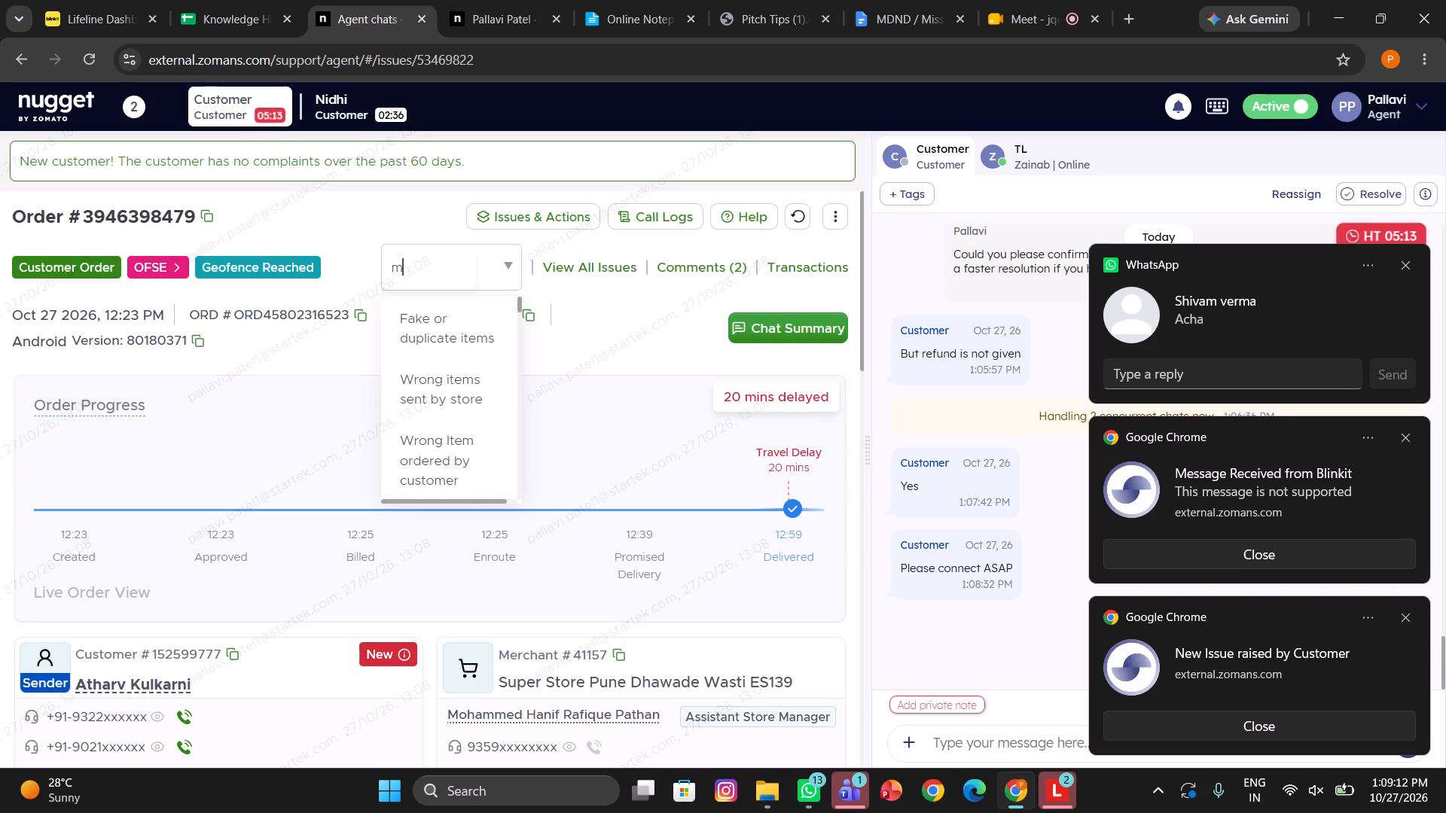
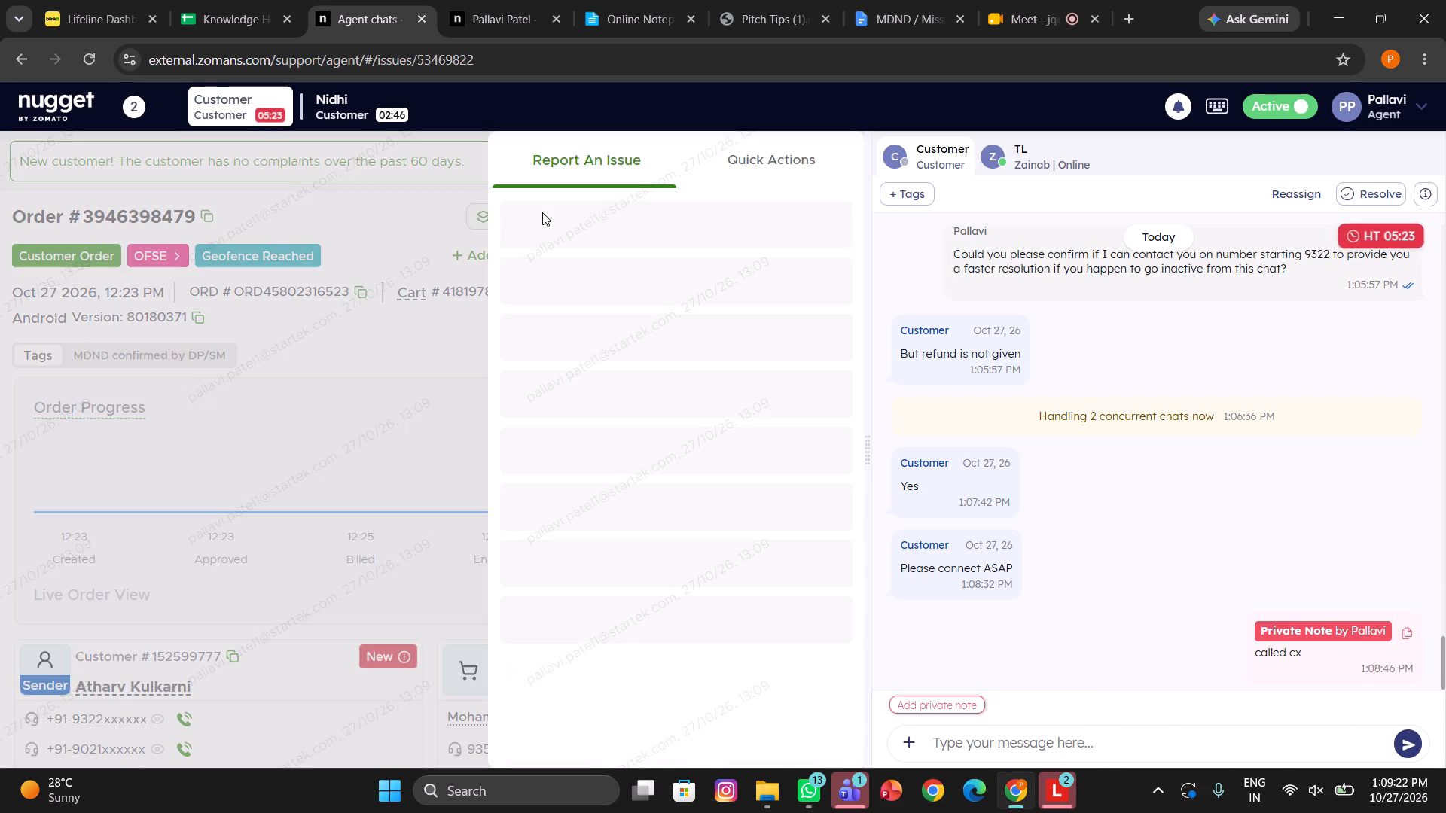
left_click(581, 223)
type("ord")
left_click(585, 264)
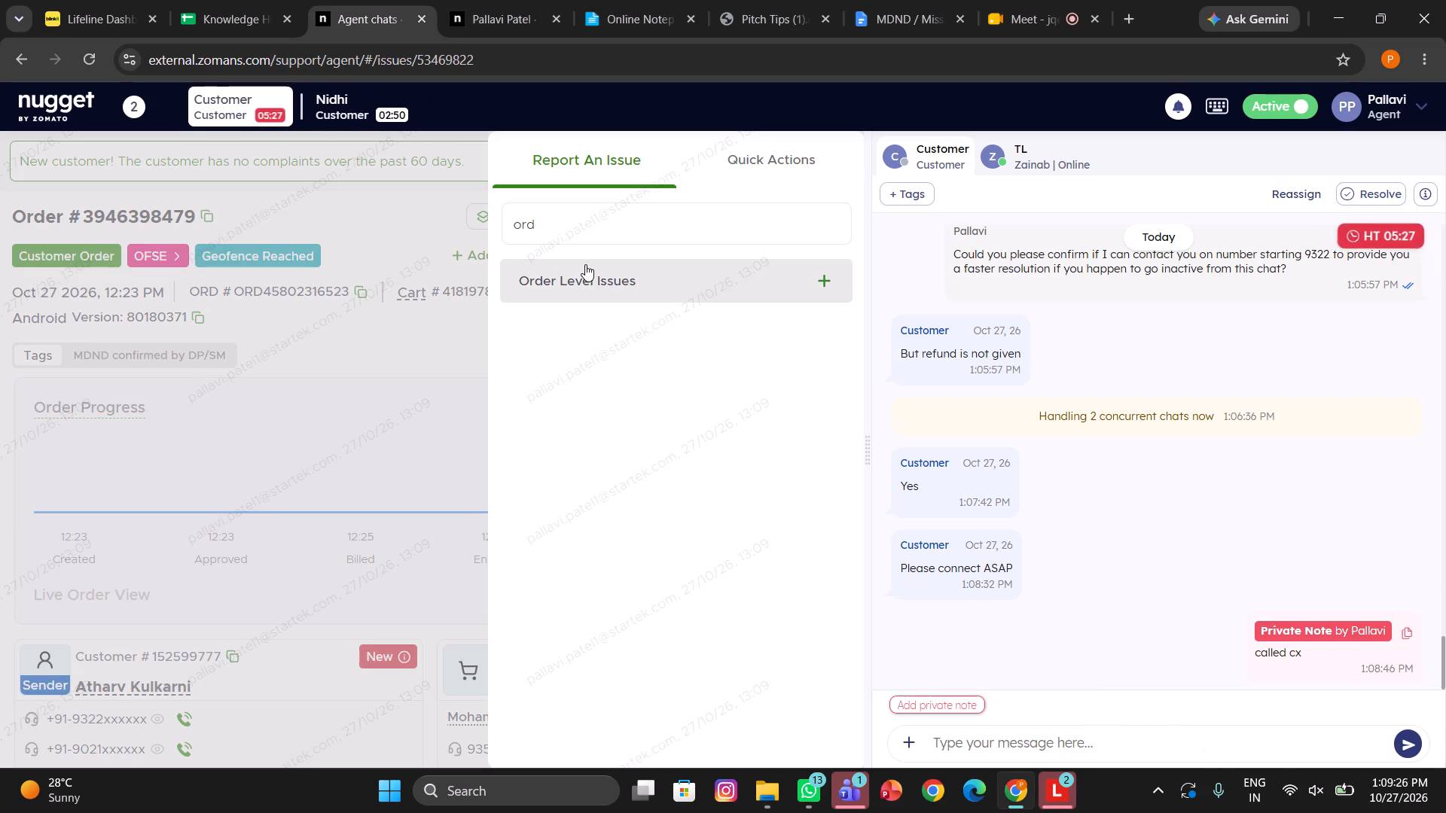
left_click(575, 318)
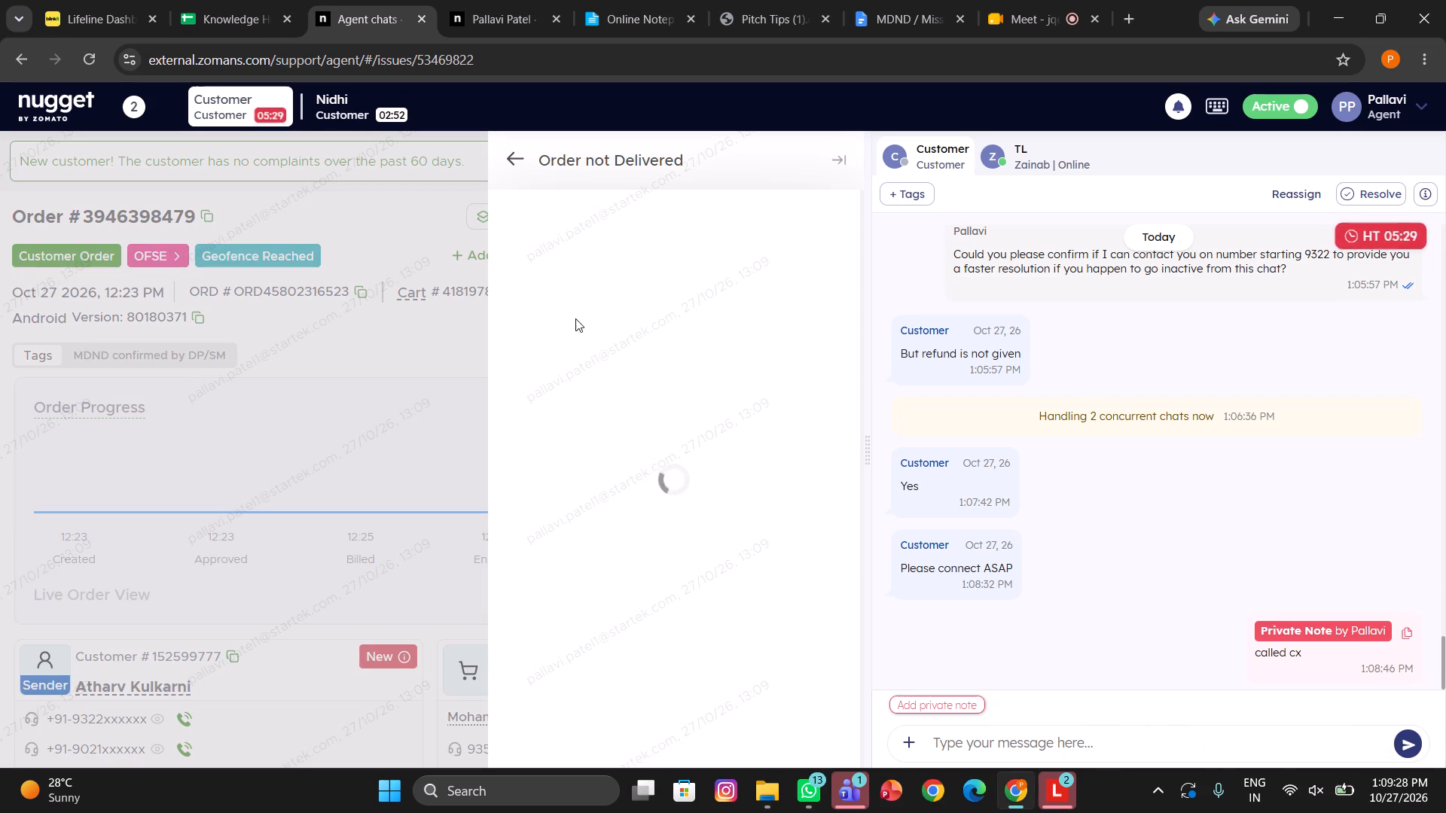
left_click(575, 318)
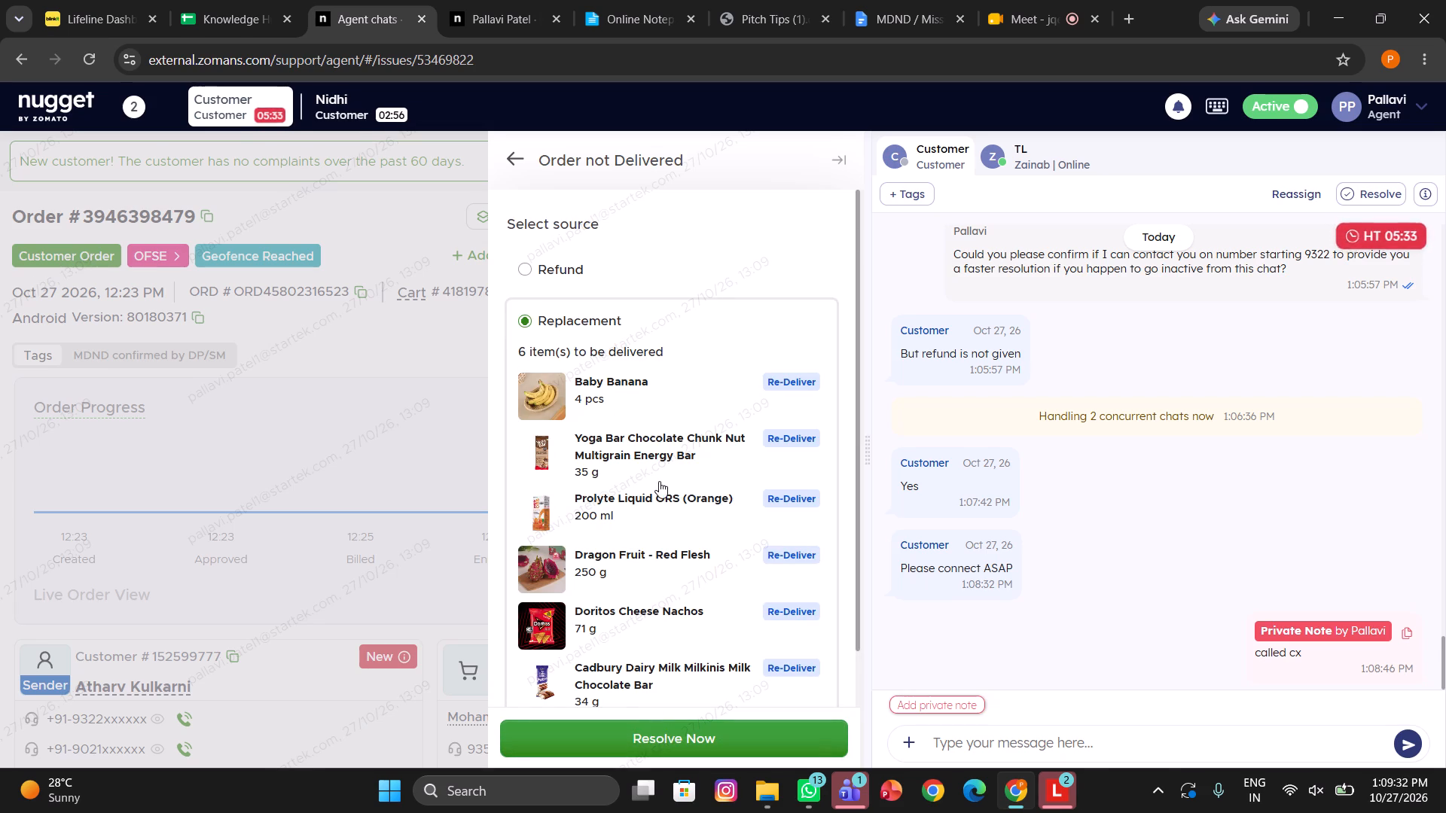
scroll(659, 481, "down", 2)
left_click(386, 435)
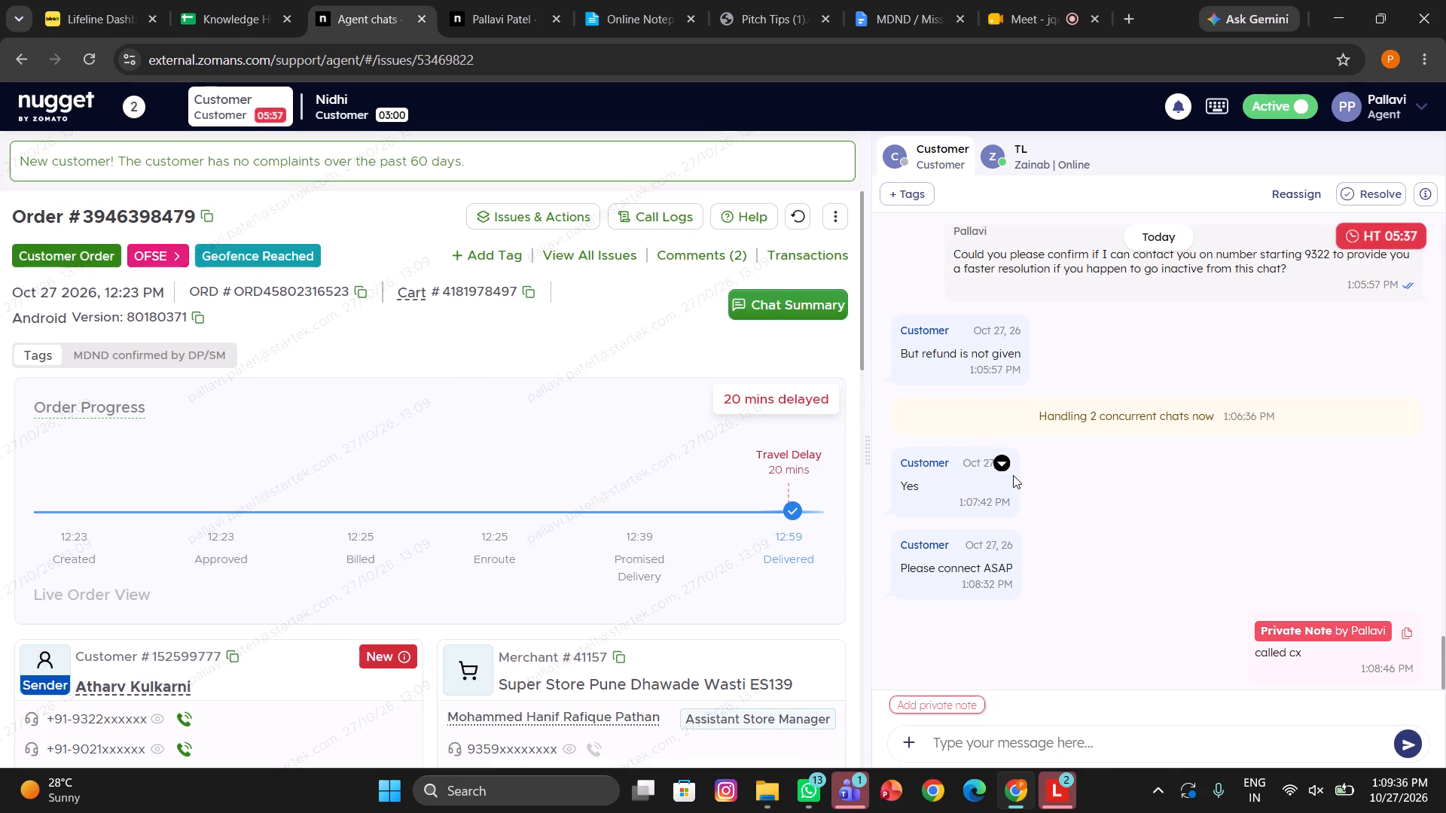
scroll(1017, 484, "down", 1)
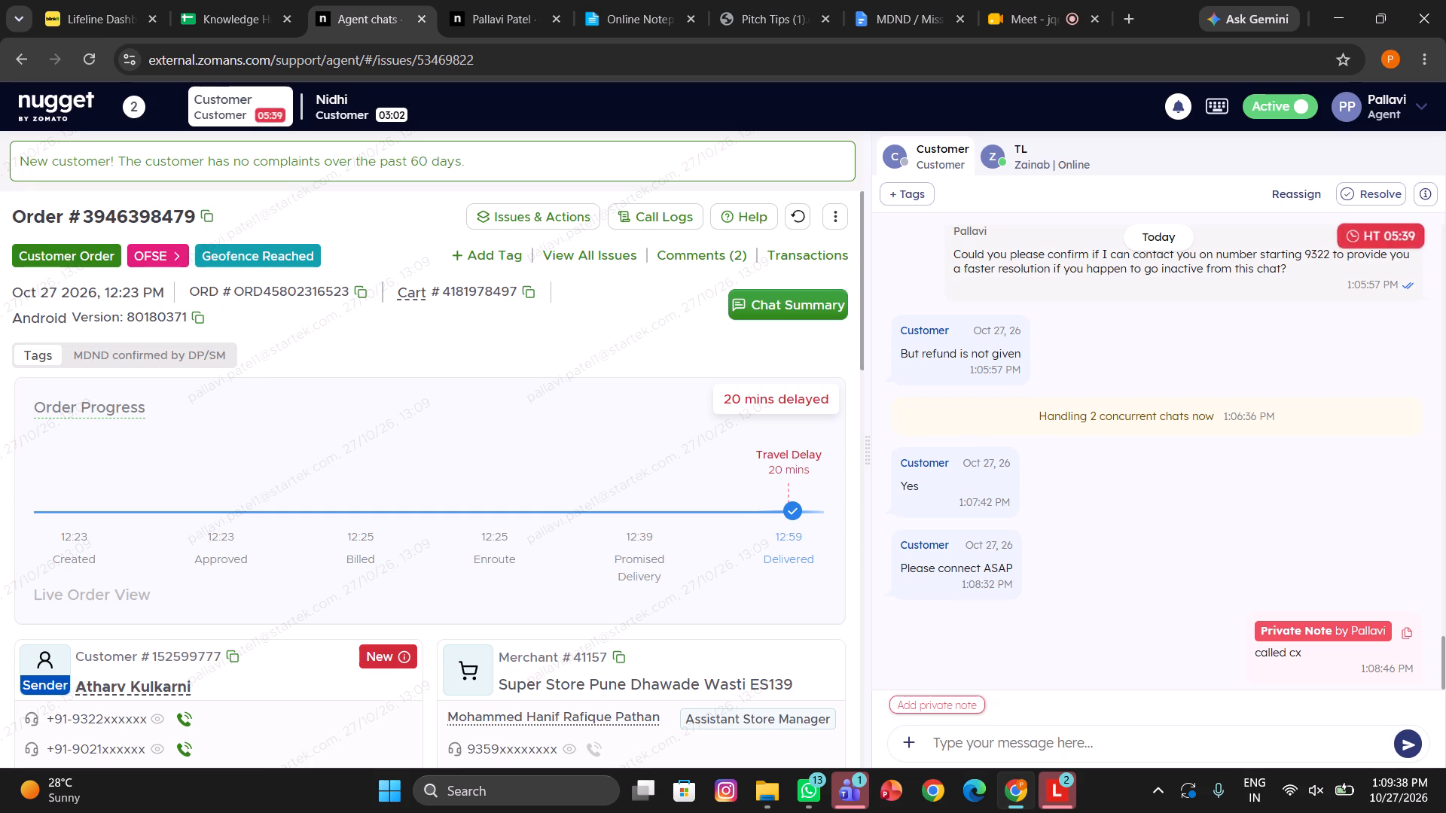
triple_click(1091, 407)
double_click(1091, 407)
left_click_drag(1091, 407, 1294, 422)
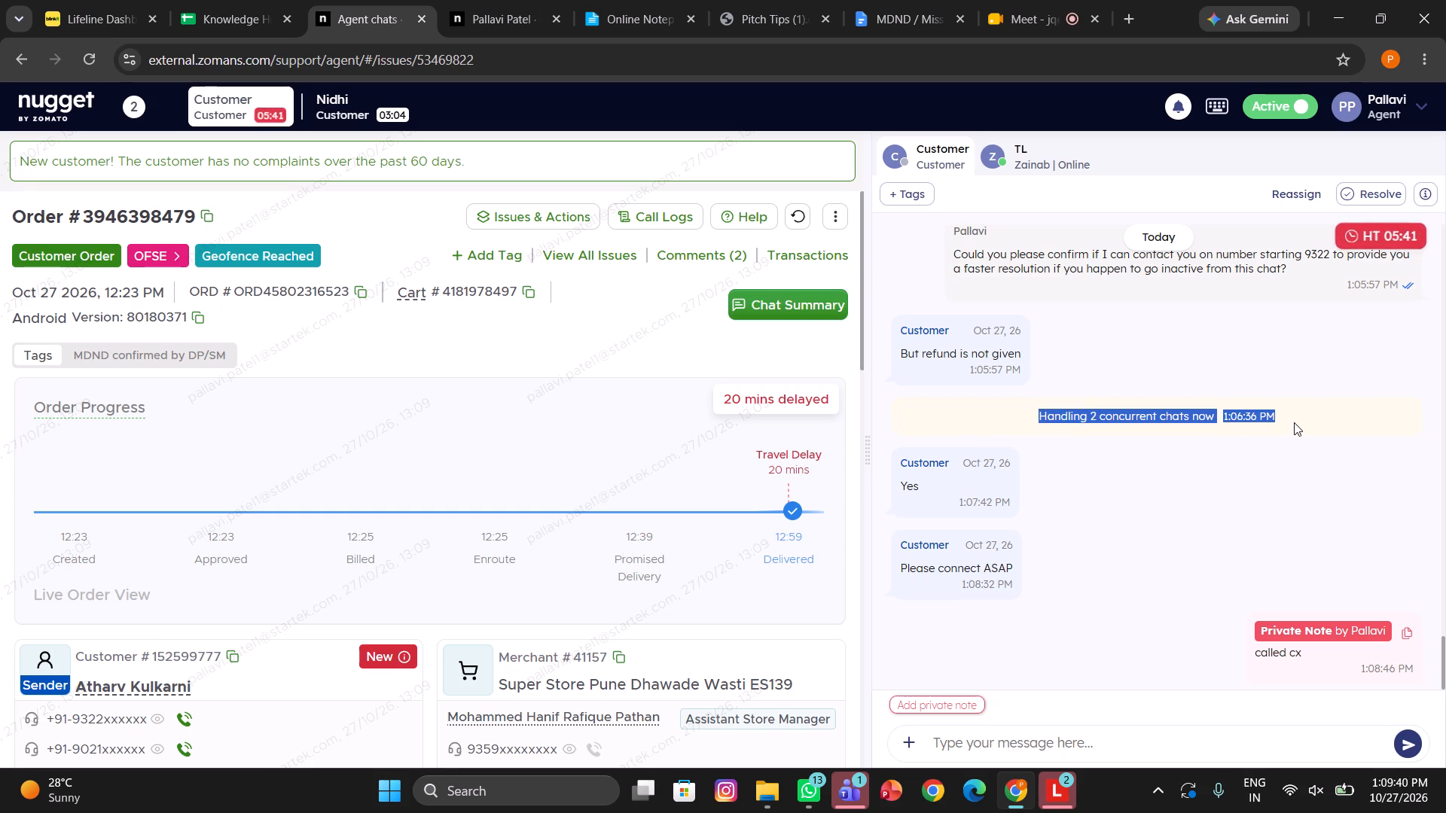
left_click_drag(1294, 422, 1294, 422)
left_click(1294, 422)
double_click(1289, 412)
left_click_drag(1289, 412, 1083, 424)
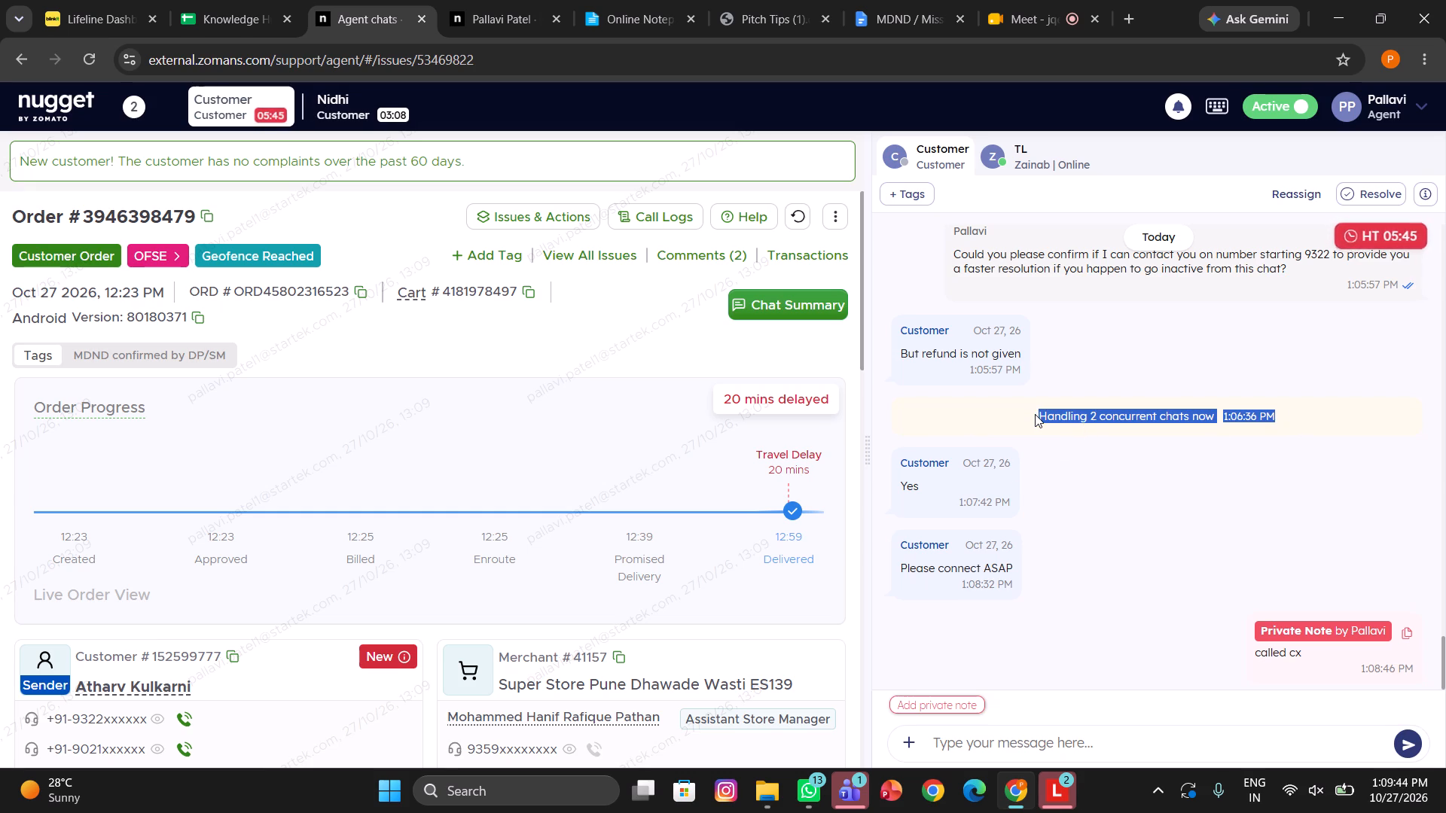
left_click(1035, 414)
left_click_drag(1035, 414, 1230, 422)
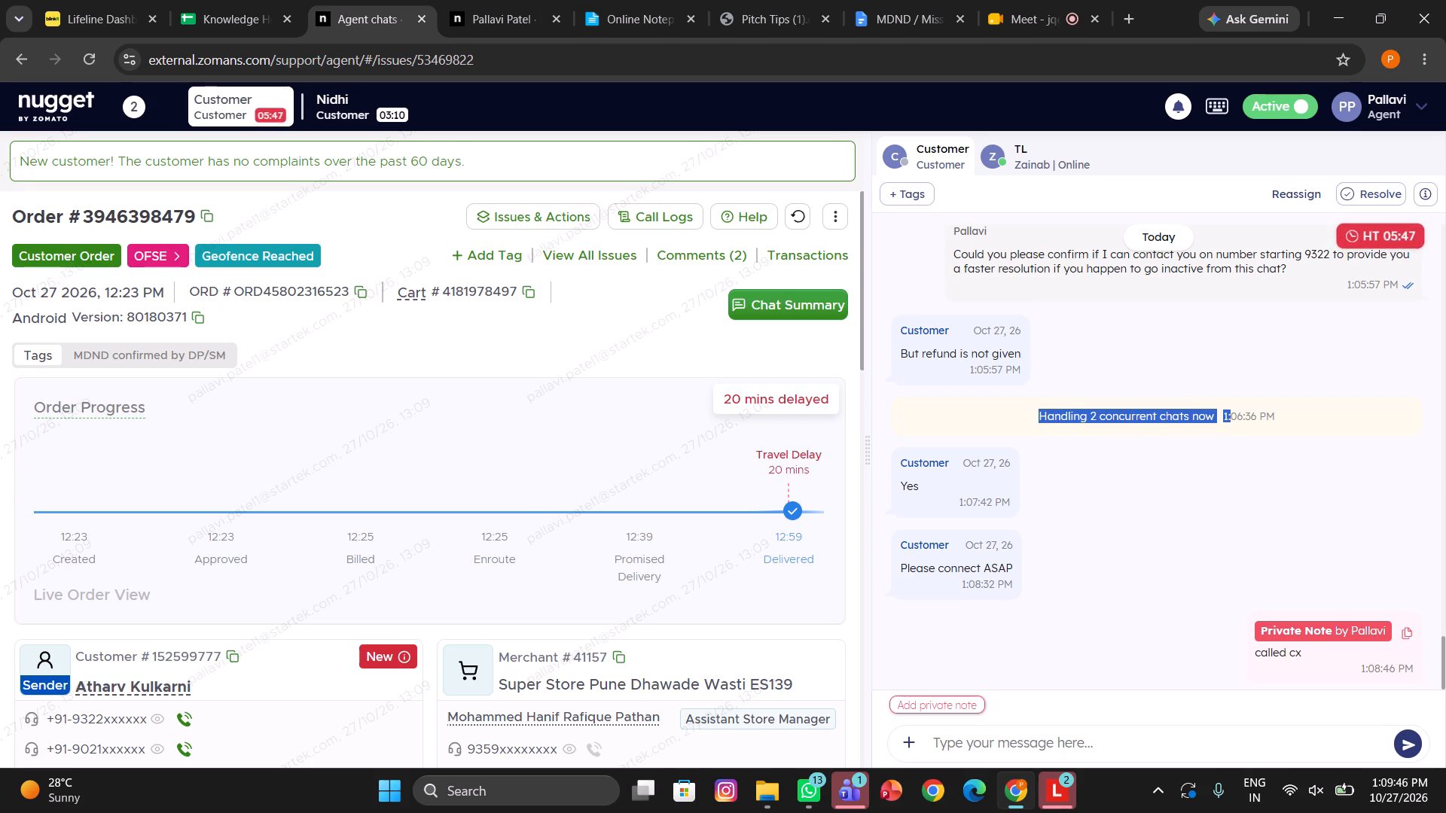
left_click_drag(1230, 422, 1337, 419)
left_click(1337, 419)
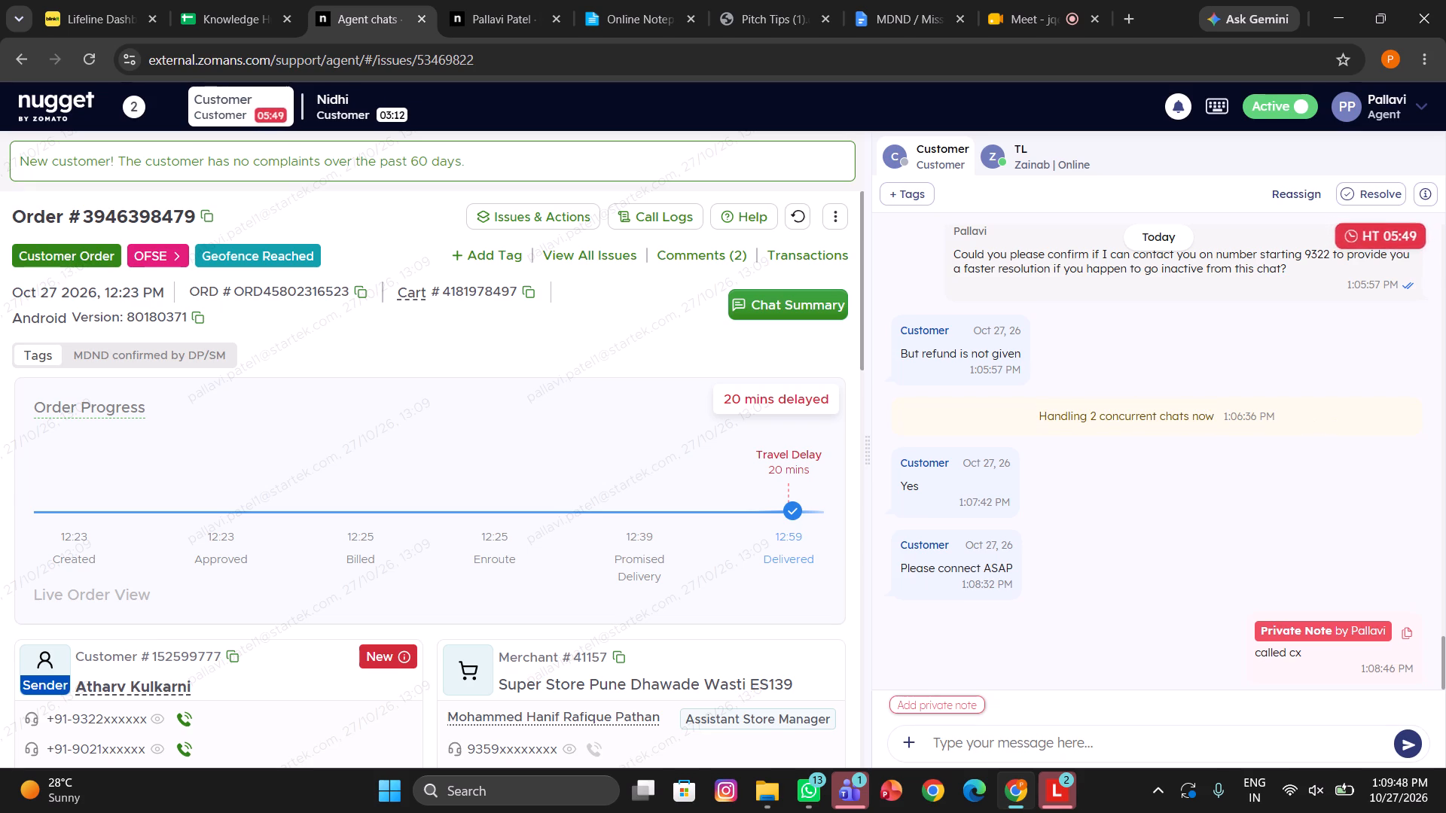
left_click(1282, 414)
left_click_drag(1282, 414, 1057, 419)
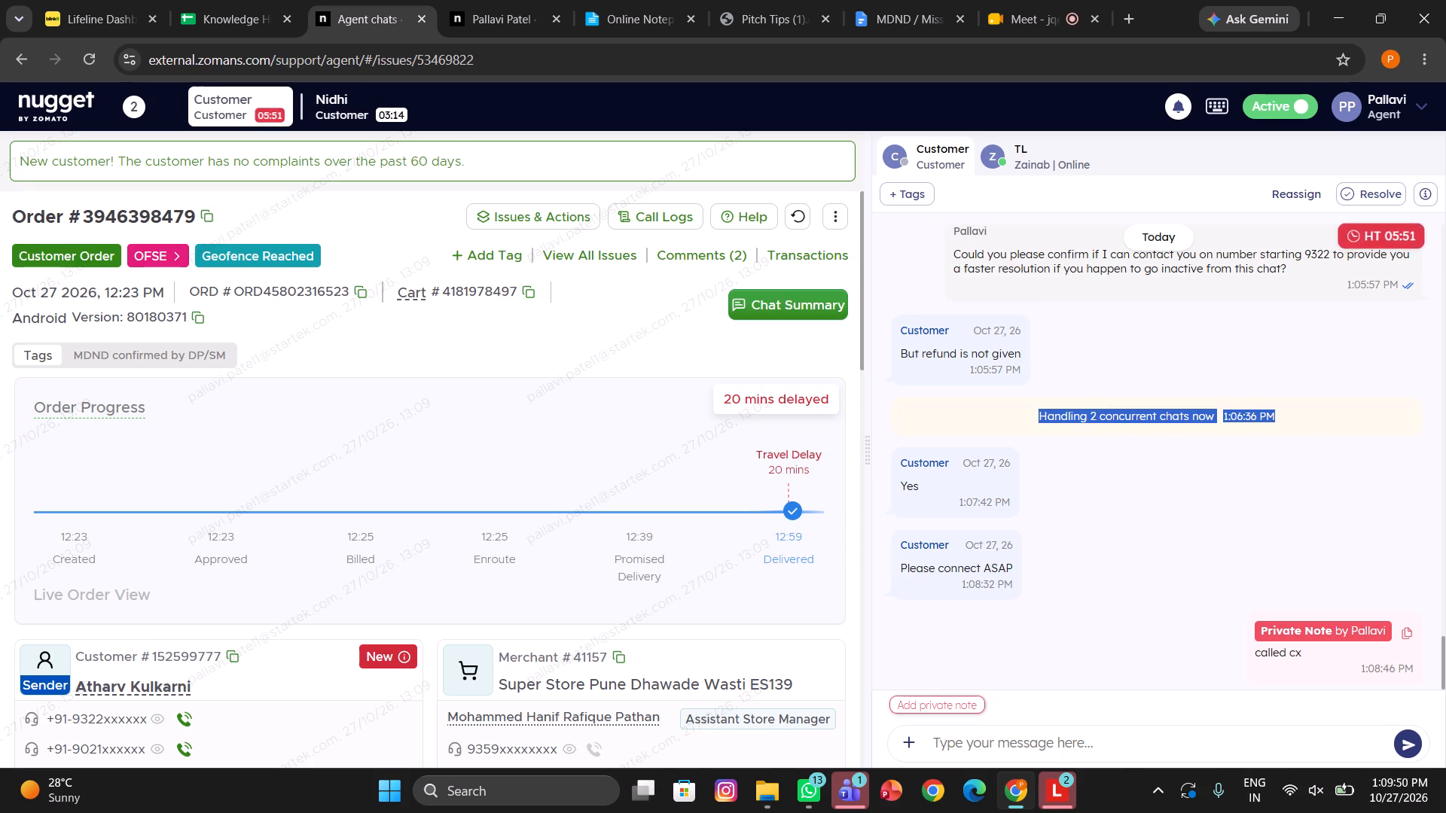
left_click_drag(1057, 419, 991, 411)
Report a "Wrong order delivered" order-level issue on the order and choose the ₹254 refund to original source.
left_click(559, 224)
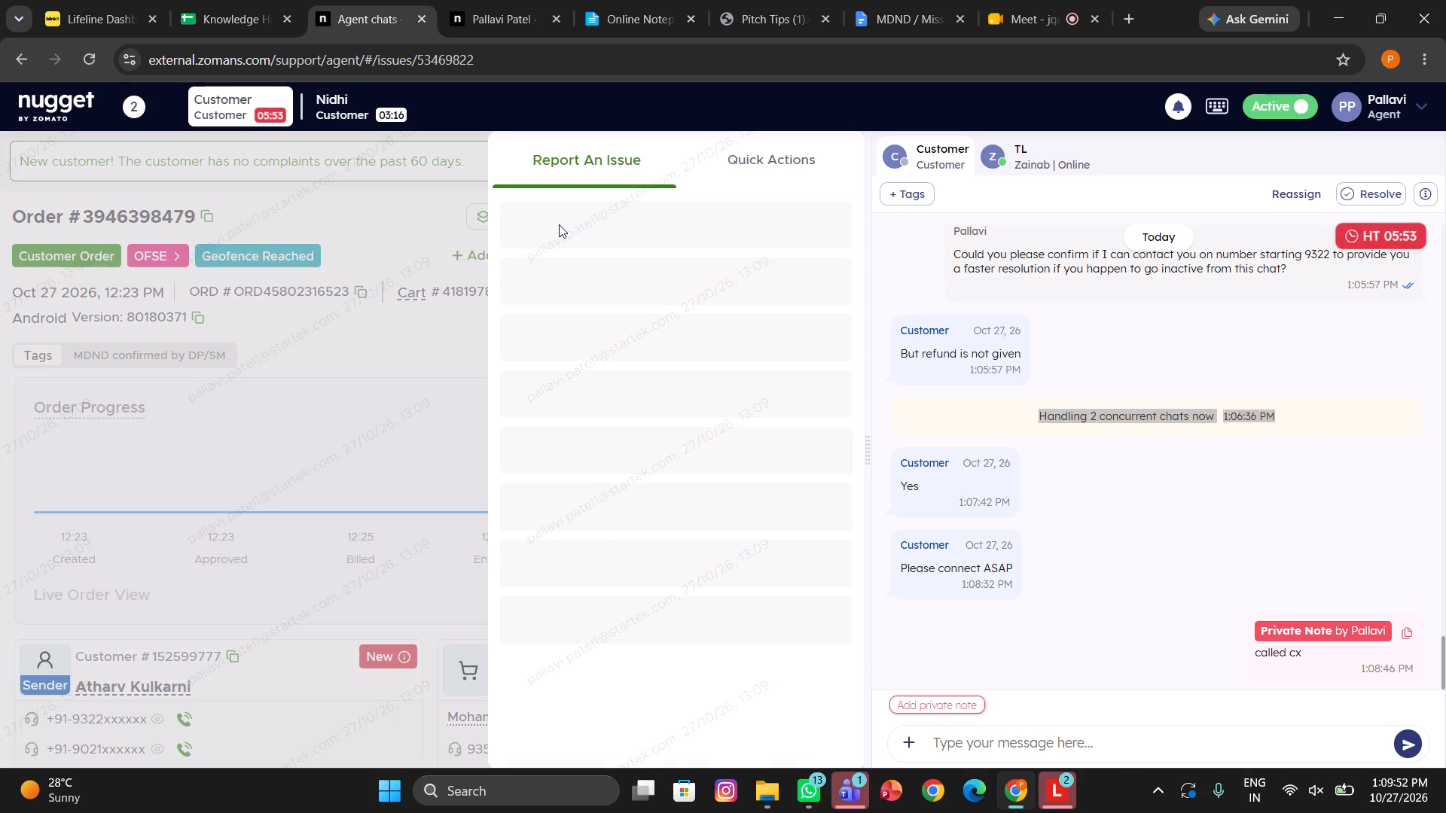
left_click(697, 234)
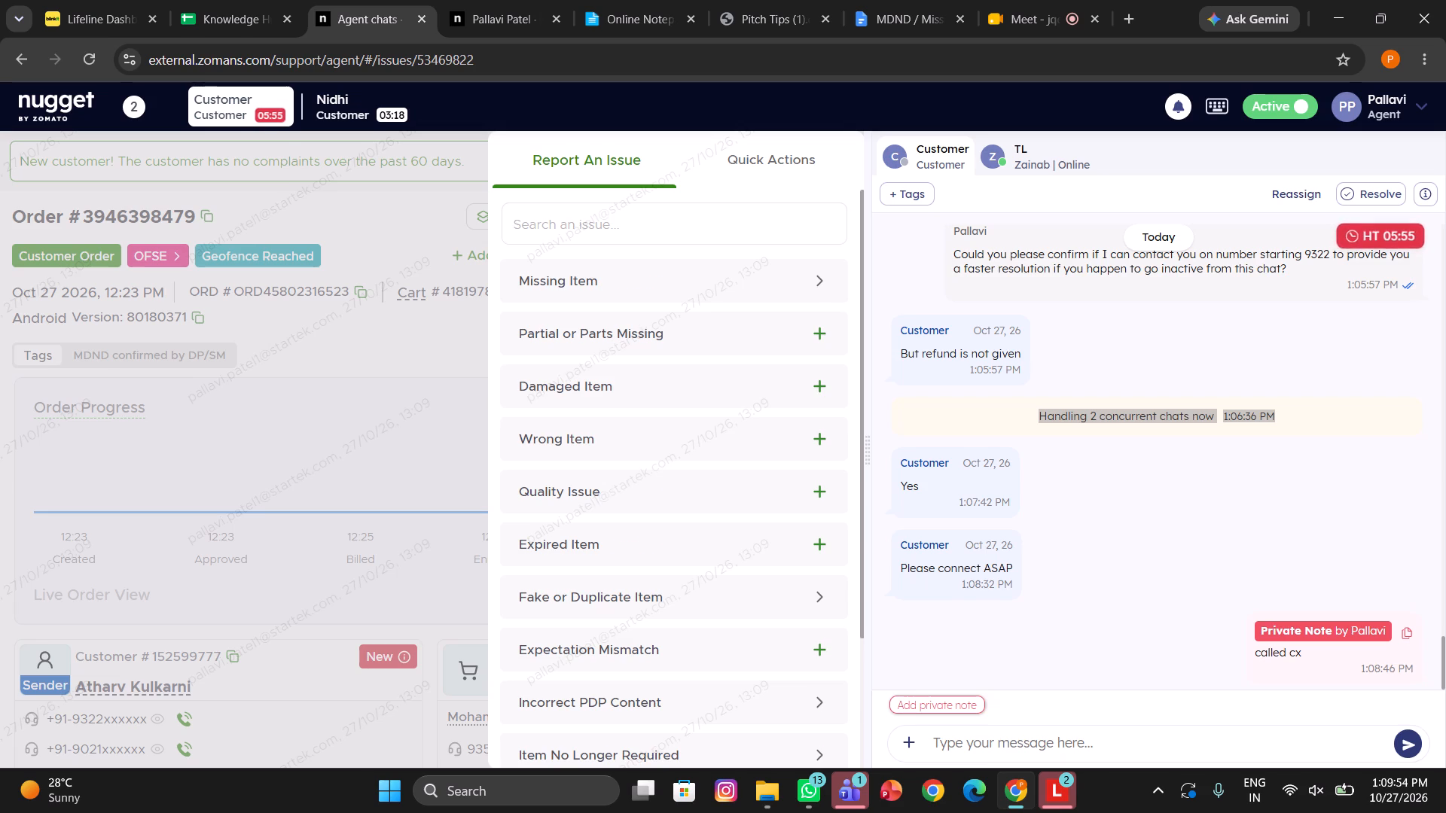
type("ord")
left_click(612, 288)
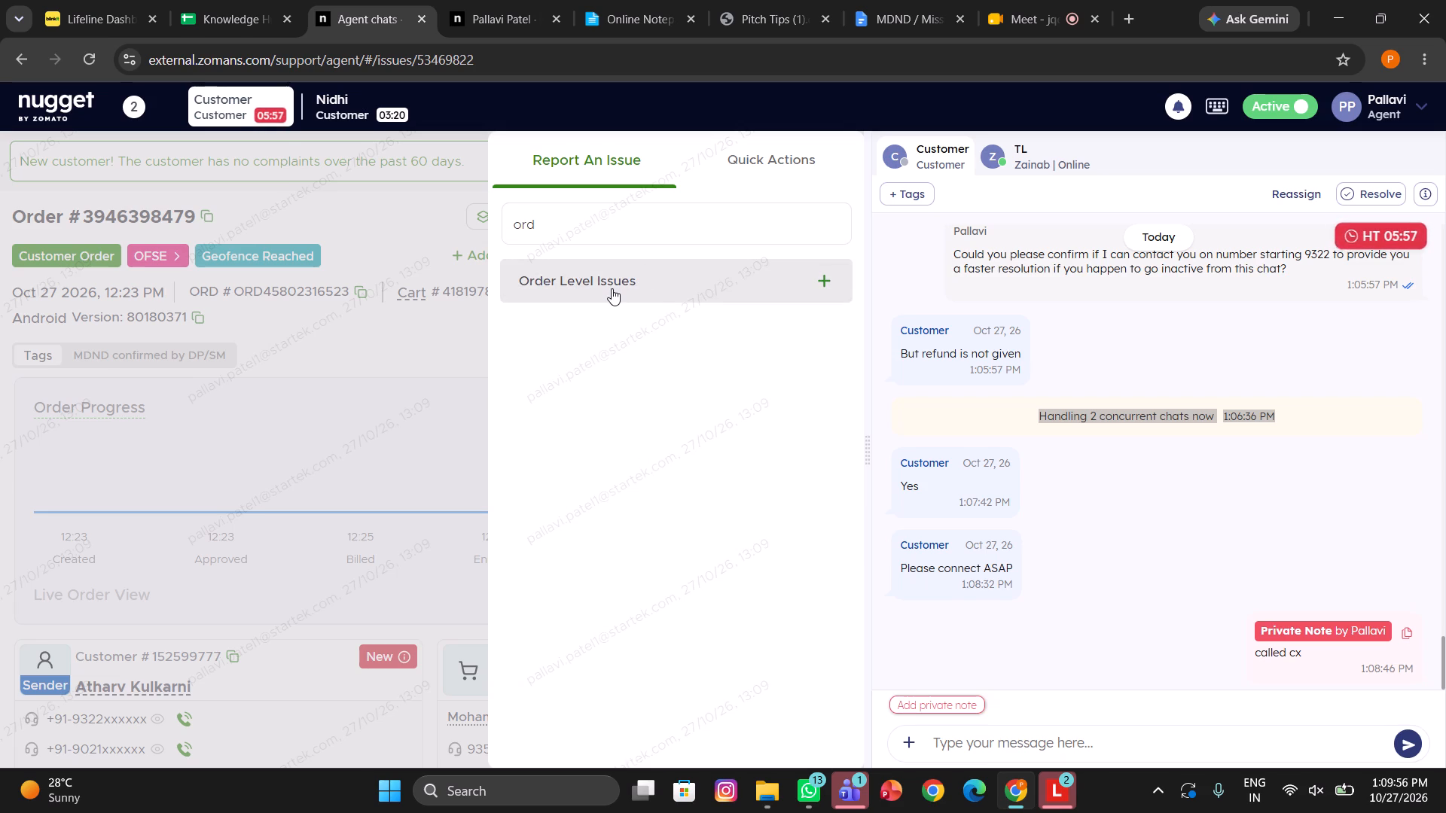
left_click(598, 381)
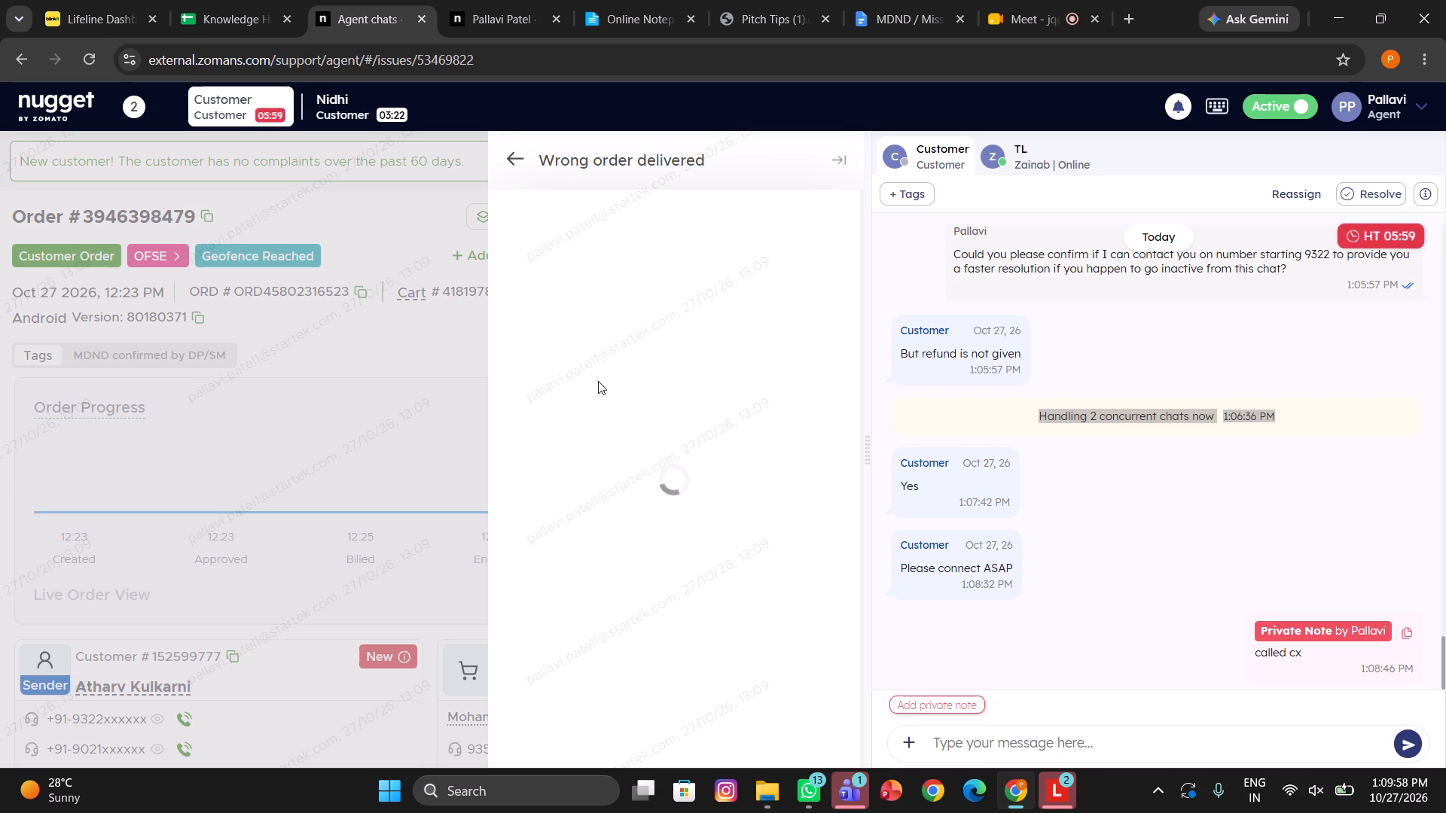
left_click(659, 333)
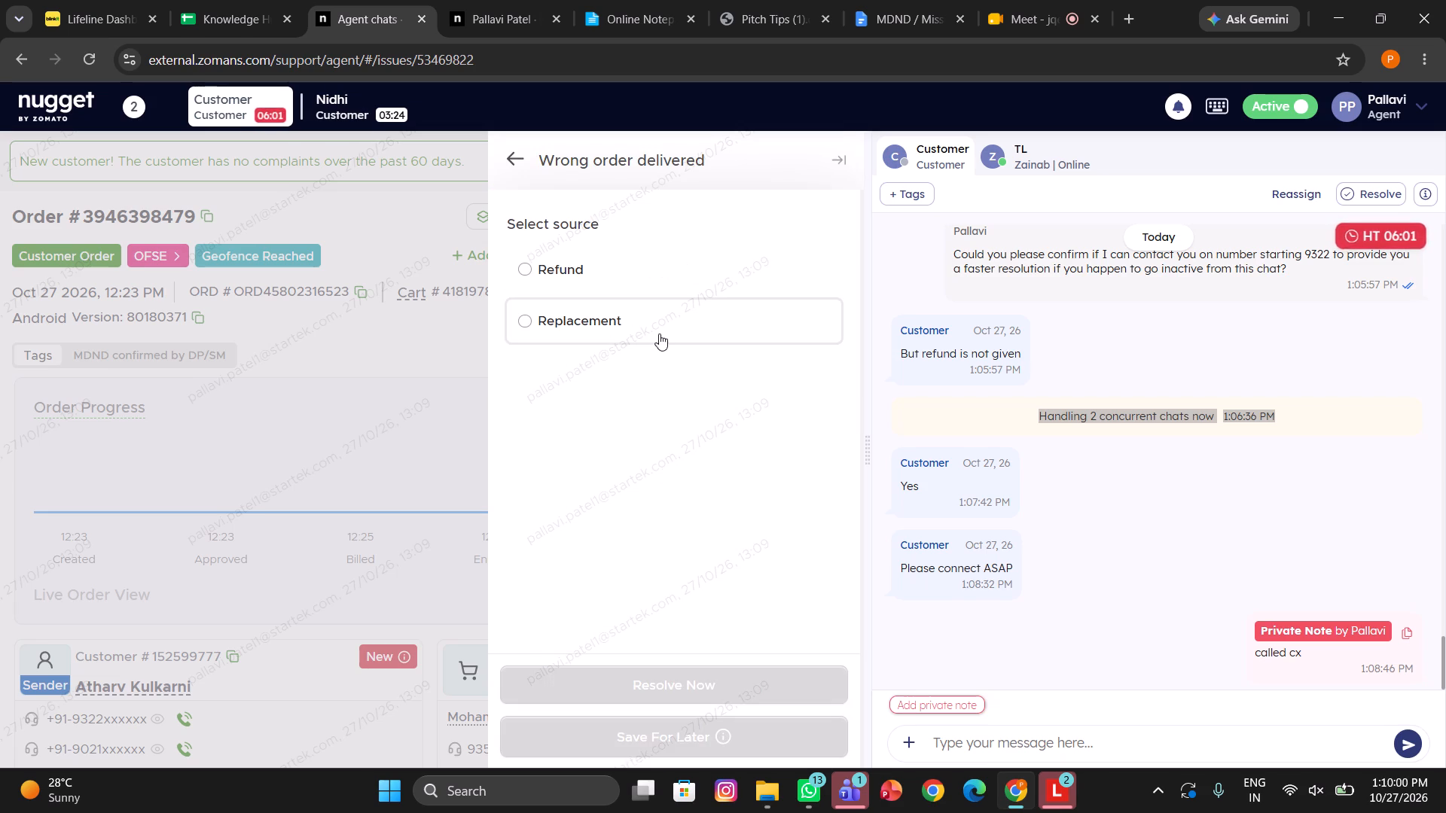
left_click(694, 276)
left_click(632, 446)
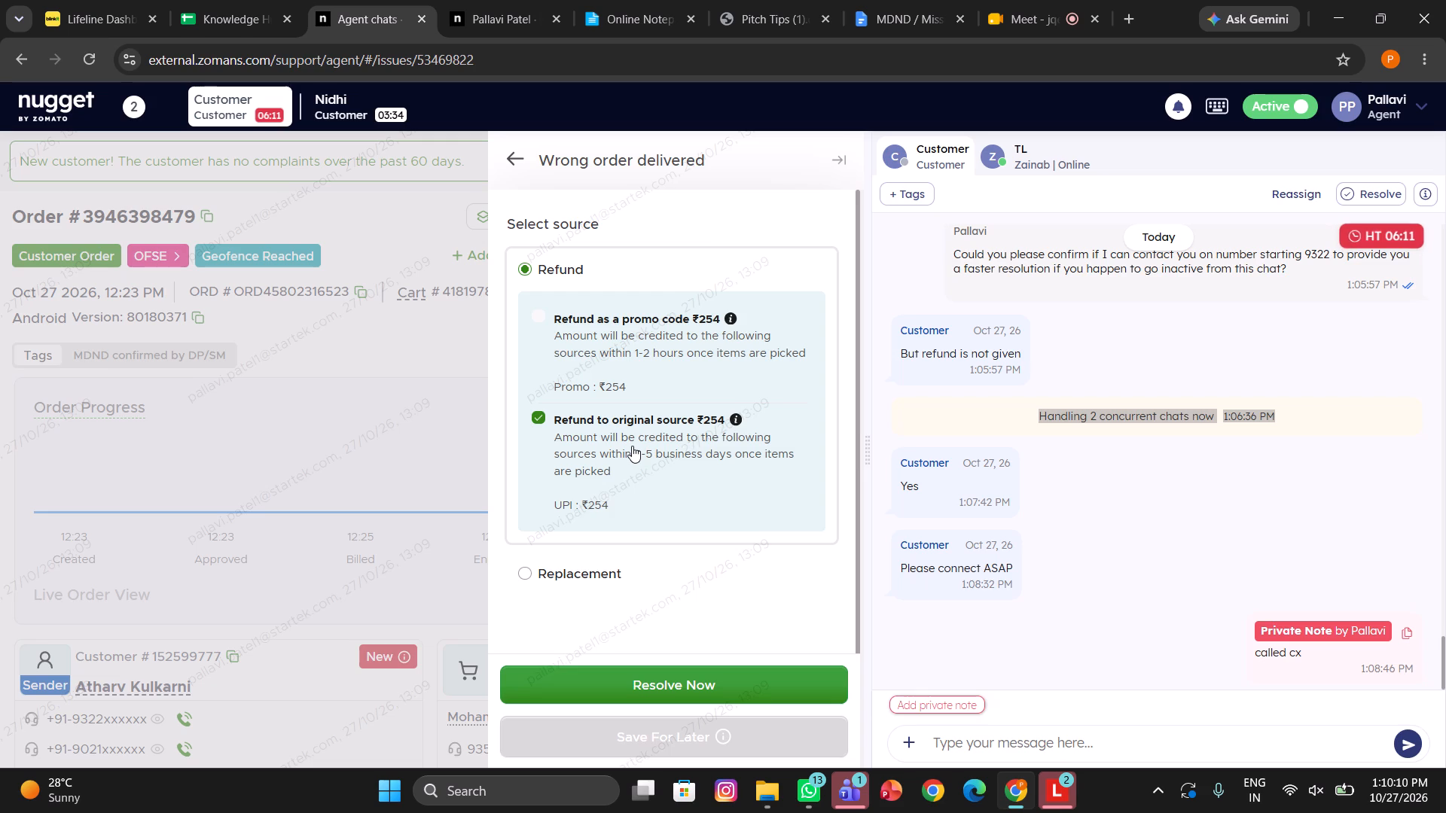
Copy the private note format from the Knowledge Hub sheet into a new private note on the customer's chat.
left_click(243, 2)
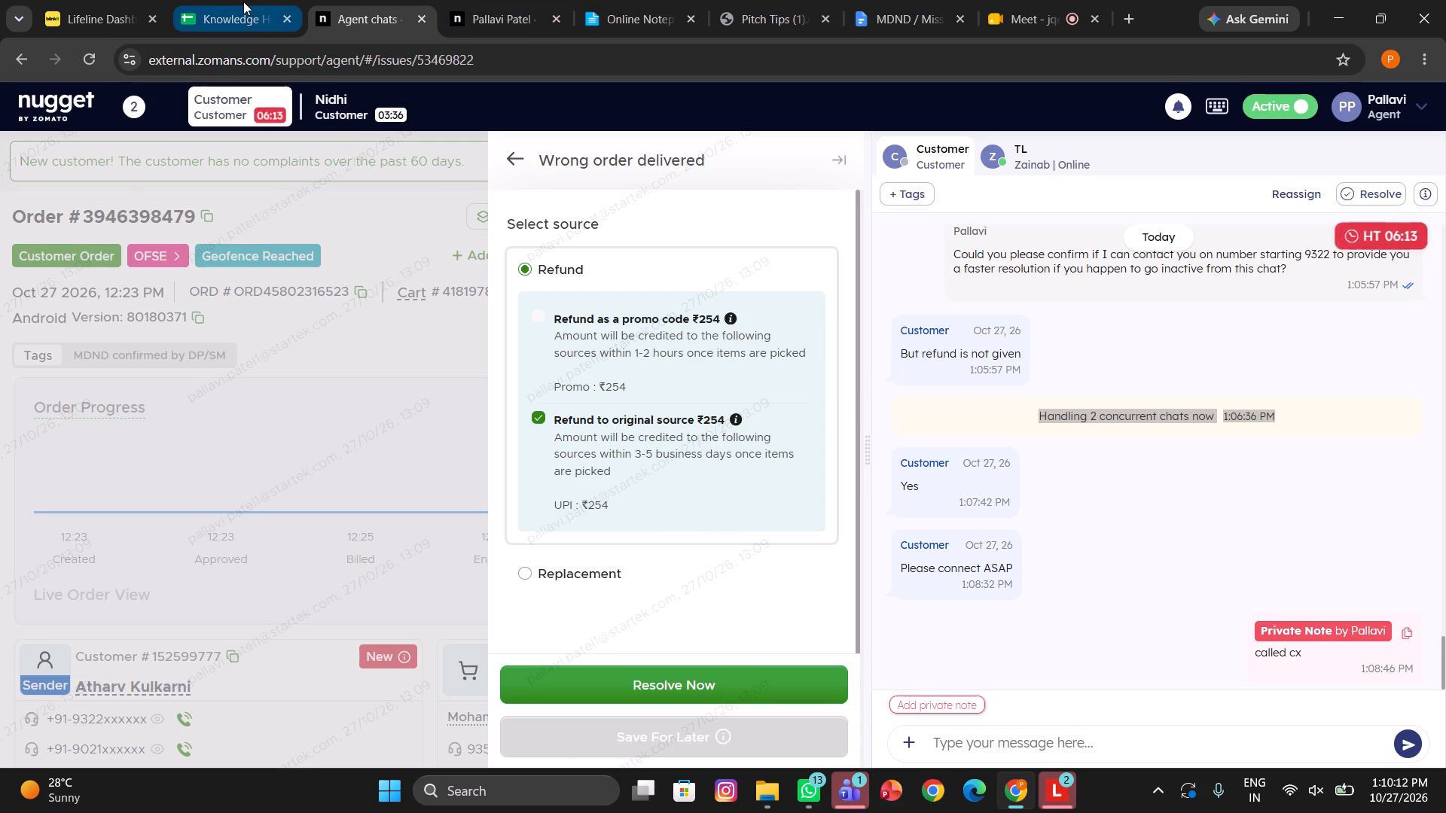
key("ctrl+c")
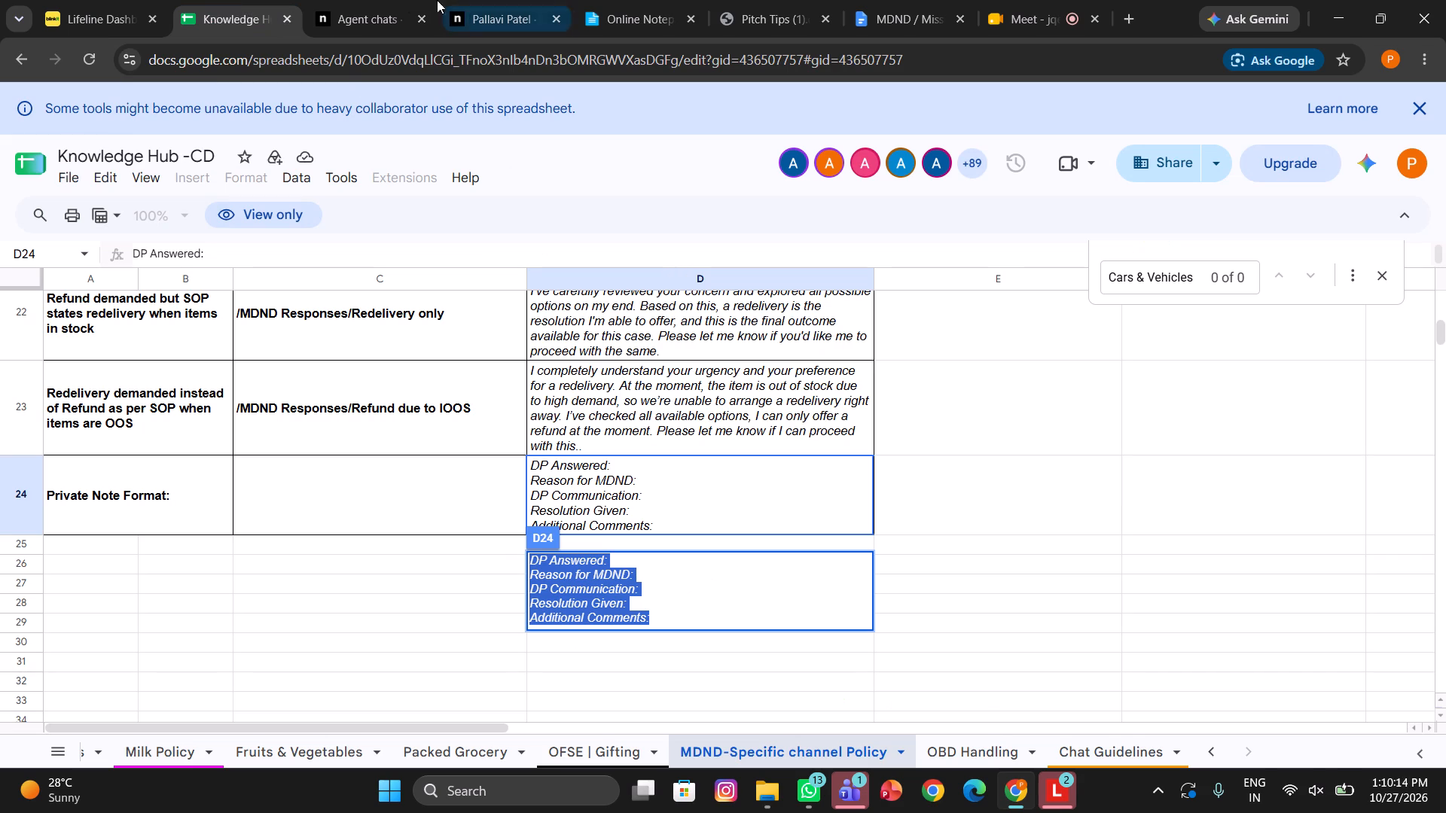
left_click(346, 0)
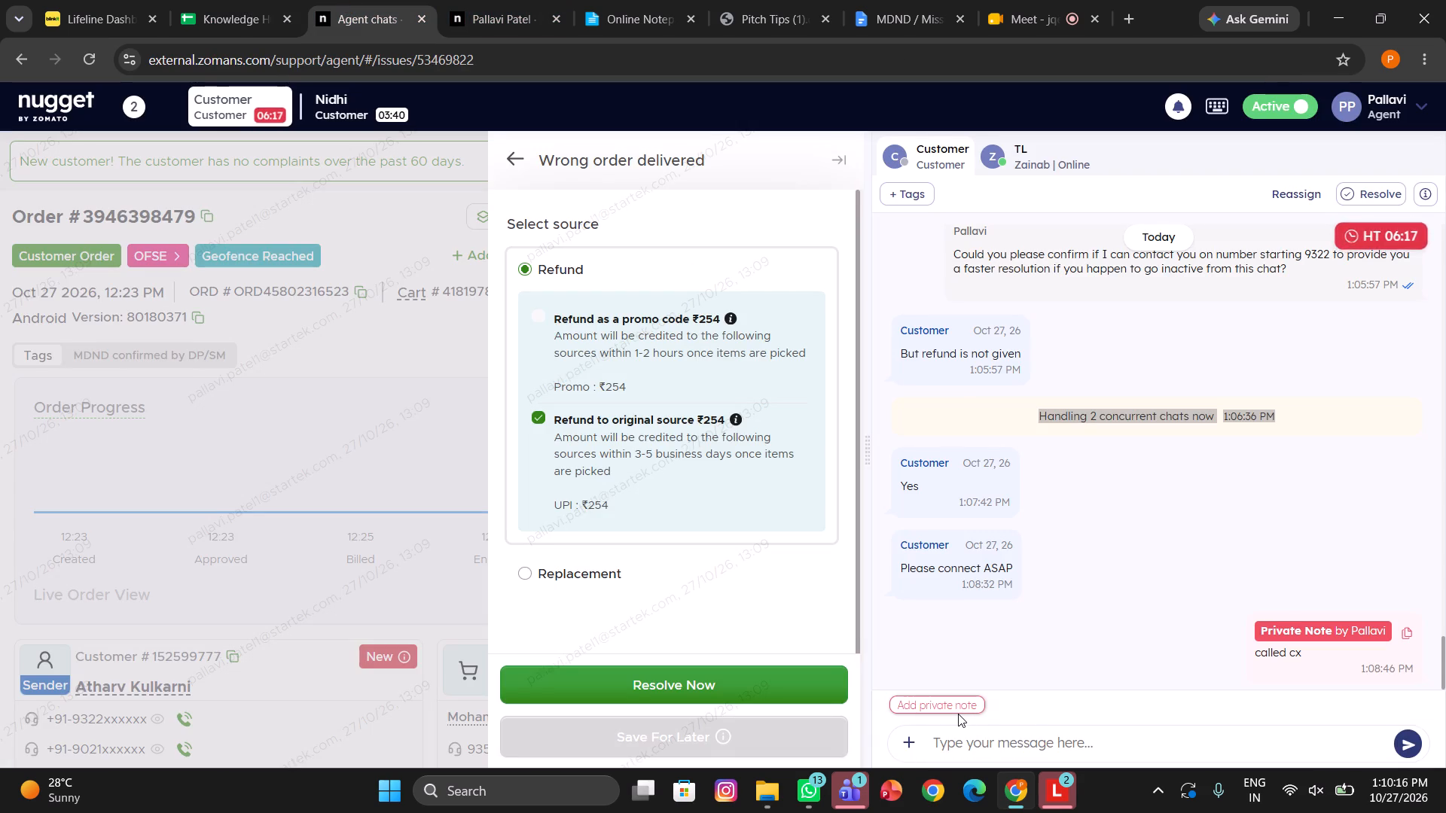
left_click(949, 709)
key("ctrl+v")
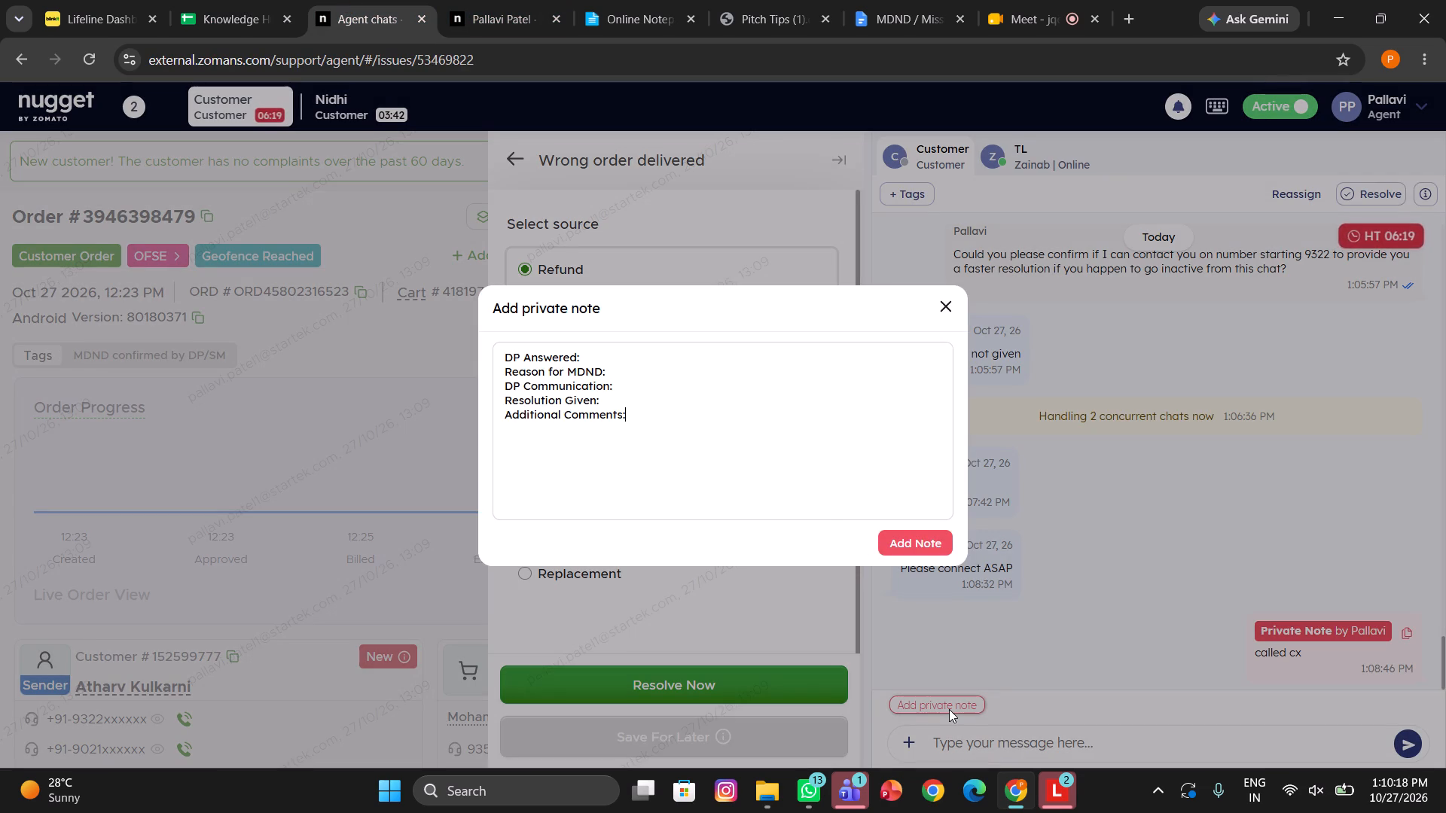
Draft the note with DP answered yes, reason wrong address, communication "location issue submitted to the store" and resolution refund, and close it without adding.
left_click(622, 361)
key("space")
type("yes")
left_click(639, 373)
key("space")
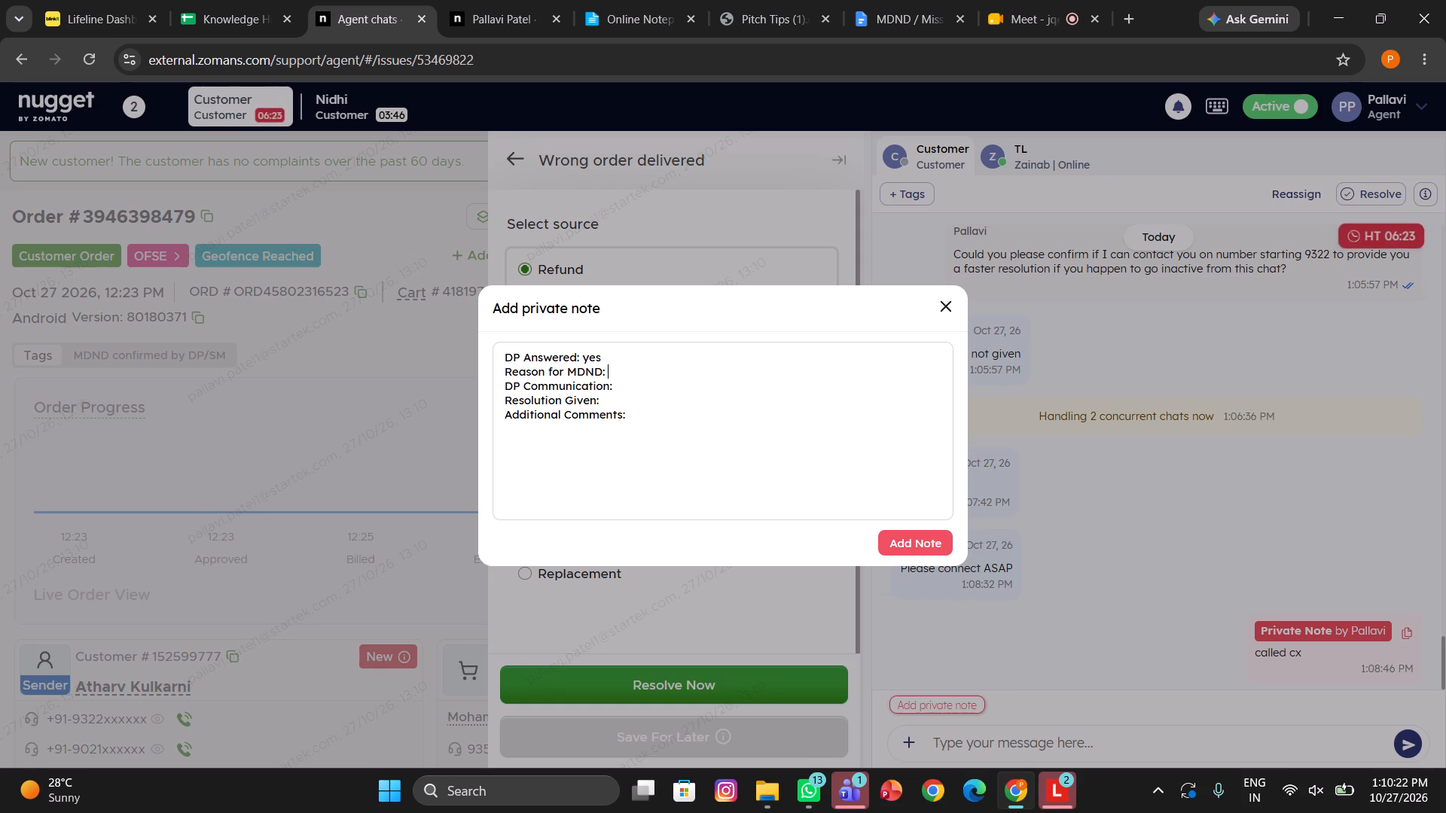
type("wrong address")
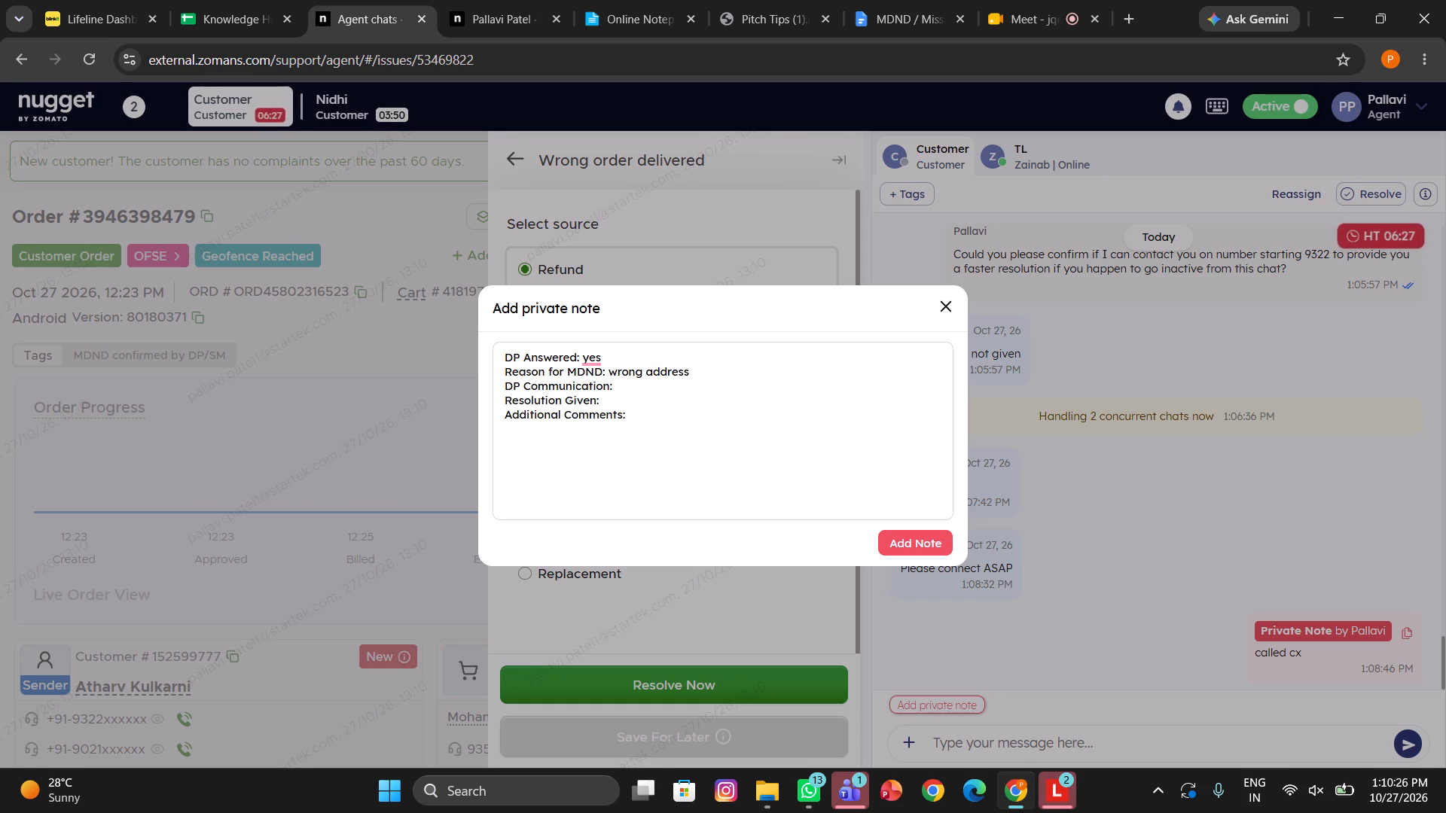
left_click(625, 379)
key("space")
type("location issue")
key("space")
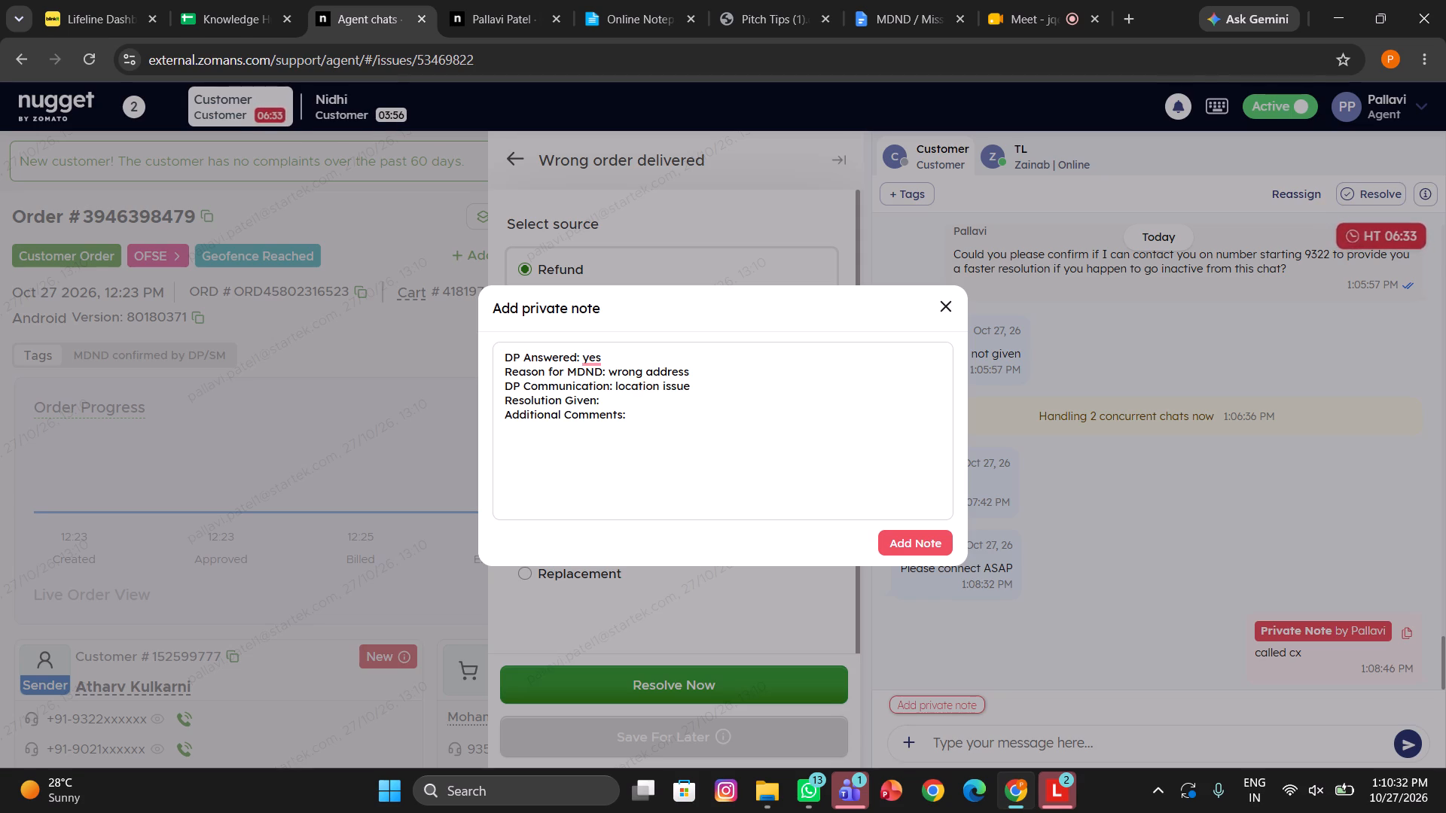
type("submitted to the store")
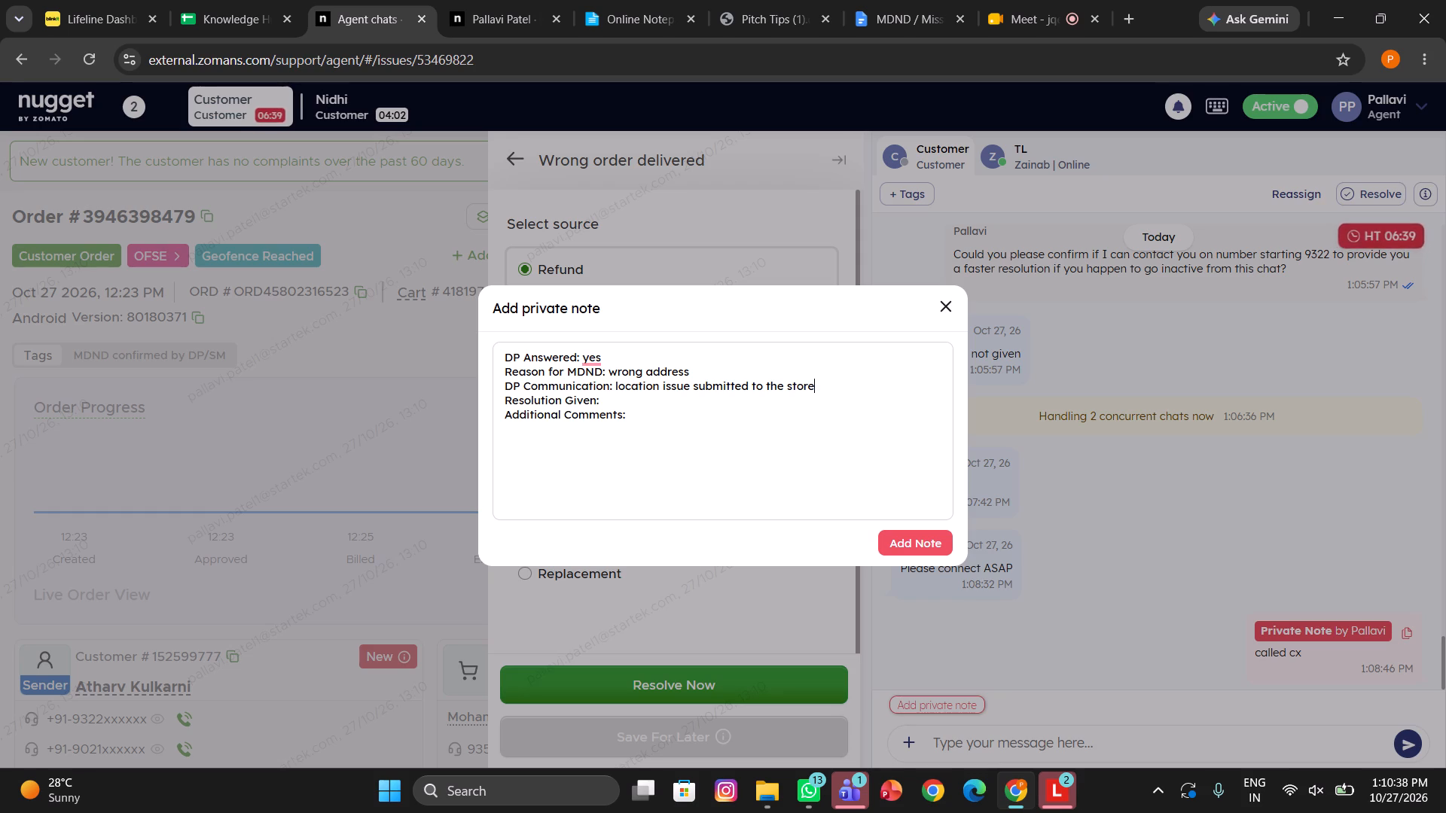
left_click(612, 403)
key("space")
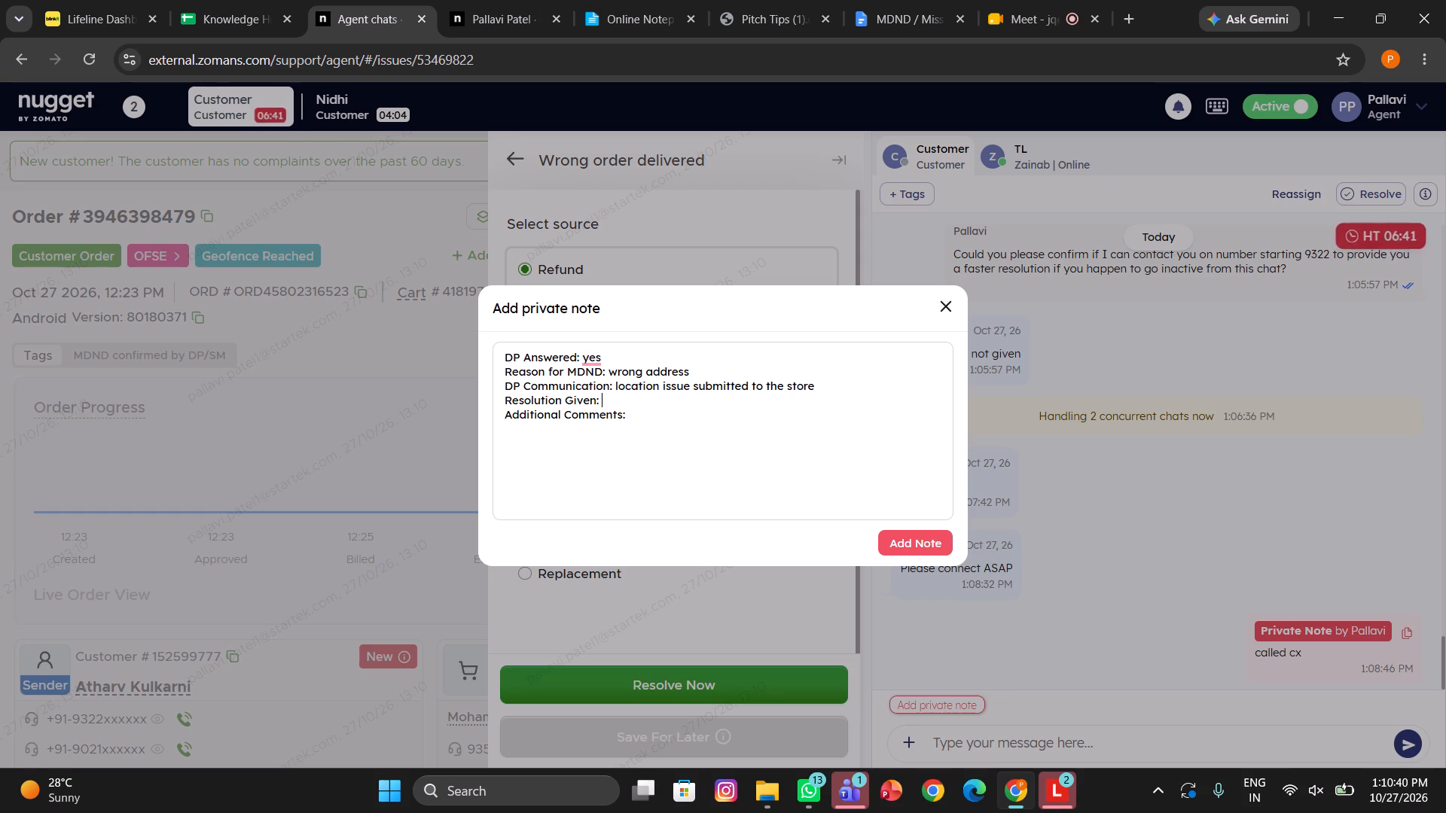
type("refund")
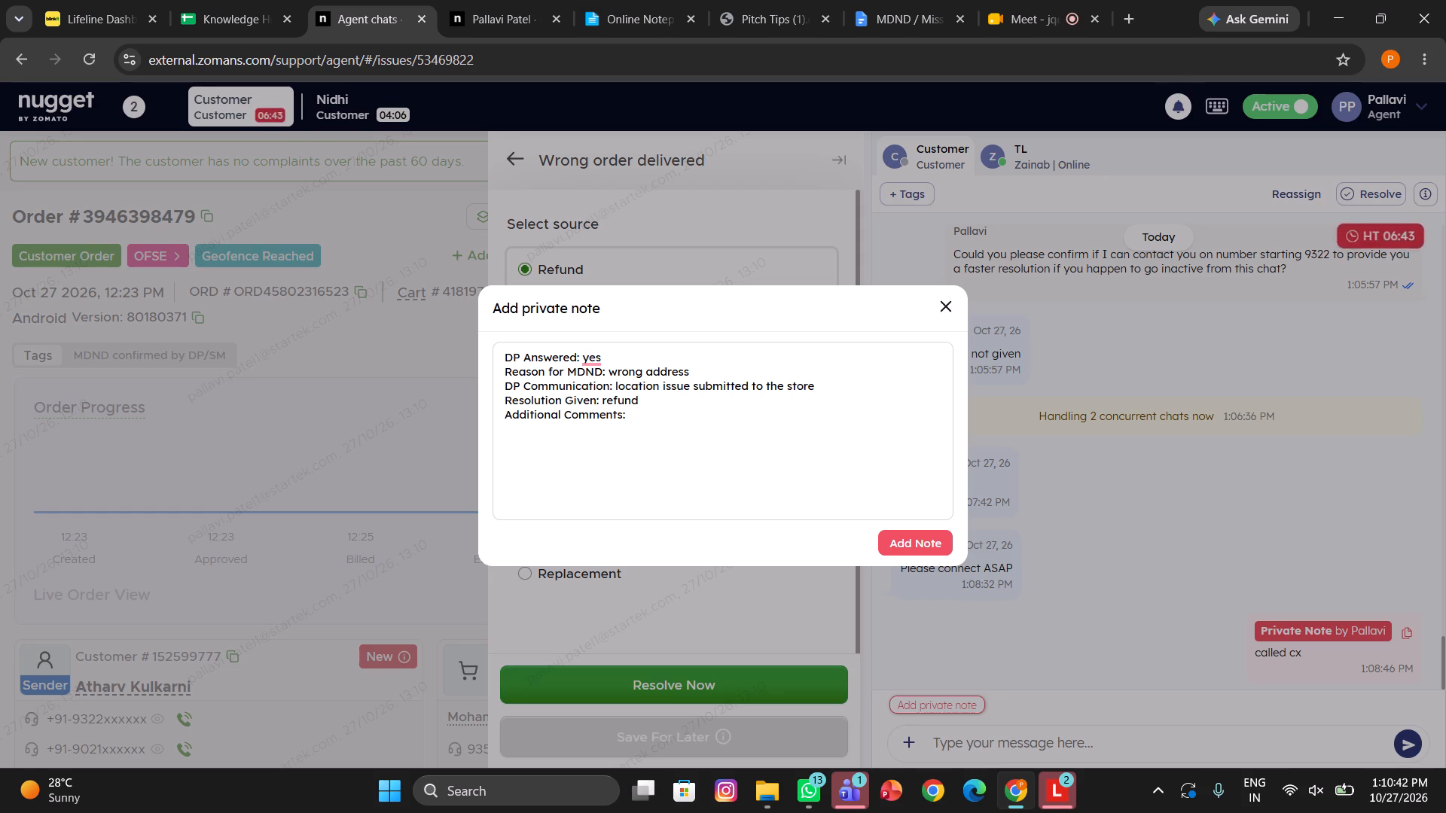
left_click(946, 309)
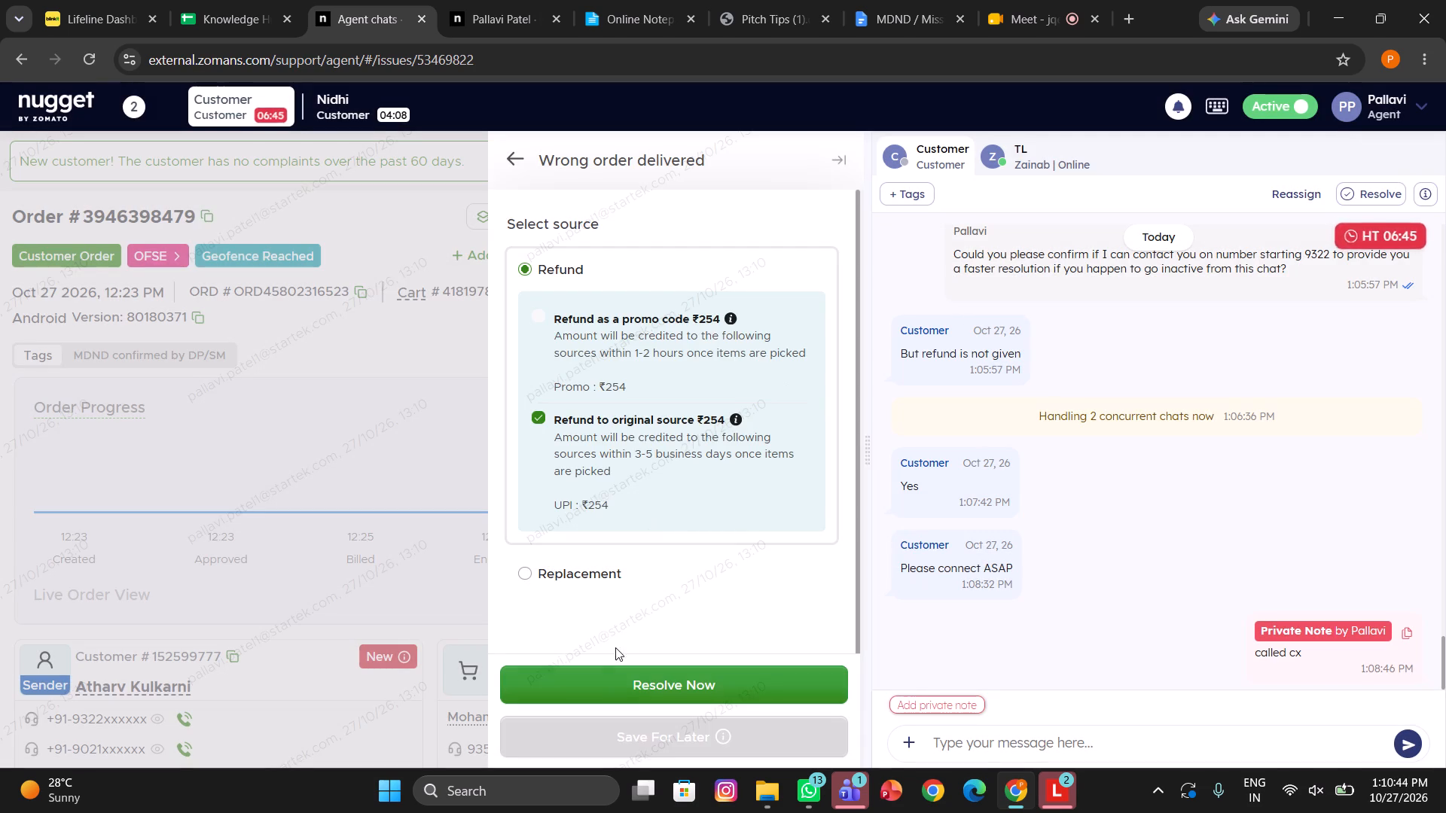
Resolve the wrong-order issue by initiating the refund to the original source.
left_click(608, 676)
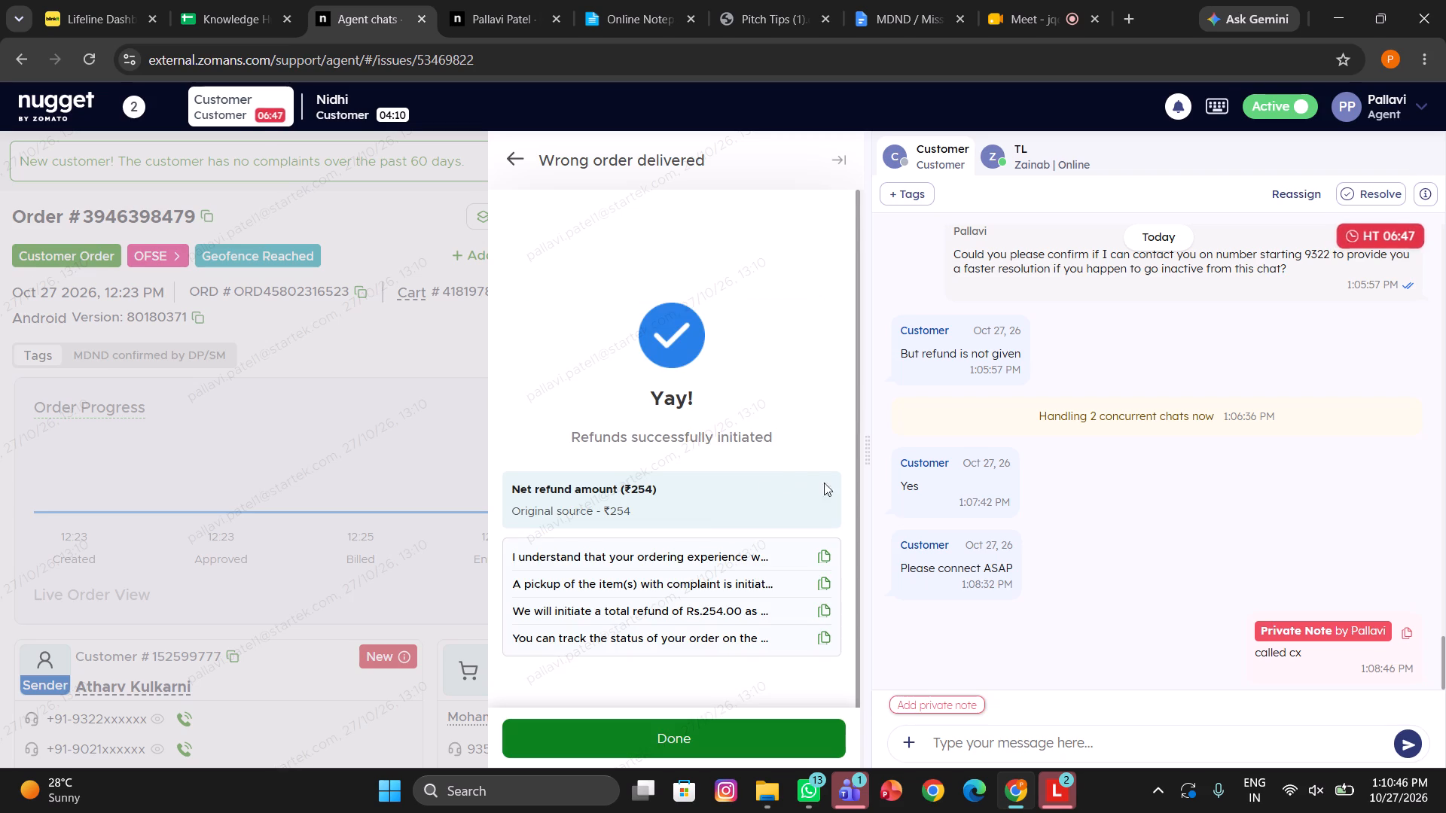
Send the customer the suggested messages about the ordering experience, the item pickup and the Rs.254.00 refund, each as a separate chat message.
left_click(831, 551)
left_click(944, 734)
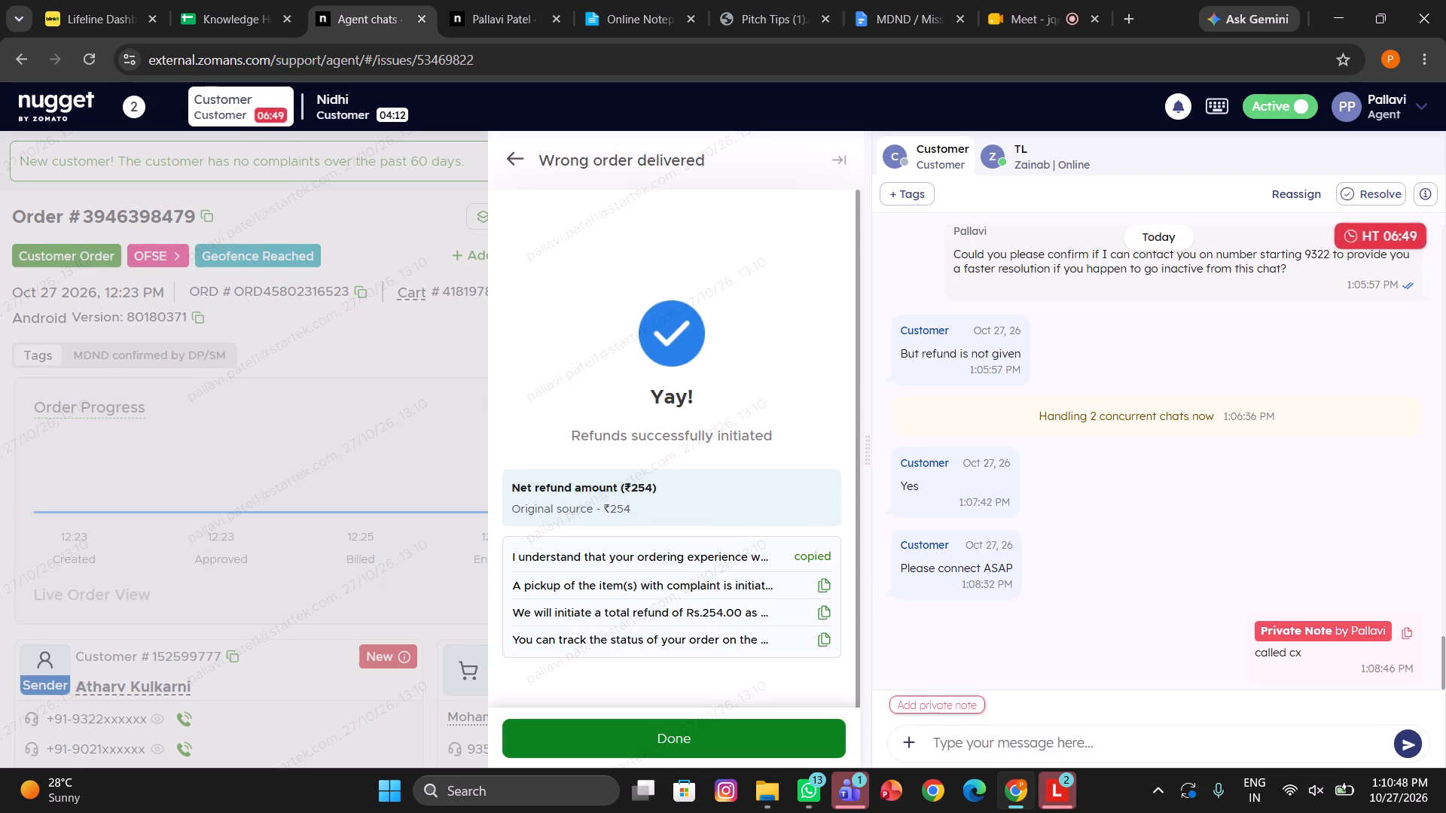
key("ctrl+v")
key("Return")
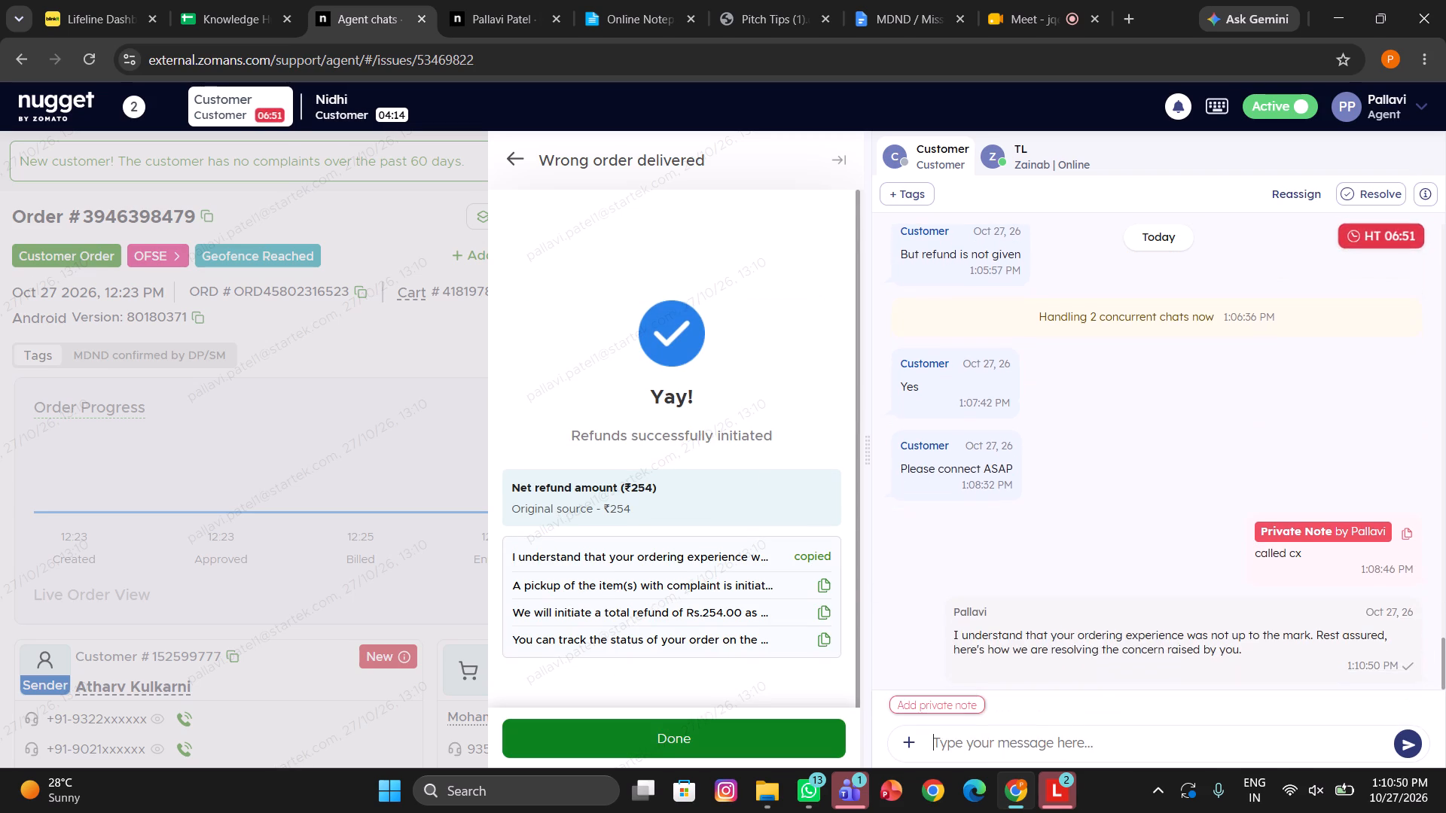
left_click(825, 585)
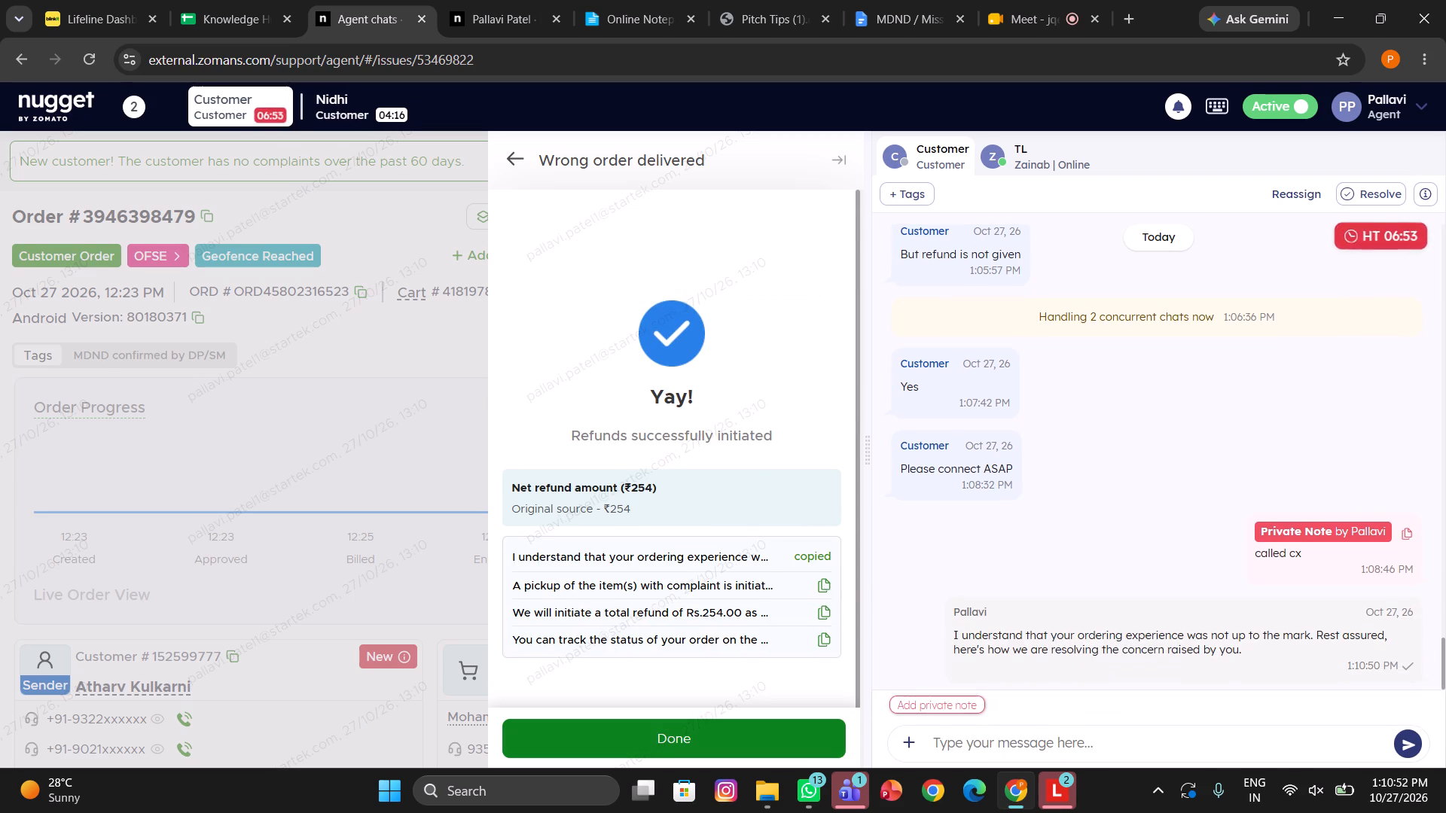
left_click(984, 745)
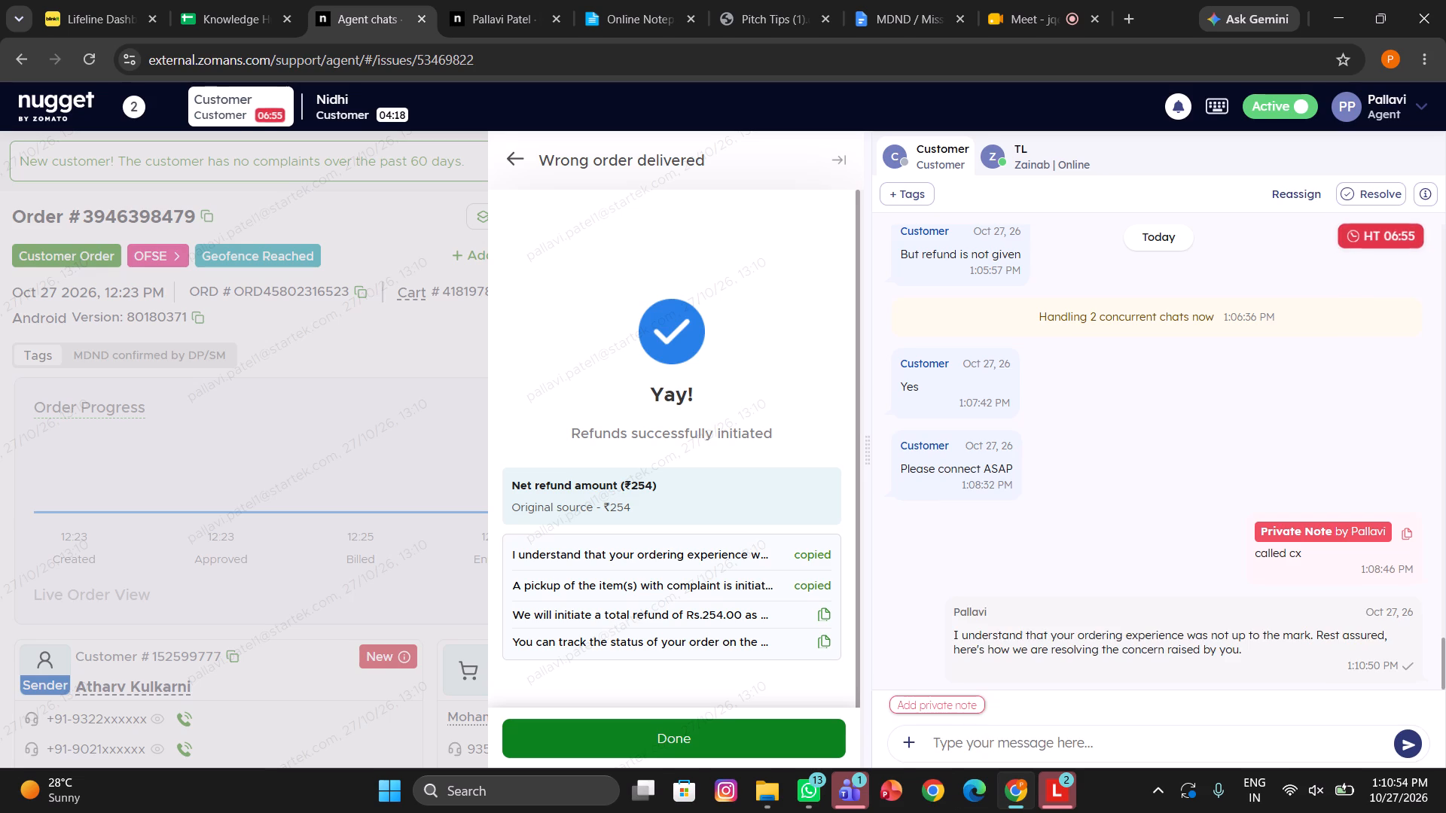
key("ctrl+v")
key("Return")
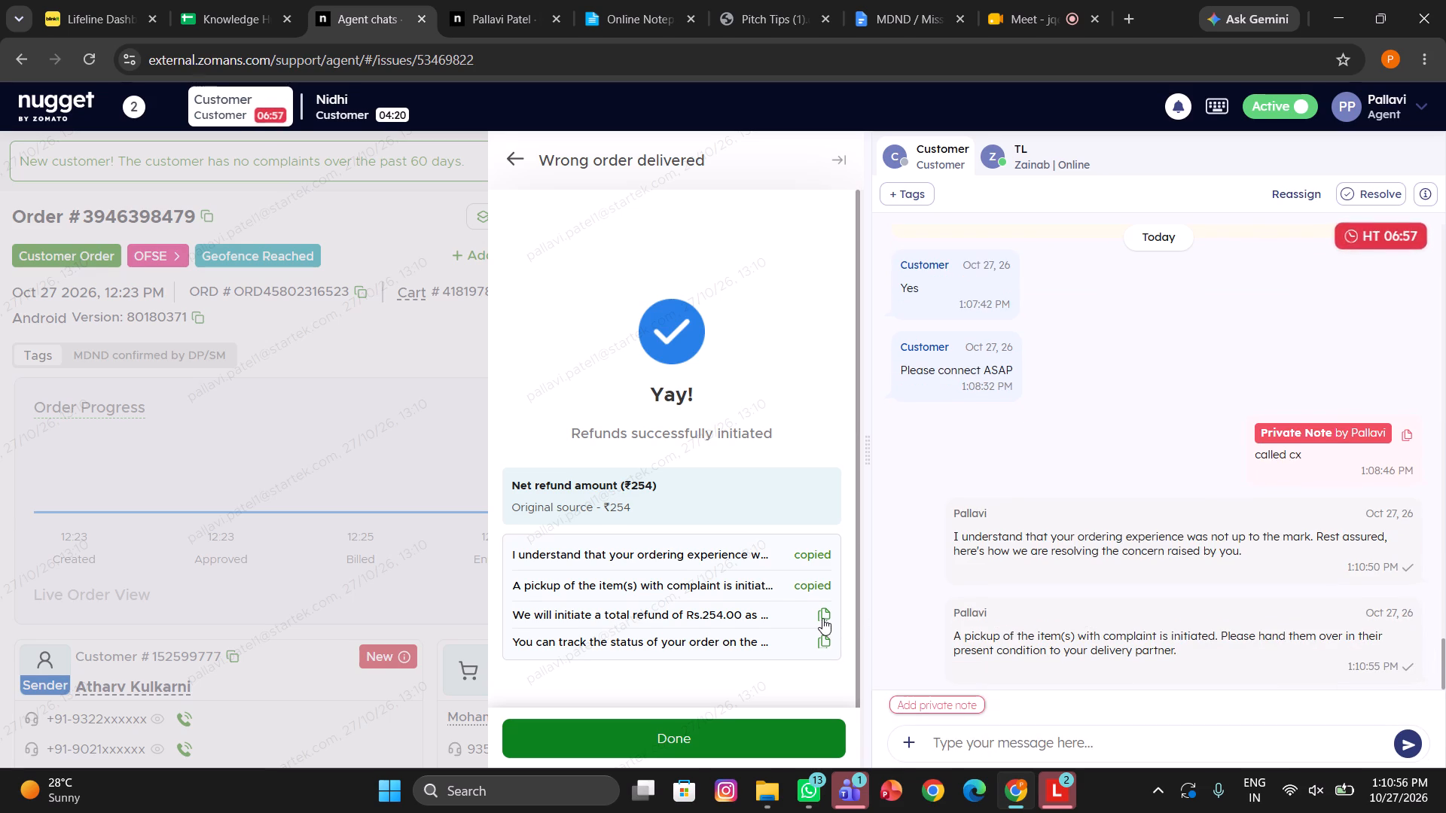
left_click(822, 618)
left_click(1009, 750)
key("ctrl+v")
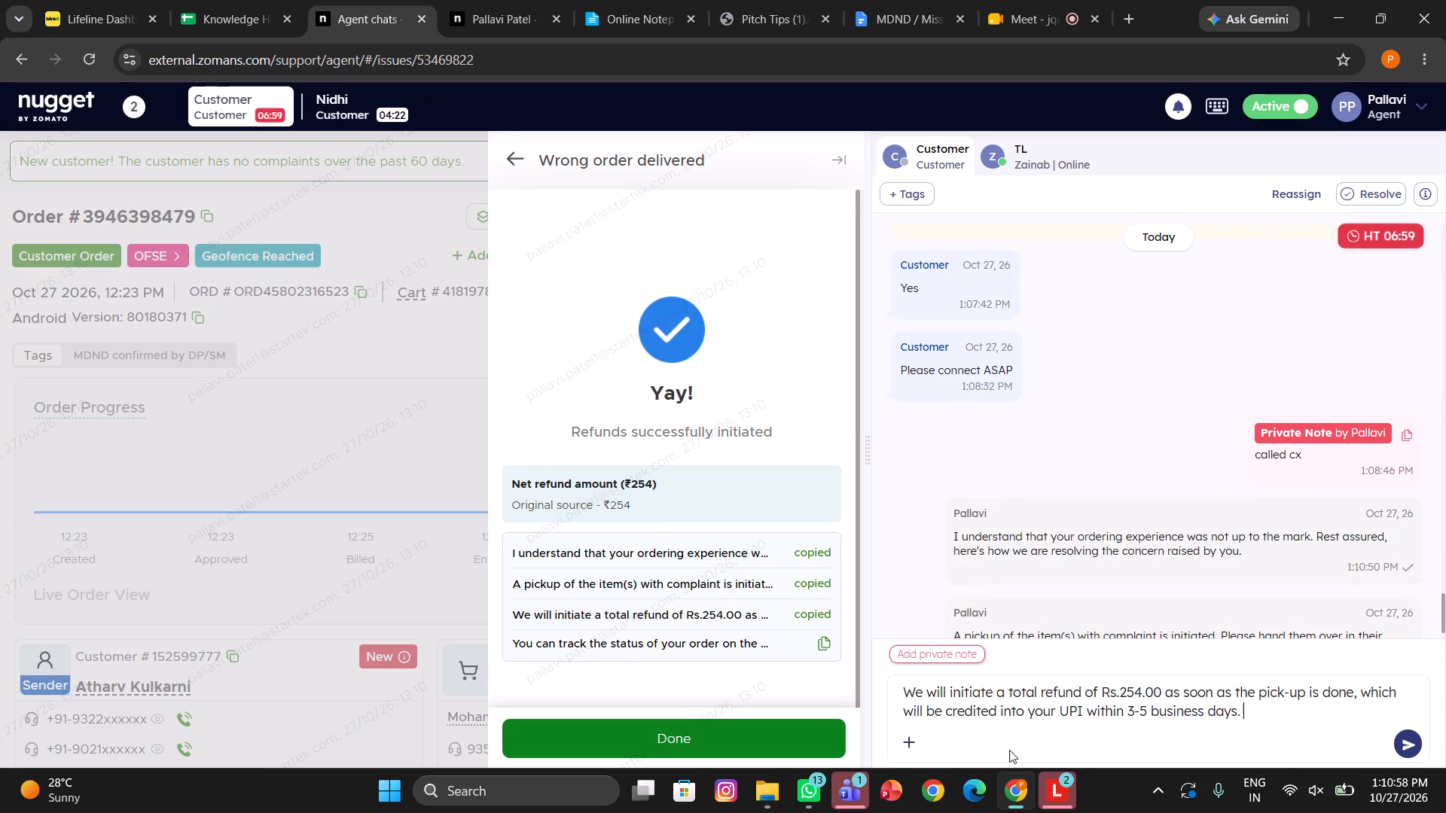
key("Return")
Send the customer the suggested message about tracking the order status on the order tracking screen.
left_click(818, 641)
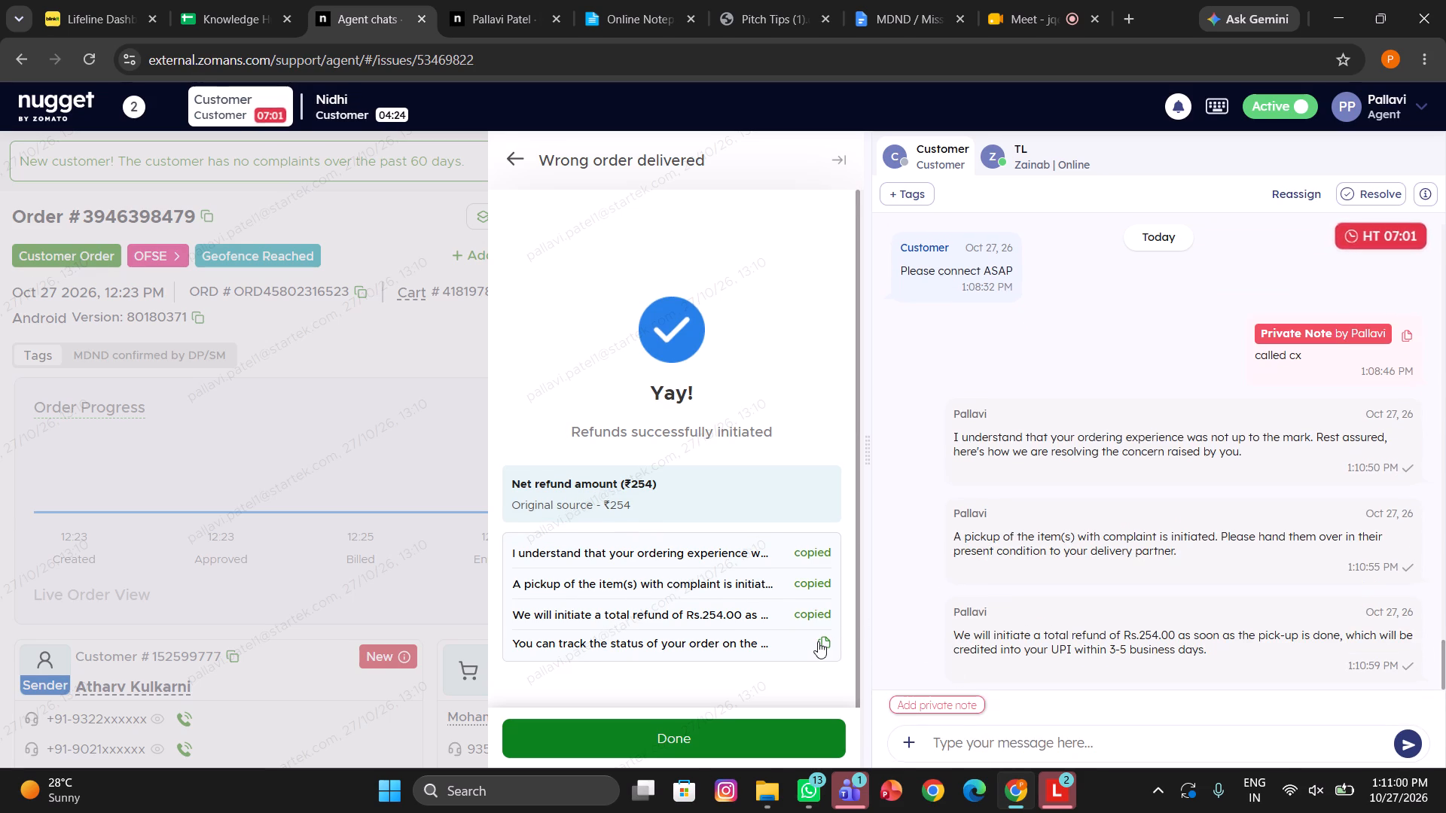
left_click(956, 754)
key("ctrl+v")
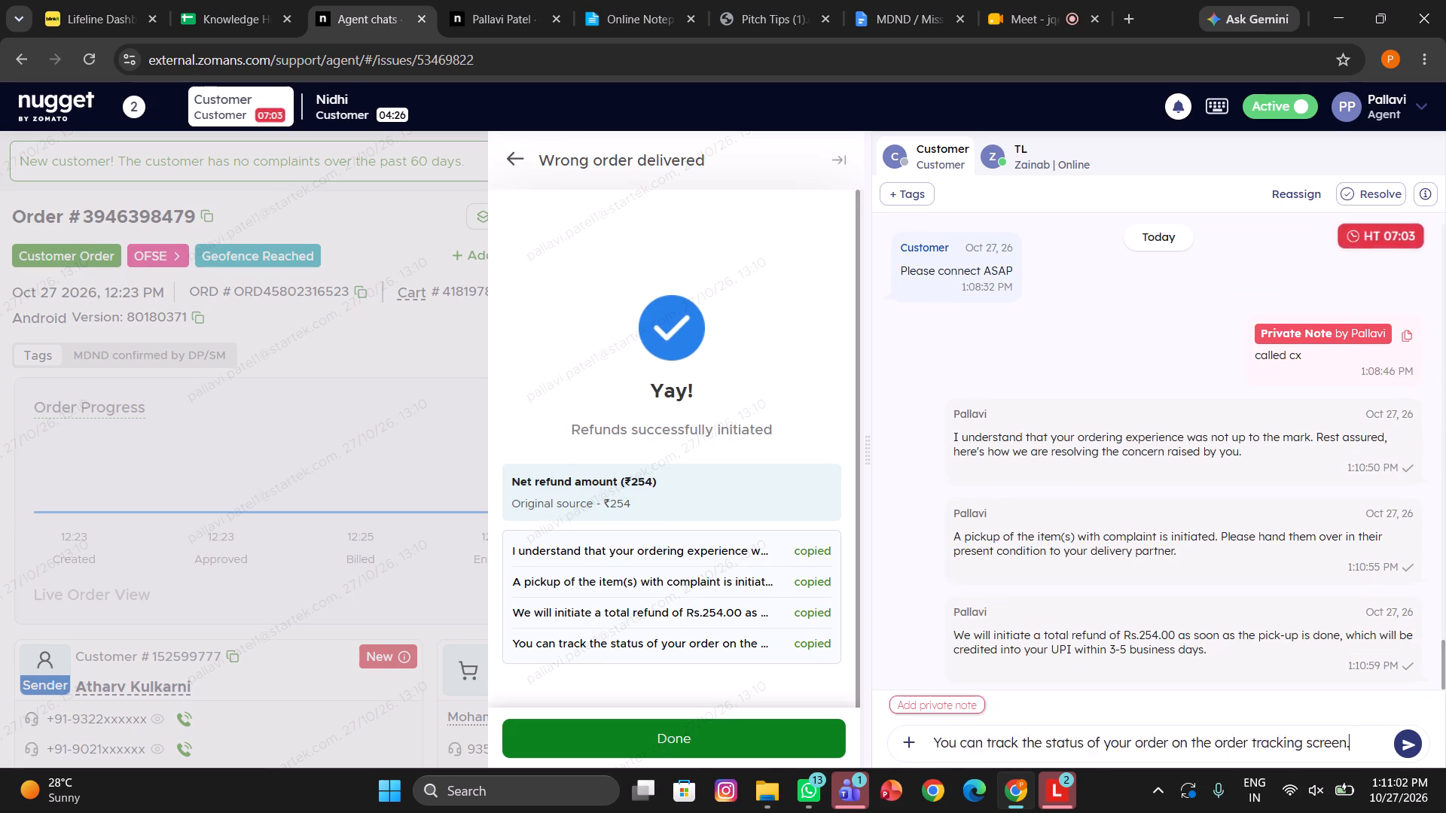
key("Return")
Send the customer the "Rate us/Rating" canned response.
type("/ra")
left_click(1050, 495)
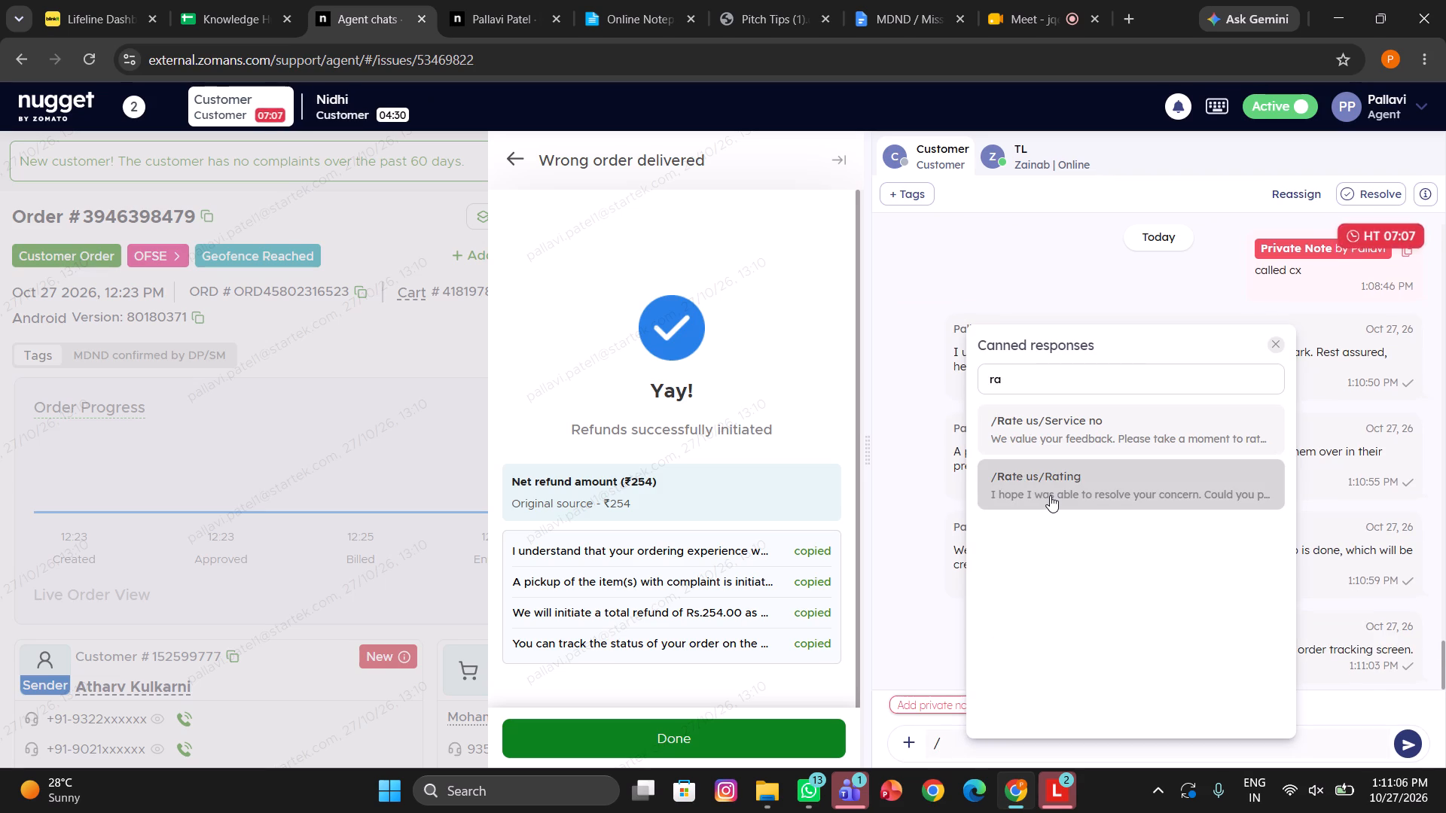
key("Return")
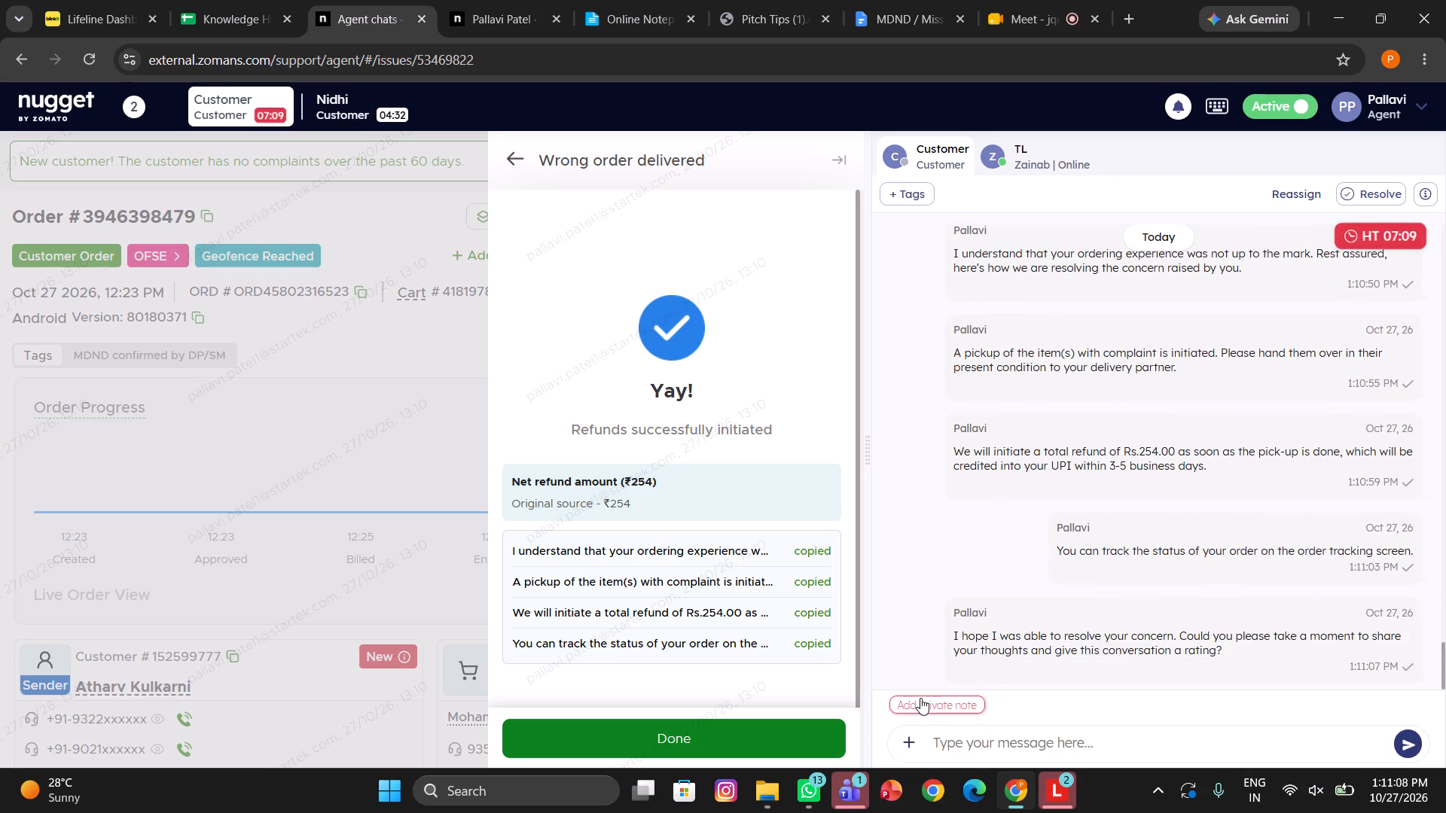
Add the drafted private note about the wrong address and refund resolution to the customer's chat.
left_click(920, 697)
left_click(893, 544)
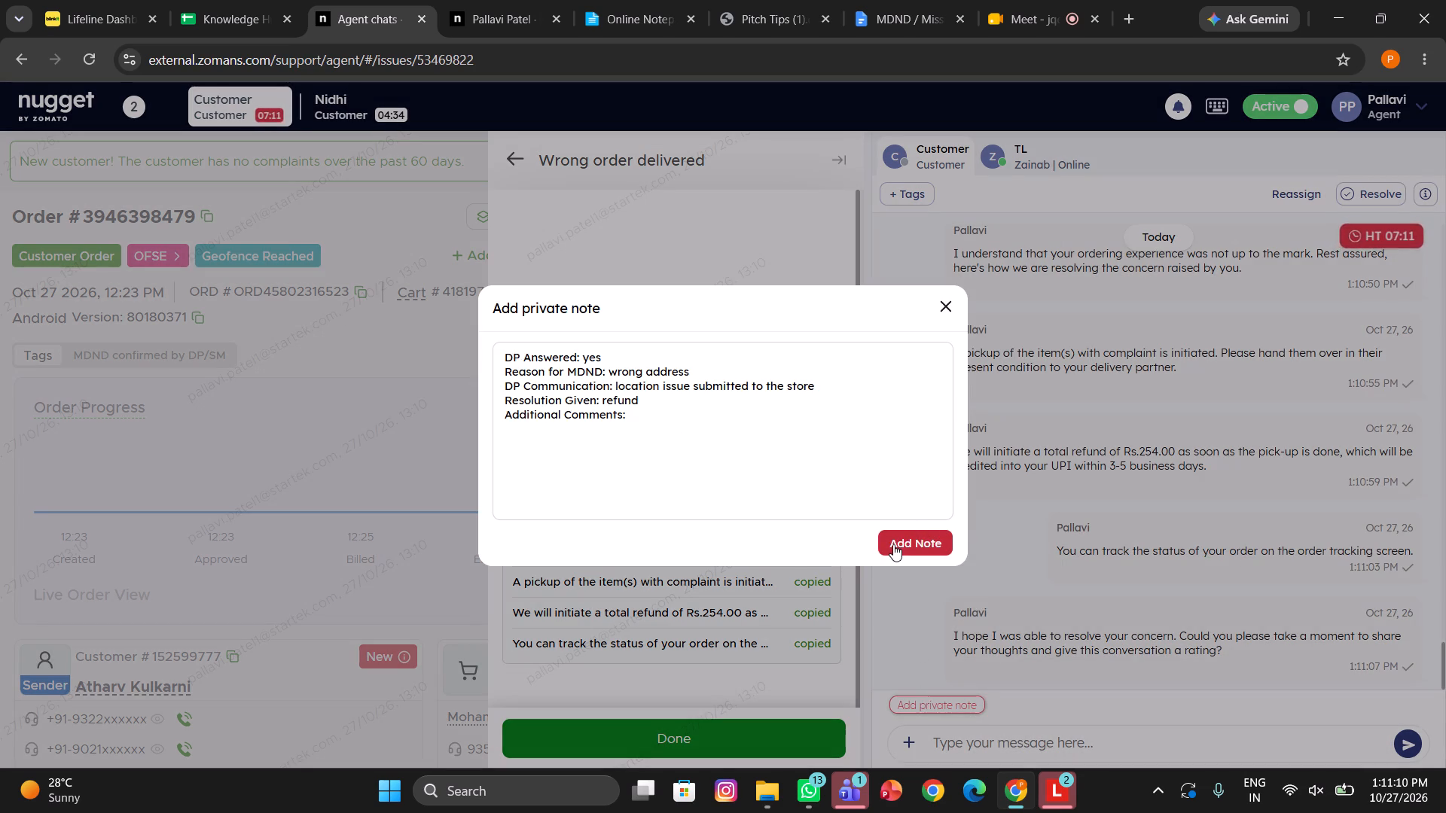
Finish the completed wrong-order refund flow and return to the order details.
left_click(715, 732)
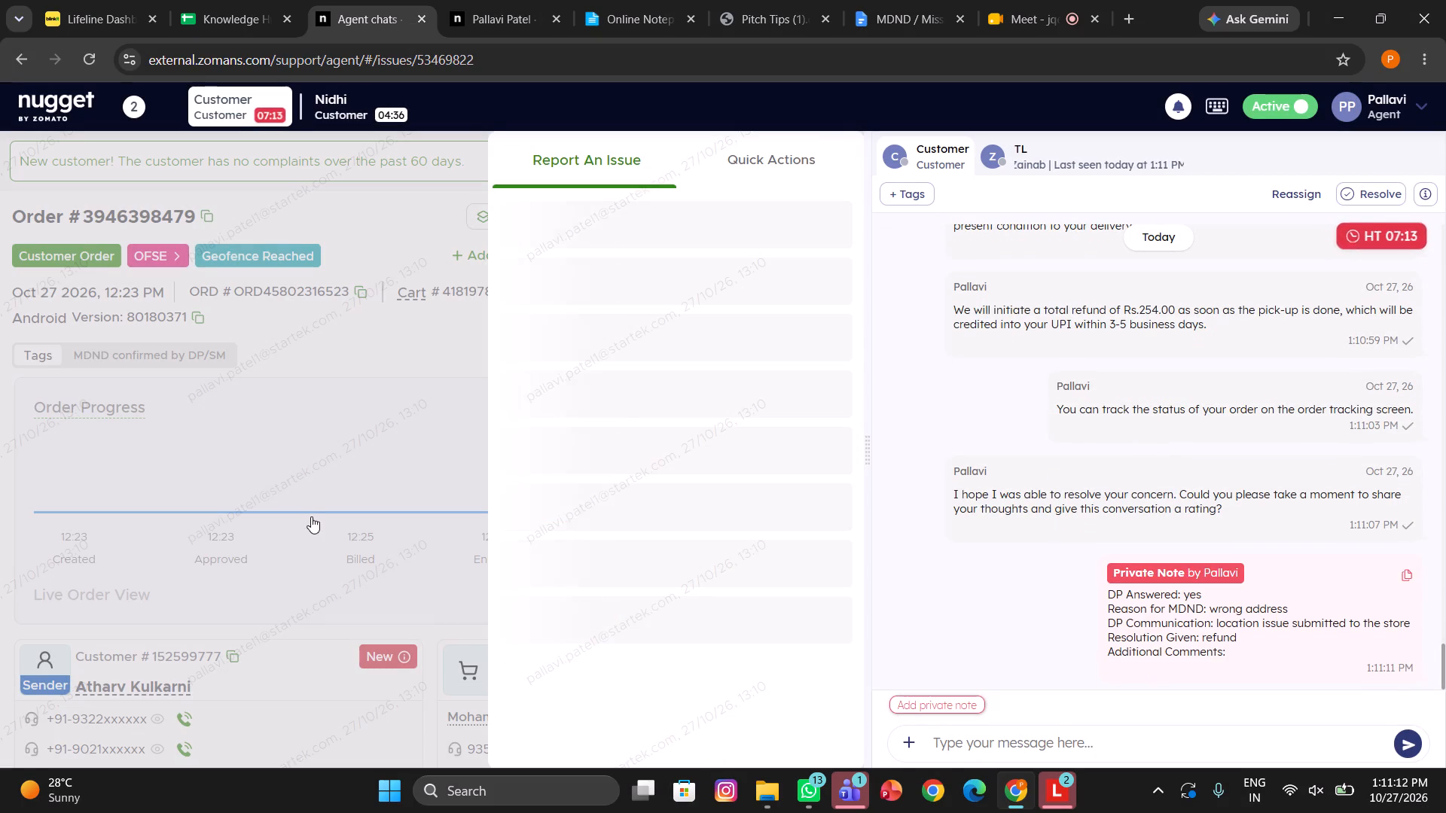
left_click(311, 516)
left_click(625, 20)
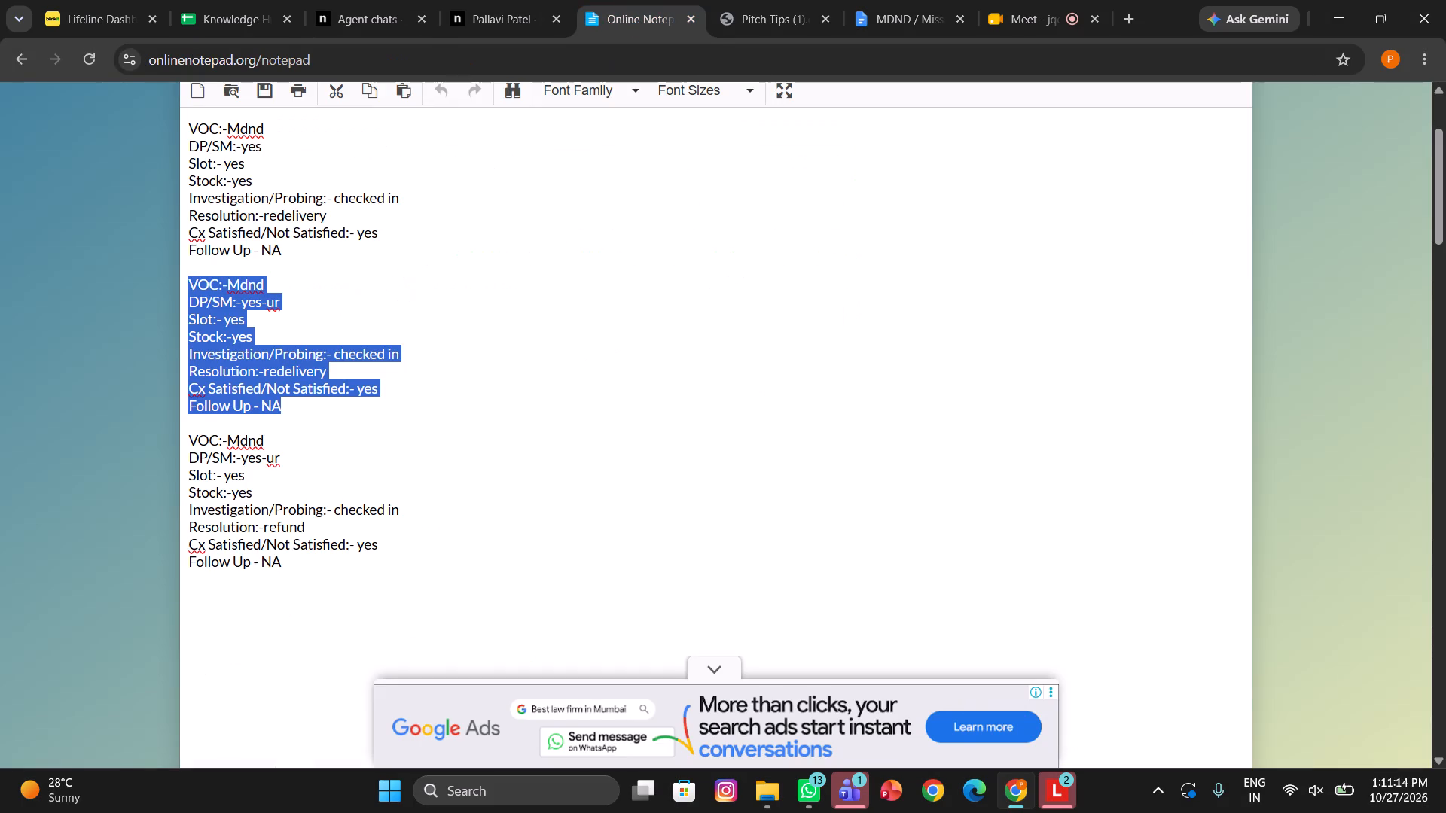
left_click_drag(284, 251, 258, 234)
left_click_drag(292, 562, 190, 445)
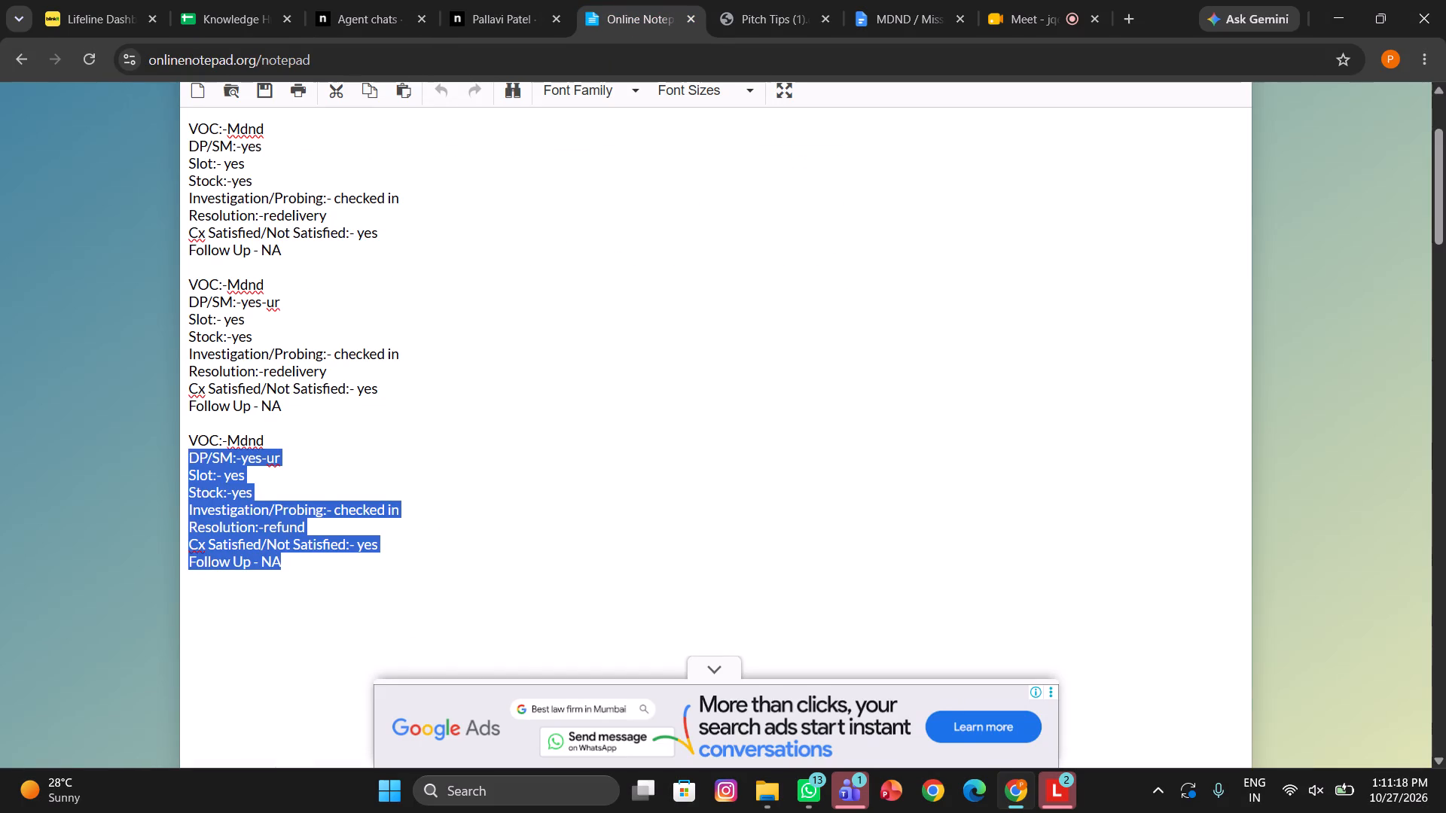
left_click_drag(190, 445, 185, 443)
key("ctrl+c")
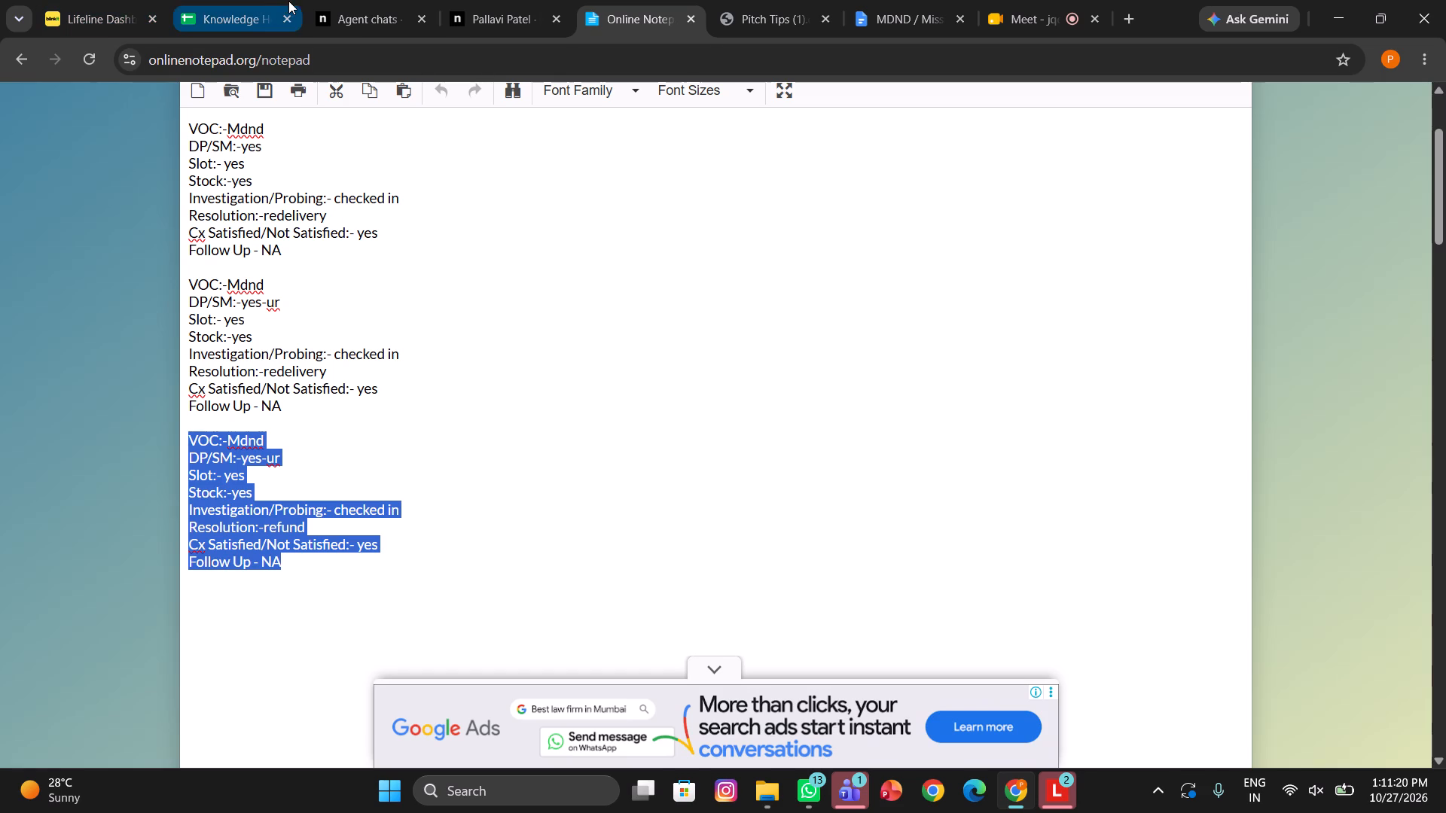
left_click(357, 2)
scroll(399, 480, "down", 3)
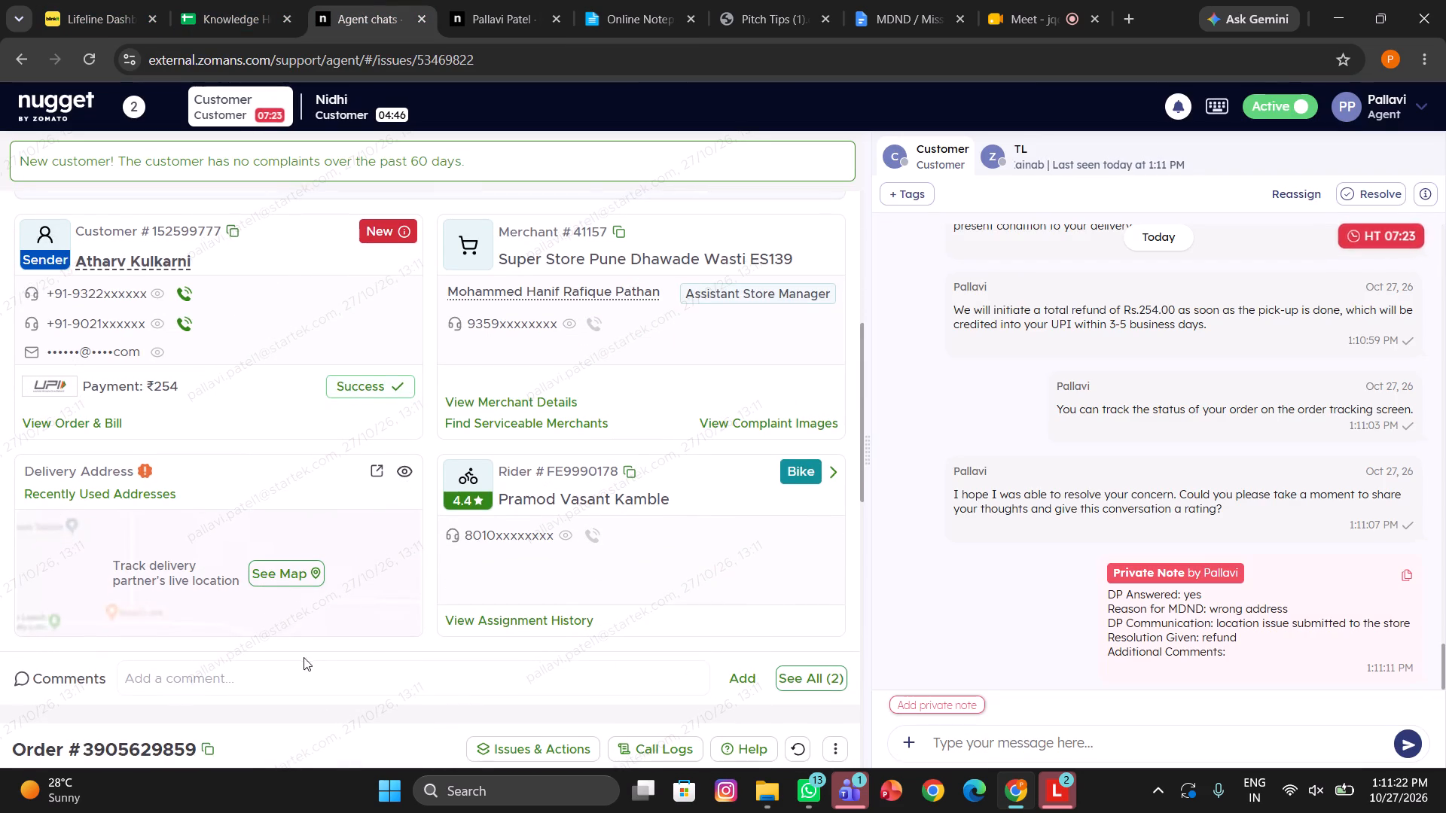
left_click(283, 669)
key("ctrl+v")
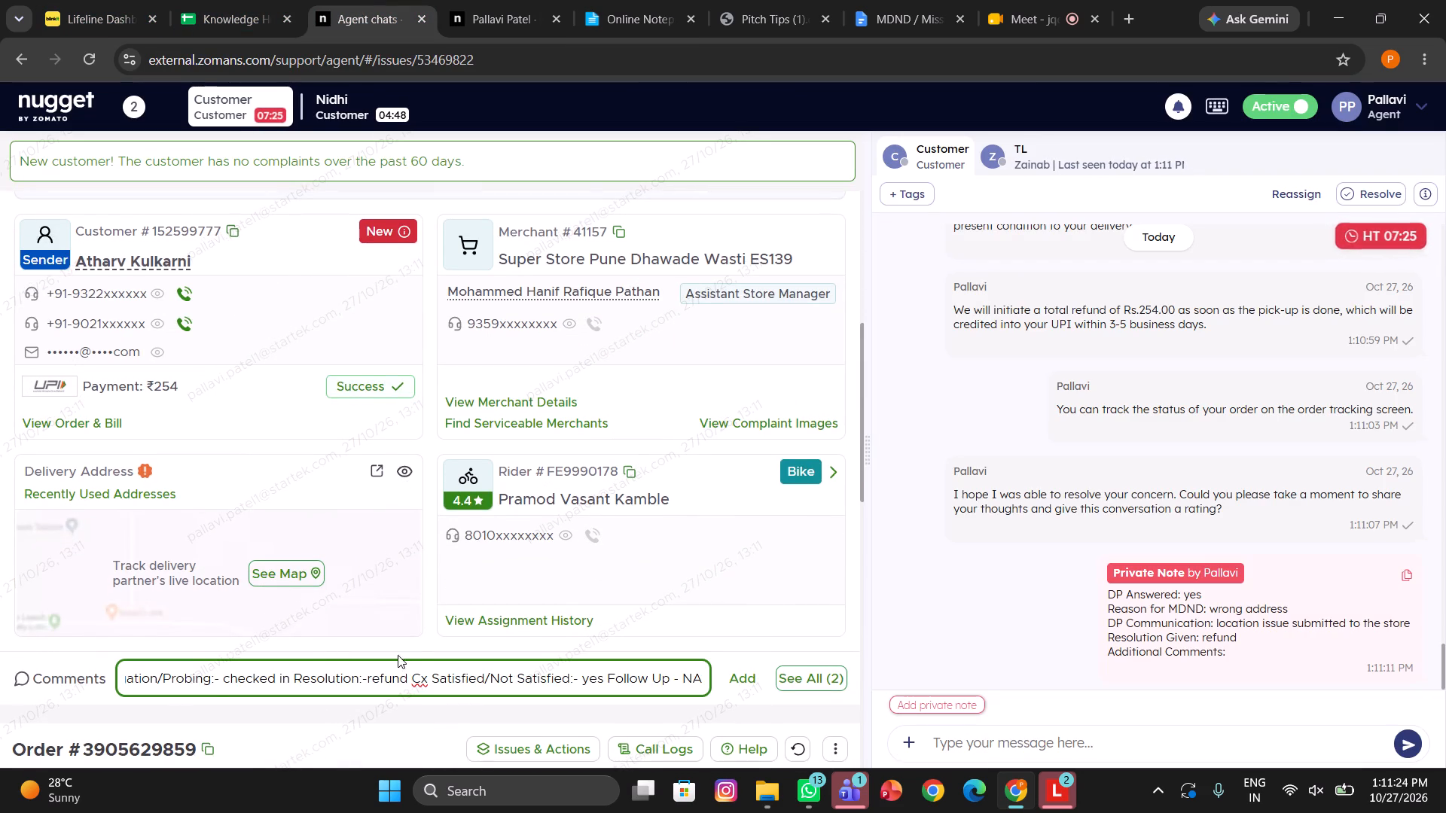
Shorten the DP/SM entry in the comment to "yes" and add the comment to the order.
scroll(343, 665, "right", 5)
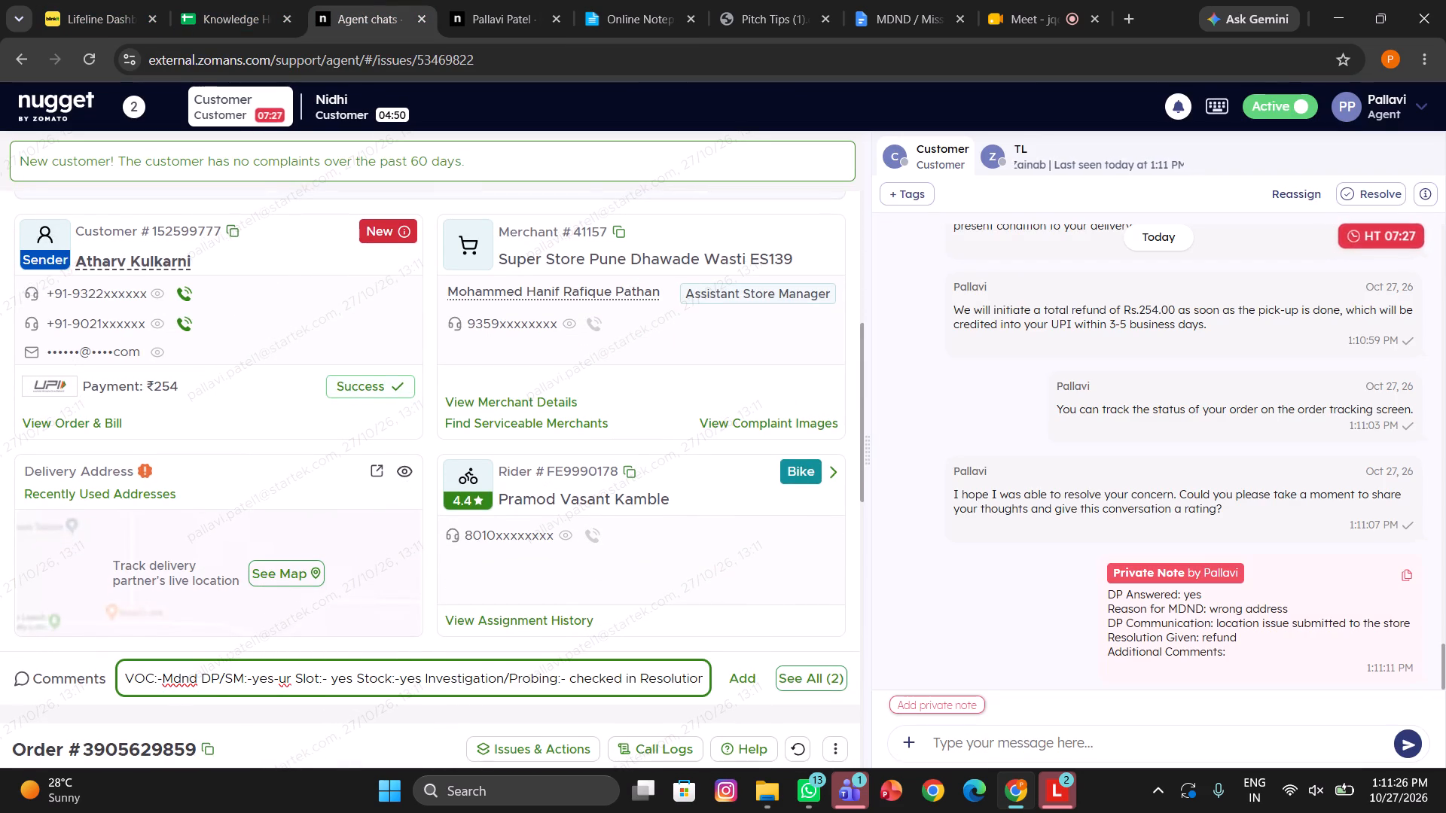
left_click(288, 684)
key("Right")
key("BackSpace")
key("BackSpace")
key("BackSpace")
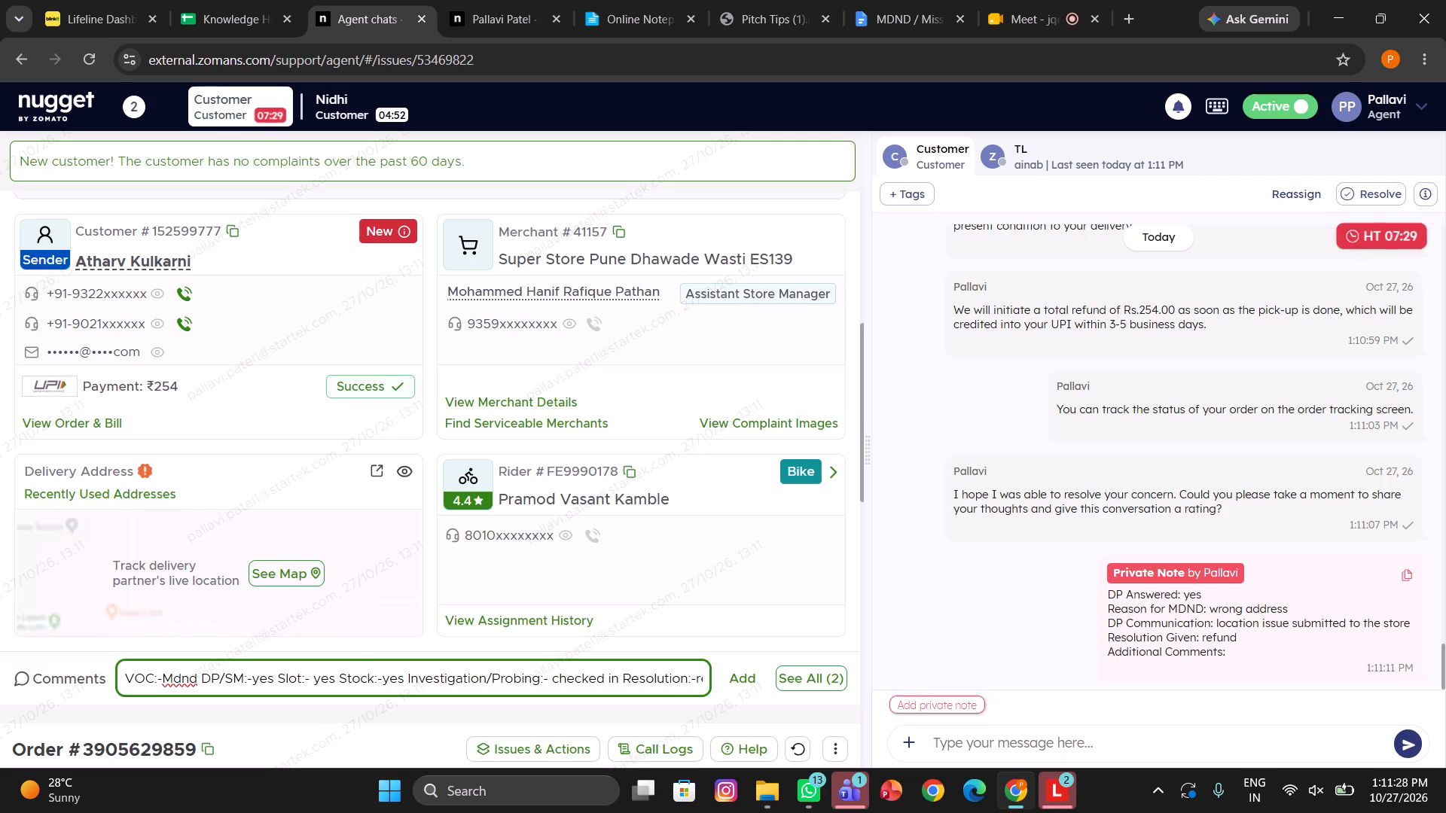
key("Return")
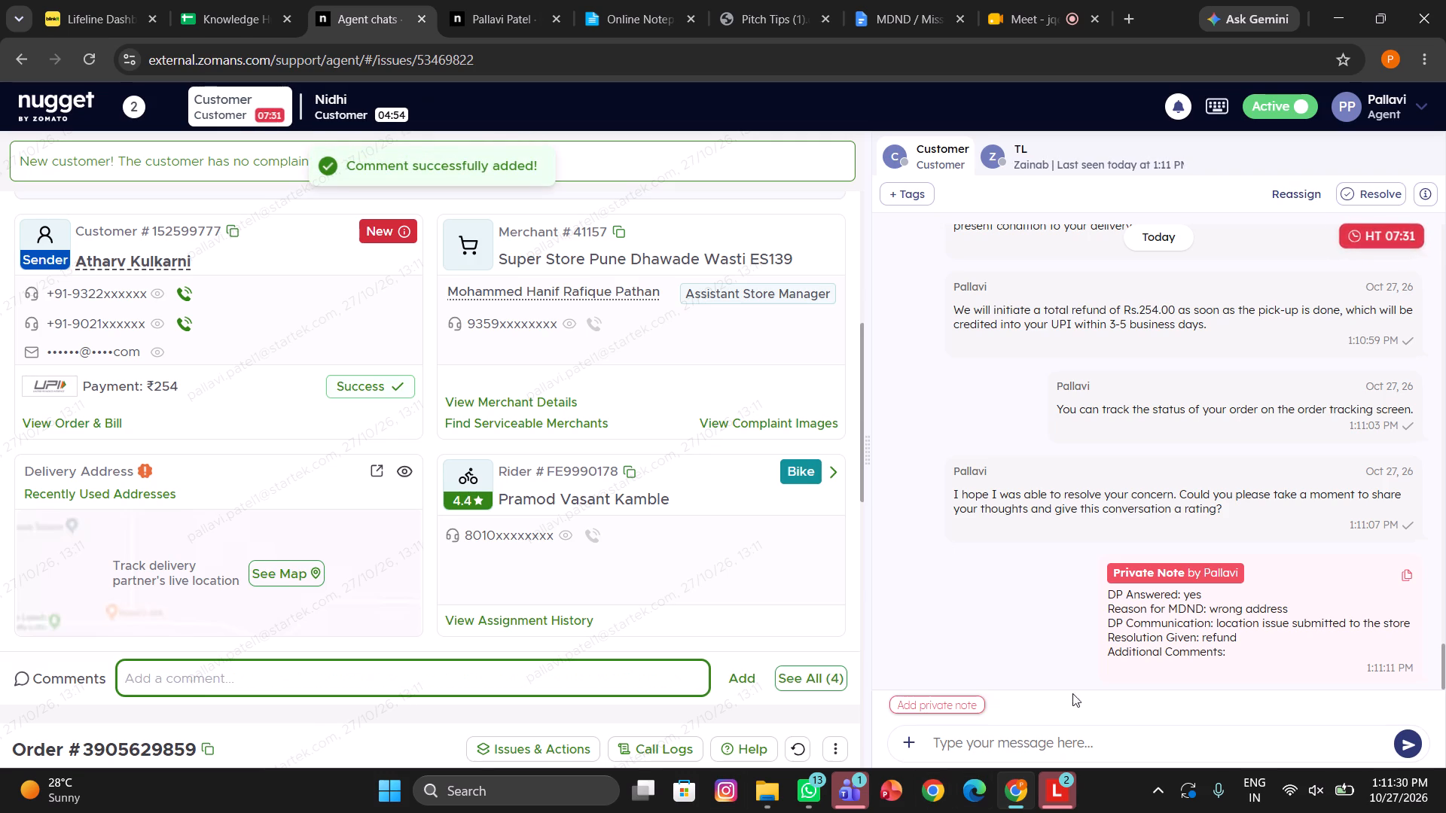
Send the customer the "Closing" canned response thanking them for choosing Blinkit.
left_click(953, 741)
type("/clo")
left_click(1091, 425)
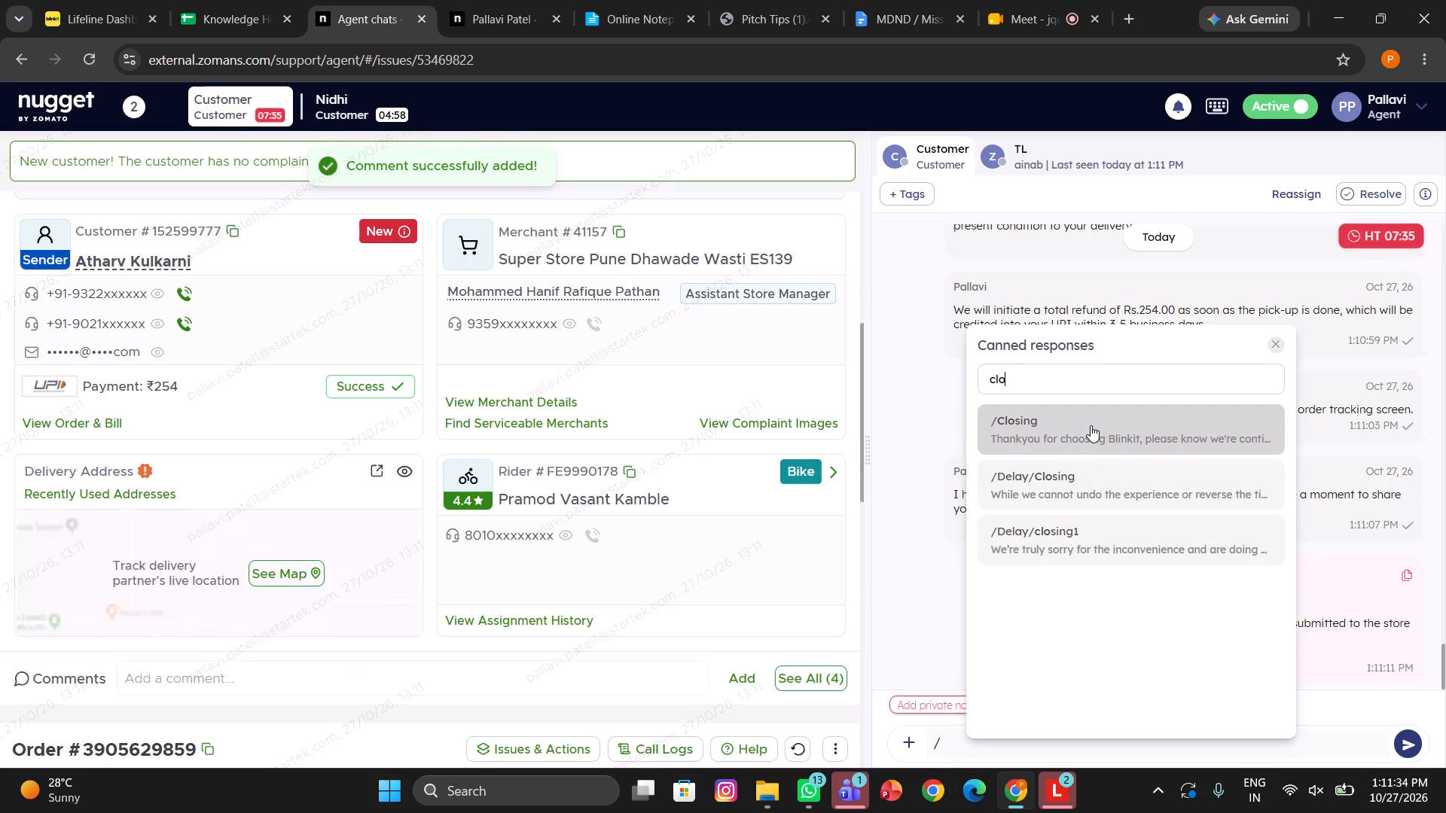
key("Return")
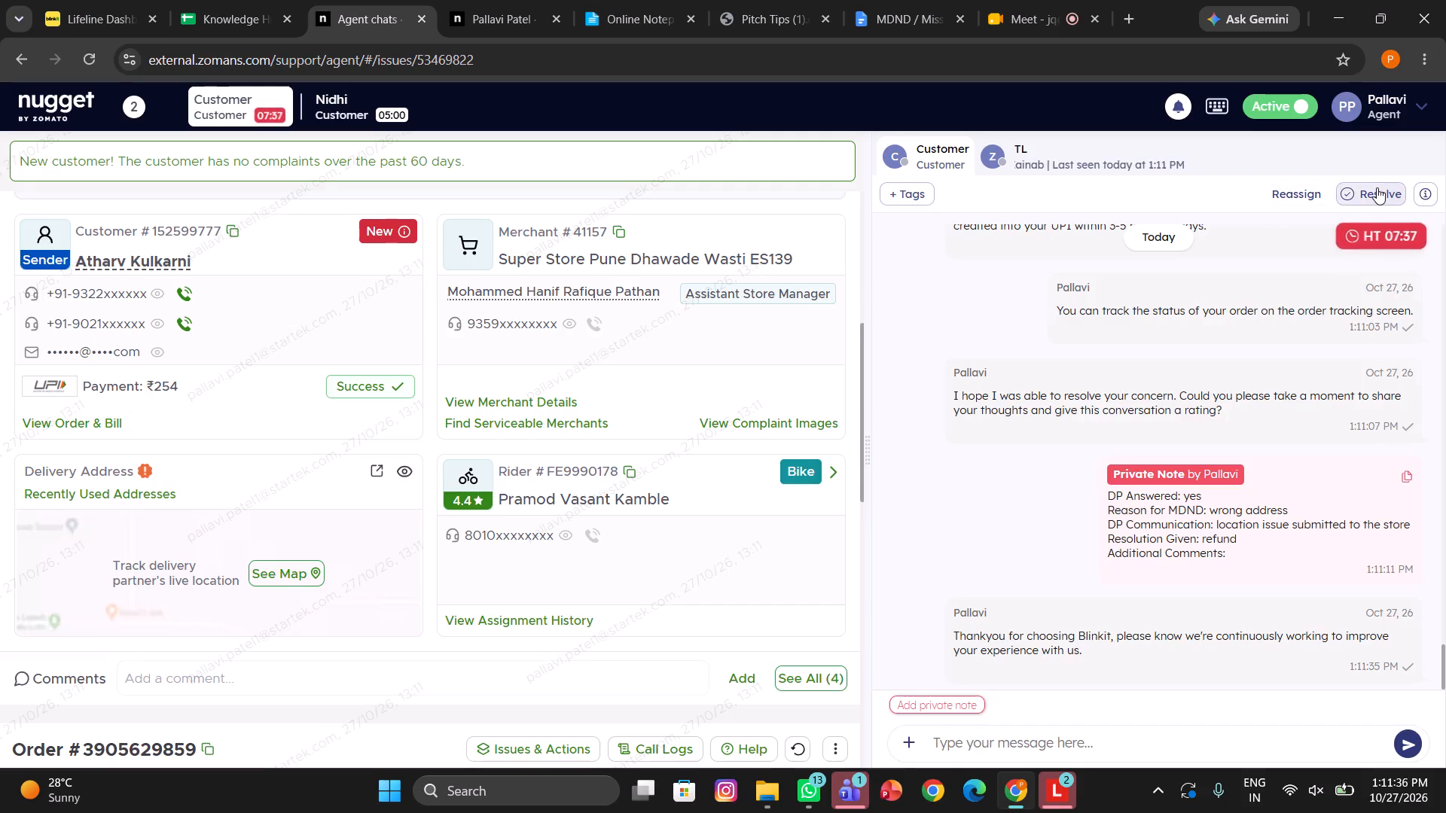
Resolve the customer's chat with the disposition tag "MDND – Resolved" and dismiss the resolution notification.
left_click(1377, 187)
type("mdnd")
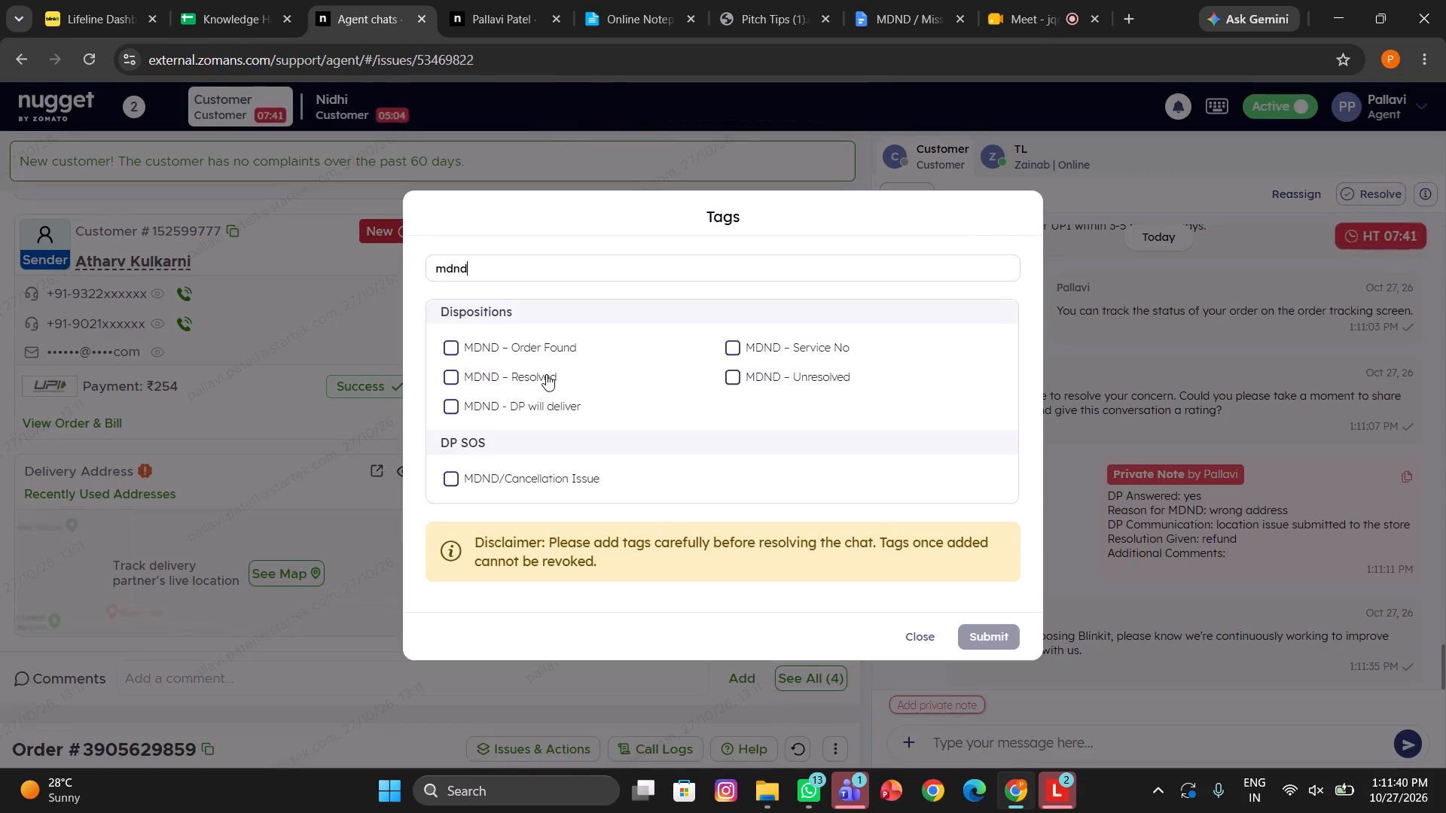
left_click(546, 374)
left_click(986, 647)
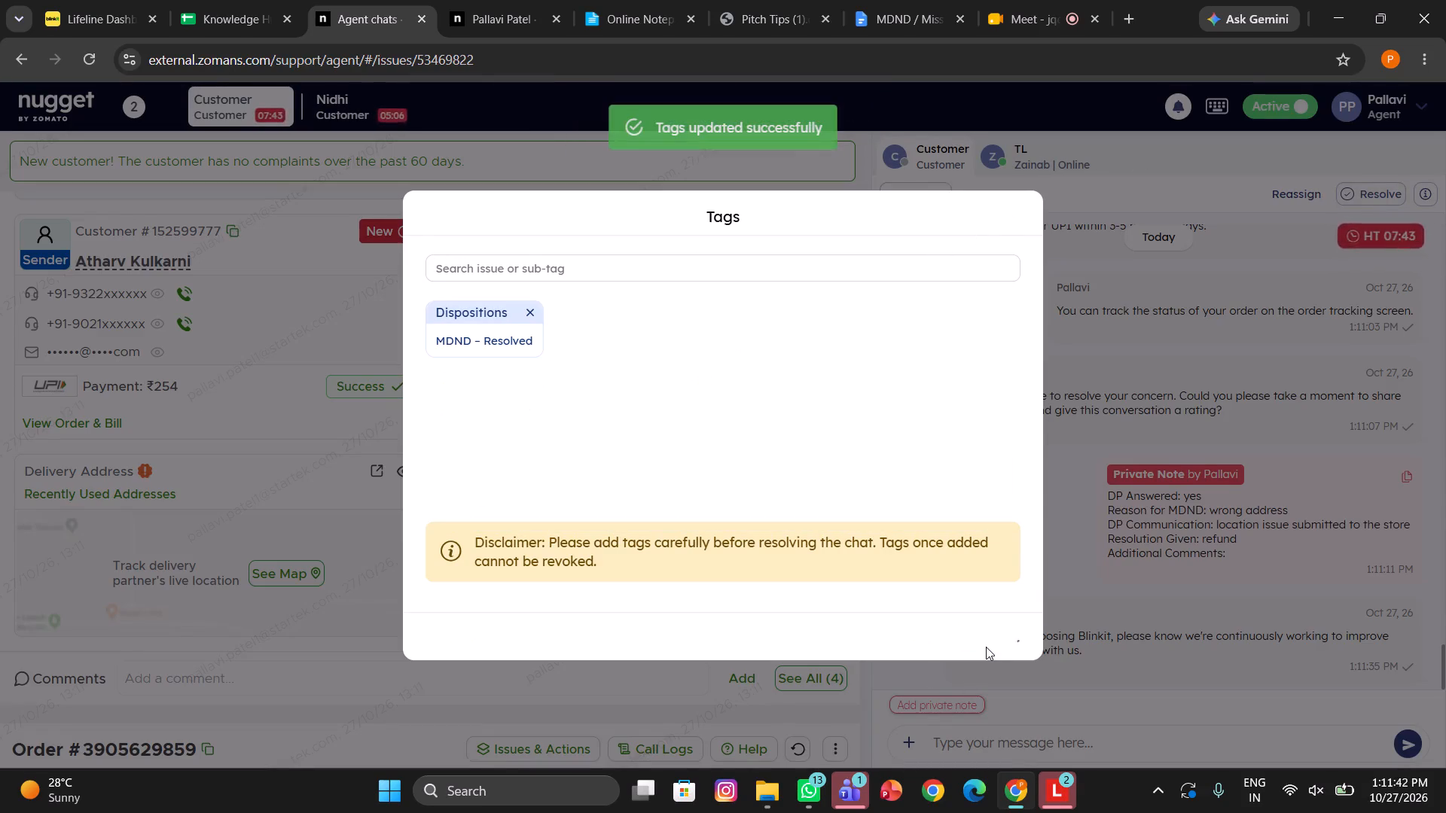
scroll(1169, 386, "down", 1)
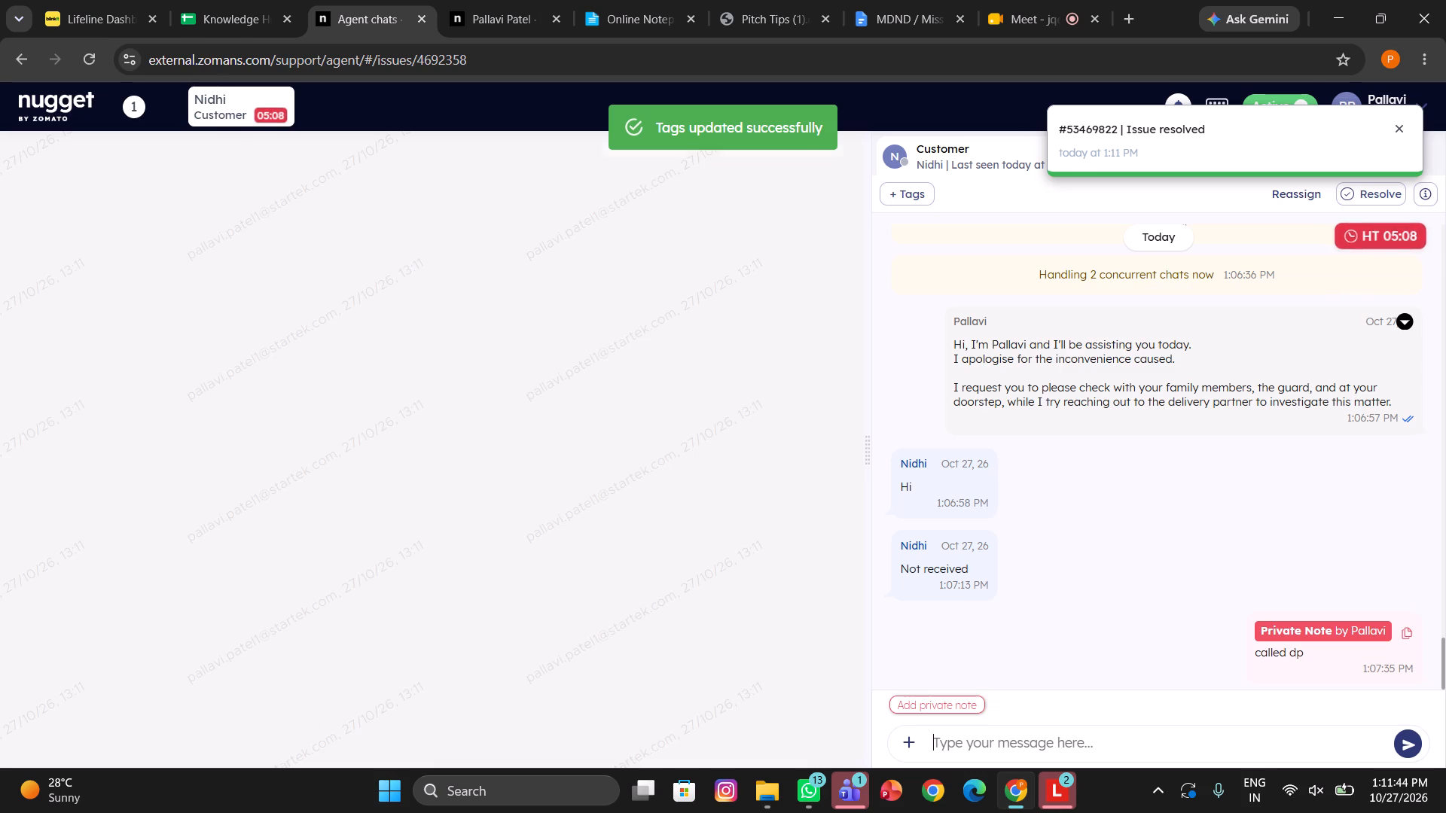
scroll(1110, 378, "down", 1)
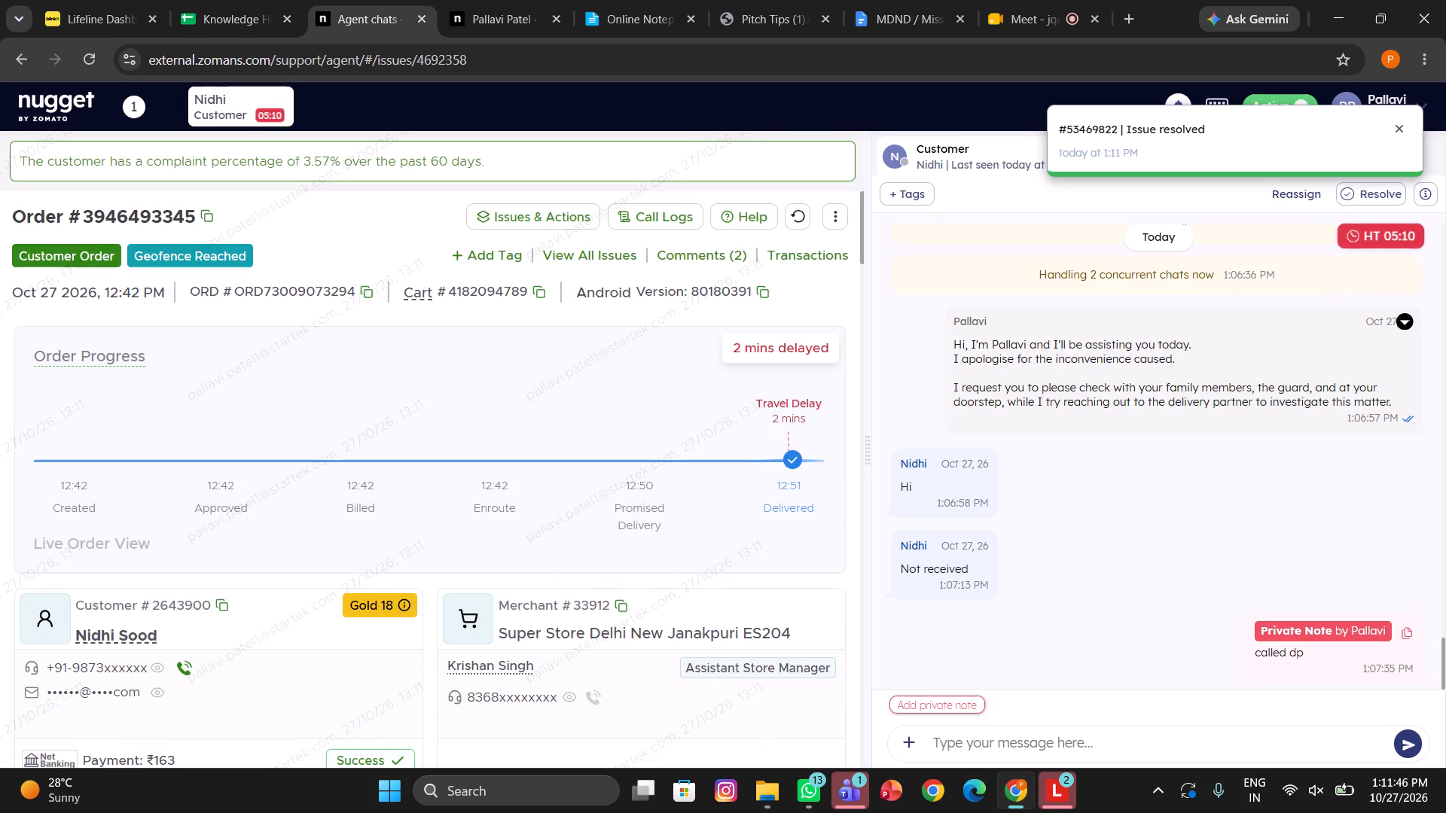
left_click(1396, 117)
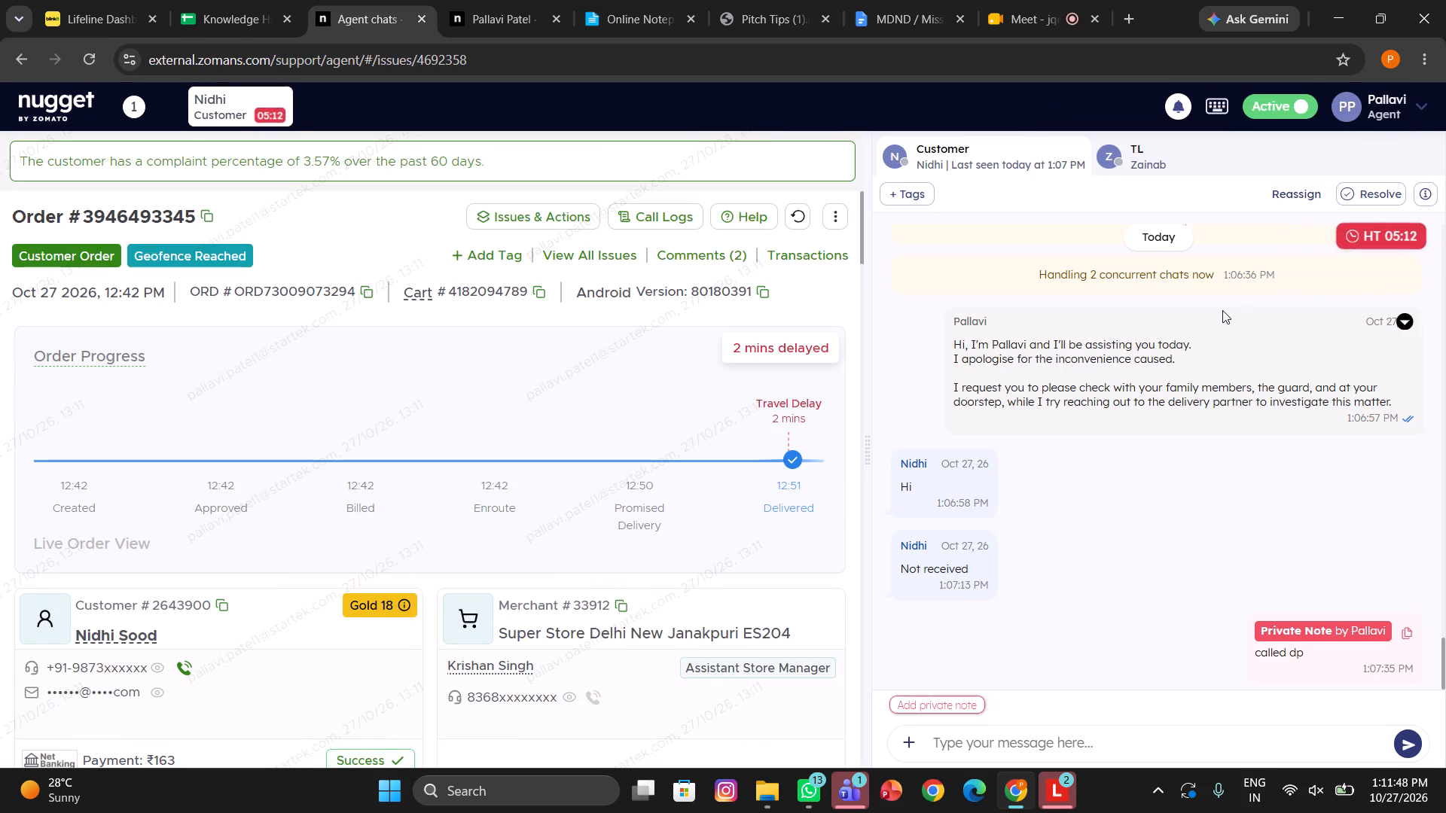
Send the remaining customer the "Third Mandatory Response", replacing the xxxx placeholders with the first four digits of their phone number.
scroll(1222, 310, "down", 1)
scroll(643, 588, "down", 1)
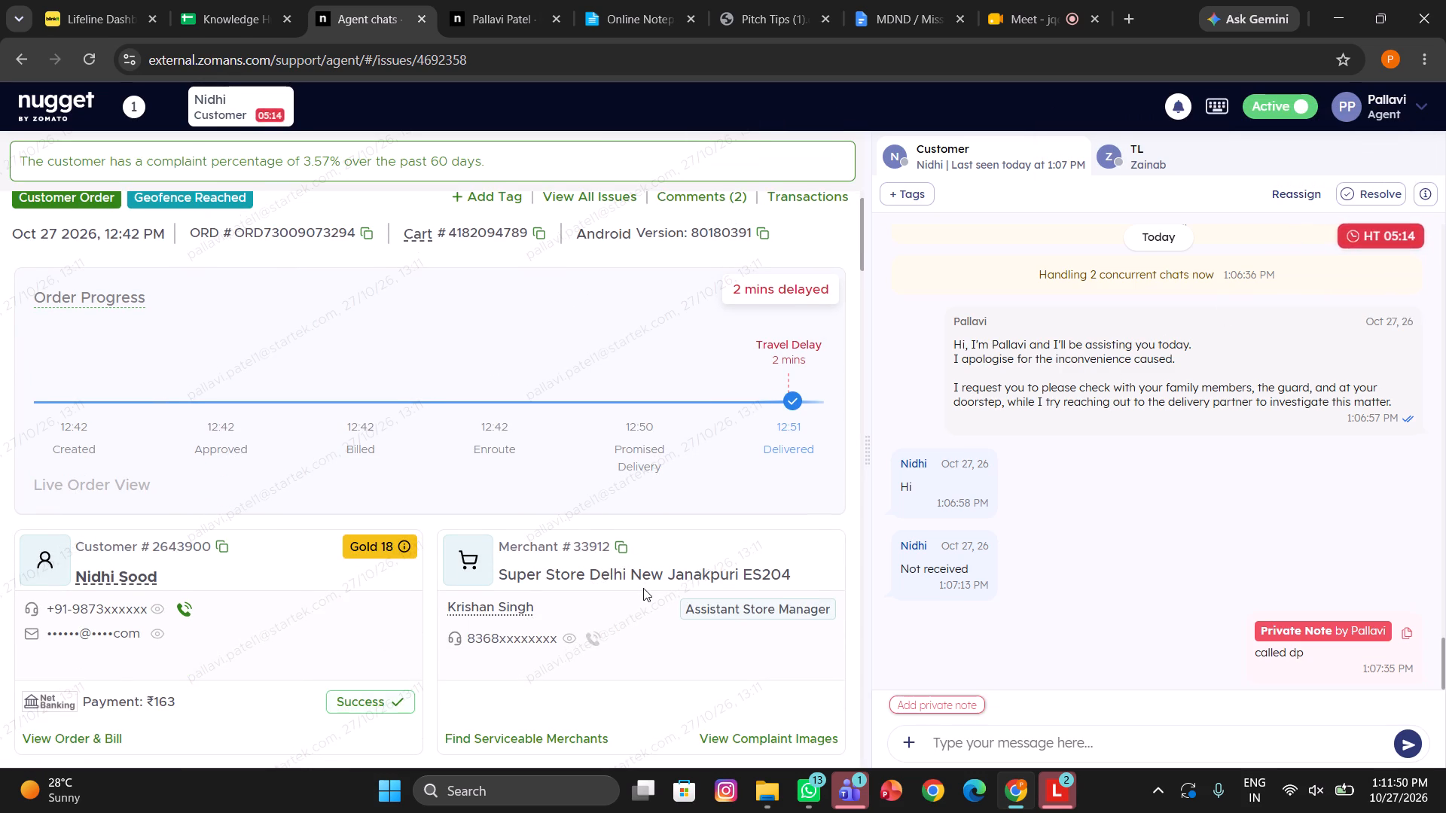
left_click(928, 747)
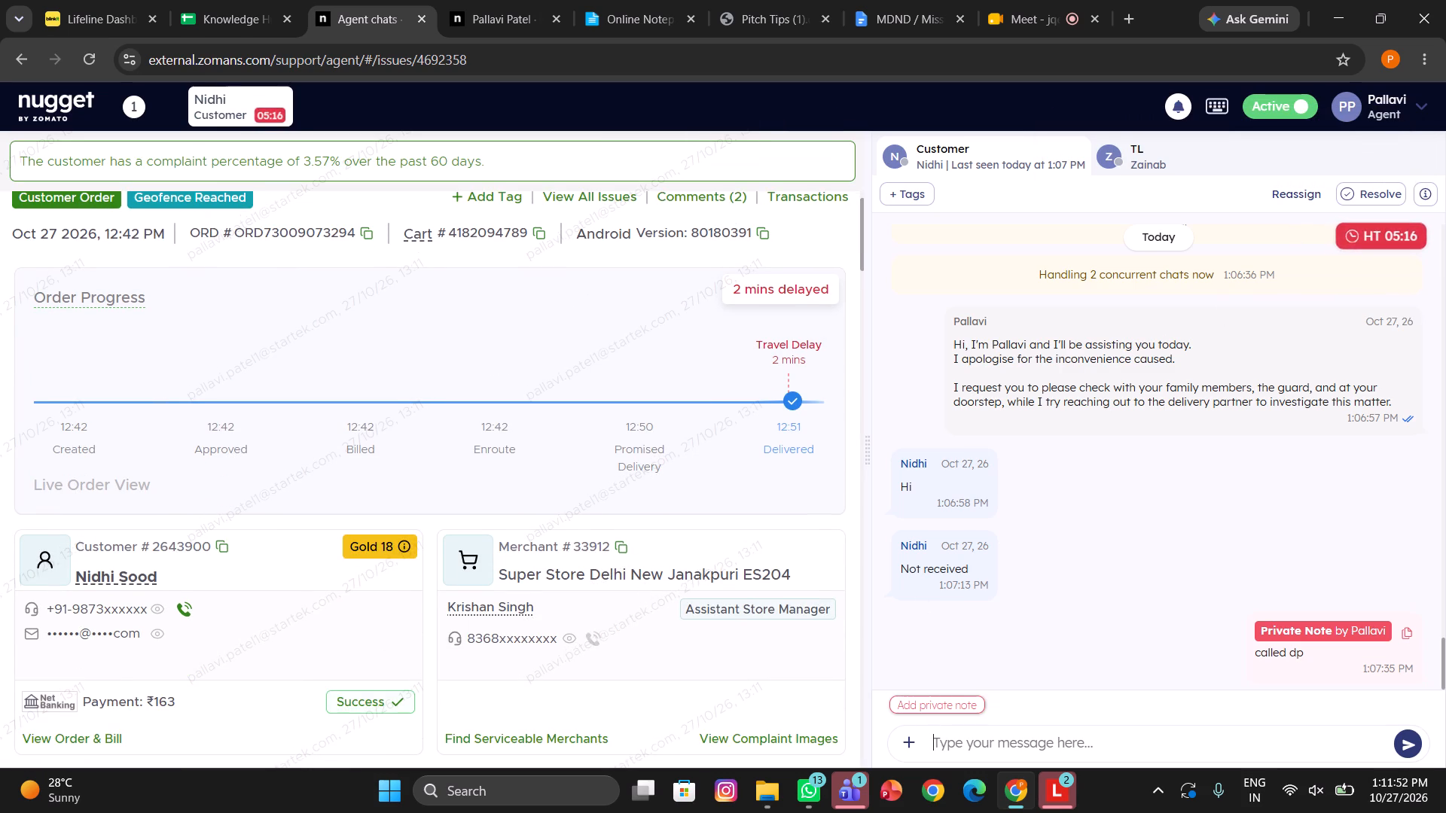
type("/th")
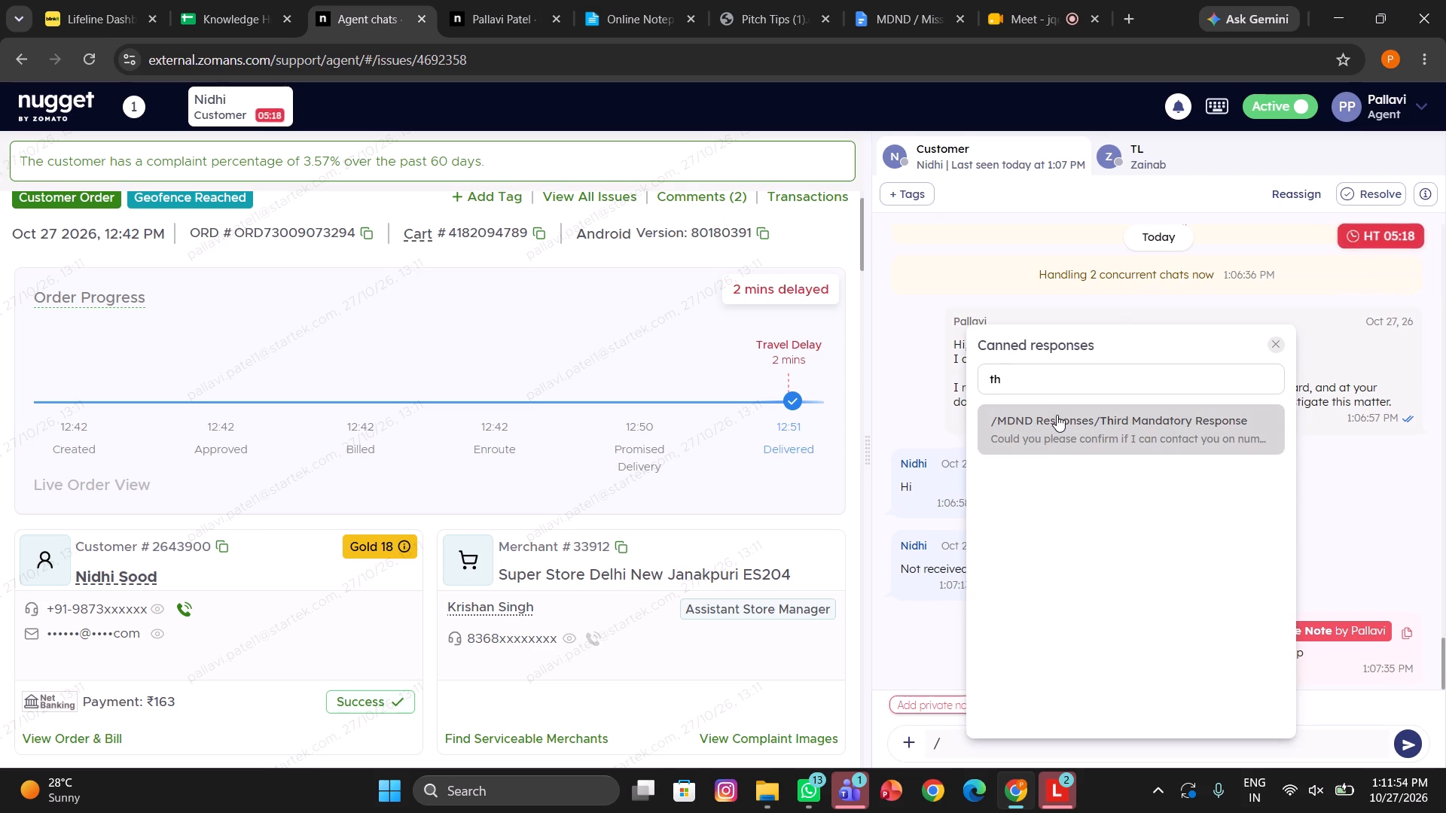
left_click(1057, 415)
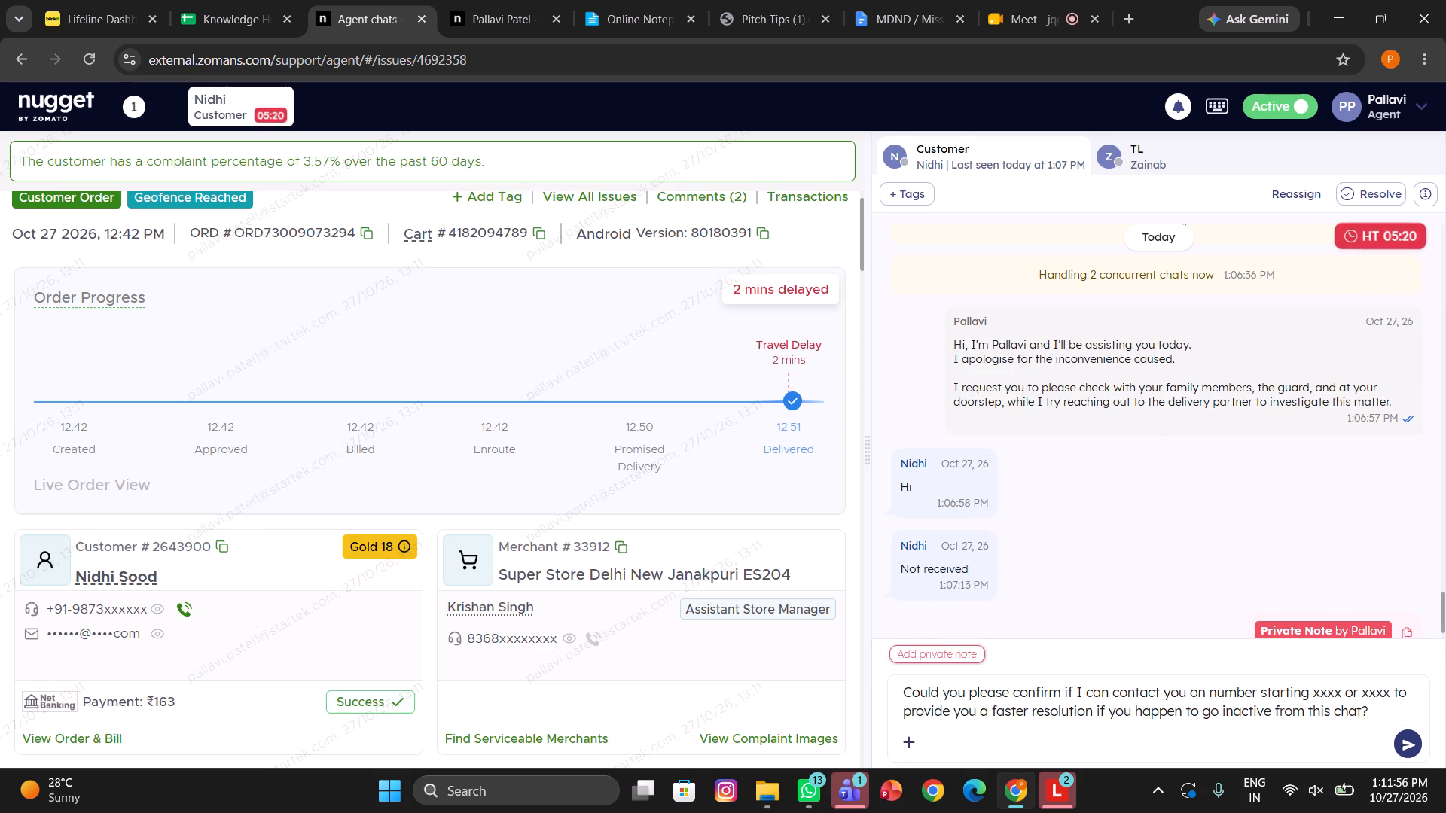
left_click_drag(1314, 691, 1387, 694)
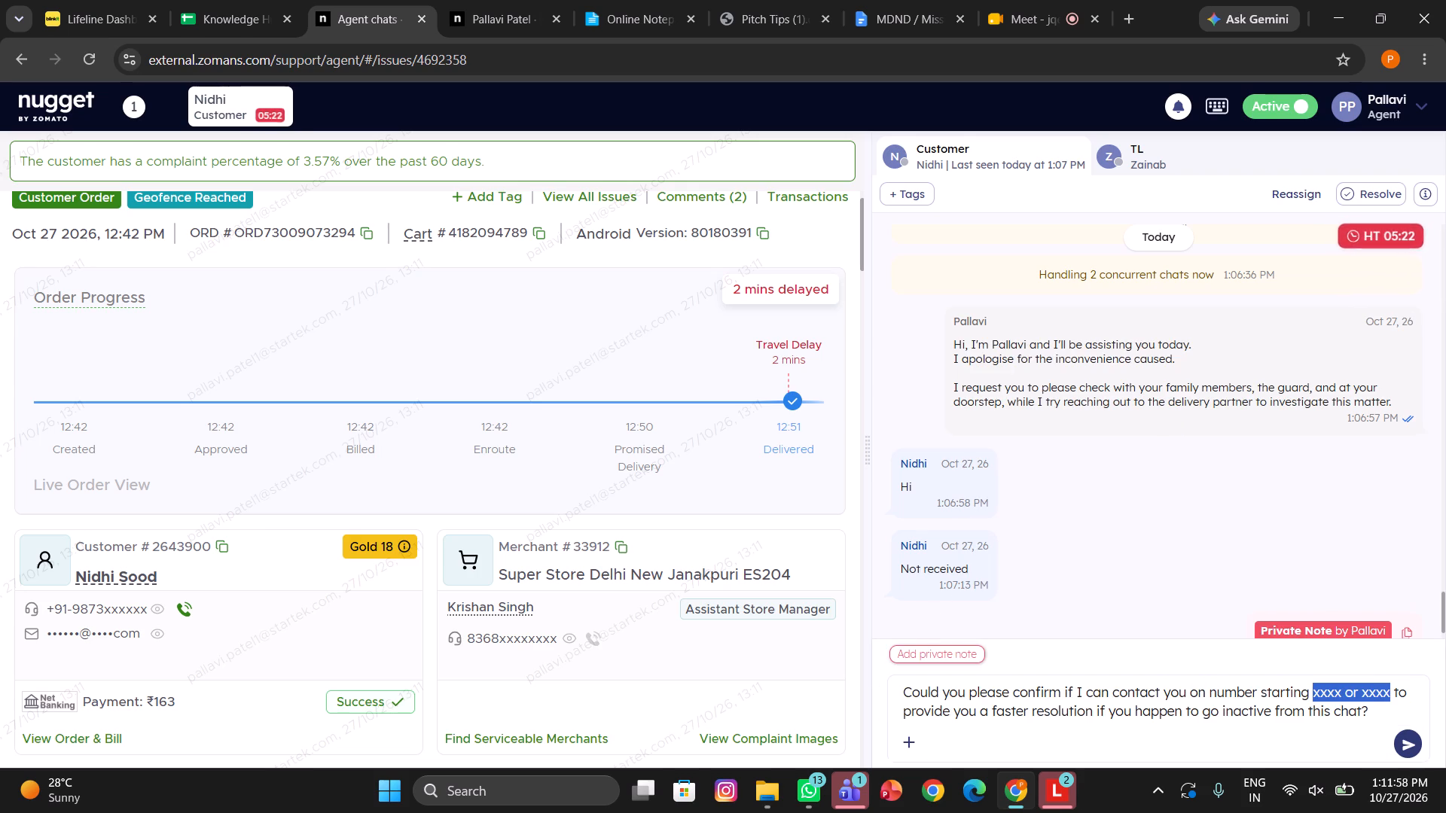
left_click_drag(1387, 694, 1387, 693)
key("BackSpace")
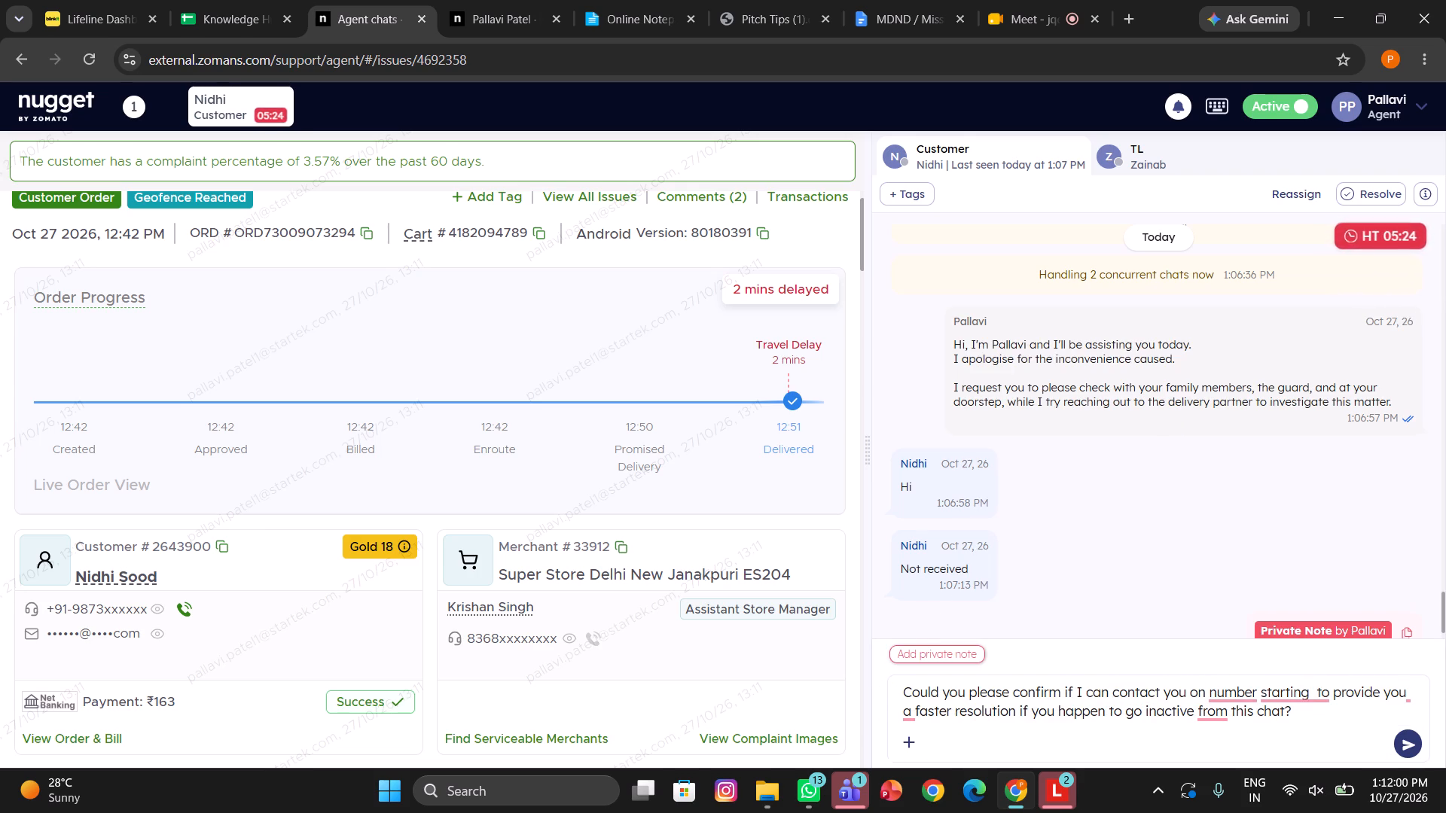
key("9")
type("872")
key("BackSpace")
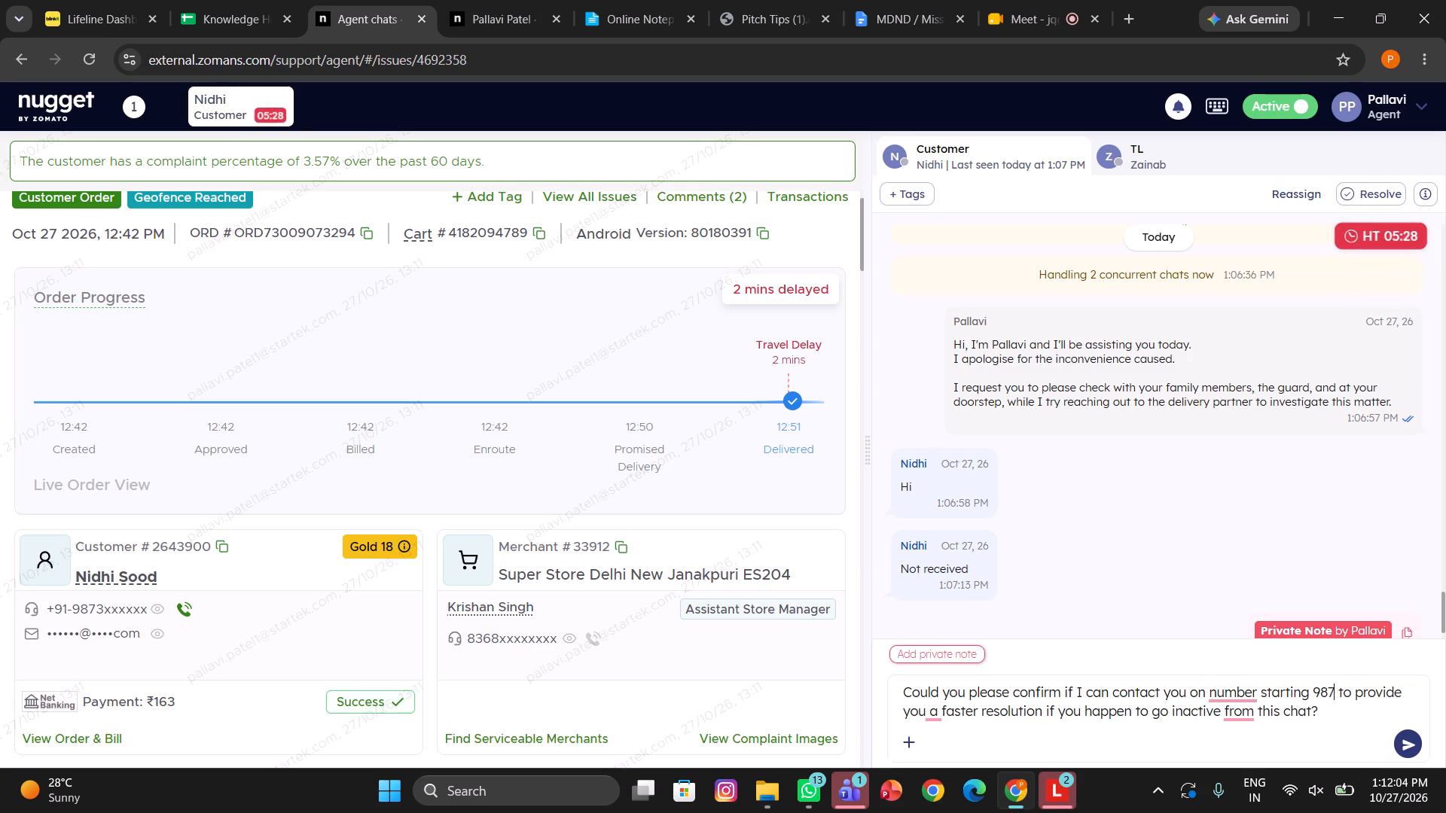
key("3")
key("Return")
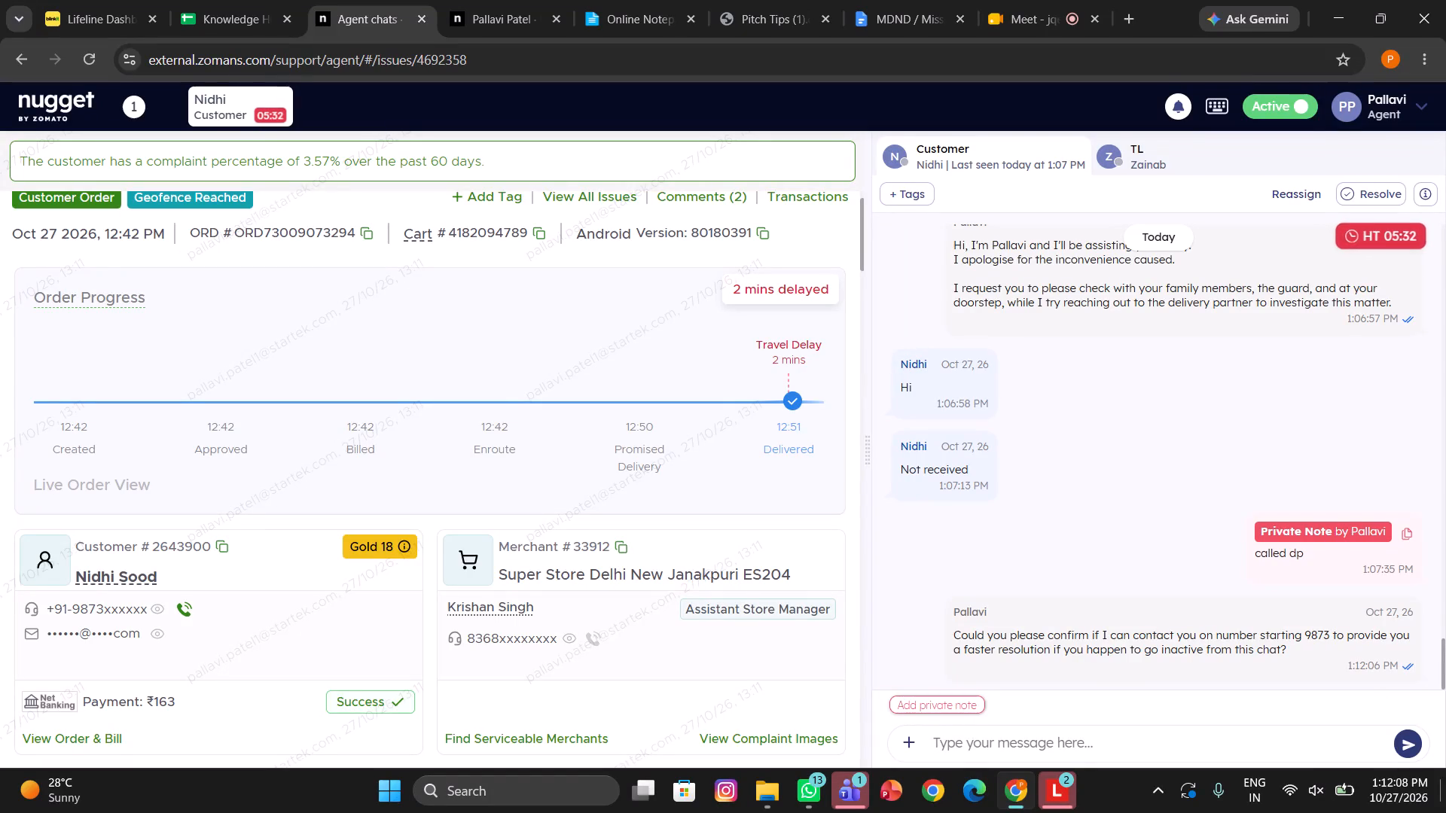
Show the hidden background apps in the system tray.
left_click(1158, 789)
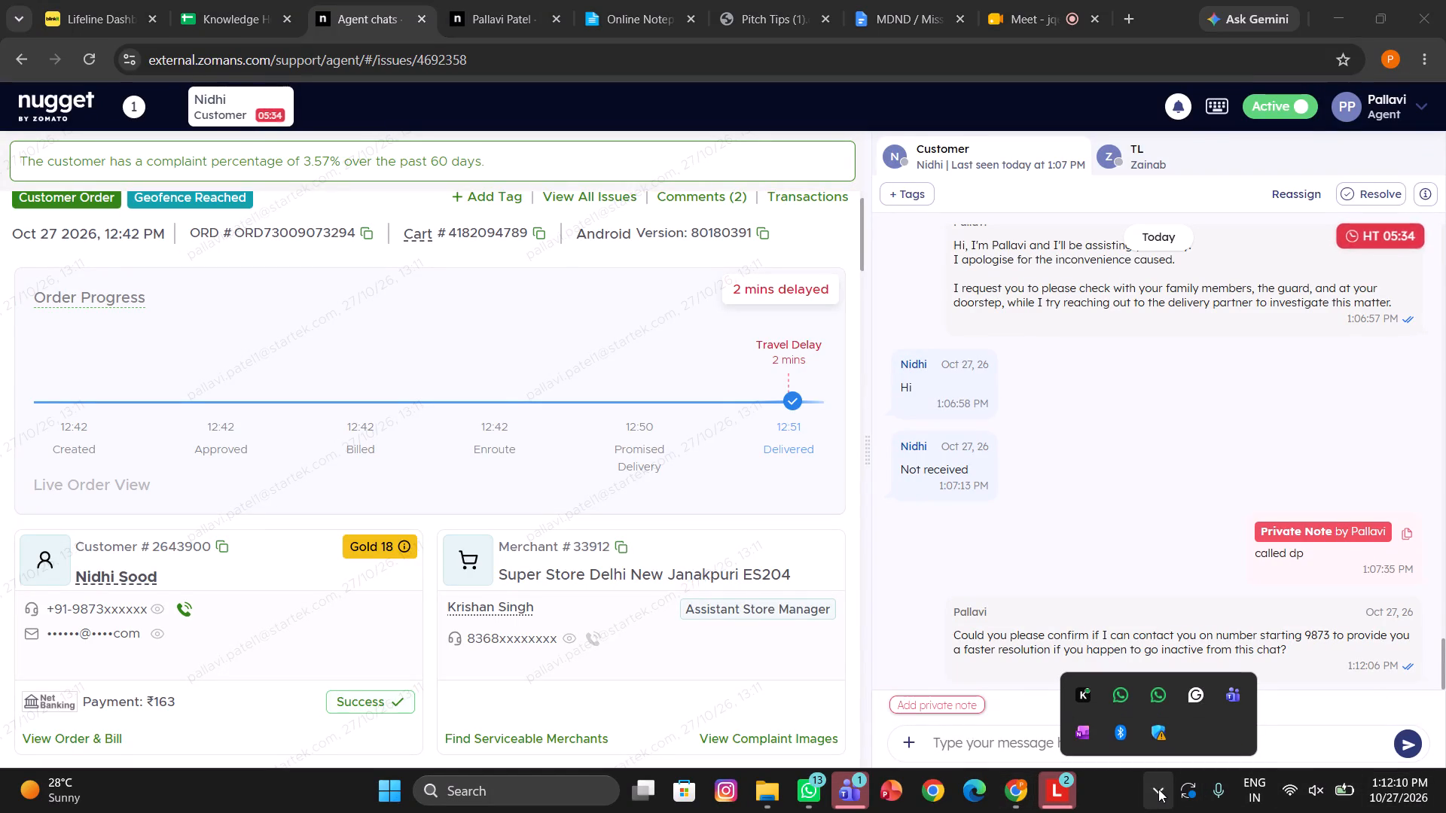
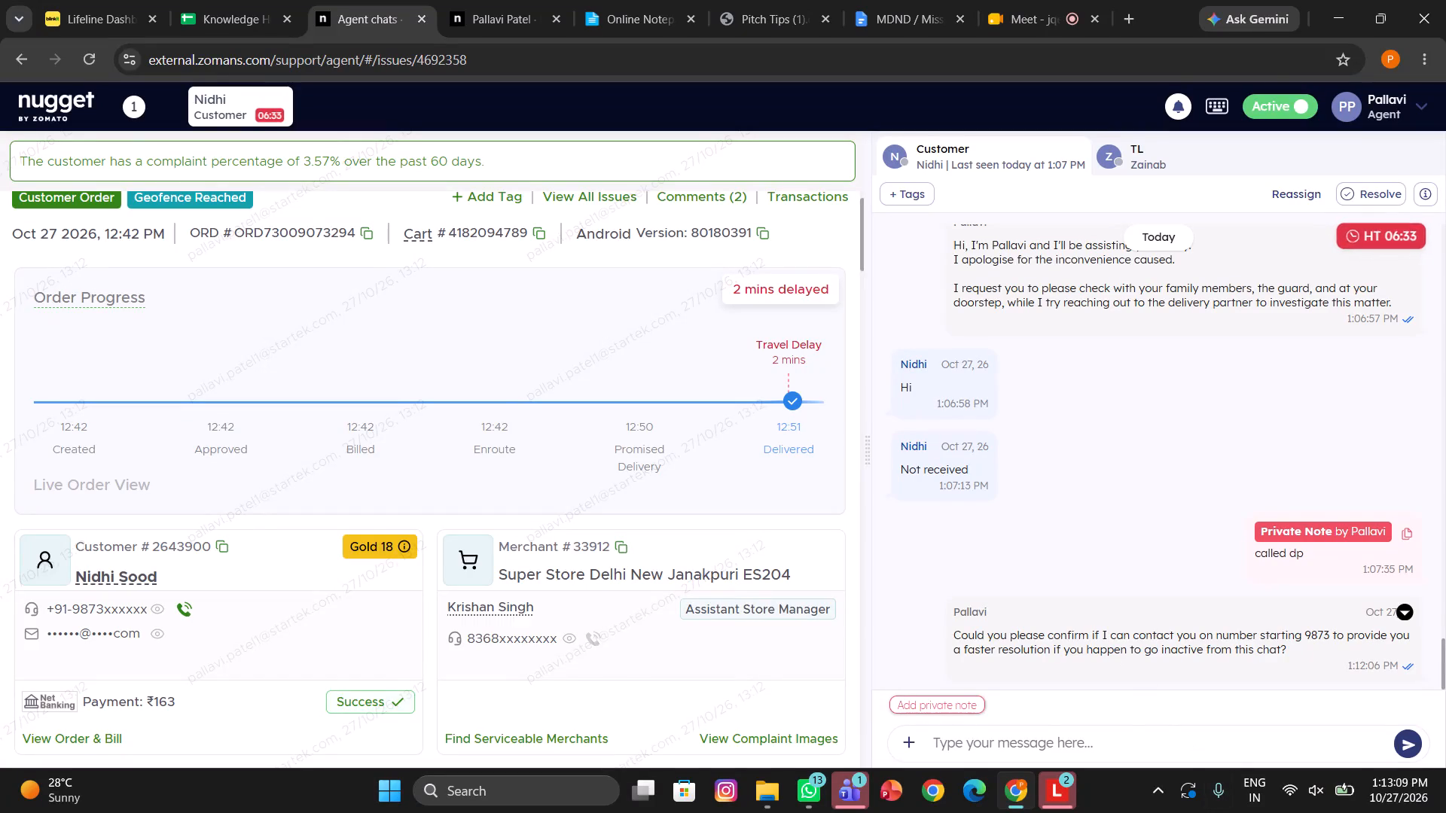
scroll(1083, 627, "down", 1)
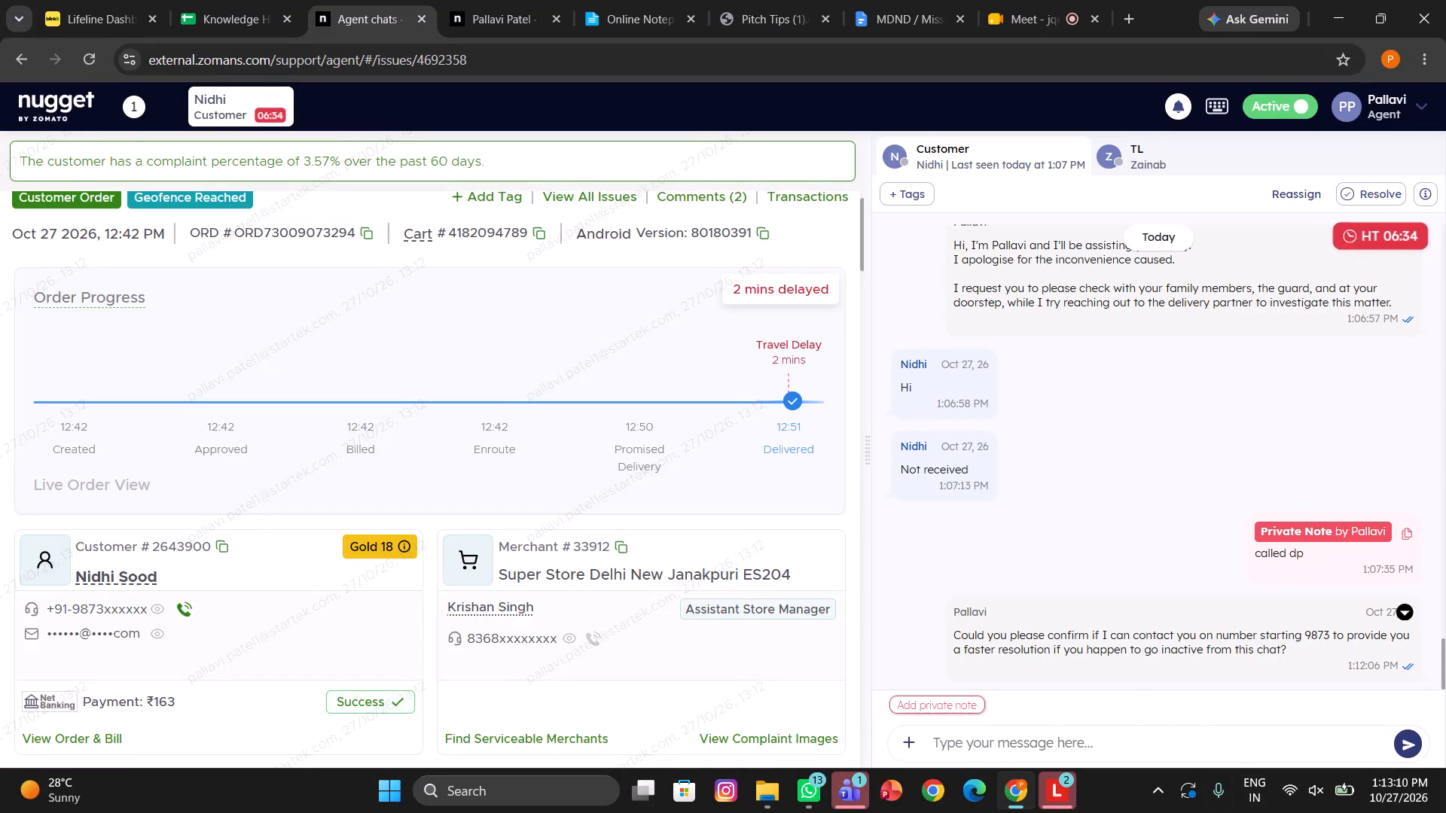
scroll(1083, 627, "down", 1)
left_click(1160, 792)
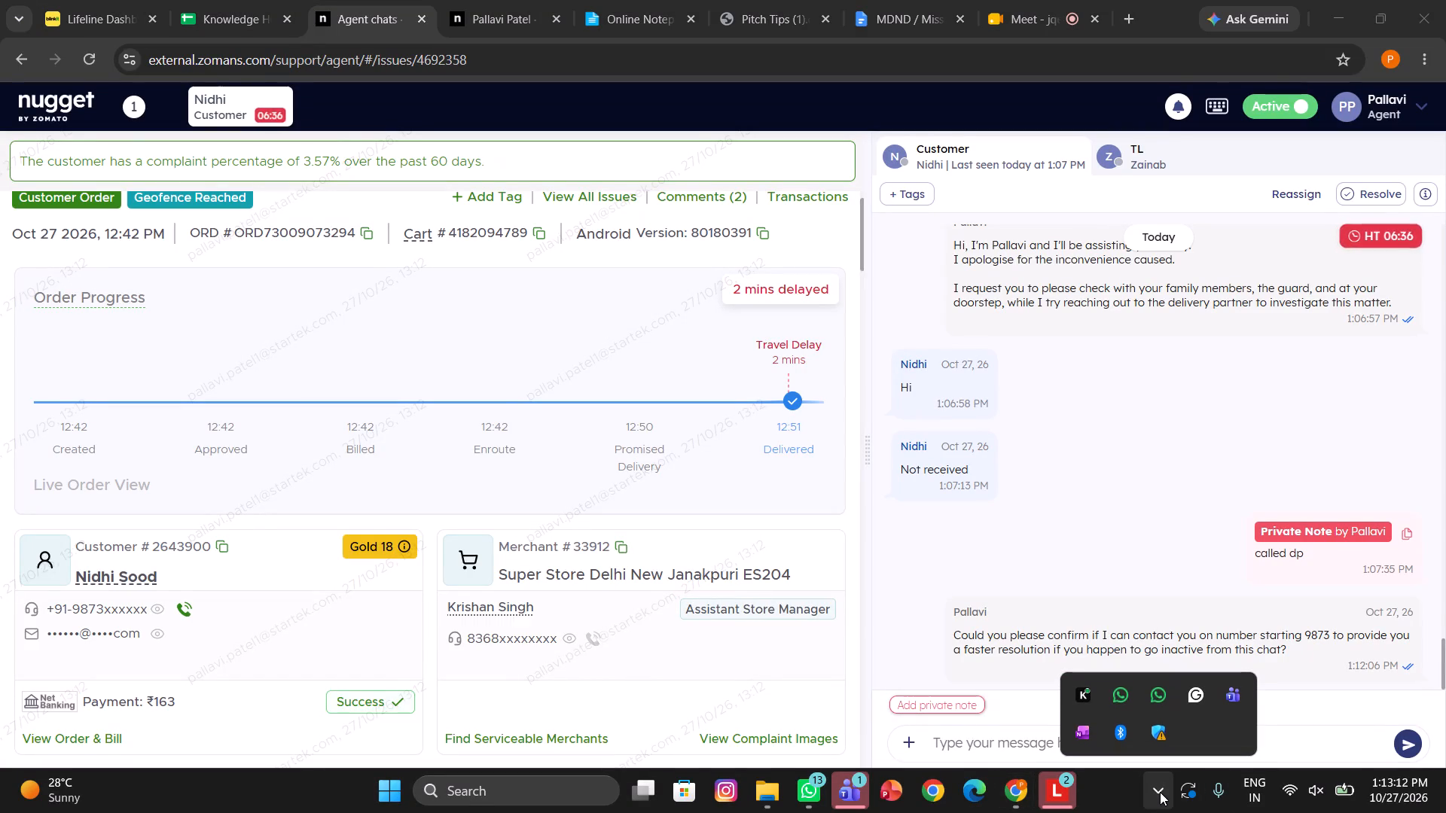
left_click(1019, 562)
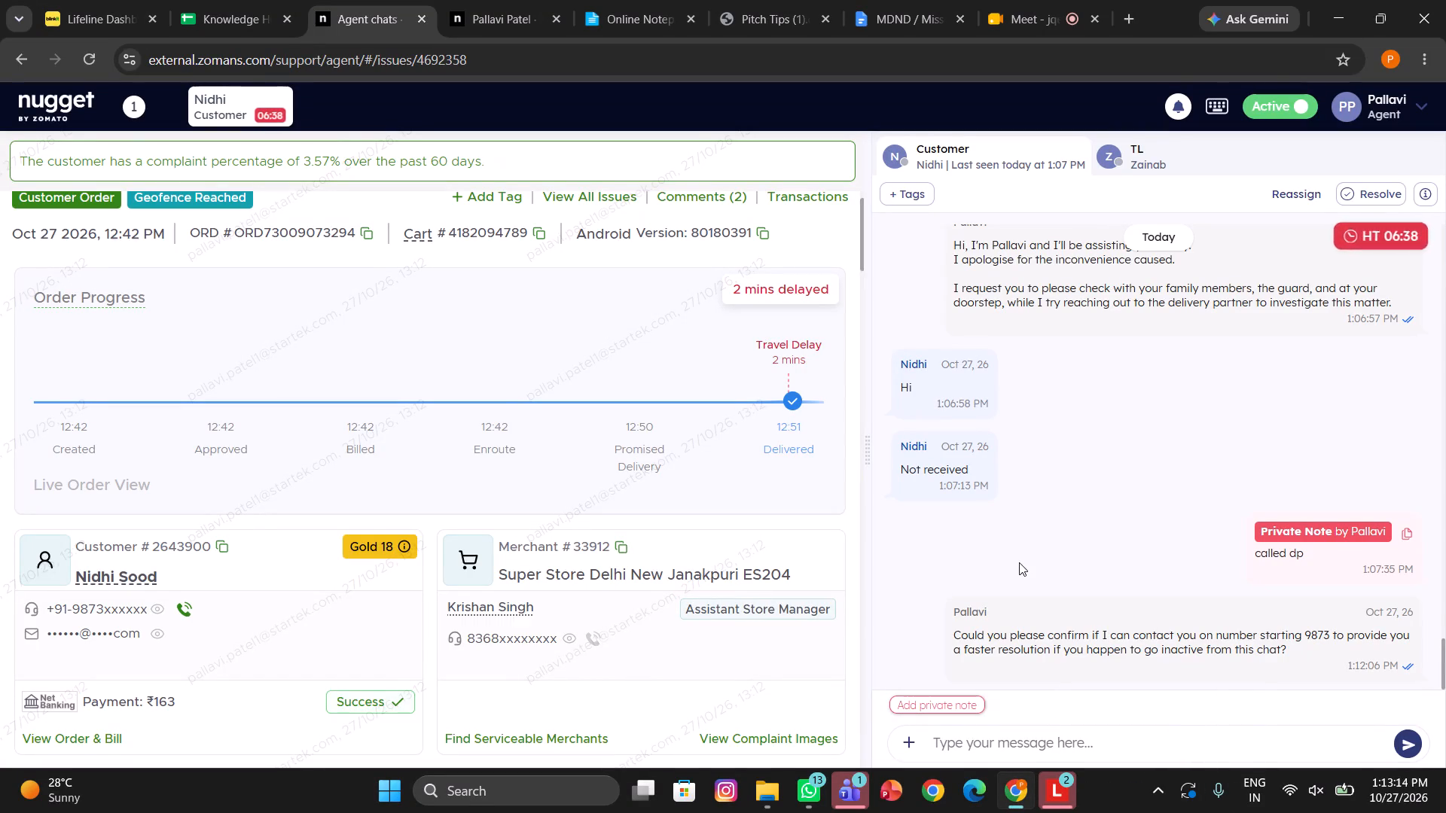
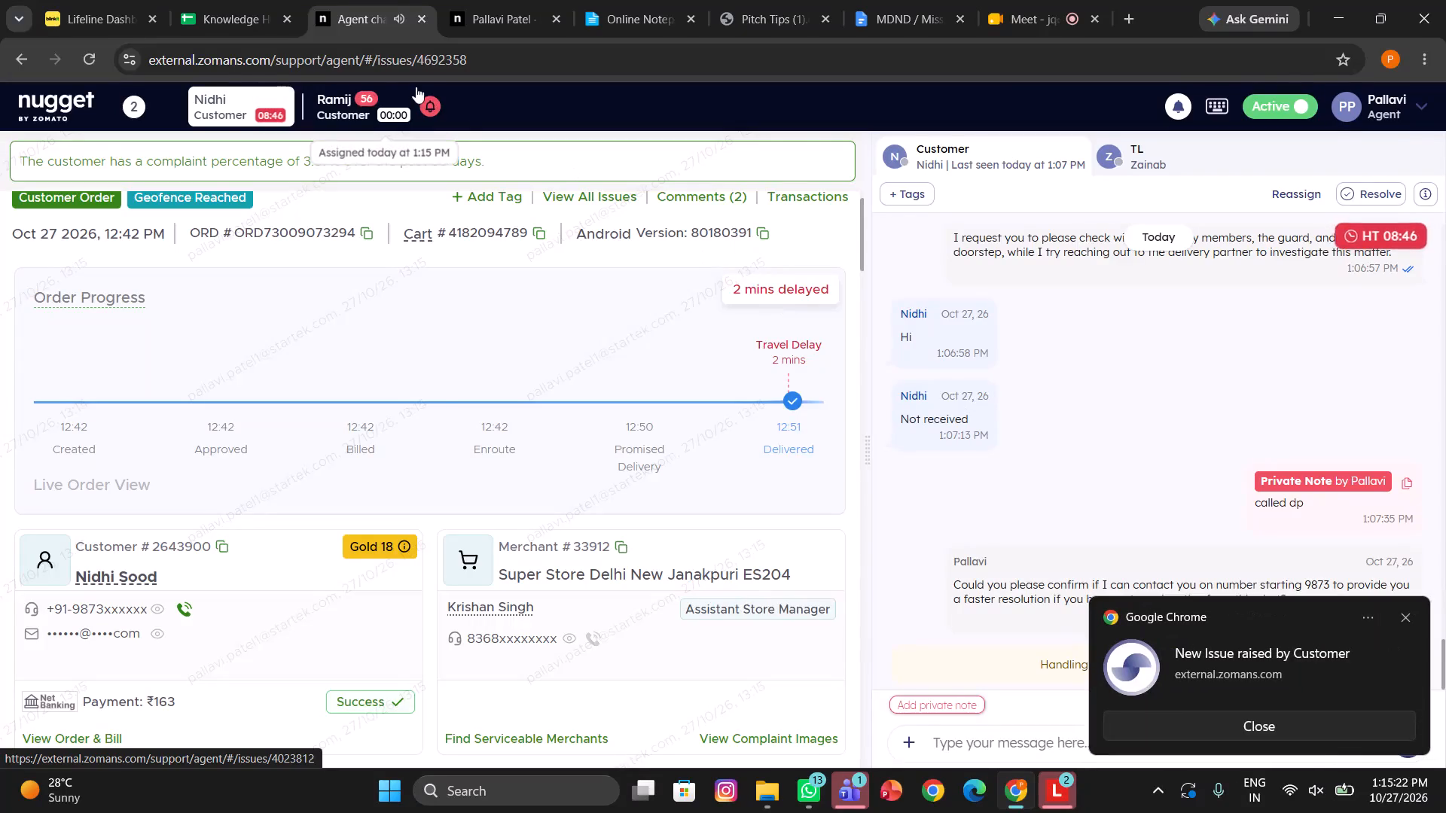
Open Ramij's newly assigned chat and send the greeting that apologises and asks to check with family members, the guard and the doorstep.
left_click(348, 114)
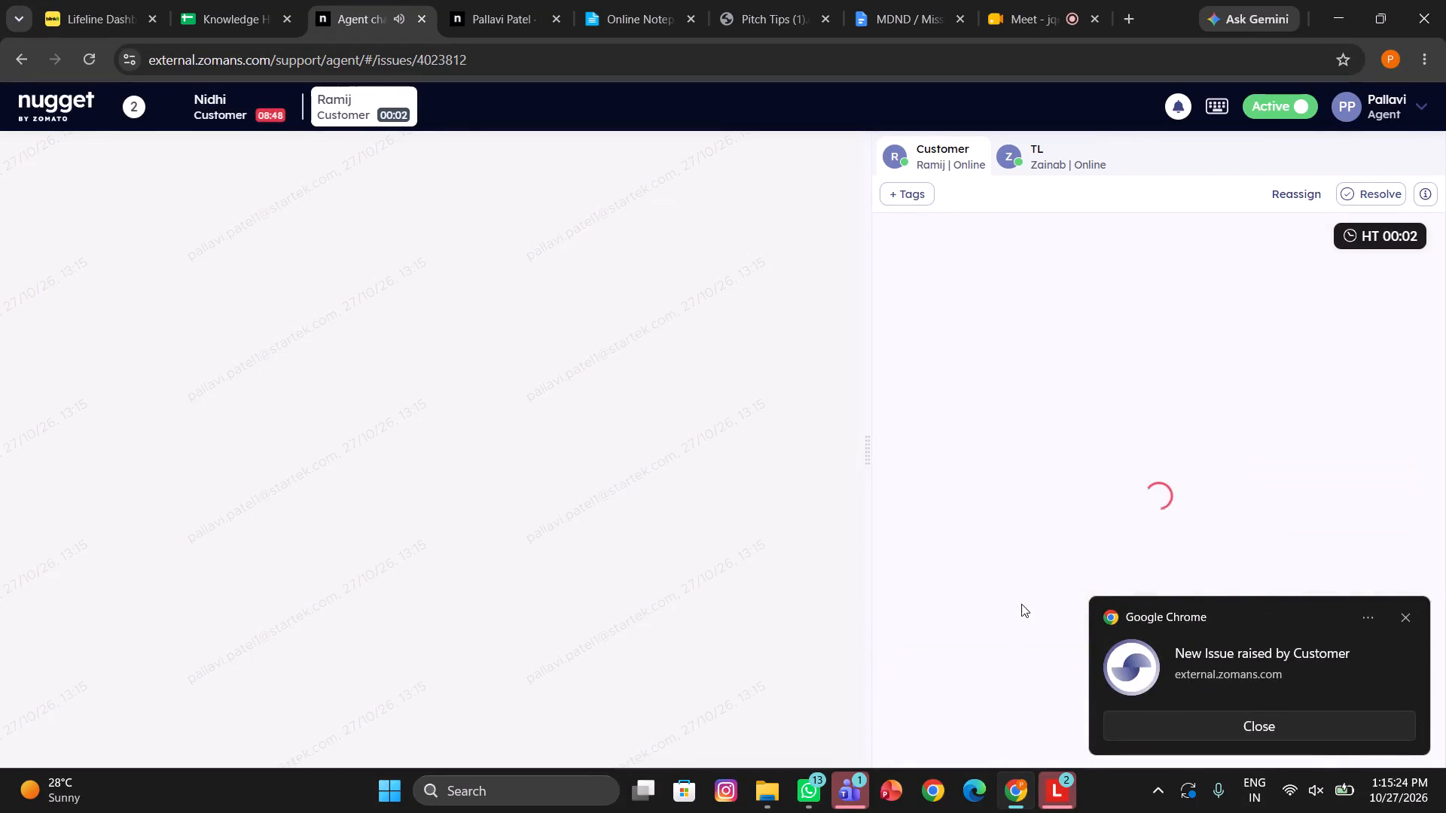
left_click(987, 658)
left_click(987, 658)
key("Return")
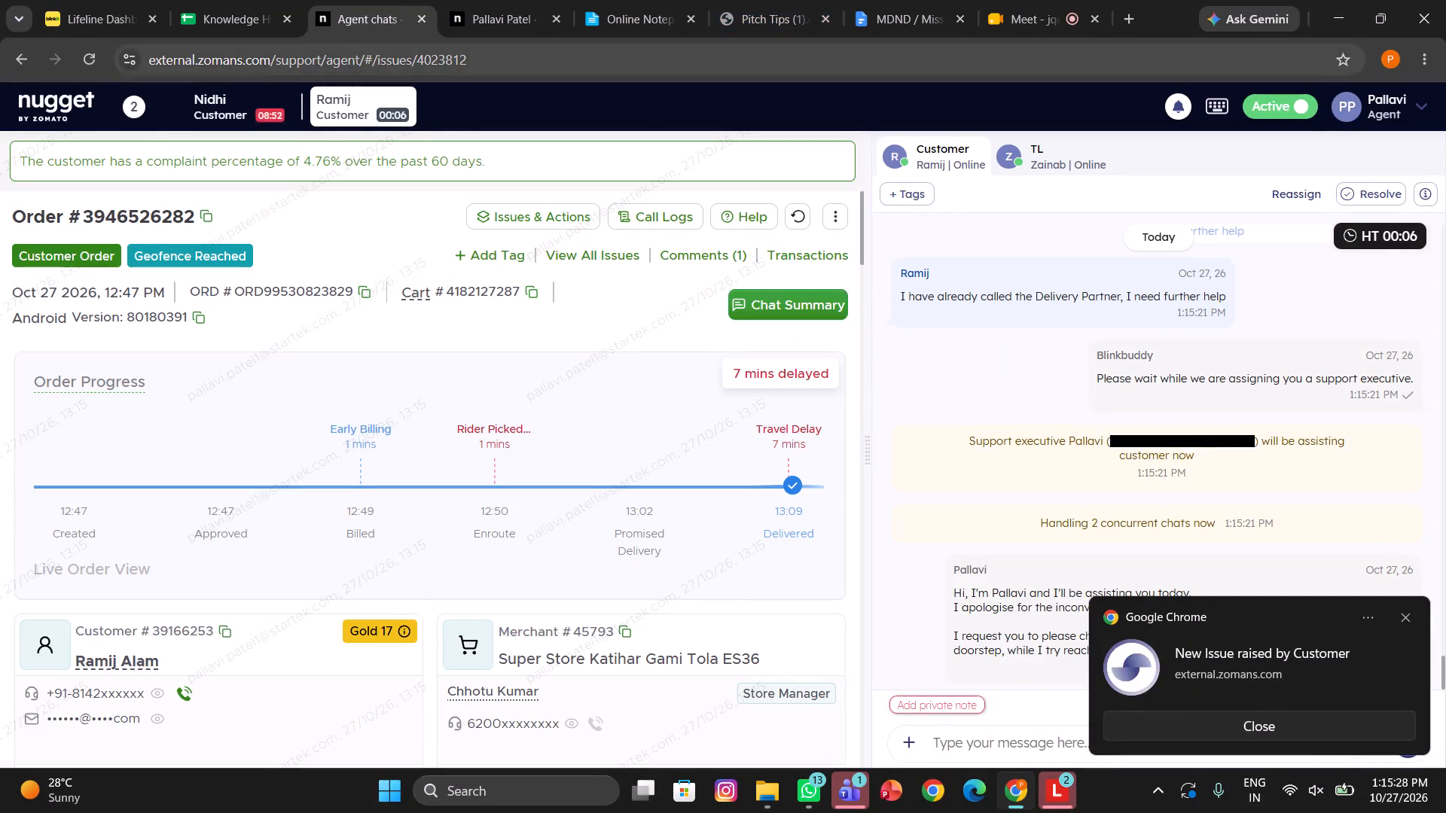
Copy the "customer unresponsive on chat" message about calling to assist from the Pitch Tips document into the reply for Nidhi's chat.
left_click(240, 87)
left_click(775, 0)
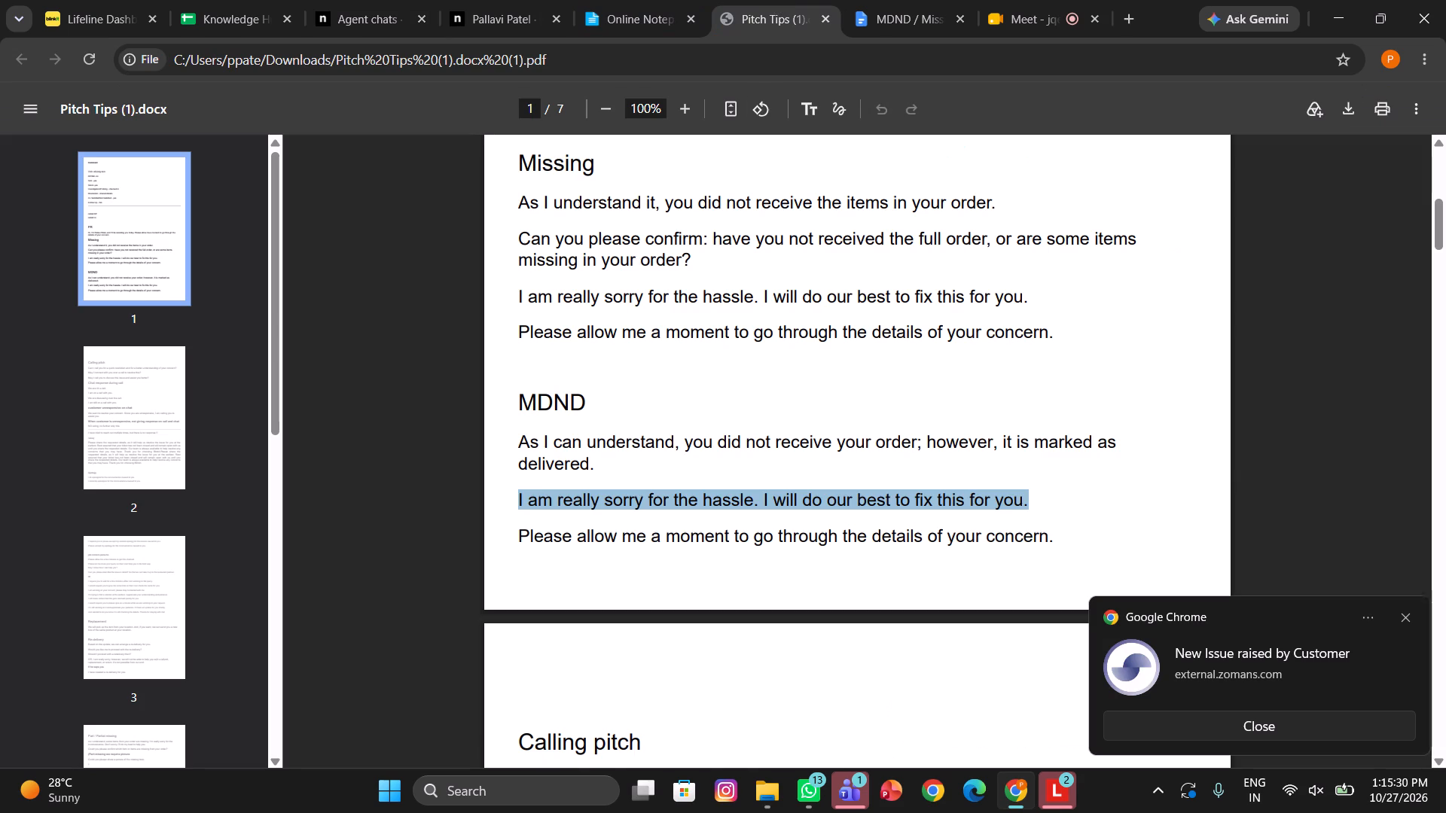
scroll(700, 451, "down", 5)
scroll(633, 473, "up", 2)
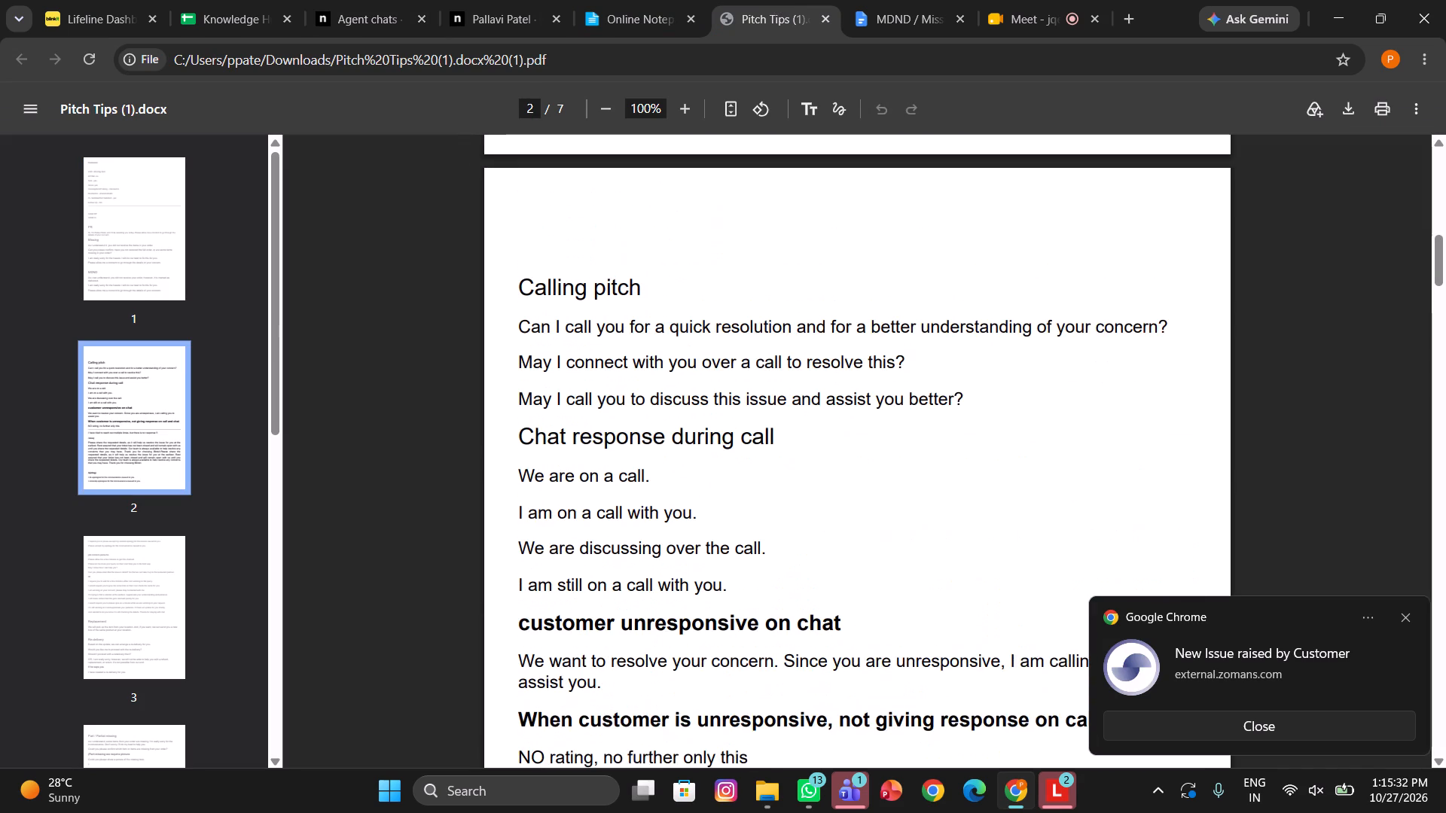
scroll(576, 470, "down", 1)
left_click_drag(517, 548, 560, 553)
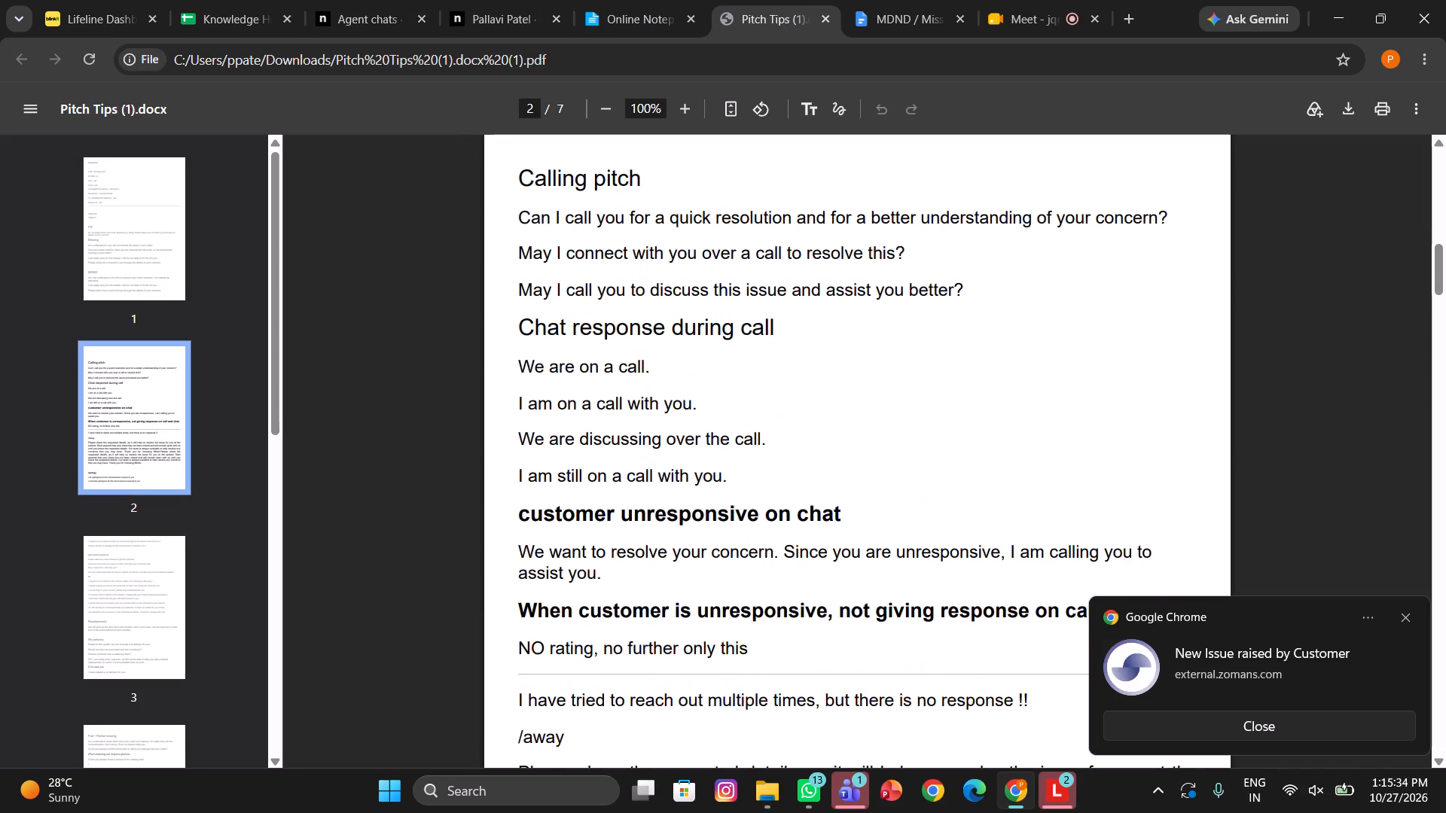
left_click_drag(560, 553, 619, 589)
key("ctrl+c")
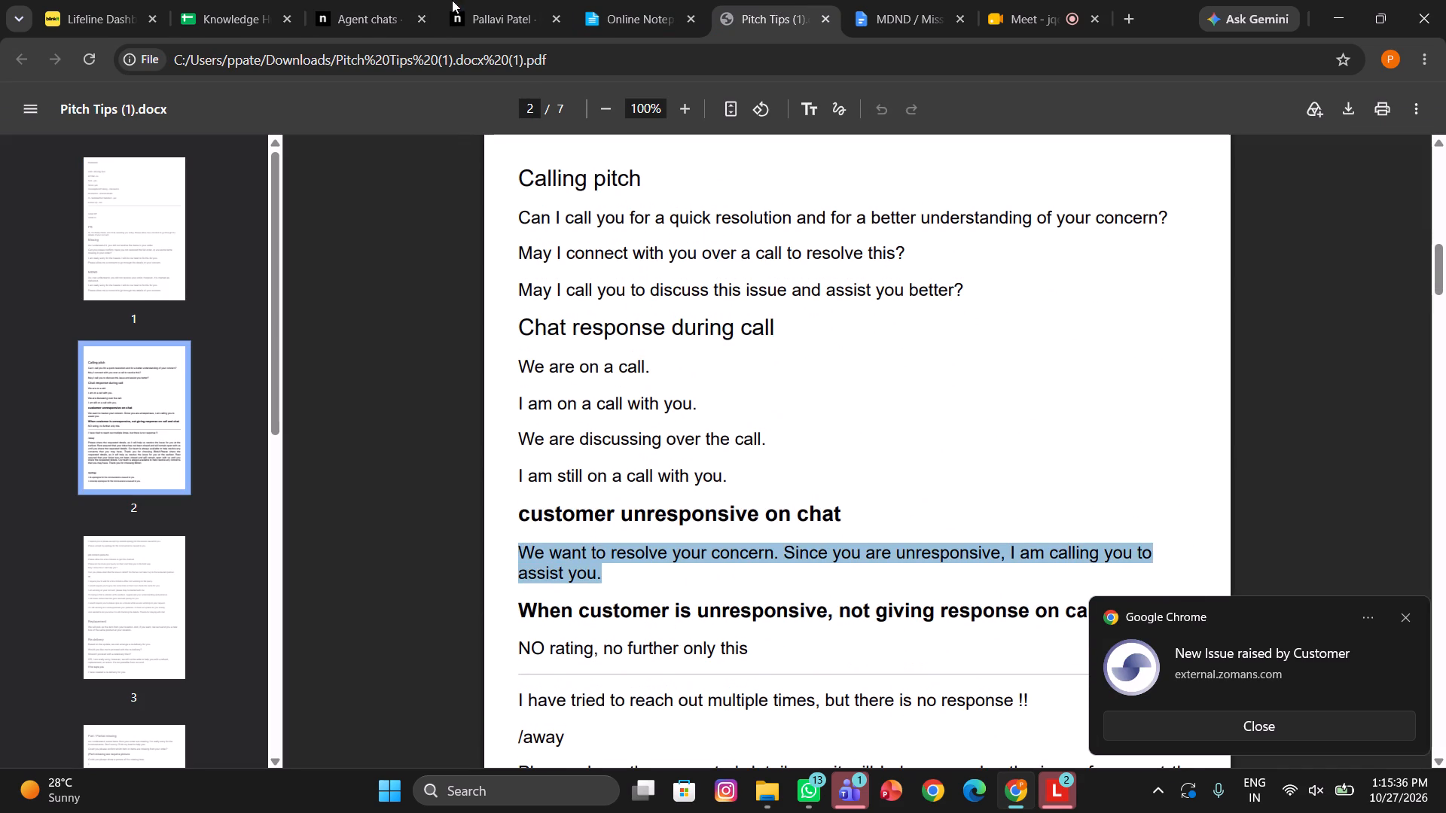
left_click(385, 0)
key("ctrl+v")
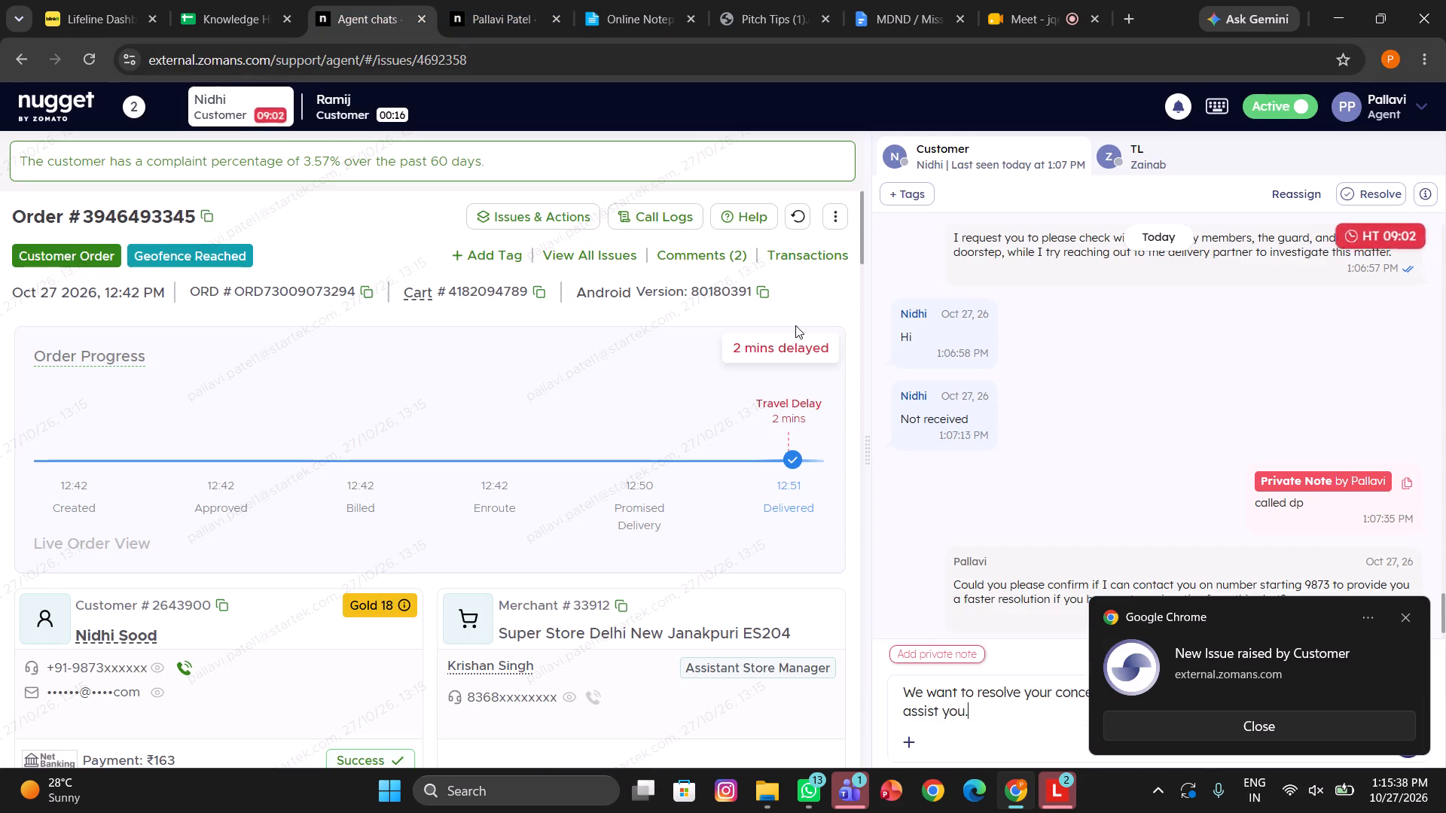
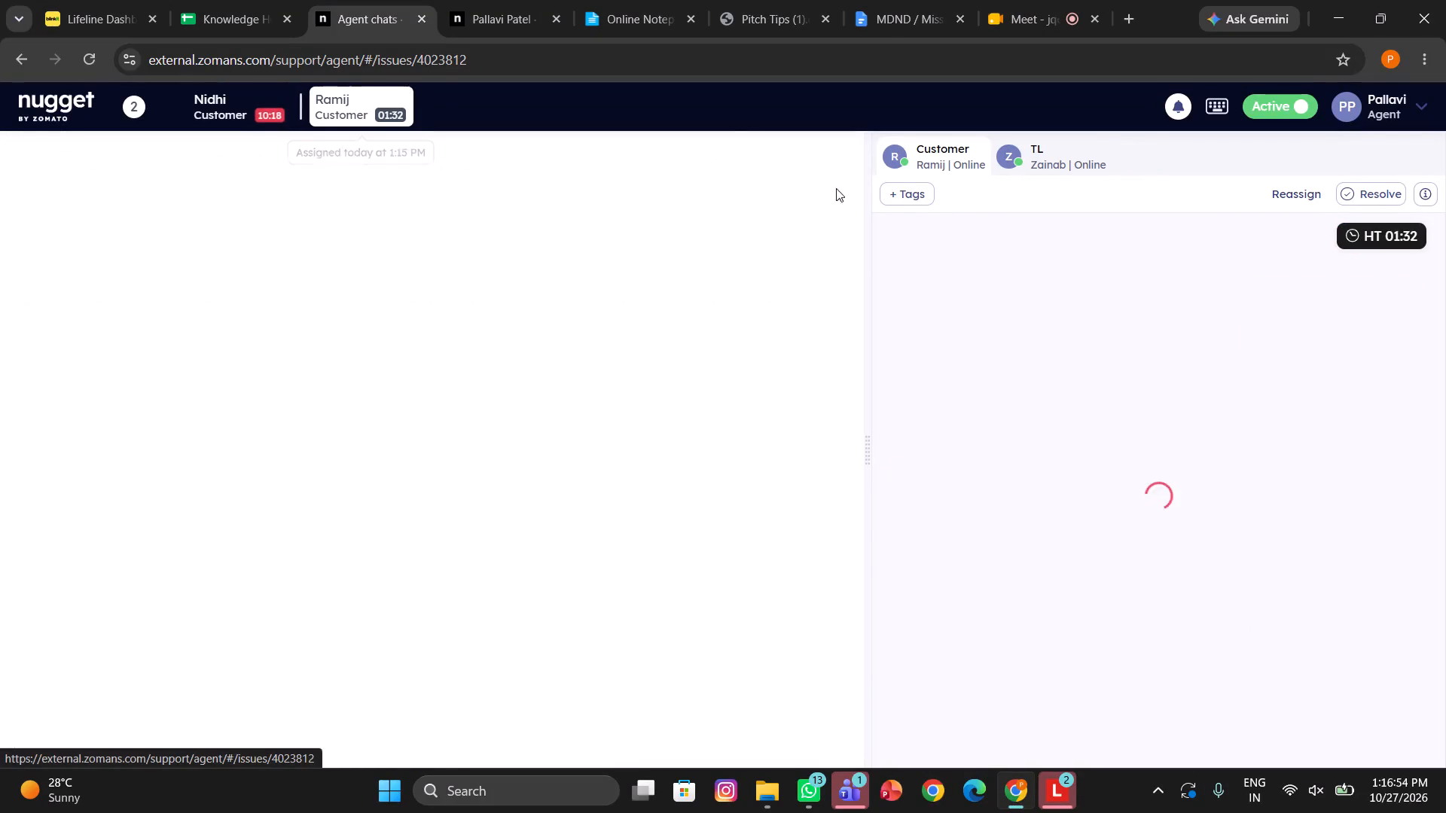
Send Ramij the MDND line from Pitch Tips: "As I can understand, you did not receive your order; however, it is marked as delivered.".
scroll(1077, 405, "down", 2)
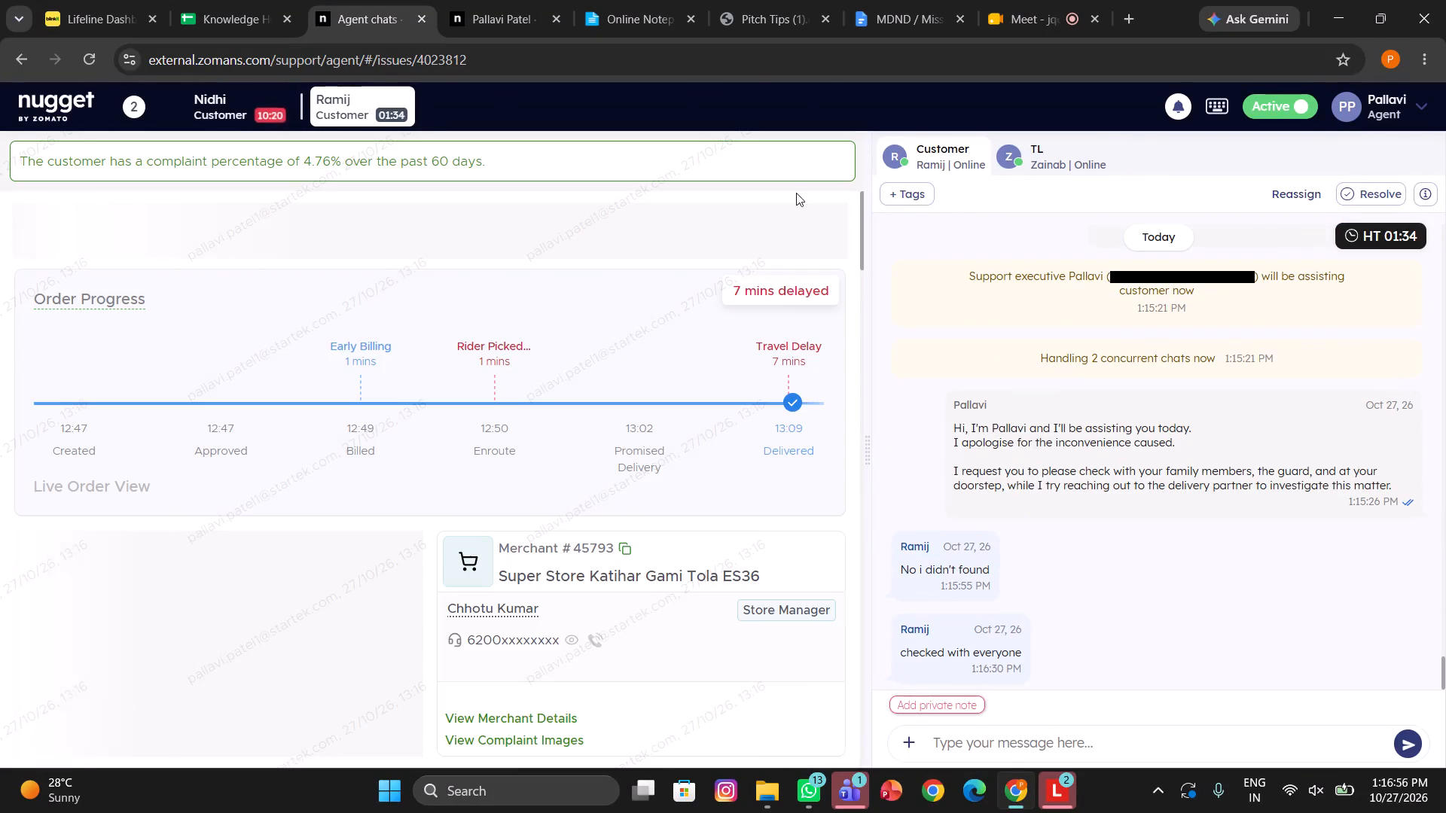
left_click(758, 20)
scroll(718, 280, "up", 2)
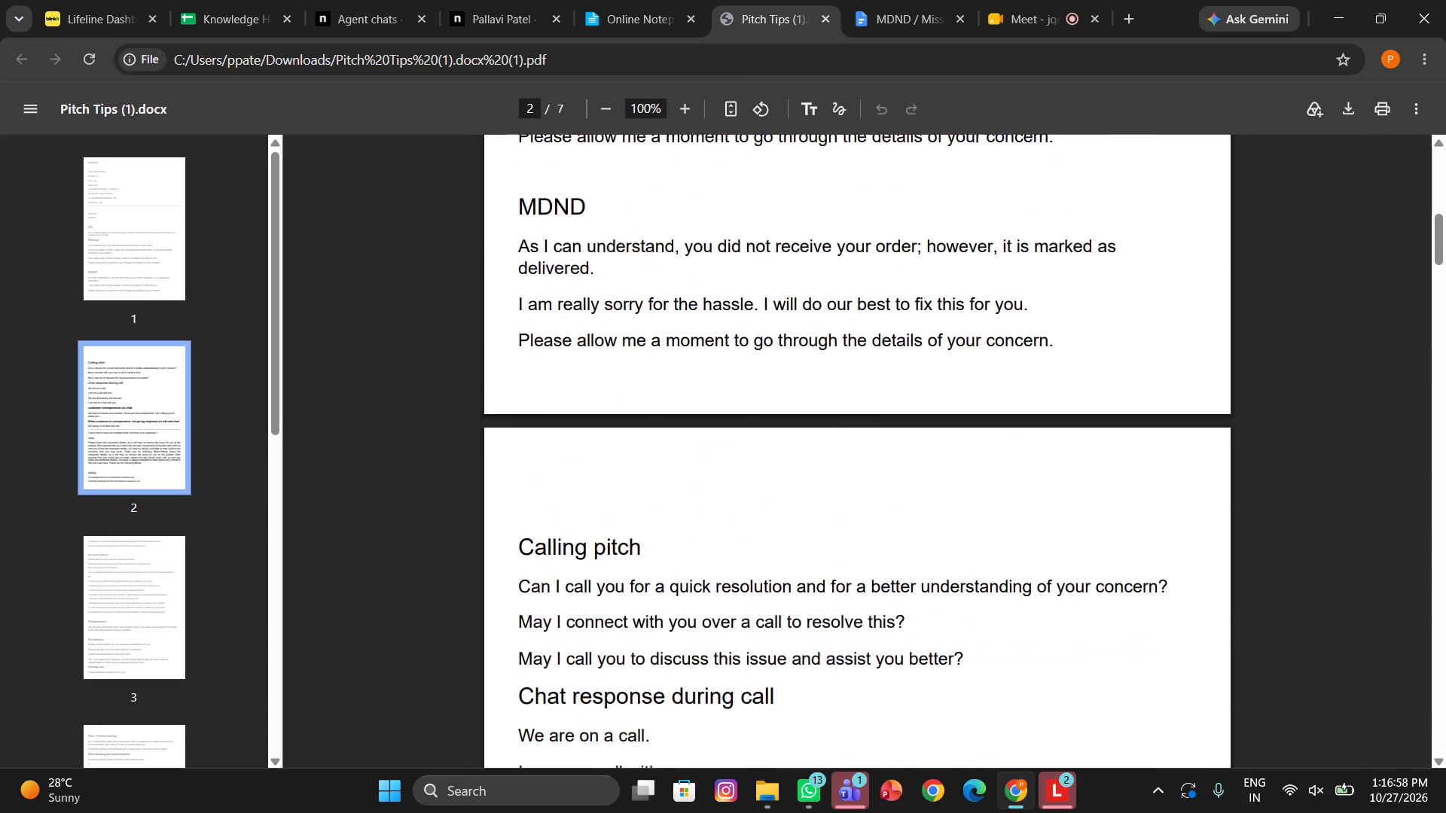
scroll(718, 280, "up", 1)
left_click_drag(515, 254, 606, 283)
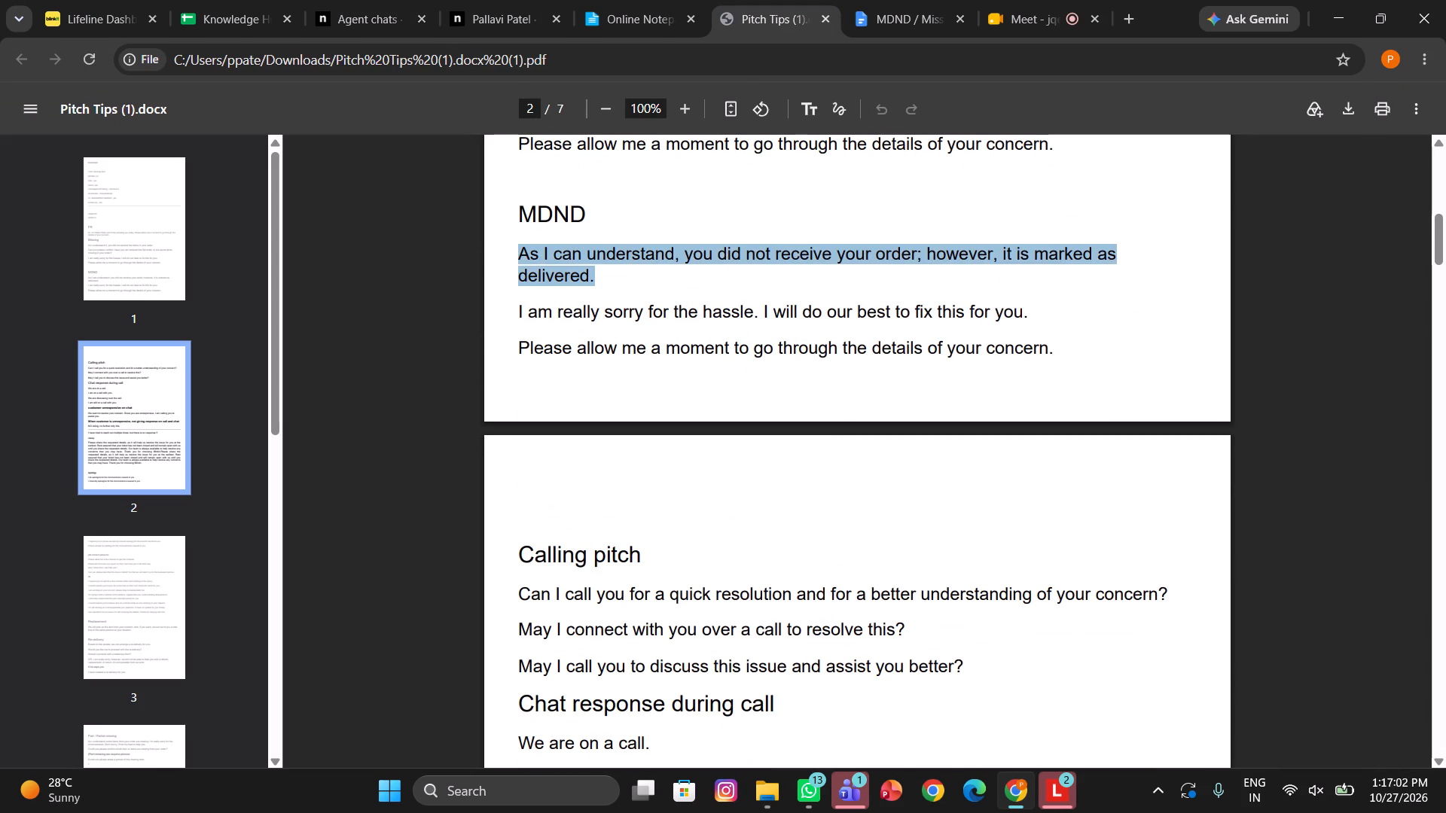
key("ctrl+c")
left_click(380, 0)
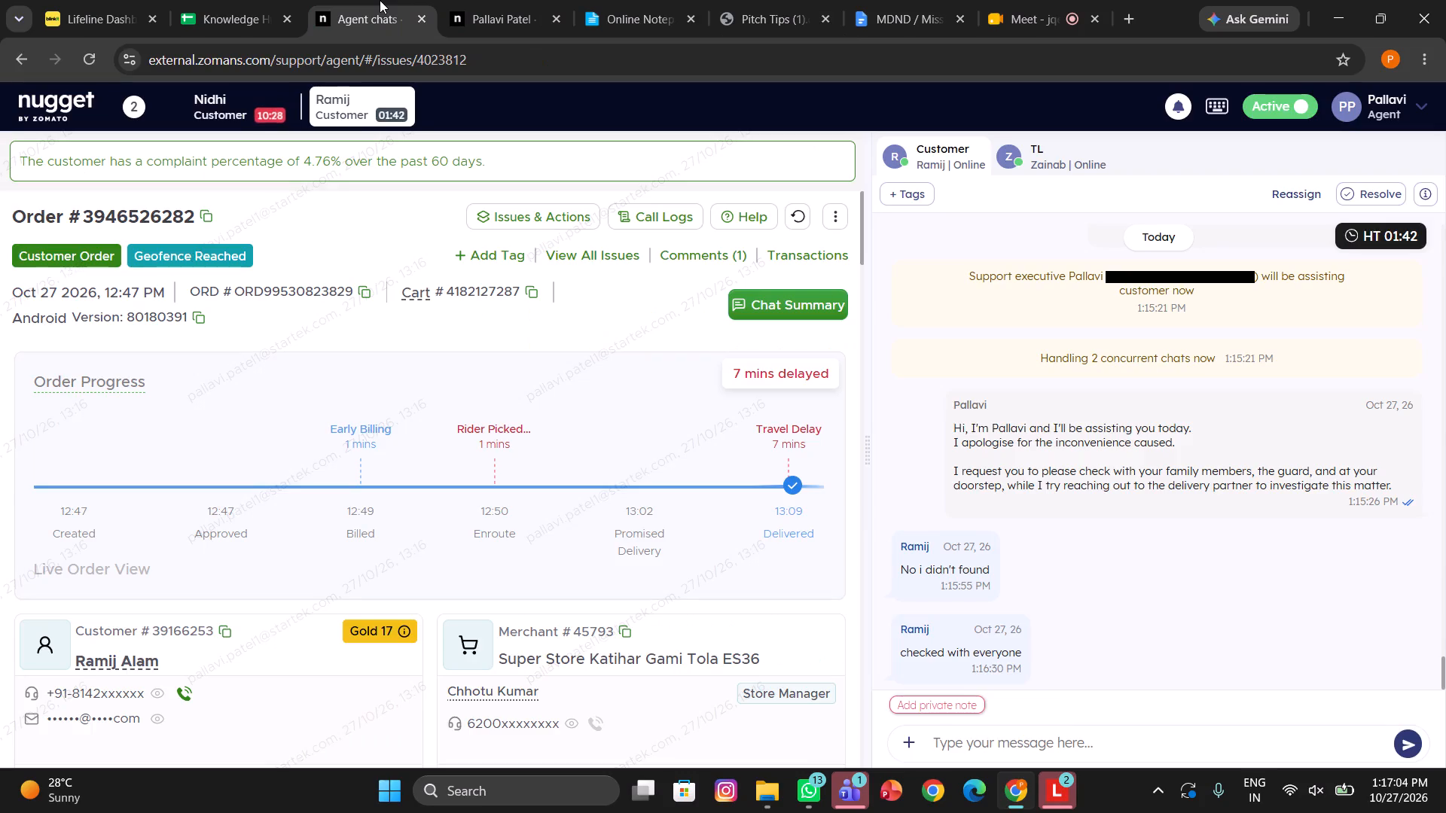
key("ctrl+v")
key("Return")
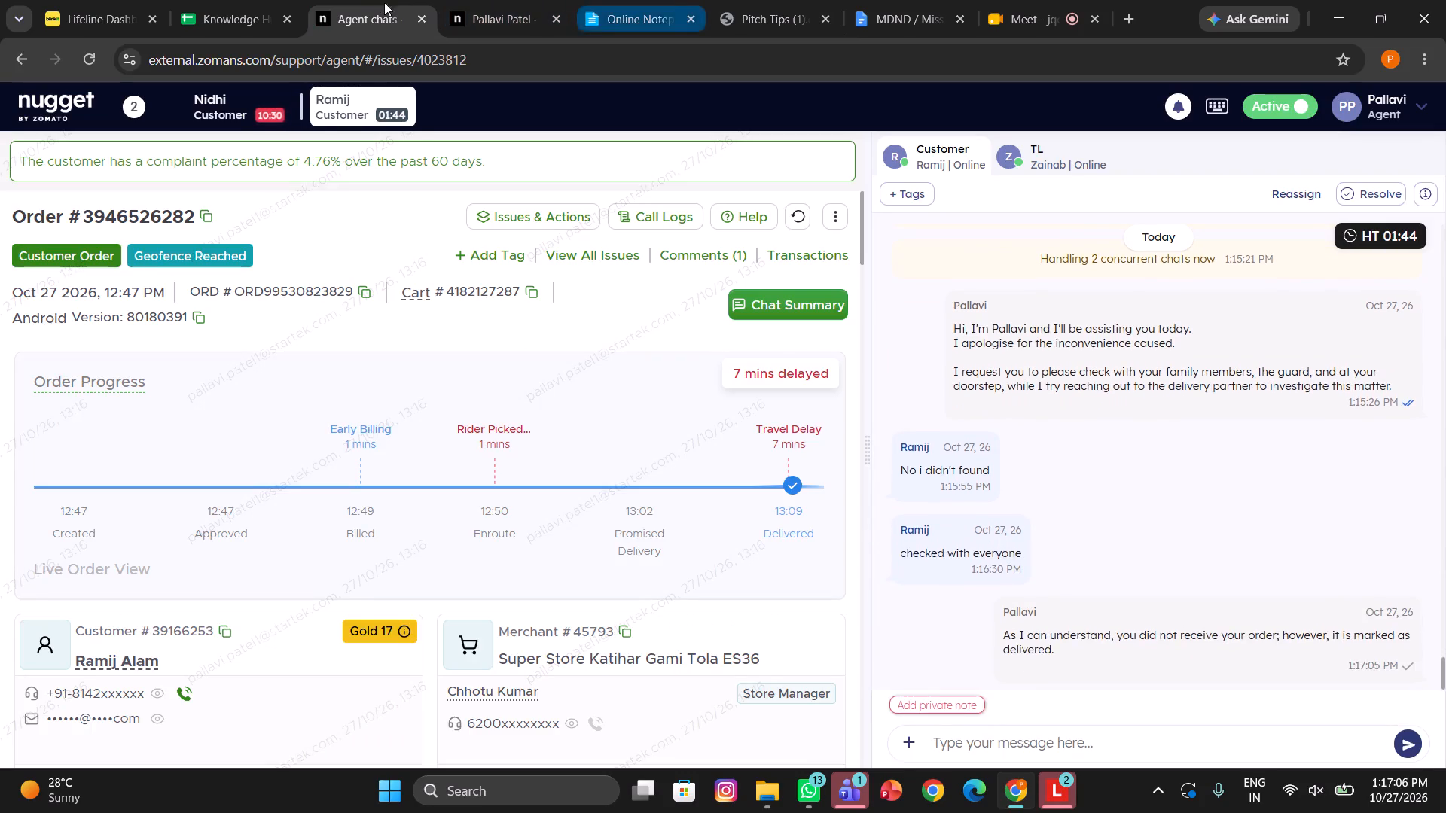
Send Ramij the MDND apology from Pitch Tips: "I am really sorry for the hassle. I will do our best to fix this for you.".
left_click(750, 4)
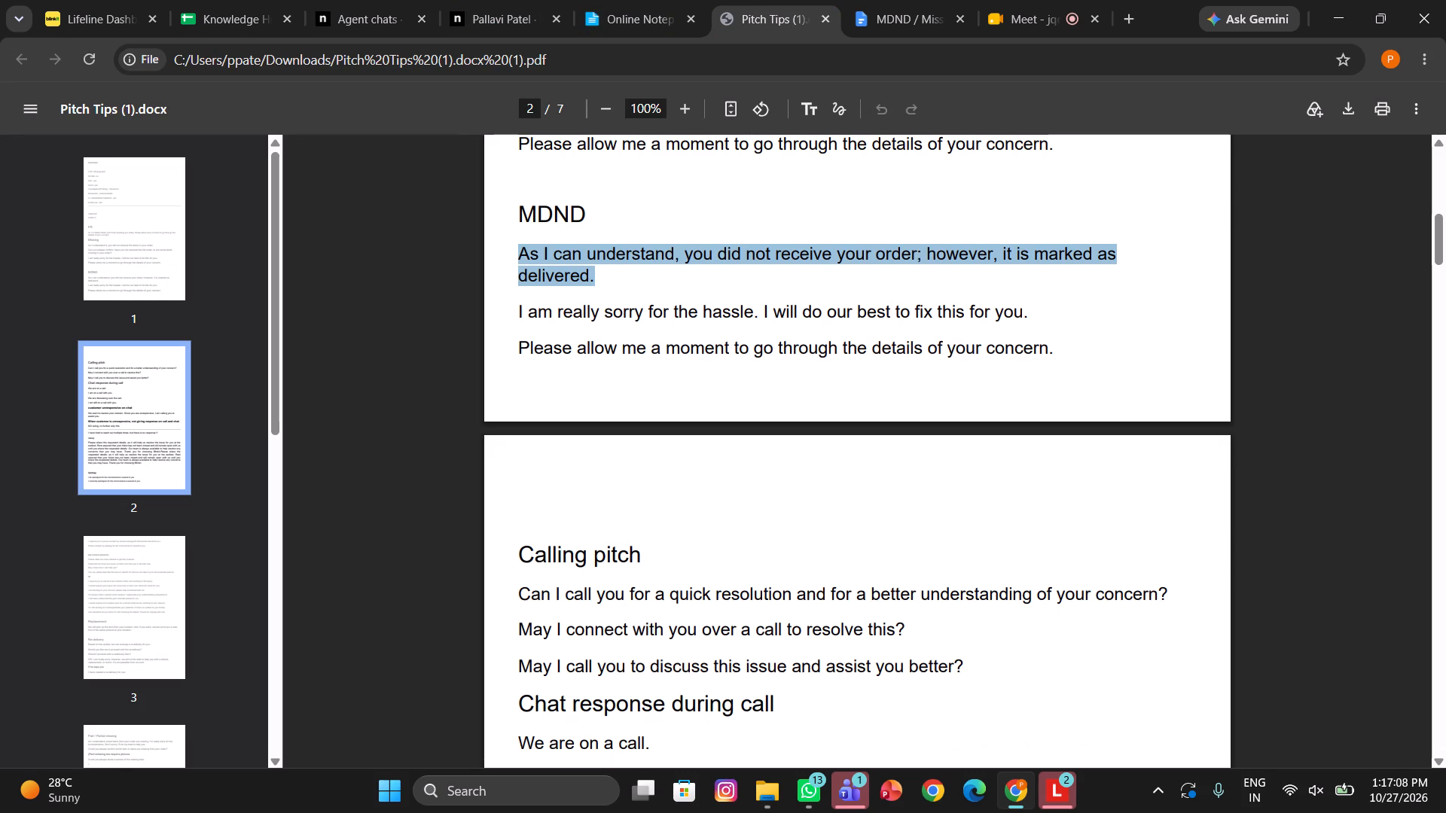
triple_click(568, 316)
double_click(568, 316)
key("ctrl+c")
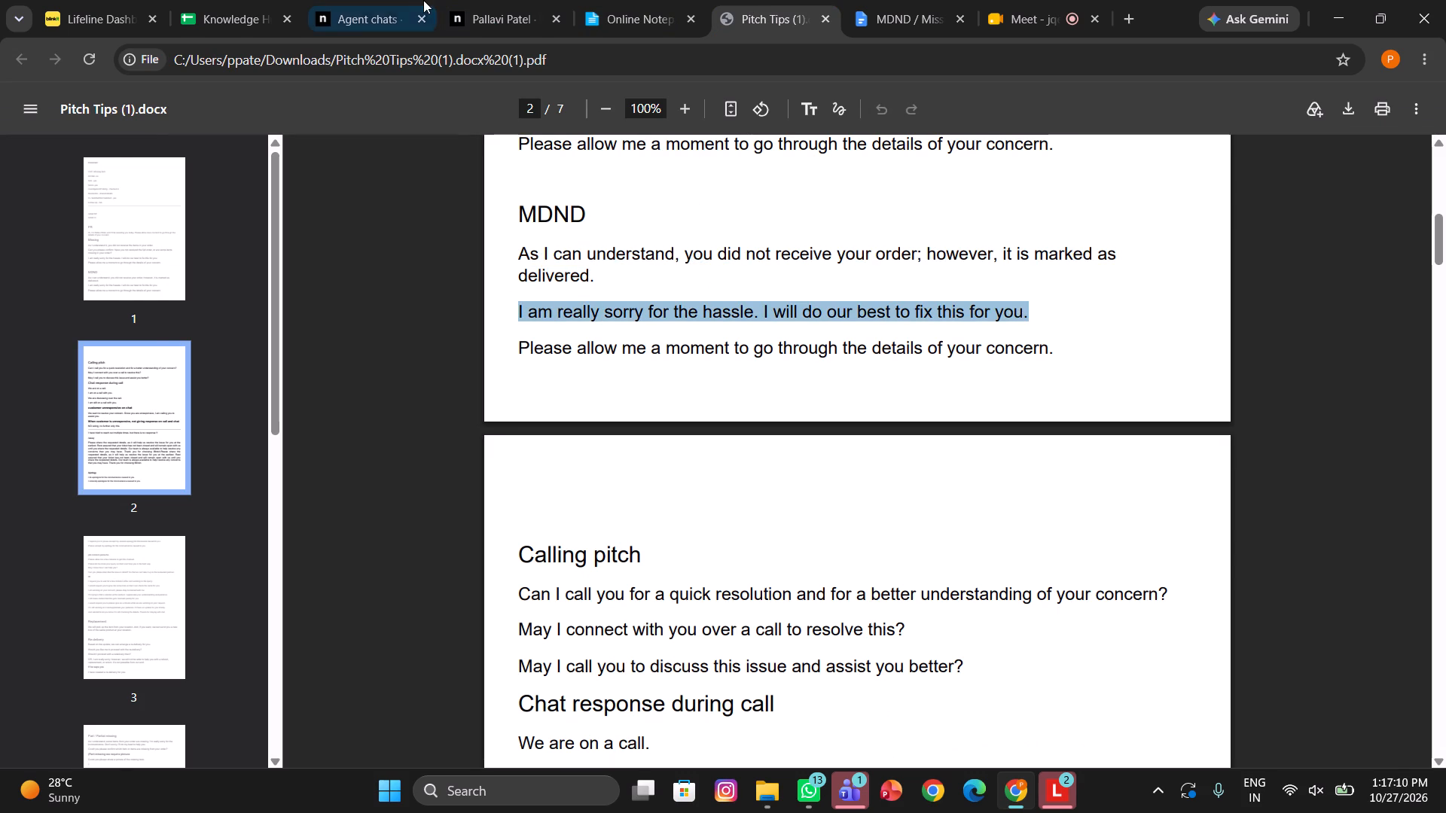
left_click(385, 0)
key("ctrl+v")
key("Return")
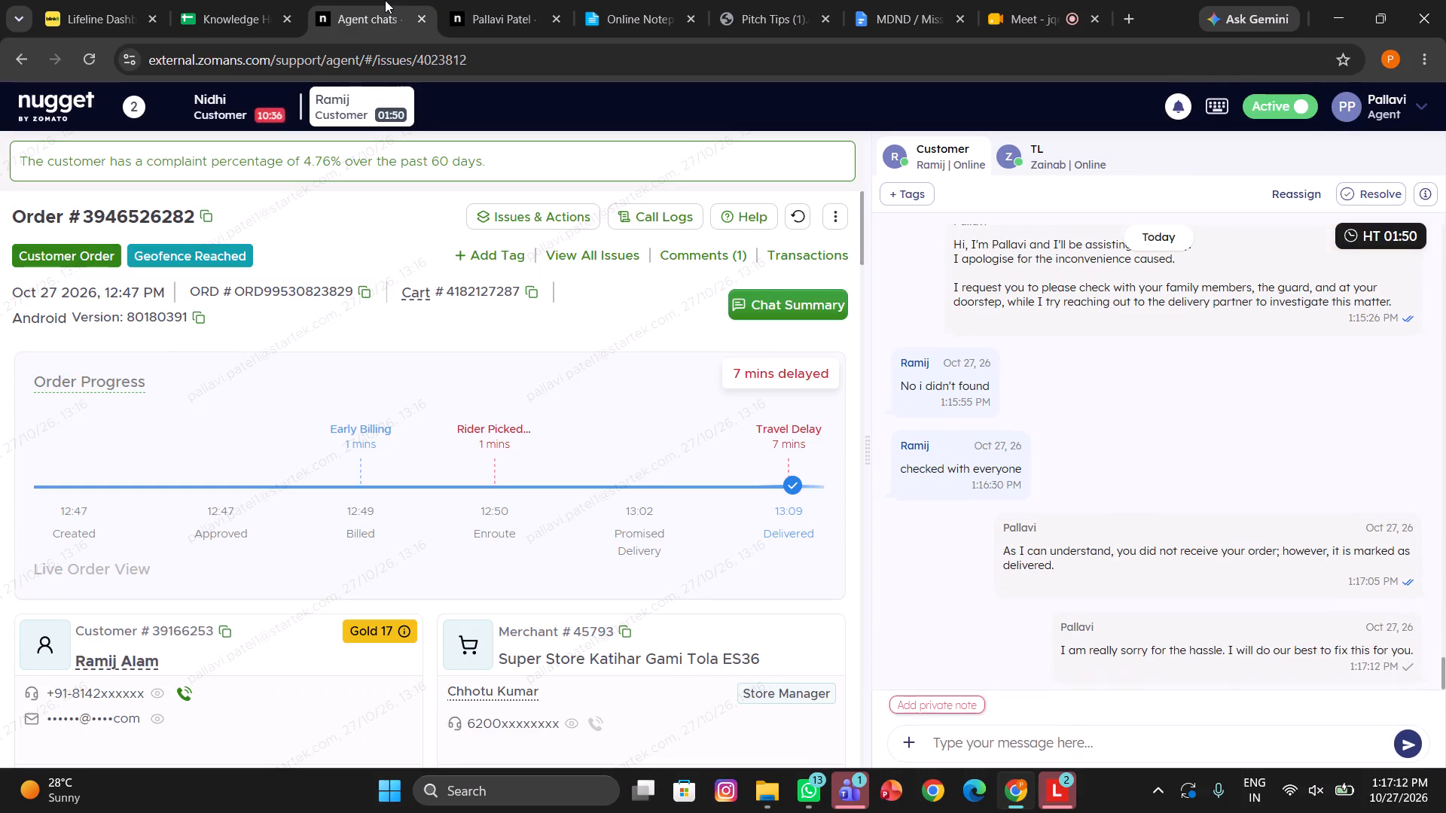
Check the agent's Productivity Hours report for today and return to the agent chats.
left_click(1334, 102)
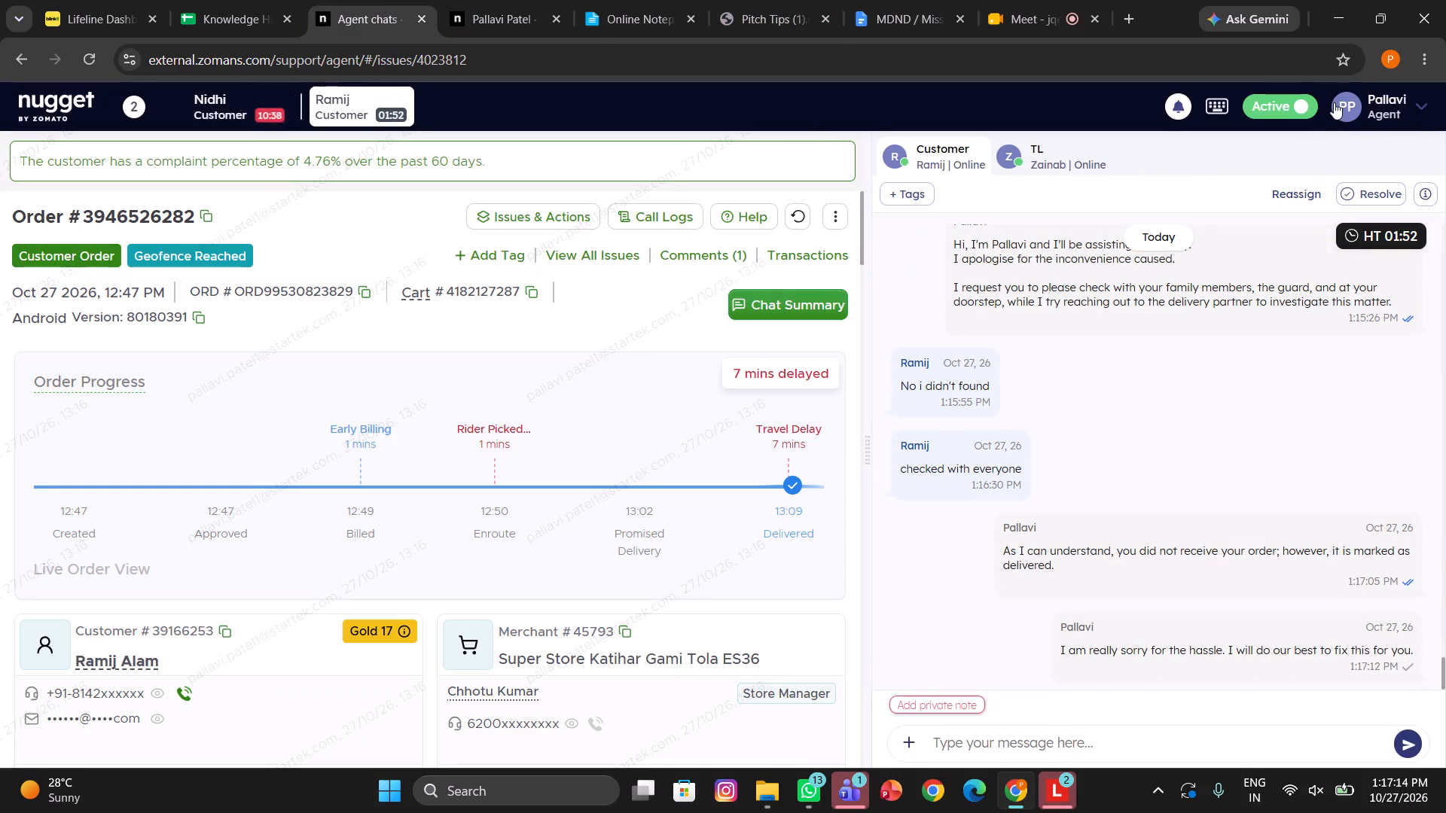
left_click(1281, 232)
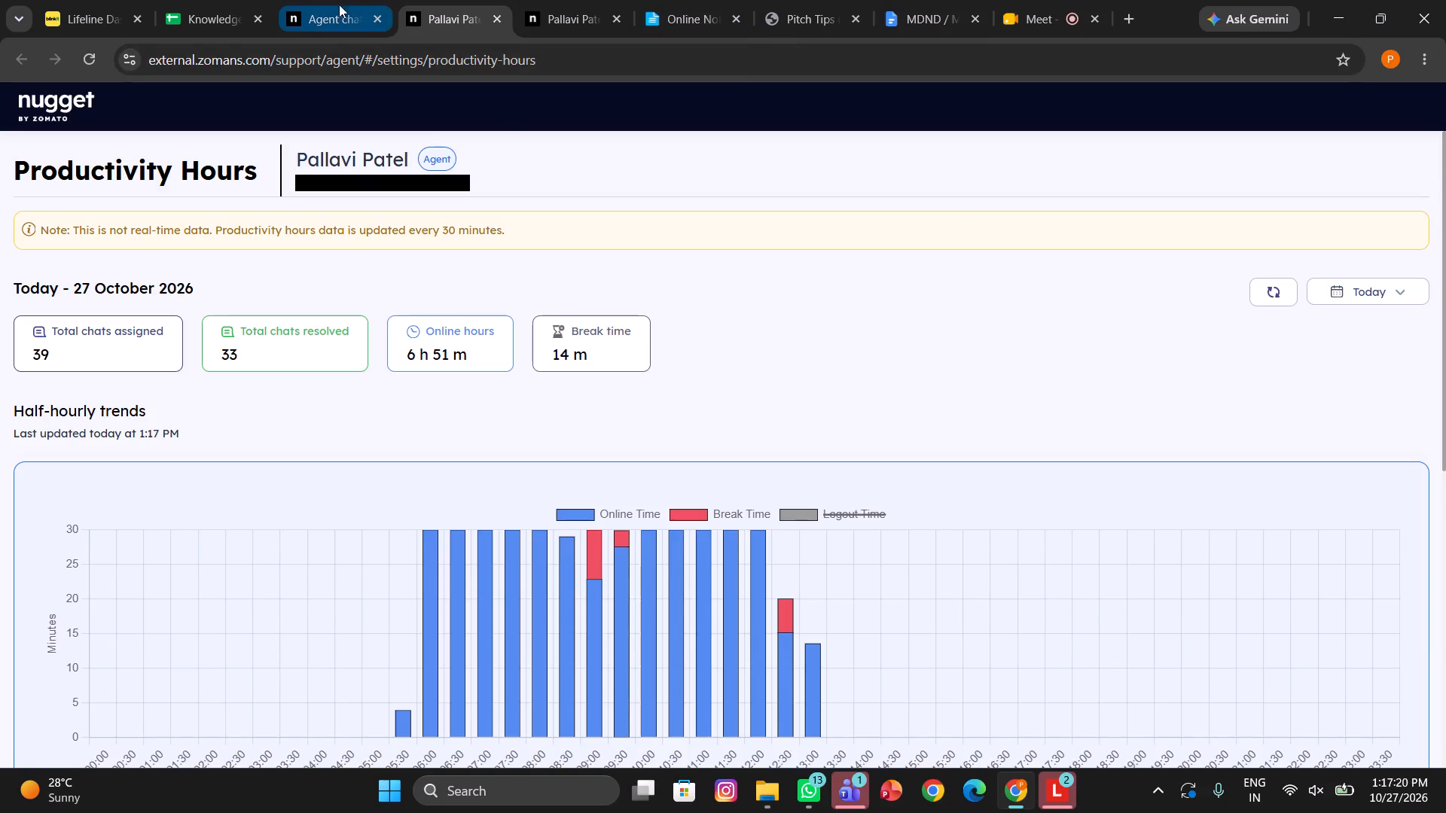
left_click(310, 5)
Open Nidhi's chat to check the new message.
scroll(1032, 390, "down", 2)
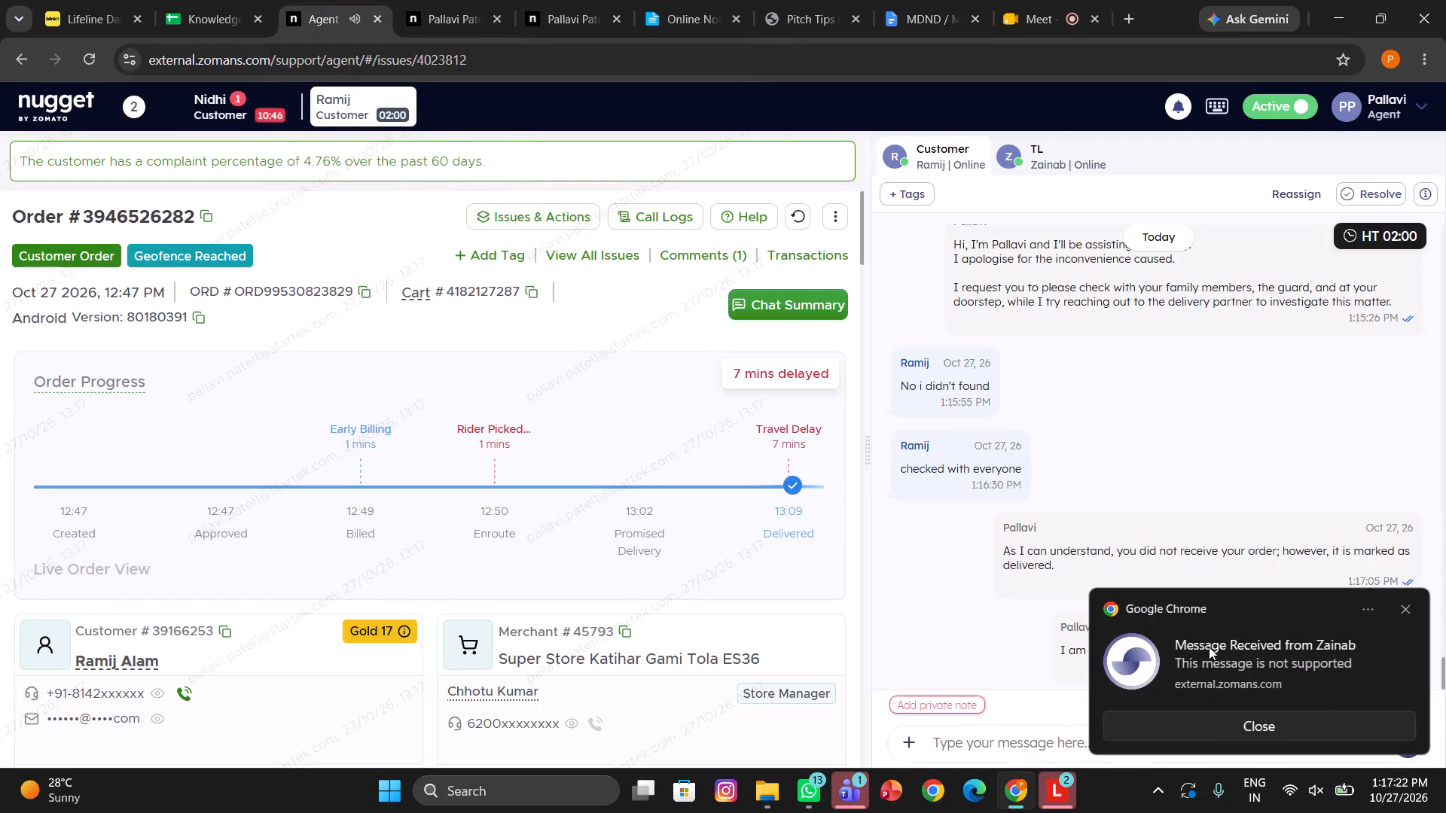
left_click(243, 116)
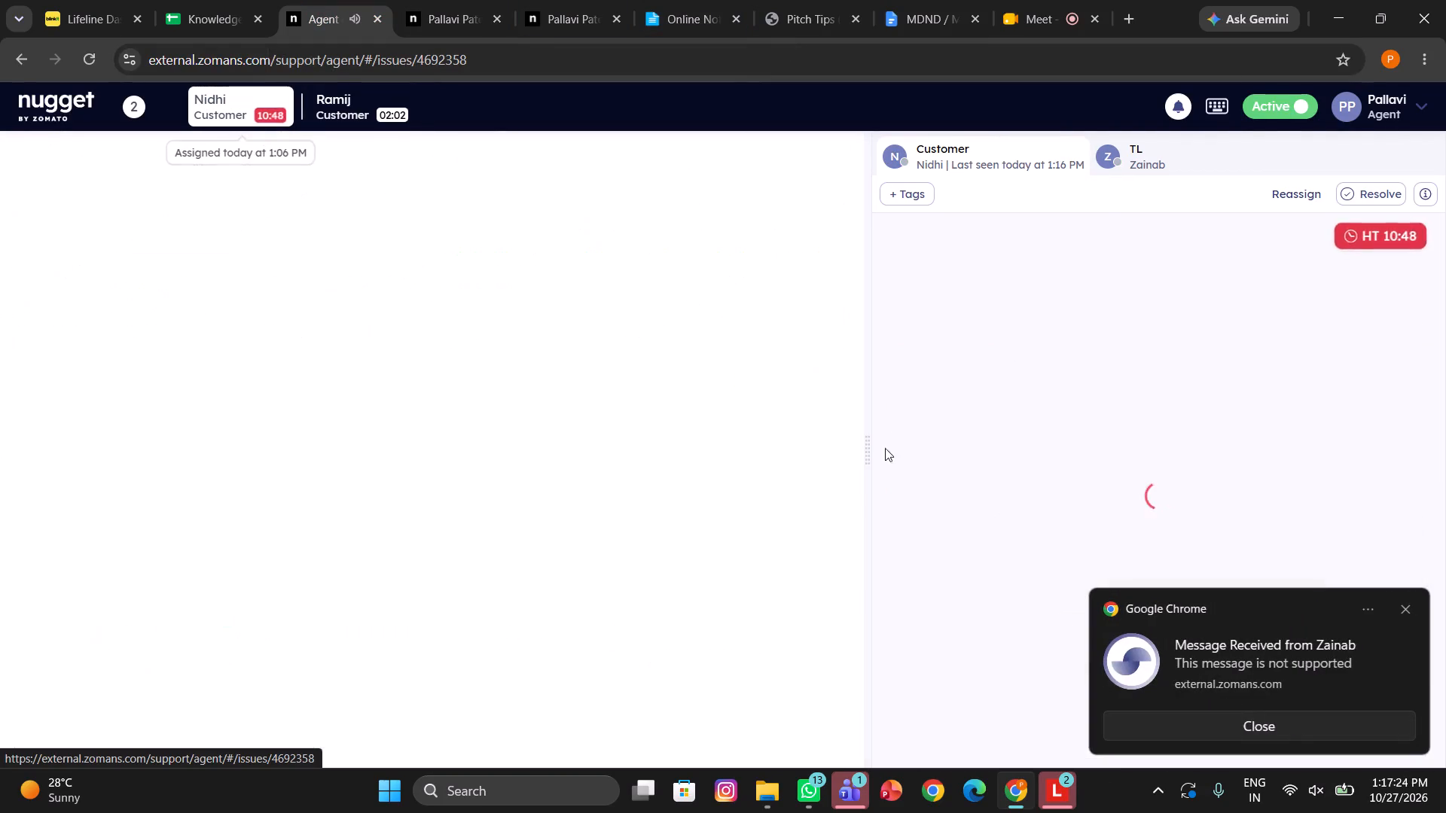
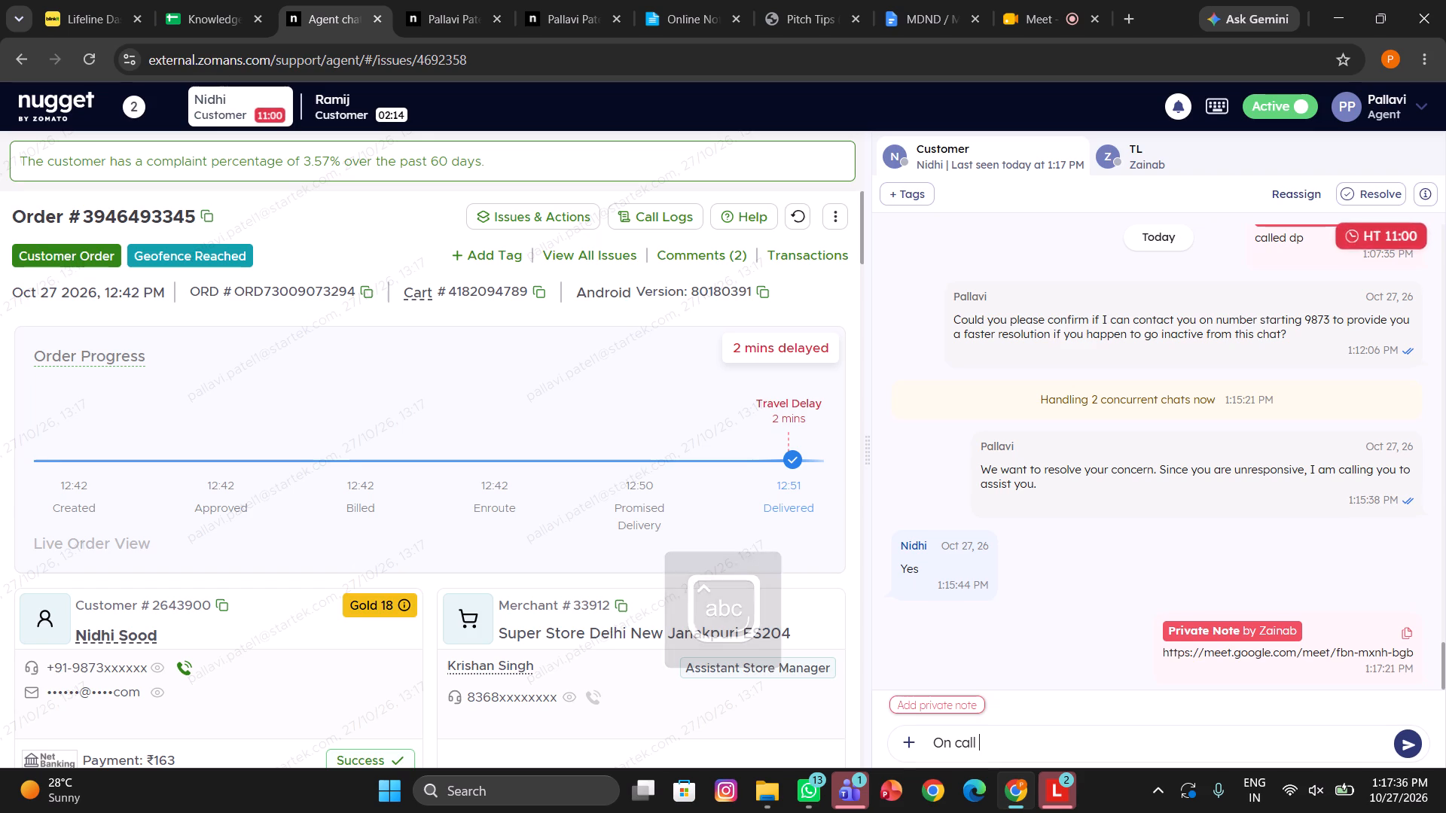
Continue the drafted reply in Nidhi's chat so that it reads "On call with".
type("with")
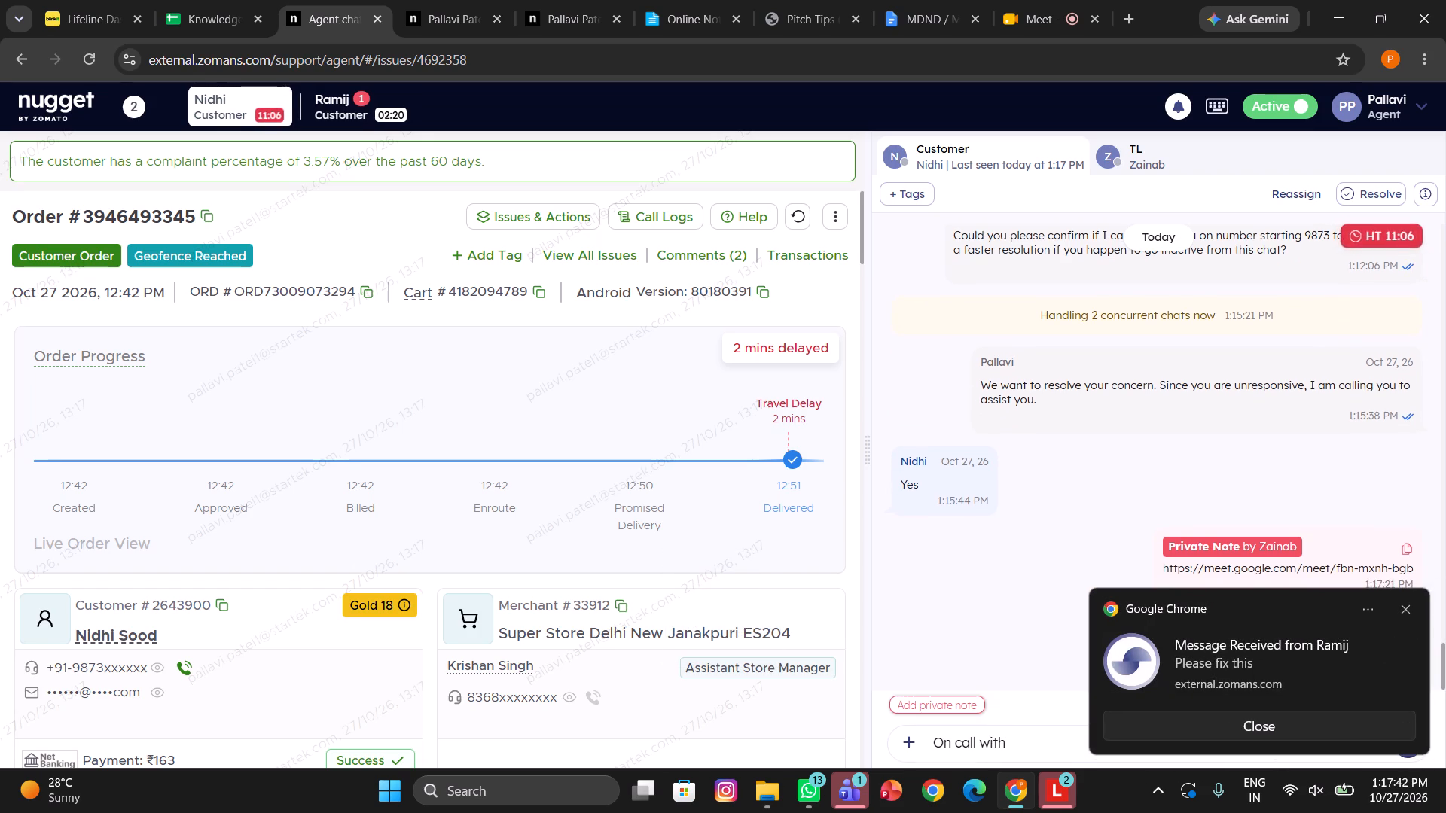
key("space")
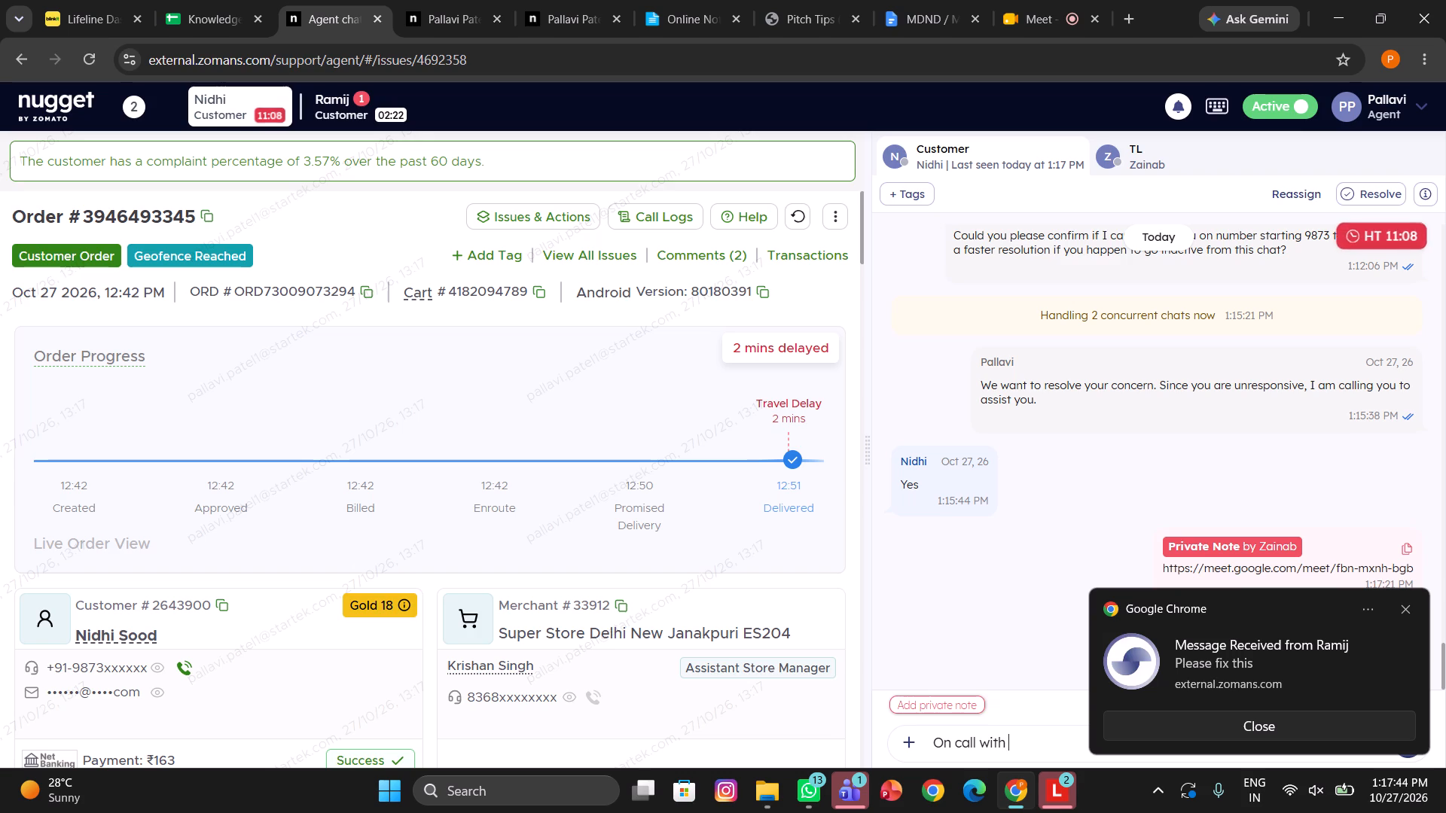
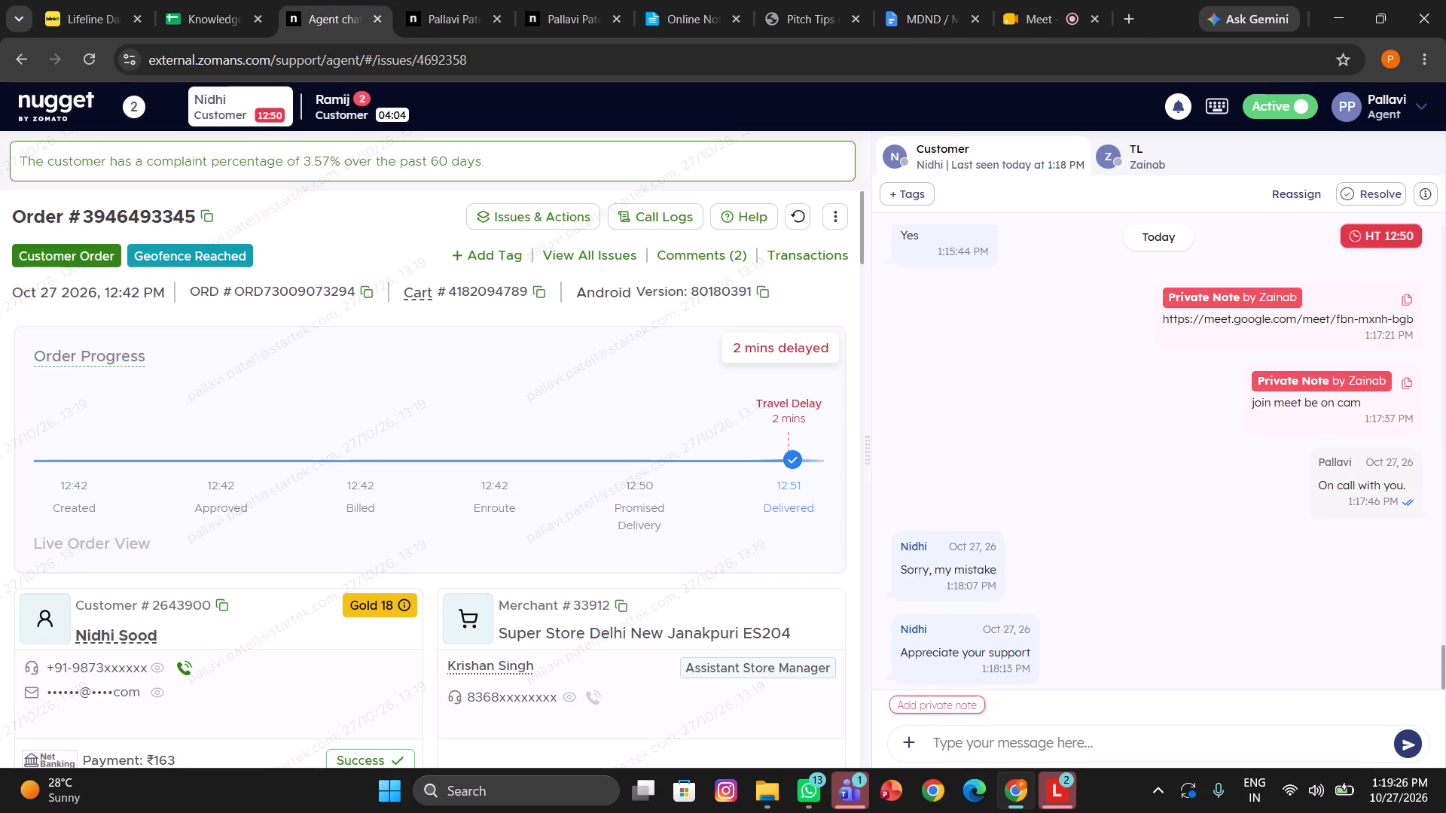
Send the "Rate us/Rating" canned response in Nidhi's chat.
key("slash")
type("ra")
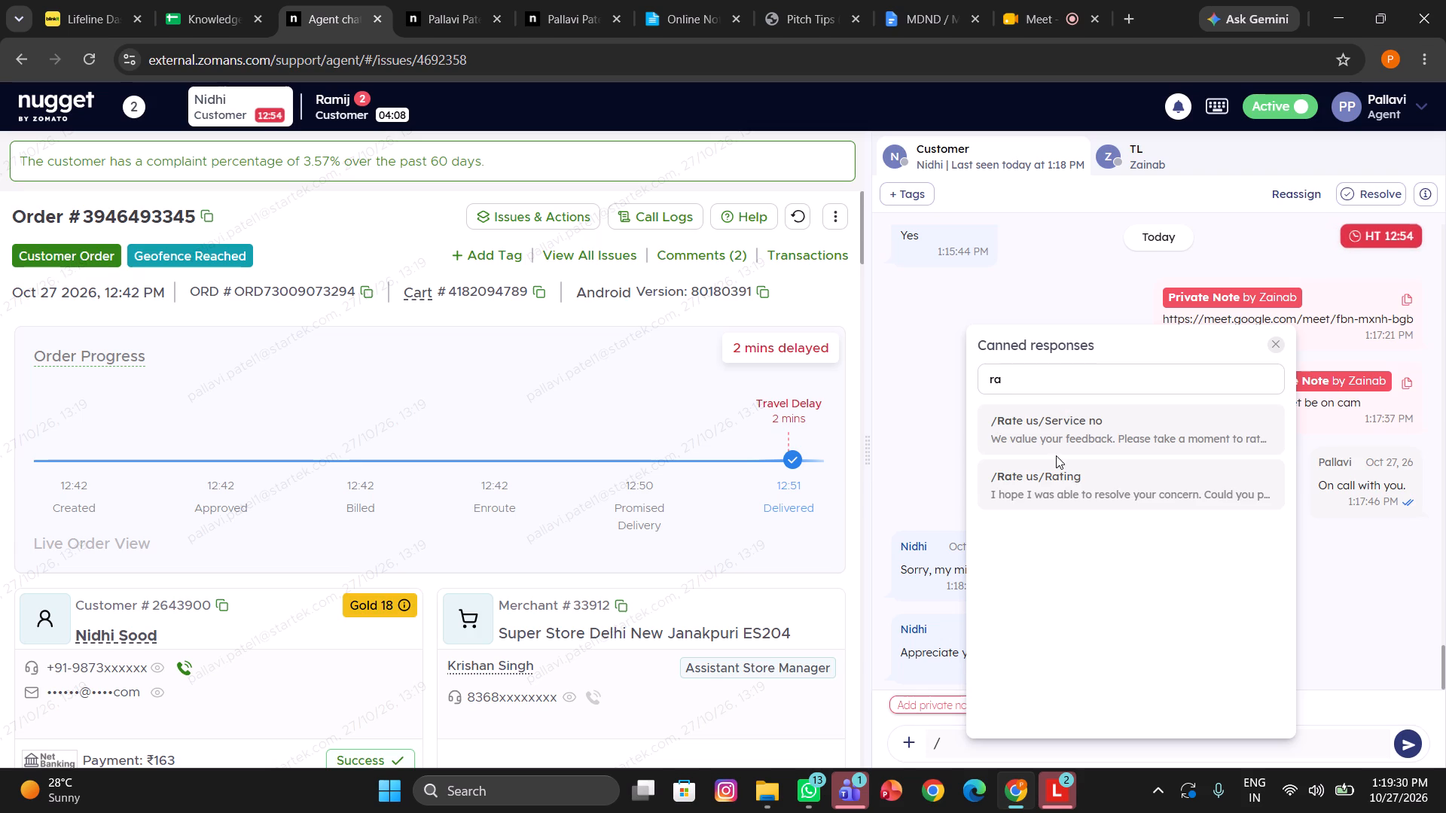
left_click(994, 485)
key("Return")
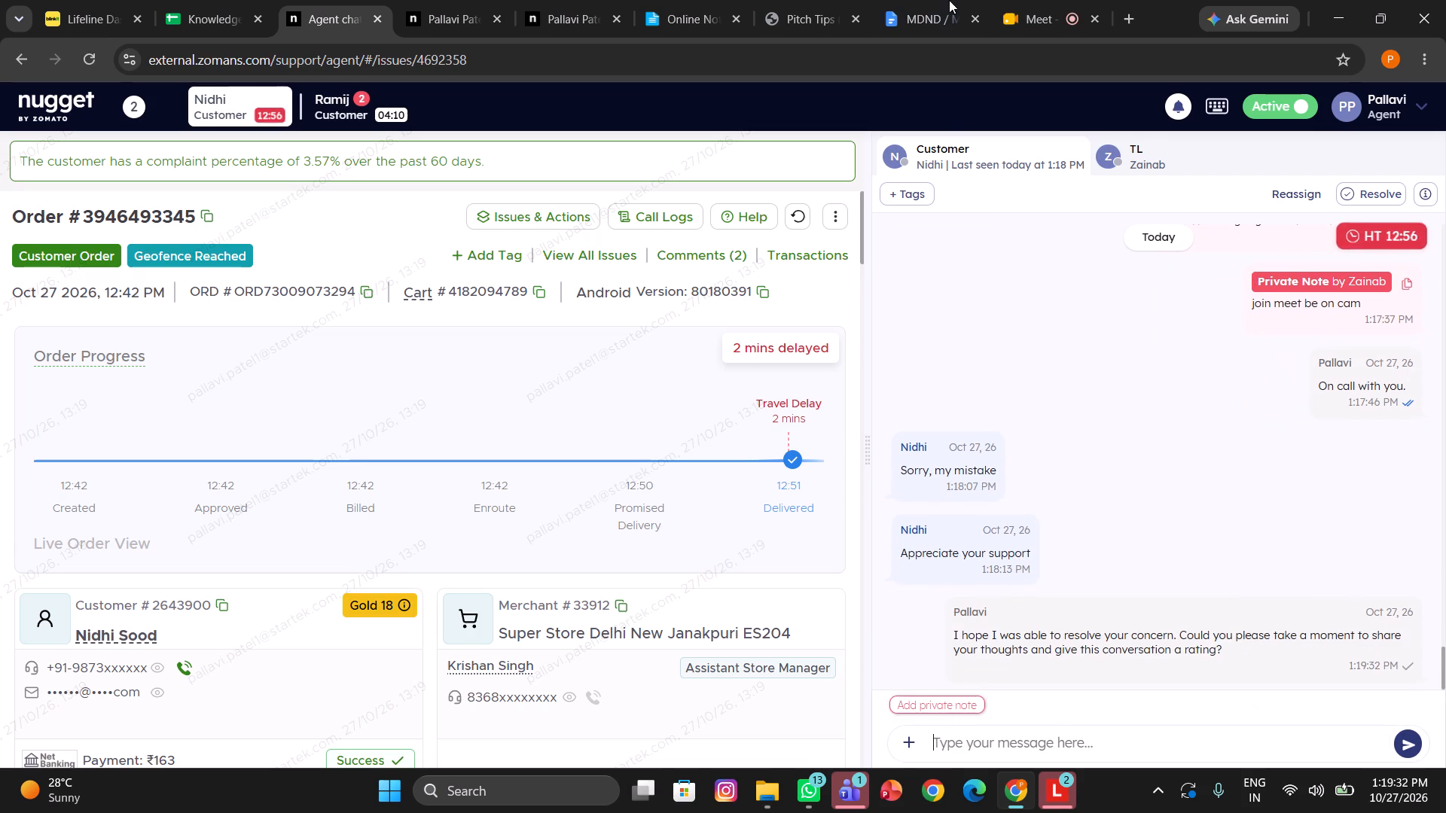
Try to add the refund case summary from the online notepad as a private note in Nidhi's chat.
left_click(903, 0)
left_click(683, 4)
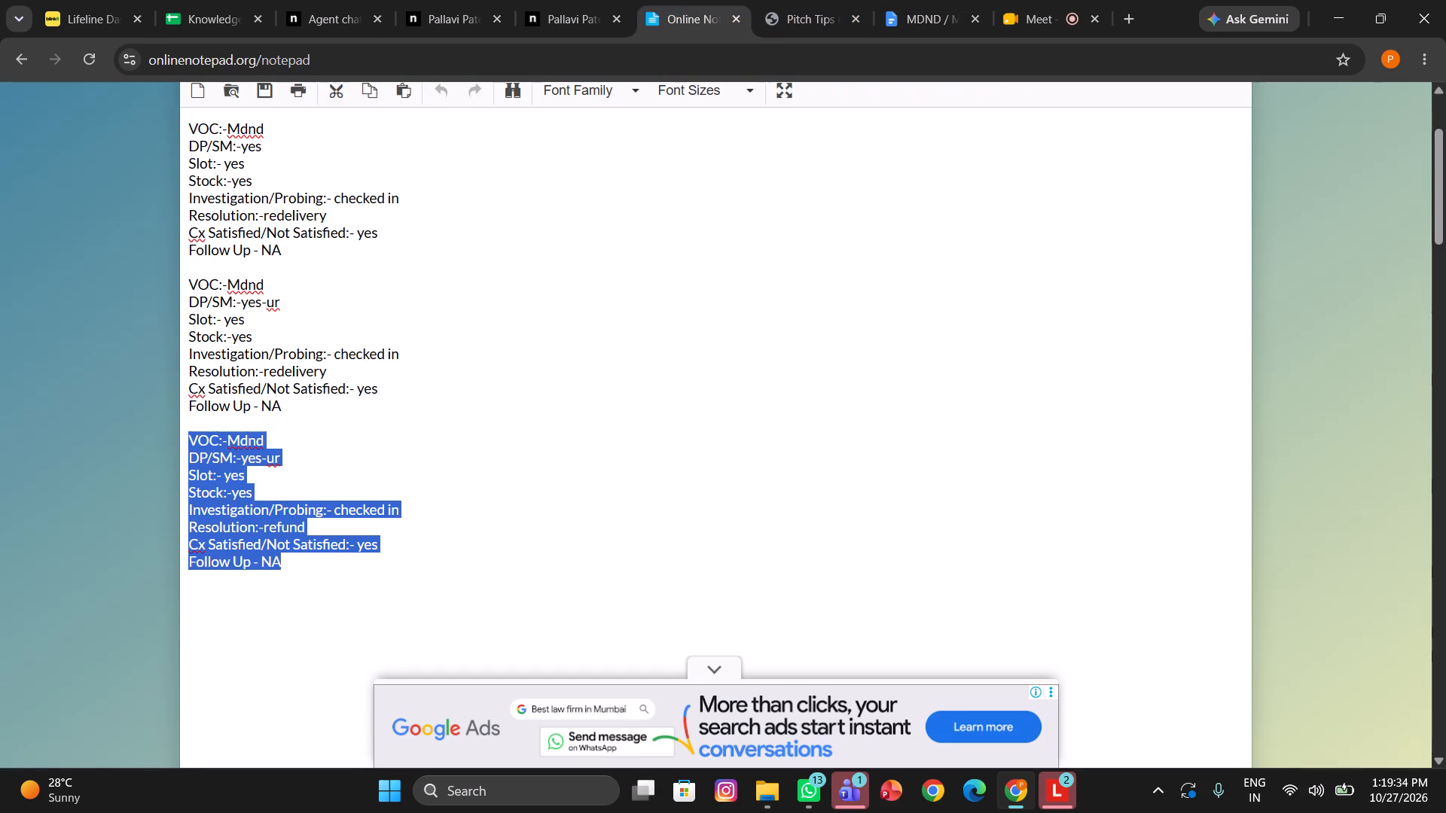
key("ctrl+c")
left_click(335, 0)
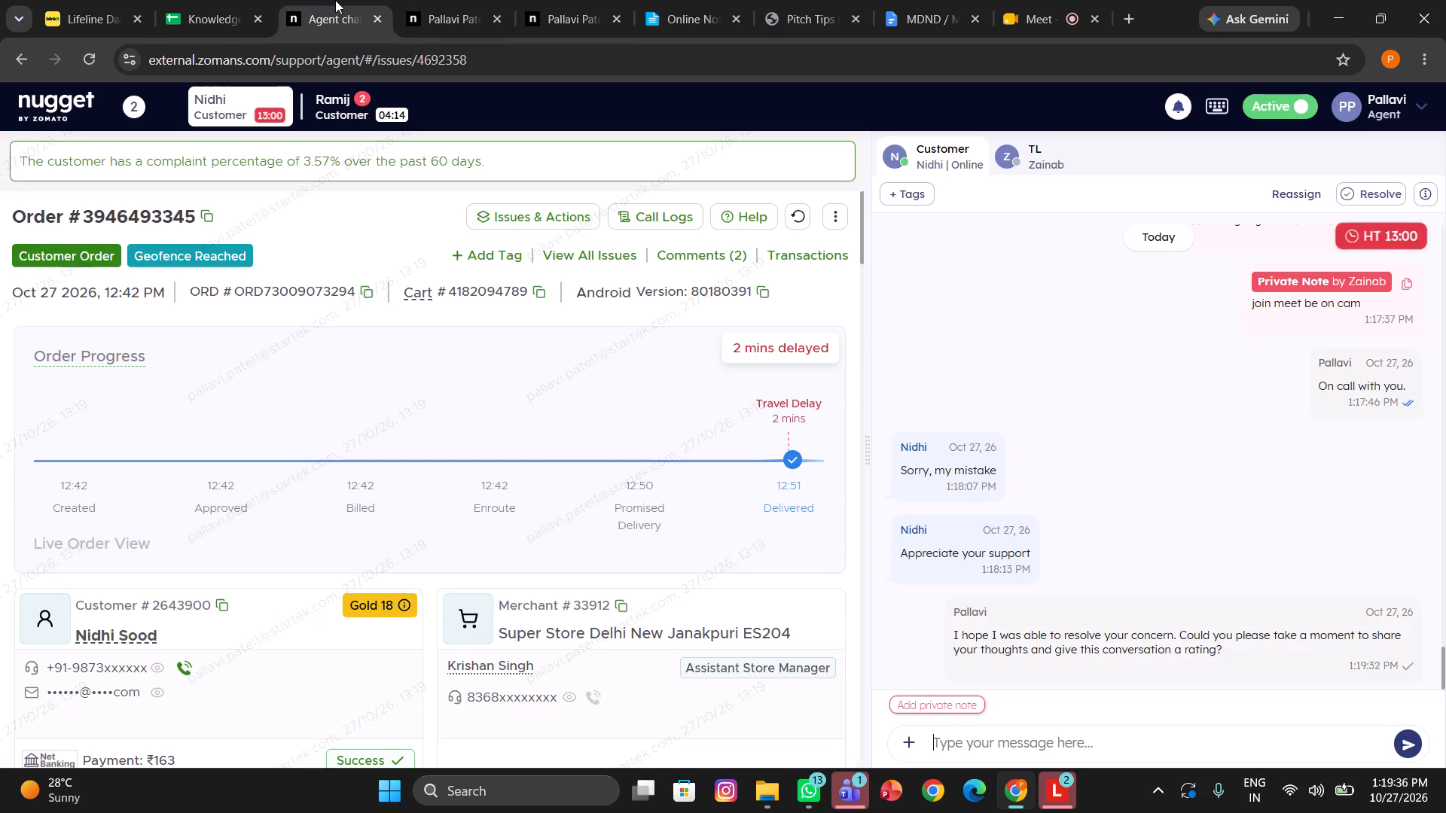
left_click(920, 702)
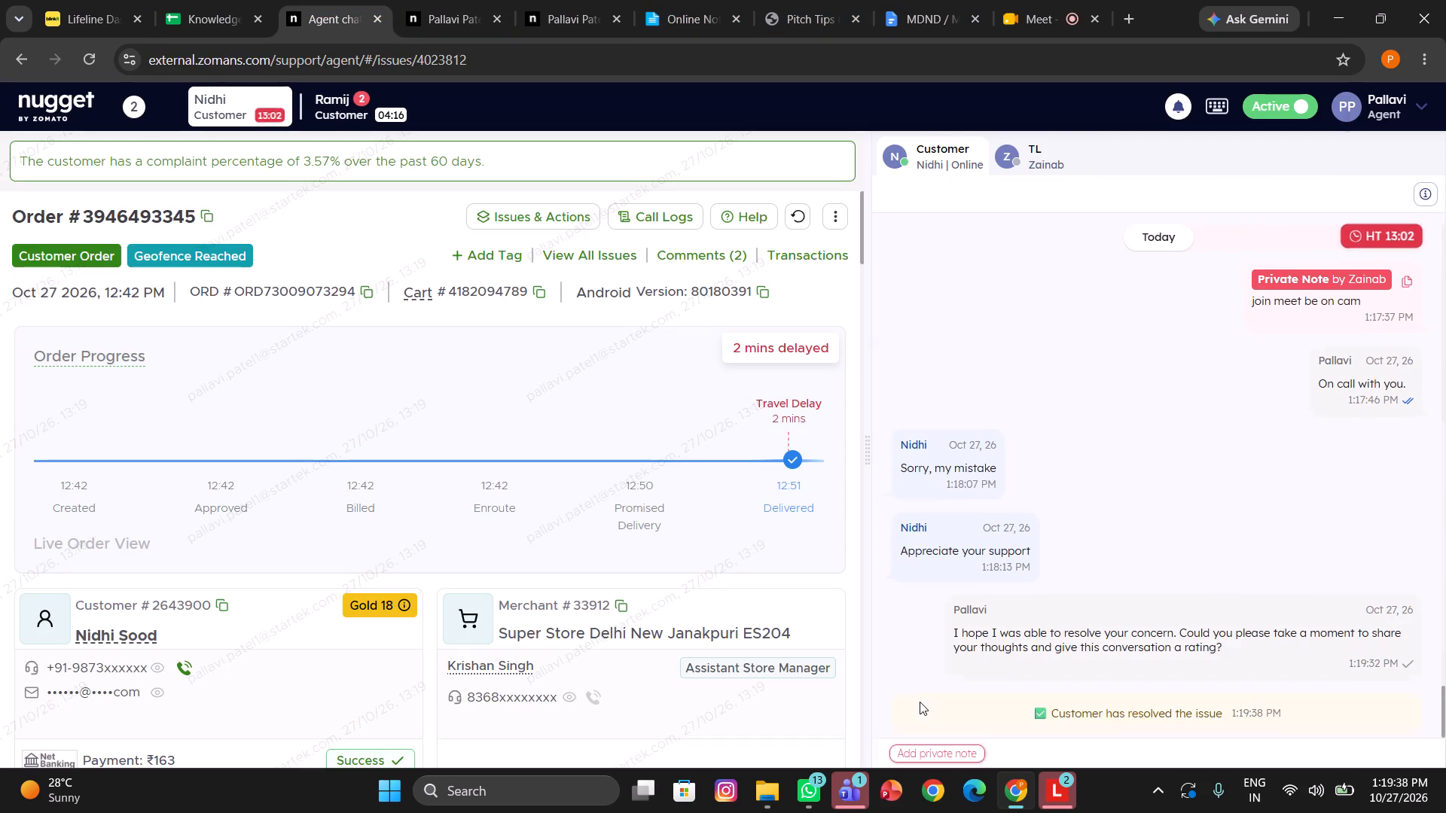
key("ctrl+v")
Place a call to the delivery rider assigned to Ramij's order.
scroll(1061, 518, "down", 3)
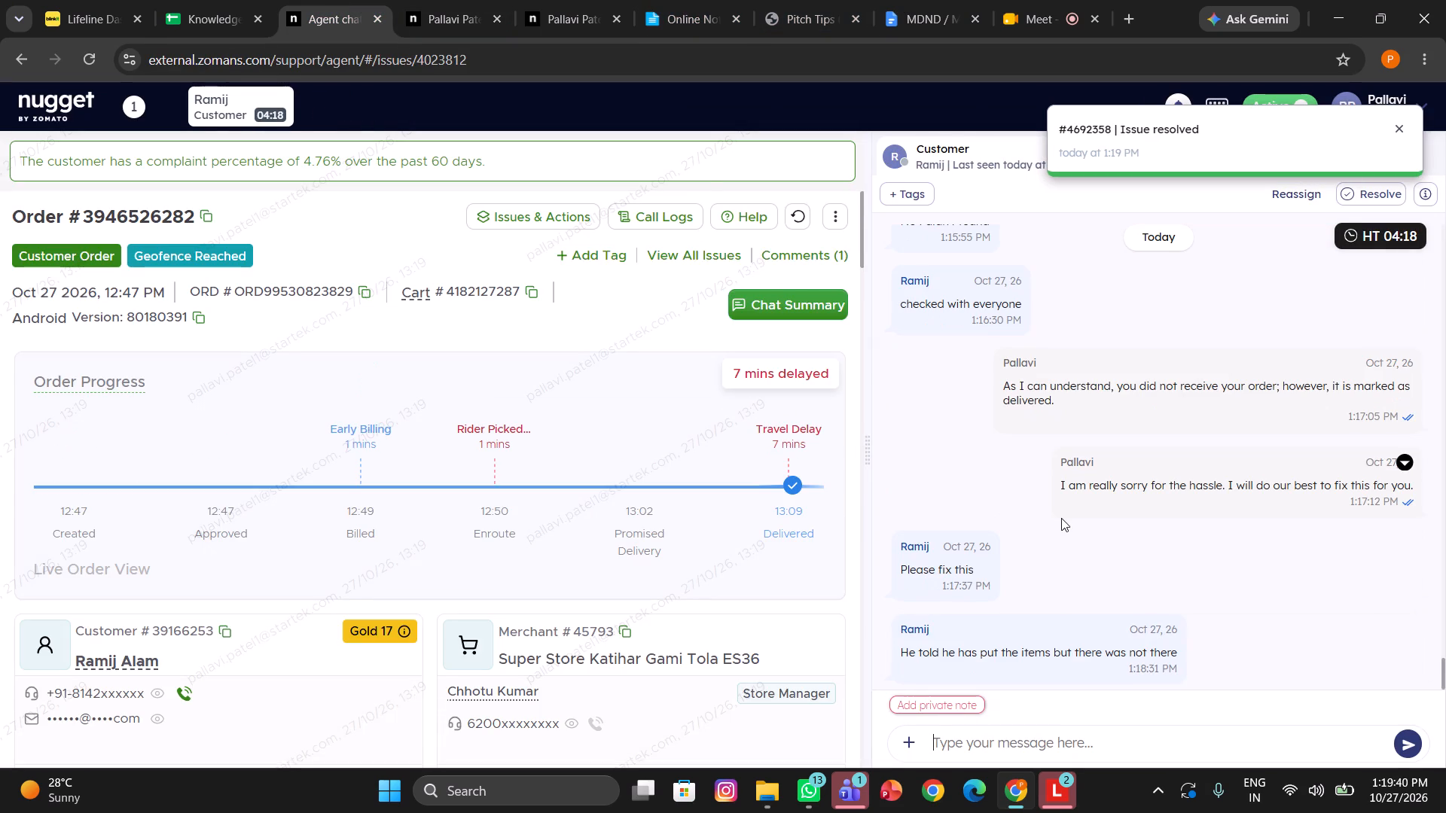
scroll(1061, 518, "down", 1)
scroll(1011, 583, "down", 1)
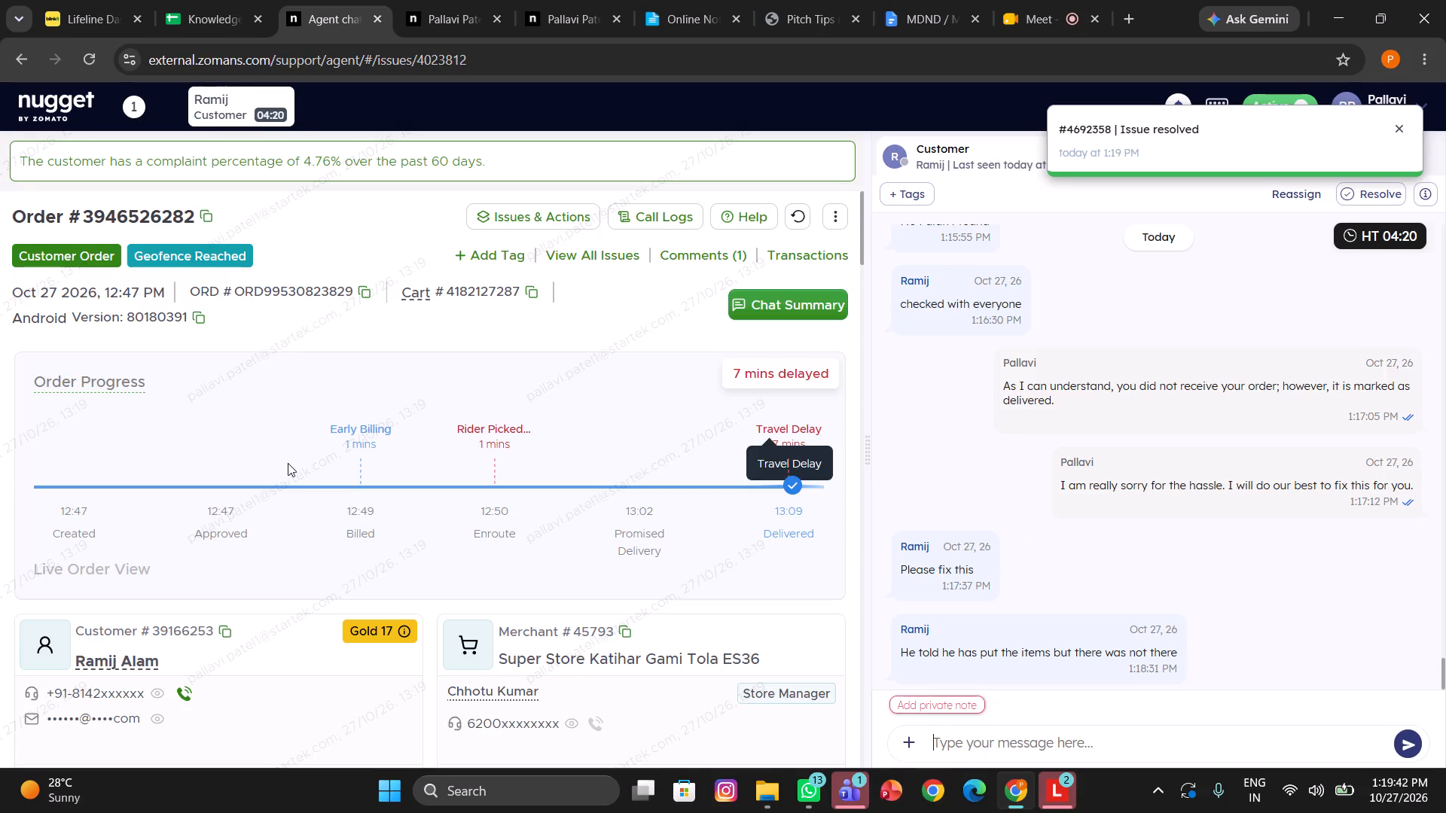
scroll(156, 540, "down", 2)
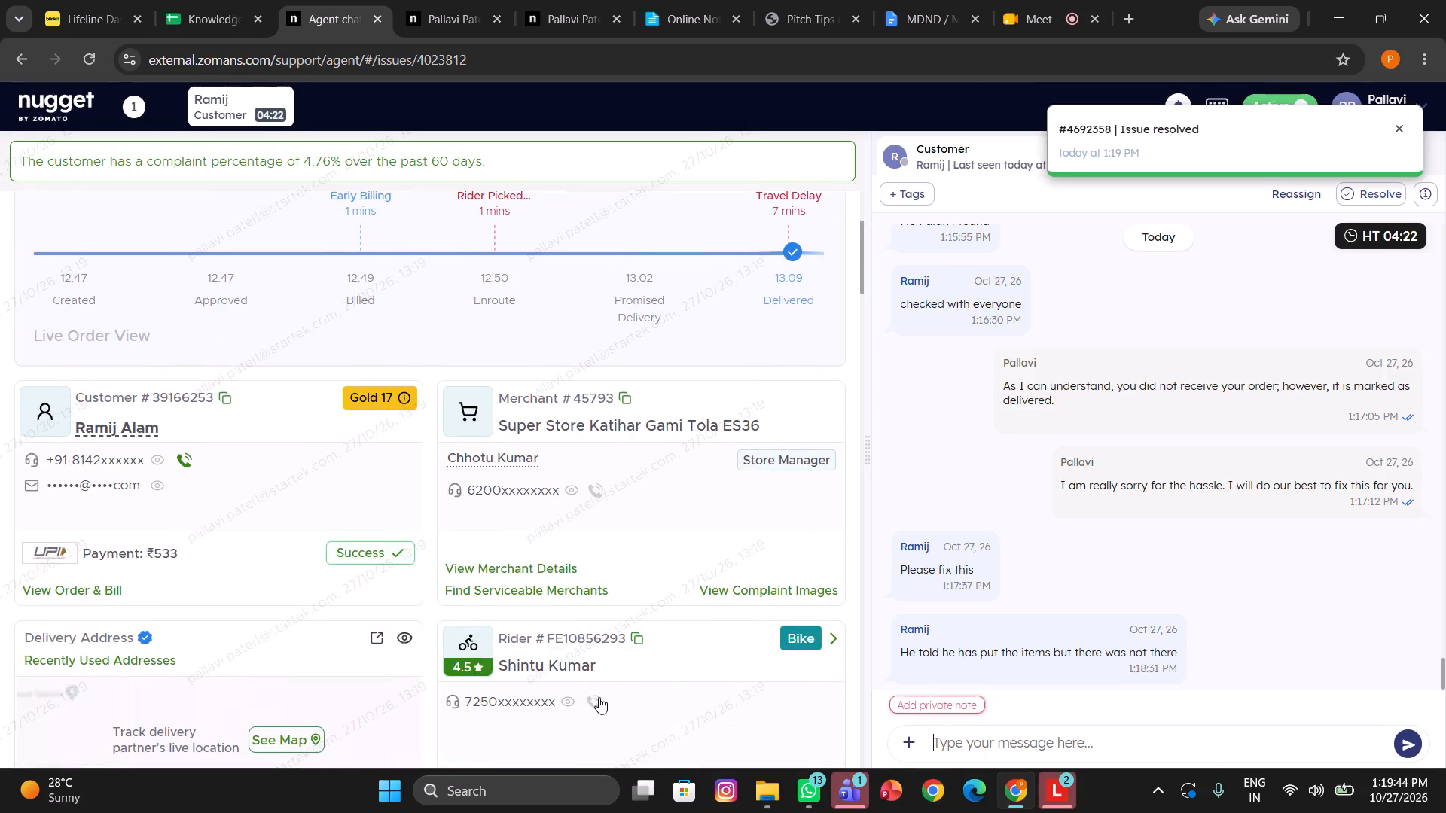
left_click(599, 698)
left_click(752, 569)
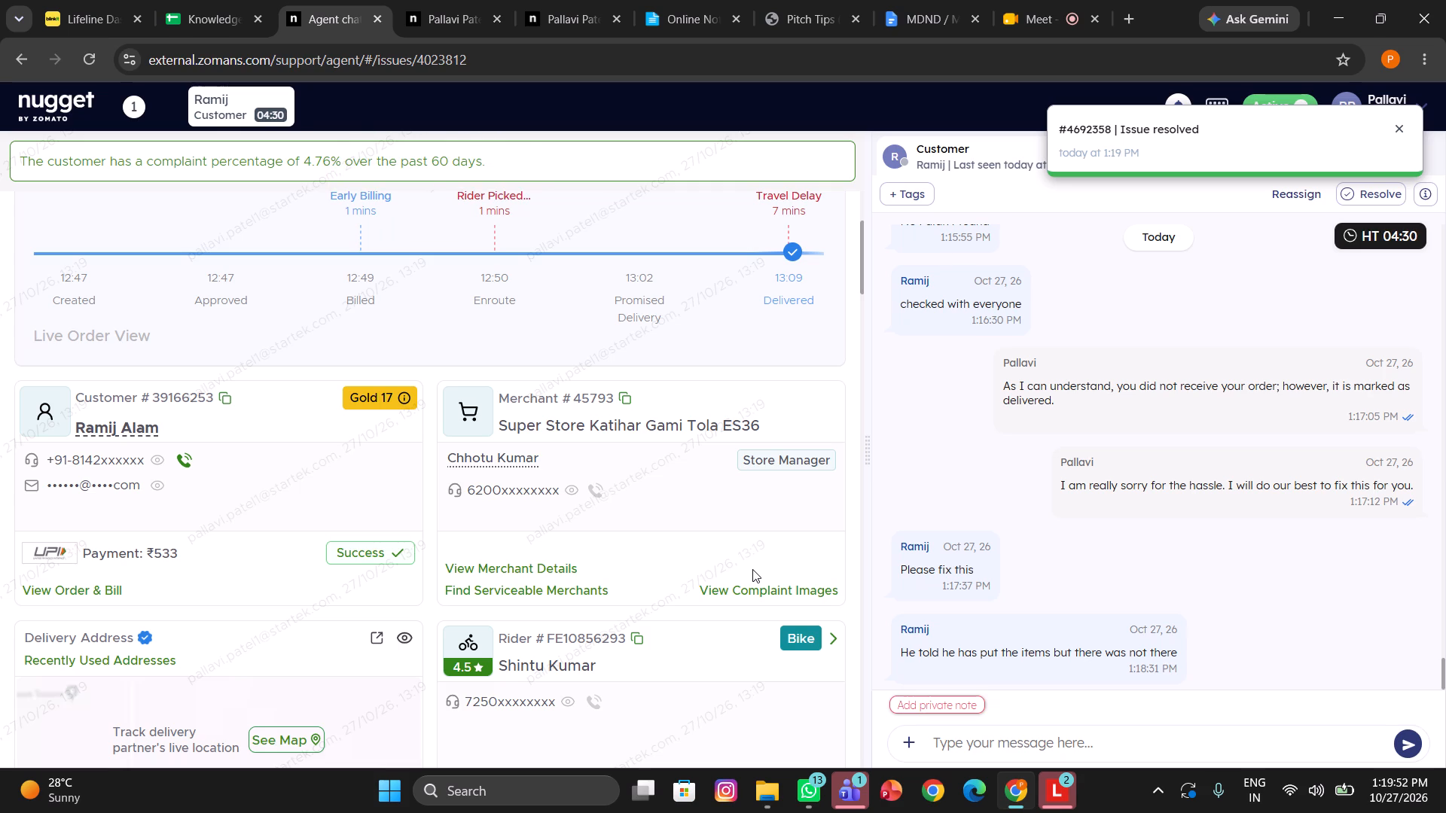
Add the private note "called dp" to Ramij's chat.
left_click(932, 698)
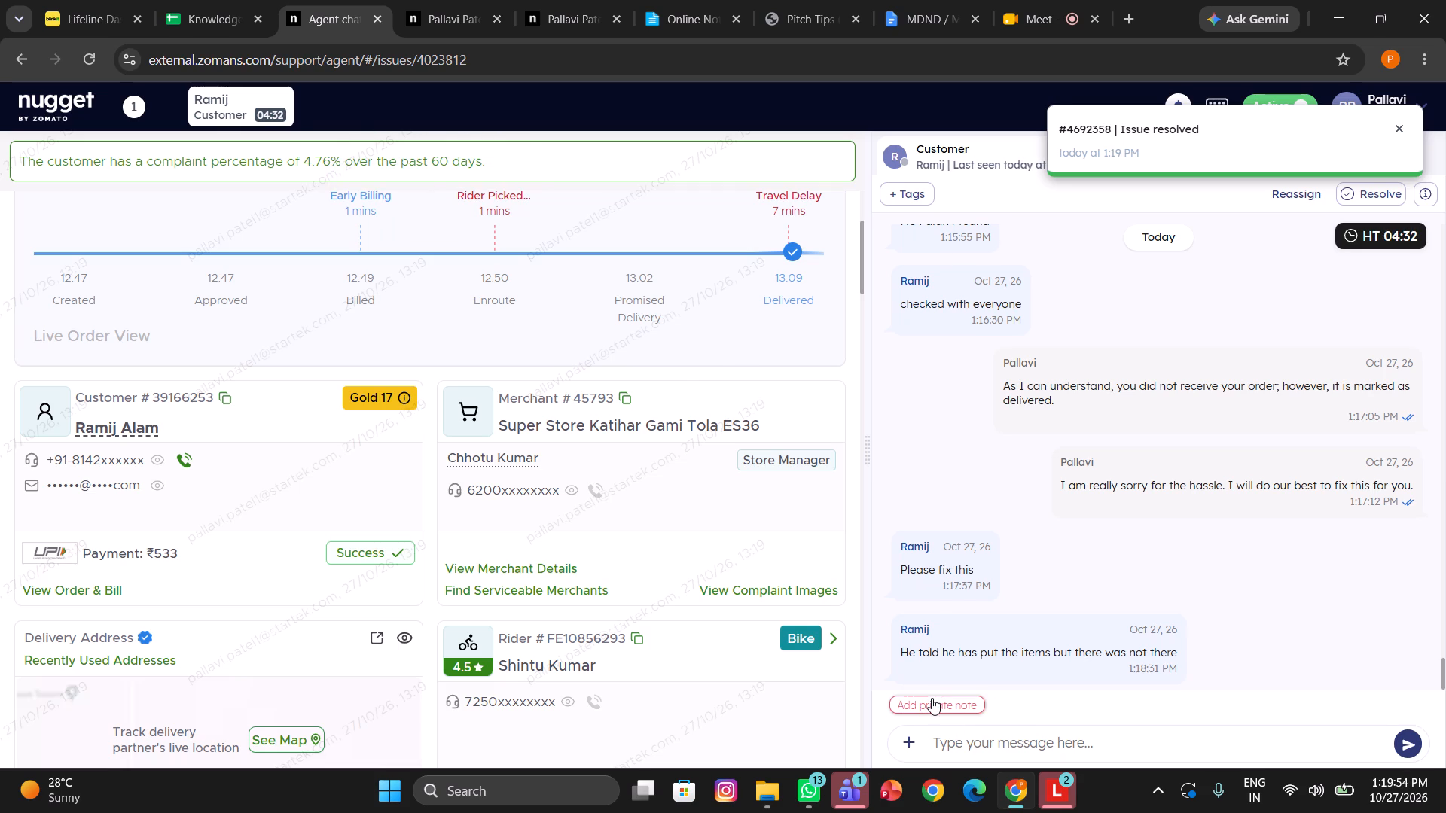
type("called dp")
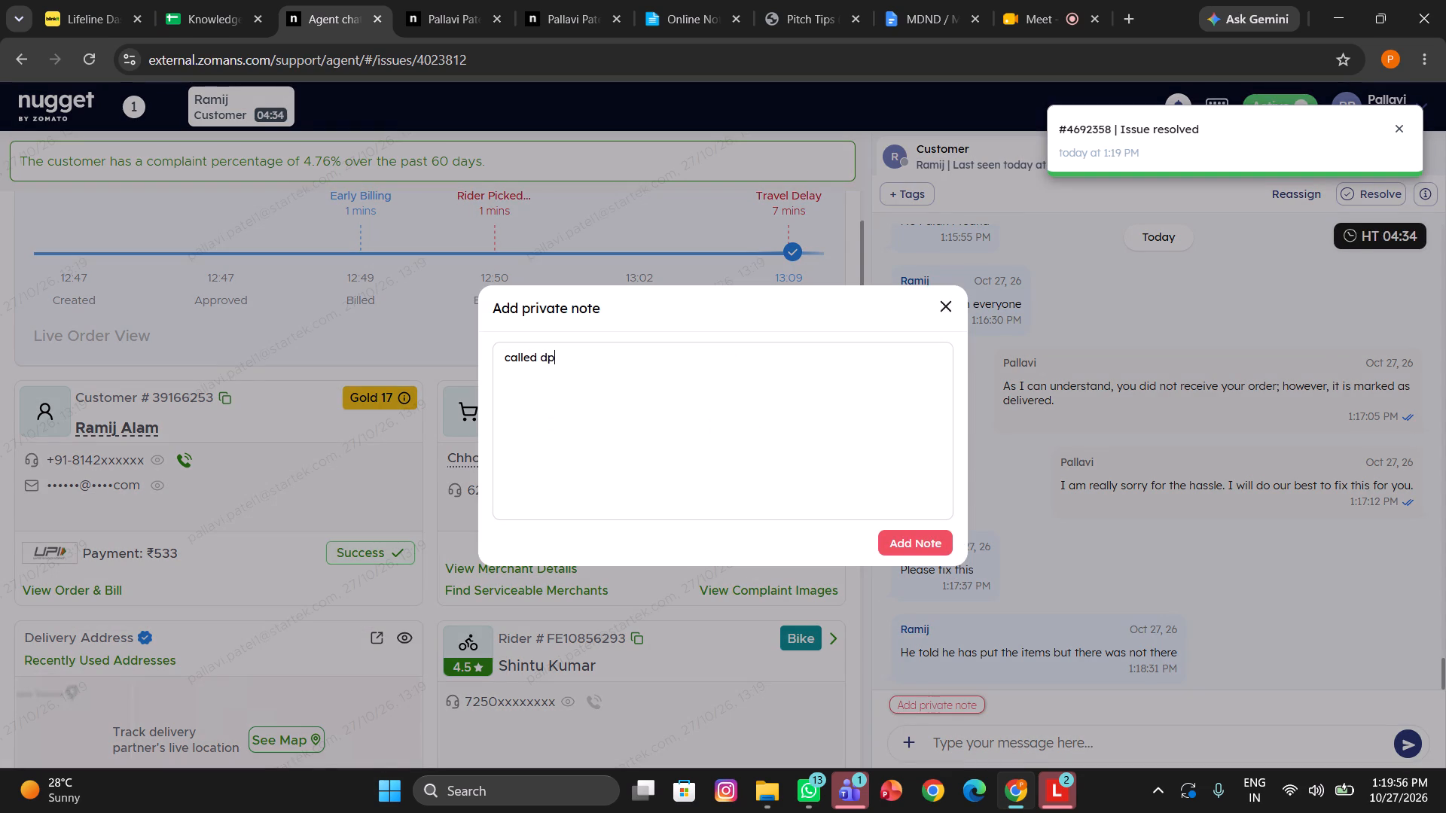
left_click(919, 545)
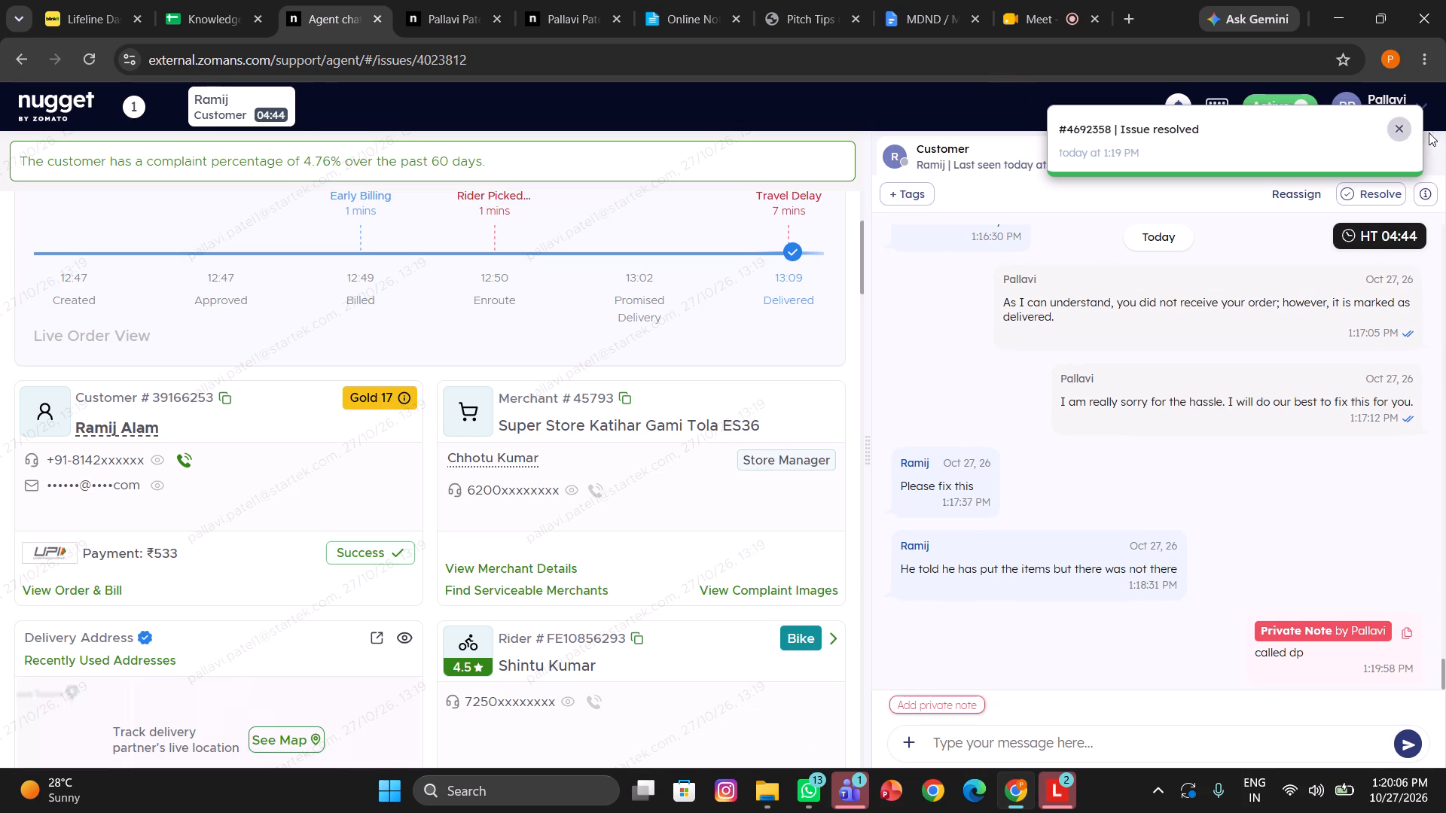
left_click(1393, 123)
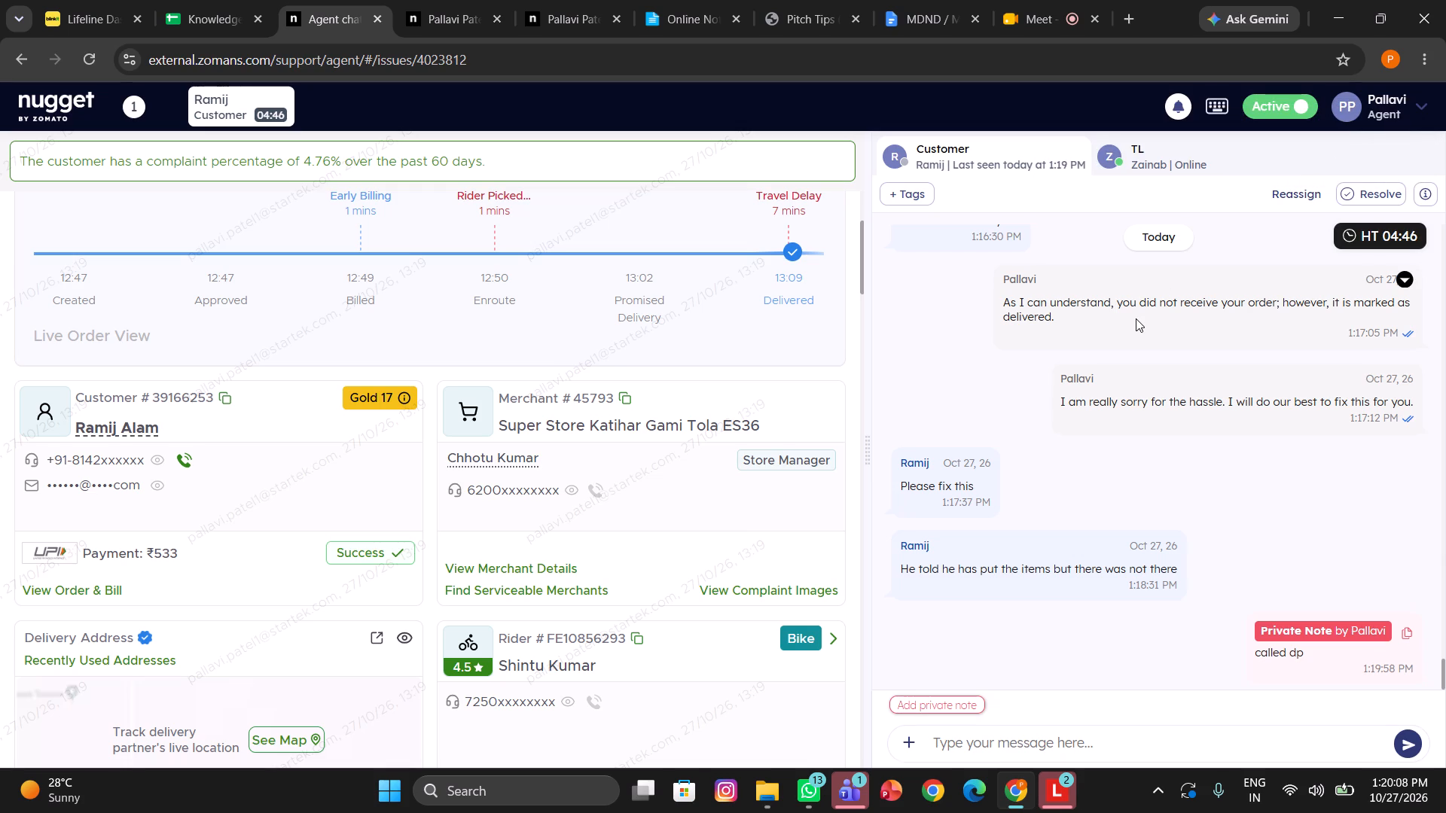
scroll(1136, 318, "down", 1)
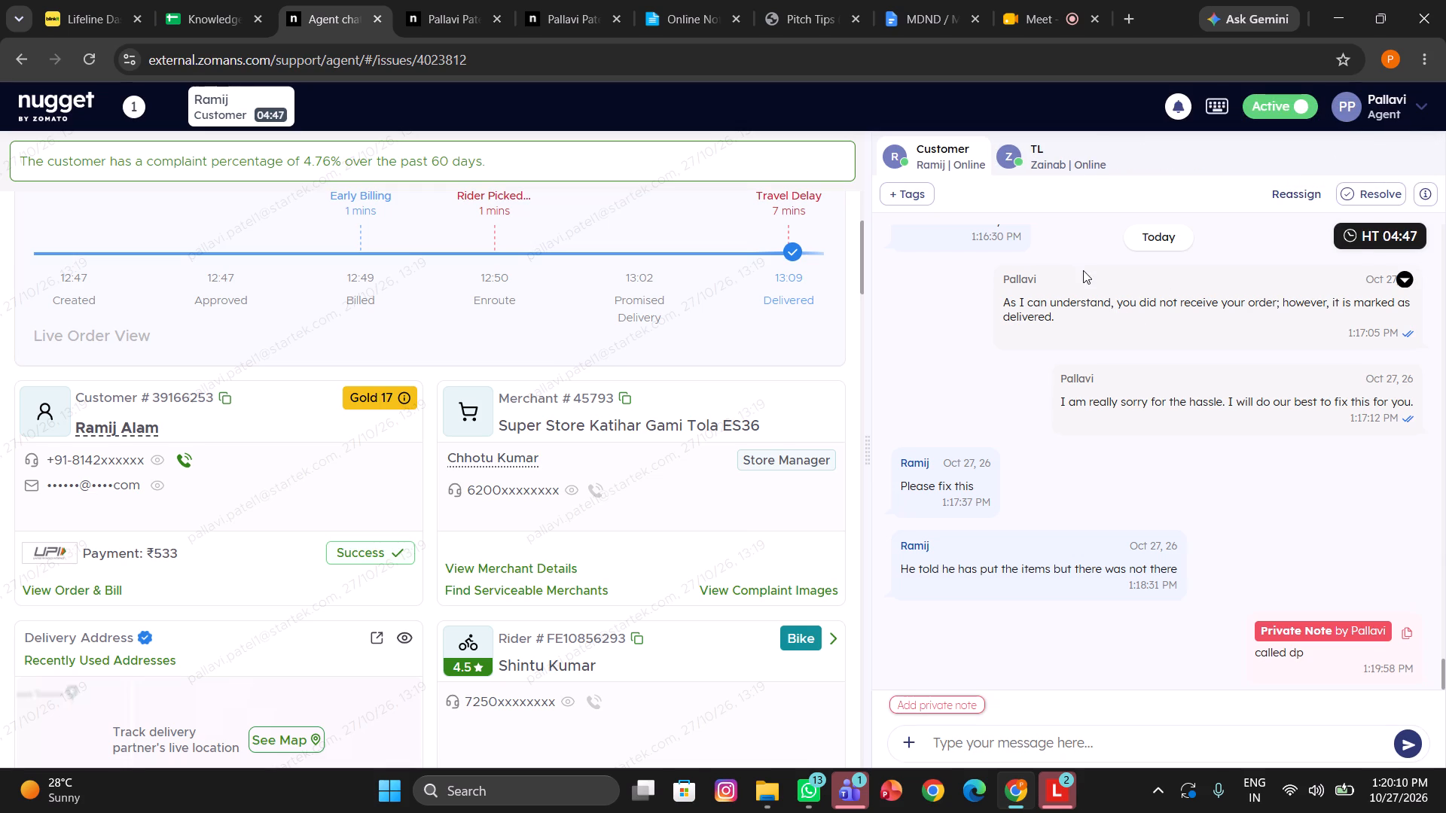
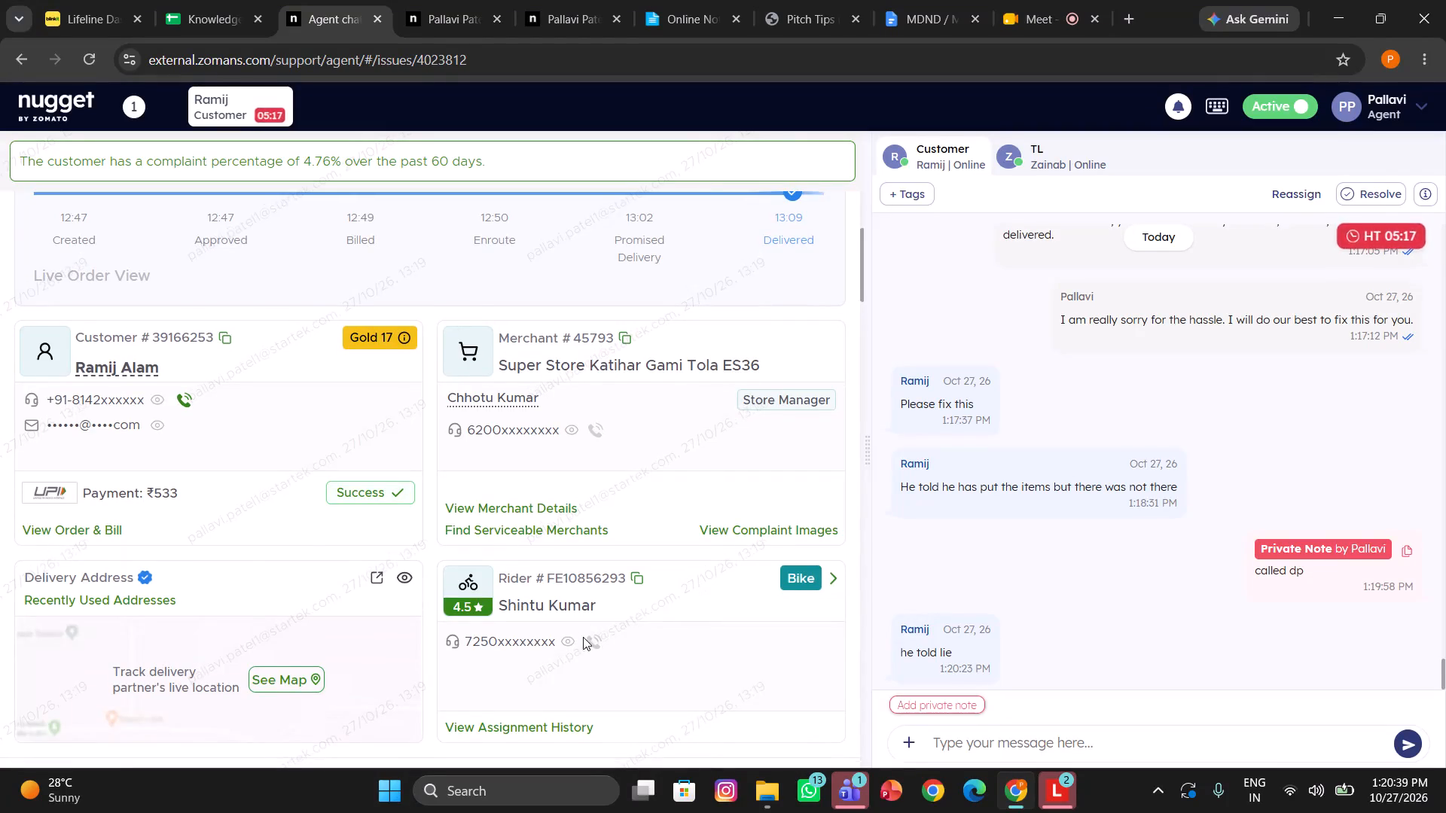
Place another call to the delivery rider assigned to Ramij's order.
left_click(585, 638)
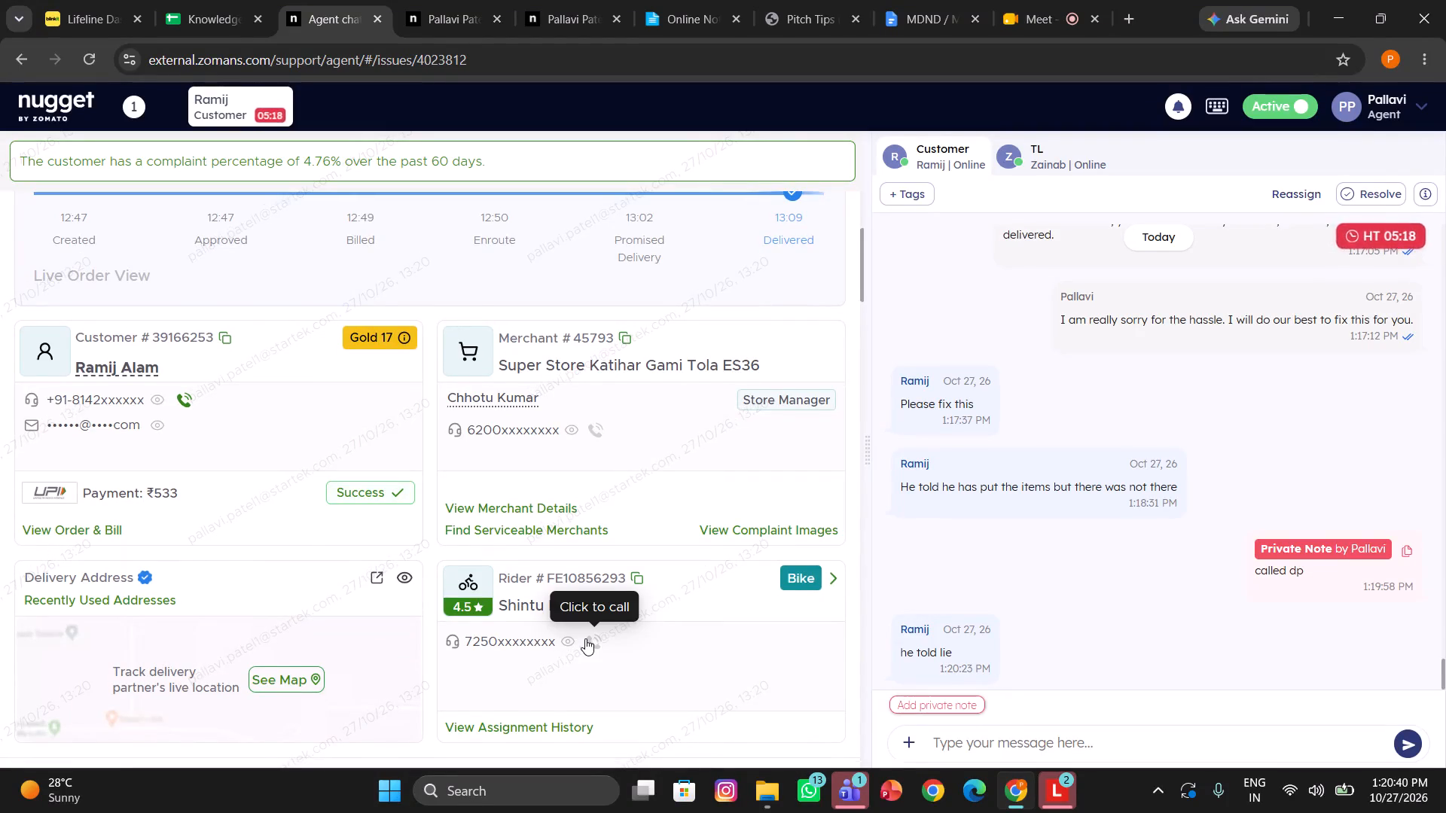
left_click(788, 554)
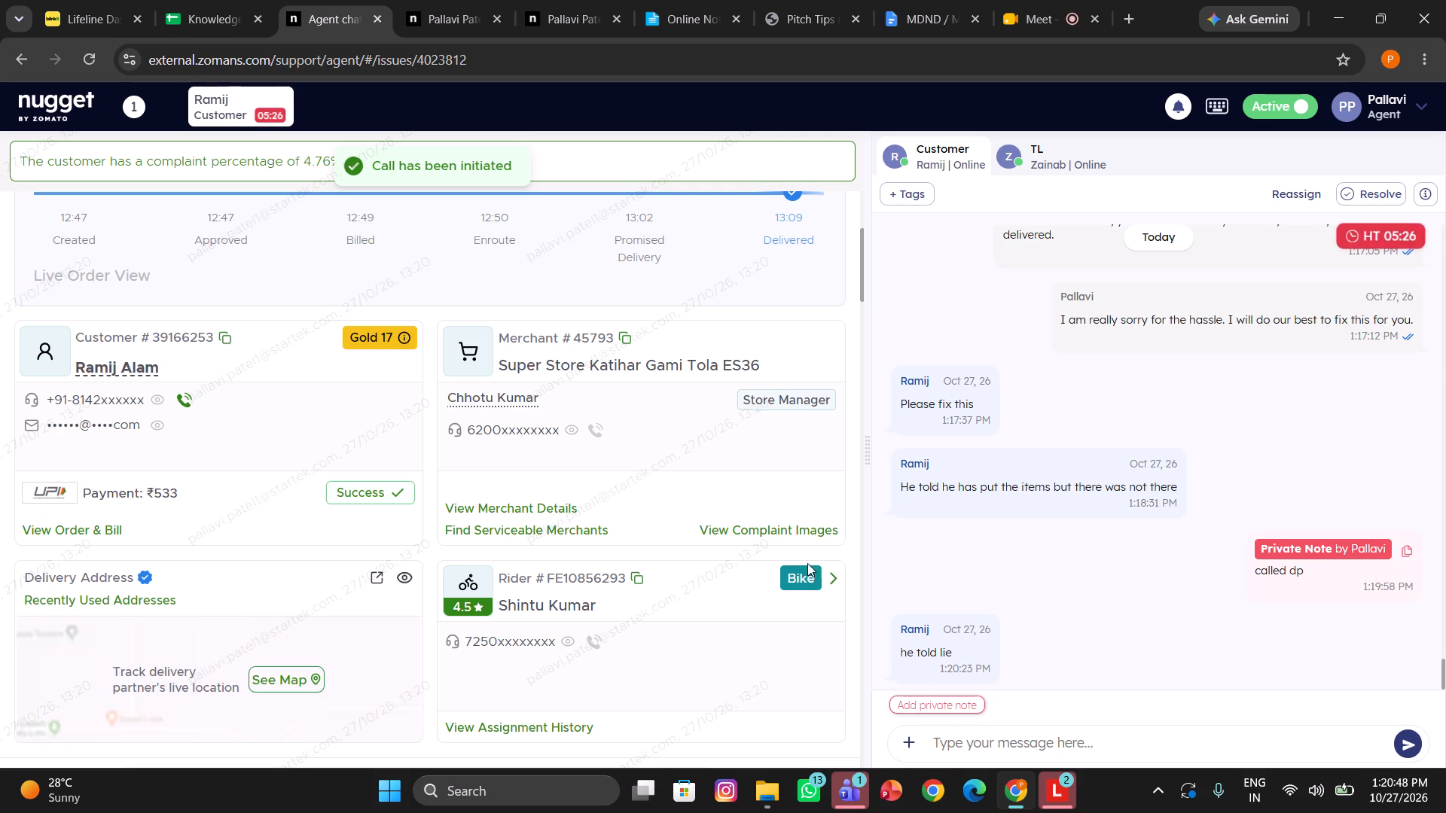
Send Ramij the canned request for permission to contact him, replacing "xxxx or xxxx" with the first four digits of his phone number.
scroll(1019, 576, "down", 2)
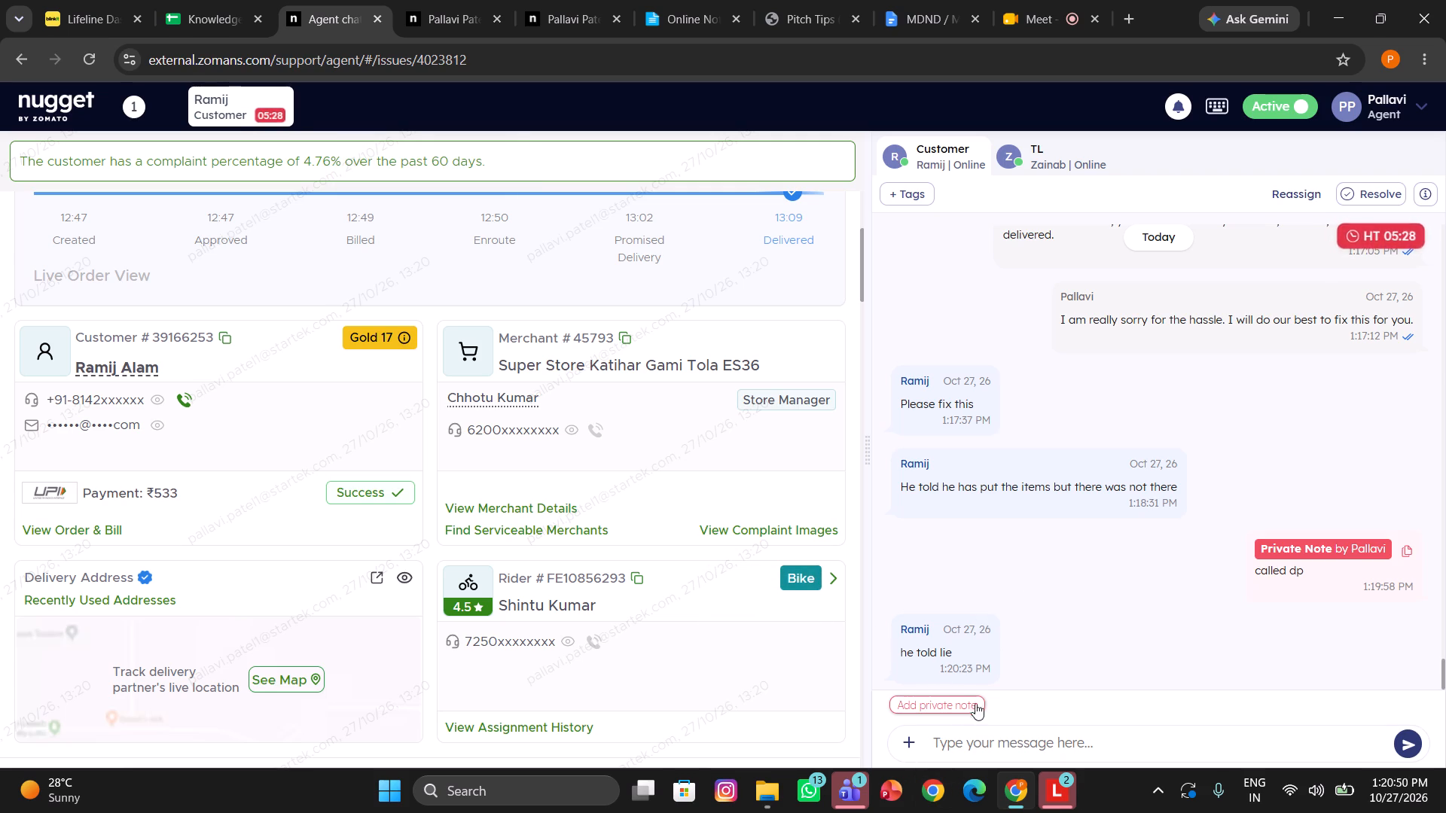
left_click(976, 749)
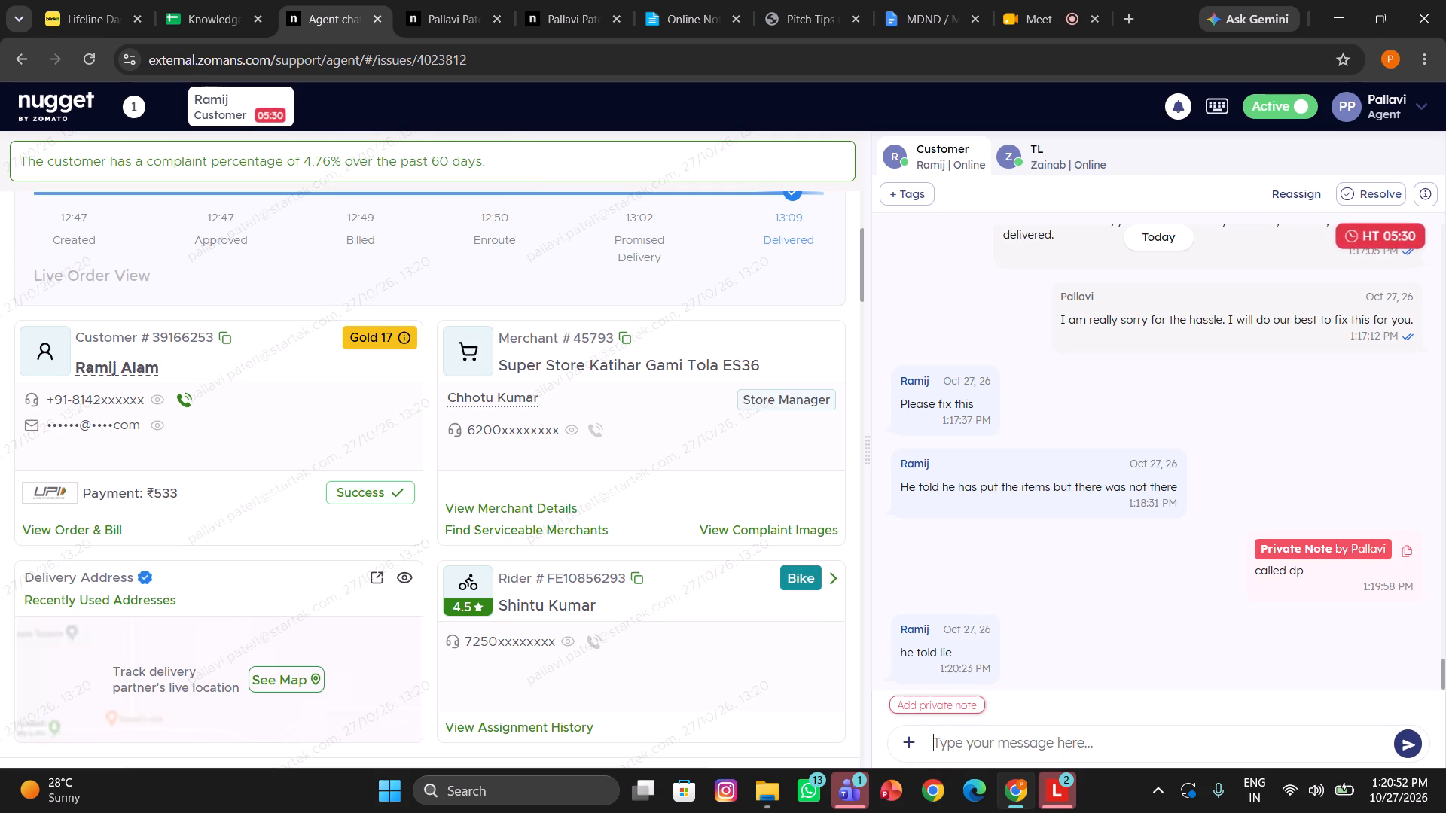
type("/th")
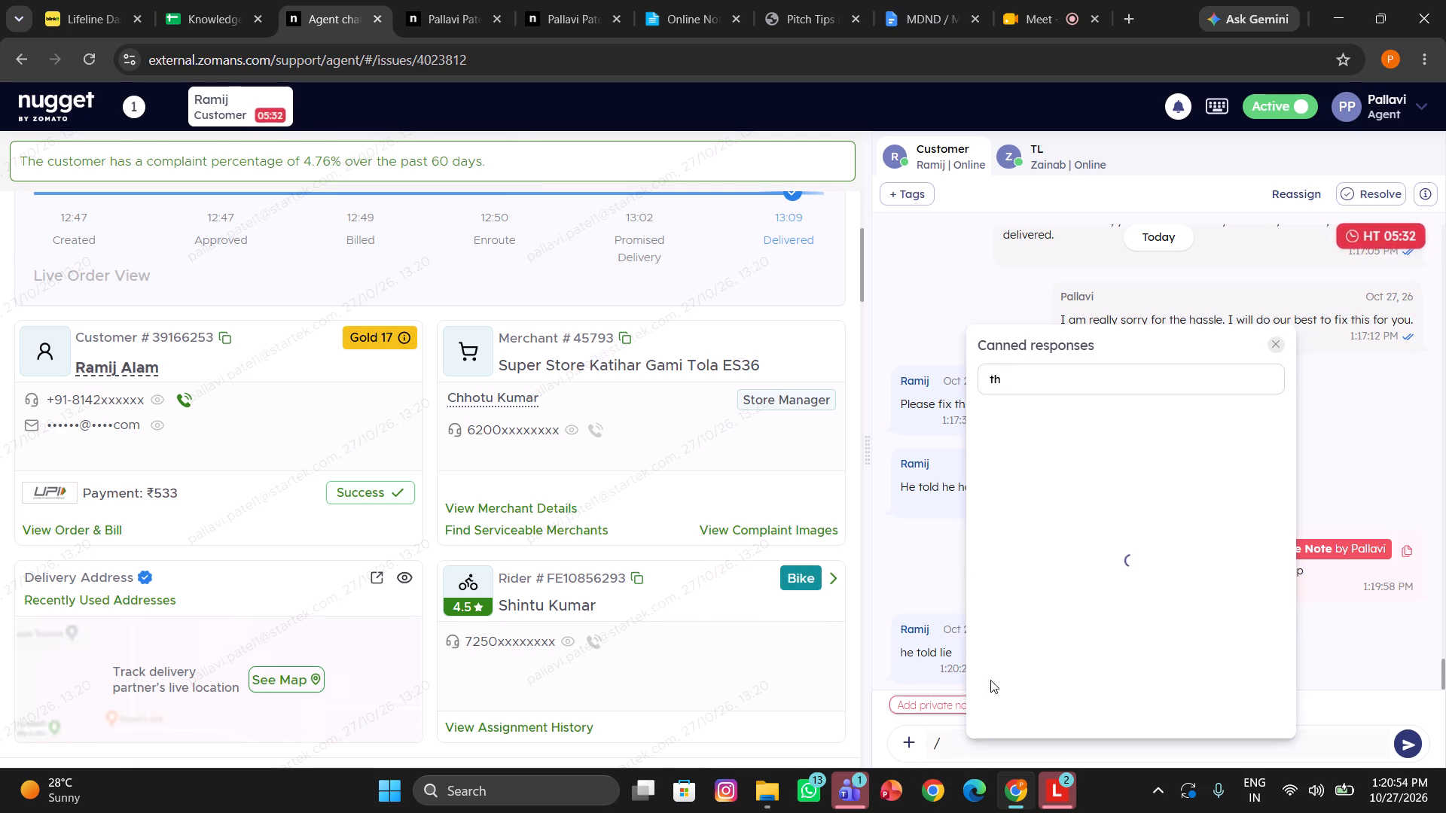
left_click(1127, 425)
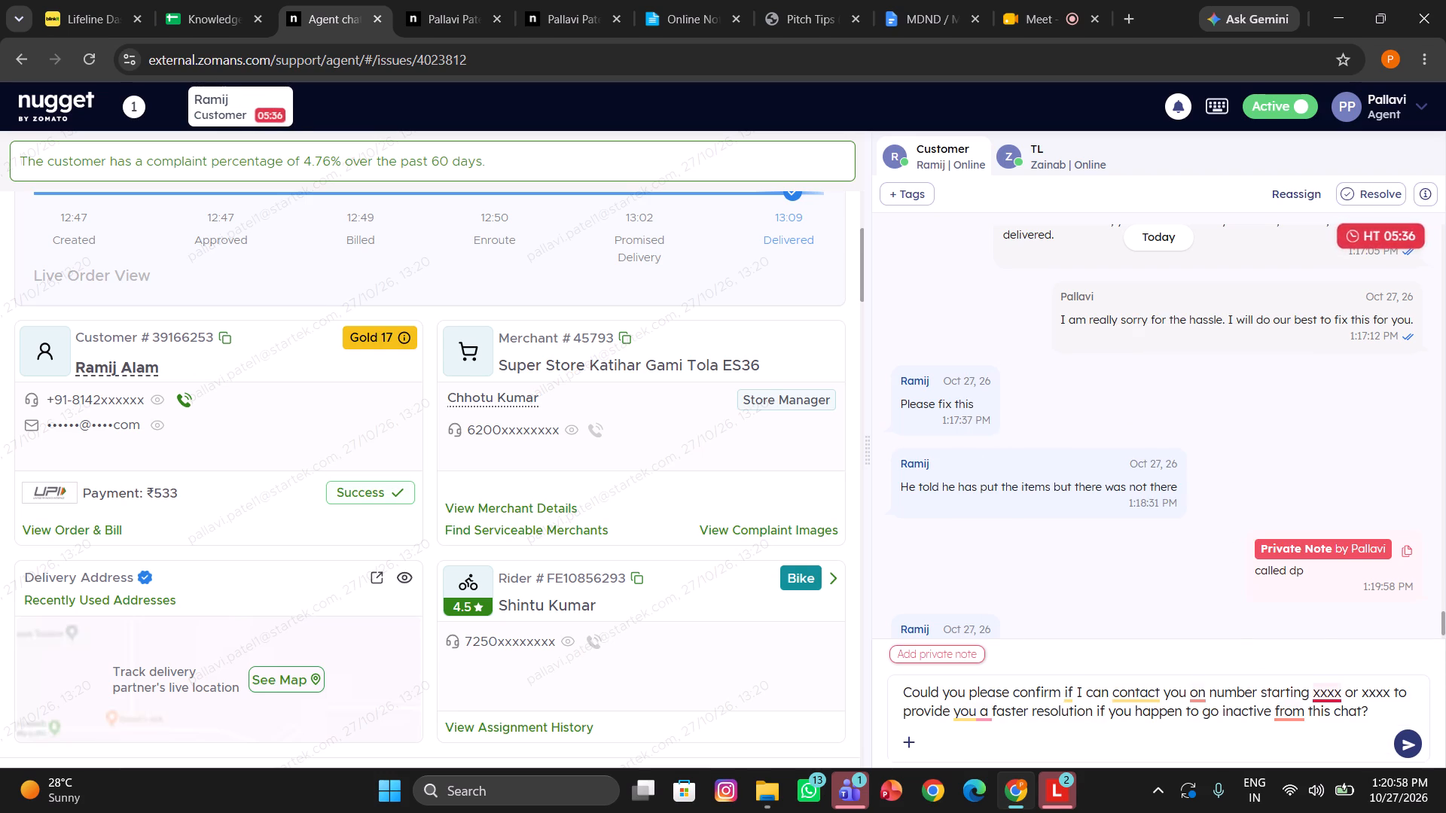
left_click_drag(1314, 690, 1387, 690)
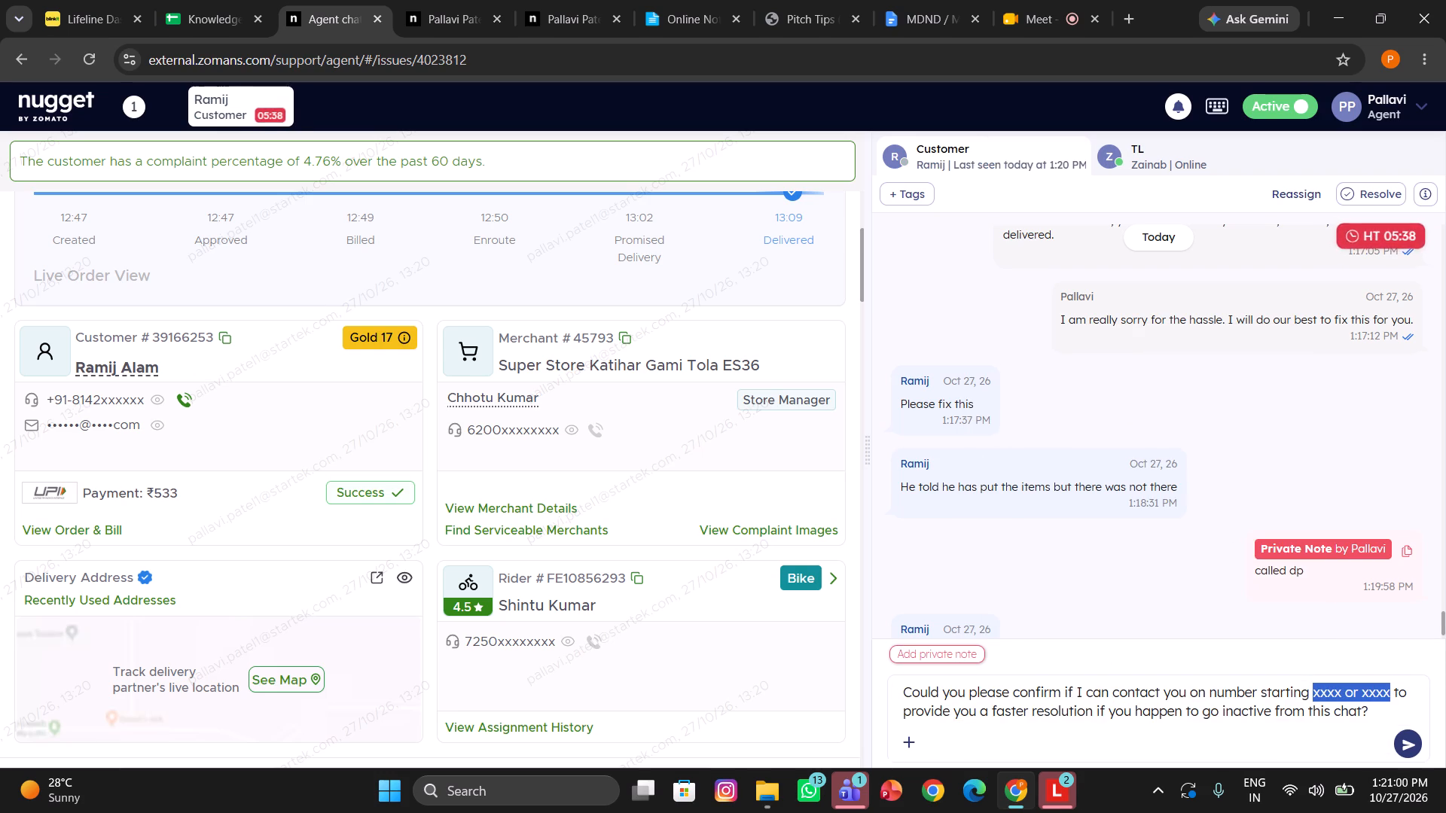
key("BackSpace")
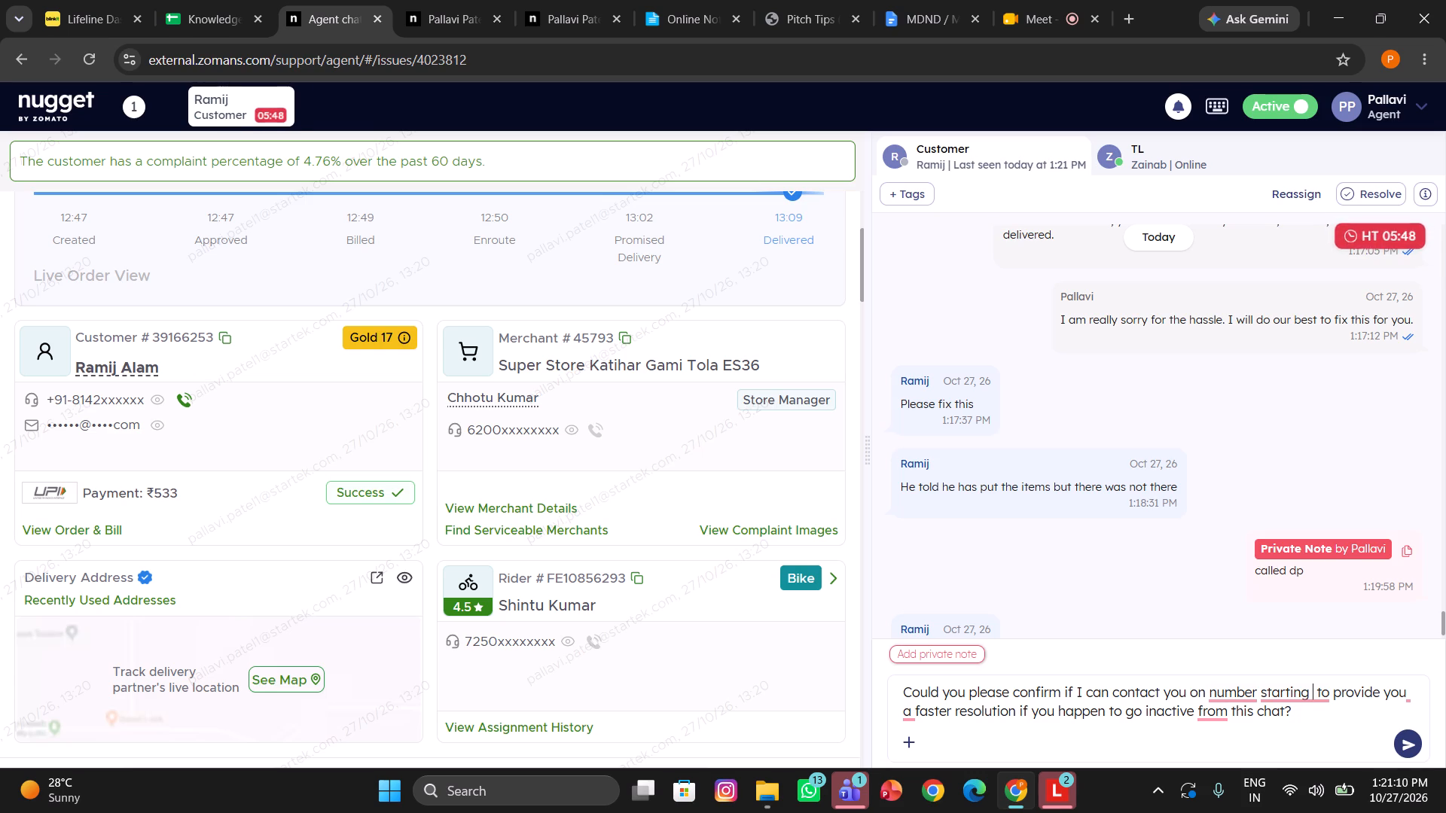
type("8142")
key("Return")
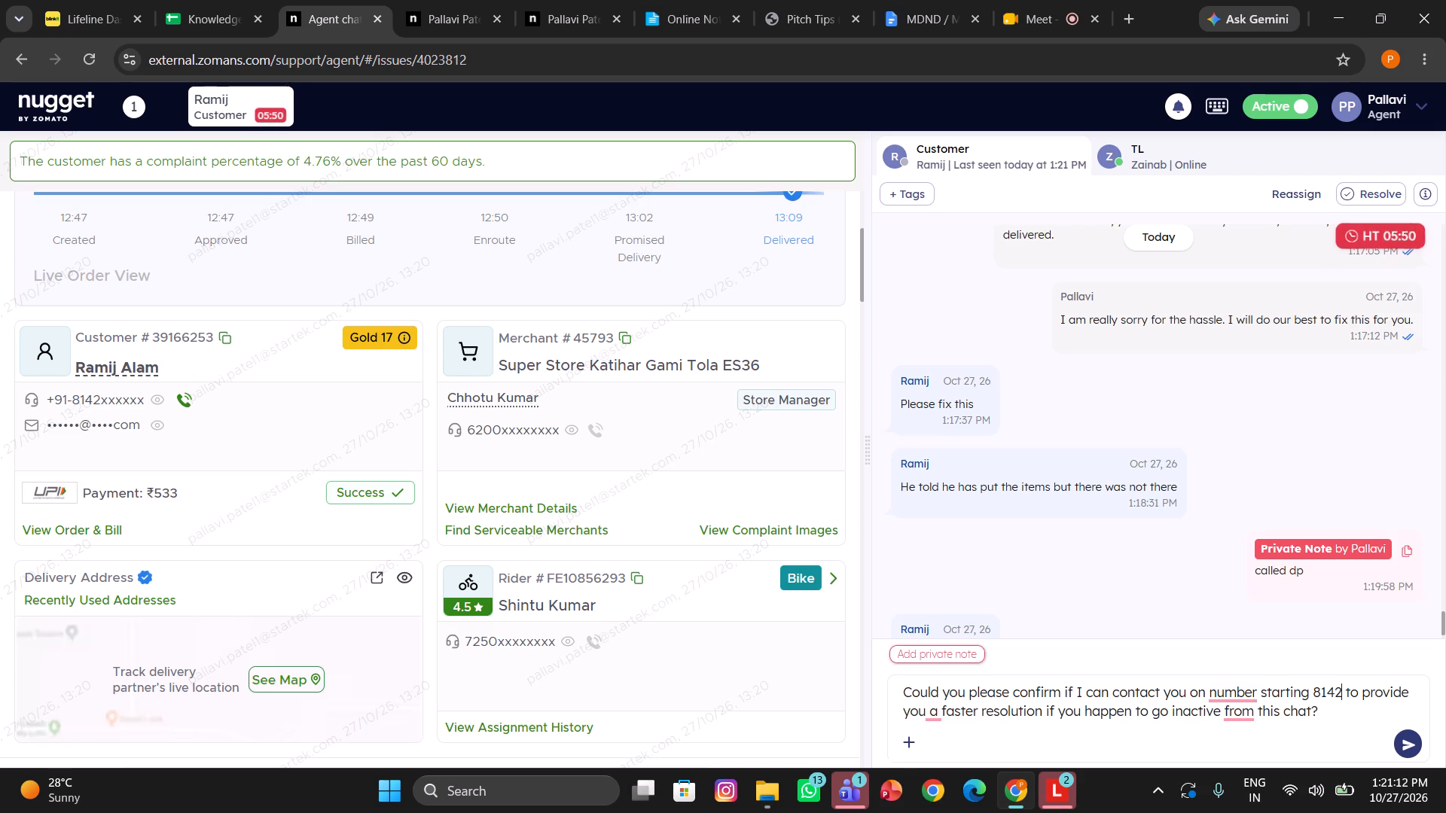
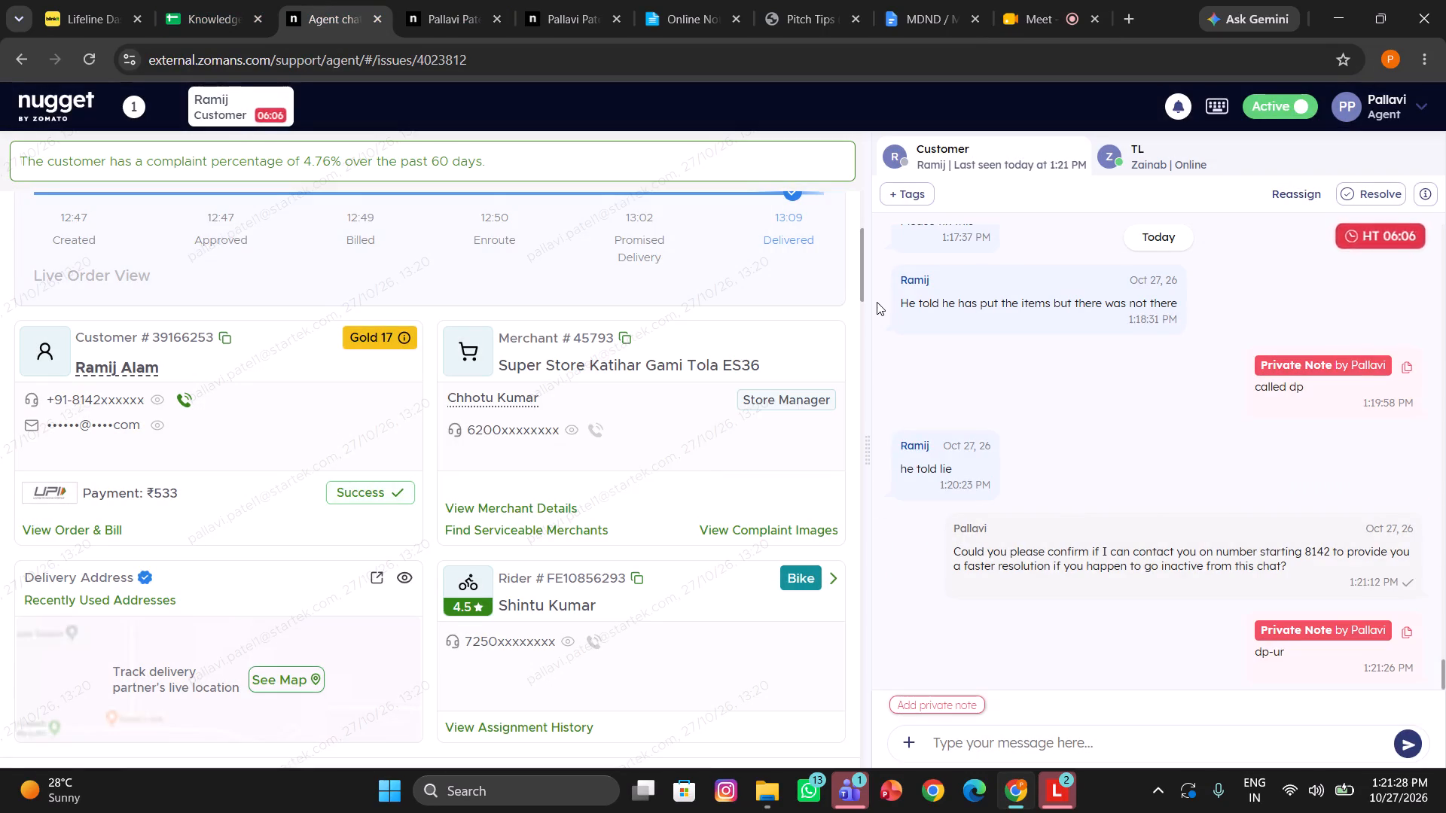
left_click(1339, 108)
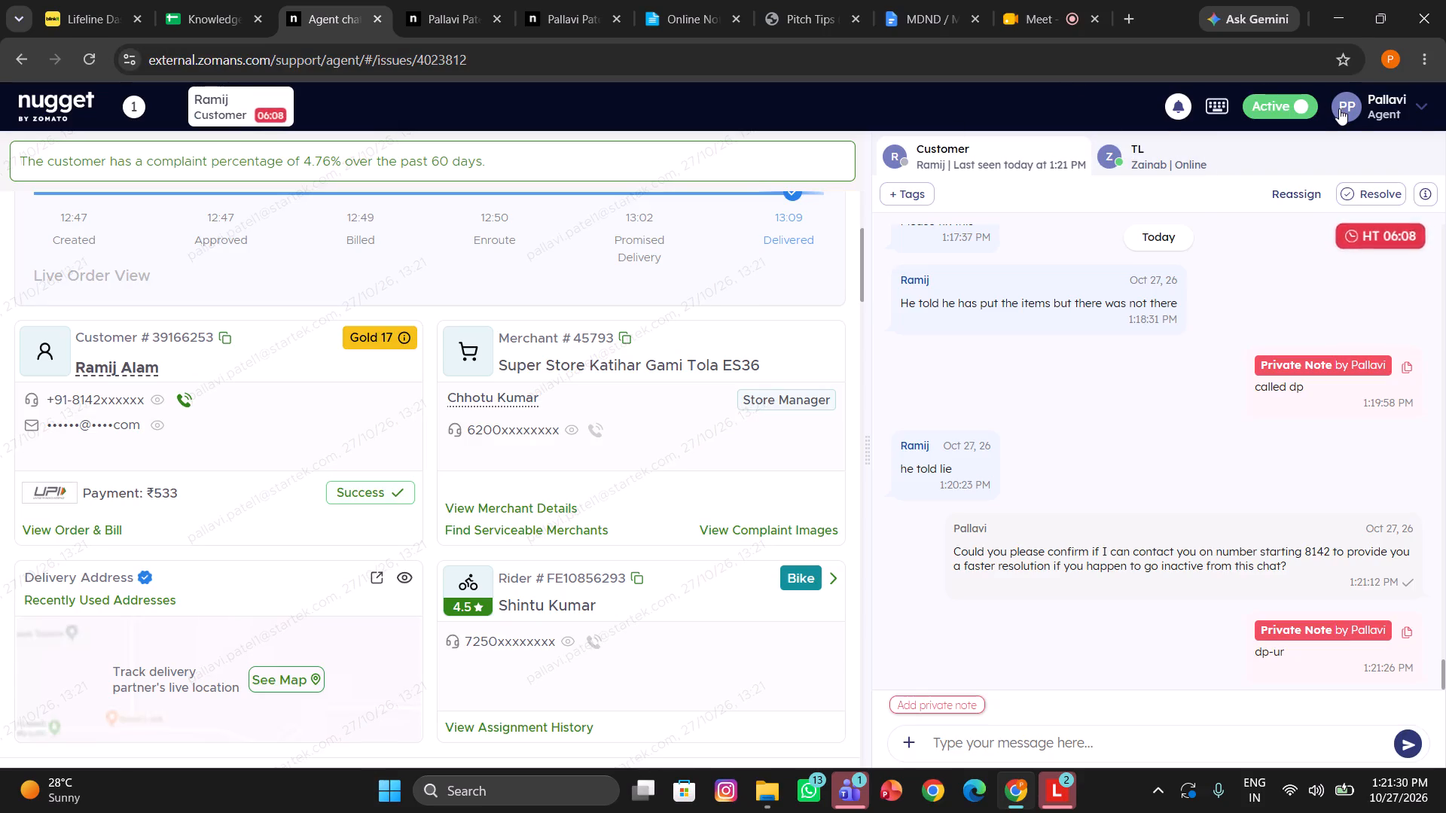
Open the agent's Productivity Hours page to check today's chat counts, online hours and break time.
left_click(1207, 227)
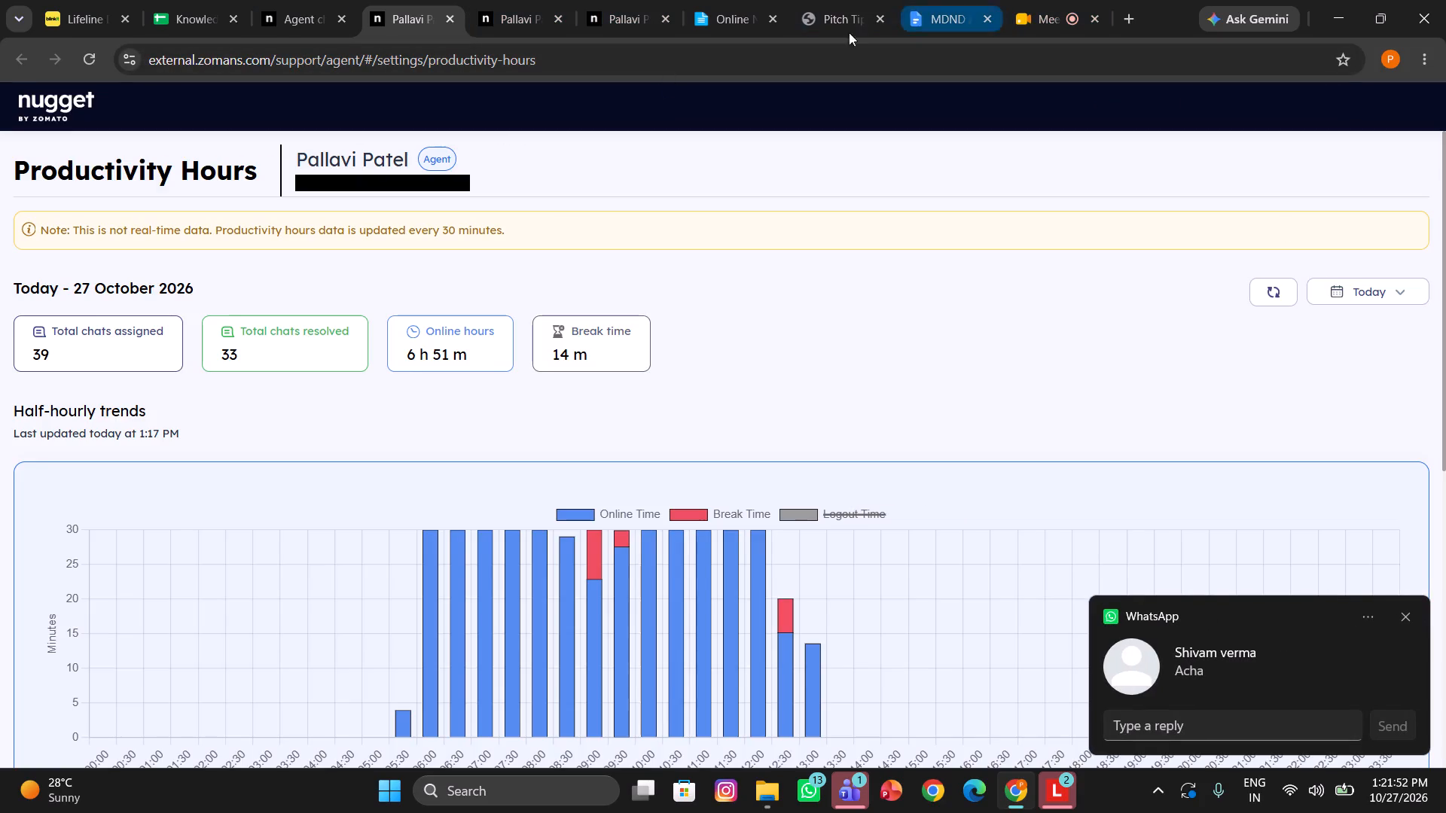
Close all three open Productivity Hours tabs and return to Ramij's order details in the agent chat.
left_click(446, 19)
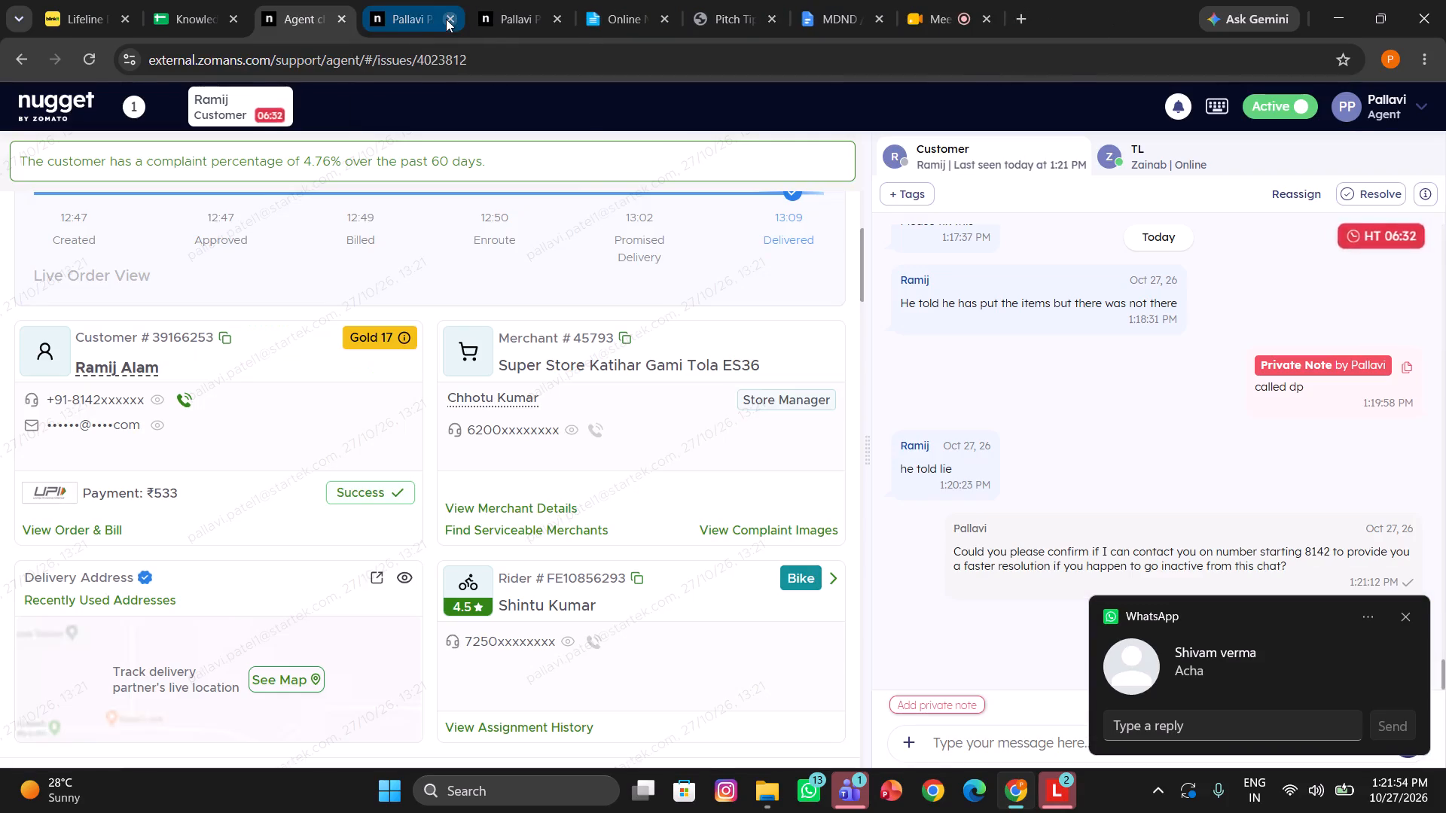
left_click(412, 15)
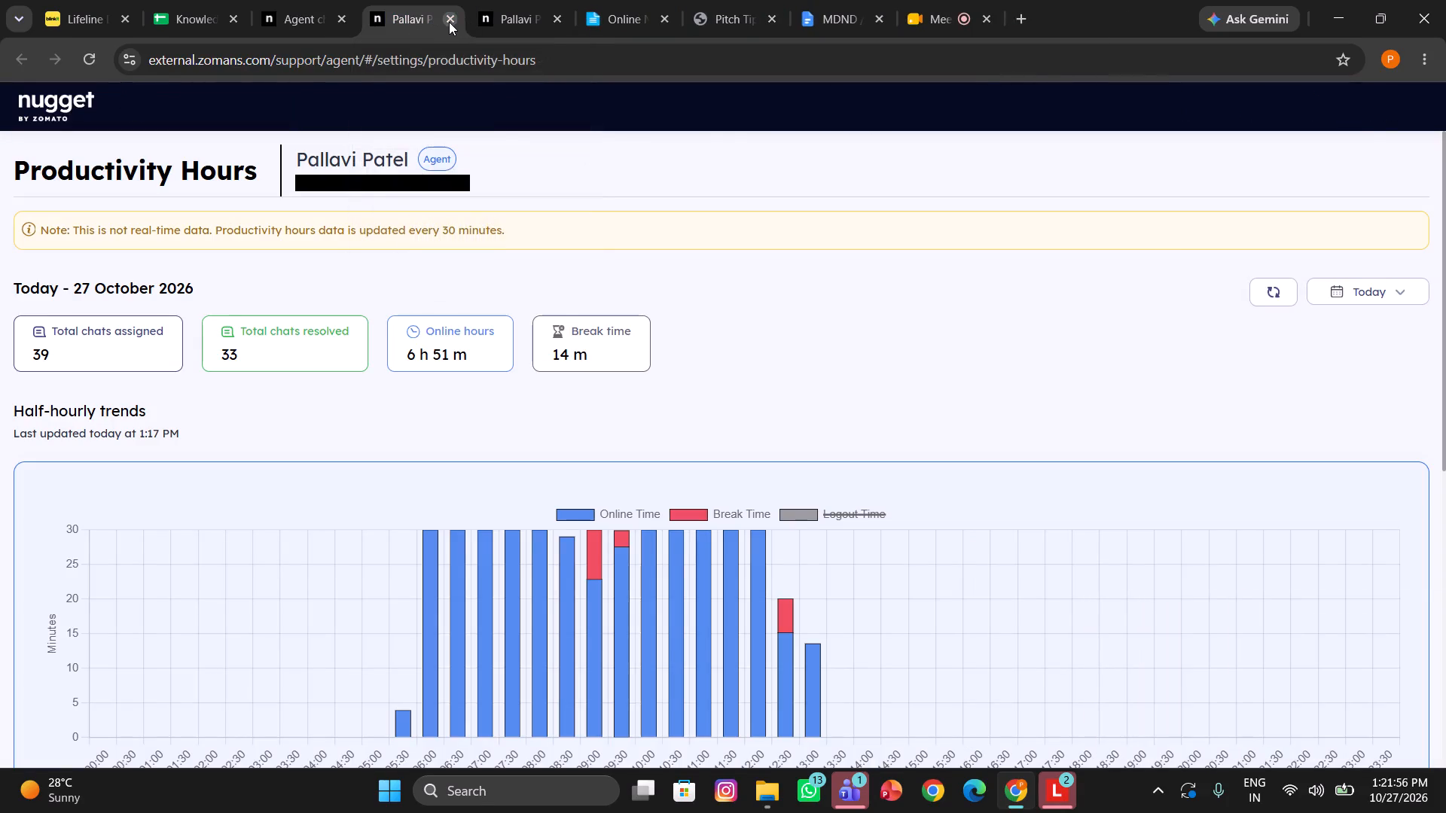
left_click(449, 22)
left_click(449, 22)
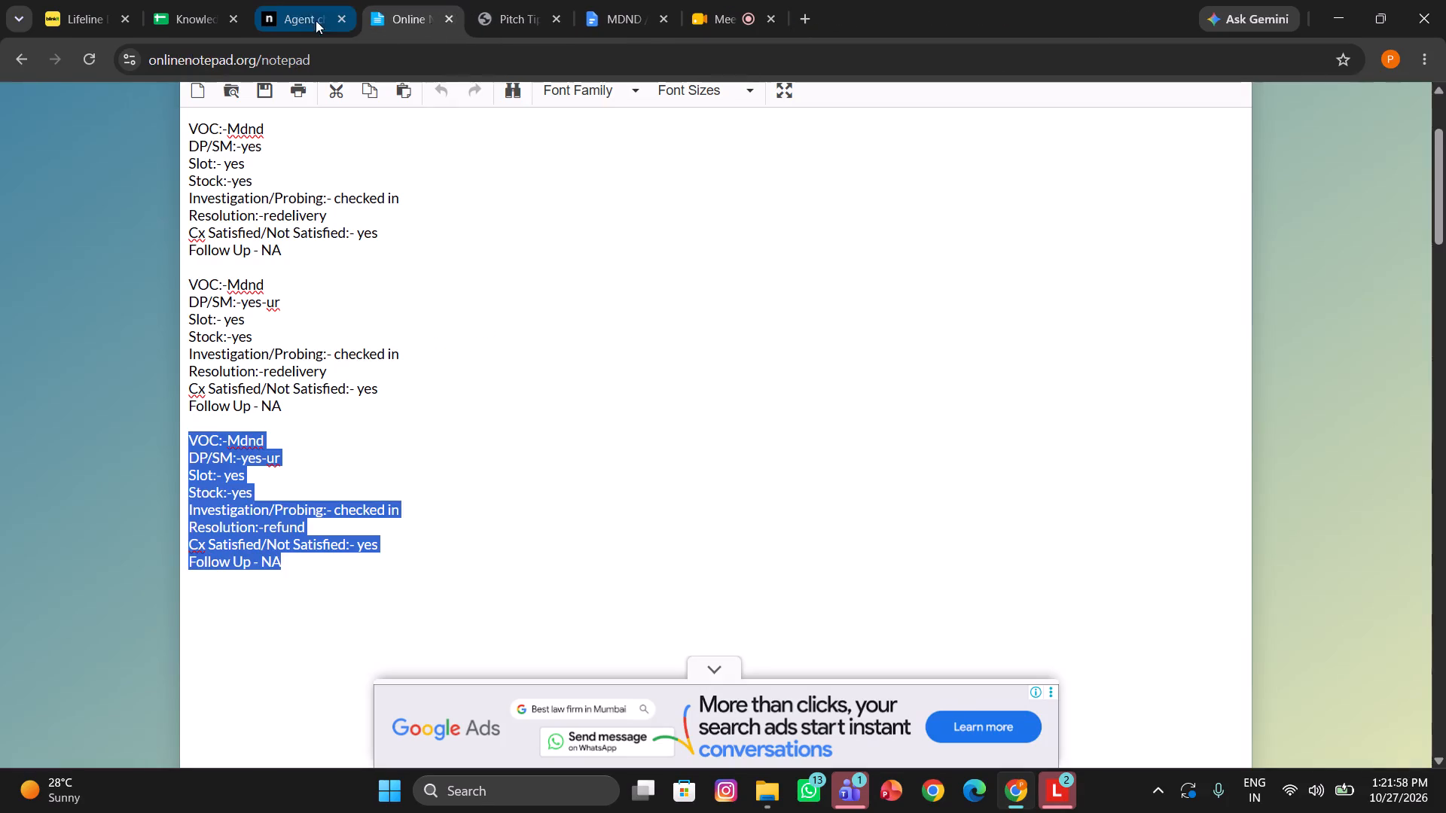
left_click(304, 18)
scroll(860, 195, "down", 2)
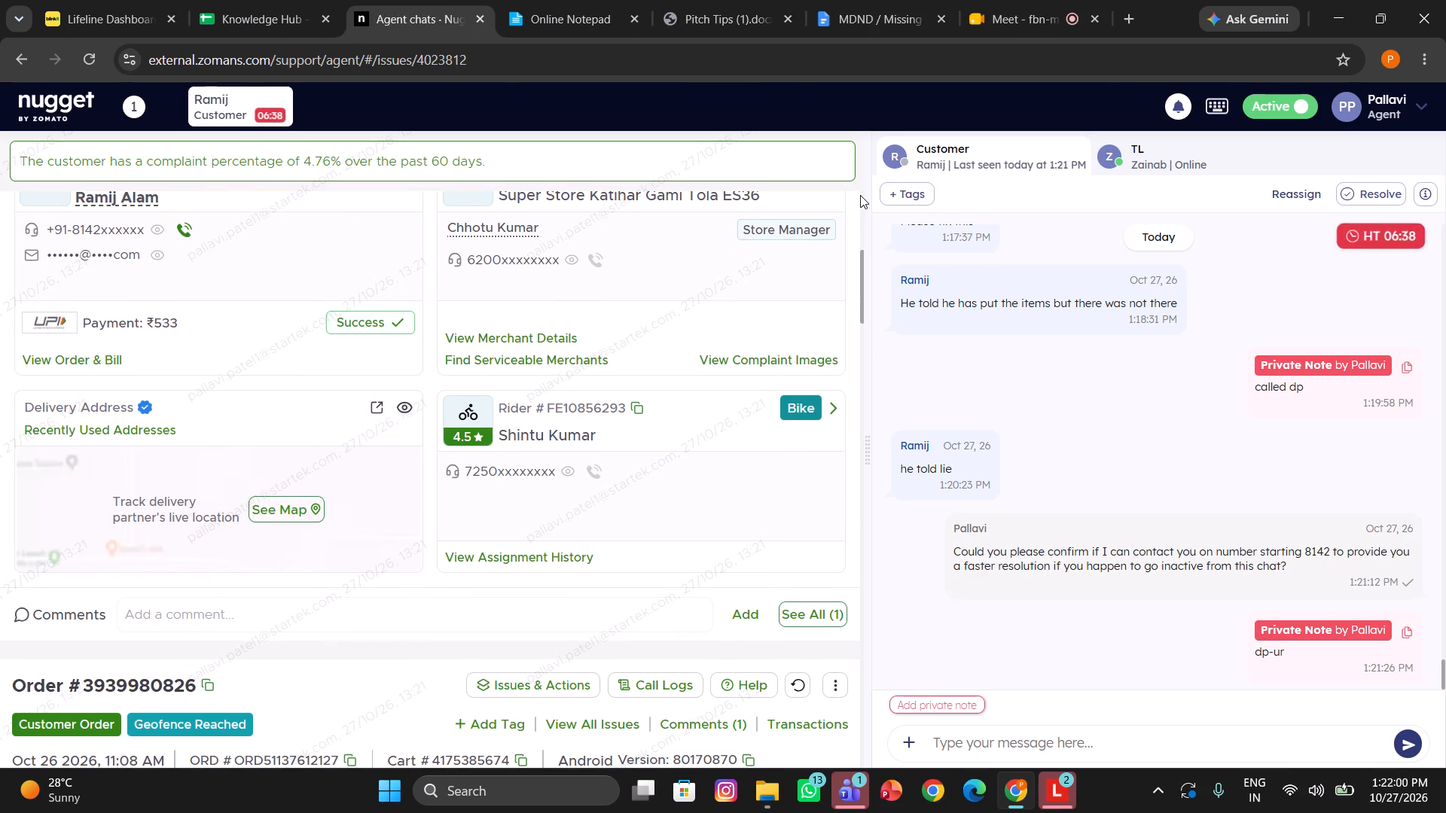
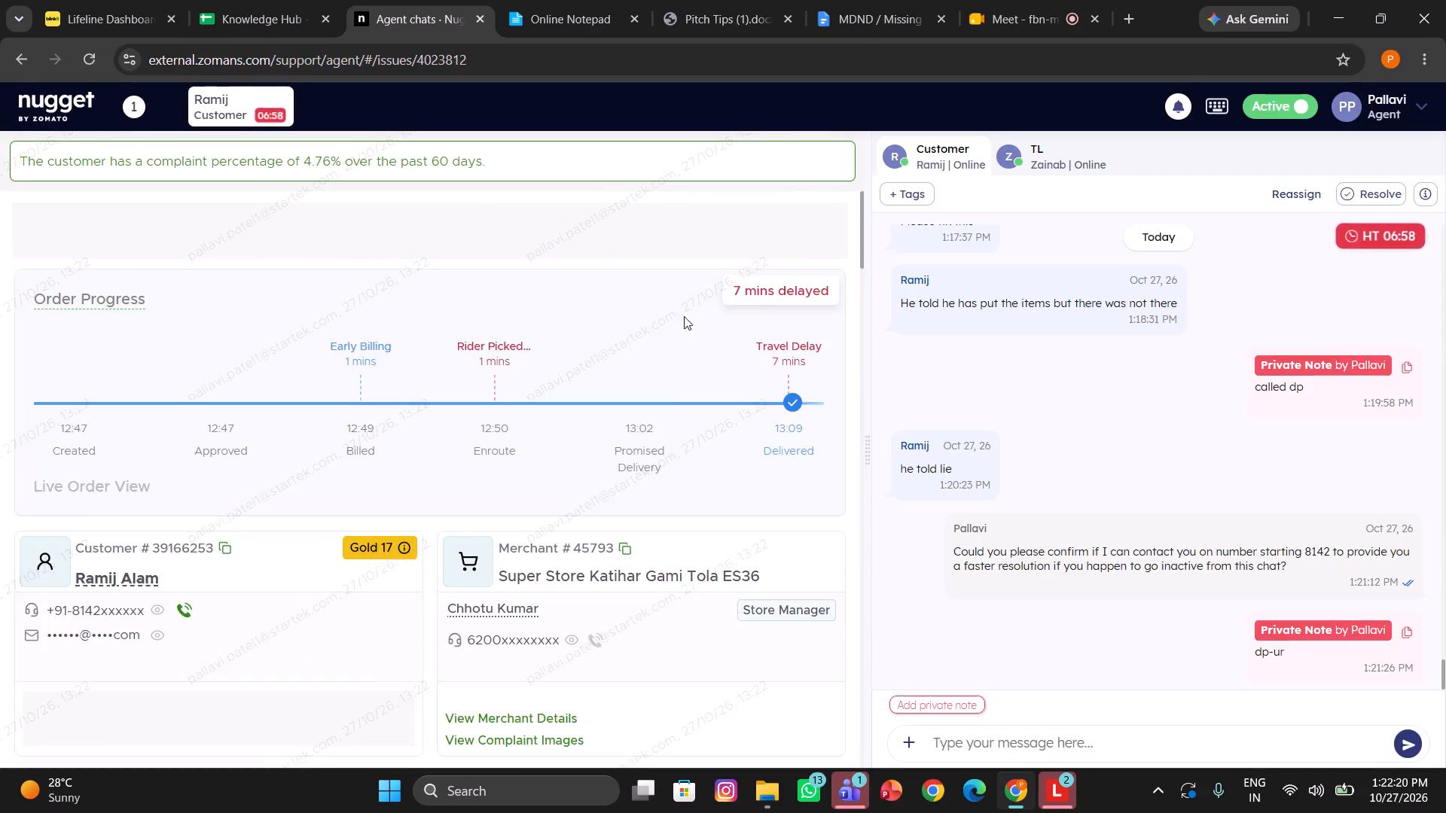
Open the recording of the completed 1:04 PM rider-to-customer call from the order's call history.
left_click(644, 212)
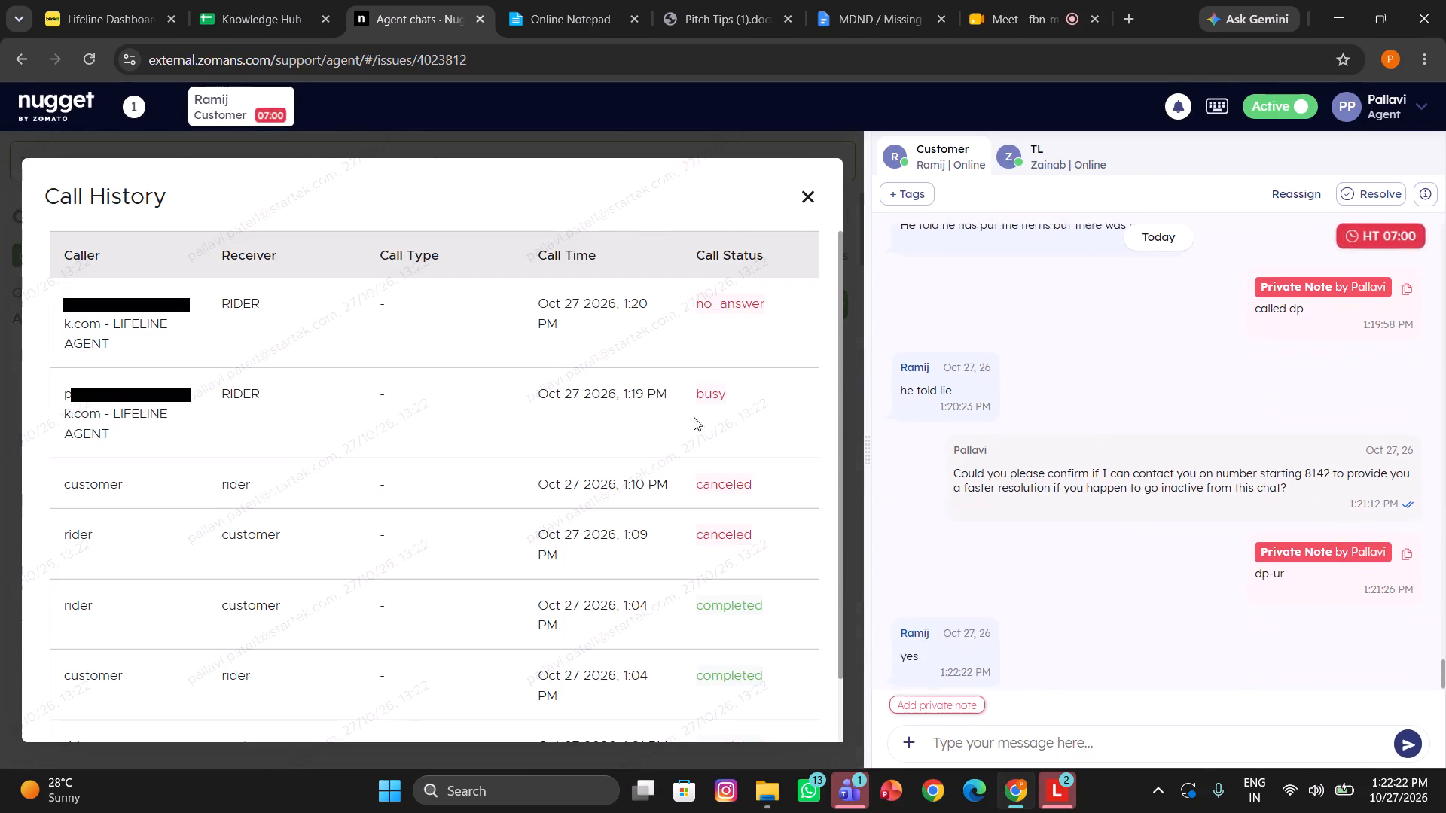
scroll(695, 467, "down", 1)
scroll(708, 647, "left", 7)
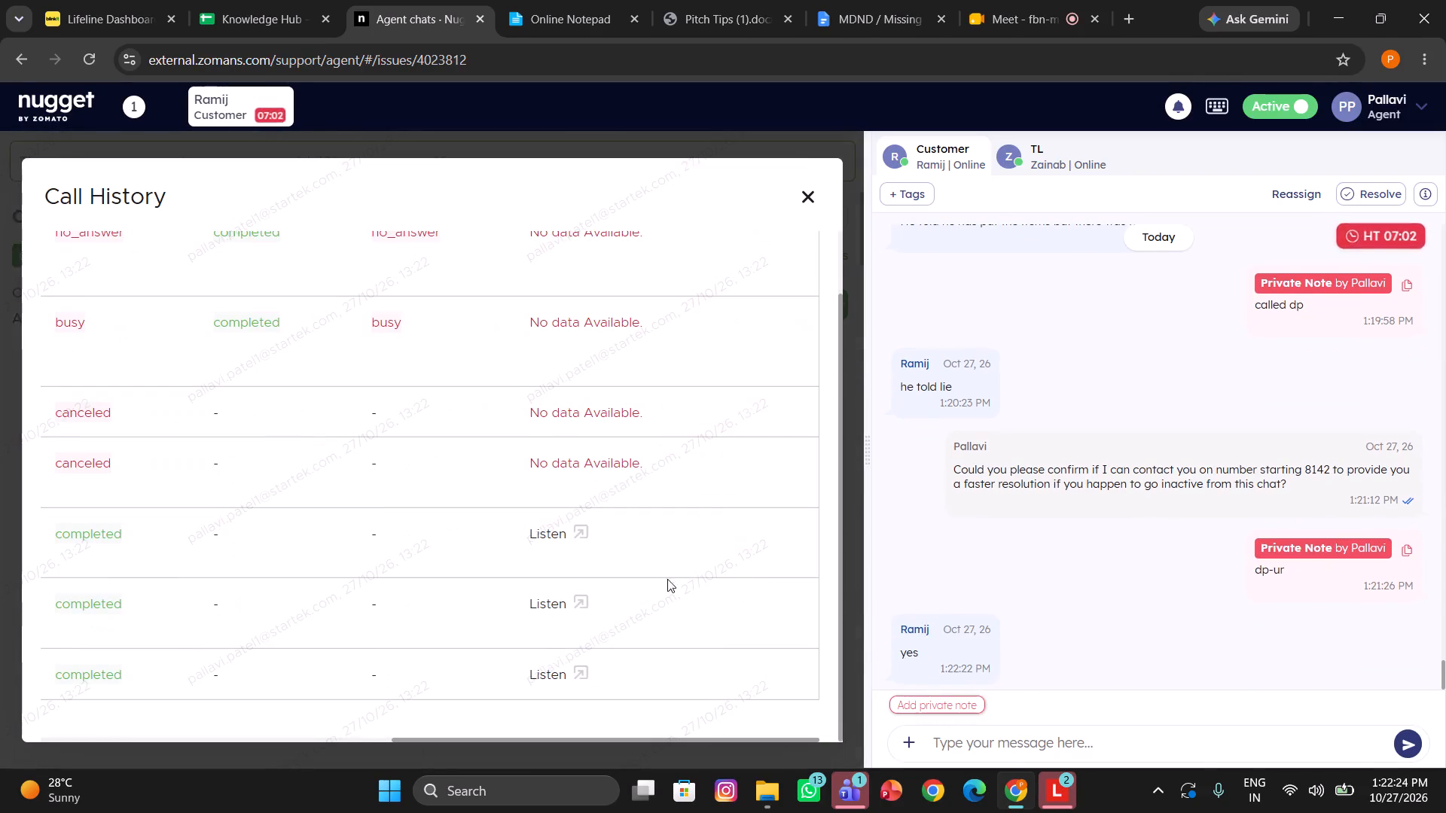
left_click(583, 531)
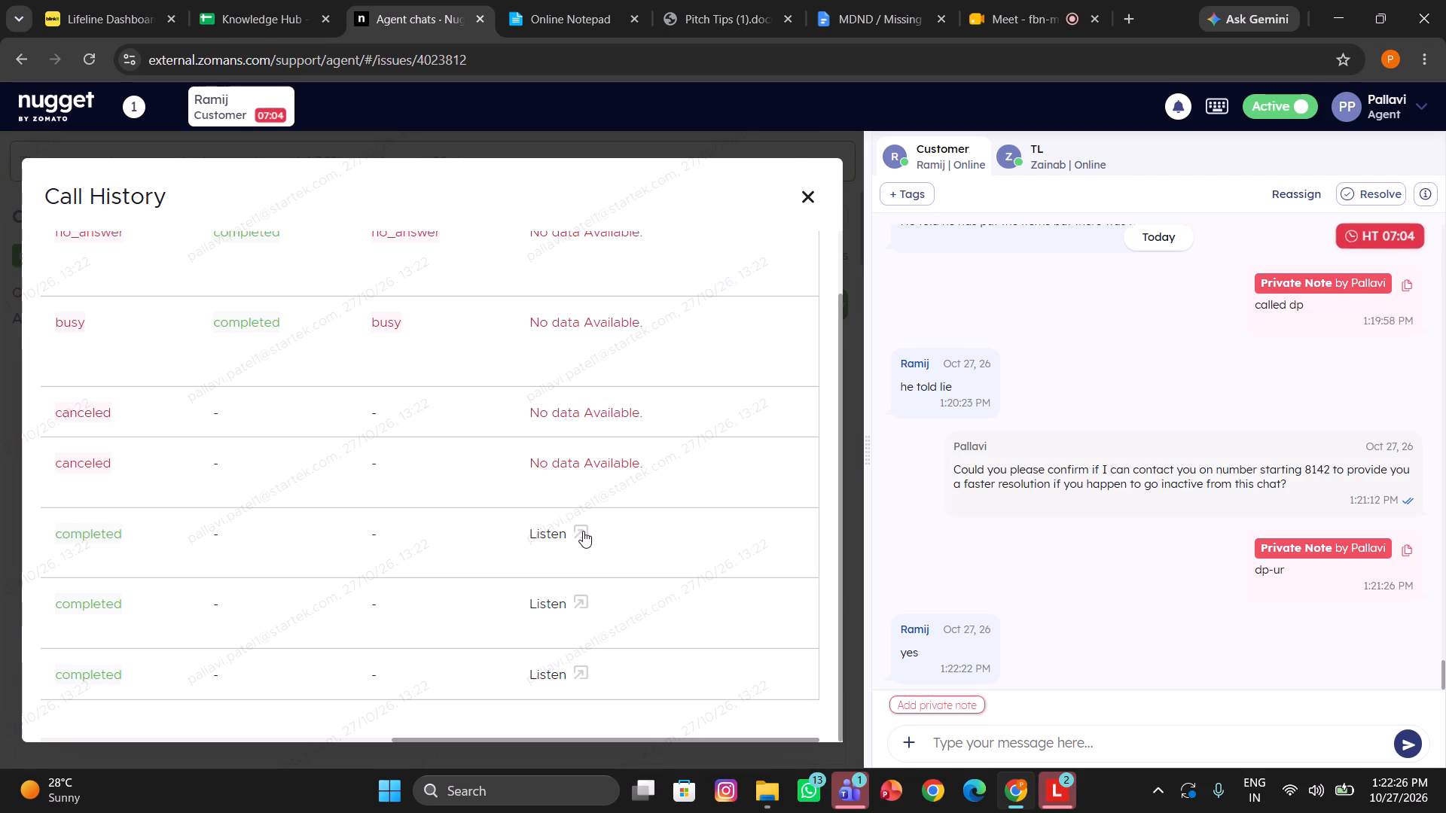
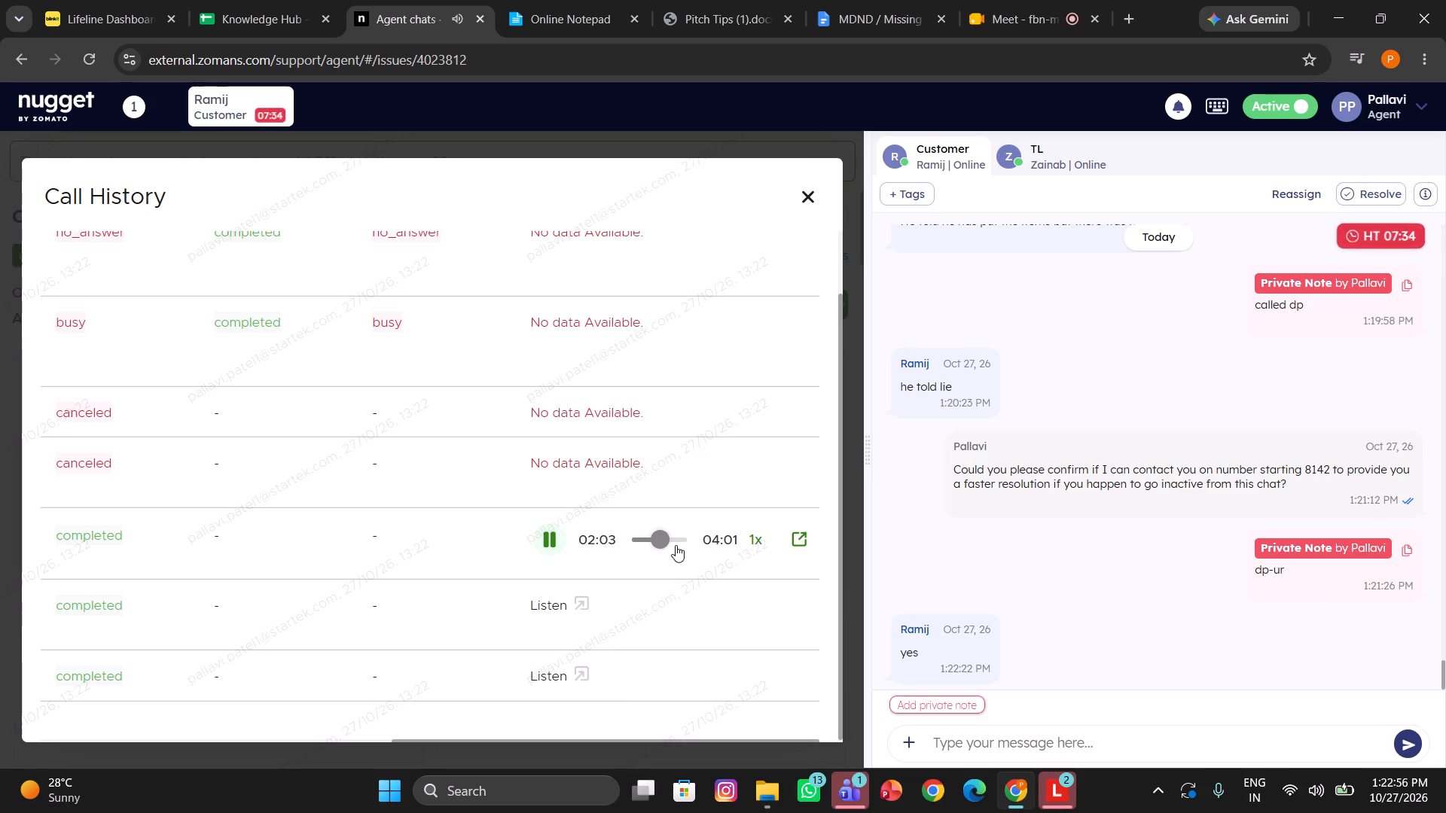
Skip ahead to the last part of the playing rider-to-customer recording, listen to it, and close the call history.
left_click(676, 544)
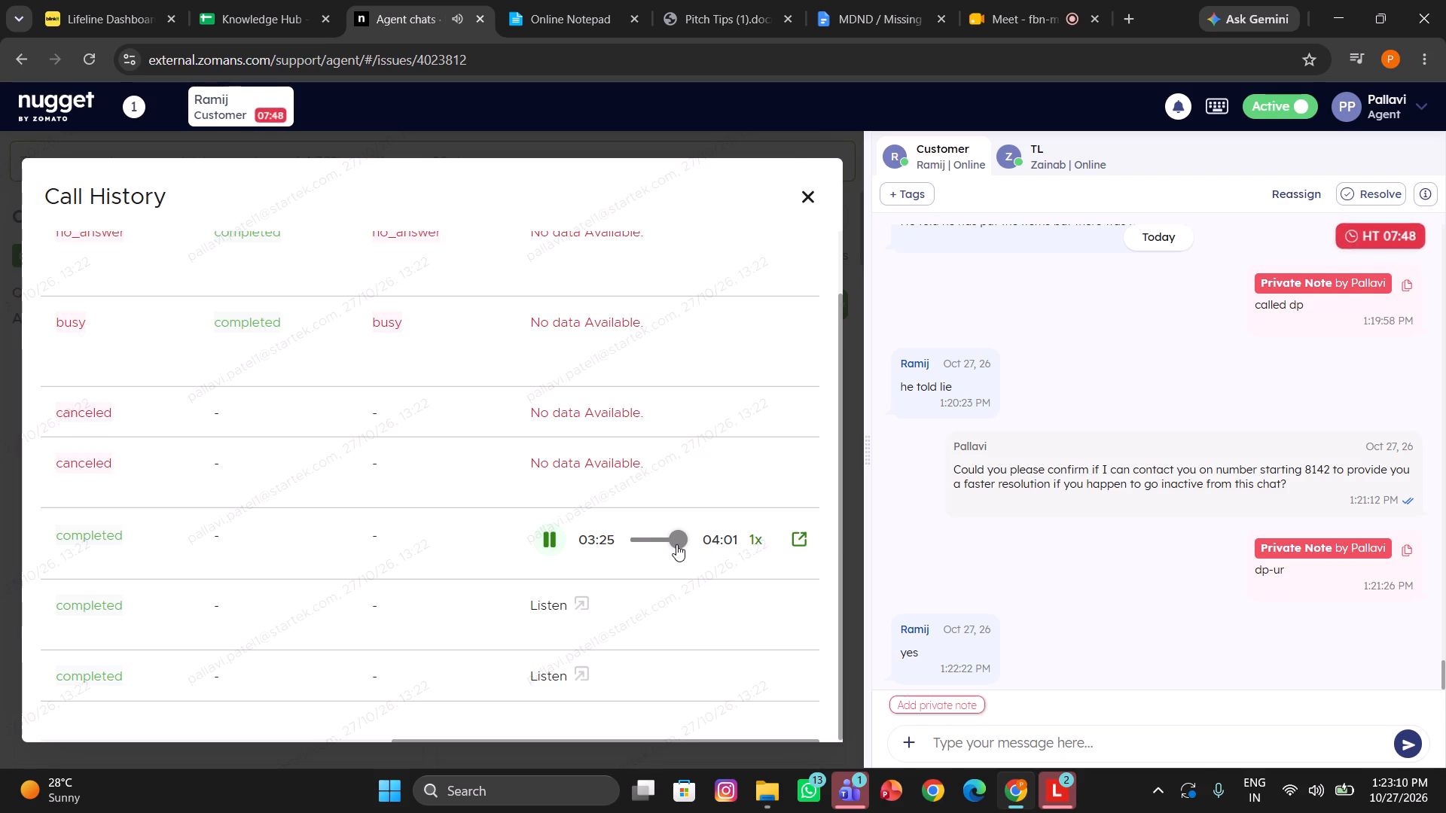
left_click(807, 202)
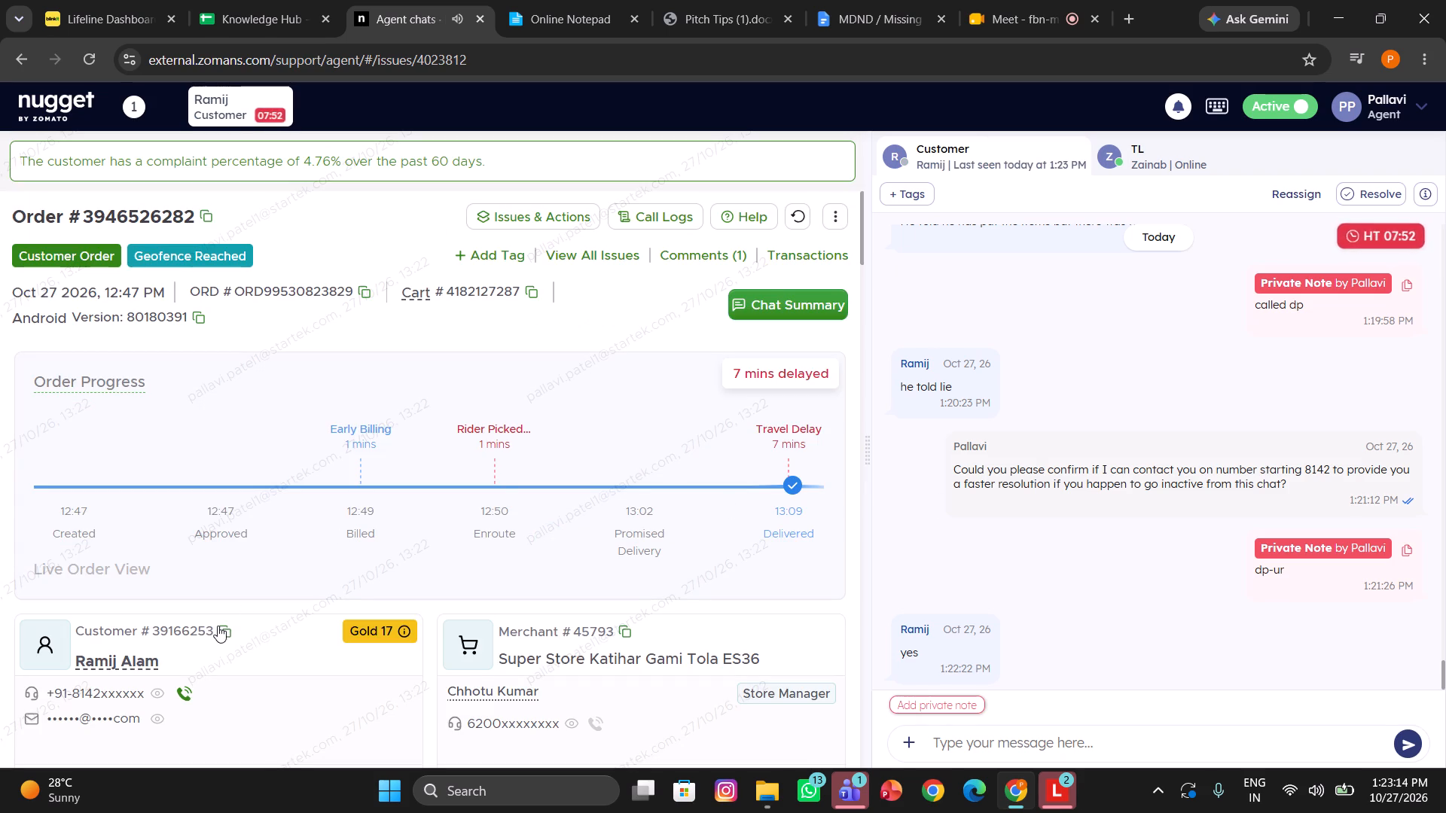
Initiate a callback call to the customer, Ramij, from the customer details of the order.
left_click(182, 690)
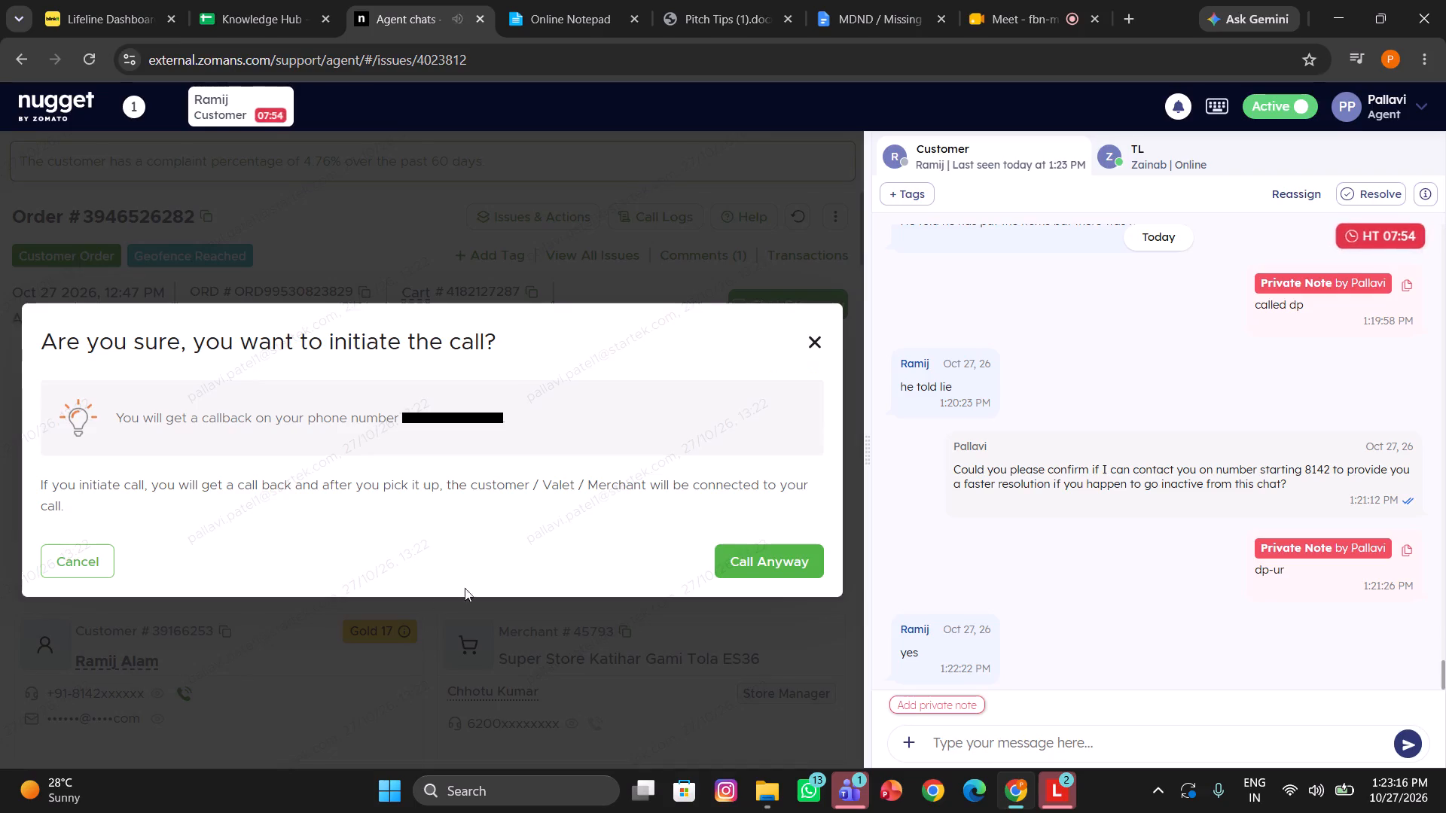
left_click(764, 564)
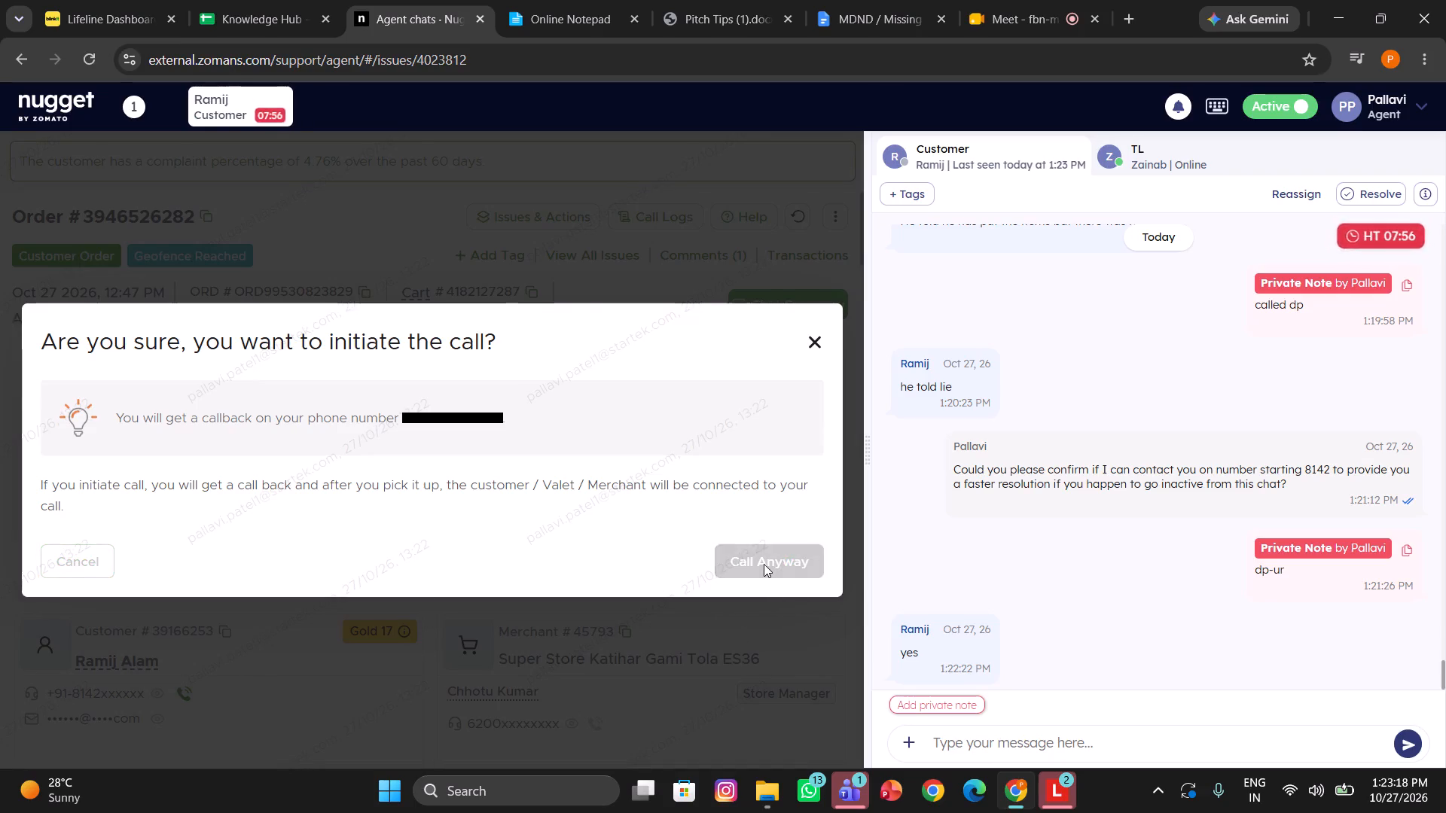
Add the private note "called cx" to Ramij's chat.
left_click(928, 705)
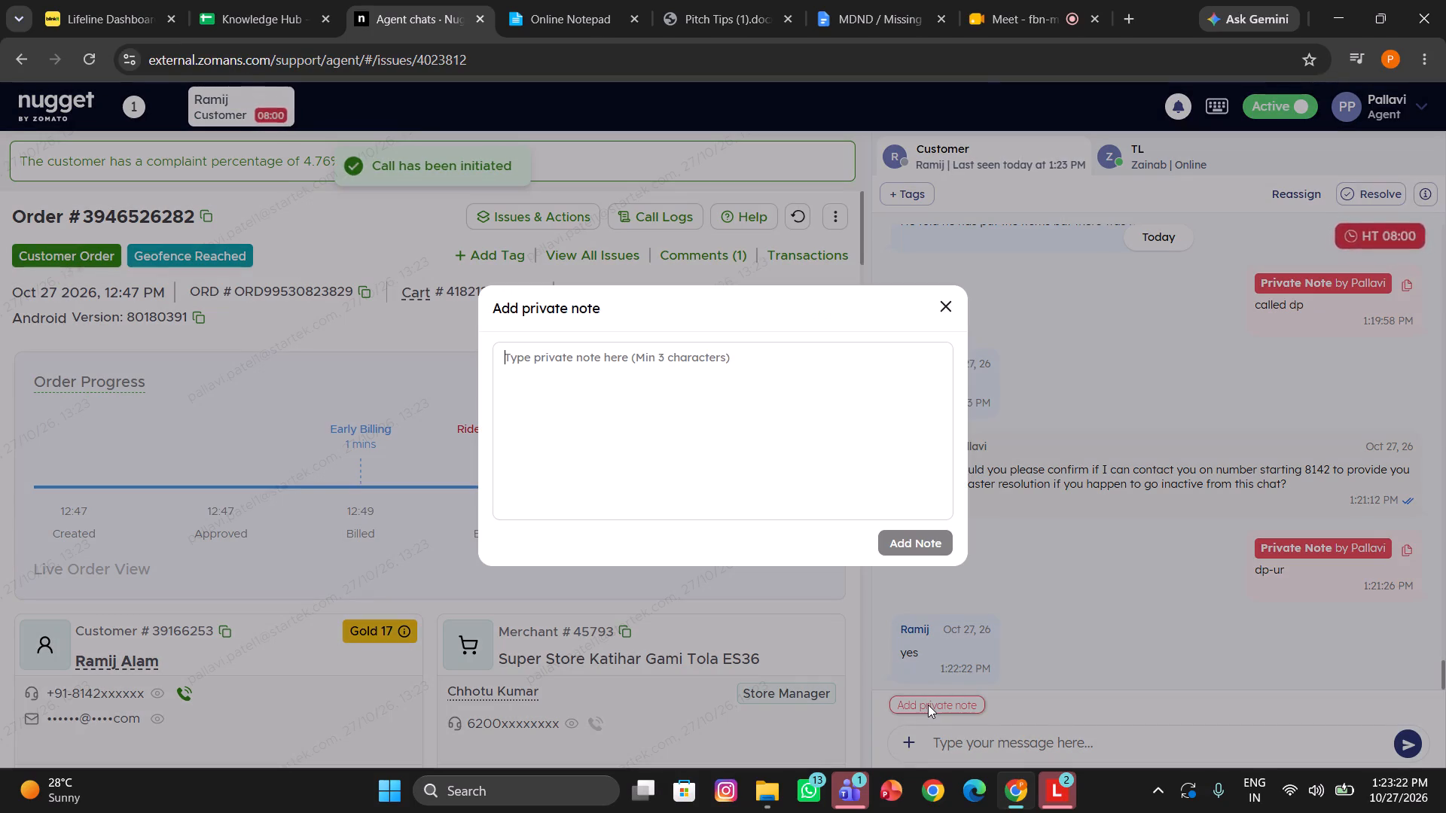
type("called cx")
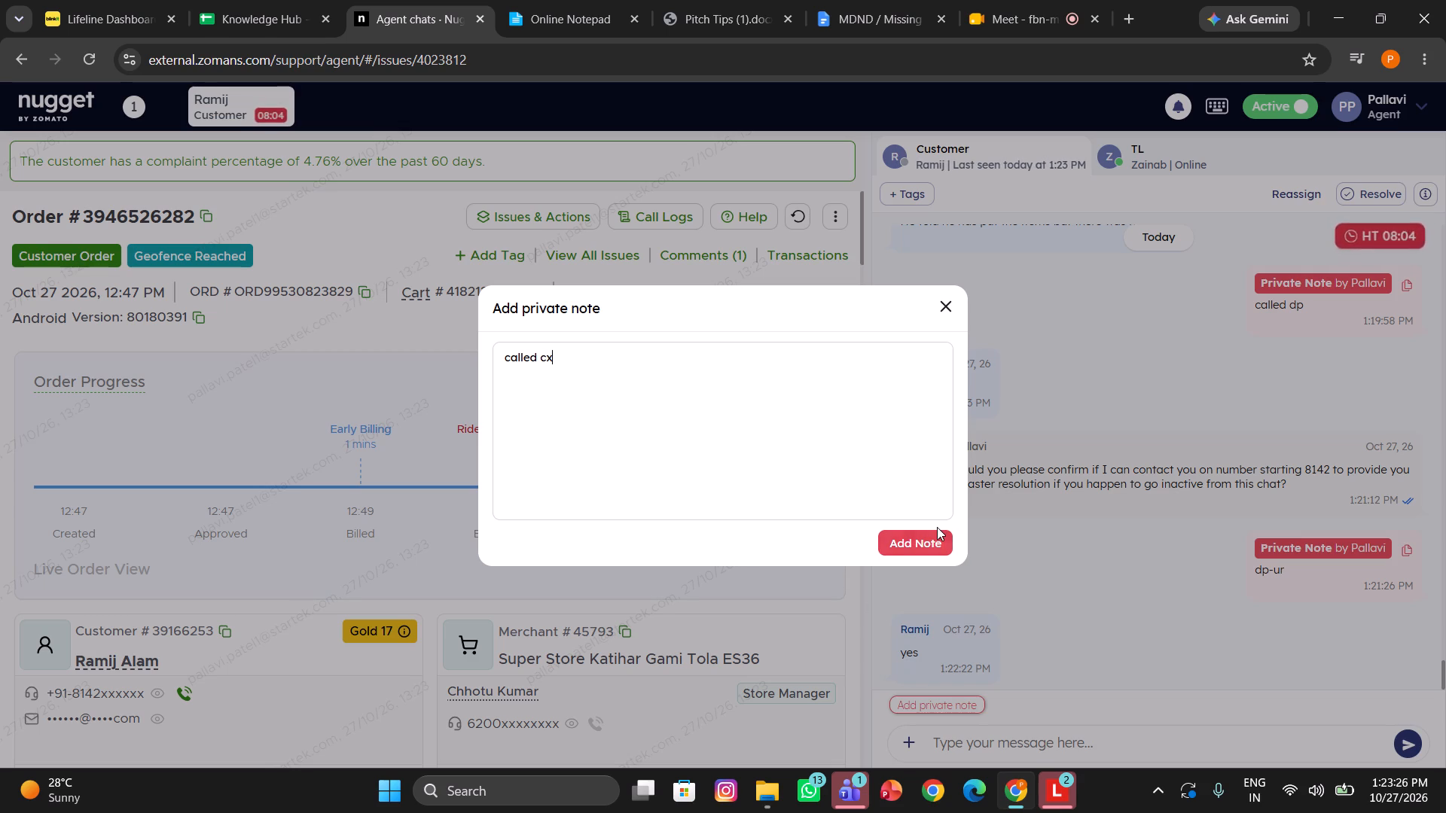
left_click(937, 527)
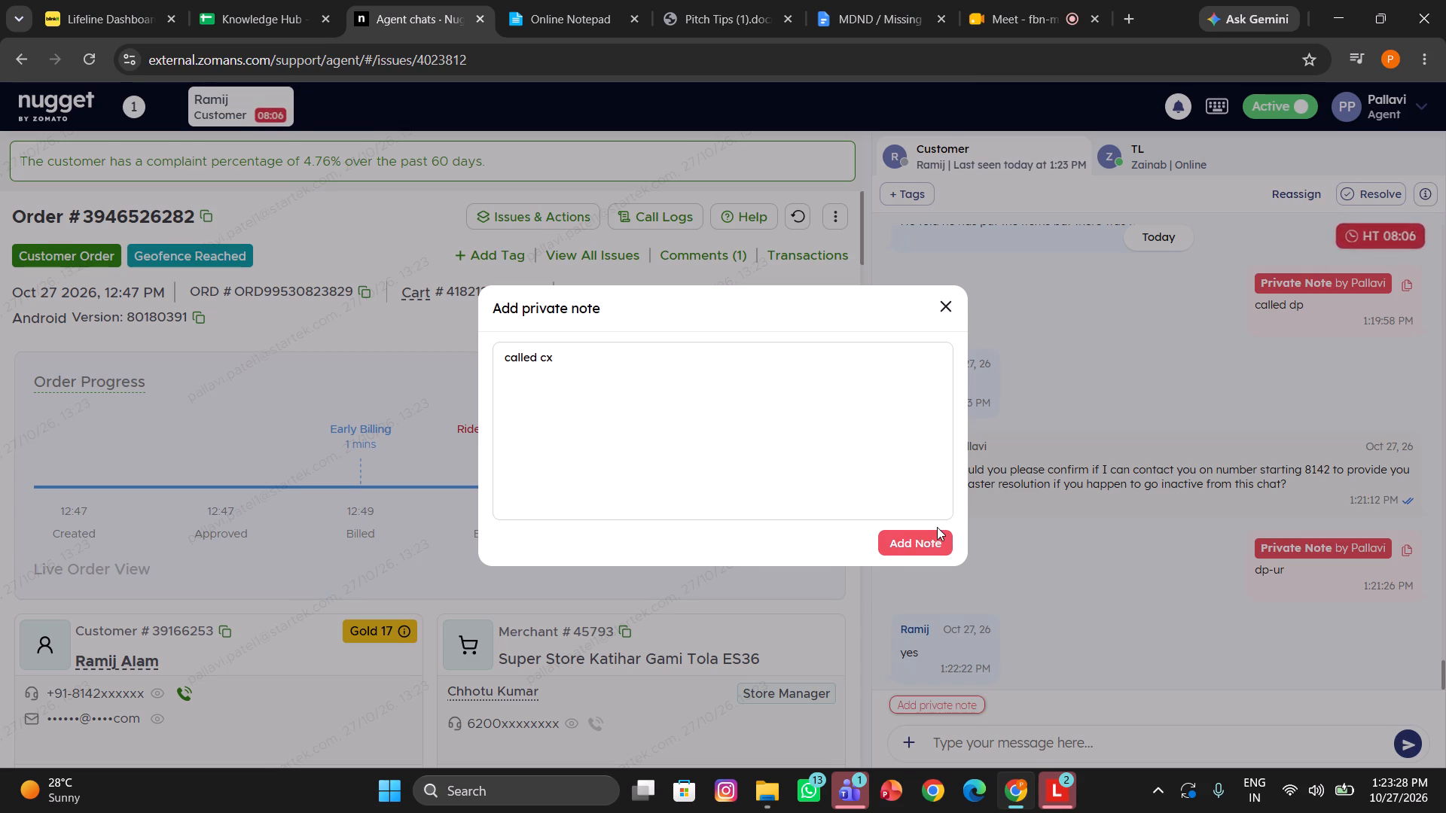
left_click(932, 544)
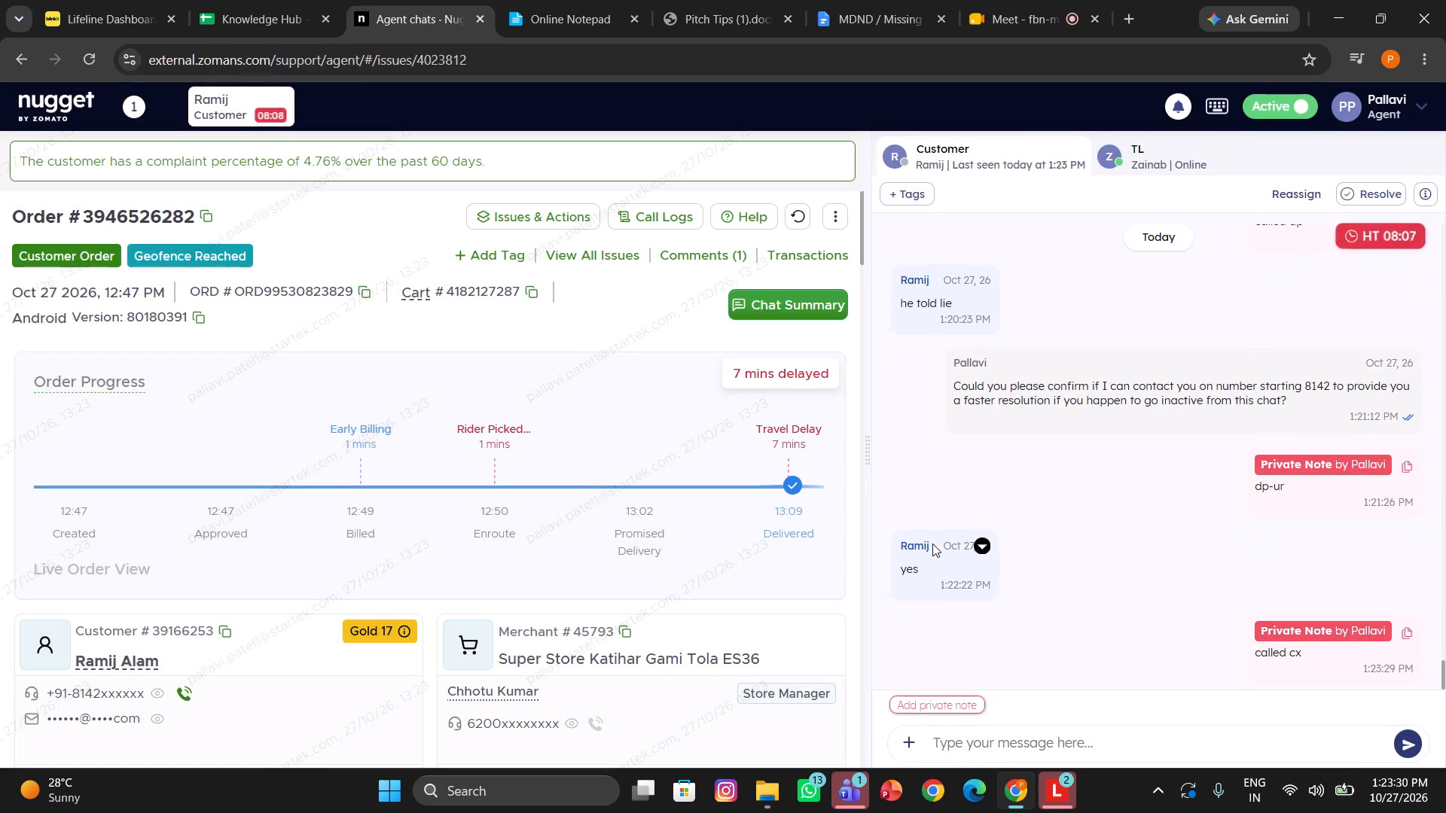
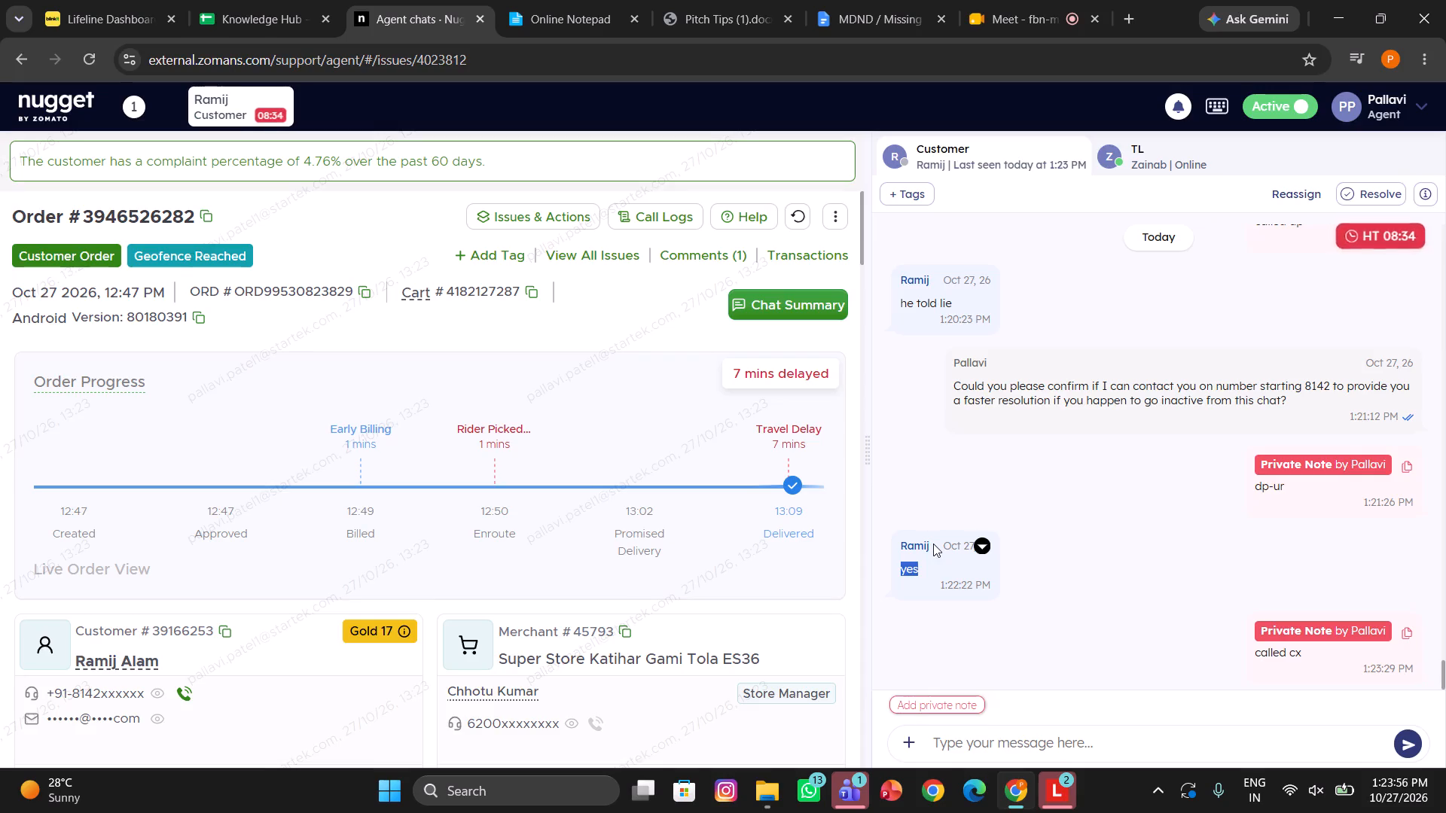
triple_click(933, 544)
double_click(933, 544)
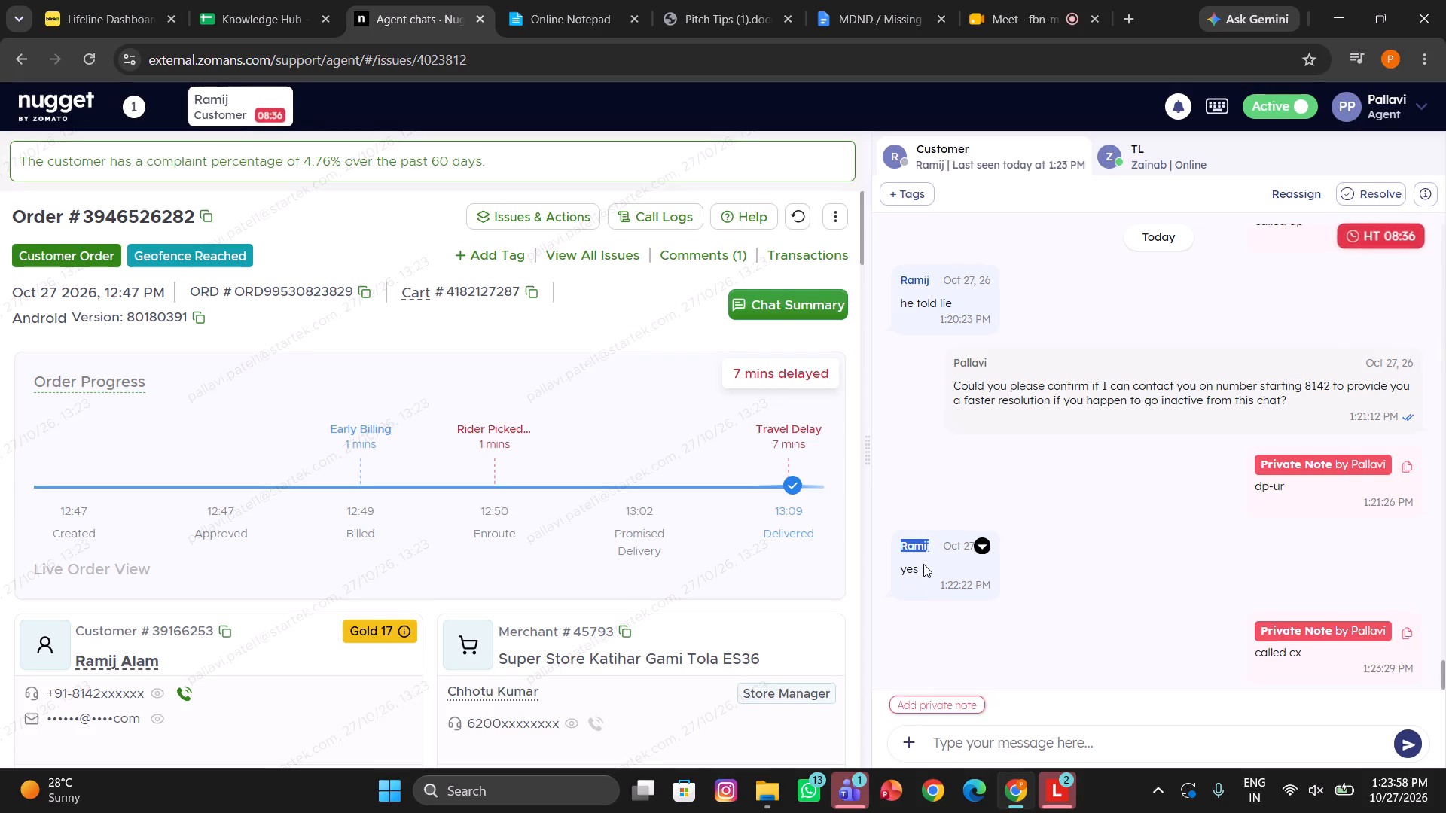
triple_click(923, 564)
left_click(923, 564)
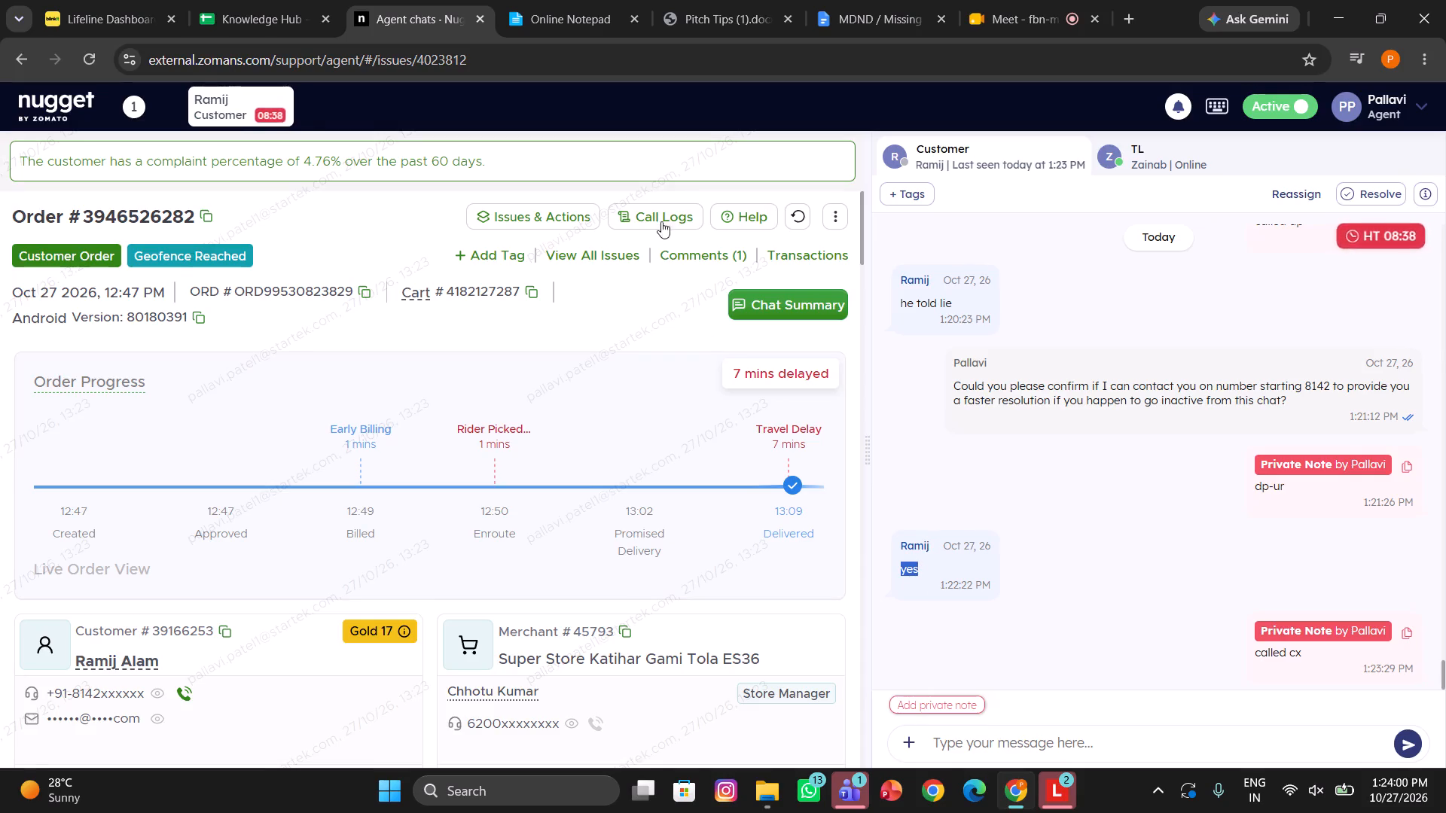
Open the call history of Ramij's order to check the logged calls.
left_click(660, 218)
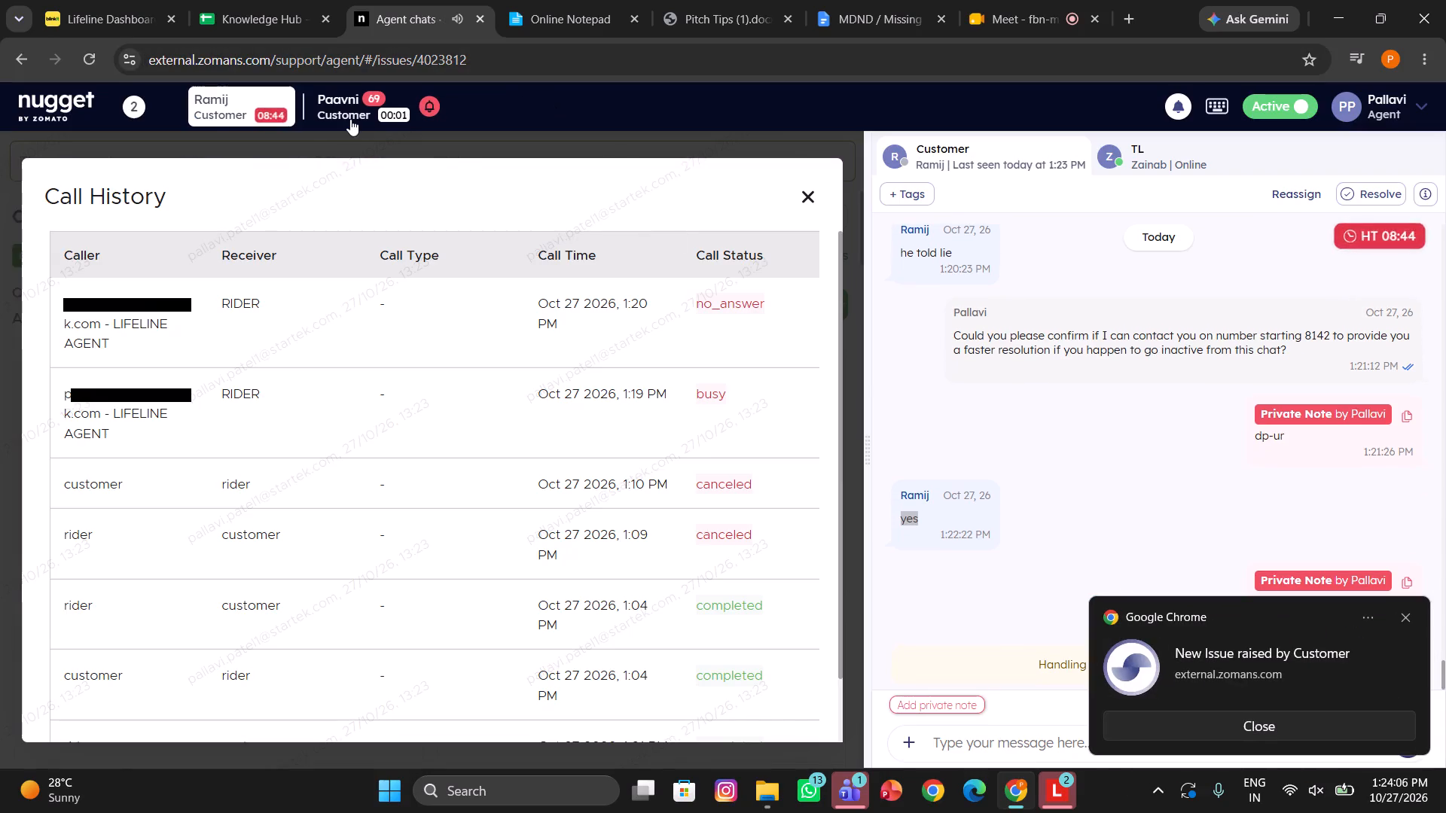
Open Paavni's new missing-item chat and send the suggested introduction and apology message.
left_click(349, 120)
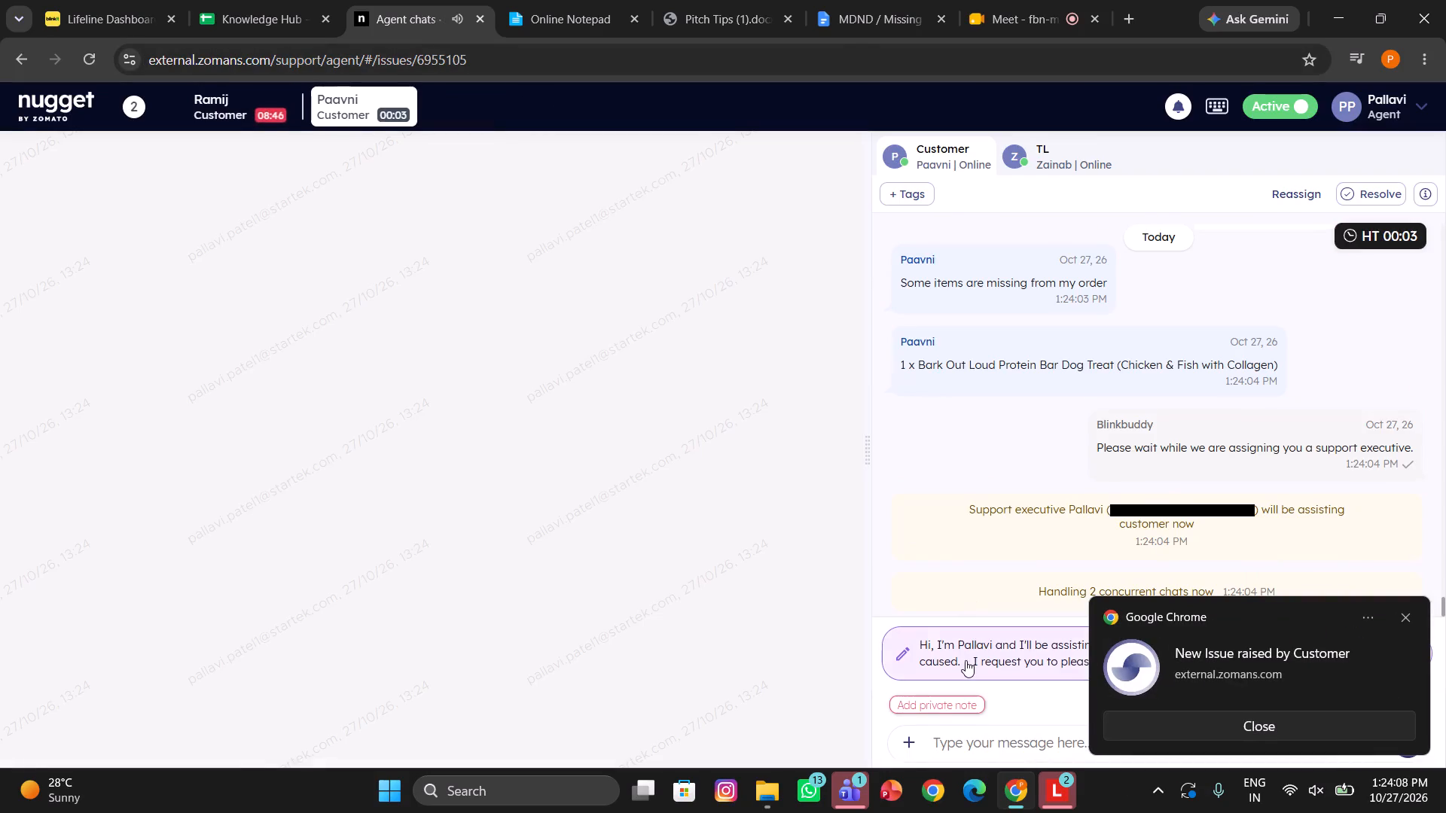
left_click(966, 662)
left_click(966, 662)
key("Return")
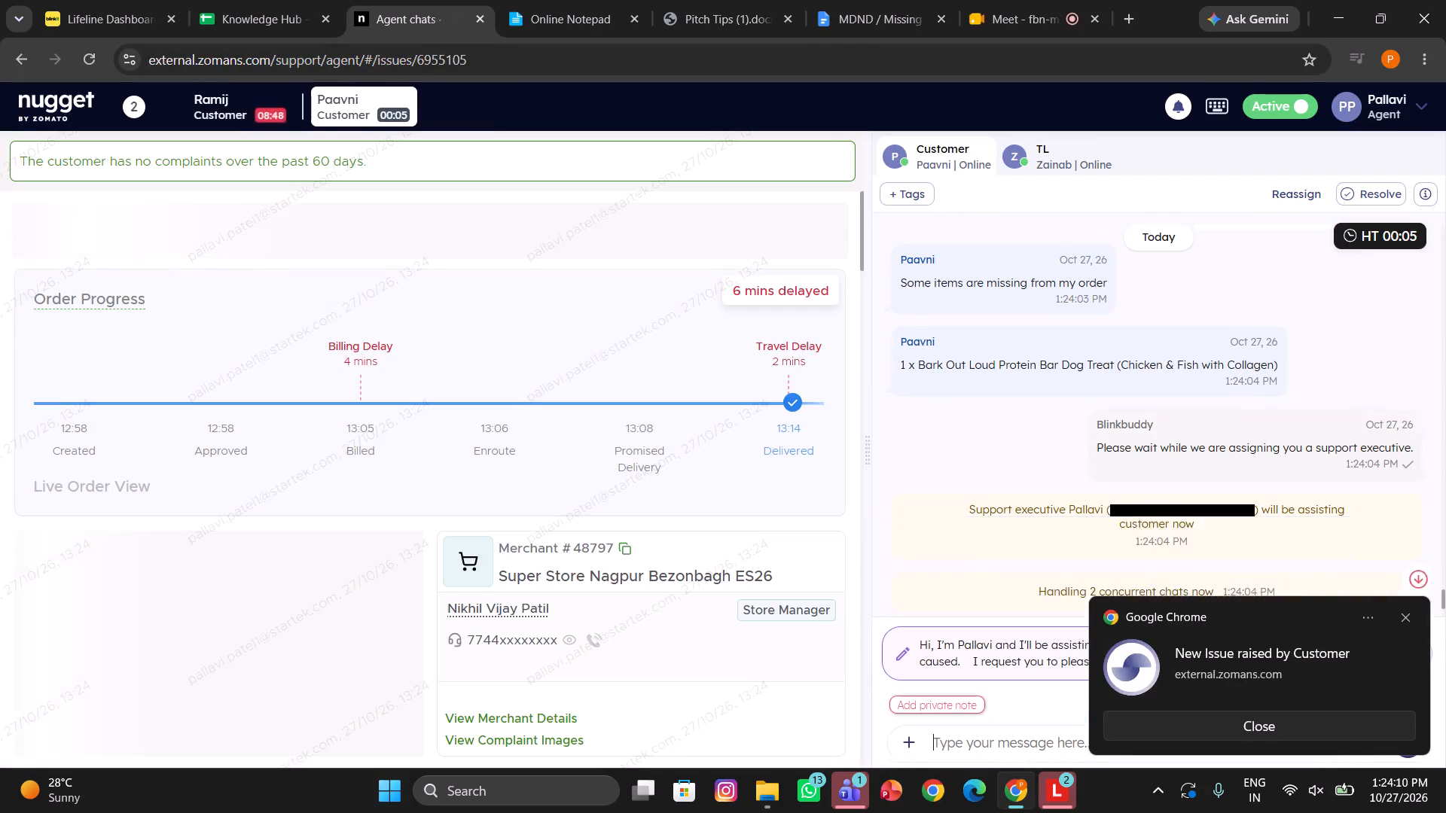
Return to Ramij's chat.
left_click(256, 111)
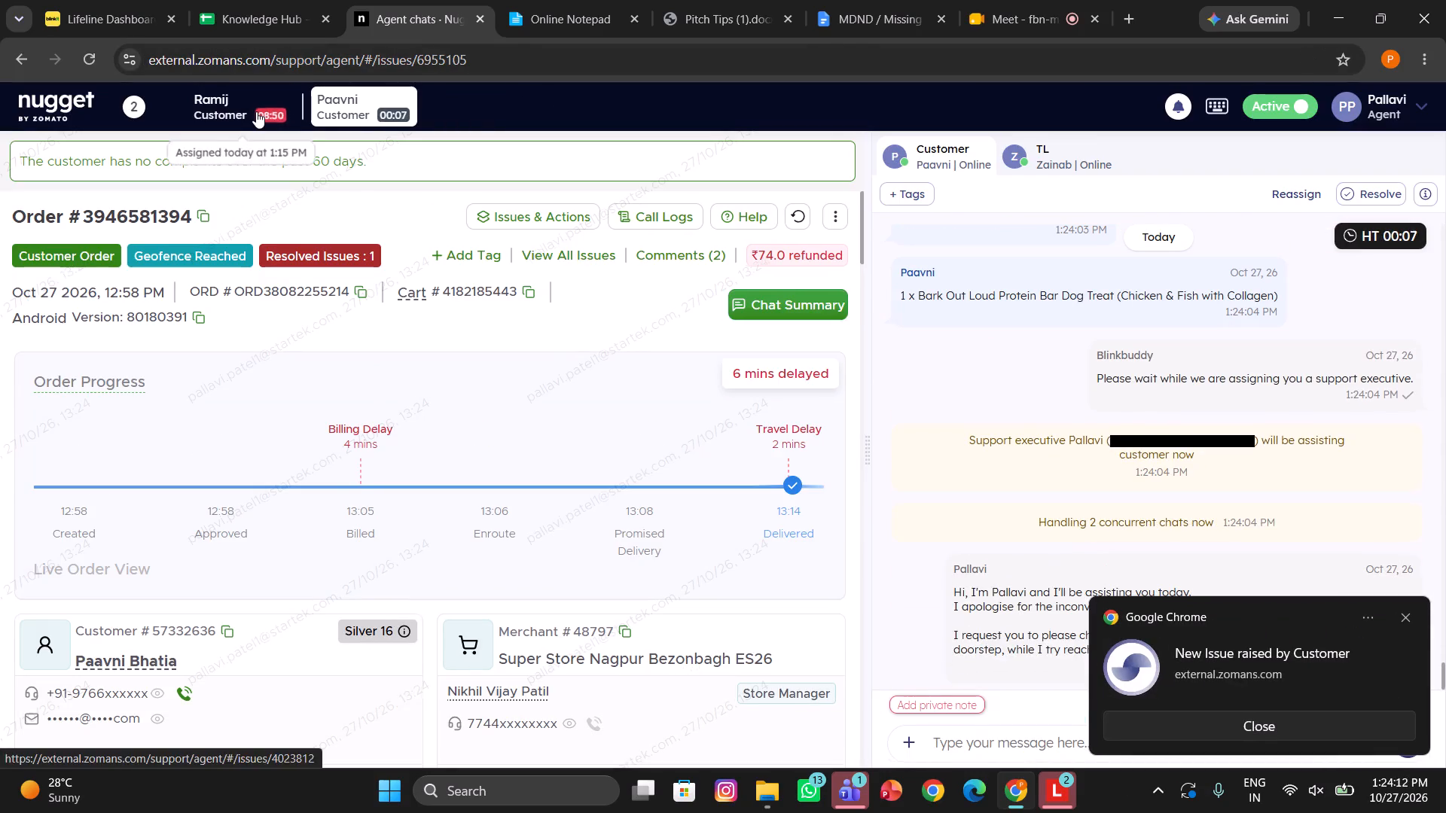
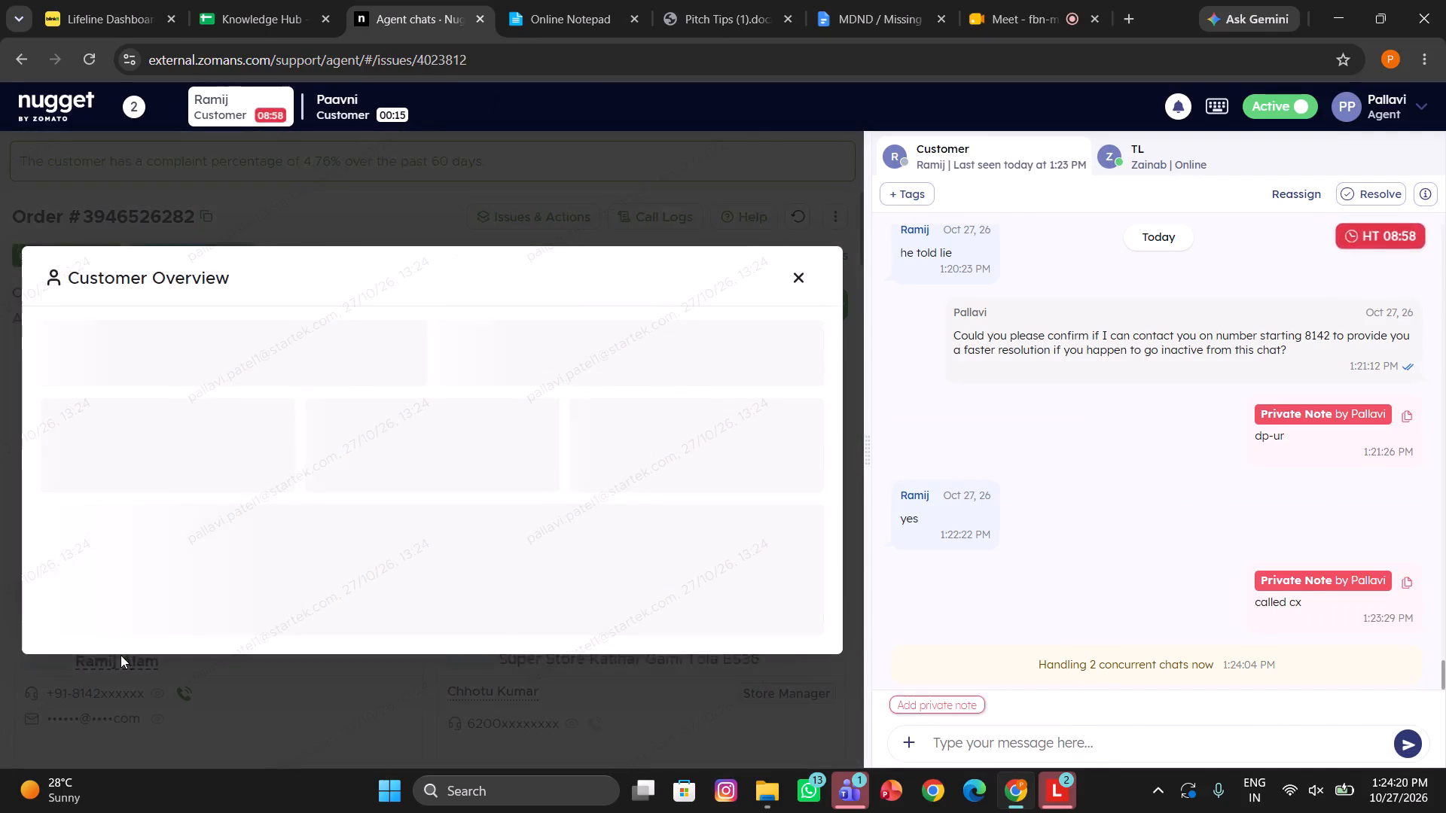
Close the customer overview and check the inventory of Ramij's ordered items in the Missing Item report.
left_click(795, 190)
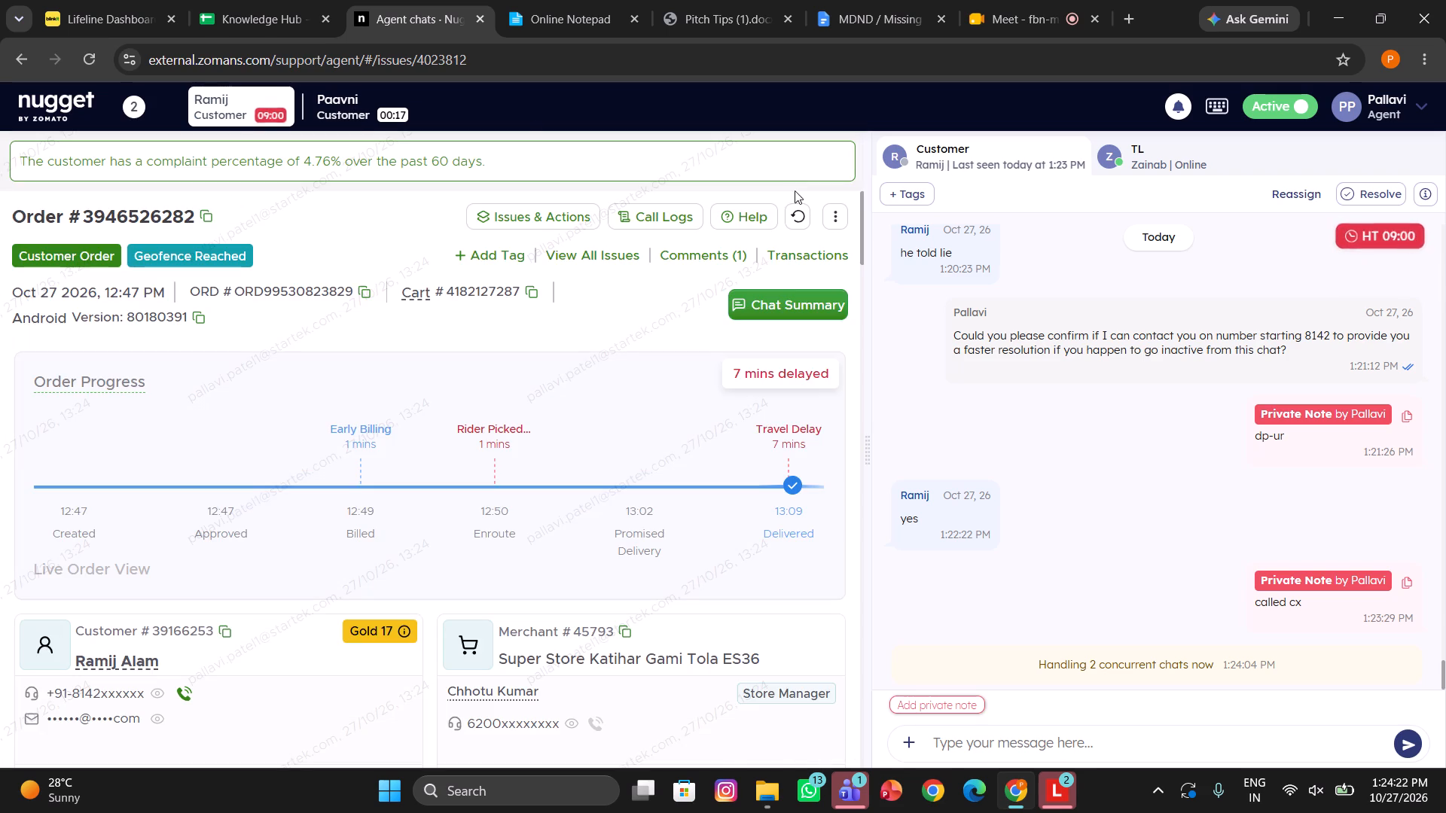
left_click(569, 217)
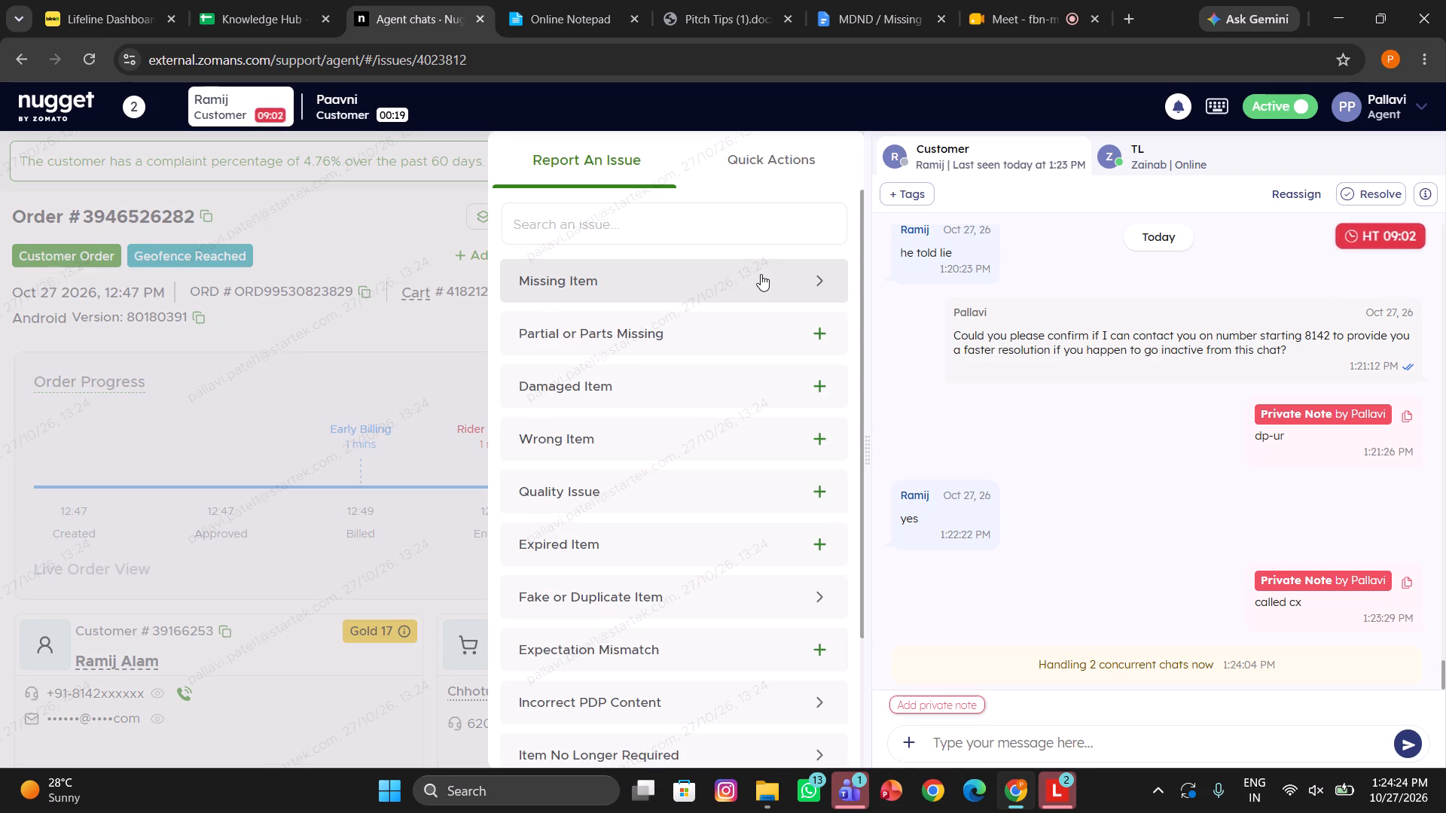
left_click(761, 274)
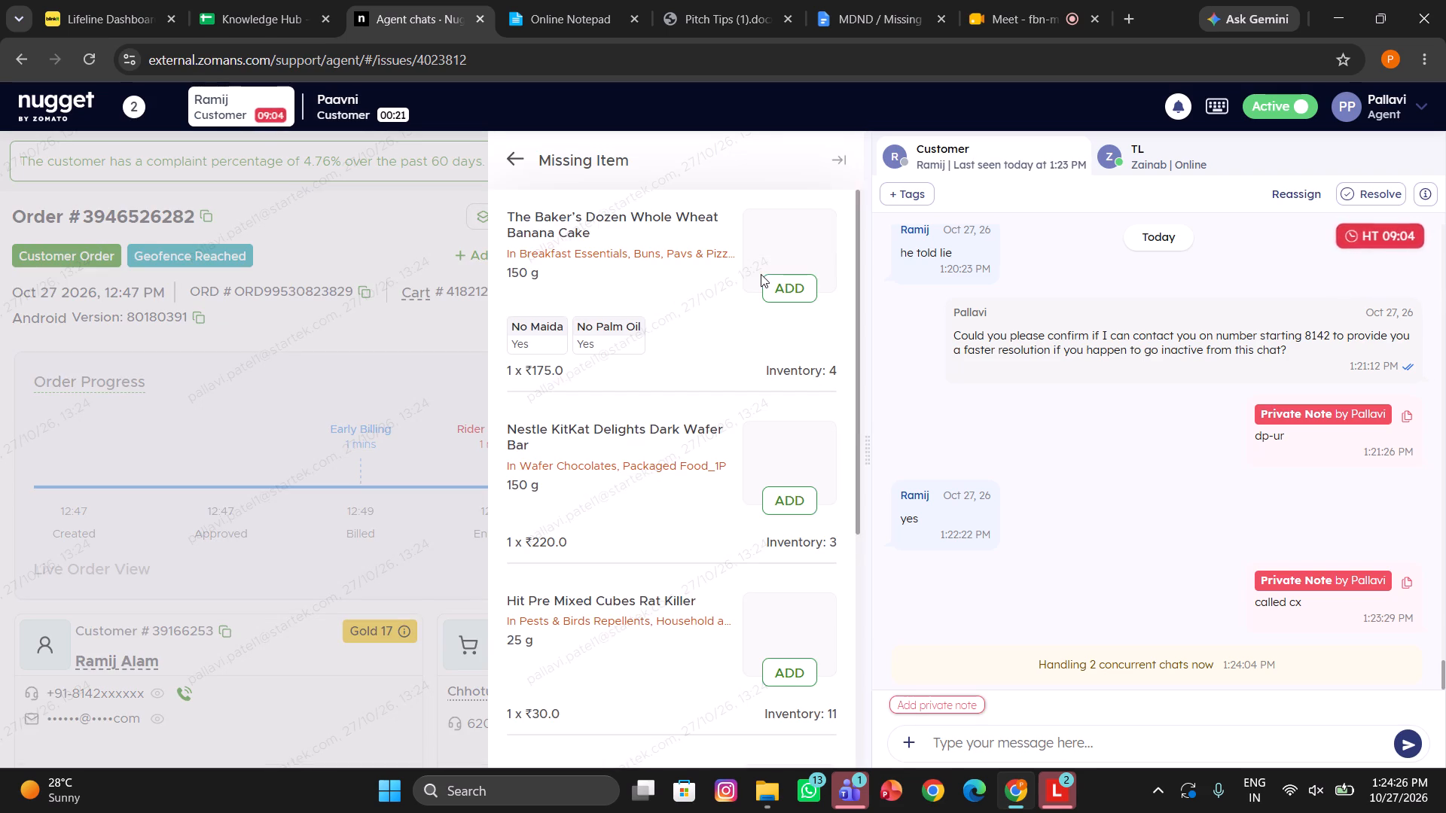
scroll(694, 470, "down", 5)
scroll(694, 470, "up", 4)
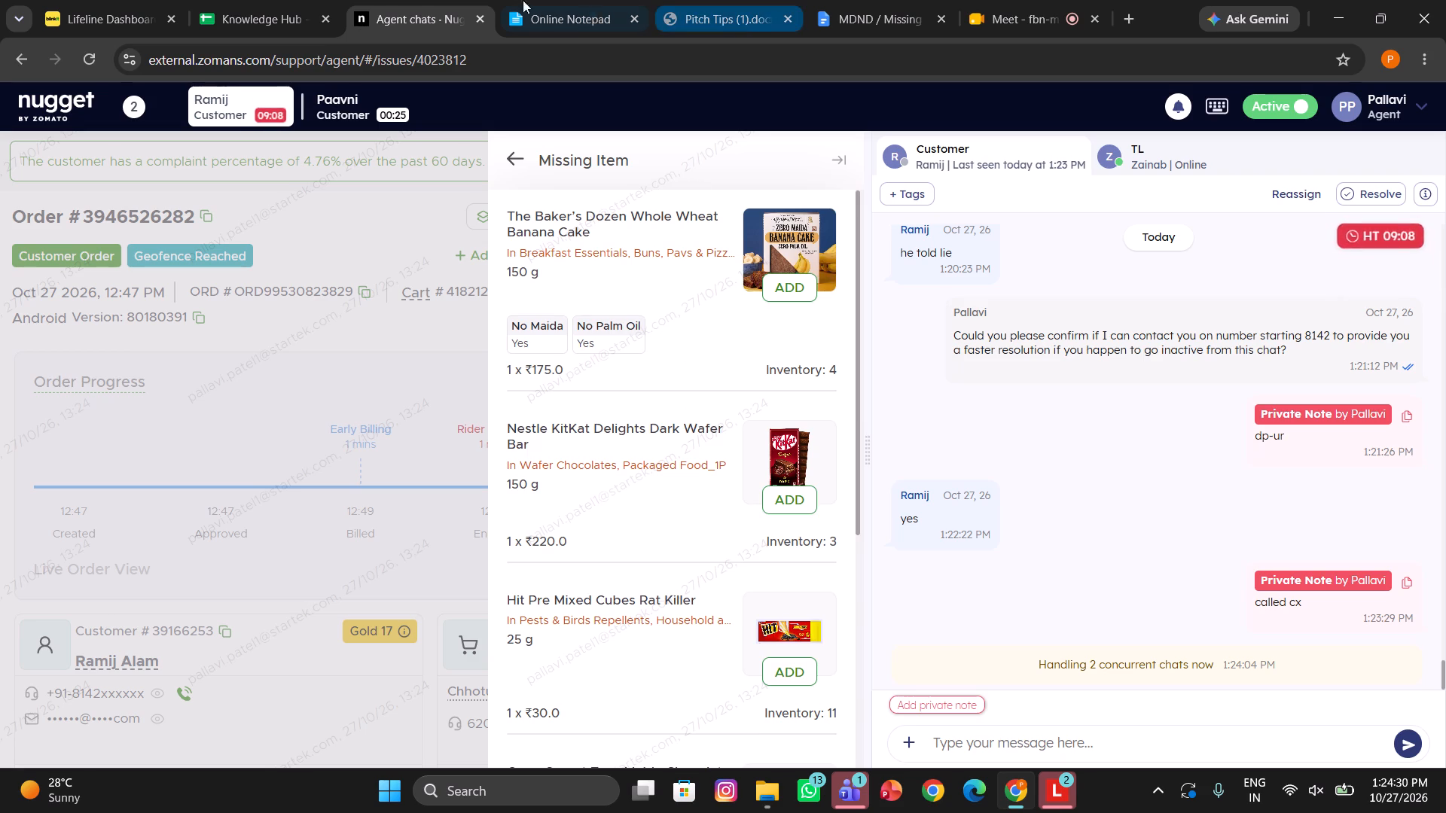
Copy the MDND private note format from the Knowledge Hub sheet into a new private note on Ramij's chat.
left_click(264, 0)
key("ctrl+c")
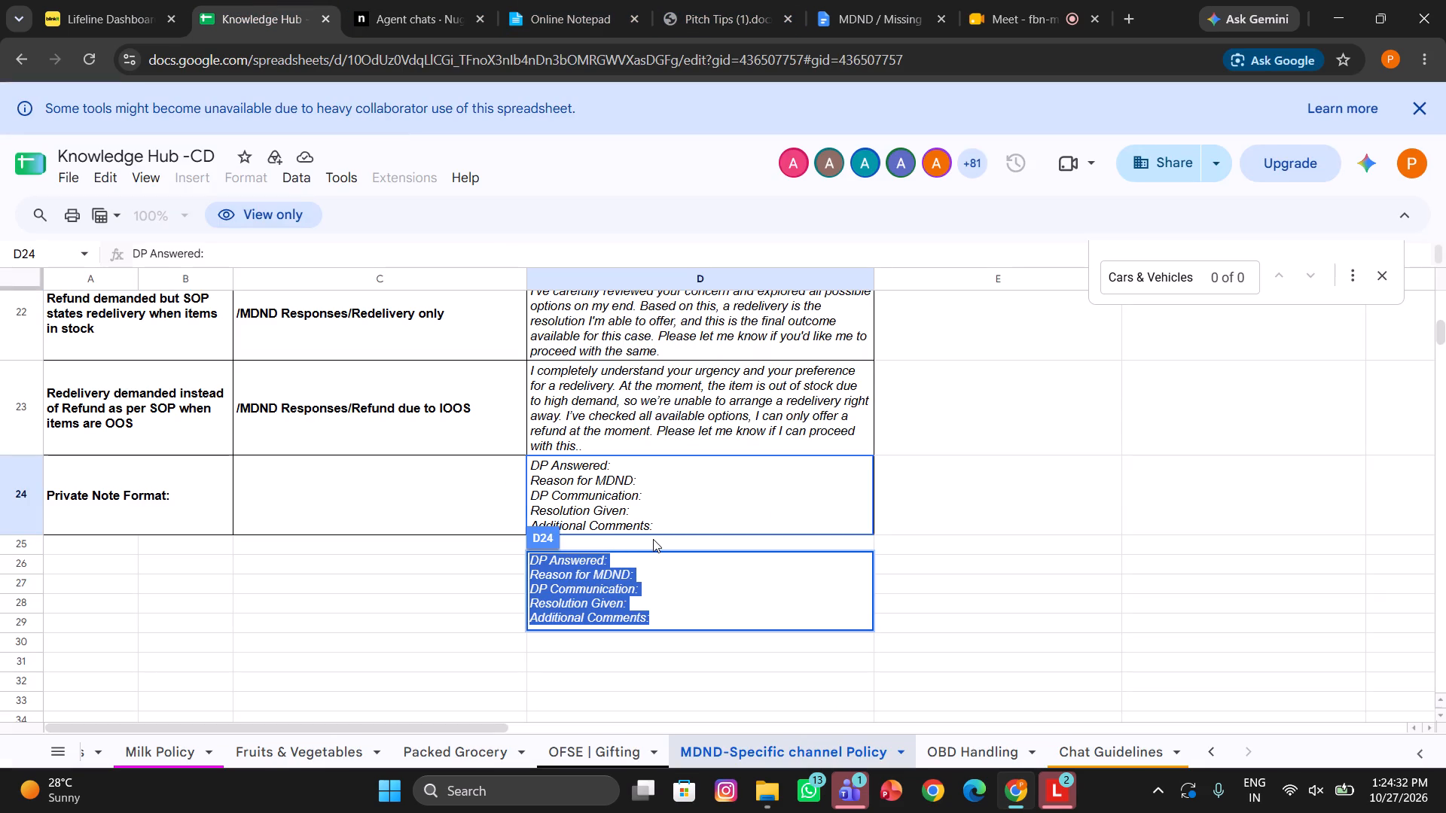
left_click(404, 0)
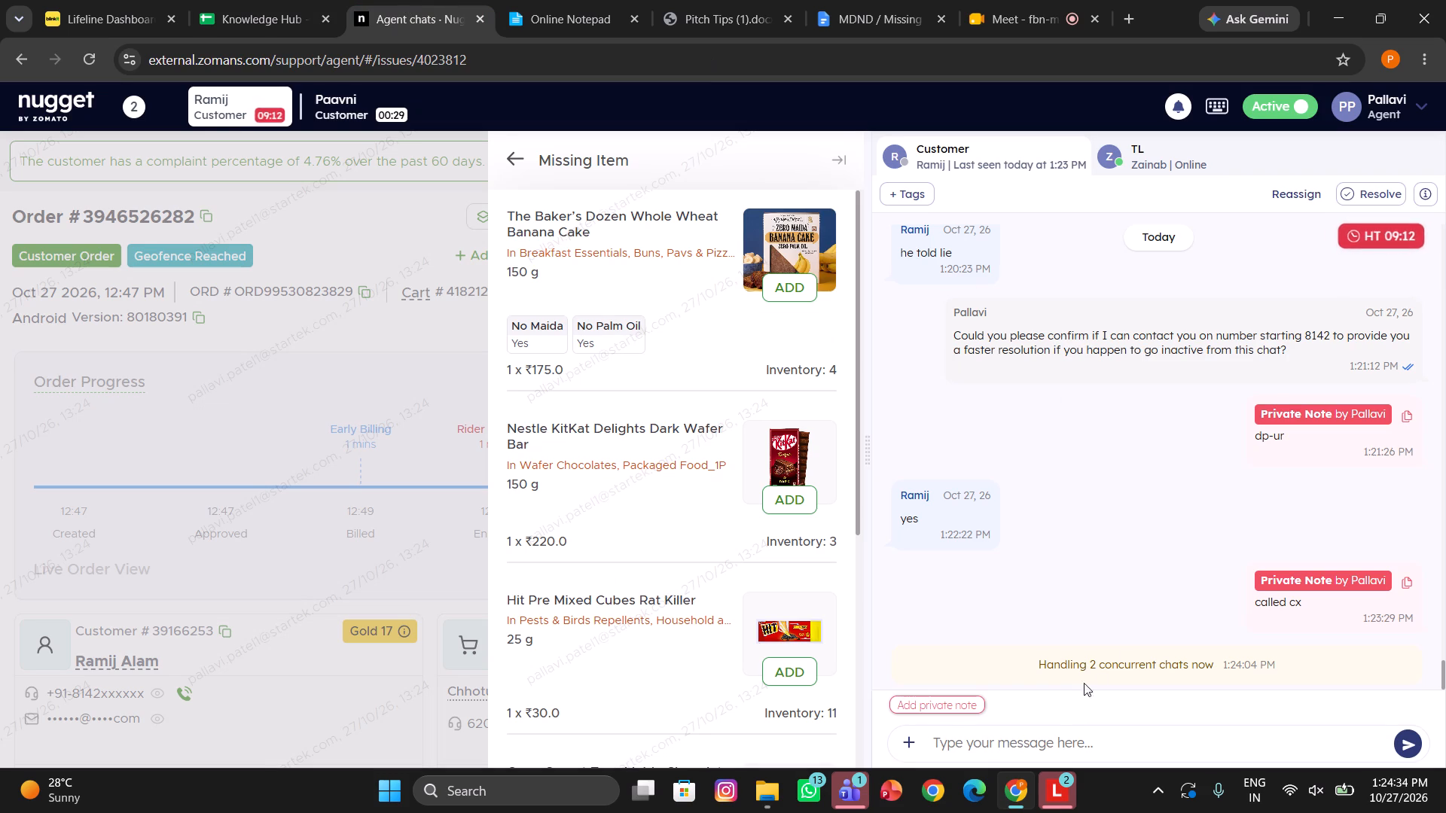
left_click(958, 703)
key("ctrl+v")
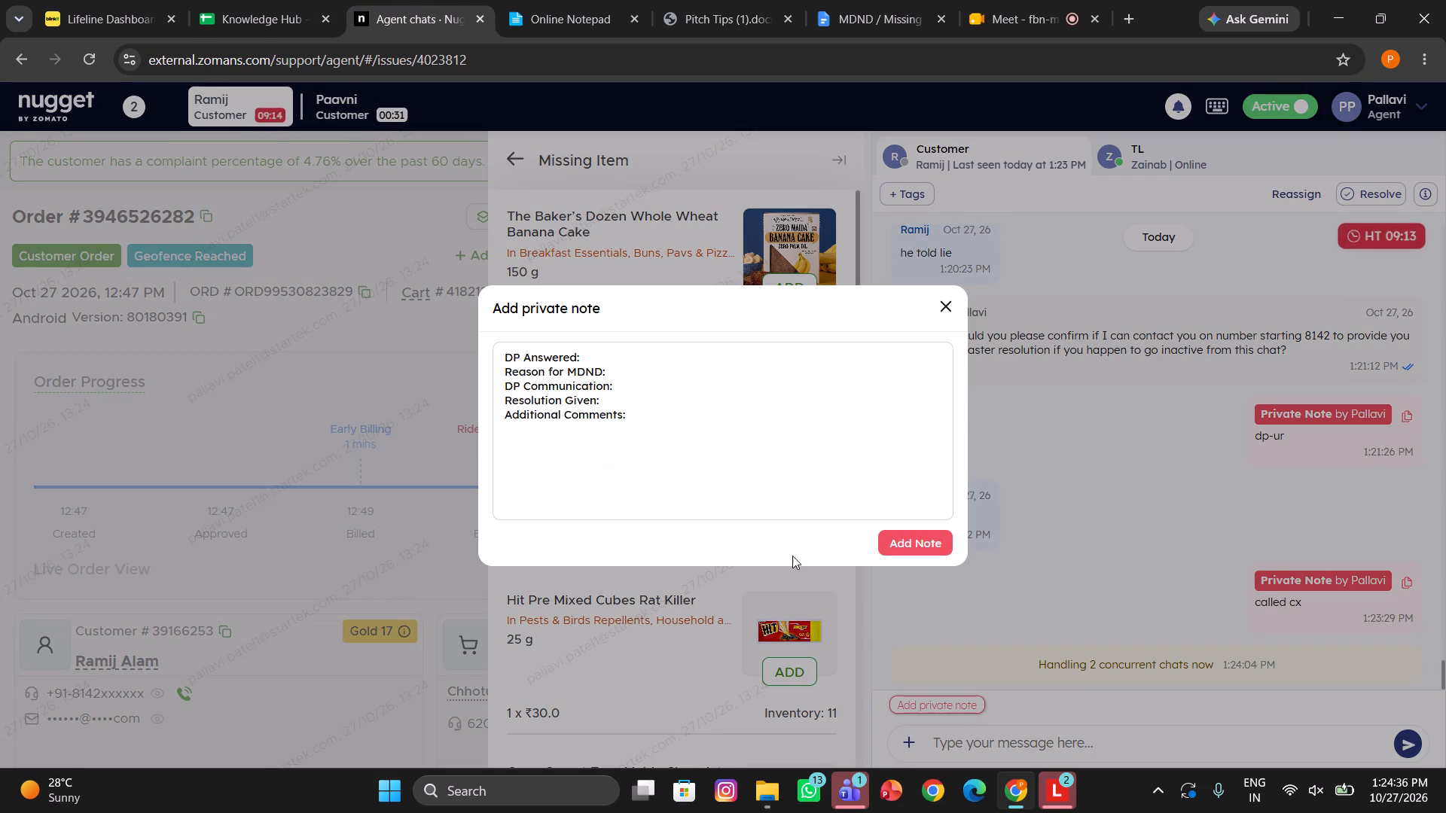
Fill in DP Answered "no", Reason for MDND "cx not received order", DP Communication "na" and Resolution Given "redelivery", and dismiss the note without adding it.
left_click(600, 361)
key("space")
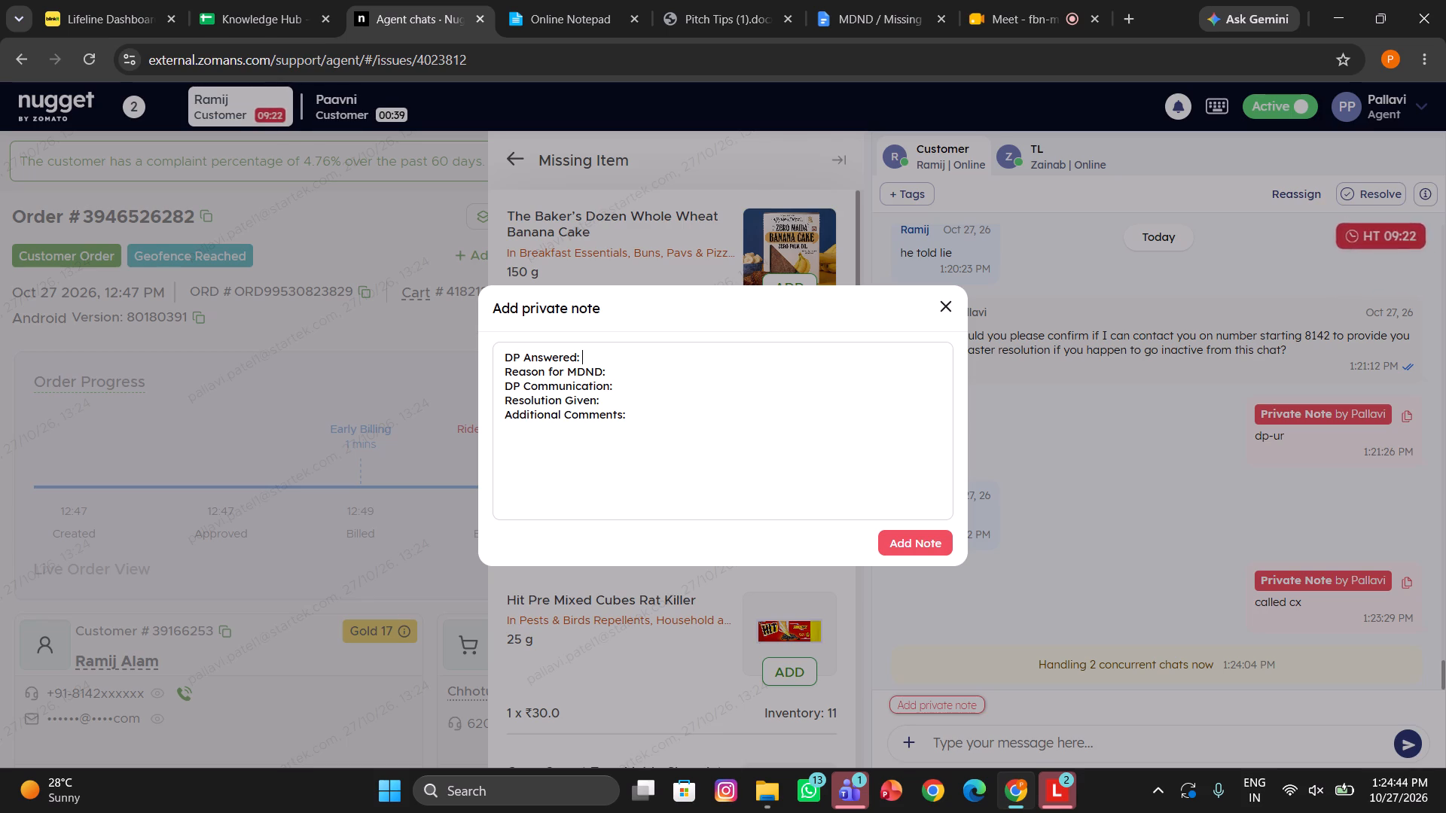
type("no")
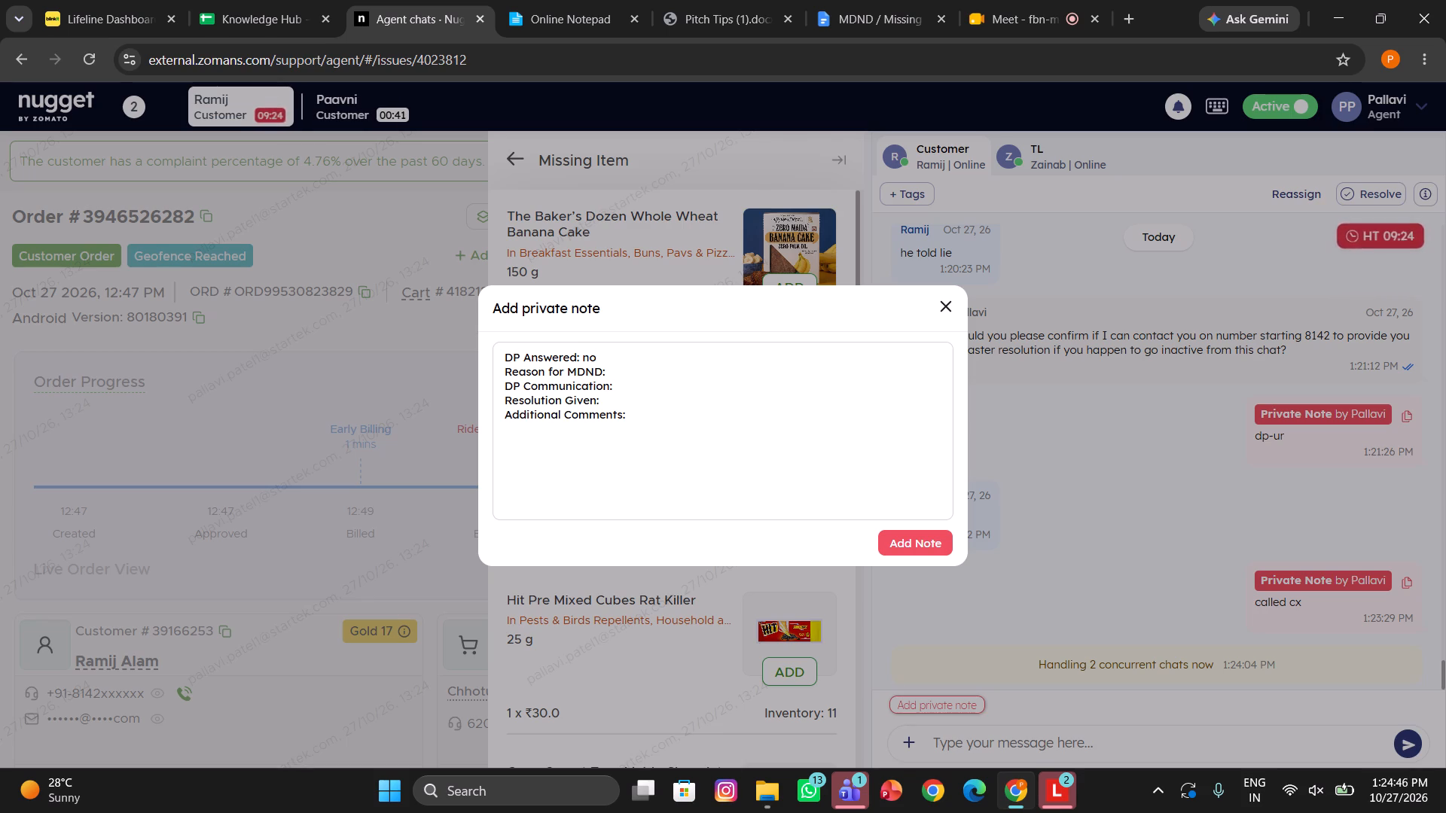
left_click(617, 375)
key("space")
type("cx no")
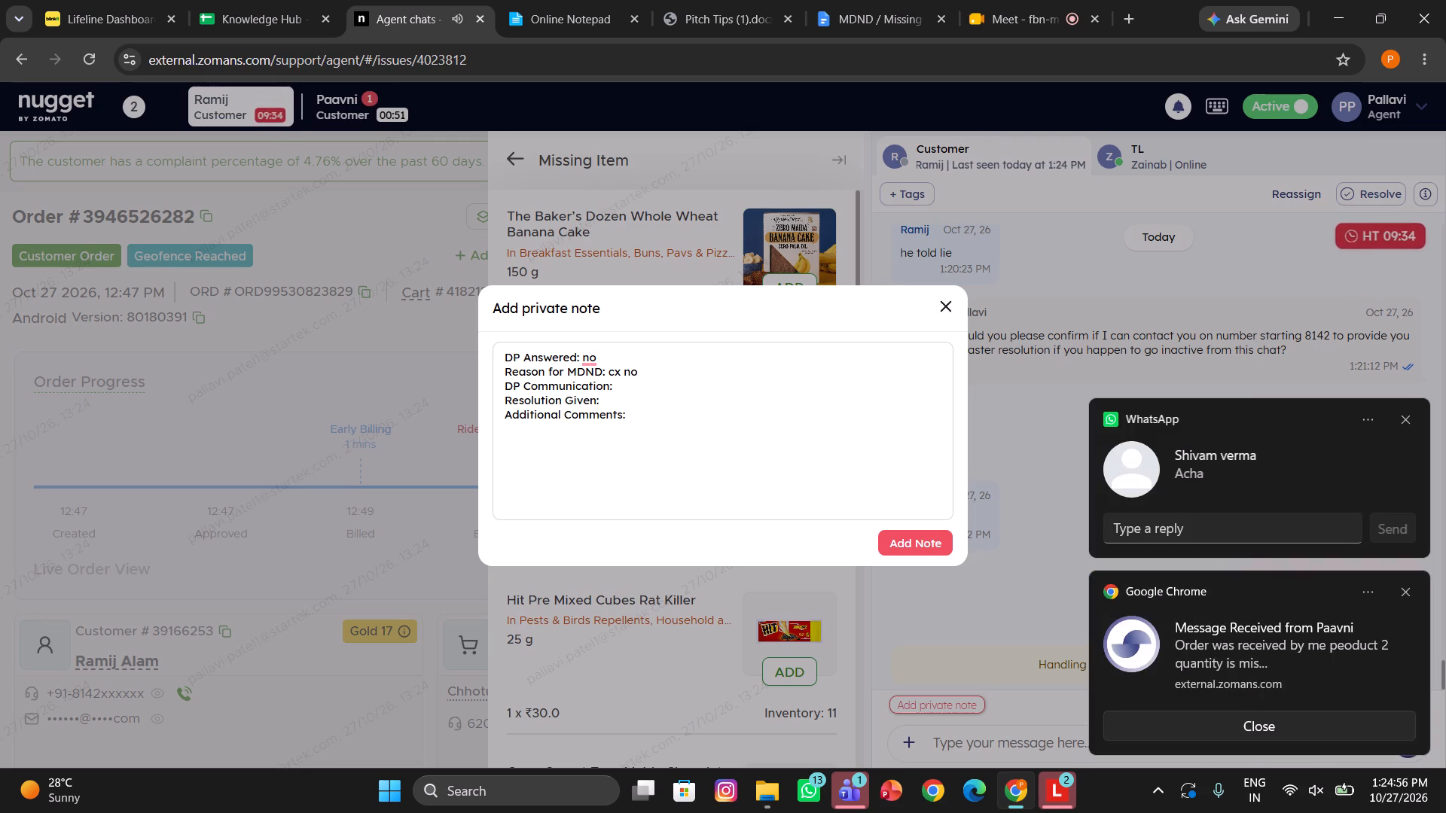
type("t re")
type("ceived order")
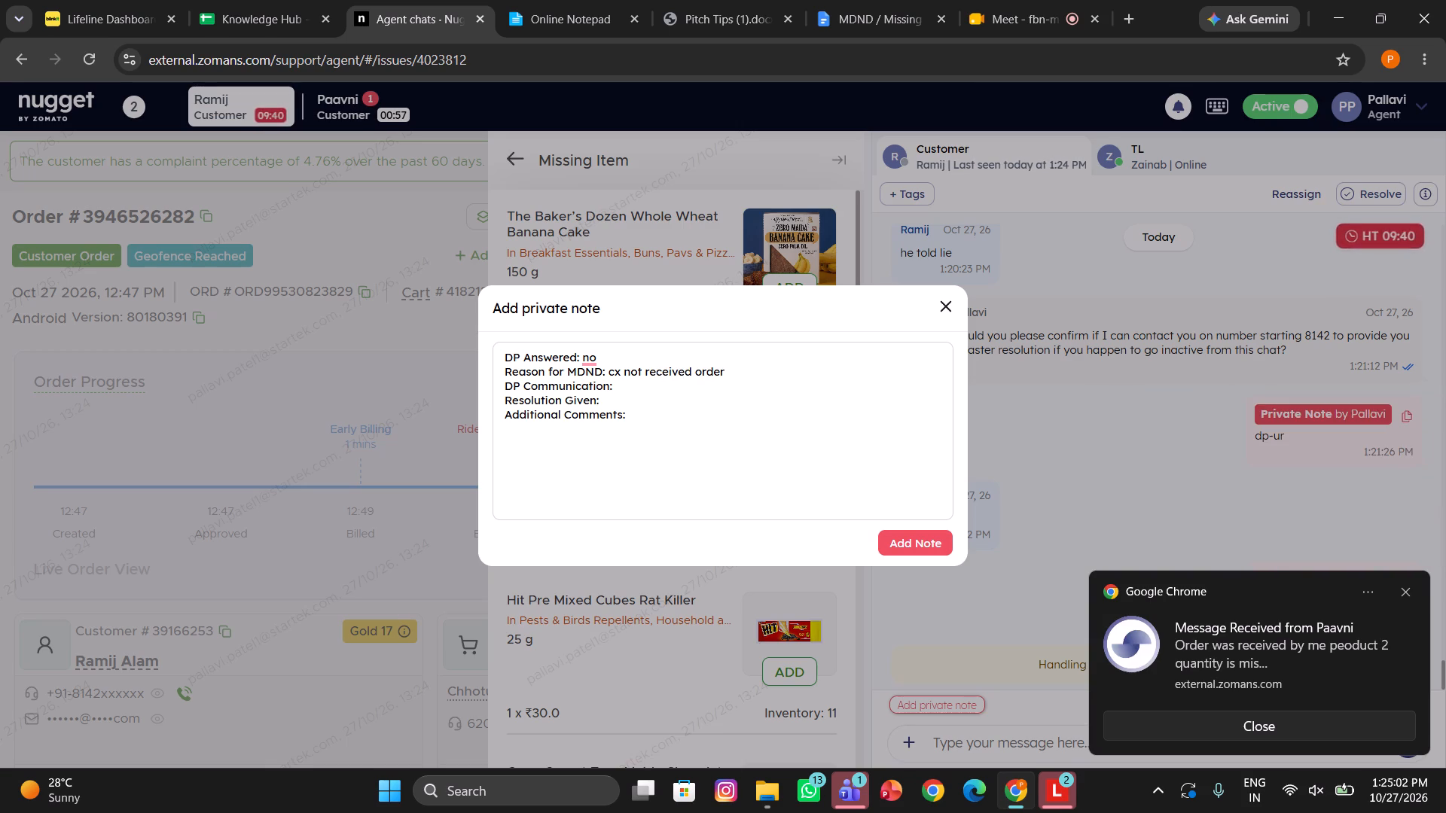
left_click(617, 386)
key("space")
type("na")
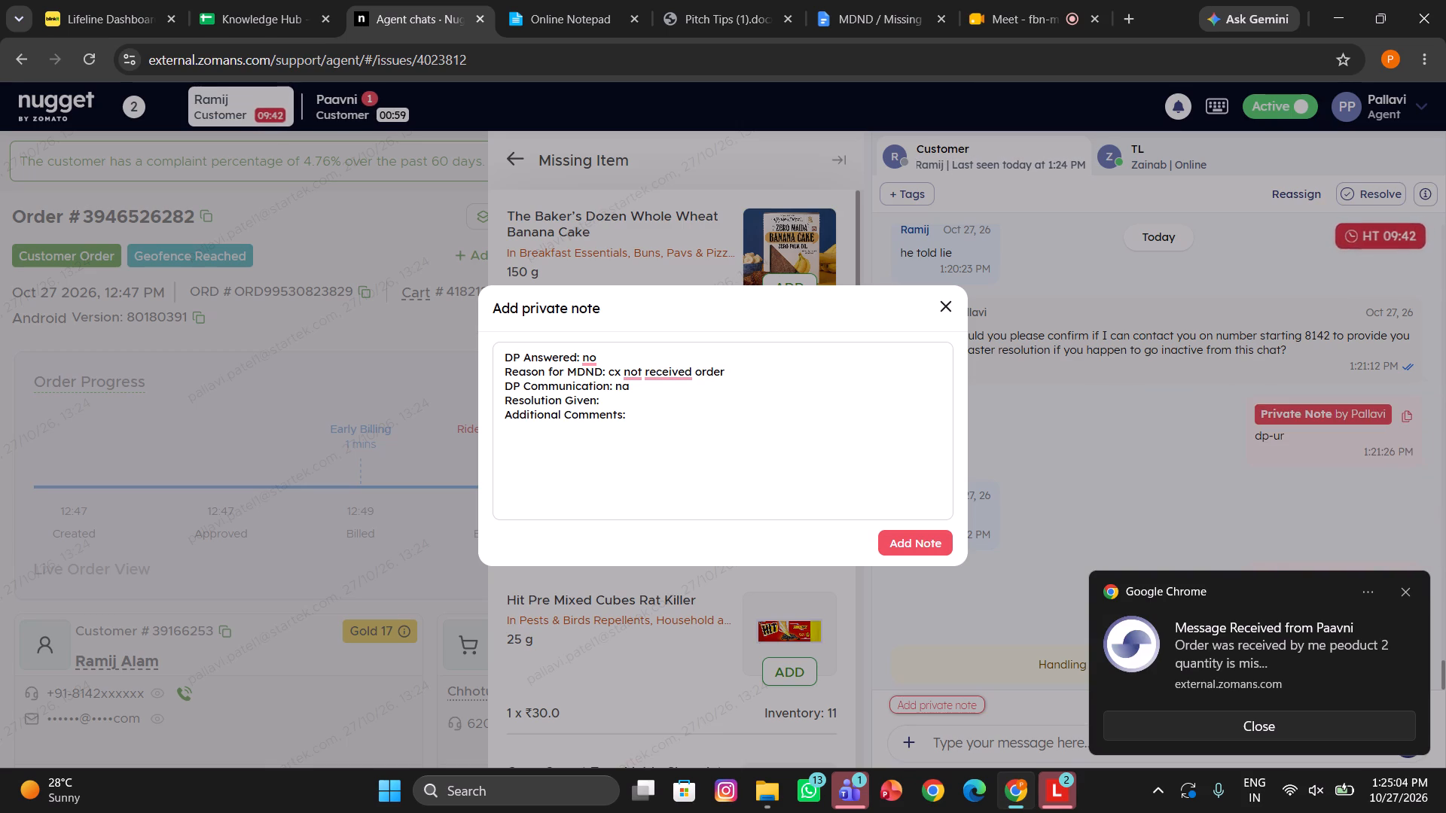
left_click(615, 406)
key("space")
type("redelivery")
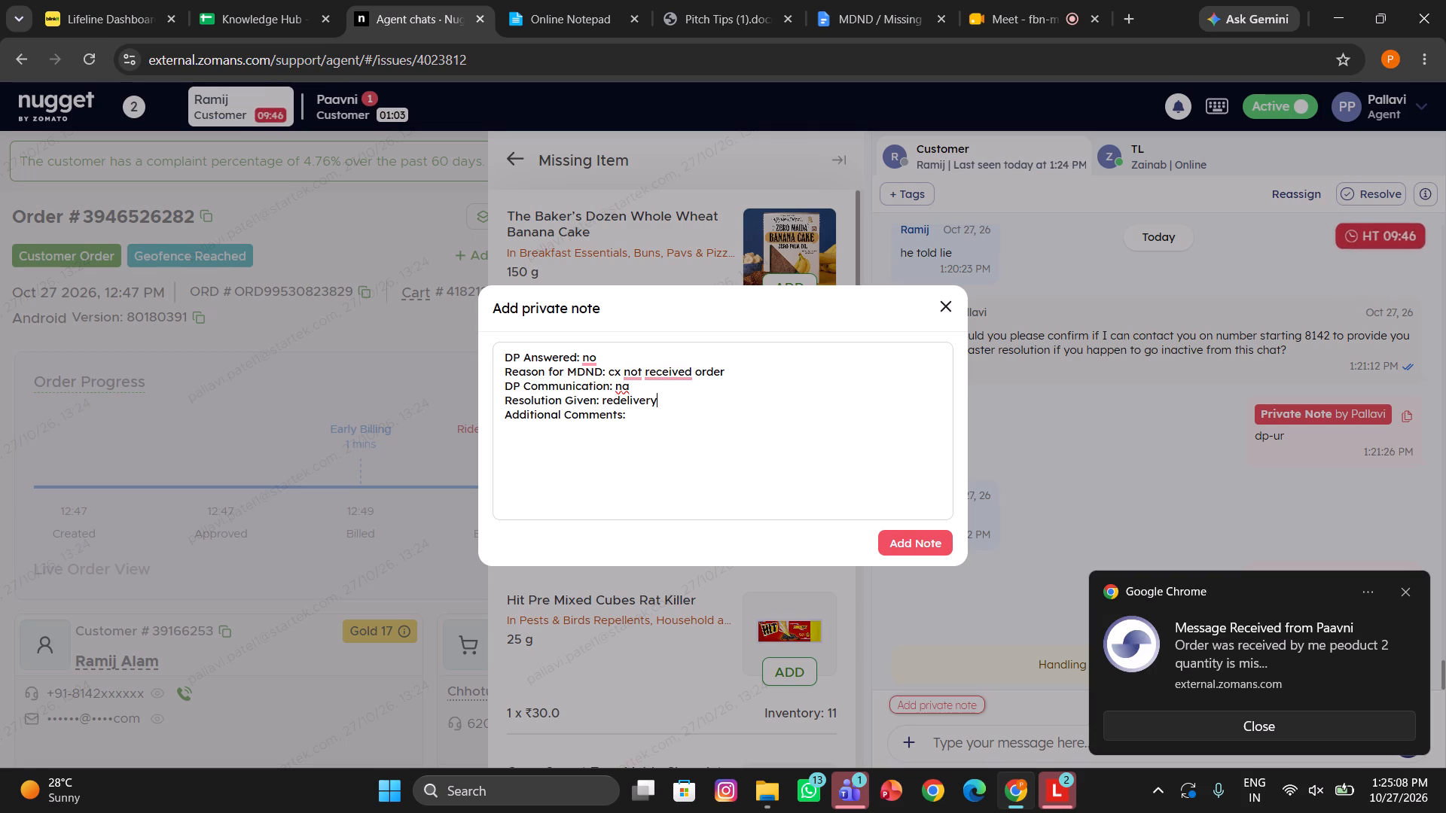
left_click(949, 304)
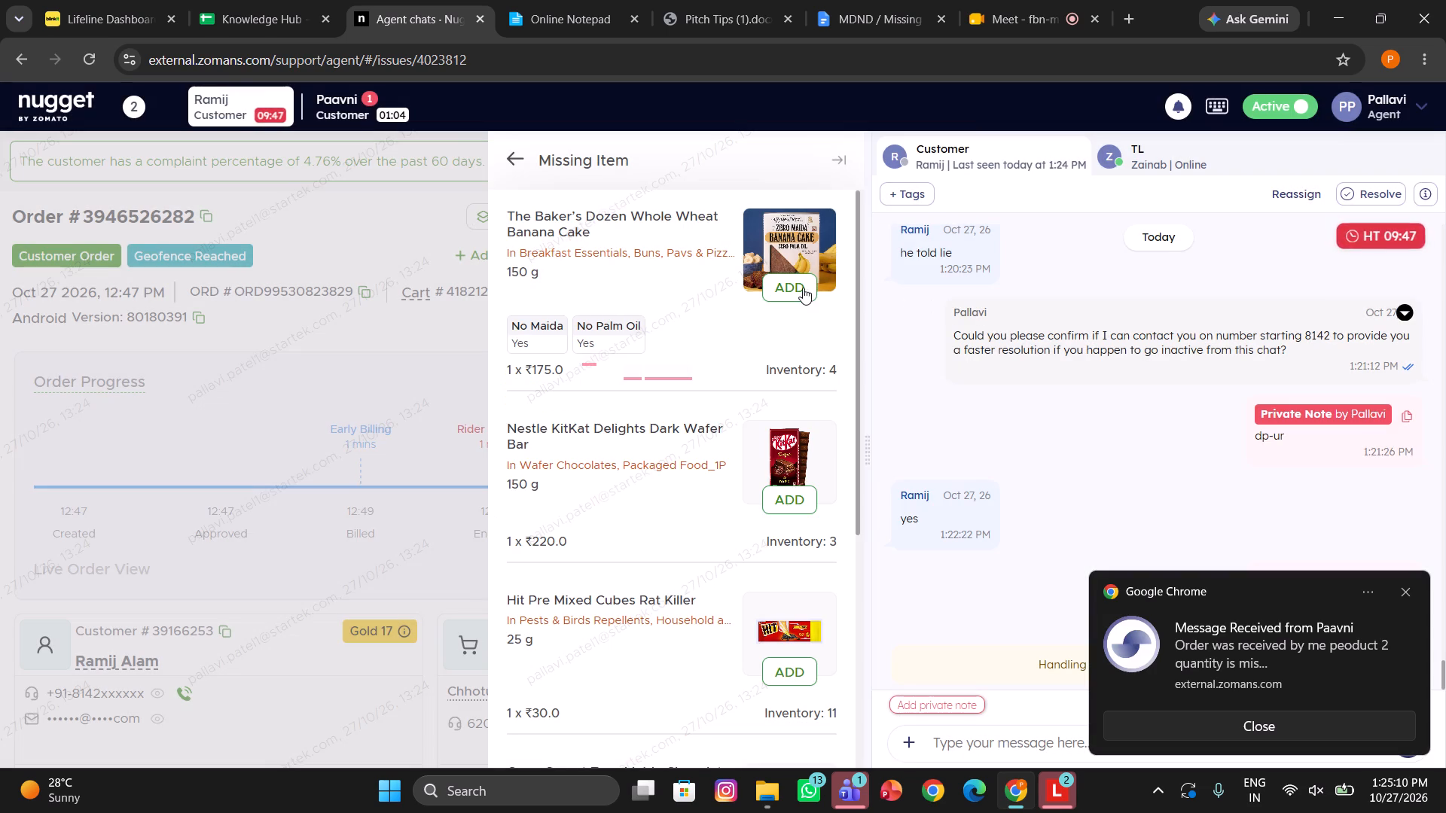
Copy the Mdnd summary with DP/SM "yes-ur" and resolution "redelivery" from Online Notepad and add it as a comment on Ramij's order.
left_click(425, 245)
left_click(590, 17)
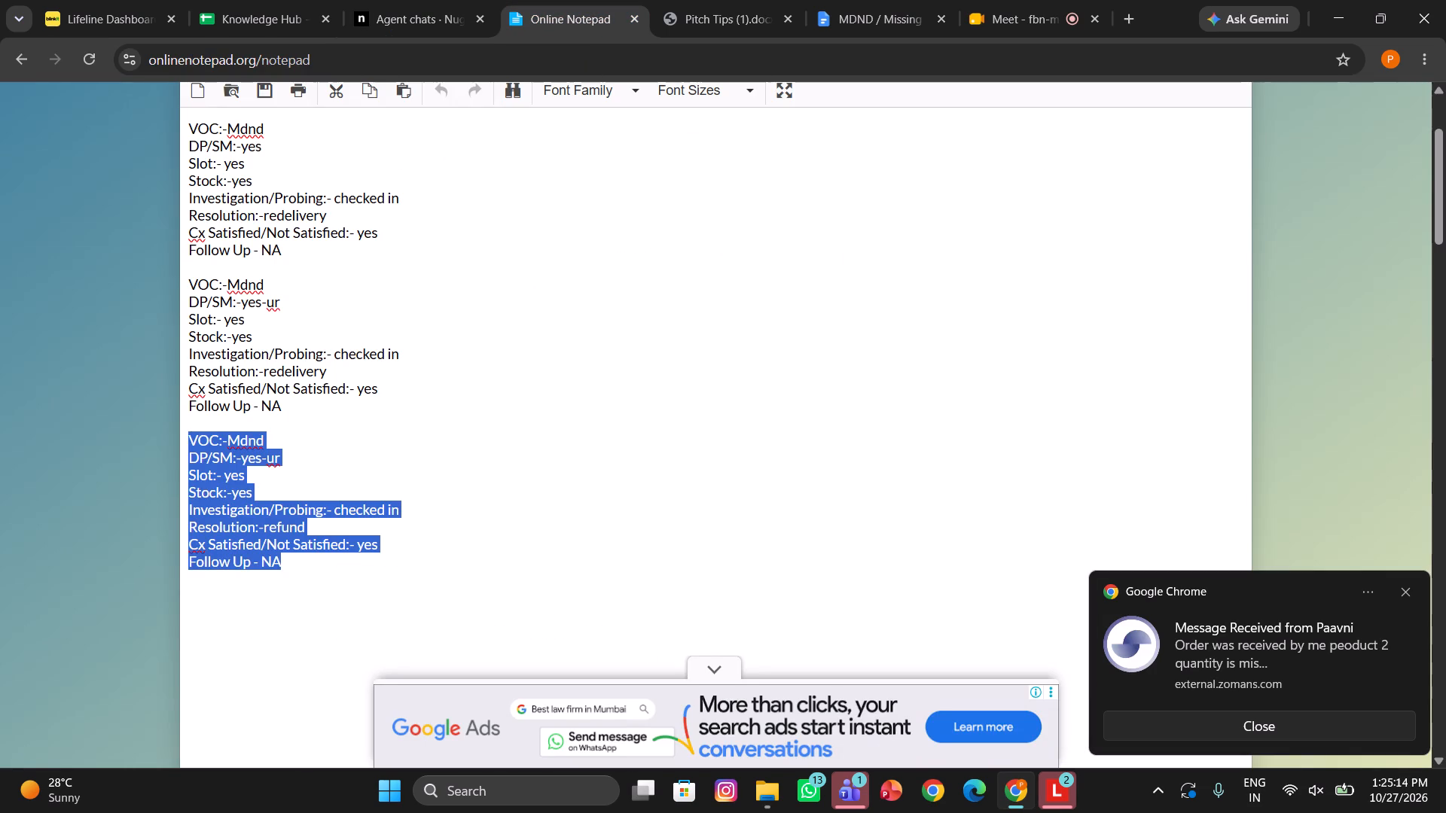
left_click_drag(310, 413, 185, 282)
key("ctrl+c")
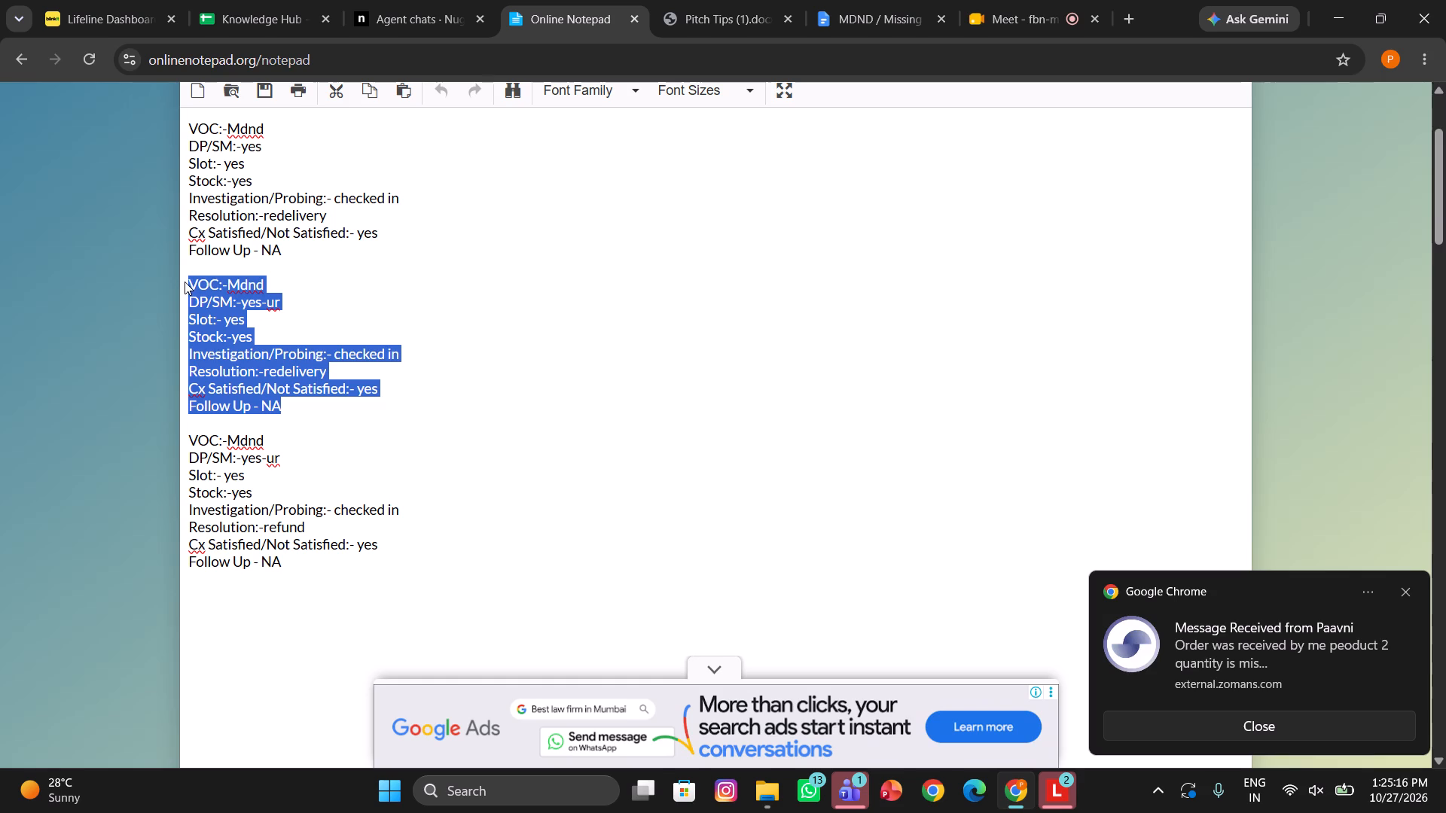
left_click(423, 0)
scroll(386, 530, "down", 1)
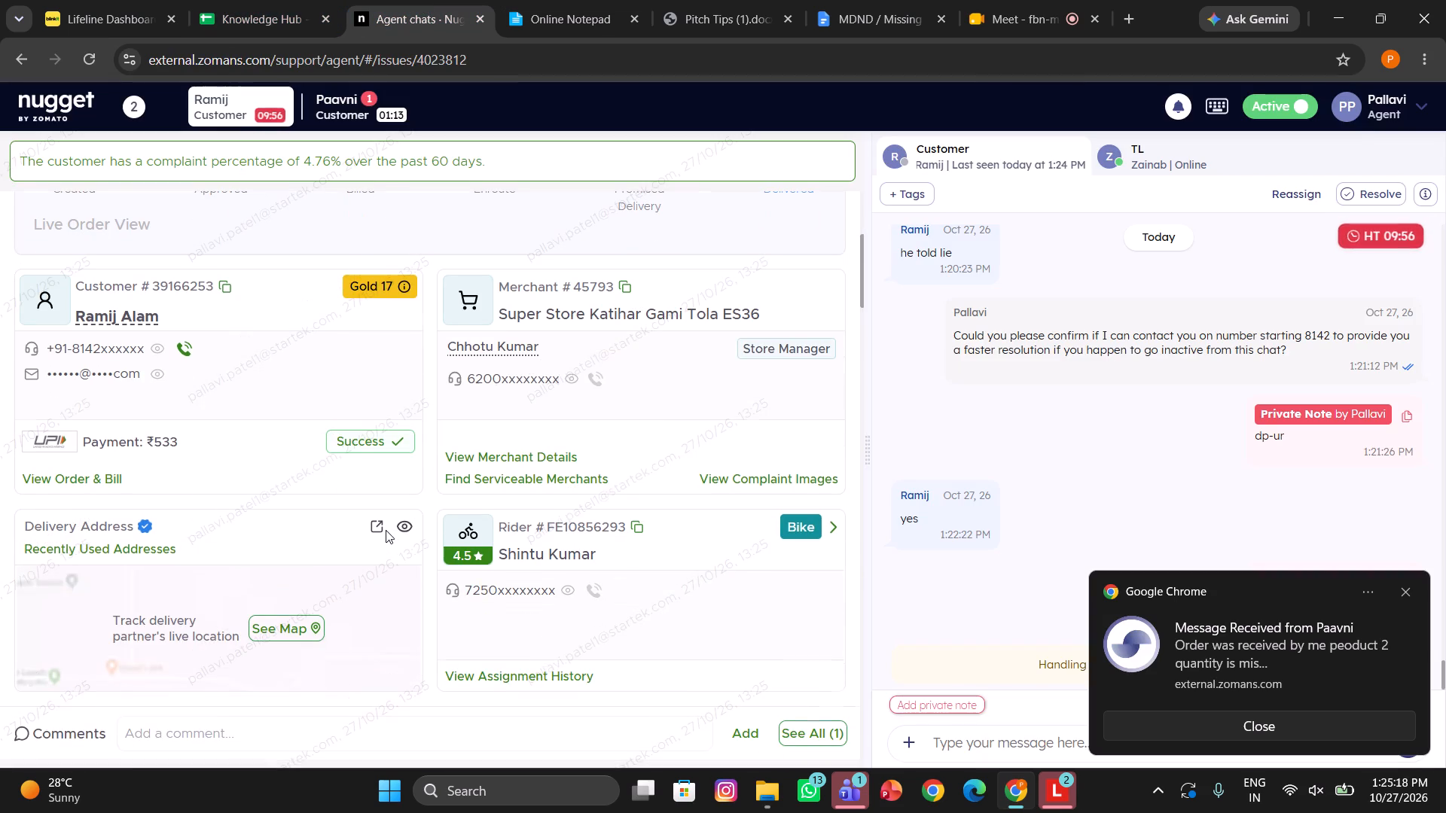
scroll(386, 530, "down", 1)
left_click(274, 735)
key("ctrl+v")
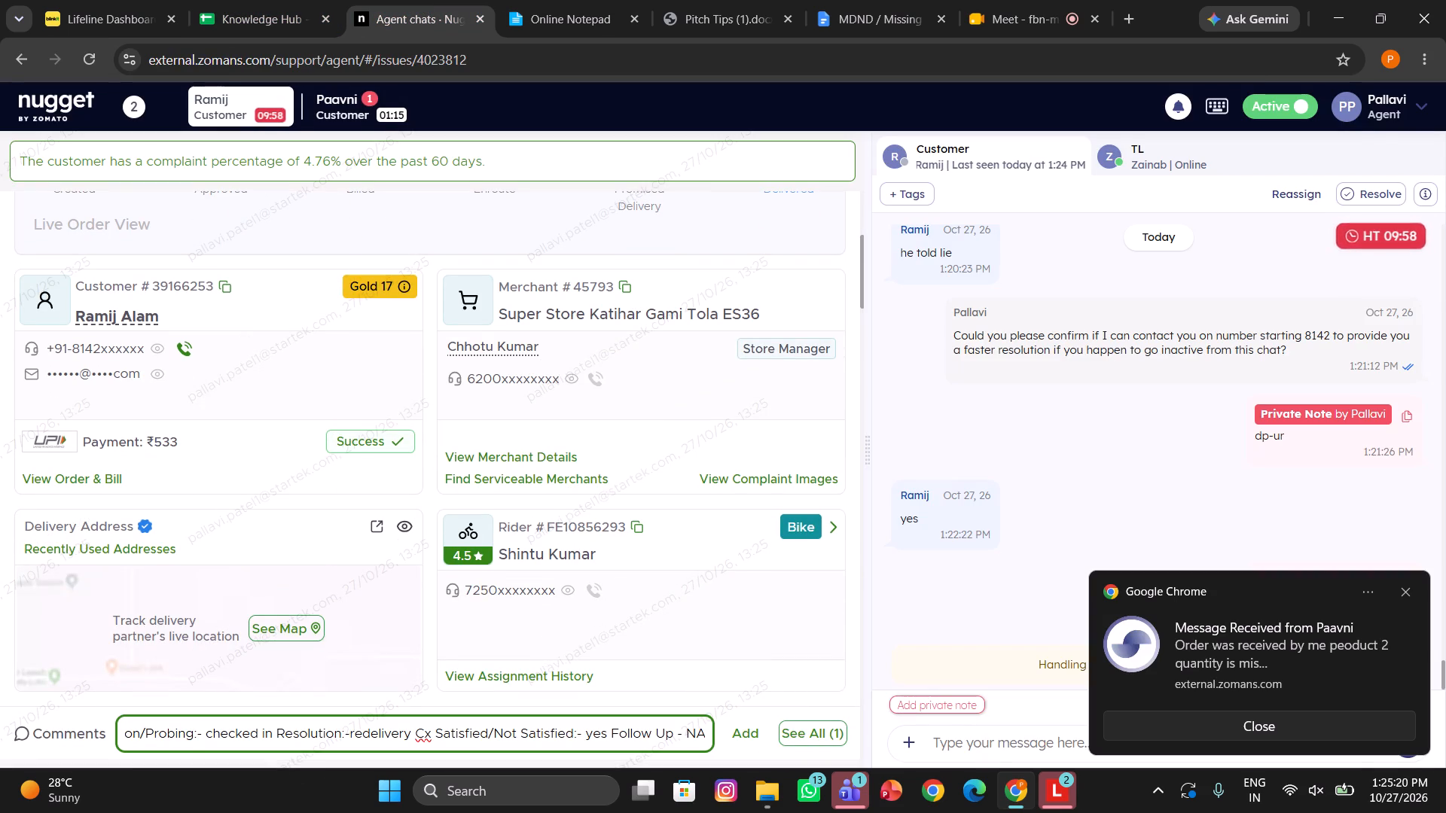
key("Return")
scroll(970, 398, "down", 1)
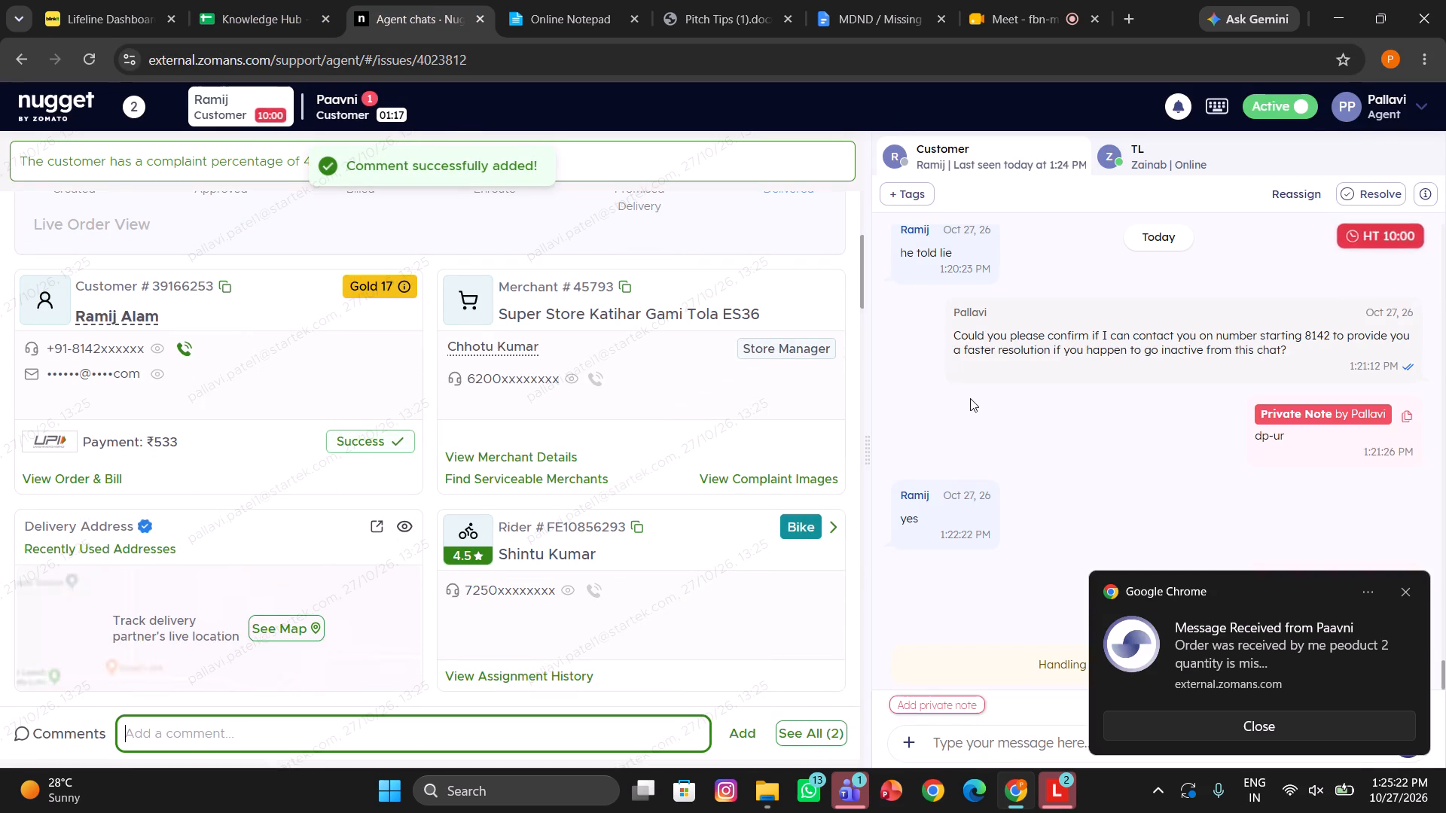
scroll(970, 398, "down", 1)
scroll(962, 469, "down", 1)
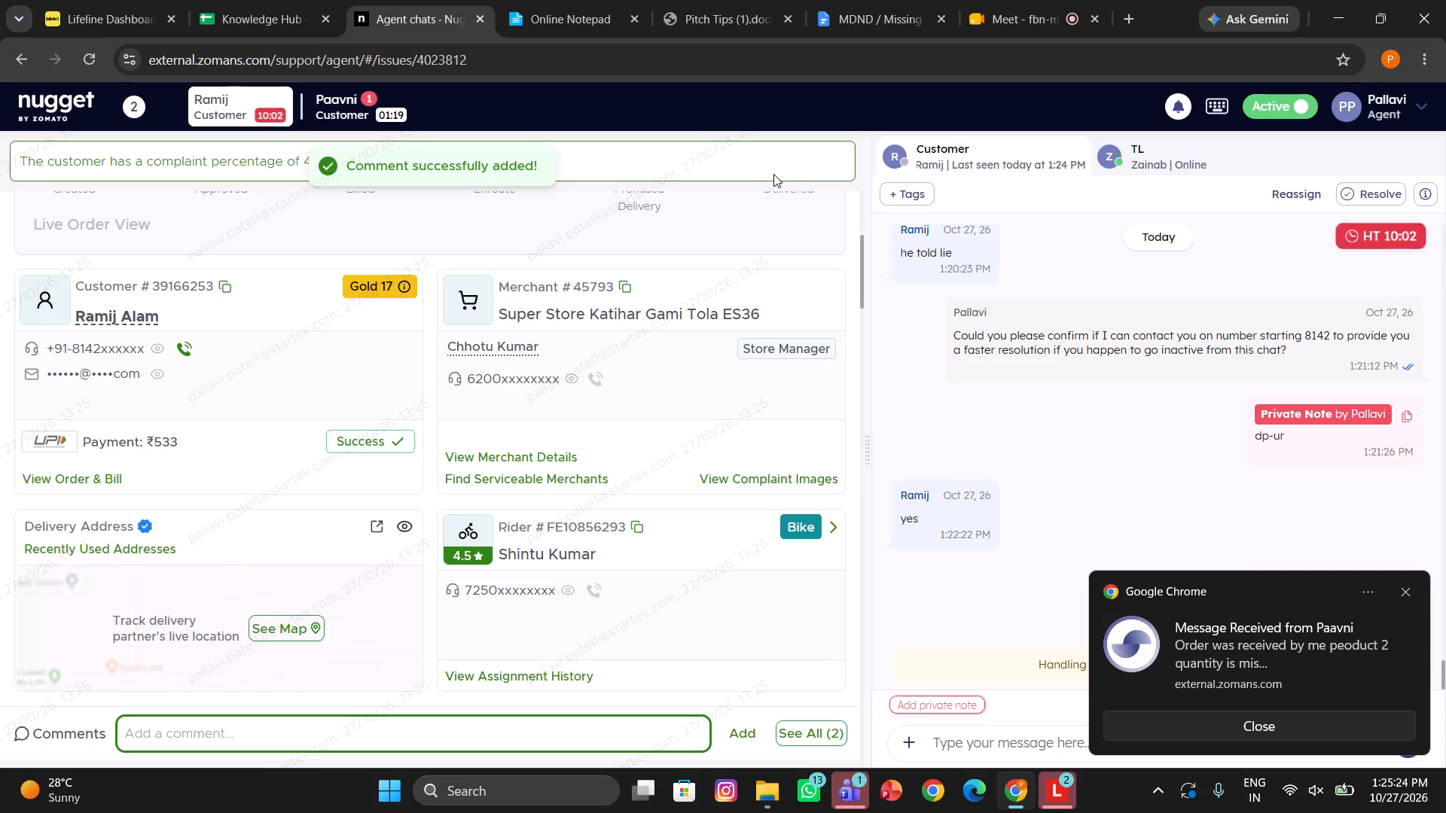
Report the order-level issue Order not Delivered on Ramij's order and resolve it with a replacement of its items.
scroll(689, 300, "up", 4)
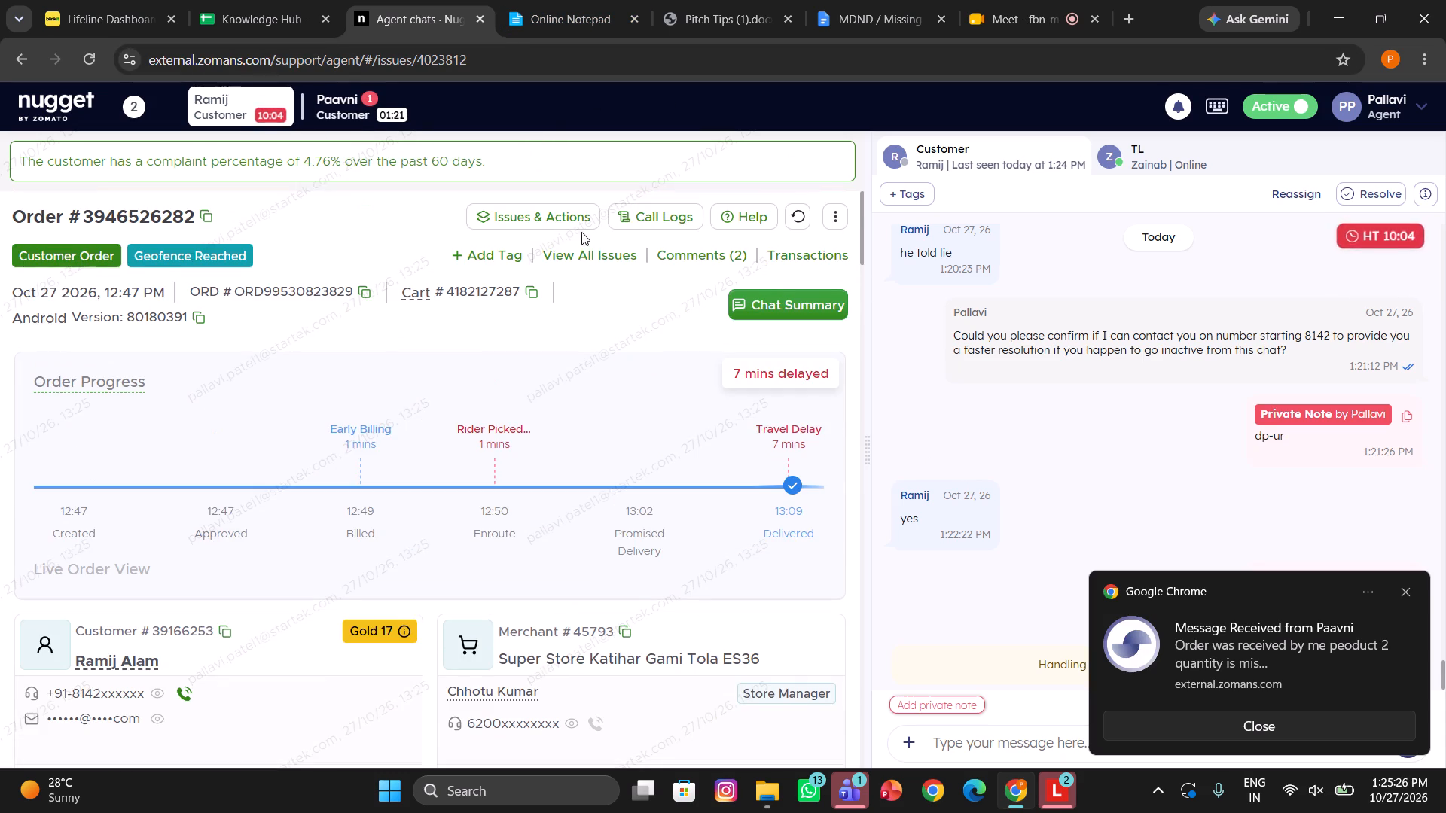
left_click(538, 212)
type("mdnd")
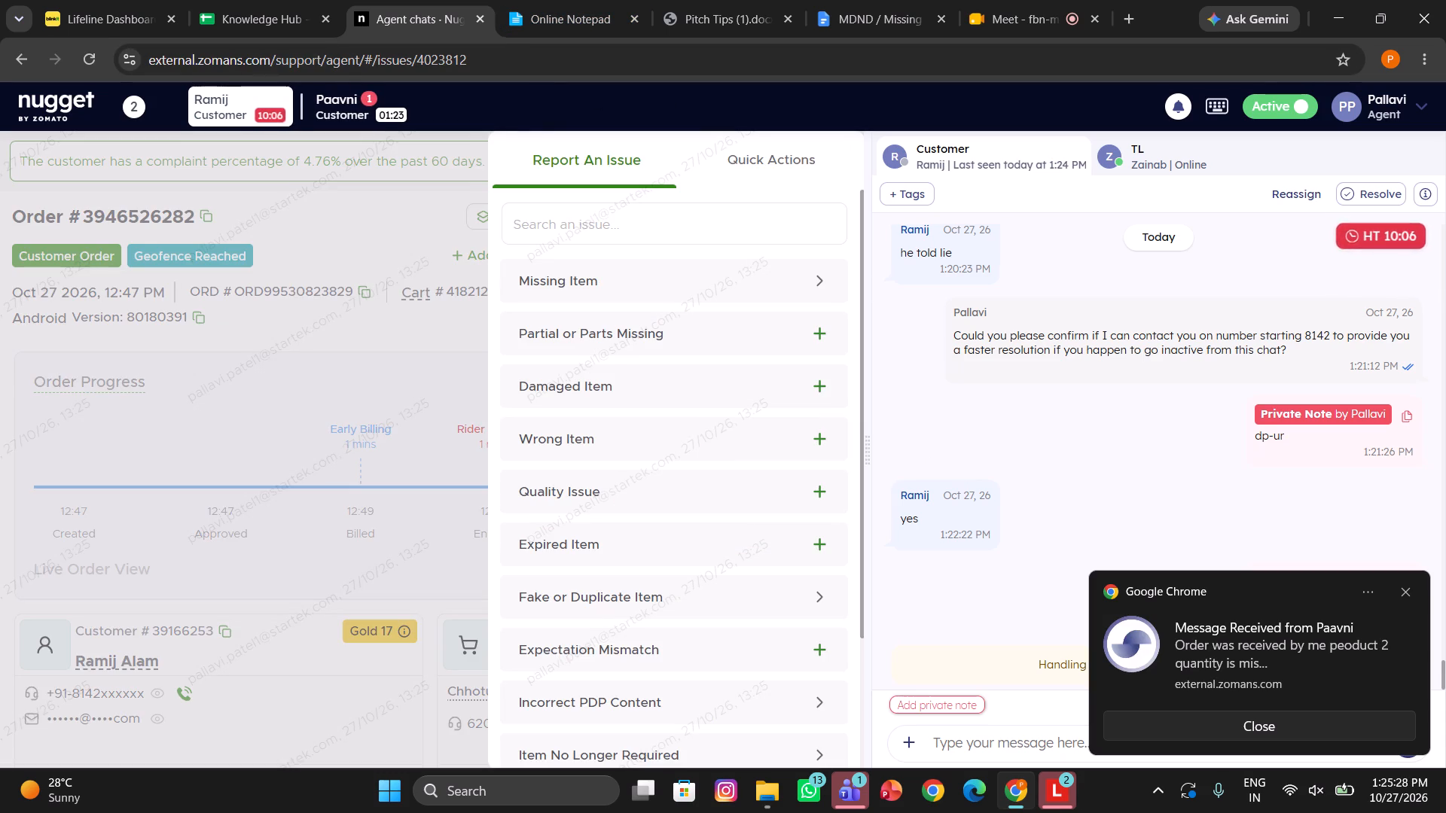
left_click(538, 224)
type("ord")
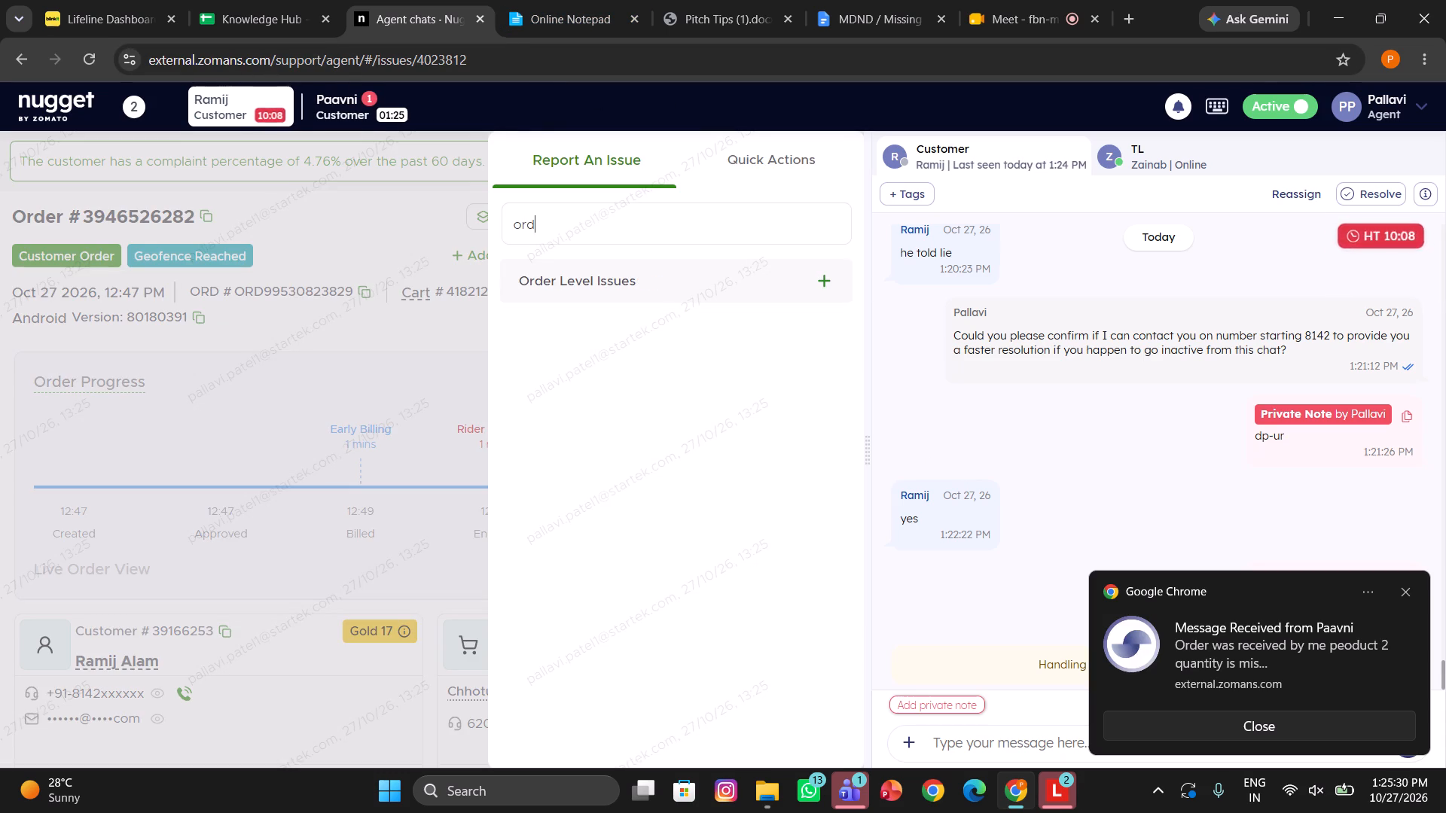
left_click(572, 291)
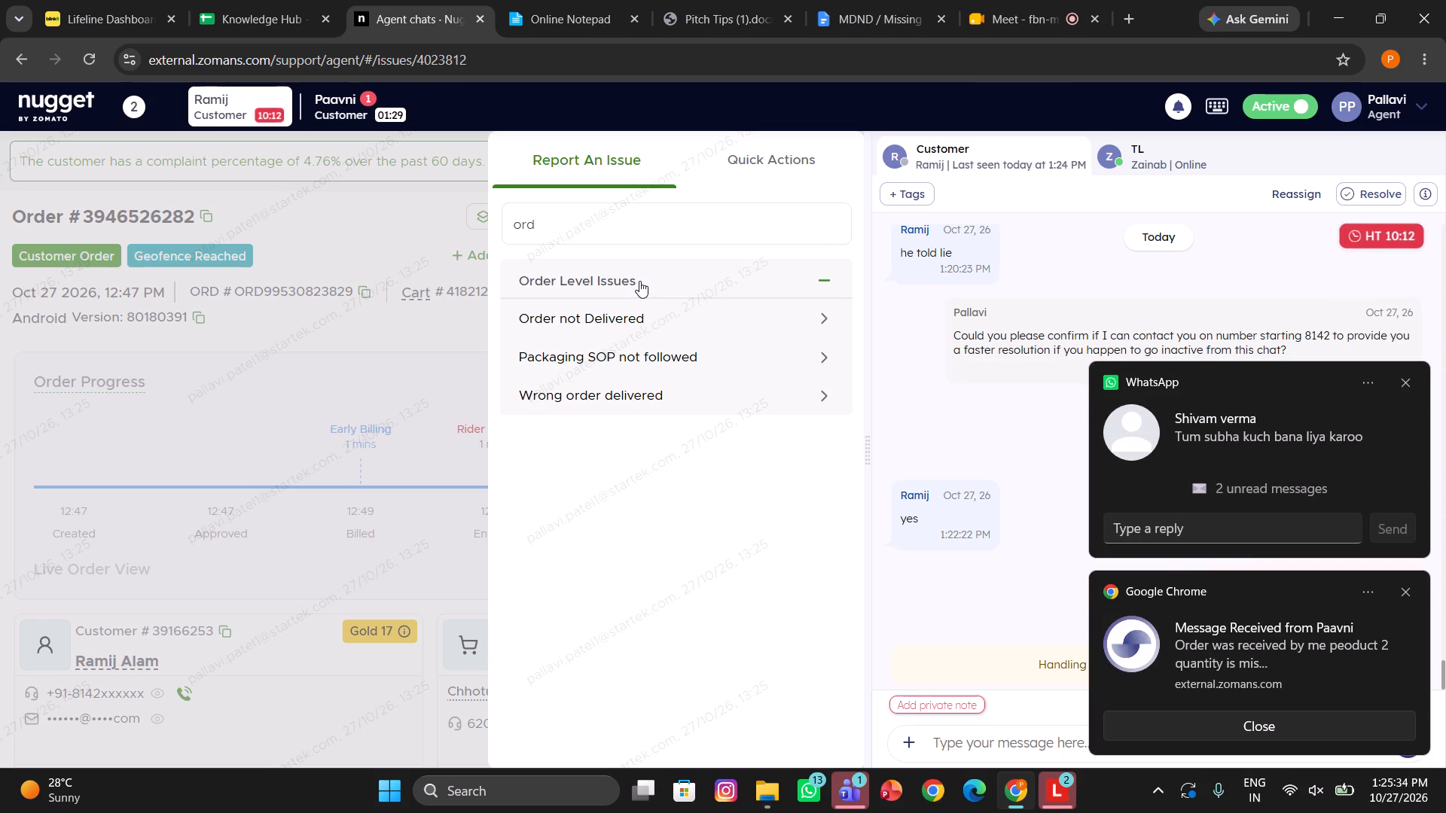
left_click(652, 316)
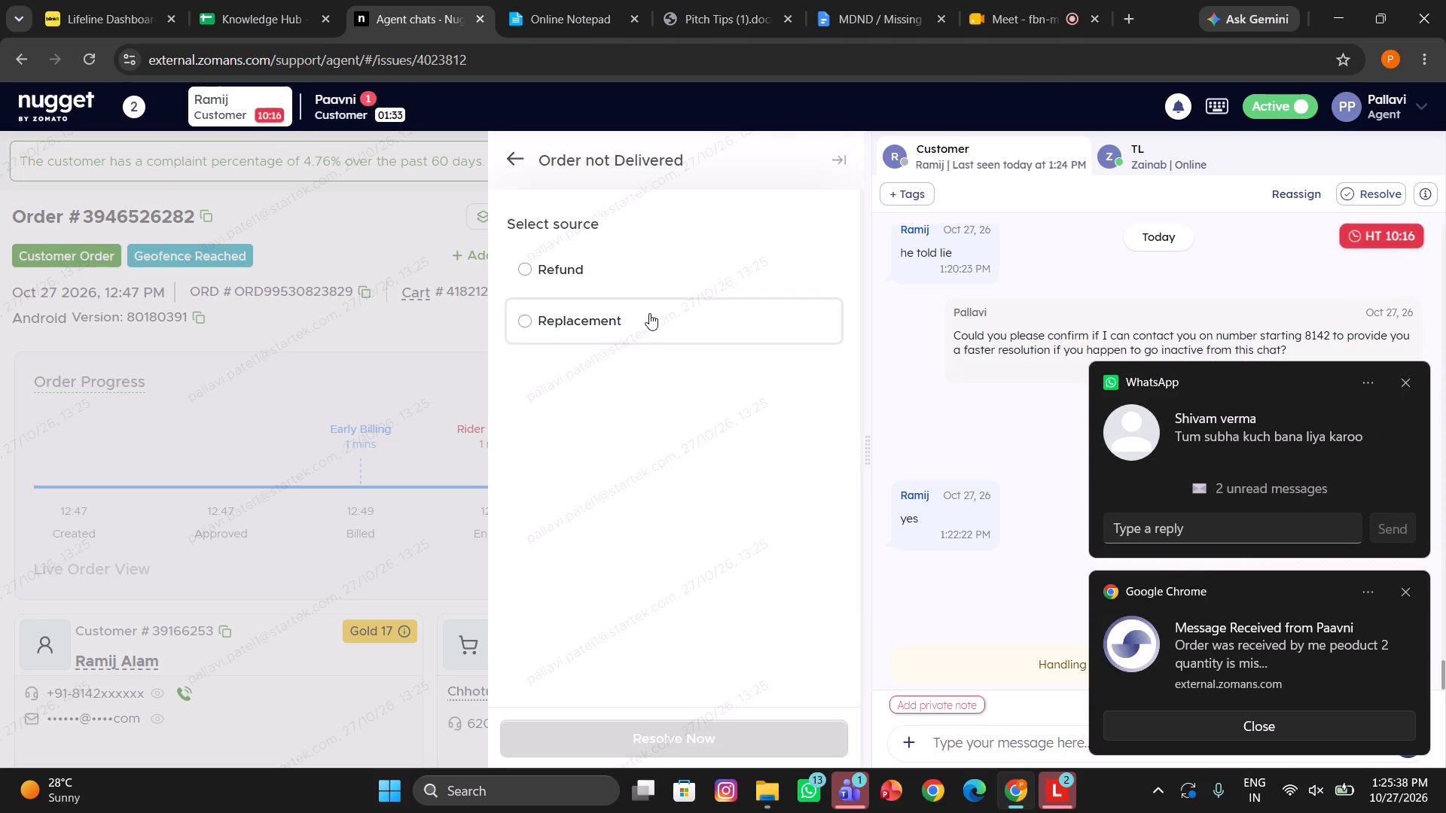
left_click(584, 279)
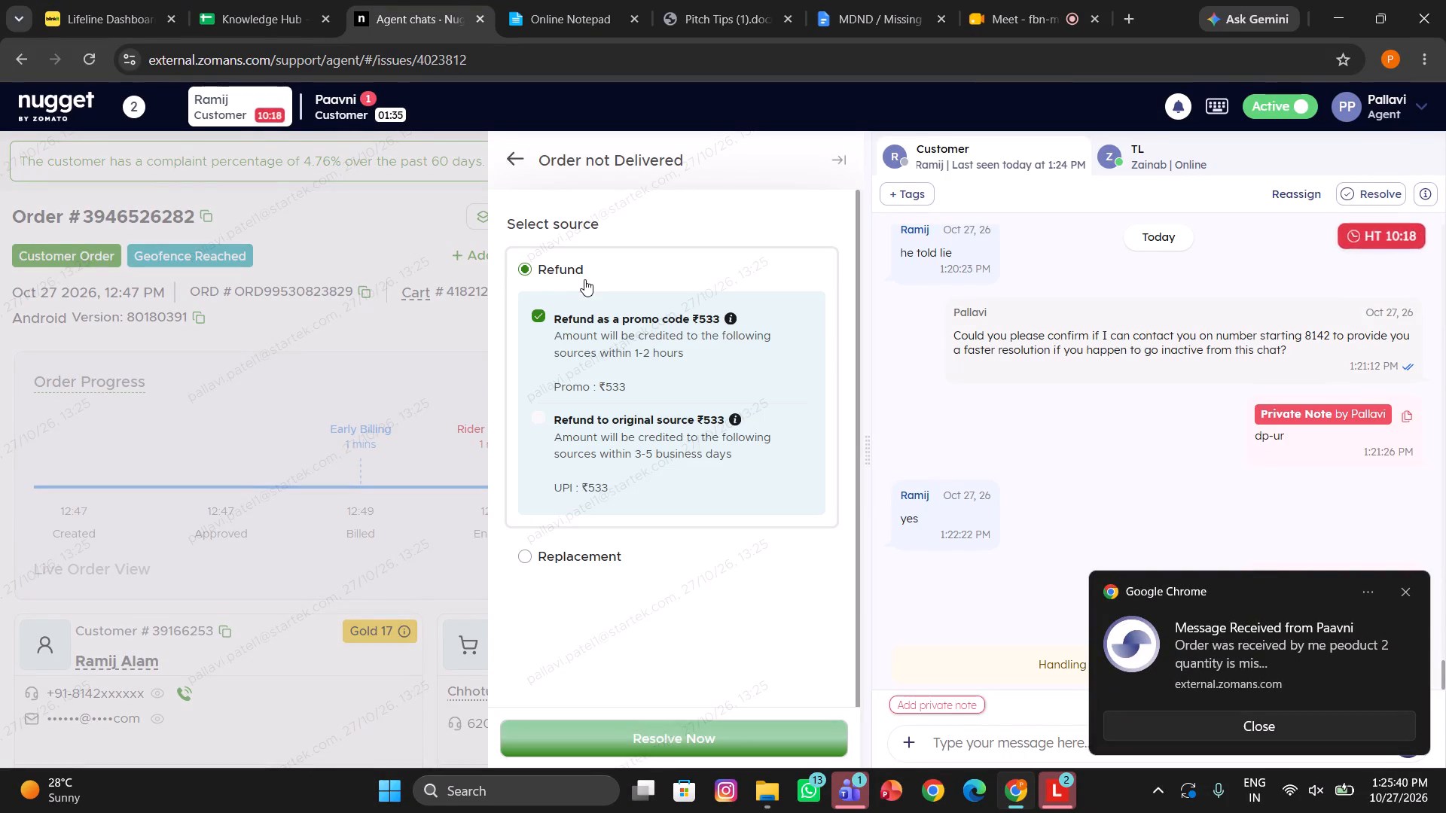
left_click(618, 549)
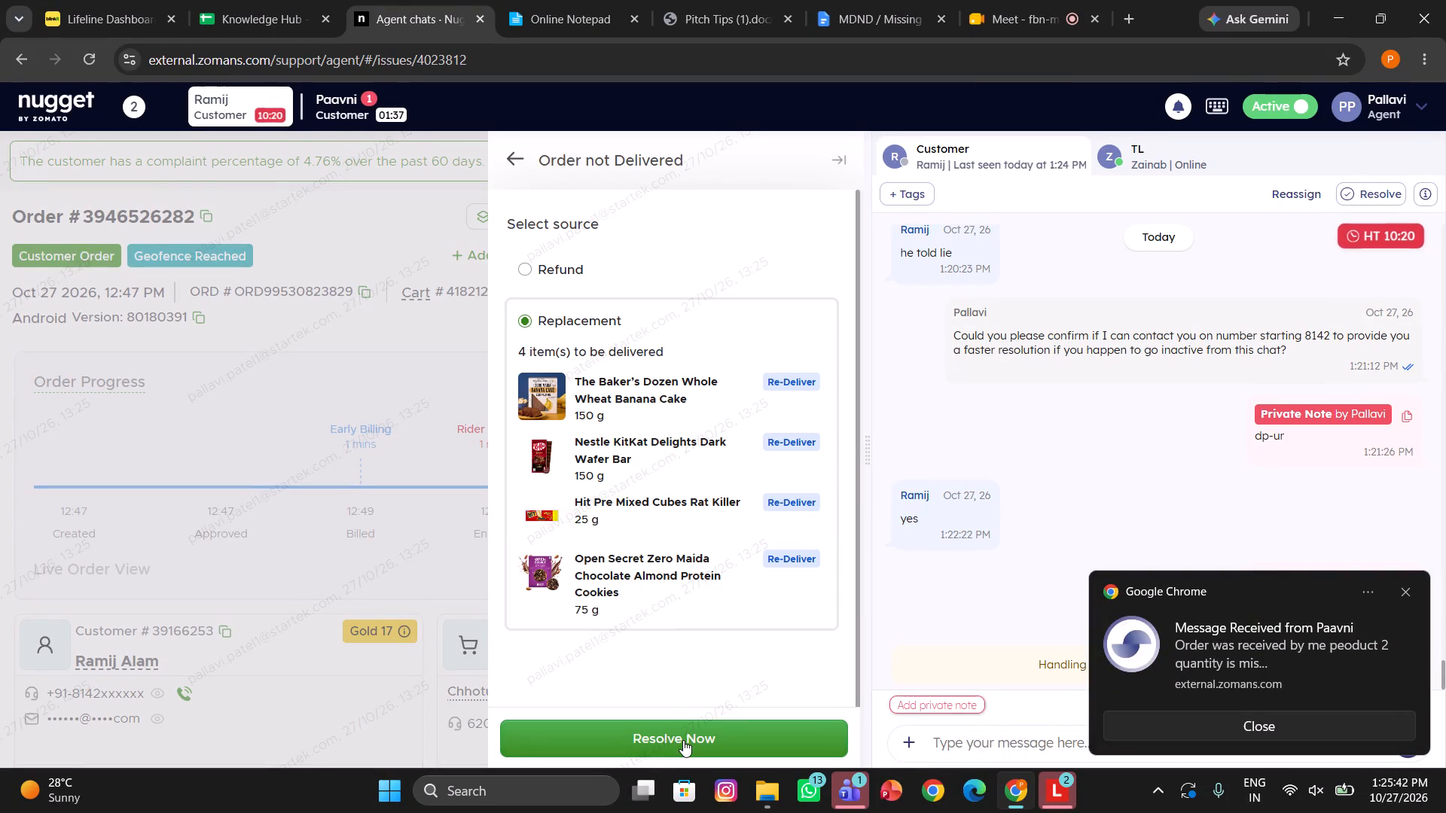
left_click(683, 740)
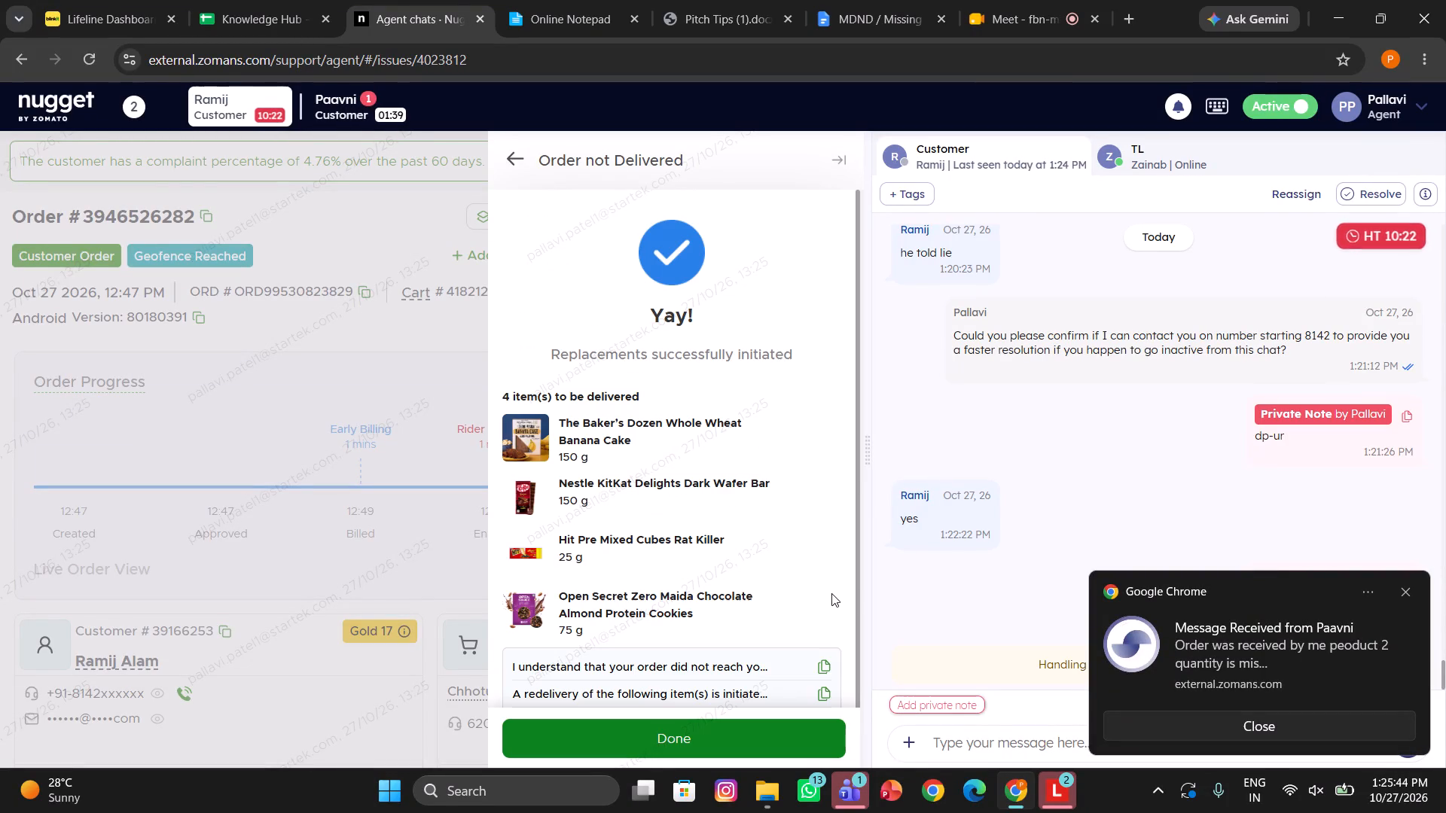
Send Ramij the three suggested messages on the undelivered order, the redelivery items and status tracking, and close the issue report.
scroll(807, 668, "down", 6)
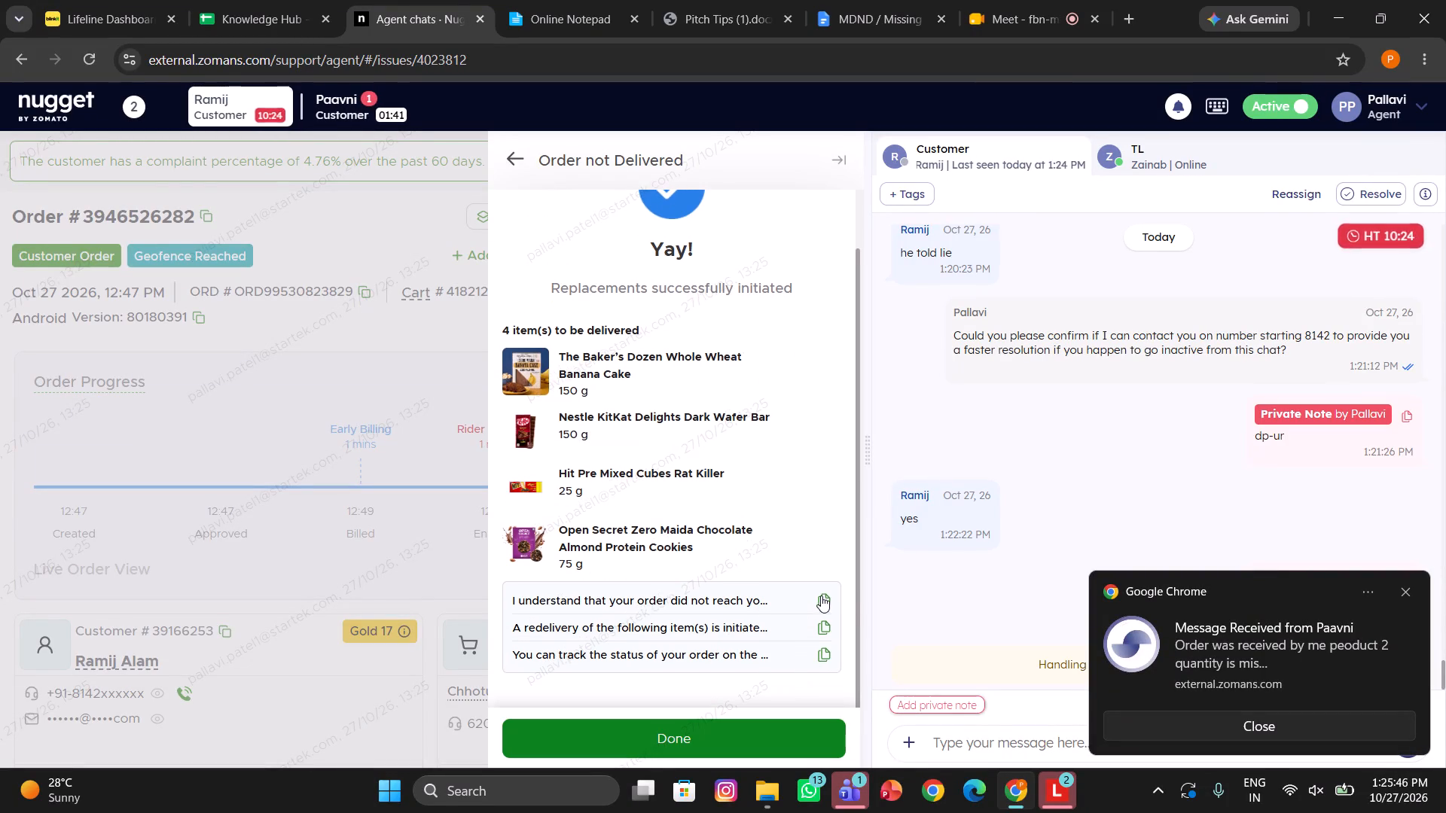
left_click(821, 595)
left_click(972, 743)
key("ctrl+v")
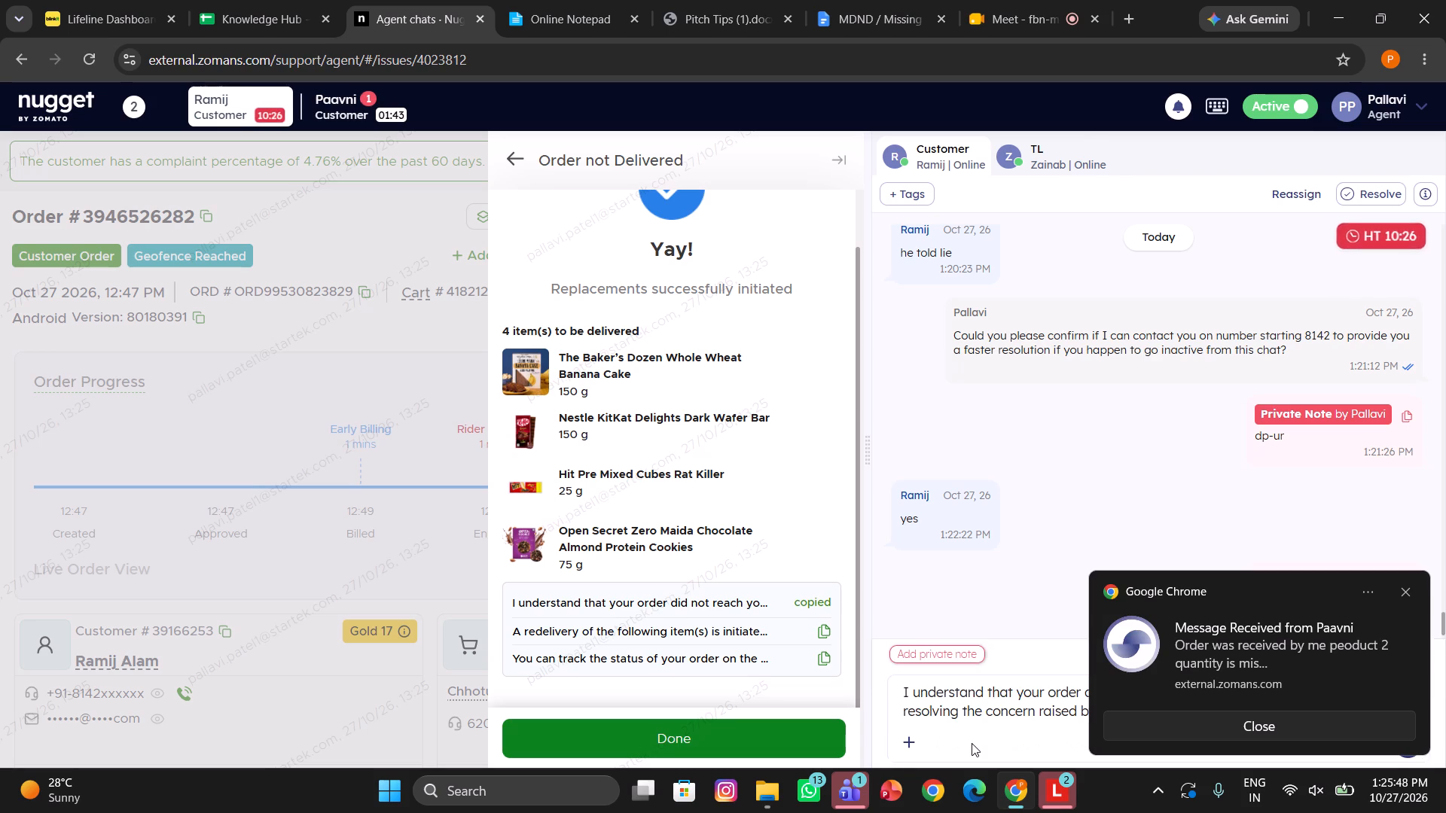
key("Return")
left_click(822, 629)
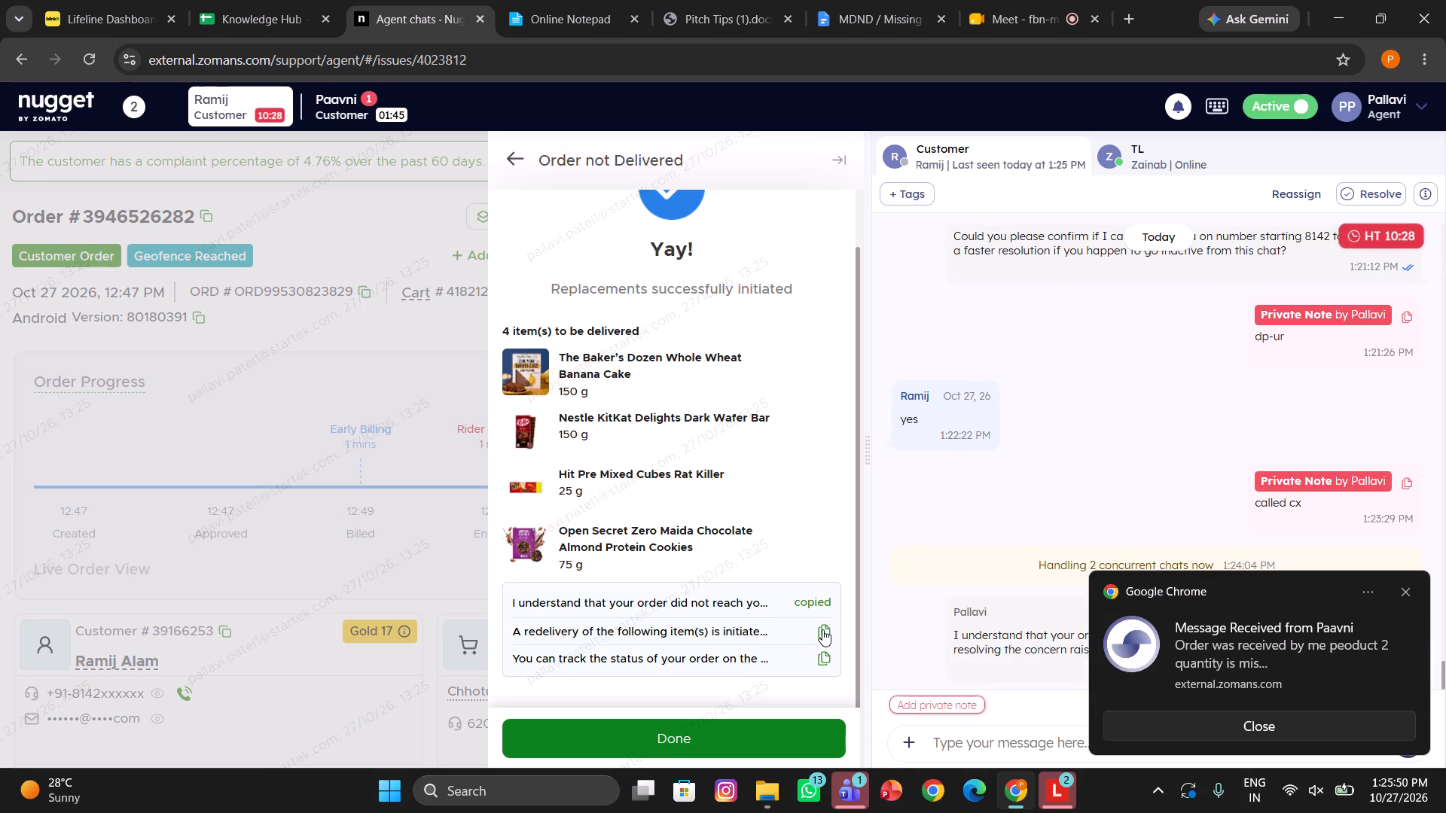
left_click(959, 745)
key("ctrl+v")
key("Return")
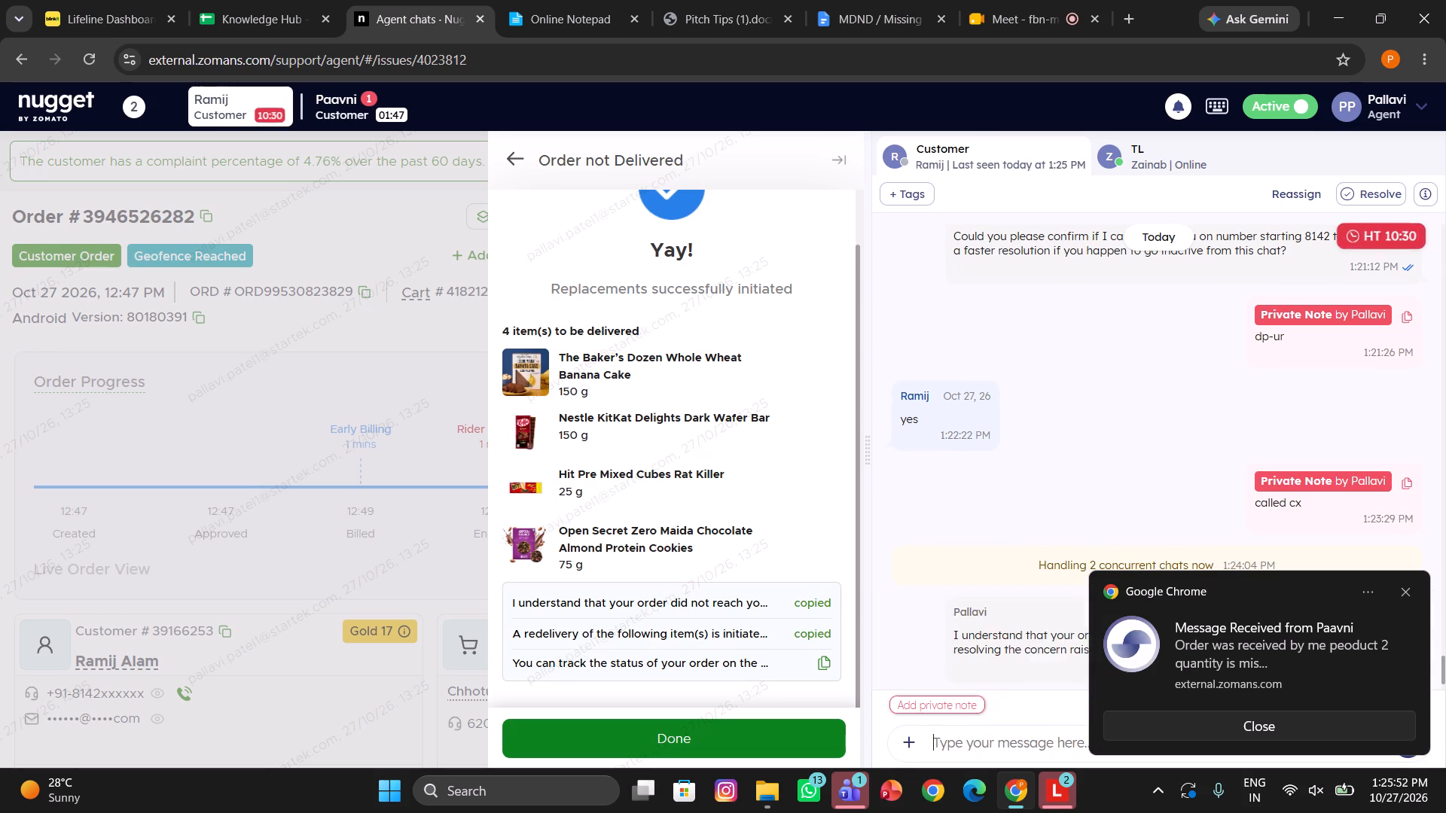
left_click(828, 662)
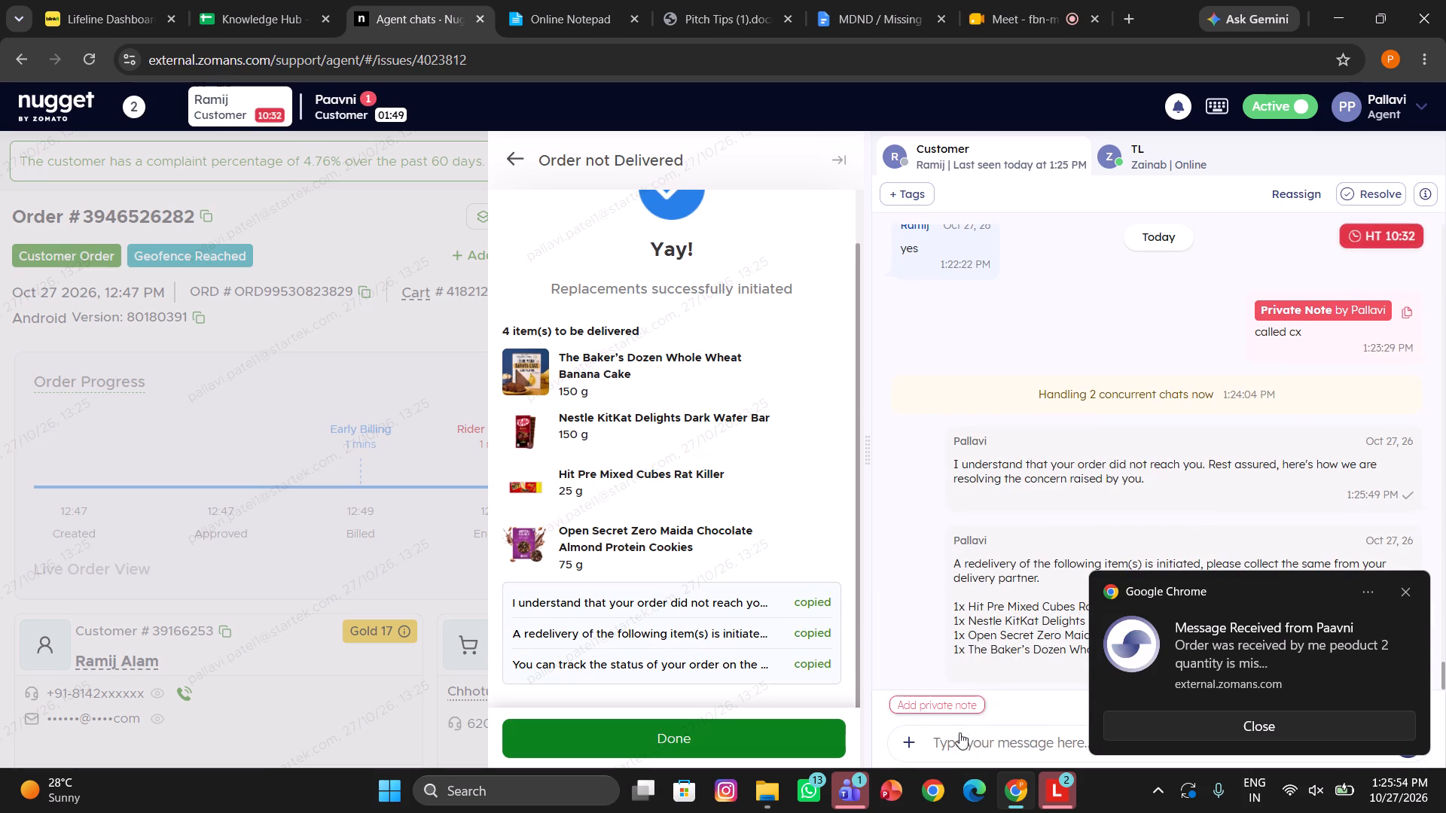
left_click(969, 749)
key("ctrl+v")
key("Return")
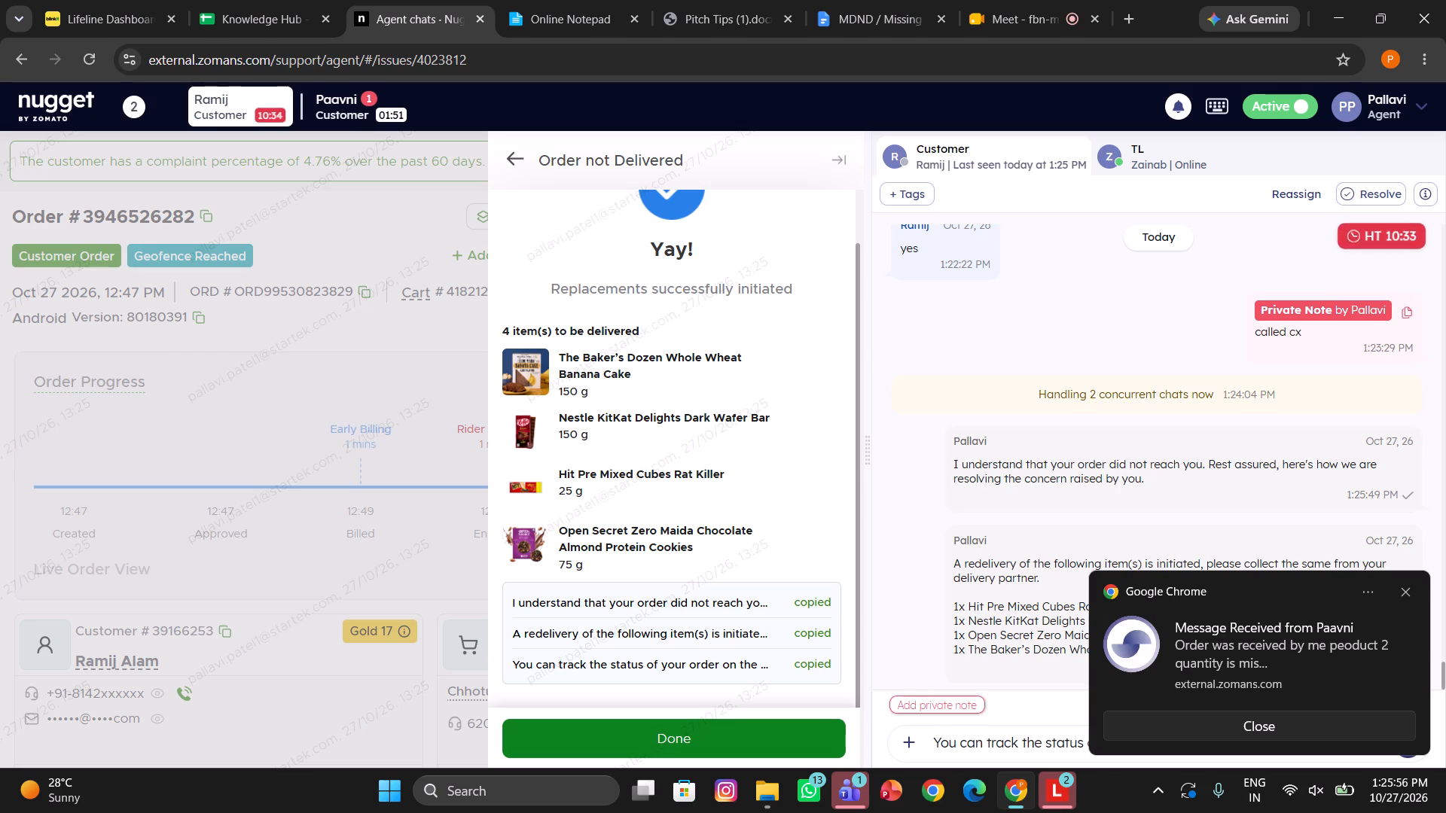
left_click(795, 735)
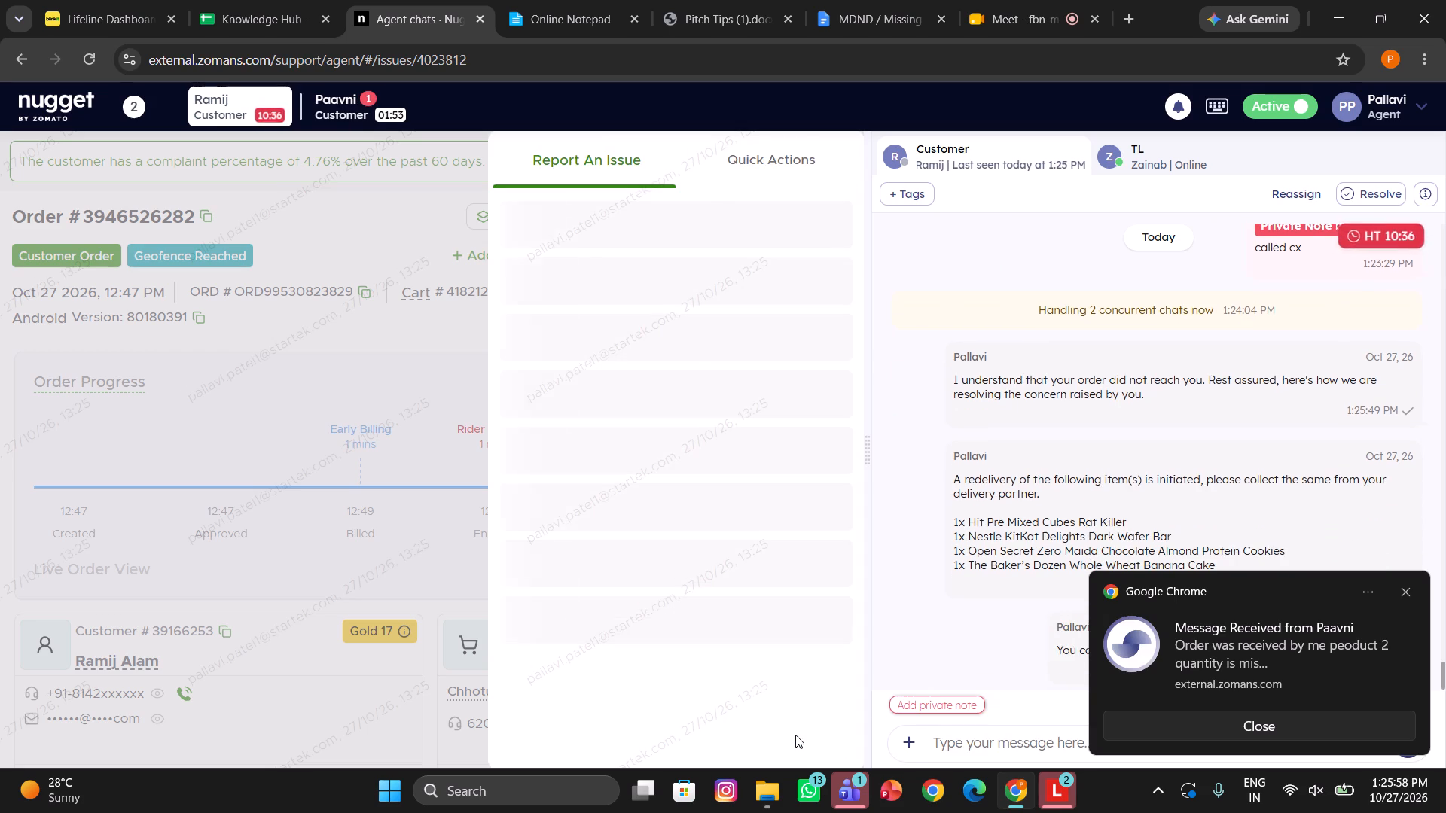
left_click(370, 640)
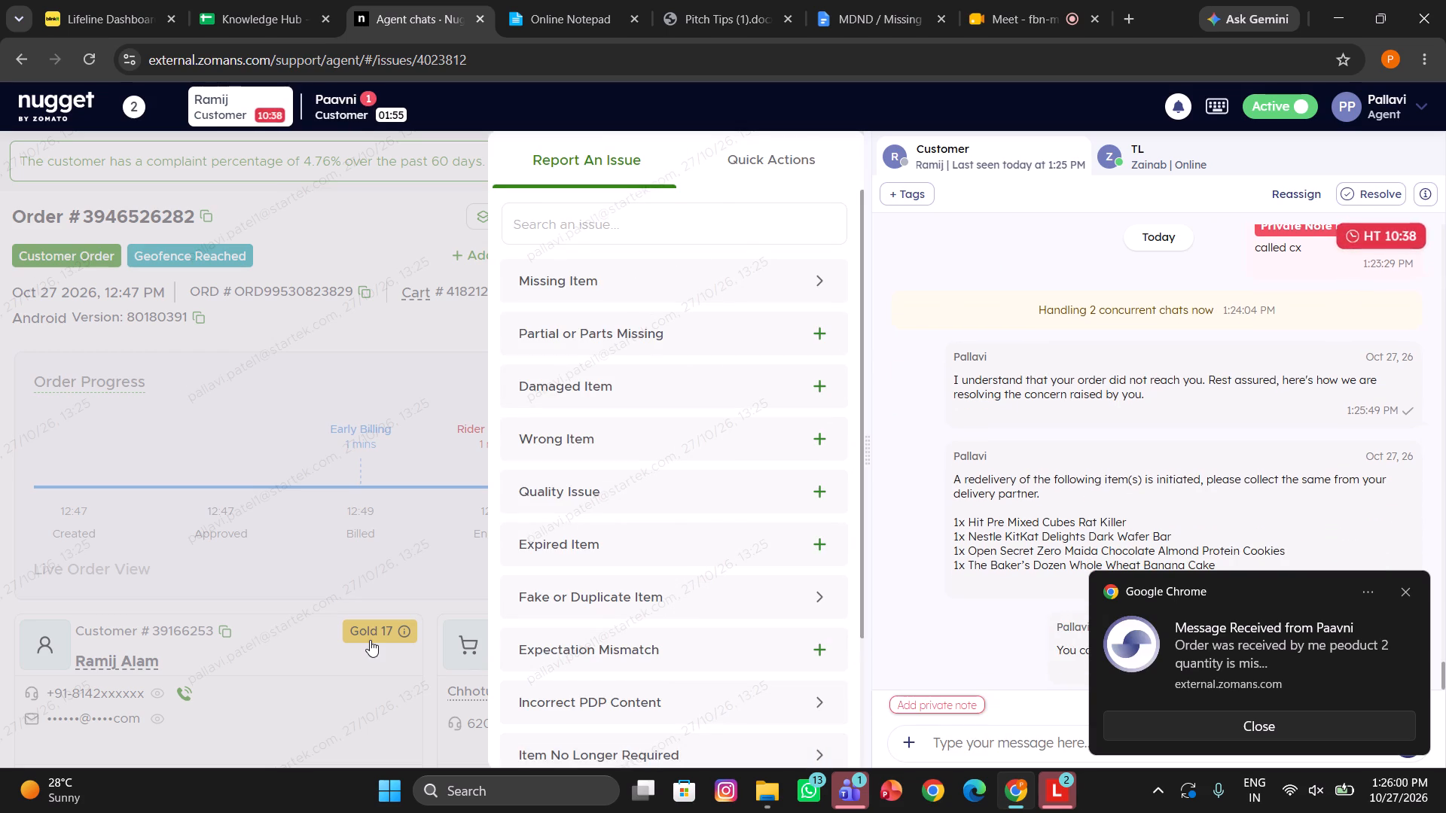
Search the tags for Ramij's chat for "mdnd".
left_click(900, 191)
type("mdnd")
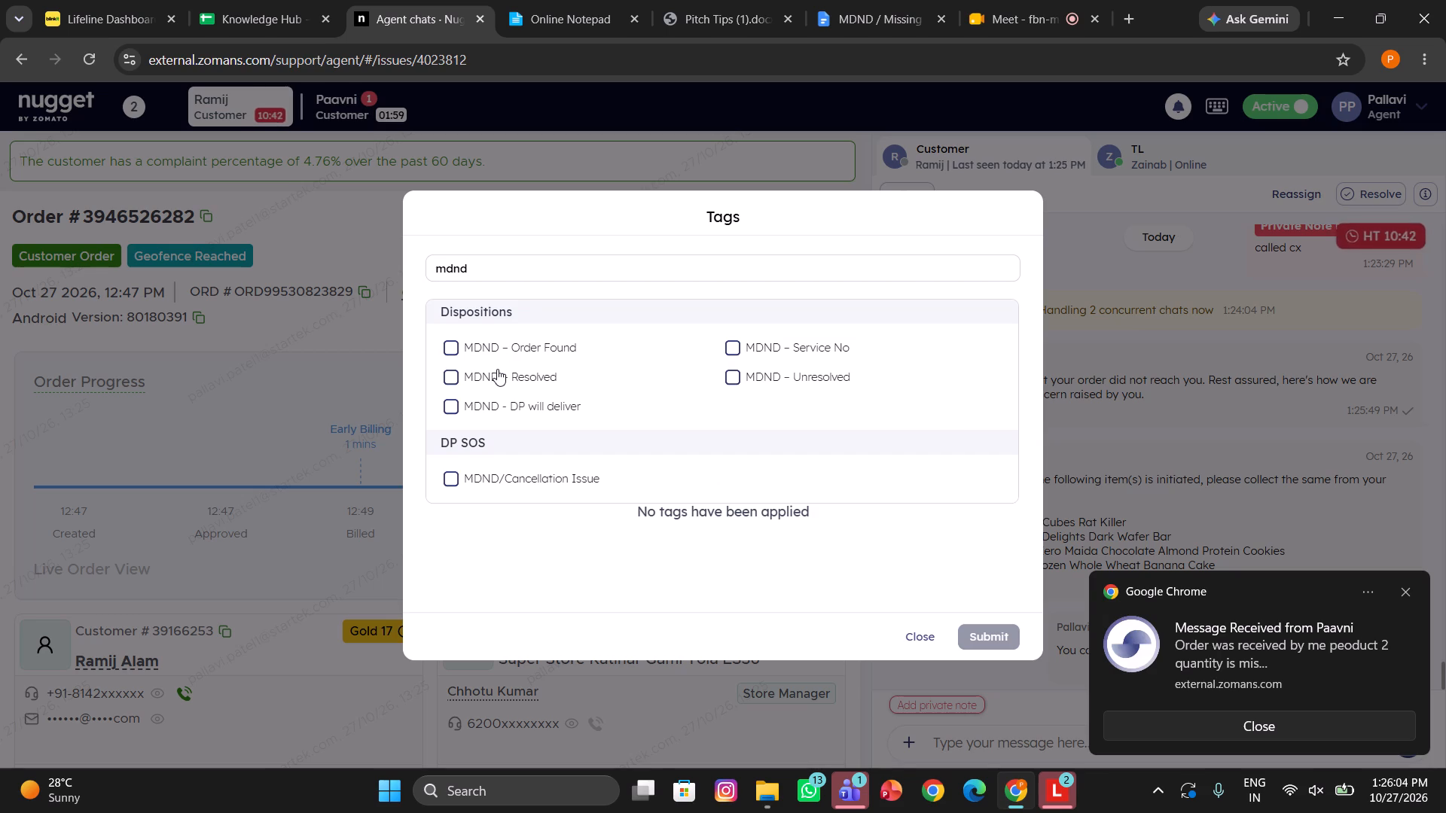
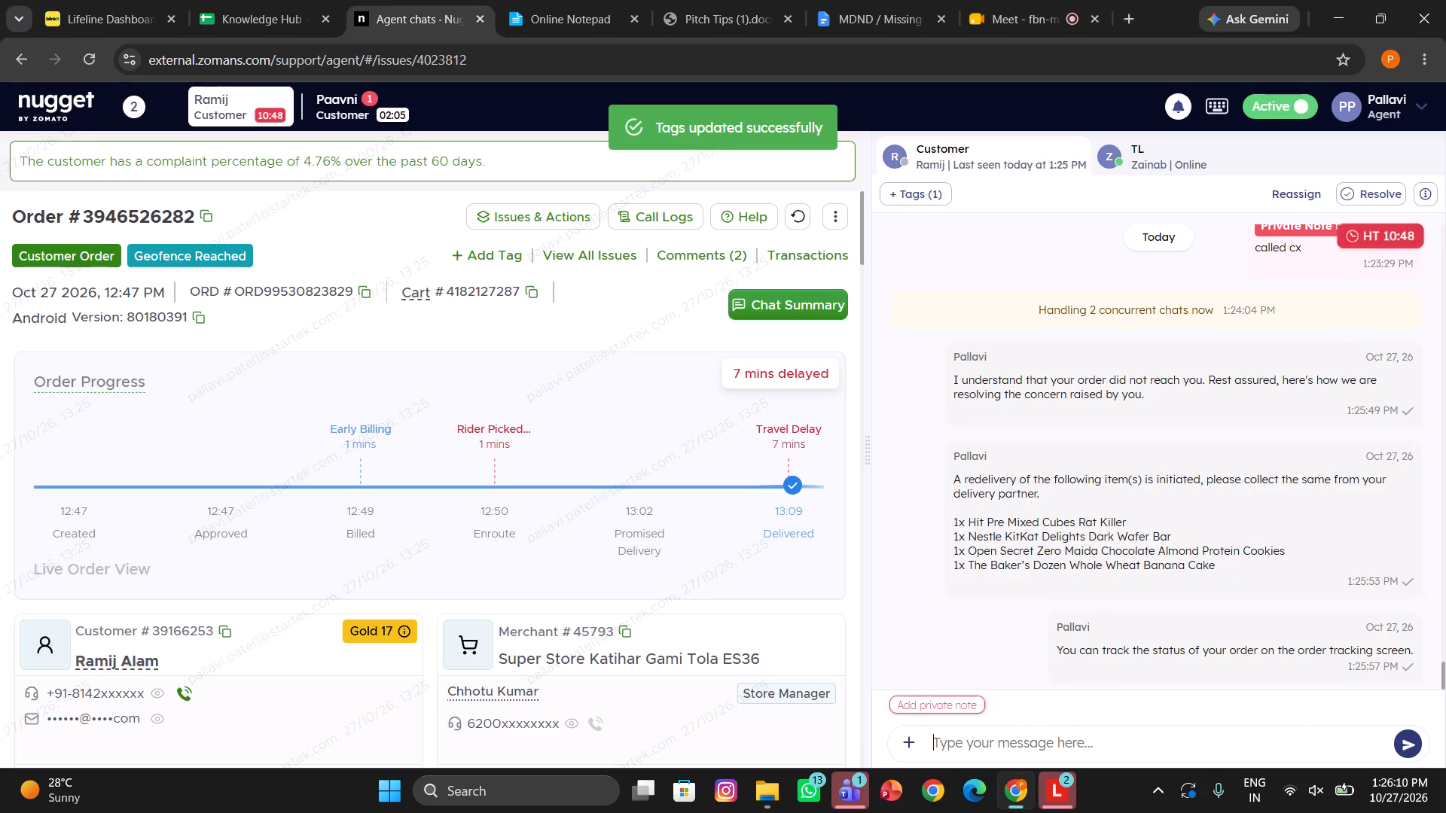
Send Ramij the canned response "Rate us/Rating" asking for a rating of the conversation.
type("/ra")
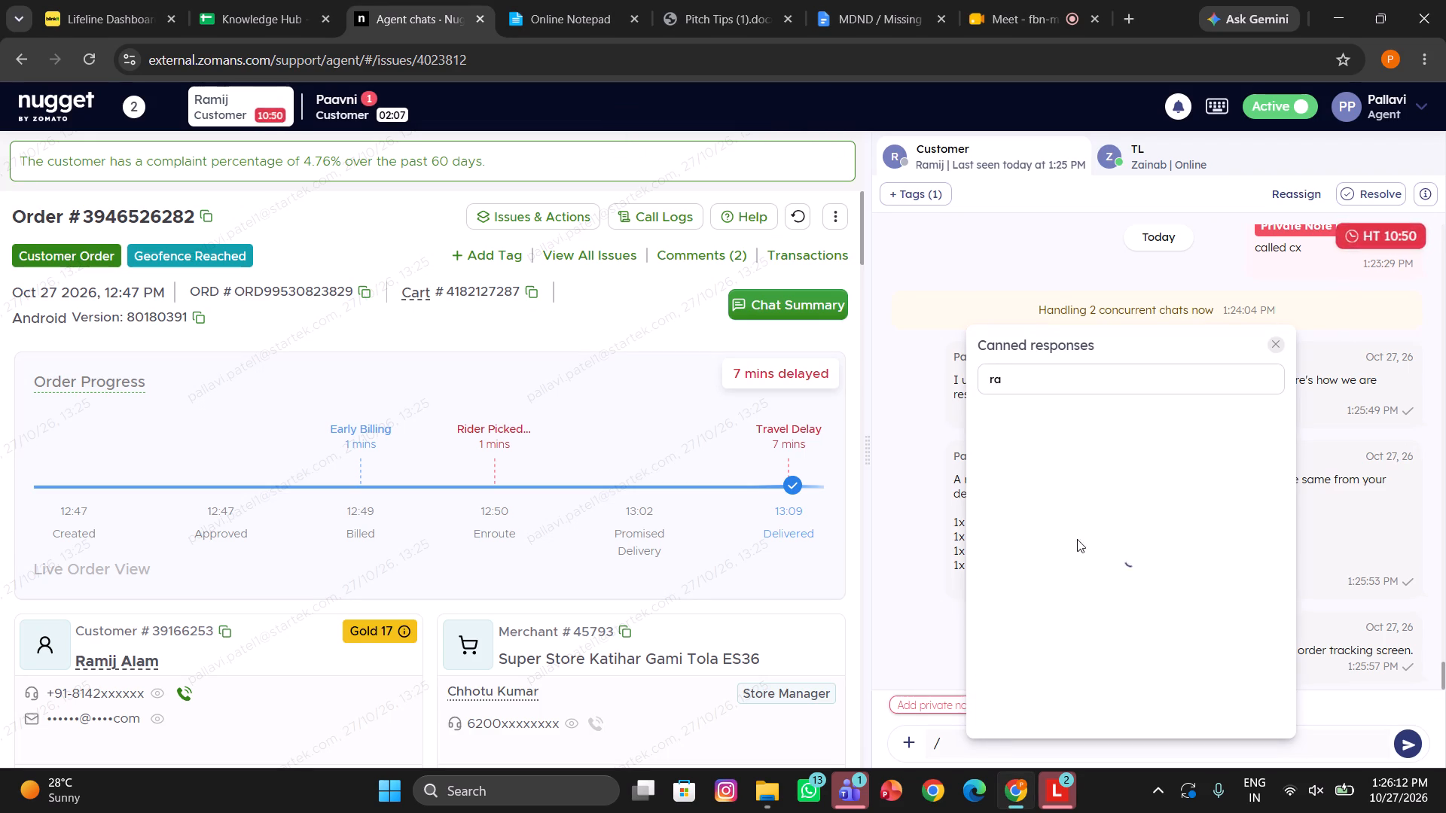
left_click(1020, 480)
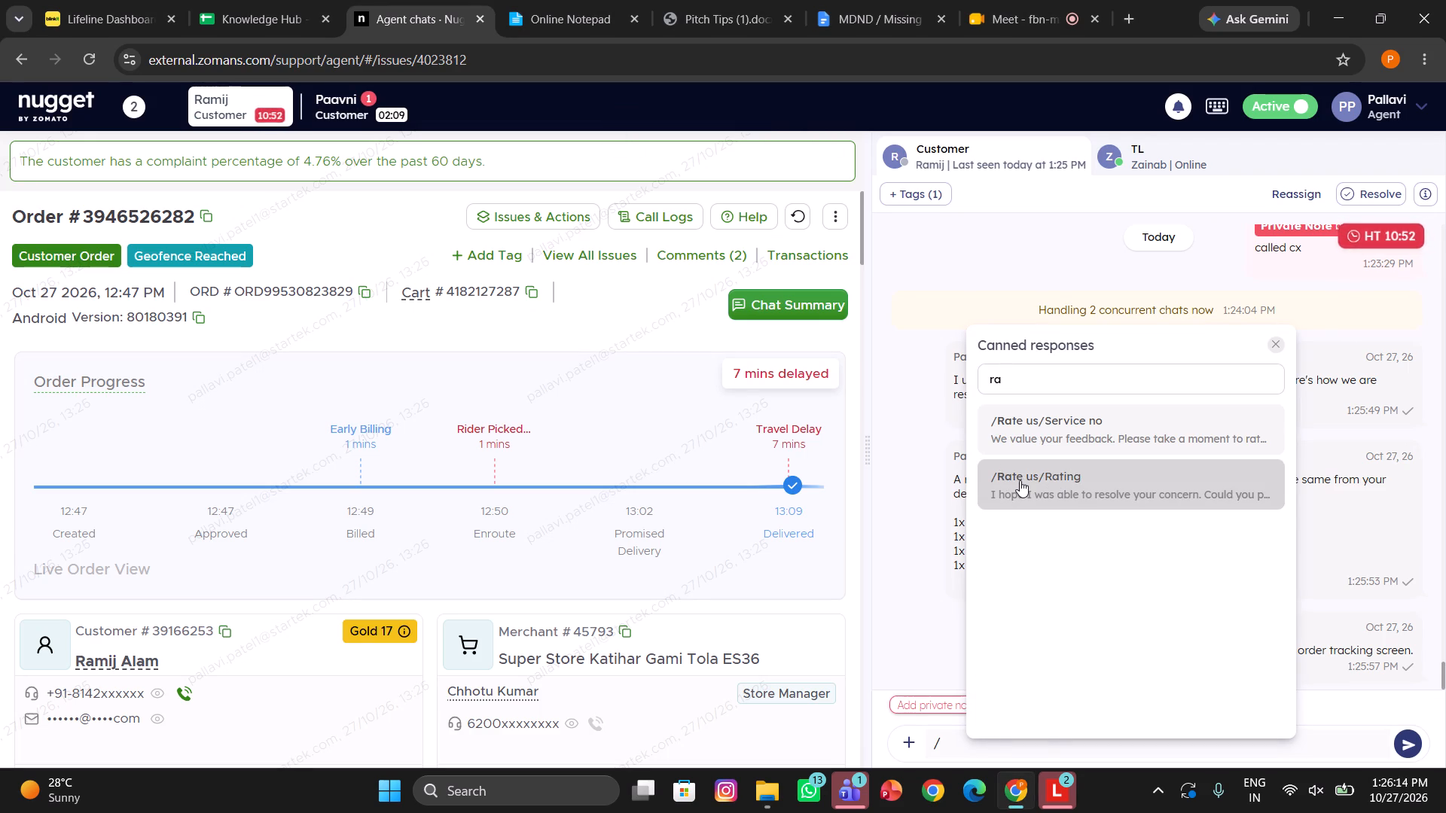
key("Return")
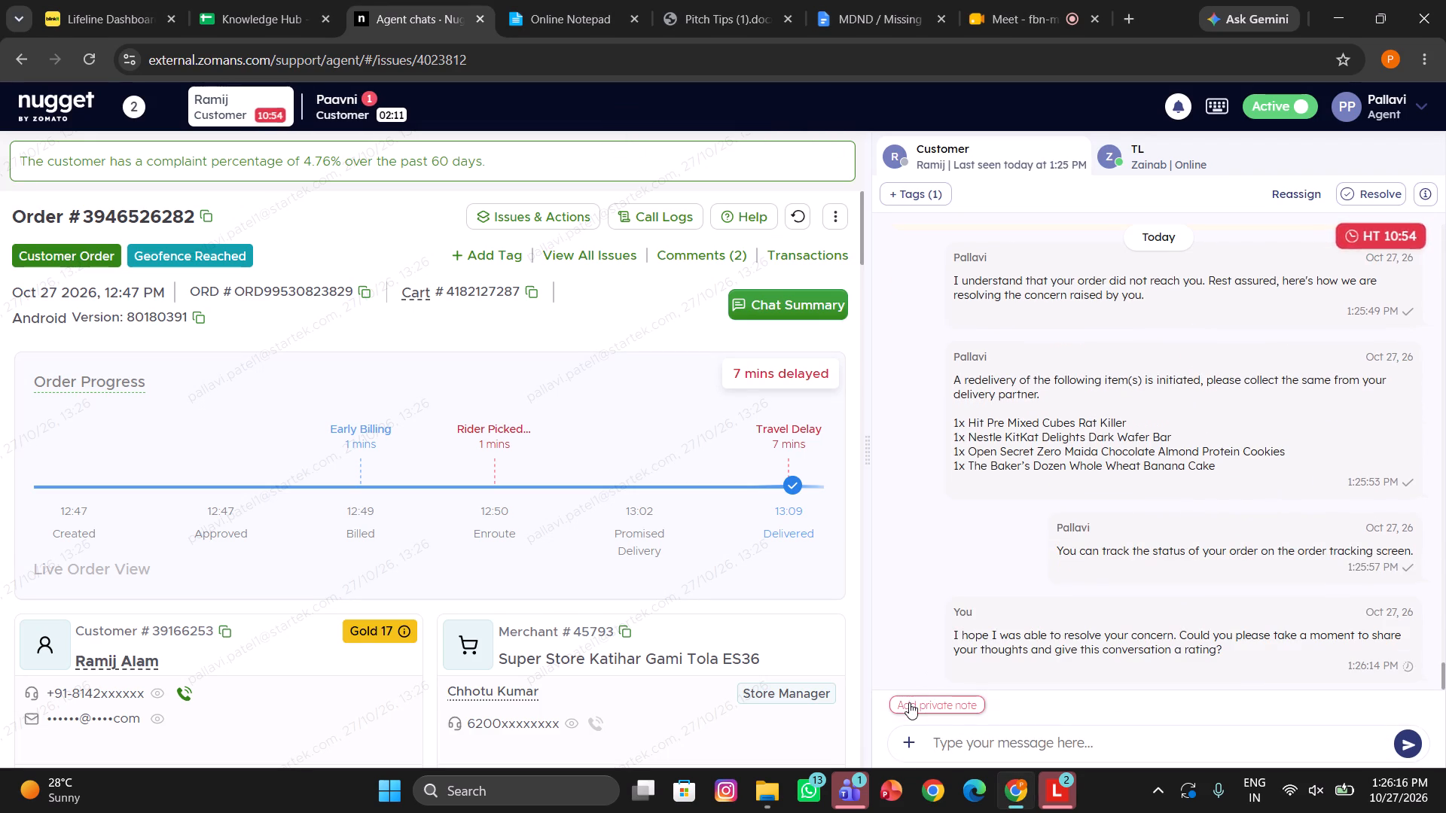
Add a private note to Ramij's chat with DP Answered "no", reason "cx not received order", DP Communication "na" and resolution "redelivery".
left_click(909, 702)
left_click(908, 559)
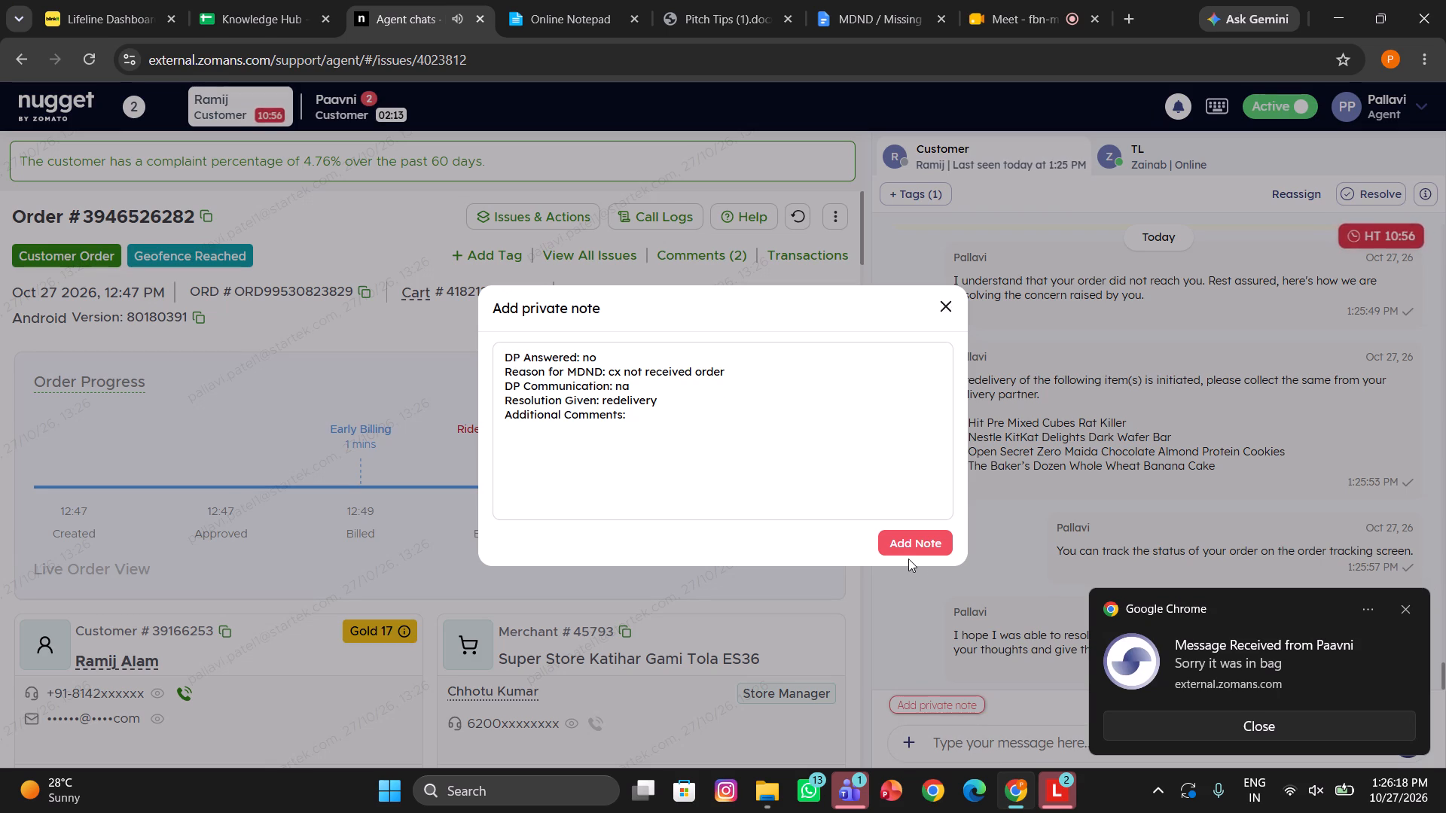
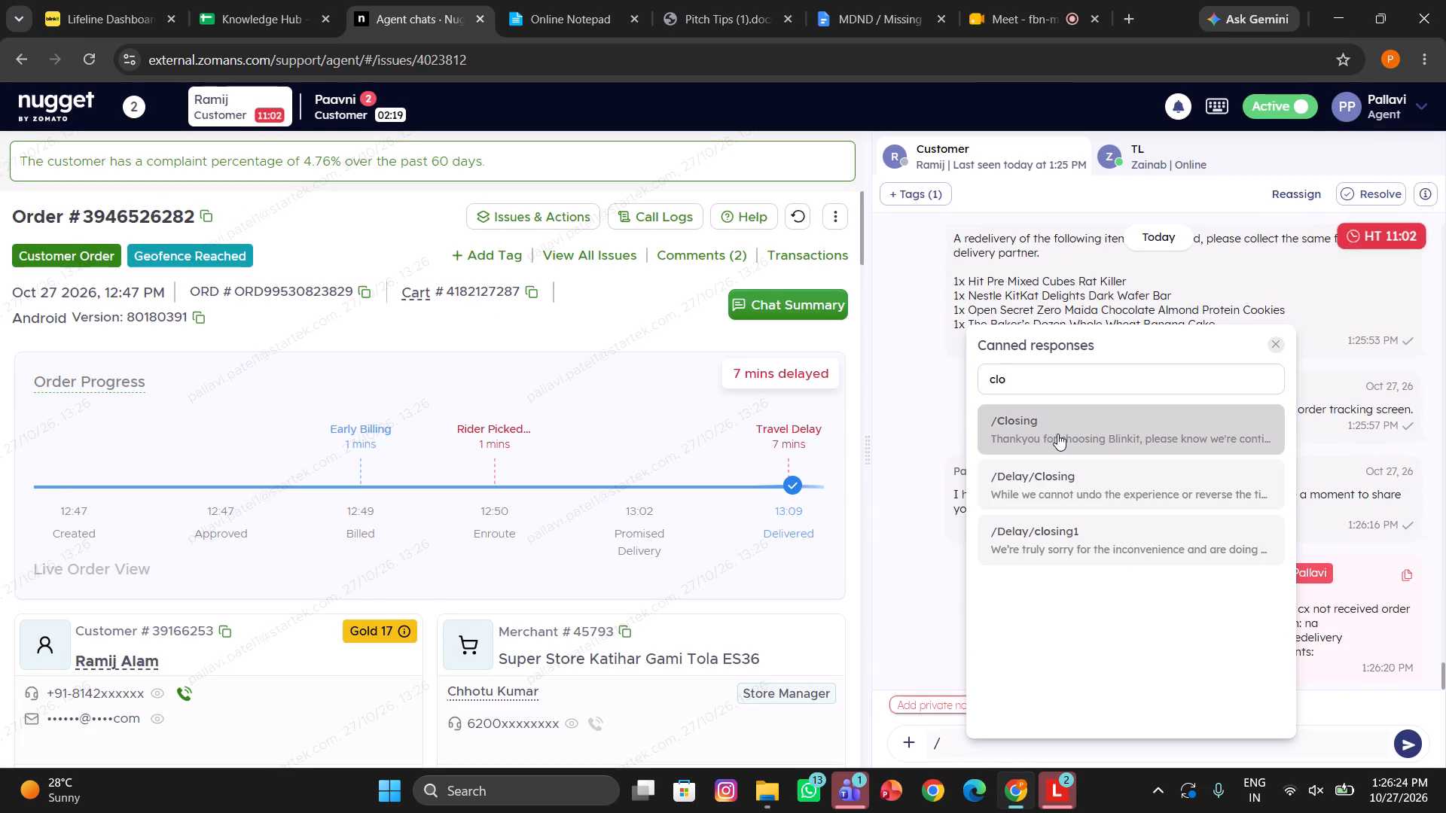
Send Ramij the canned response "/Closing" thanking the customer for choosing Blinkit.
left_click(1057, 434)
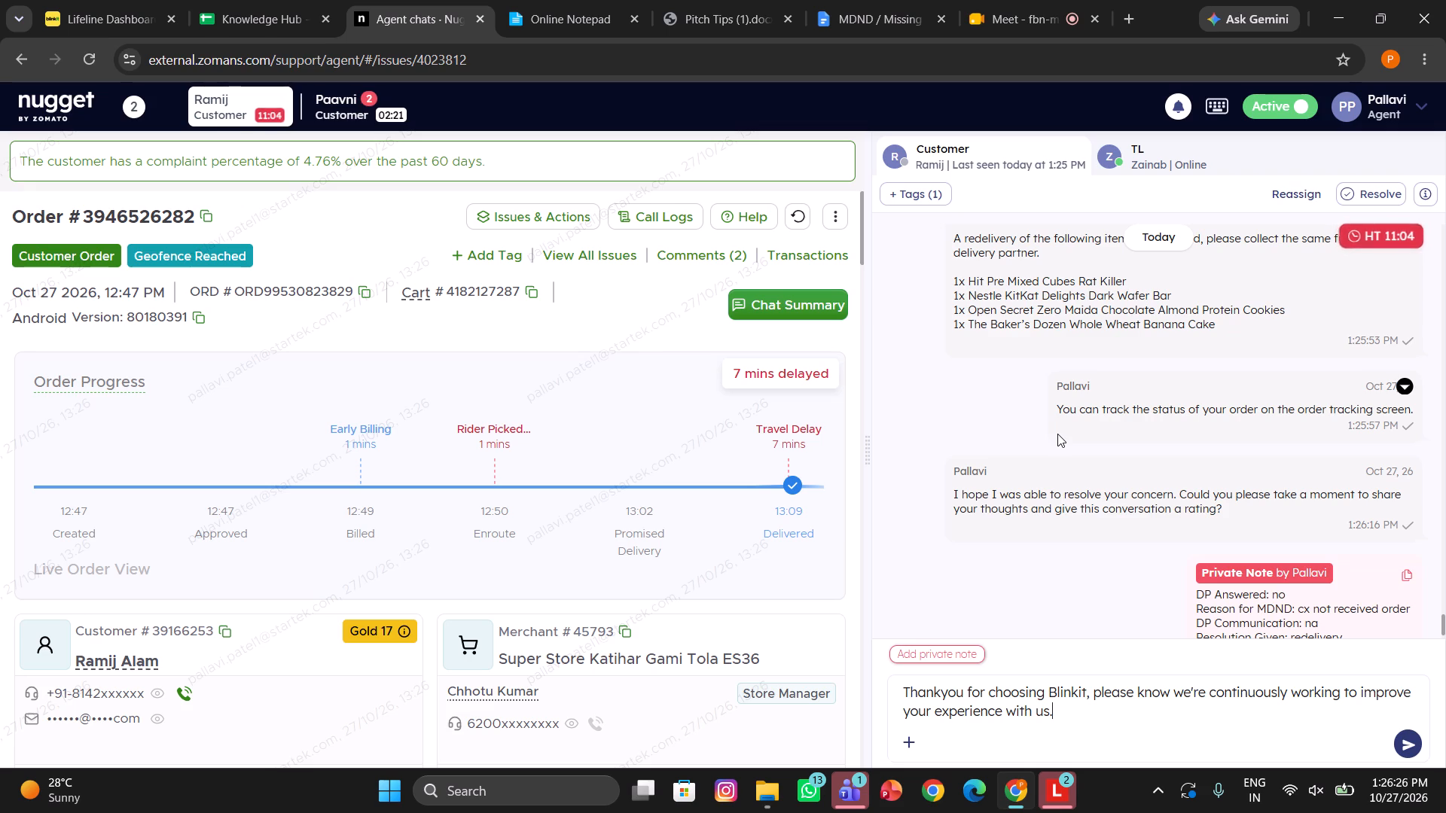
key("Return")
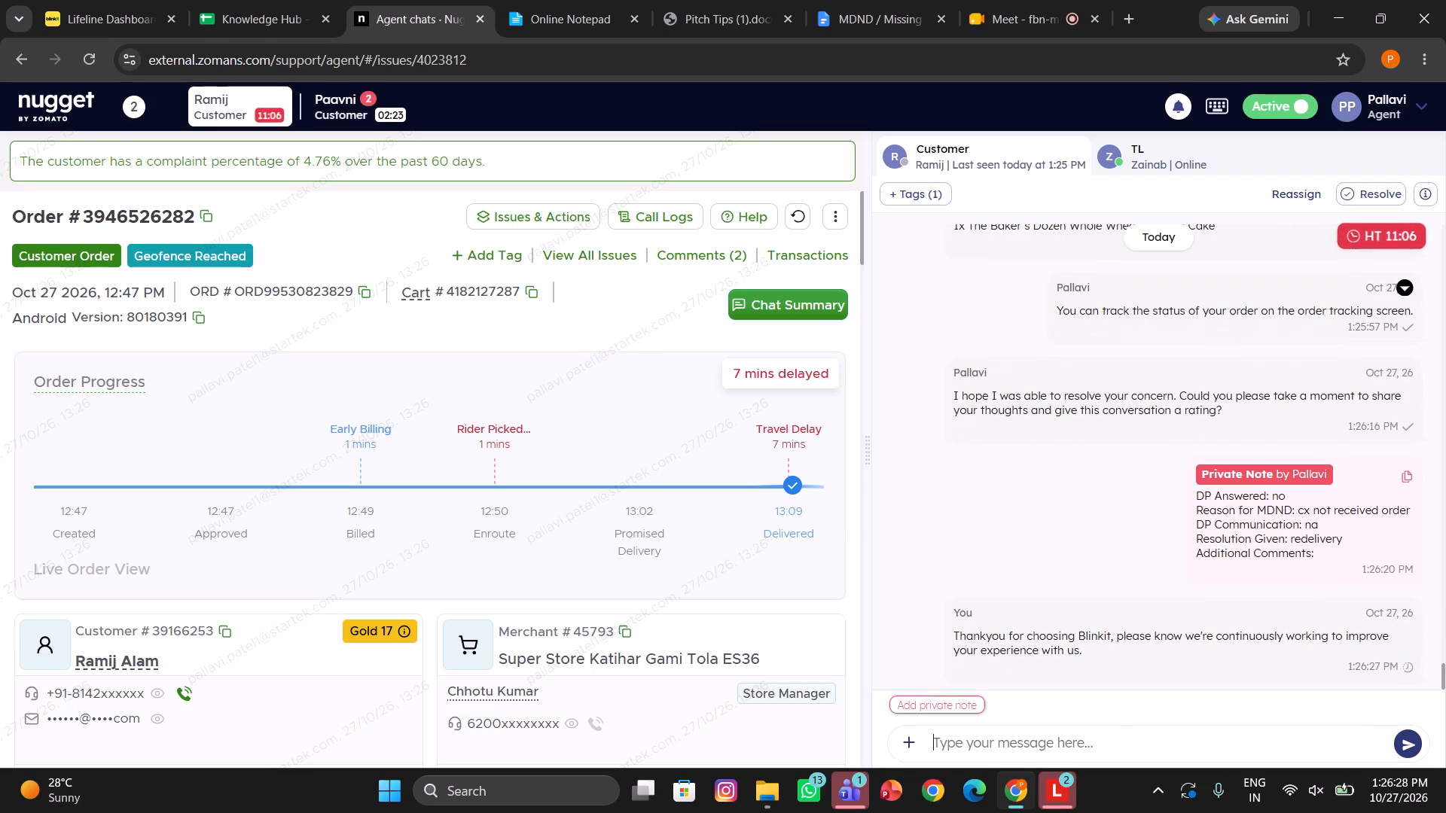
Open the One Support Chat History for Ramij's order in a separate browser tab, and return to the agent chats.
left_click(831, 214)
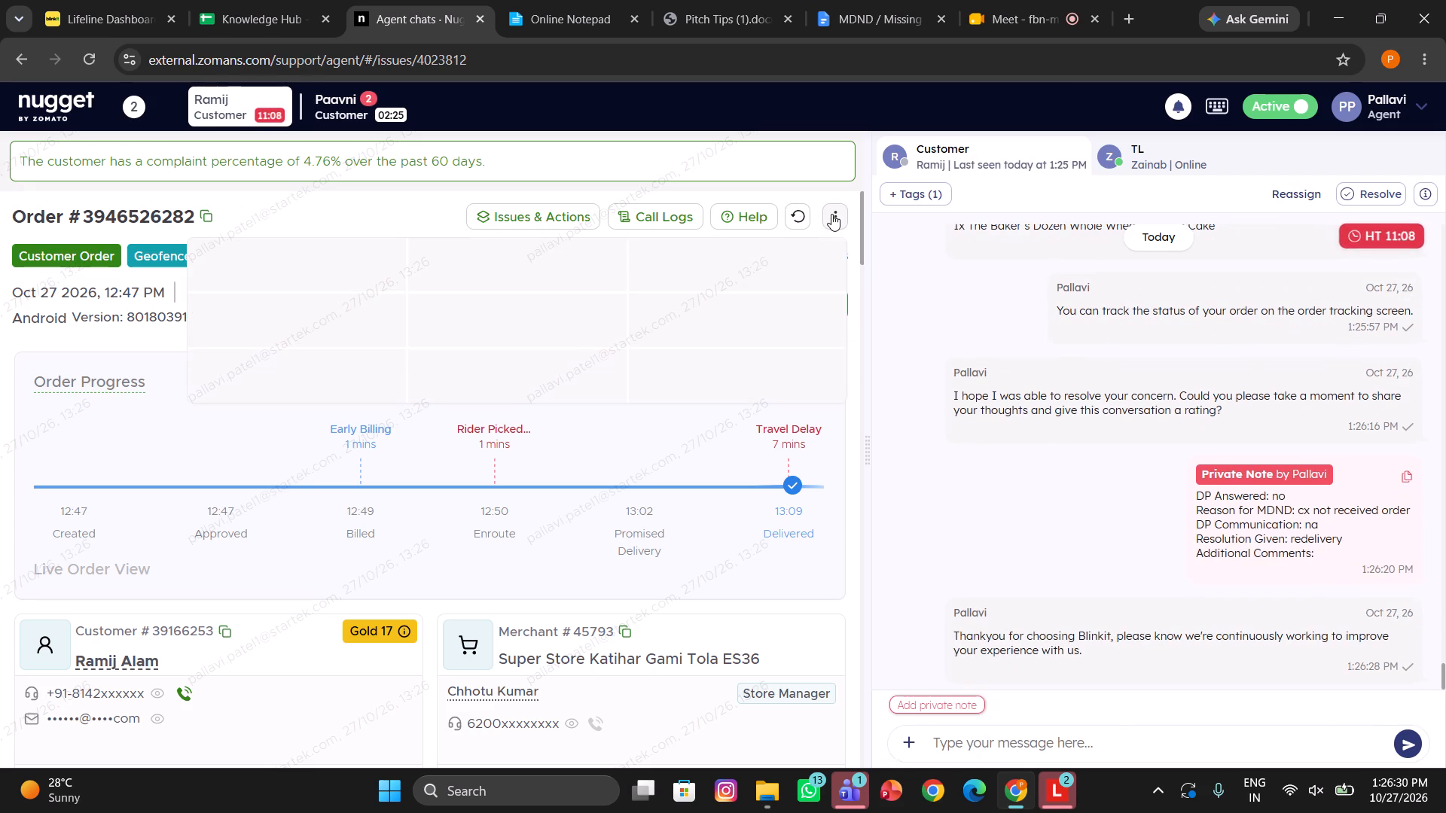
left_click(330, 324)
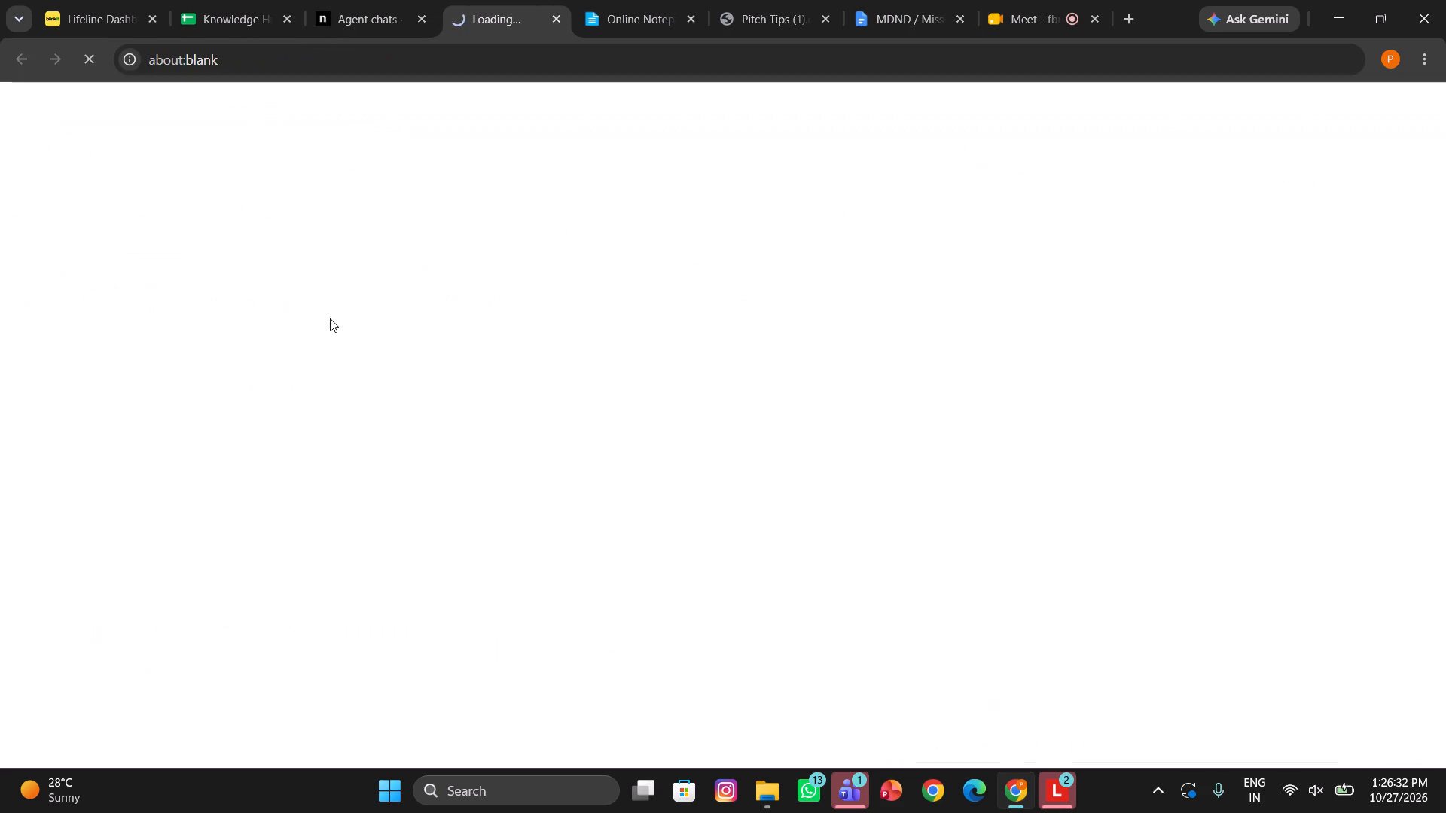
left_click(366, 0)
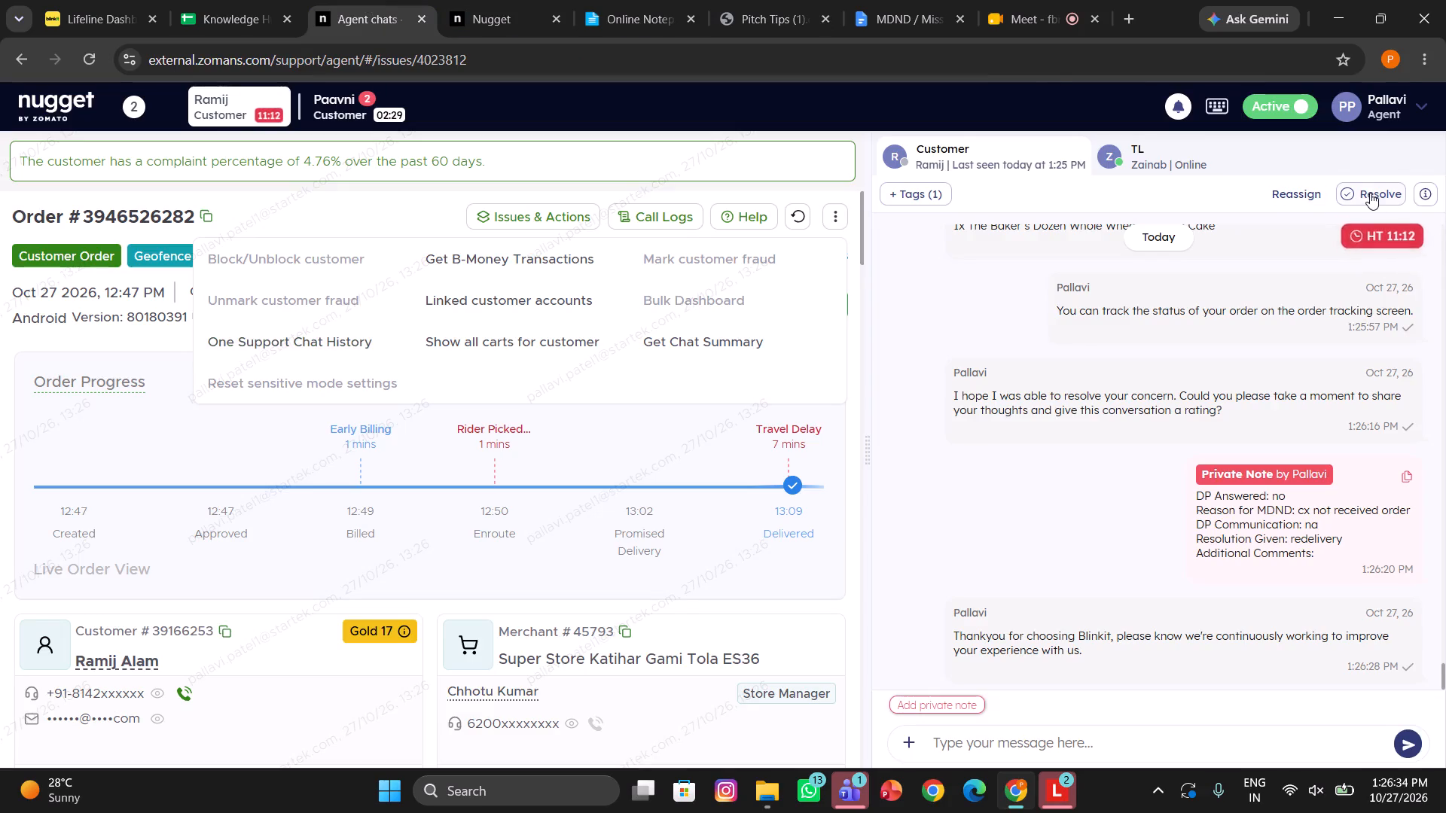
Resolve Ramij's chat issue.
left_click(1369, 190)
left_click(895, 458)
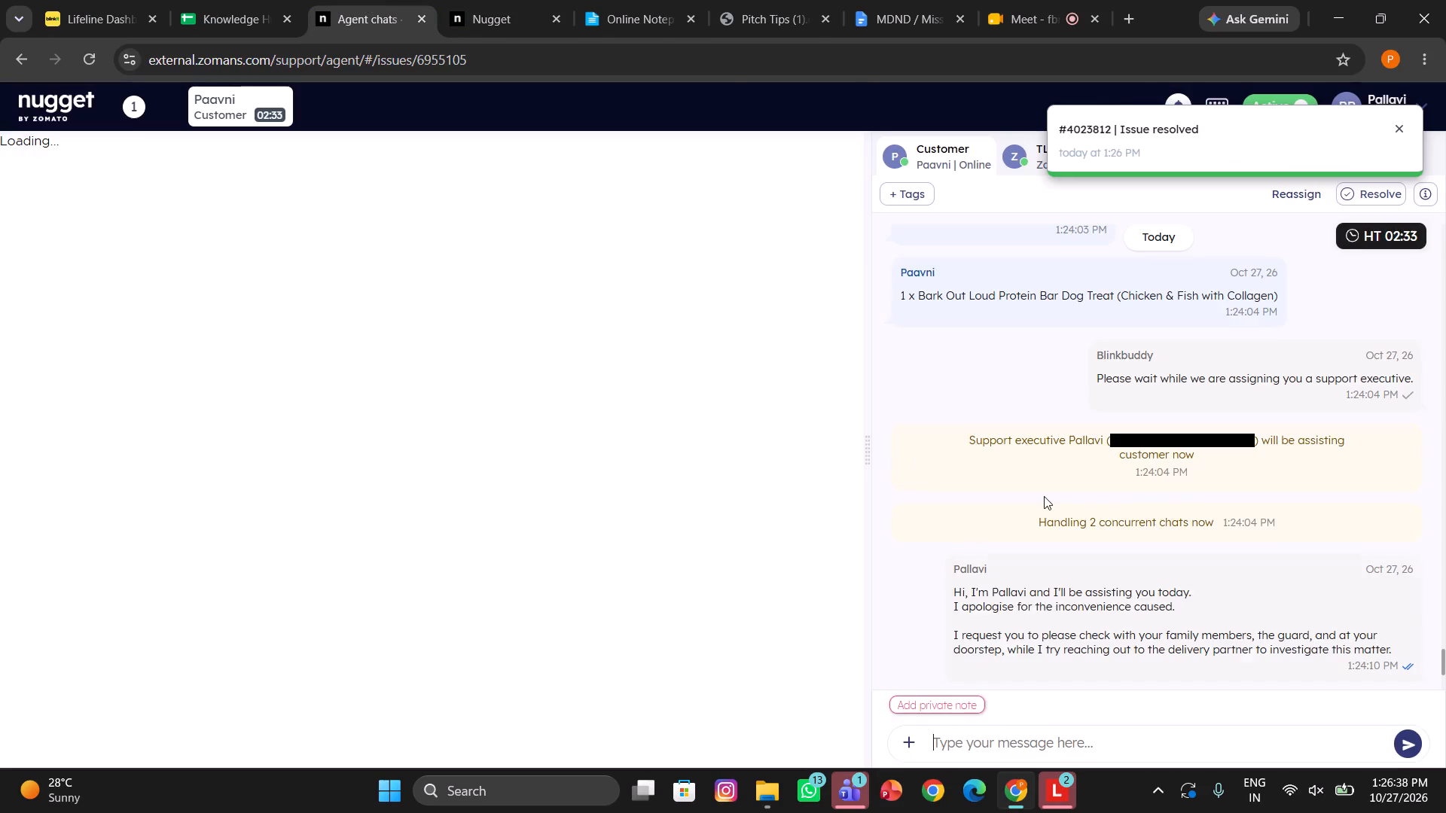
Read Paavni's latest messages about the missing item and reply with the canned response found by searching "fur".
scroll(1044, 496, "down", 3)
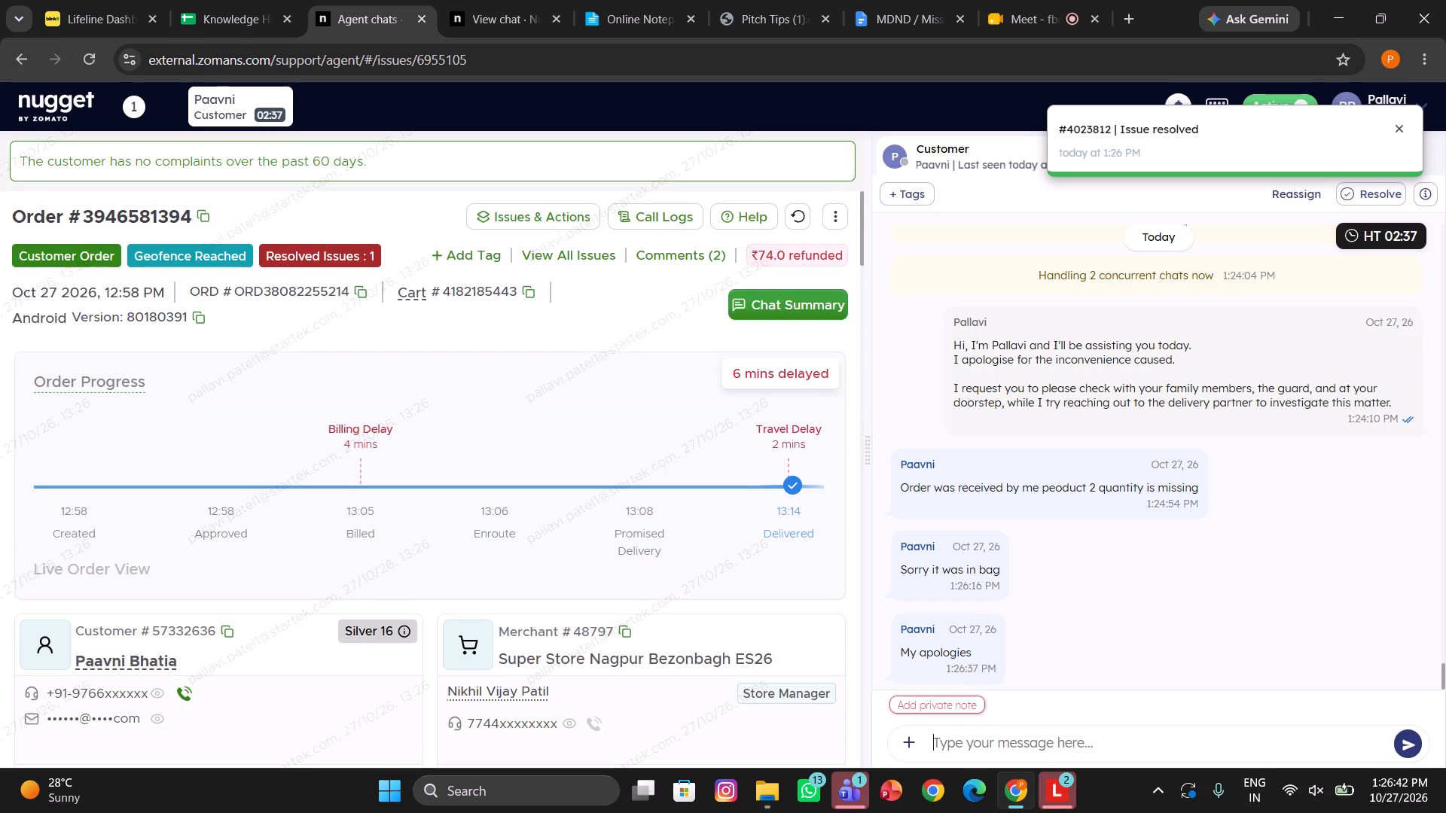
type("/fur")
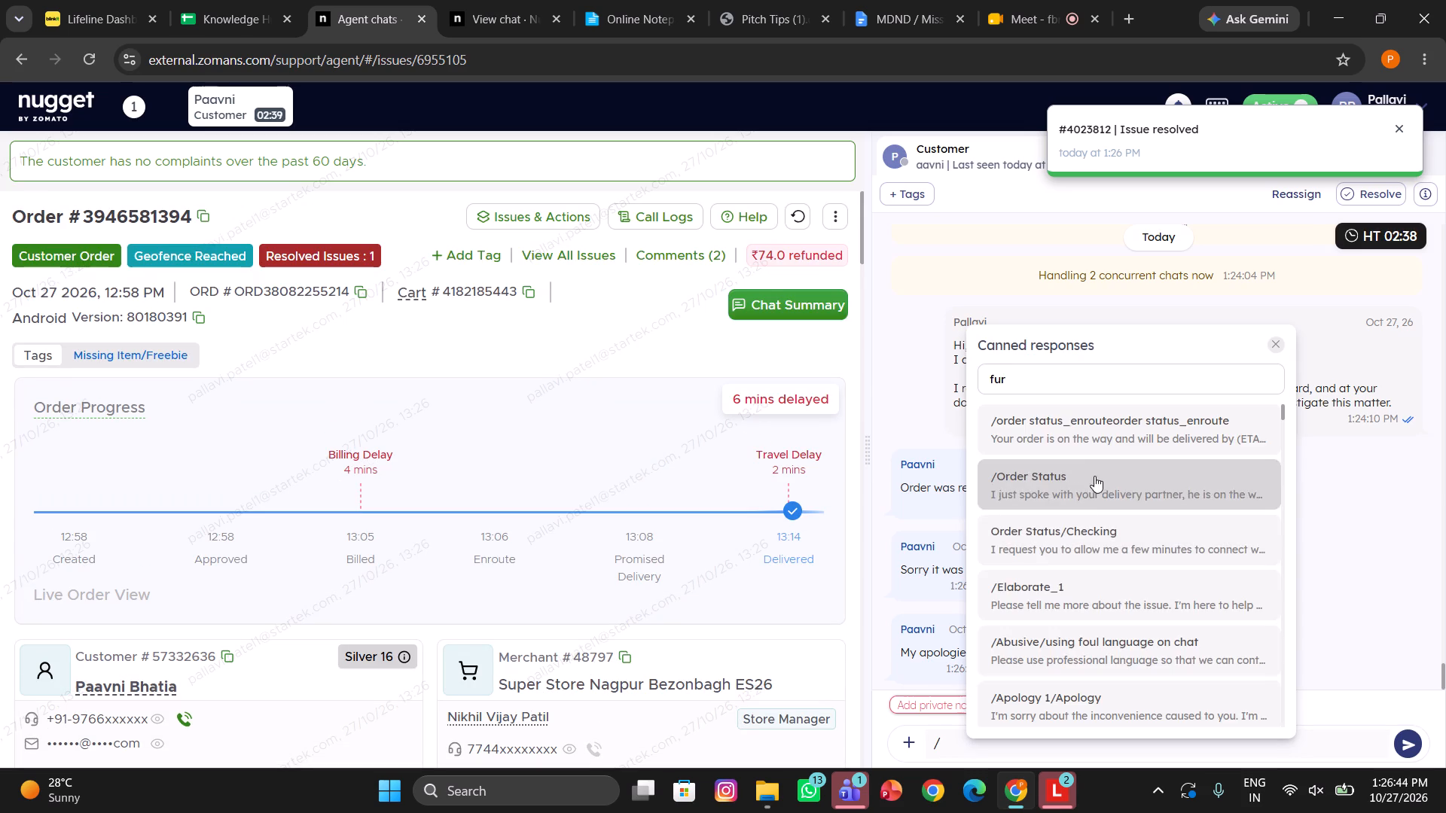
left_click(1029, 433)
key("Return")
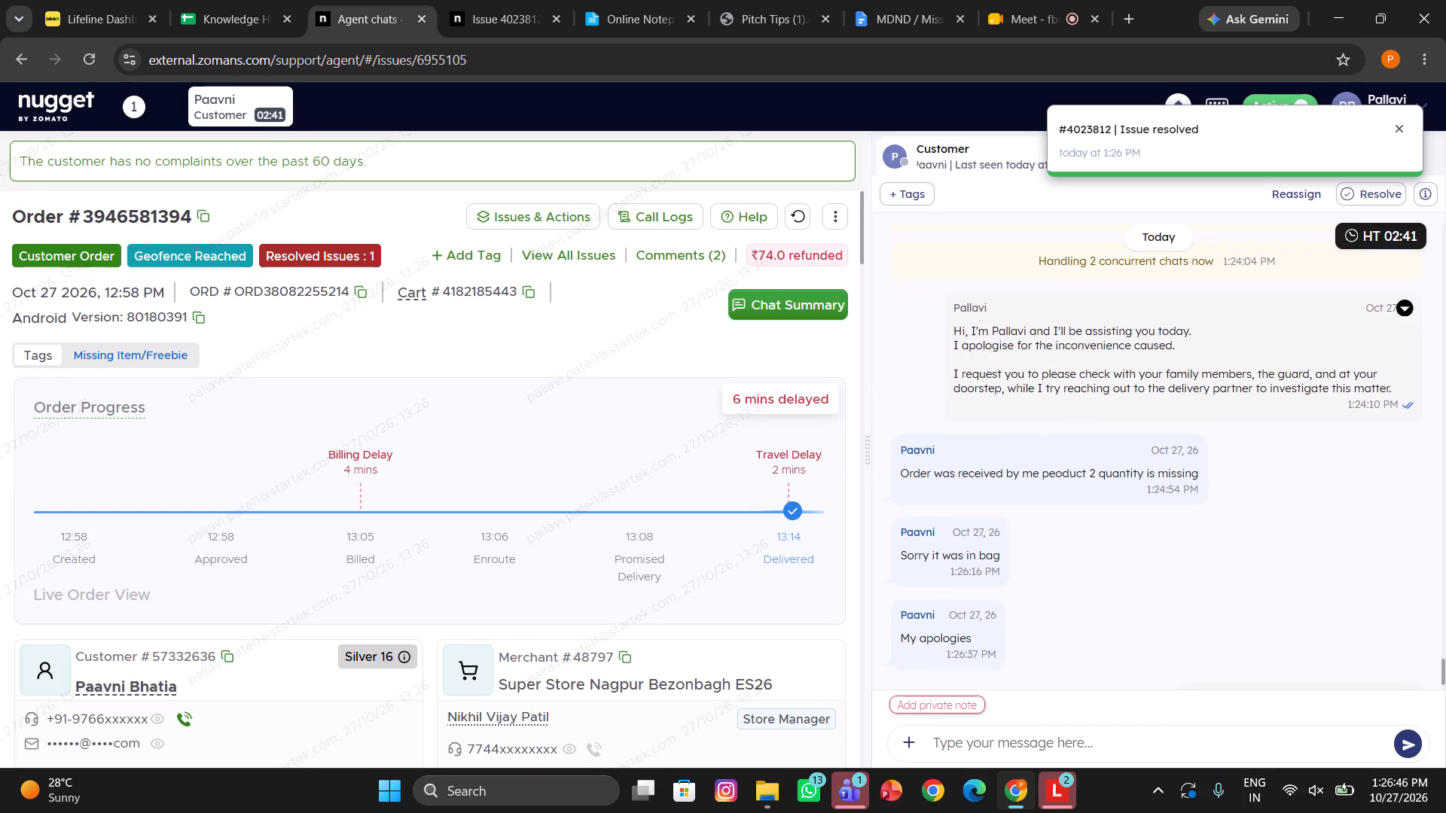
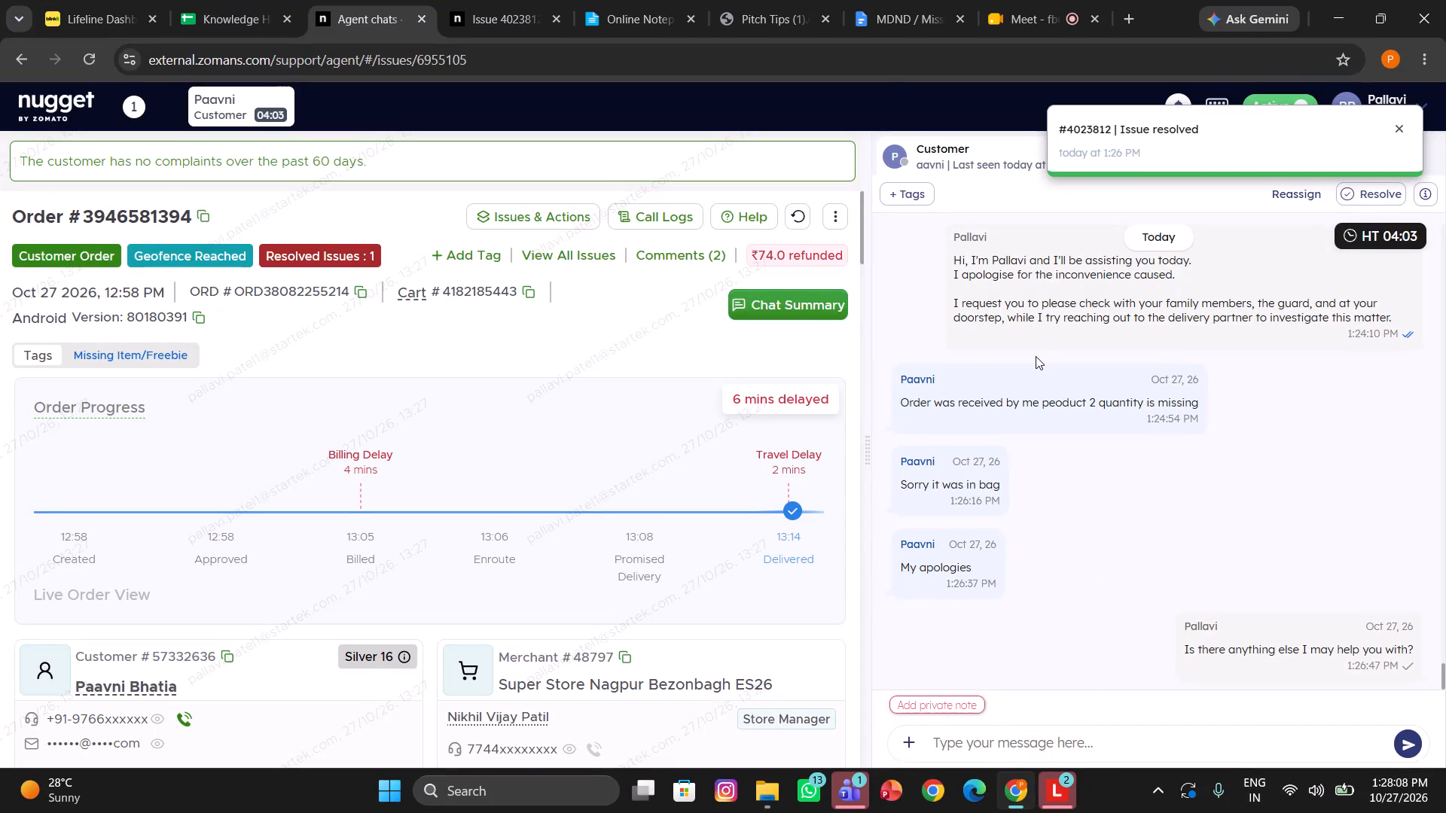
Copy the first VOC note template (Mdnd, DP/SM yes, redelivery) from the online notepad into the comment on Paavni's current order.
left_click(920, 1)
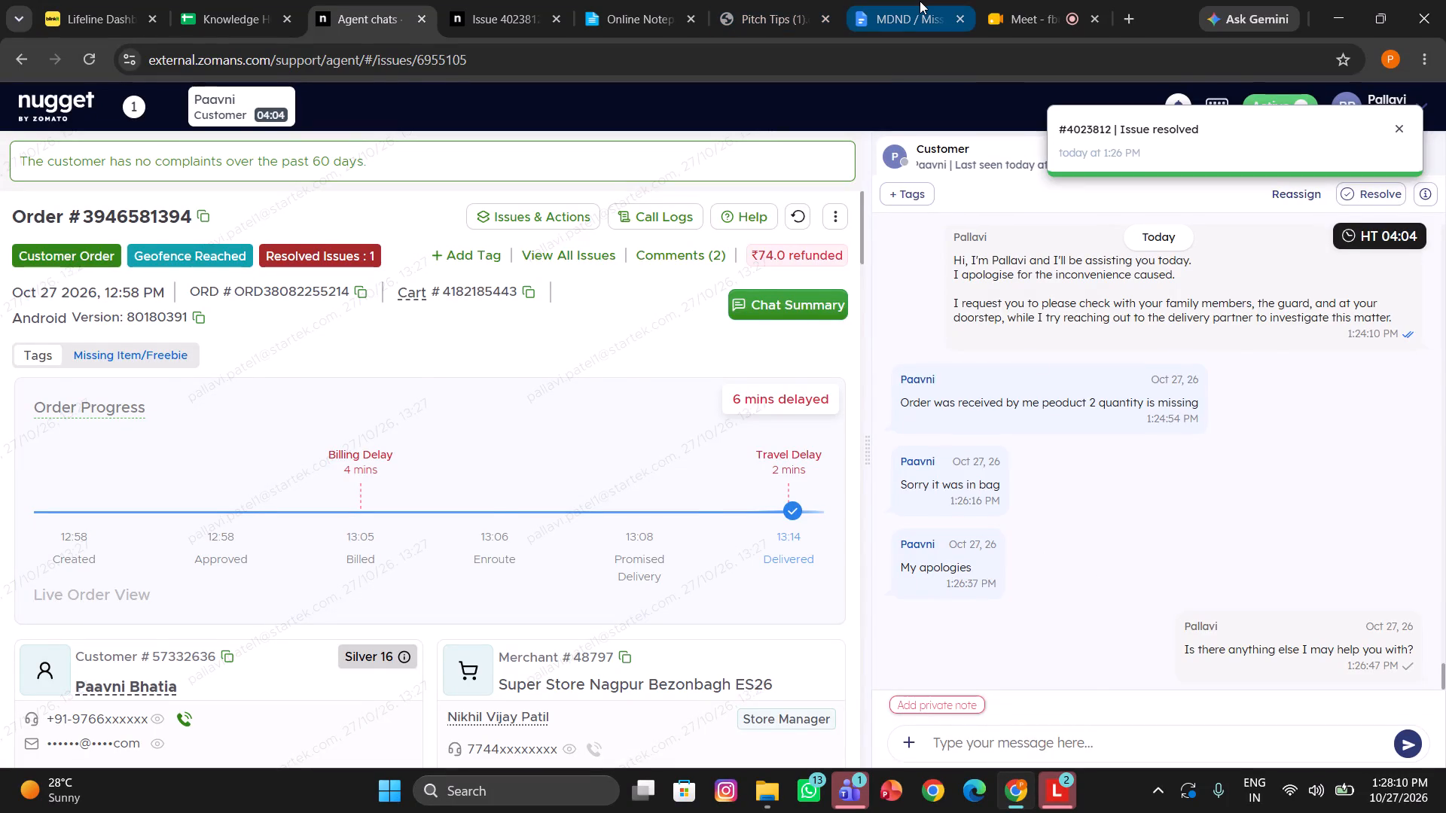
left_click(625, 6)
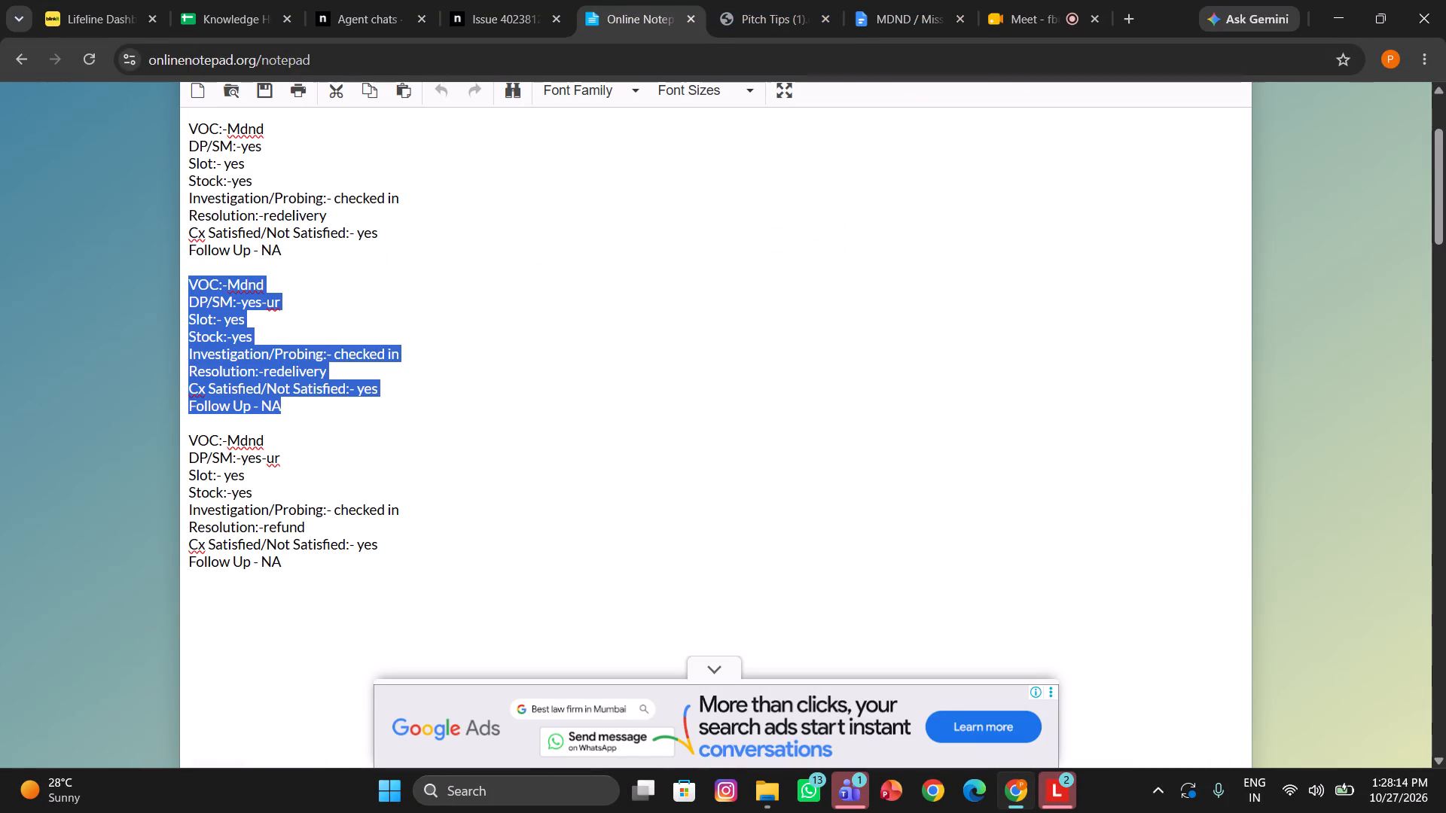
left_click_drag(304, 255, 186, 123)
key("ctrl+c")
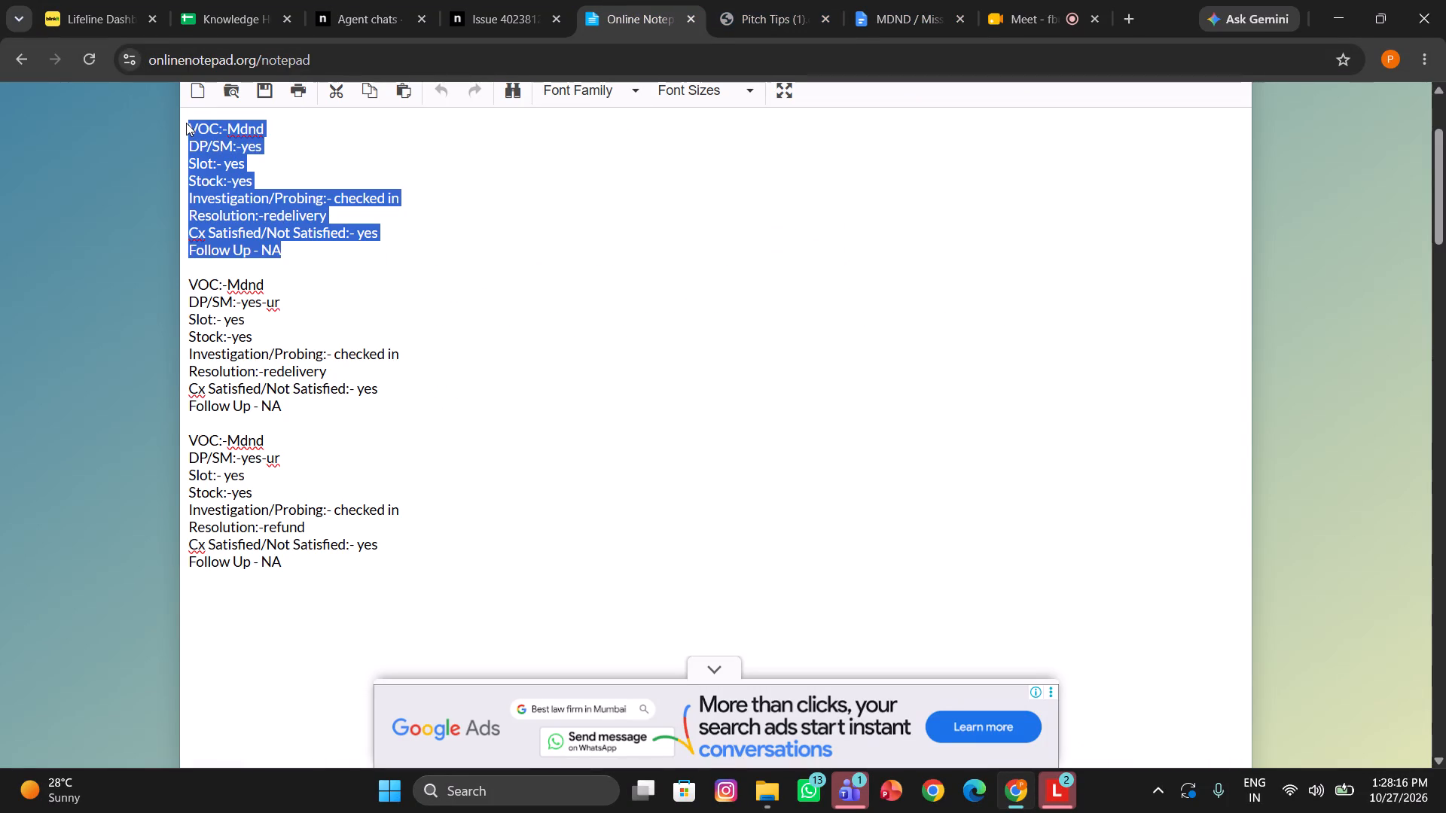
left_click(343, 1)
scroll(310, 431, "down", 4)
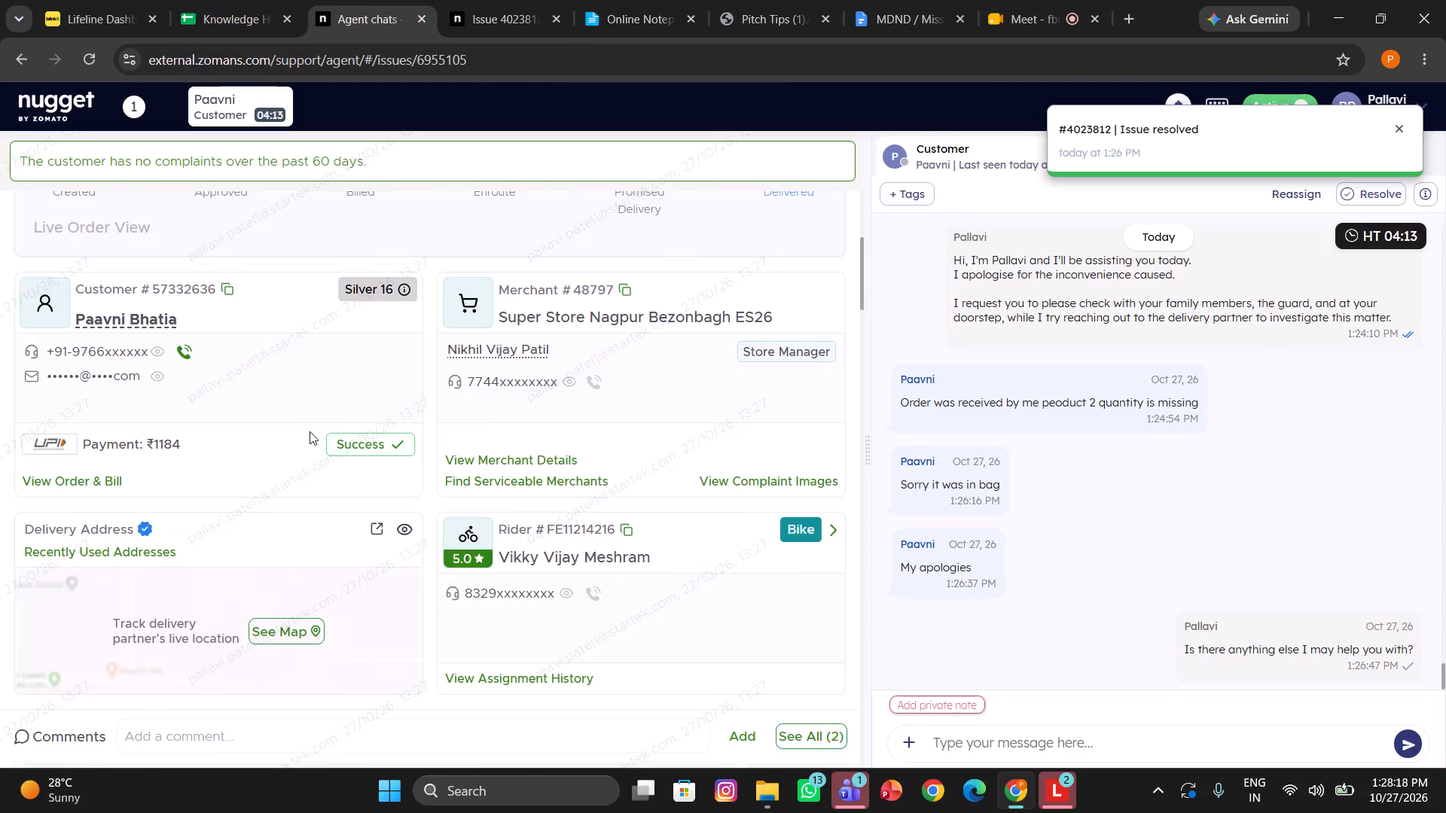
left_click(267, 606)
key("ctrl+v")
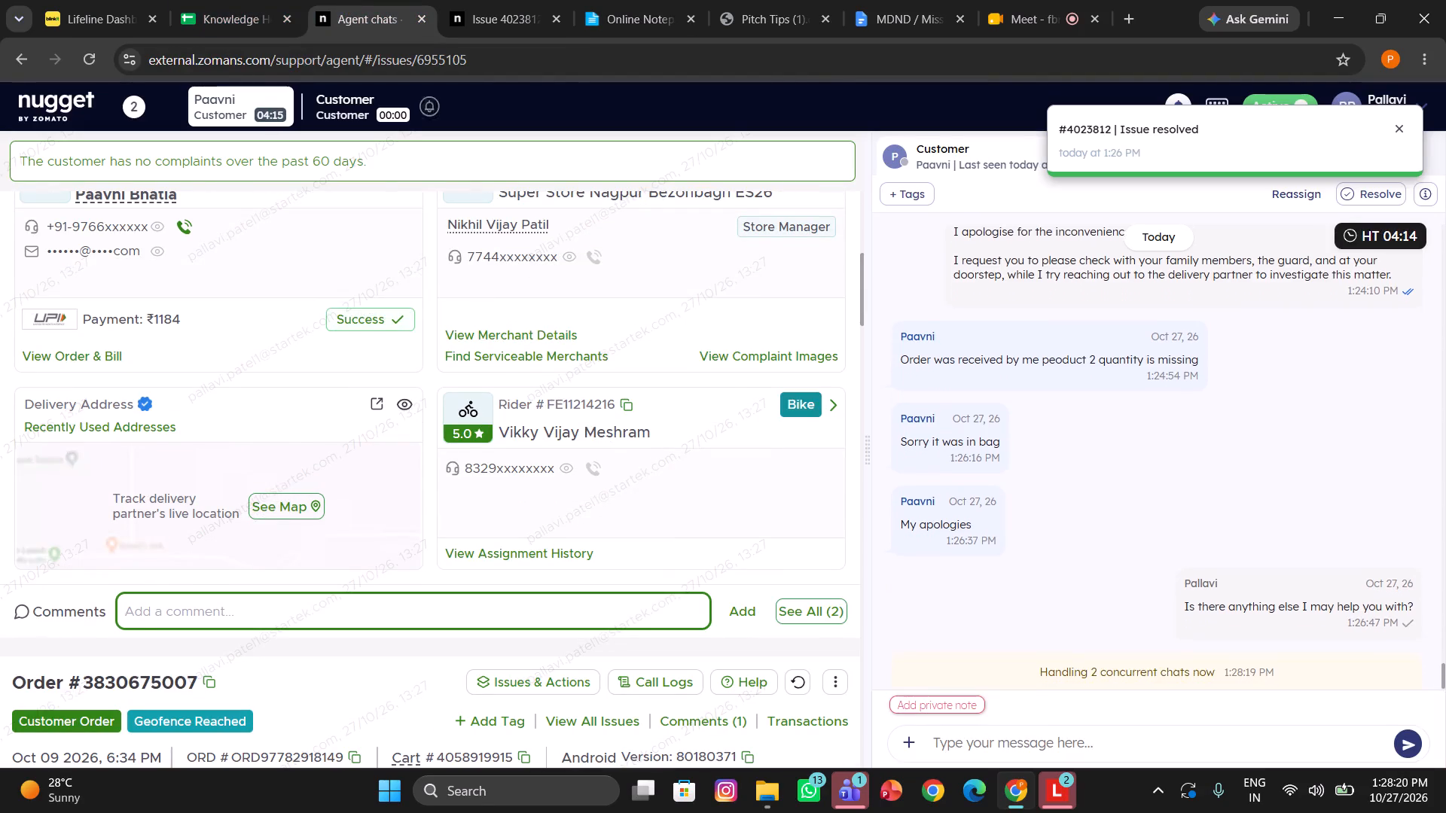
Open the newly assigned customer chat and send the suggested greeting that apologises and asks the customer to check for the order.
left_click(353, 115)
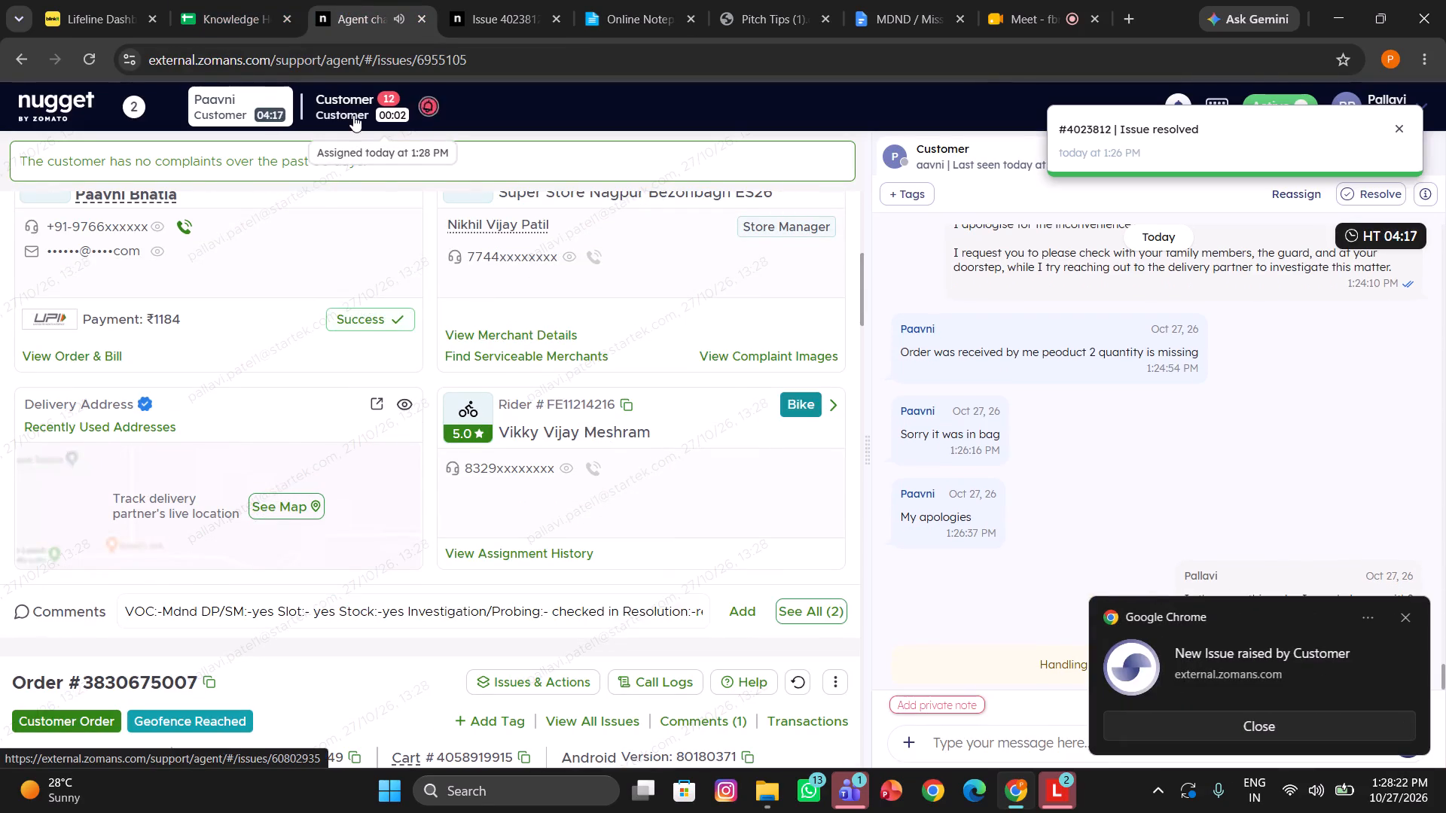
left_click(981, 674)
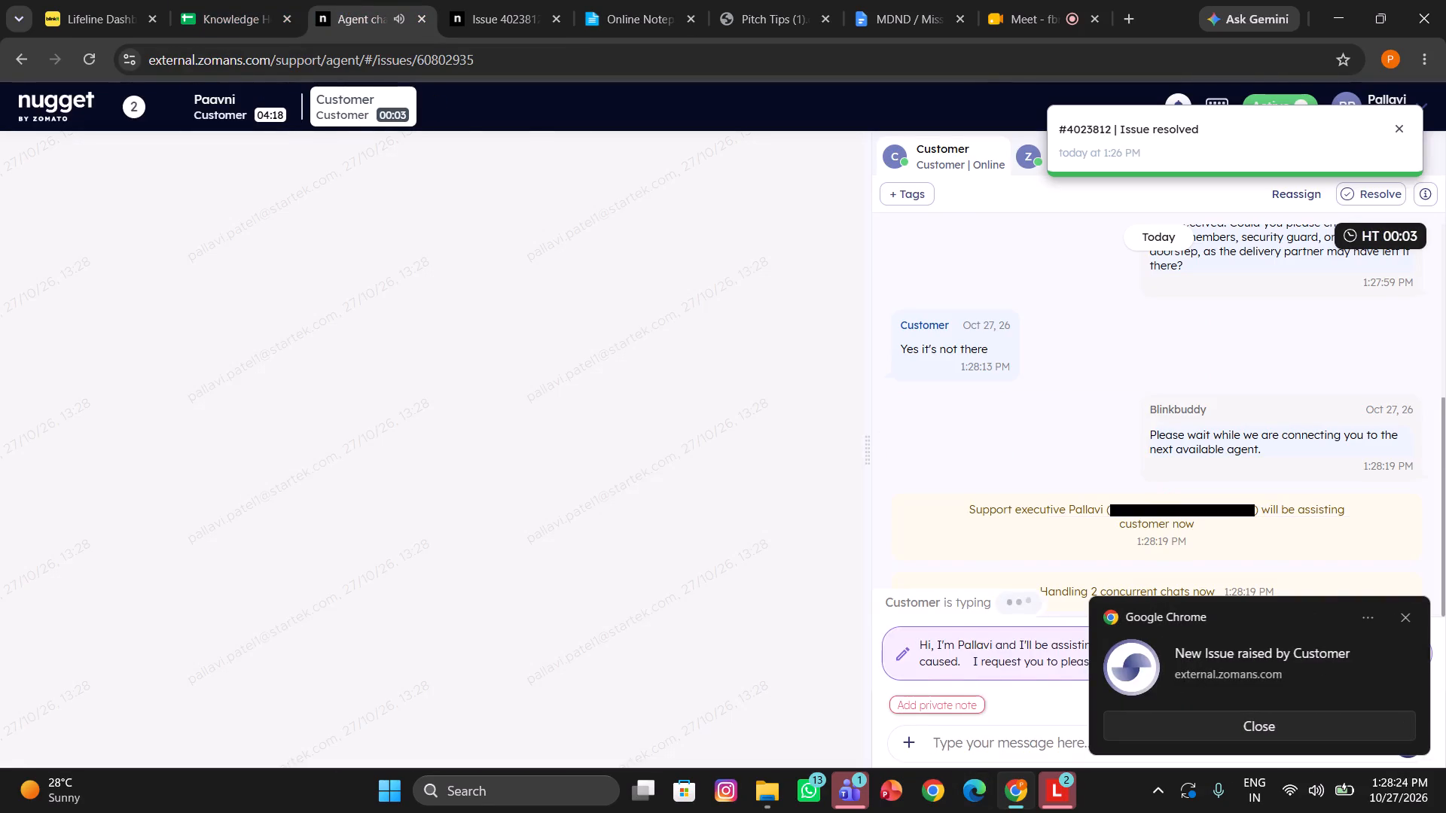
left_click(981, 674)
key("Return")
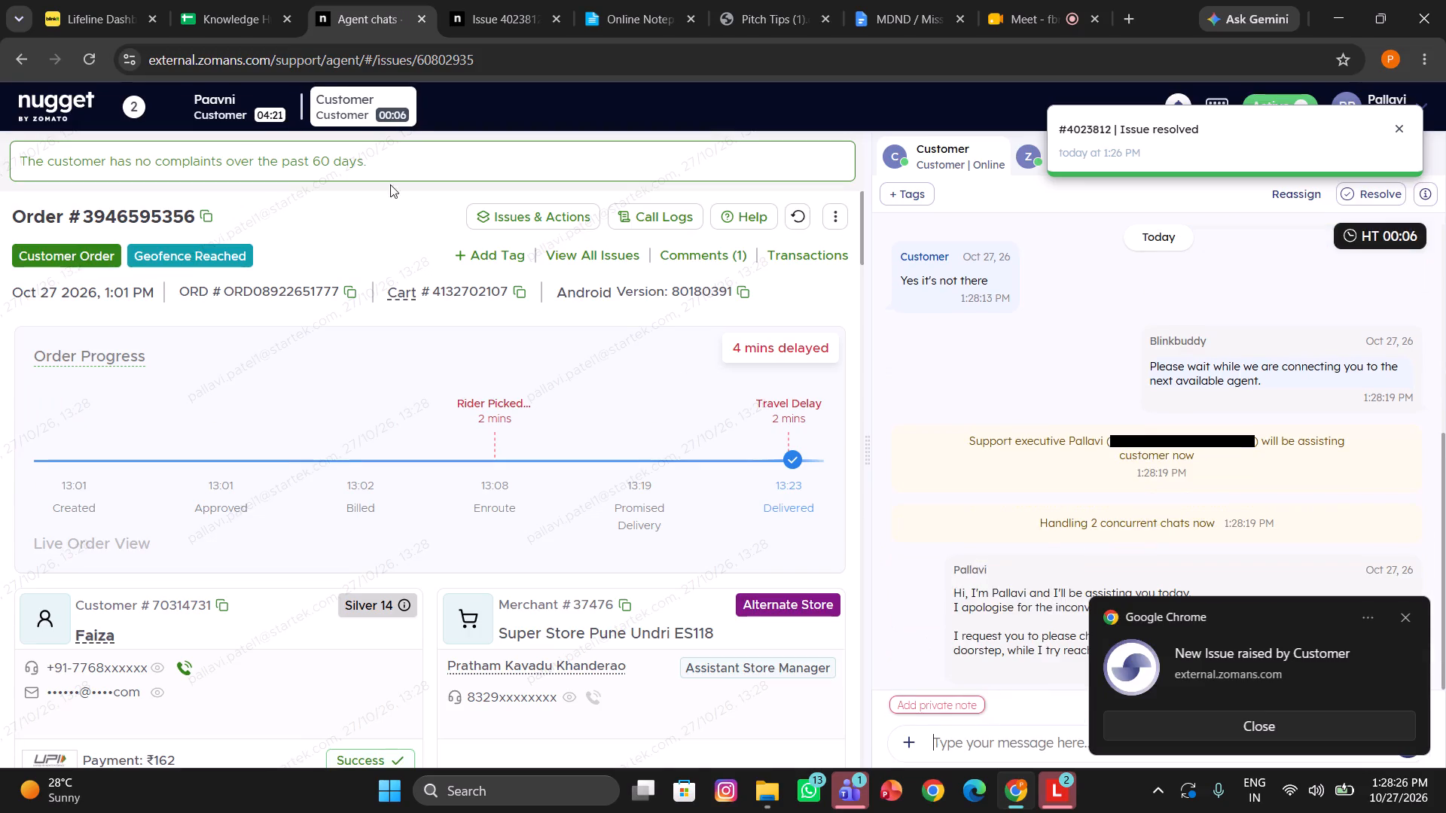
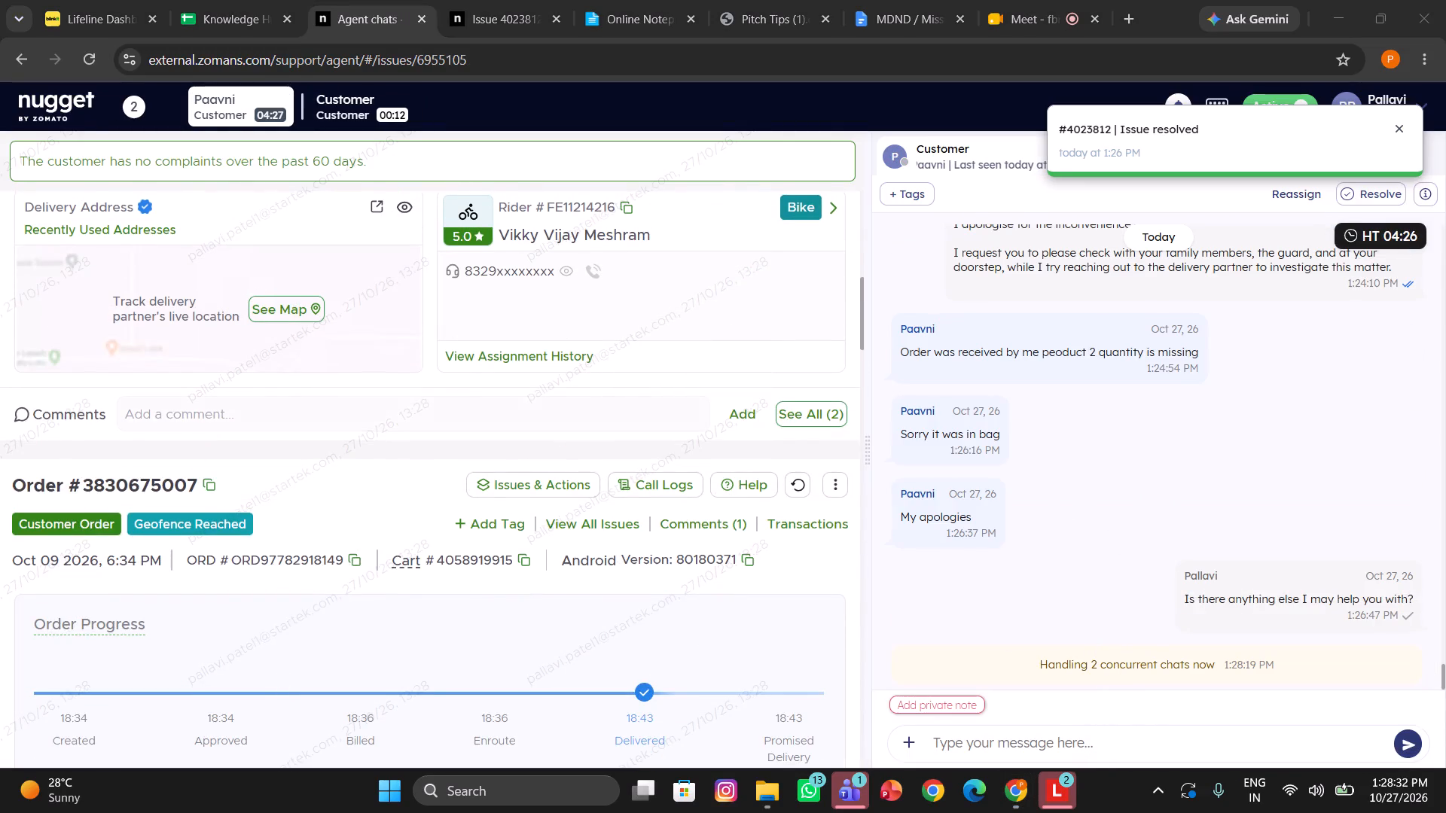
Add the copied VOC Mdnd note as a comment on Paavni's order, with the Resolution entry changed to "redceived".
left_click(175, 424)
key("ctrl+v")
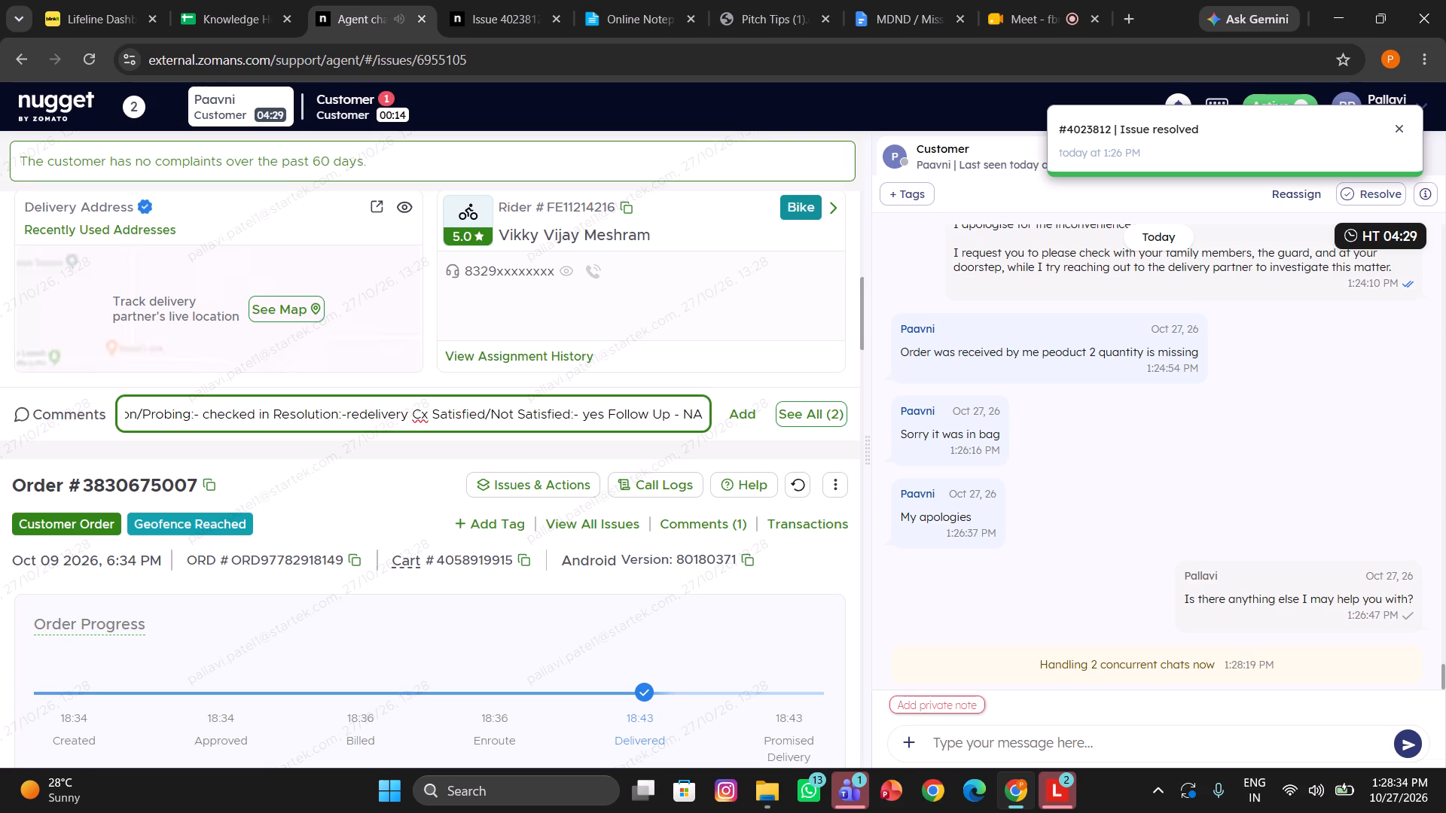
left_click_drag(405, 419, 366, 413)
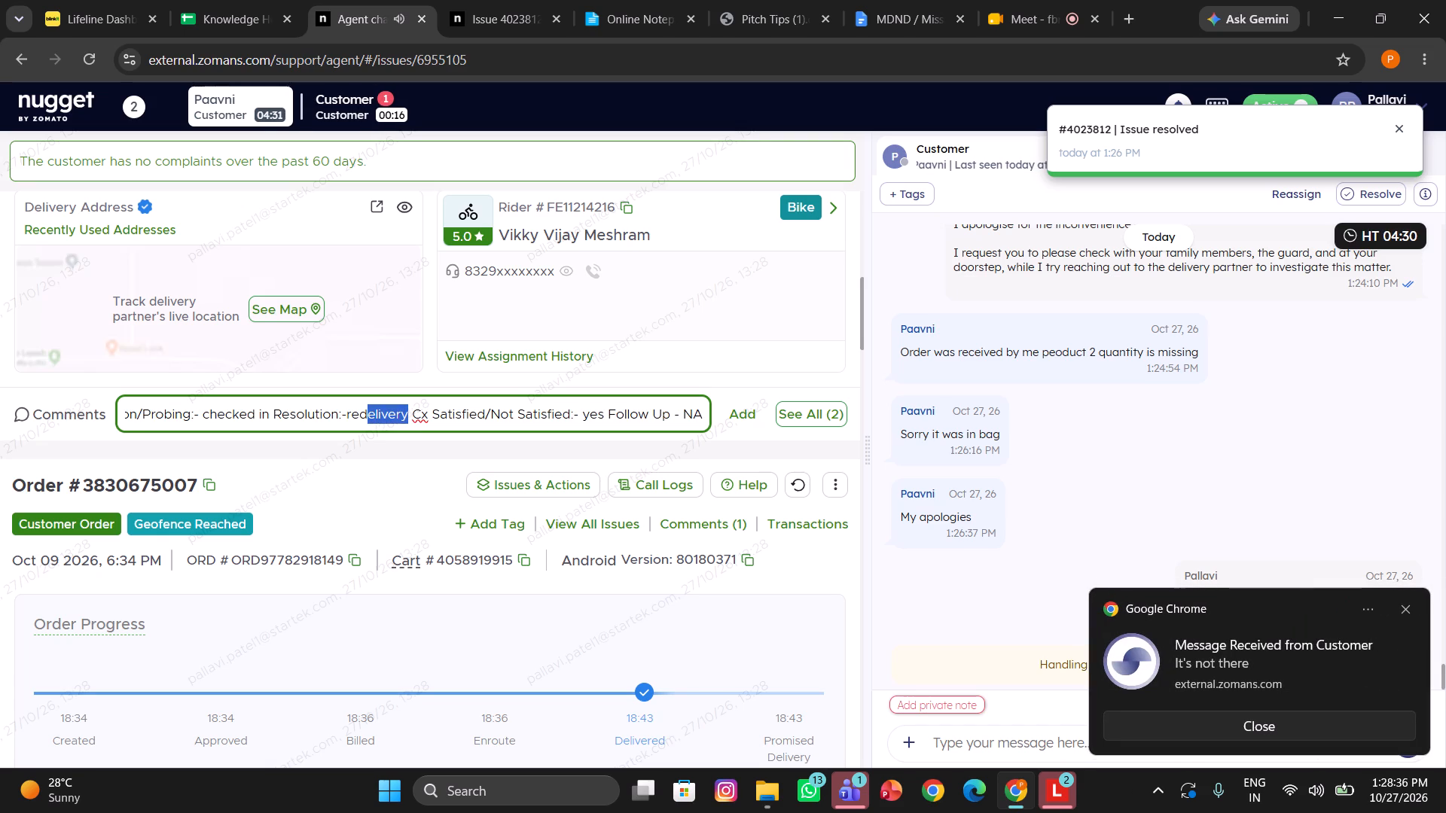
left_click_drag(366, 413, 364, 413)
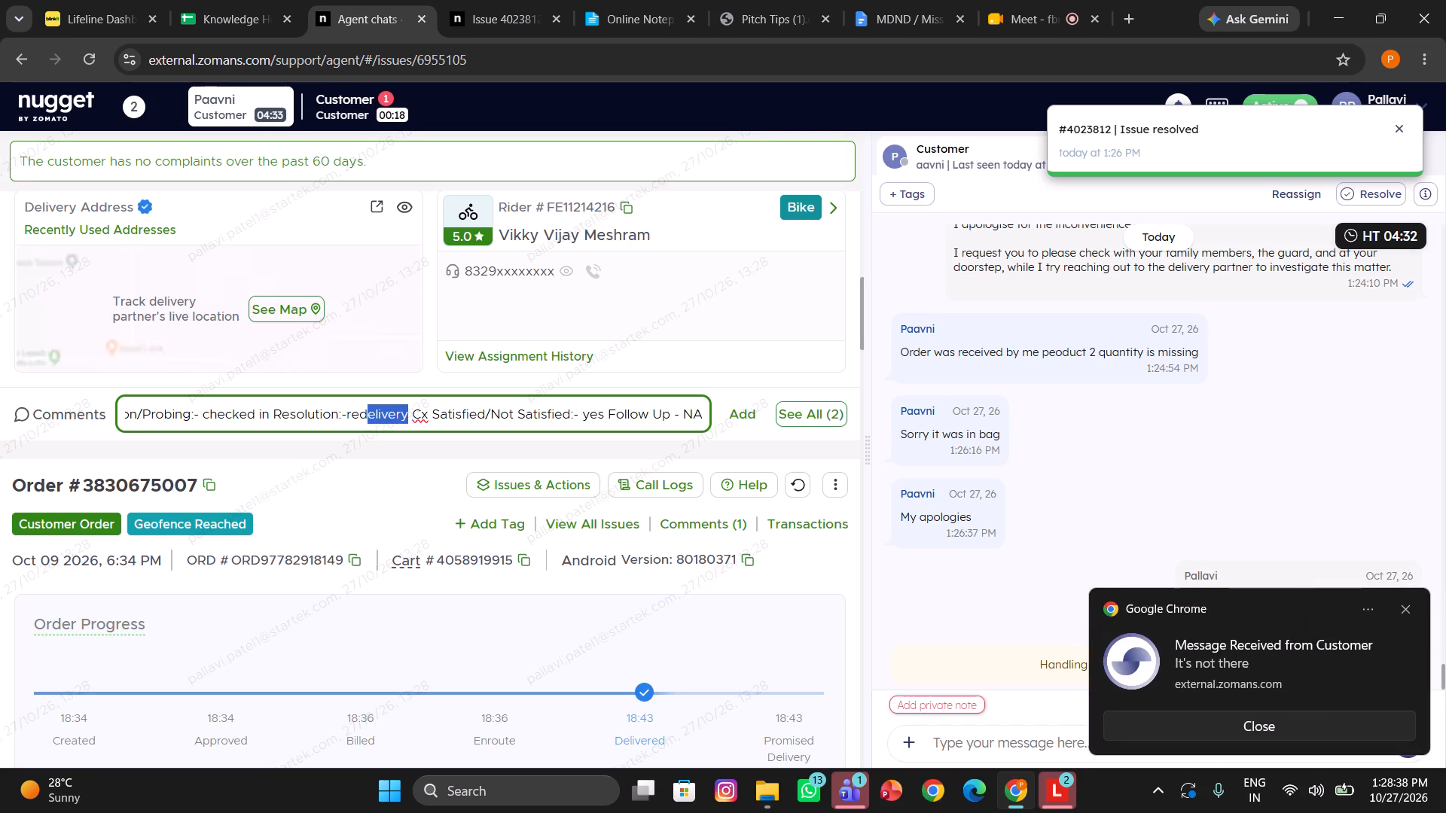
key("BackSpace")
type("ceived")
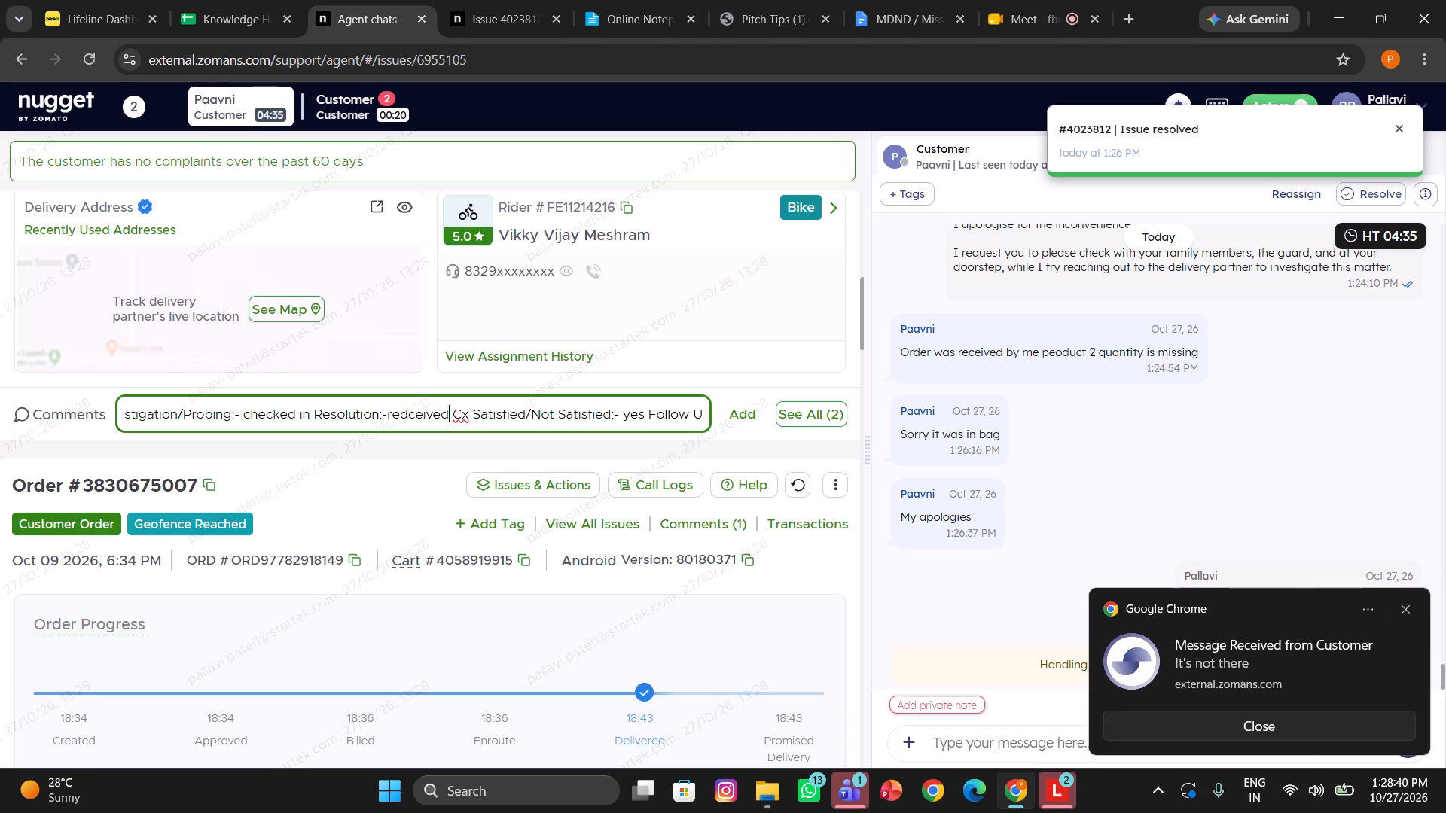
scroll(364, 413, "right", 4)
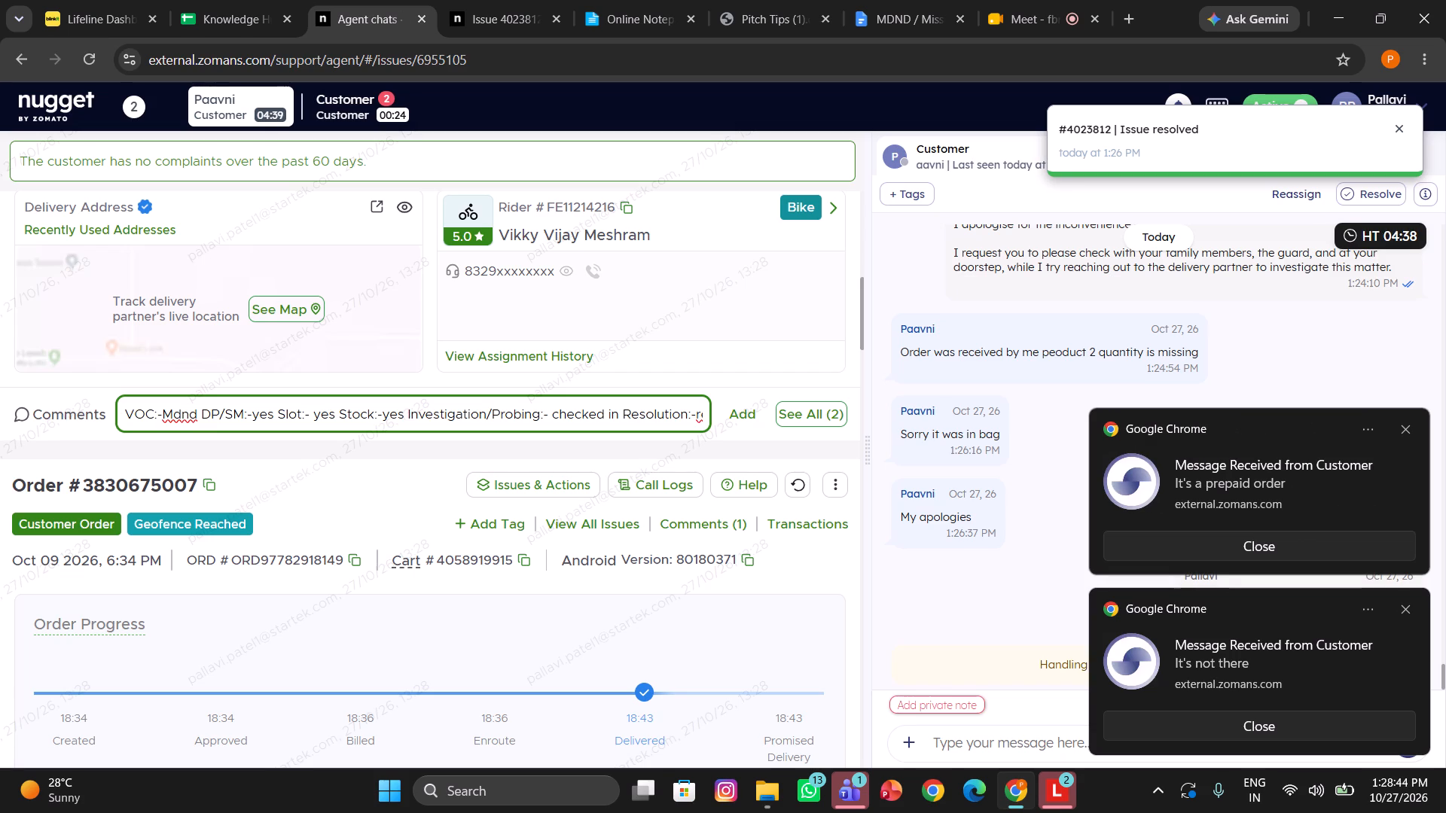
key("Return")
Send Paavni the canned response "Rate us/Service" asking her to rate the conversation.
scroll(969, 461, "down", 1)
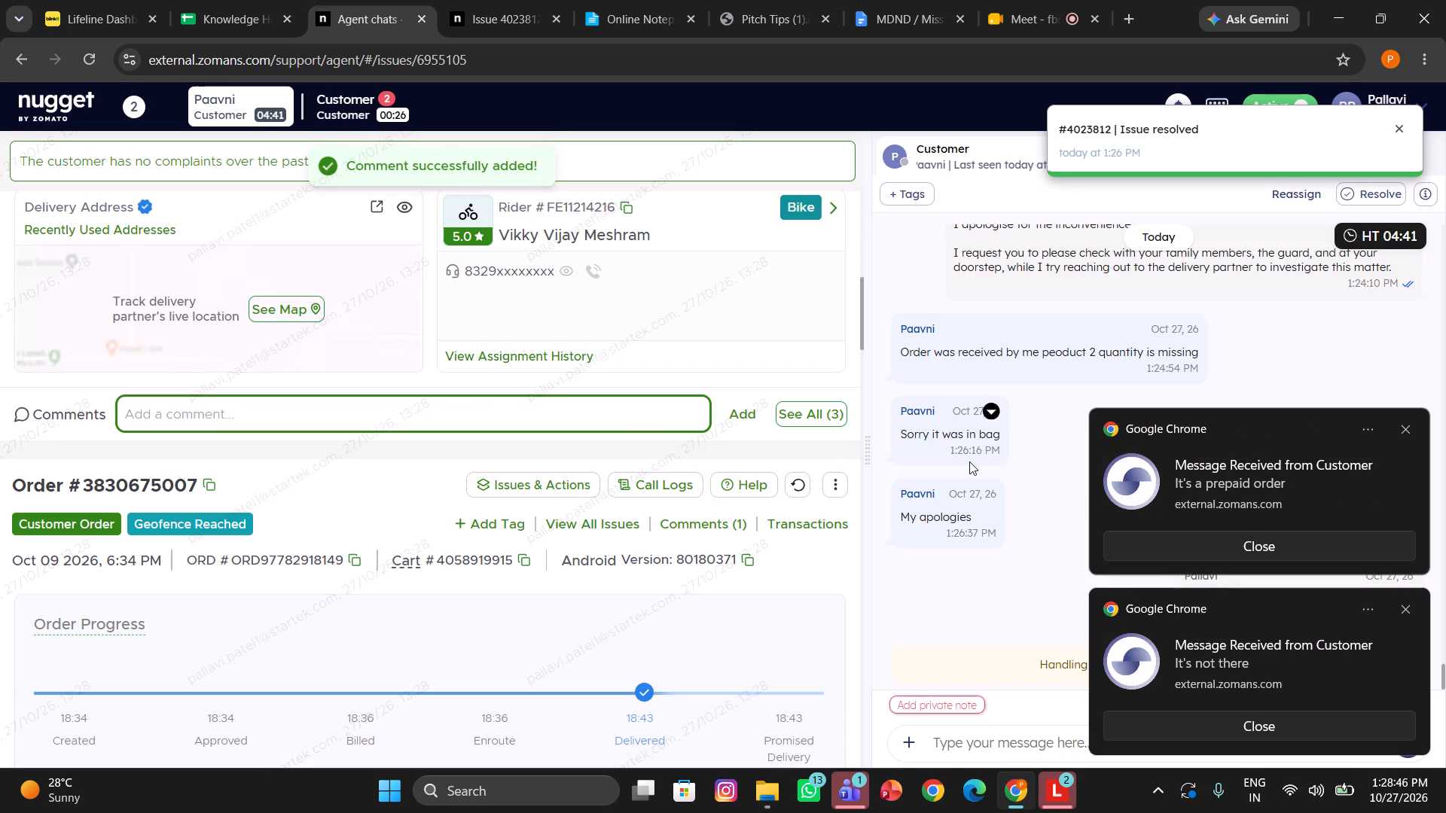
scroll(969, 461, "down", 1)
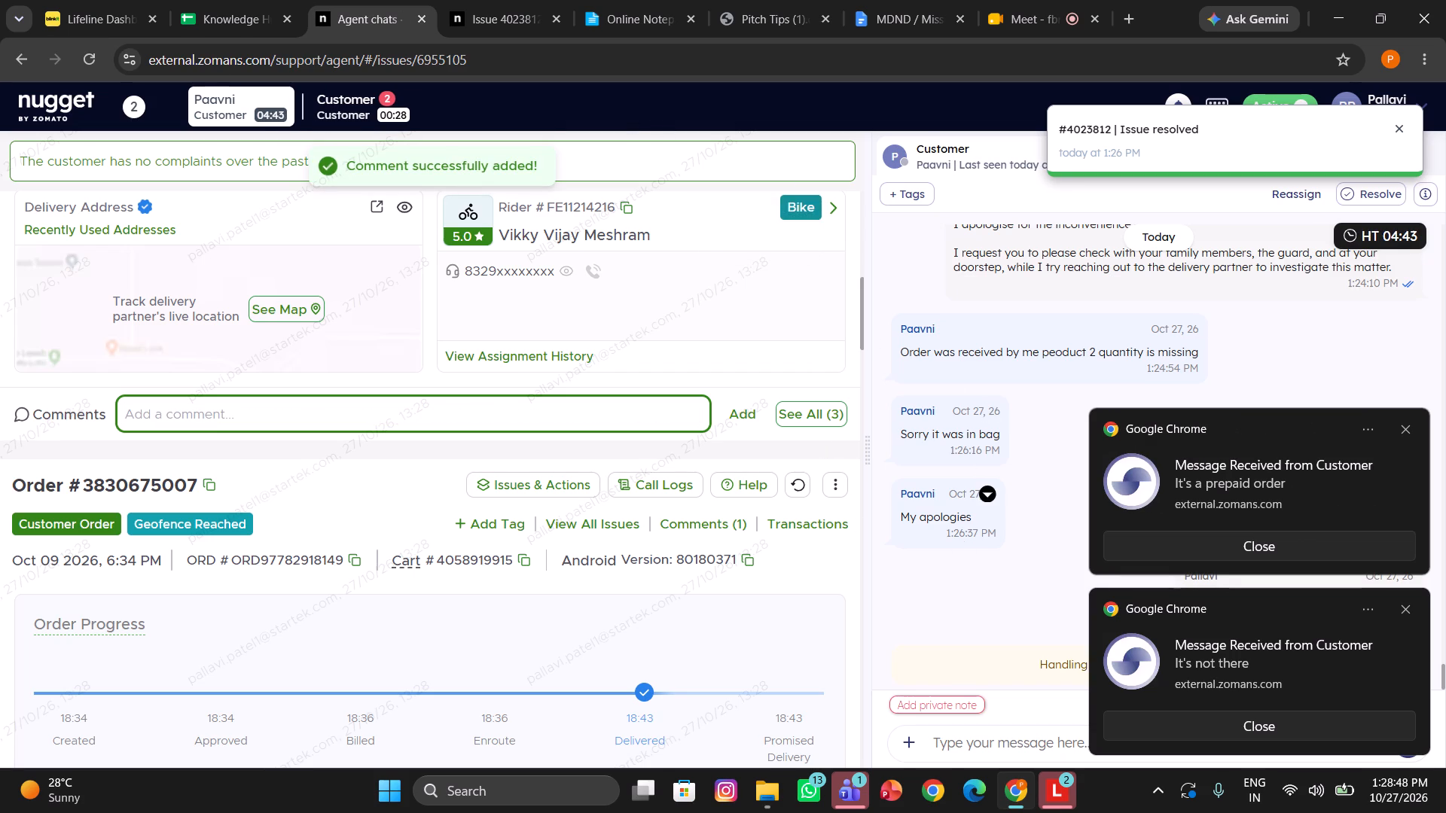
left_click(975, 754)
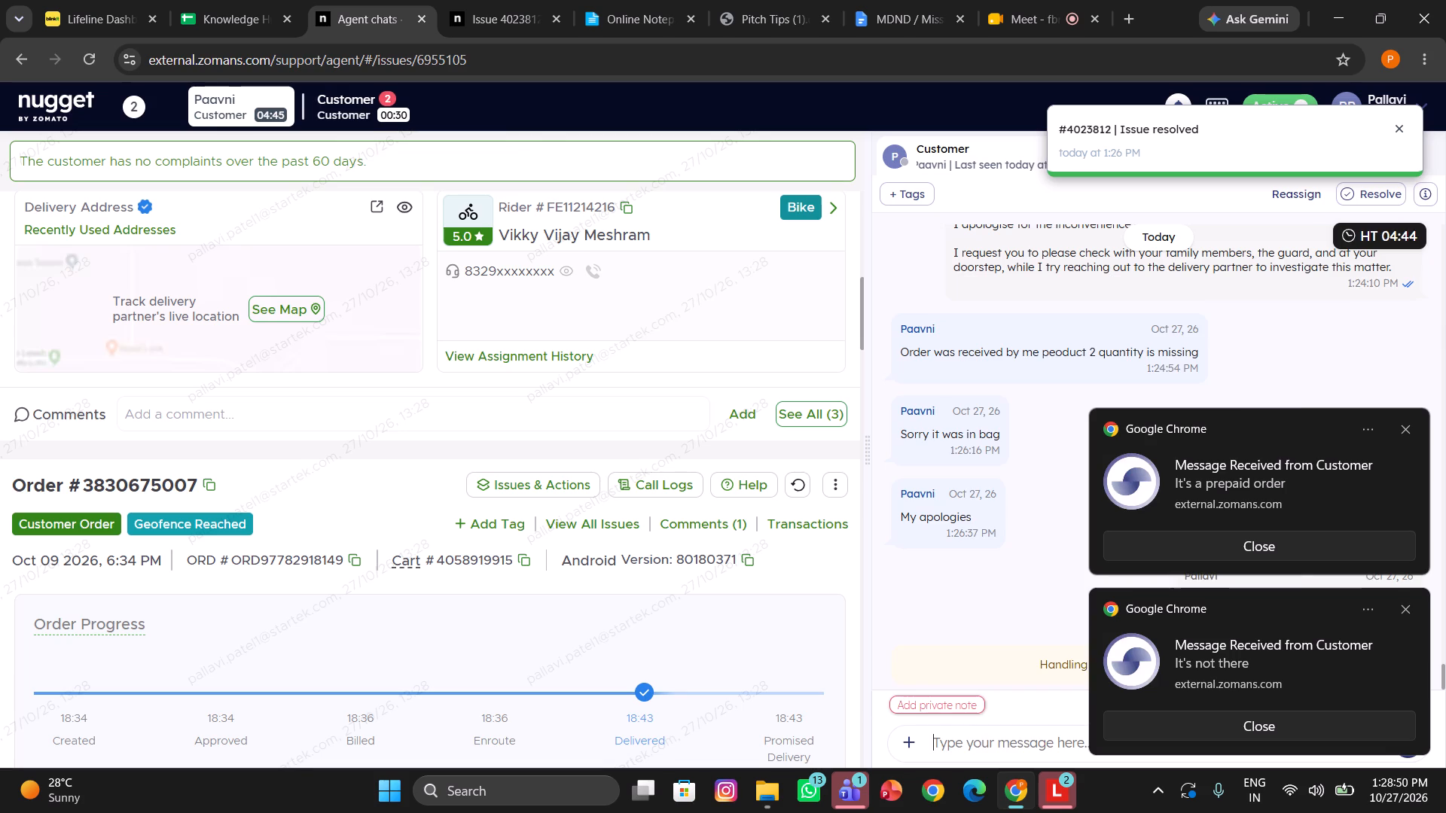
type("/ra")
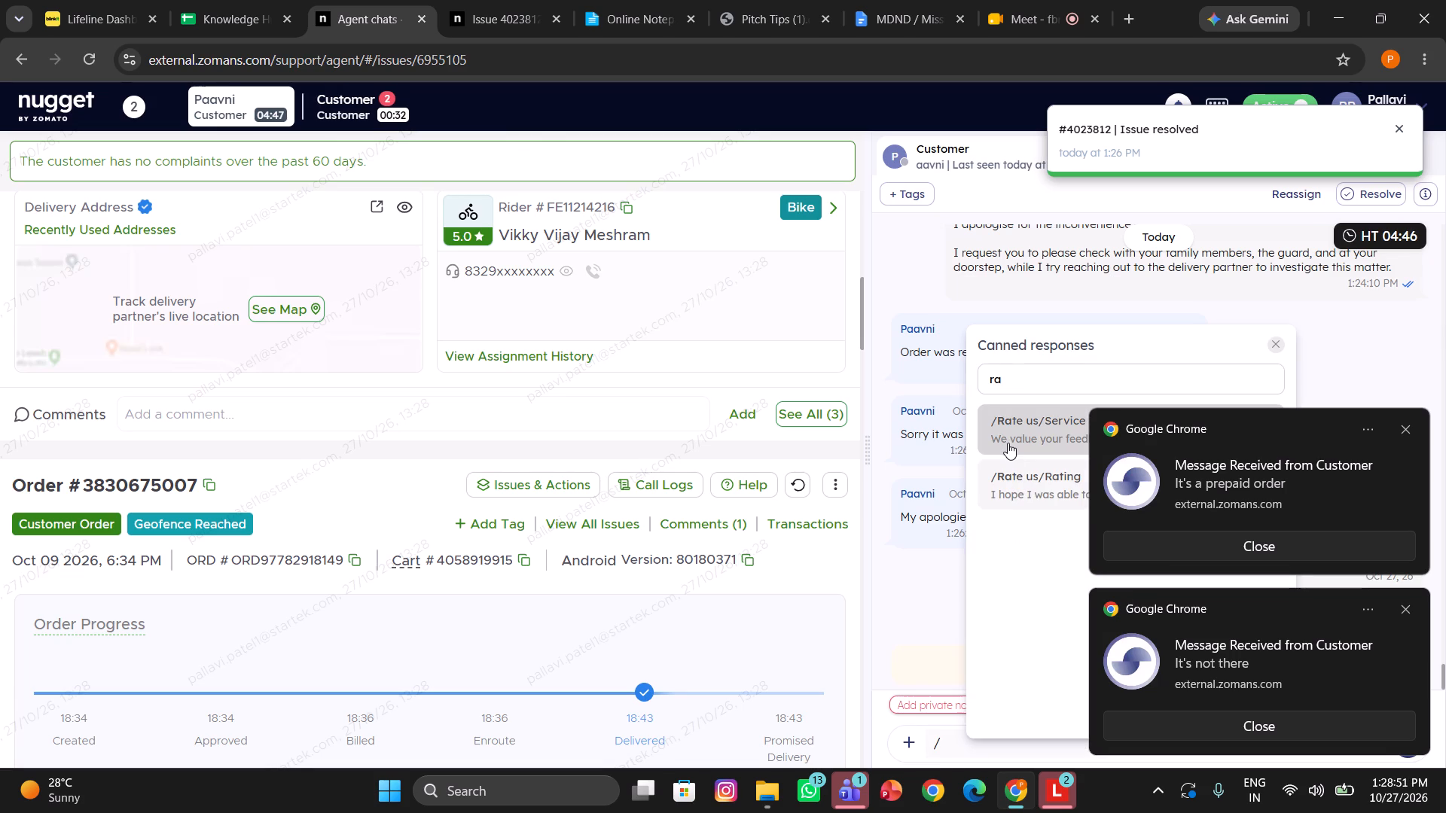
left_click(1007, 441)
key("Return")
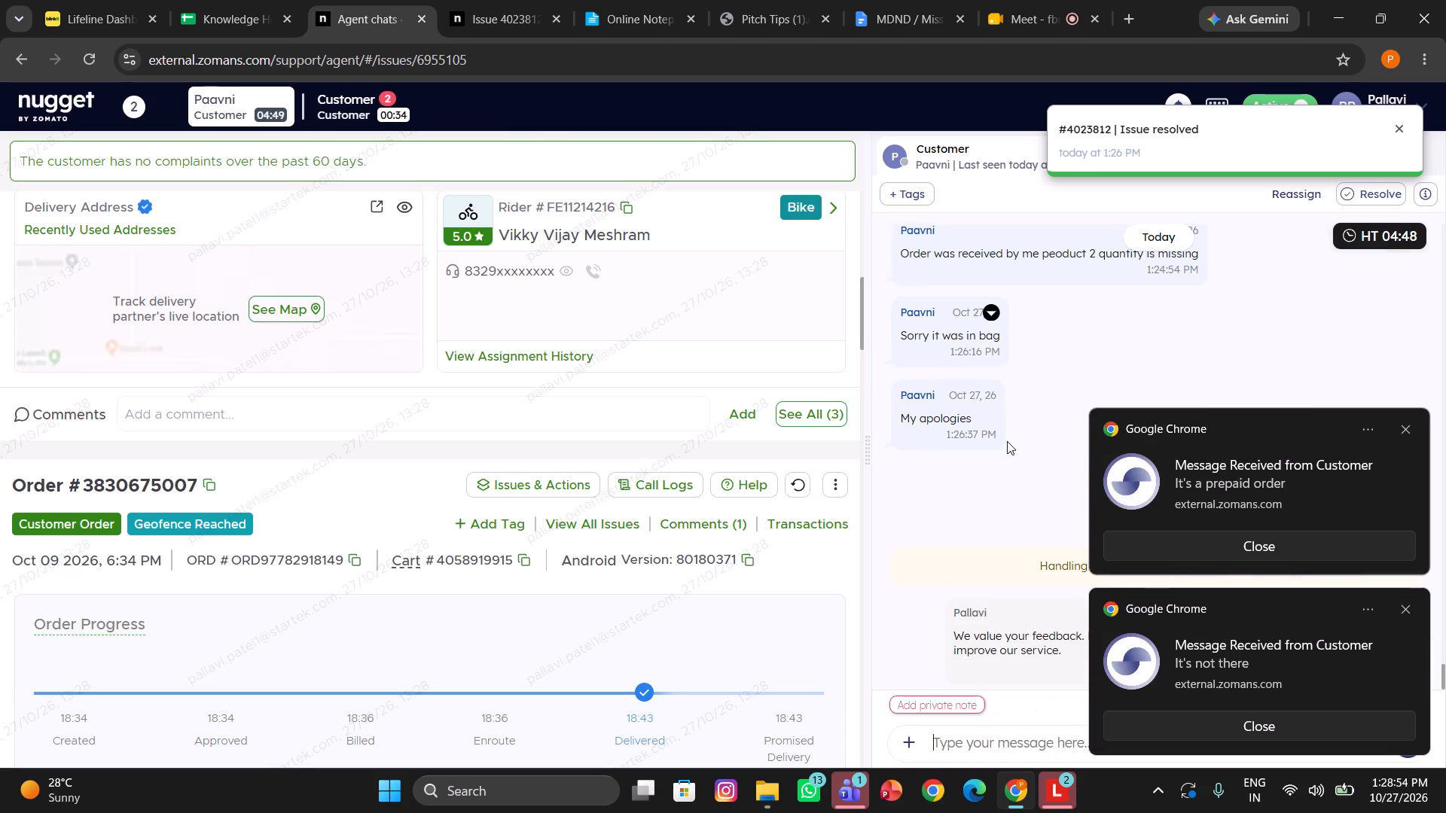
Copy the Private Note Format from the Knowledge Hub sheet into a new private note on Paavni's chat.
left_click(627, 0)
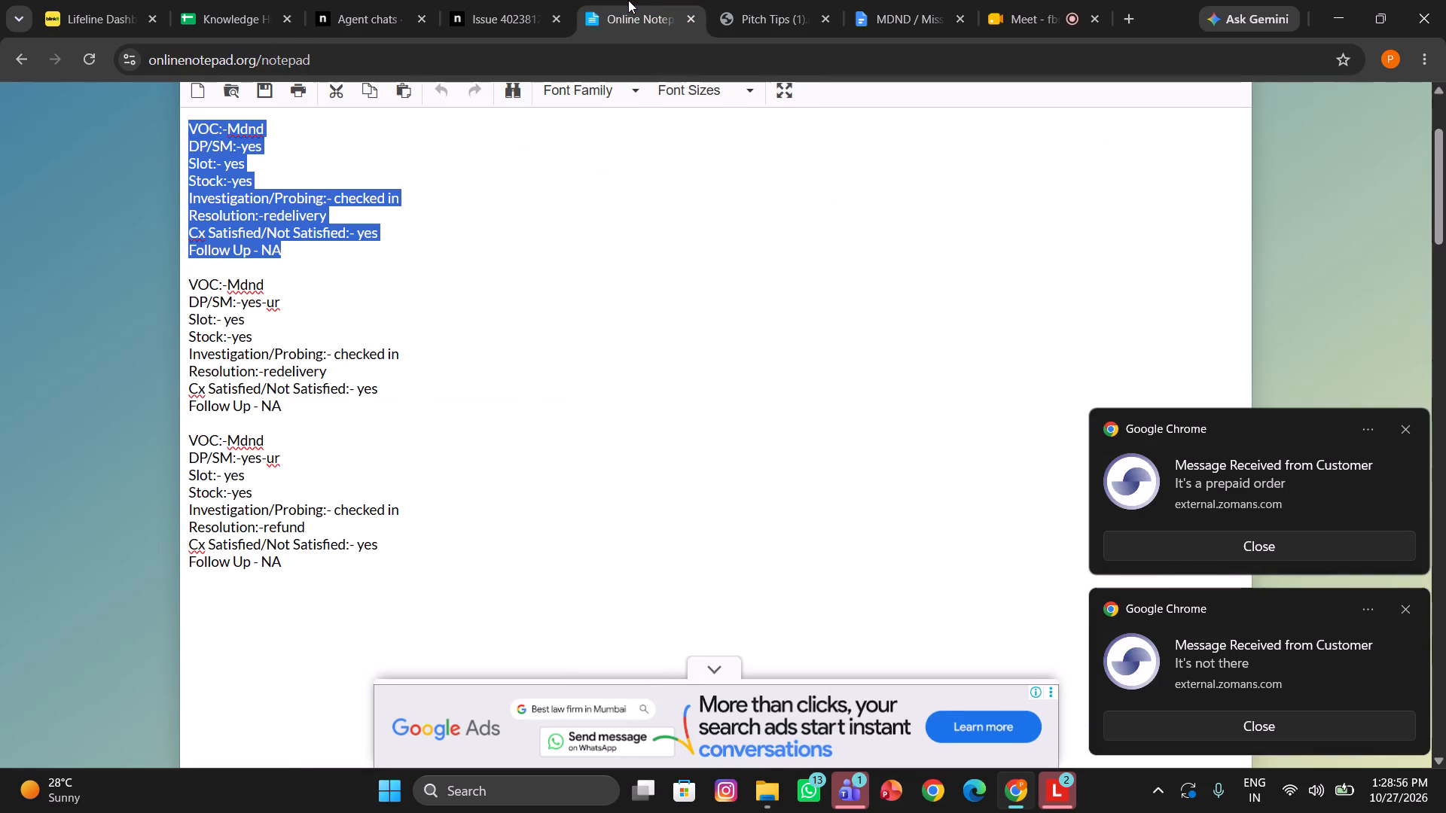
left_click(237, 0)
key("ctrl+c")
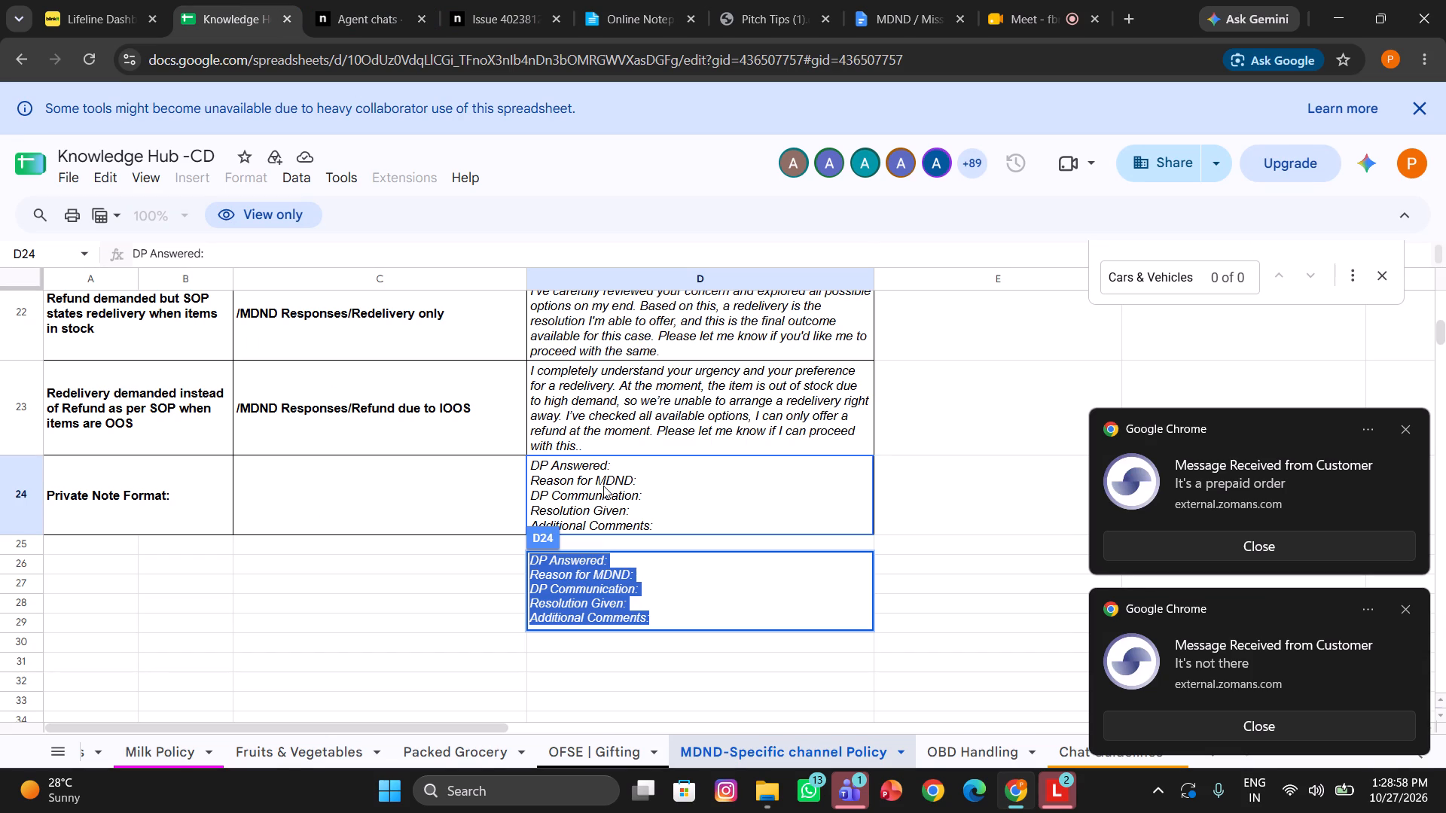
left_click(364, 0)
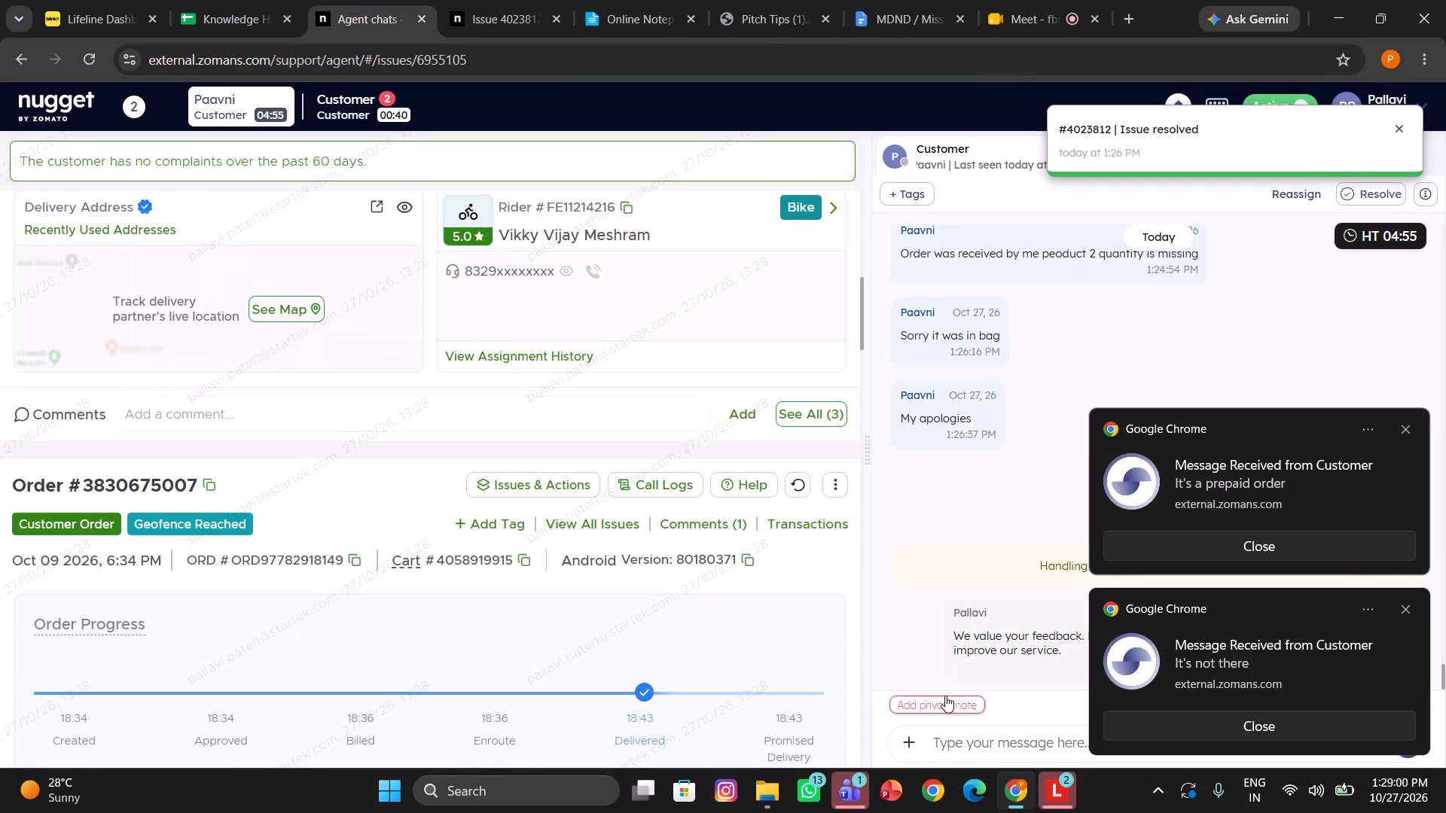
left_click(941, 698)
key("ctrl+v")
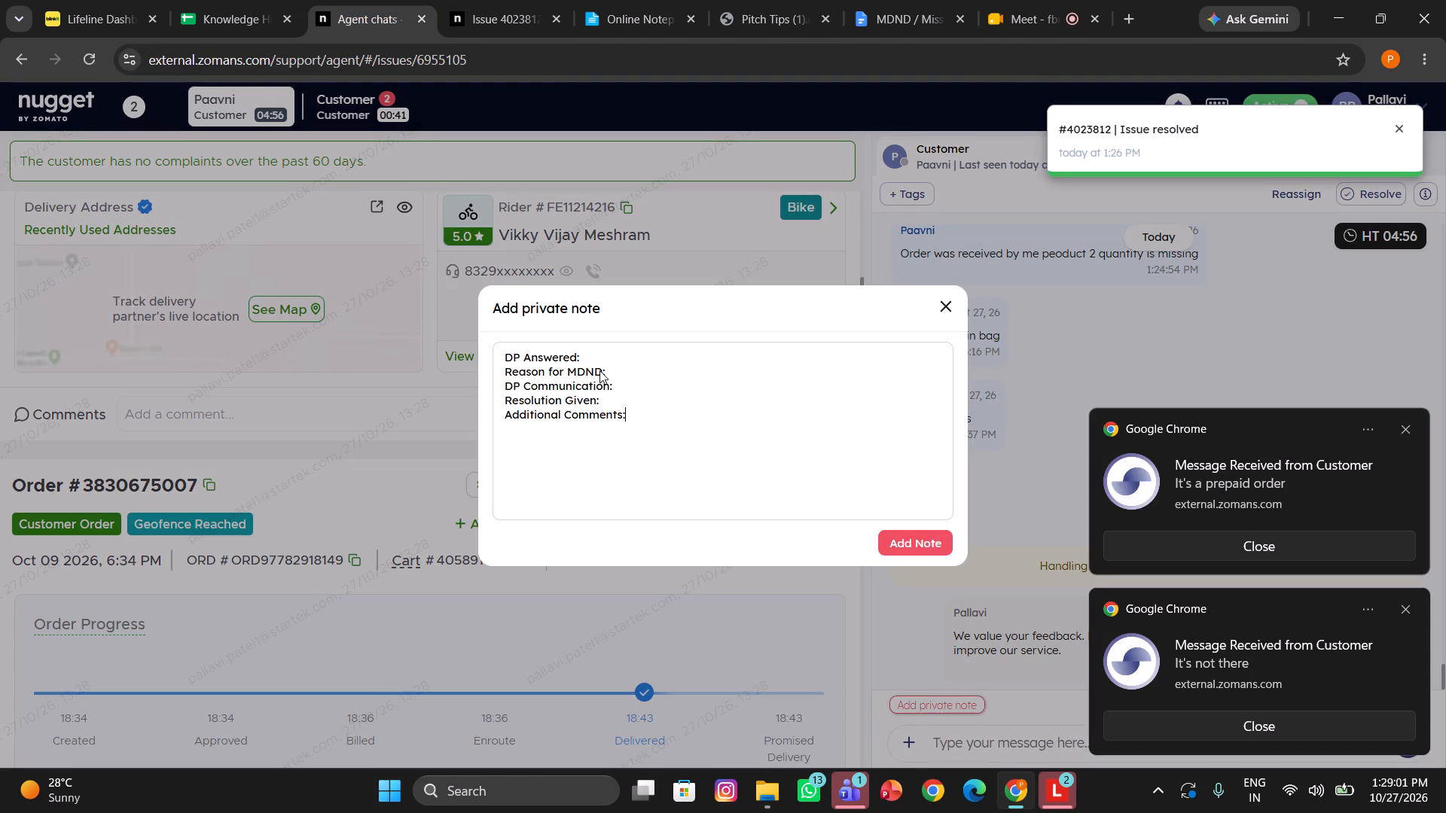
Fill in the private note's DP Answered as "no" and Reason for MDND as "cx not received".
left_click(598, 352)
key("space")
type("no")
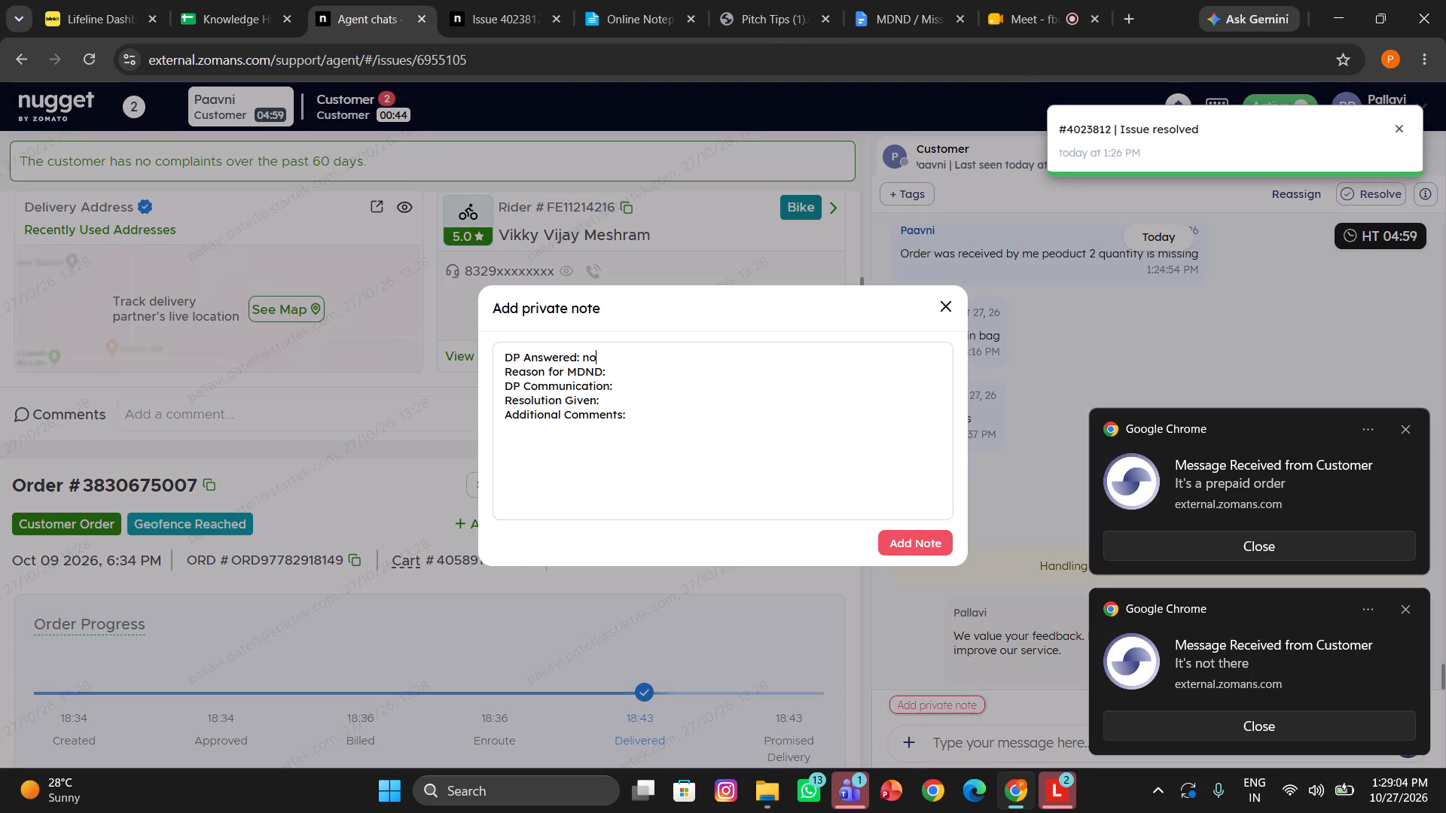
left_click(612, 370)
key("space")
type("cx not eceived")
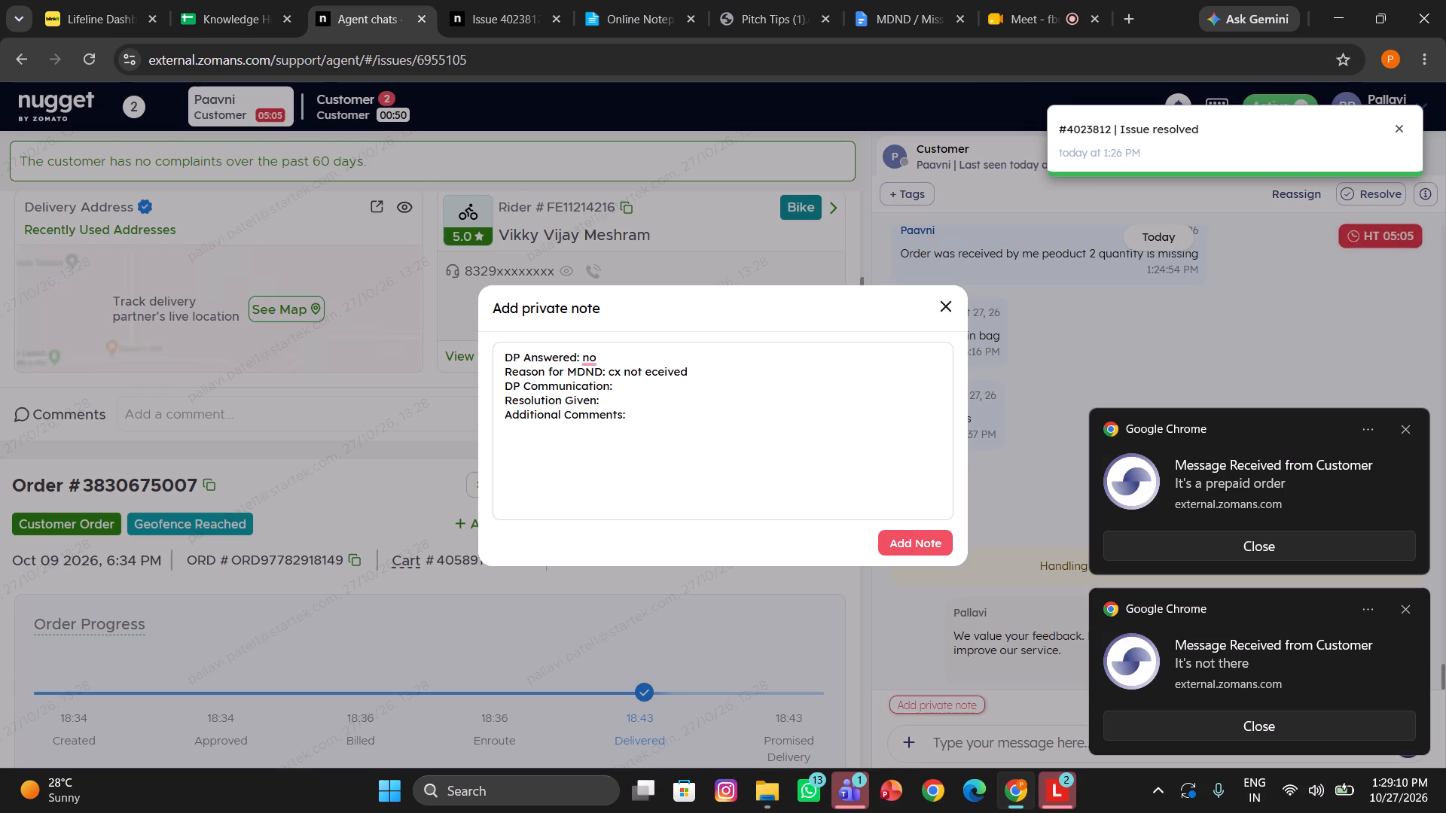
left_click(657, 351)
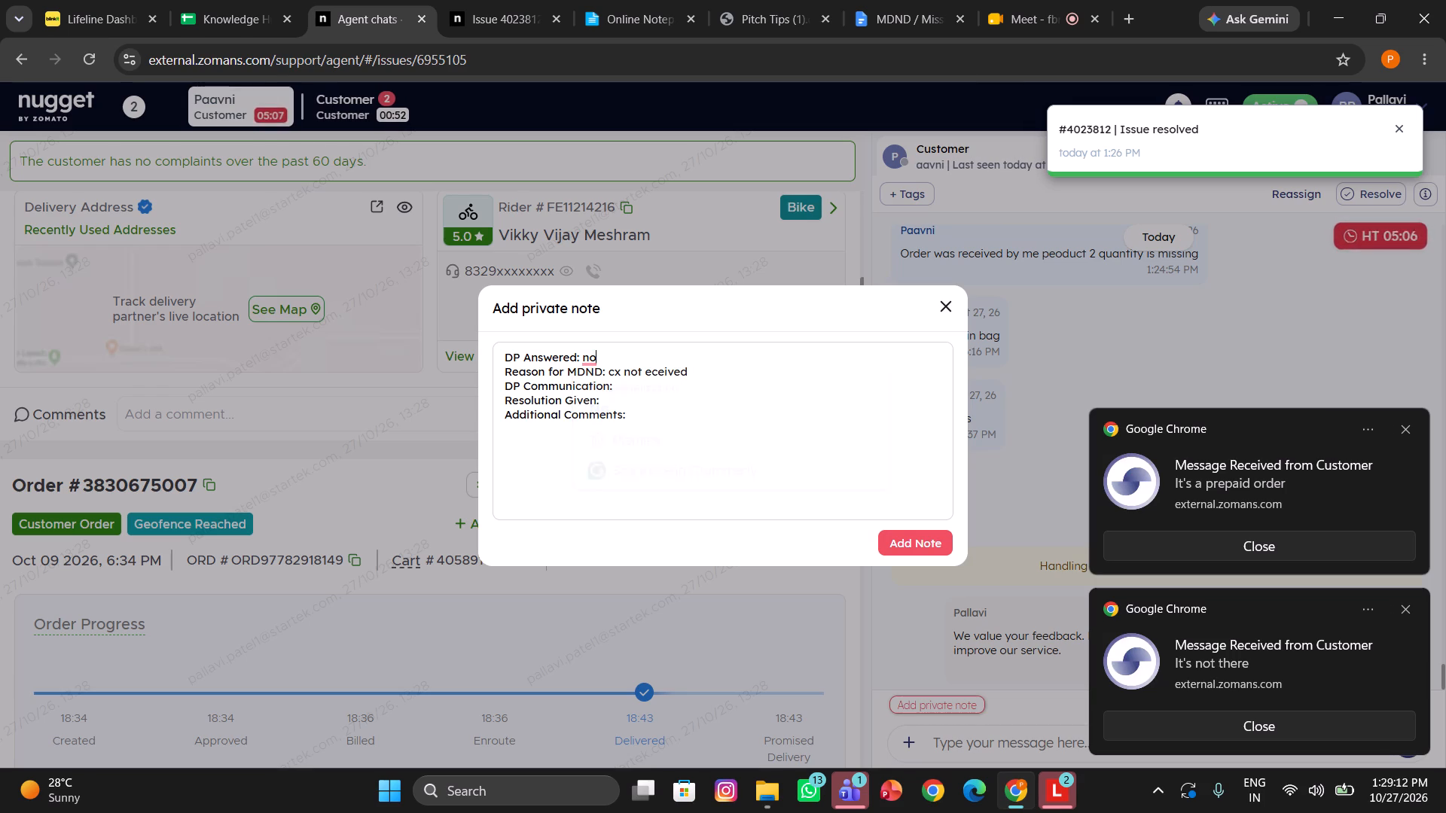
left_click(667, 429)
type("received")
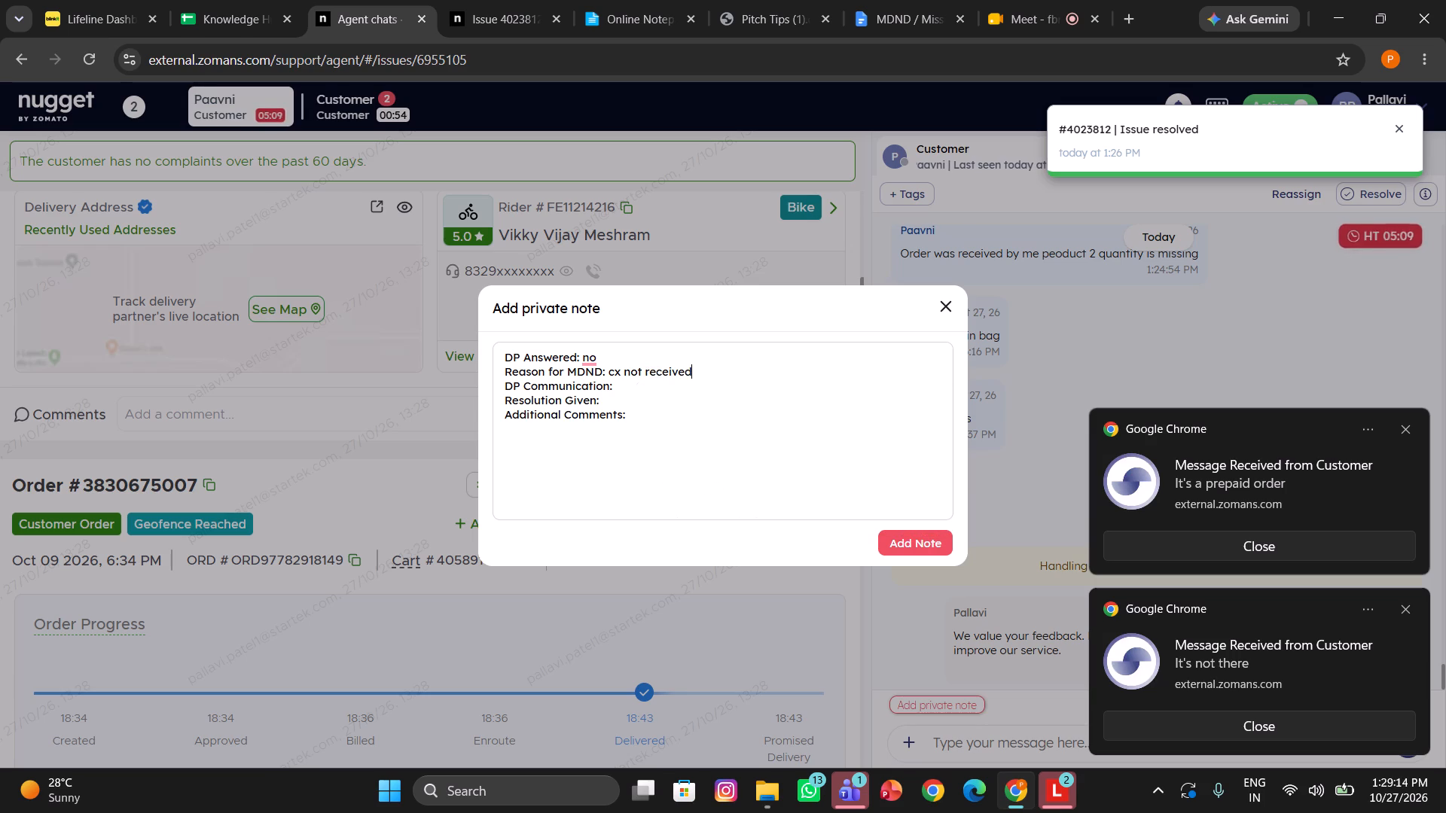
Enter "na" for DP Communication and "cx found the item" for Resolution Given, and add the private note.
left_click(629, 387)
key("space")
type("dp s")
key("BackSpace")
key("BackSpace")
key("BackSpace")
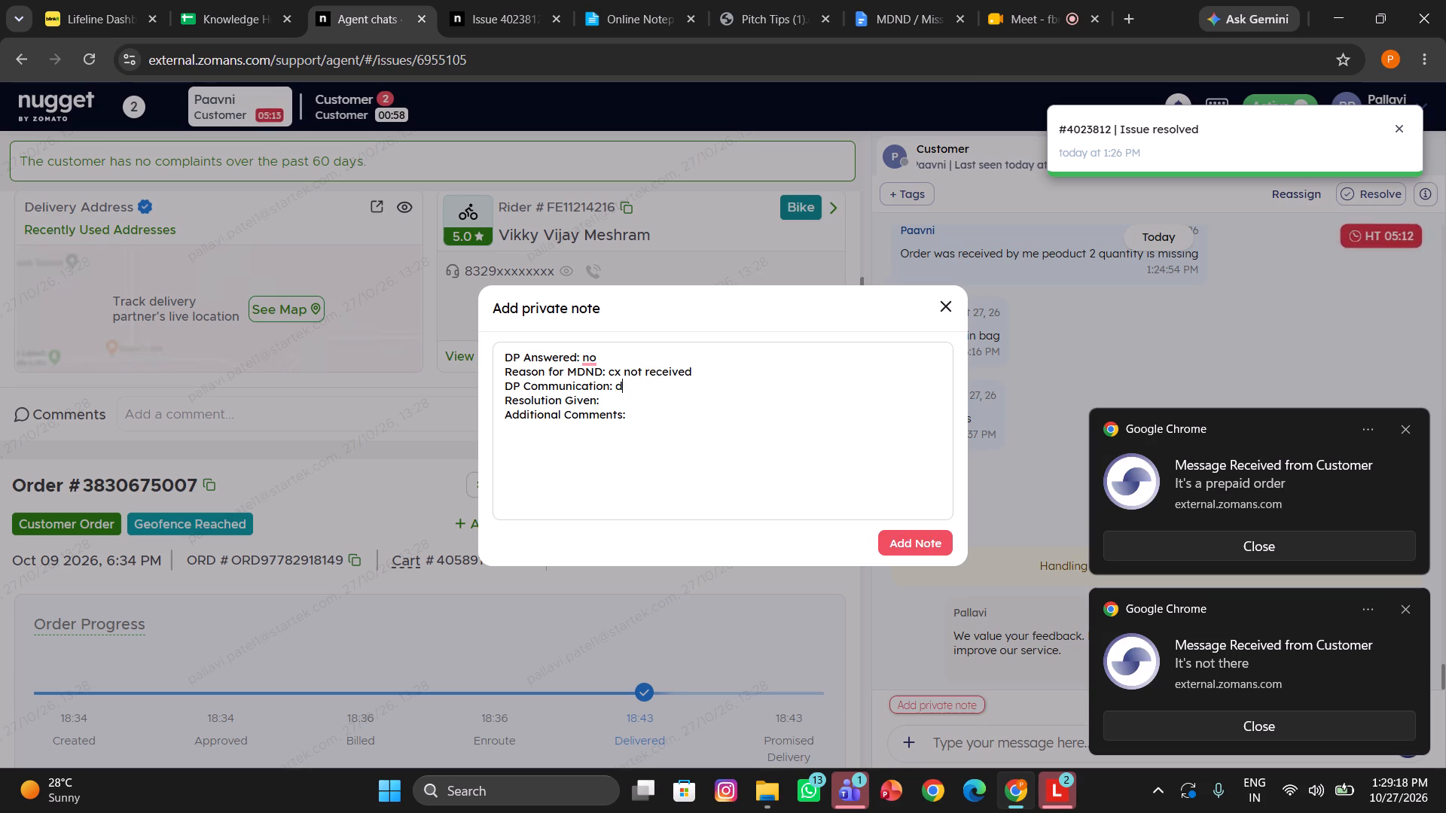
key("BackSpace")
type("na")
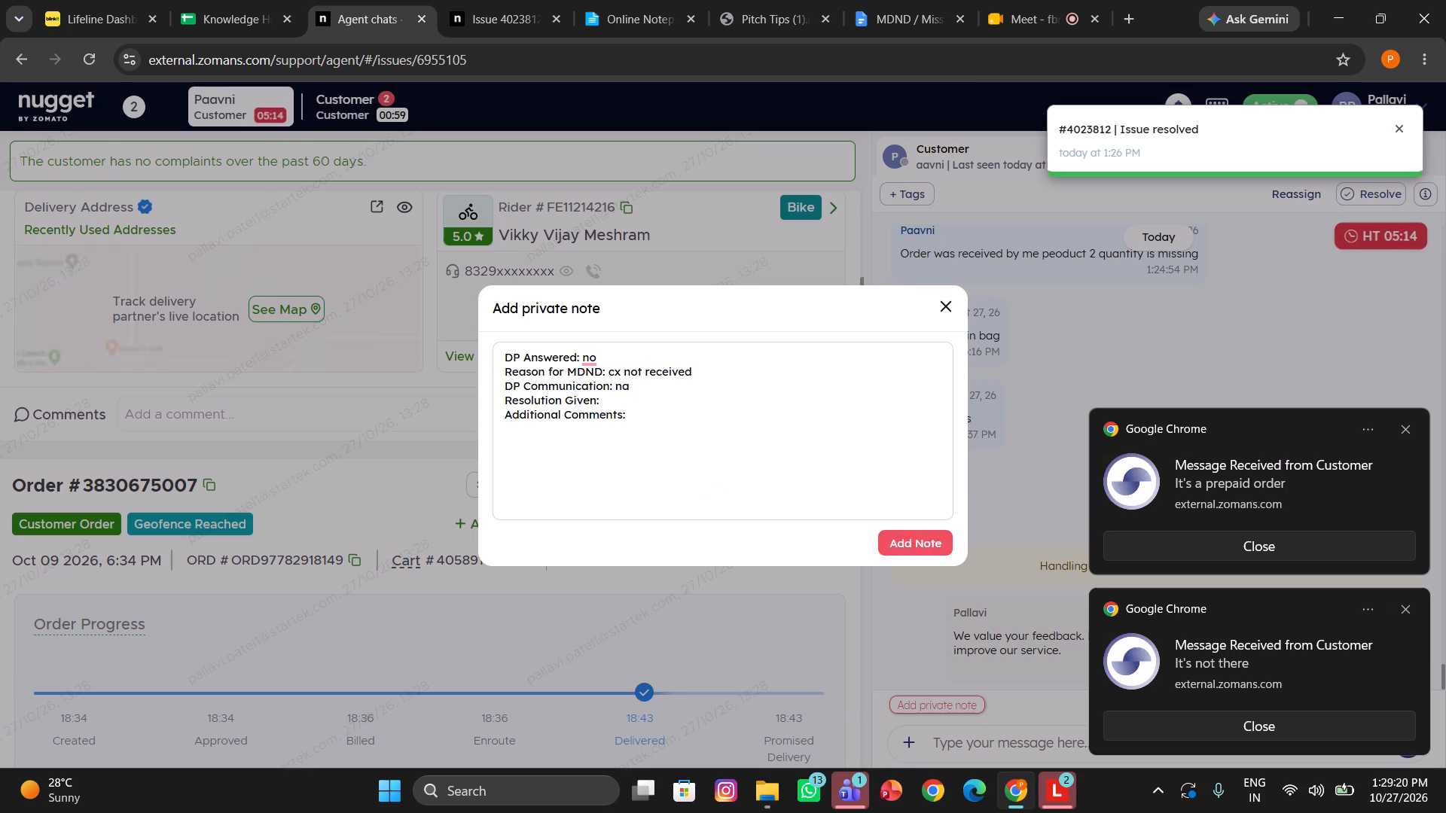
left_click(606, 401)
key("space")
type("cx foud")
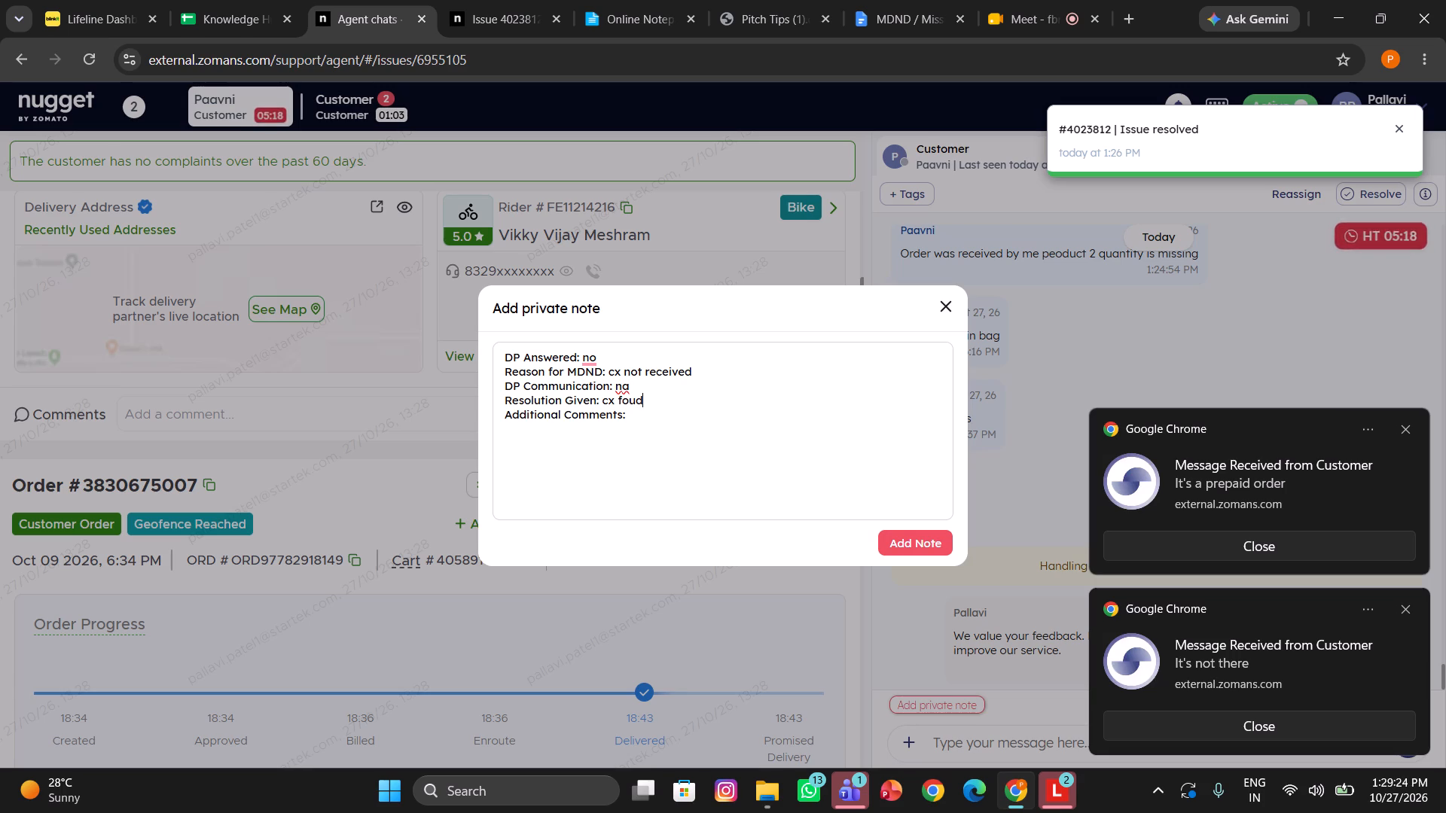
key("BackSpace")
type("nf")
key("BackSpace")
type("d the item")
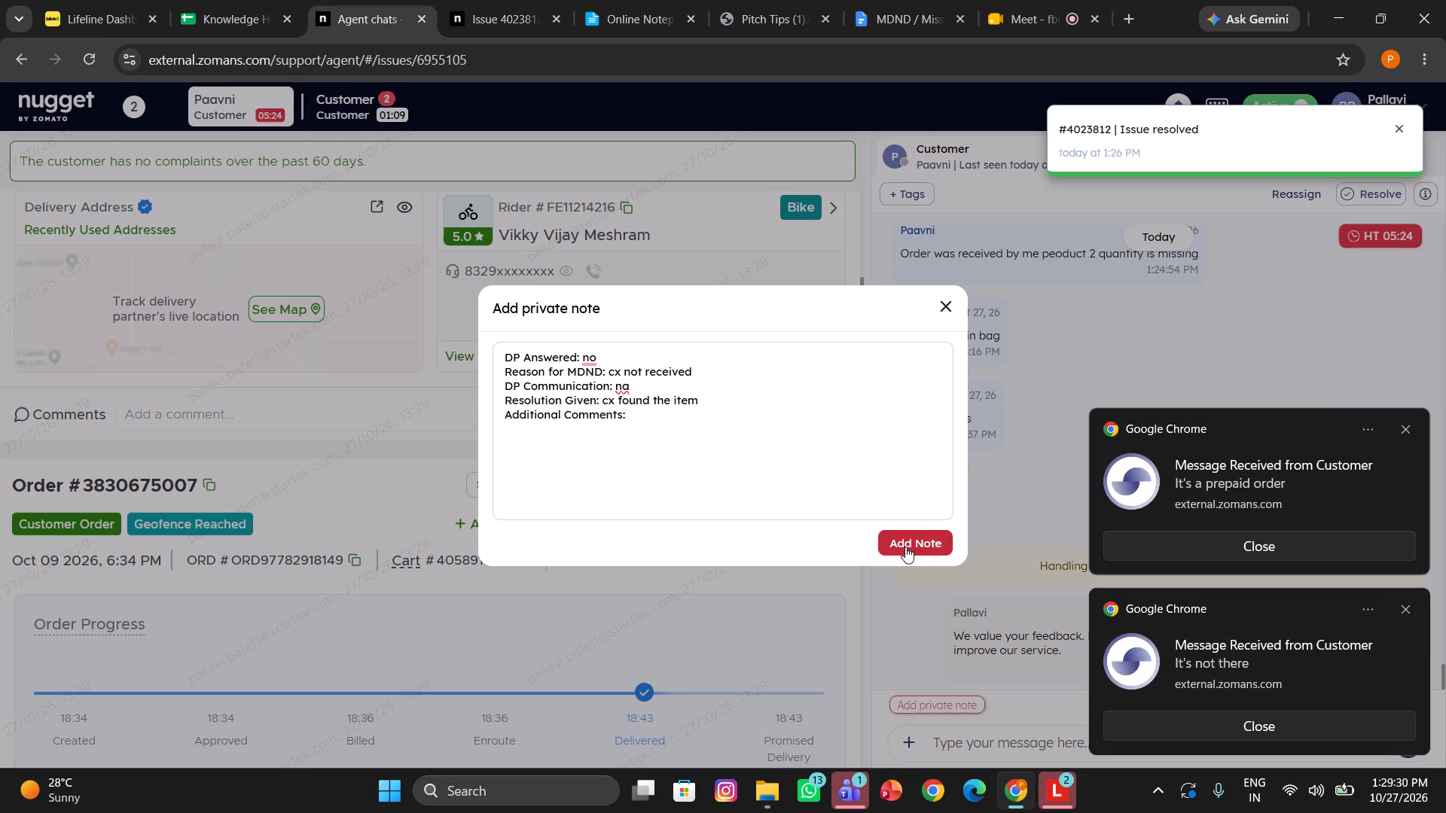
left_click(905, 547)
Send Paavni the canned "Closing" response thanking her.
left_click(970, 742)
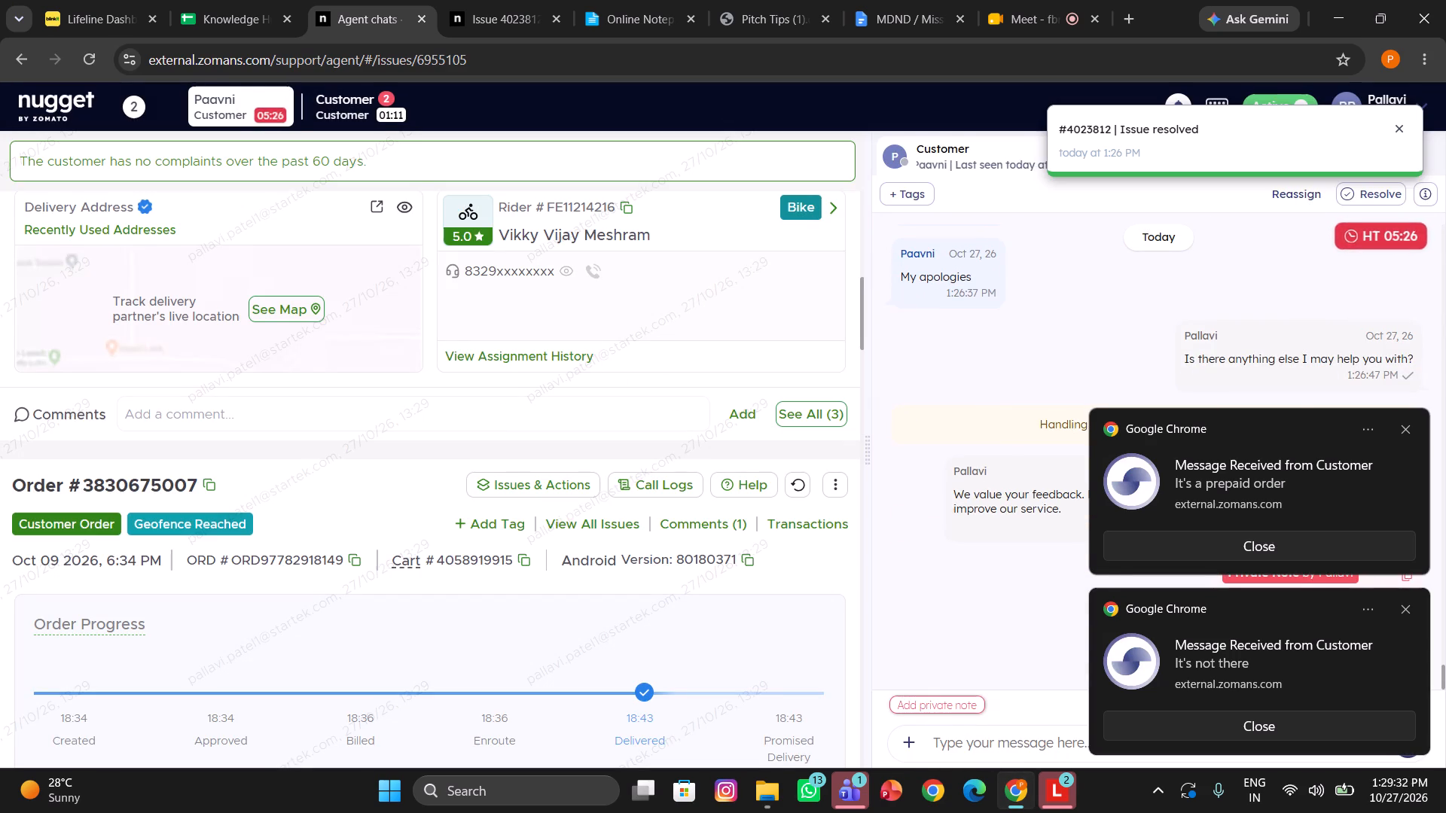
type("/clo")
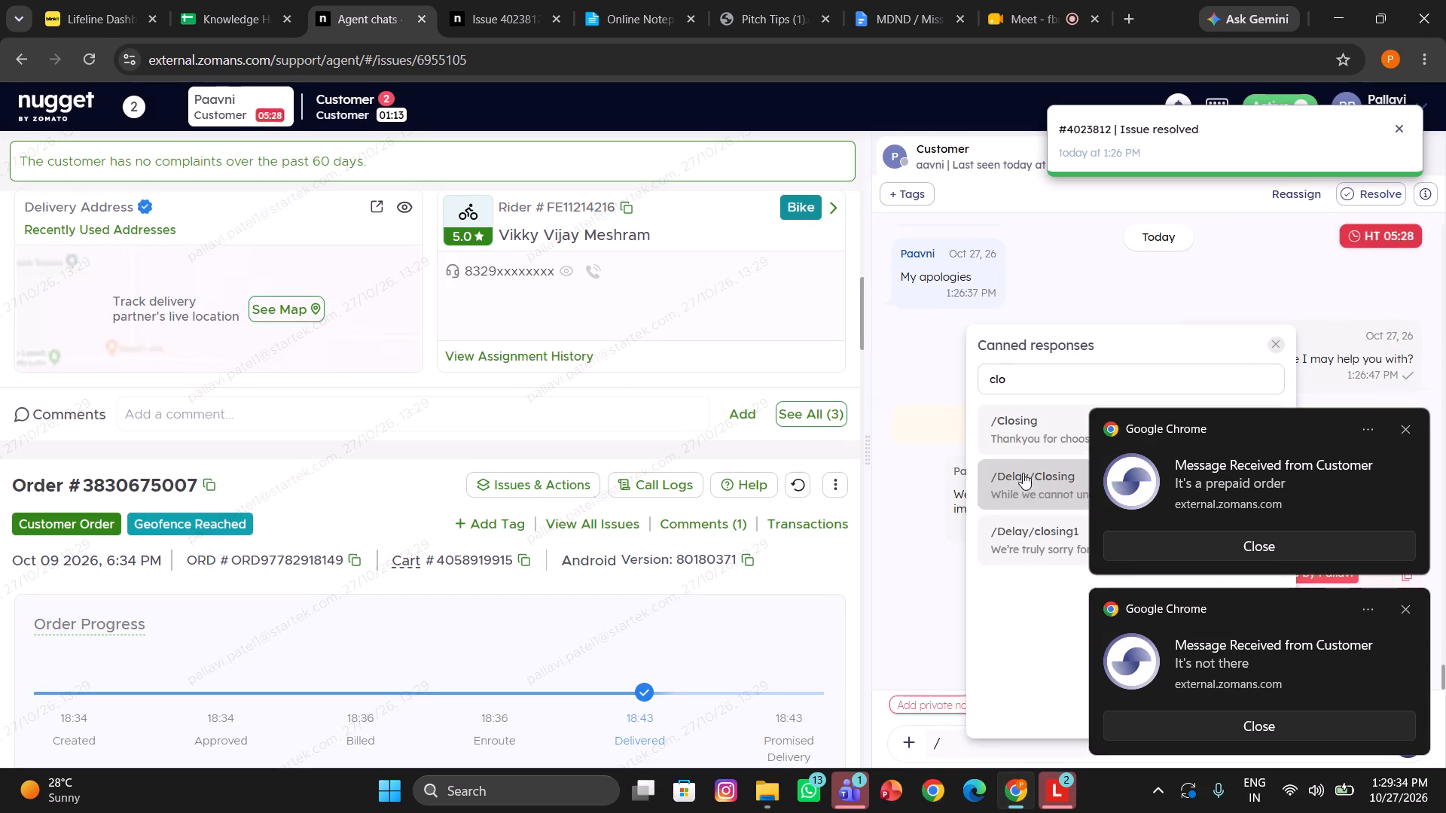
left_click(1004, 431)
key("Return")
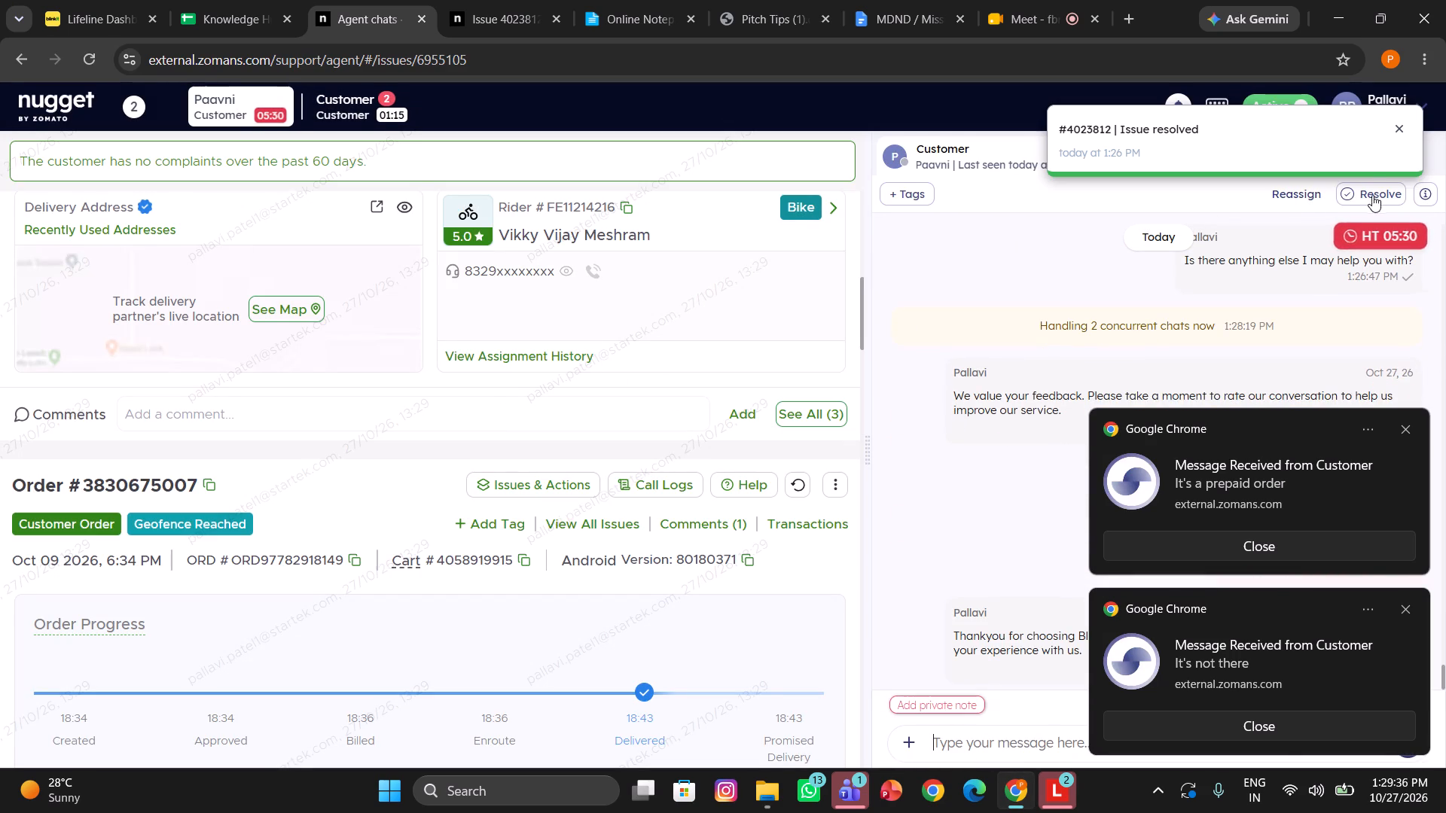
Start resolving Paavni's issue and search the disposition tags for "mdnd".
left_click(1374, 194)
type("mdnd")
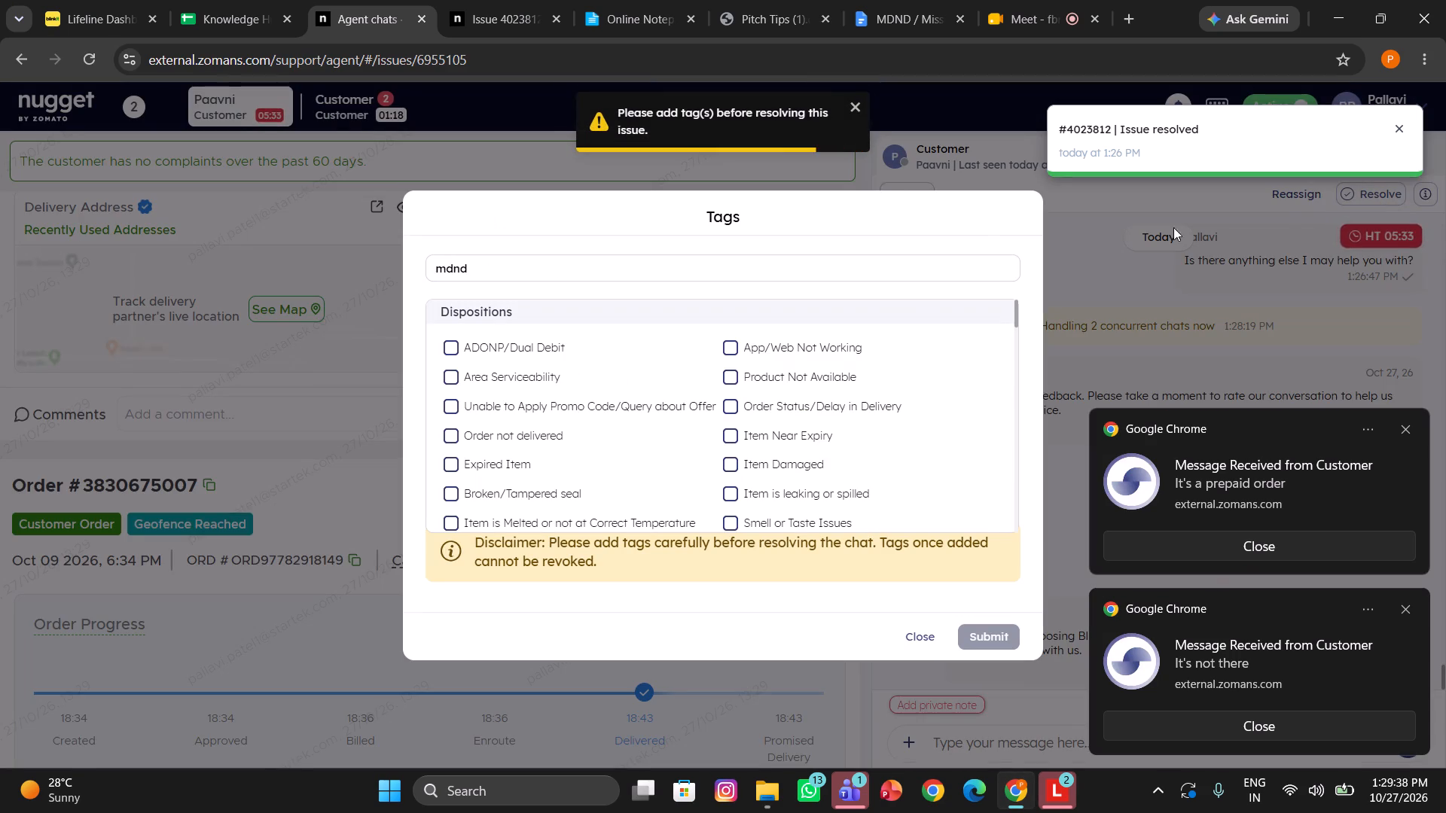
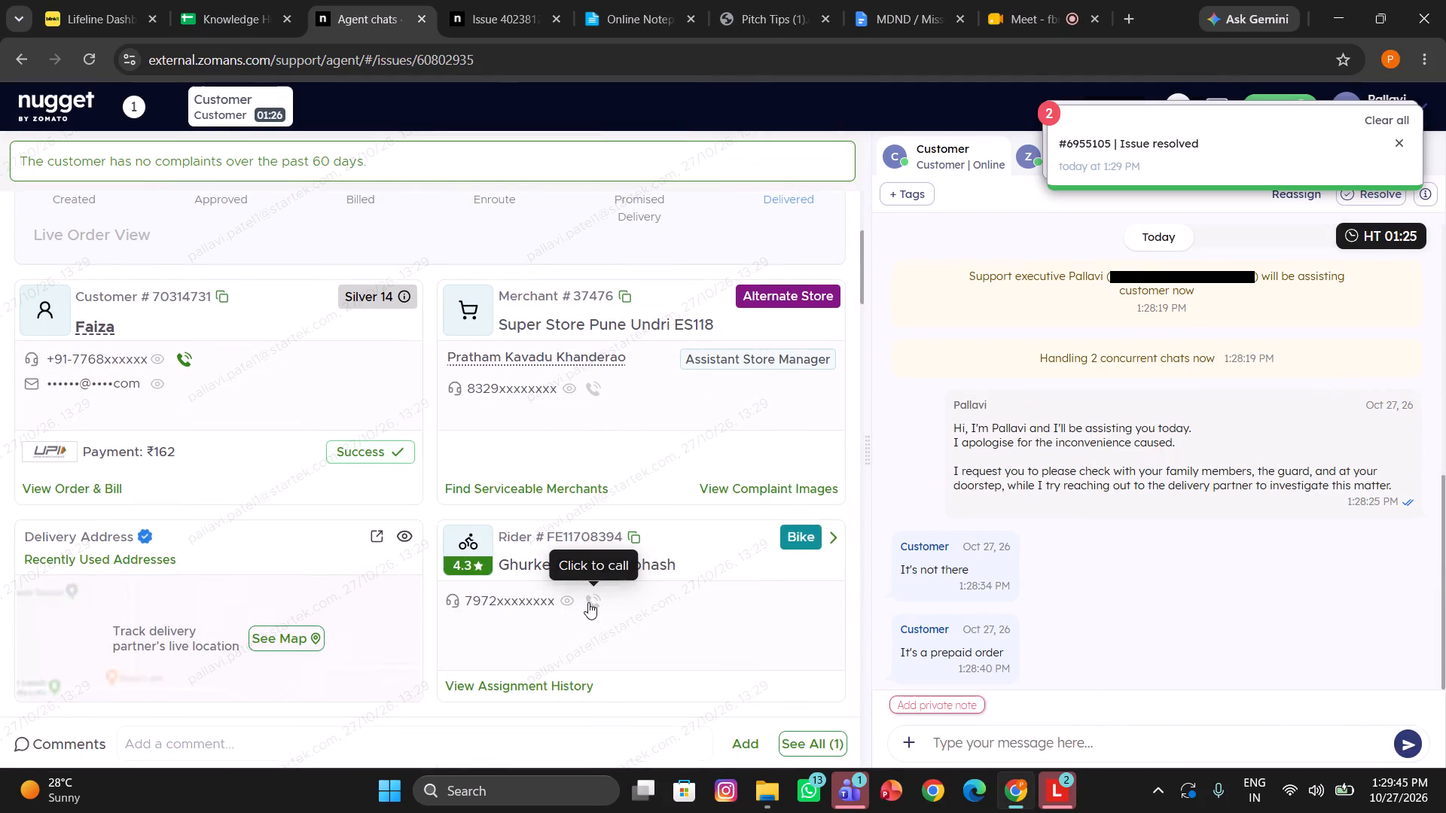
Initiate the call to the order's delivery partner.
left_click(781, 567)
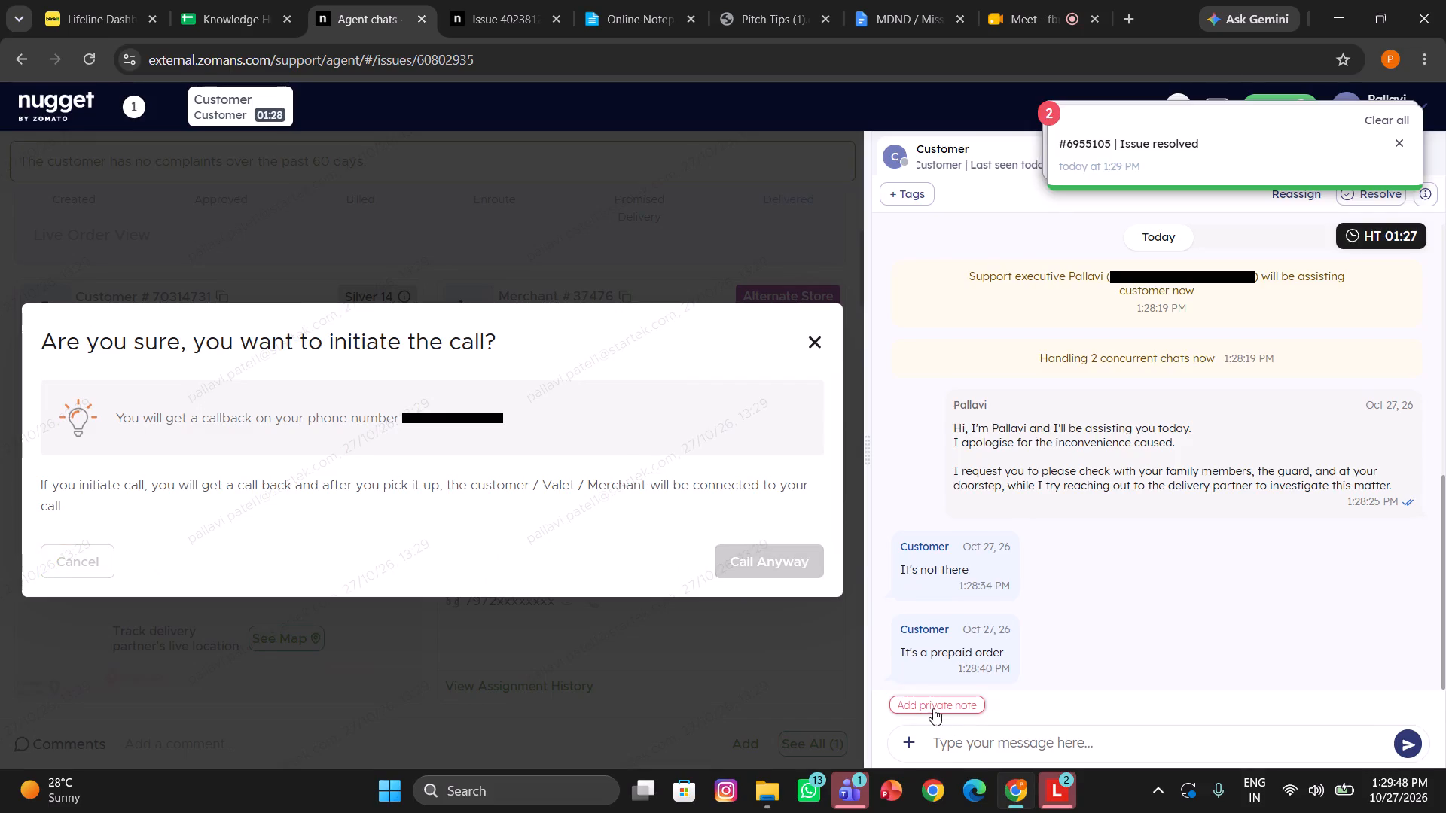
Add the private note "called dp" to the customer's chat.
left_click(918, 699)
type("called")
key("space")
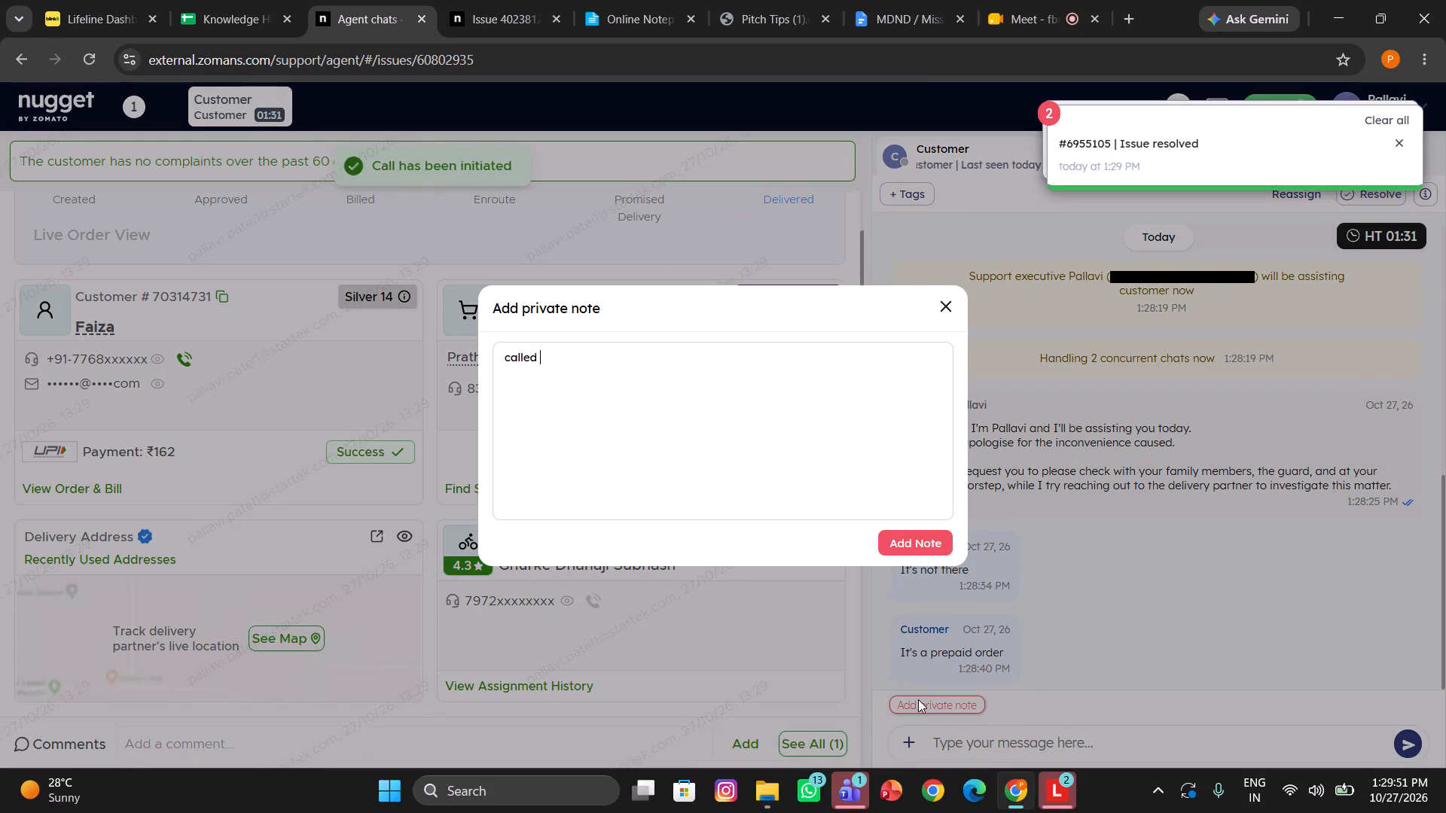
type("dp")
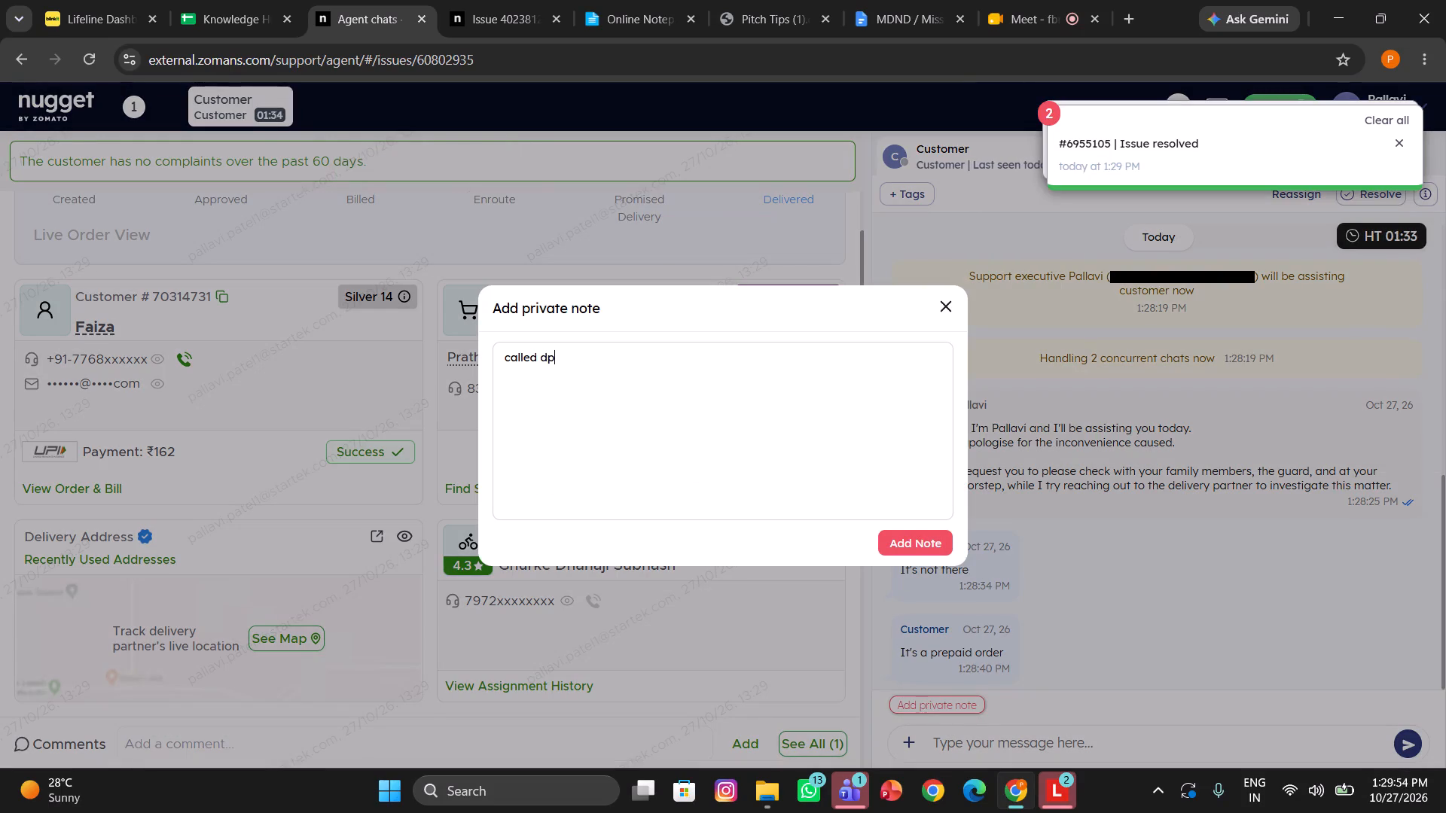
left_click(901, 535)
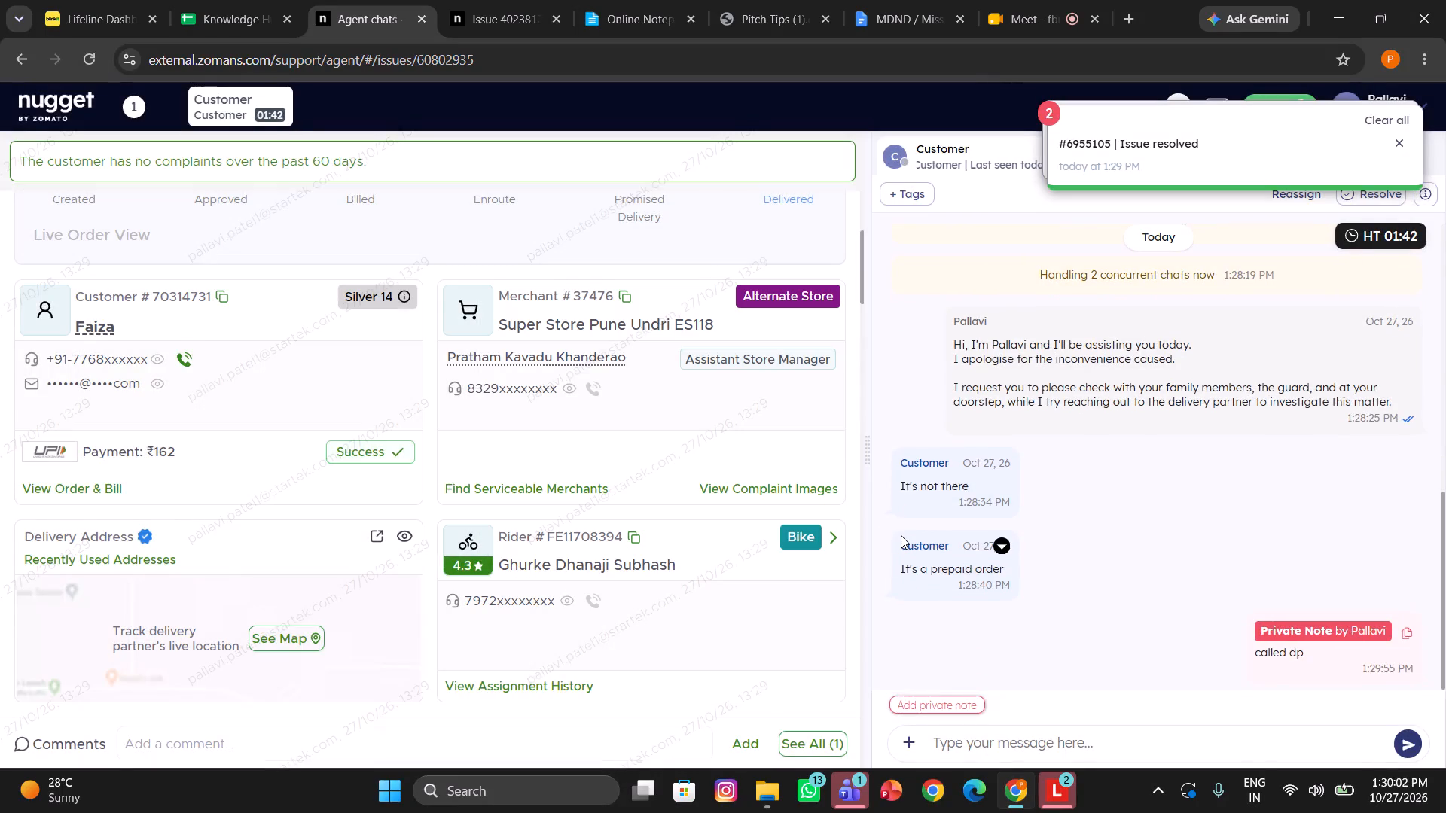
left_click(956, 713)
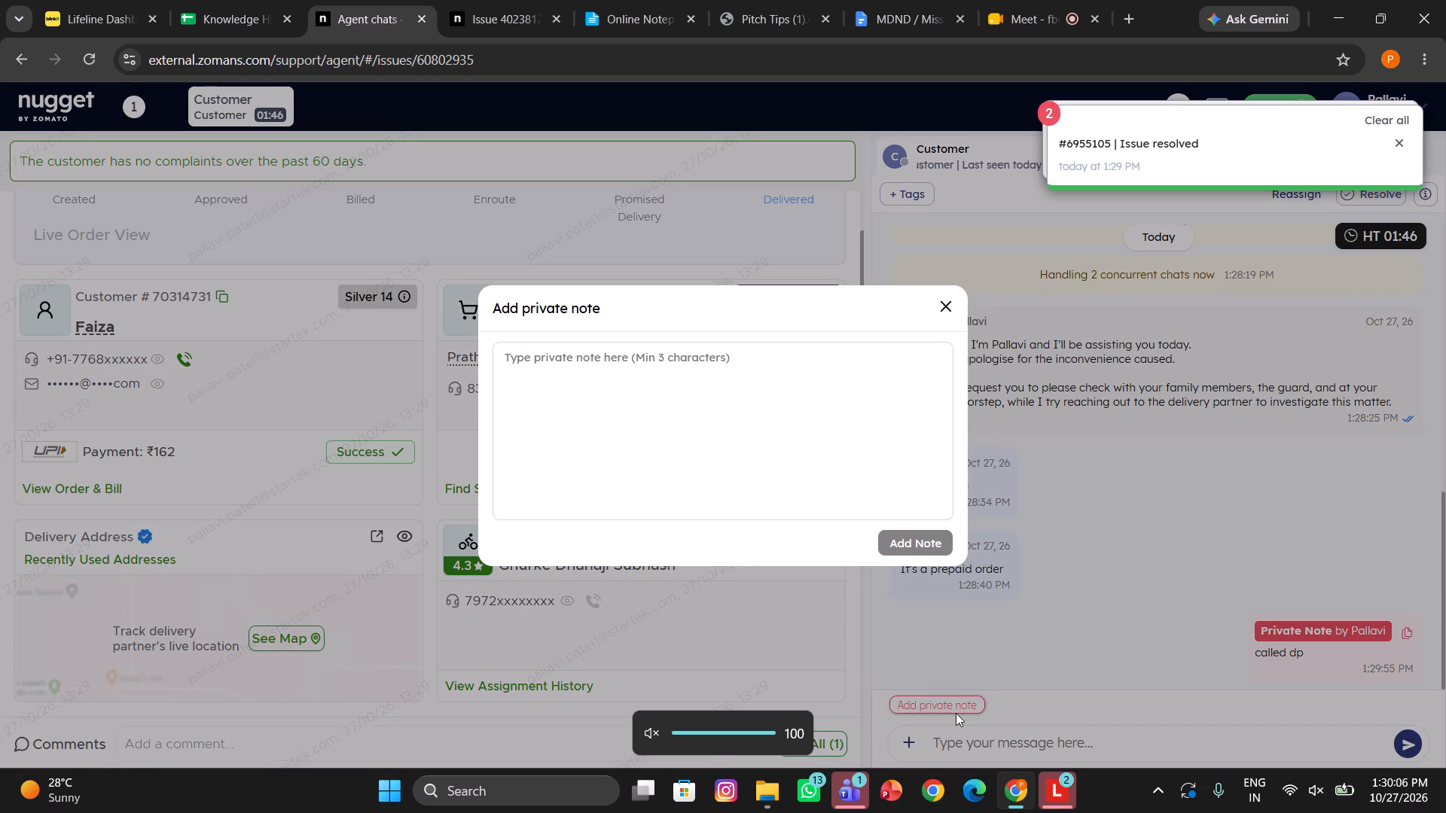
left_click(947, 306)
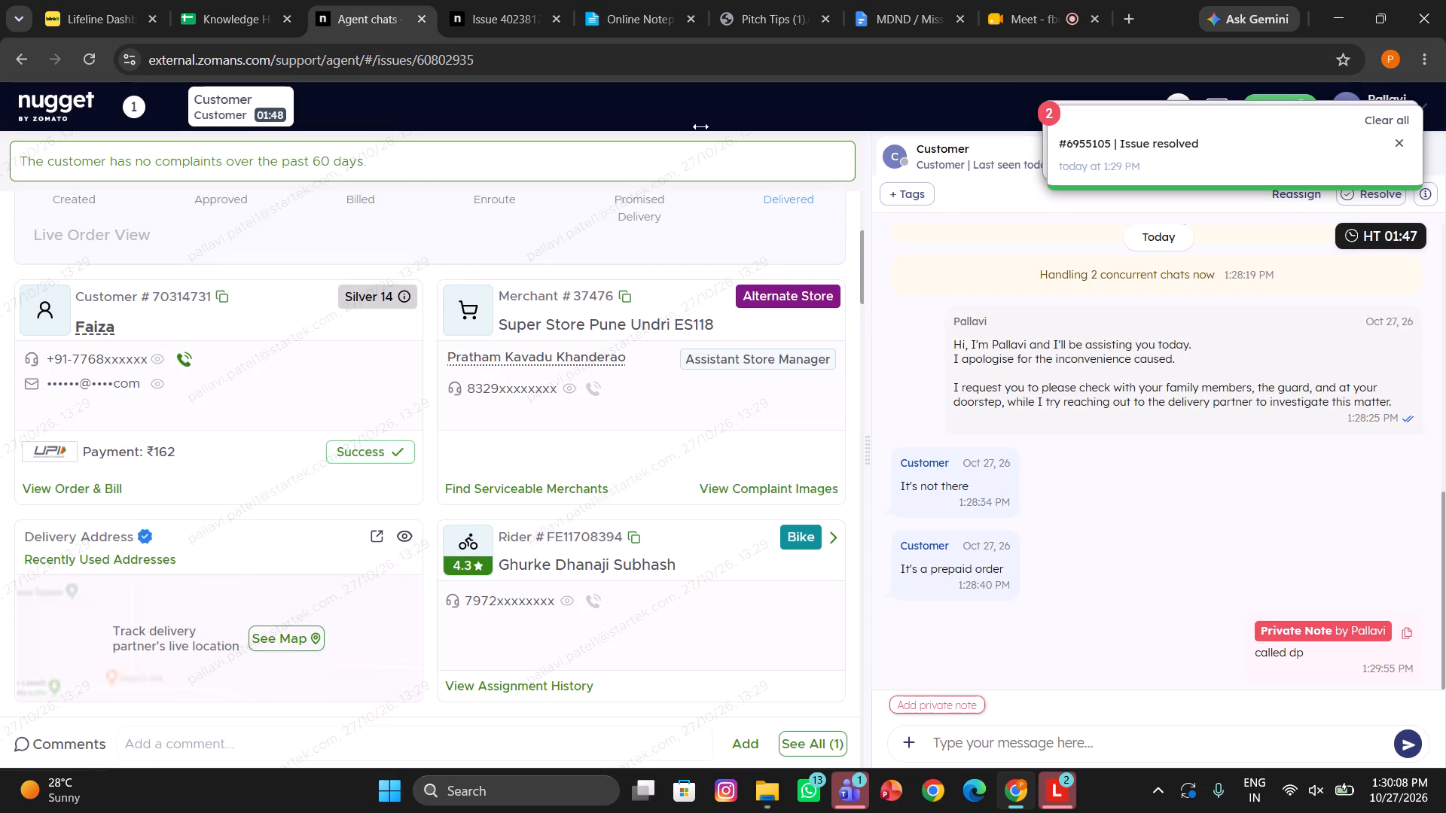
Copy the MDND line acknowledging the undelivered order marked as delivered from Pitch Tips and send it to the customer.
left_click(749, 0)
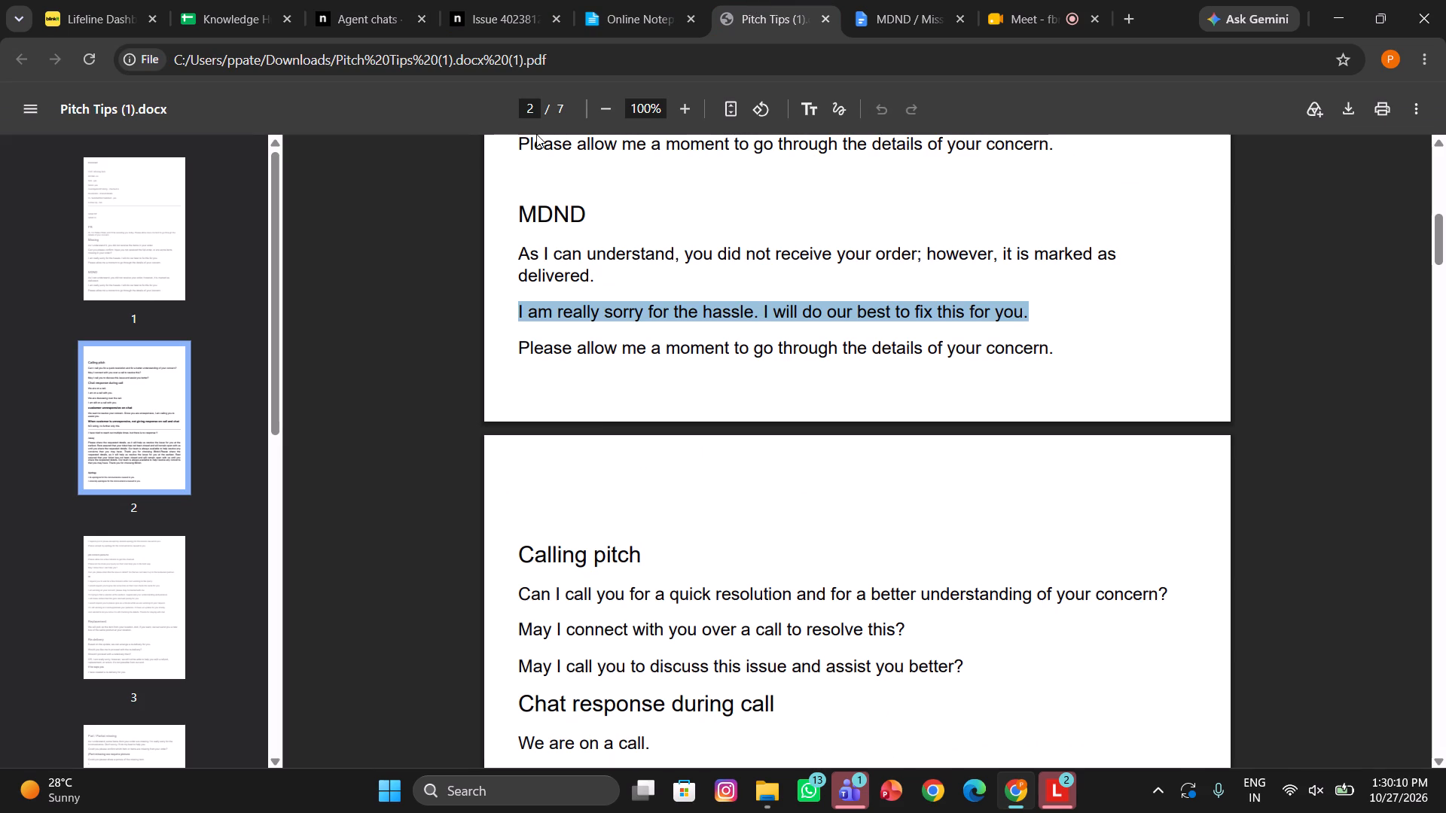
left_click_drag(599, 274, 493, 246)
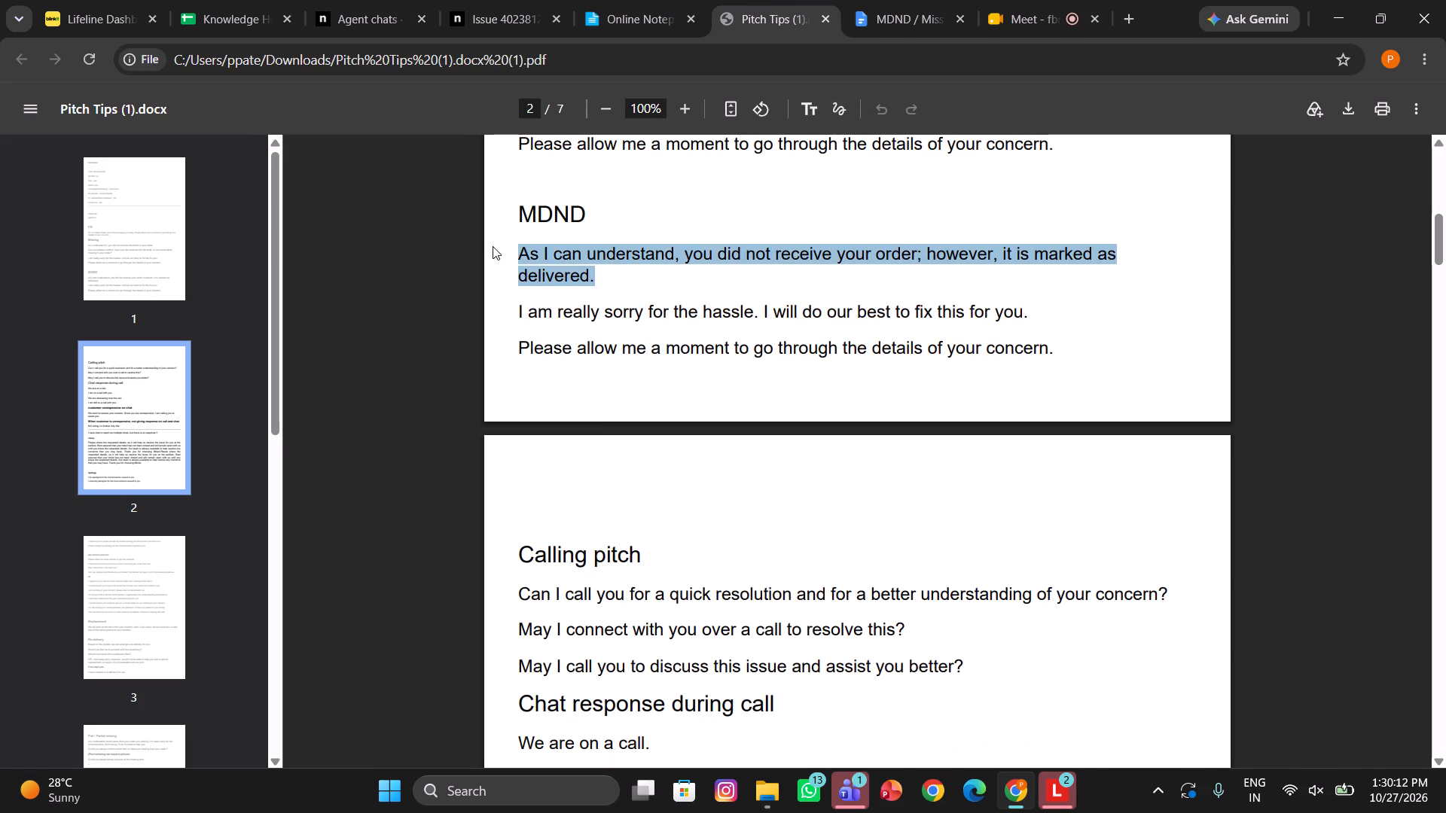
key("ctrl+c")
left_click(349, 0)
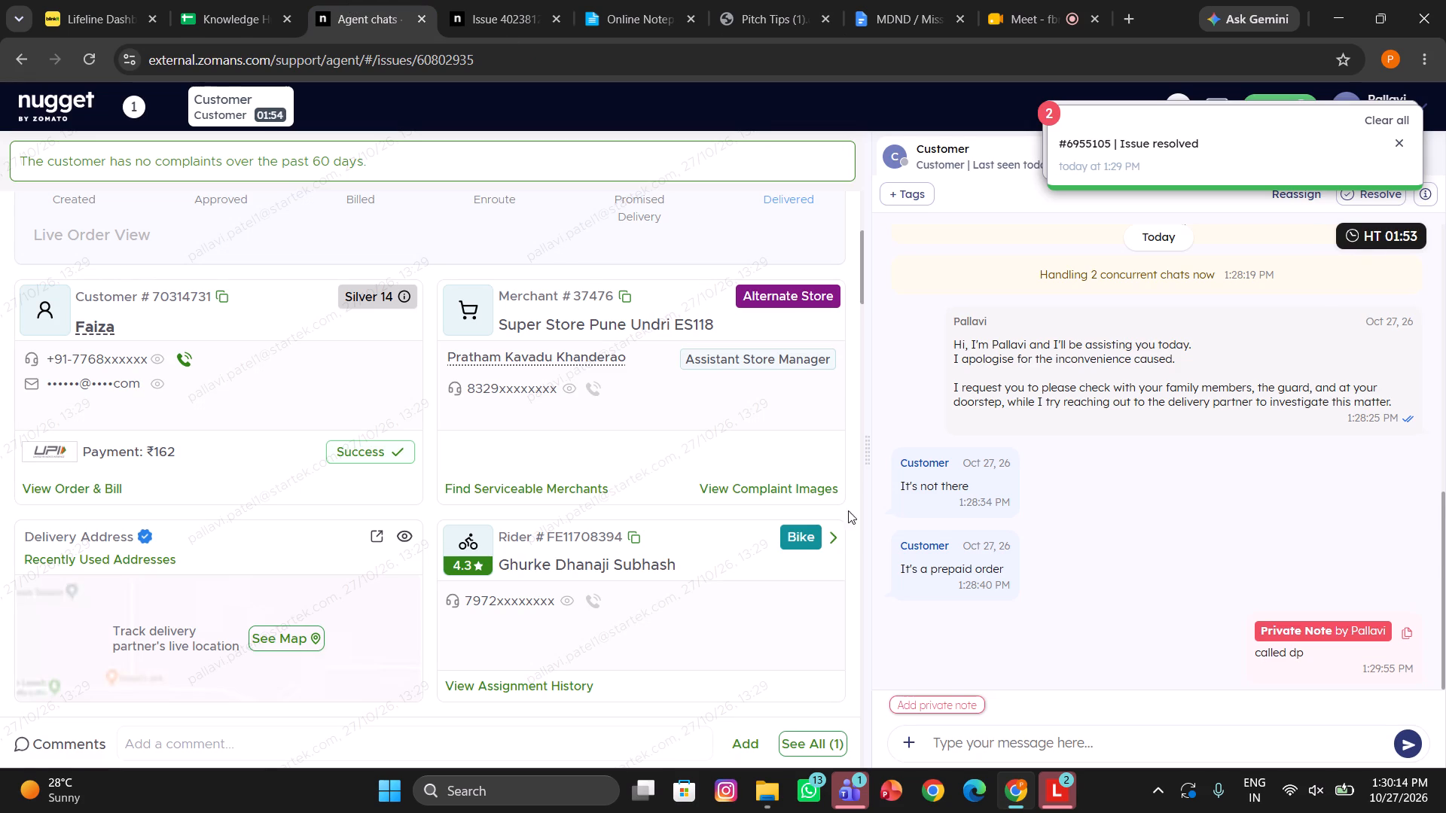
left_click(941, 744)
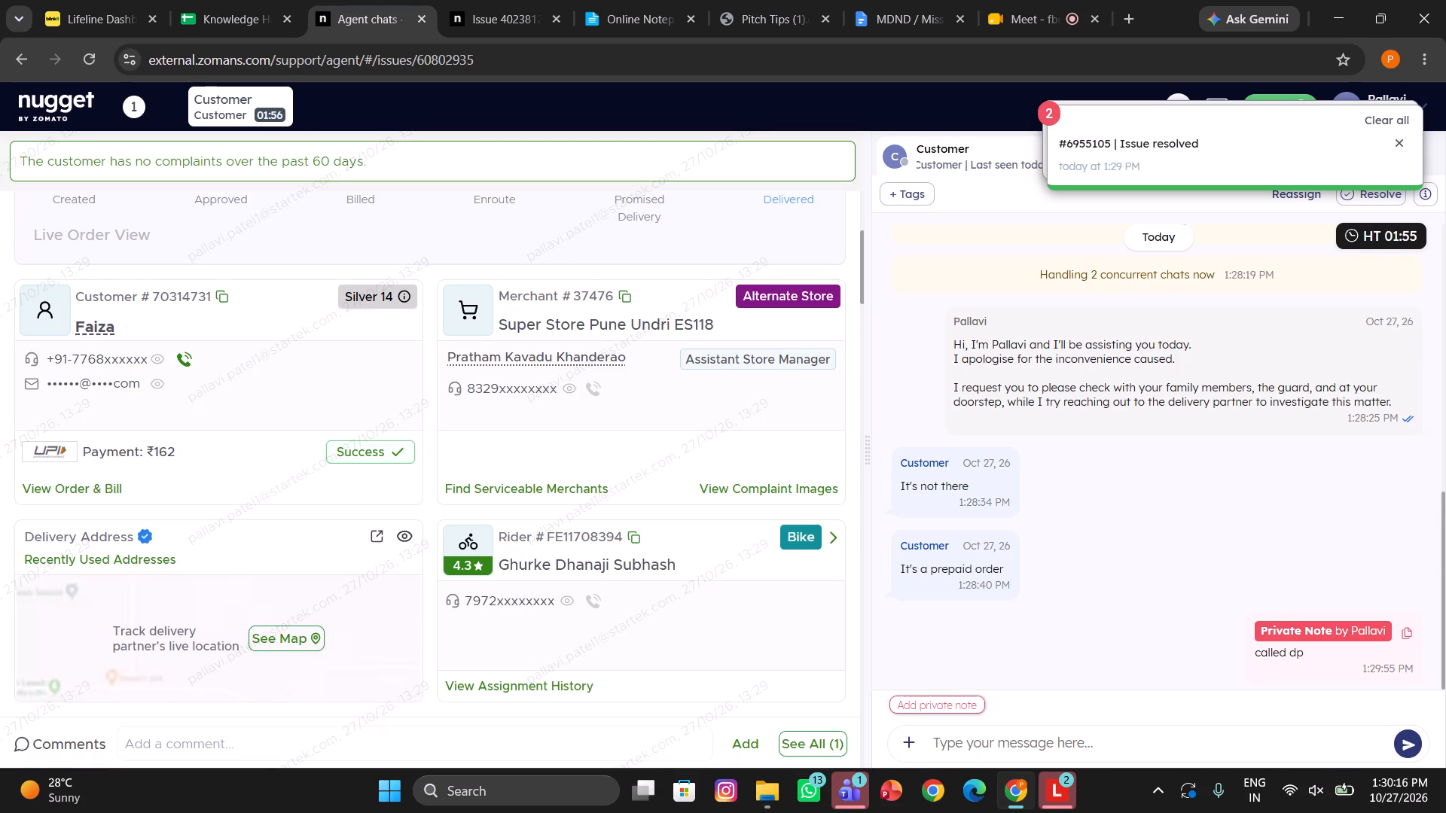
key("ctrl+v")
key("Return")
Review the order's progress timeline and details alongside the latest chat messages.
scroll(566, 543, "up", 3)
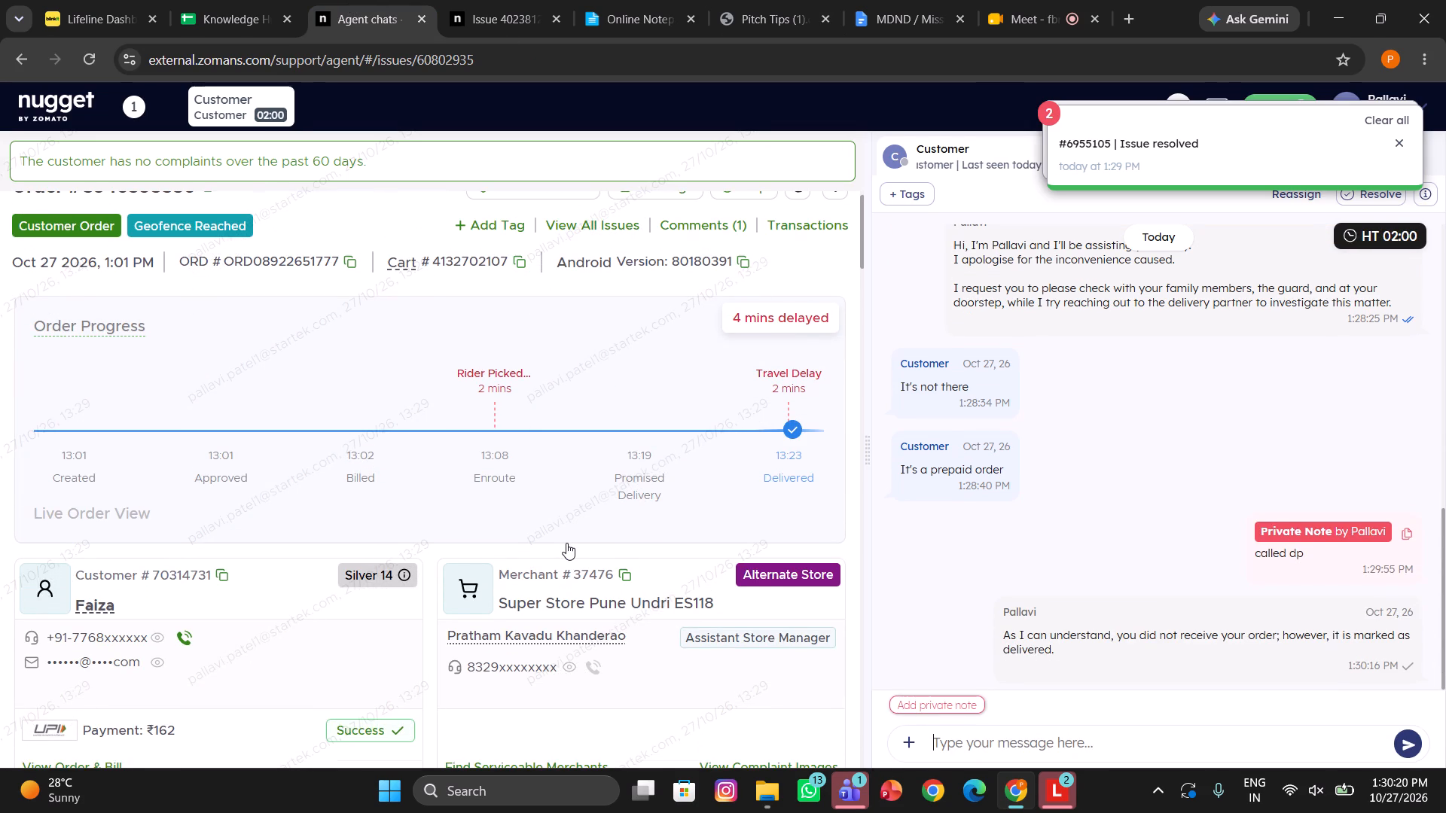
scroll(1026, 574, "down", 1)
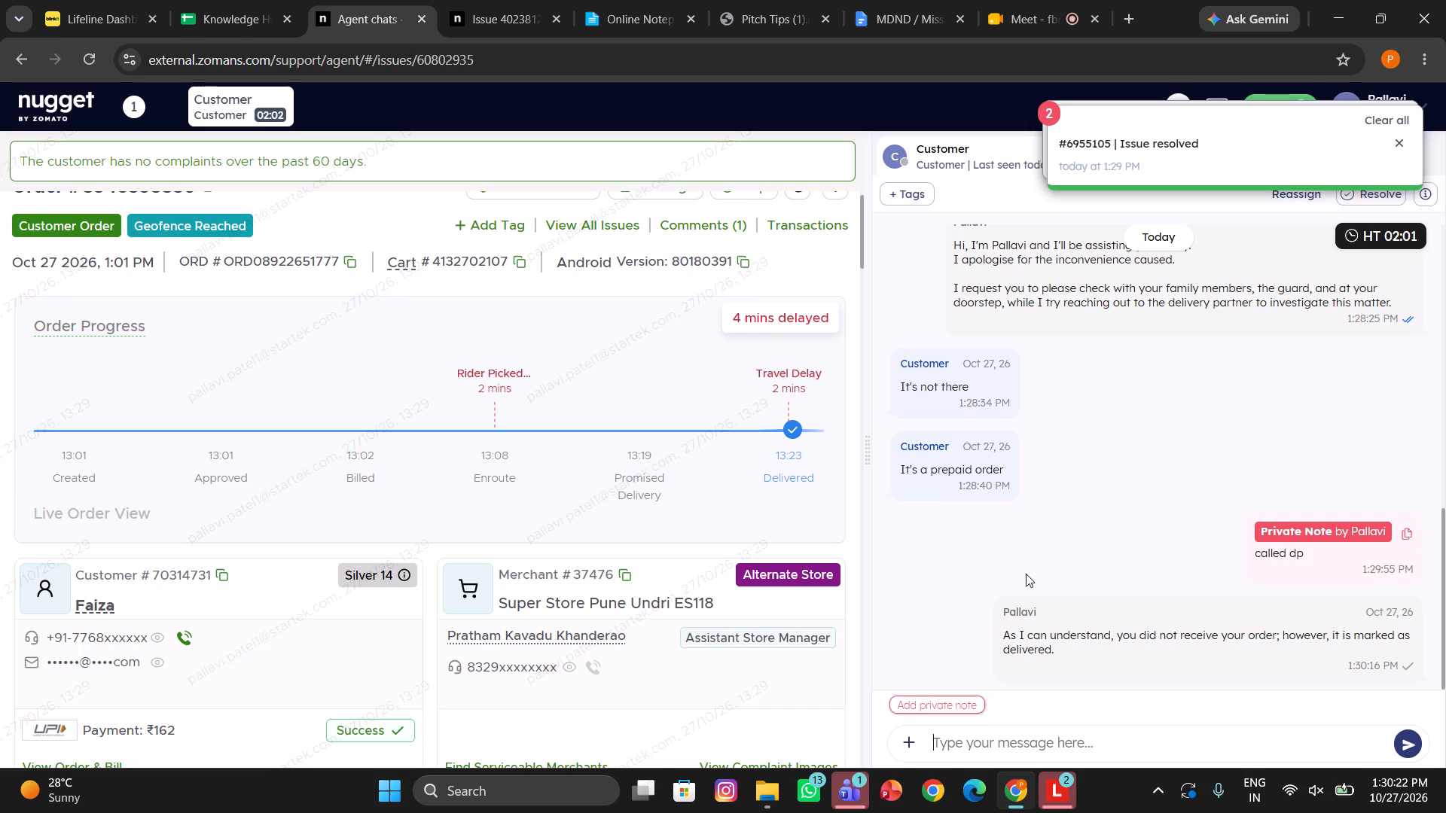
scroll(1026, 574, "down", 1)
scroll(1026, 356, "down", 1)
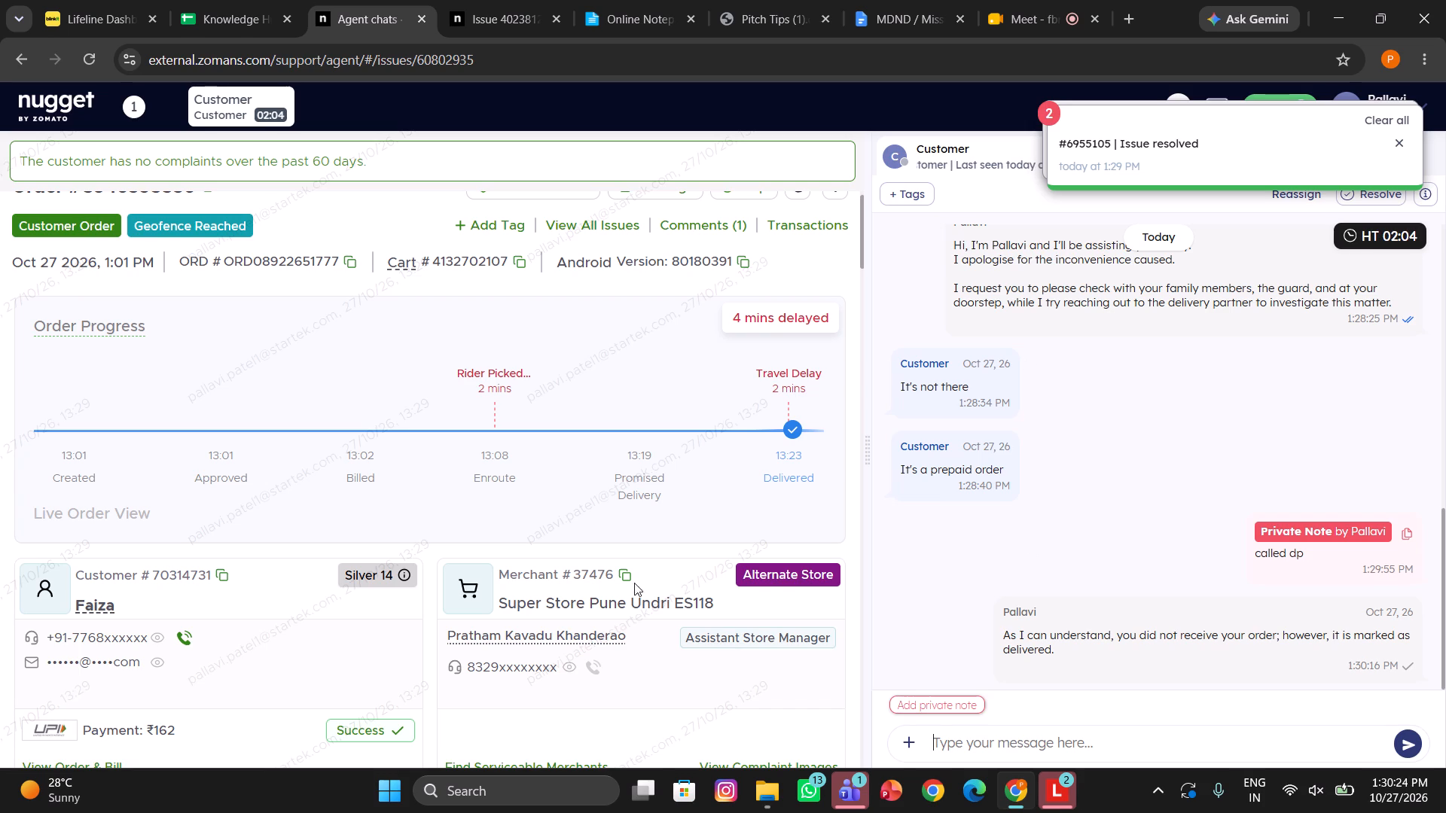
scroll(630, 565, "down", 2)
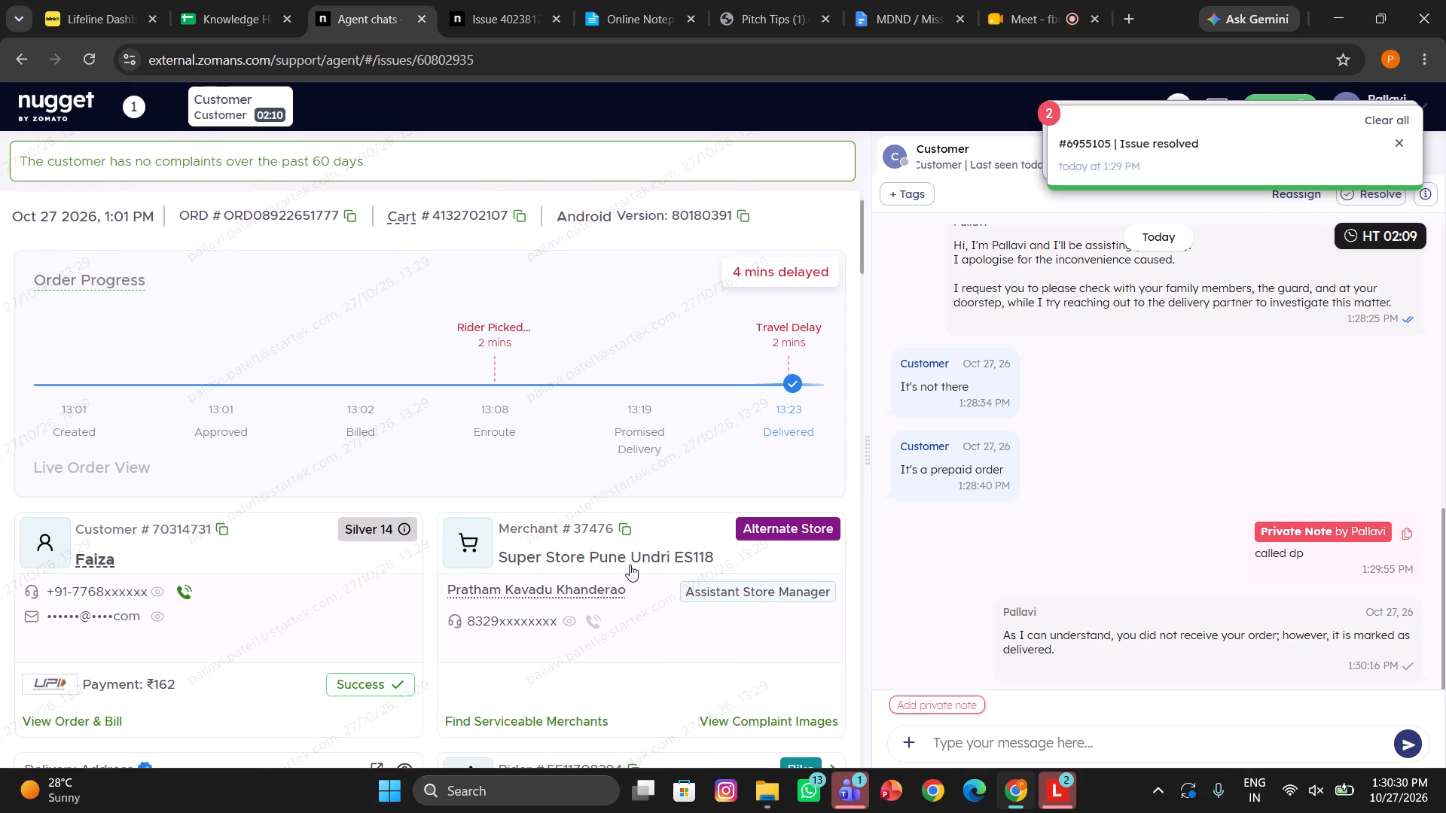
triple_click(1065, 653)
left_click(1065, 653)
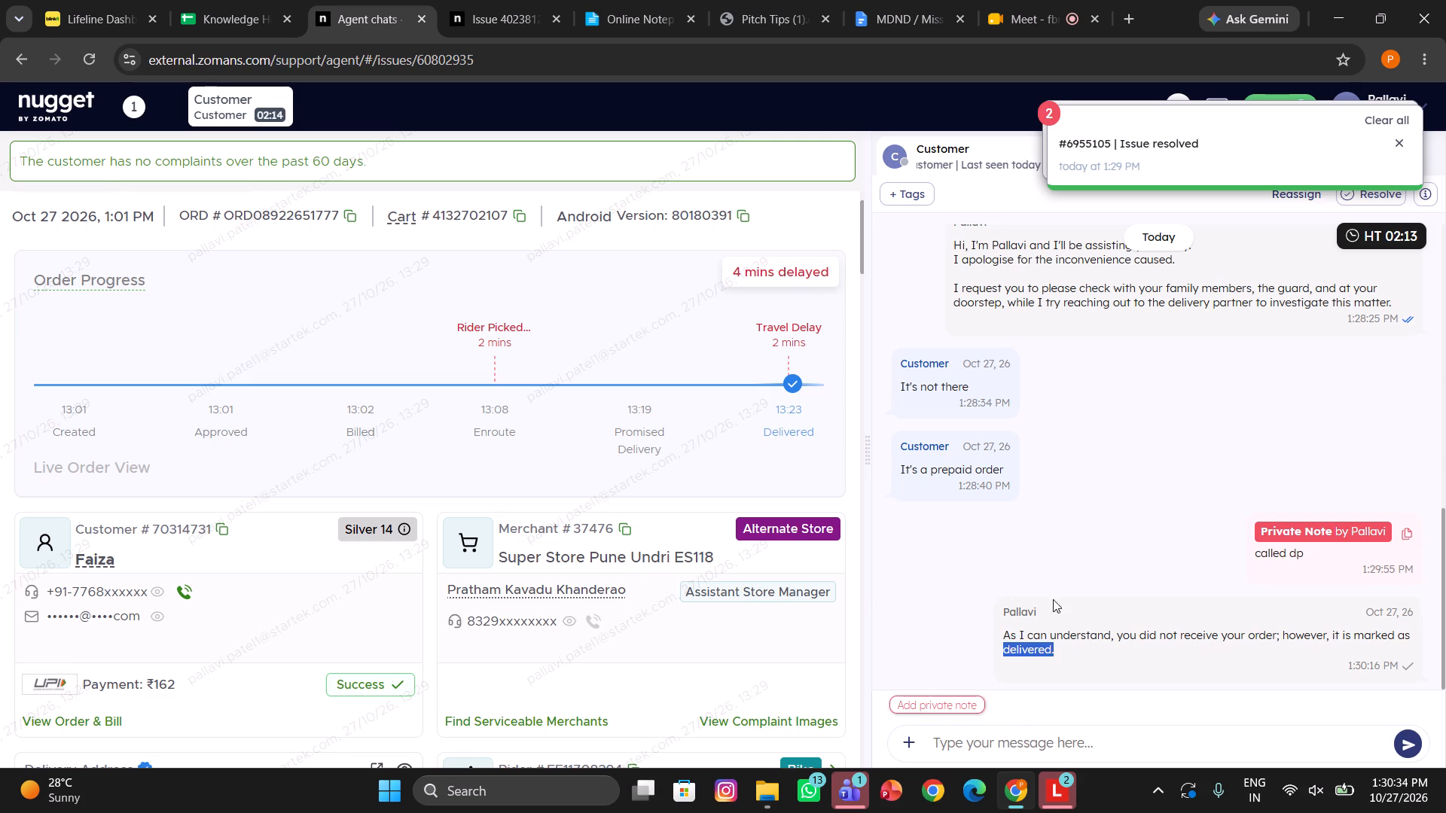
left_click(1068, 620)
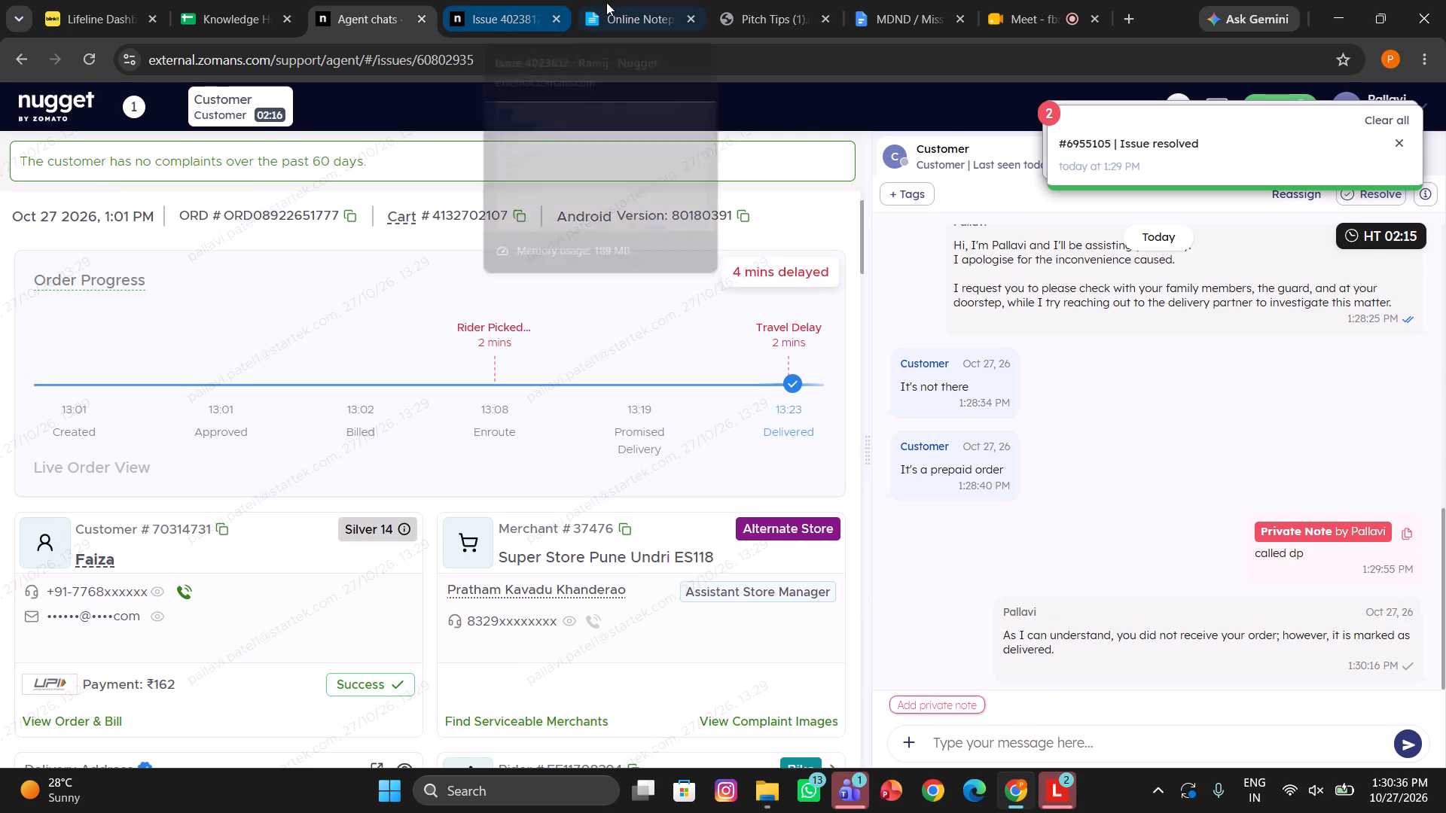
Copy the MDND apology "I am really sorry for the hassle. I will do our best to fix this for you." and send it.
left_click(606, 4)
left_click(749, 23)
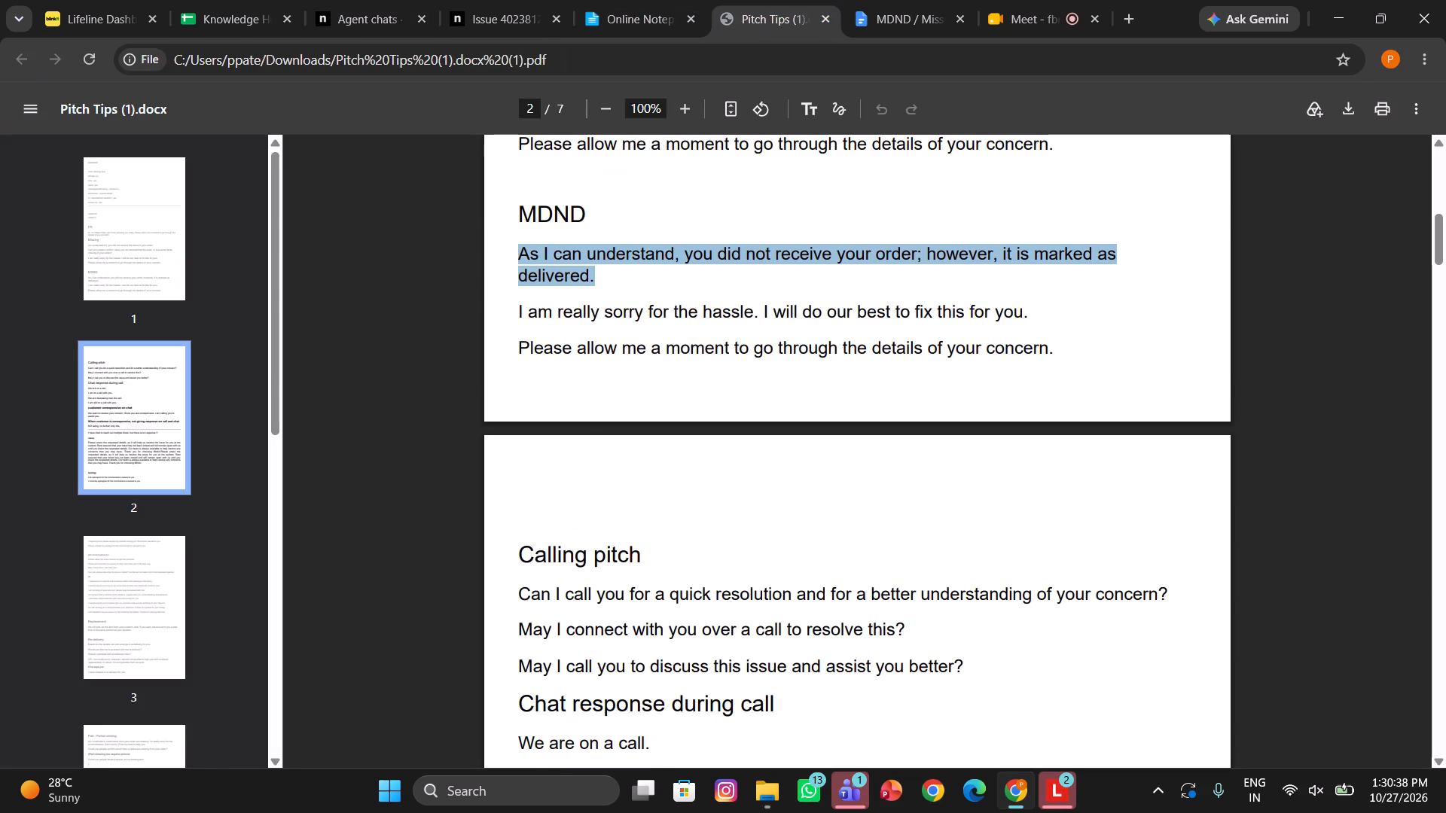
triple_click(604, 325)
double_click(604, 325)
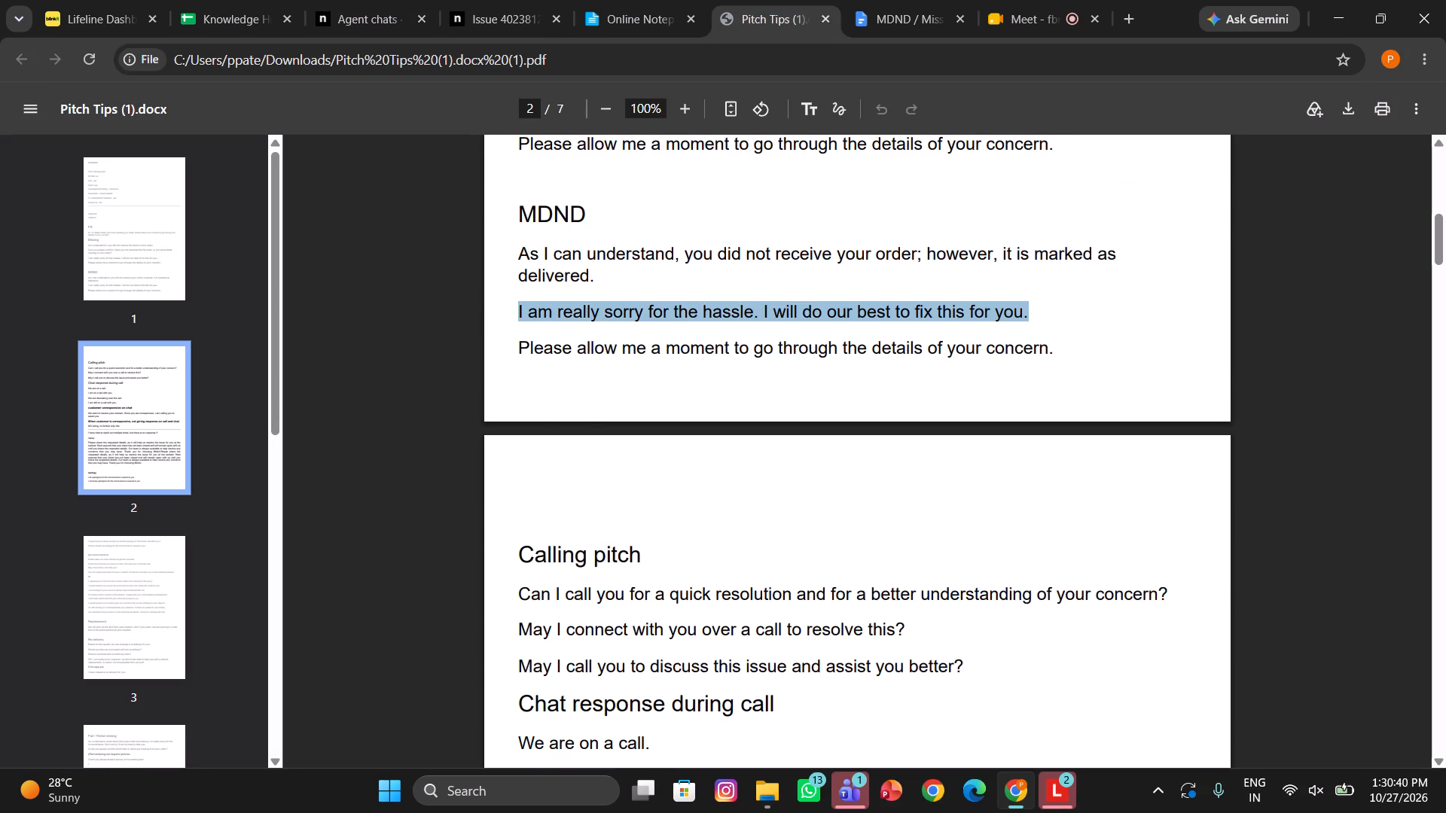
key("ctrl+c")
left_click(371, 1)
key("ctrl+v")
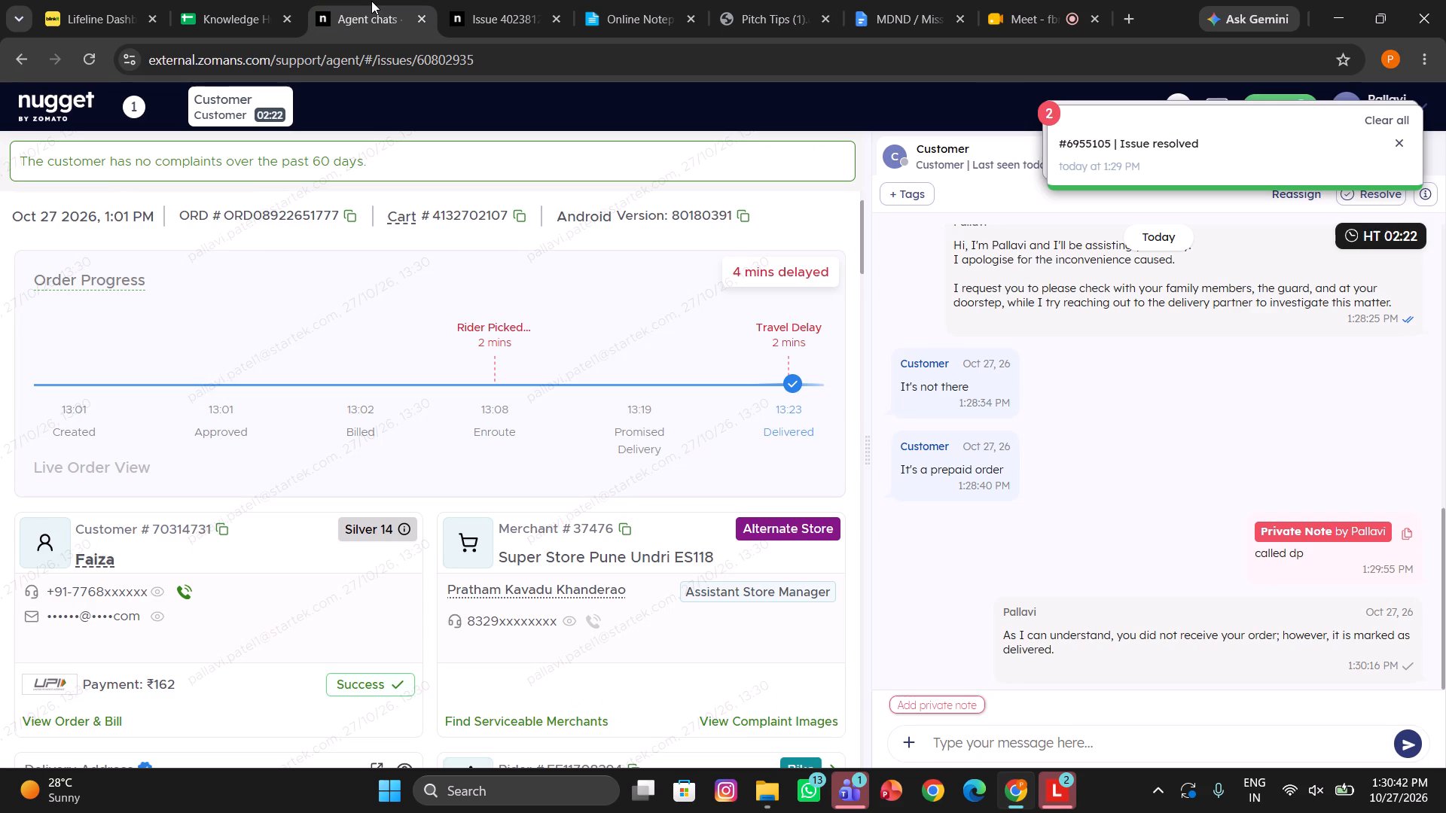
left_click(1065, 738)
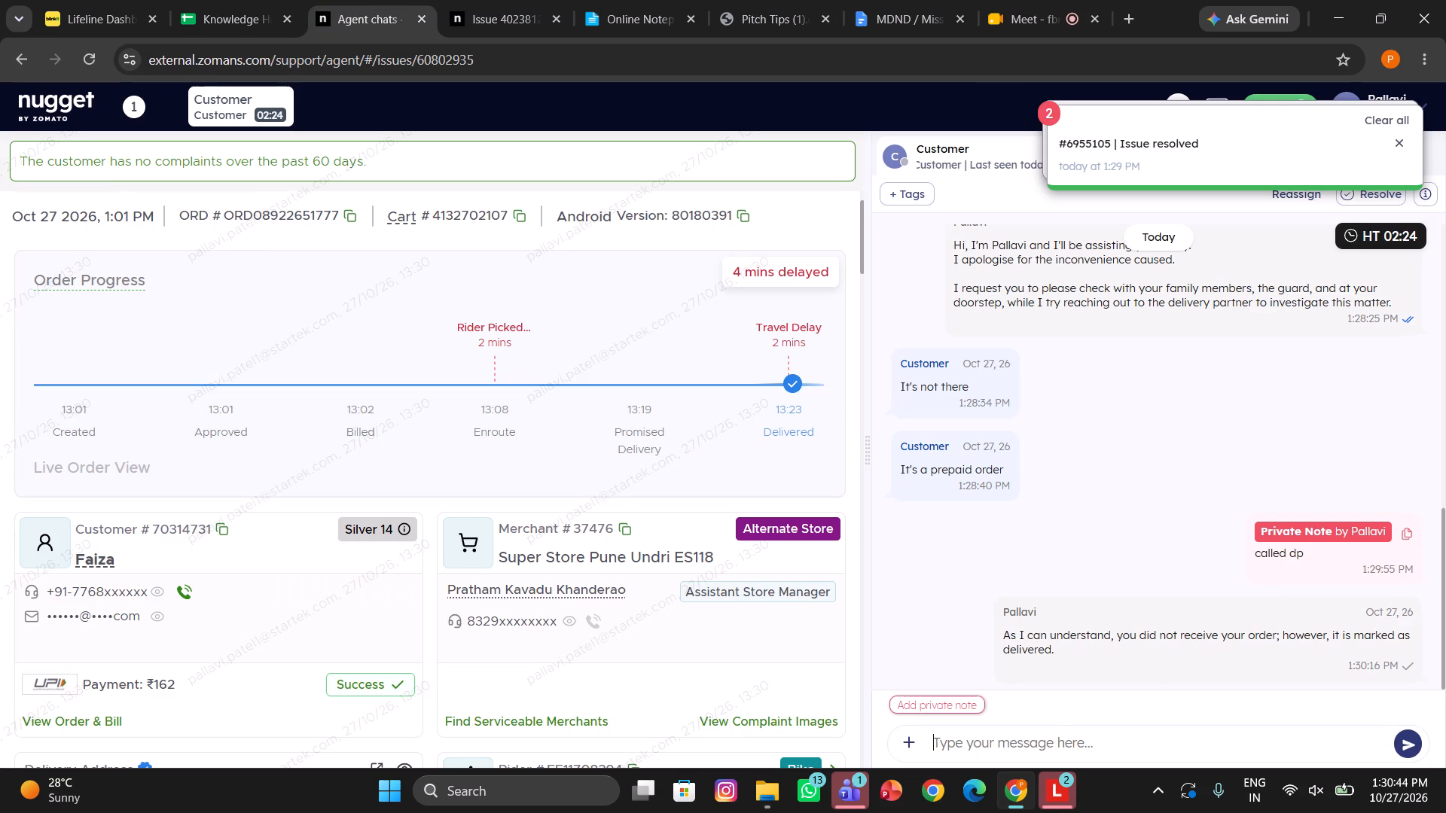
key("ctrl+v")
key("Return")
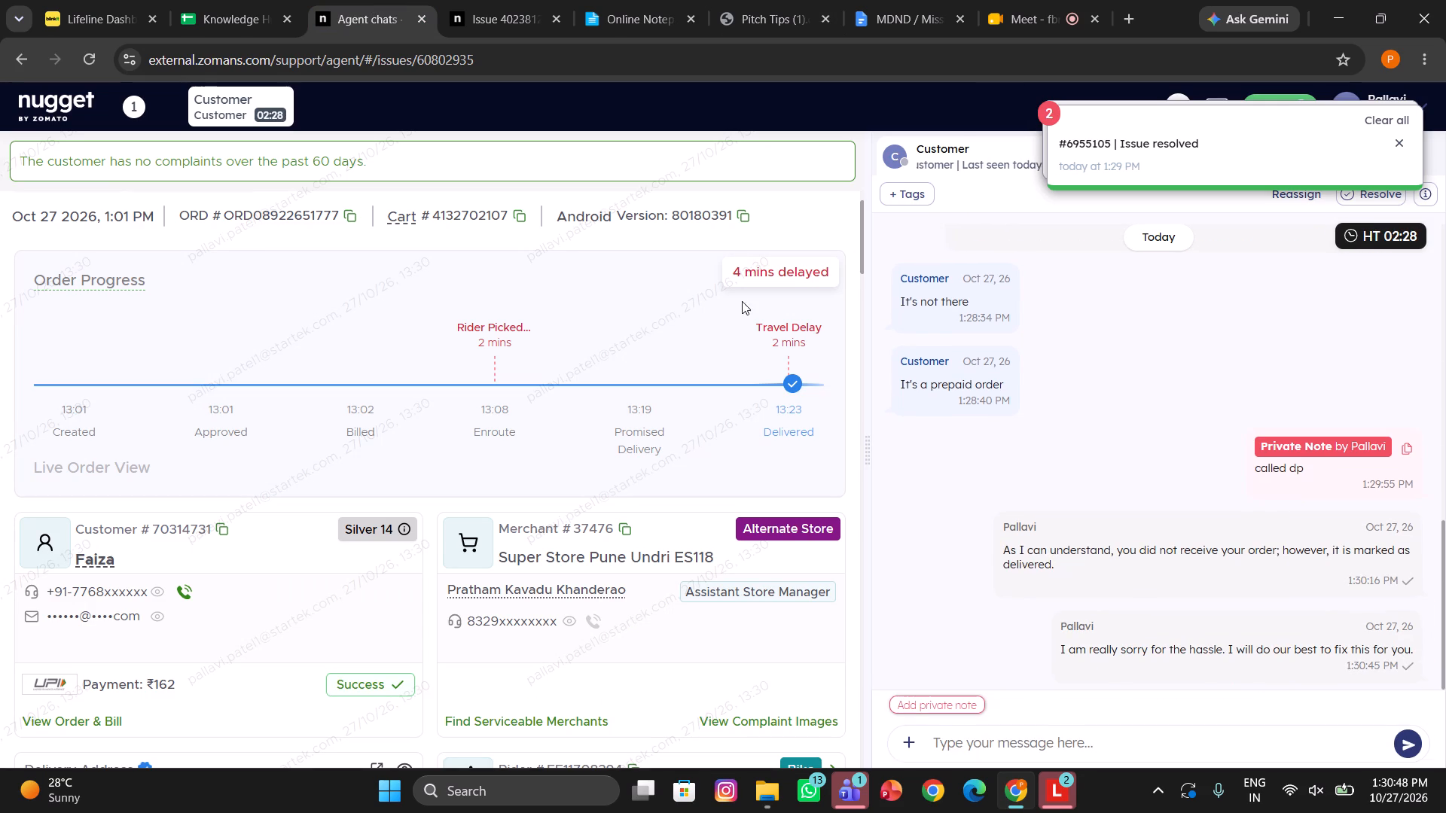
Send the canned response asking whether the customer can be contacted, replacing its xxxx placeholders with the registered number's starting digits.
type("/thi")
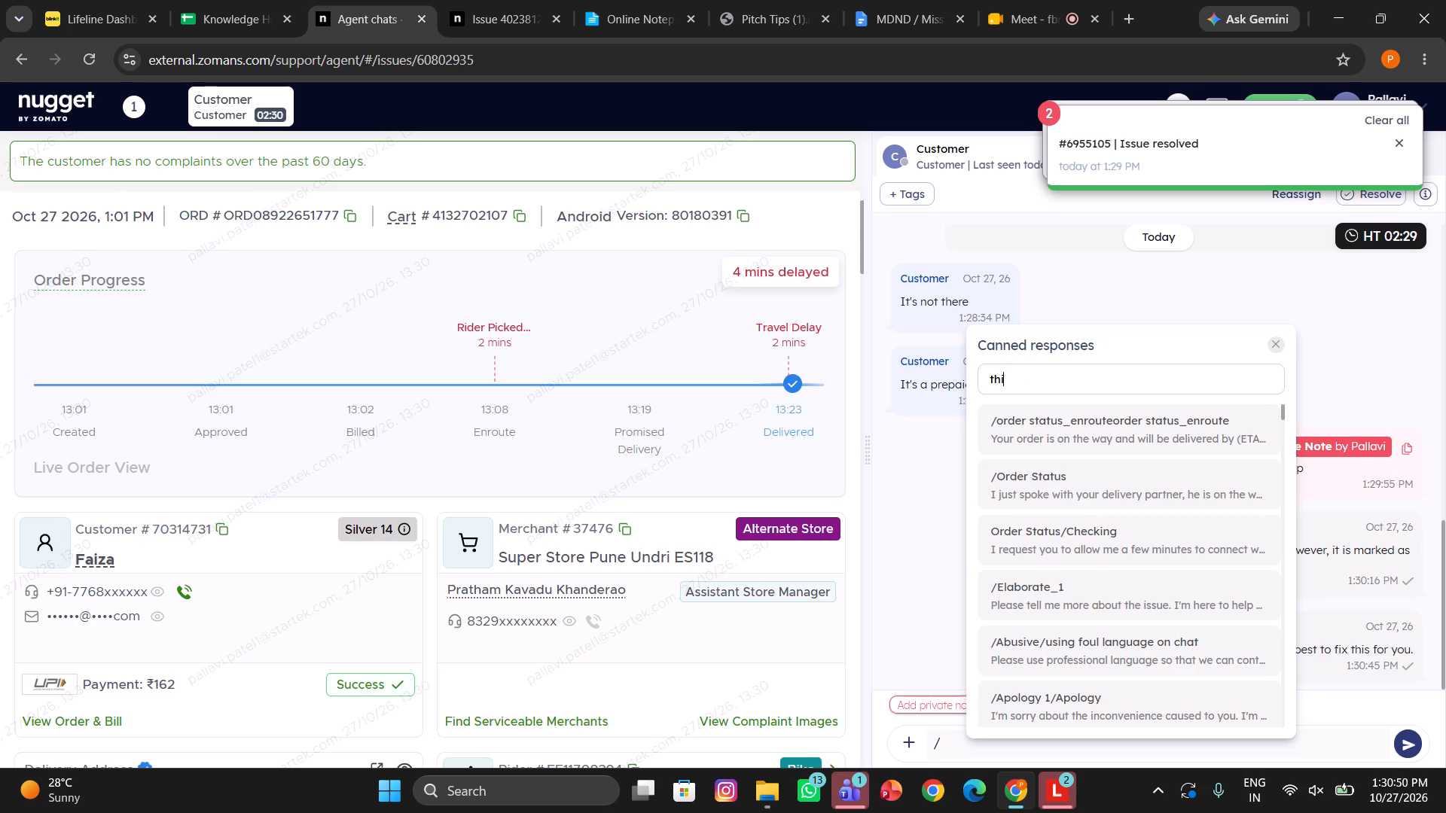
left_click(1074, 429)
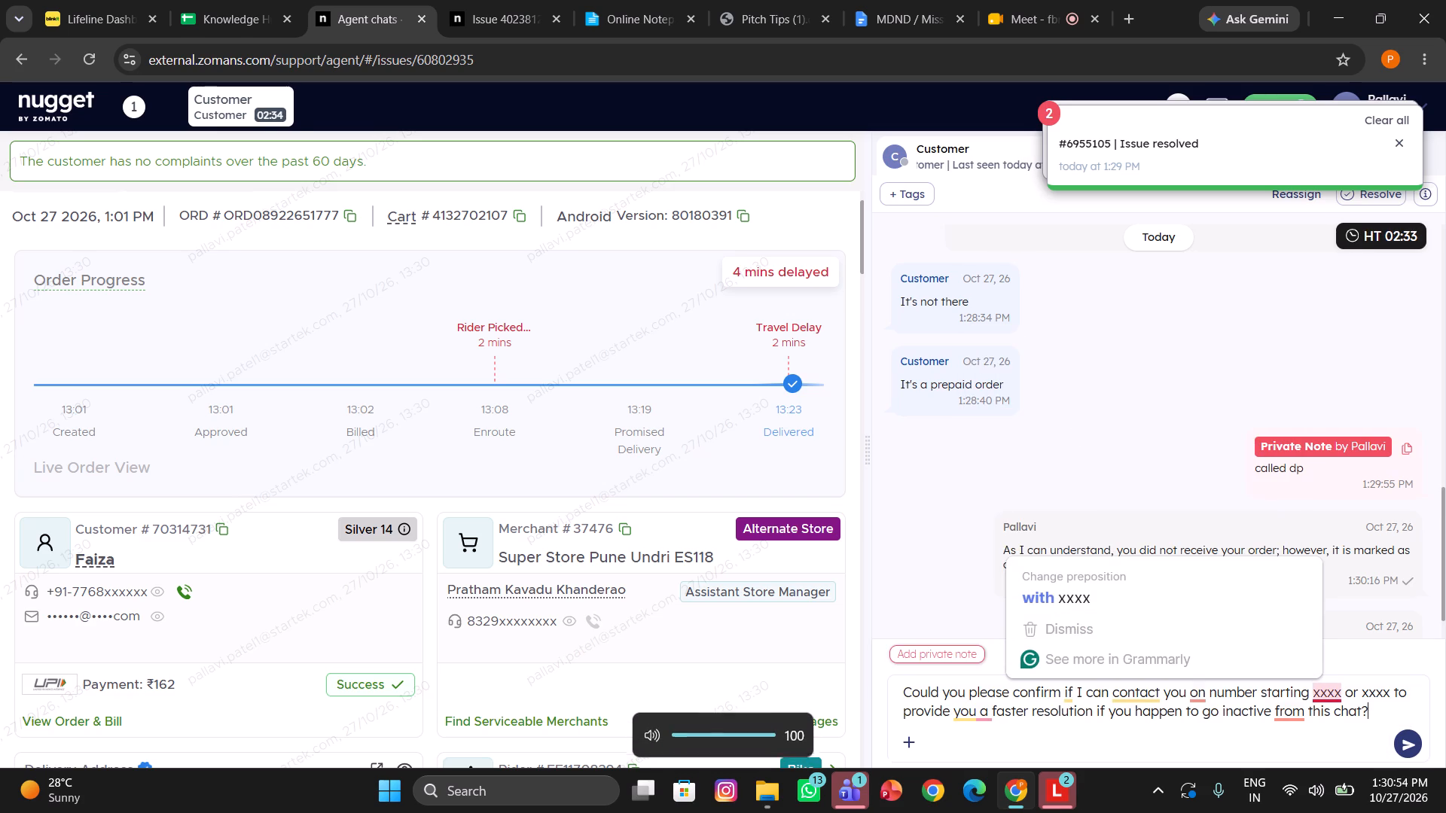
left_click_drag(1387, 691, 1315, 691)
key("BackSpace")
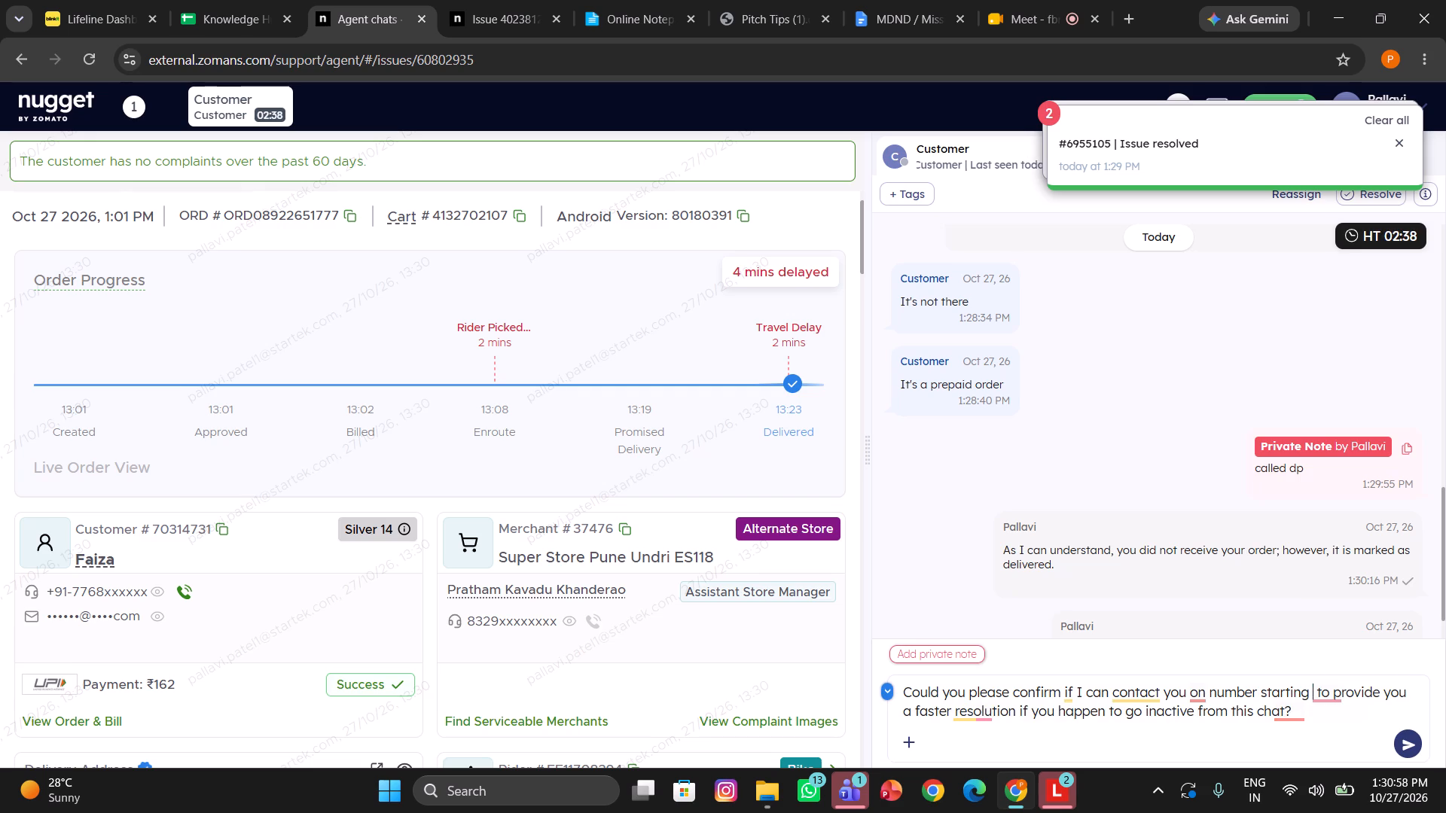
Add the registered number's starting digits to the drafted contact-permission message and send it to the customer.
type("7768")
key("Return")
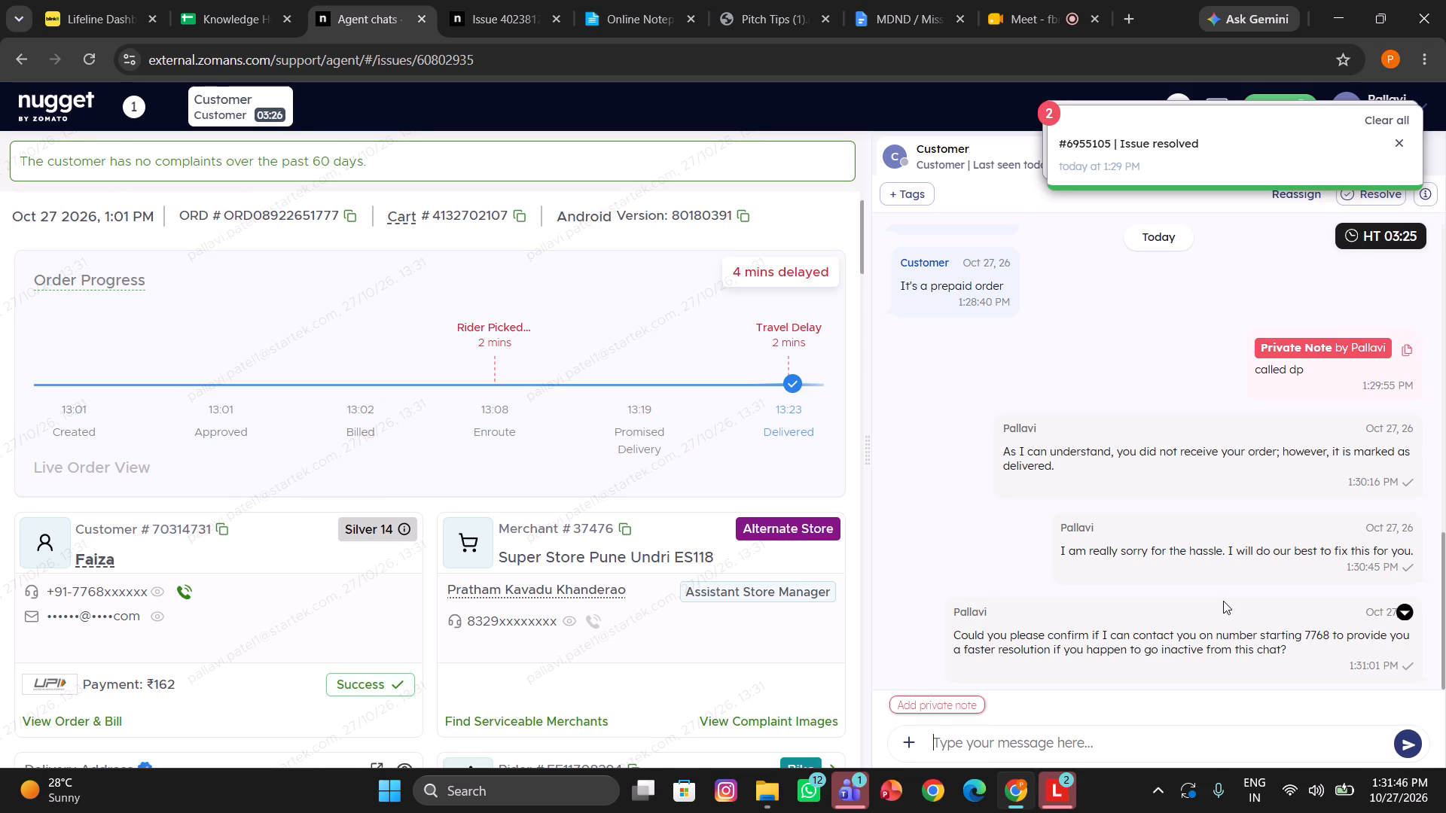
Add the private note "irrrr" to the customer's chat.
left_click(959, 708)
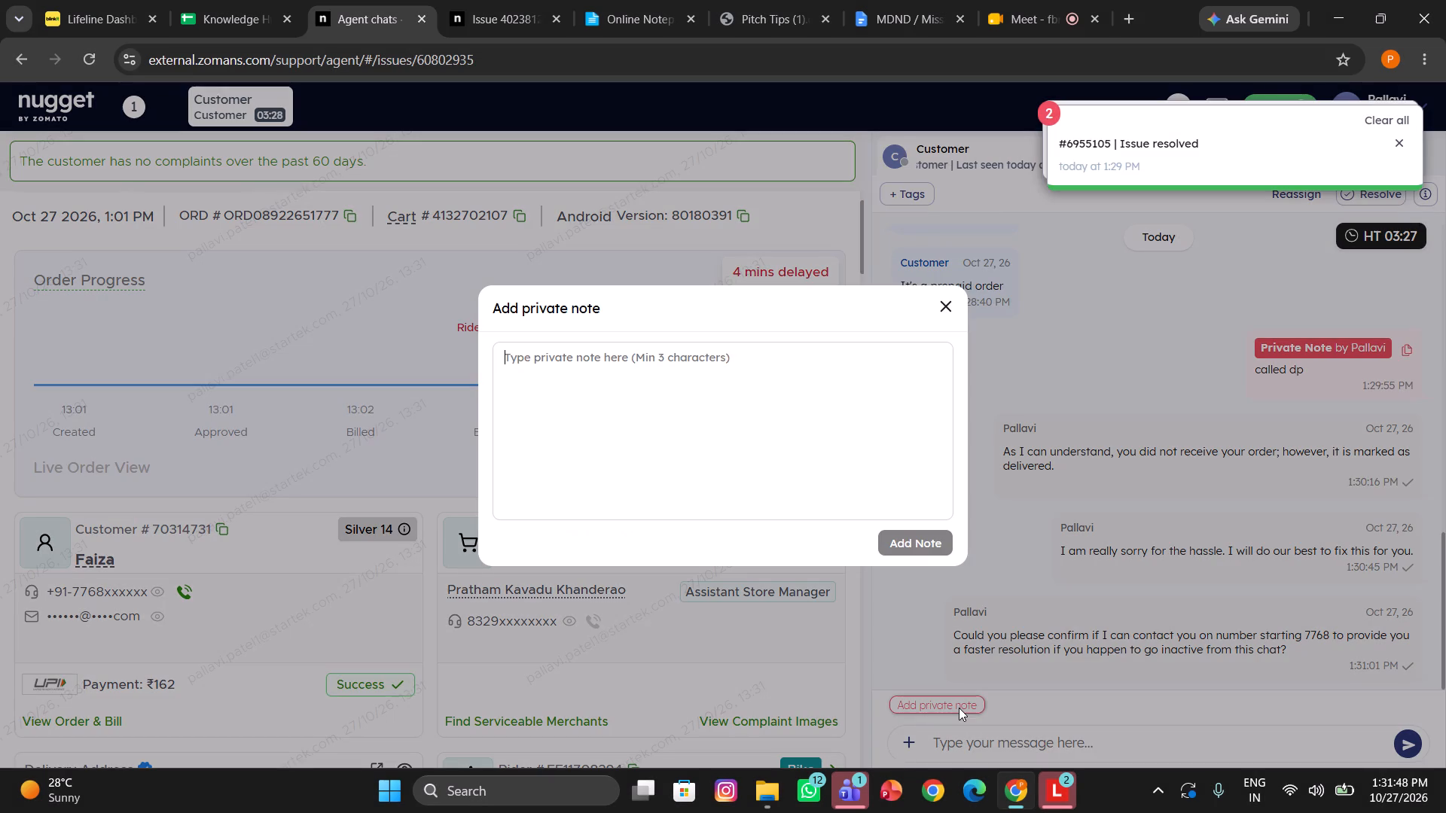
type("irrrr")
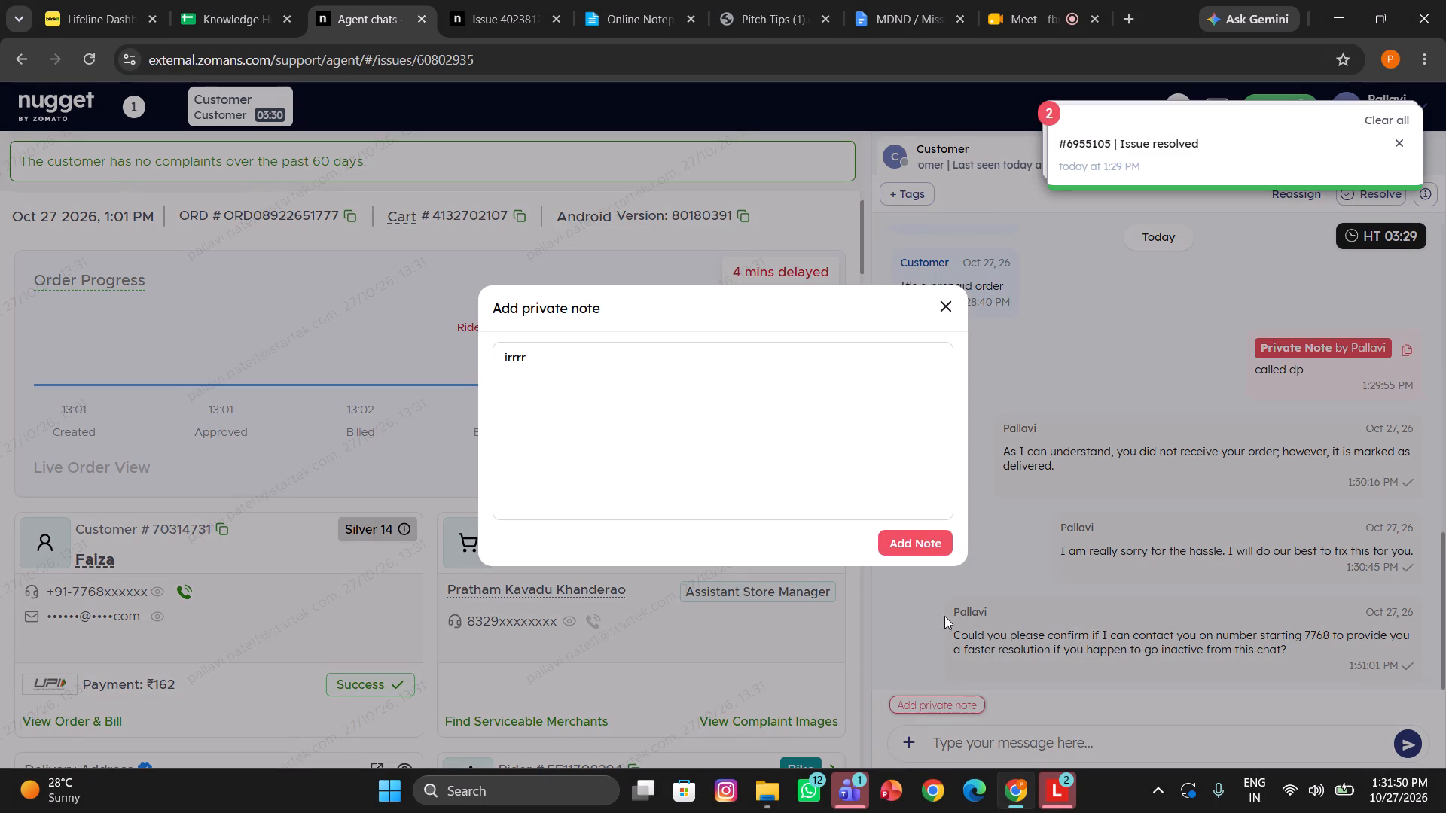
left_click(896, 553)
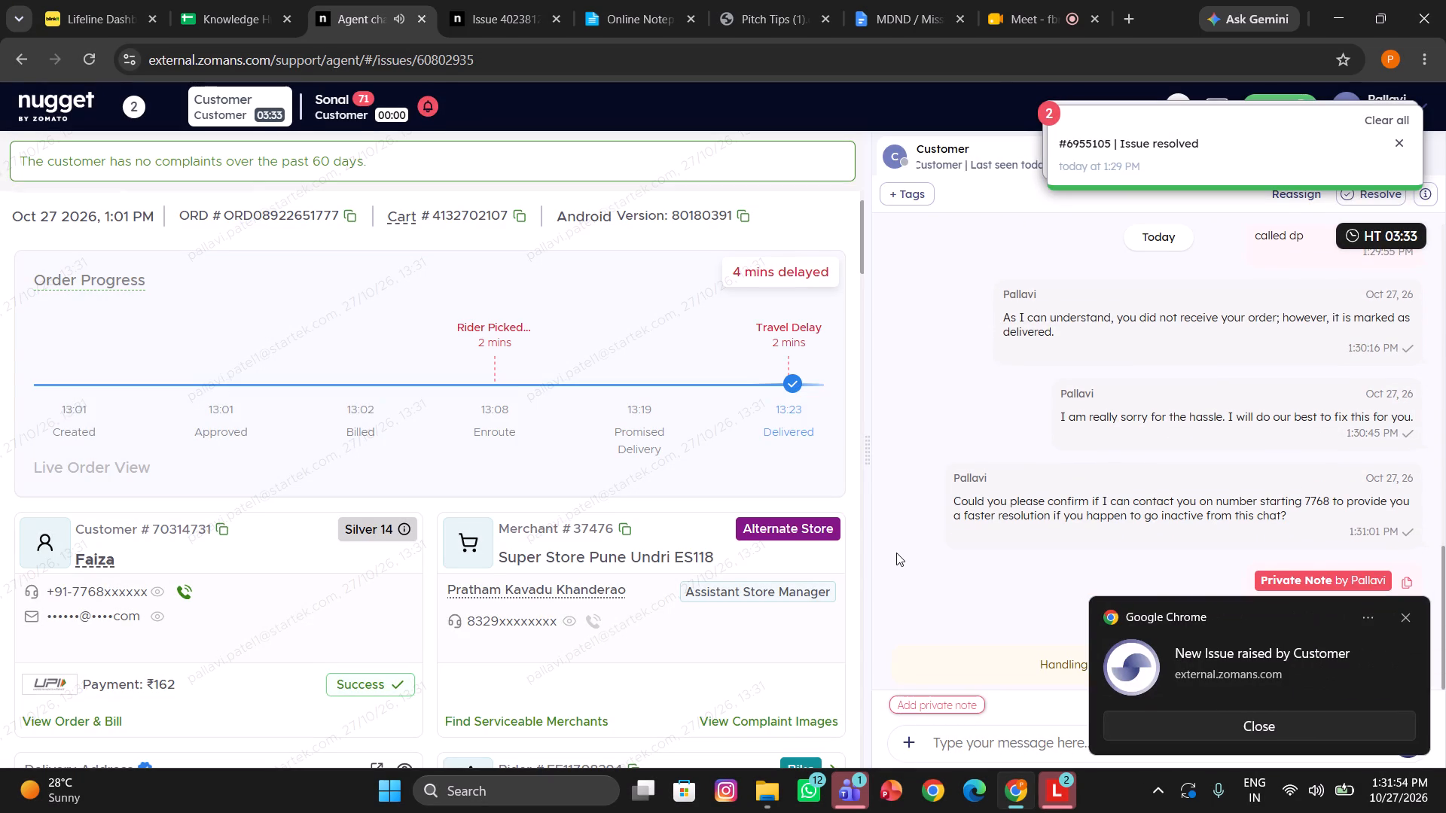
Open Sonal's newly assigned chat and load the suggested introduction and apology message into the reply.
left_click(368, 102)
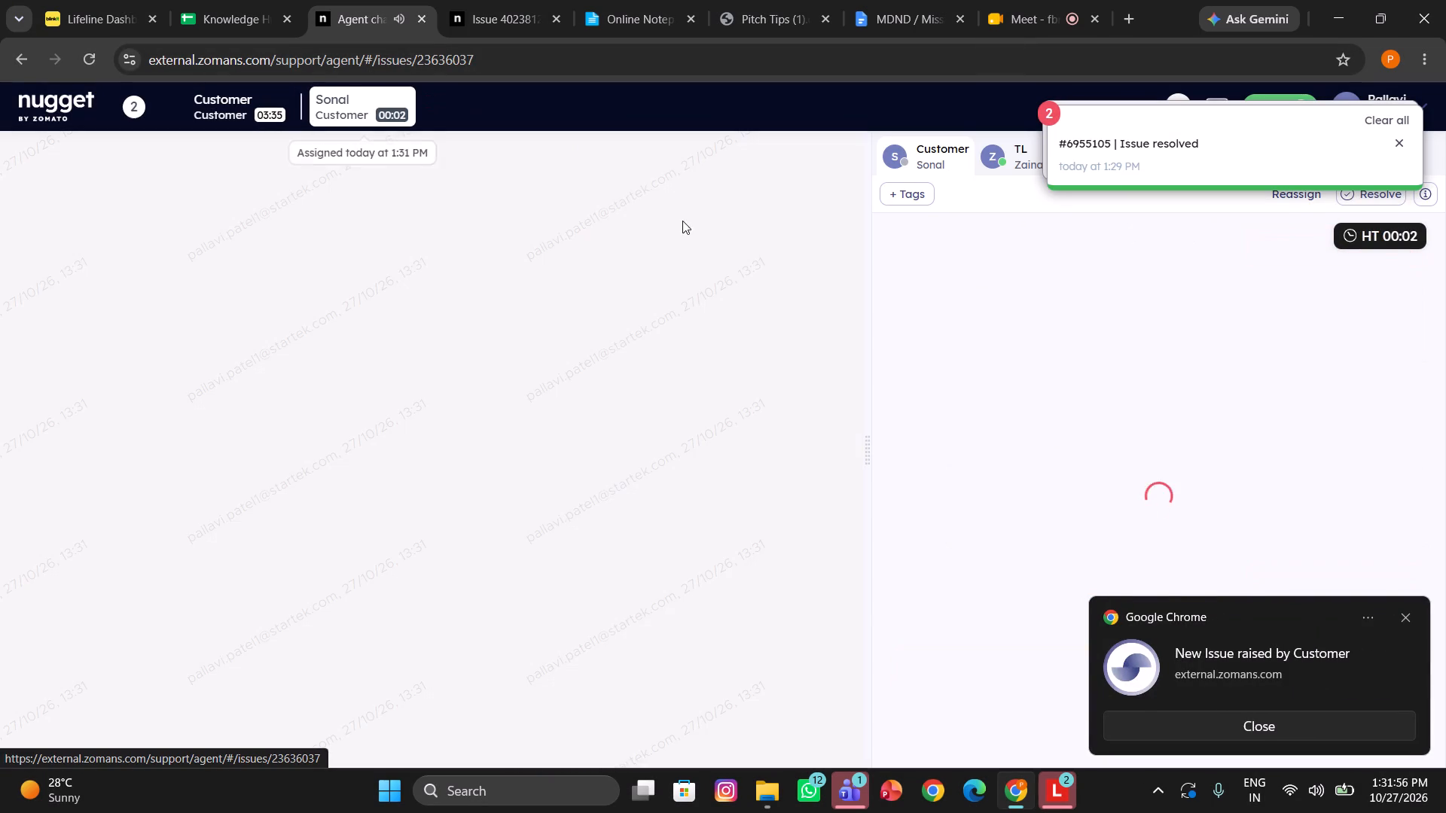
left_click(959, 635)
left_click(1012, 679)
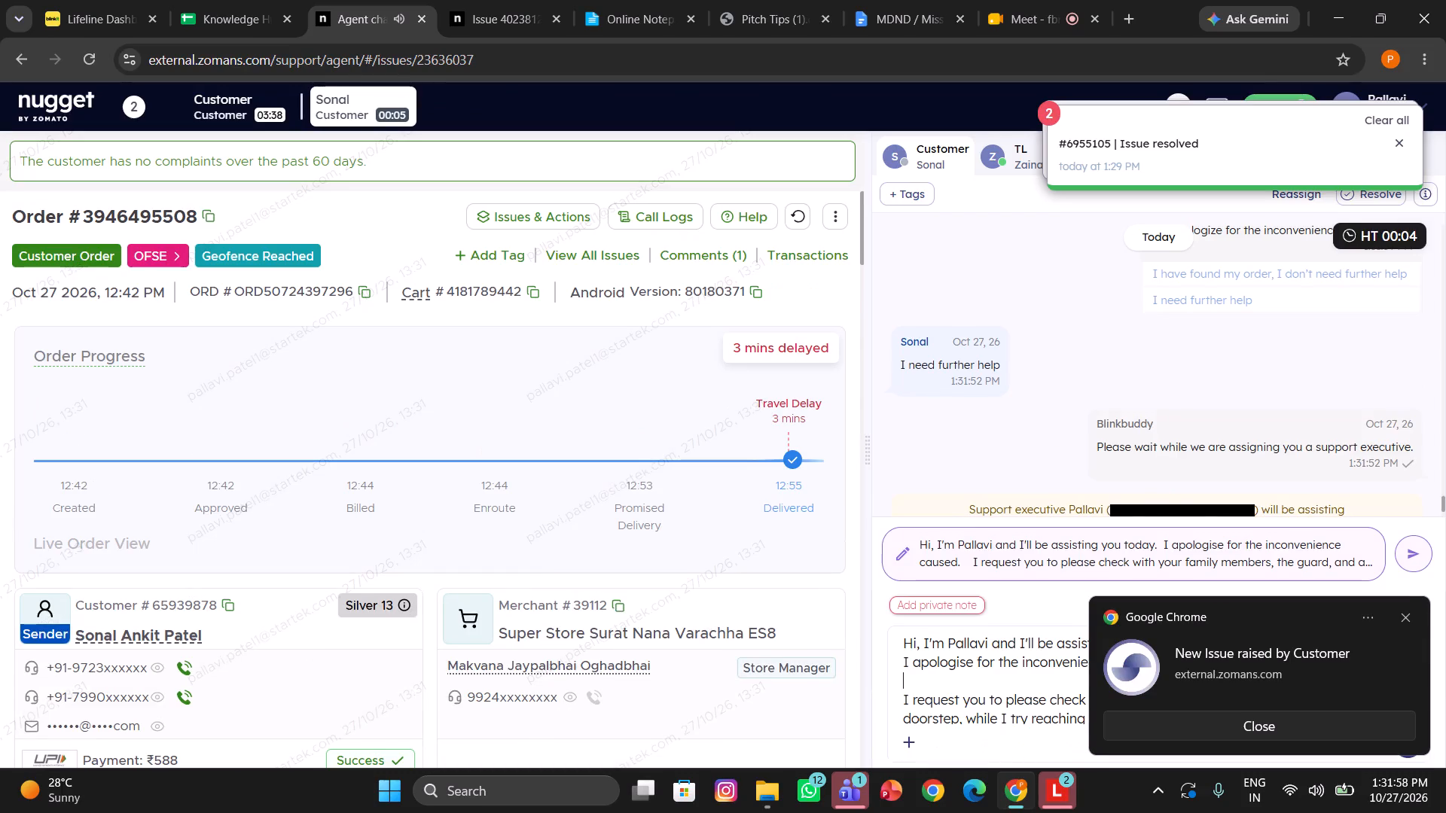
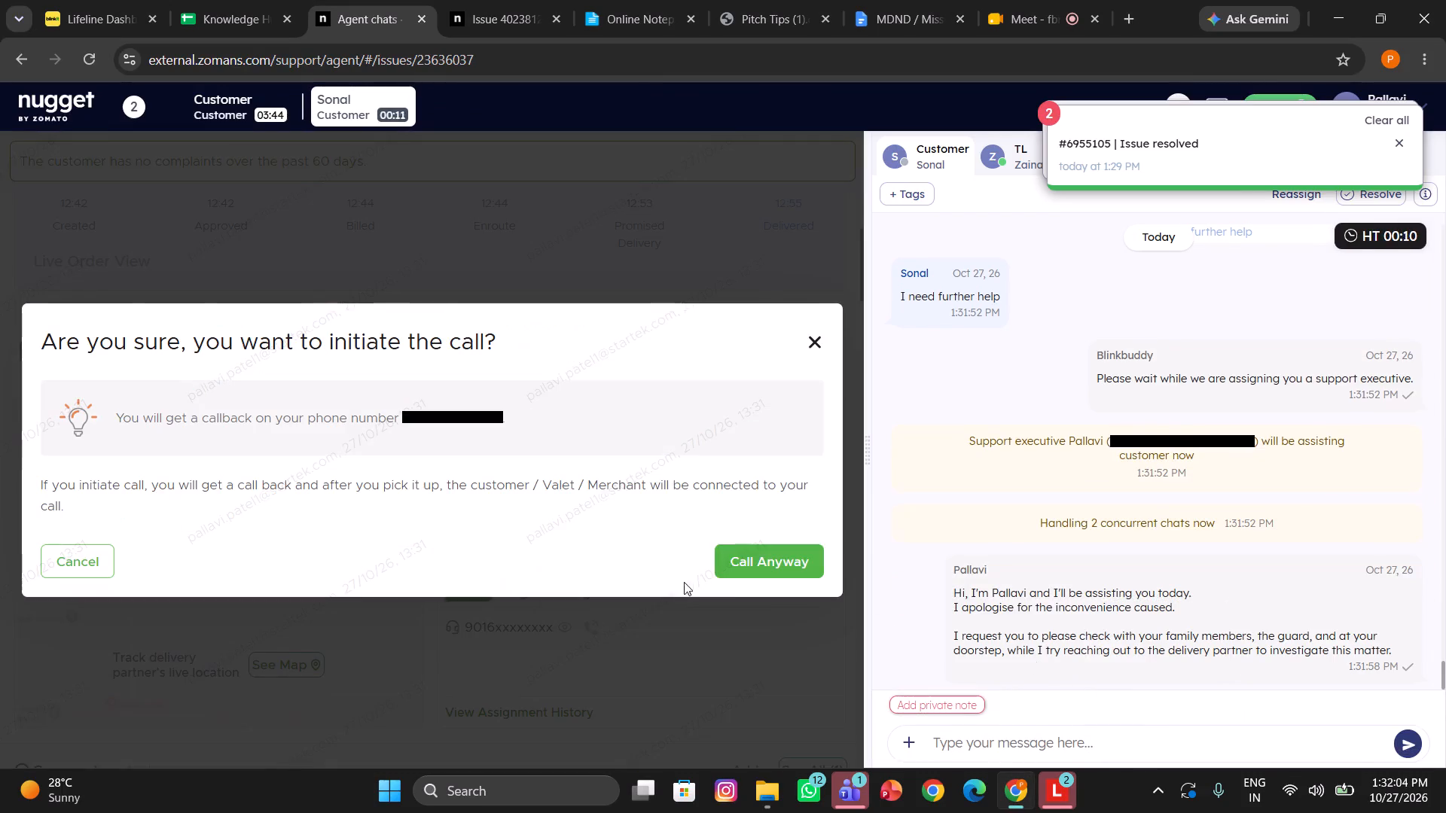
Confirm the call to the delivery rider on Sonal's order.
left_click(759, 559)
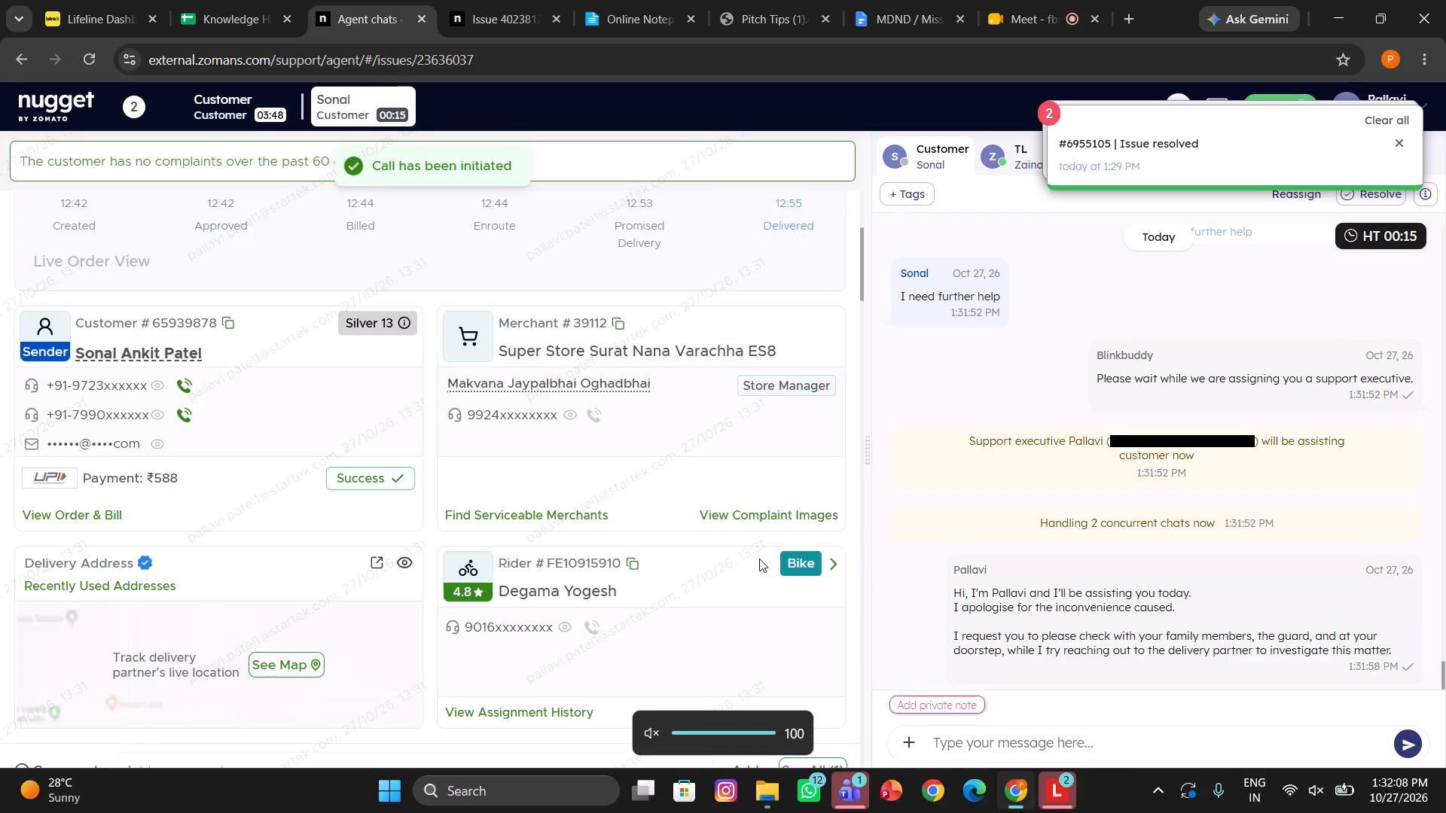
Add the private note "called dp" to Sonal's chat.
left_click(950, 701)
type("called dp")
left_click(921, 554)
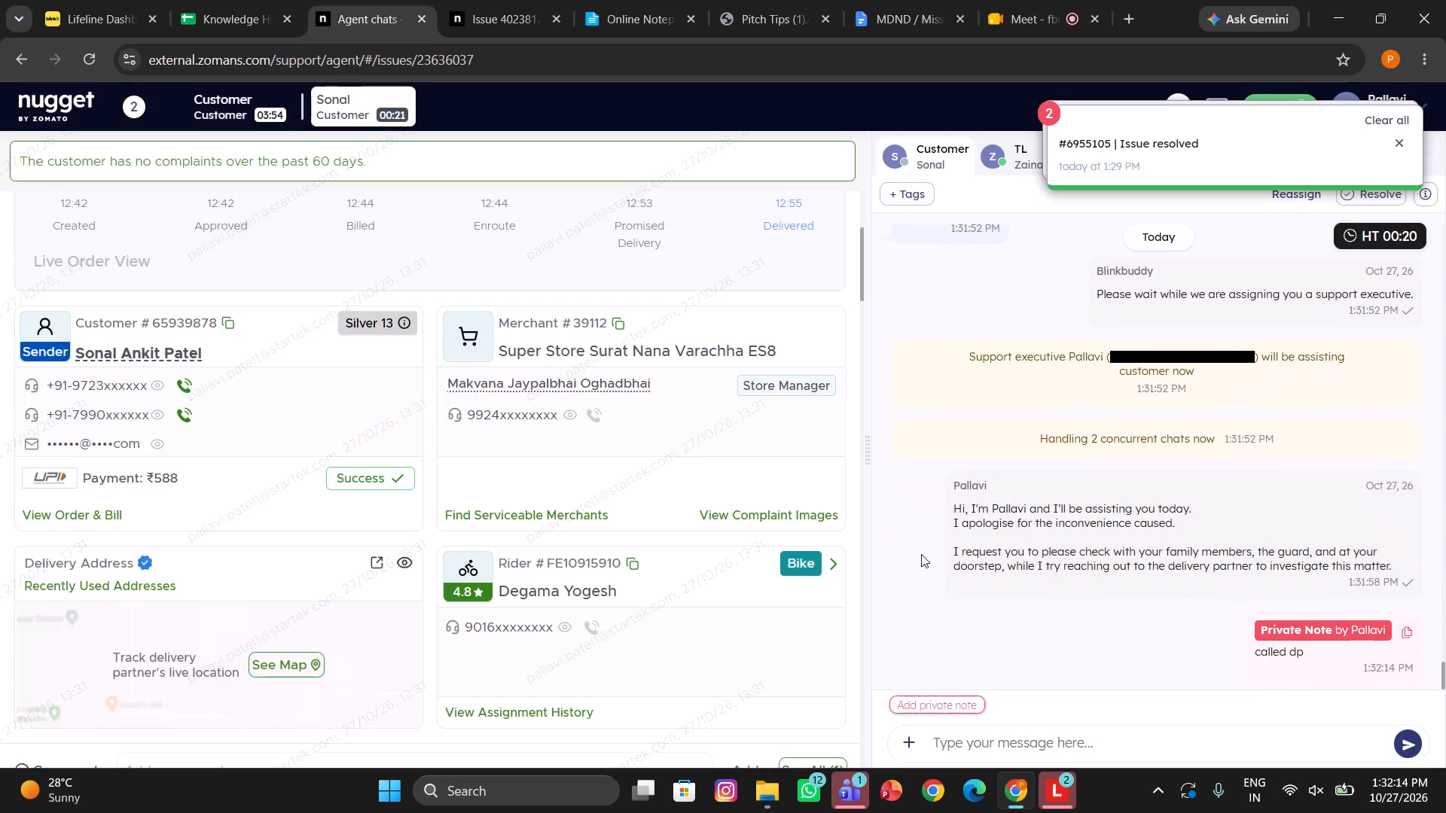
Switch to the other customer's chat, assigned at 1:28 PM, and check its latest messages.
left_click(259, 107)
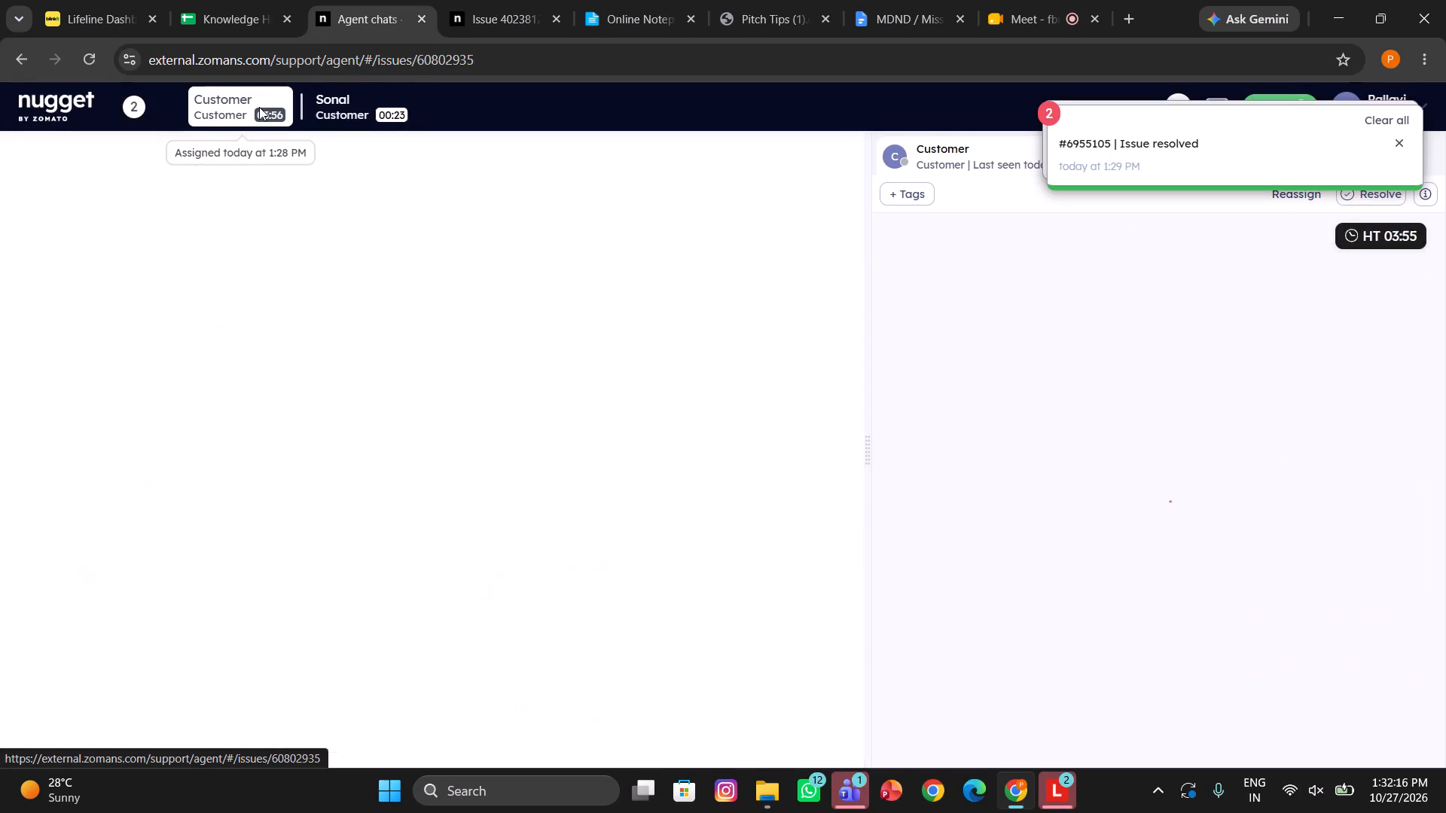
scroll(1092, 665, "down", 3)
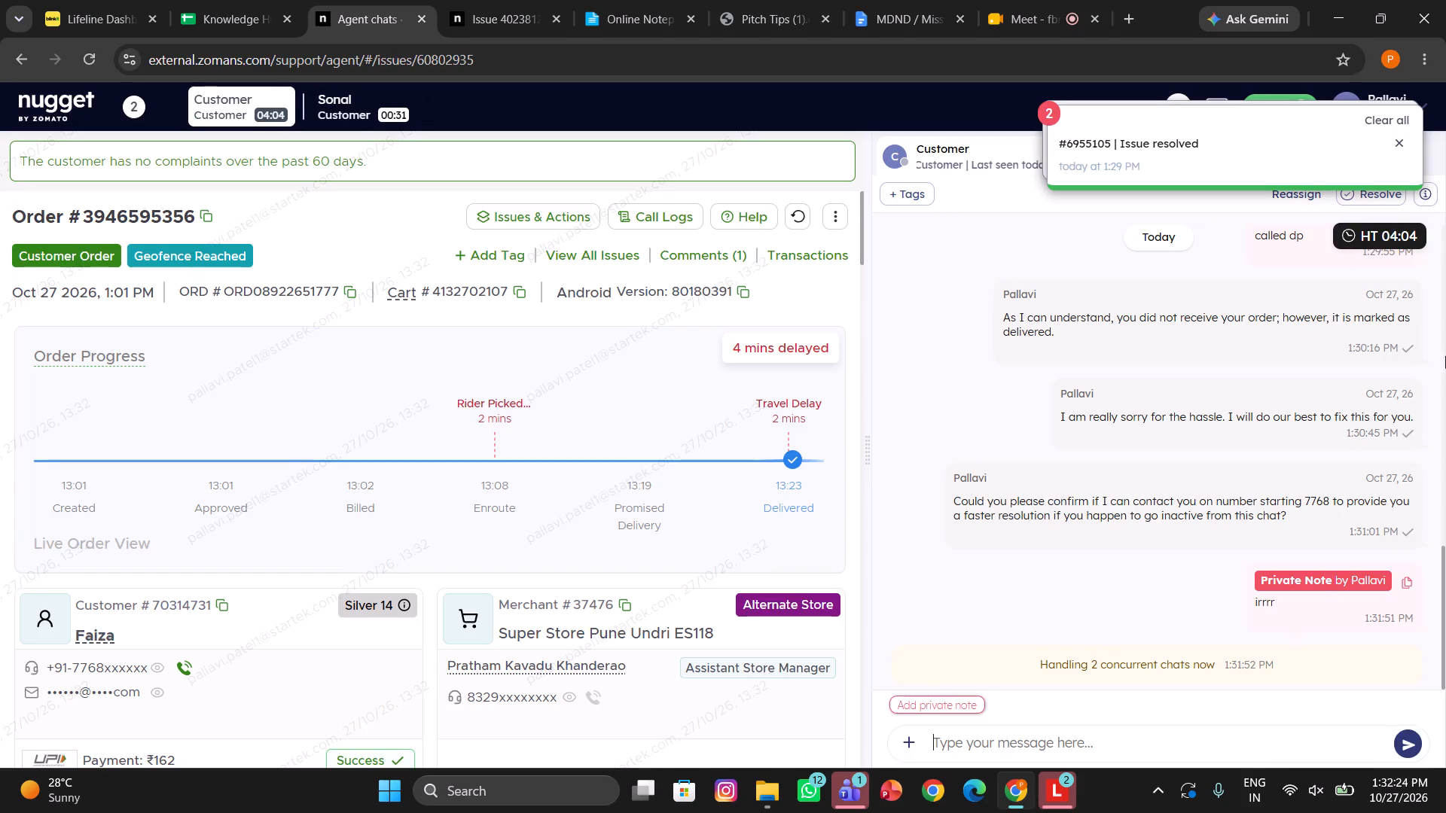
Clear all the pending issue notifications.
left_click(1382, 133)
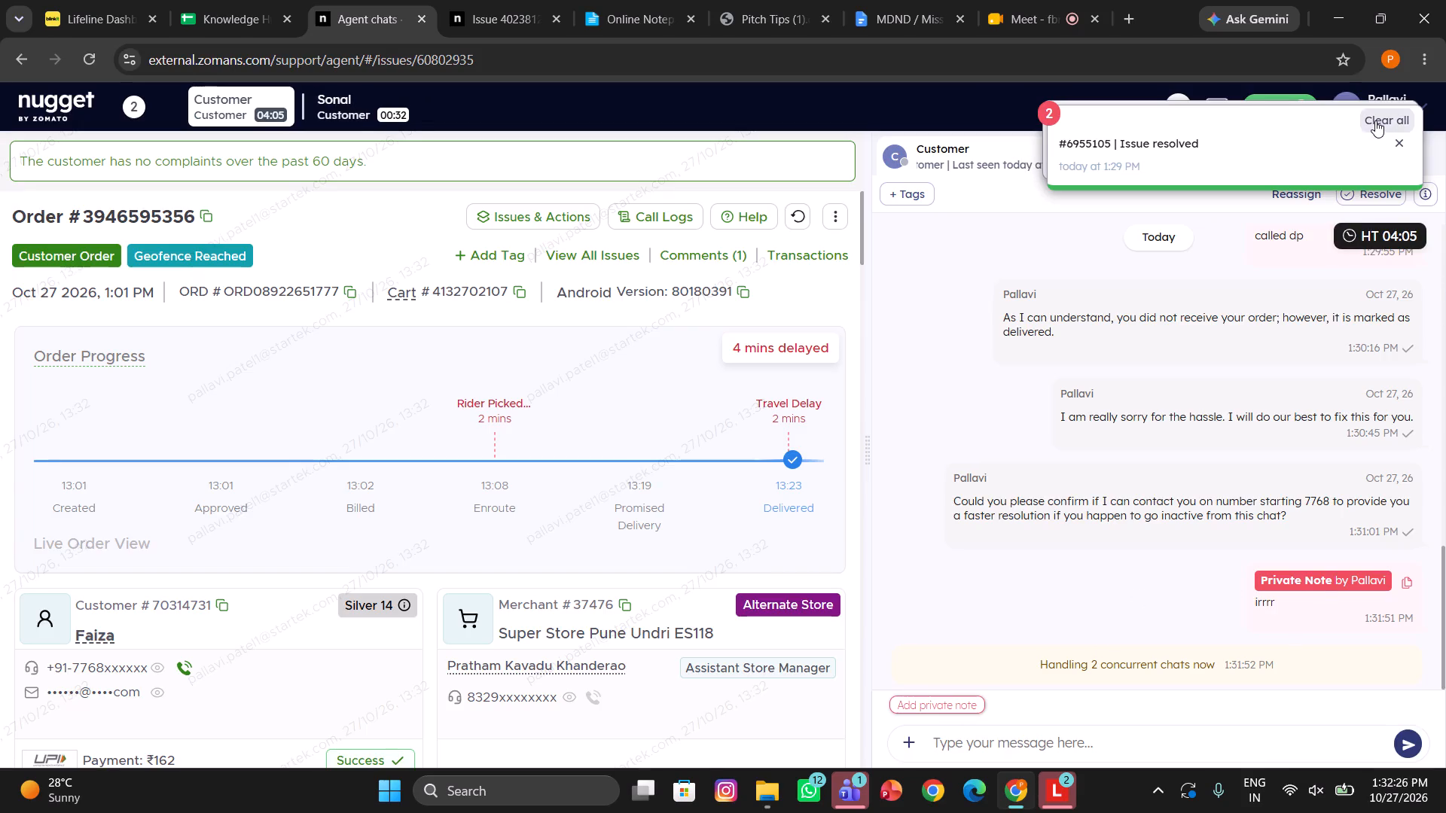
left_click(1375, 120)
Open the agent's productivity hours to check today's chats, online time and break time.
left_click(1343, 114)
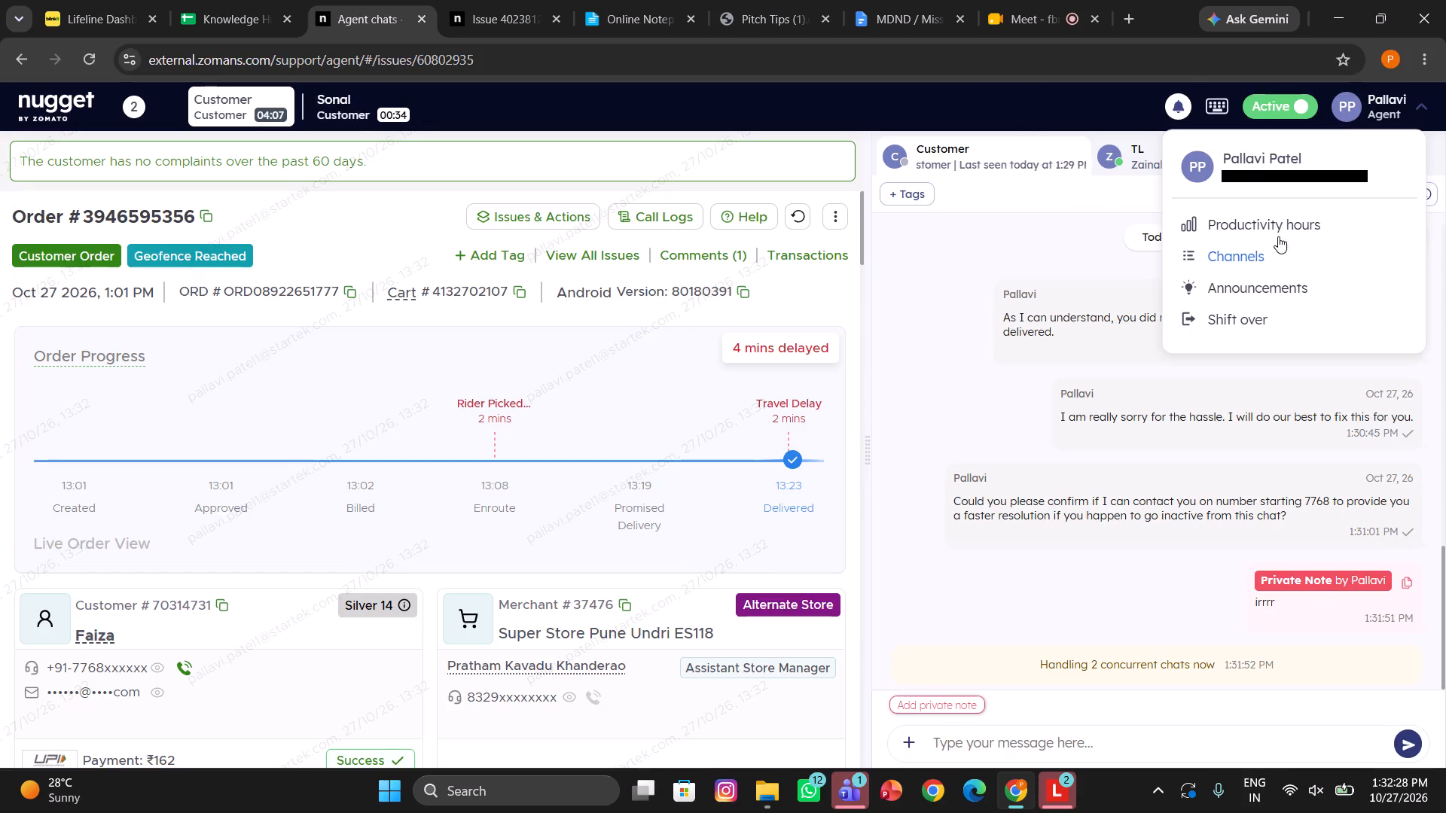
left_click(1275, 234)
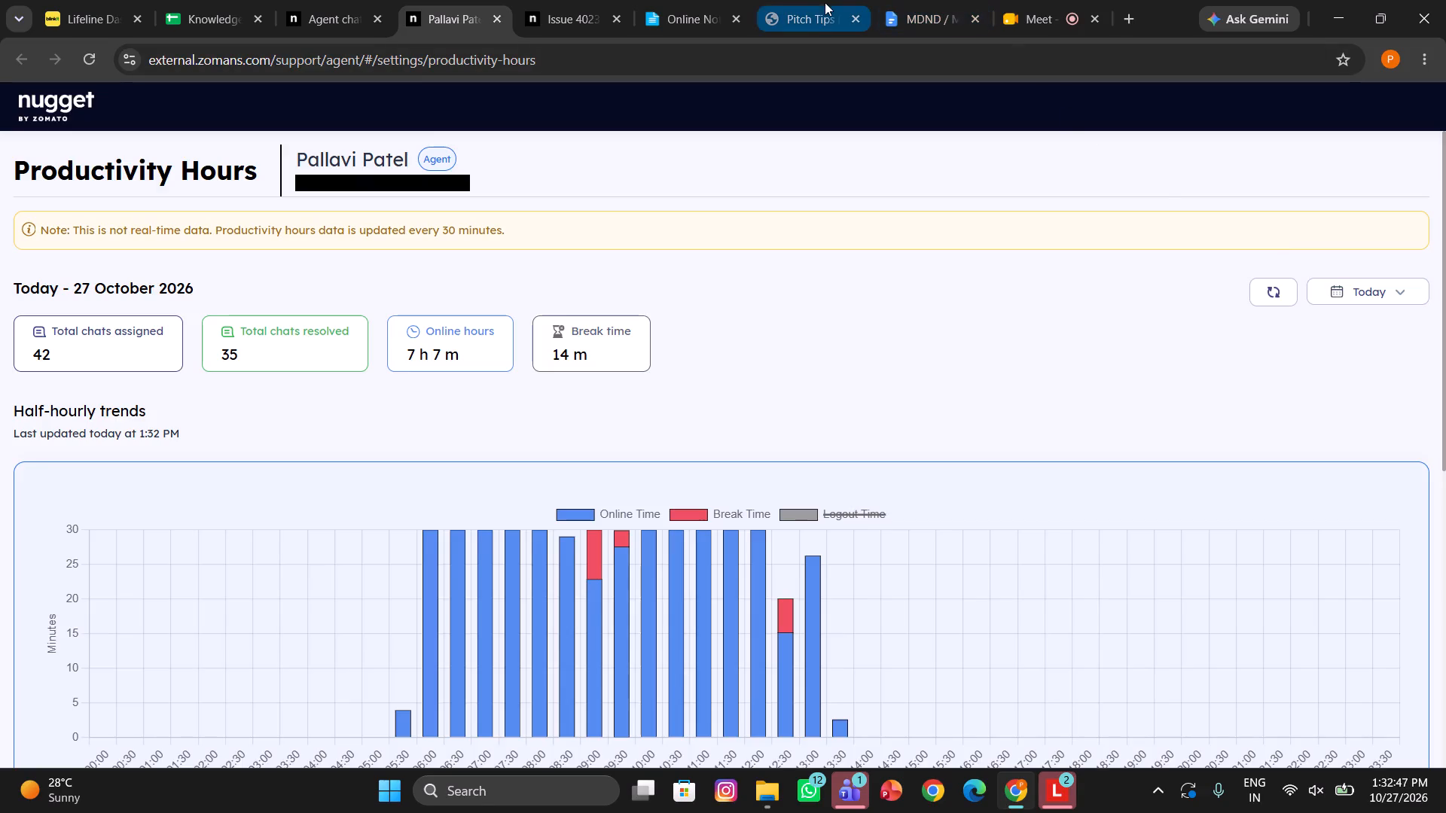
Return to the agent chats and check the waiting customer's conversation for a reply.
left_click(317, 1)
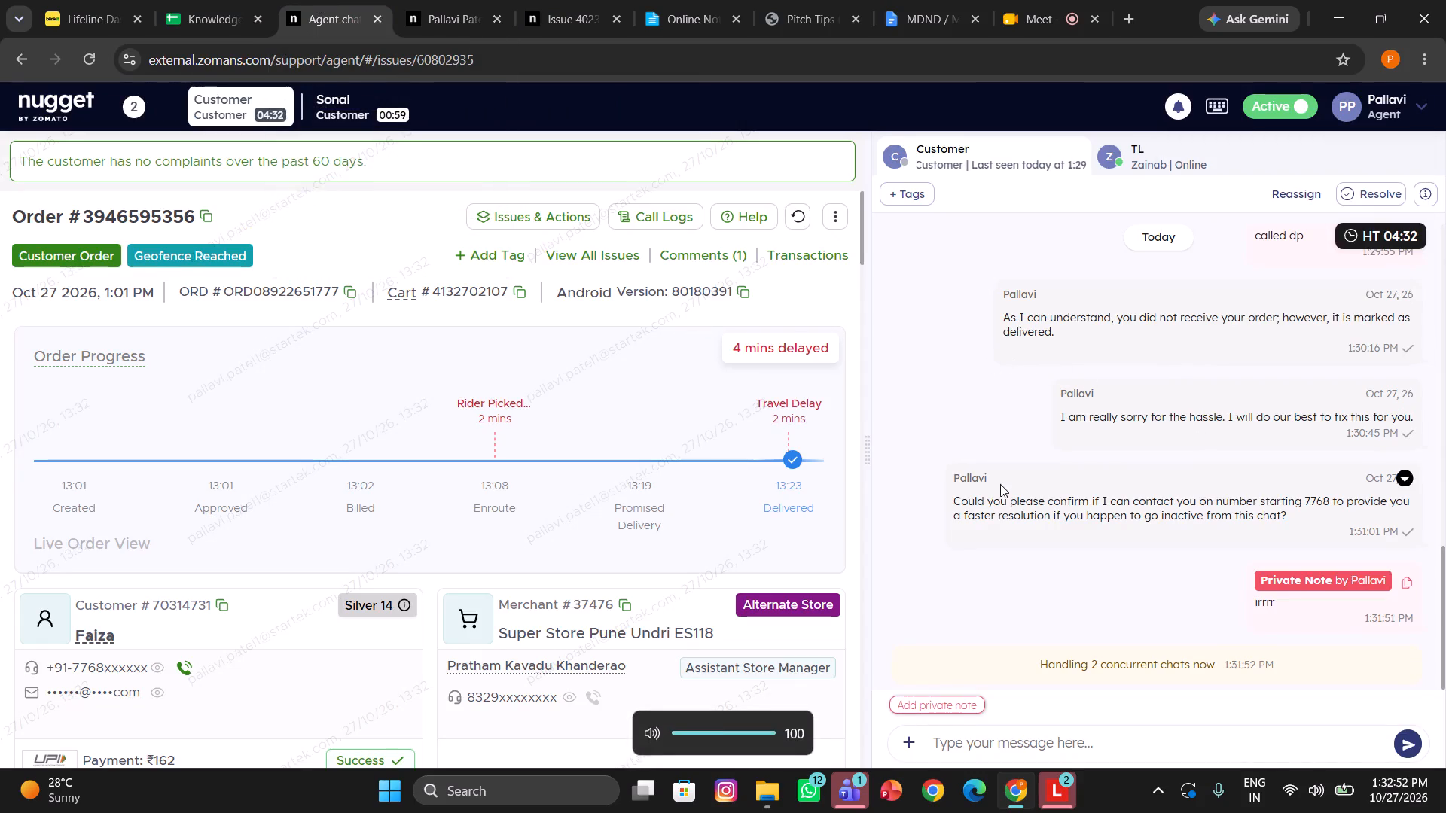
scroll(1000, 484, "down", 1)
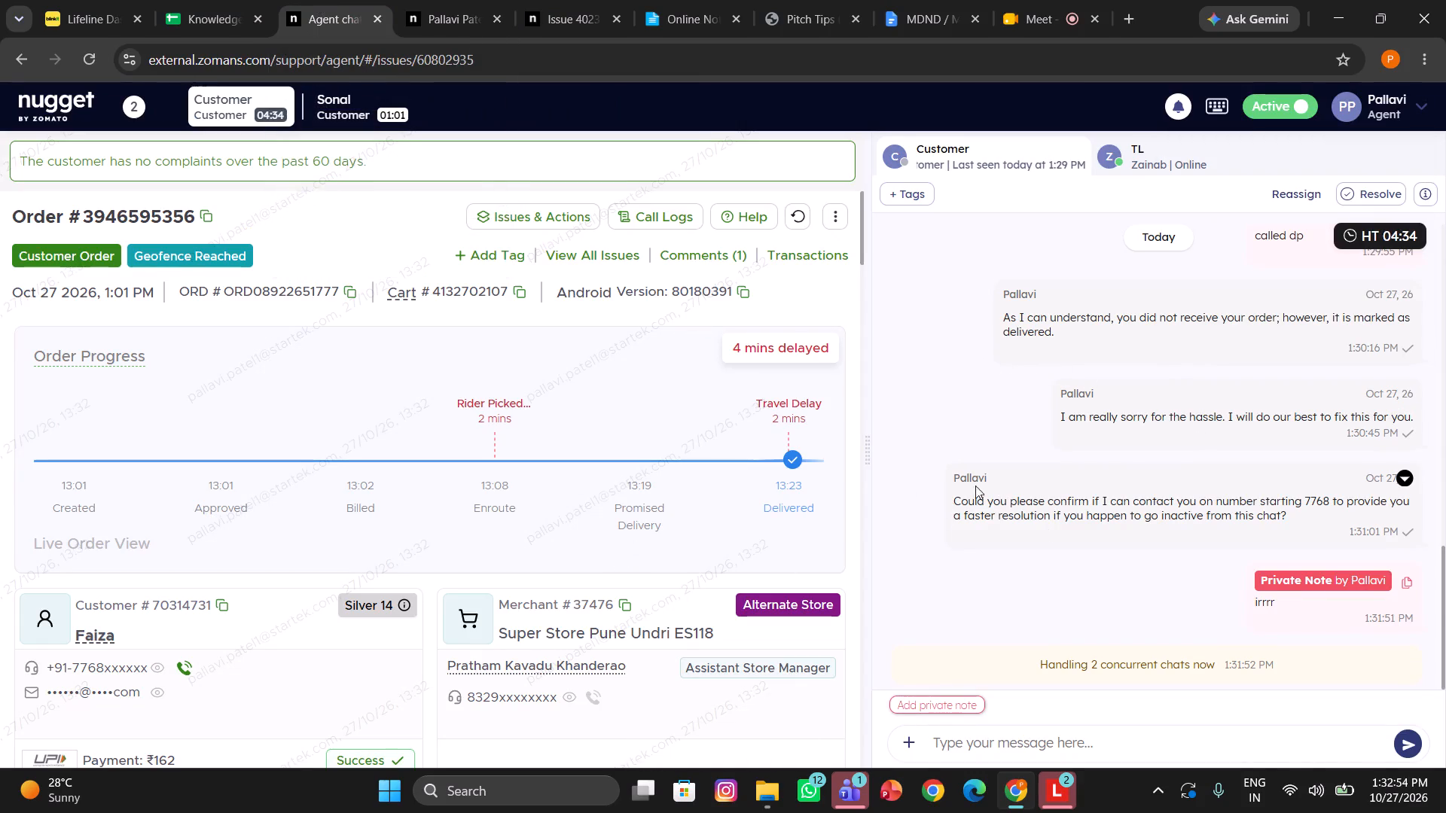
scroll(1045, 526, "down", 1)
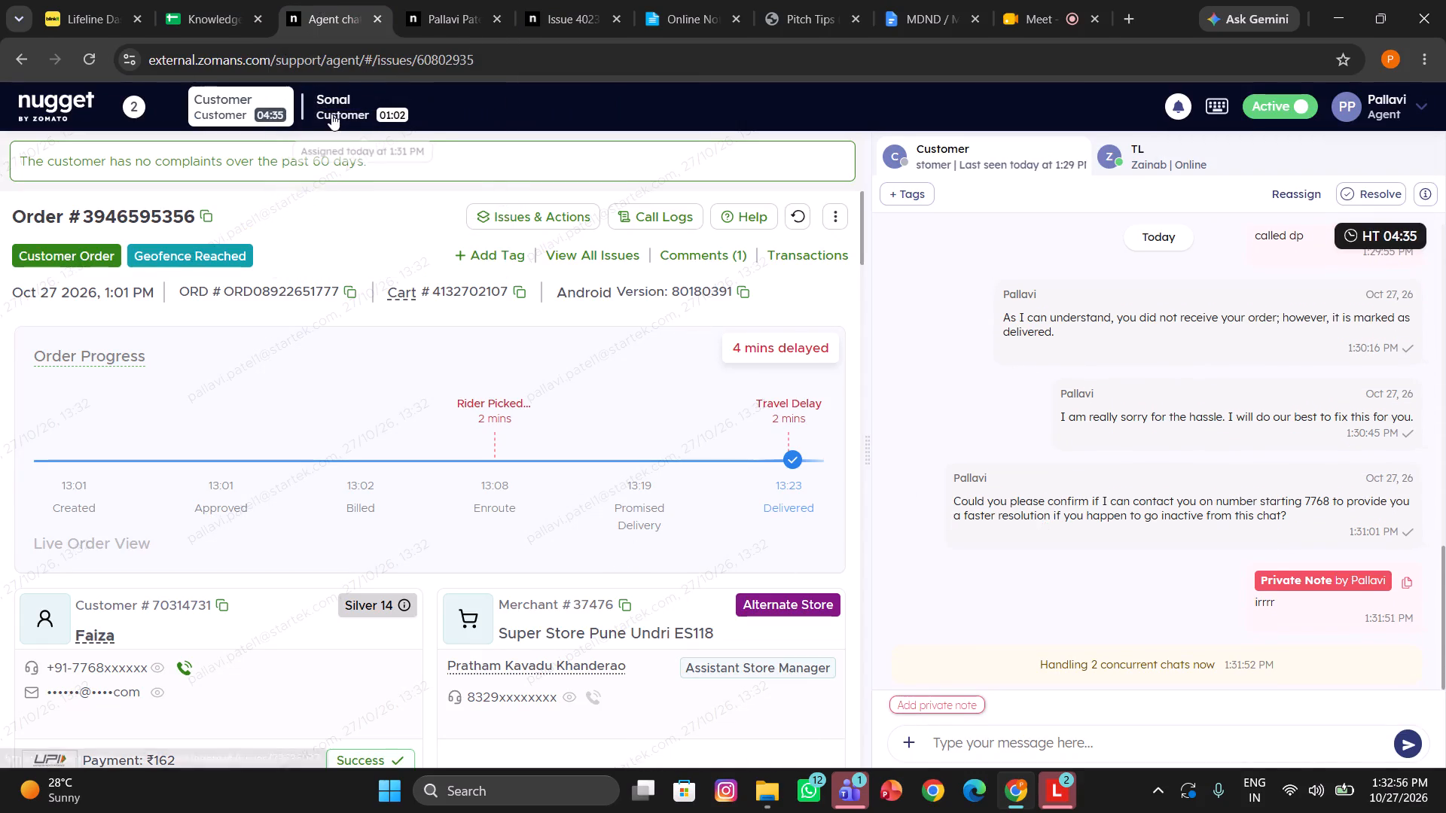
Reopen Sonal's chat and place another call to the delivery rider on the order.
left_click(331, 114)
scroll(1043, 455, "down", 2)
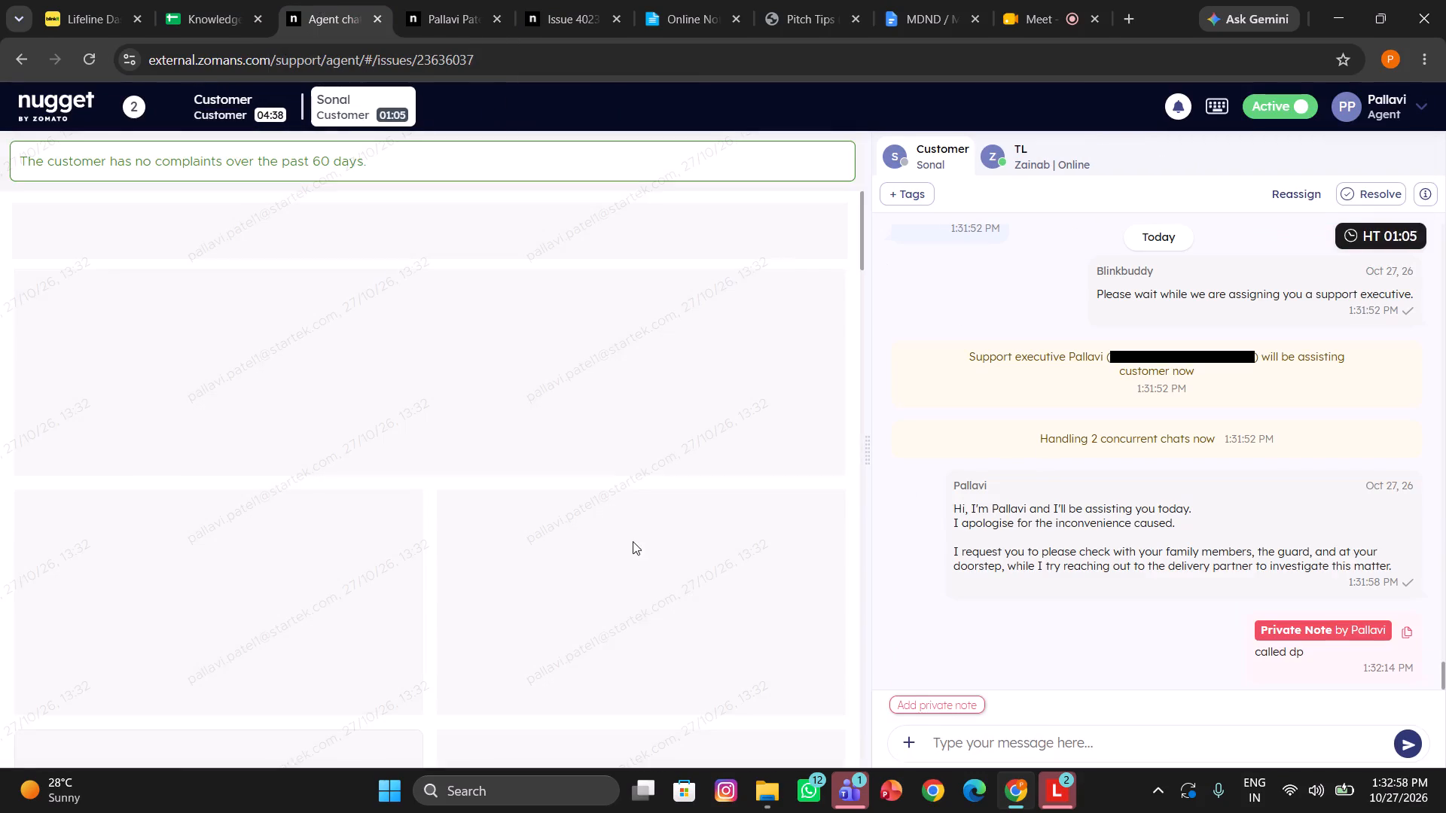
scroll(633, 541, "down", 3)
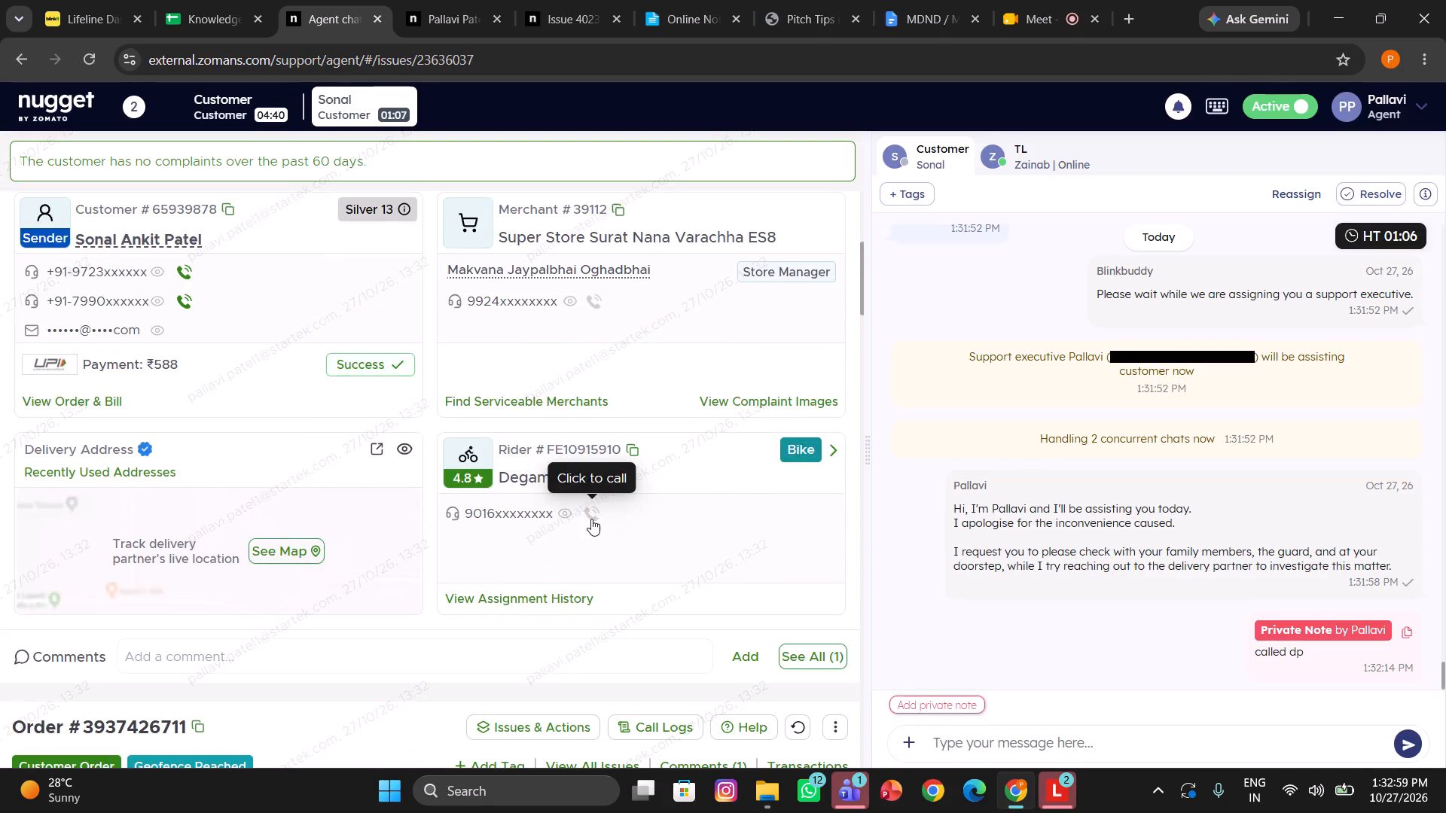
left_click(593, 517)
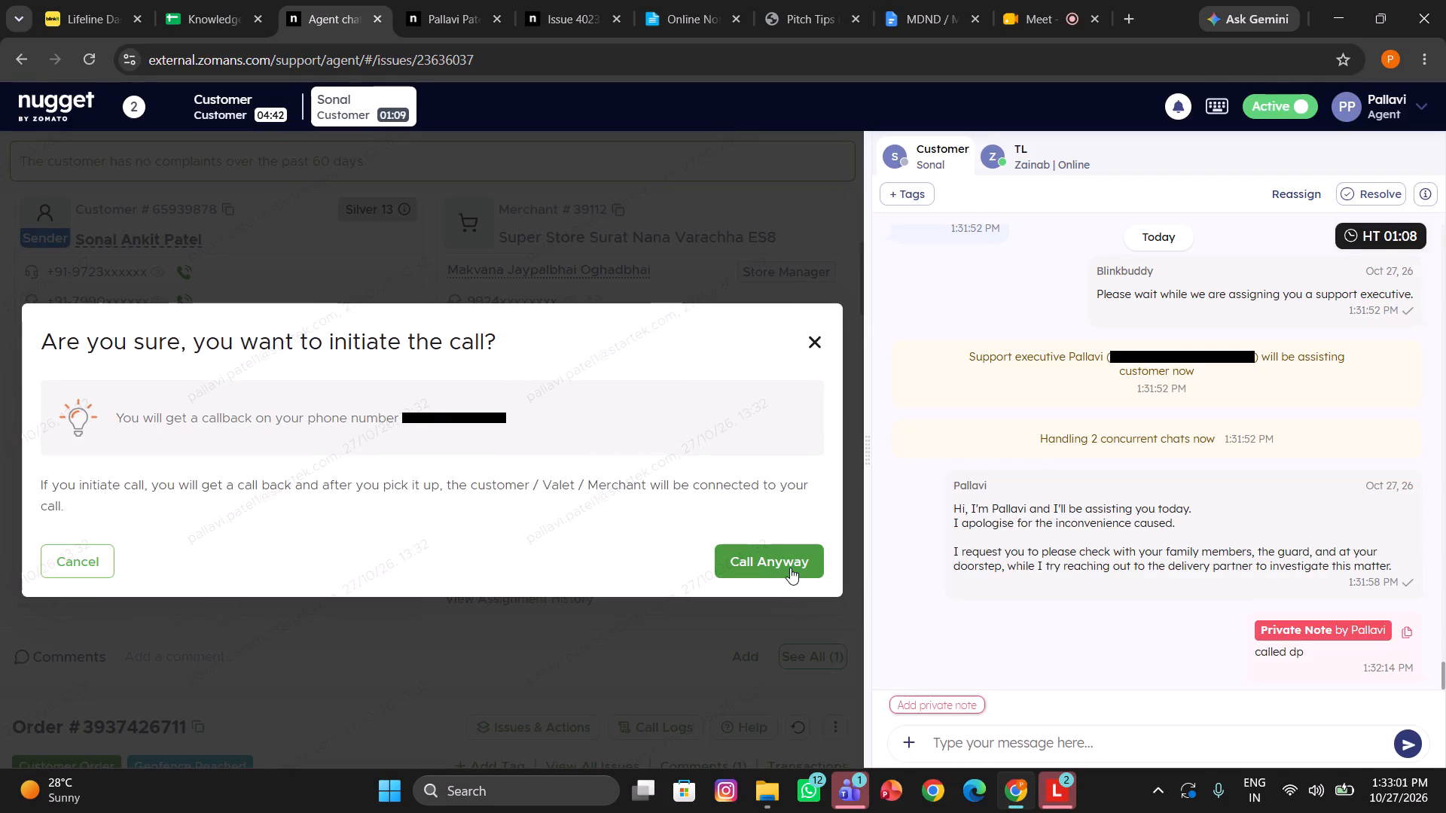
left_click(790, 568)
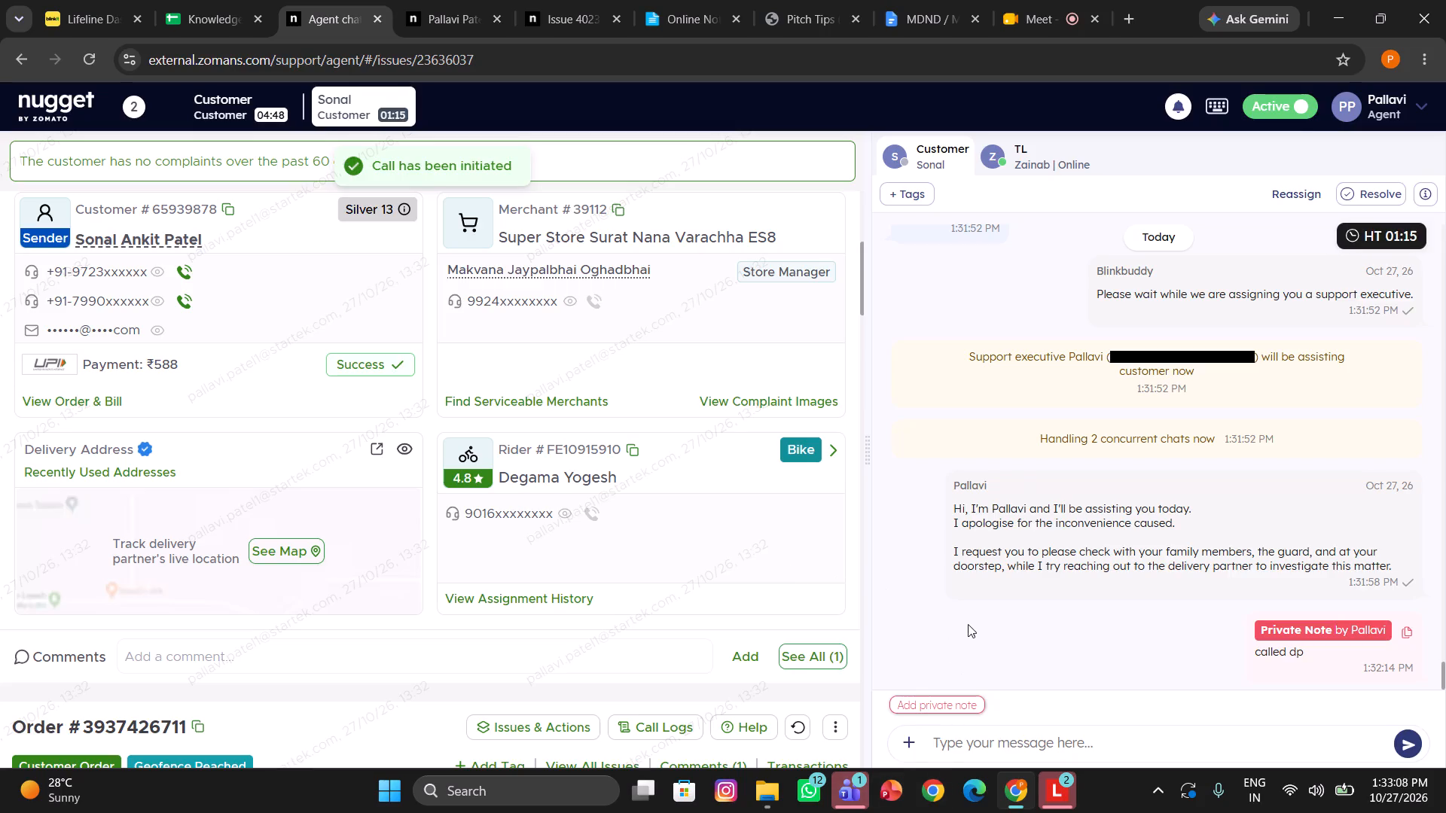
Send Sonal the MDND Third Mandatory Response, replacing its xxxx placeholders with the registered number's starting digits.
left_click(996, 738)
type("/thi")
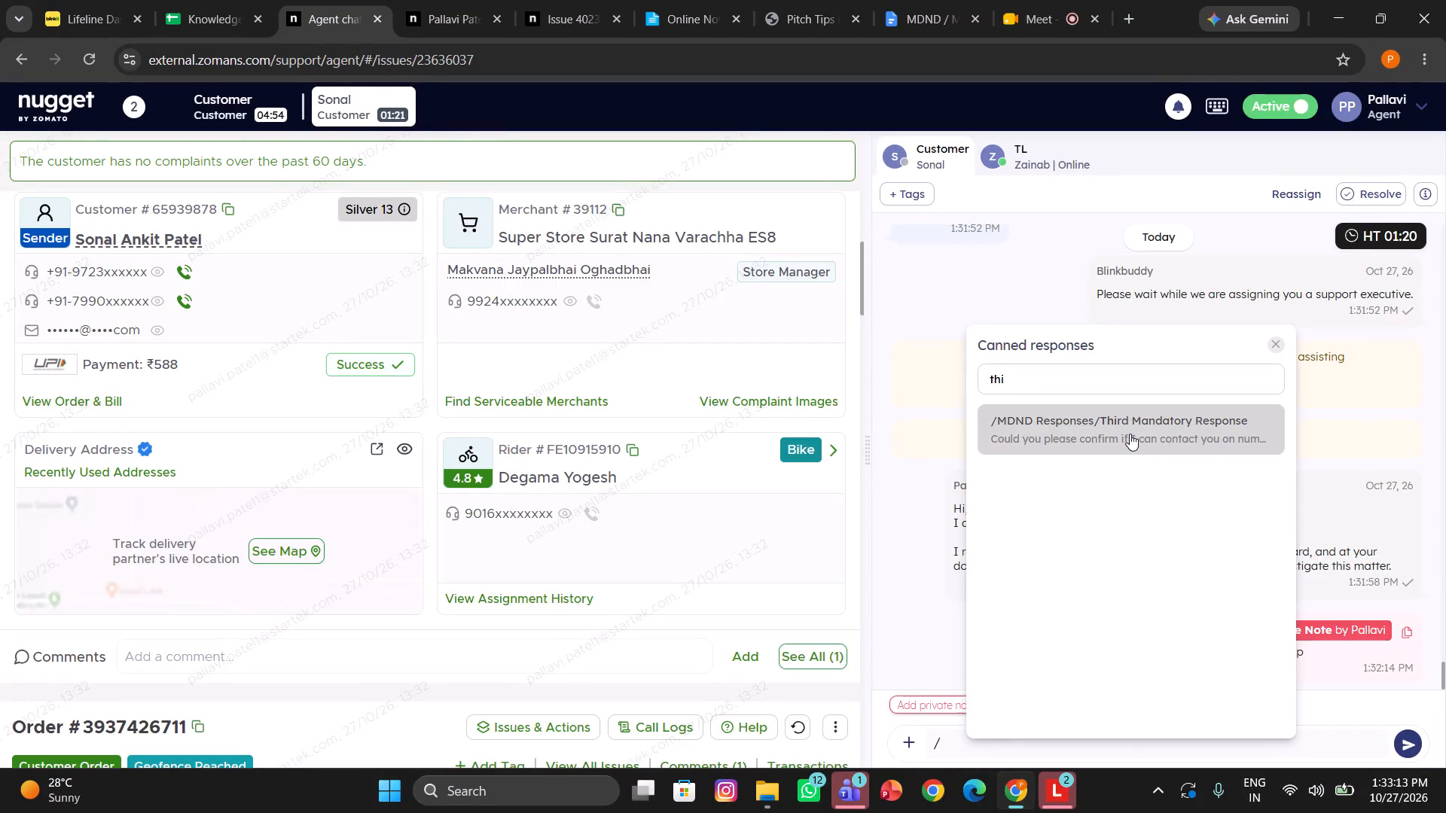
left_click(1130, 434)
left_click_drag(1312, 693, 1419, 690)
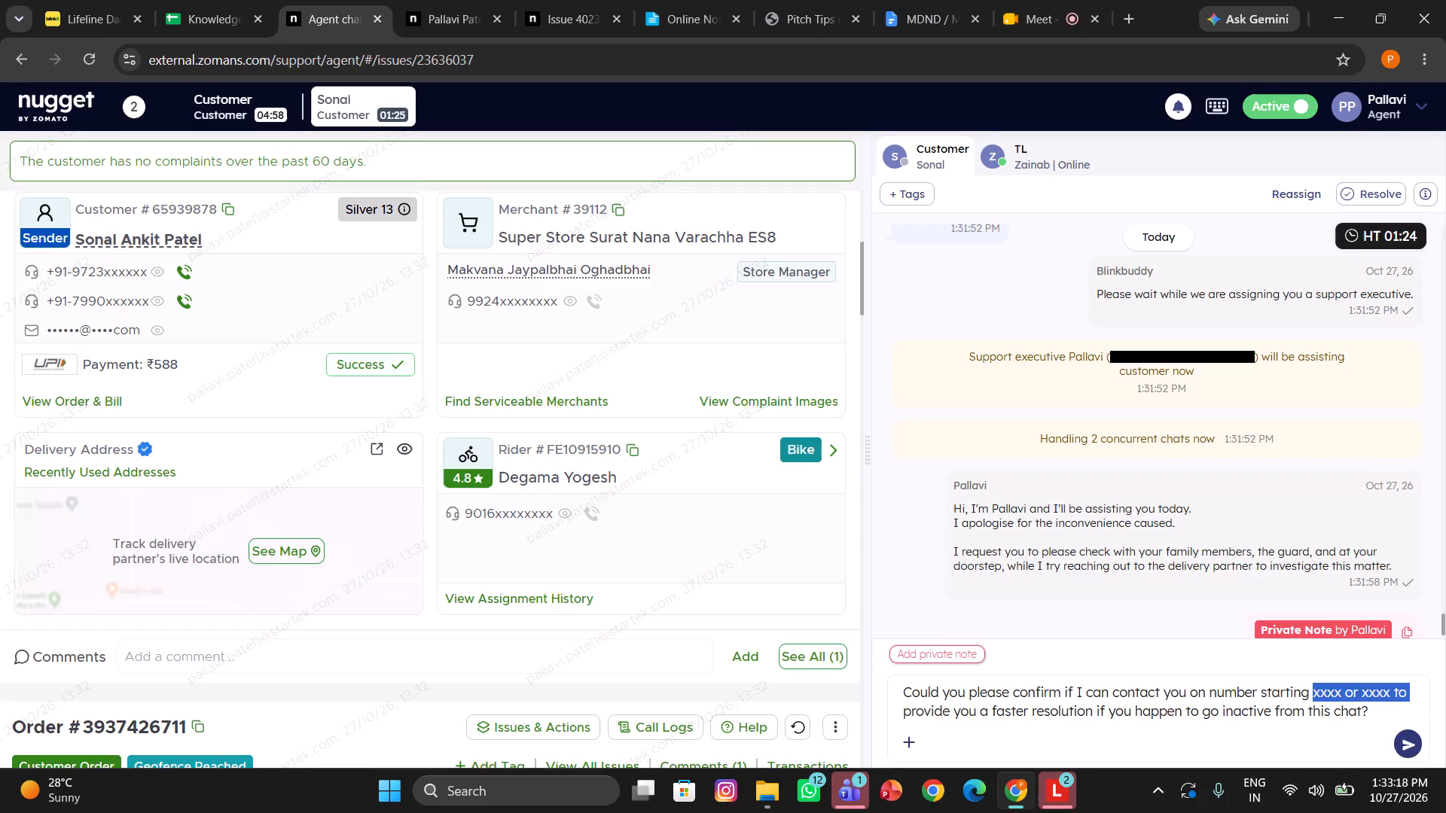
left_click_drag(1419, 690, 1391, 692)
key("BackSpace")
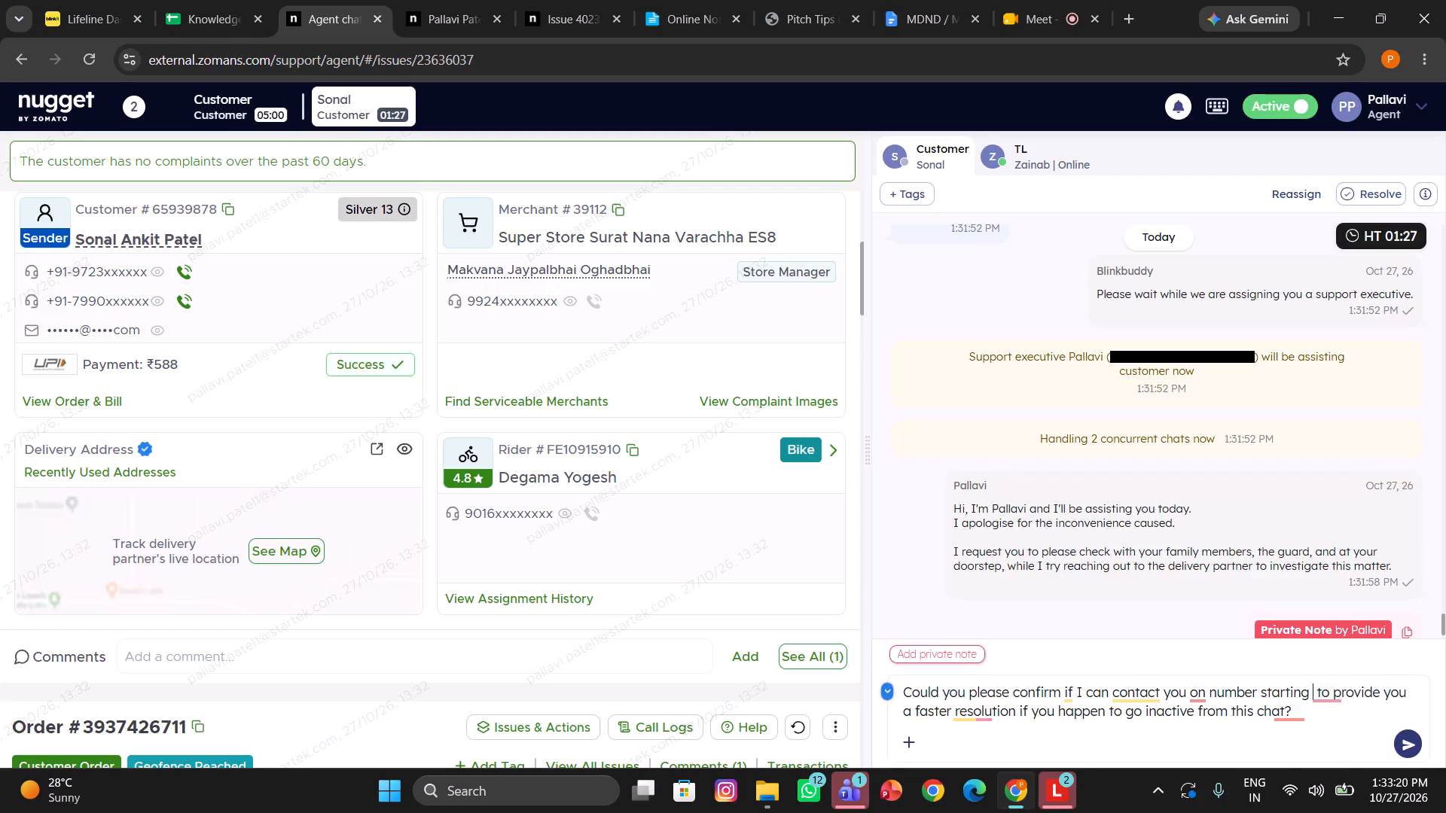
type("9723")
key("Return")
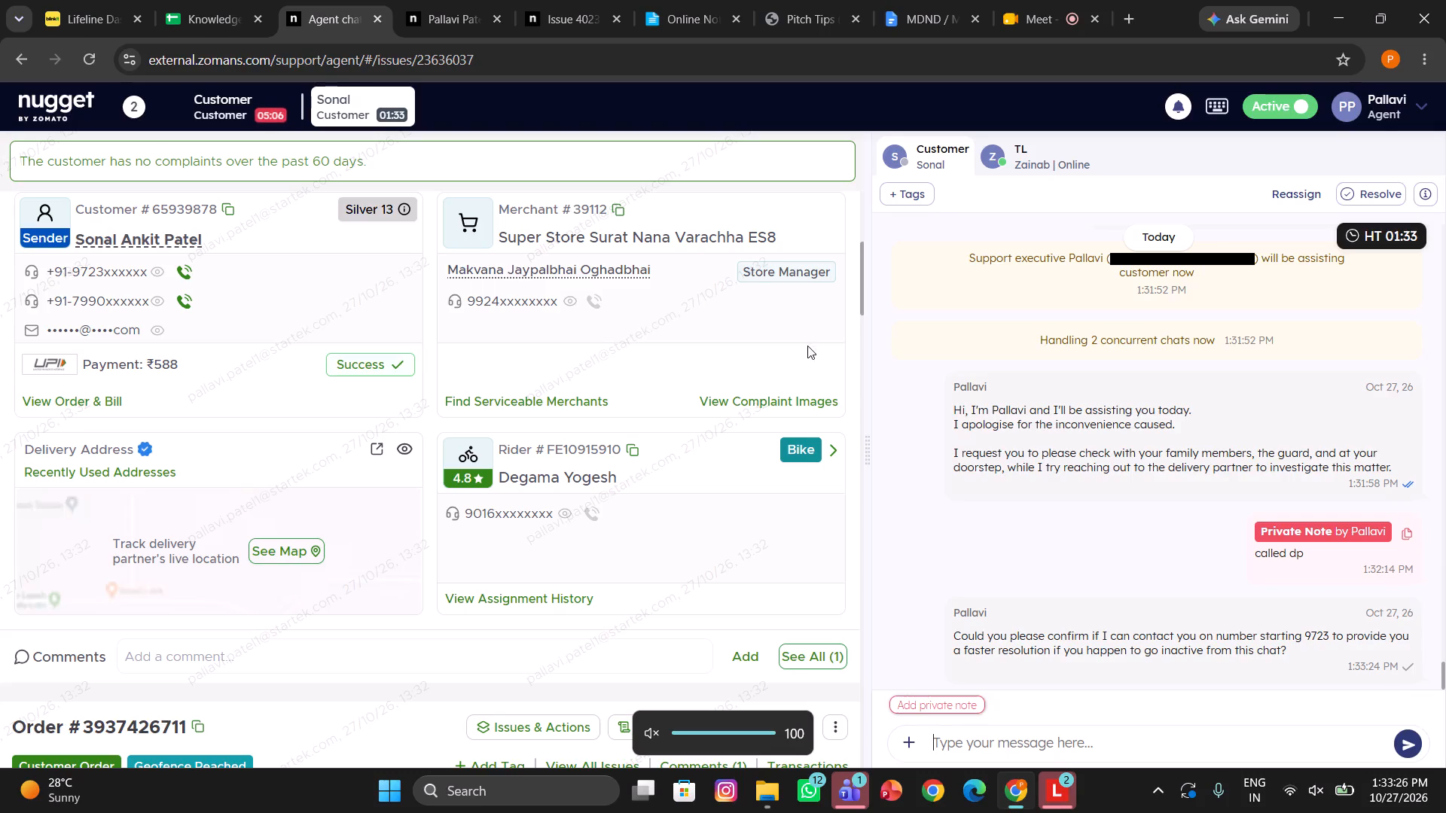
Go back to the header and progress details of Sonal's order.
scroll(697, 245, "up", 3)
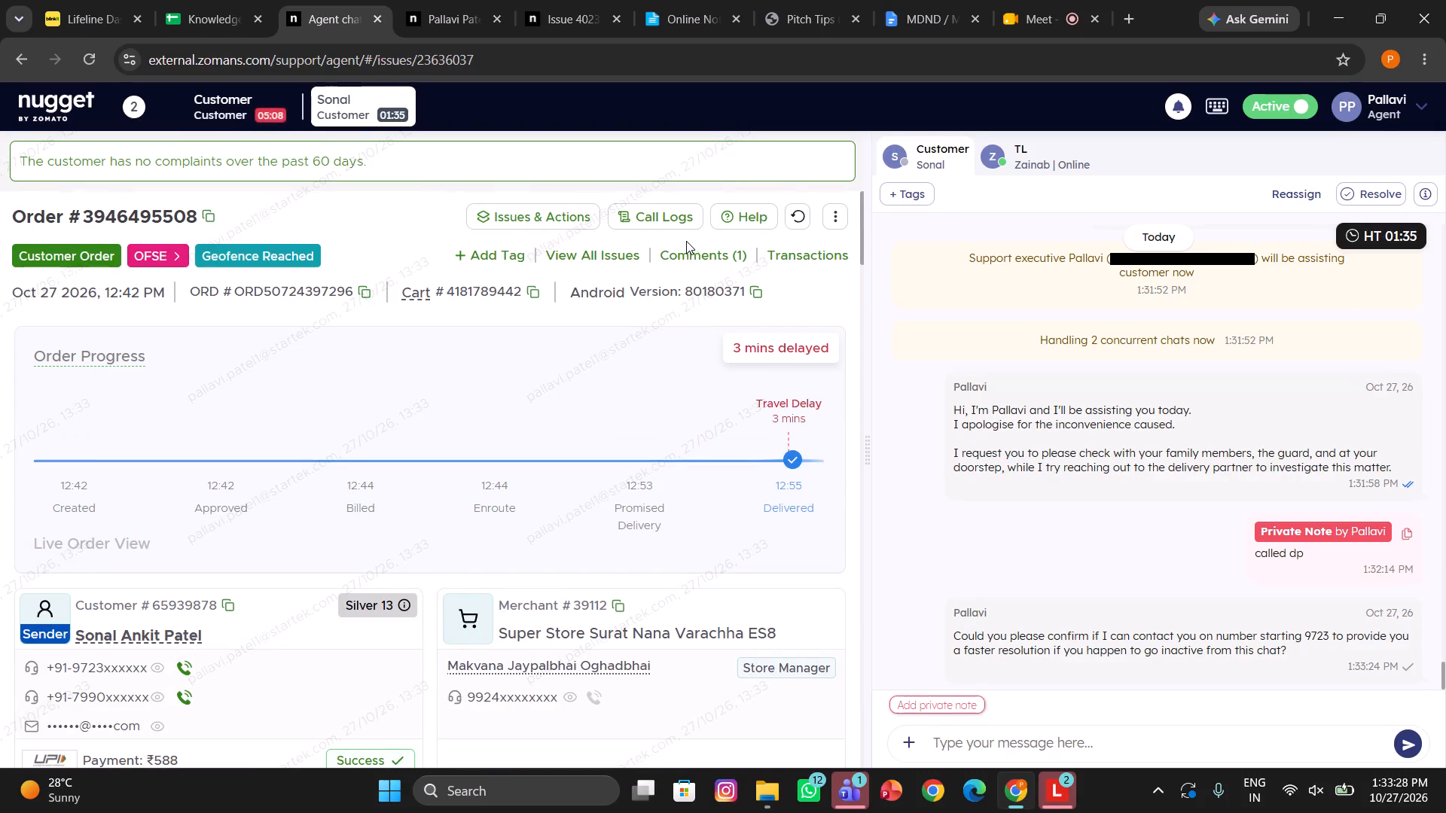
Check the call history of Sonal's order for the status of the call placed to the delivery rider.
left_click(662, 218)
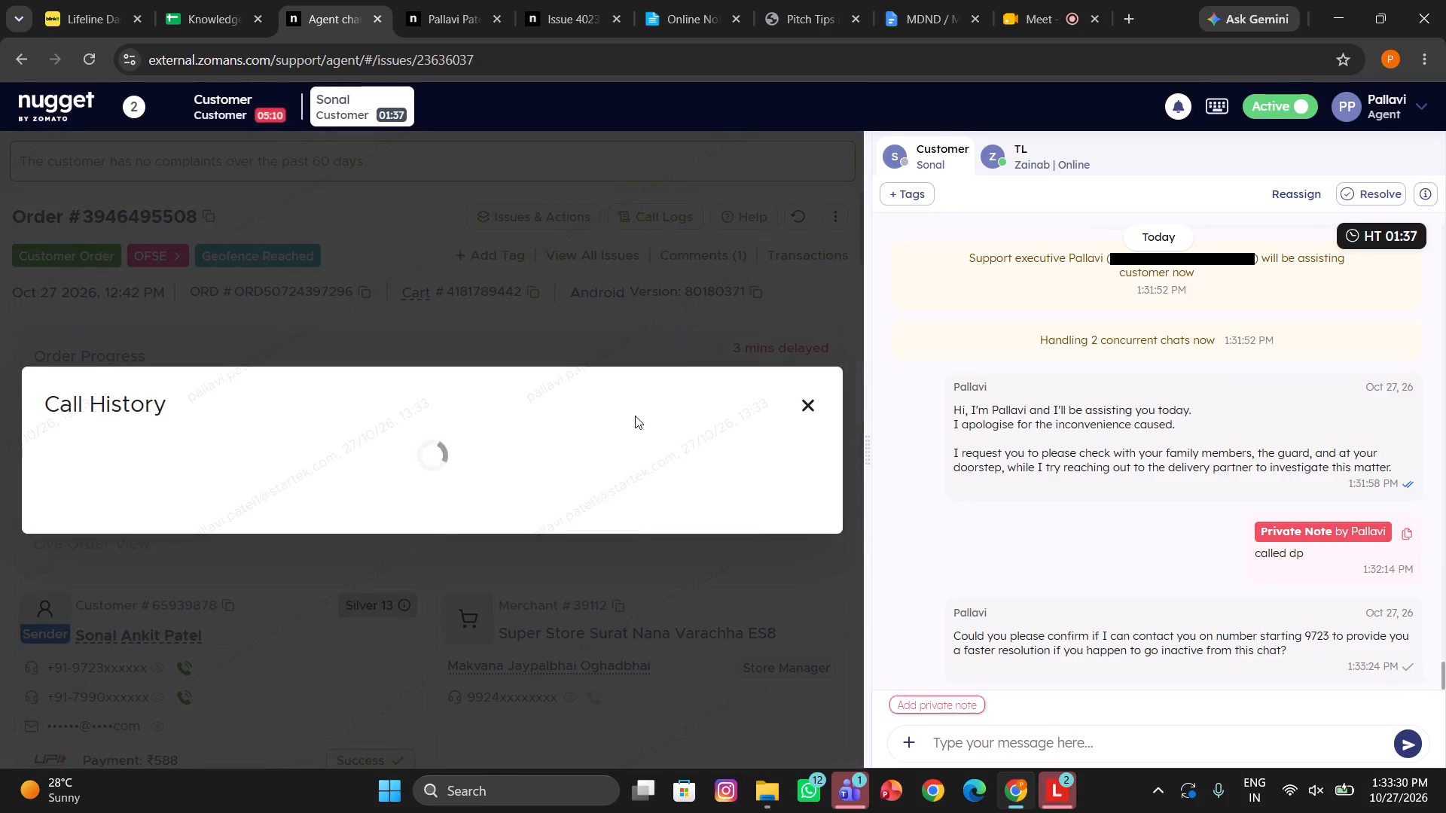
scroll(636, 442, "left", 3)
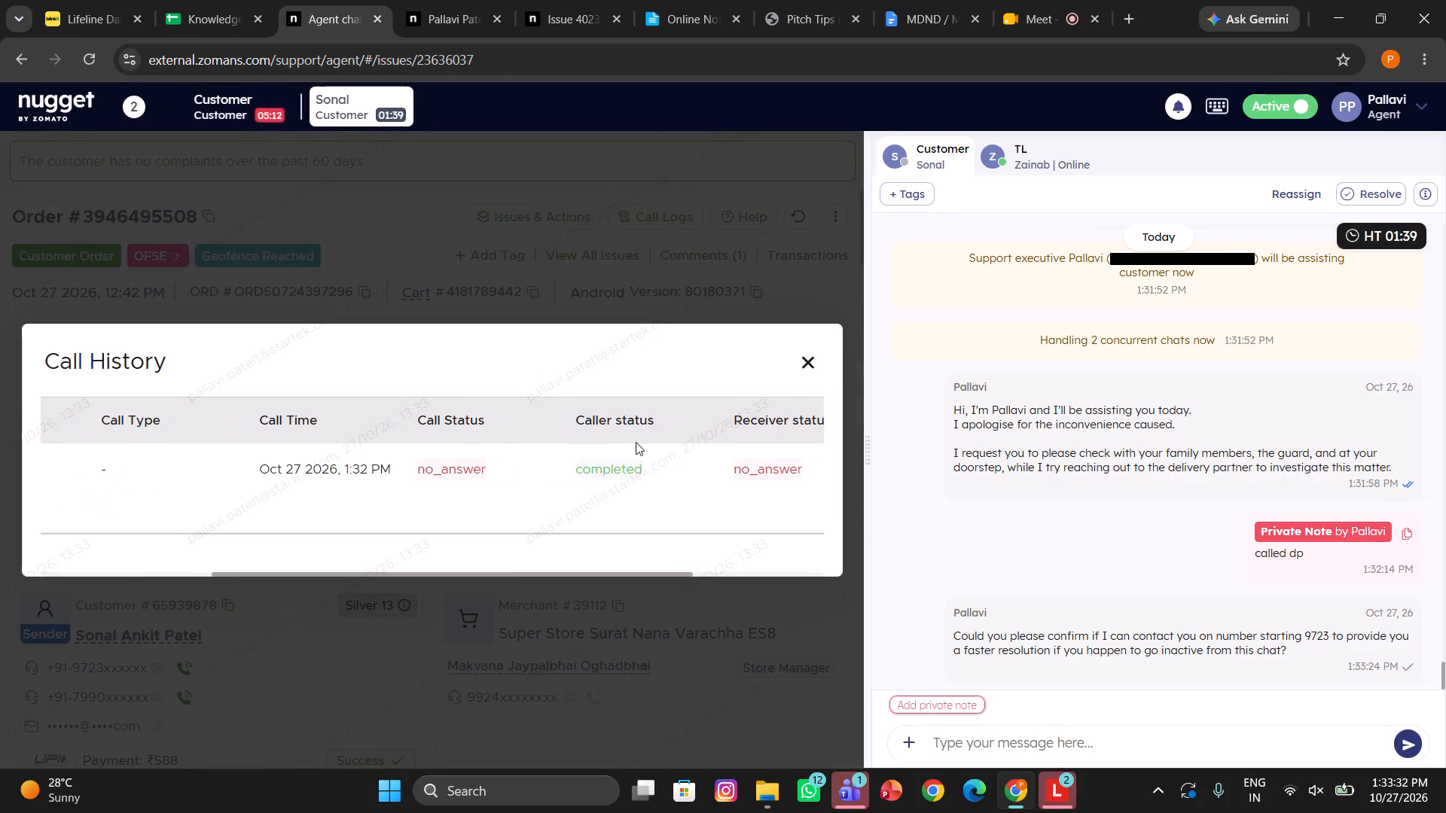
scroll(636, 442, "down", 1)
left_click(819, 361)
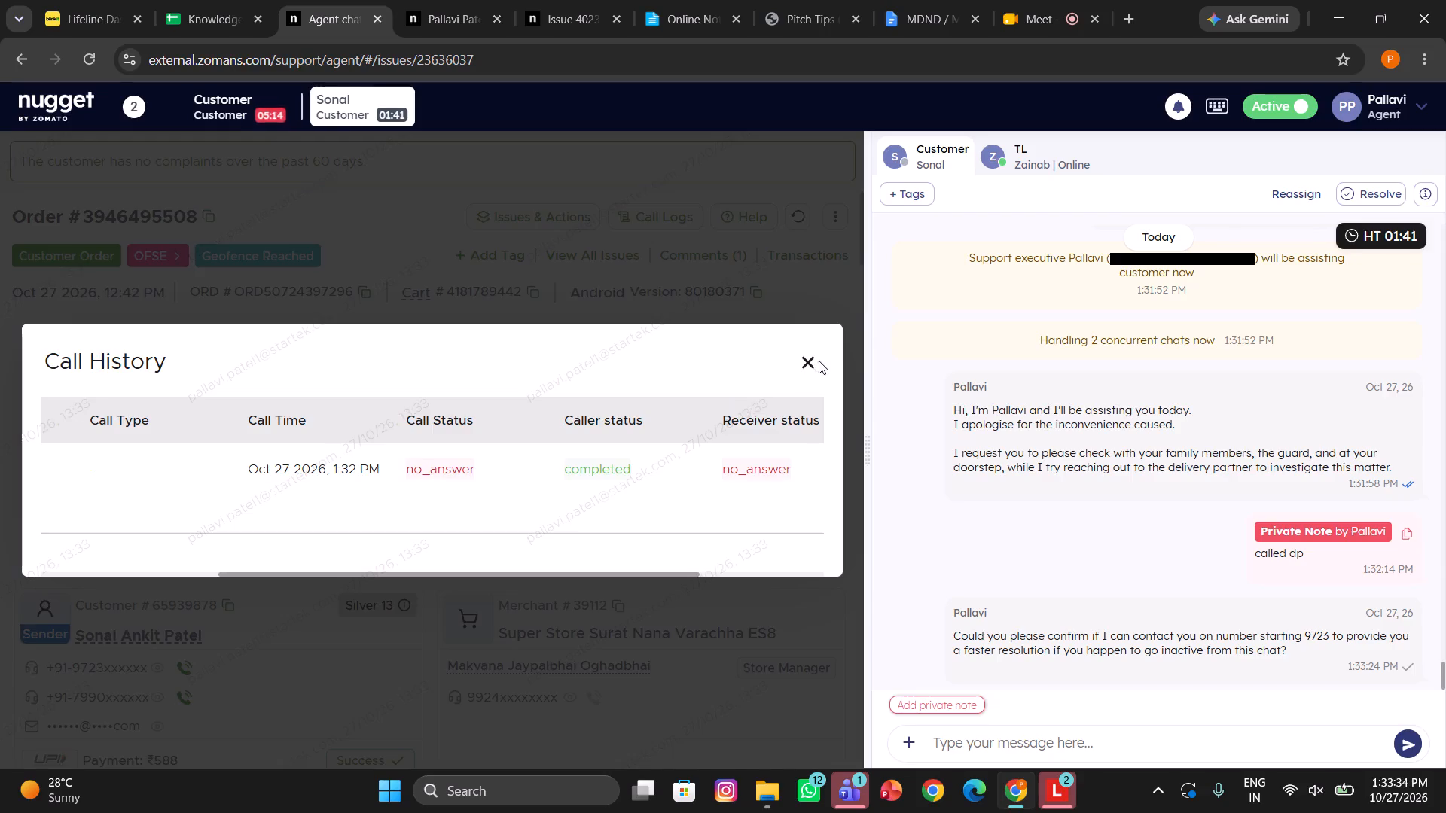
Add the private note "dp-ur" to Sonal's chat.
scroll(1106, 625, "down", 2)
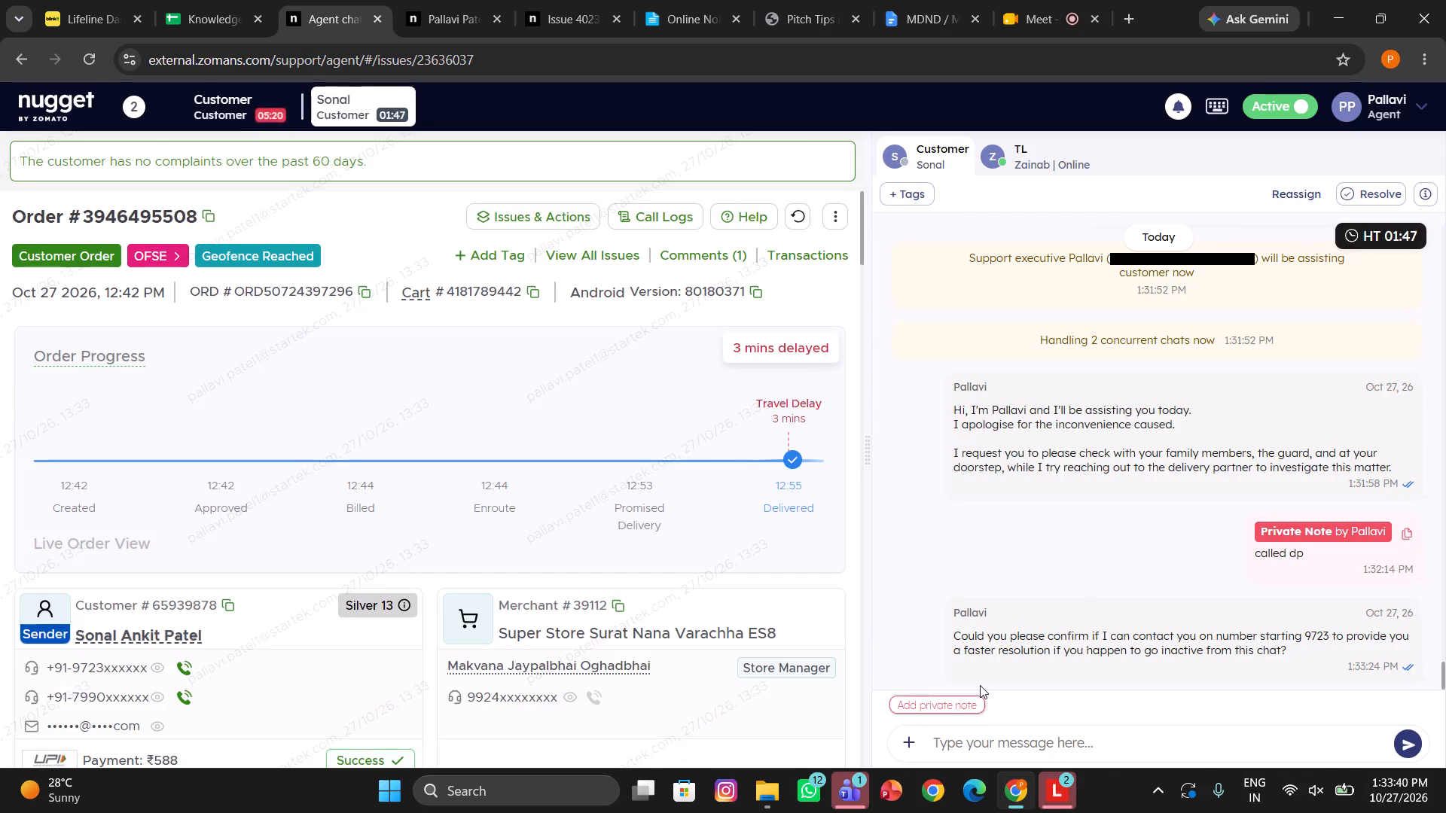
left_click(937, 713)
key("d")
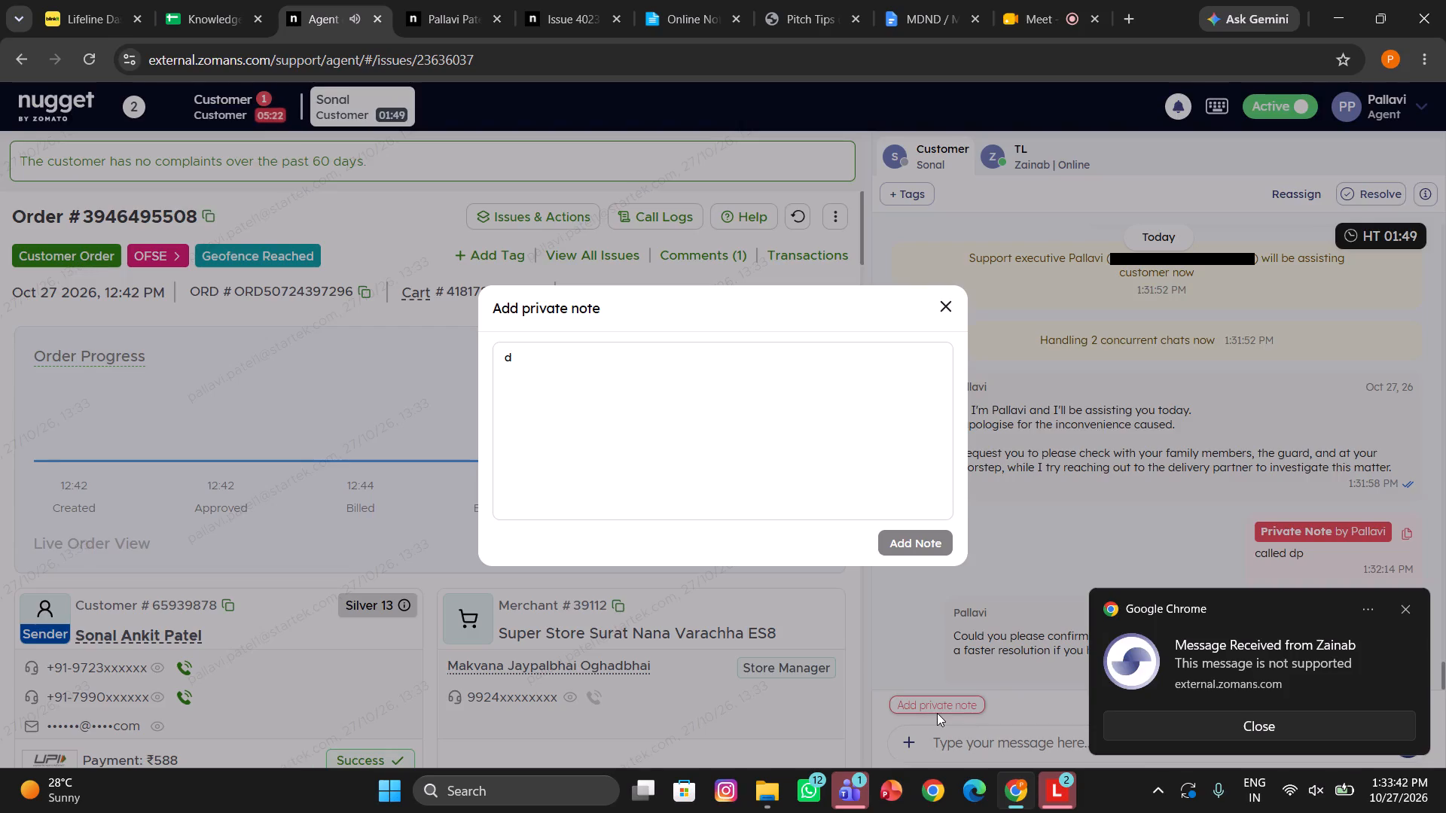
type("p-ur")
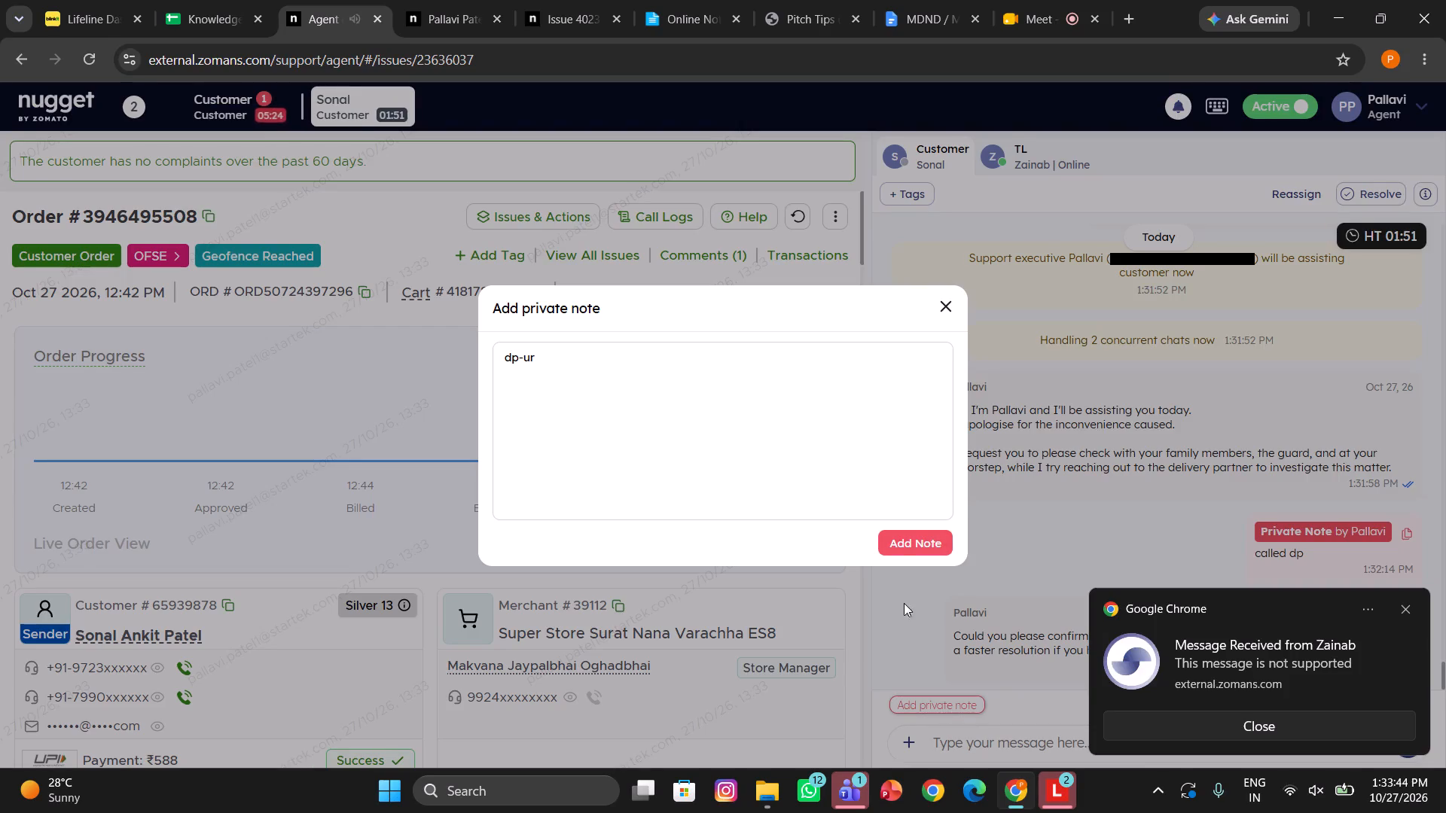
left_click(895, 550)
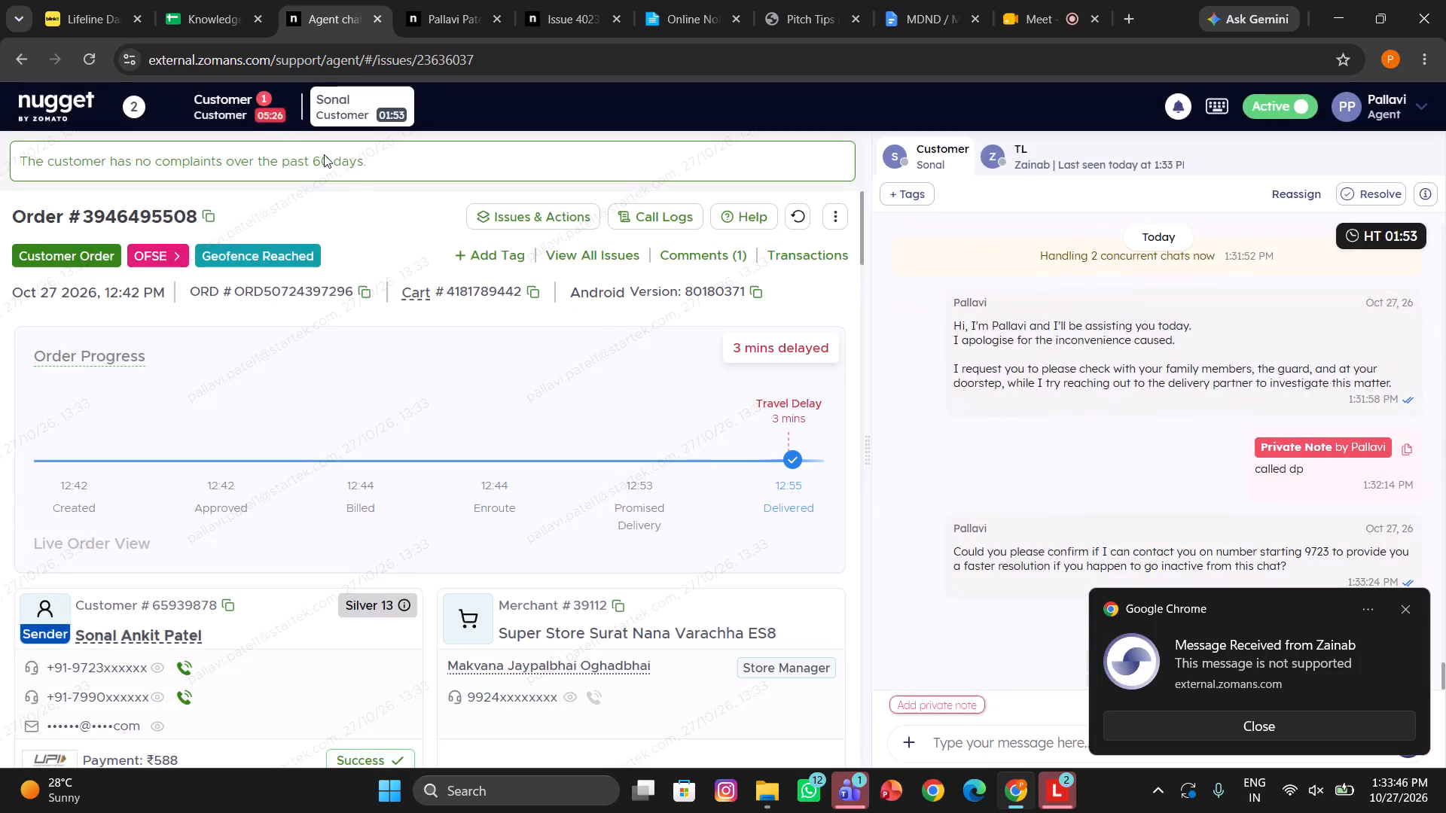
Switch to the other waiting customer's chat and check the latest messages in the conversation.
left_click(264, 120)
scroll(1011, 483, "down", 6)
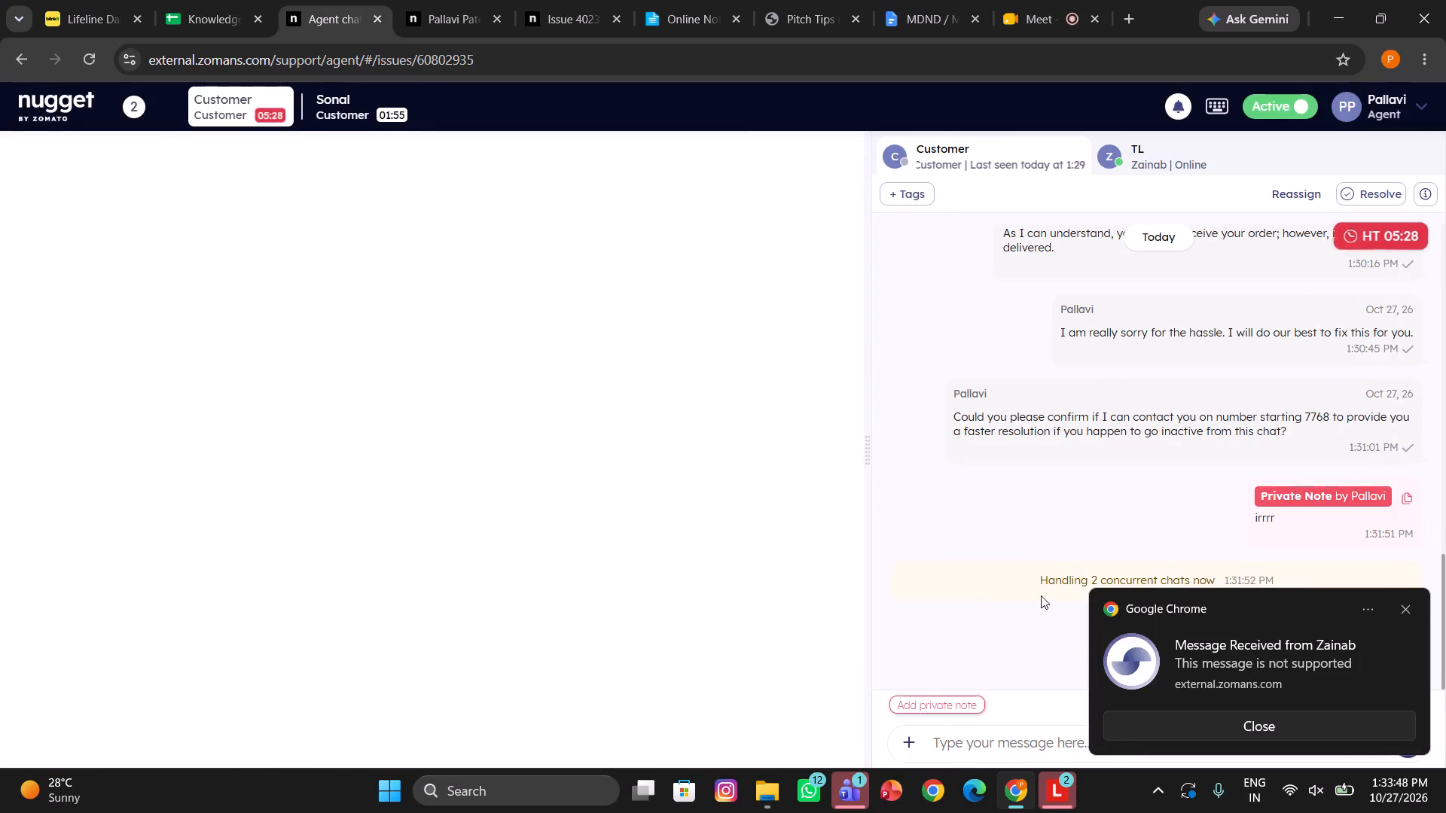
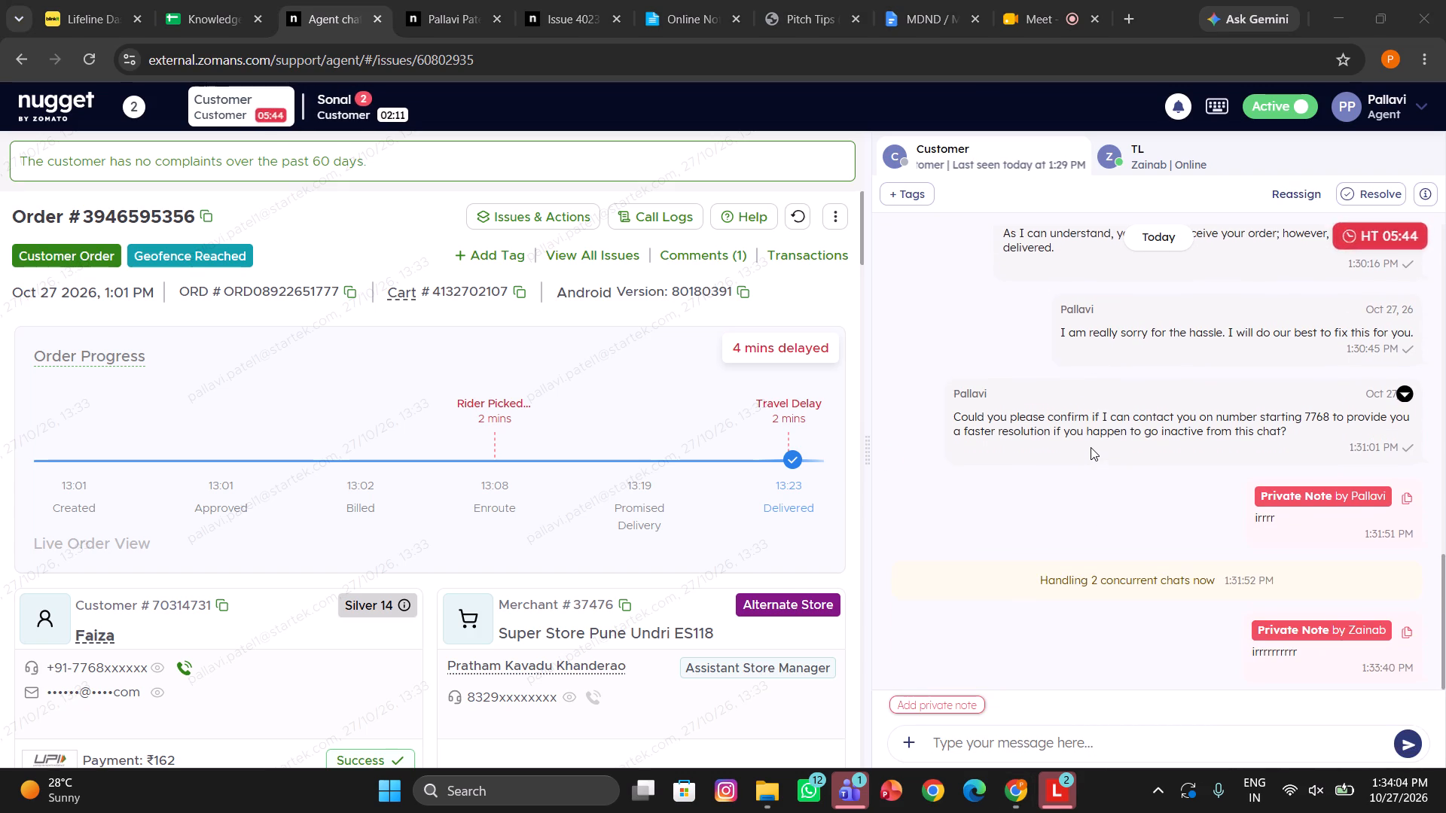
scroll(1027, 501, "up", 1)
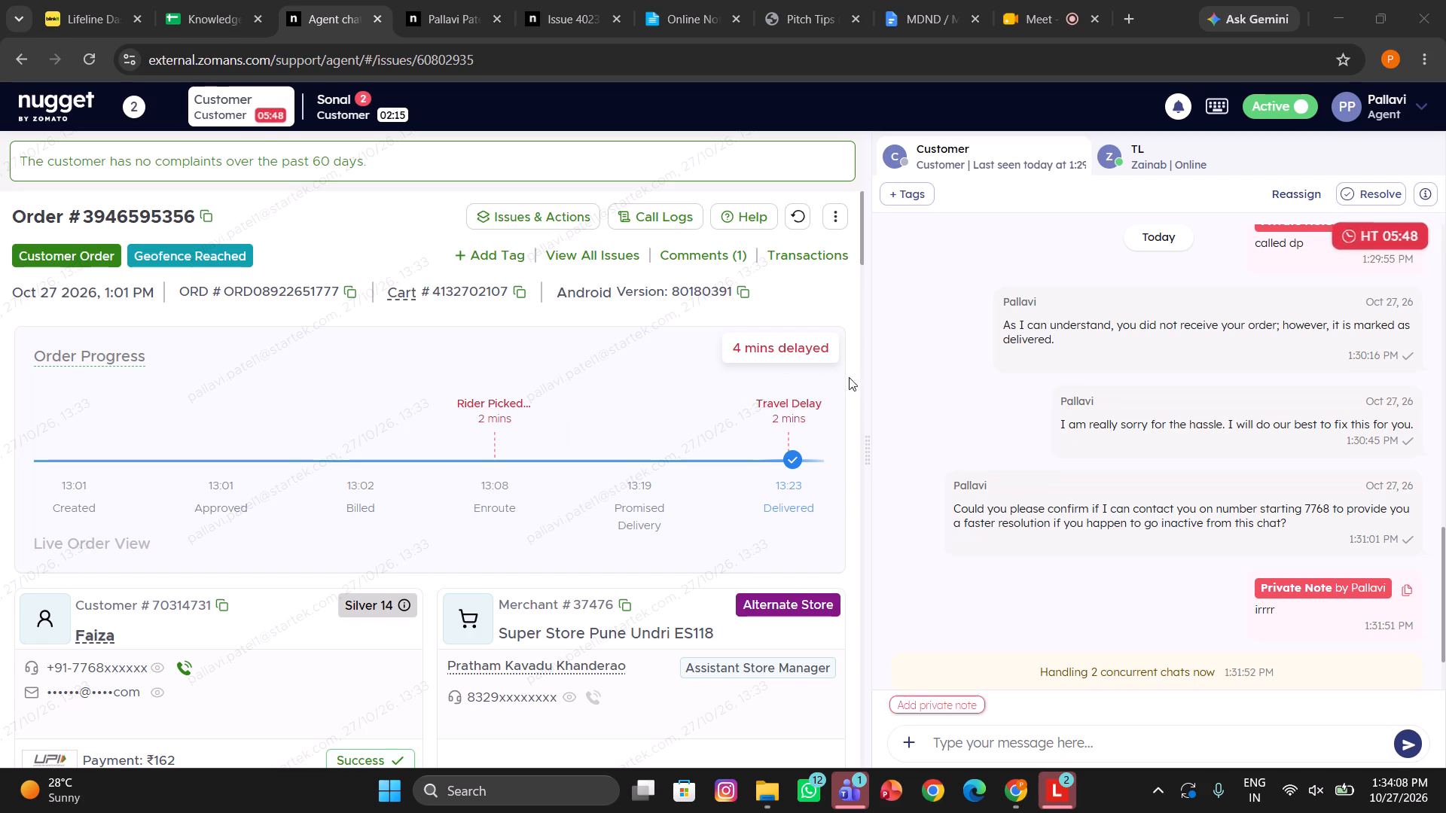
left_click(774, 3)
scroll(672, 435, "down", 3)
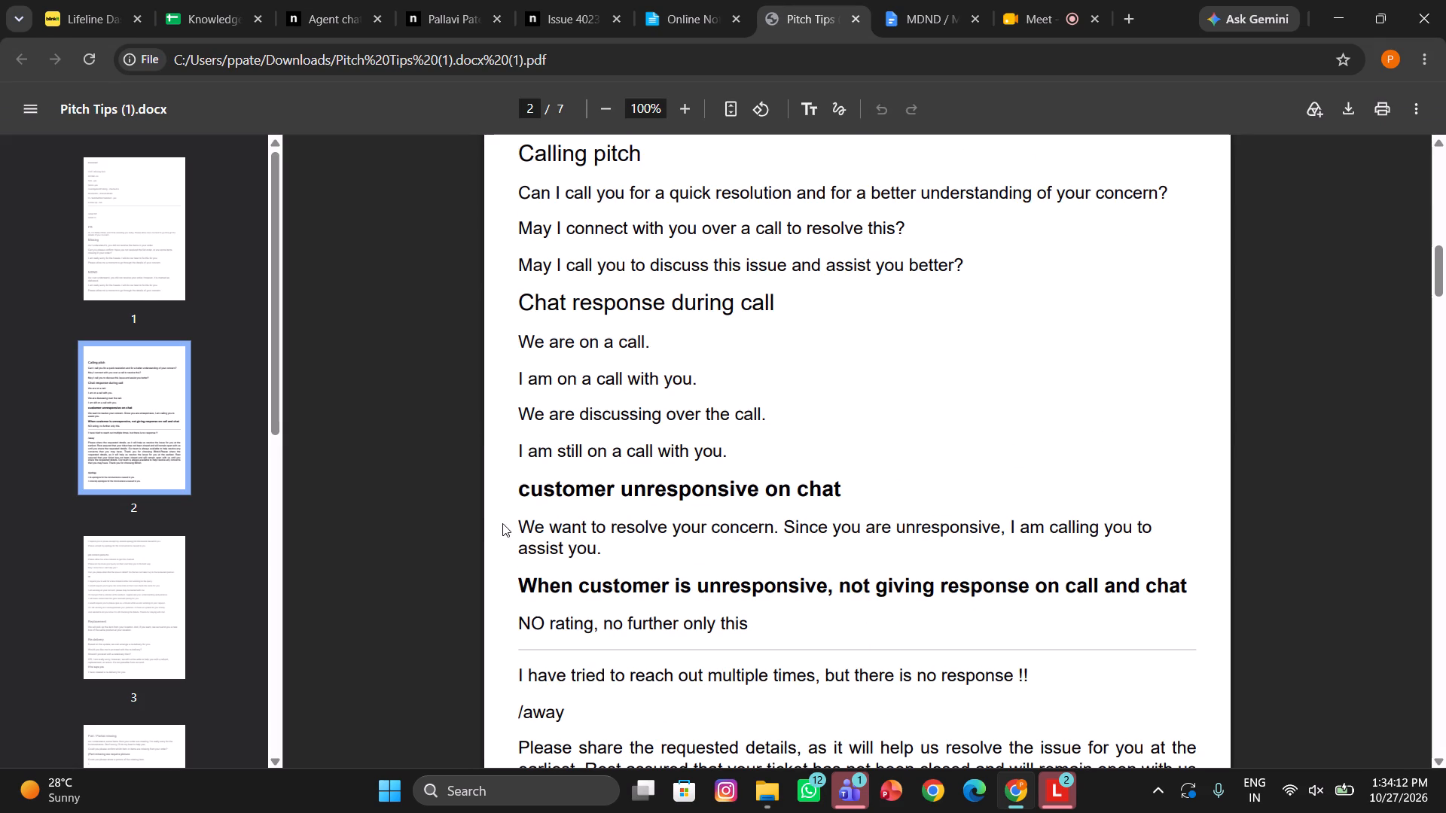
left_click_drag(517, 523, 611, 565)
key("ctrl+c")
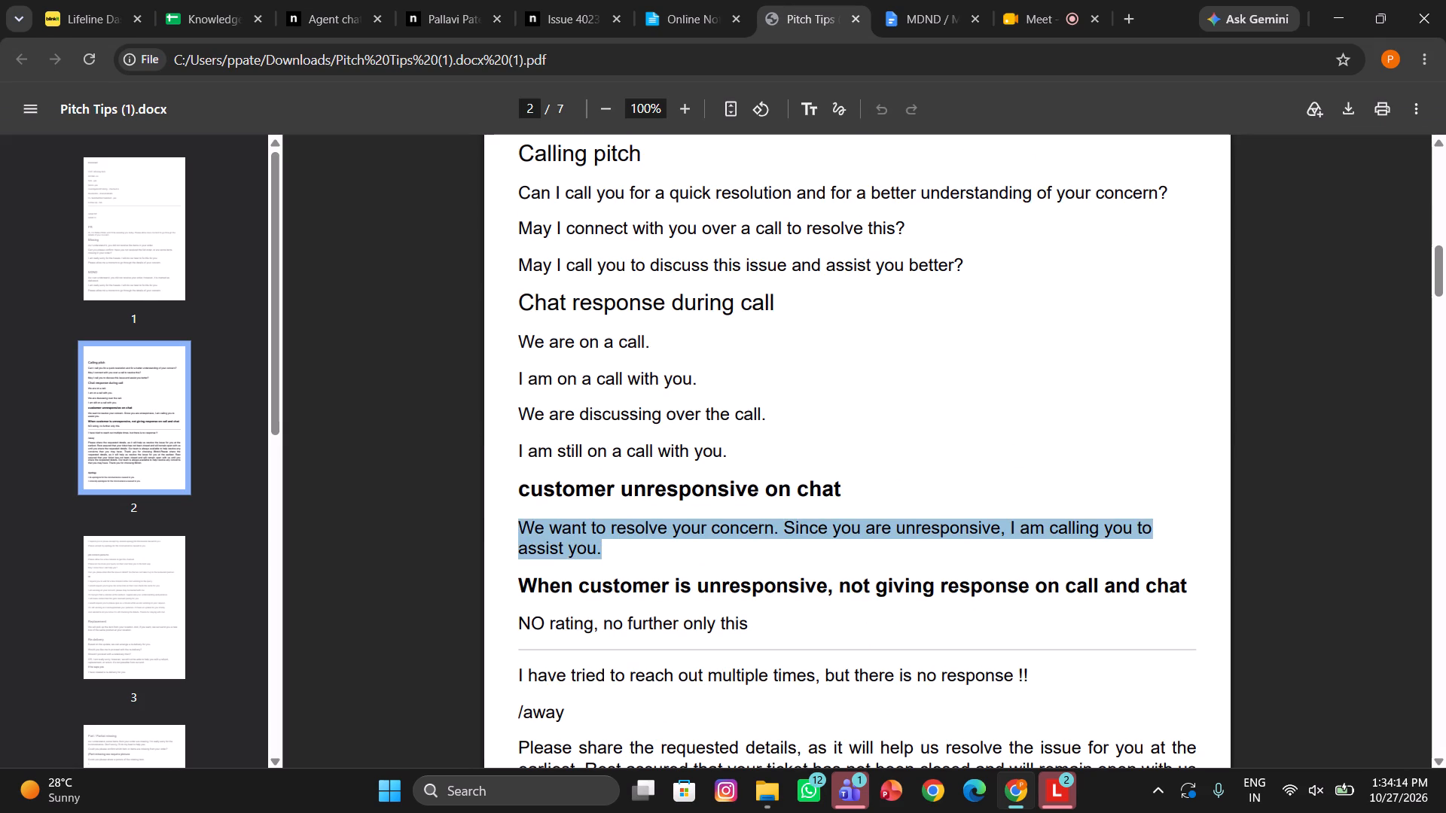
left_click(347, 0)
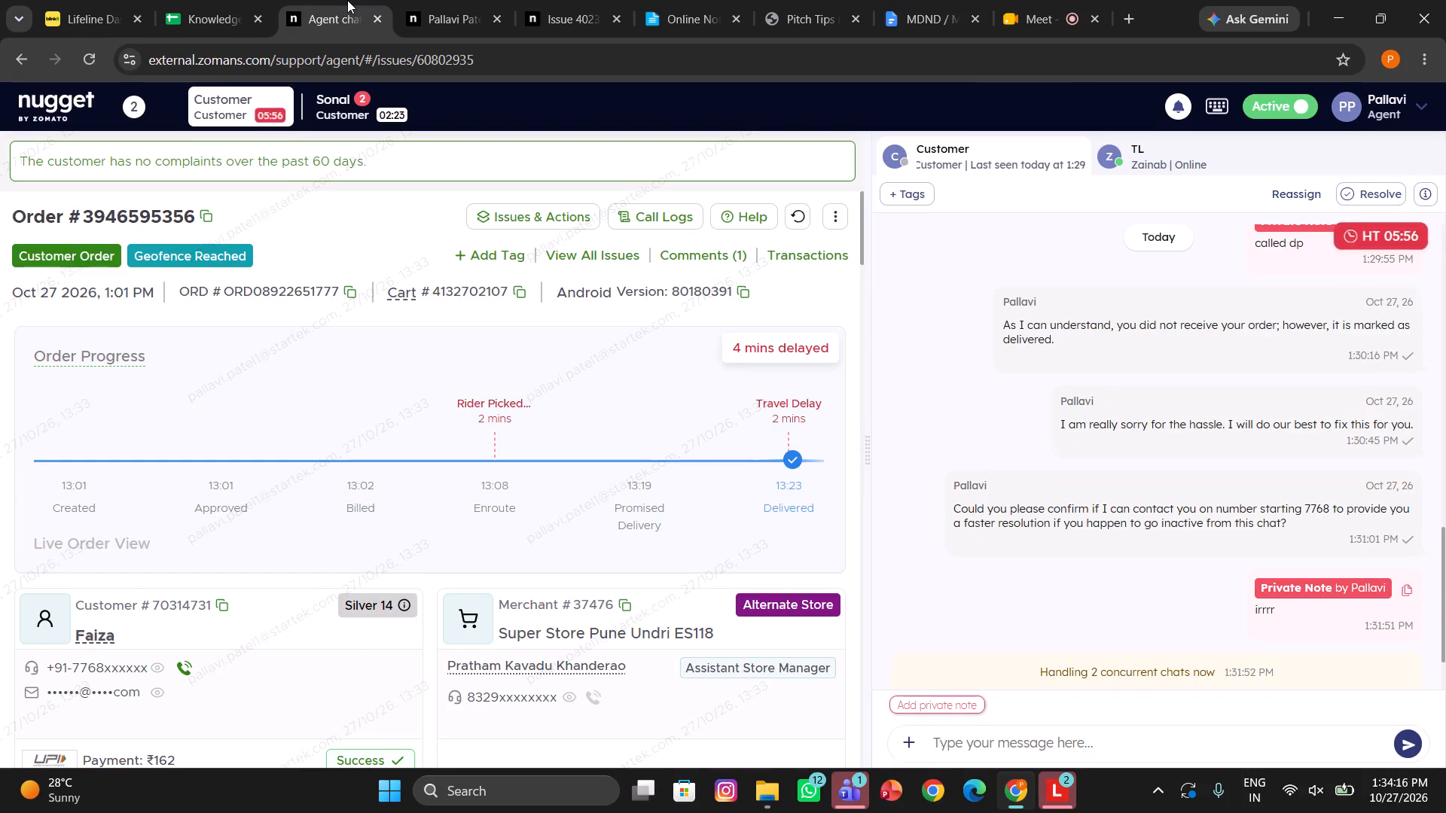
key("ctrl+v")
key("Return")
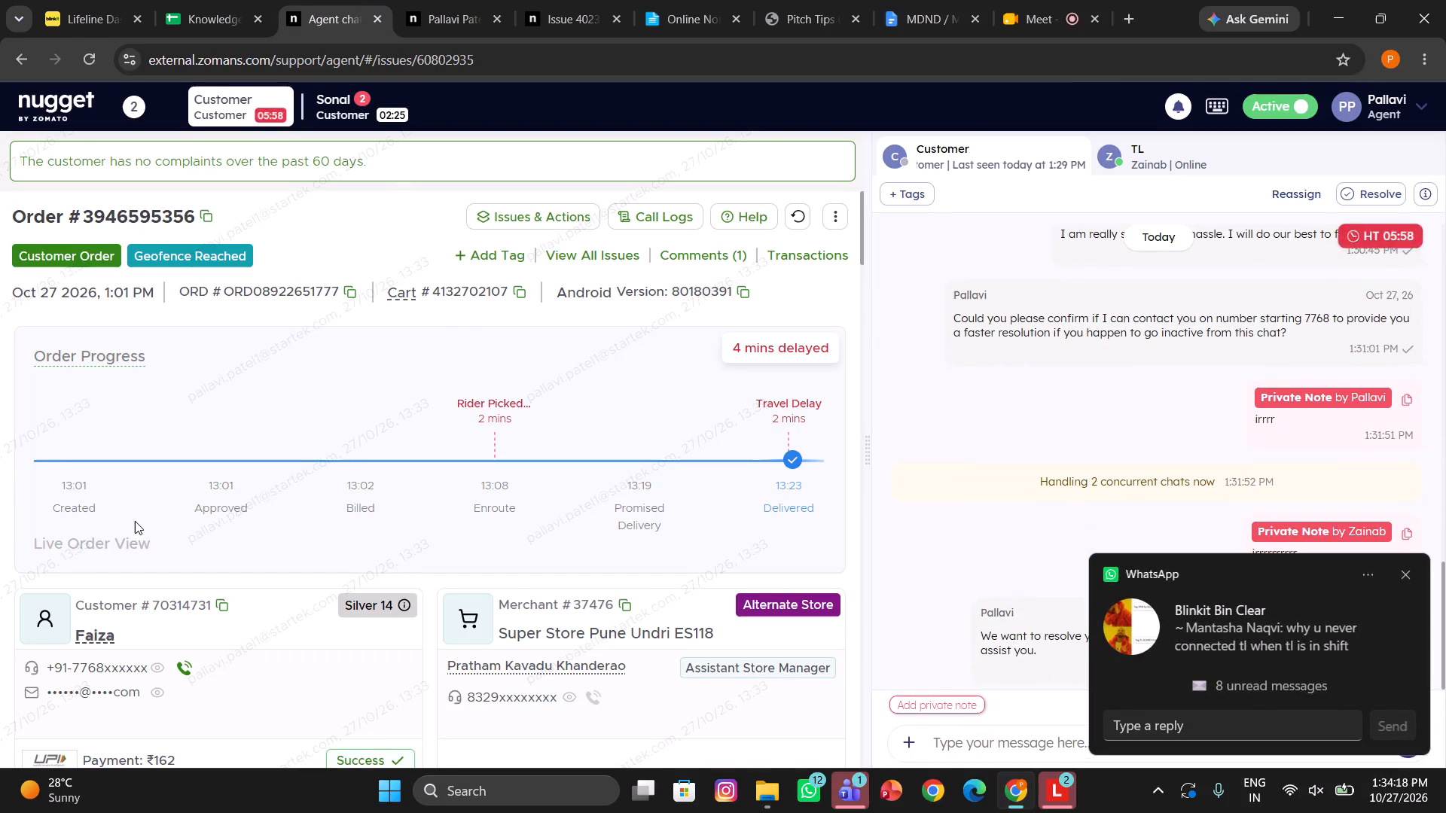
scroll(136, 521, "down", 1)
left_click(177, 534)
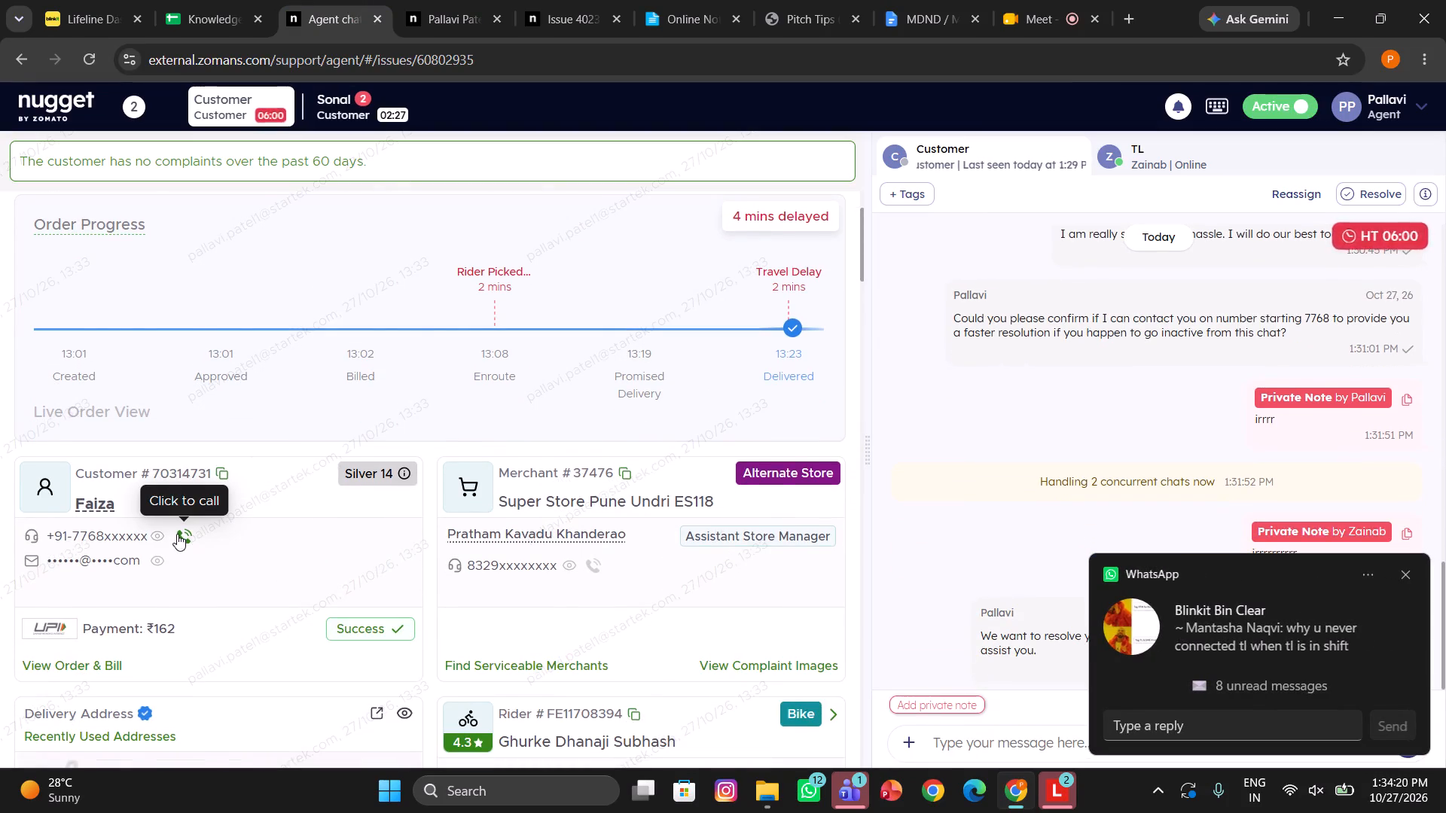
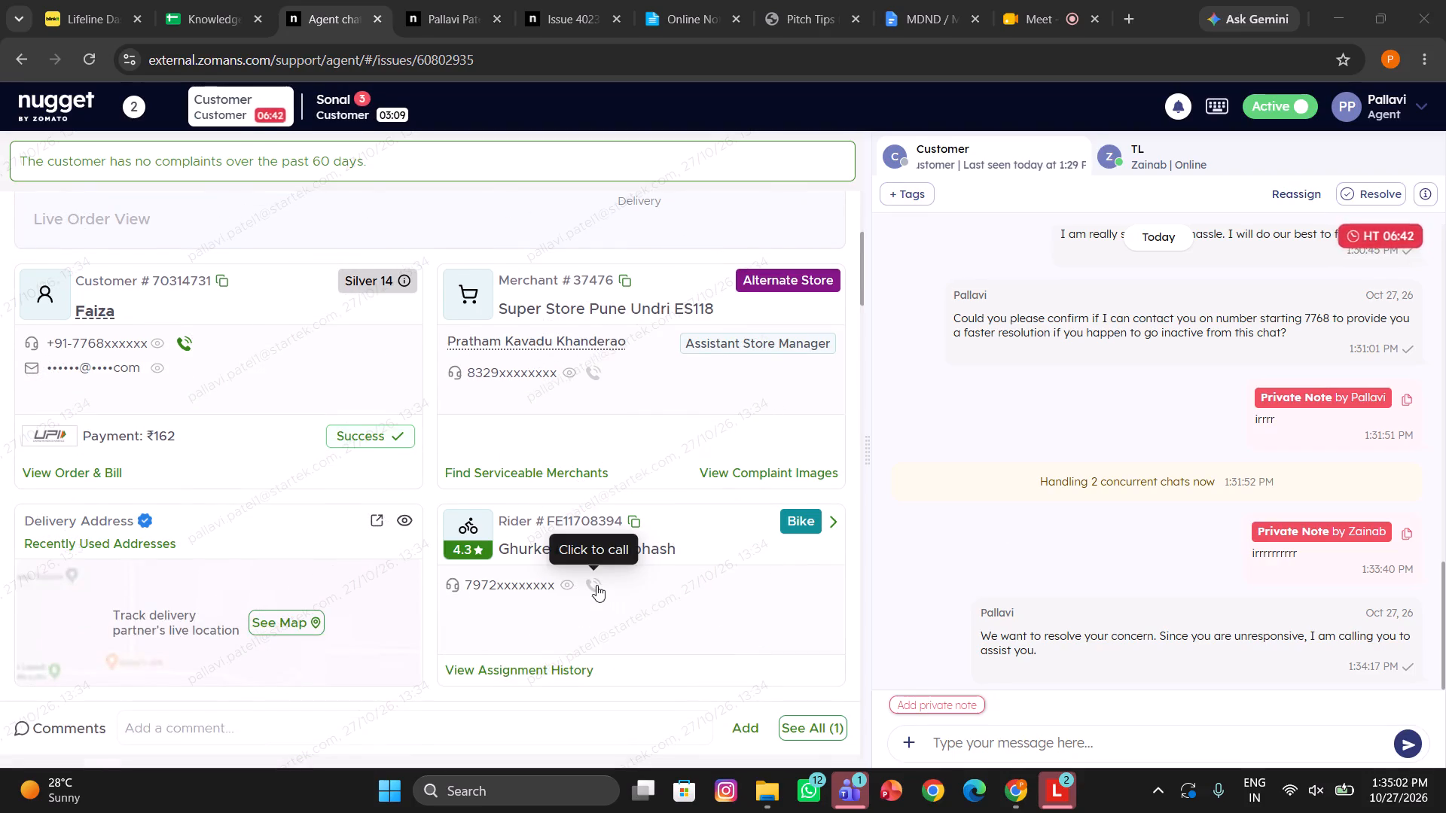
Place another call to the unresponsive customer from the customer details of the open chat.
left_click(176, 343)
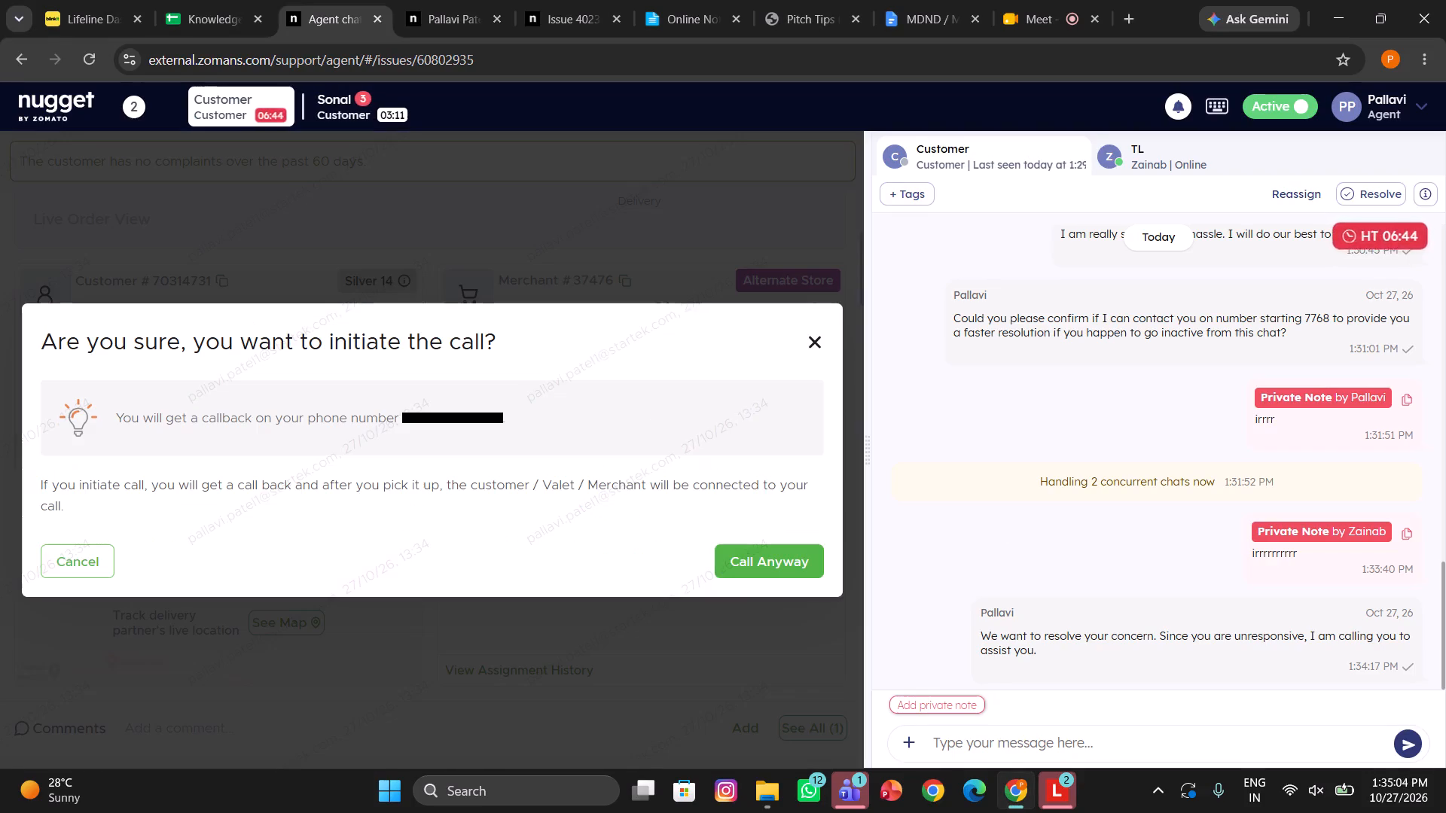
left_click(766, 577)
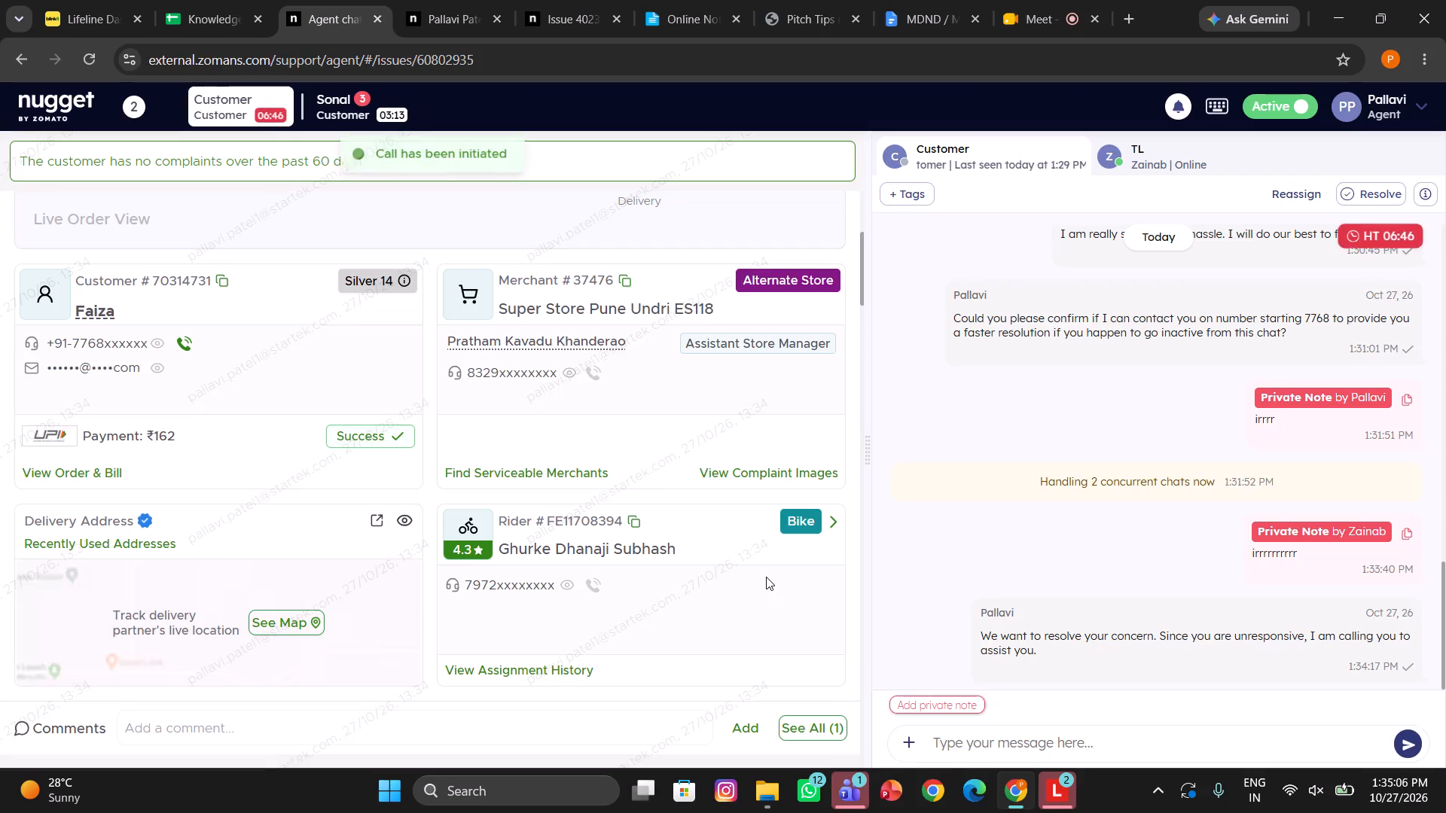
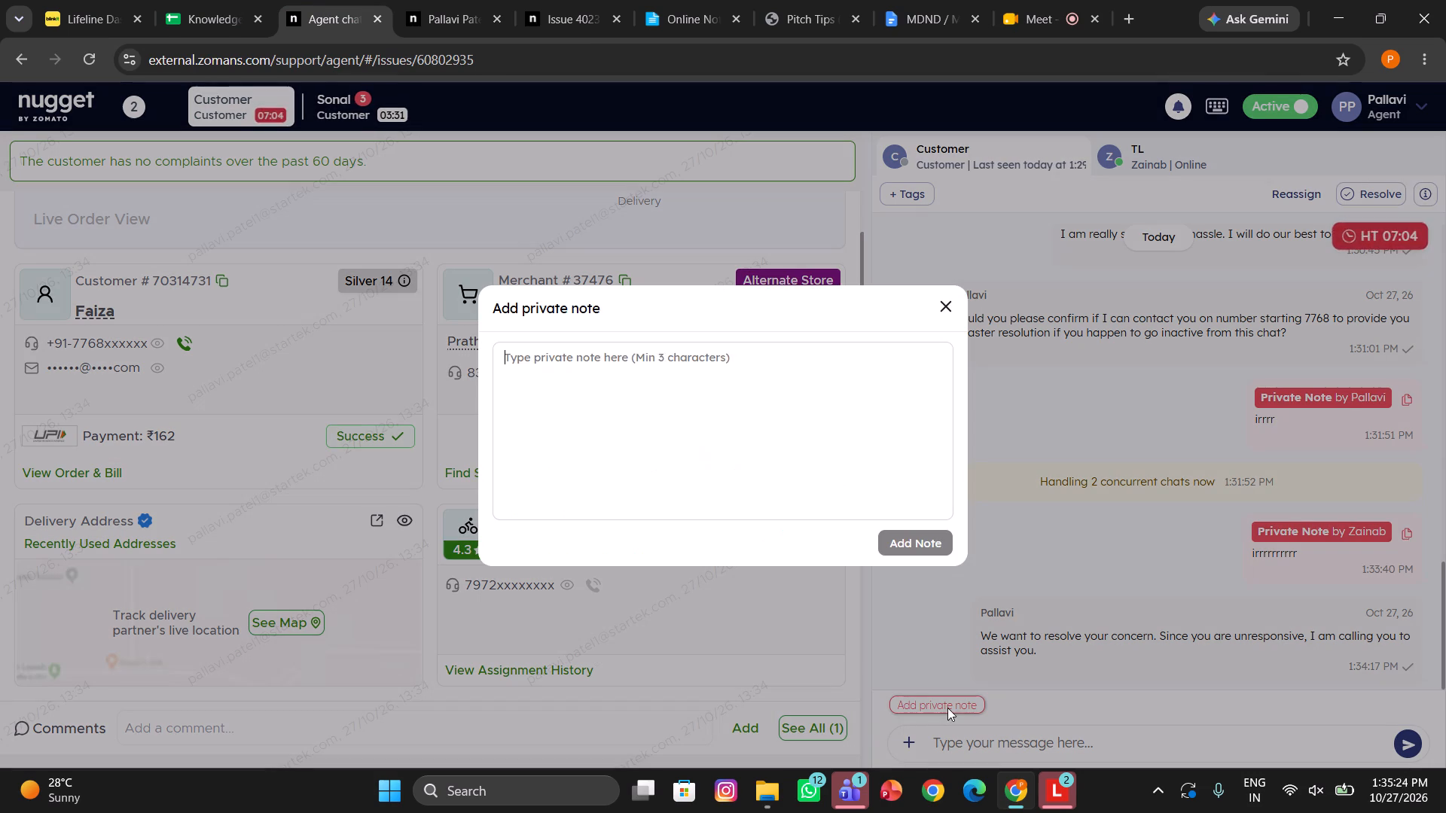
Add the private note "called cx" to the open chat.
type("alled cx")
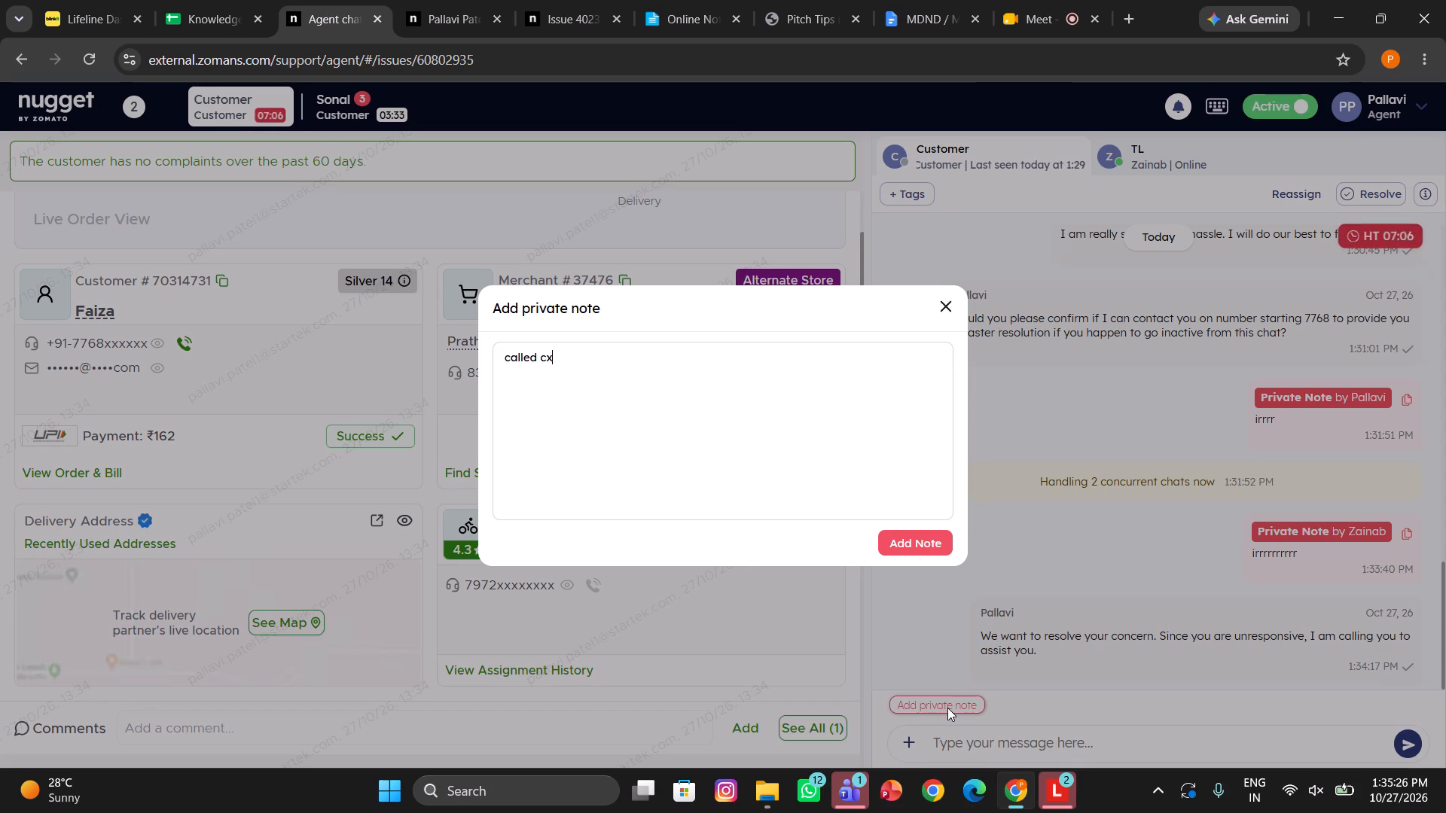
left_click(898, 540)
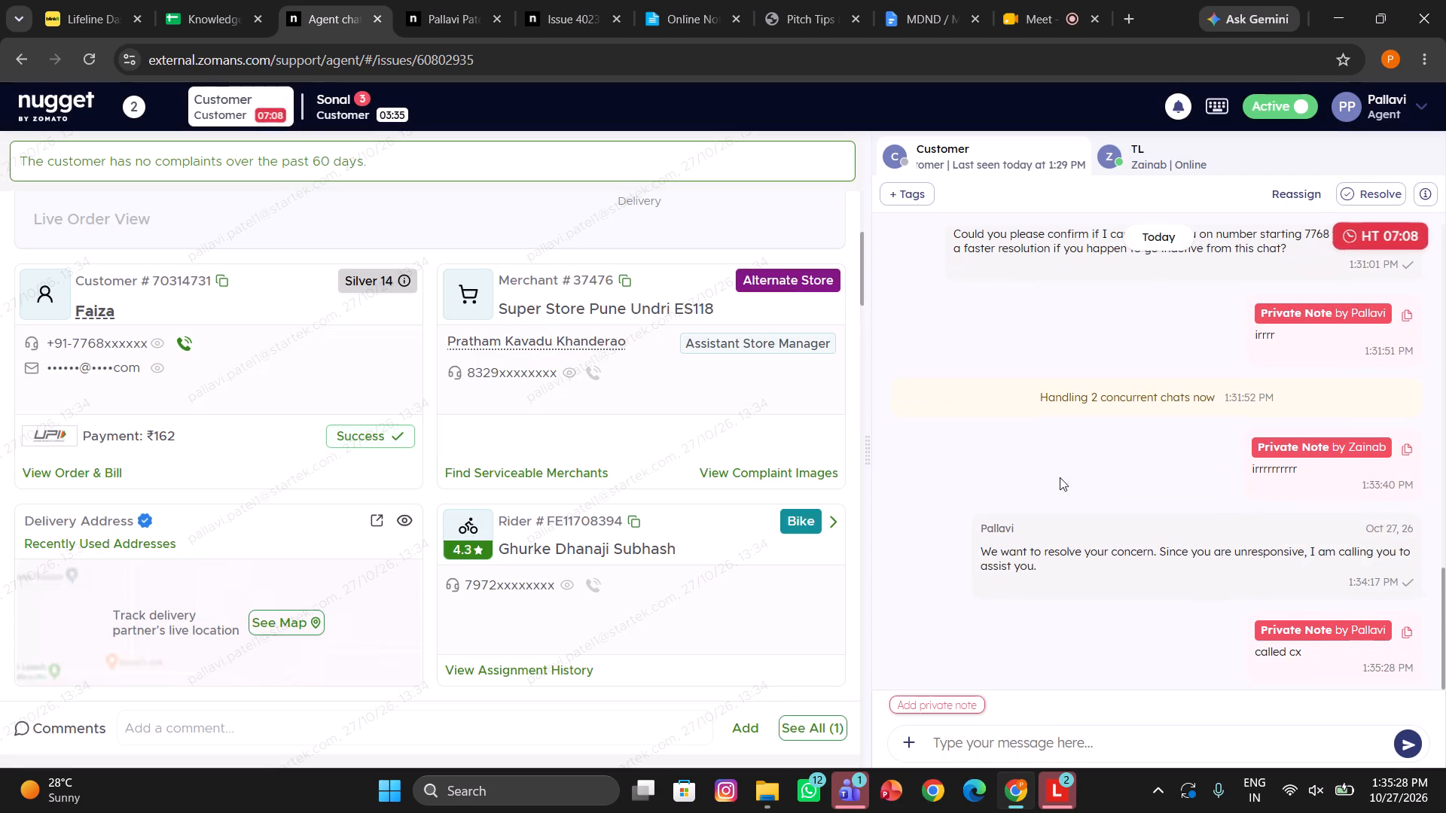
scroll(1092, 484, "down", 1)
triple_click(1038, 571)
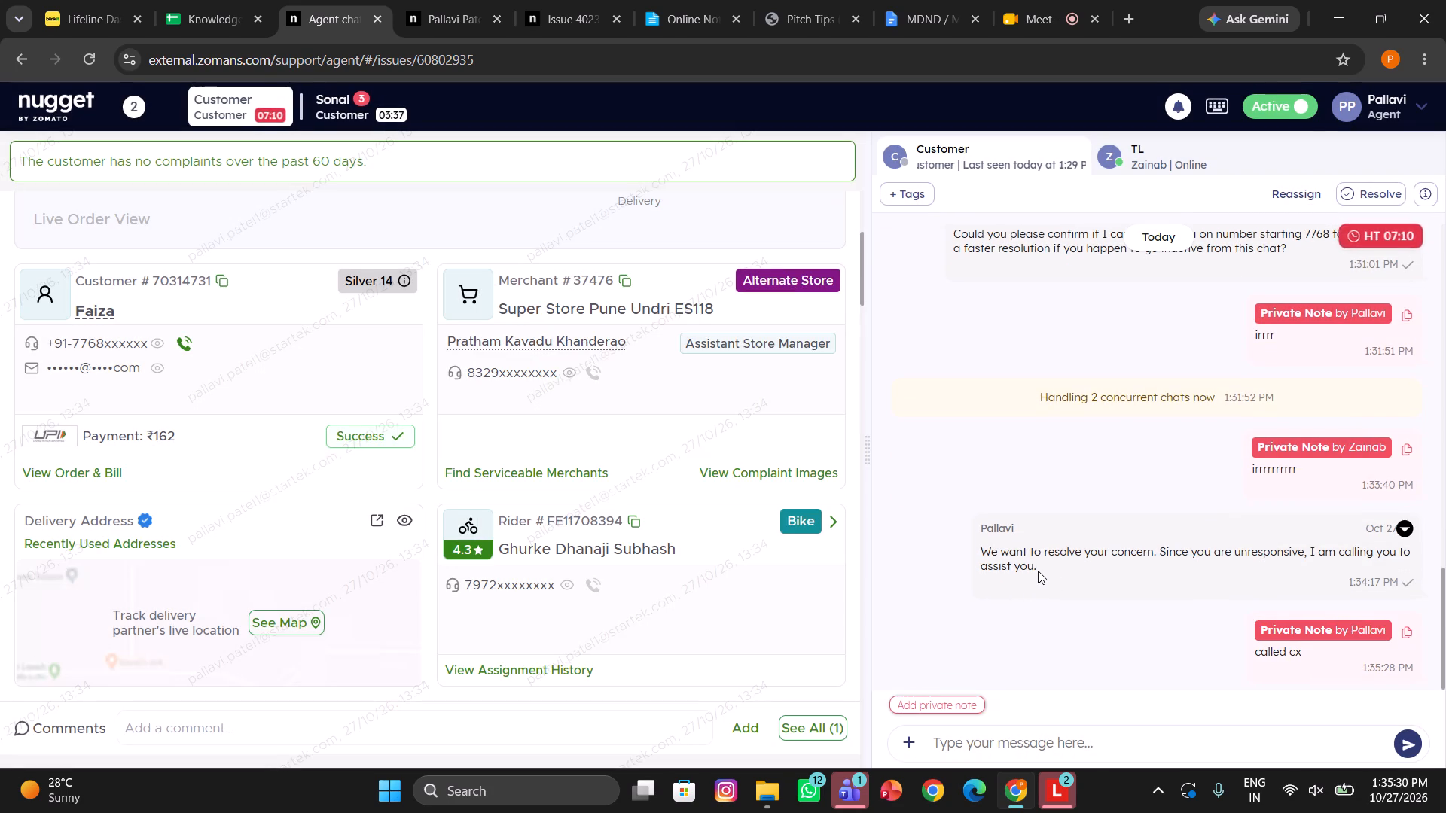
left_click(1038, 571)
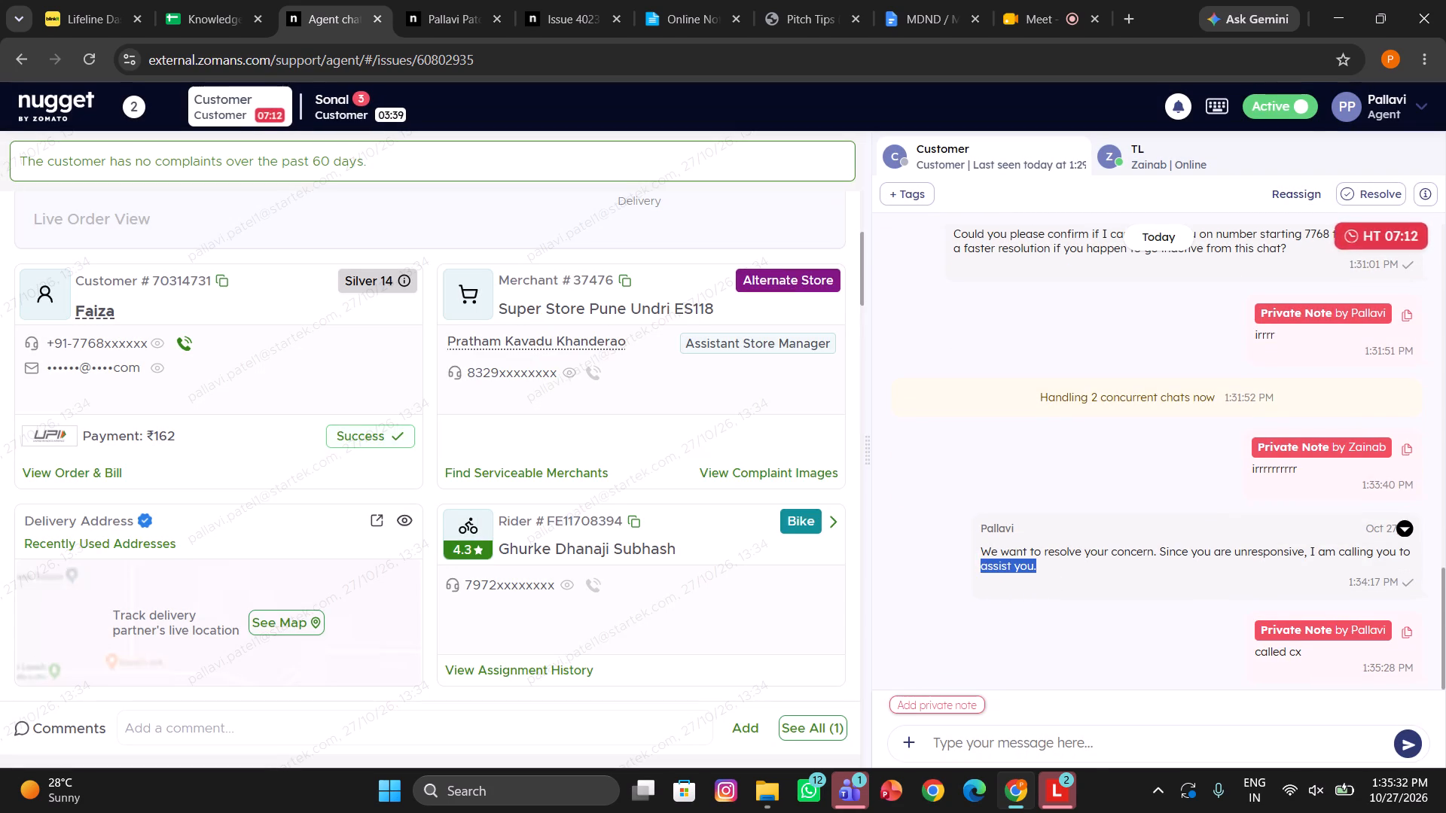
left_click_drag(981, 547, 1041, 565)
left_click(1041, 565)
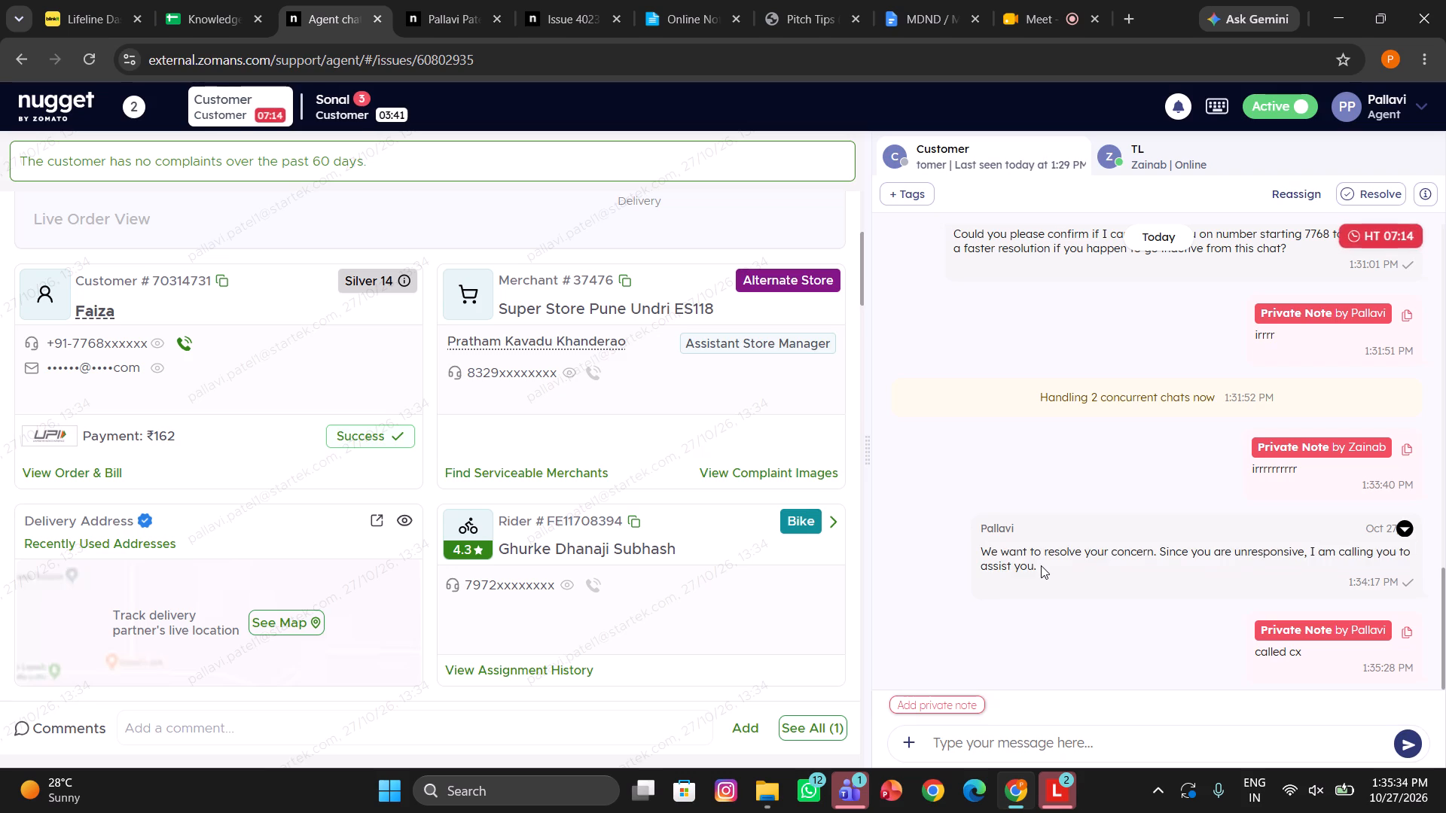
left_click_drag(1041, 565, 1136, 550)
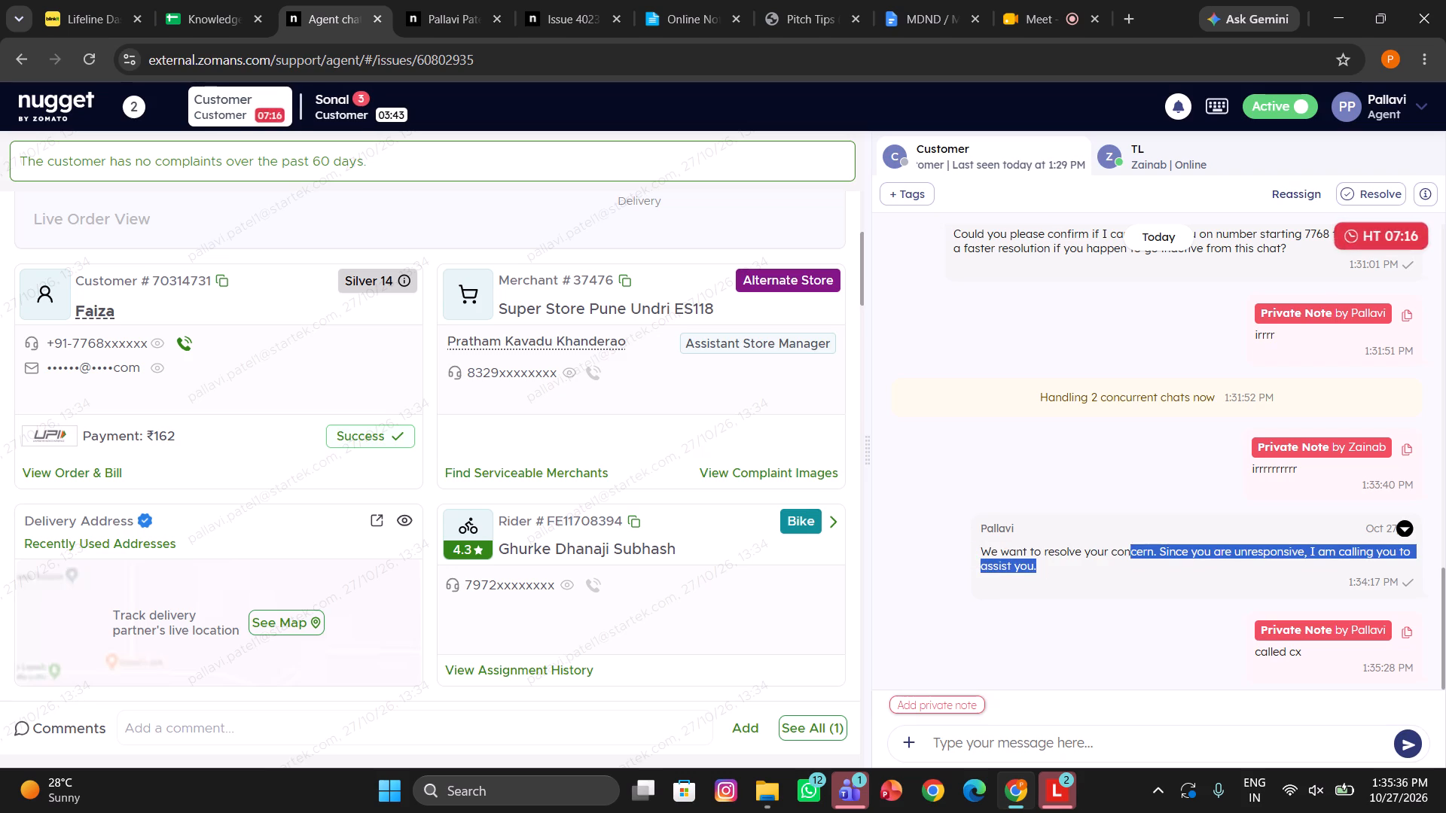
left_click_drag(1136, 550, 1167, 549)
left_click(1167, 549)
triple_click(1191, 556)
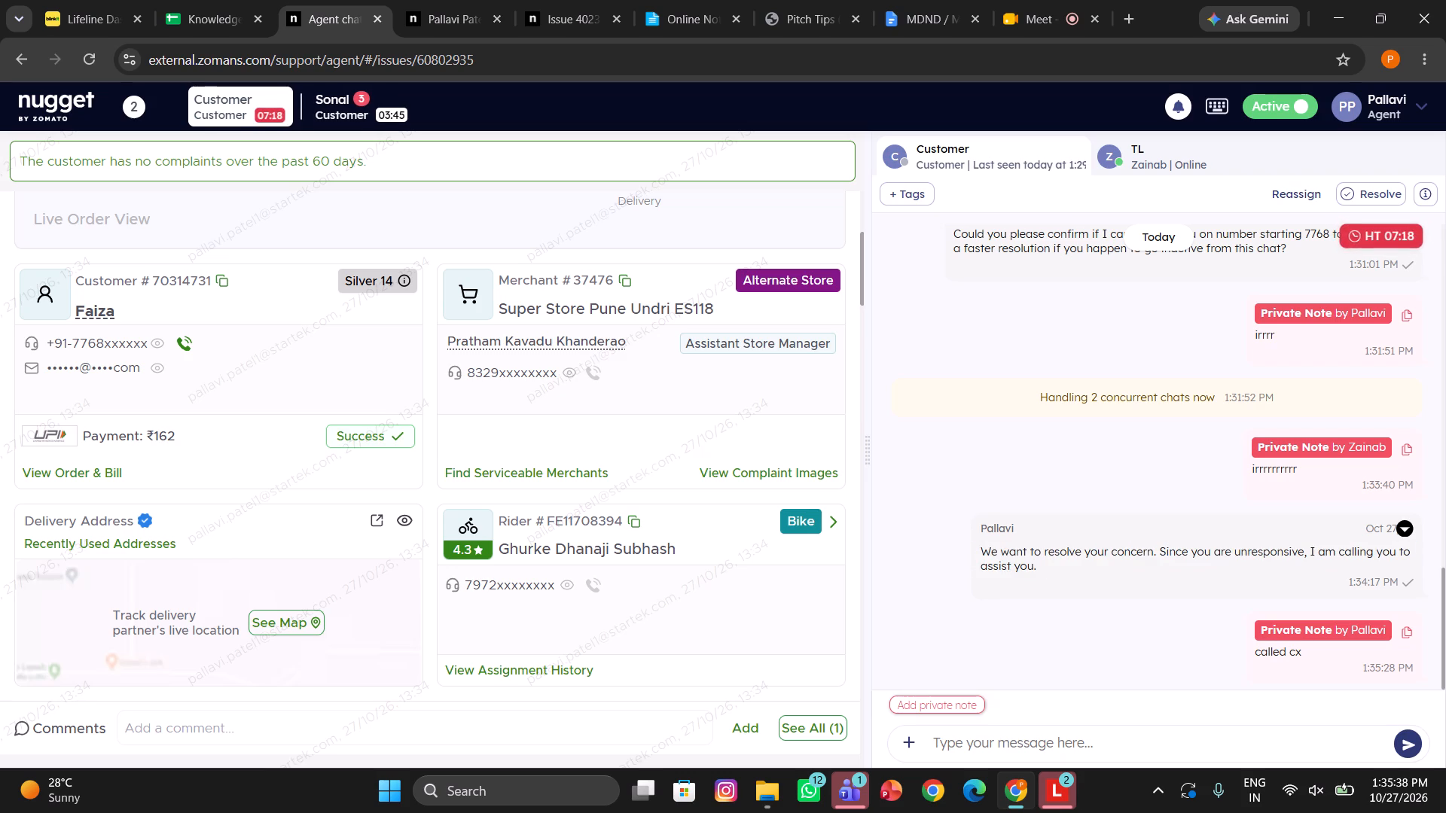
Send the customer the "/Rate us/Service no" canned response asking them to rate the conversation.
left_click(980, 736)
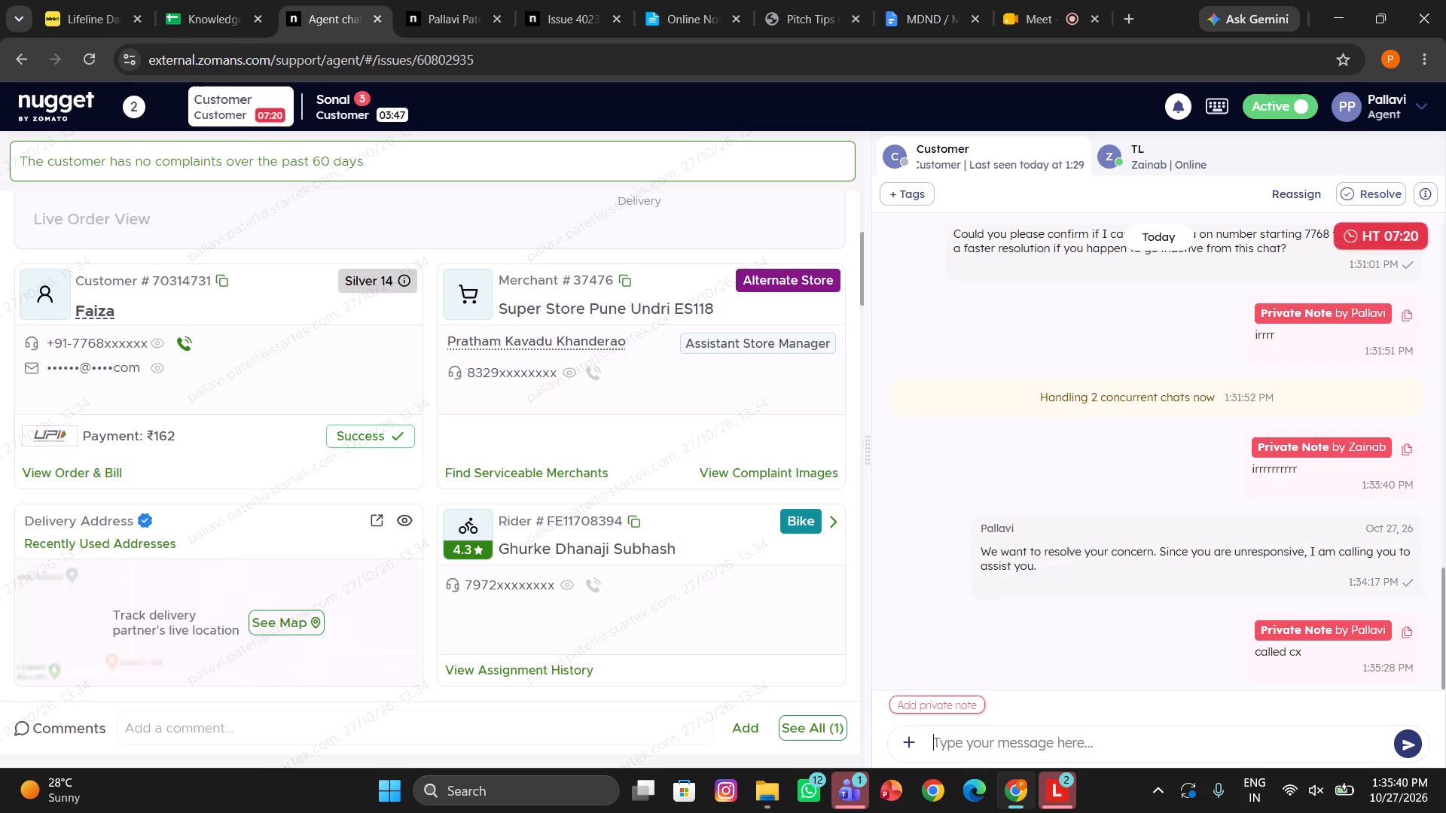
type("/ra")
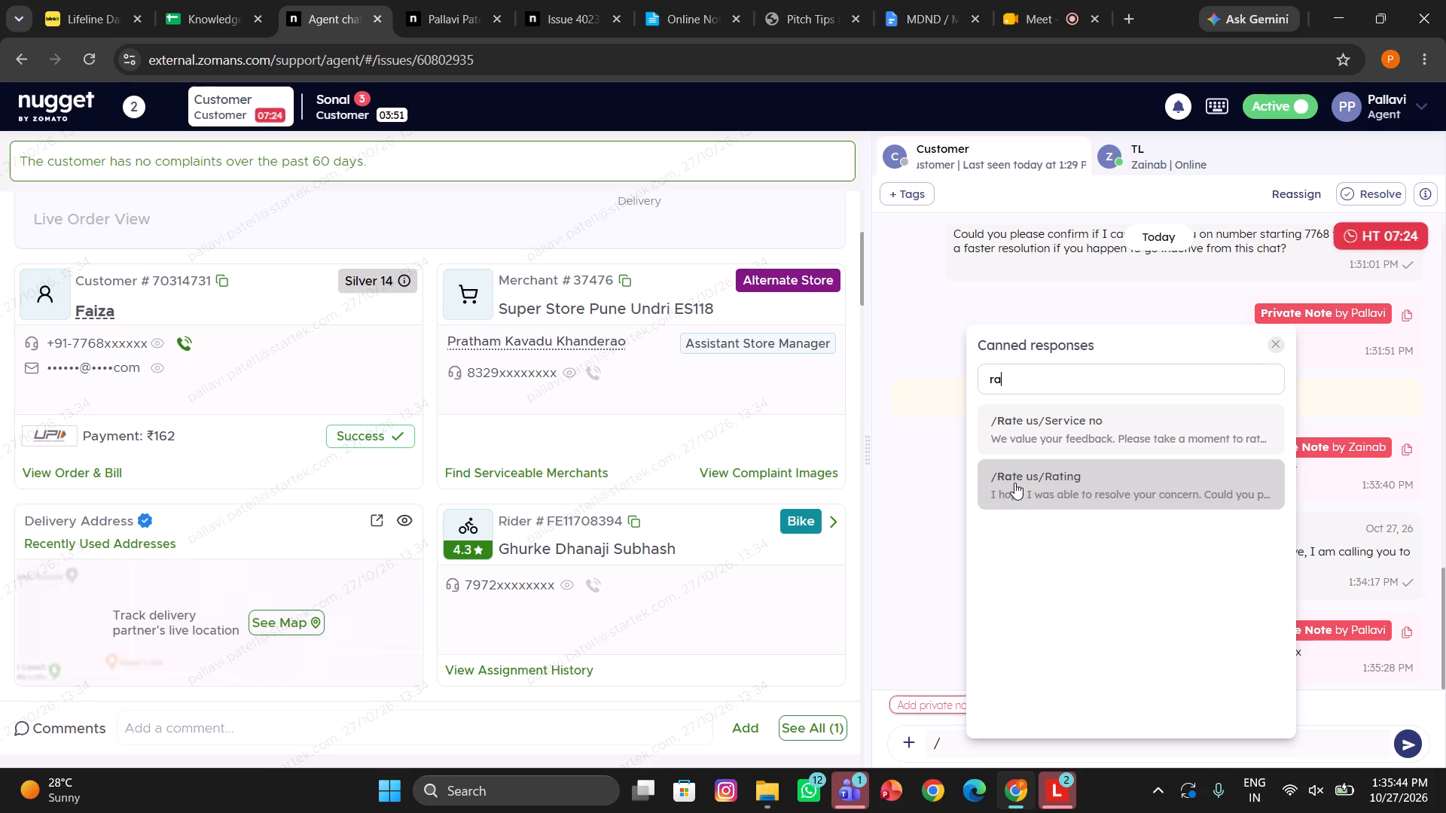
left_click(1004, 444)
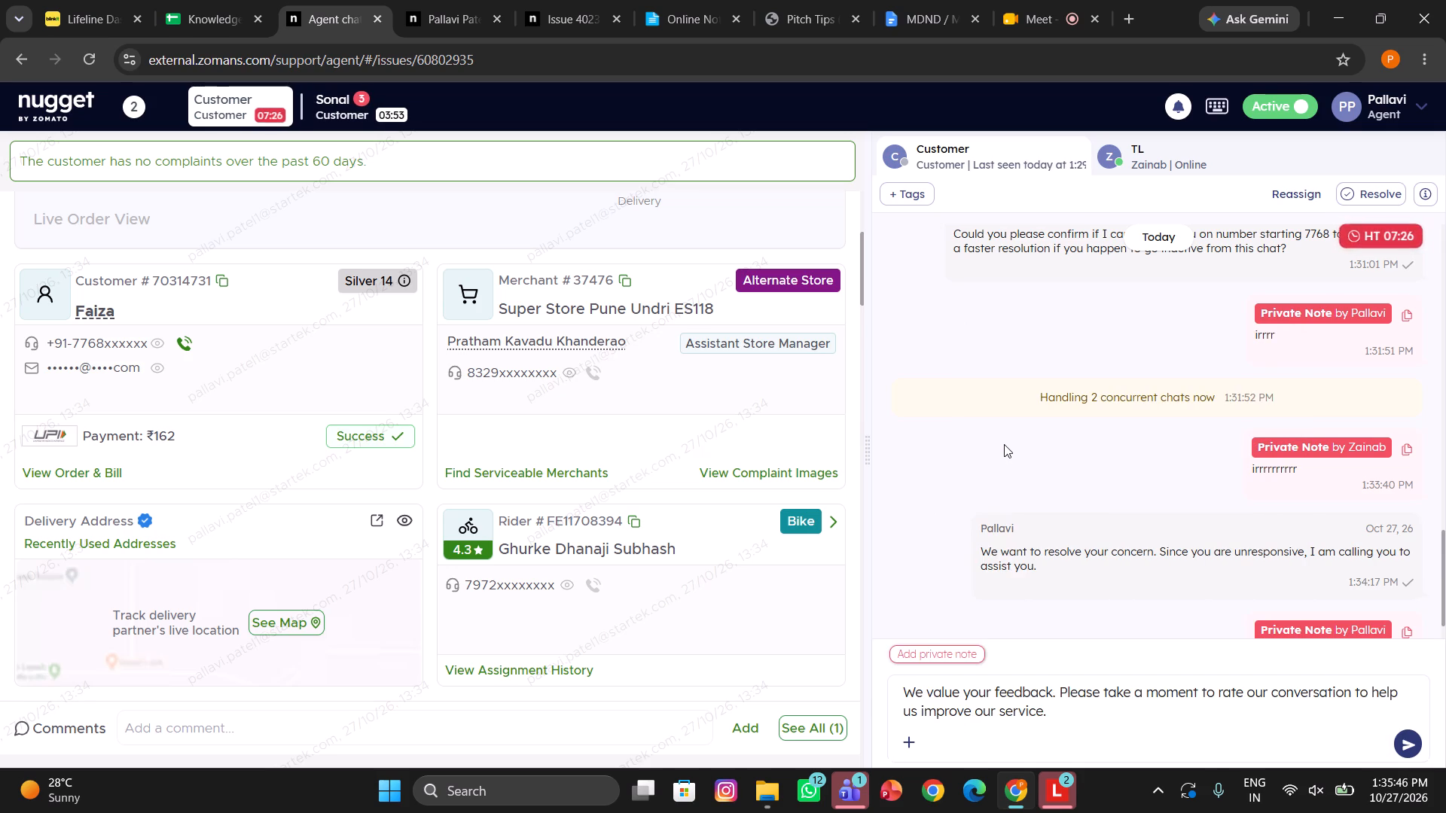
key("Return")
Copy the selected MDND comment template from the online notepad into the order's comments, change its resolution to "received", and add it.
left_click(682, 0)
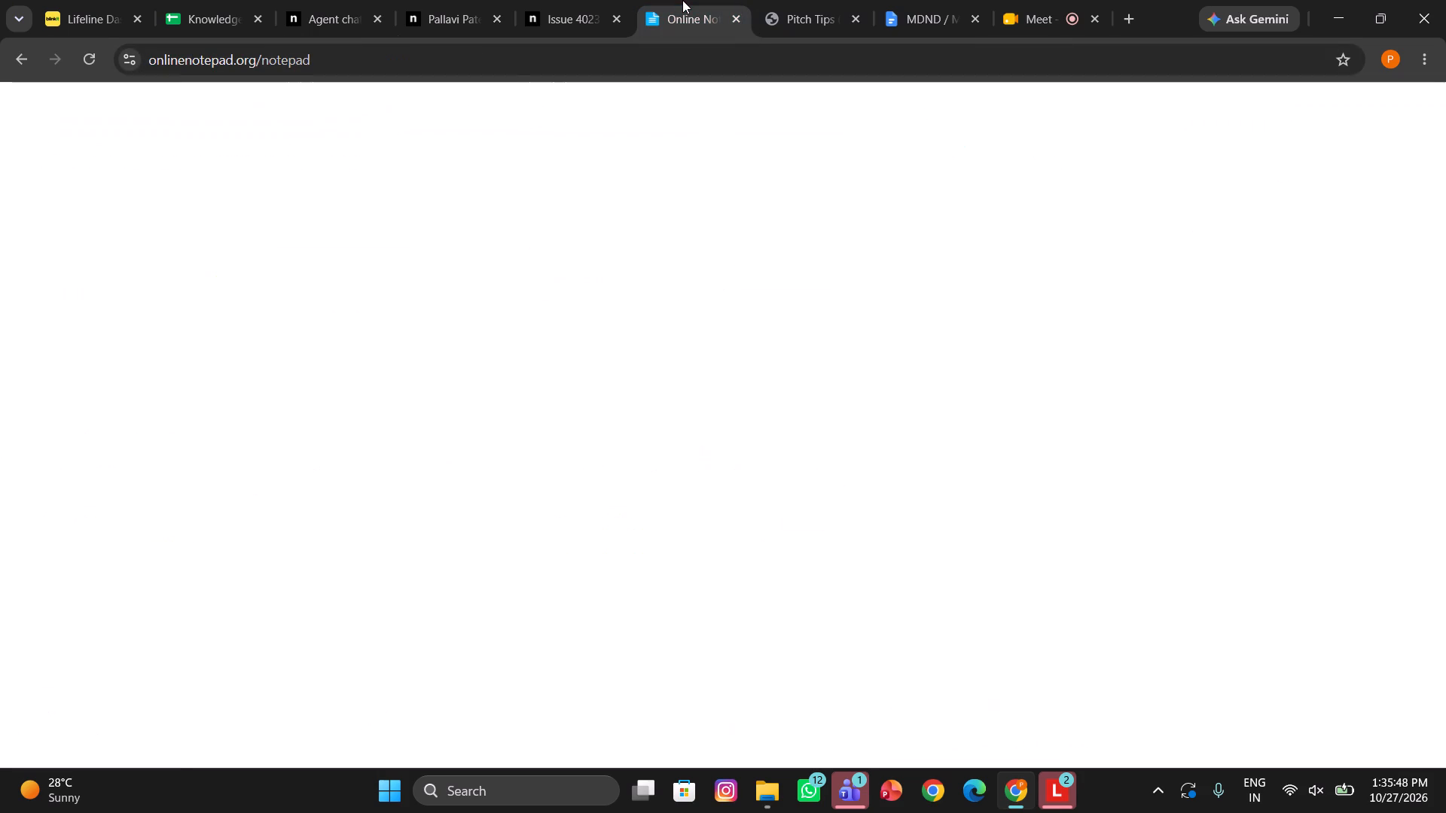
key("ctrl+c")
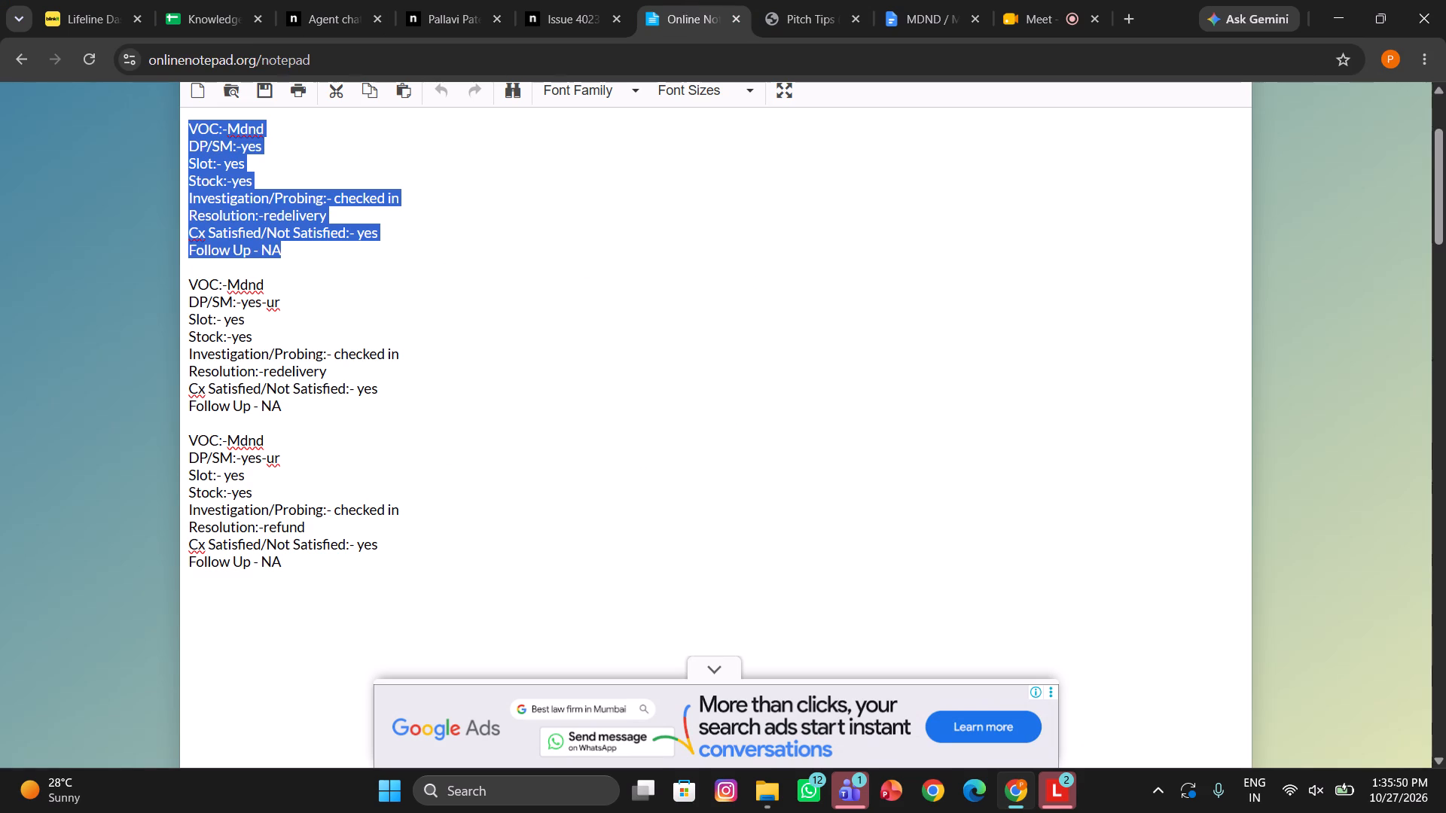
left_click(336, 0)
scroll(336, 384, "down", 2)
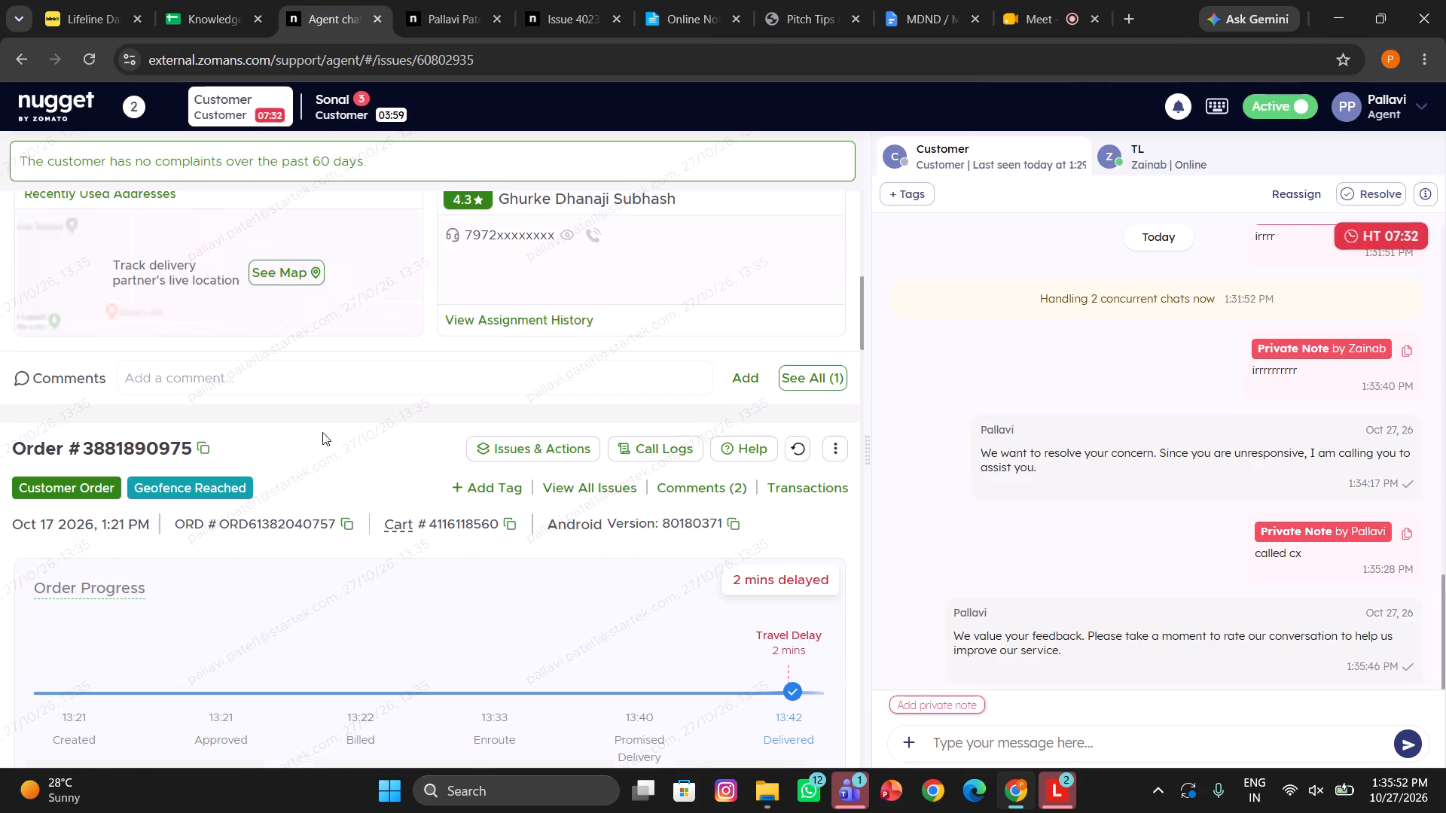
left_click(199, 382)
key("ctrl+v")
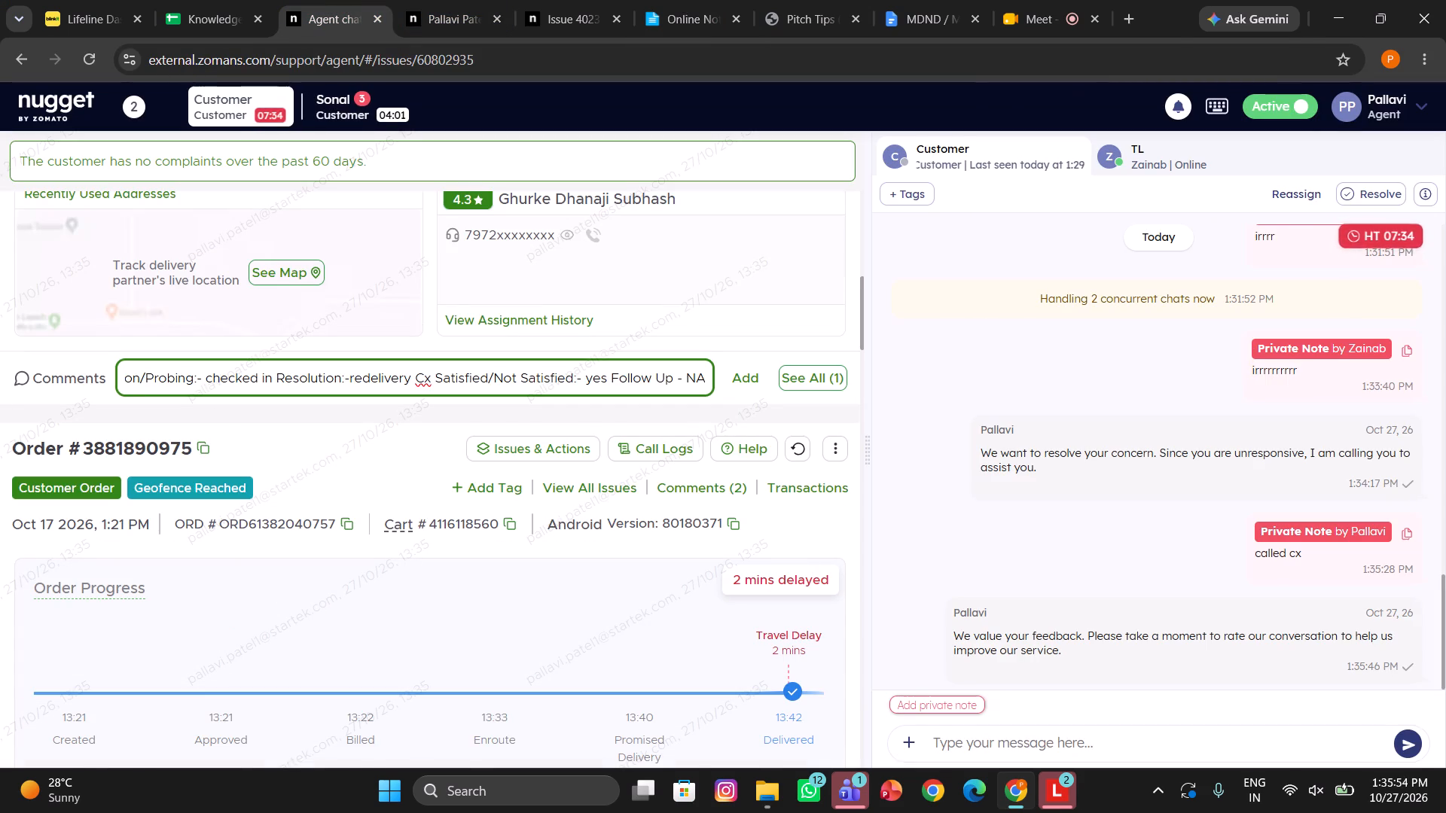
left_click_drag(411, 376, 373, 373)
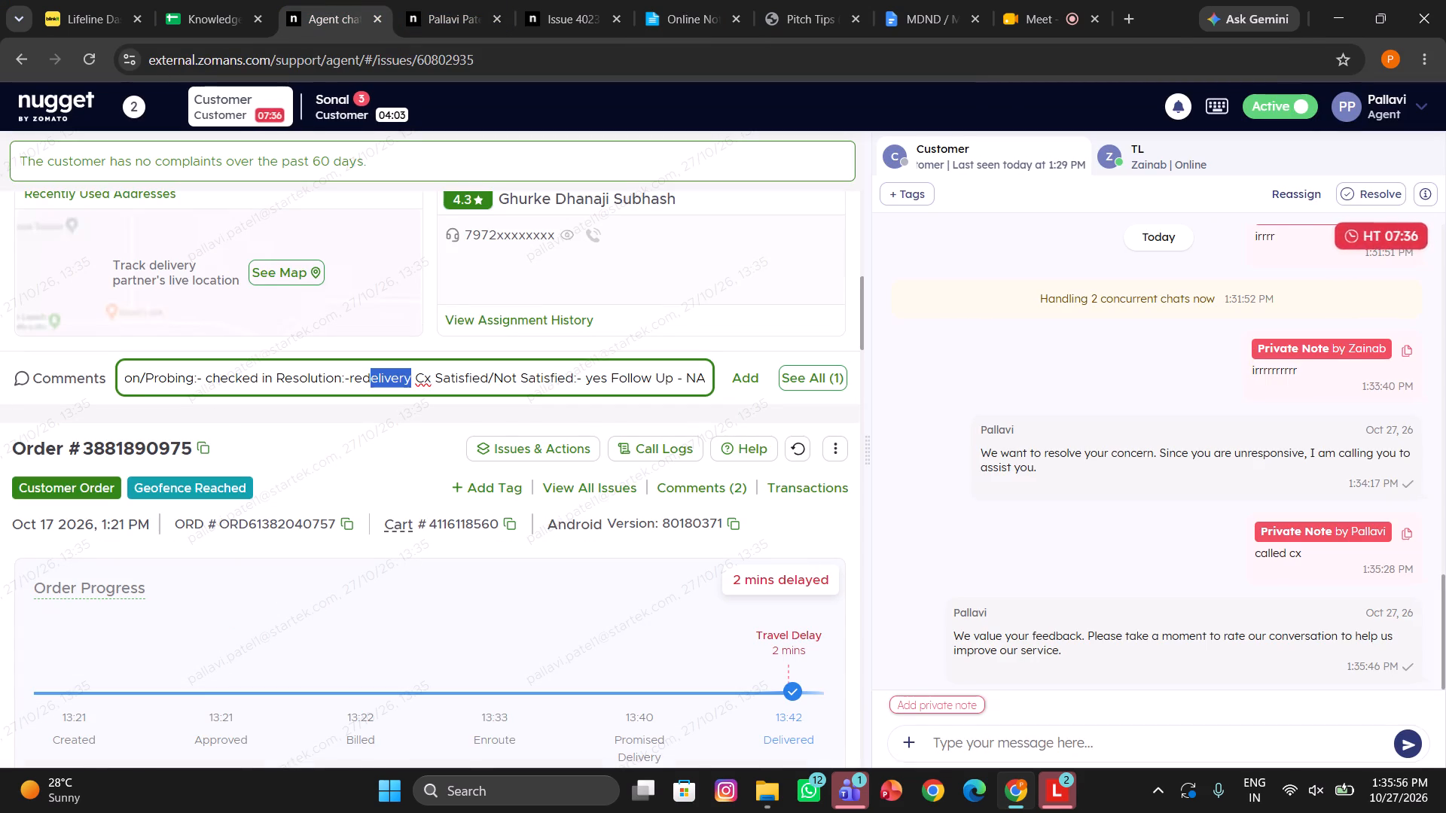
left_click_drag(373, 373, 362, 373)
key("BackSpace")
type("ceived")
key("Return")
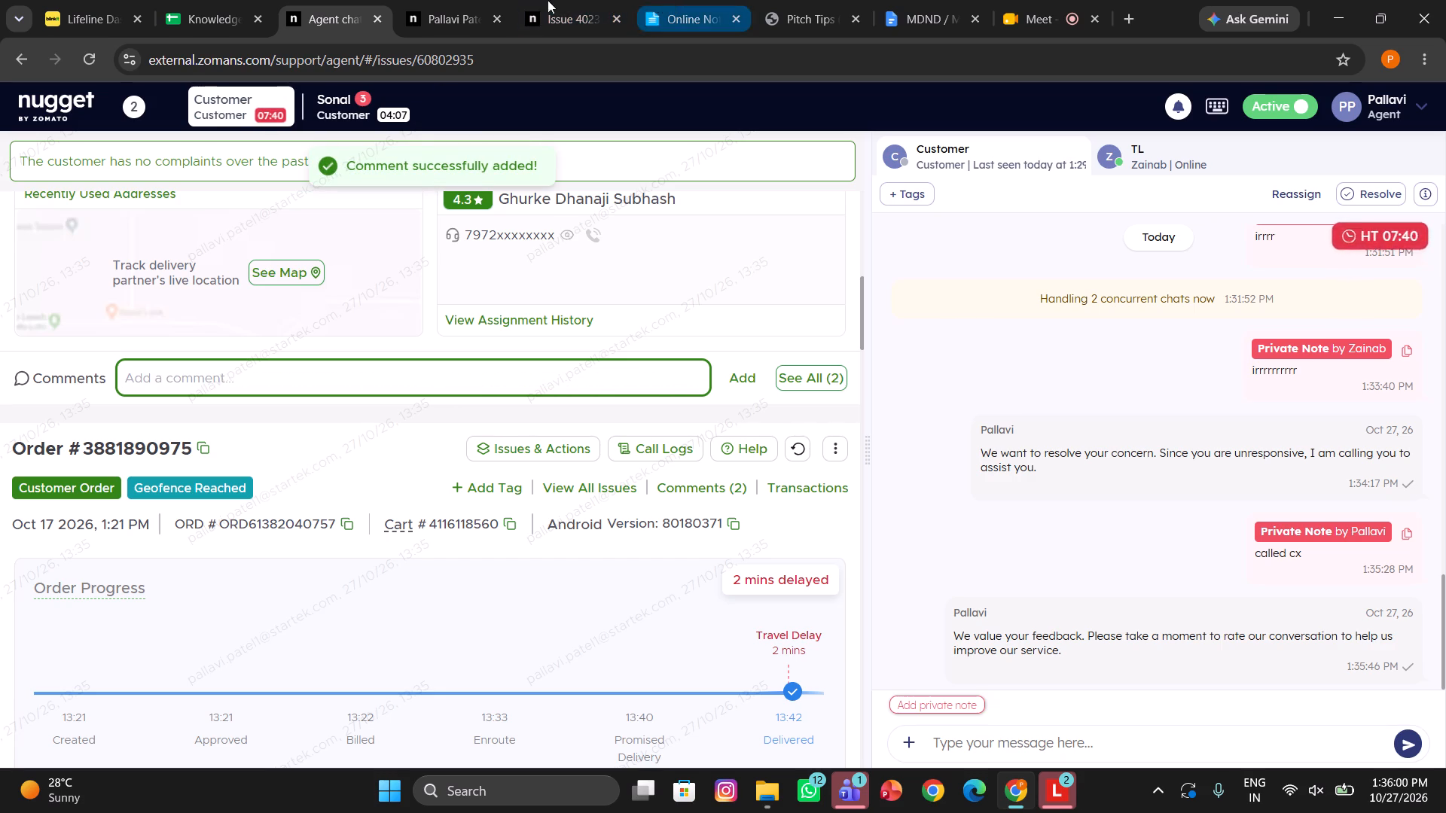
Copy the Private Note Format from the Knowledge Hub sheet into a new private note in the open chat.
left_click(212, 3)
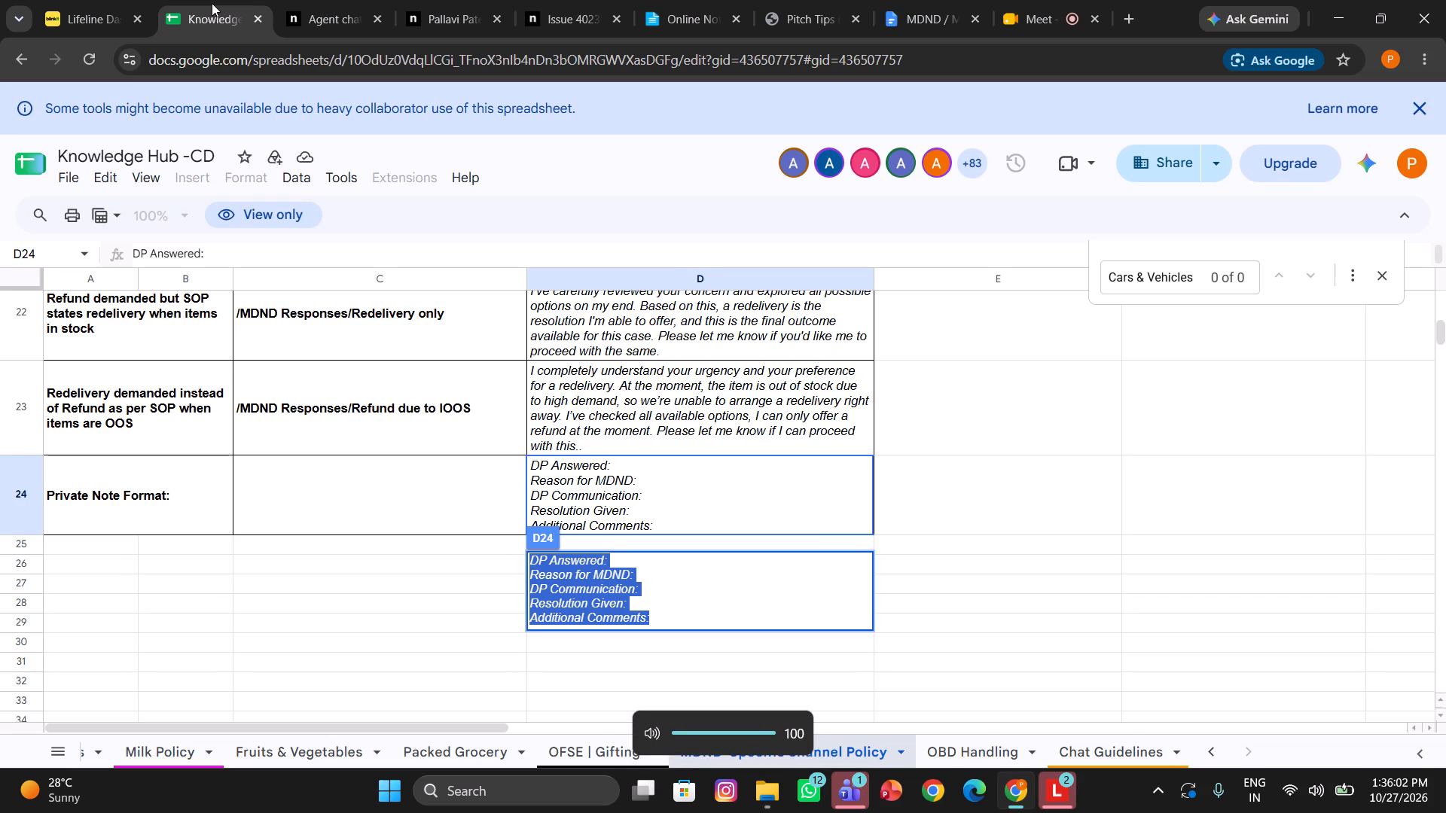
key("ctrl+c")
left_click(367, 0)
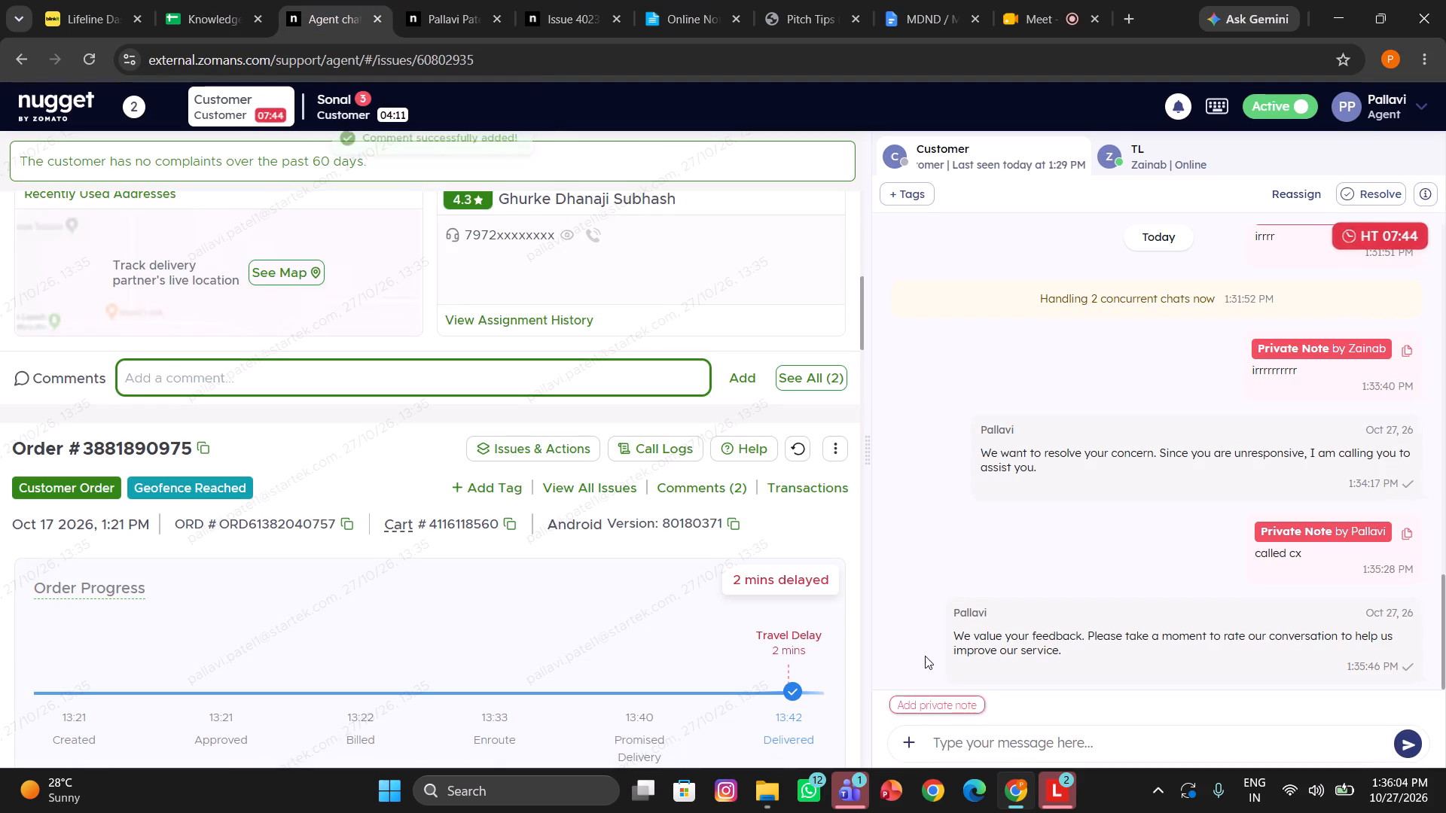
left_click(927, 703)
key("ctrl+v")
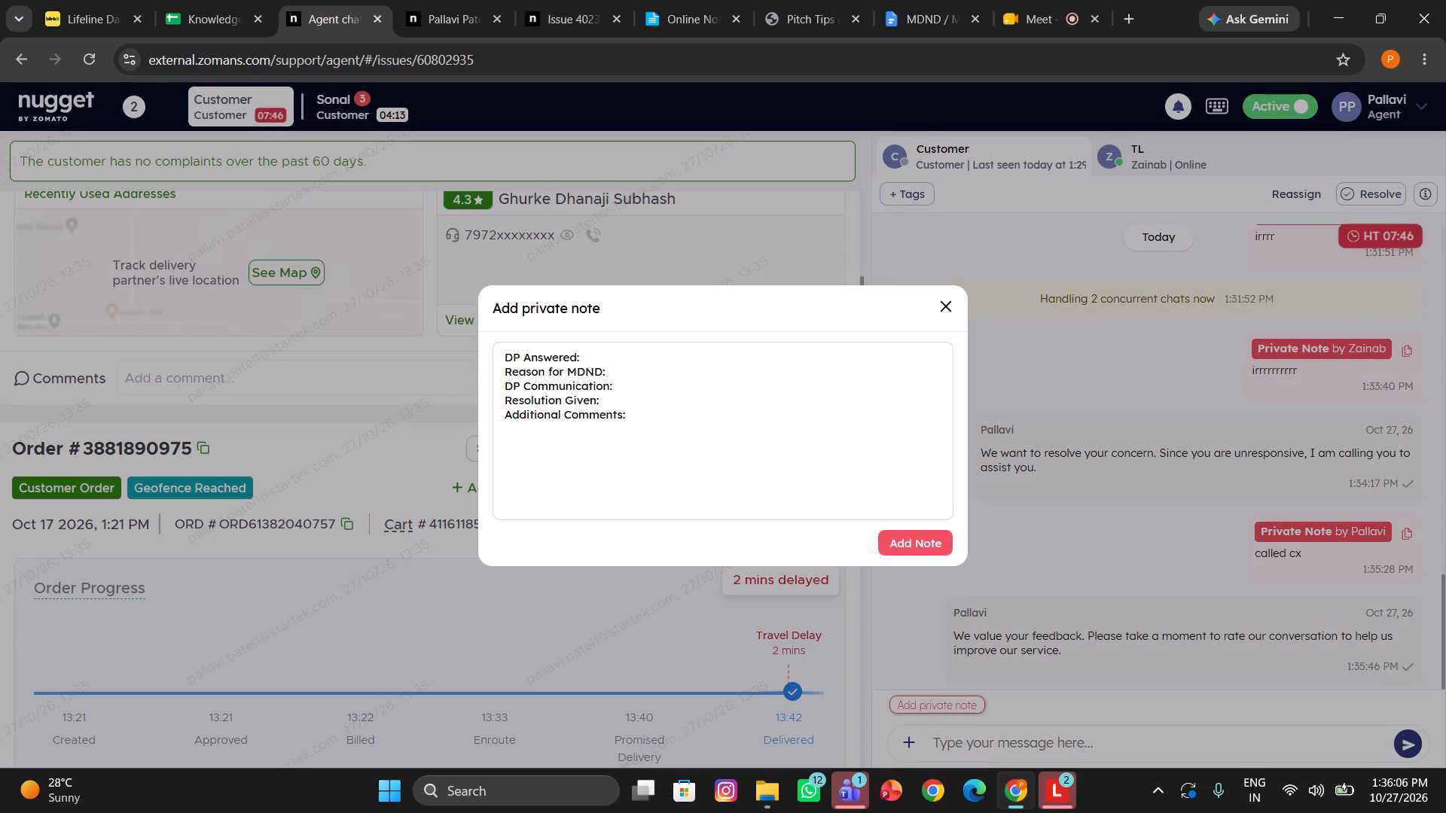
In the private note, fill DP Answered with "yes" and Reason for MDND with "dp delayed order".
left_click(595, 353)
key("space")
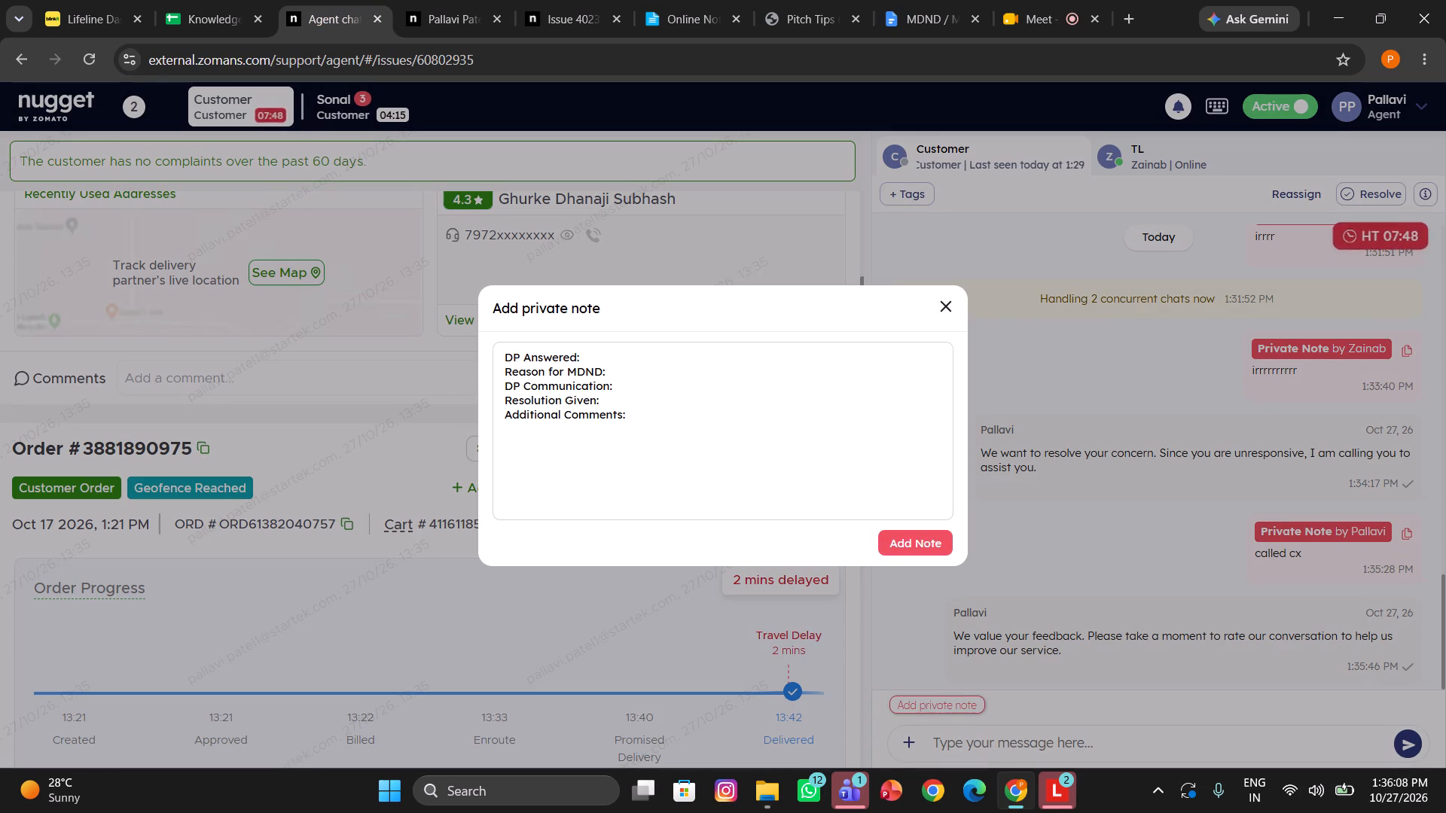
type("yes")
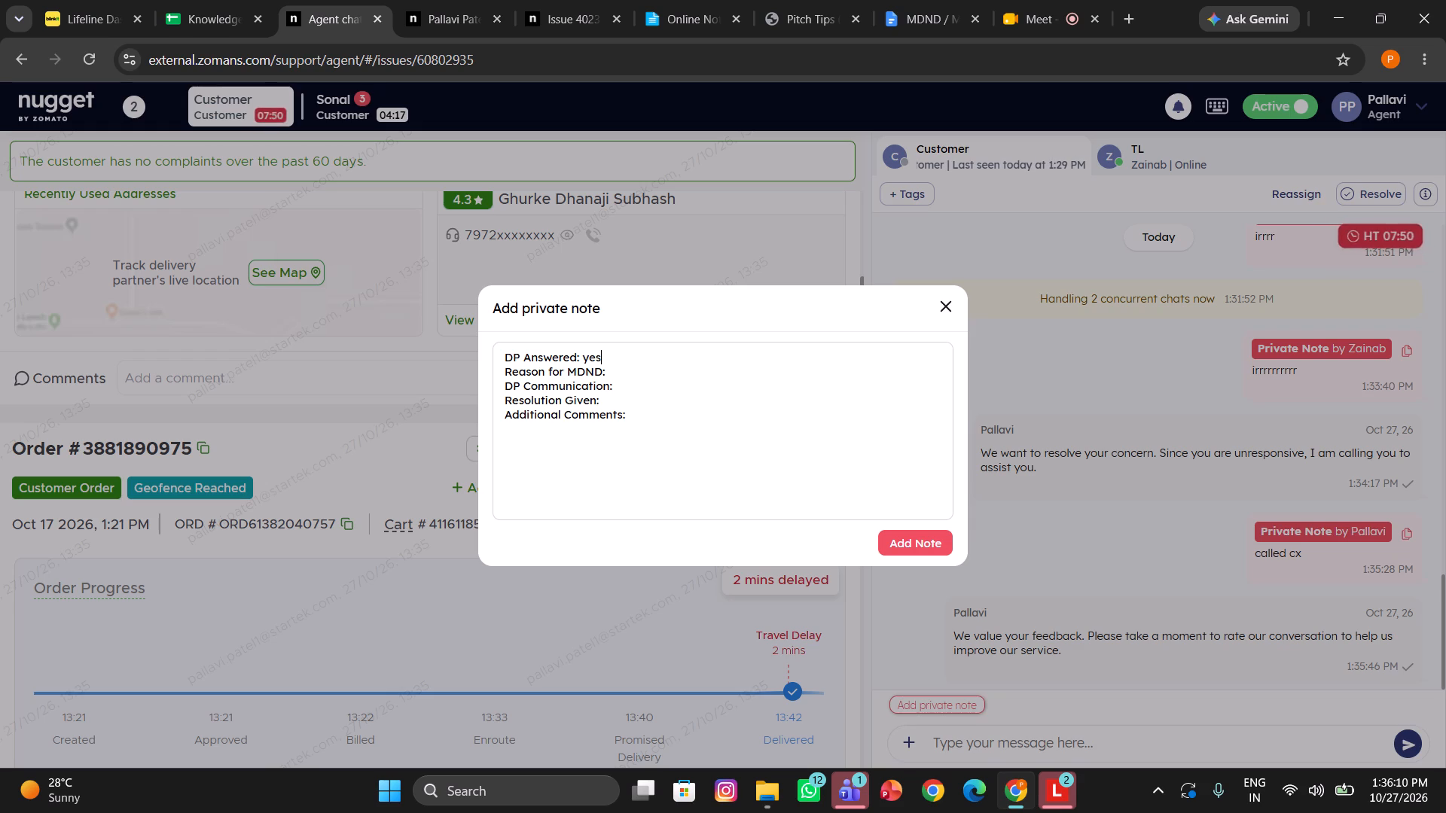
left_click(618, 367)
key("space")
type("dp delayed rder")
key("BackSpace")
key("BackSpace")
key("BackSpace")
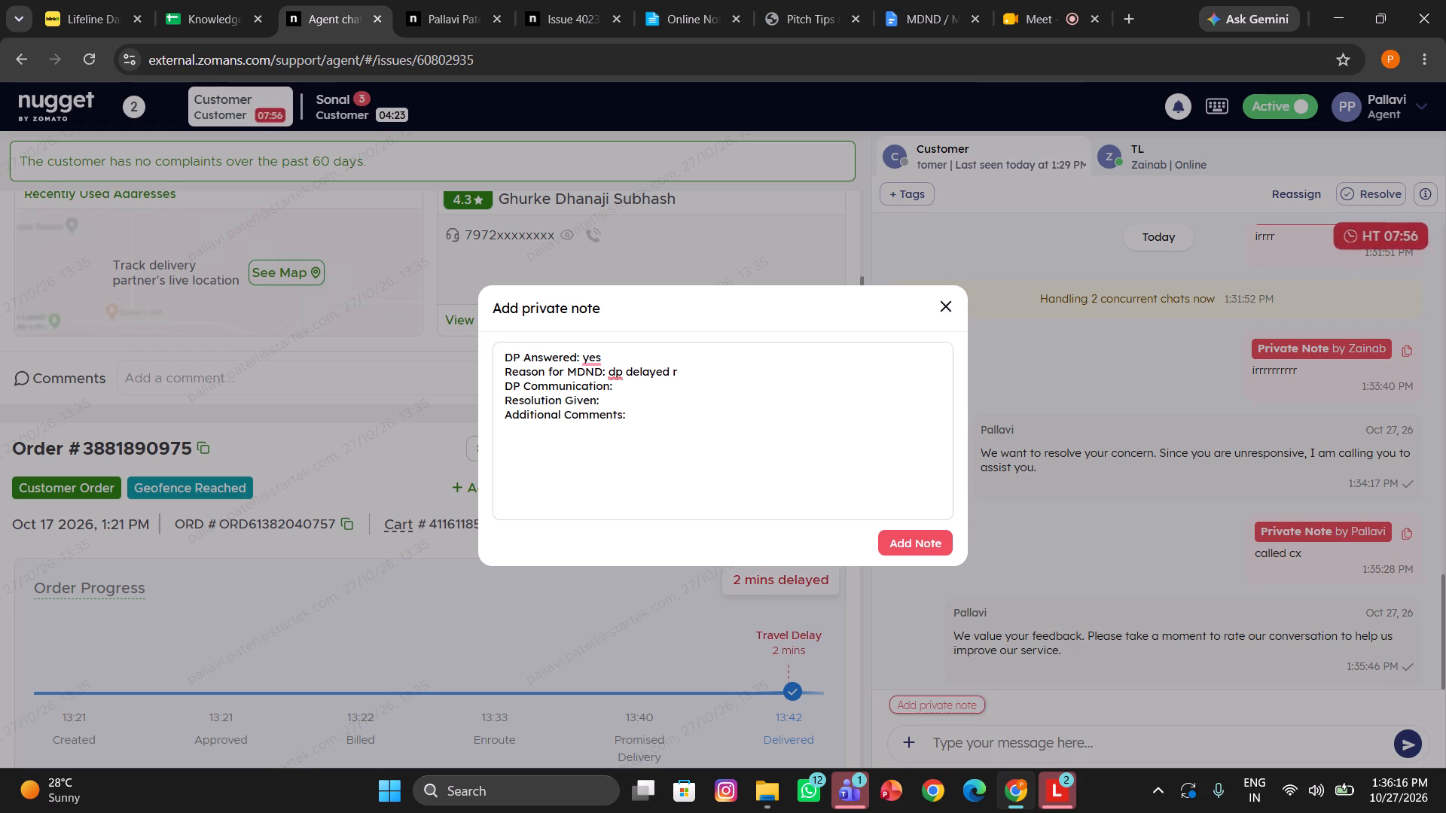
key("BackSpace")
type("order")
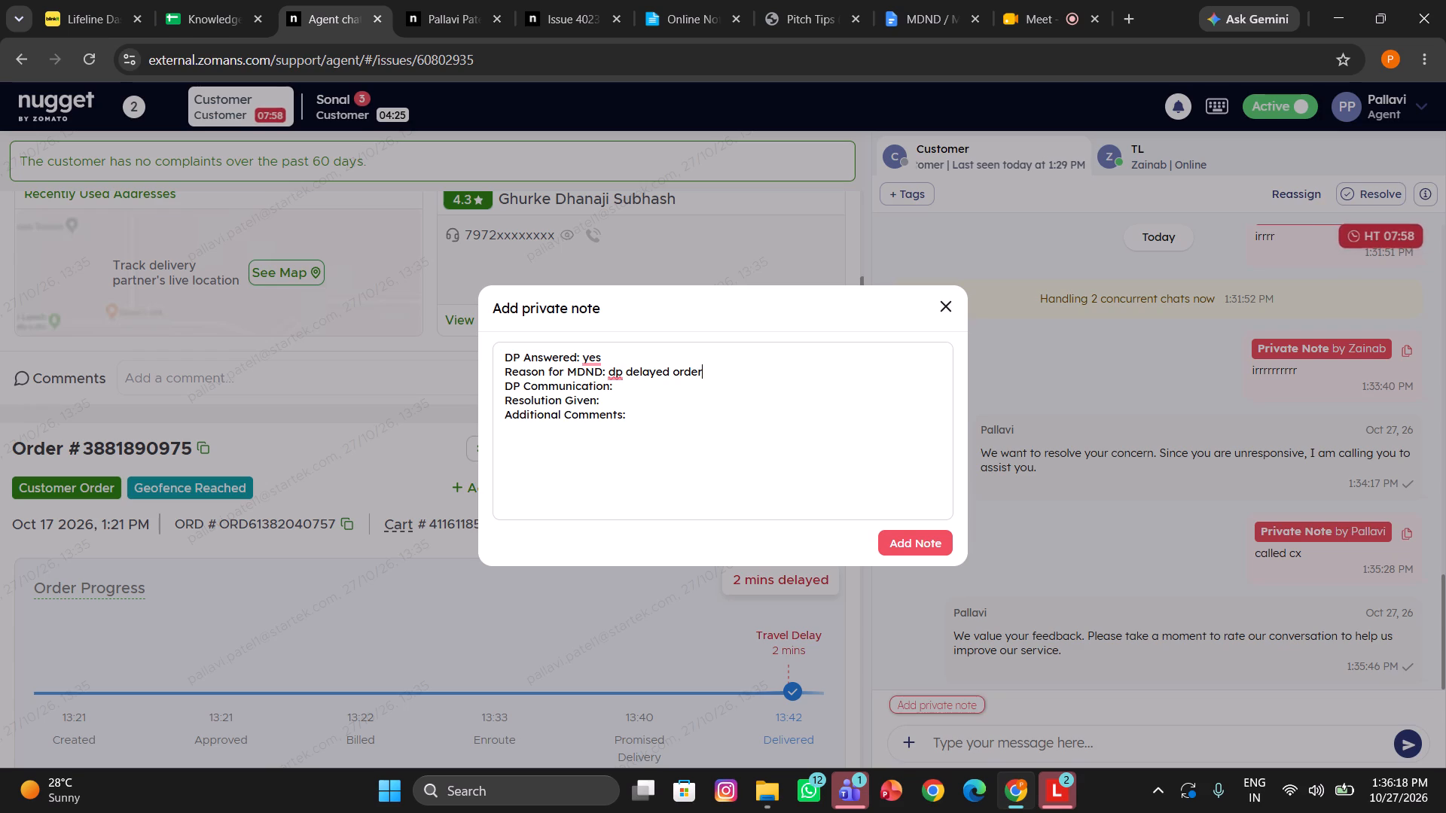
Fill DP Communication with "cx not received order" and Resolution Given with "cx received", and add the private note.
left_click(621, 386)
key("space")
type("cx not received order")
left_click(609, 398)
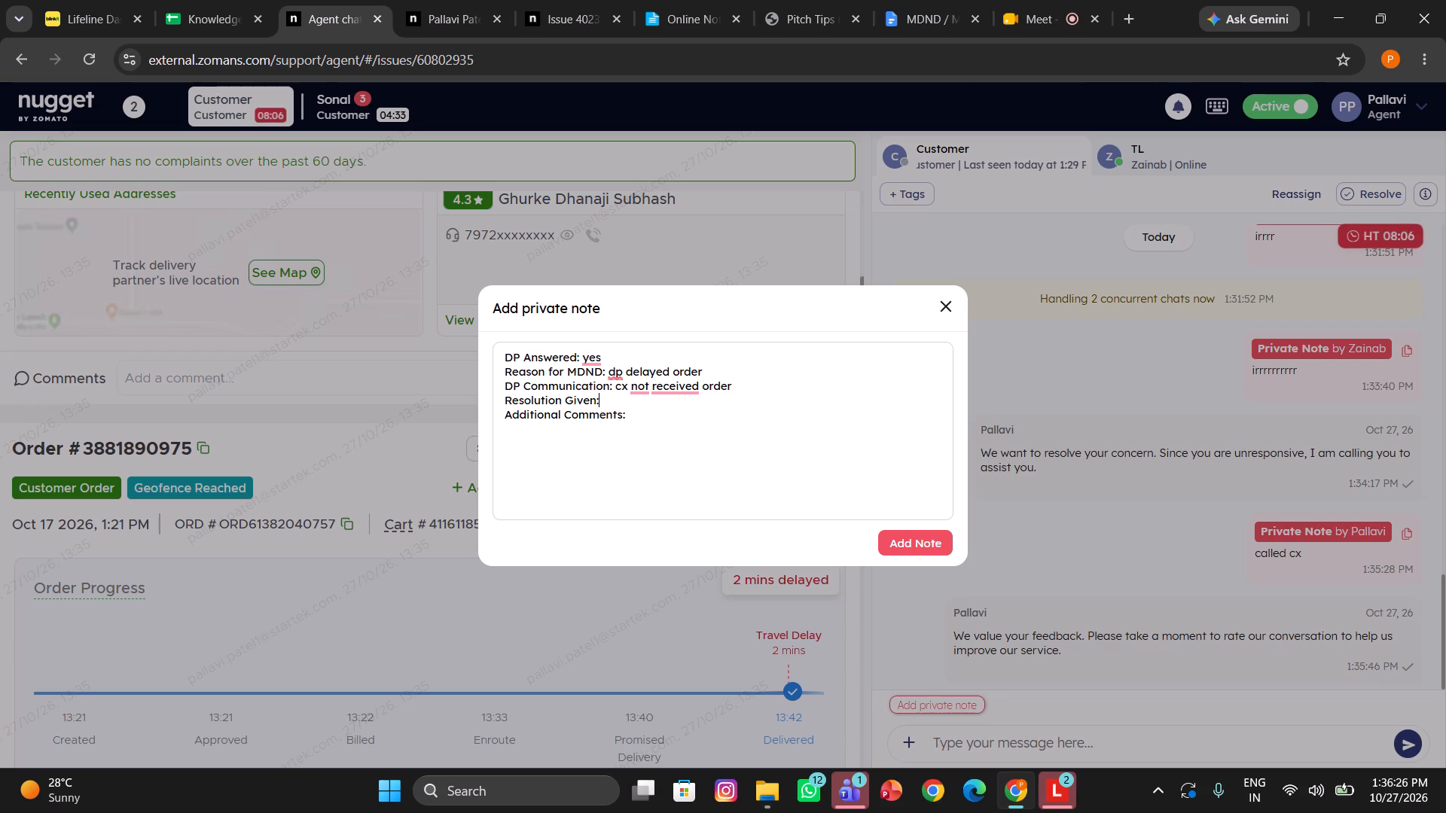
key("space")
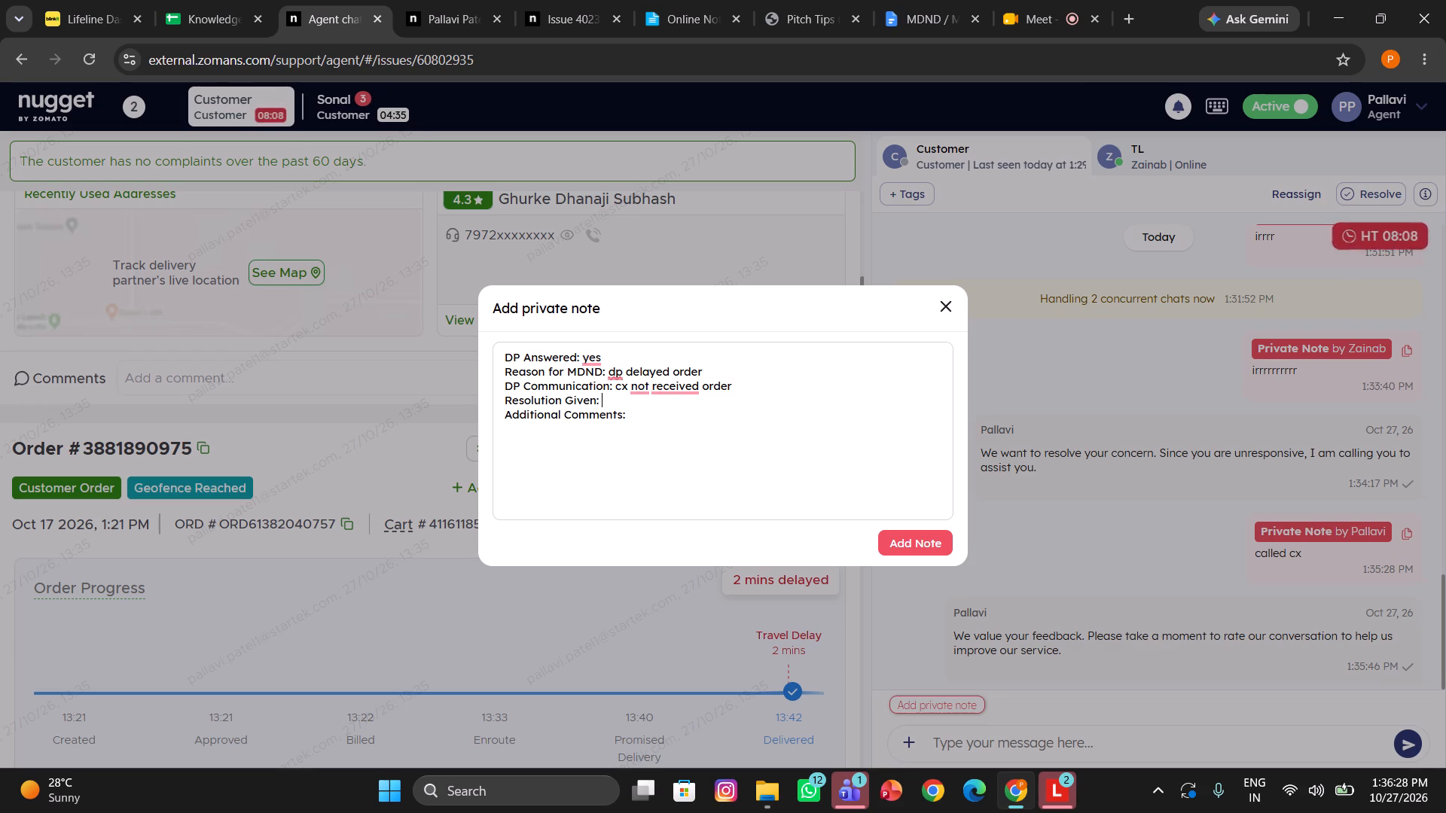
type("cx received")
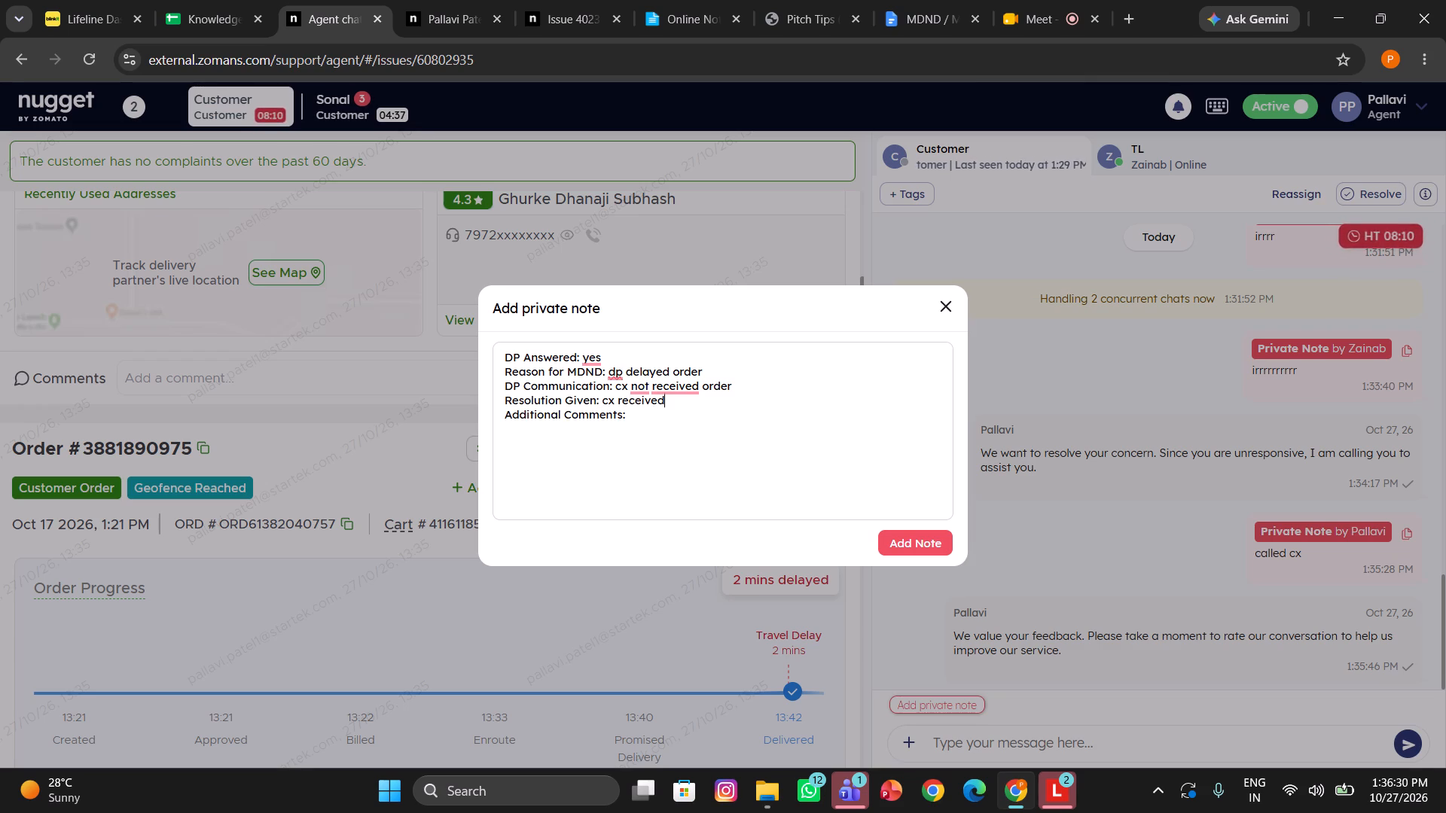
left_click(917, 540)
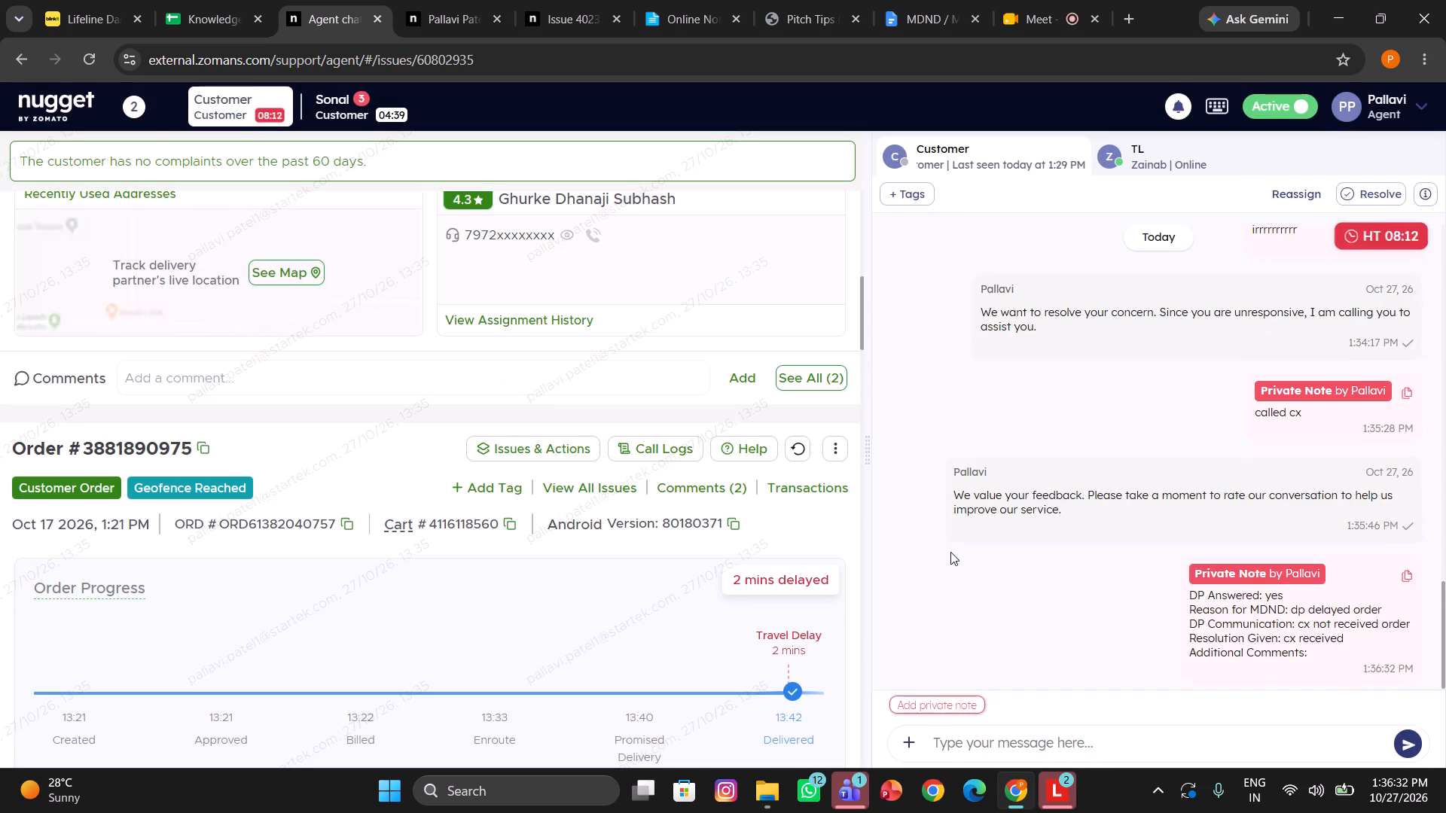
Send the customer the "/Closing" canned response thanking them for choosing Blinkit.
left_click(962, 734)
type("/clo")
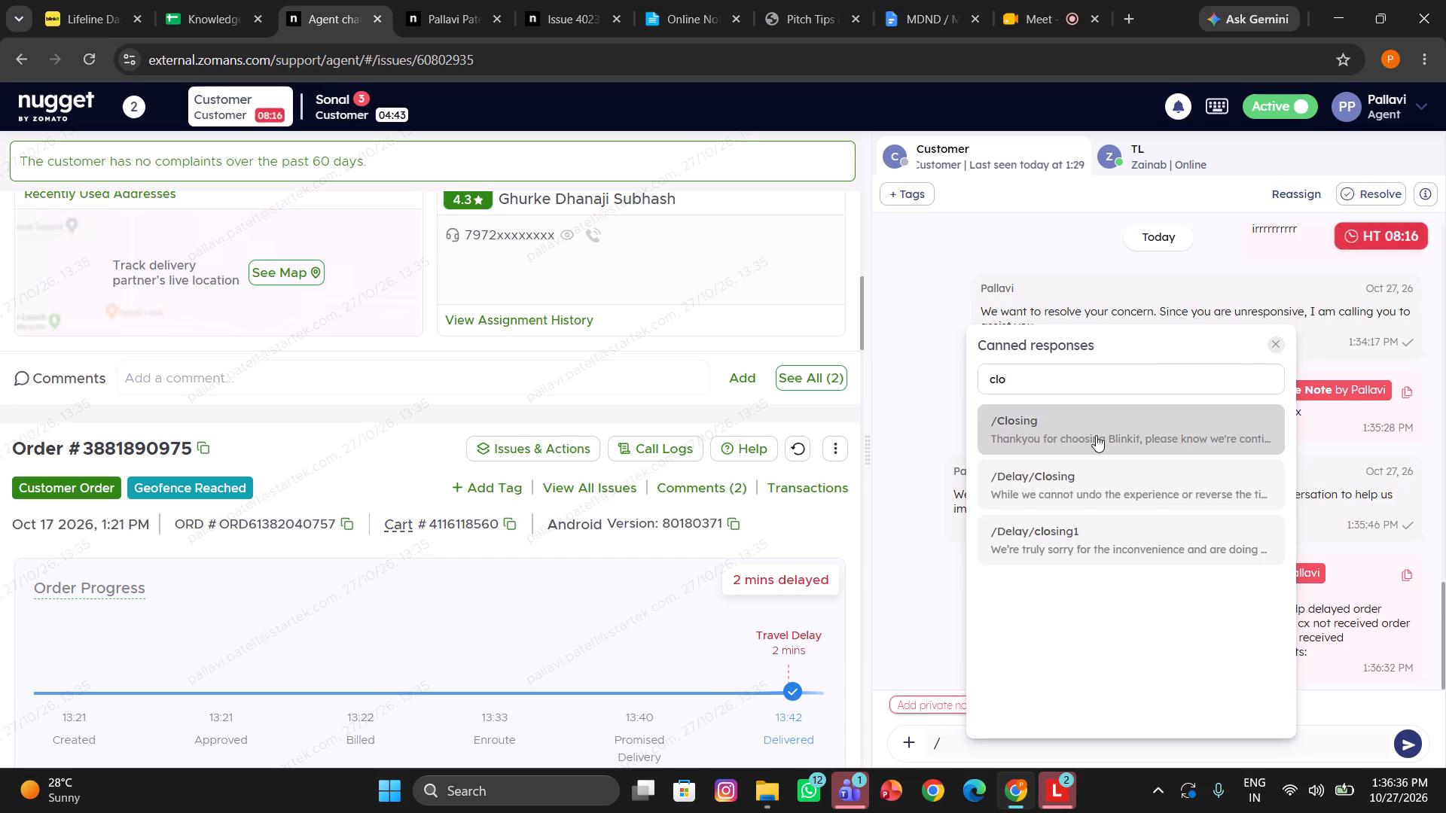
left_click(1096, 435)
key("Return")
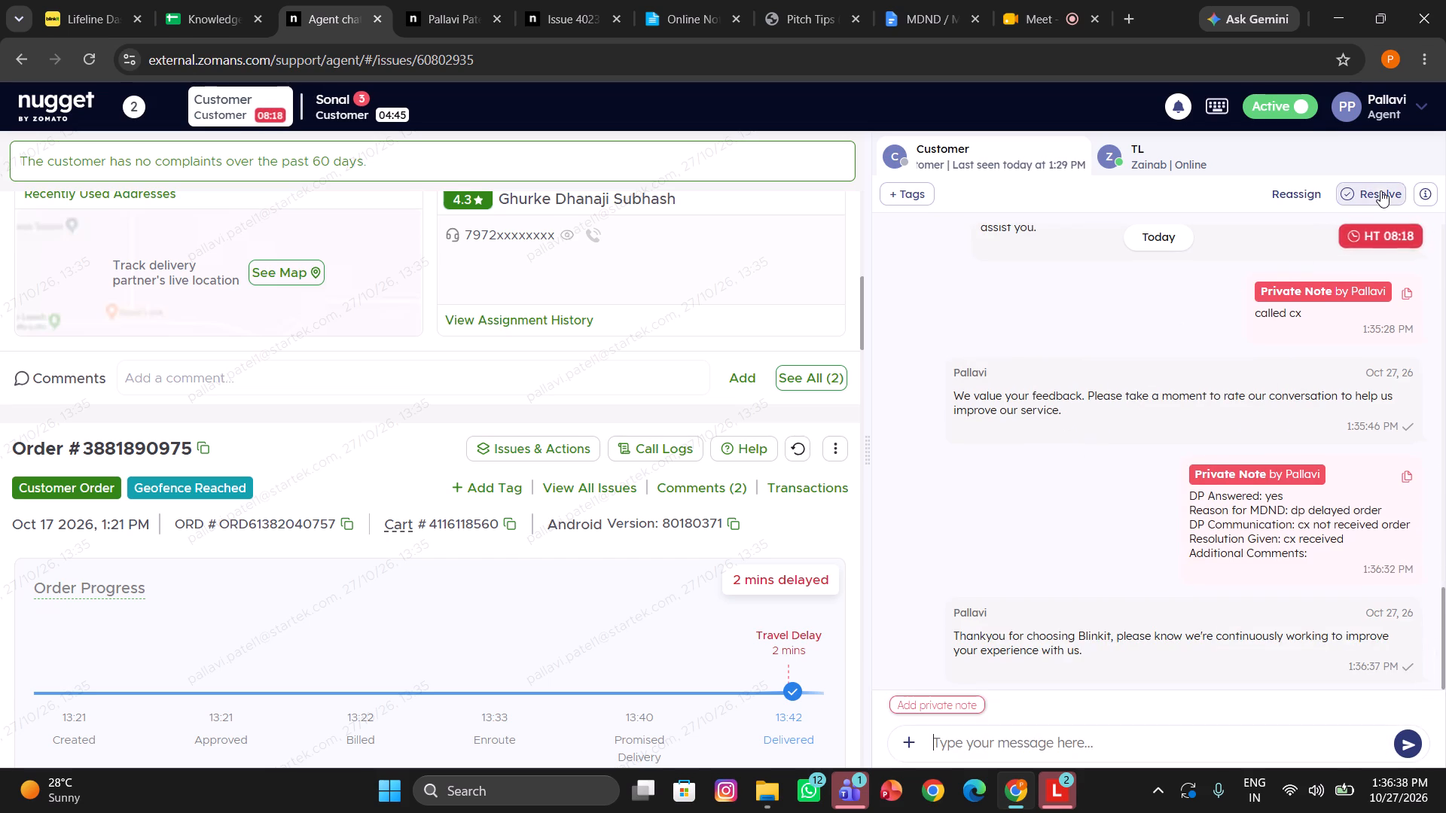
Resolve the chat with the disposition tag "MDND – Order Found".
left_click(1380, 190)
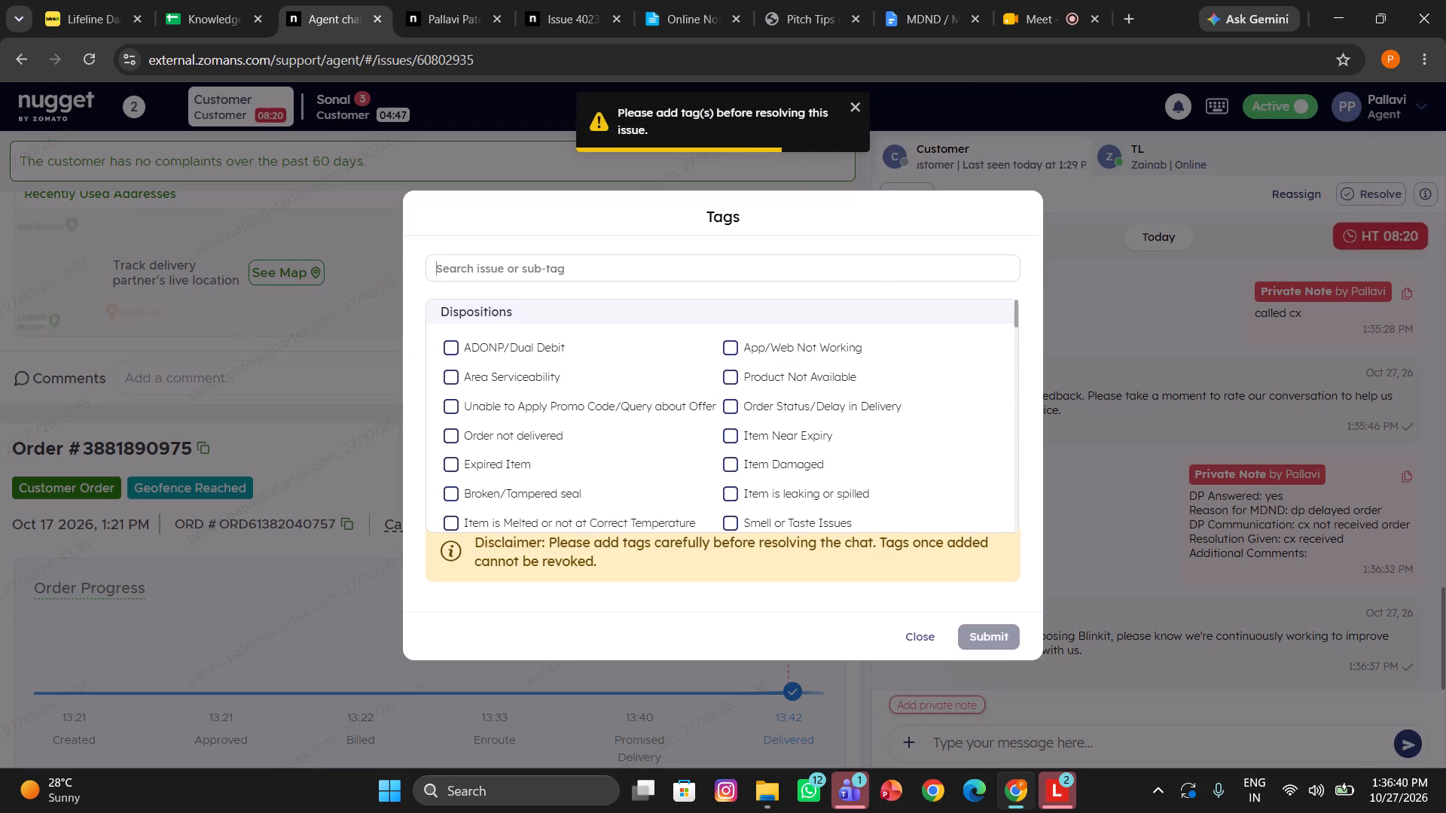
type("mdnd")
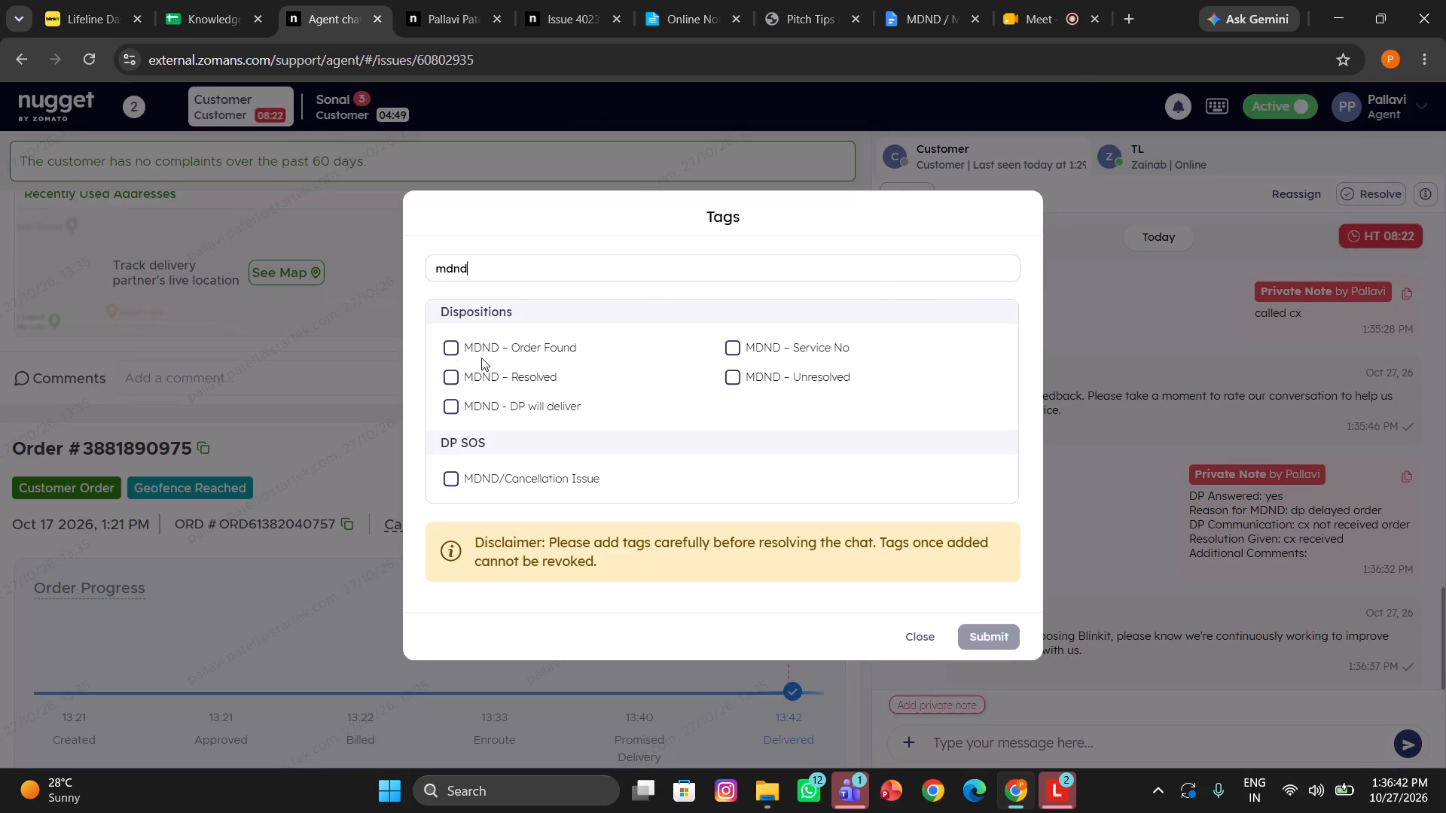
left_click(528, 352)
left_click(998, 641)
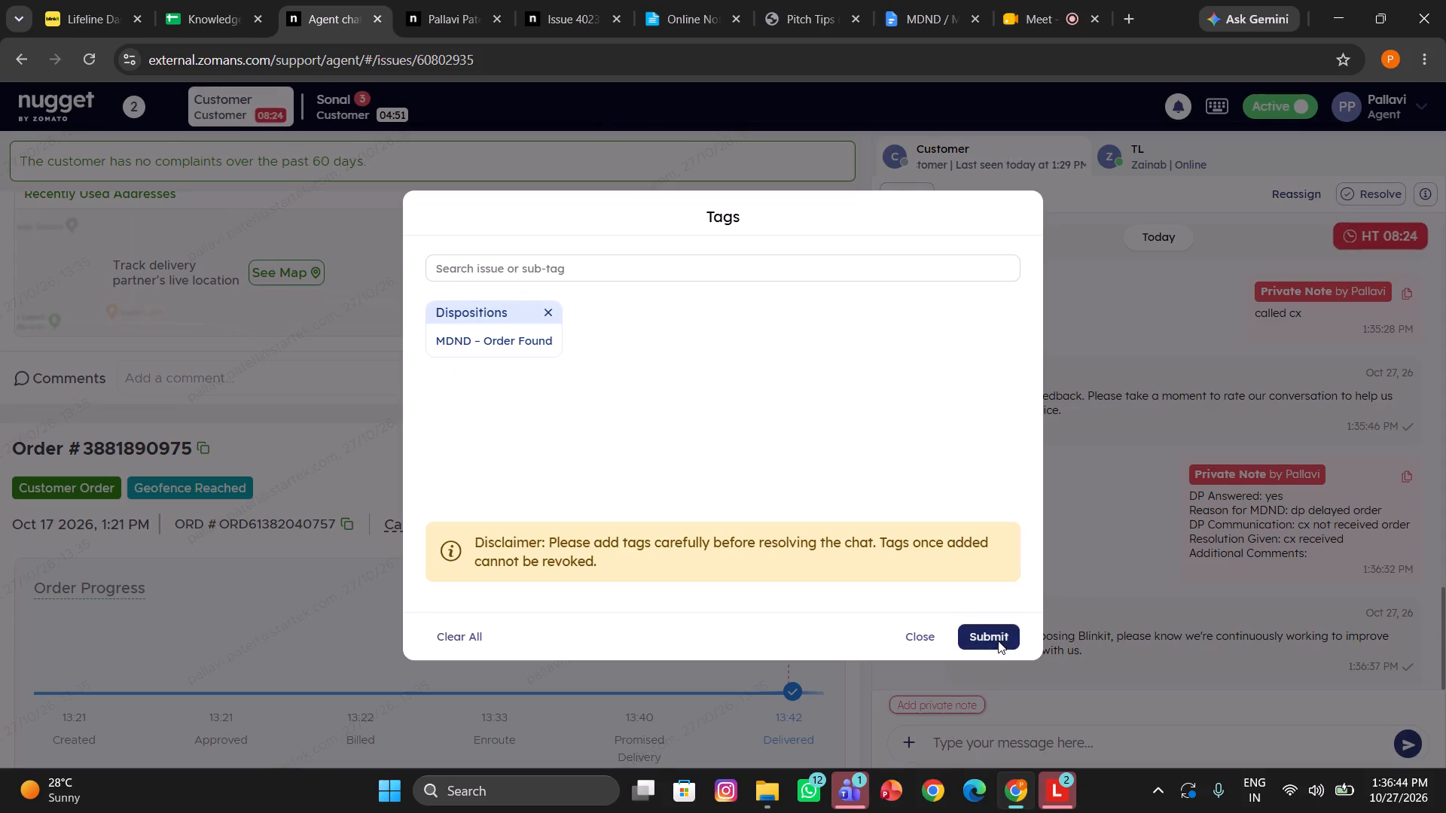
left_click(990, 20)
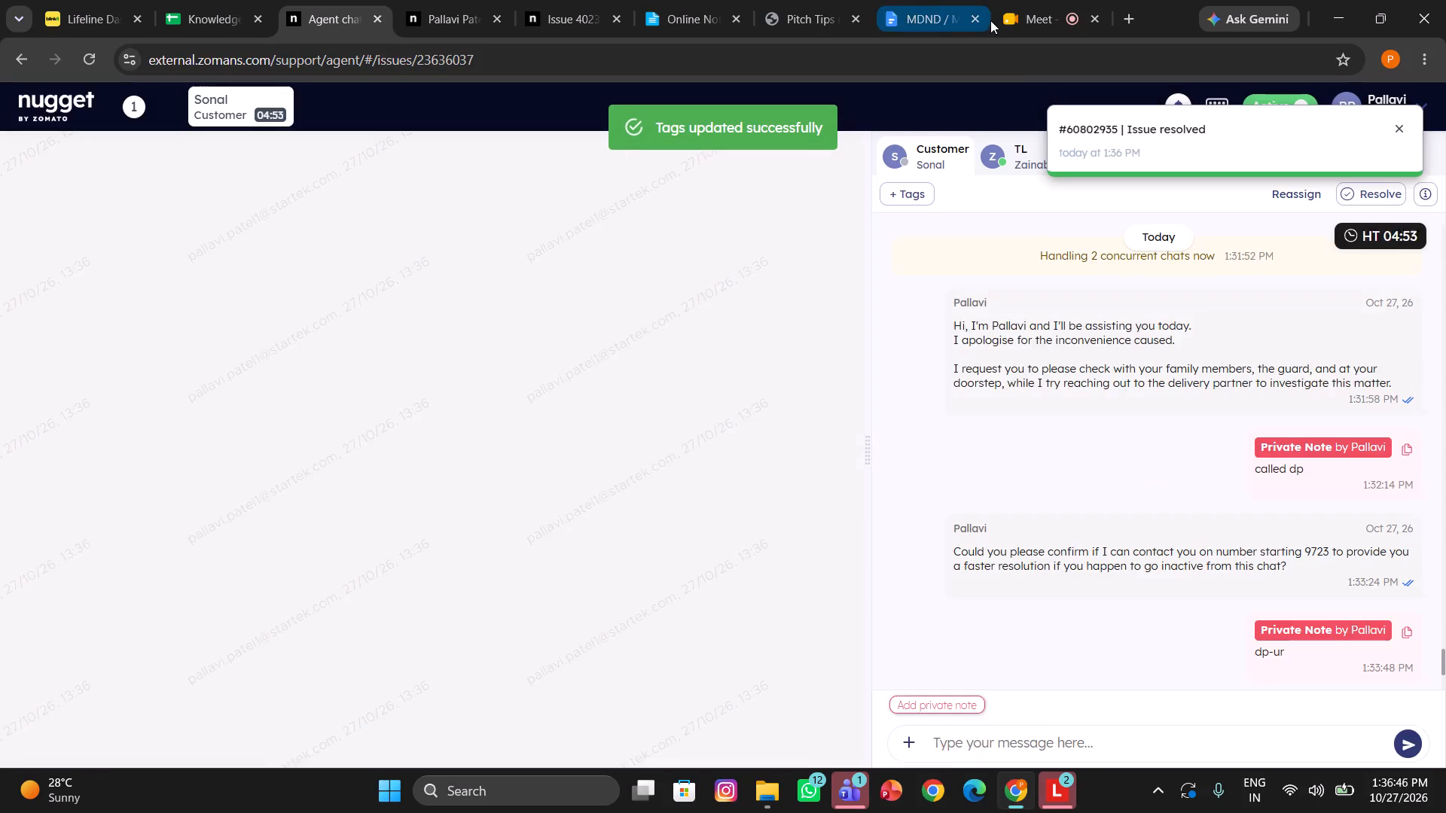
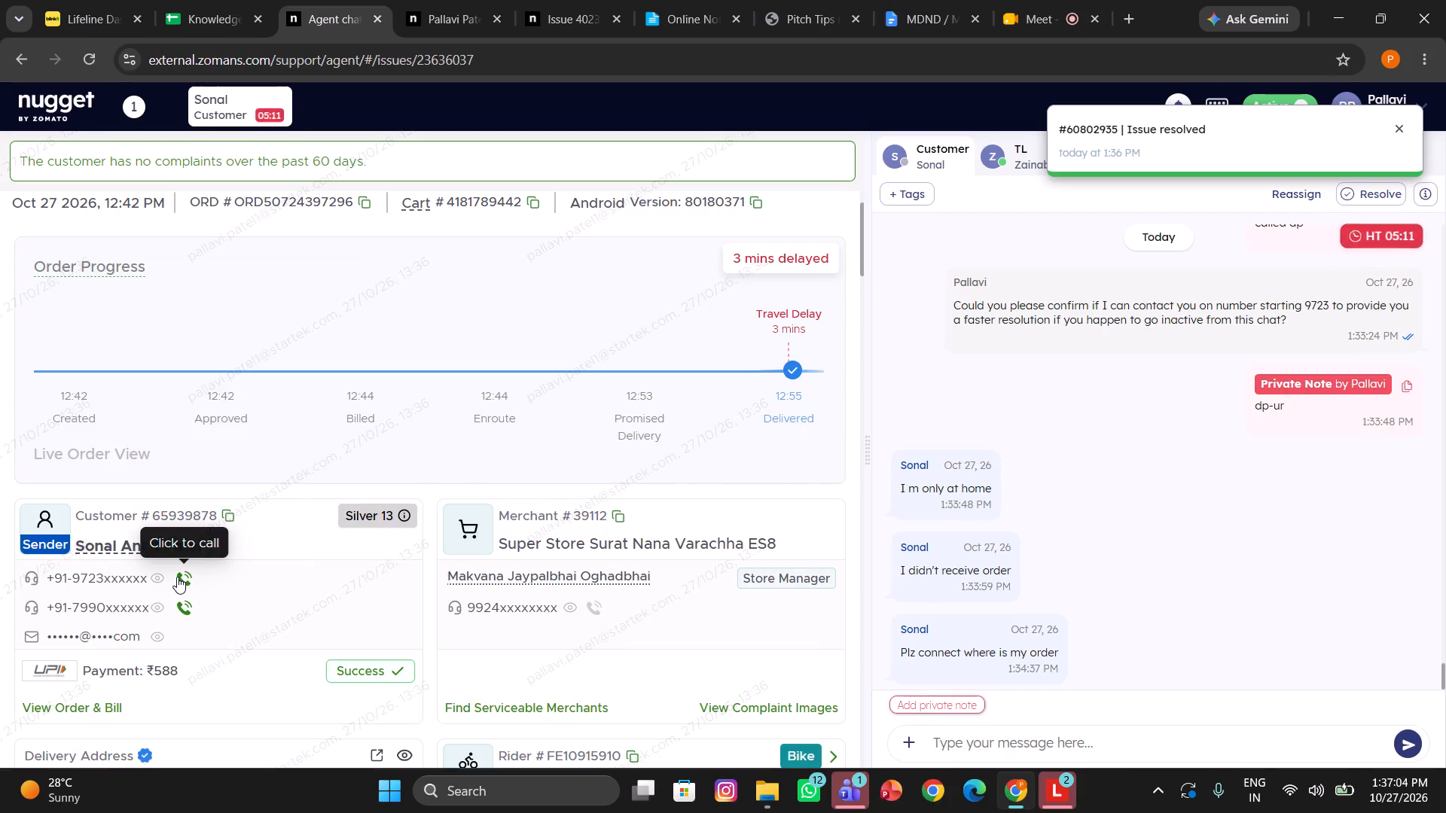
Initiate a call to the remaining chat's customer on their first listed phone number about the undelivered order.
left_click(740, 560)
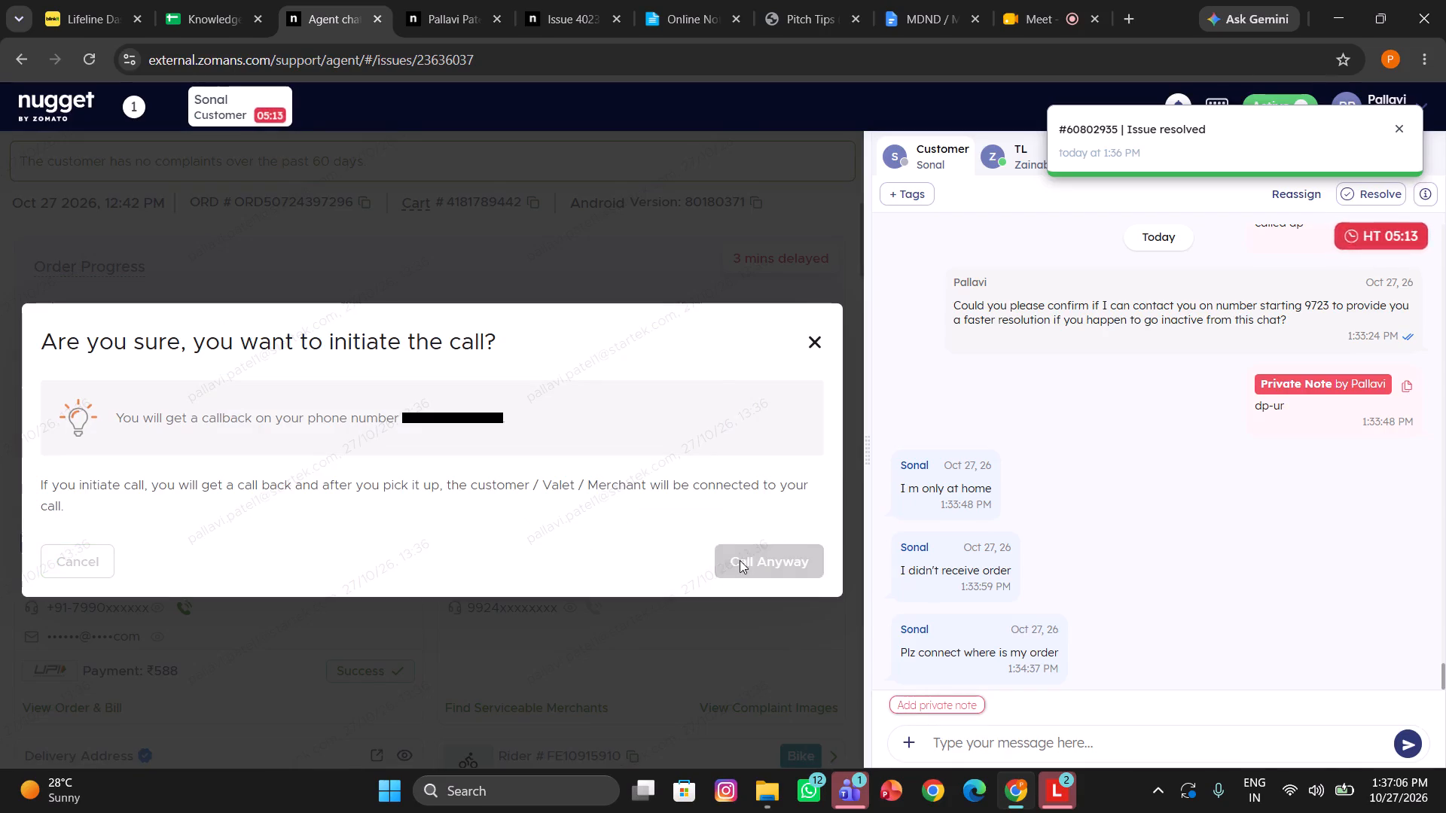
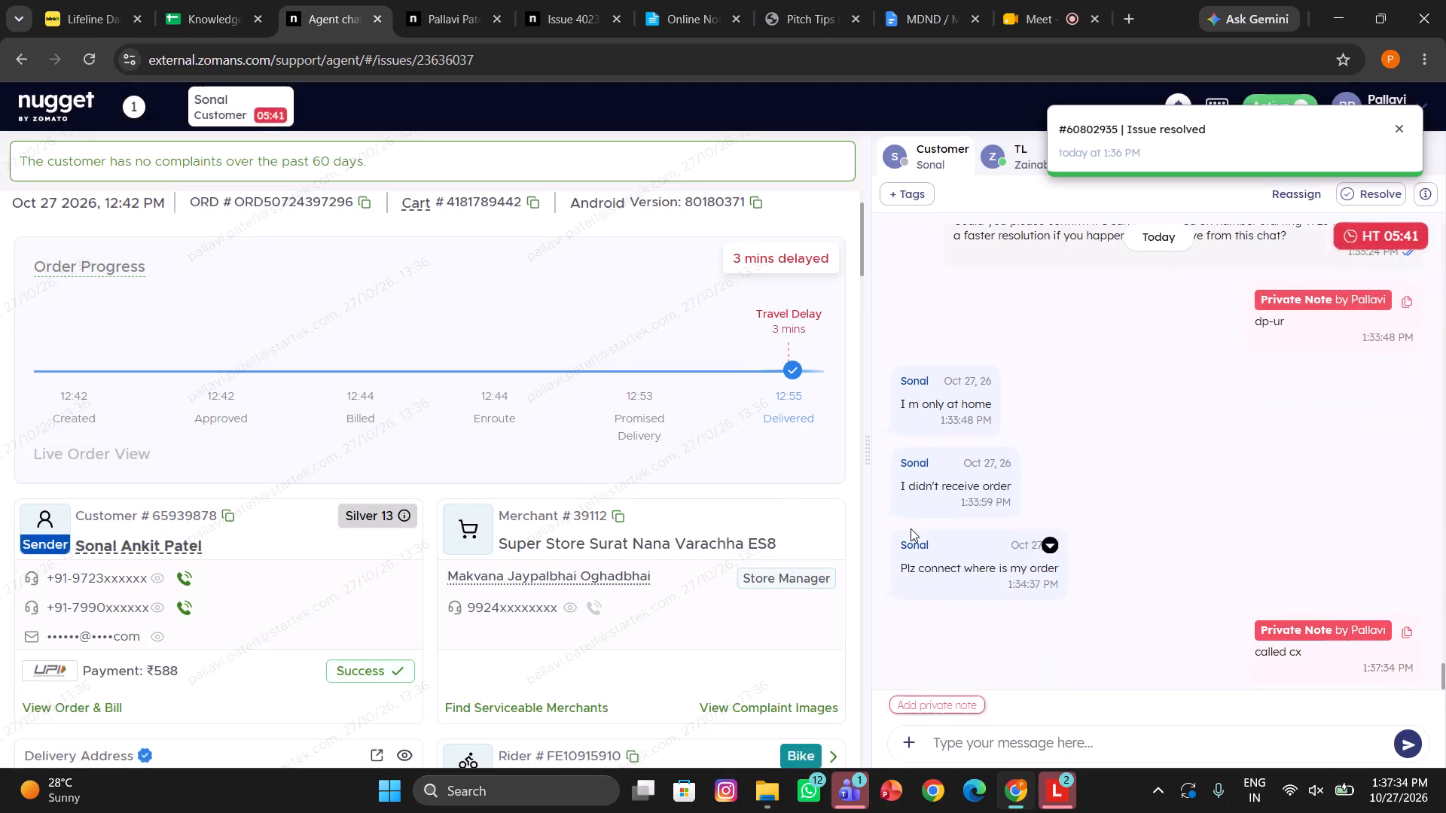
Check the order's call history and the customer's overview of karma, complaints and past resolutions.
scroll(699, 550, "down", 2)
scroll(699, 550, "up", 5)
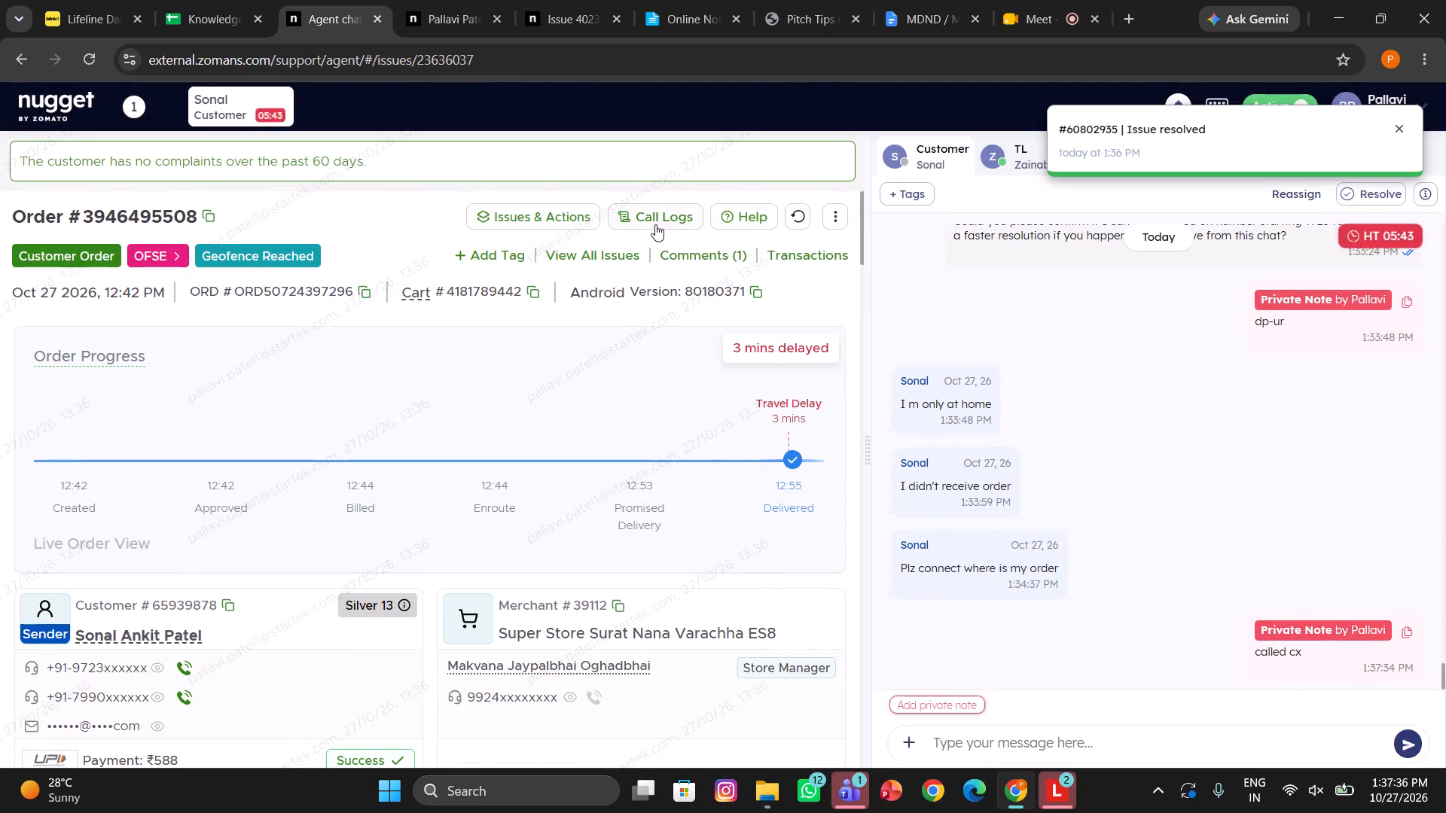
left_click(657, 222)
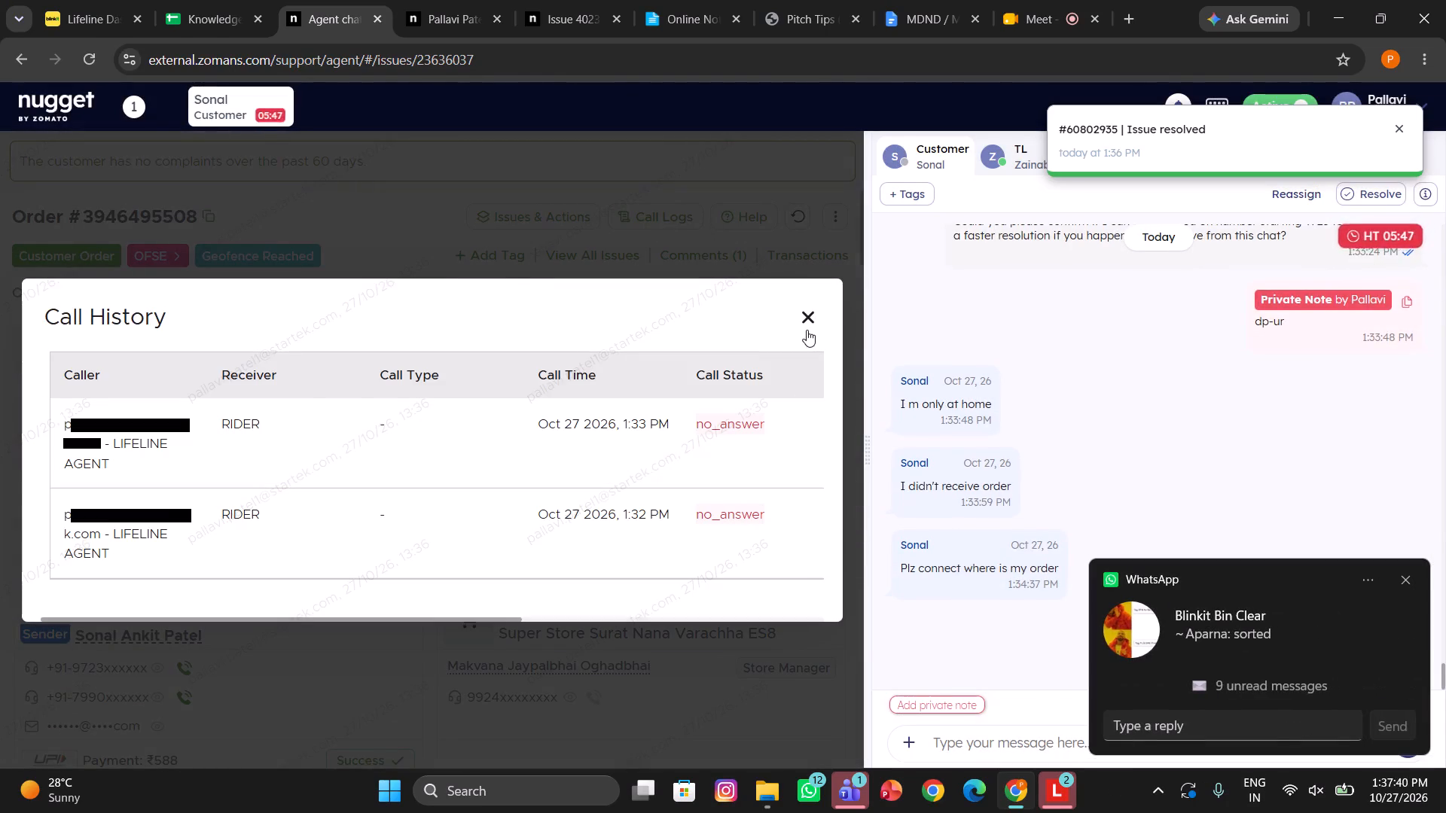
left_click(807, 330)
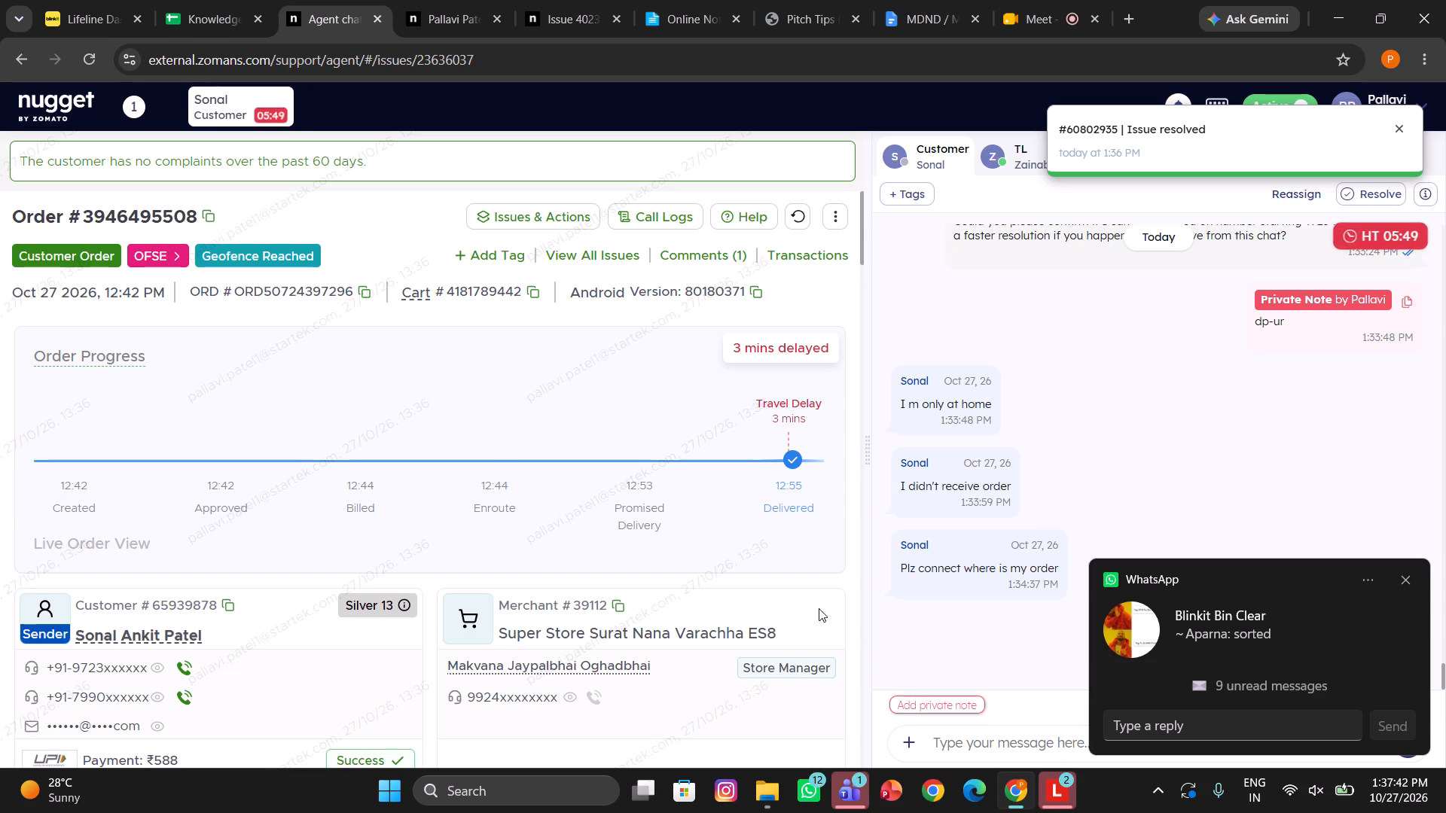
left_click(158, 636)
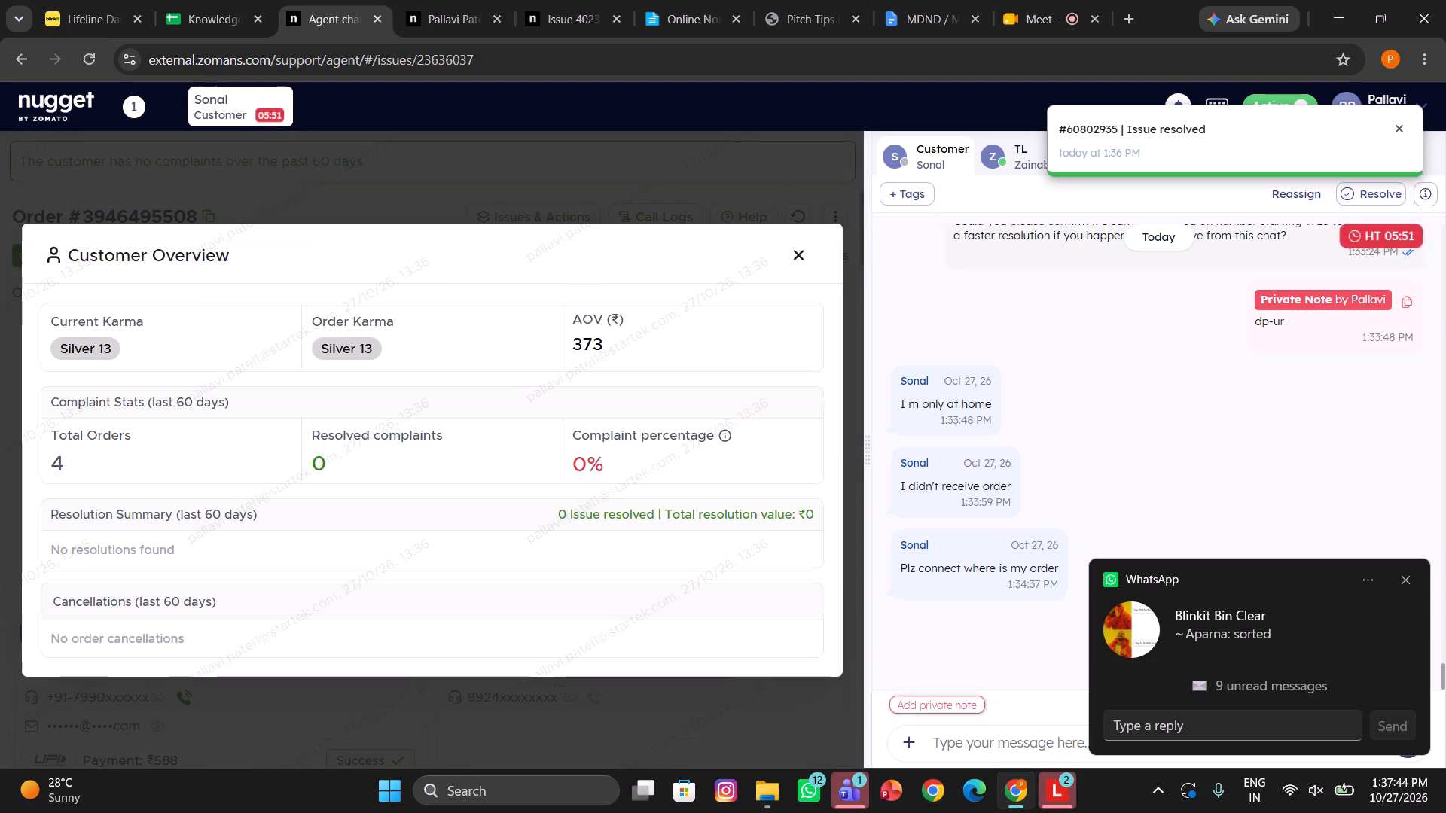
left_click(801, 254)
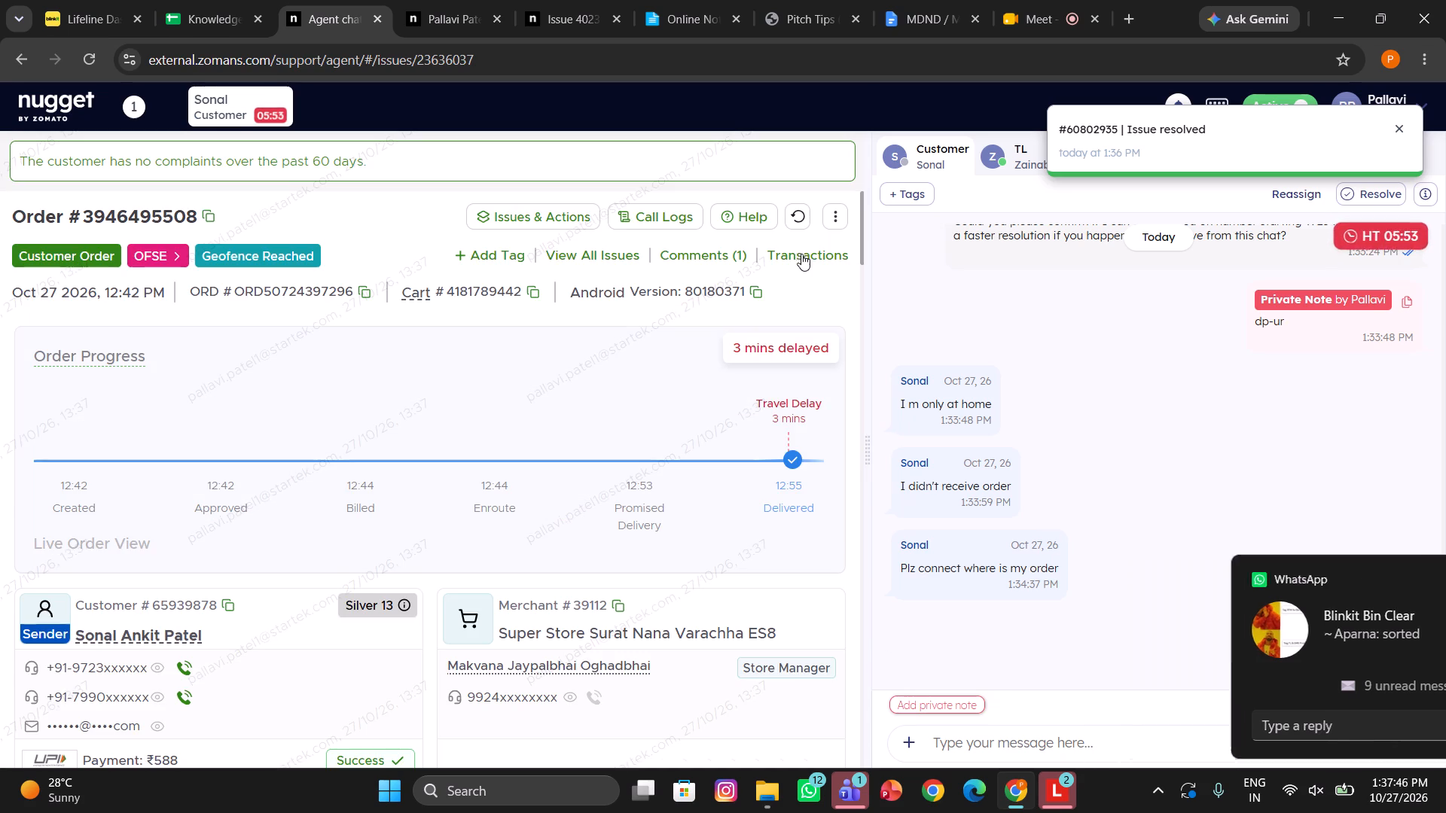
Start reporting a Missing Item issue on the undelivered order and bring up its item list.
left_click(598, 212)
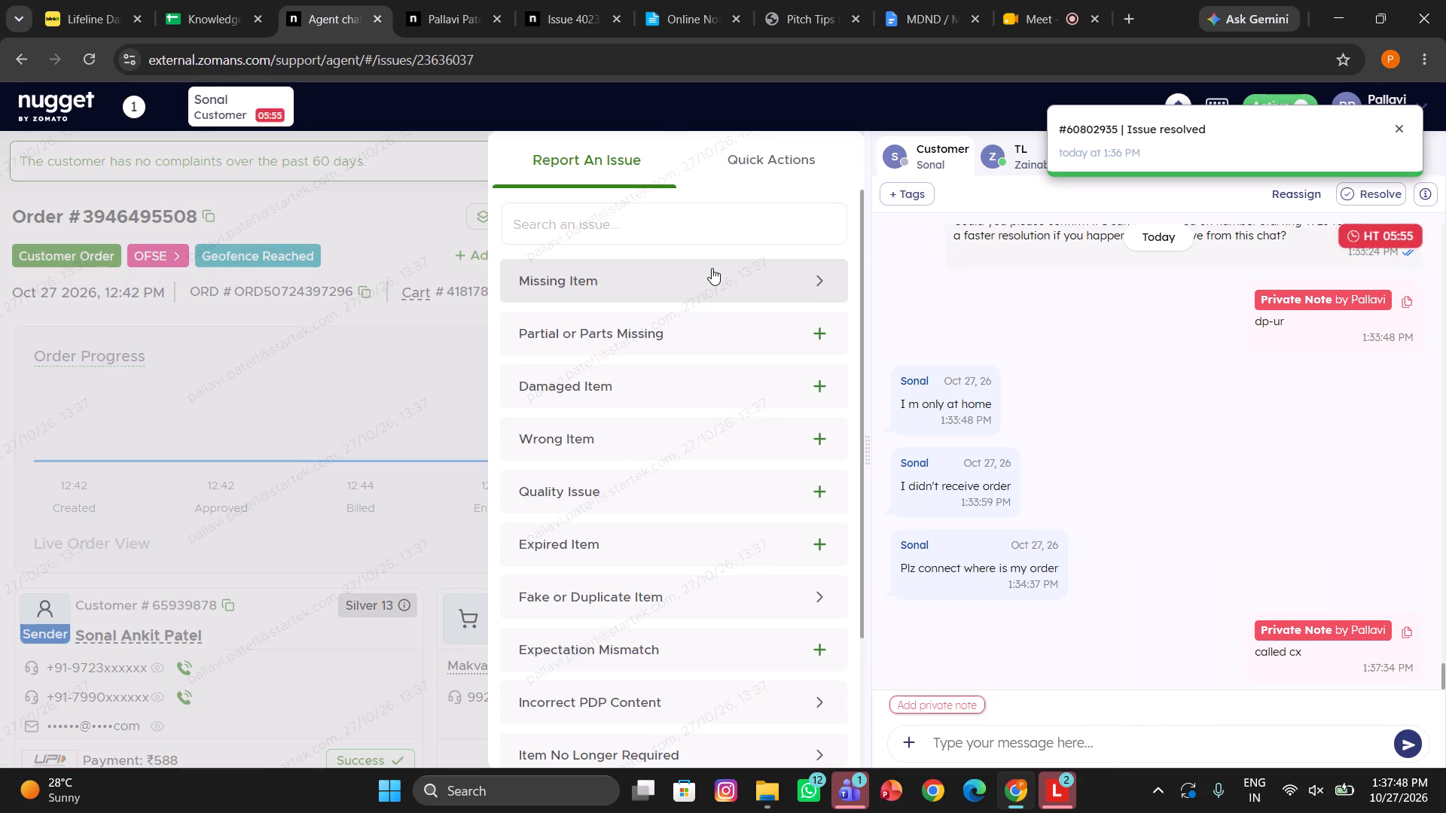
left_click(712, 268)
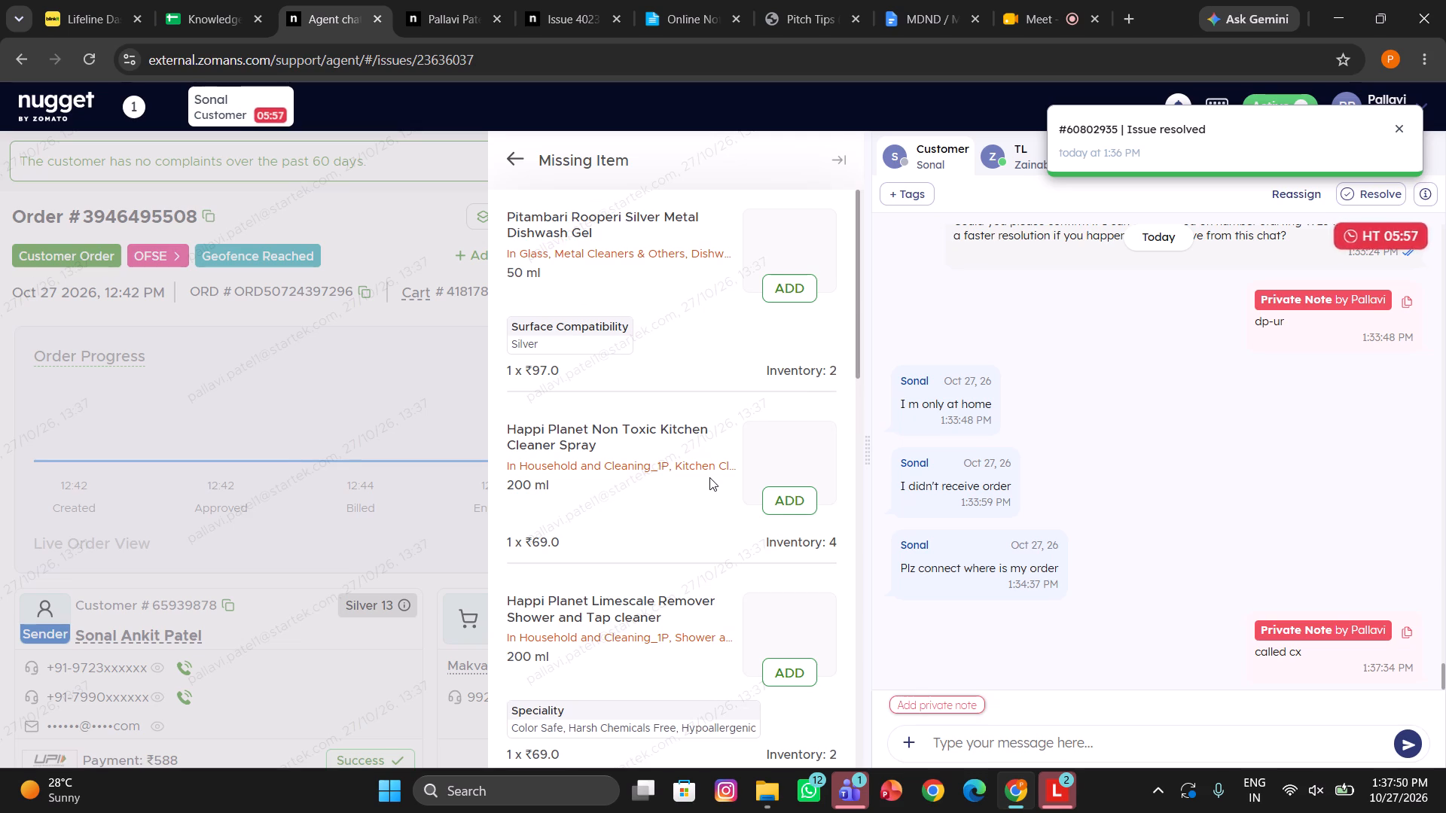
Check the ordered items' inventory in the Missing Item list and close the list.
scroll(709, 477, "down", 8)
scroll(709, 477, "up", 6)
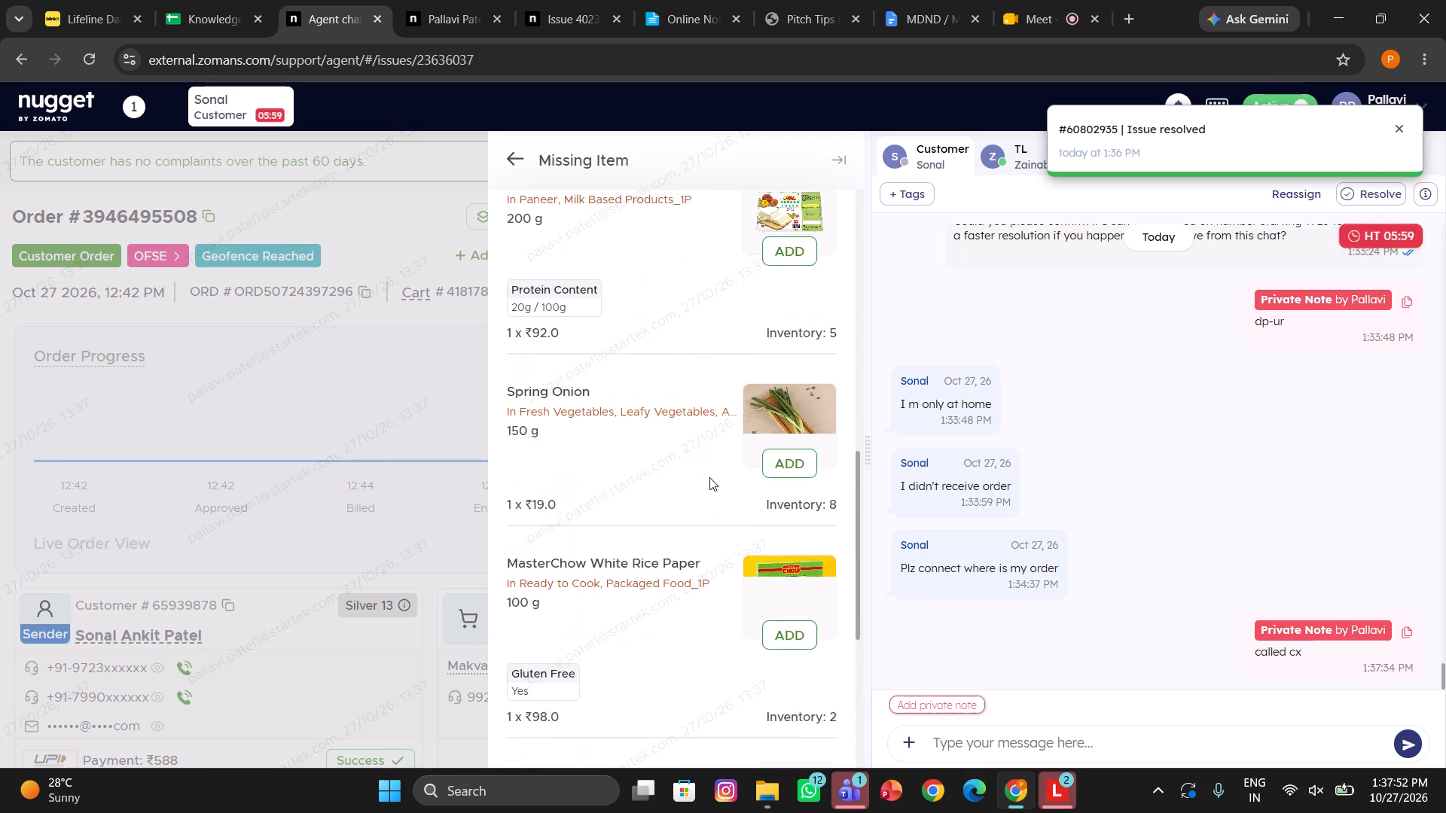
scroll(709, 477, "up", 3)
left_click(321, 459)
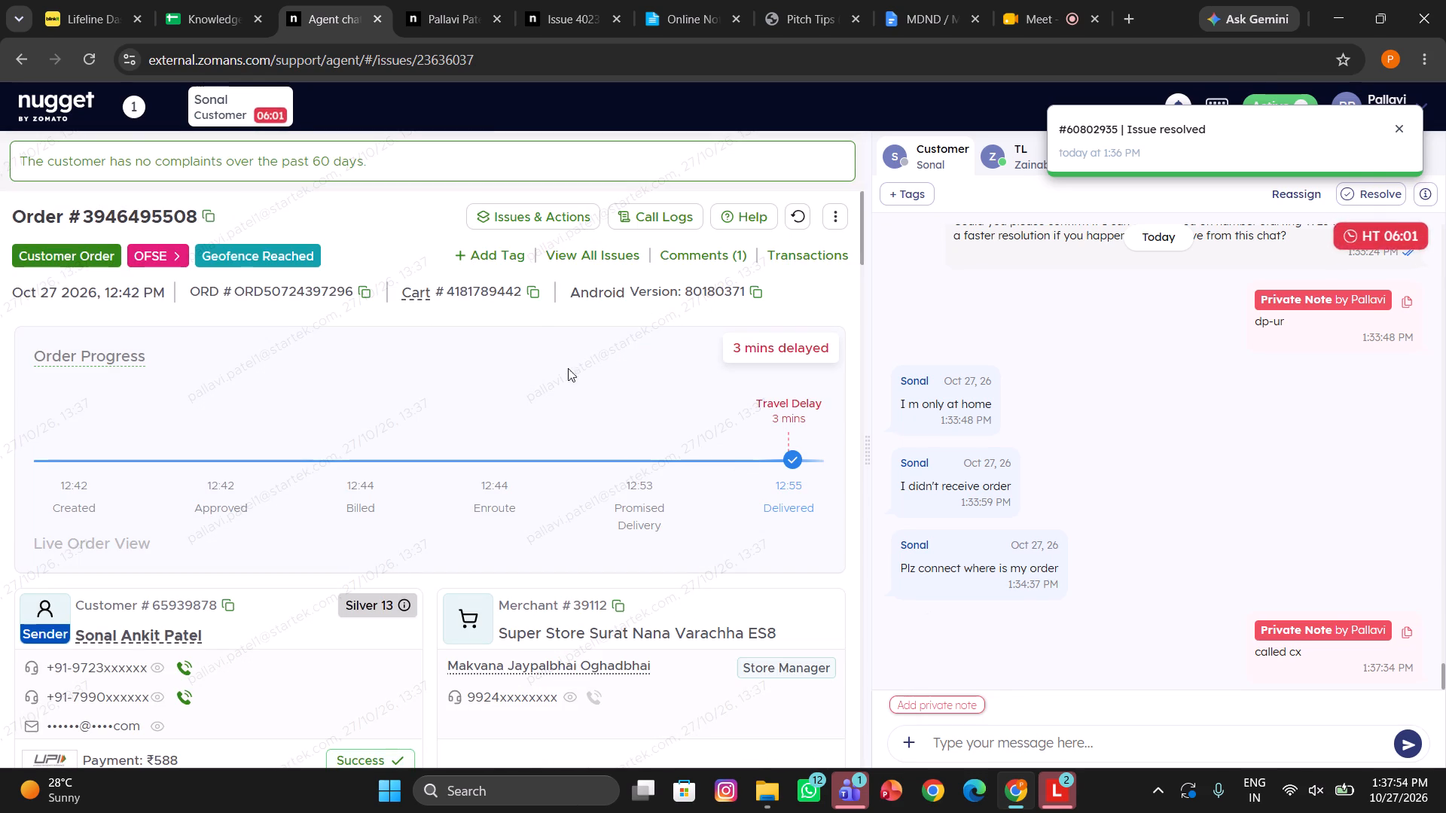
Copy the Mdnd note with "DP/SM:-yes-ur" and "Resolution:-redelivery" from the online notepad and add it as a comment on the customer's undelivered order.
left_click(671, 2)
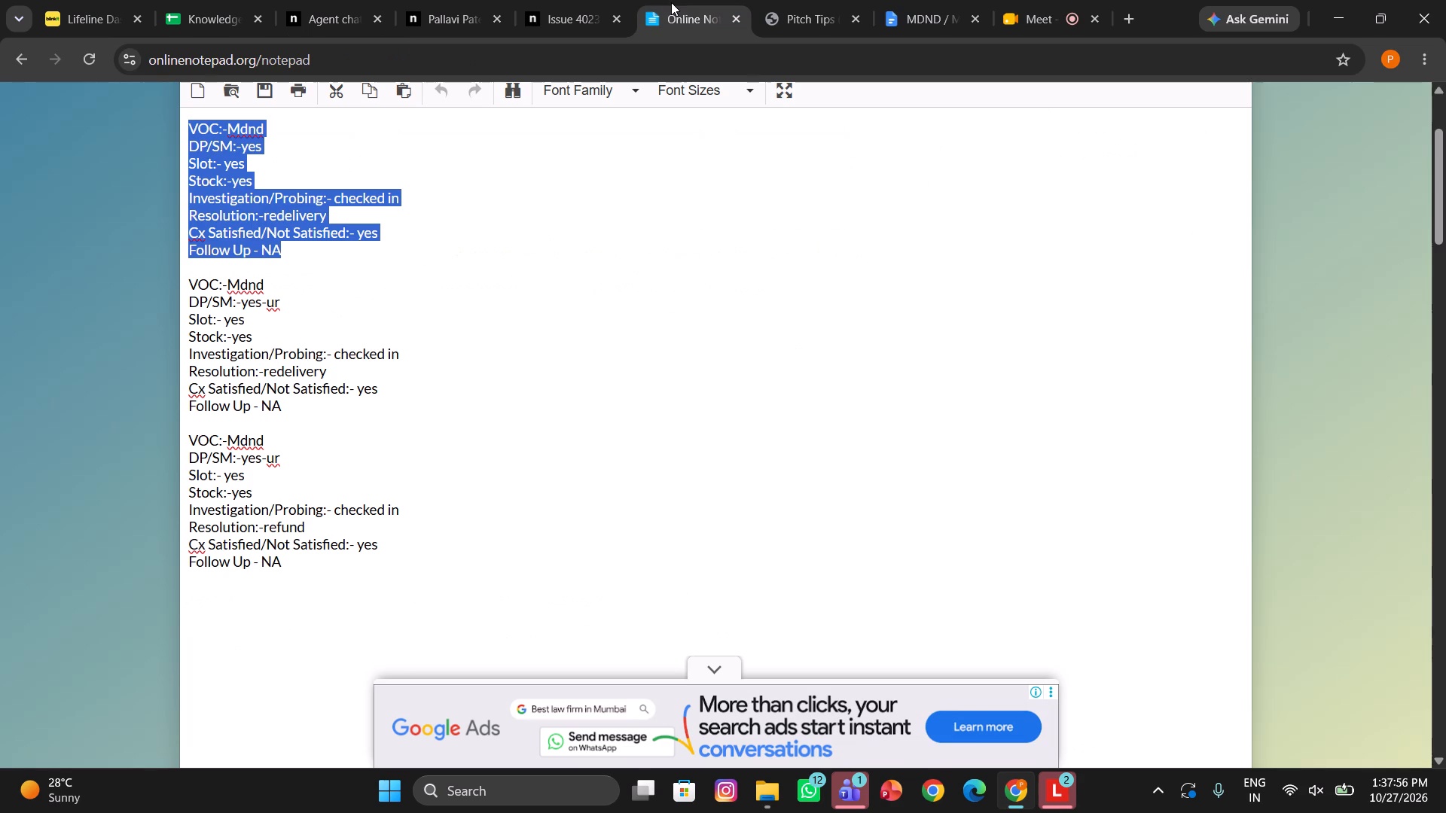
key("ctrl+c")
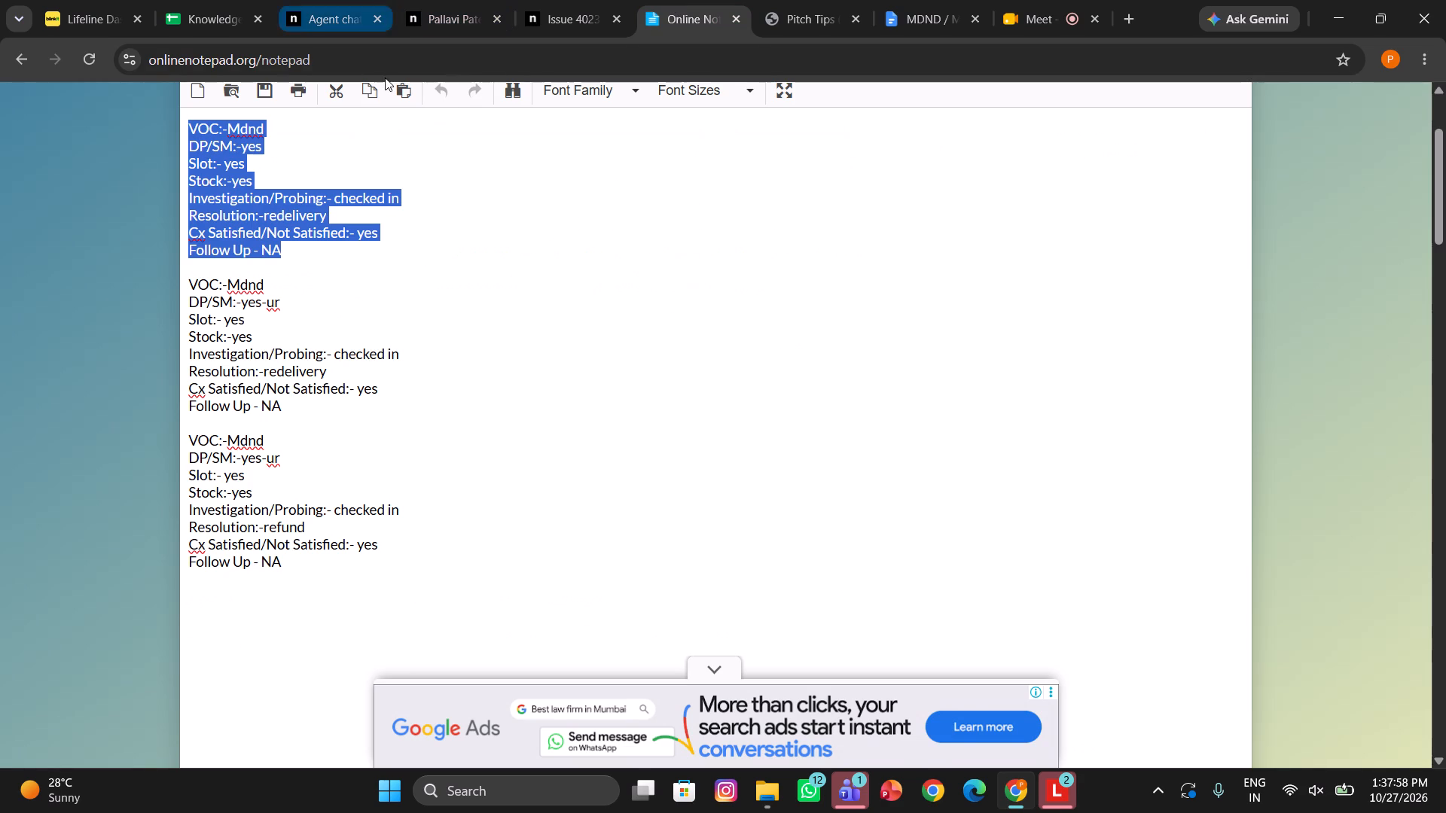
left_click_drag(292, 413, 244, 382)
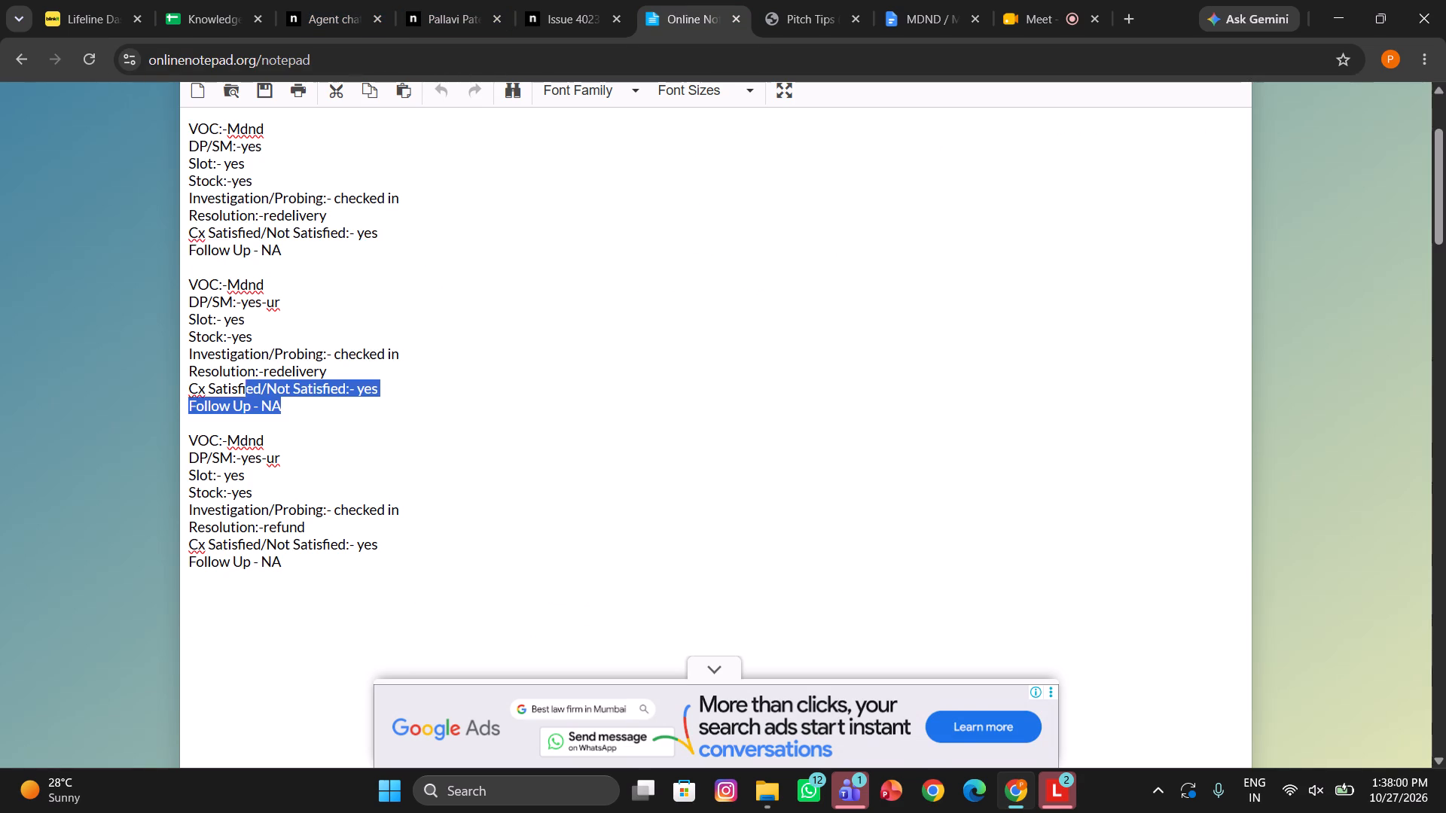
left_click_drag(244, 382, 166, 288)
key("ctrl+c")
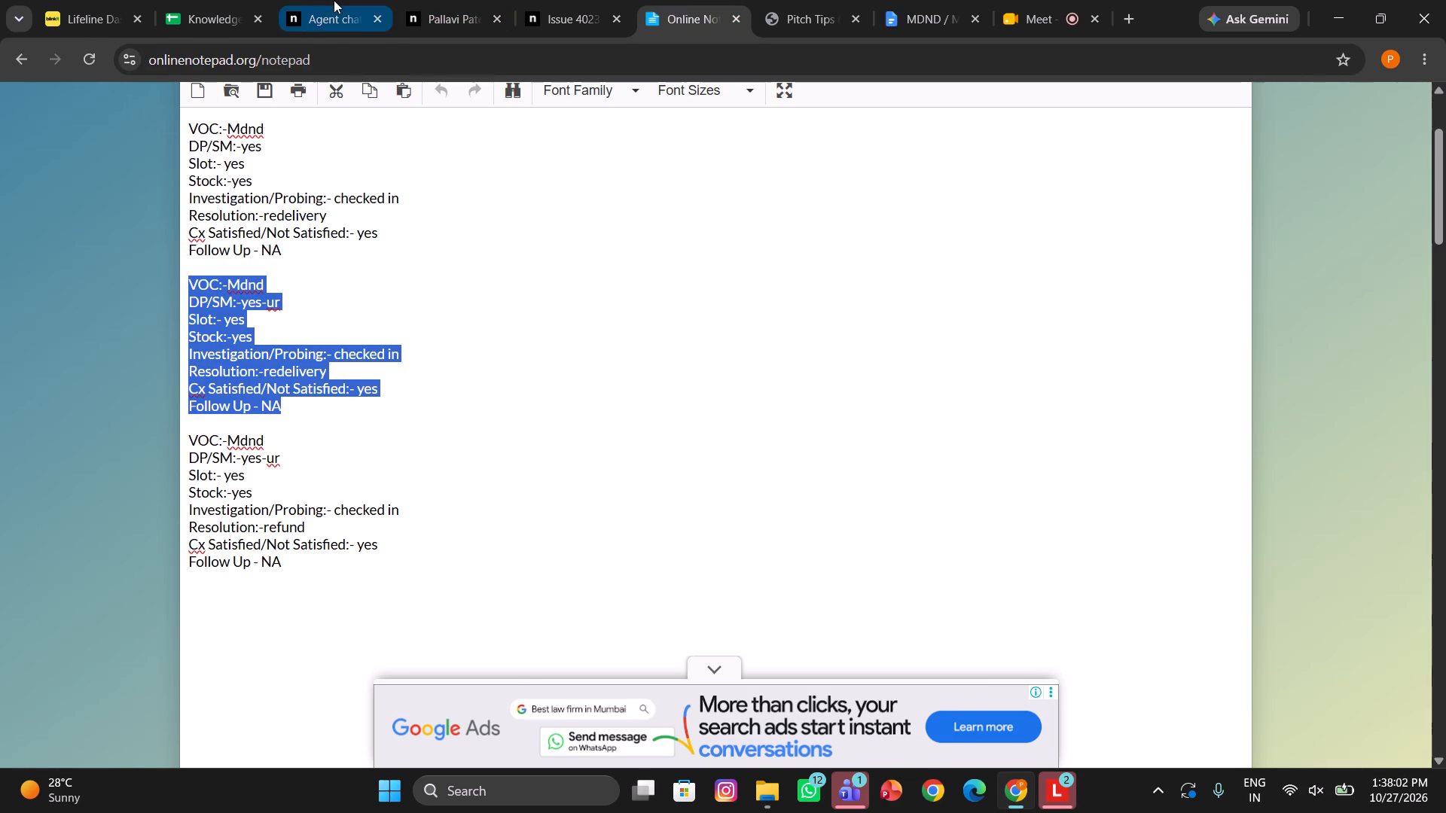
left_click(334, 0)
scroll(381, 456, "down", 3)
left_click(285, 640)
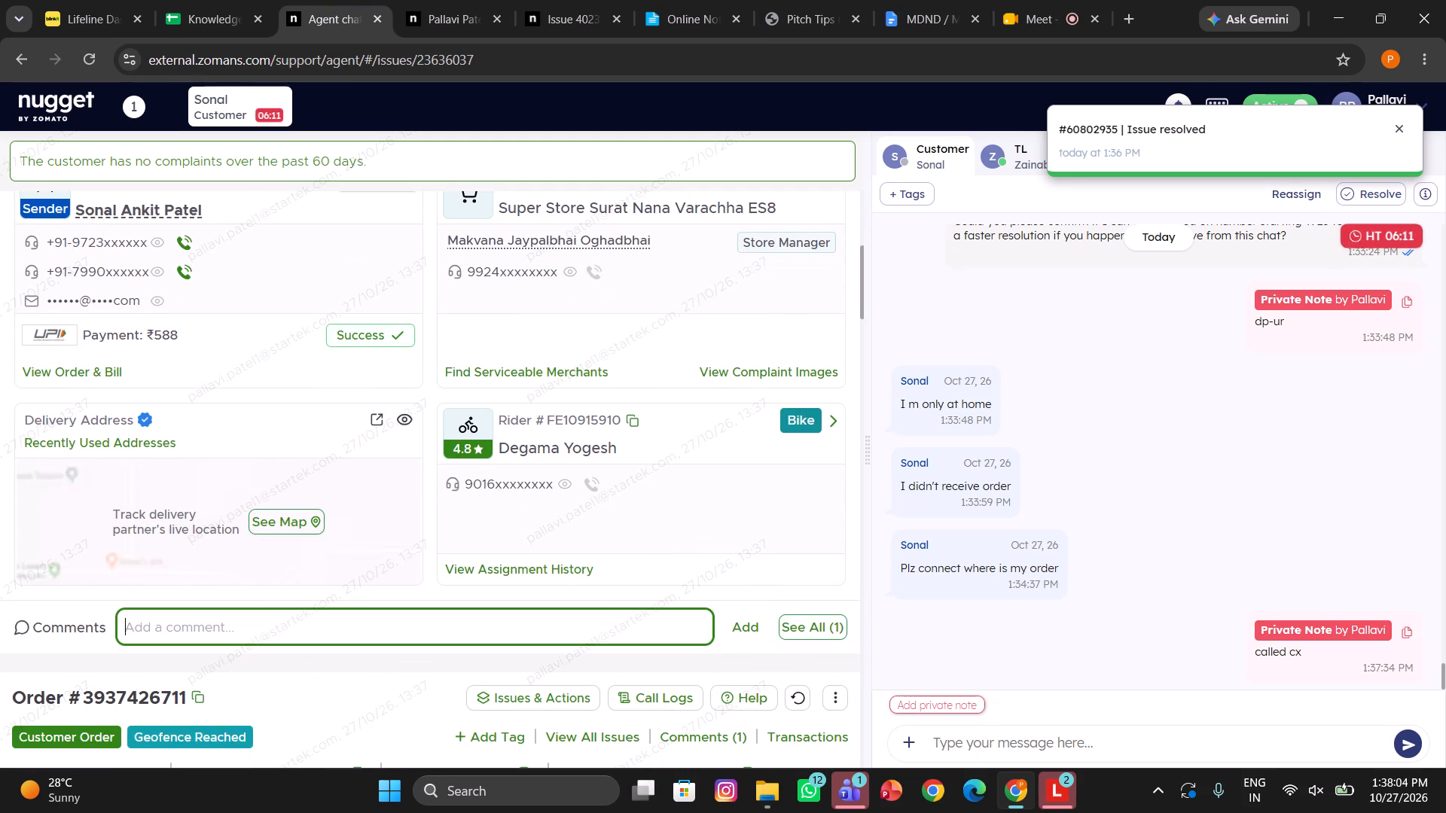
key("ctrl+v")
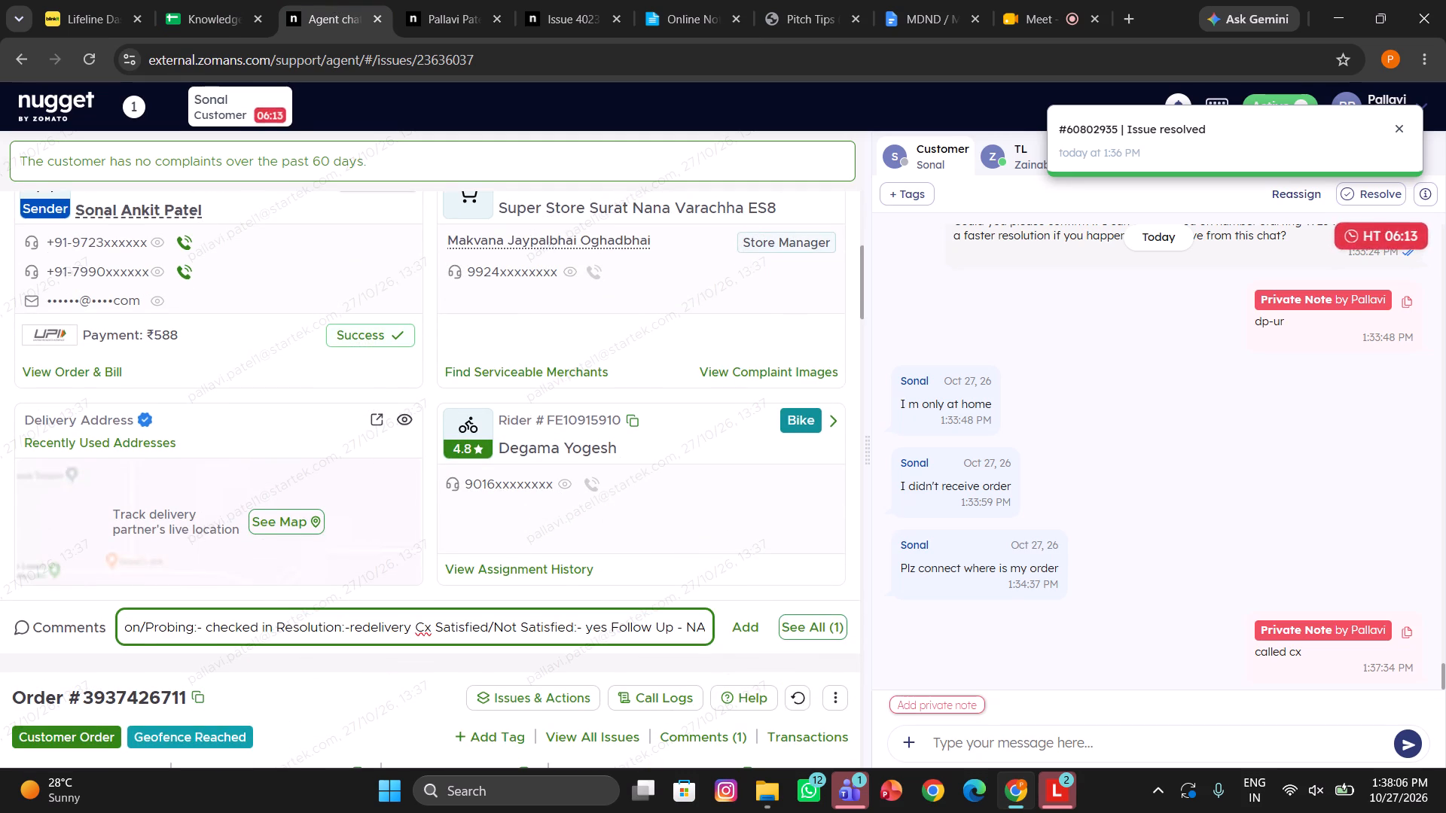
key("Return")
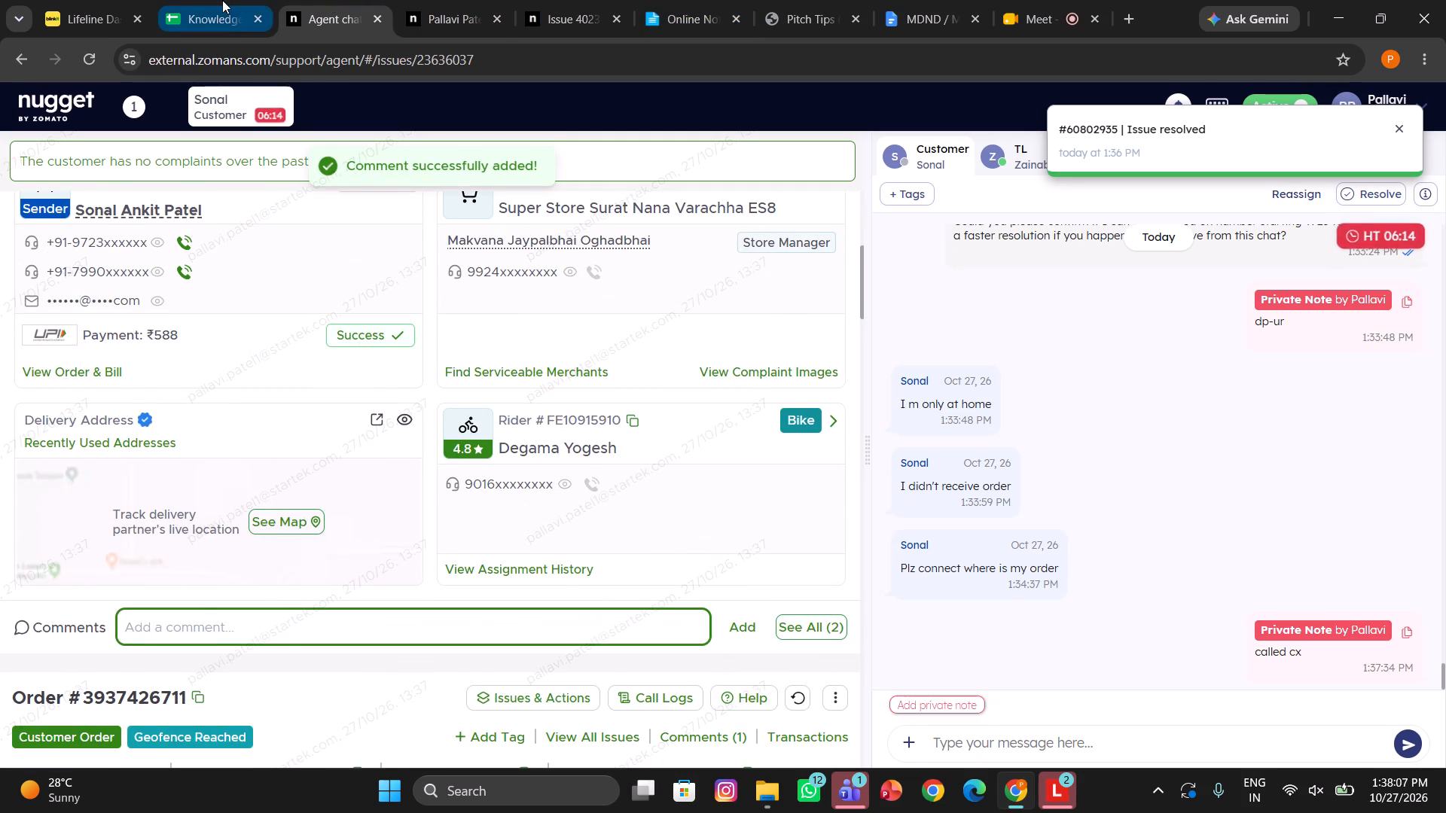
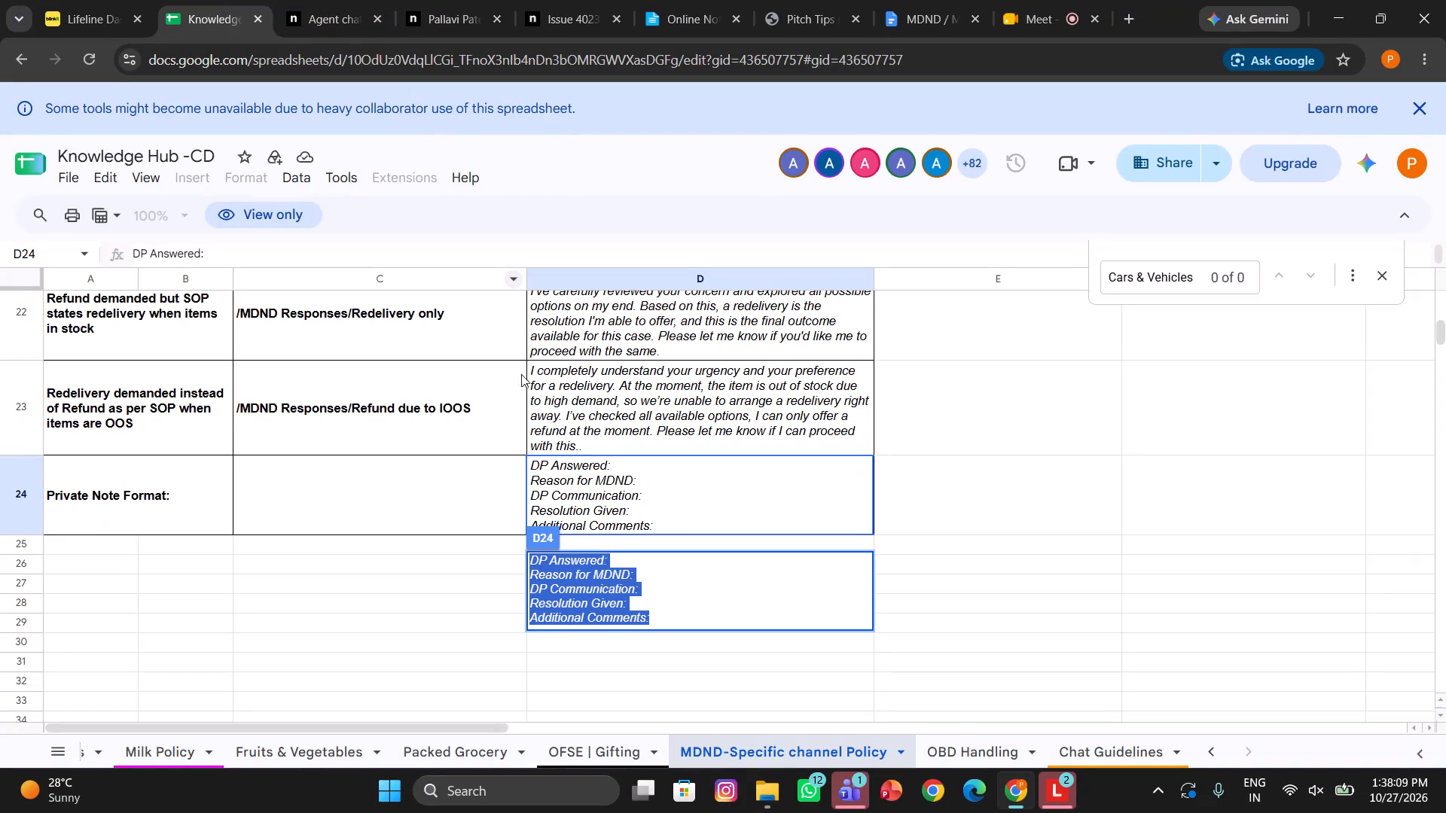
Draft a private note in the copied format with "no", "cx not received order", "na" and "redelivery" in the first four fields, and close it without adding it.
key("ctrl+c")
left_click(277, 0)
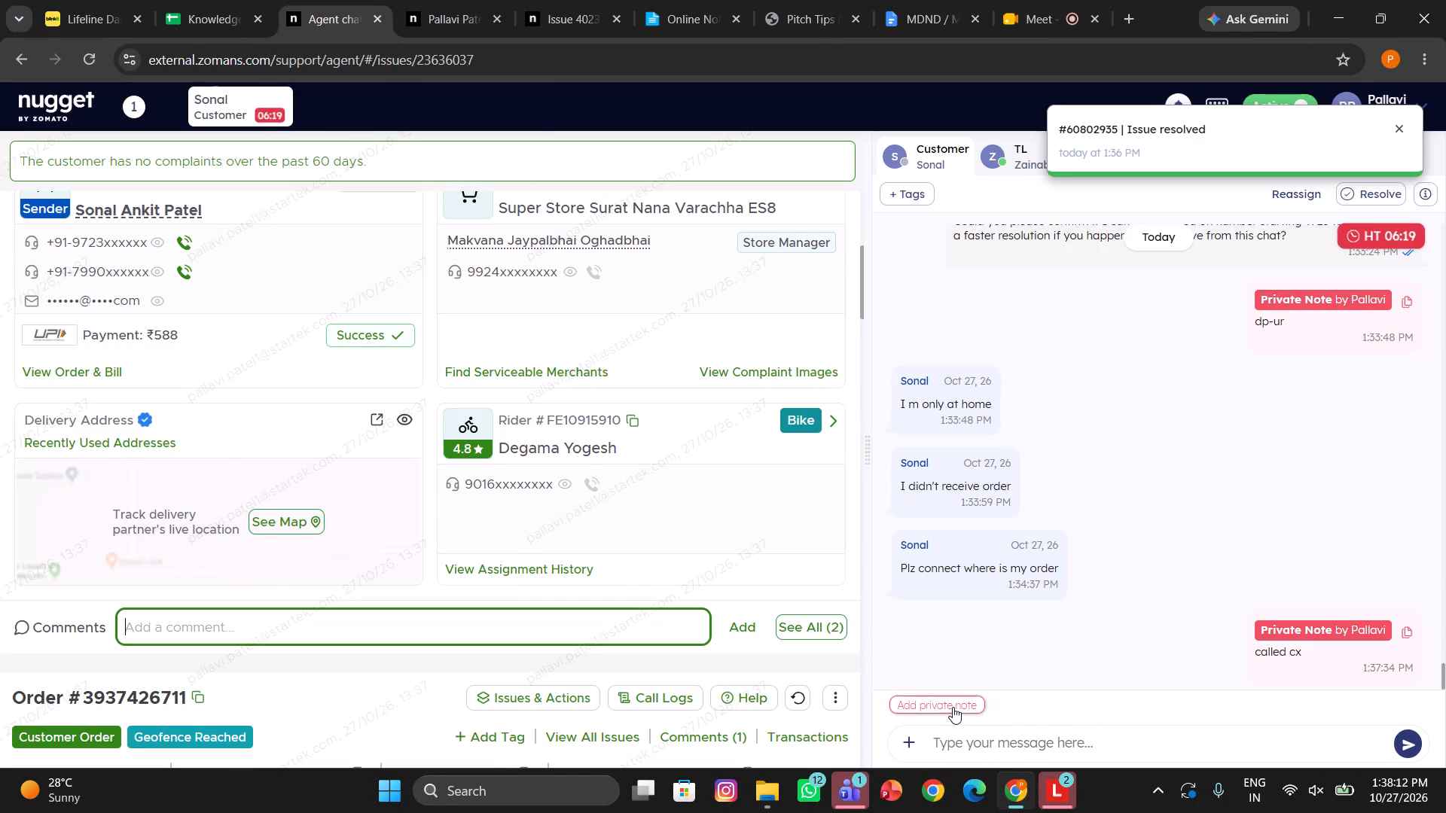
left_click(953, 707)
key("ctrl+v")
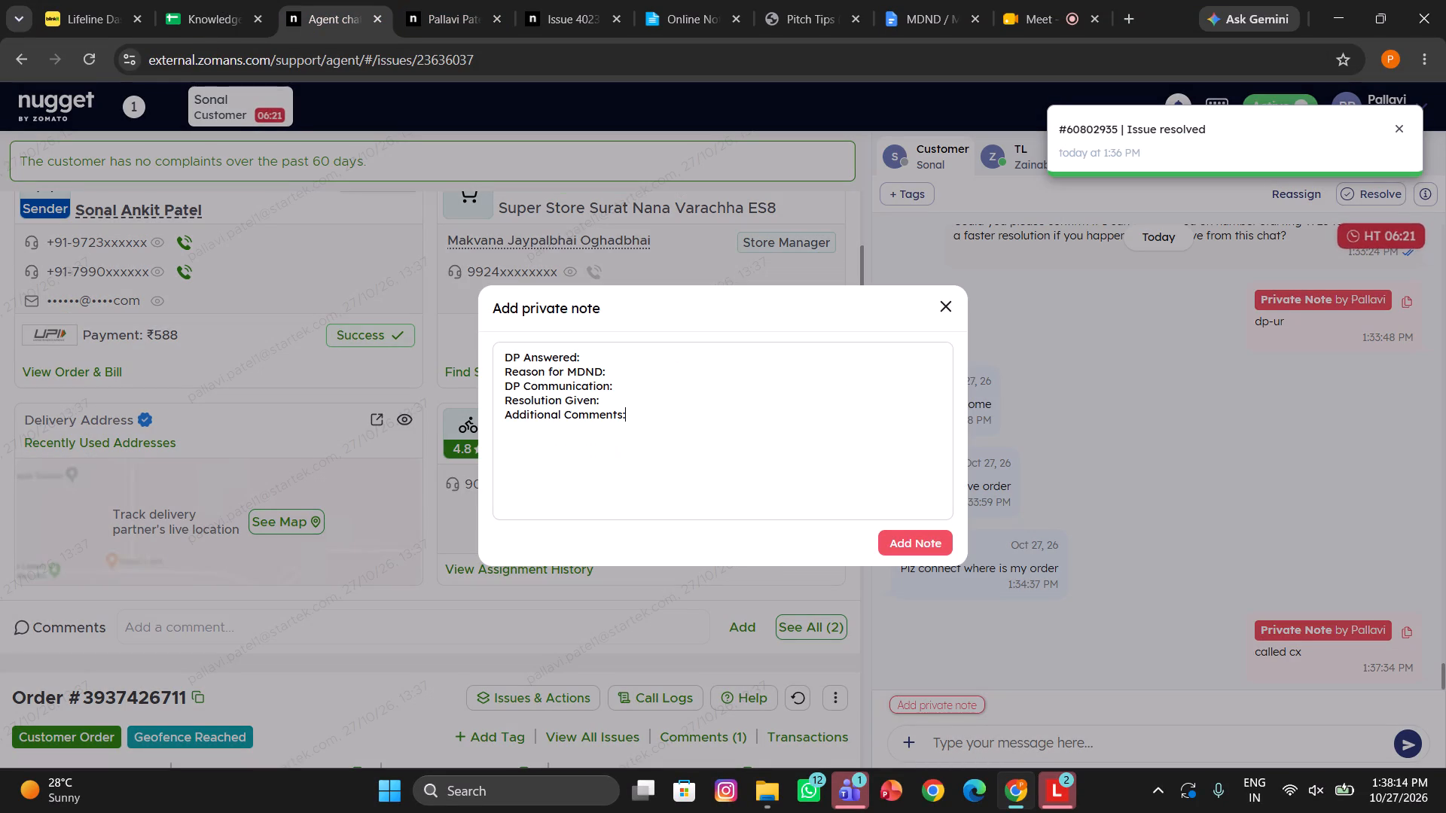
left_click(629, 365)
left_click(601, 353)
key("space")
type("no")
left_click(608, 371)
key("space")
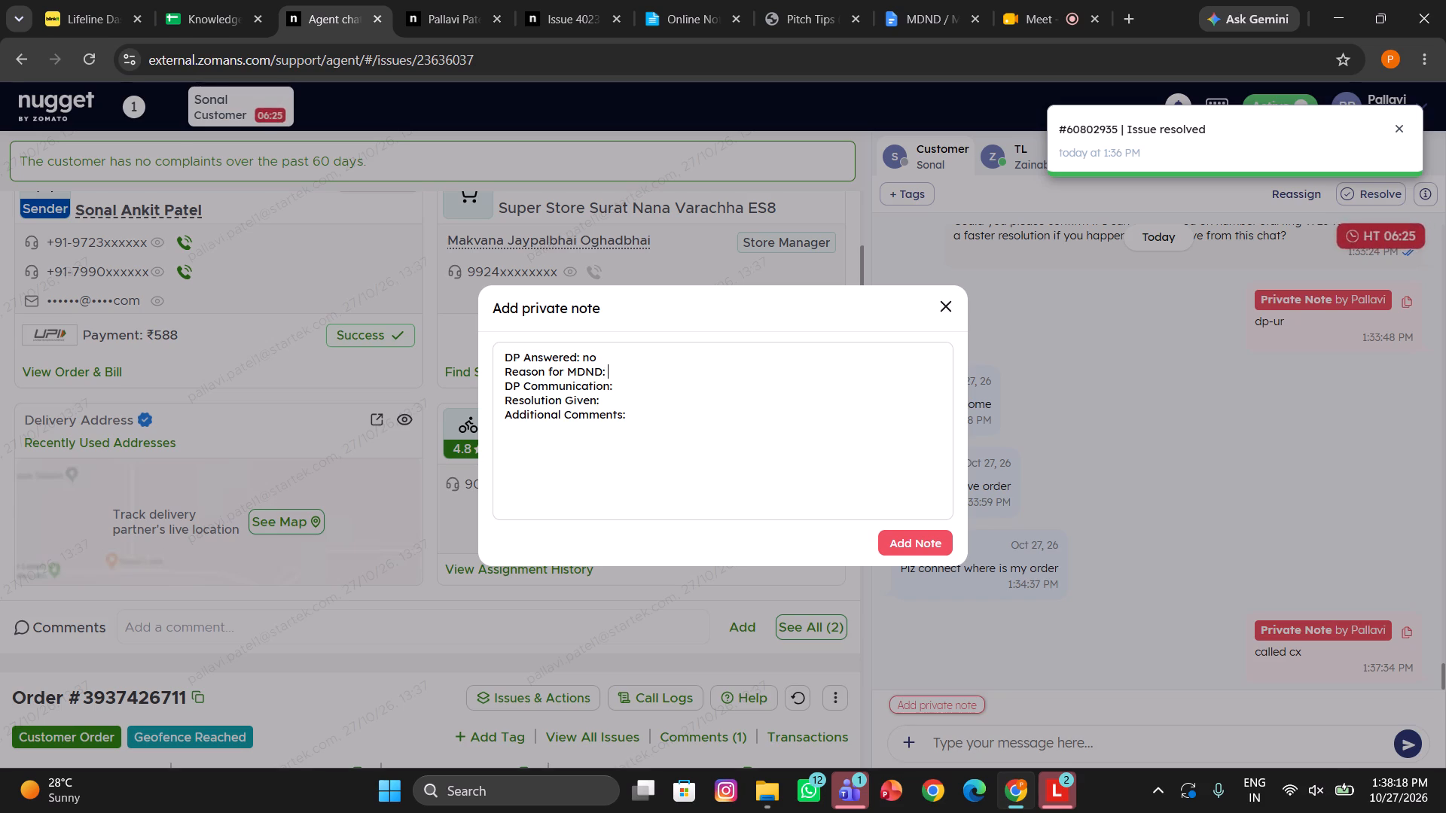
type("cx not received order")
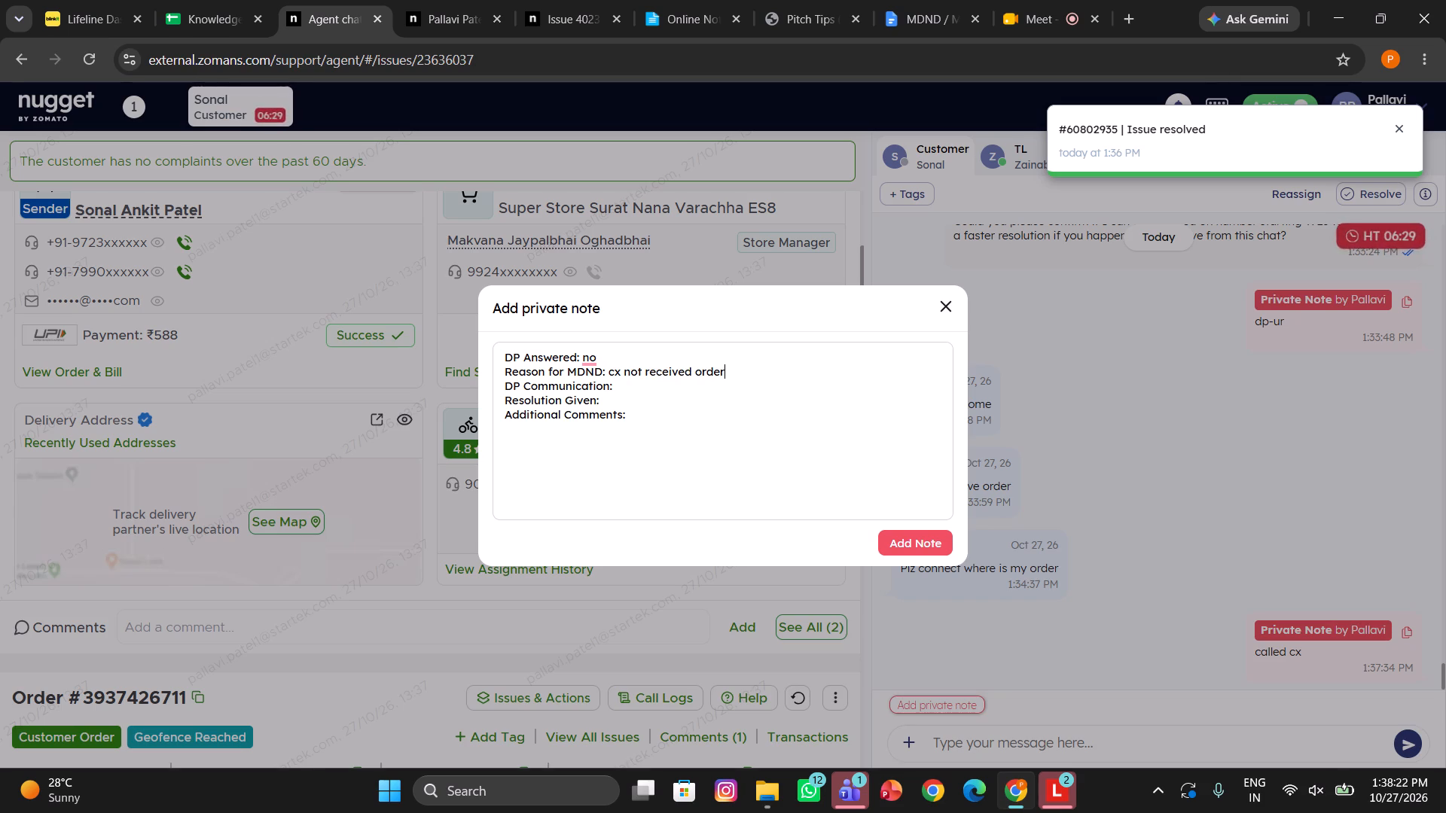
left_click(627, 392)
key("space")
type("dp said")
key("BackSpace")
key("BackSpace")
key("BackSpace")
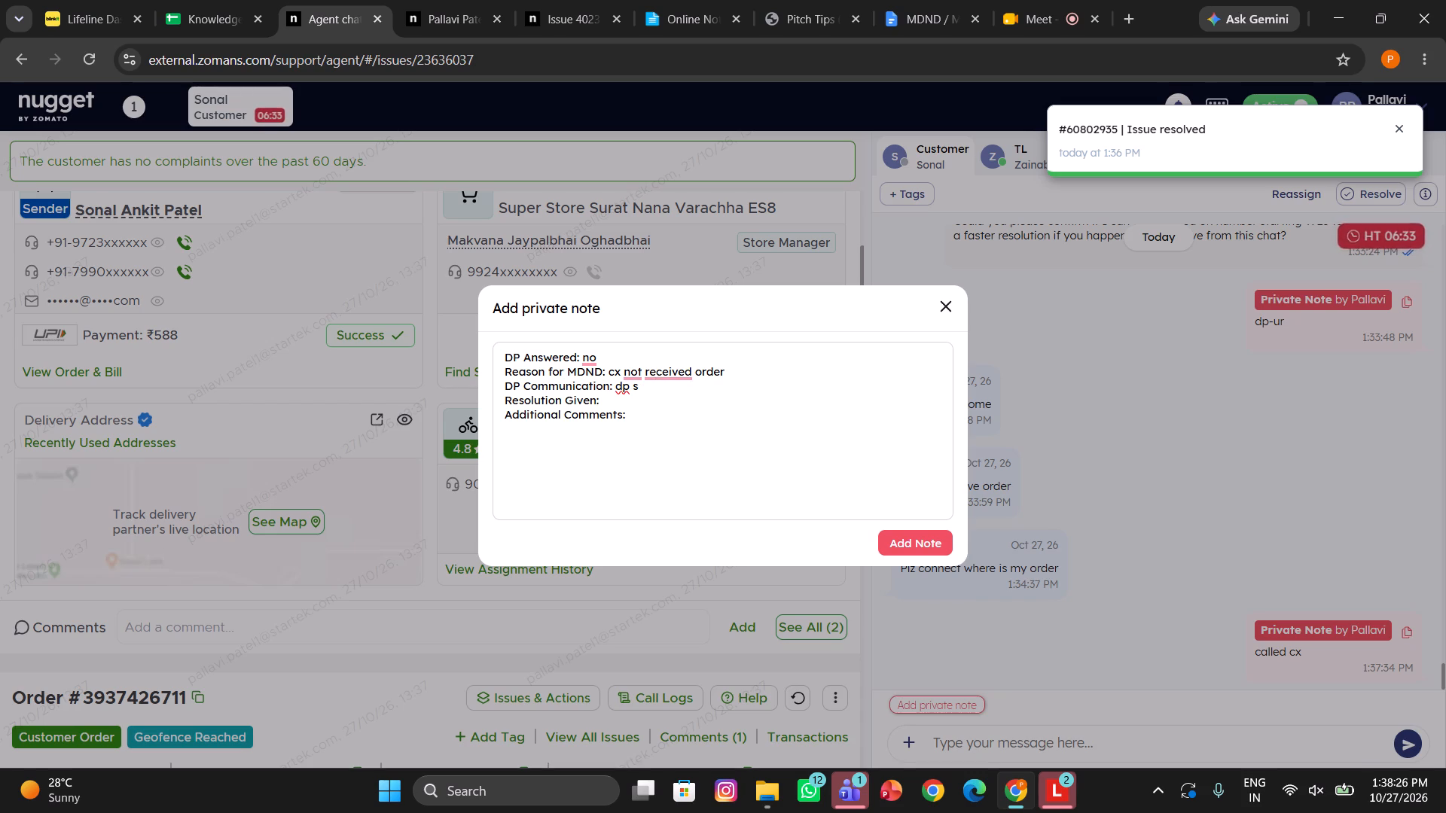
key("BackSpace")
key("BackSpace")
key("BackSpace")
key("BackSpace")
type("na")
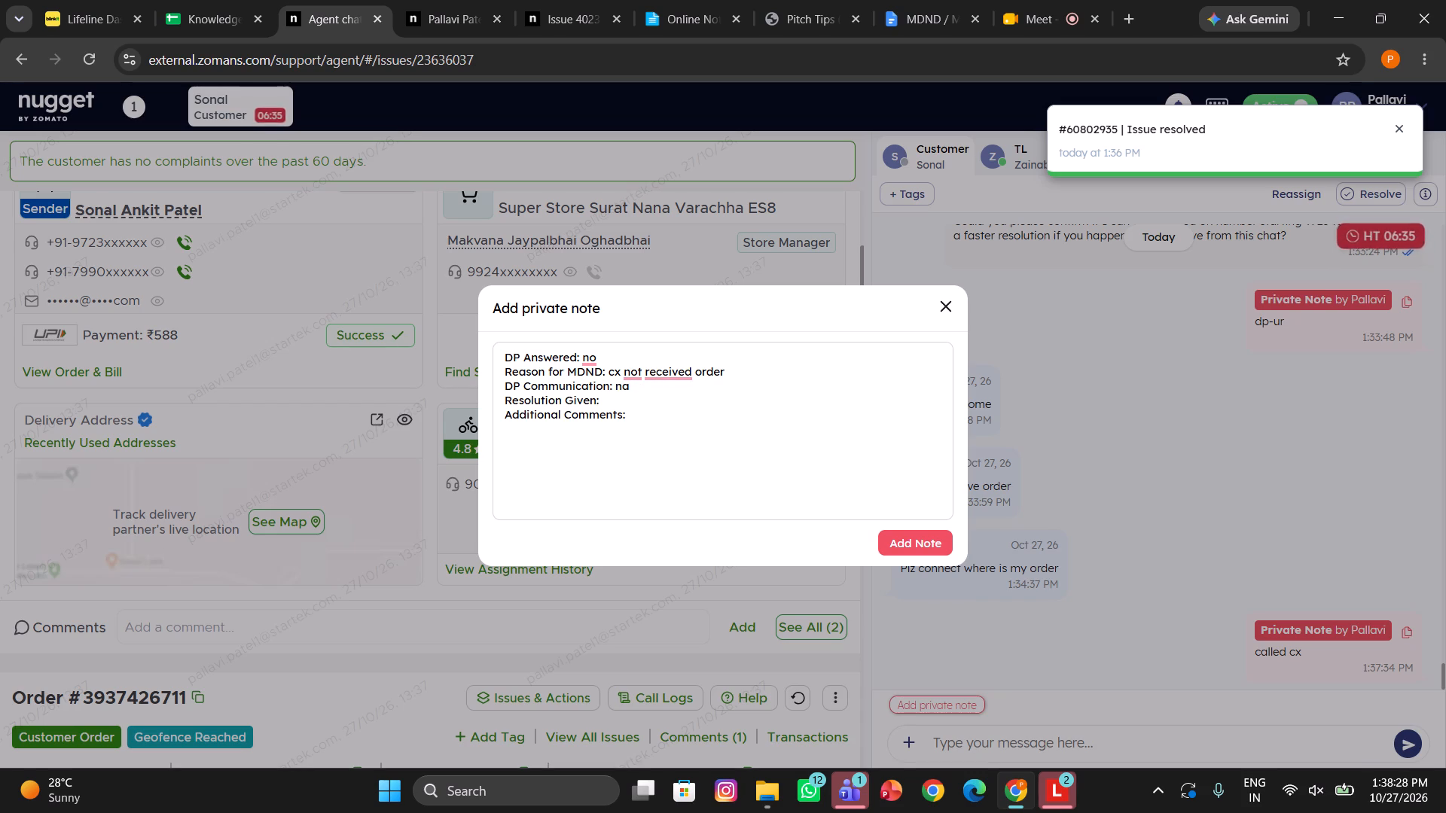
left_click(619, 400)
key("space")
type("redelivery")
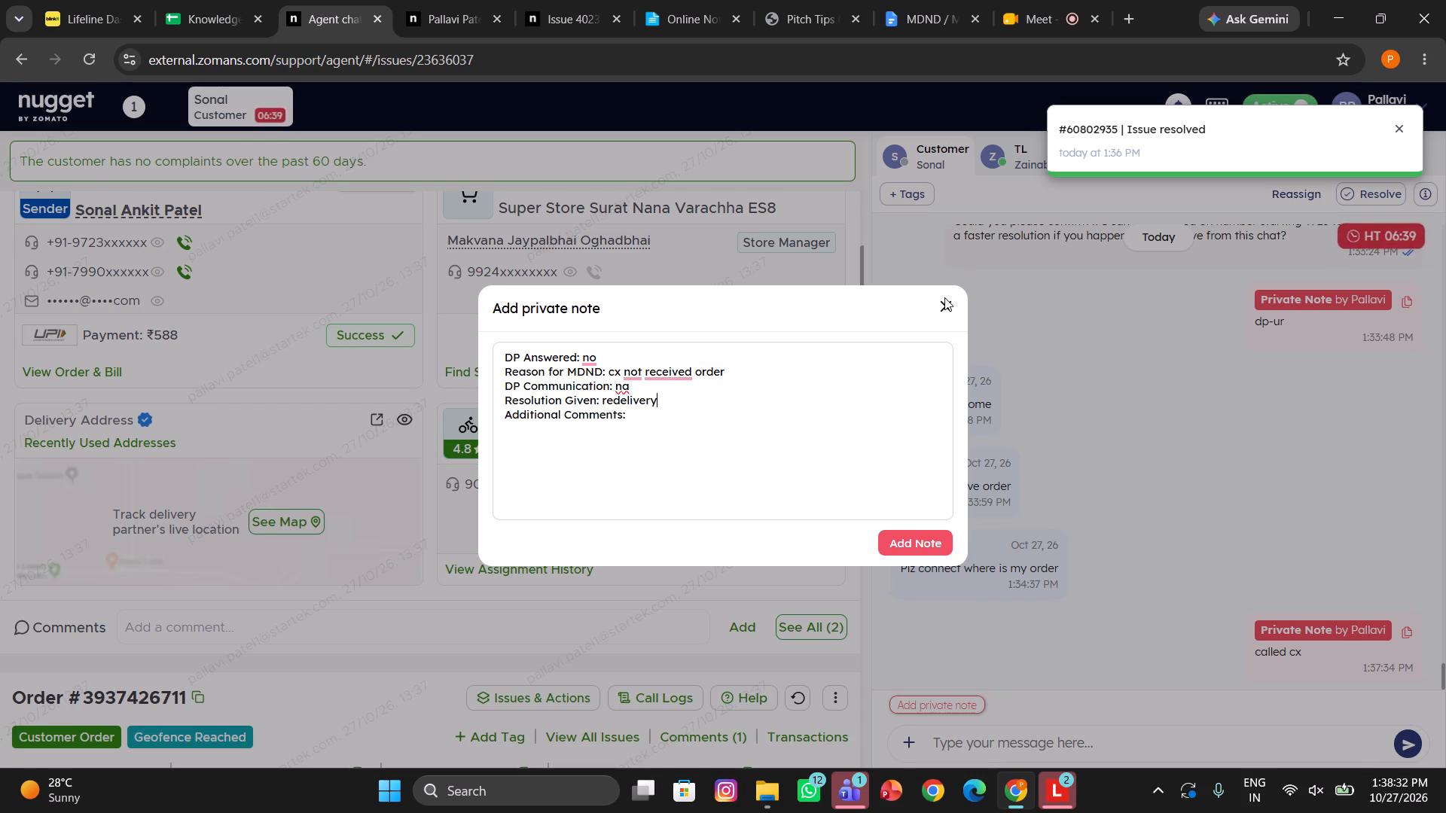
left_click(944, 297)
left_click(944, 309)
Report the order under the Order not Delivered issue with Replacement as the source and resolve it.
scroll(622, 345, "up", 8)
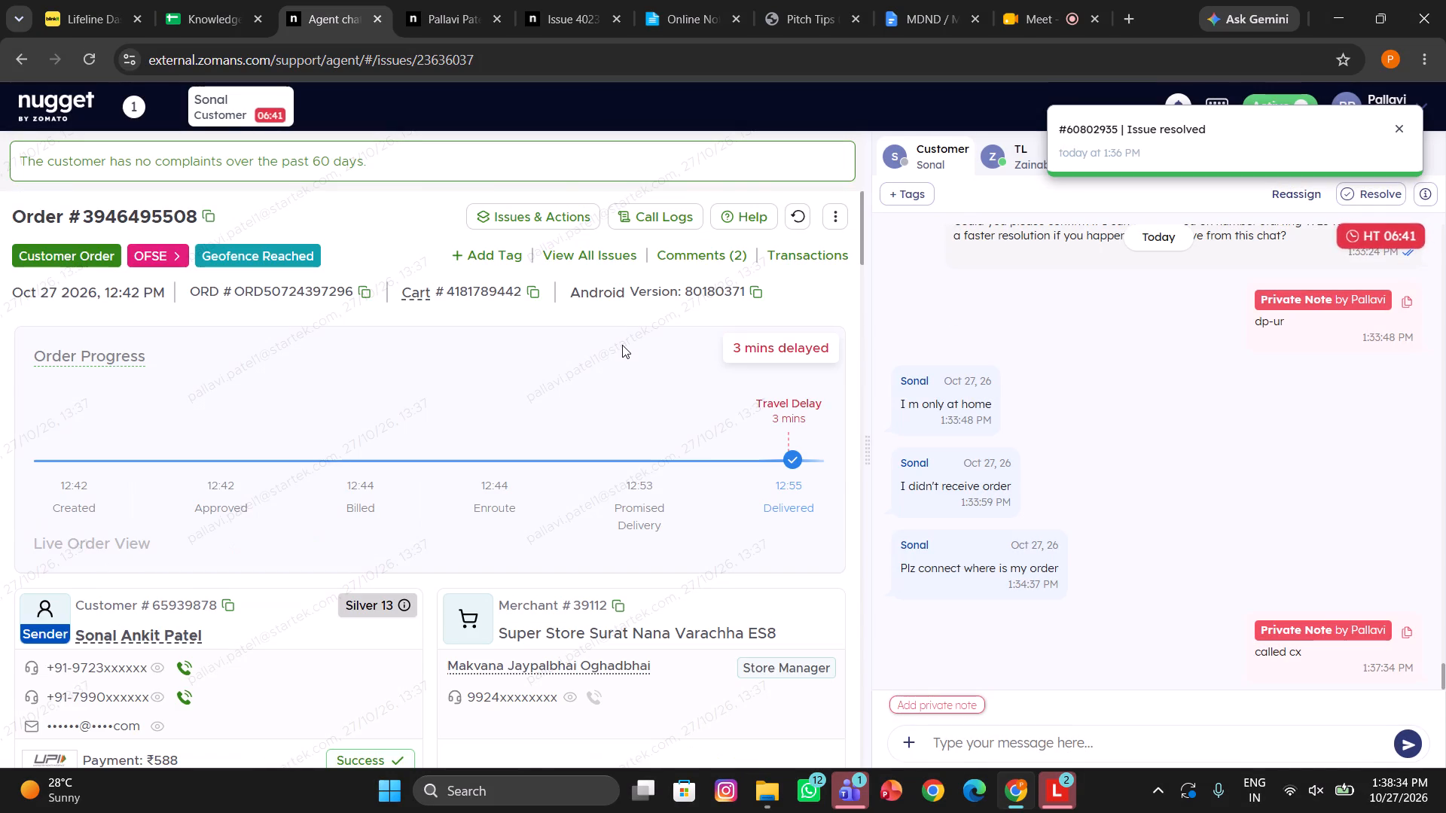
left_click(567, 214)
left_click(635, 219)
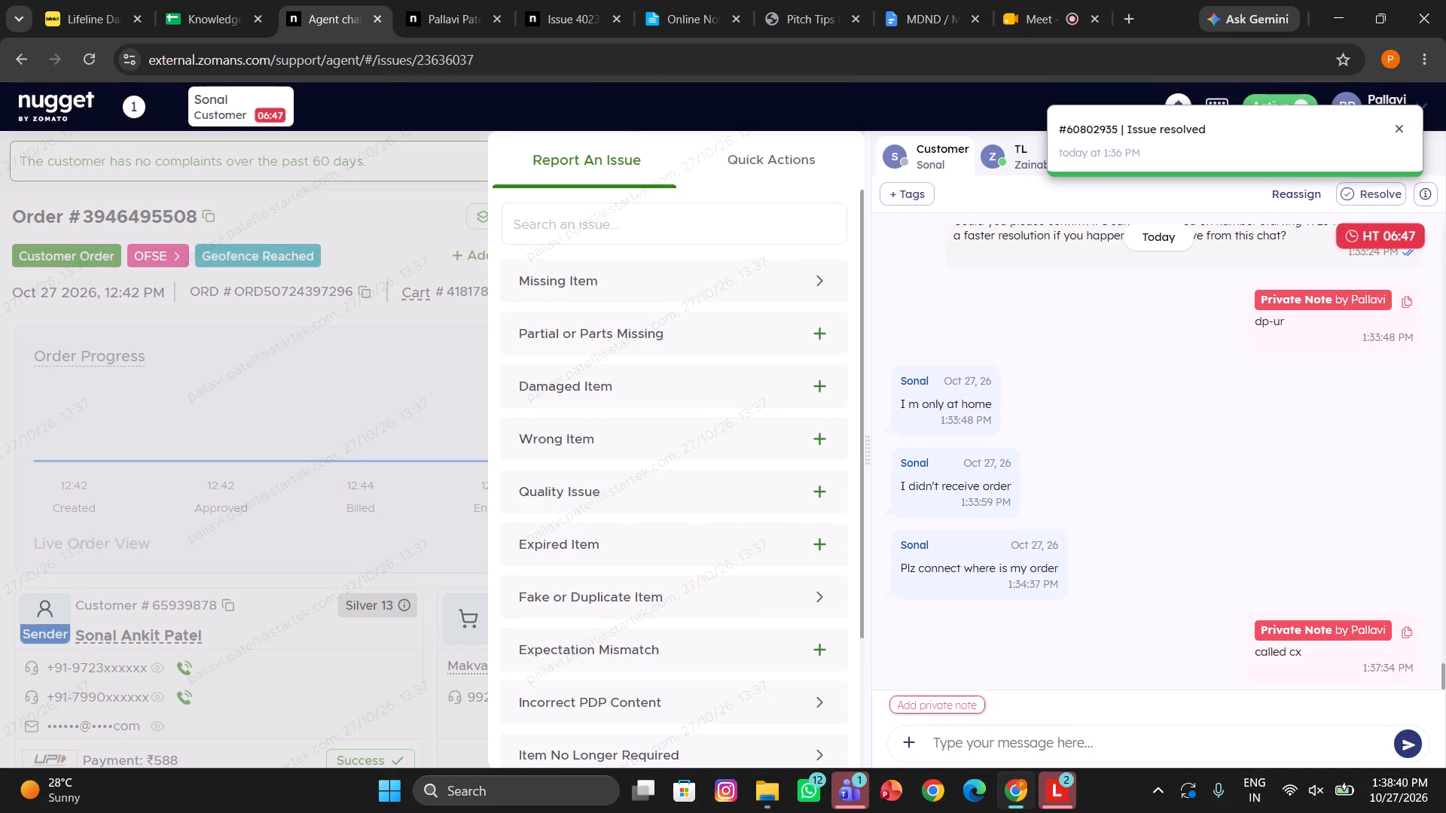
left_click(646, 214)
type("order")
left_click(657, 262)
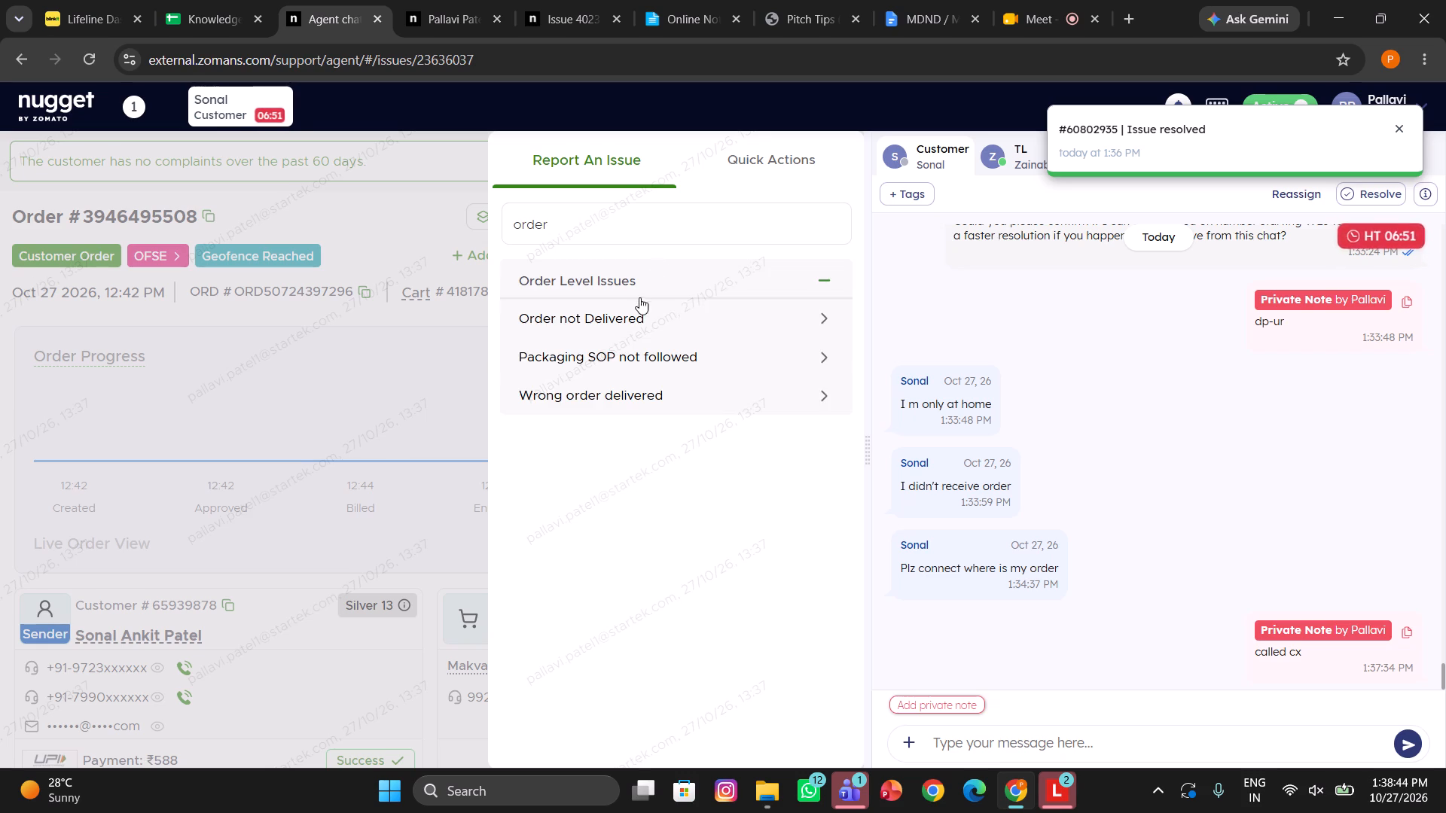
left_click(632, 304)
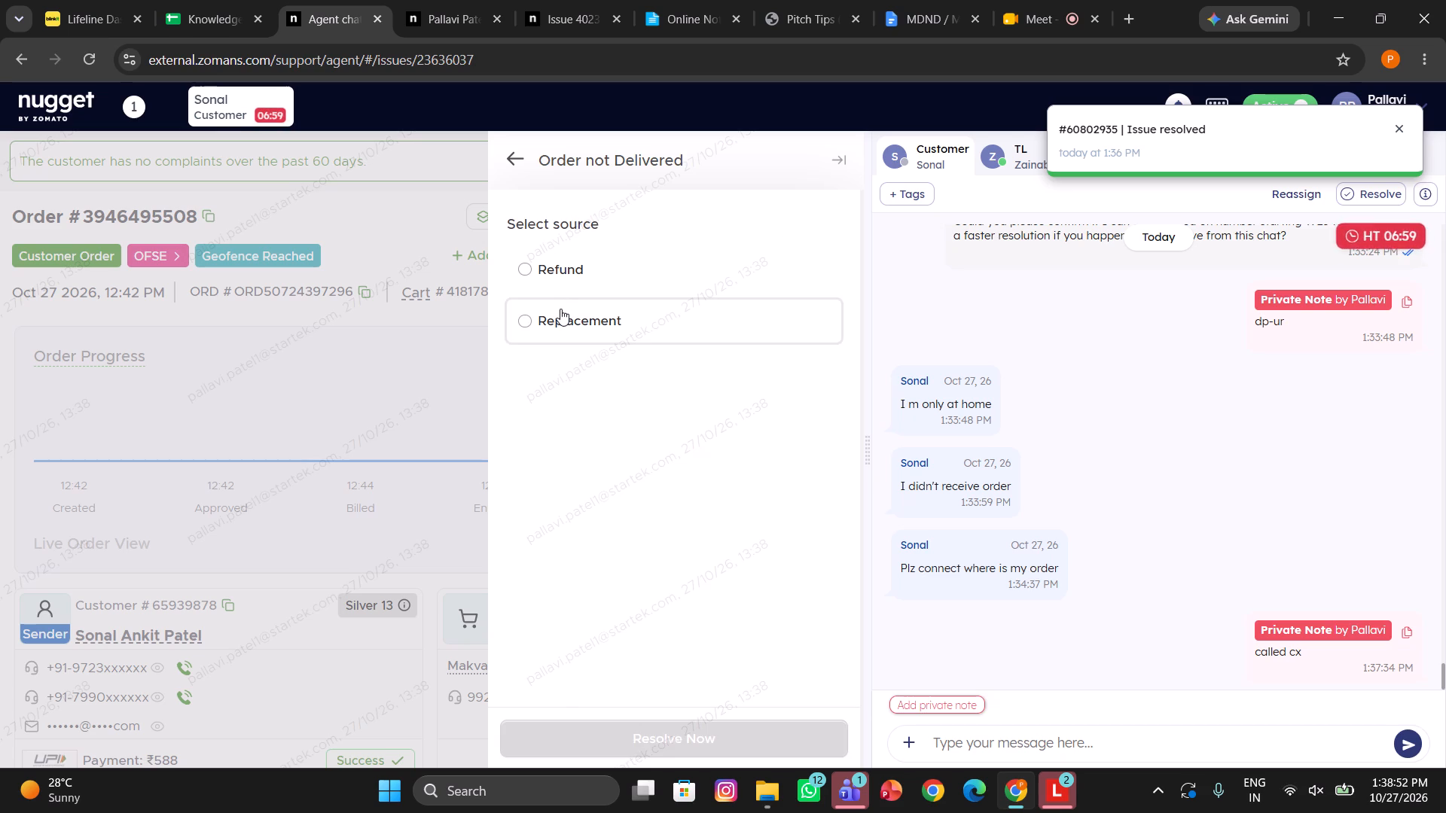
left_click(560, 309)
scroll(684, 595, "down", 7)
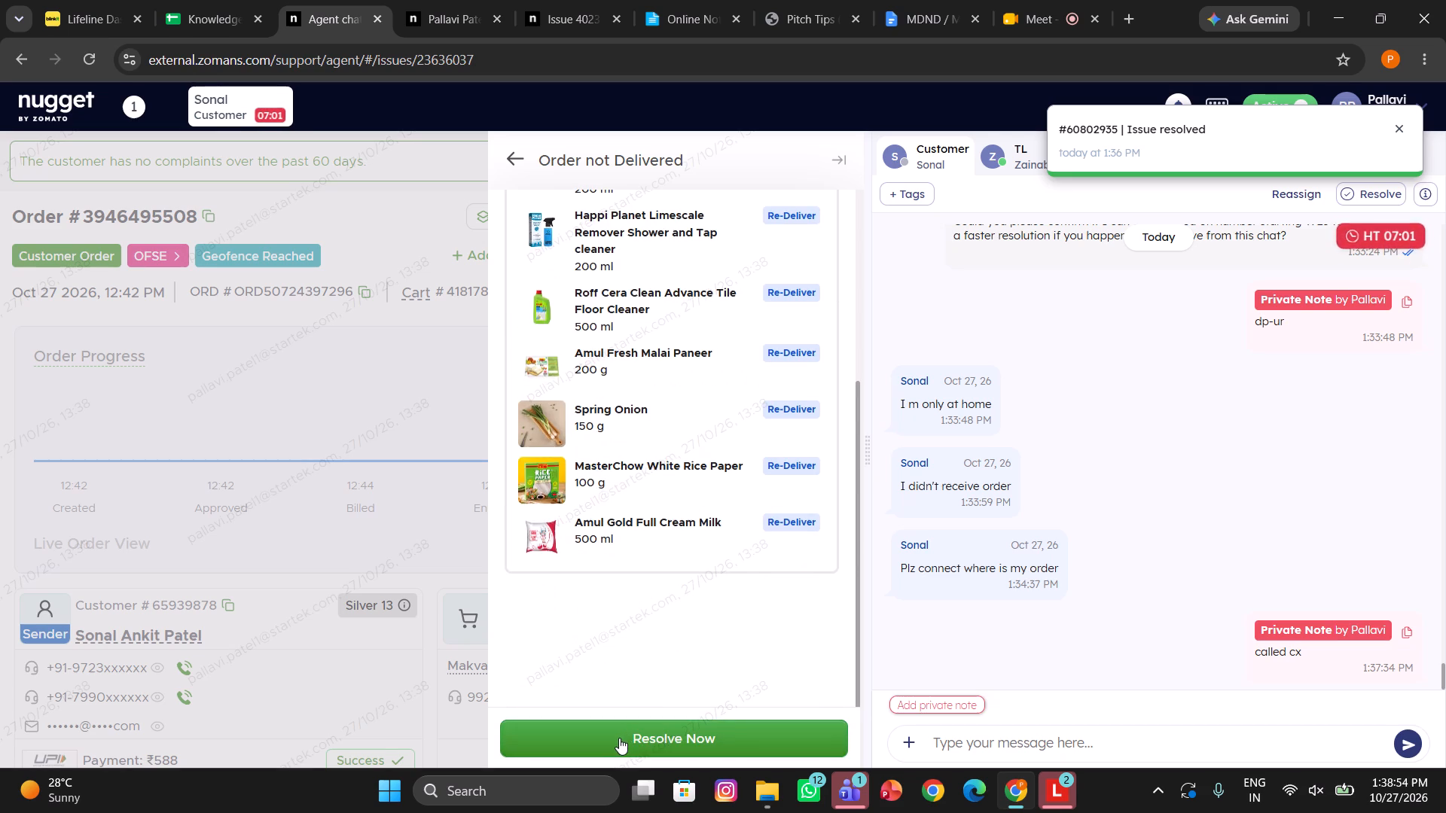
left_click(619, 738)
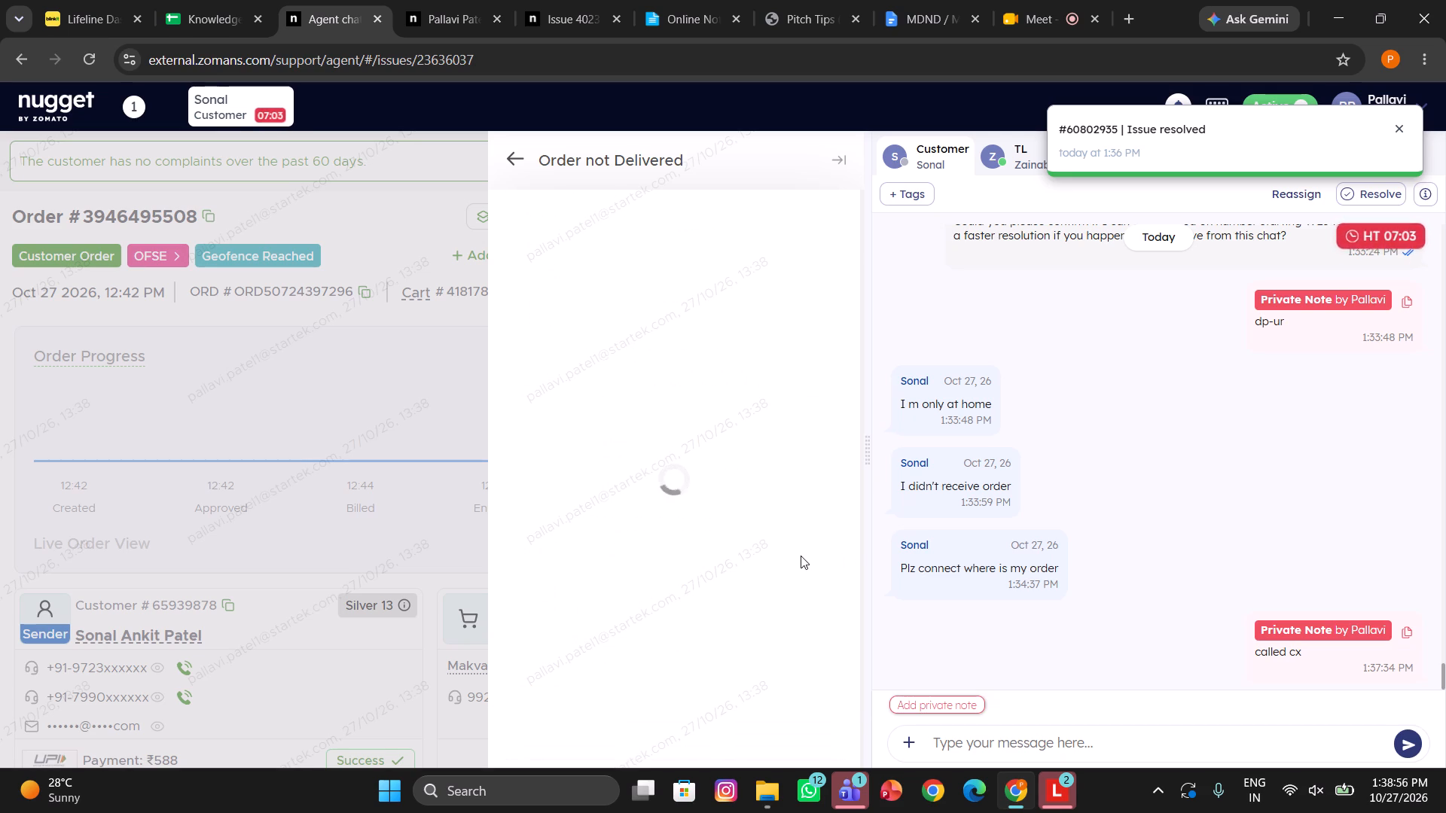
Send the customer the three suggested messages on the undelivered order, the redelivery items and order tracking, and close the issue report.
scroll(799, 577, "down", 12)
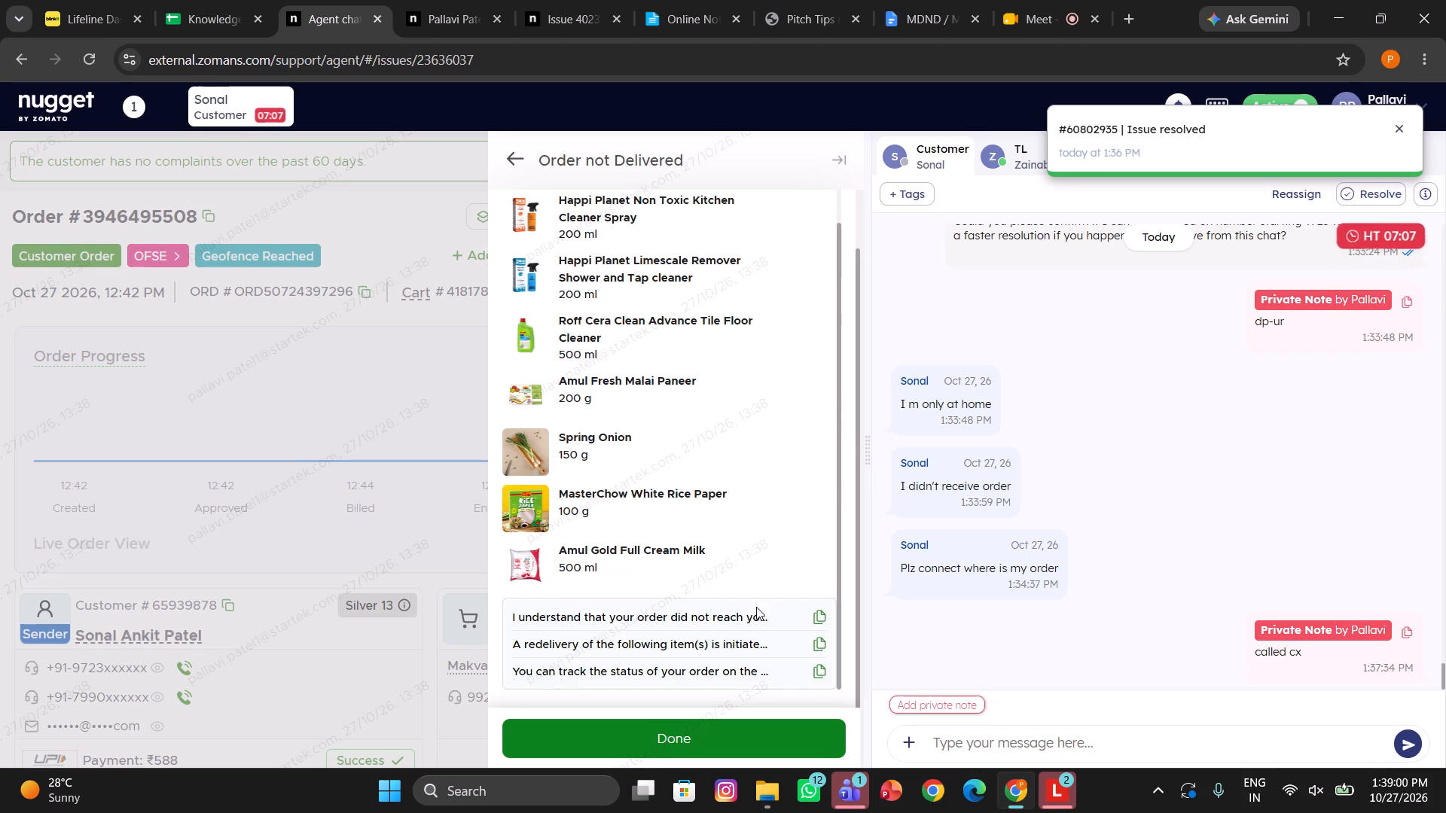
scroll(756, 607, "down", 6)
left_click(819, 616)
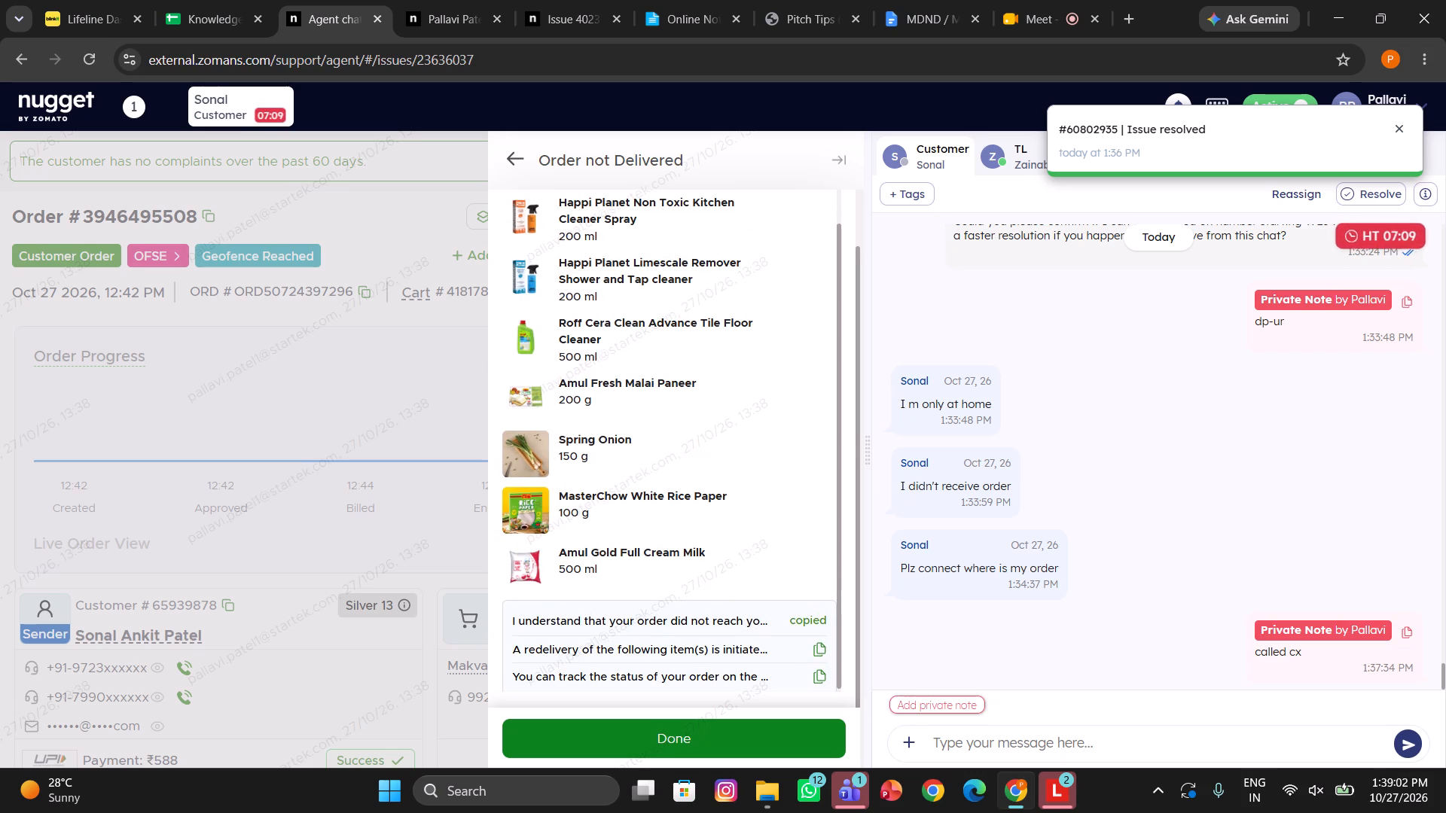
left_click(954, 756)
key("ctrl+v")
key("Return")
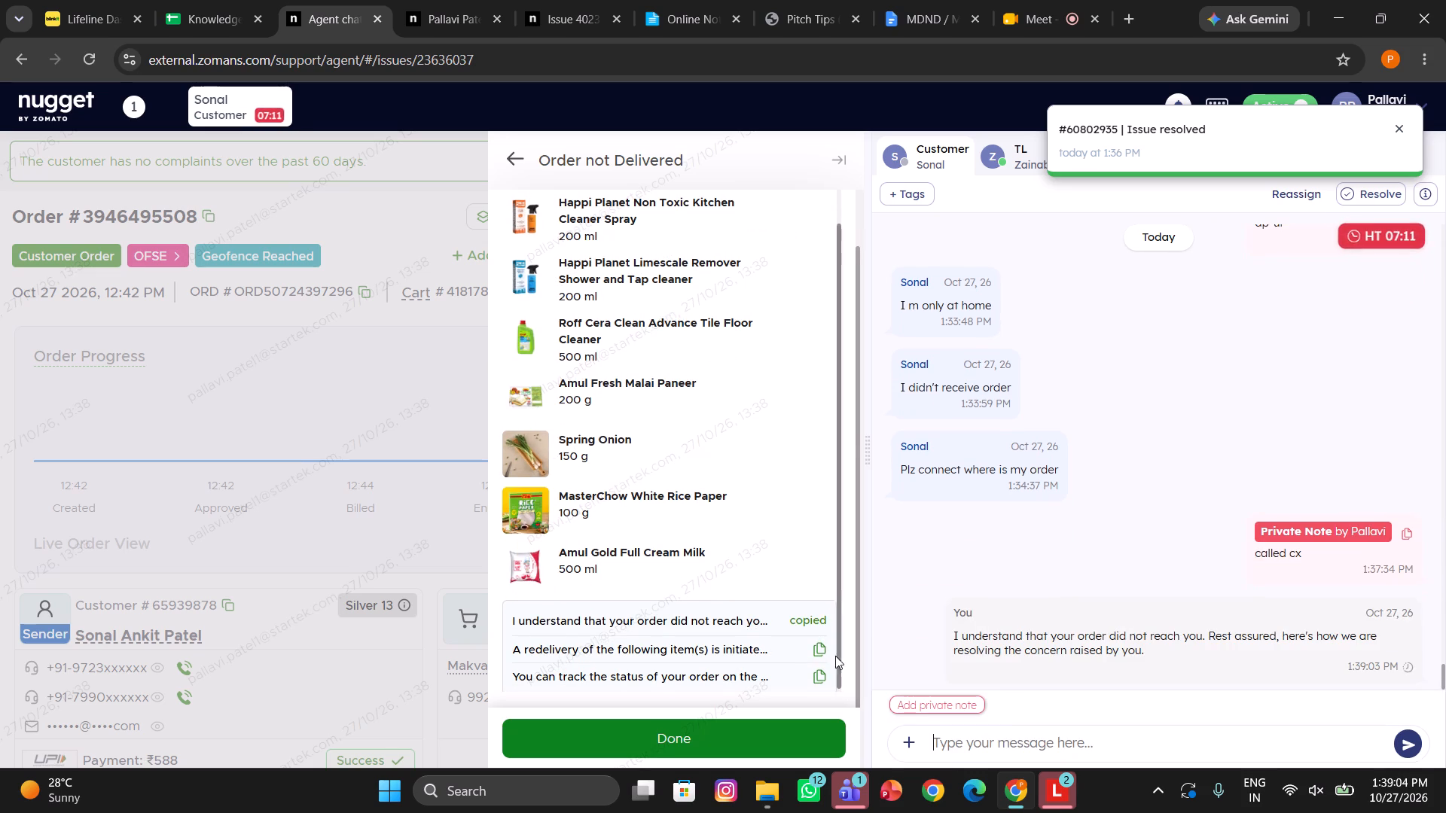
left_click(818, 643)
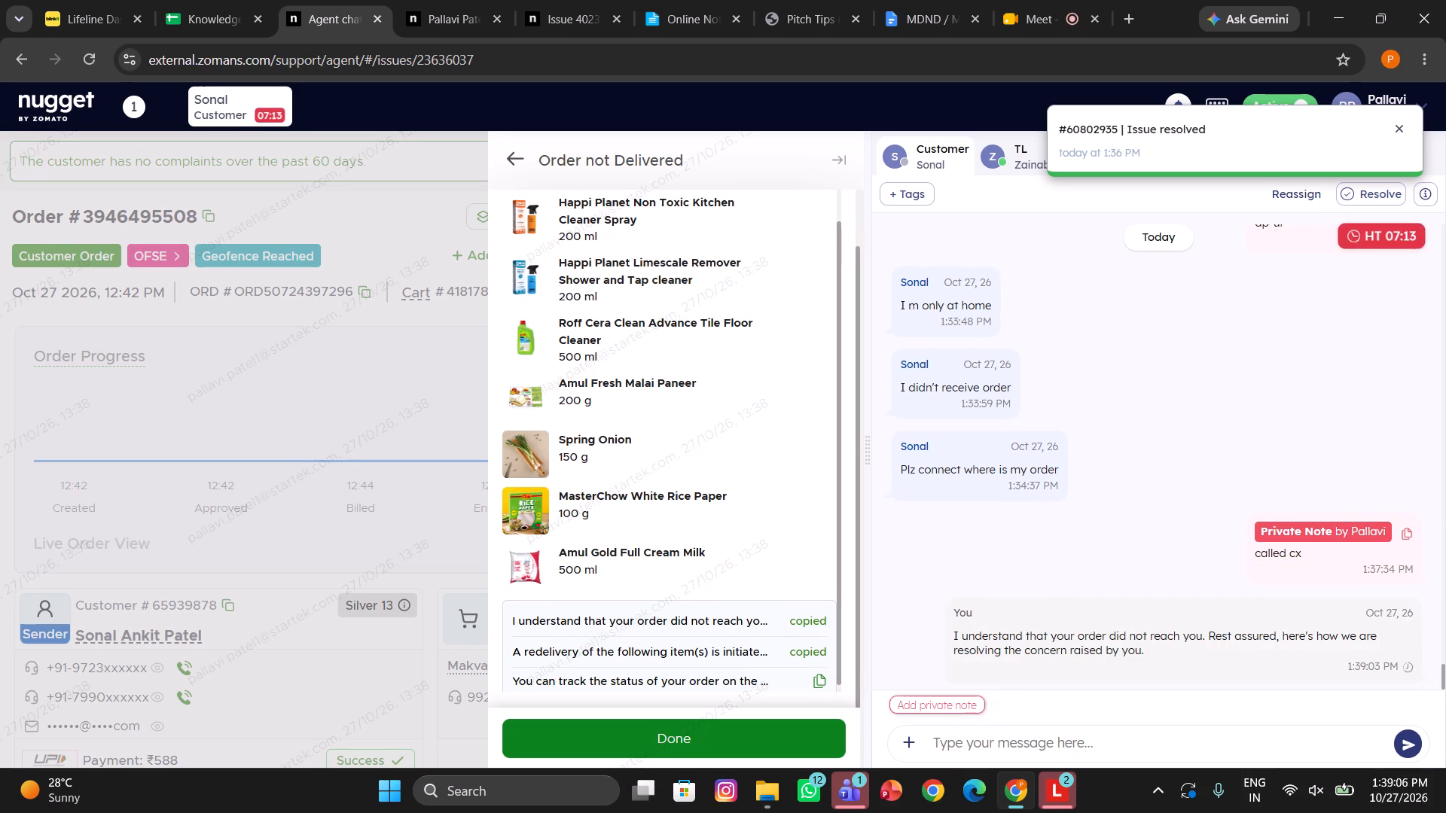
left_click(962, 735)
key("ctrl+v")
key("Return")
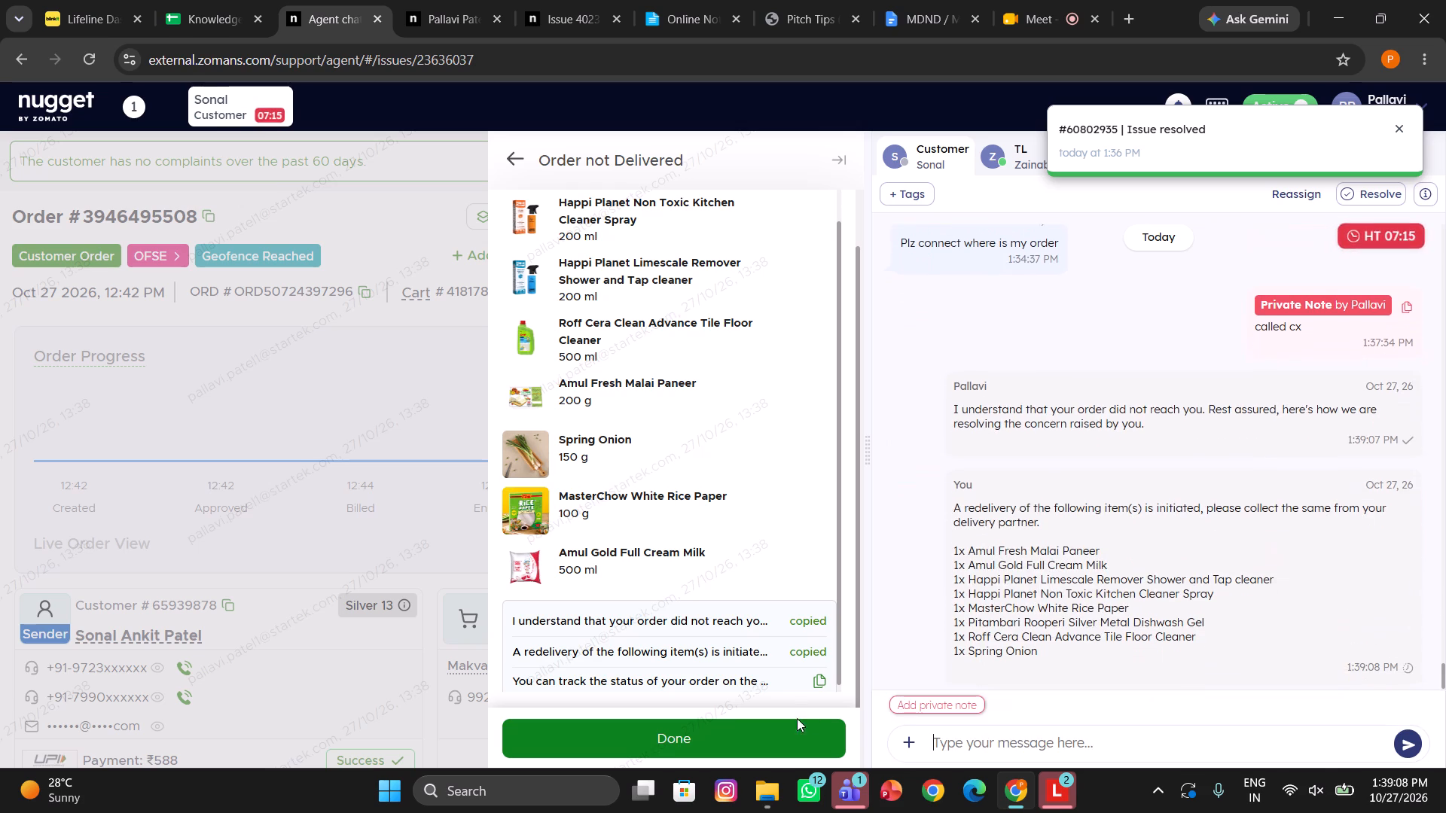
left_click(816, 681)
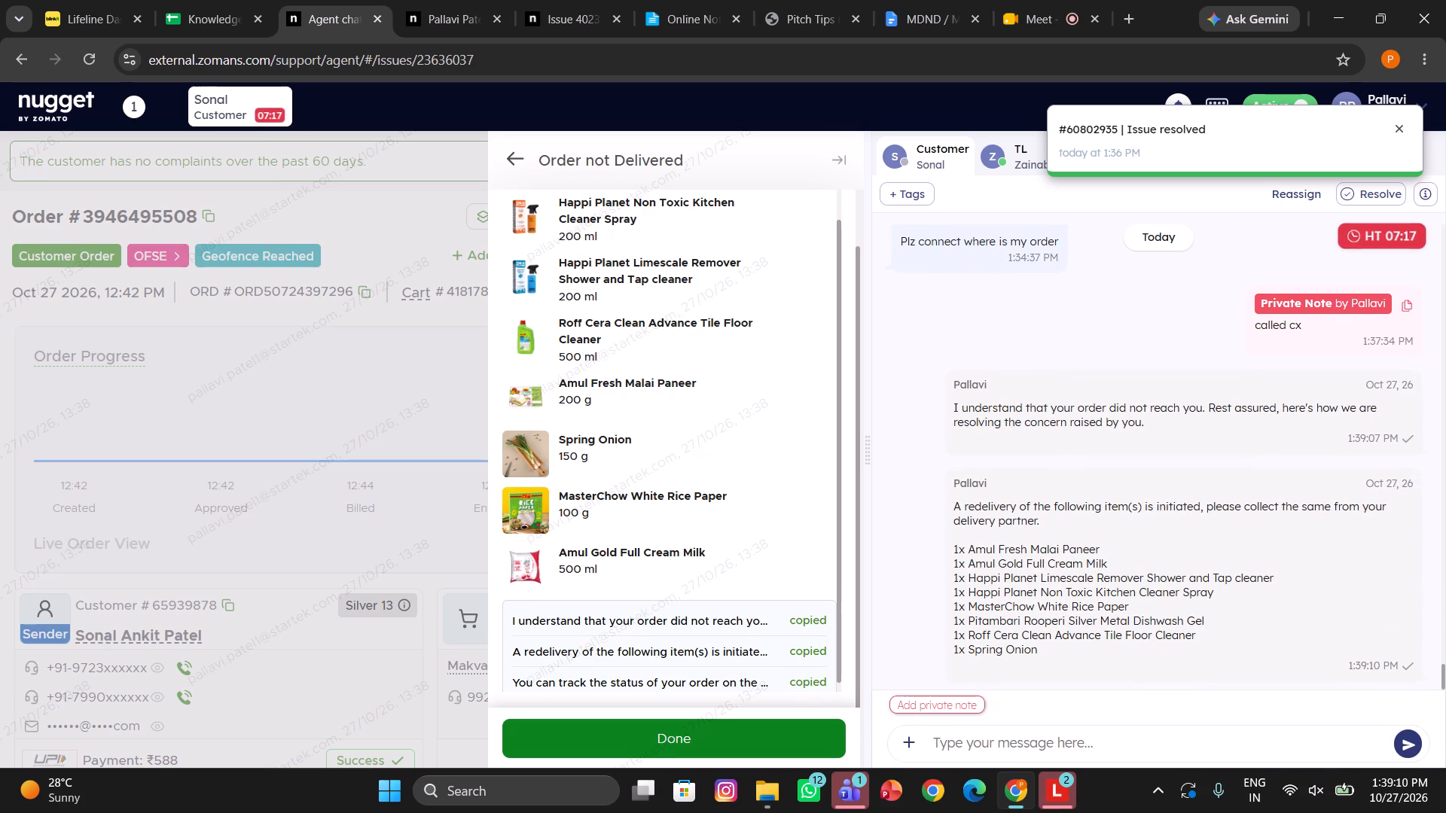
left_click(984, 748)
key("ctrl+v")
key("Return")
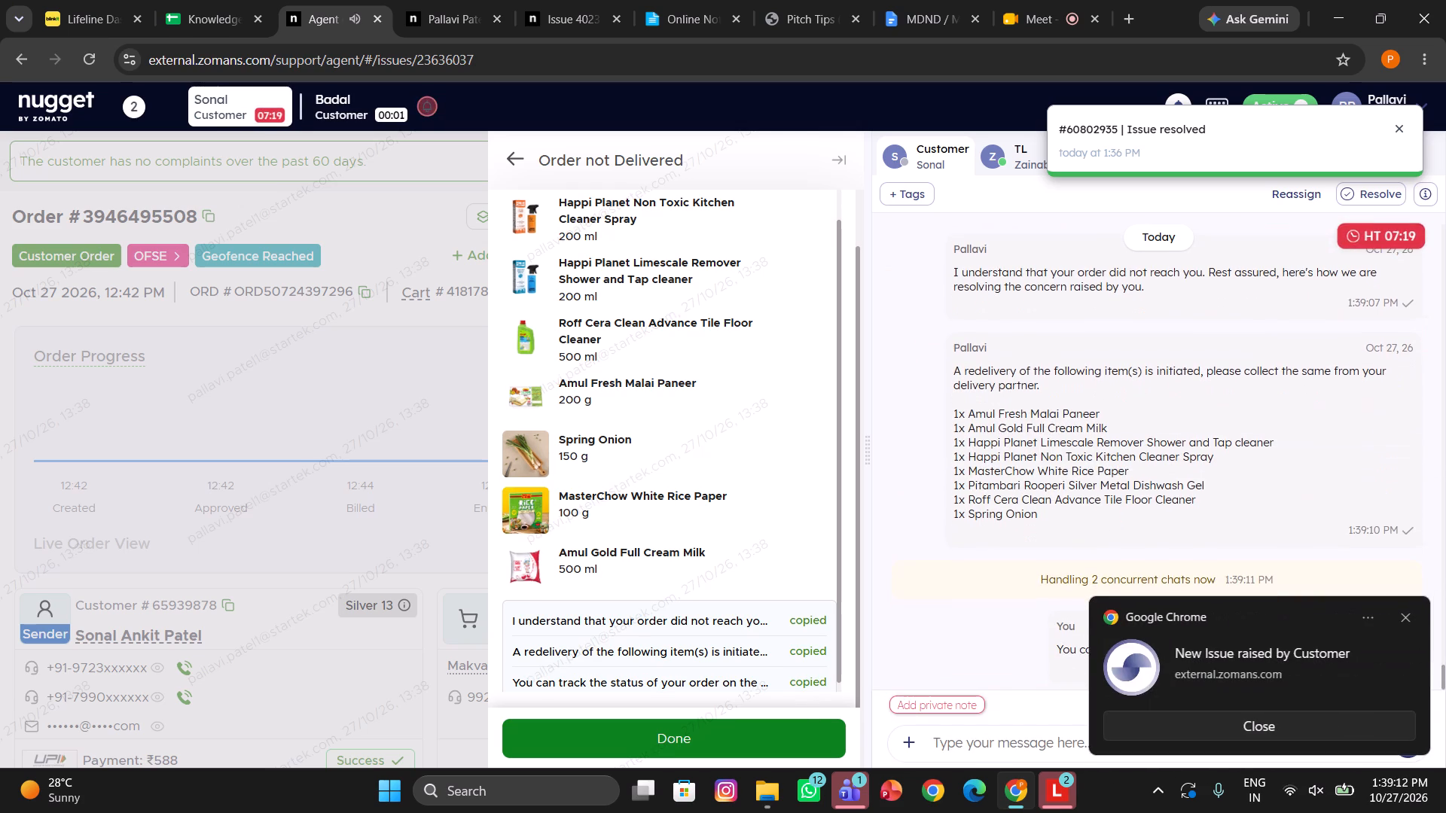
left_click(767, 734)
left_click(395, 629)
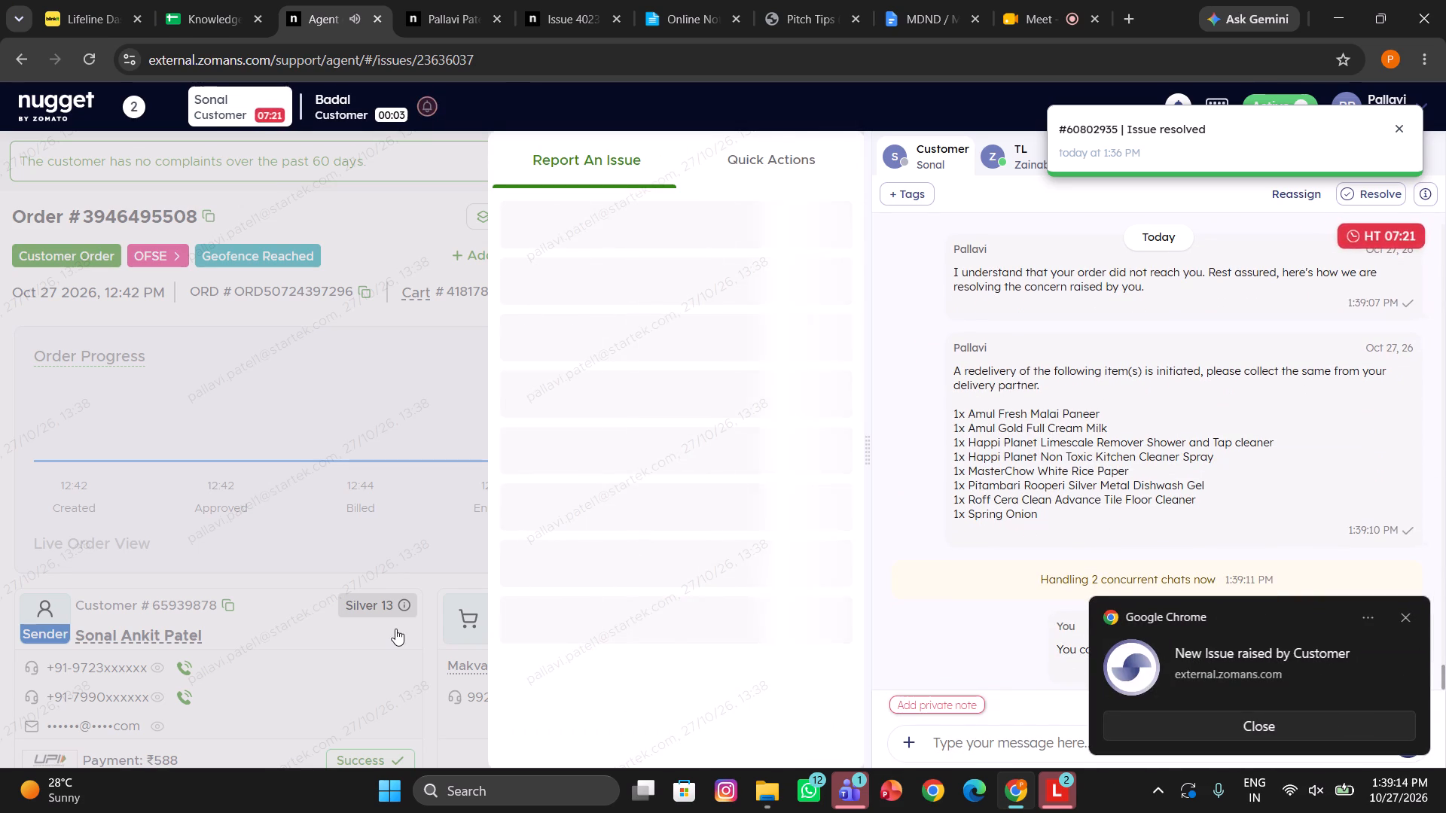
Send the customer the canned closing response beginning "I hope I was able to resolve" that asks for their thoughts.
left_click(945, 737)
type("/ra")
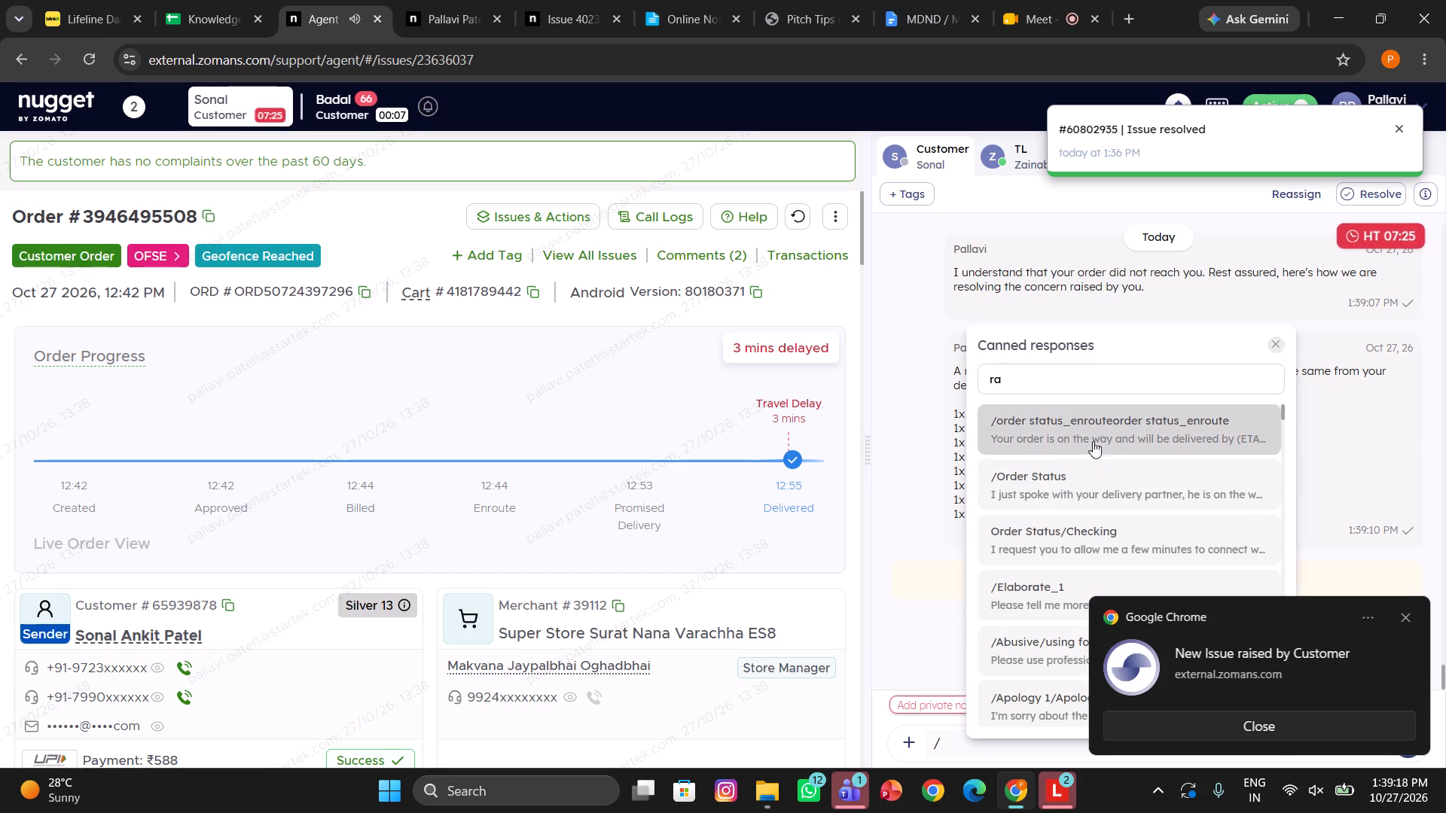
left_click(1024, 506)
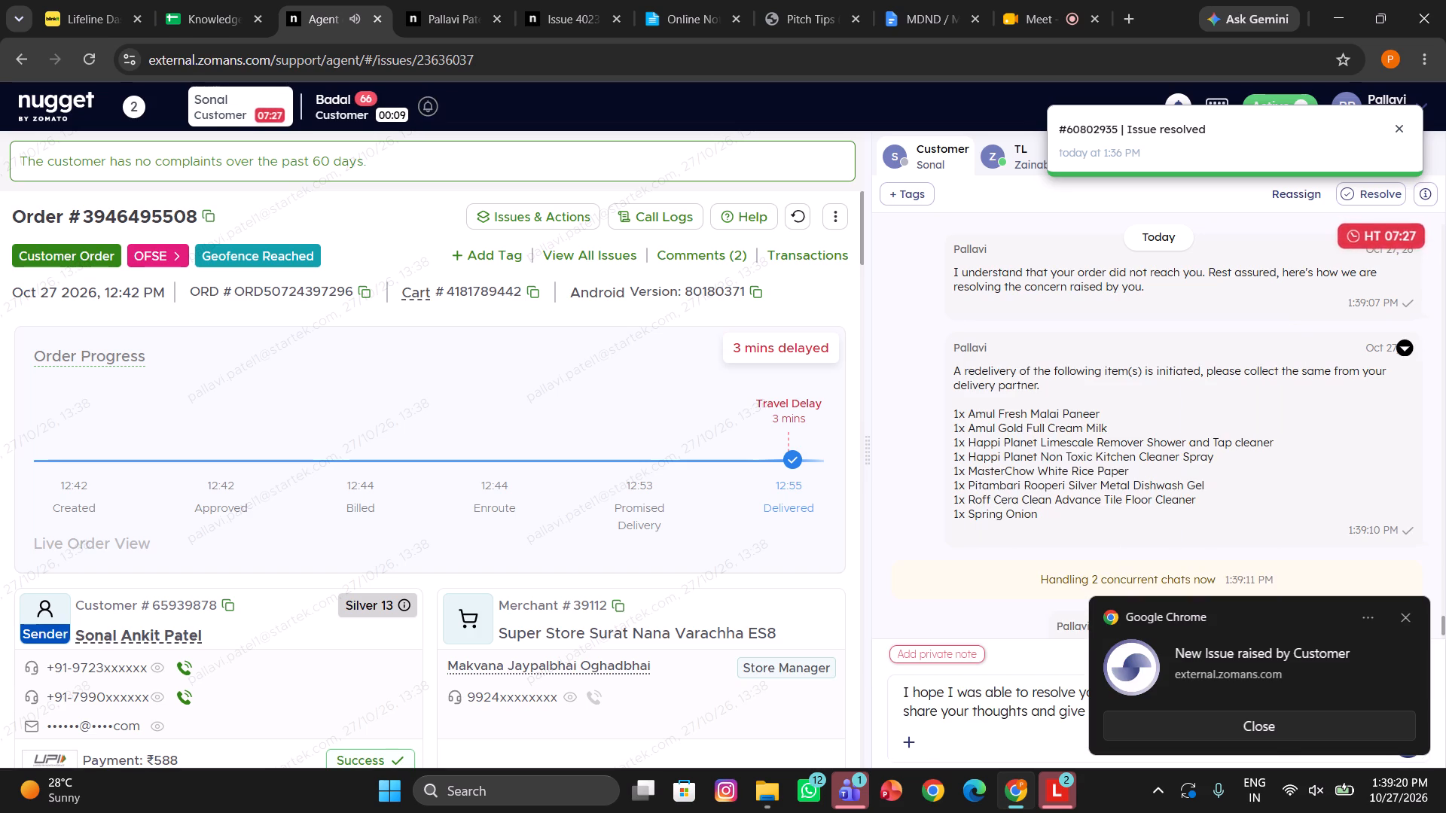
key("Return")
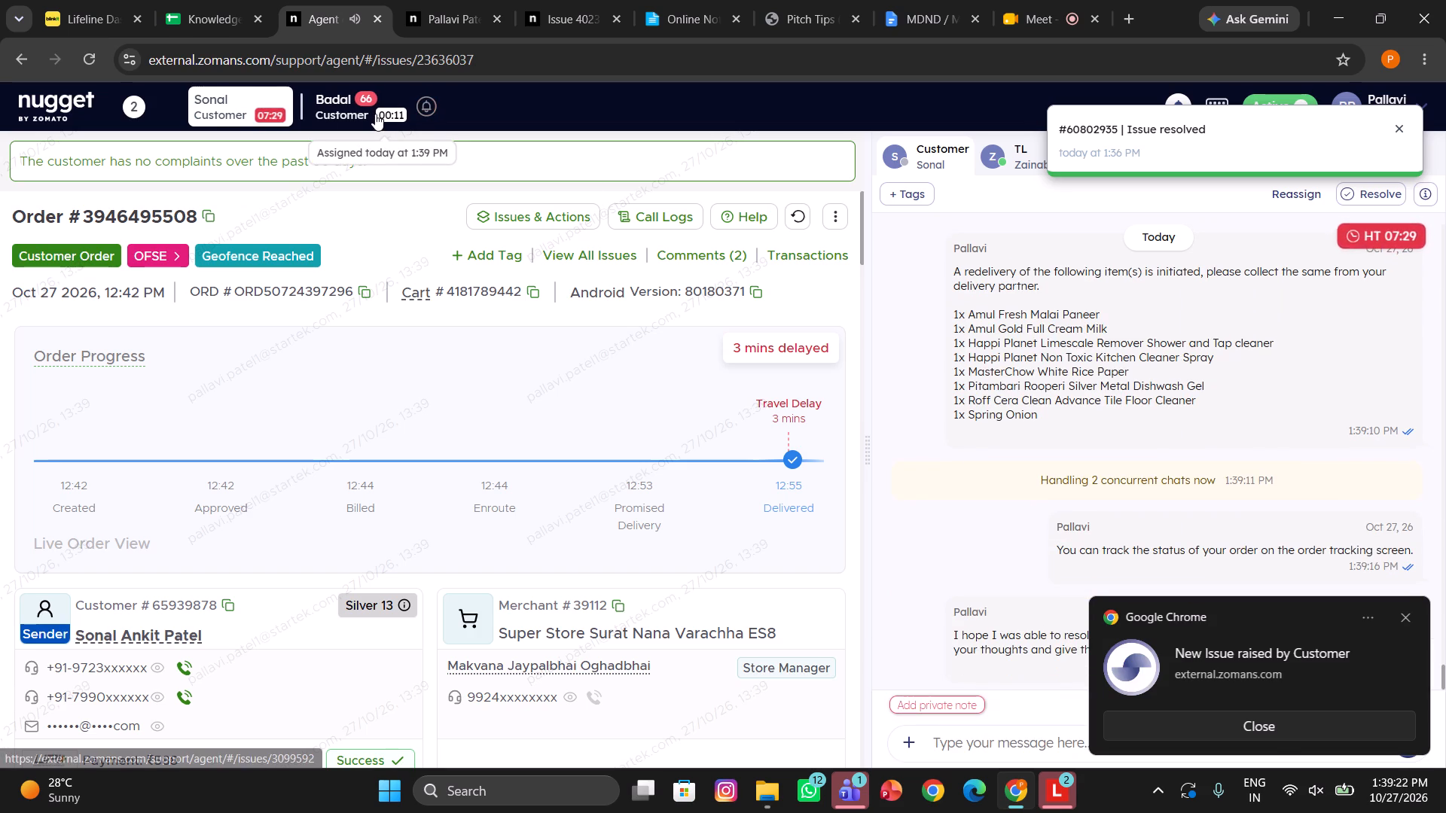
Open the newly assigned missing-order chat and send the suggested greeting asking the customer to check with family, guard and doorstep.
left_click(375, 114)
left_click(958, 646)
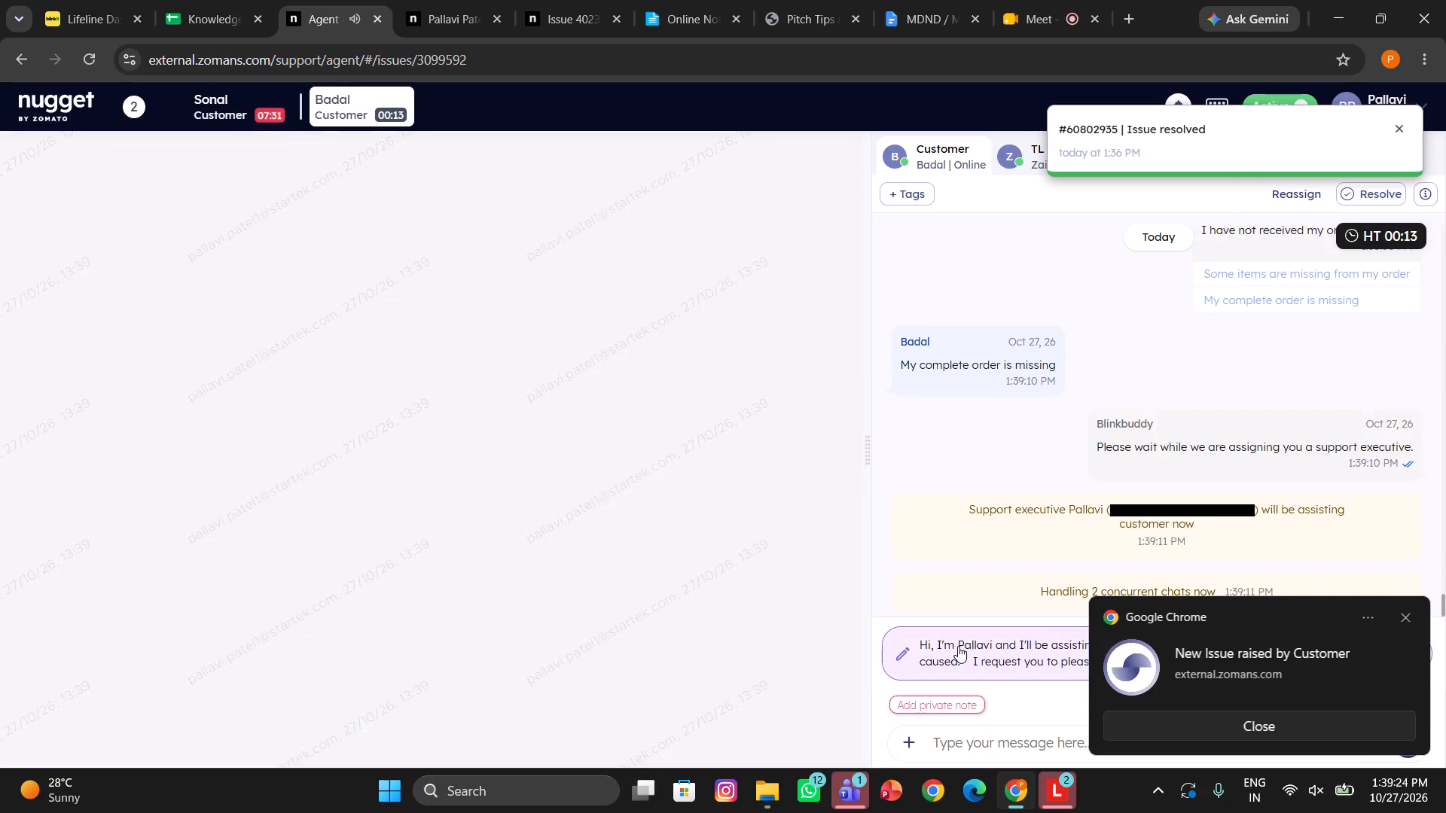
left_click(958, 646)
key("Return")
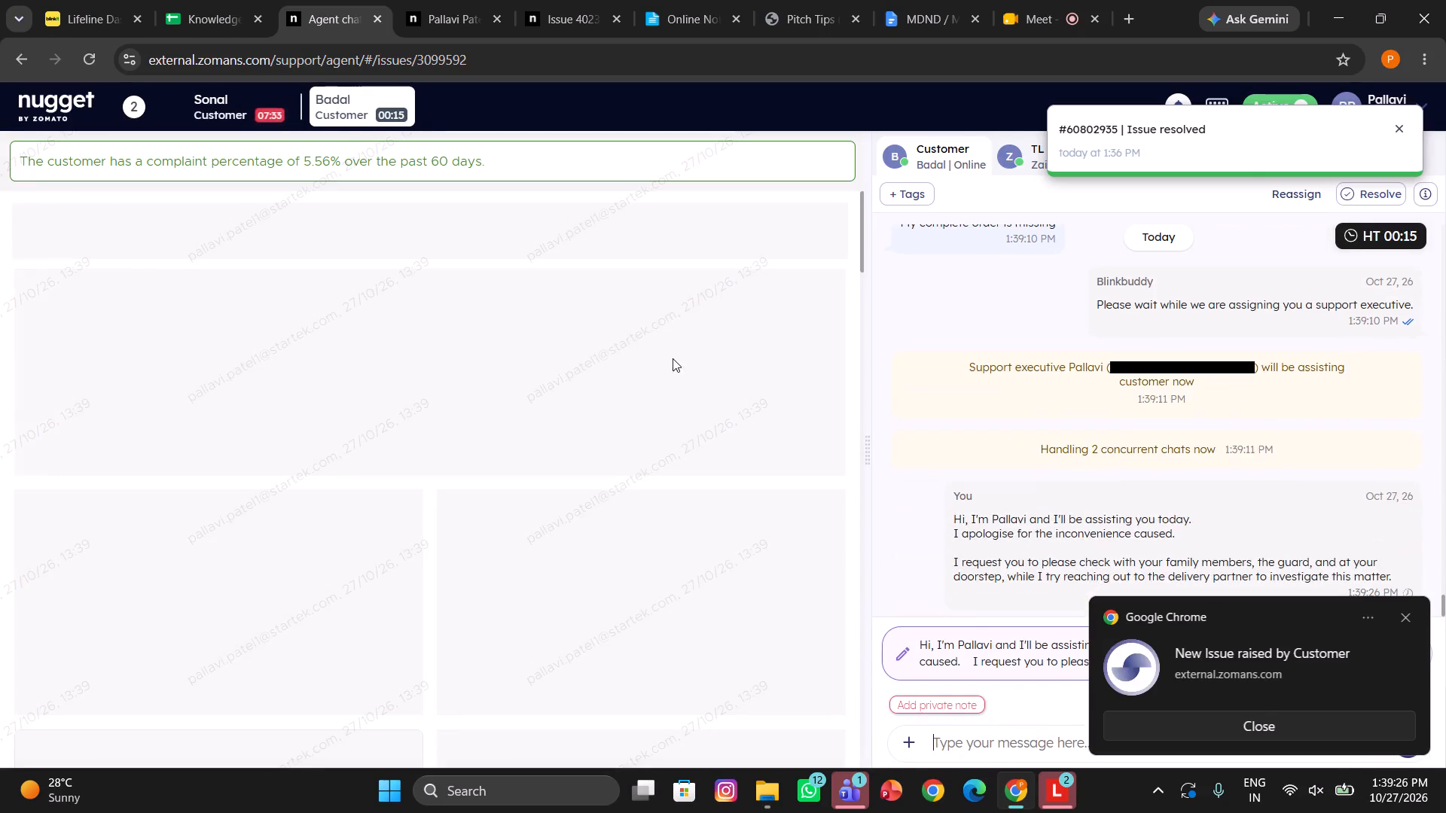
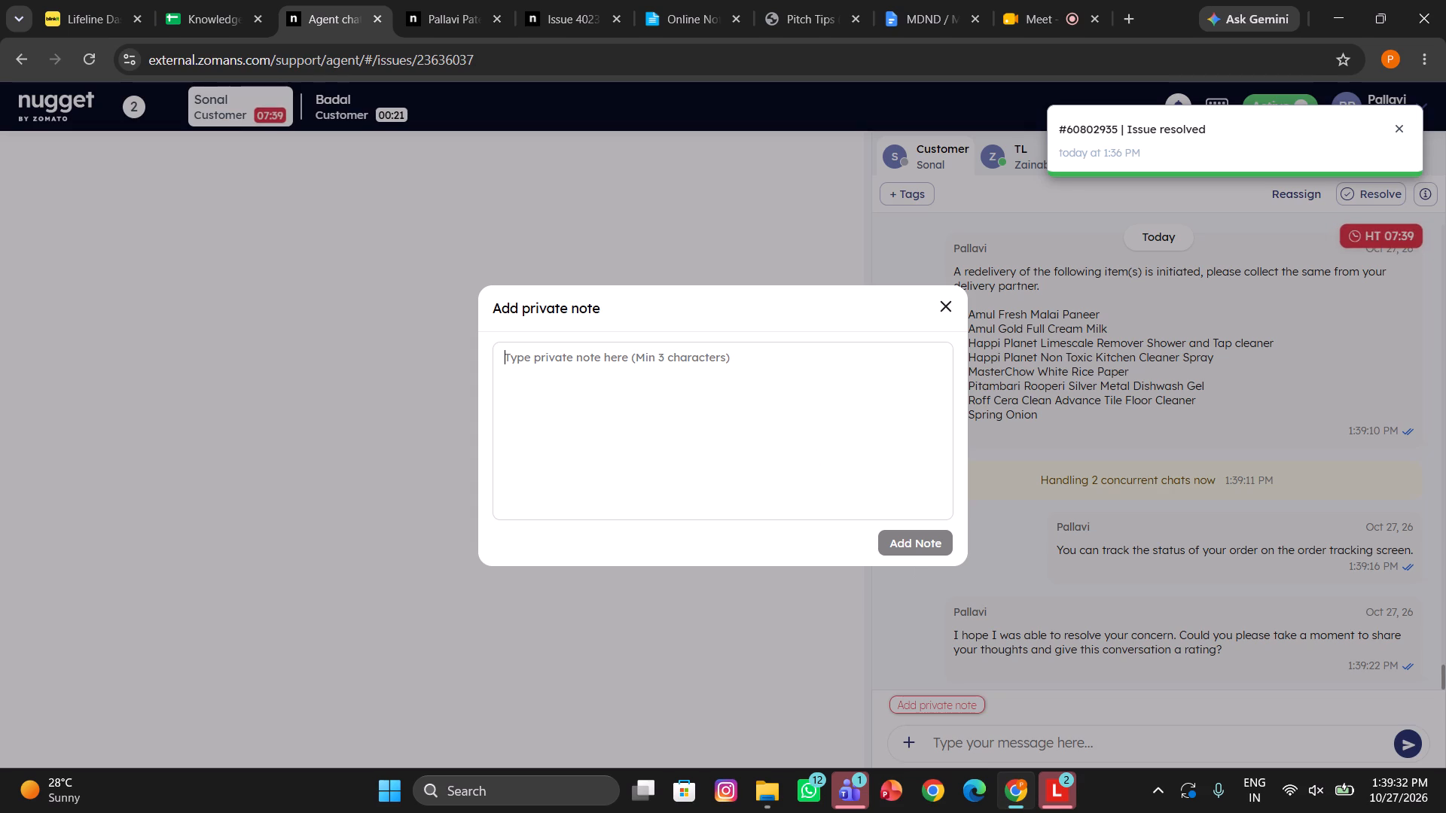
Copy the private note format from the Knowledge Hub sheet into the redelivery customer's private note and enter "no" for DP Answered.
left_click(227, 5)
key("ctrl+c")
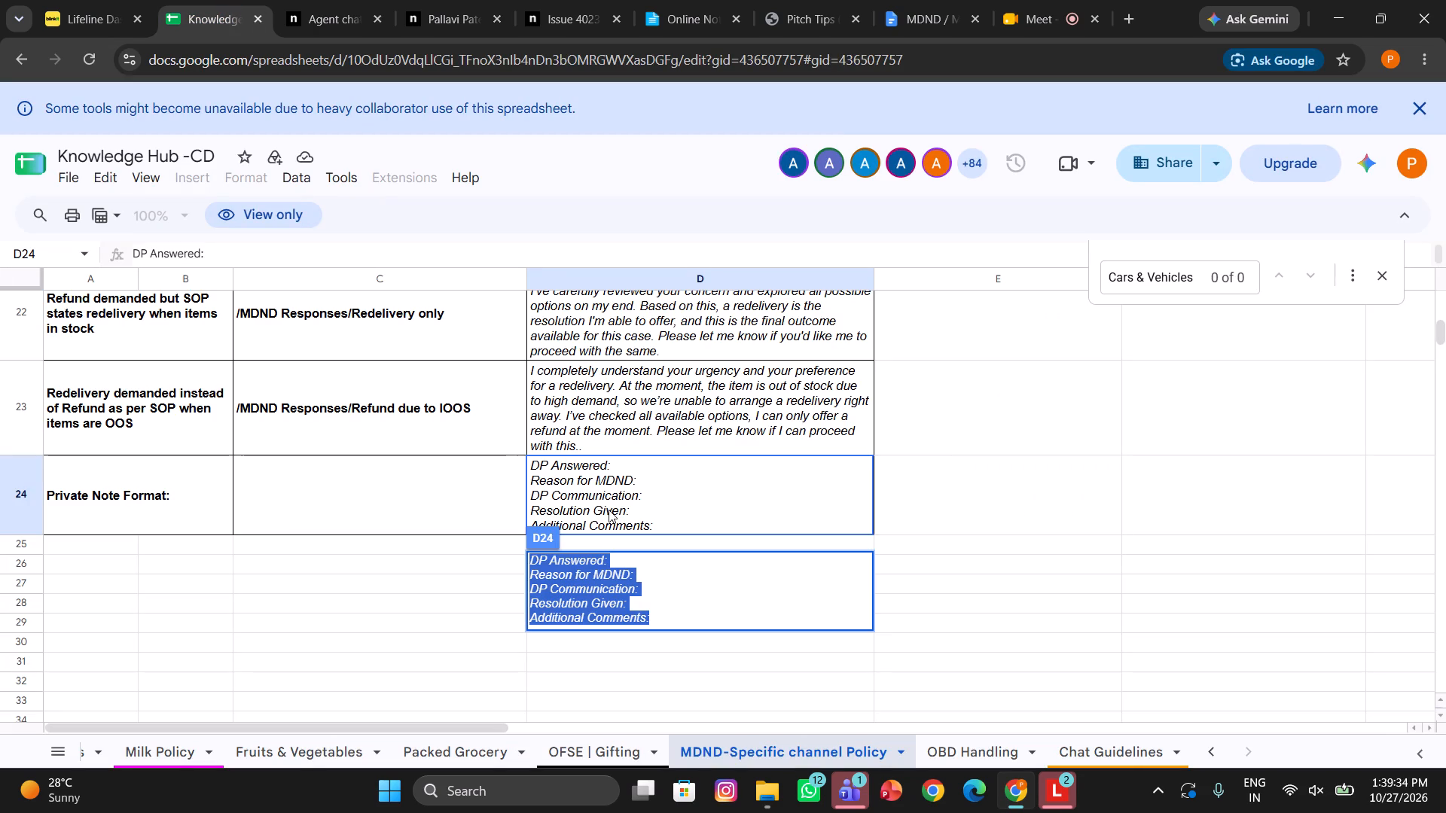
left_click(319, 0)
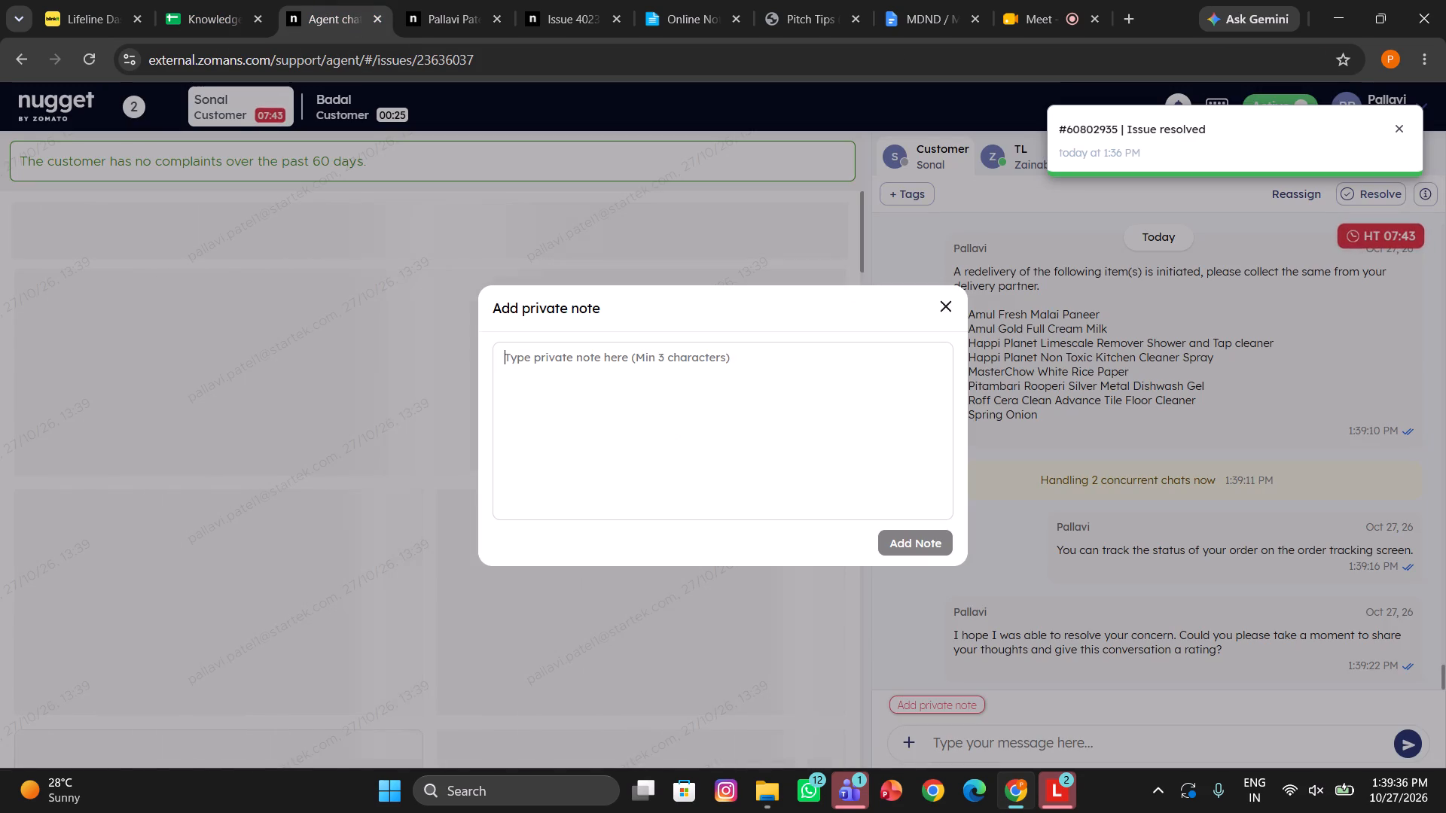
key("ctrl+v")
left_click(594, 361)
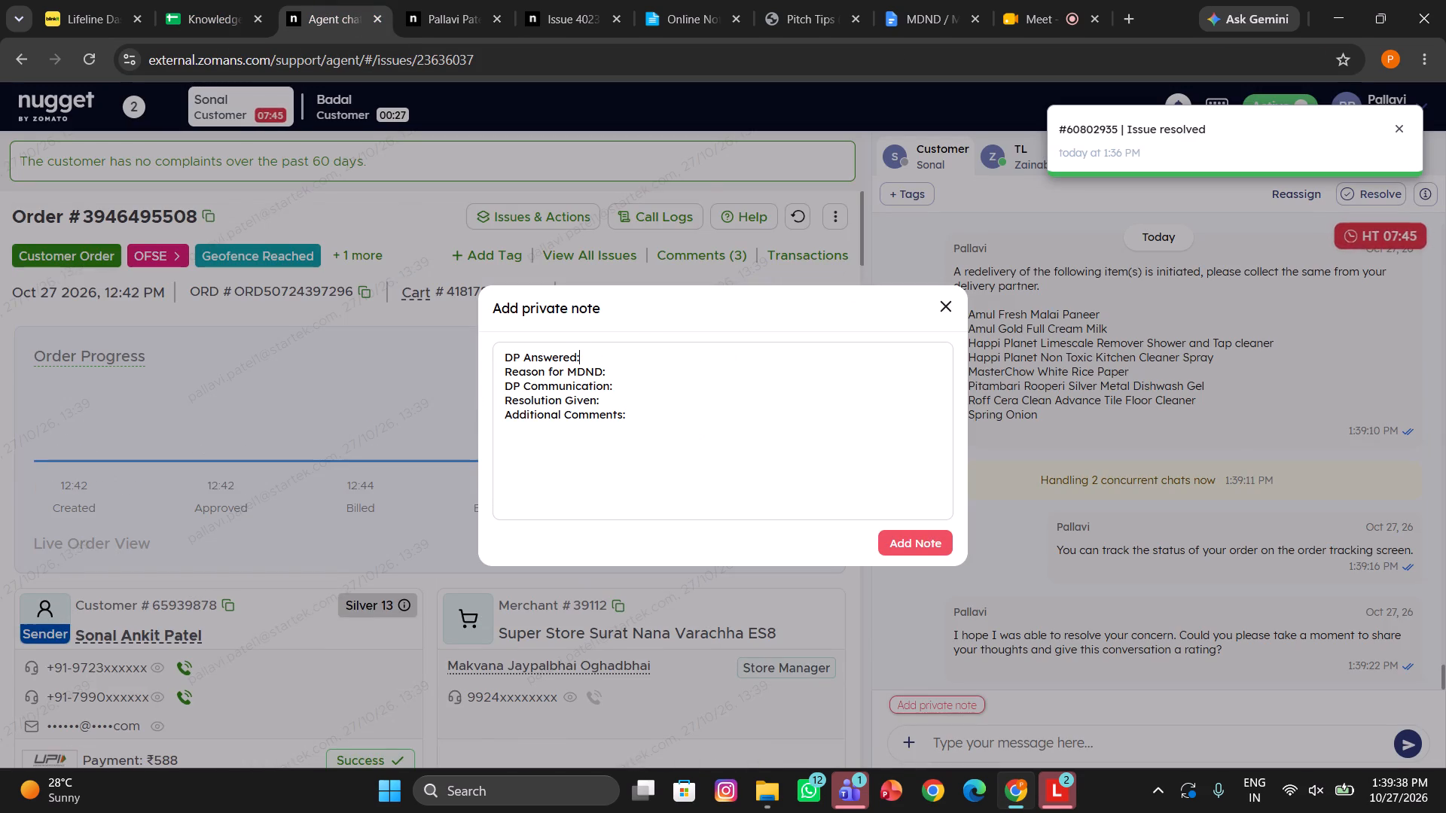
key("space")
type("no")
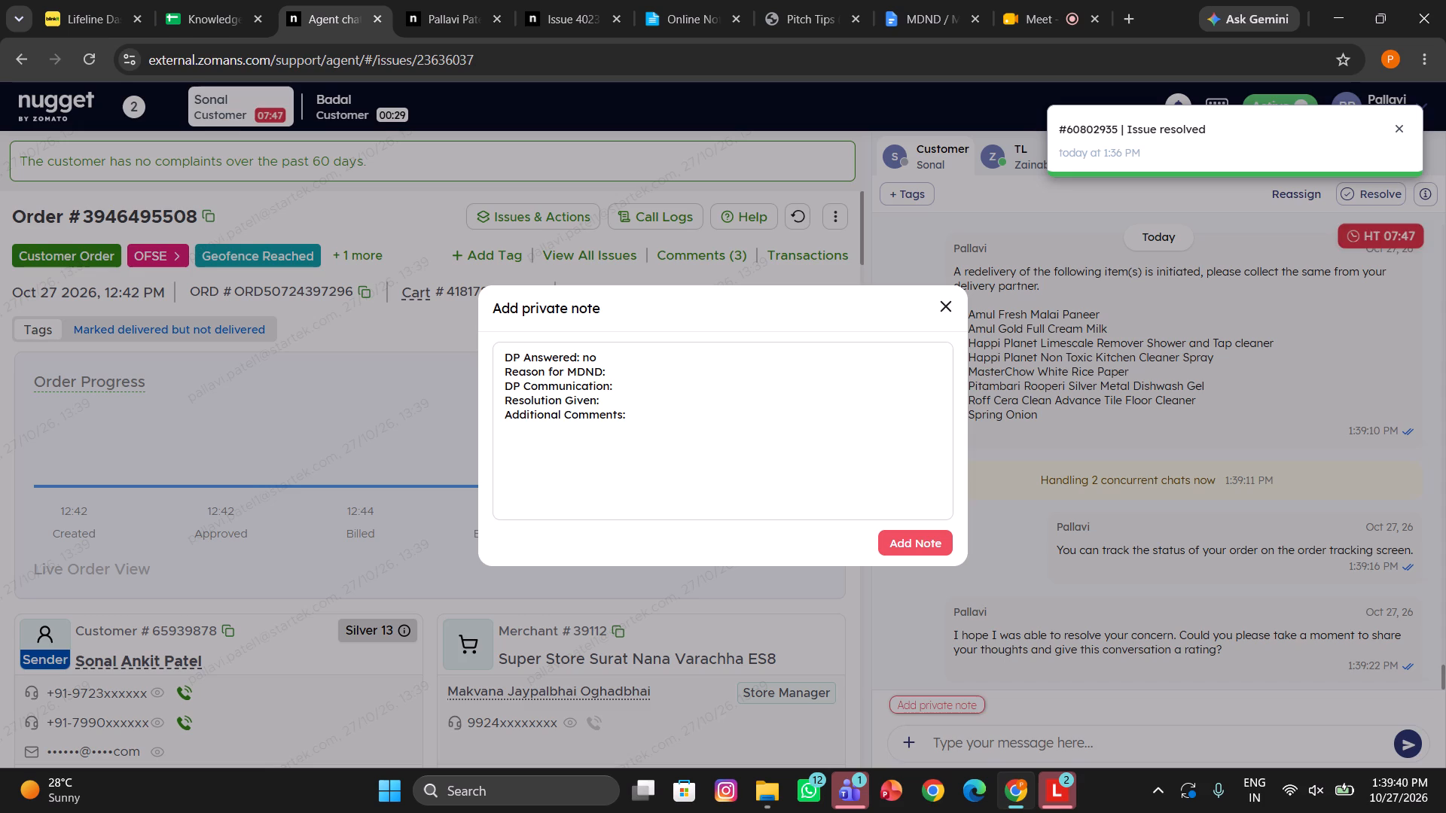
Complete the private note with MDND reason "cx not received", DP Communication "na" and Resolution Given "redelivery", and add it to the chat.
left_click(616, 373)
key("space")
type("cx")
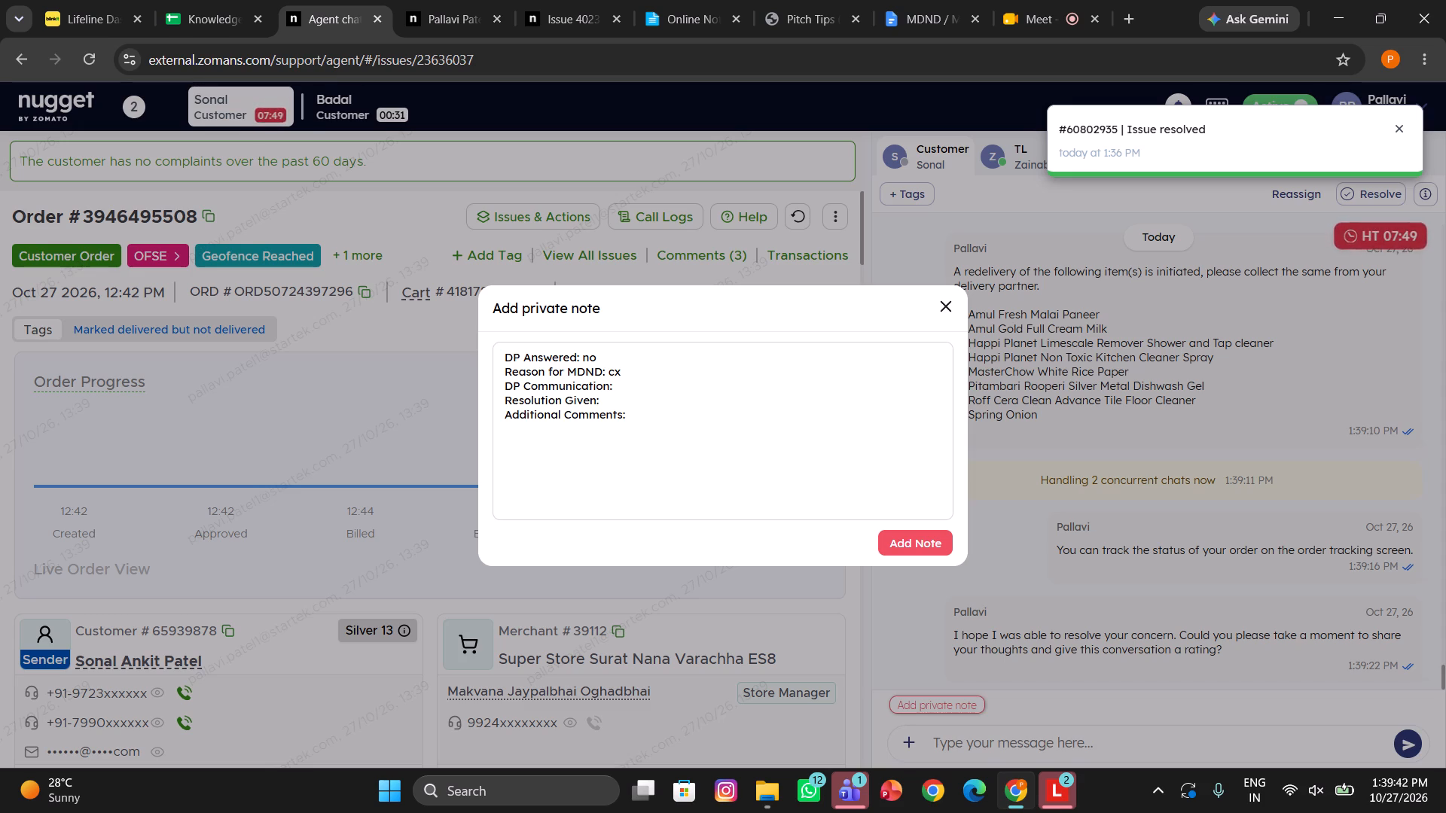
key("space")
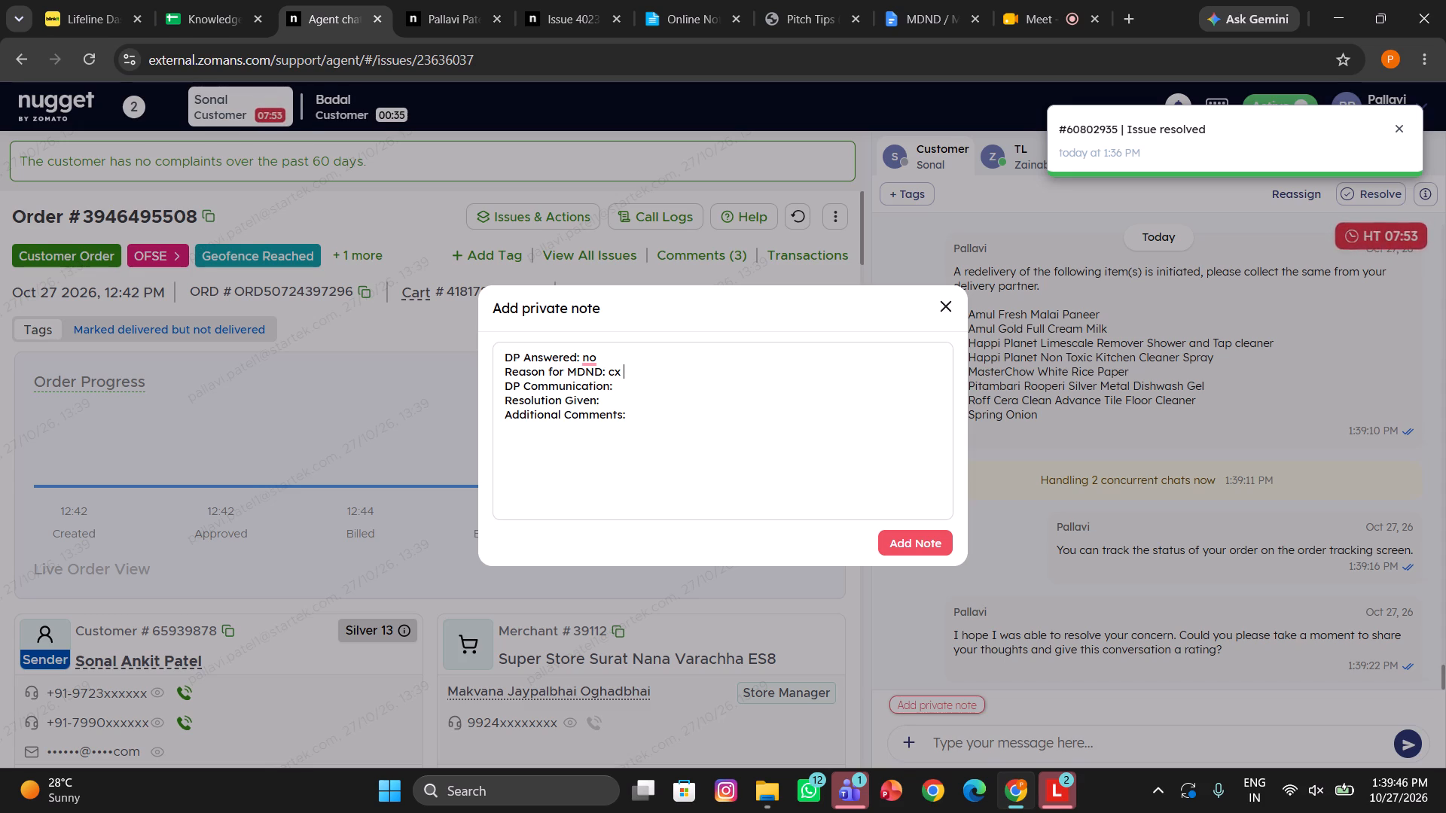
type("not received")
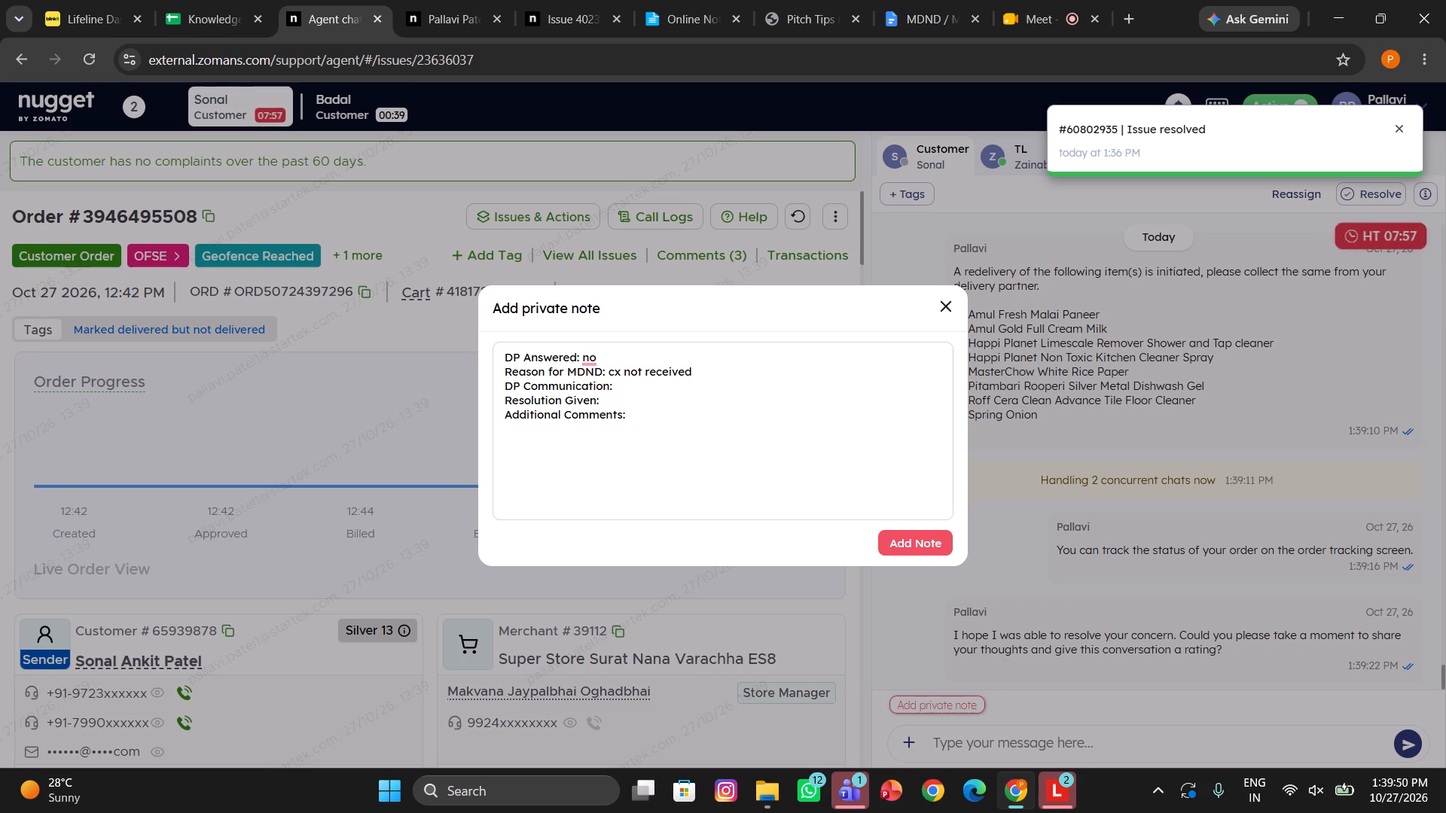
left_click(621, 394)
left_click(619, 386)
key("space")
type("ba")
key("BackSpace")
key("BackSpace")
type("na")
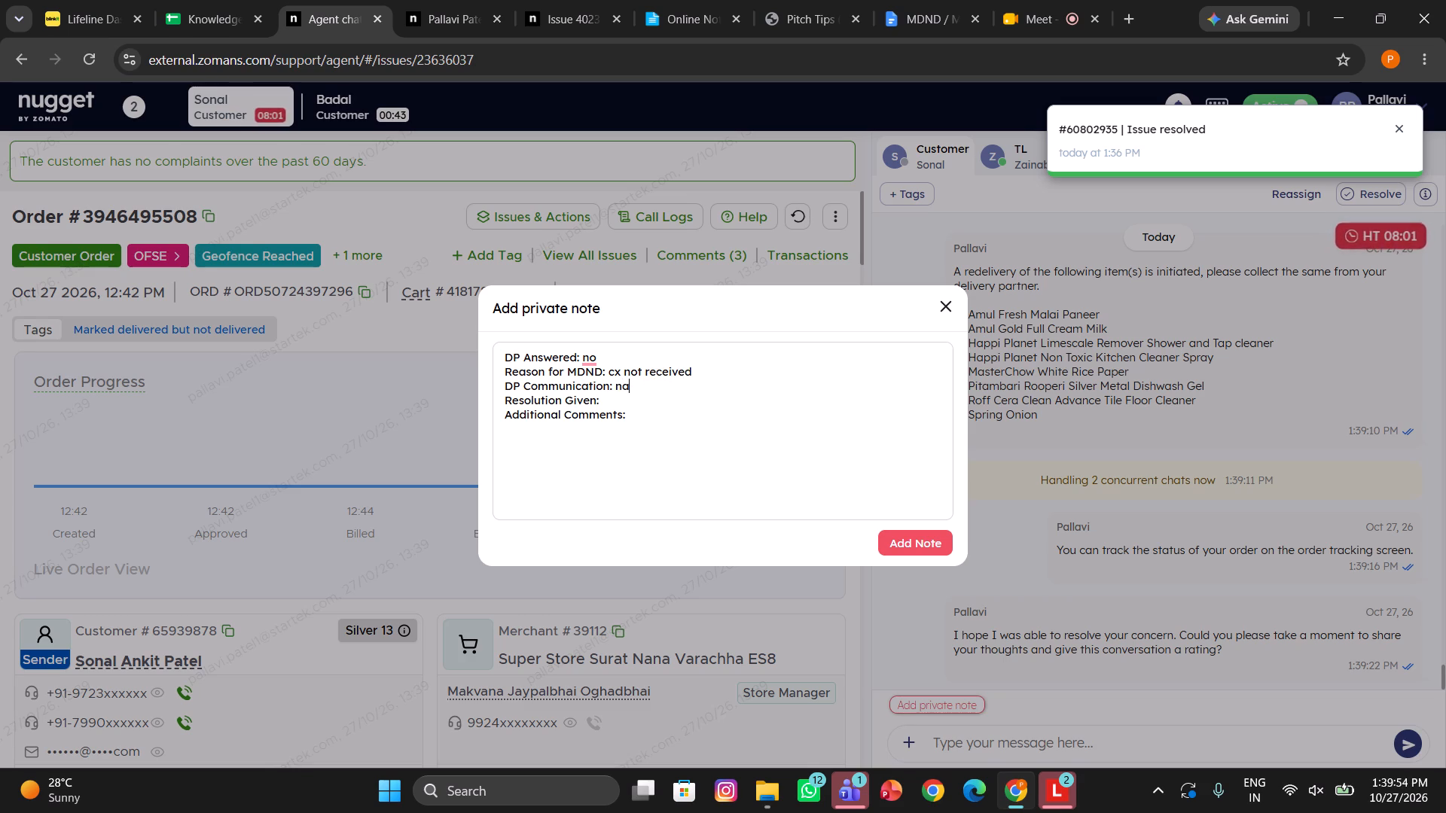
left_click(608, 394)
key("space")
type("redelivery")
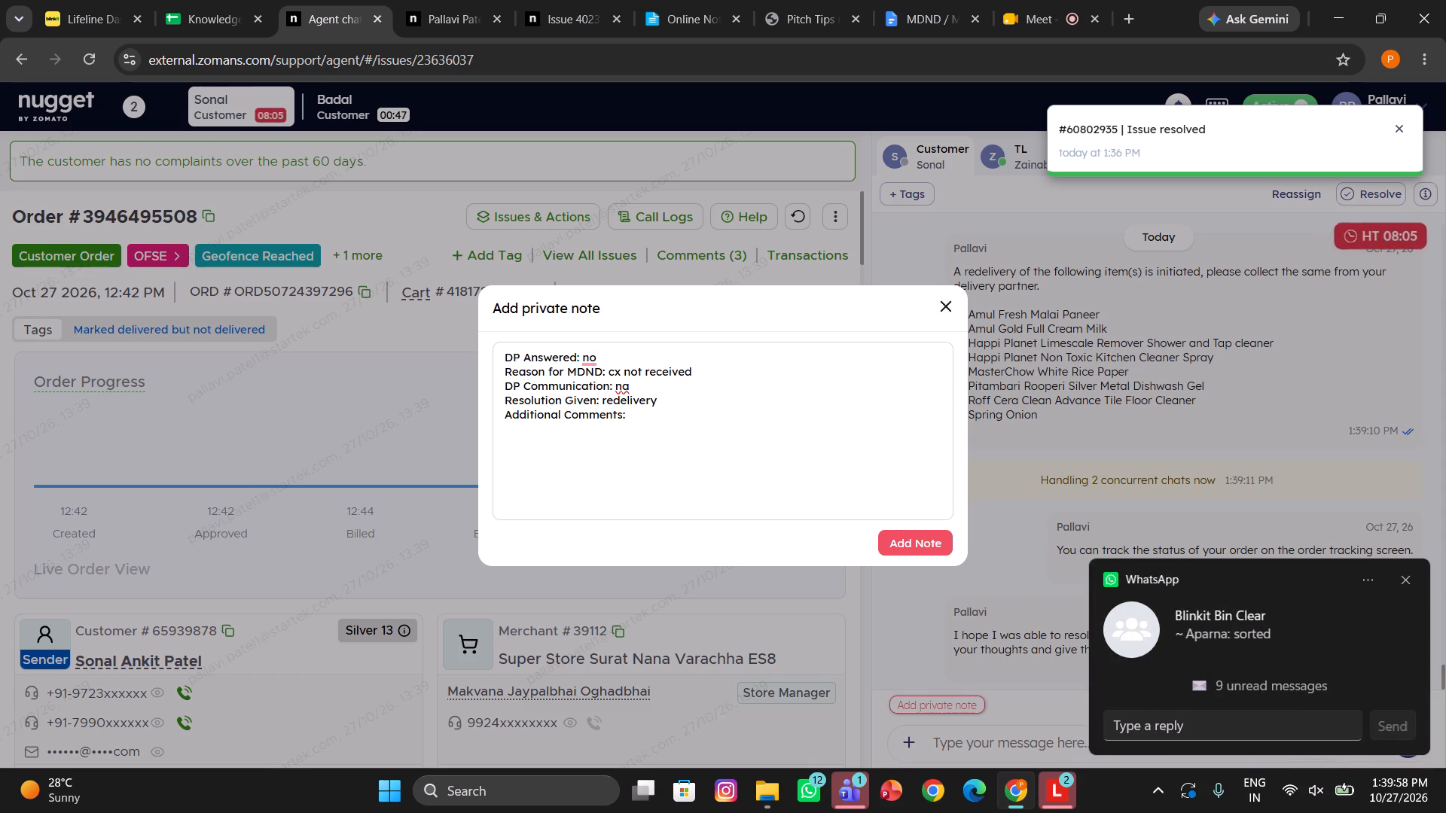
left_click(907, 538)
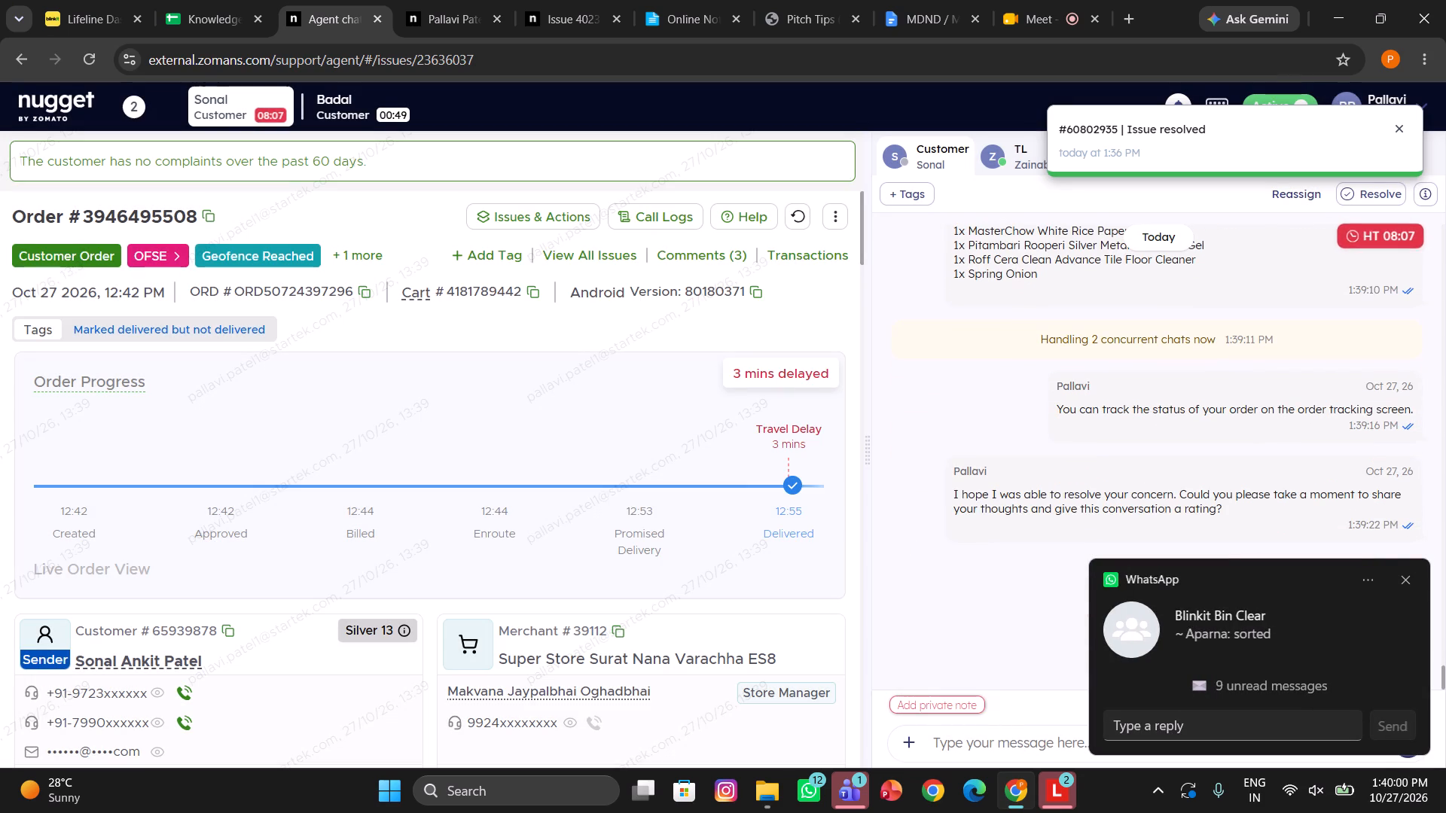
Find the canned closing response with "clo" and send the customer the message thanking them for choosing Blinkit.
left_click(964, 734)
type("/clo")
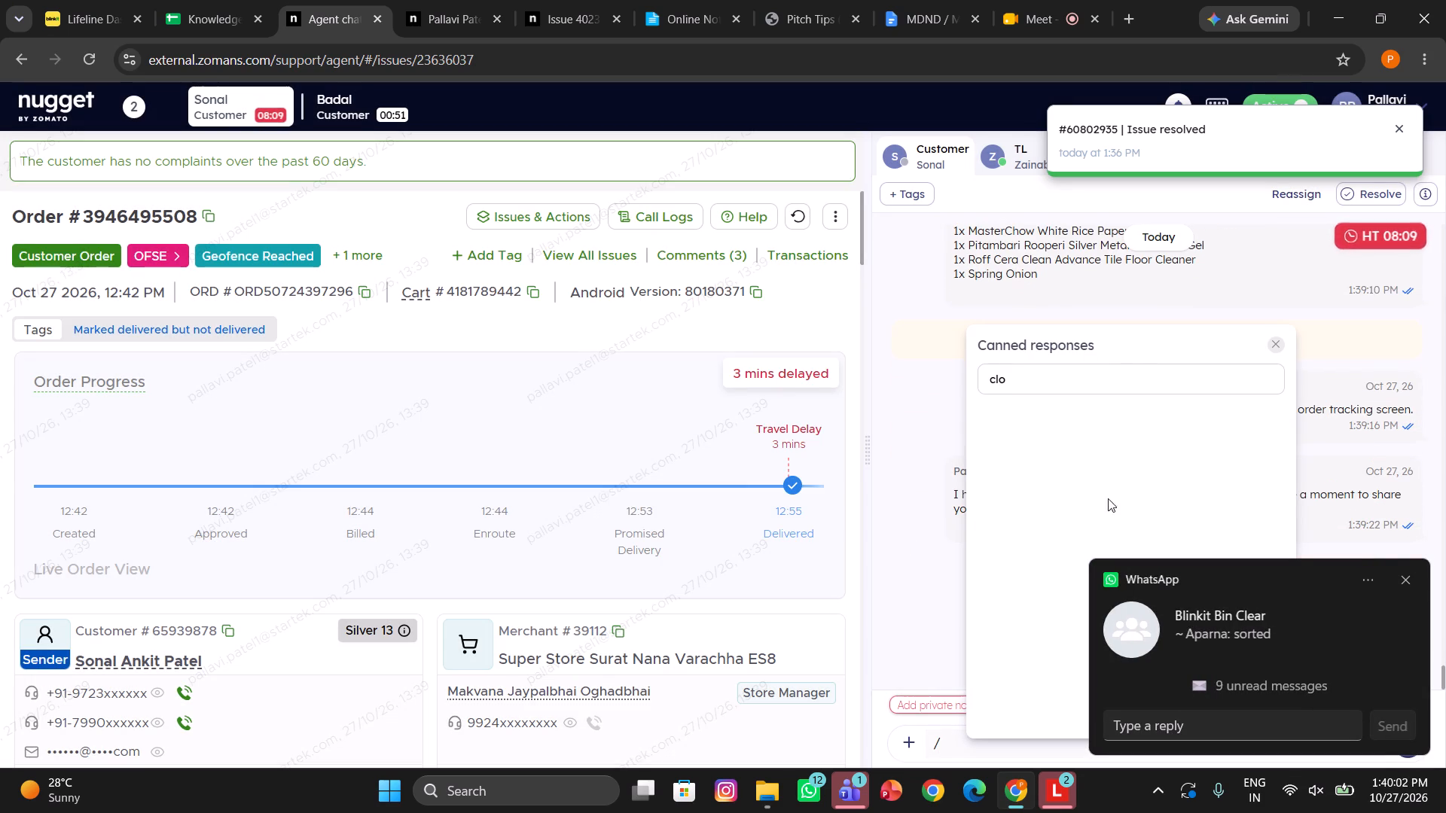
left_click(1067, 419)
key("Return")
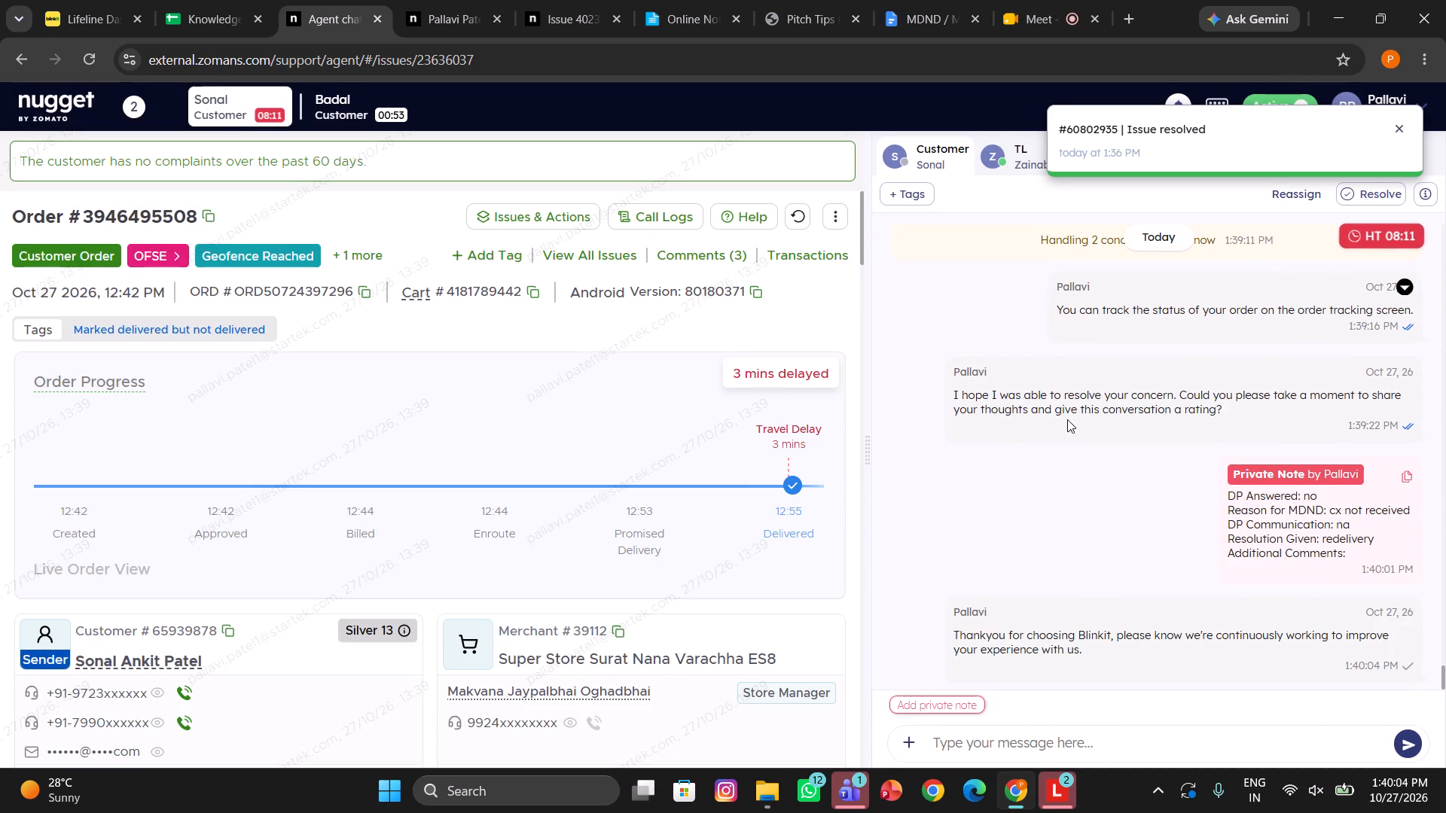
Start resolving the redelivery chat and search the issue tags for "mdnd".
left_click(1387, 193)
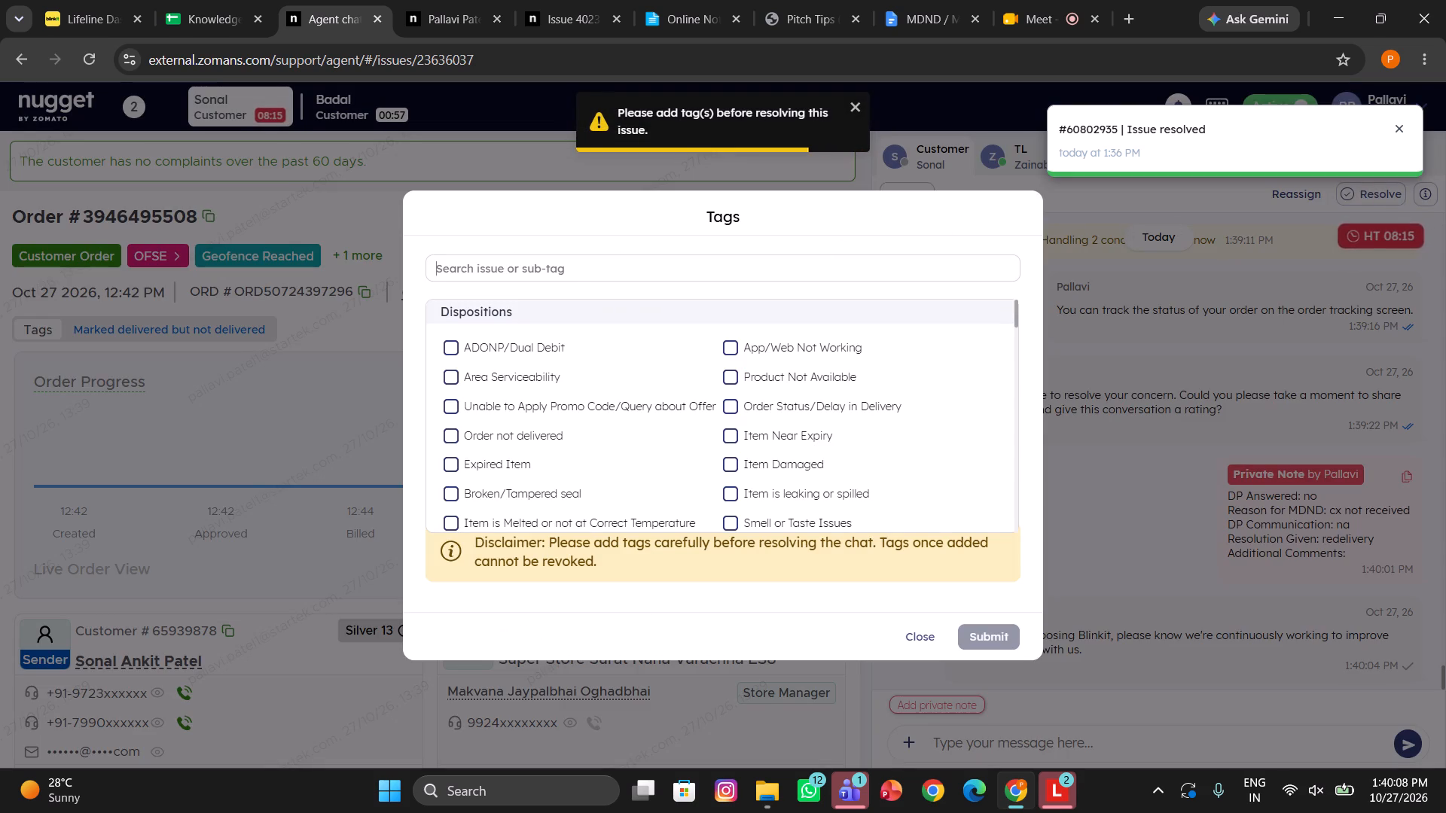
left_click(820, 256)
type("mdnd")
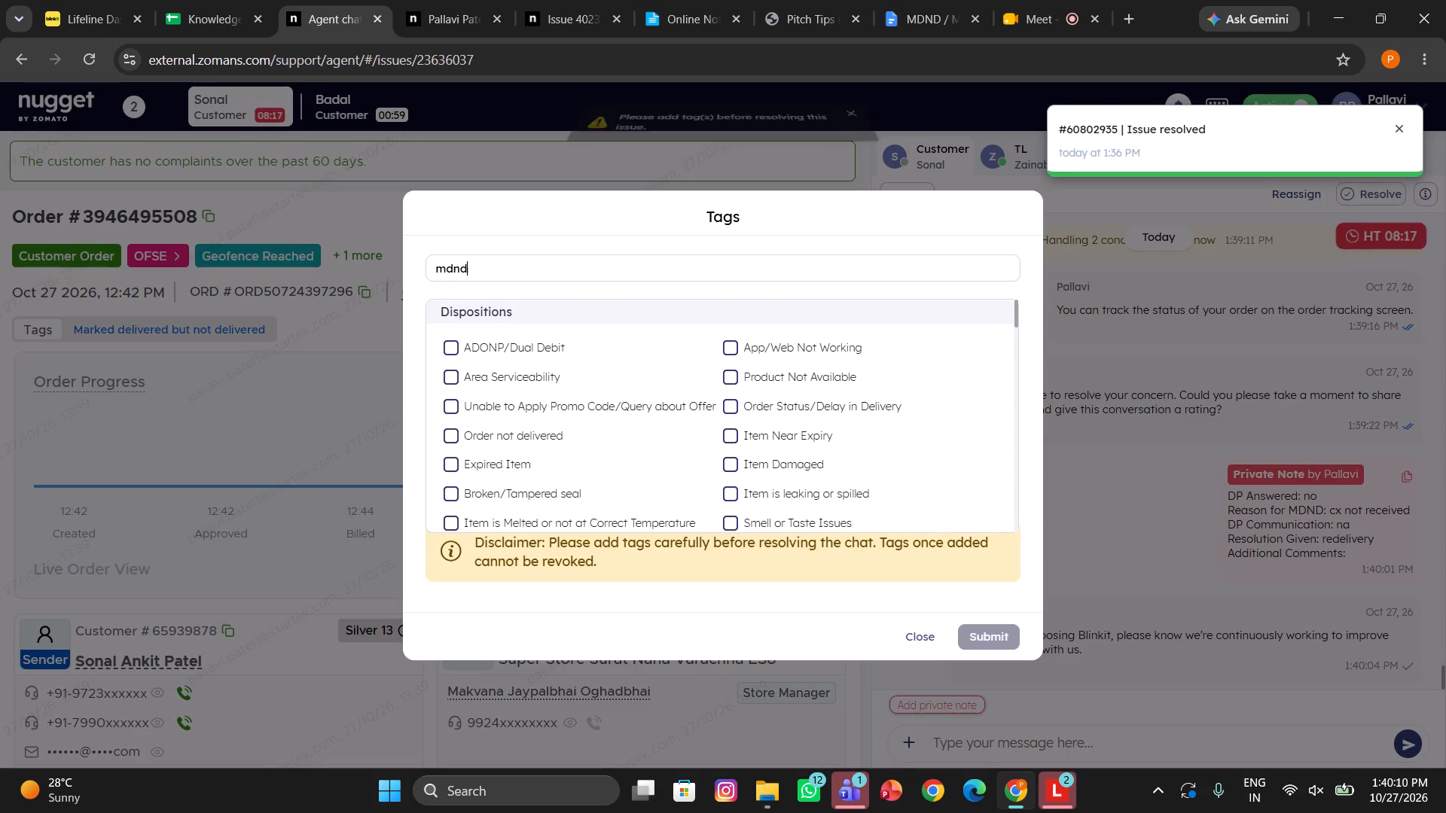
Tag the redelivery customer's chat with the MDND – Resolved disposition and submit the tag.
left_click(520, 367)
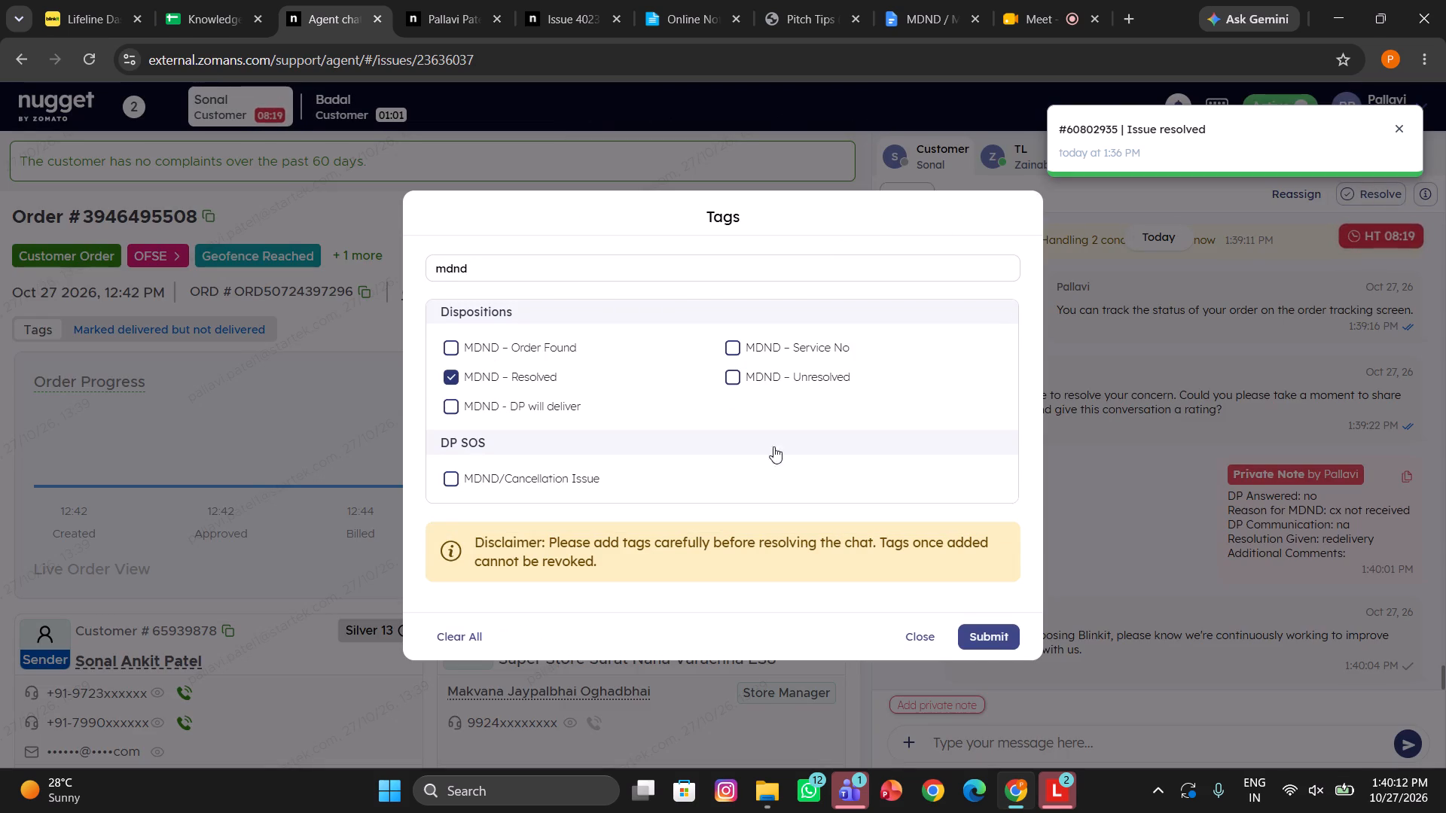
left_click(1000, 631)
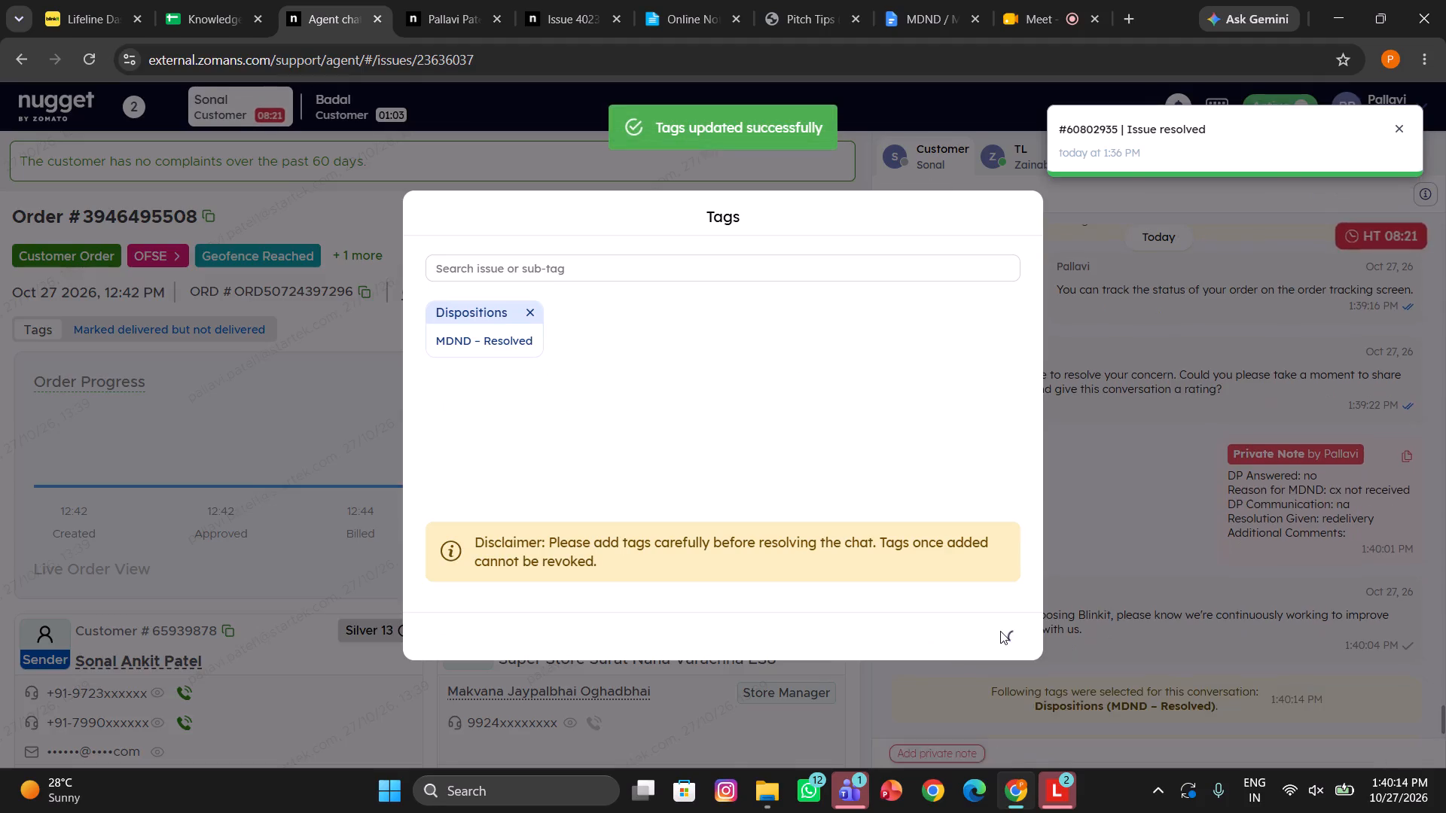
Initiate a call to the rider assigned to the missing-order customer's order.
scroll(999, 603, "down", 2)
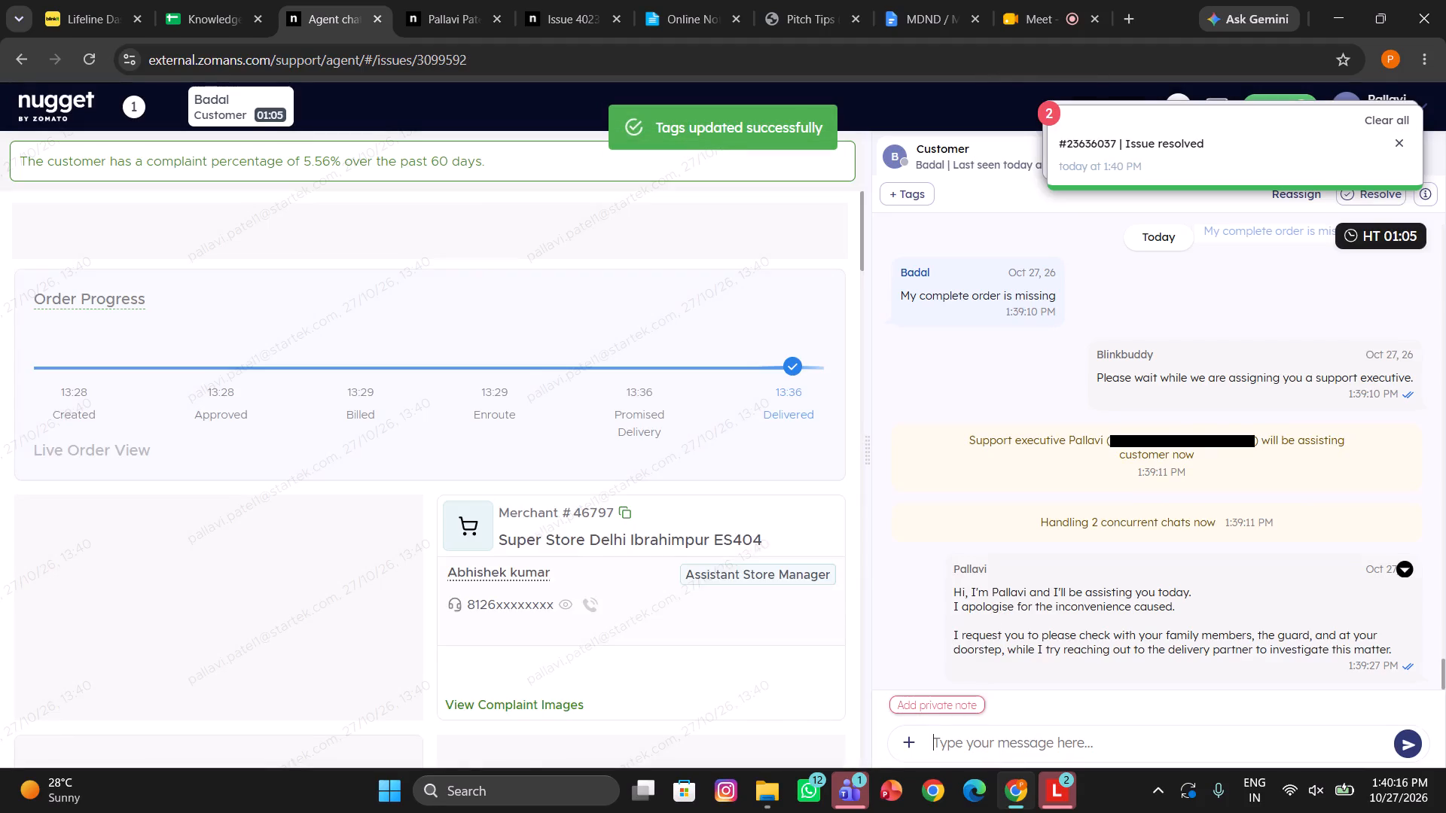
scroll(658, 580, "down", 5)
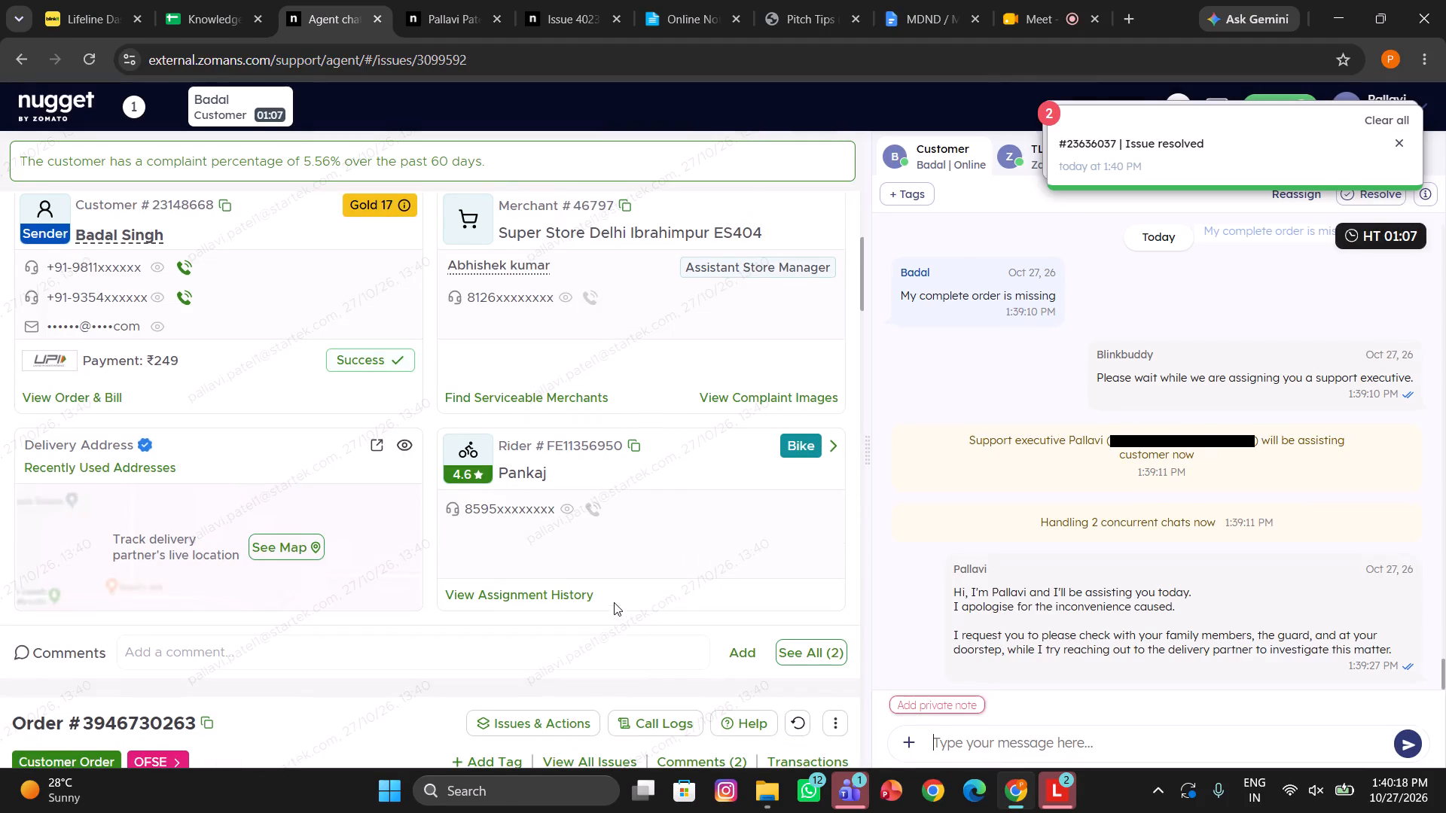
left_click(584, 510)
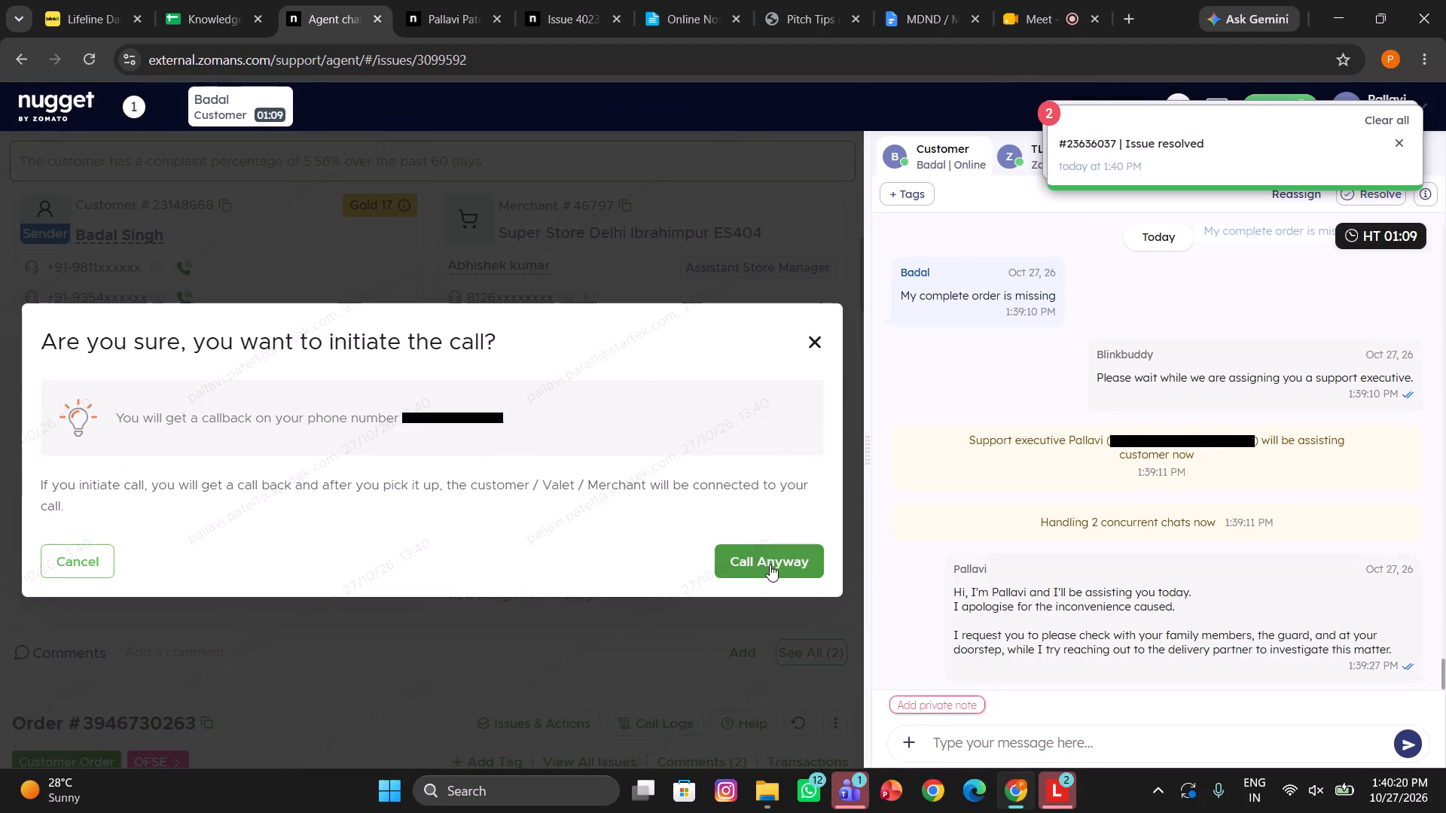
left_click(770, 565)
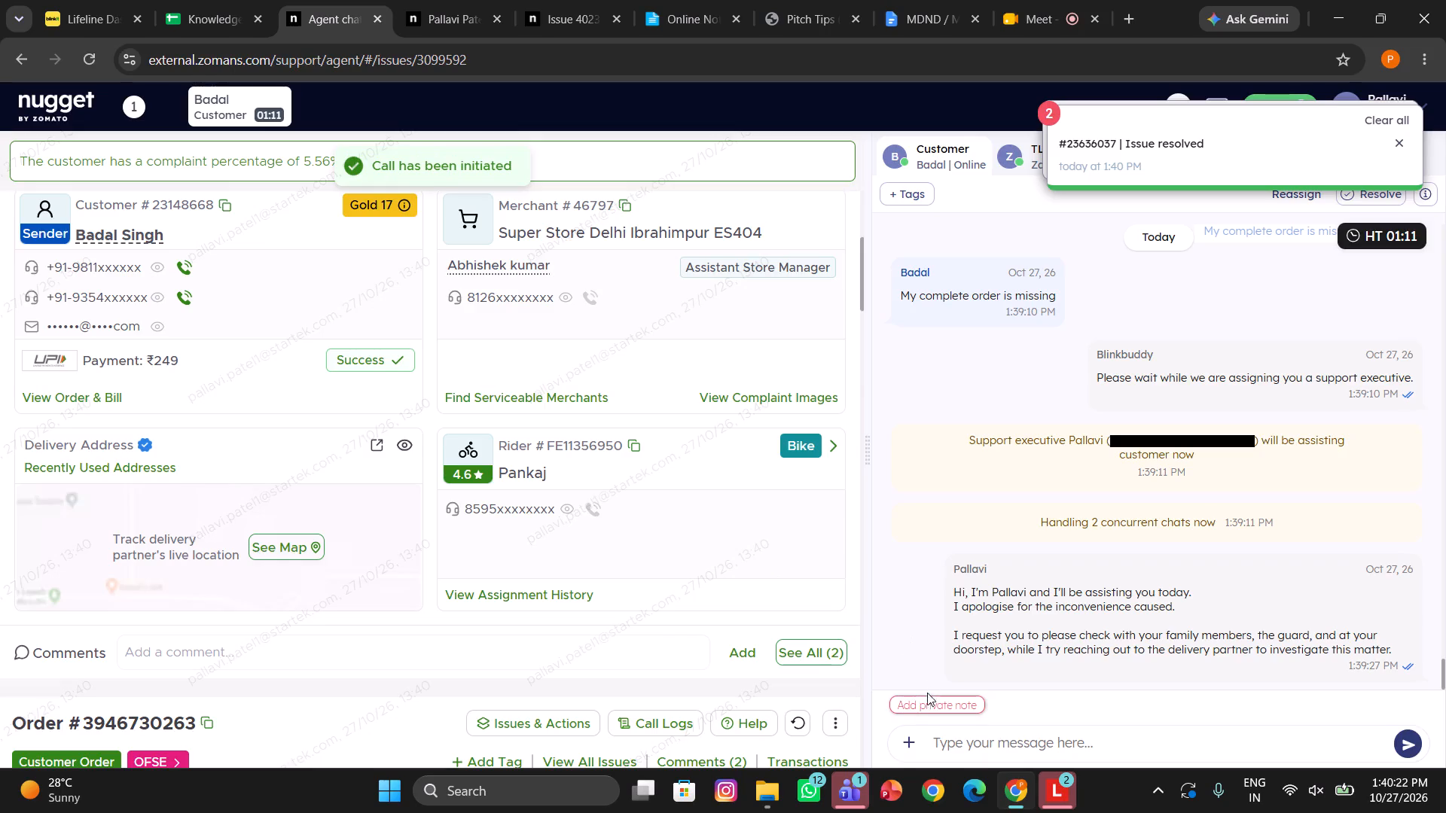
Add the private note "called dp" to the missing-order customer's chat.
left_click(921, 699)
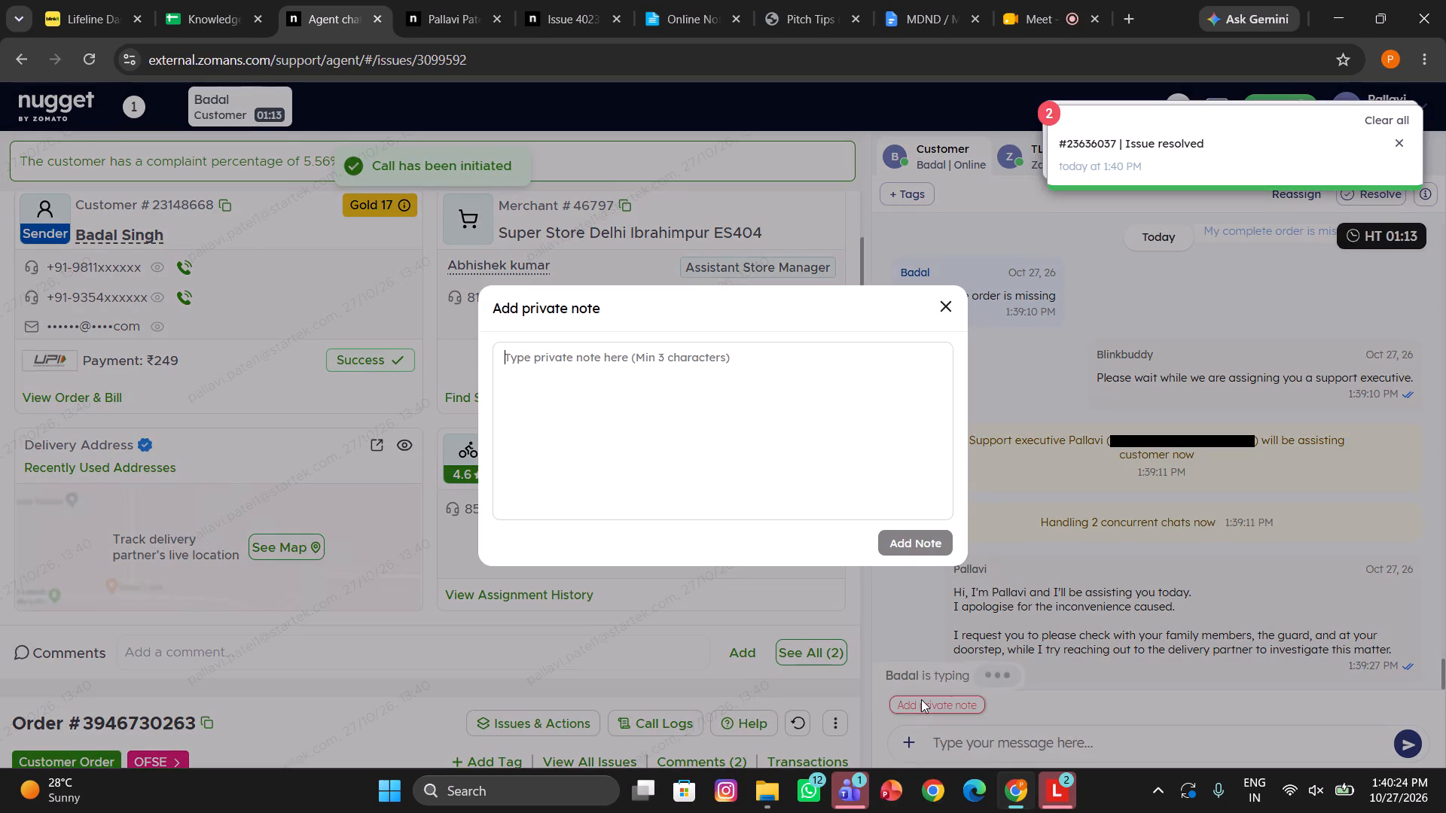
type("called dp")
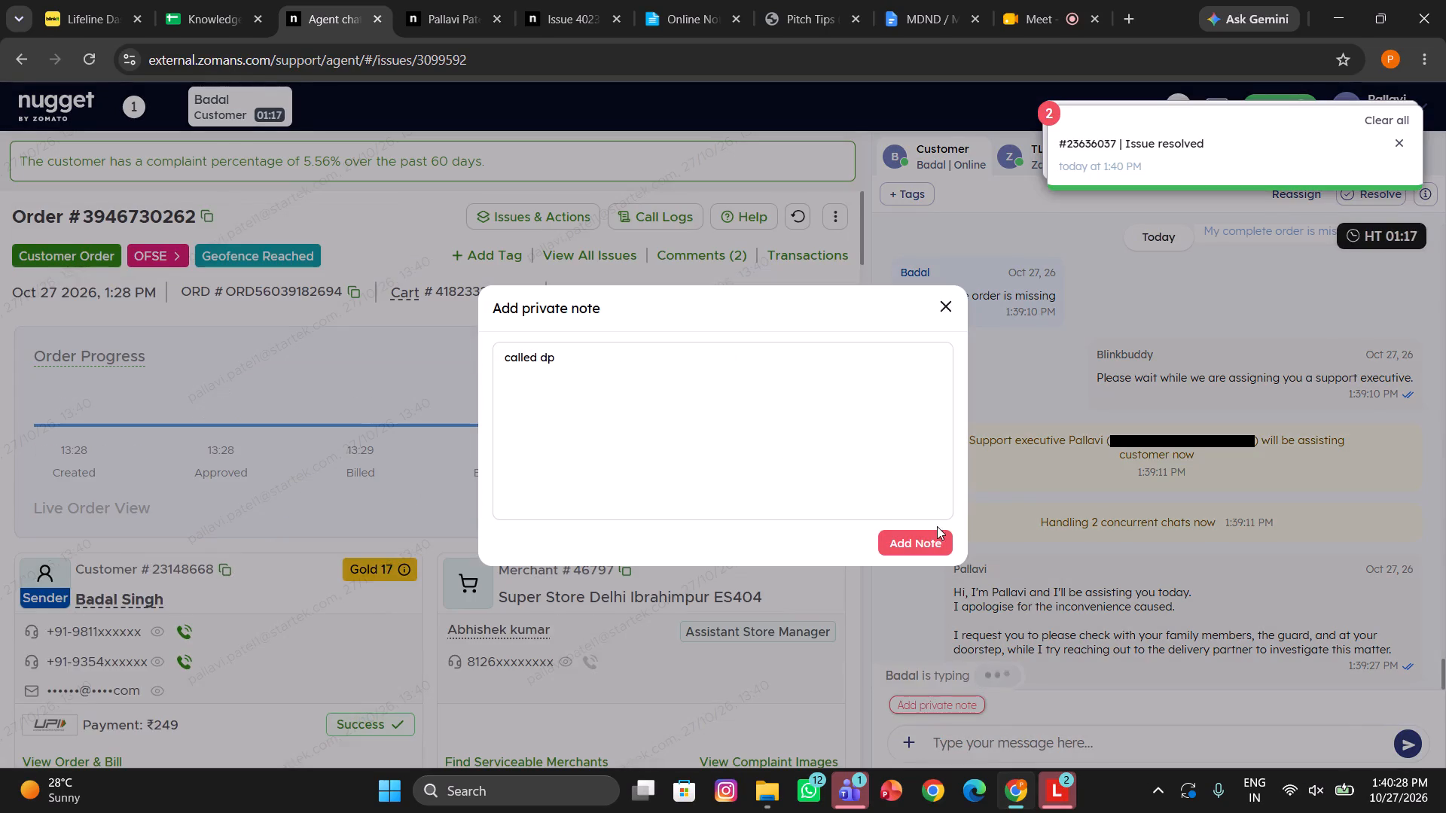
left_click(928, 526)
left_click(910, 544)
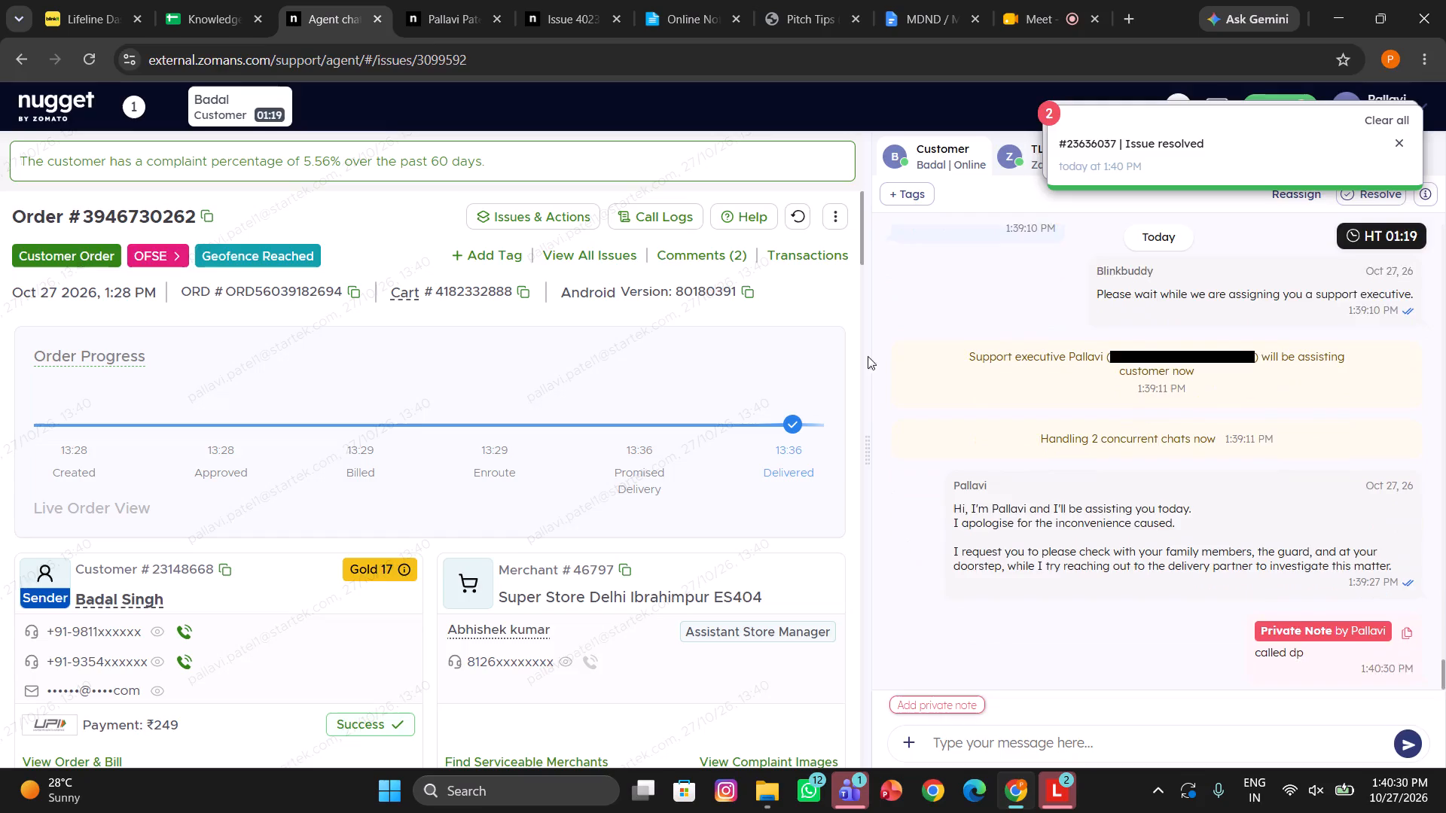
Clear all issue notifications, check the agent's productivity hours for today, and return to the agent chat.
left_click(1396, 126)
left_click(1346, 111)
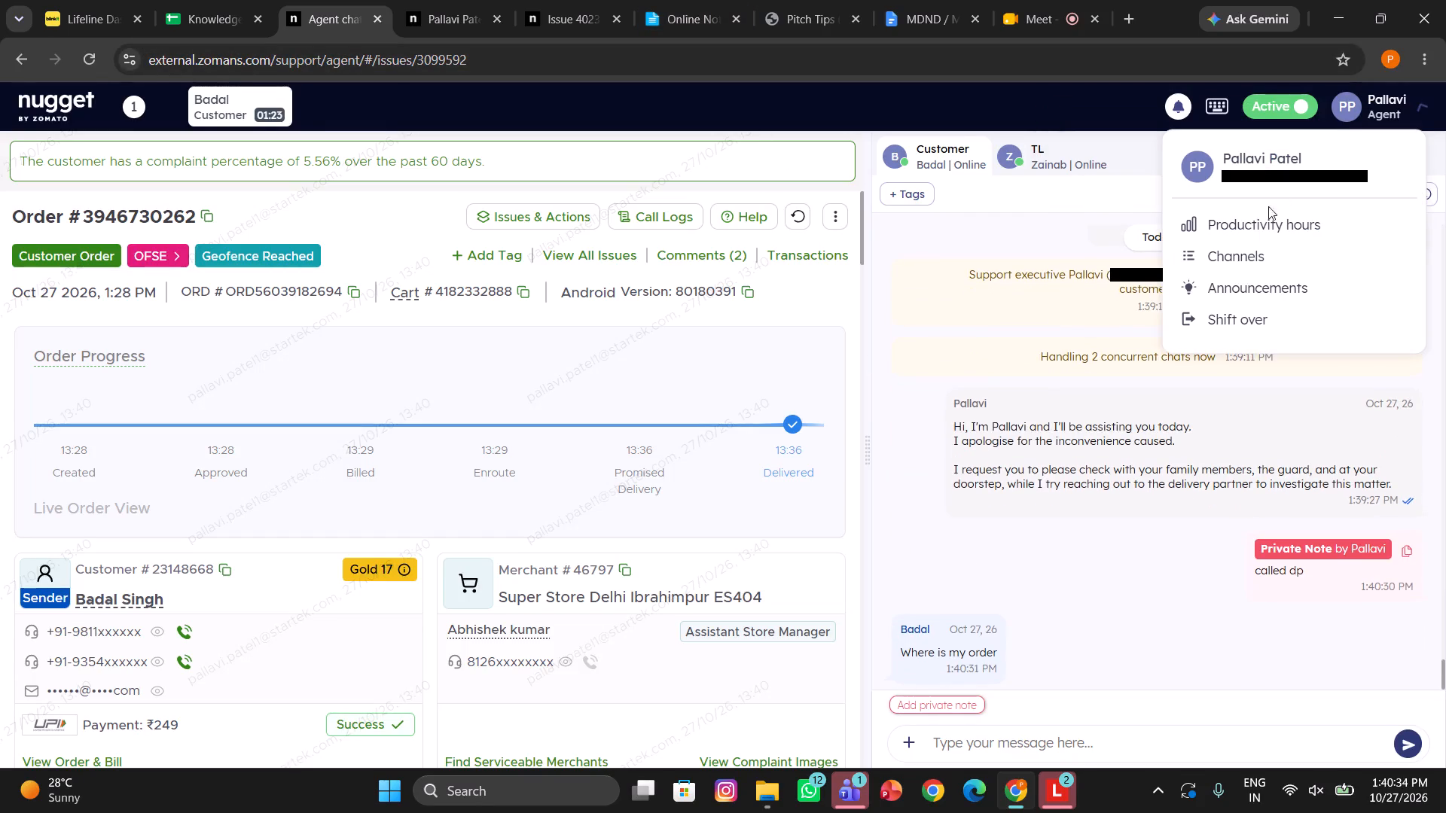
left_click(1251, 216)
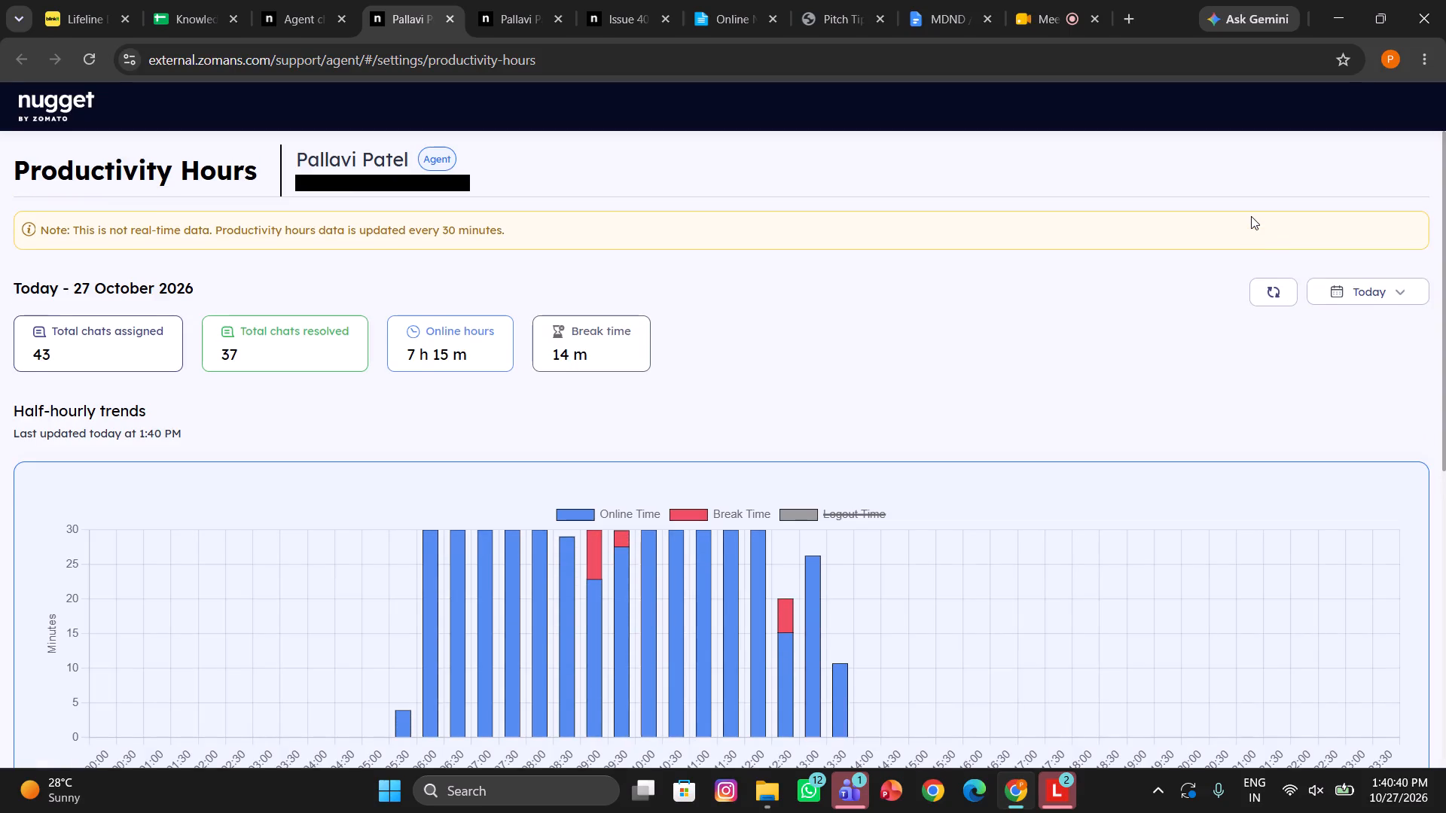
left_click(304, 0)
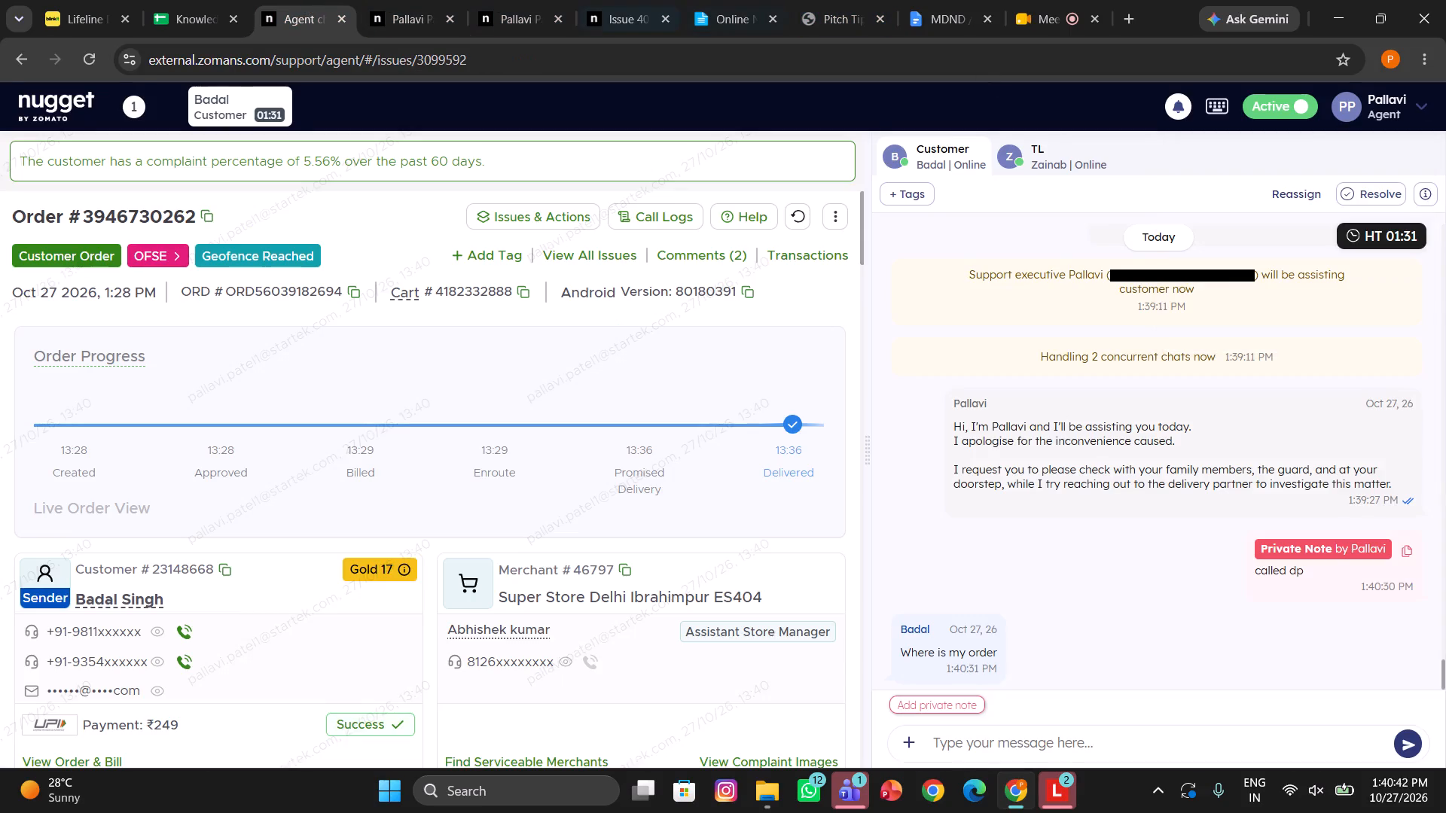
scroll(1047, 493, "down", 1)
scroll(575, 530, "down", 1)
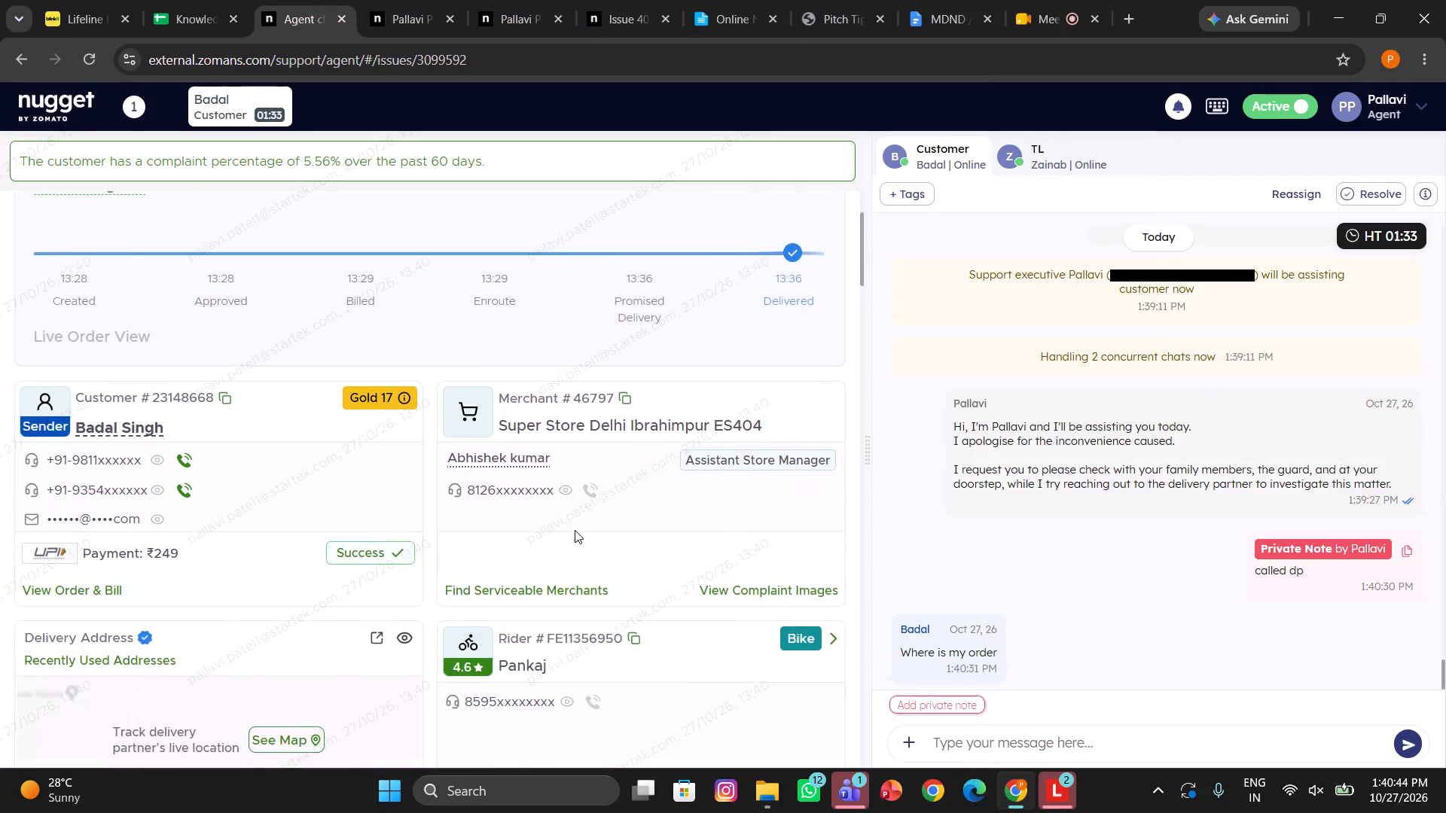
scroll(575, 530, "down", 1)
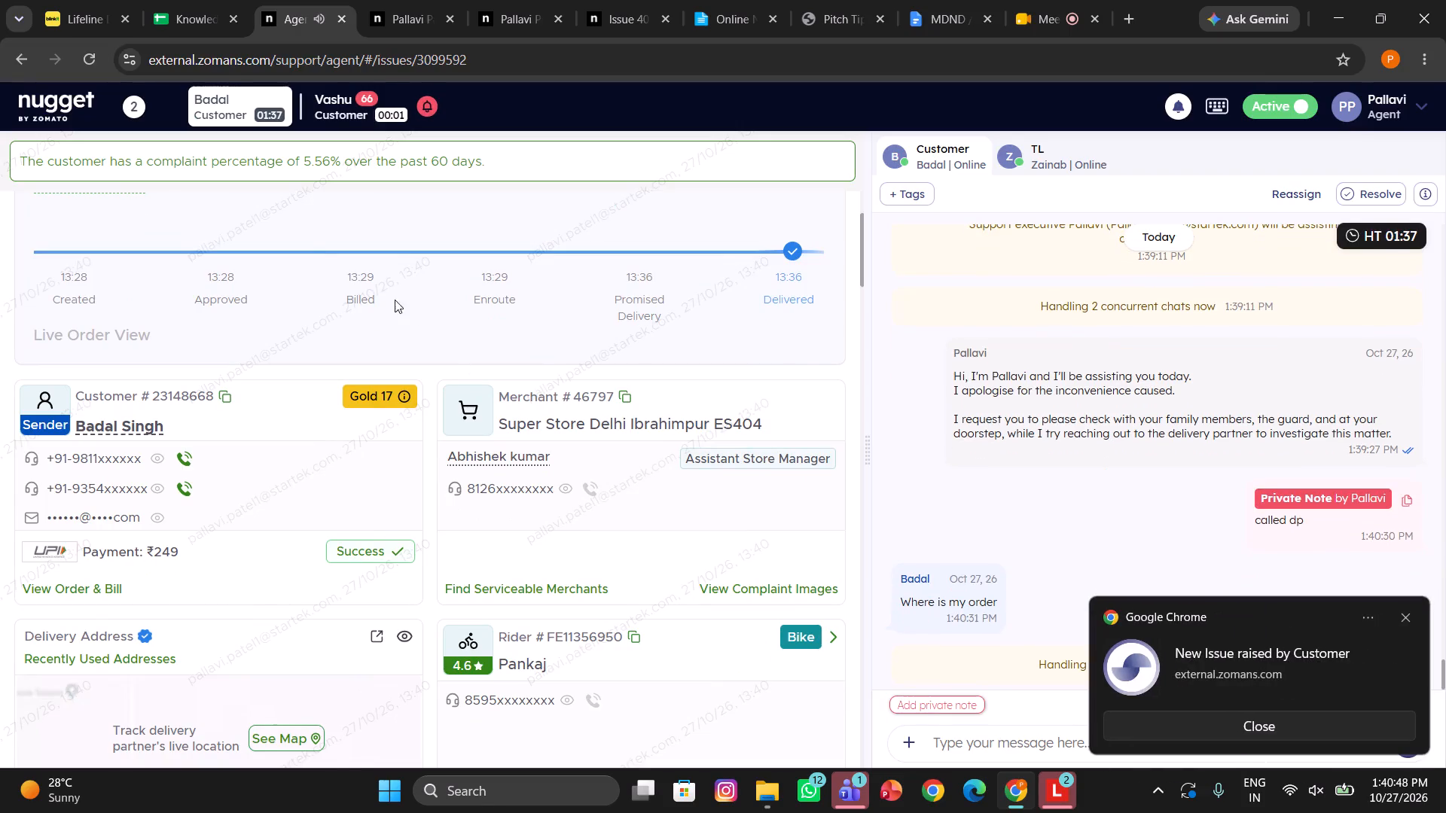
Open the newly assigned second customer's chat and send the suggested greeting that introduces the agent.
left_click(334, 98)
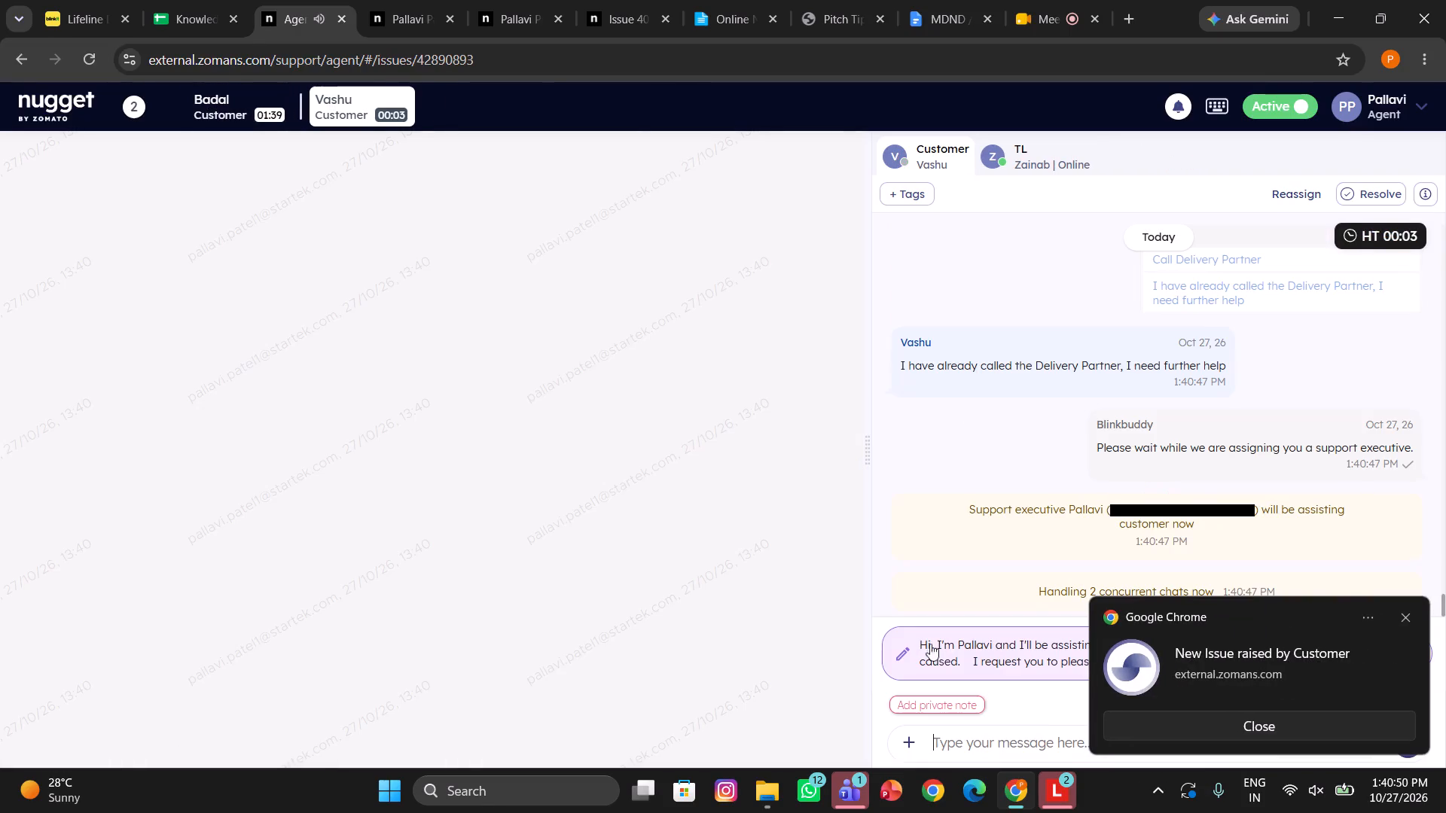
left_click(941, 649)
left_click(941, 649)
key("Return")
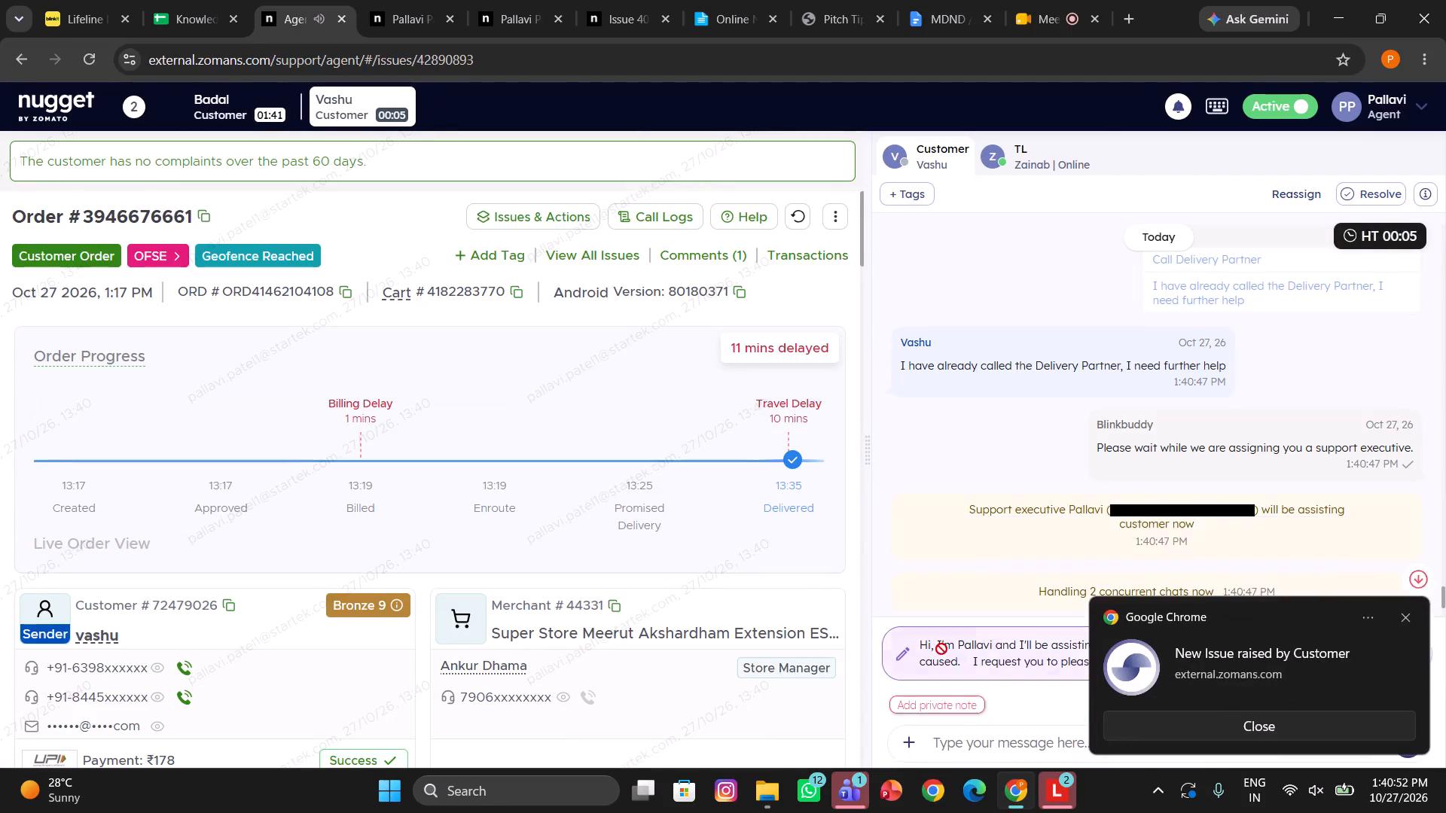
Switch back to the earlier missing-order customer's chat.
left_click(227, 90)
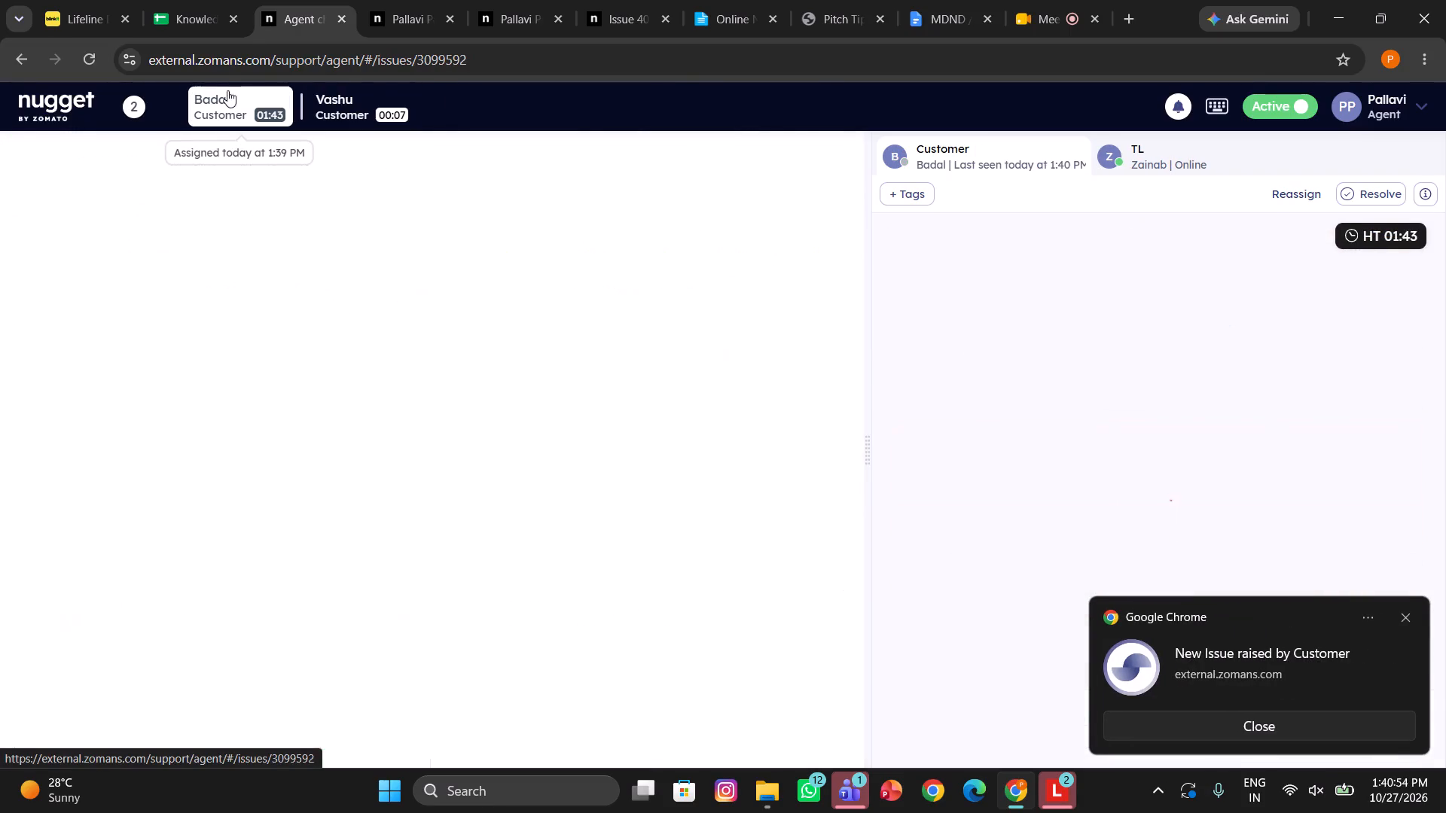
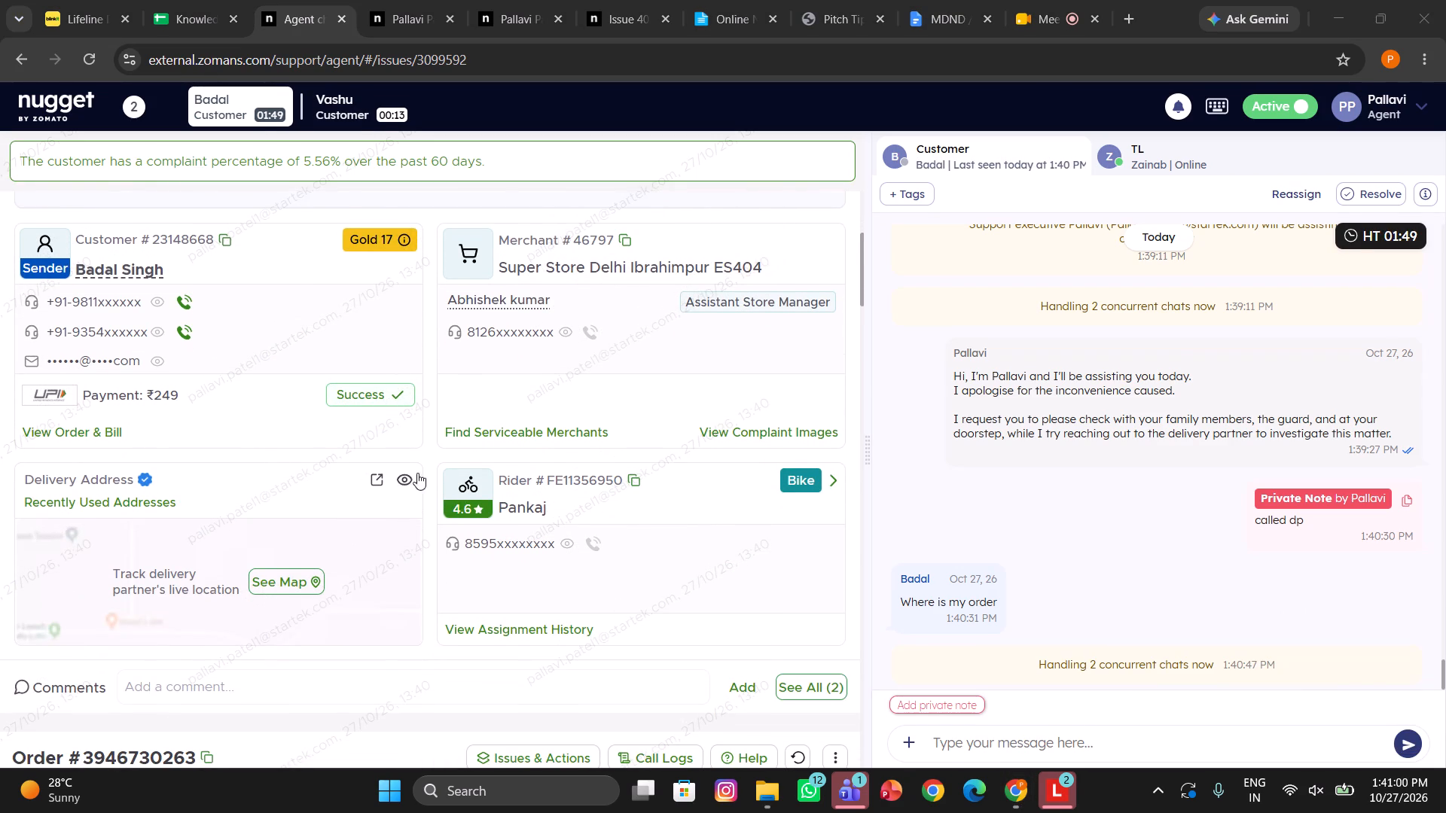
Reveal the missing-order customer's full delivery address.
left_click(405, 477)
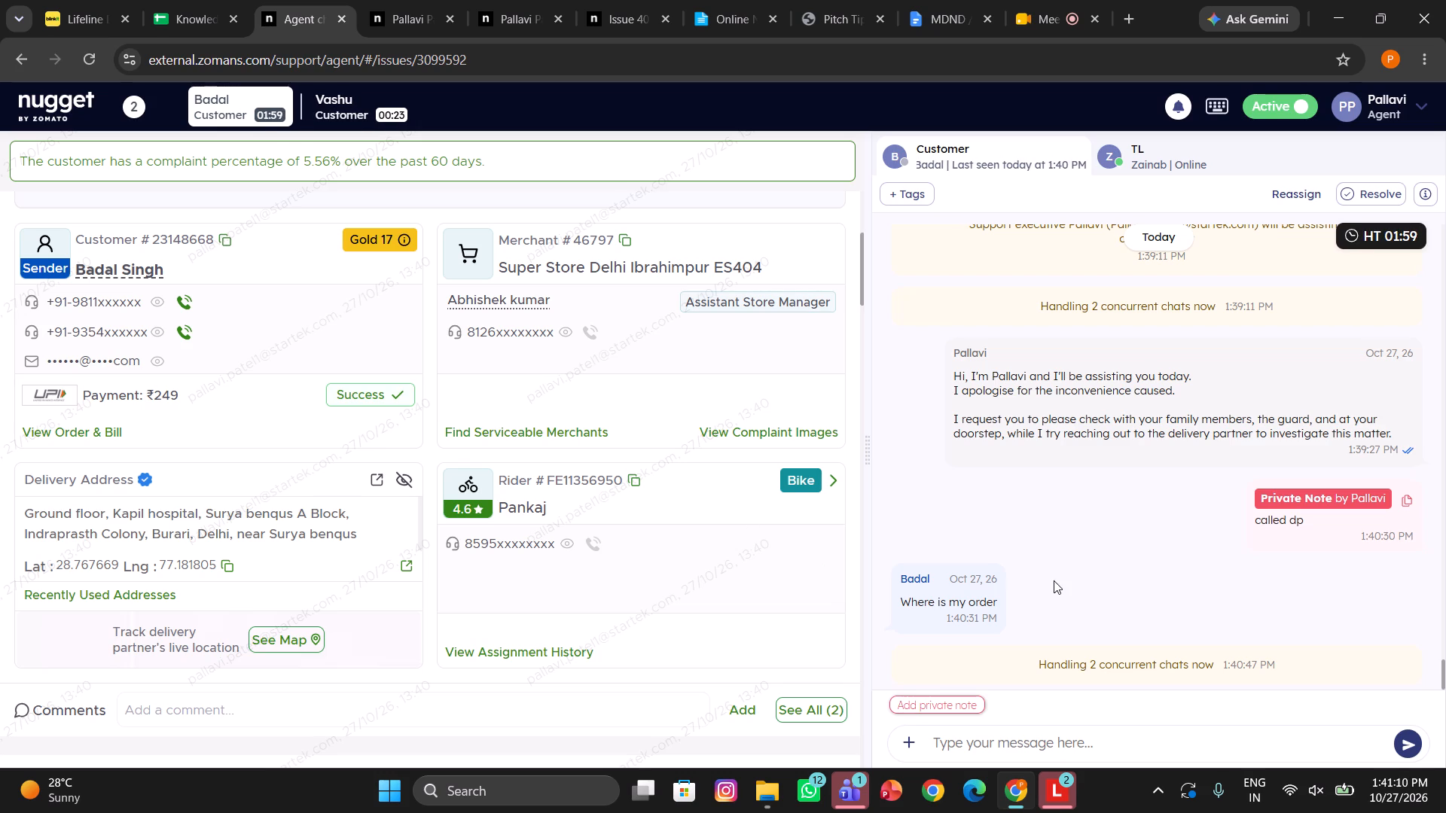
Ask the missing-order customer whether the order was for them or someone else, and whether to contact the receiver directly or continue here.
scroll(1054, 580, "down", 1)
left_click(950, 743)
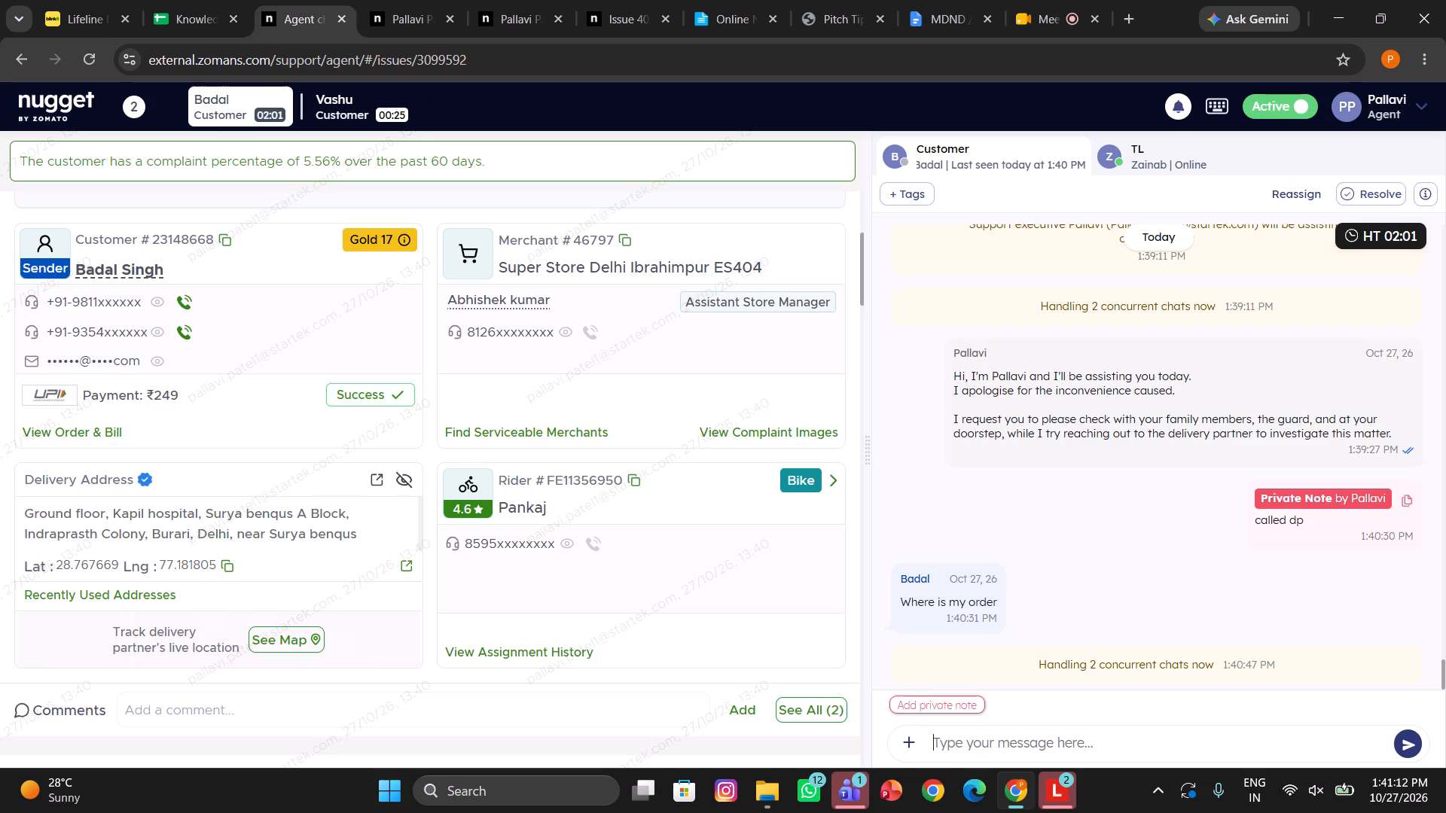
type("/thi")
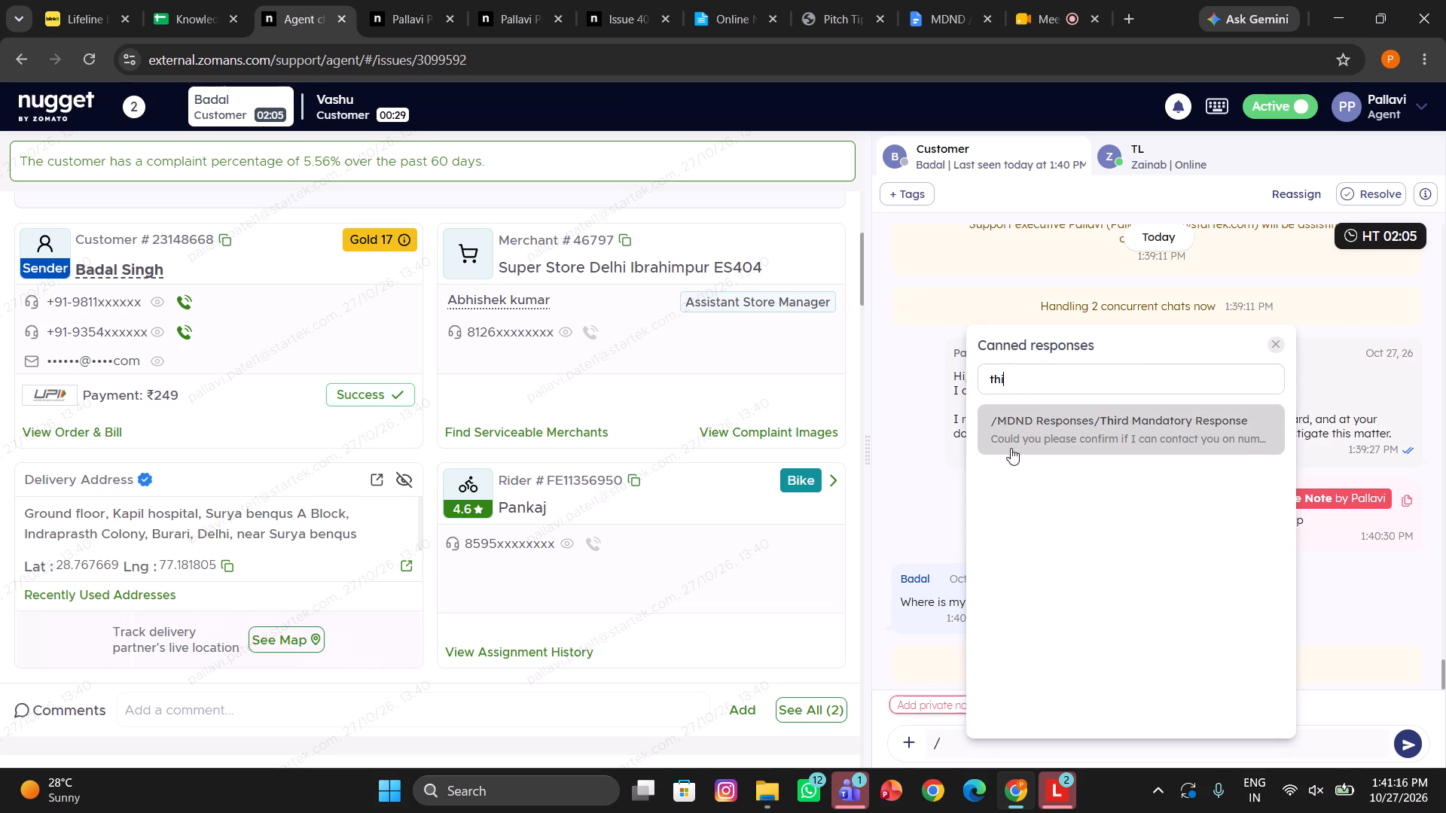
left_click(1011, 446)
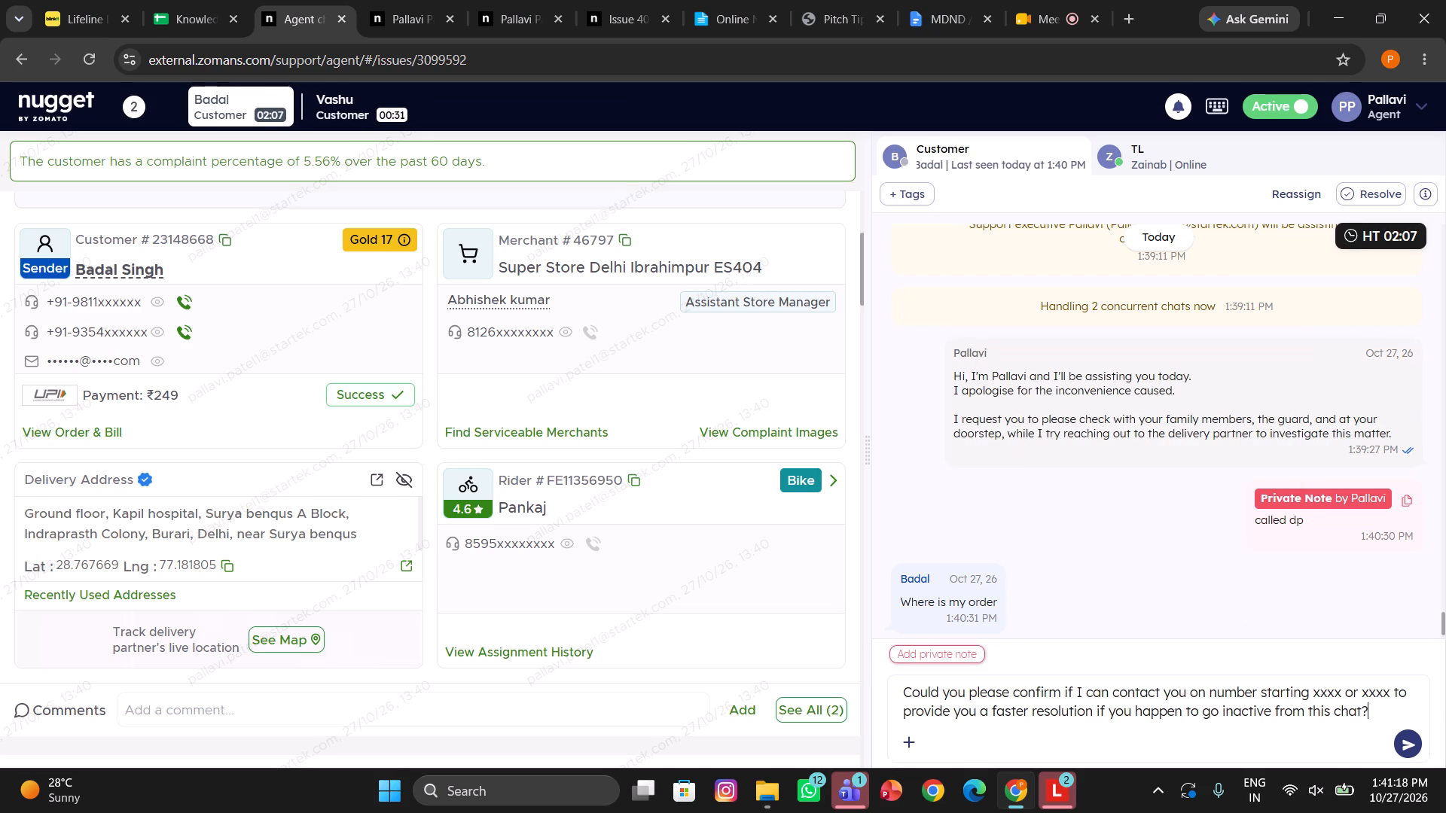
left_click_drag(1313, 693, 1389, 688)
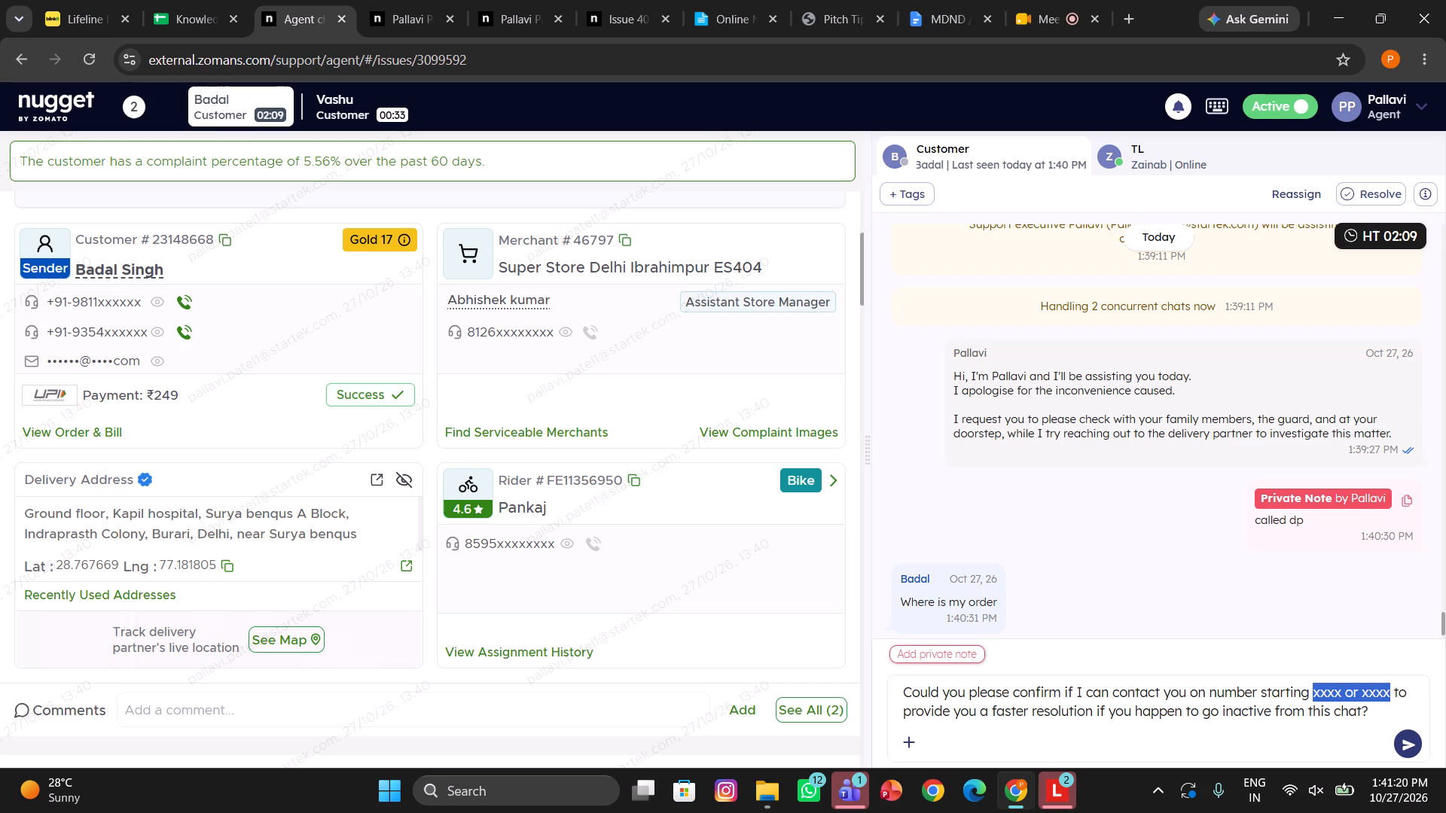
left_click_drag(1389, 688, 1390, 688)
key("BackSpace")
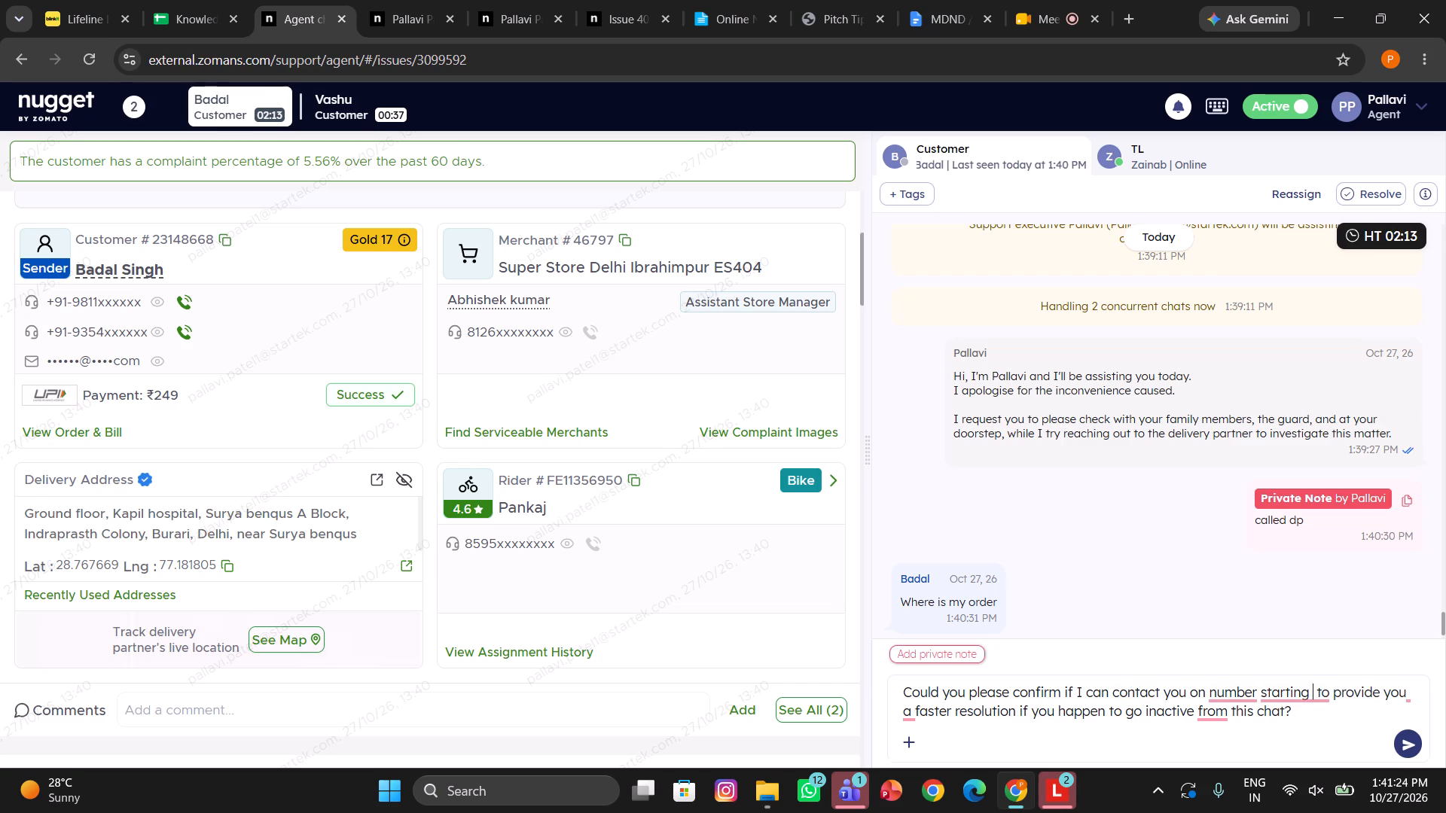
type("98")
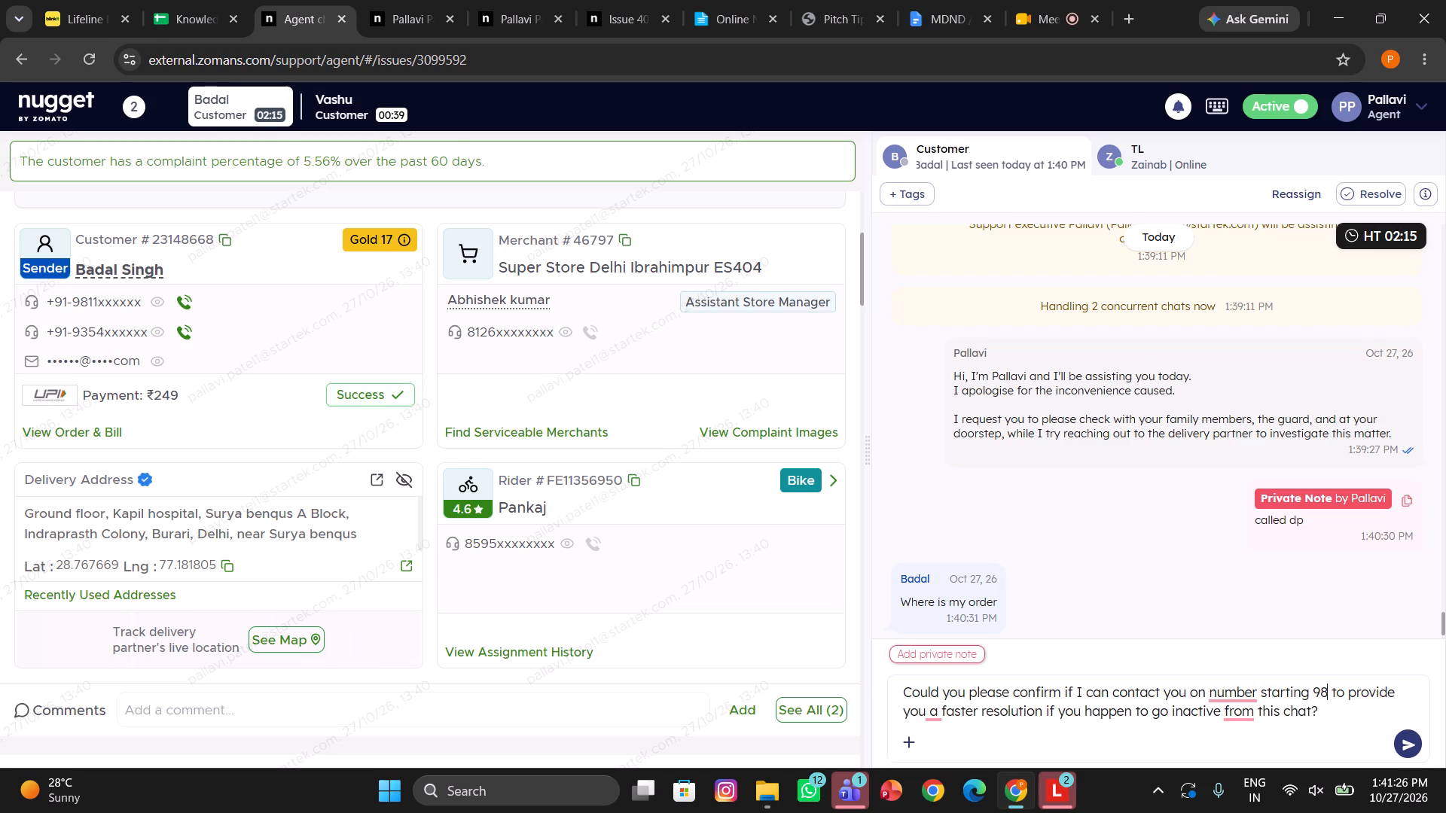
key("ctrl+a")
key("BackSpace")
Send the OFSE canned response asking whether the order was for the customer or someone else, and whether to contact the receiver or continue here.
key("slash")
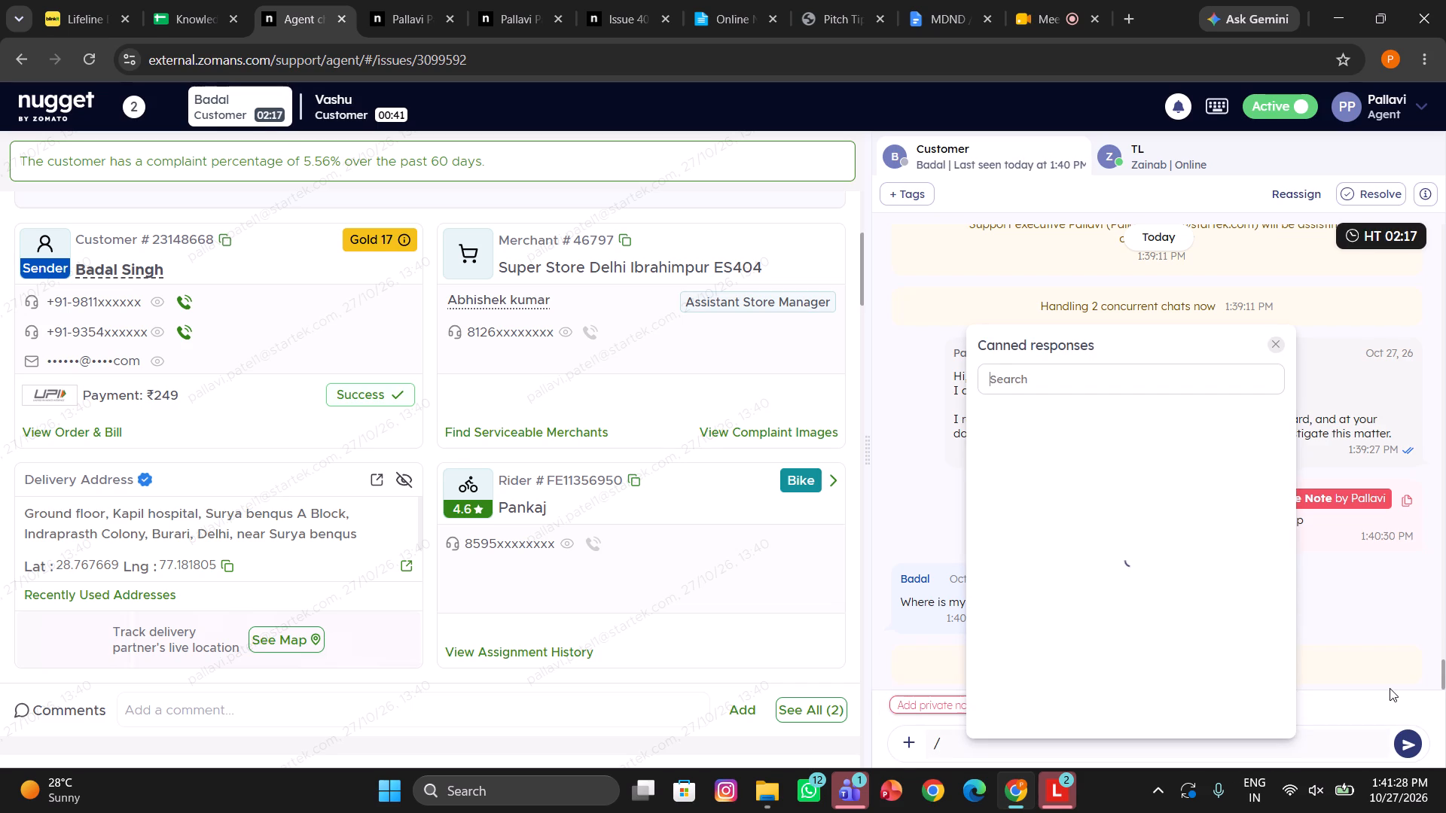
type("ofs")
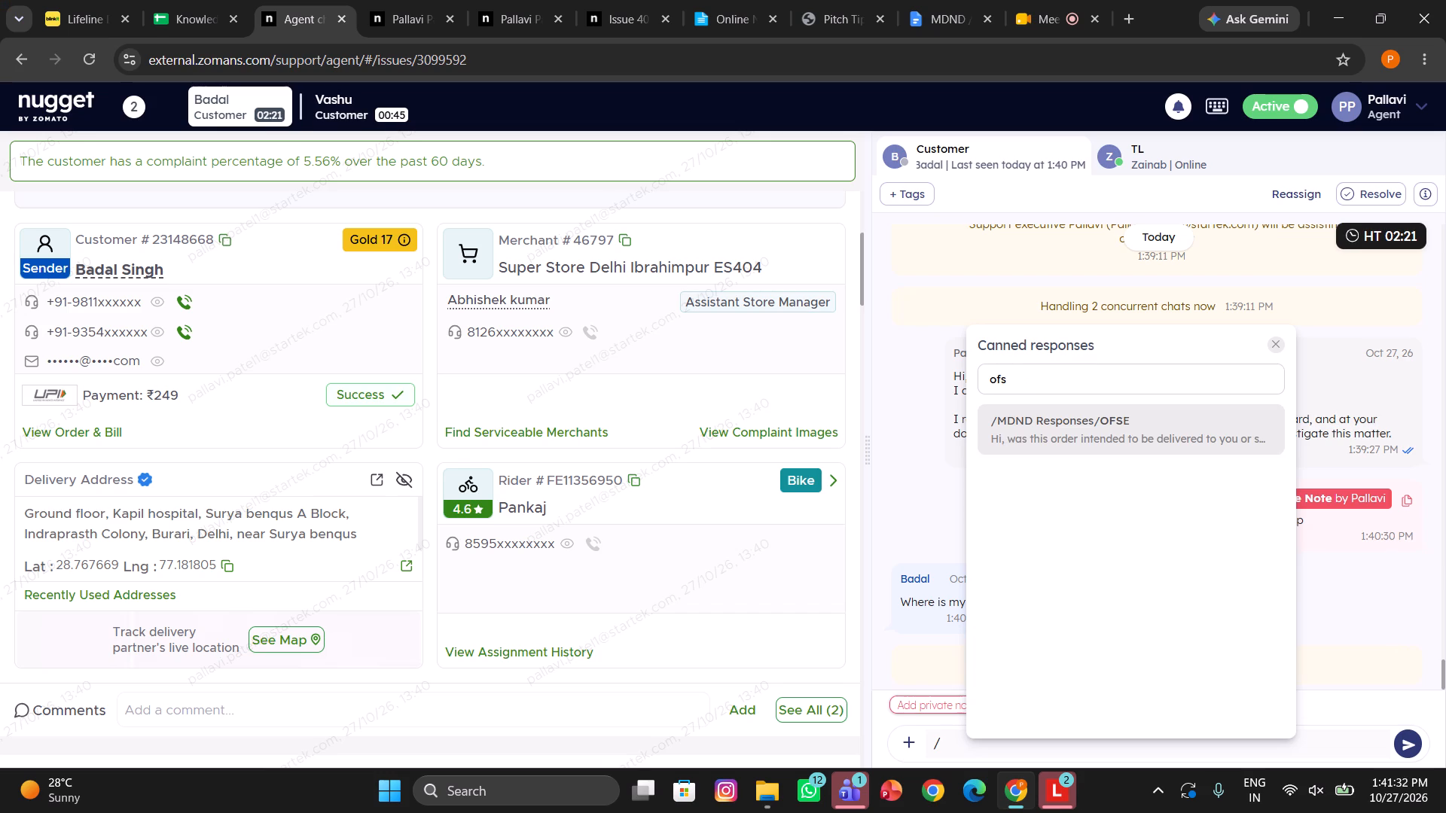
left_click(1097, 414)
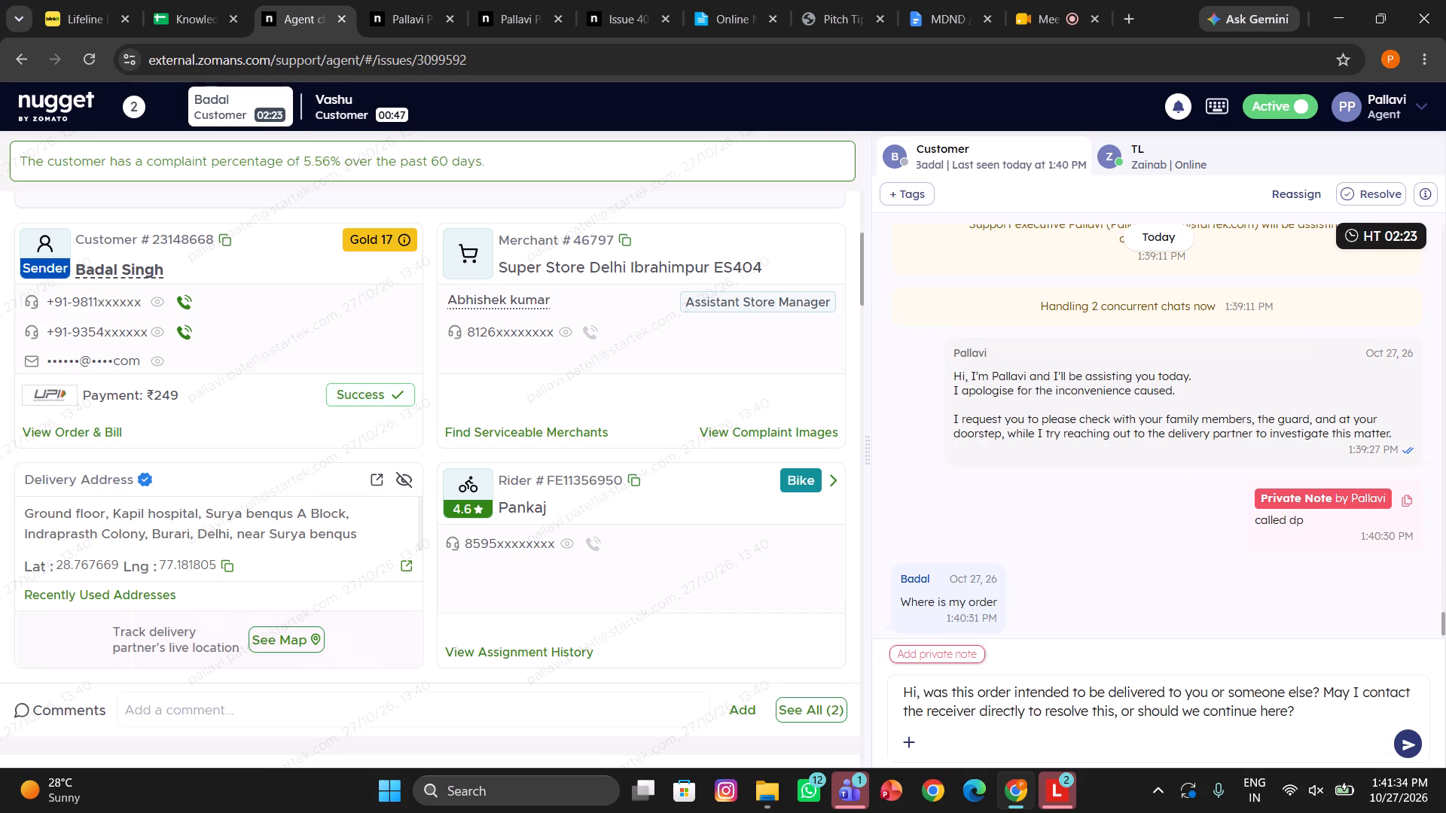
key("Return")
Dismiss the WhatsApp message notification covering the chat.
scroll(502, 324, "up", 6)
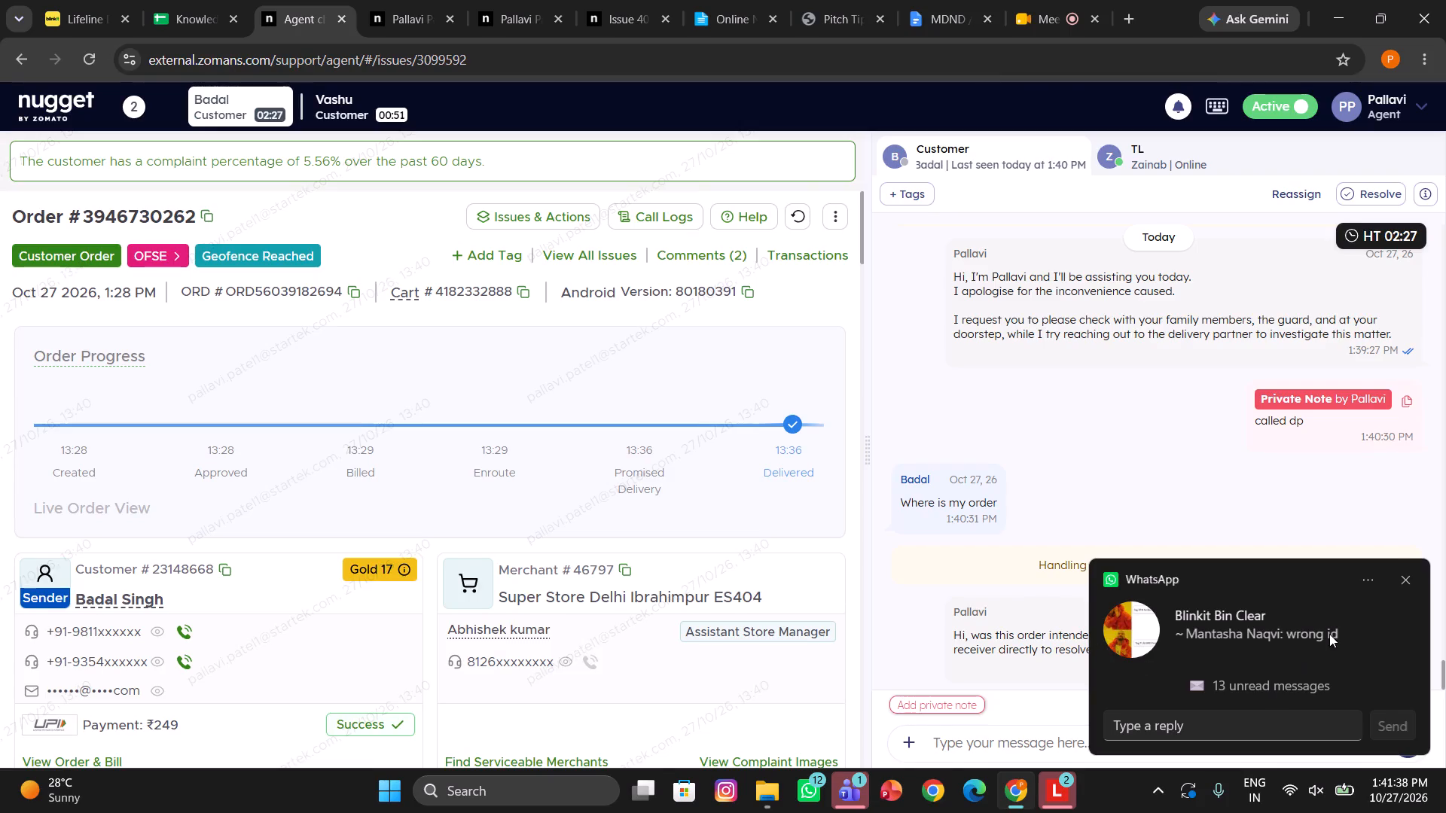
left_click(1405, 572)
scroll(1206, 563, "down", 1)
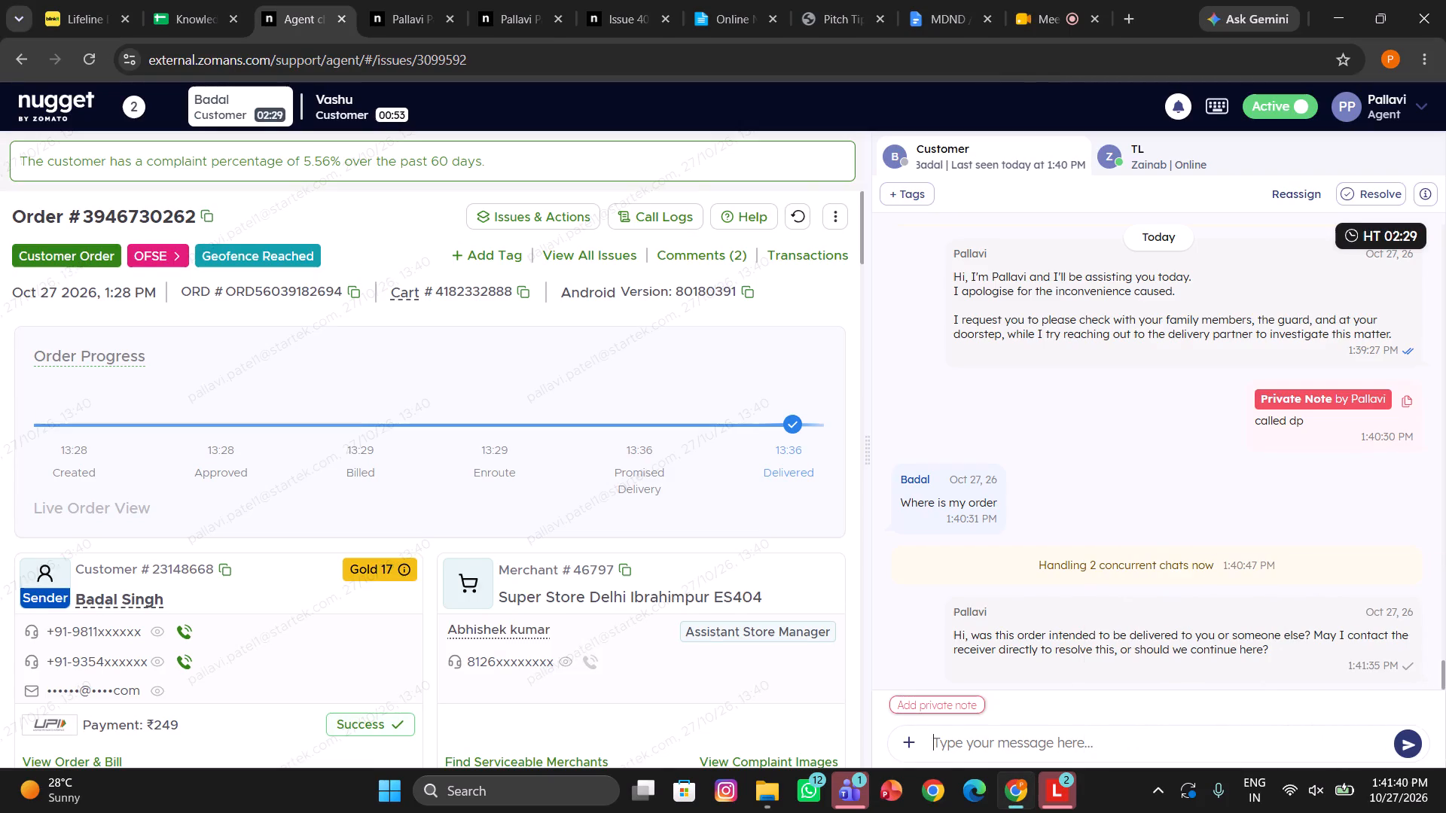
scroll(1145, 604, "down", 1)
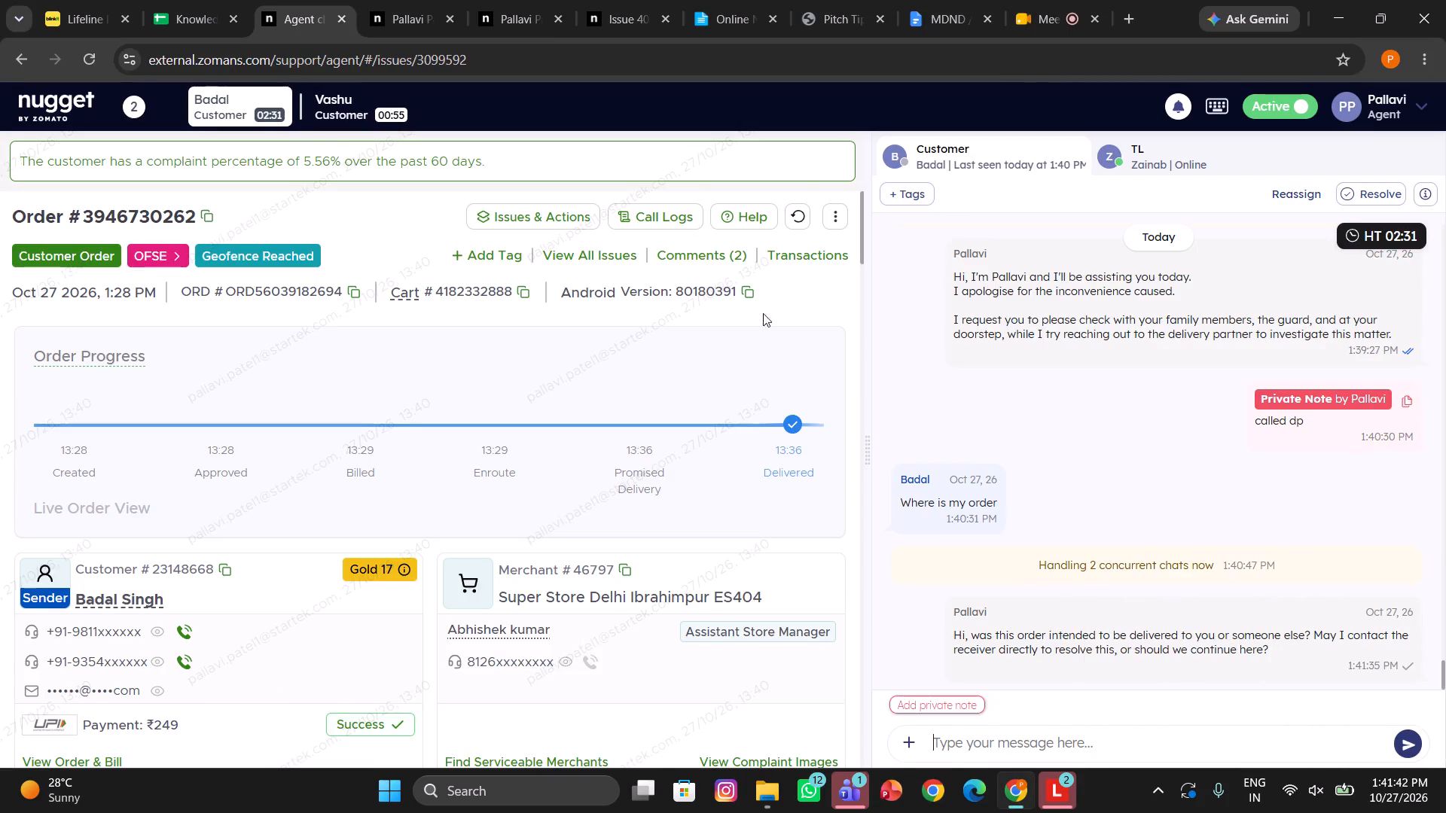
Switch to the second customer's chat and review its latest messages and order details.
left_click(345, 124)
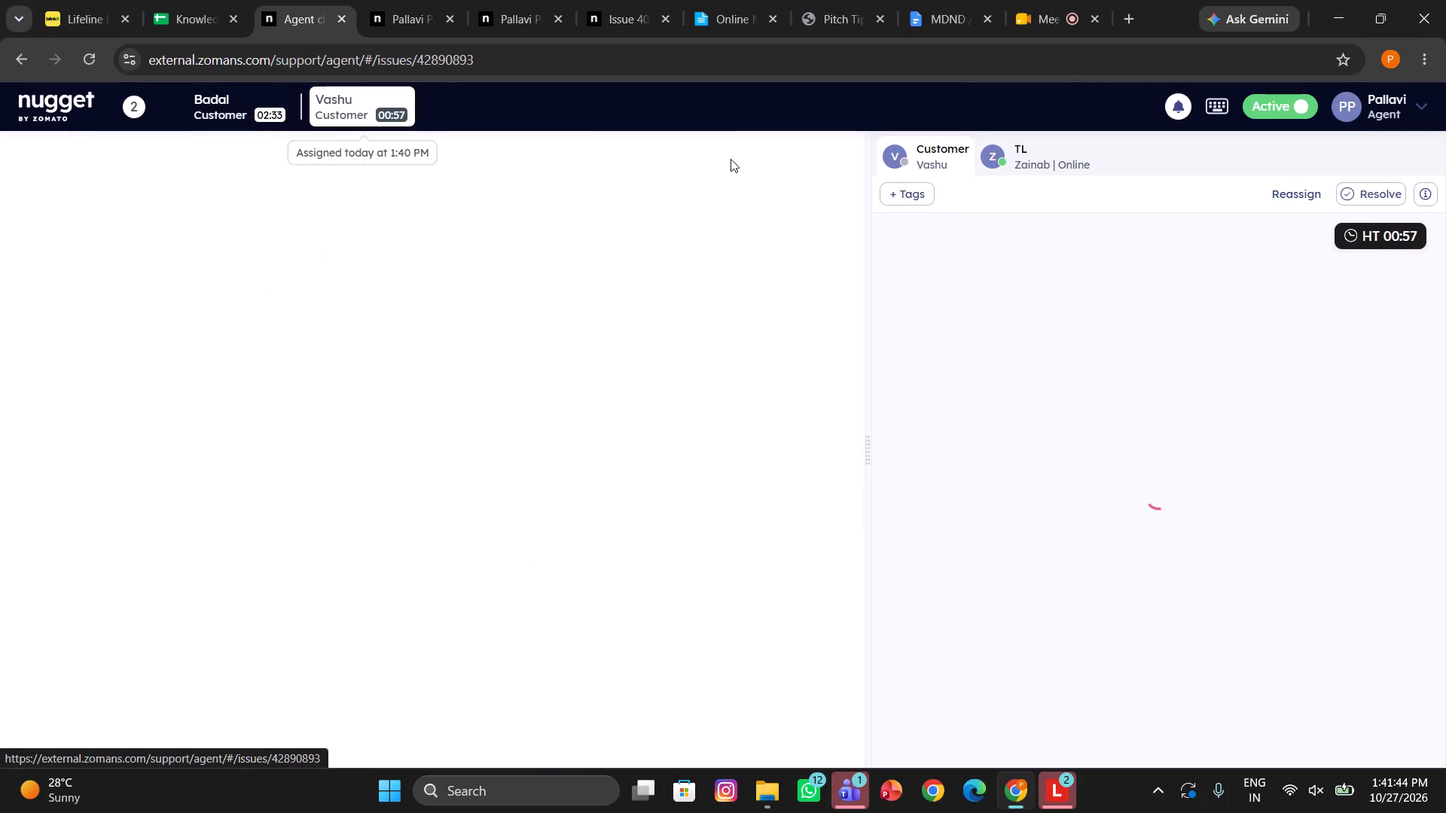
scroll(1211, 573, "down", 3)
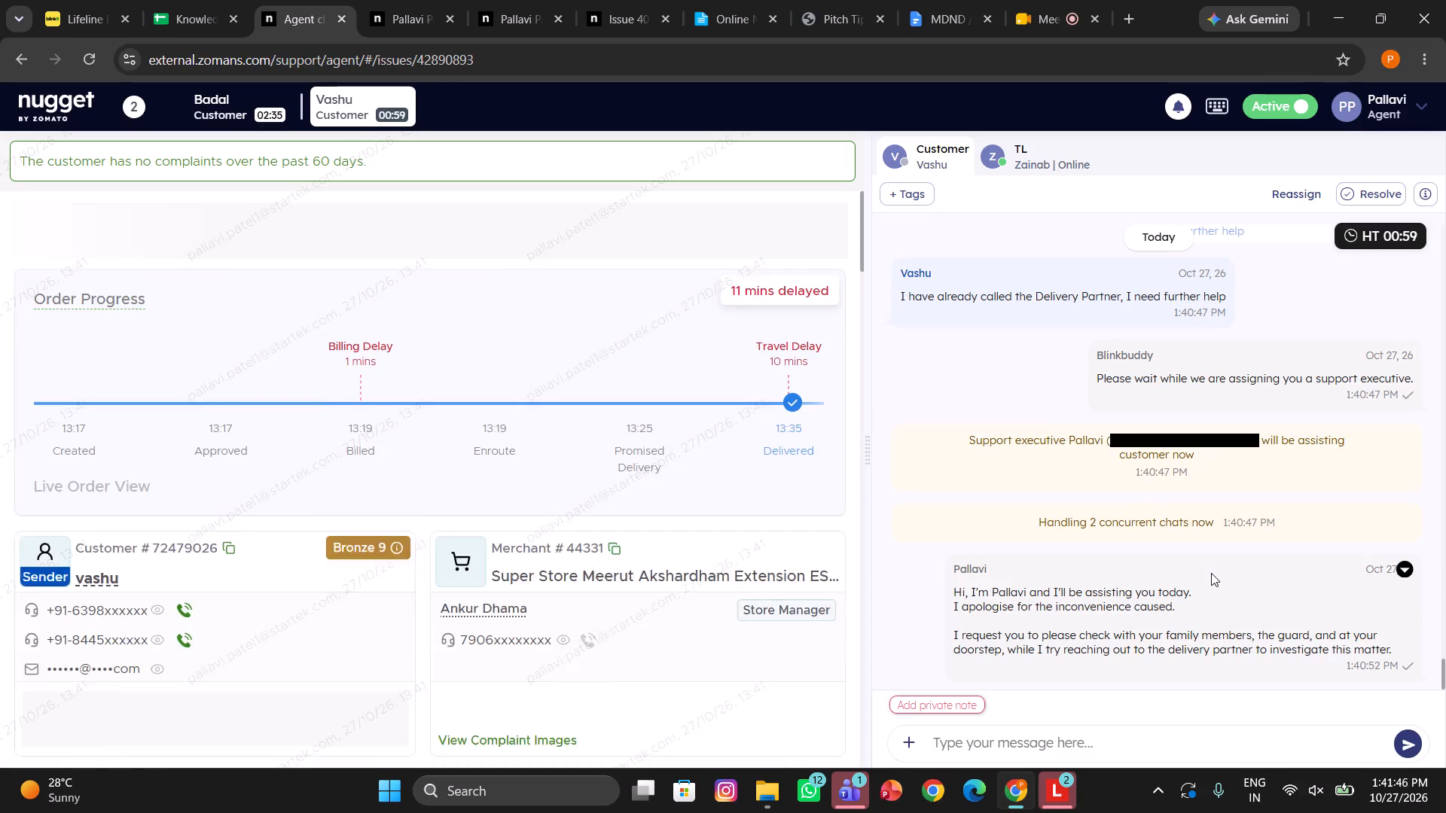
scroll(1211, 573, "down", 2)
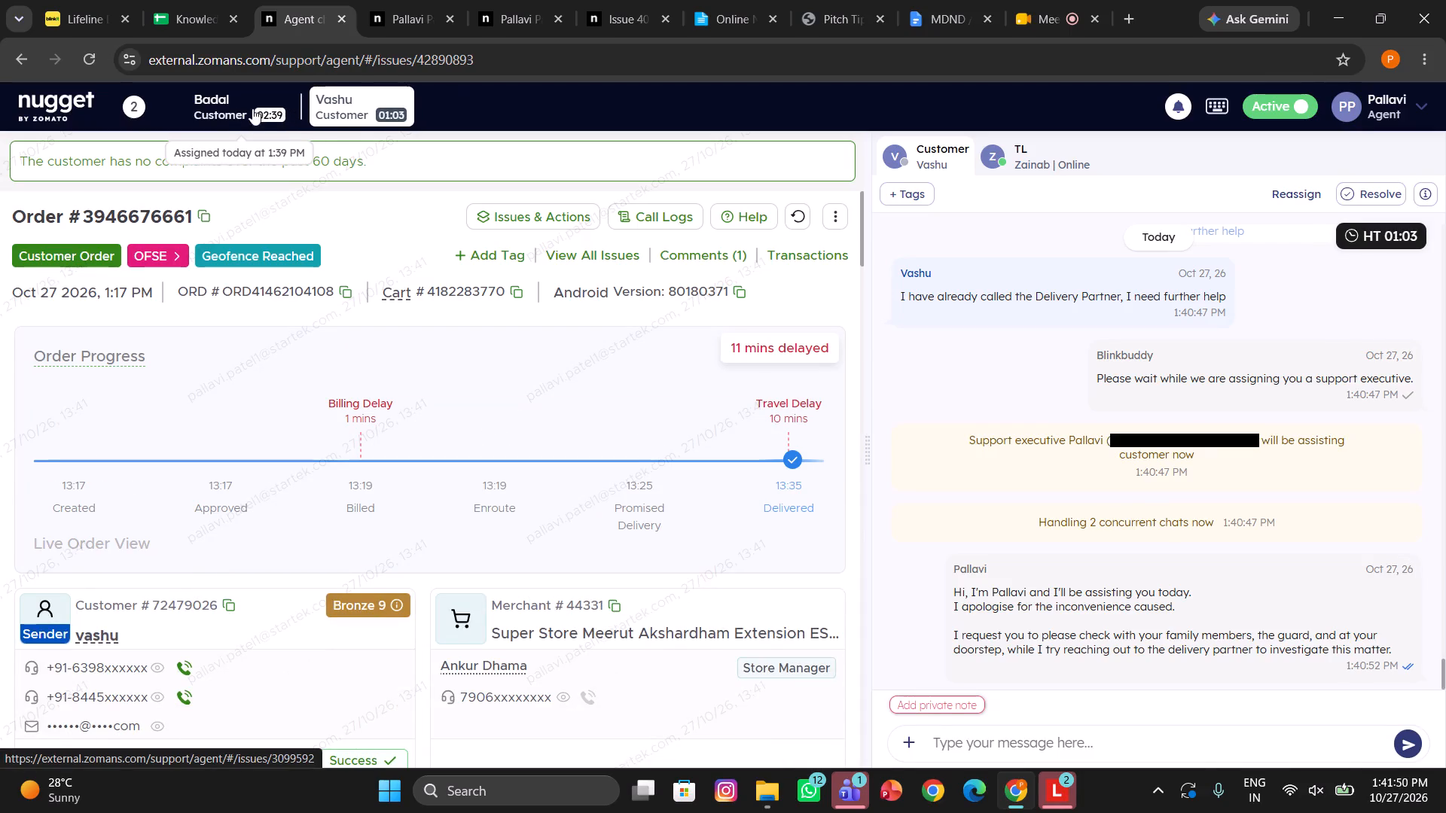
Return to the missing-order customer's chat, open the order's call logs, and listen to the recording of the rider's call to the customer.
left_click(230, 110)
scroll(1096, 532, "down", 1)
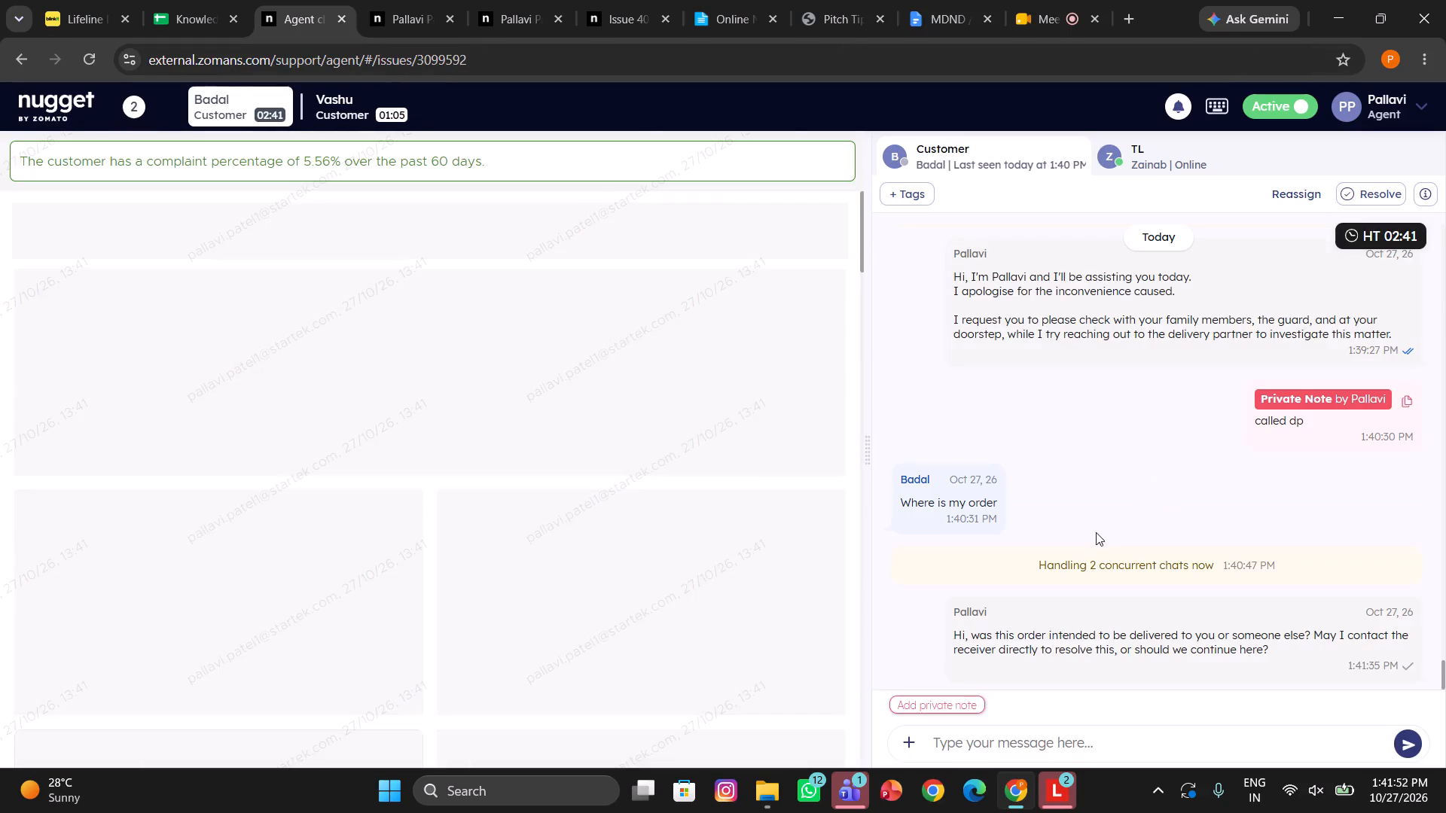
left_click(656, 215)
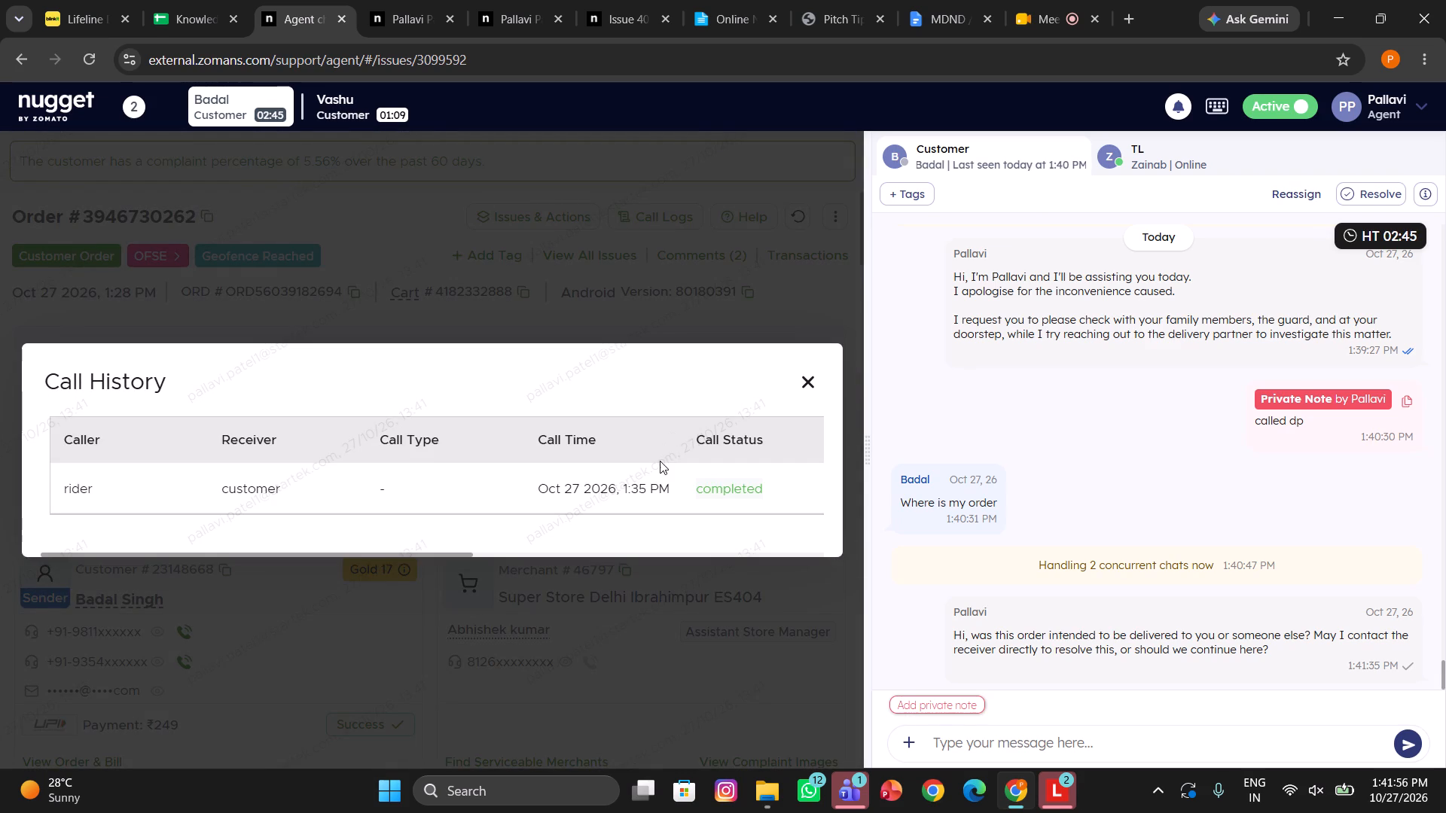
scroll(660, 461, "left", 9)
left_click(583, 484)
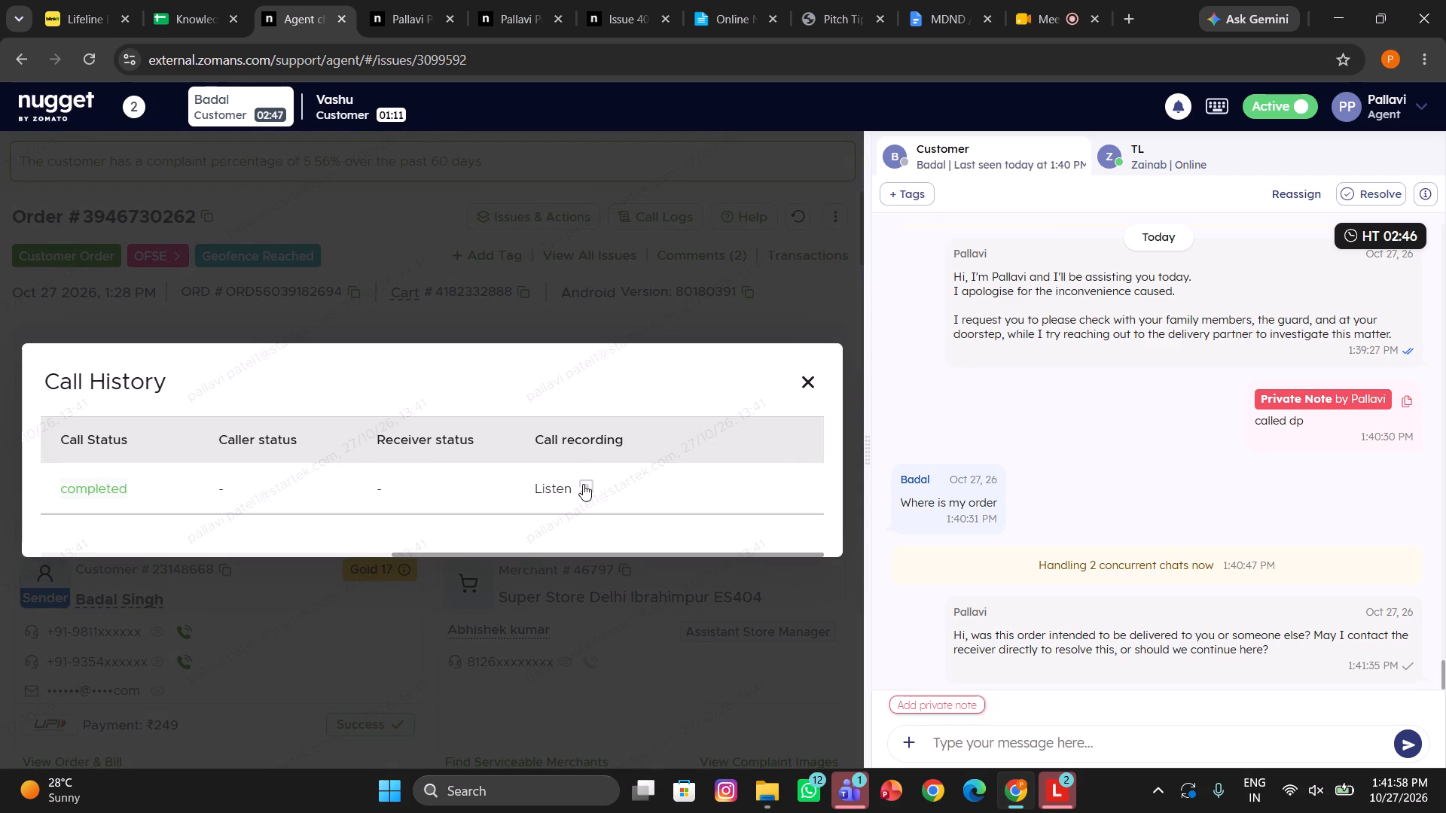
left_click(566, 485)
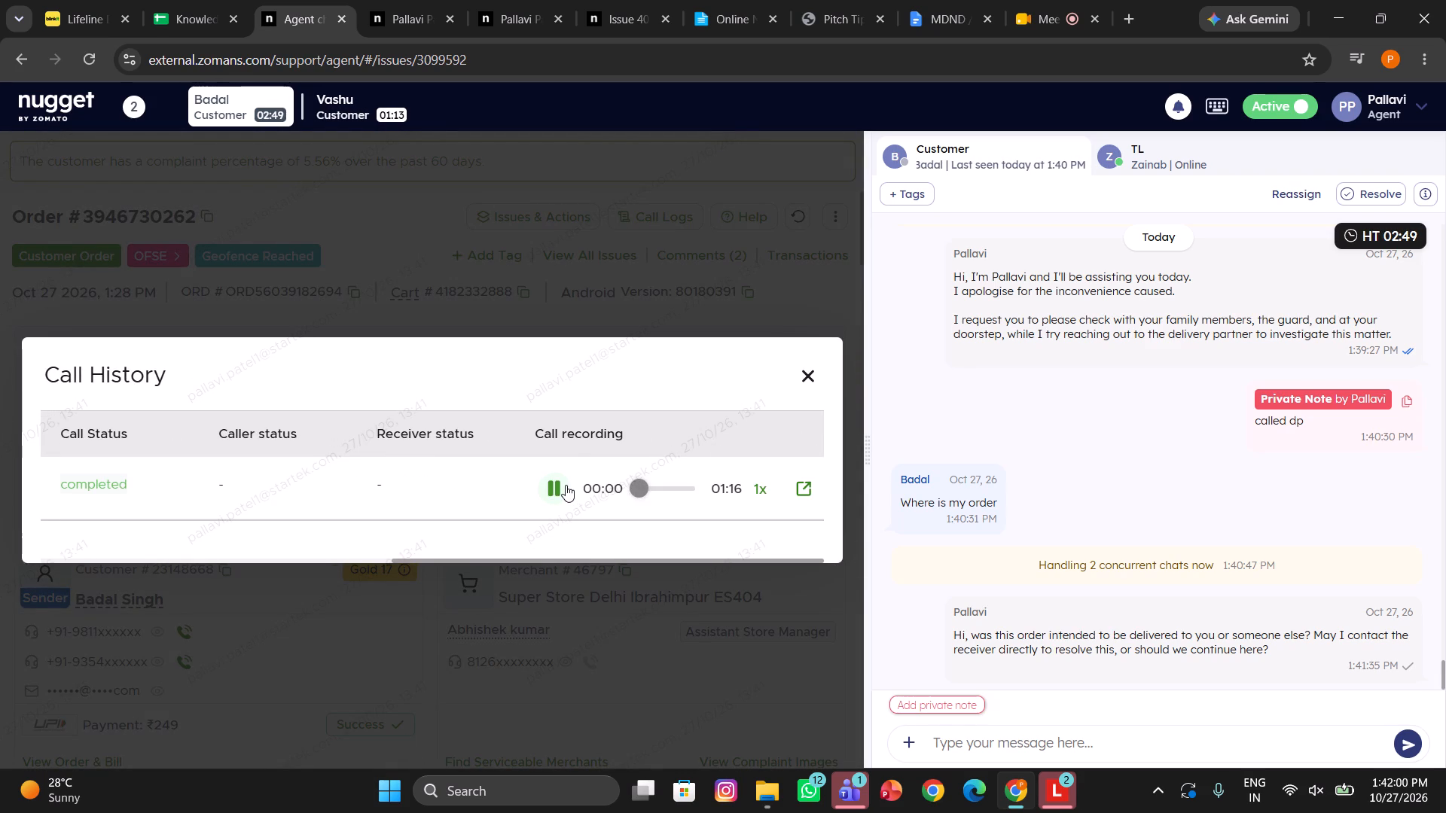
scroll(566, 485, "right", 3)
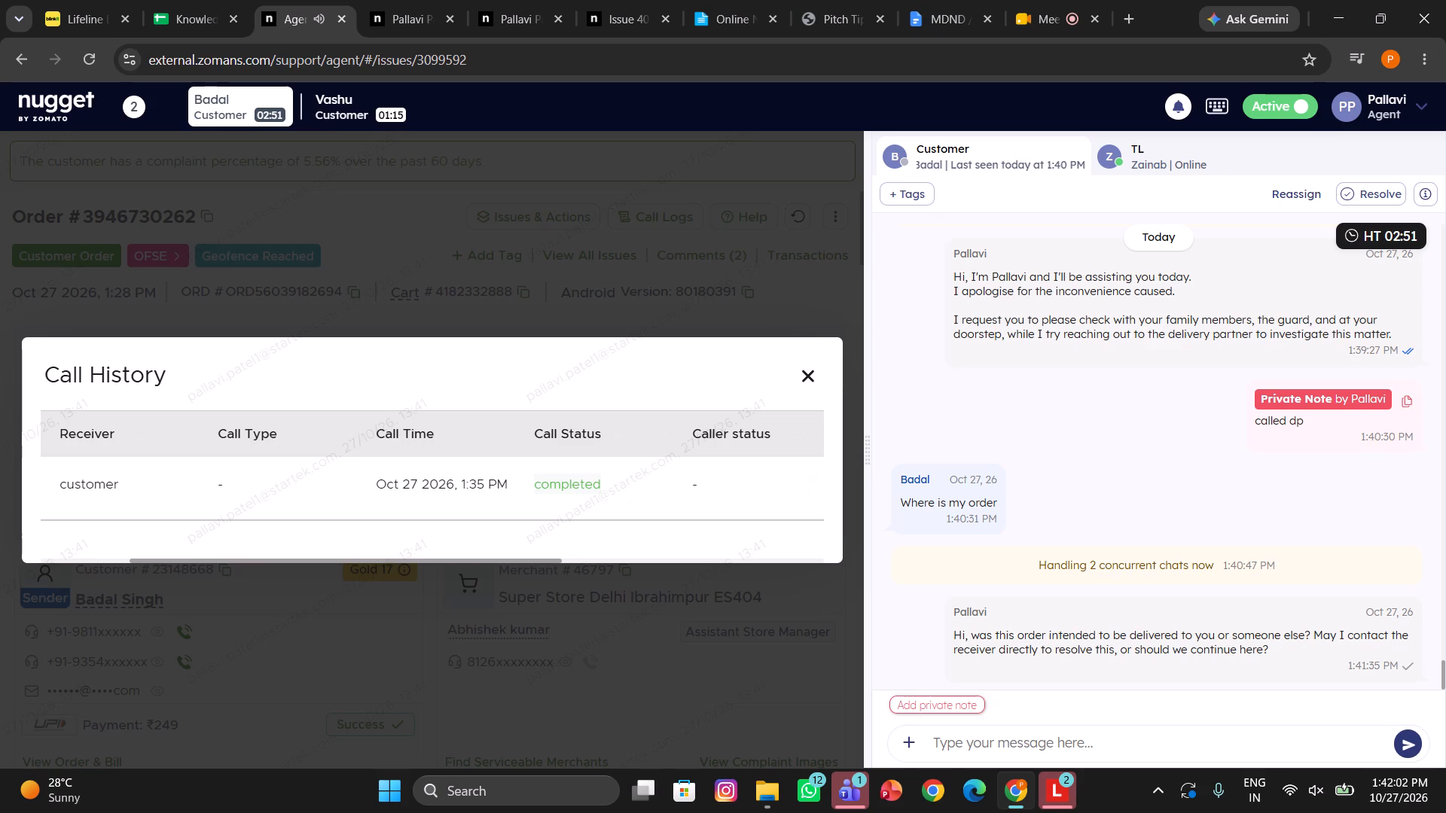
scroll(566, 485, "right", 2)
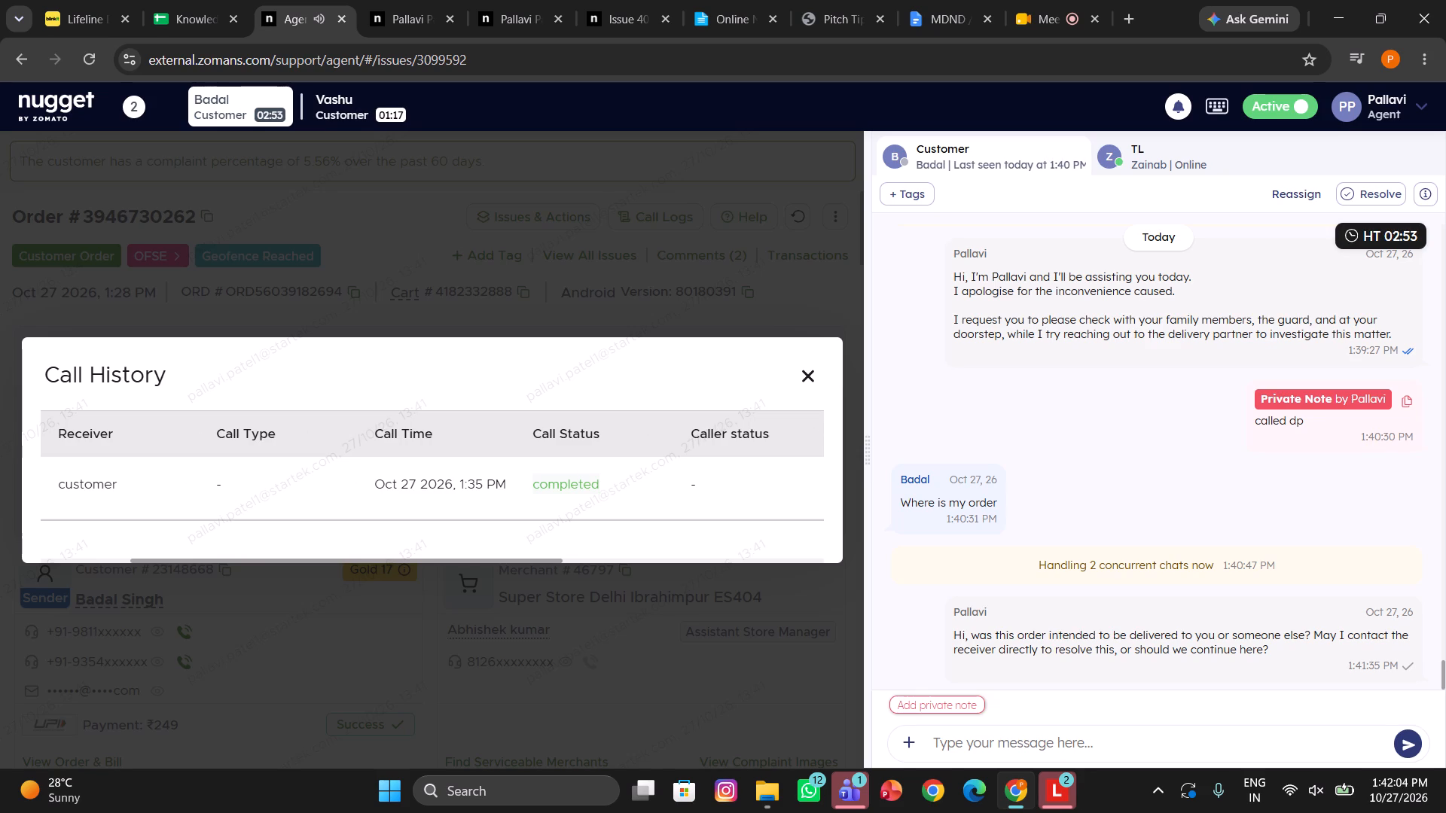
scroll(566, 485, "right", 2)
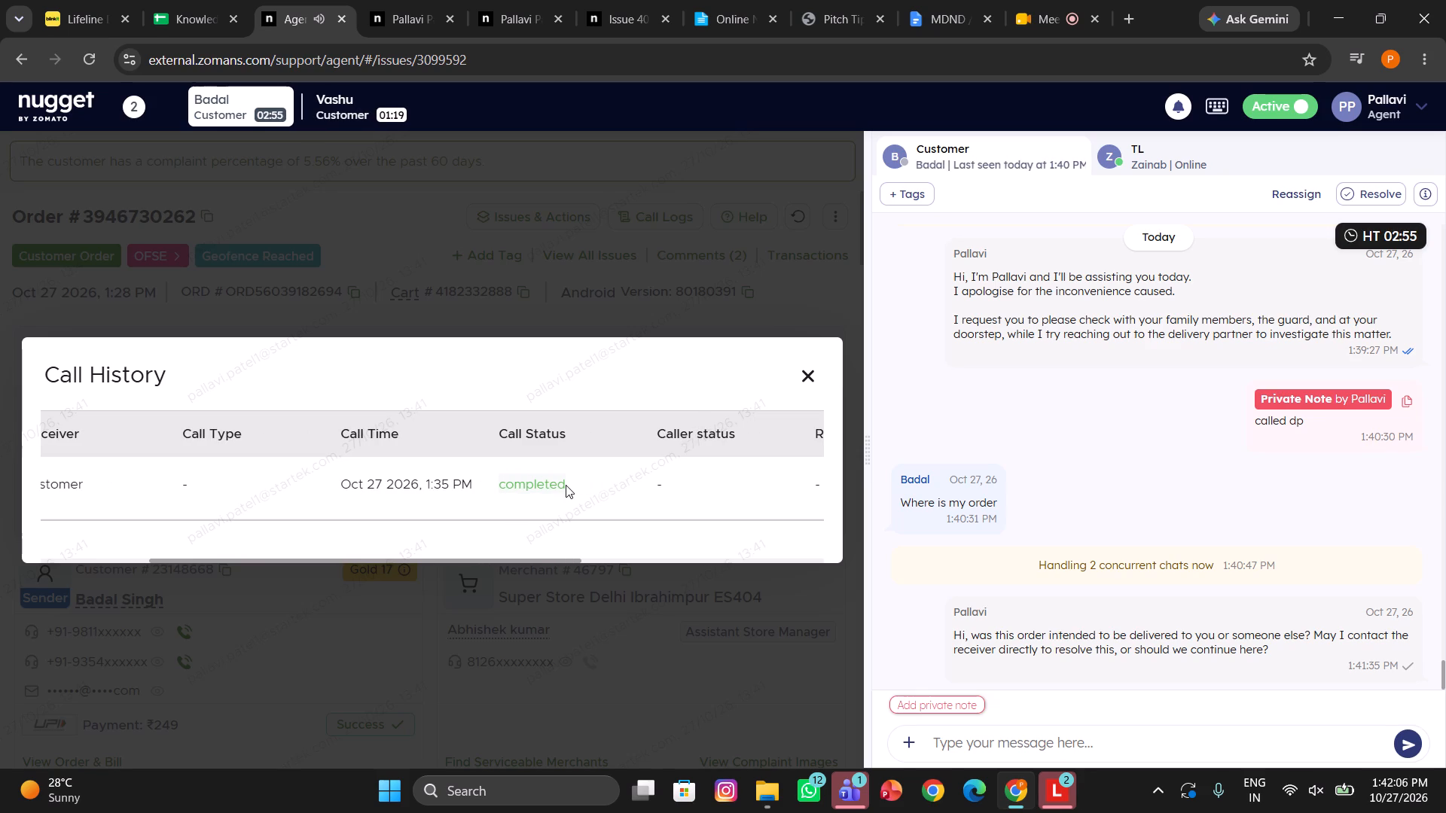
scroll(566, 485, "left", 3)
scroll(697, 487, "left", 1)
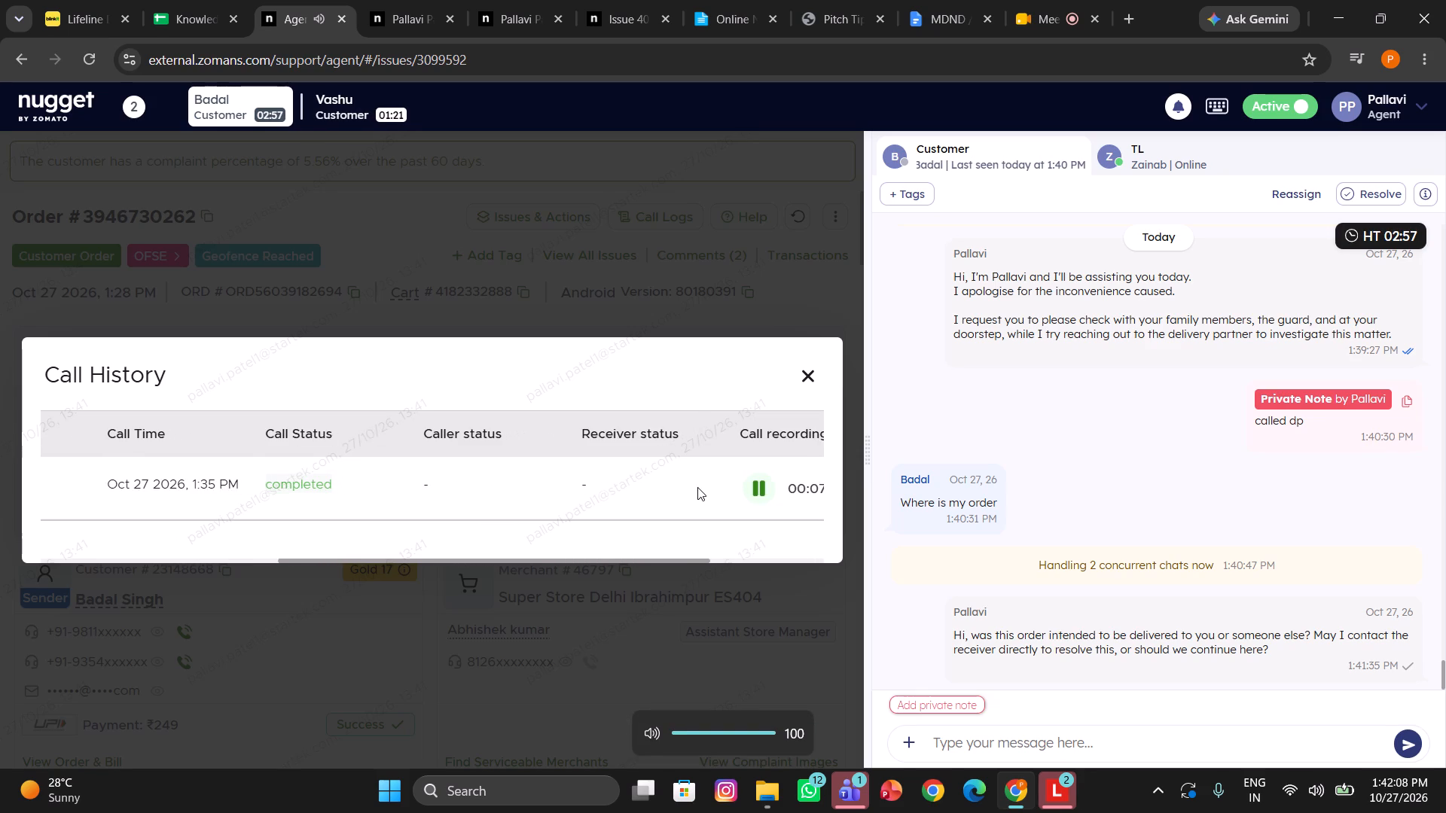
Skip ahead through the completed call's recording, listening from about 00:29 and from about 00:59.
scroll(697, 487, "left", 2)
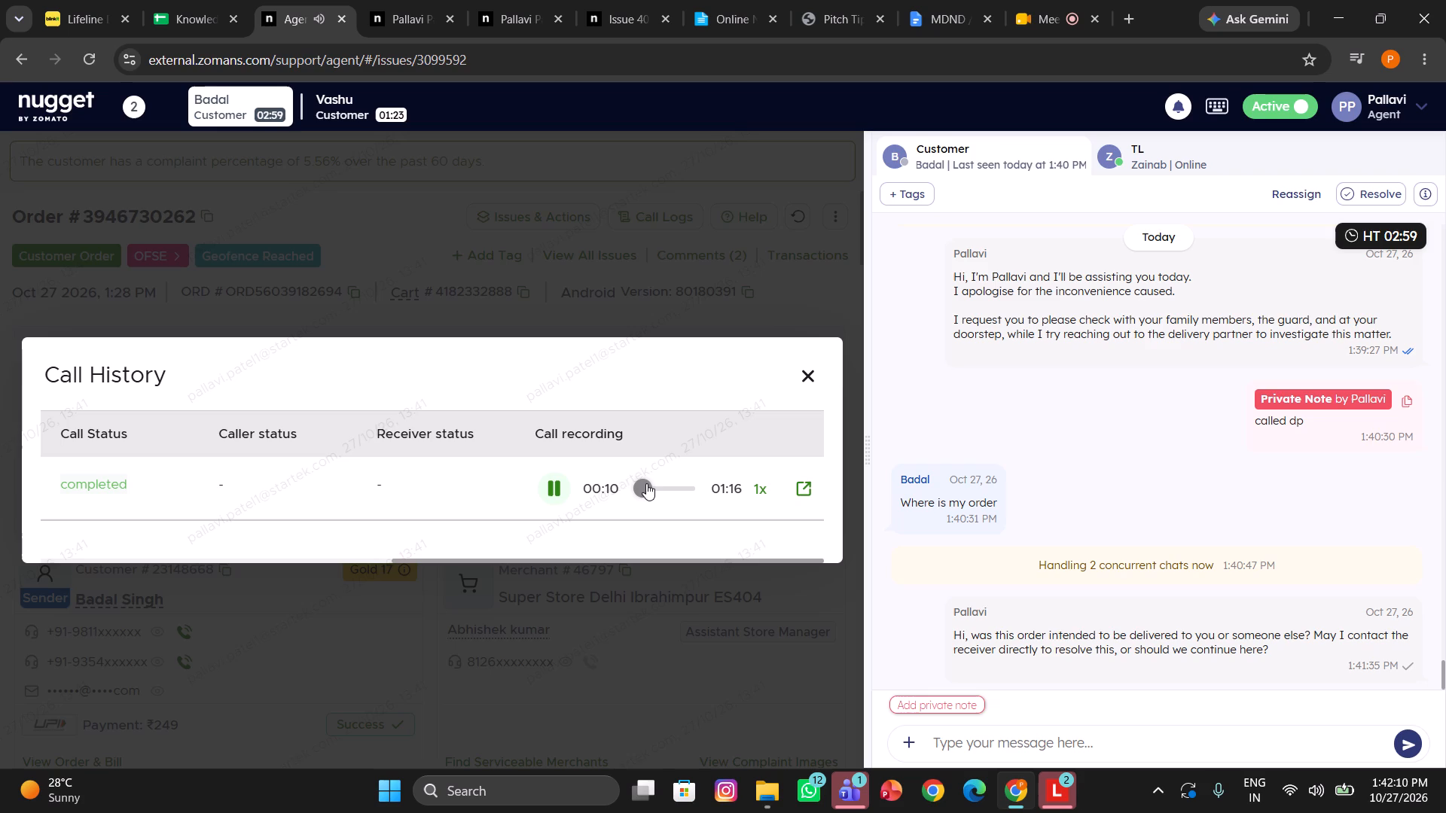
left_click(657, 485)
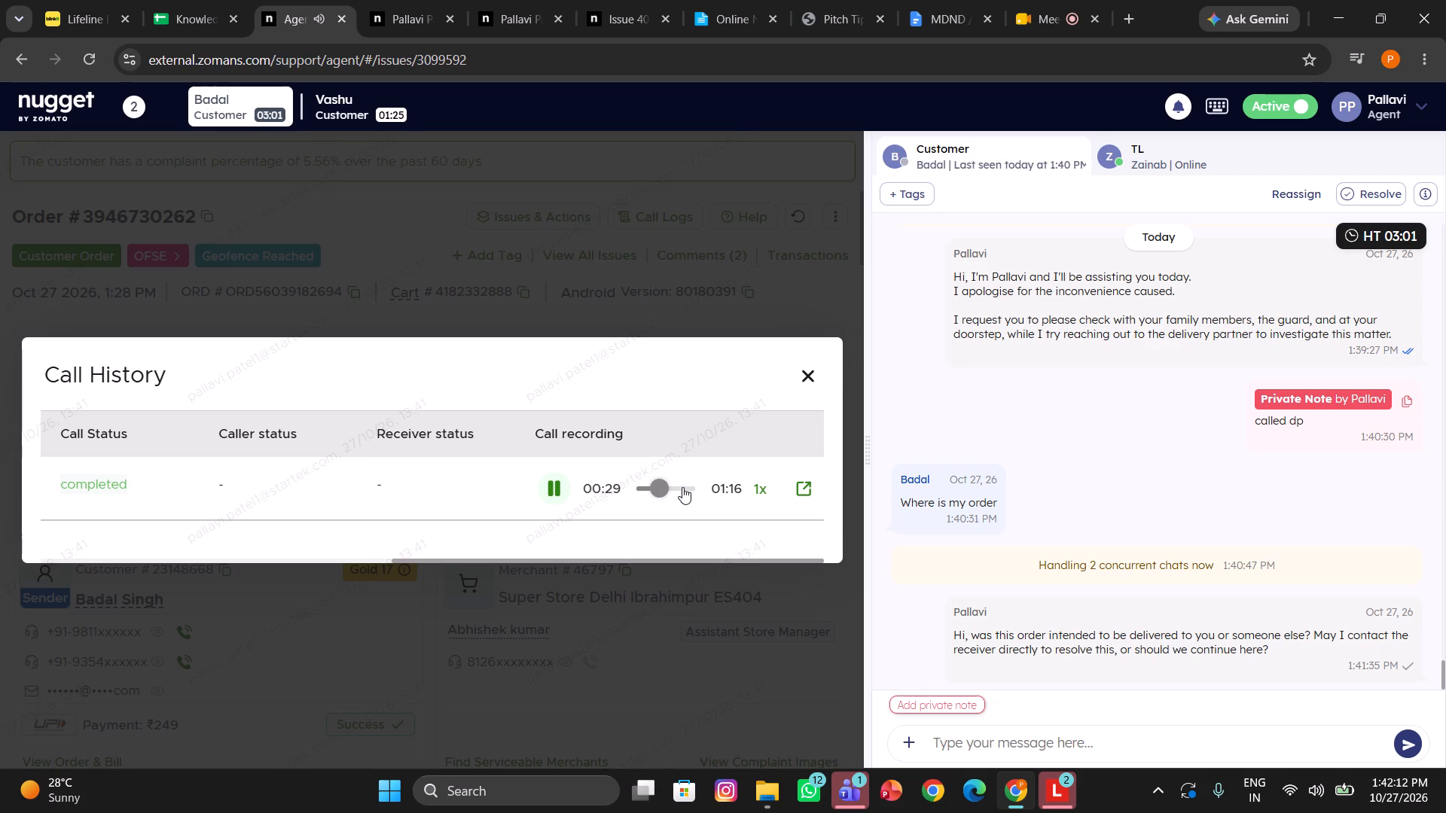
left_click(682, 487)
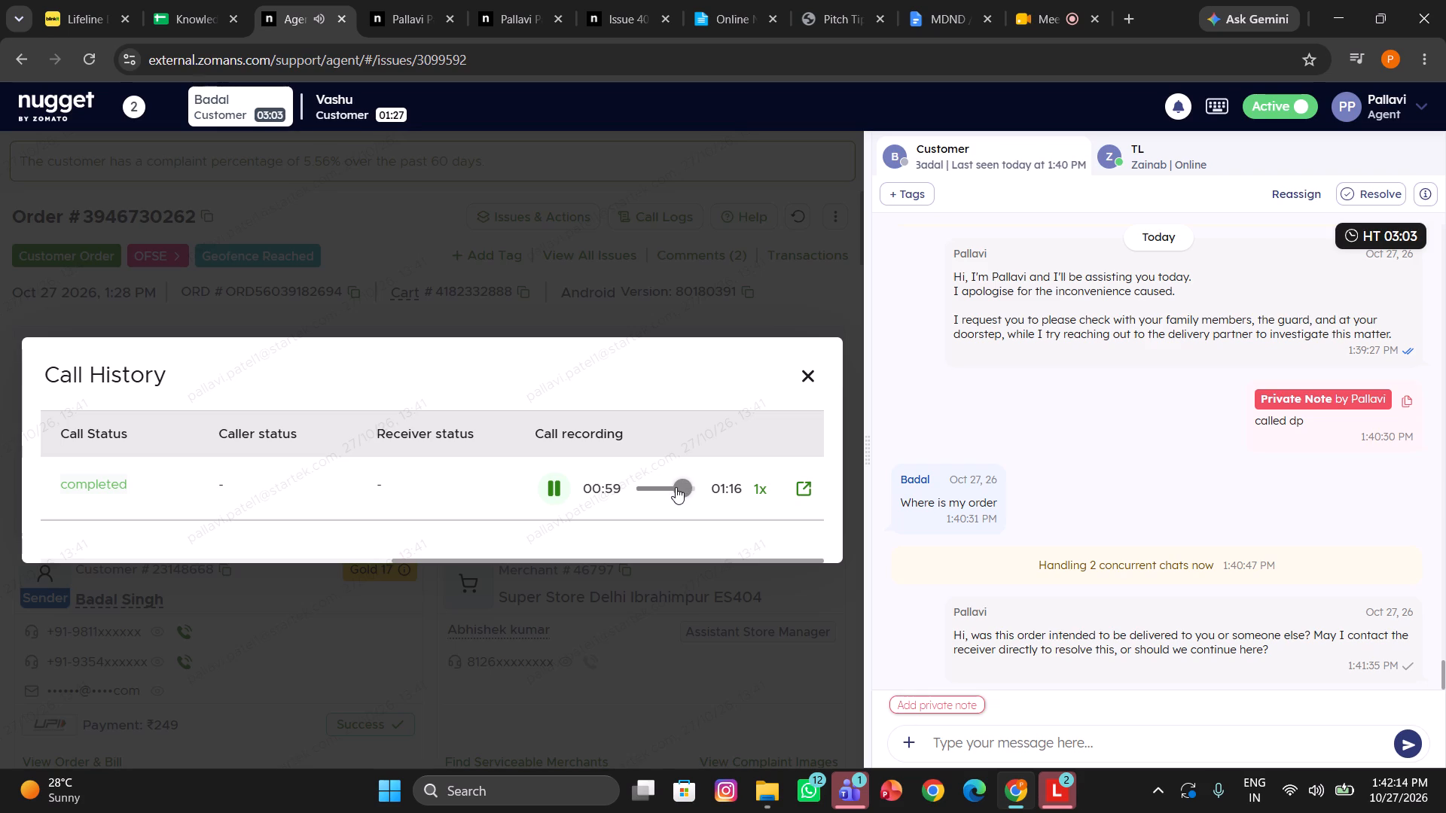
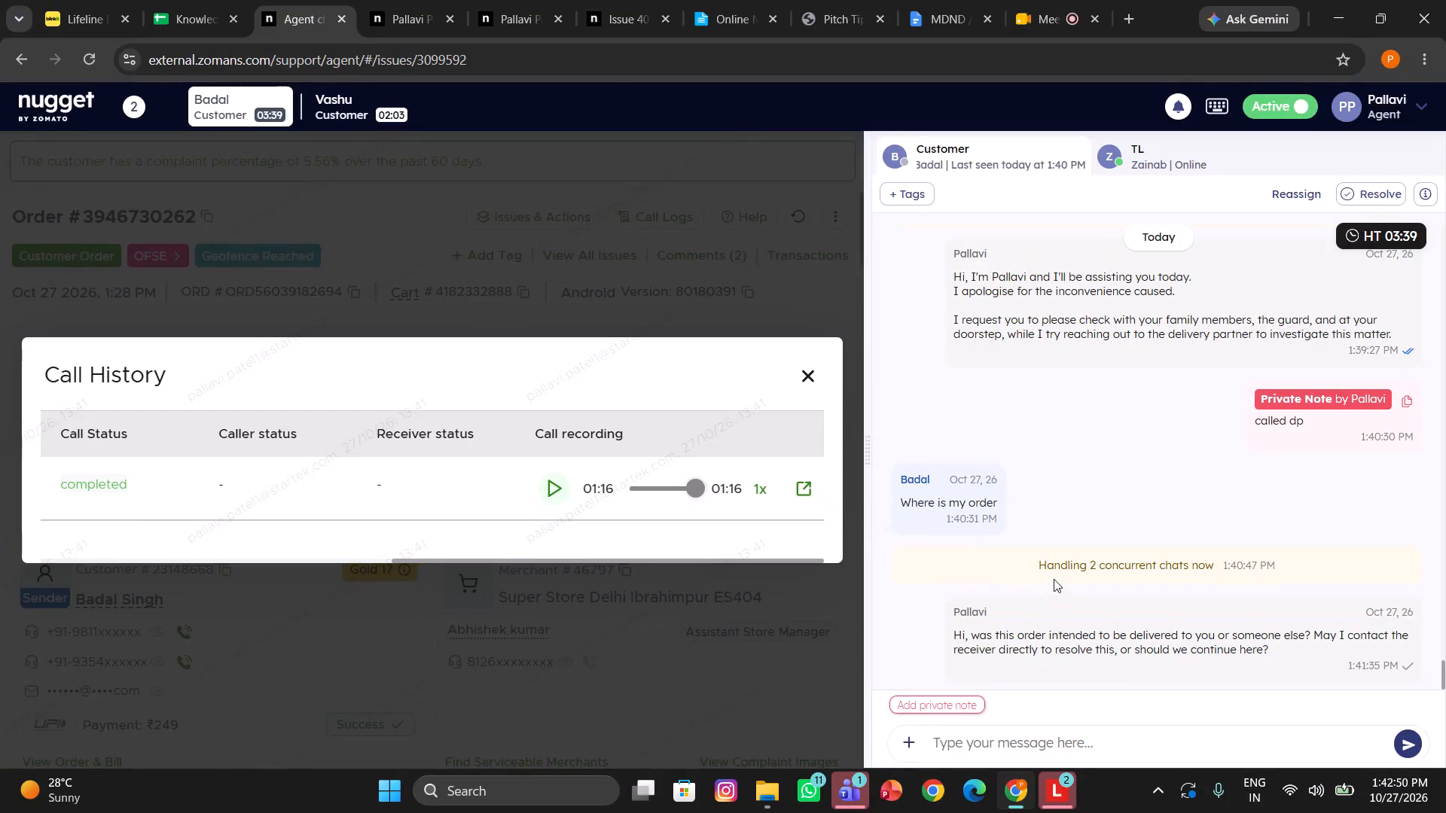
Switch to the second customer's chat and initiate a call to that order's rider.
left_click(358, 112)
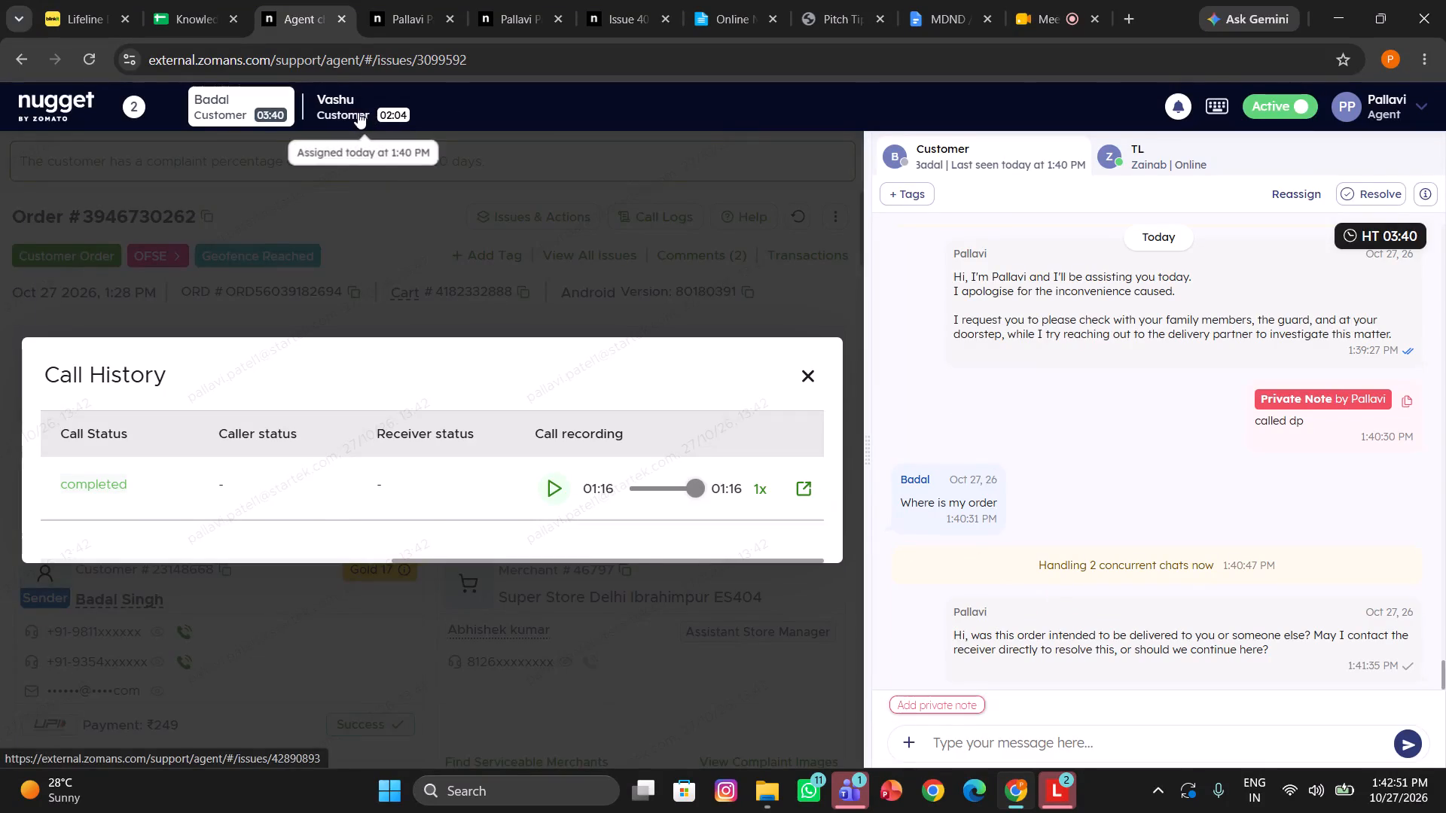
scroll(670, 451, "down", 3)
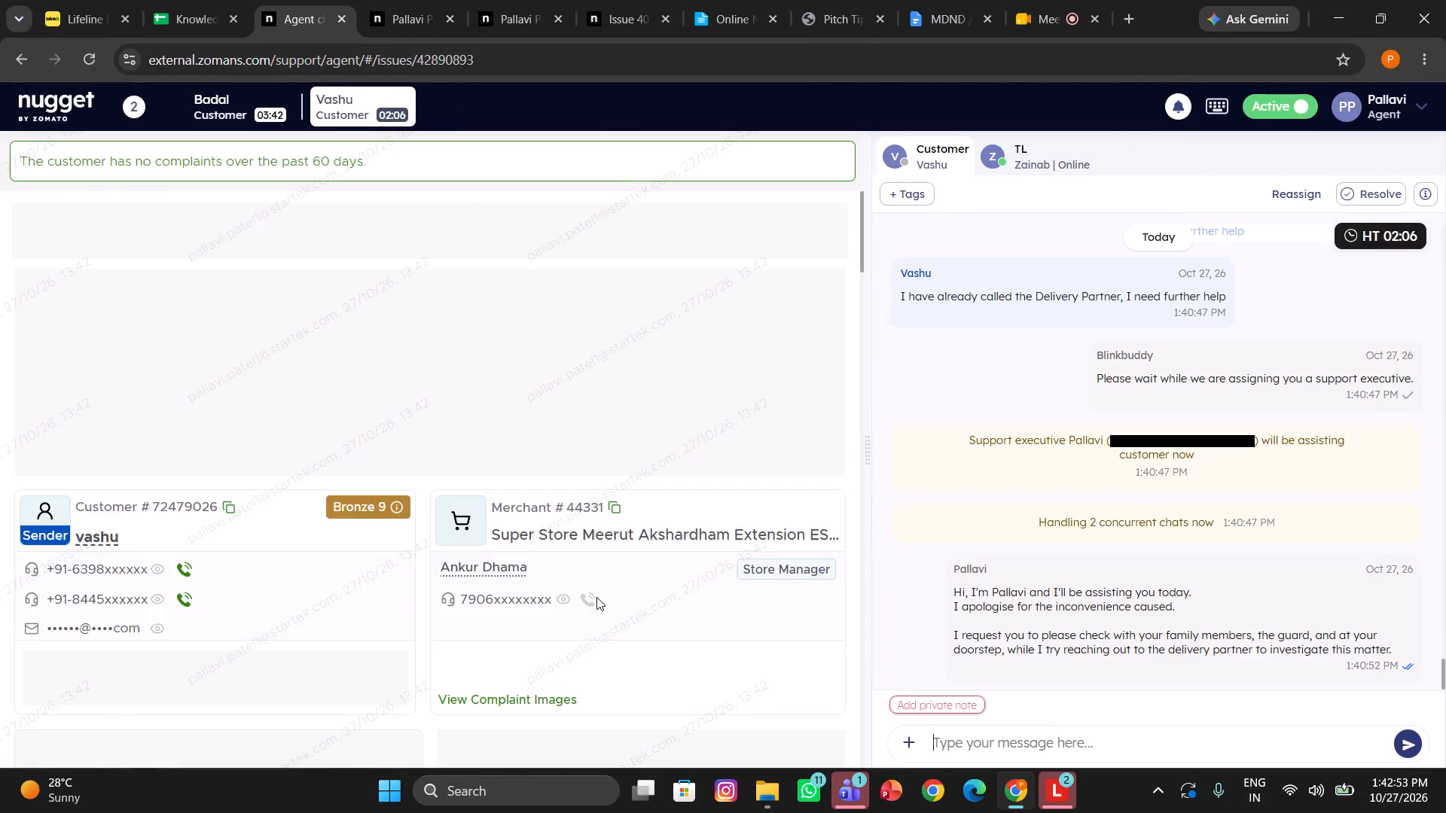
scroll(596, 597, "down", 2)
scroll(583, 659, "down", 2)
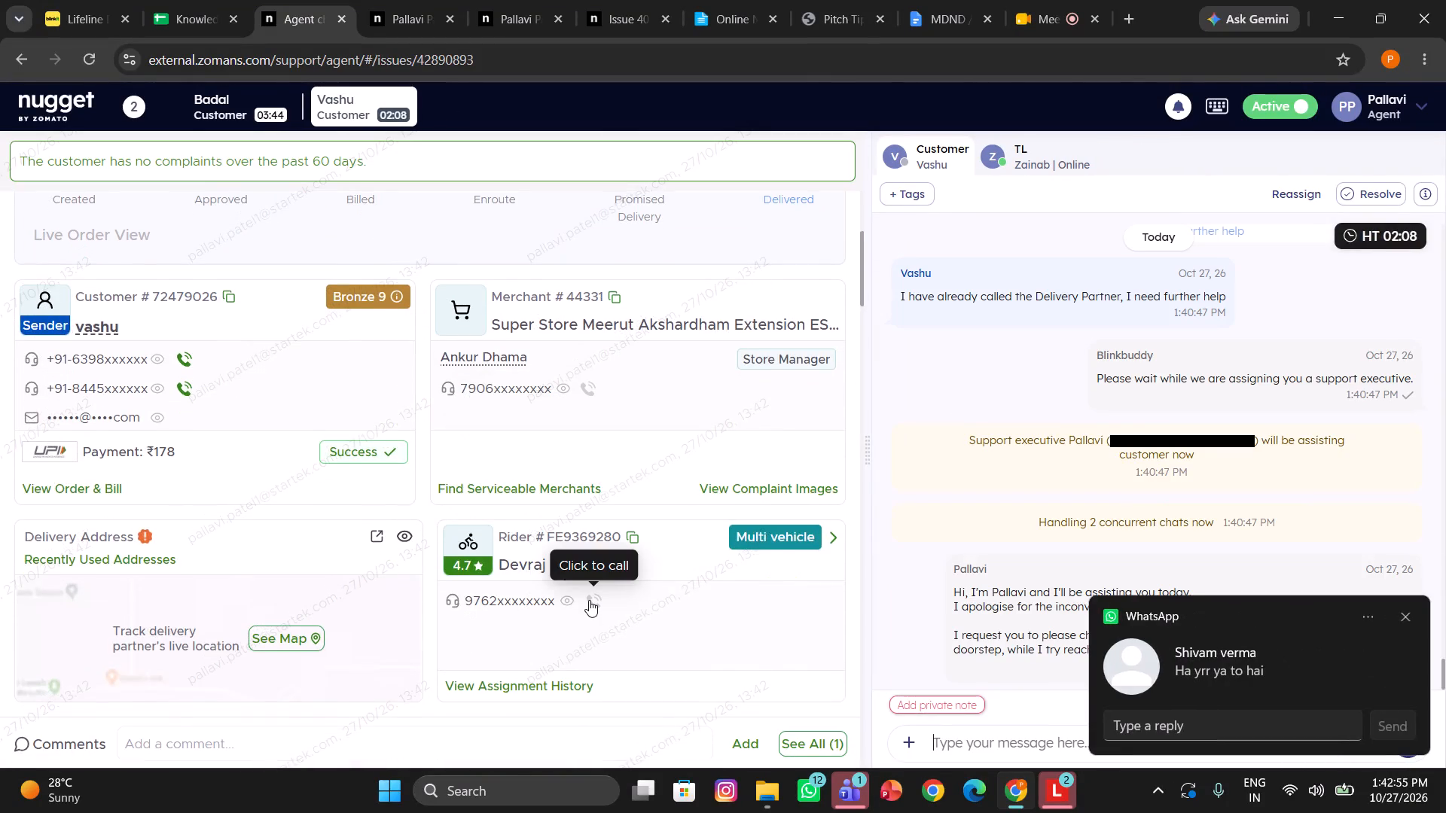
left_click(589, 600)
left_click(776, 565)
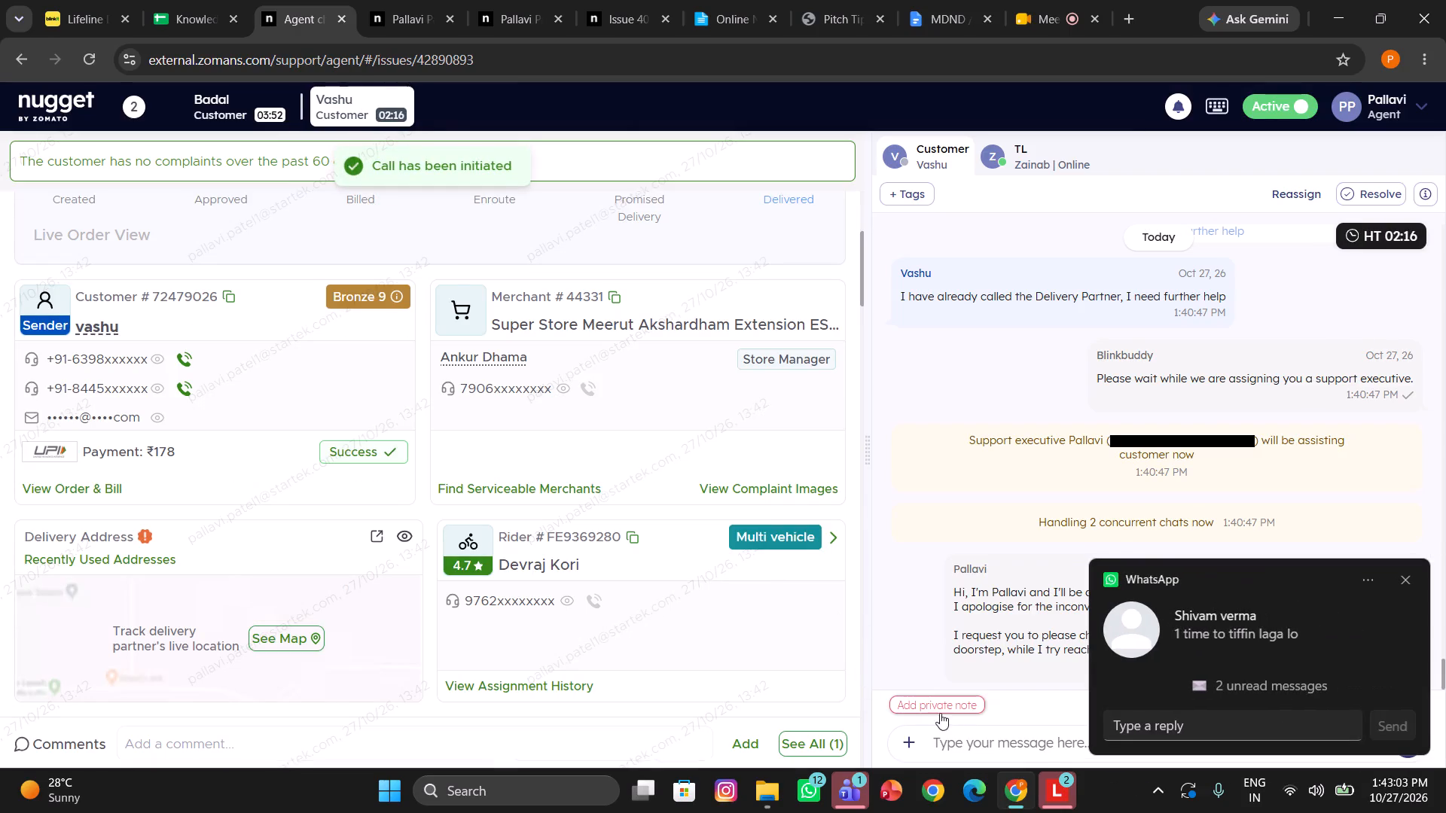
Add the private note "called dp" to the second customer's chat.
left_click(910, 706)
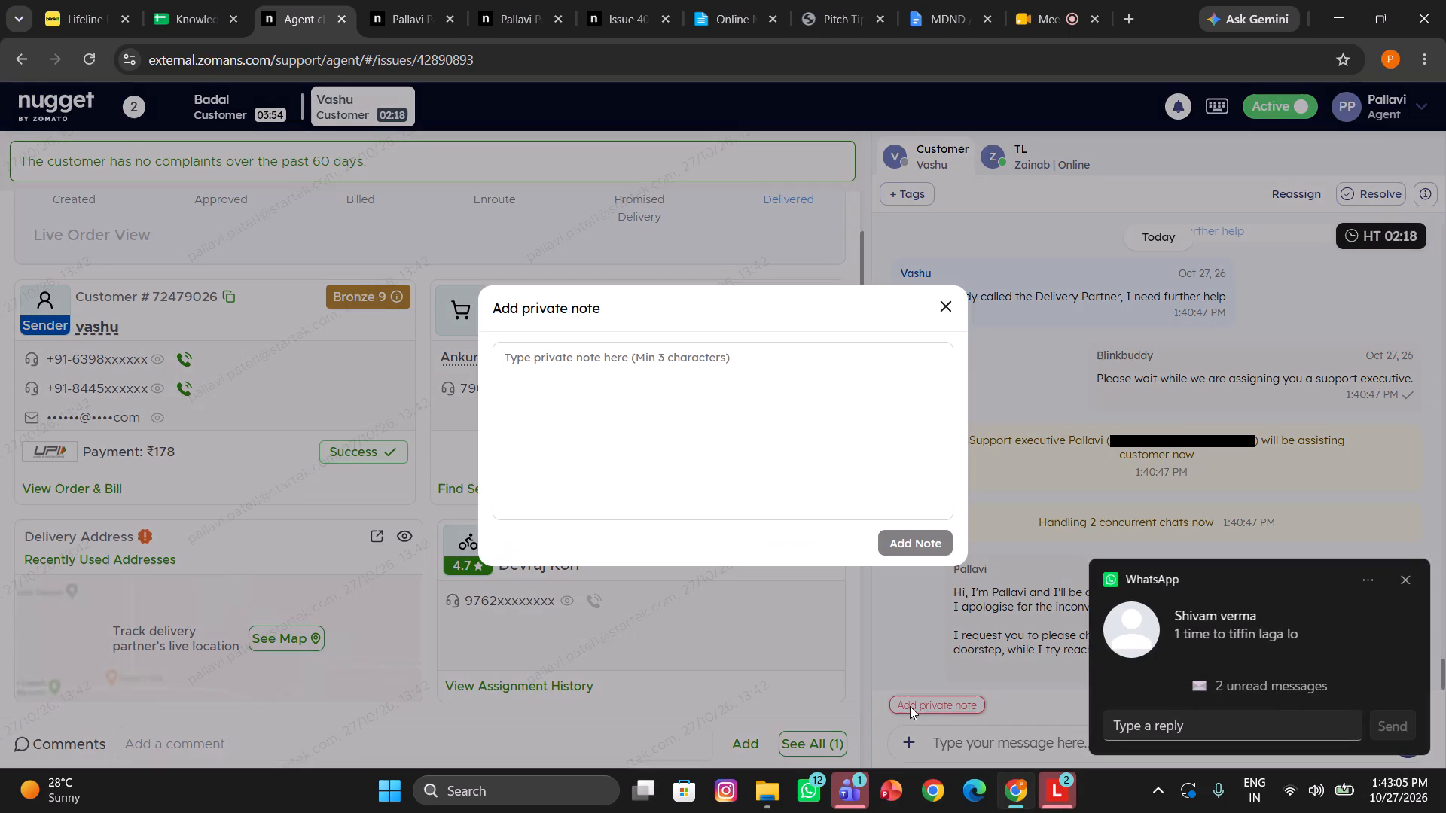
type("called")
key("space")
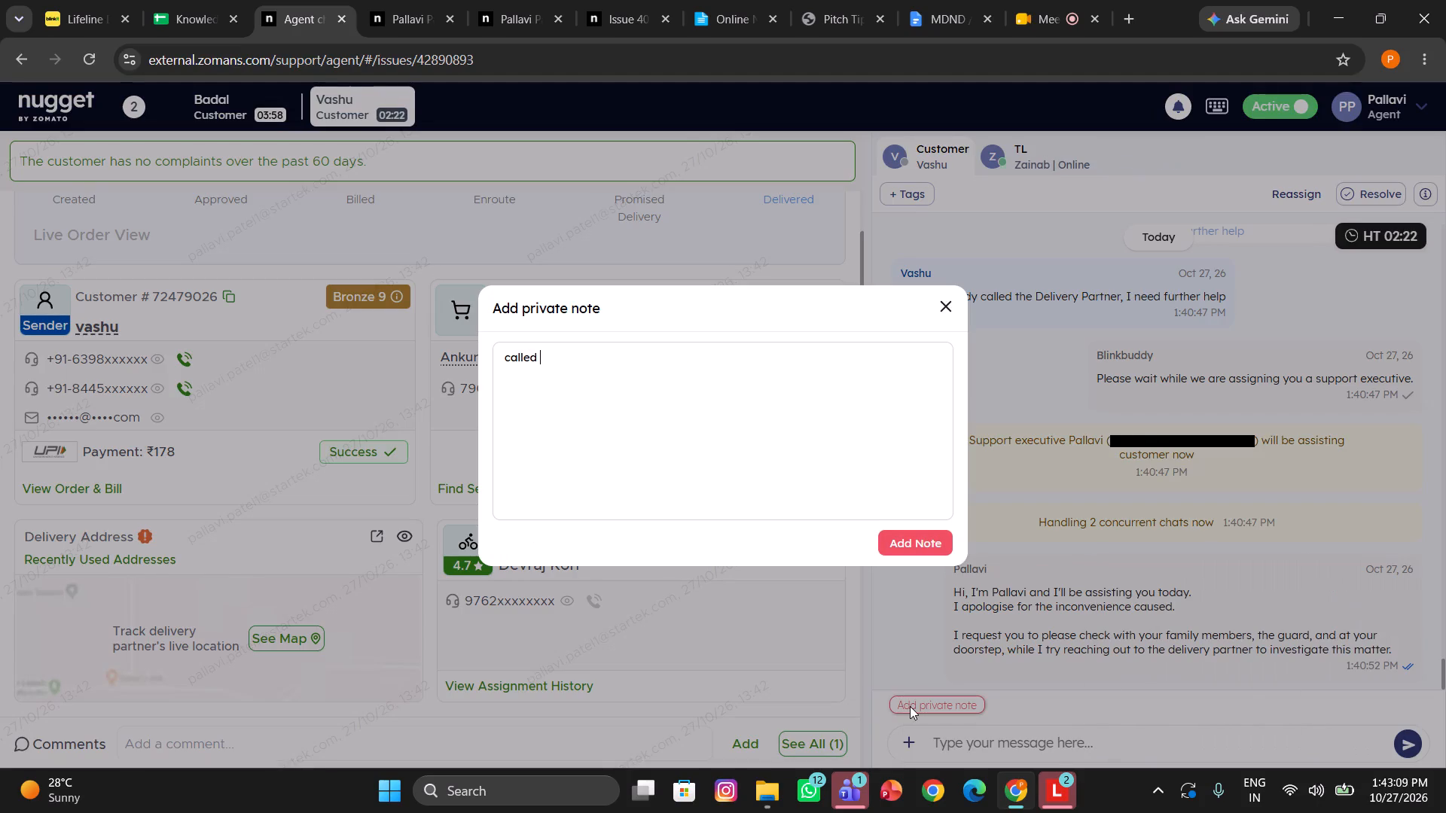
type("dp")
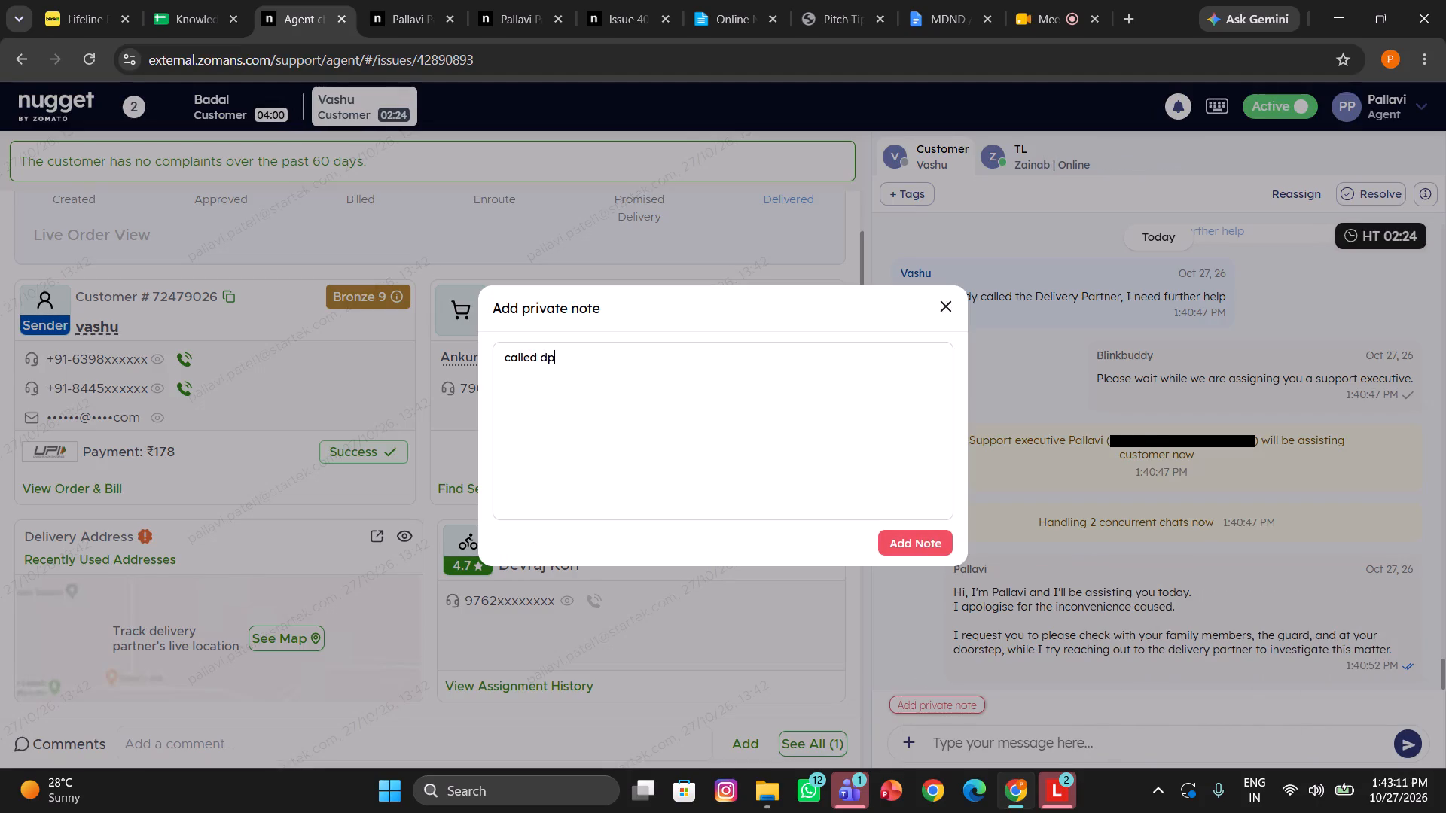
left_click(911, 542)
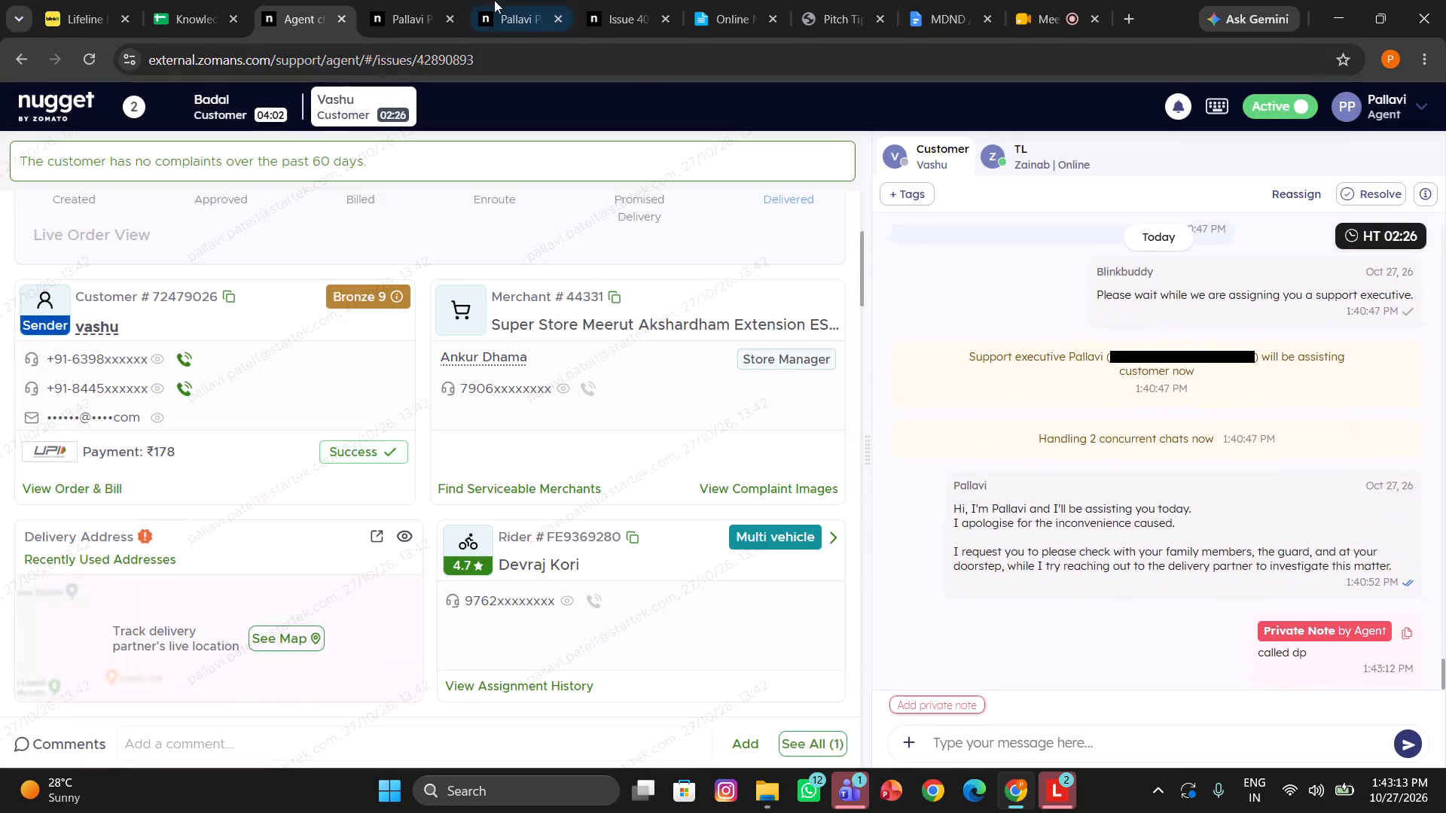
Close the two leftover agent-profile browser tabs and the old issue tab beside the agent chats.
left_click(446, 26)
left_click(446, 26)
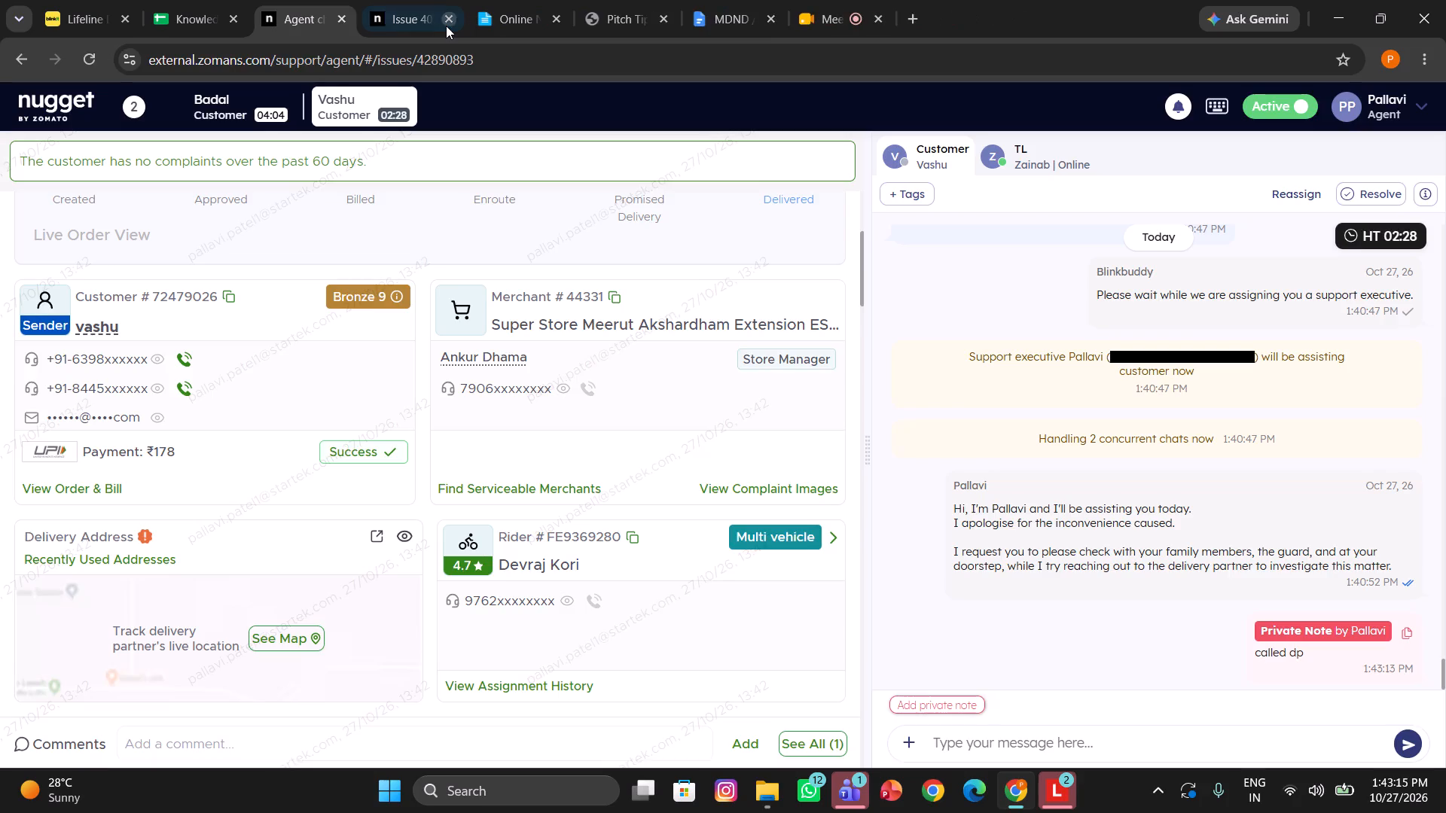
left_click(446, 26)
Copy the MDND line about the order being marked as delivered from the Pitch Tips PDF and send it to the second customer.
left_click(499, 8)
left_click(582, 322)
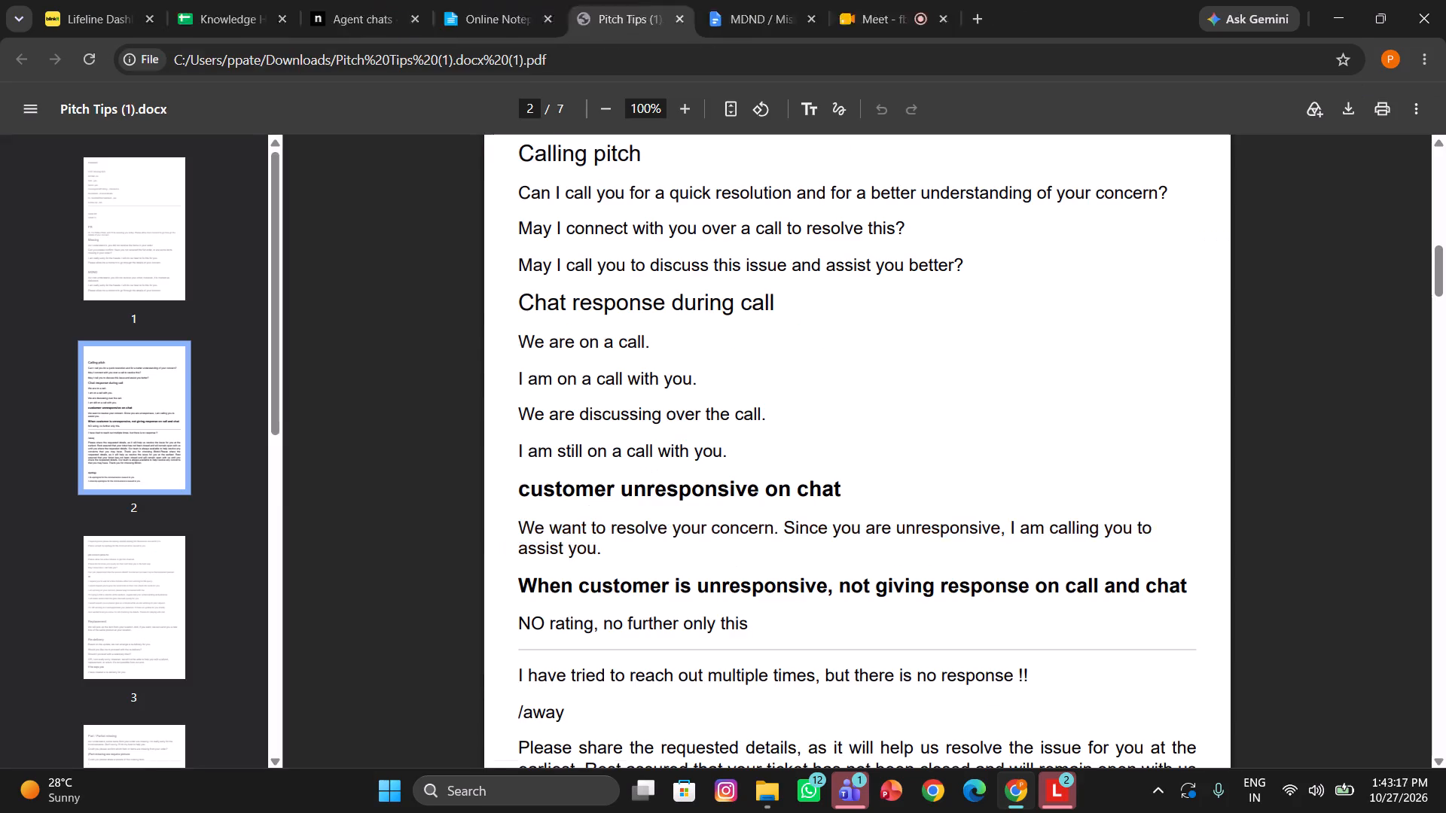
scroll(582, 322, "up", 4)
left_click_drag(513, 352, 609, 379)
key("ctrl+c")
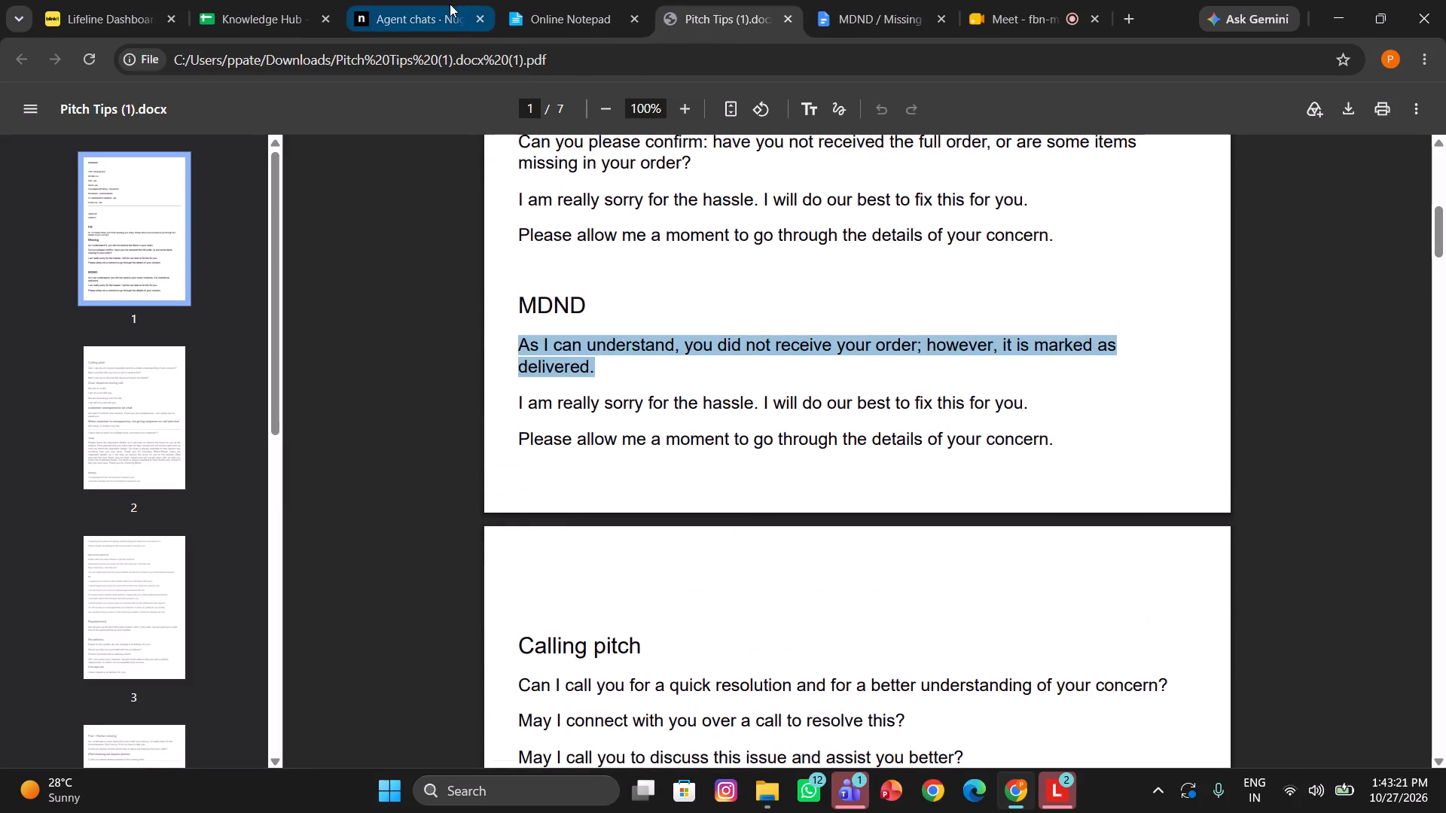
left_click(450, 4)
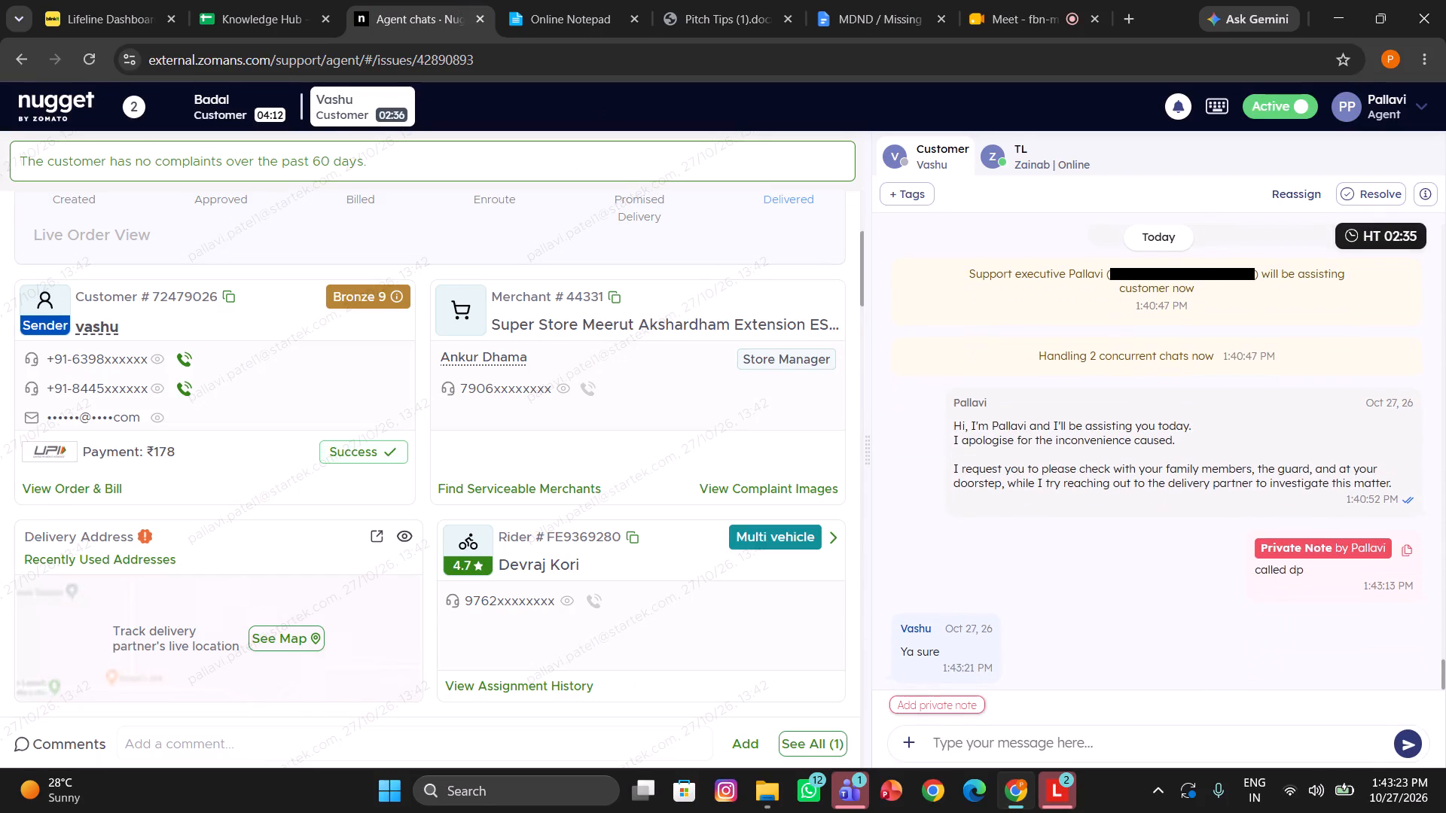
left_click(972, 736)
key("ctrl+v")
key("Return")
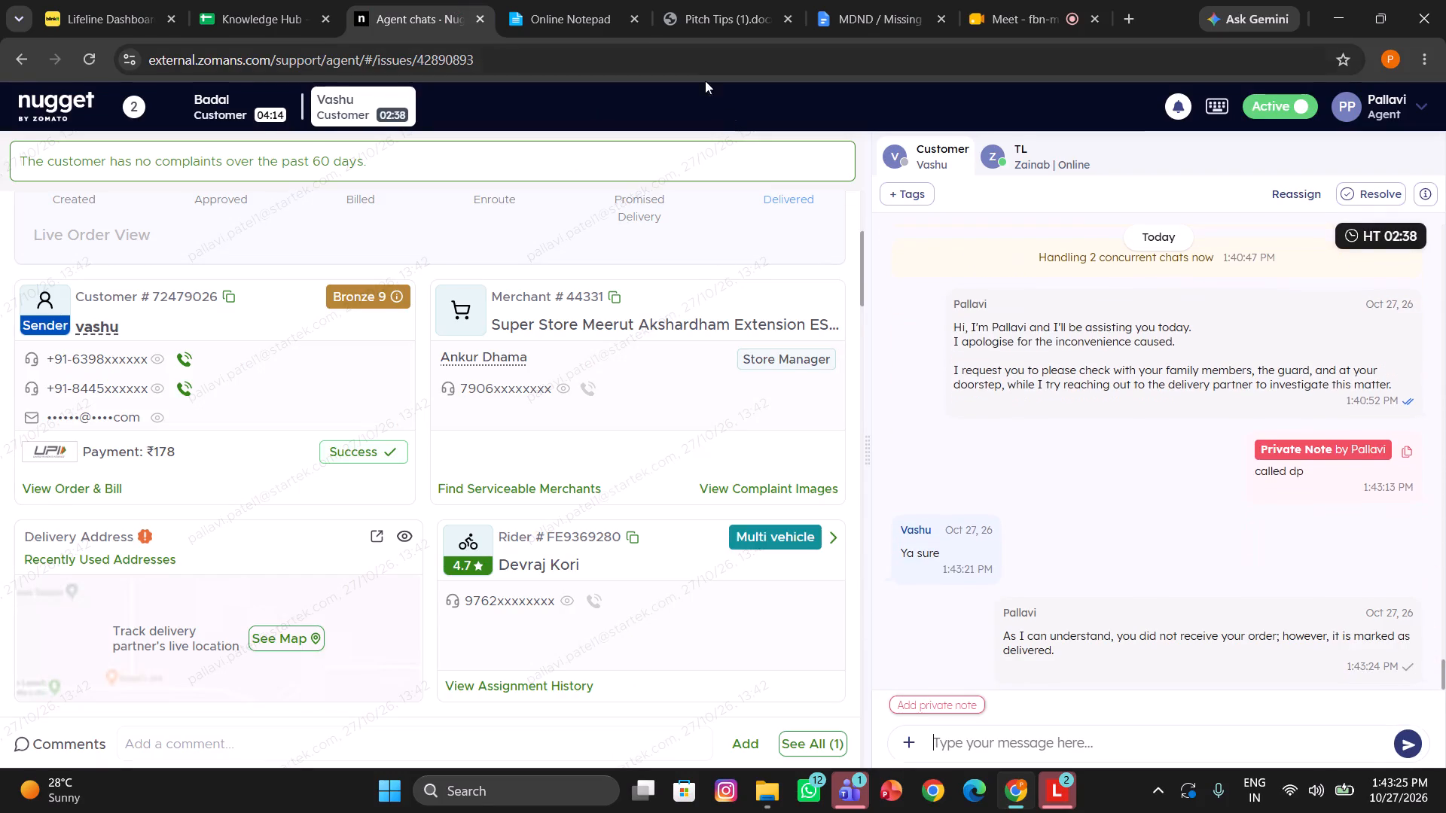
Copy the MDND apology "I am really sorry for the hassle. I will do our best to fix this for you." and send it to the second customer.
left_click(668, 0)
triple_click(565, 406)
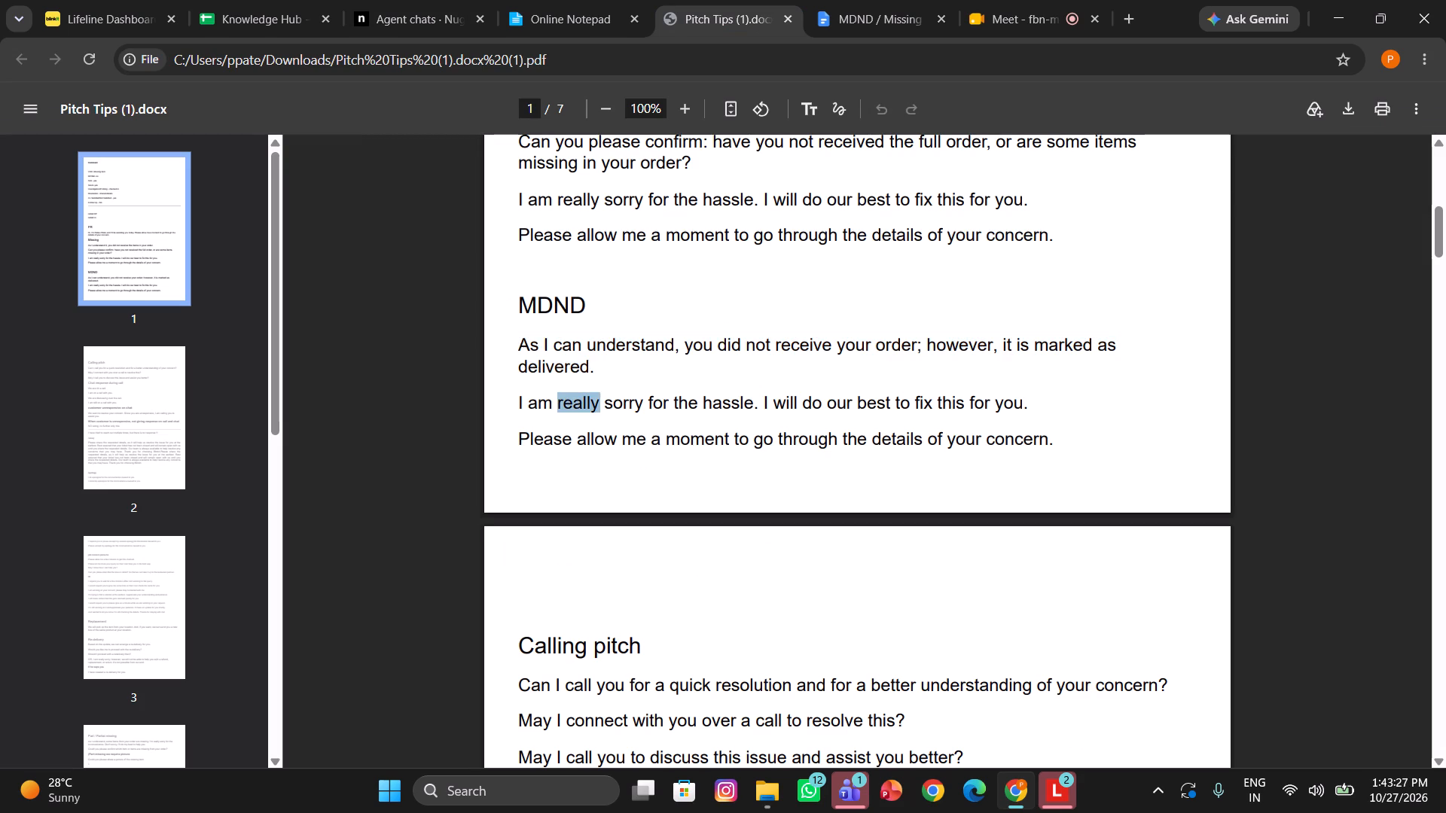
double_click(565, 406)
key("ctrl+c")
left_click(396, 0)
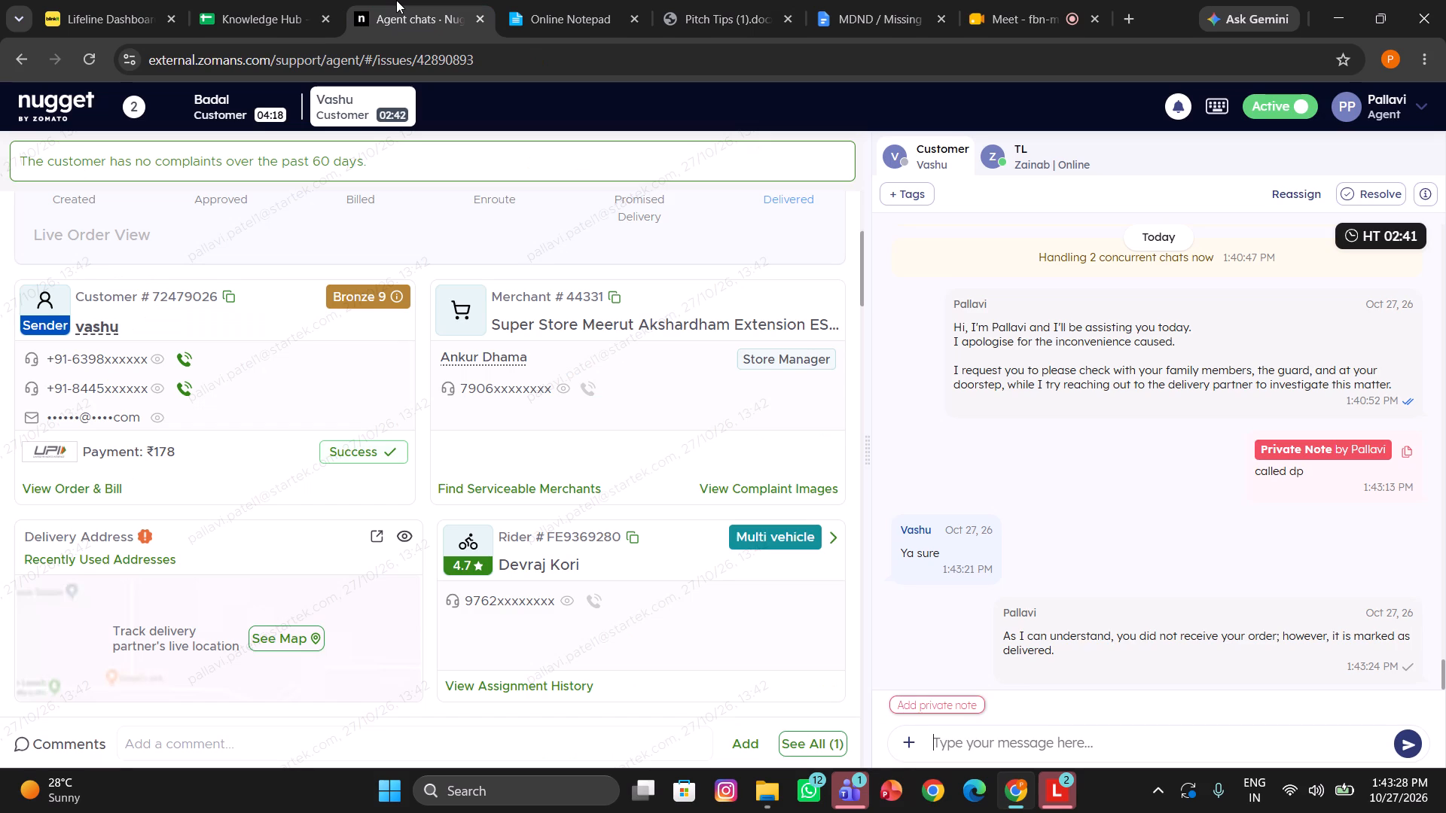
key("ctrl+v")
key("Return")
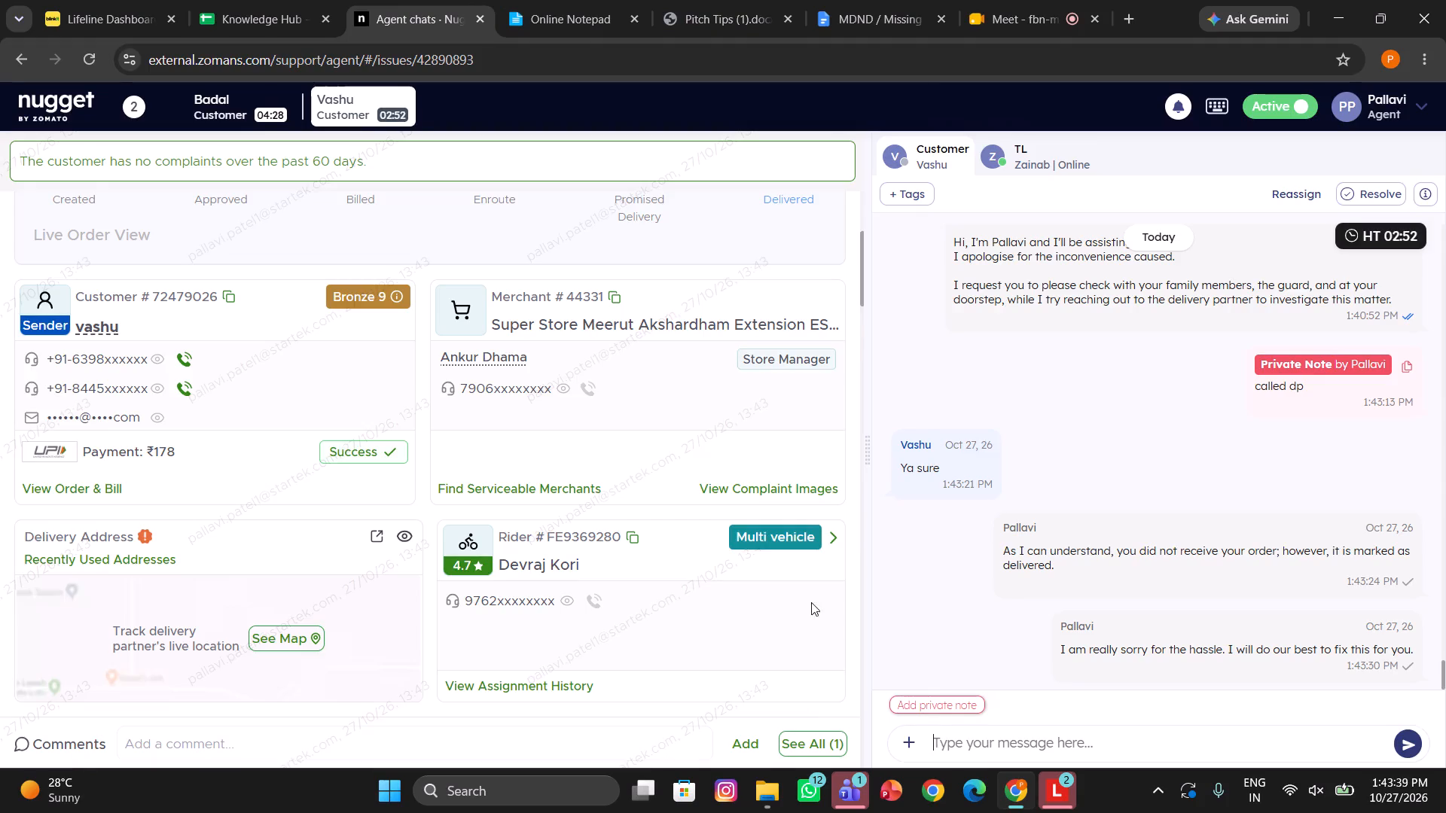
Initiate another call to the second customer's rider.
left_click(599, 605)
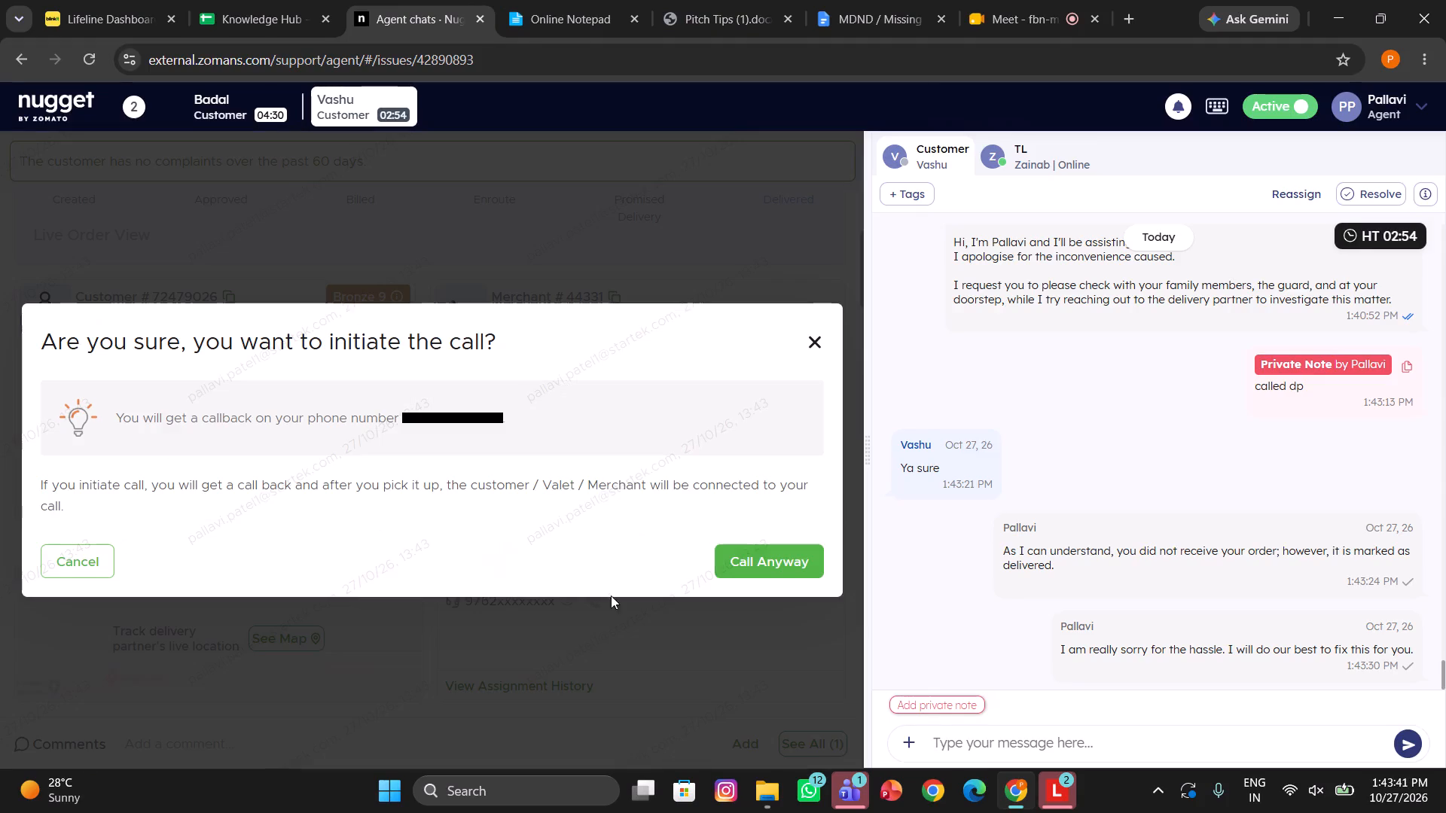
left_click(738, 560)
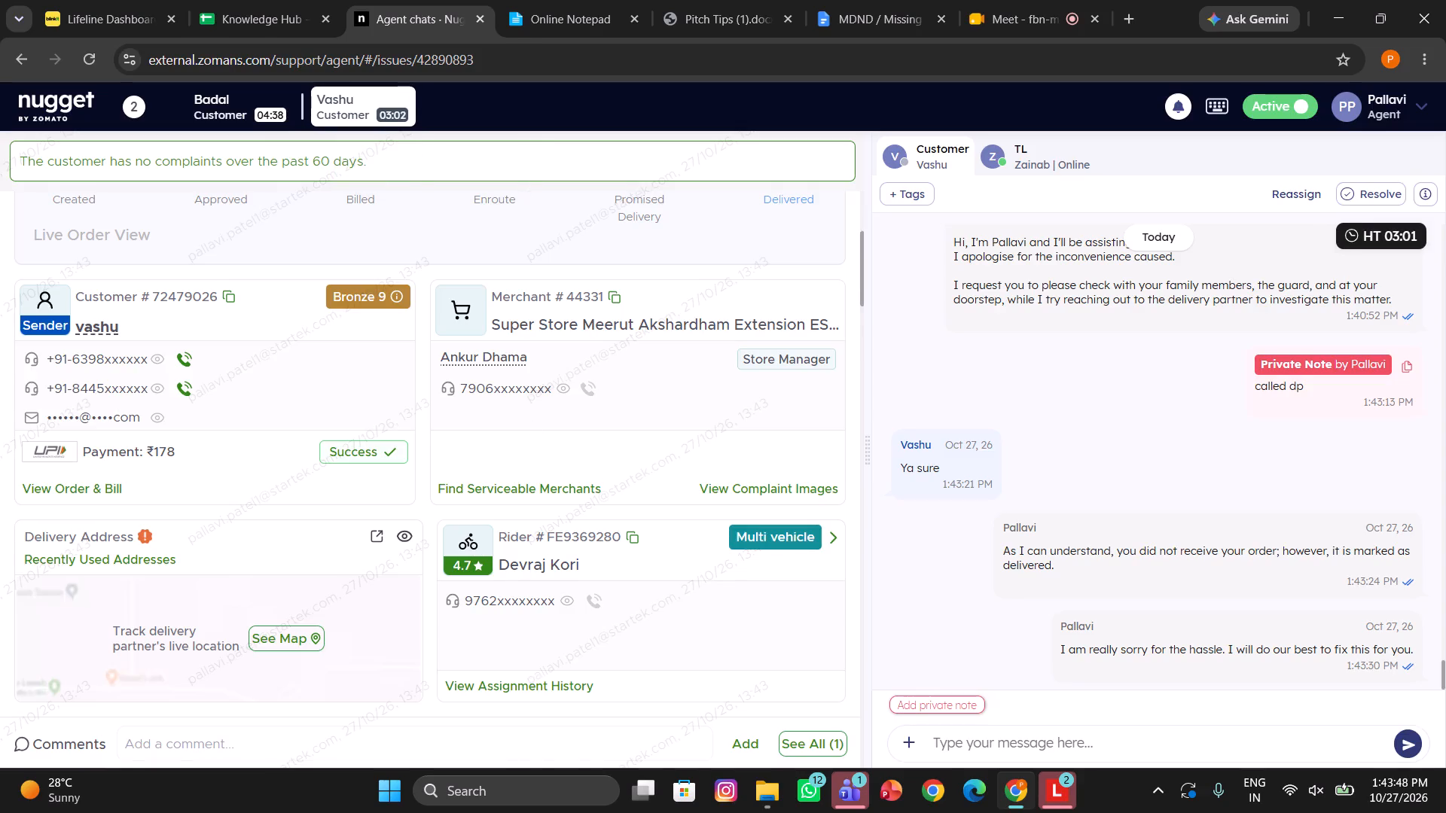
Review the second order's call logs, briefly play the recording of the second listed call, and close the call history.
scroll(500, 389, "up", 4)
left_click(636, 204)
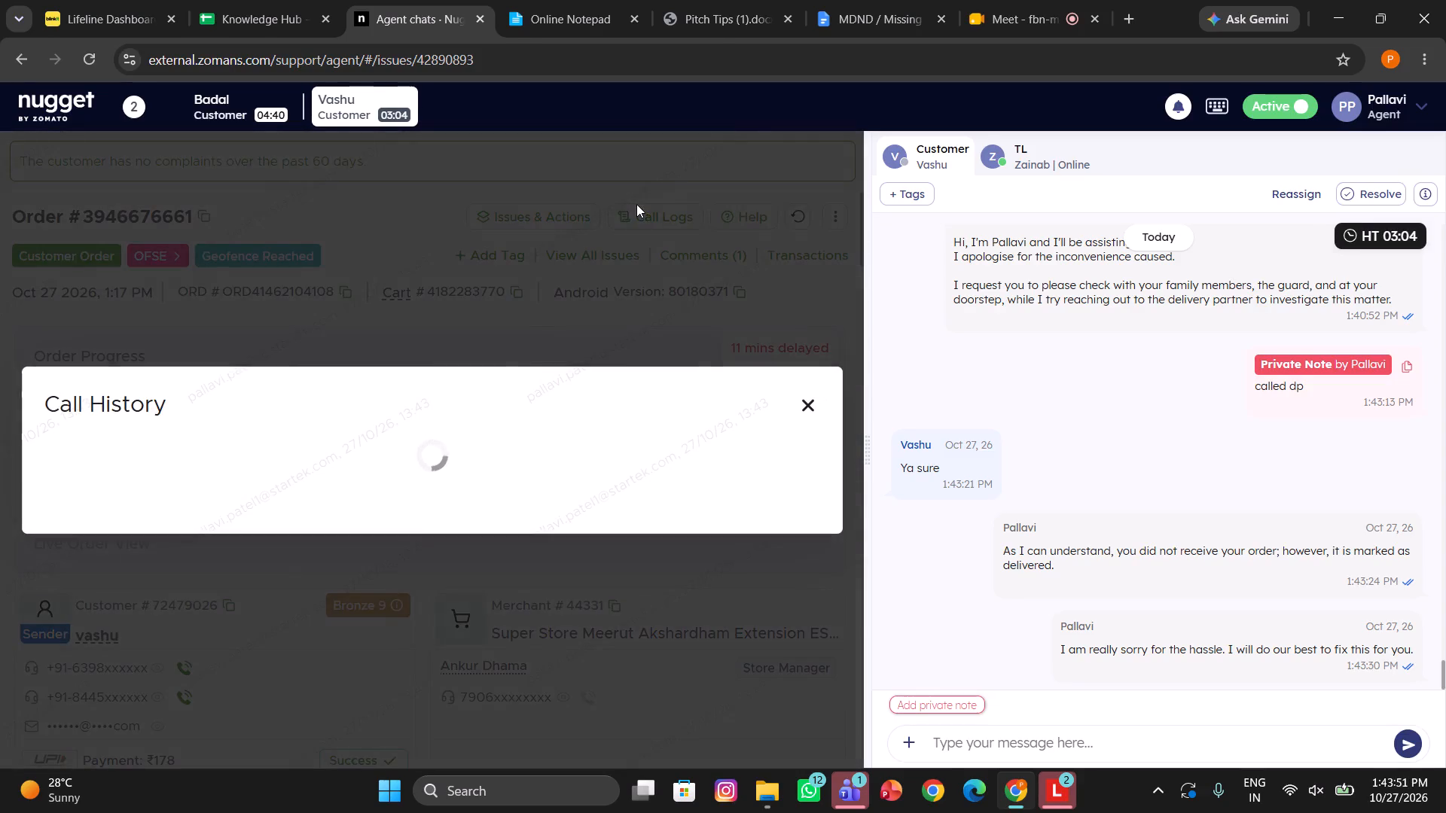
scroll(578, 464, "down", 4)
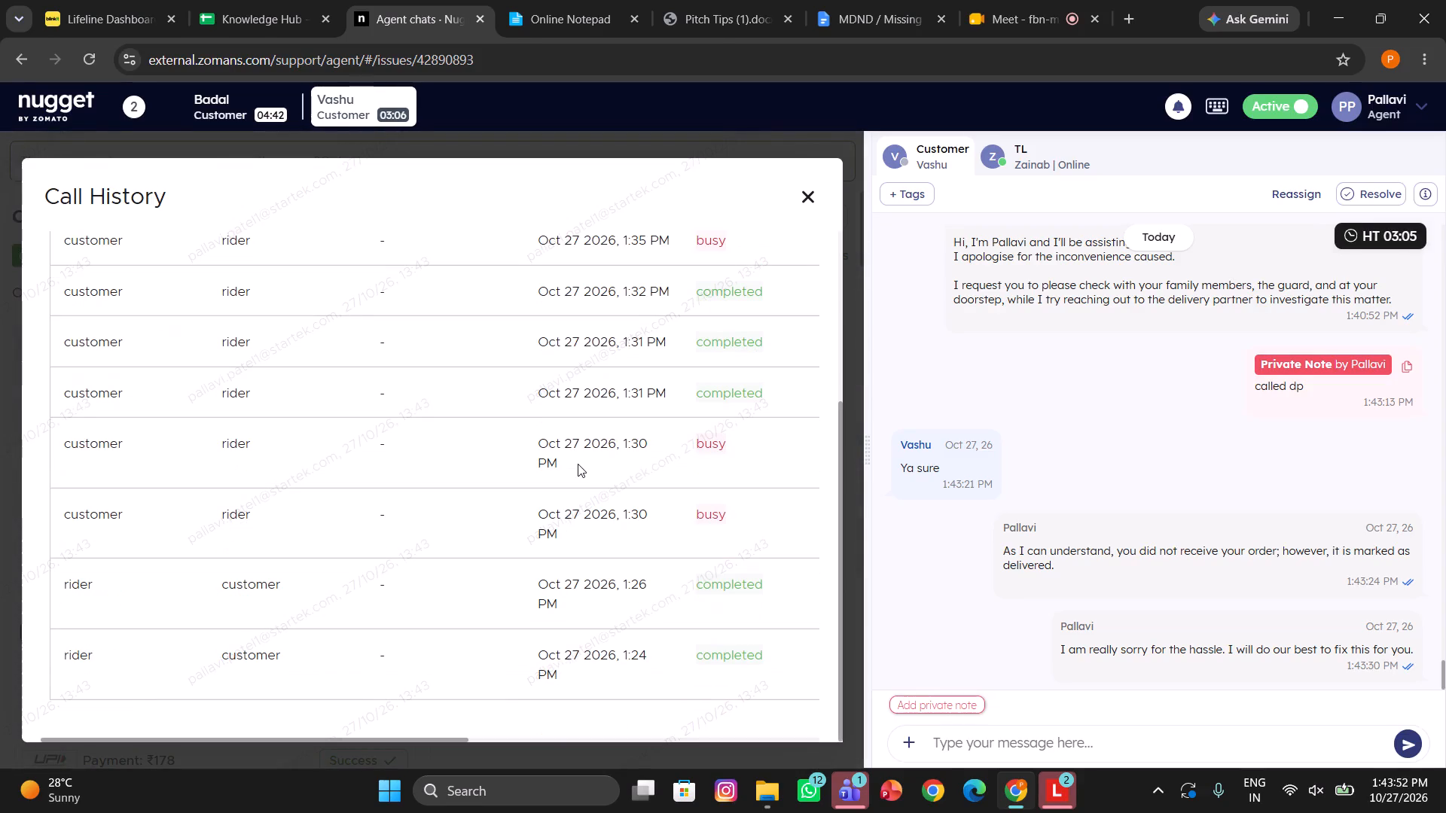
scroll(578, 464, "down", 1)
scroll(578, 464, "up", 6)
scroll(608, 438, "left", 9)
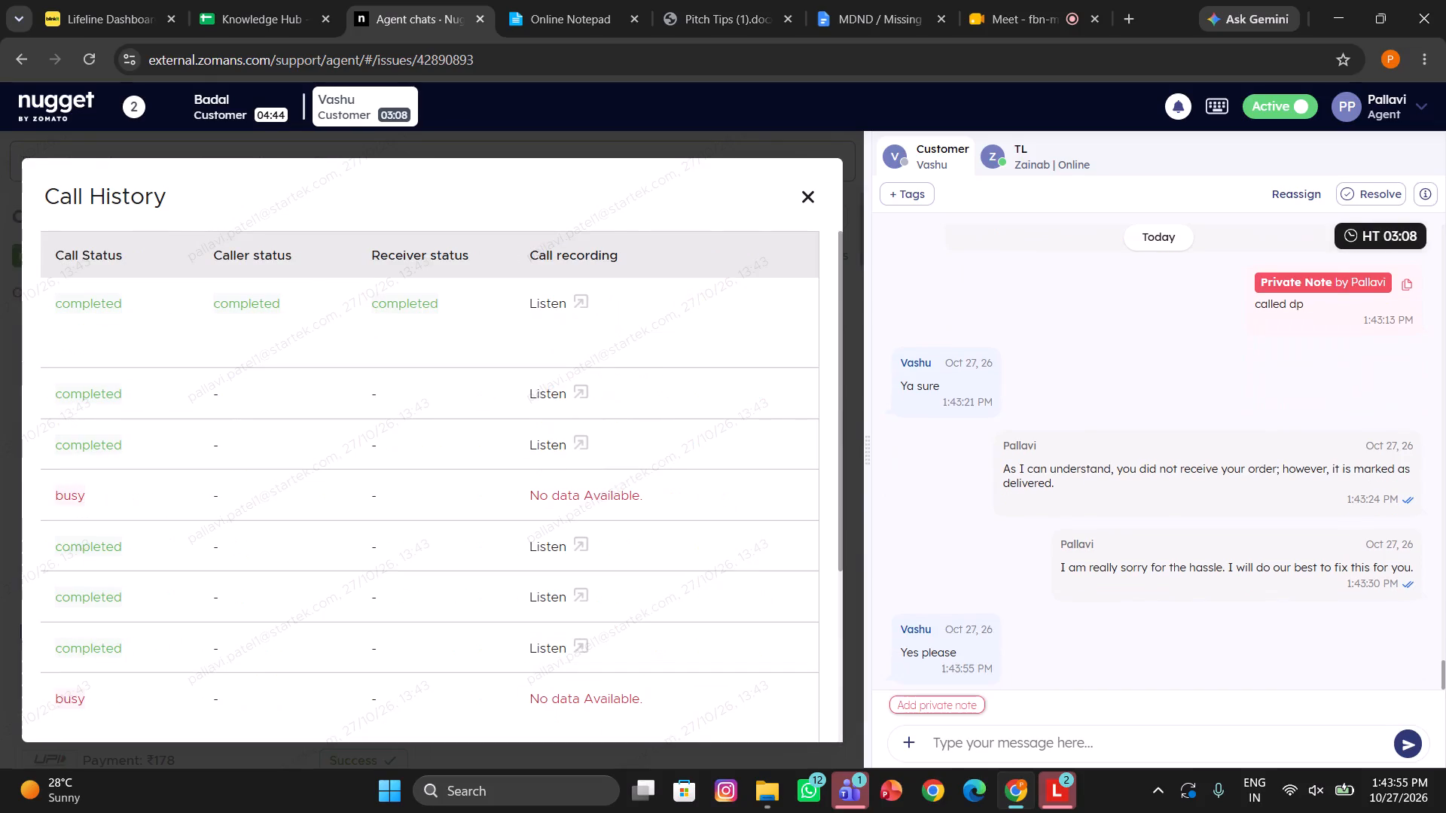
left_click(576, 394)
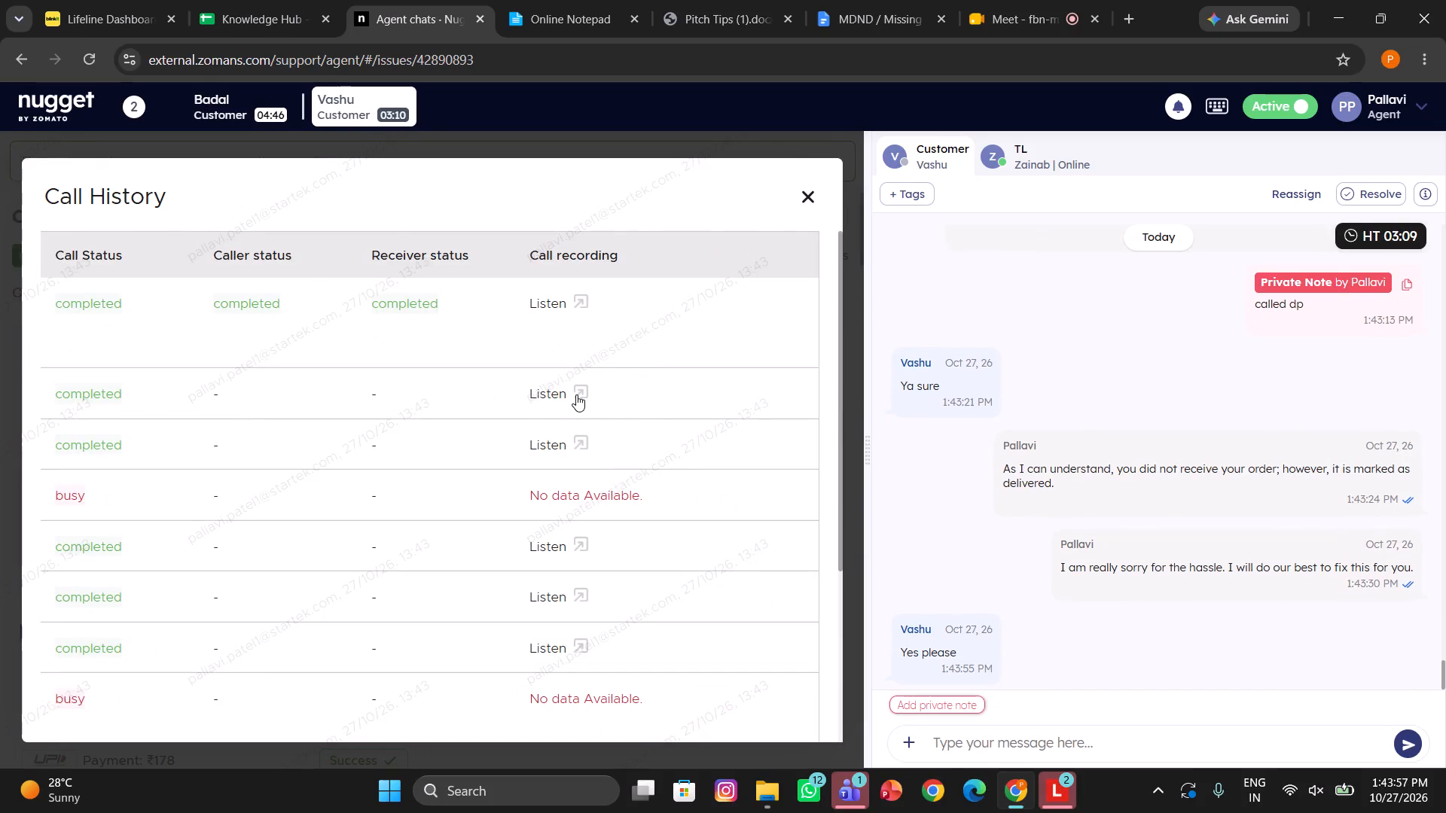
scroll(576, 394, "left", 1)
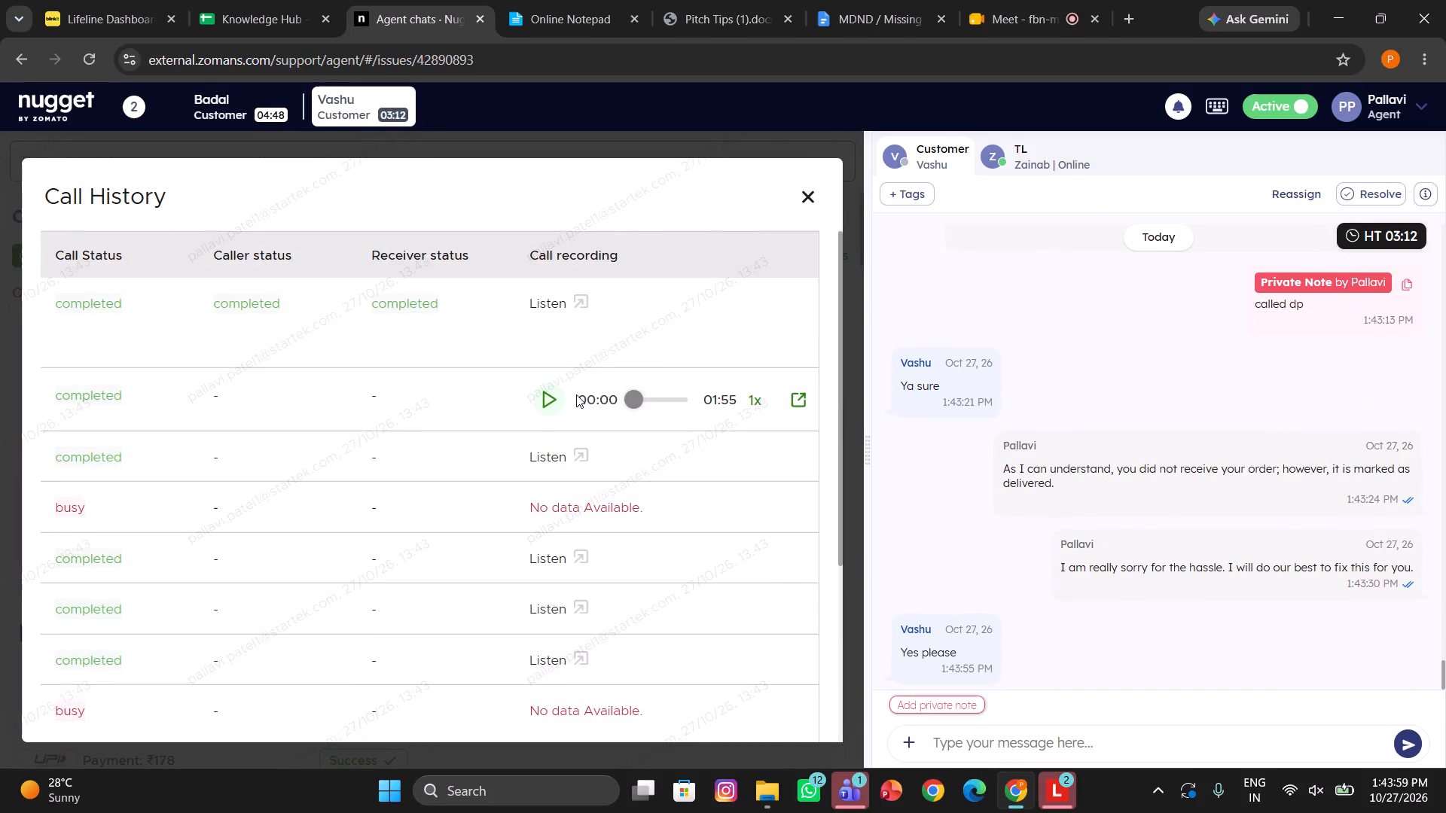
scroll(576, 394, "left", 1)
left_click(542, 394)
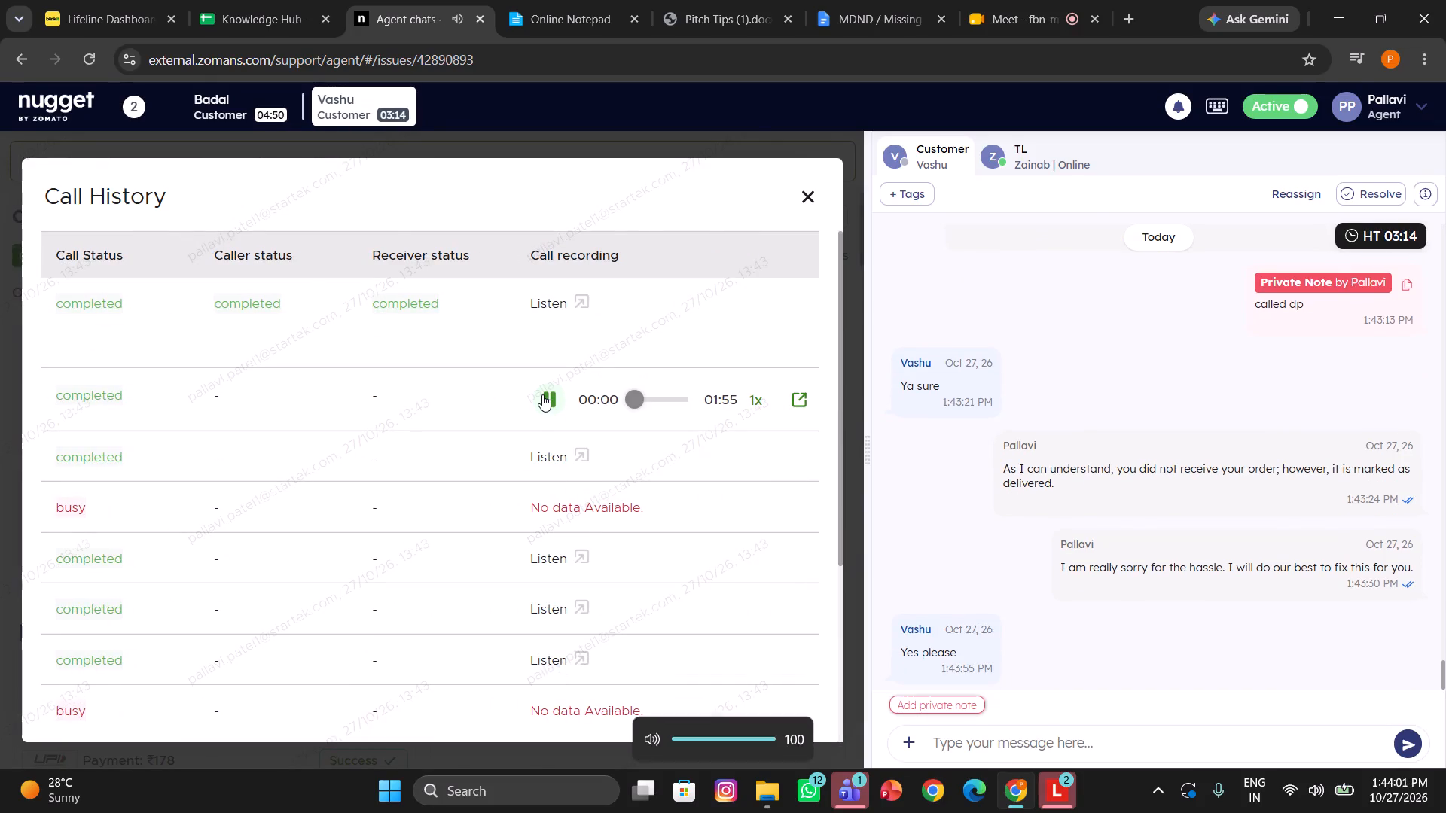
left_click(547, 397)
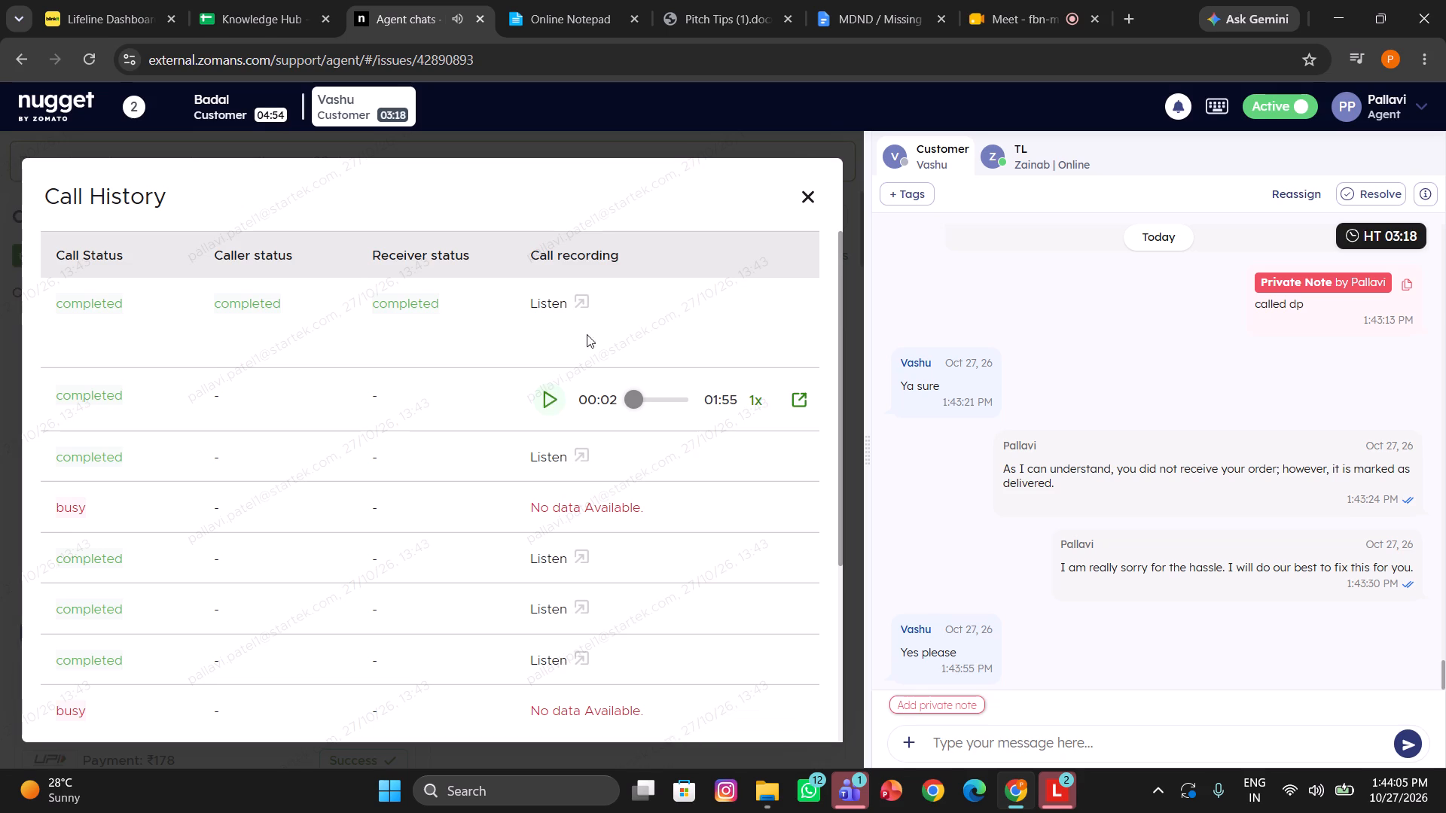
left_click(804, 194)
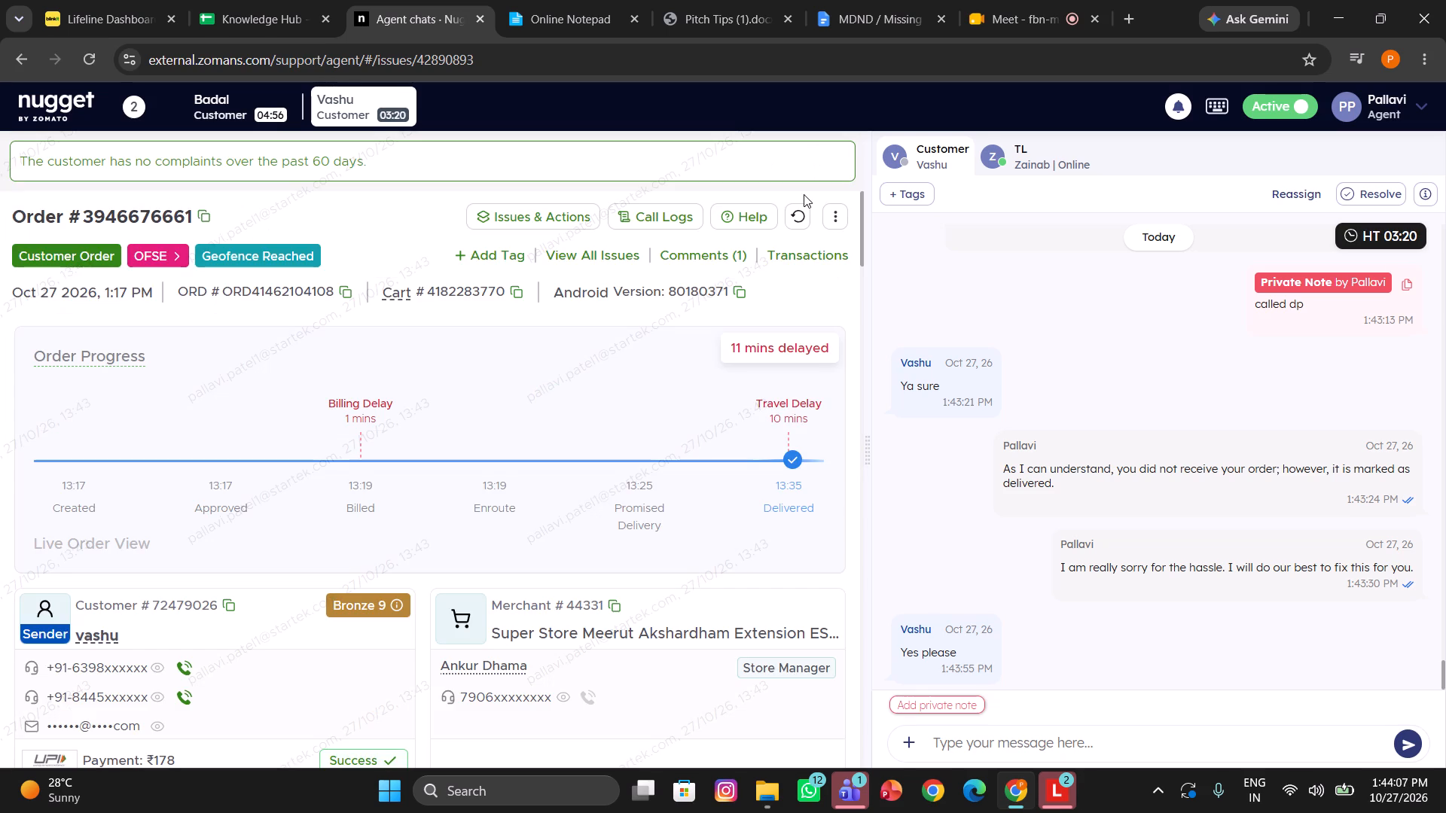
Reveal the second customer's full delivery address.
scroll(610, 325, "down", 1)
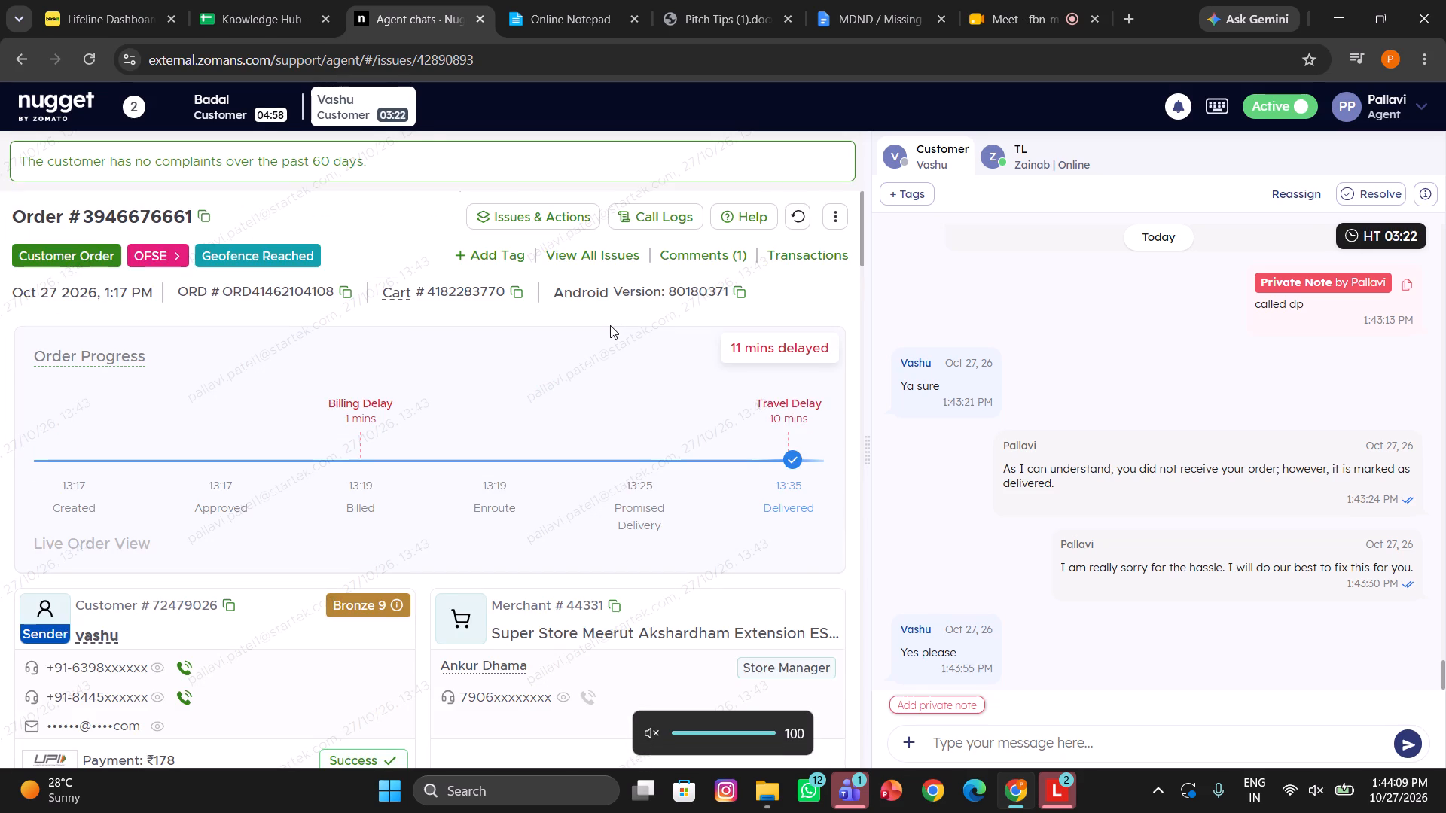
scroll(610, 325, "down", 1)
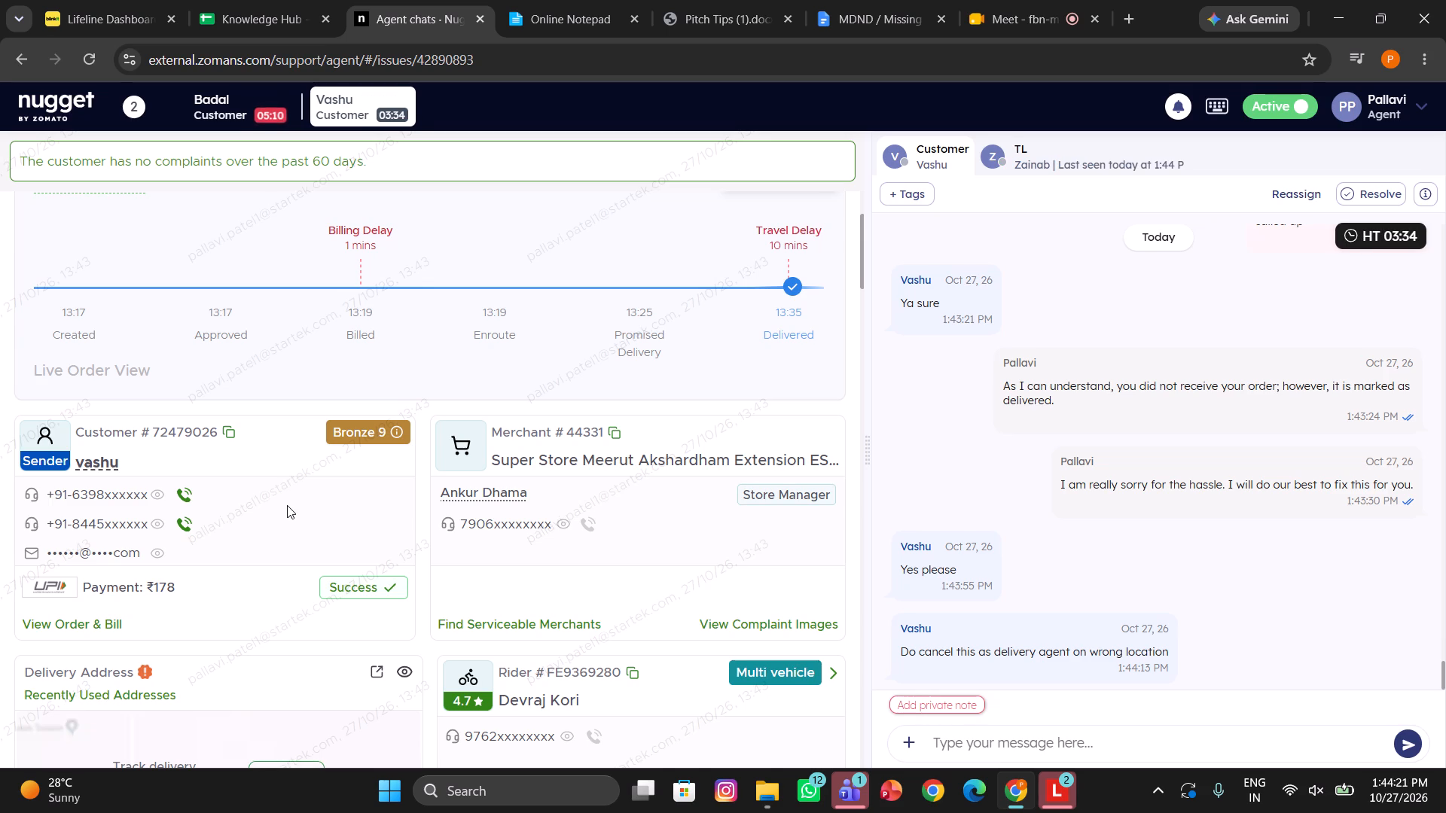
left_click(399, 668)
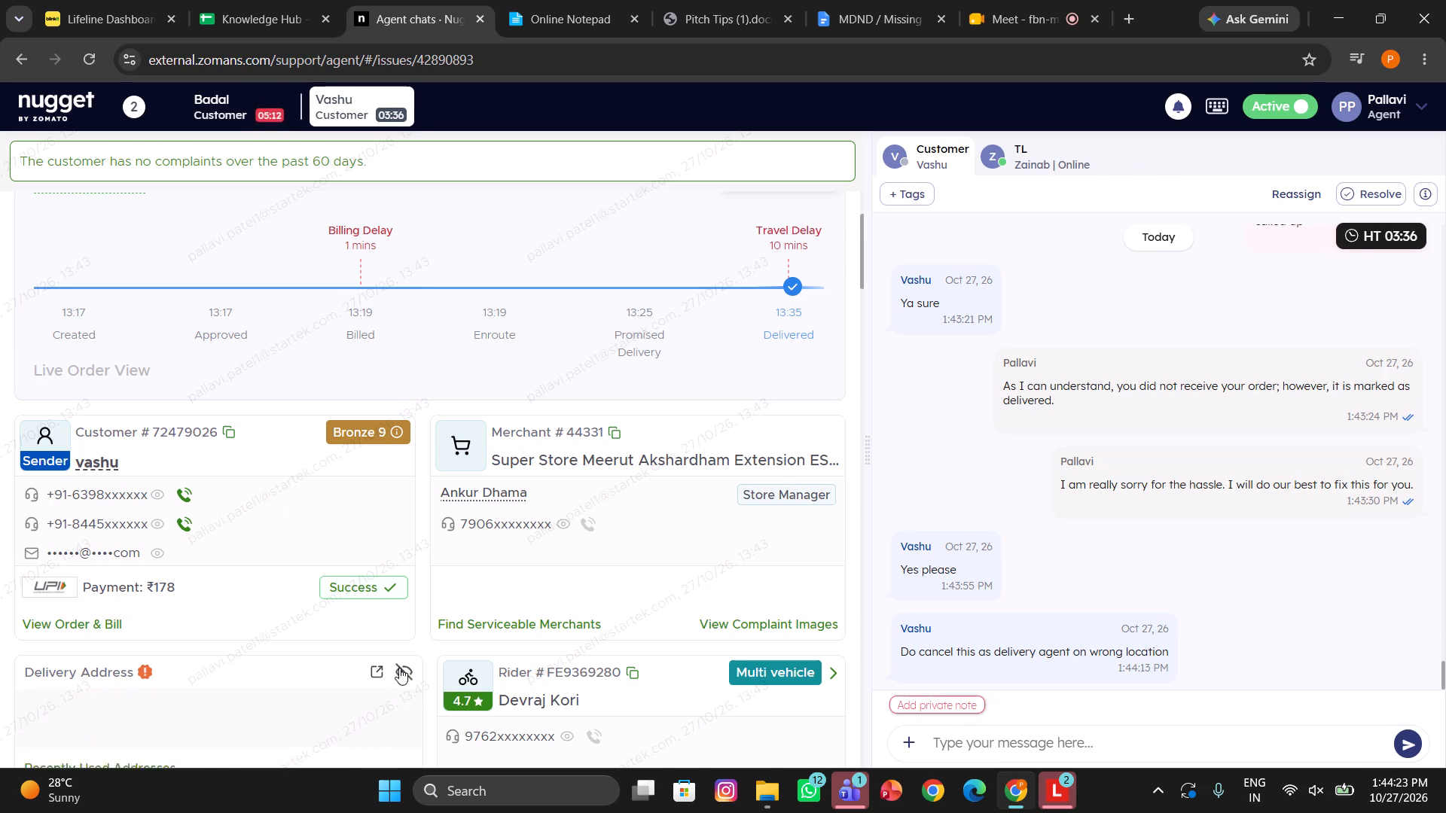
scroll(399, 668, "down", 2)
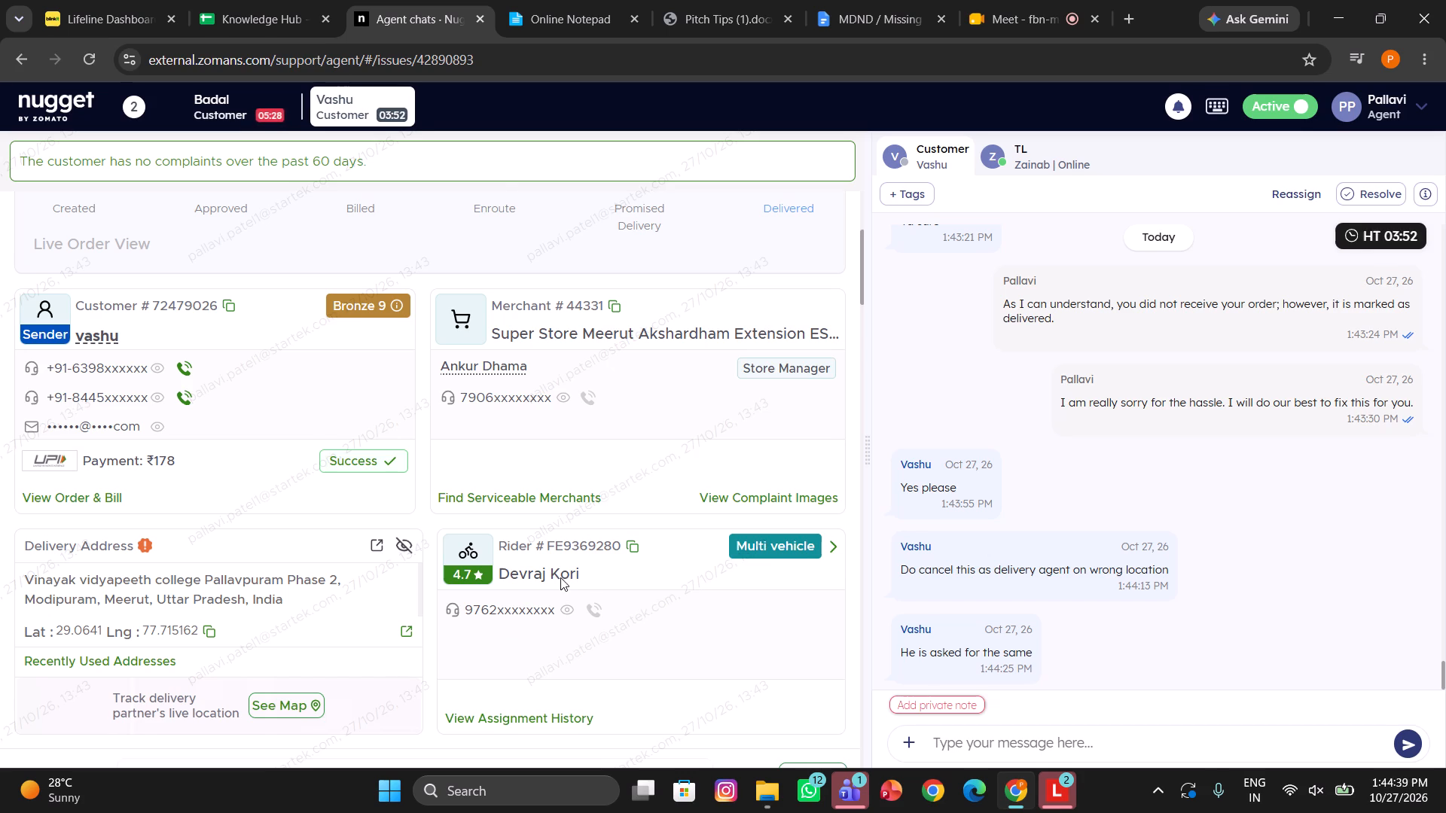
scroll(583, 546, "right", 1)
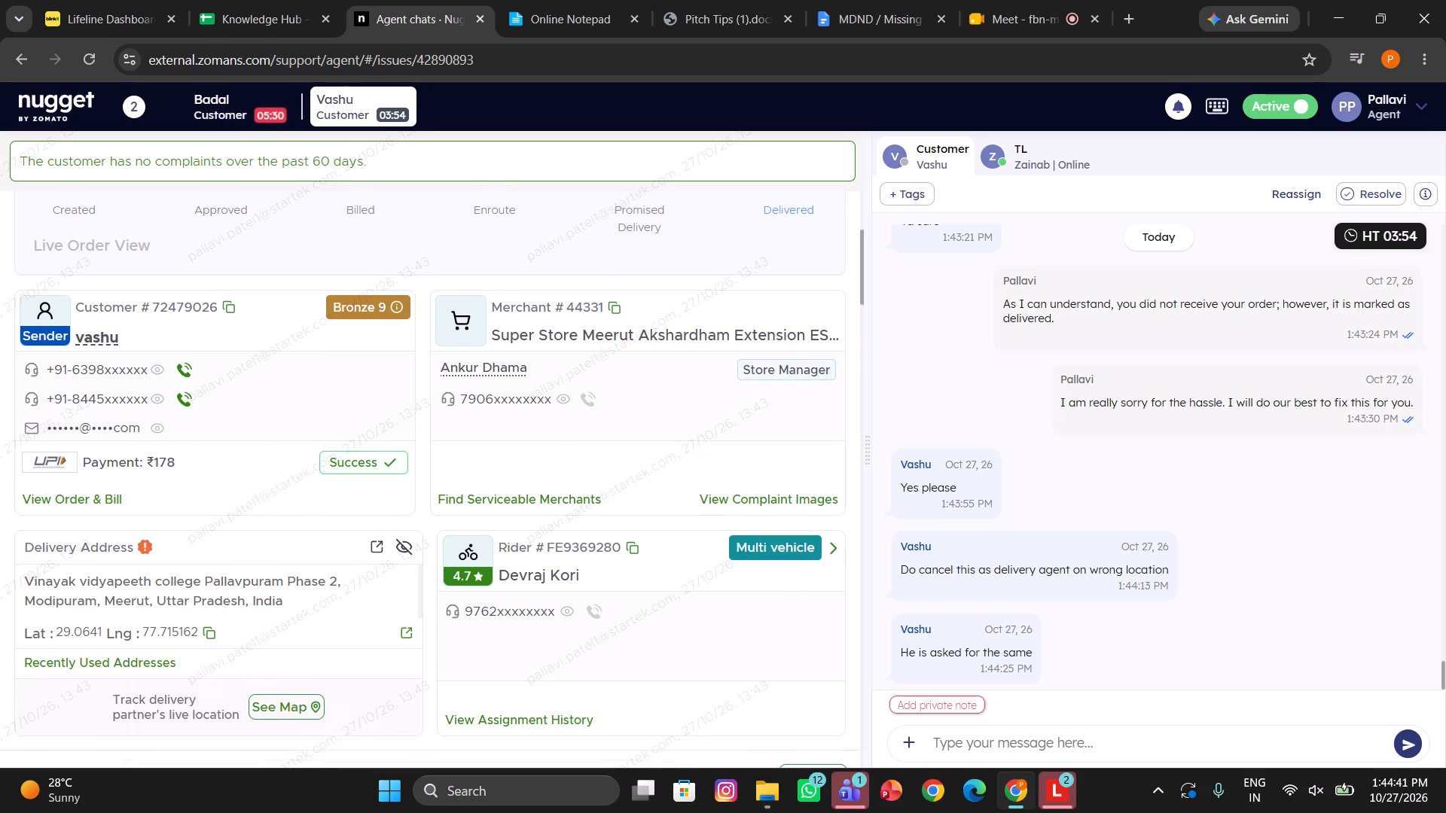
Send the second customer the Third Mandatory Response, replacing the number placeholders with the first four digits of their first listed phone number.
left_click(966, 736)
type("/th")
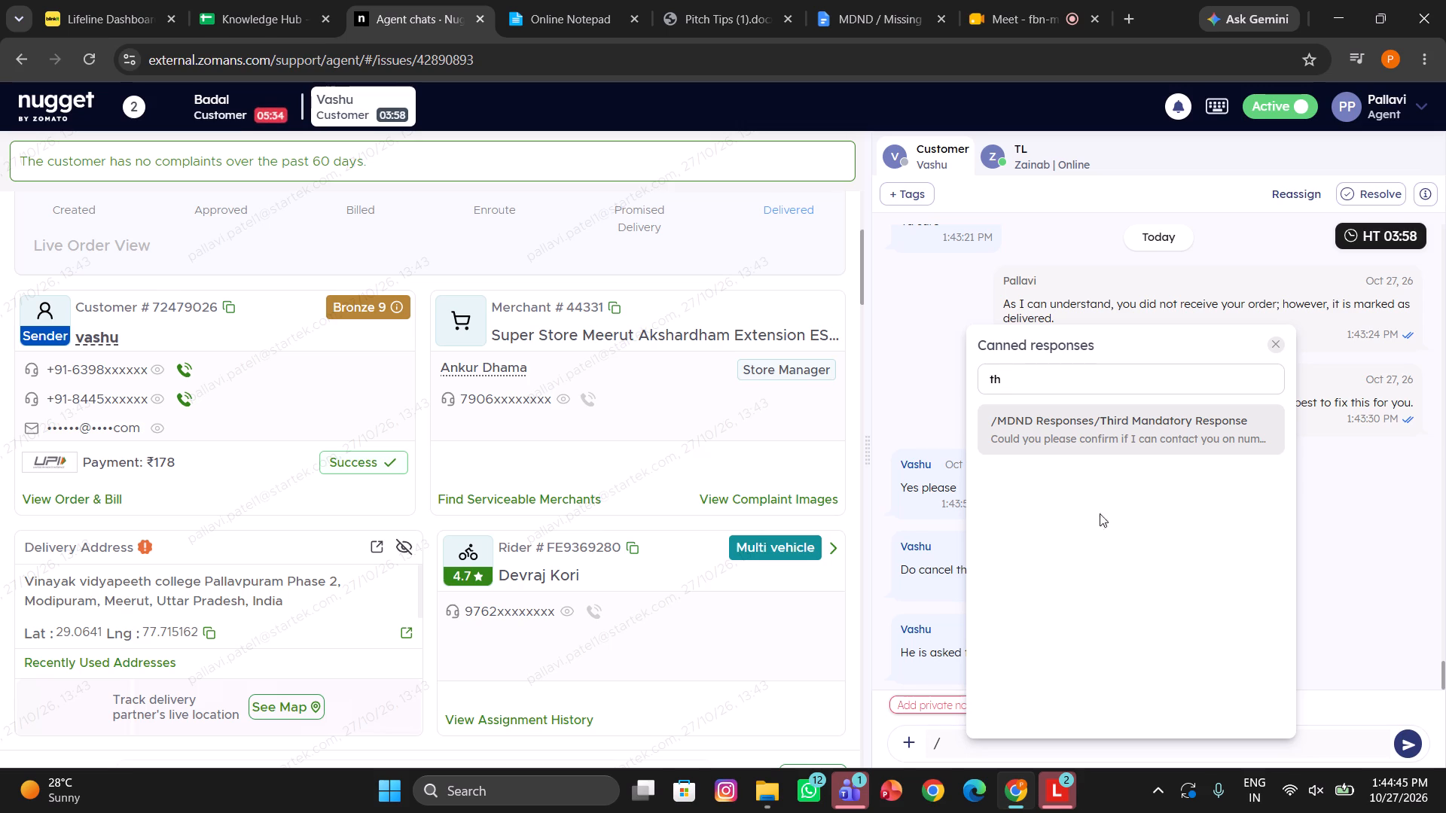
left_click(1067, 440)
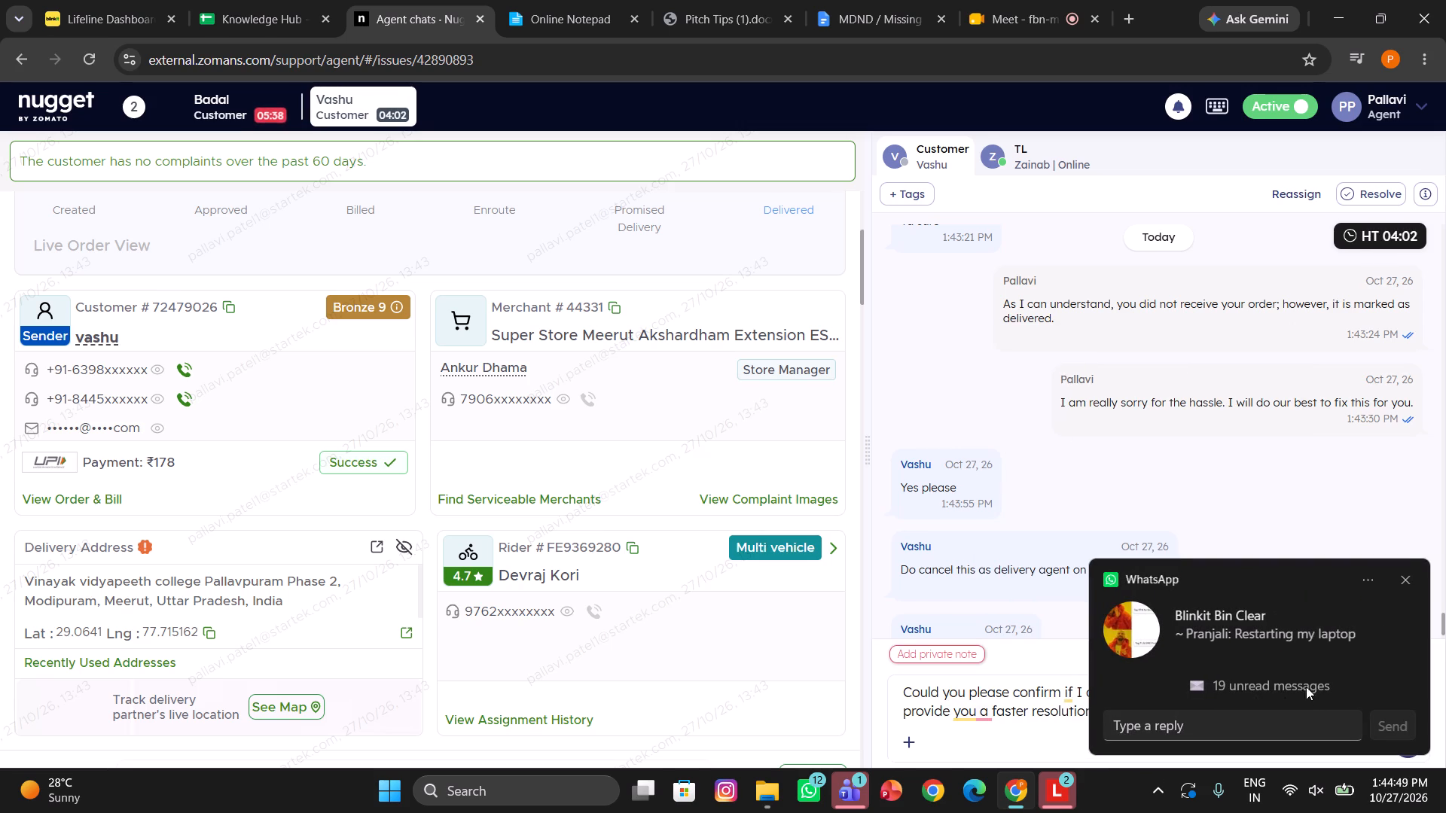
left_click(1414, 577)
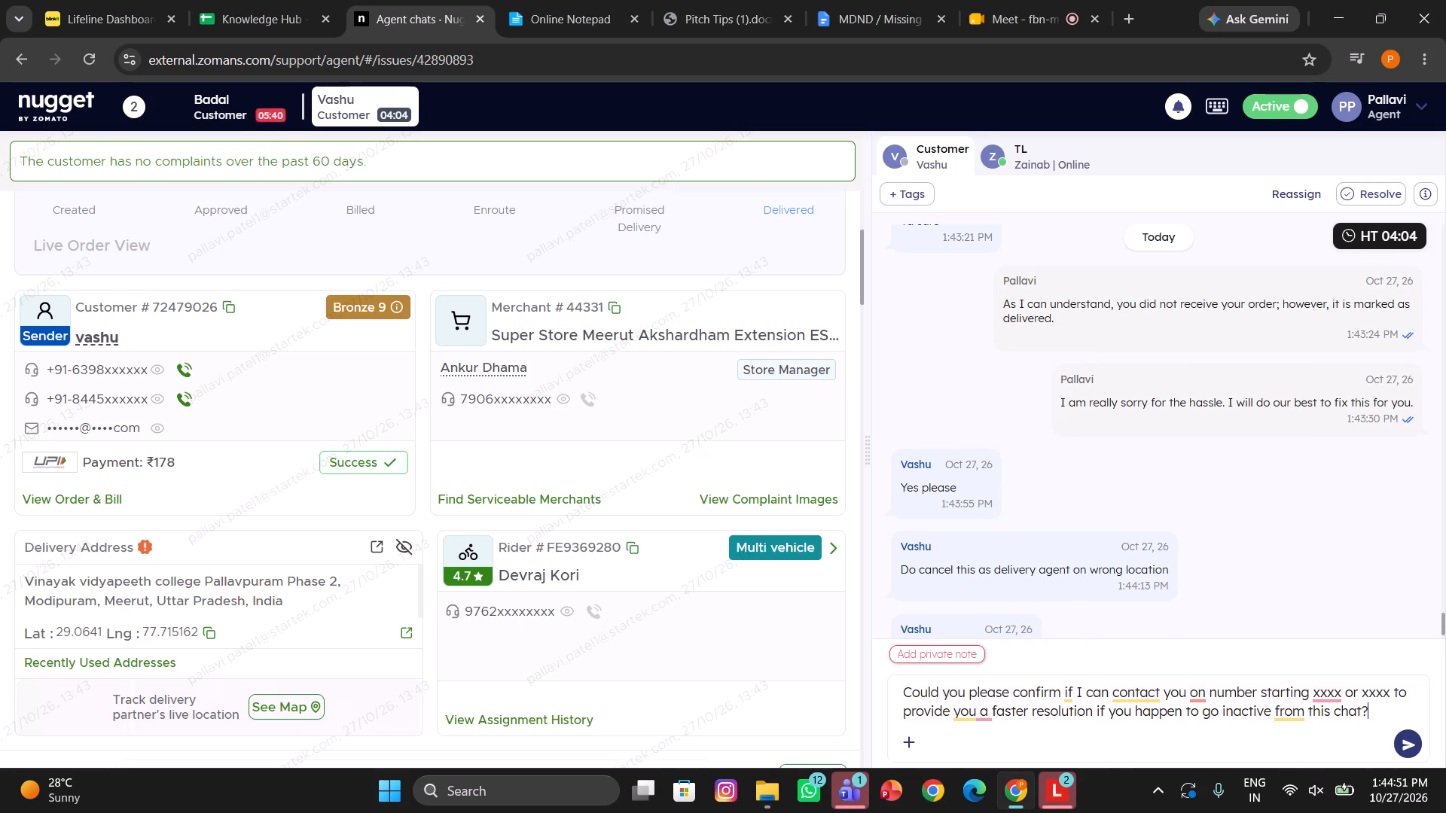
left_click_drag(1310, 691, 1387, 692)
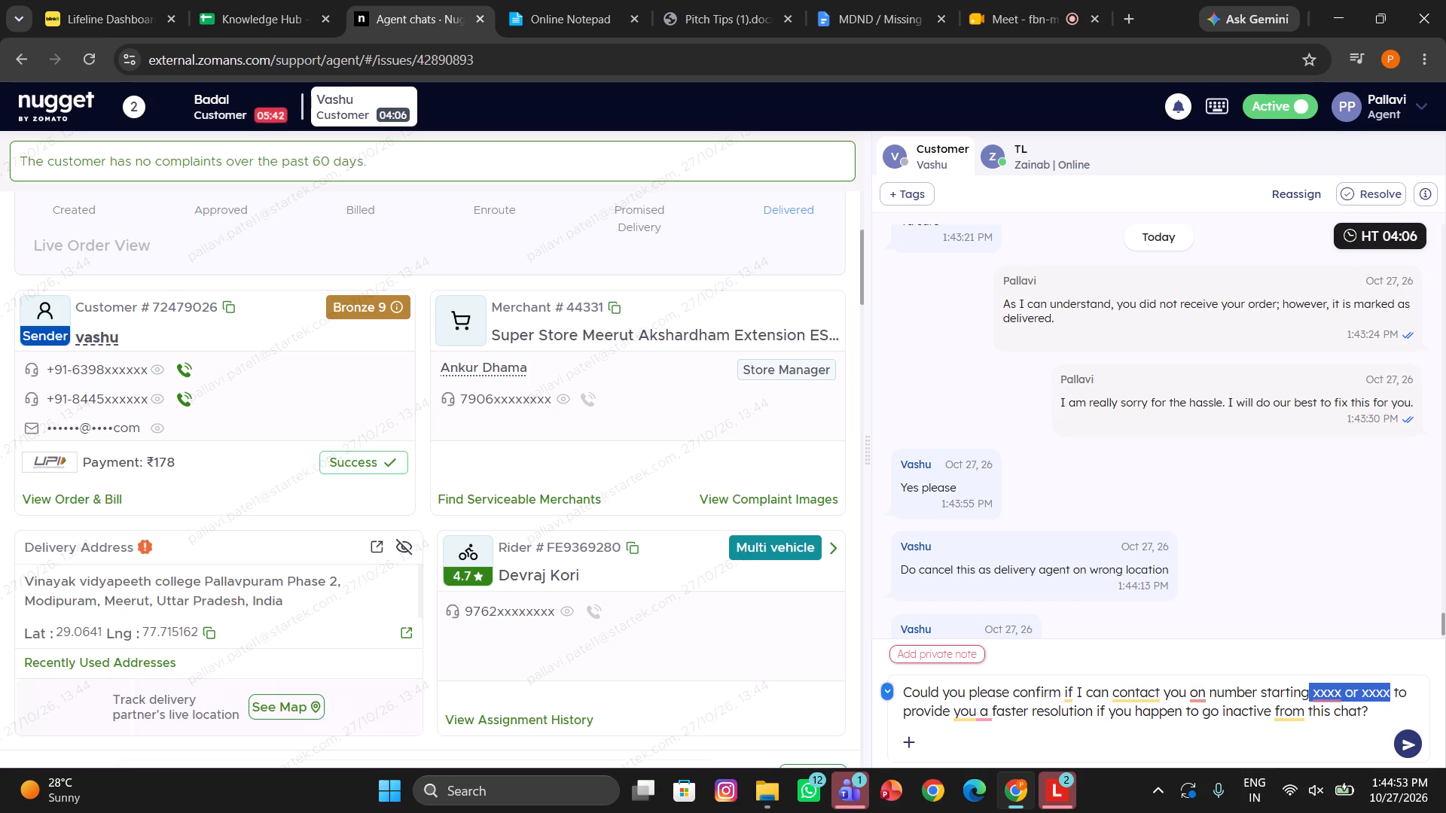
key("BackSpace")
key("space")
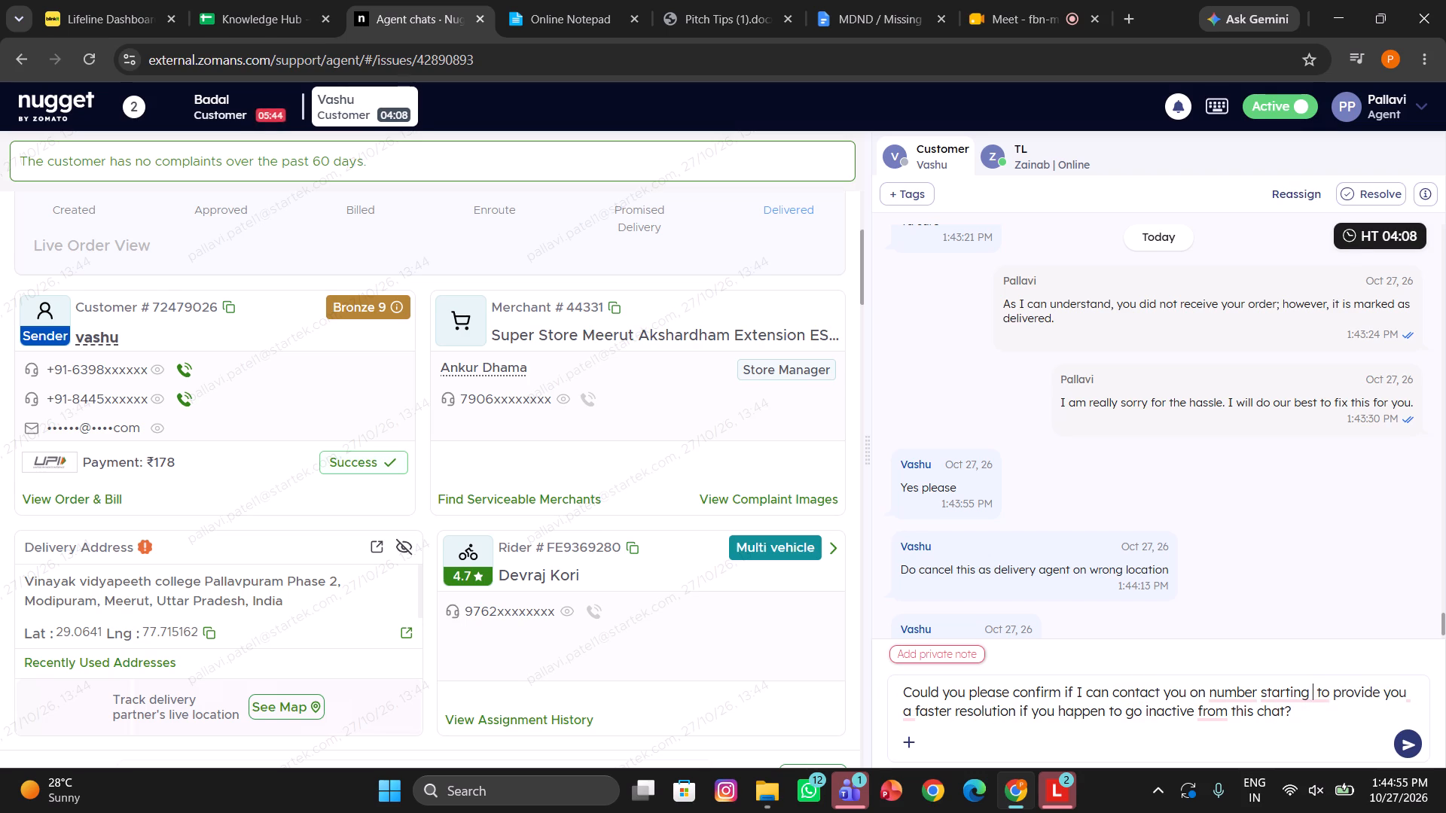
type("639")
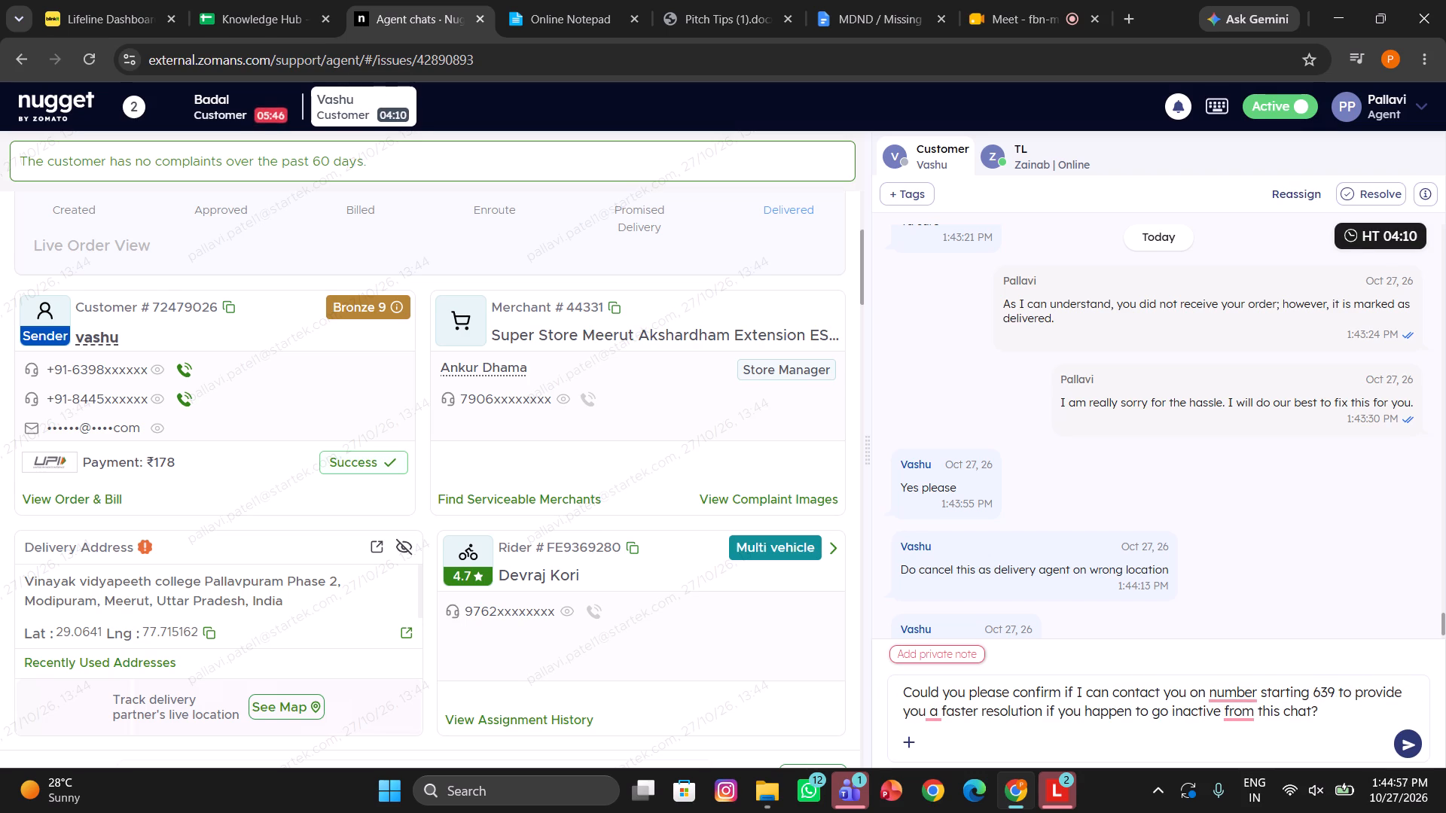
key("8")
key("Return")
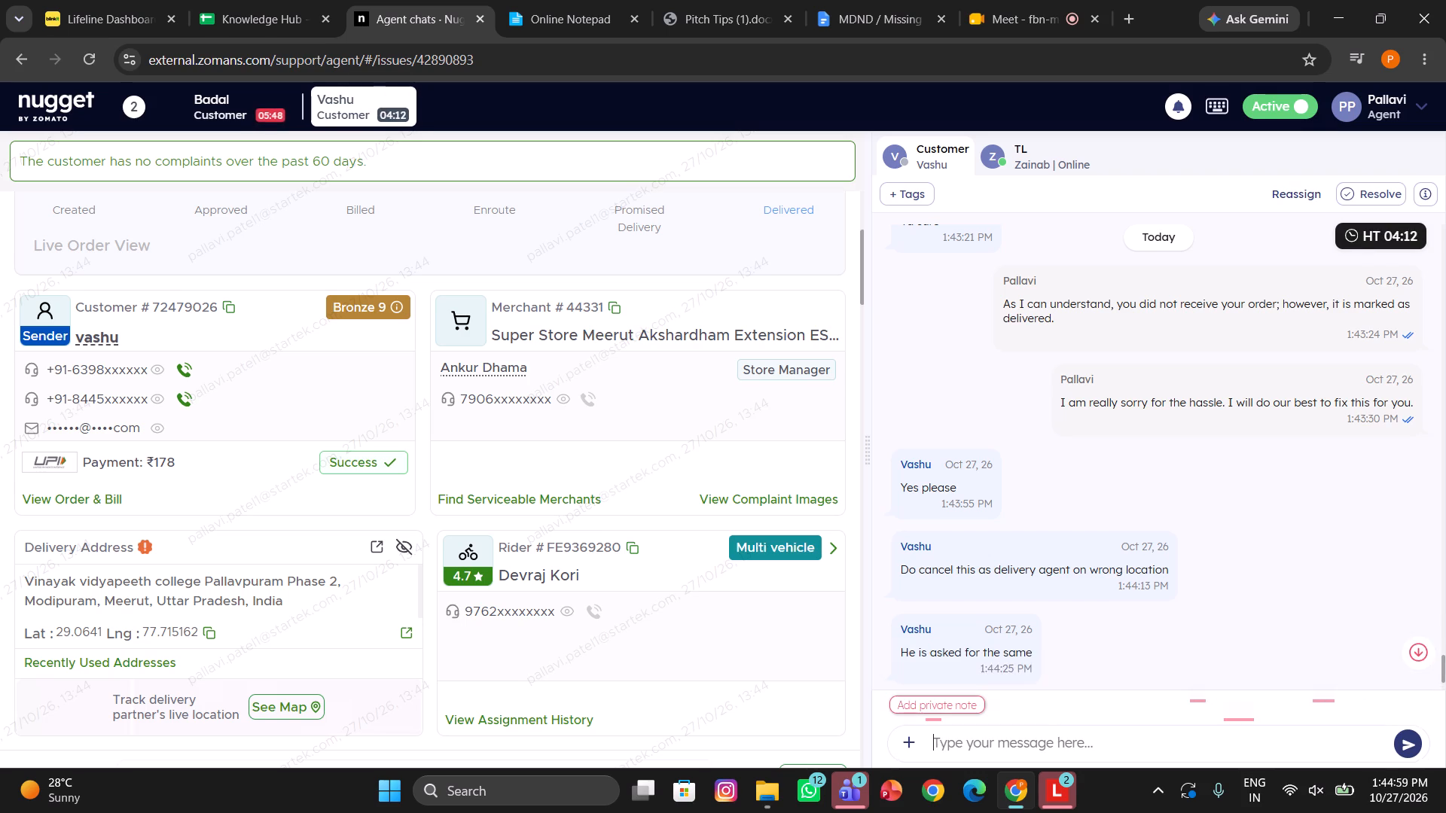
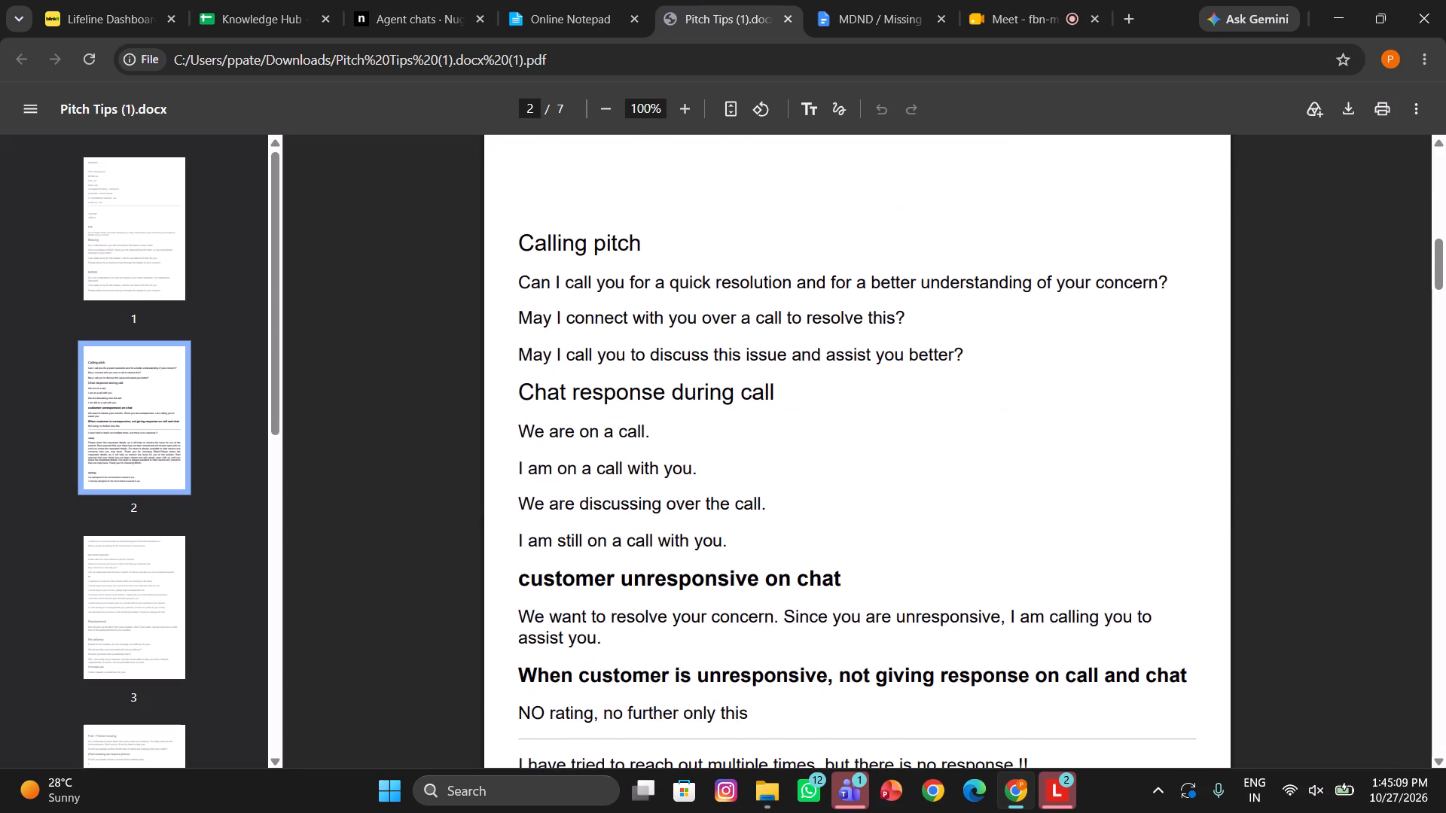
Send the first customer the "customer unresponsive on chat" response copied from the Pitch Tips document.
left_click_drag(517, 614, 612, 650)
key("ctrl+c")
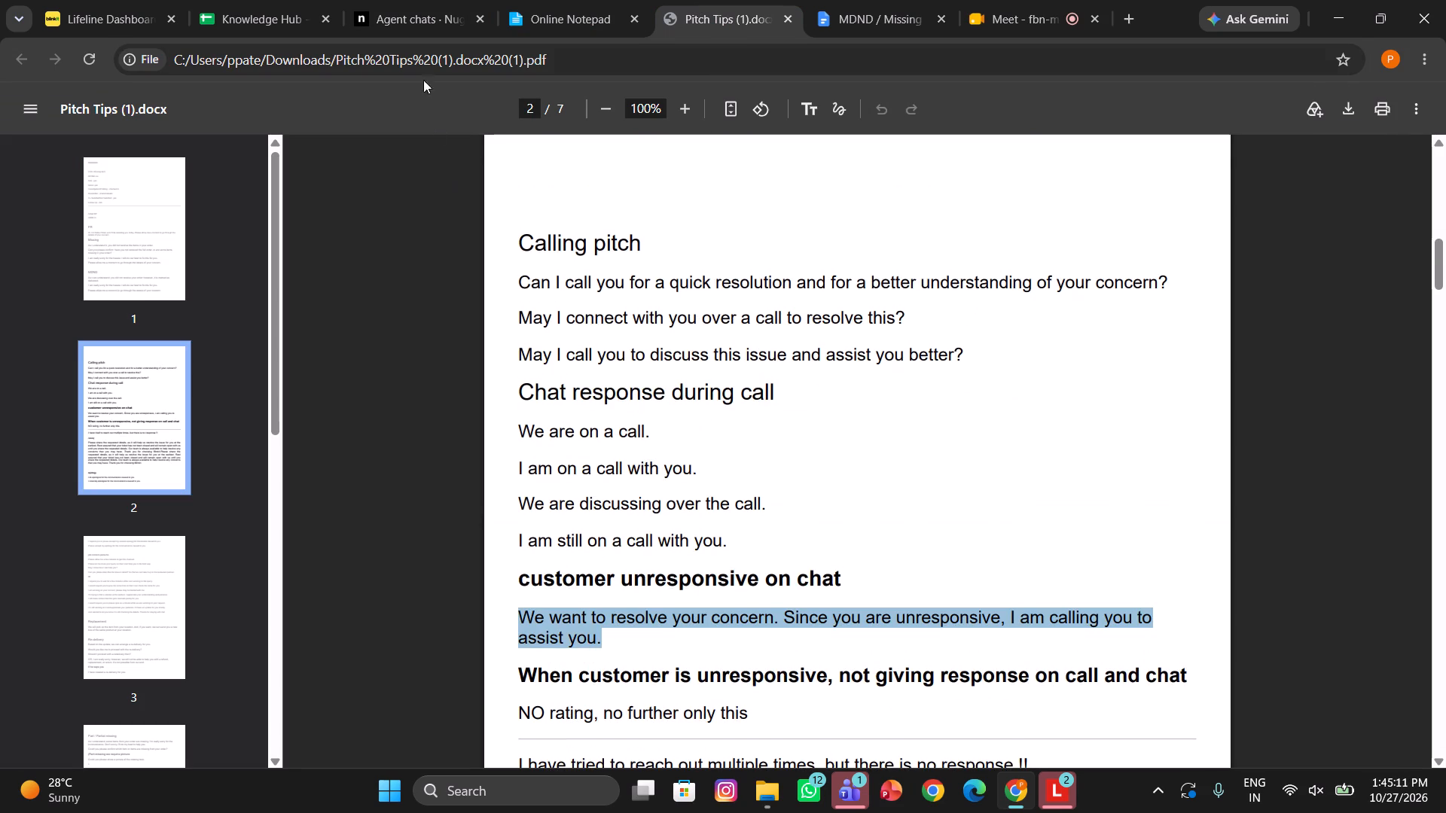
left_click(398, 0)
key("ctrl+v")
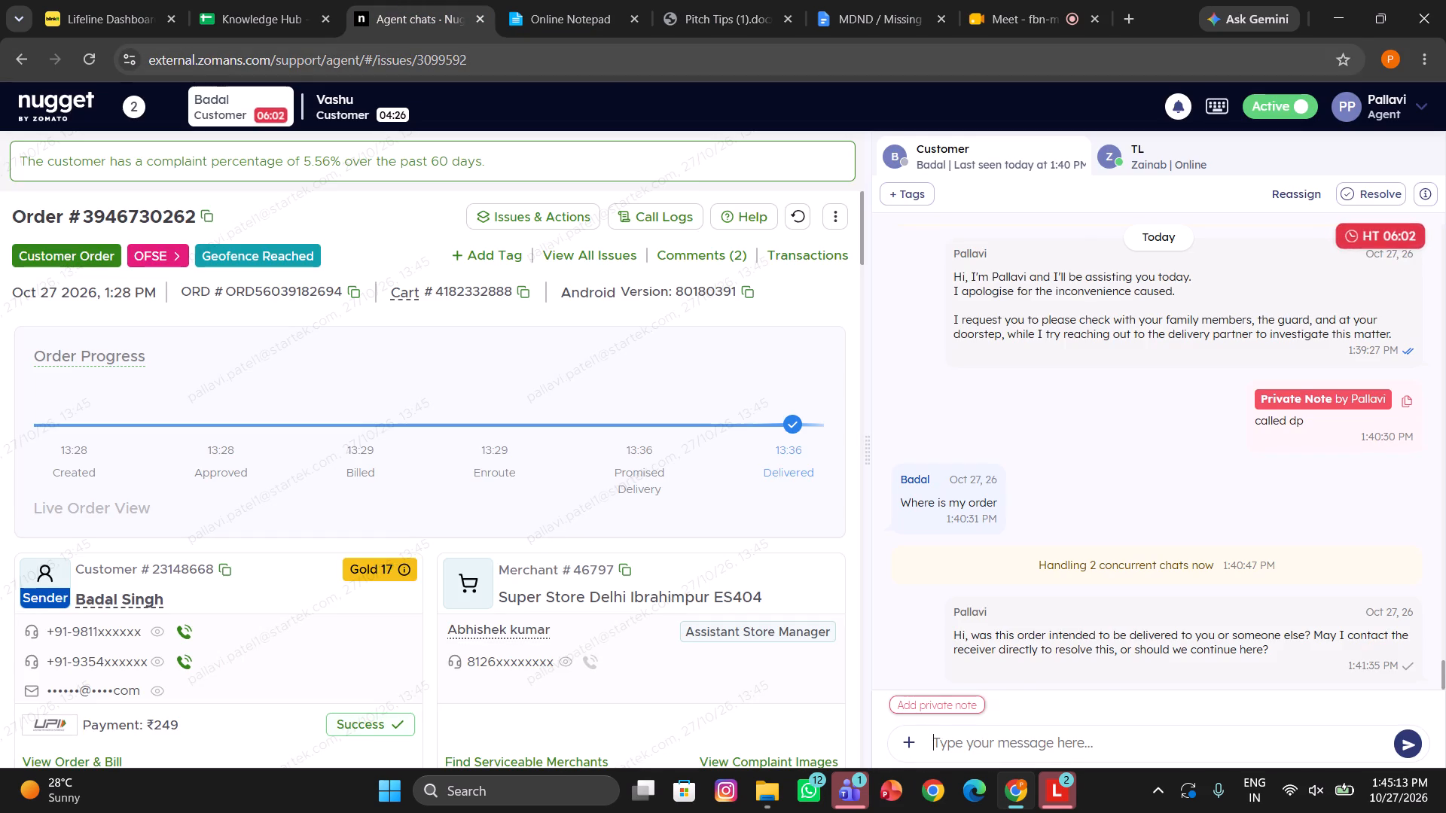
key("Return")
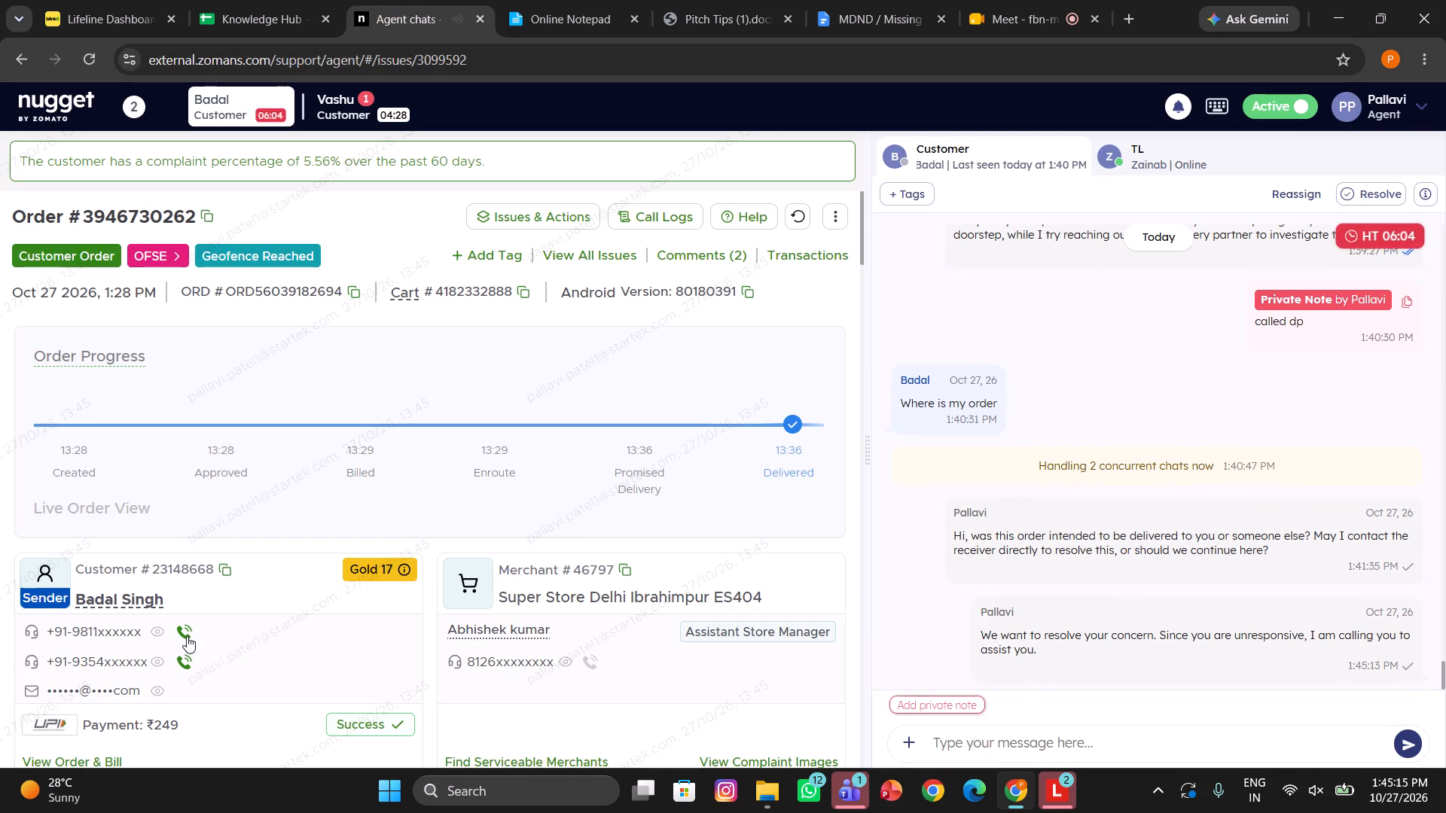
Initiate a call to the first customer on their first listed phone number.
left_click(185, 635)
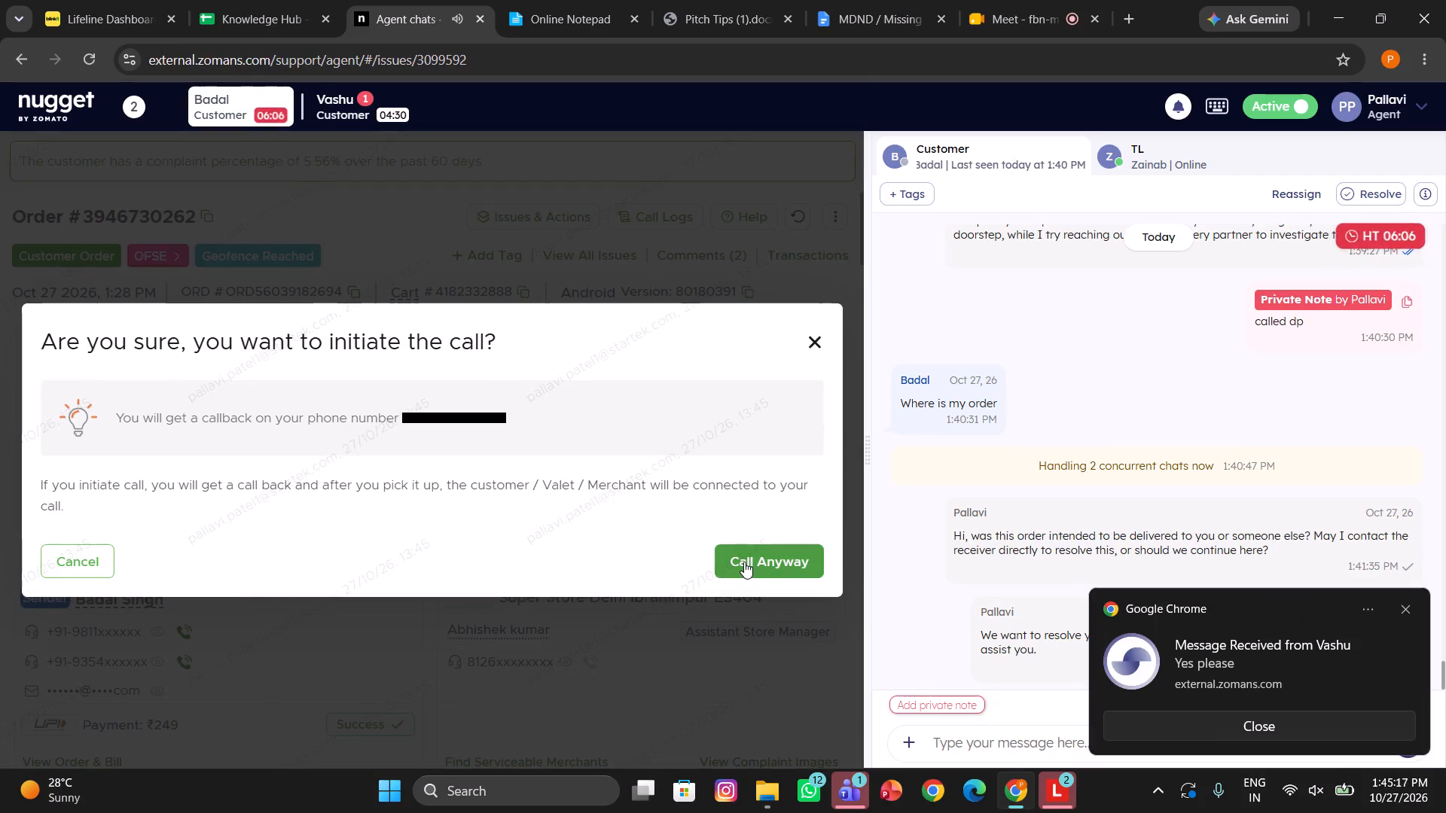
left_click(744, 562)
Add the private note "called cx" to the first customer's chat.
left_click(937, 707)
type("called cx")
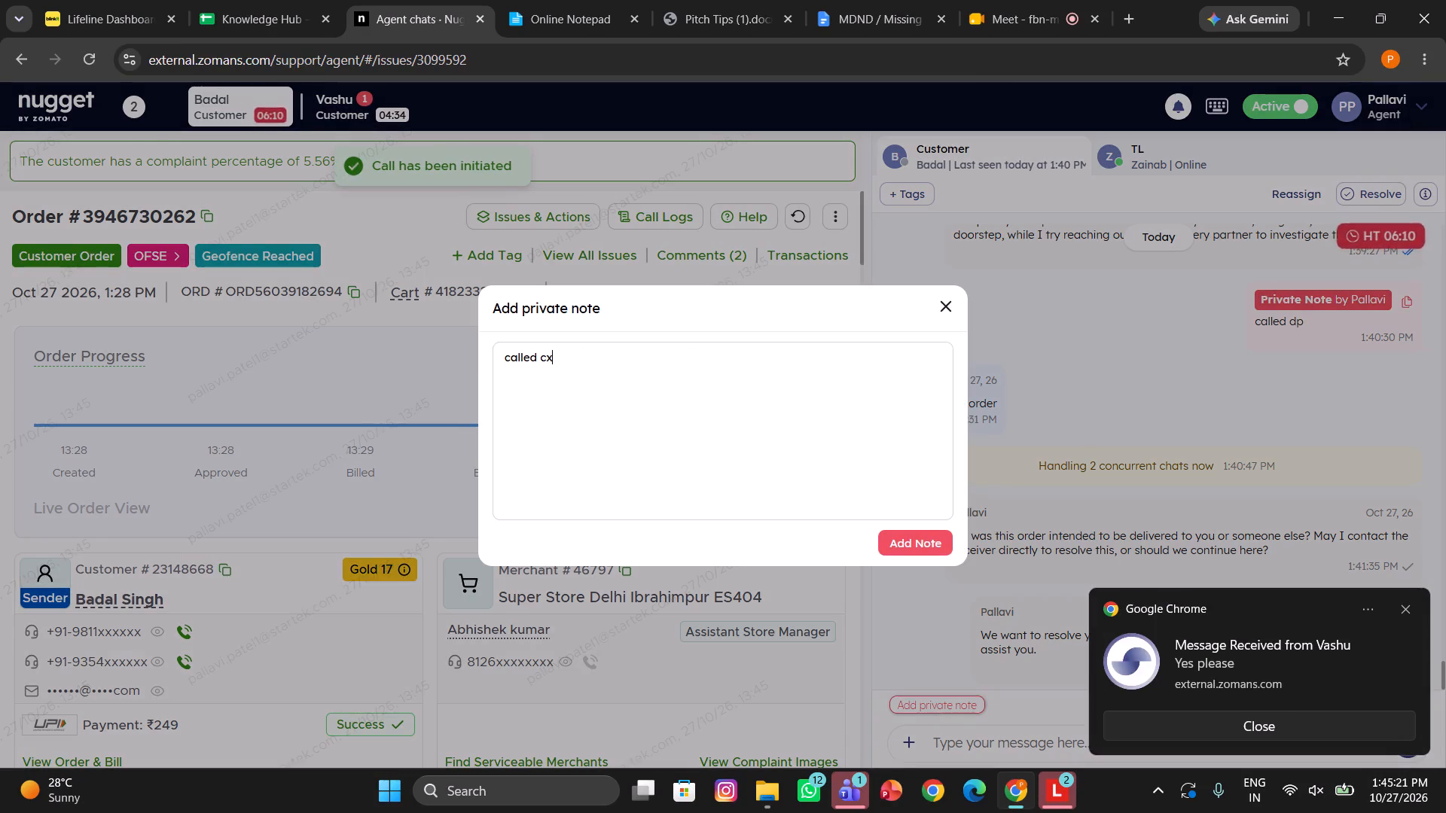
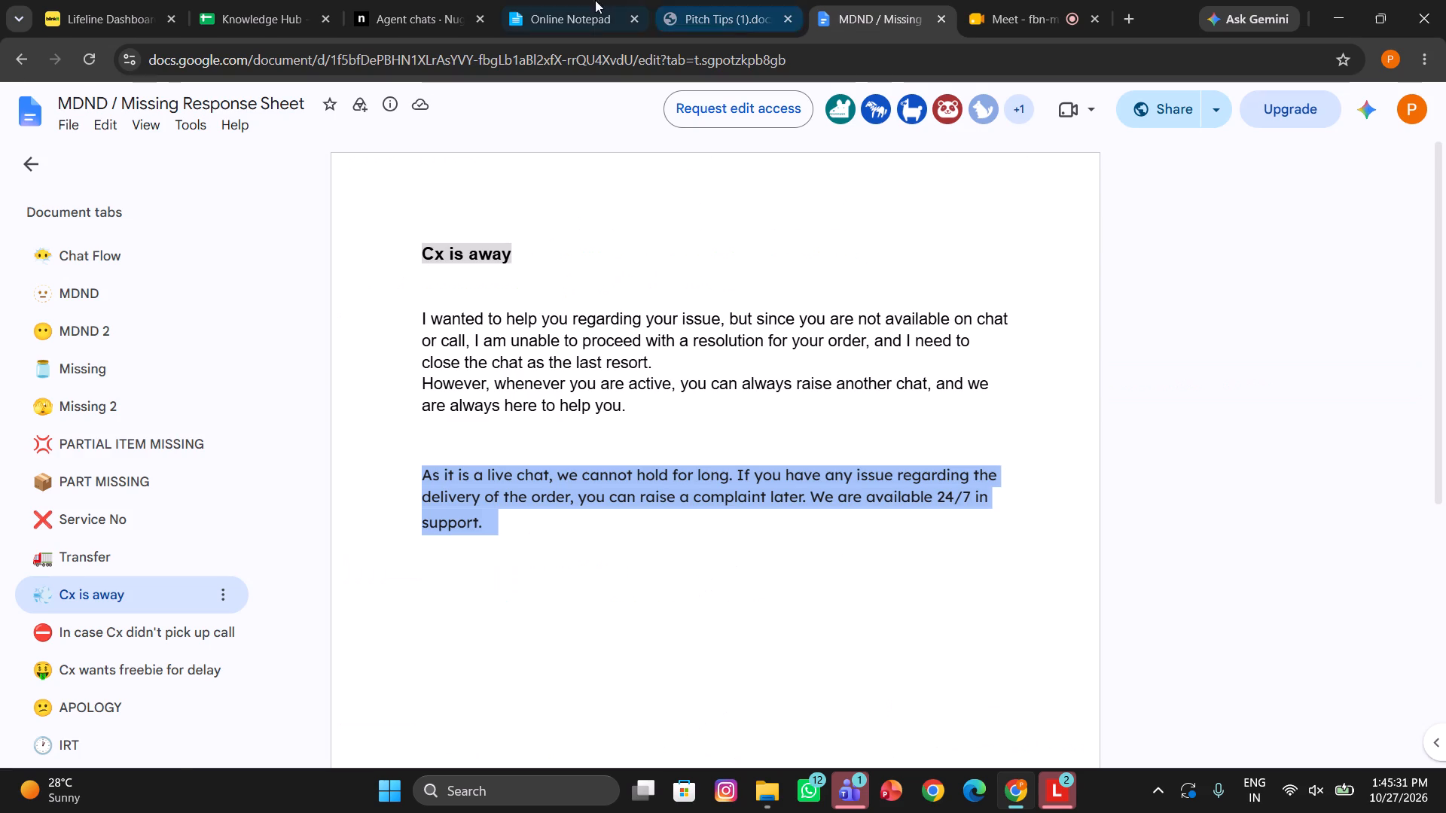
Fill the first customer's comment field, without submitting it, with the Mdnd "yes-ur" redelivery template copied from Online Notepad.
left_click(583, 0)
key("ctrl+c")
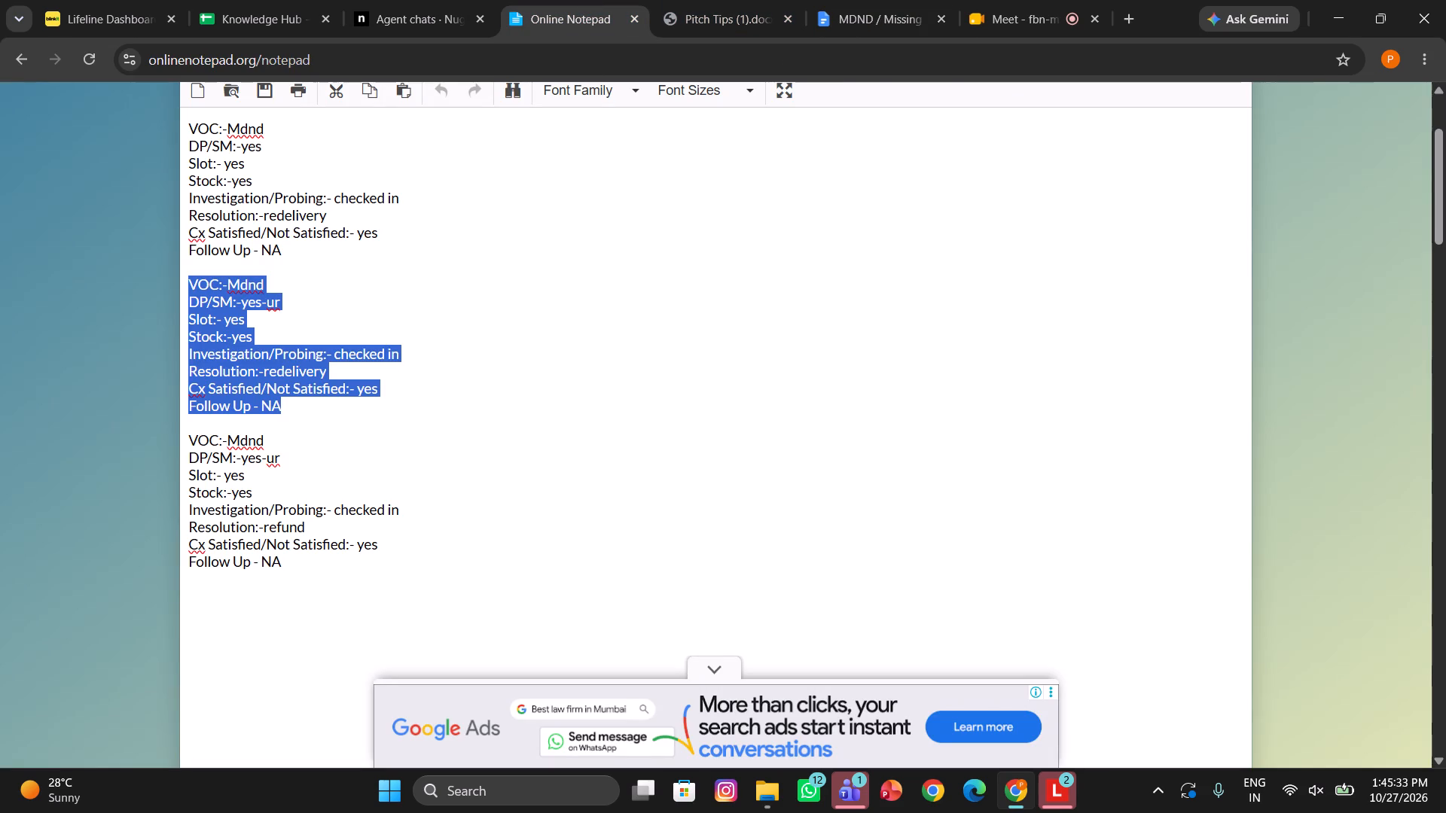
left_click(427, 1)
scroll(404, 344, "down", 2)
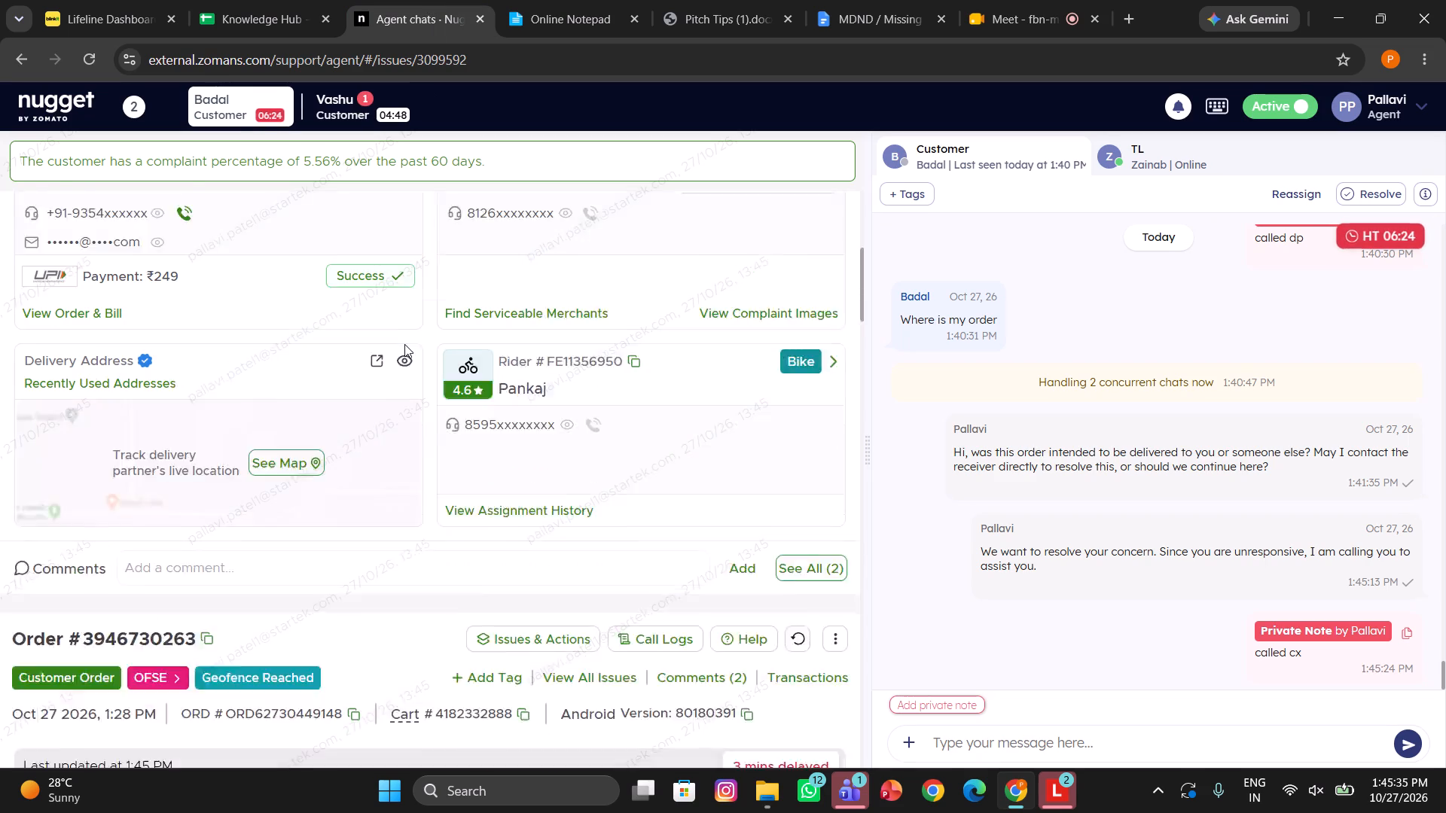
scroll(404, 344, "down", 2)
left_click(281, 512)
key("ctrl+v")
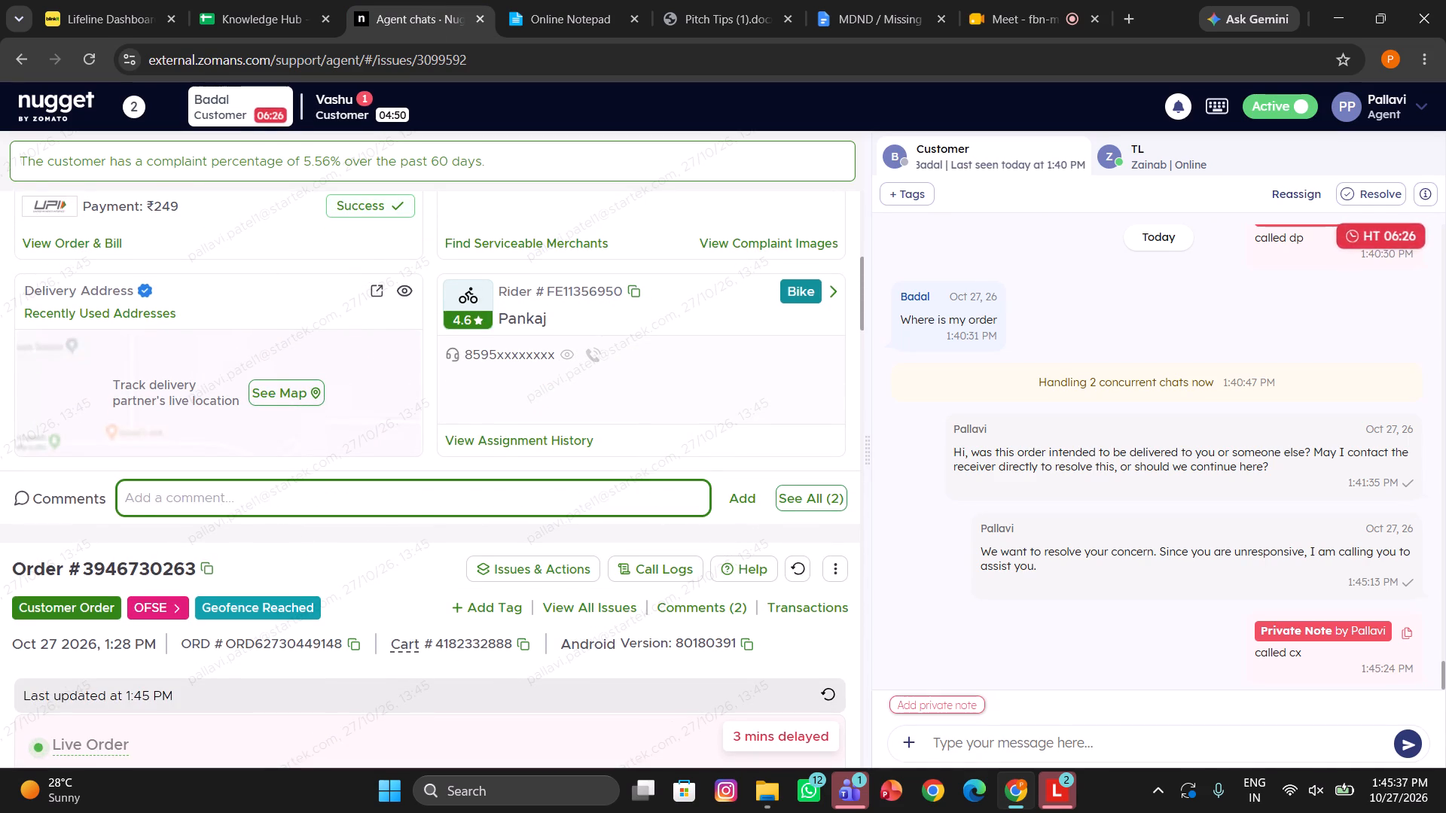
scroll(281, 512, "right", 1)
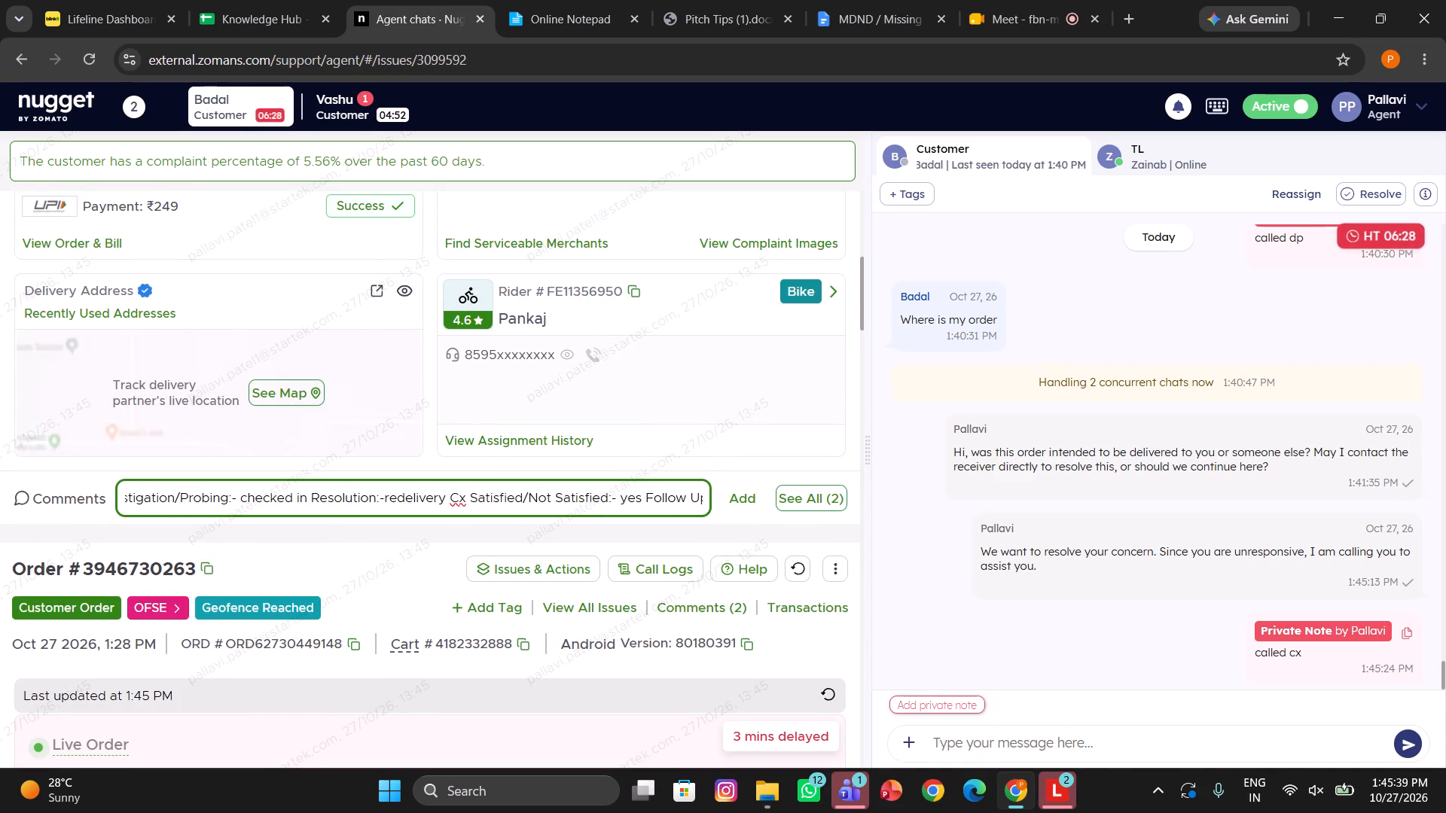
scroll(472, 491, "right", 8)
scroll(874, 406, "down", 1)
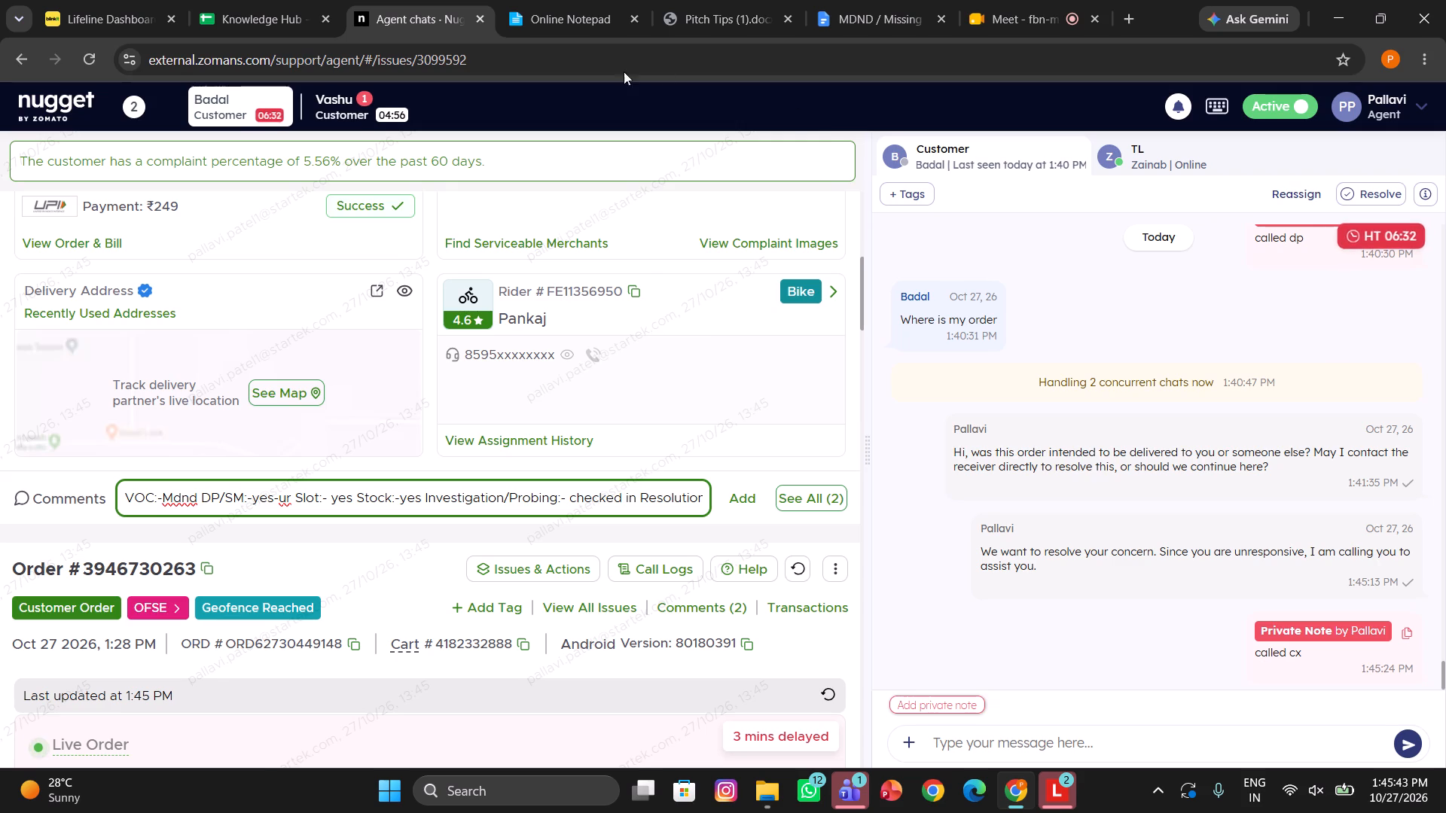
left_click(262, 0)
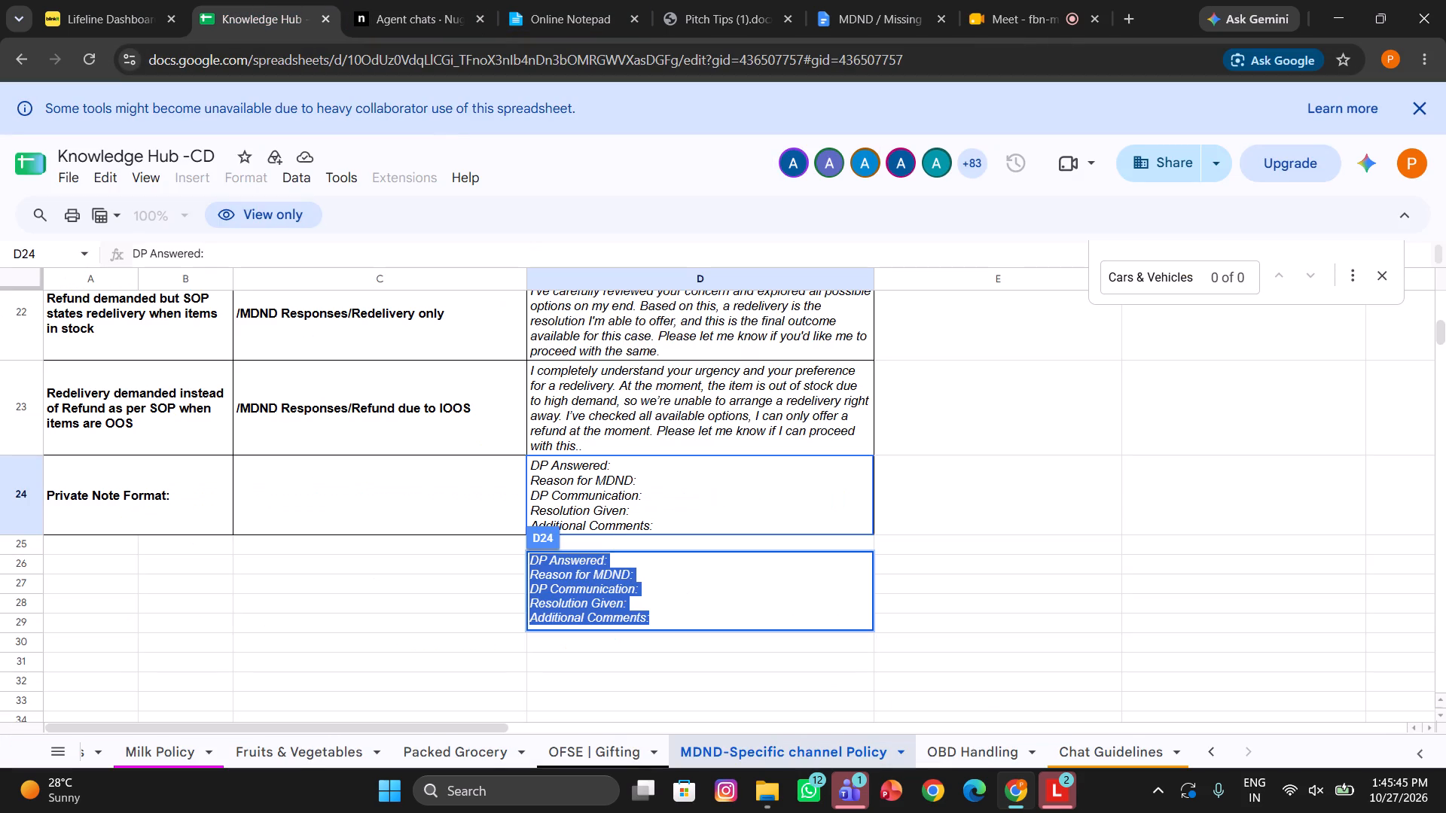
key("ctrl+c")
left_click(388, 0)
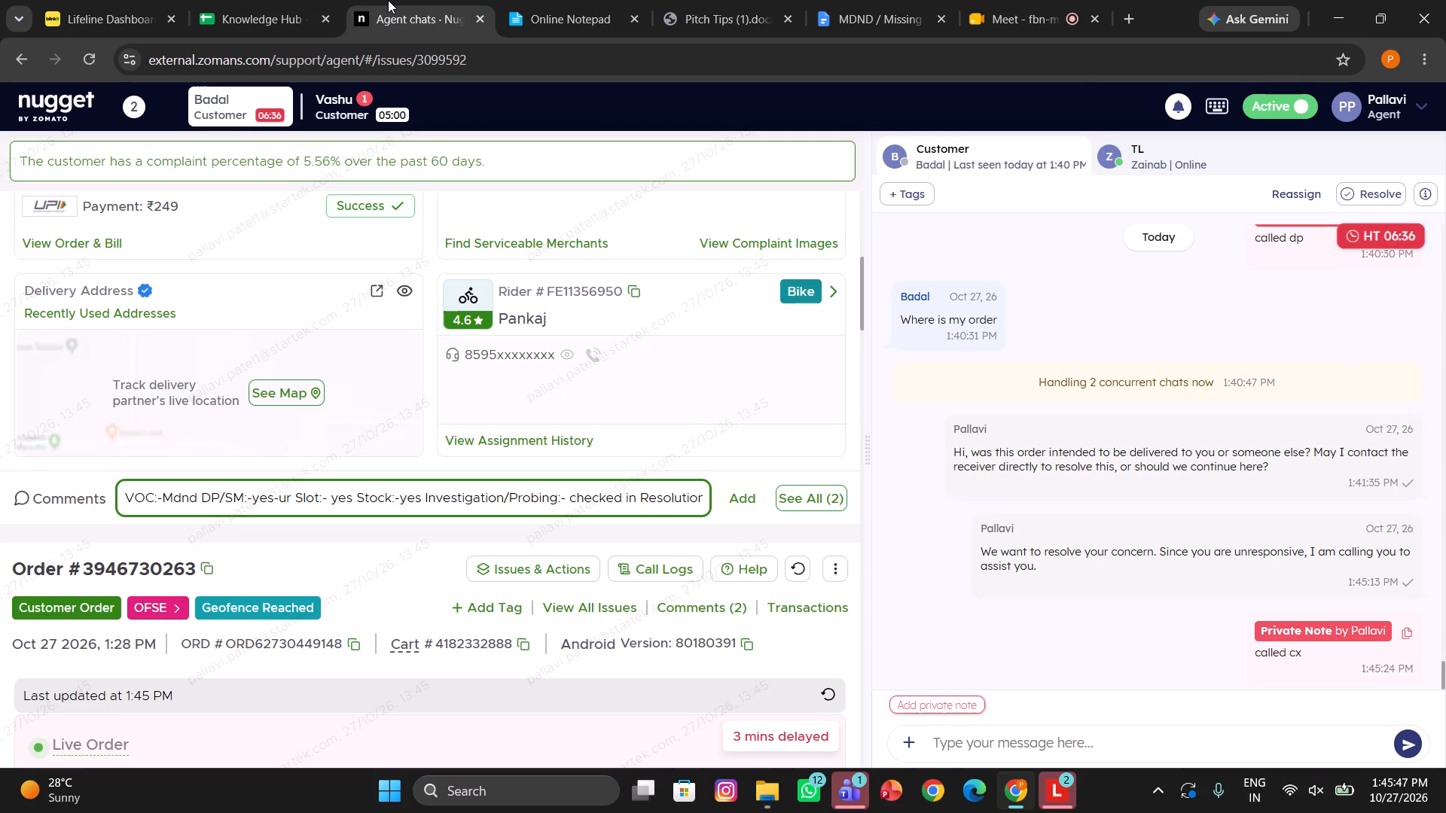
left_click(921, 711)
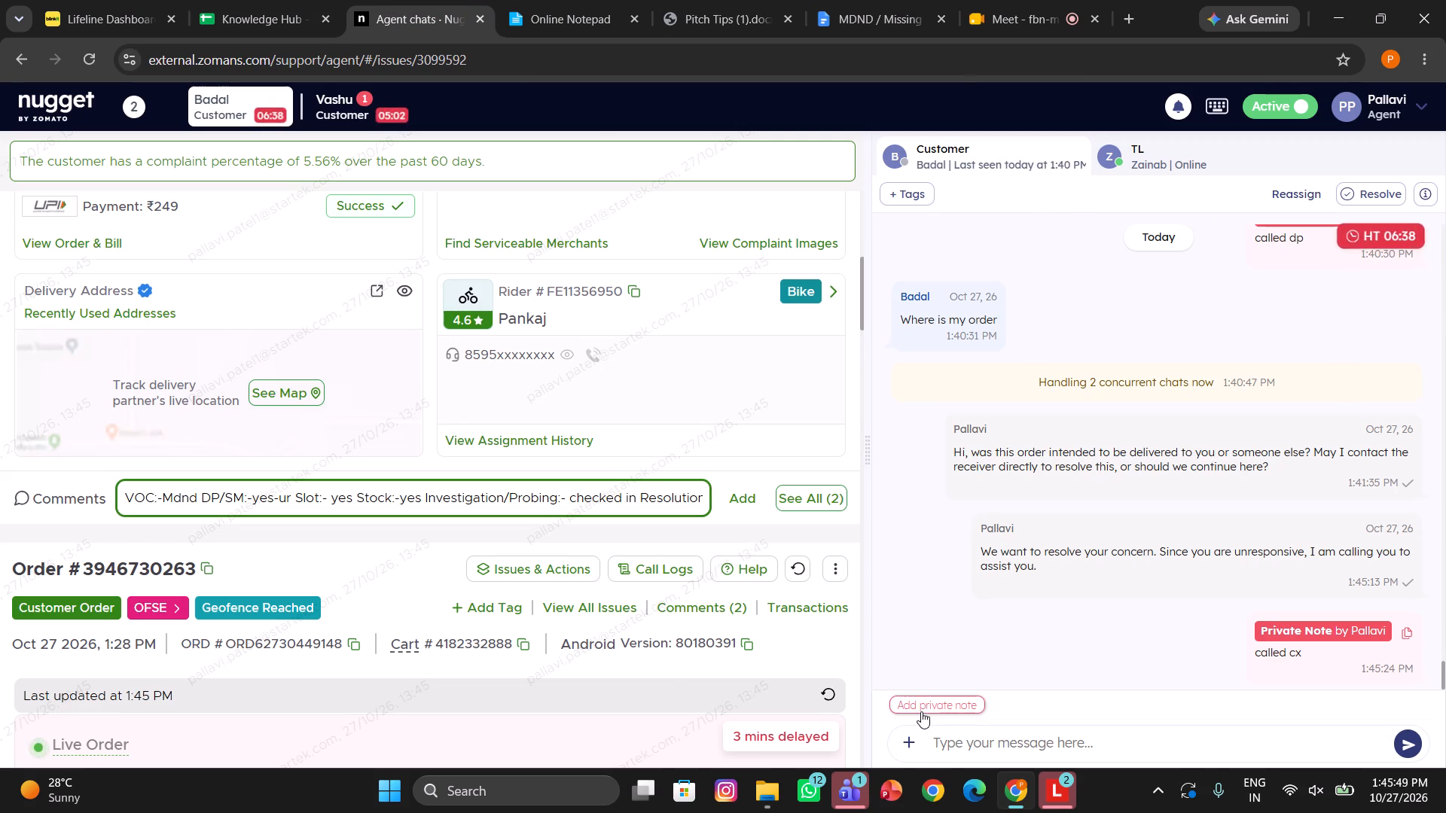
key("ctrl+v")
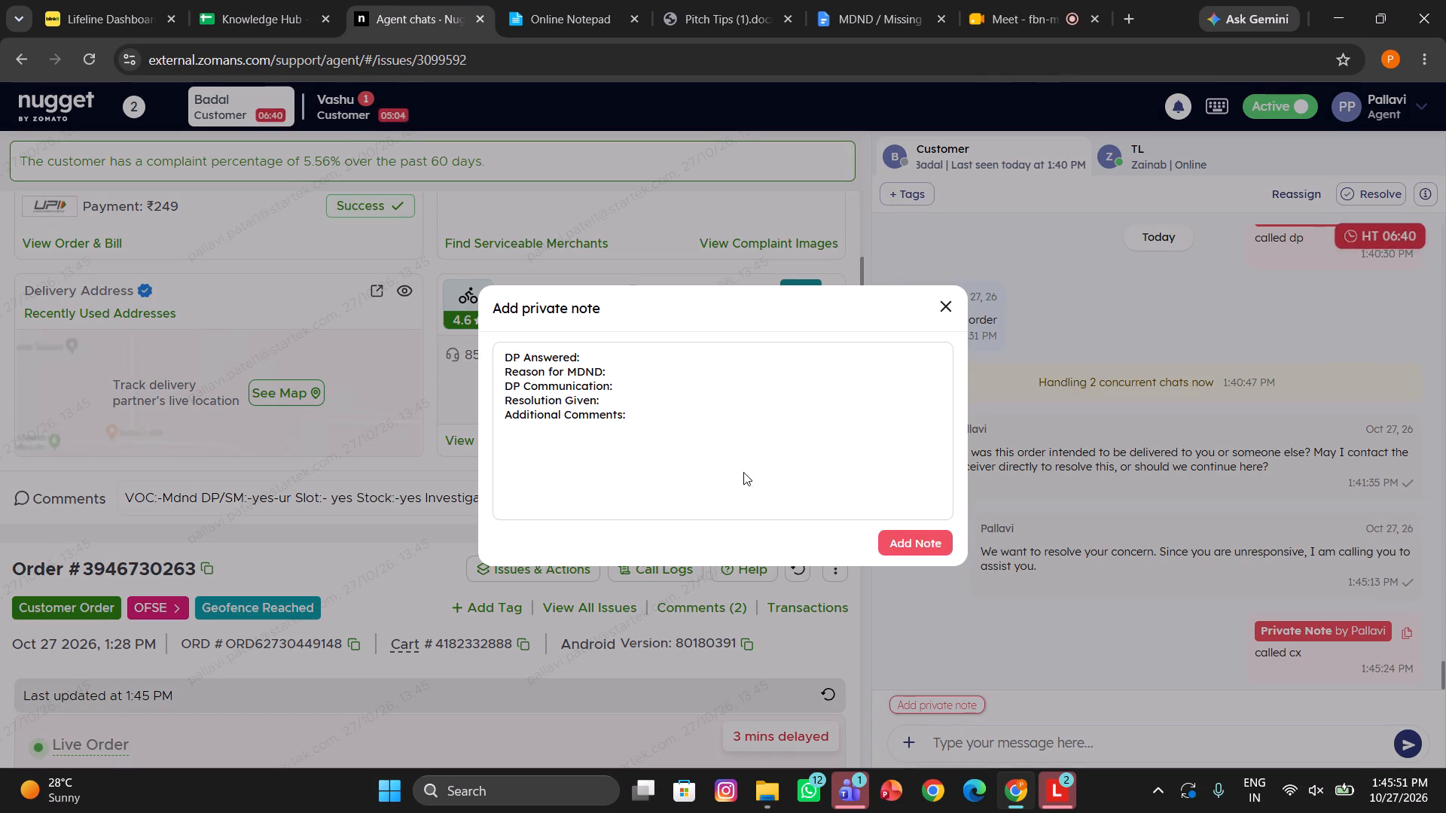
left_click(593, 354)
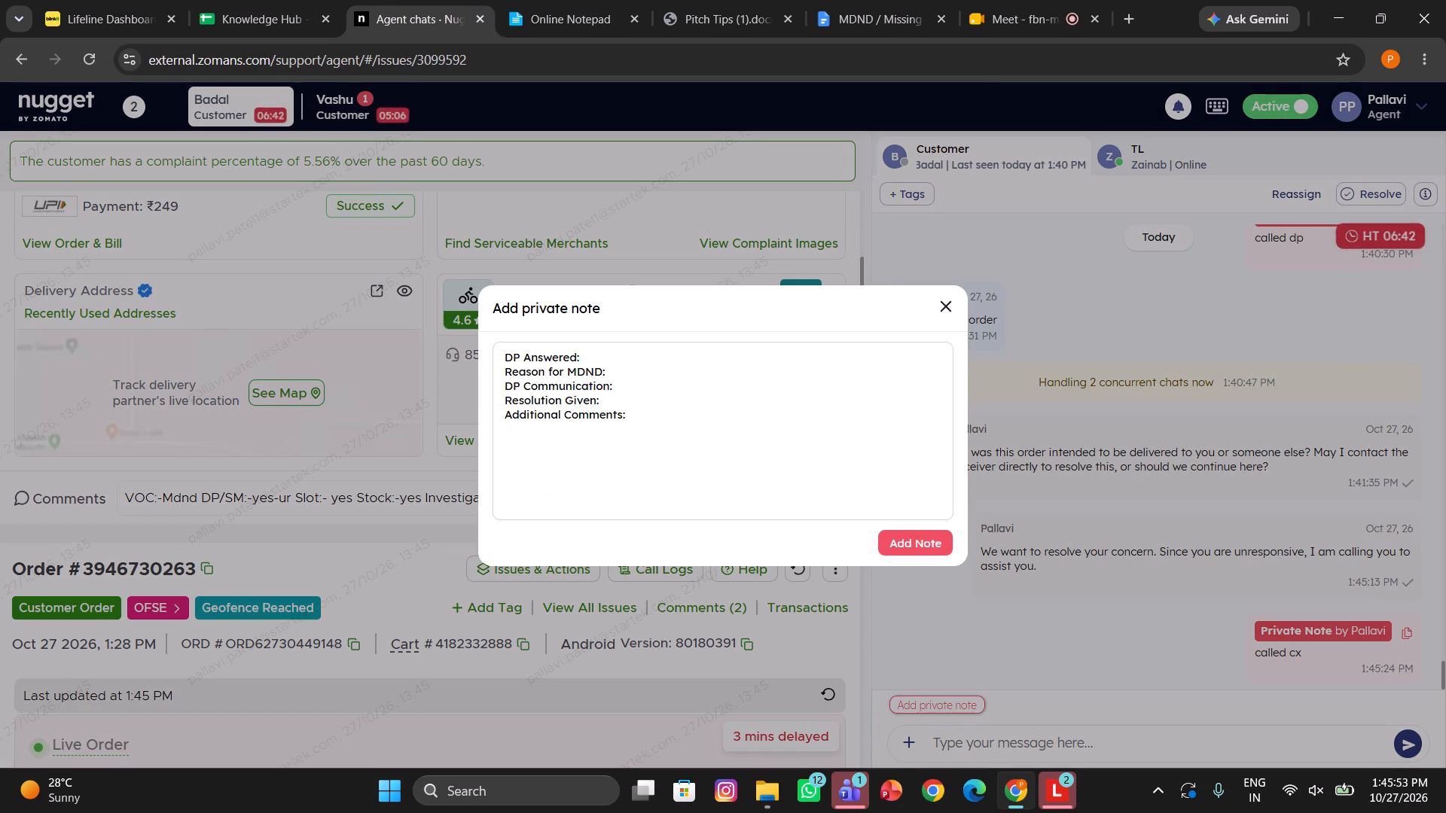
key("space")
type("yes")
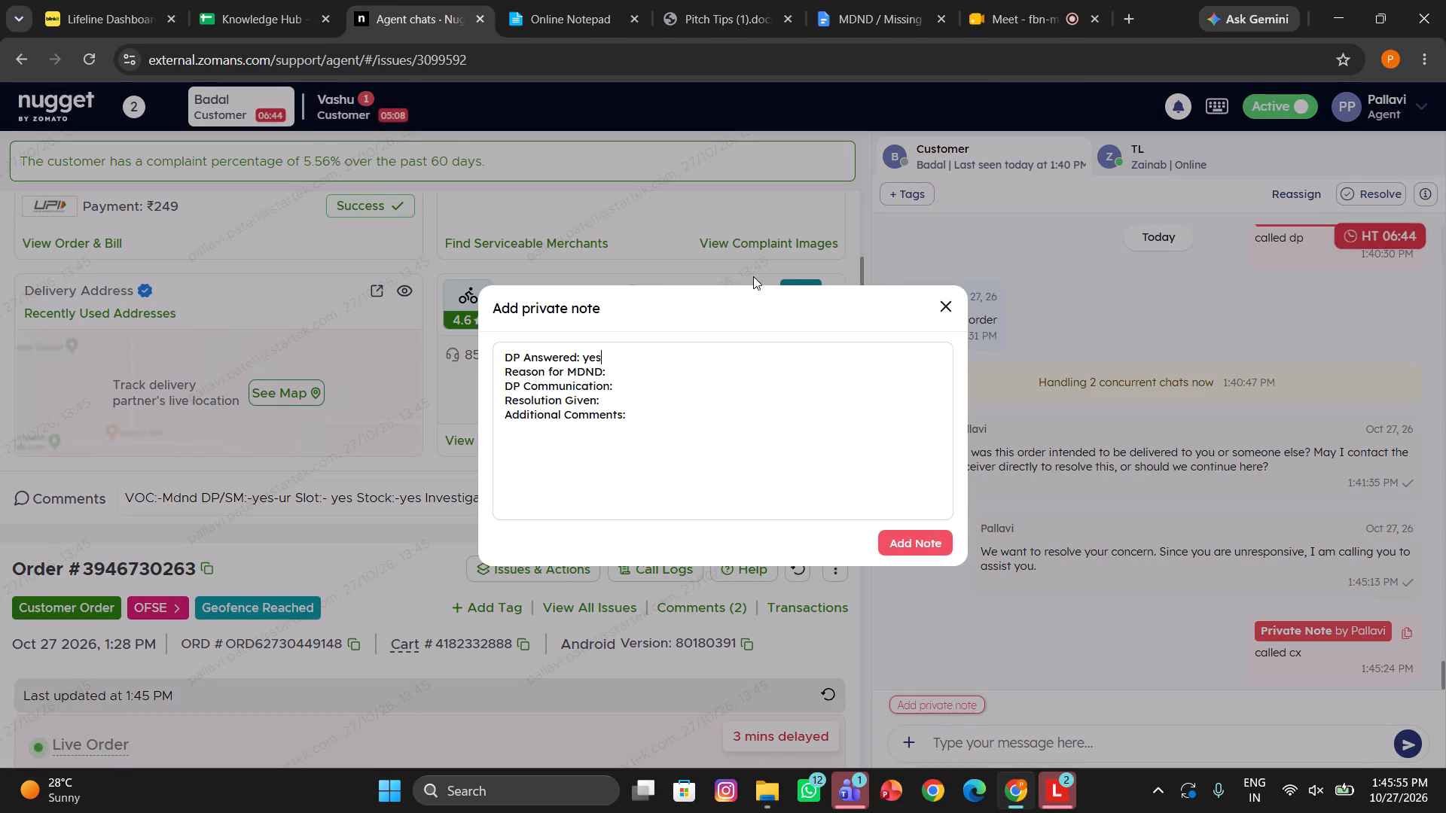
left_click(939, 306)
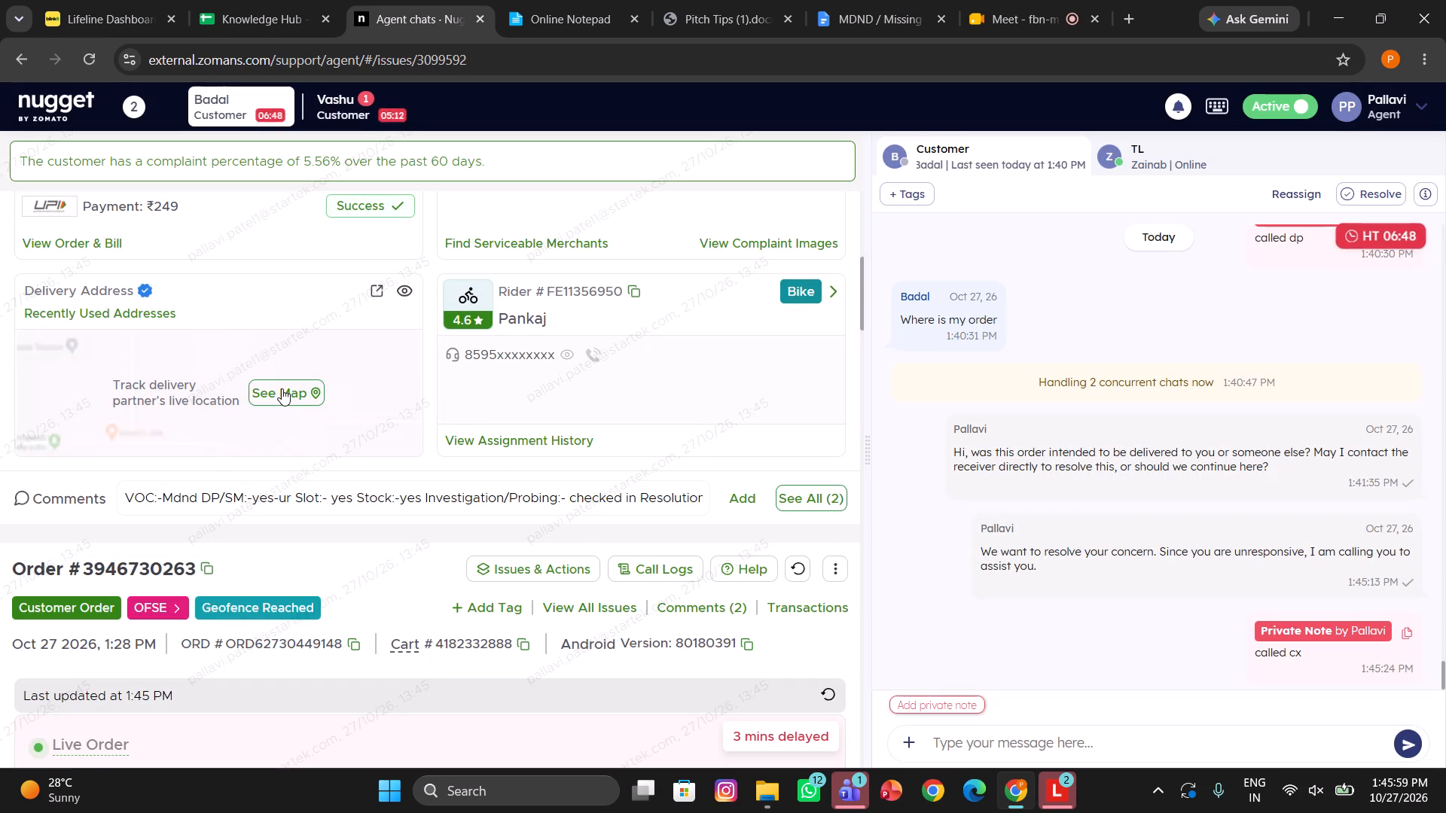
Initiate a call to the first customer on their second listed phone number.
scroll(282, 388, "down", 4)
scroll(282, 388, "up", 5)
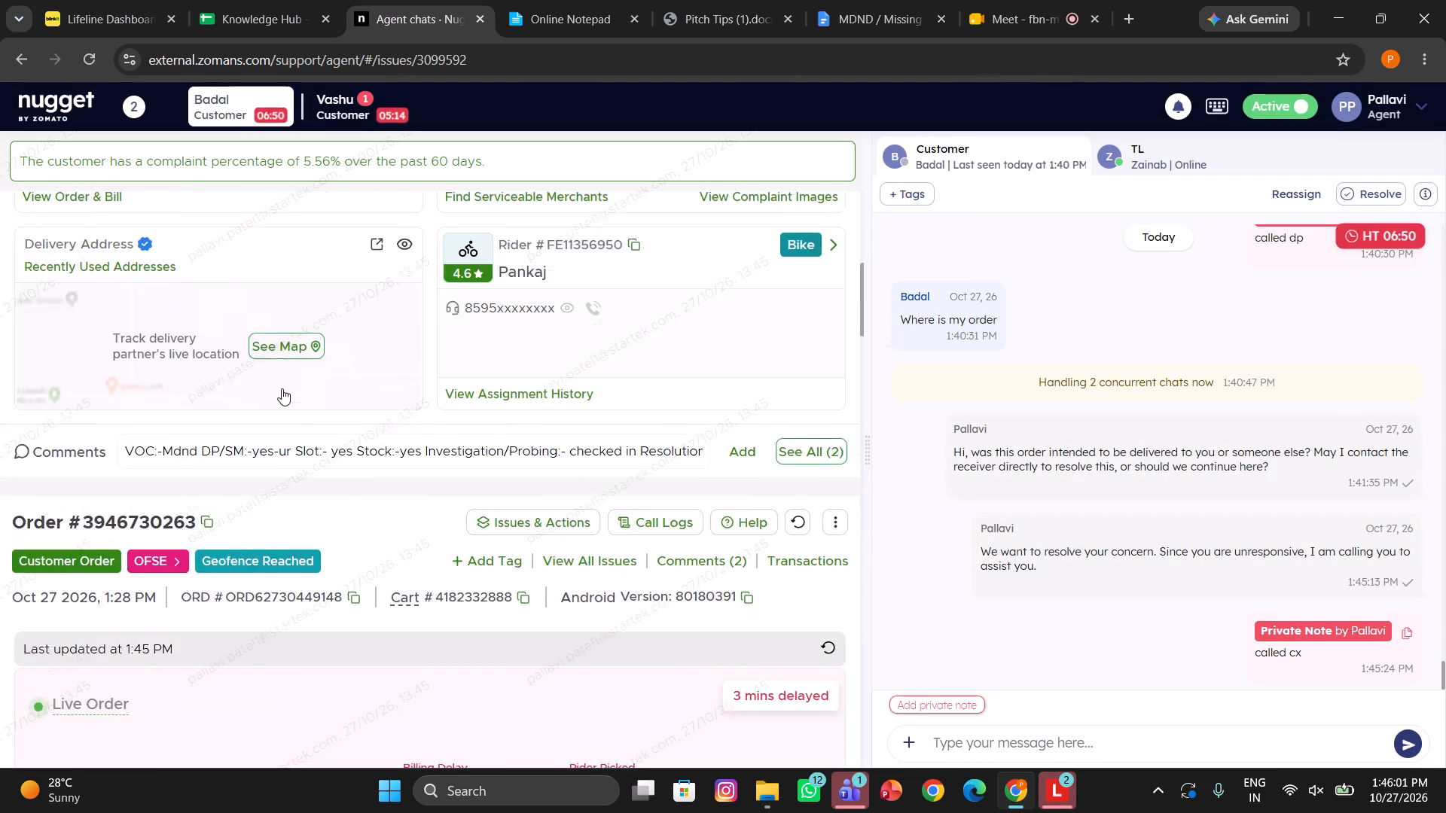
scroll(282, 388, "up", 2)
scroll(282, 388, "down", 2)
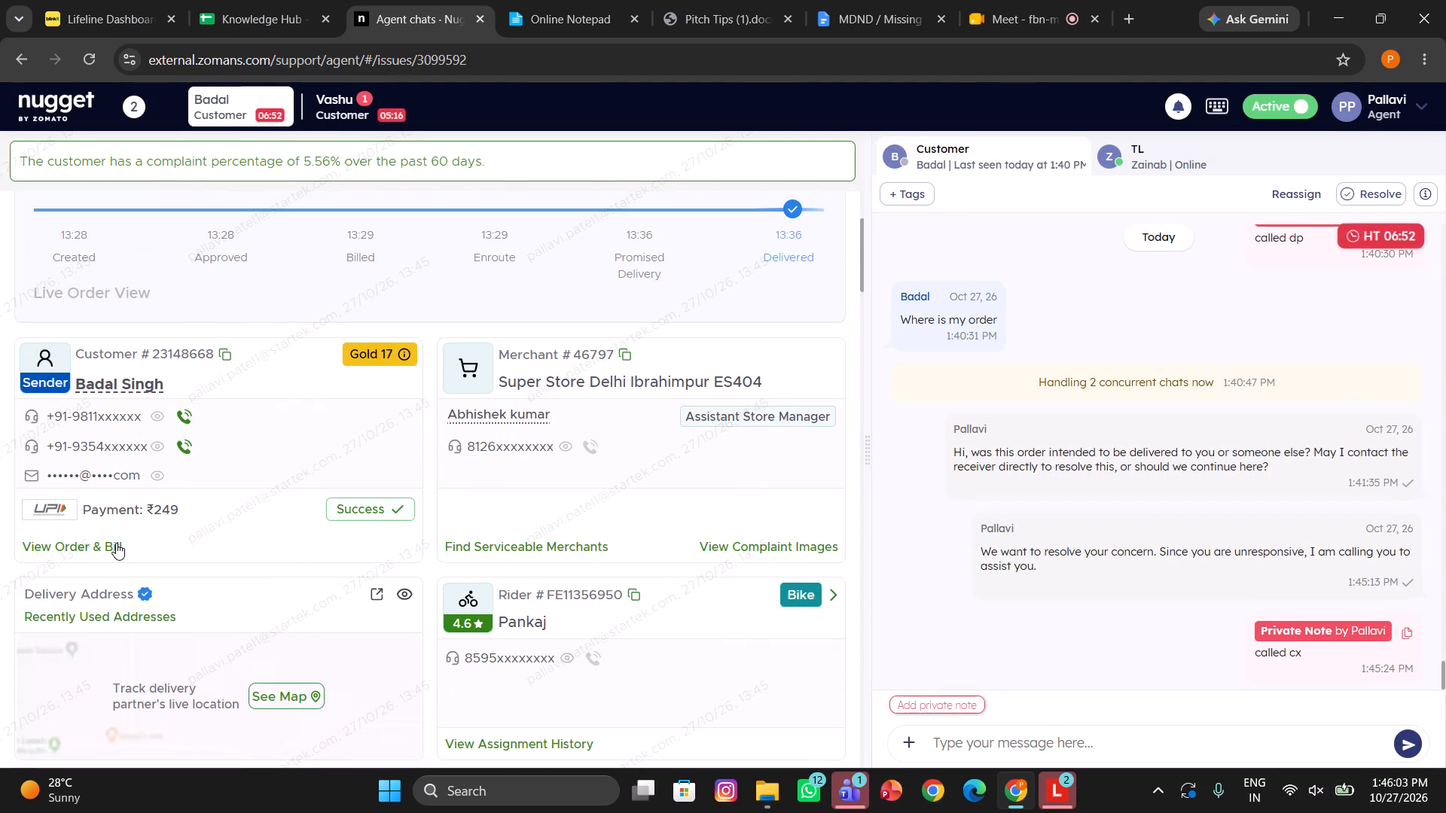
left_click(183, 446)
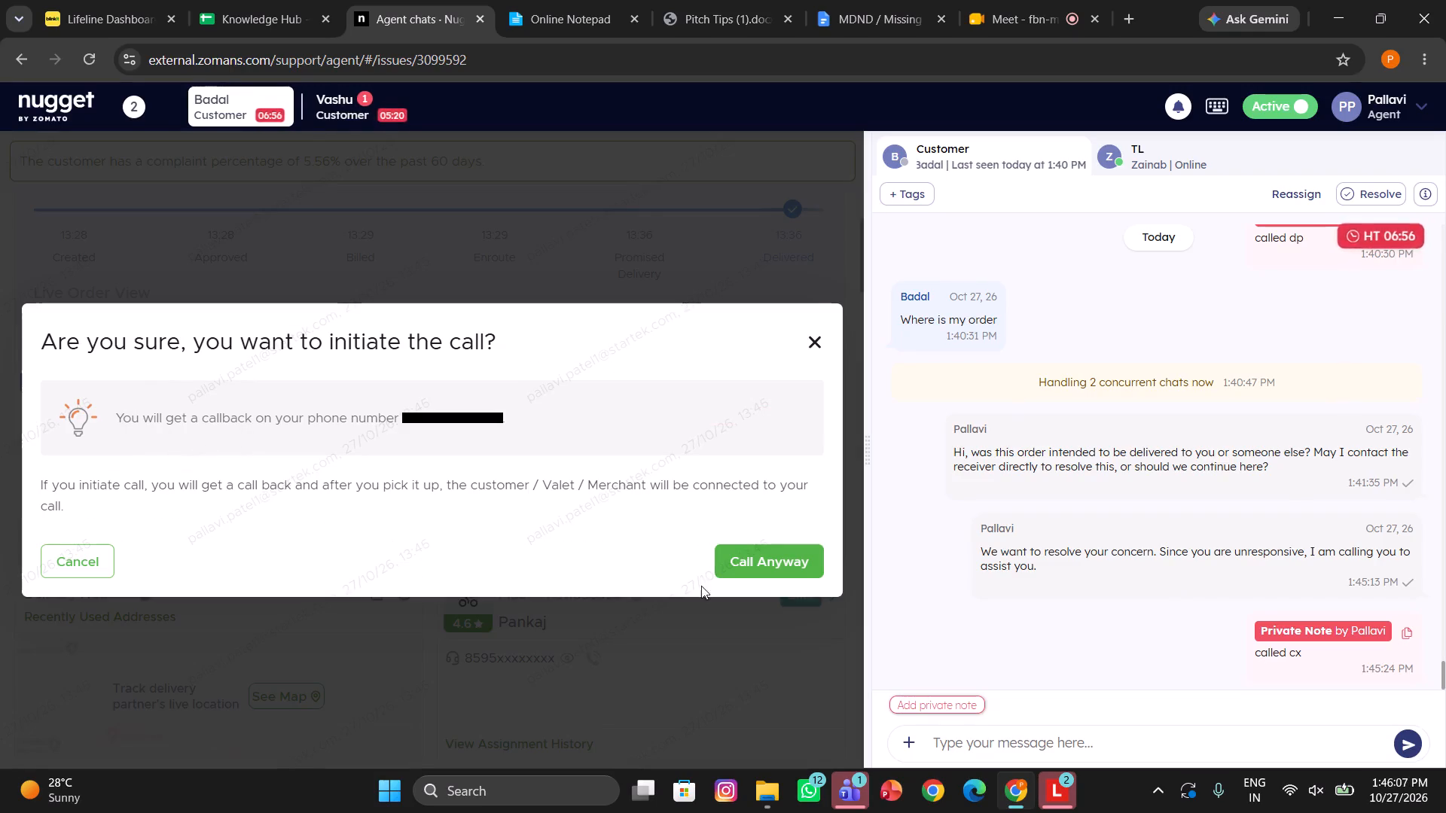
left_click(756, 559)
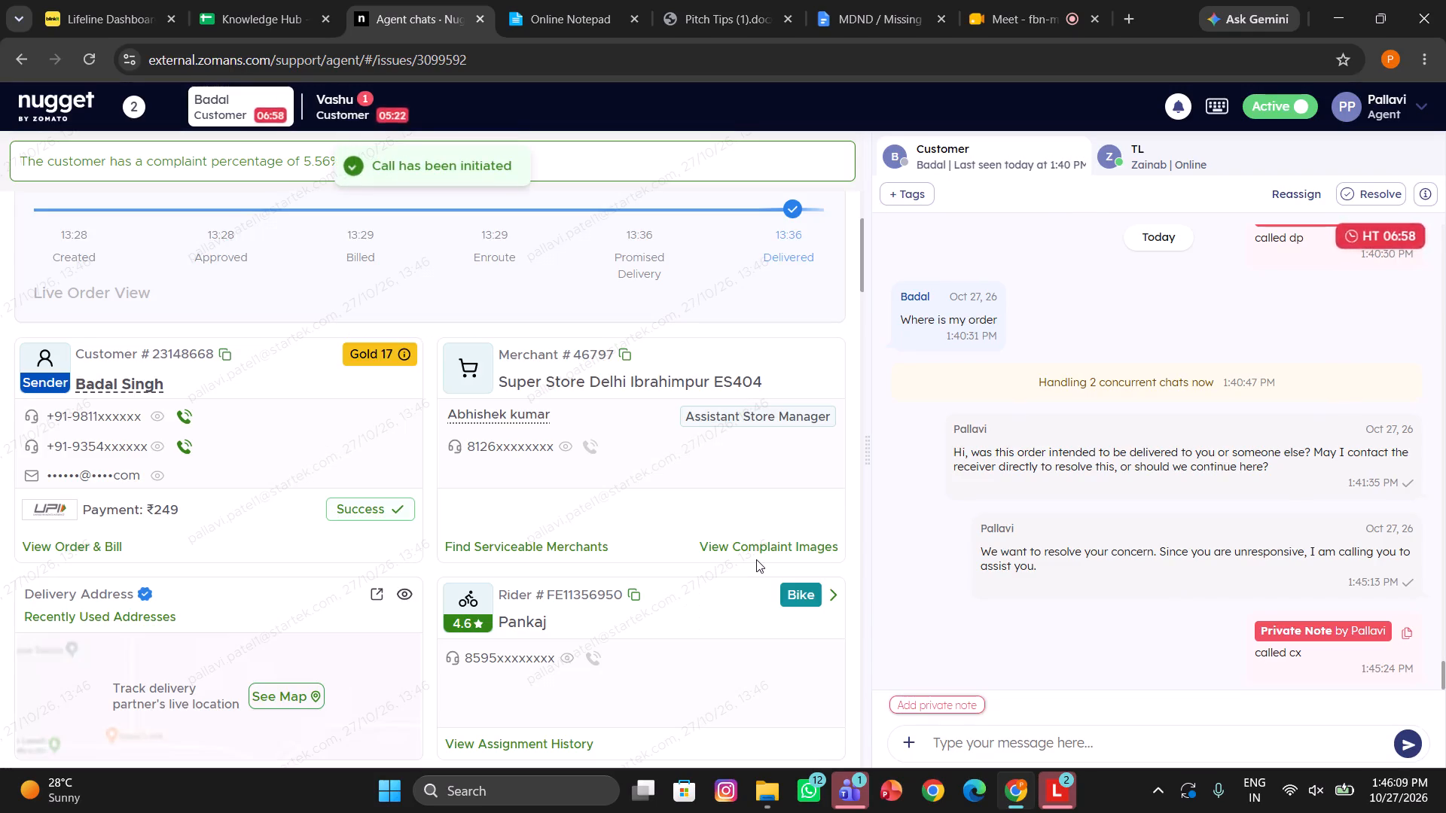
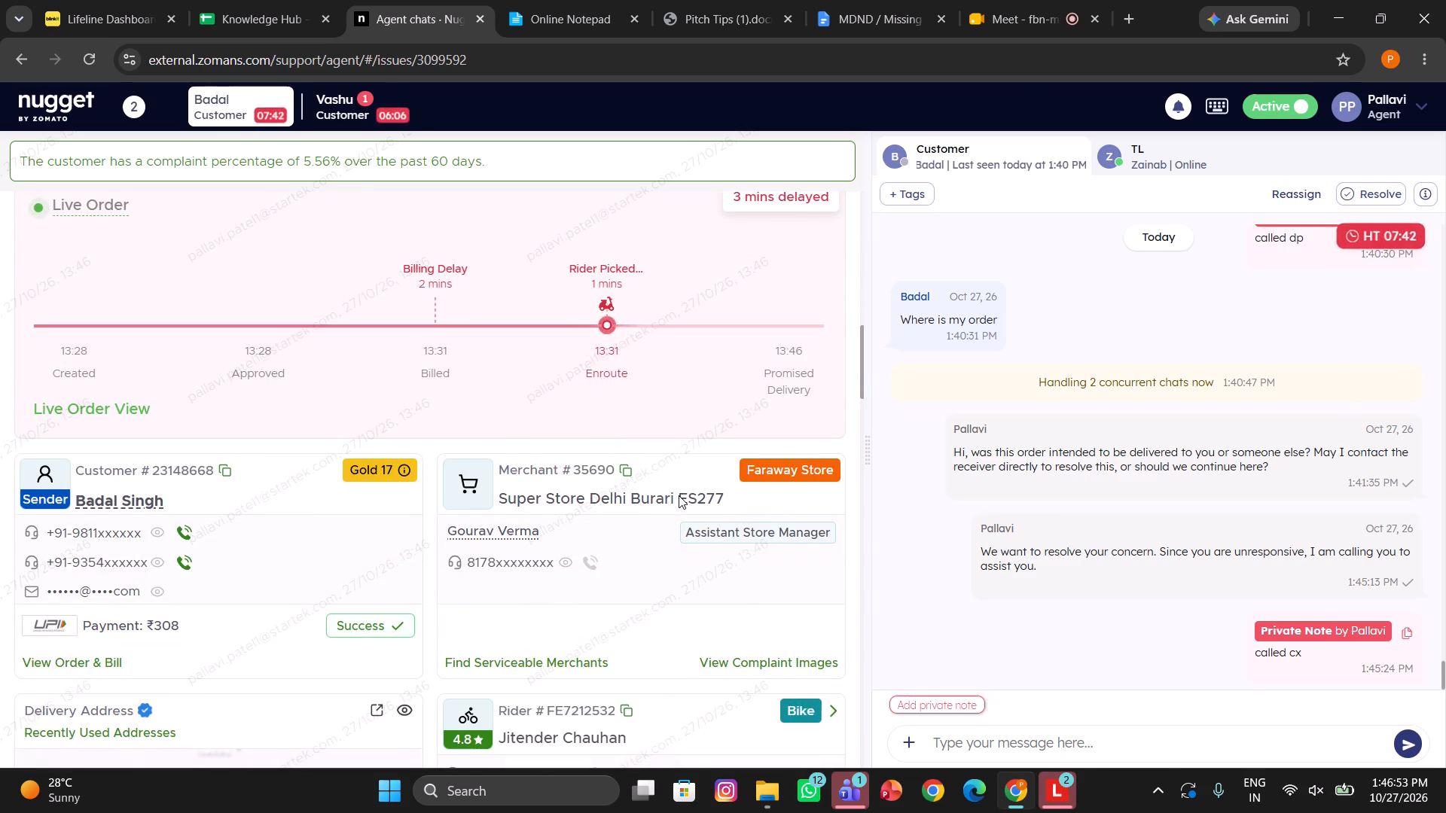
Review the first customer's recent orders, examining each one's delivery progress, store and assigned rider.
scroll(679, 495, "down", 3)
scroll(679, 495, "up", 1)
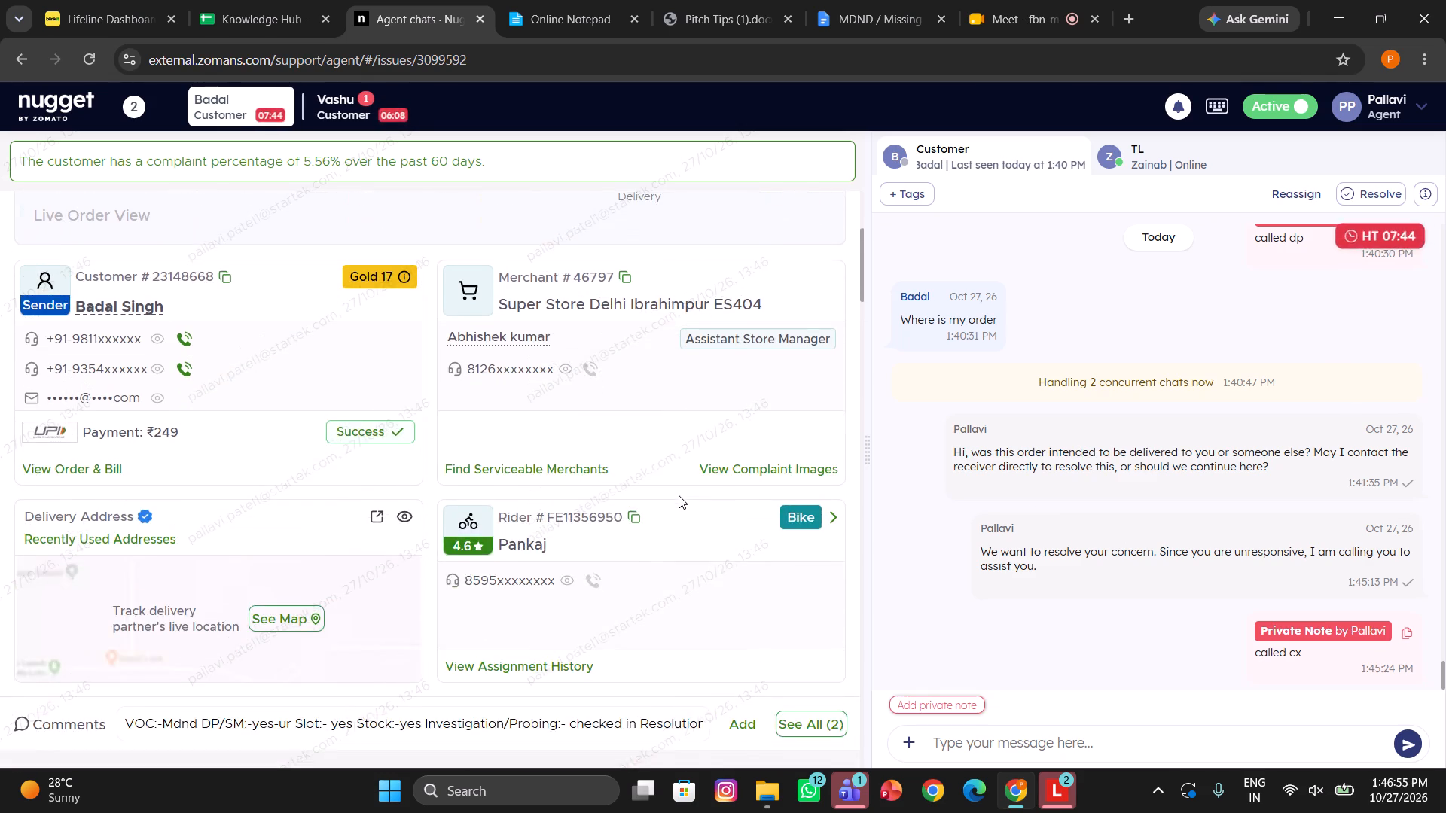
scroll(679, 495, "up", 1)
scroll(679, 495, "down", 2)
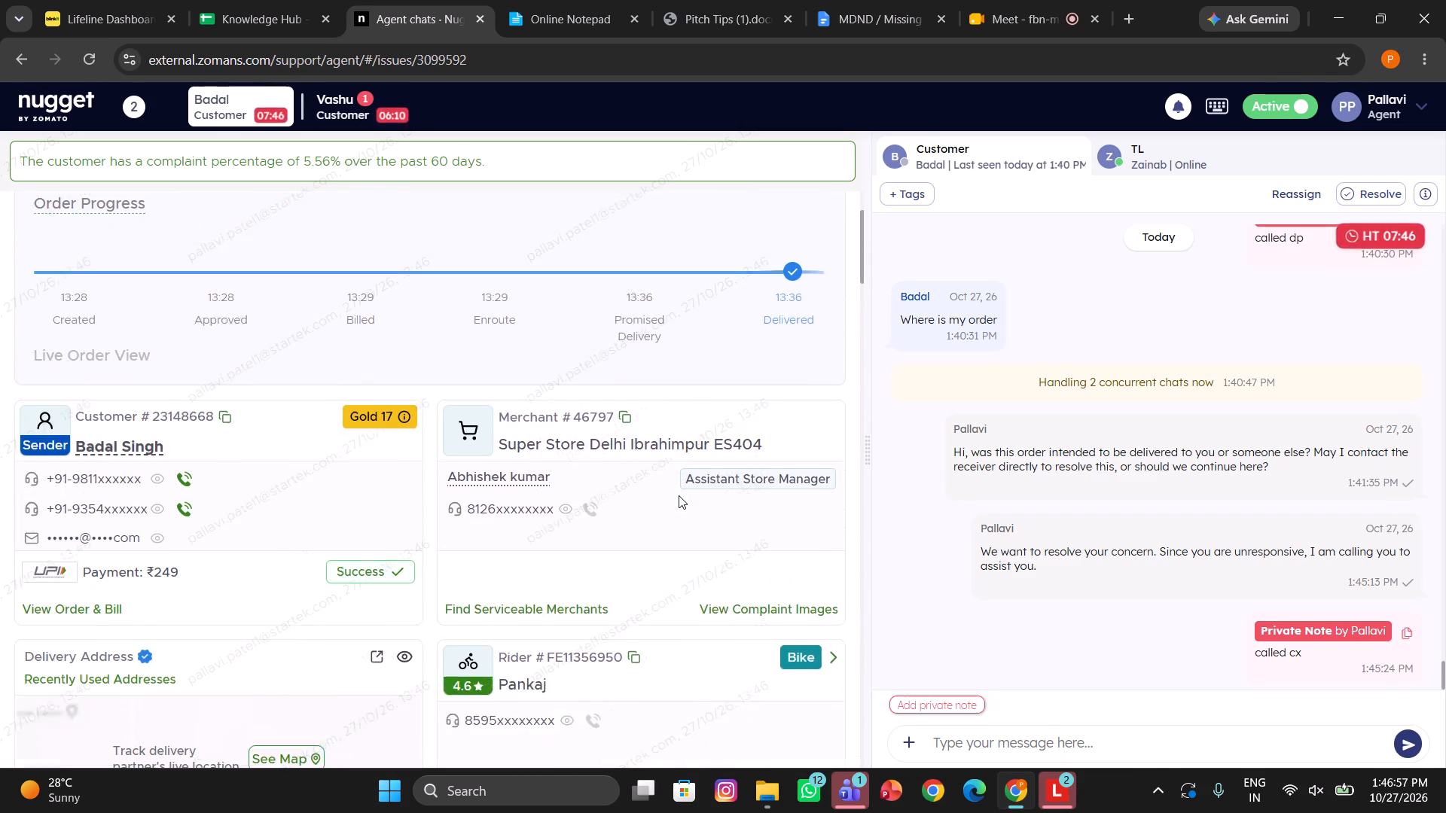
scroll(679, 495, "down", 5)
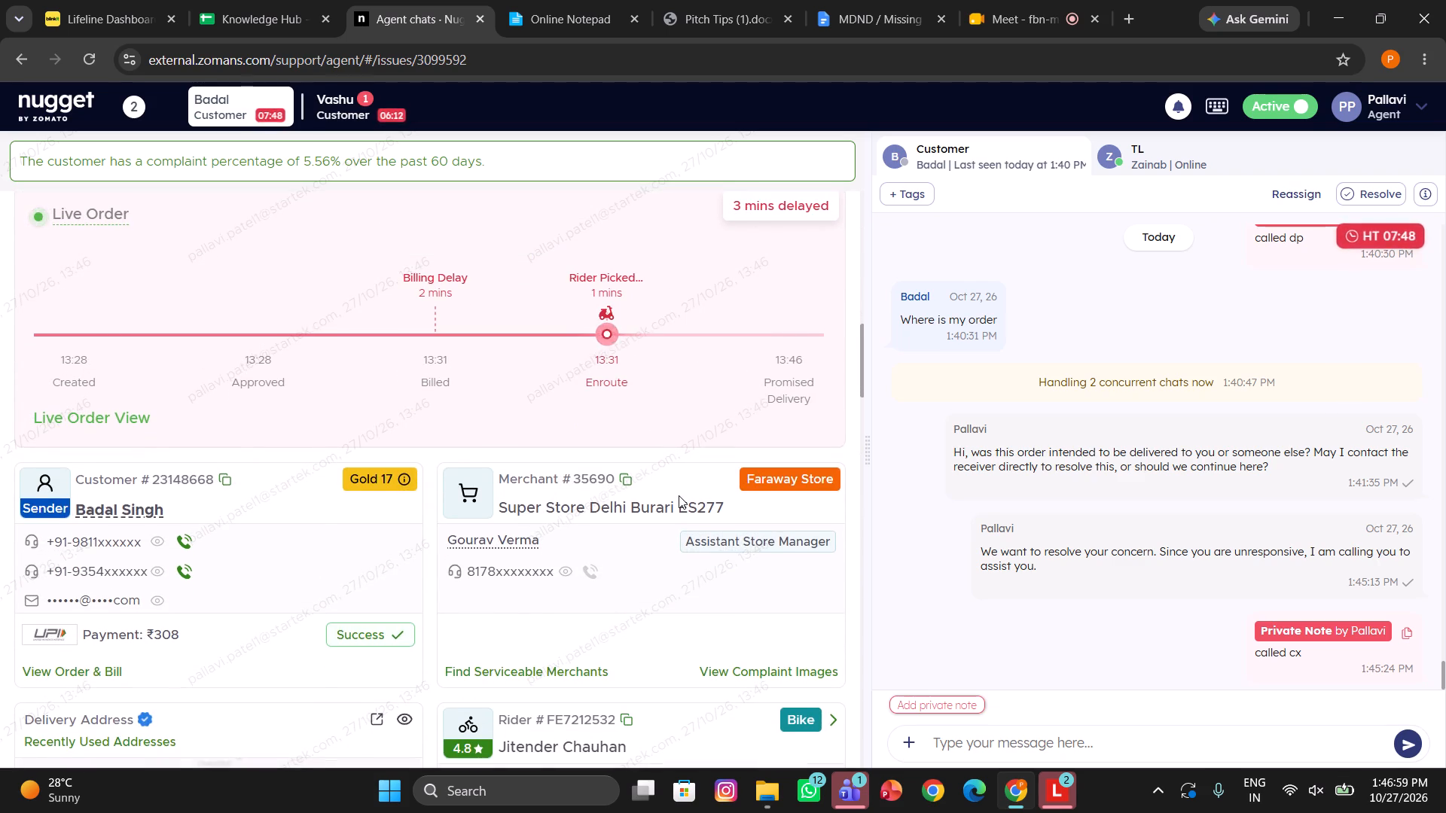
scroll(679, 495, "up", 5)
scroll(679, 495, "down", 1)
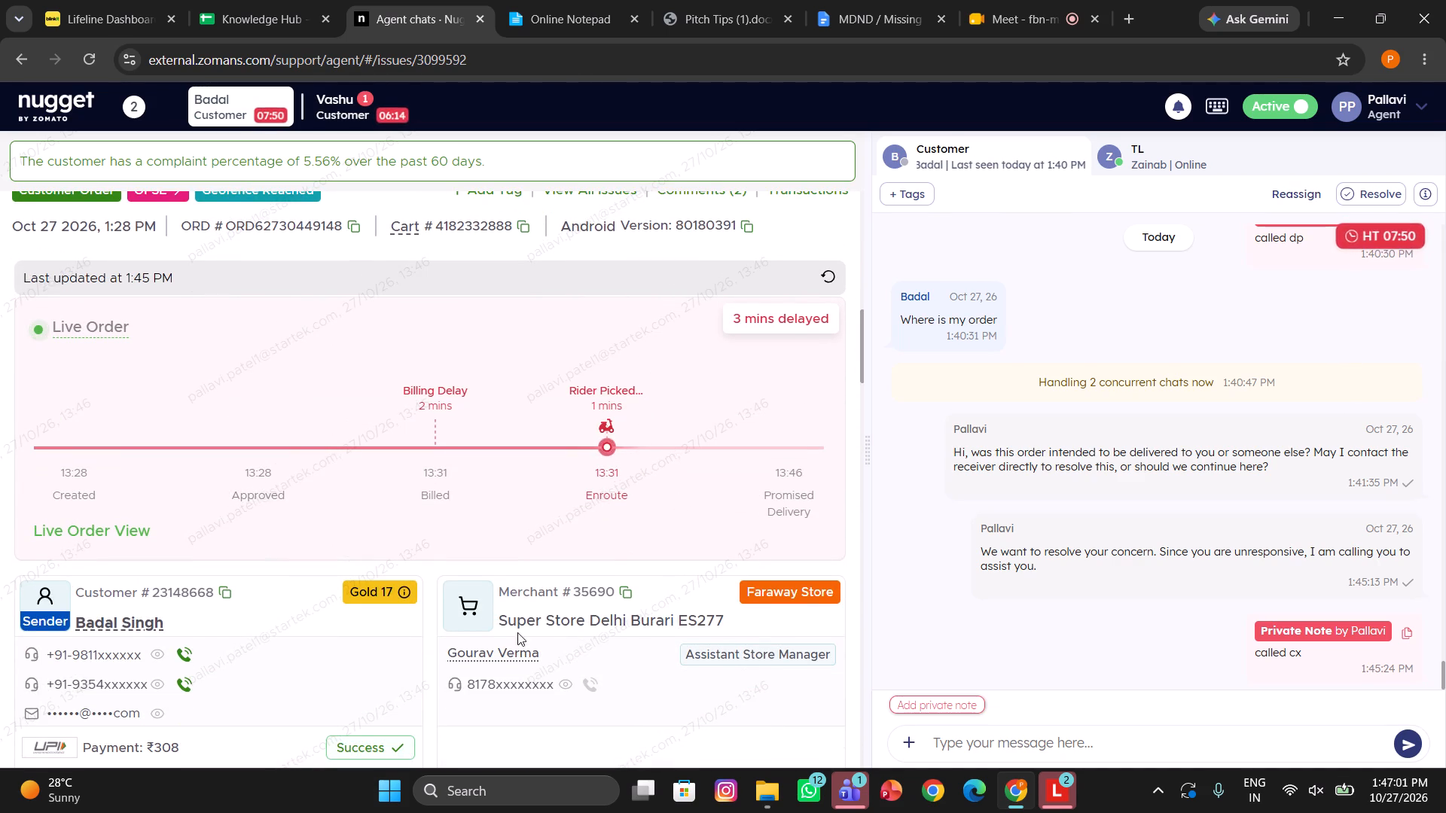
scroll(226, 626, "down", 6)
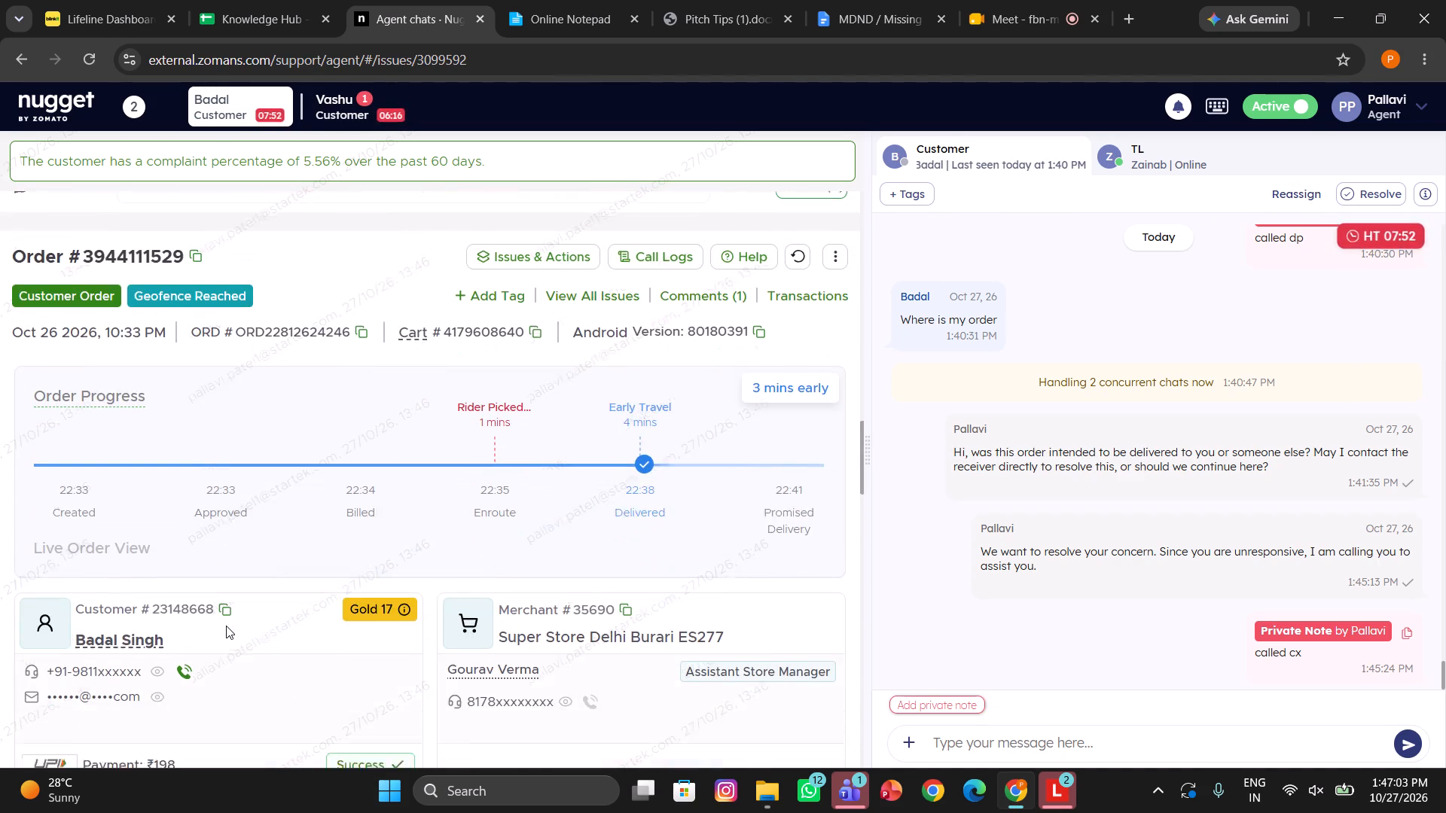
scroll(226, 626, "down", 1)
scroll(226, 626, "up", 8)
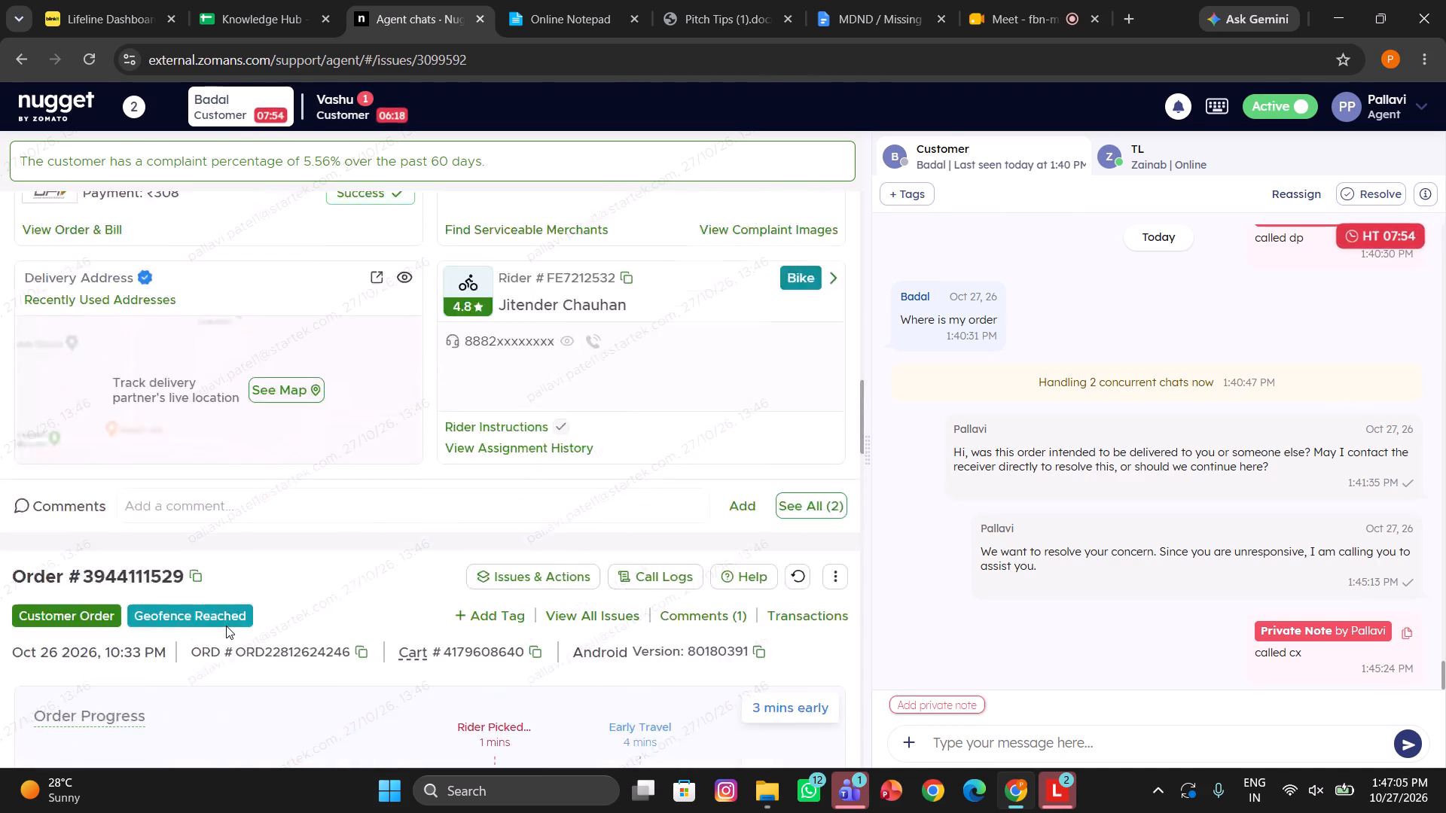
Initiate a call to the first customer on their first listed phone number from the delivered order.
scroll(226, 626, "up", 5)
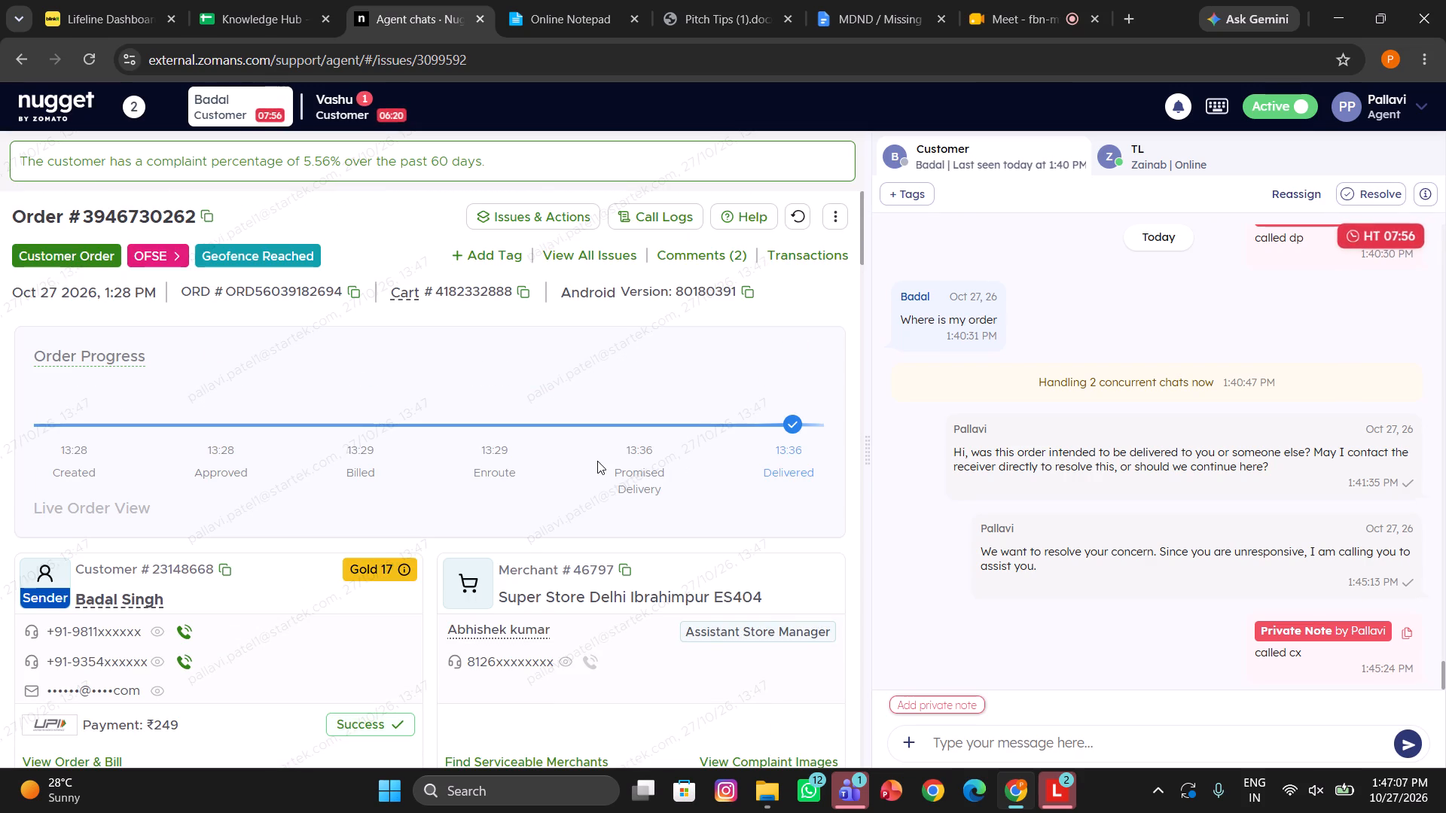
scroll(597, 461, "up", 2)
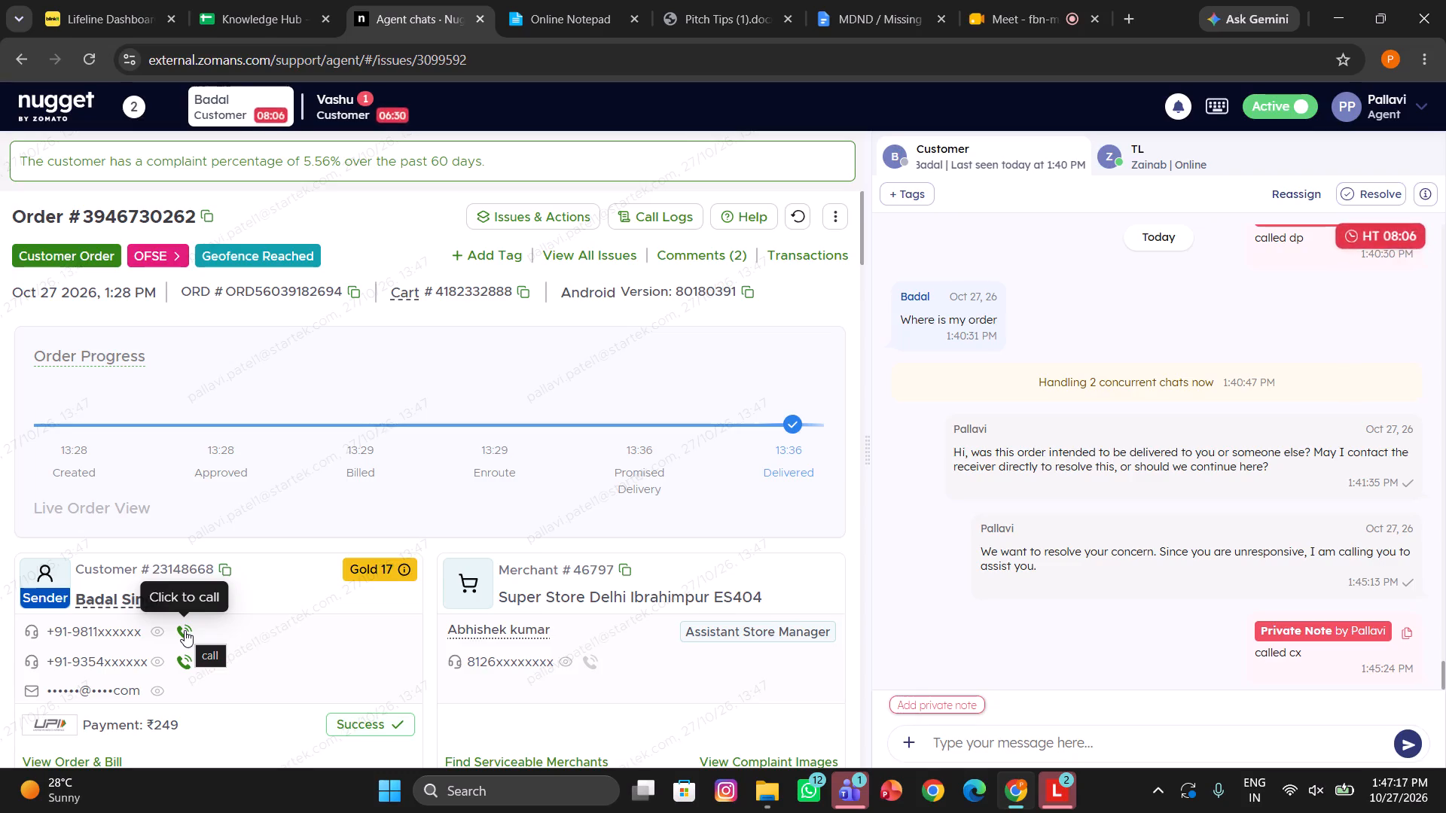
left_click(185, 630)
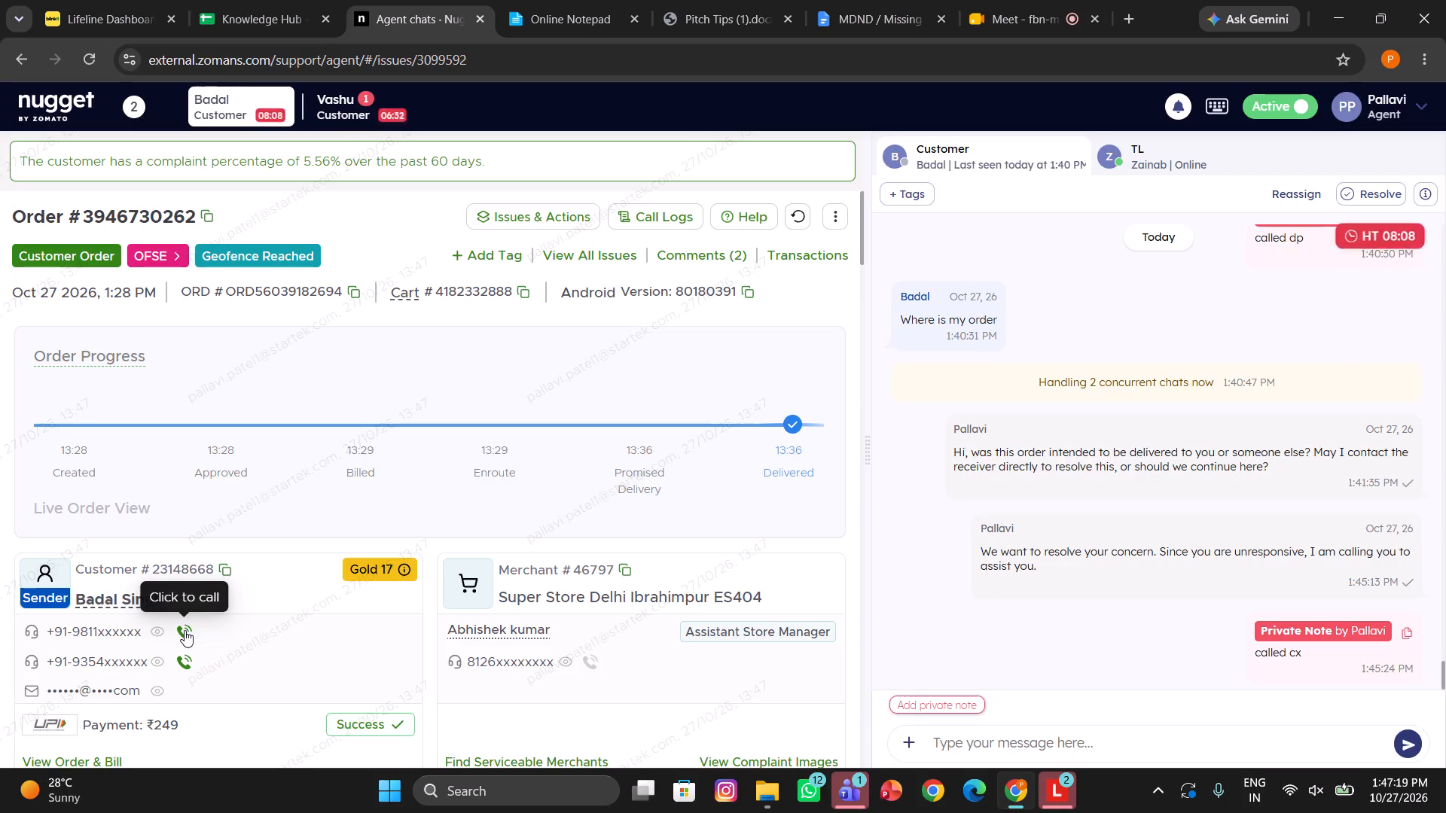
left_click(792, 556)
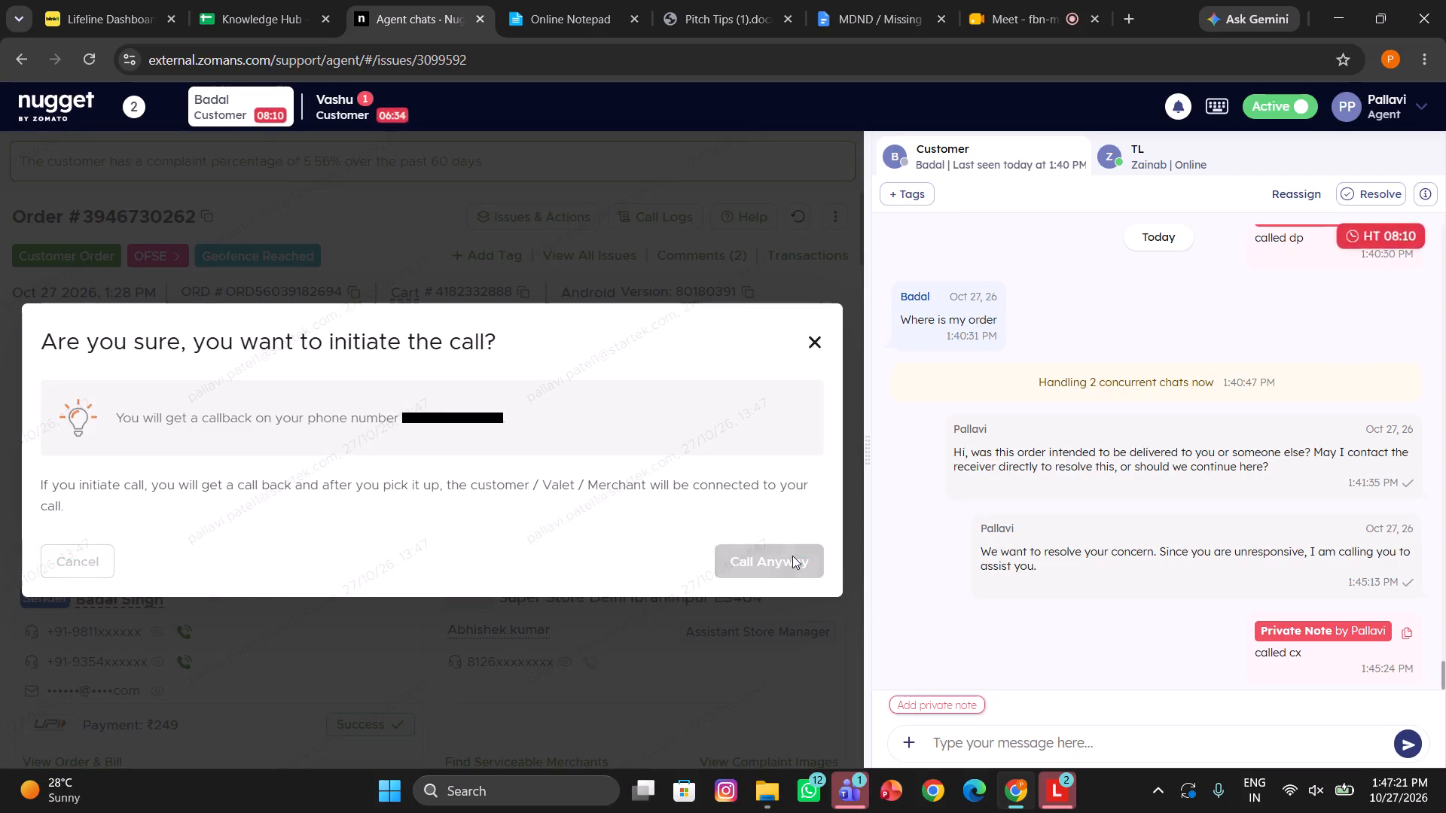
double_click(792, 556)
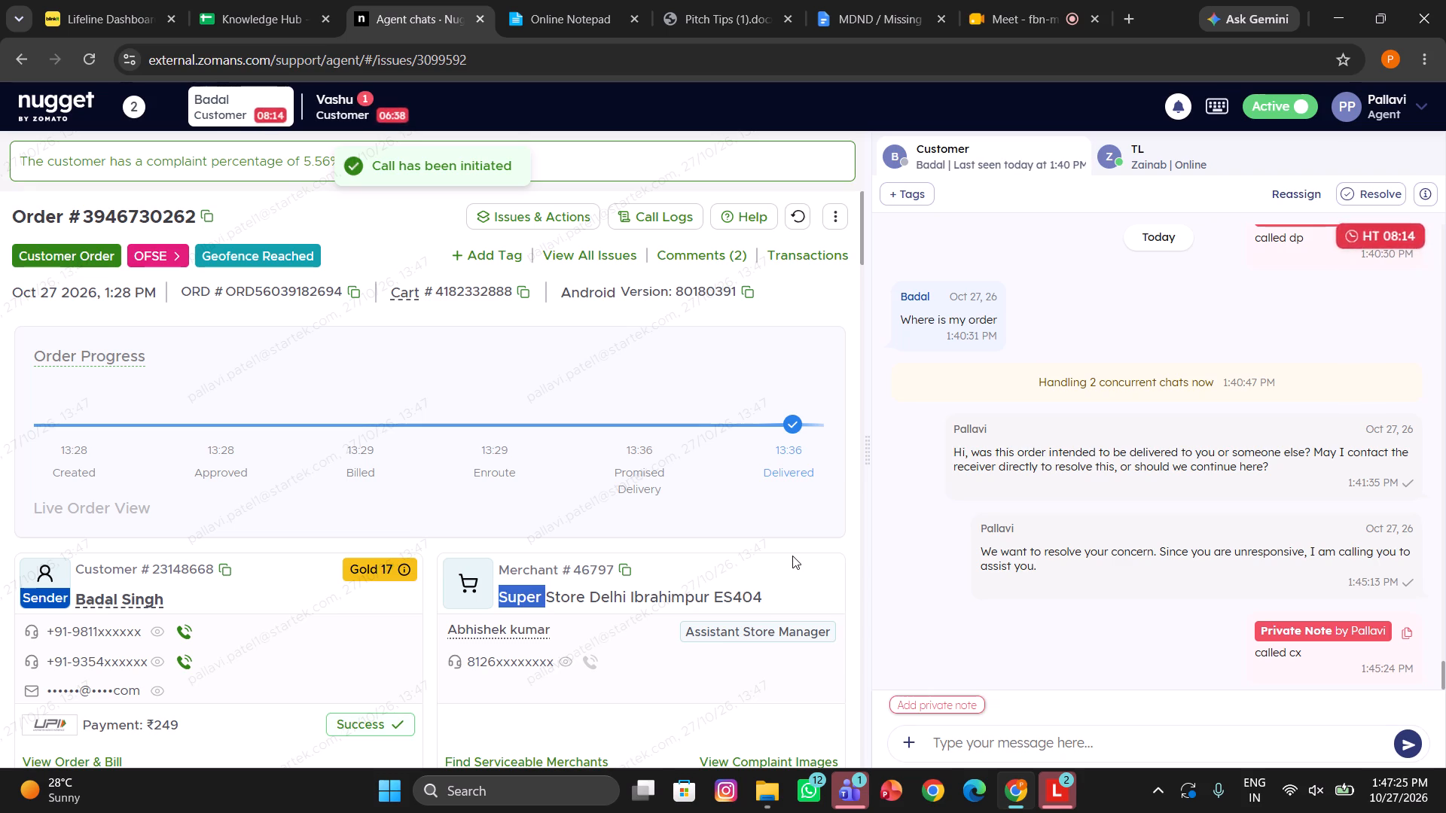
scroll(1185, 594, "down", 1)
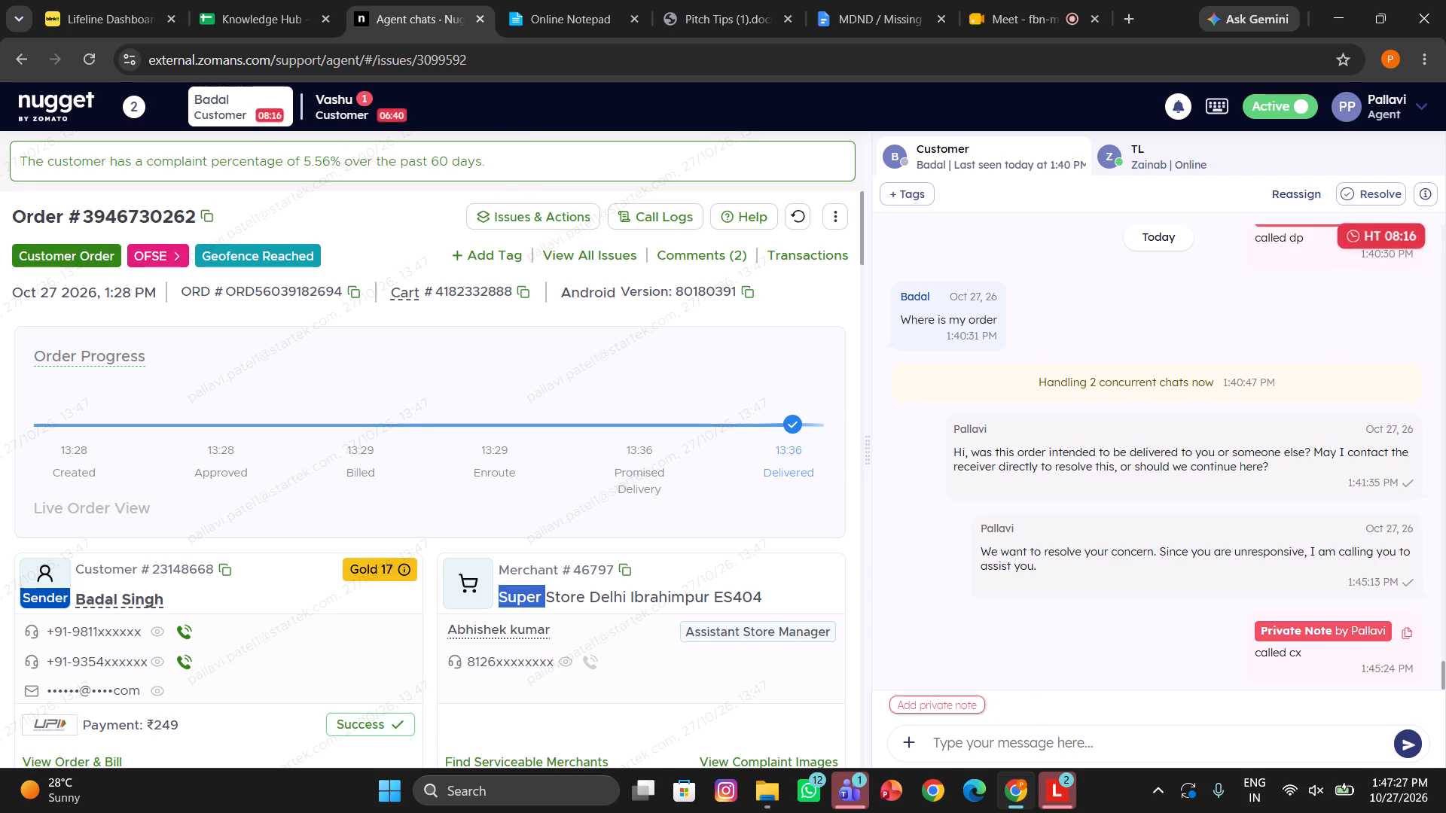
Begin a chat message to the first customer.
left_click(981, 741)
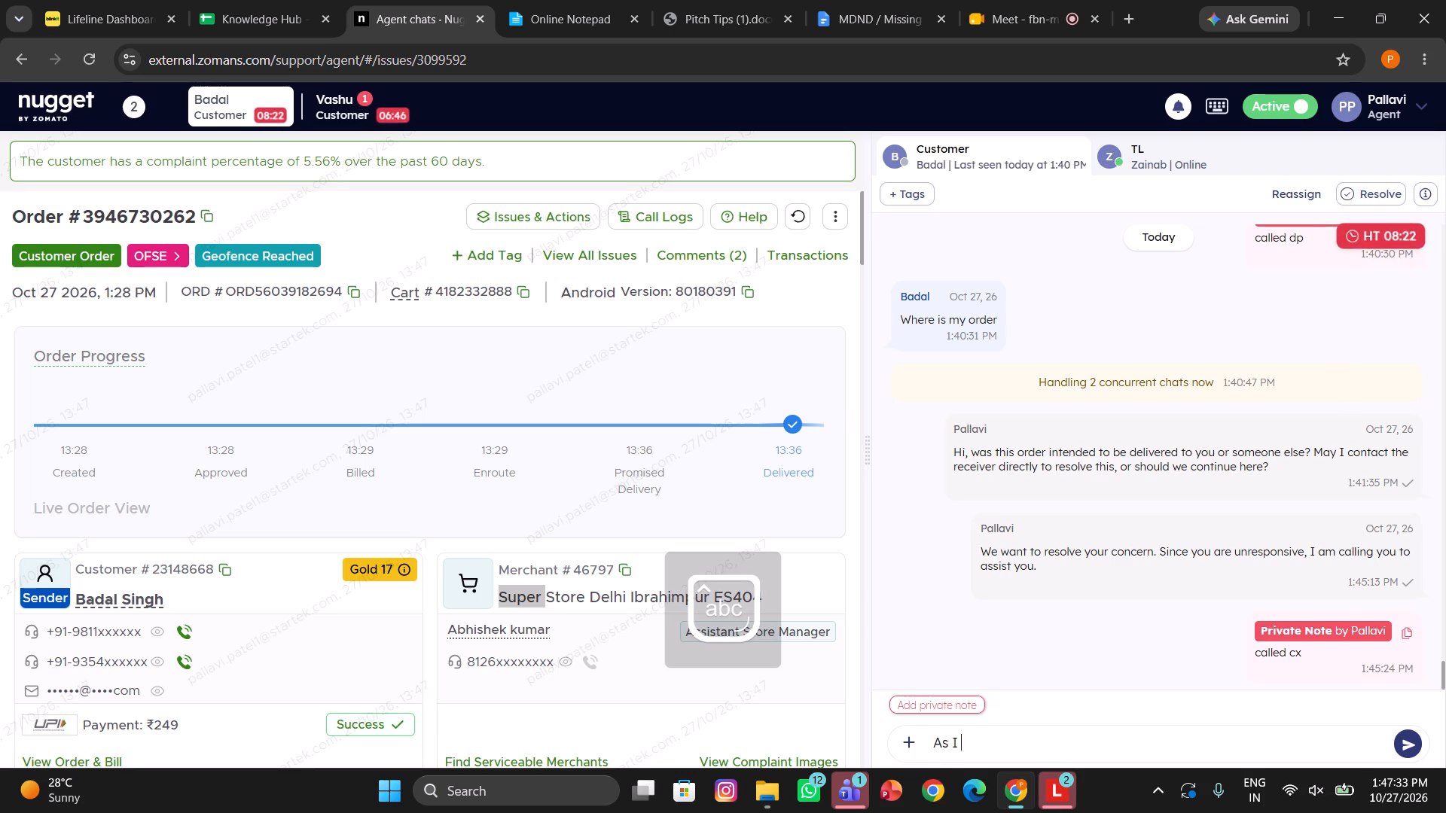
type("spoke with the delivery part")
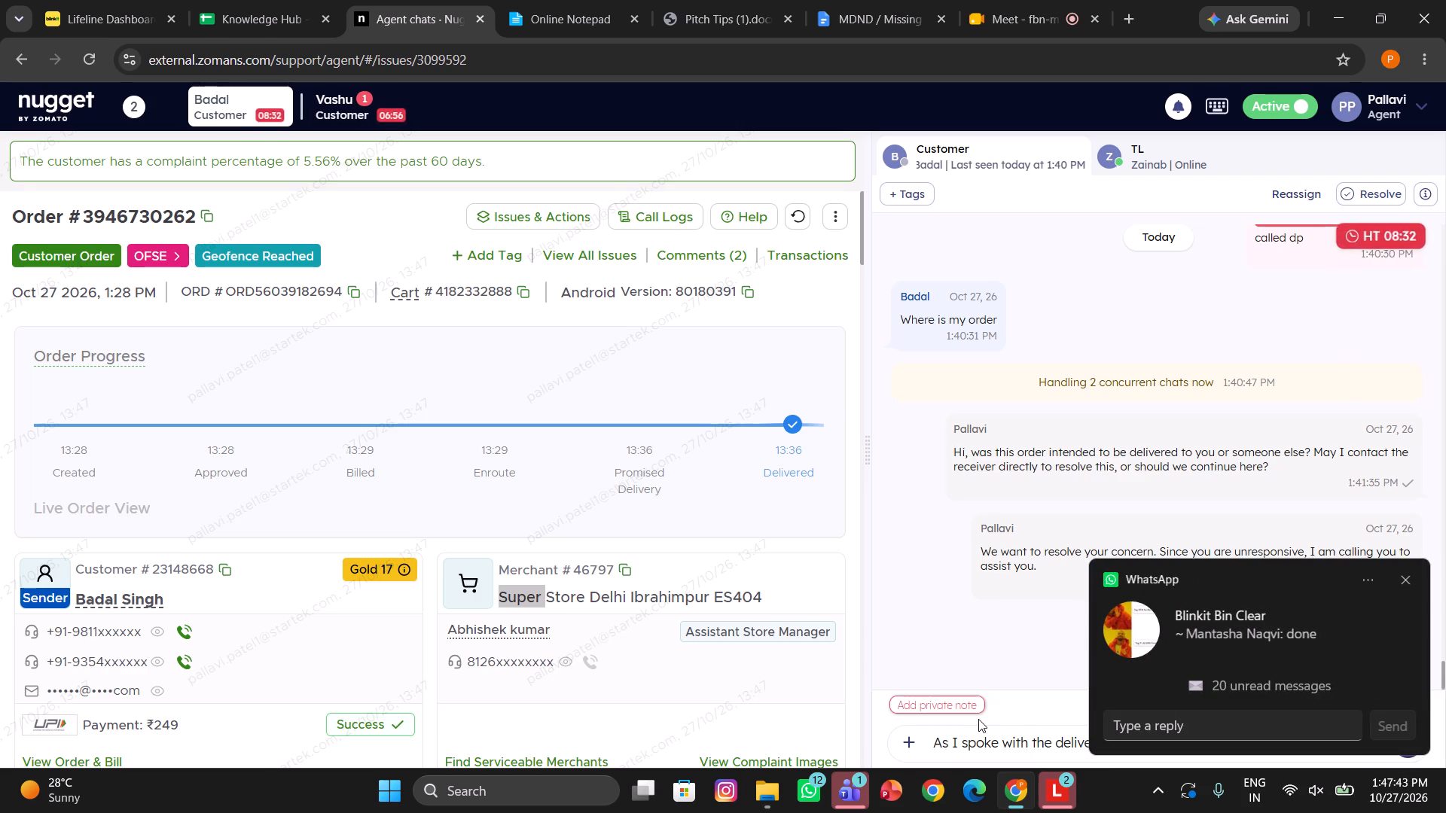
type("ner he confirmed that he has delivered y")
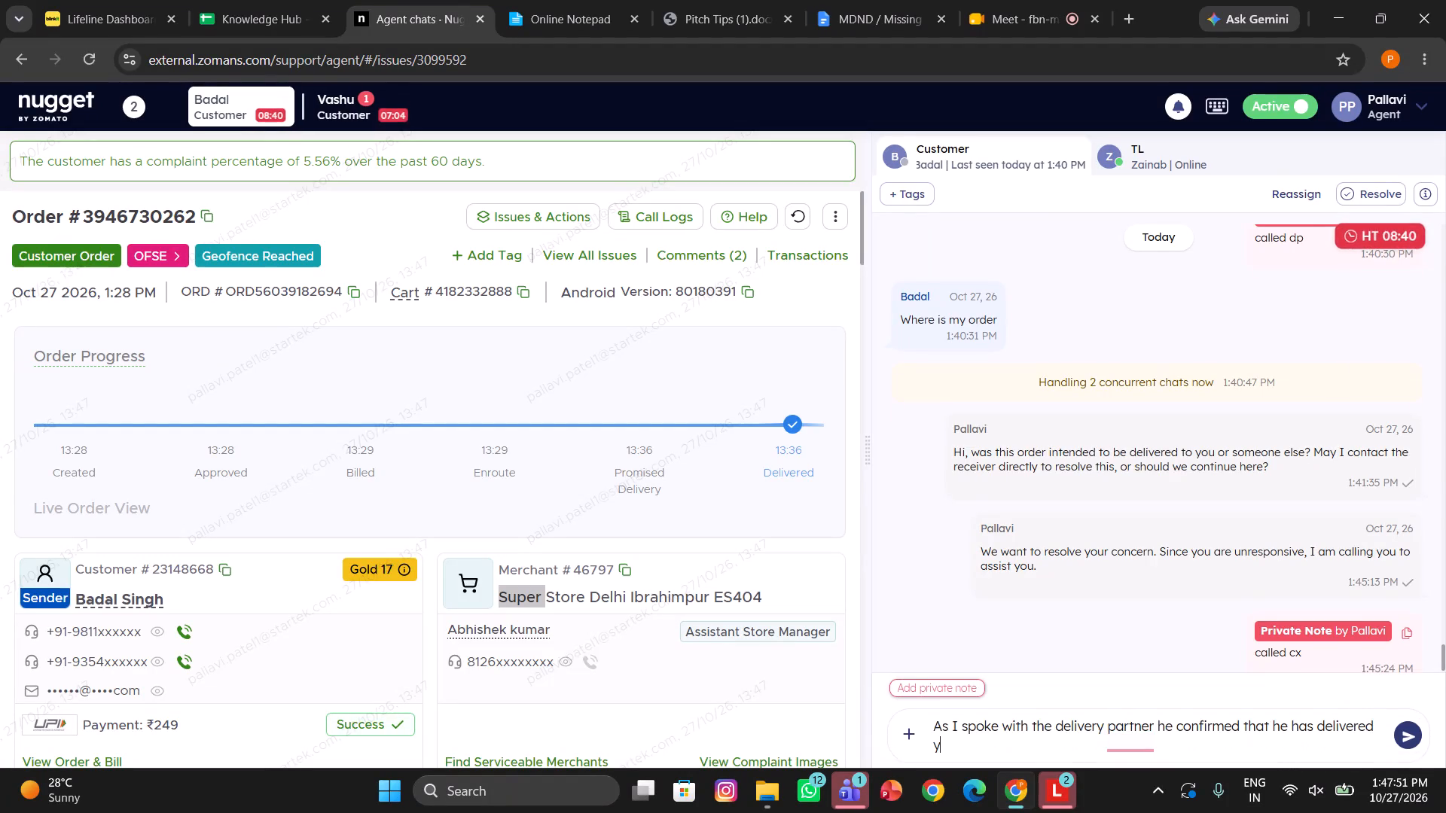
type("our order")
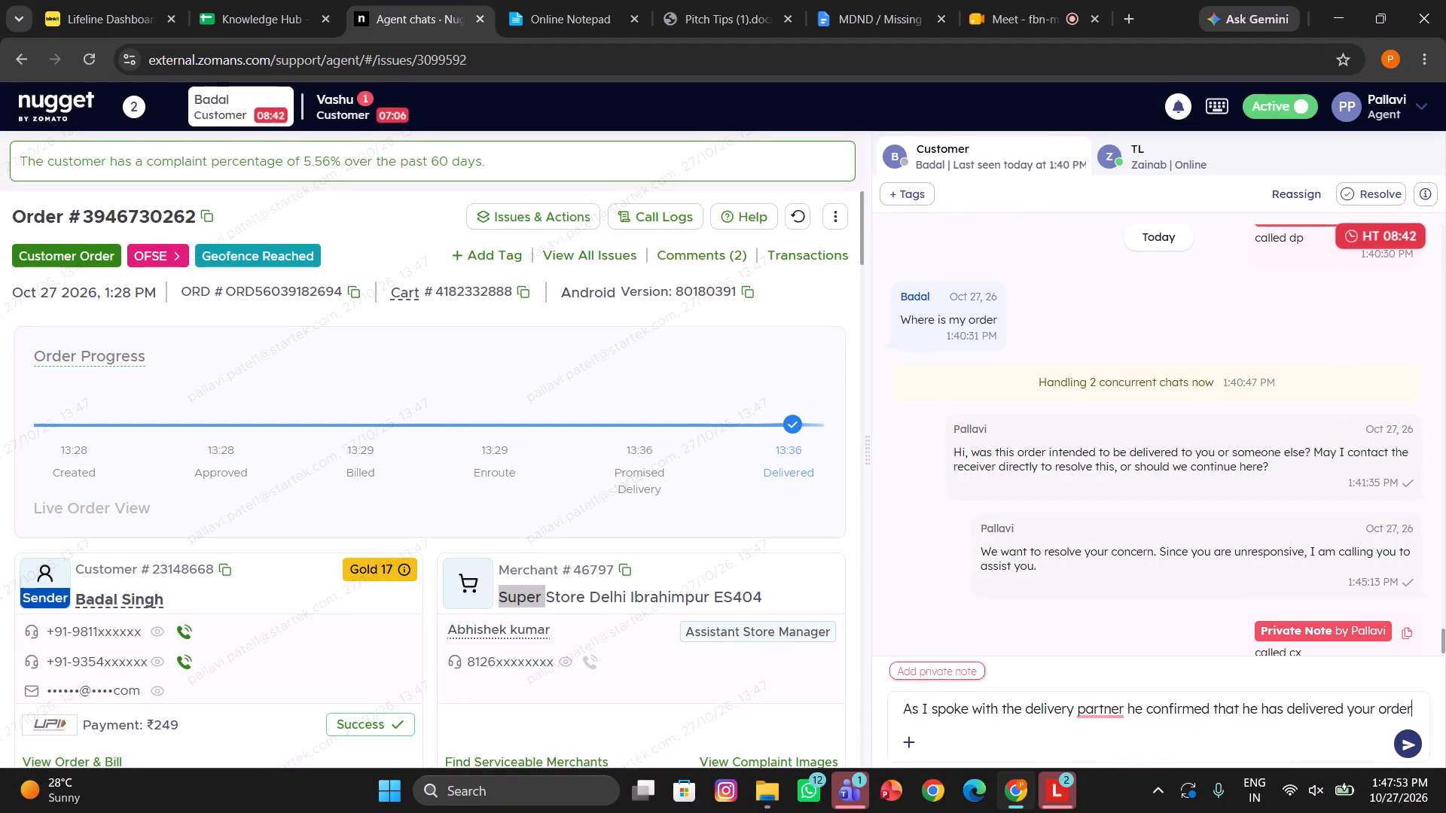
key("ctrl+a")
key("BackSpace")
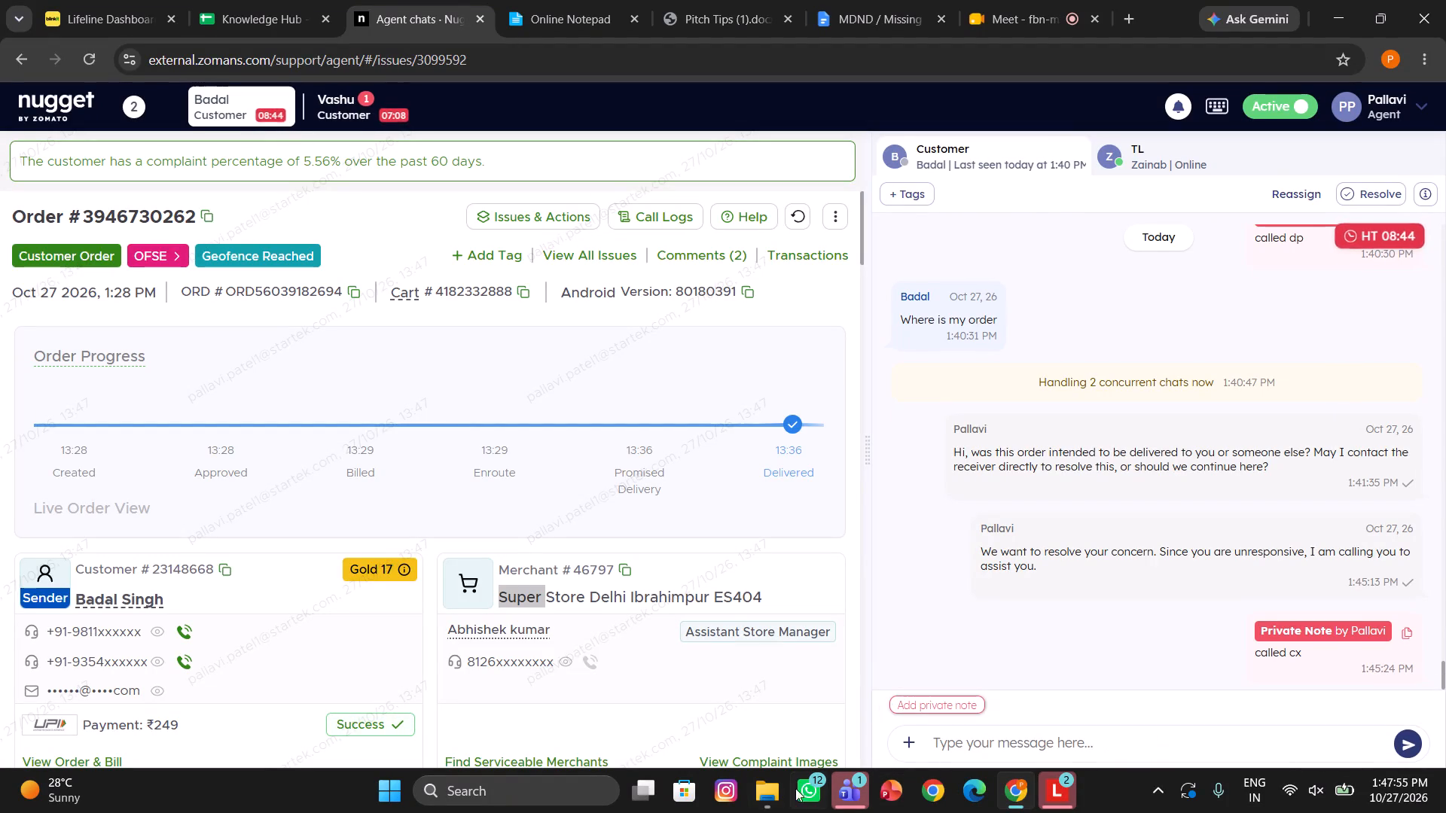
Switch to WhatsApp.
left_click(797, 790)
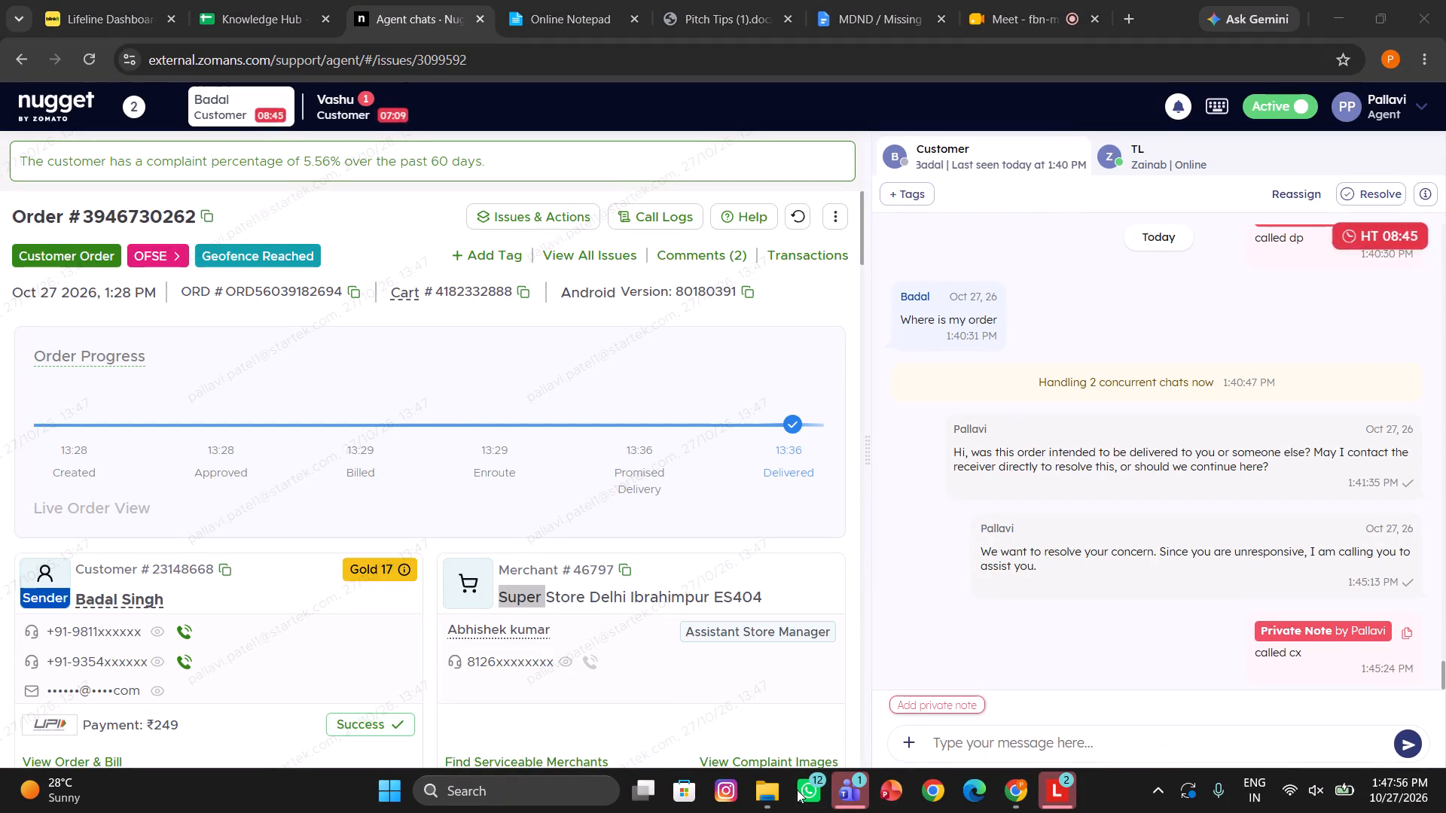
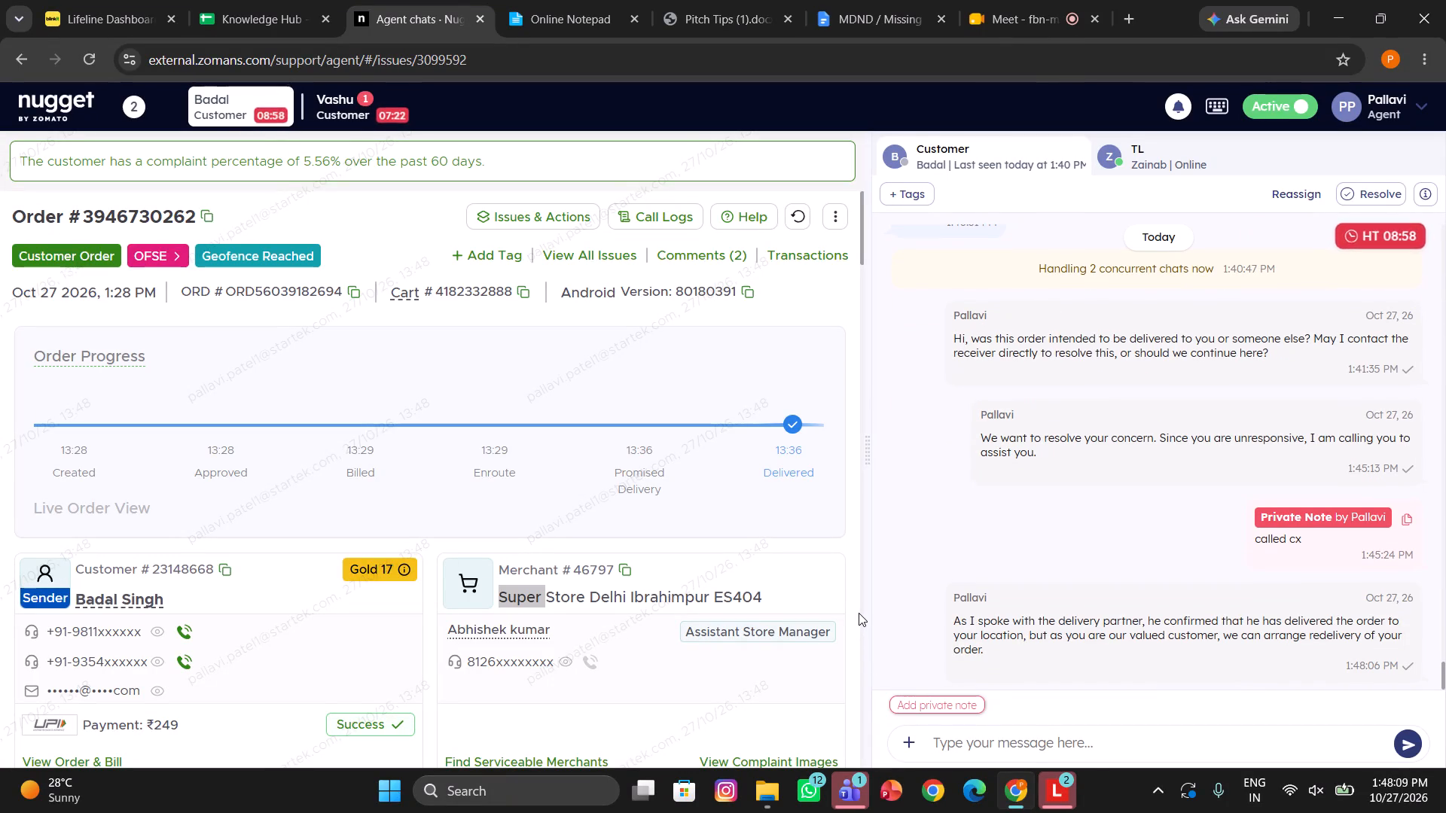
Switch to the second customer's chat and initiate a call to their first listed phone number, the one confirmed in chat.
left_click(371, 99)
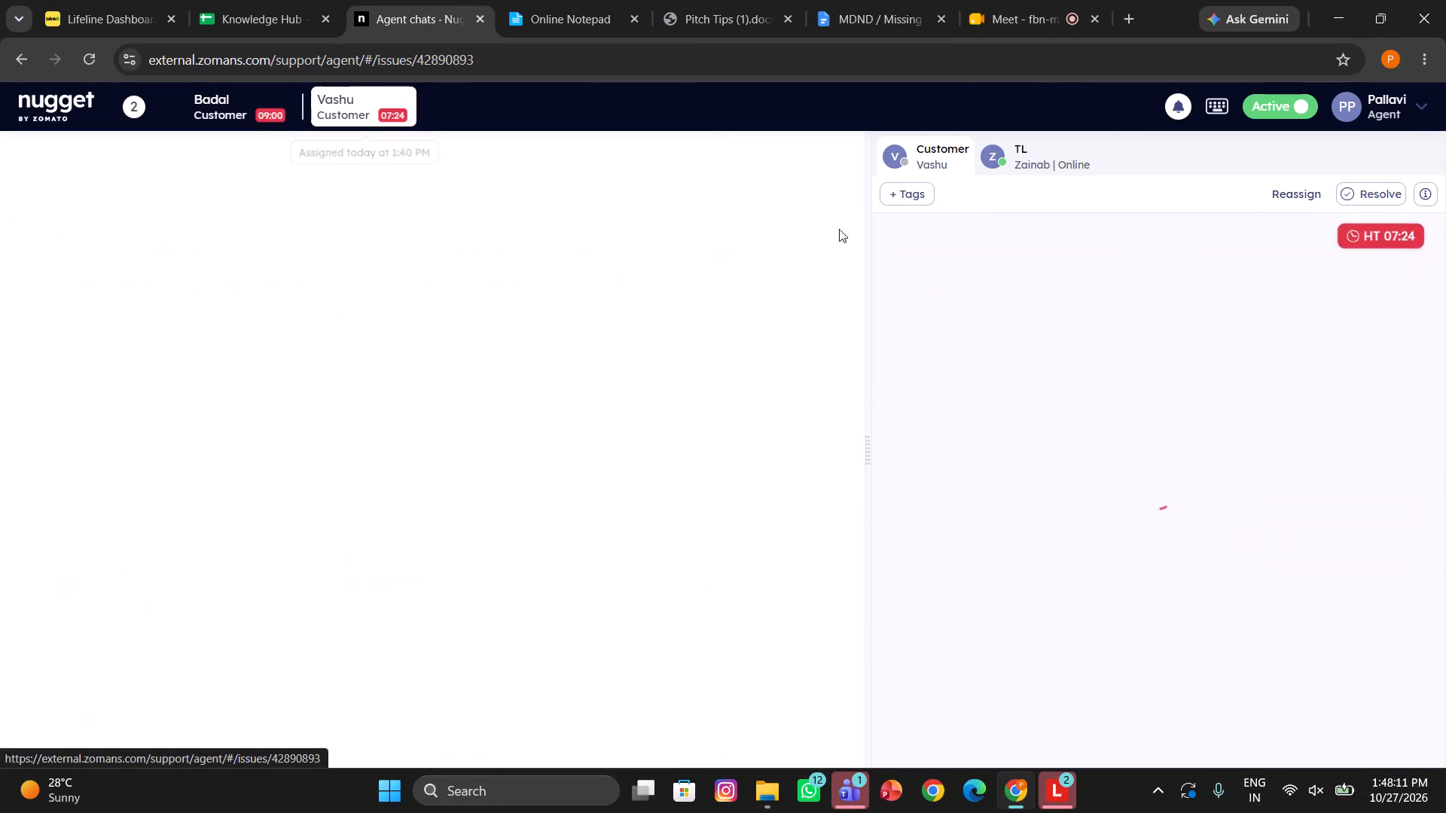
scroll(1006, 463, "down", 6)
scroll(981, 647, "down", 1)
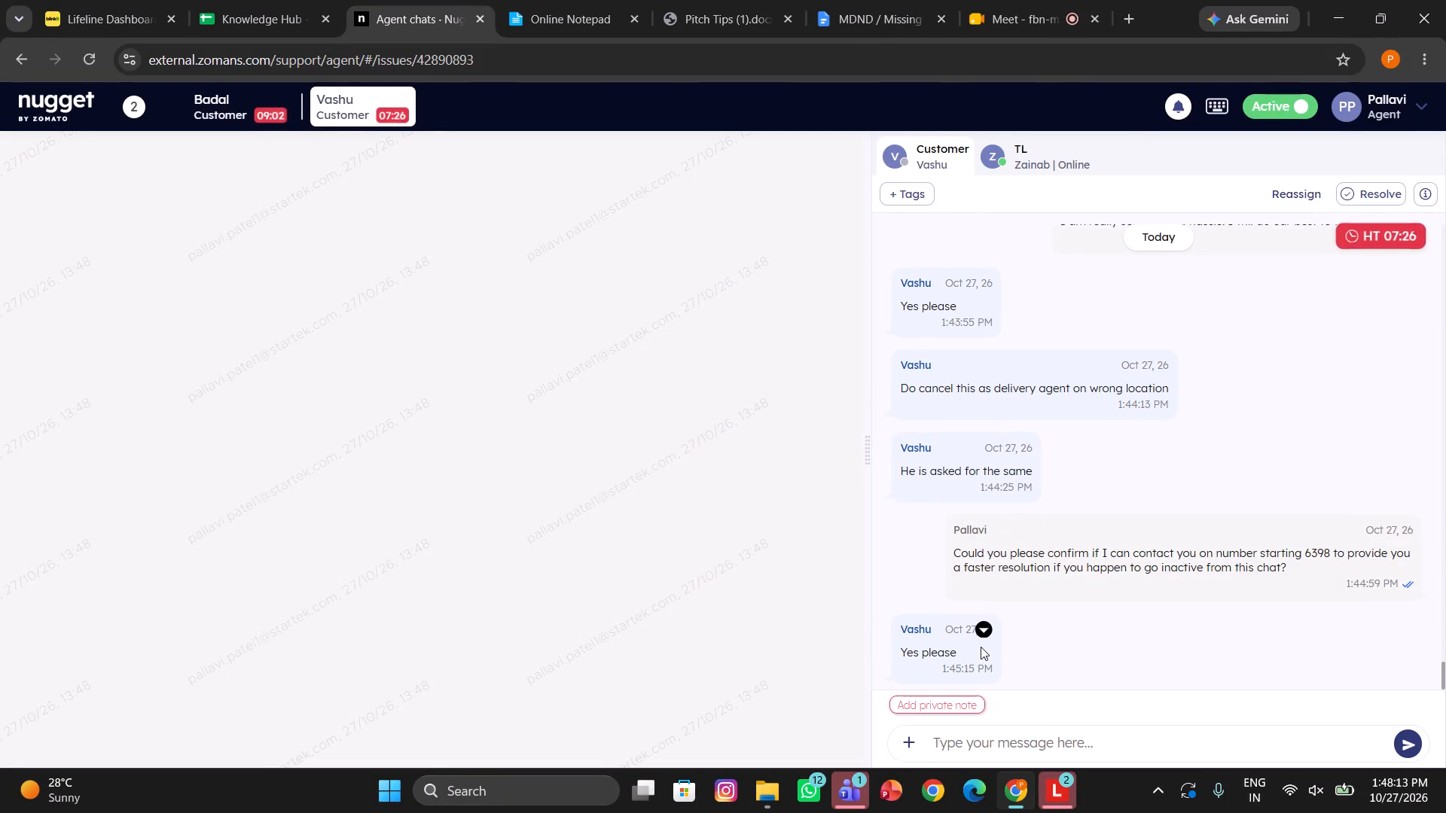
scroll(981, 647, "down", 1)
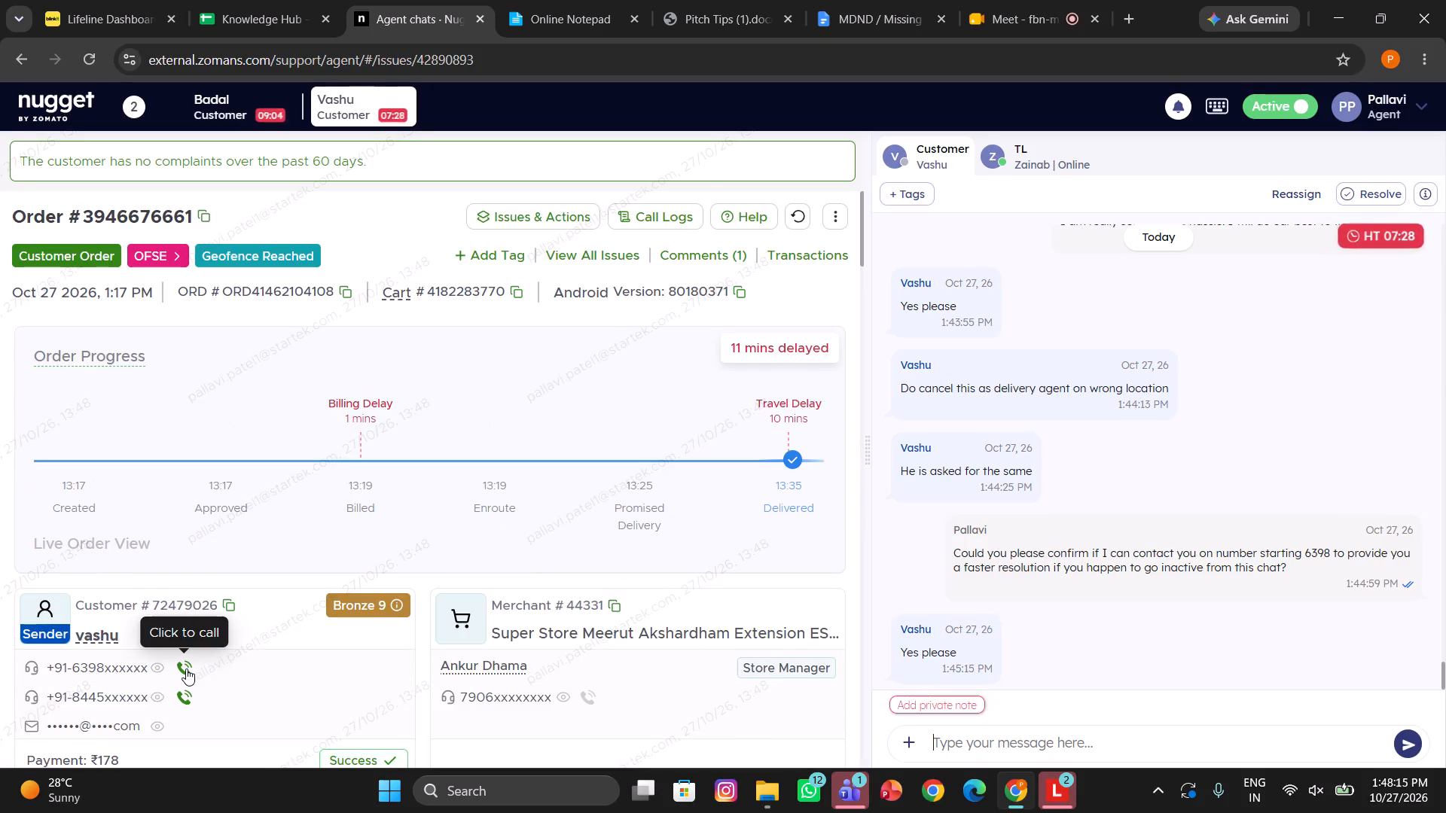
left_click(186, 668)
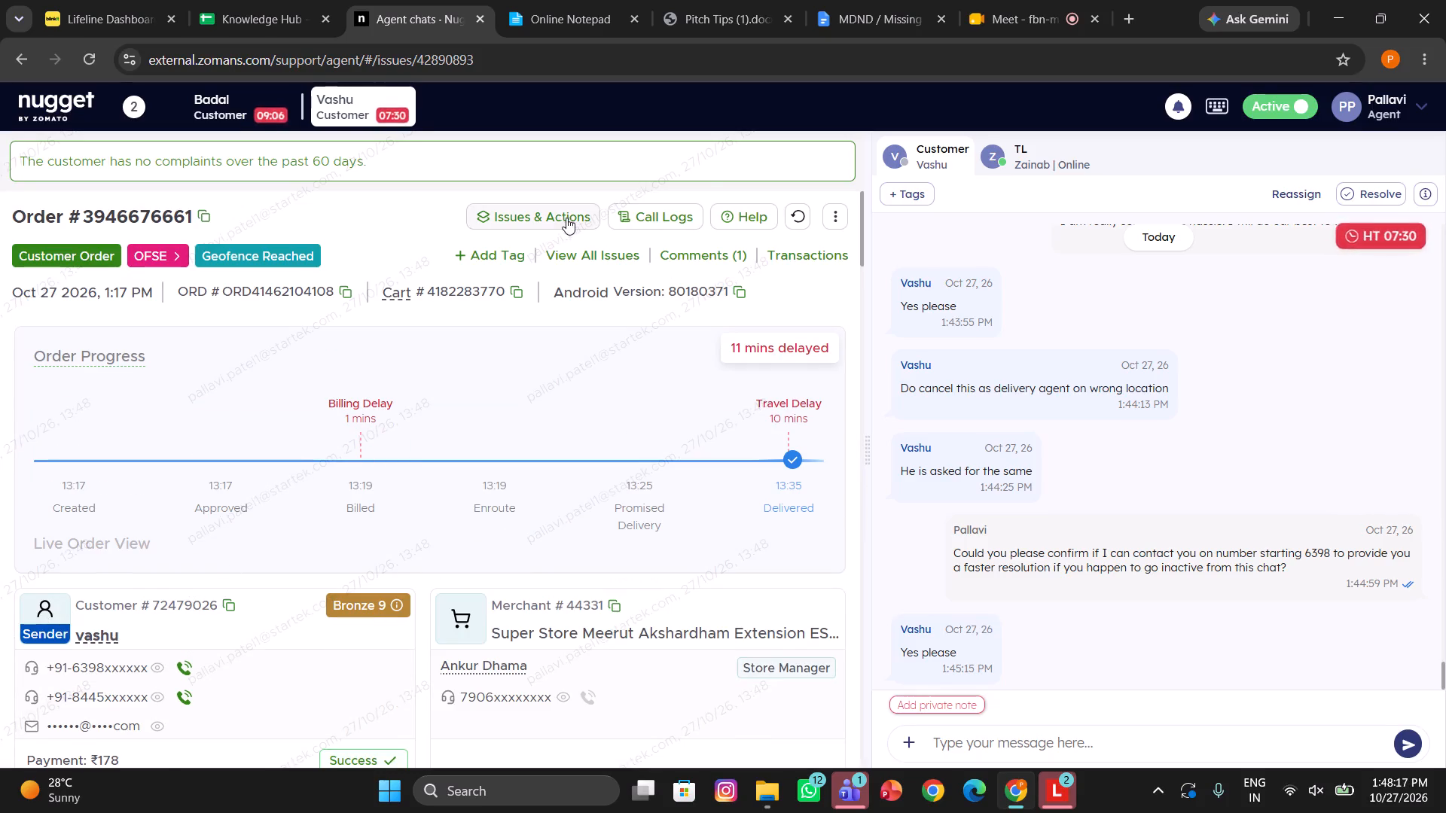
scroll(324, 692, "down", 2)
left_click(772, 562)
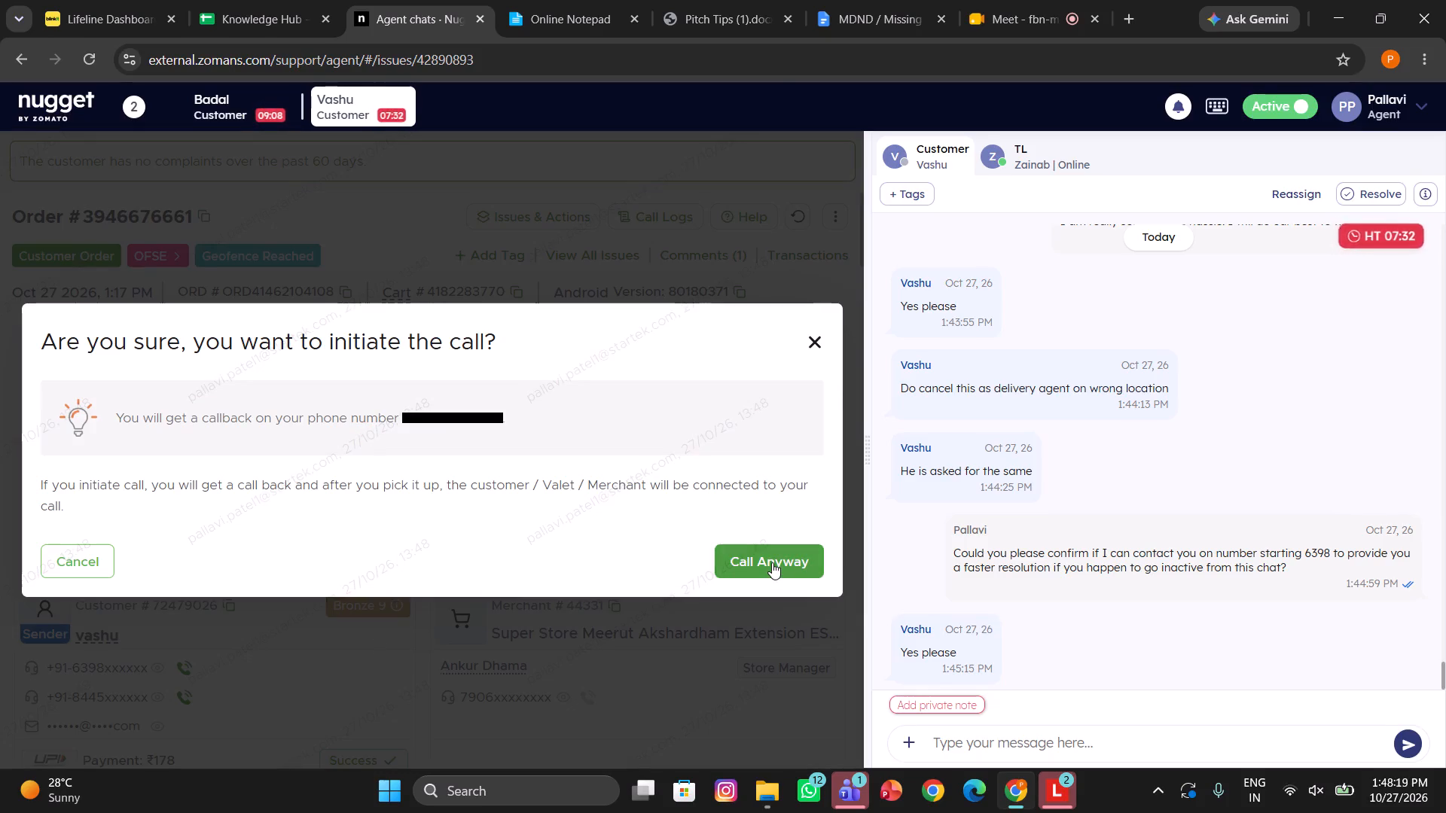
Add the private note "called cx" to the second customer's chat.
left_click(944, 701)
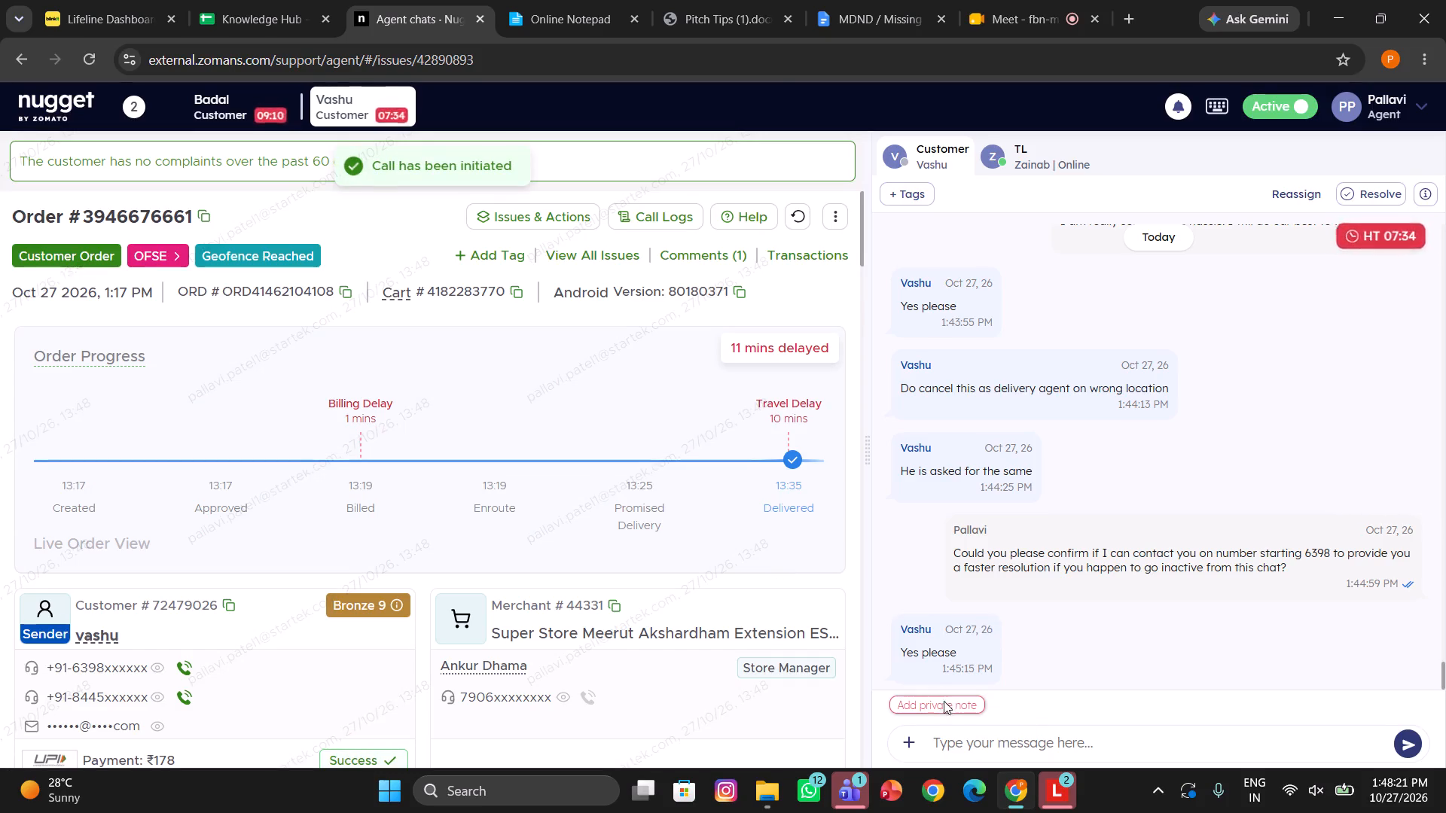
type("call")
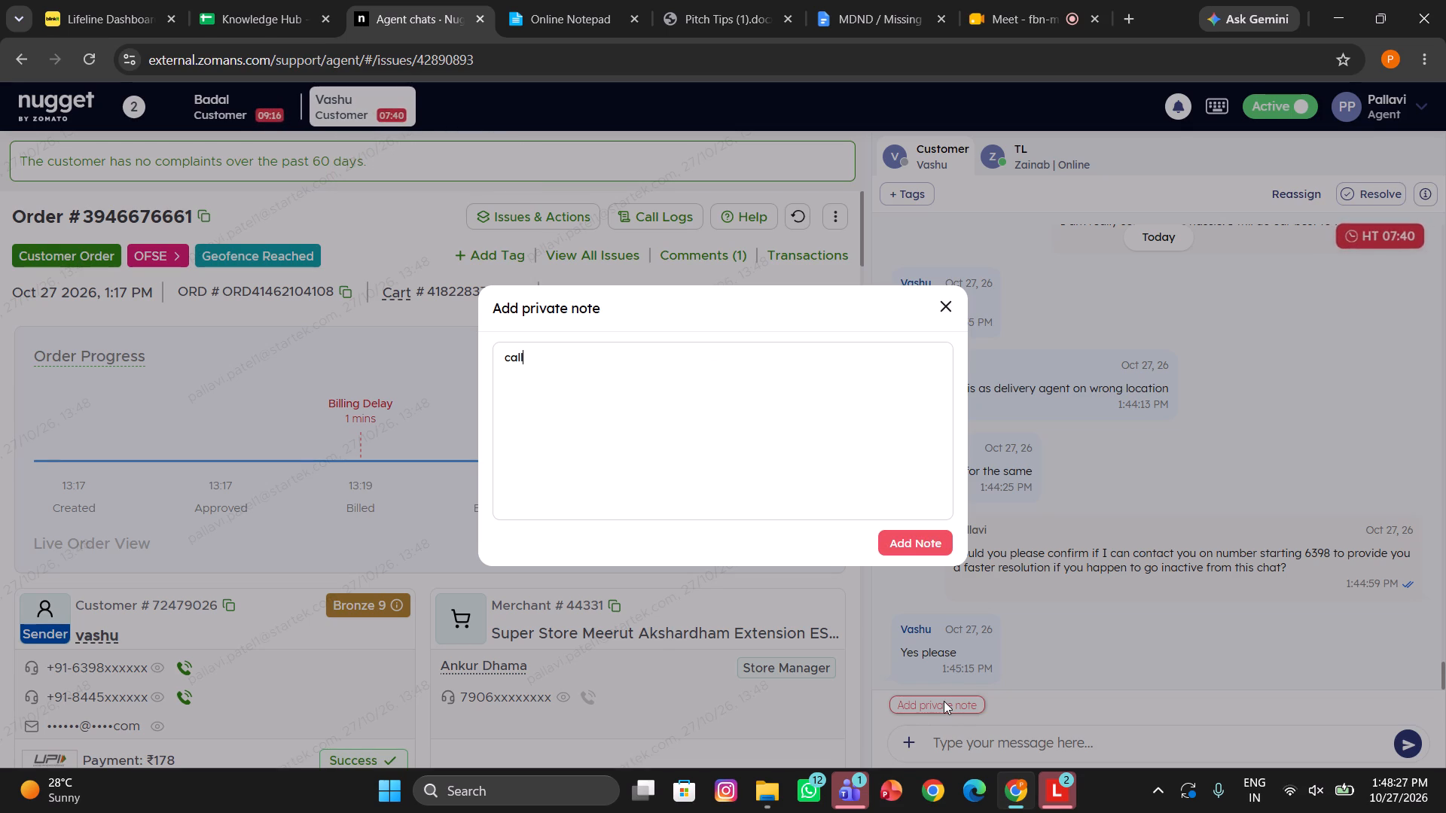
type("ed cx")
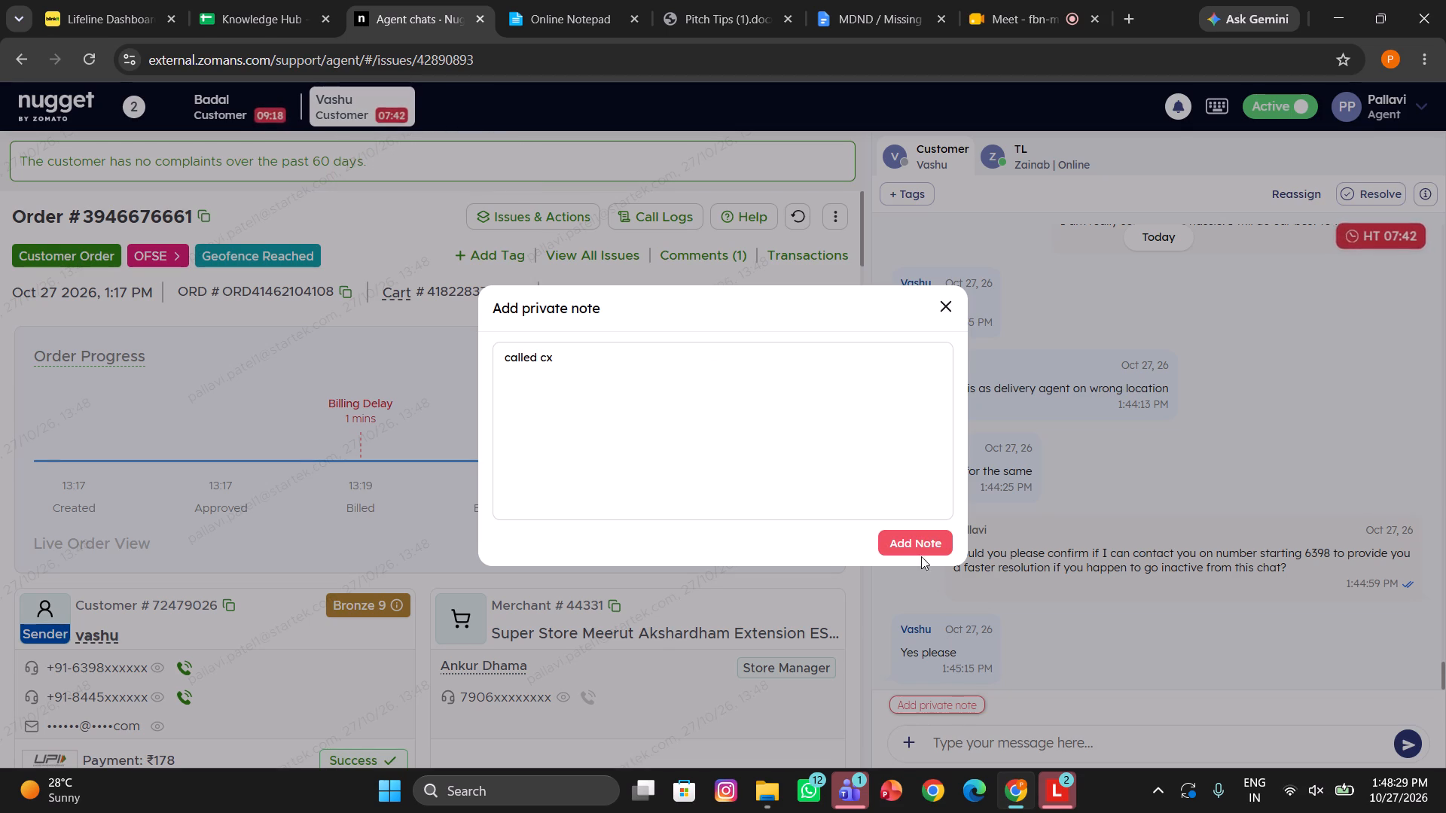
left_click(913, 542)
Check the delivery address of the second customer's order and the stock of its items under the Missing Item issue.
scroll(438, 505, "down", 1)
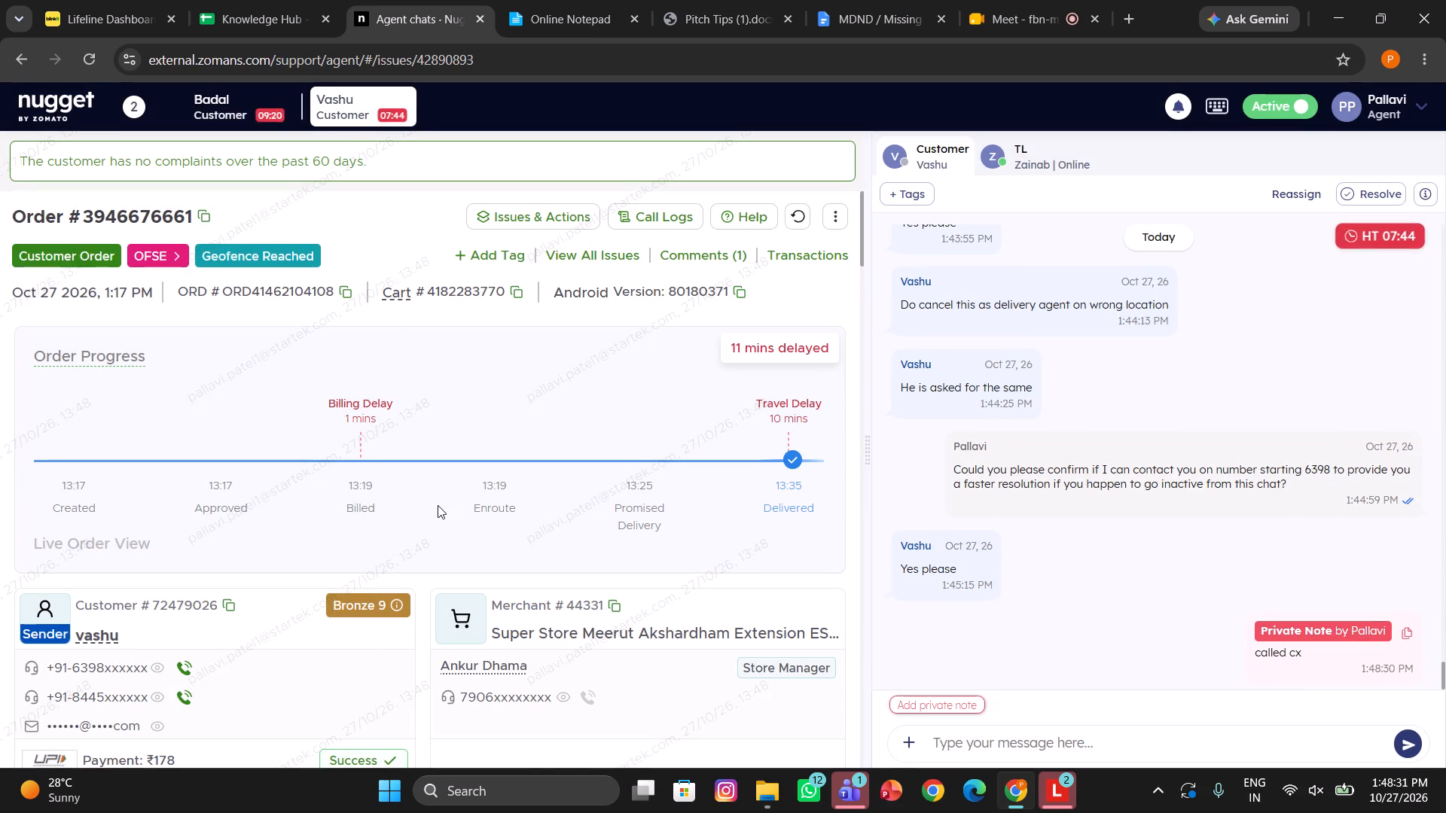
scroll(438, 505, "down", 2)
left_click(401, 653)
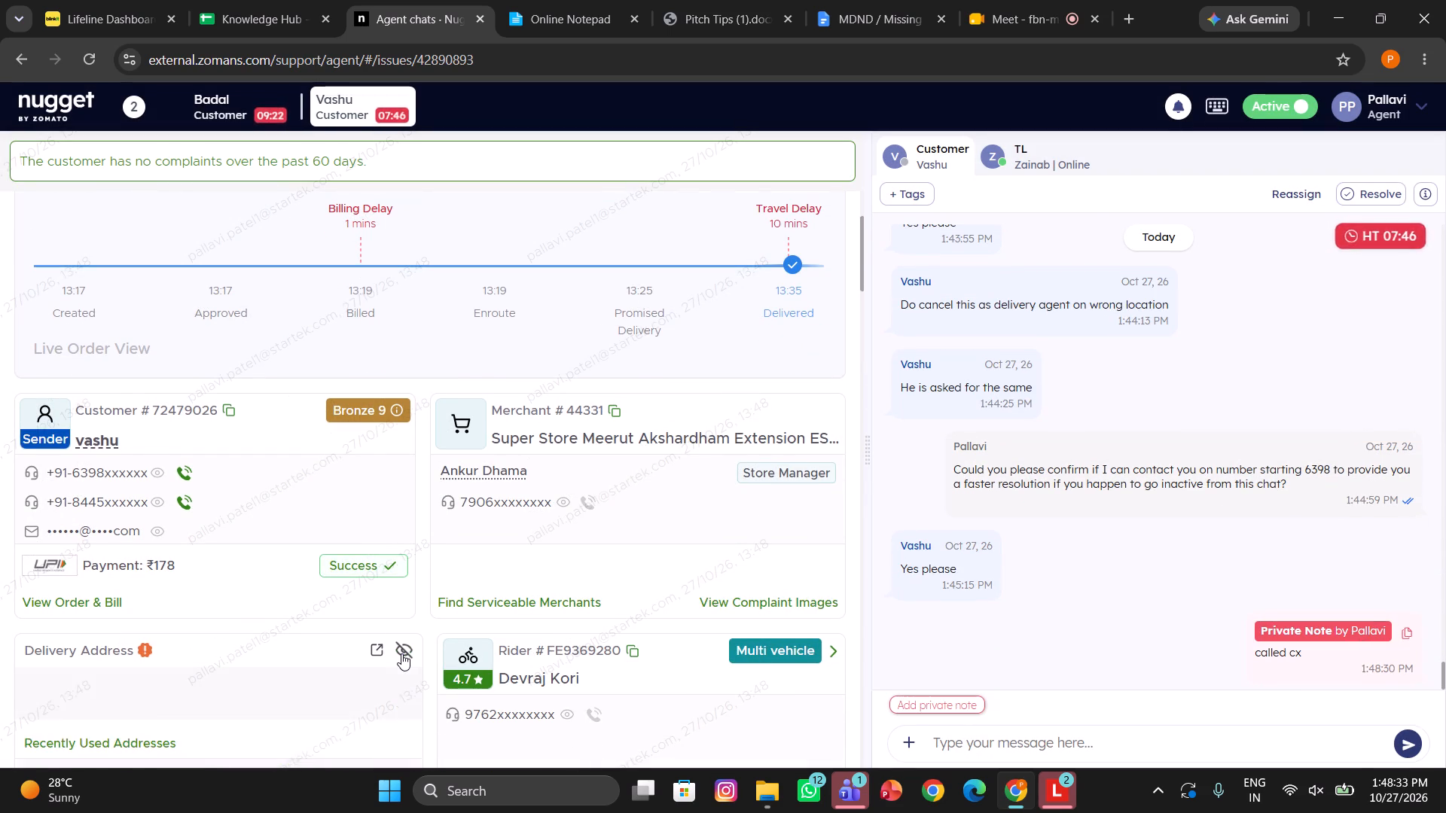
left_click(401, 653)
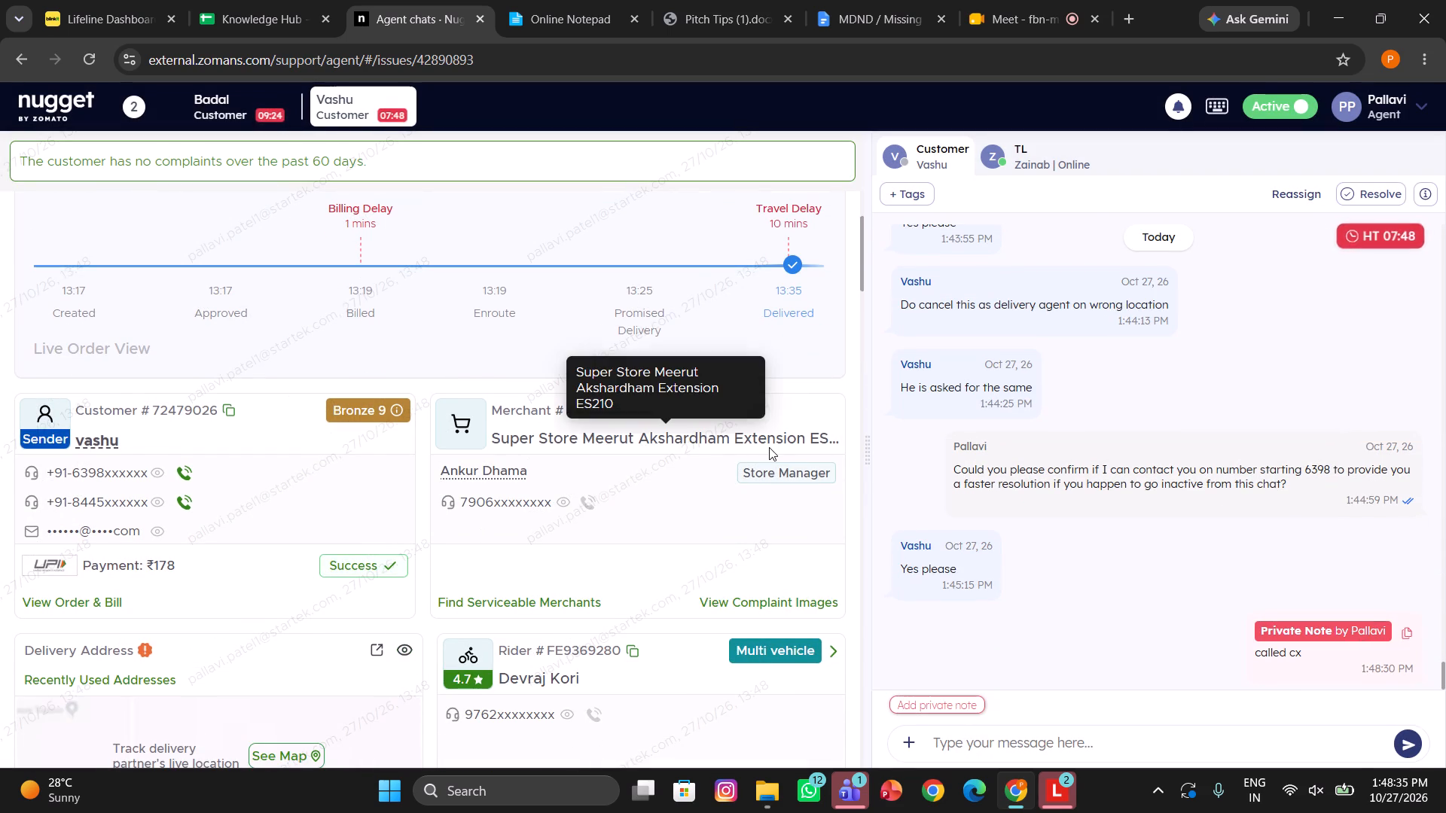
scroll(692, 254, "up", 5)
left_click(565, 217)
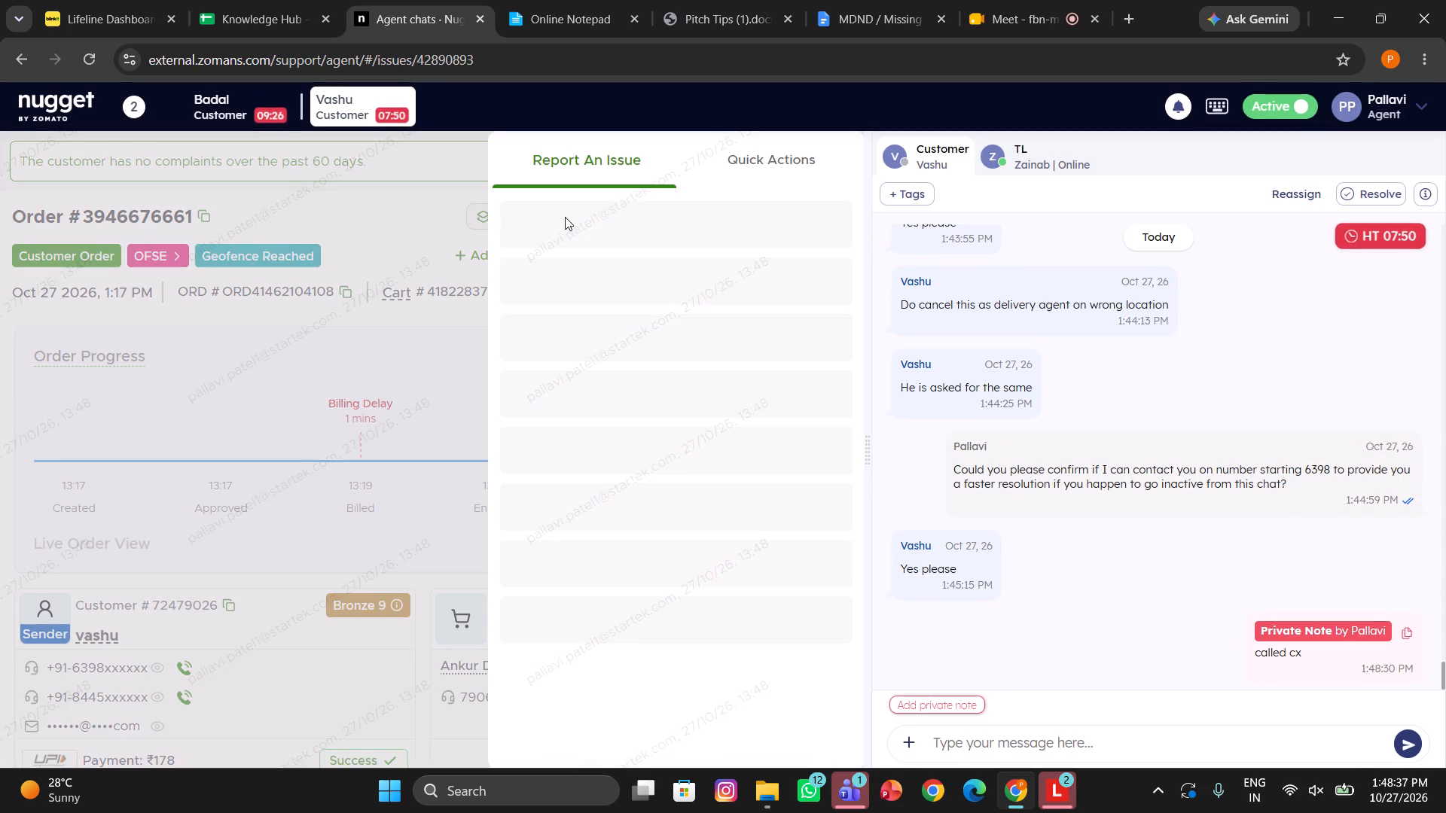
left_click(670, 279)
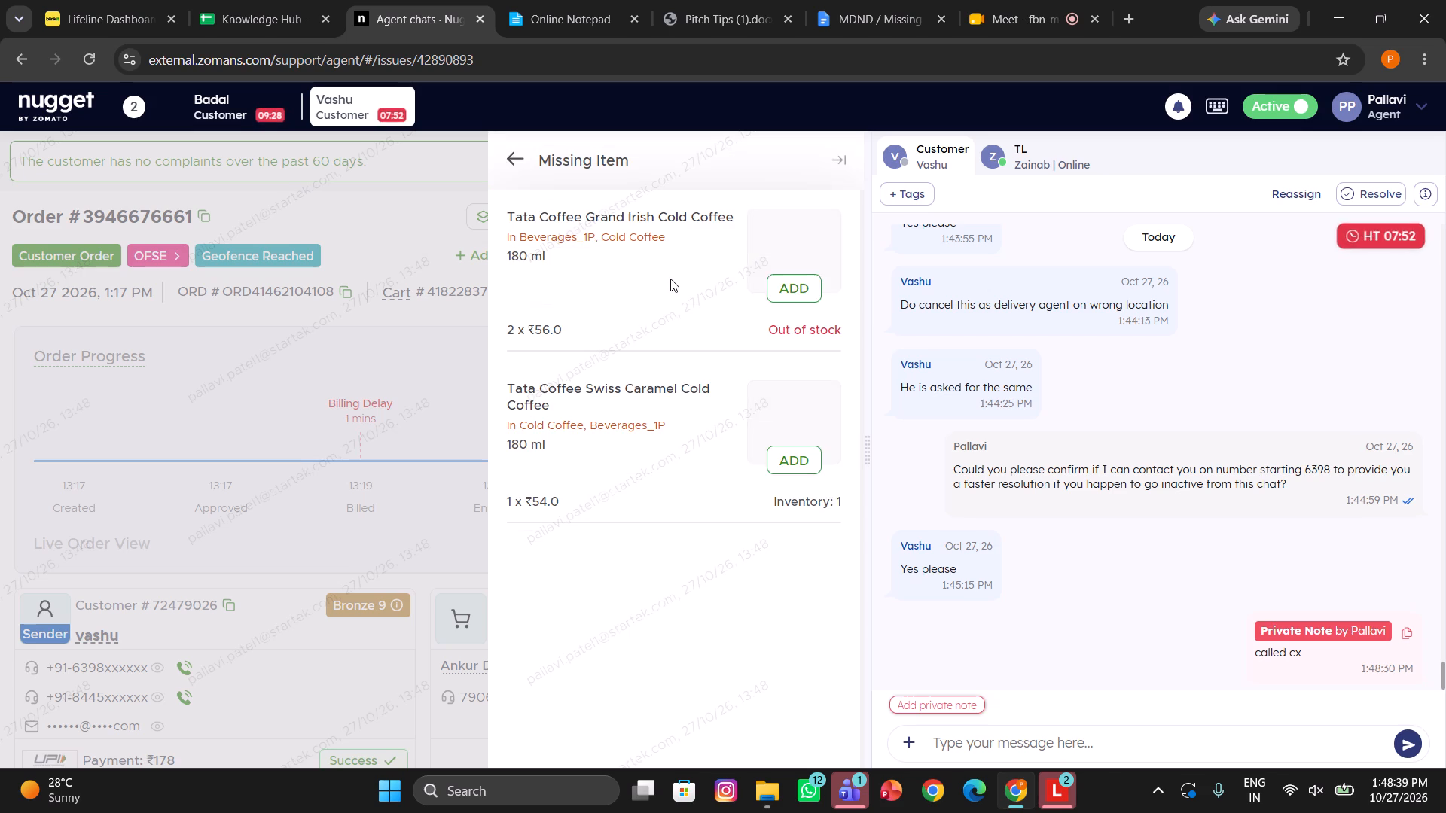
left_click(463, 489)
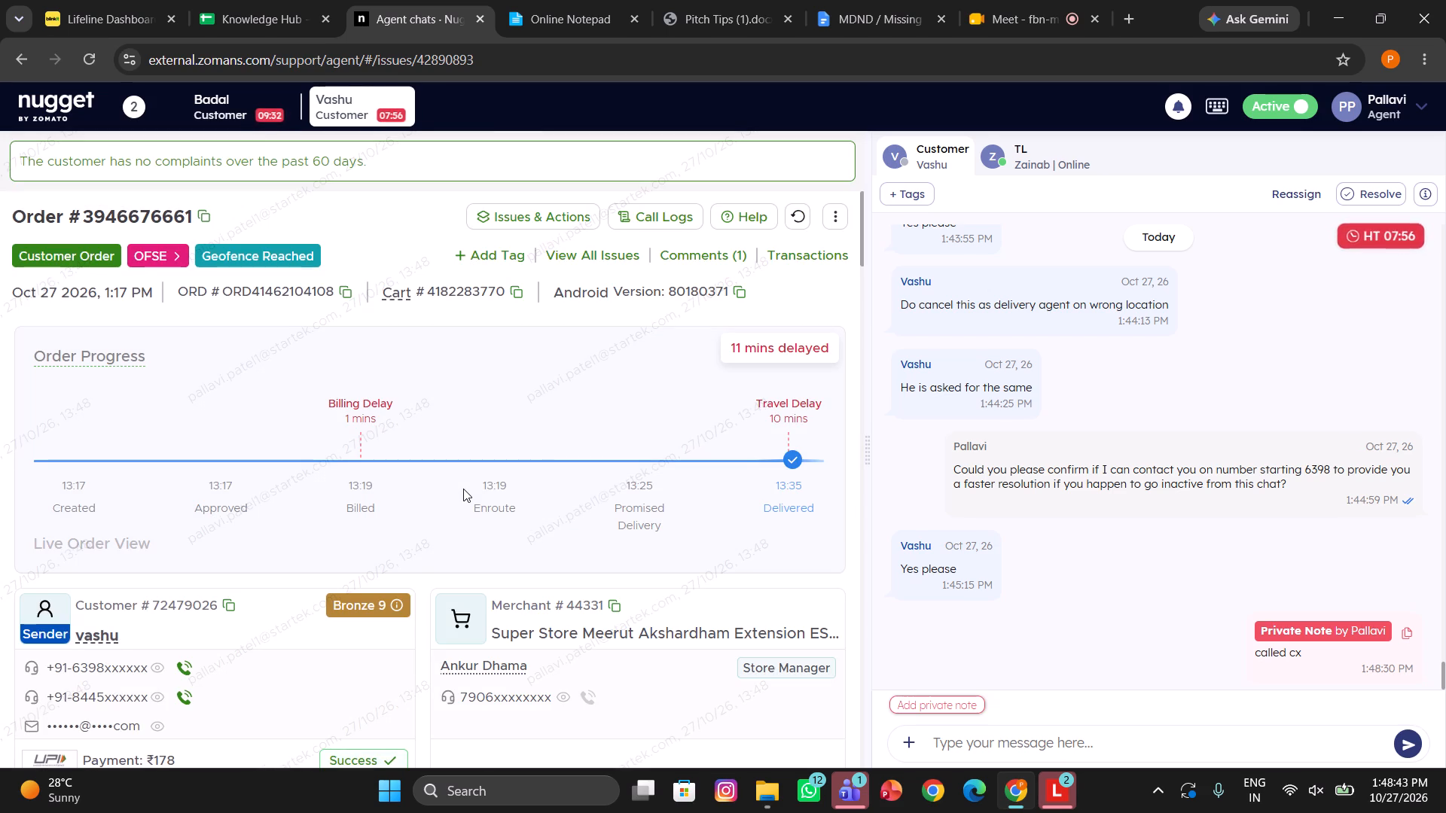
Tag the second customer's delivered order as "MDND confirmed by DP/SM".
left_click(507, 263)
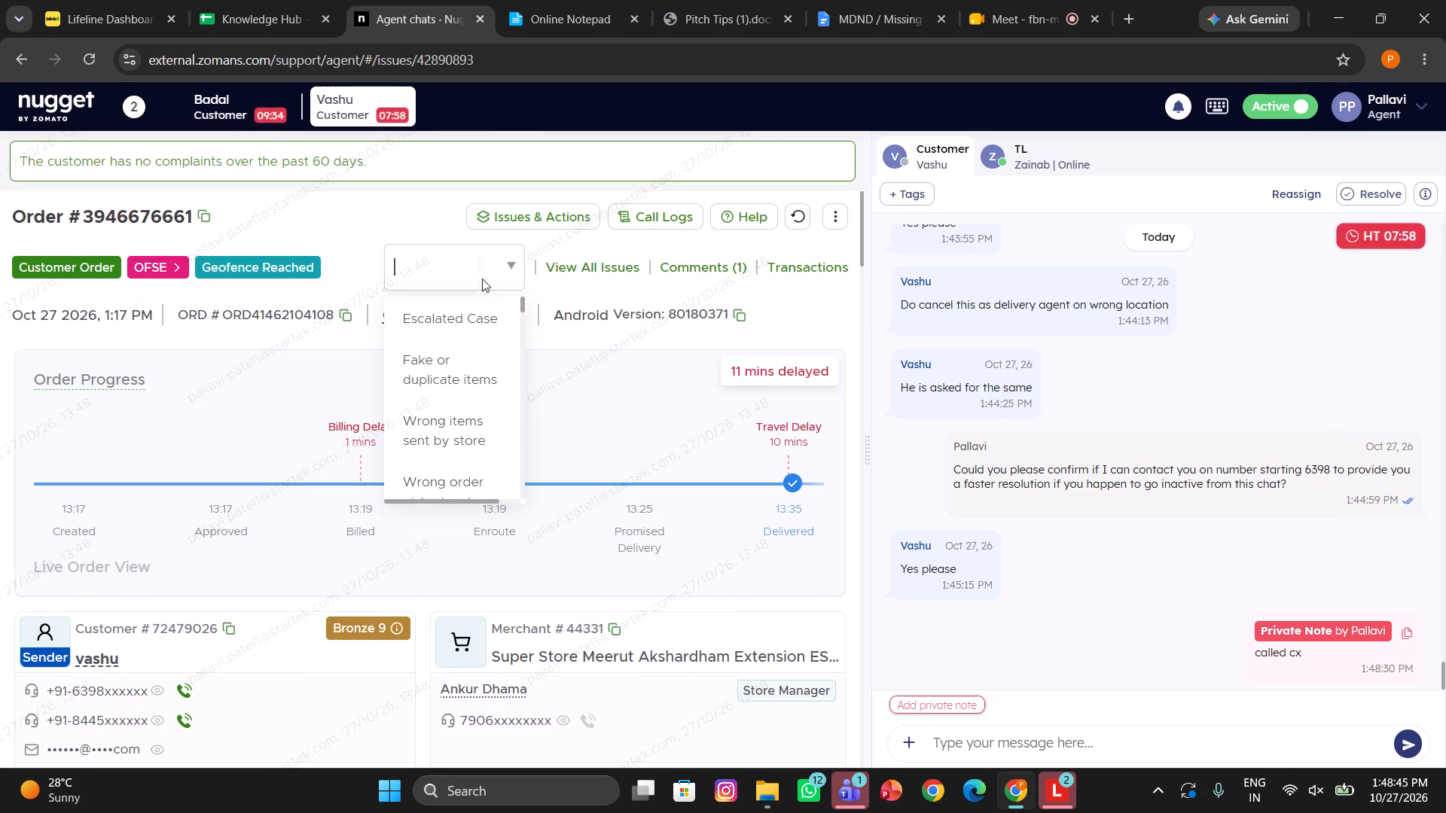
type("mdnd")
left_click(413, 343)
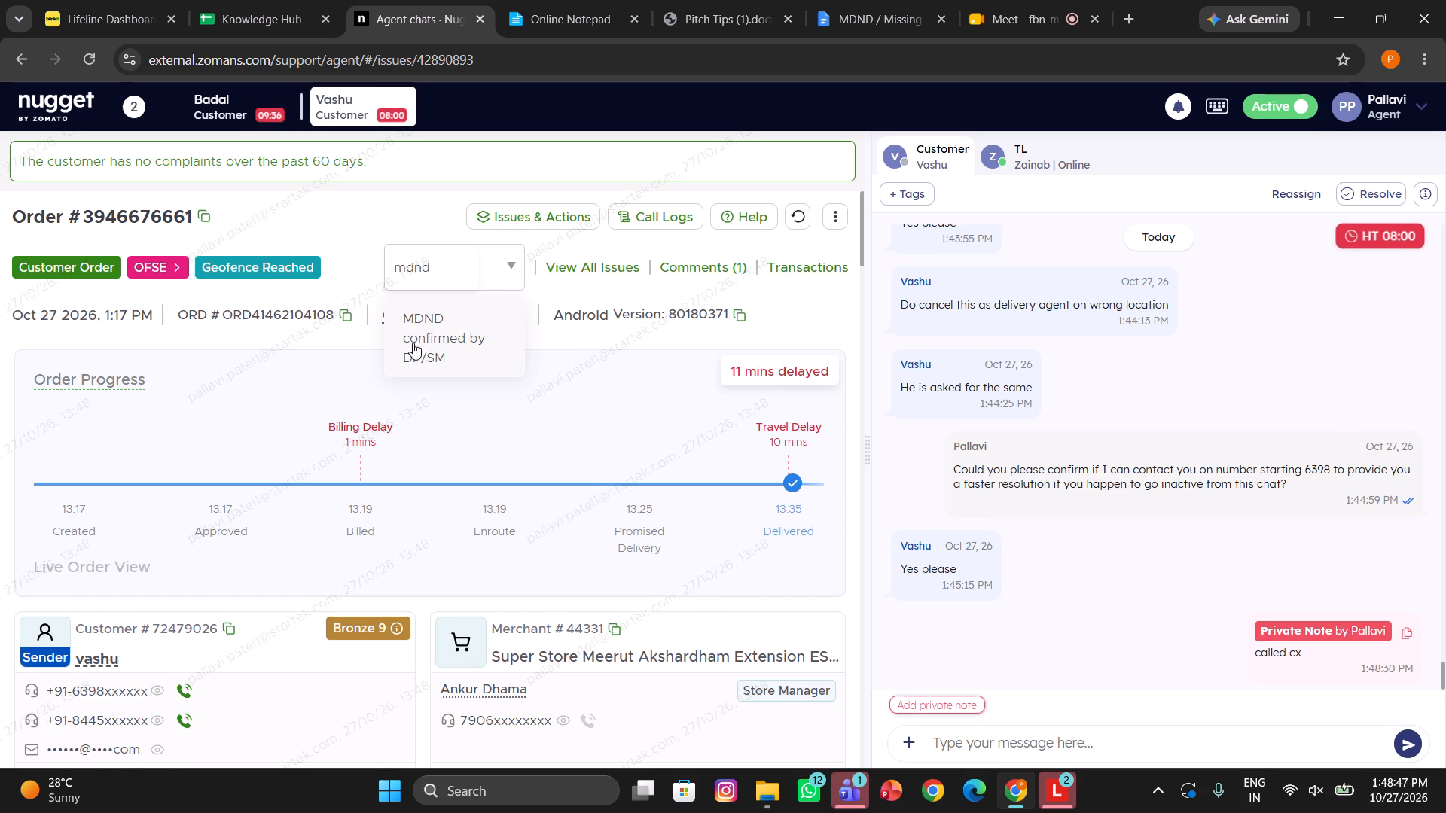
Copy the Private Note Format from the Knowledge Hub sheet into a private note draft and fill in DP Answered as "yes".
left_click(233, 0)
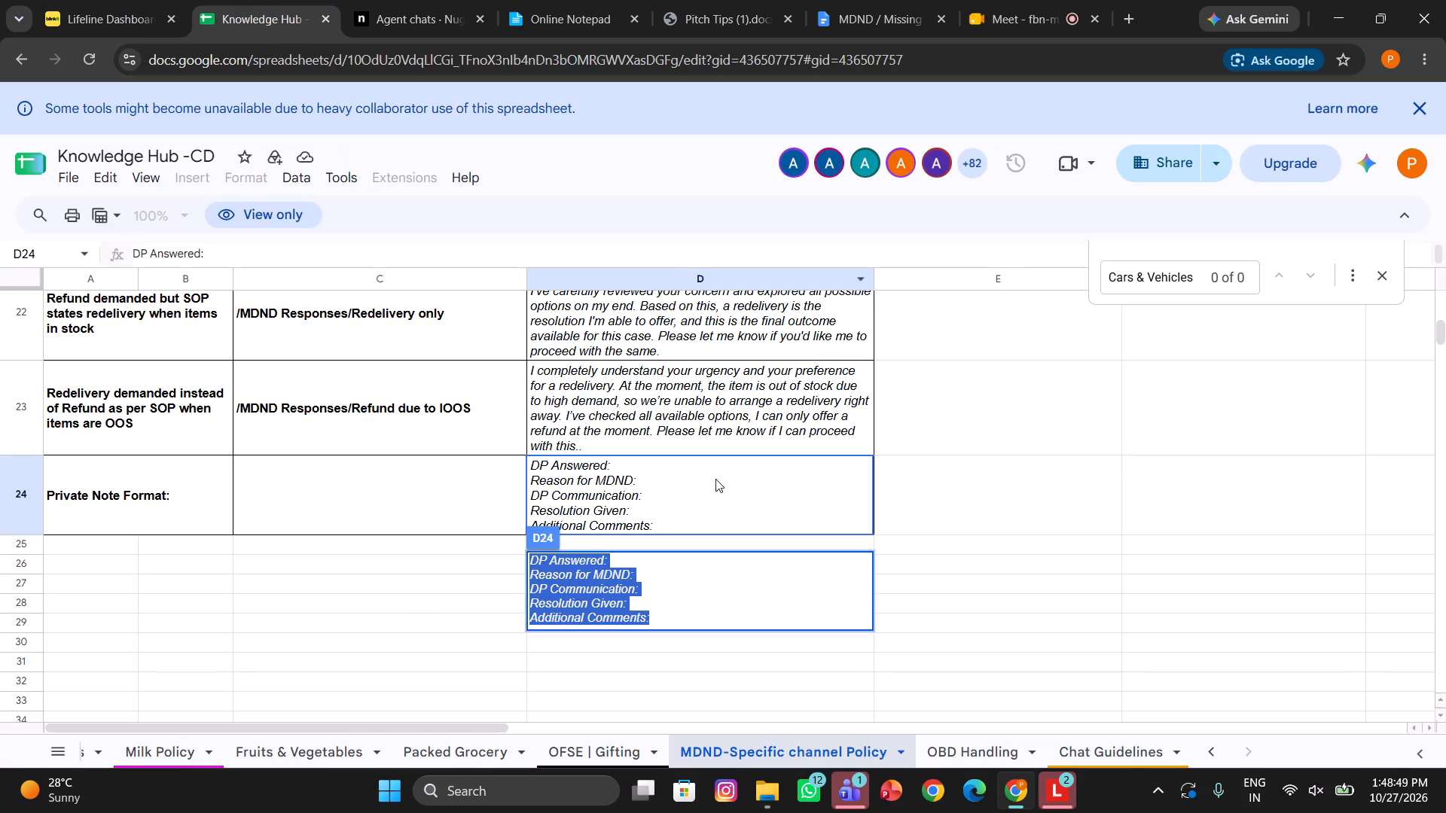
key("ctrl+c")
left_click(428, 0)
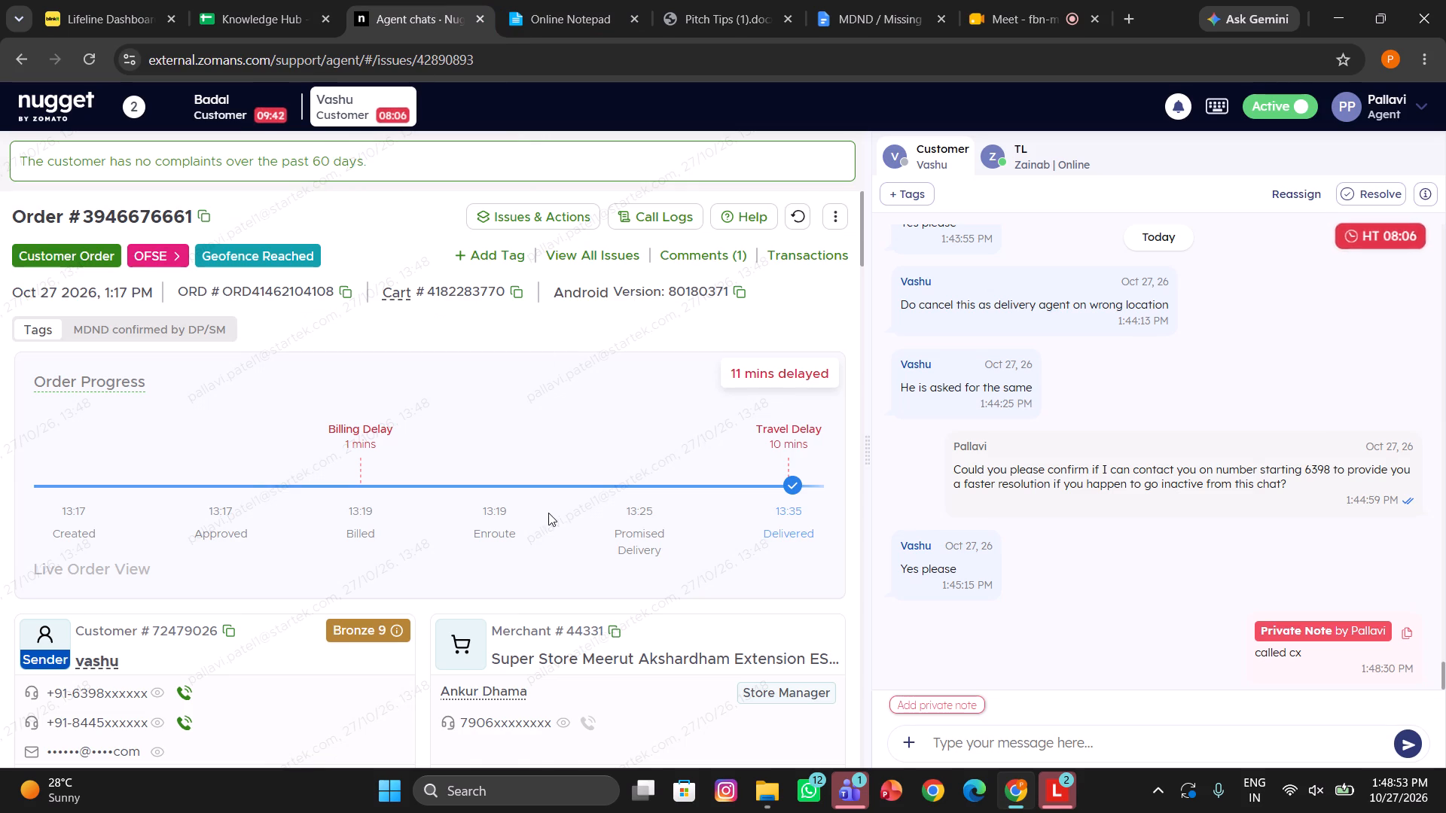
scroll(548, 513, "down", 4)
left_click(503, 537)
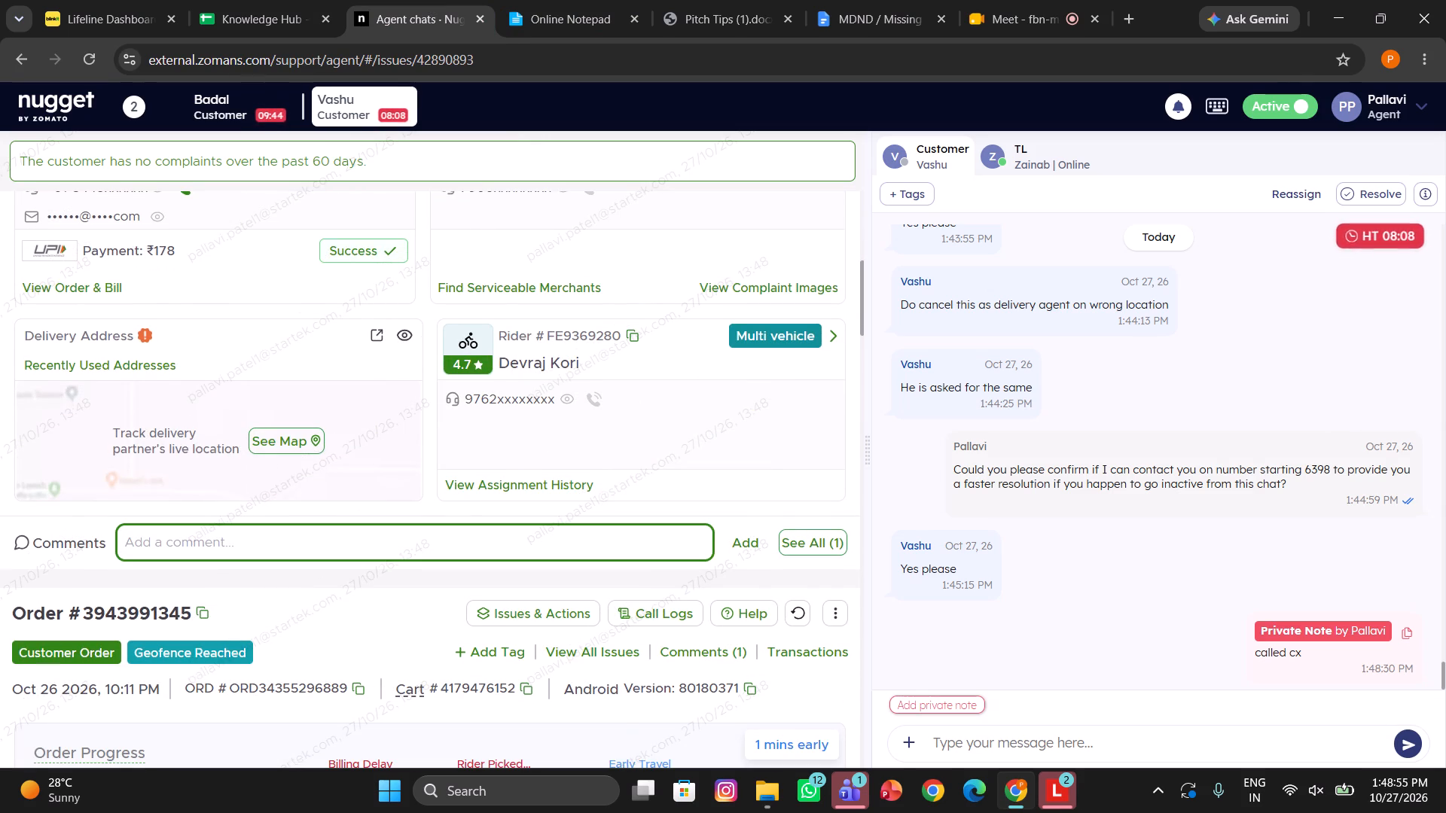
left_click(935, 707)
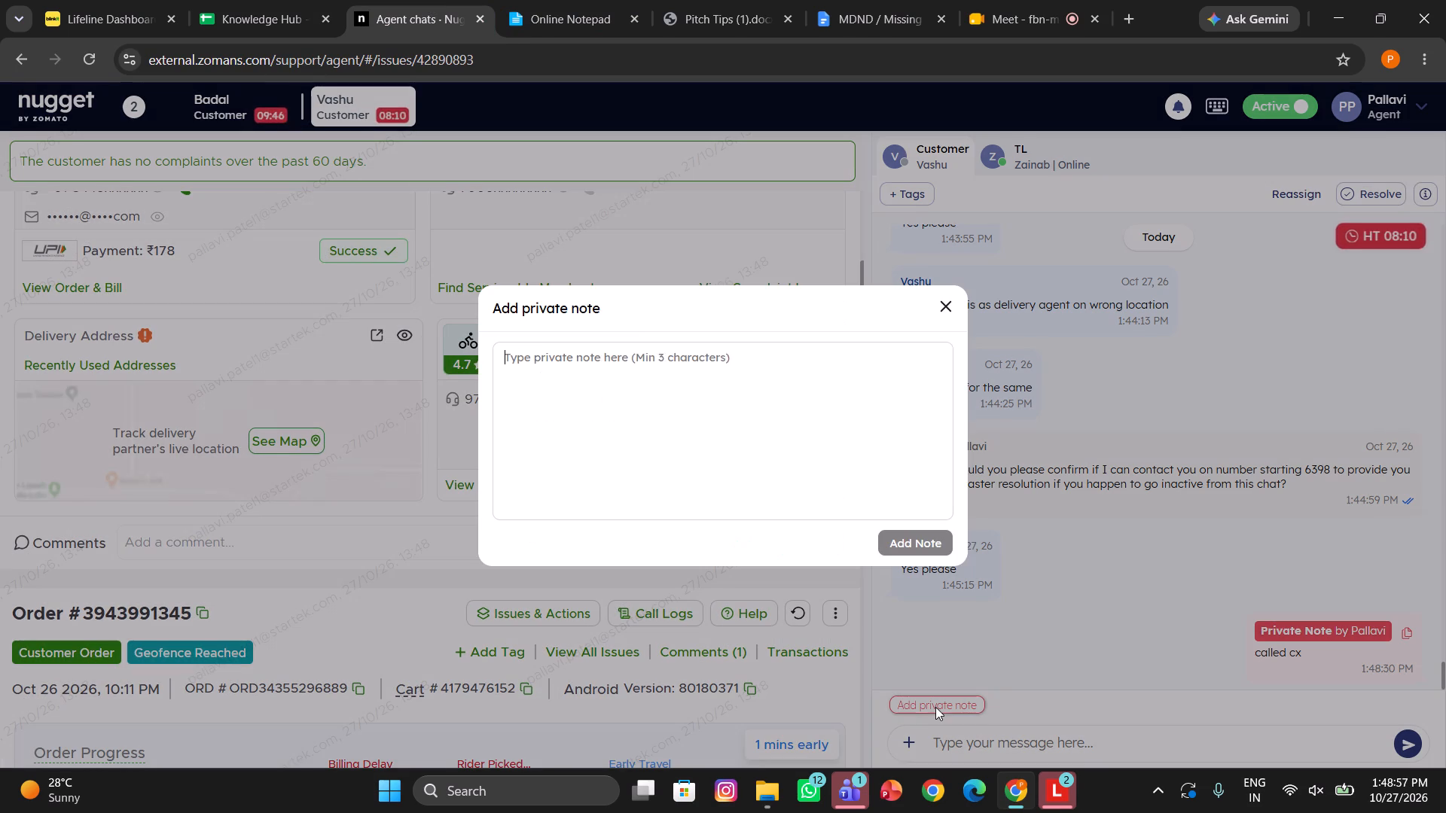
key("ctrl+v")
left_click(627, 363)
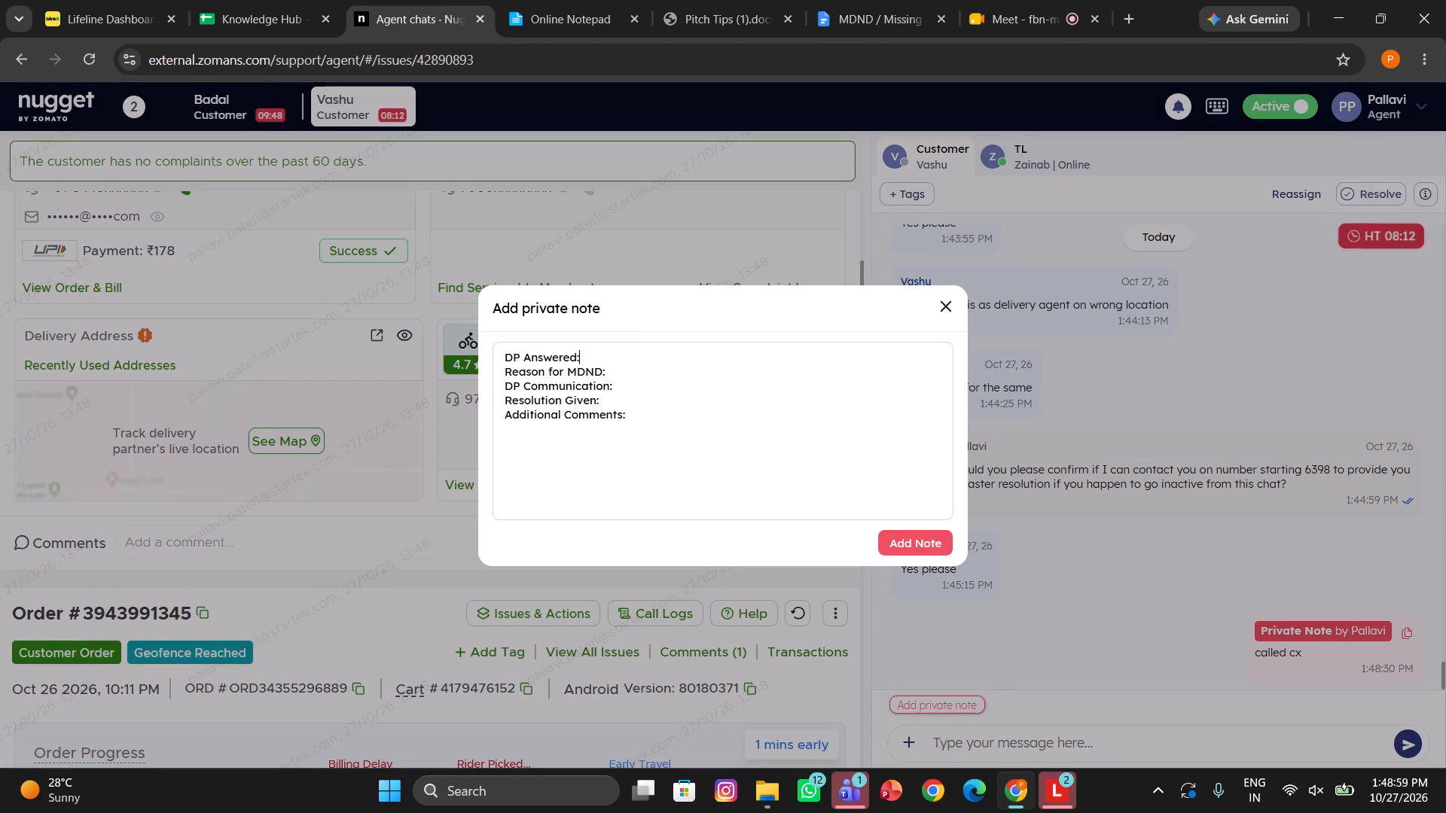
key("space")
type("yes")
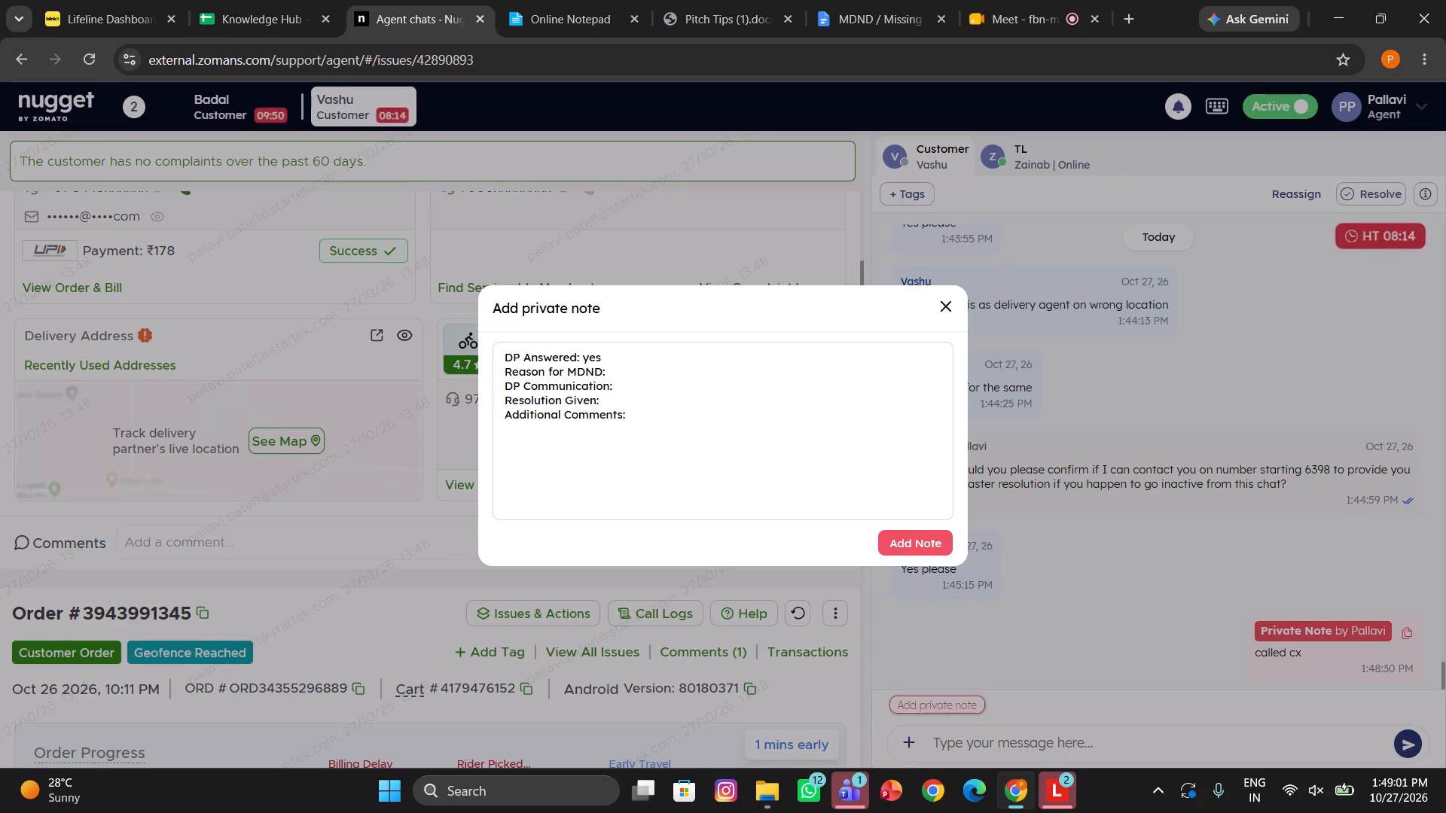
left_click(641, 374)
left_click(949, 309)
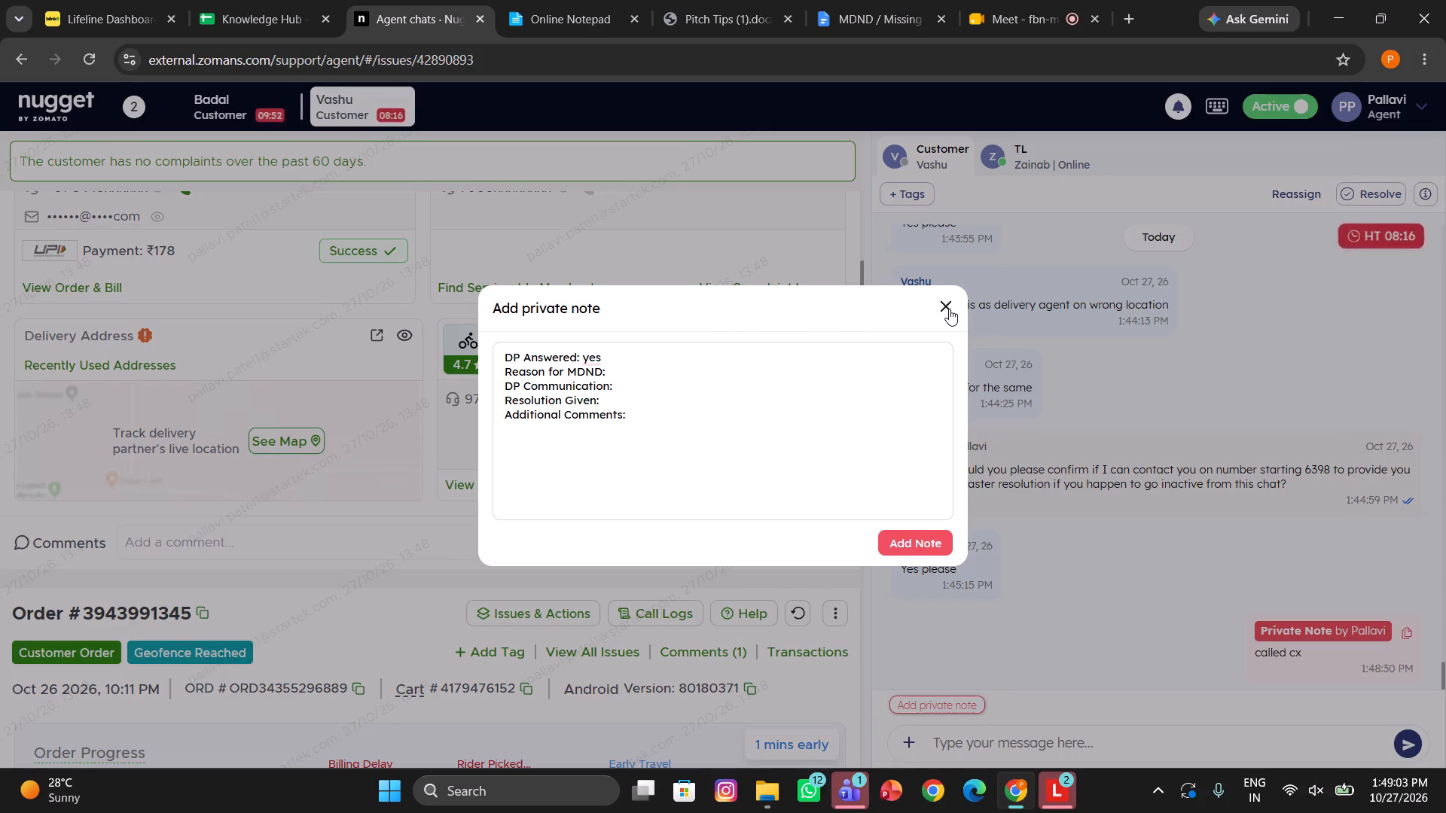
Recheck item availability under the order's Missing Item issue, trying one Tata Coffee Swiss Caramel Cold Coffee, and leave without submitting.
scroll(654, 364, "up", 8)
scroll(612, 240, "up", 3)
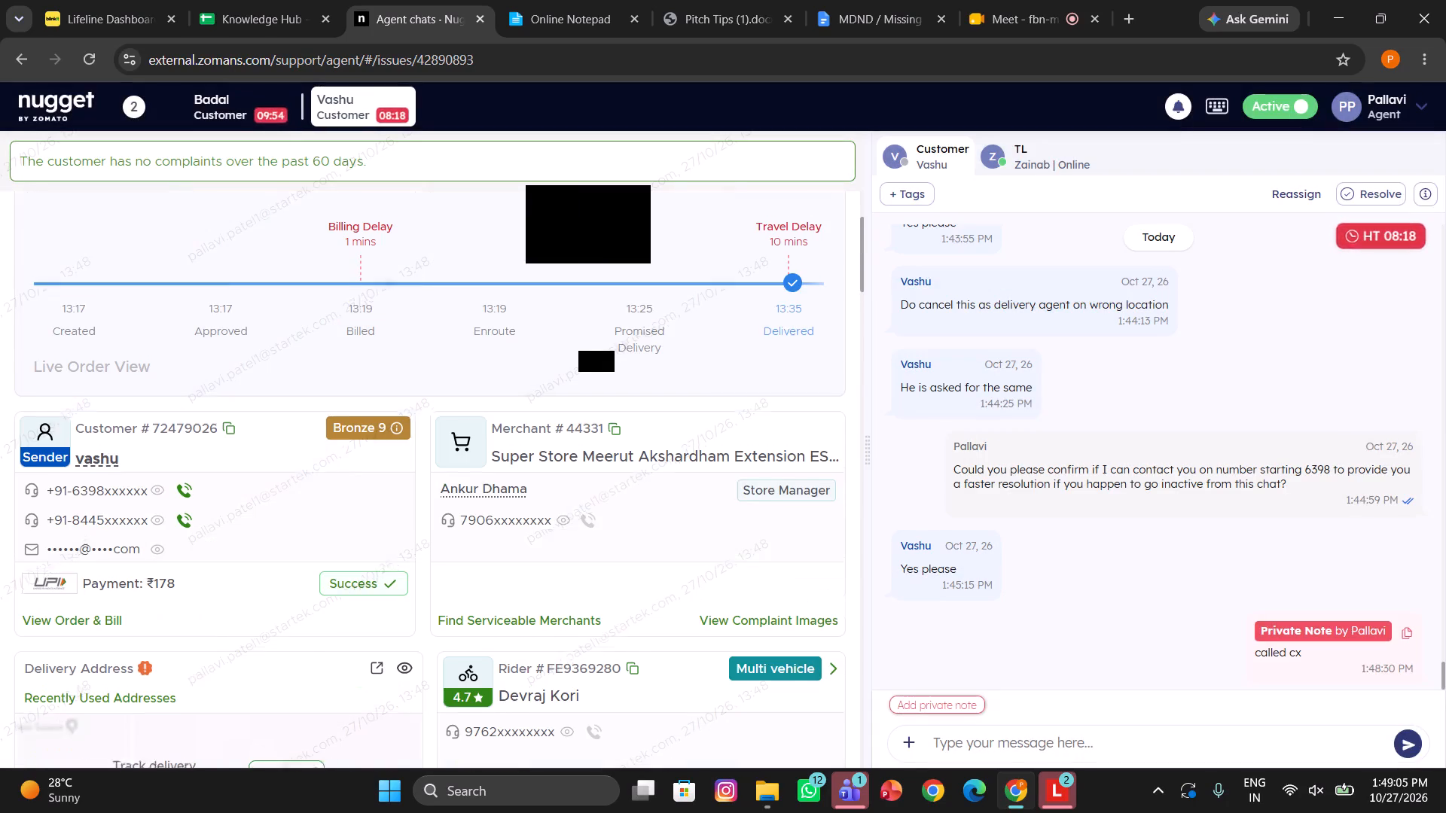
scroll(612, 240, "up", 3)
left_click(551, 221)
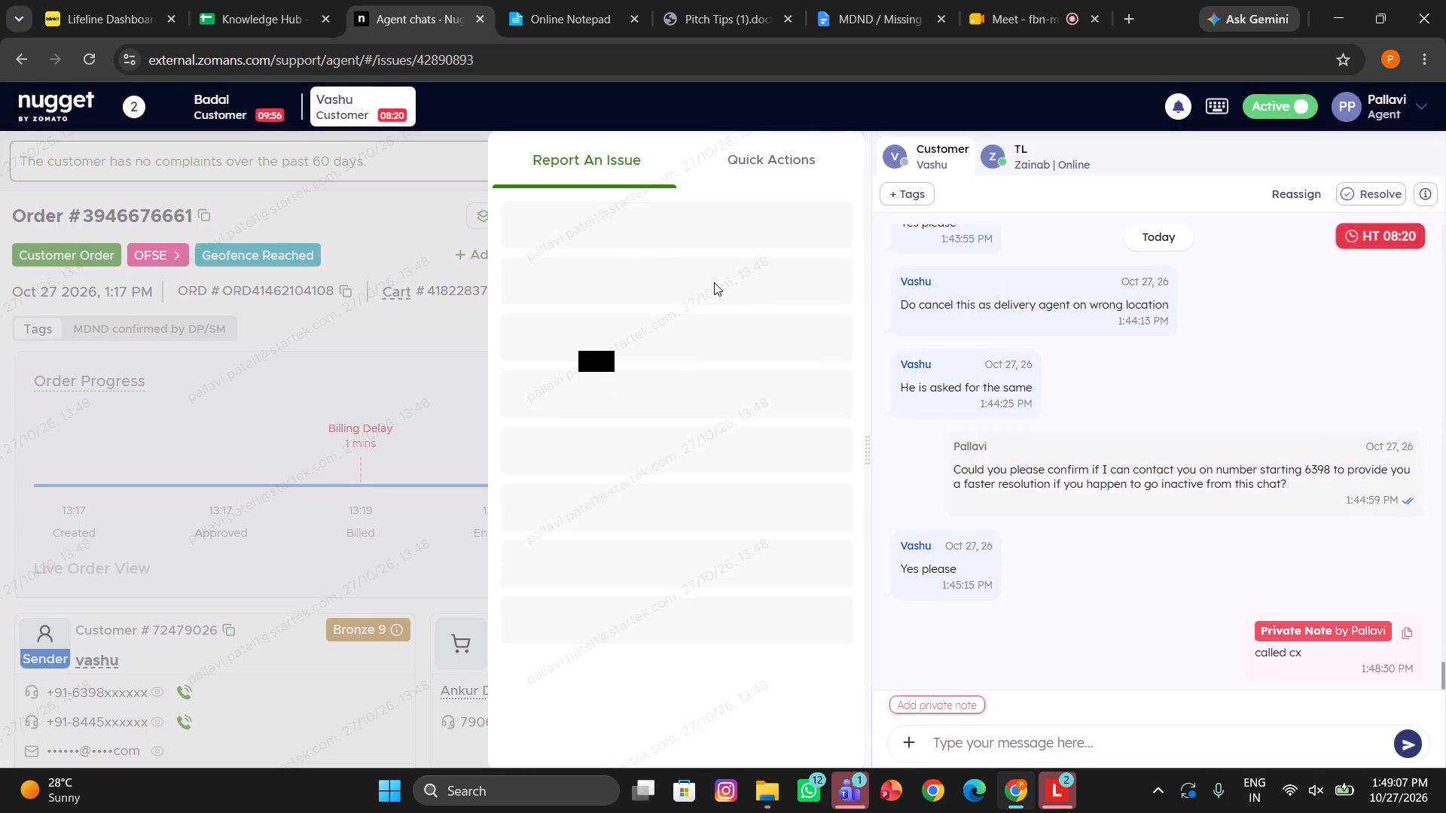
left_click(725, 285)
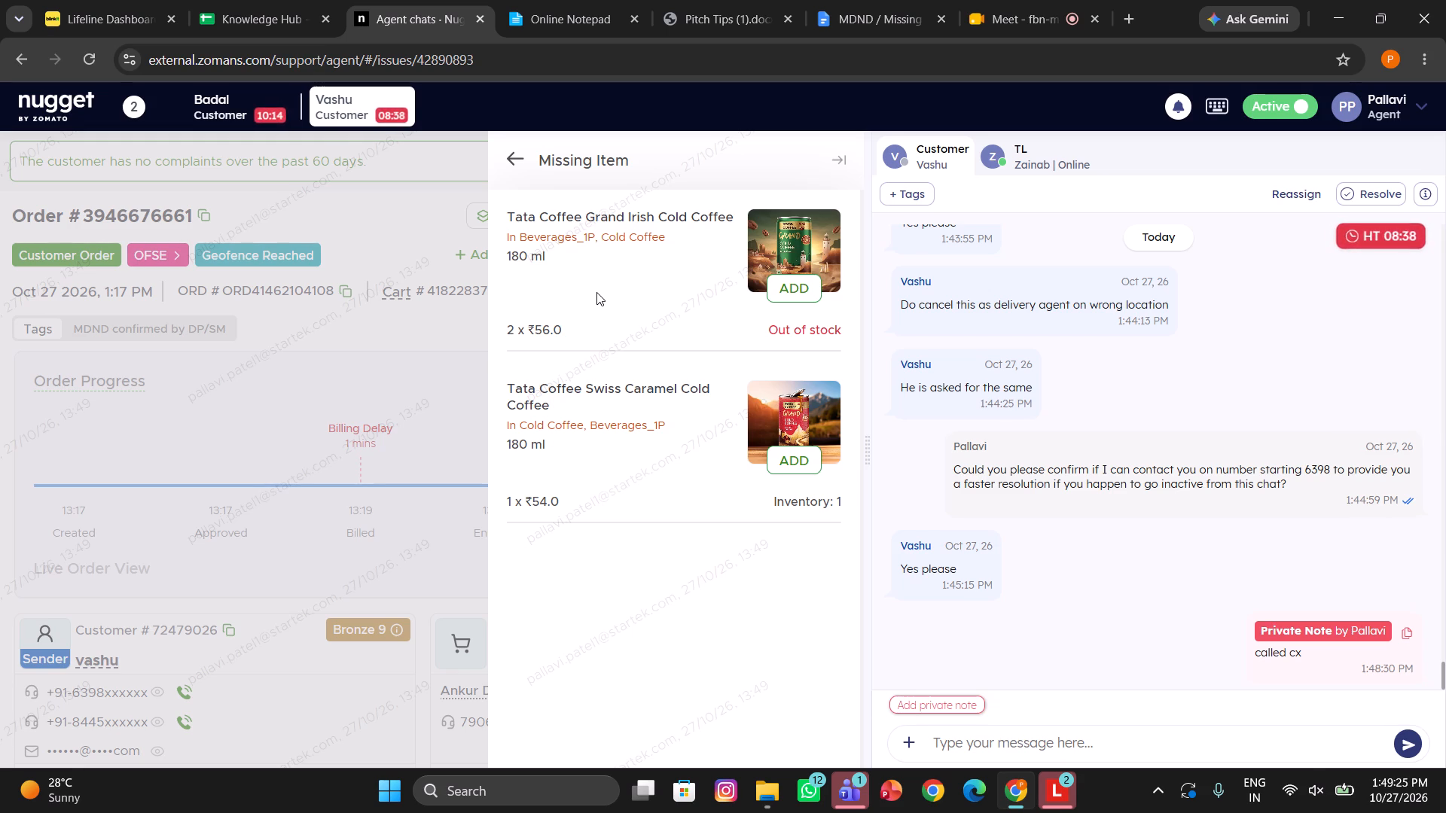
left_click(806, 457)
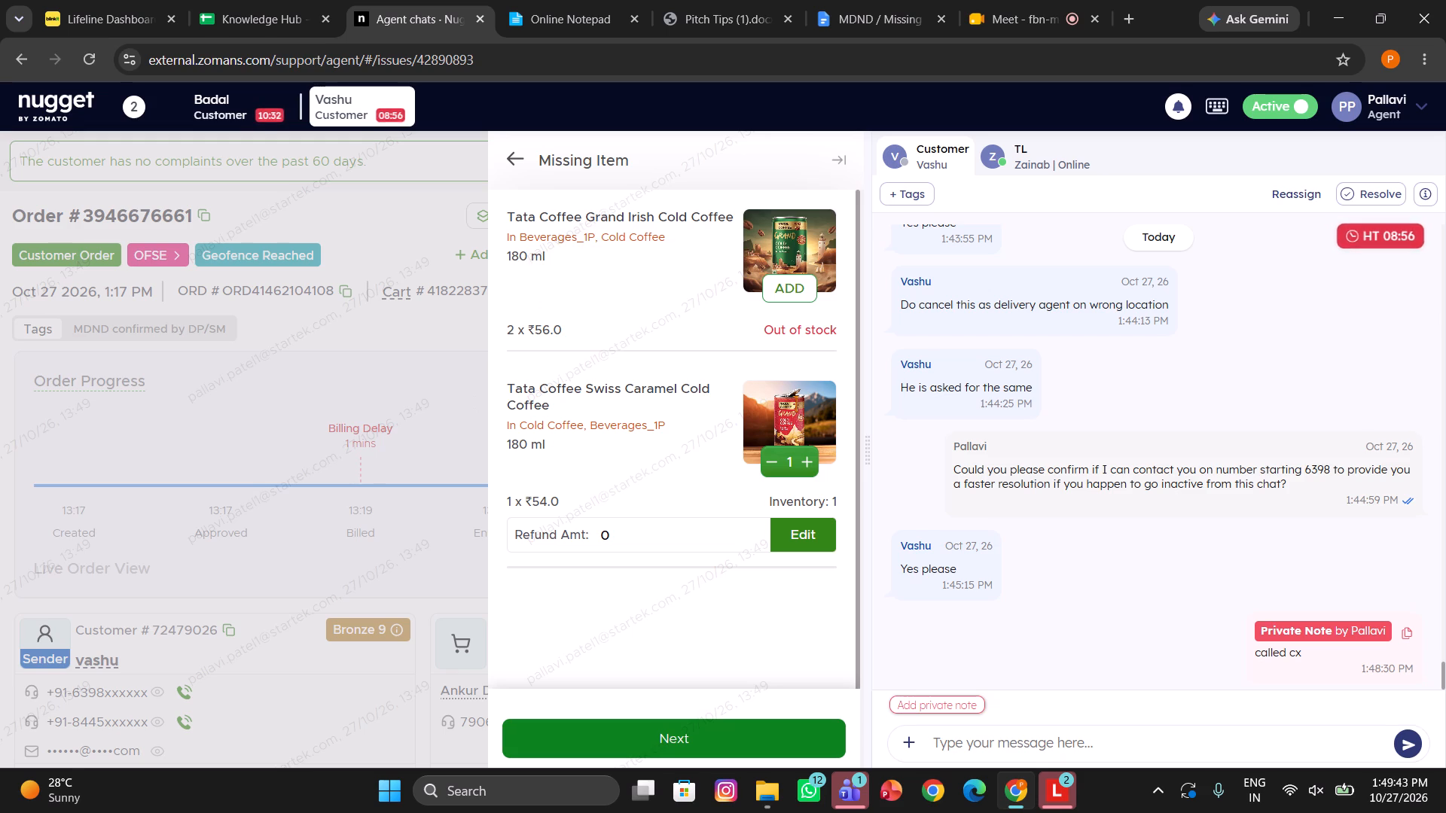
triple_click(636, 218)
left_click(636, 218)
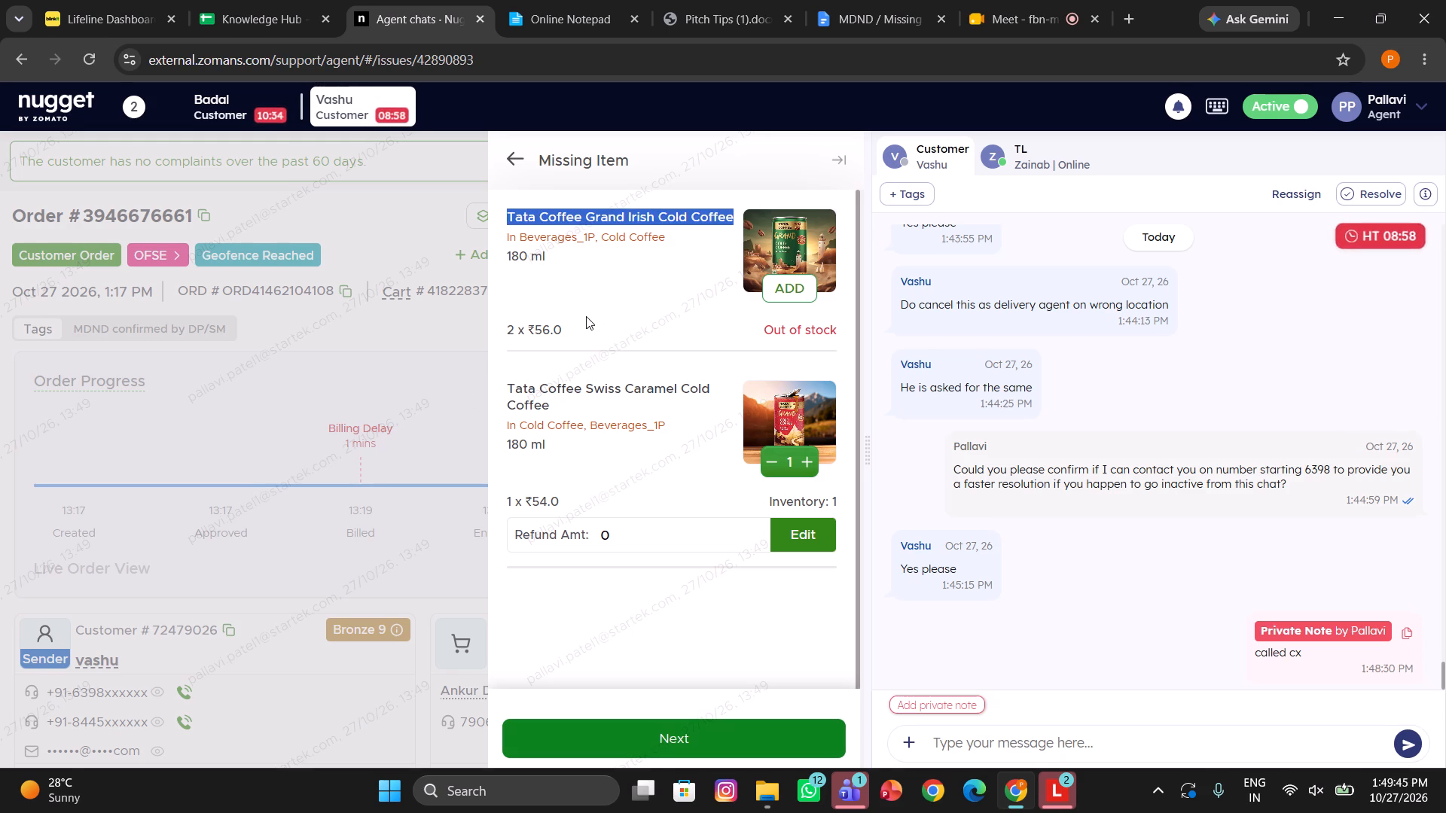
left_click(300, 427)
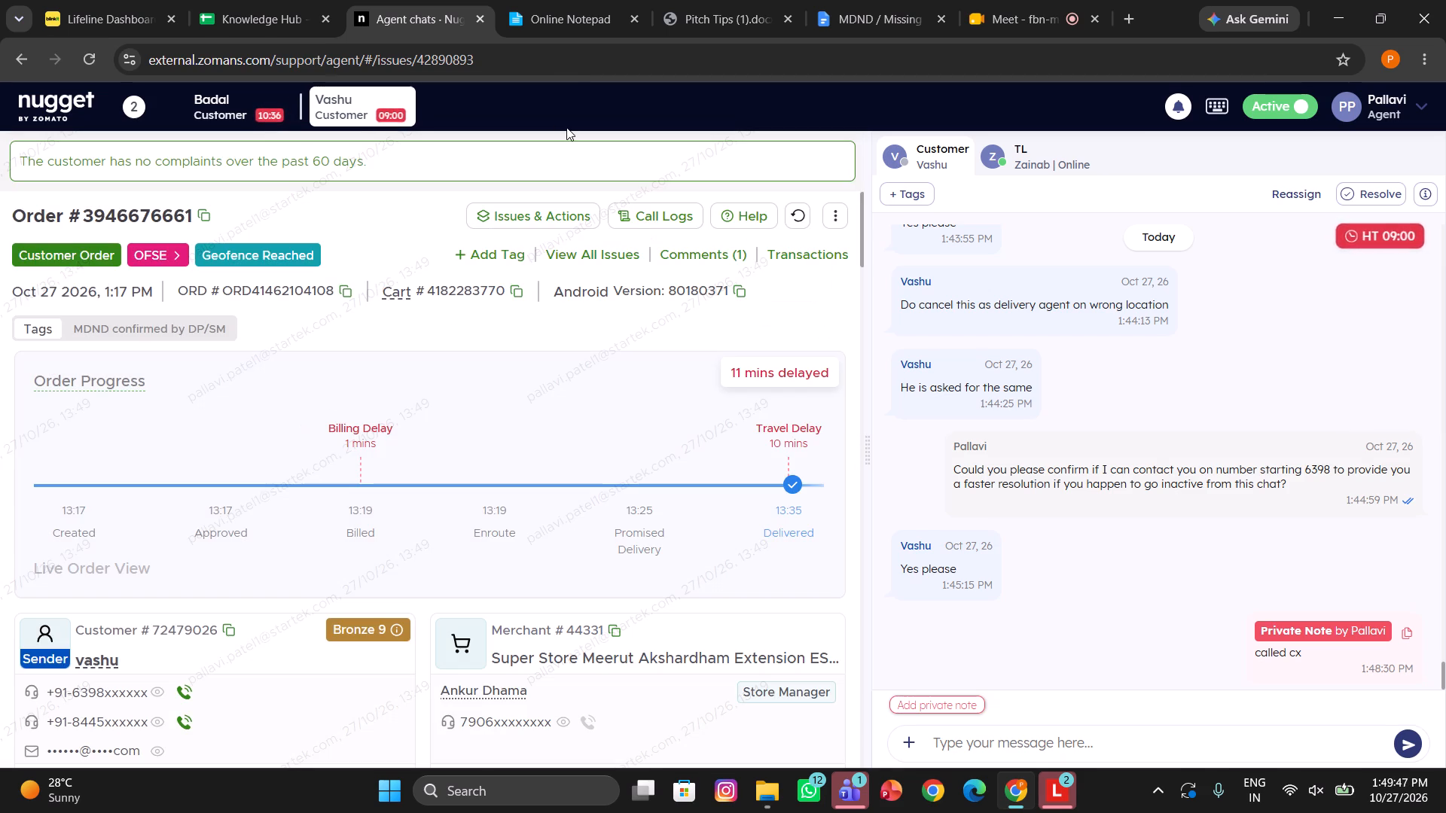
Copy the MDND comment block with DP/SM "yes-ur" and resolution "redelivery" from Online Notepad and return to the agent chat.
left_click(563, 0)
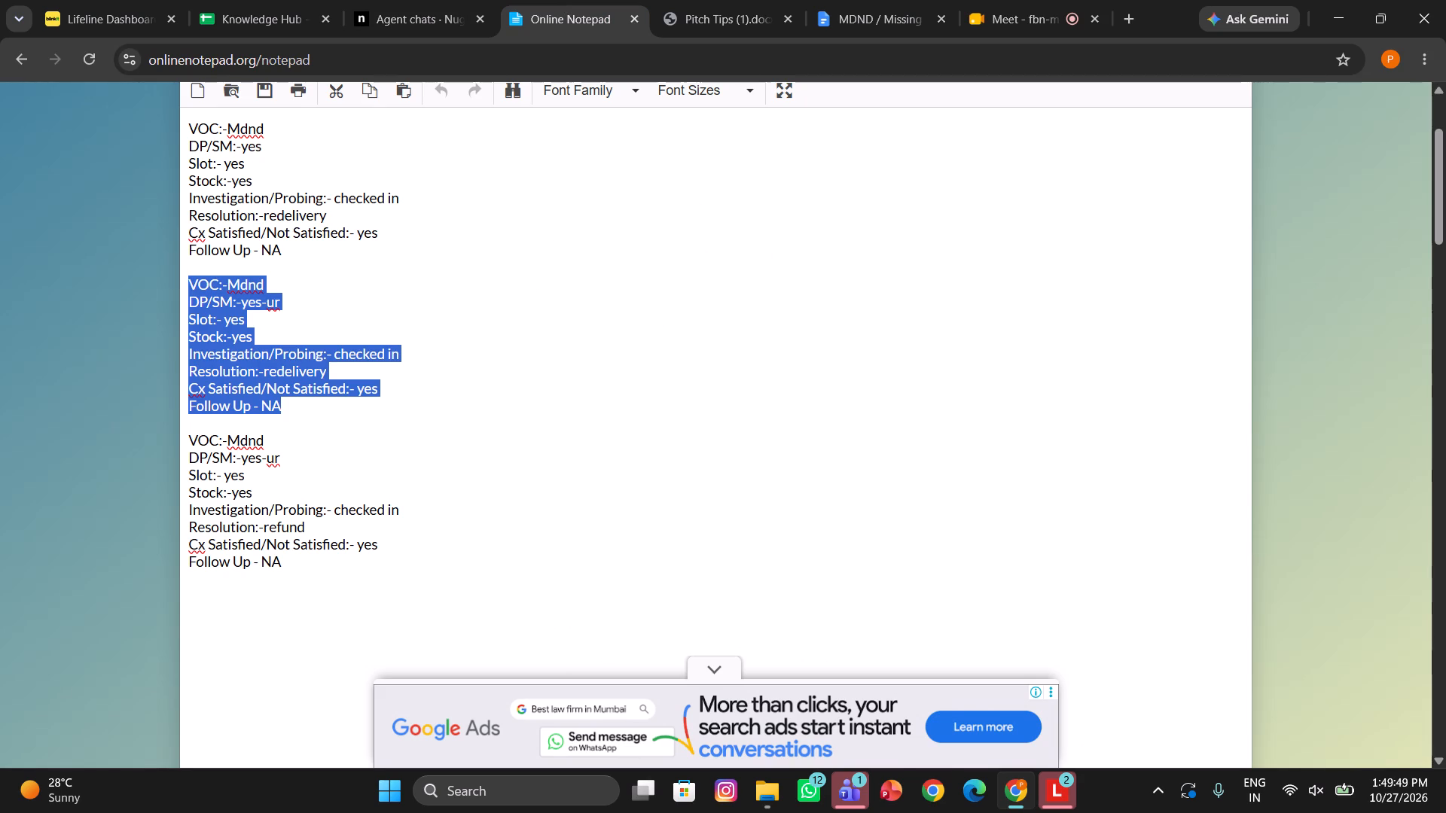
key("ctrl+c")
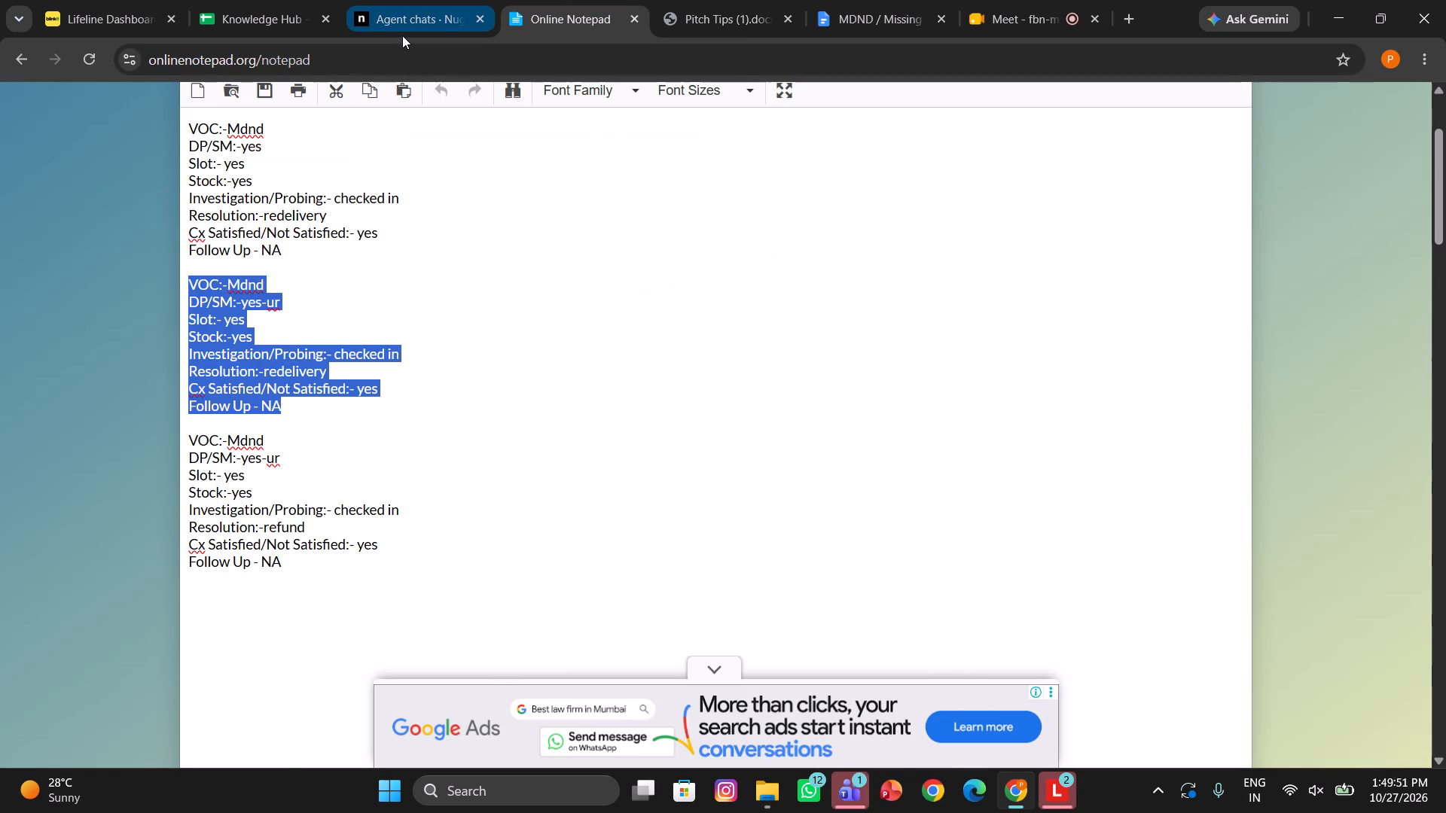
left_click(402, 35)
scroll(936, 559, "down", 4)
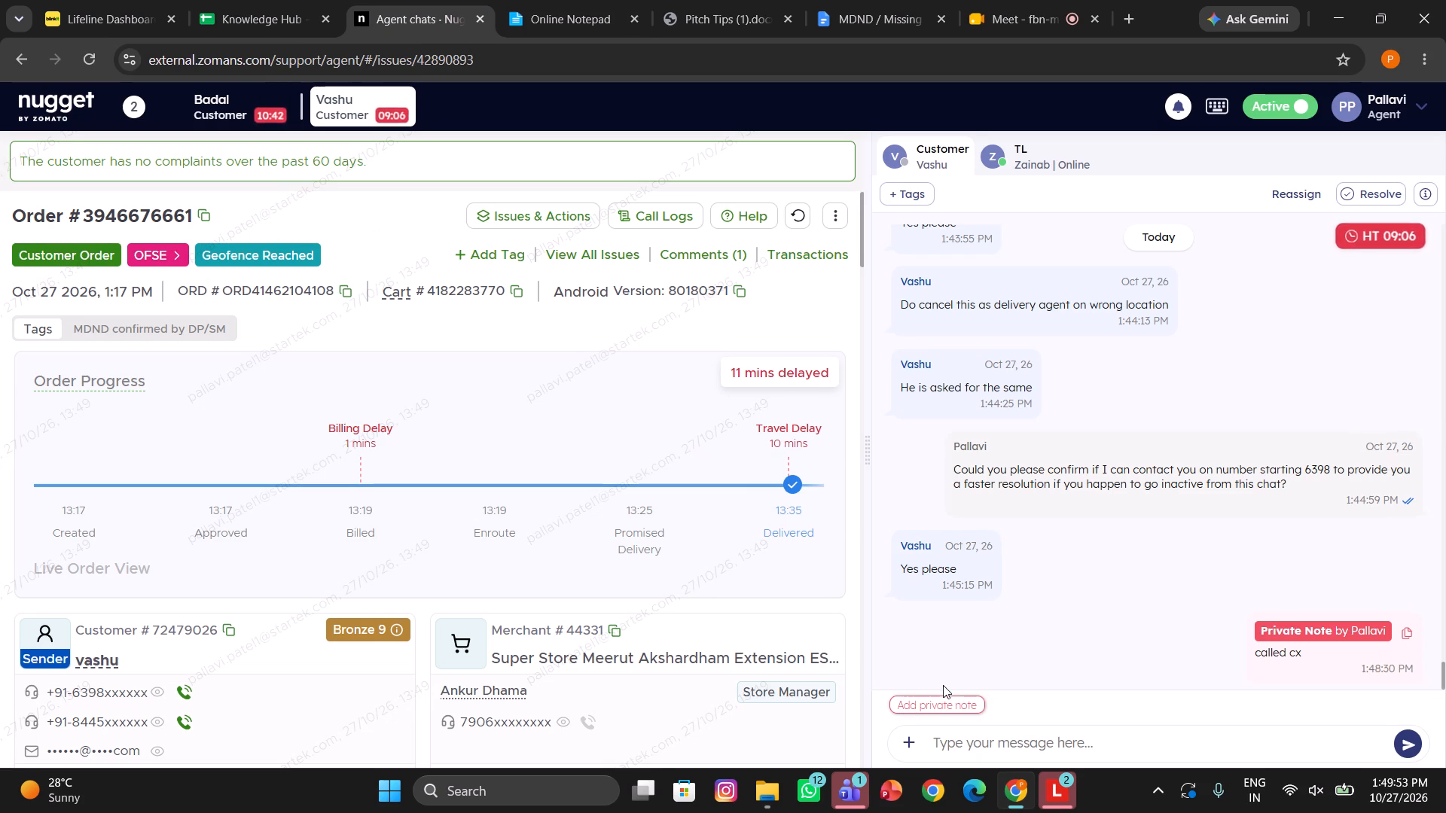
Fill in Reason for MDND as "location issue" in the private note draft and close it without adding the note.
left_click(923, 708)
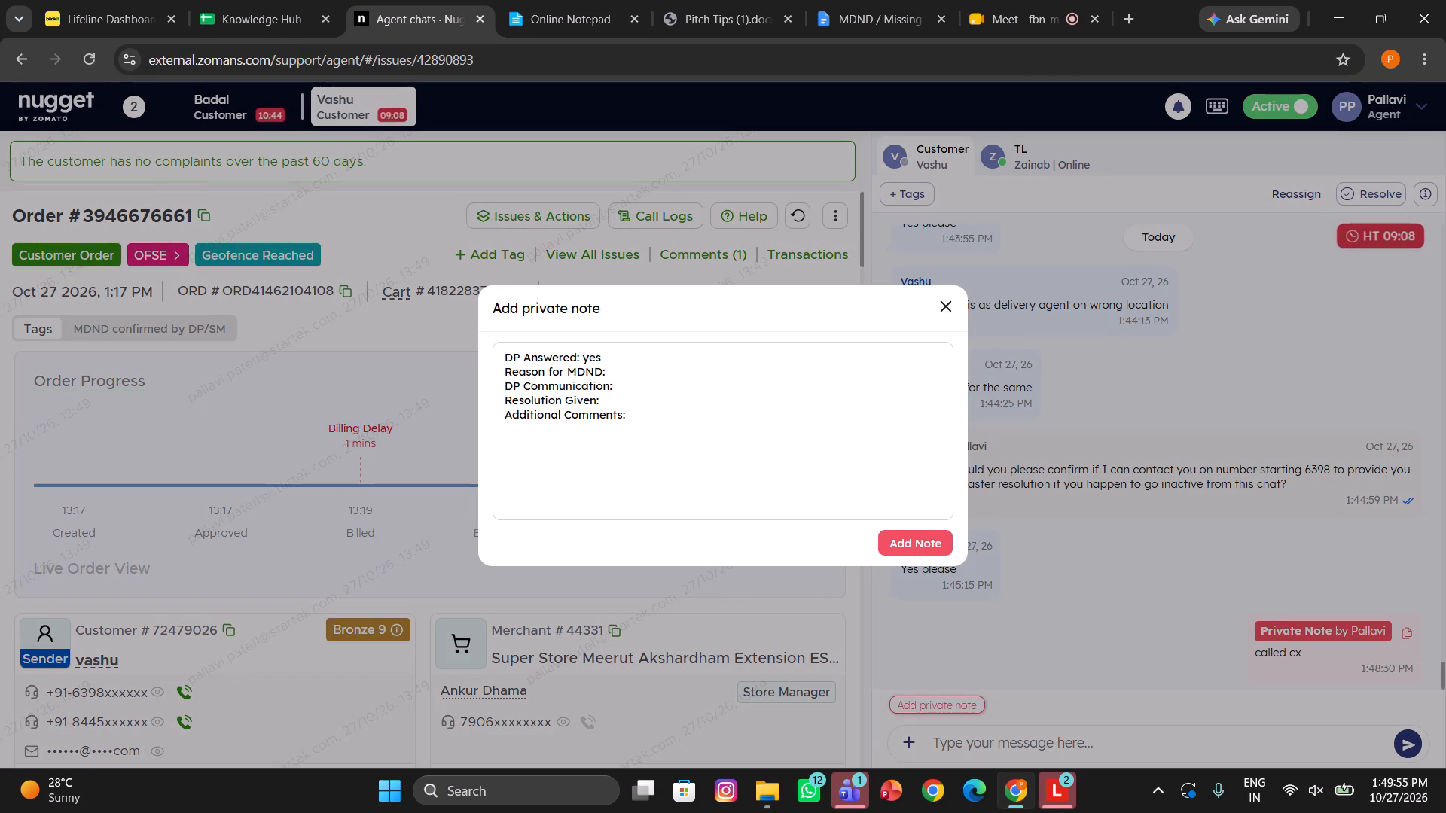
left_click(621, 367)
key("space")
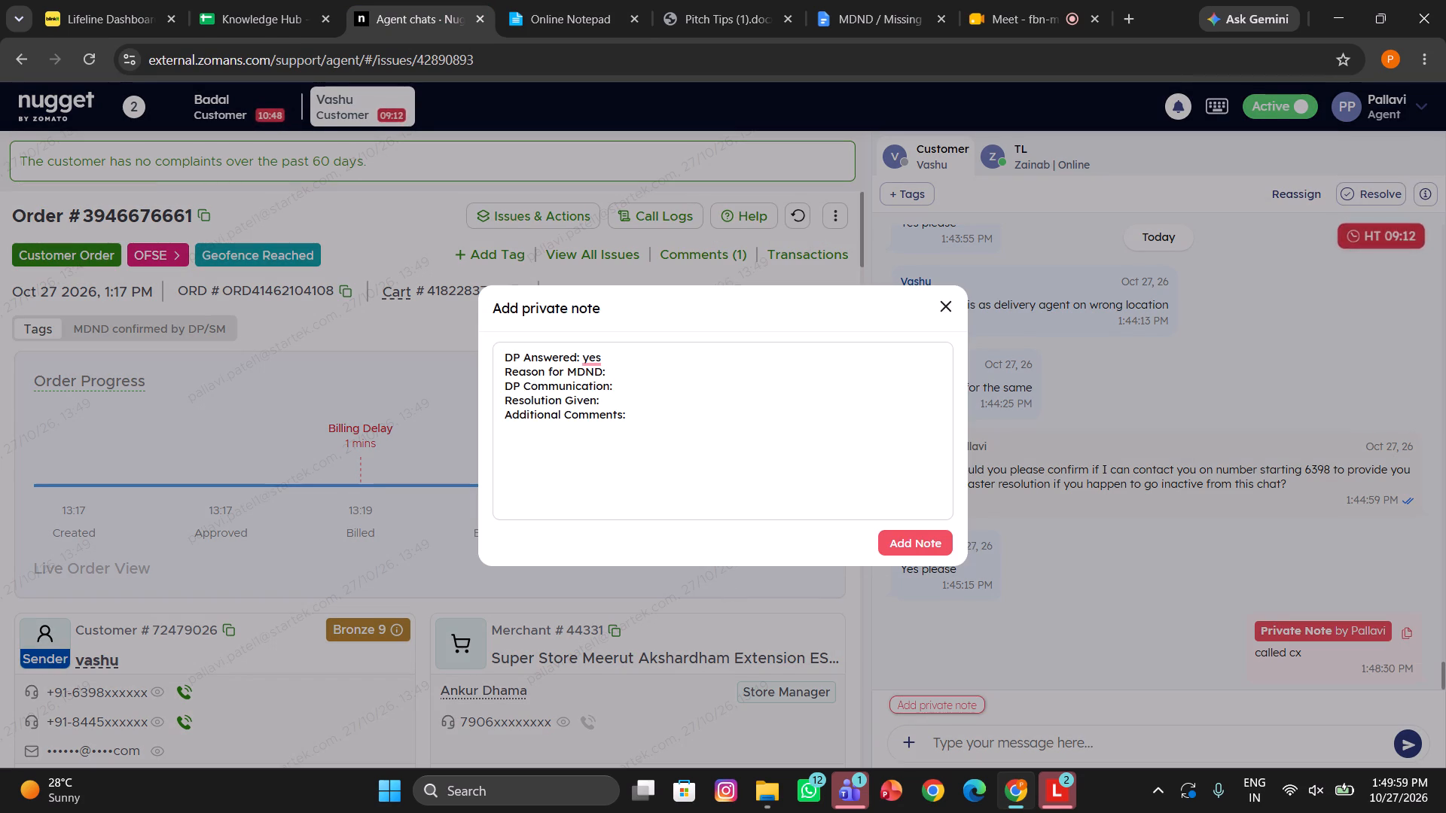
key("c")
key("BackSpace")
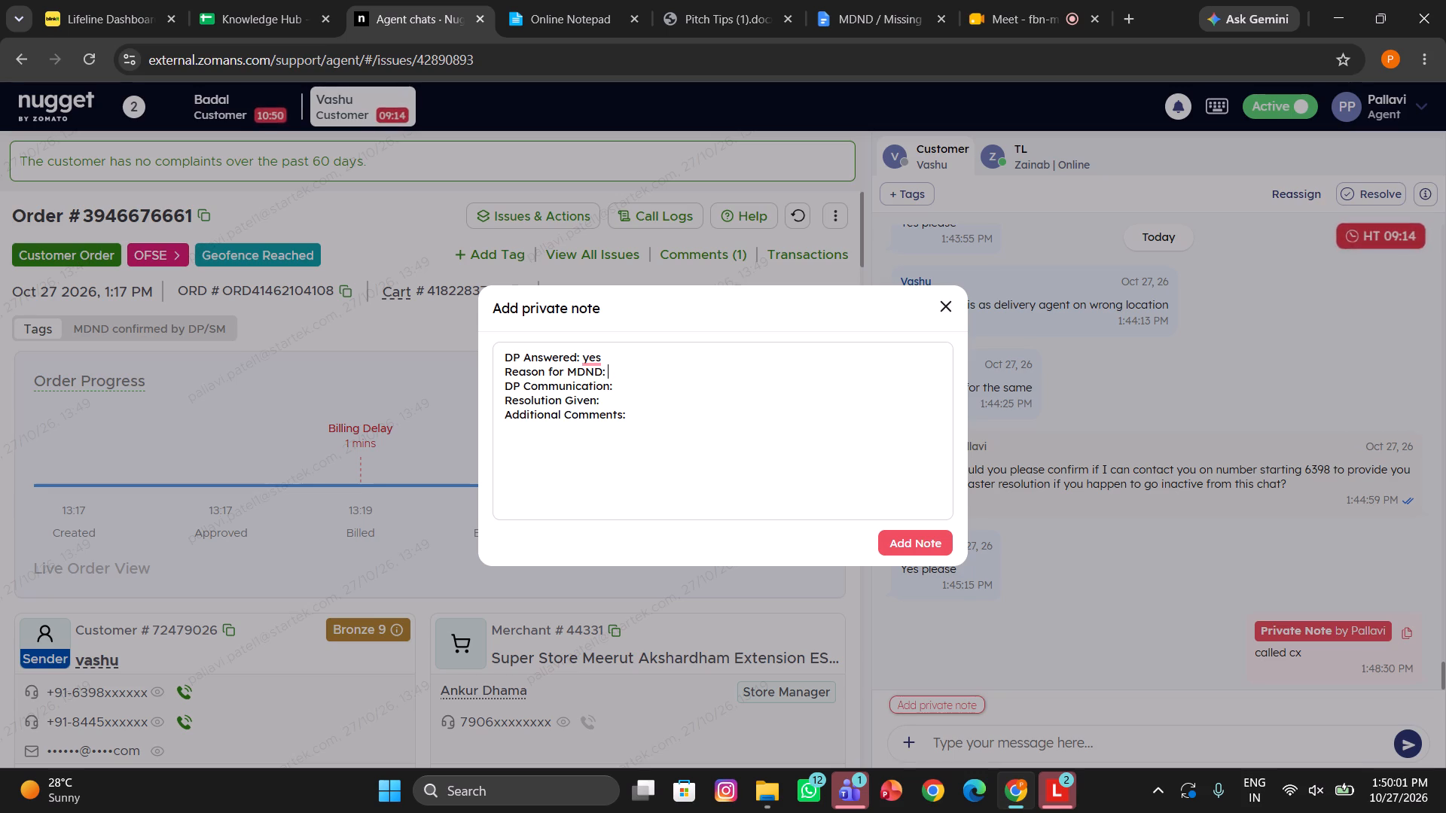
type("location issue")
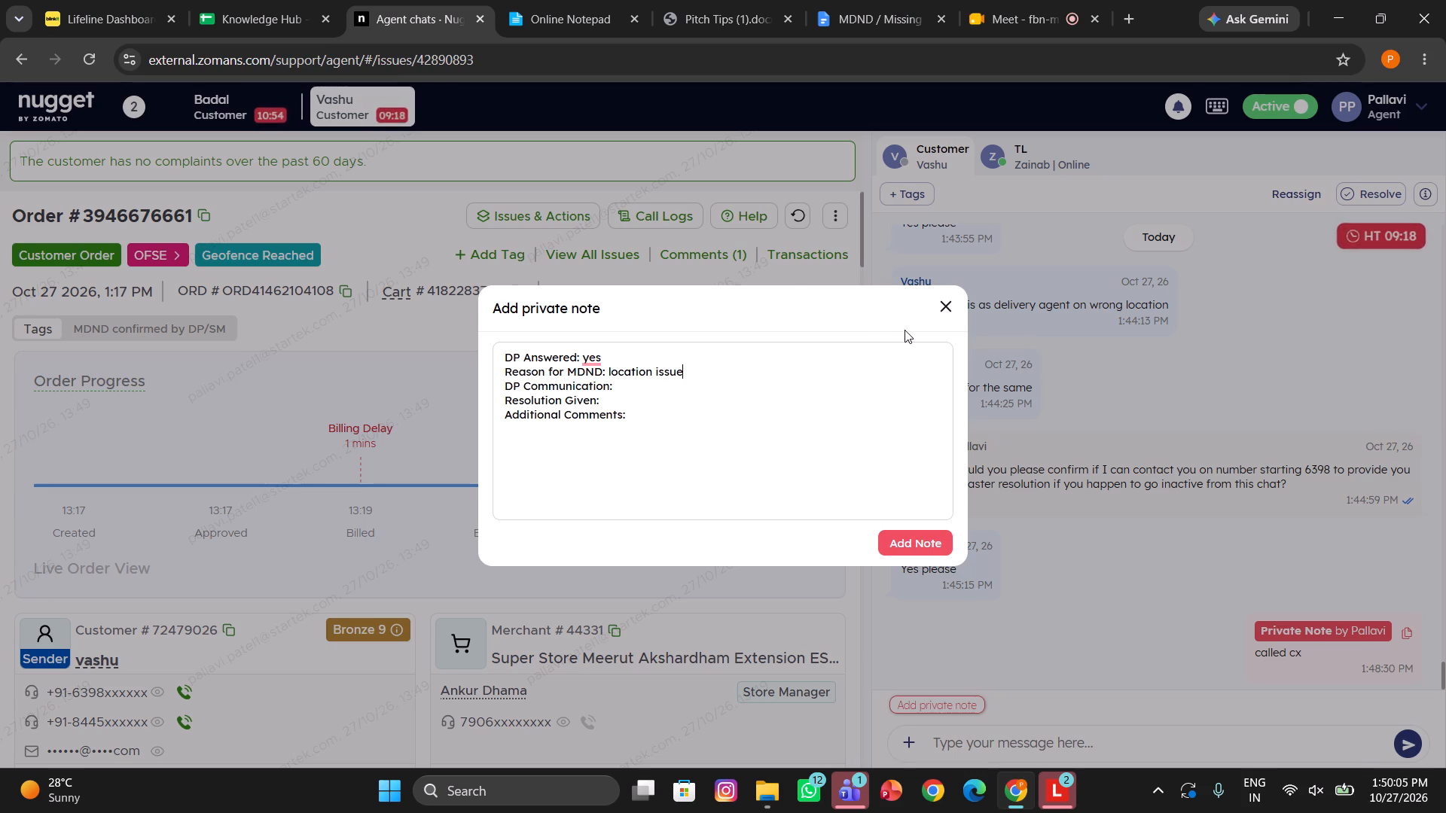
left_click(941, 306)
Reveal the order's delivery address, examine it, and hide it again.
scroll(187, 529, "down", 3)
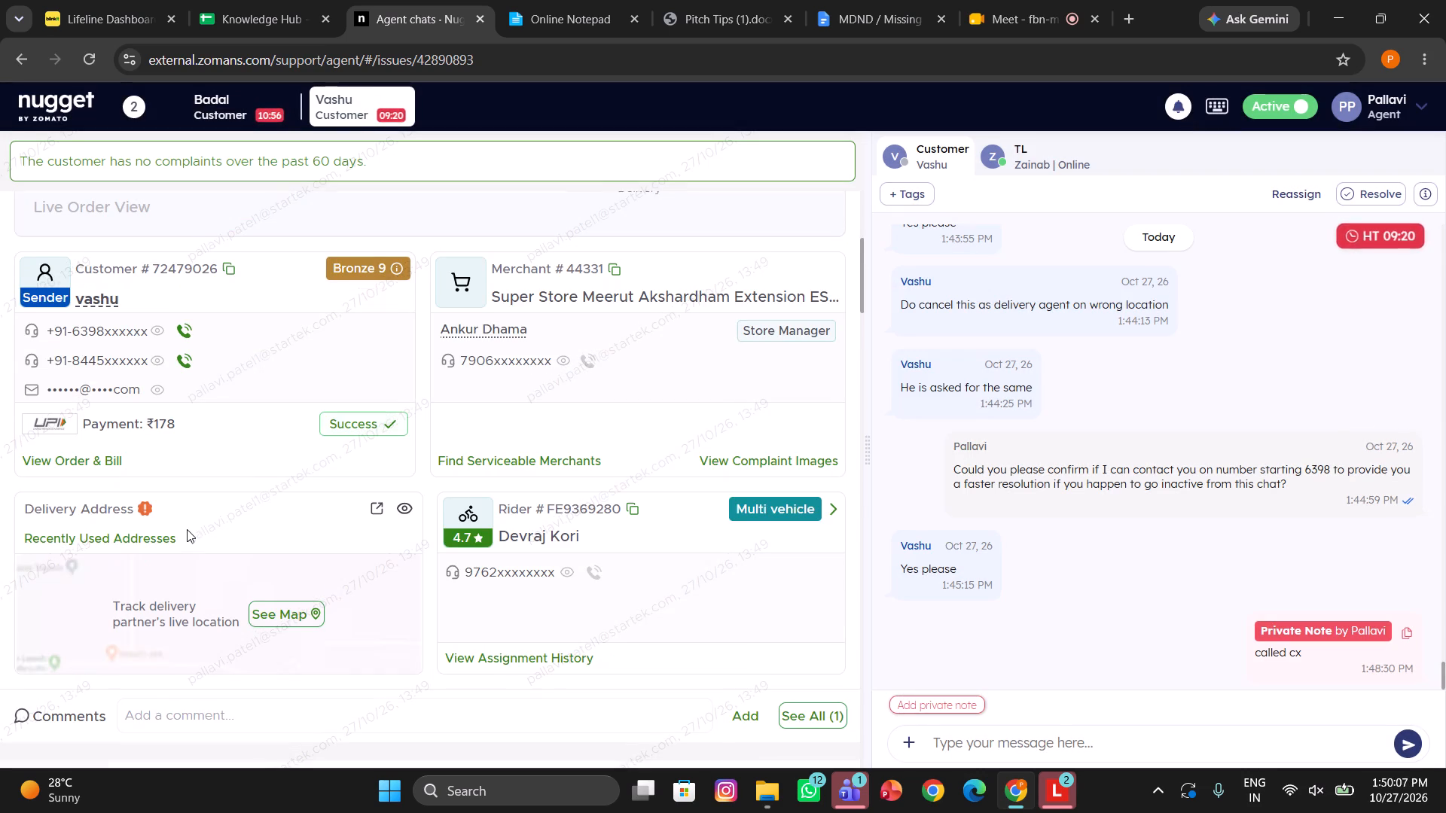
left_click(407, 508)
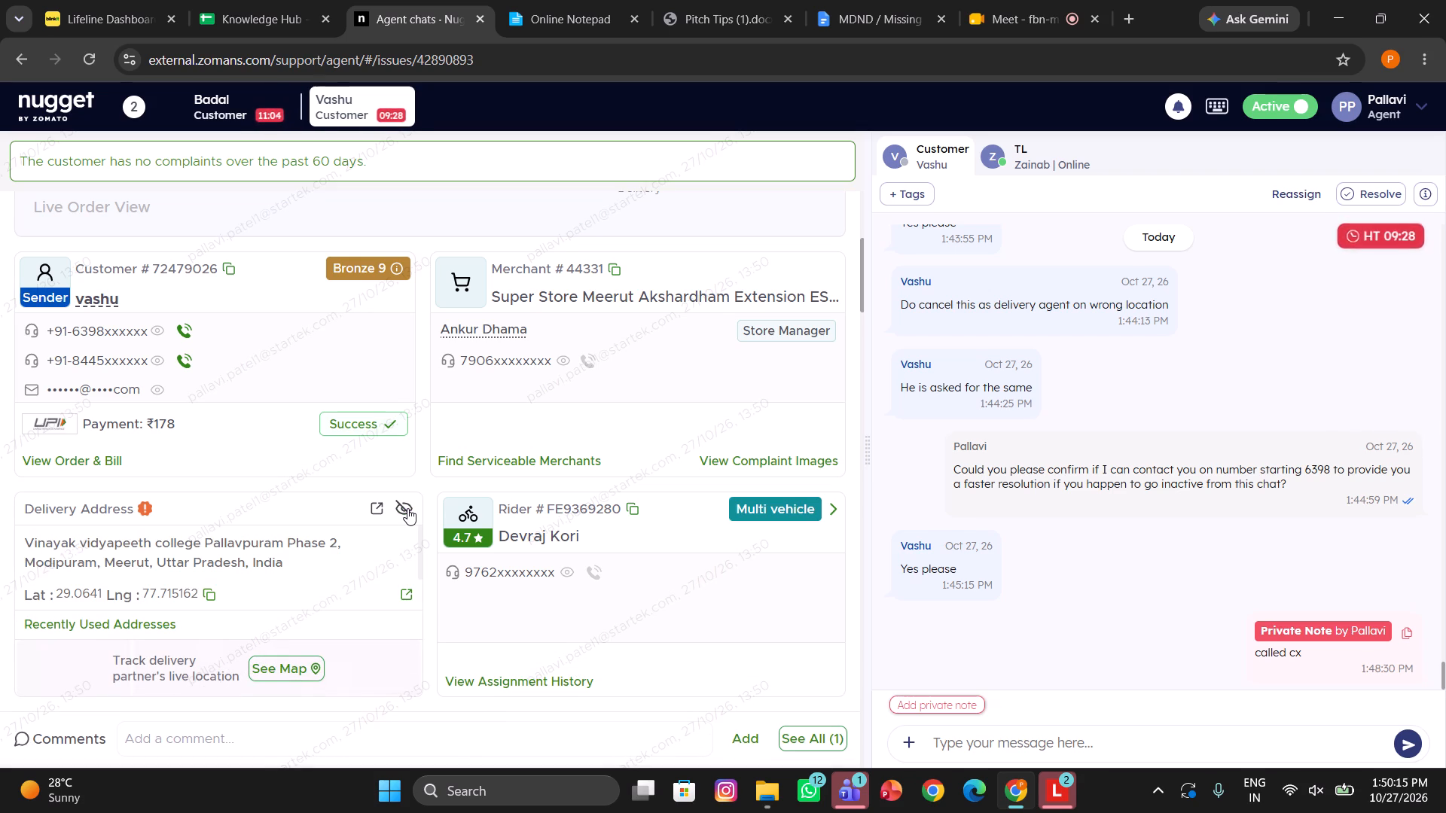
left_click(407, 508)
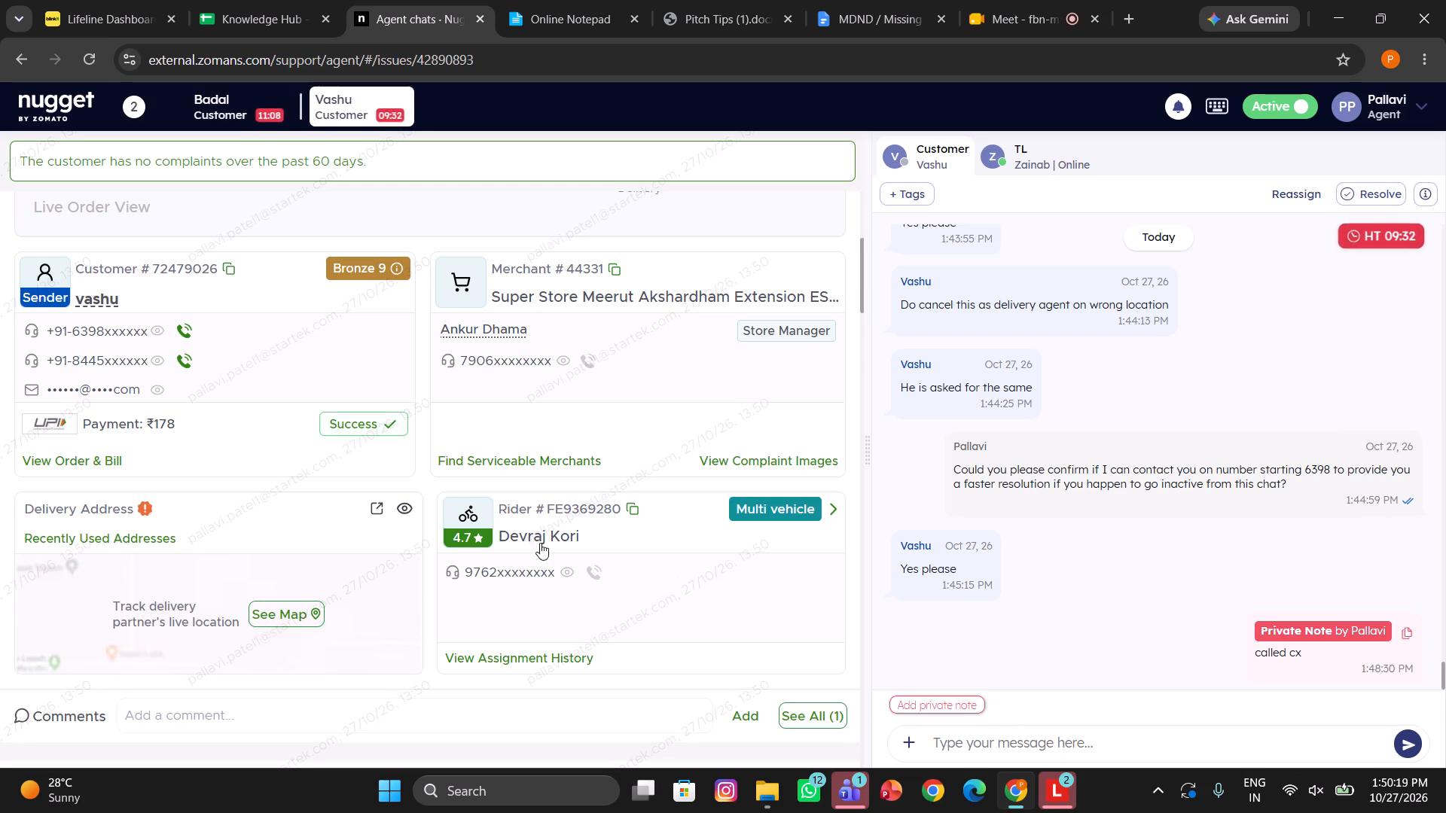
left_click(405, 507)
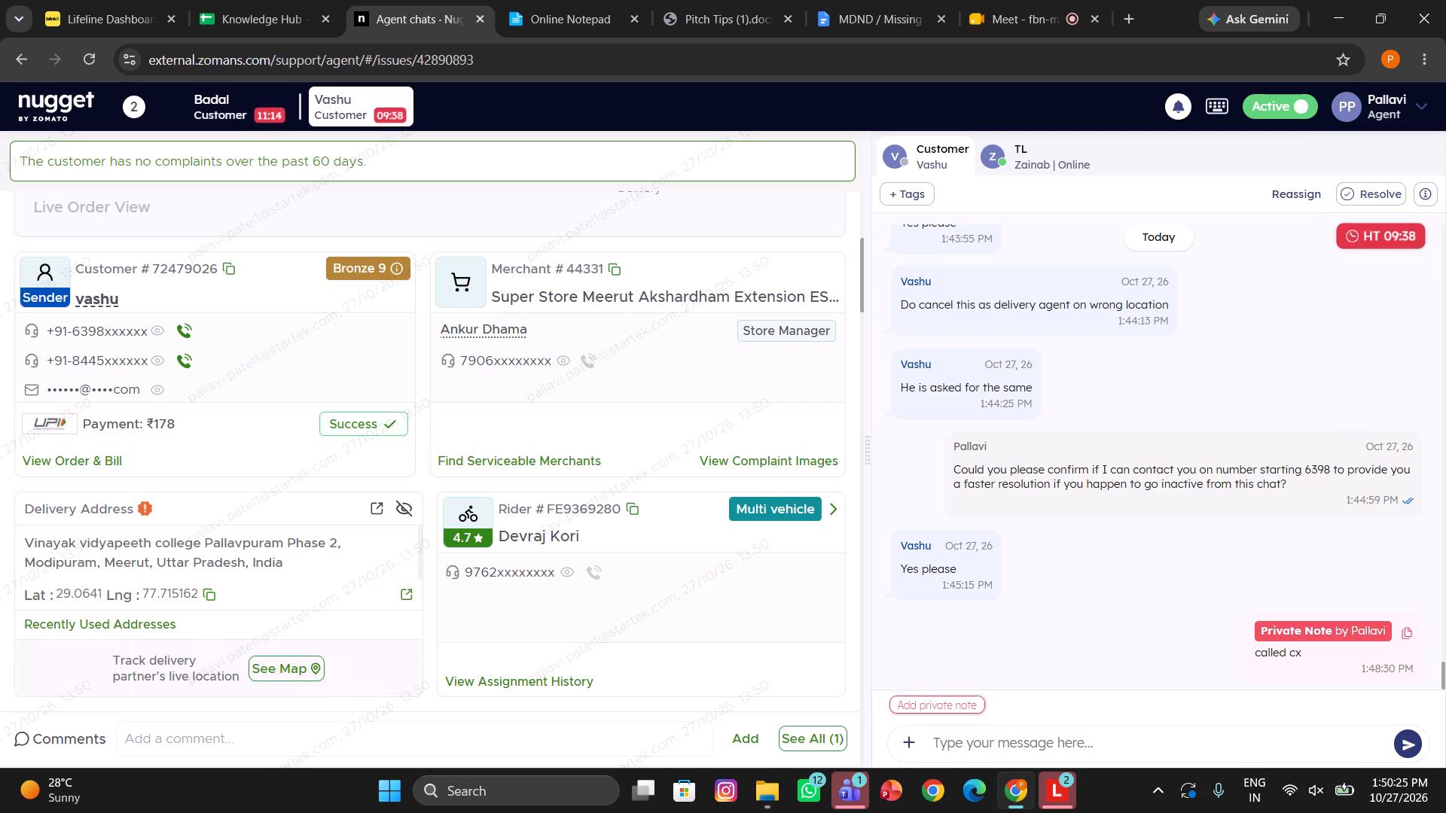
left_click(404, 508)
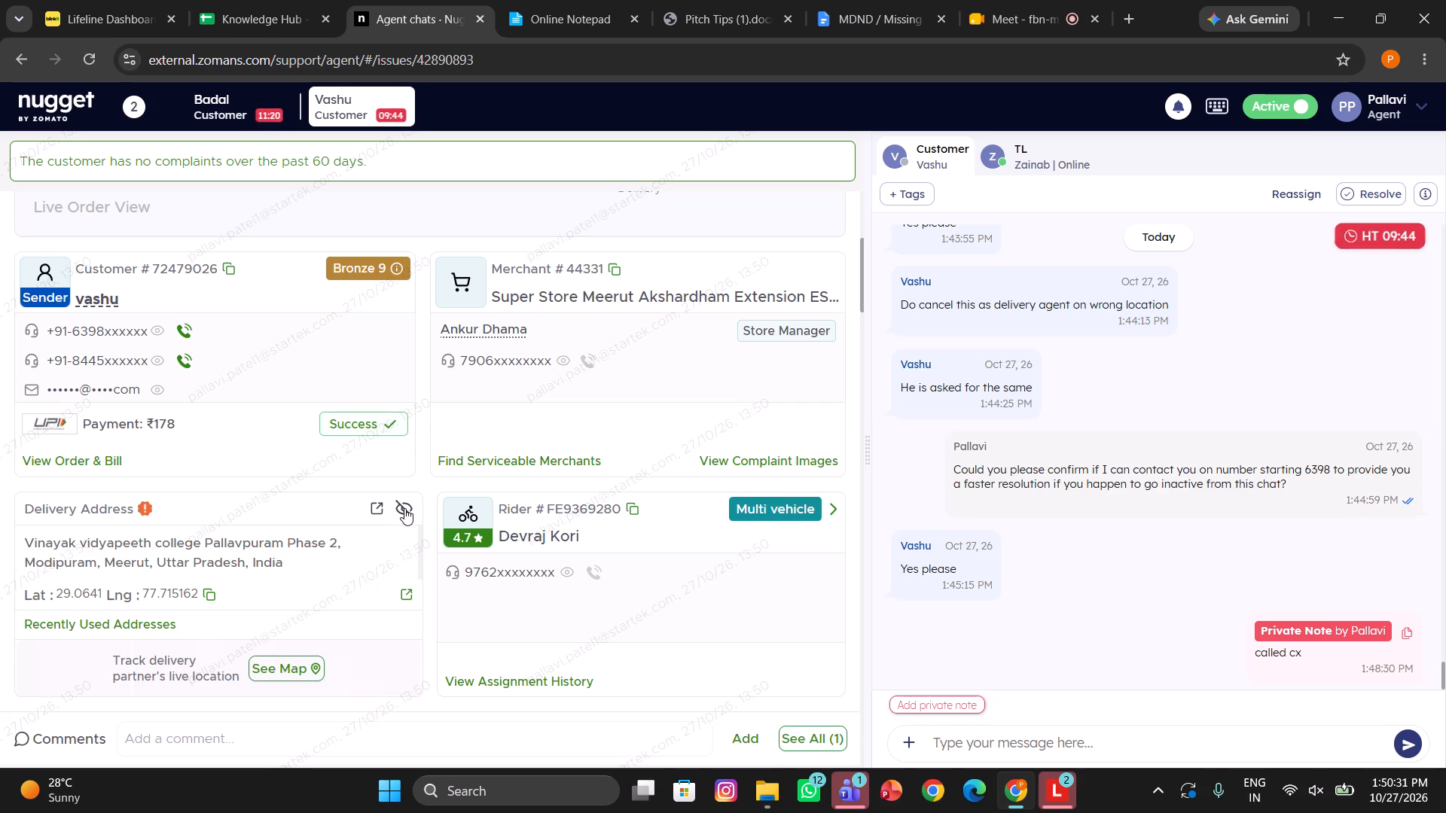
left_click(404, 508)
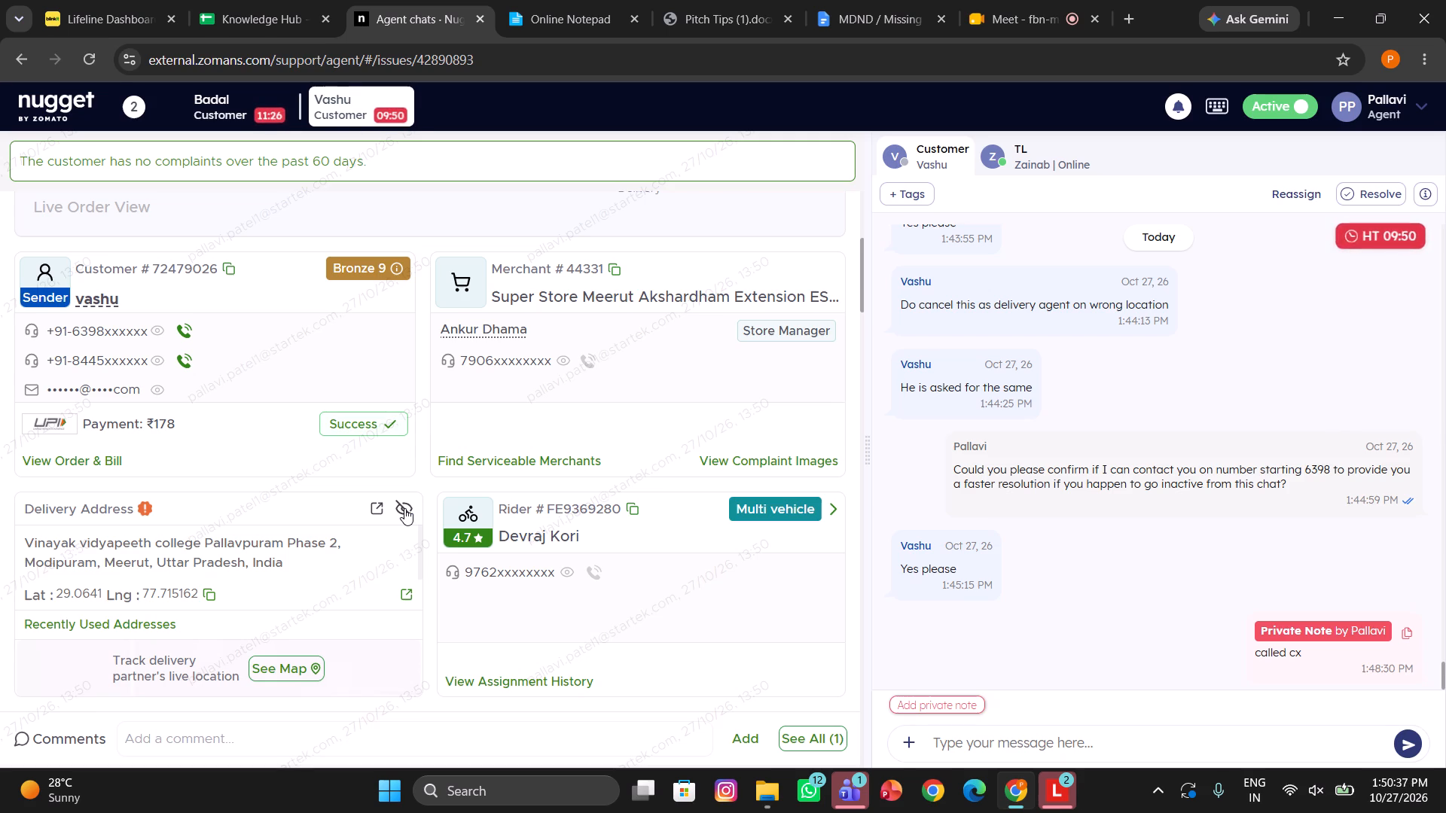
left_click(404, 508)
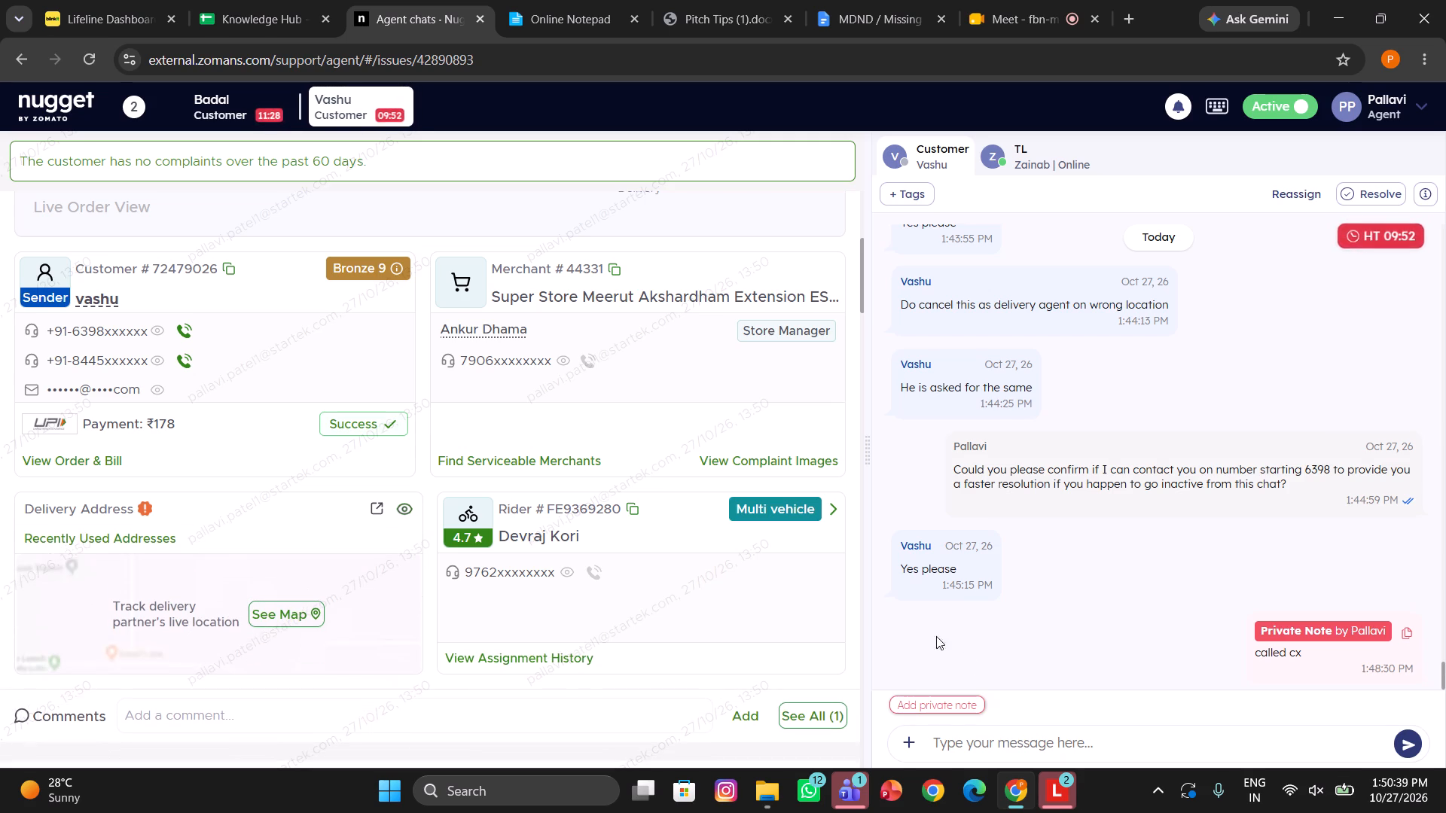
Fill in DP Communication as "location issue" and Resolution Given as "redelivery" in the private note draft, and close it without adding the note.
left_click(937, 704)
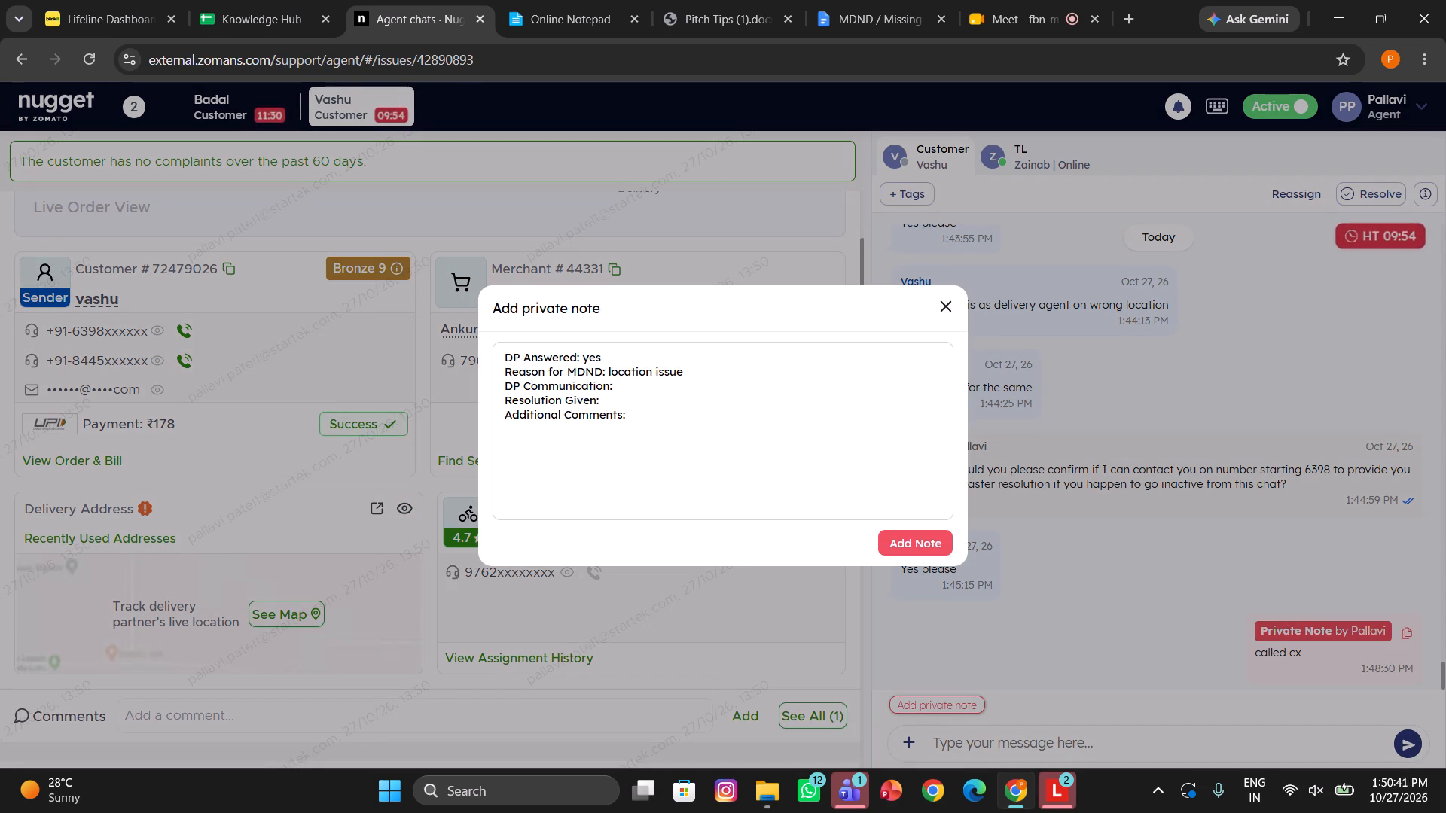
left_click(635, 388)
key("space")
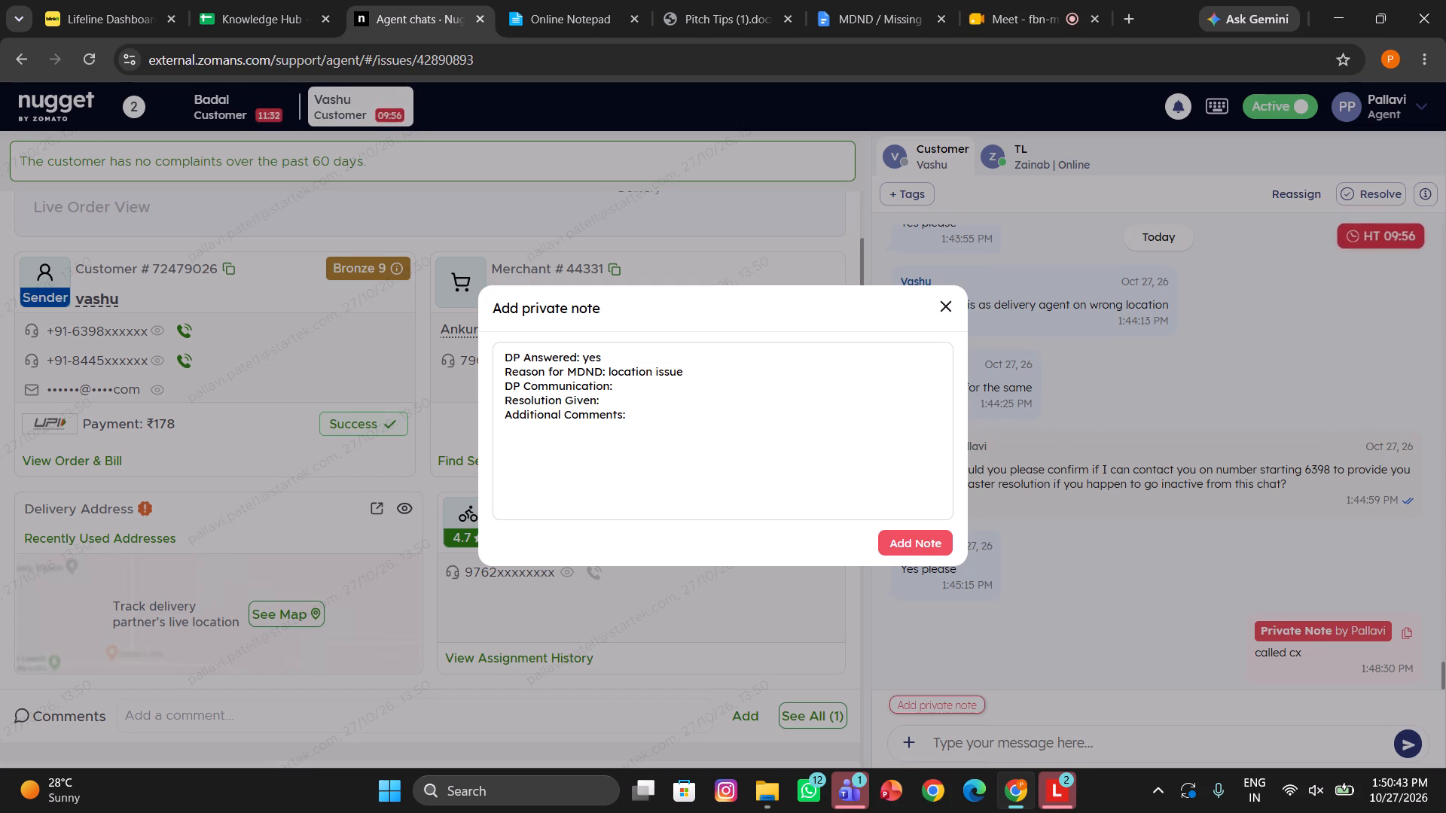
type("location")
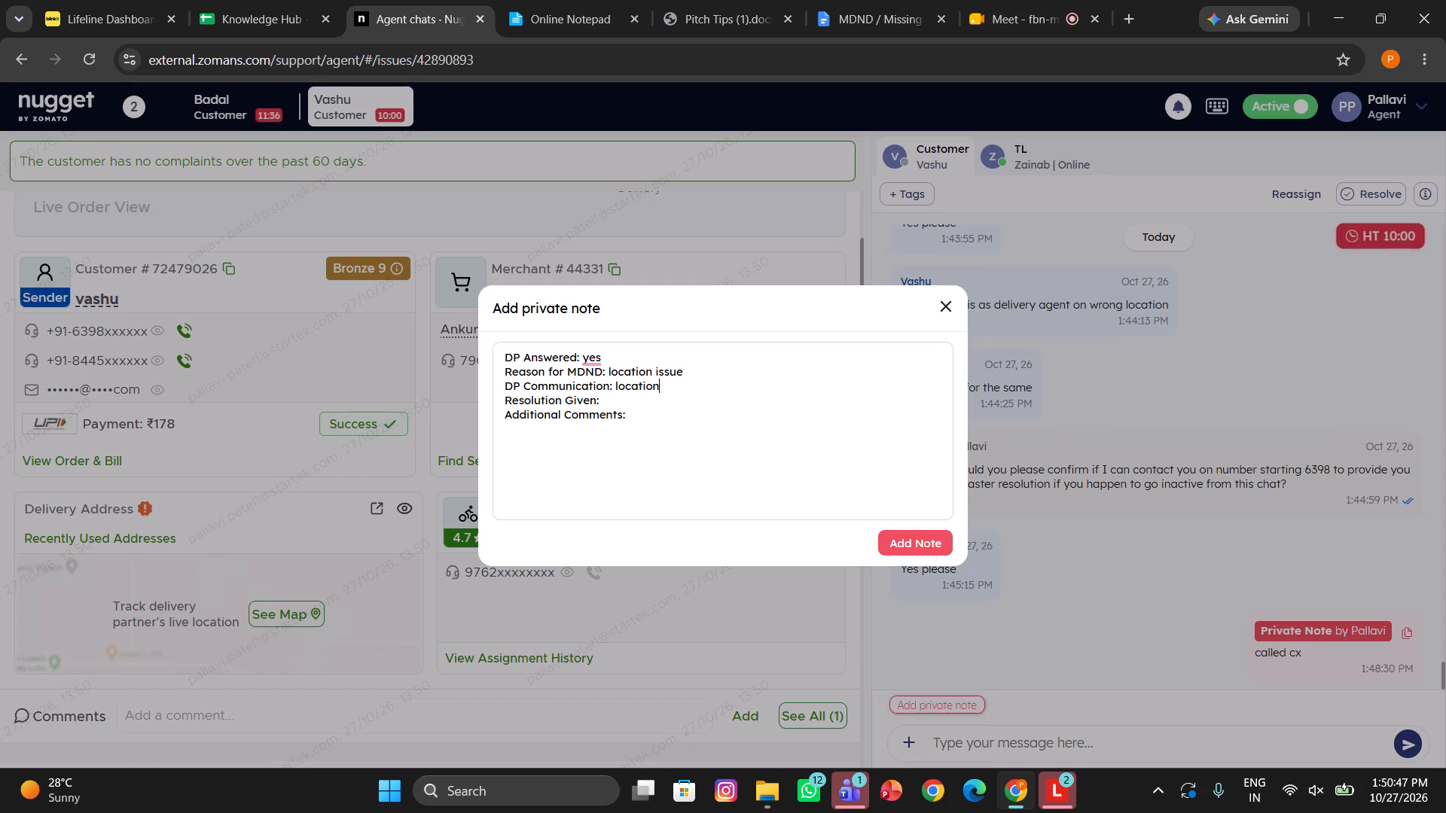
key("space")
type("isuue")
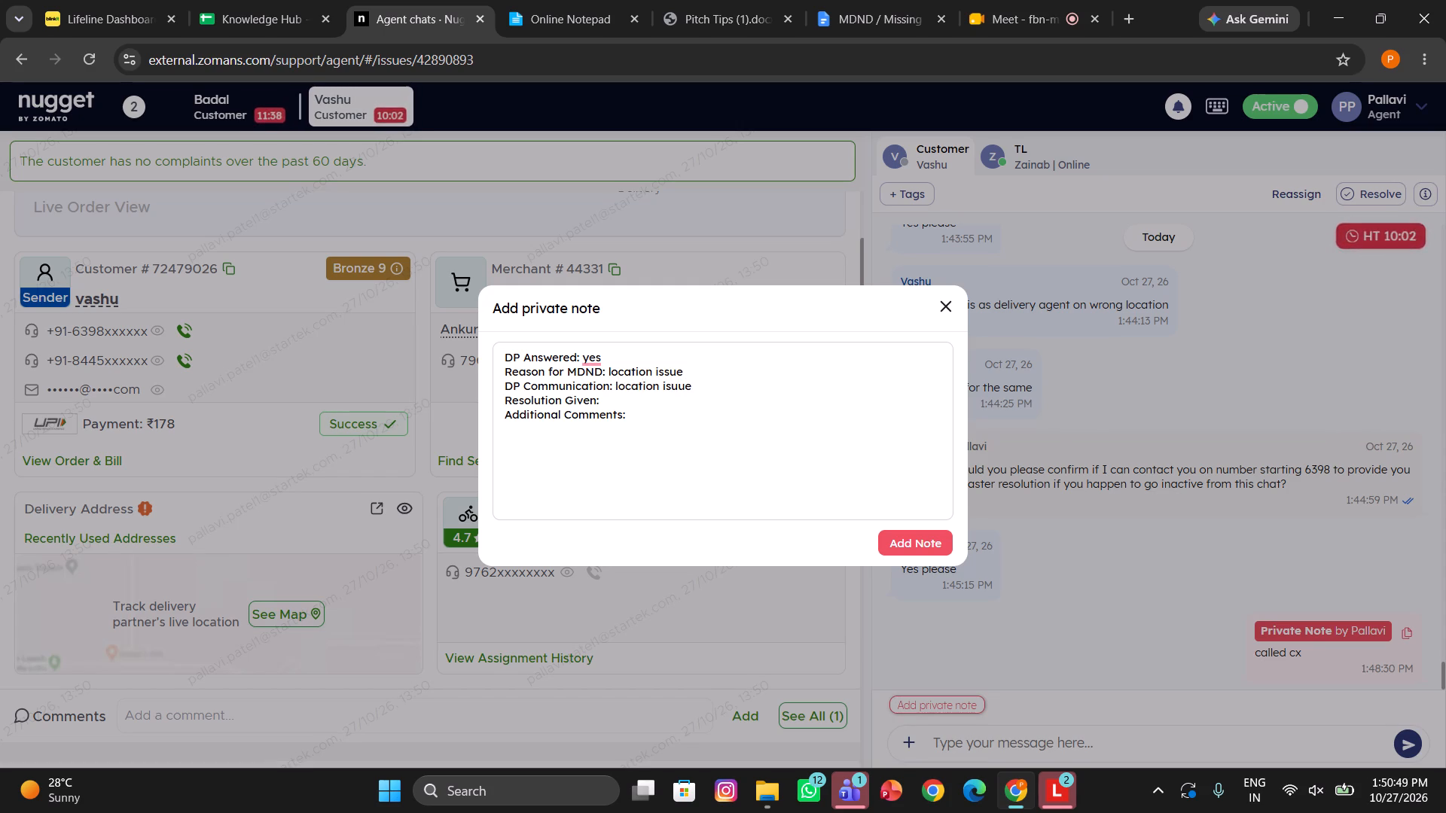
left_click(677, 387)
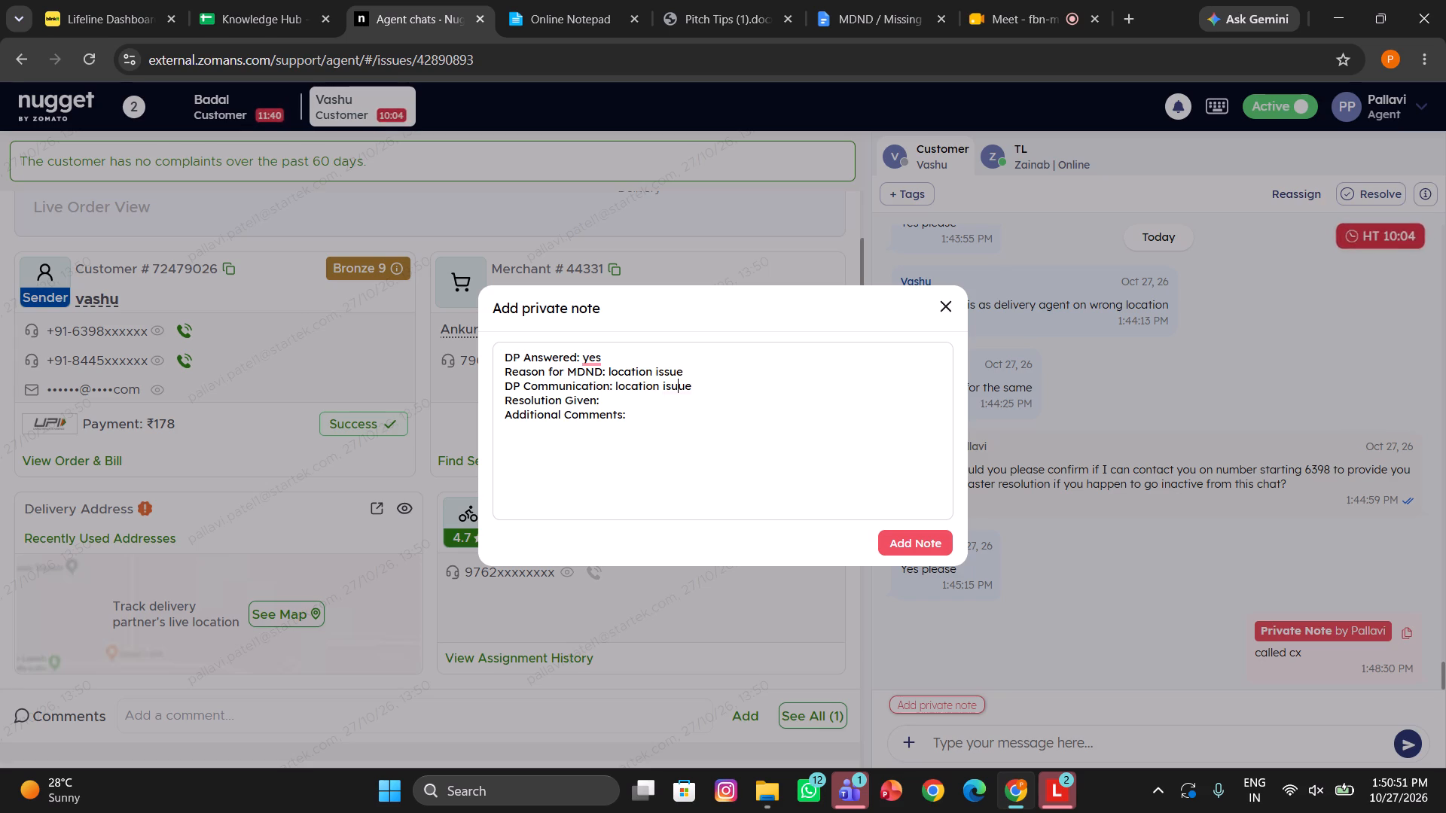
key("BackSpace")
key("s")
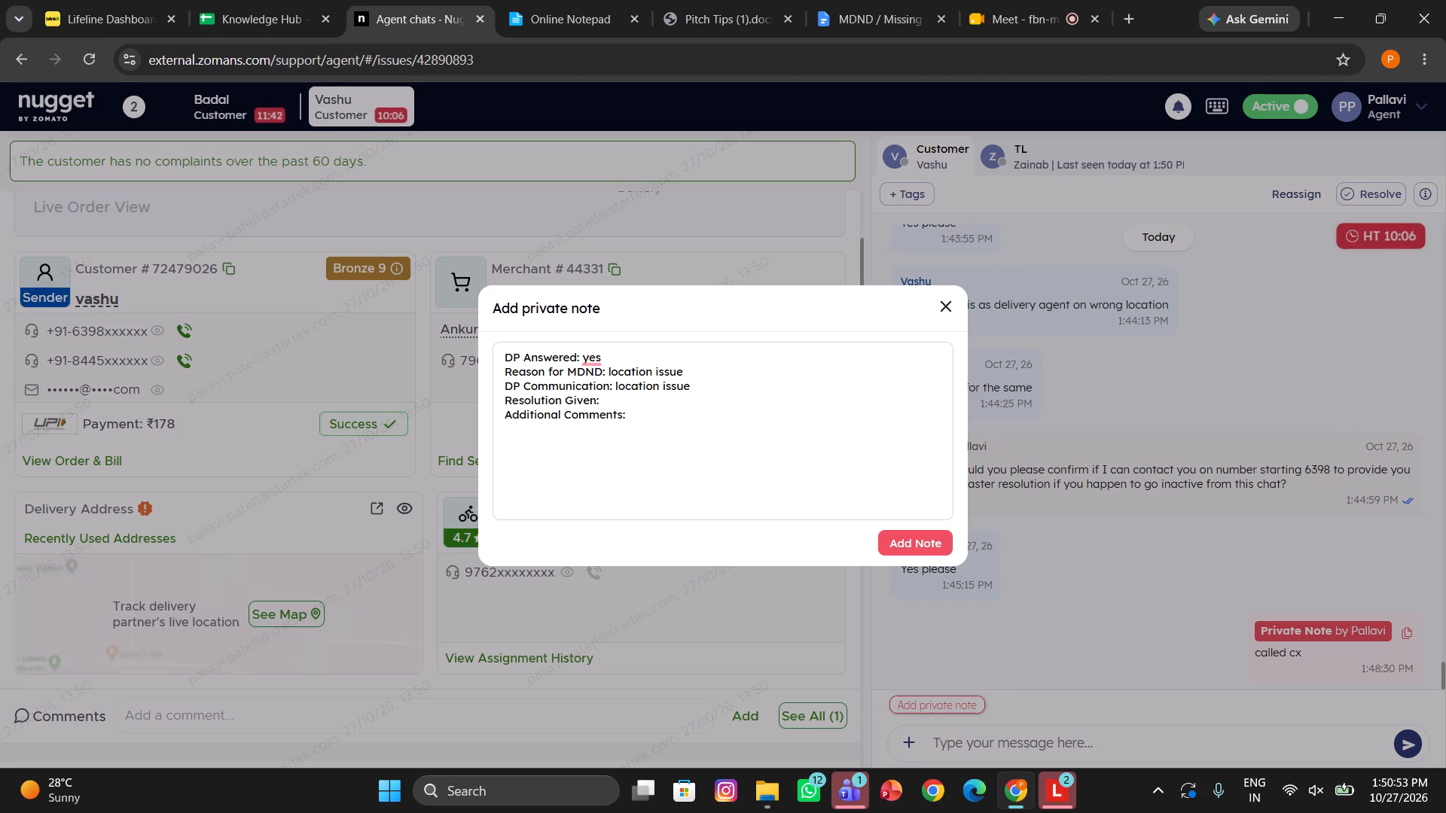
left_click(625, 400)
key("space")
type("redelivery")
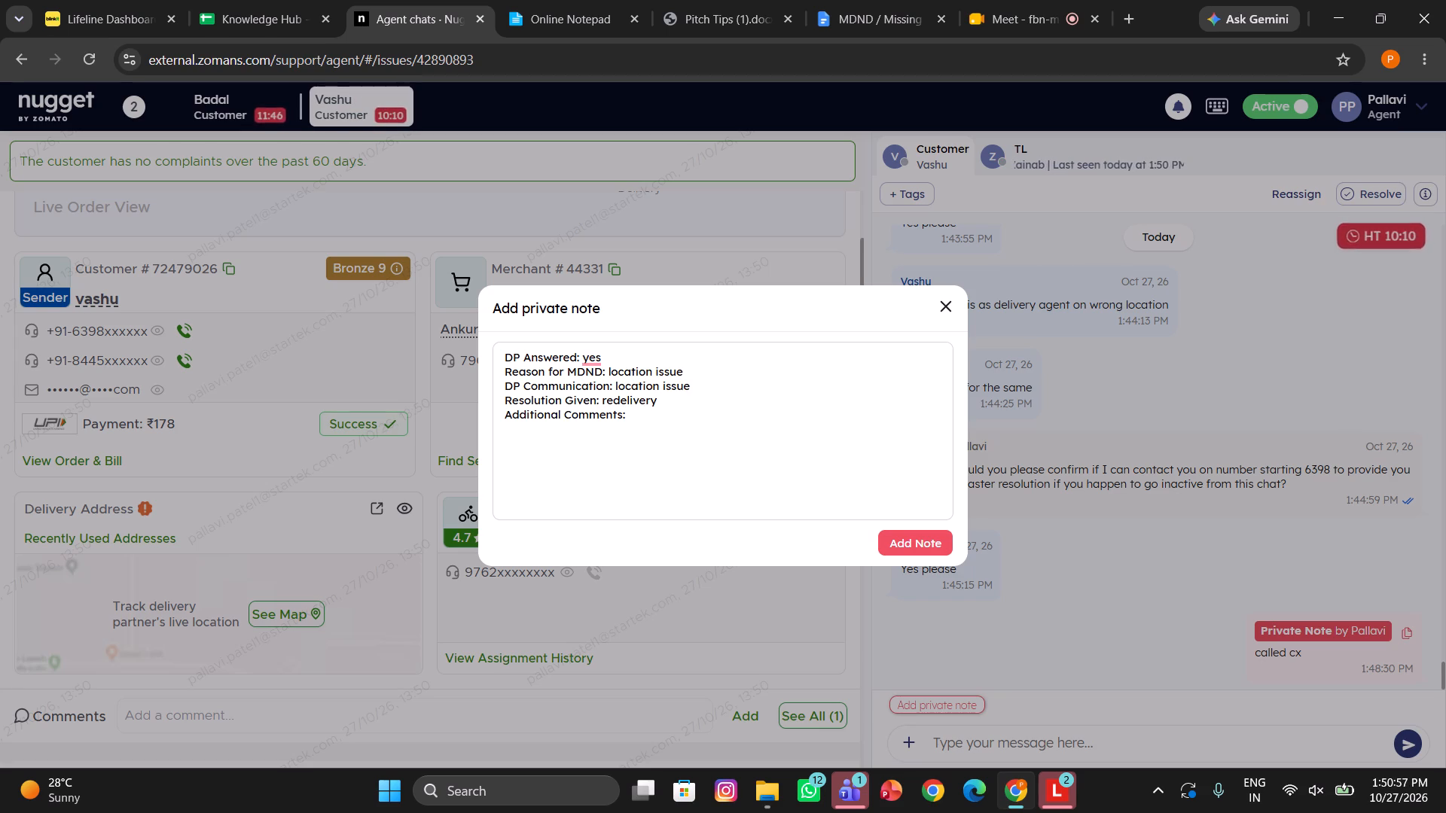
left_click(942, 306)
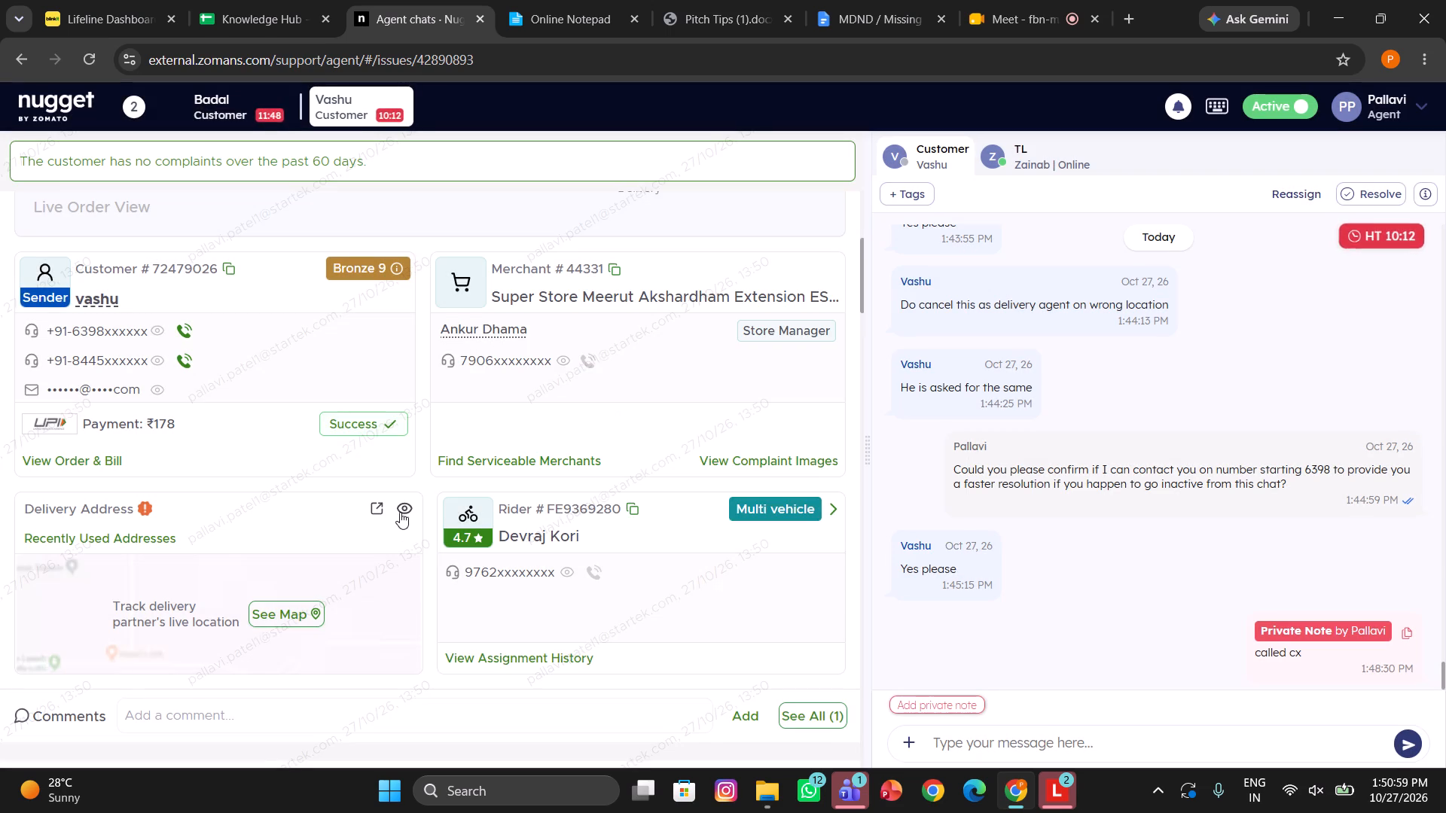
Reveal the delivery address again and select text in its first line.
left_click(404, 510)
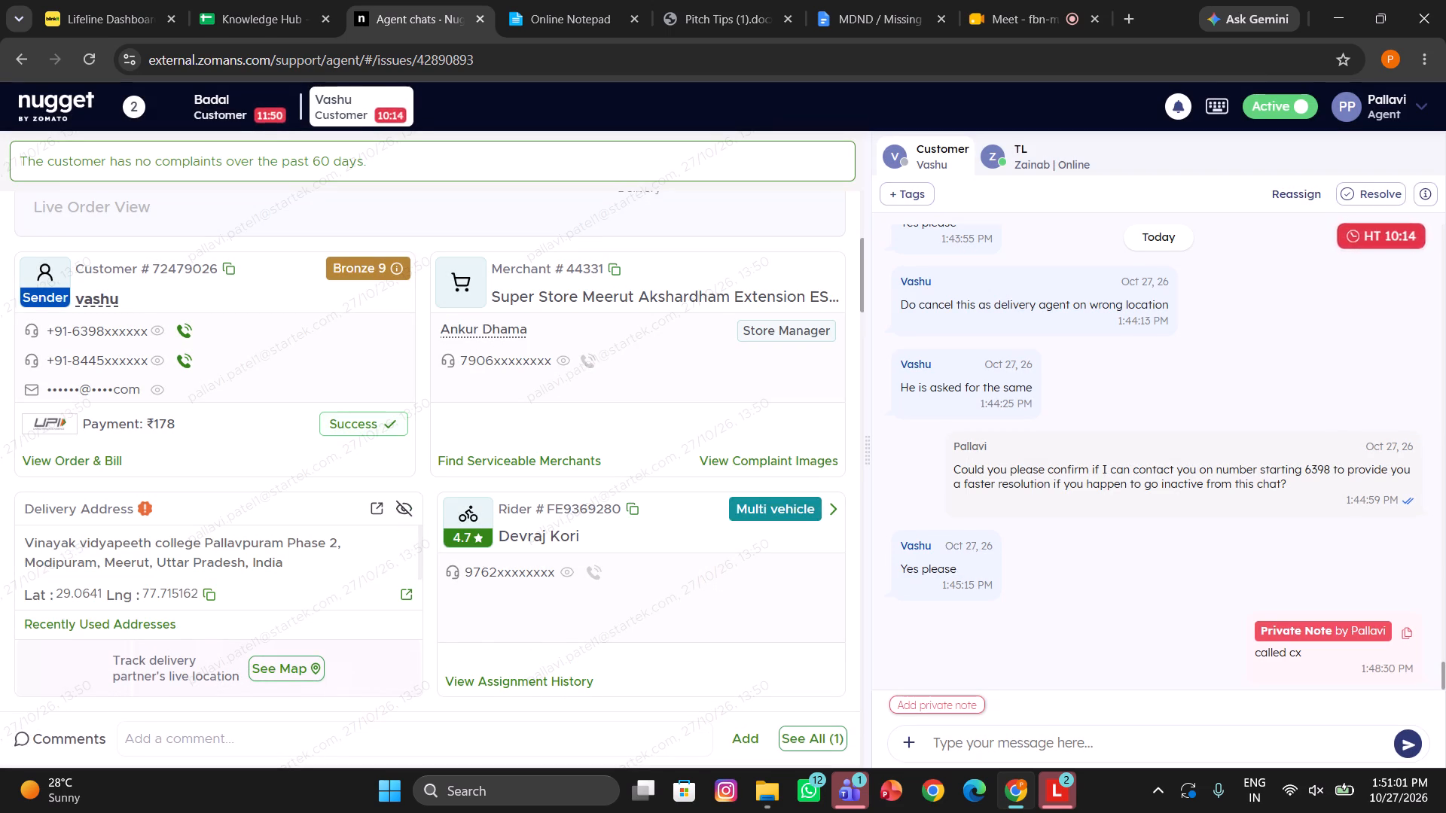
triple_click(337, 541)
left_click(337, 541)
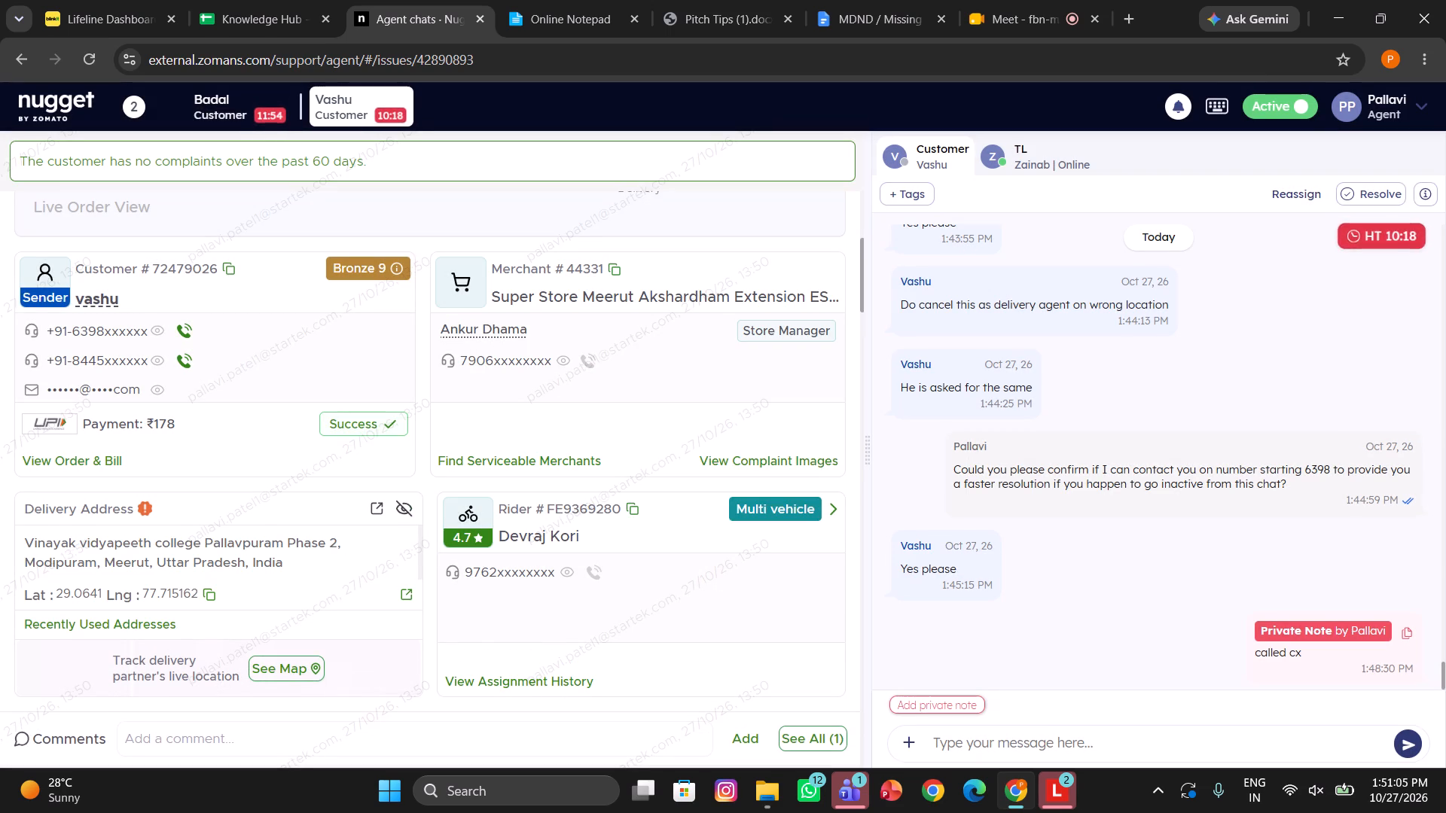
left_click_drag(335, 540, 328, 540)
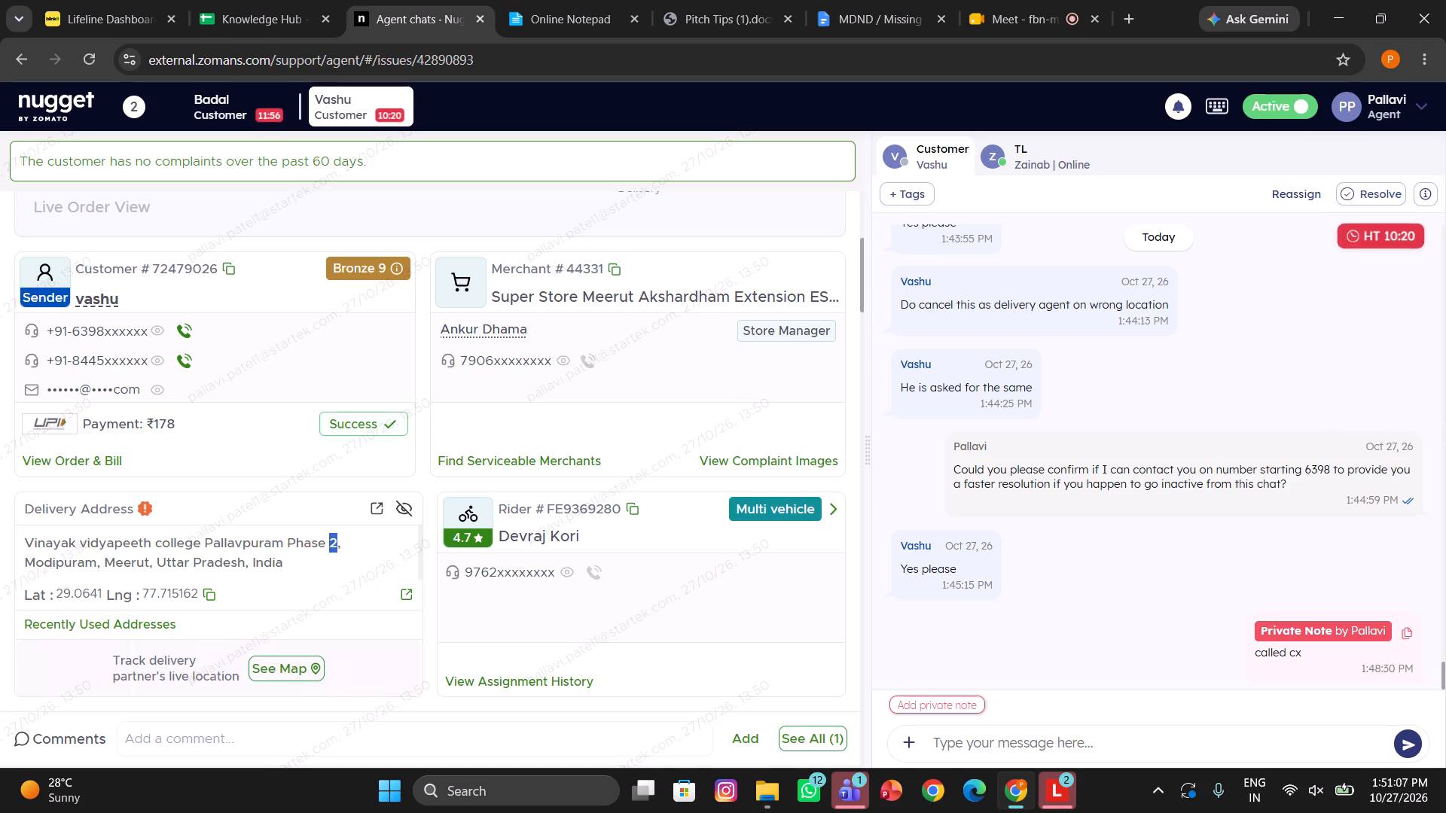
Highlight the phase number in the revealed delivery address to check it, clear the selection, and examine the order's delivery timeline.
left_click_drag(290, 540, 336, 544)
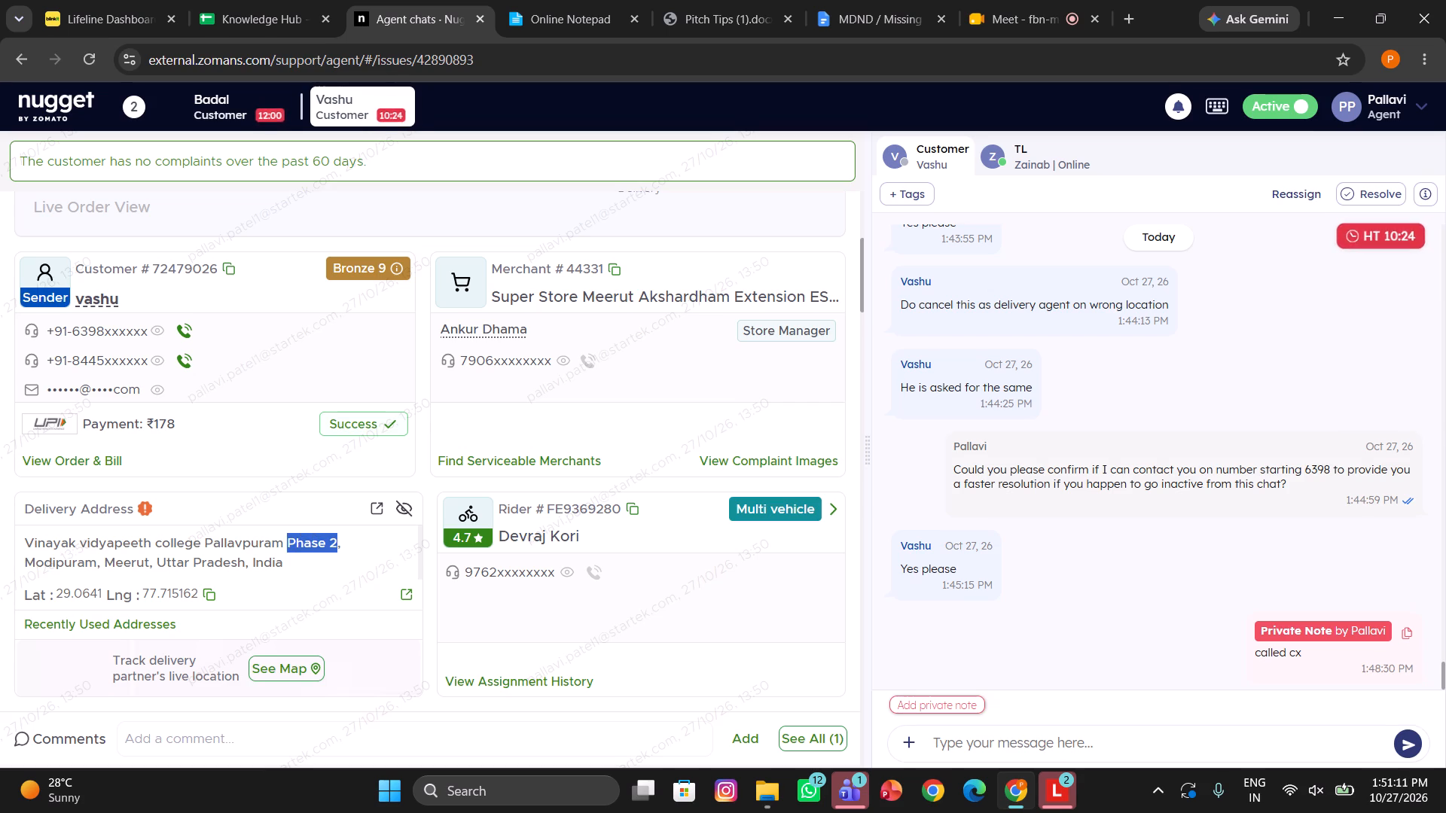
left_click(343, 541)
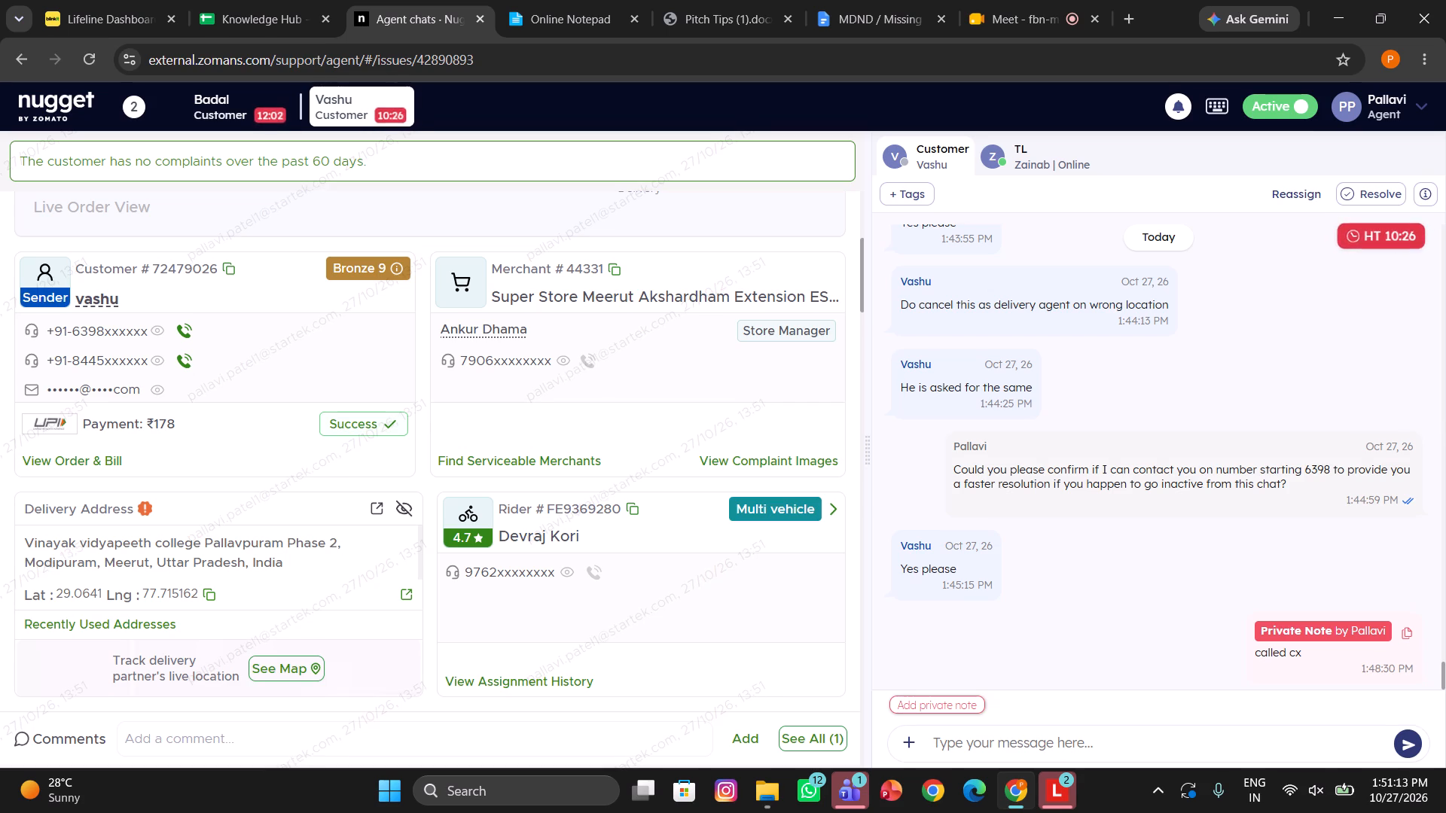
left_click_drag(334, 539, 287, 540)
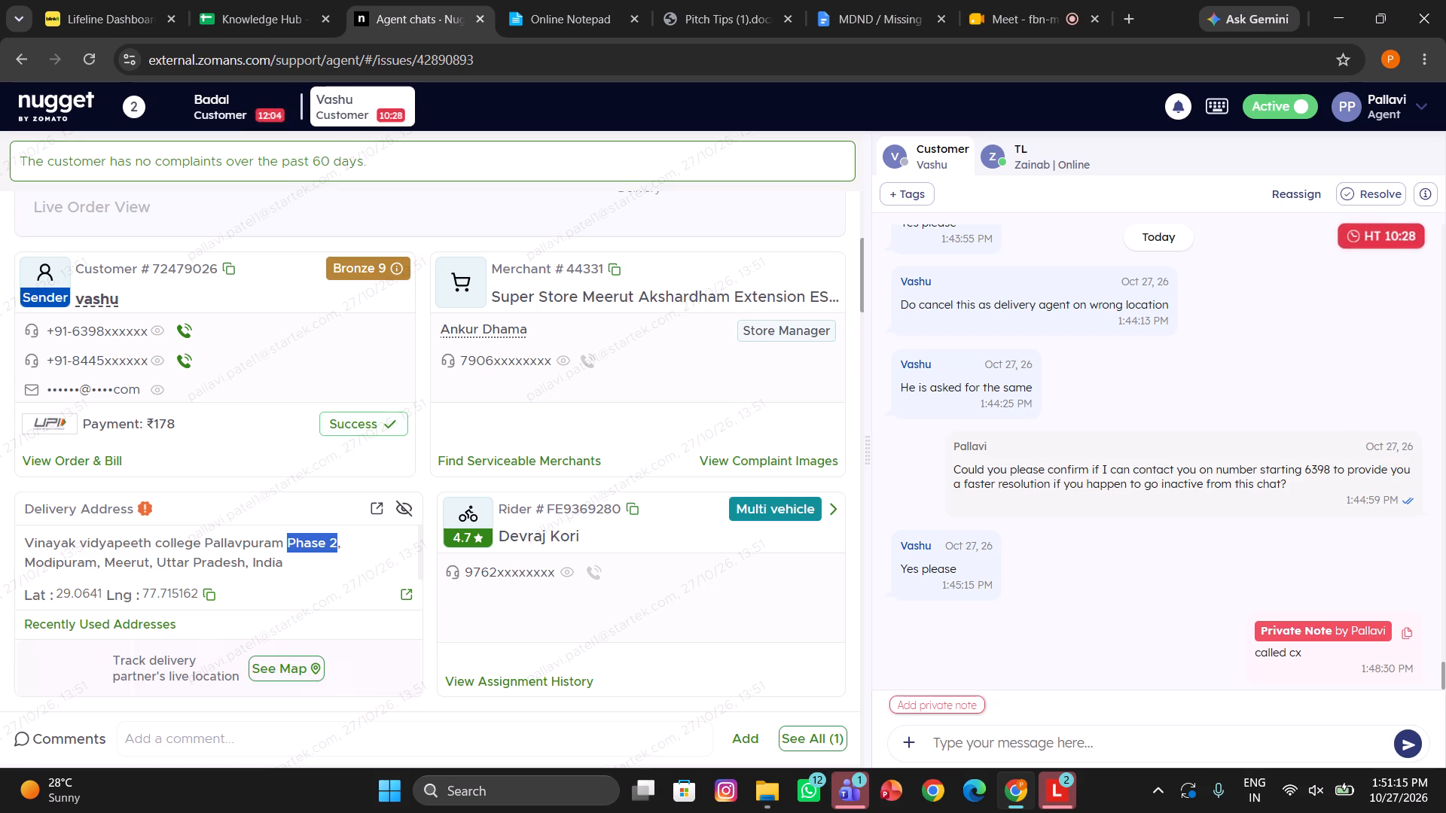
left_click(365, 541)
scroll(365, 541, "up", 1)
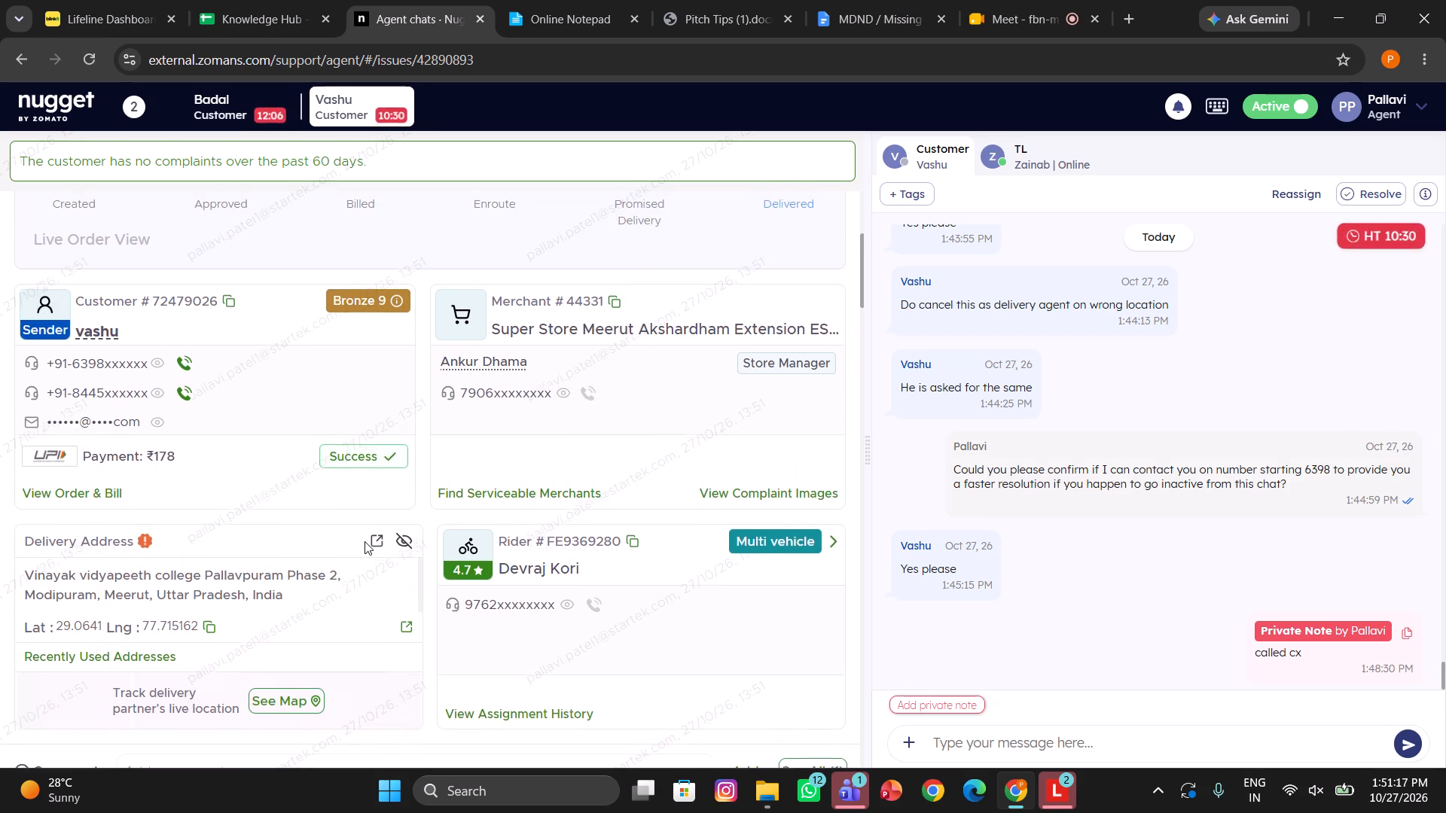
scroll(365, 541, "up", 1)
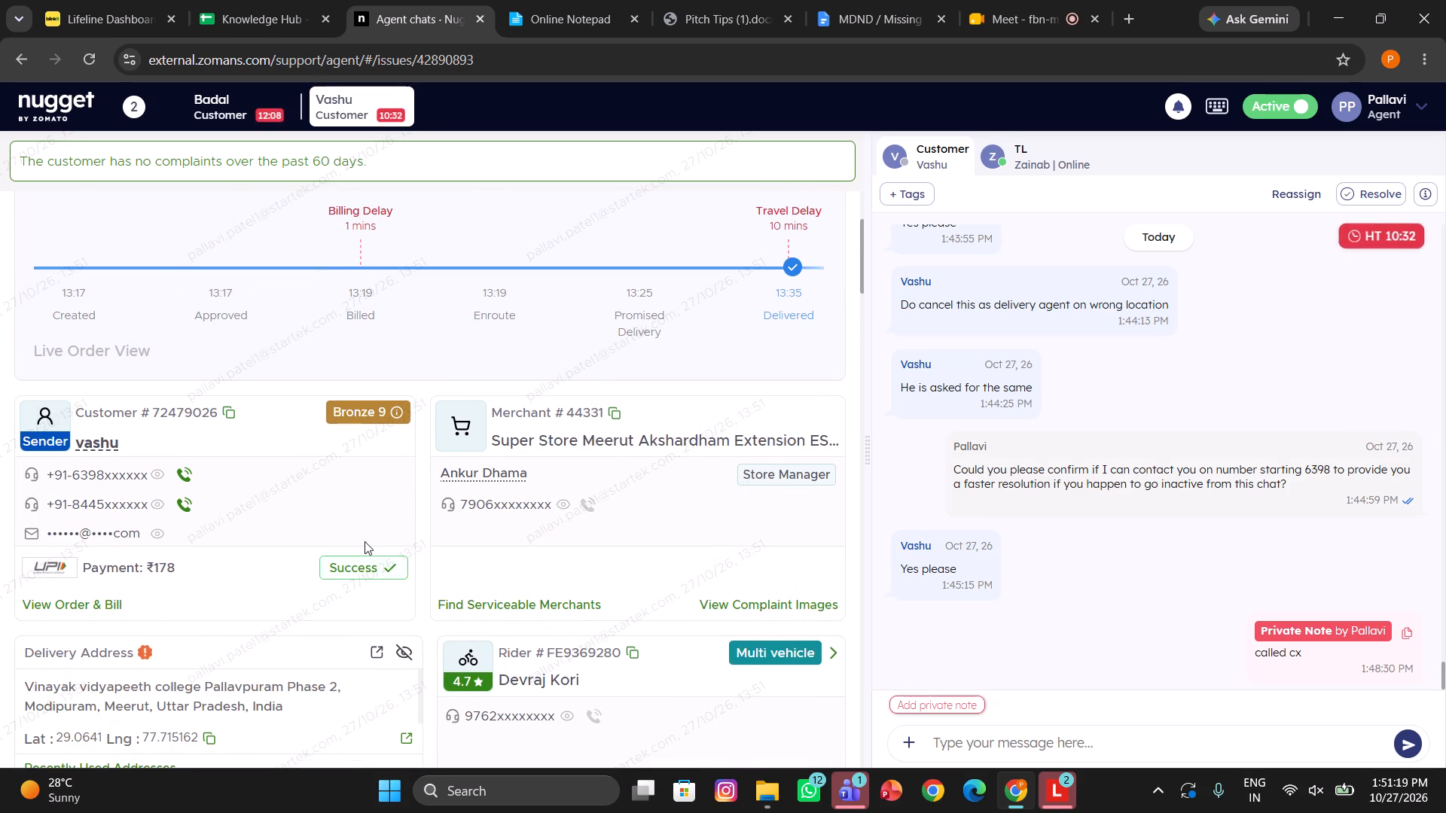
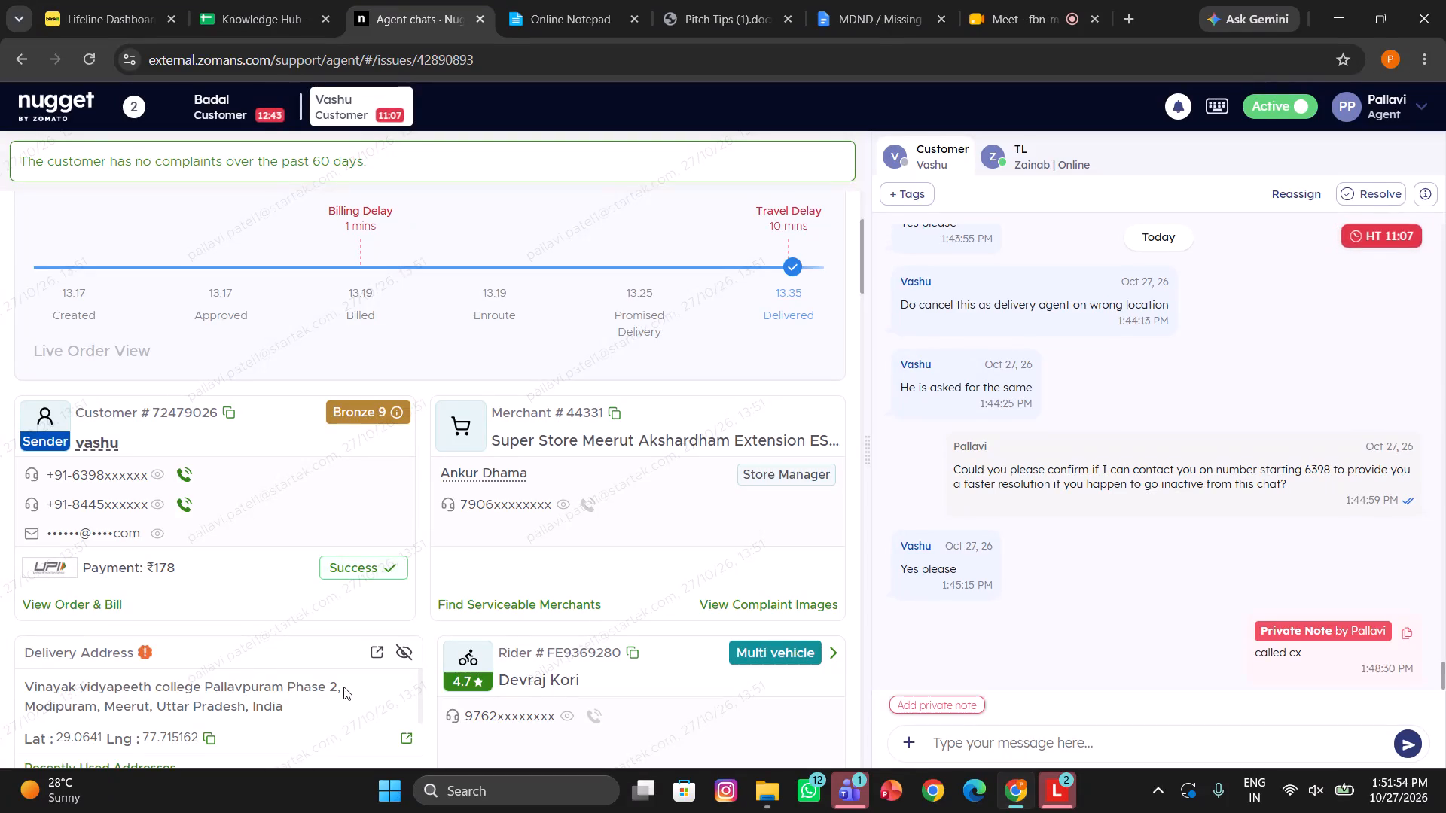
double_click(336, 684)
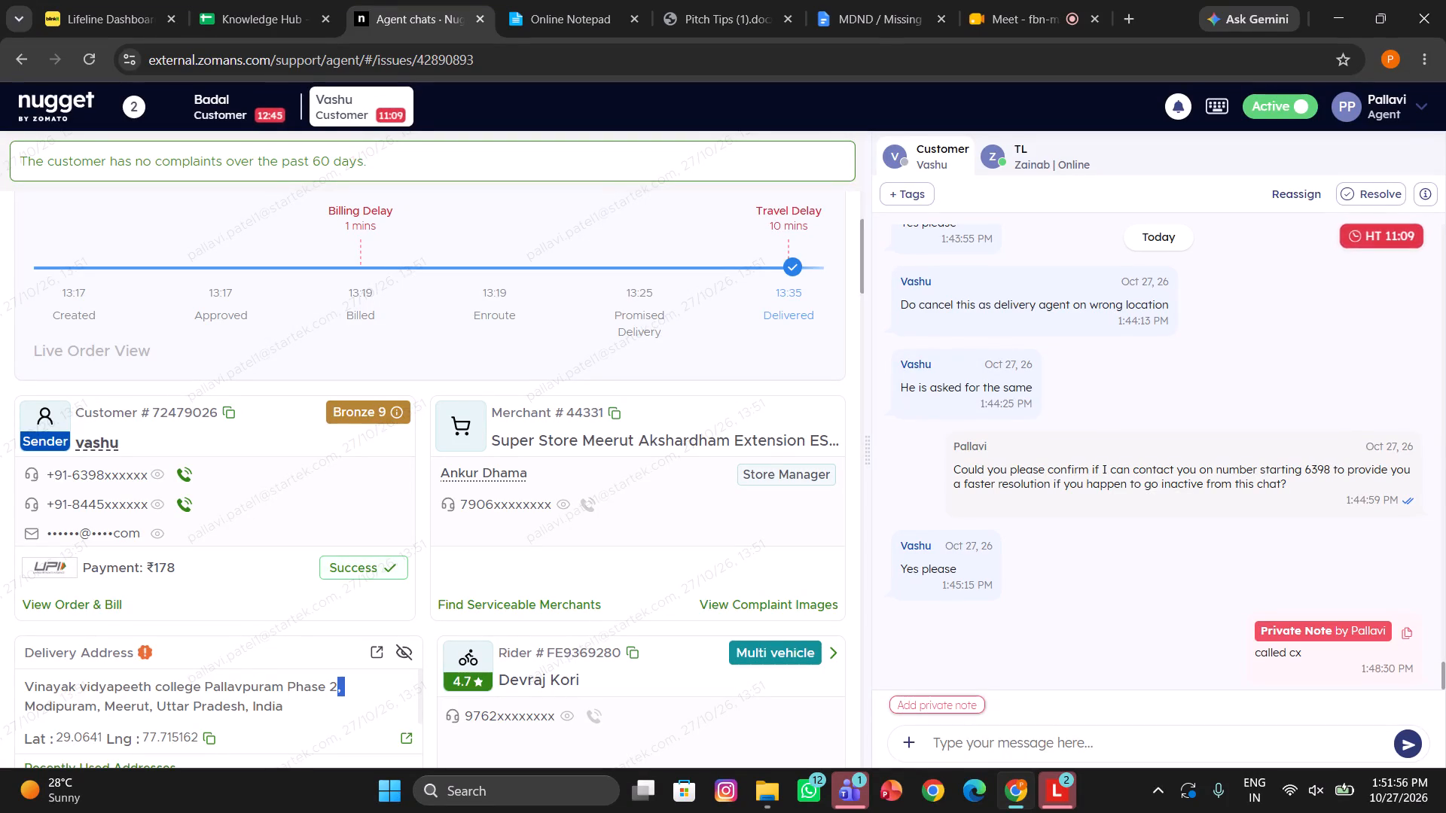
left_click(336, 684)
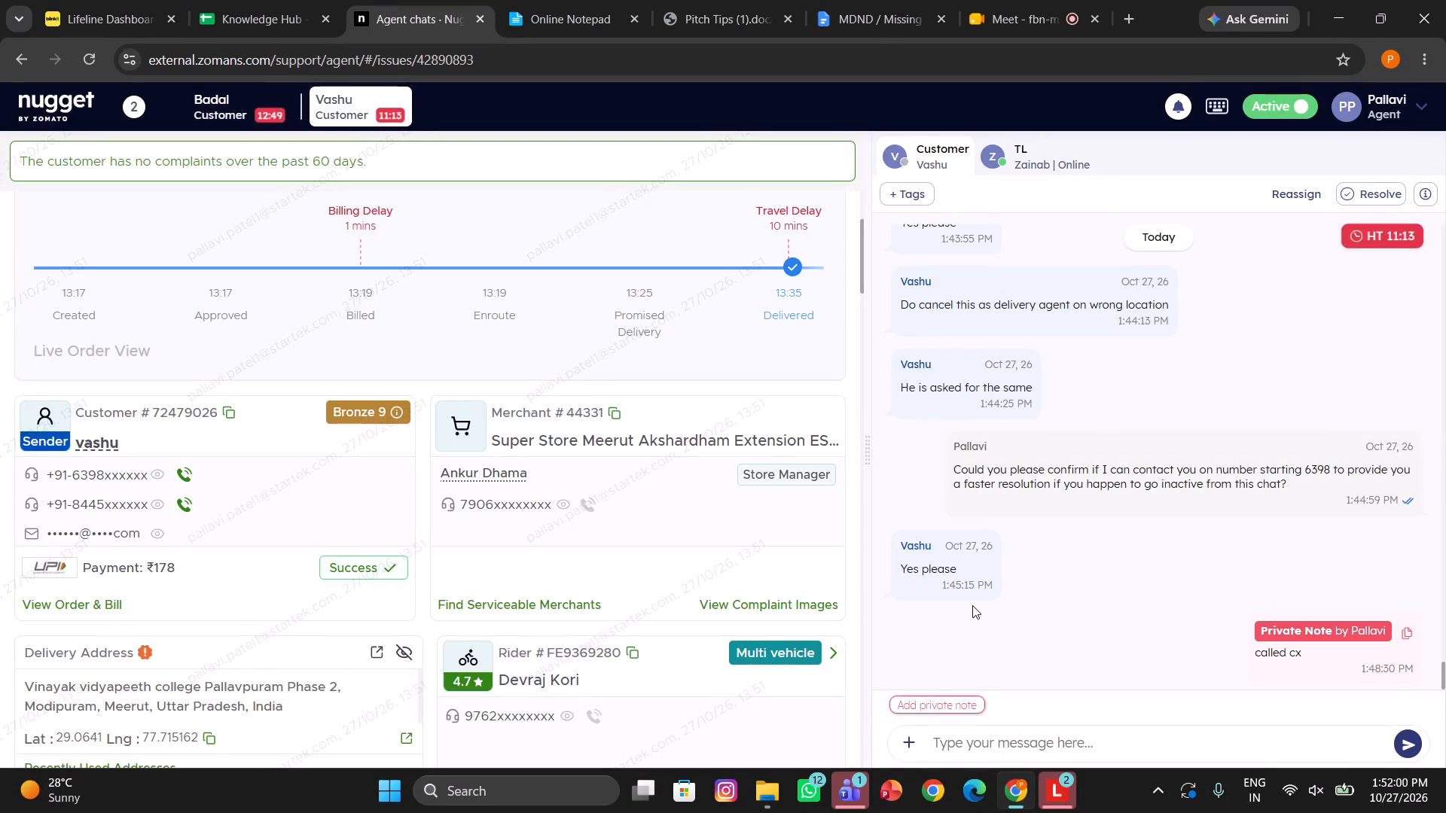
Reopen the private note draft for the current customer's chat.
scroll(972, 605, "up", 1)
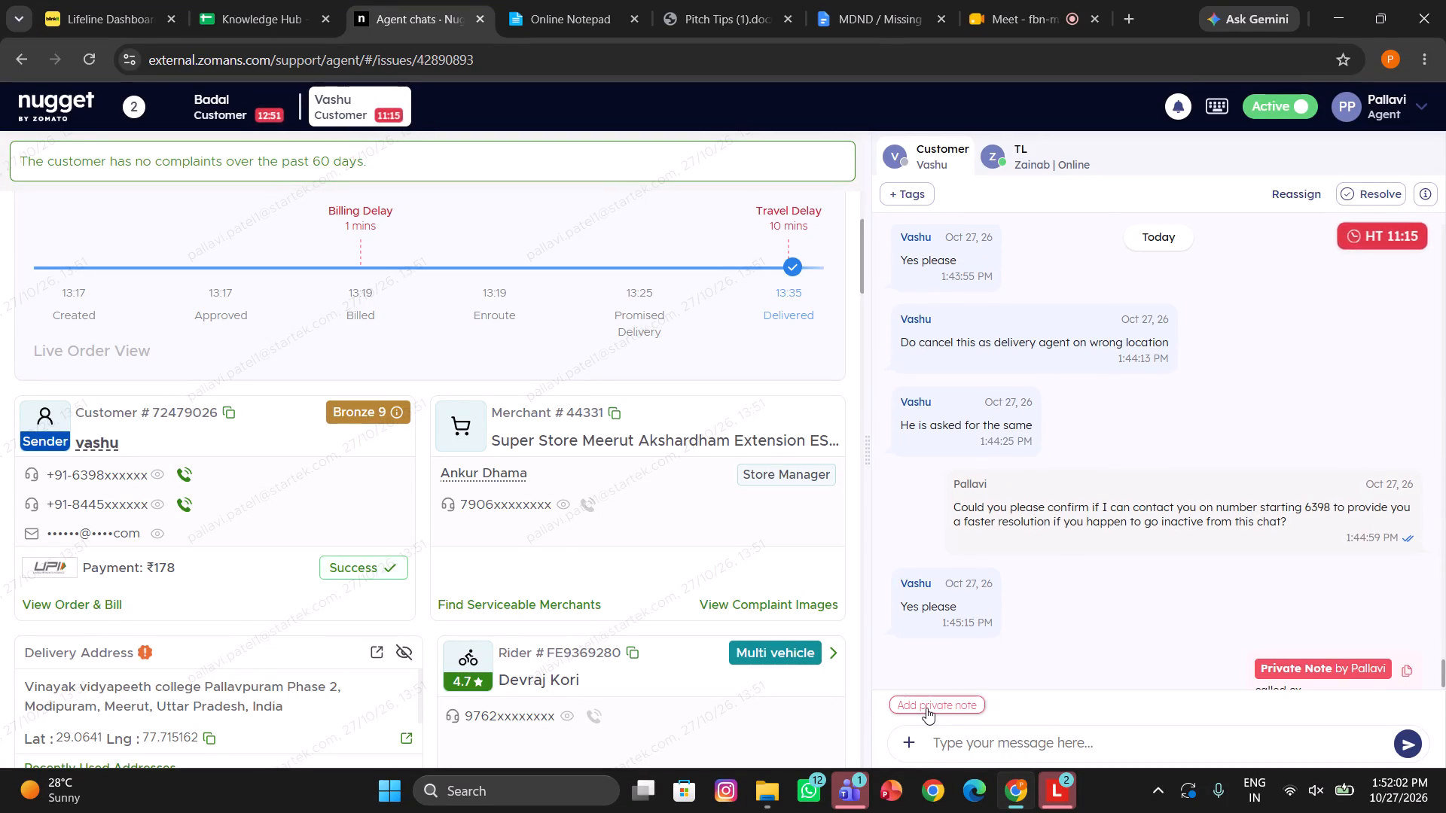
left_click(926, 708)
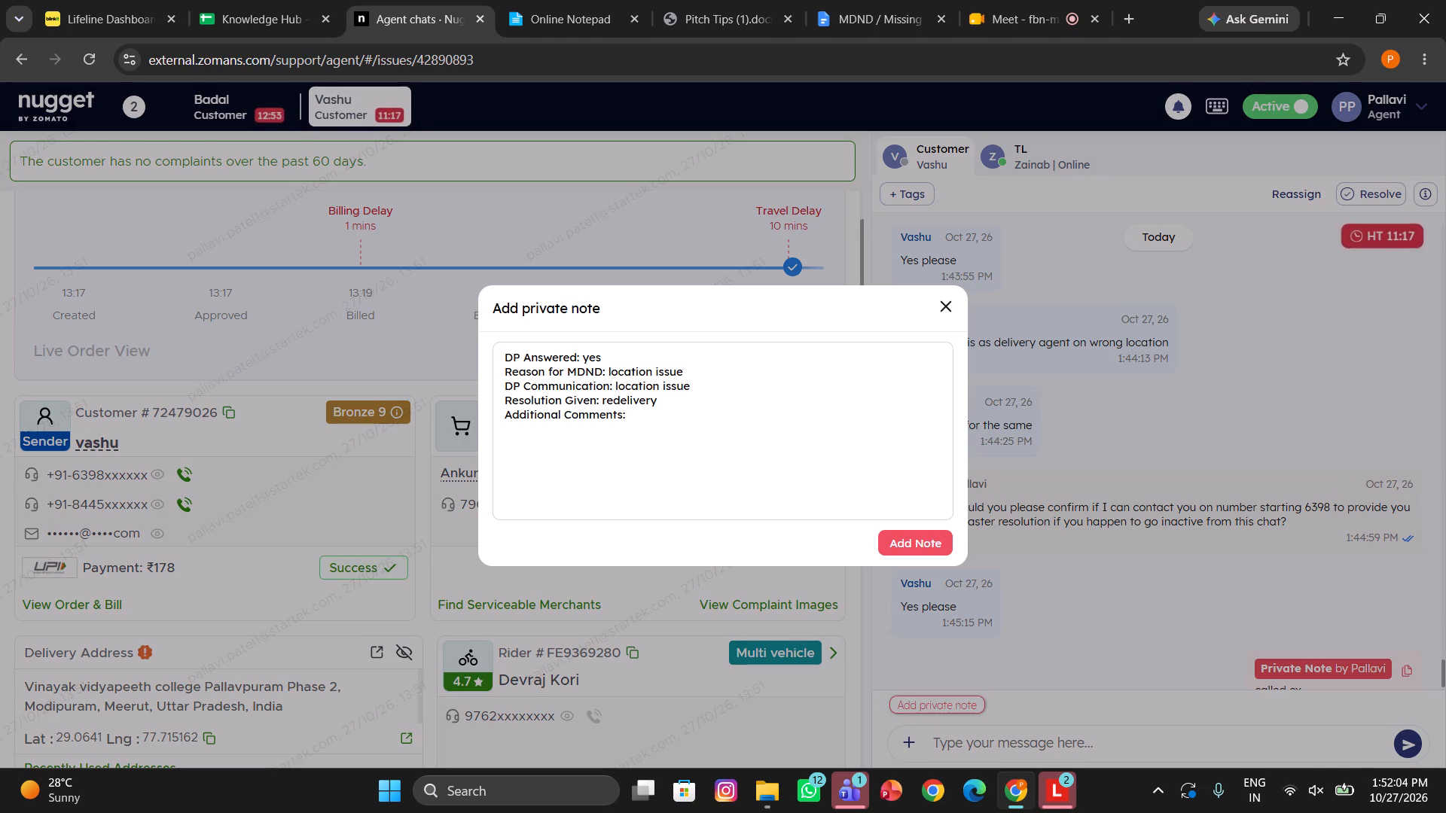
left_click(944, 304)
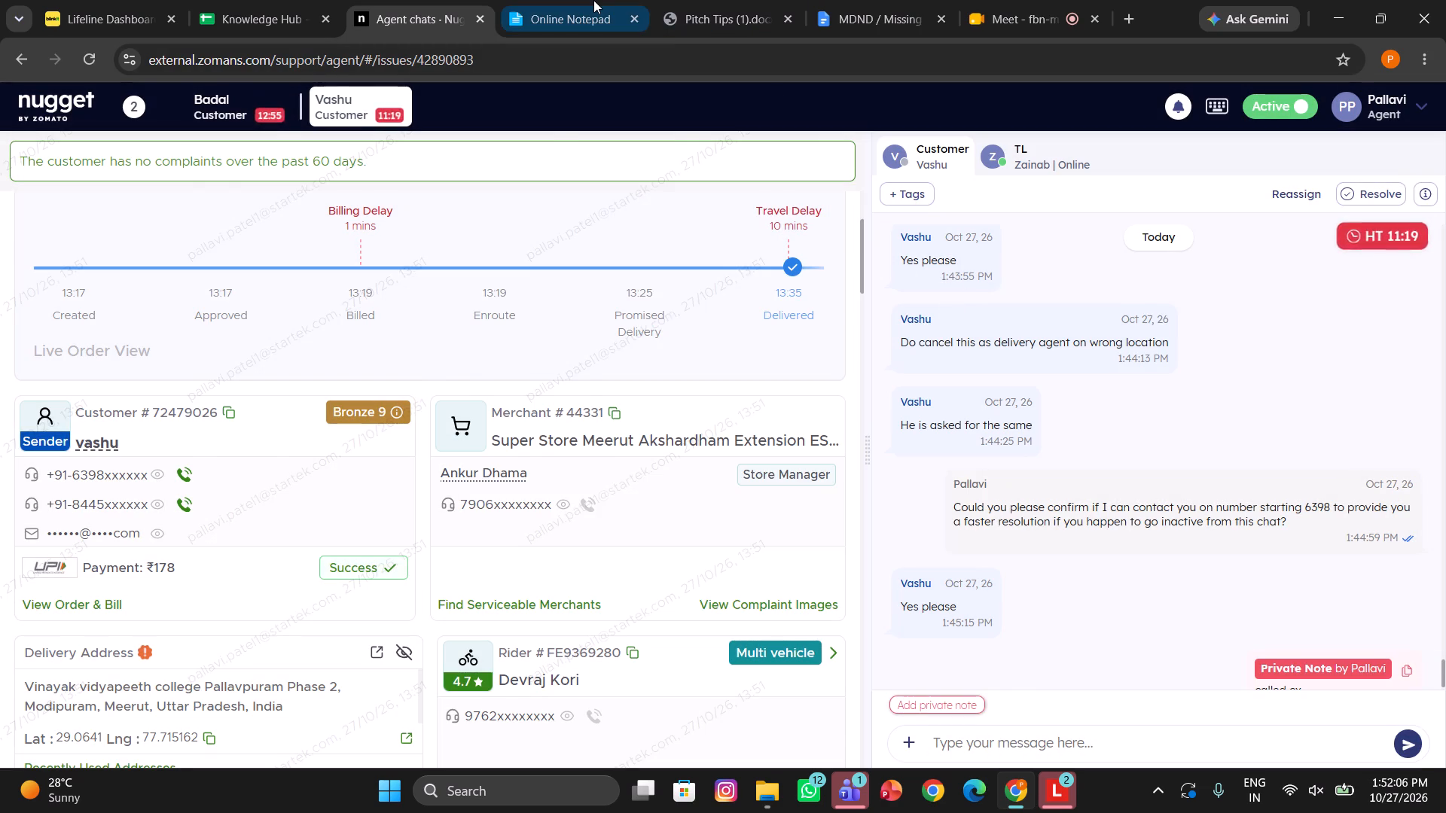
left_click(593, 0)
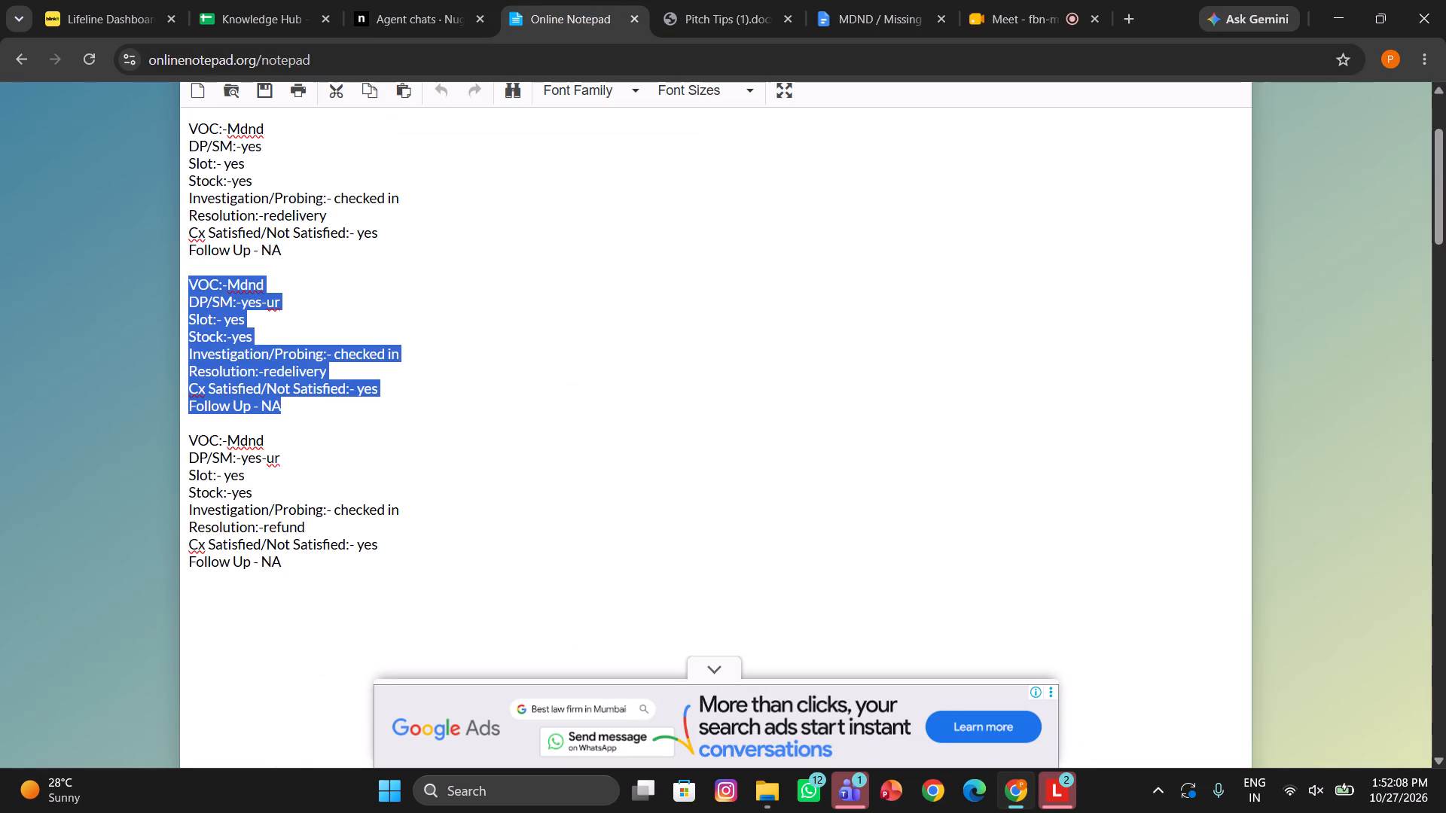
left_click_drag(285, 246, 178, 120)
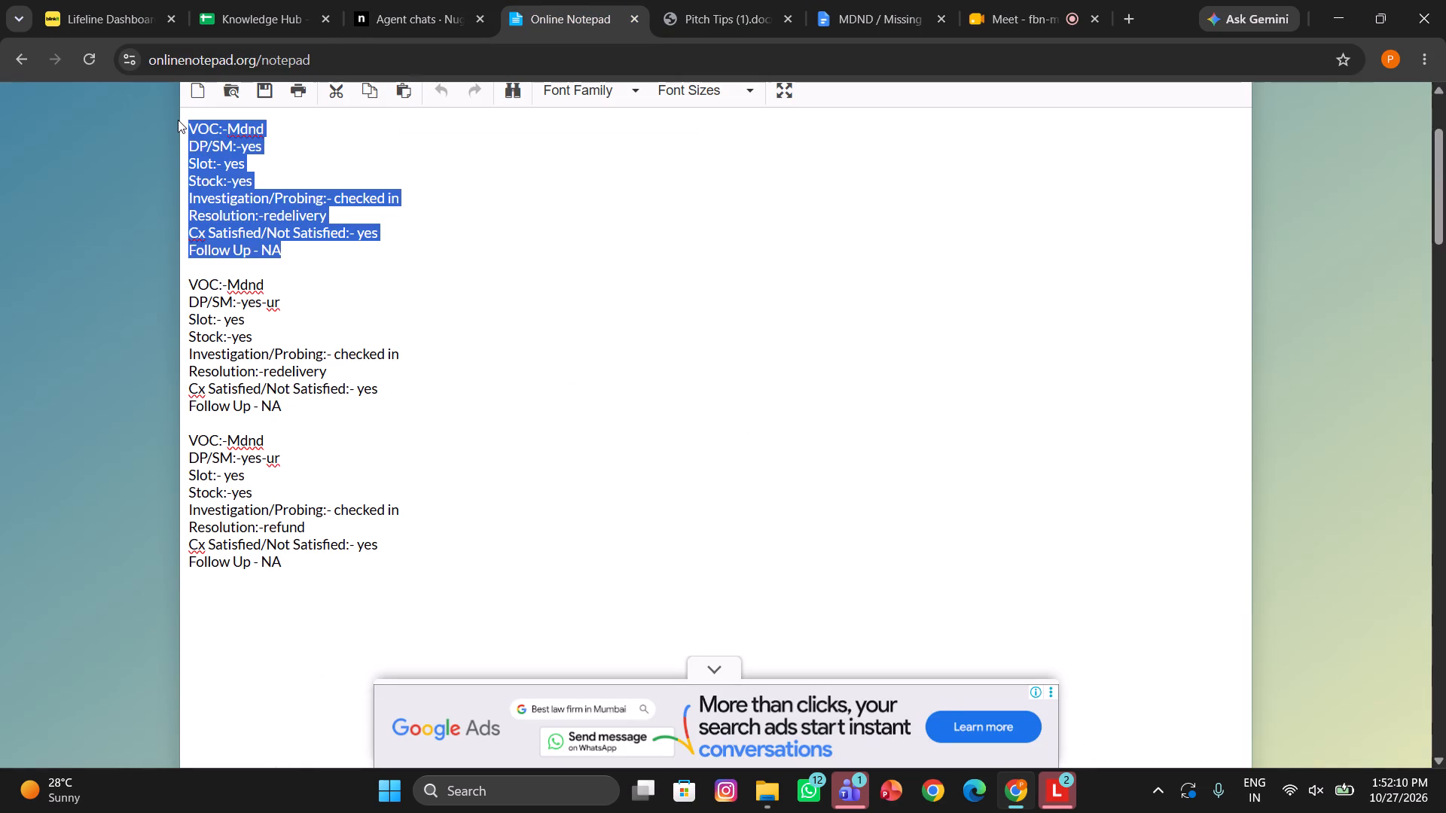
key("ctrl+c")
left_click(417, 0)
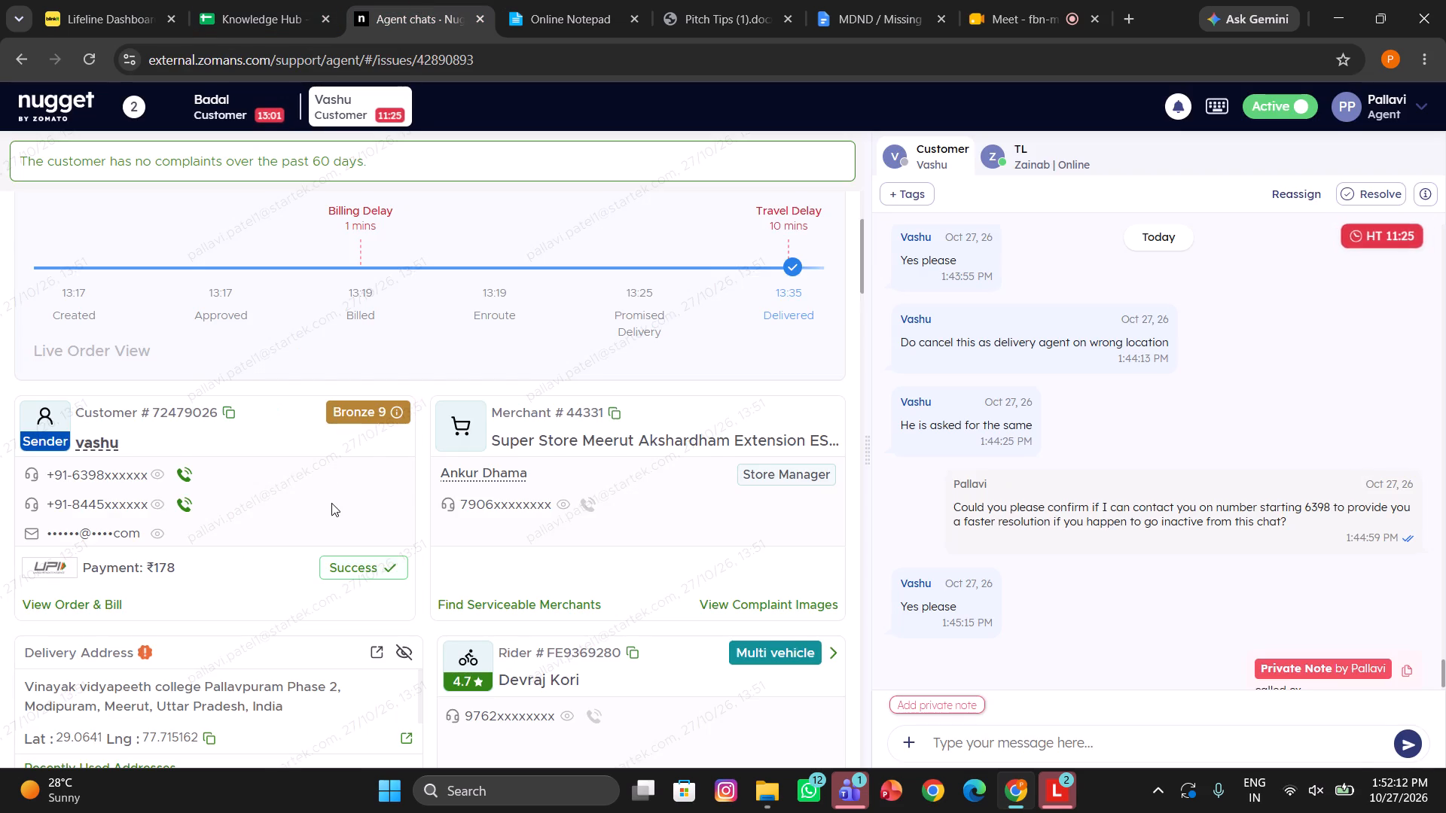
scroll(331, 503, "down", 3)
left_click(356, 385)
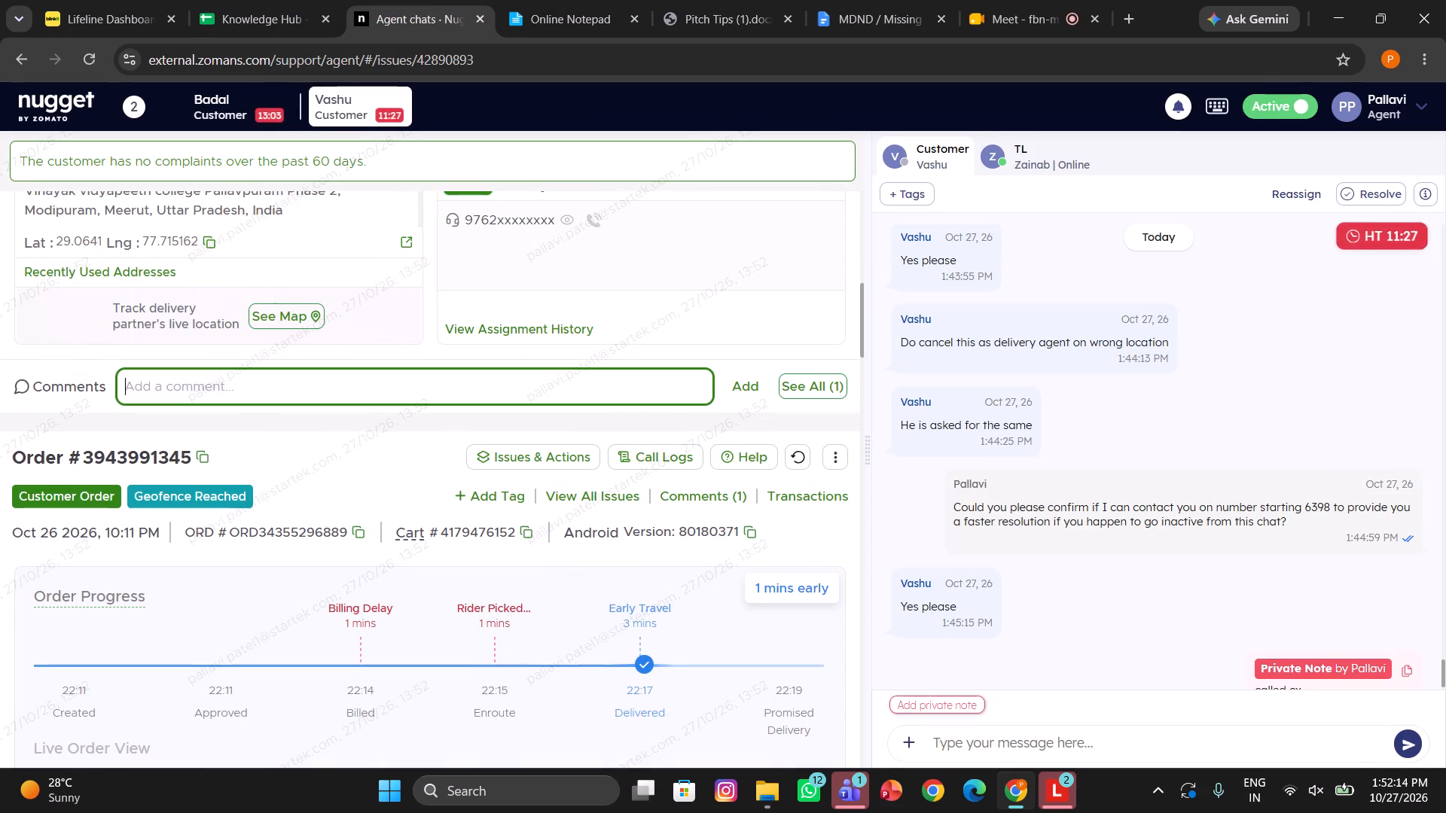
key("ctrl+v")
scroll(356, 385, "up", 4)
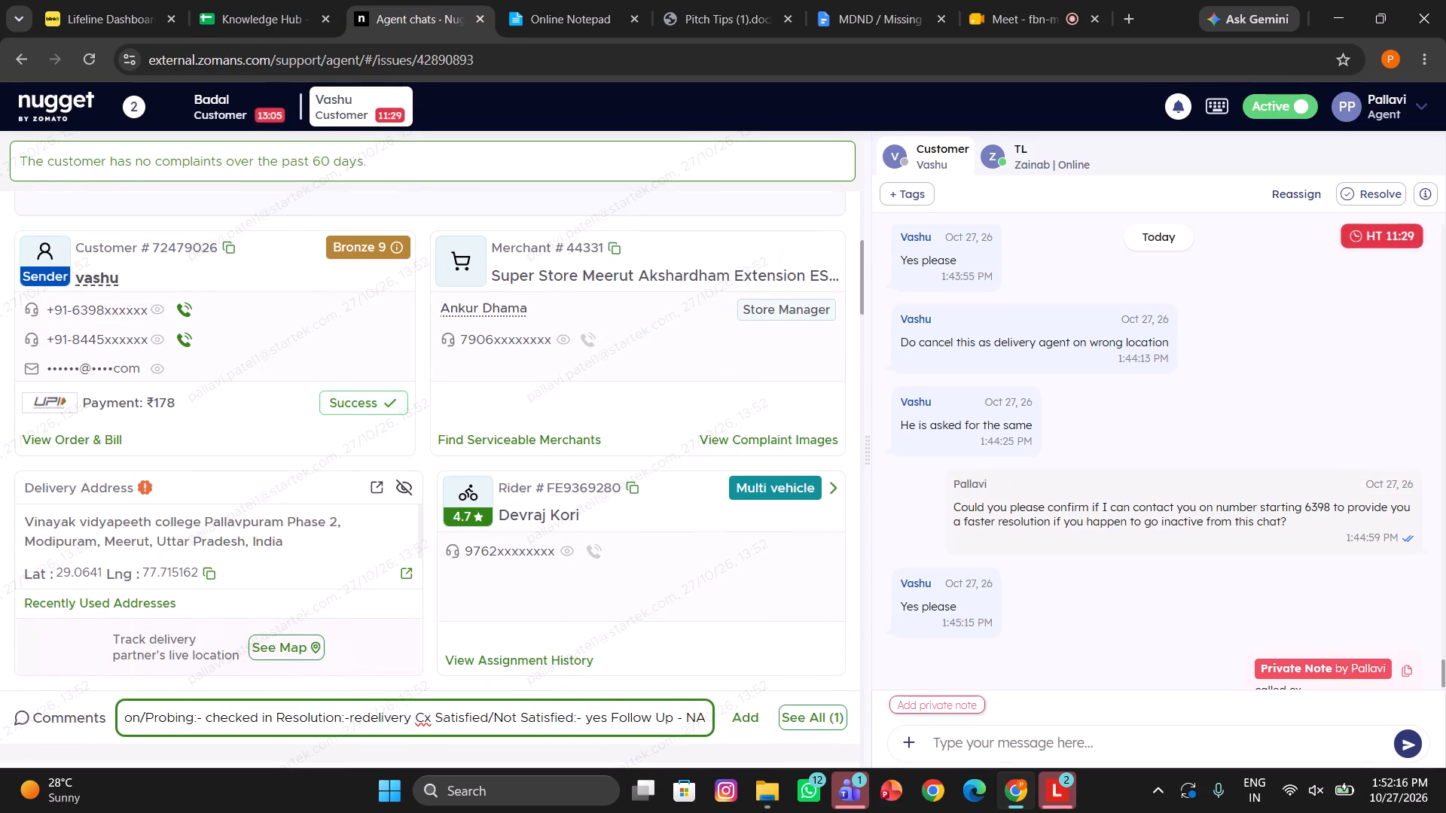
key("Return")
scroll(356, 385, "up", 5)
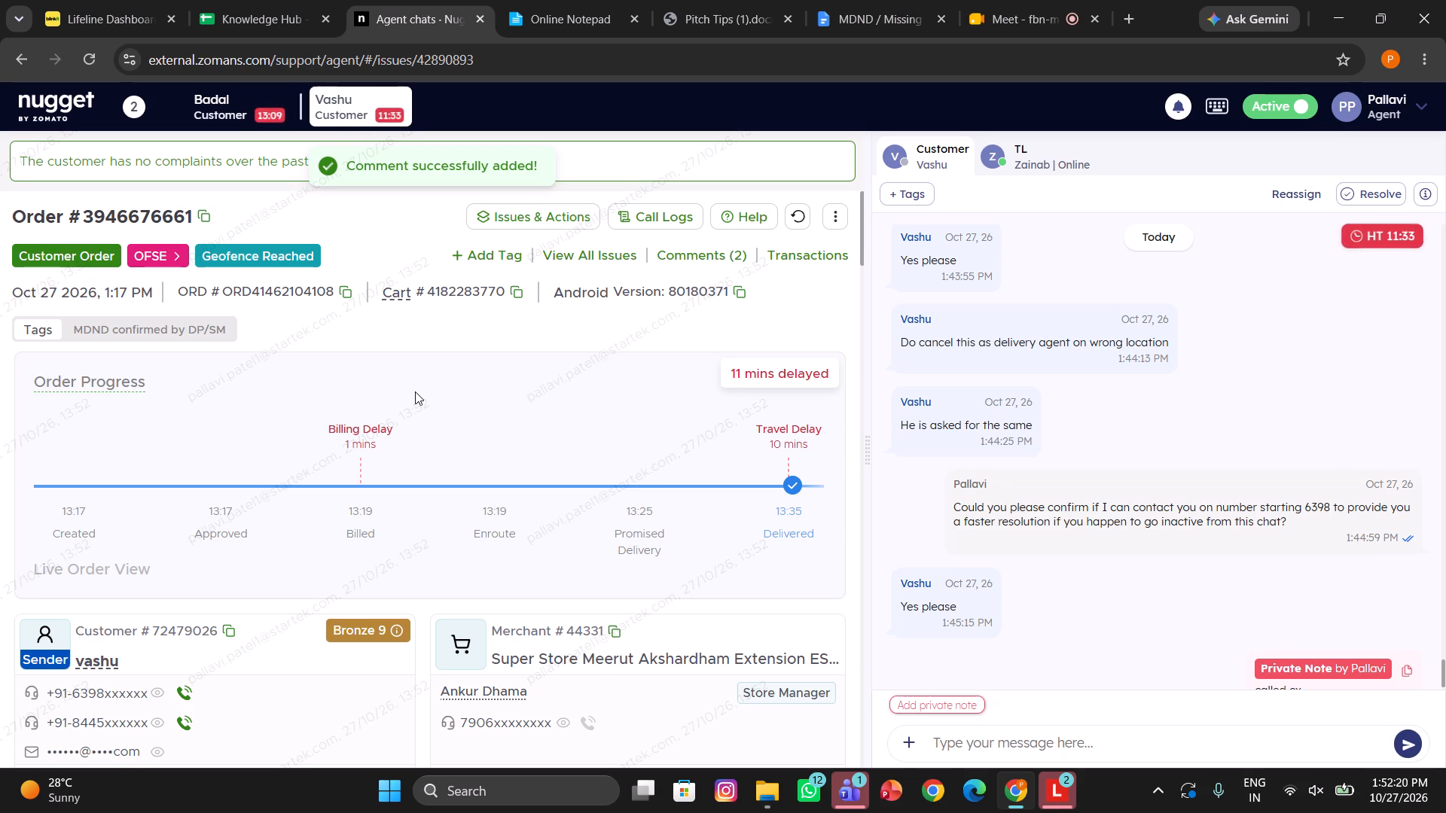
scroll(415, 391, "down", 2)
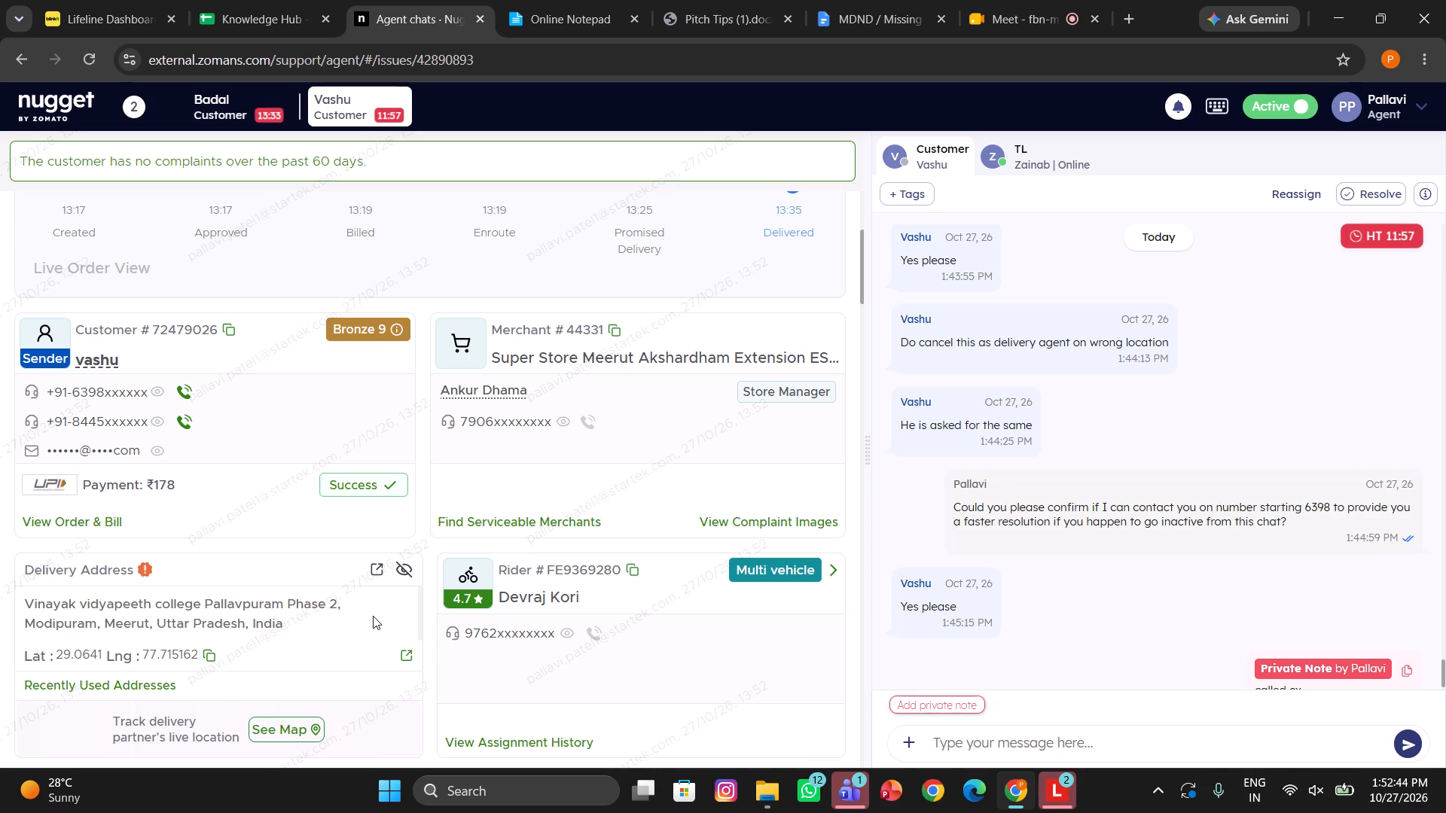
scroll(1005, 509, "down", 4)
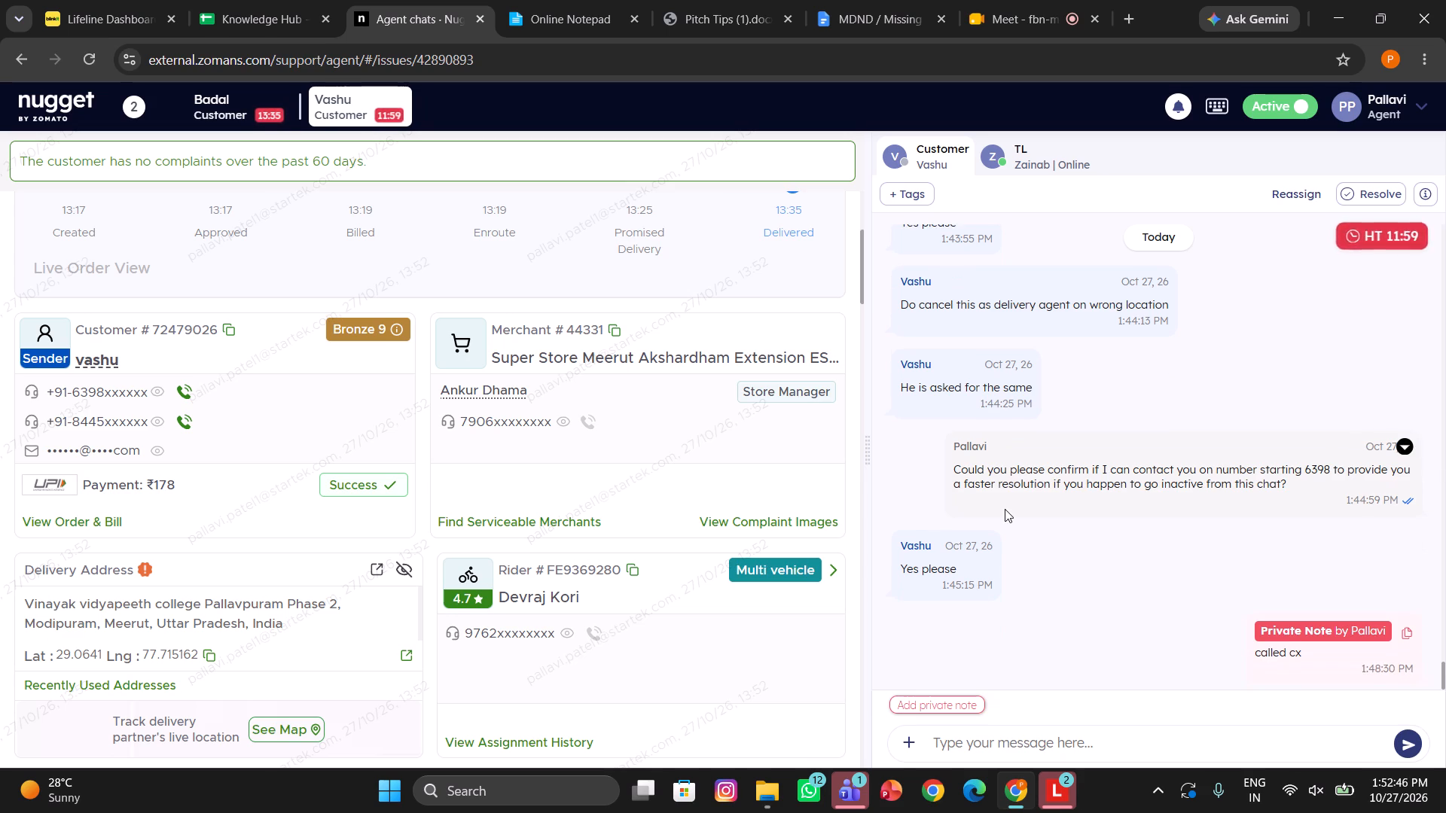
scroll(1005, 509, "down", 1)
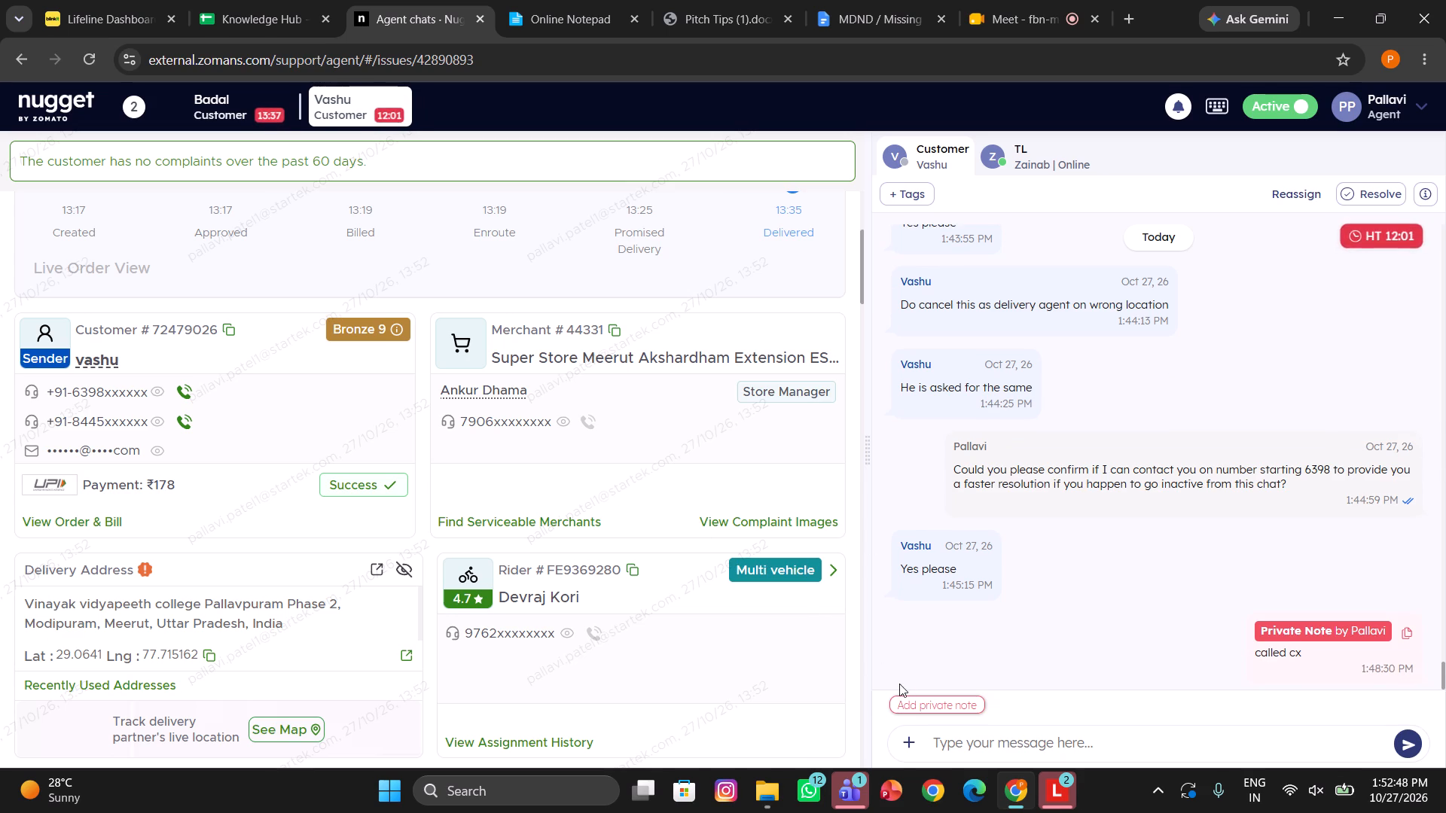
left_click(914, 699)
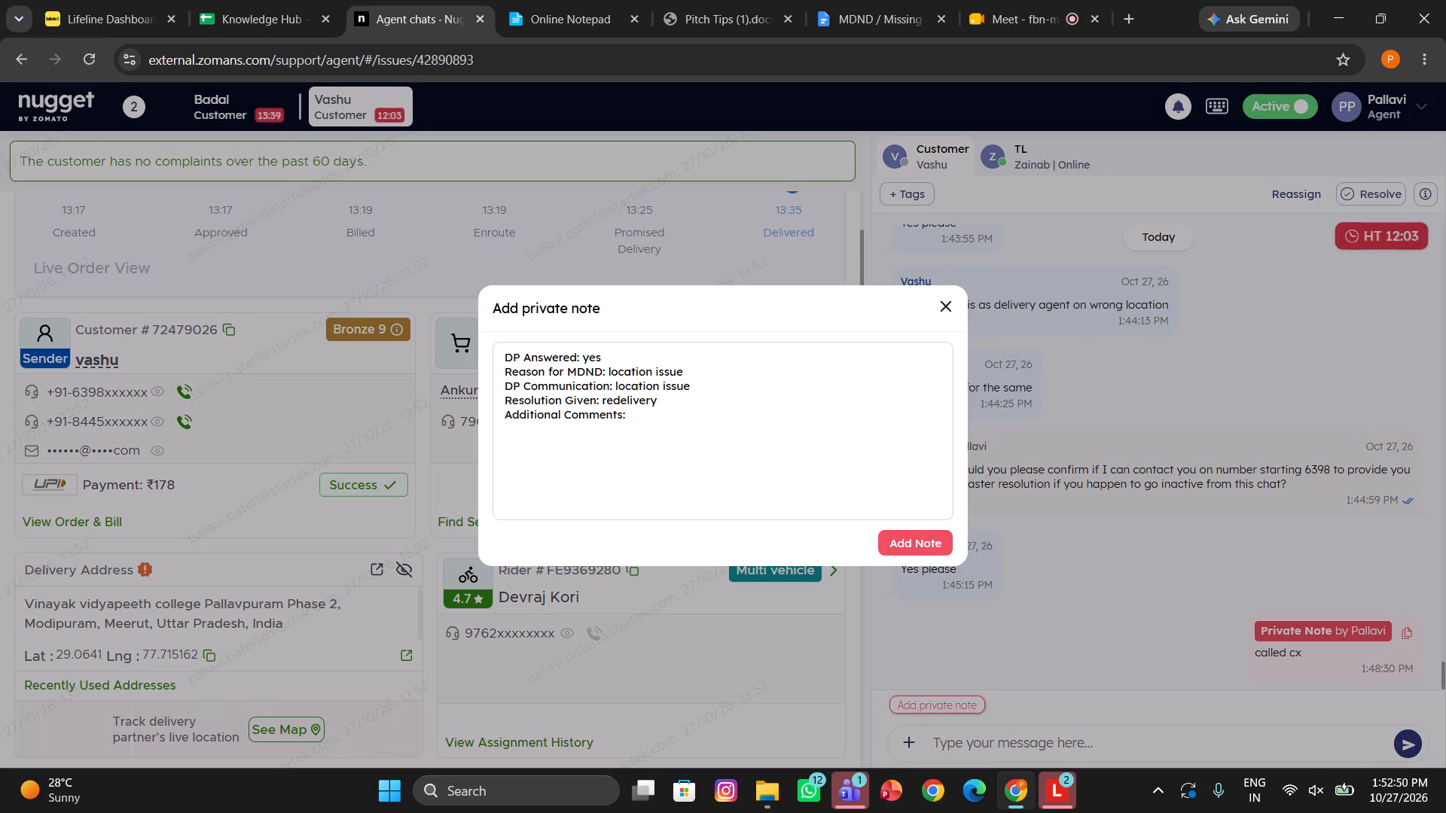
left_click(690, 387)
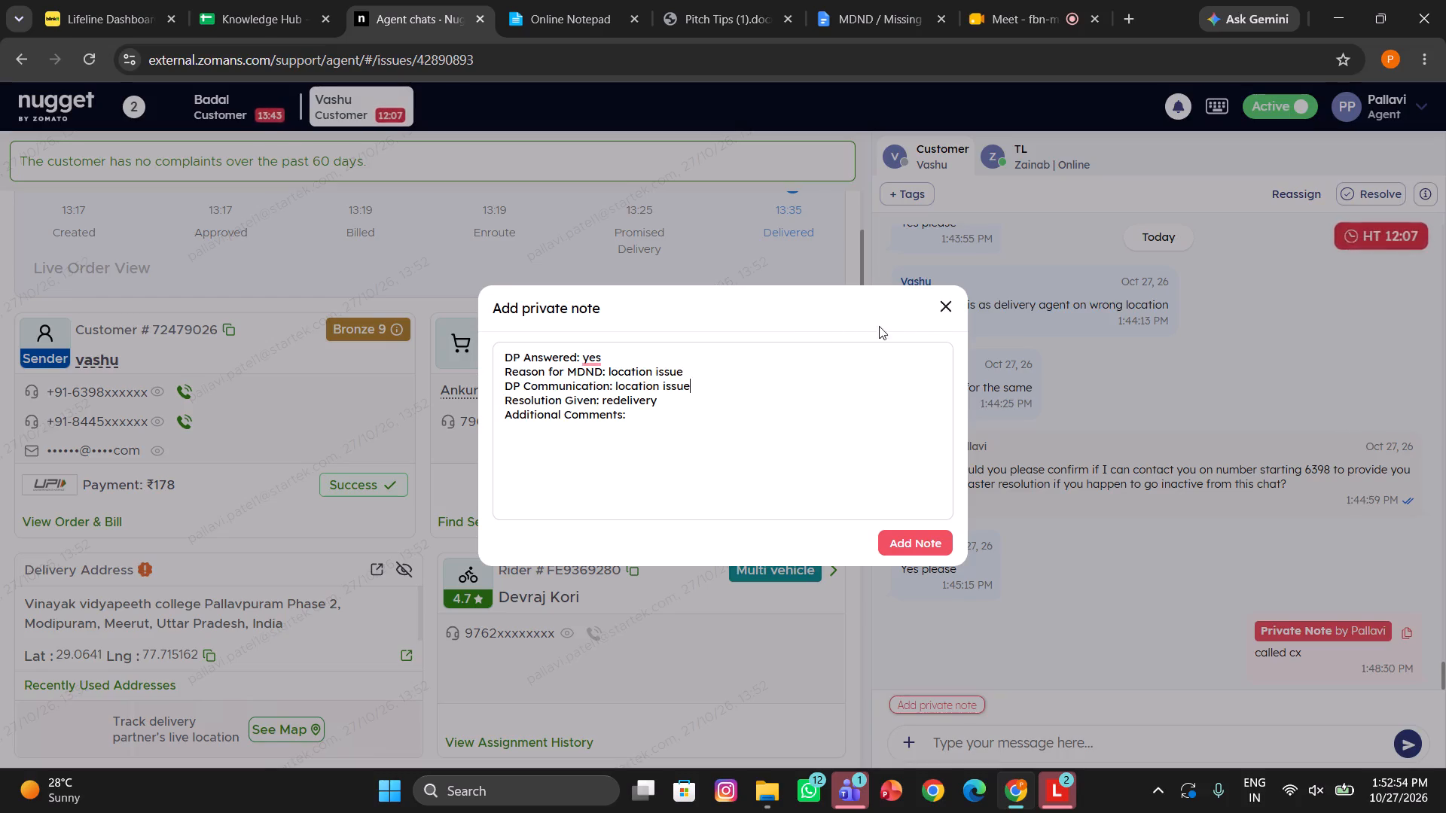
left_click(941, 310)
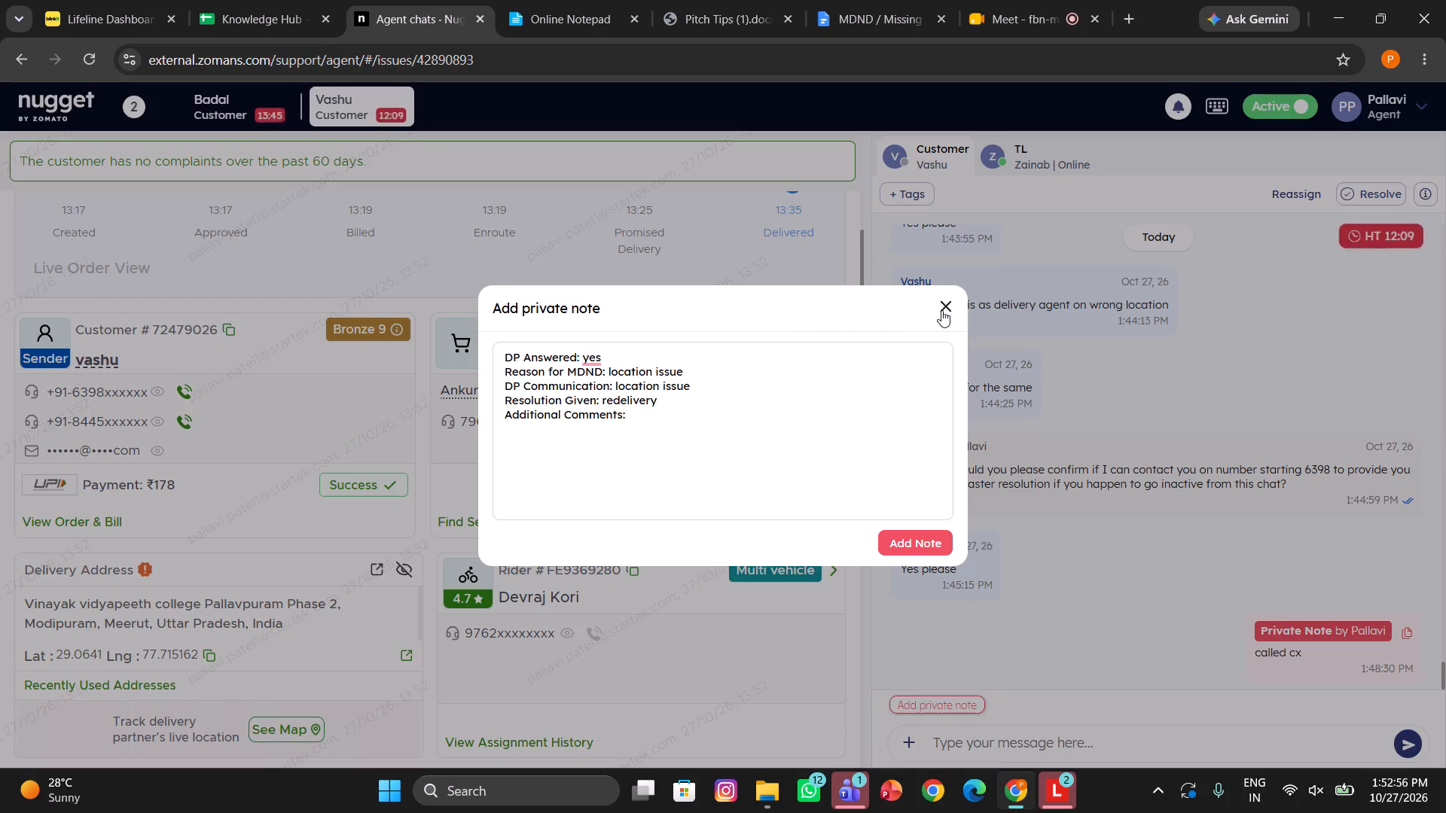
scroll(617, 388, "up", 4)
scroll(617, 388, "down", 8)
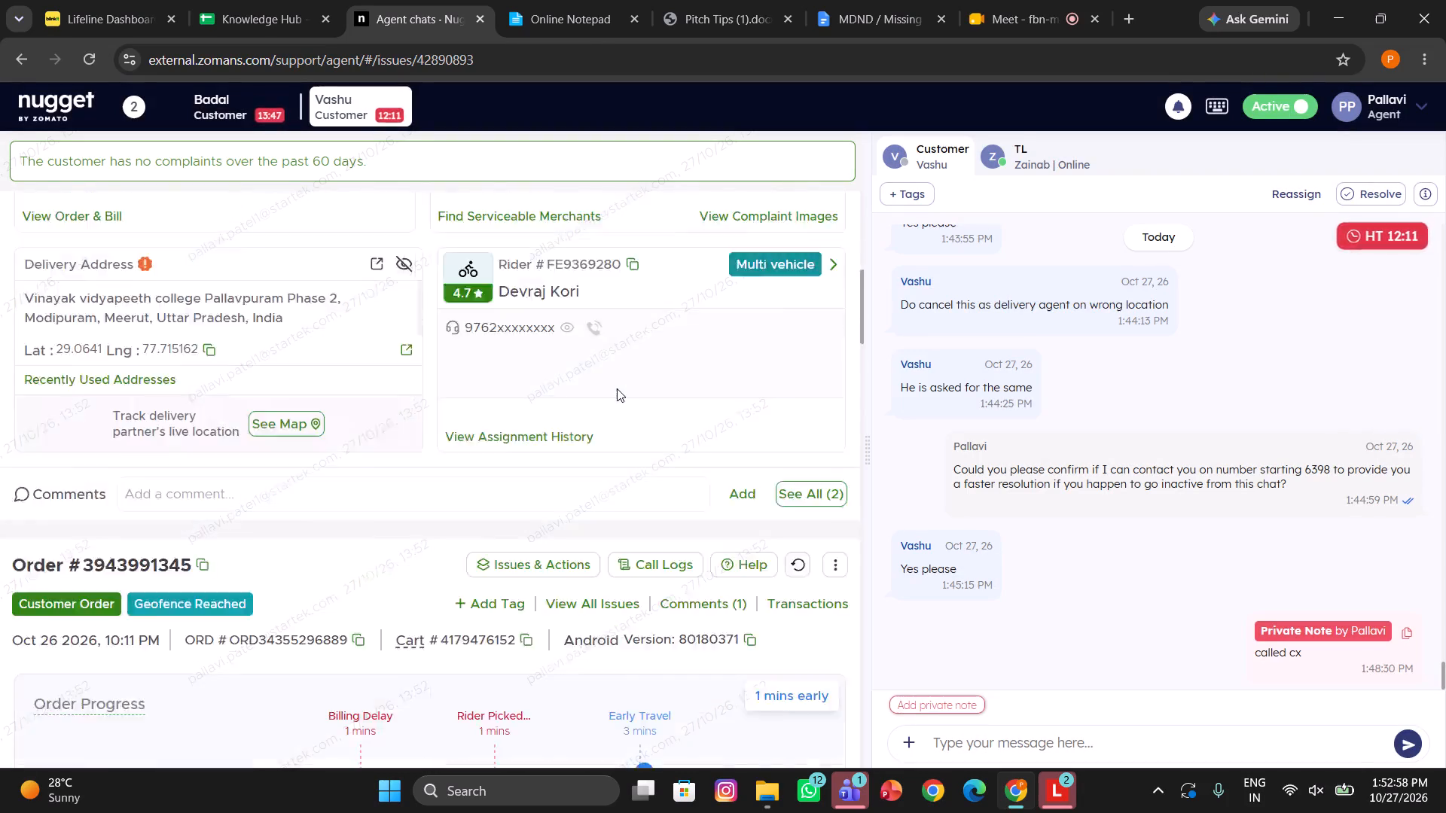
scroll(617, 388, "down", 1)
scroll(617, 388, "up", 5)
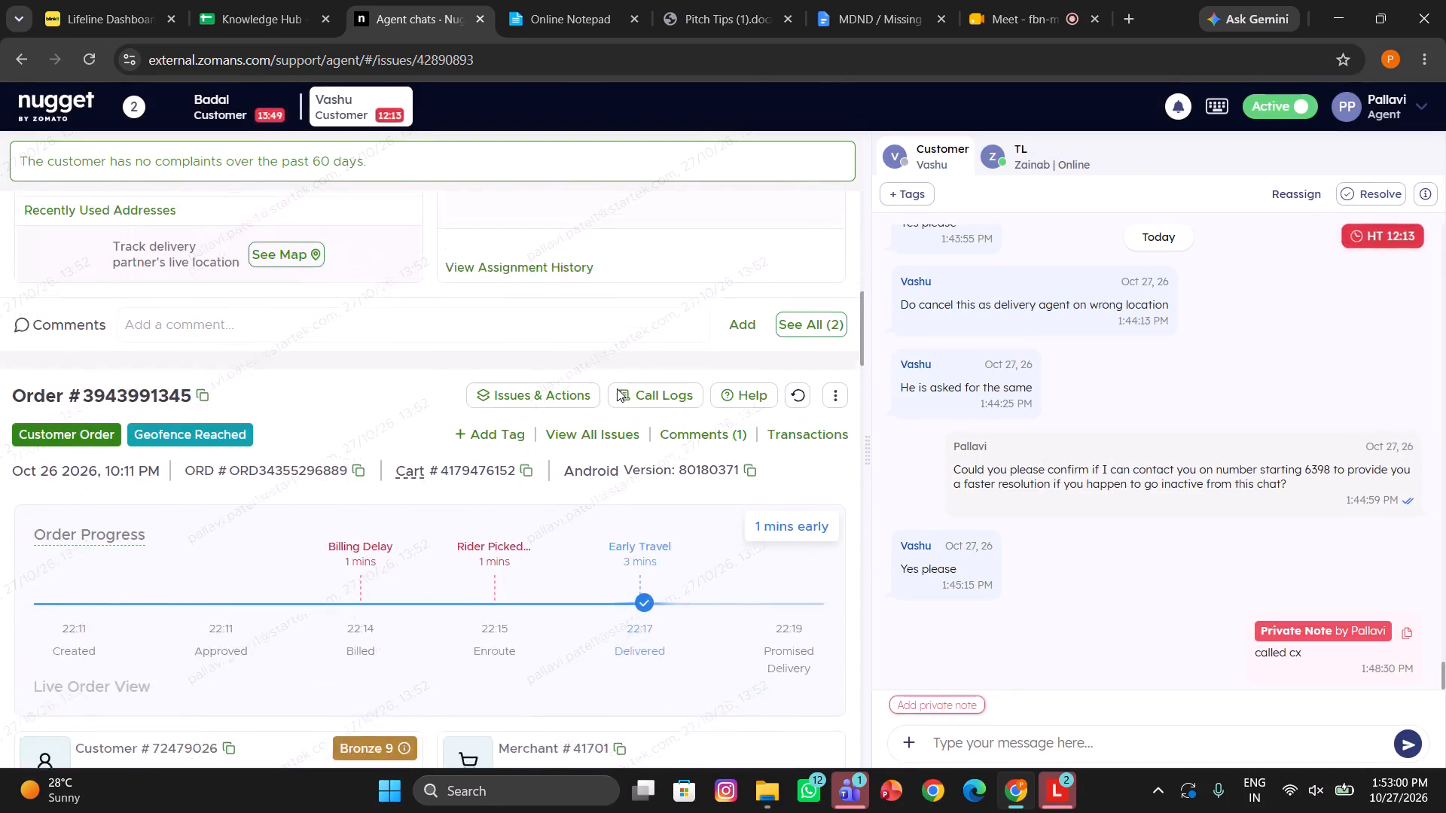
scroll(622, 367, "up", 4)
left_click(551, 226)
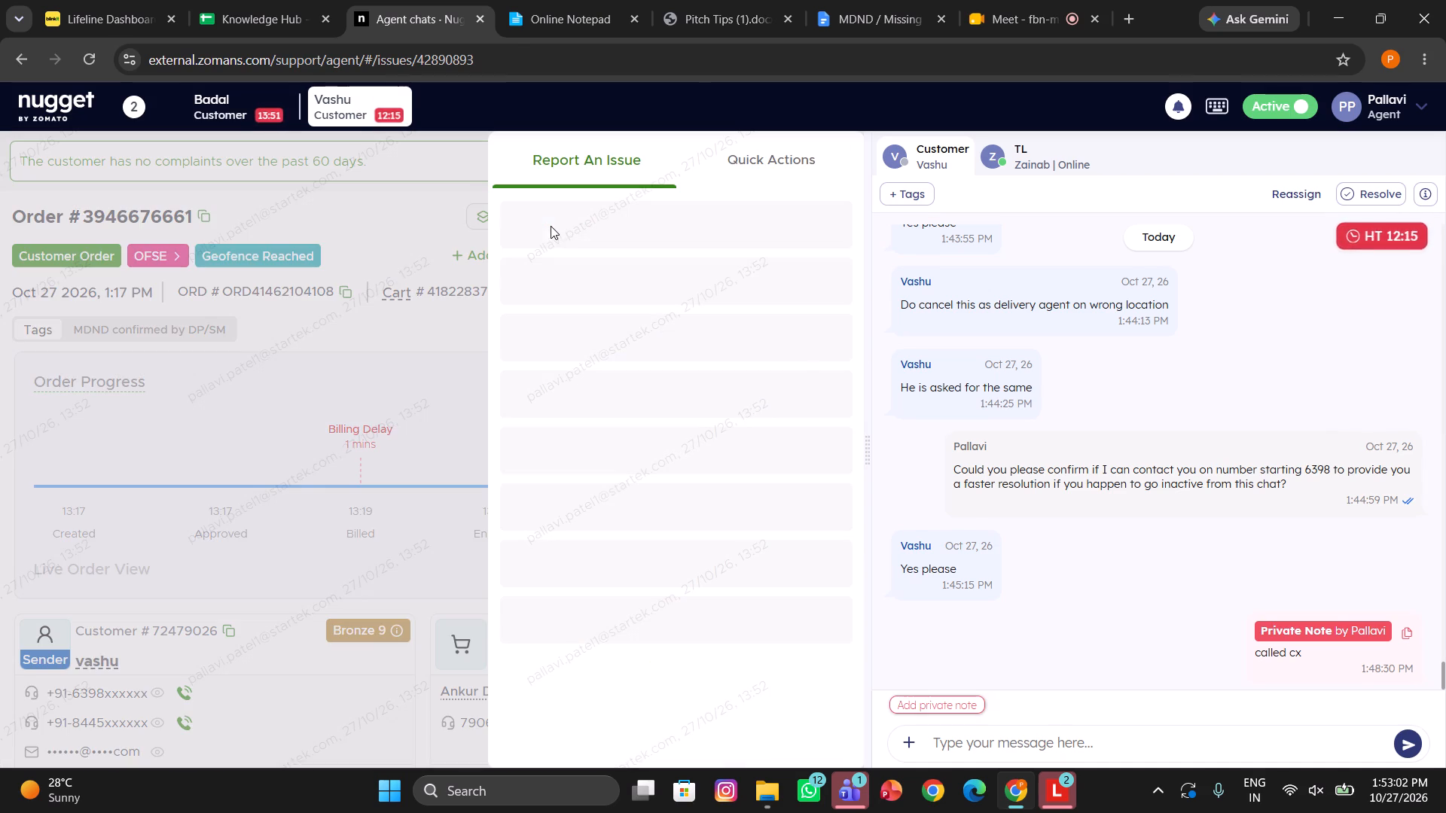
left_click(663, 227)
left_click(663, 227)
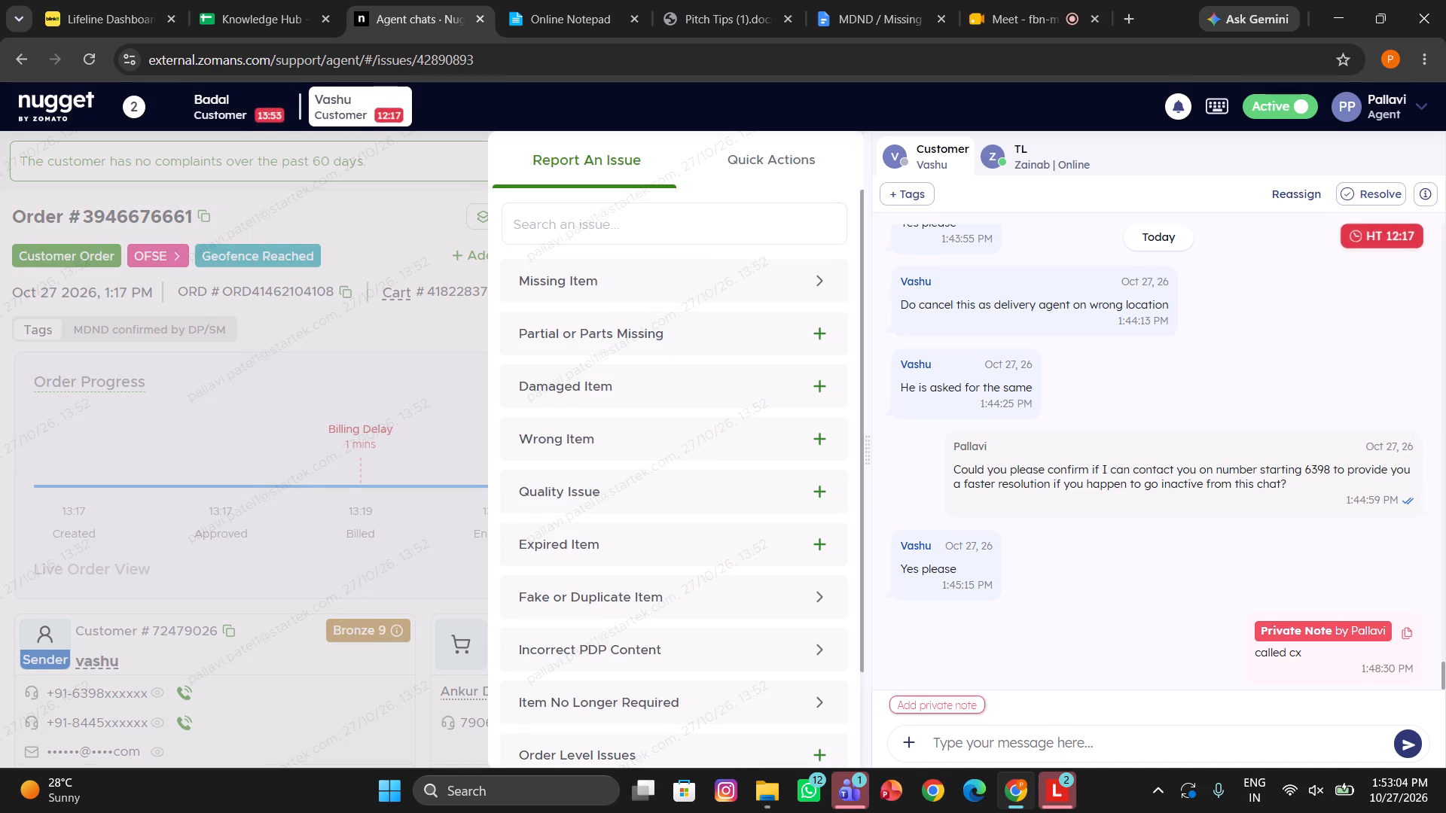
type("ord")
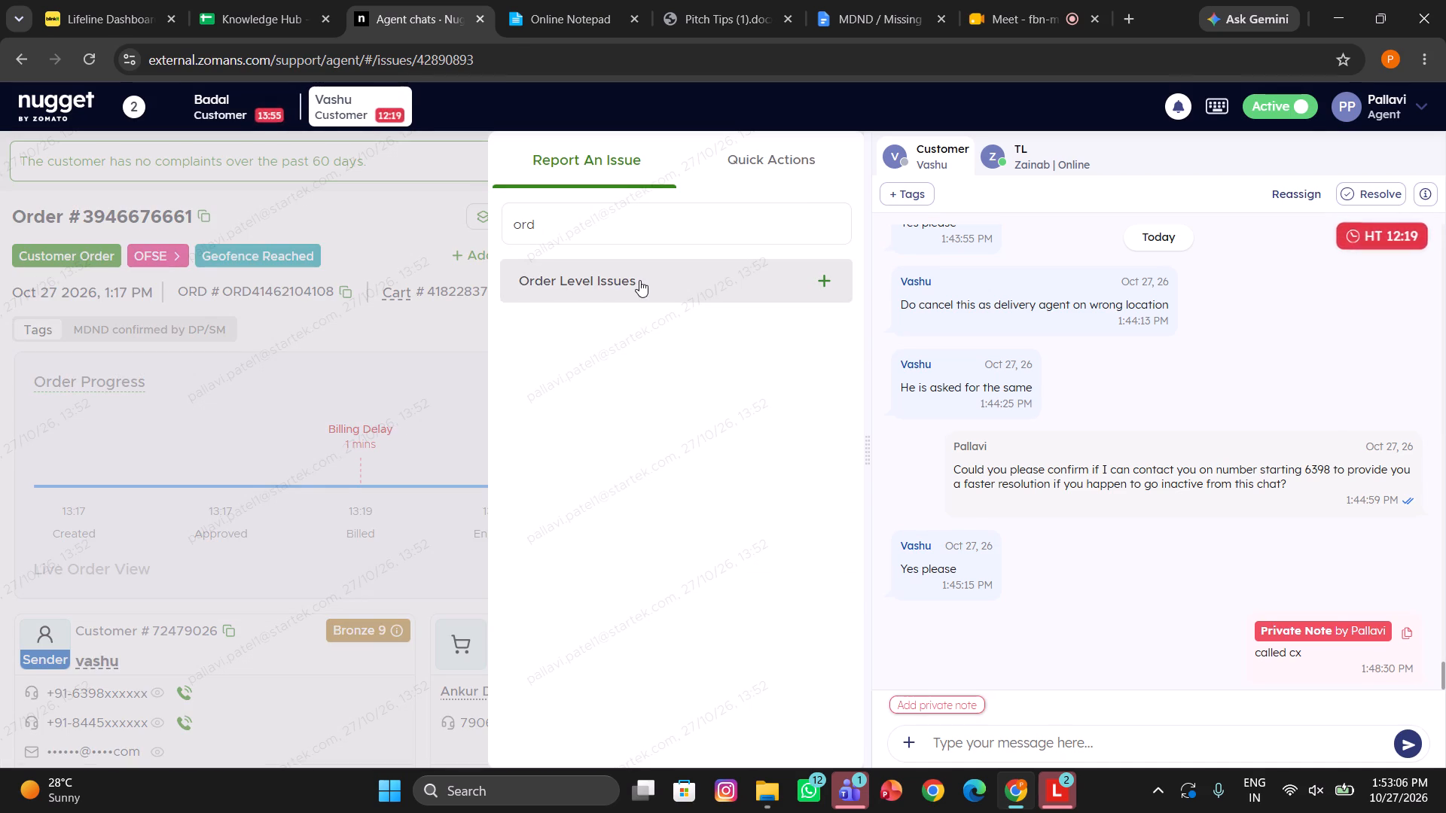
left_click(639, 280)
left_click(622, 309)
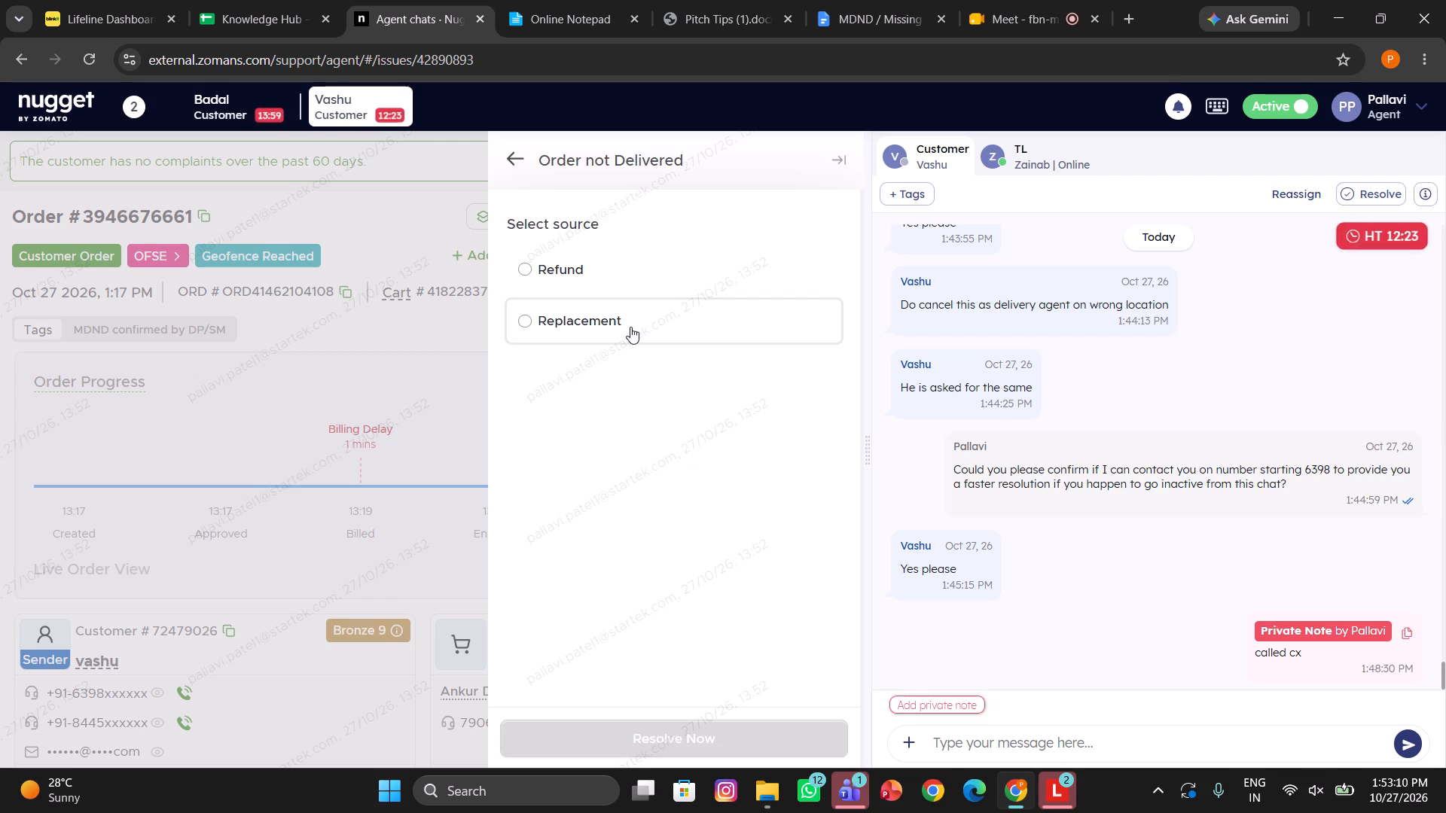
left_click(630, 327)
scroll(673, 582, "down", 1)
left_click(635, 562)
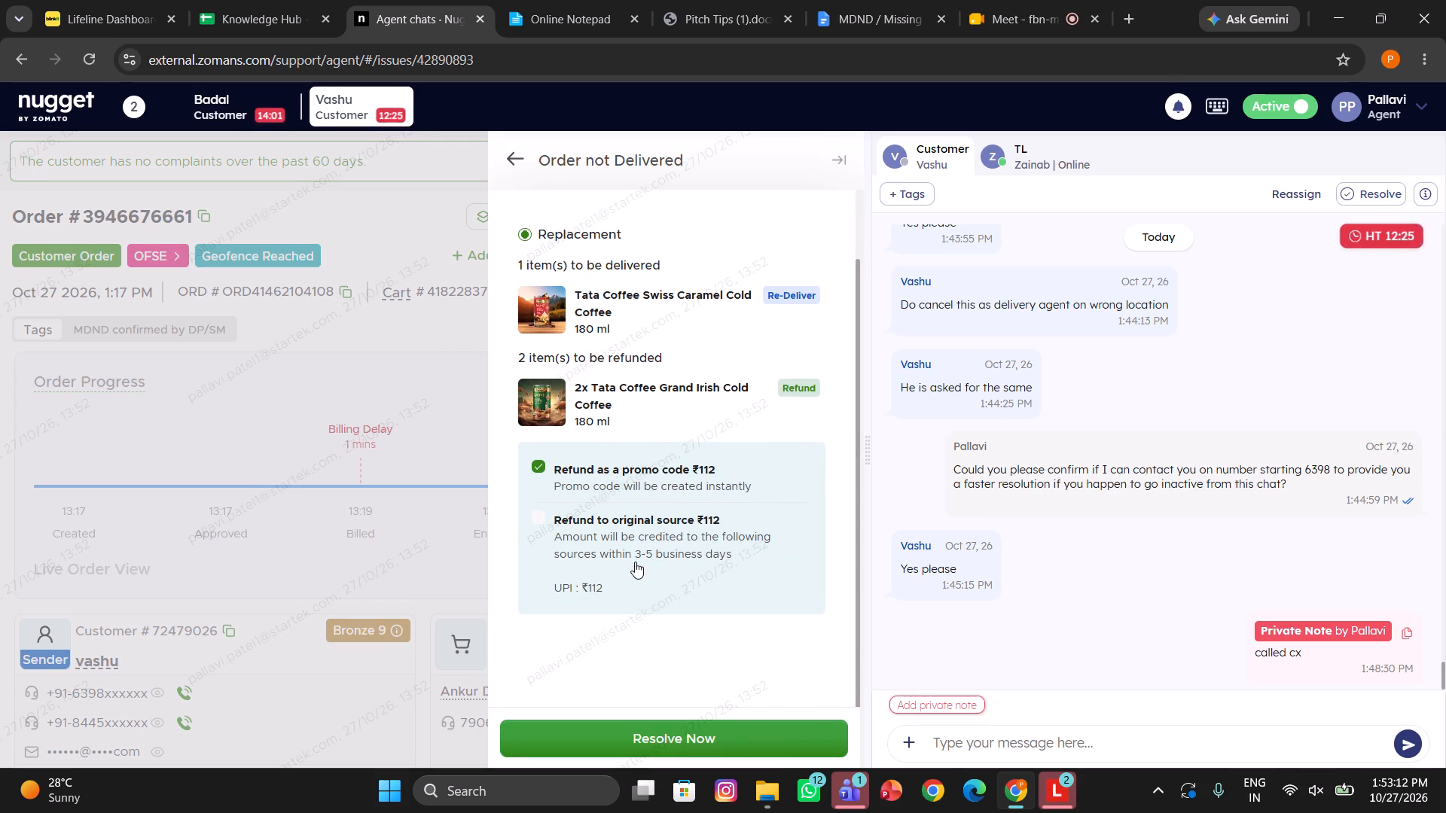
left_click(693, 746)
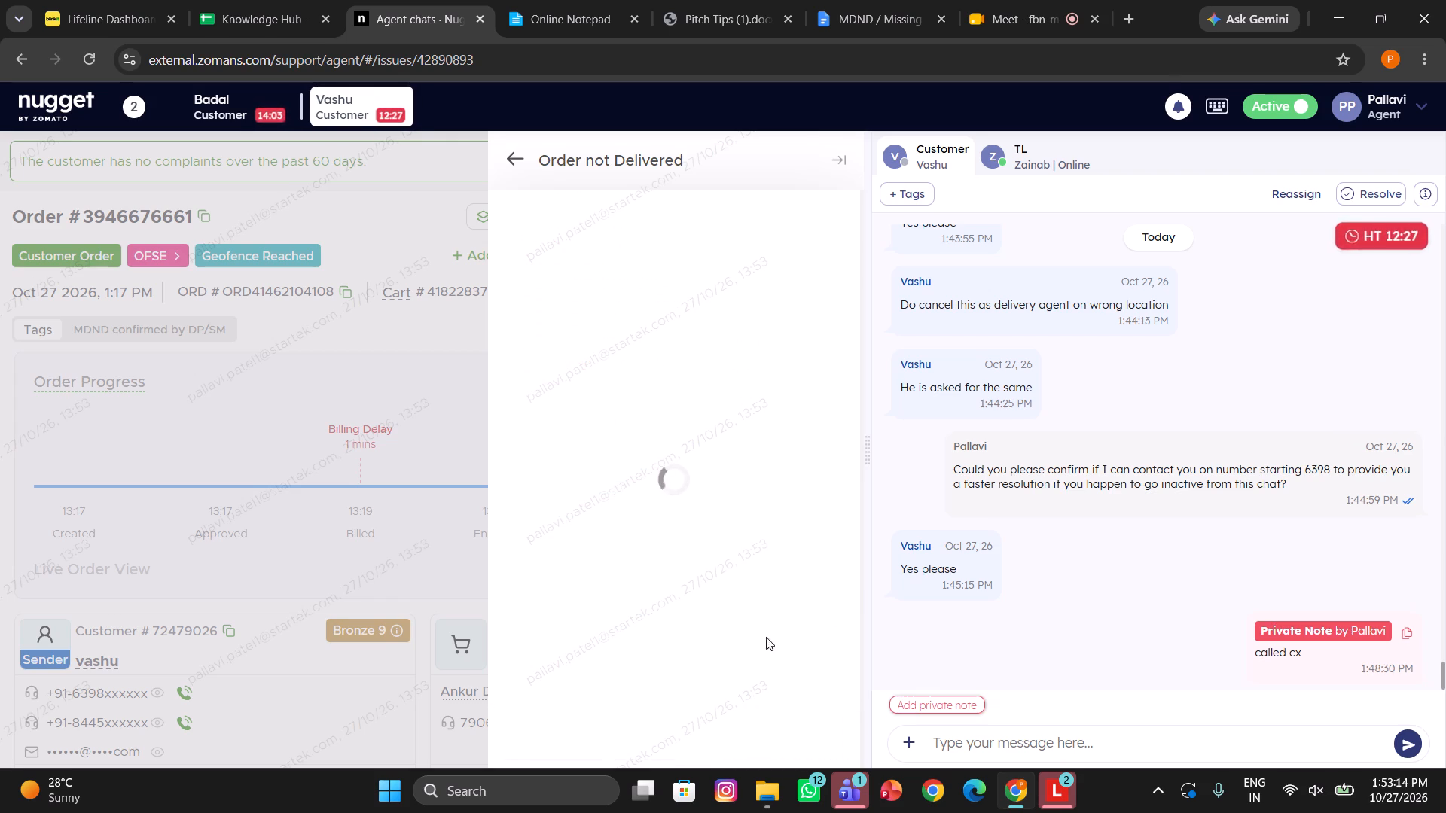
Send the customer the generated messages acknowledging the undelivered order and announcing redelivery of 1x Tata Coffee Swiss Caramel Cold Coffee.
left_click(825, 595)
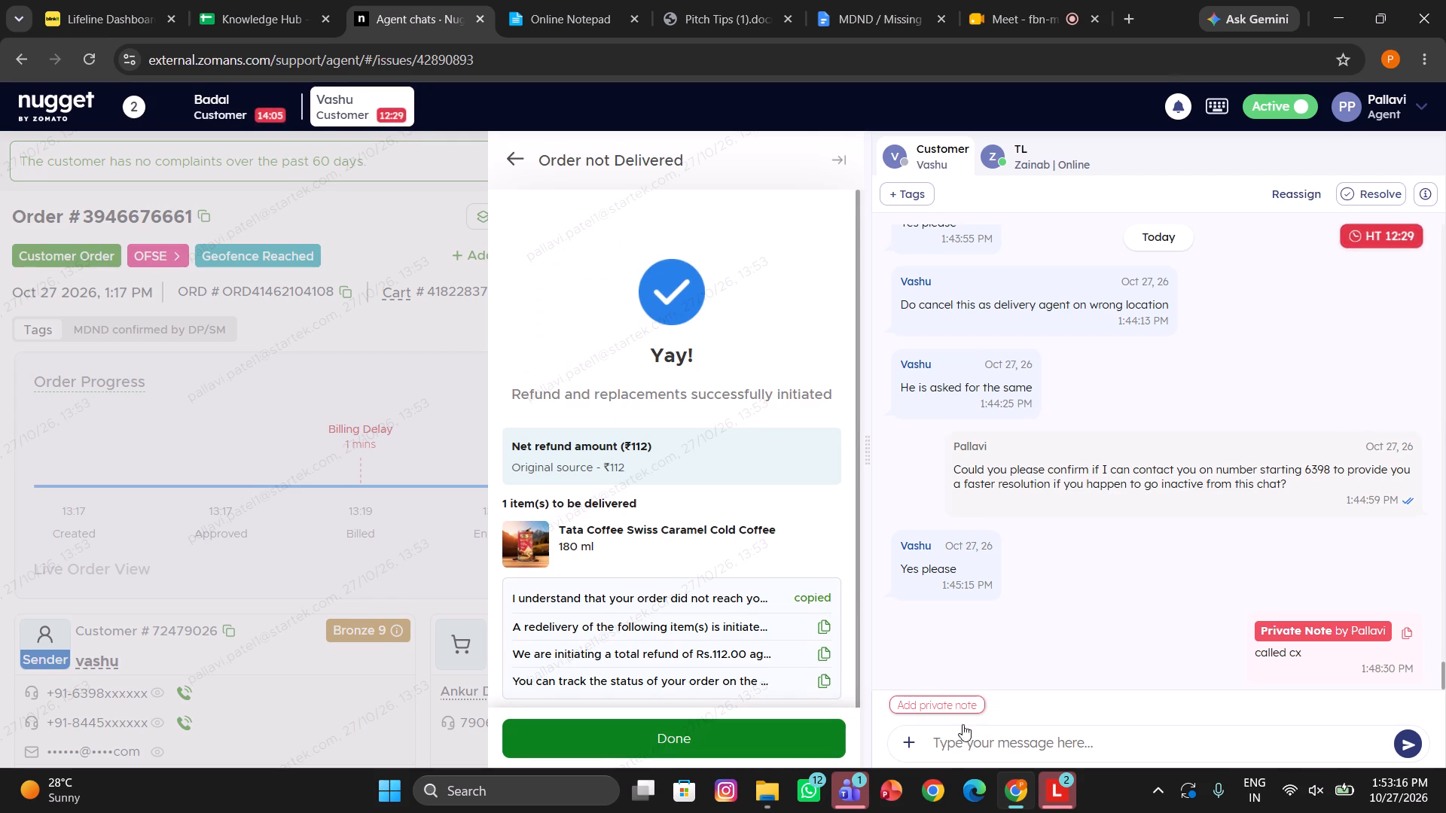
left_click(969, 743)
key("ctrl+v")
key("Return")
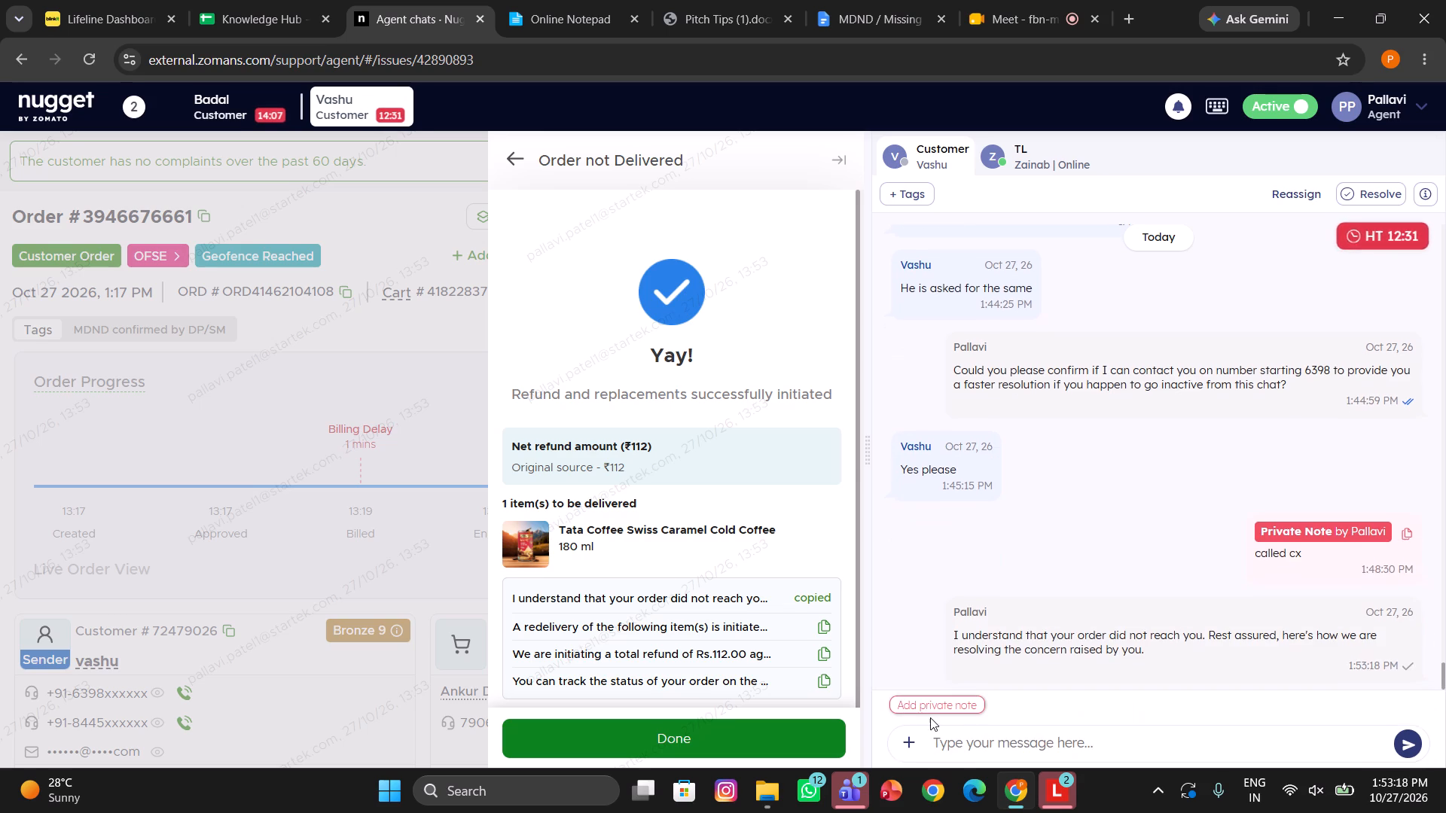
left_click(820, 626)
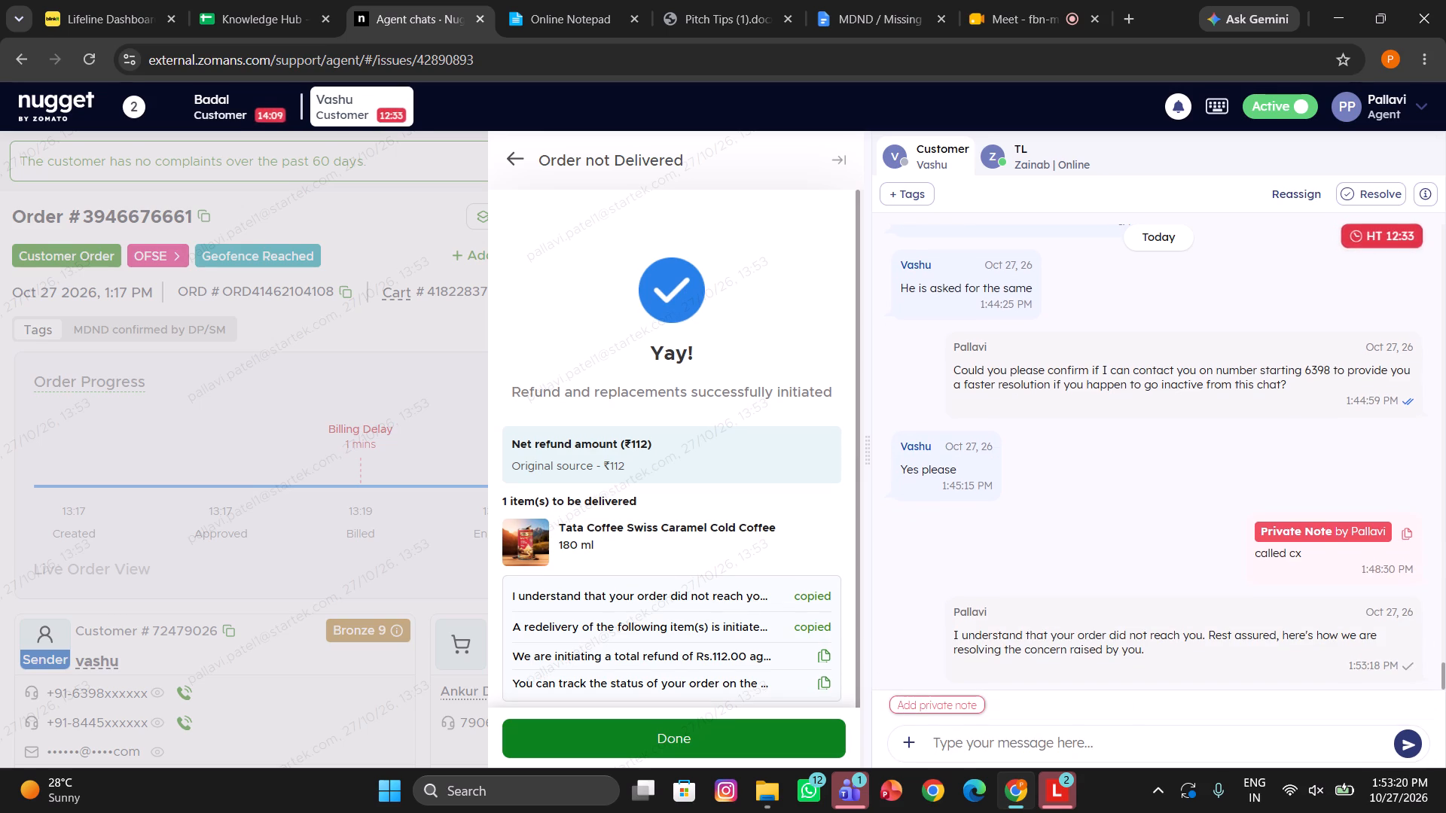
left_click(942, 736)
key("ctrl+v")
key("Return")
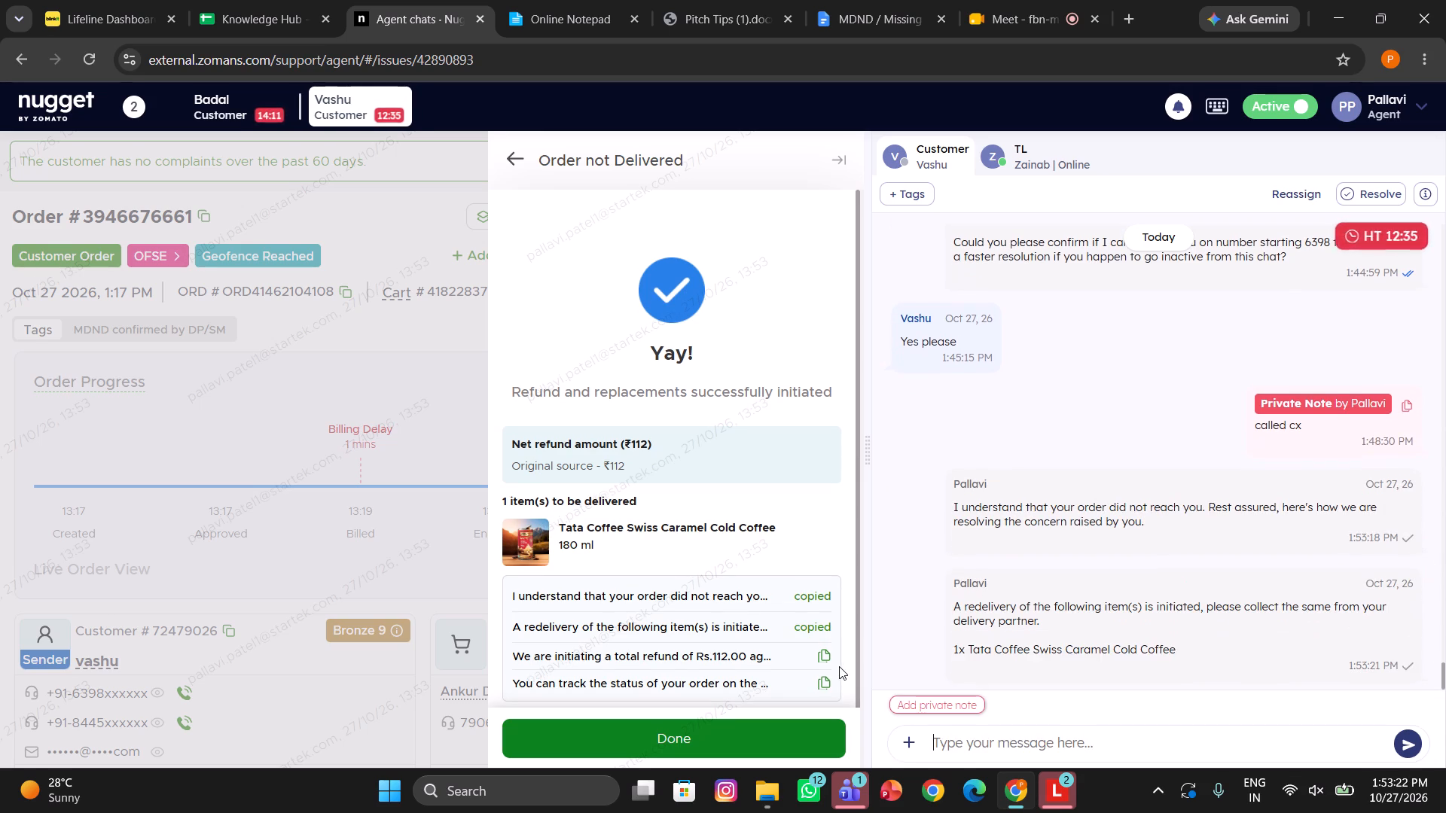
Send the customer the generated messages about the Rs.112.00 refund and tracking the order status.
left_click(829, 661)
left_click(983, 741)
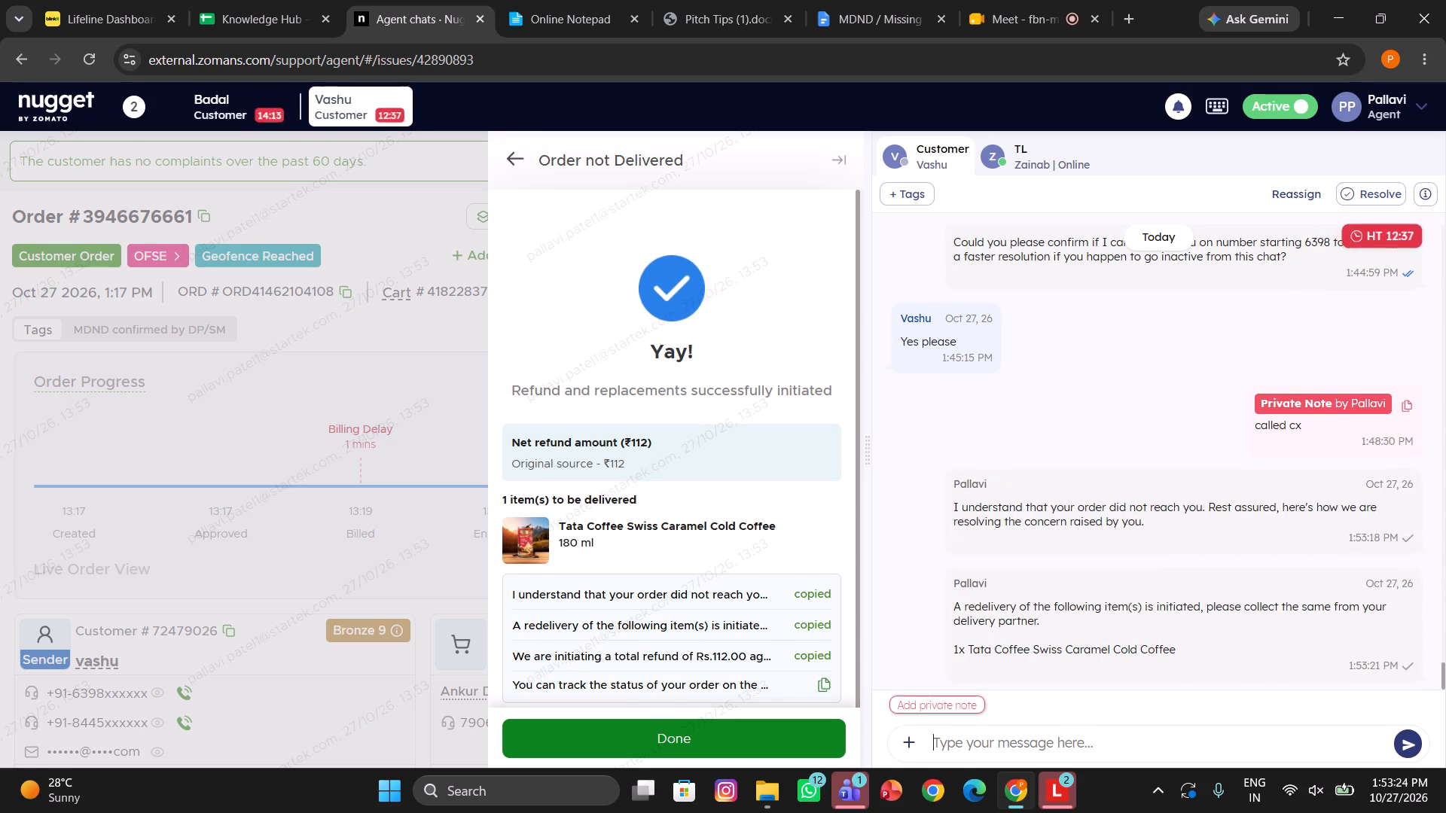
key("ctrl+v")
key("Return")
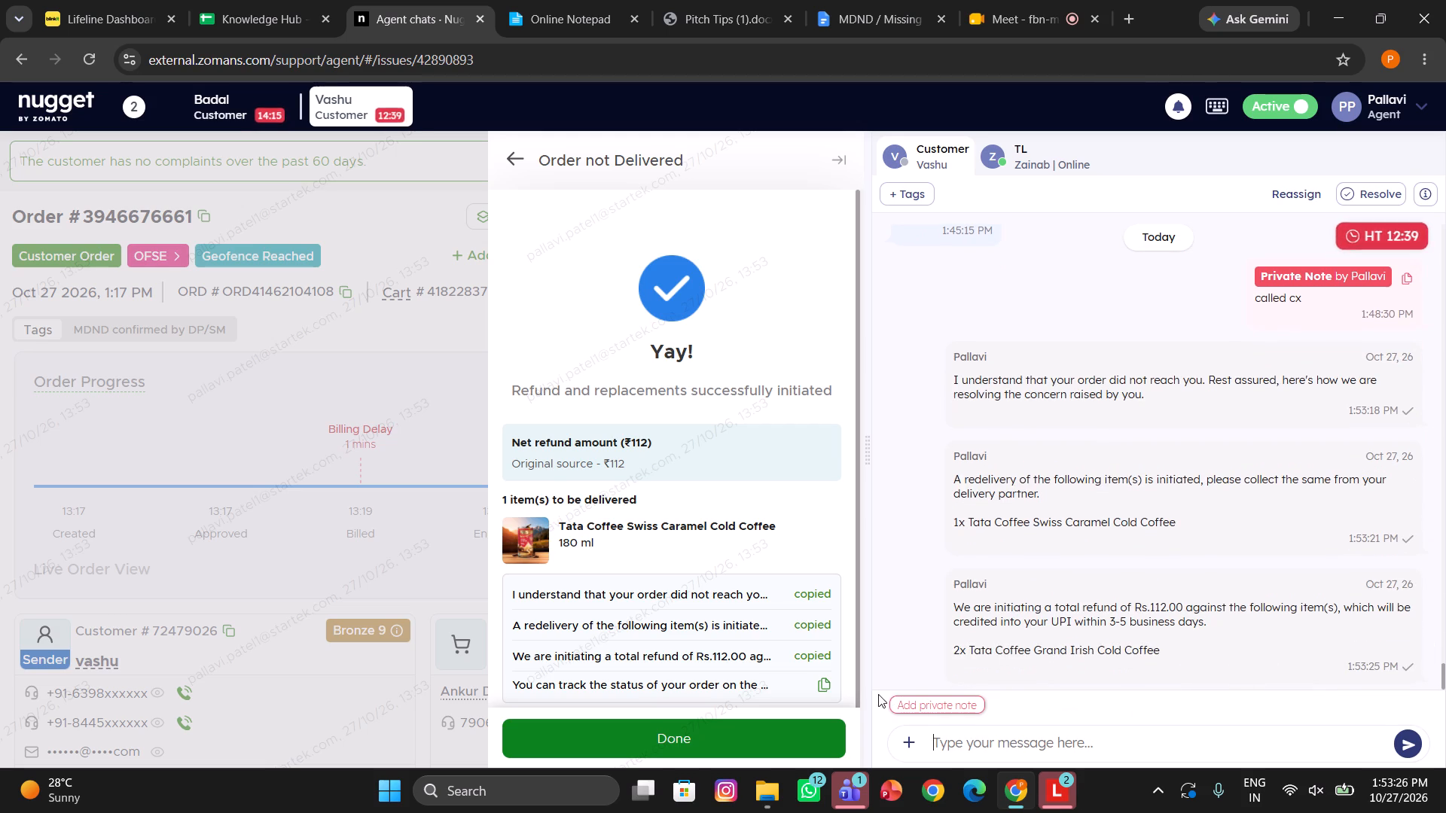
left_click(823, 685)
left_click(982, 751)
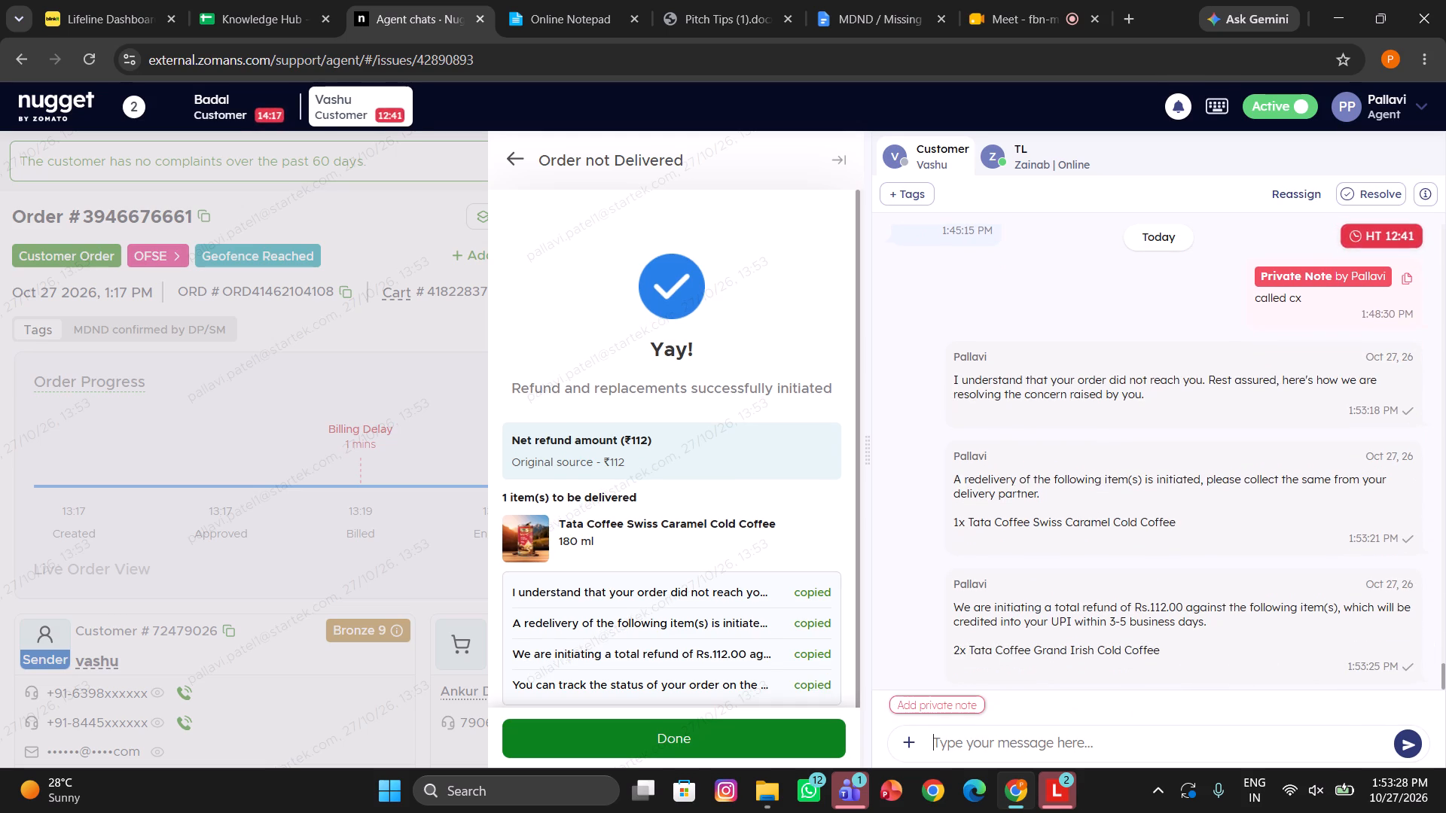
key("ctrl+v")
key("Return")
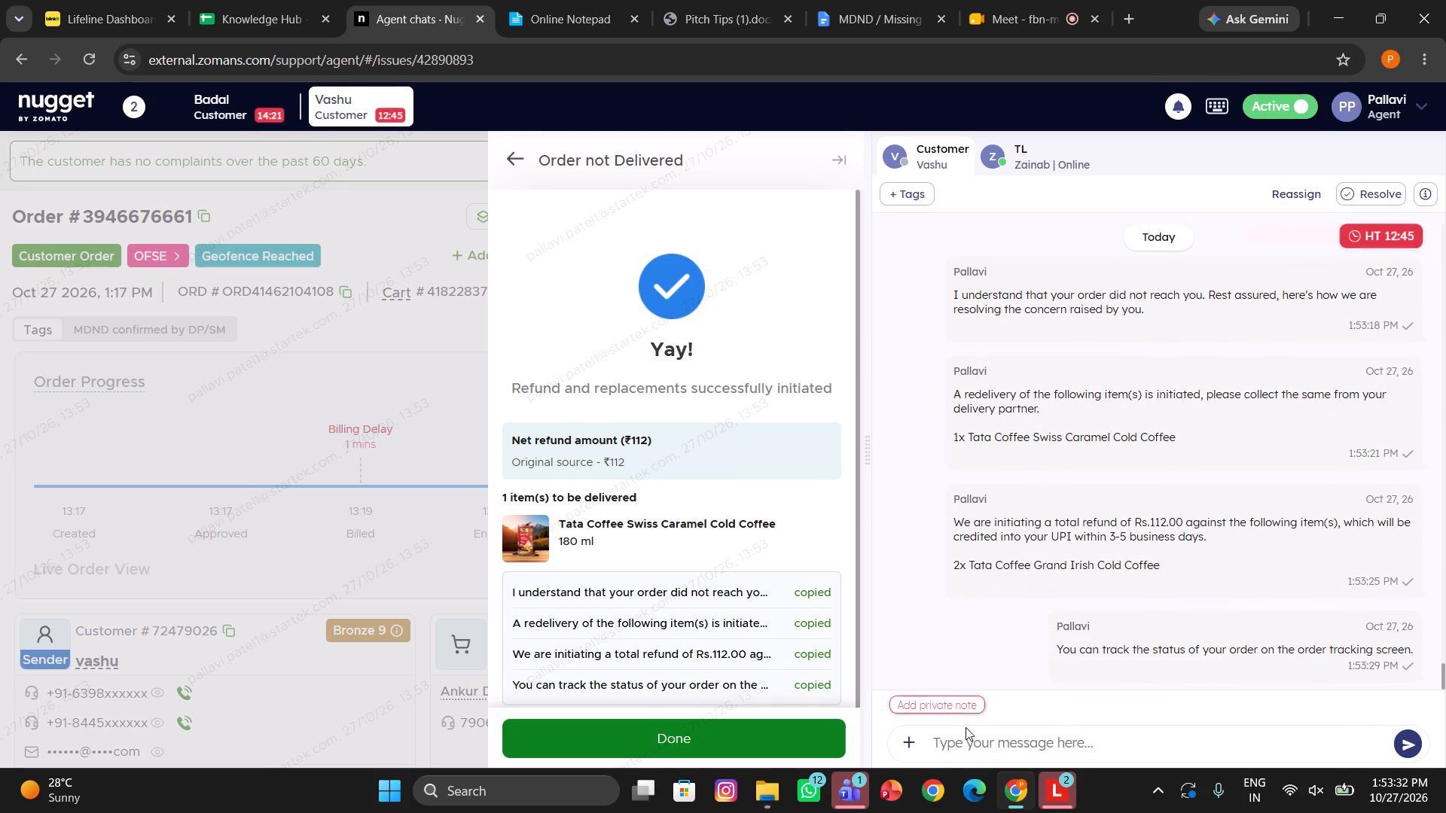
Send the customer the "Rate us/Rating" canned response.
type("/ra")
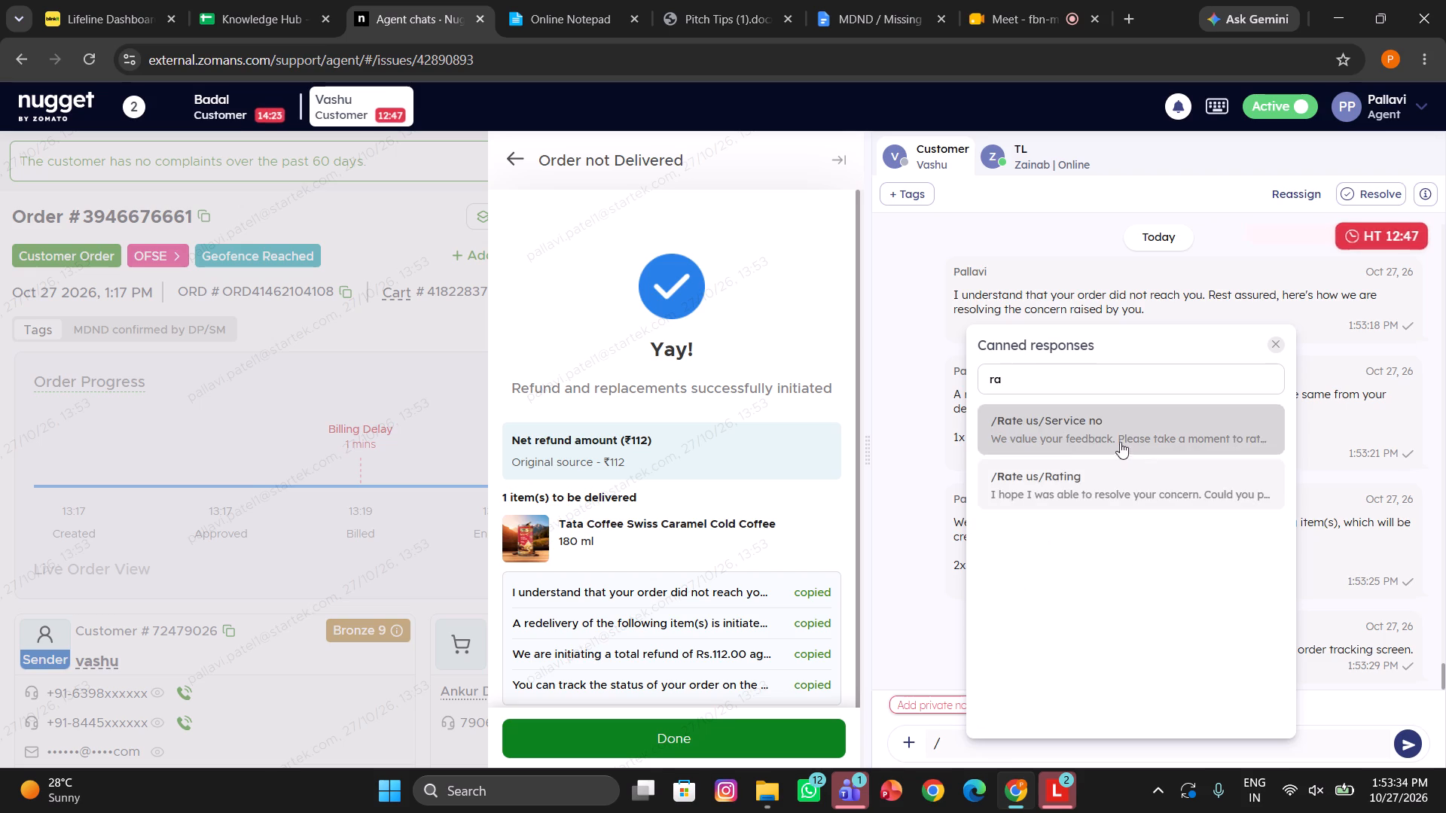
left_click(1048, 475)
key("Return")
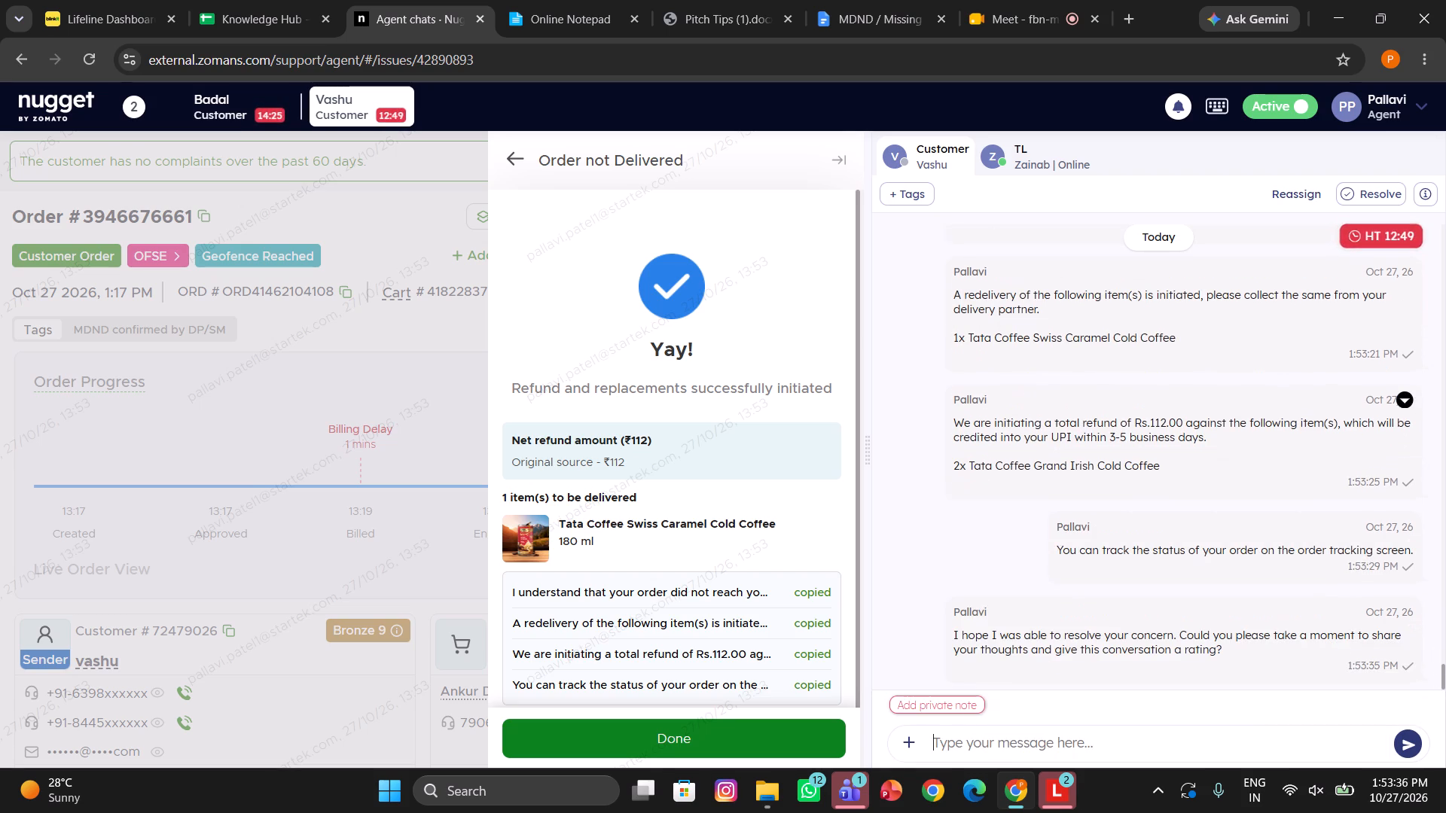
Add the drafted private note recording the location issue and redelivery resolution to the chat.
left_click(933, 702)
left_click(935, 541)
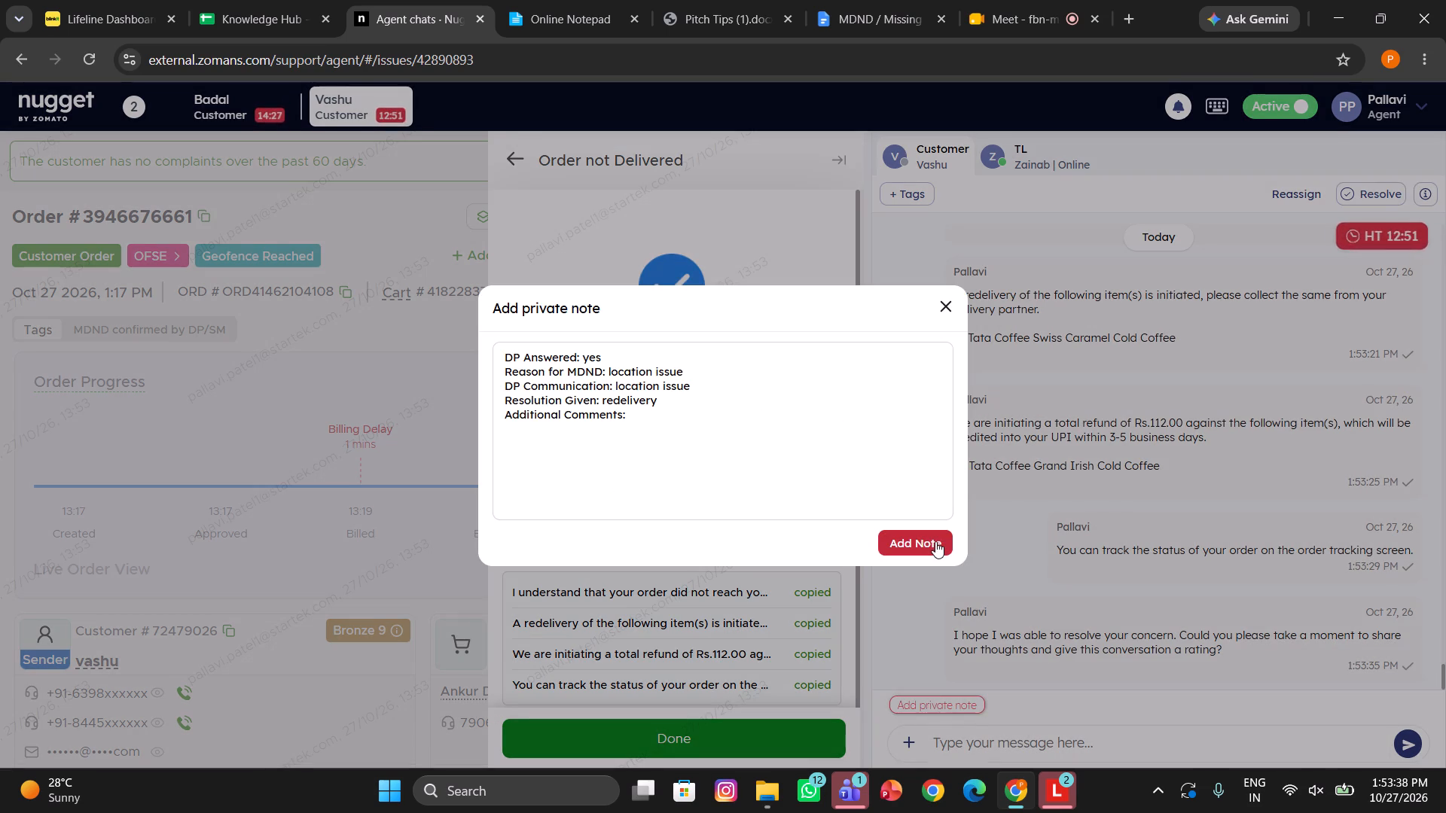
Send the customer the "Closing" canned response and dismiss the completed Order not Delivered resolution.
left_click(992, 743)
type("/clo")
left_click(1051, 434)
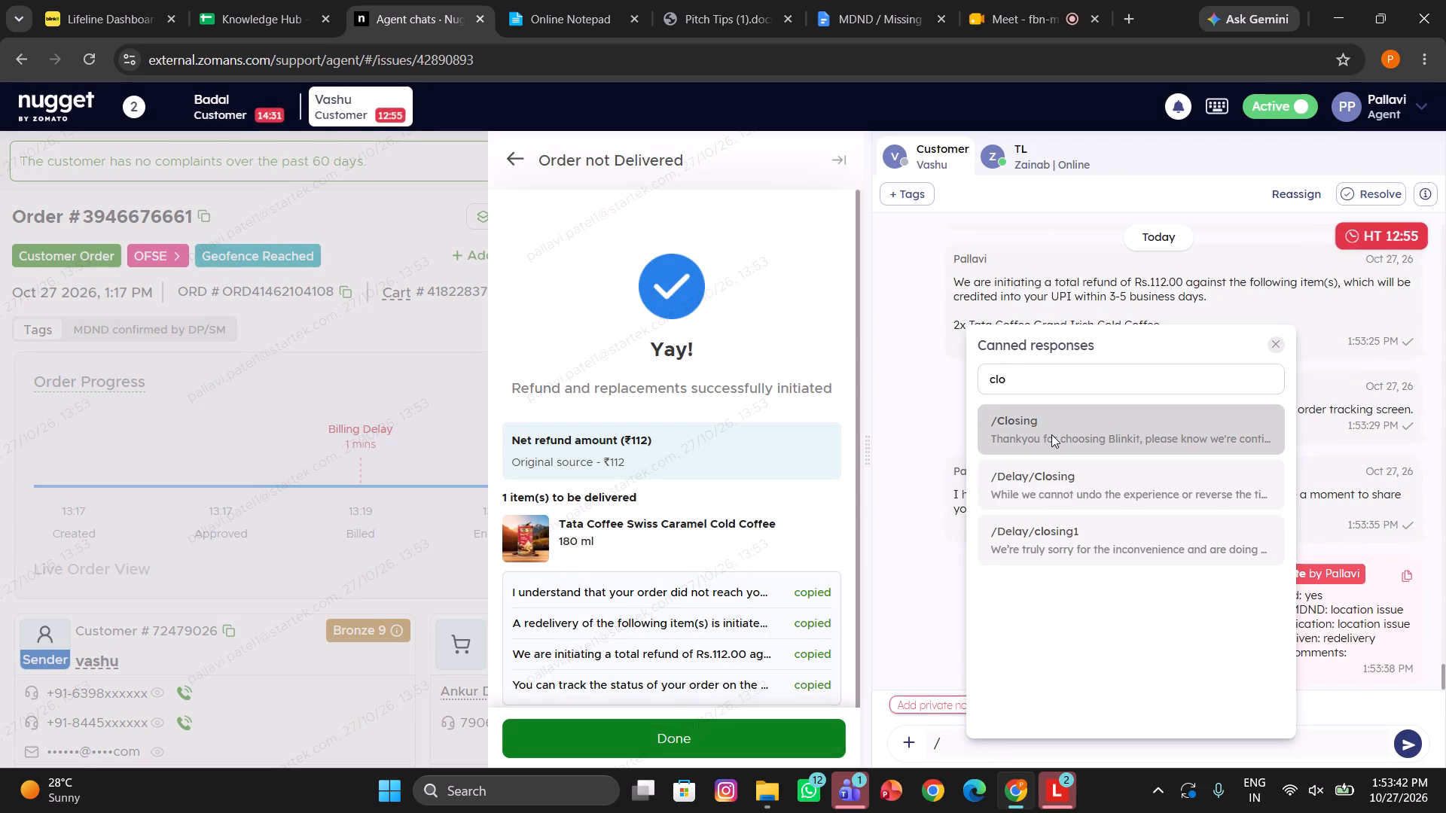
key("Return")
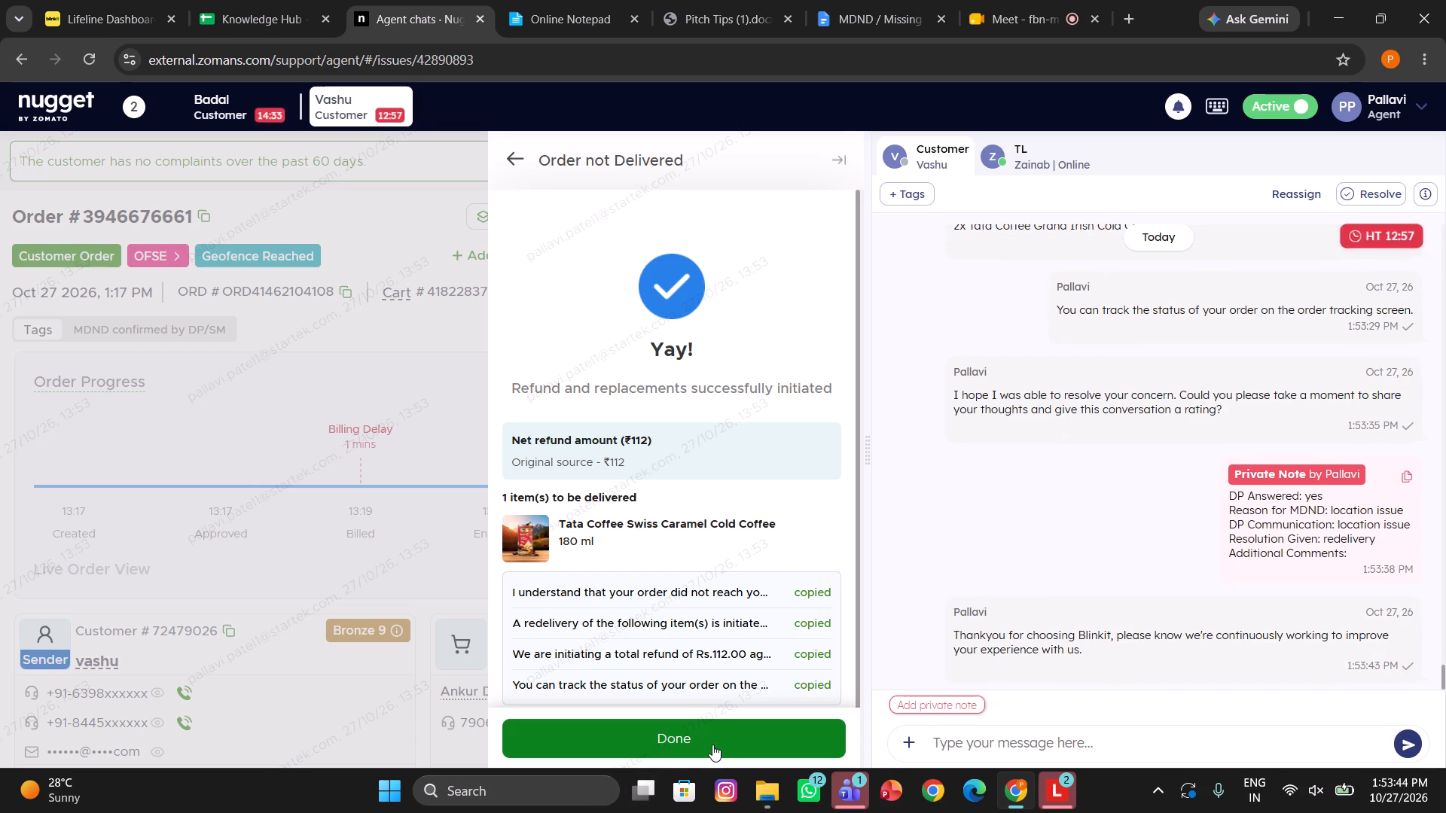
left_click(712, 744)
left_click(279, 453)
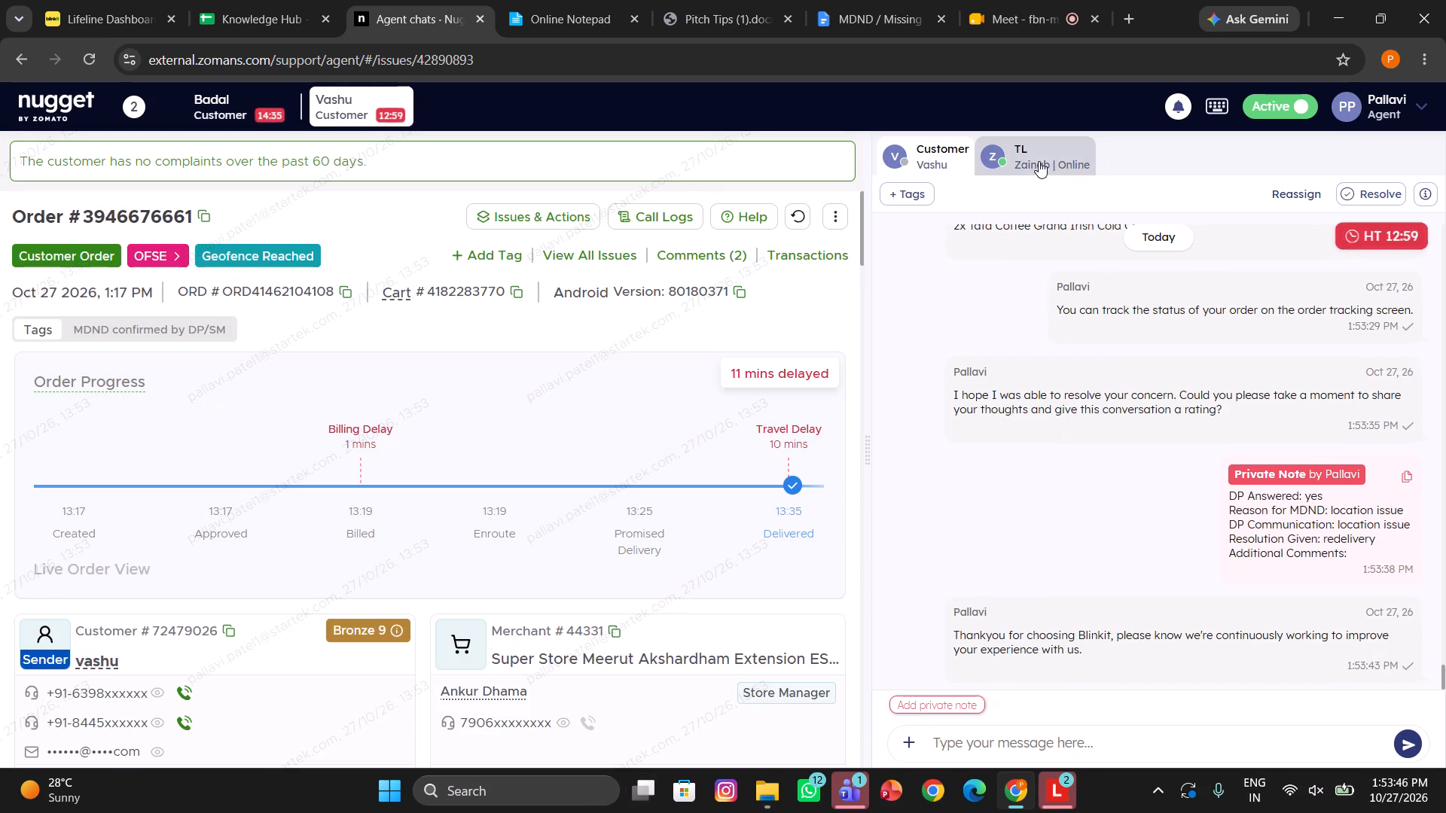
Resolve the current customer's chat with the disposition tag "MDND – Resolved".
left_click(1375, 190)
type("mdnd")
left_click(541, 375)
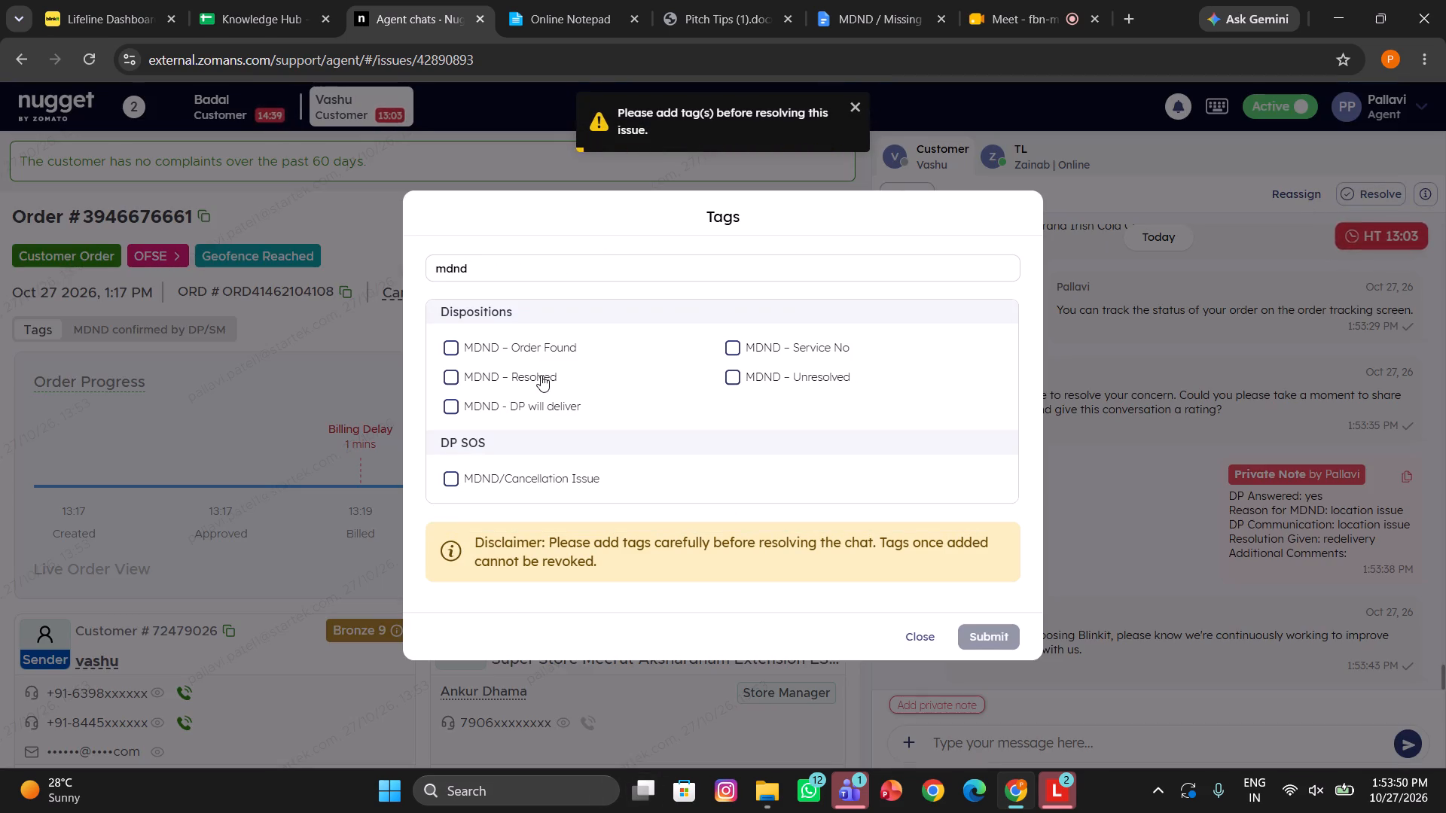
left_click(984, 636)
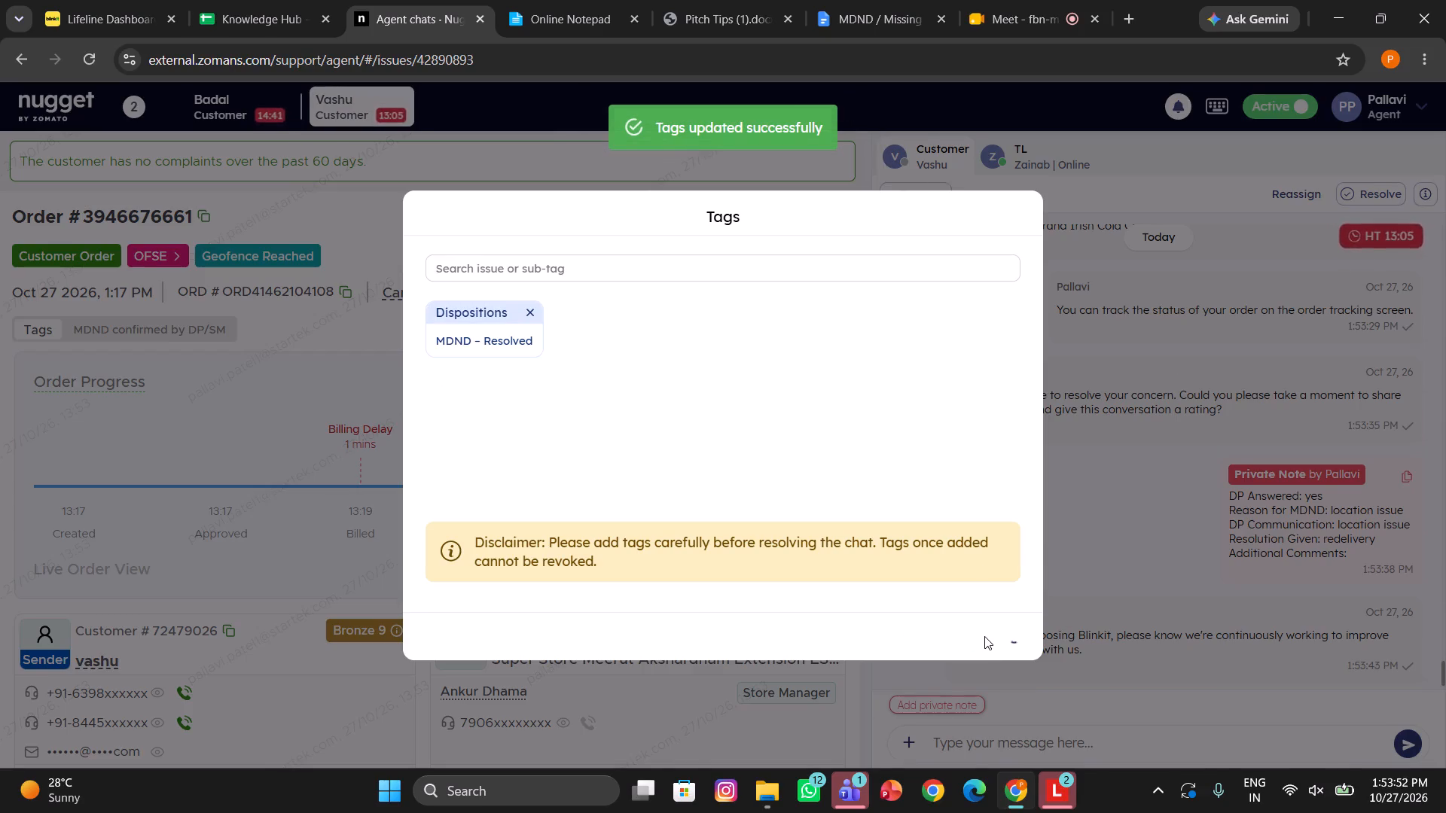
Send the remaining chat's customer the message "Waiting for your response.".
scroll(1157, 587, "down", 3)
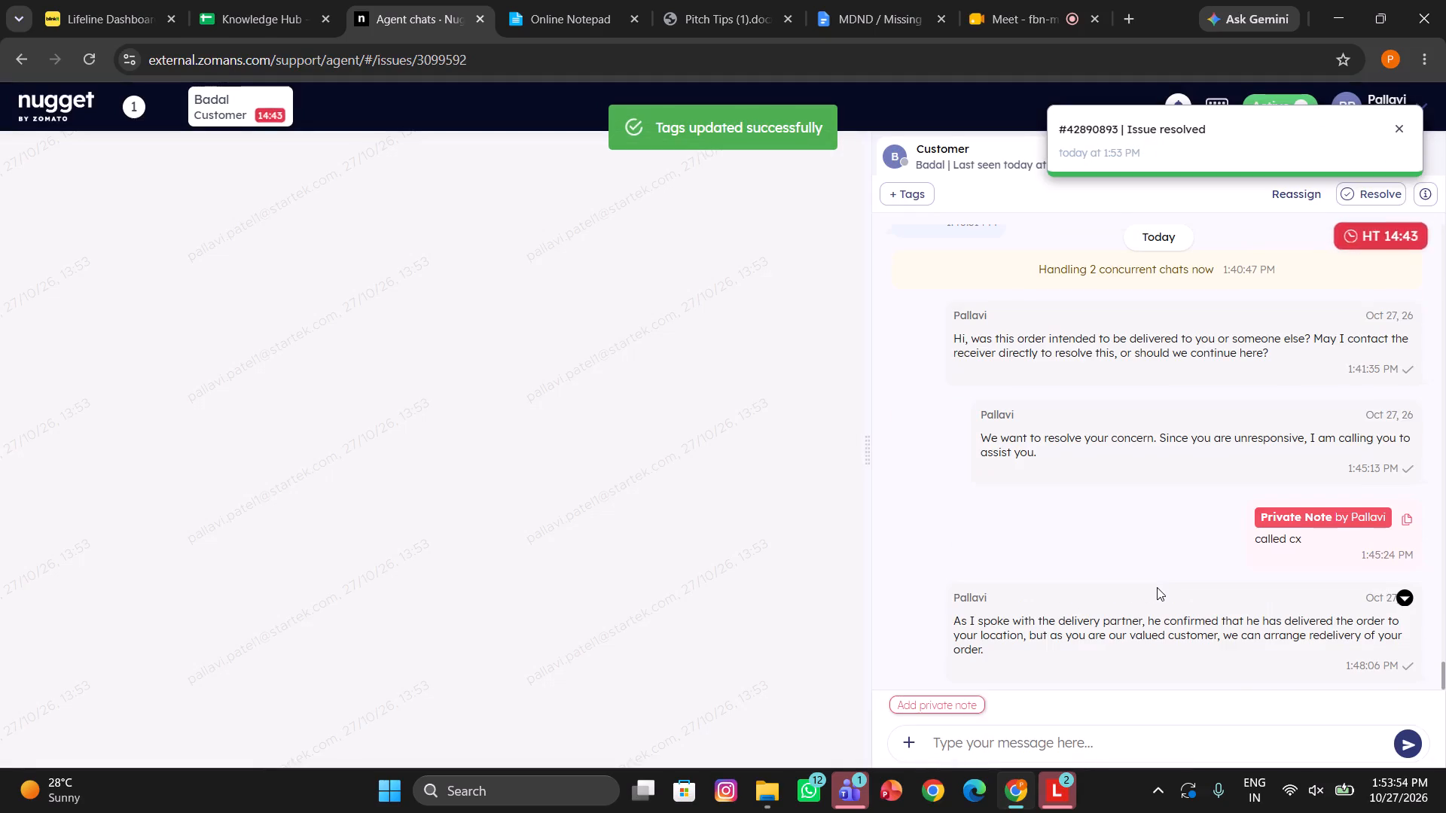
scroll(1157, 587, "down", 4)
scroll(987, 638, "down", 1)
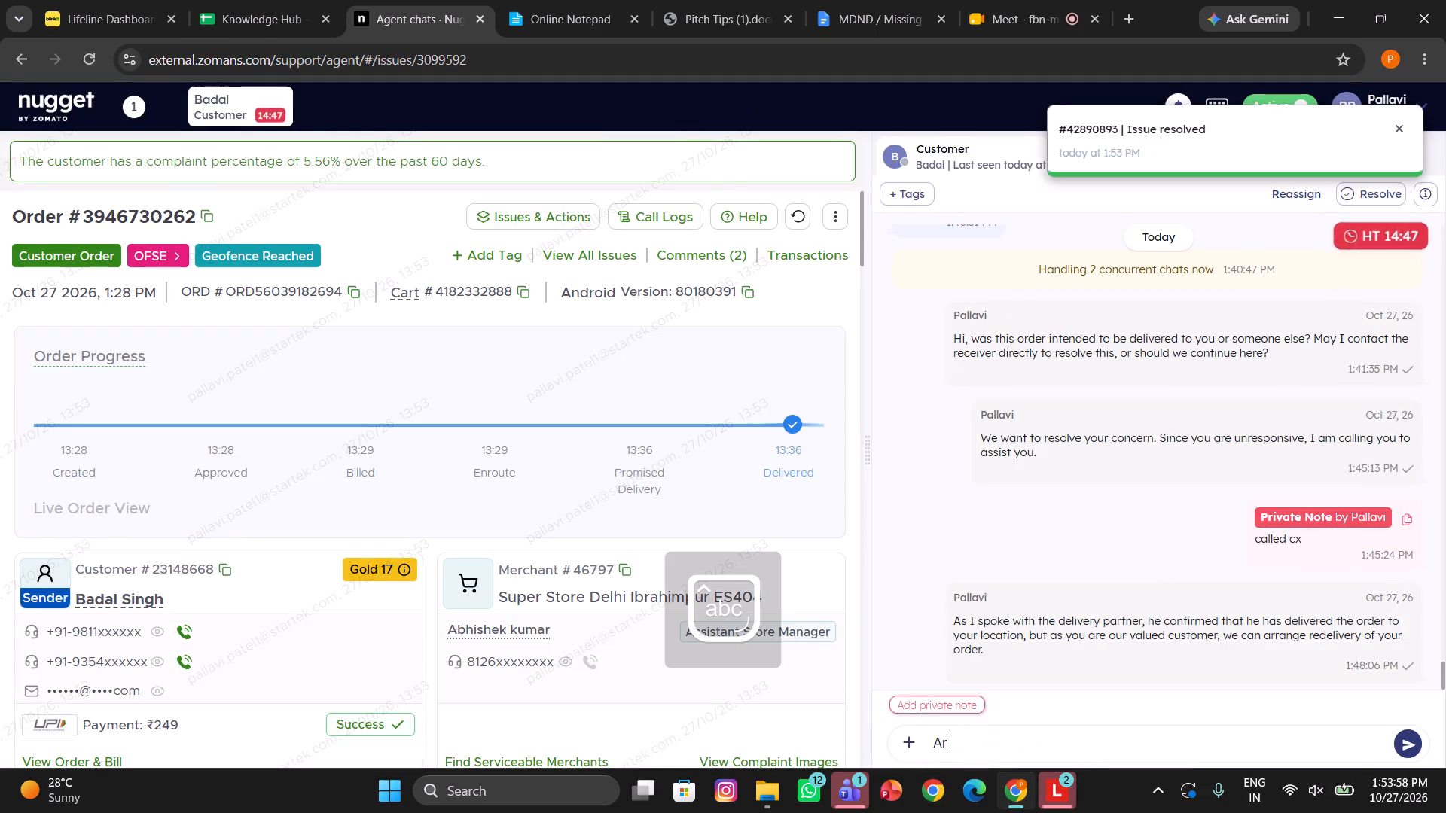
key("BackSpace")
key("BackSpace")
key("BackSpace")
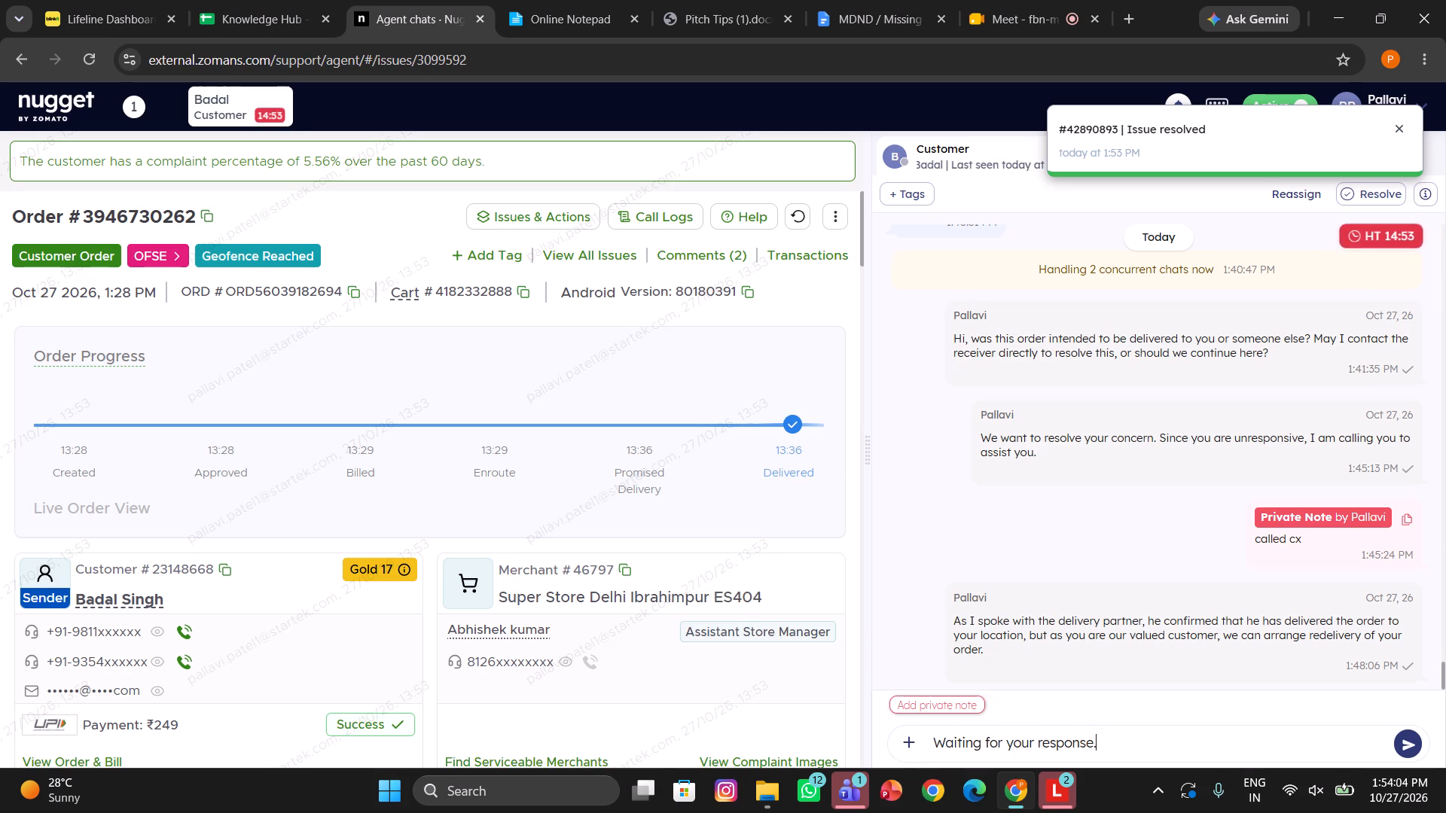
key("Return")
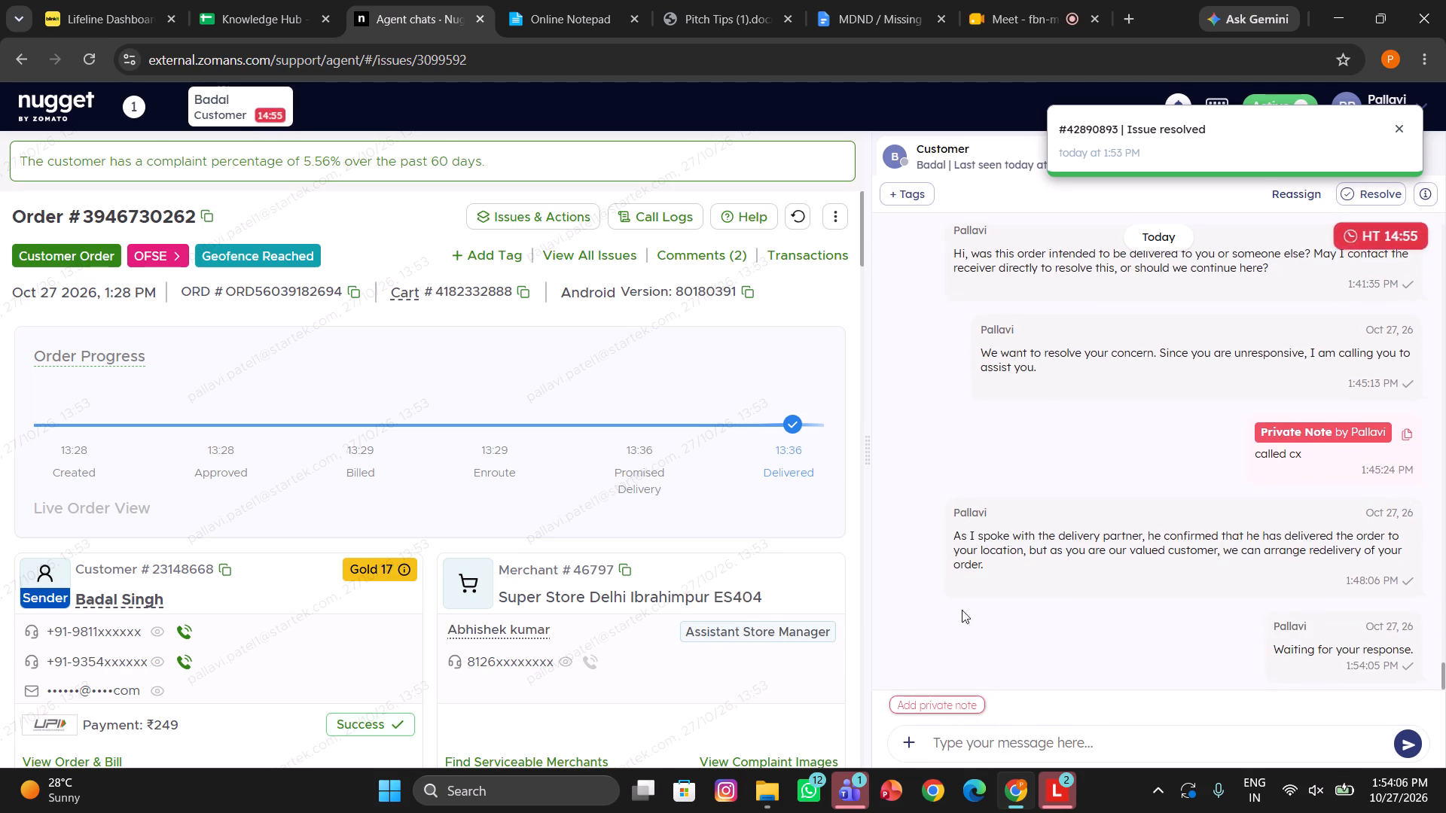
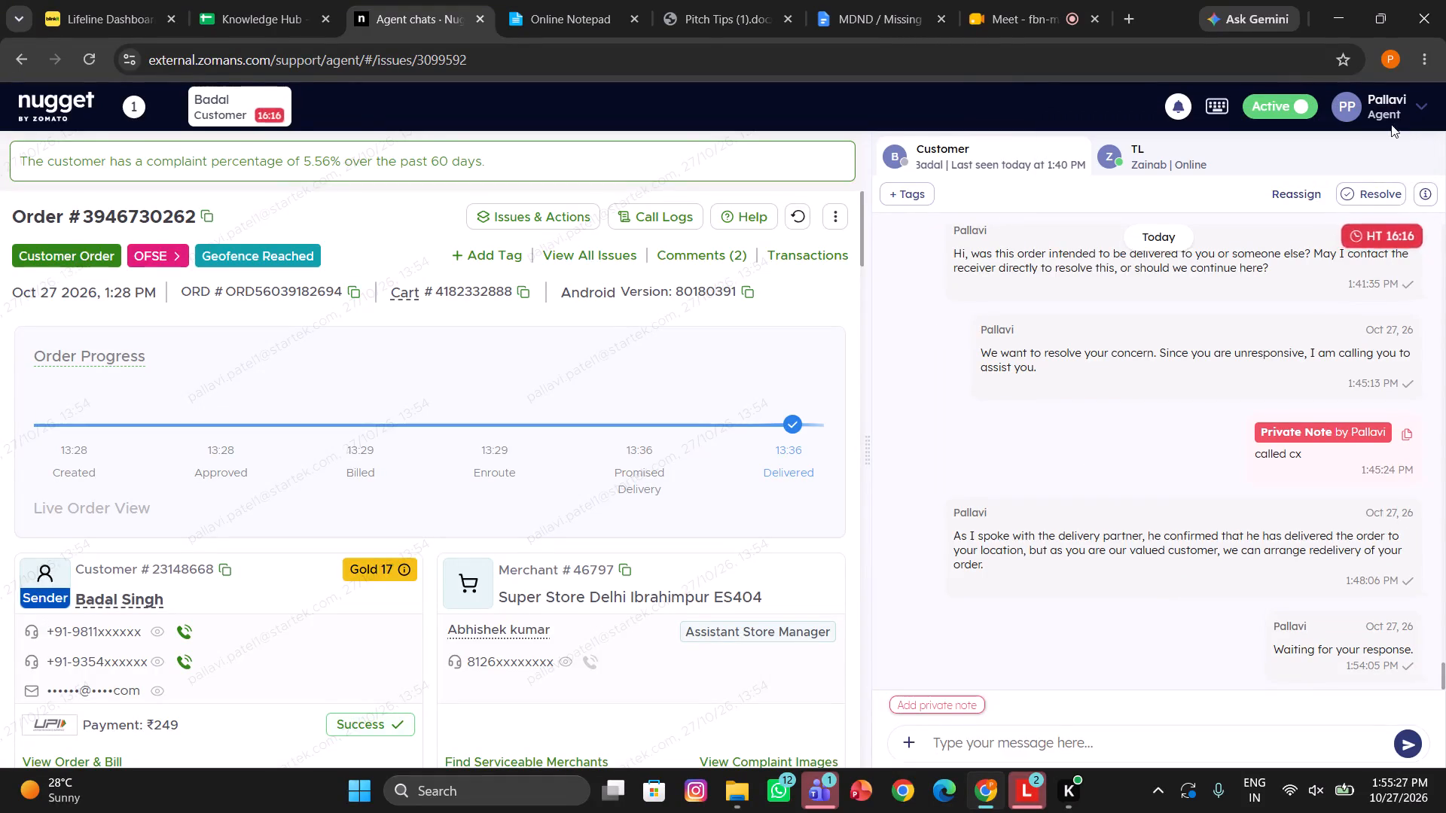
Check the agent's productivity hours for today, and return to the remaining customer's chat to look for a reply.
left_click(1353, 113)
left_click(1262, 216)
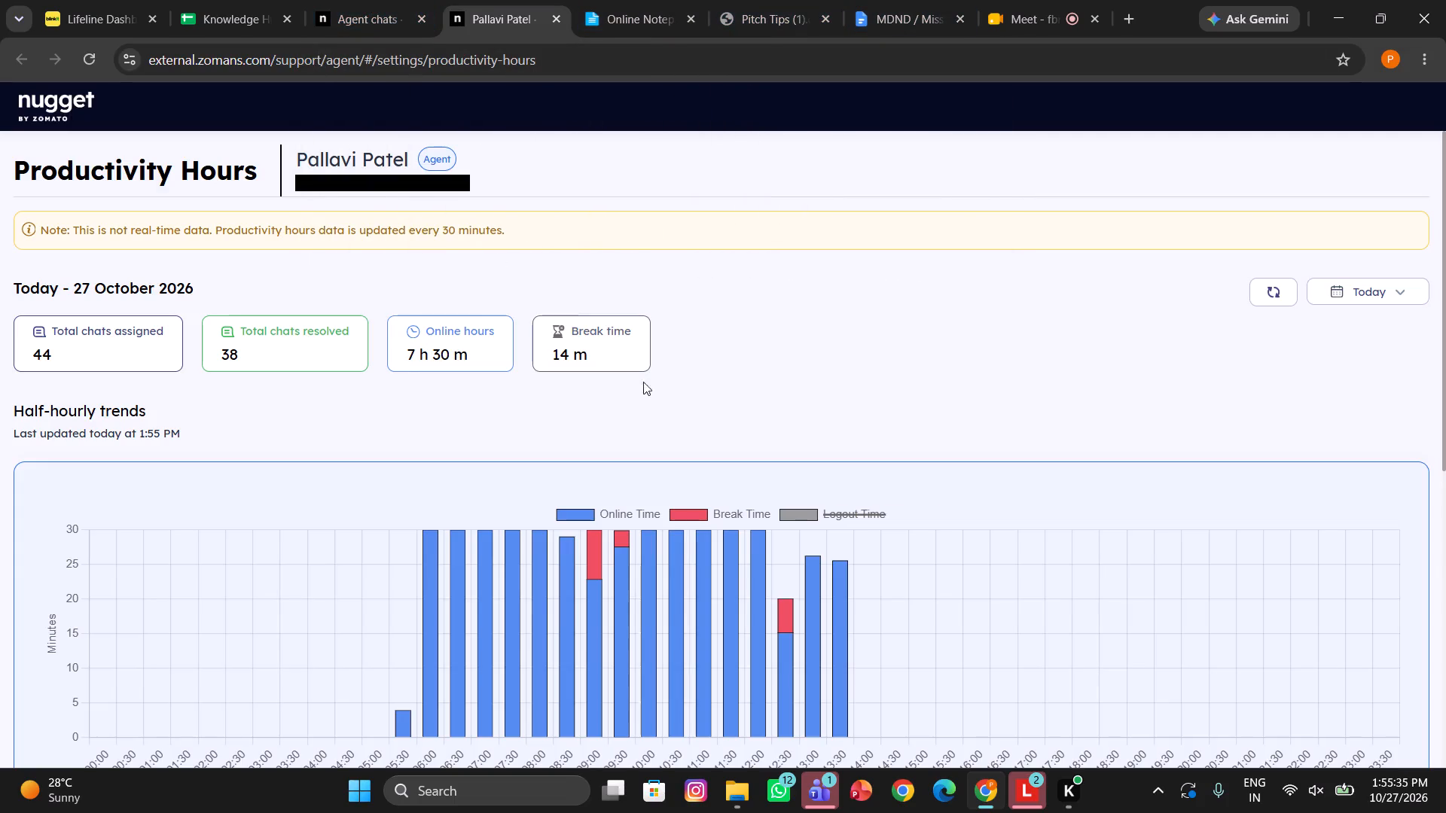
left_click(350, 0)
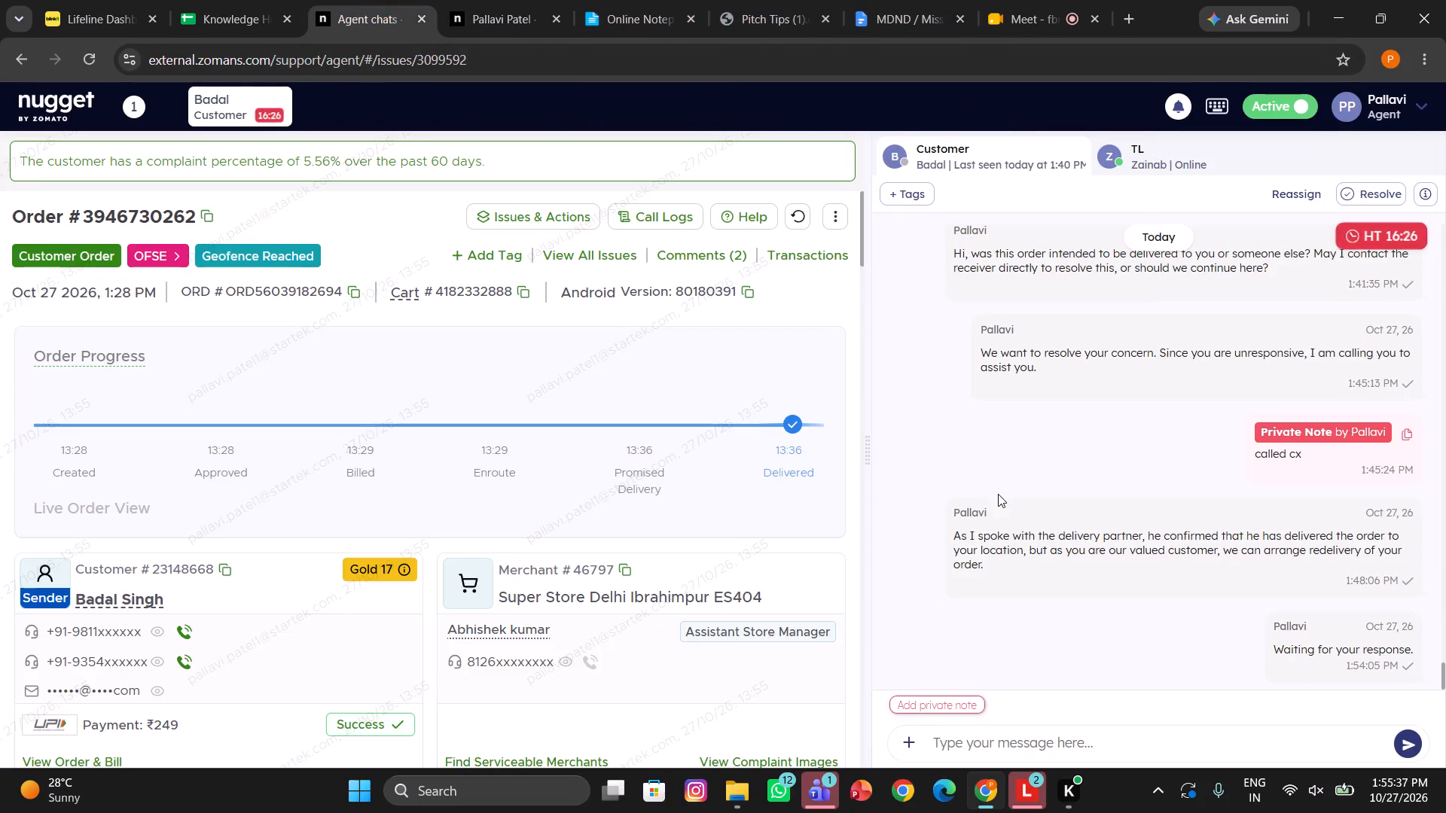
scroll(998, 494, "down", 1)
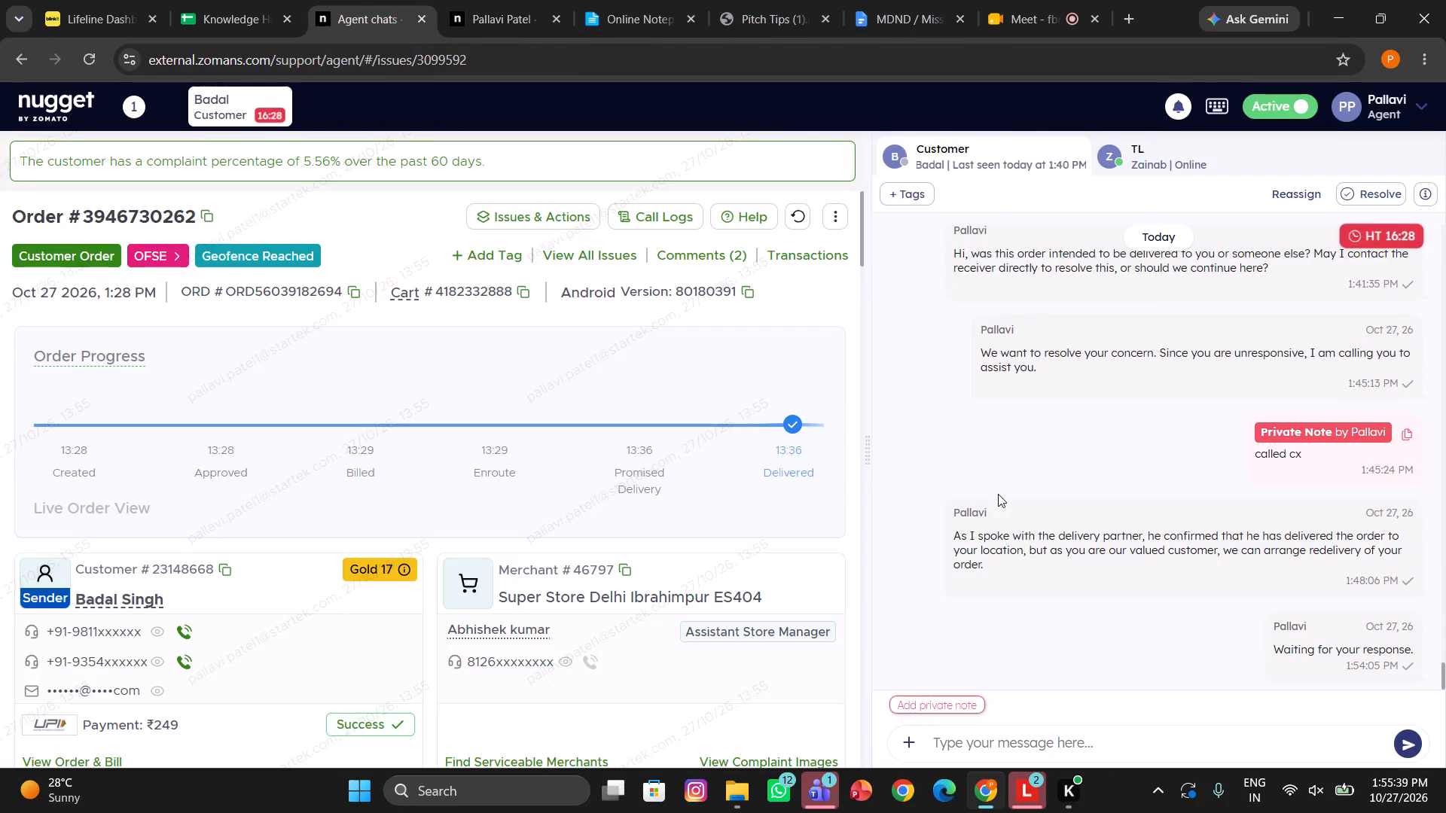
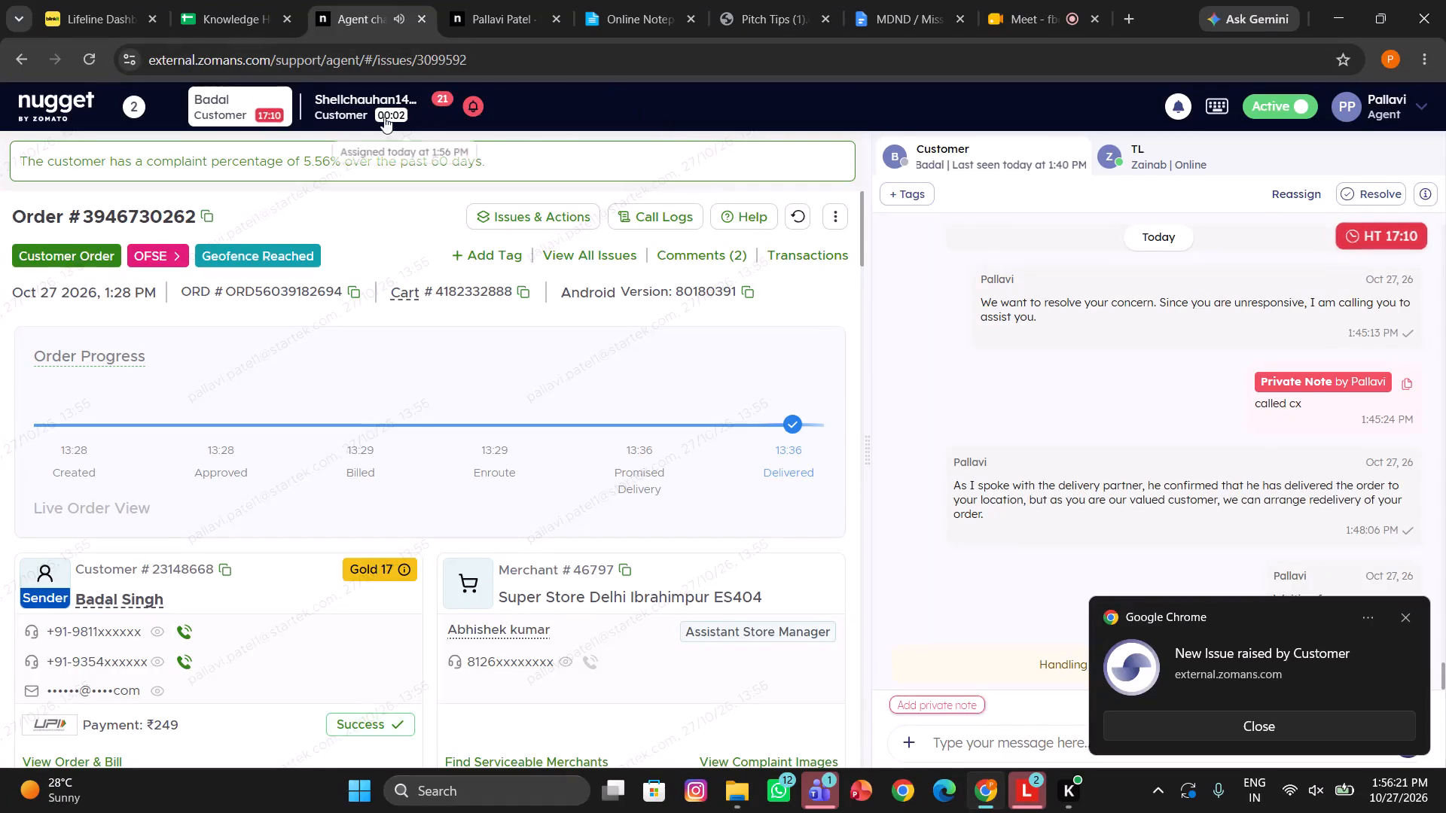
Open the newly assigned customer's missing-order chat and send the suggested greeting that apologises and asks them to check with family members and the guard.
left_click(366, 122)
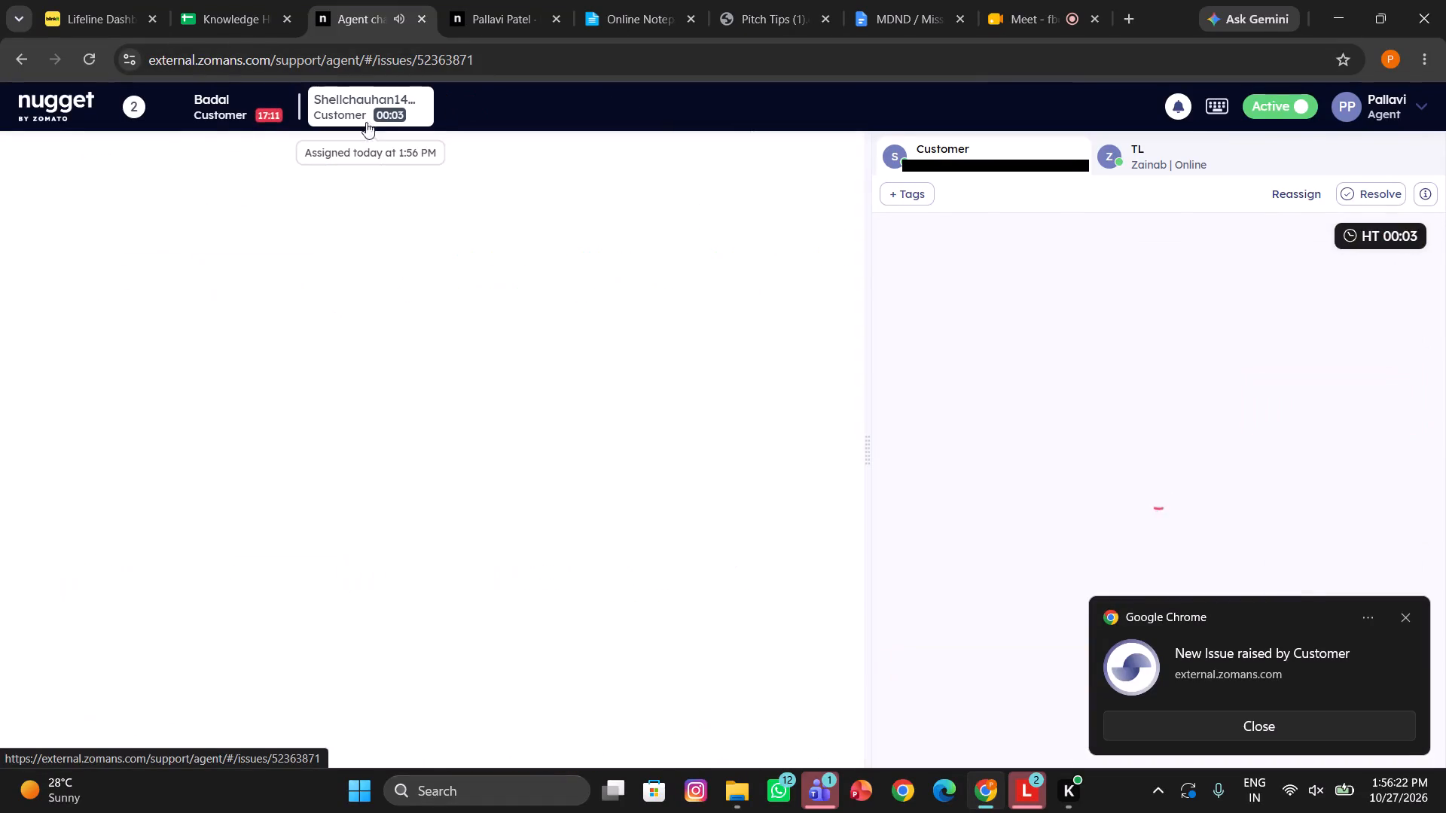
left_click(978, 644)
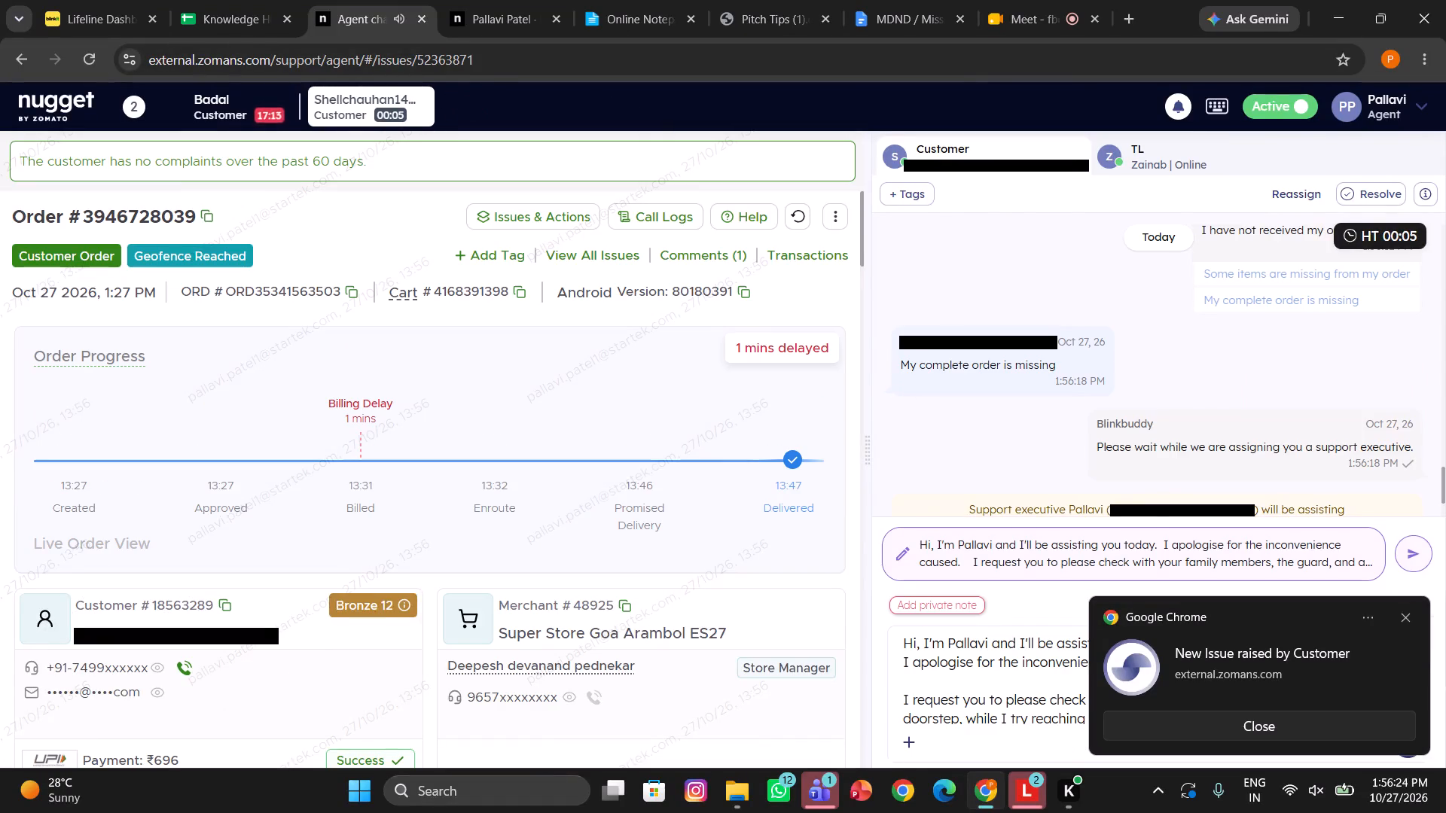
left_click(978, 644)
key("Return")
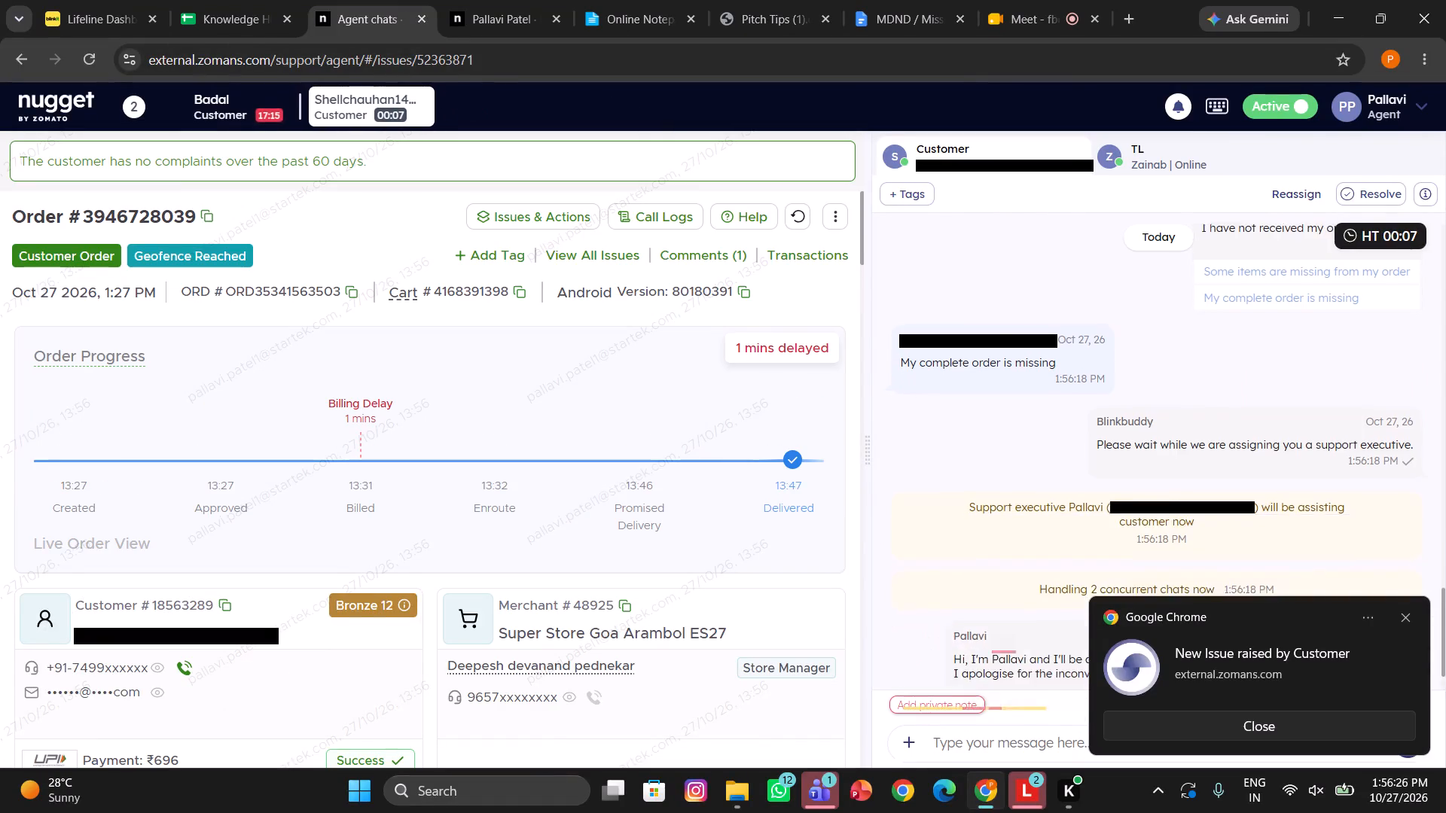
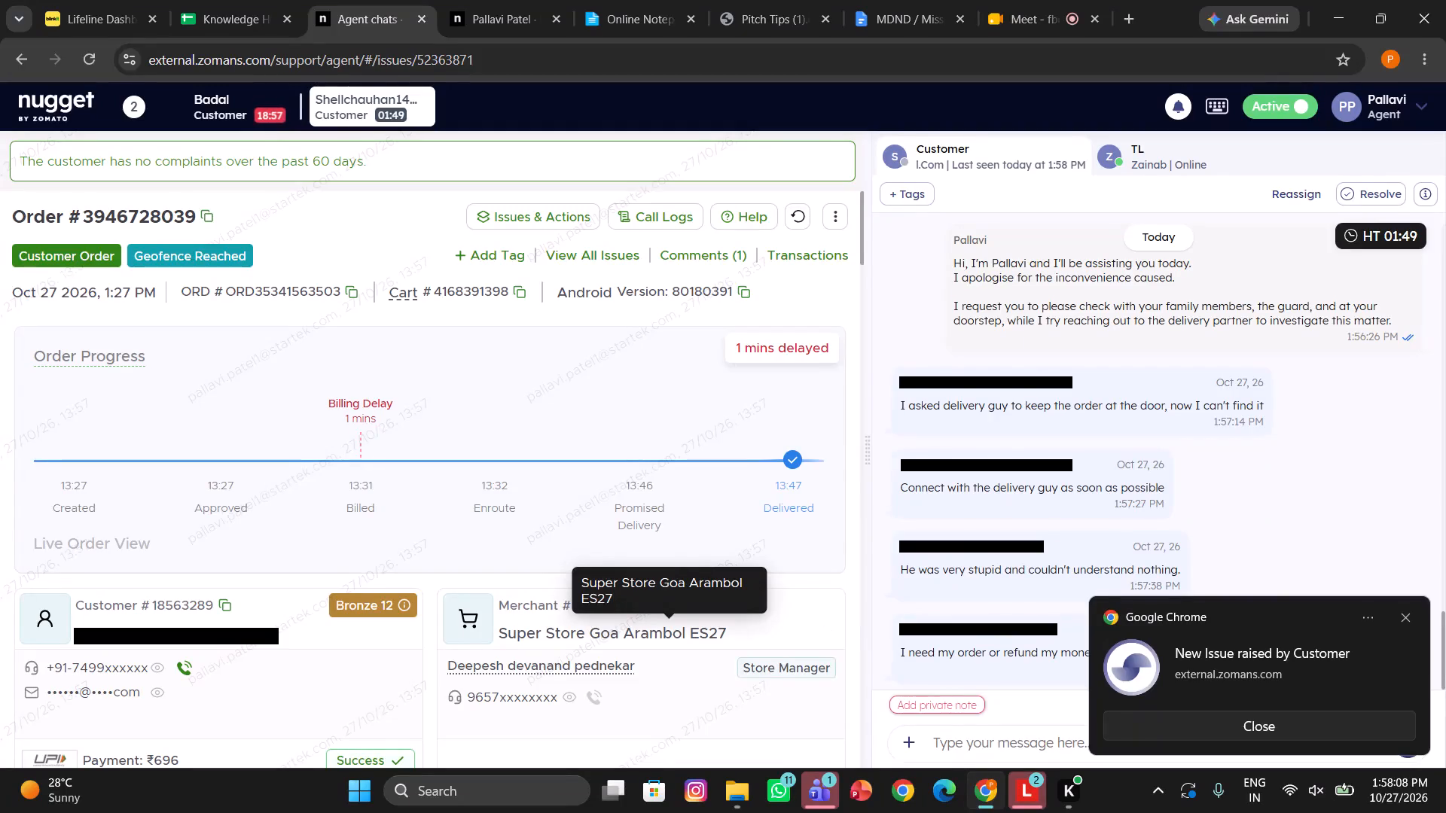
Initiate a call to the delivery rider assigned to the missing order.
scroll(611, 600, "down", 1)
scroll(616, 522, "down", 2)
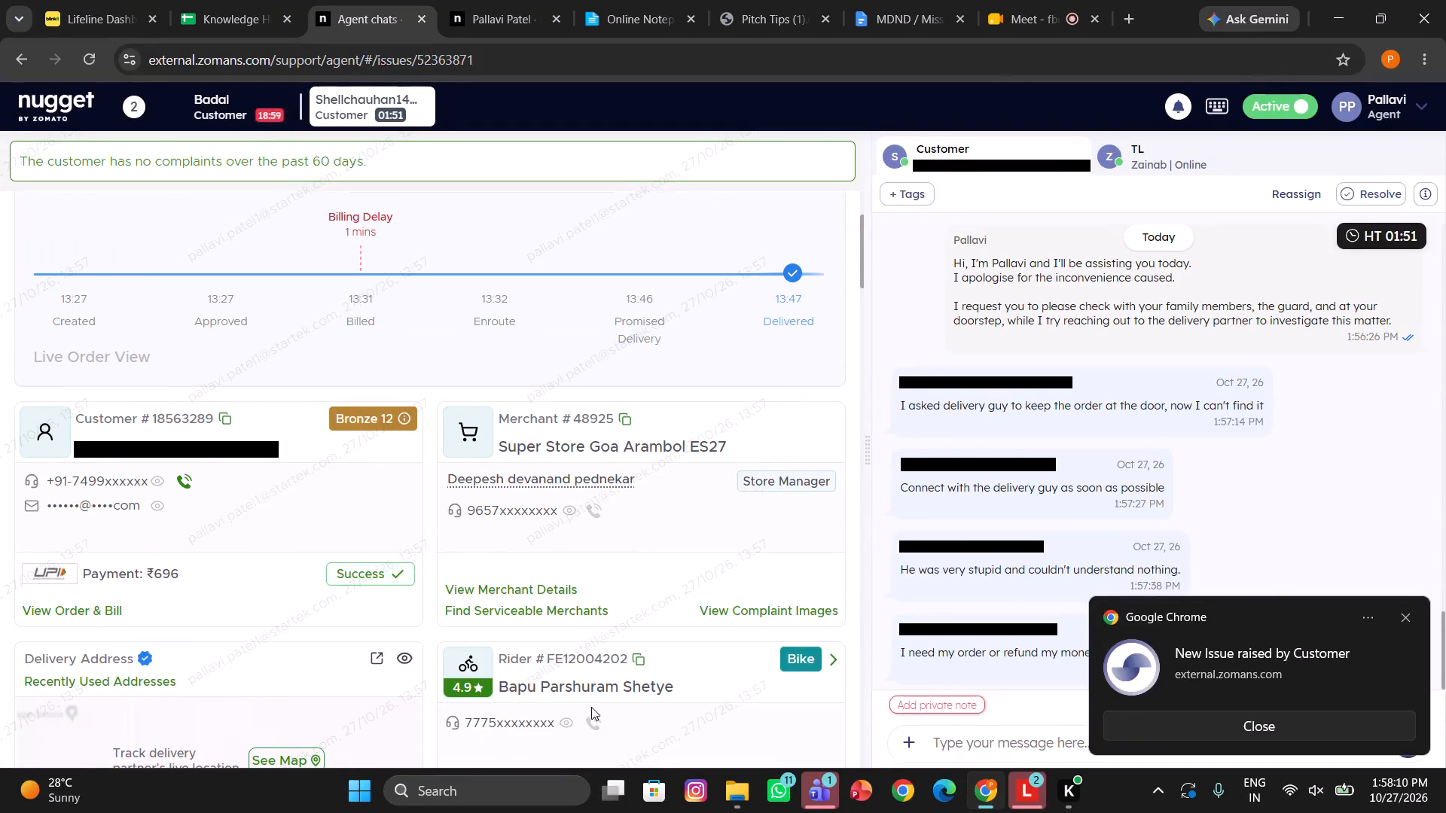
left_click(583, 721)
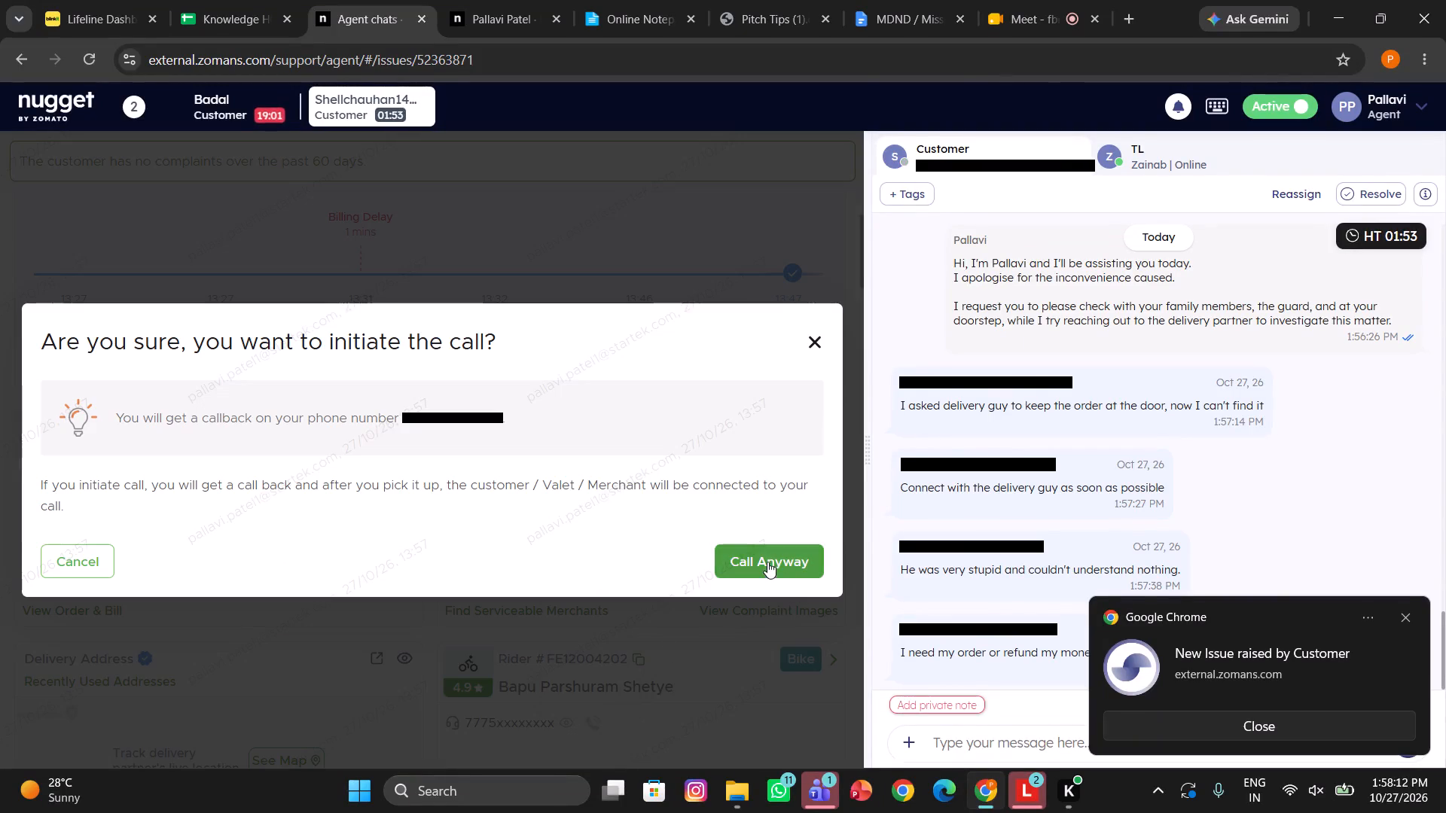
left_click(767, 562)
Add the private note "called dp" to the customer's chat.
left_click(923, 710)
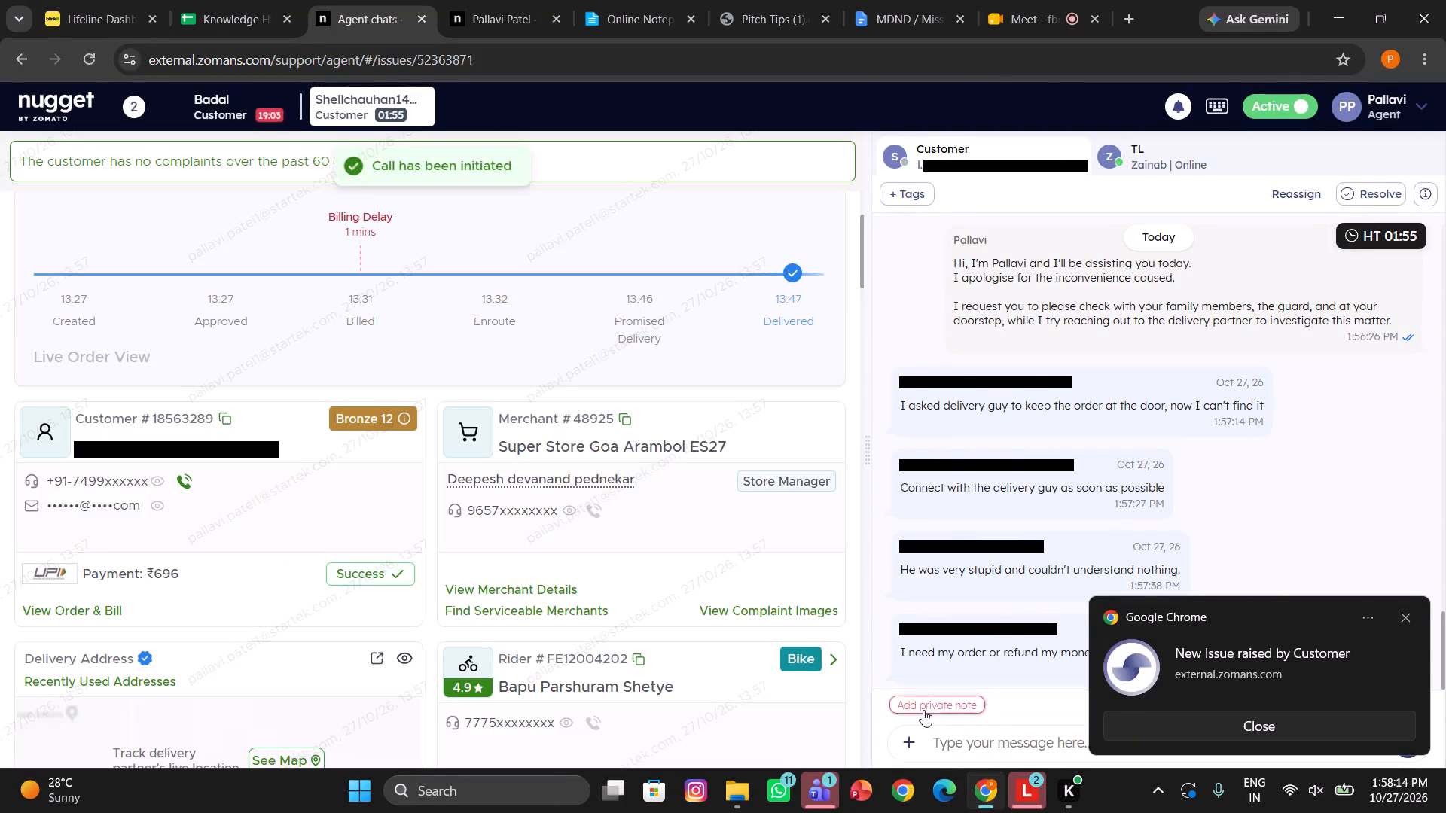
type("called dp")
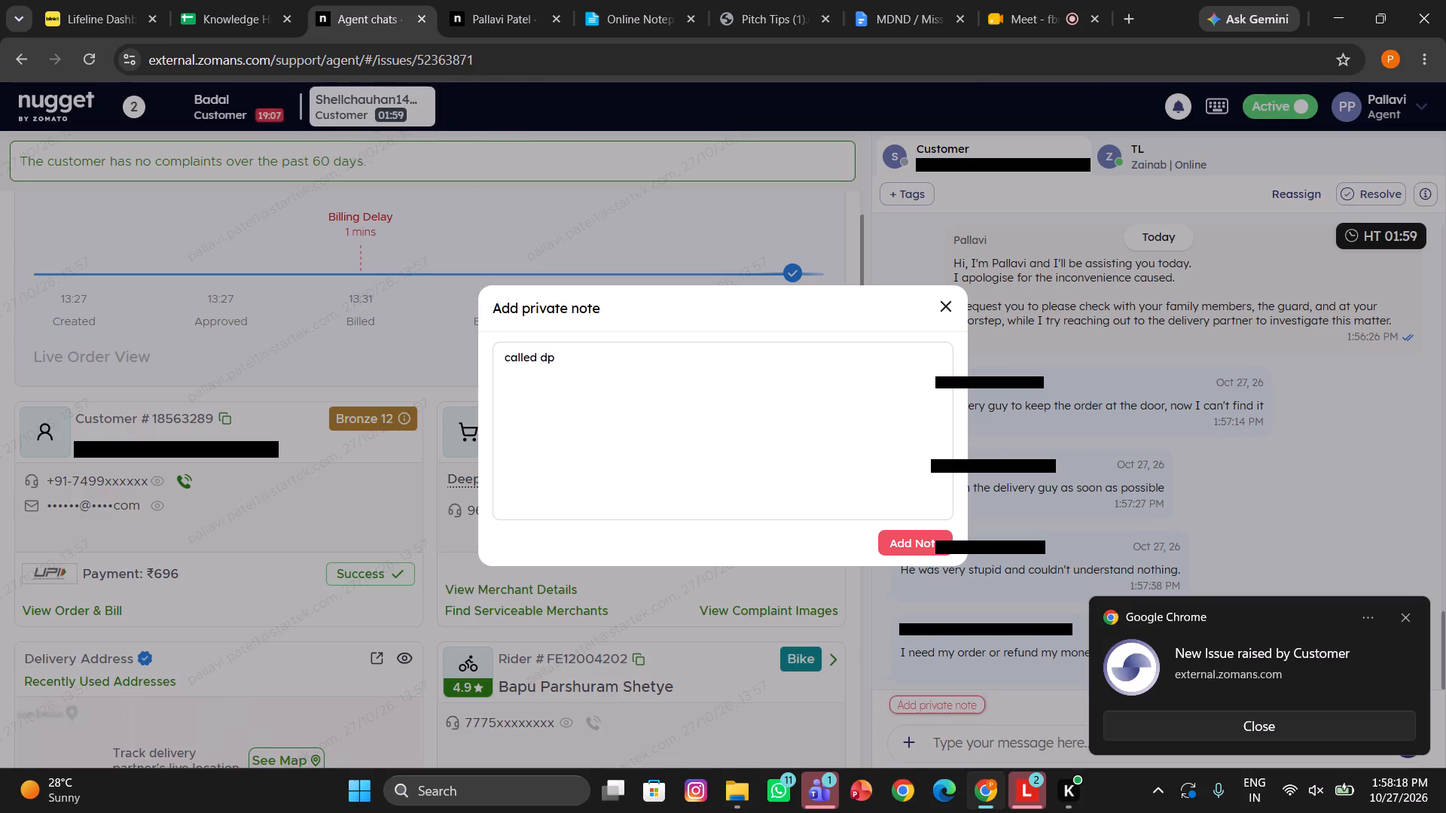
left_click(908, 553)
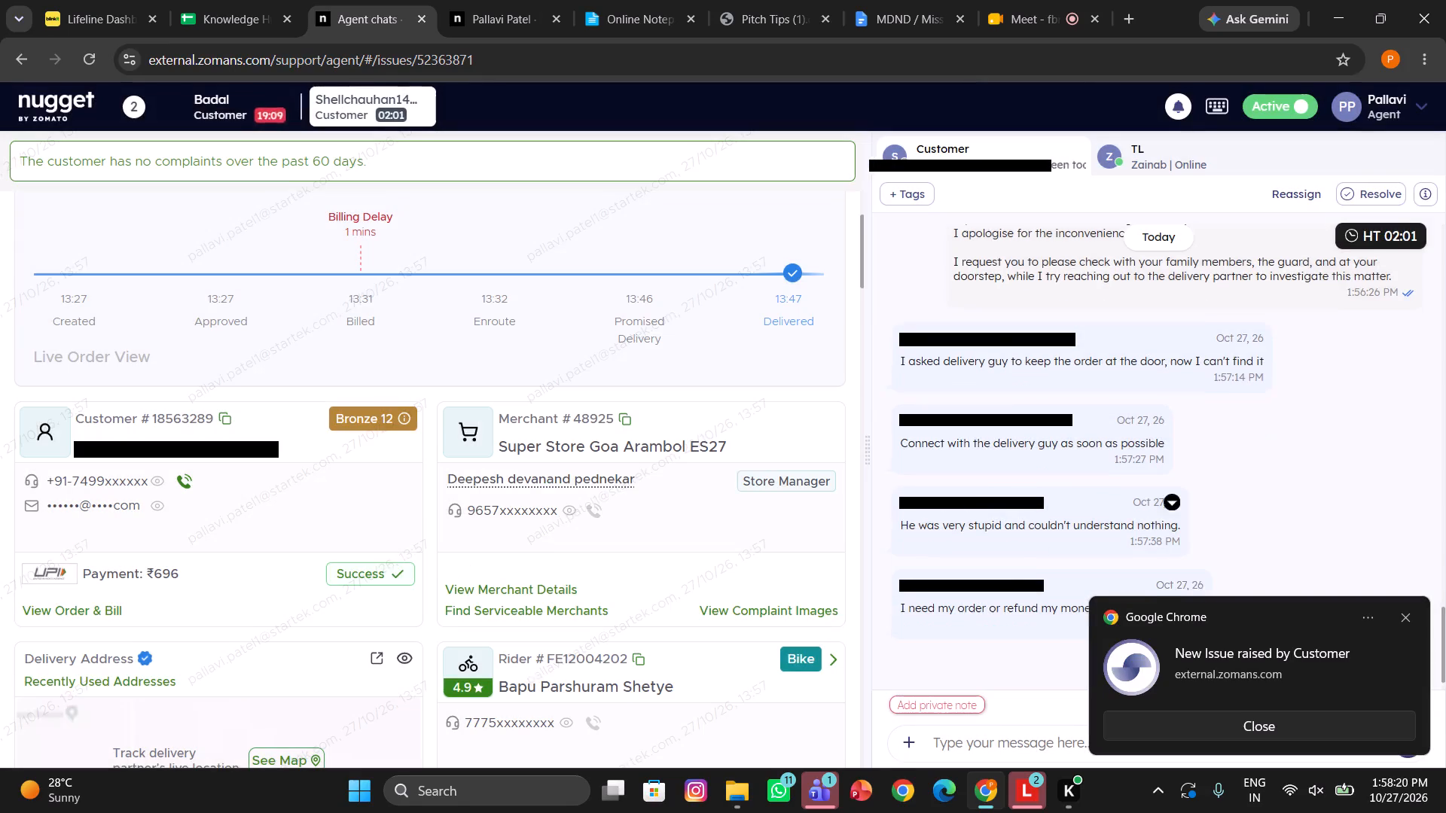
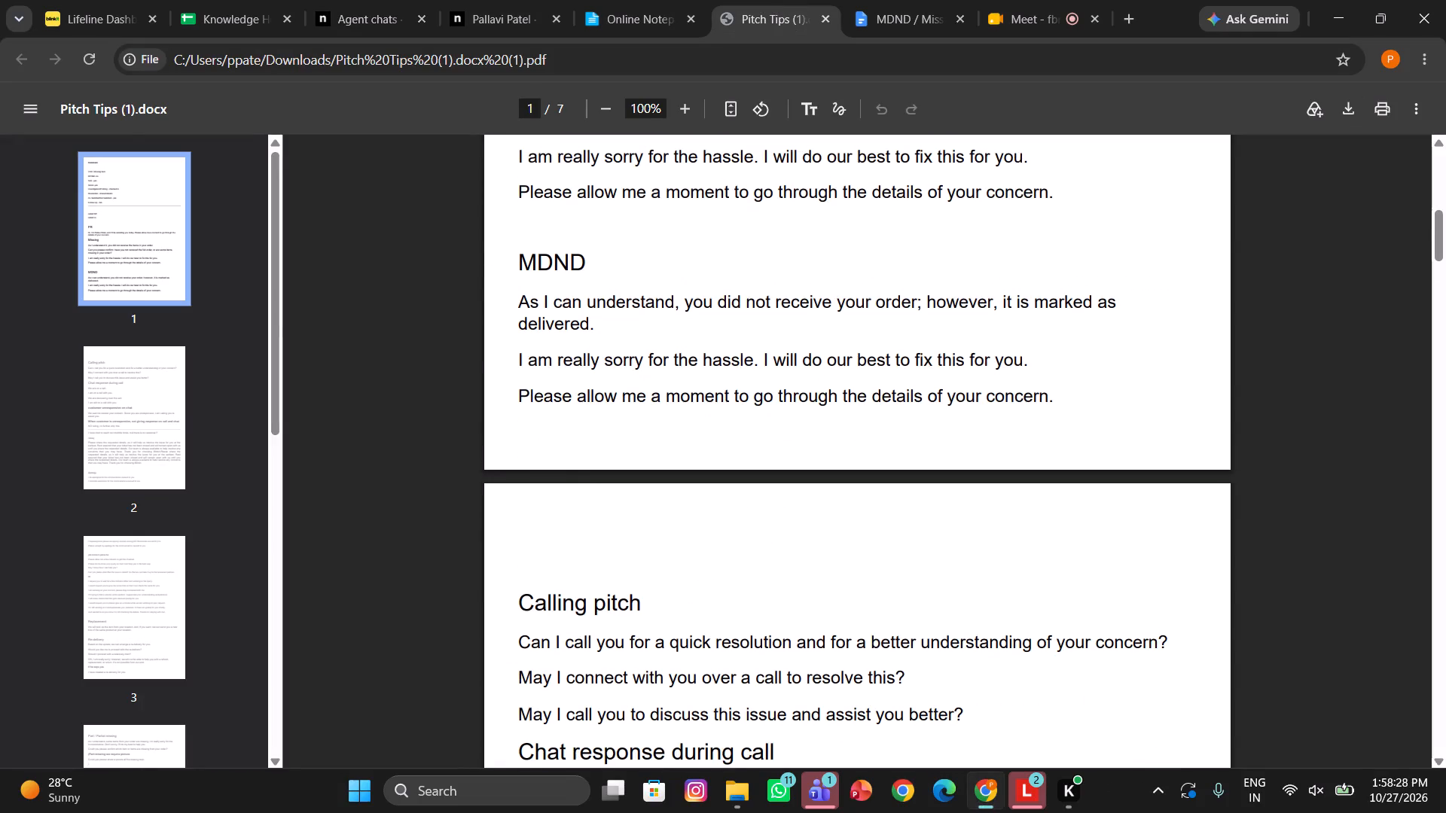
Copy the MDND line "As I can understand, you did not receive your order; however, it is marked as delivered." and send it to the Arambol-order customer.
left_click_drag(515, 293, 610, 333)
key("ctrl+c")
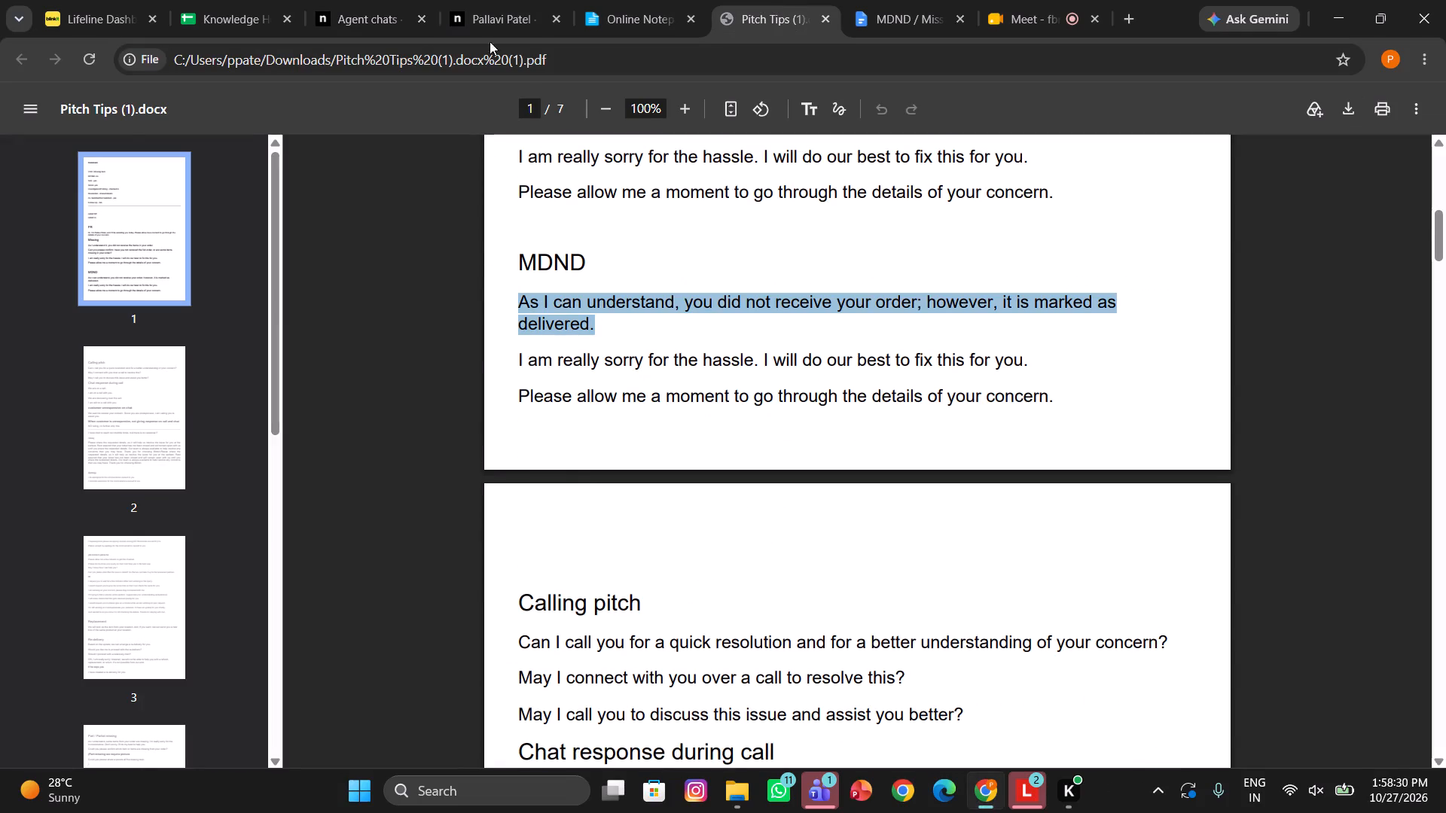
left_click(358, 0)
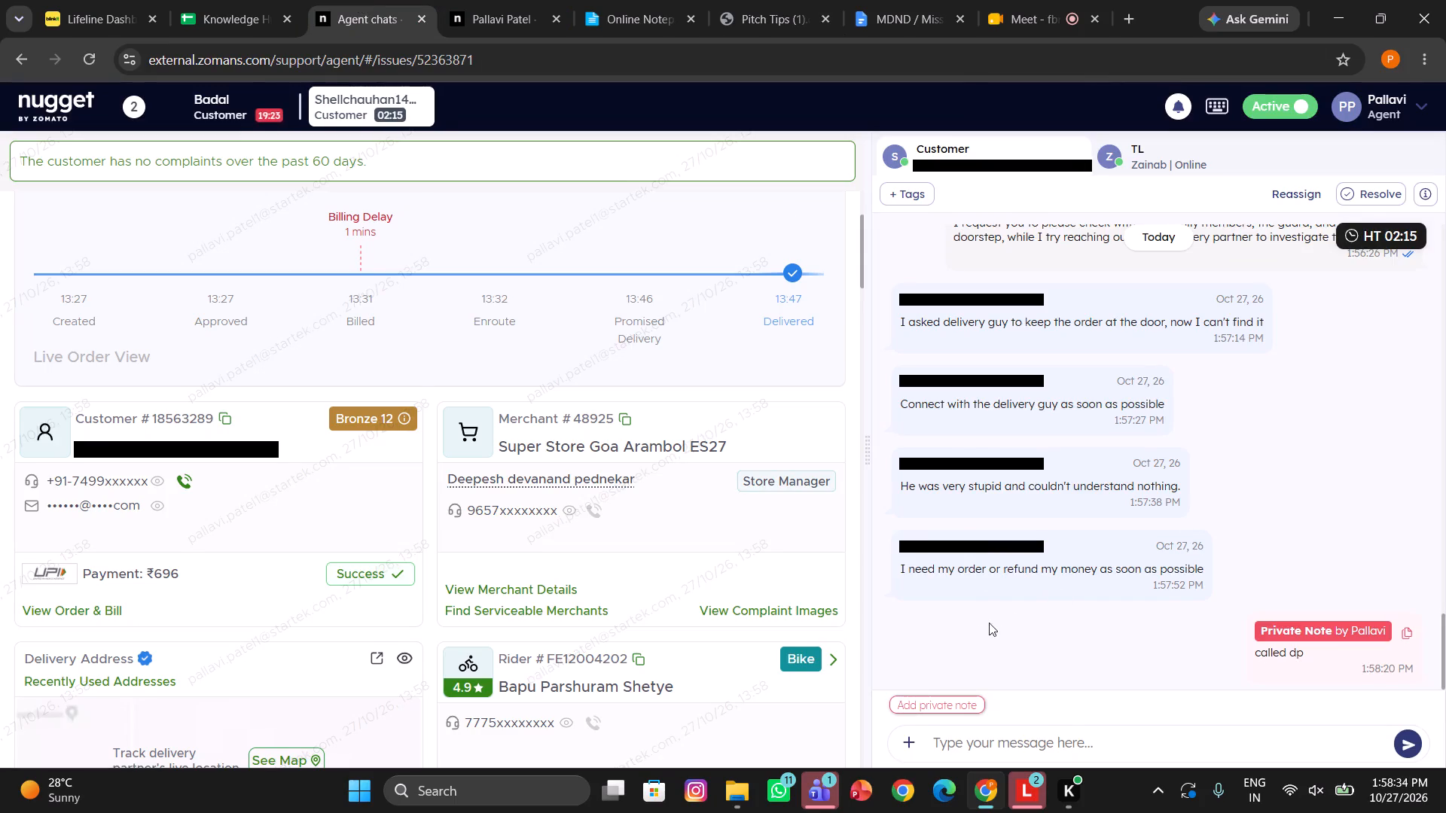
left_click(966, 744)
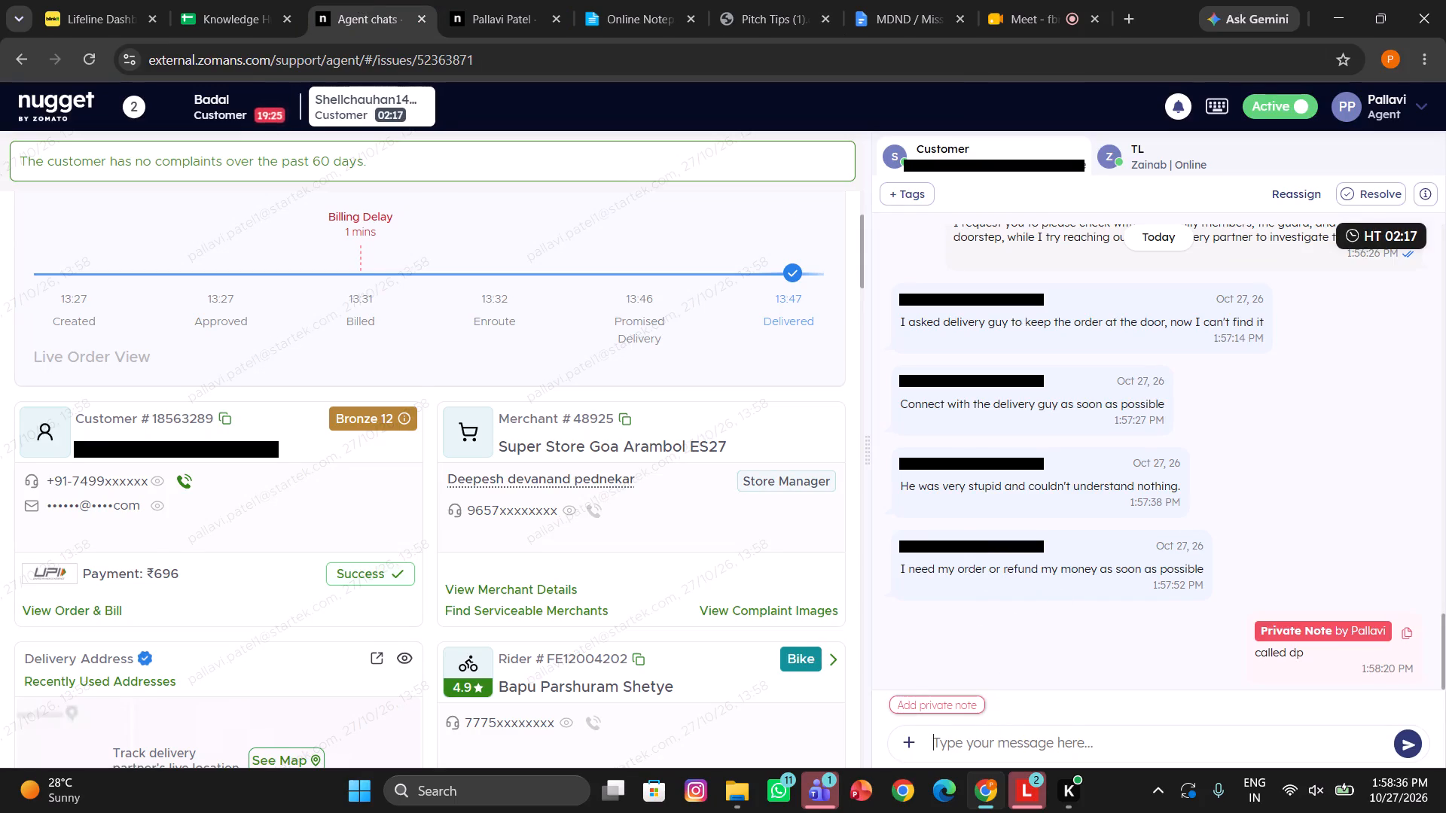
key("ctrl+v")
key("Return")
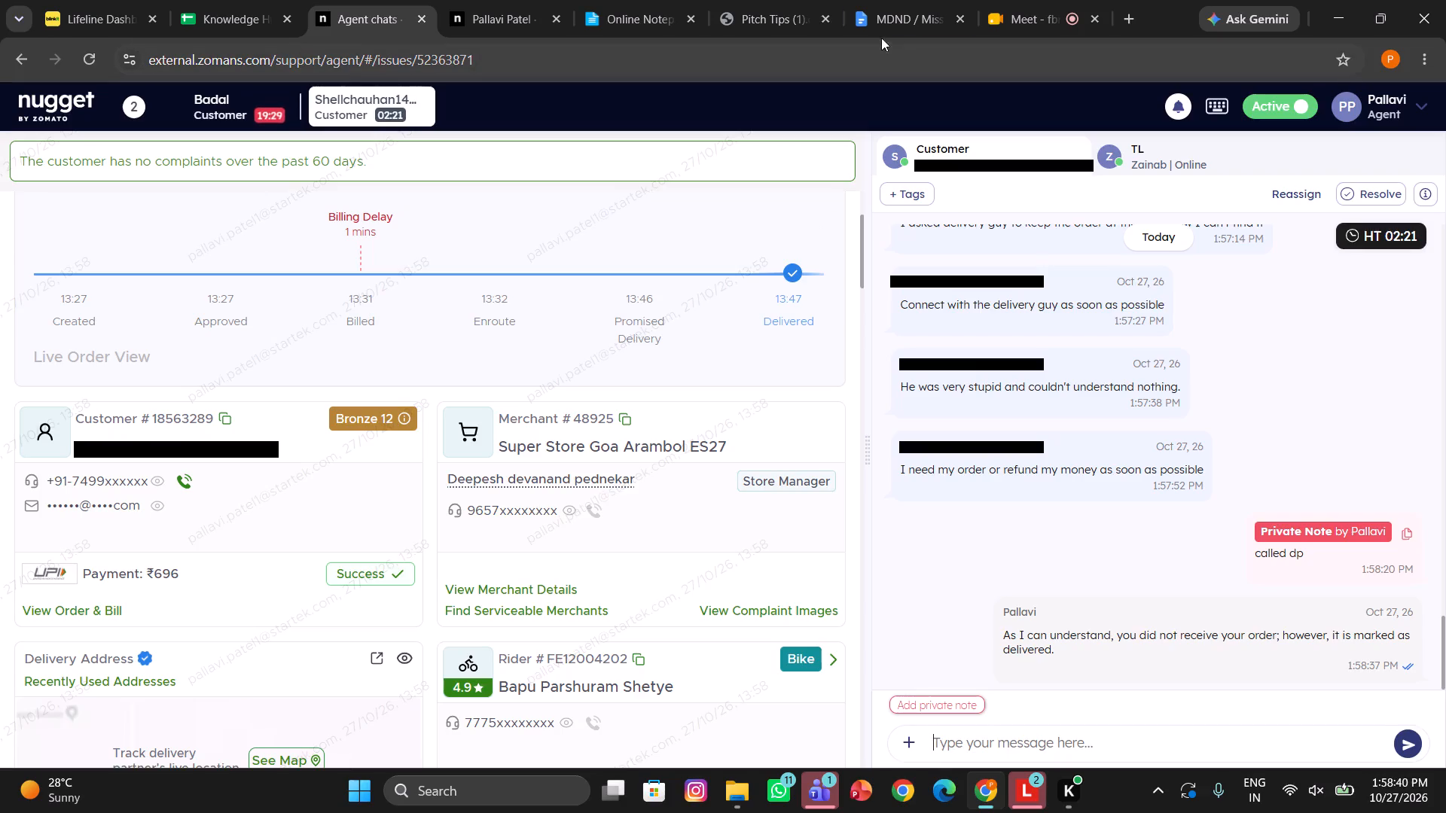
Copy the MDND line "I am really sorry for the hassle. I will do our best to fix this for you." and send it to the same customer.
left_click(744, 0)
triple_click(563, 374)
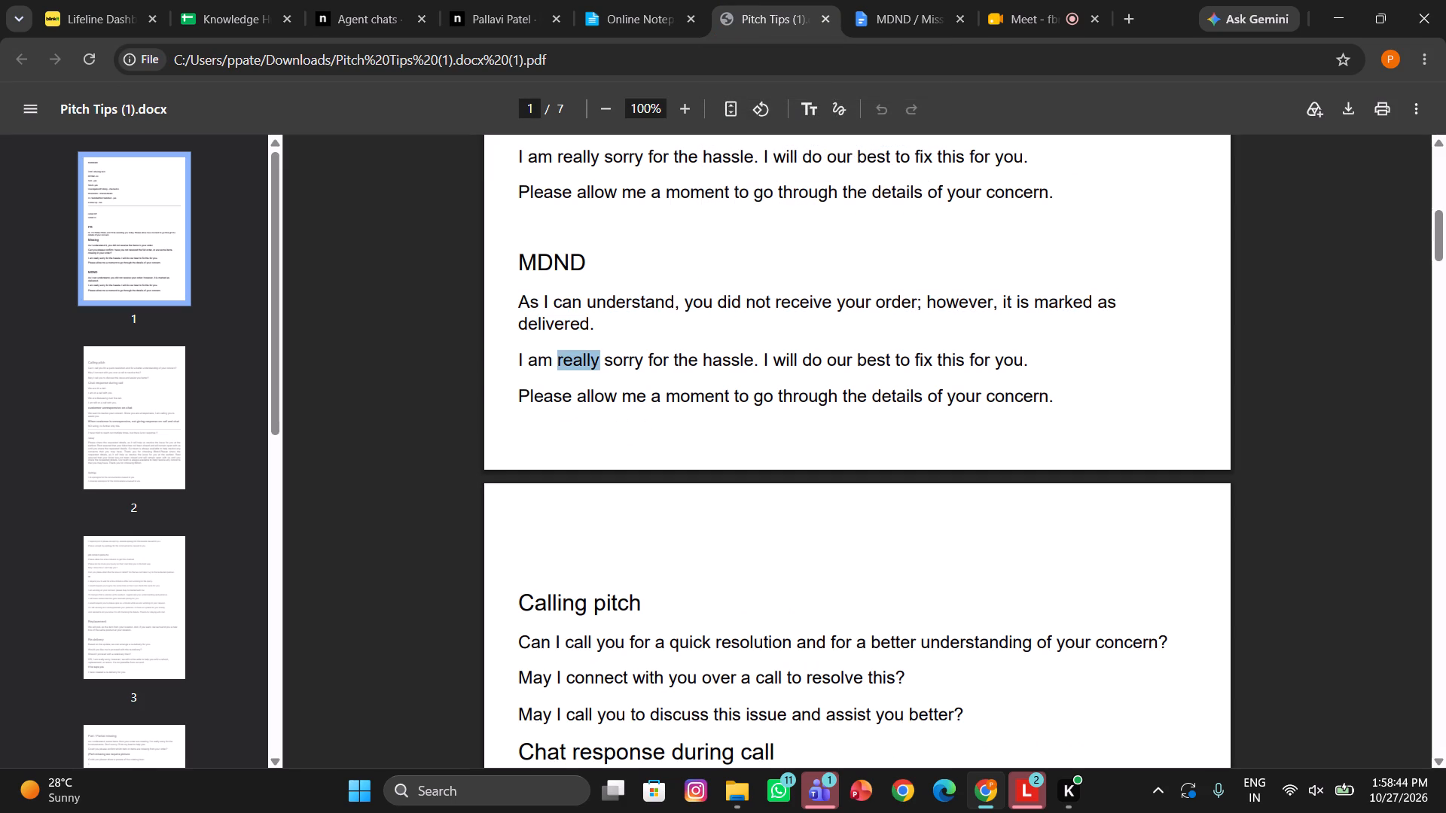
left_click(563, 374)
key("ctrl+c")
left_click(404, 0)
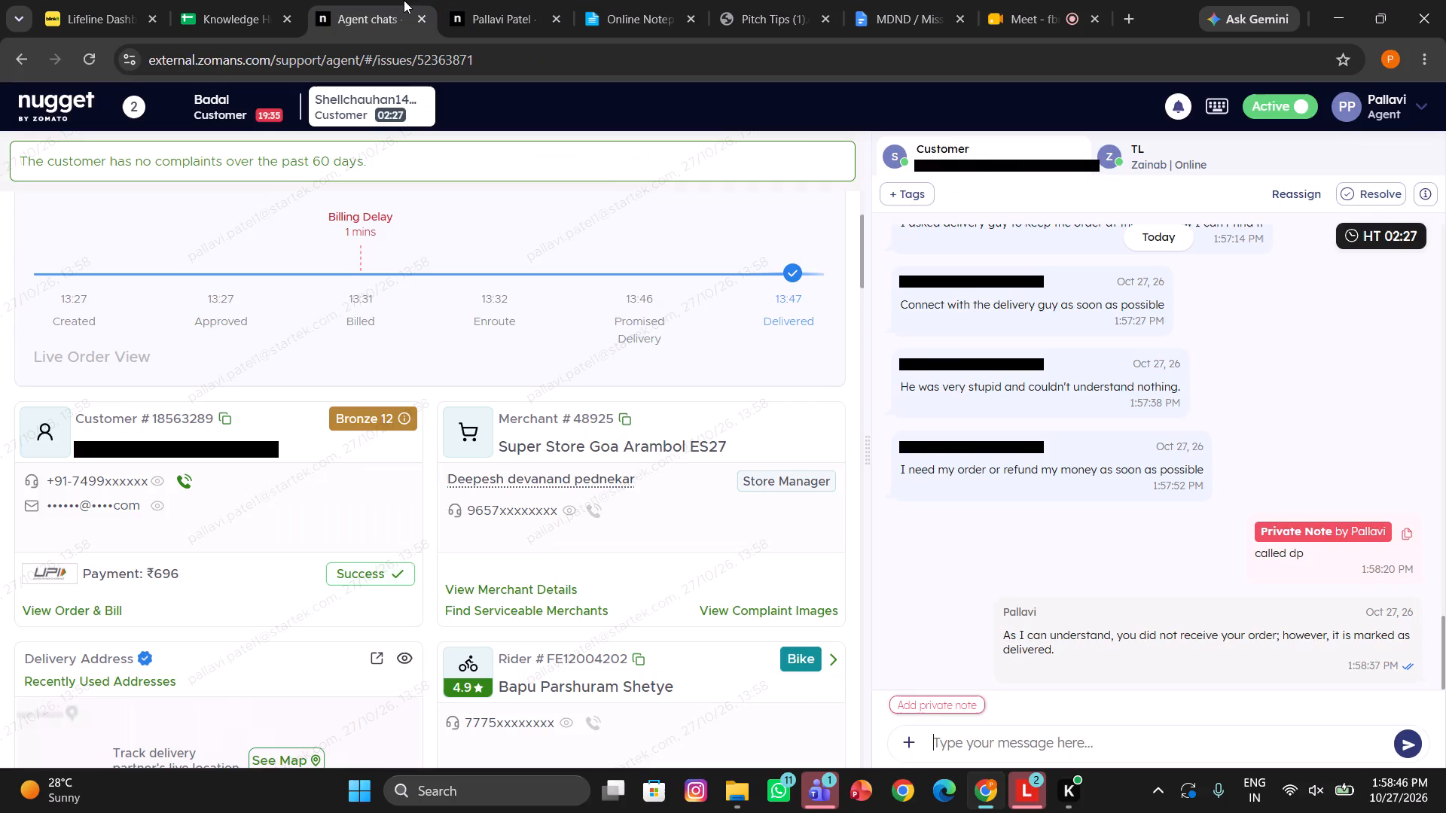
key("ctrl+v")
key("Return")
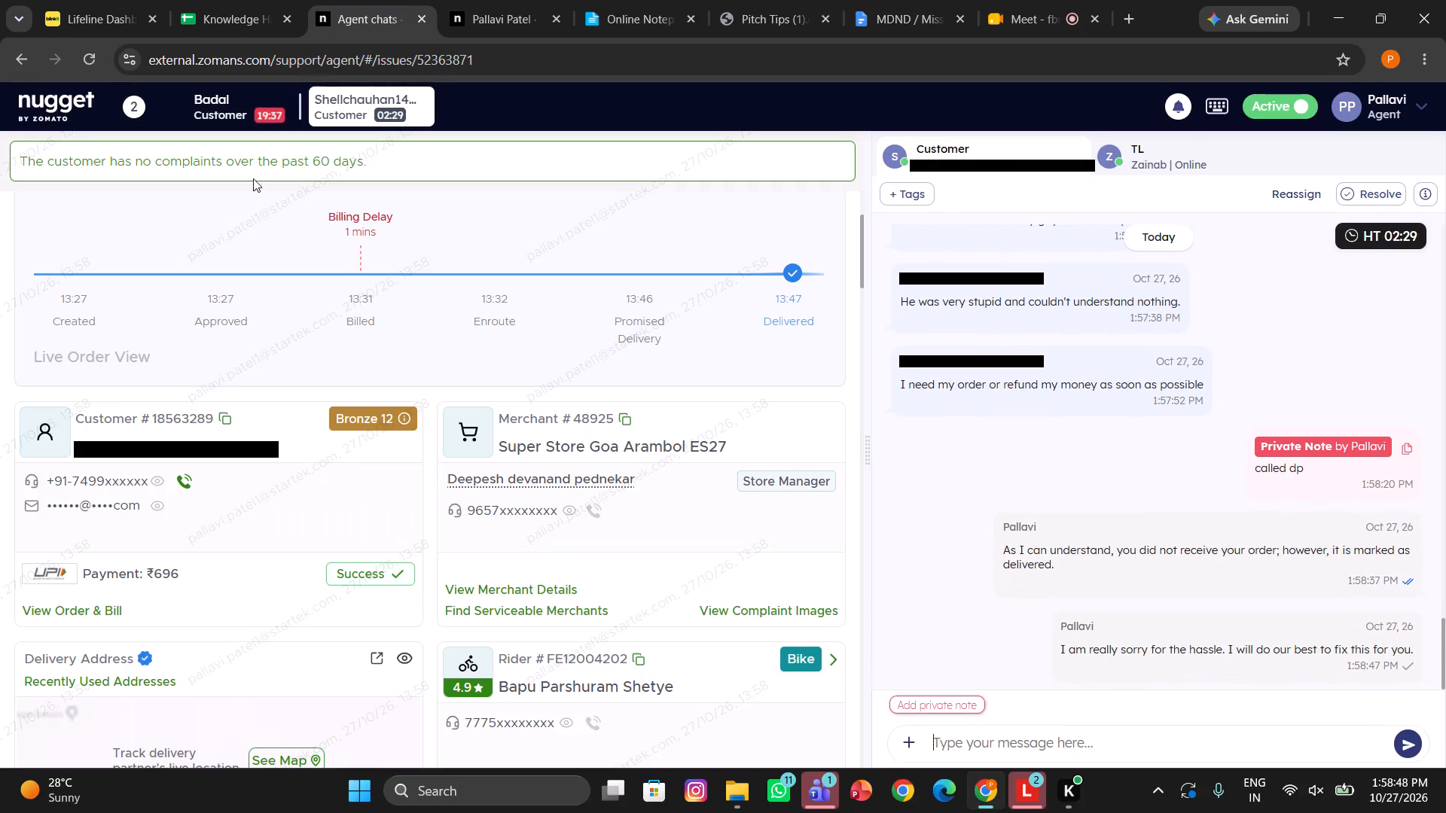
In the other, unresponsive customer's chat, complete the message "Are we connected?" and send it.
scroll(319, 477, "down", 2)
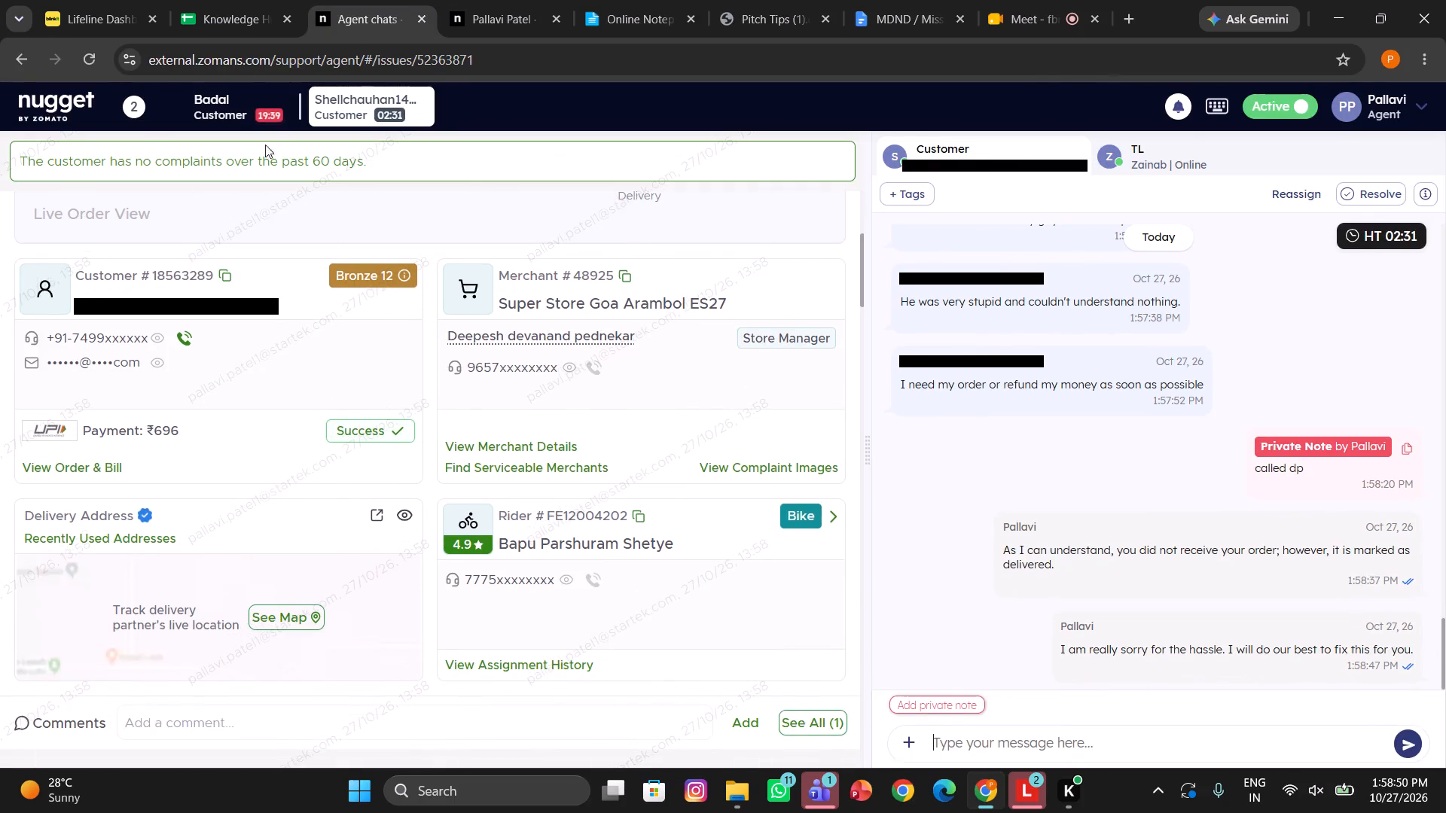
left_click(266, 124)
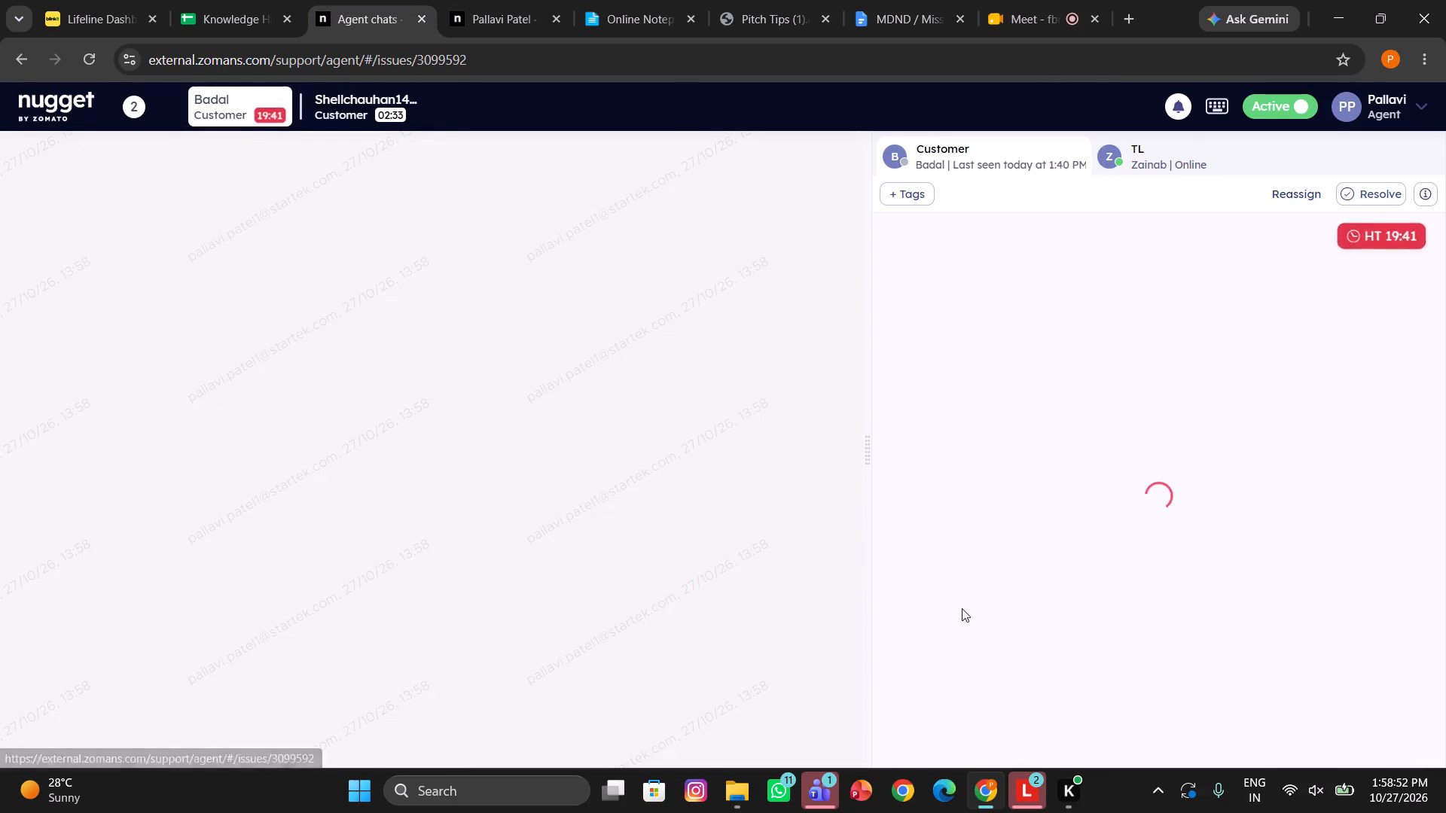
scroll(962, 608, "down", 1)
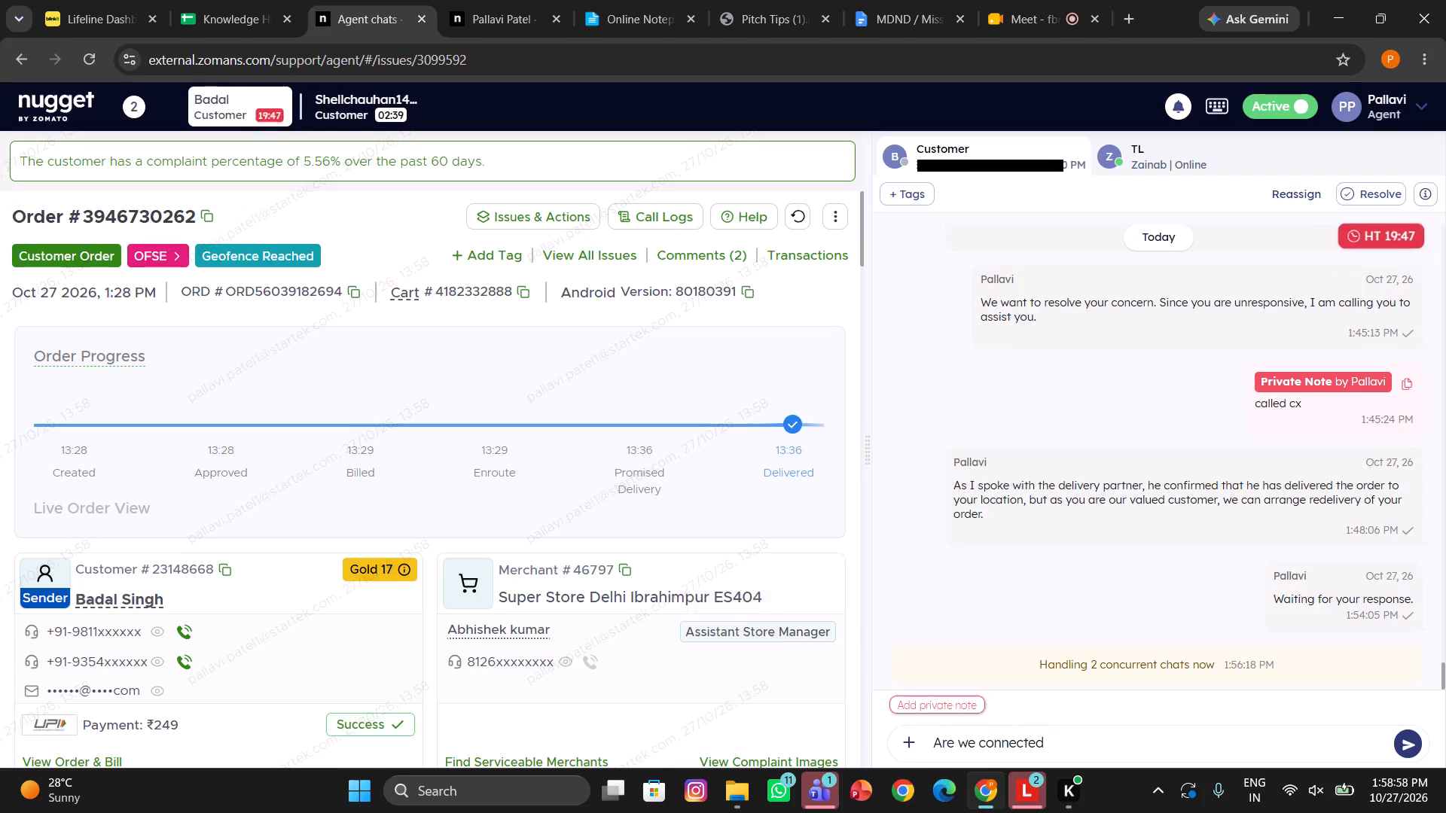
key("shift+question")
key("Return")
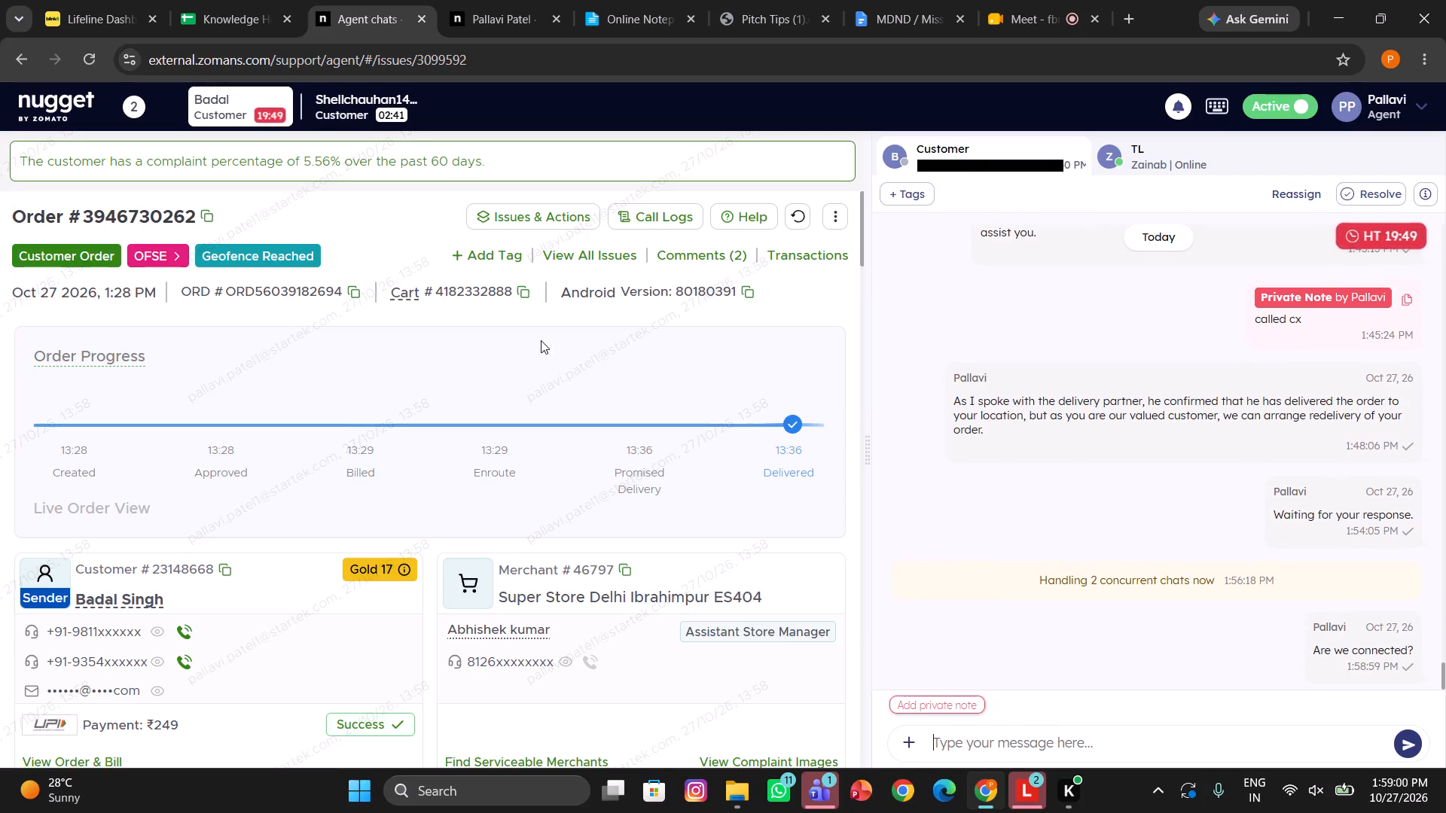
Return to the Arambol-order customer's chat and use the "/thi" canned response to ask permission to phone their registered number for faster resolution.
left_click(361, 121)
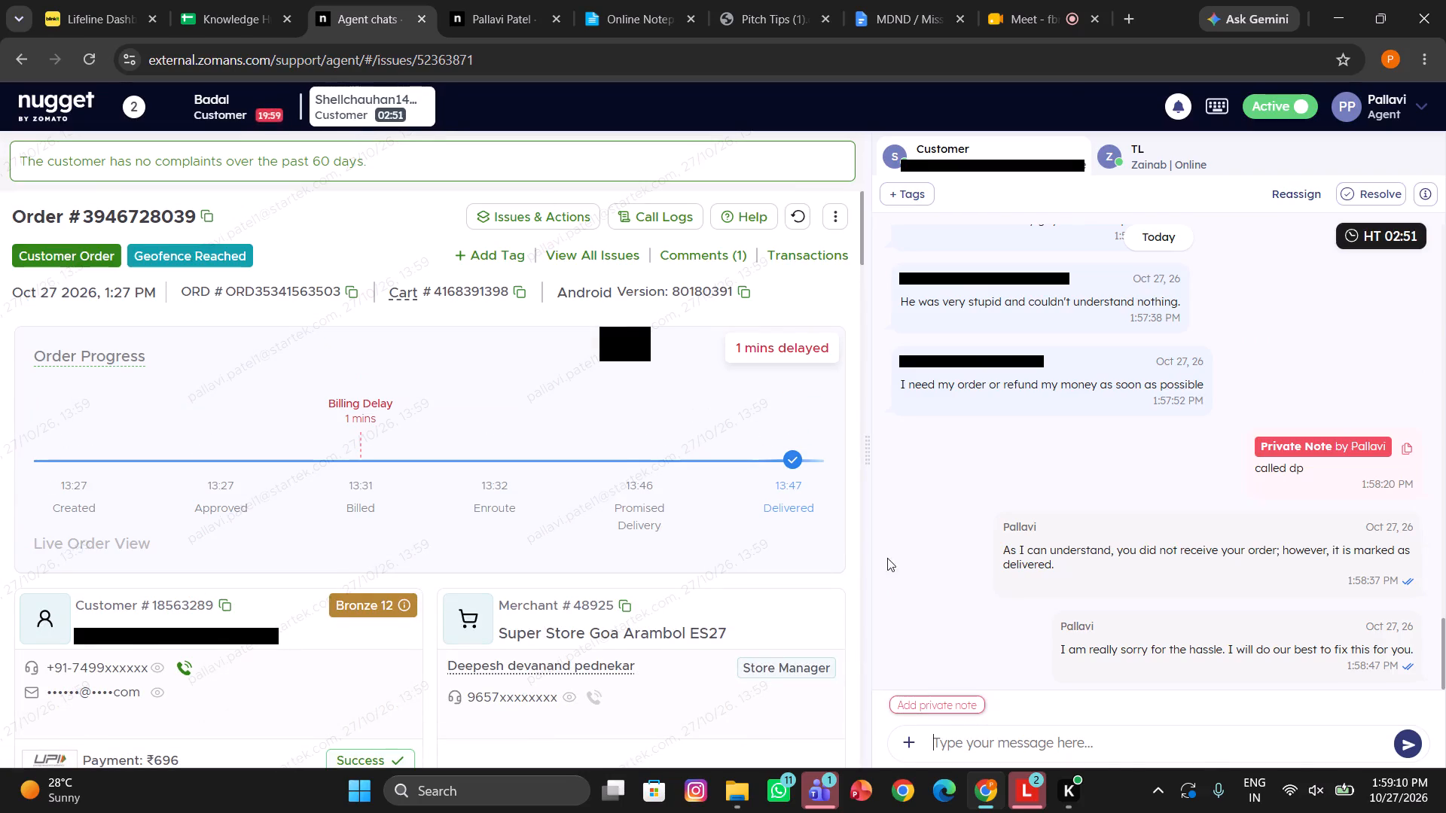
left_click(952, 753)
type("/thi")
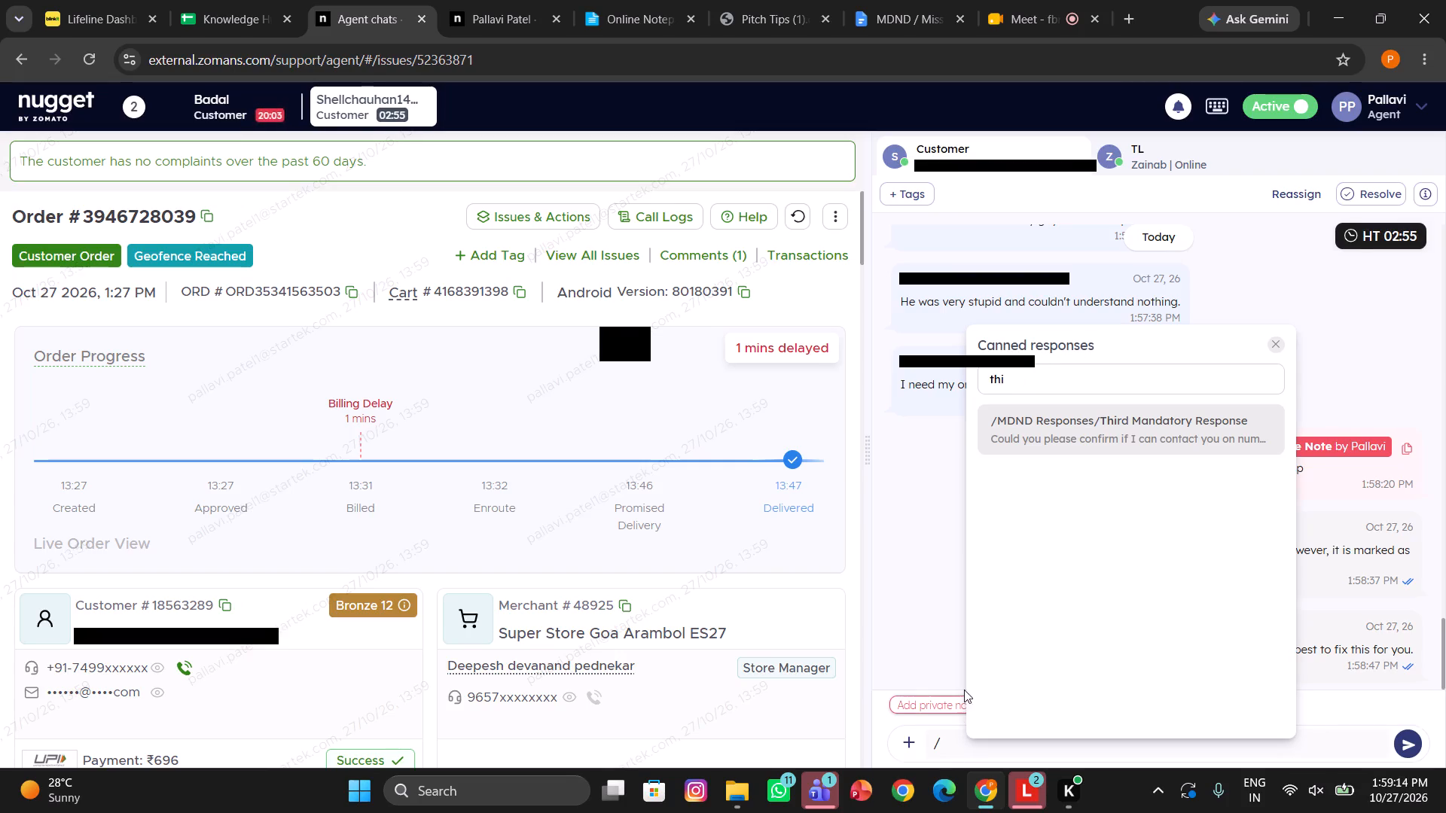
Insert the Third Mandatory Response, replace its "xxxx or xxxx" placeholder with the first four digits of the customer's registered number, and send it.
left_click(1108, 436)
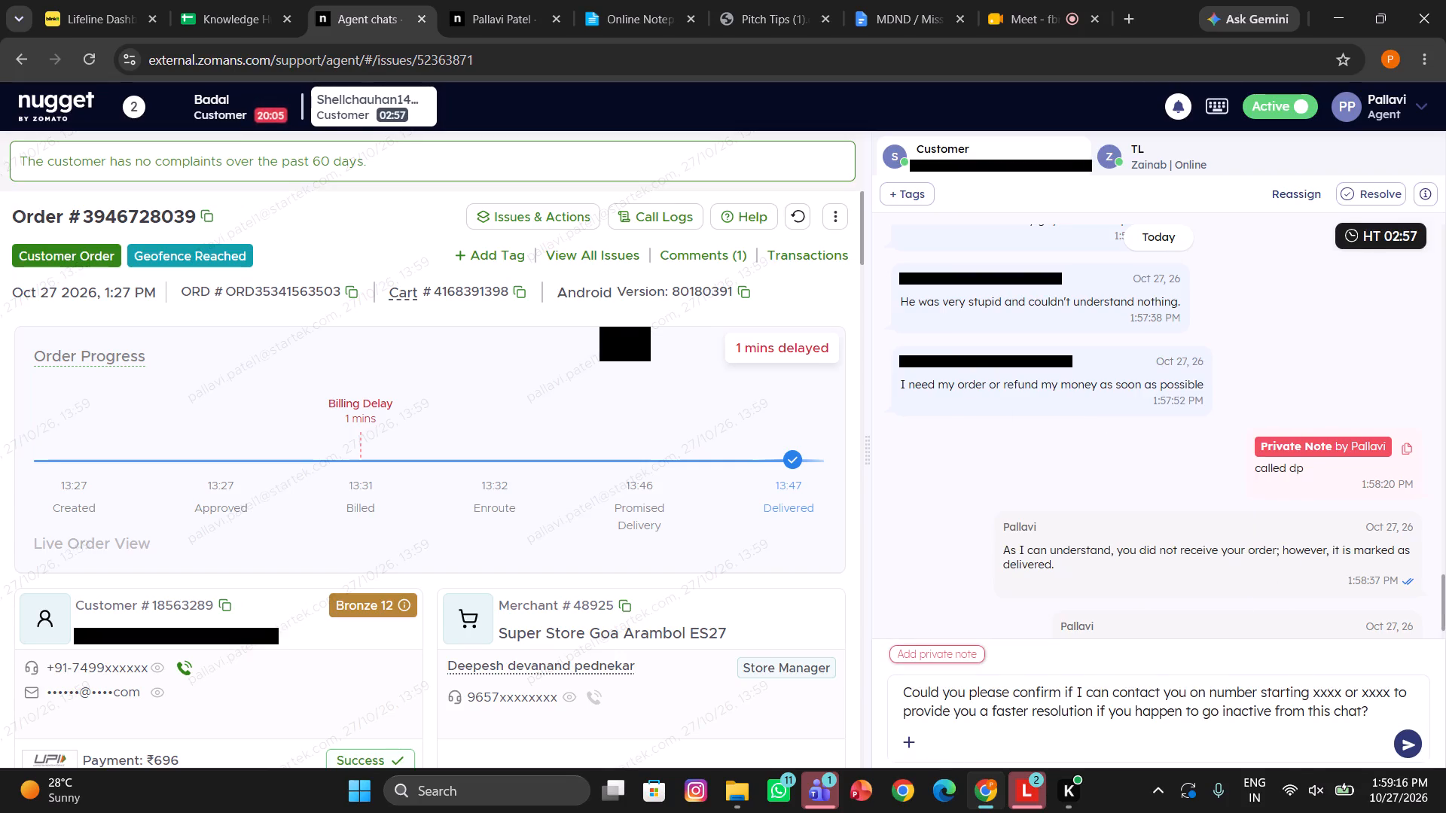
left_click_drag(1311, 693, 1382, 691)
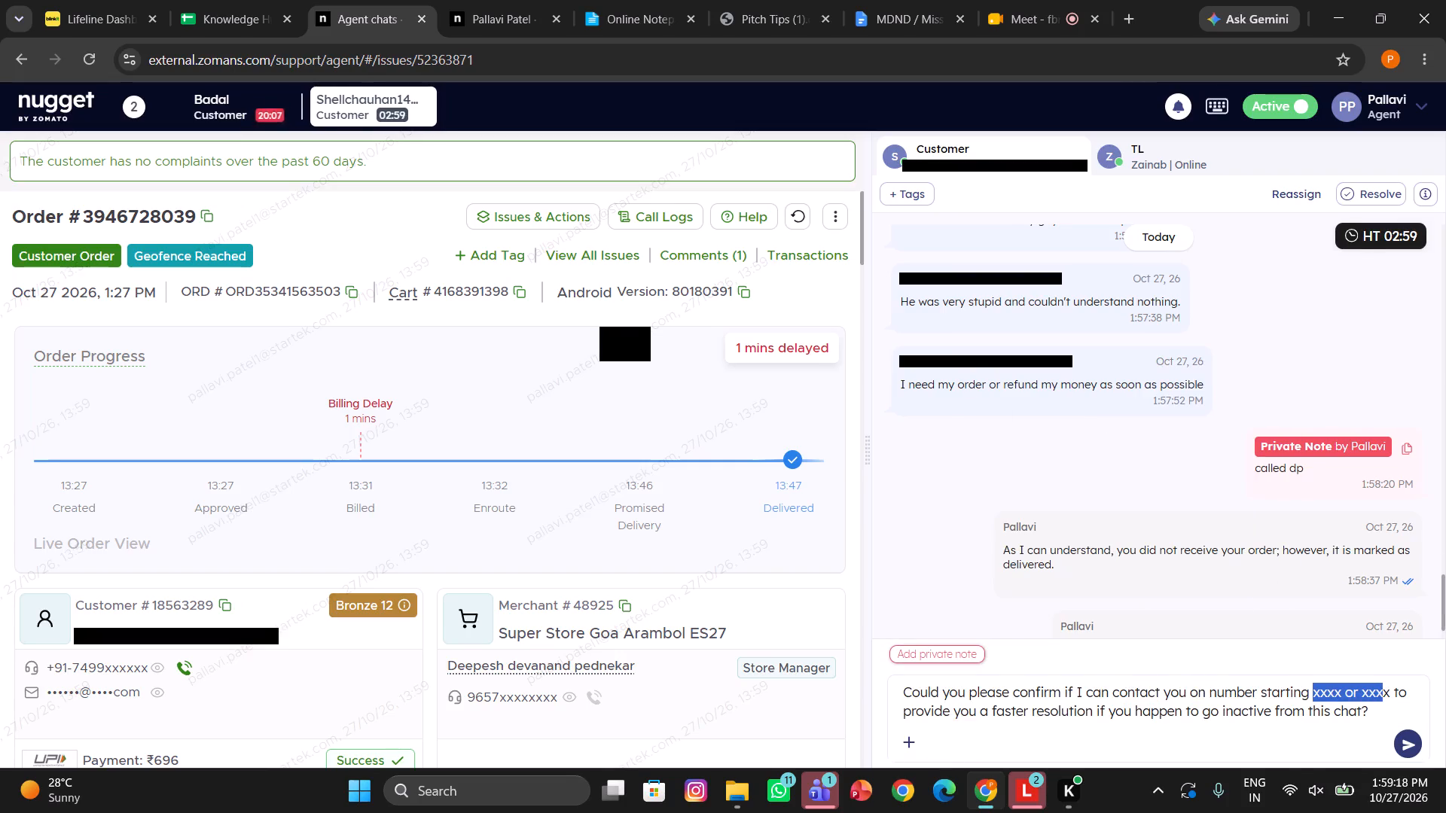
left_click_drag(1382, 691, 1390, 691)
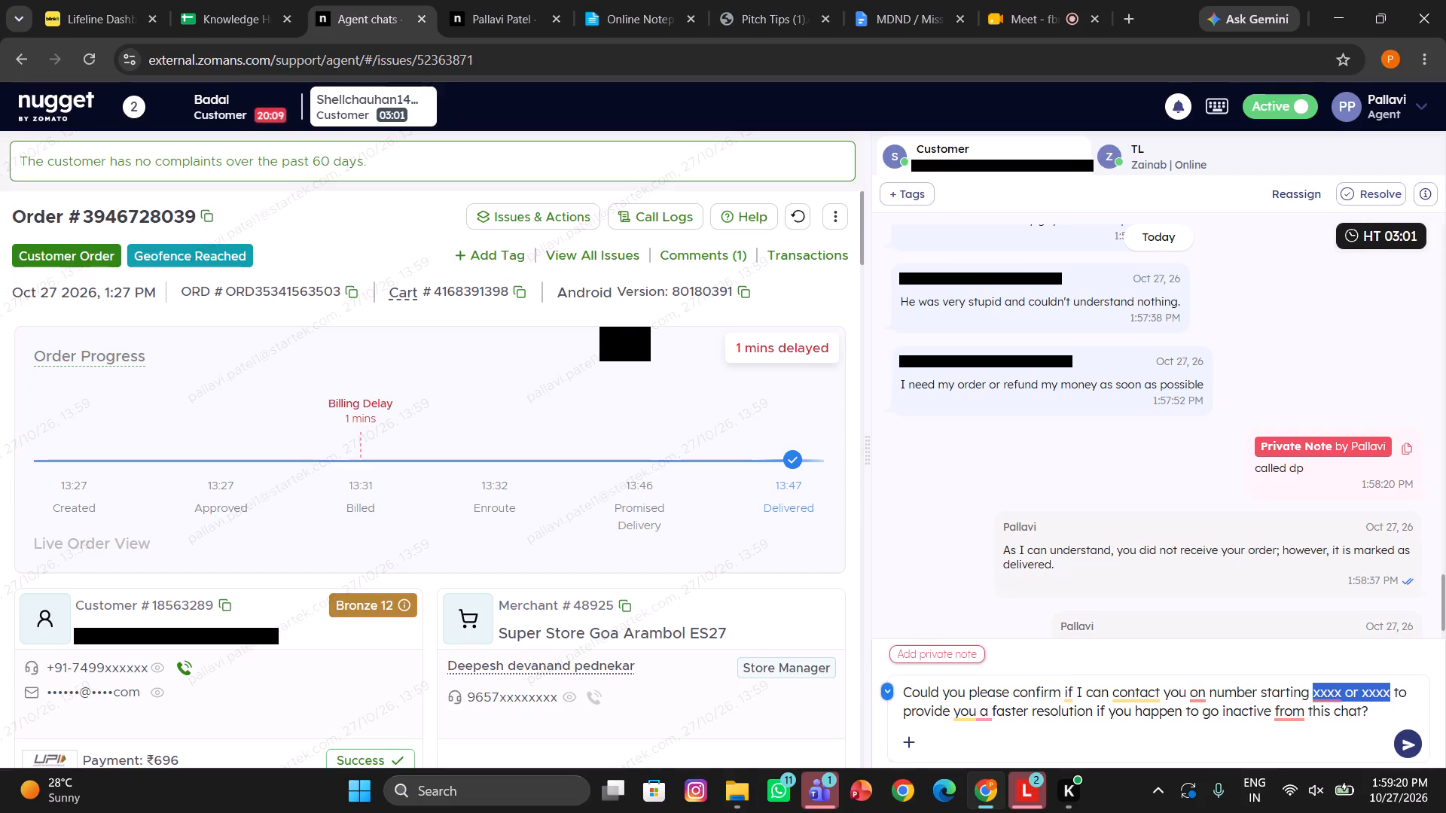
key("BackSpace")
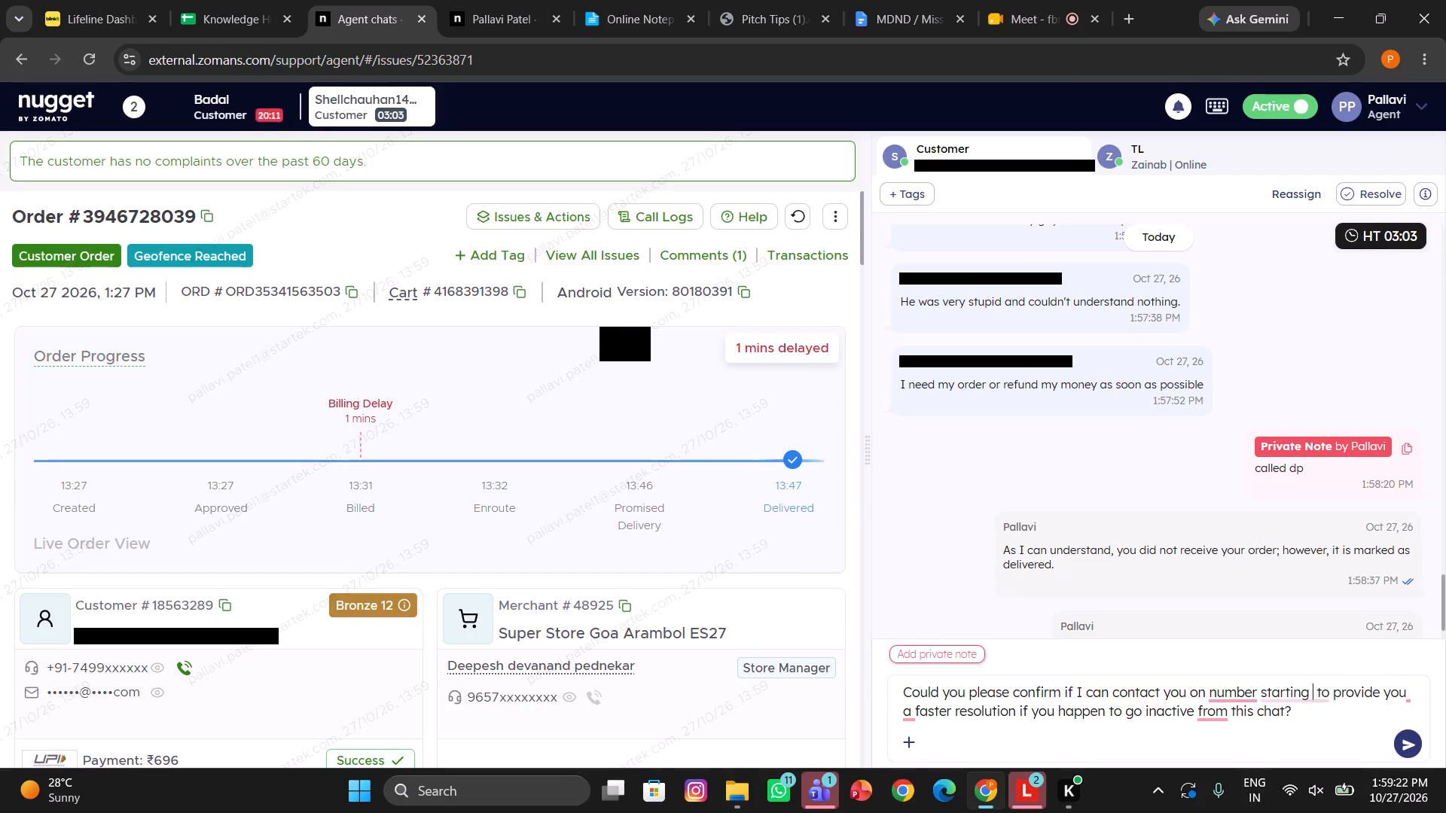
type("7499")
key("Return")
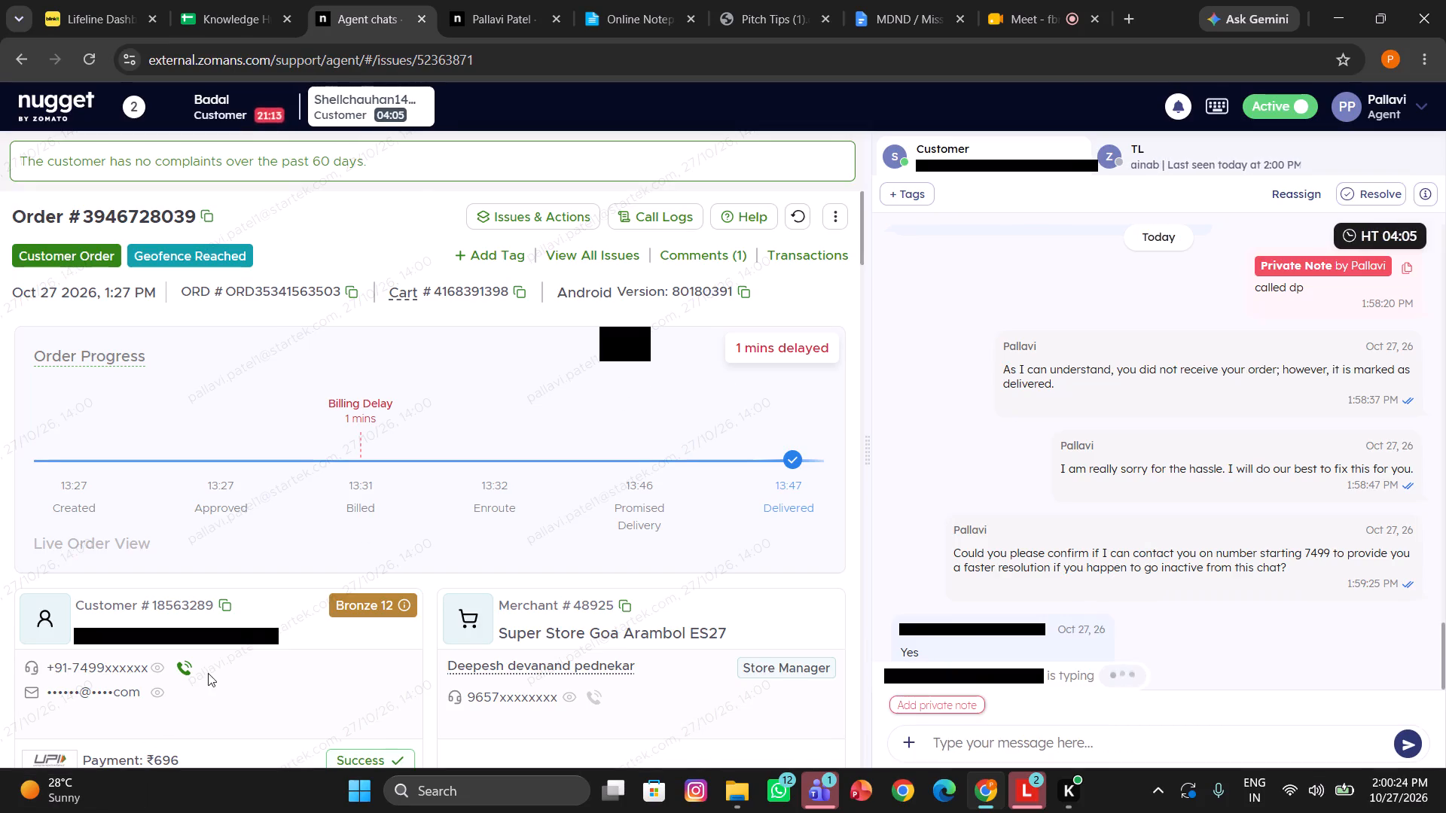
Initiate a call to the Arambol-order customer on the registered number.
left_click(178, 671)
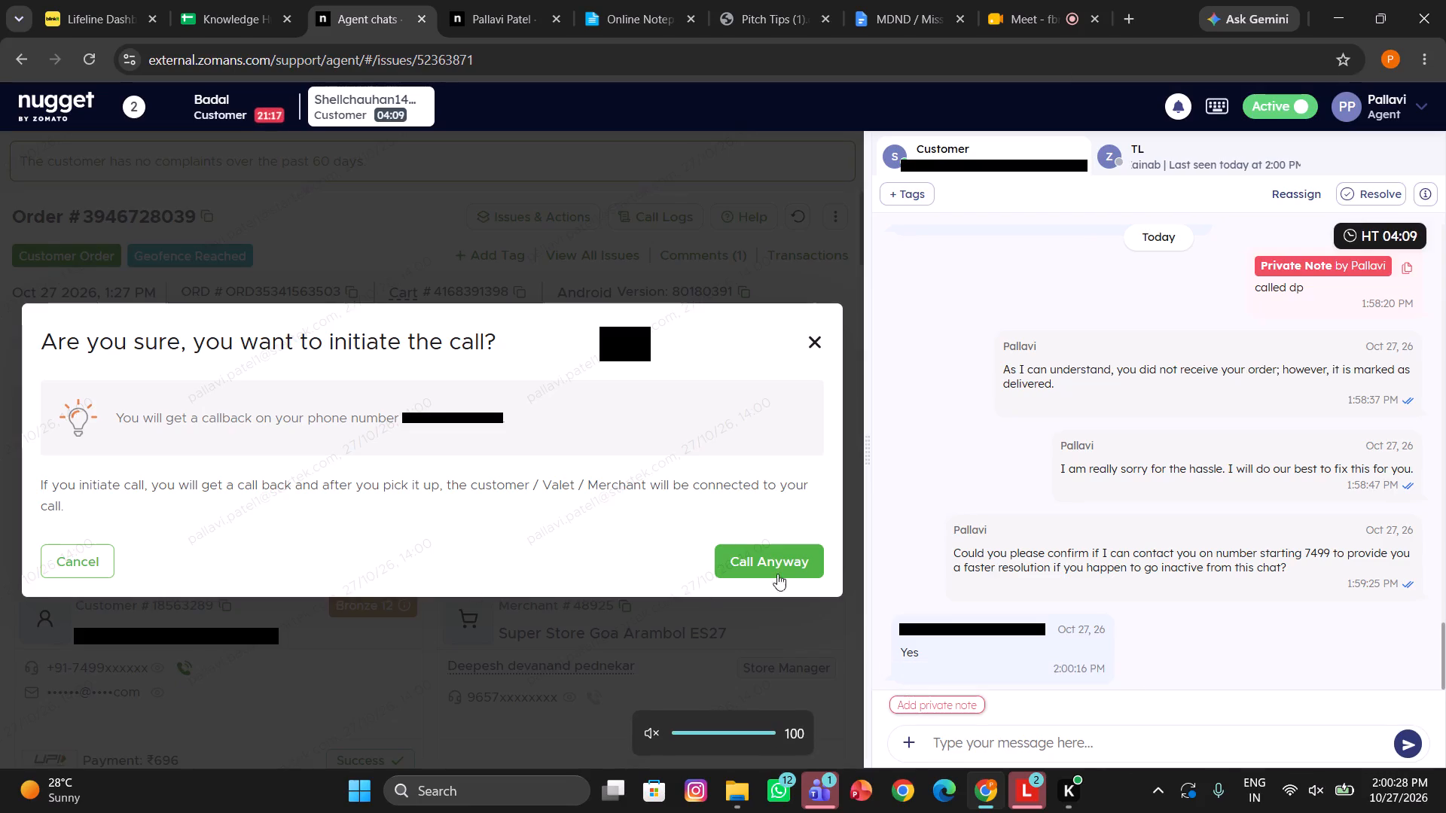
left_click(784, 571)
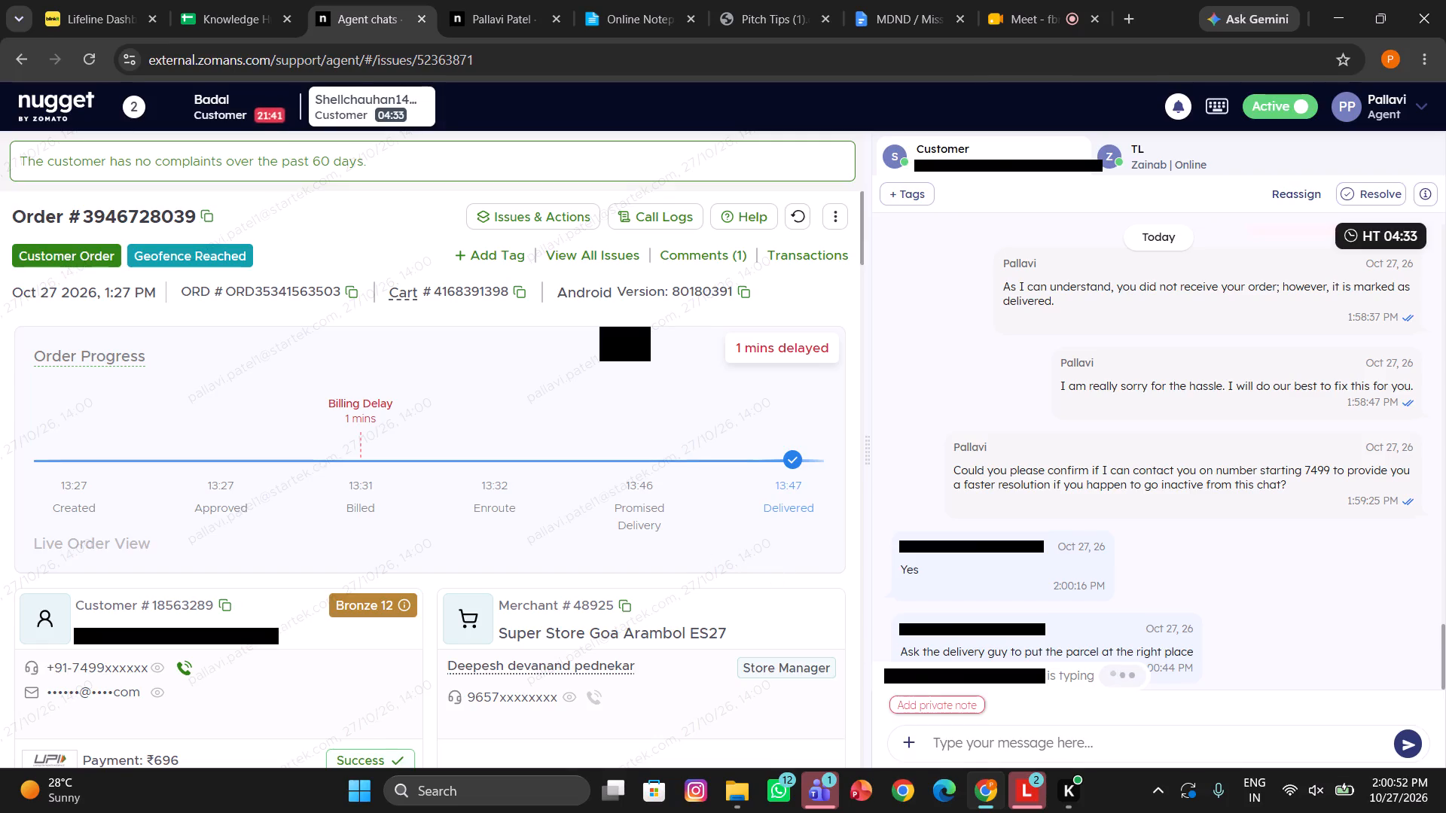
Add the private note "called cx" to the Arambol-order customer's chat.
left_click(916, 705)
type("ca;;ed cx")
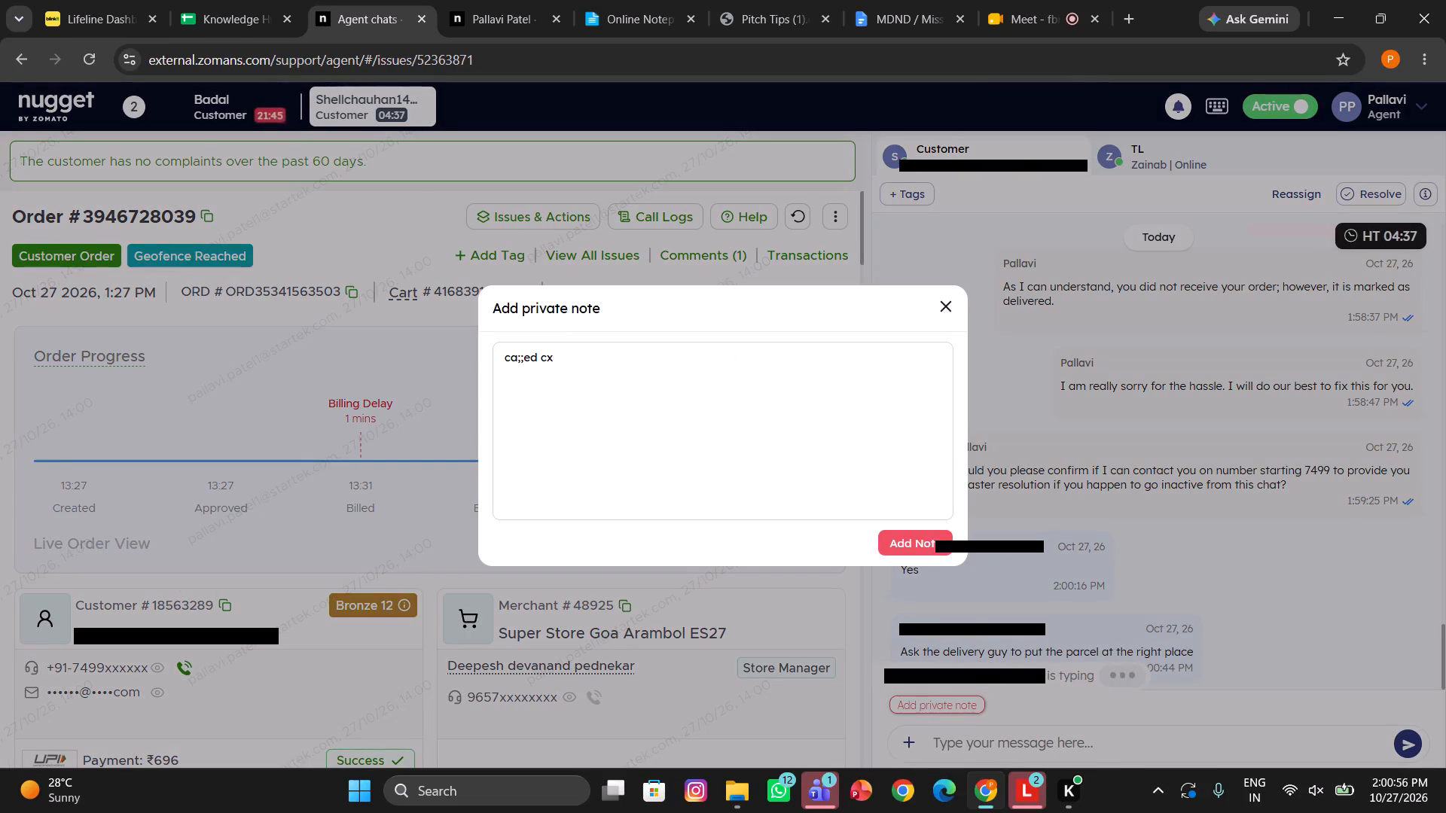
left_click(526, 357)
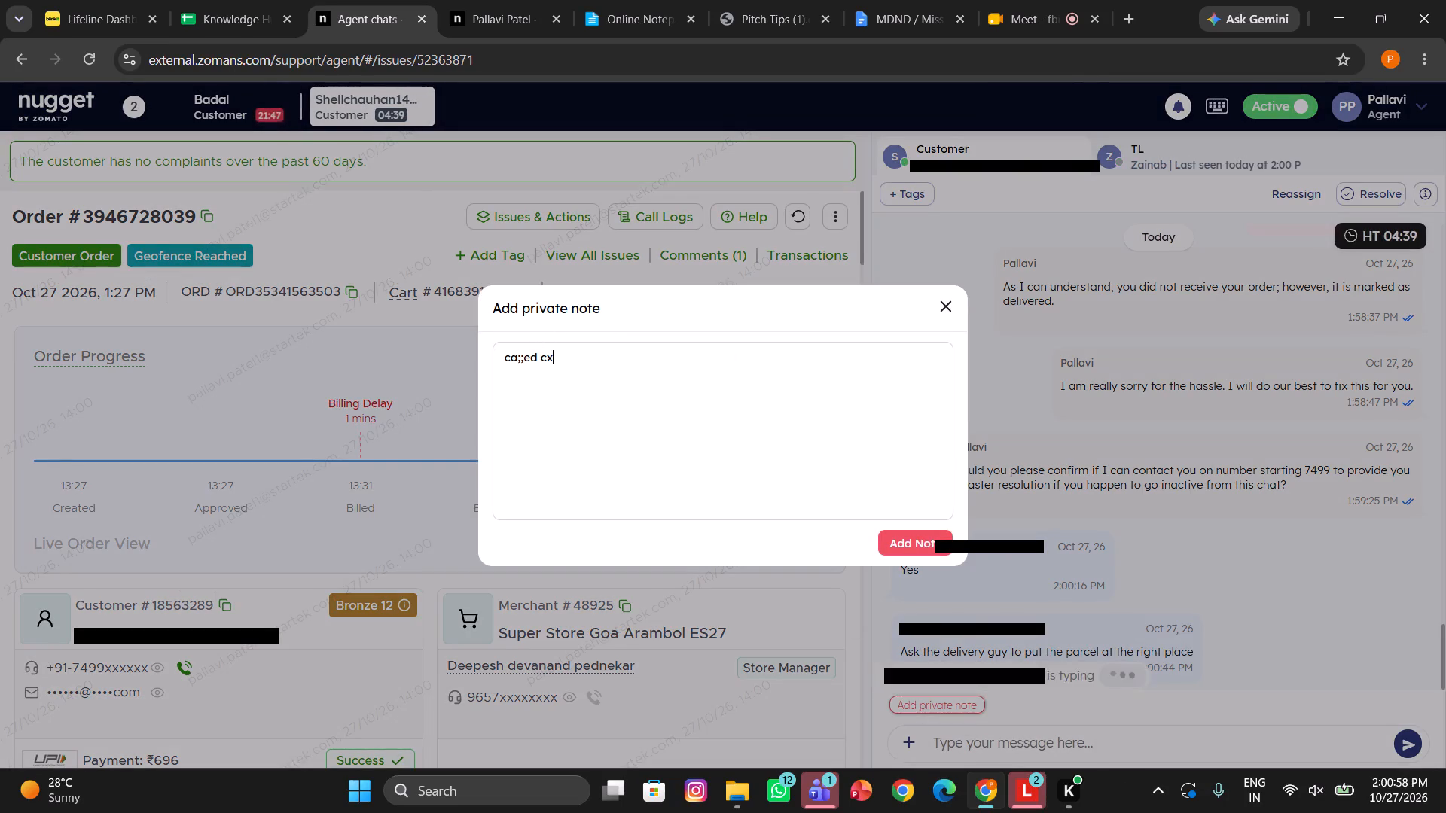
key("BackSpace")
key("BackSpace")
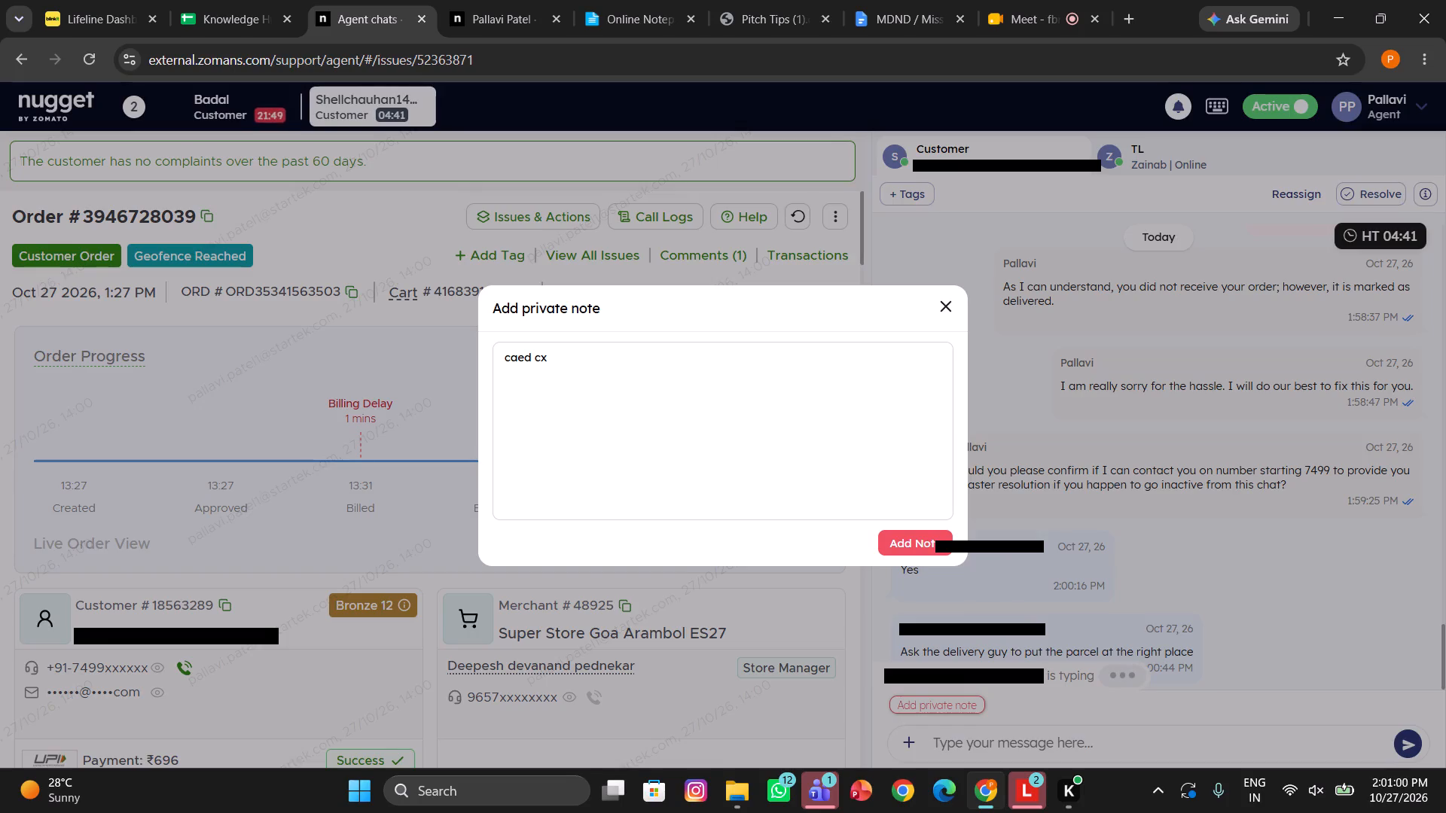
type("ll")
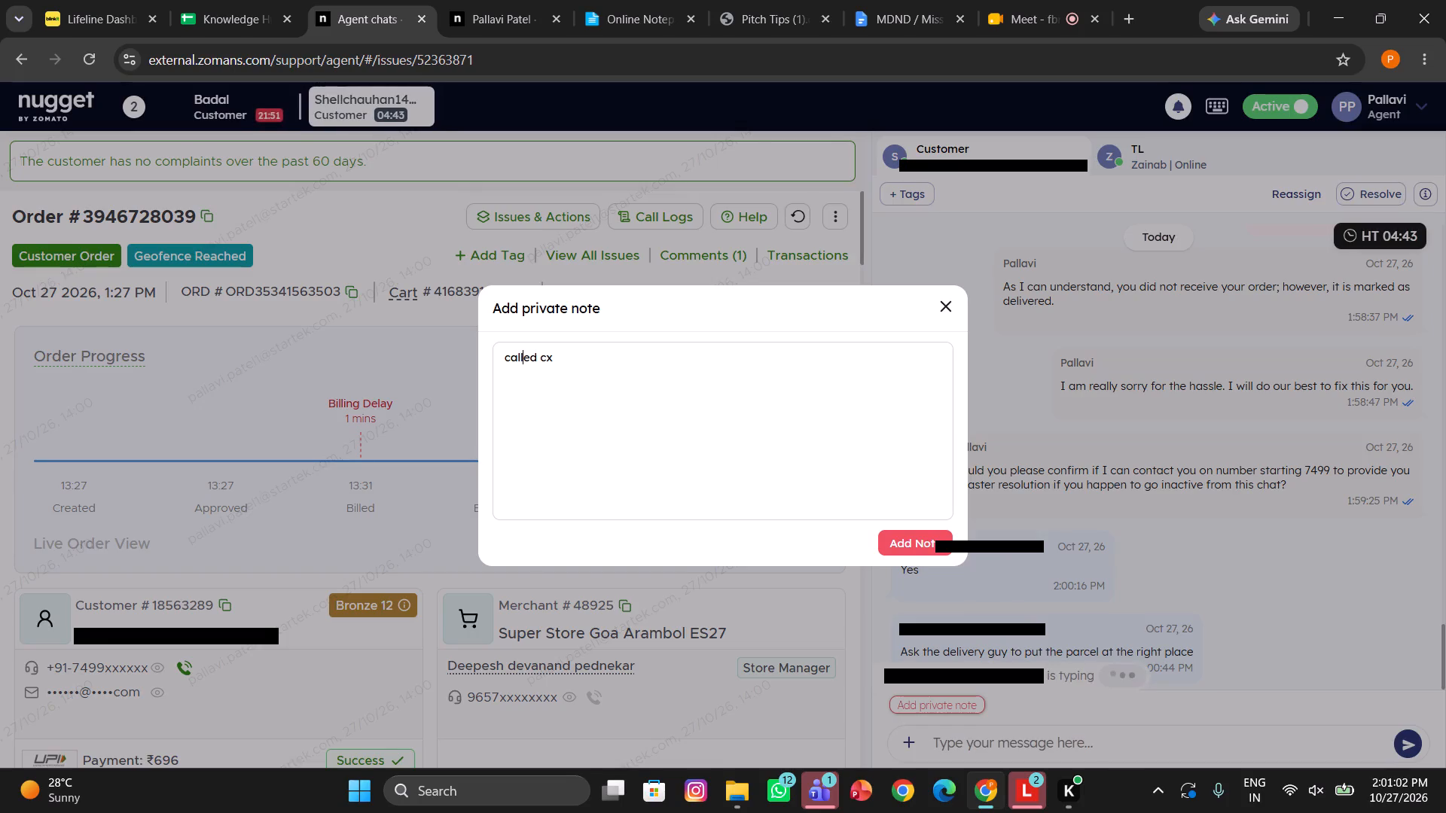
left_click(917, 540)
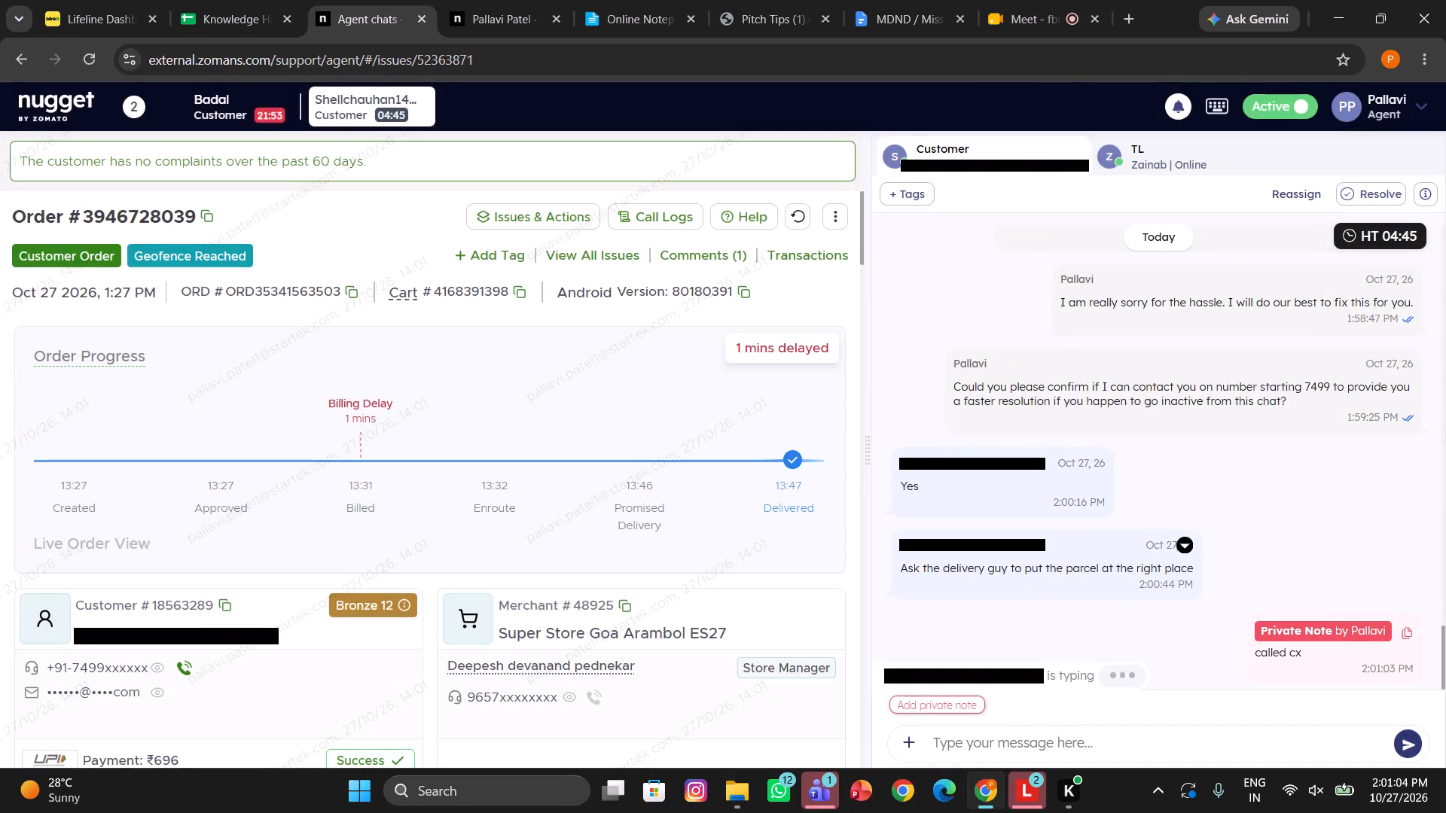
Initiate another call to the same customer on the registered number.
left_click(184, 674)
left_click(763, 563)
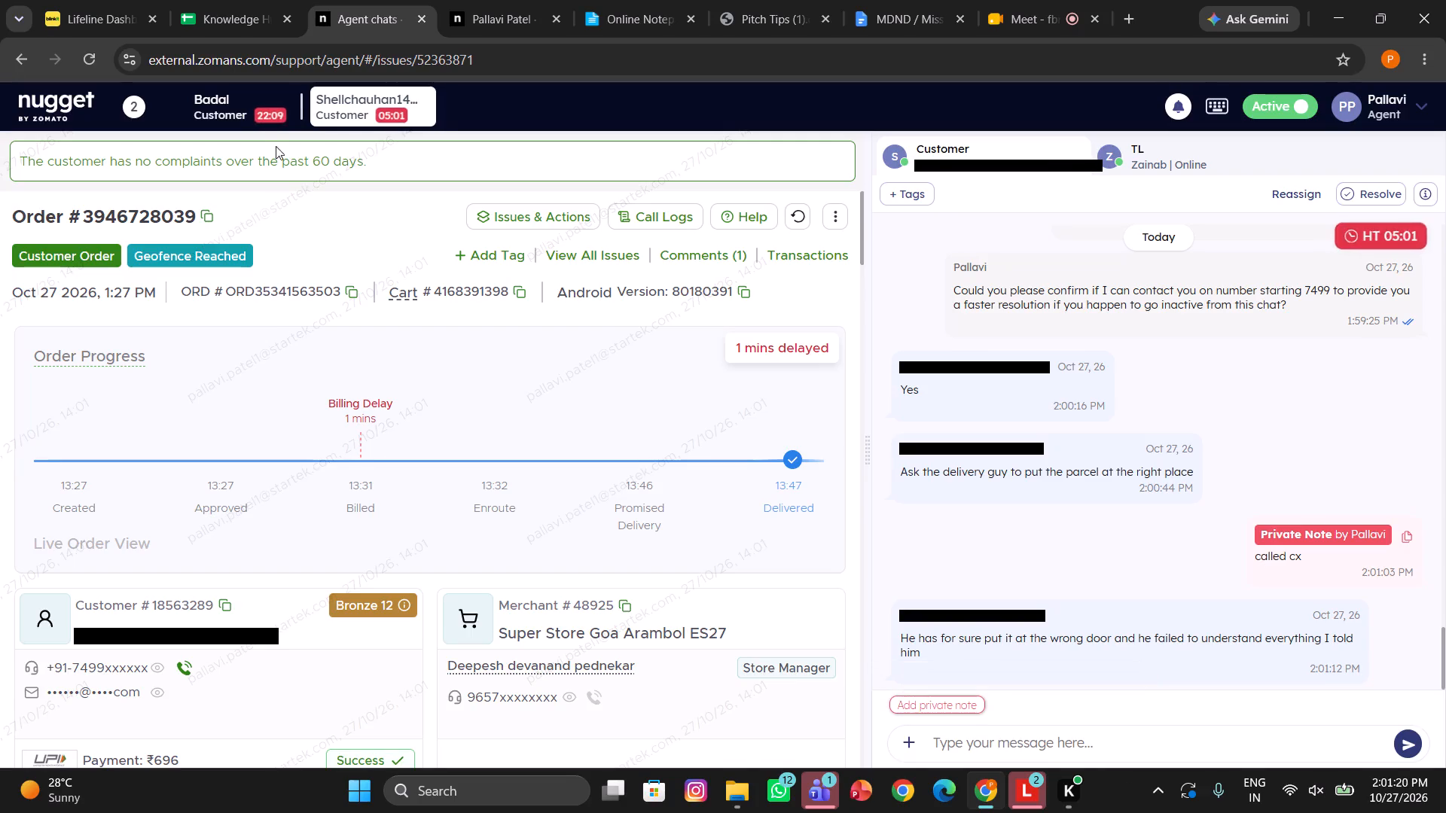
Send the unresponsive customer the "away" canned response: "Seems like you are away, you can reach out to us again if you need any help.".
left_click(253, 129)
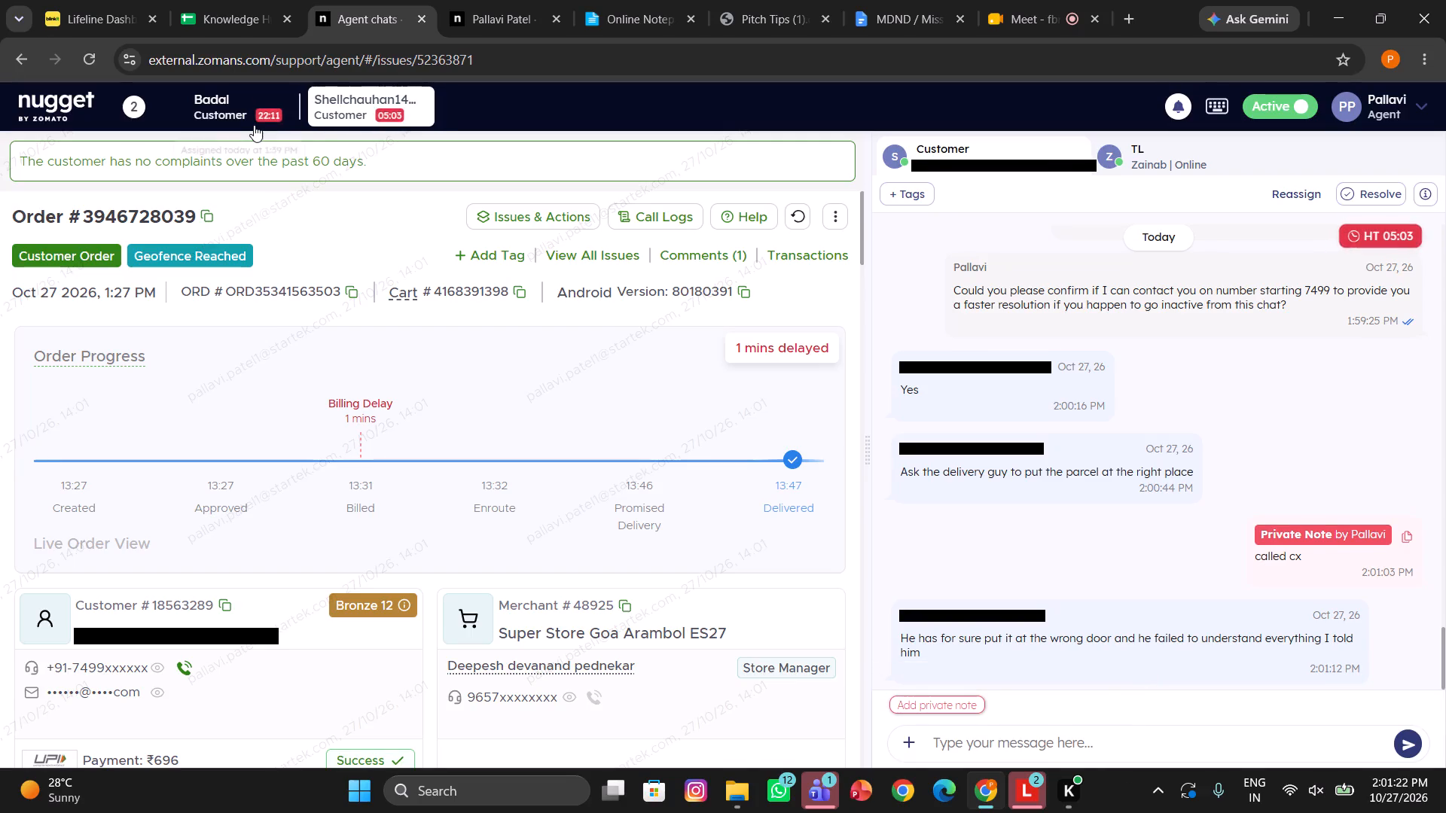
left_click(215, 114)
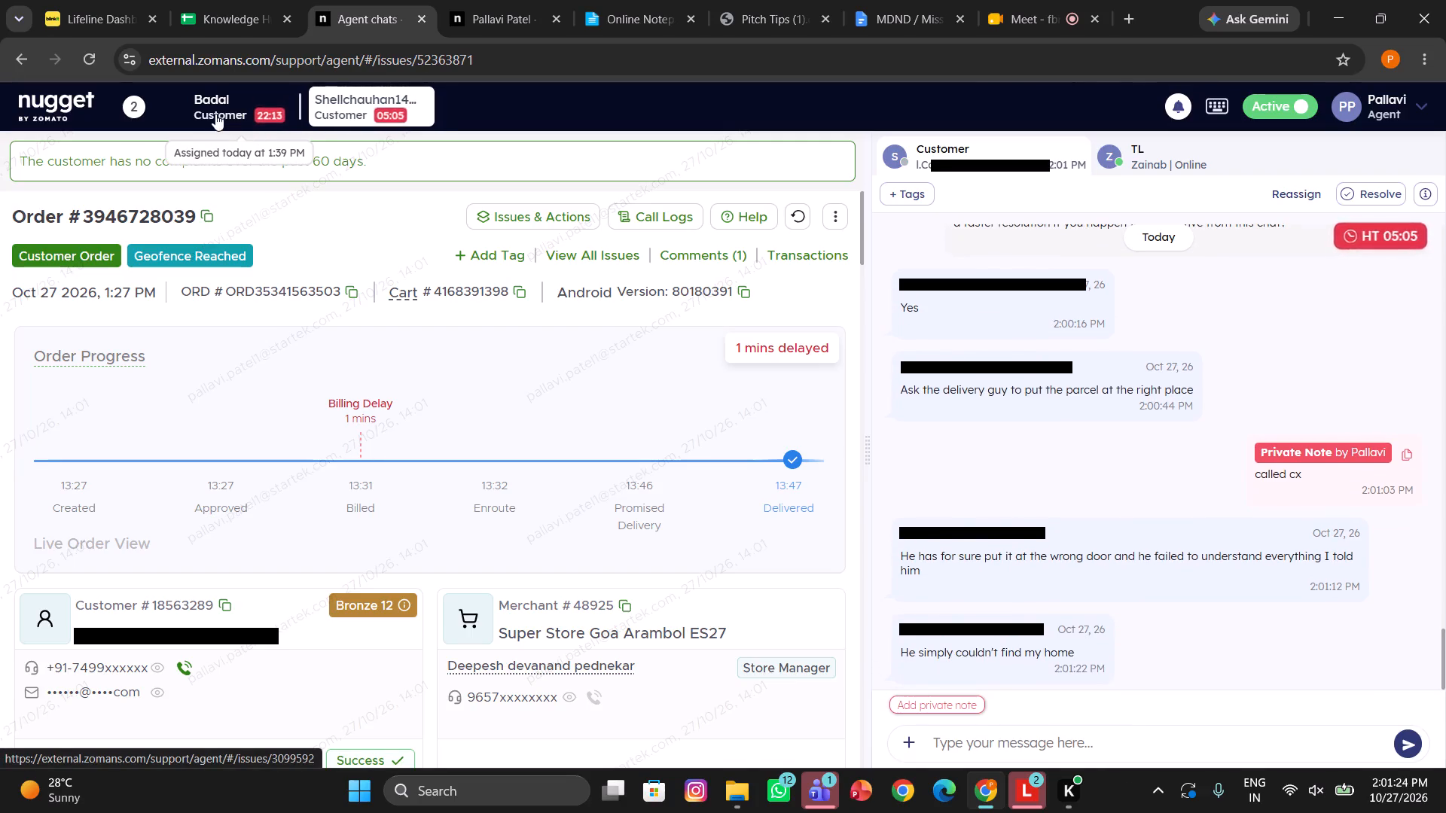
scroll(1053, 456, "down", 3)
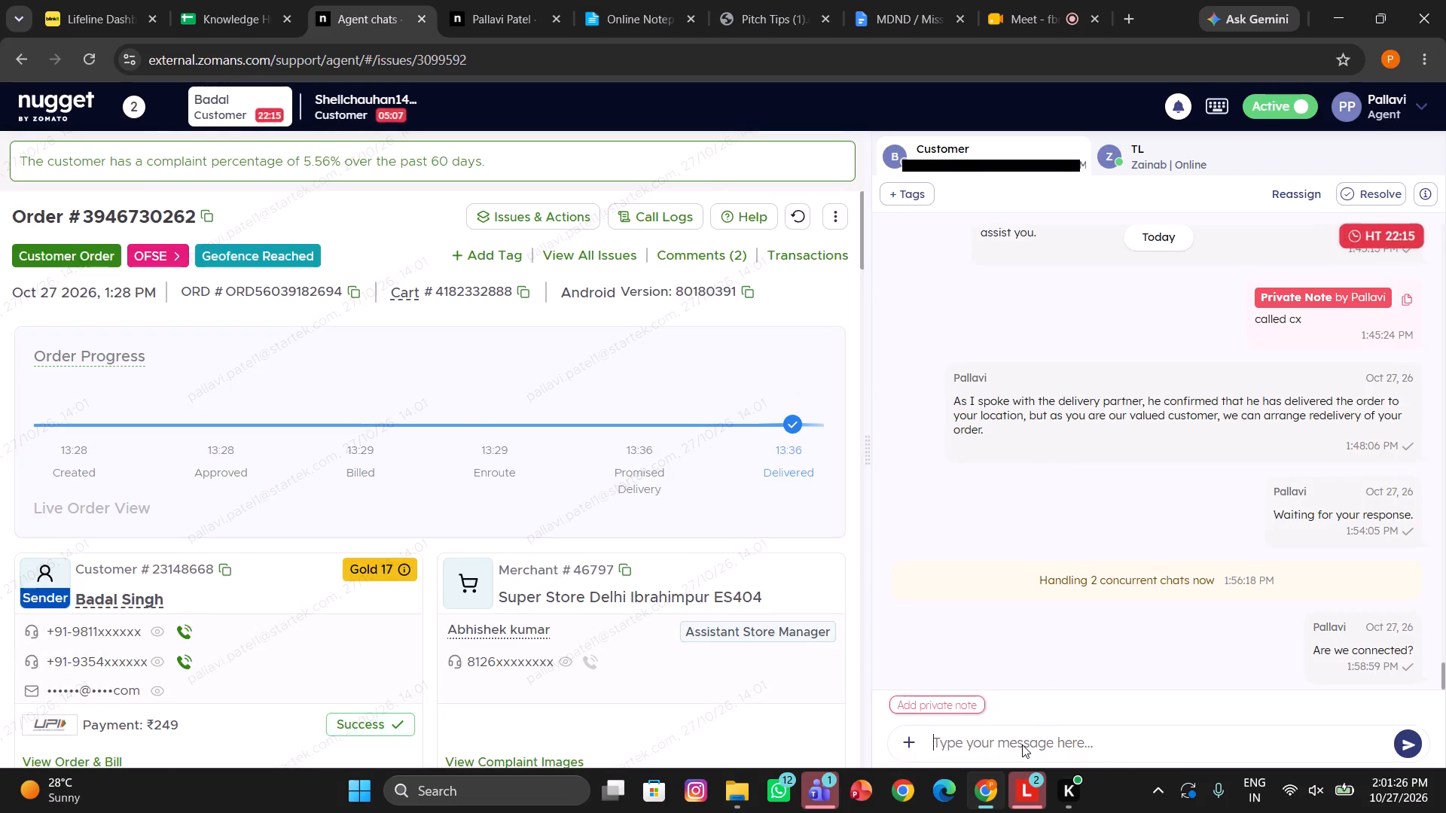
type("/away")
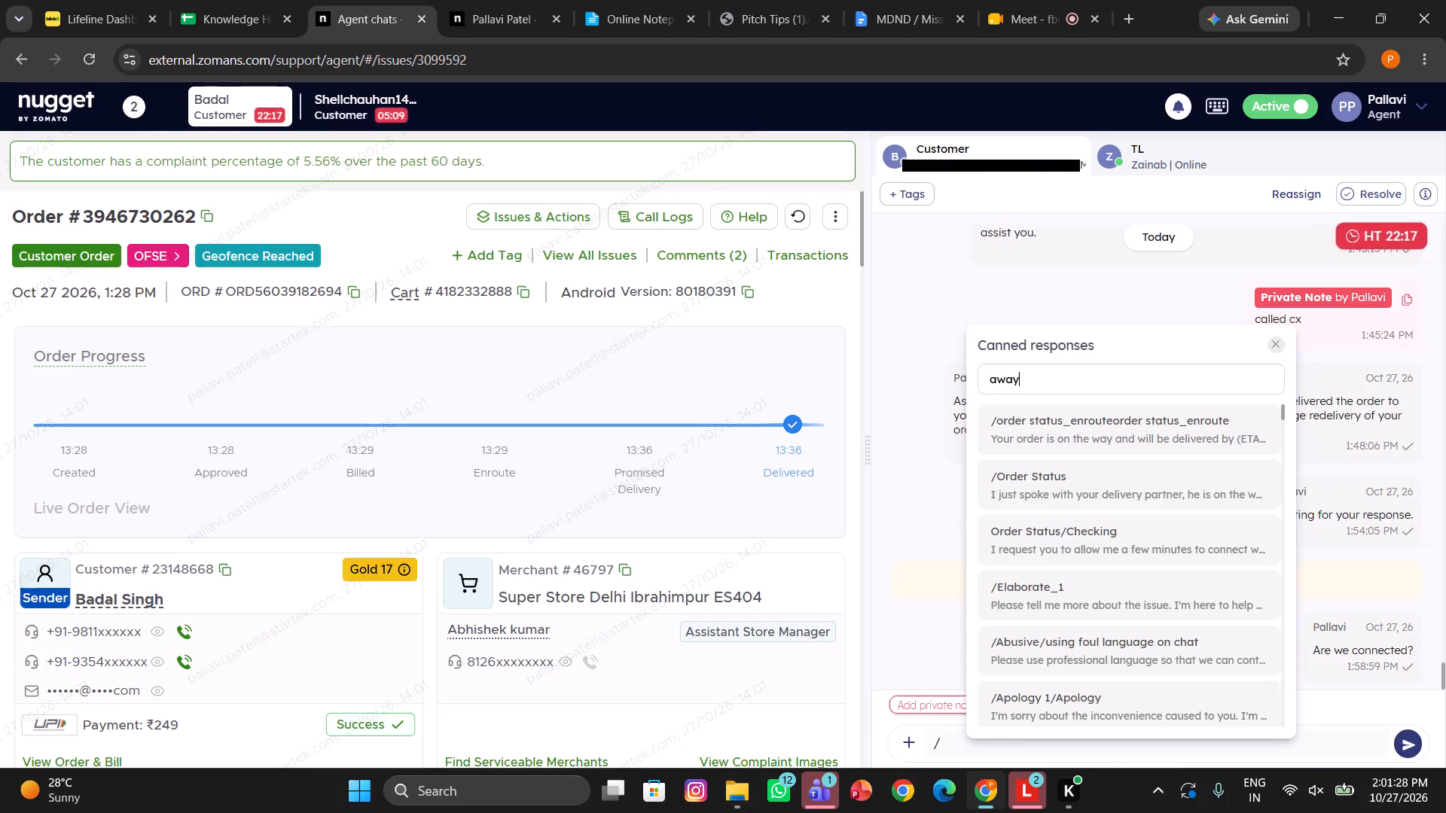
left_click(1046, 434)
key("Return")
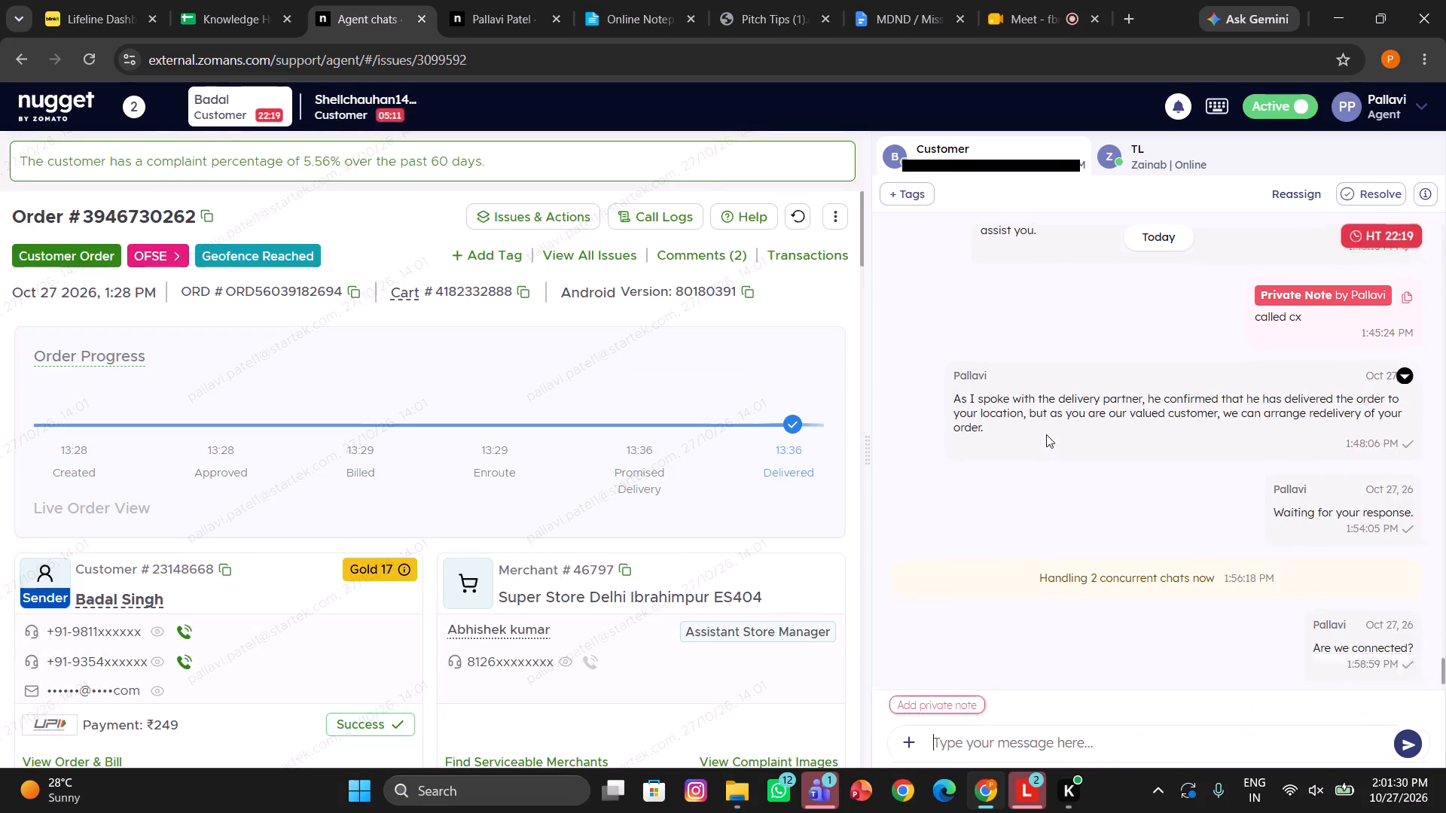
In the Arambol-order customer's chat, draft "As I tried to call you multiple times but I am unable to connect with you over call.".
left_click(337, 108)
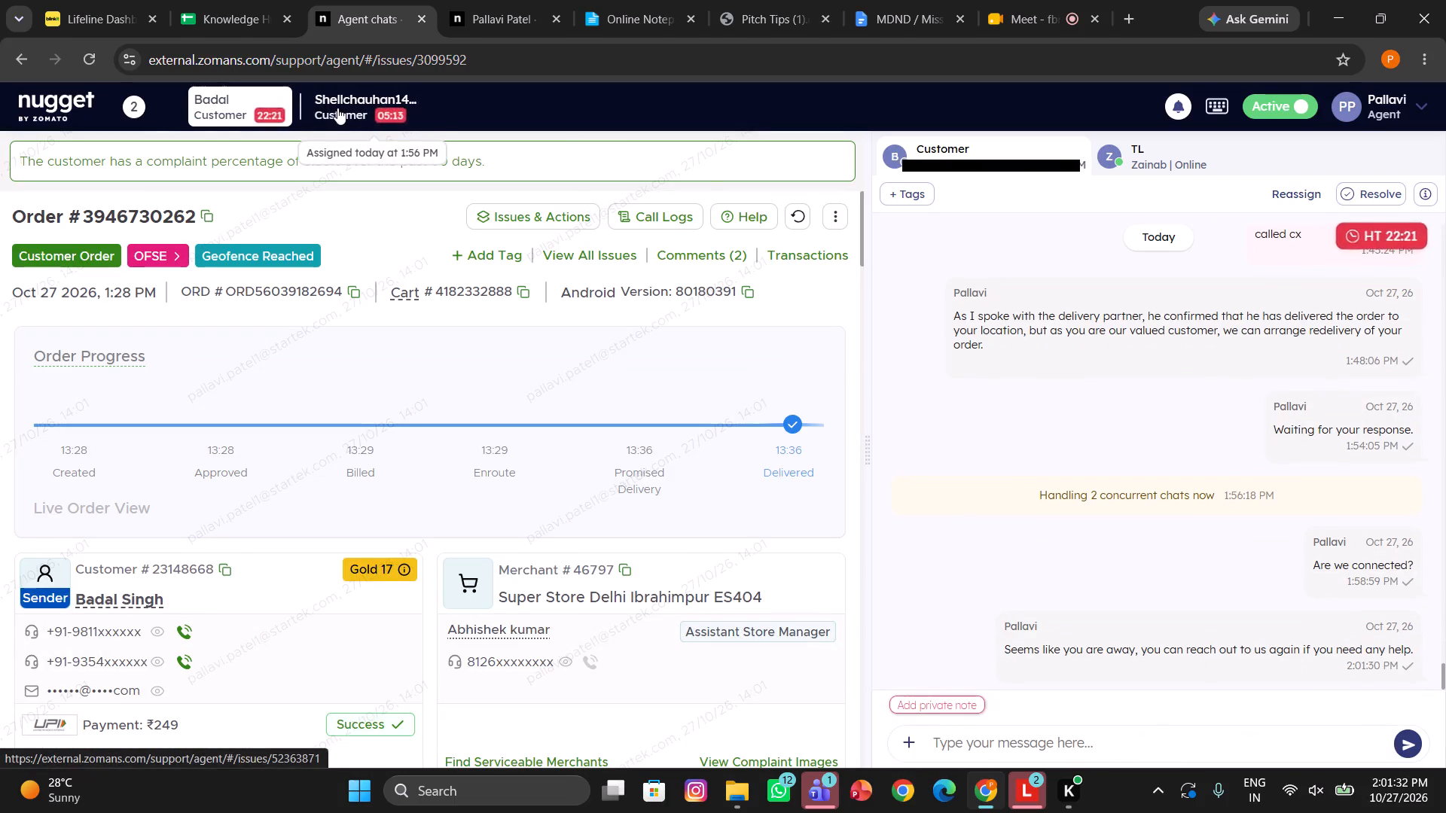
scroll(1024, 565, "down", 2)
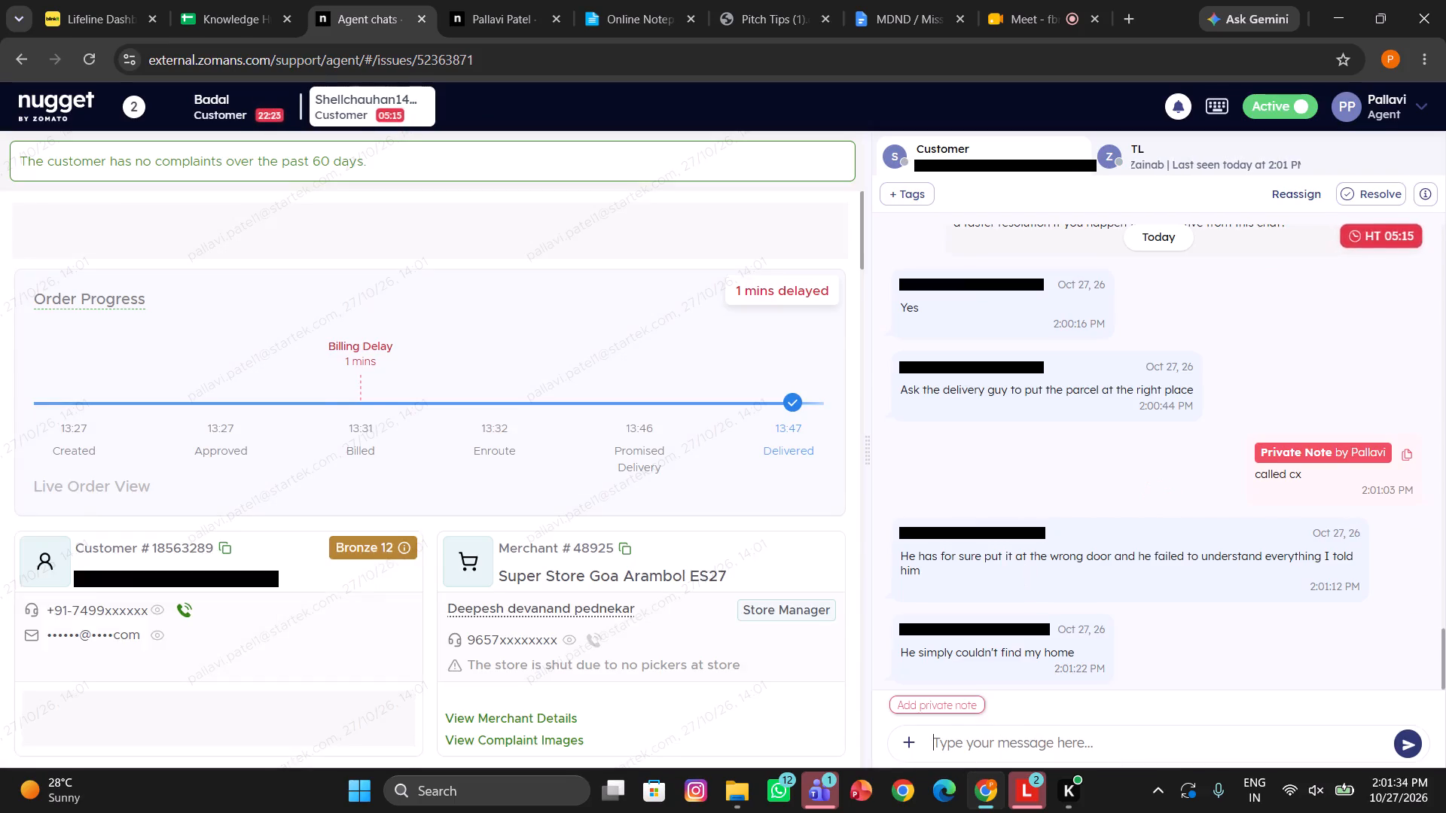
left_click(959, 754)
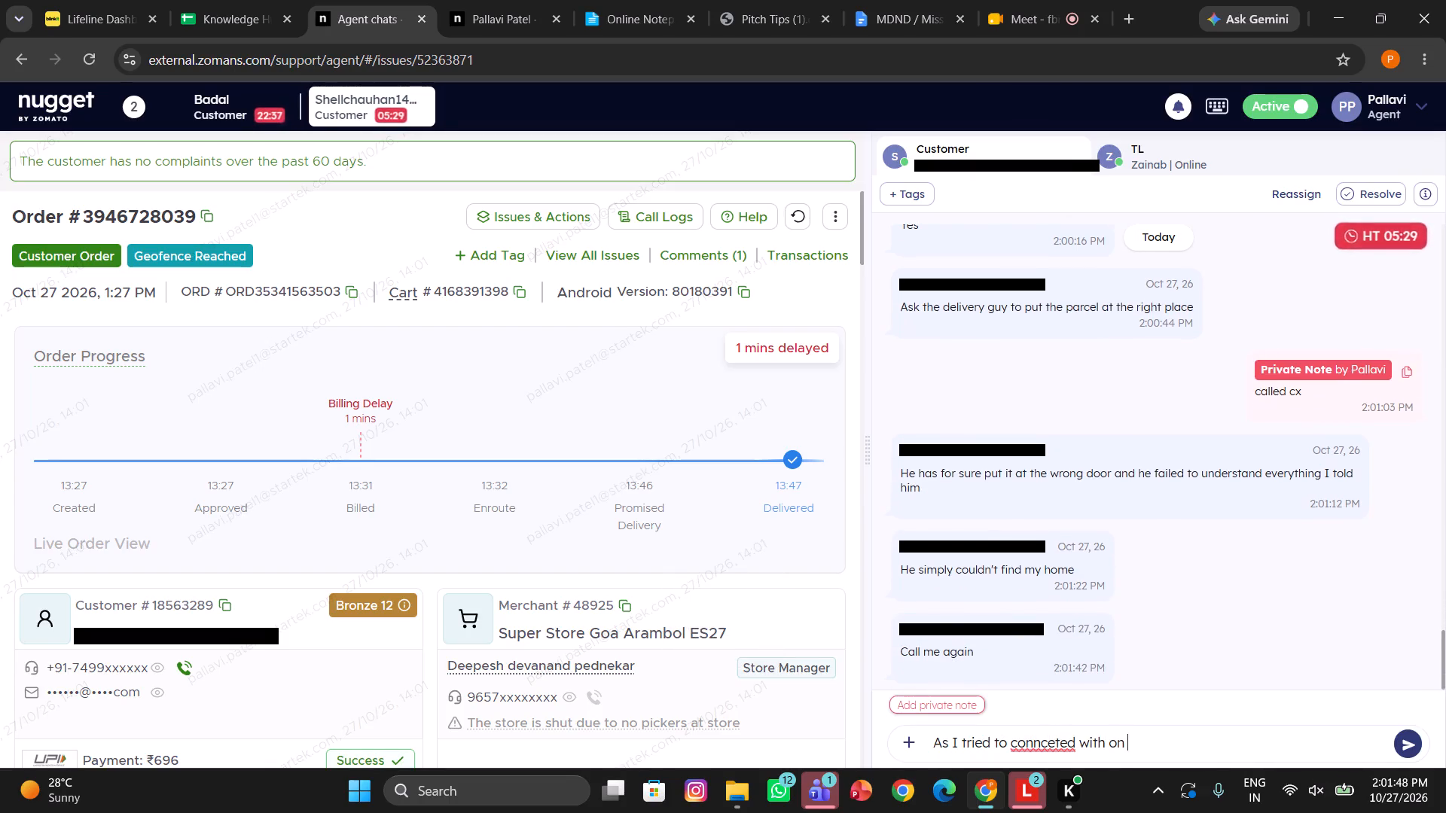
key("BackSpace")
key("BackSpace")
key("BackSpace")
key("BackSpace")
key("BackSpace")
key("BackSpace")
key("BackSpace")
key("BackSpace")
key("BackSpace")
key("BackSpace")
key("BackSpace")
key("BackSpace")
key("BackSpace")
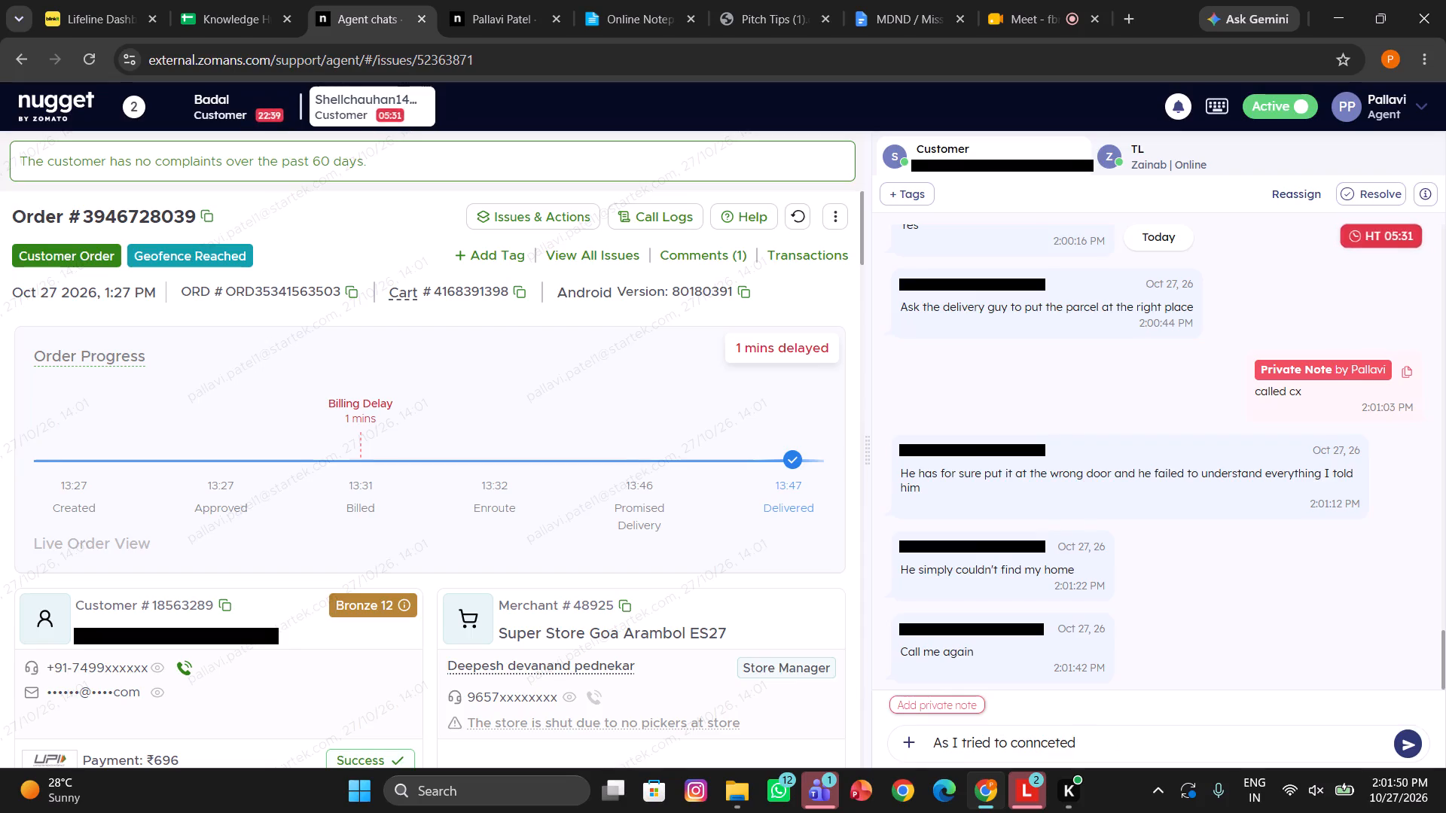
key("BackSpace")
key("BackSpace")
key("BackSpace")
key("BackSpace")
type("all you multiple timr")
key("BackSpace")
type("es but")
key("space")
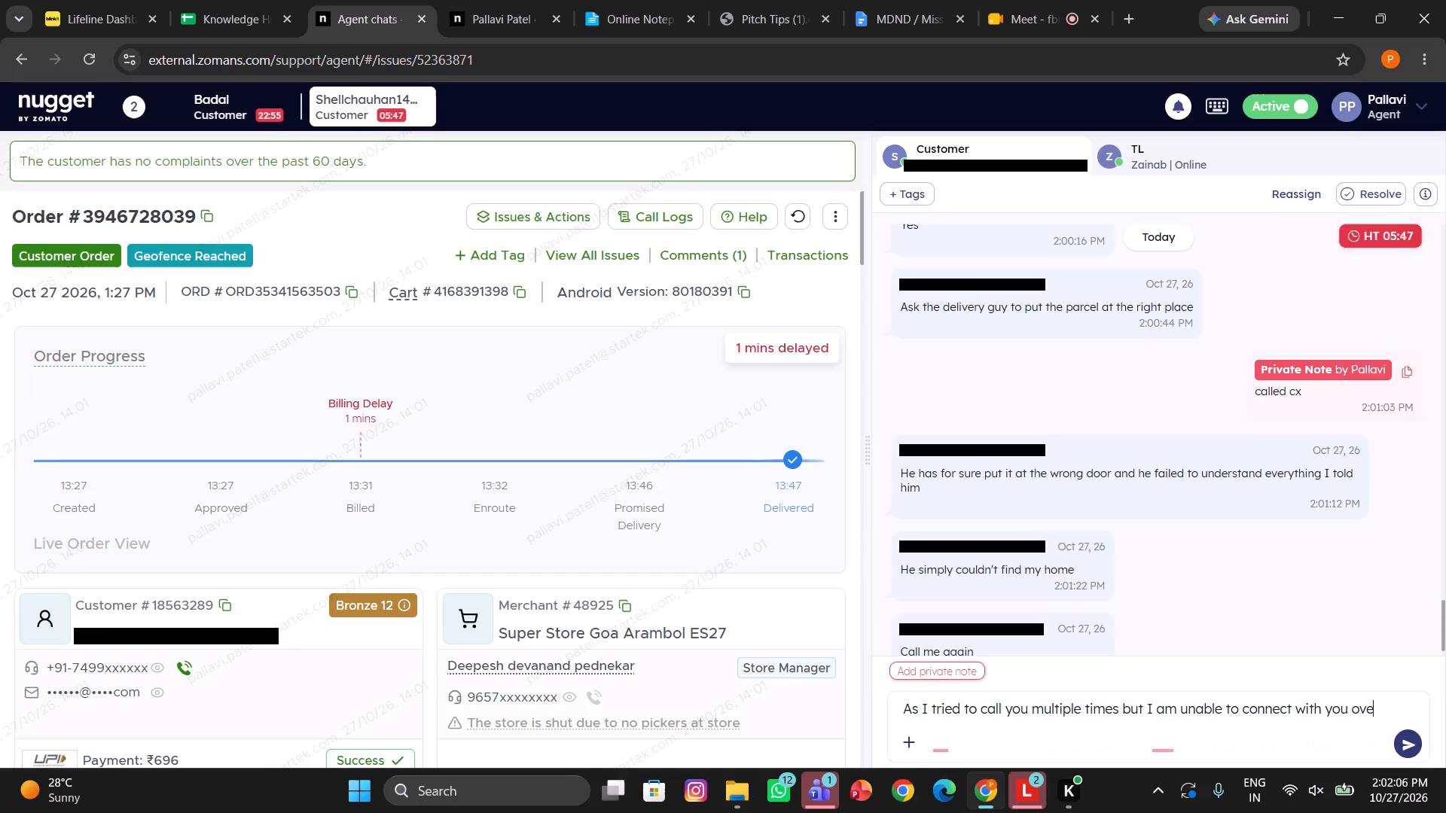
key("period")
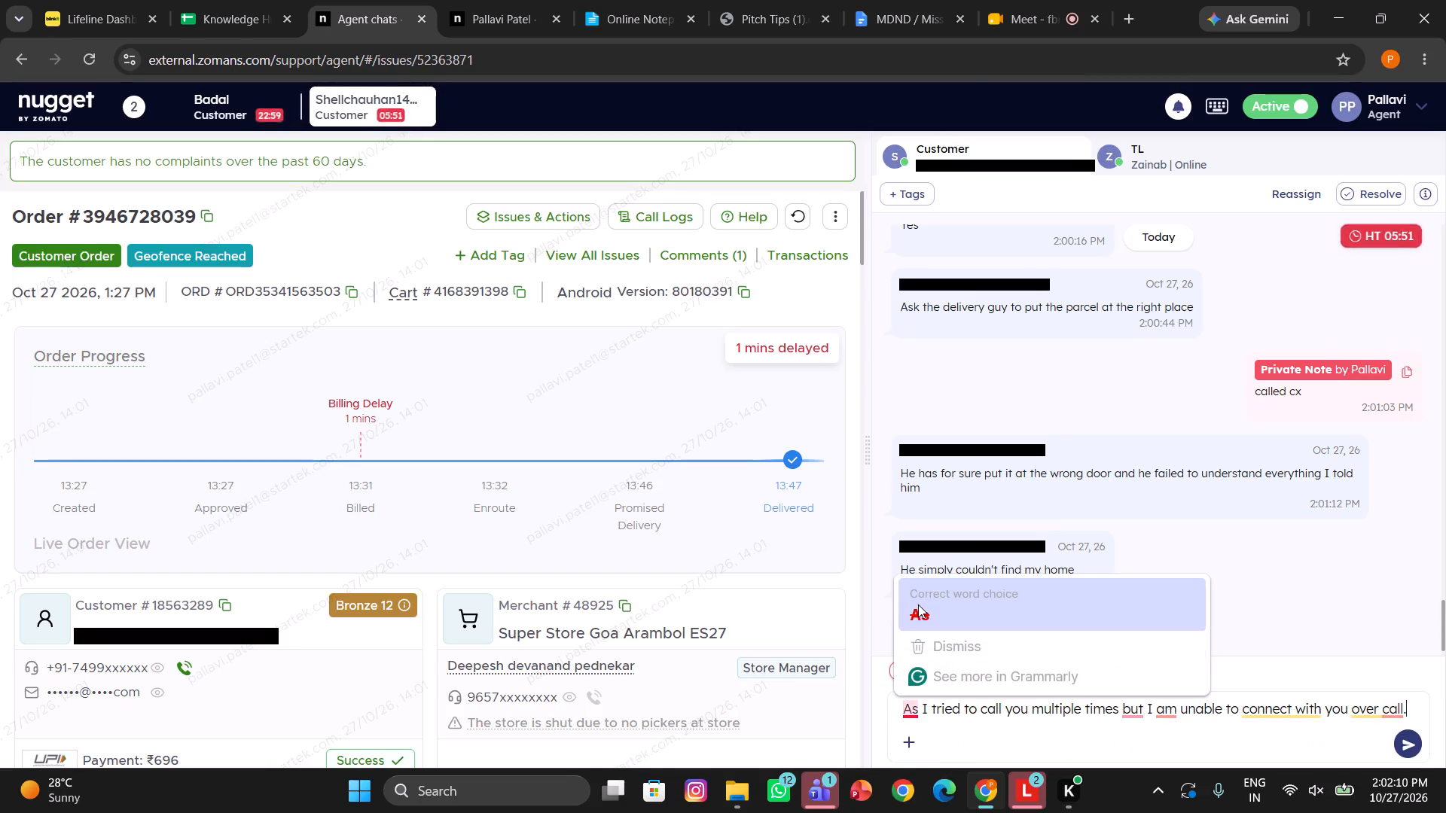
Apply the grammar corrections so the draft reads "I tried to call you multiple times, but I am unable to connect with you over the phone." and send it.
left_click(918, 604)
key("BackSpace")
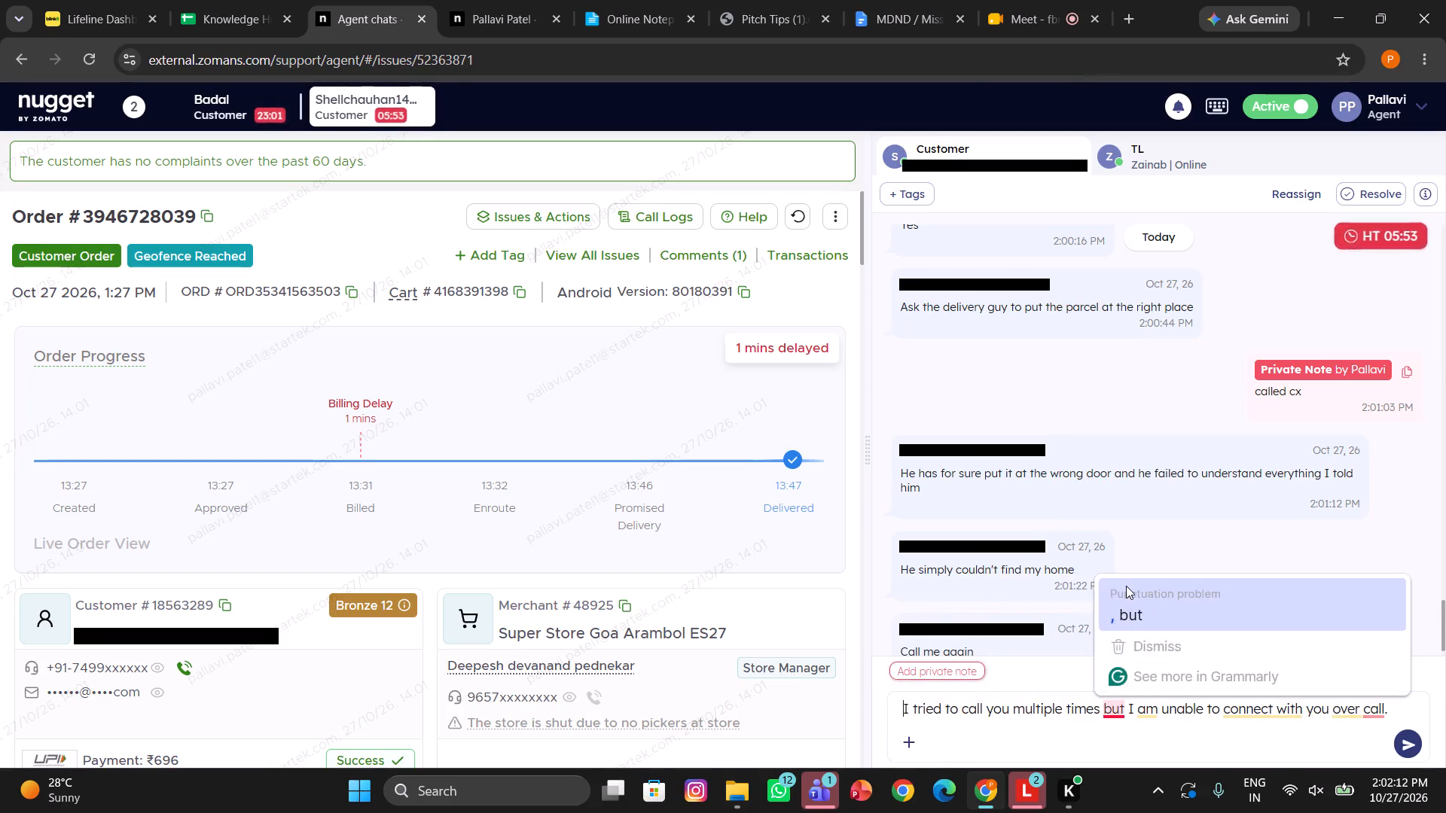
left_click(1126, 585)
key("comma")
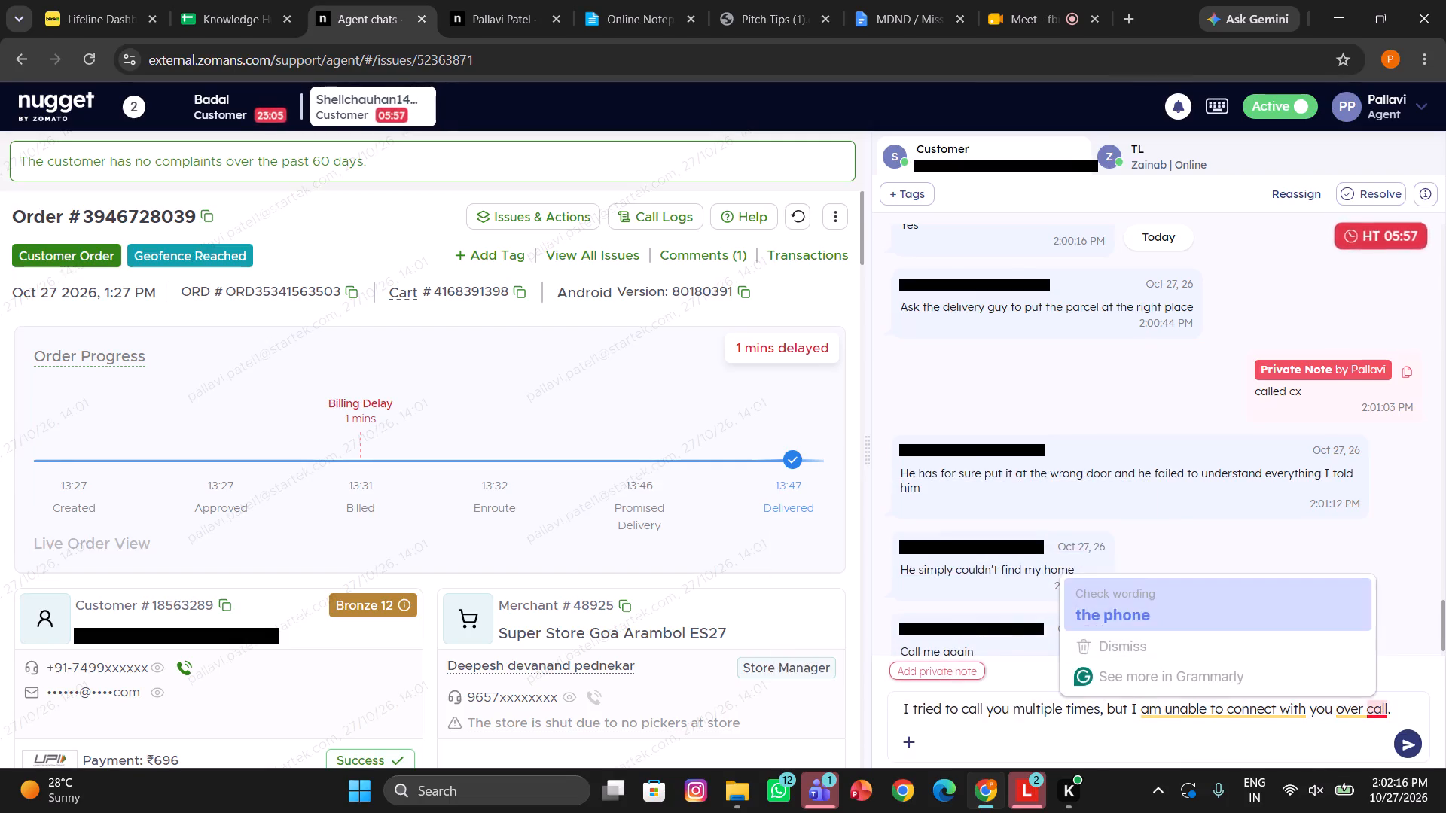
left_click(1289, 608)
type("the phone")
key("Return")
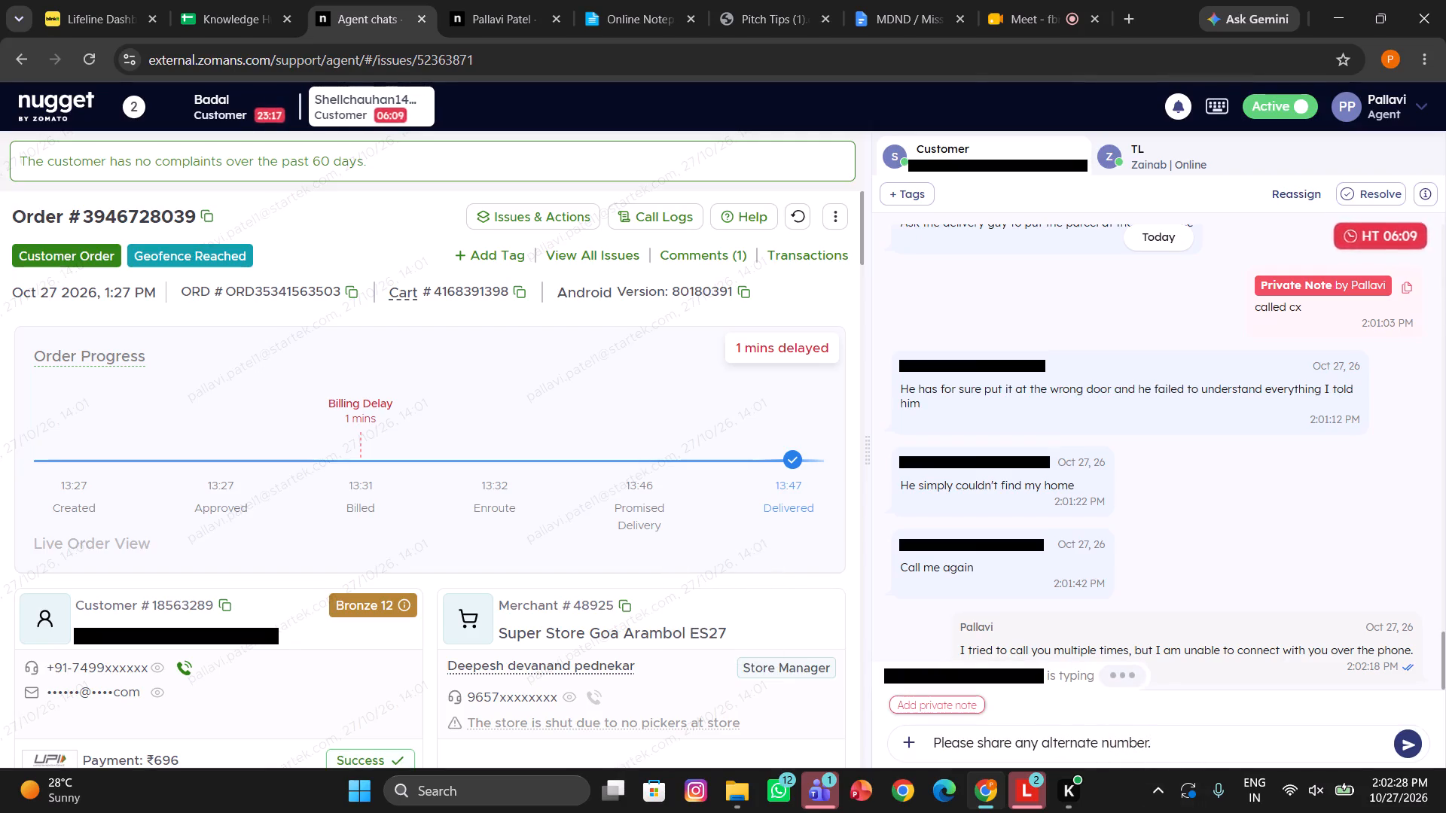
Send the drafted request "Please share any alternate number." to the Arambol-order customer.
key("Return")
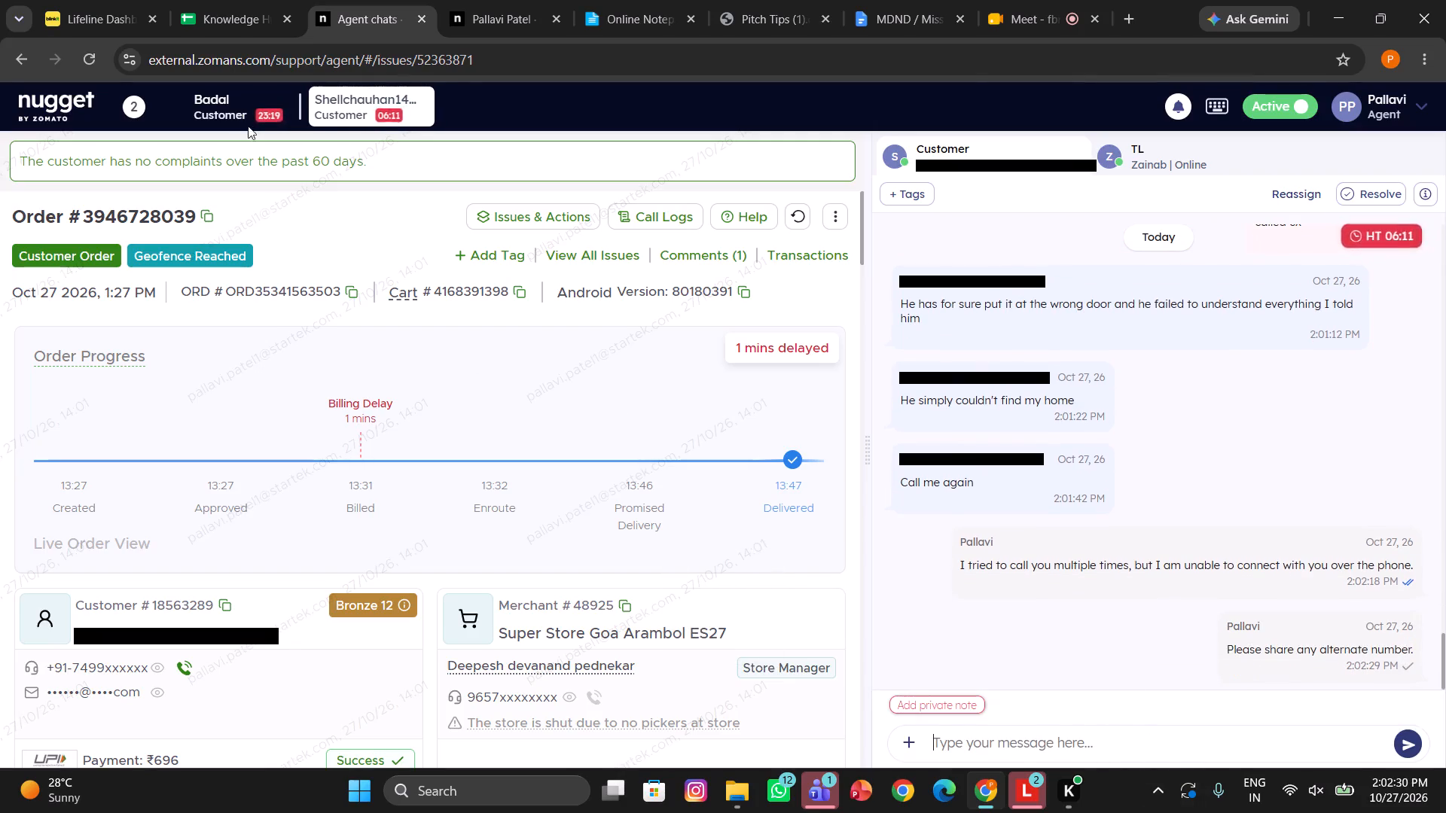
In the unresponsive Delhi Ibrahimpur-order customer's chat, send the "I wanted to help you regarding your issue…" paragraph from the response sheet's "Cx is away" section.
left_click(225, 96)
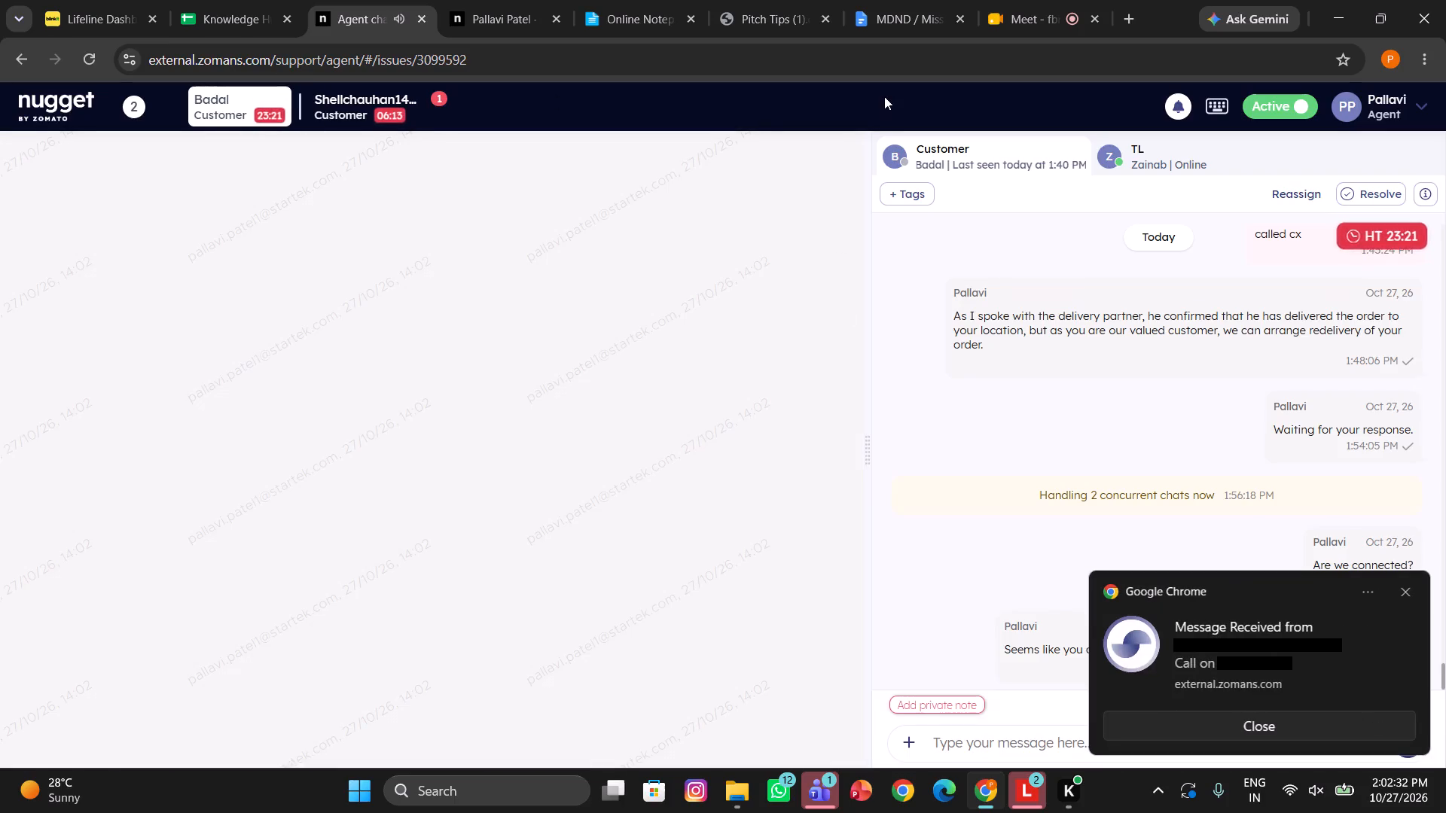
scroll(1057, 487, "down", 2)
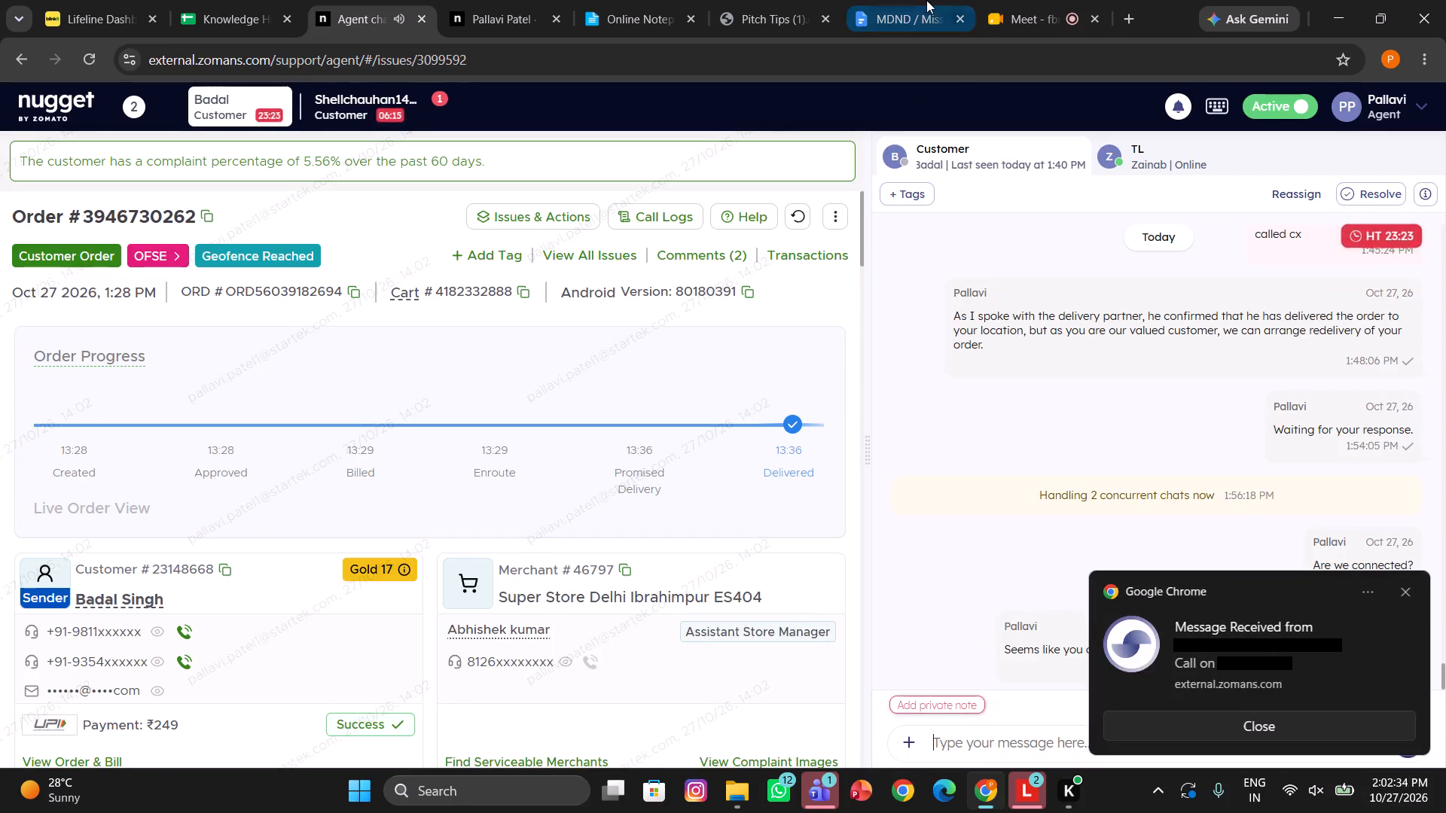
left_click(923, 0)
left_click_drag(419, 312, 592, 367)
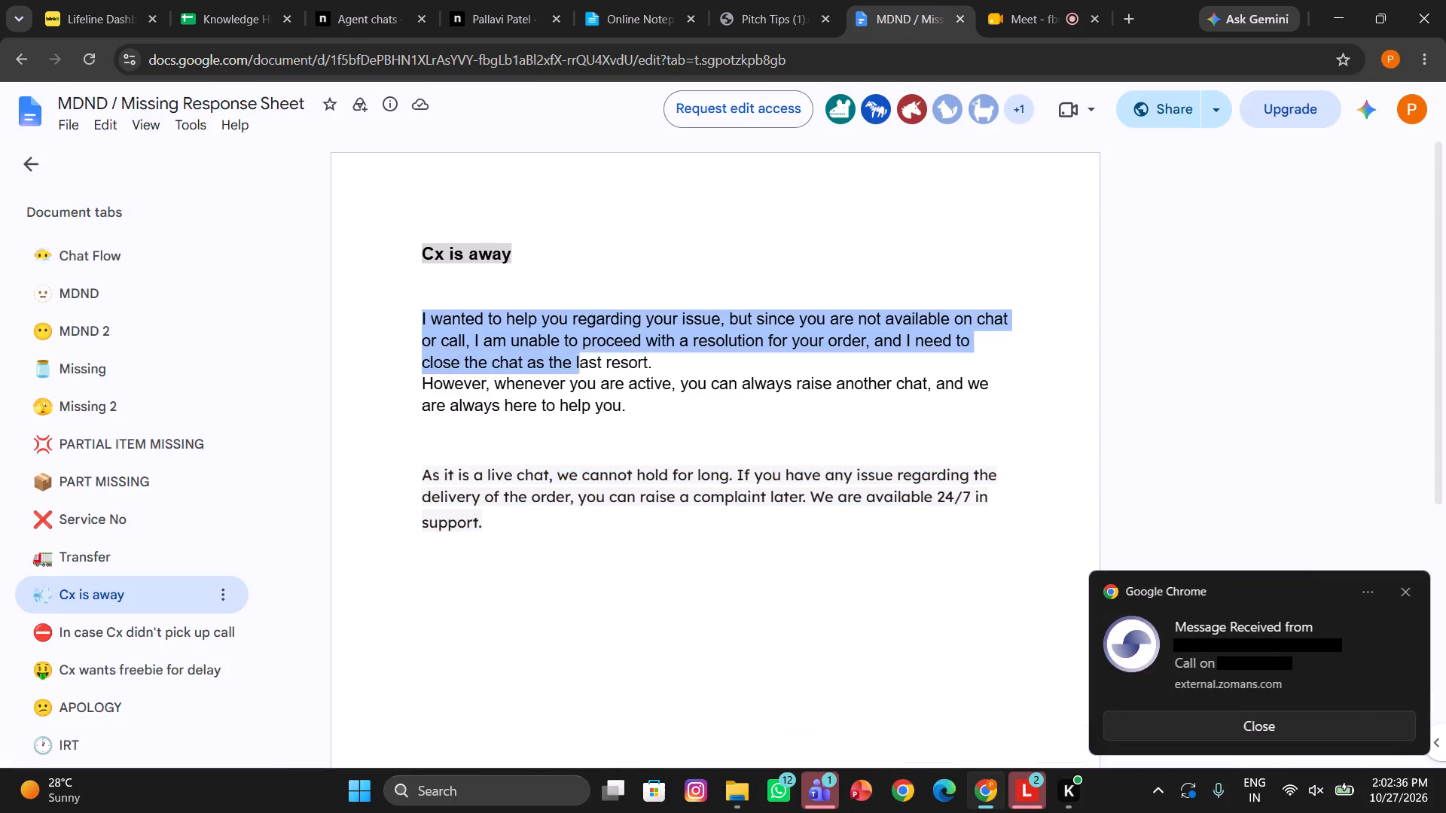
left_click_drag(592, 367, 661, 373)
key("ctrl+c")
left_click(393, 0)
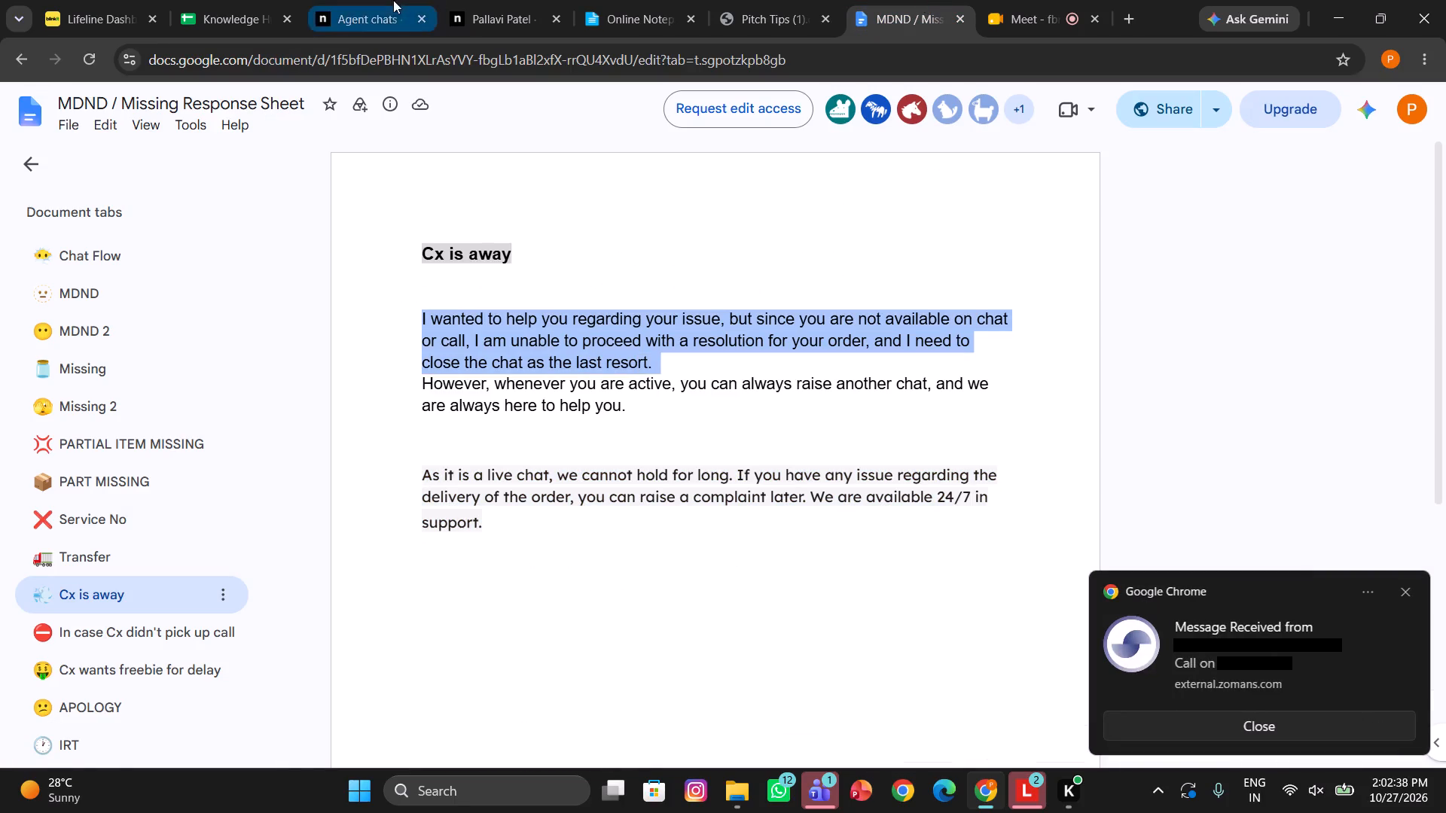
key("ctrl+v")
key("Return")
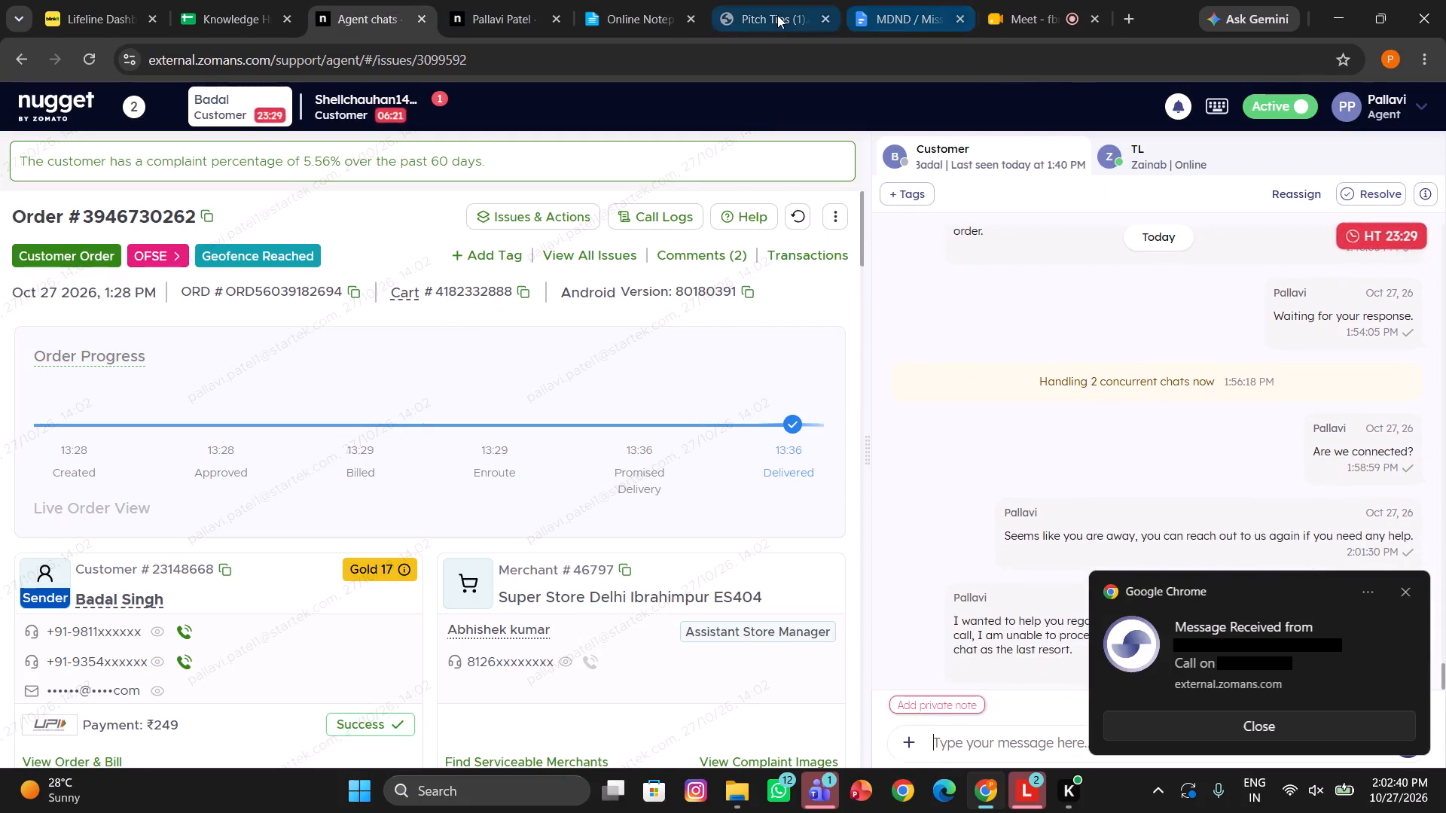
Send the same customer the sheet's follow-up text: "However, whenever you are active, you can always raise another chat, and we are always here to help you.".
left_click(777, 15)
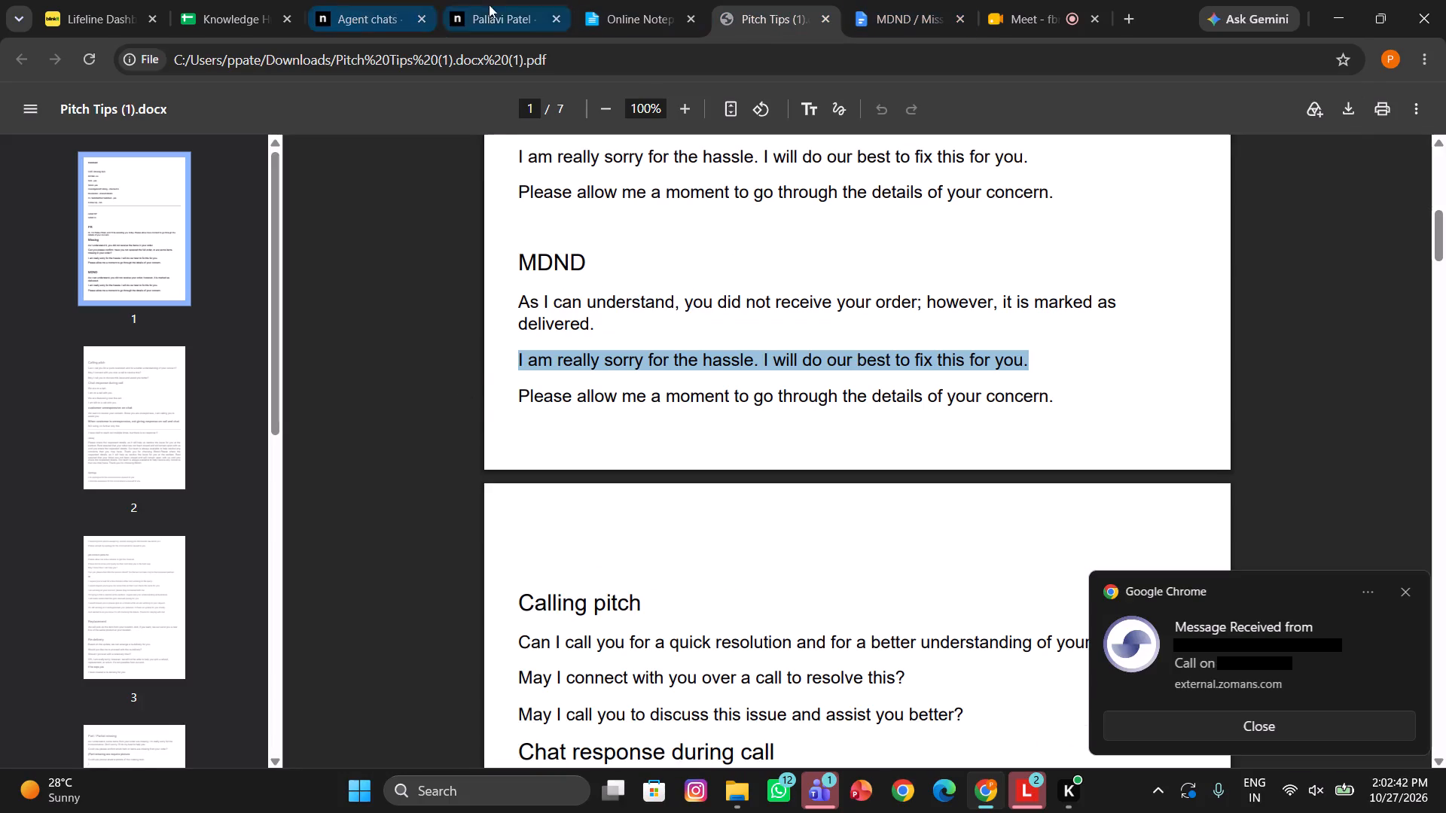
left_click(905, 11)
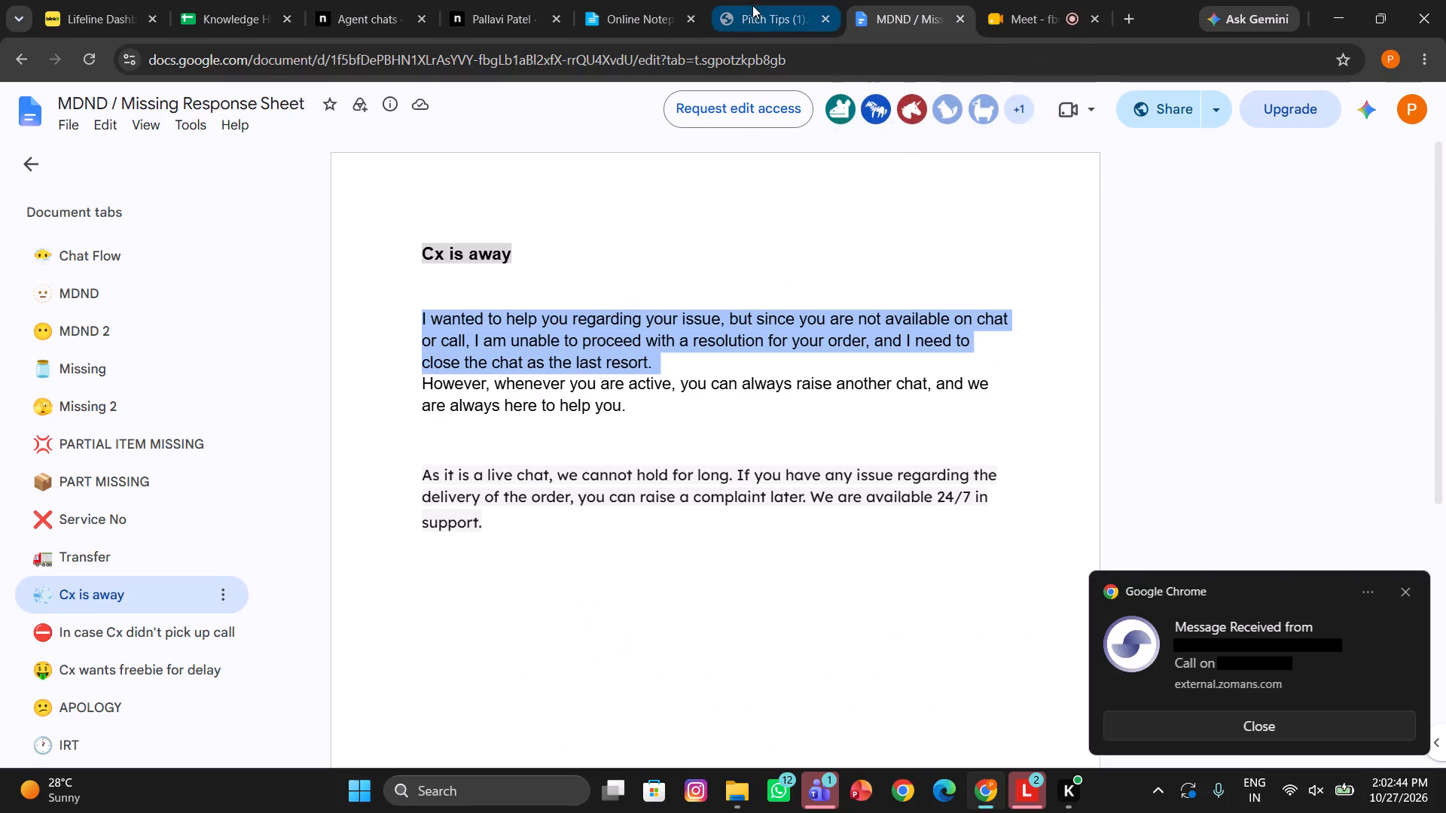
left_click_drag(422, 380, 652, 402)
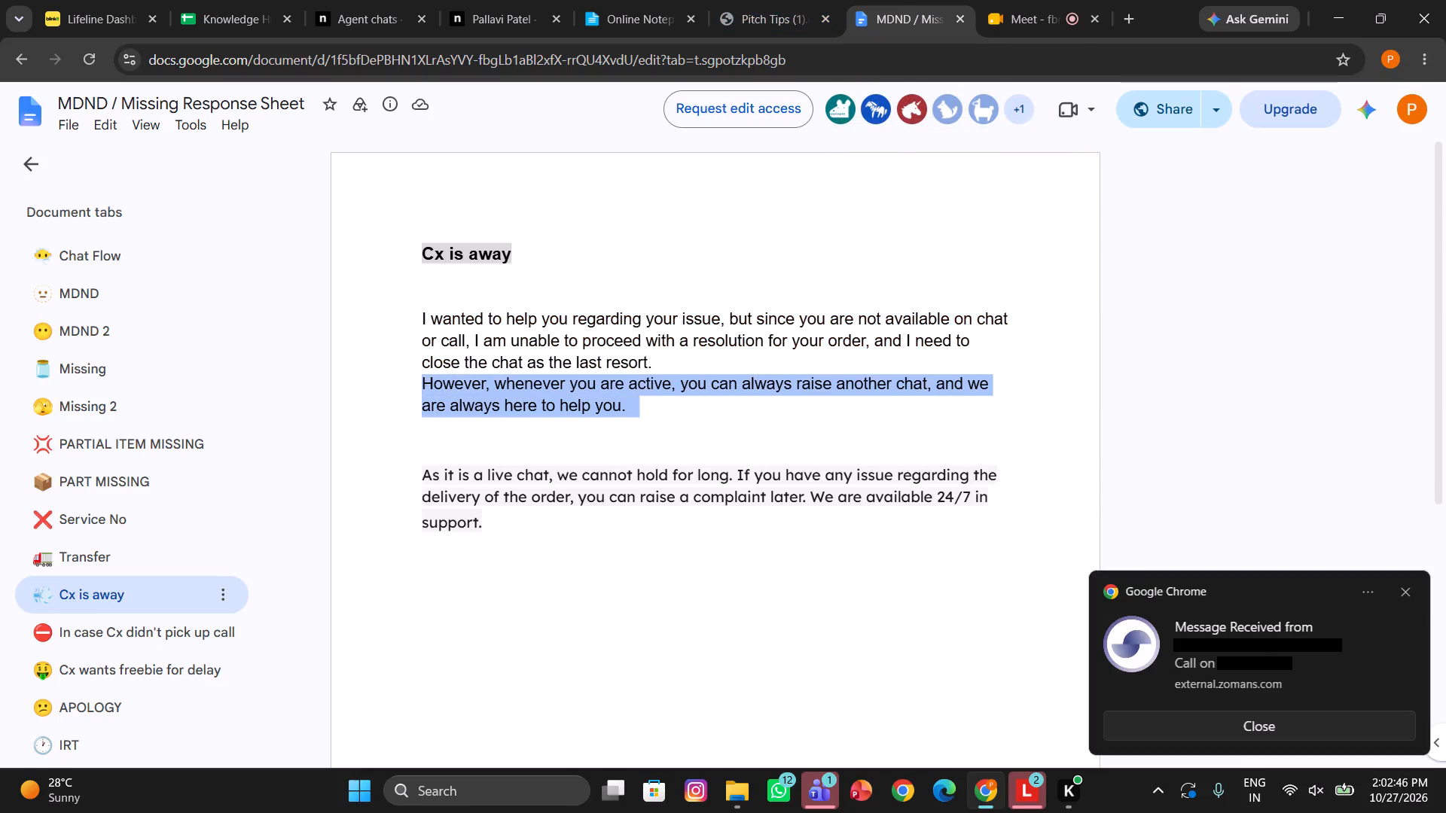
left_click_drag(652, 402, 648, 404)
key("ctrl+c")
left_click(357, 0)
key("ctrl+v")
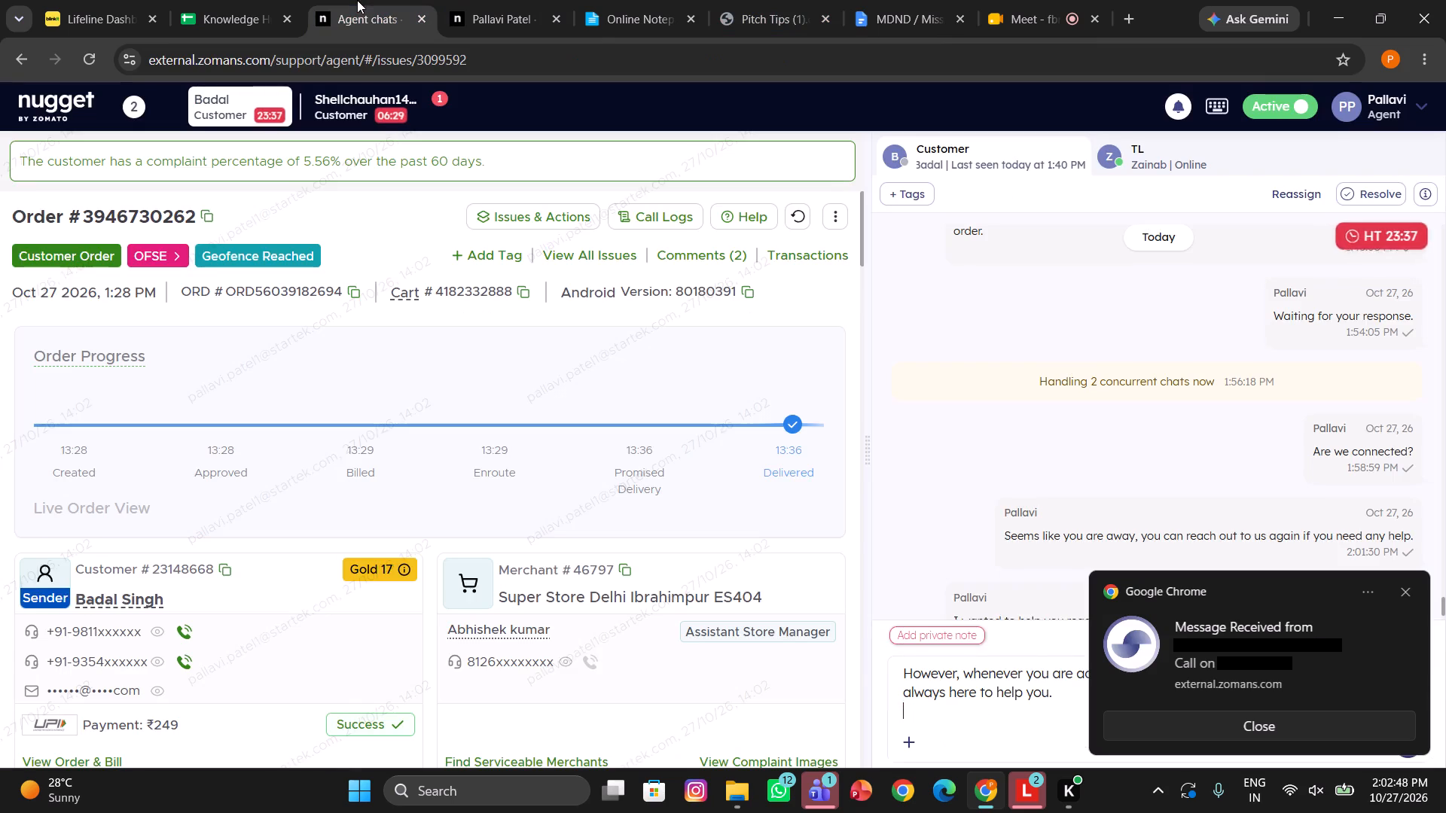
key("Return")
Send the same customer the "As it is a live chat, we cannot hold for long…" paragraph from the "Cx is away" section.
left_click(950, 0)
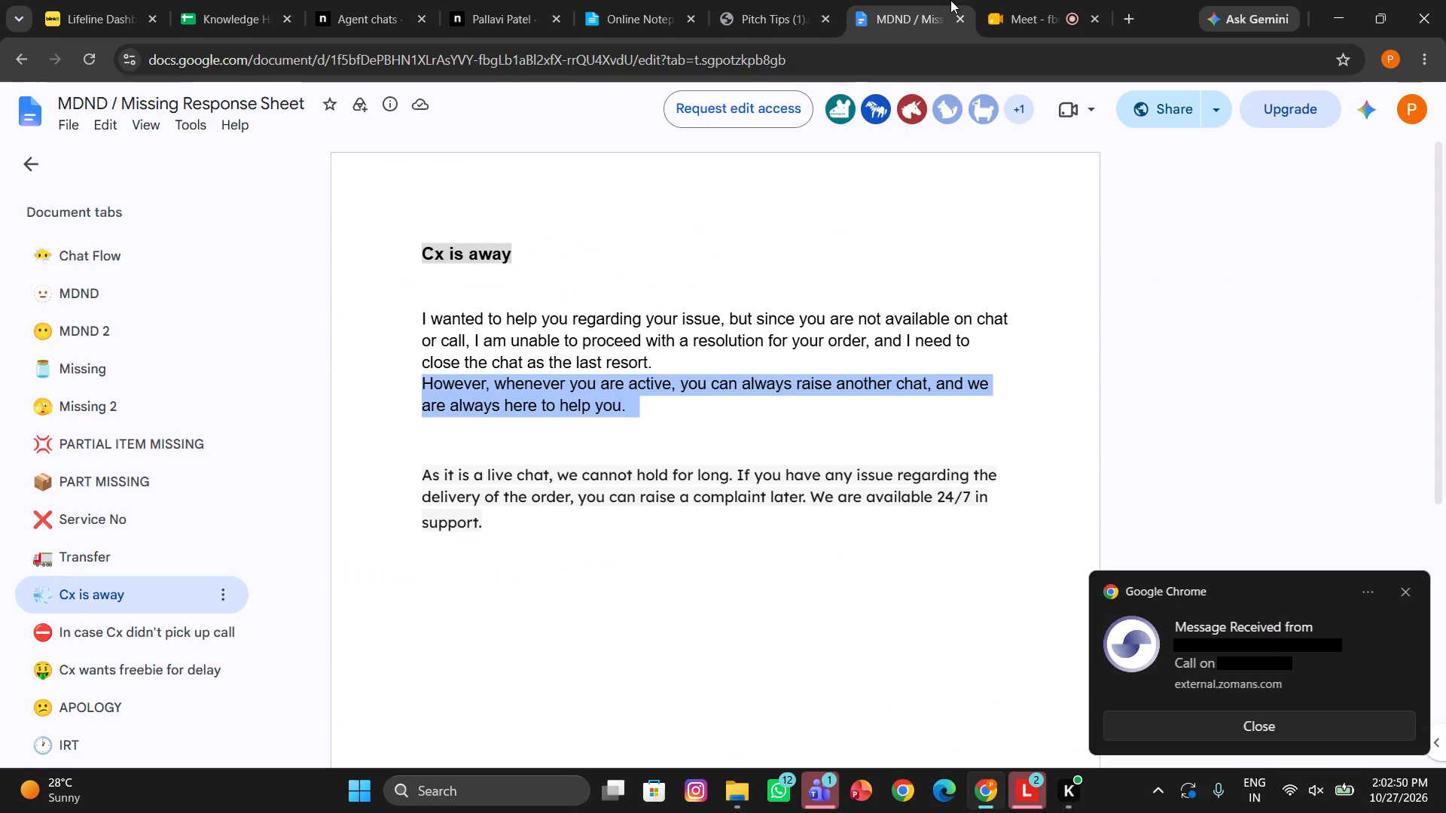
left_click_drag(424, 470, 529, 568)
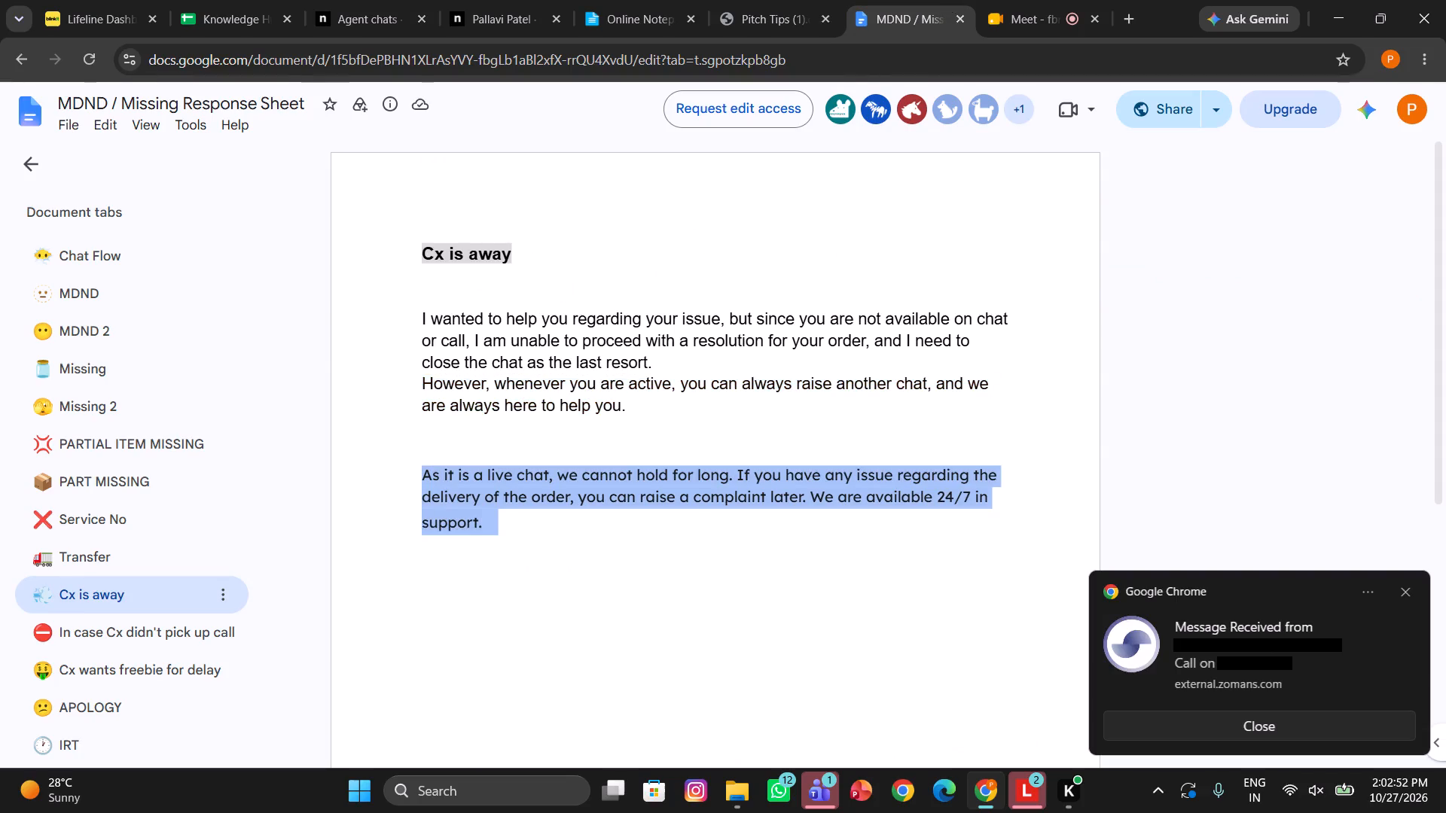
key("ctrl+c")
left_click(350, 8)
key("ctrl+v")
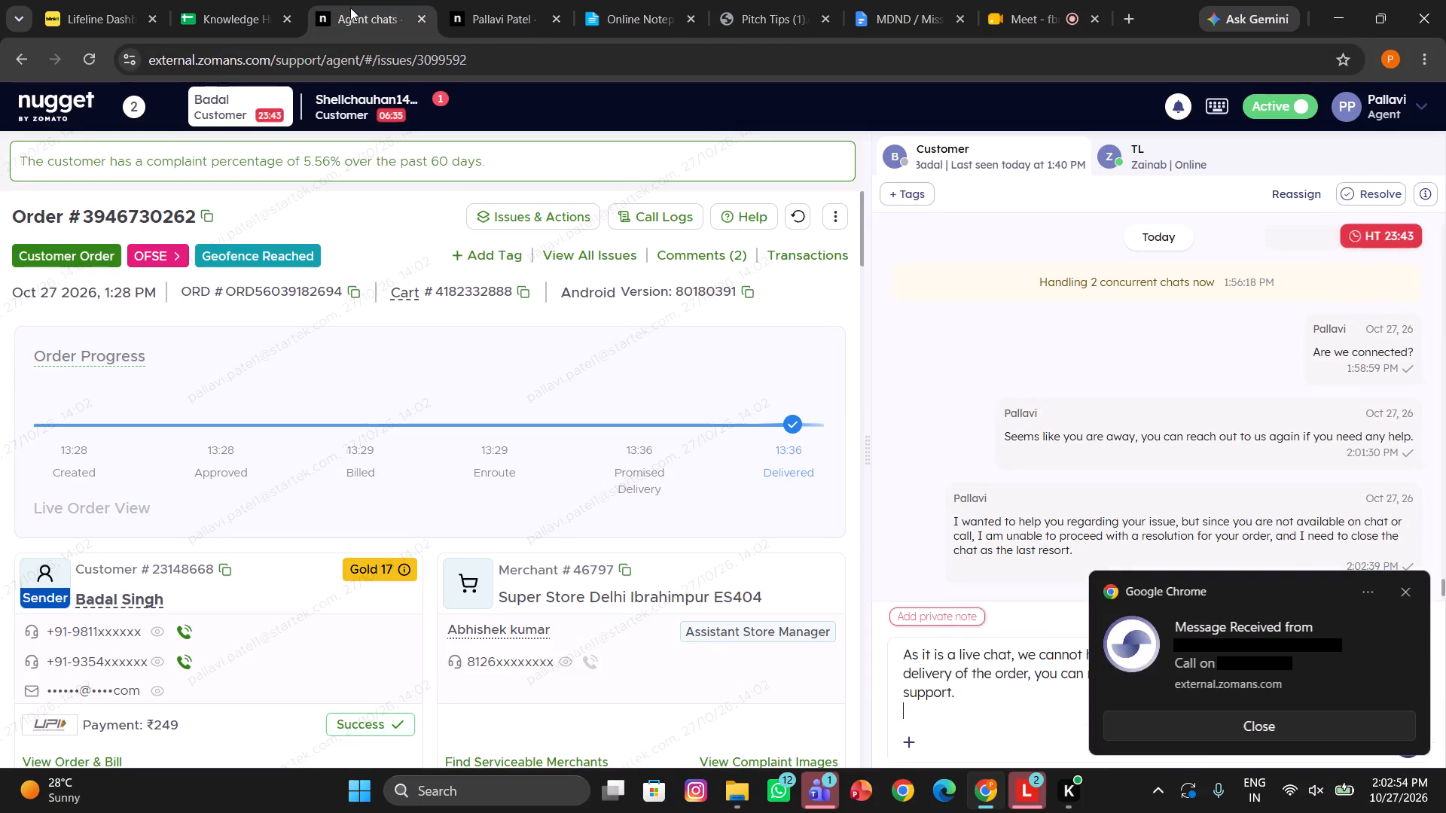
key("Return")
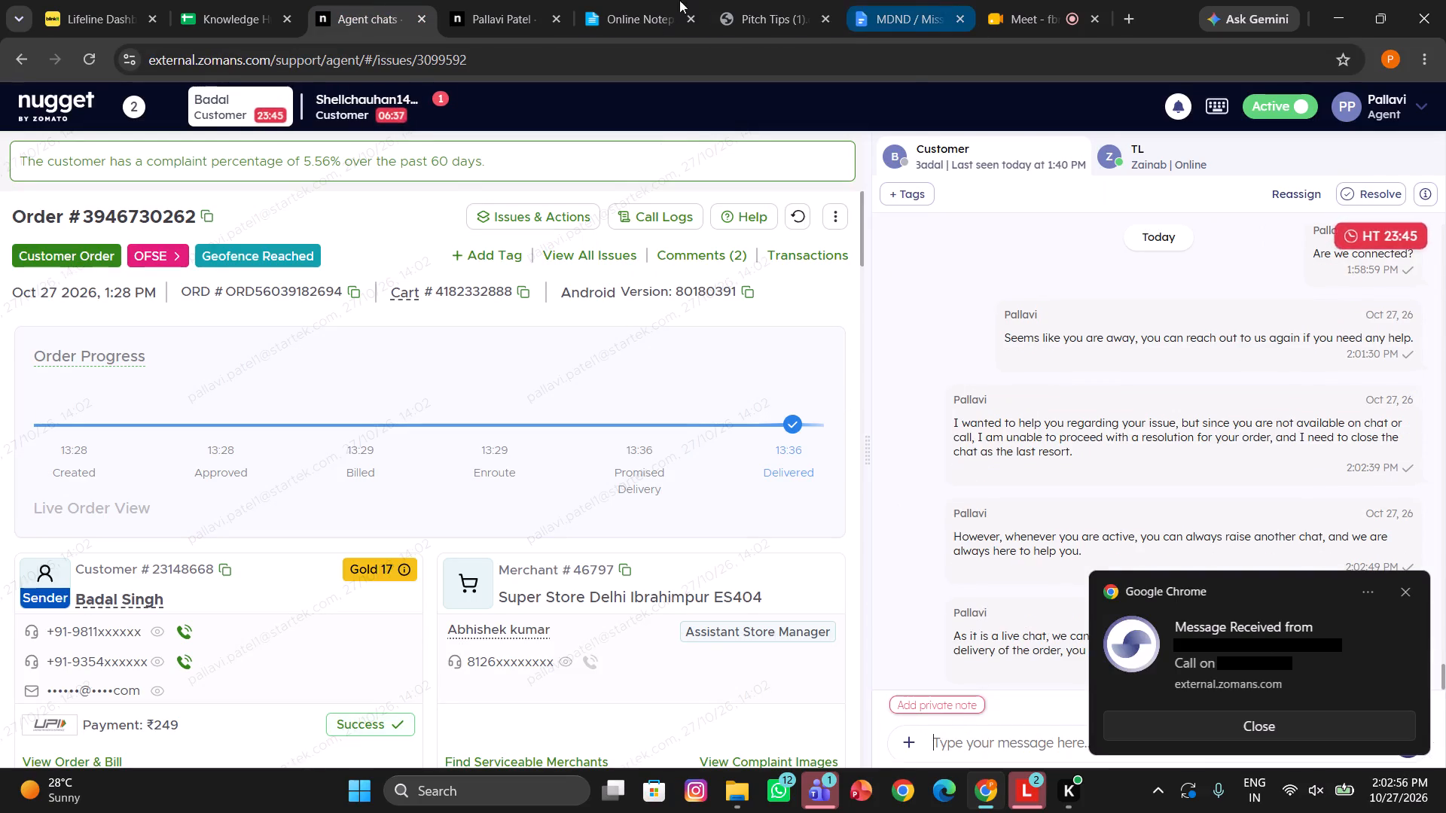
Start a private note from the Knowledge Hub's Private Note Format, with DP Answered "yes" and Reason for MDND "cx not received order".
left_click(230, 14)
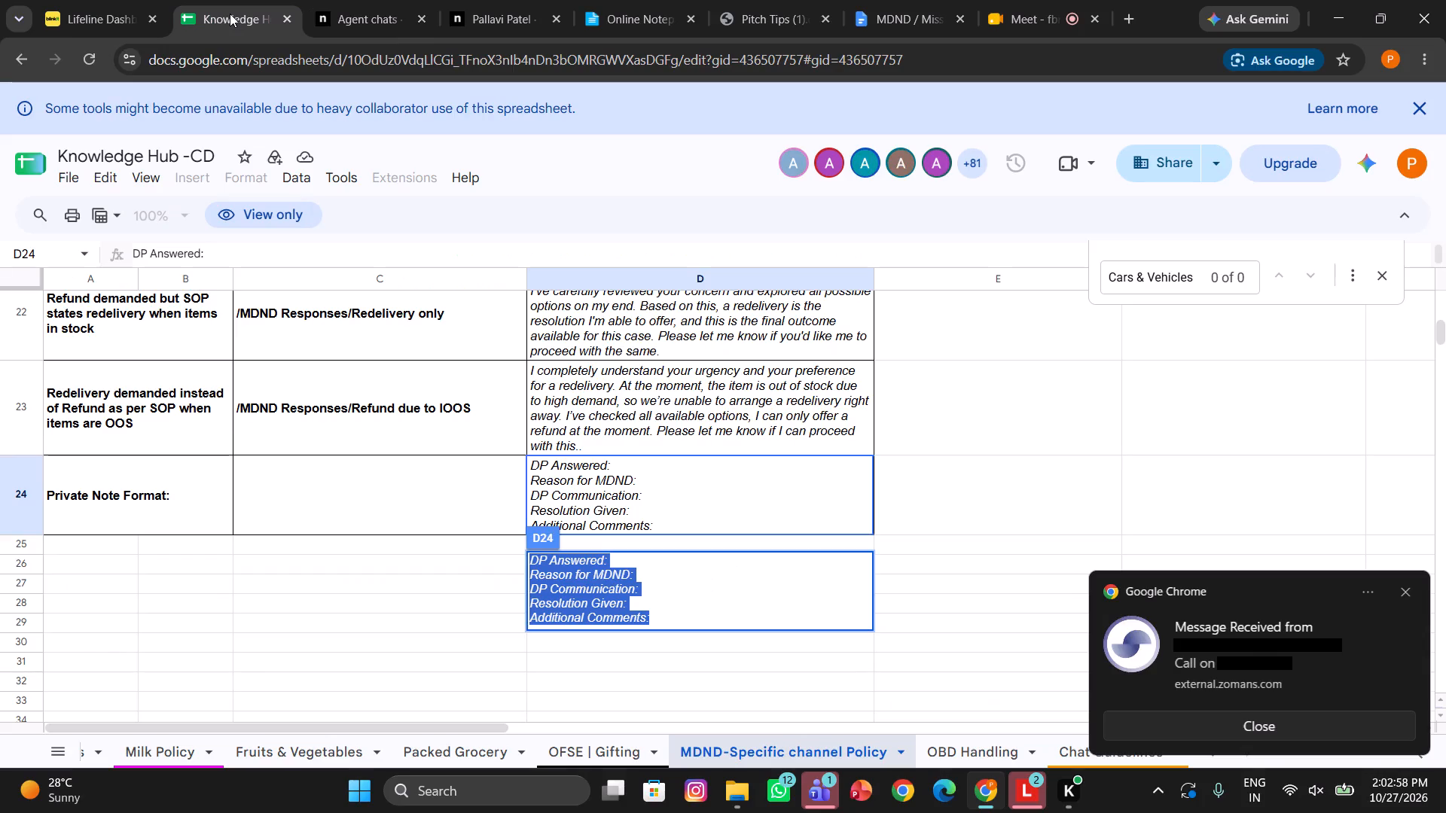
key("ctrl+c")
left_click(426, 0)
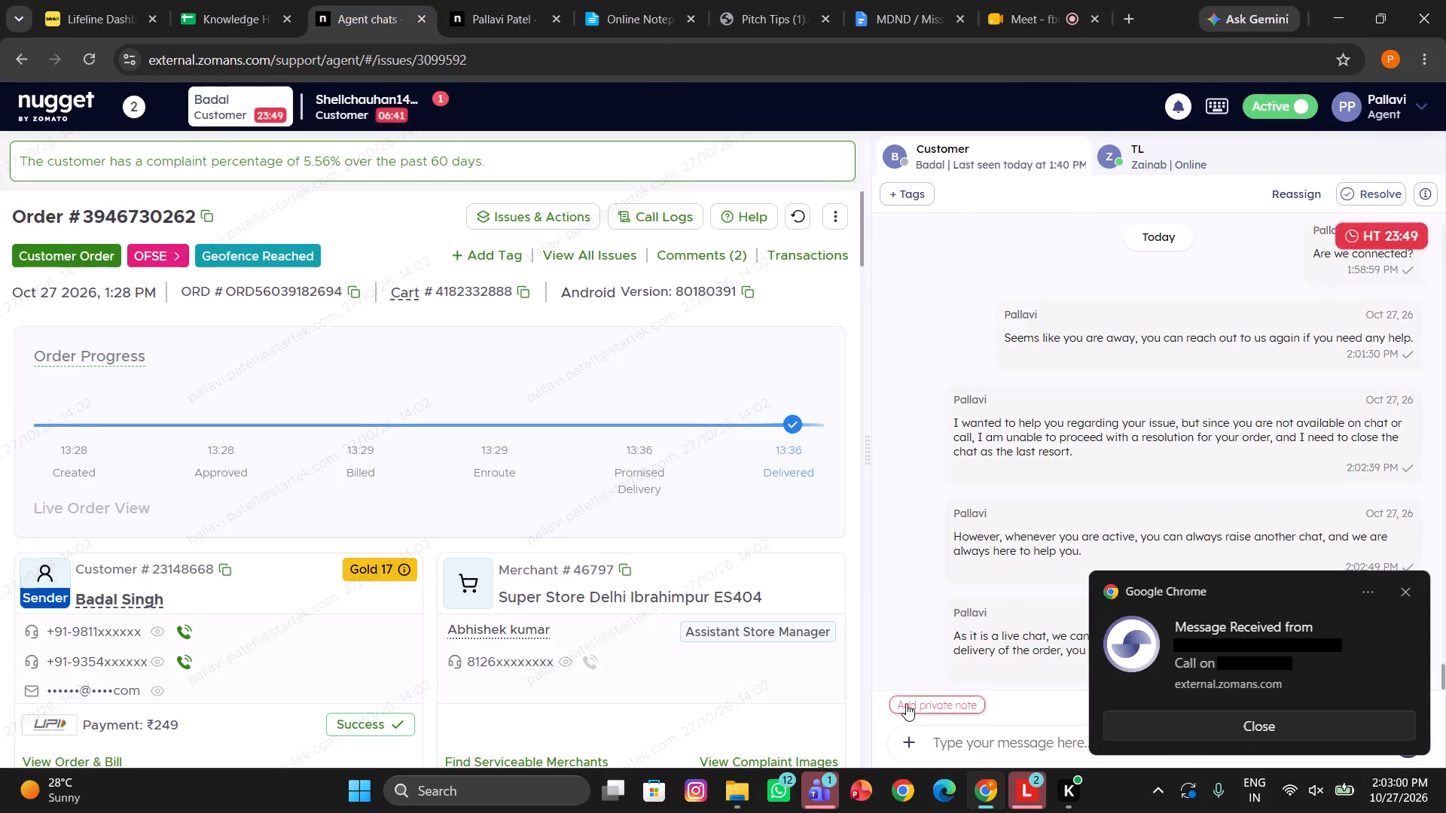
left_click(906, 705)
key("ctrl+v")
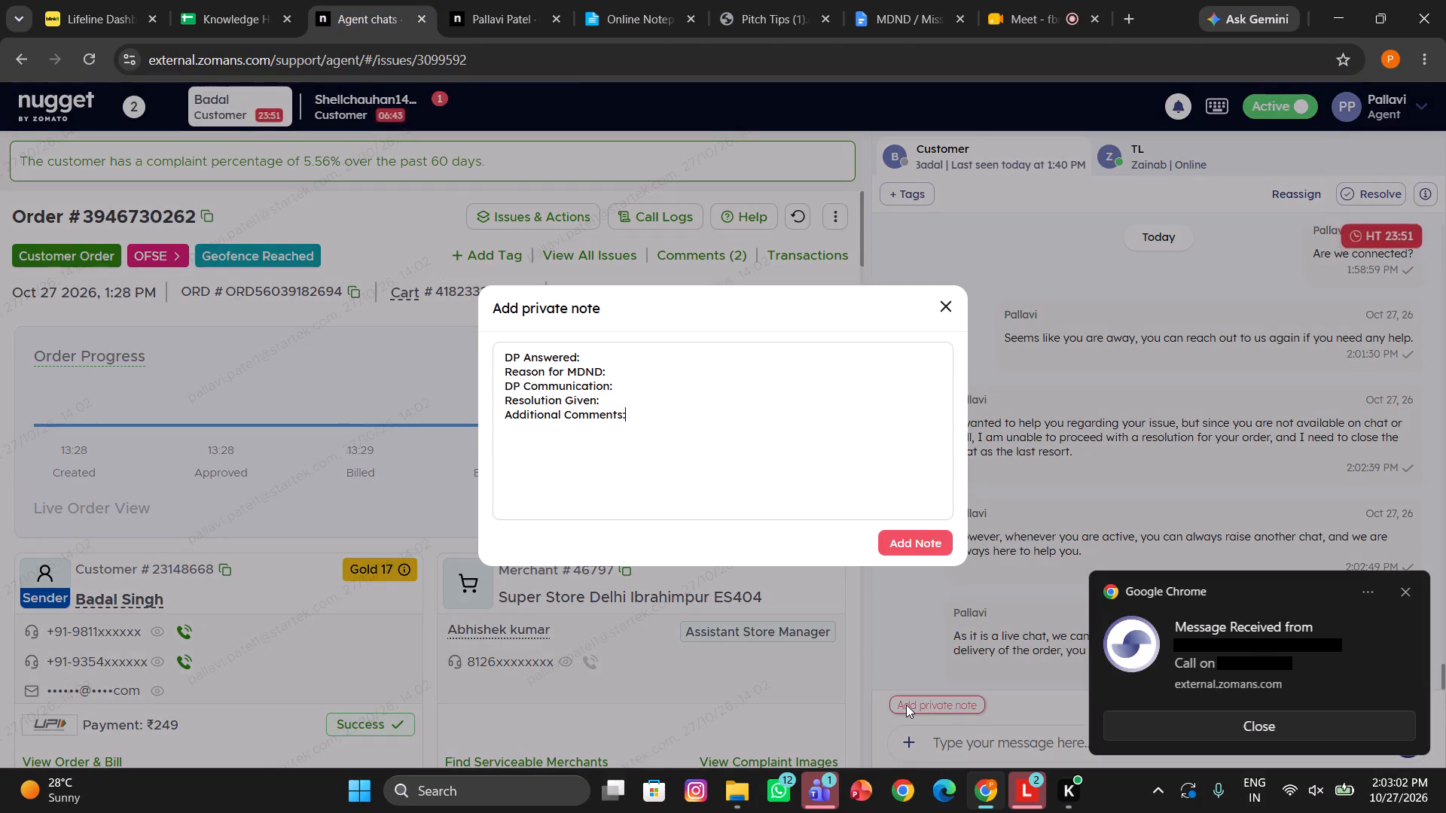
left_click(633, 358)
key("space")
type("yes")
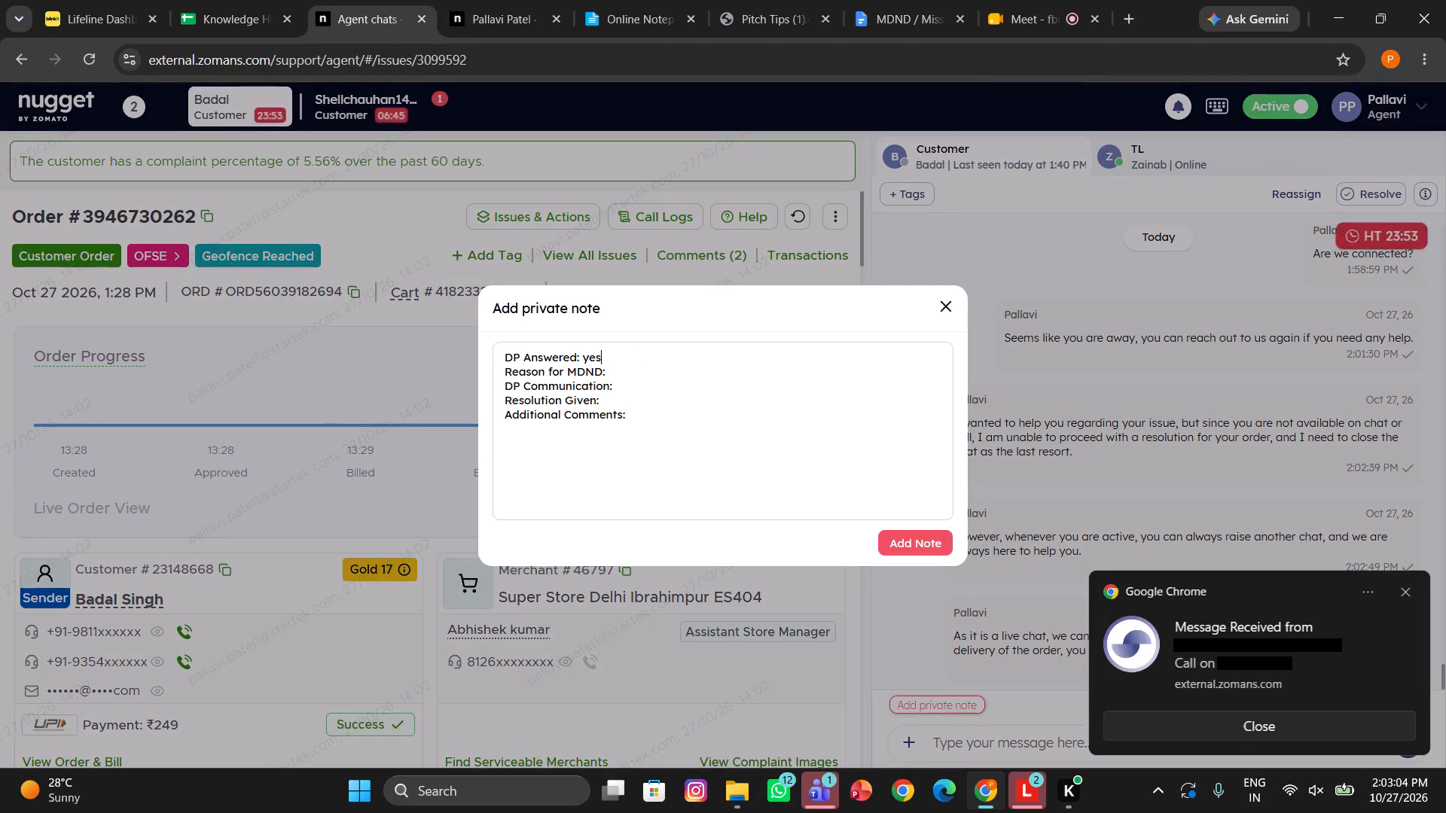
left_click(649, 374)
key("space")
type("cx not receie")
key("BackSpace")
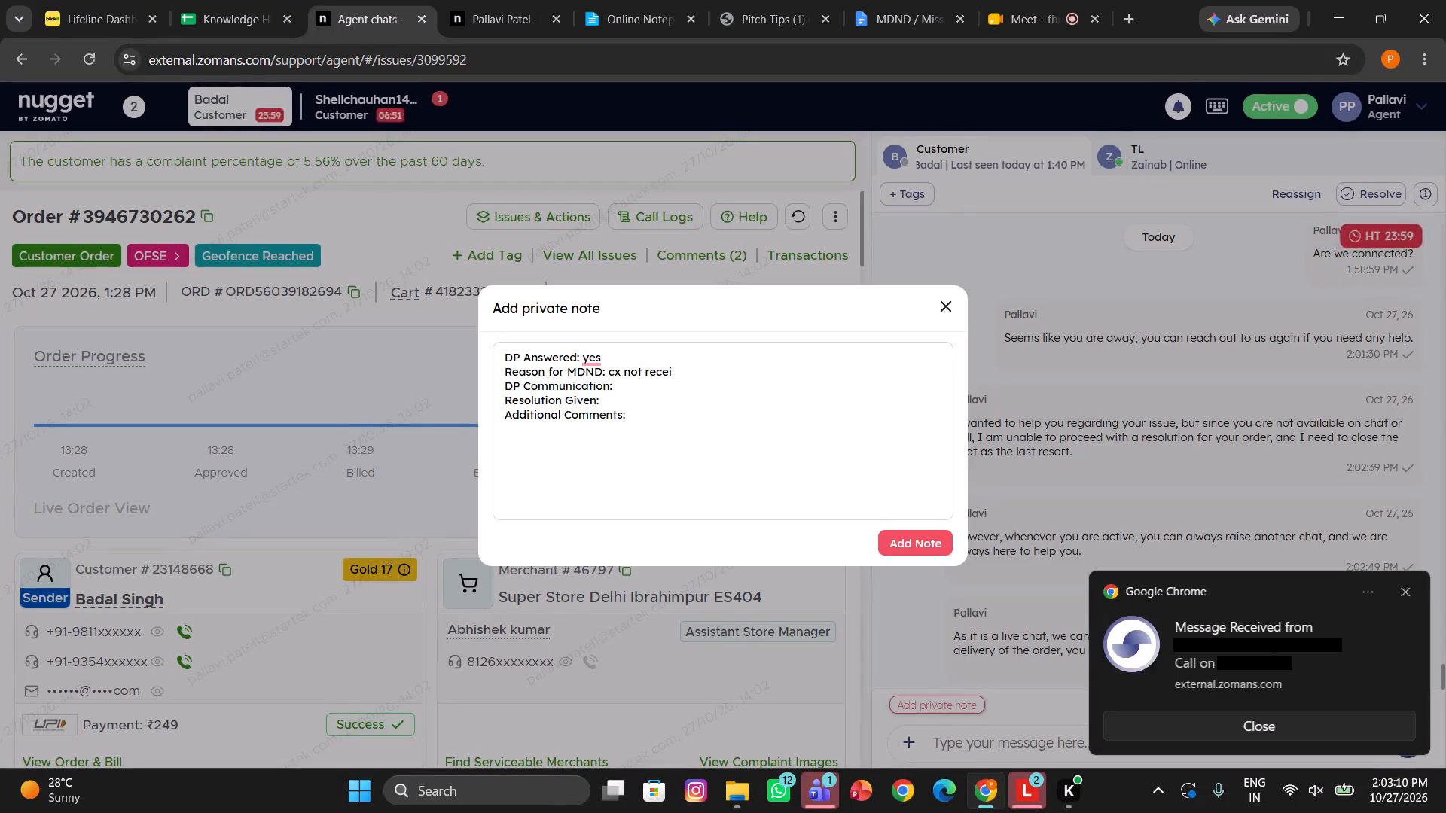
type("ved order")
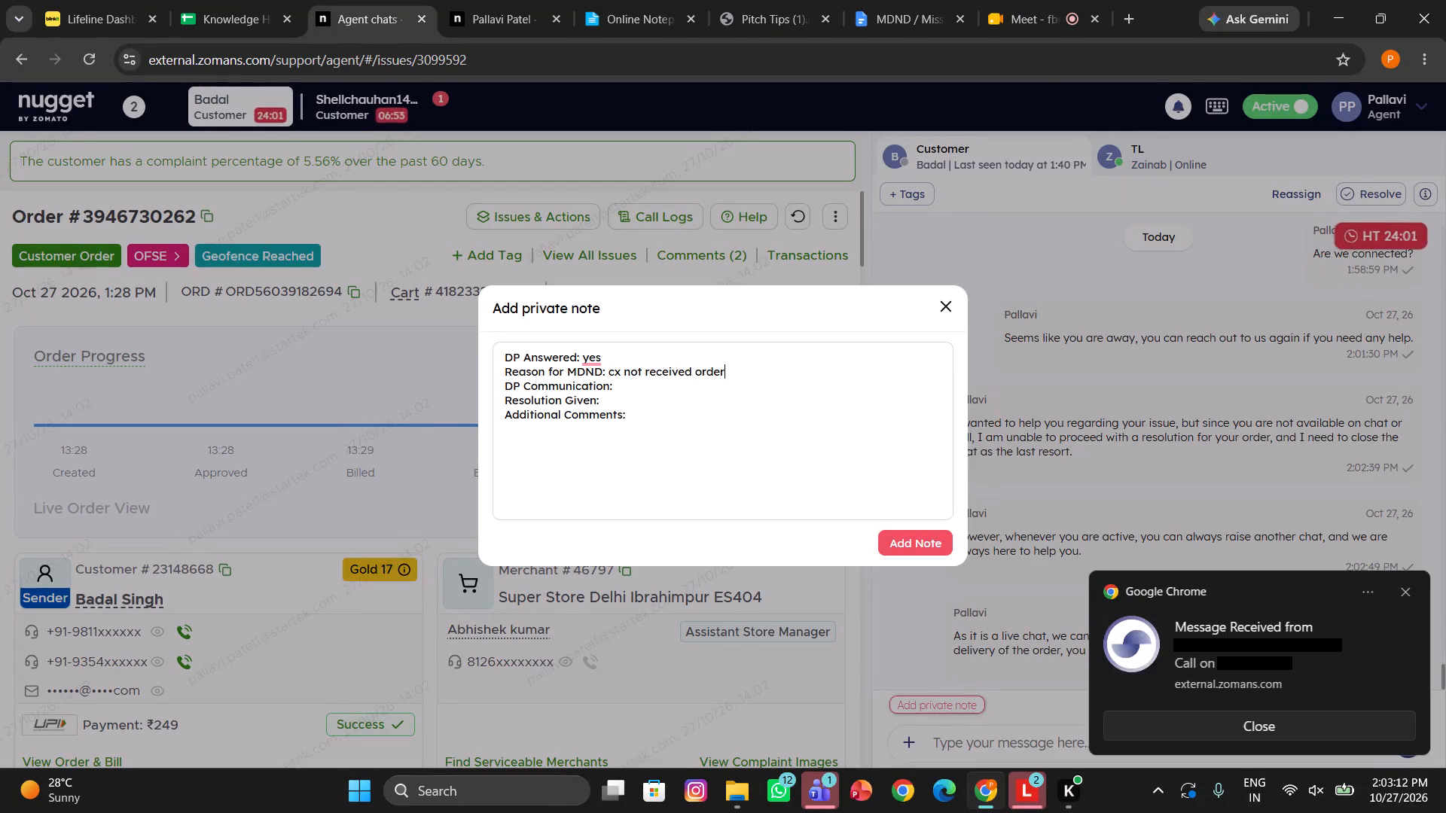
Complete the private note with DP Communication "DP said he delivered" and Resolution Given "away", and add it to the chat.
left_click(633, 384)
key("space")
type("dp saide he delivered")
left_click(647, 425)
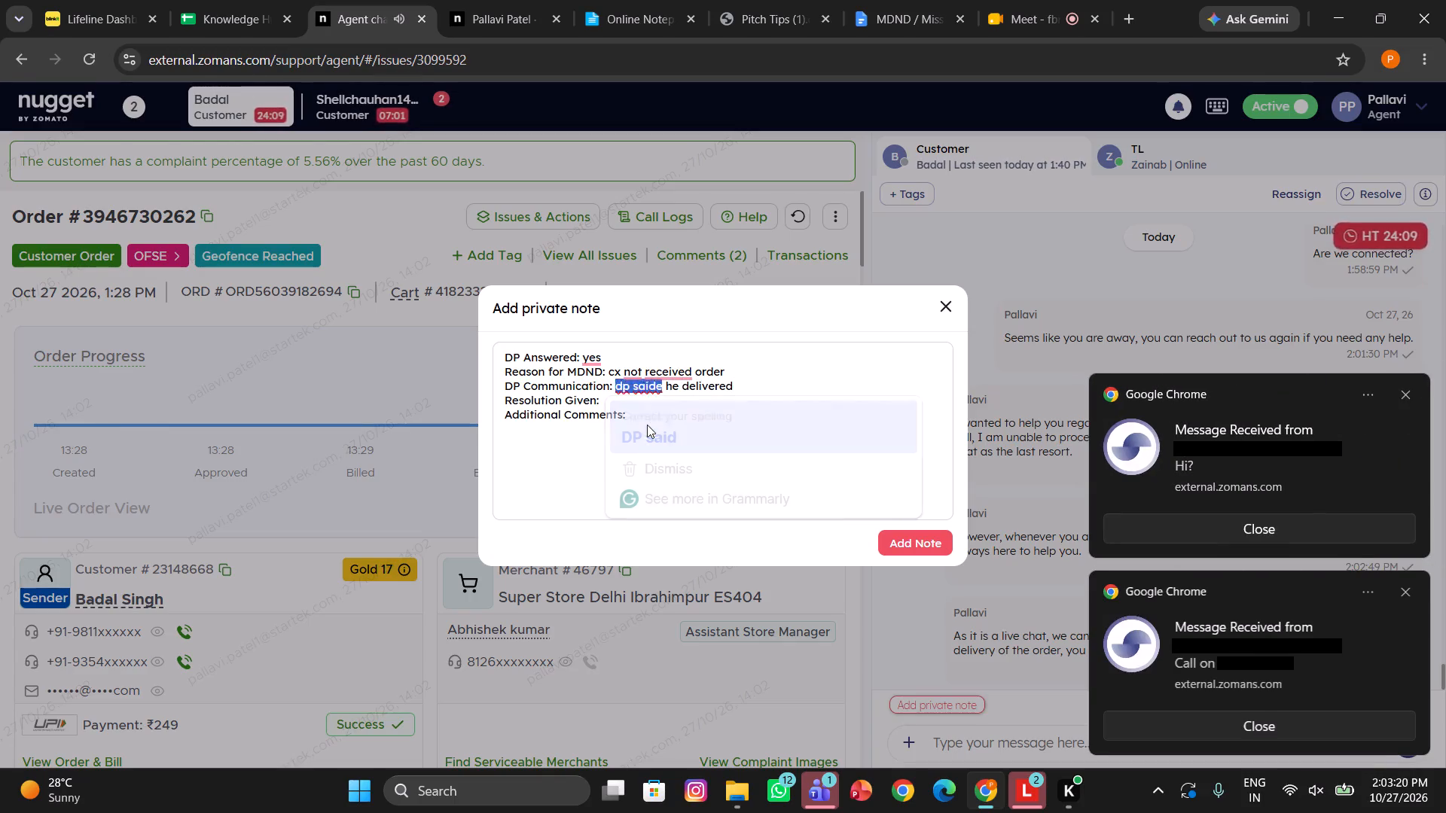
type("DP said")
left_click(614, 400)
key("space")
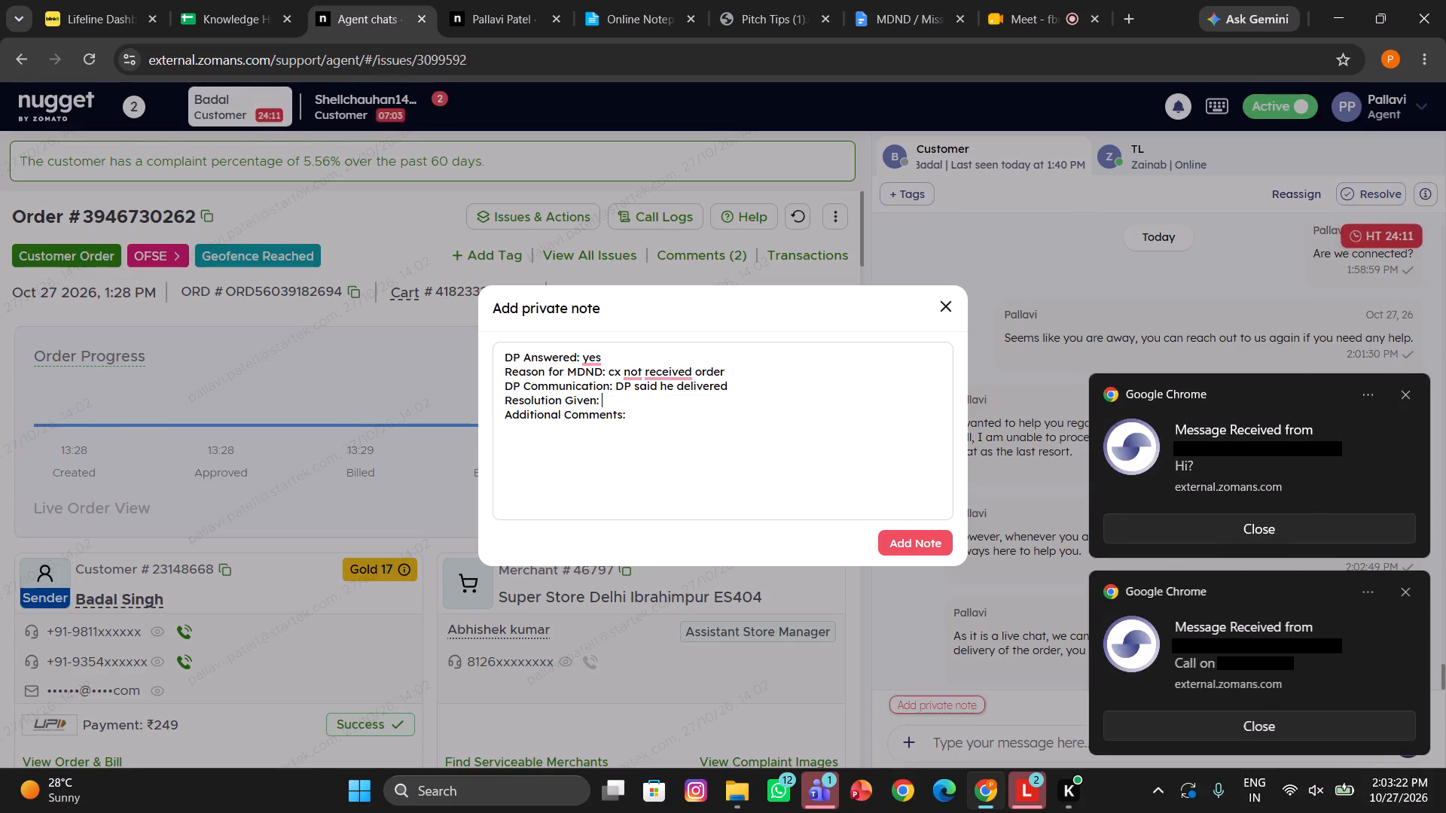
type("away")
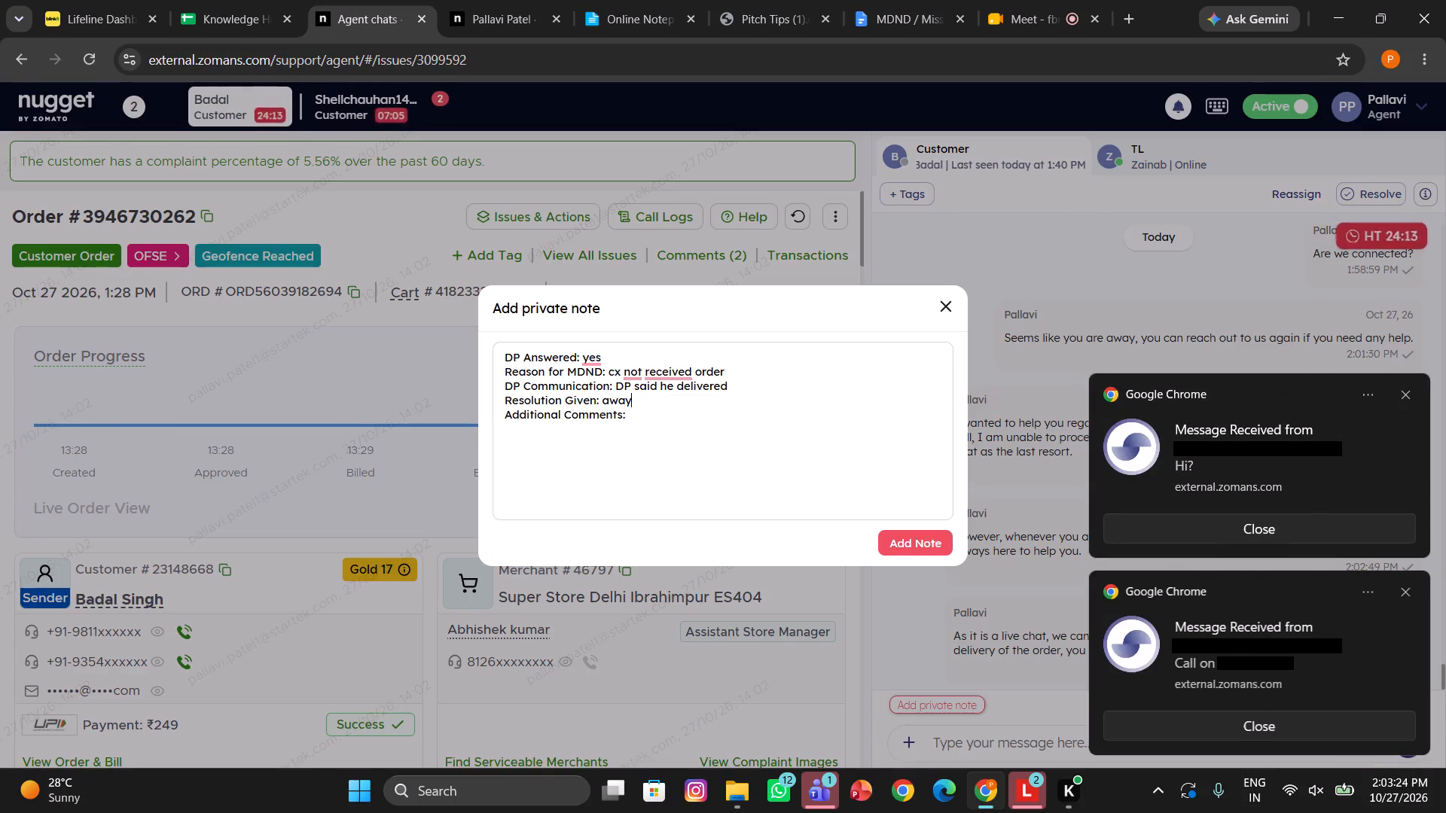
left_click(912, 540)
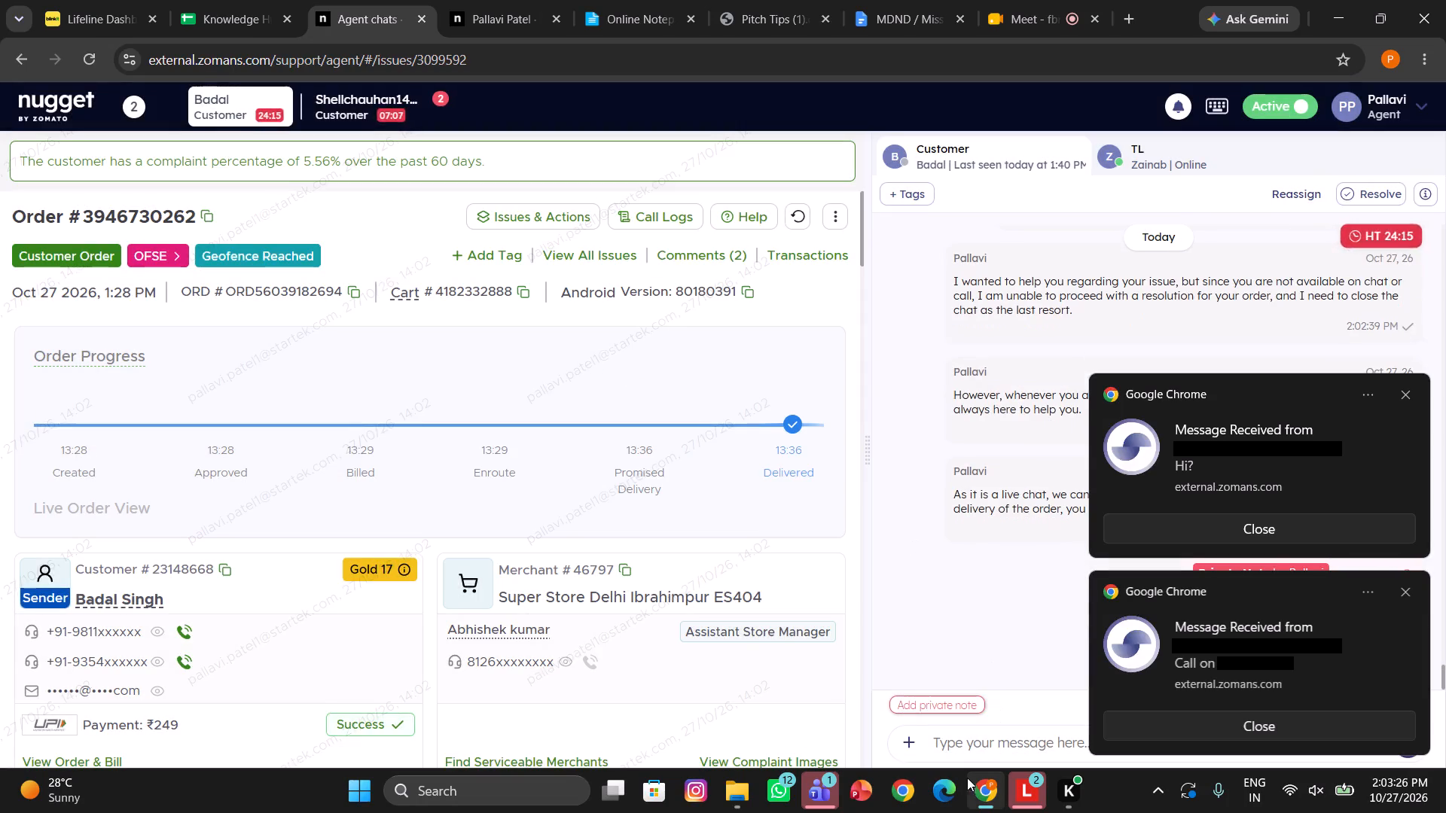
Find the closing canned response with "clo" and send it to the customer.
left_click(952, 741)
type("/clo")
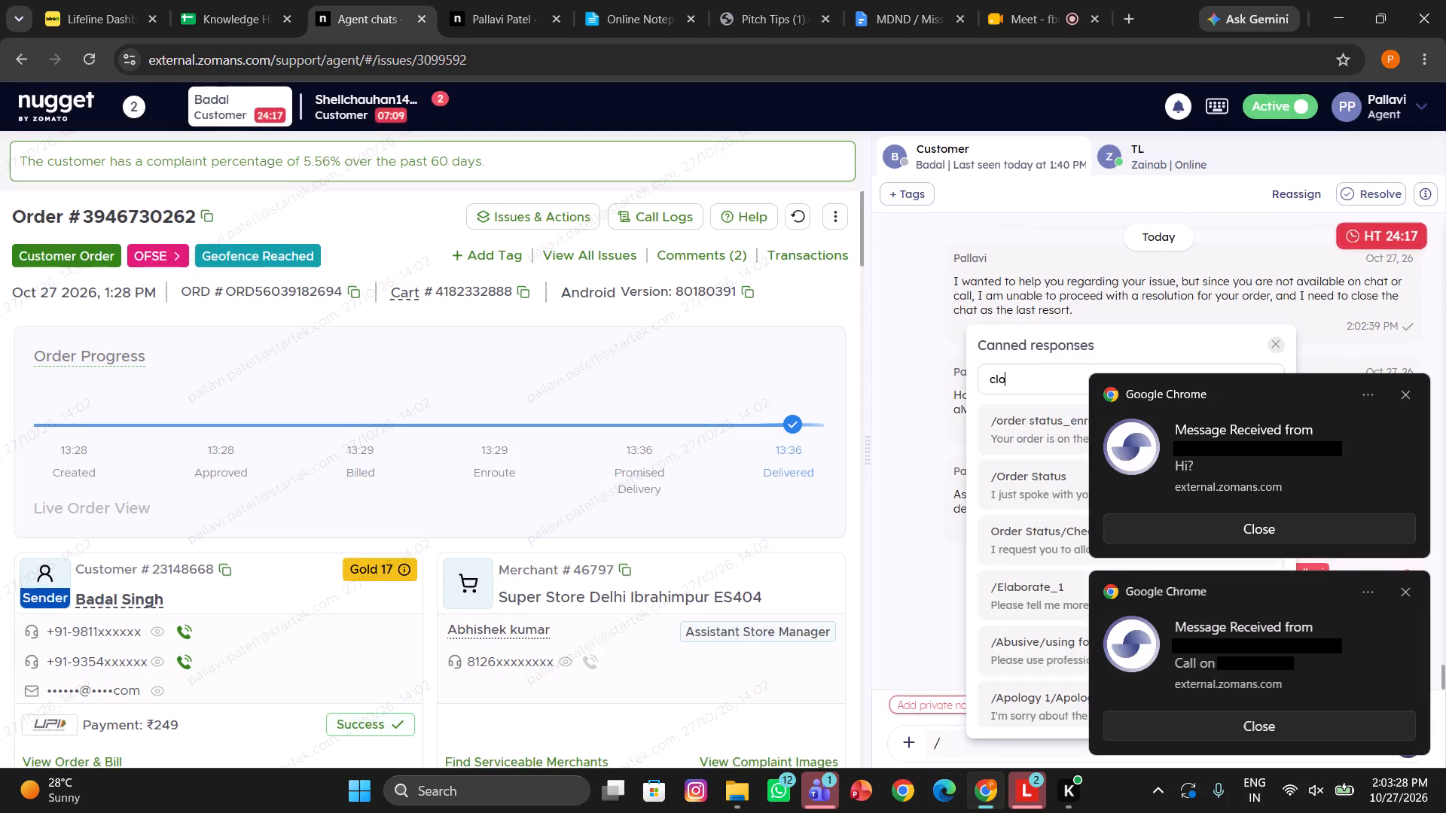
left_click(1030, 425)
key("Return")
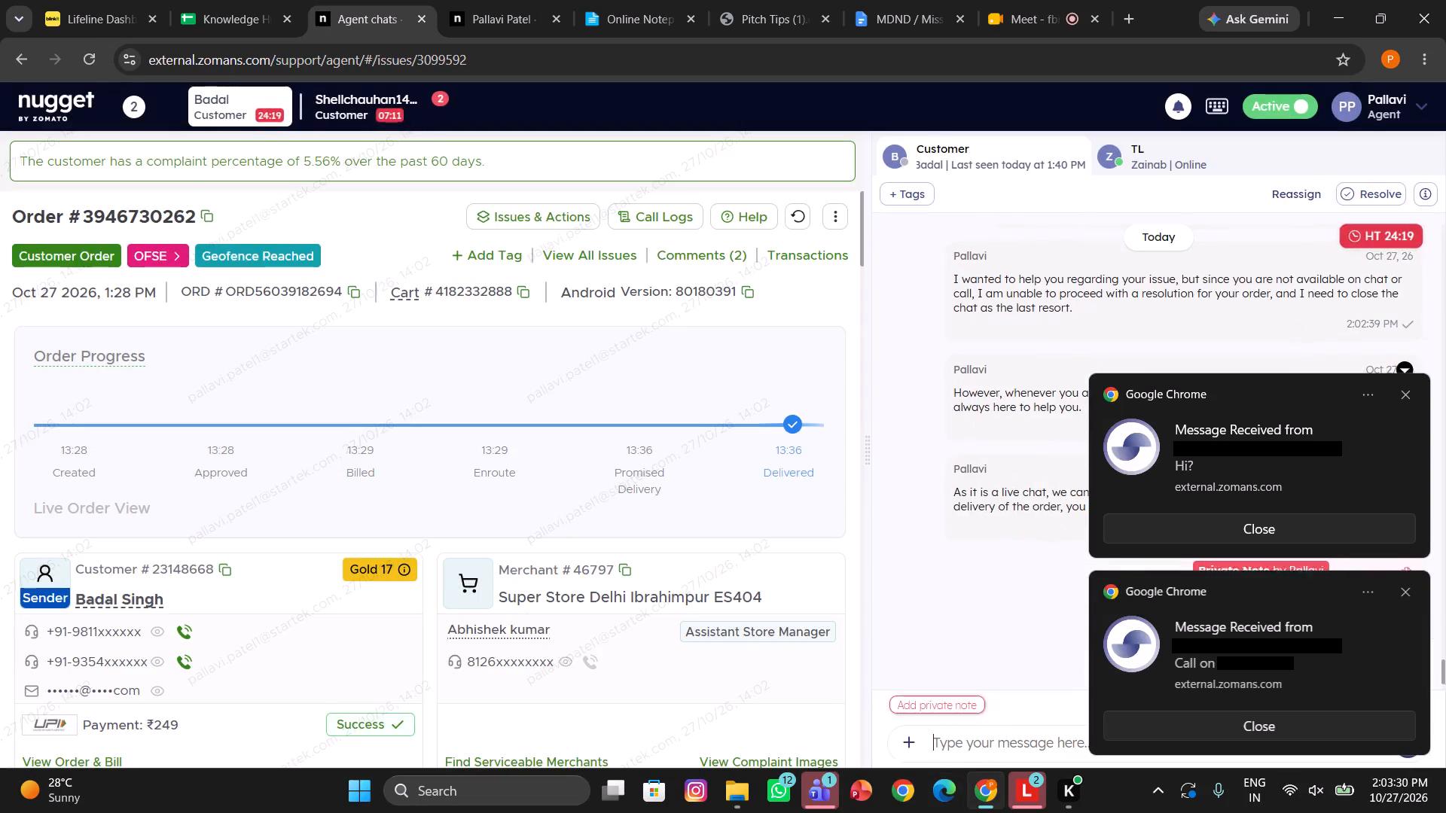
Add a comment to the first order using the Online Notepad's first MDND template, with the Resolution entry replaced by "away".
left_click(600, 0)
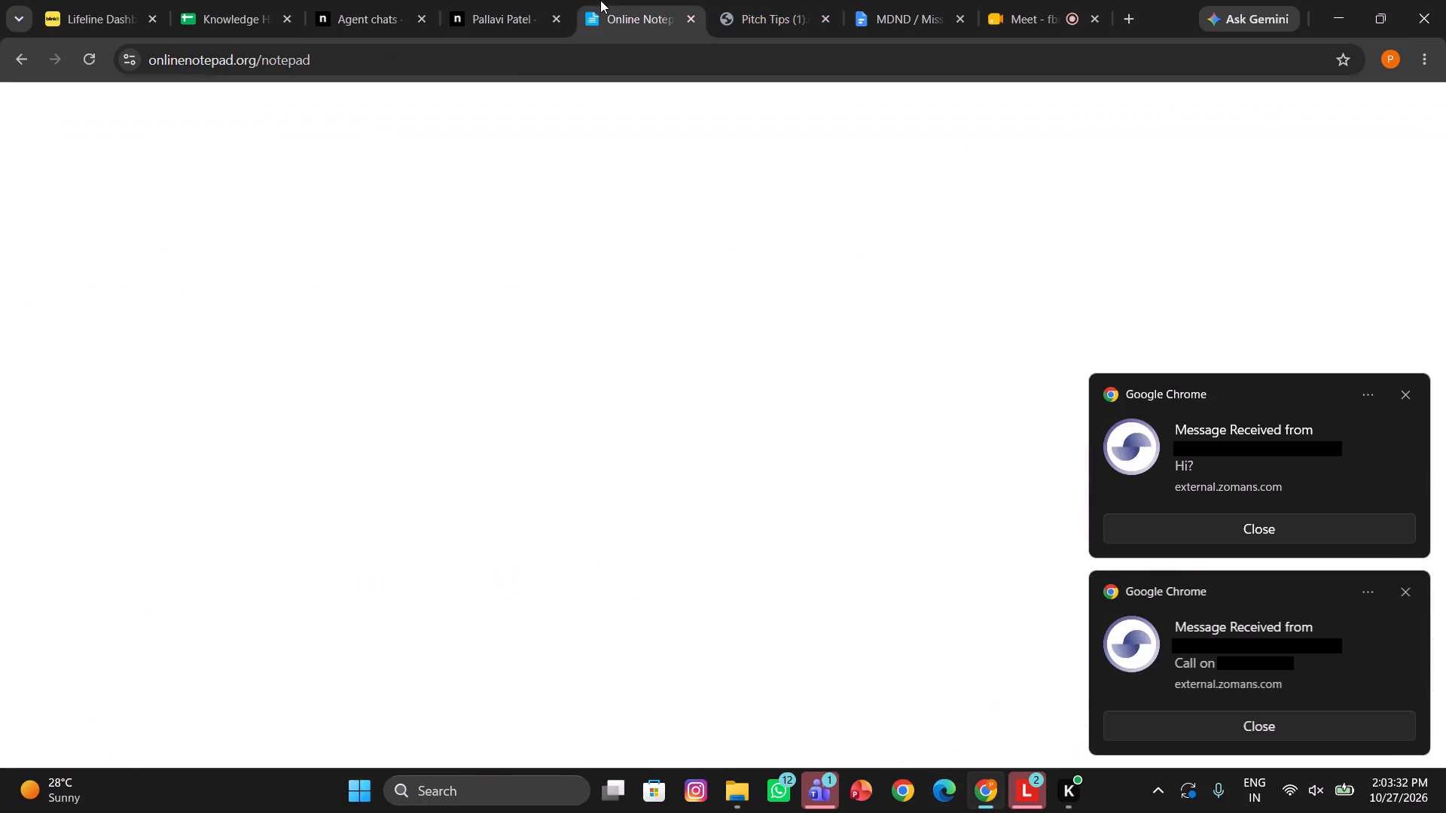
key("ctrl+c")
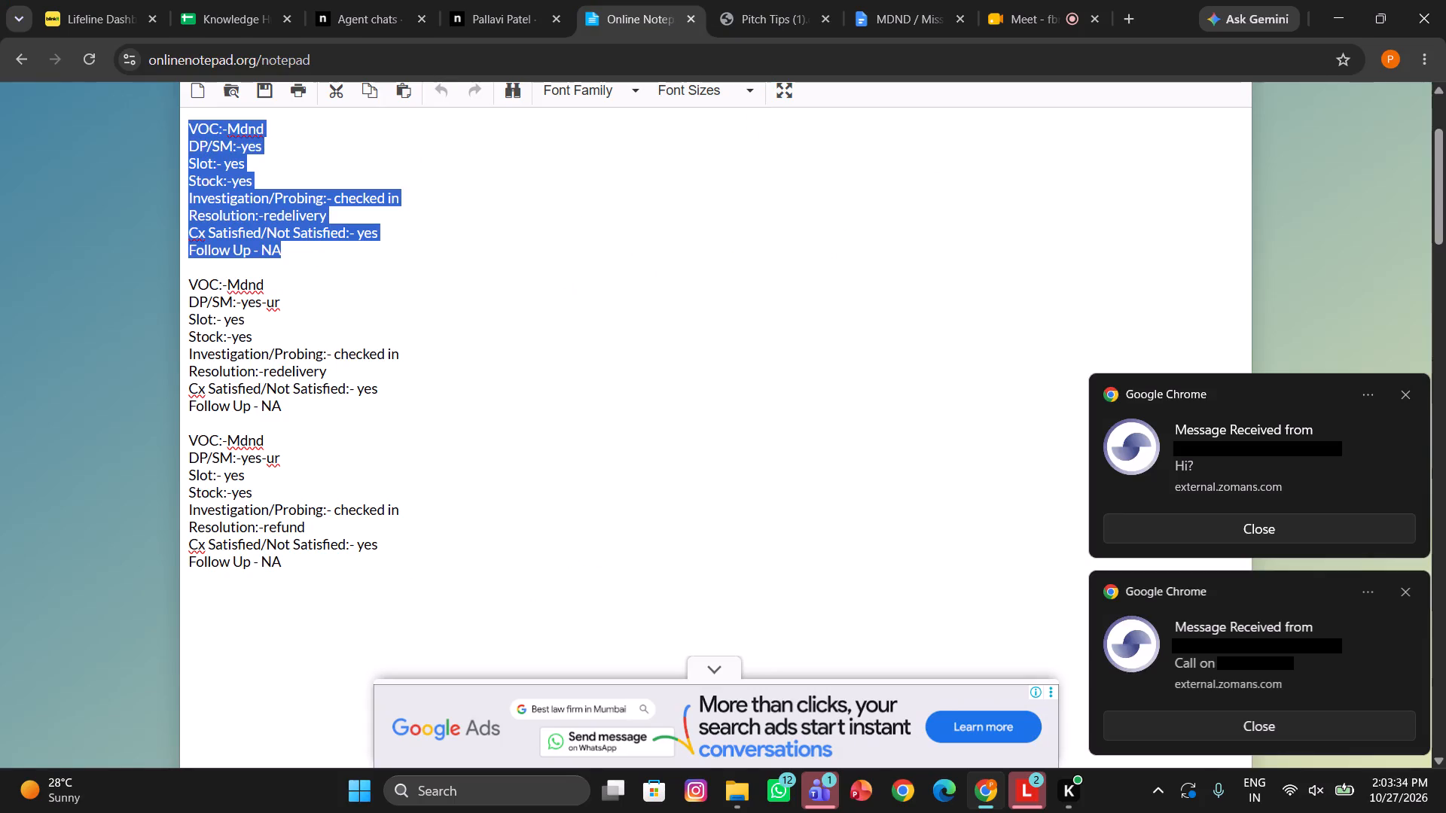
left_click(383, 0)
scroll(347, 495, "down", 4)
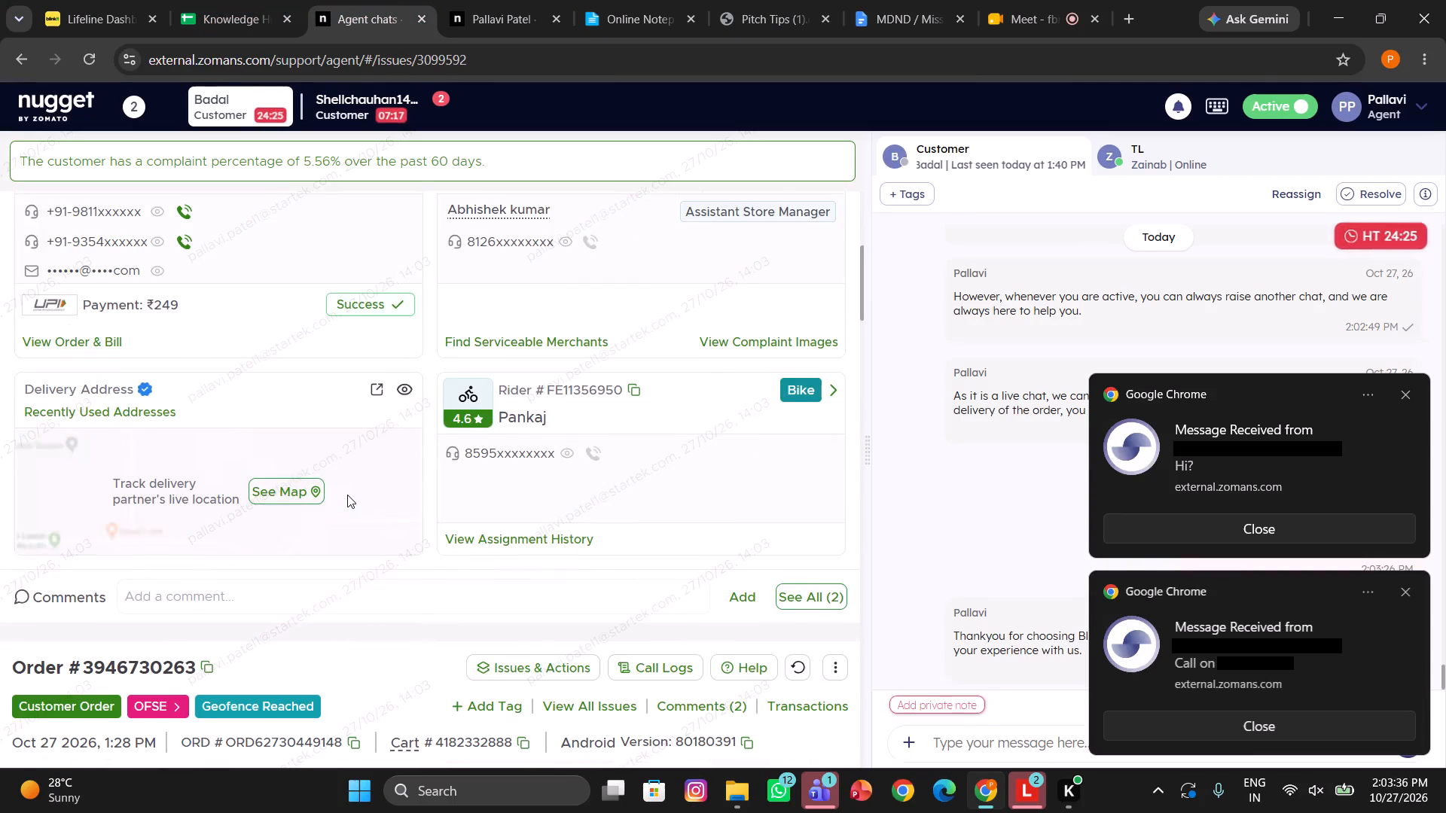
left_click(268, 601)
key("ctrl+v")
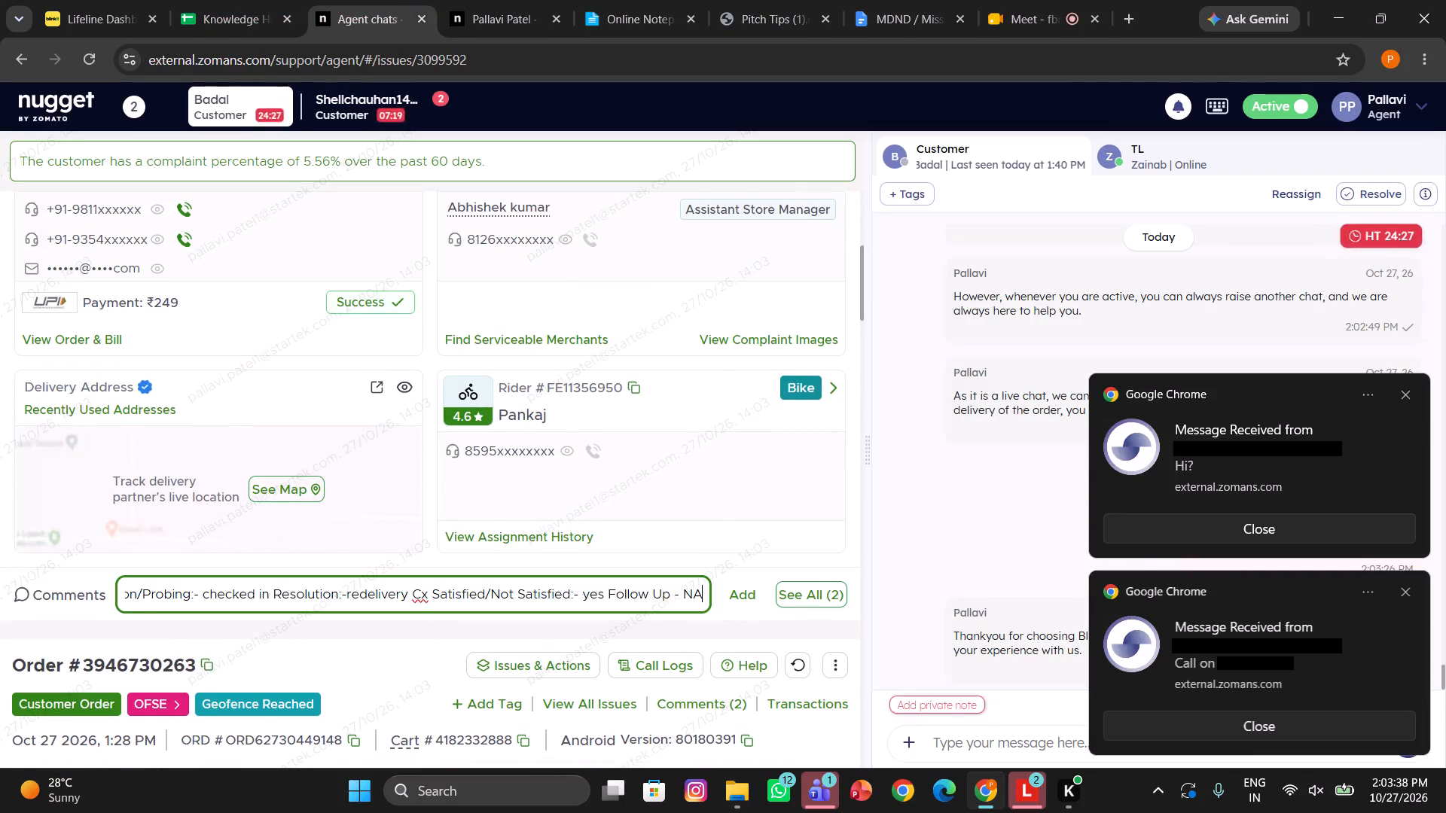
left_click_drag(407, 591, 359, 588)
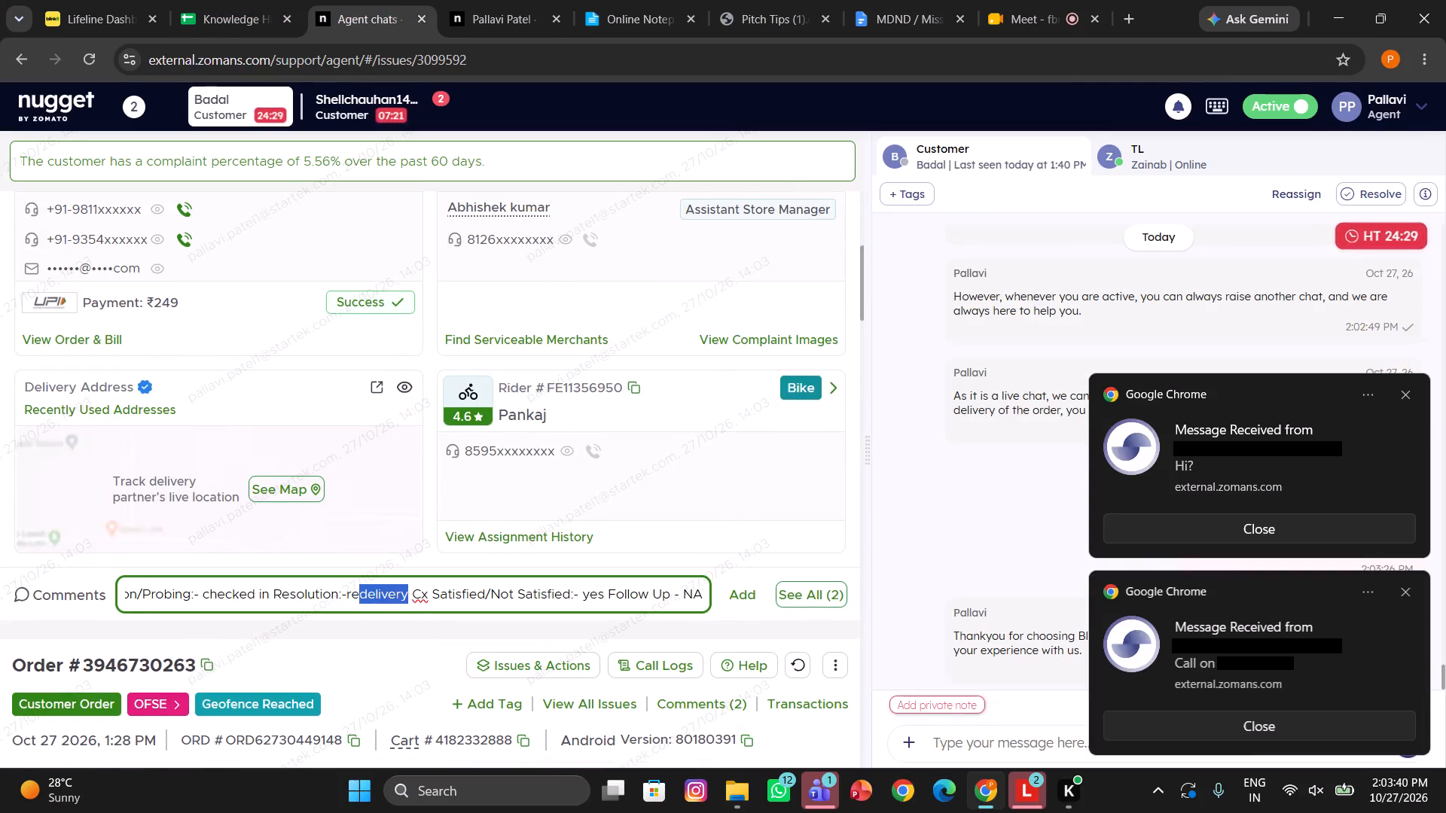
left_click_drag(359, 588, 349, 586)
key("BackSpace")
key("BackSpace")
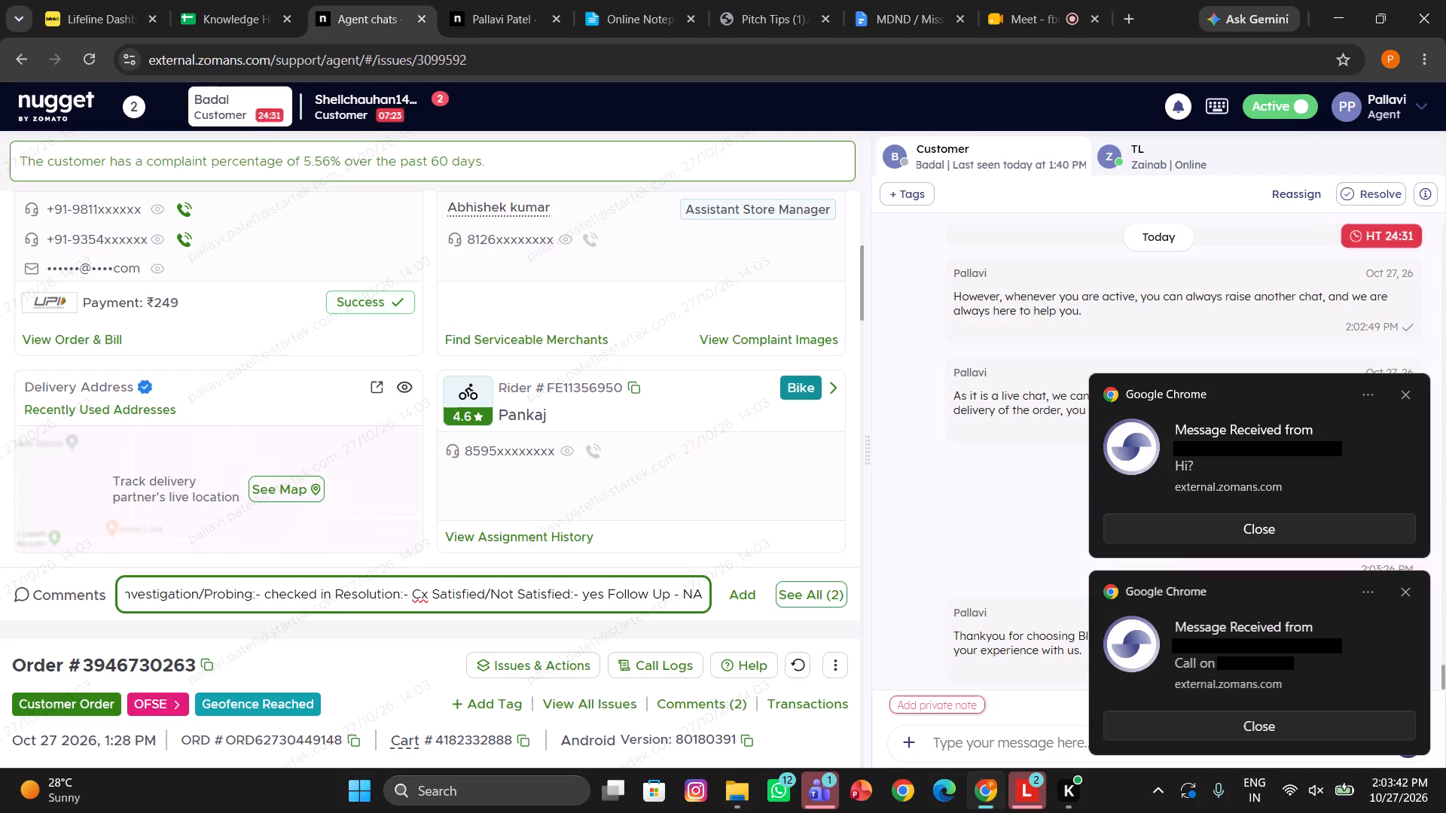
type("away")
key("Return")
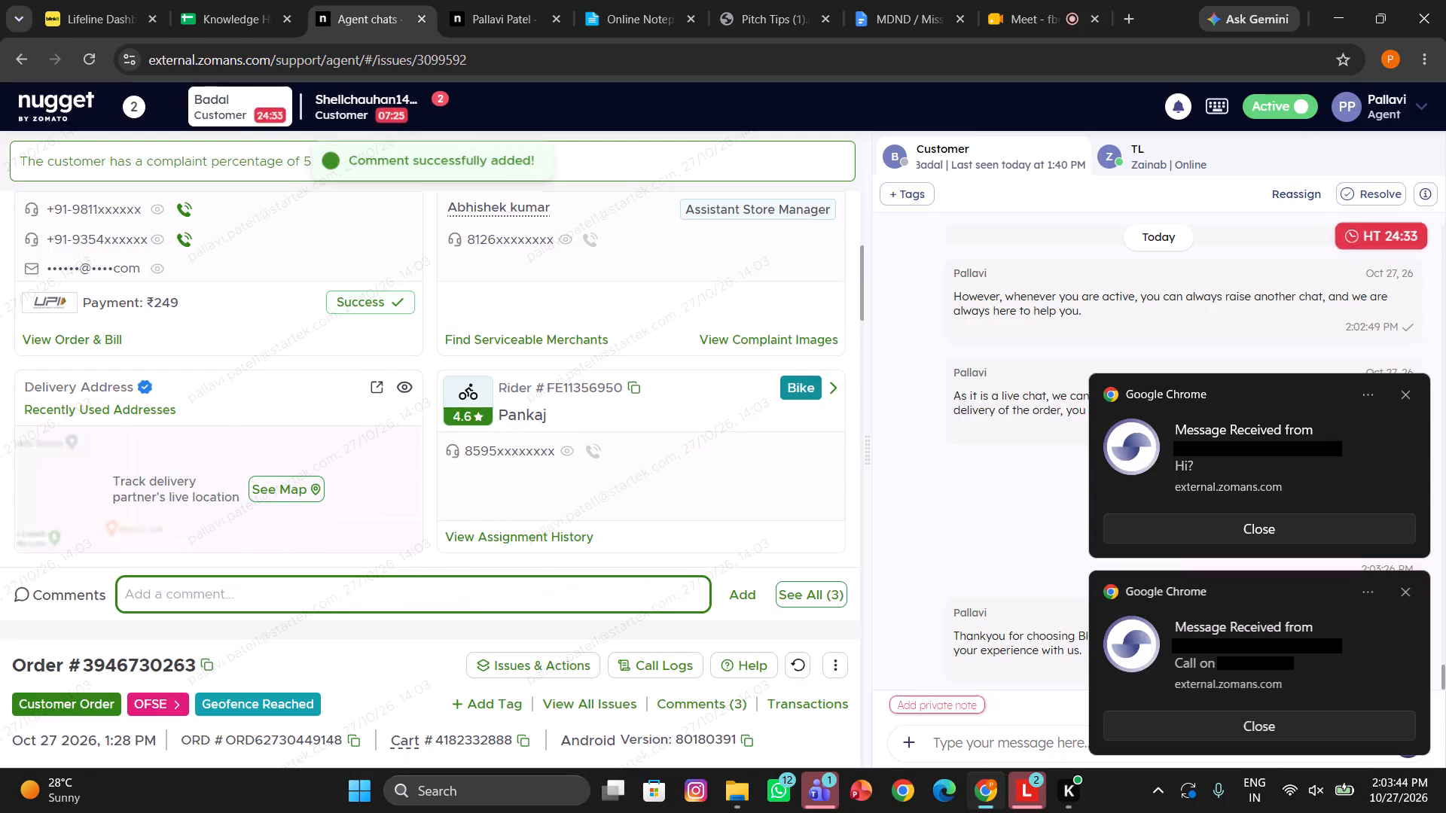
Start resolving the chat, search the tags for "mdnd" and choose the "MDND – Unresolved" disposition.
left_click(1356, 198)
type("mdnd")
left_click(856, 379)
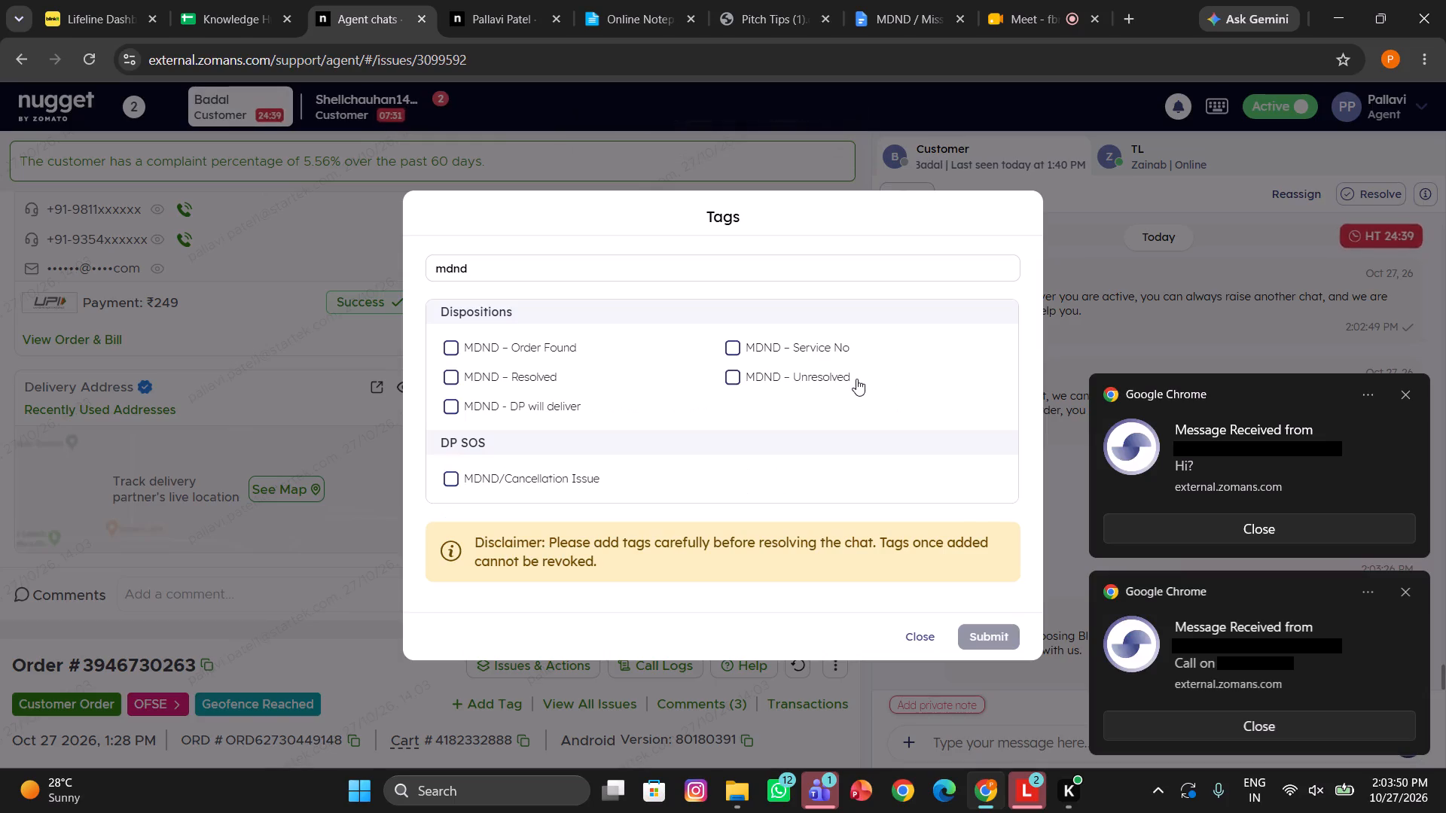
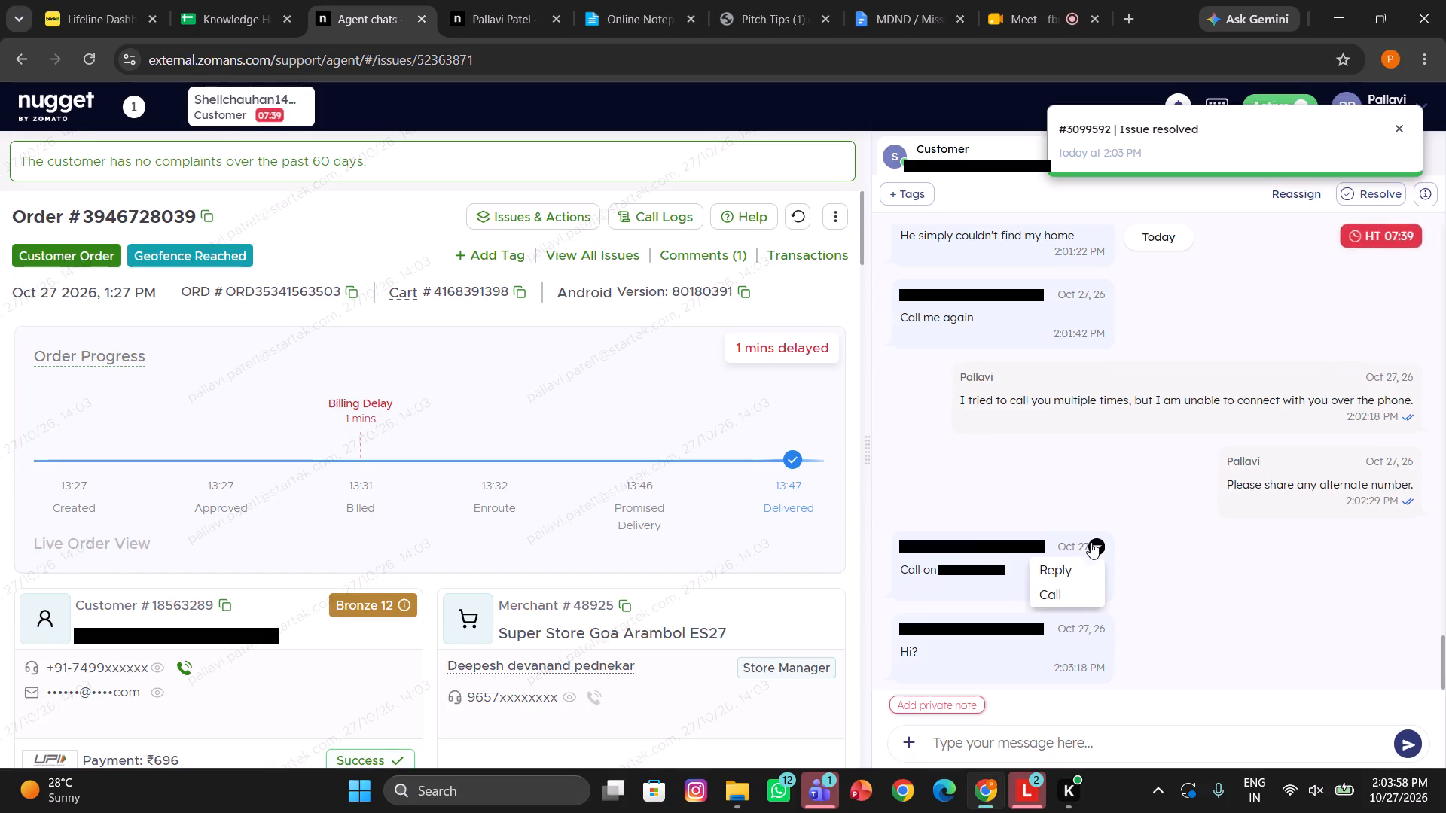
Call the customer on the alternate number shared in the chat and send the reply "Sure.".
left_click(1042, 601)
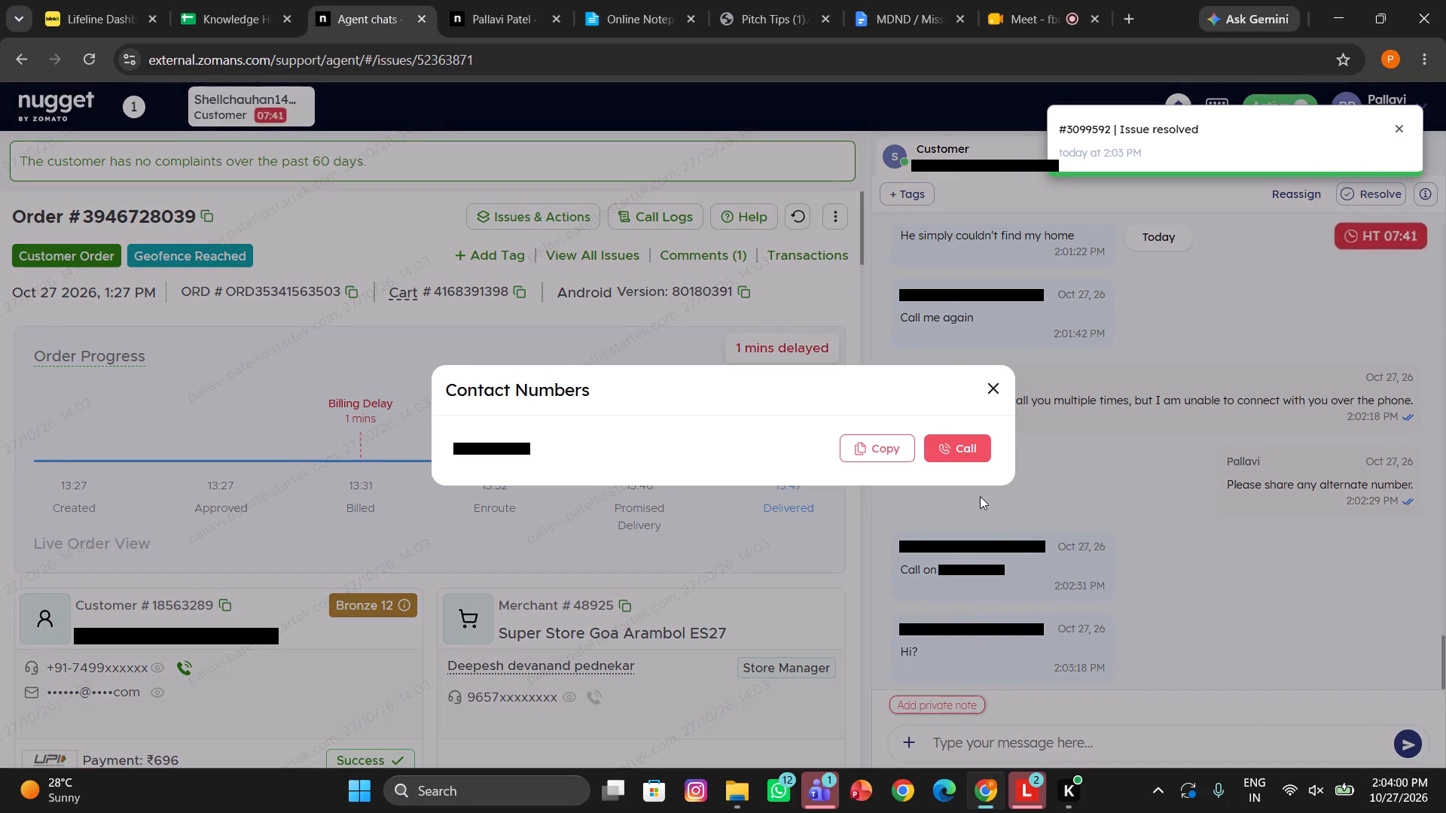
left_click(969, 446)
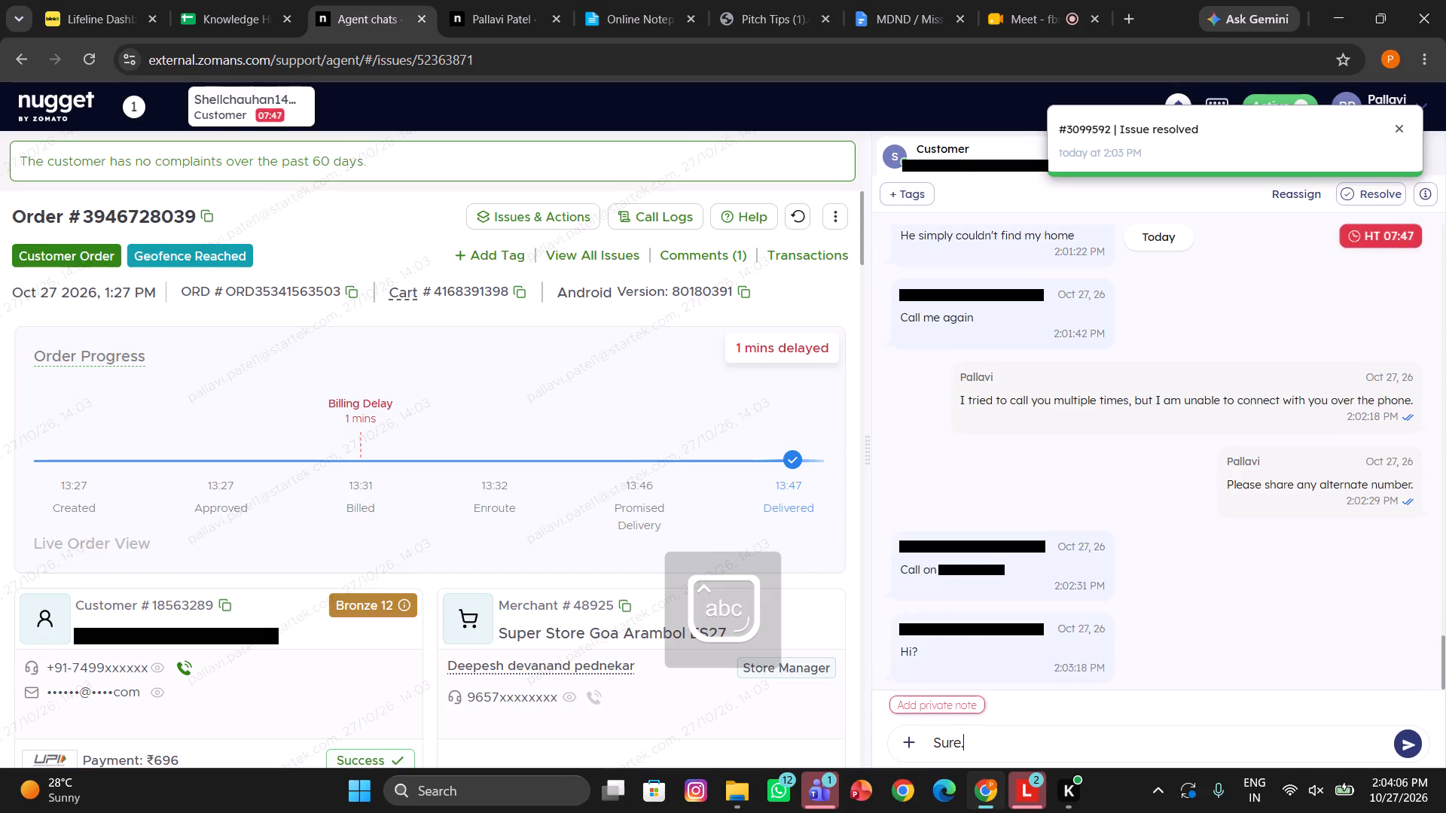
key("Return")
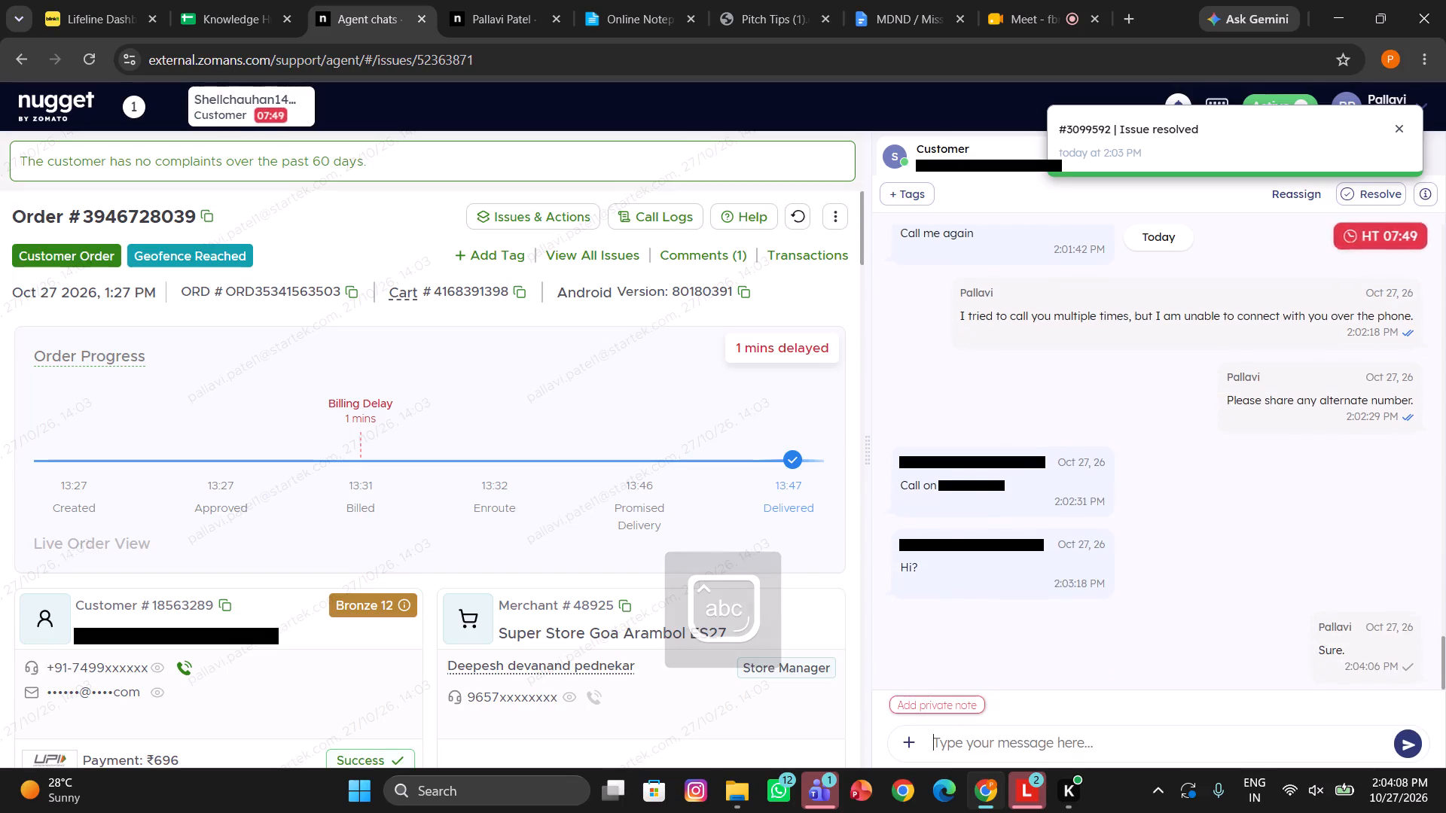
Add a private note reading "called cx" to the customer's chat.
left_click(936, 705)
type("called cx")
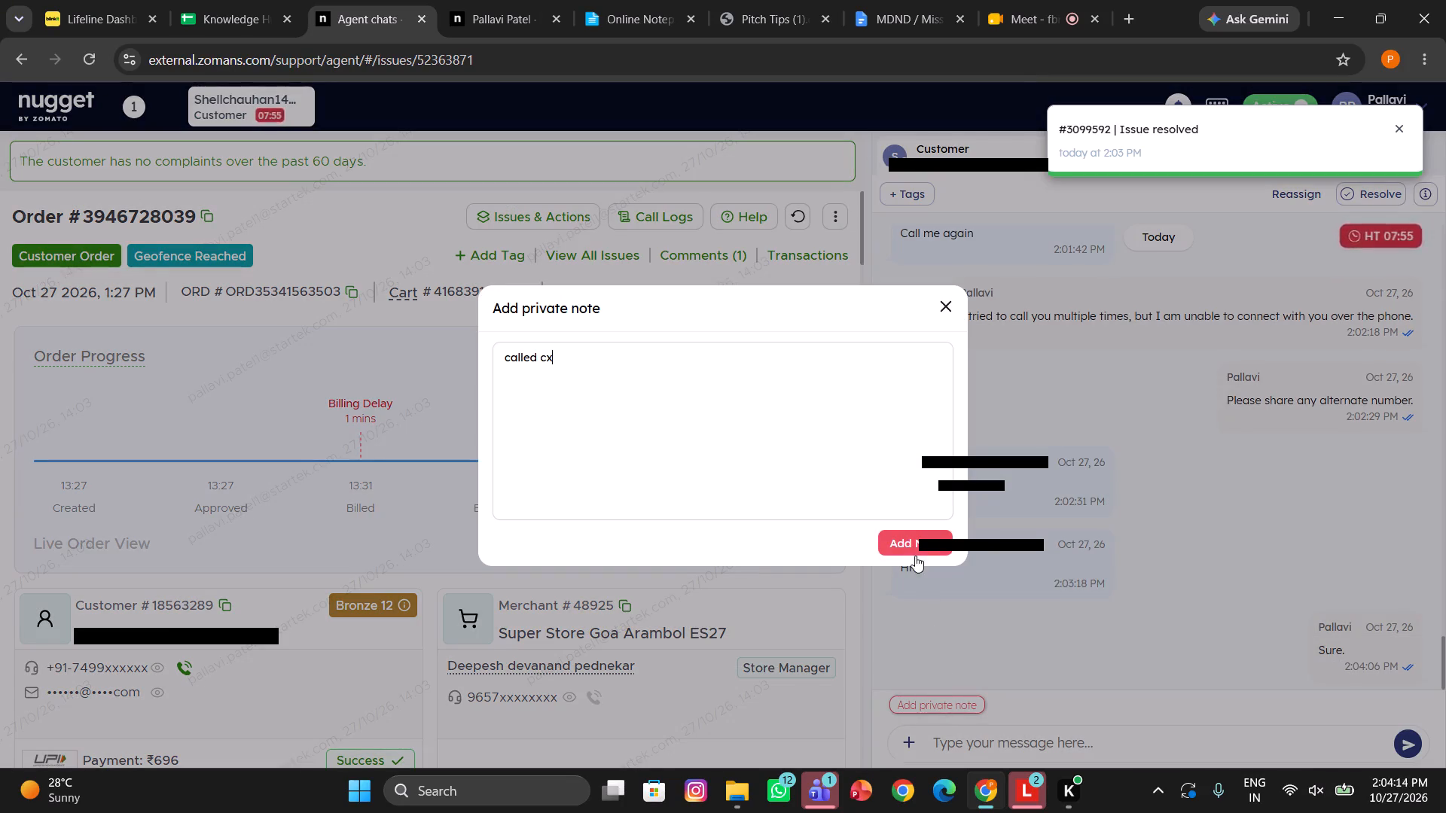
left_click(918, 548)
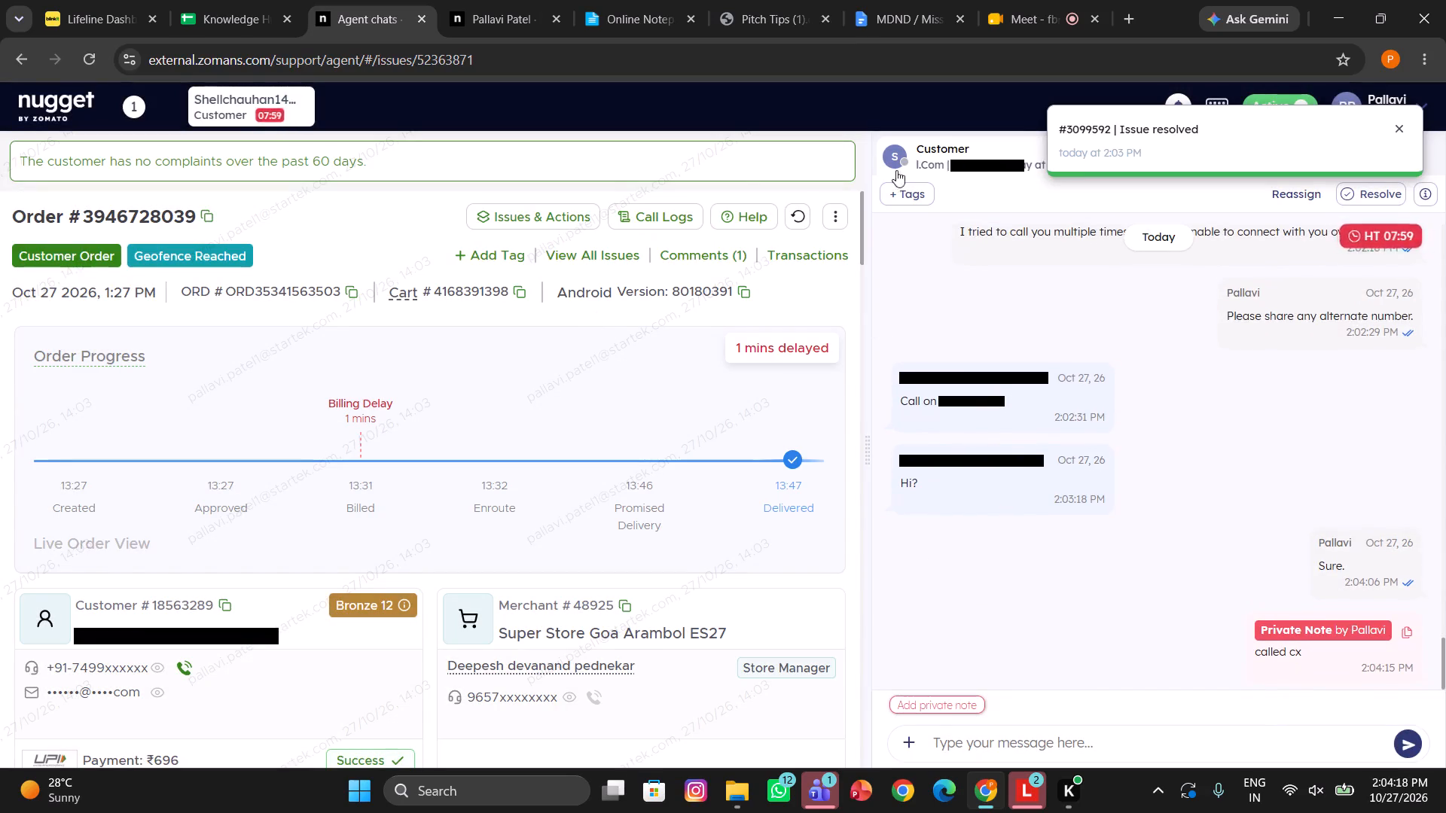
Search the chat's tags for "md" and apply the "MDND – Resolved" disposition.
left_click(923, 185)
type("md")
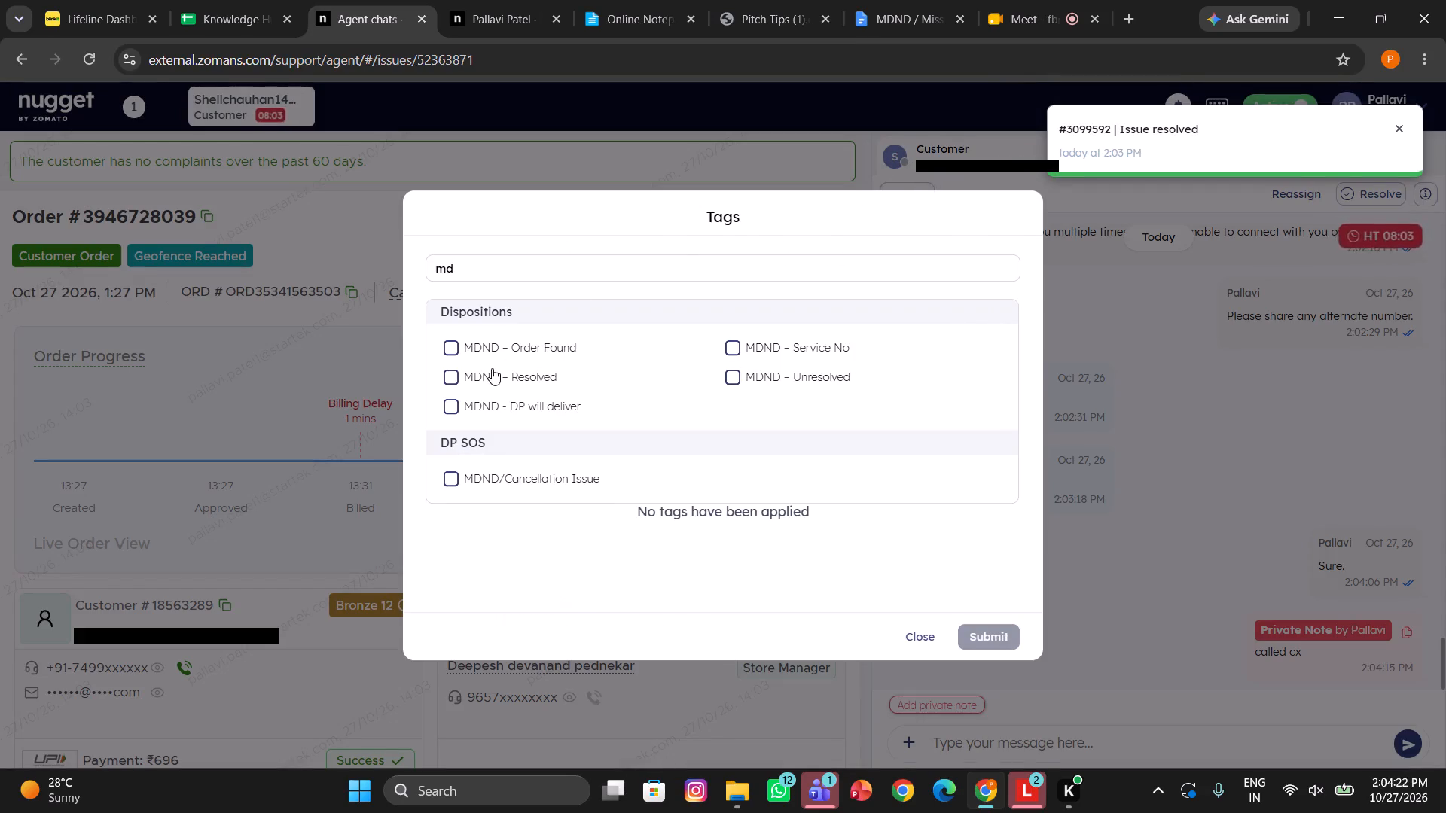
left_click(492, 368)
left_click(984, 629)
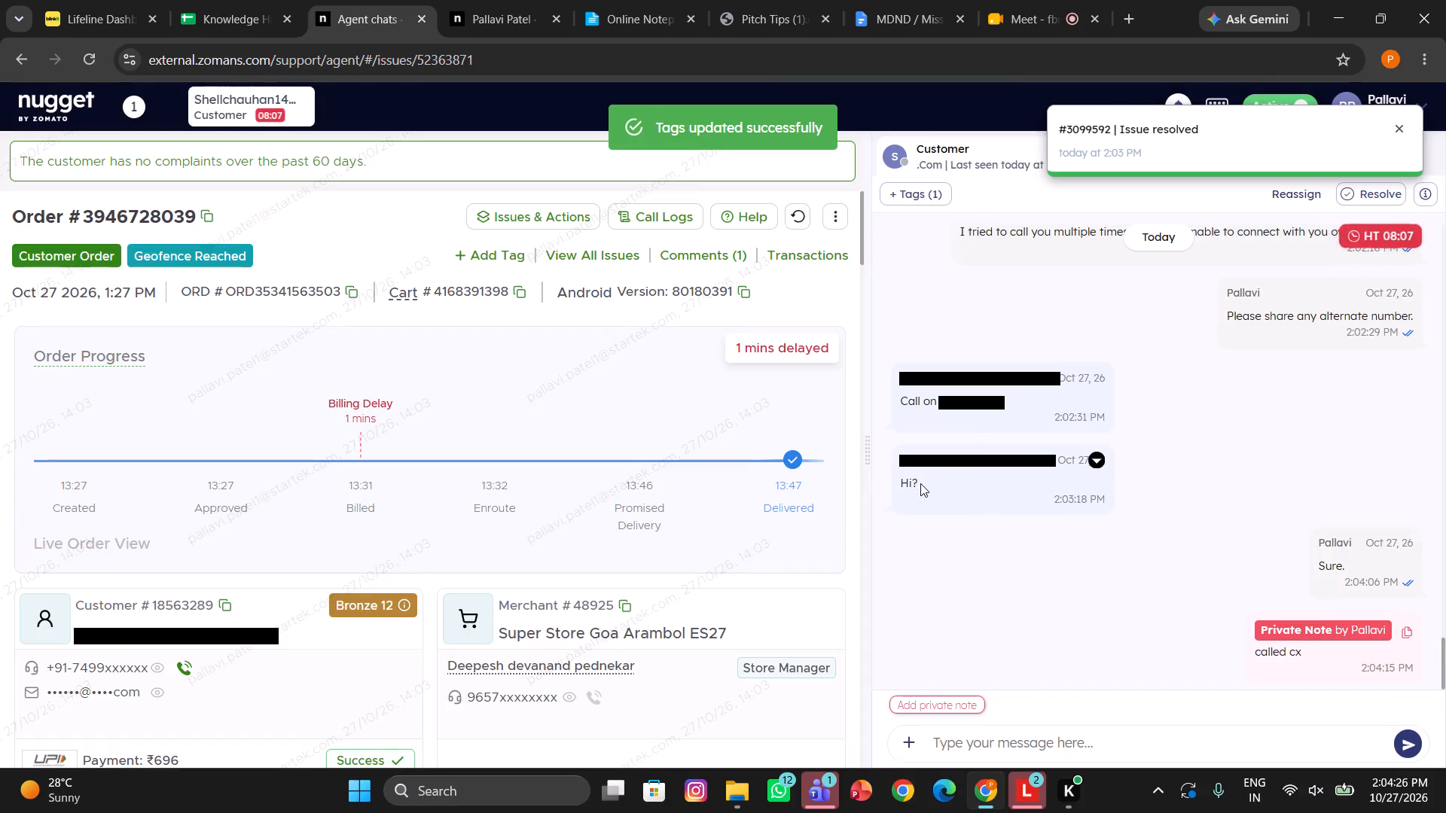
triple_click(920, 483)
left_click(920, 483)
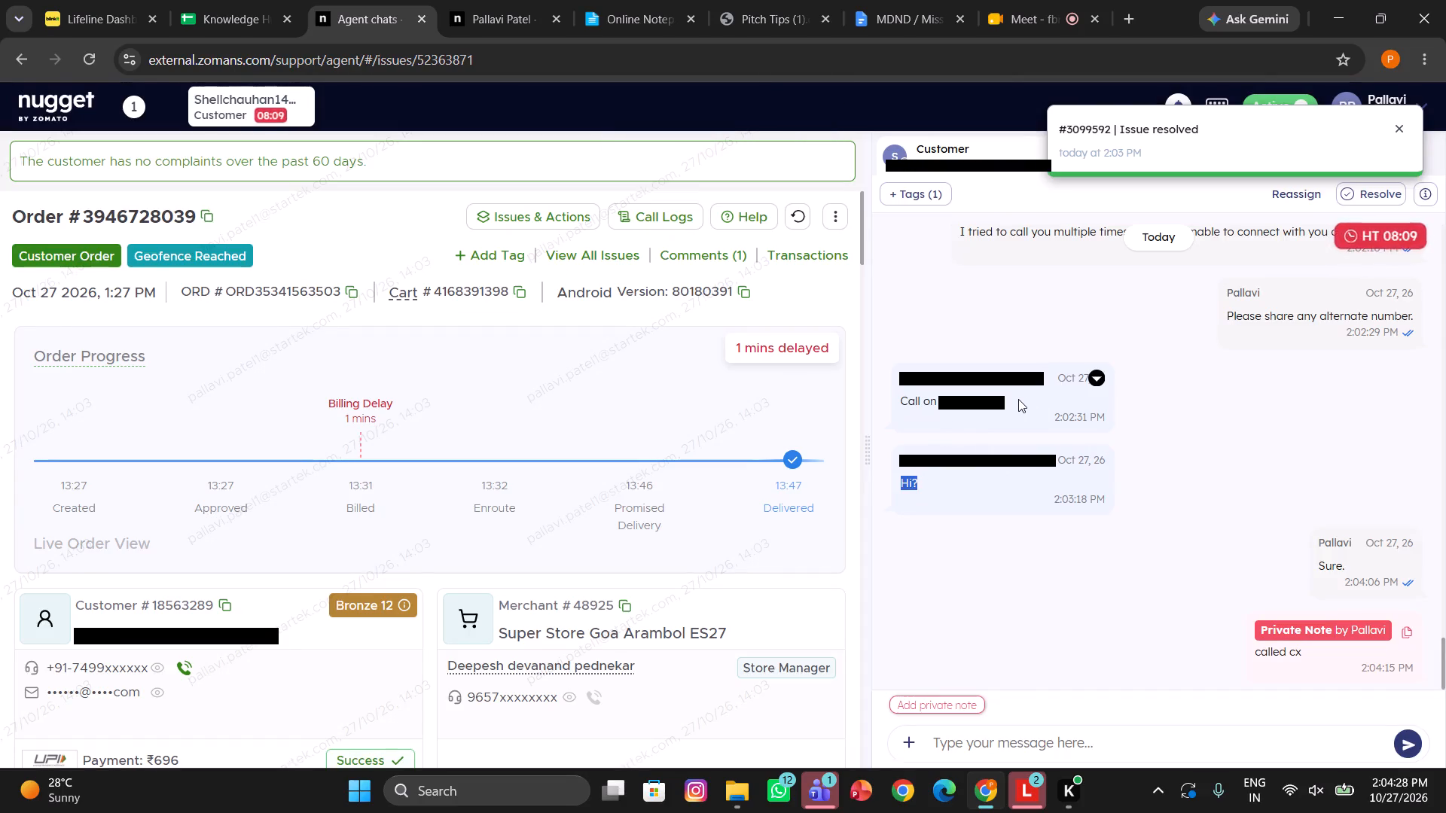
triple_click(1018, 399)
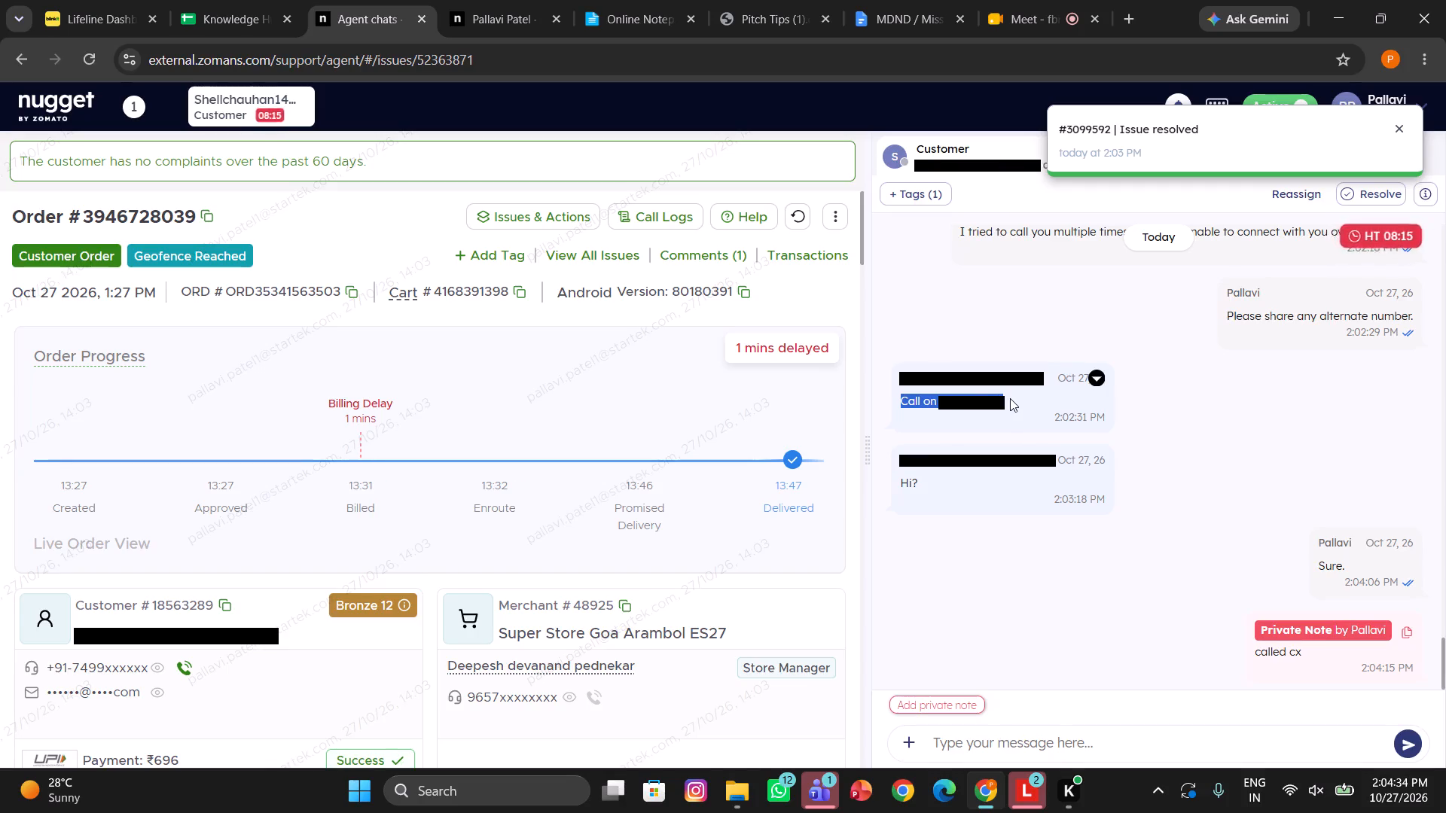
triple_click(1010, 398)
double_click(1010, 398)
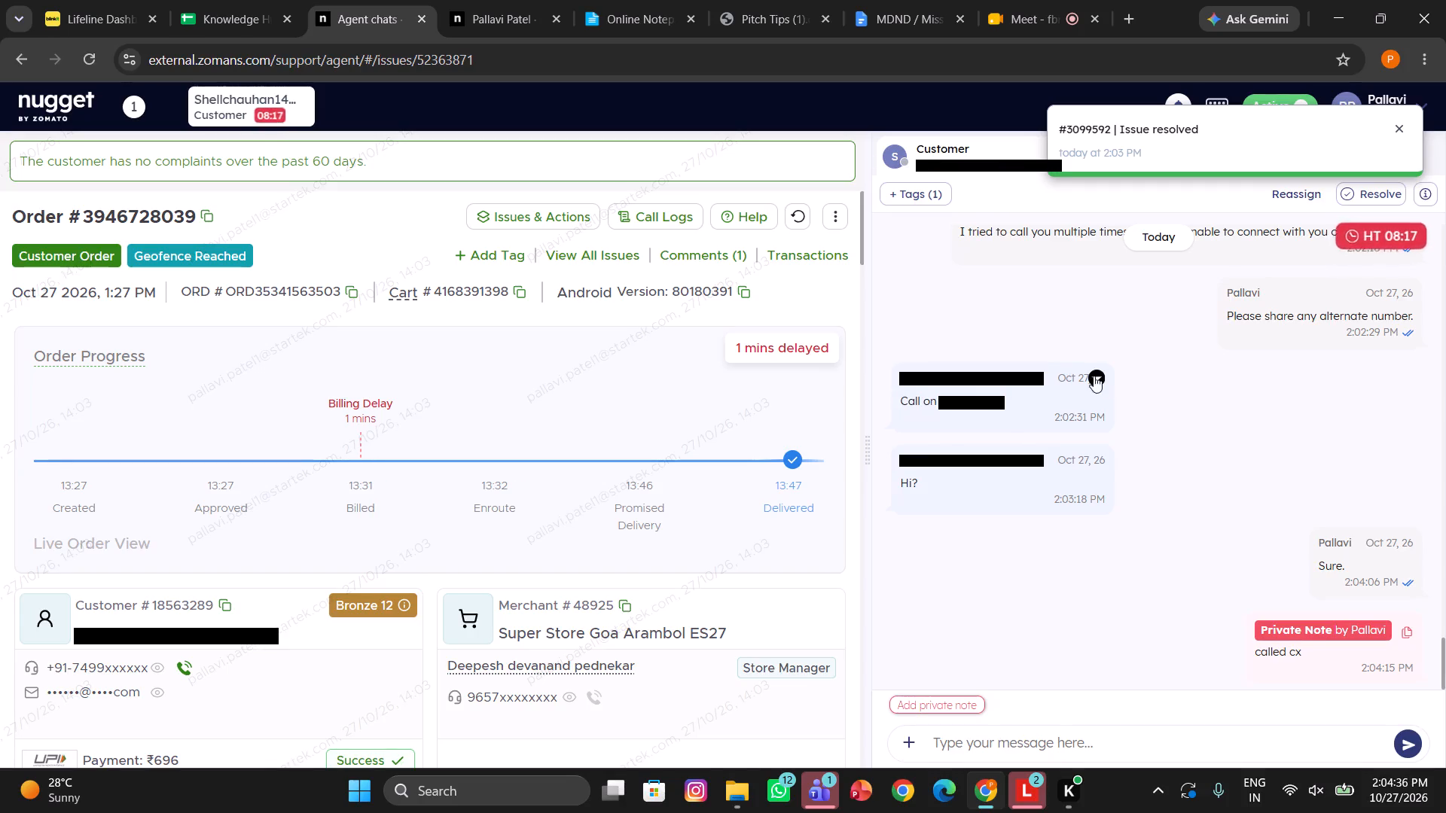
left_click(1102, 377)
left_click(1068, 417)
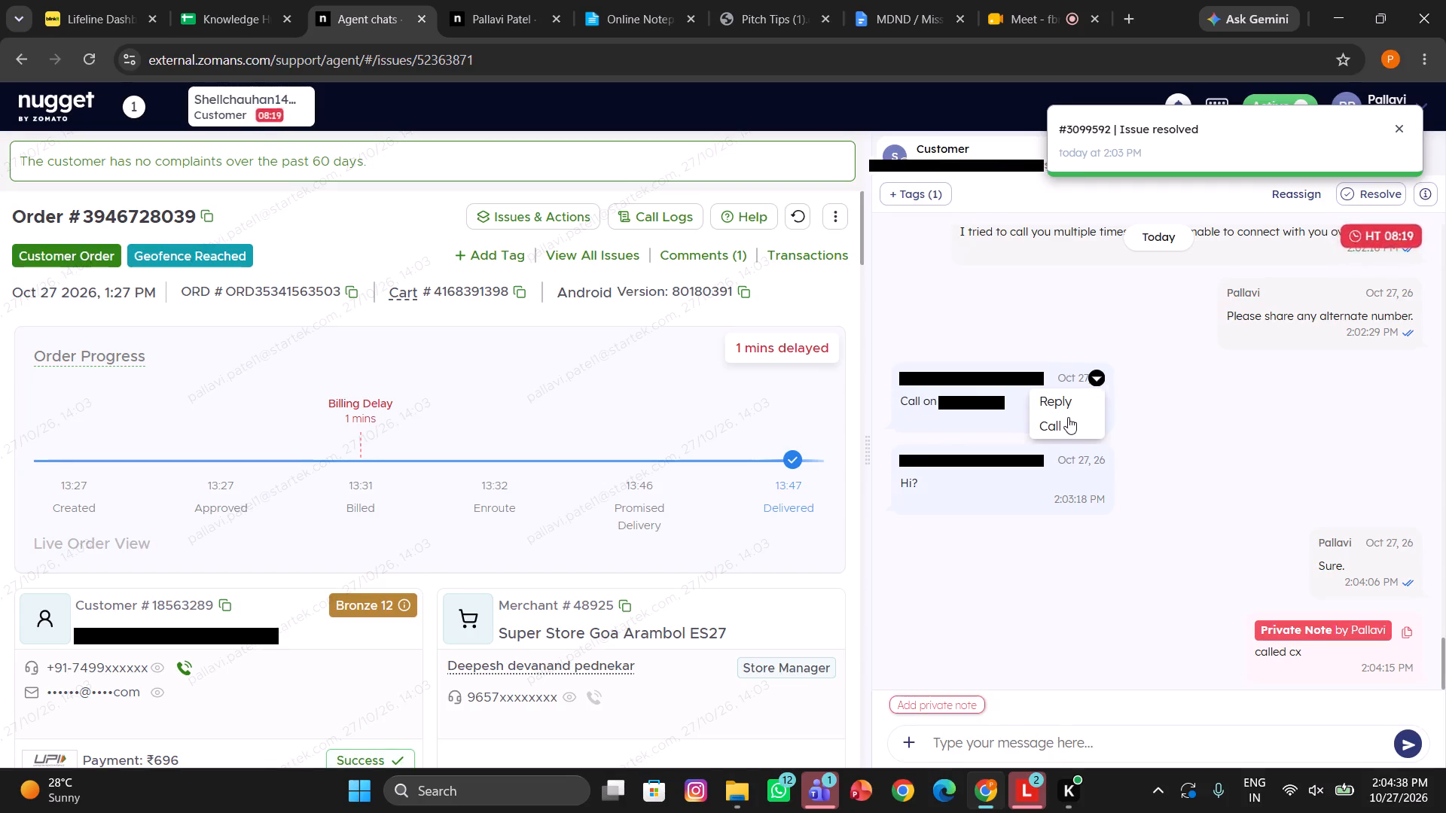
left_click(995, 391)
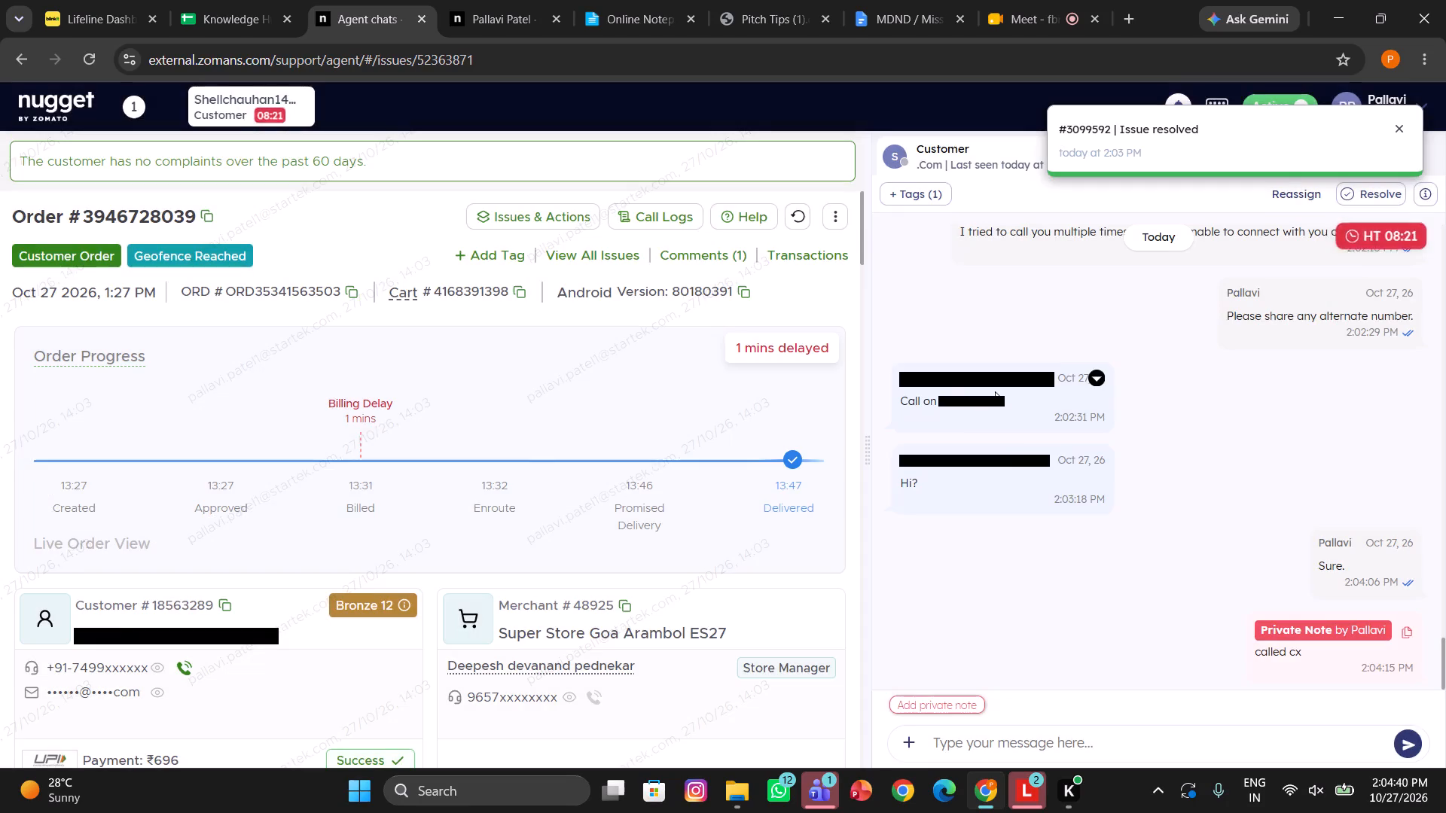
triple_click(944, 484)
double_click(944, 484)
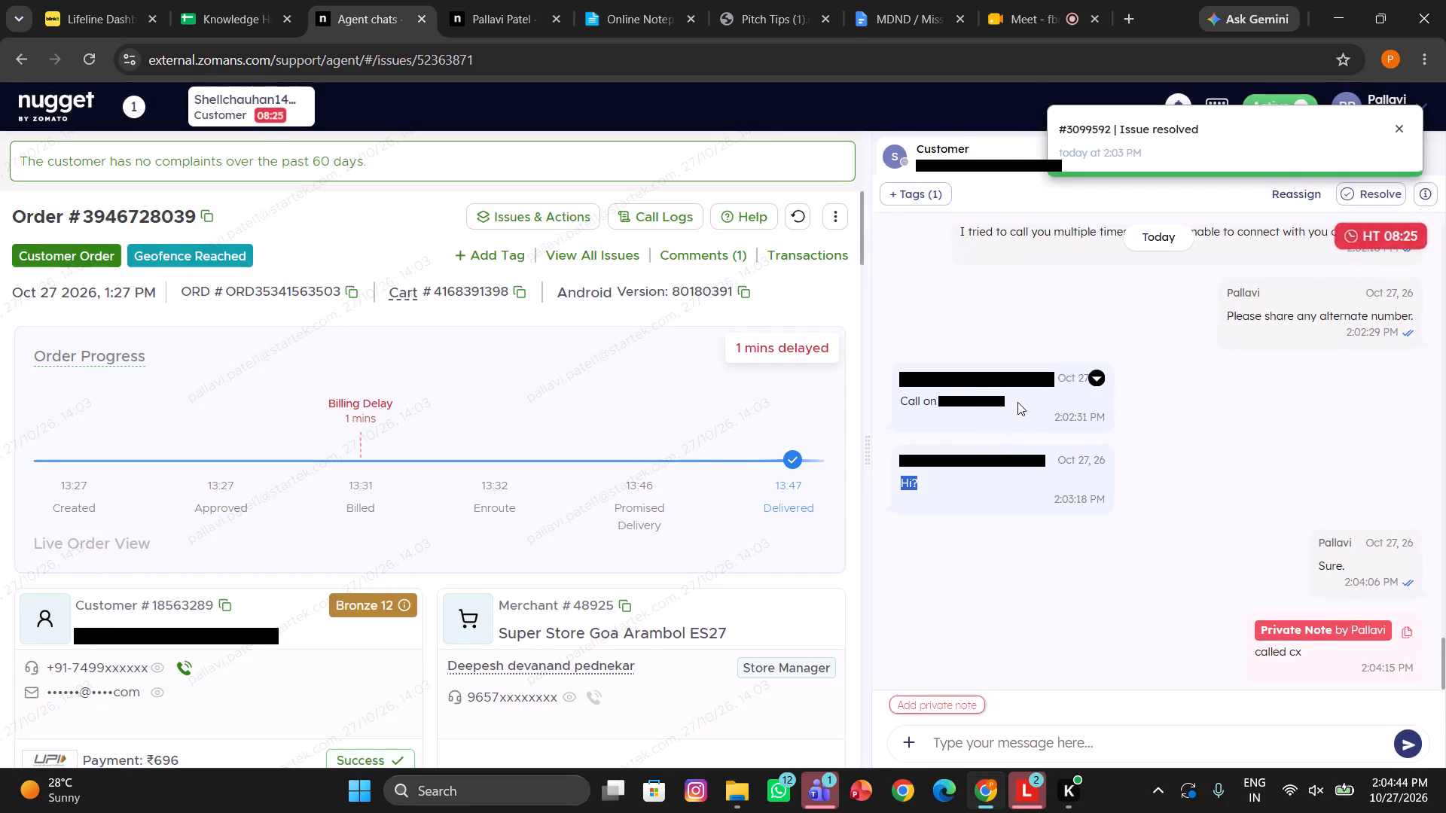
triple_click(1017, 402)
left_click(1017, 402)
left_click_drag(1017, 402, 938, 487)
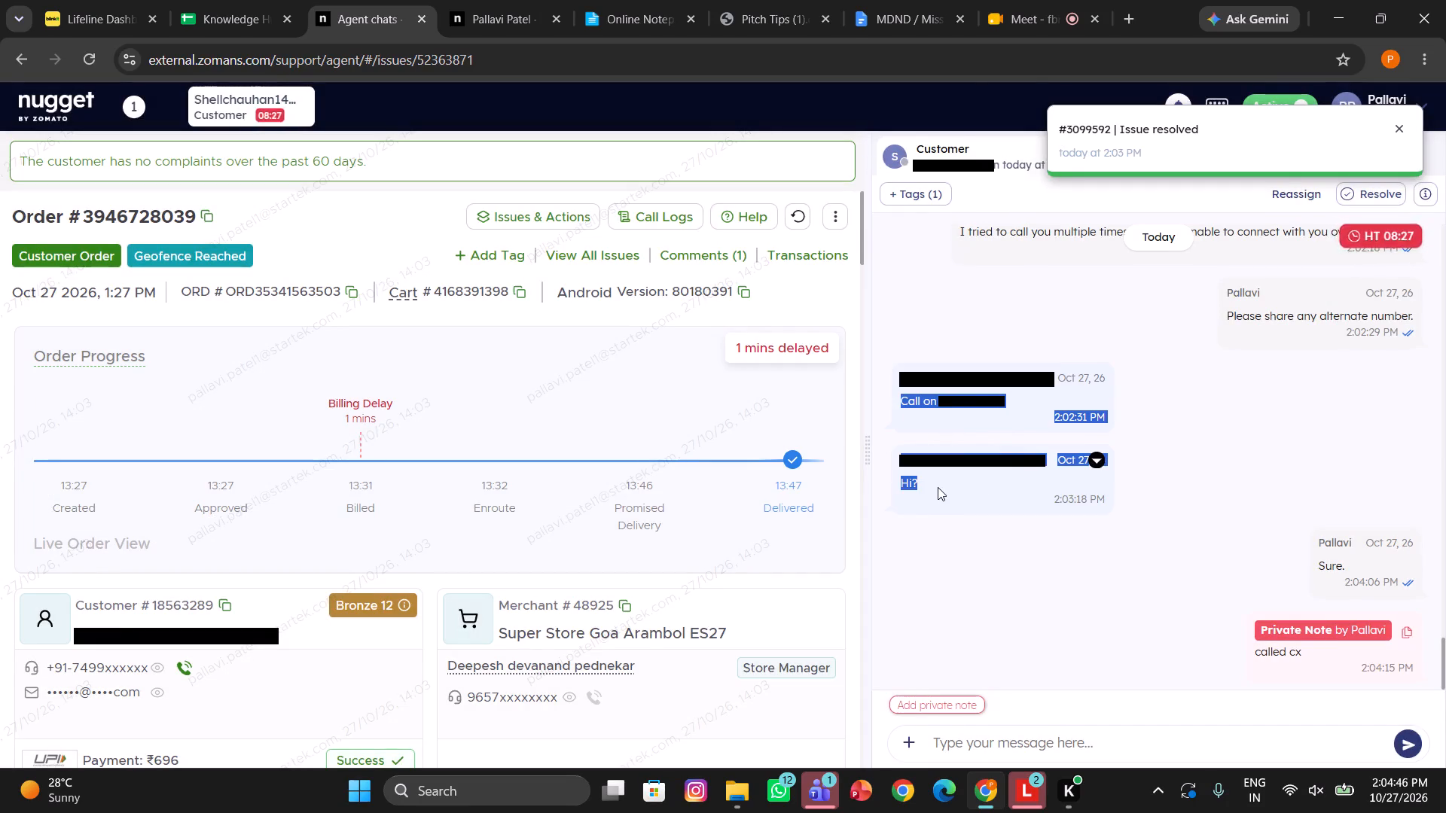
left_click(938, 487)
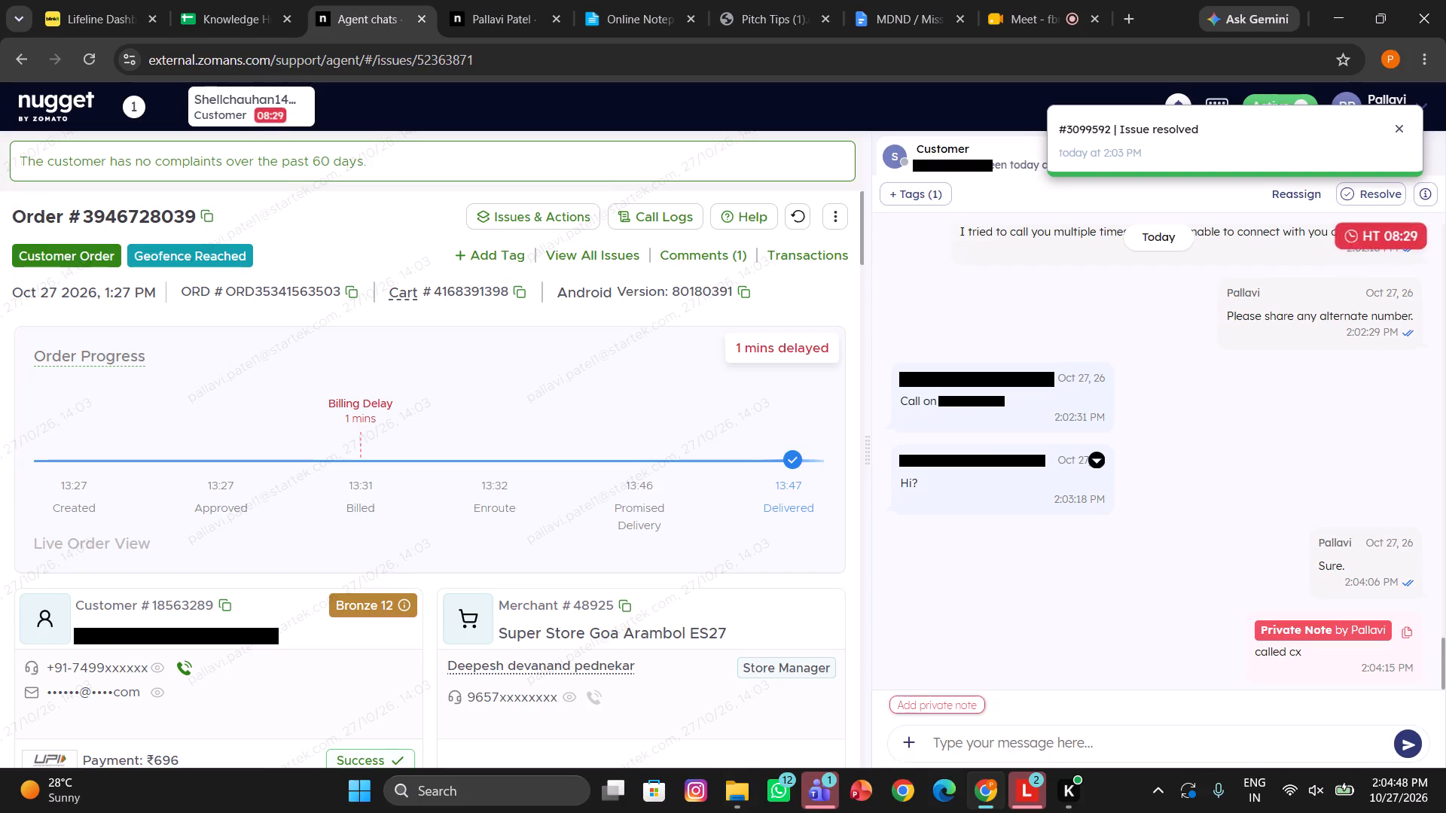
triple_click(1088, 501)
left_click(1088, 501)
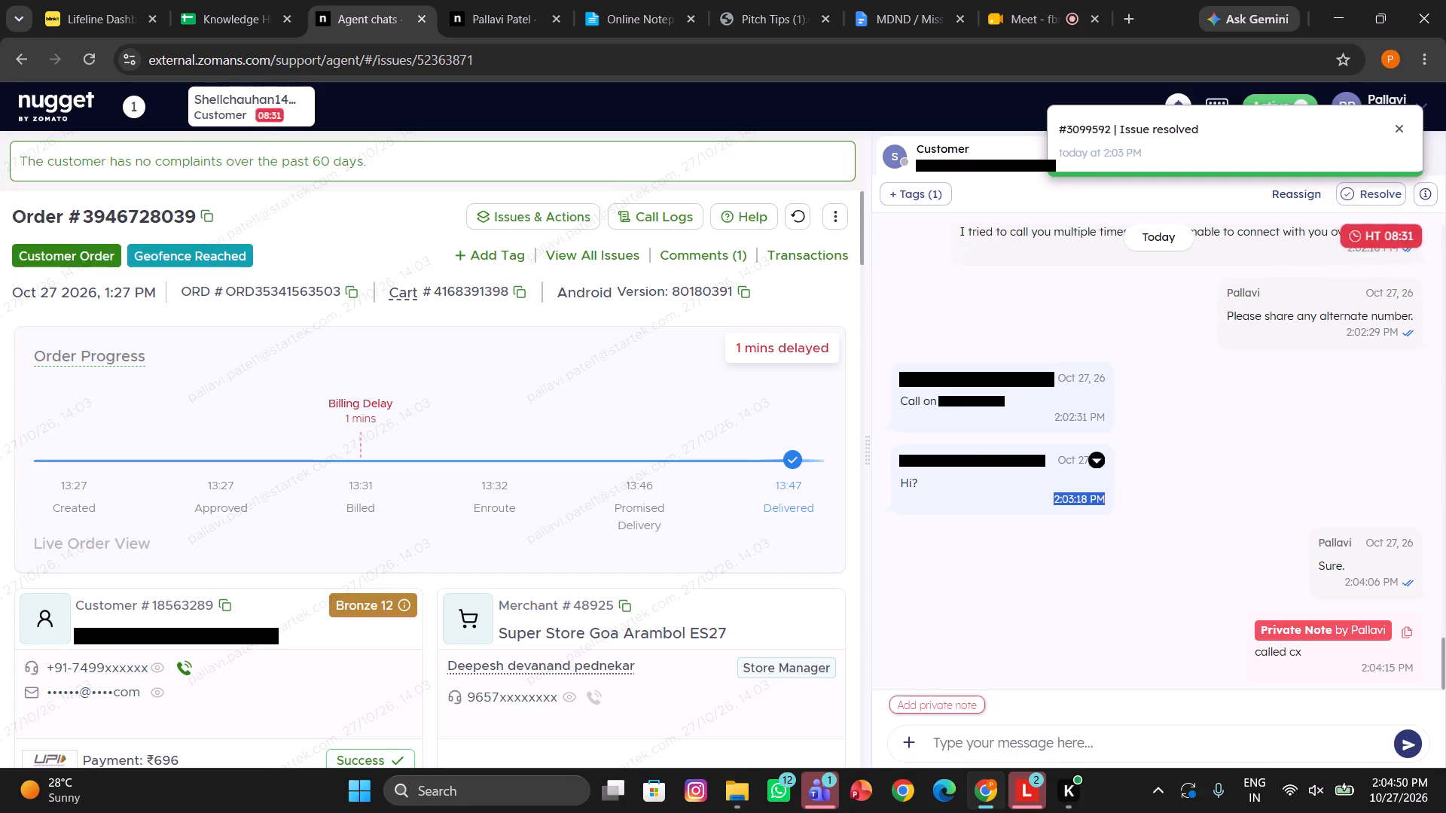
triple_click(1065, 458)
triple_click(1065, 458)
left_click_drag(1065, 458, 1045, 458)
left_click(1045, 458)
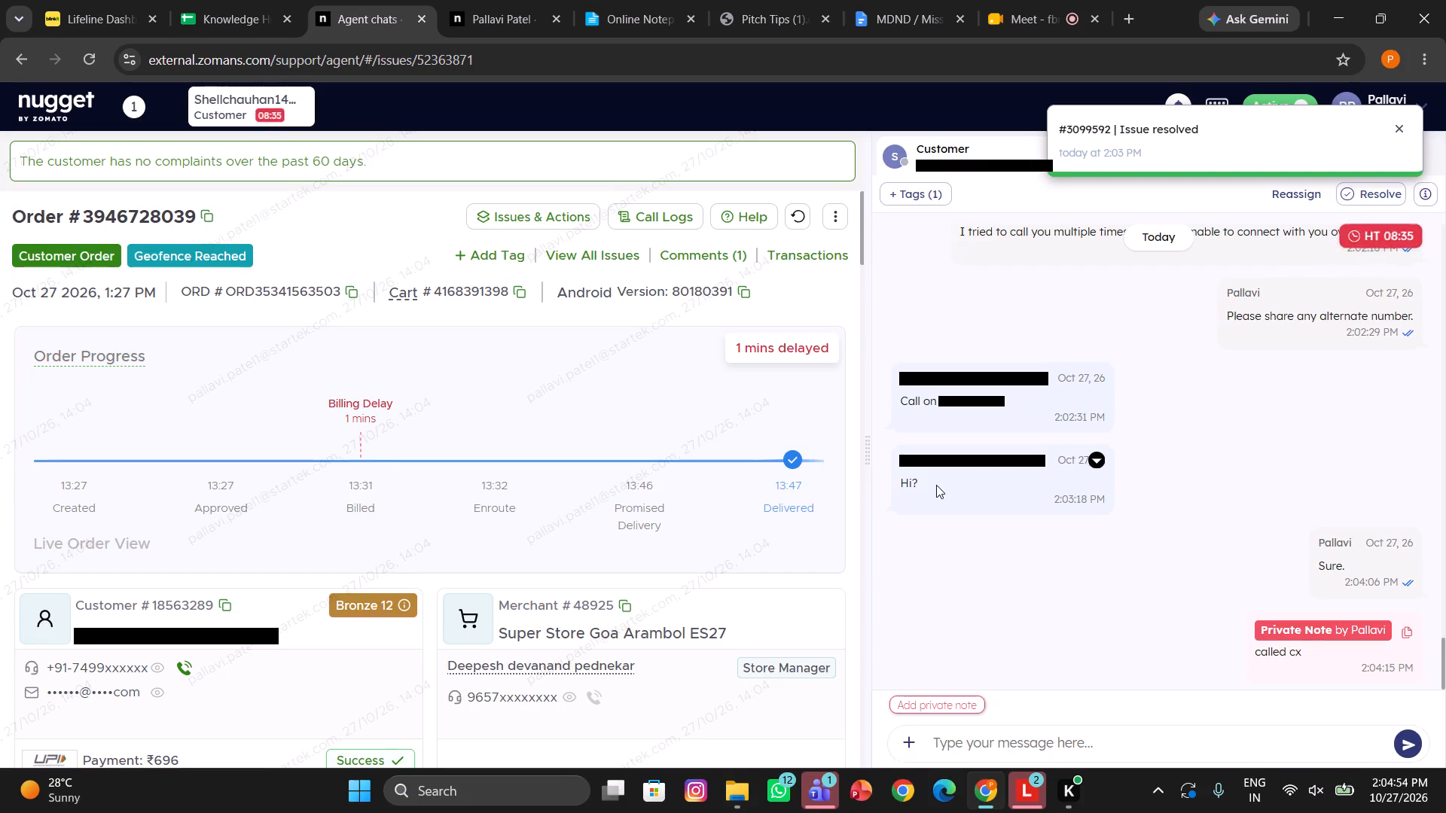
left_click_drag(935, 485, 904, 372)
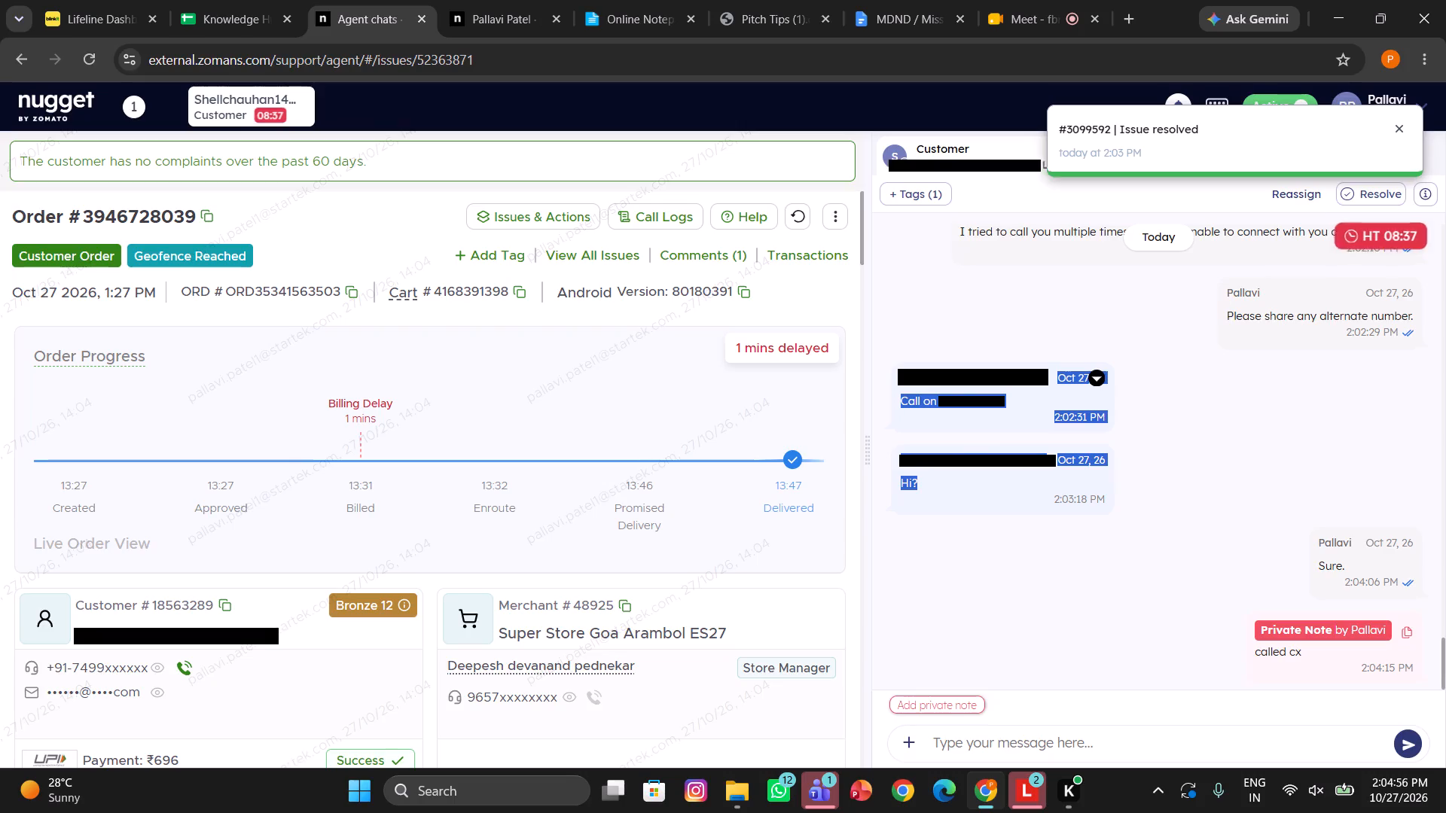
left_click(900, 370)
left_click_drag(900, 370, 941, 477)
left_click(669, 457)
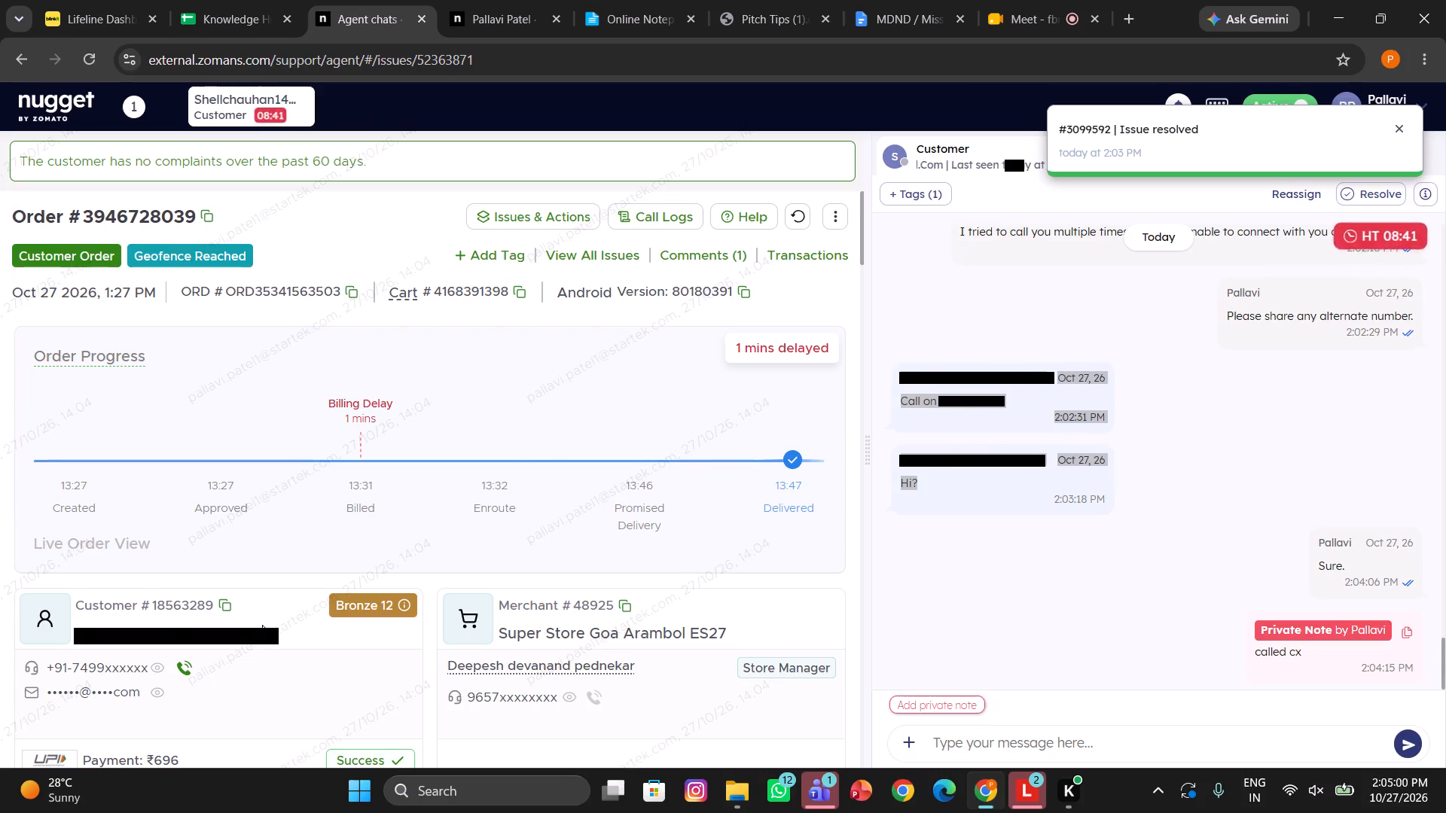
Examine the customer's overview and the order's items under the Missing Item issue, closing both views.
left_click(255, 632)
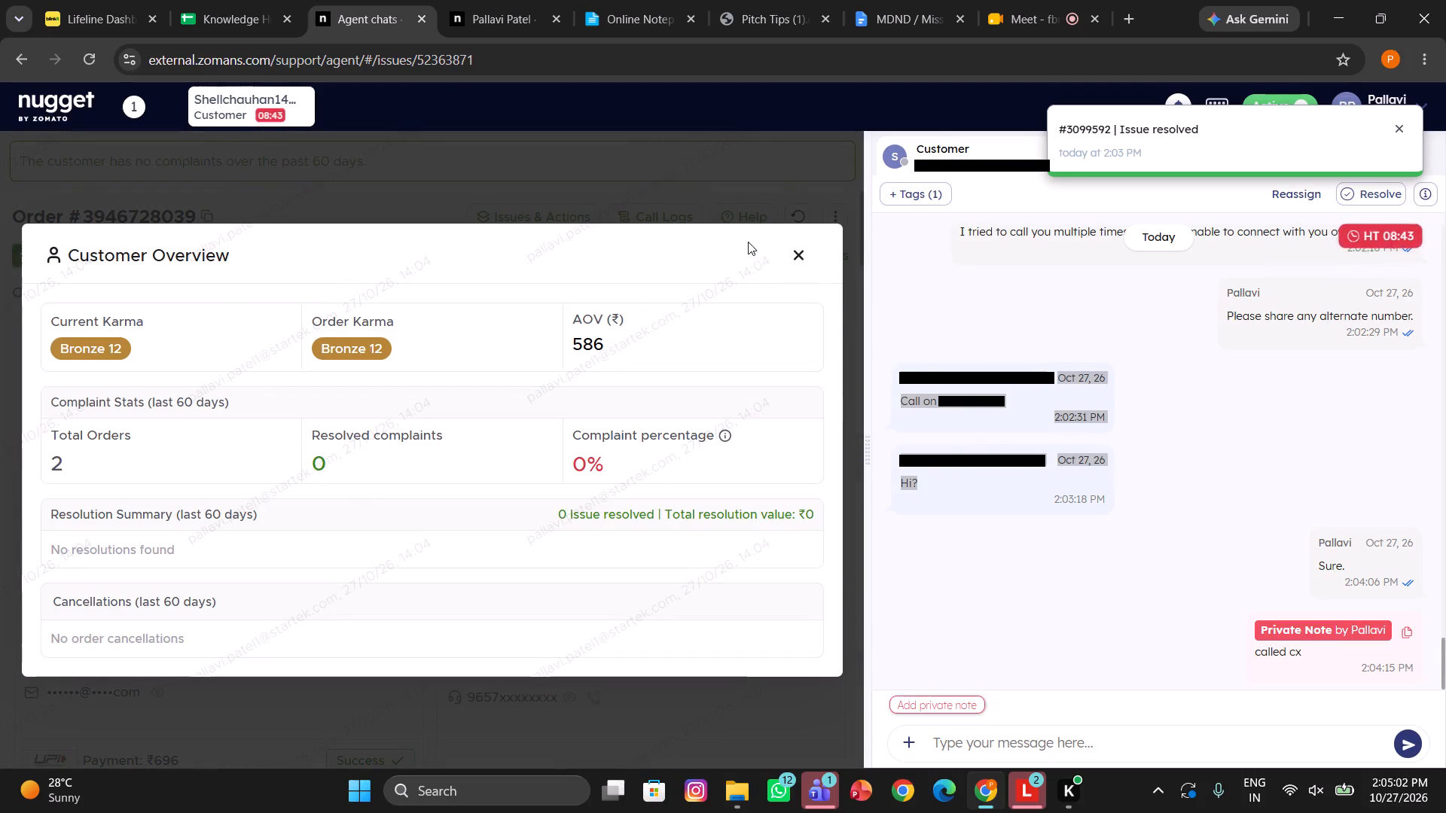
left_click(800, 254)
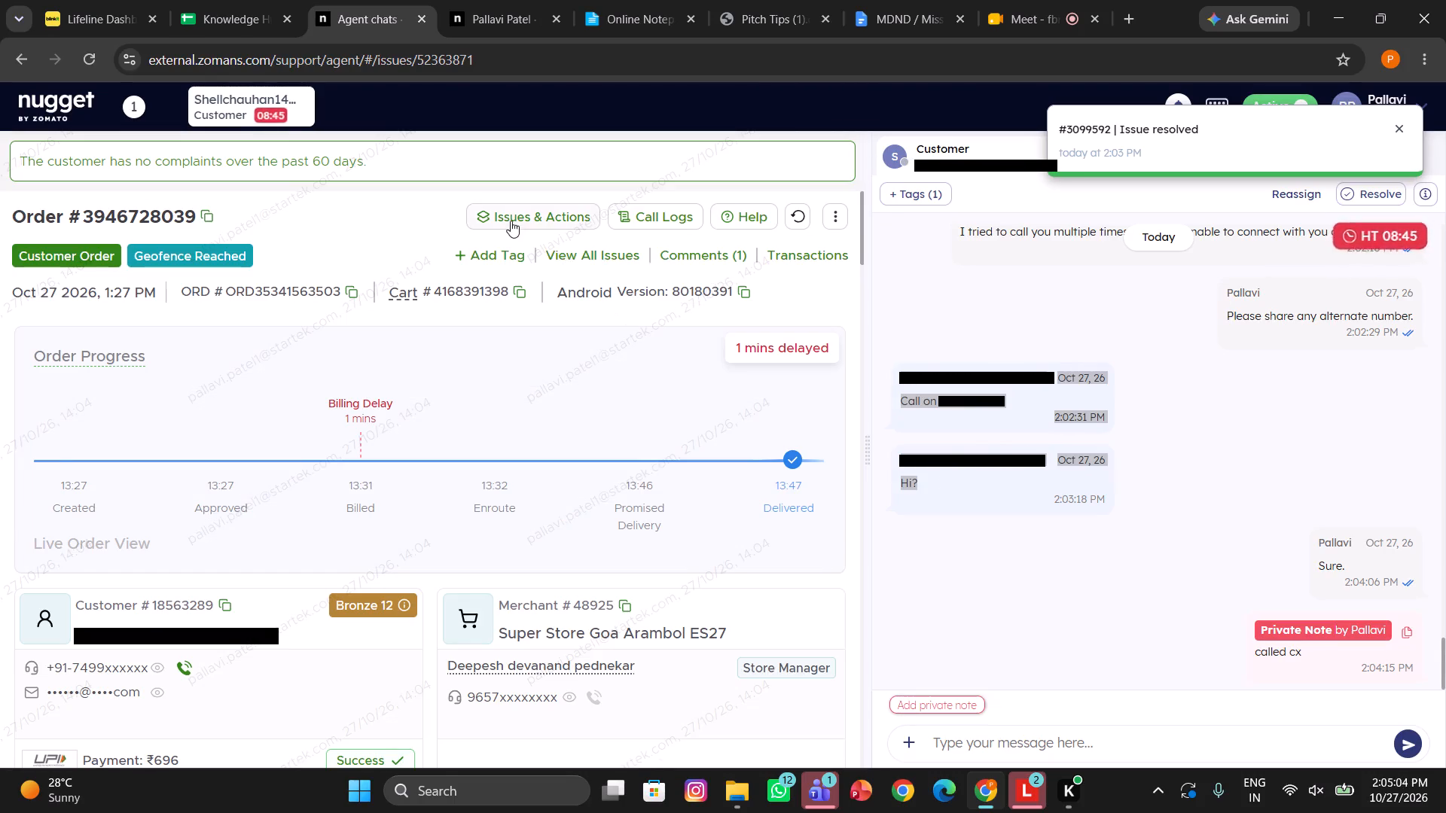
left_click(511, 221)
left_click(661, 283)
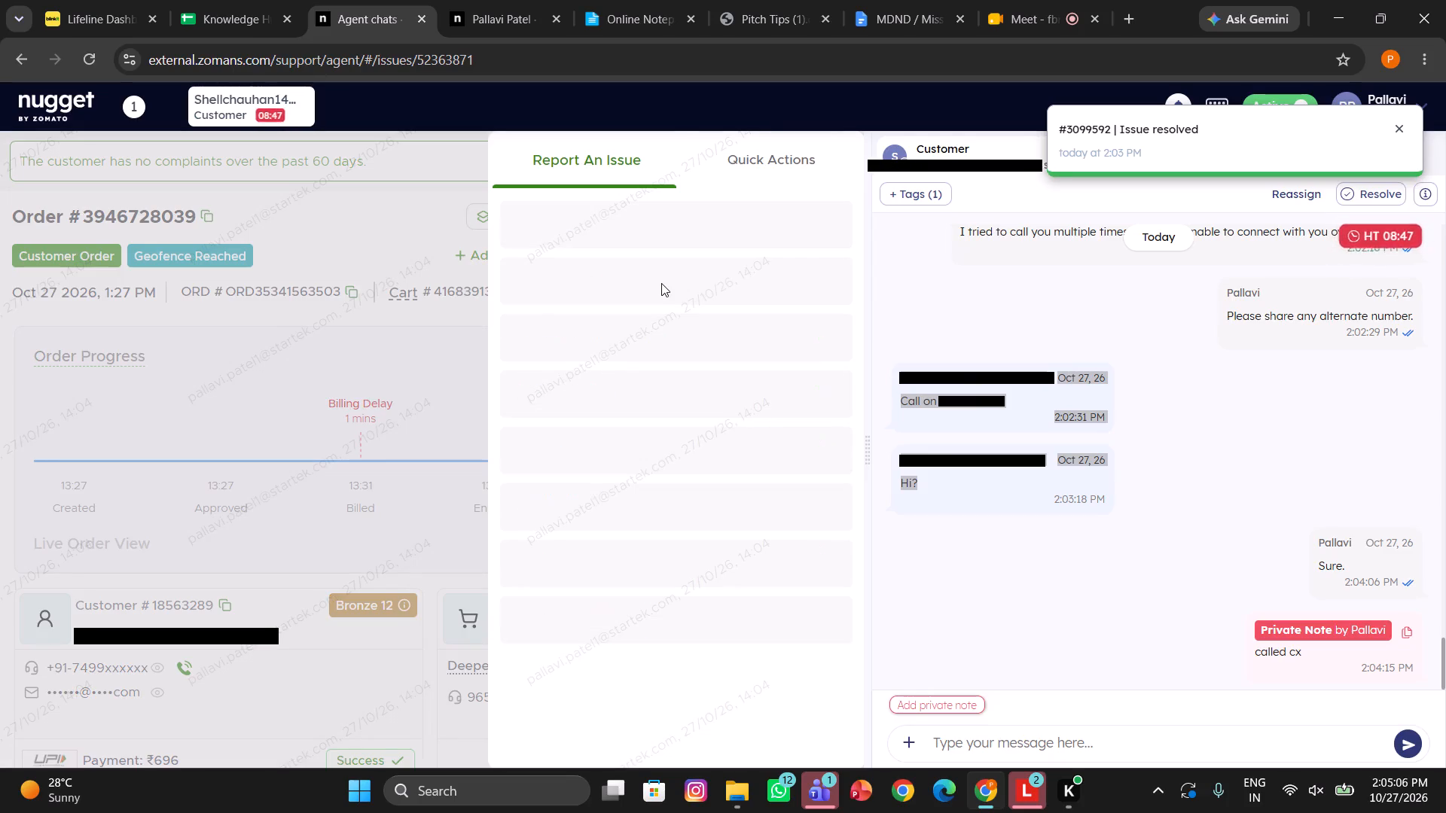
scroll(691, 440, "down", 7)
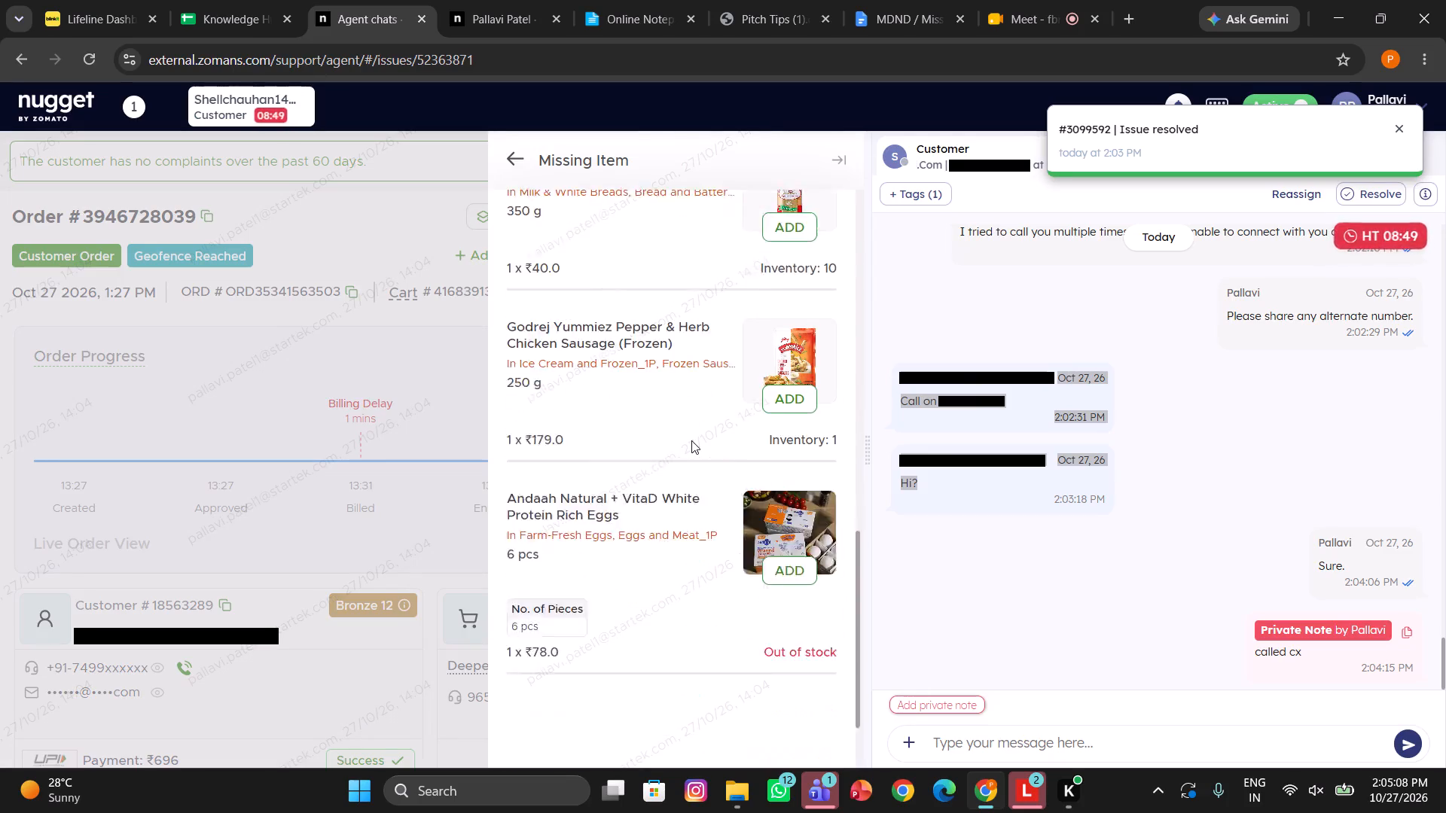
scroll(691, 440, "down", 4)
scroll(691, 440, "up", 10)
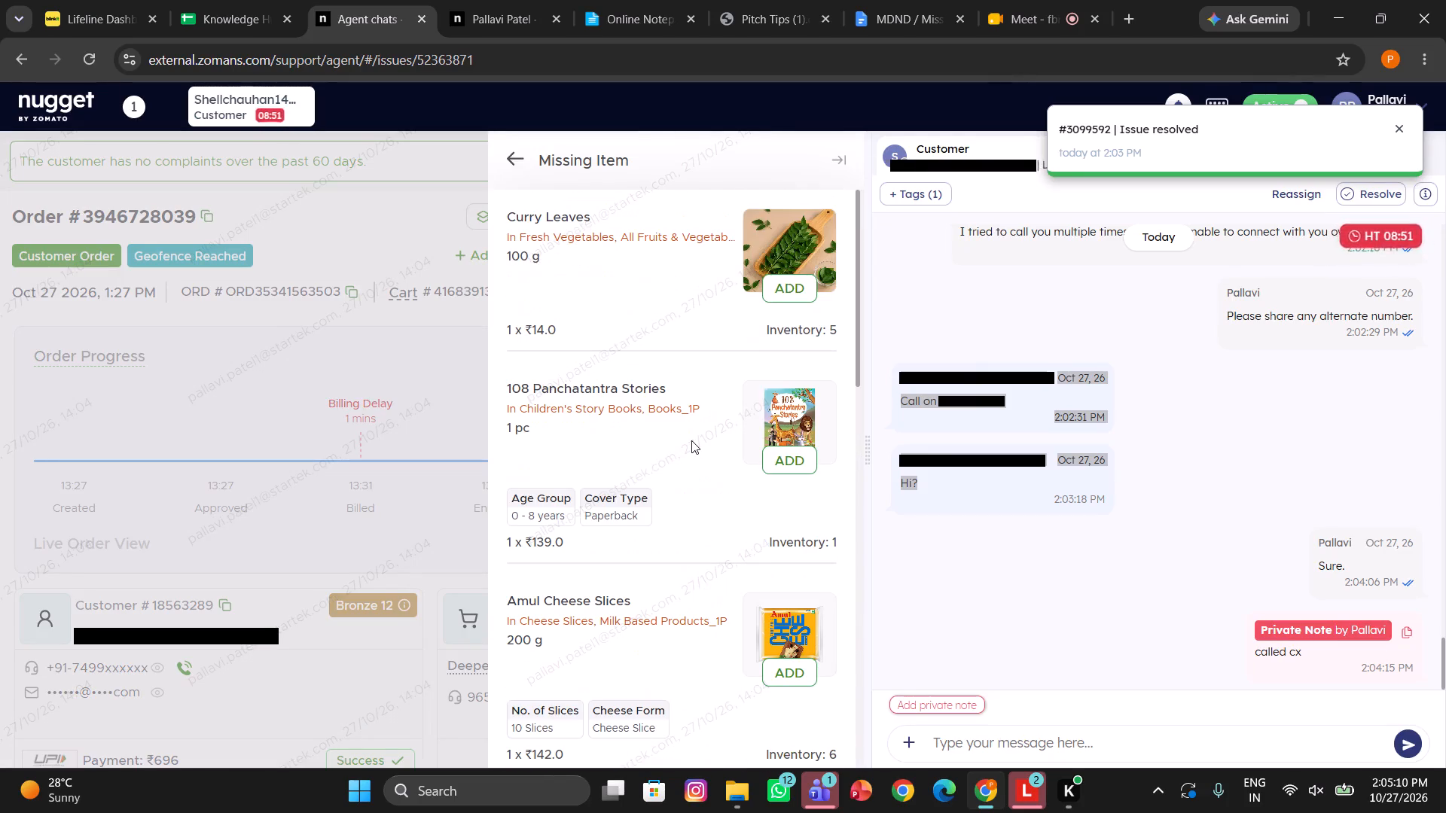
scroll(691, 440, "up", 3)
left_click(359, 481)
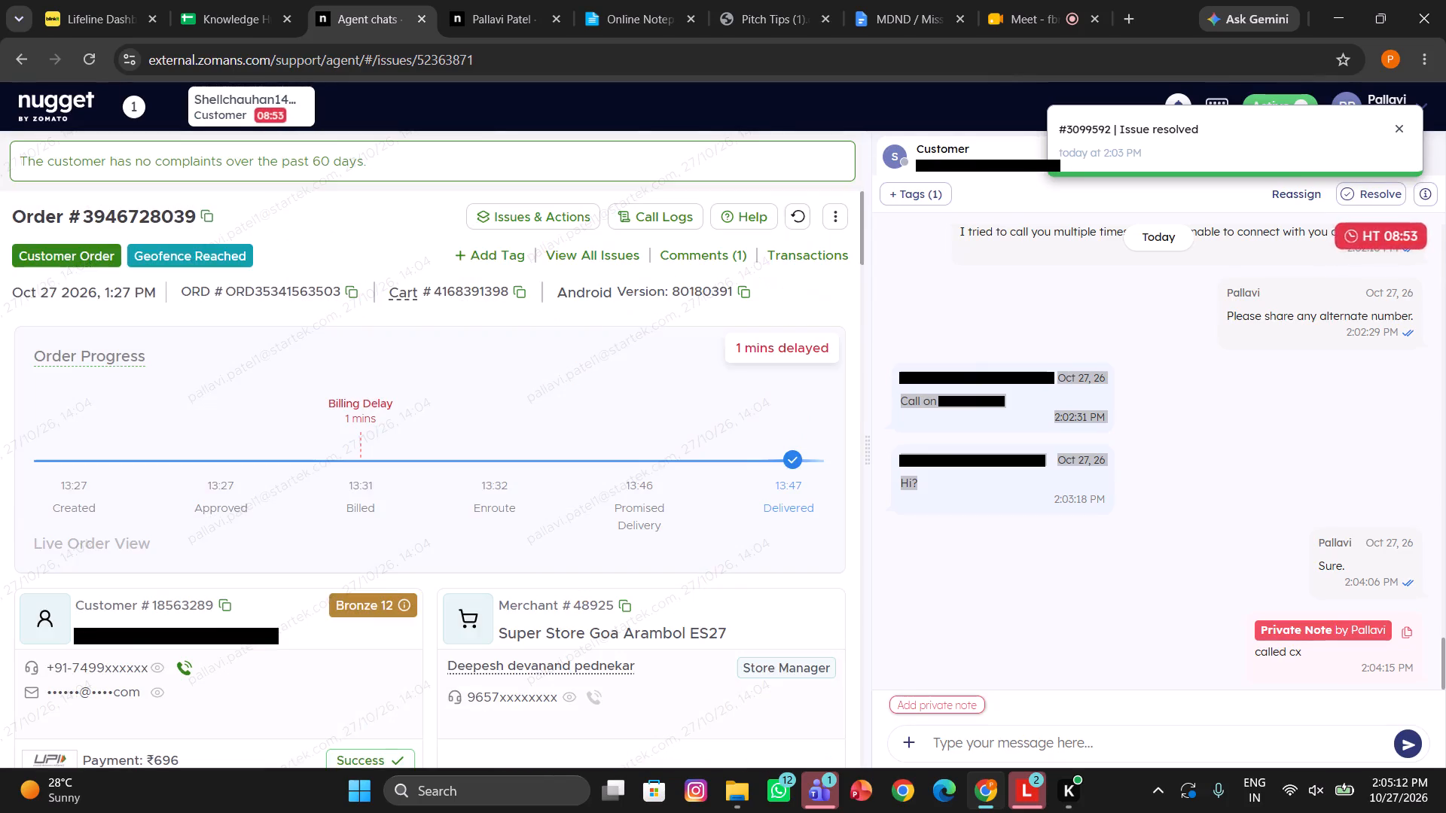
Call the order's rider and write a private note reading "called dp" for the chat.
scroll(529, 561, "down", 2)
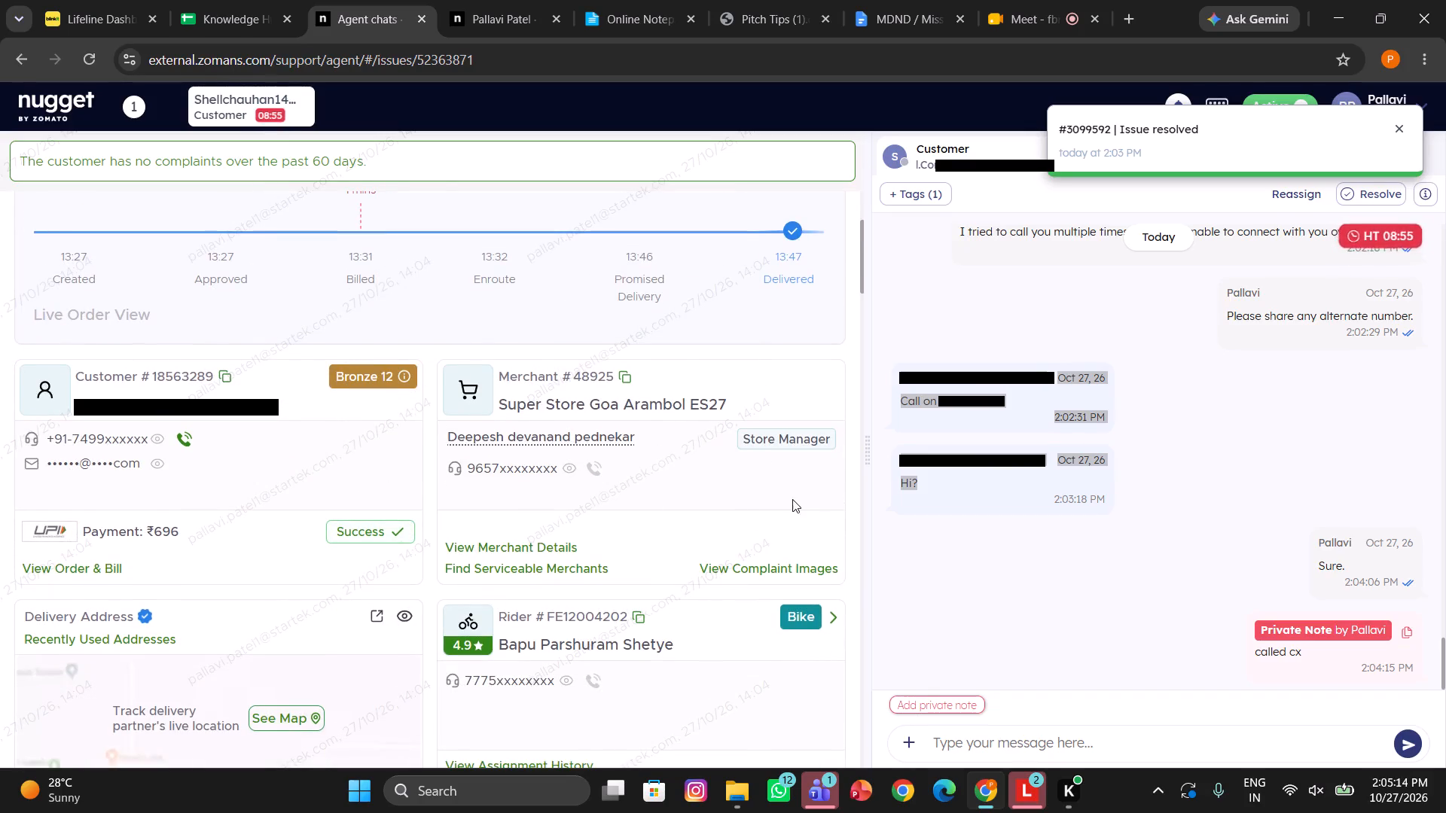
scroll(719, 477, "right", 1)
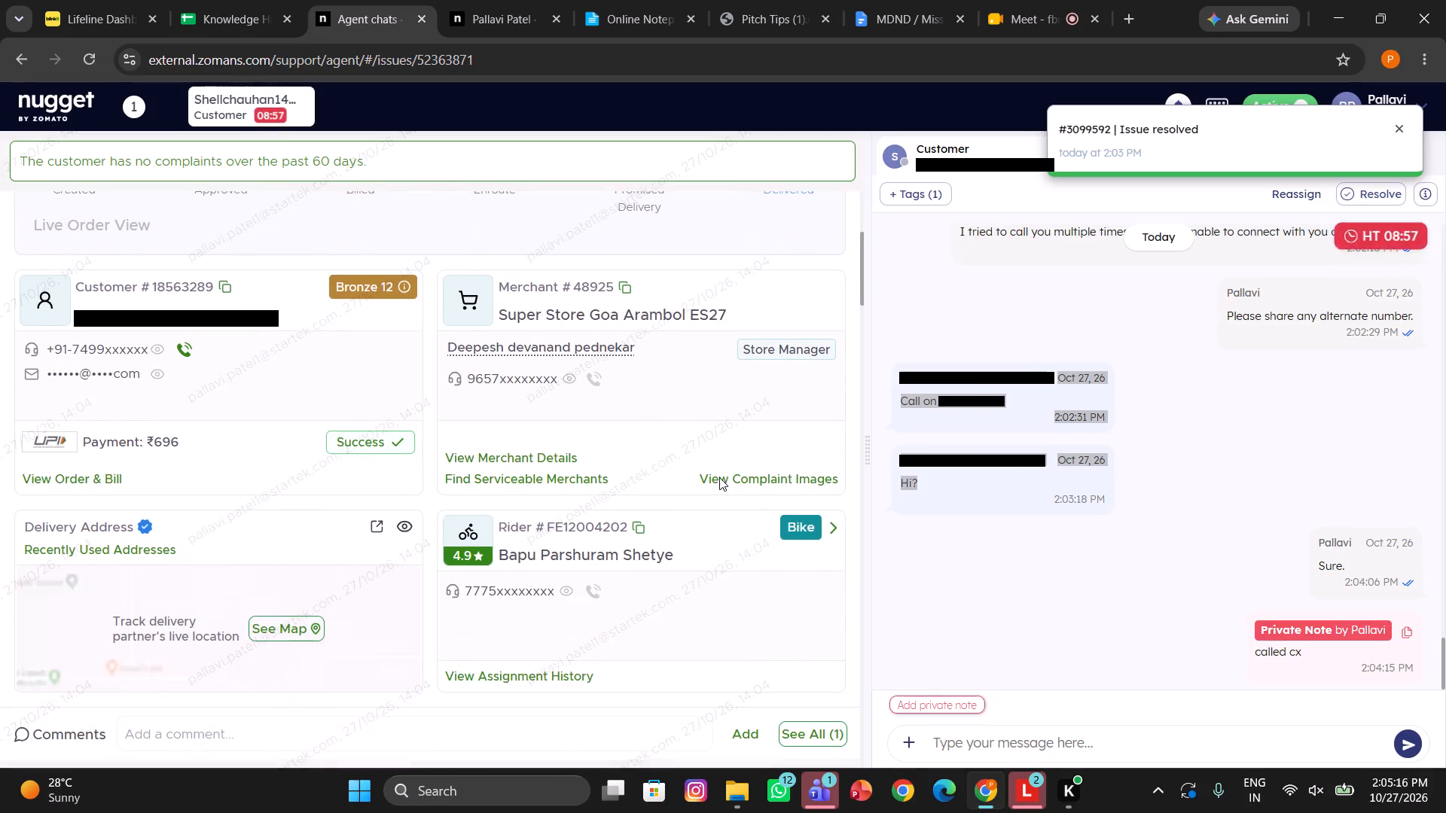
left_click(1020, 507)
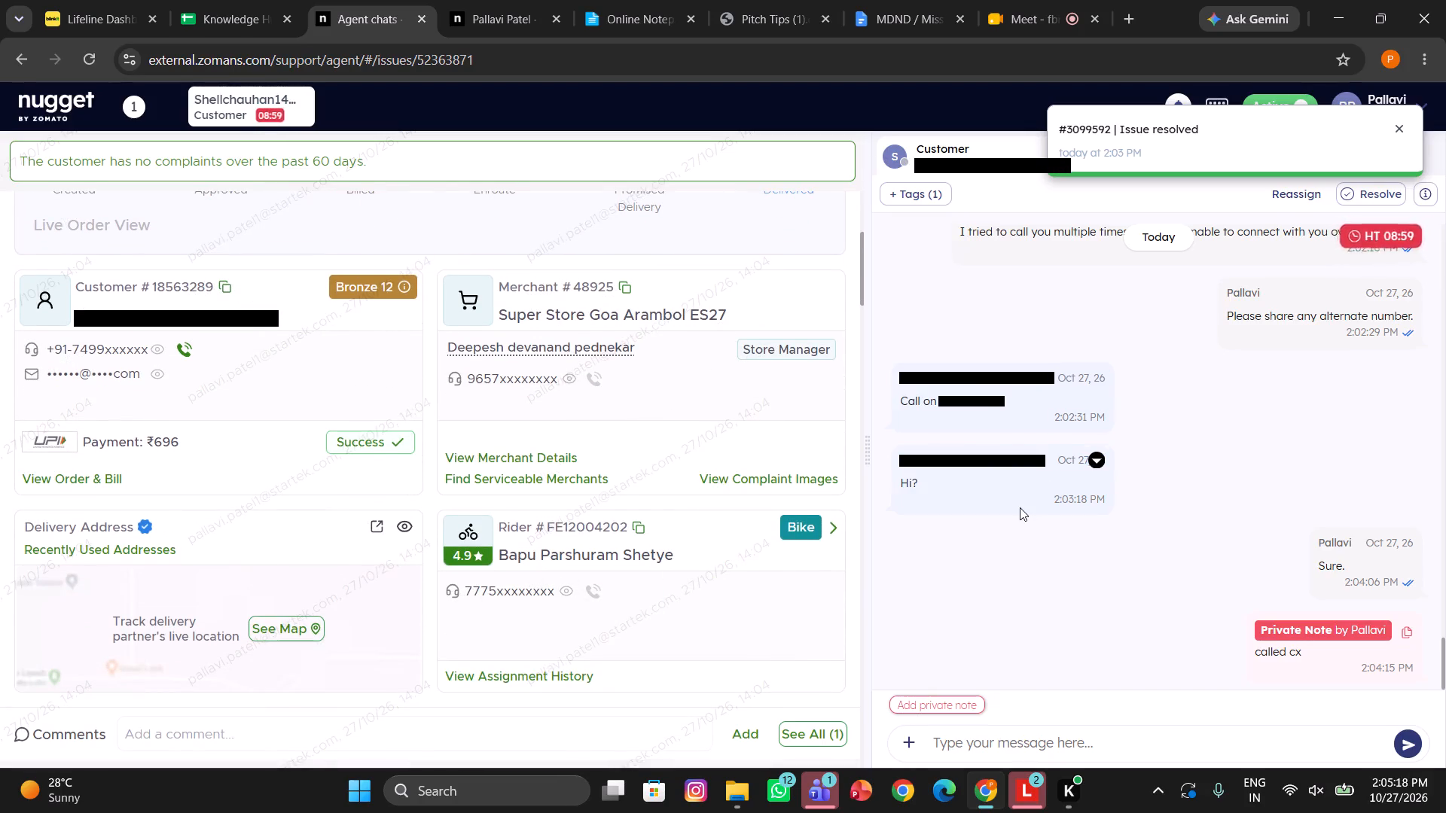
Review the customer's earlier chat messages about the rider not finding the home and the request for another call.
left_click_drag(923, 483, 883, 376)
left_click(938, 323)
scroll(1034, 306, "up", 1)
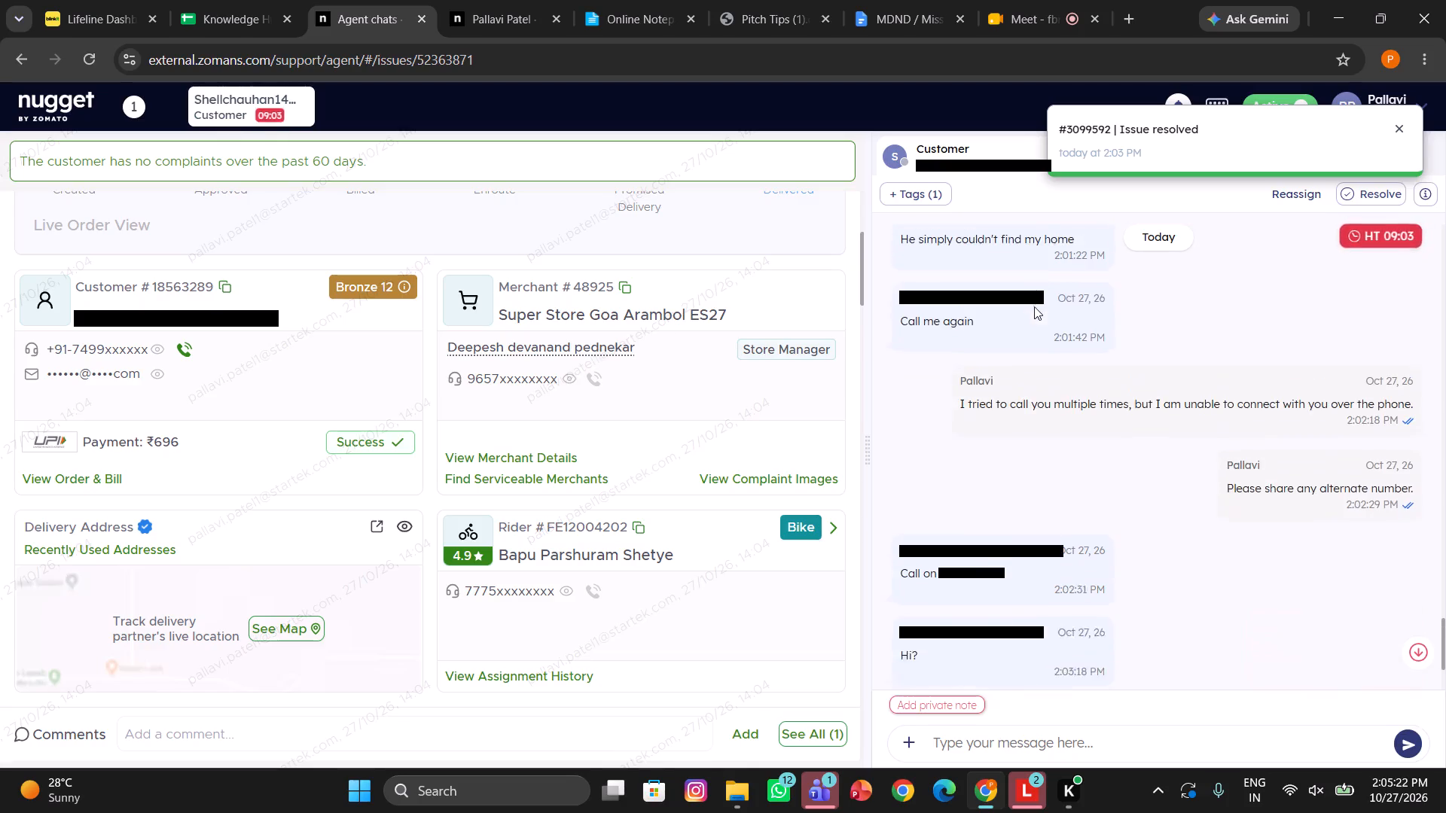
scroll(1034, 306, "up", 2)
left_click_drag(999, 380, 937, 360)
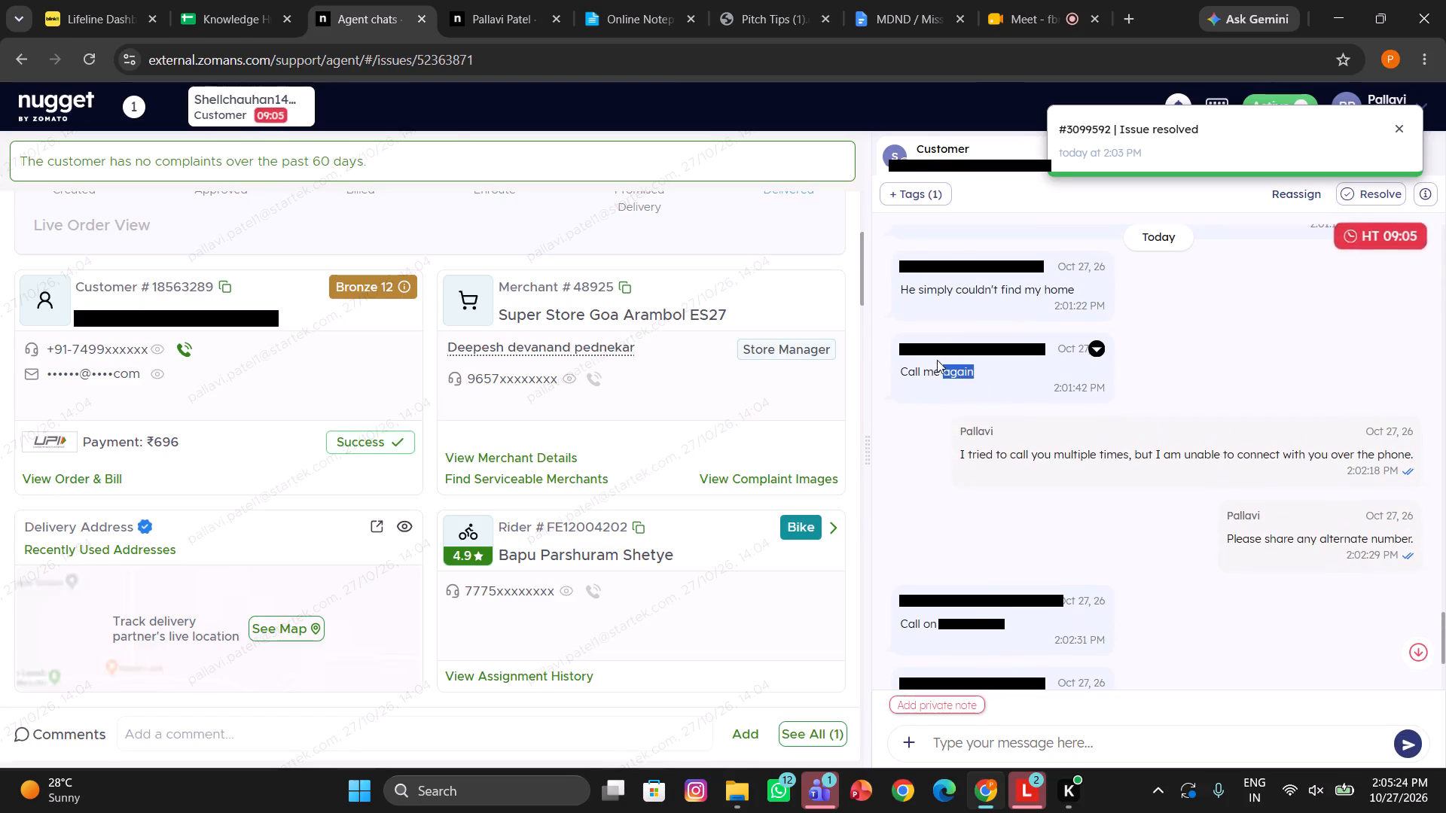
left_click_drag(937, 360, 885, 264)
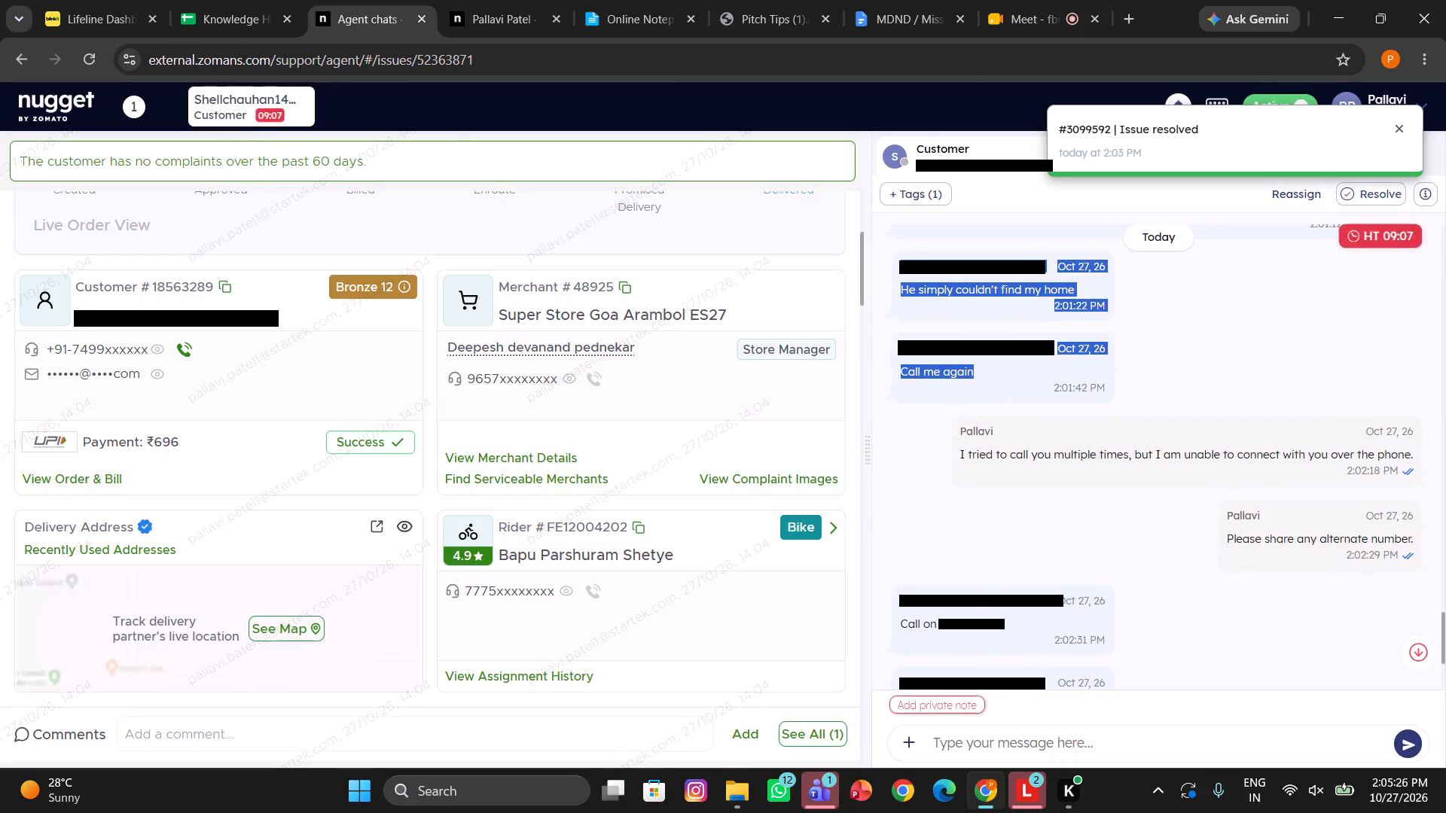
left_click_drag(1216, 315, 1171, 312)
right_click(1171, 312)
left_click(1171, 312)
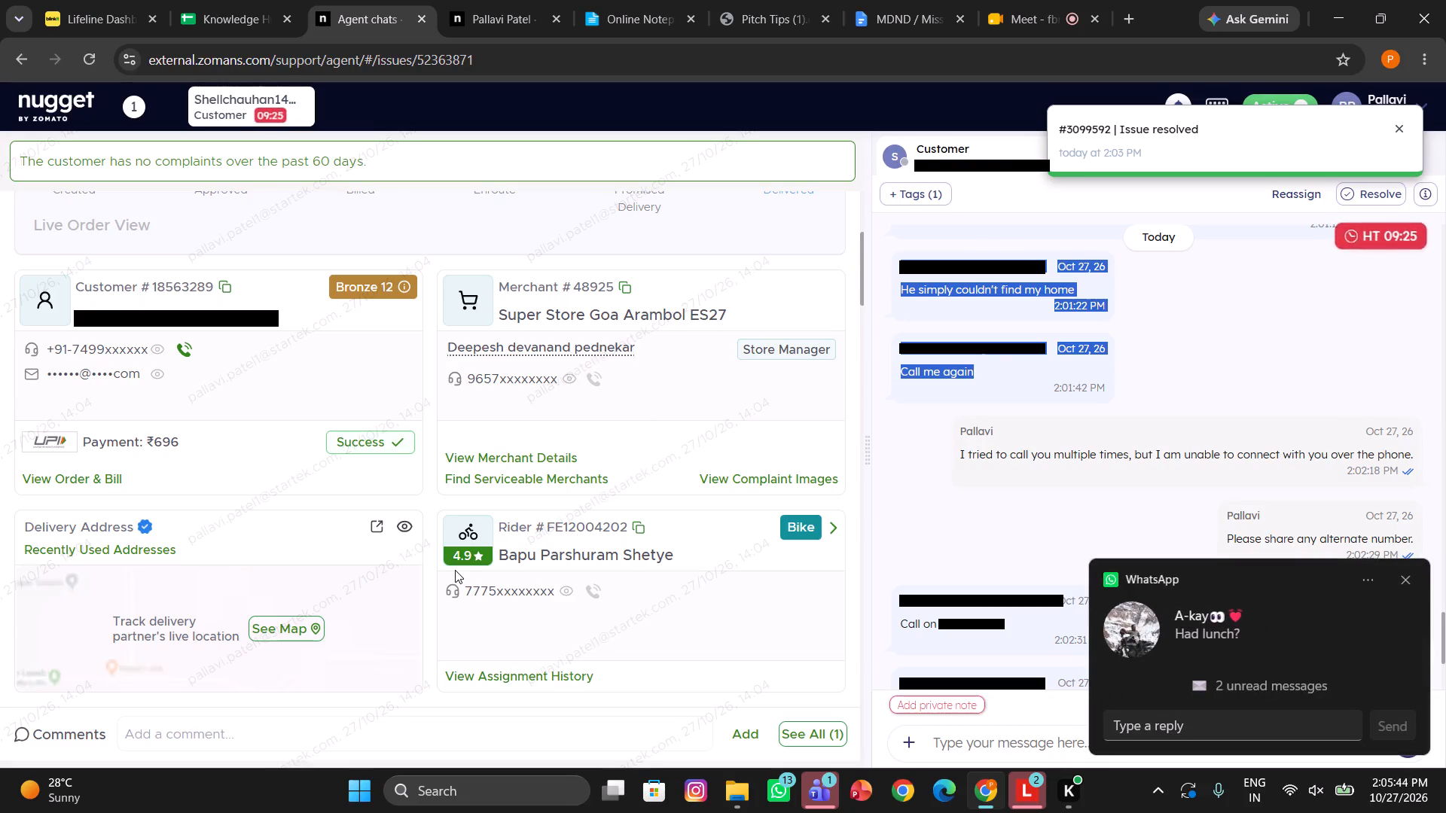
Call the order's rider again and add a private note reading "called dp" to the chat.
left_click(591, 591)
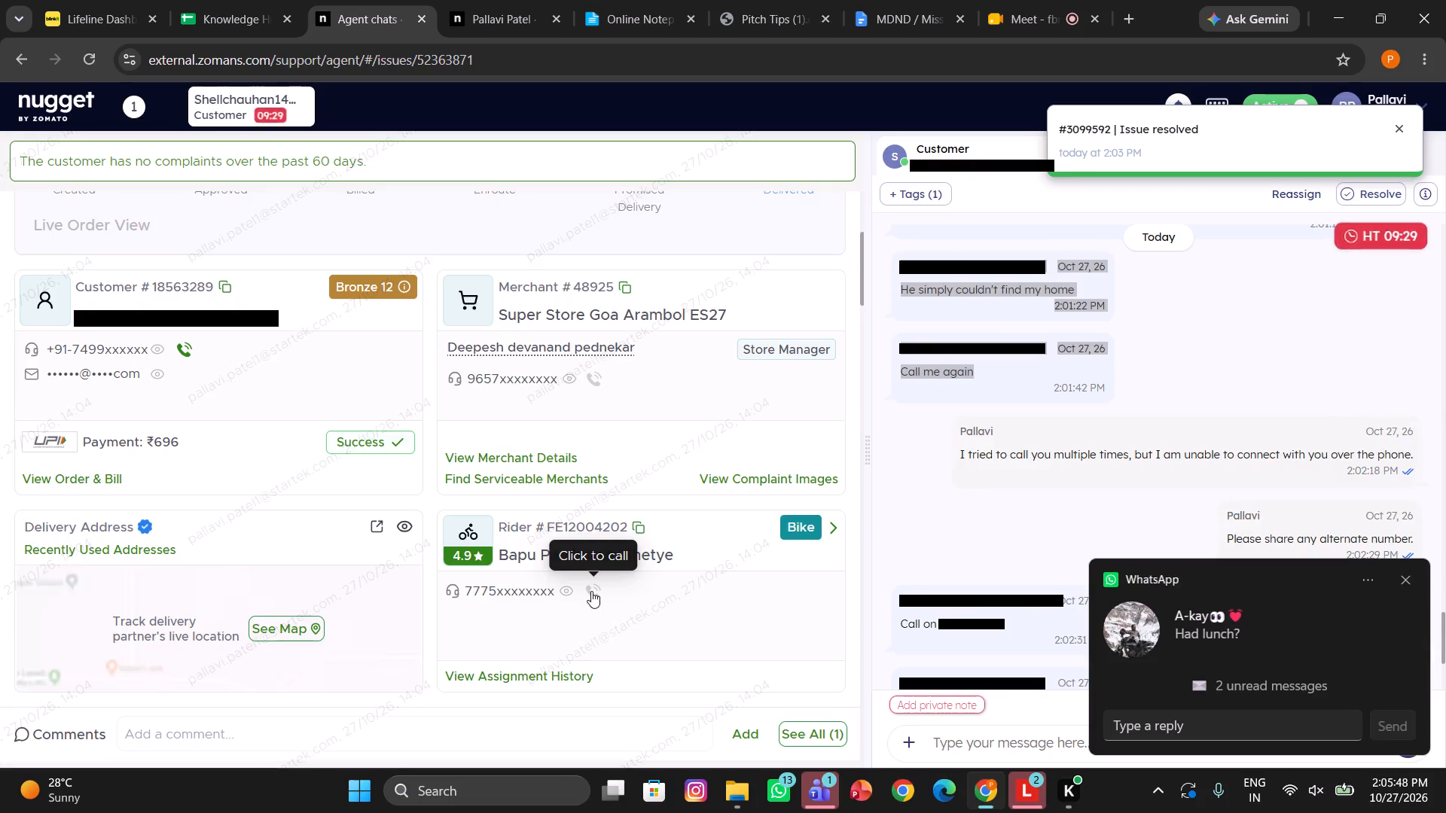
left_click(779, 563)
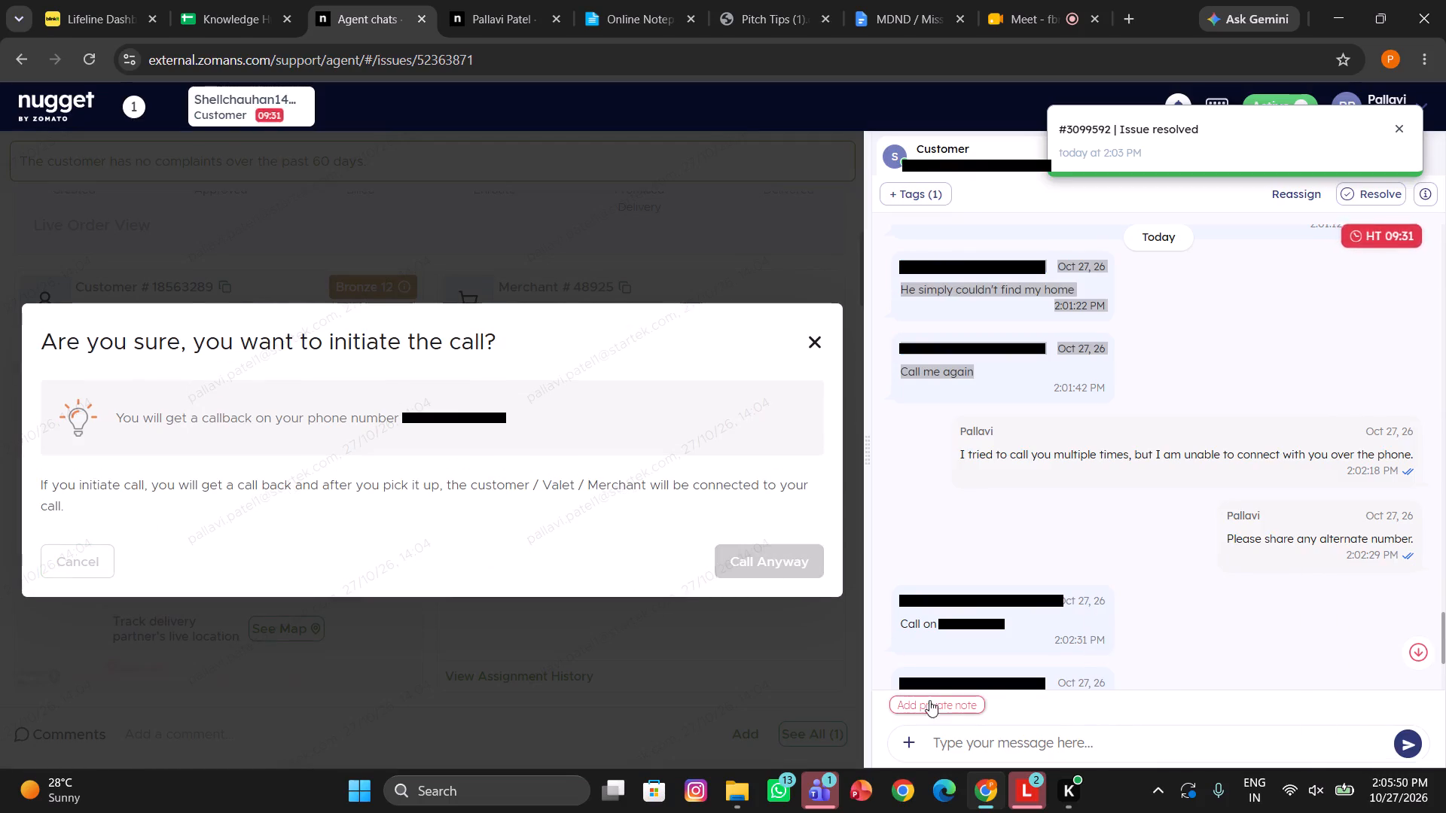
left_click(929, 704)
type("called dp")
left_click(925, 549)
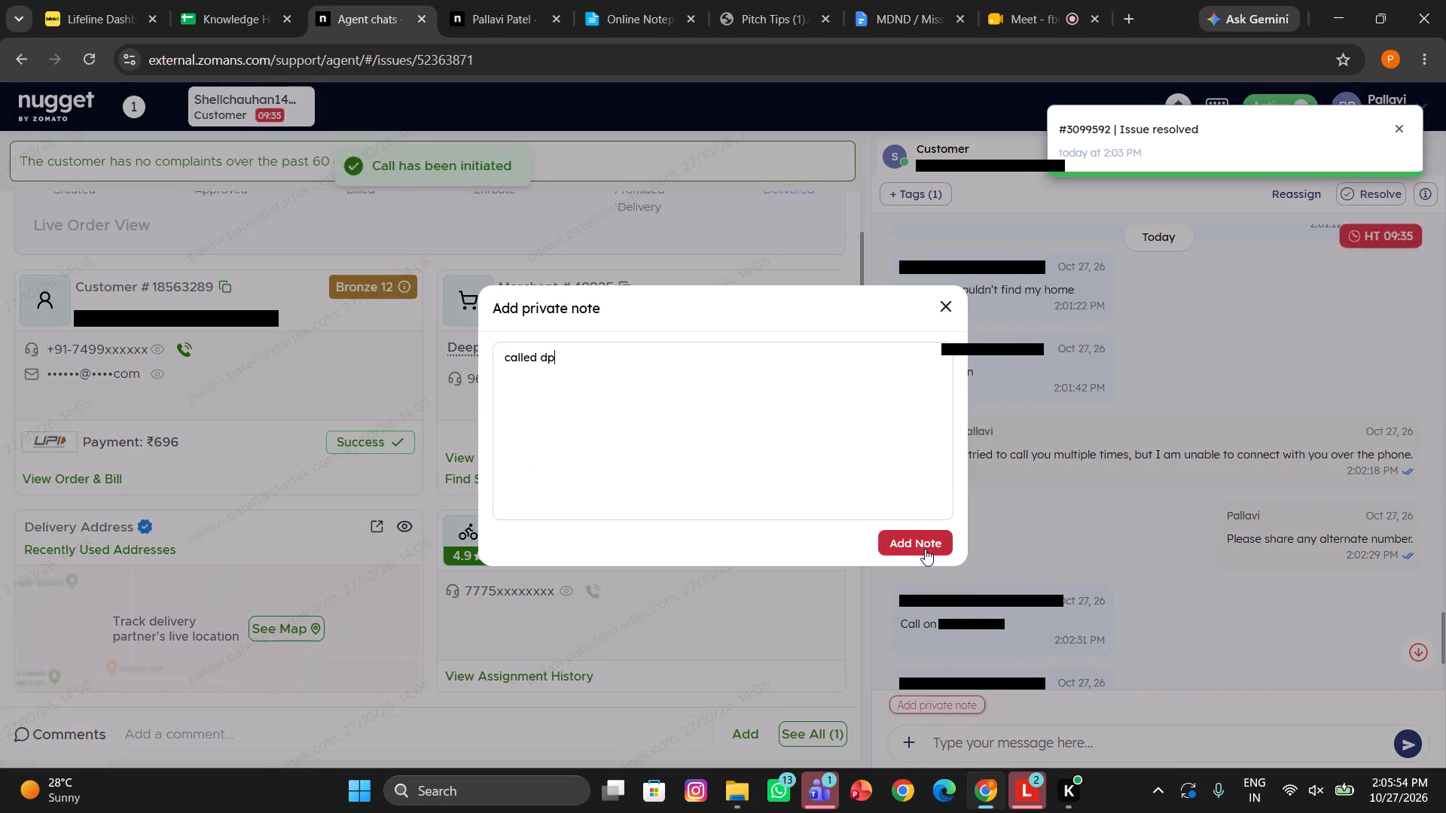
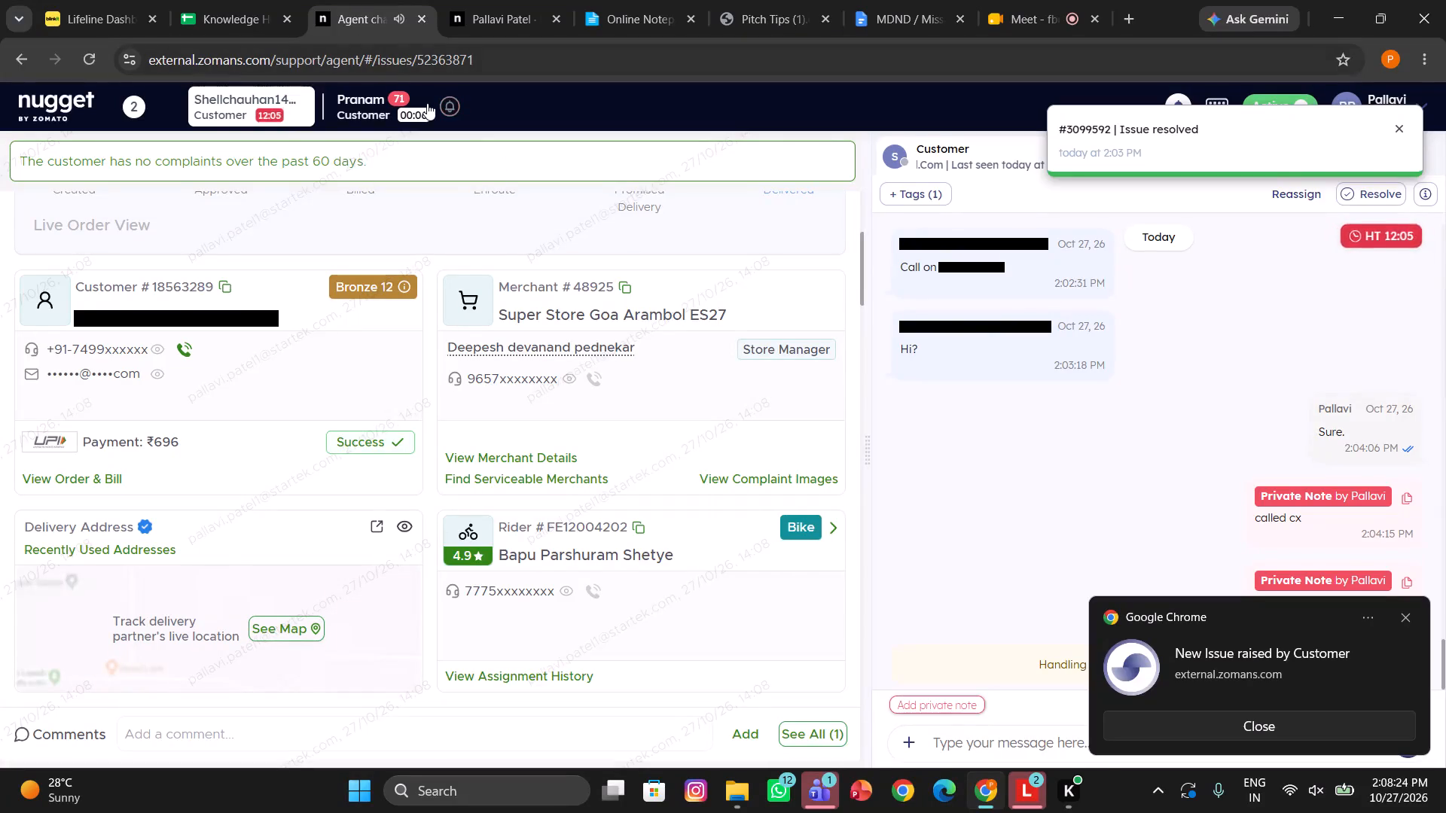
In the new chat about the missing momo steamer pot, send the suggested greeting apologising and asking the customer to check with family and the guard.
left_click(427, 103)
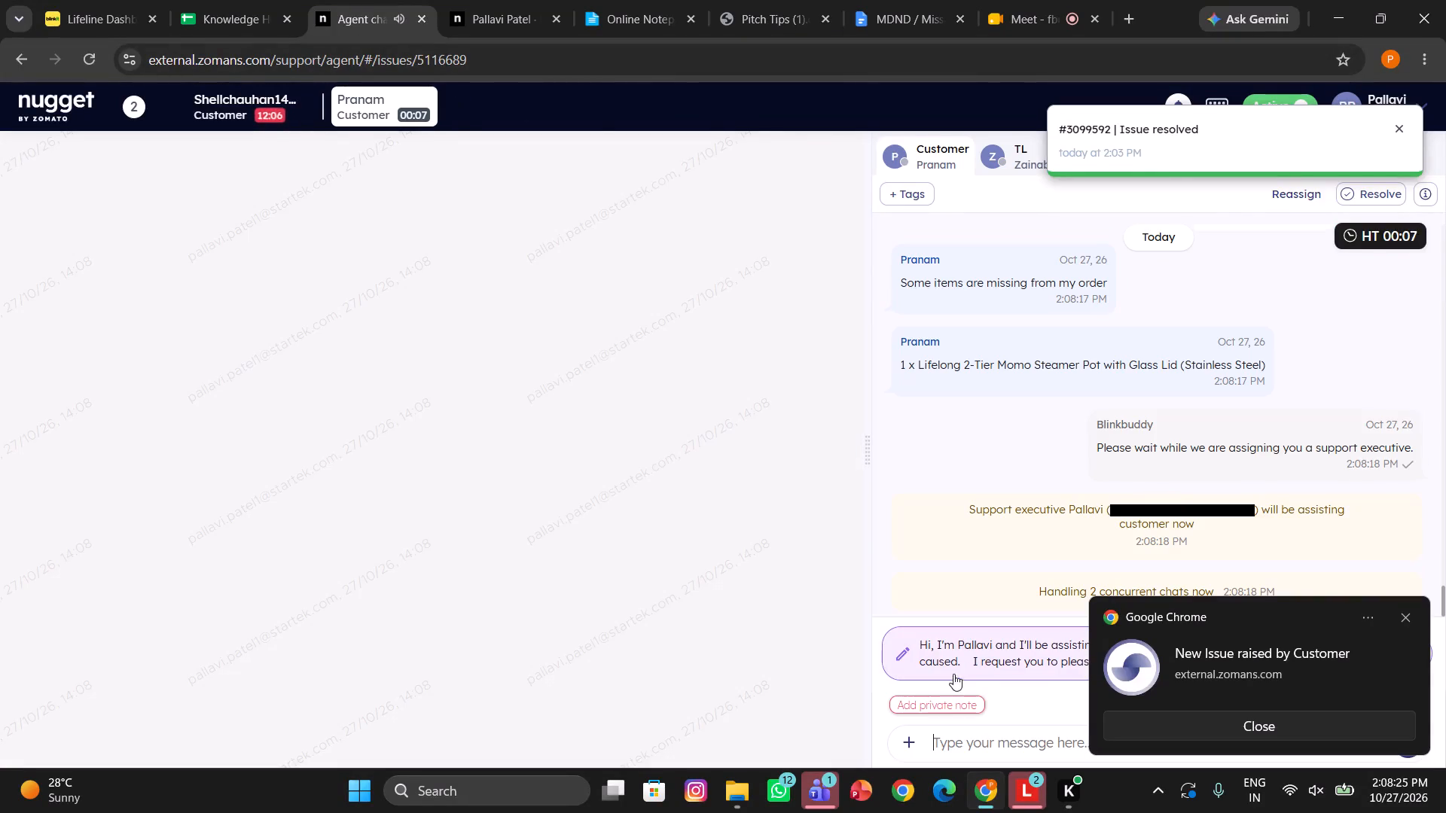
left_click(927, 656)
left_click(927, 656)
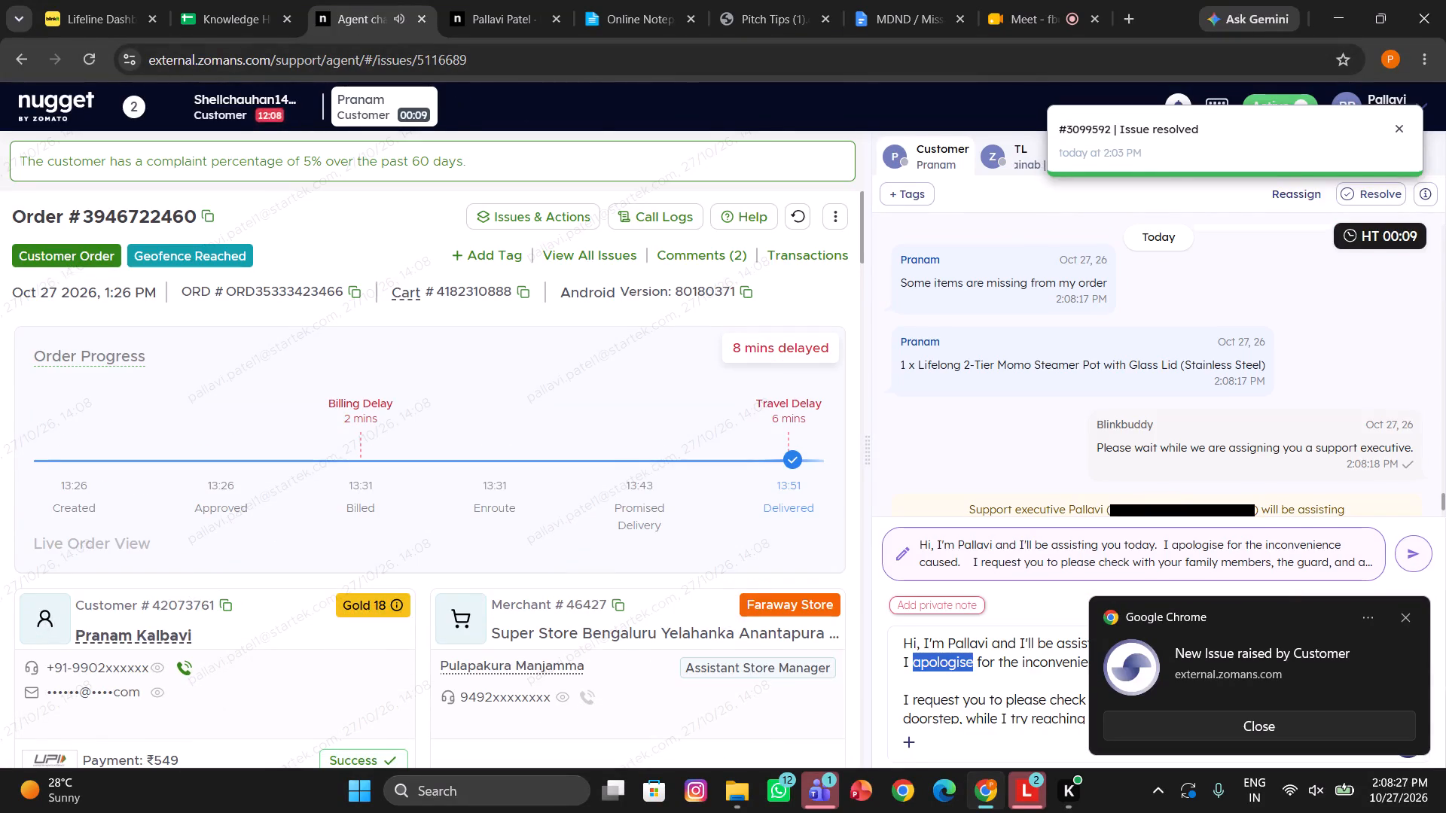
key("Return")
Return to the earlier customer's chat for the Arambol store order and call the customer.
left_click(207, 96)
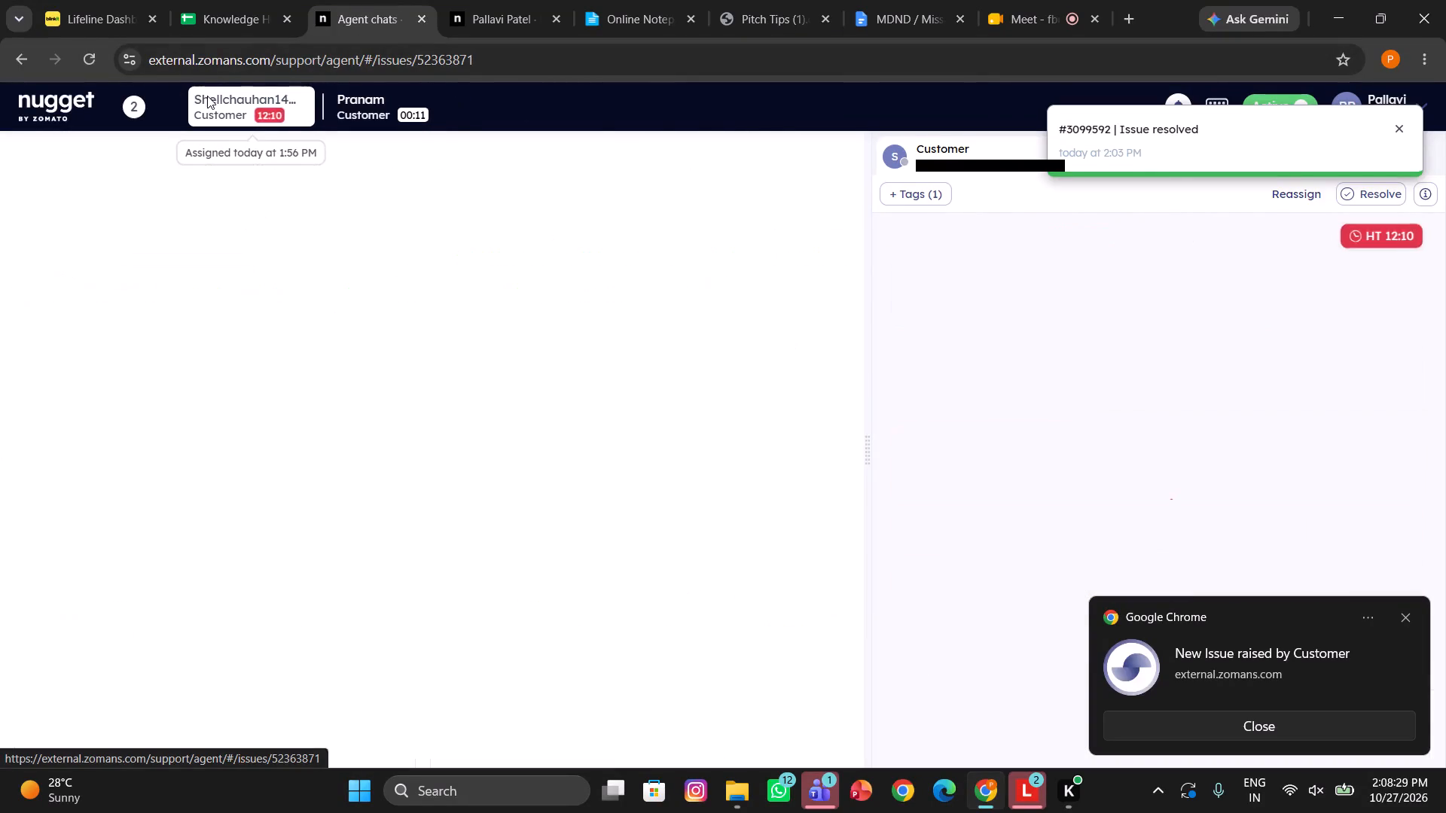
scroll(545, 480, "down", 2)
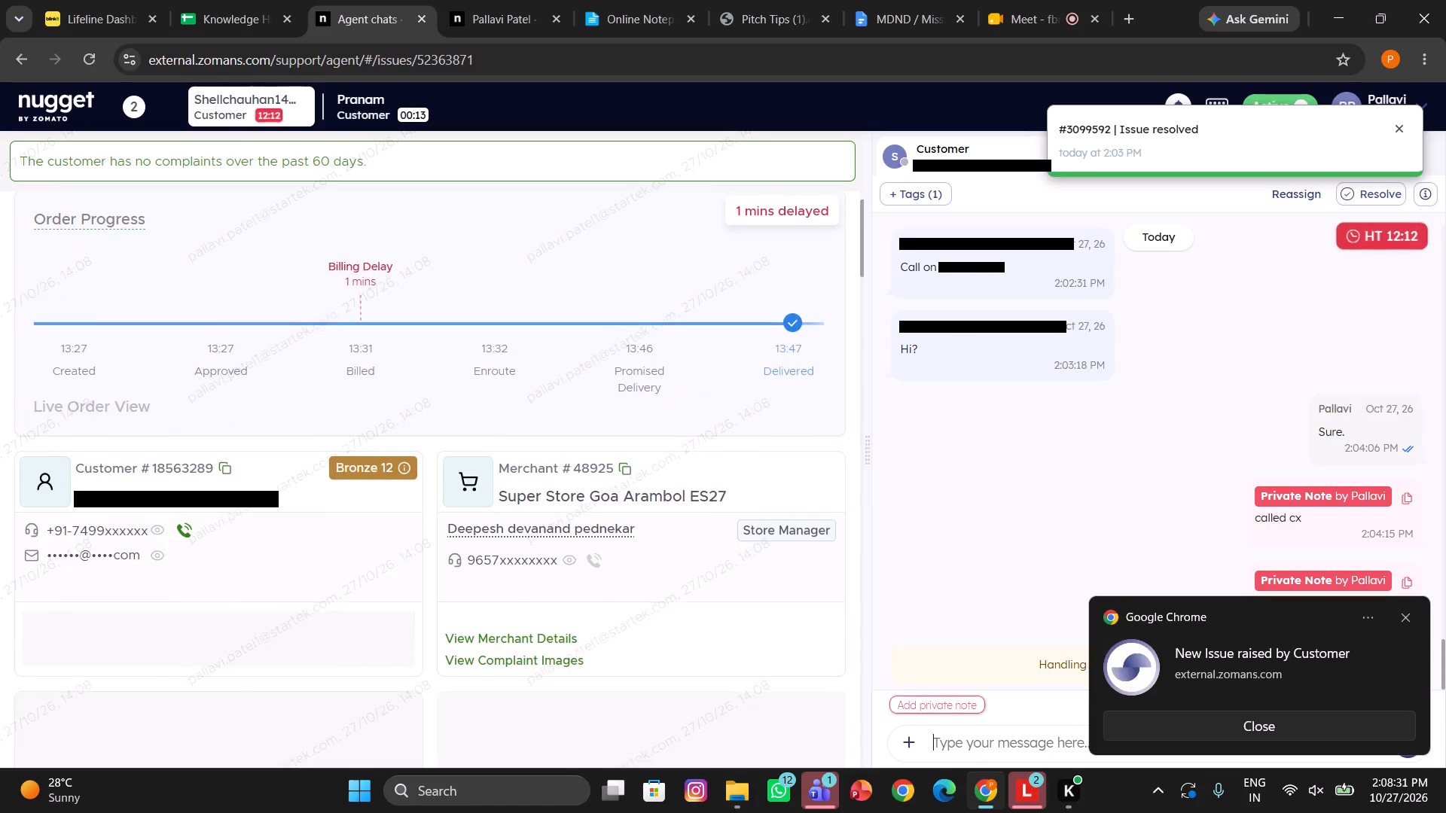
scroll(545, 480, "down", 1)
left_click(190, 335)
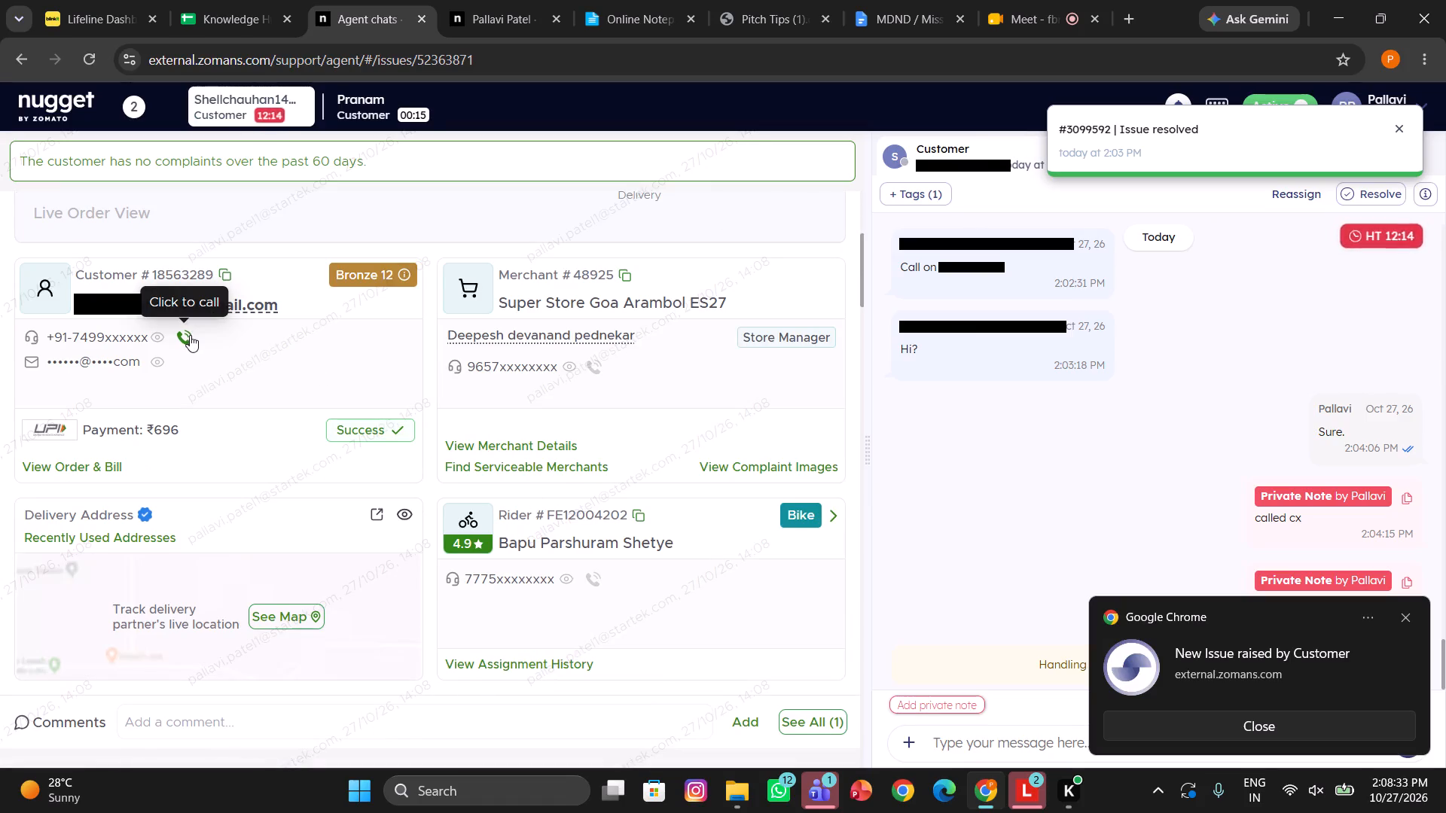
left_click(752, 563)
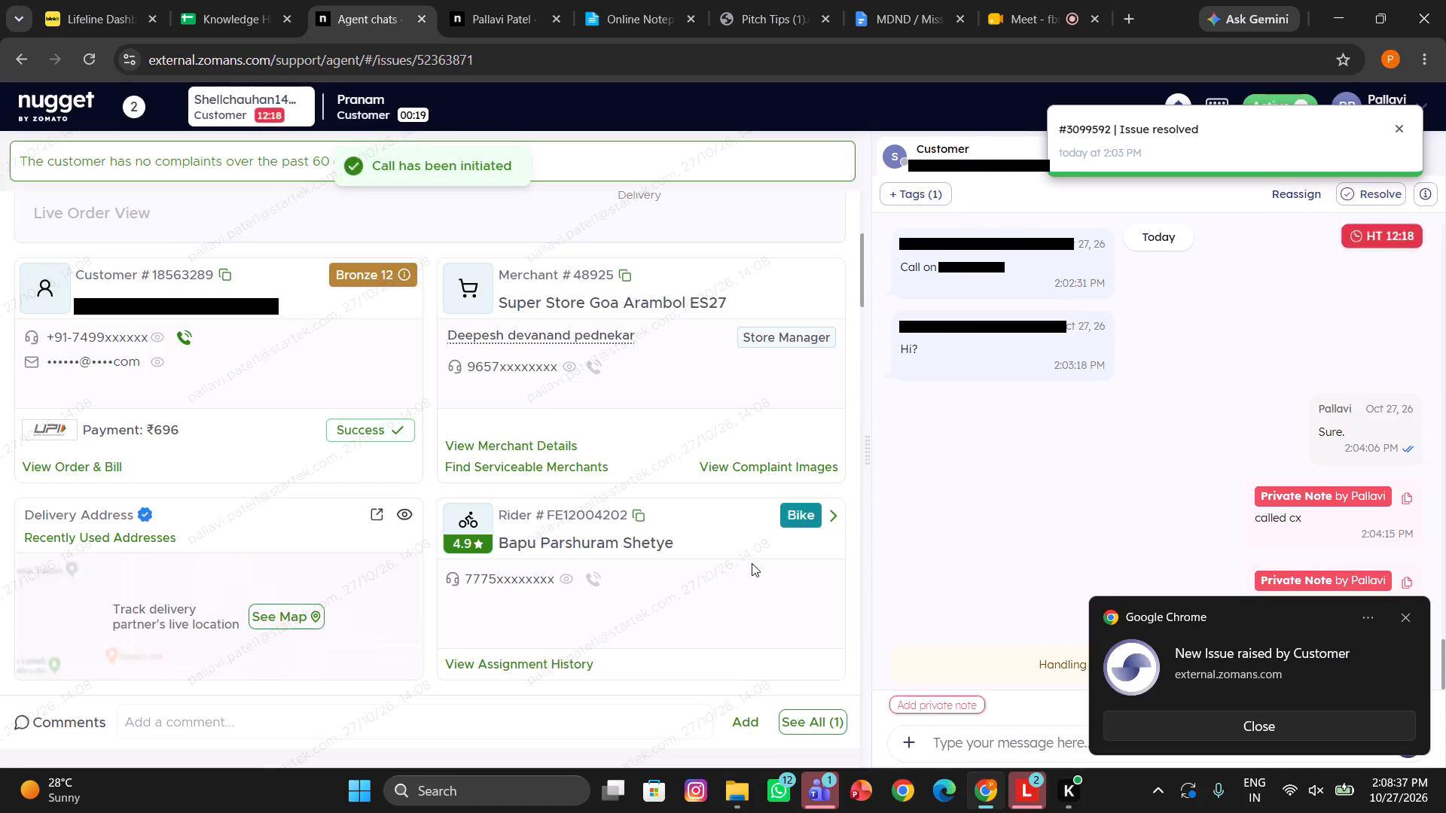
left_click(752, 563)
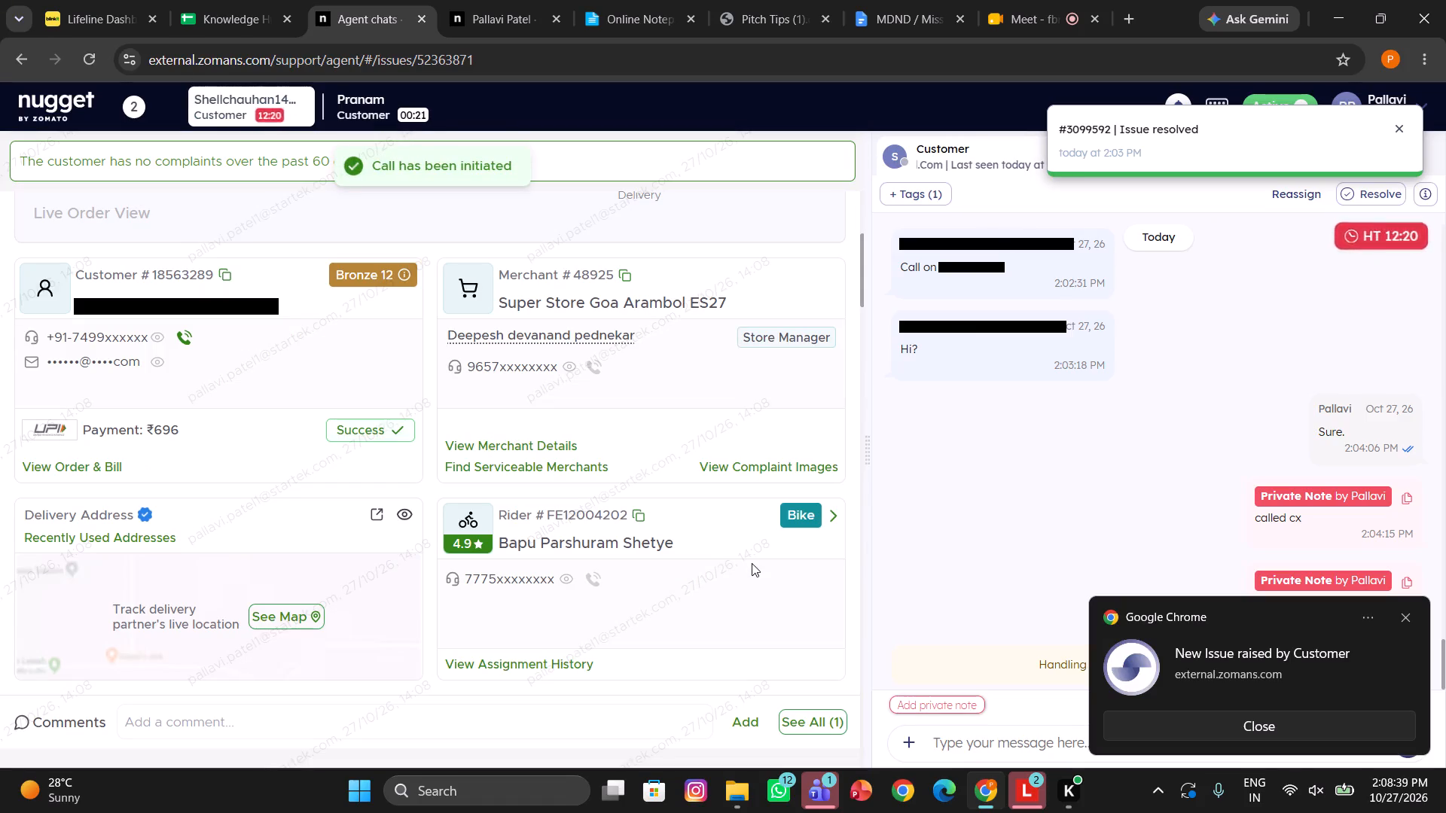
Add a private note reading "called cx" to this customer's chat.
left_click(948, 700)
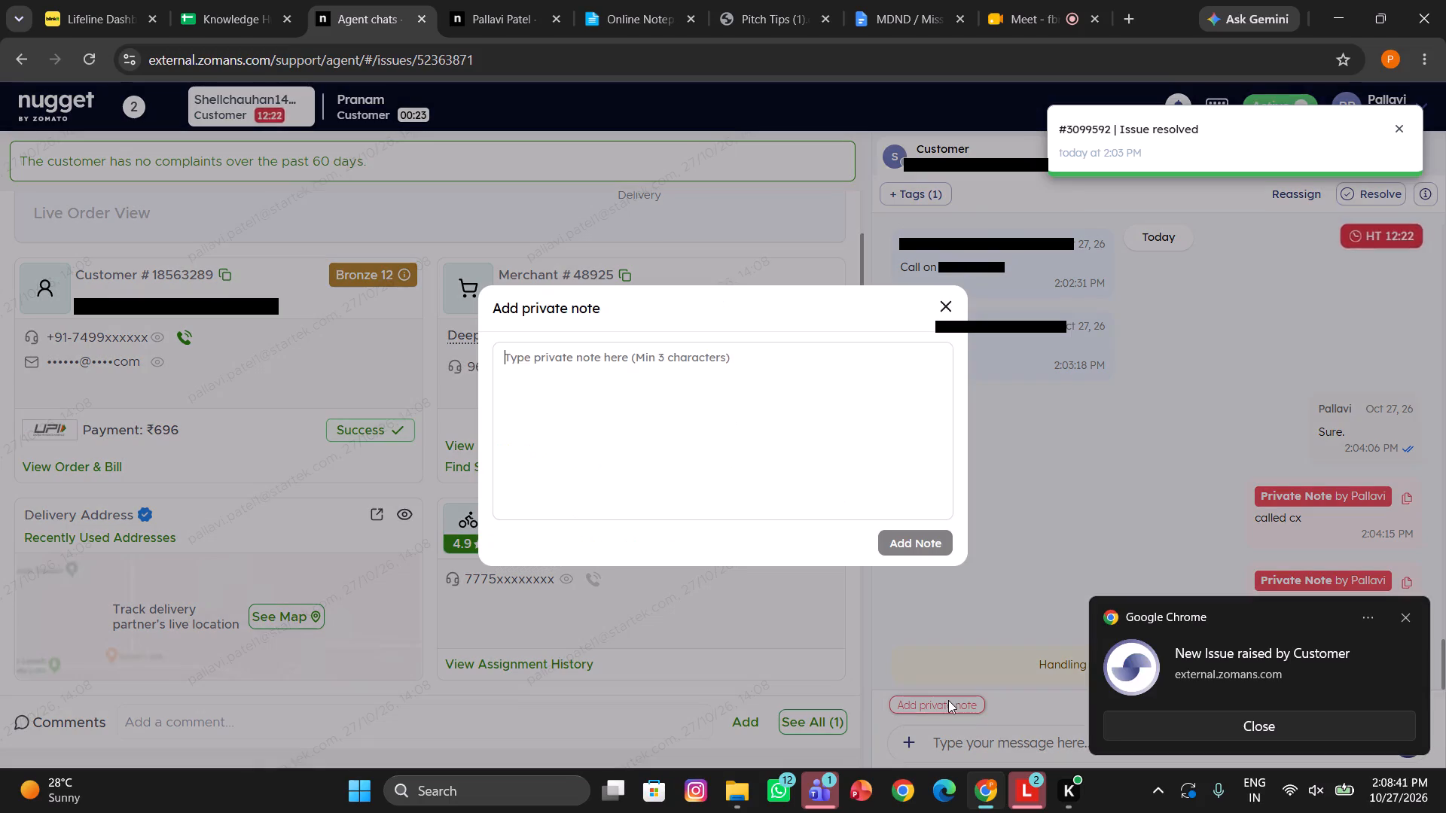
type("called cx")
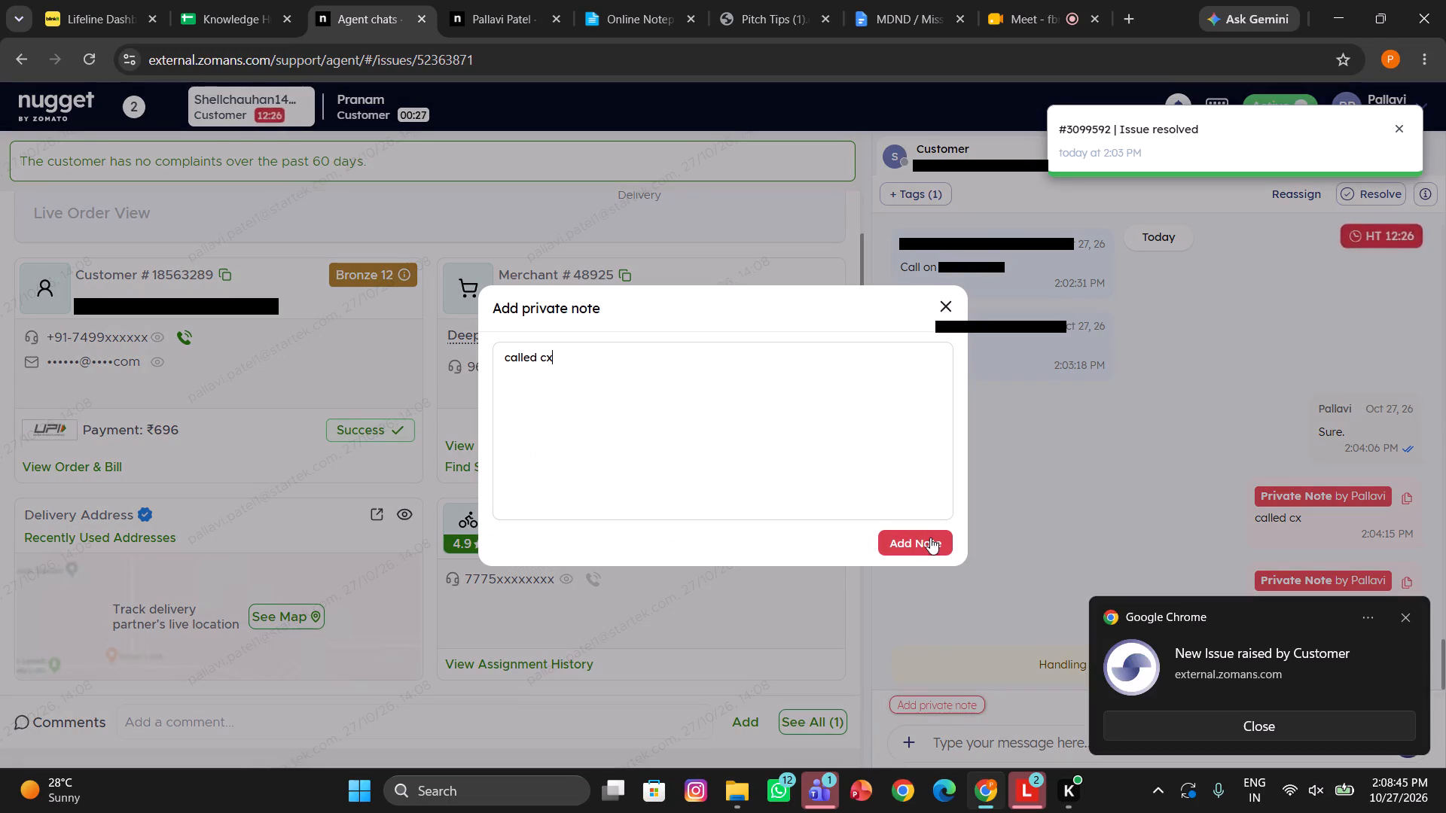
left_click(930, 537)
Examine the order's full item list and stock availability under the Missing Item issue.
scroll(535, 411, "up", 4)
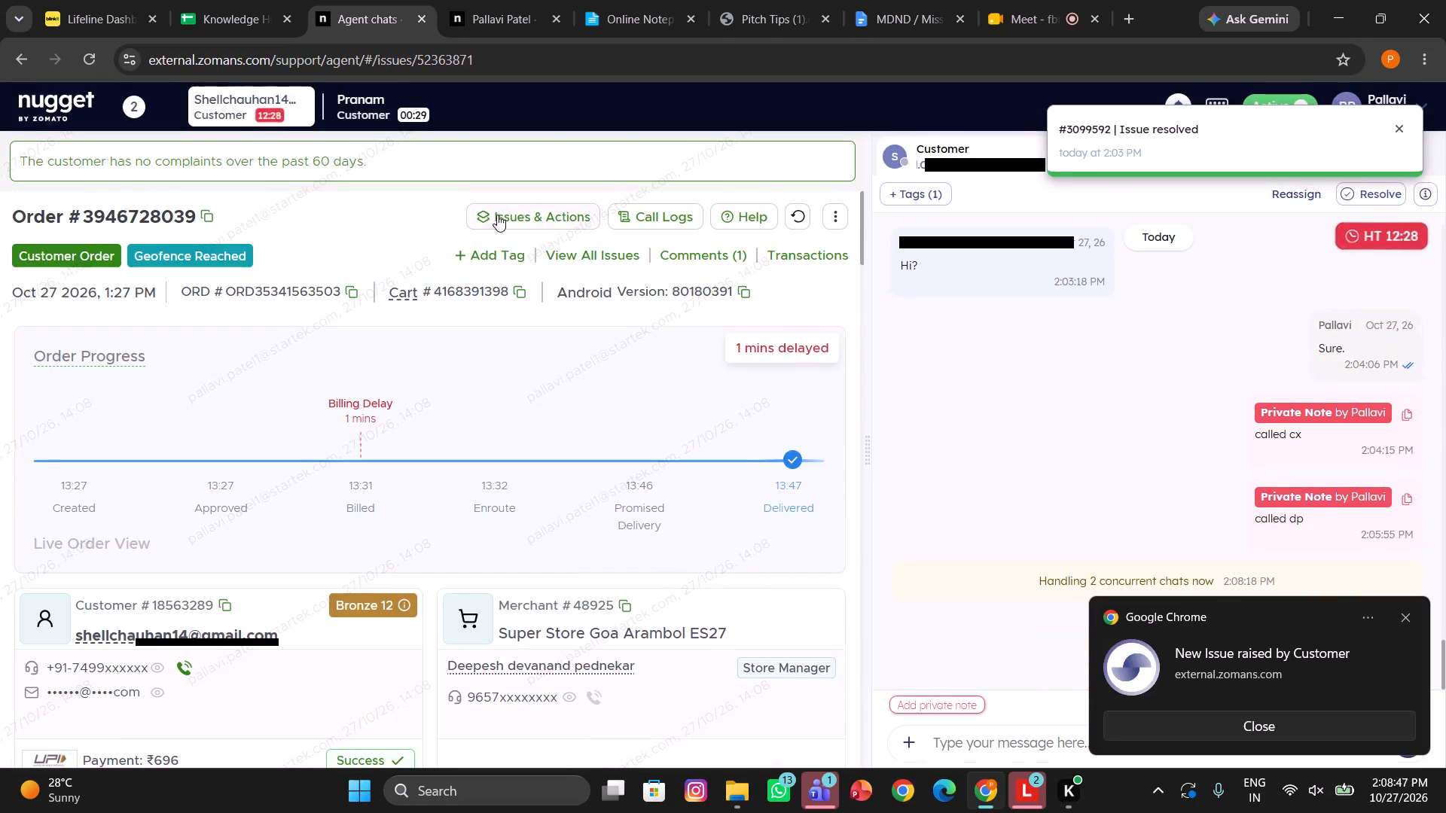
left_click(496, 215)
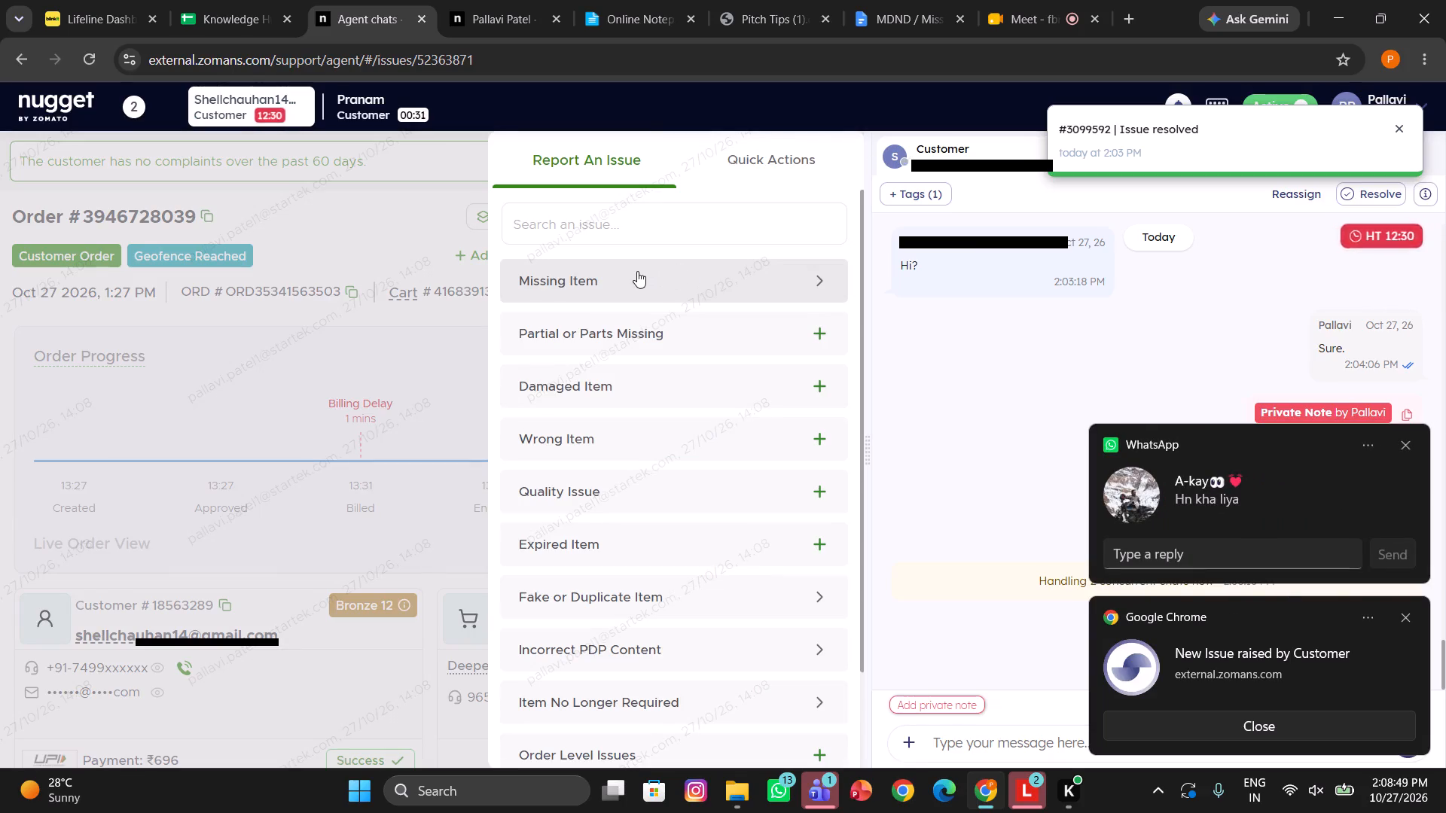
left_click(584, 233)
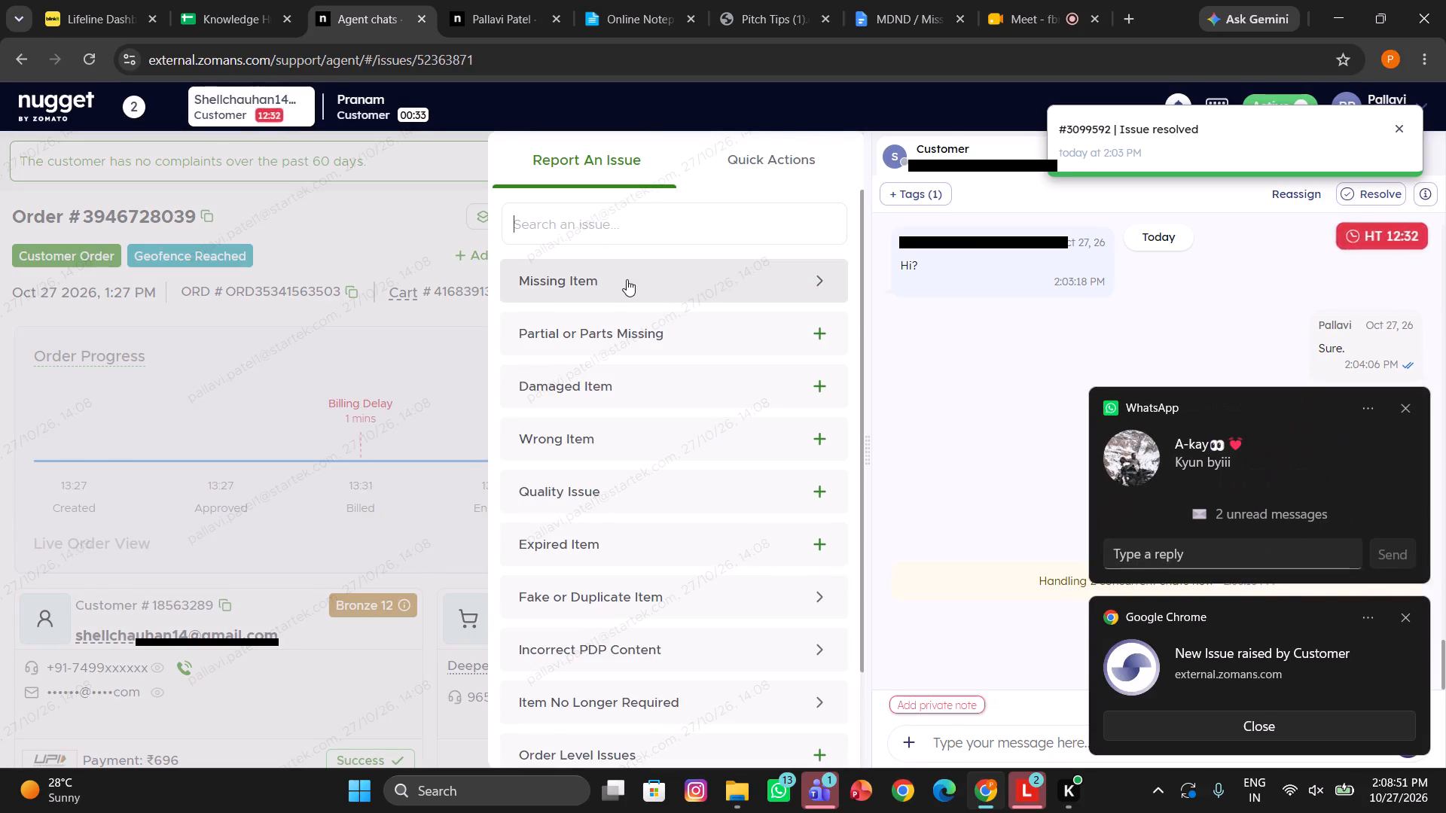
left_click(627, 279)
scroll(660, 384, "down", 3)
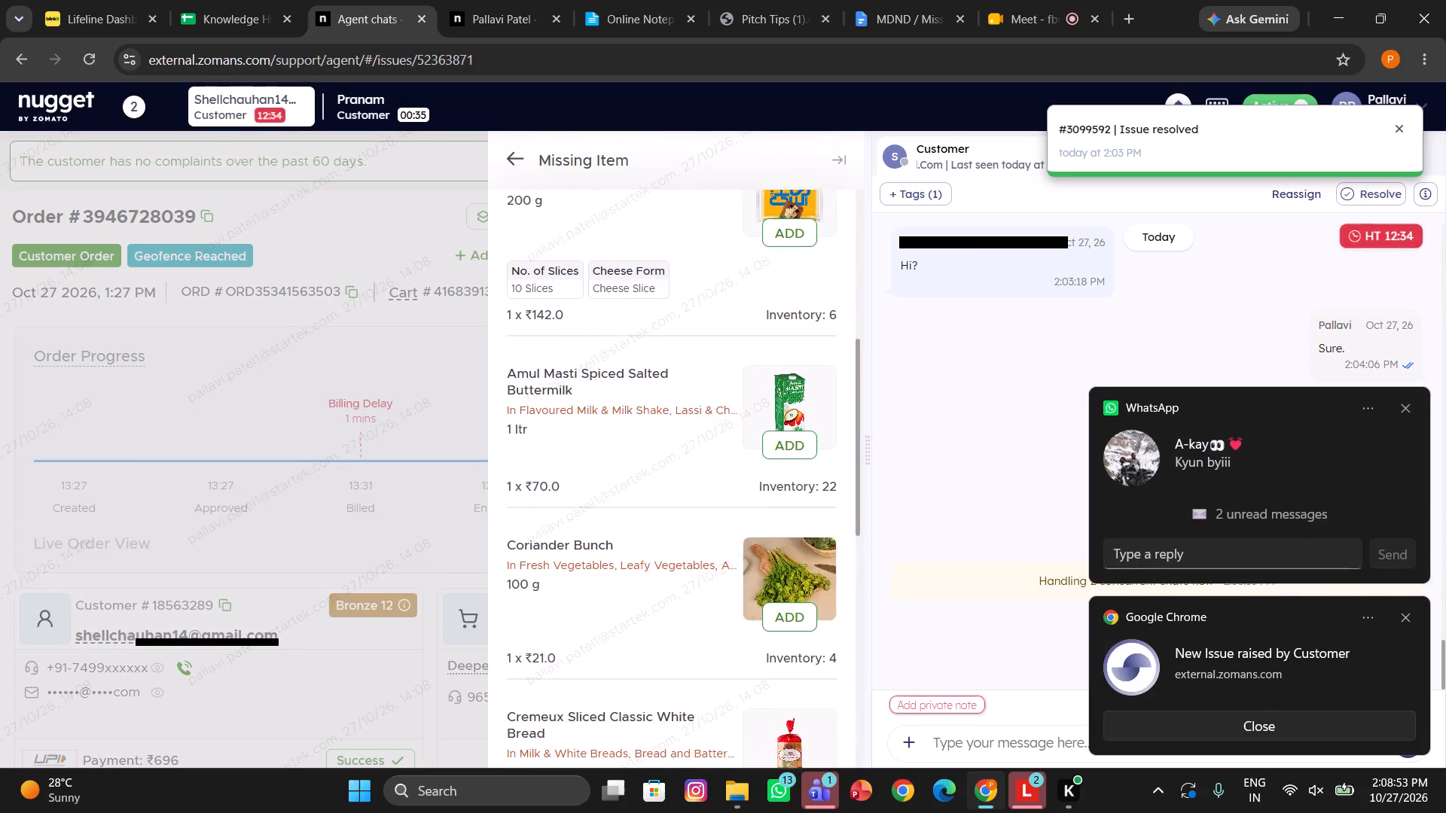
scroll(660, 384, "down", 8)
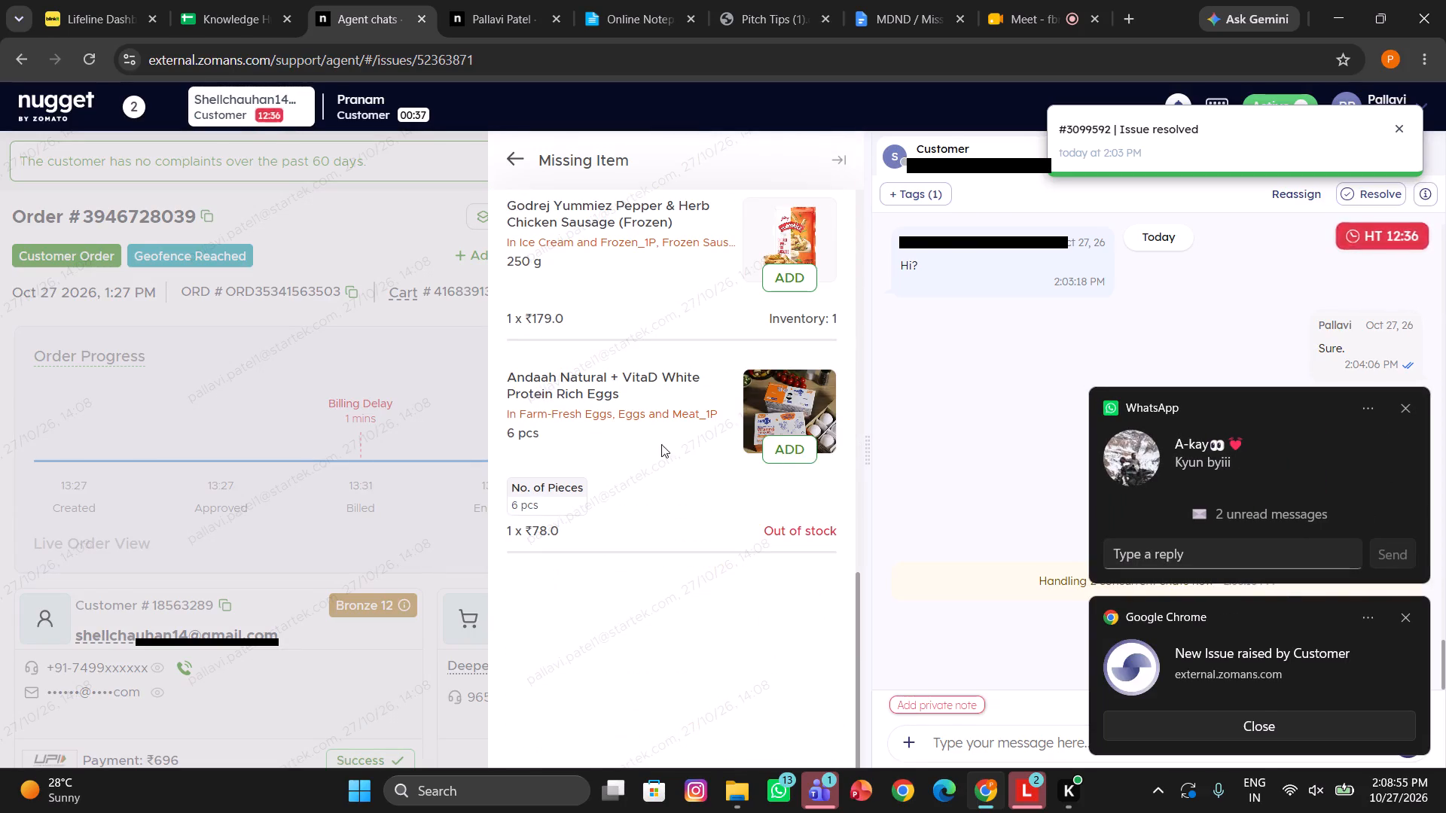
scroll(708, 371, "up", 1)
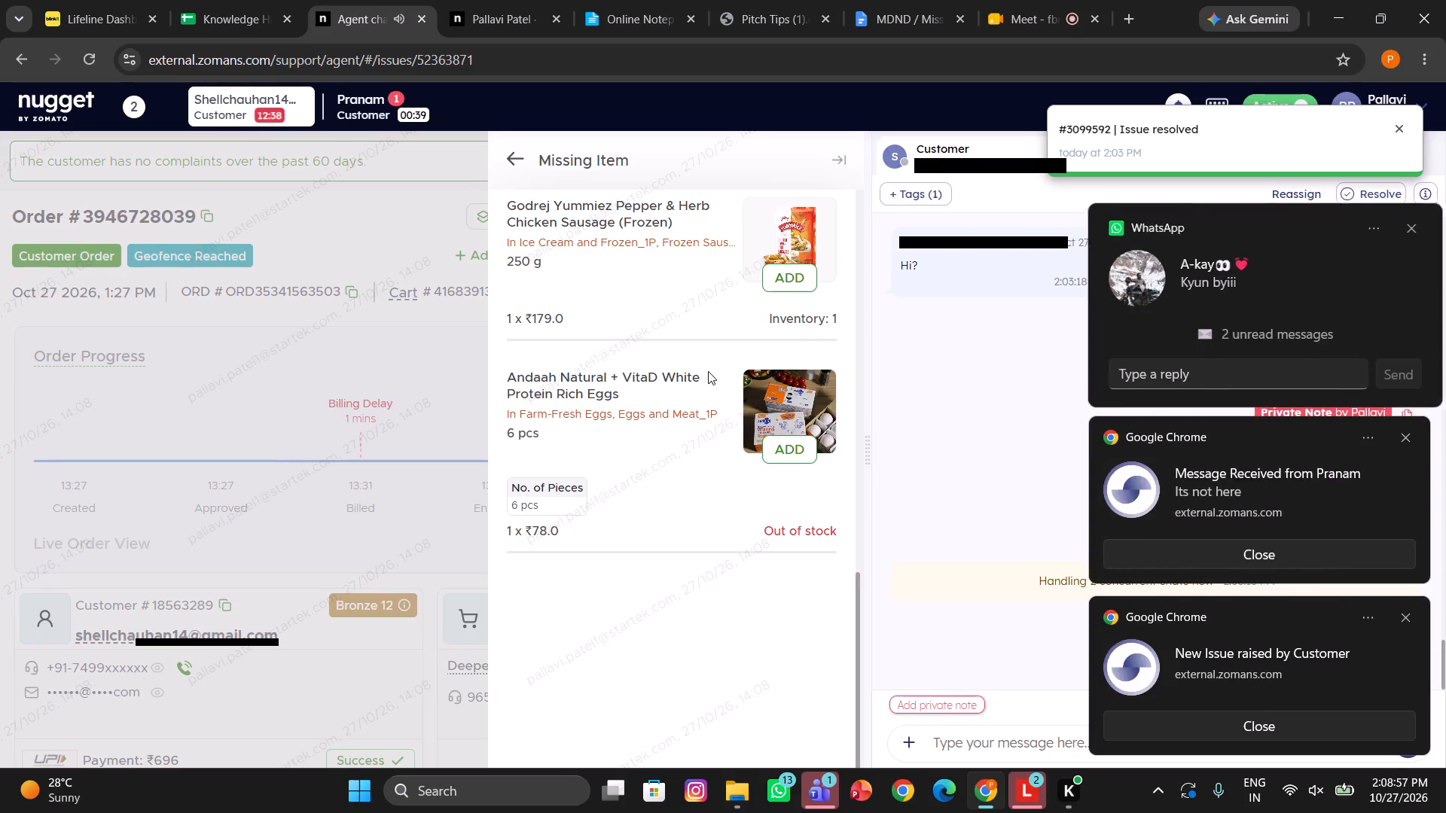
scroll(708, 371, "up", 6)
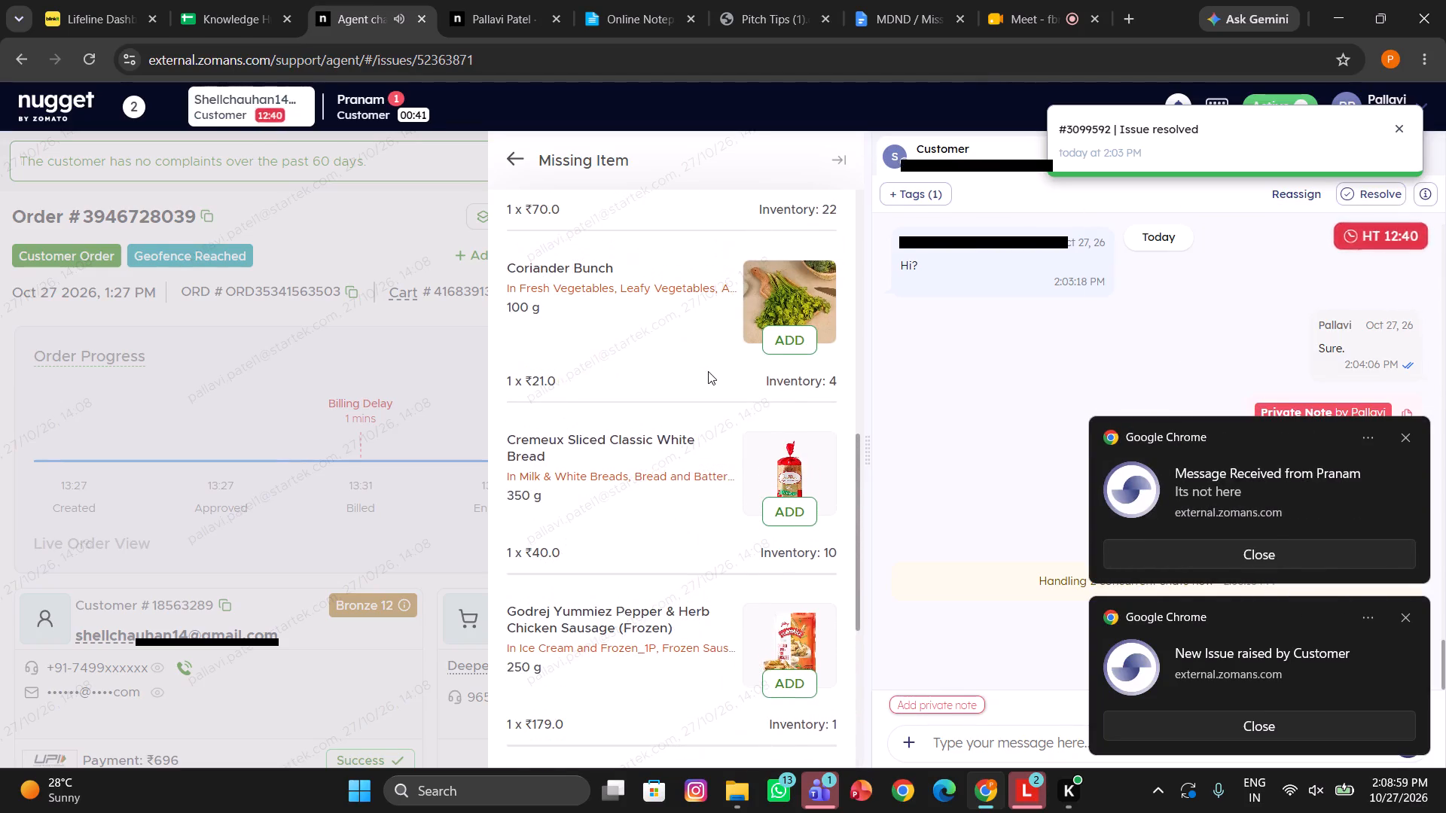
scroll(708, 371, "up", 9)
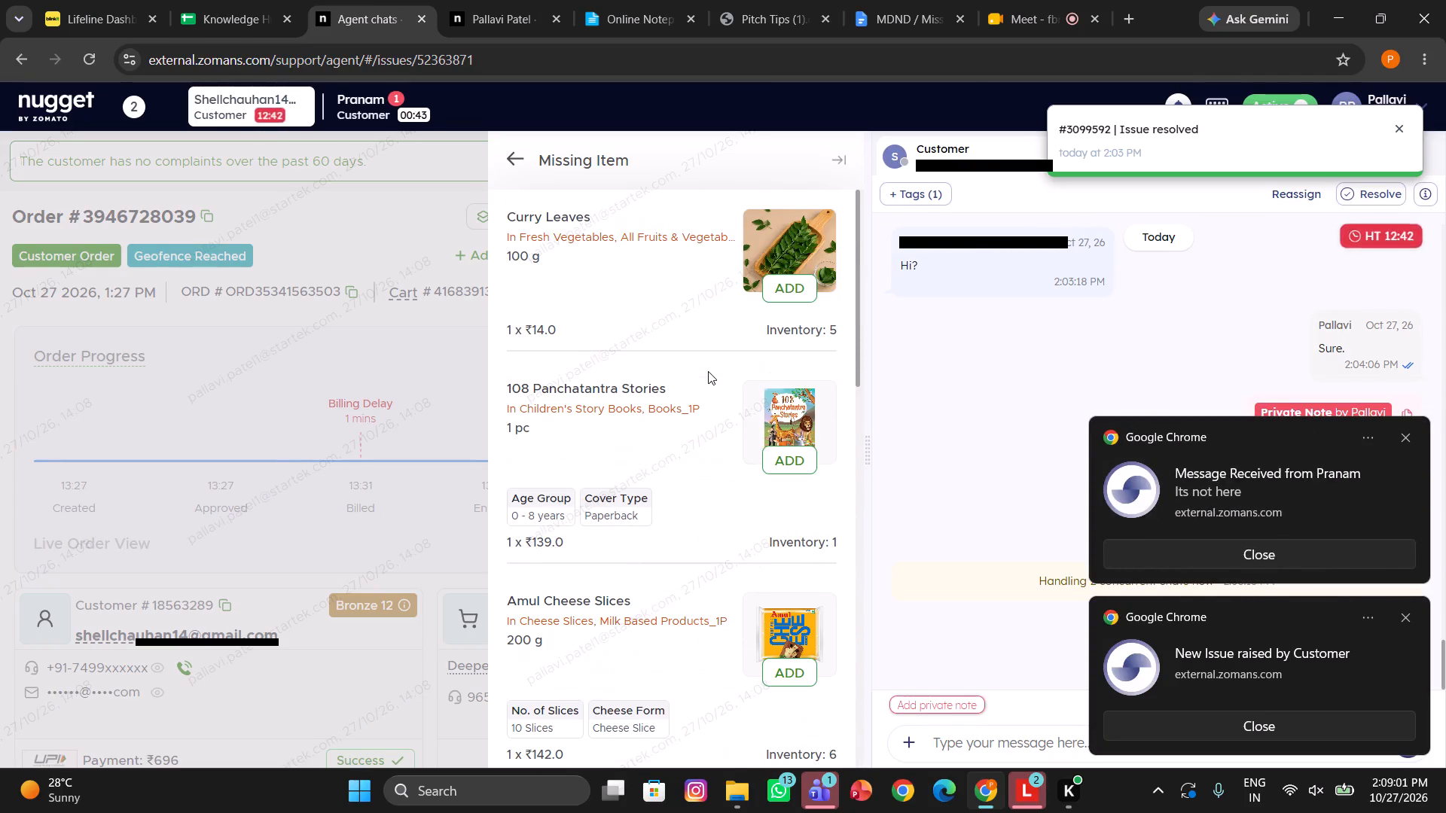
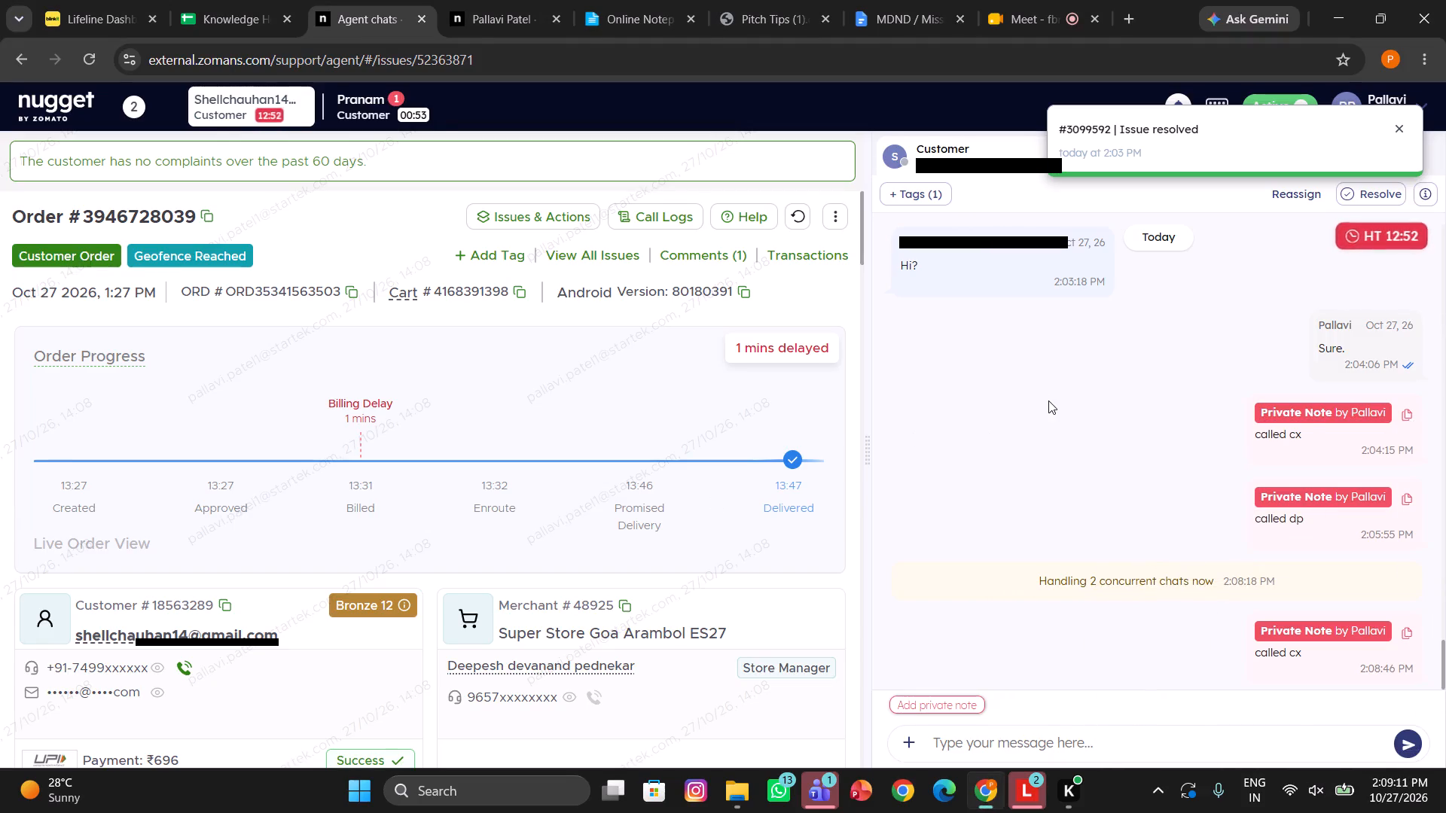
Report an order-level issue of Order not Delivered for the Arambol store order, with Replacement as the resolution.
left_click(499, 205)
left_click(642, 214)
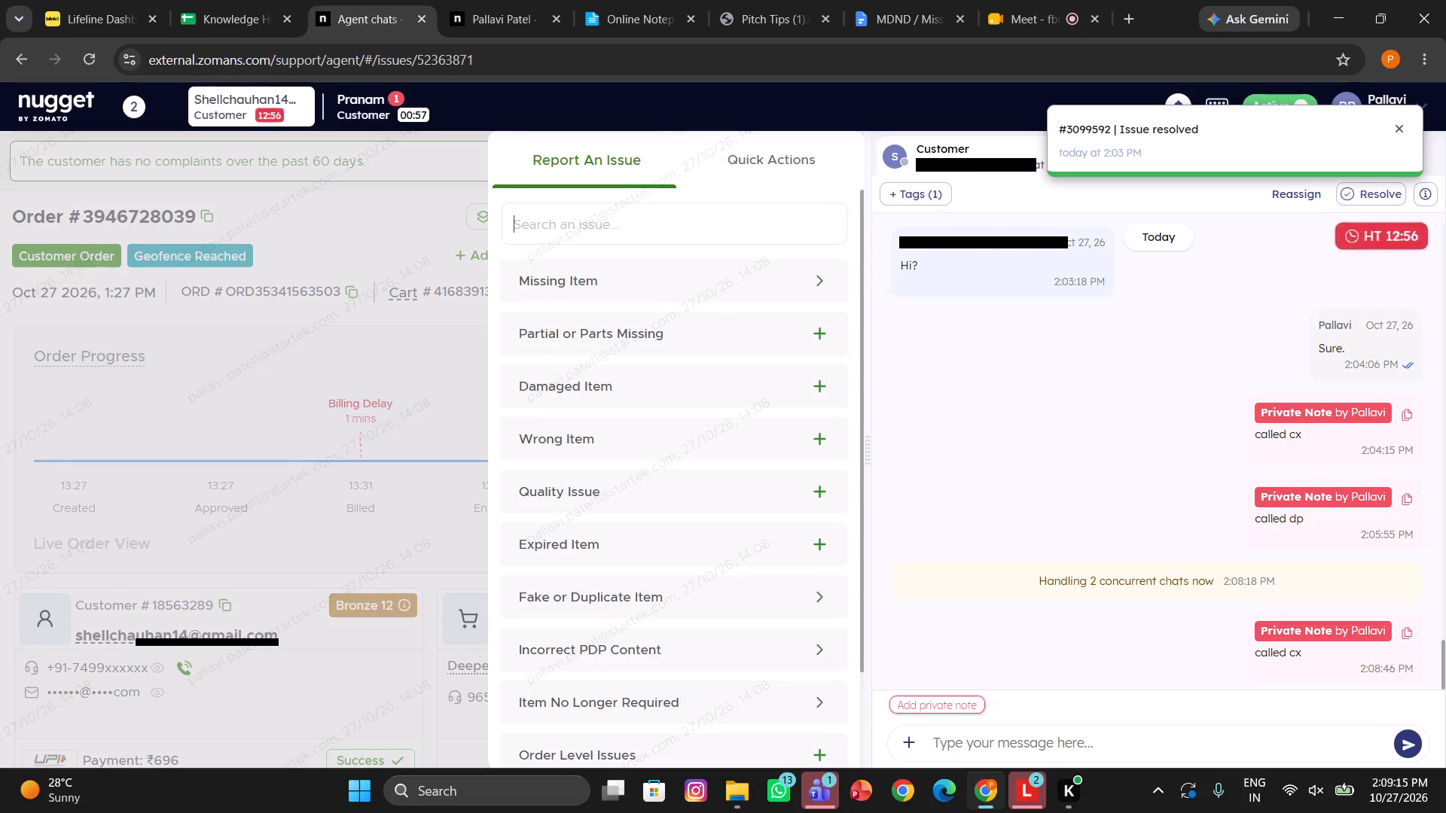
type("order")
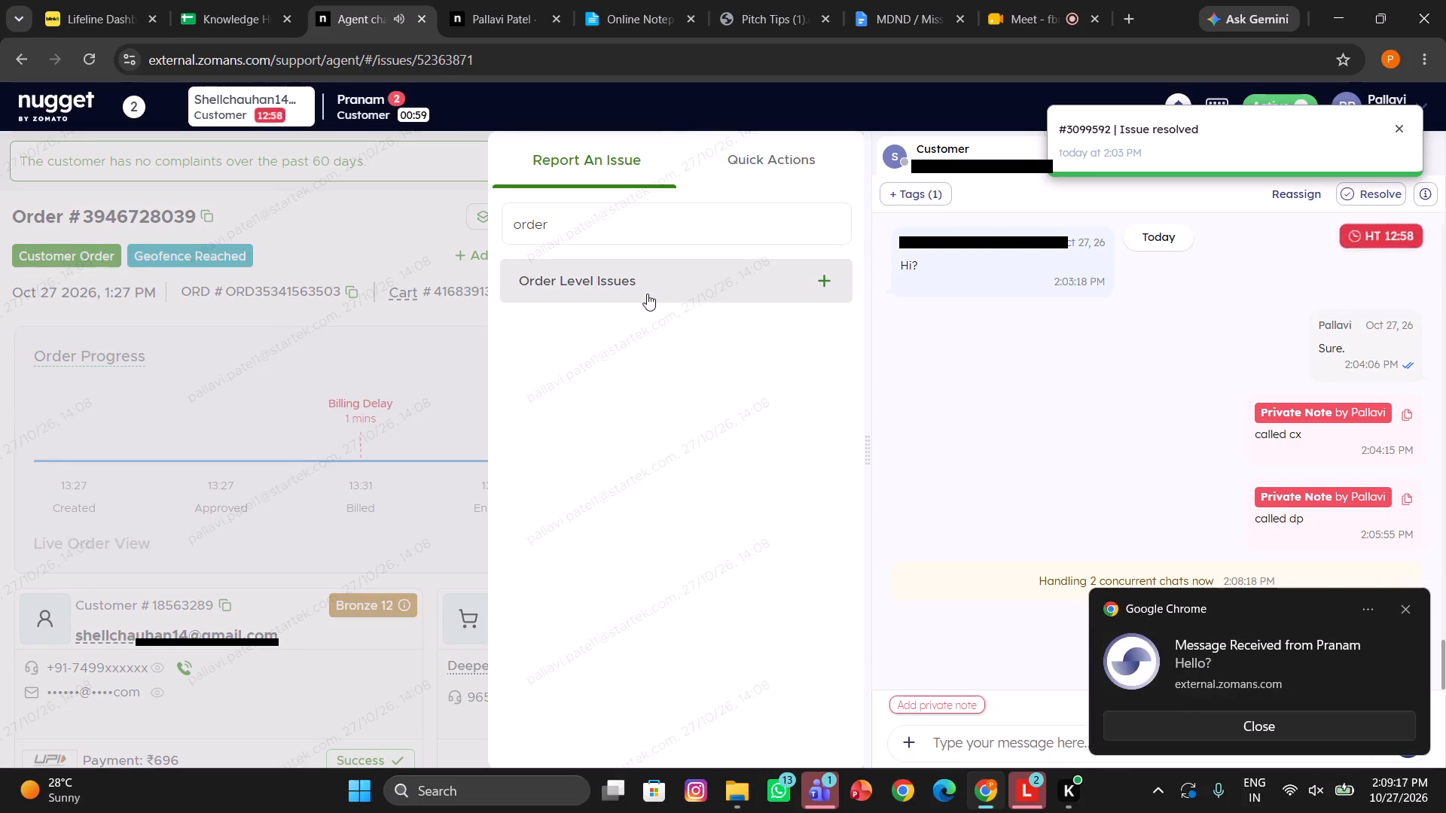
left_click(647, 294)
left_click(676, 318)
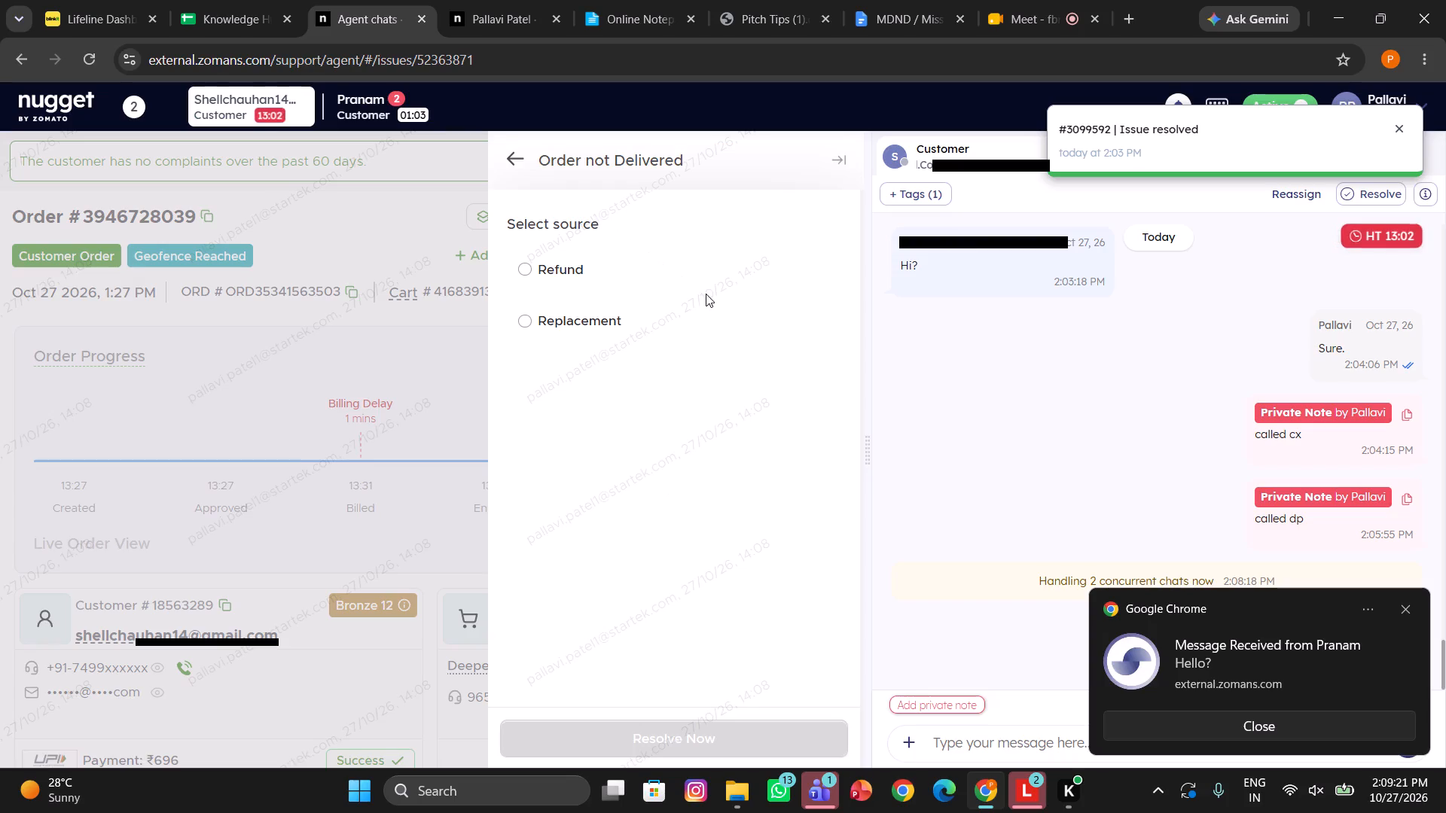
left_click(637, 323)
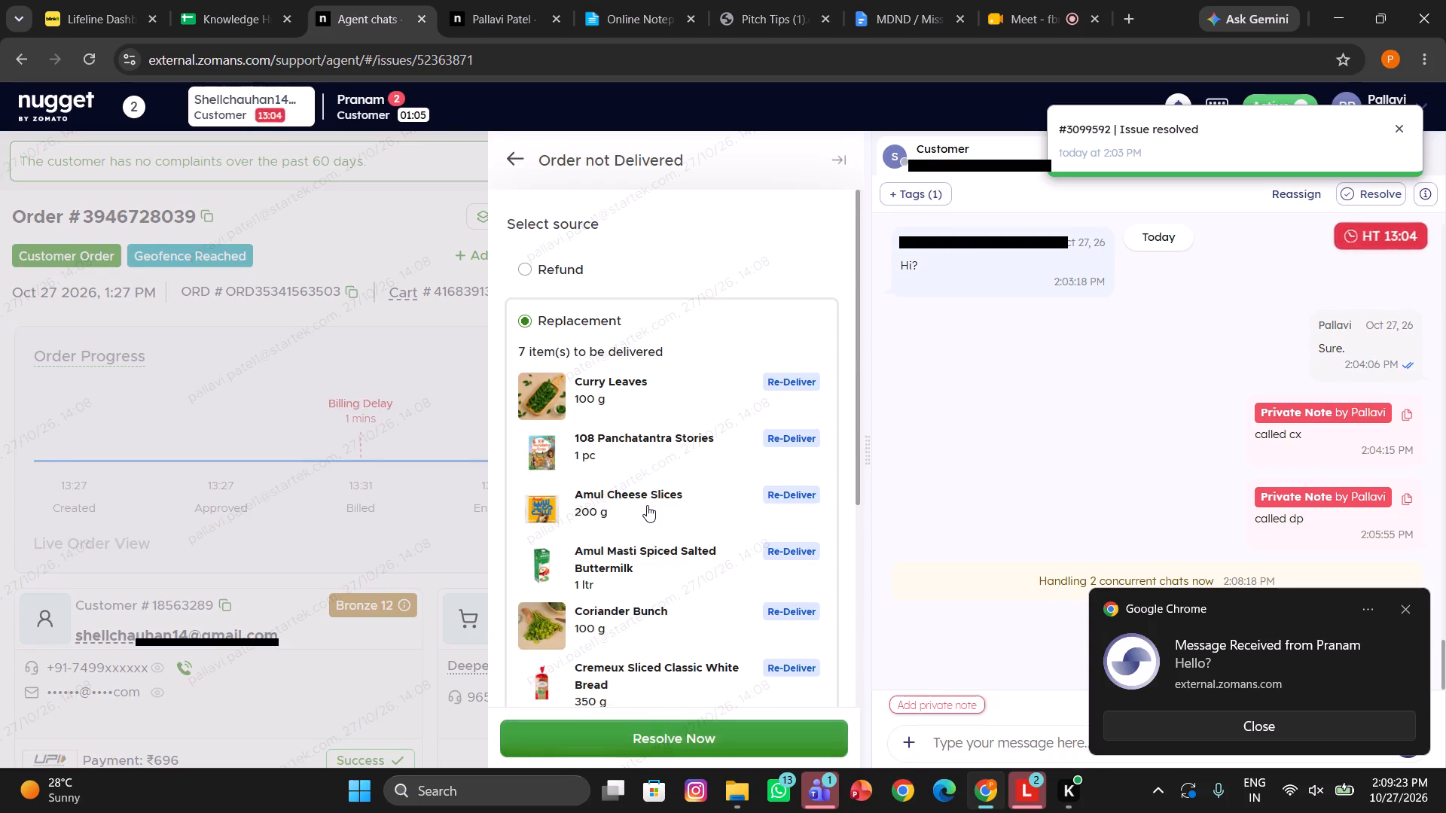
Choose refund to original source for the unavailable Andaah protein eggs and submit the replacement resolution.
scroll(647, 505, "down", 6)
left_click(612, 484)
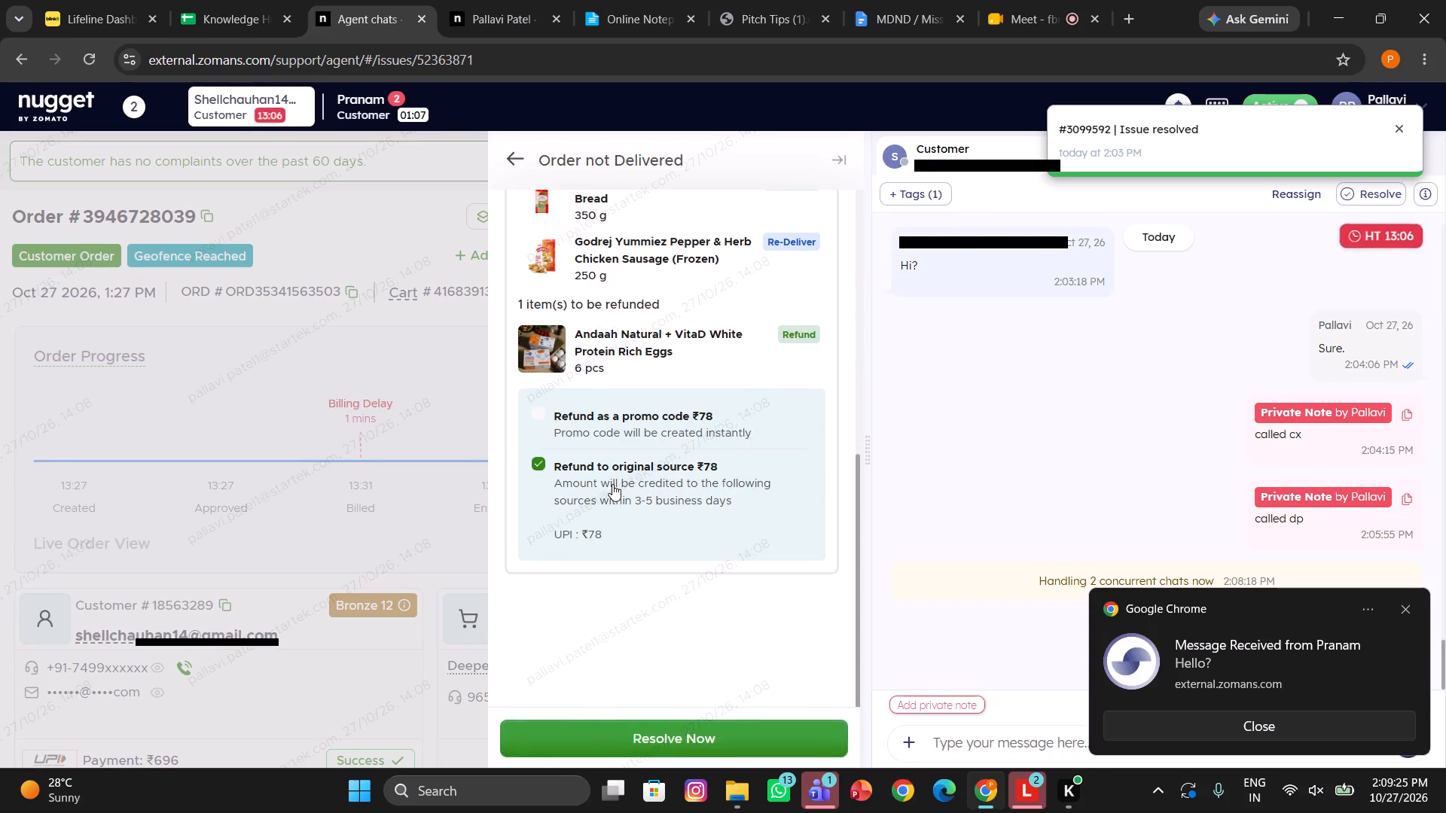
left_click(644, 725)
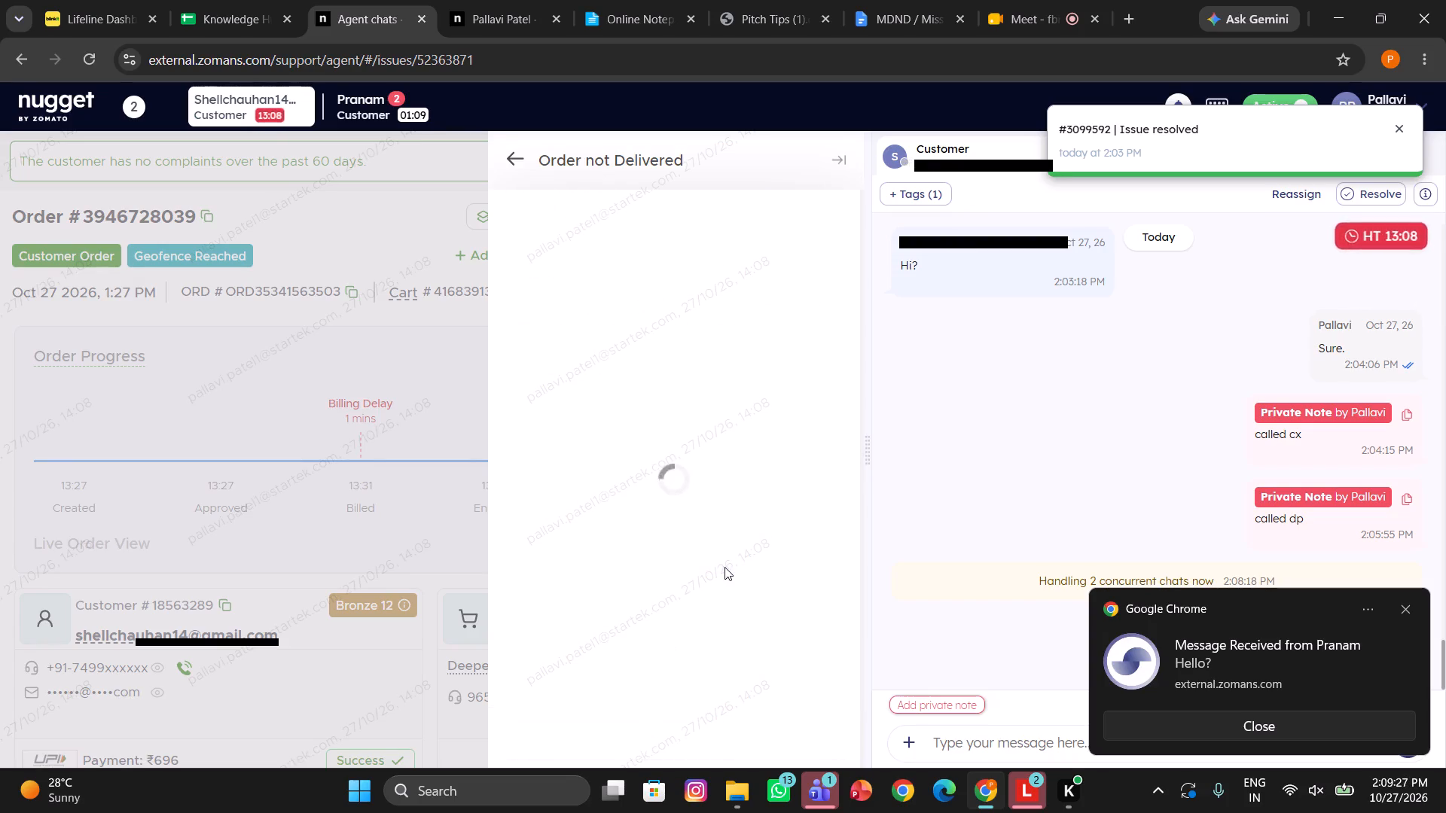
Send the customer the prepared resolution messages in order: the undelivered-order acknowledgement, the item redelivery list and the Rs.78.00 refund notice.
scroll(788, 573, "down", 6)
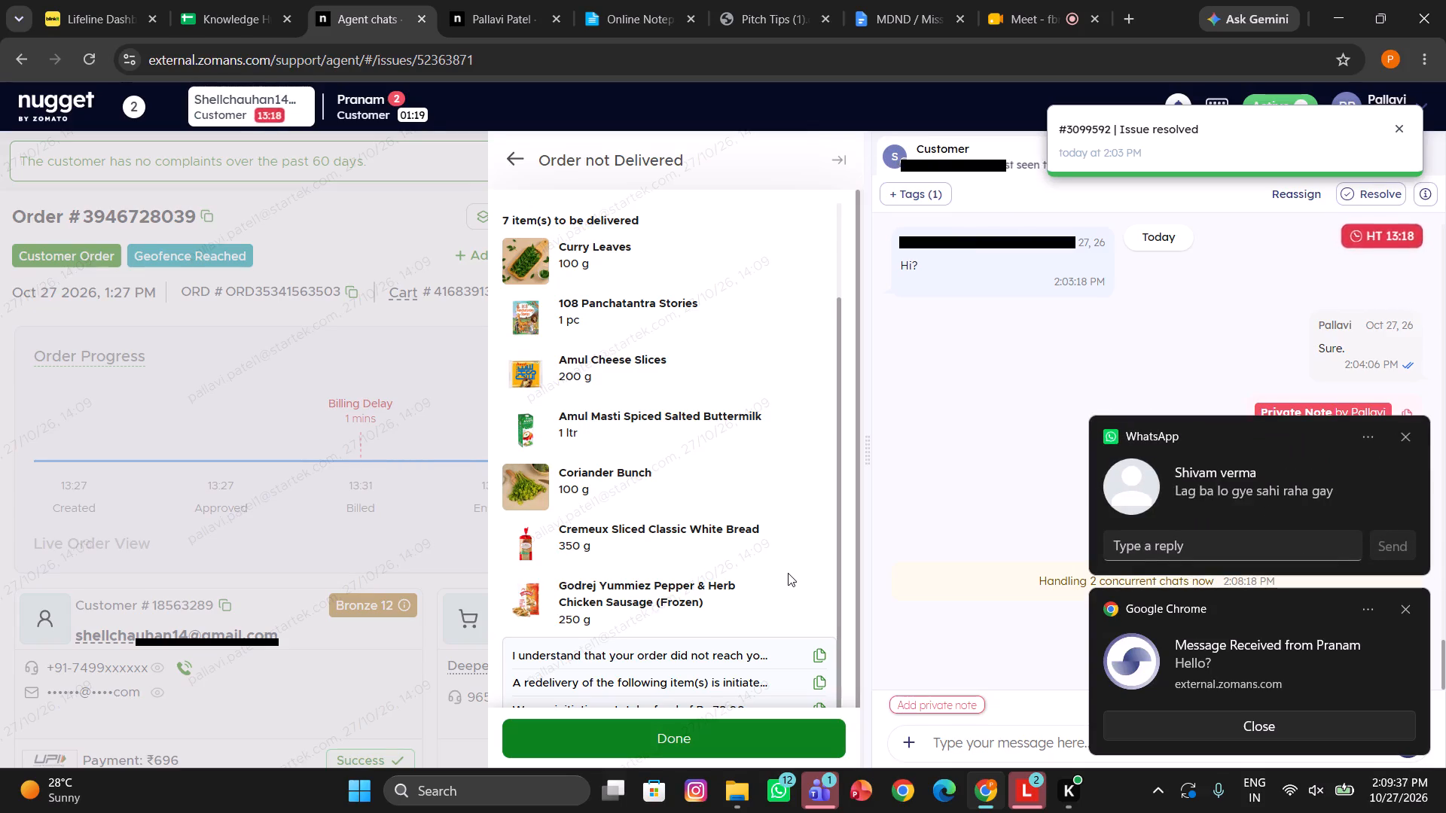
scroll(737, 642, "down", 4)
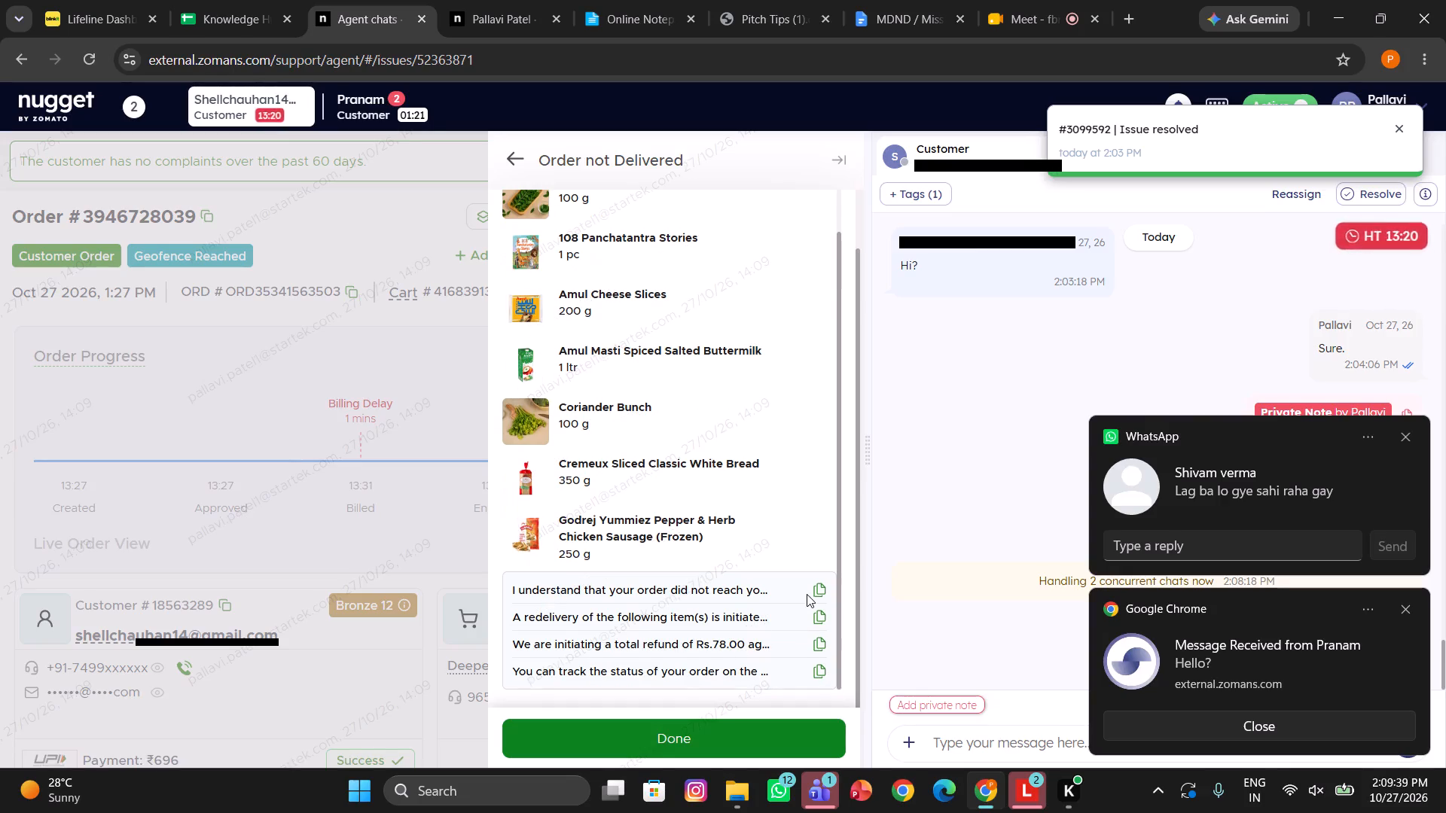
left_click(815, 589)
left_click(946, 742)
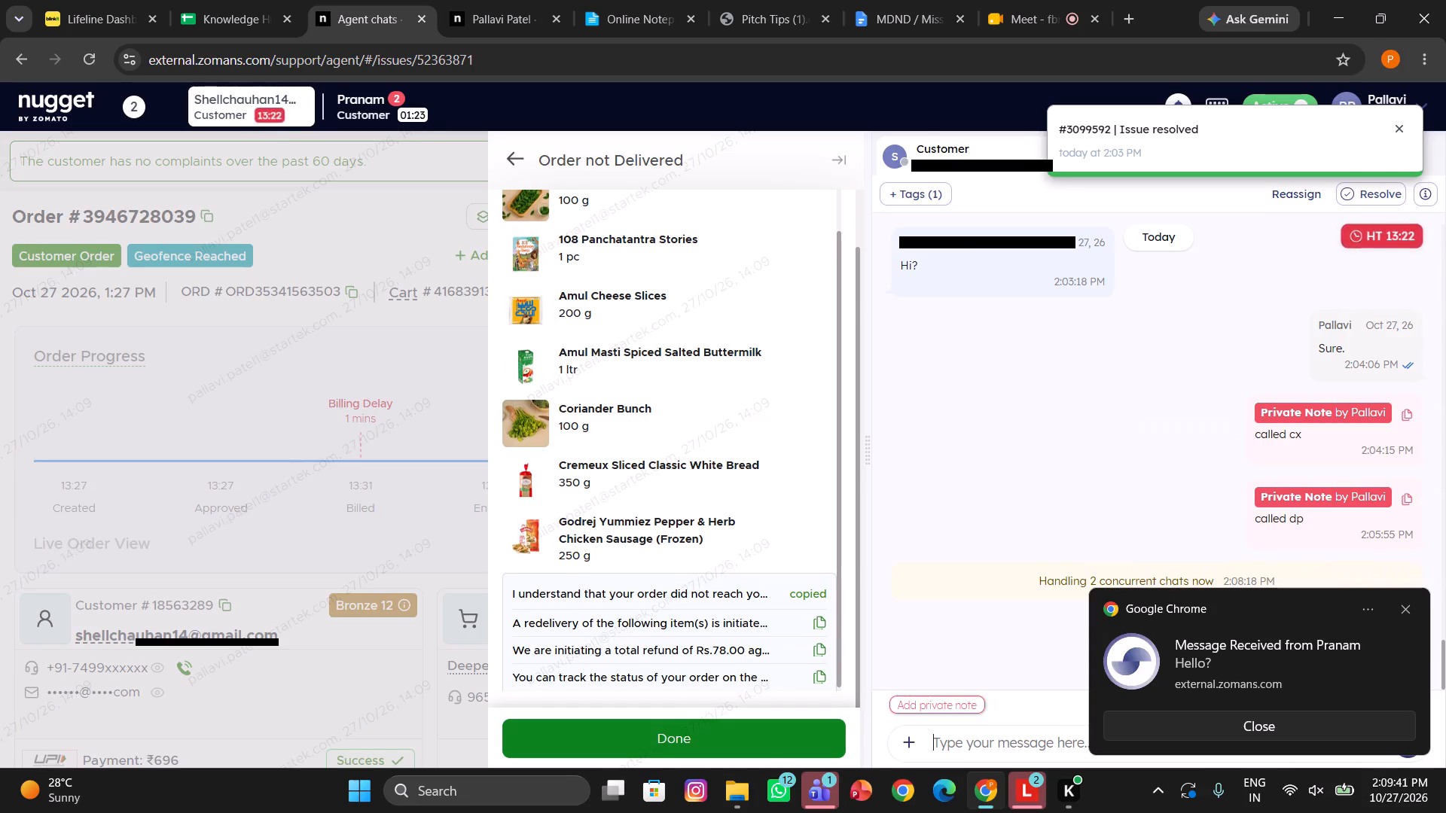
key("ctrl+v")
key("Return")
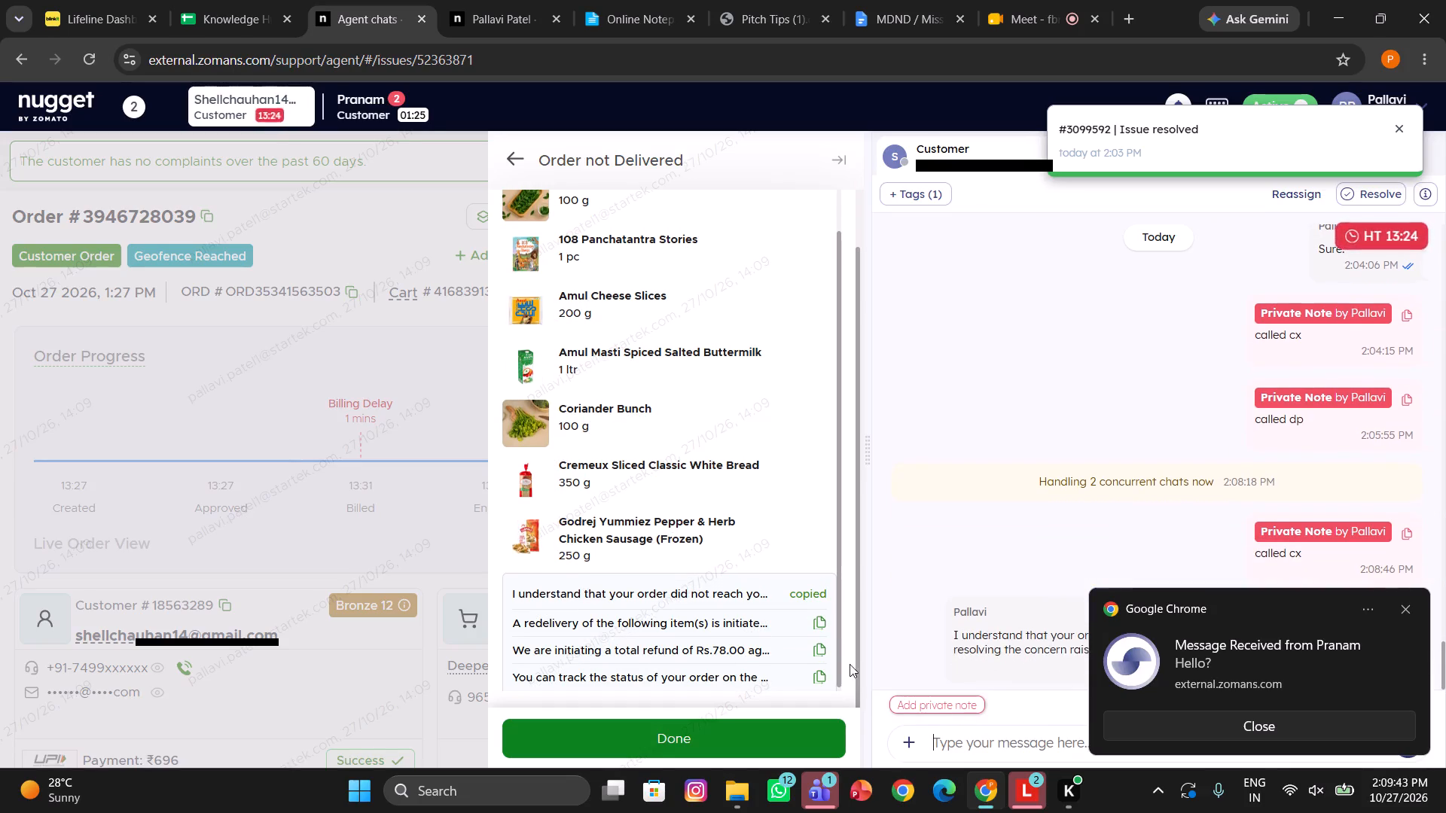
left_click(816, 623)
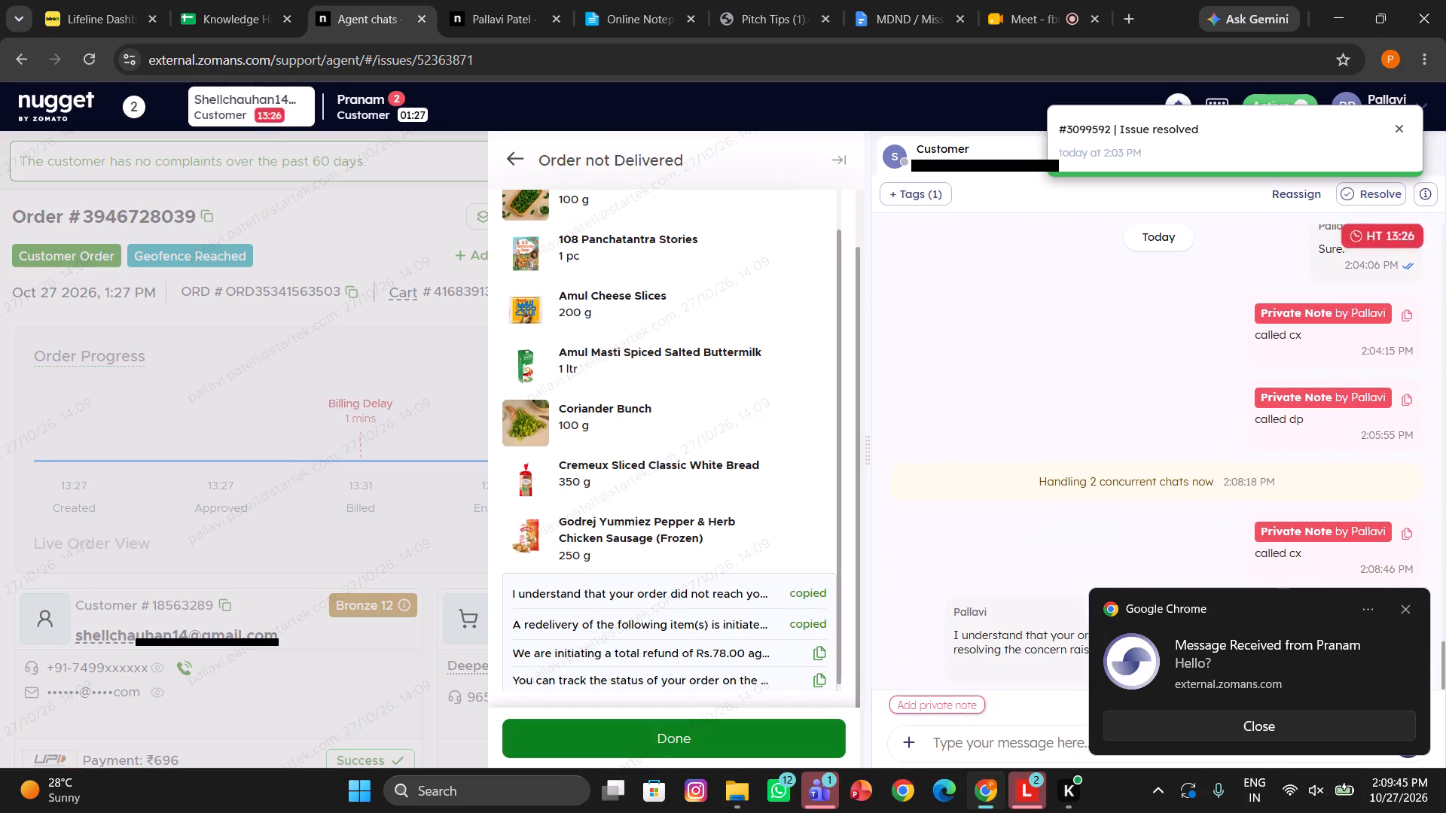
left_click(958, 743)
key("ctrl+v")
key("Return")
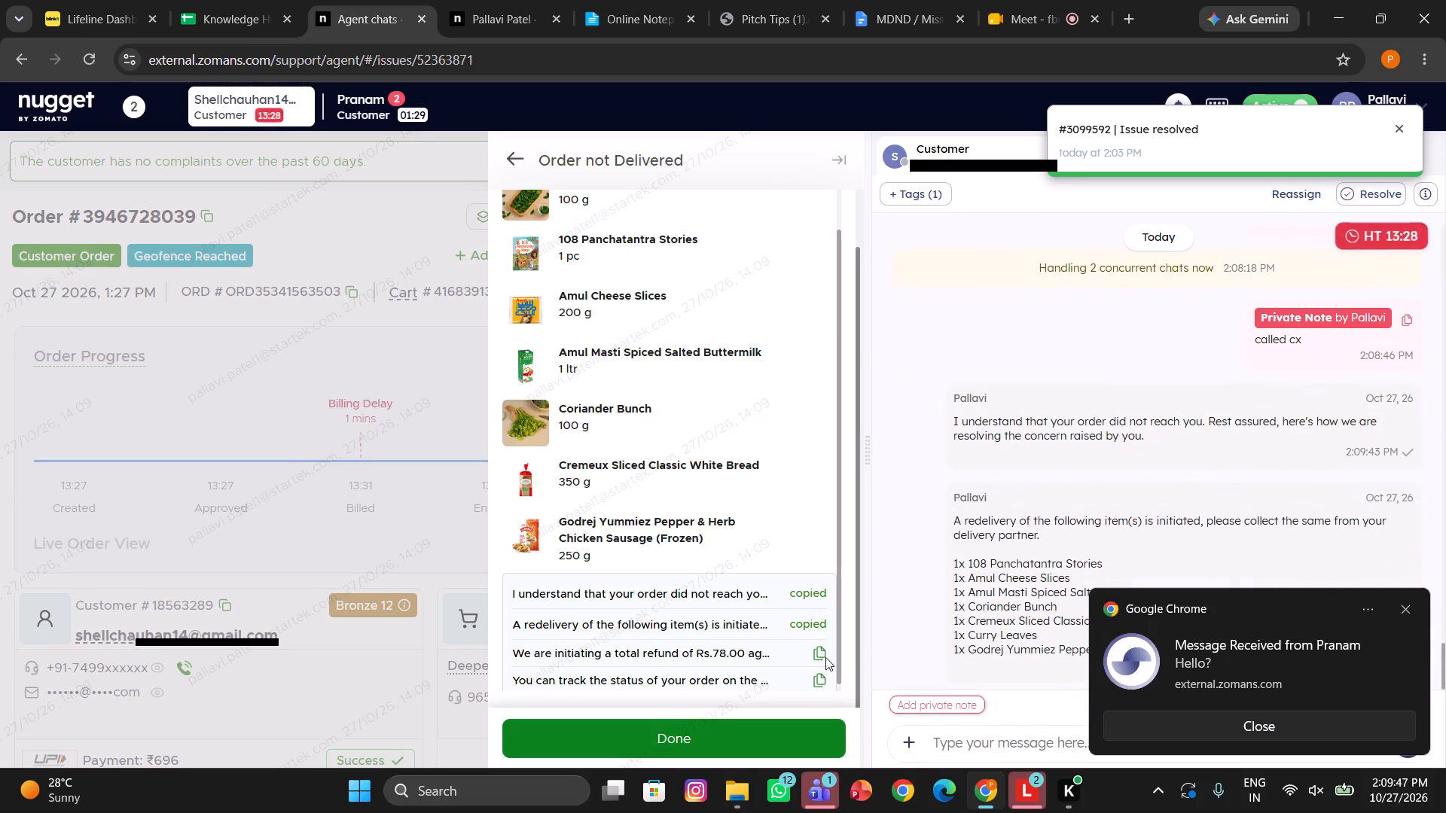
left_click(819, 650)
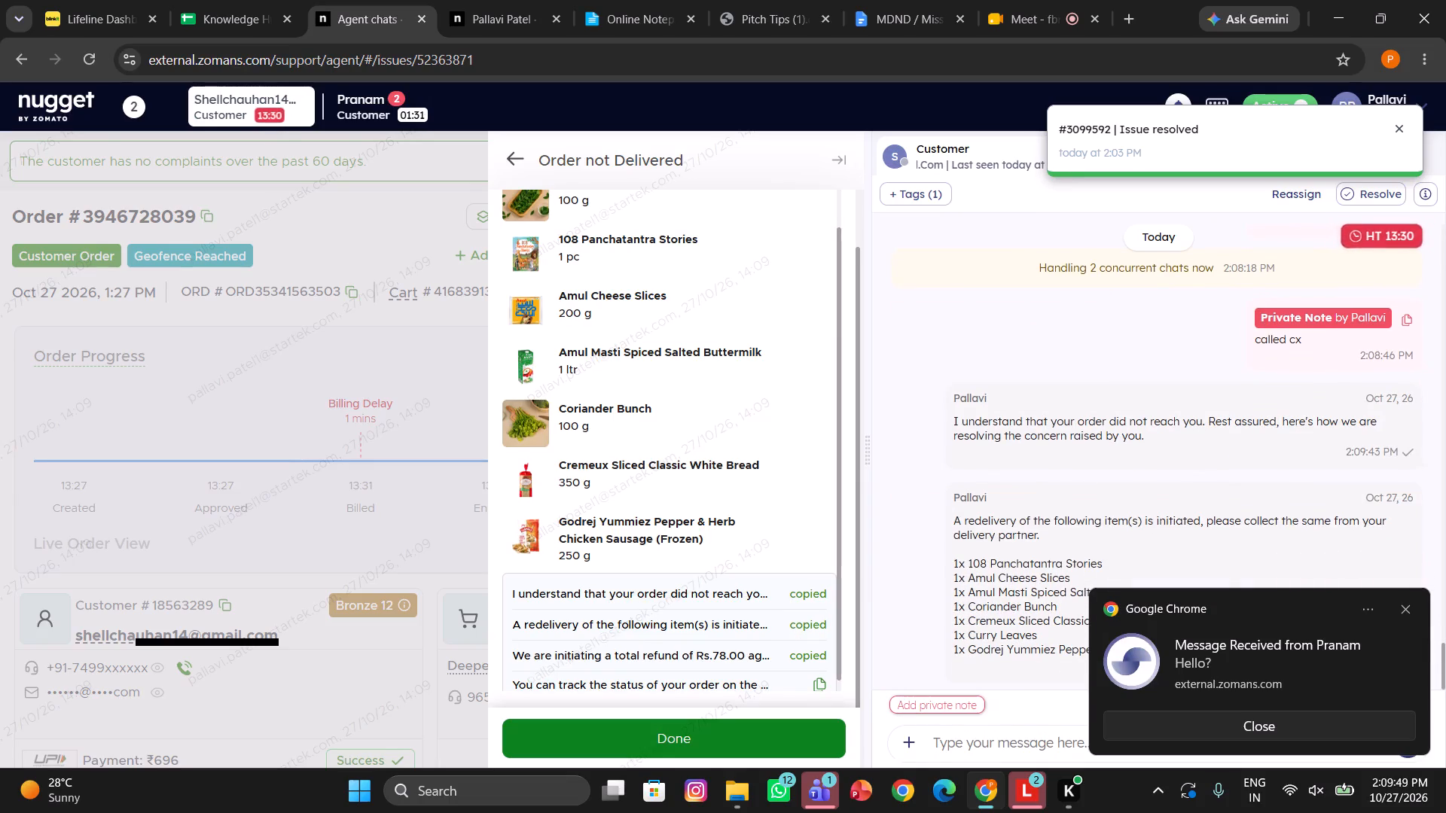
Send the customer the prepared messages about the Rs.78.00 refund for the eggs and about tracking the order's status.
left_click(962, 754)
key("ctrl+v")
key("Return")
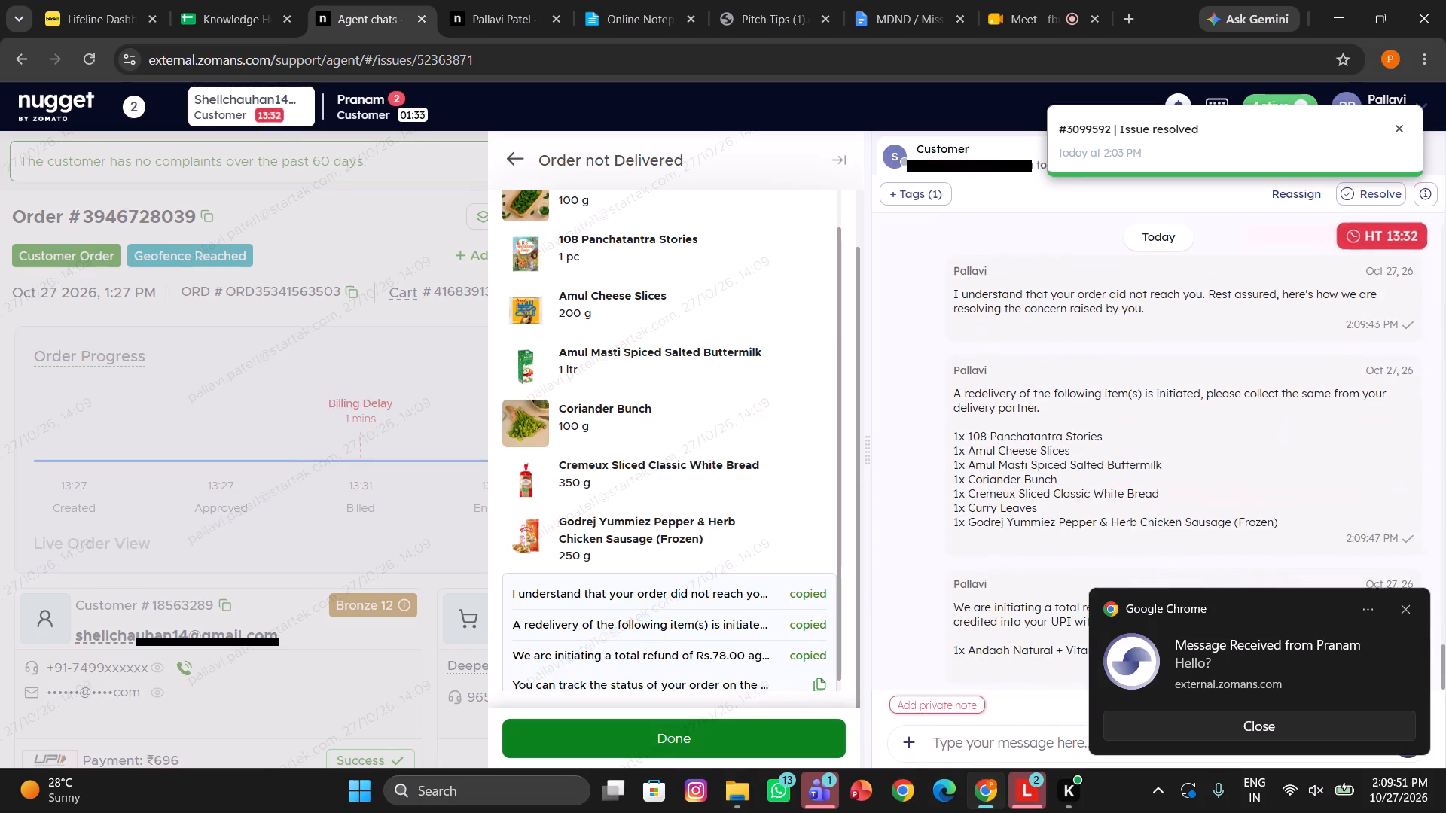
left_click(818, 684)
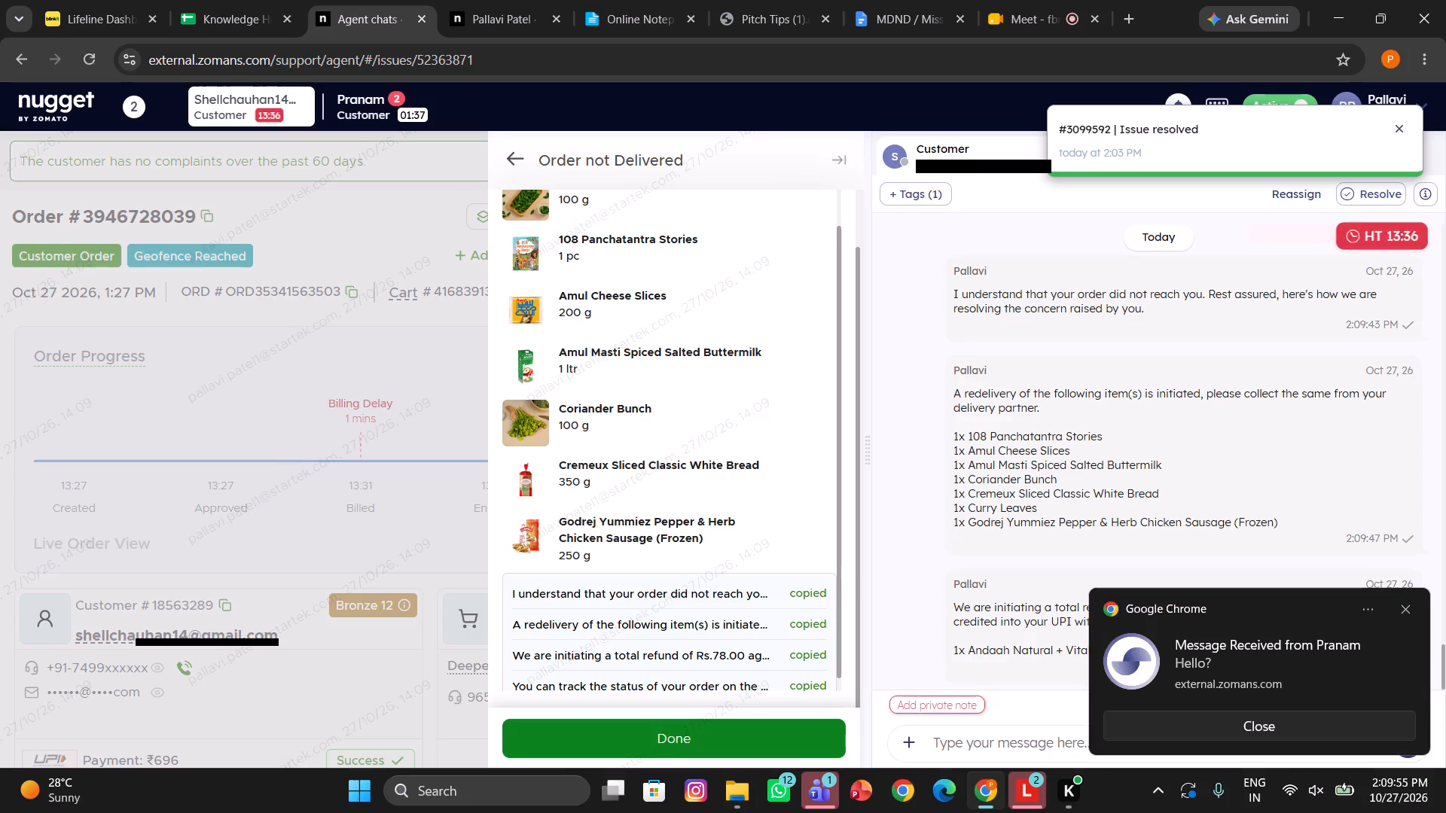
left_click(993, 747)
key("ctrl+v")
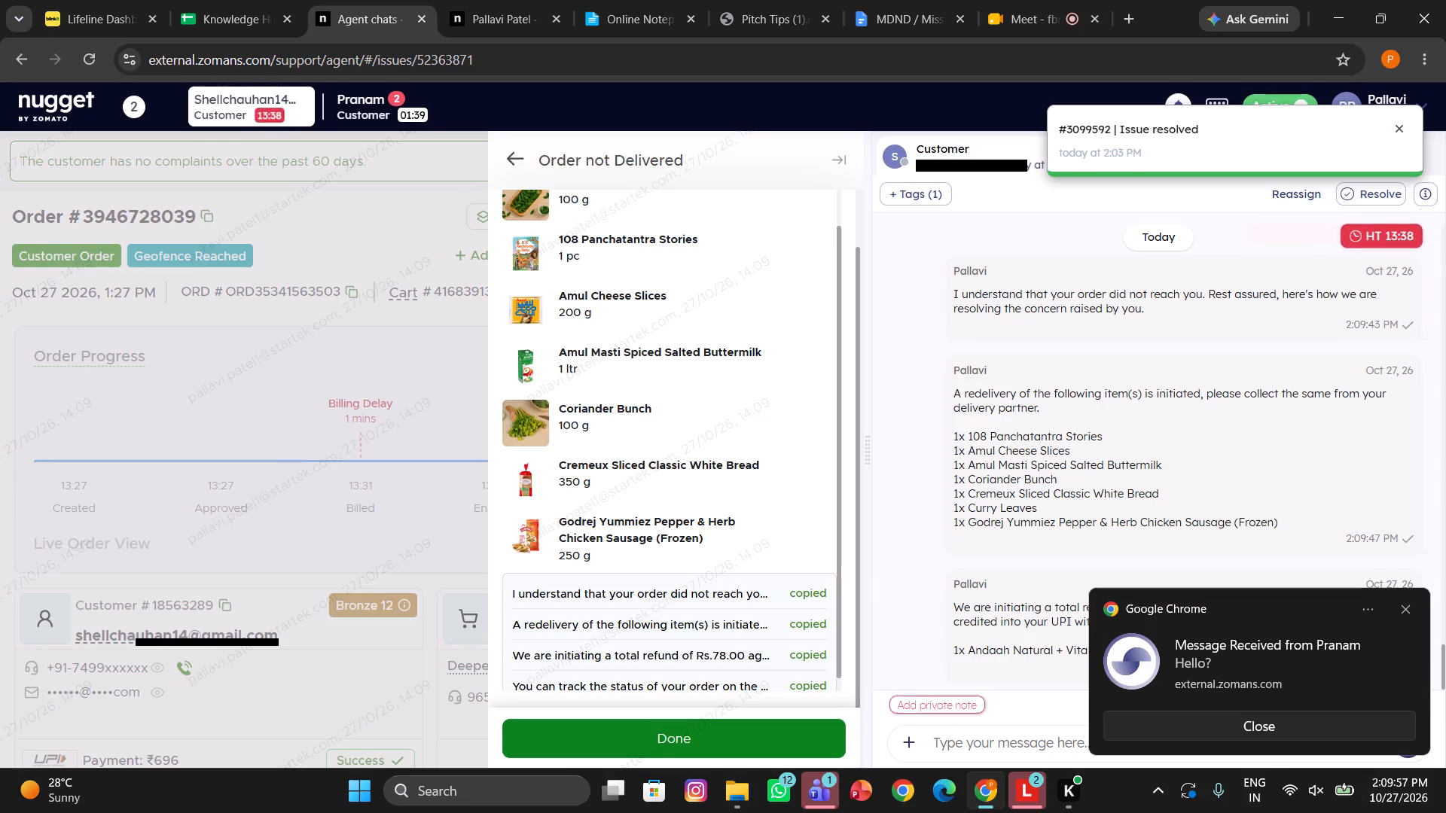
key("Return")
scroll(743, 647, "down", 3)
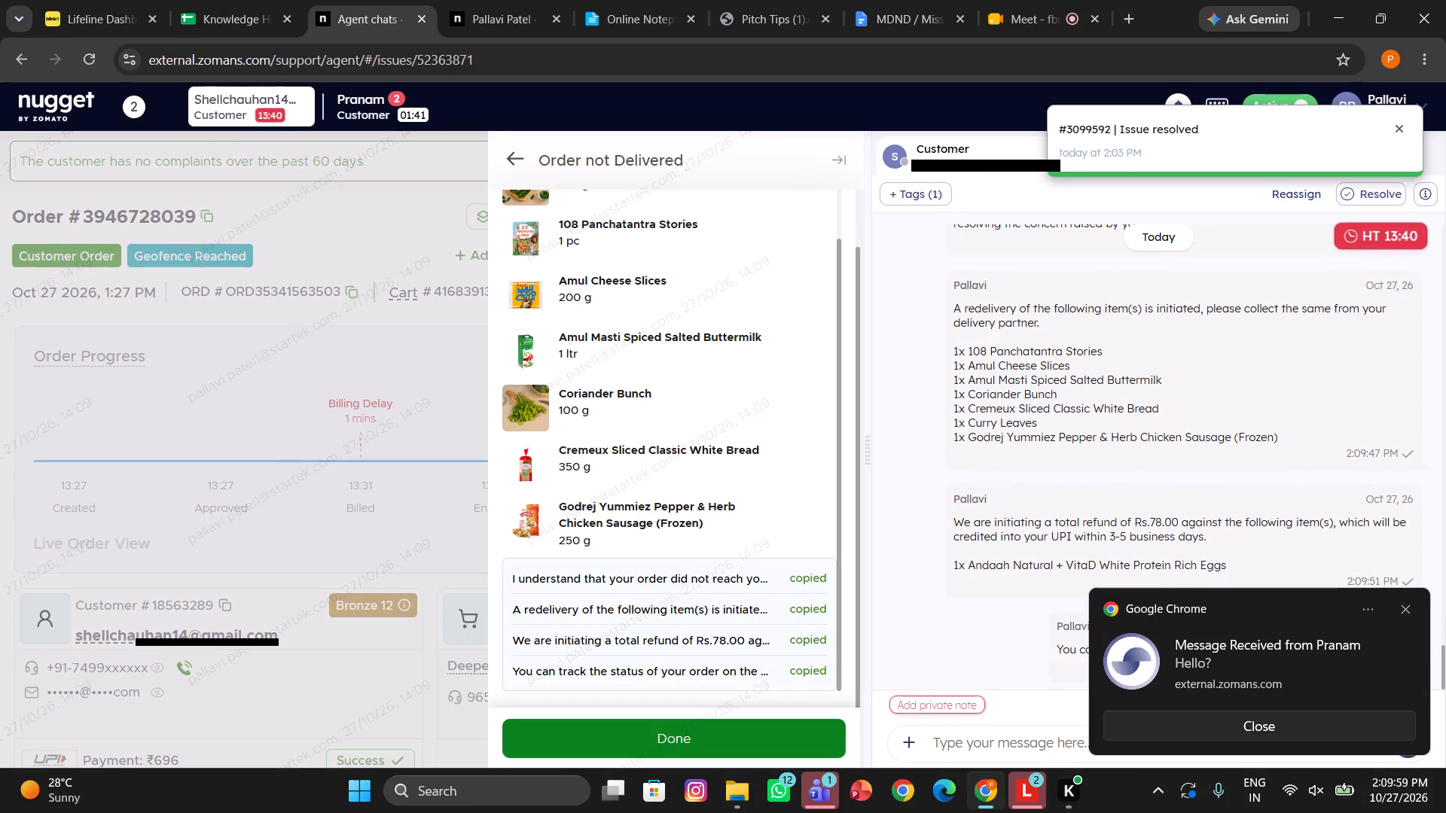
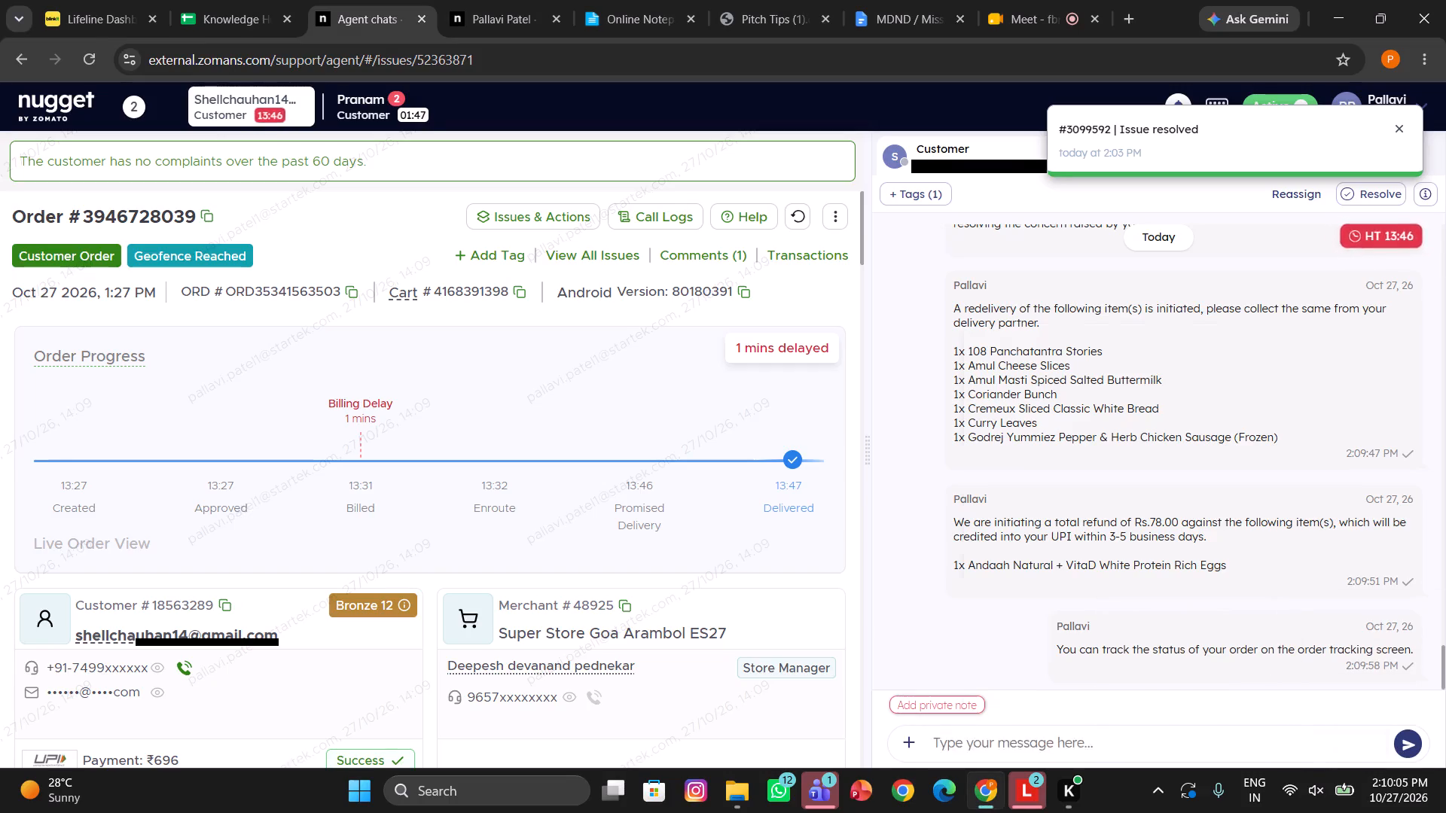
Send the customer the prepared message asking them to share their thoughts and rate the conversation.
type("r")
key("a")
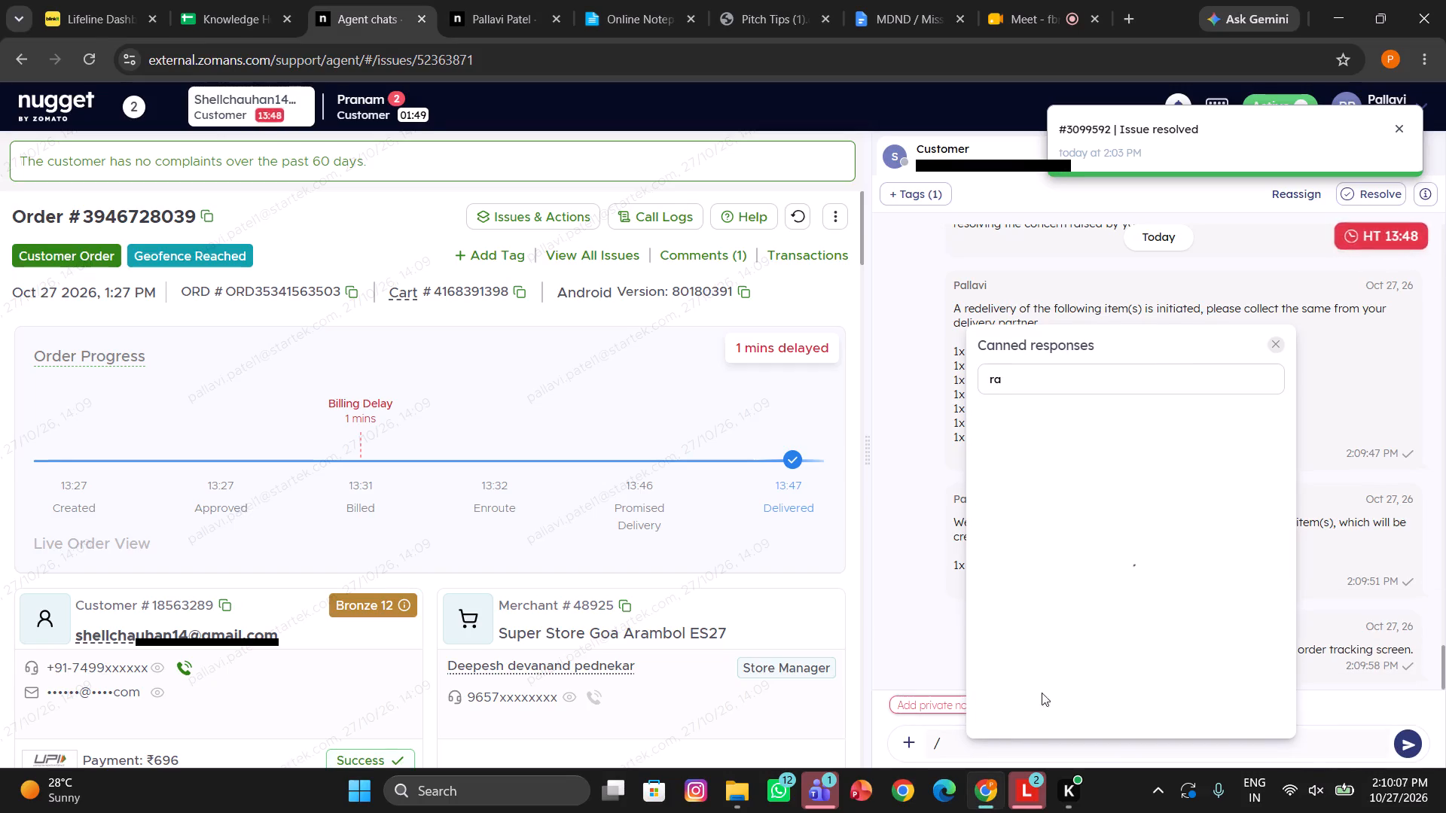
left_click(1033, 483)
key("Return")
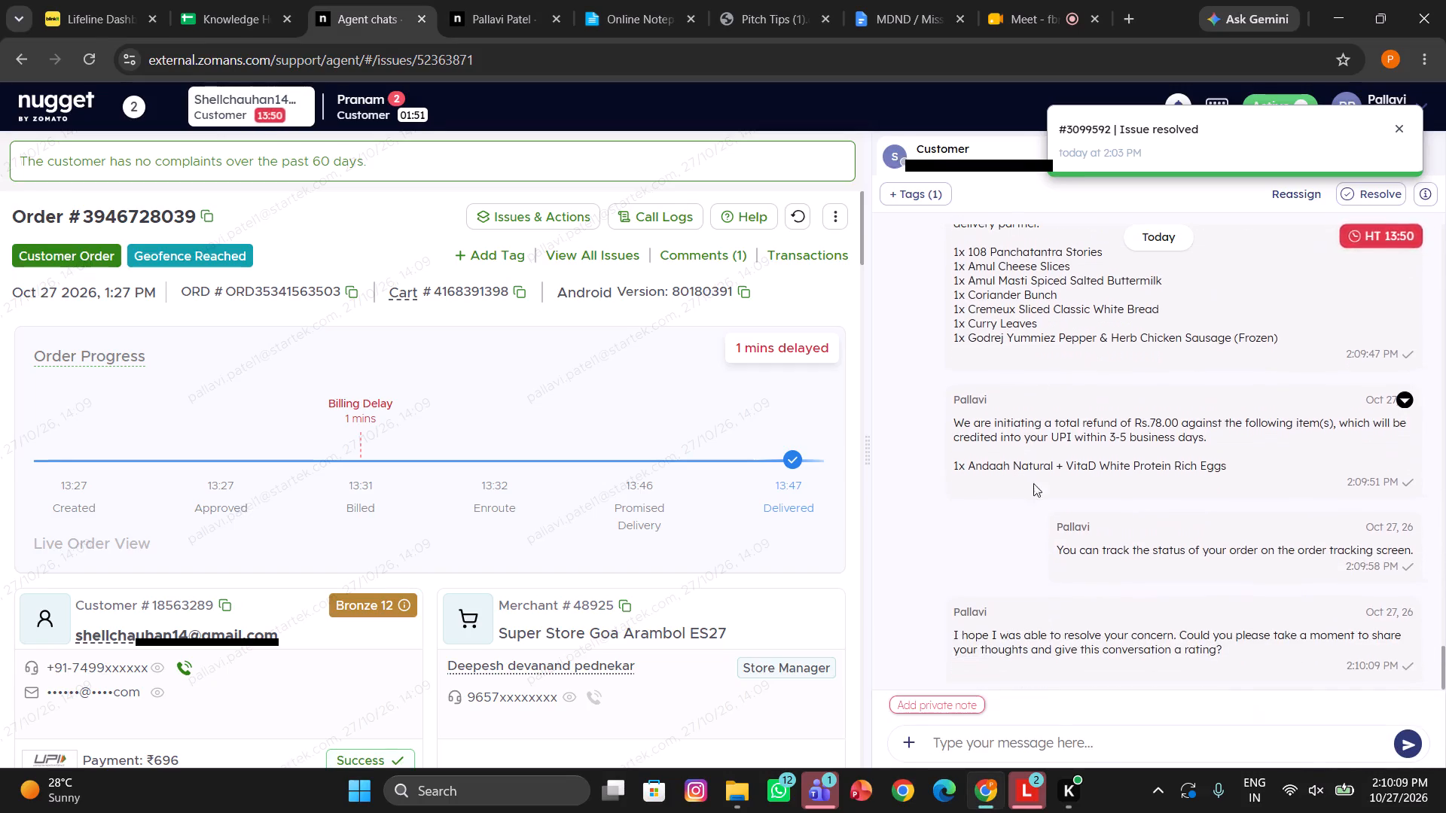
left_click(648, 0)
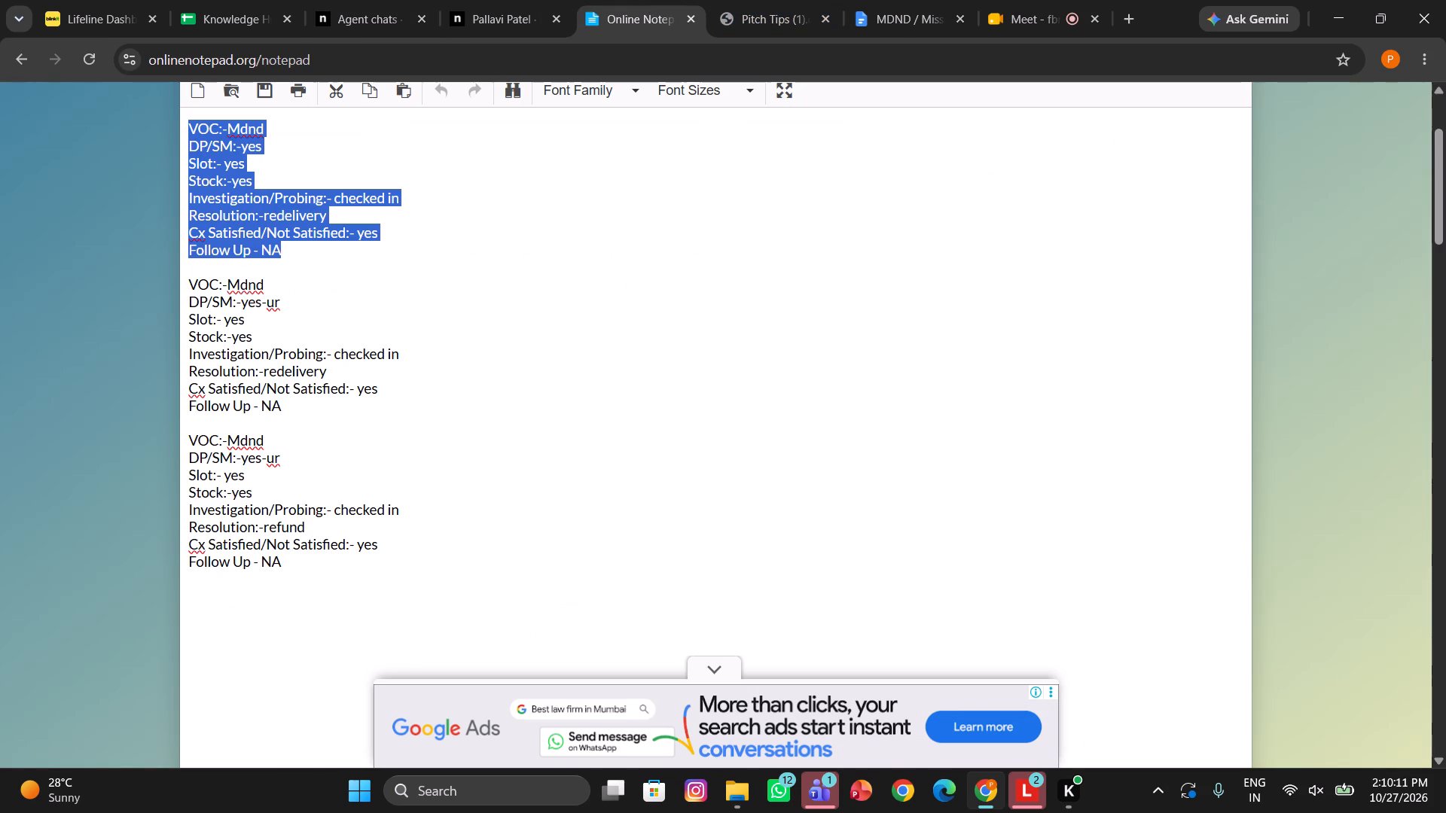
key("ctrl+c")
left_click(363, 0)
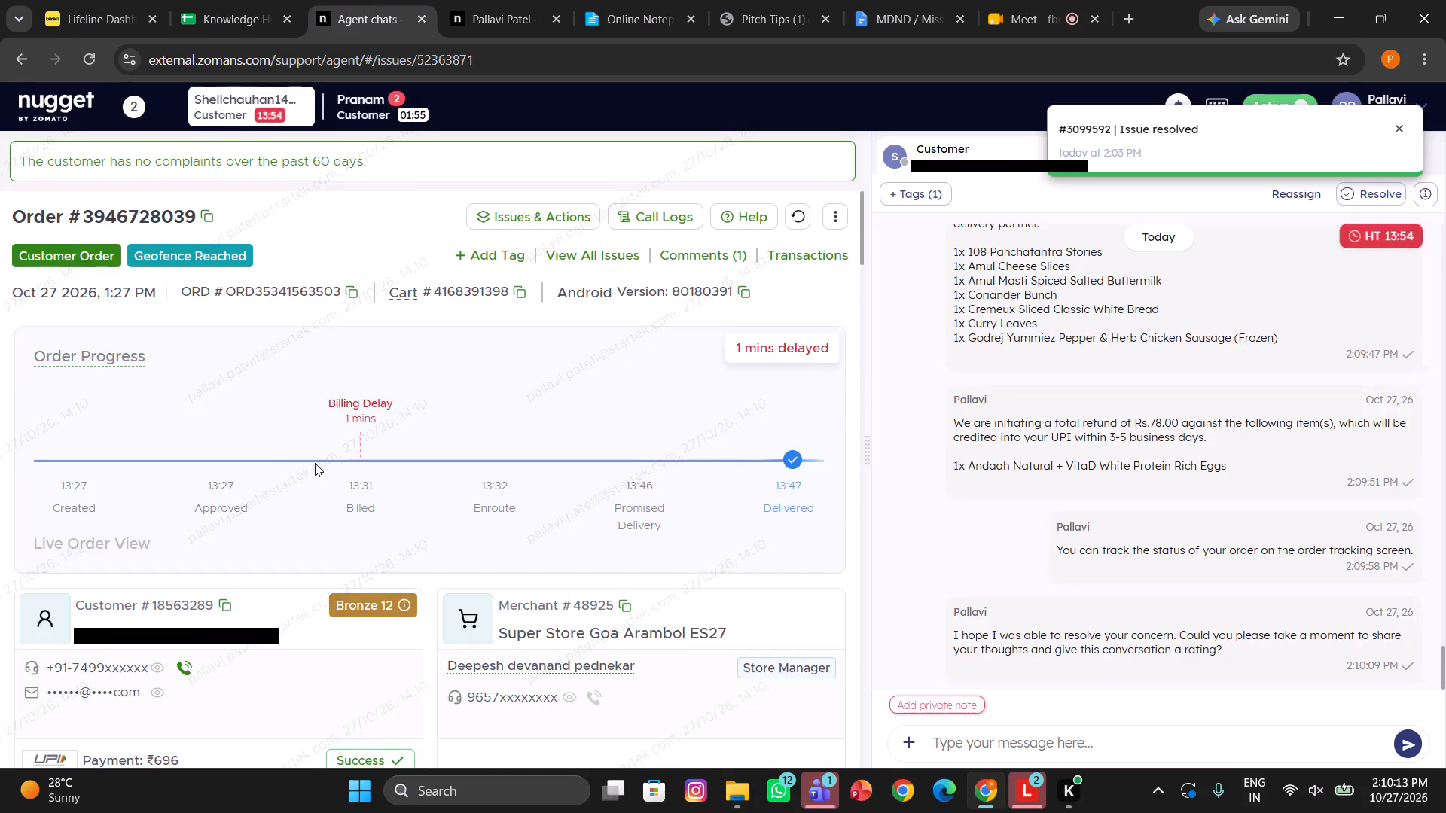
scroll(315, 463, "down", 3)
left_click(230, 583)
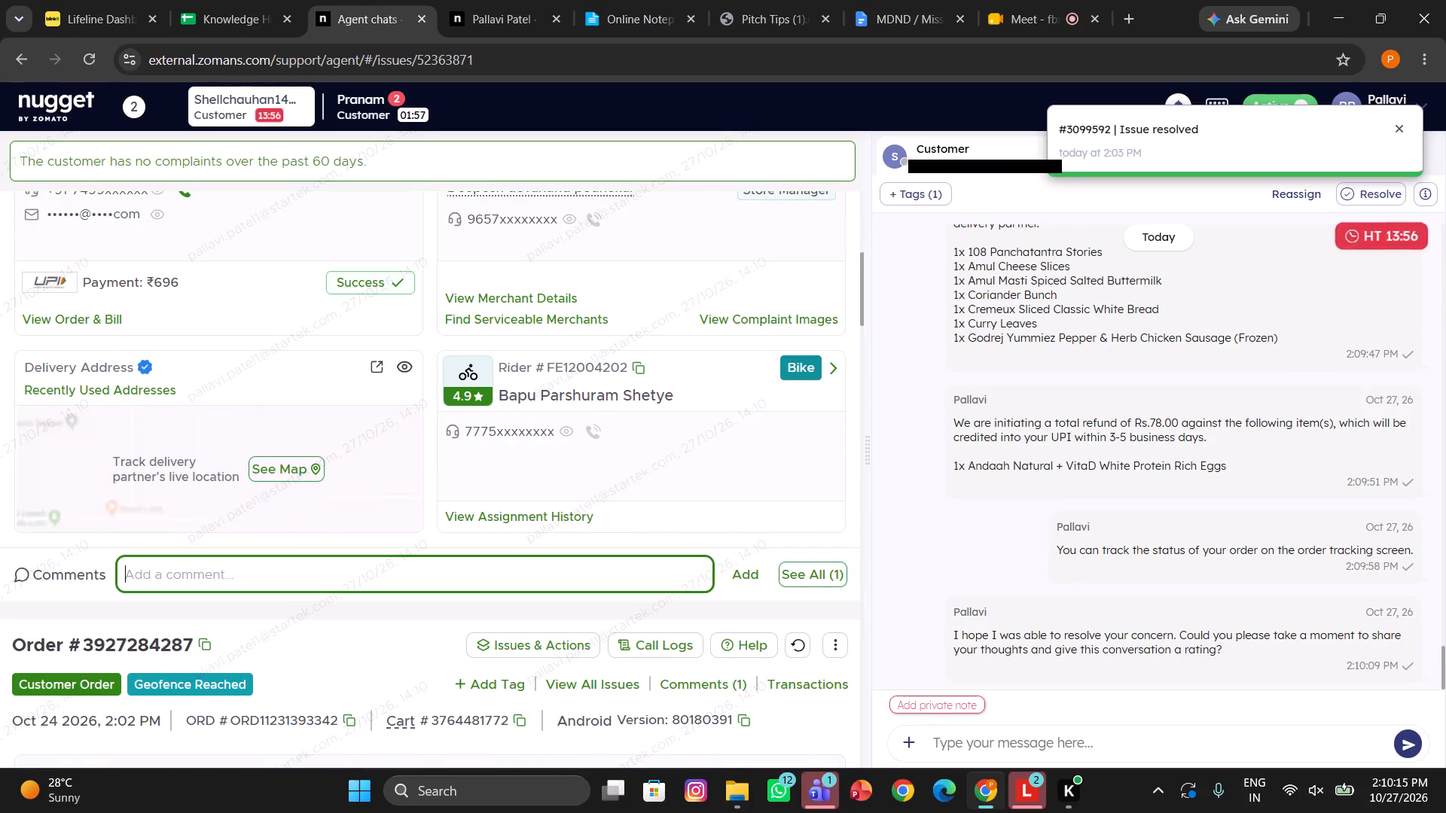
key("ctrl+v")
key("Return")
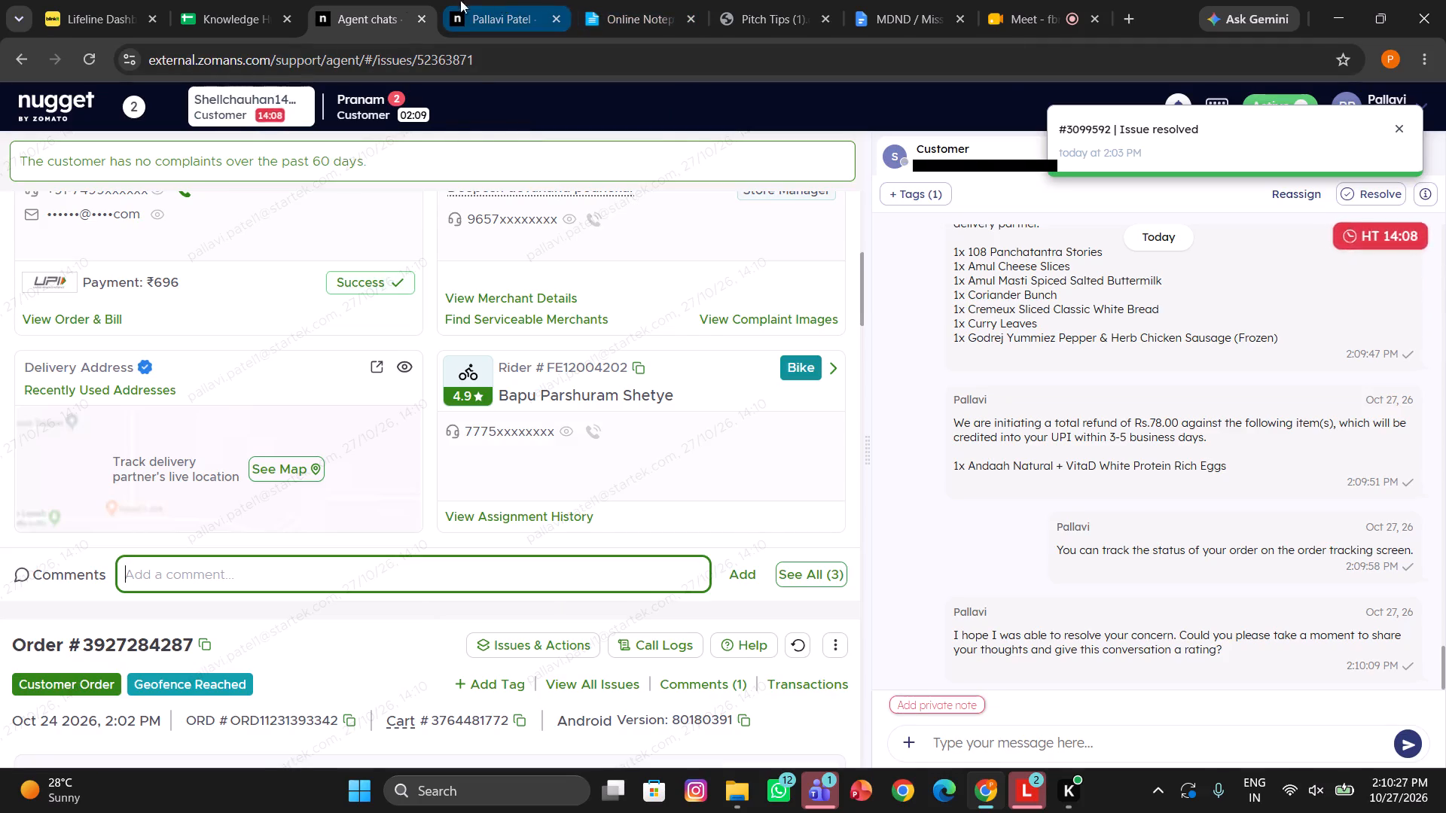
Copy the private note format from the Knowledge Hub sheet into a new private note on this customer's chat.
left_click(229, 0)
key("ctrl+c")
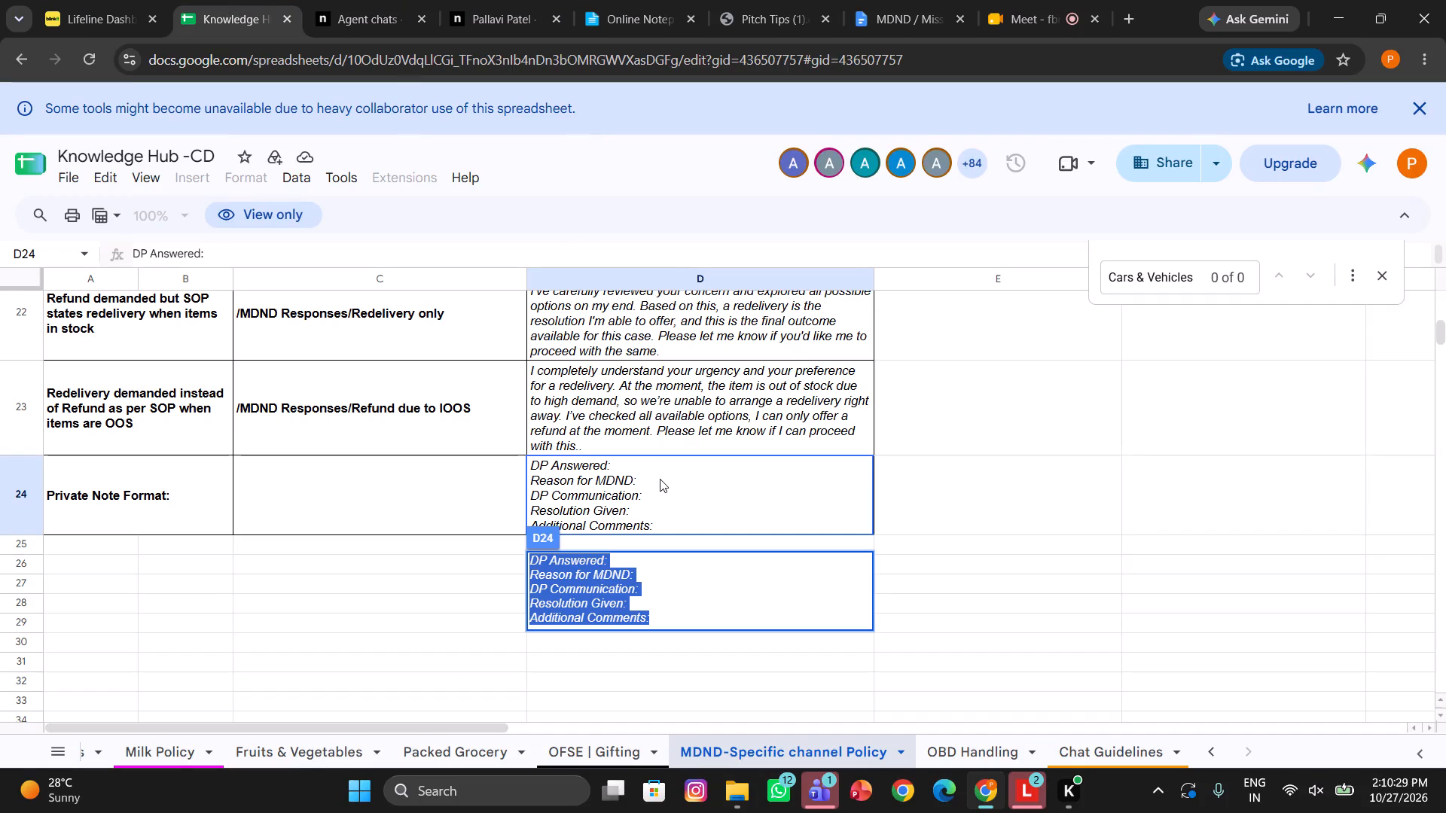
left_click(344, 8)
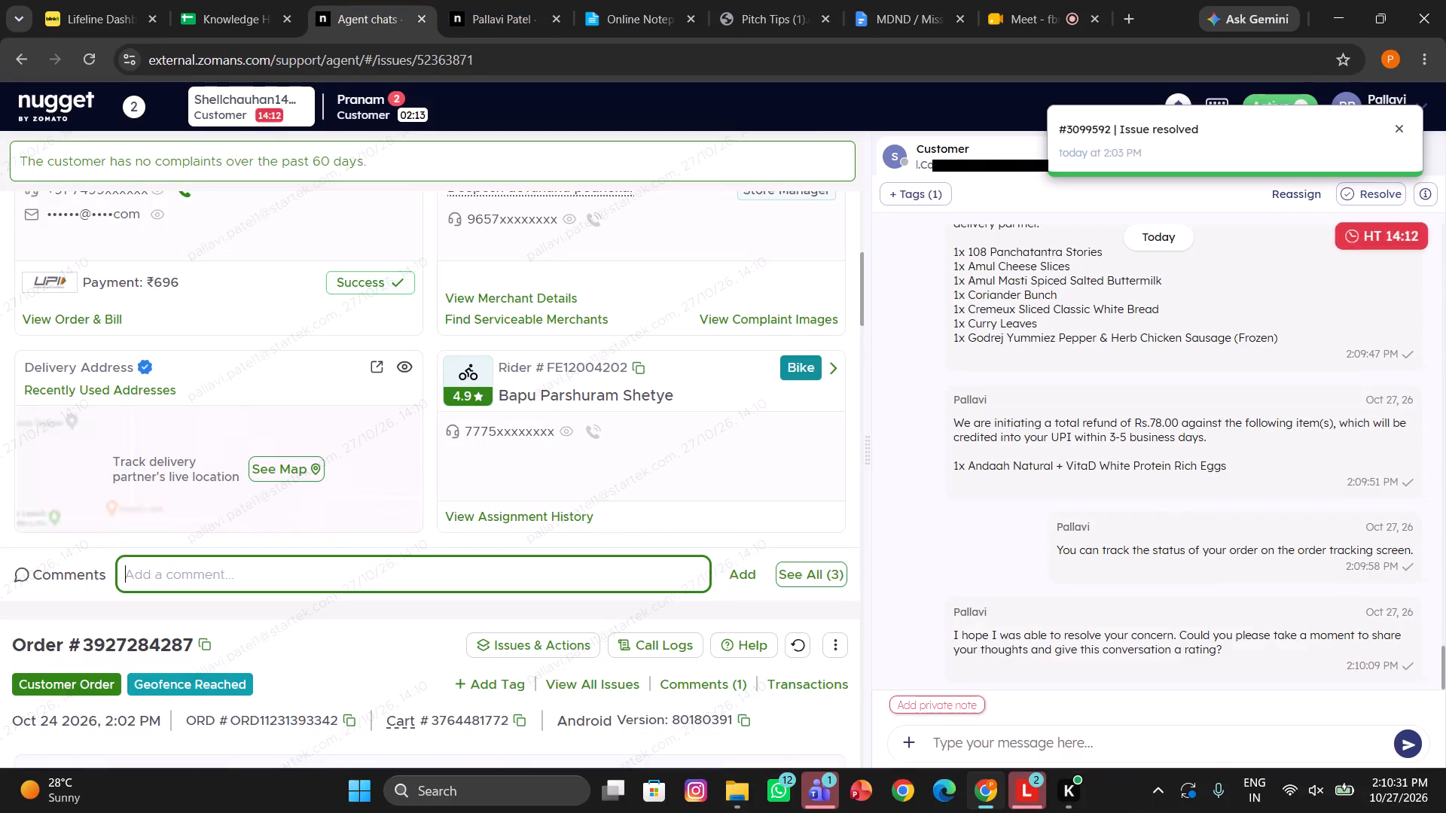
left_click(919, 708)
key("ctrl+v")
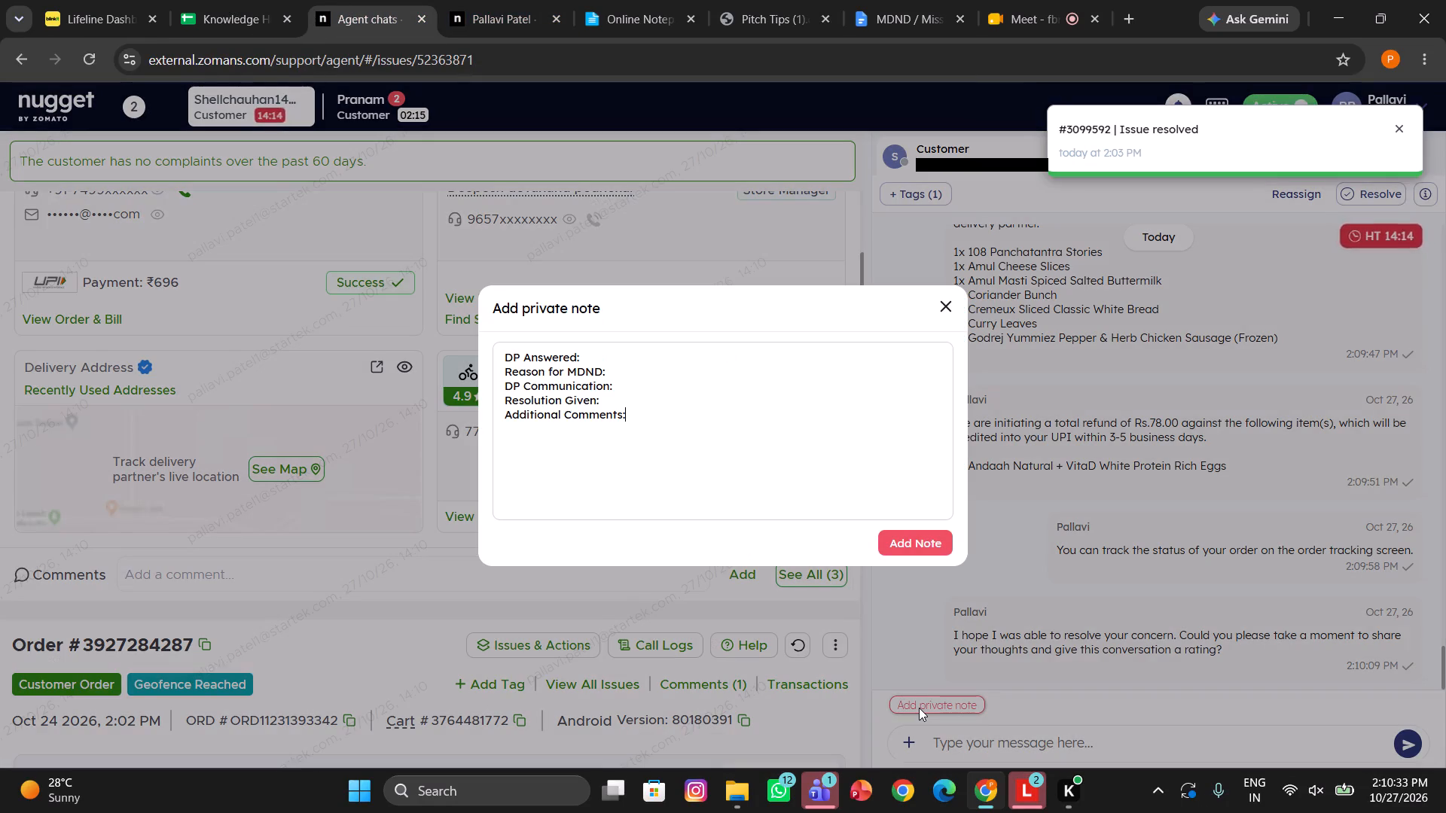
Fill in and add the private note: DP Answered yes, Reason "cx not received order", DP Communication "dp said delivered", Resolution "redelivery".
left_click(606, 347)
key("space")
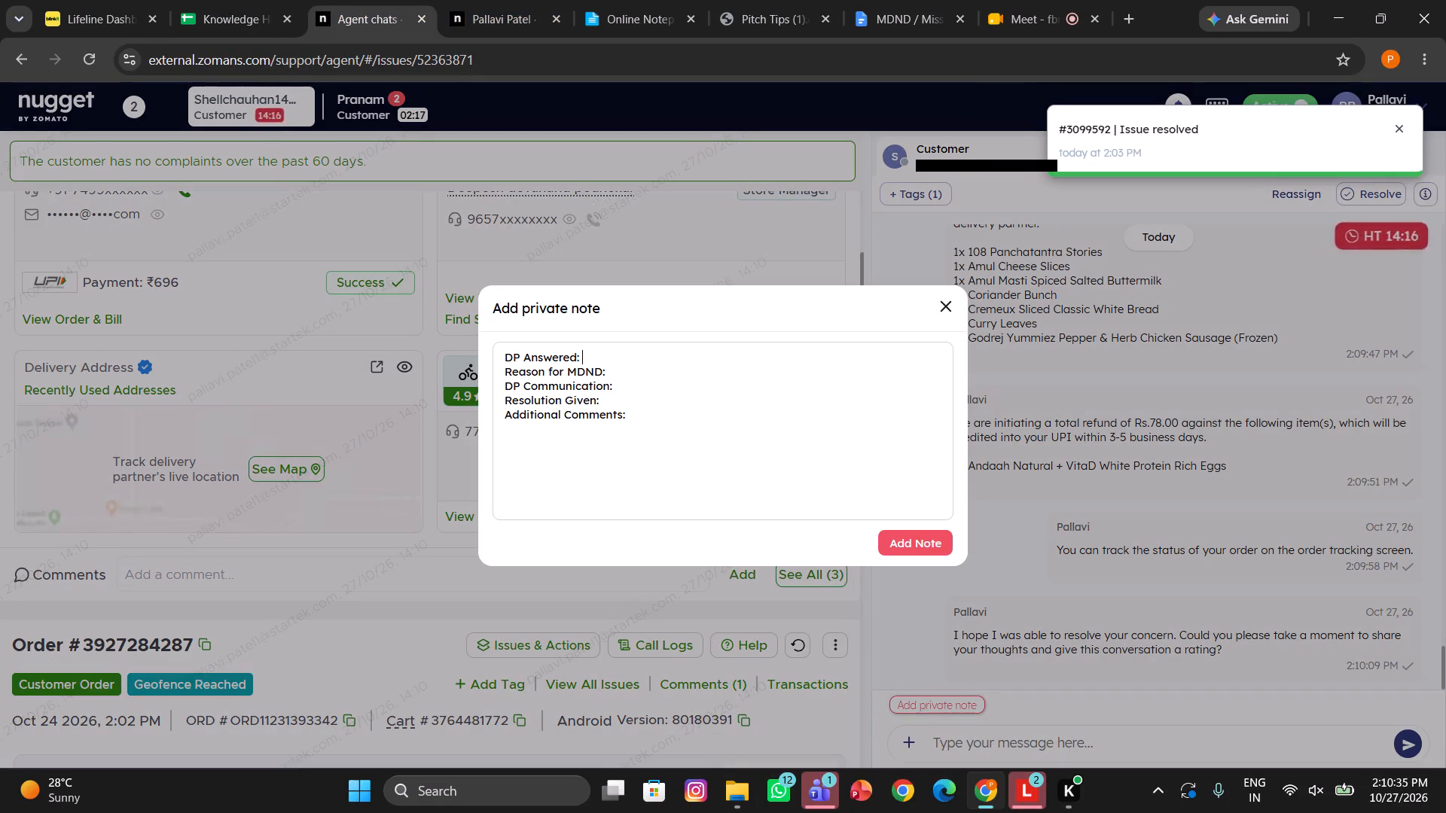
type("yes")
left_click(618, 365)
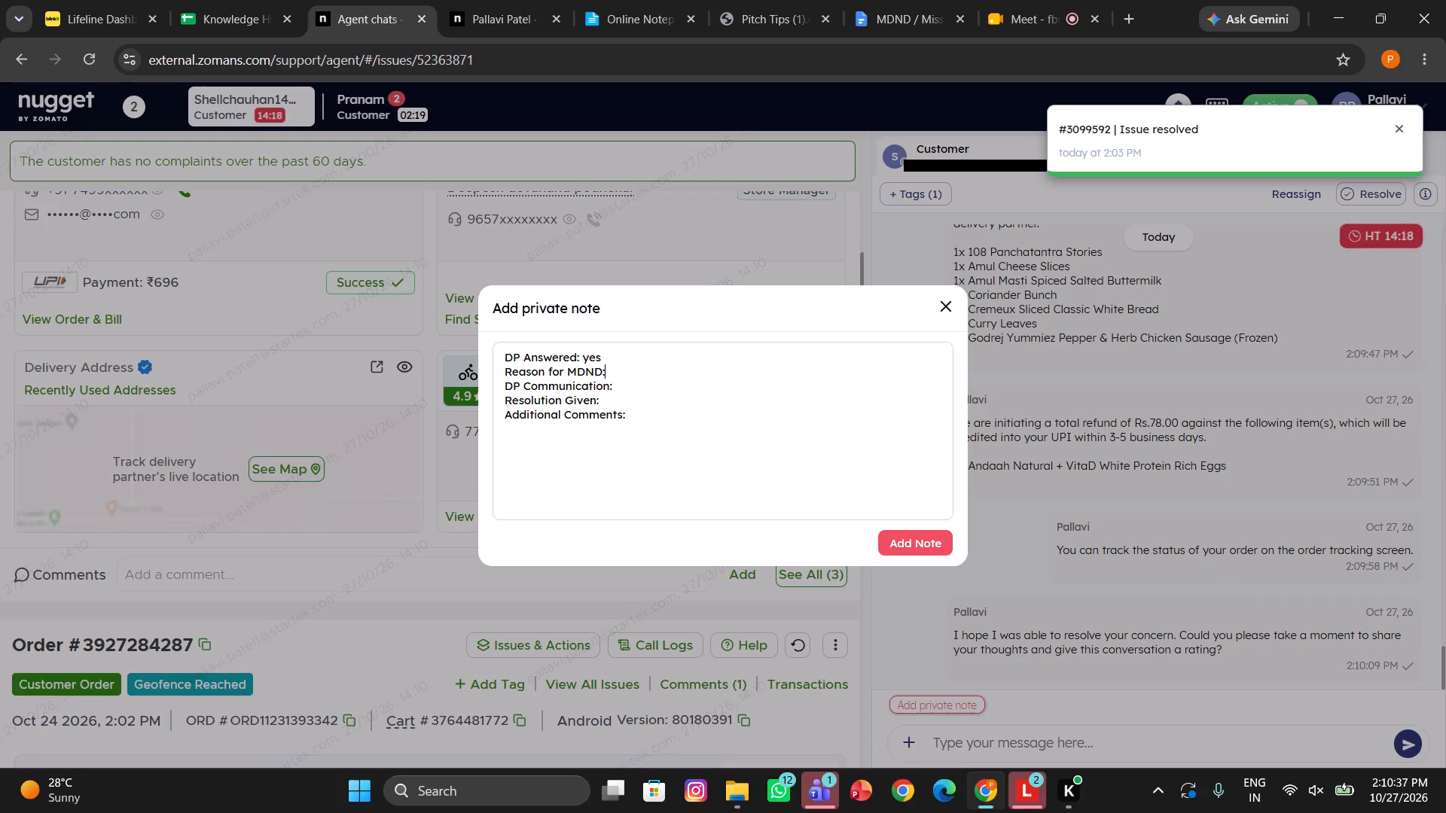
key("space")
type("cx not received order")
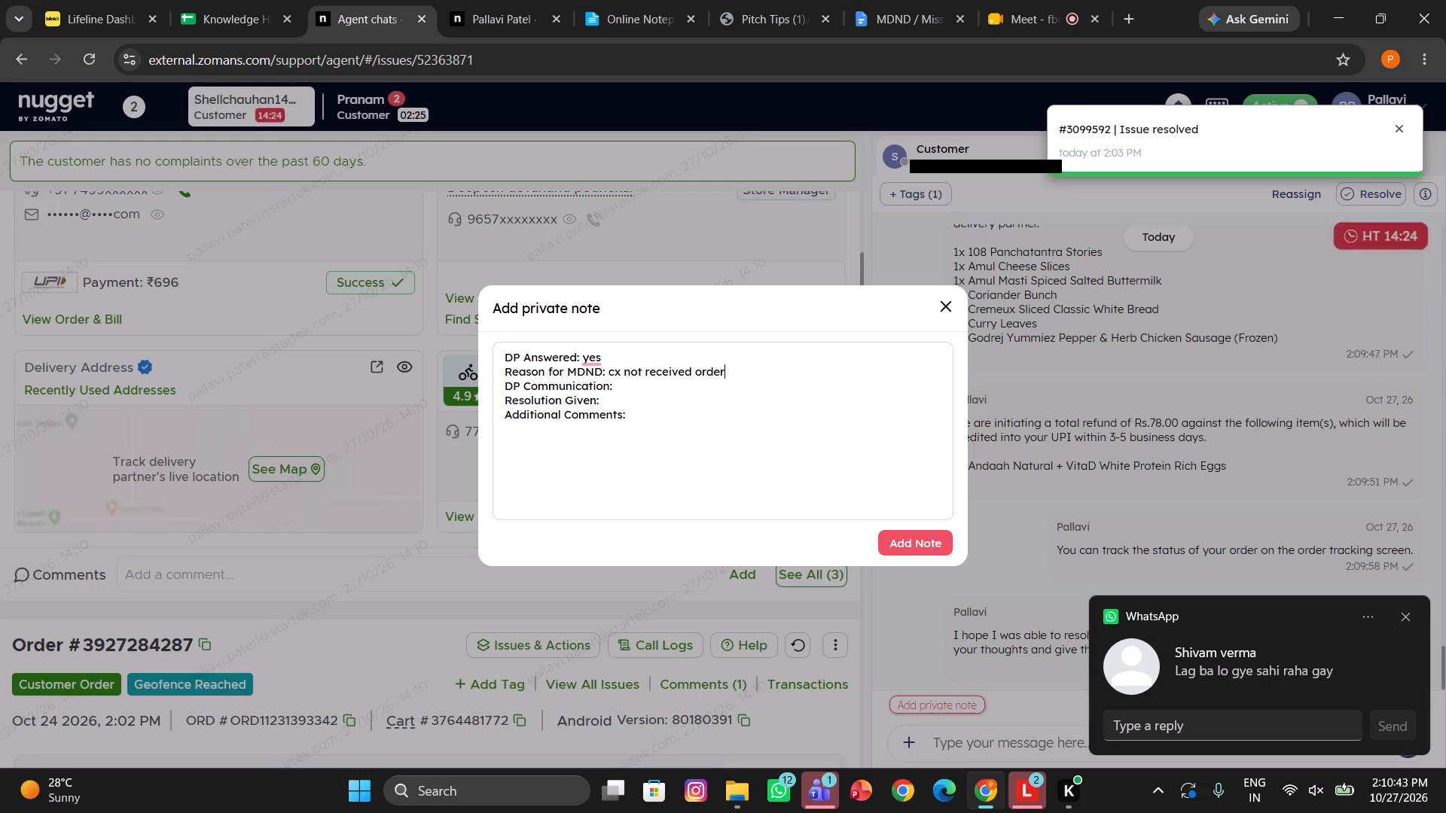
left_click(625, 385)
key("space")
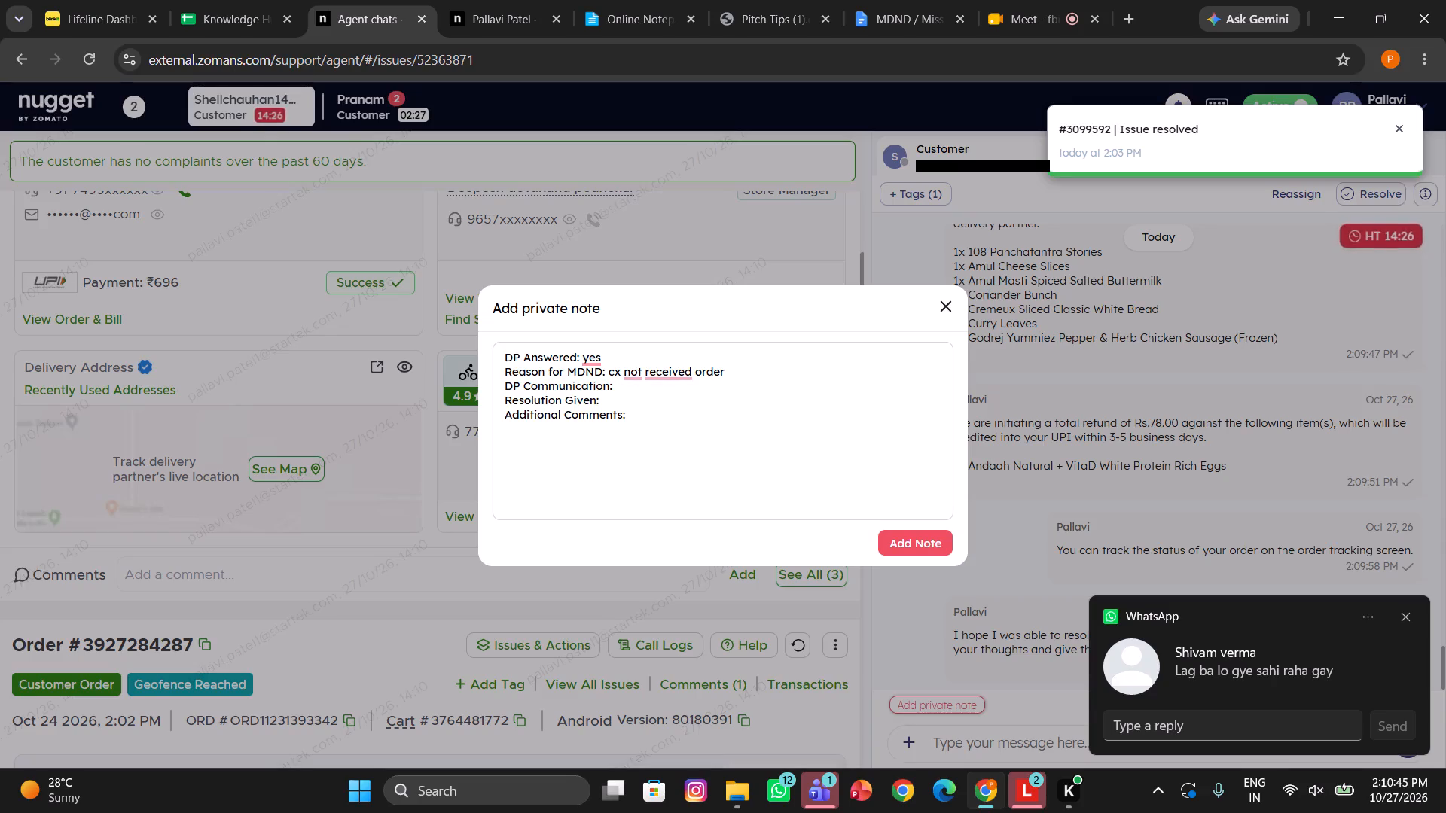
type("dp said delivered")
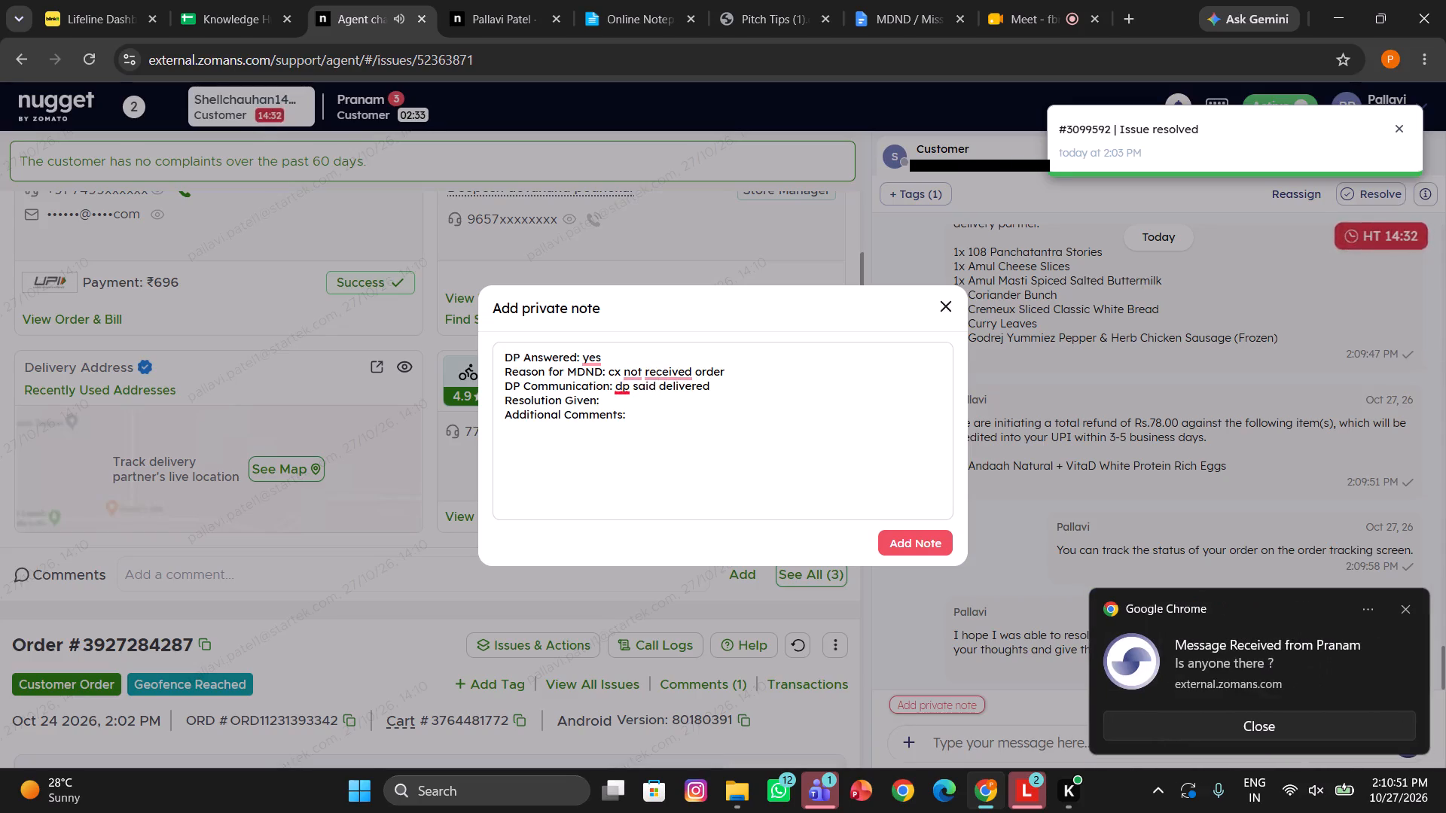
left_click(609, 398)
left_click(603, 399)
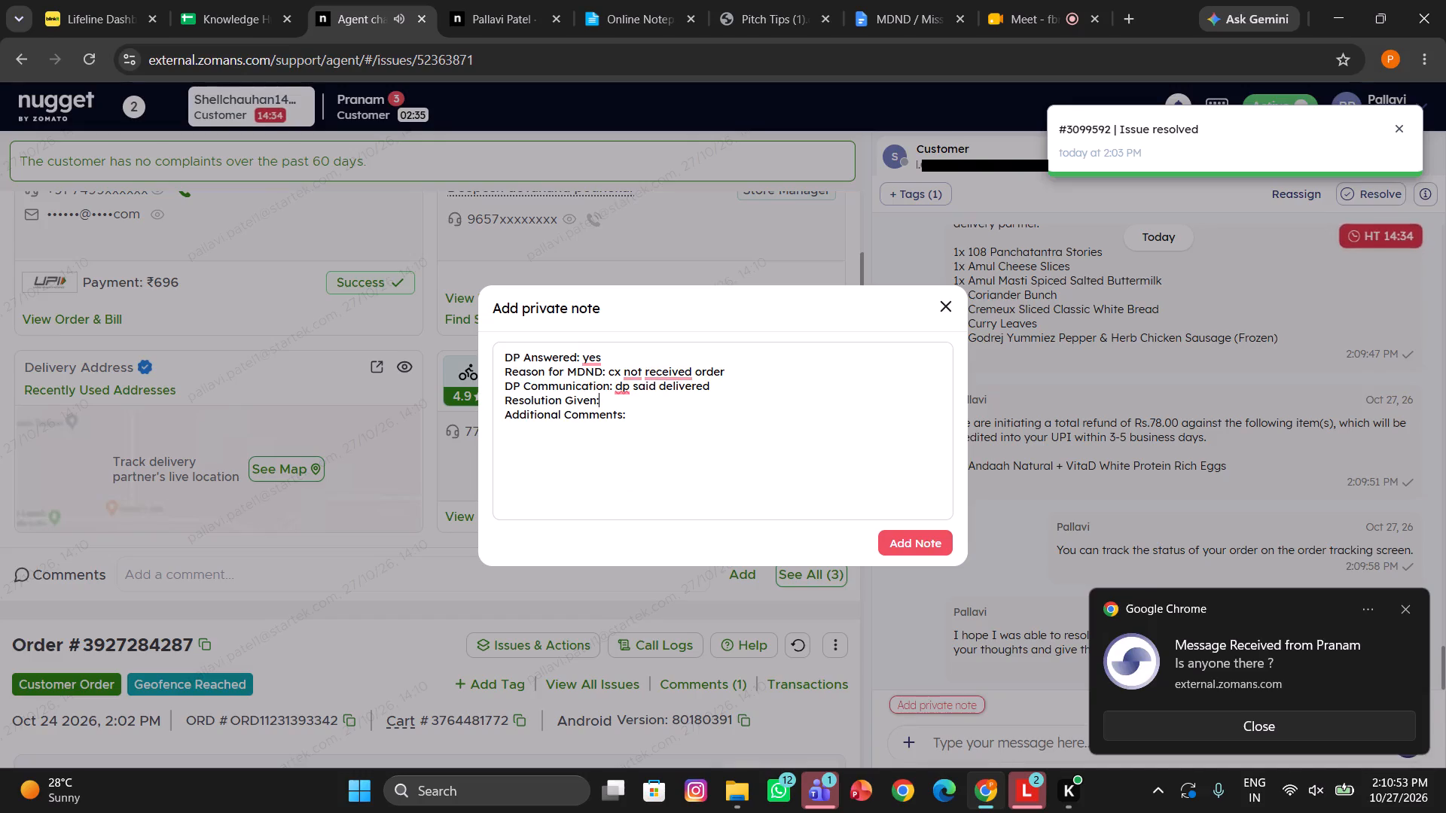
key("space")
type("e")
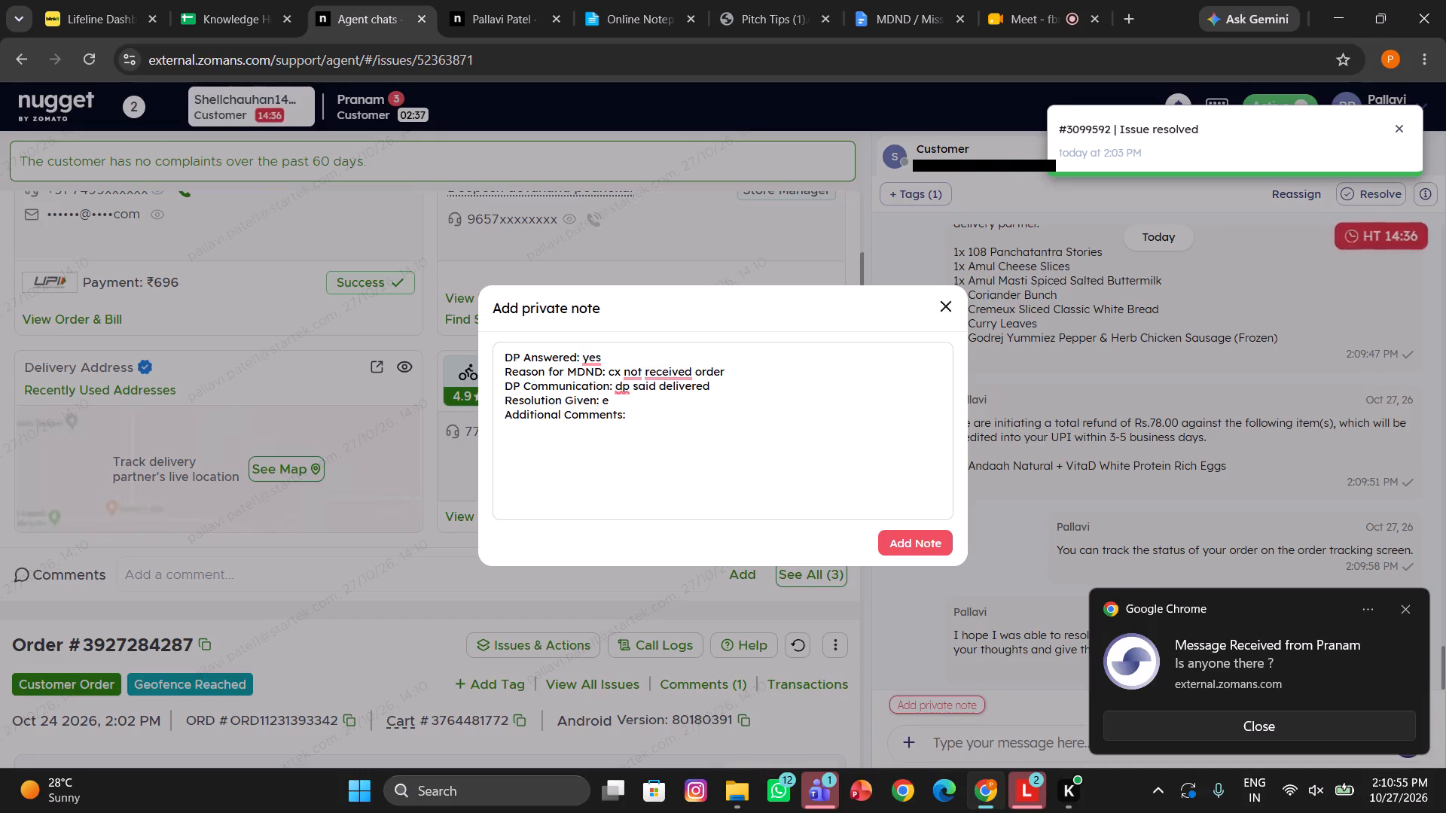
key("BackSpace")
type("redelivery")
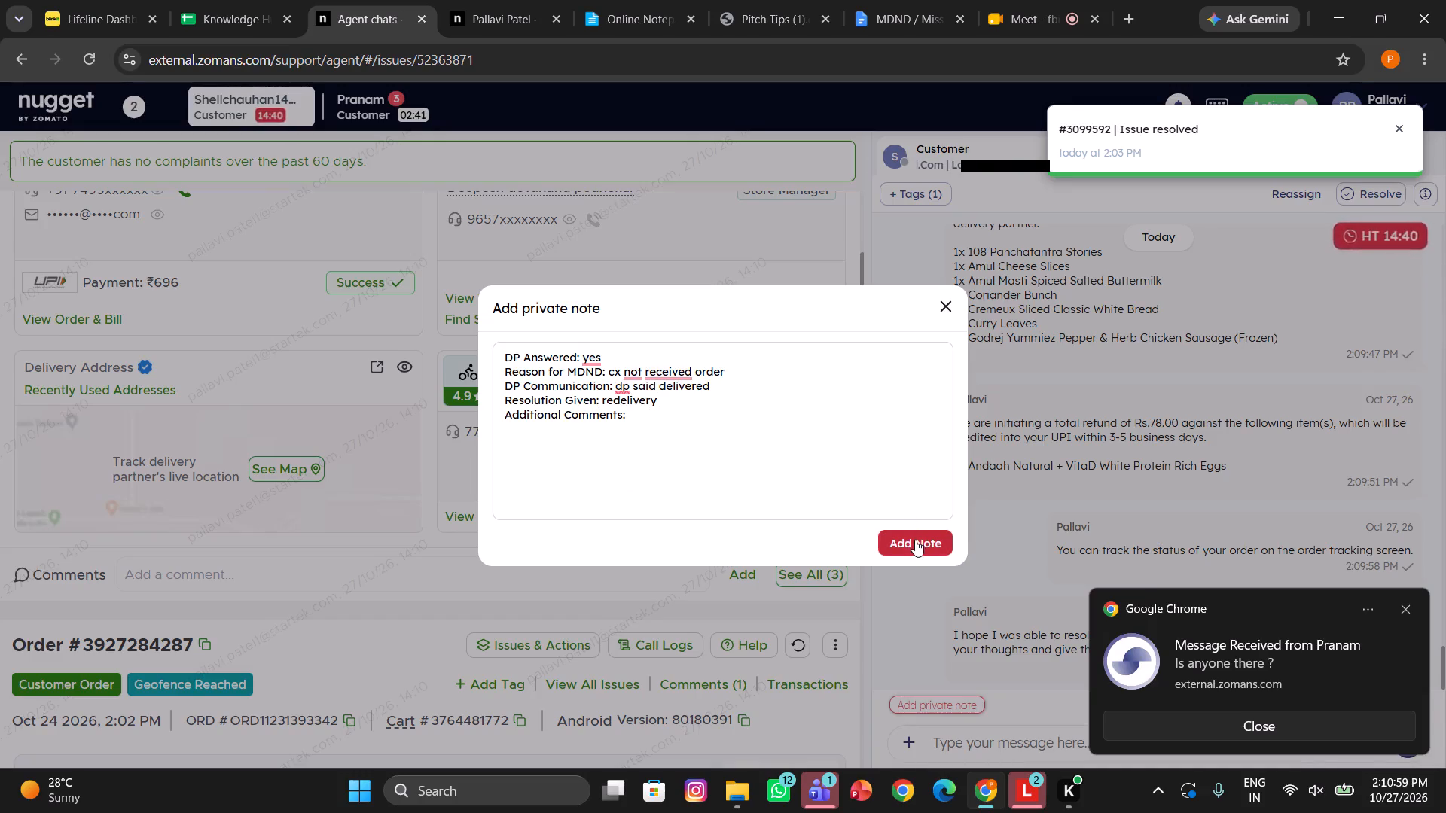
left_click(915, 540)
Send the customer the prepared /Closing message thanking them for choosing Blinkit.
left_click(1002, 751)
type("/clo")
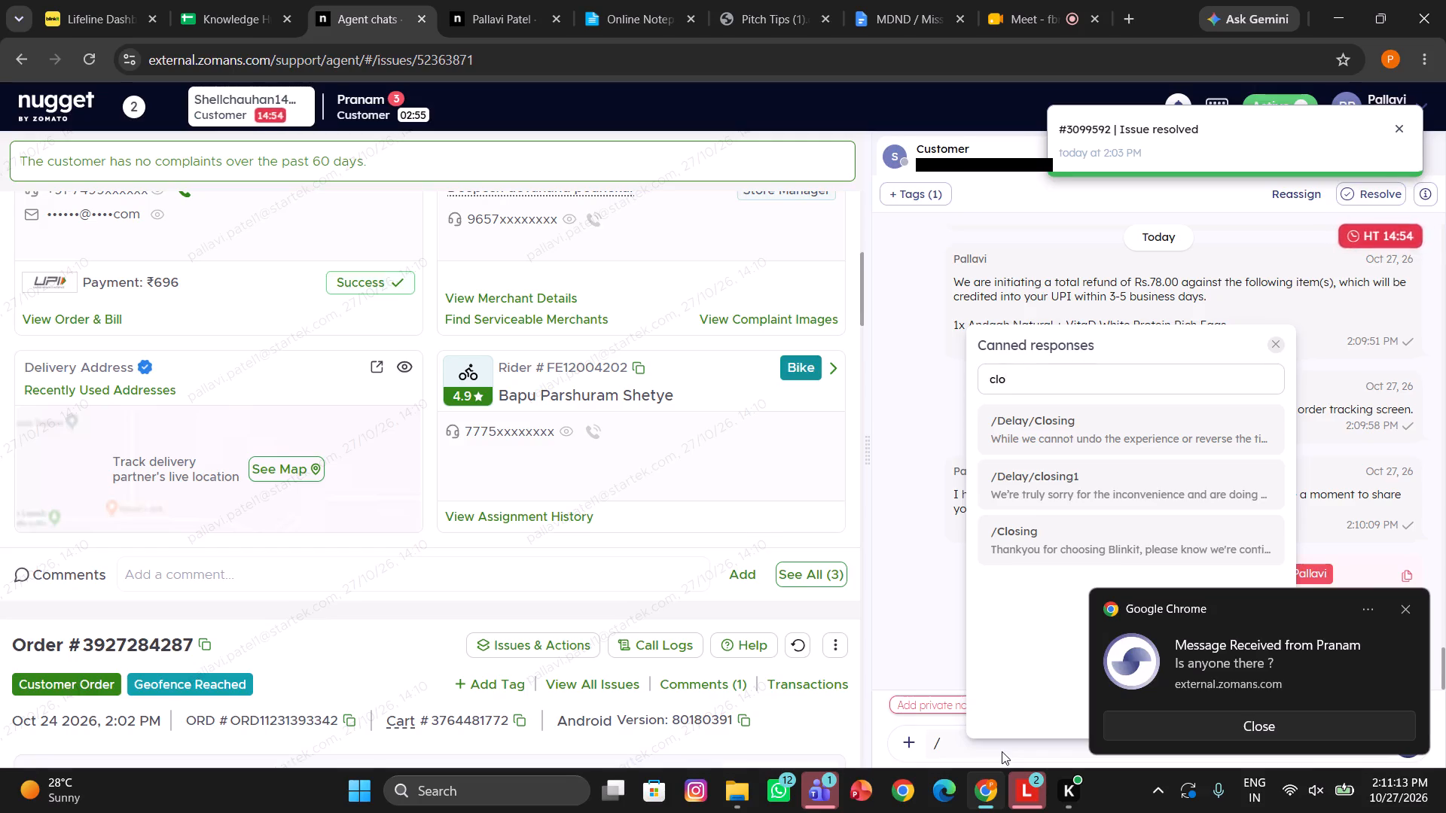
left_click(1053, 522)
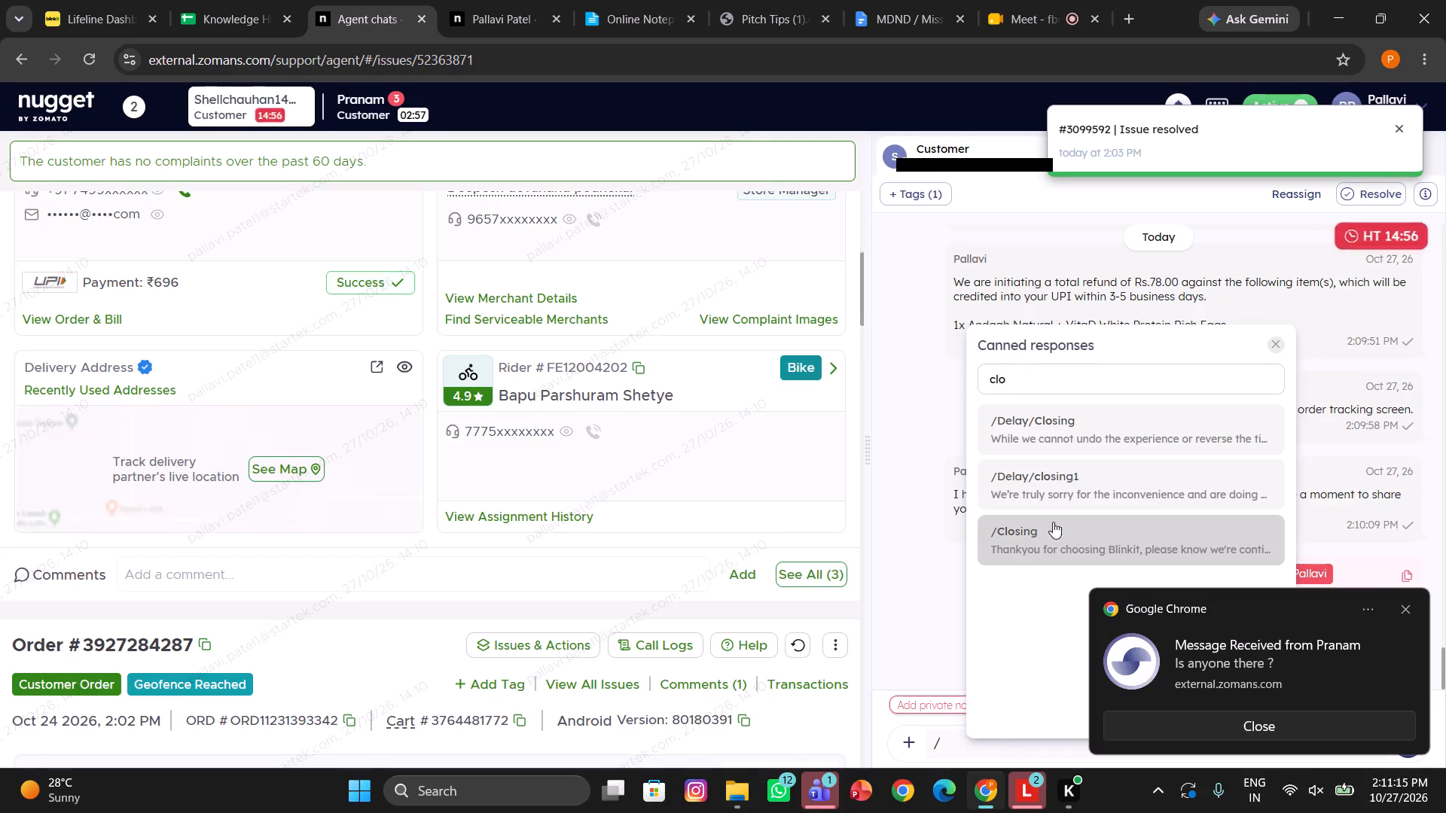
key("Return")
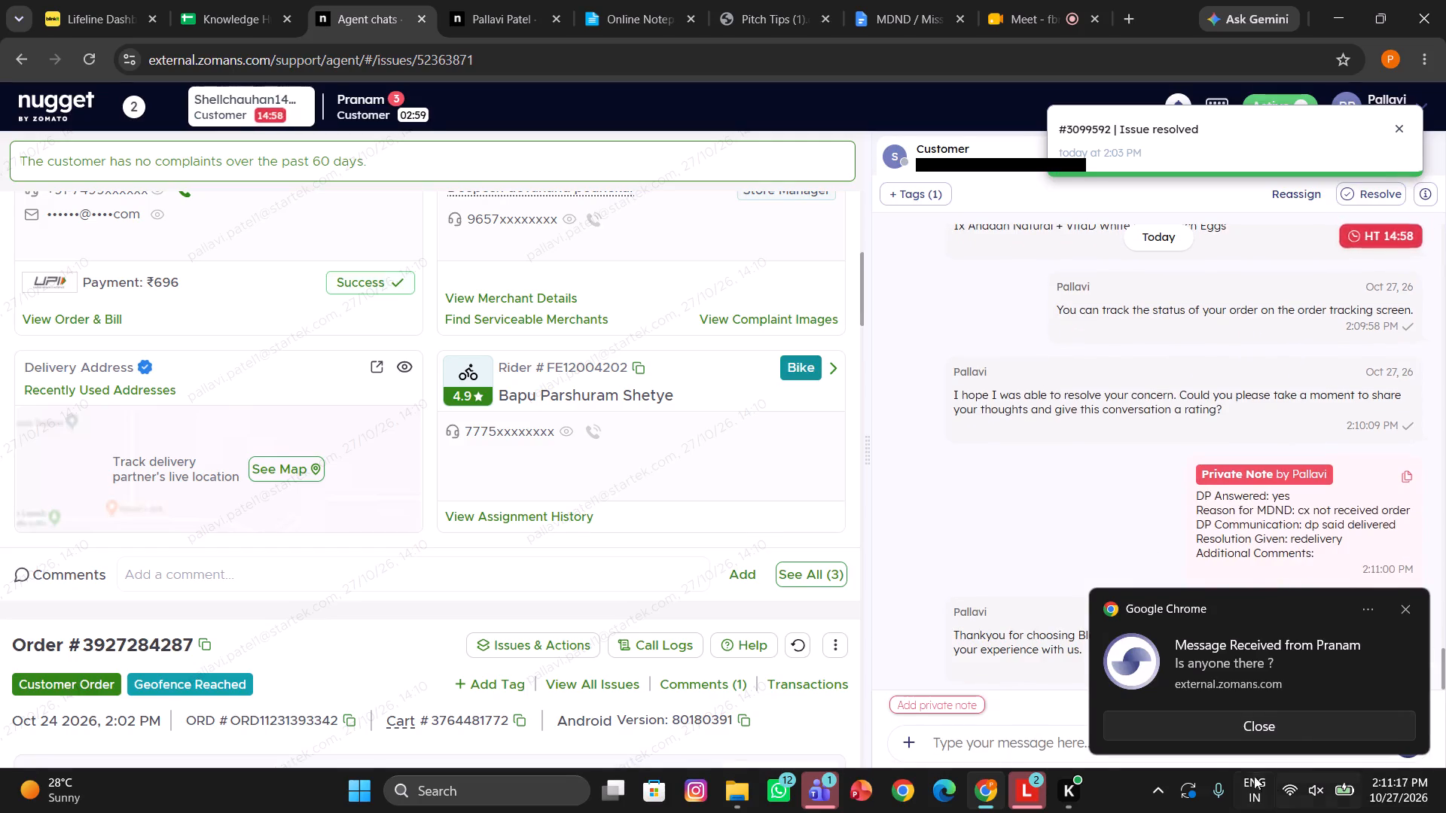
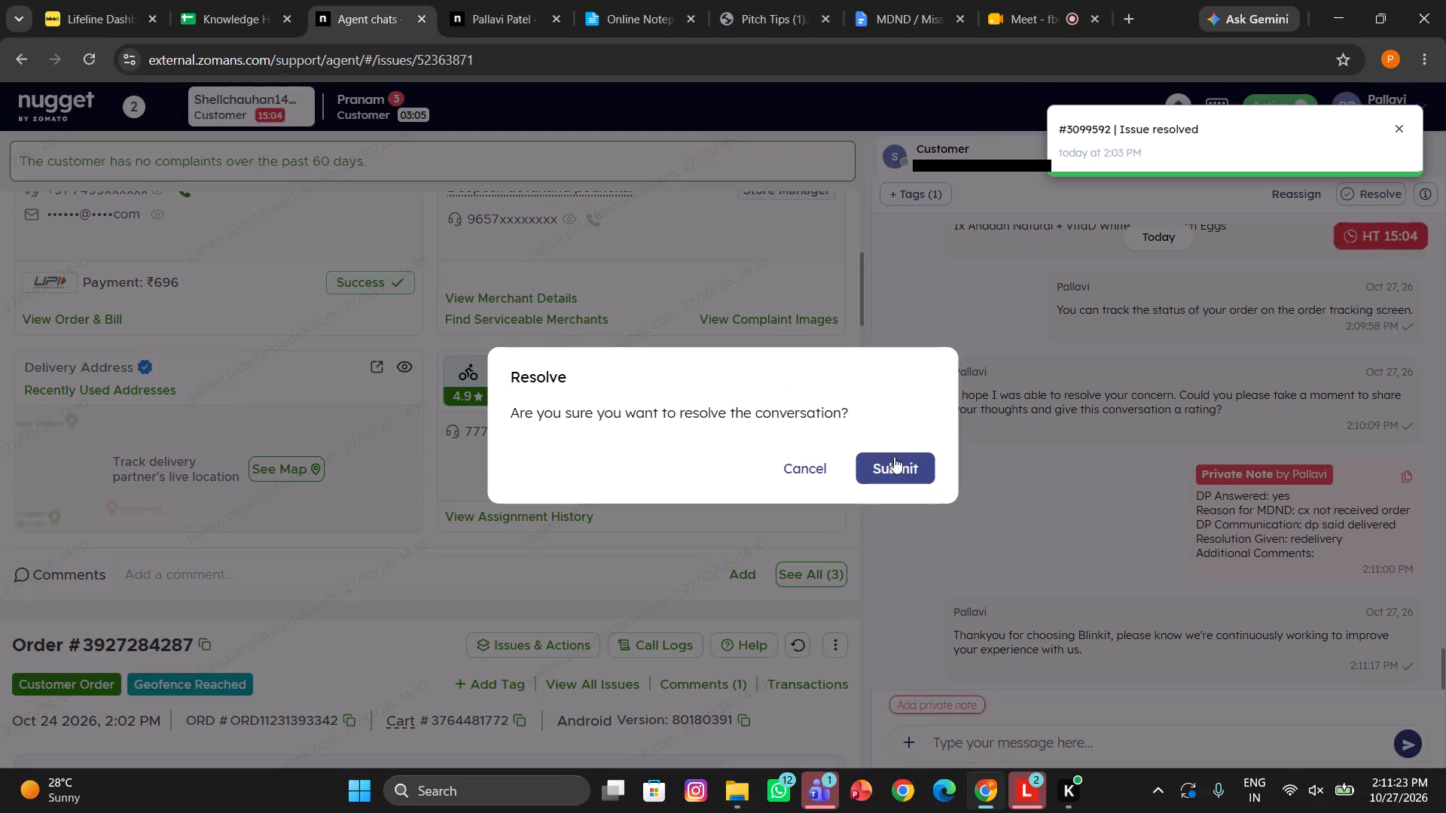
Confirm resolving the conversation for issue #52363871.
left_click(881, 466)
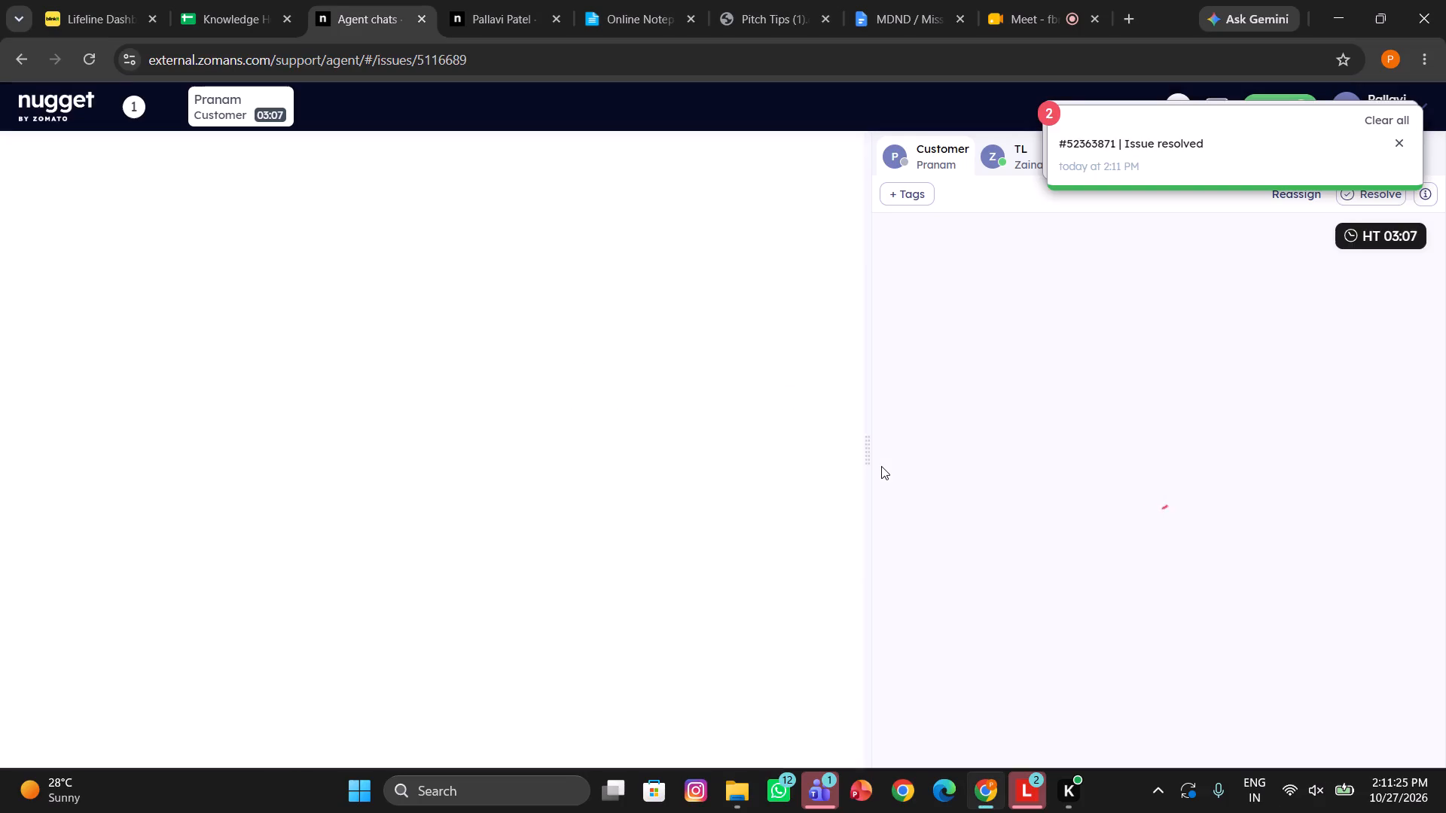
scroll(1047, 570, "down", 6)
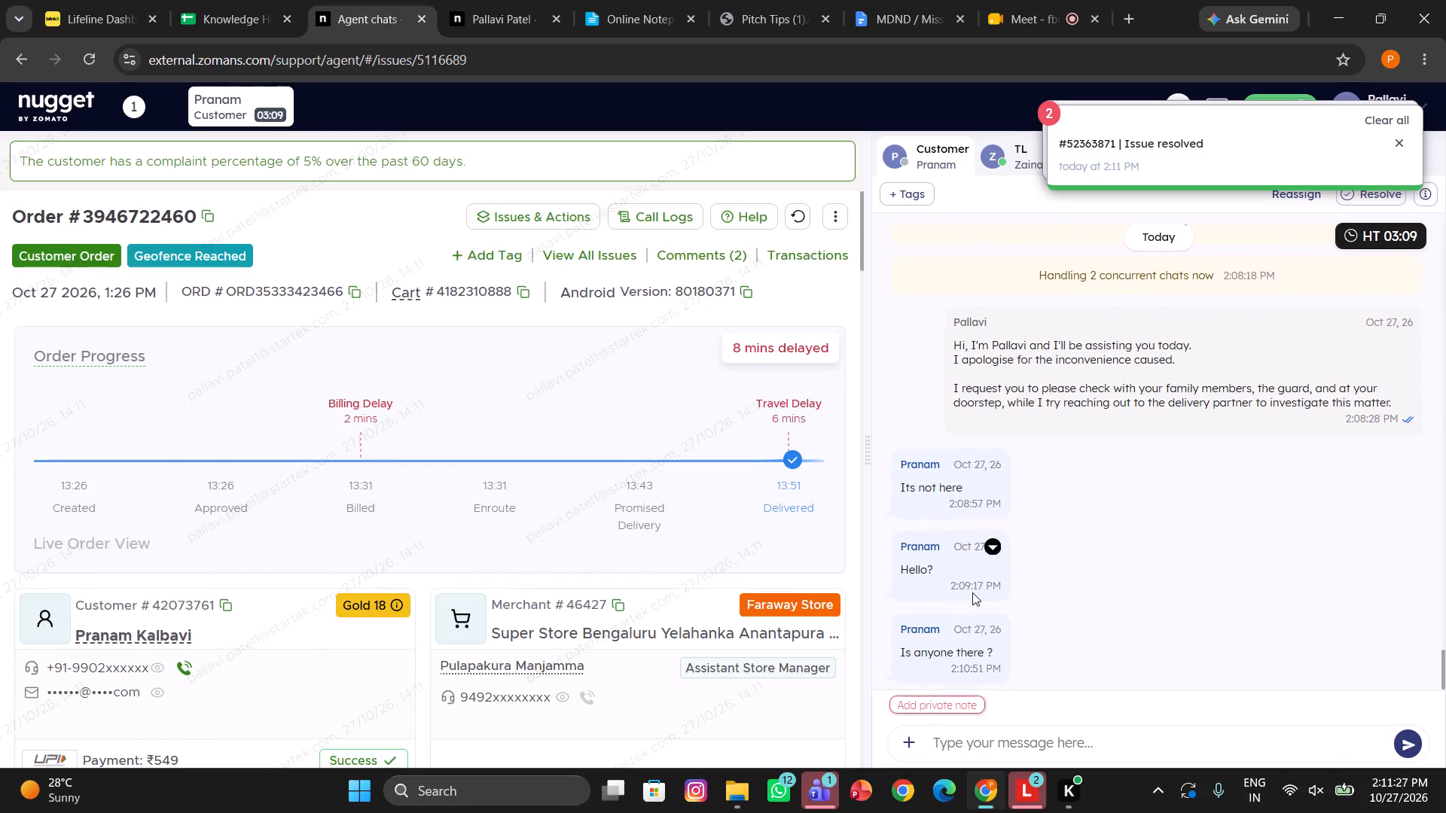
scroll(972, 592, "down", 1)
scroll(661, 355, "down", 1)
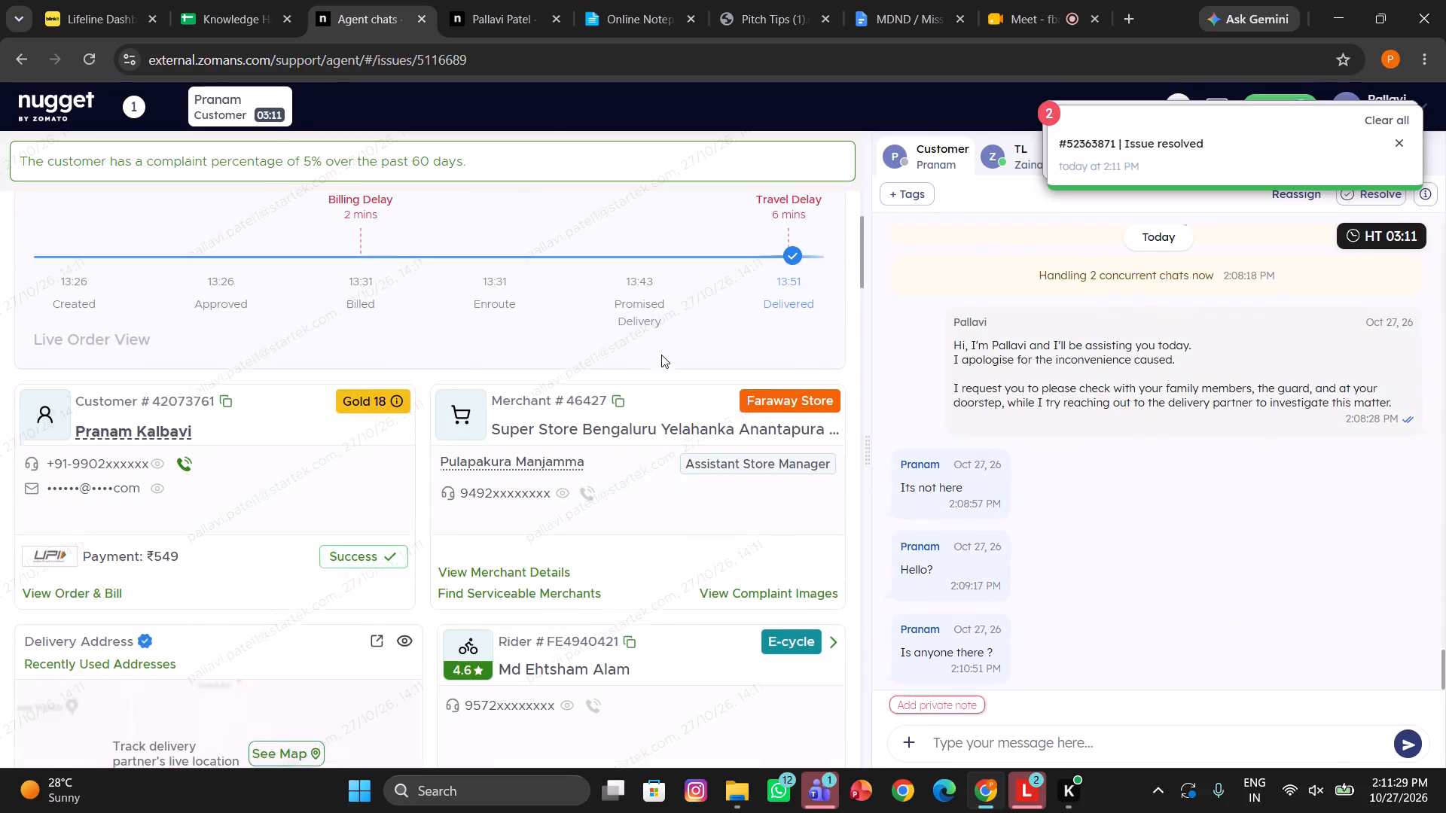
scroll(661, 355, "down", 1)
left_click(771, 14)
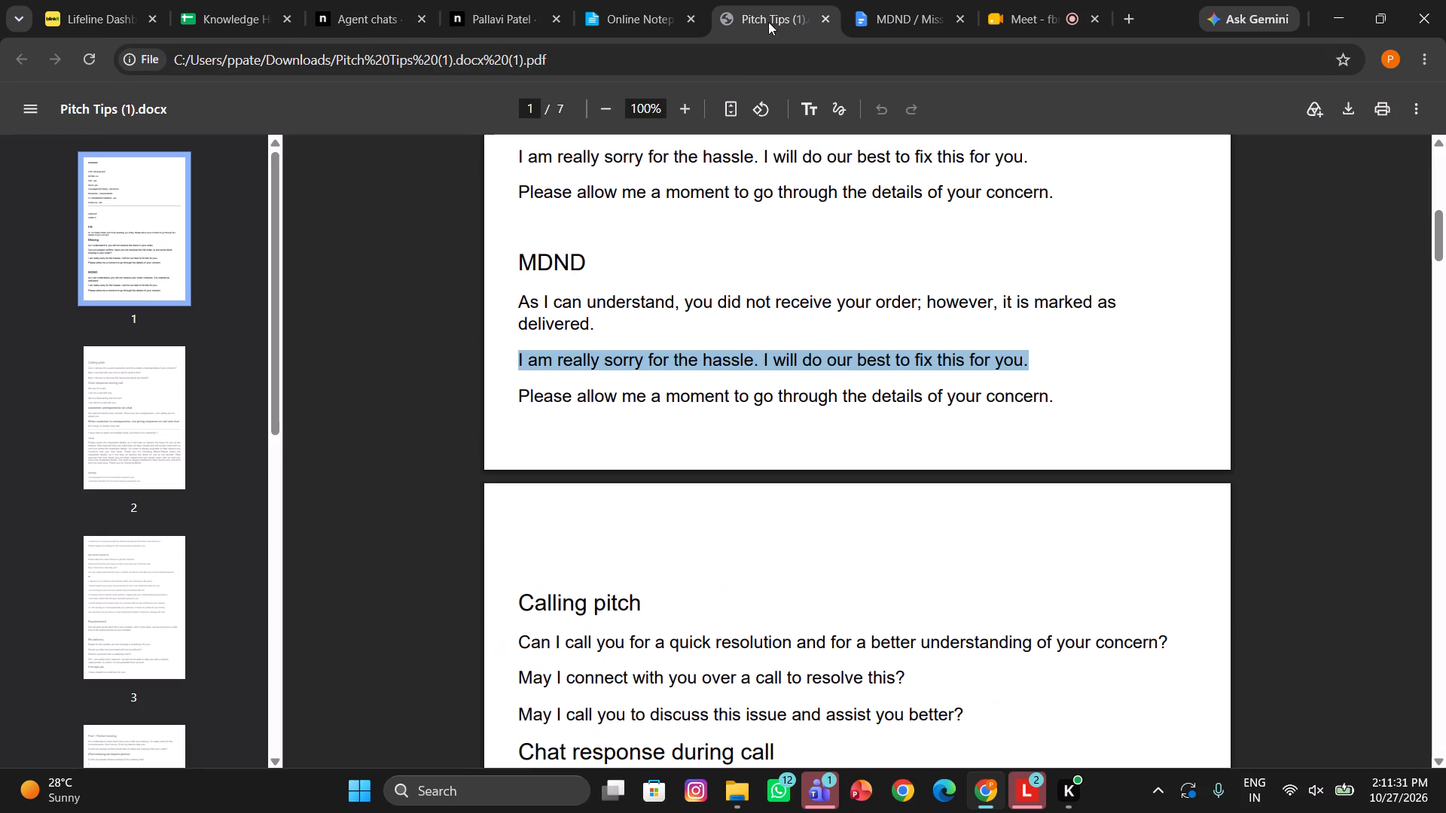
left_click_drag(518, 297, 627, 327)
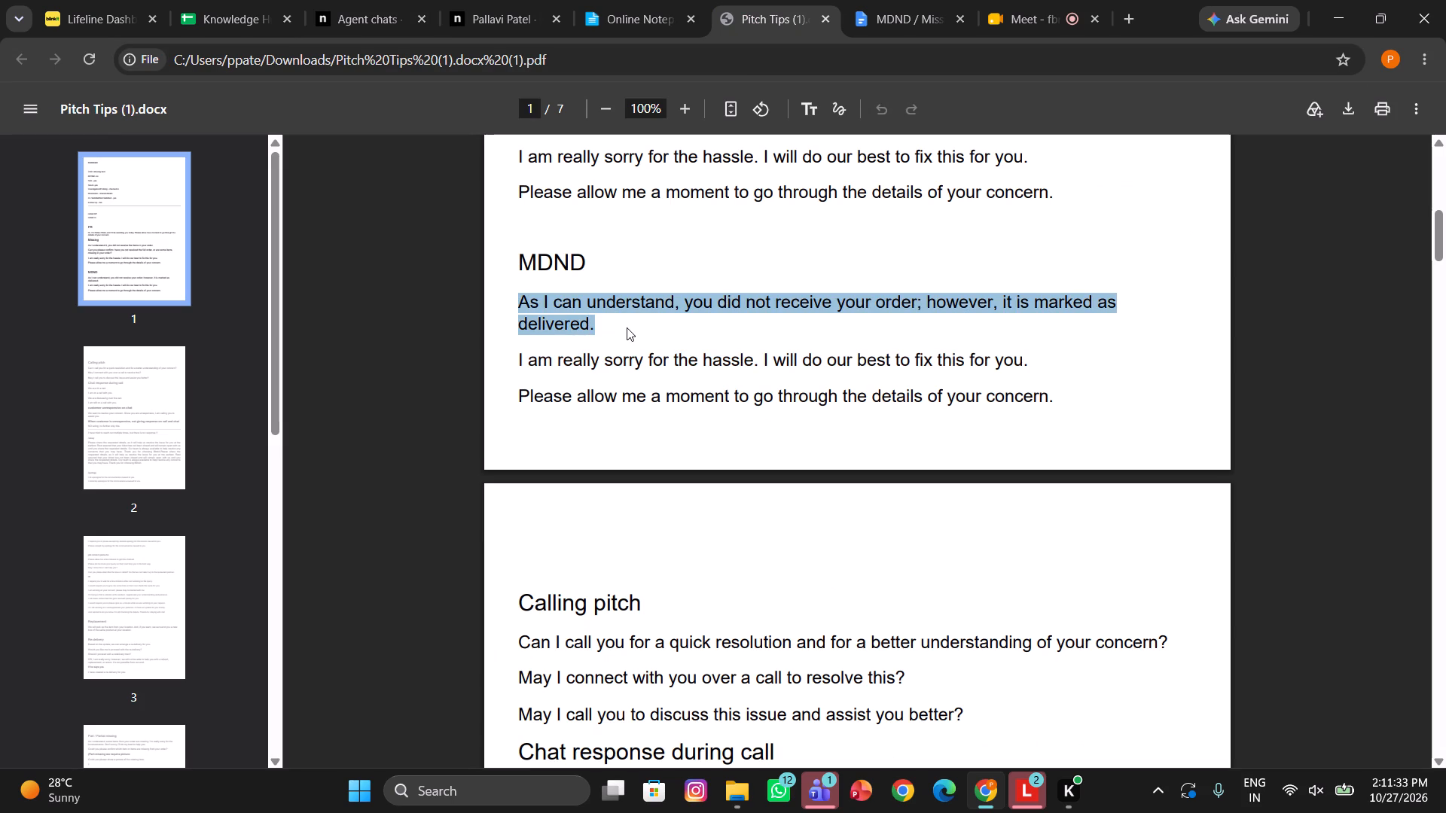
key("ctrl+c")
left_click(365, 0)
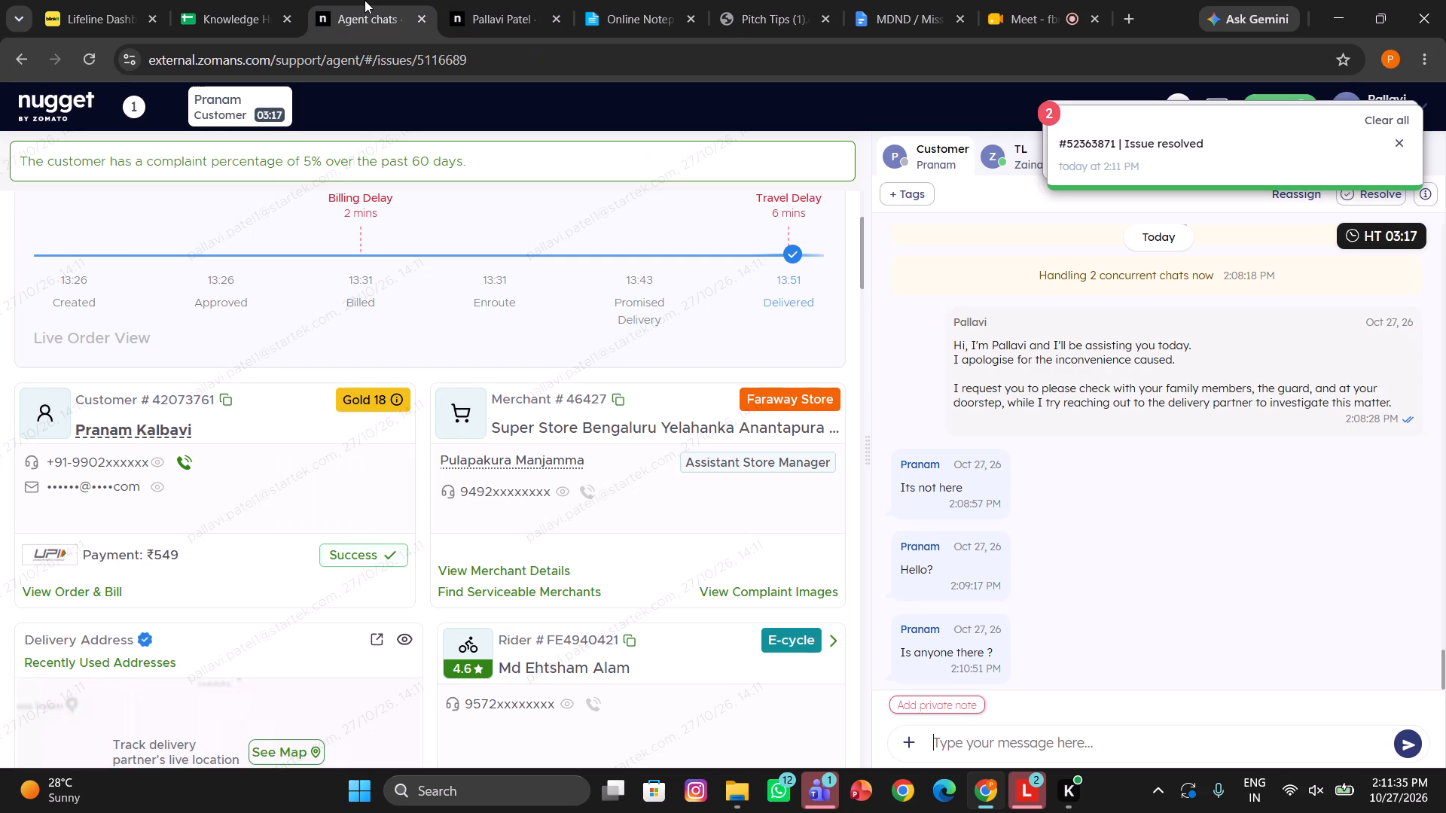
key("ctrl+v")
key("Return")
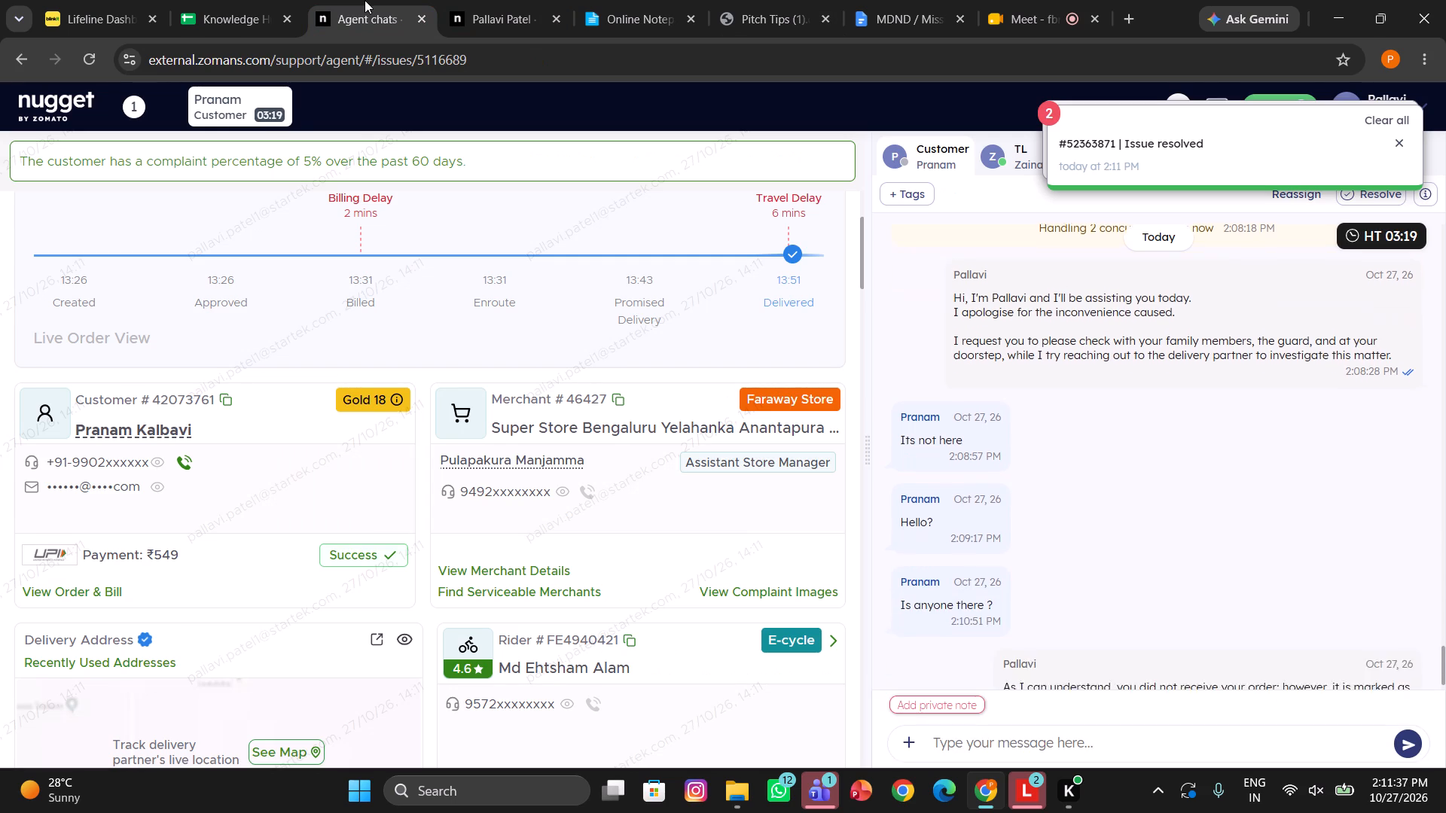
left_click(740, 1)
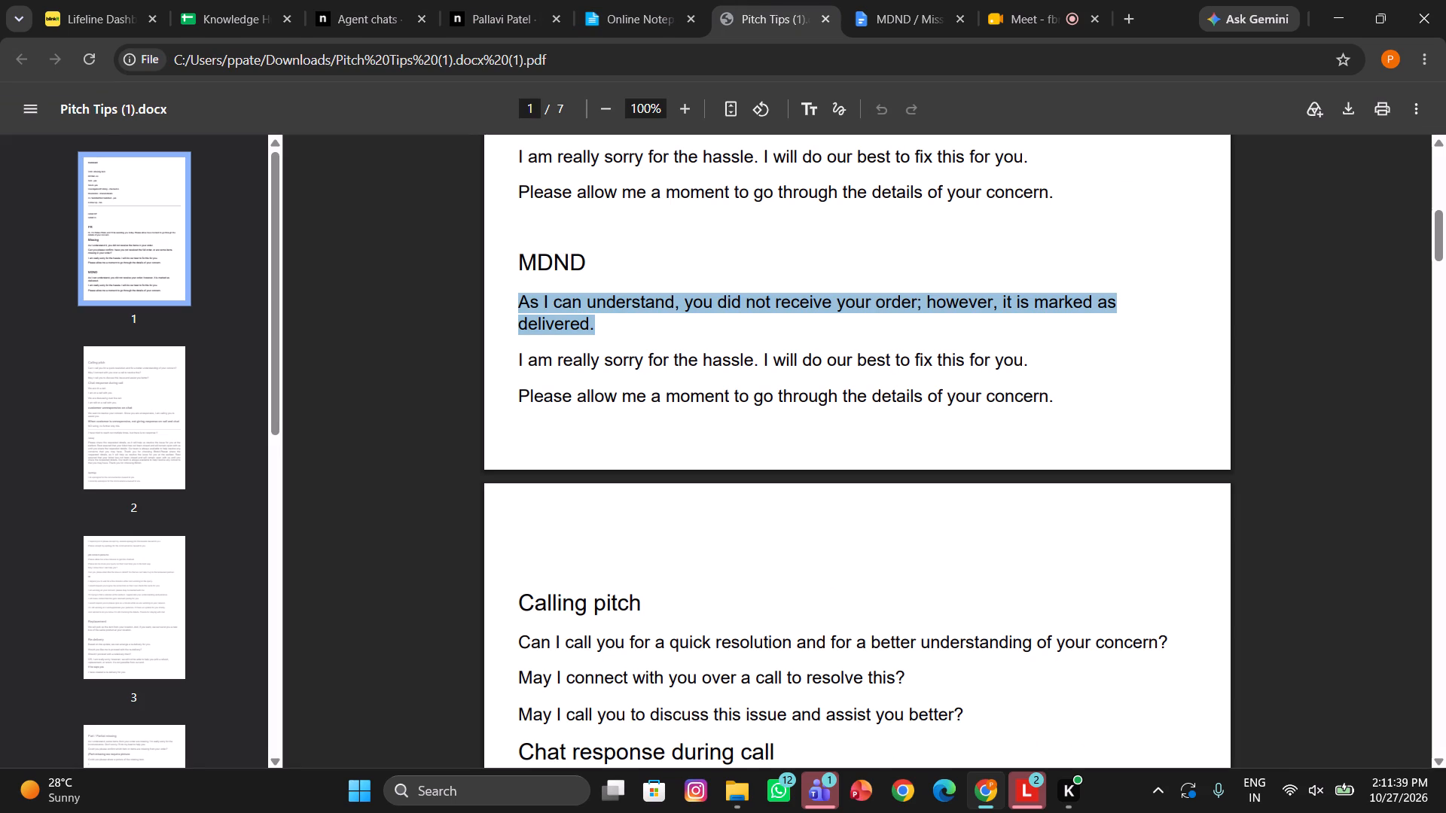
Send the customer the MDND line from Pitch Tips: "I am really sorry for the hassle. I will do our best to fix this for you.".
triple_click(524, 350)
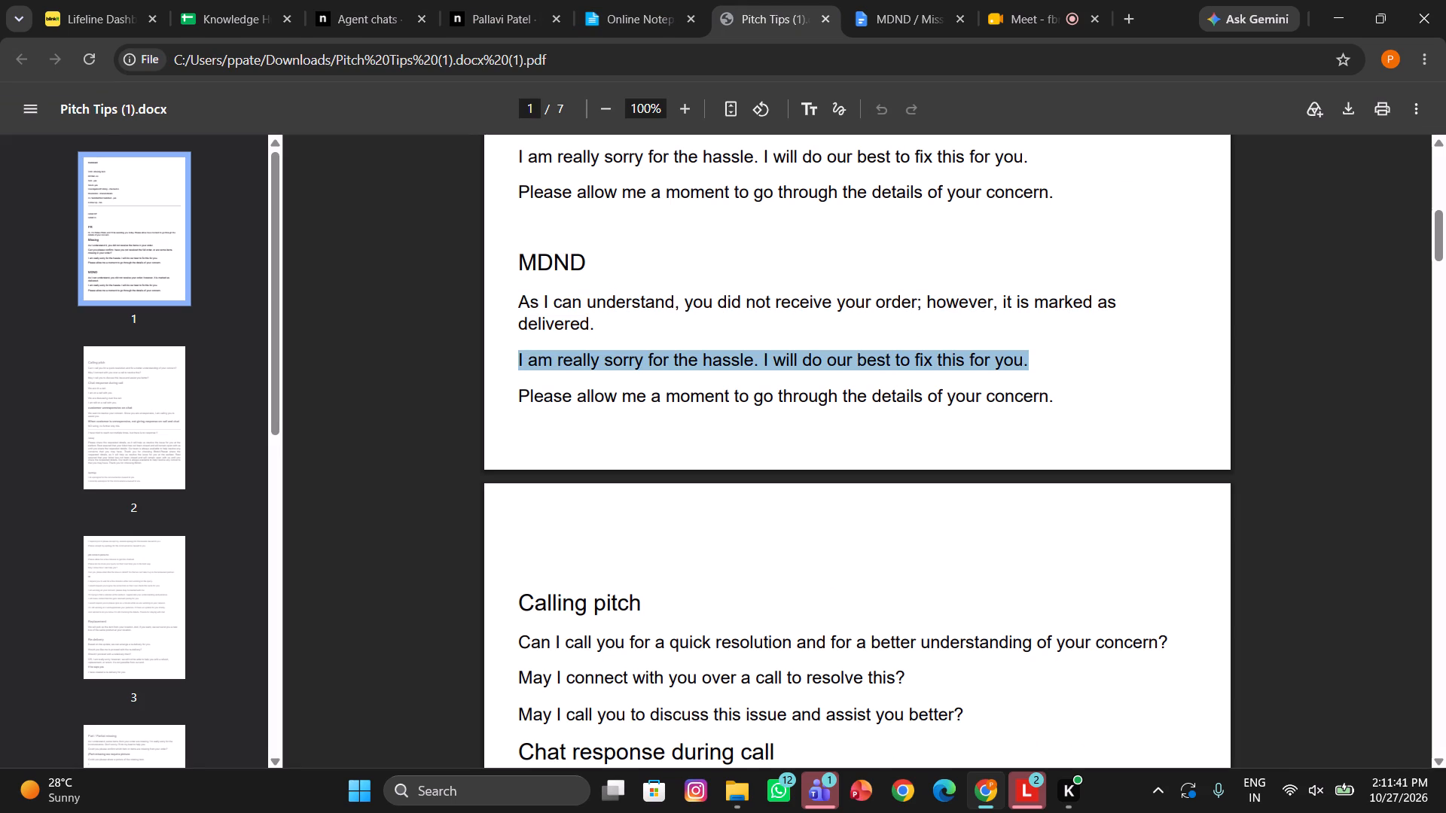
key("ctrl+v")
key("ctrl+c")
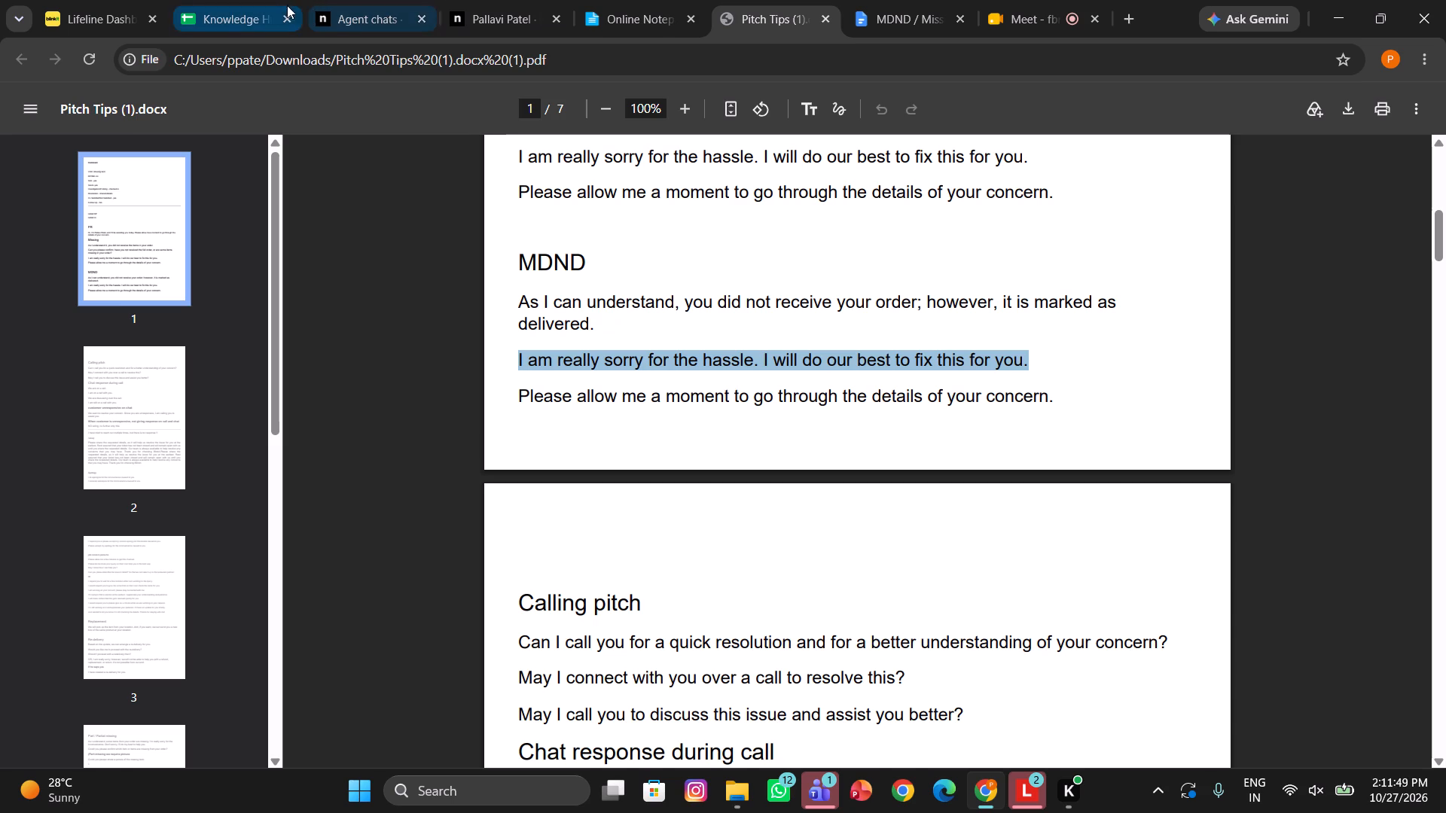
left_click(358, 0)
key("ctrl+v")
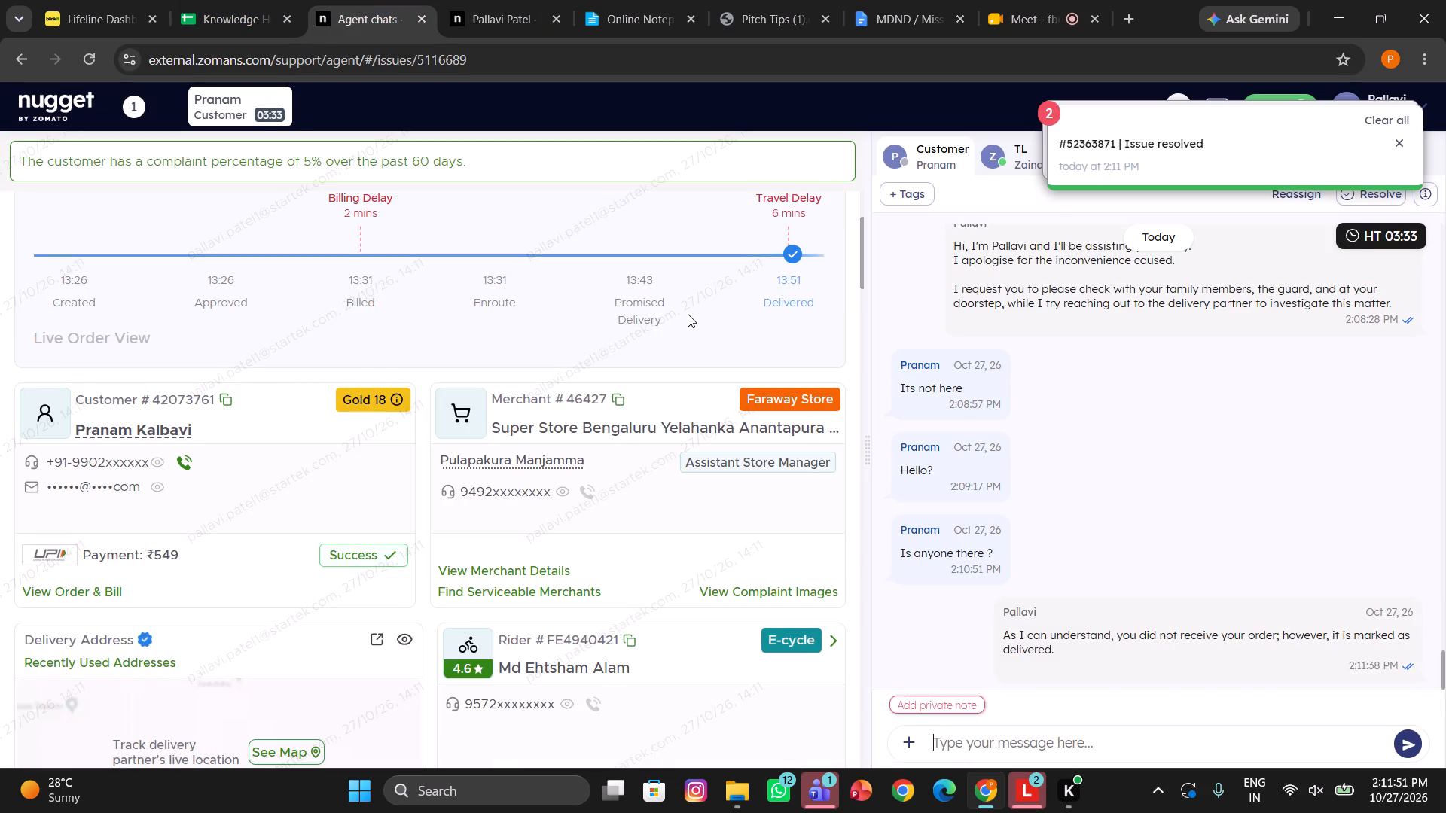
key("Return")
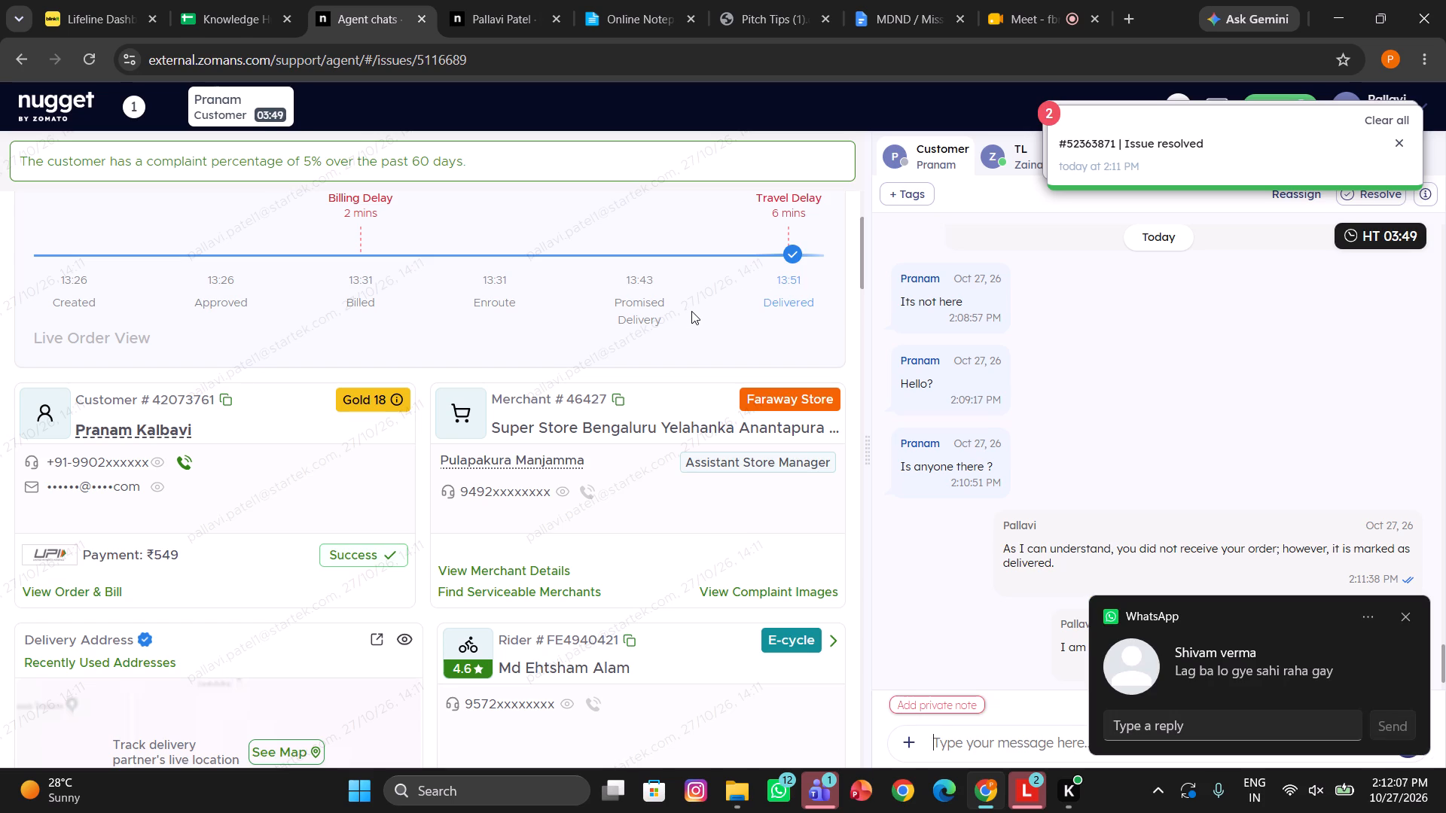
Dismiss the WhatsApp notification and initiate a callback-connected call to the rider assigned to this customer's order.
left_click(1414, 606)
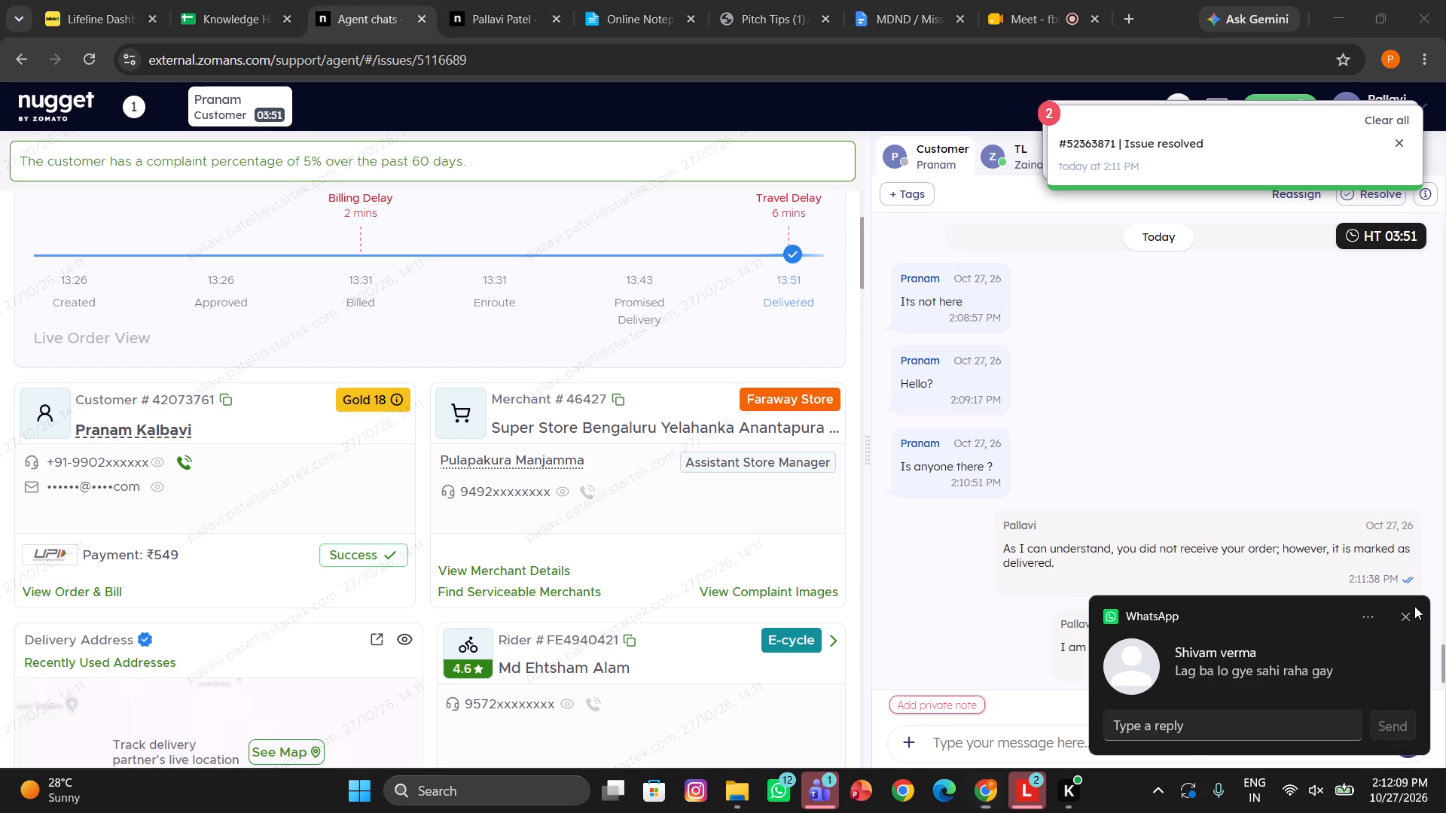
scroll(1013, 572, "down", 2)
scroll(629, 557, "down", 1)
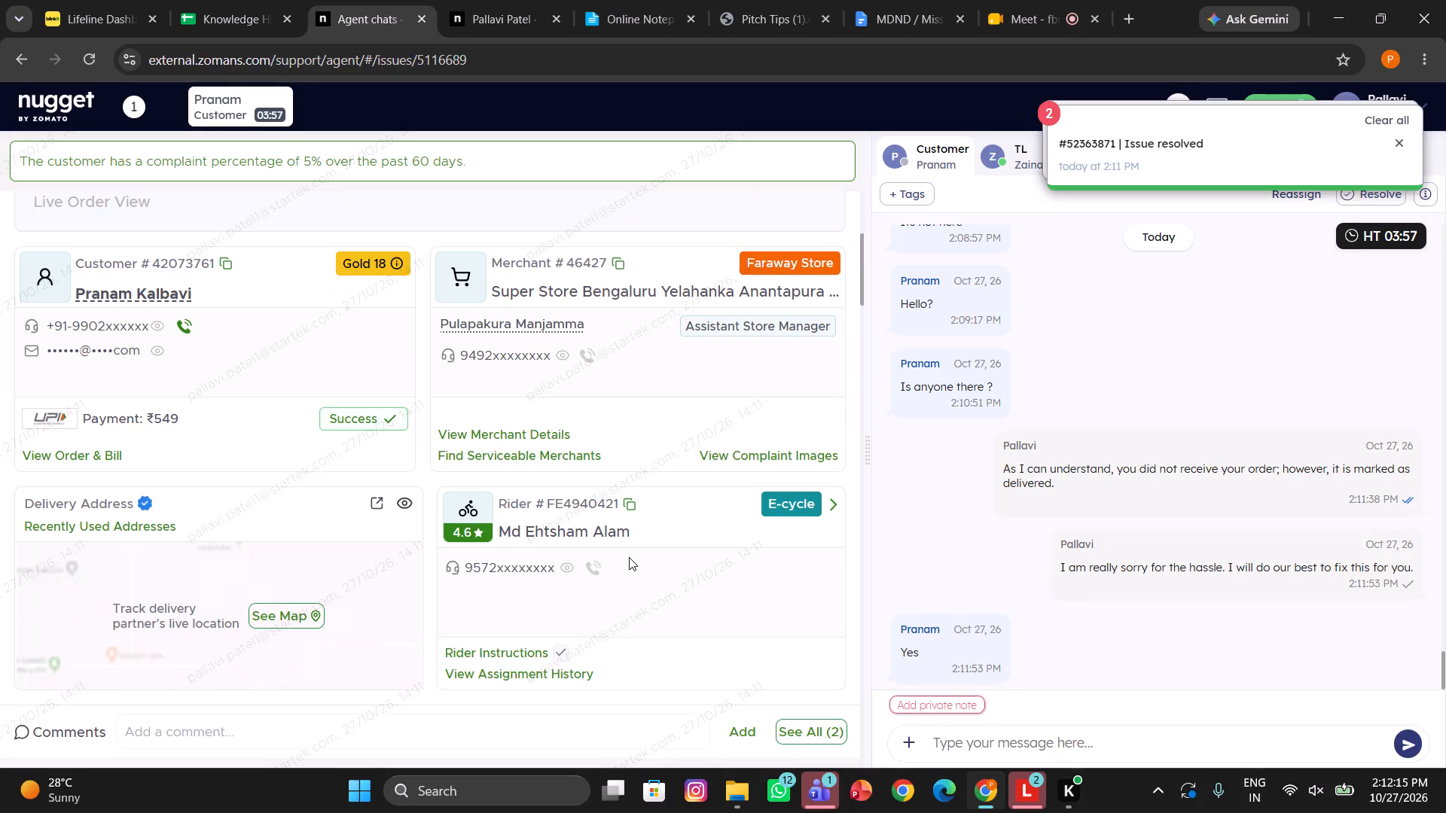
left_click(584, 570)
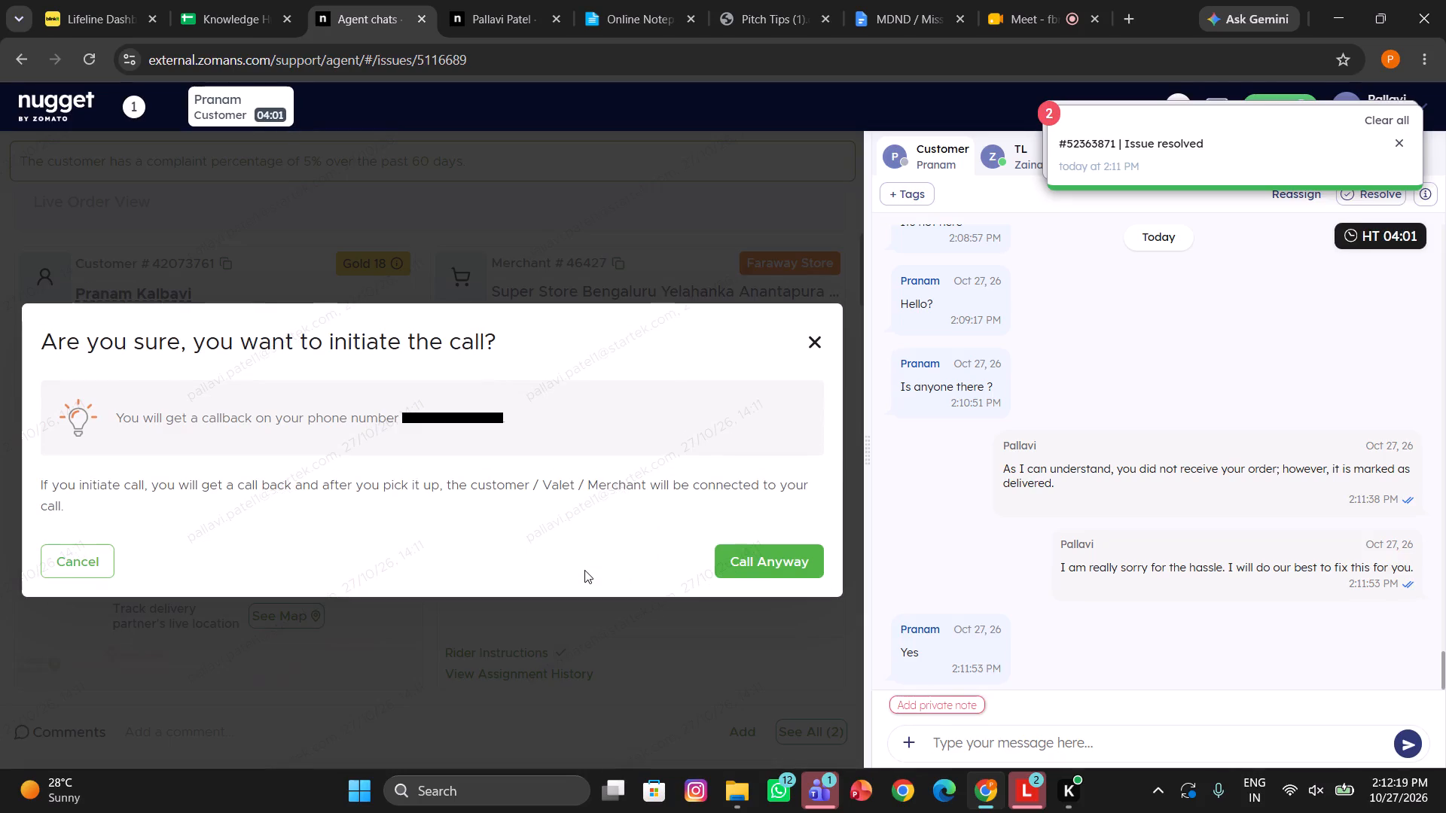
left_click(584, 570)
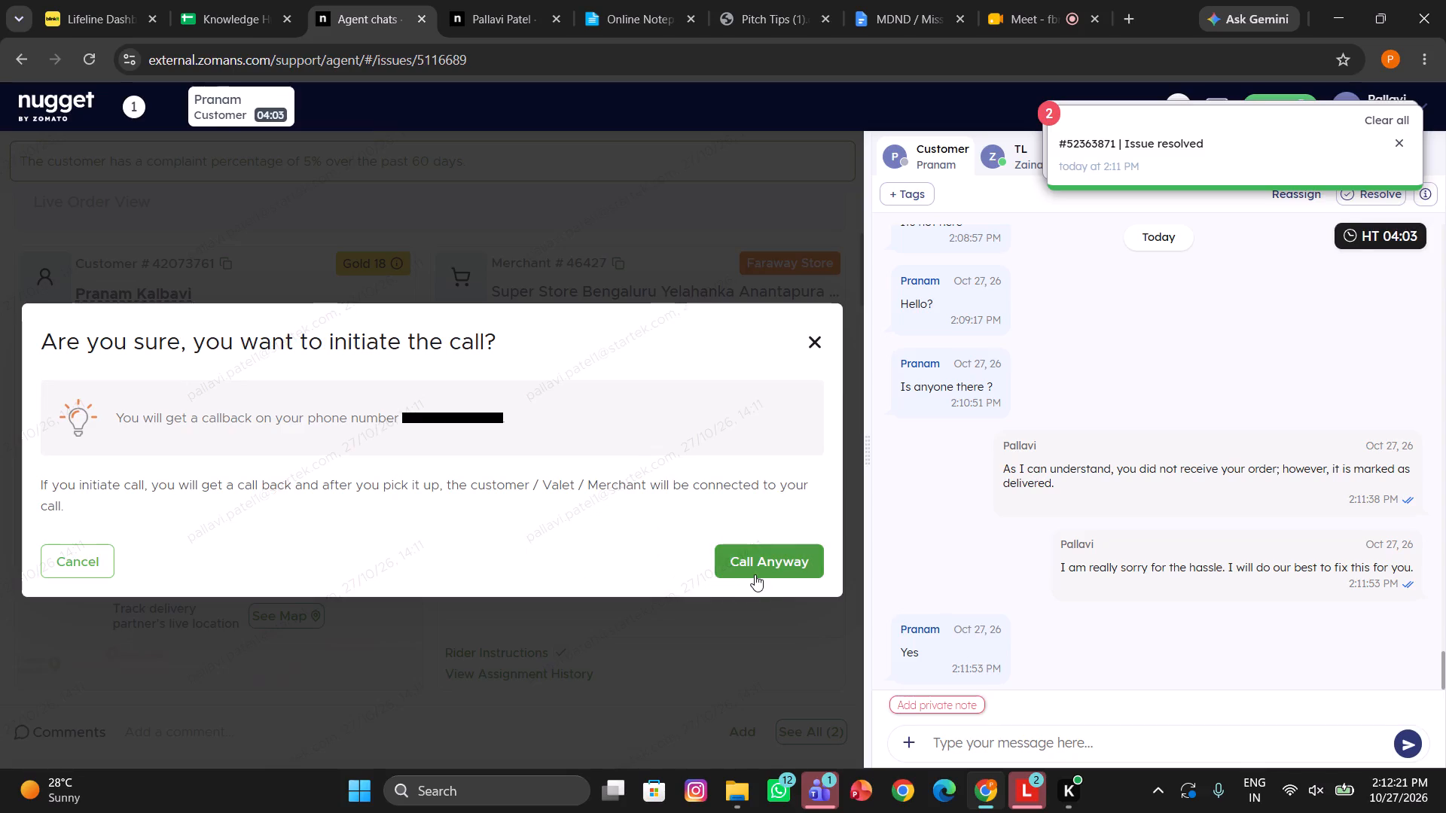
left_click(755, 573)
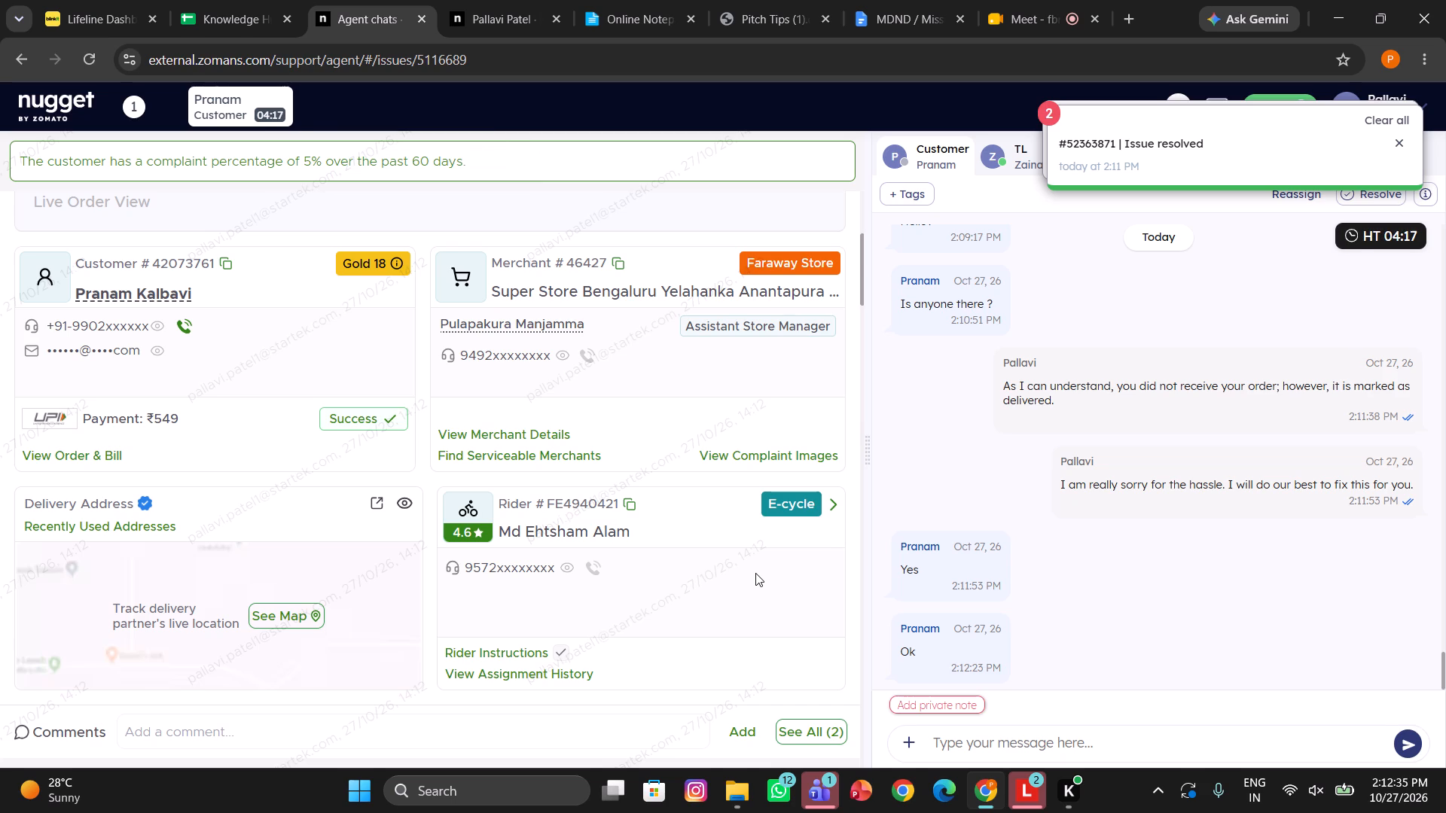
Add the private note "called dp" to this customer's chat.
left_click(934, 698)
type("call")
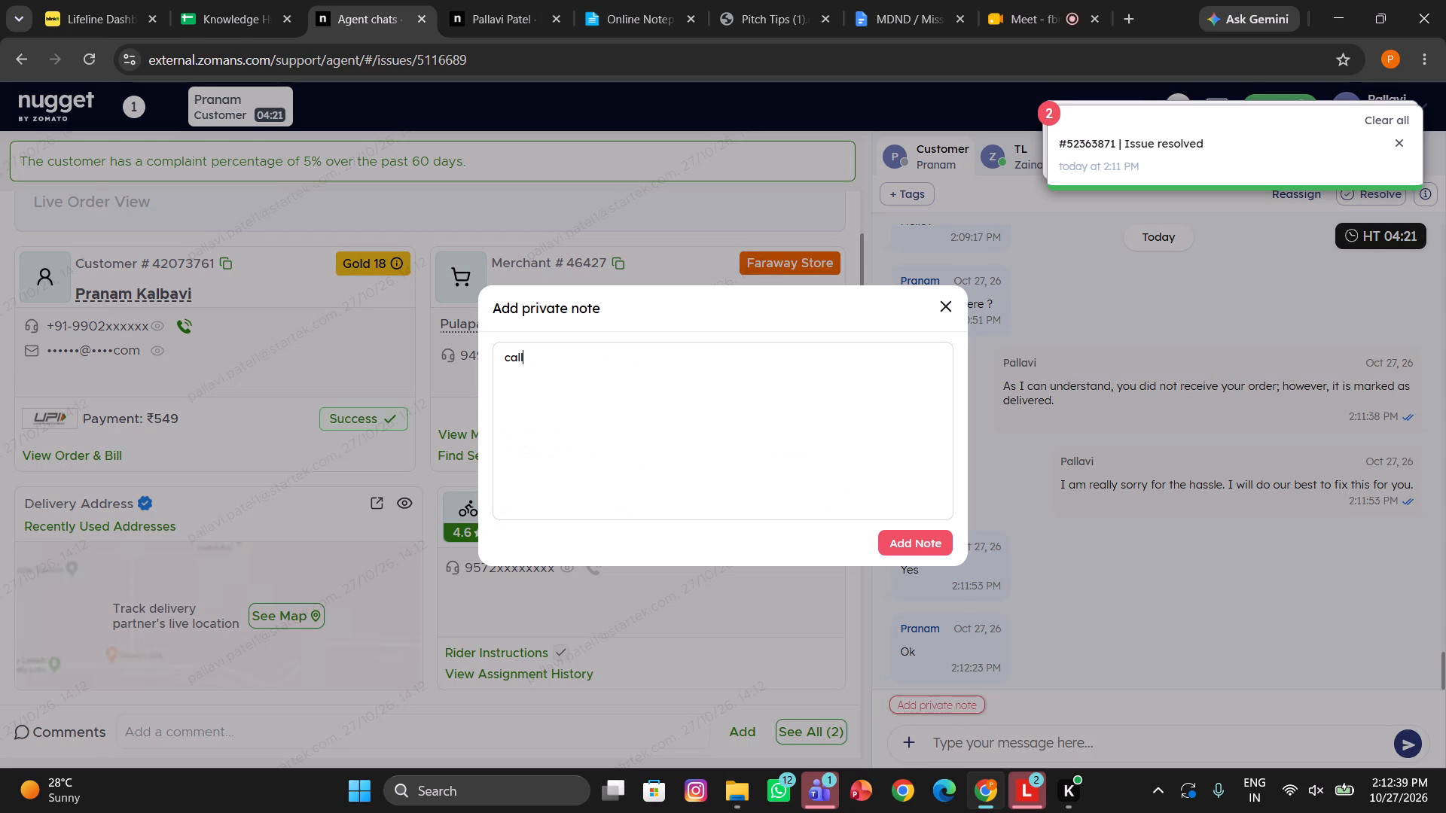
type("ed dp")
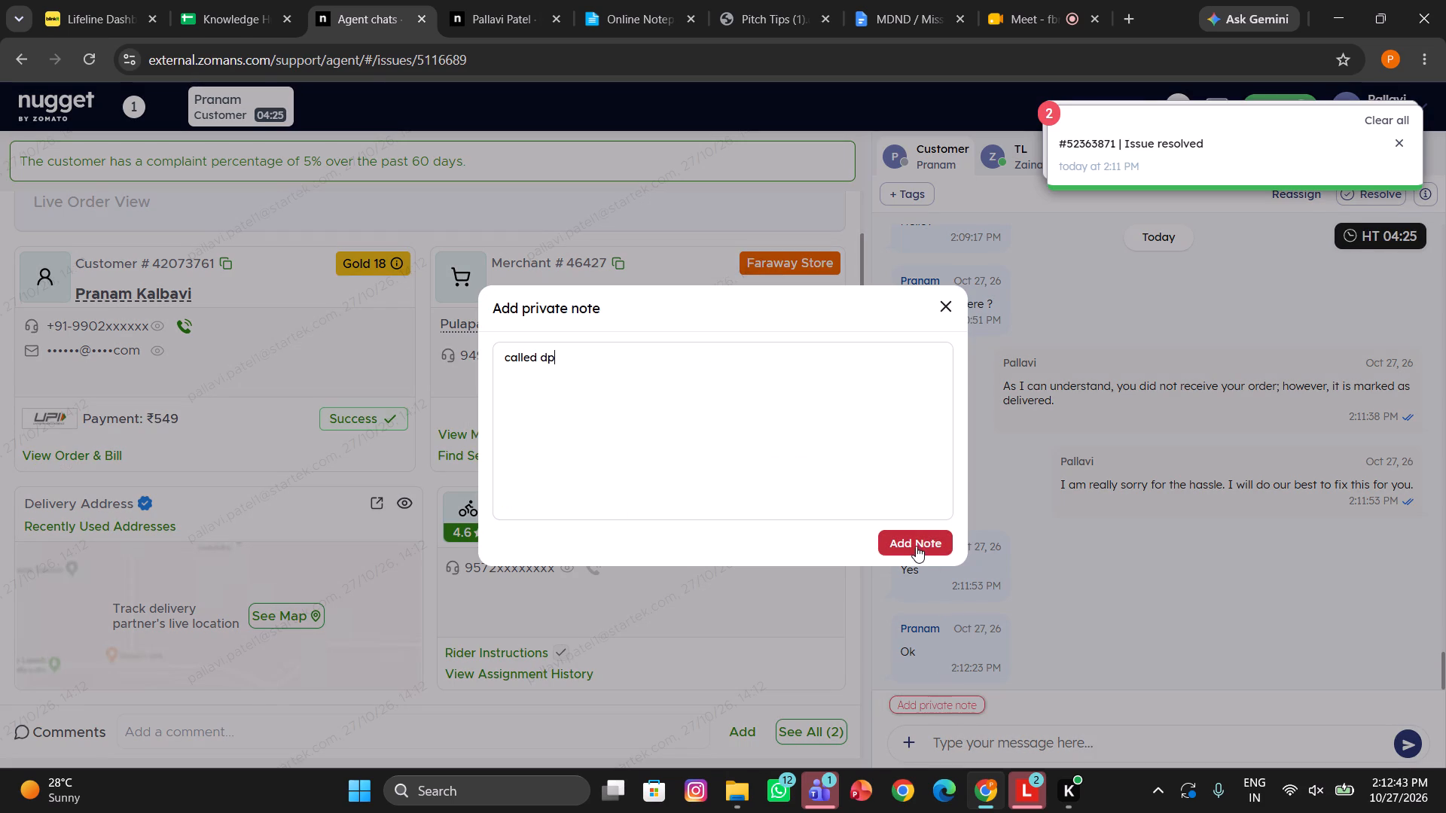
left_click(916, 546)
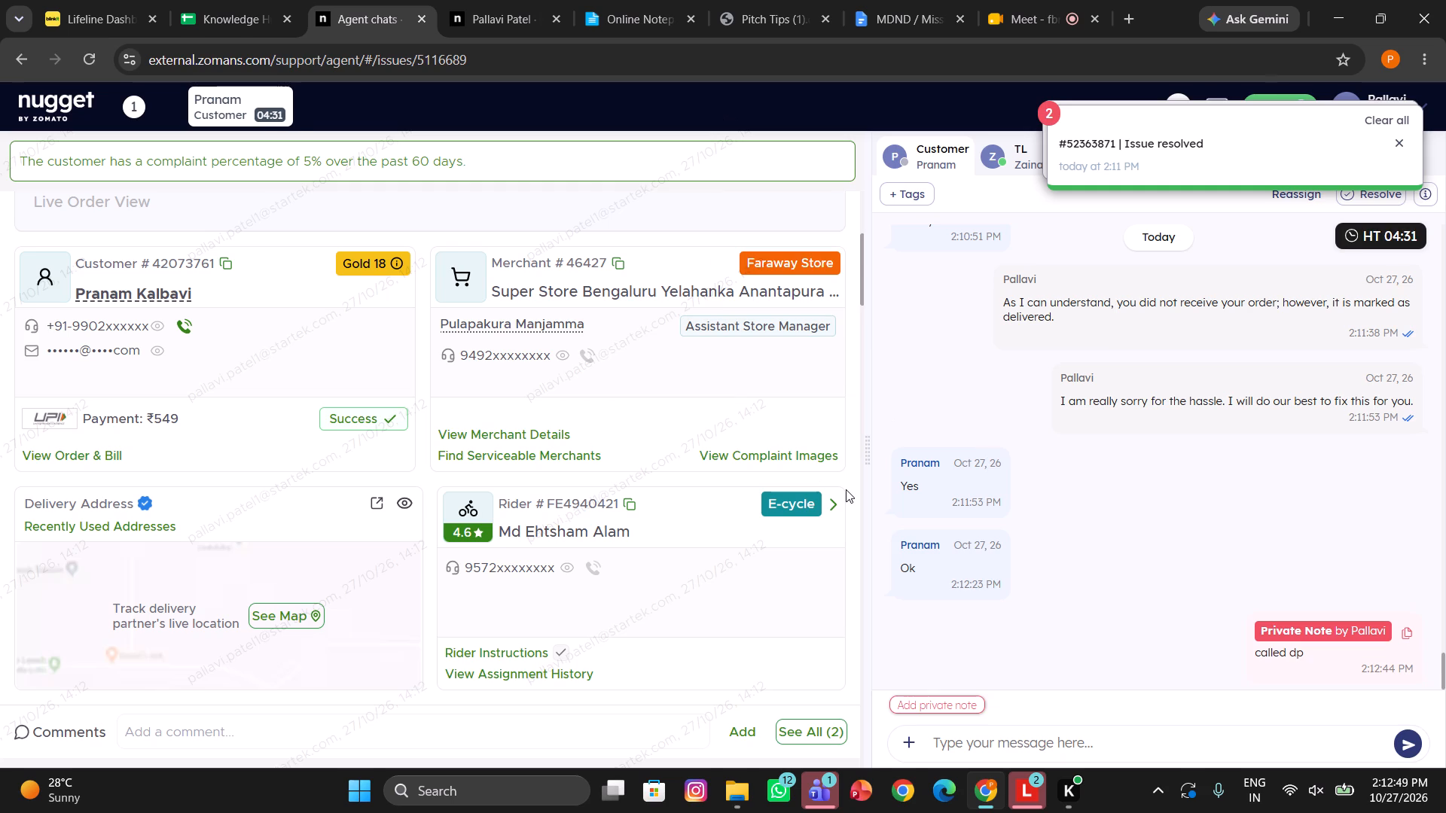
left_click(1383, 115)
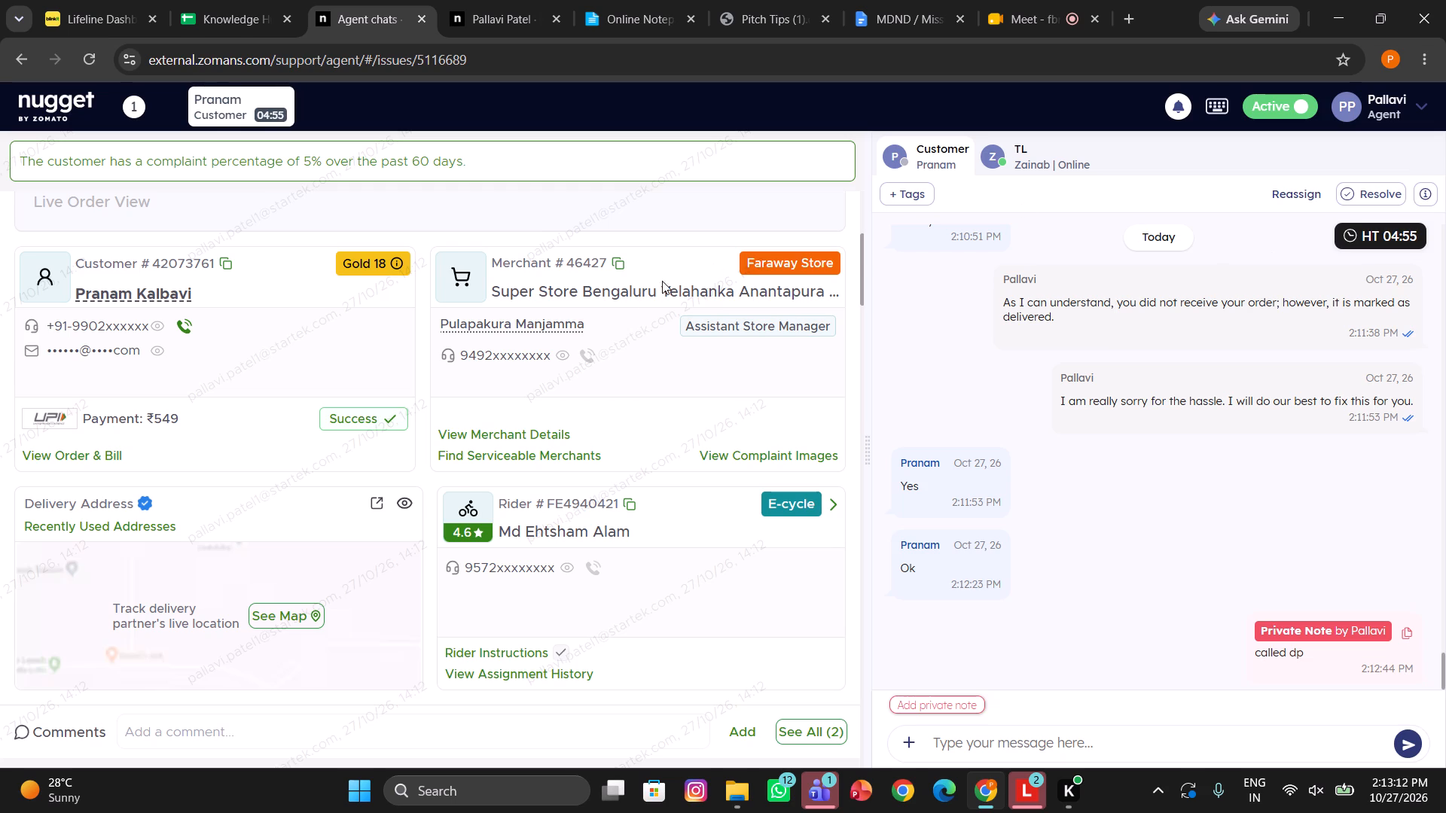
scroll(619, 302, "down", 1)
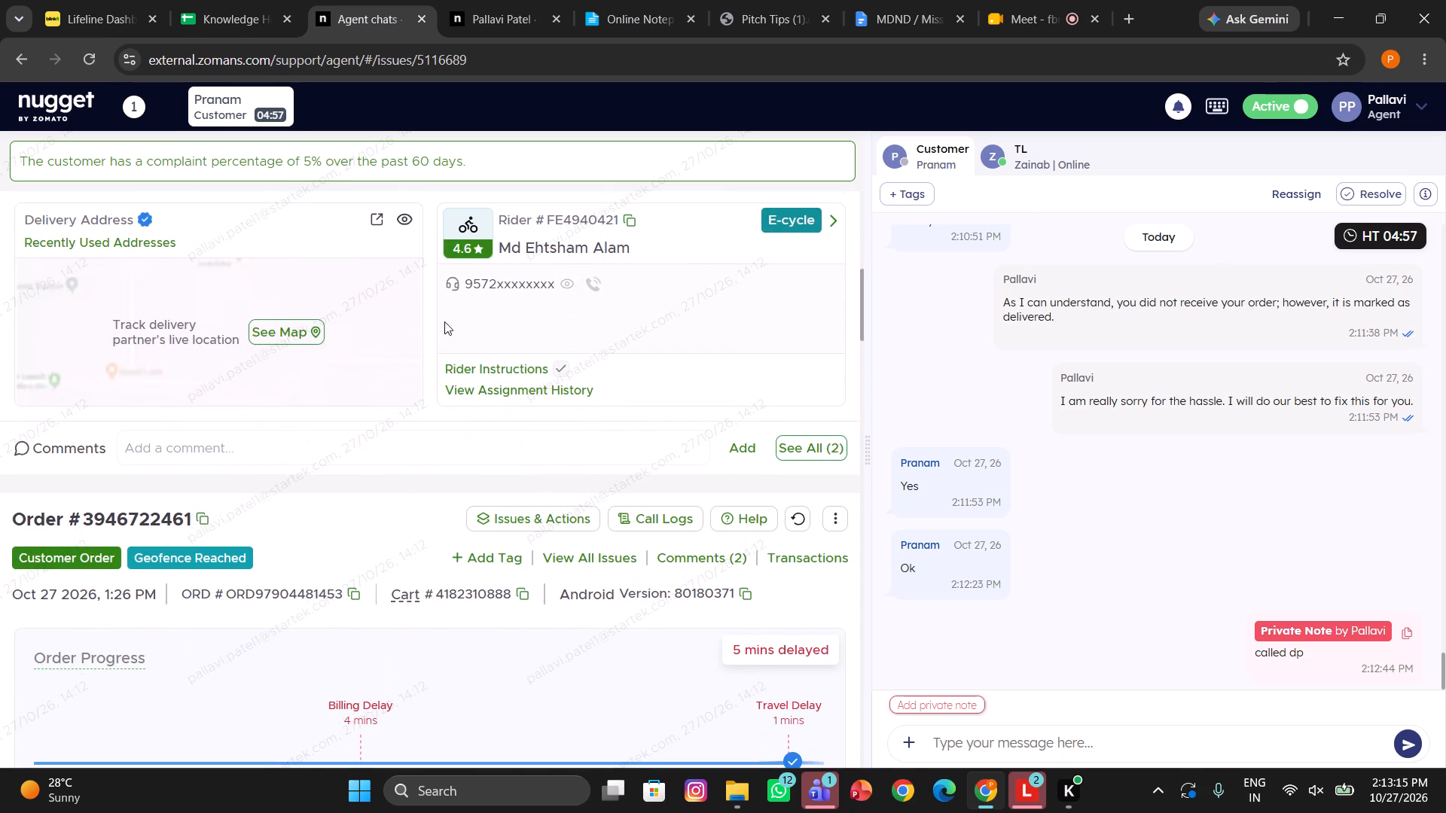
left_click(402, 218)
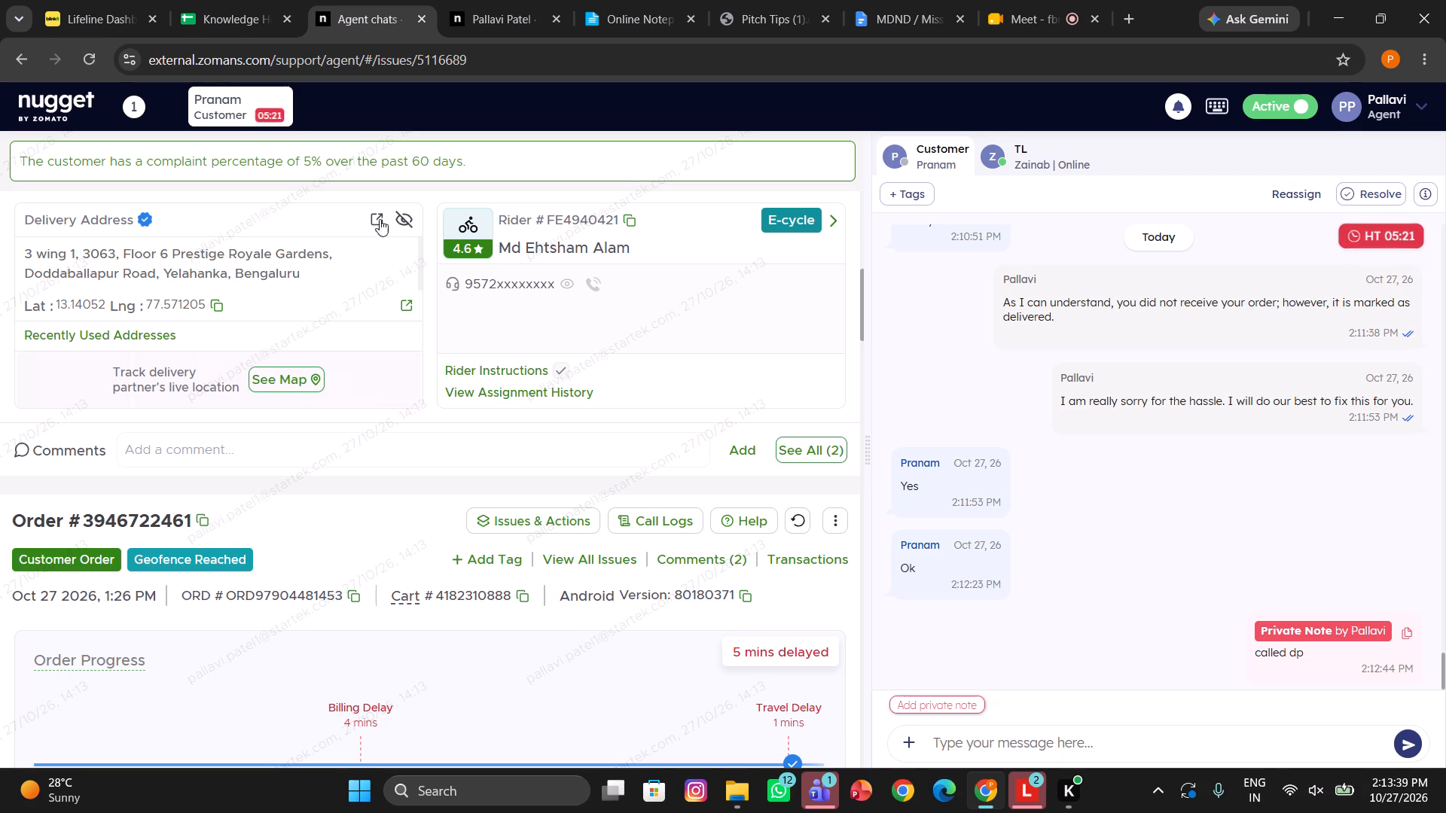
scroll(353, 333, "up", 7)
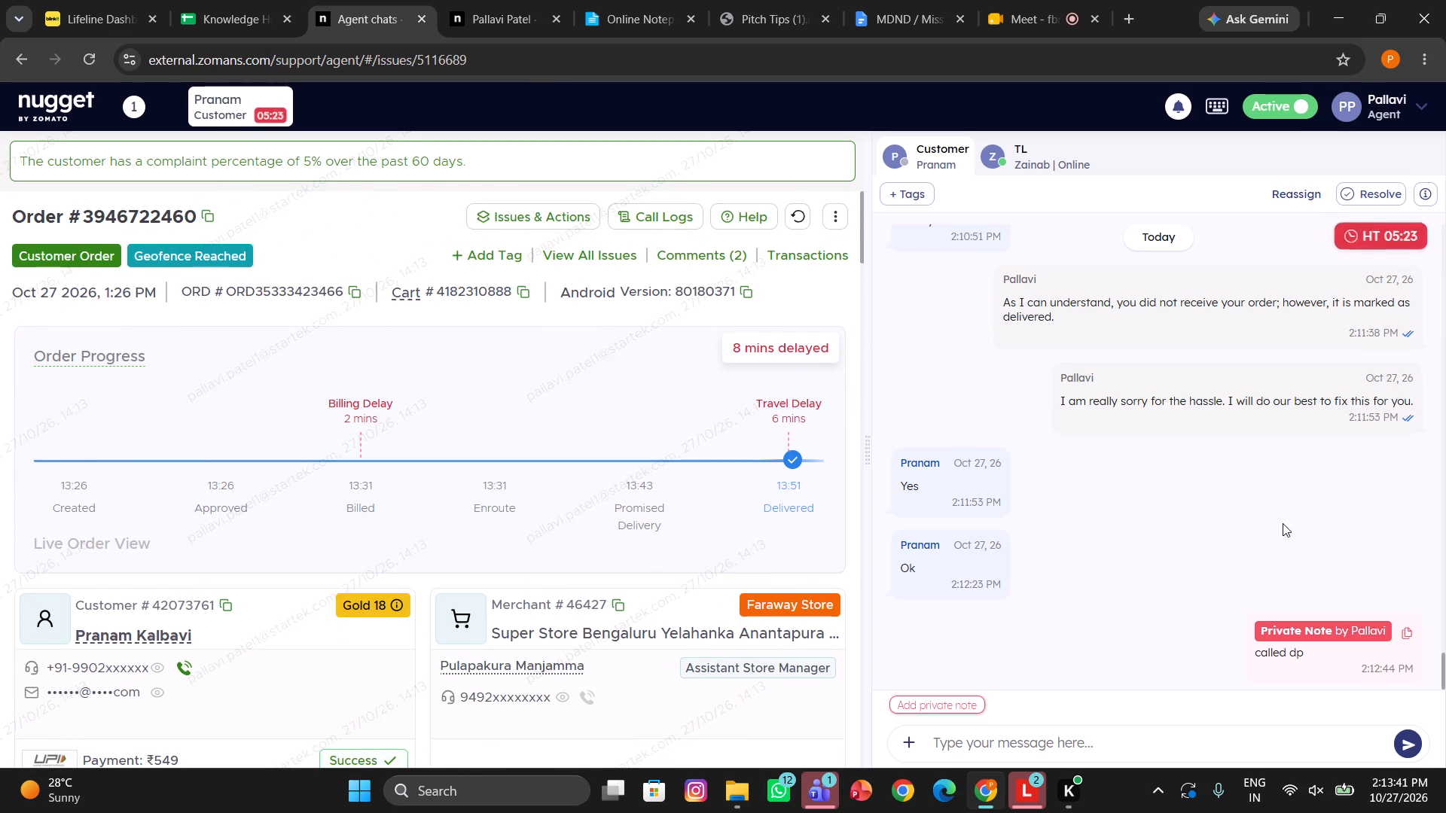
scroll(801, 543, "down", 2)
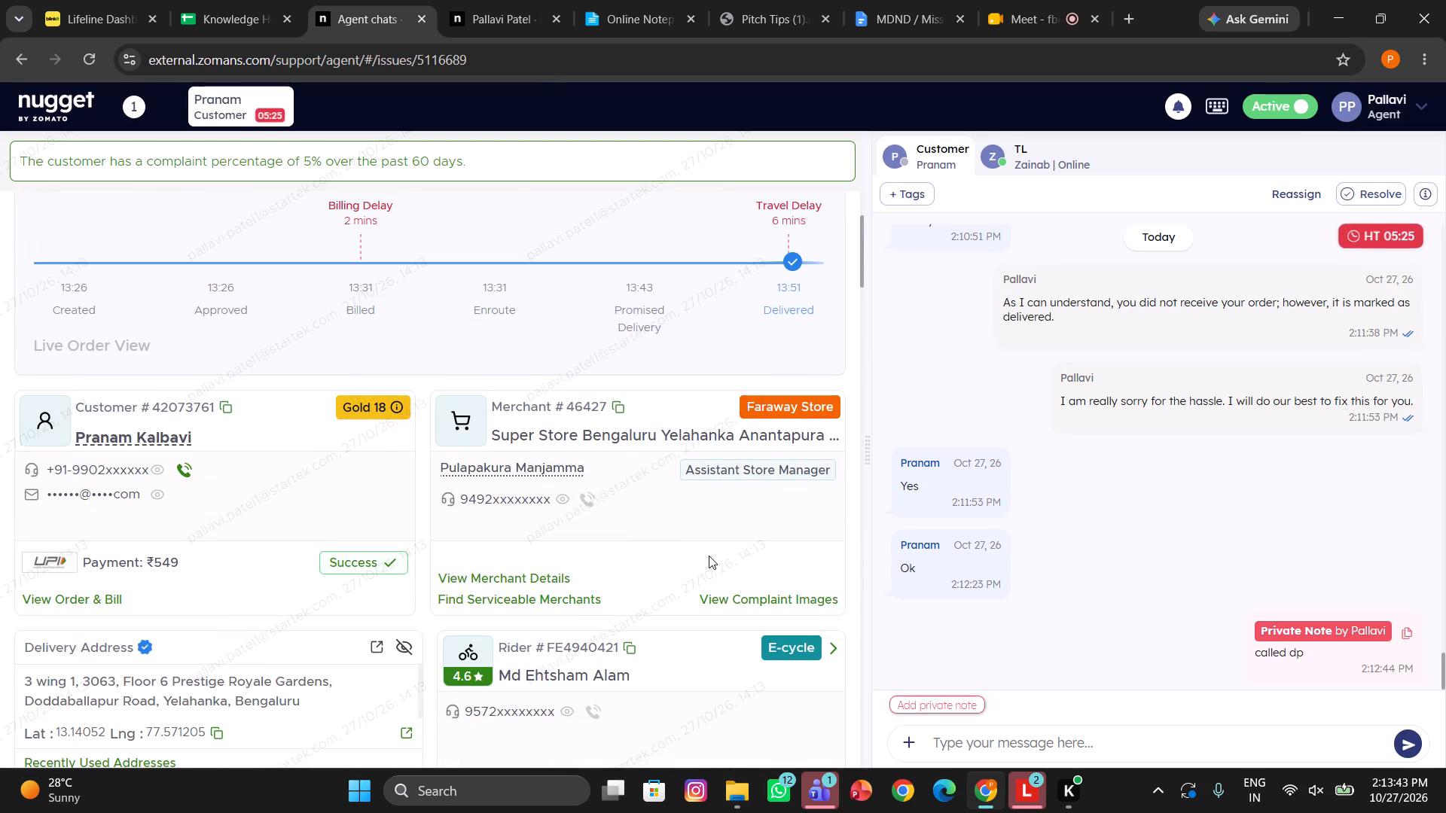
left_click(1010, 750)
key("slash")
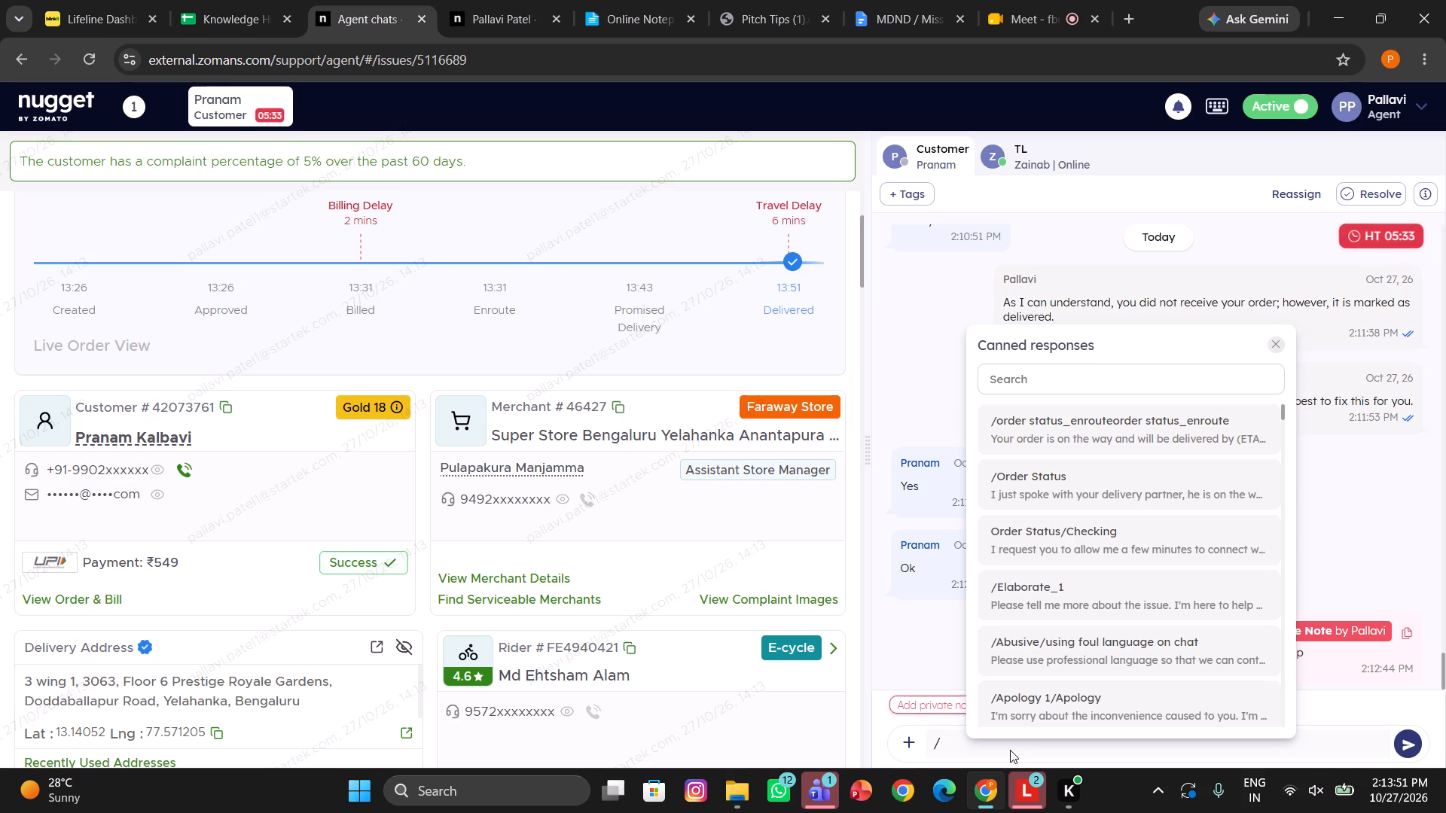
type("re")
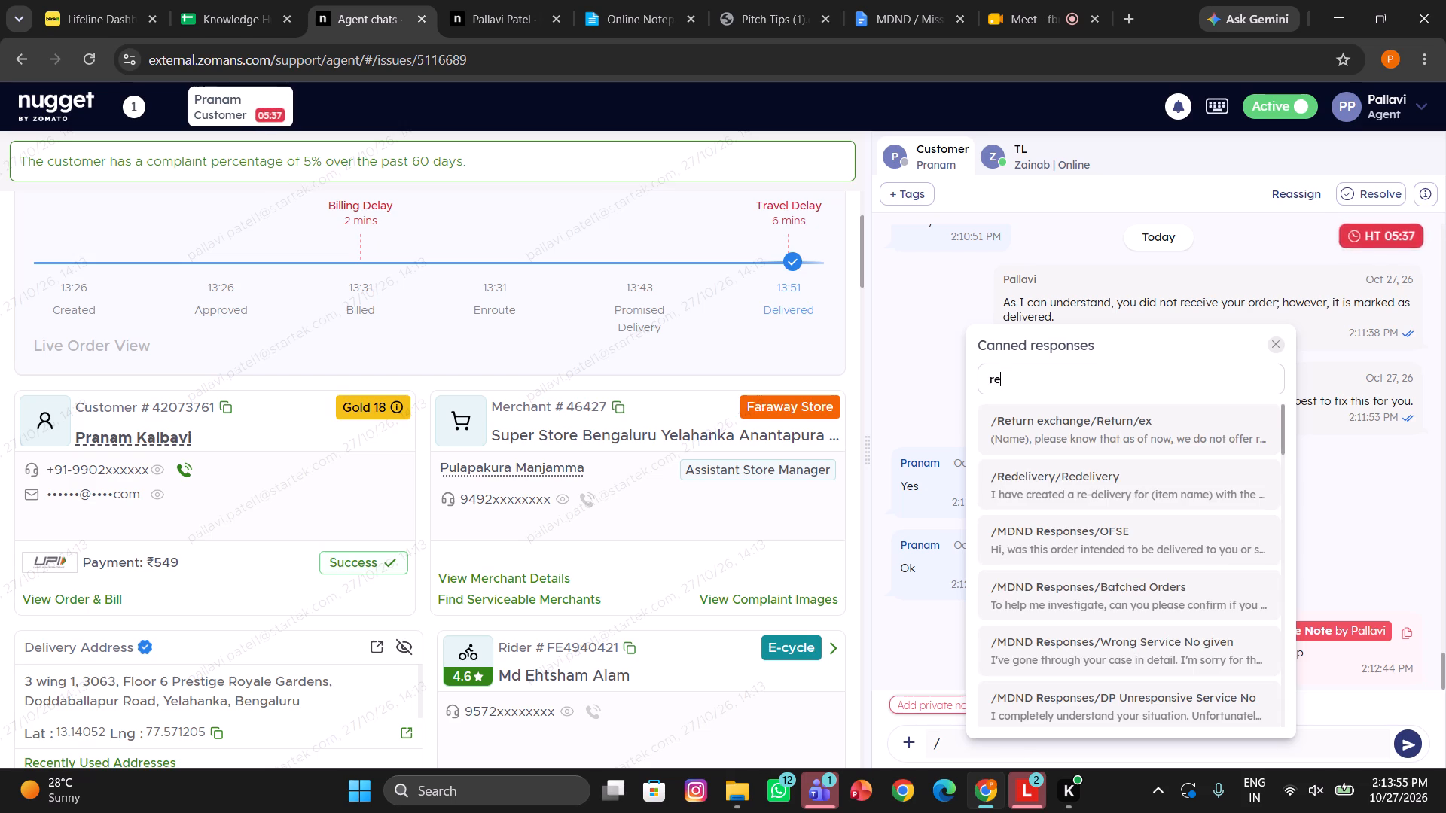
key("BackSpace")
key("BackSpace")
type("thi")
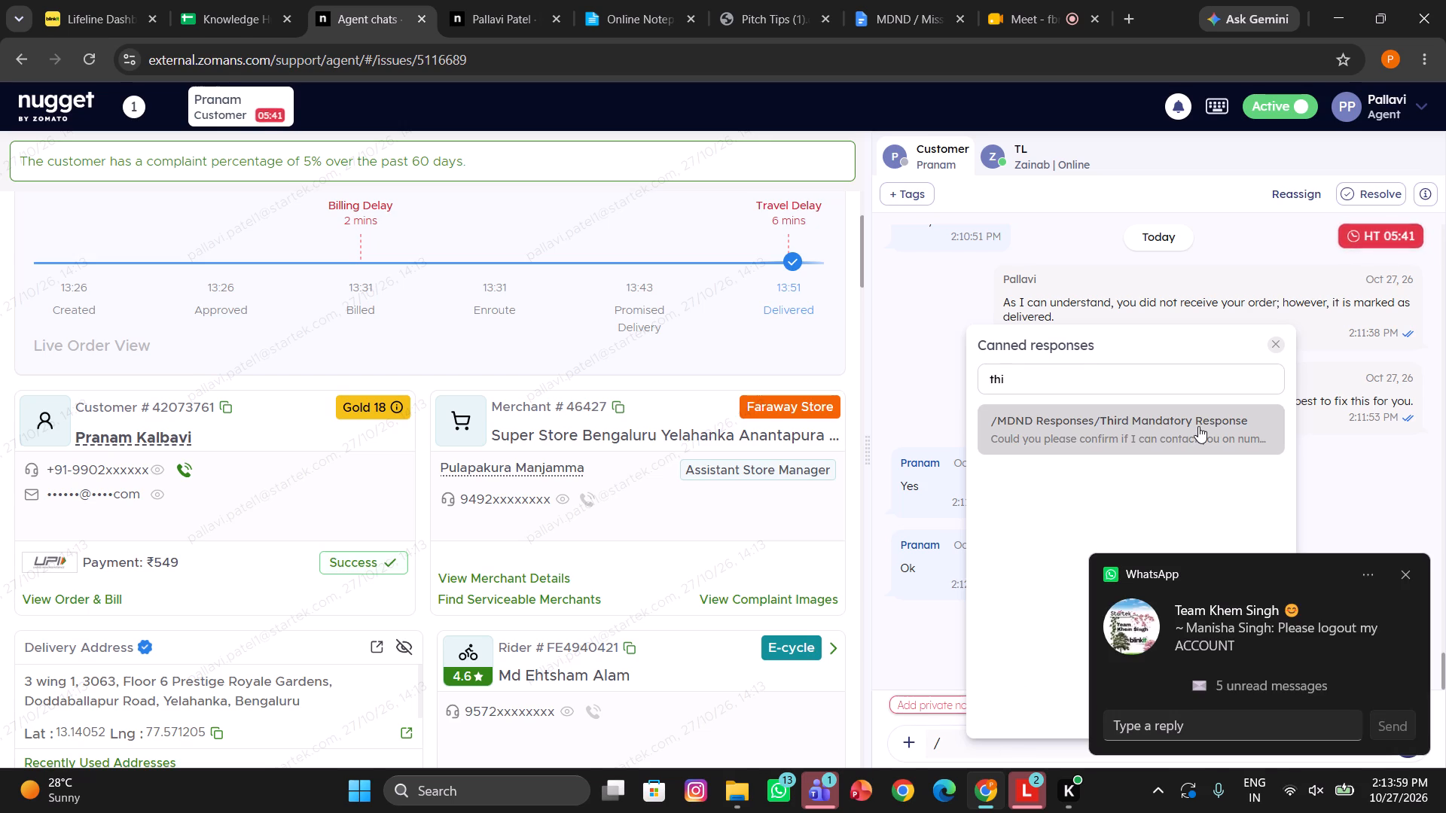
left_click(1158, 406)
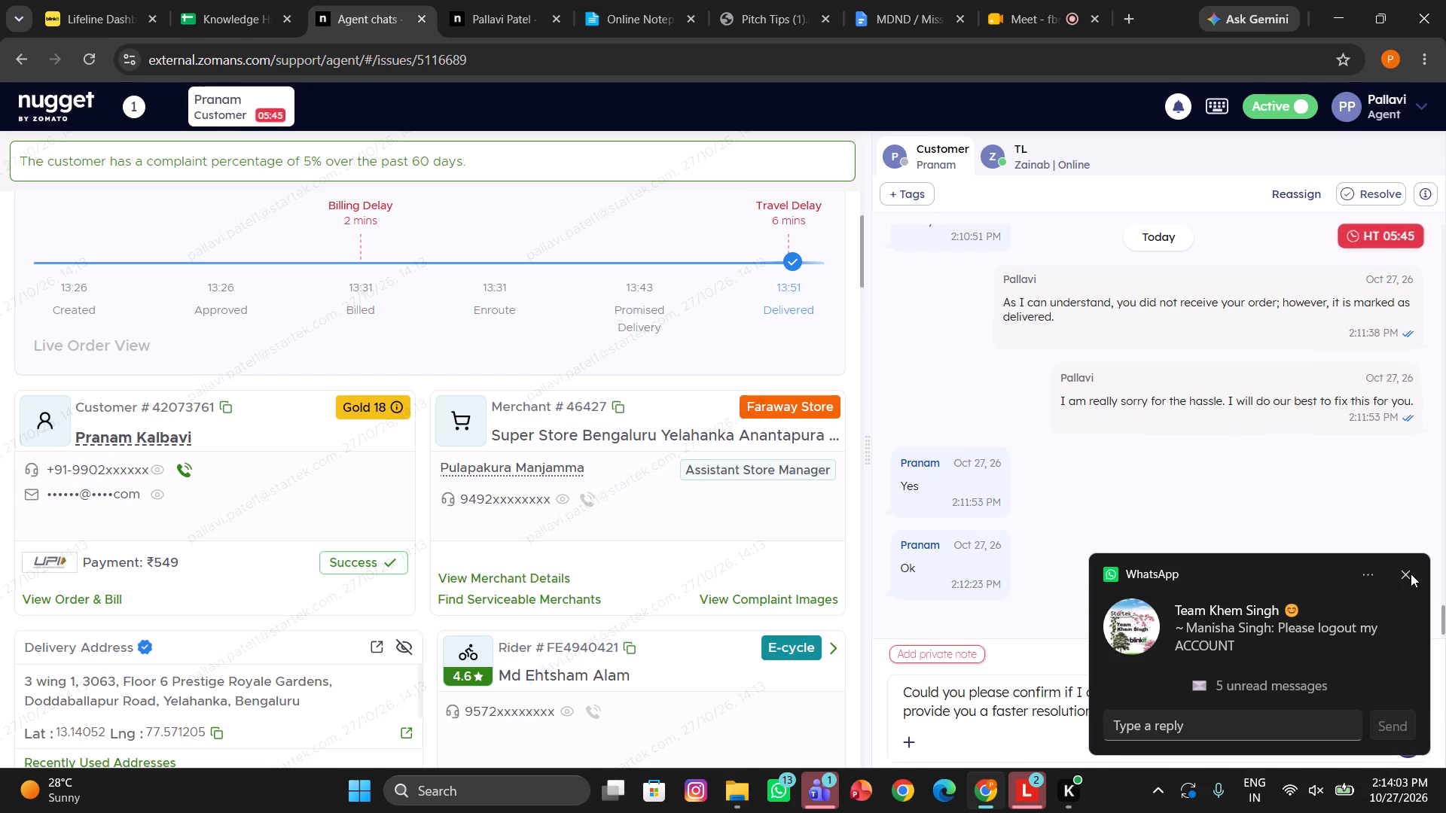
left_click(1412, 570)
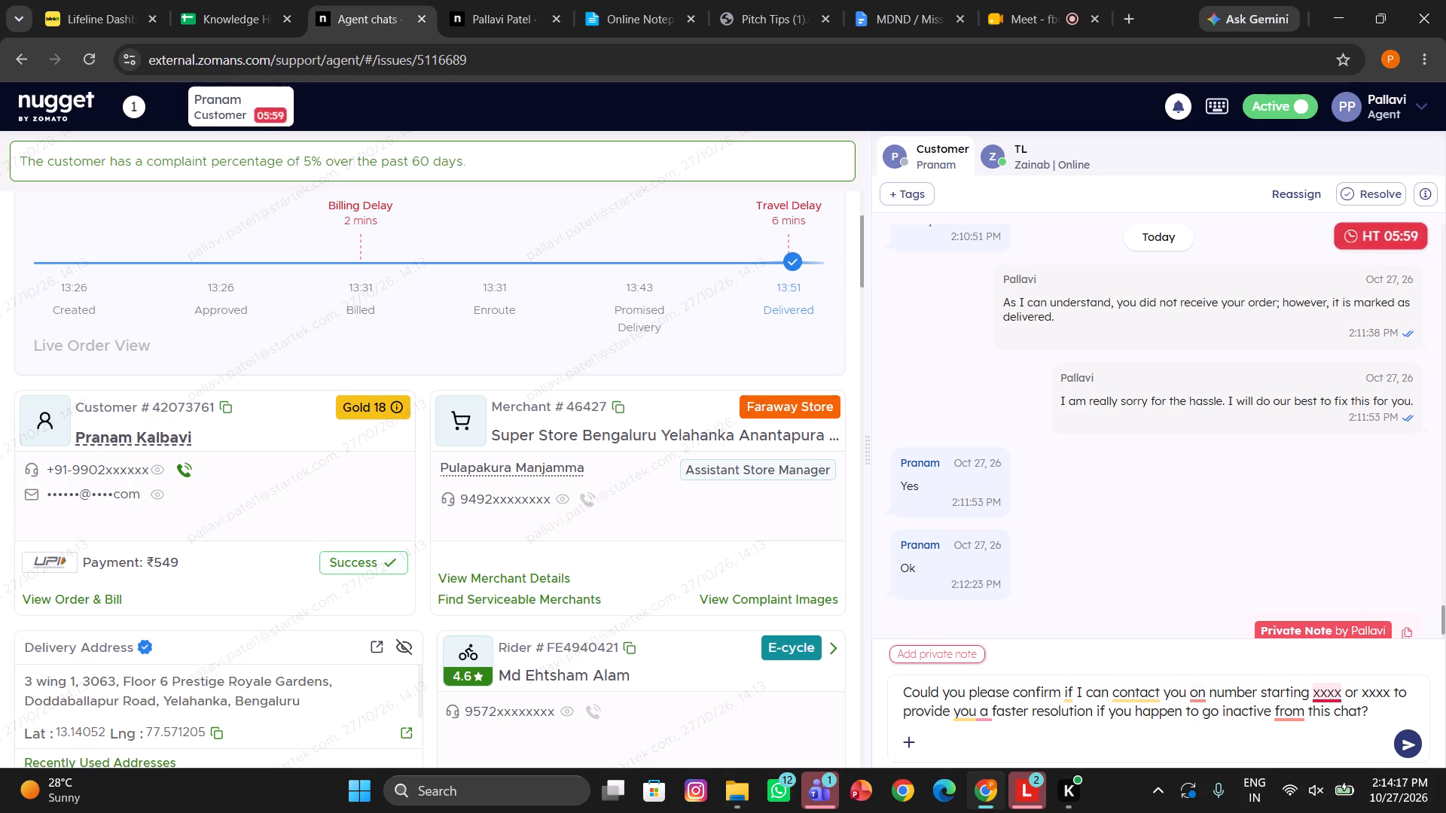
Replace the "xxxx or xxxx" placeholder with the first four digits of the customer's registered phone number and send the message.
left_click_drag(1312, 696, 1373, 690)
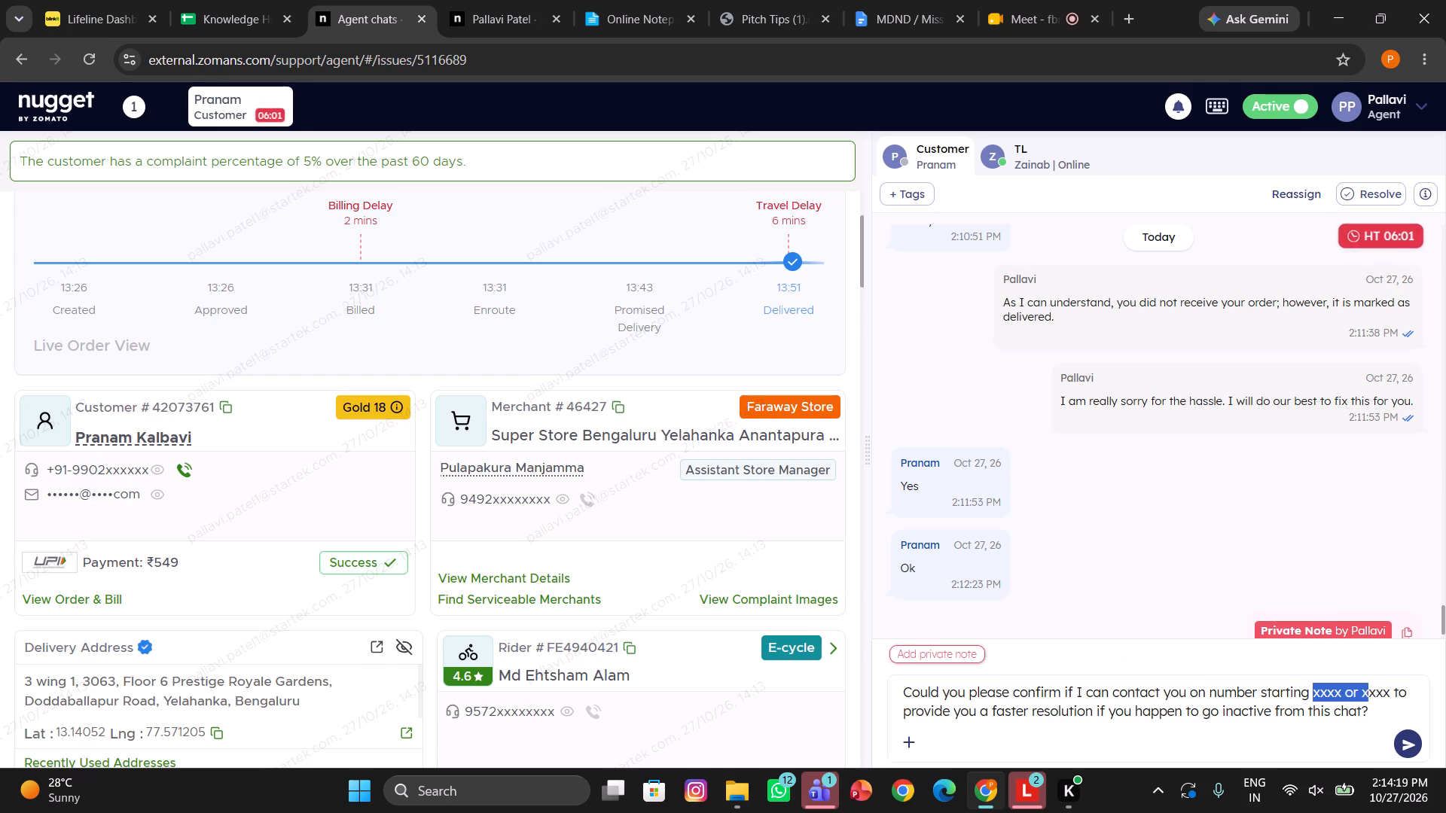
left_click_drag(1373, 690, 1387, 686)
key("BackSpace")
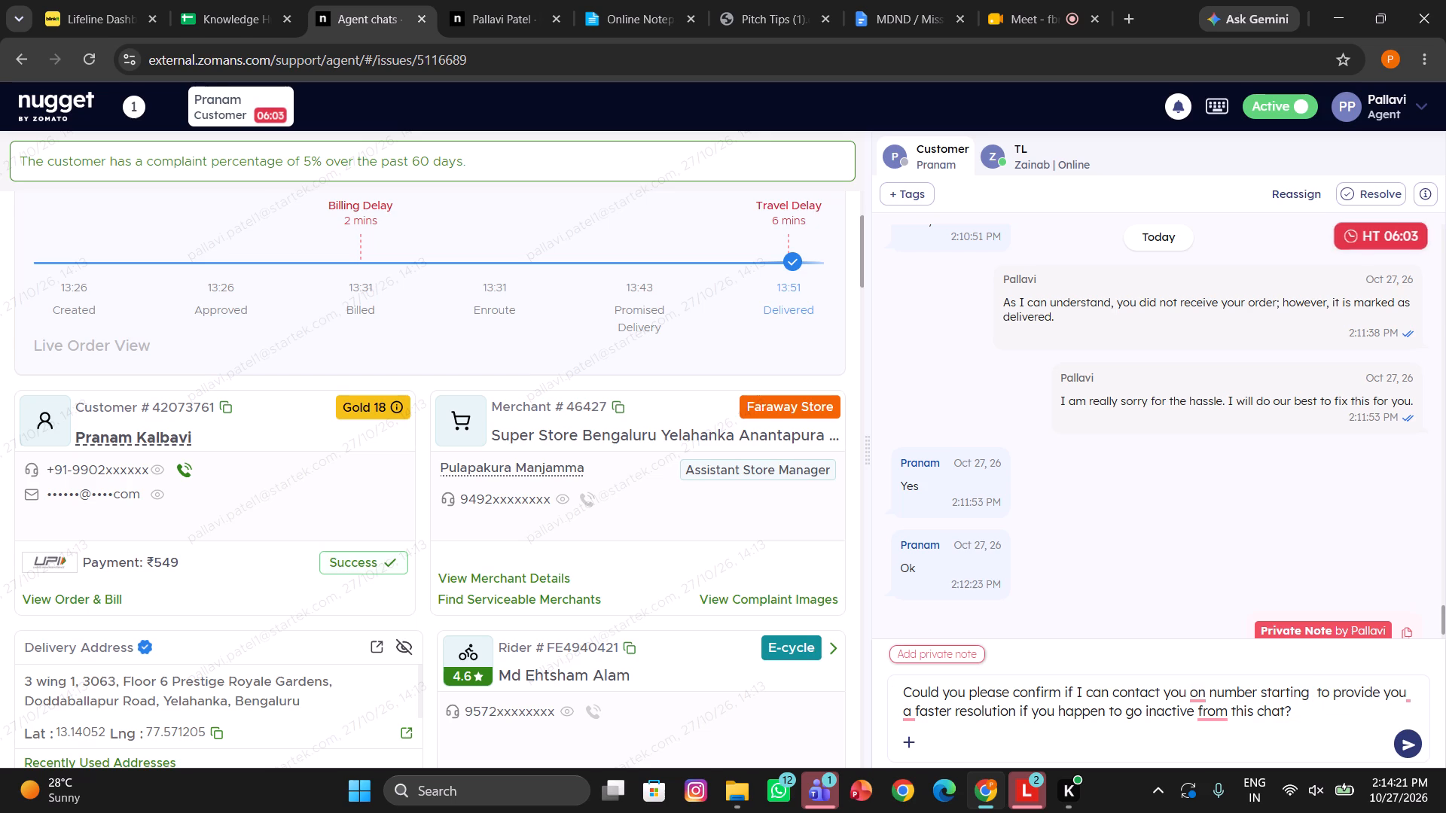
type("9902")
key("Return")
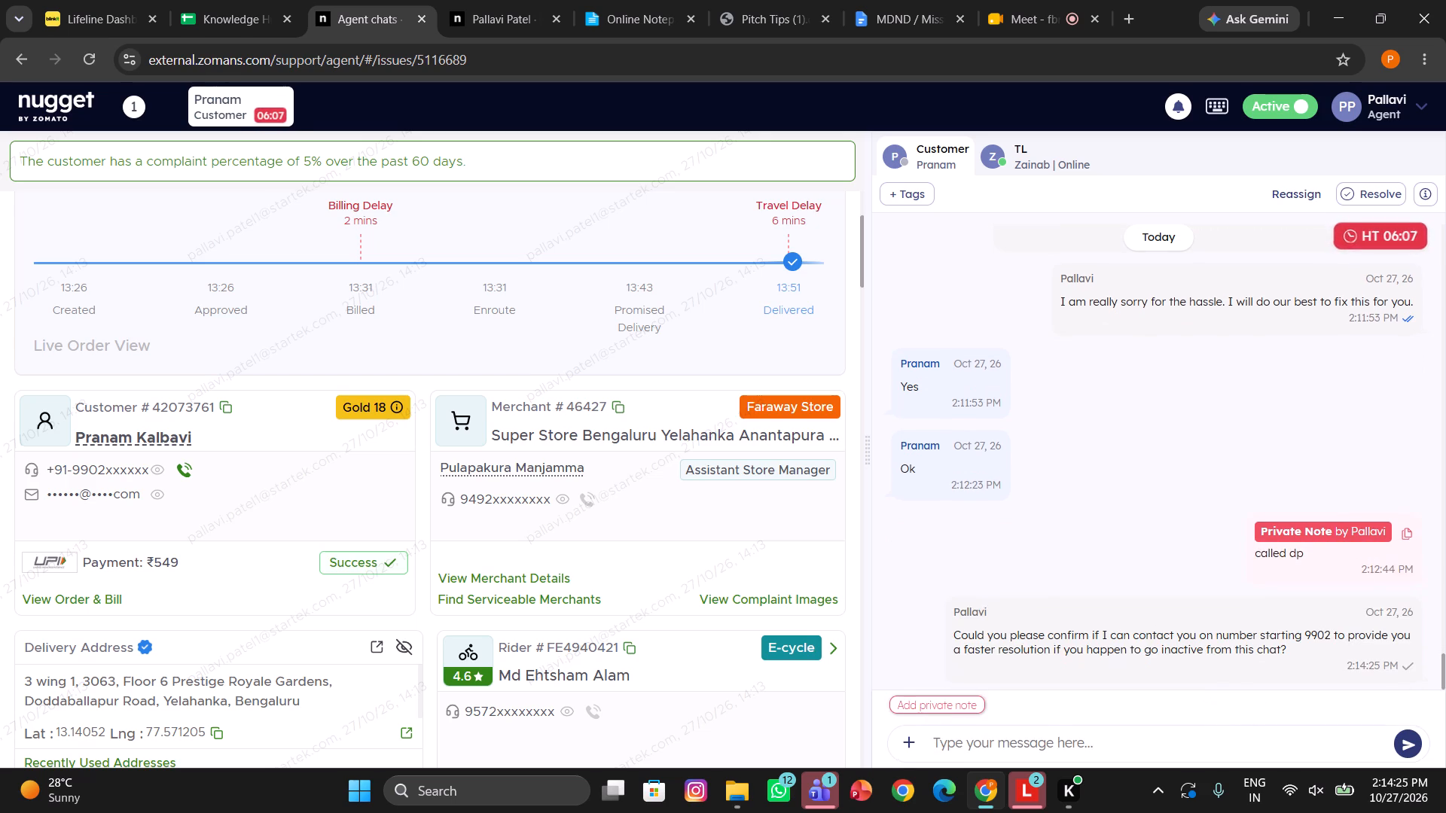
scroll(1445, 577, "down", 1)
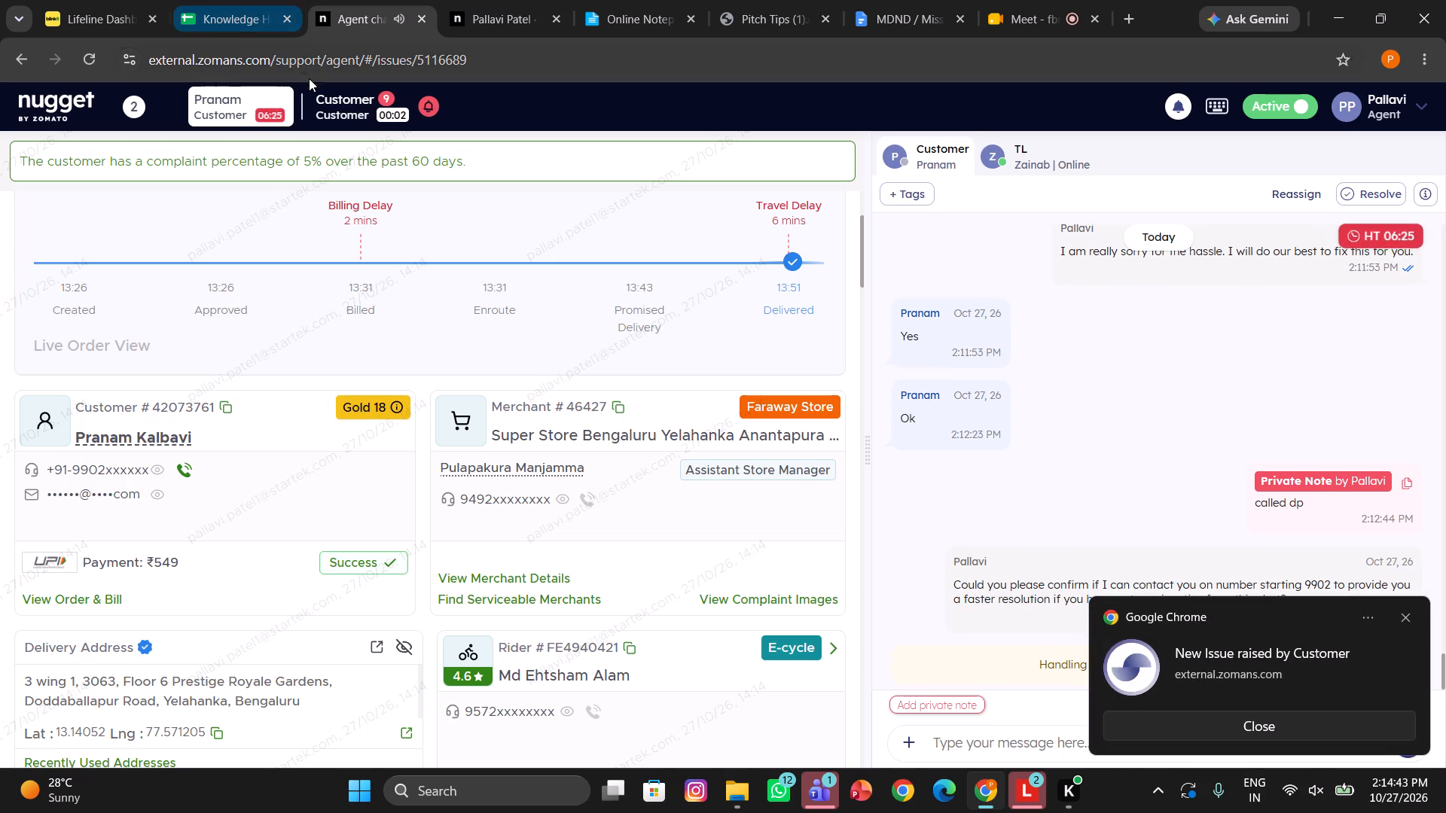
Open the newly assigned customer chat and send the suggested greeting asking them to check with family, the guard and their doorstep.
left_click(342, 108)
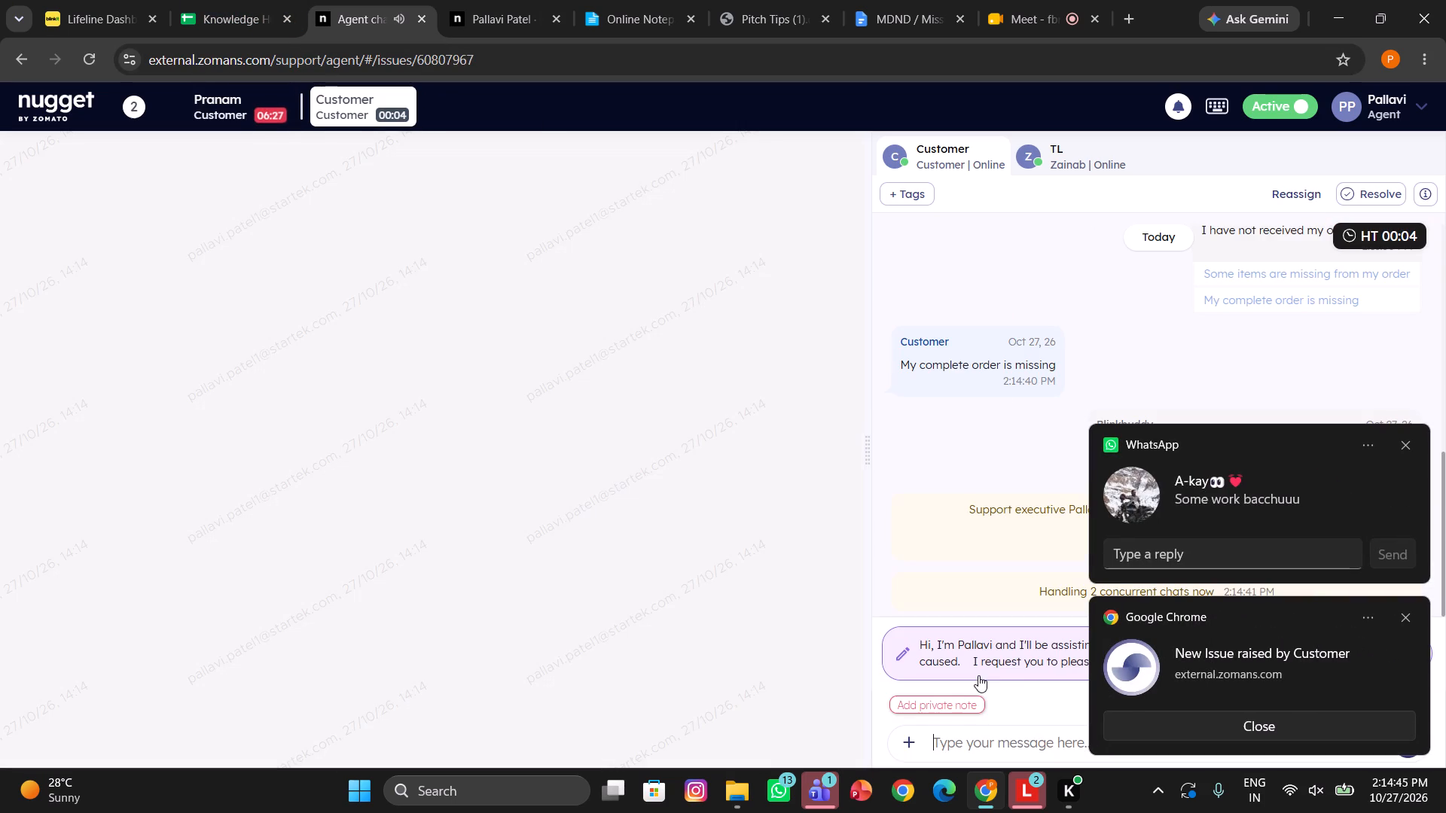
left_click(978, 675)
left_click(978, 675)
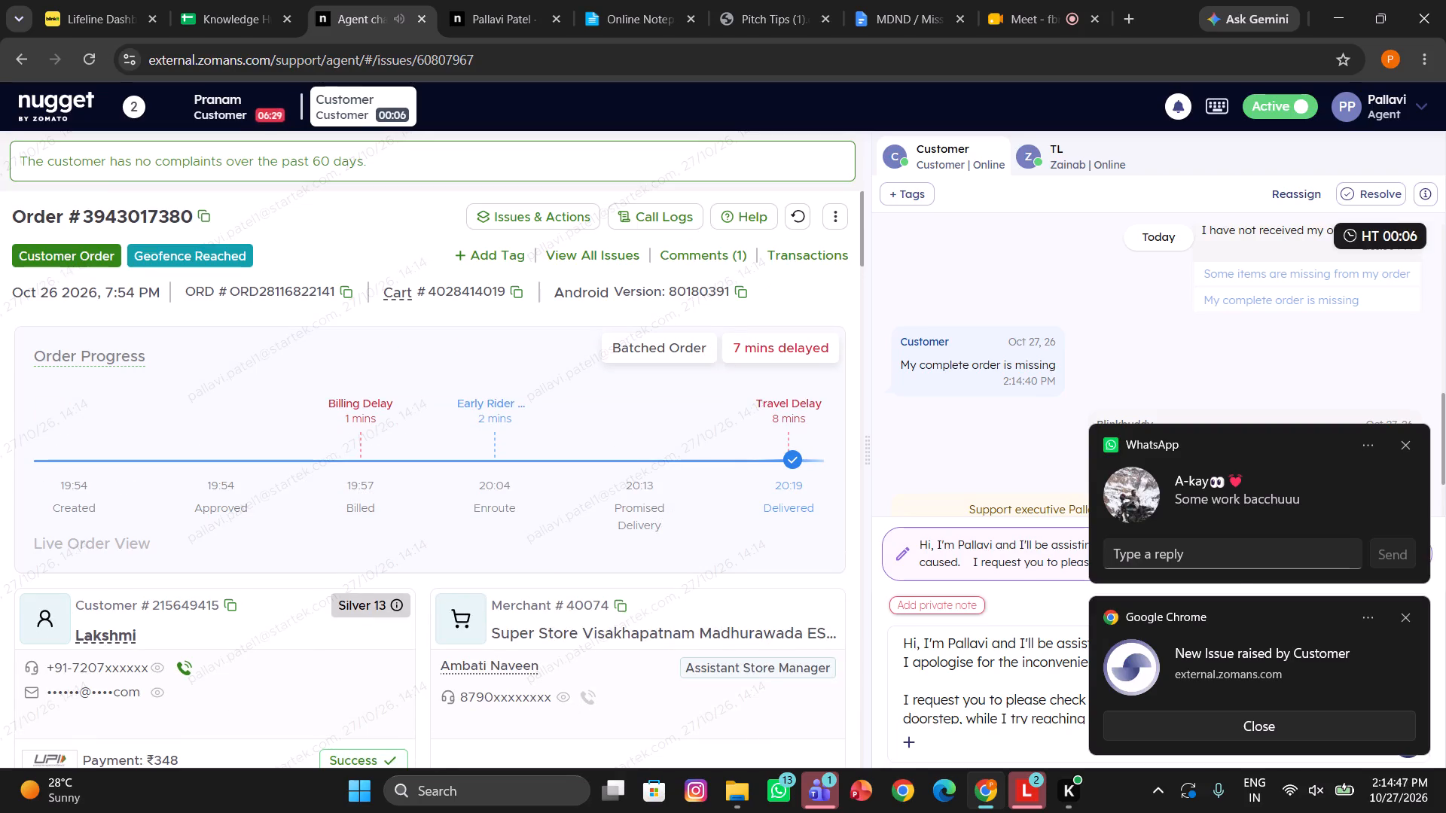
key("Return")
scroll(586, 550, "down", 4)
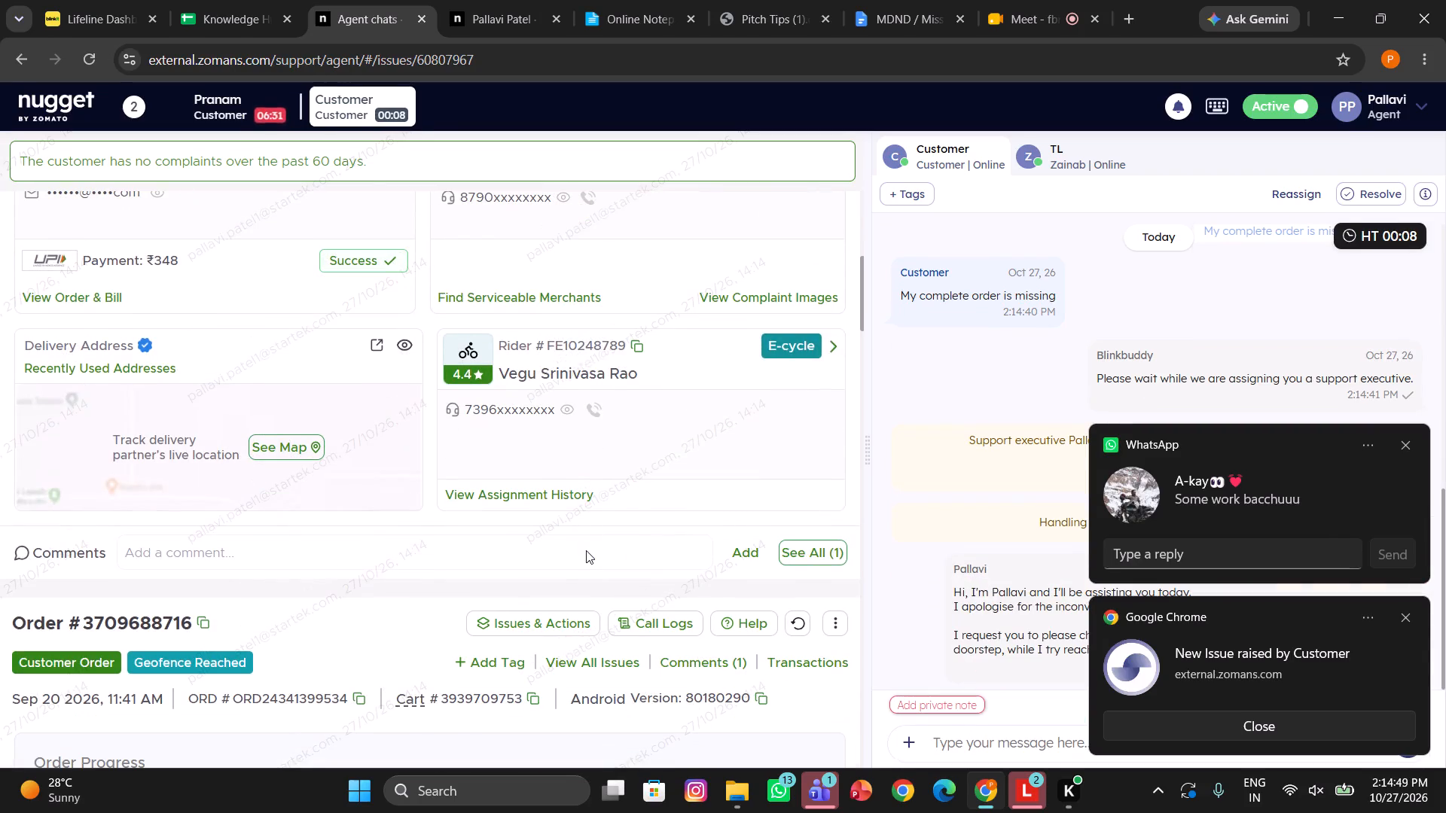
left_click(590, 400)
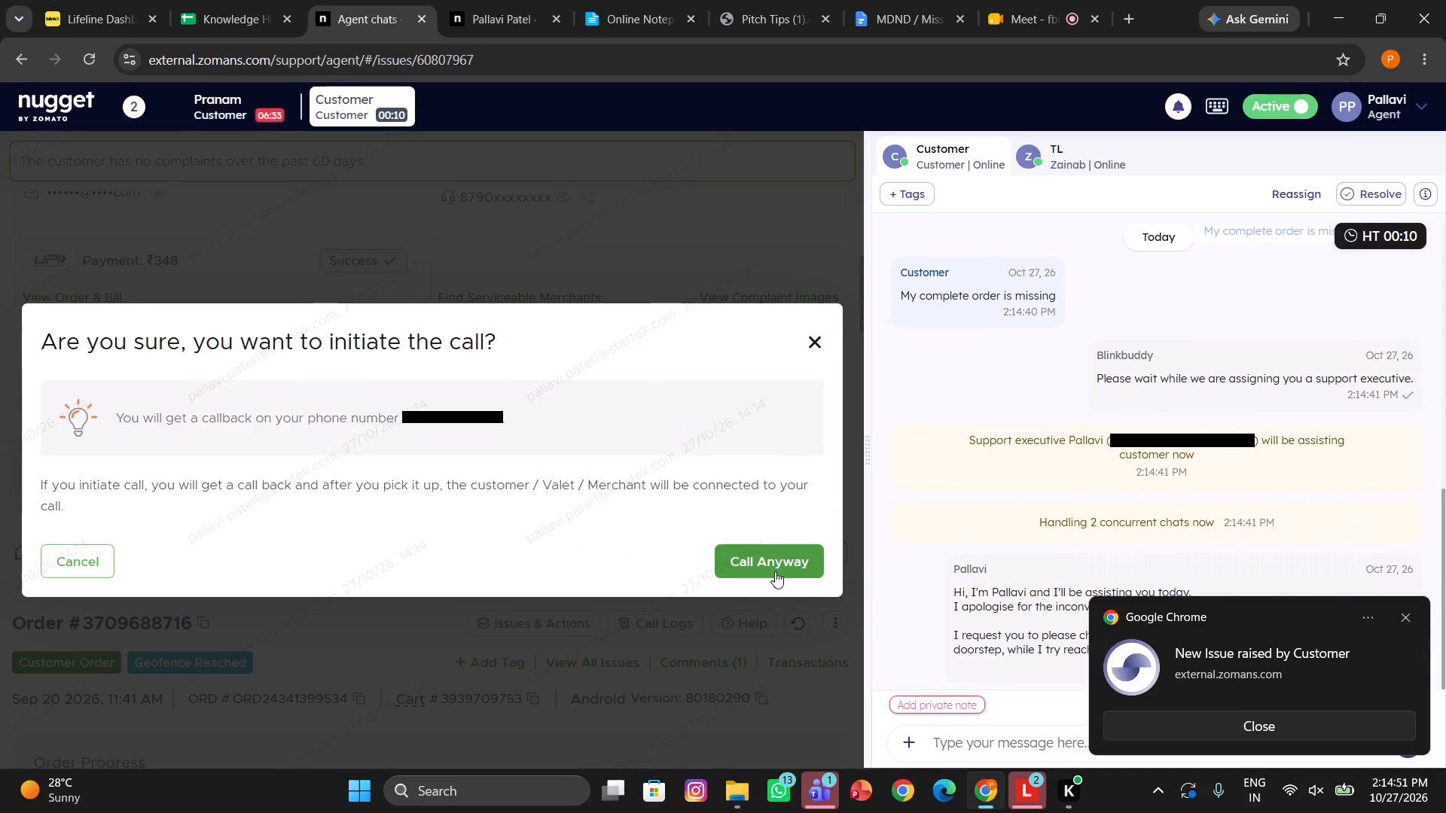
left_click(754, 570)
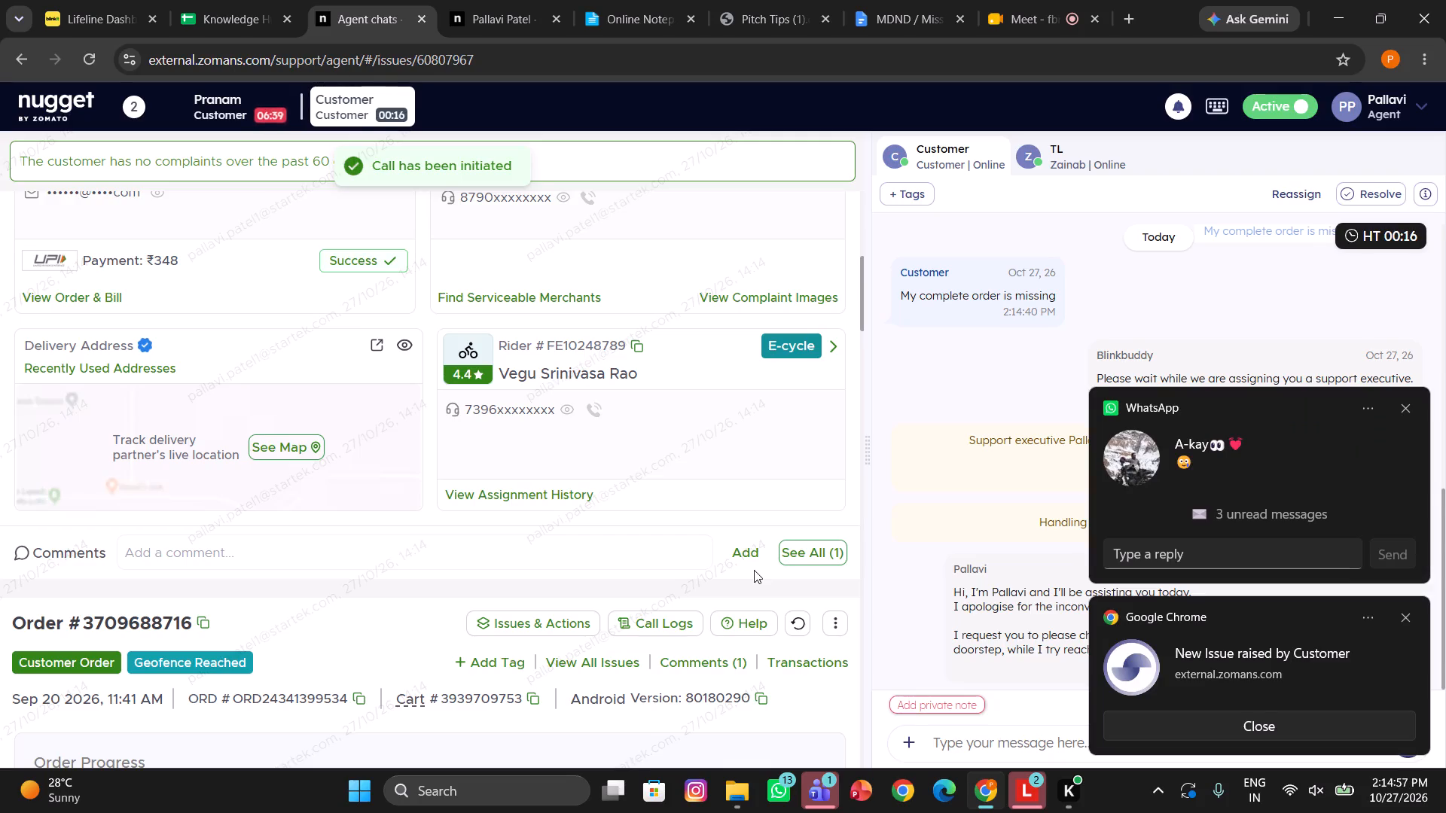
Start a private note on the new customer's chat with the text "called d".
scroll(987, 597, "down", 1)
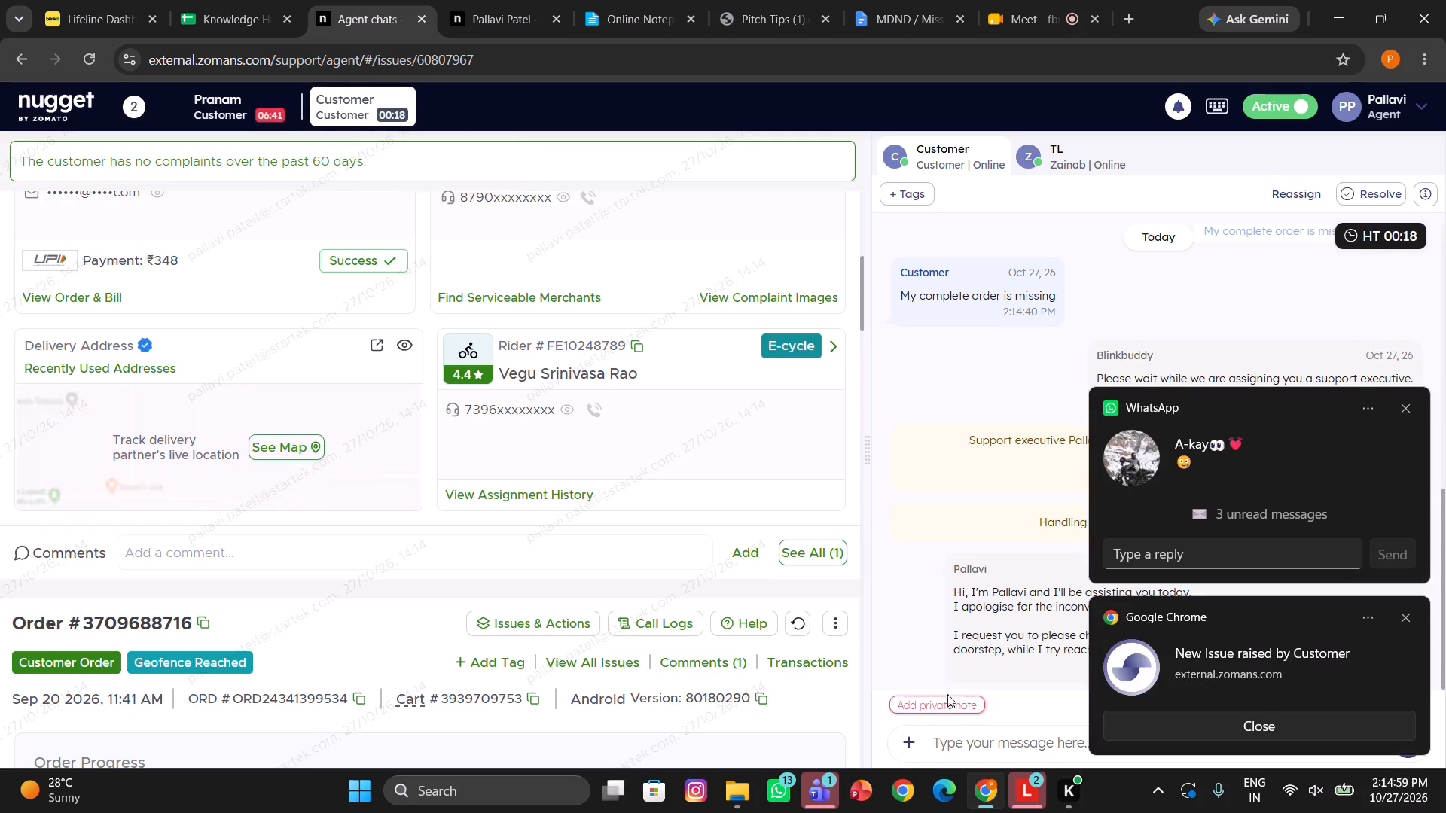
left_click(929, 705)
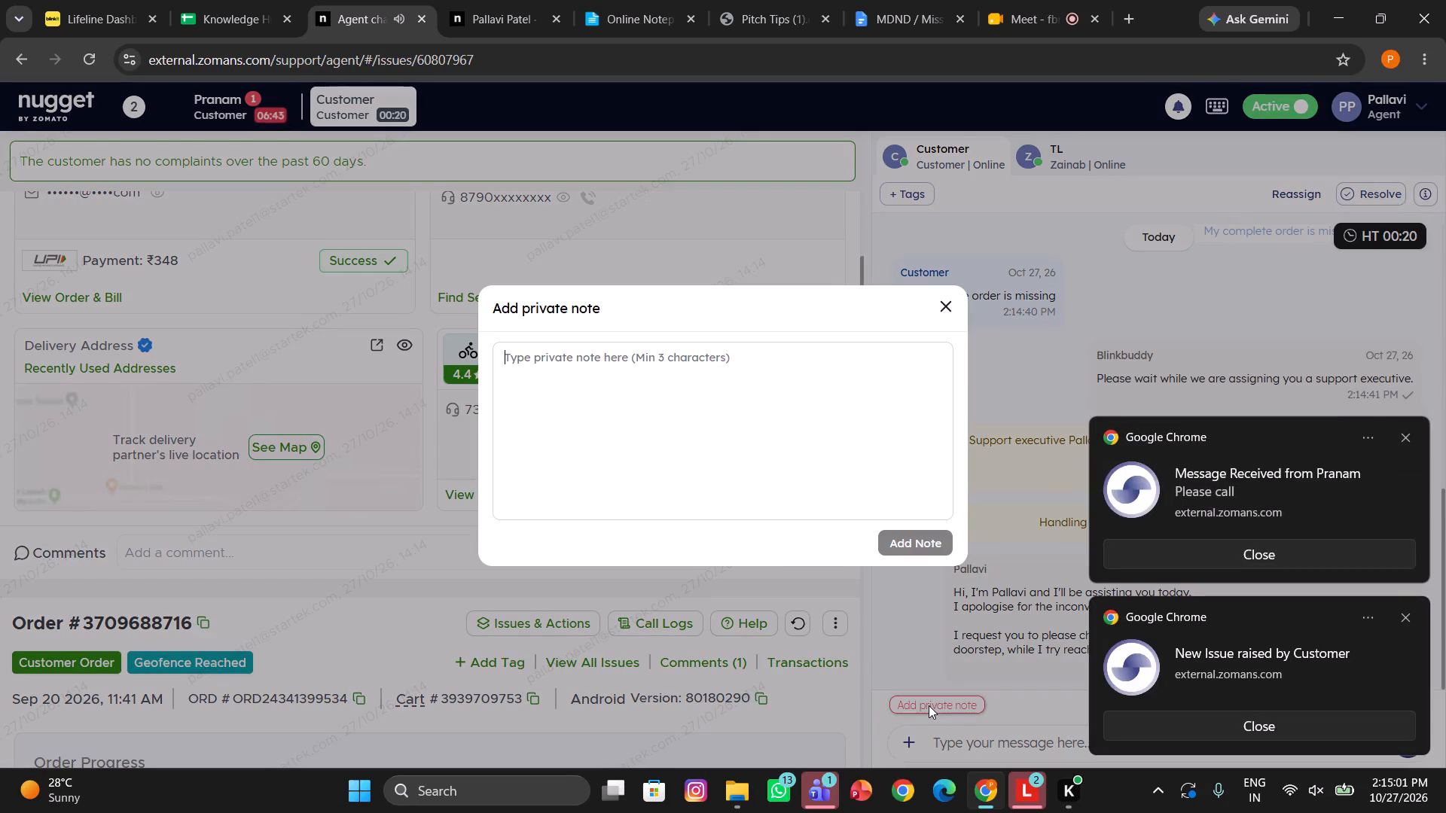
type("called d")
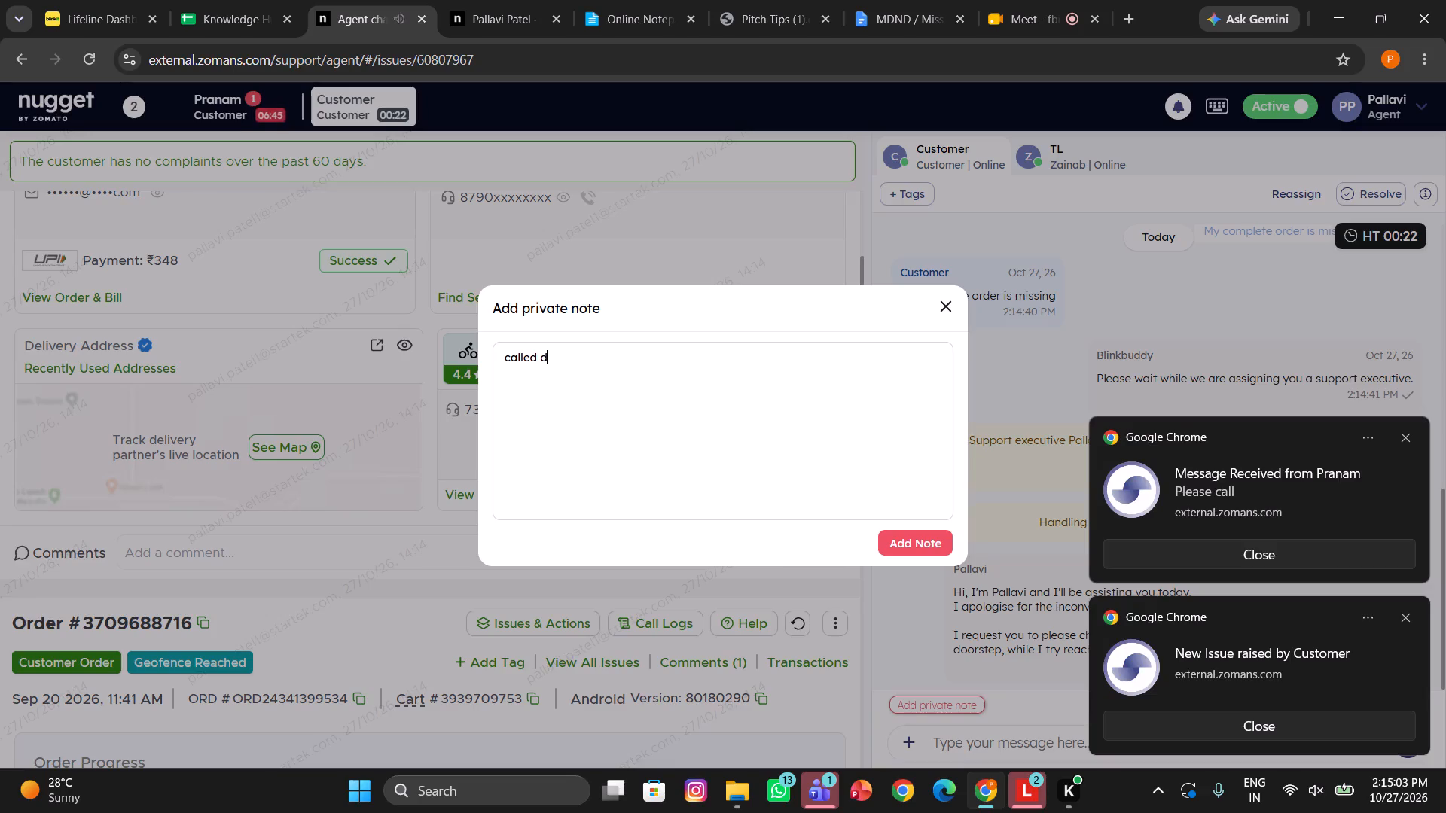
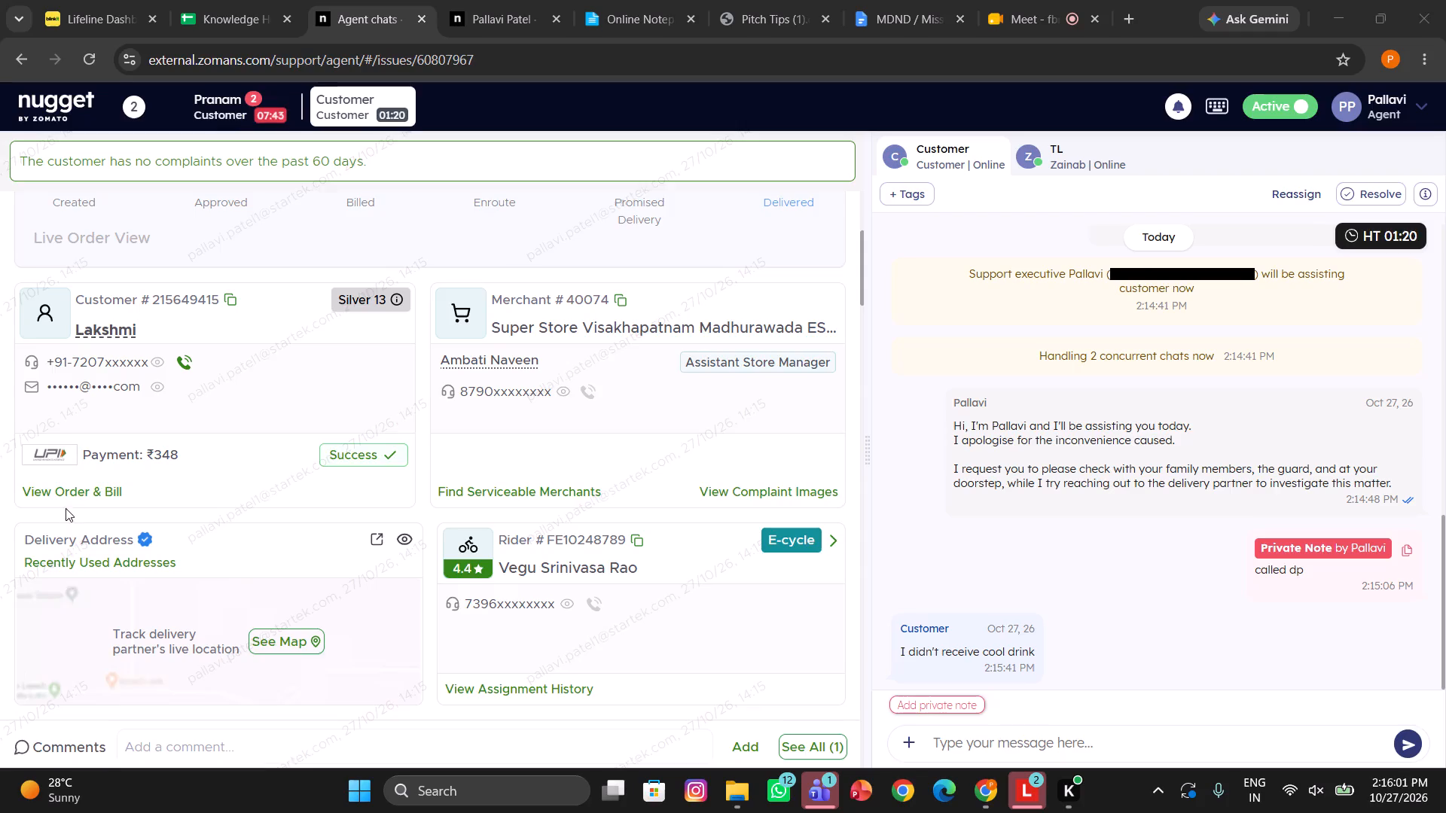
Open the order's items and bill to check the cool drink the customer reports not receiving.
left_click(50, 491)
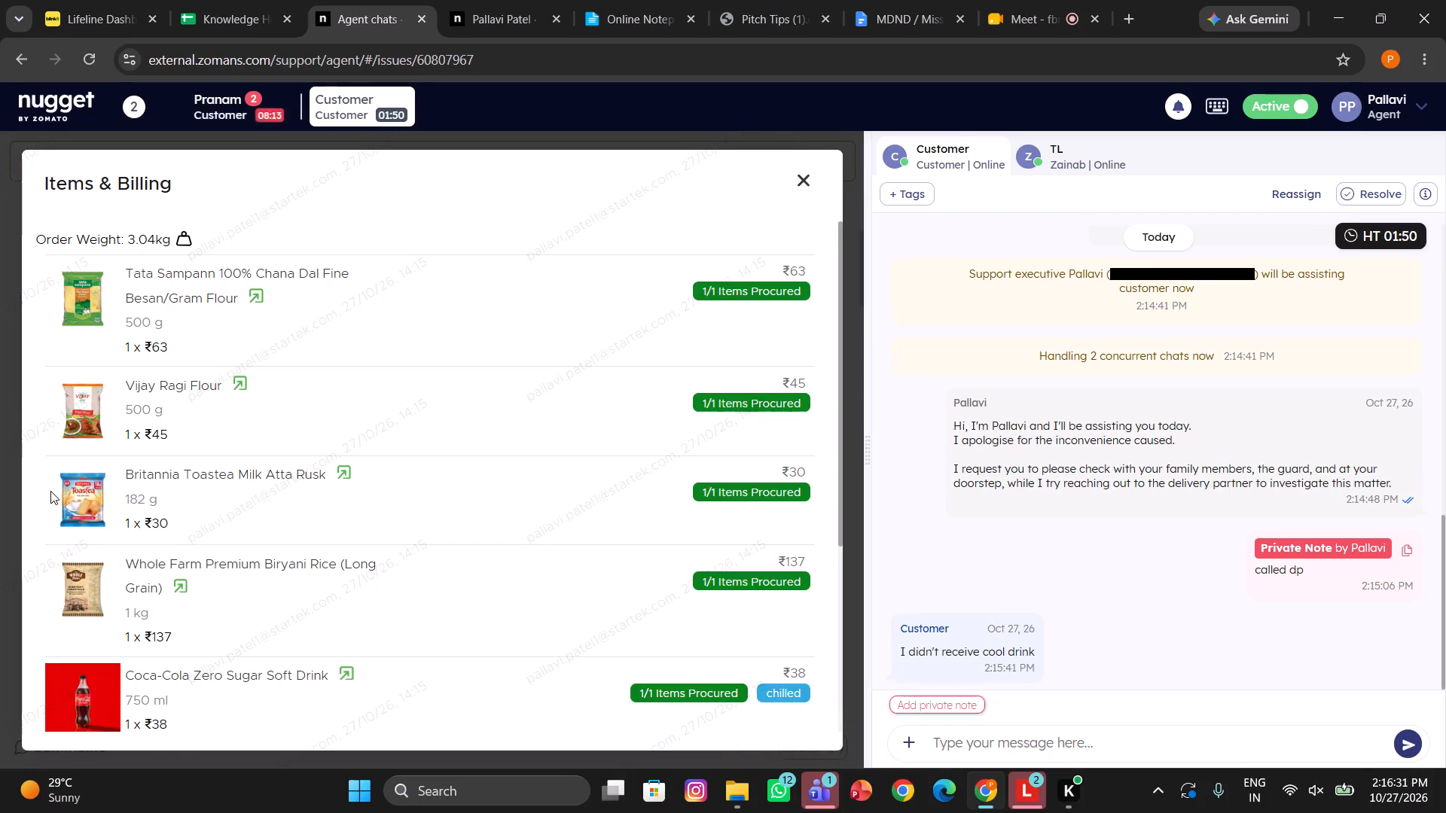
Add the private note "transfer to mdnd & missing" to the chat of the customer missing the cool drink.
scroll(165, 599, "down", 2)
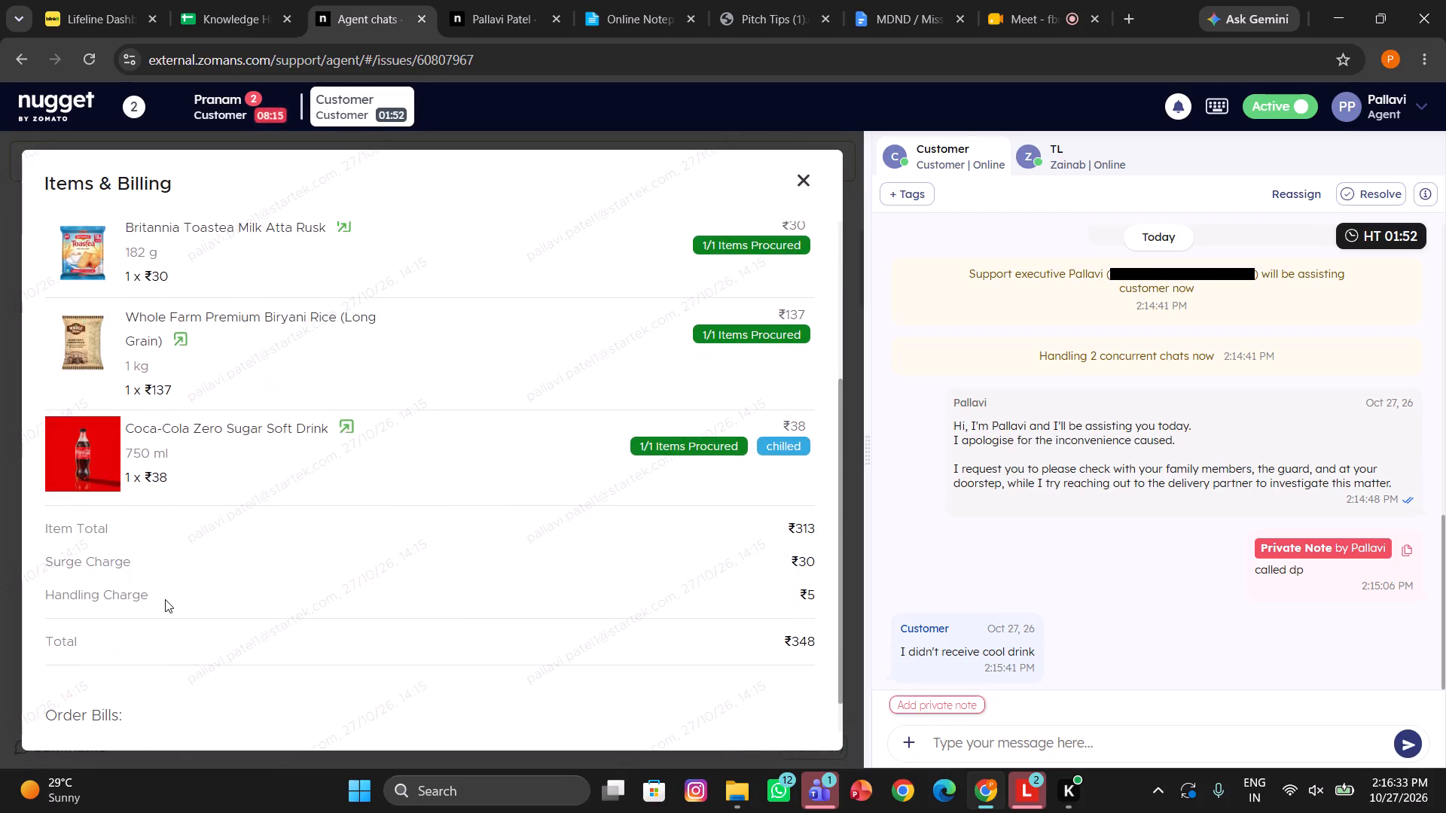
left_click(907, 708)
type("transfer to ma")
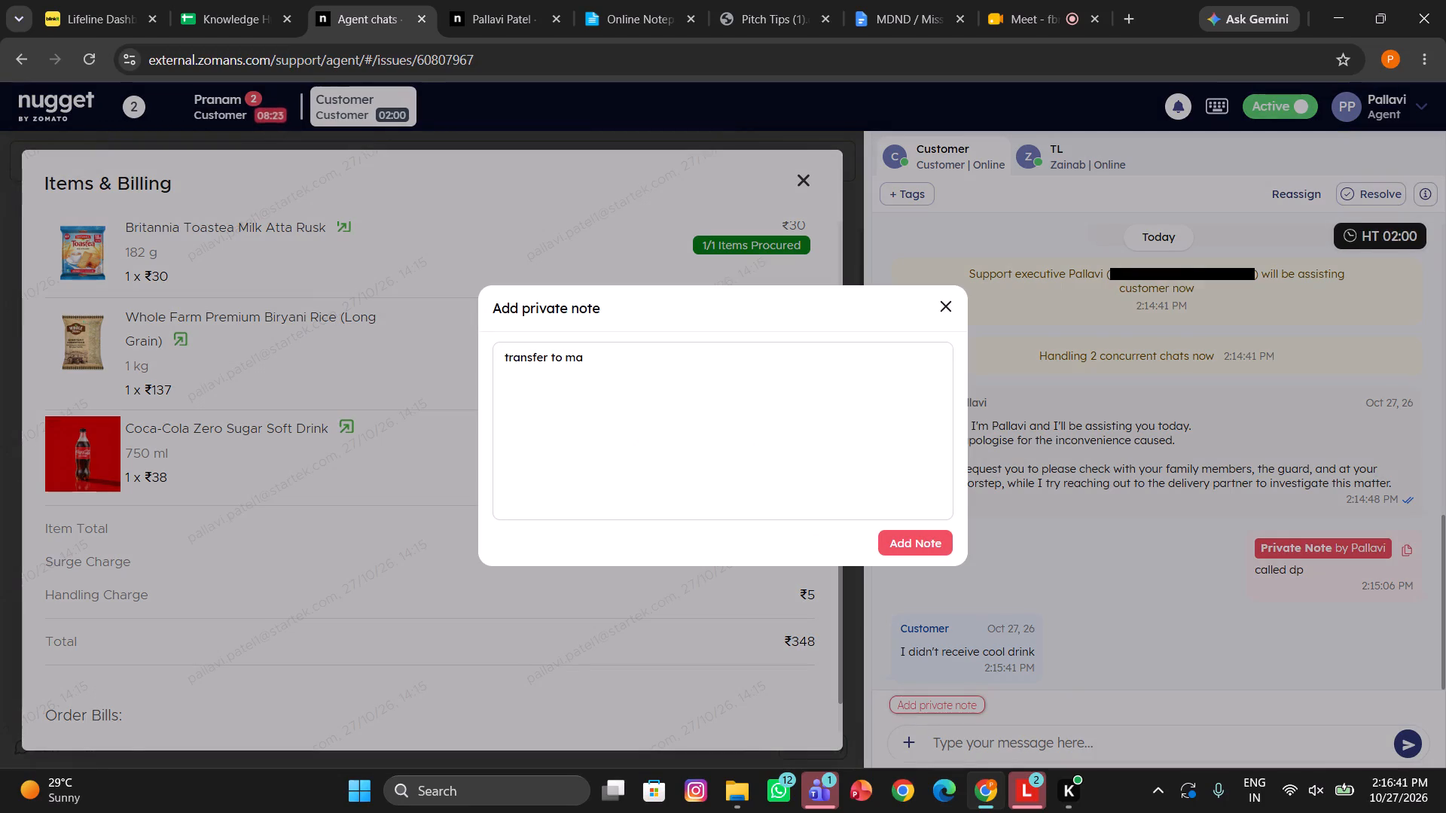
key("BackSpace")
type("dnd")
key("space")
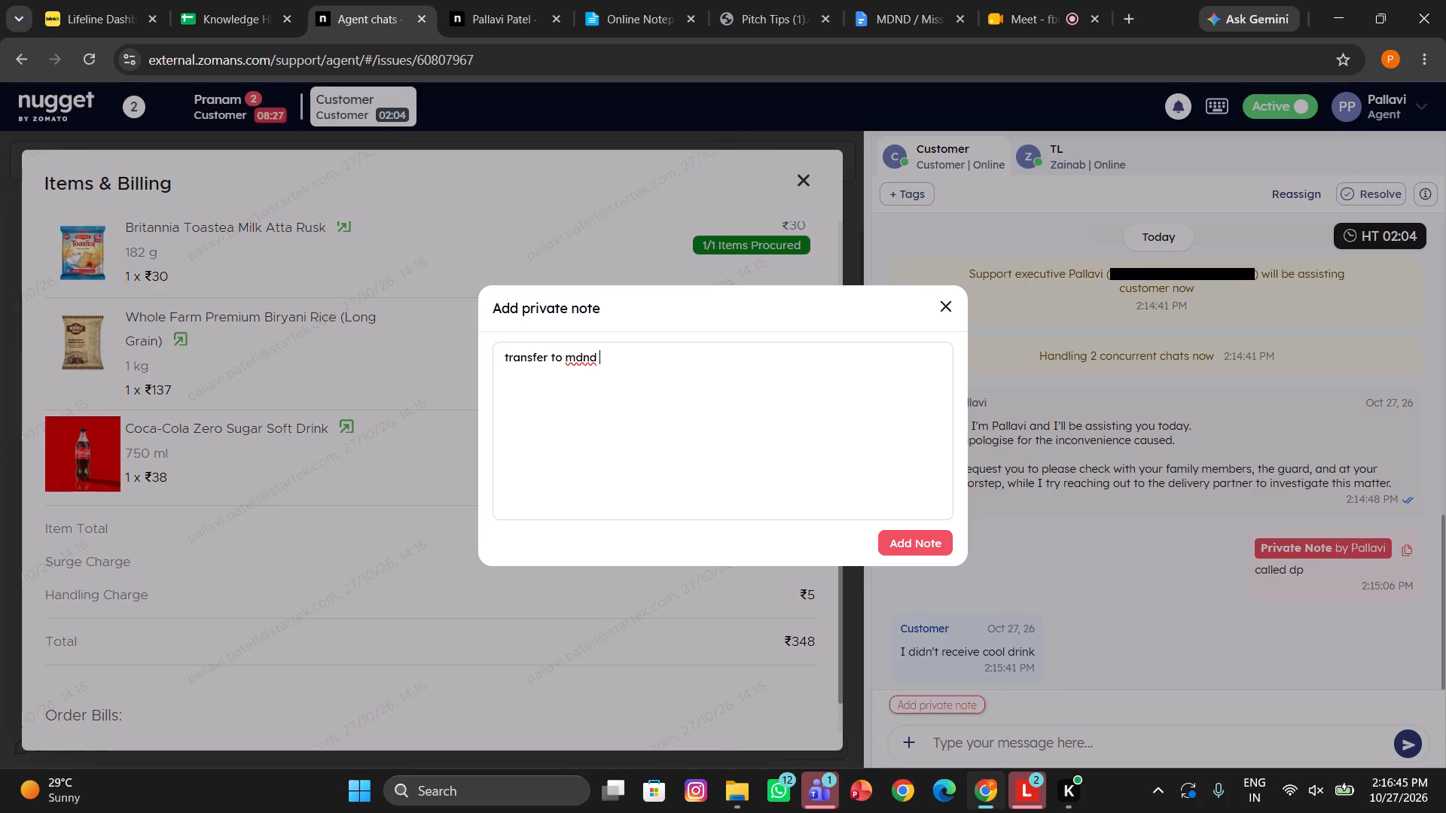
type("& missing")
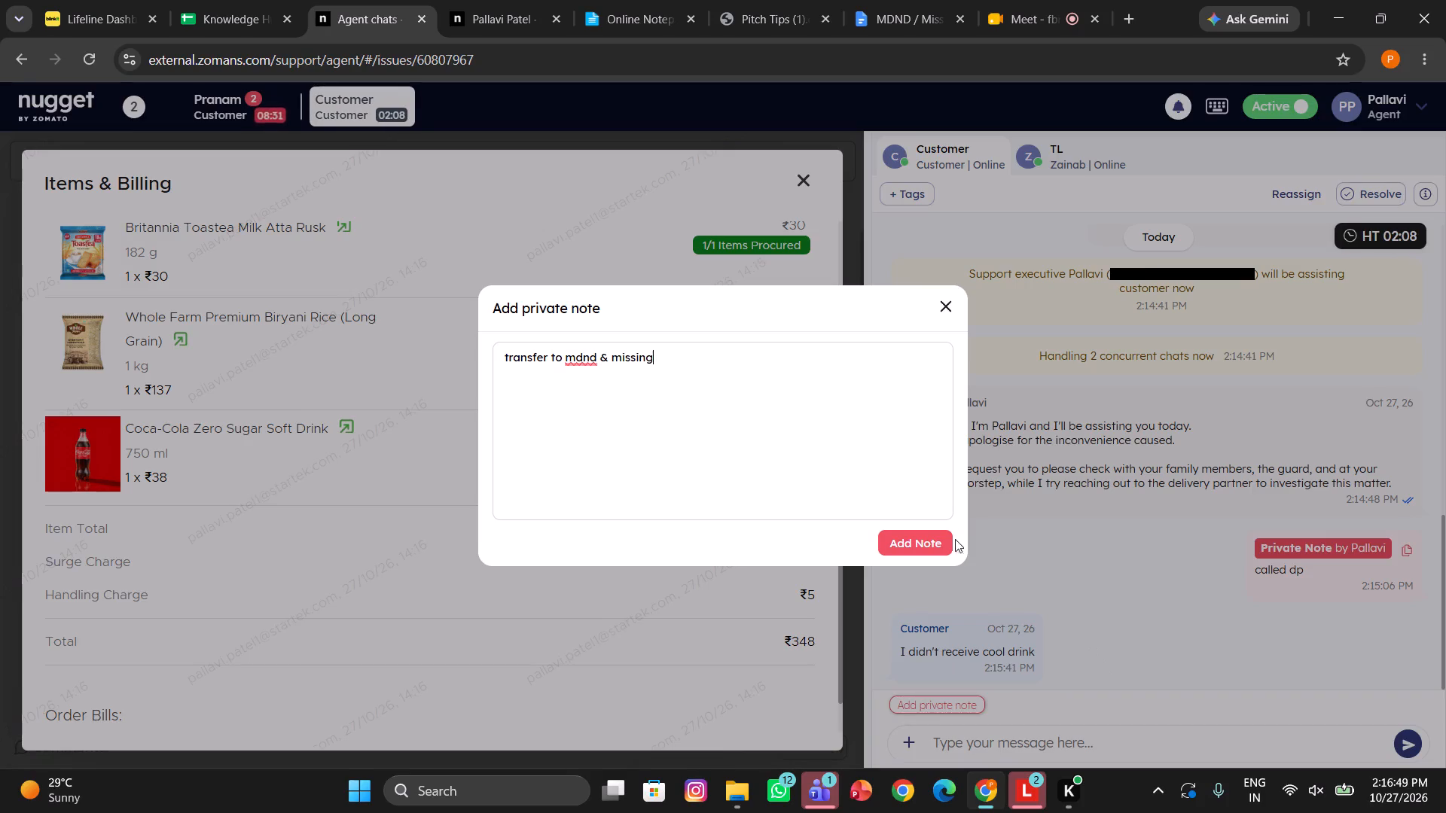
left_click(919, 536)
Send the customer the canned response saying the chat is being transferred to the relevant department.
left_click(999, 736)
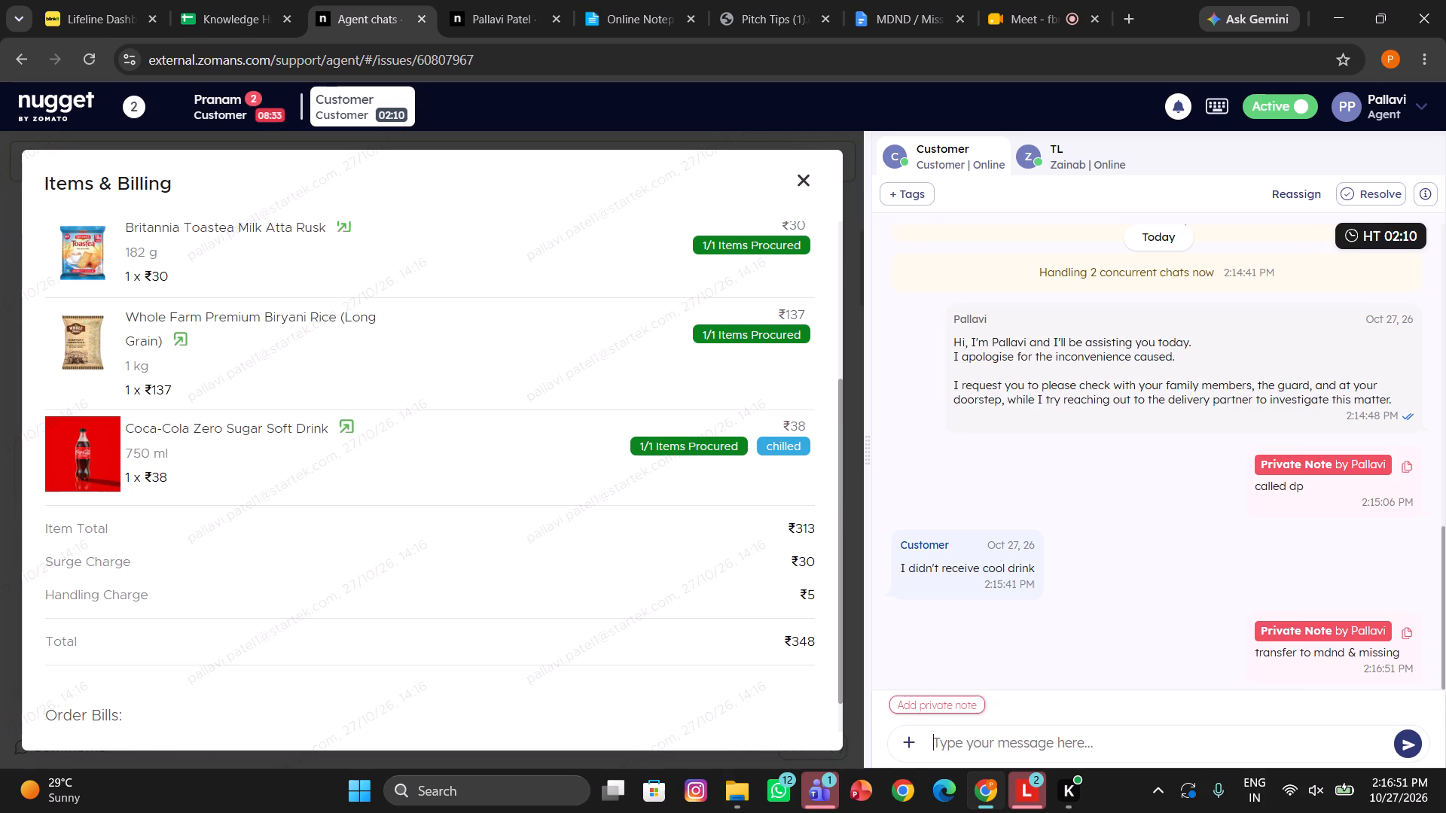
type("/tra")
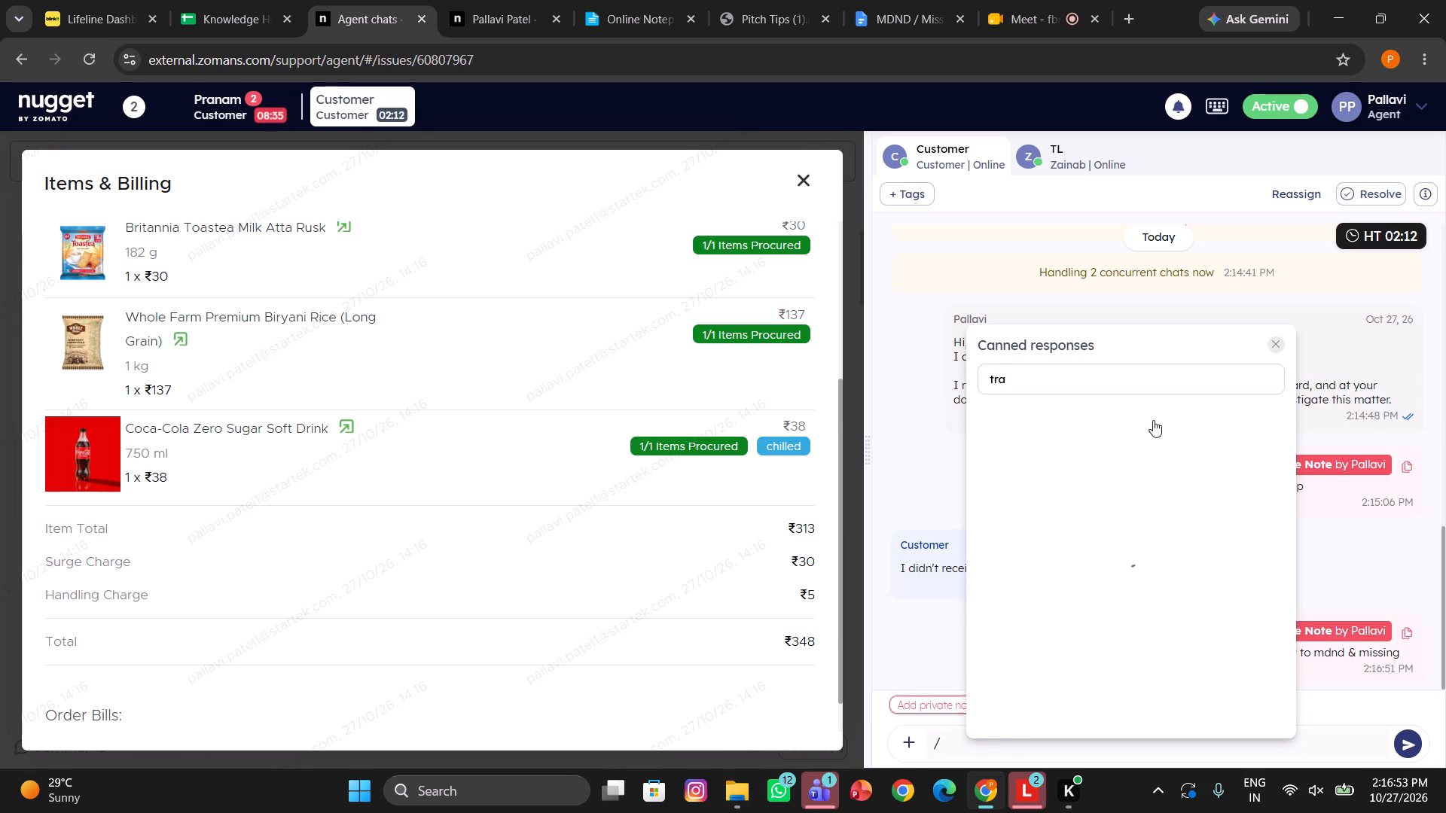
left_click(1087, 425)
key("Return")
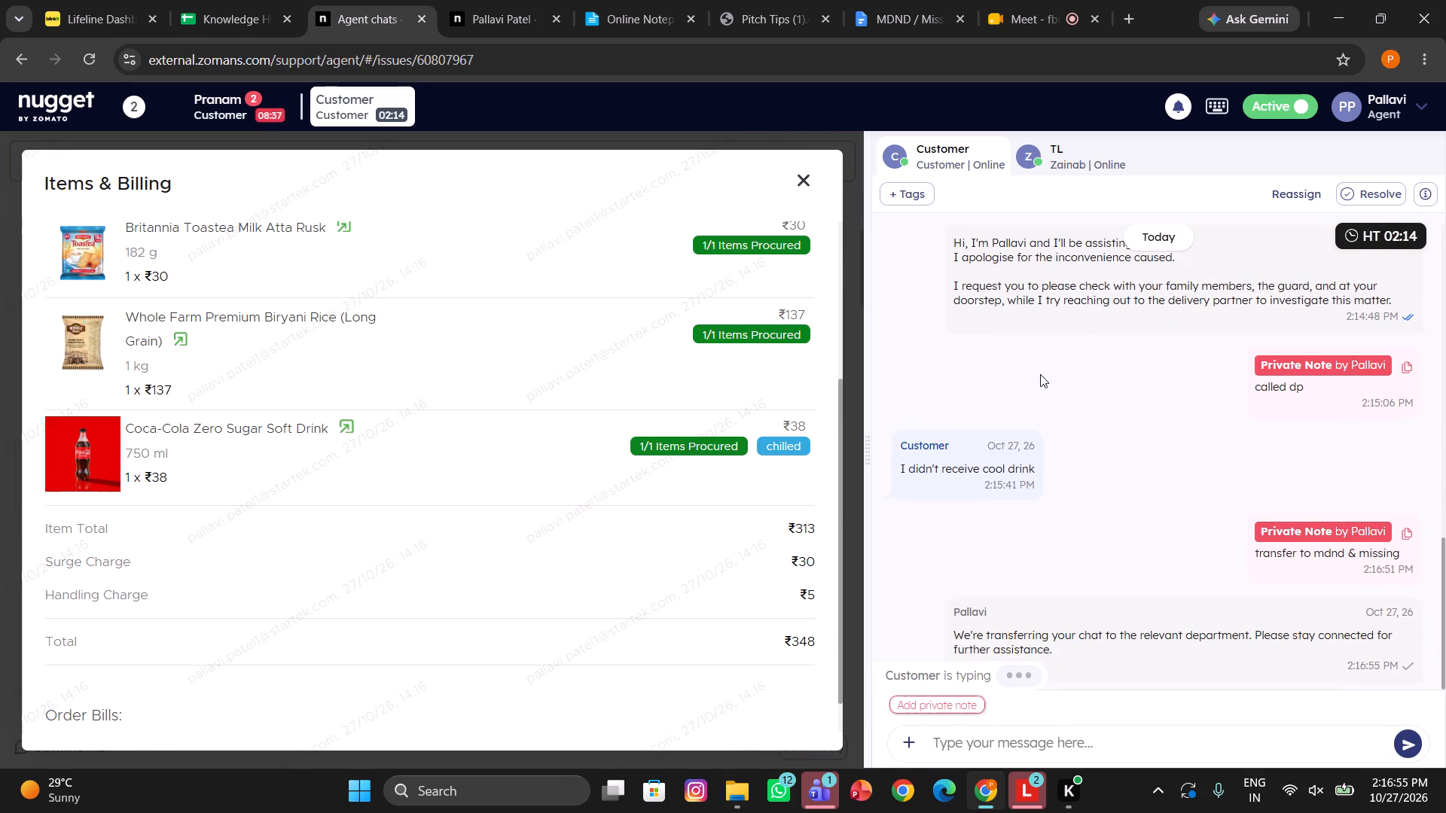
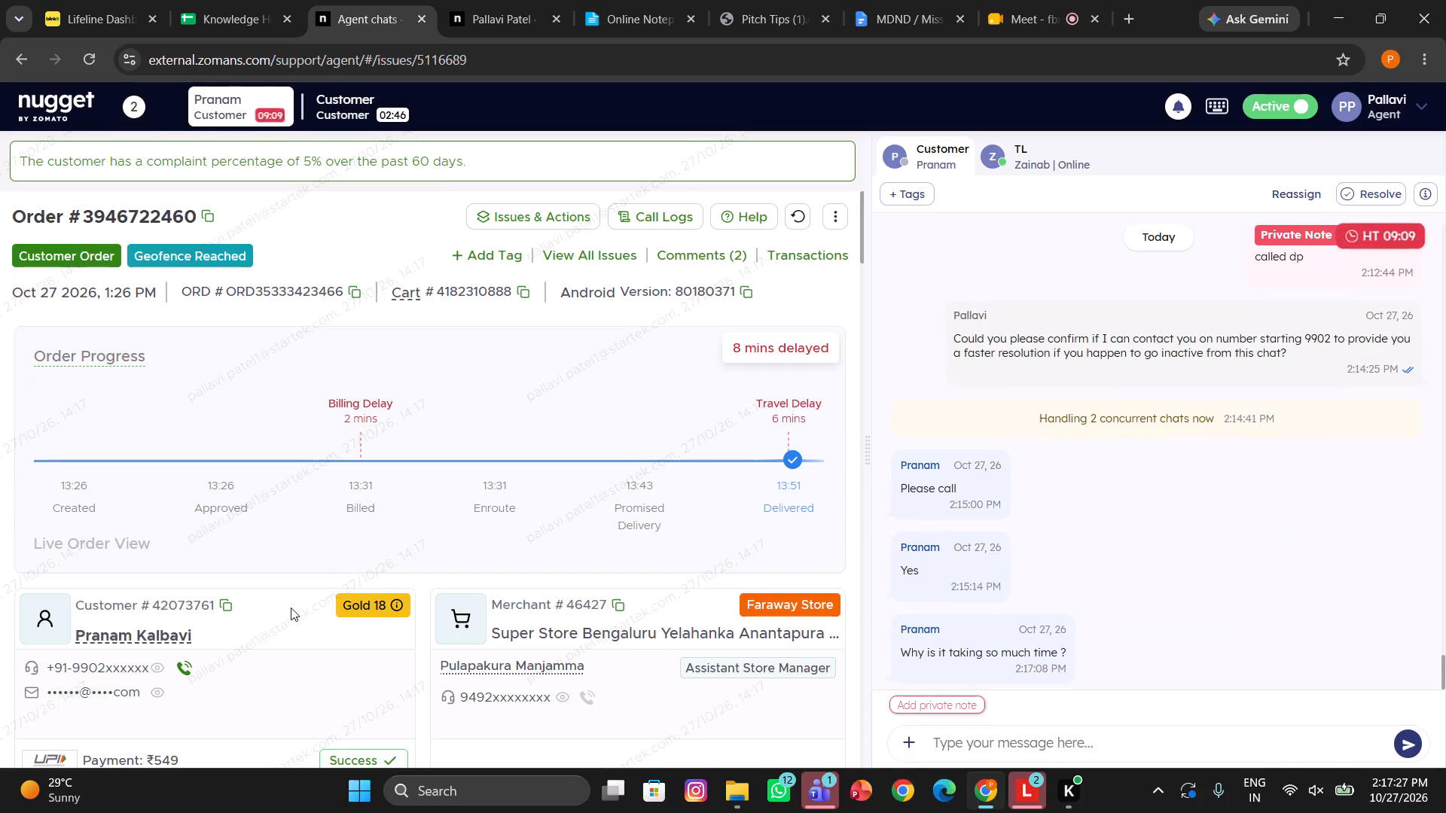
left_click(181, 664)
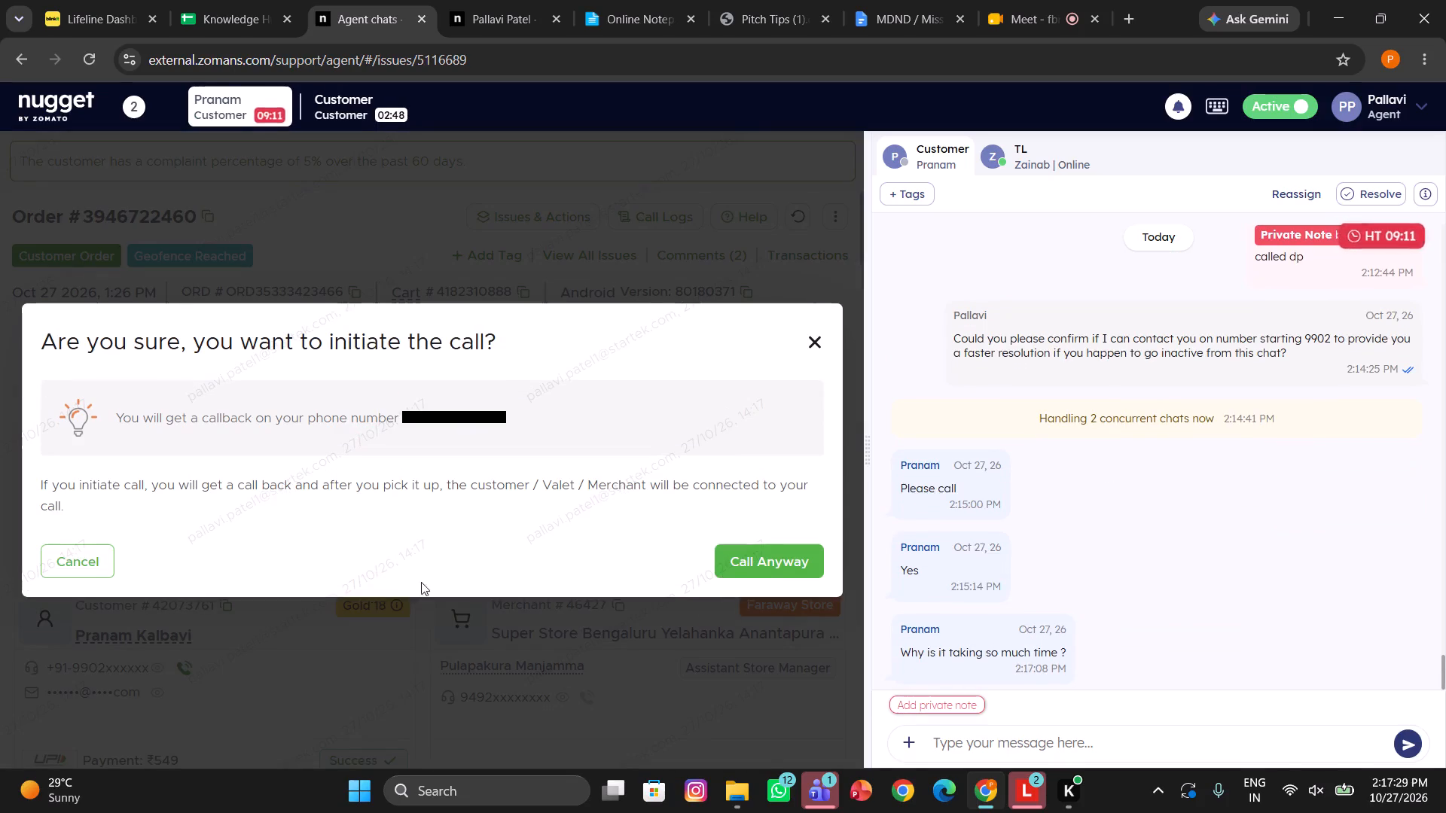
left_click(757, 562)
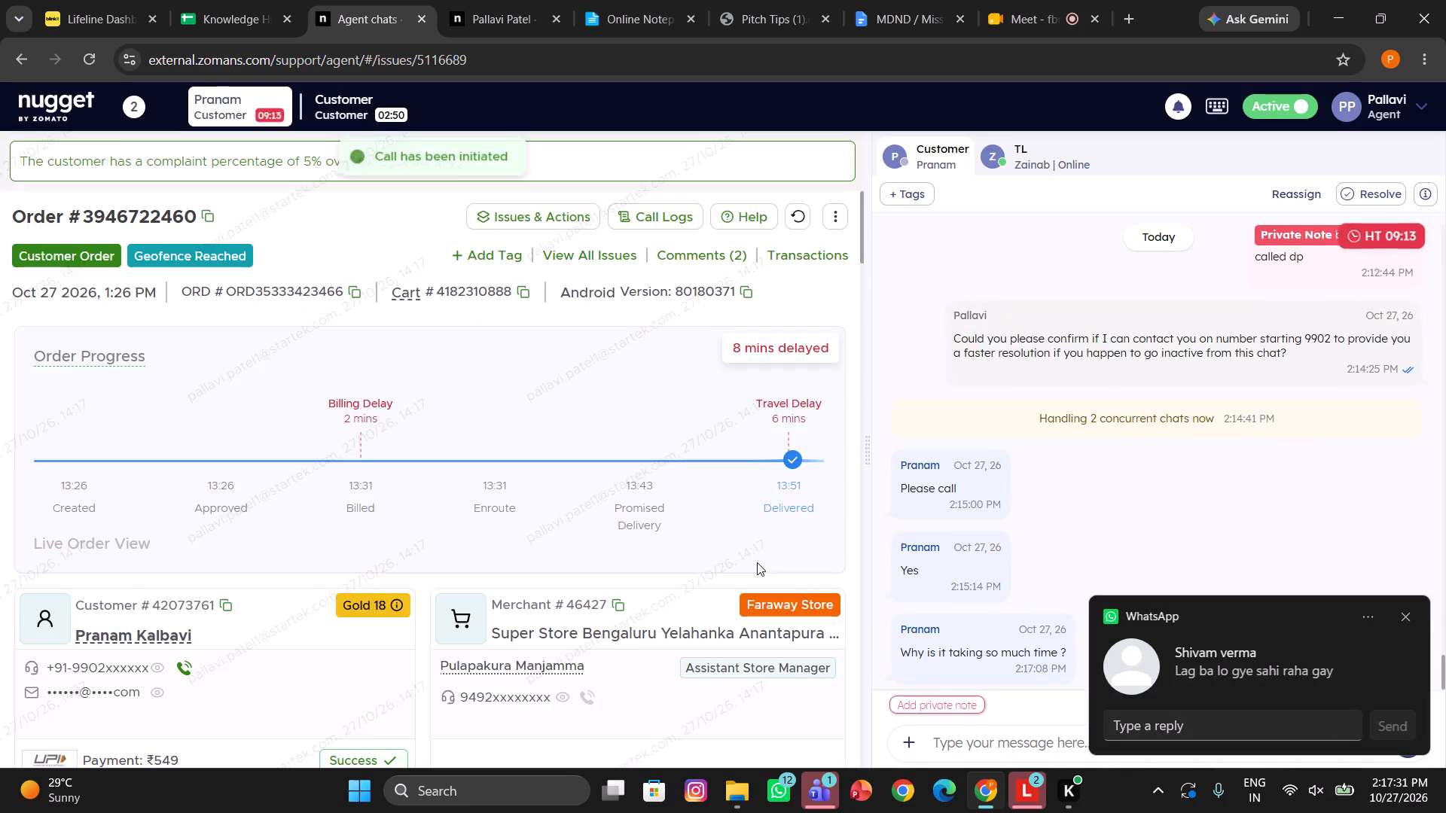
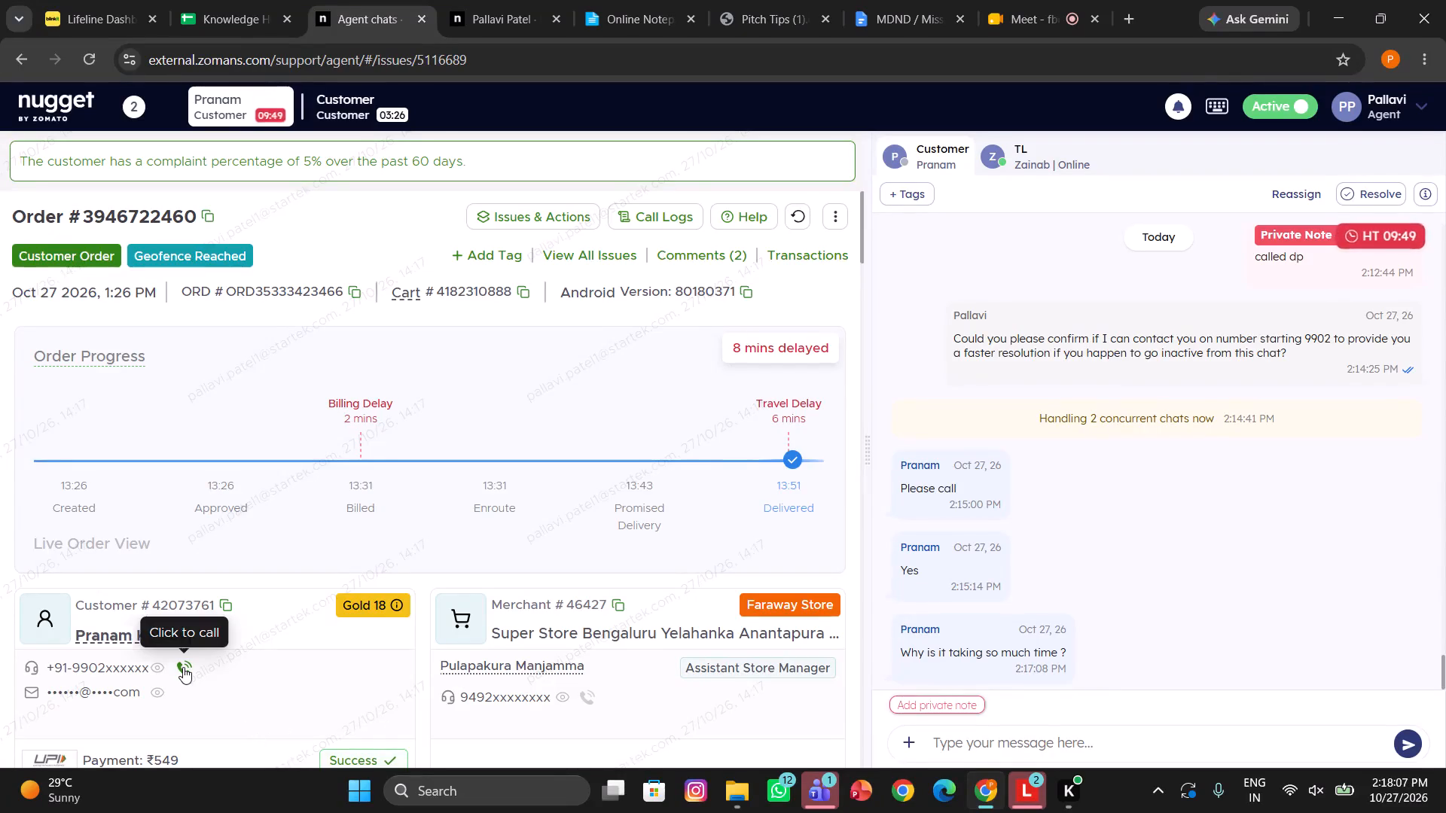
left_click(183, 667)
left_click(818, 570)
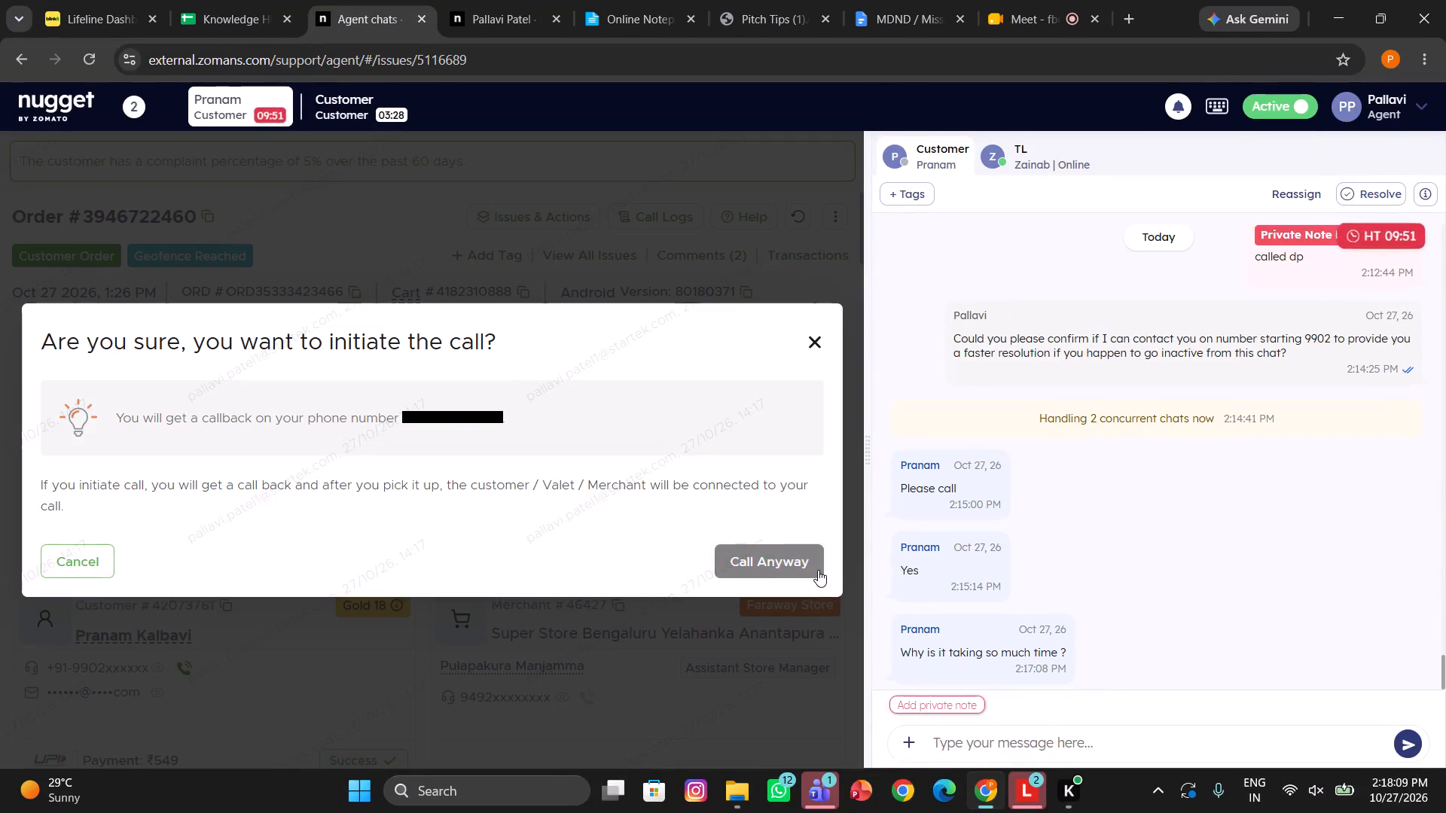
left_click(949, 702)
type("called cx")
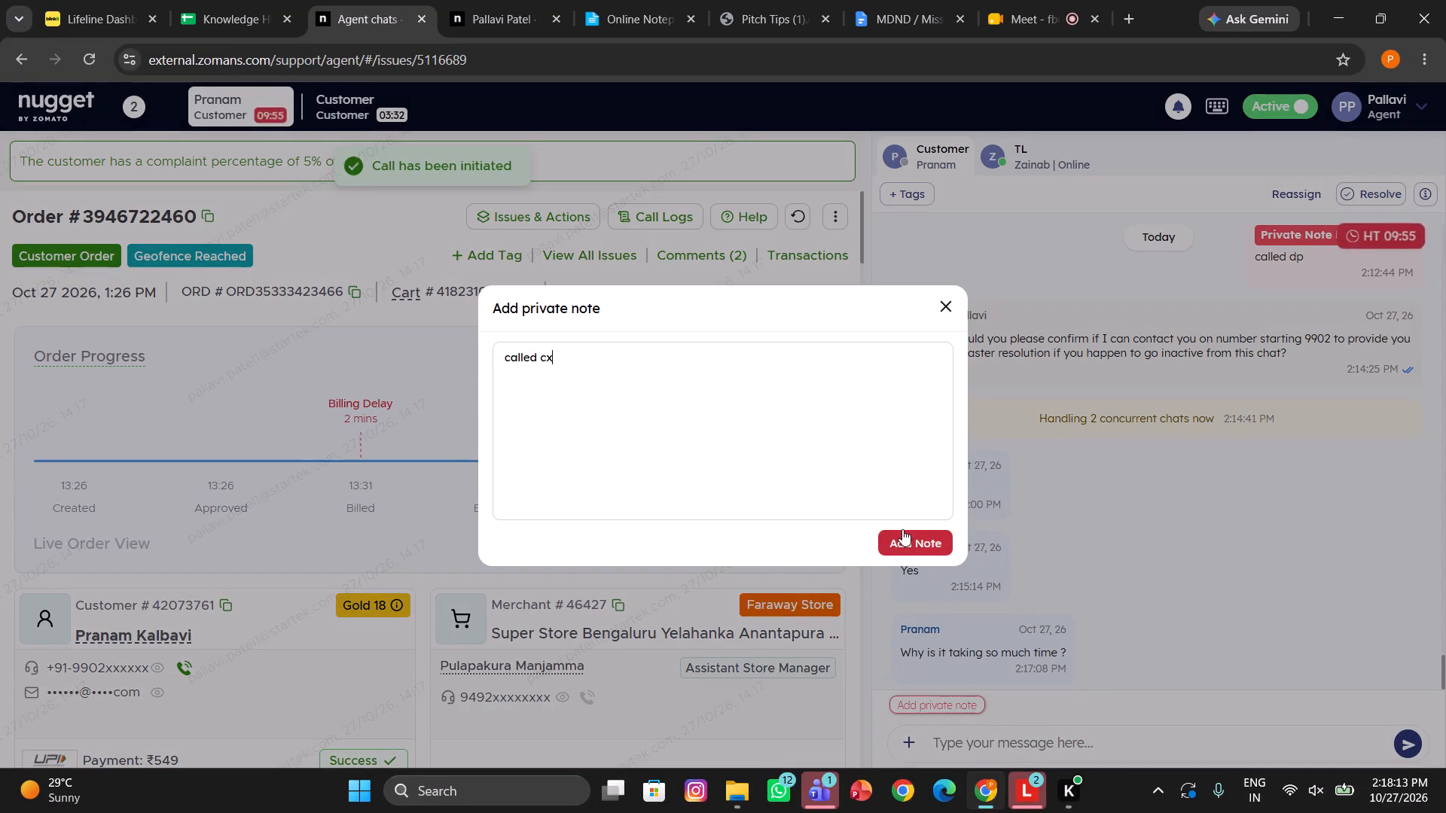
left_click(902, 529)
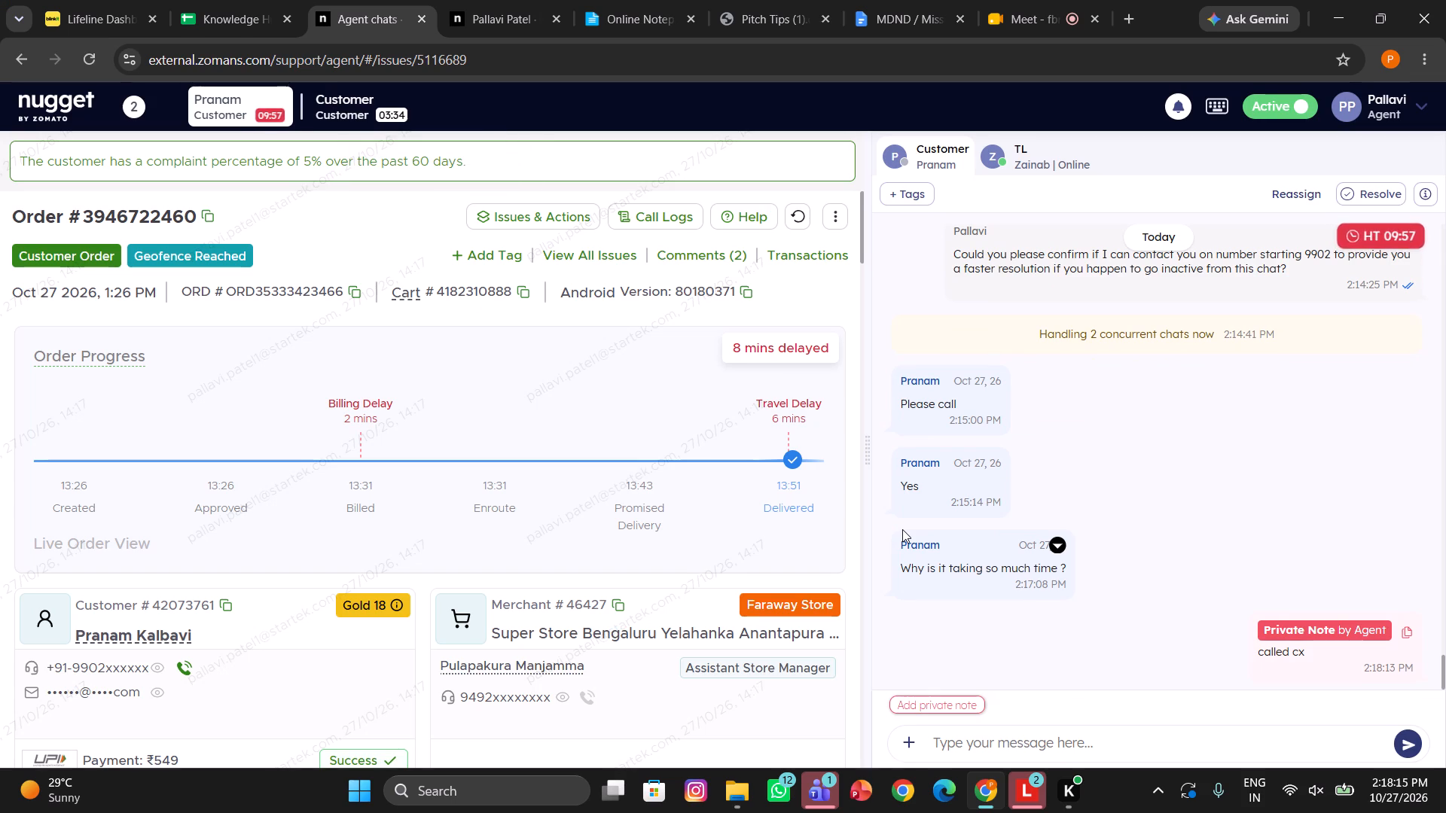
left_click(373, 126)
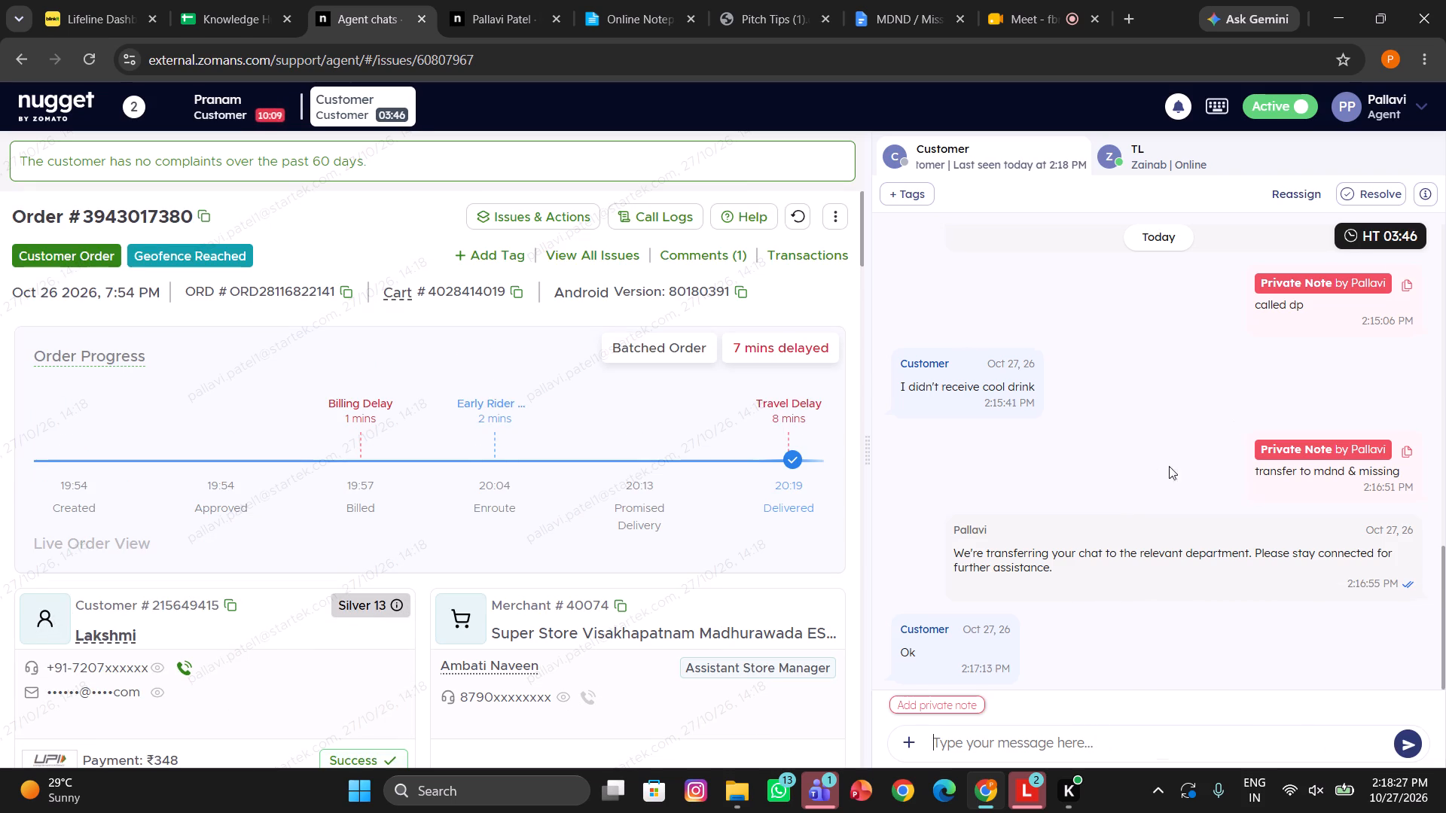
left_click(618, 70)
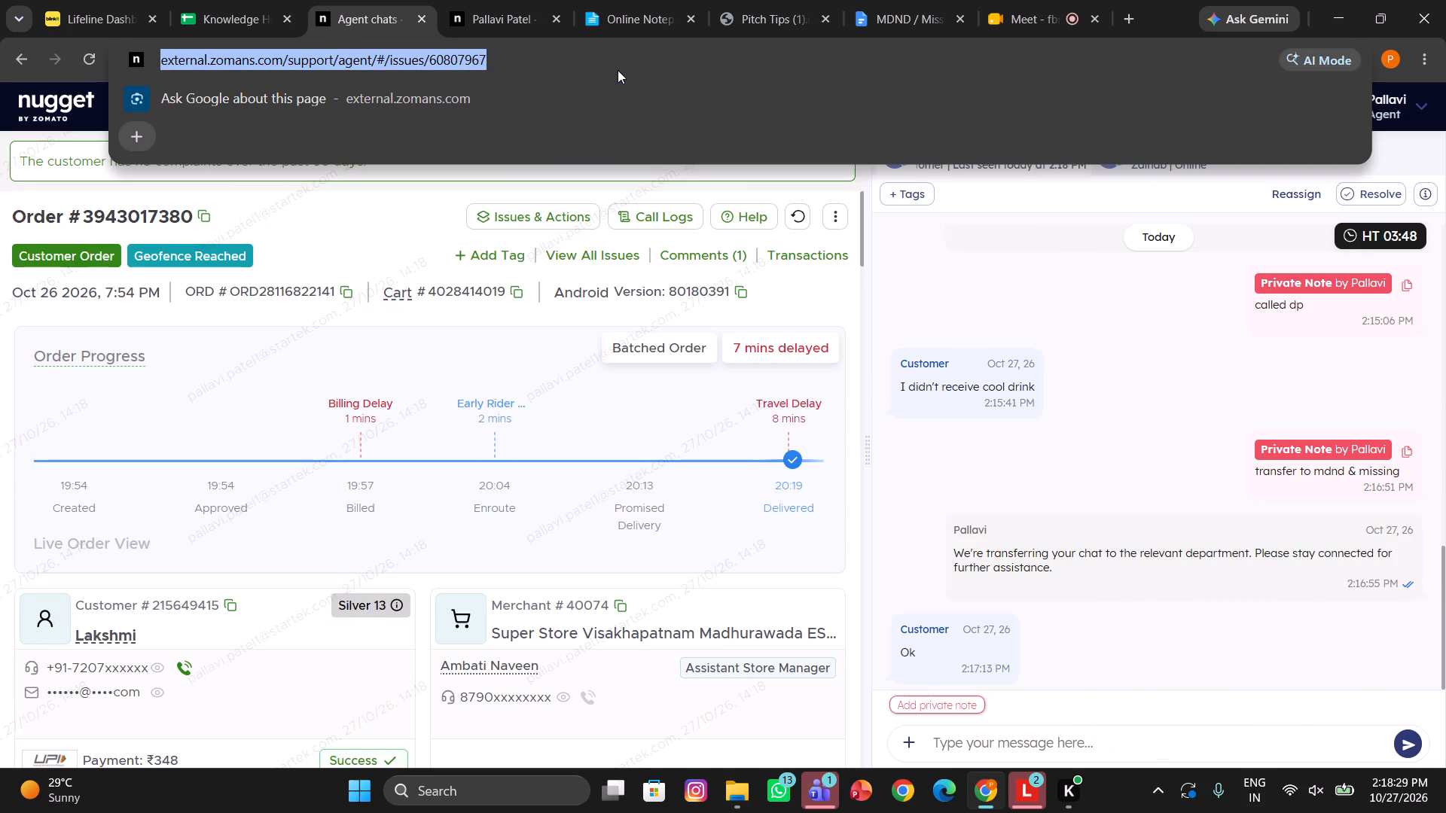
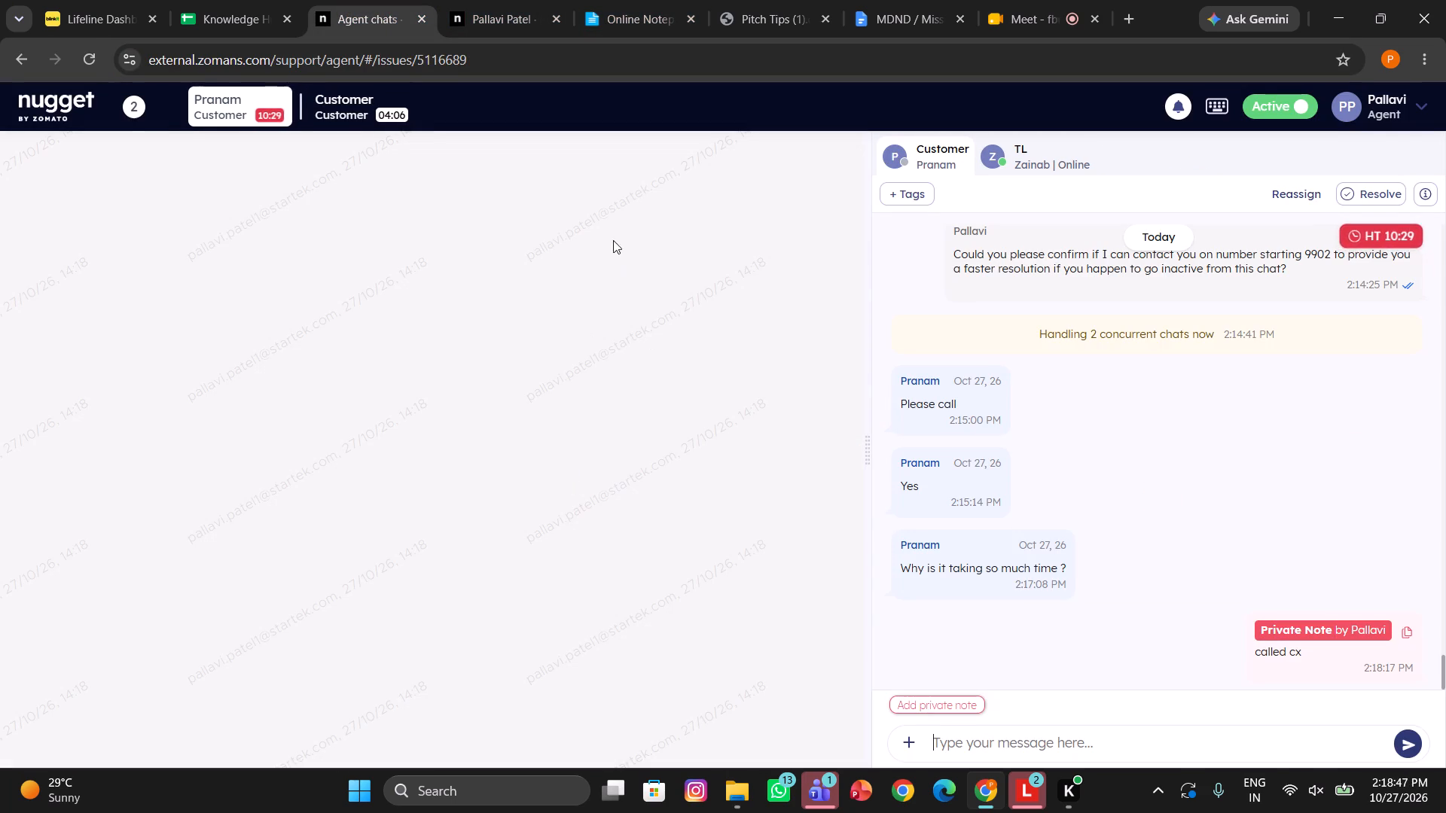
scroll(636, 391, "down", 5)
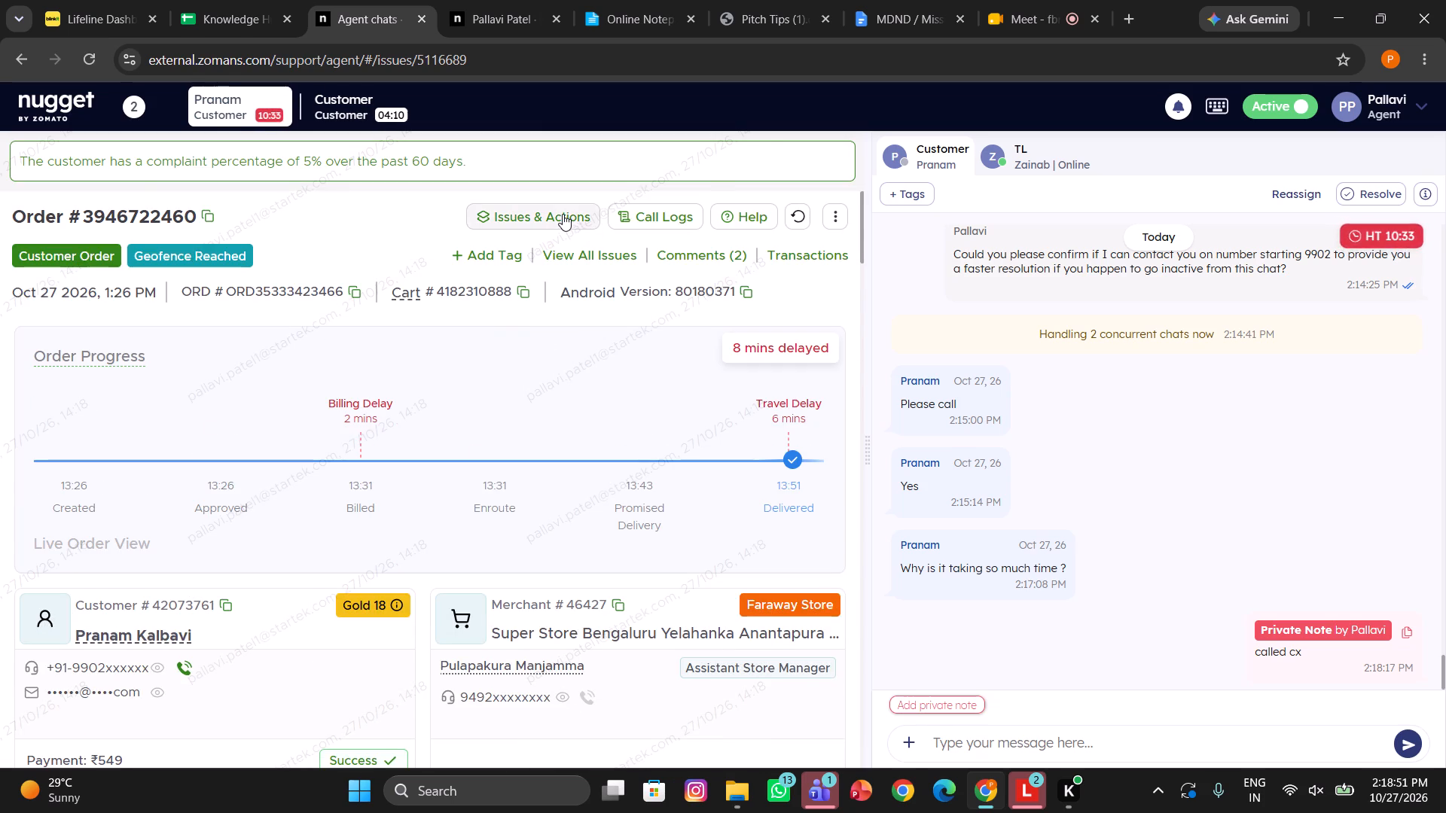
left_click(563, 214)
left_click(761, 283)
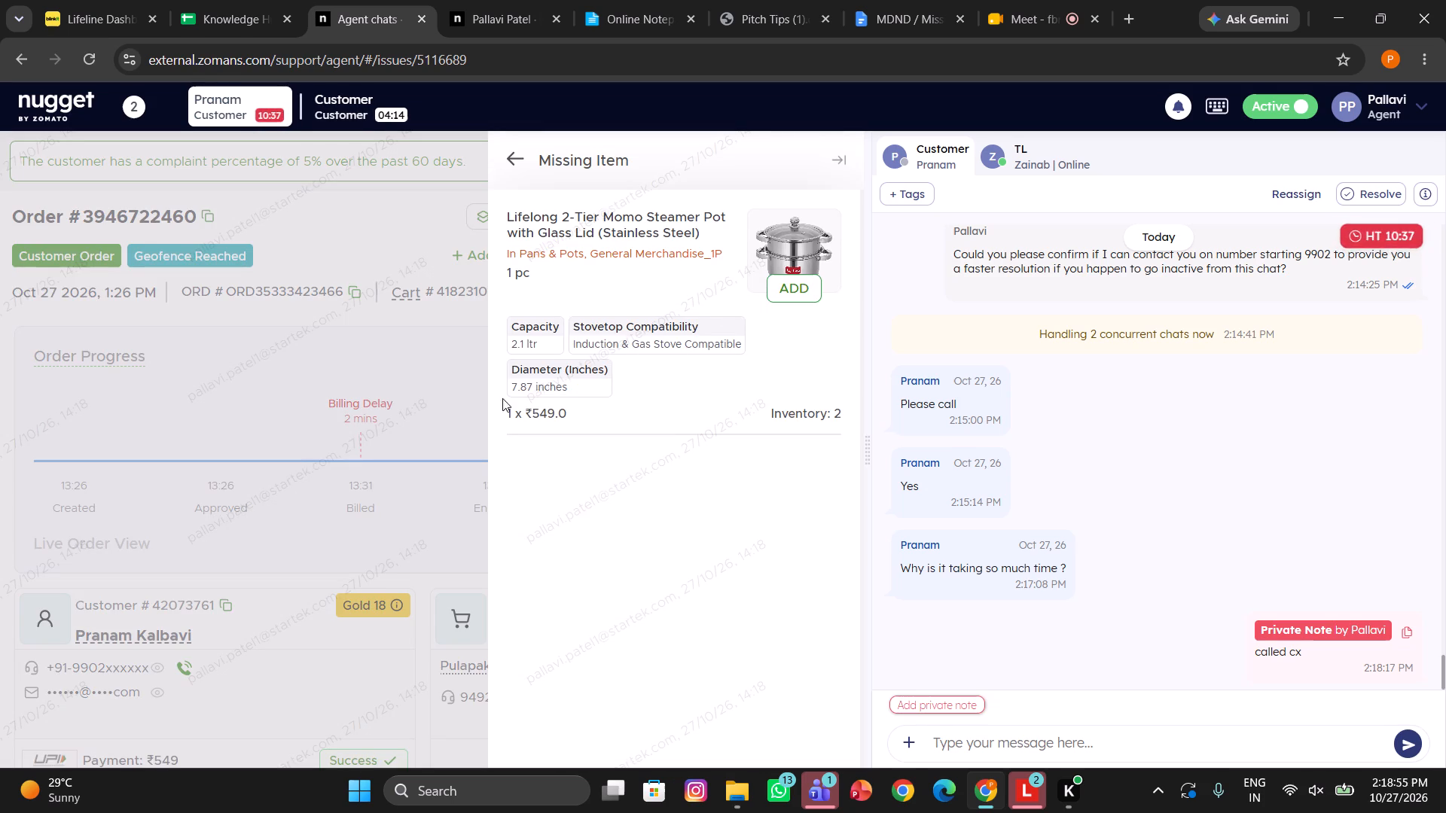
left_click(386, 427)
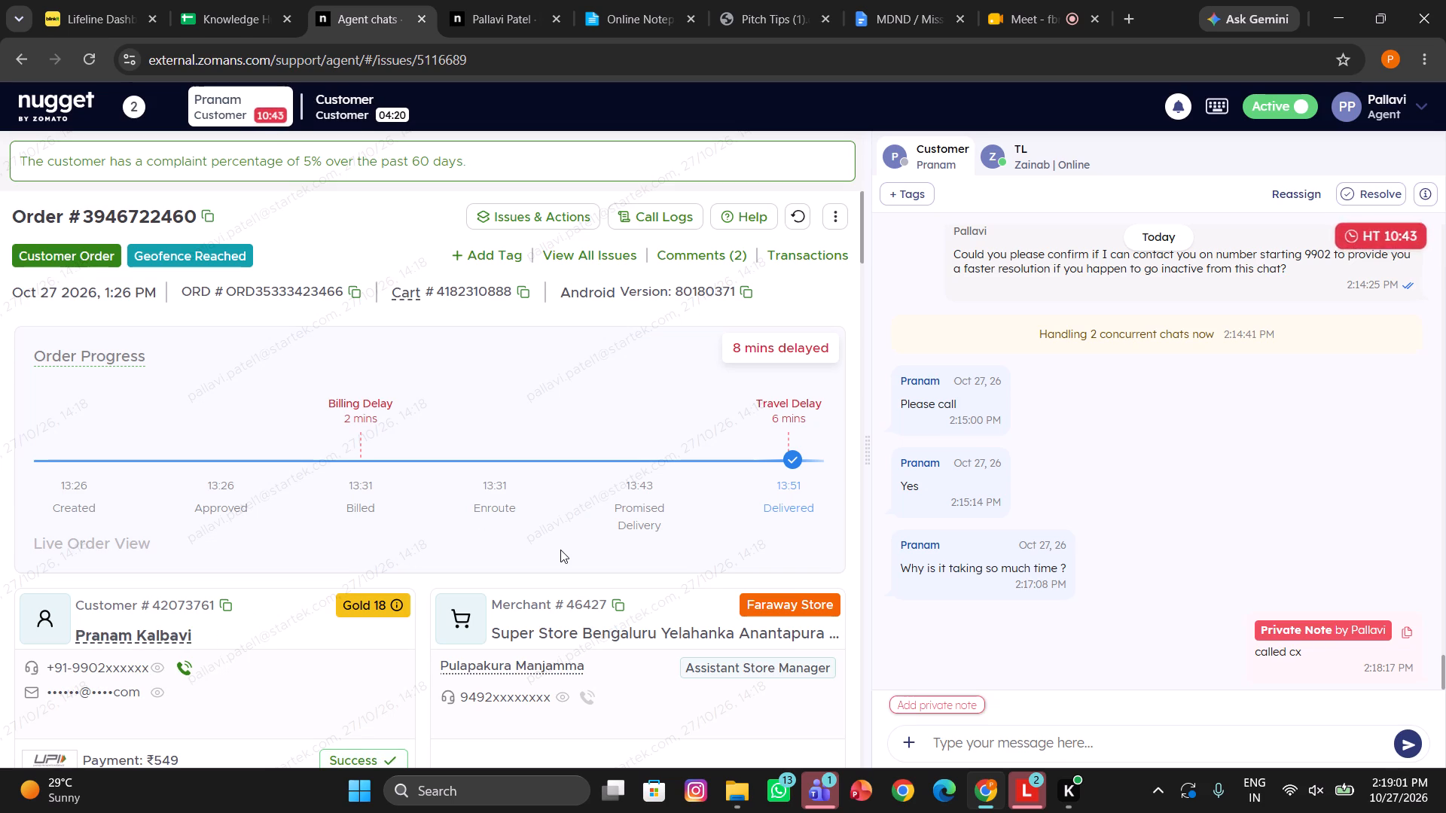
scroll(984, 537, "down", 1)
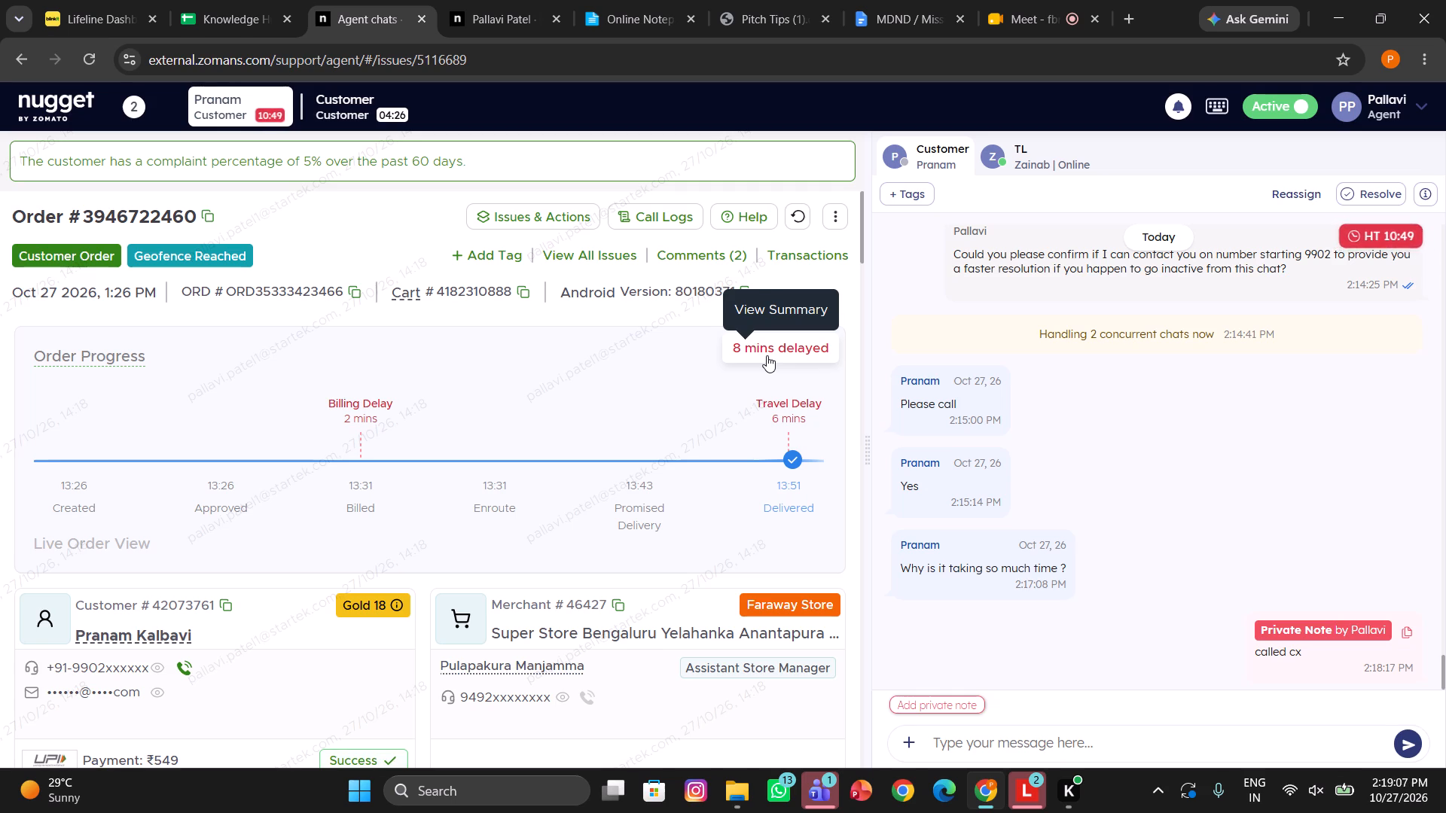
scroll(1208, 568, "down", 1)
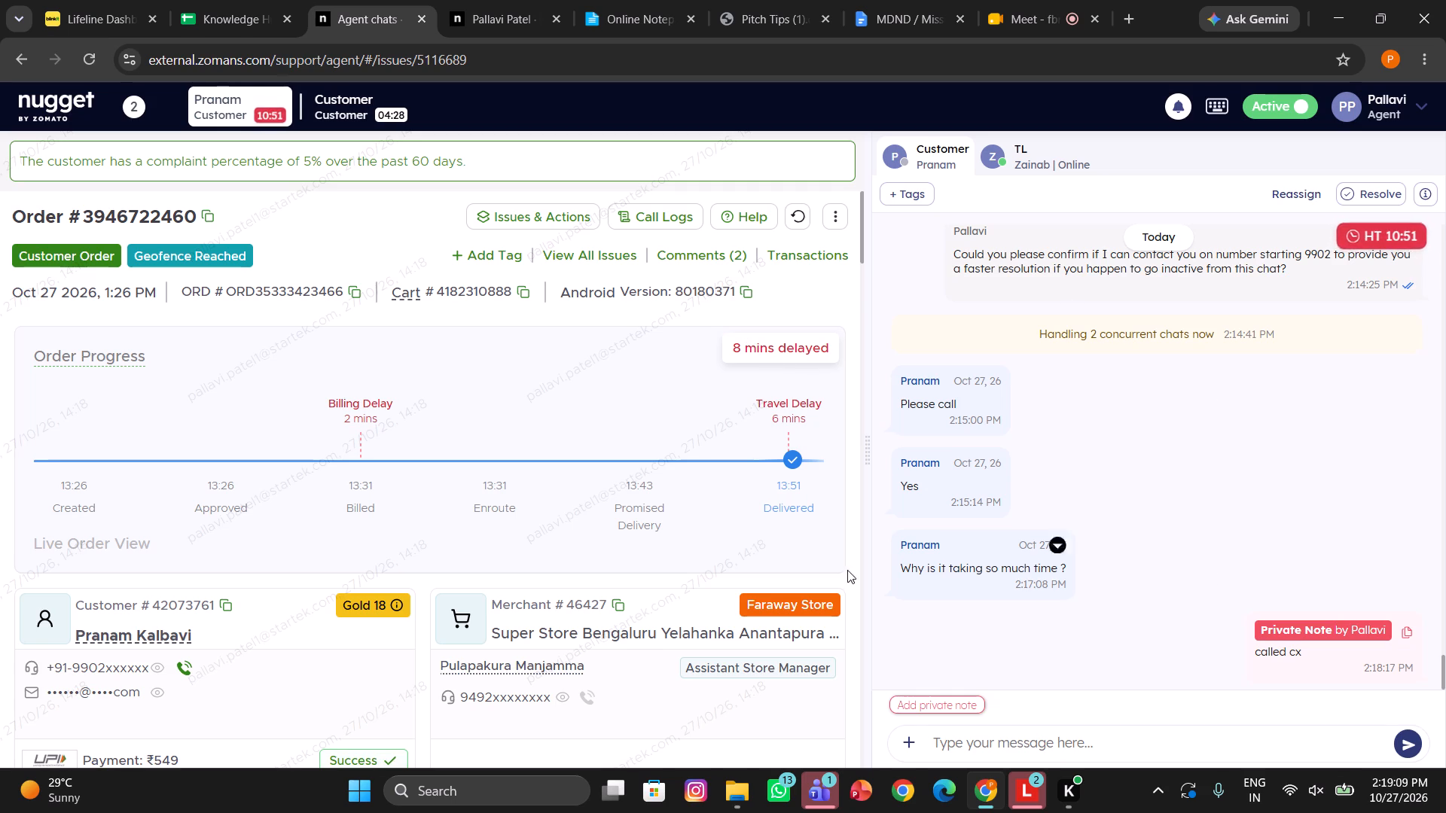
scroll(685, 603, "down", 5)
scroll(685, 603, "up", 3)
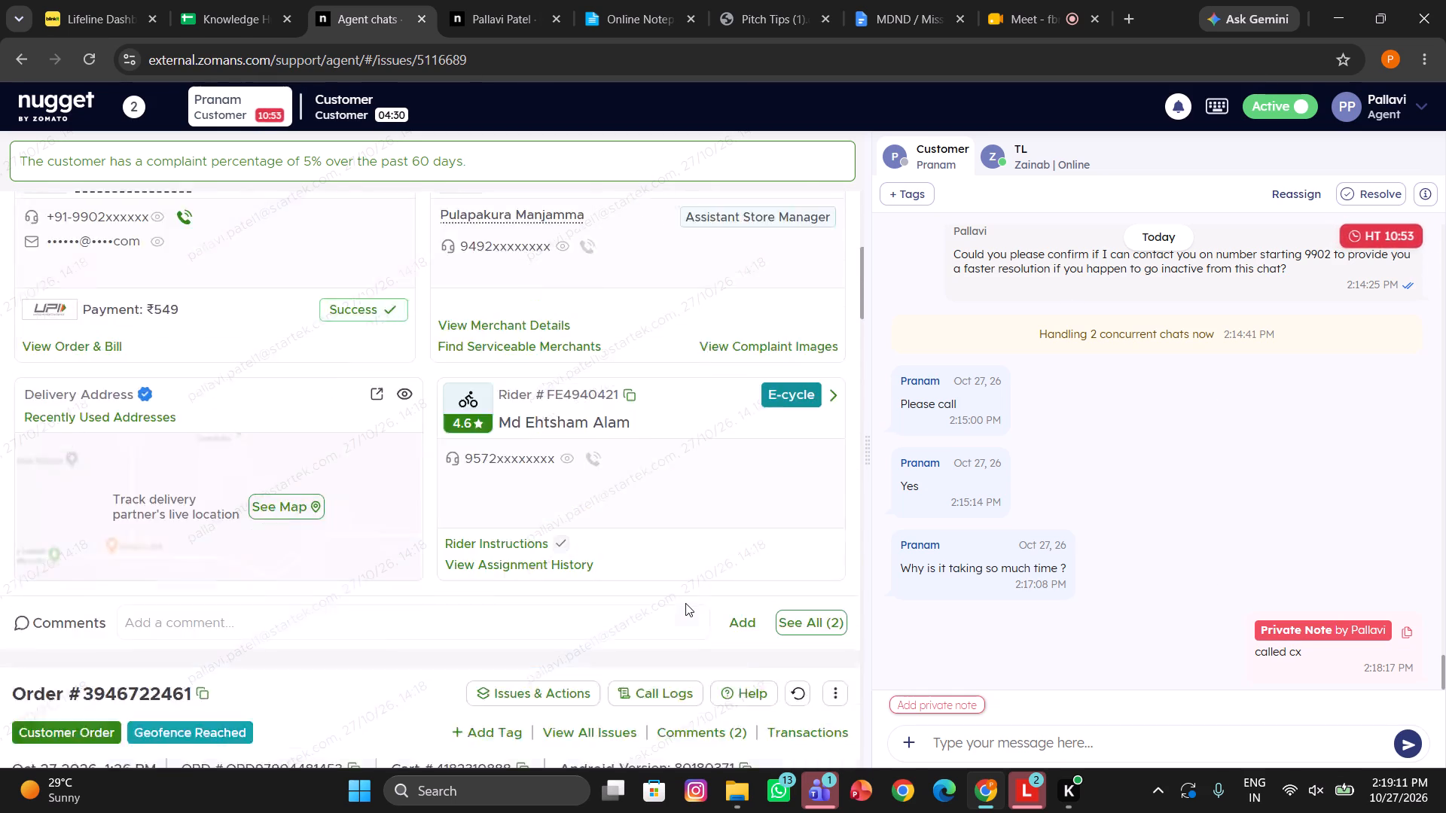
scroll(685, 603, "up", 4)
scroll(685, 603, "down", 3)
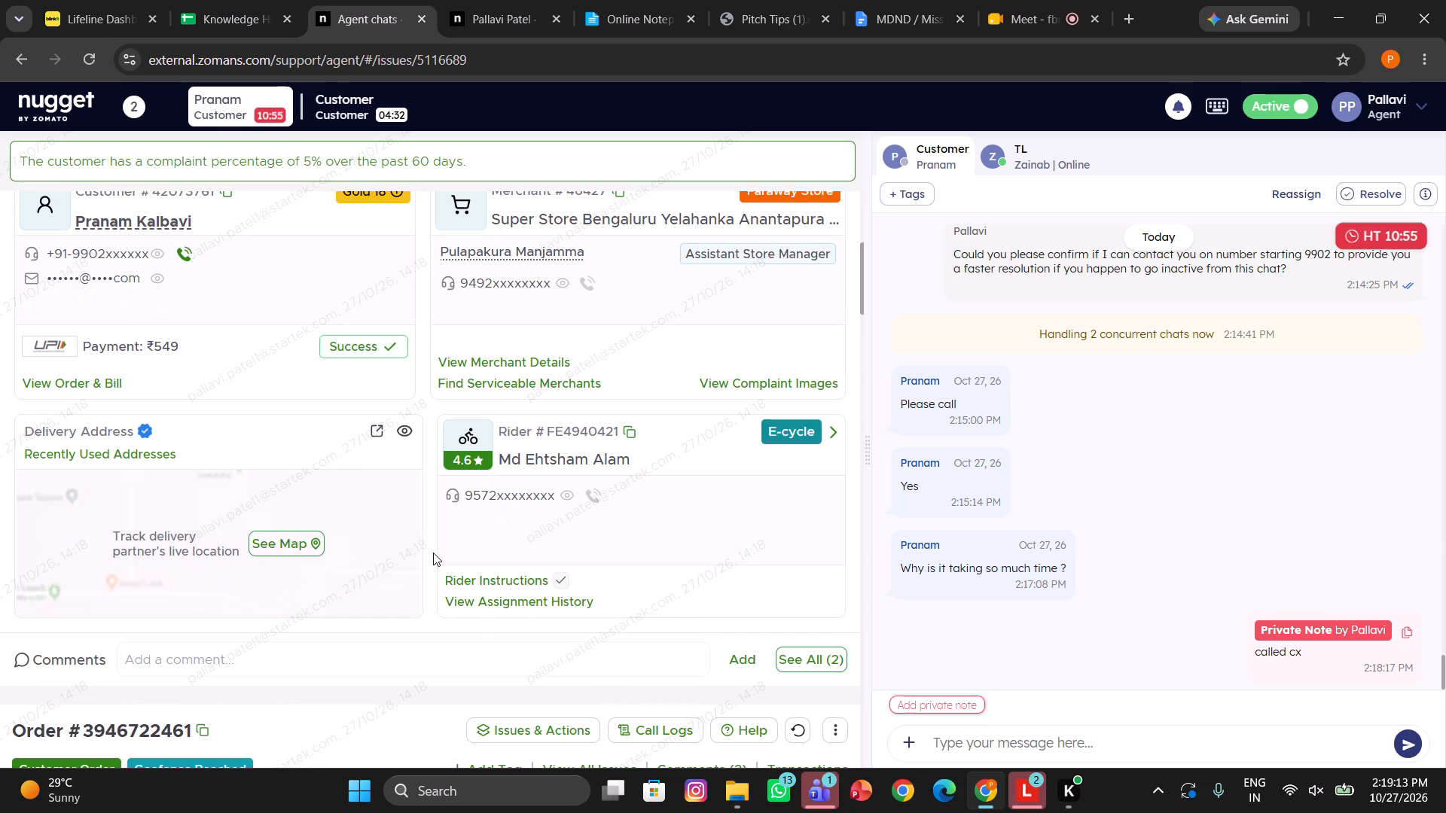
left_click(99, 384)
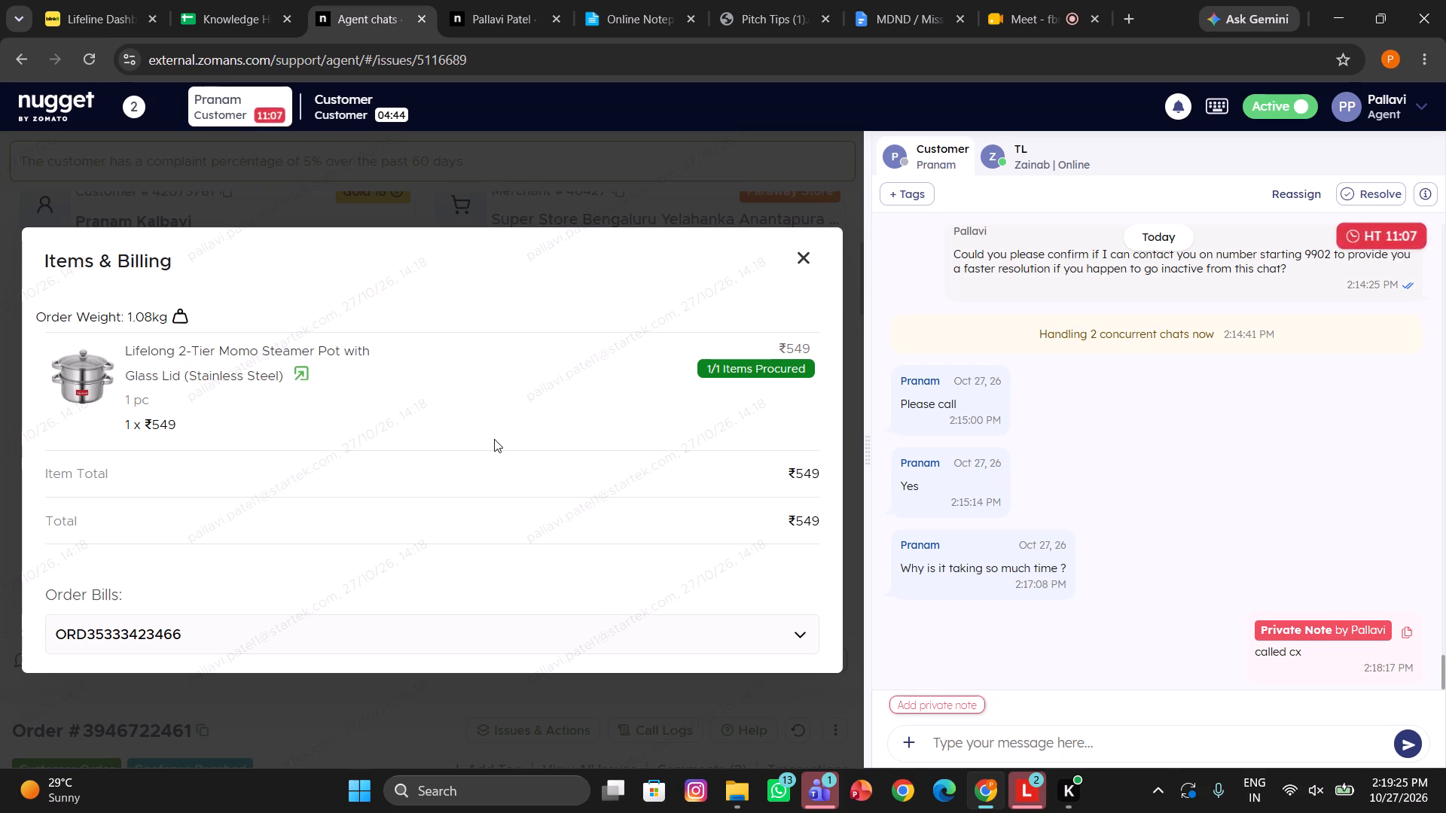
triple_click(177, 353)
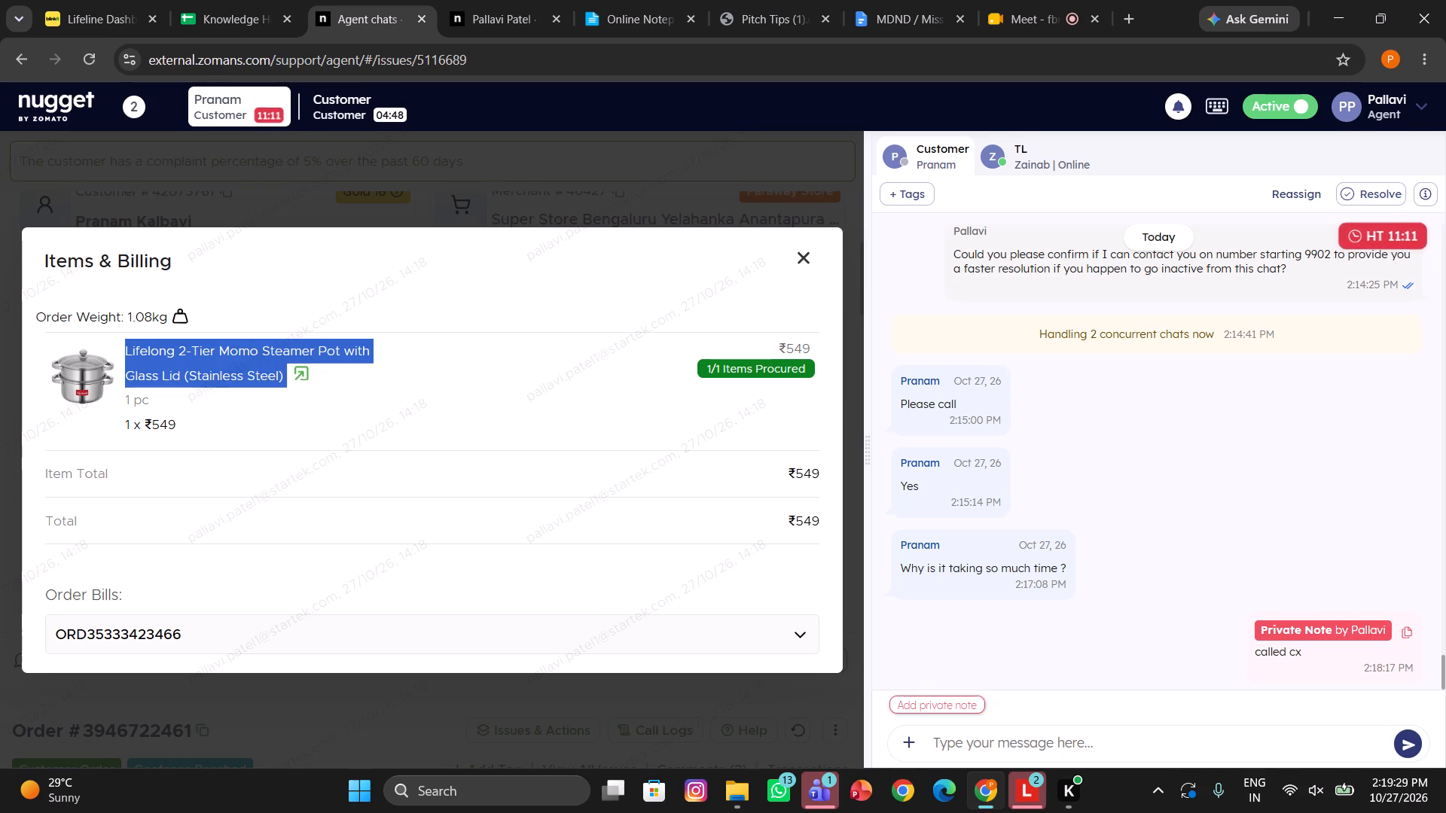
left_click(198, 365)
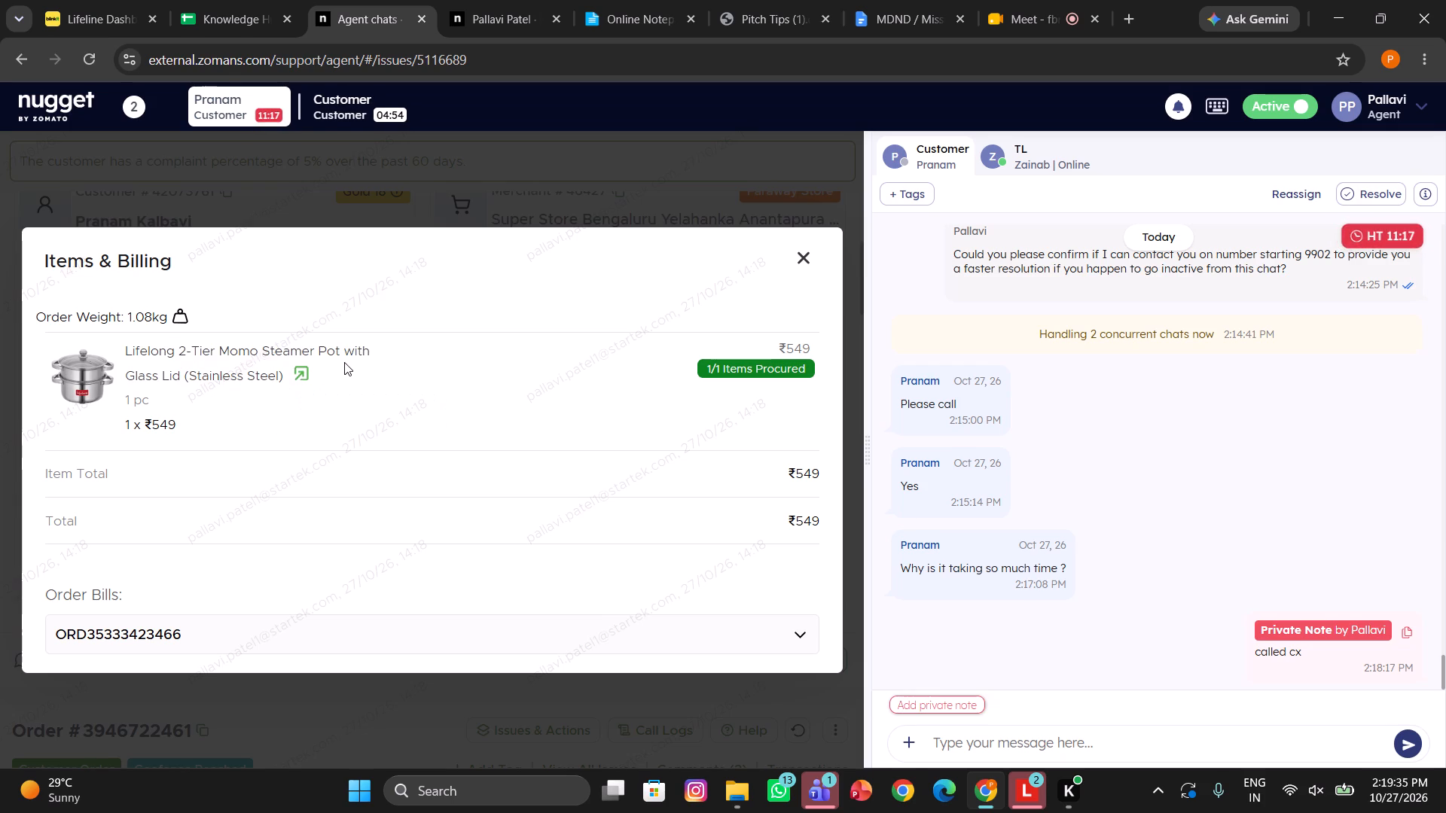
left_click(800, 260)
scroll(498, 341, "up", 5)
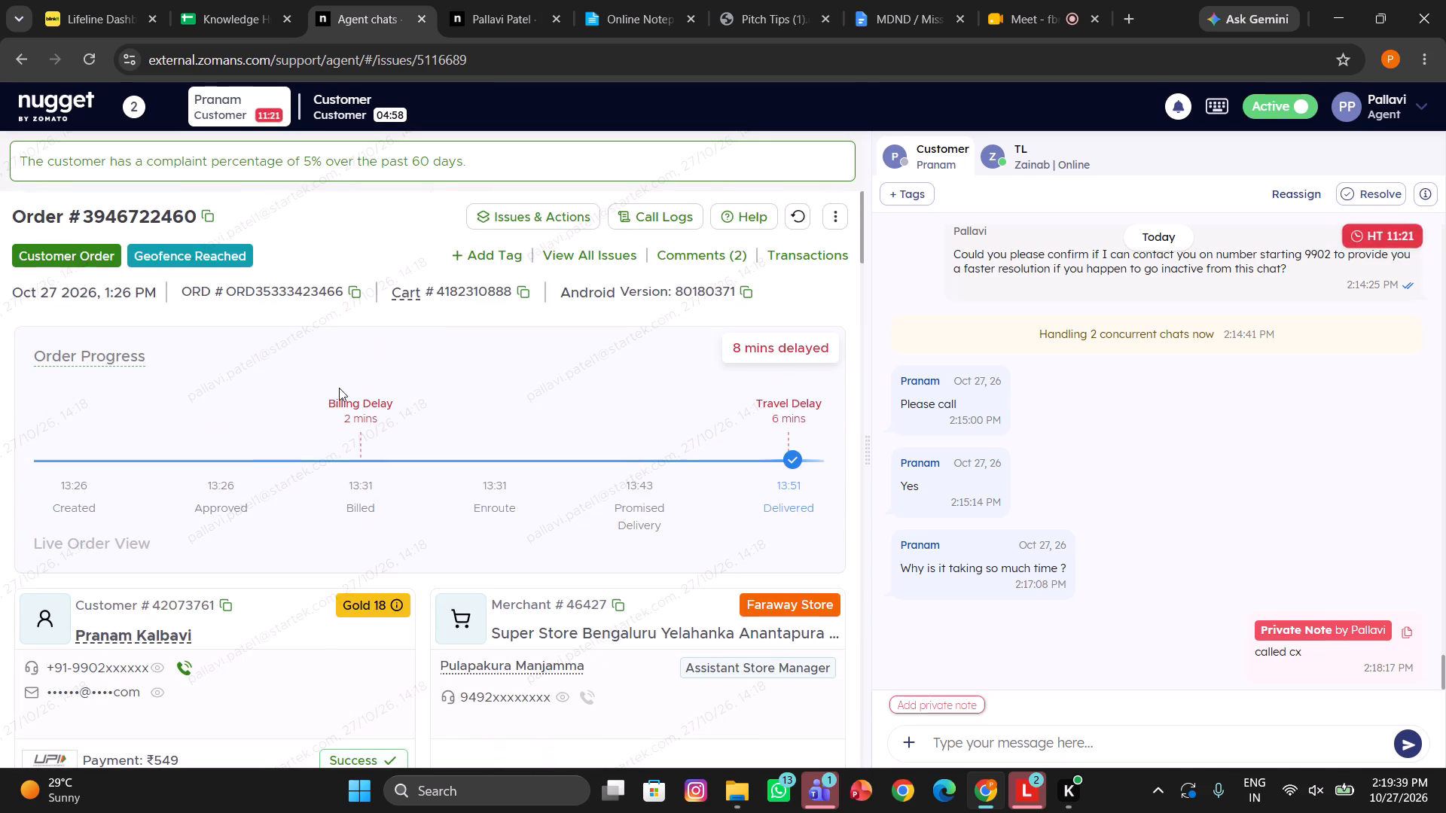
Review the customer's complaint overview and check the steamer pot's inventory under Missing Item again.
left_click(123, 638)
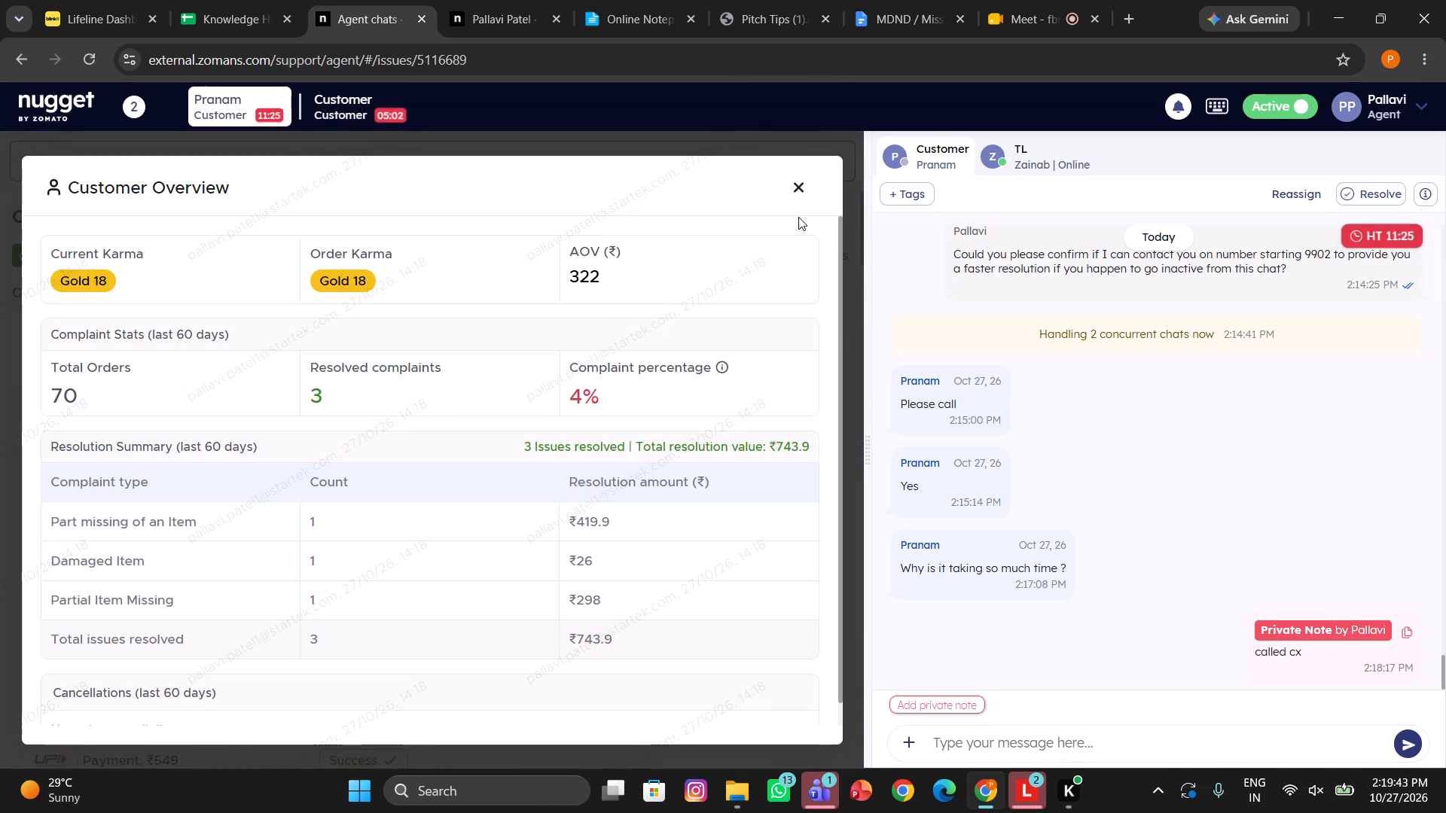
left_click(793, 185)
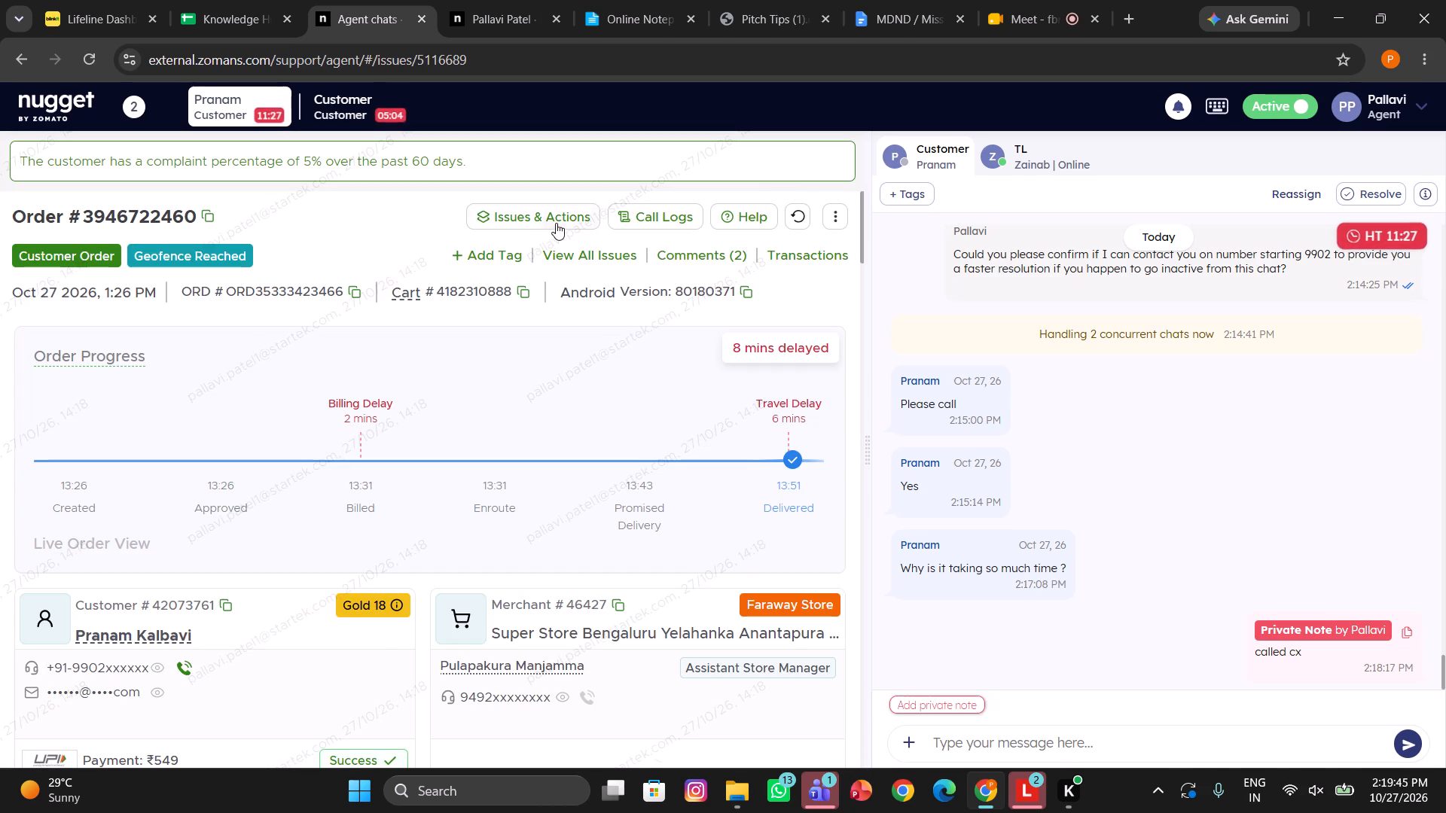
left_click(556, 223)
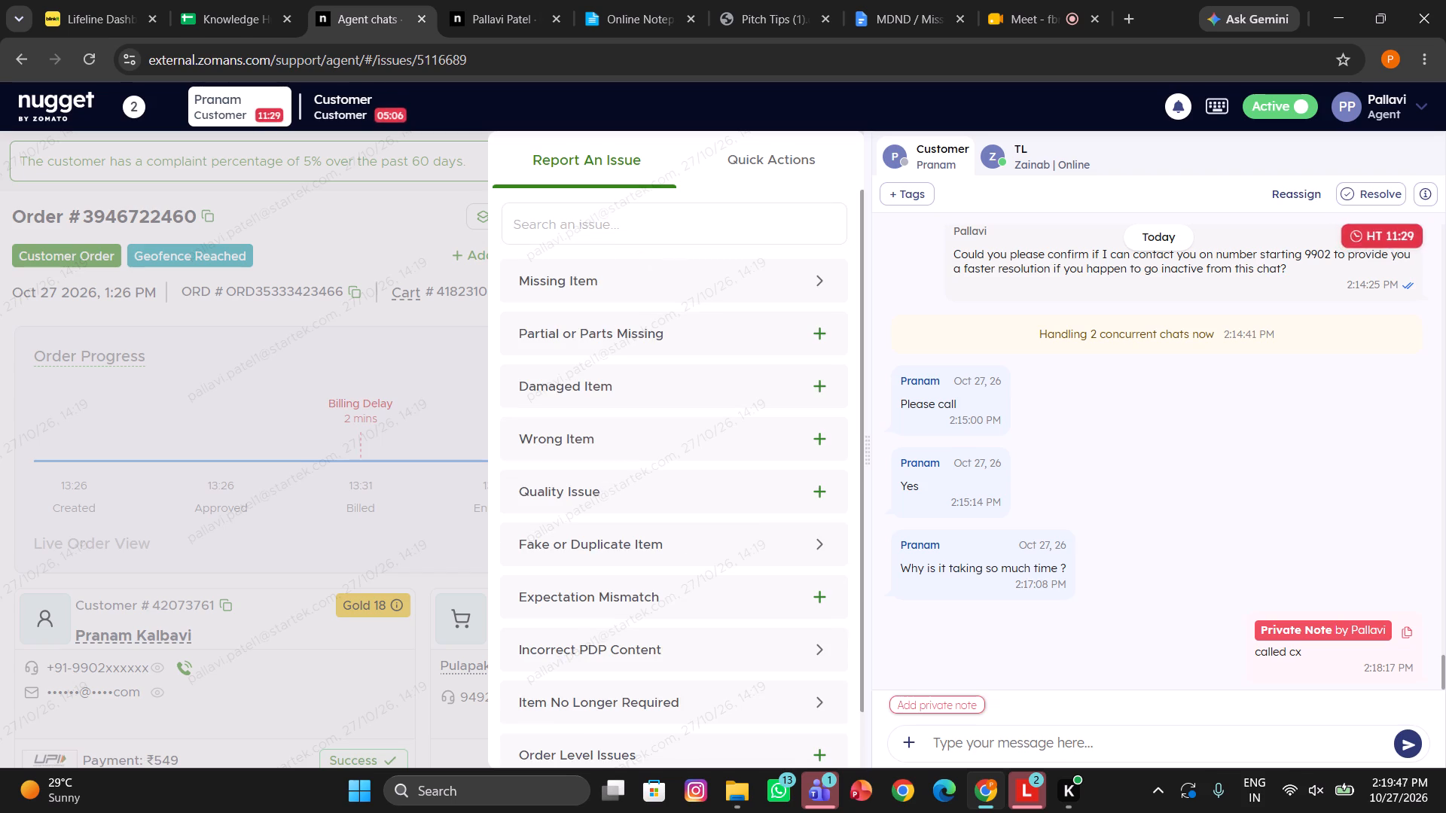
left_click(609, 279)
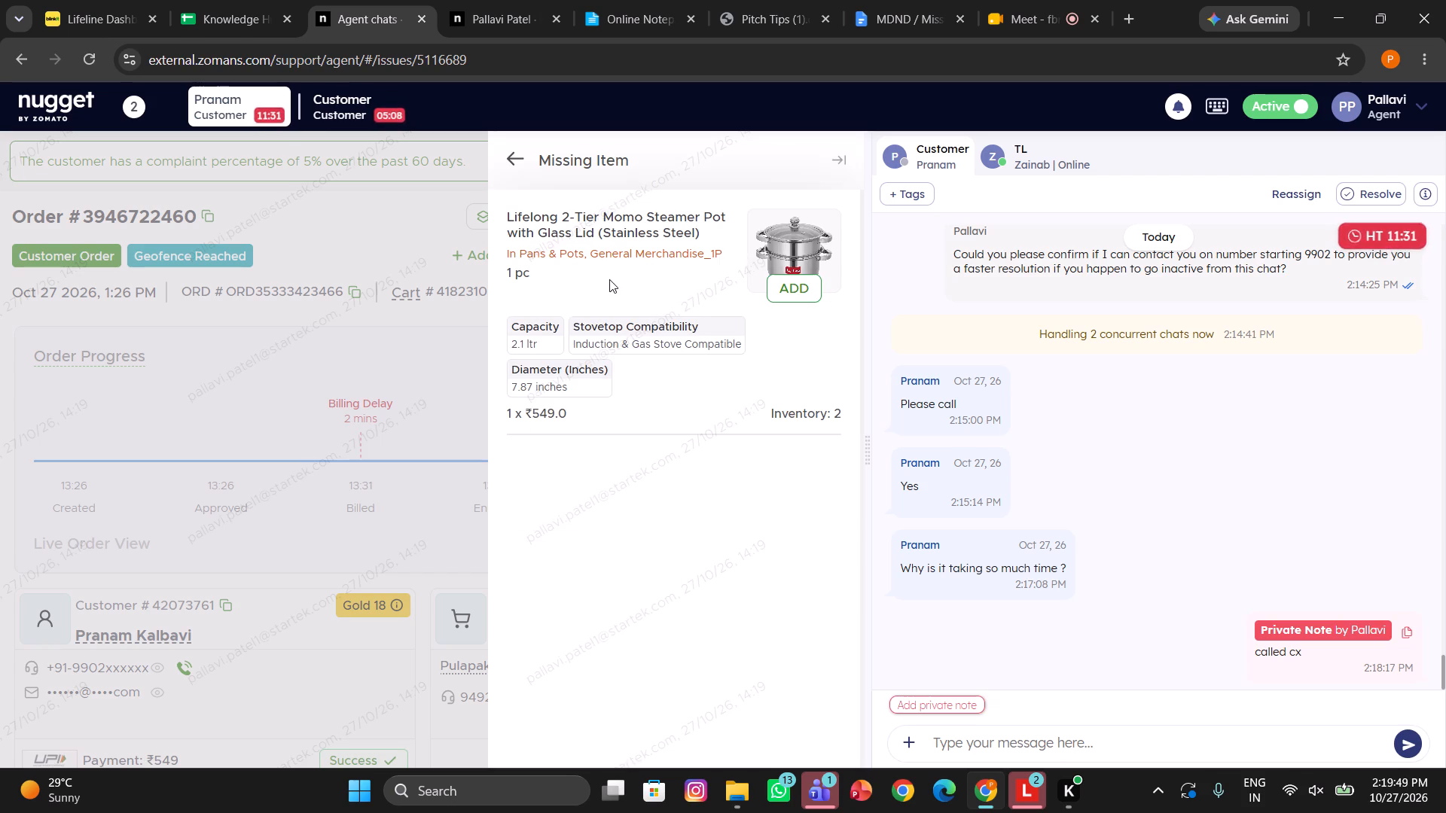
left_click(432, 310)
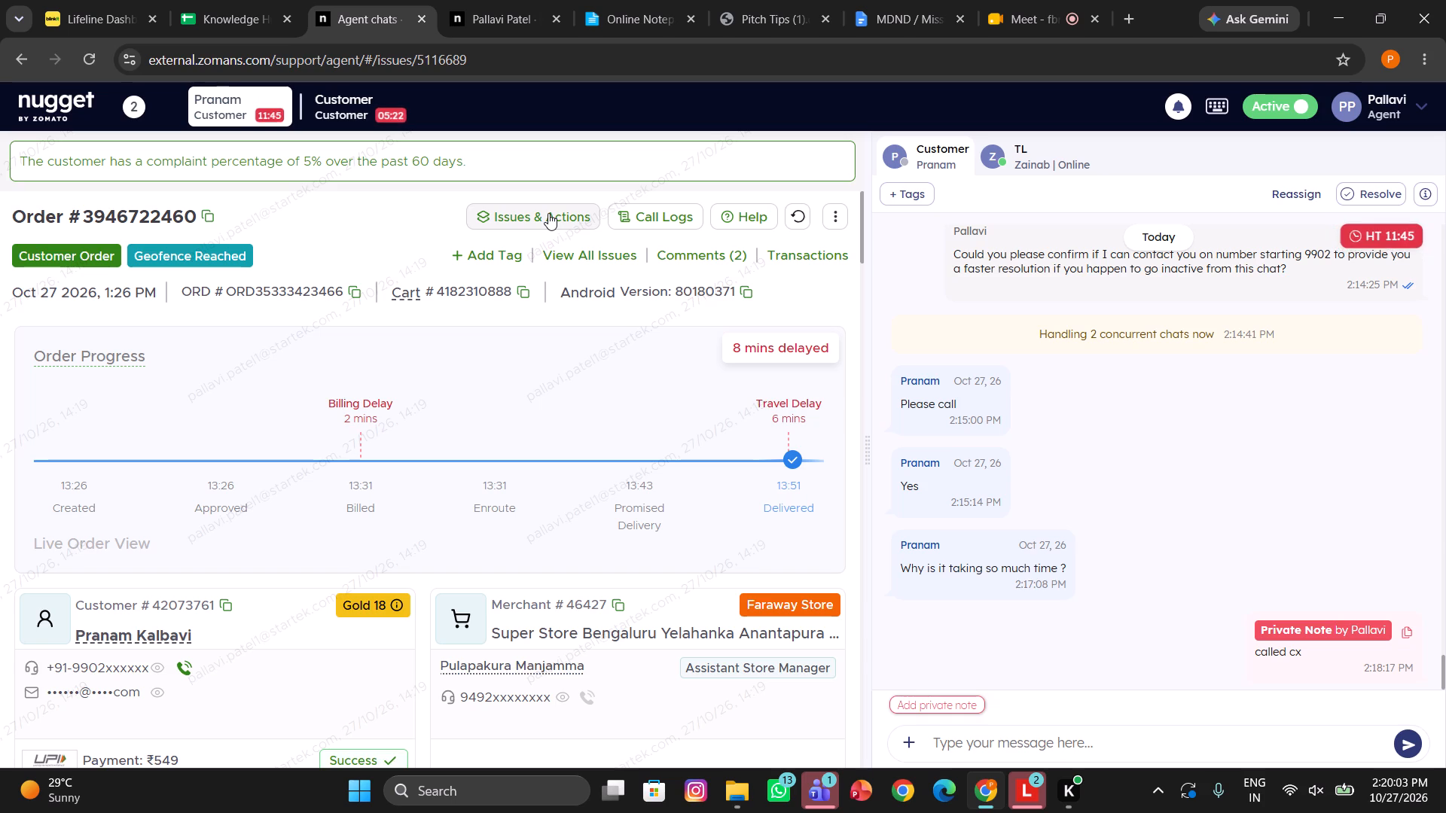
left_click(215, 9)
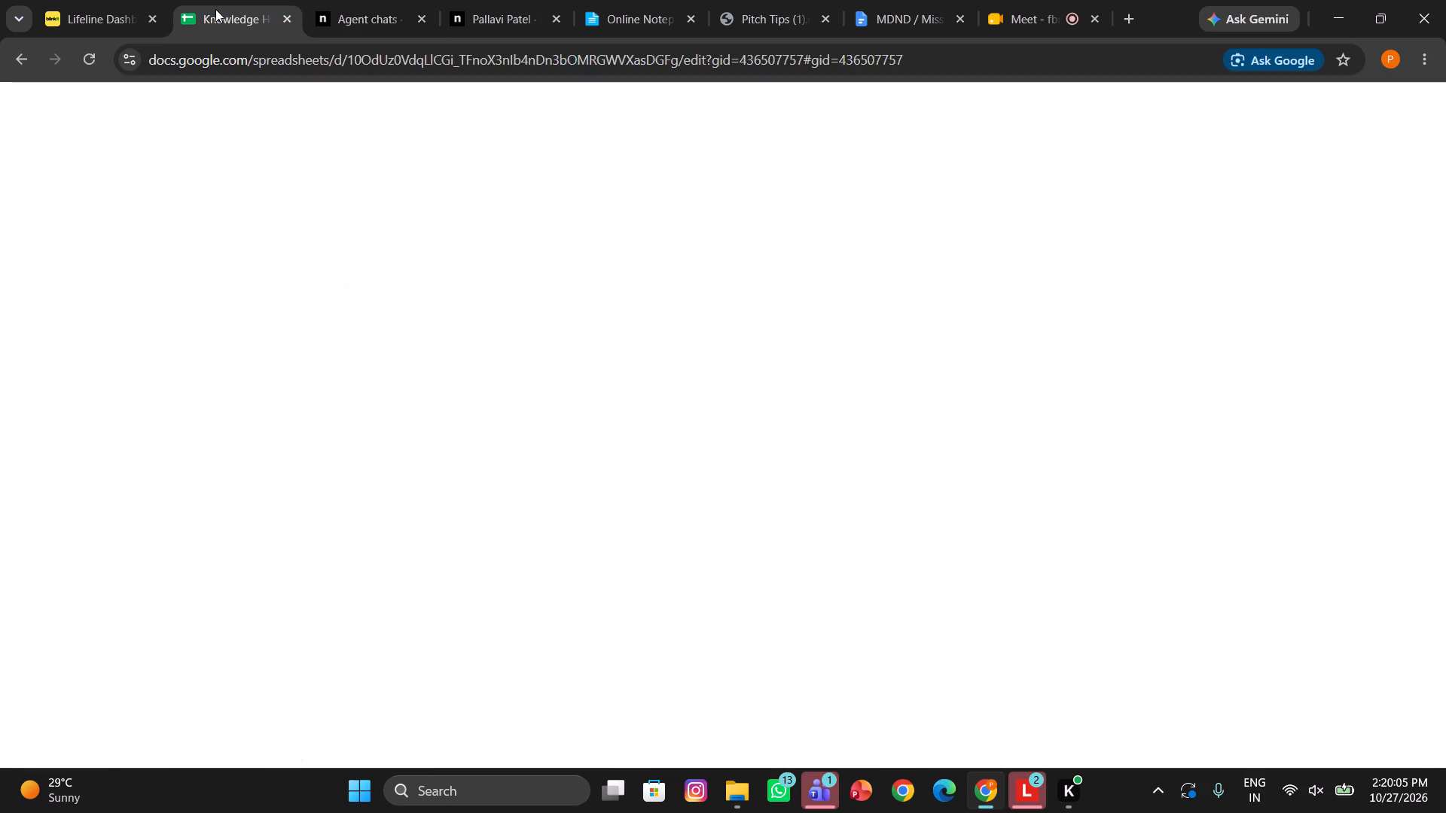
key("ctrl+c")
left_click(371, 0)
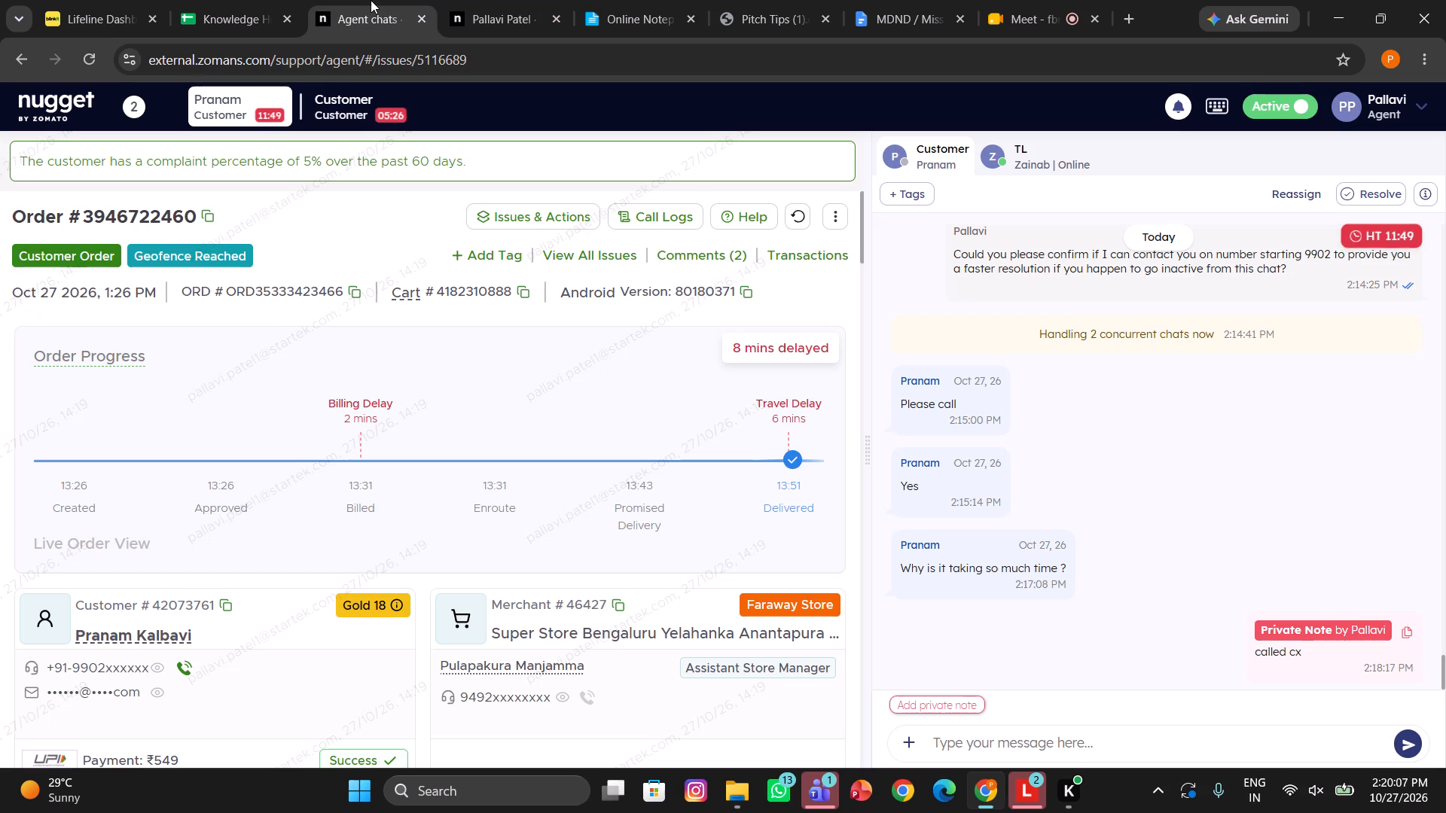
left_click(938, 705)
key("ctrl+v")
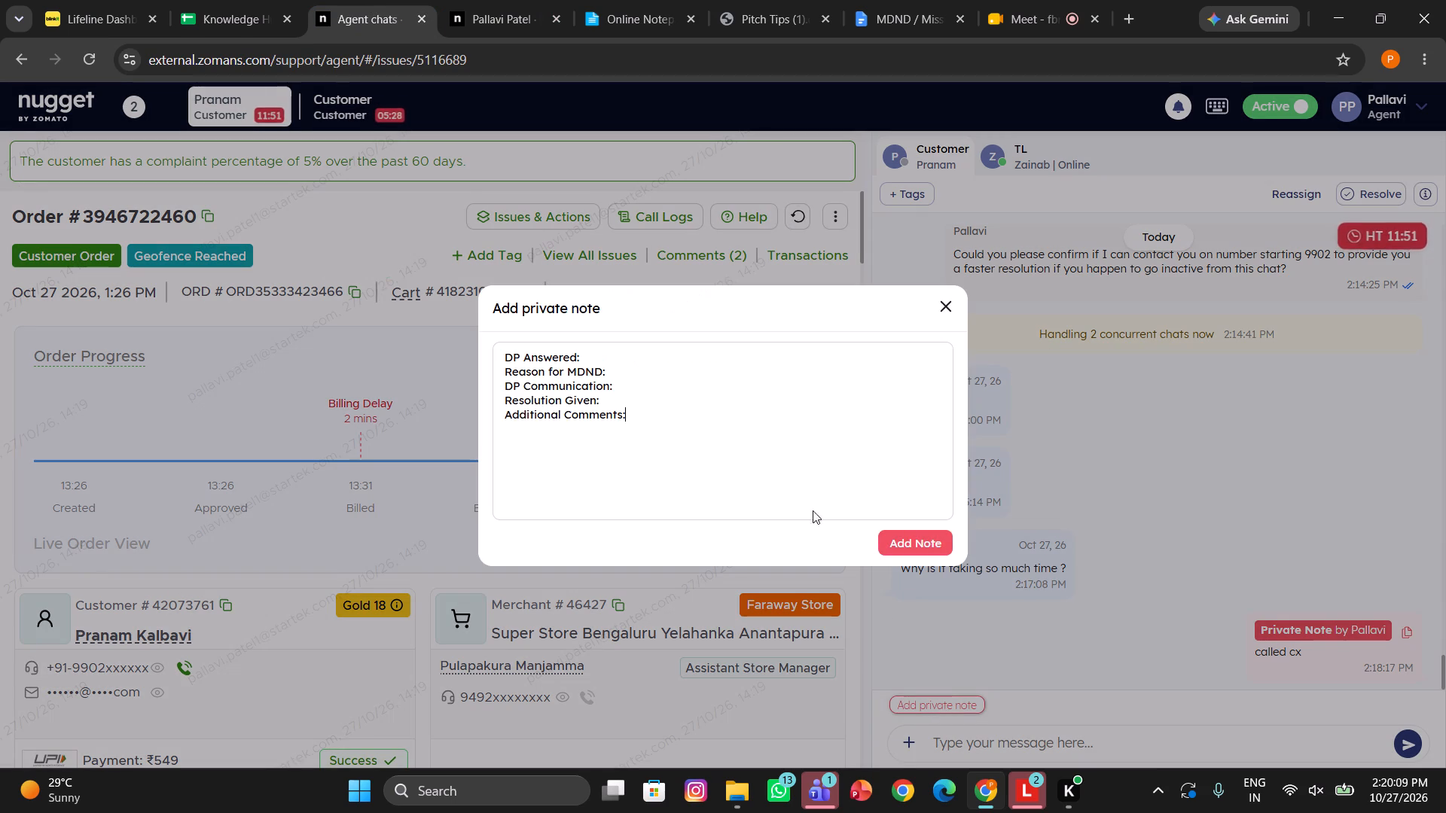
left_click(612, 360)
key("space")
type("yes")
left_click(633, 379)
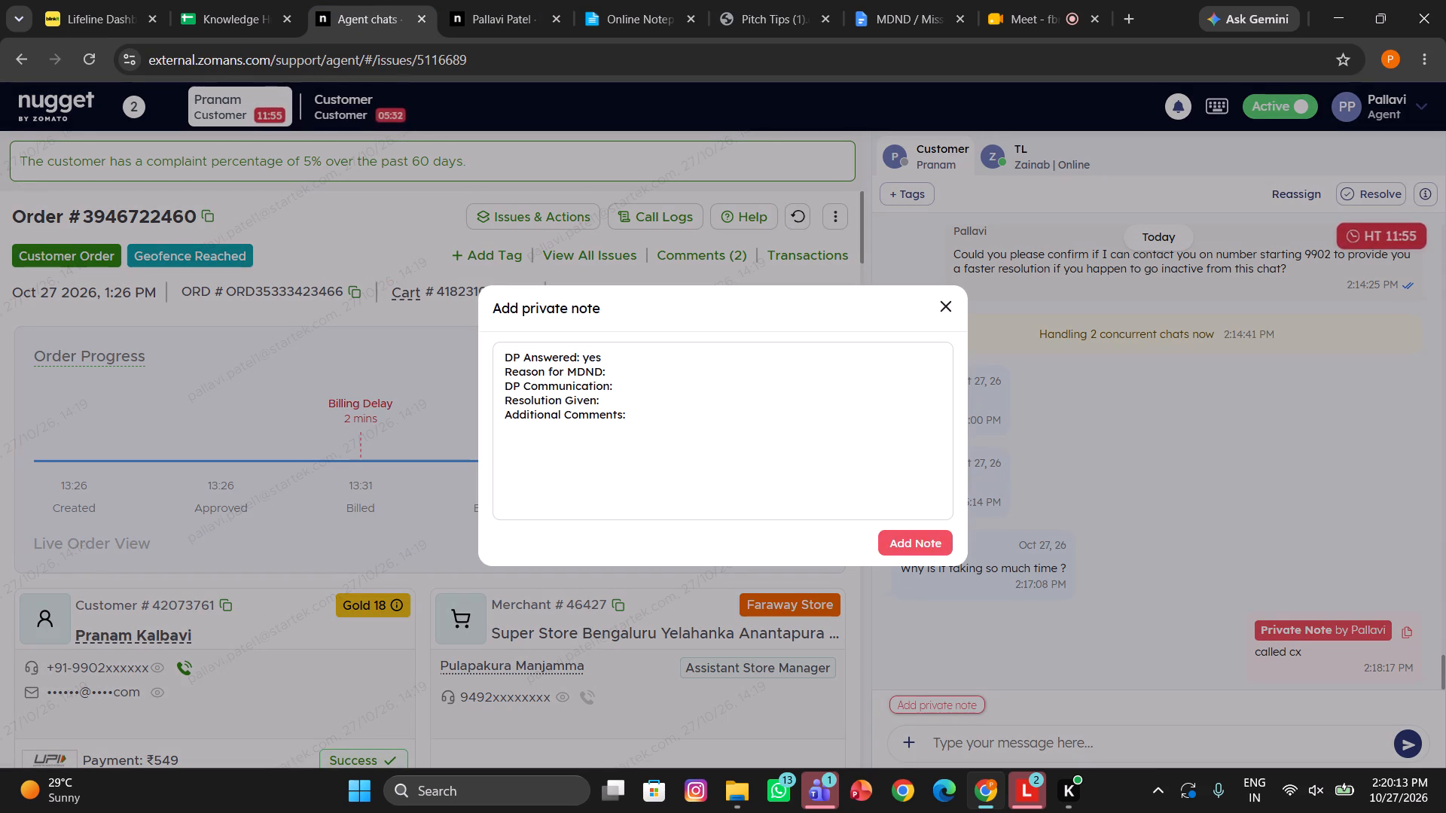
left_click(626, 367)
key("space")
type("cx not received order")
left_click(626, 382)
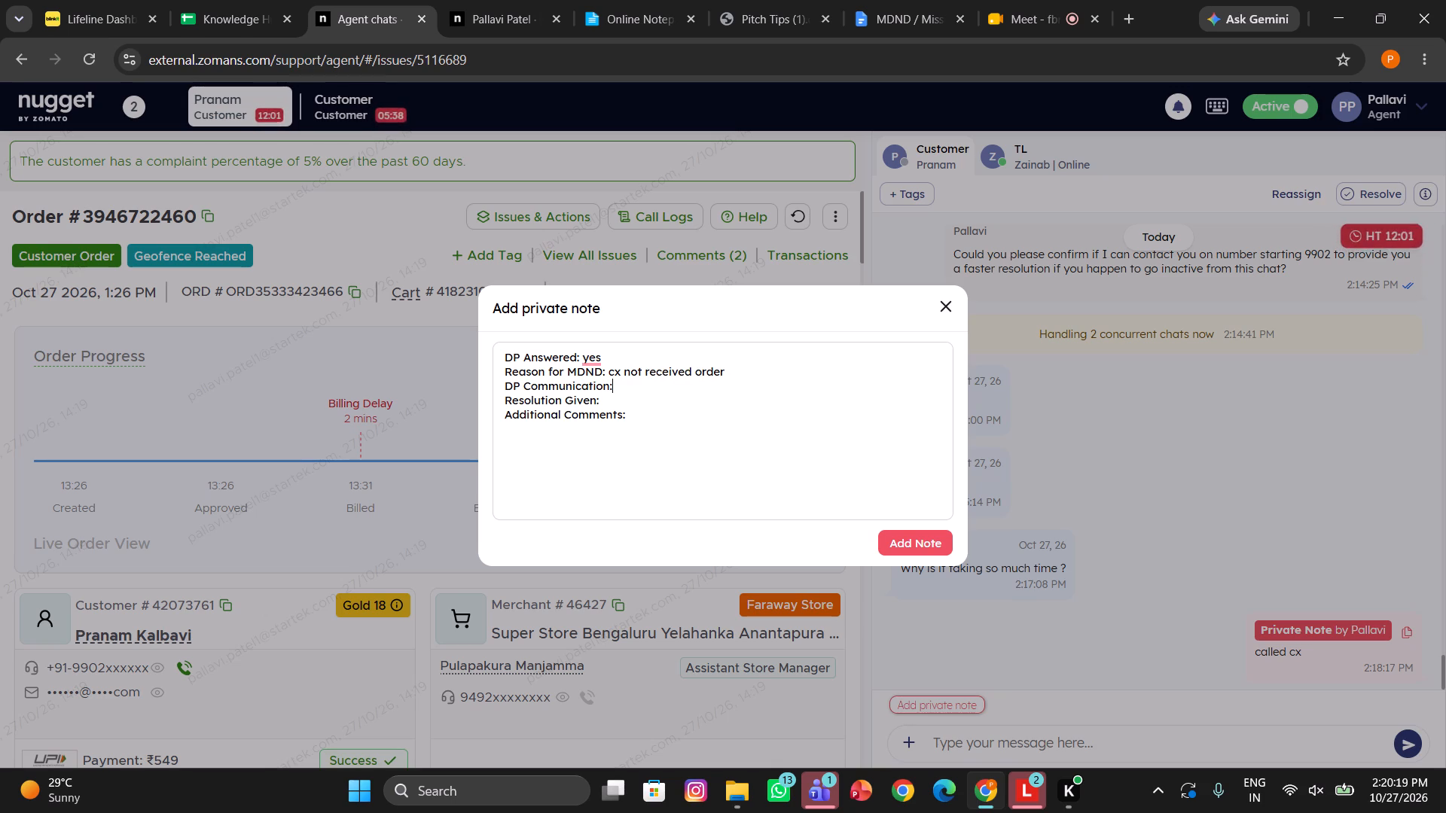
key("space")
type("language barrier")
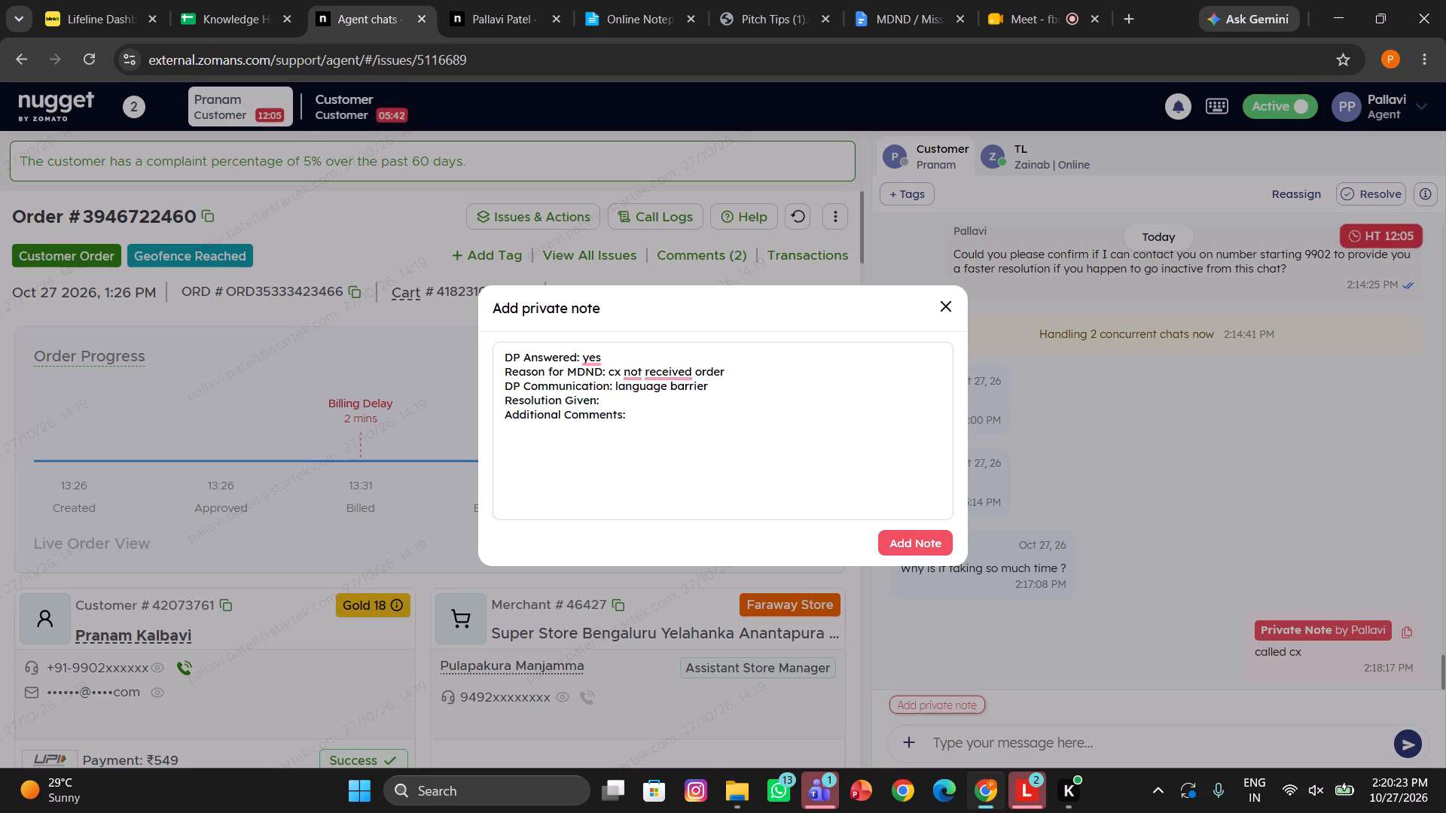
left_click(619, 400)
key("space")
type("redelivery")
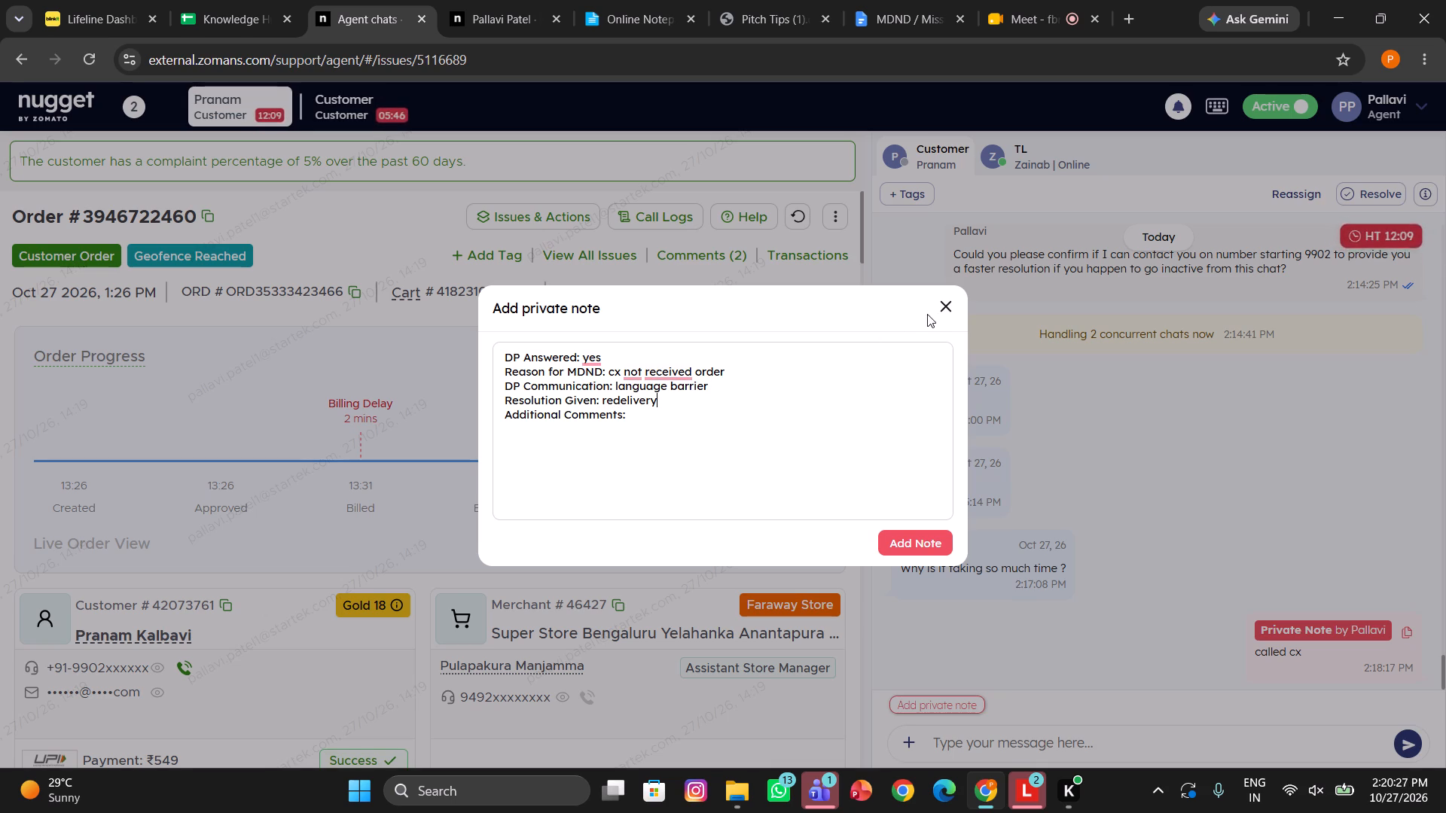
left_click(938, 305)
left_click(634, 0)
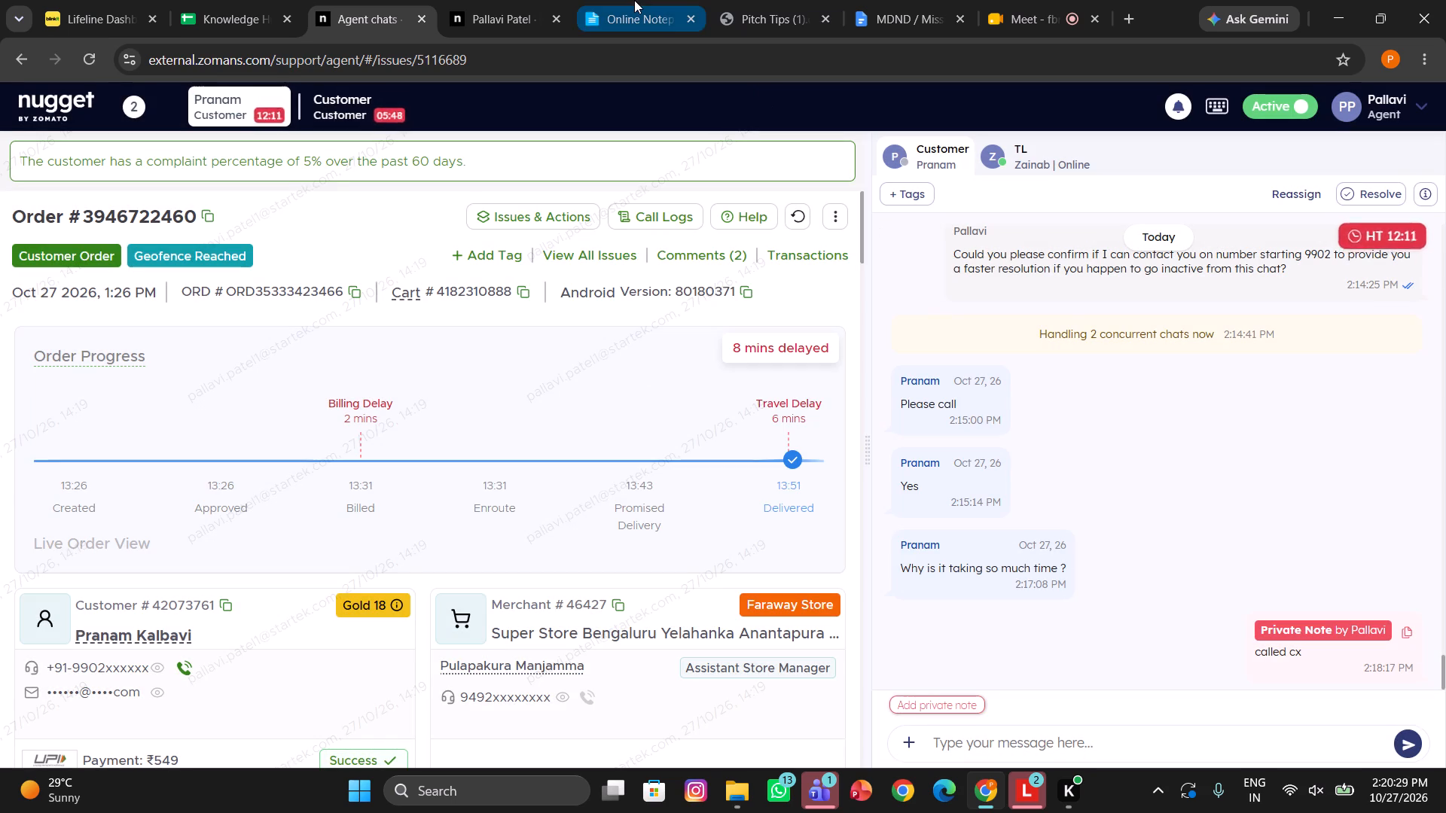
key("ctrl+c")
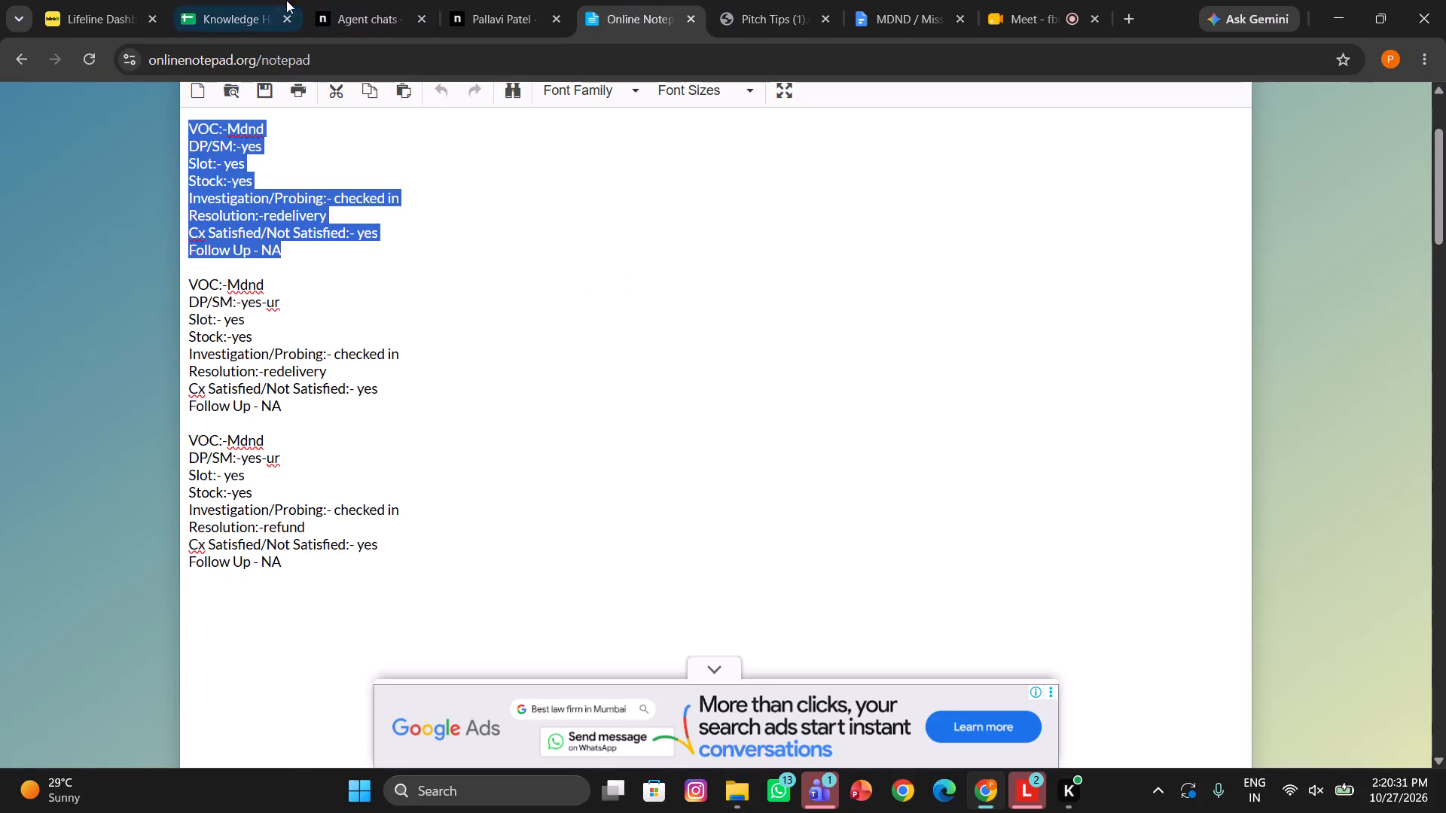
left_click(364, 0)
scroll(367, 431, "down", 3)
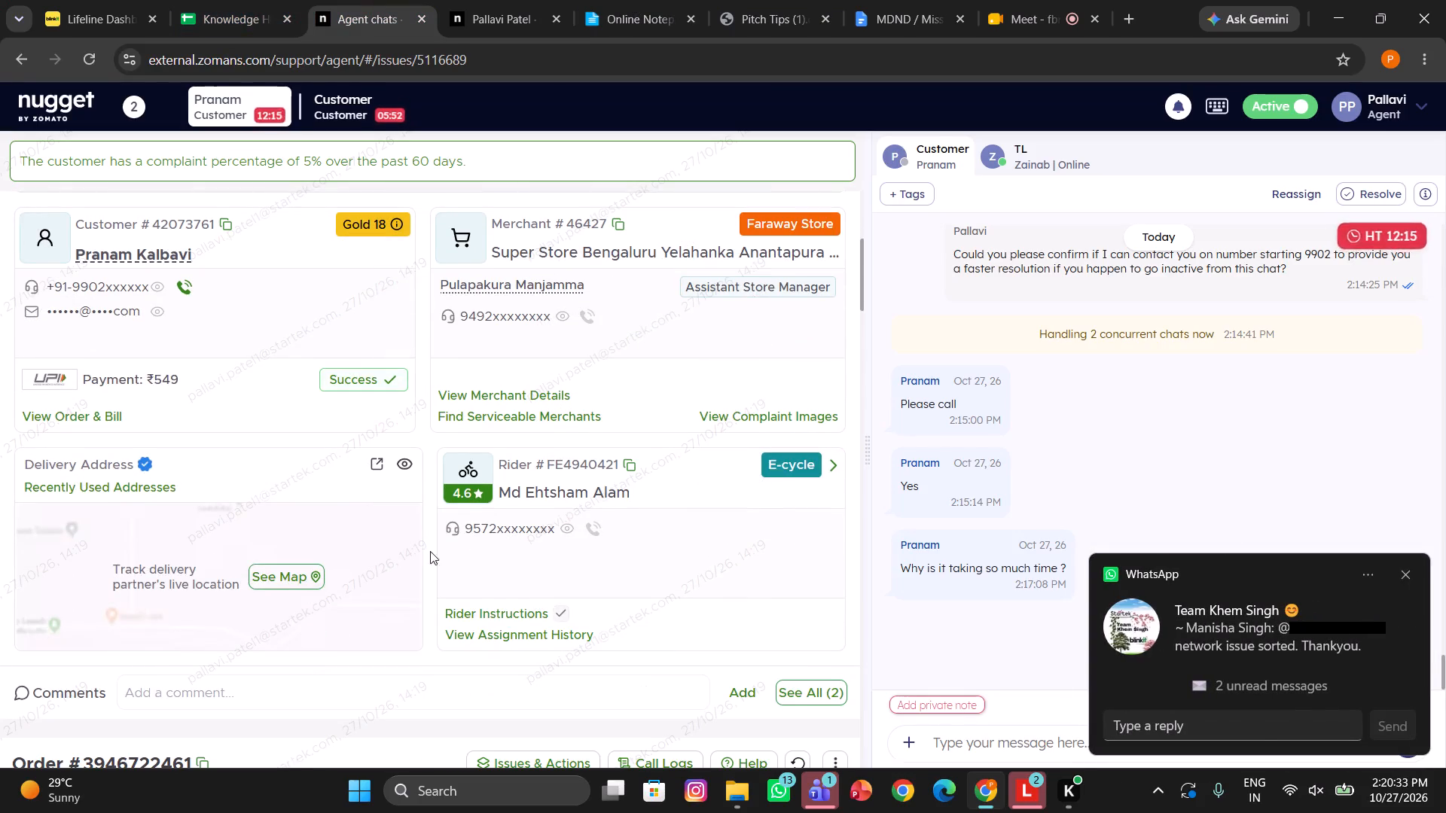
left_click(347, 691)
key("ctrl+v")
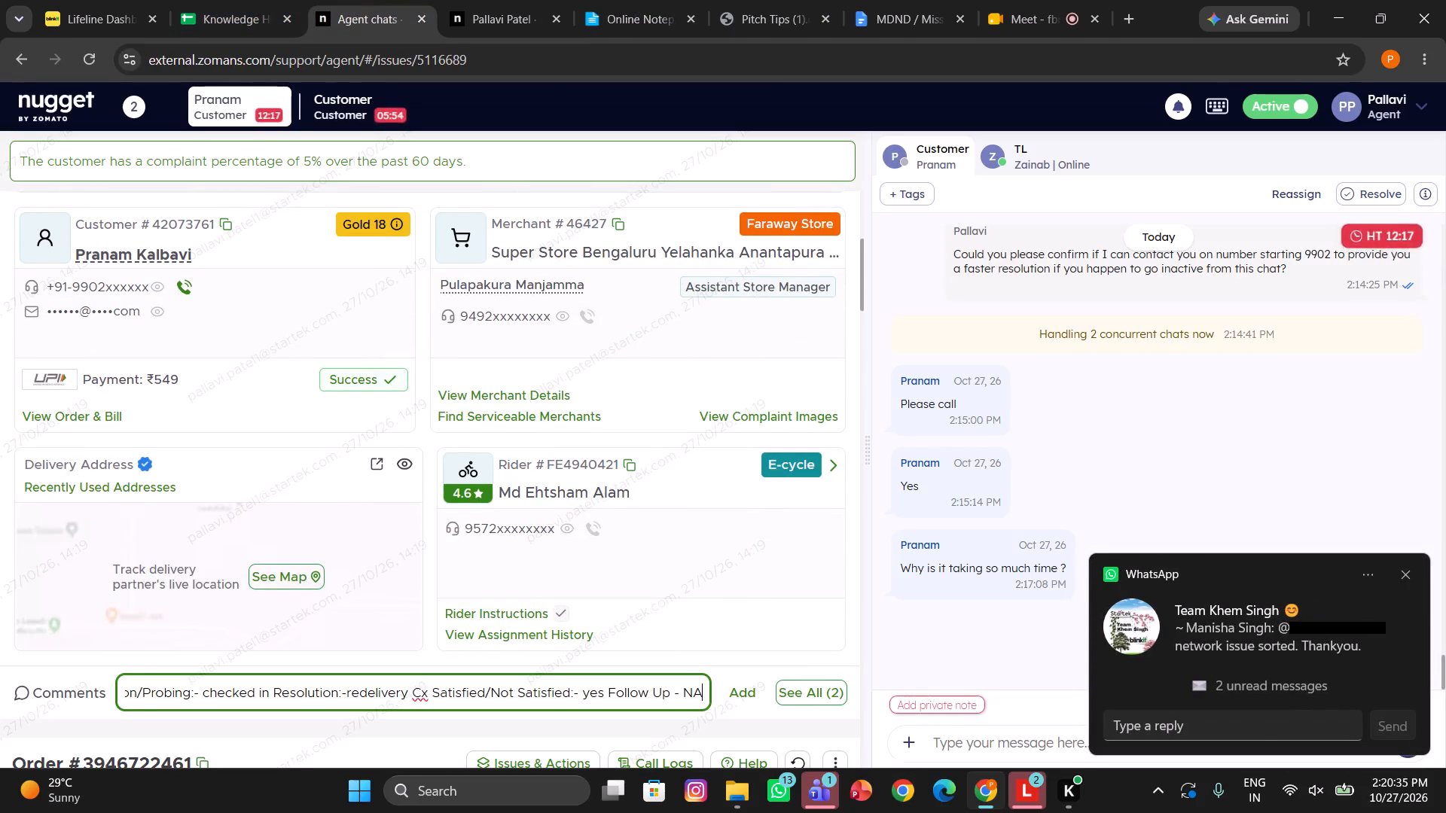
key("Return")
scroll(406, 605, "up", 6)
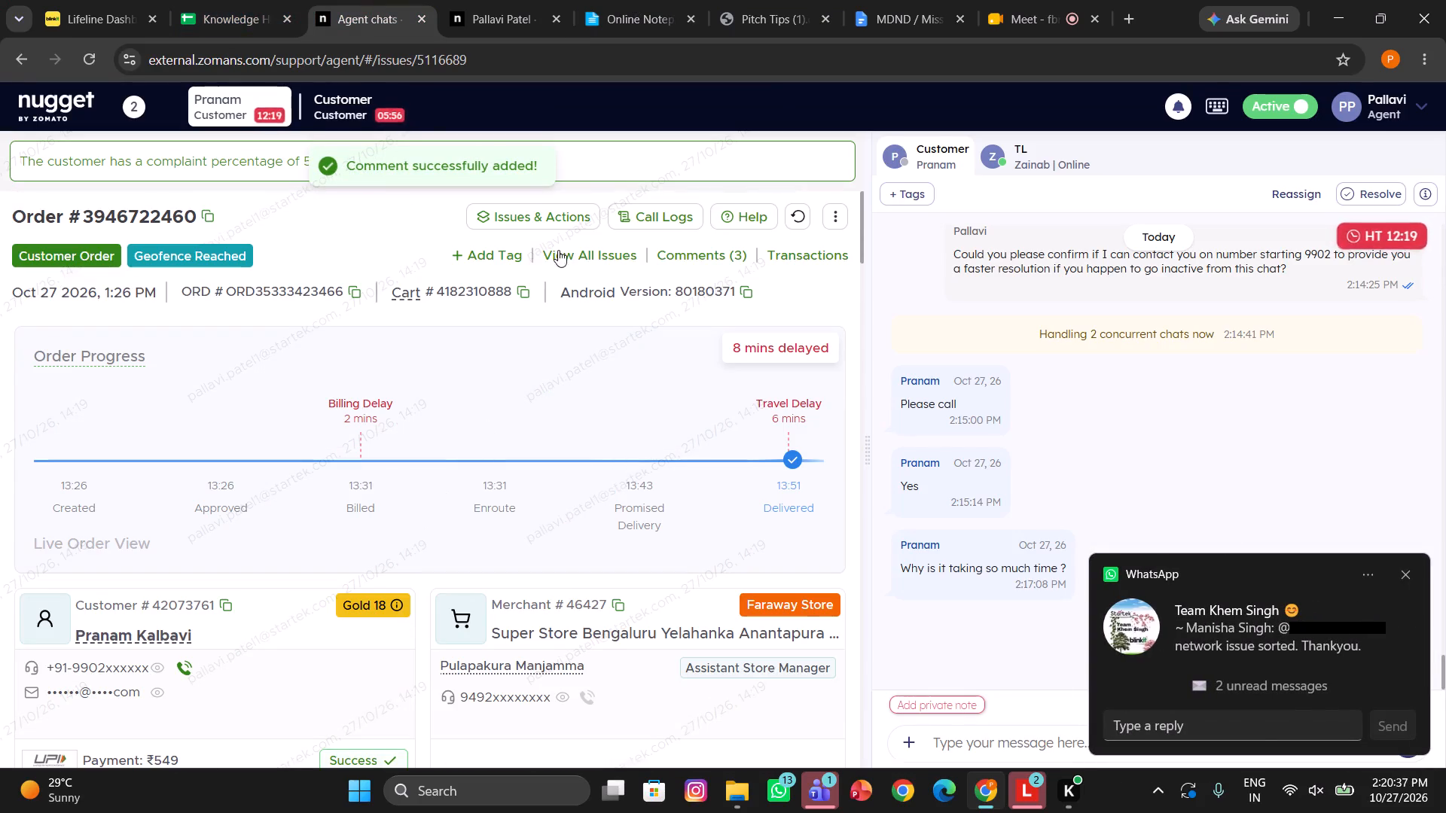
left_click(530, 218)
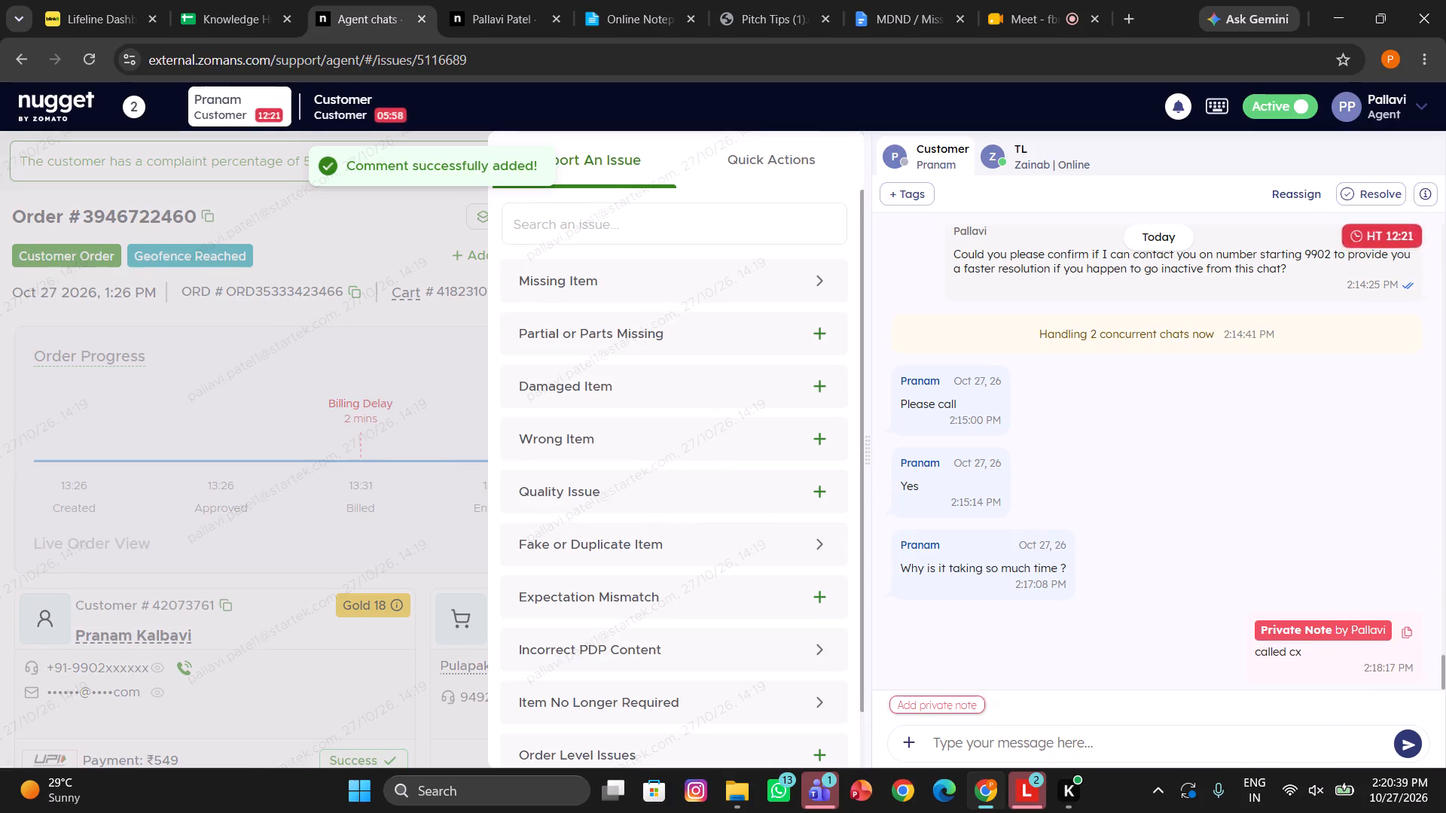
left_click(553, 224)
type("ord")
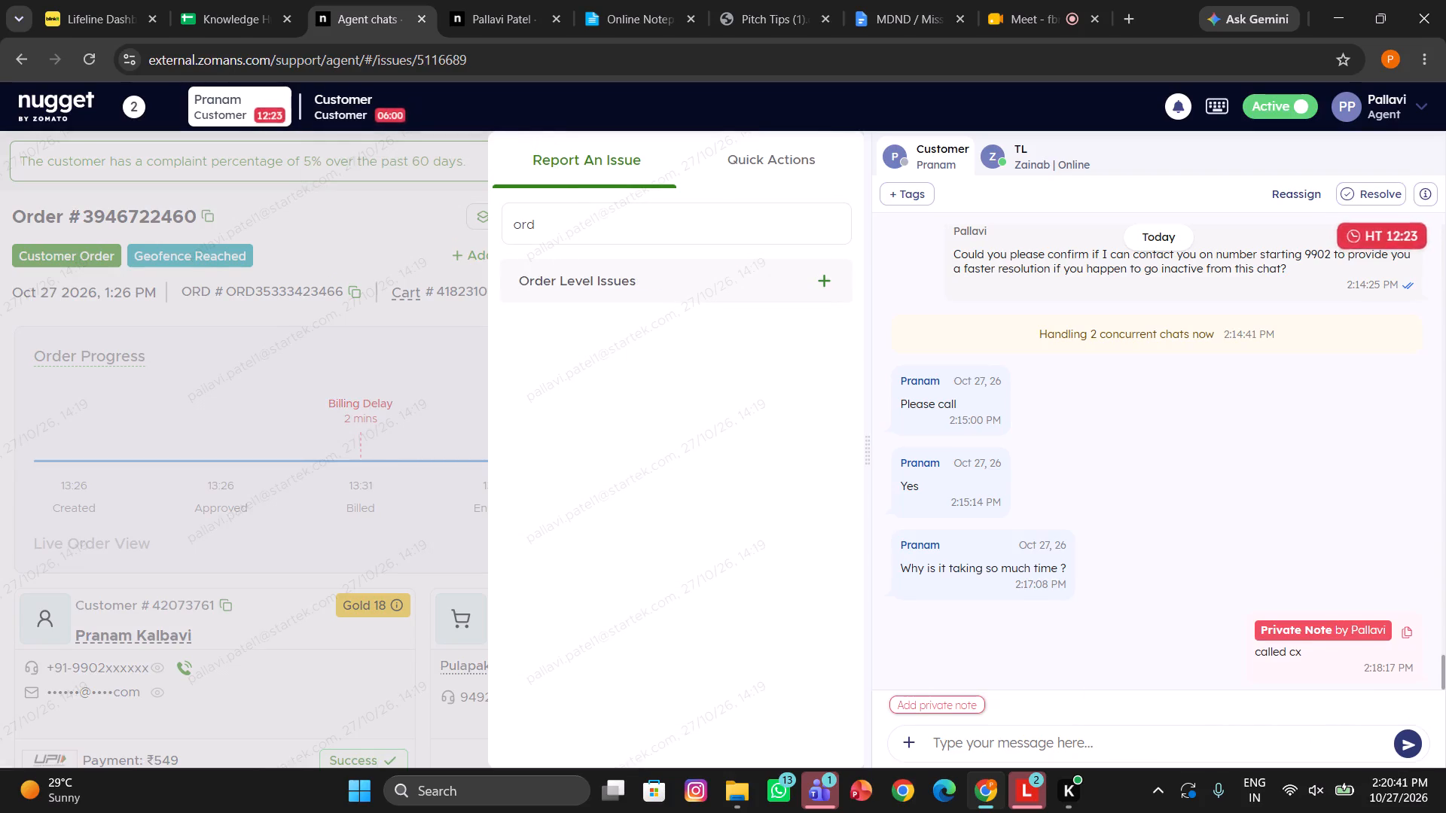
left_click(582, 285)
left_click(624, 319)
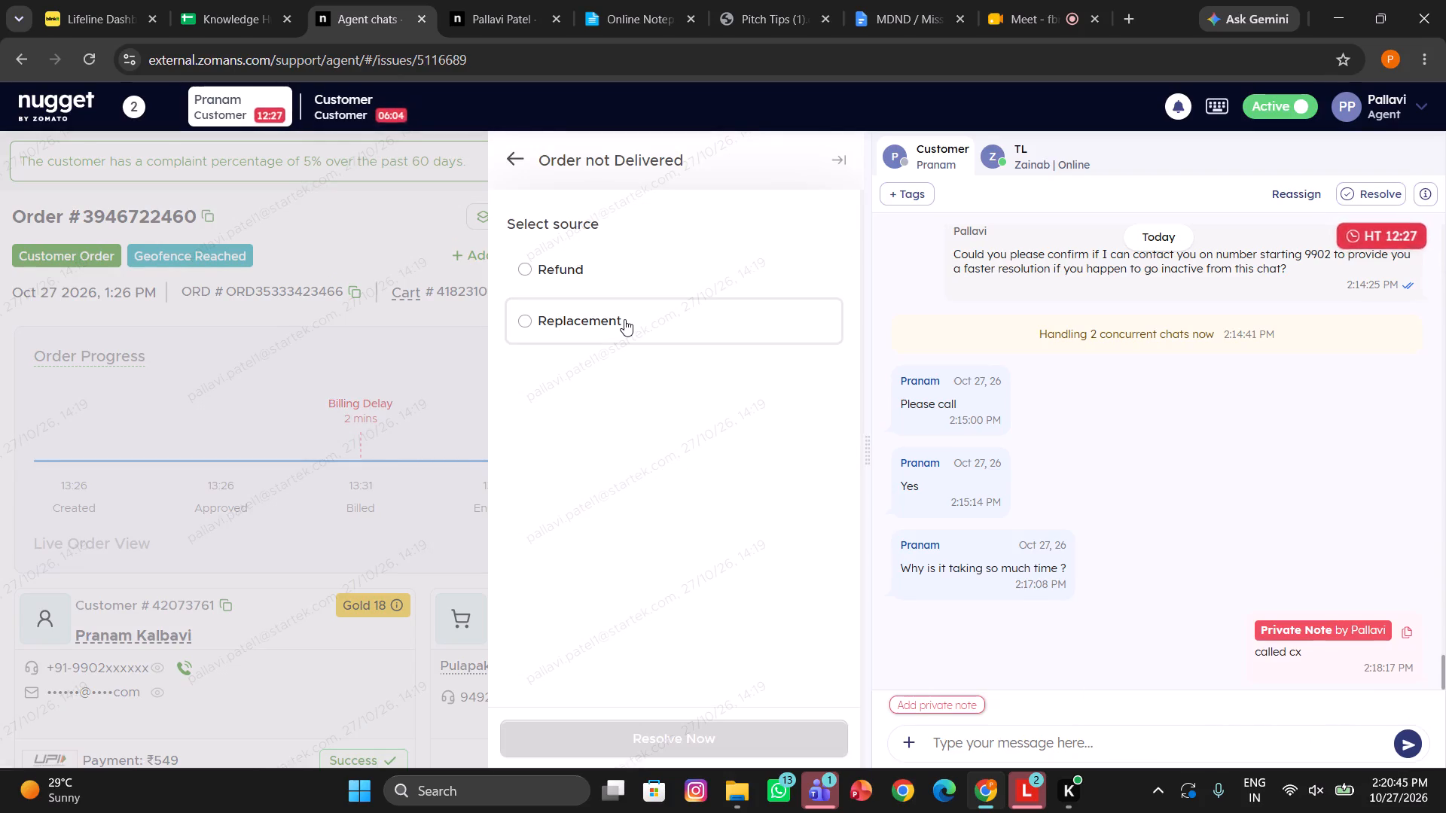
left_click(624, 319)
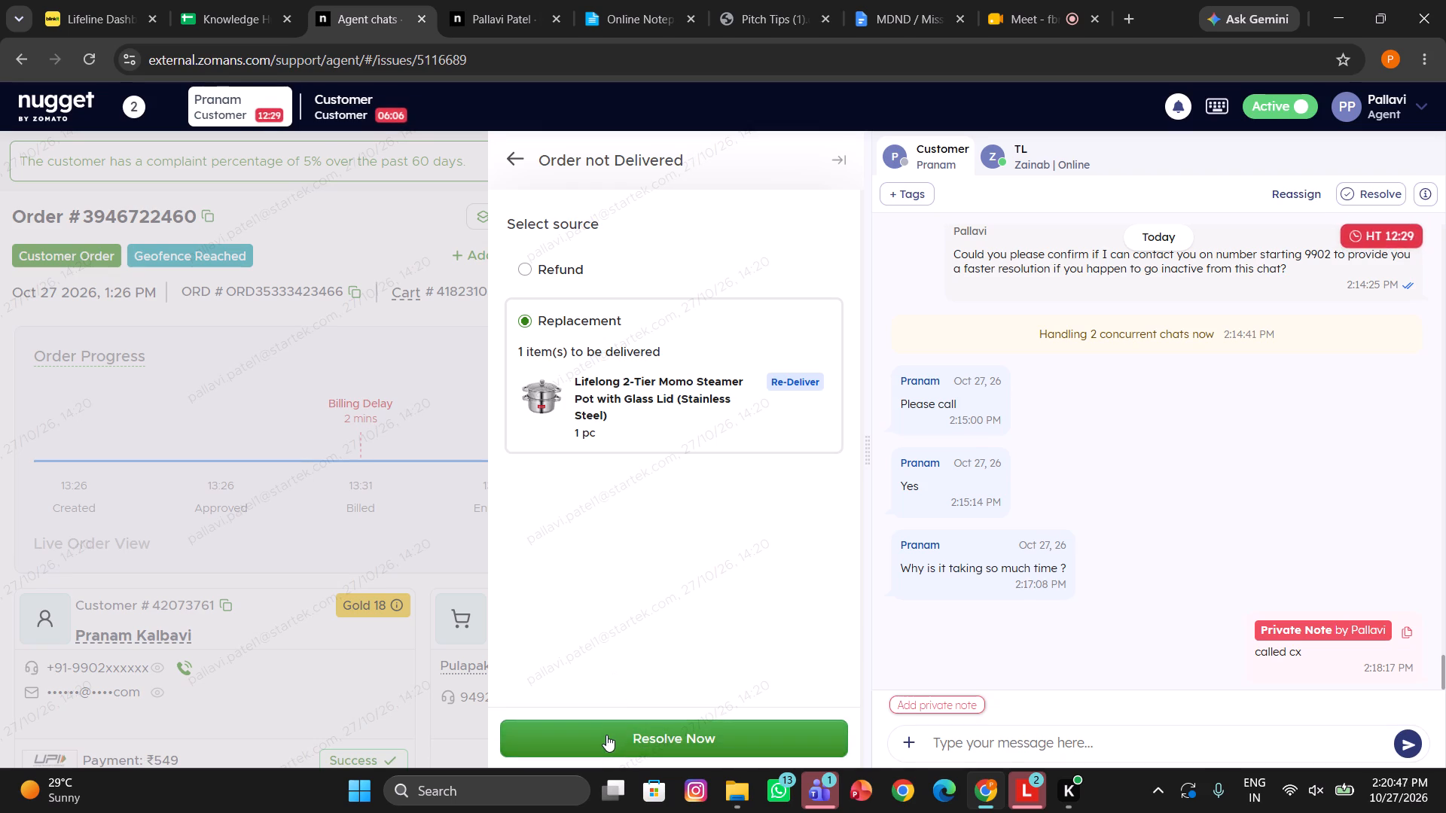
left_click(606, 735)
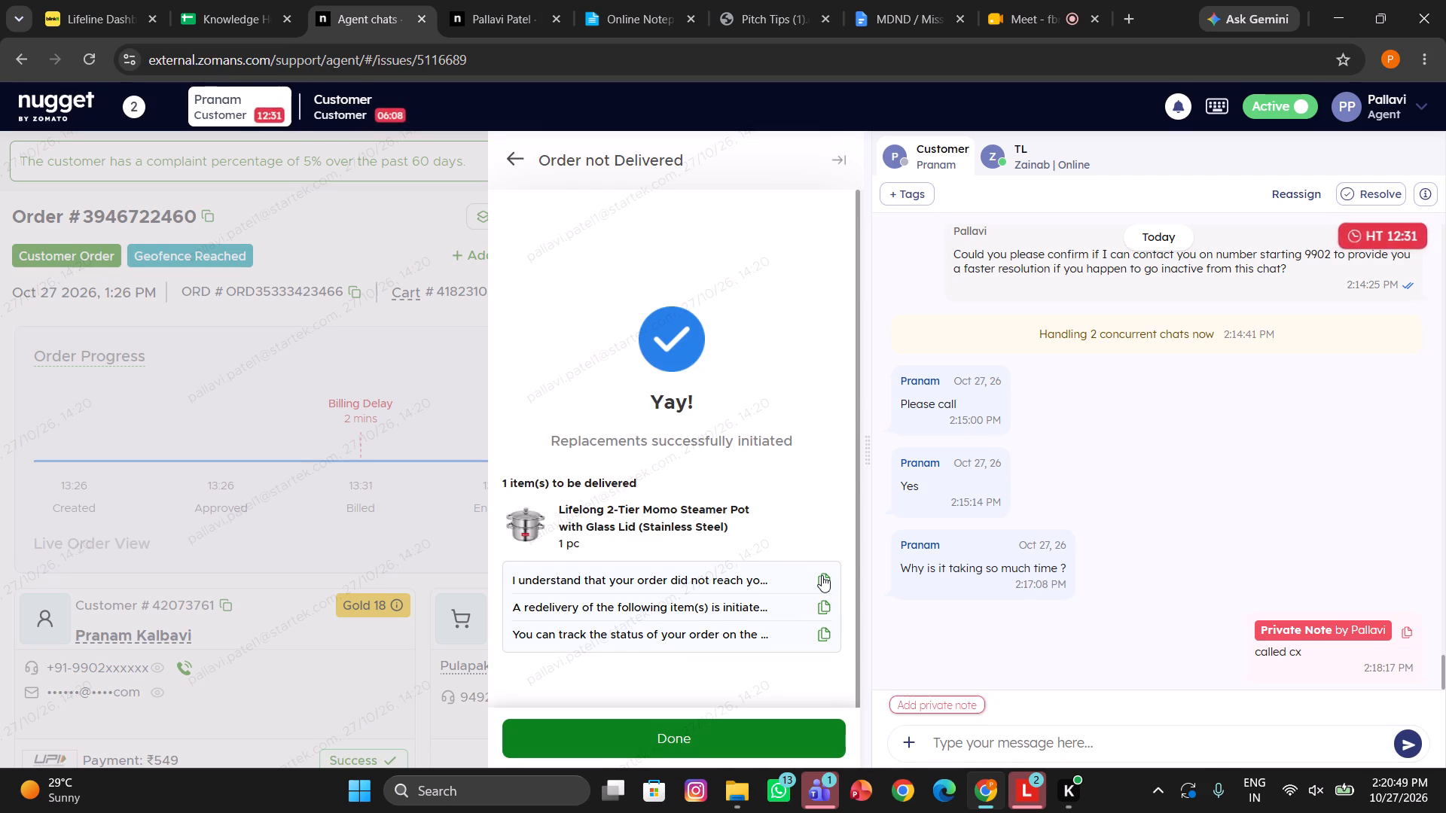
Send the customer the suggested message beginning "I understand that your order did not reach you".
left_click(822, 575)
left_click(950, 732)
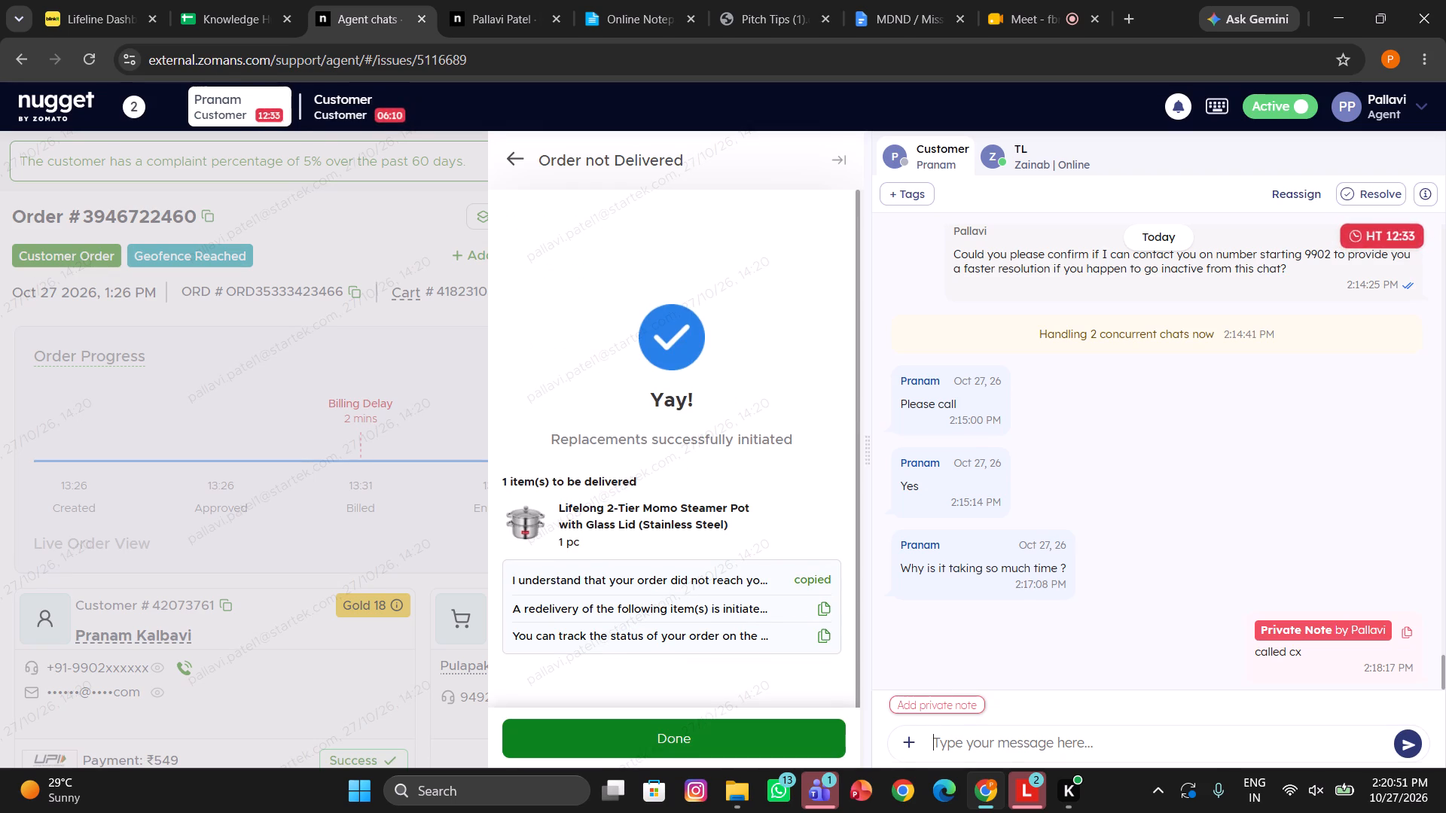
key("ctrl+v")
key("Return")
Send the customer the suggested redelivery message for the steamer pot and the order-tracking message, and finish the replacement report.
left_click(822, 602)
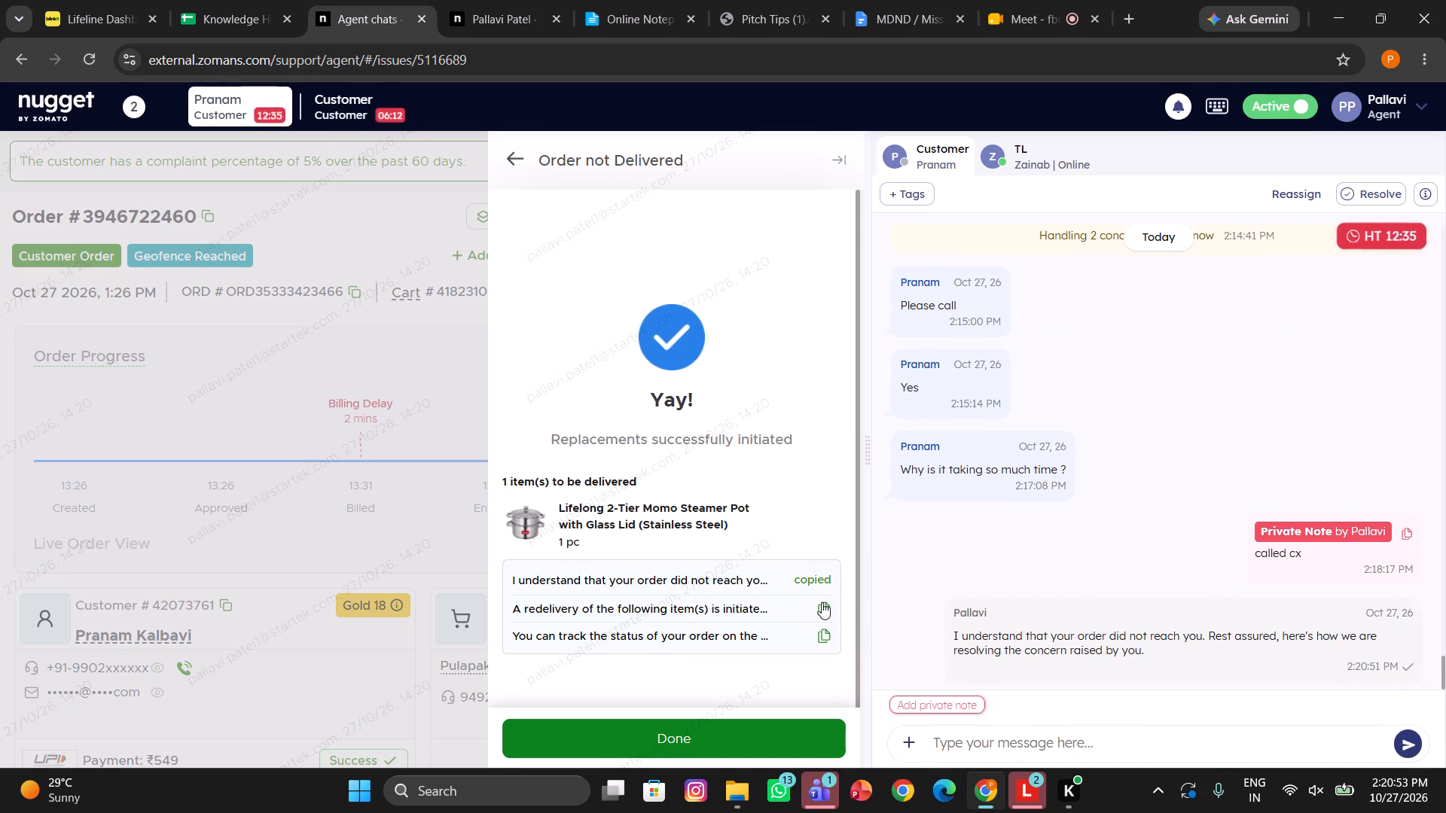
left_click(978, 732)
key("ctrl+v")
key("Return")
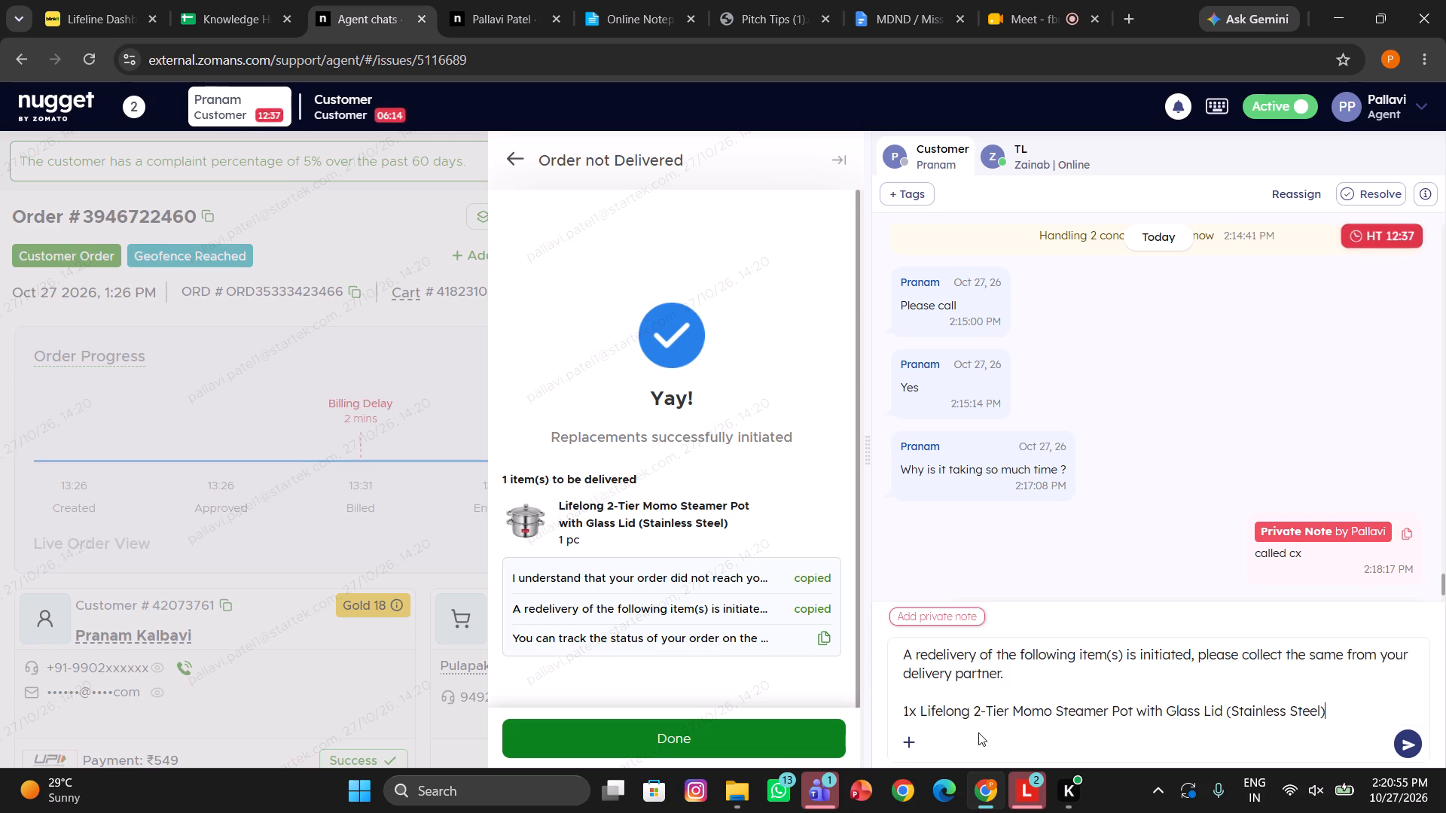
left_click(824, 635)
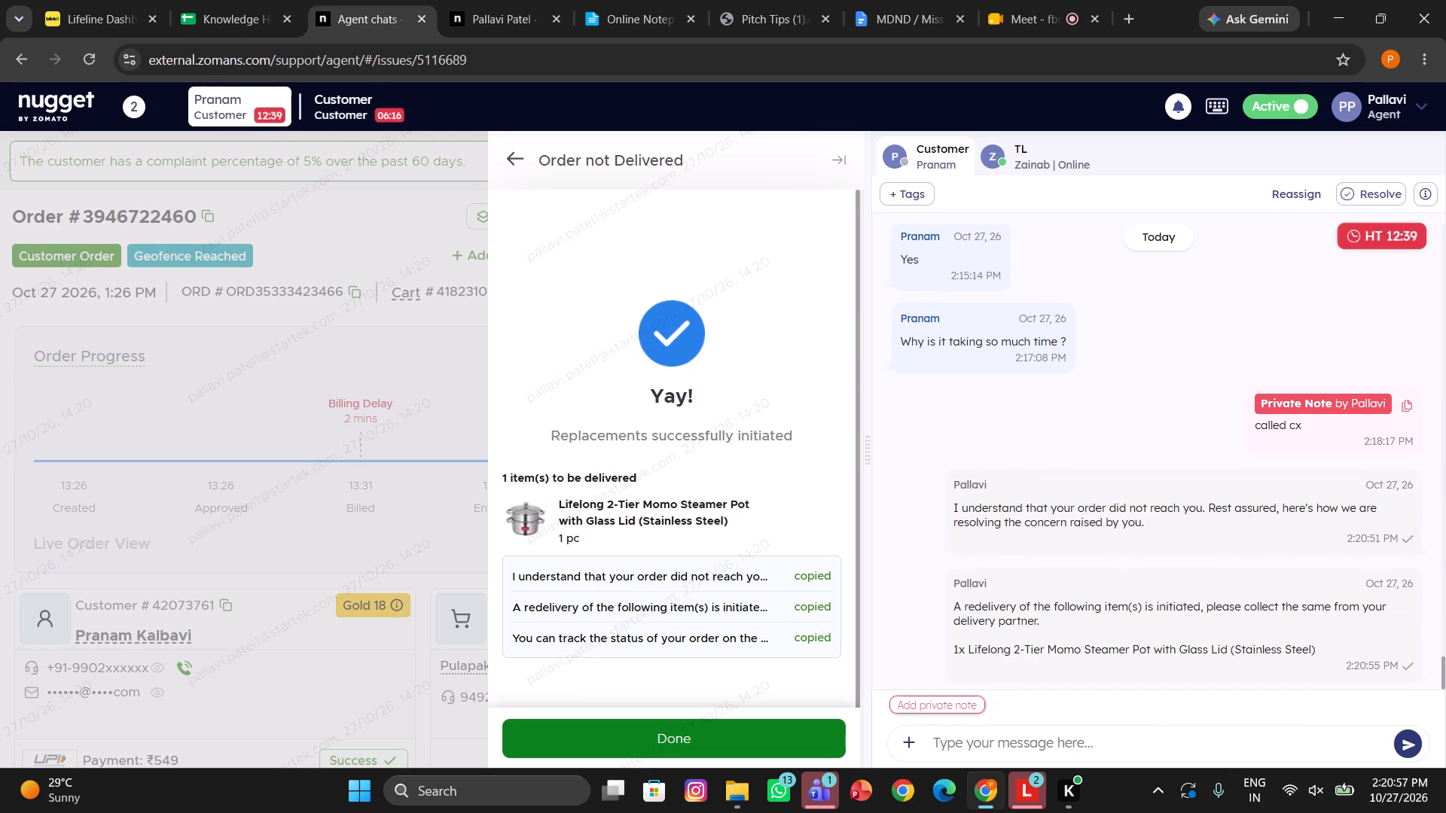
left_click(954, 733)
key("ctrl+v")
key("Return")
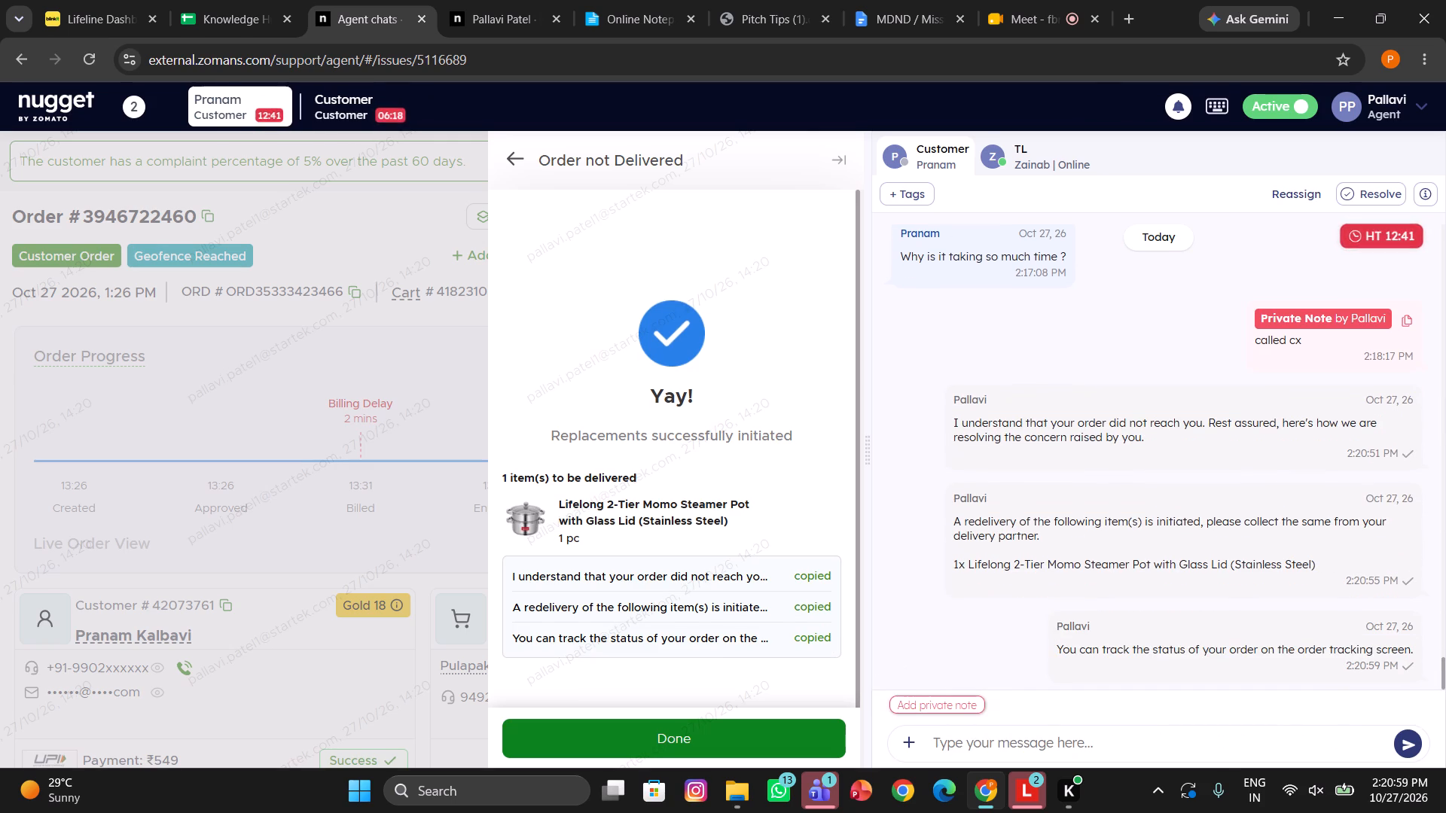
left_click(790, 728)
left_click(419, 633)
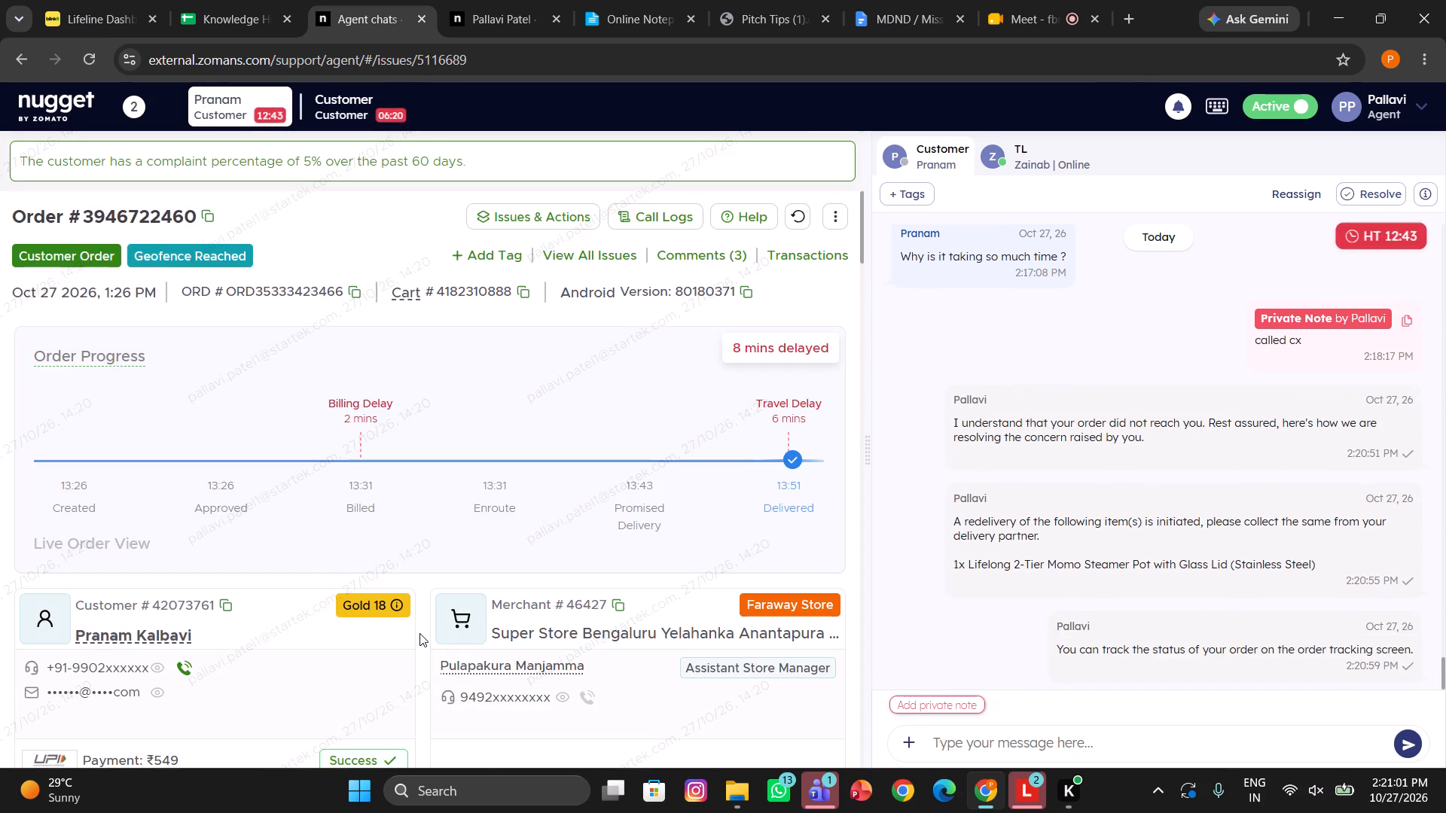
Send the customer the canned response /Rate us/Rating asking for a conversation rating.
left_click(968, 736)
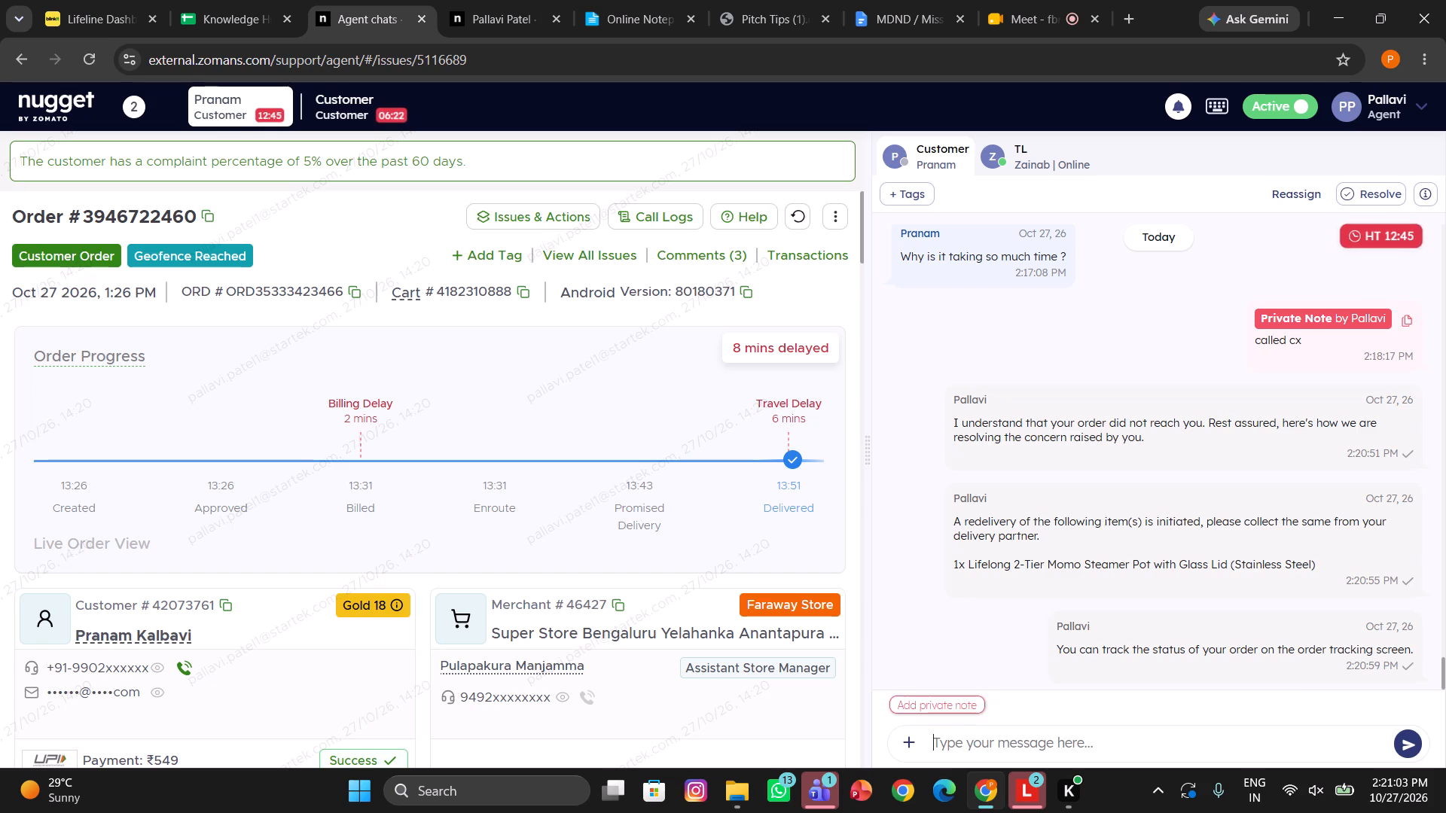
type("/ra")
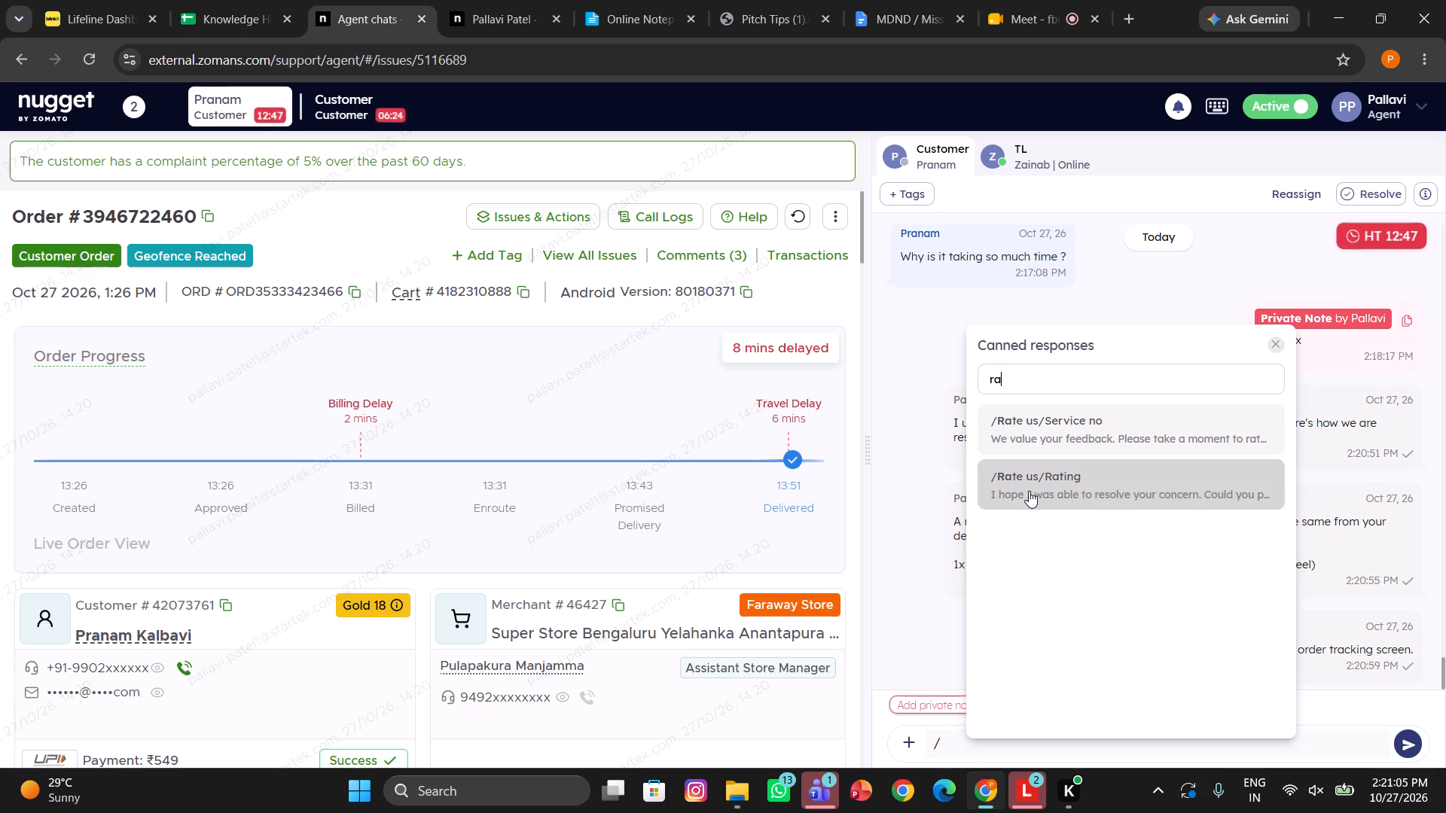
left_click(1029, 491)
key("Return")
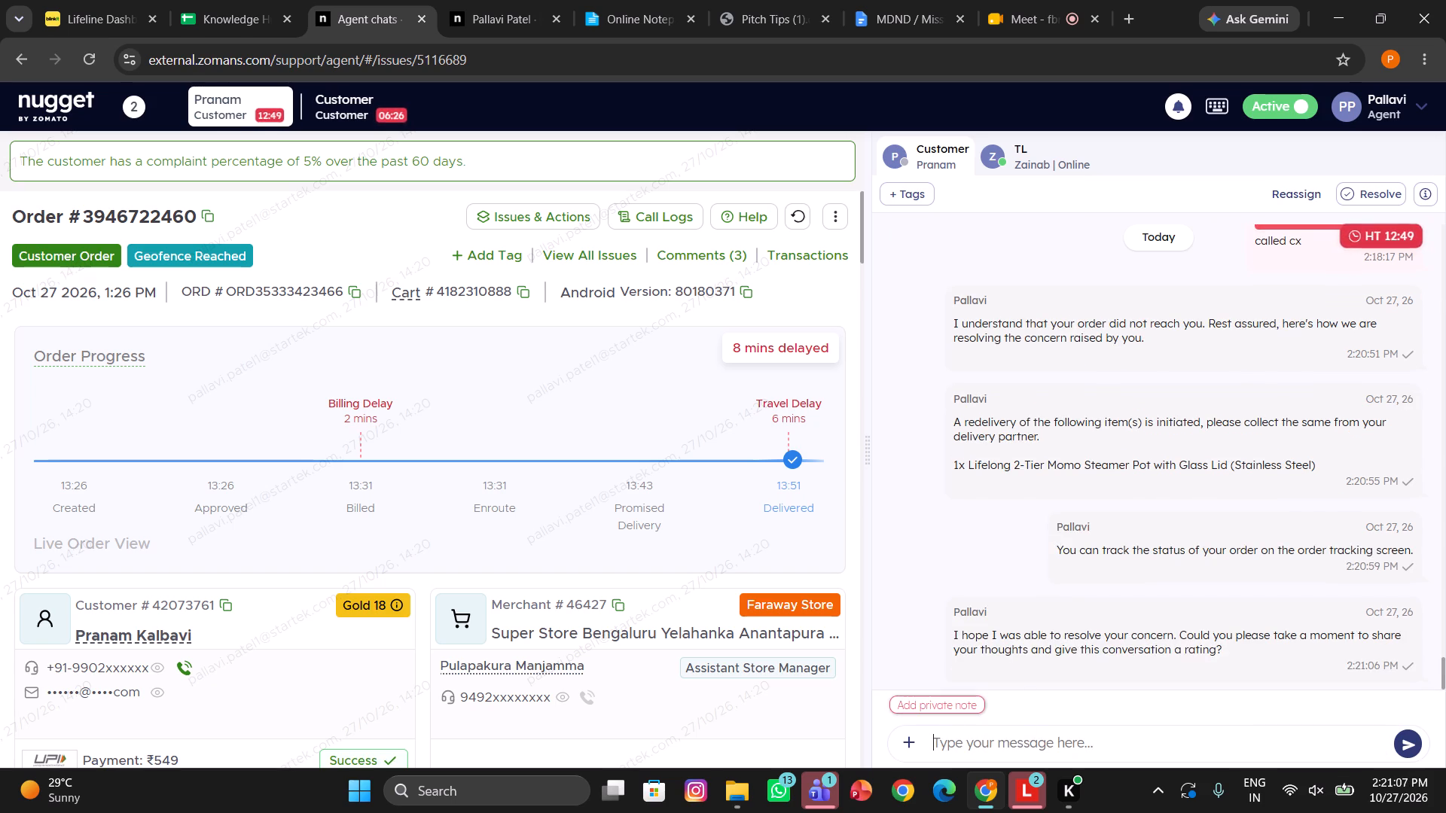
Add a private note with DP answered yes, MDND reason cx not received order, DP communication language barrier, and resolution redelivery.
left_click(900, 700)
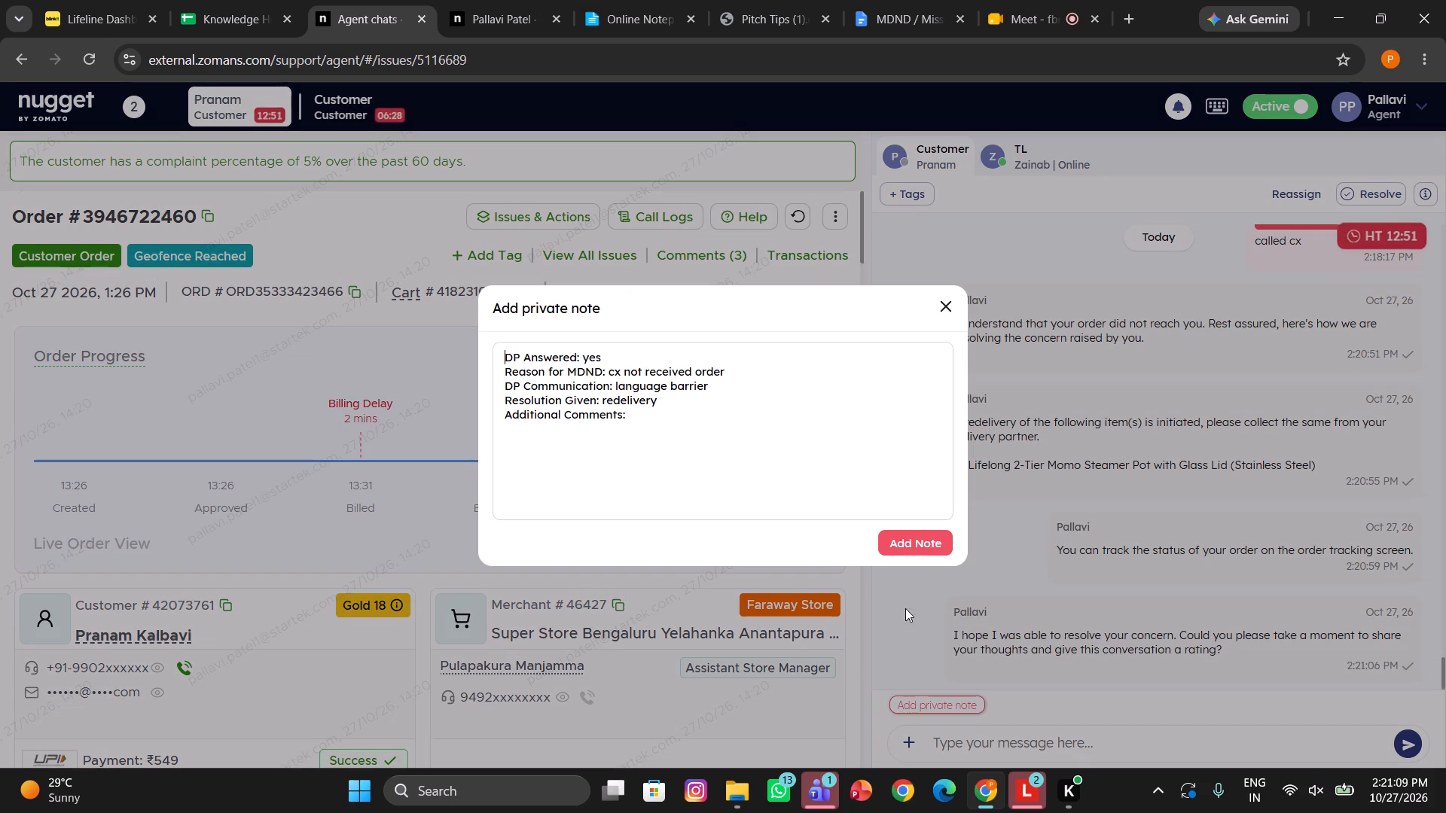
left_click(903, 549)
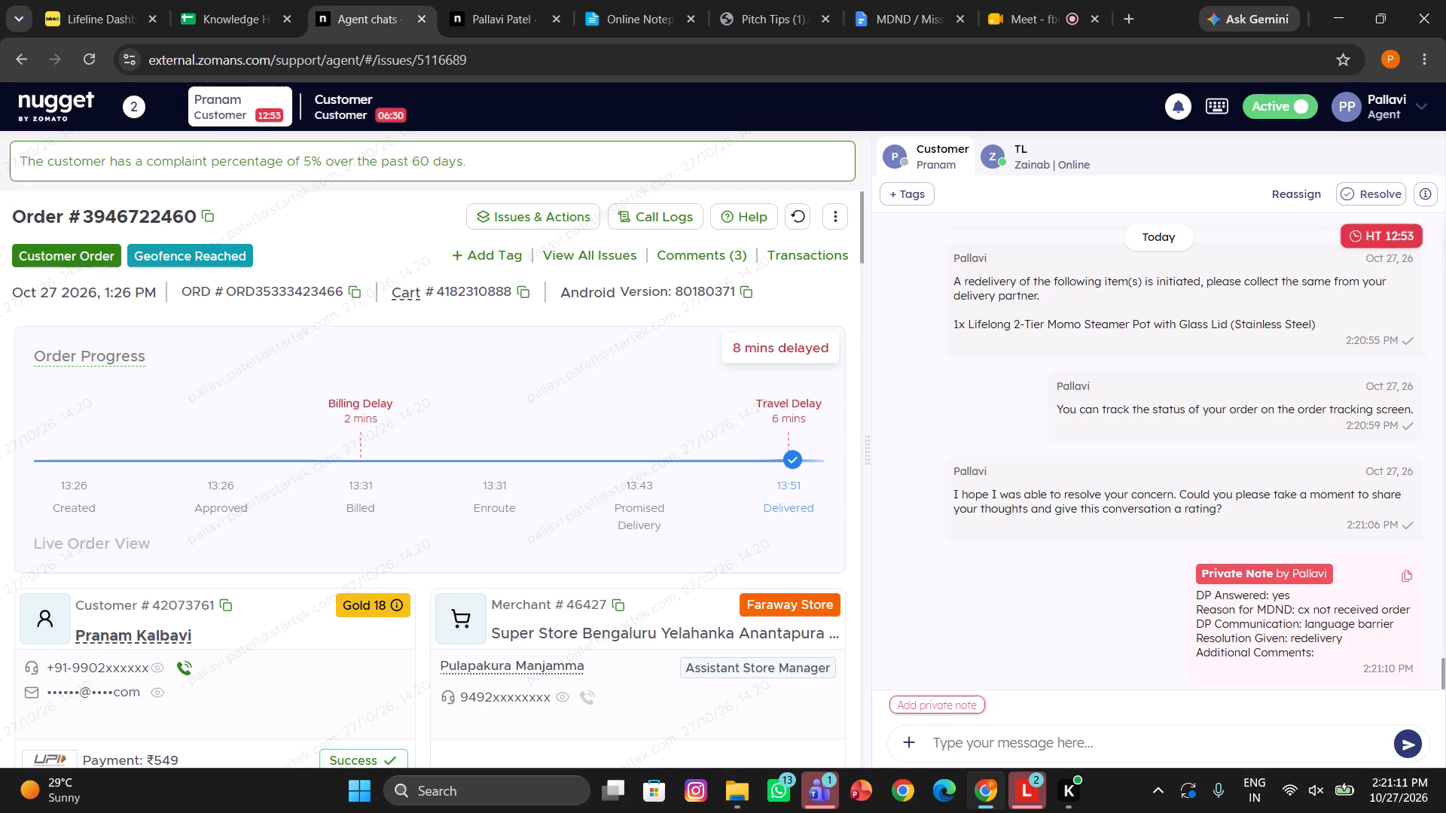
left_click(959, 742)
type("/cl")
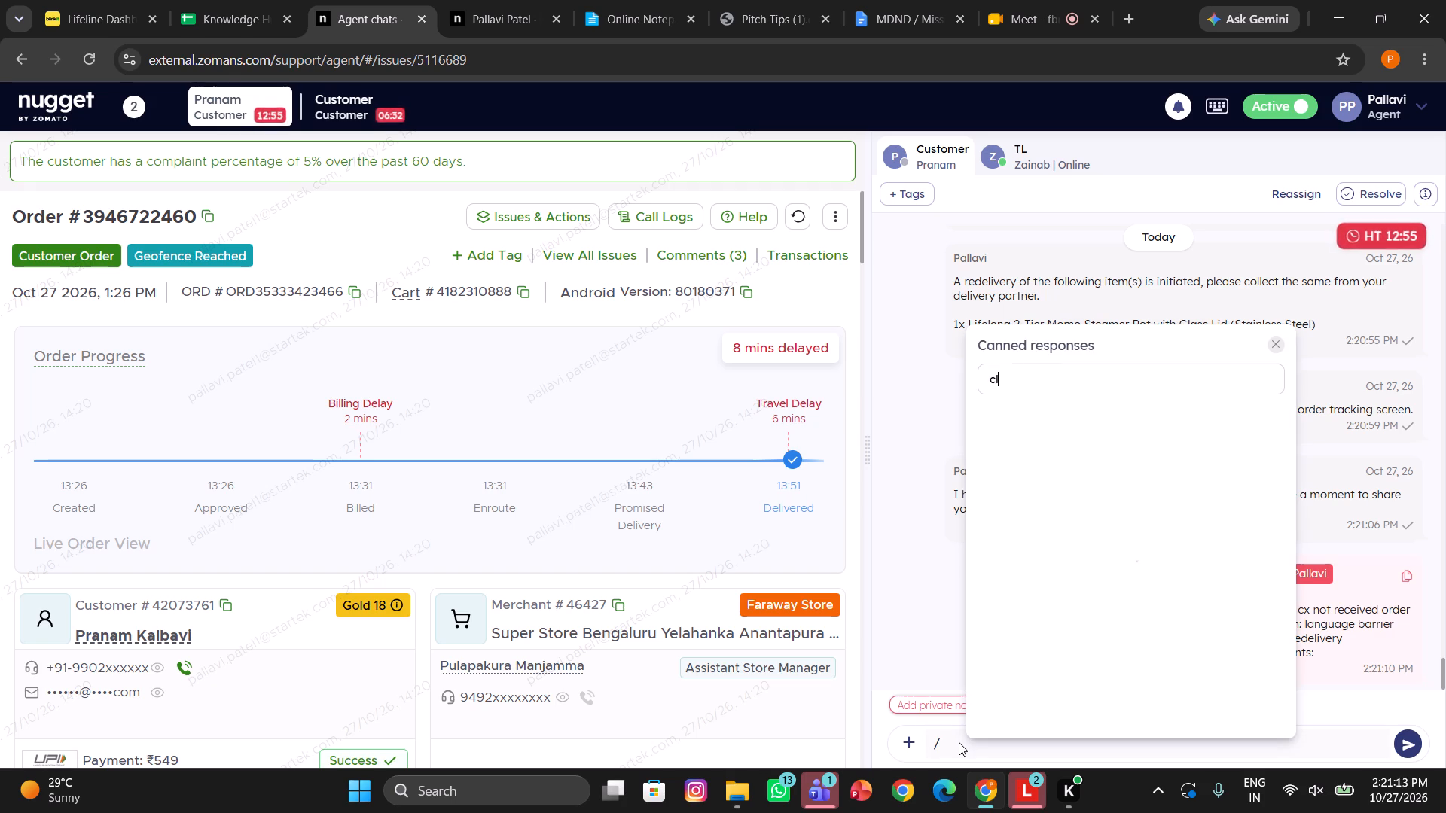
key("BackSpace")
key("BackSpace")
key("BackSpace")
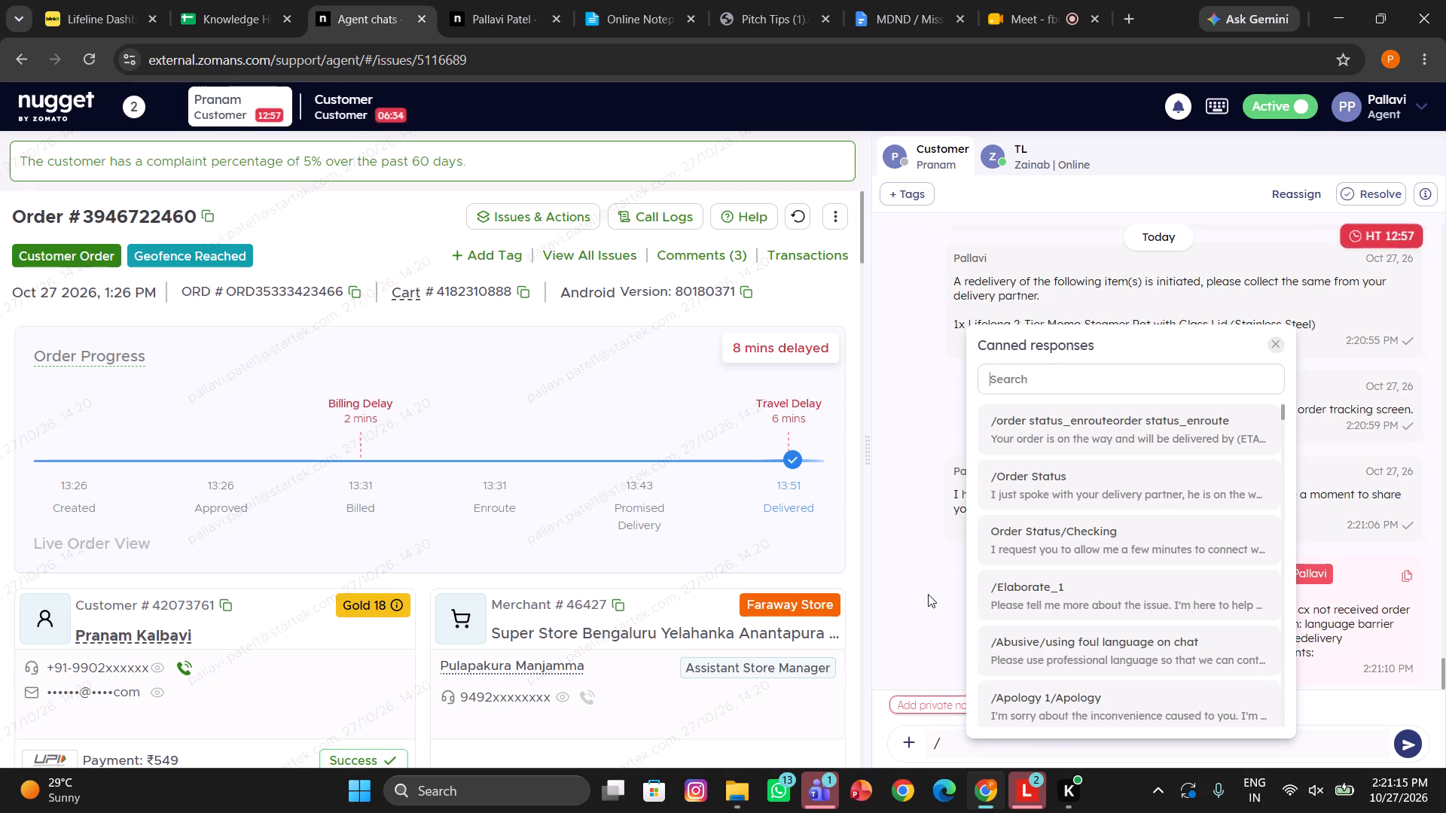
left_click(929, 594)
scroll(991, 656, "down", 1)
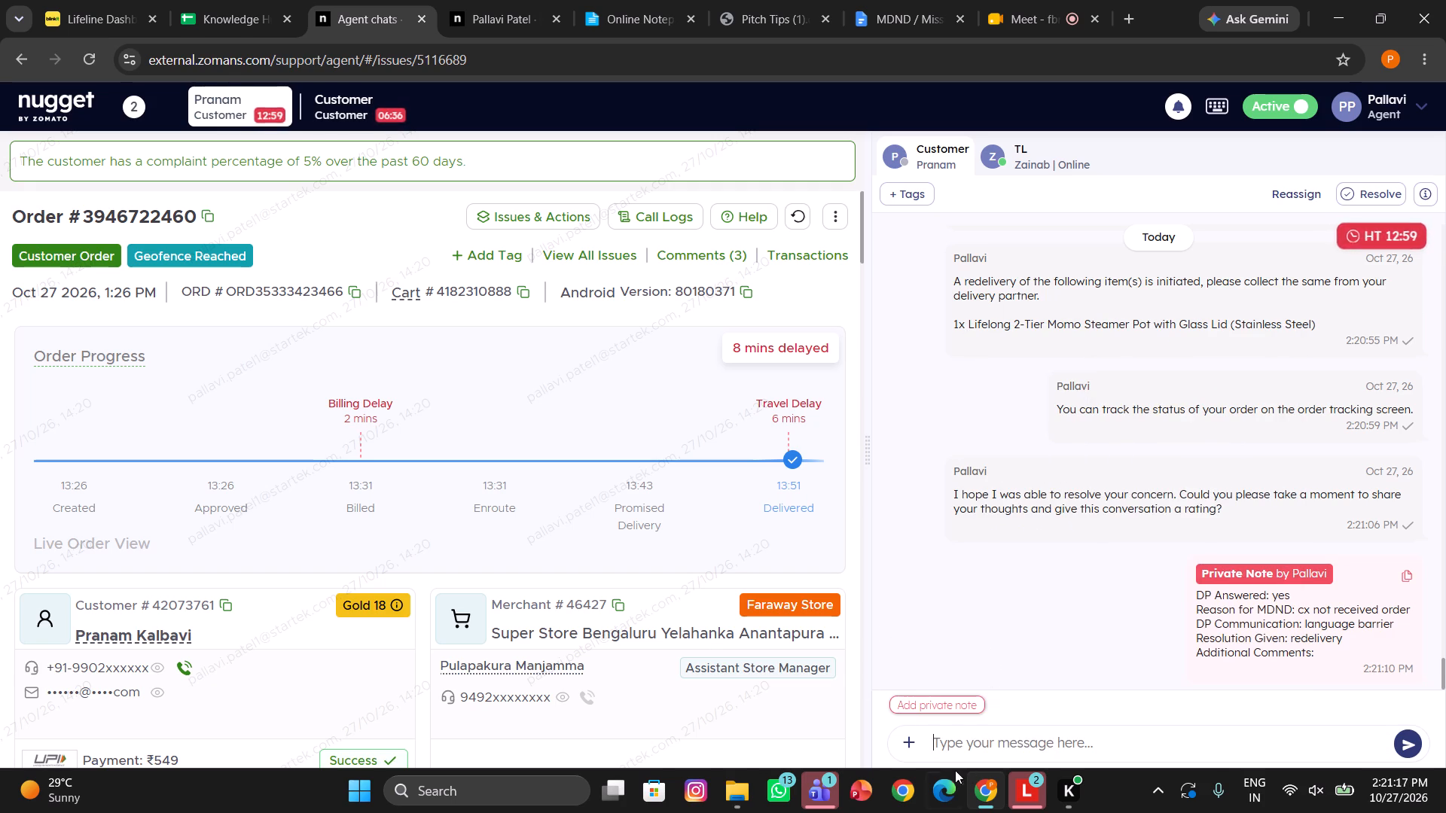
scroll(706, 647, "down", 2)
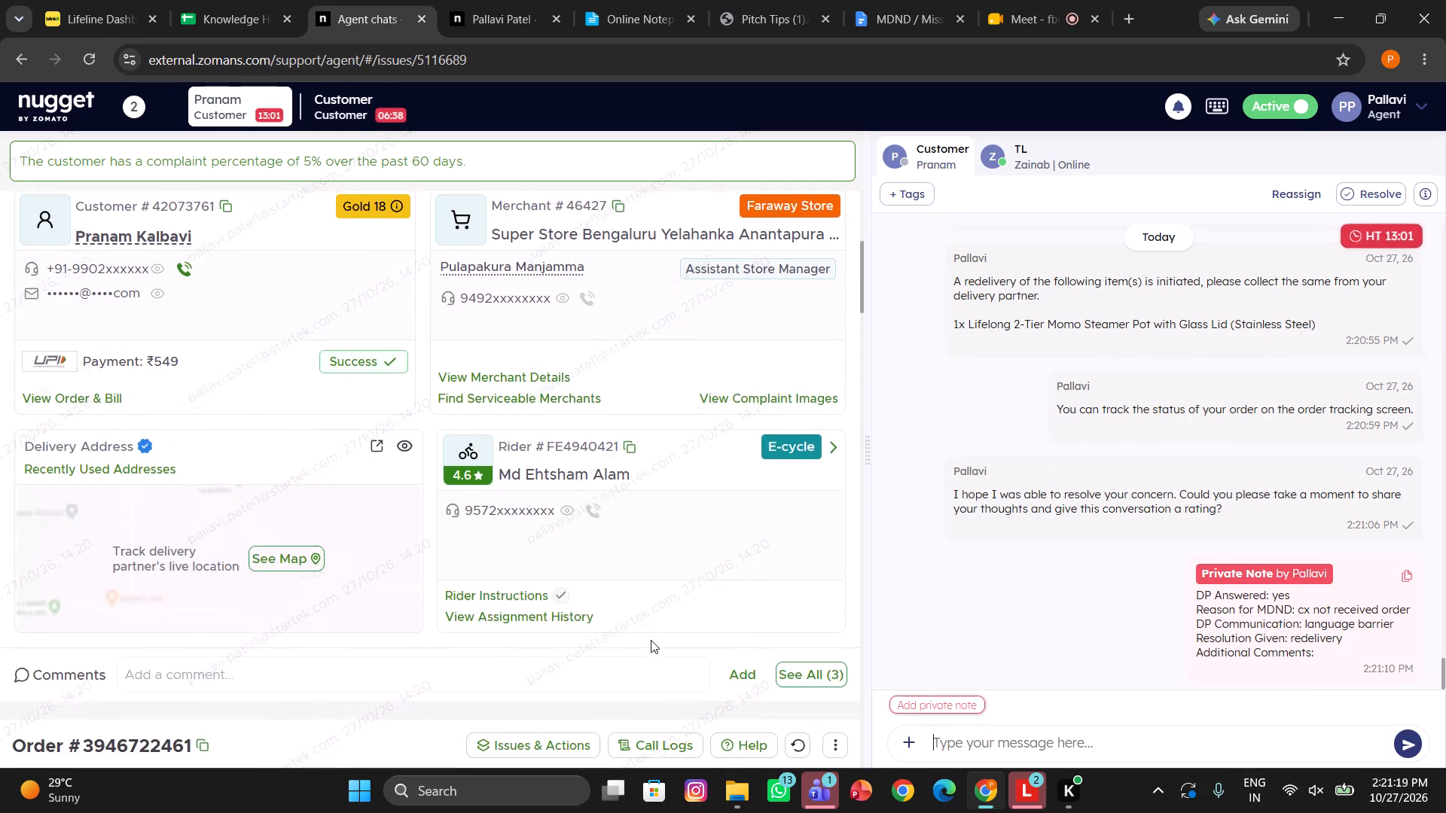
scroll(651, 640, "down", 2)
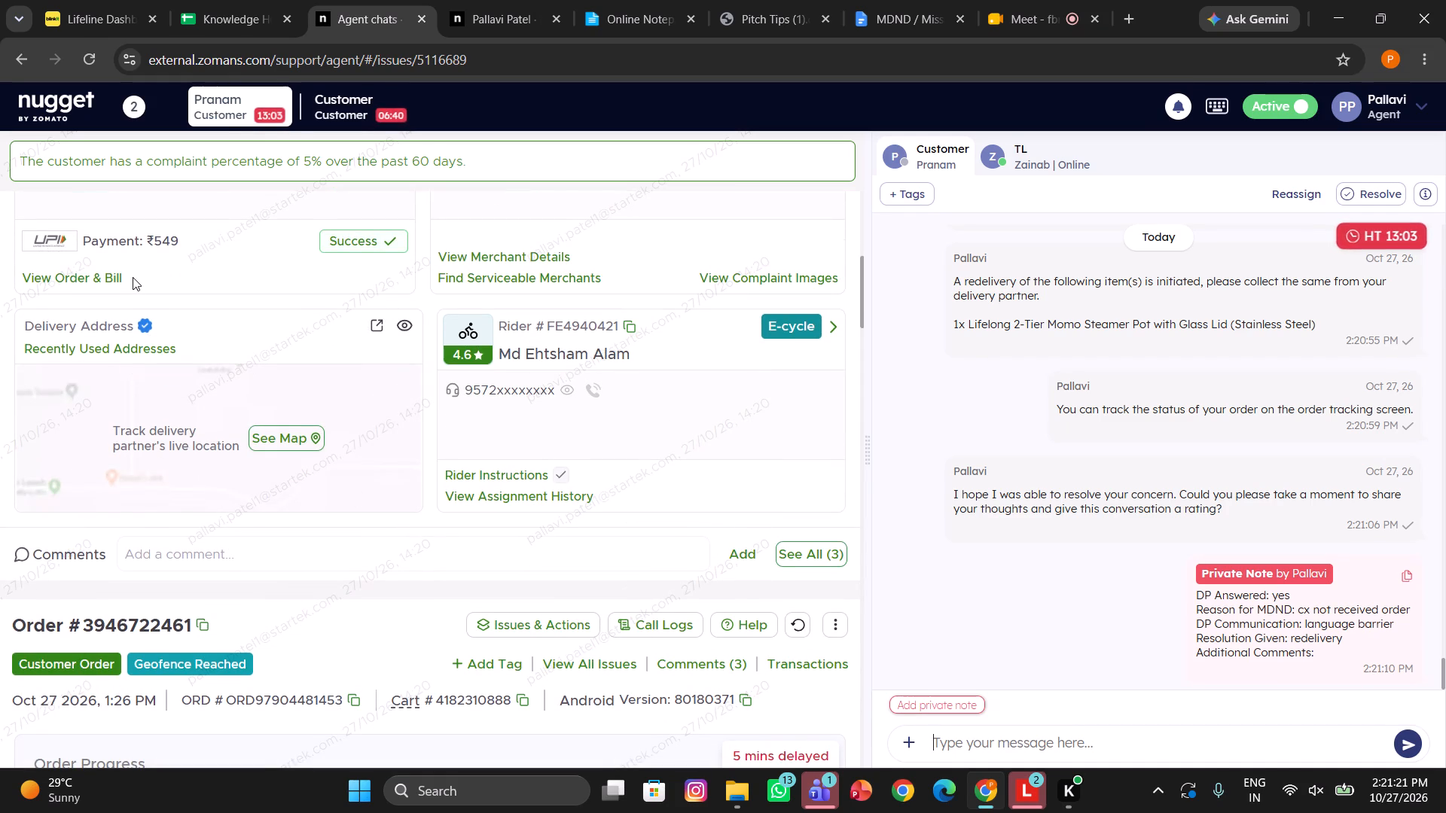
left_click(946, 742)
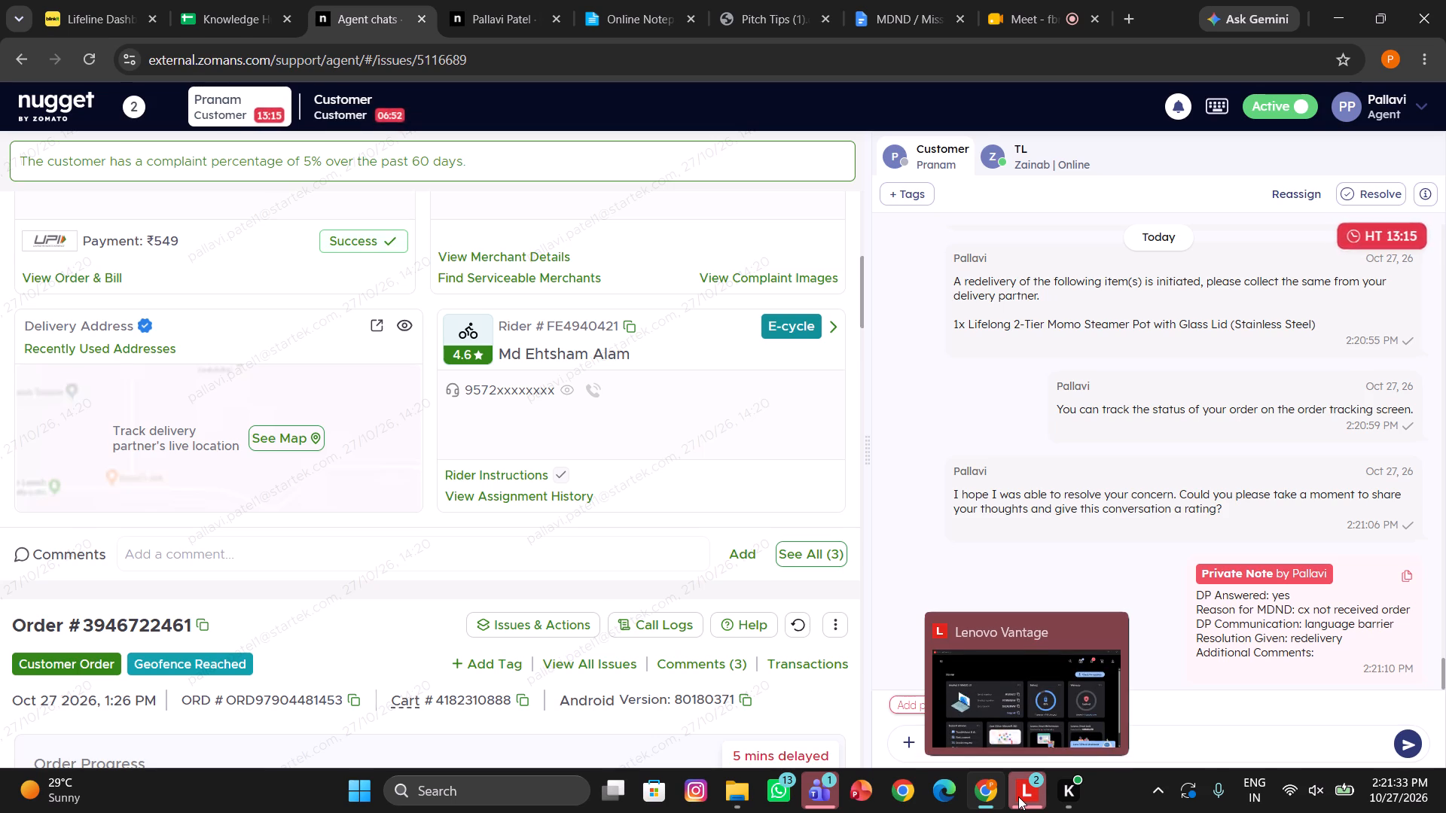
scroll(194, 645, "down", 3)
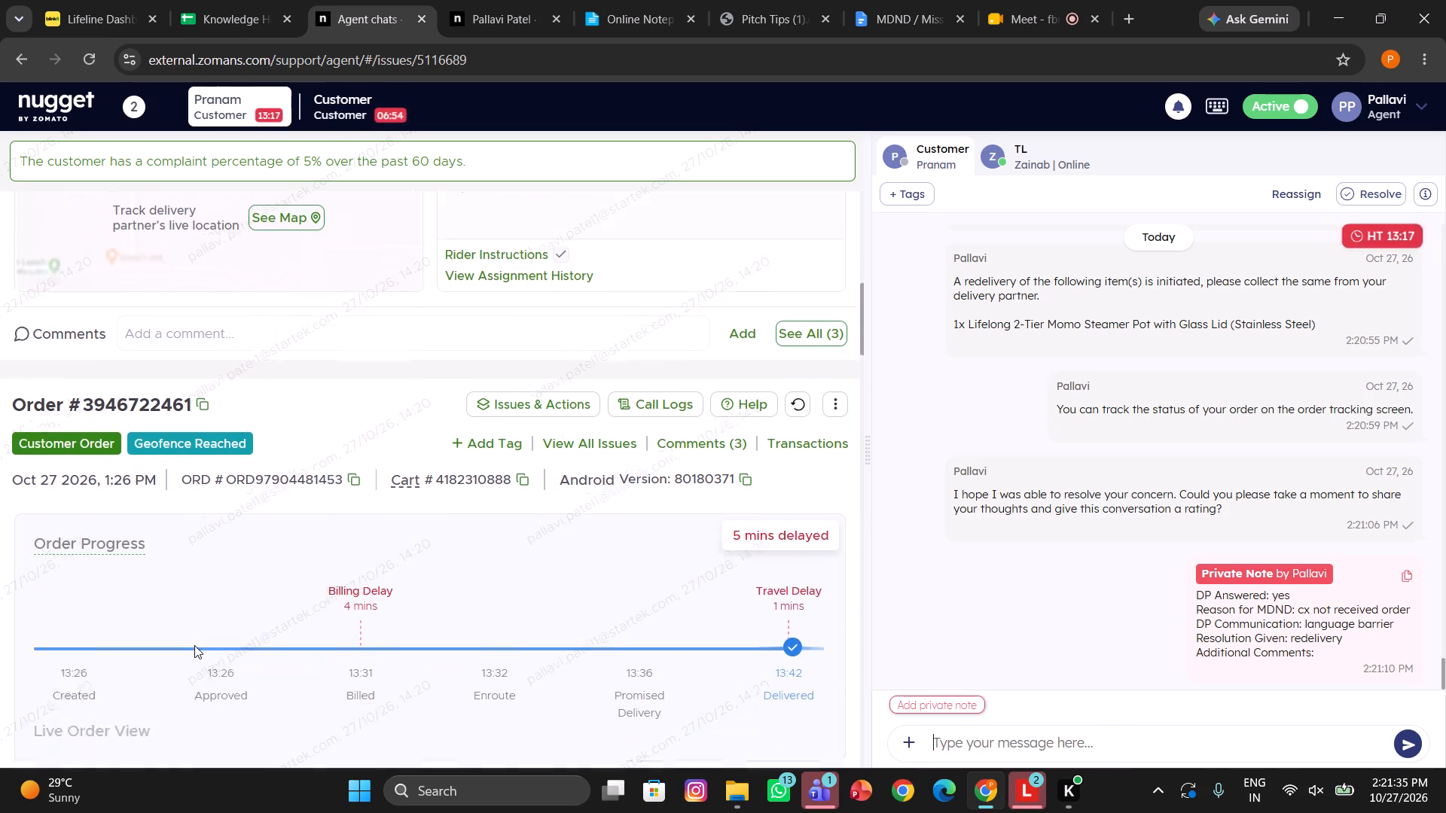
scroll(194, 645, "down", 2)
left_click(69, 740)
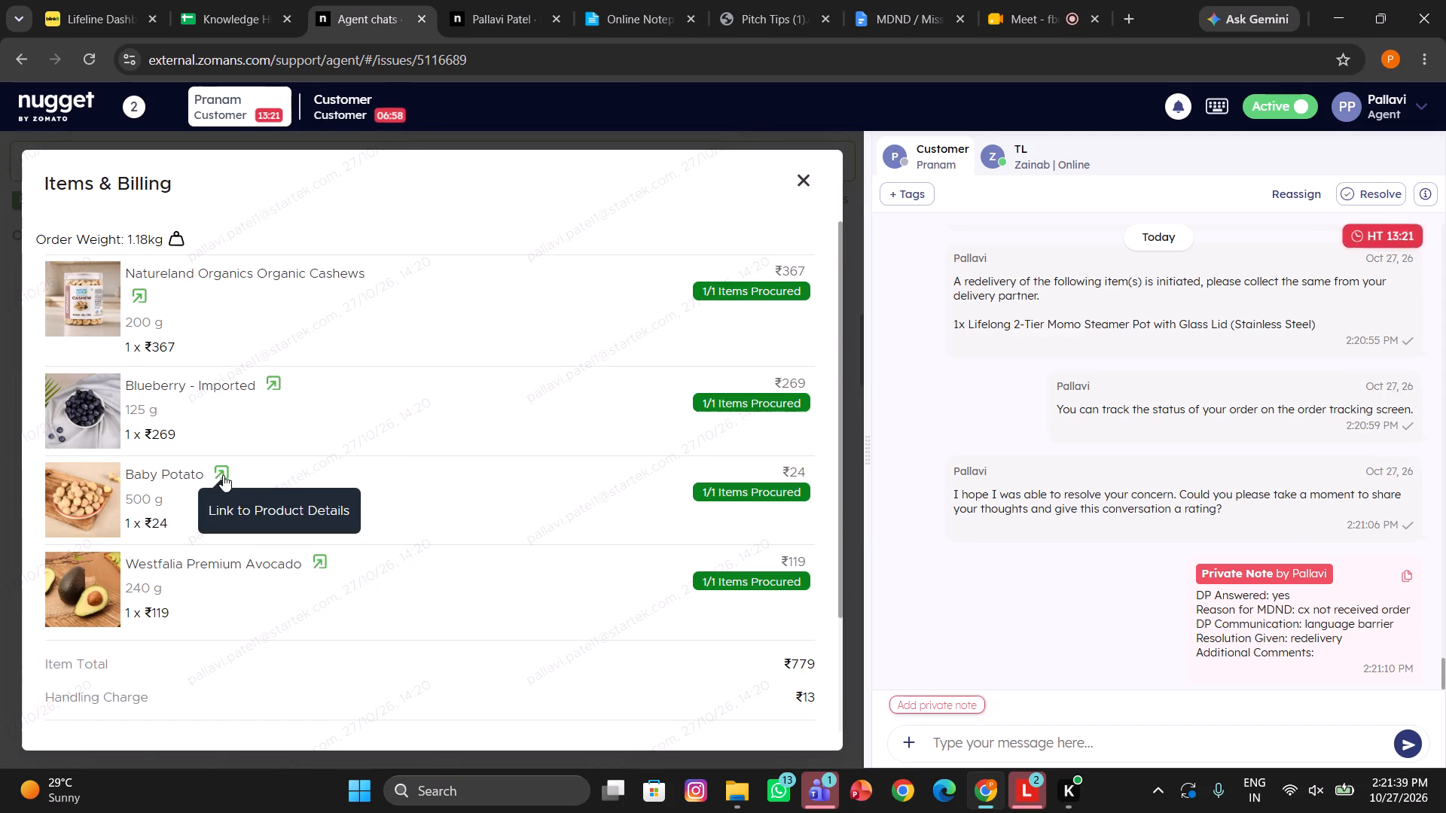
left_click(223, 473)
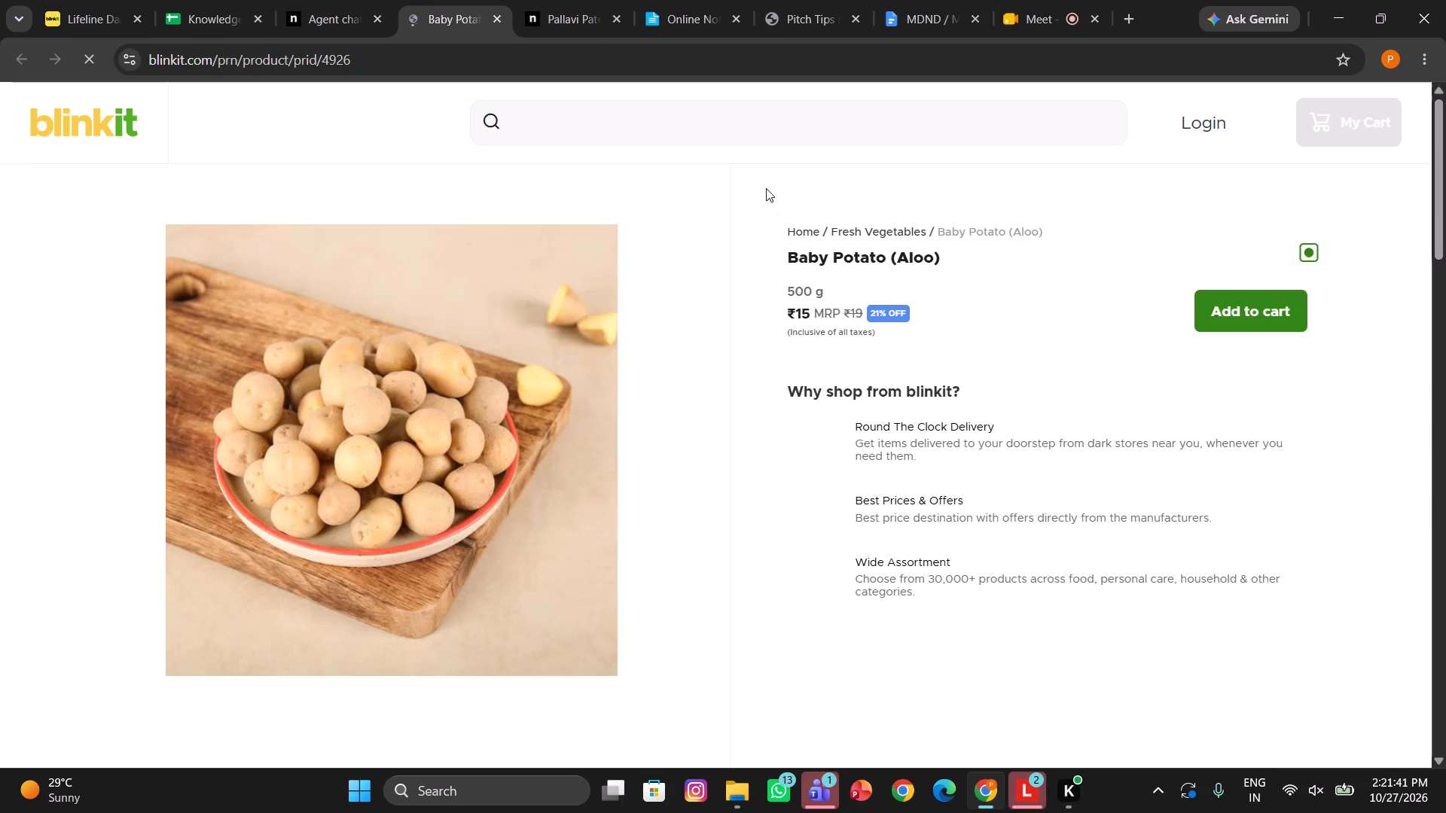
left_click(325, 8)
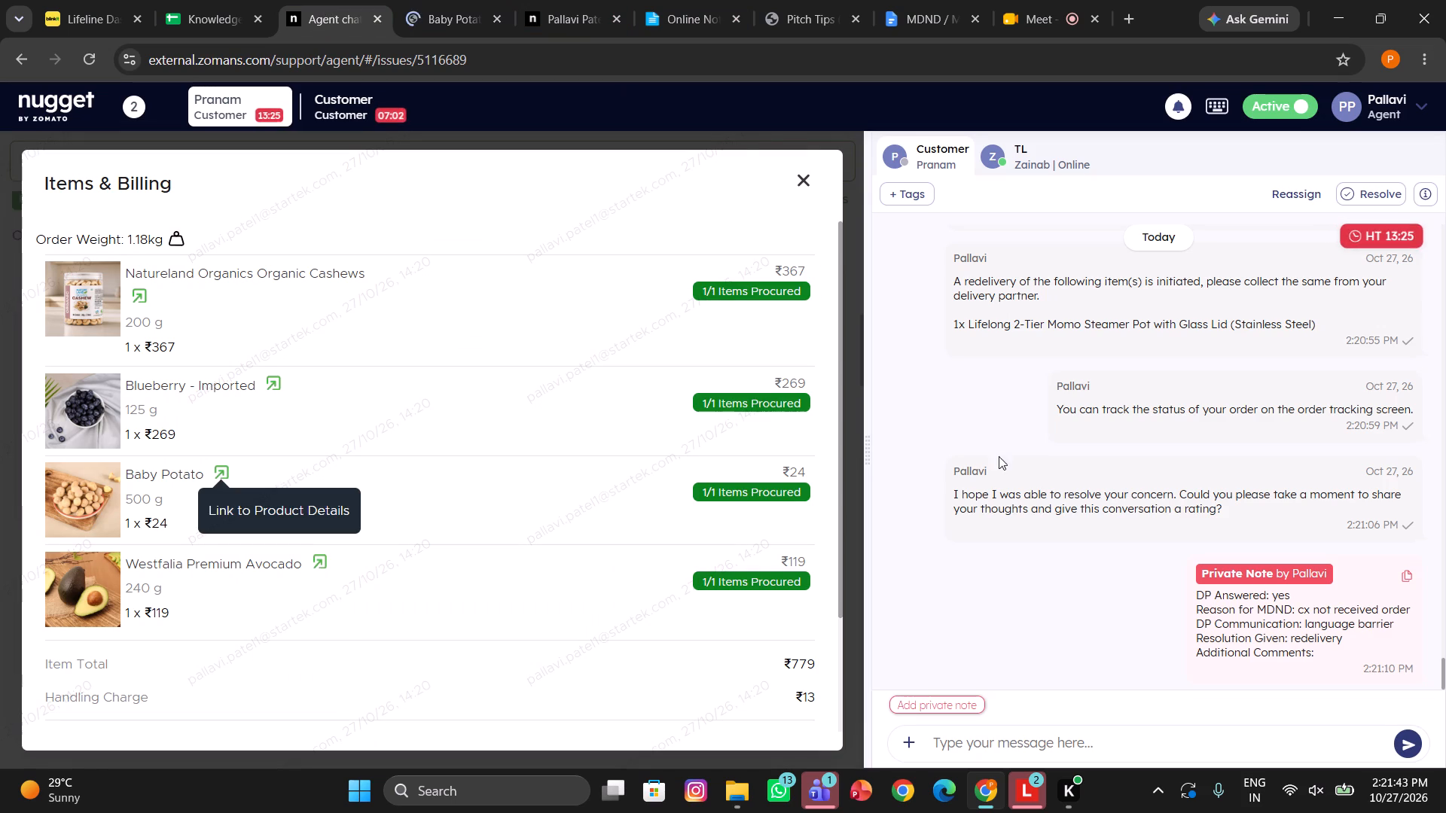
left_click(798, 184)
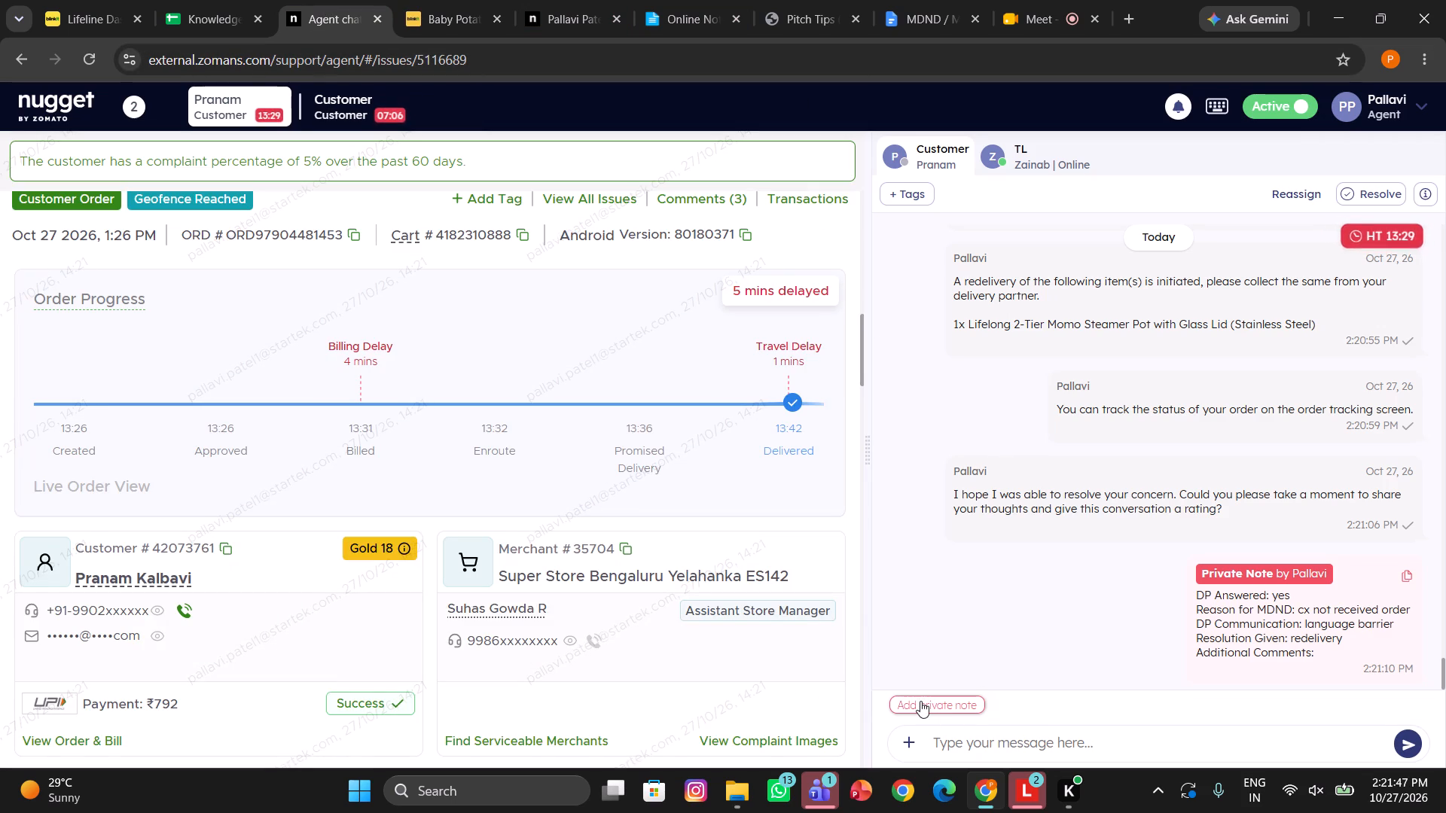
Add a private note to the chat reading "non mdnd transfer to gold 18".
left_click(920, 701)
type("non mdnd transfert")
key("BackSpace")
key("space")
type("to gold")
key("space")
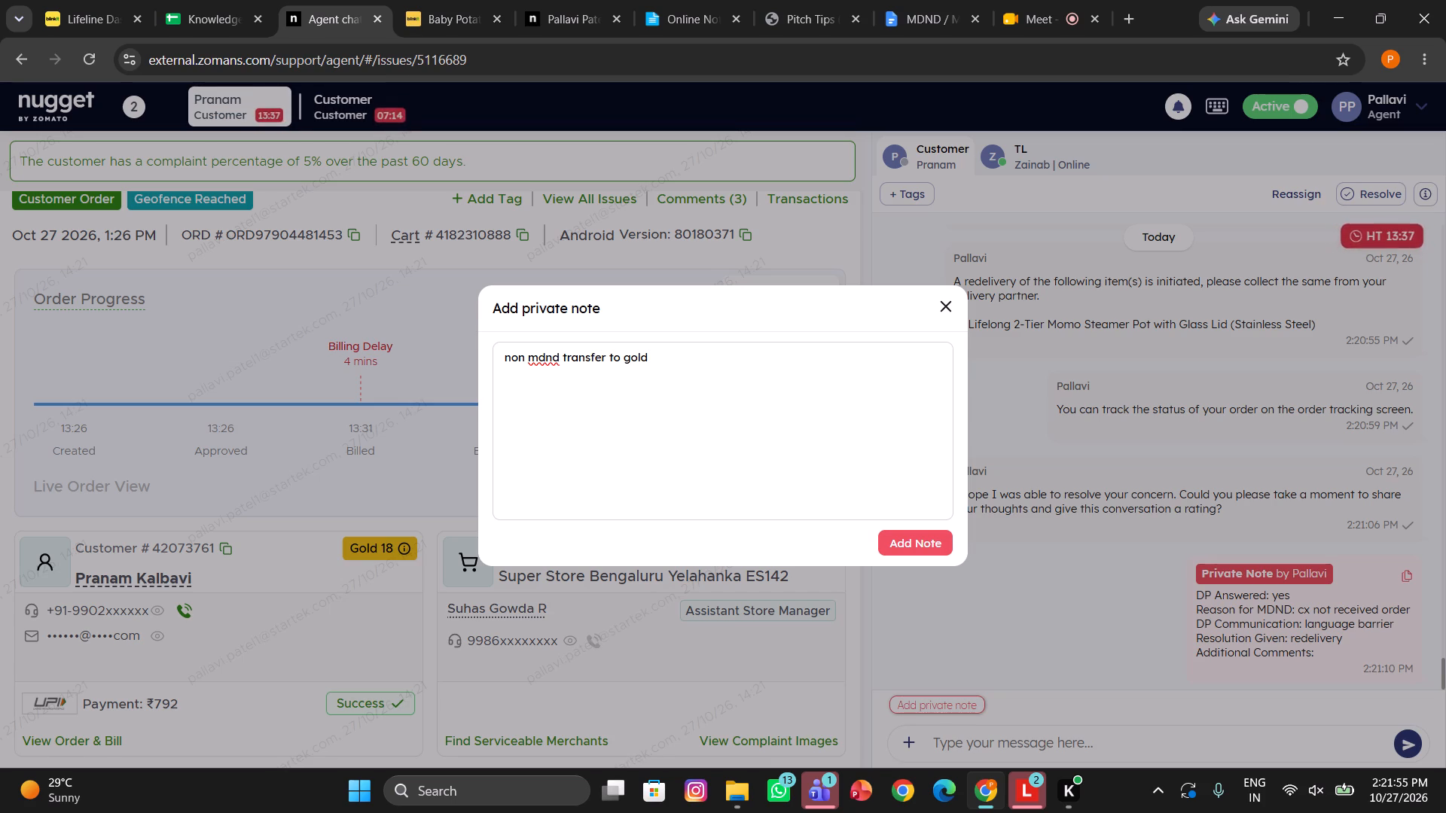
type("18")
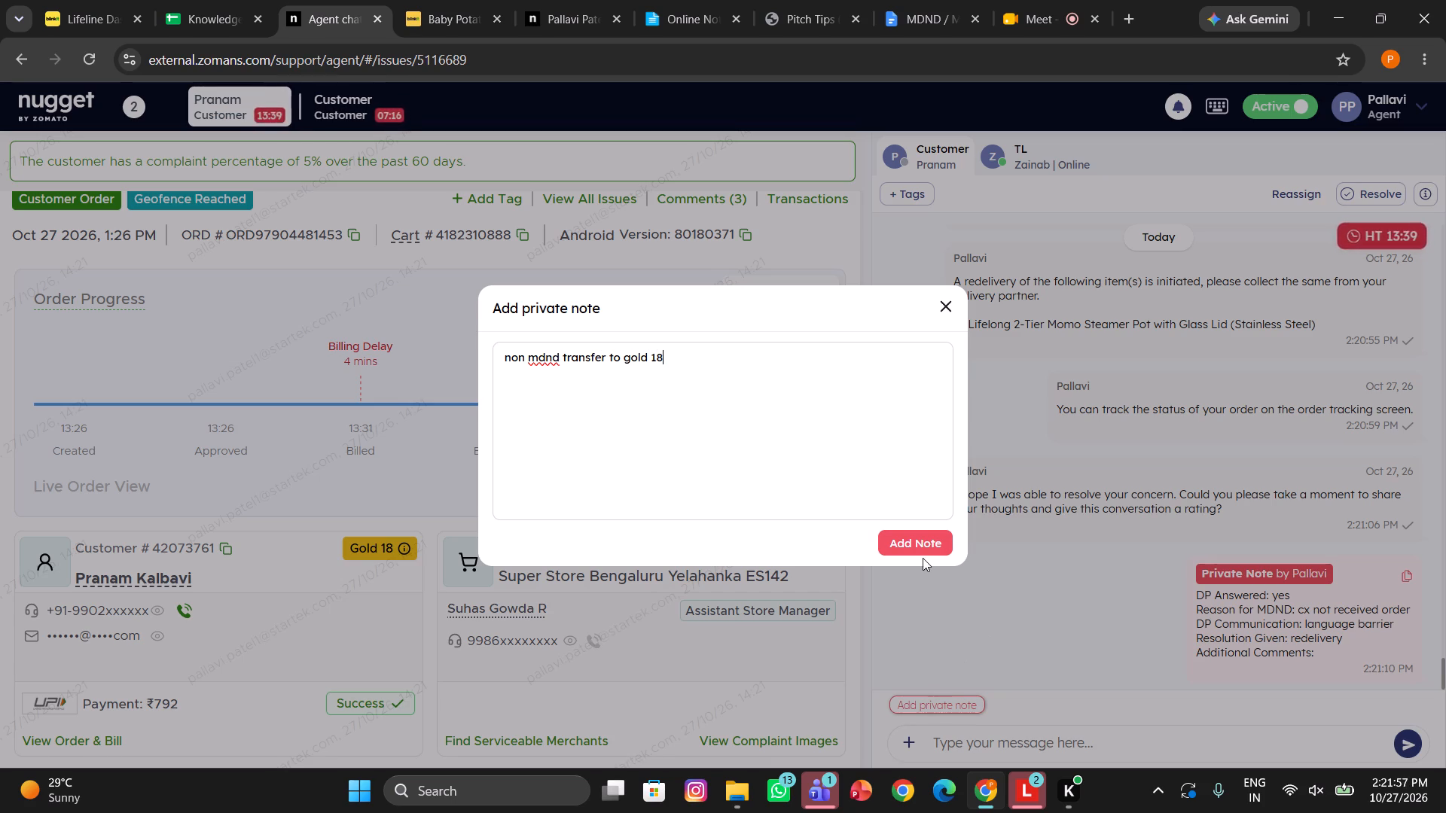
left_click(917, 547)
Send the customer the canned response /Chat transfer announcing the transfer to the relevant department.
left_click(981, 748)
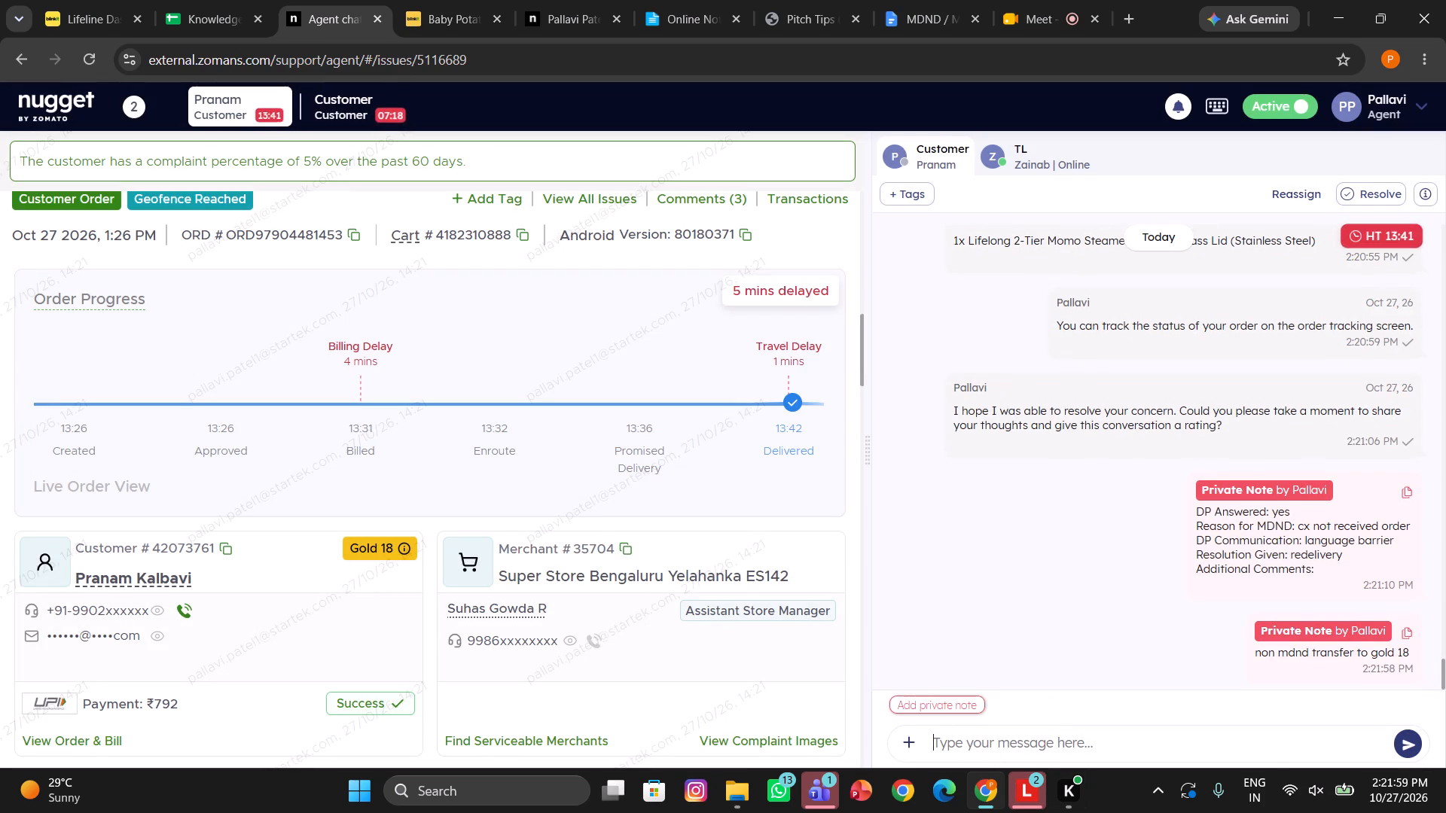
type("/tr")
key("a")
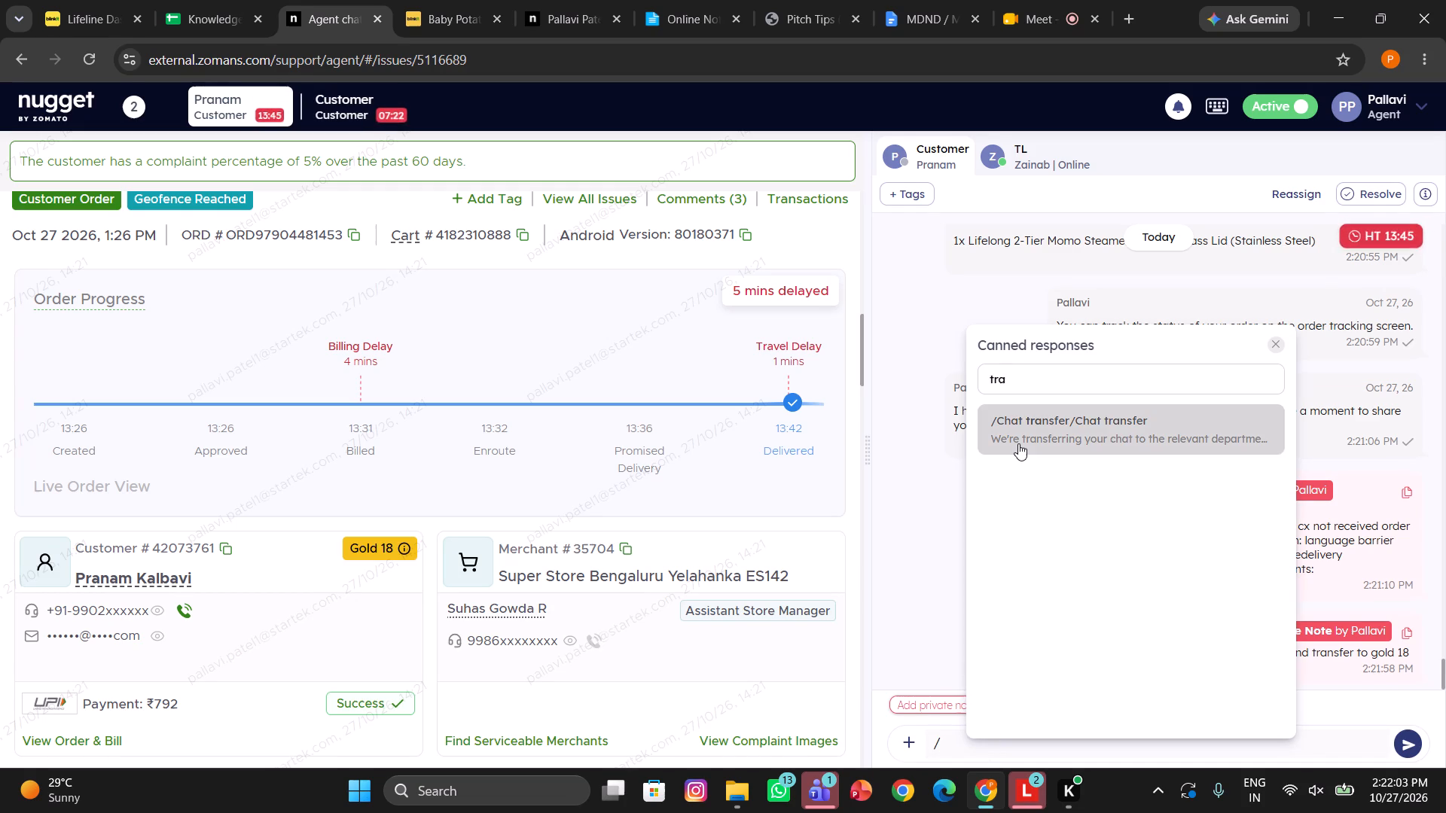
left_click(1018, 443)
key("Return")
Switch to the other assigned customer's chat.
left_click(349, 112)
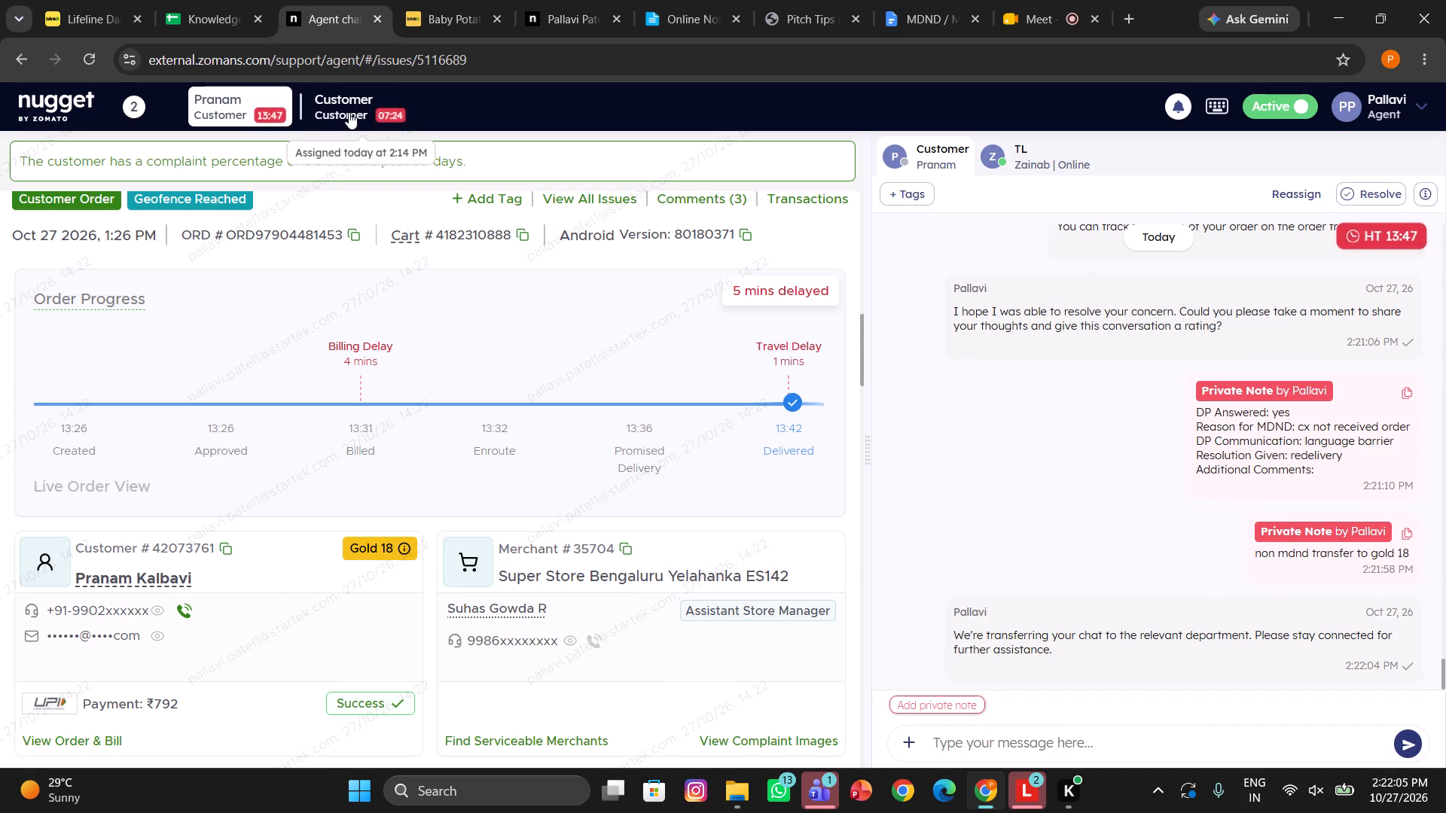
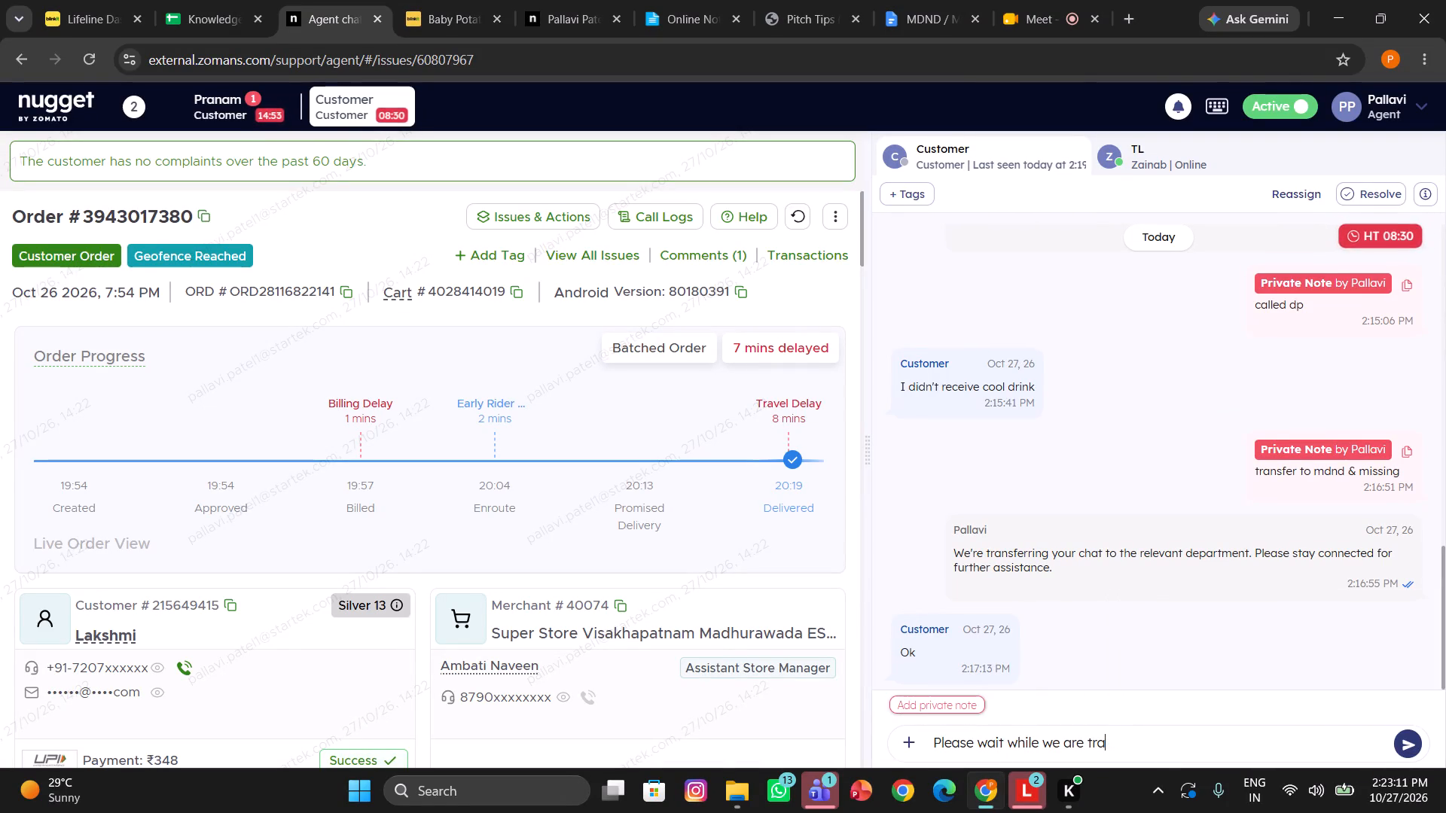
Finish and send the customer the message "Please wait while we transfer your concern.", accepting the correction that removes "are".
type("nsfer your concern.")
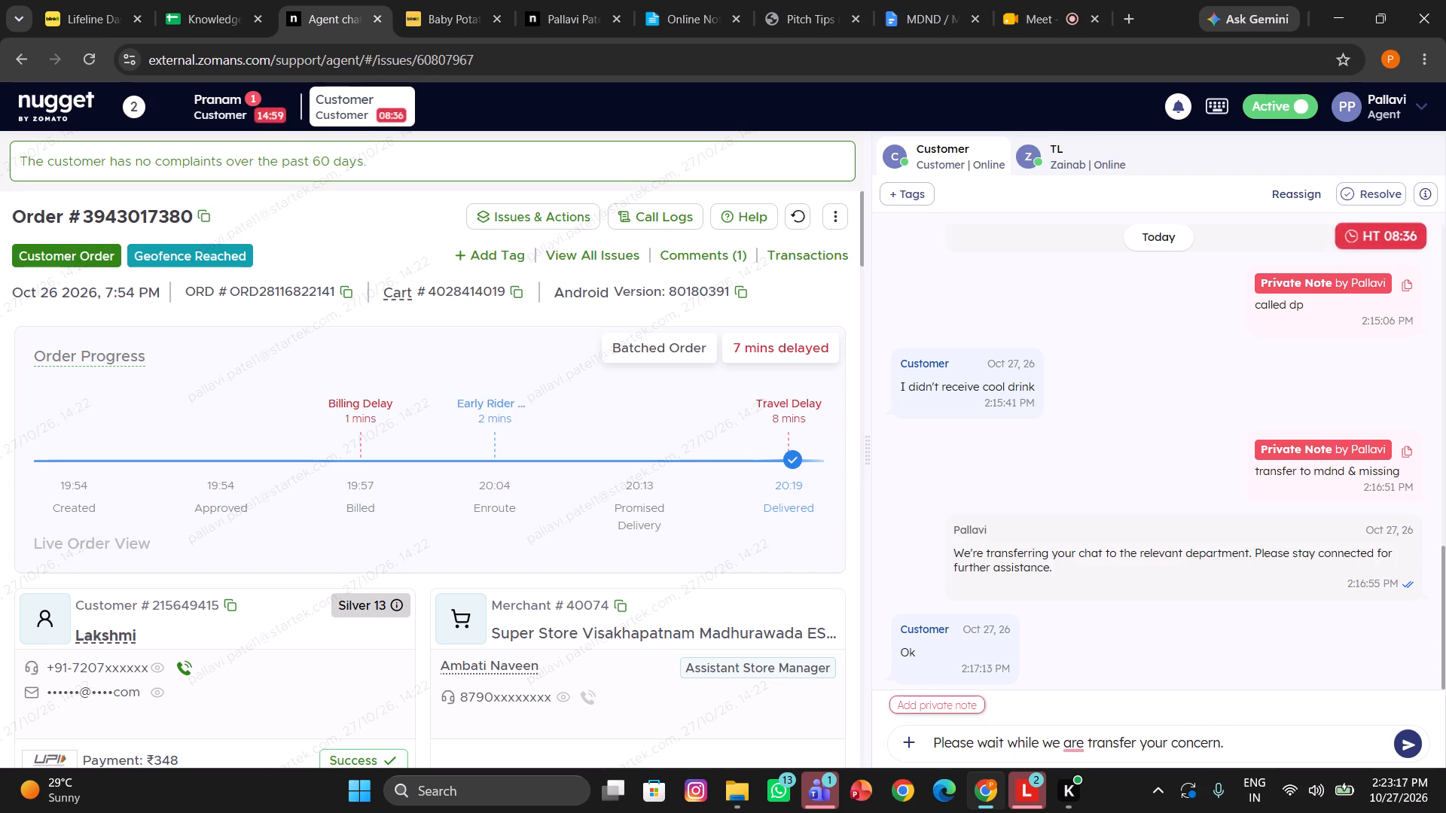
left_click(1080, 651)
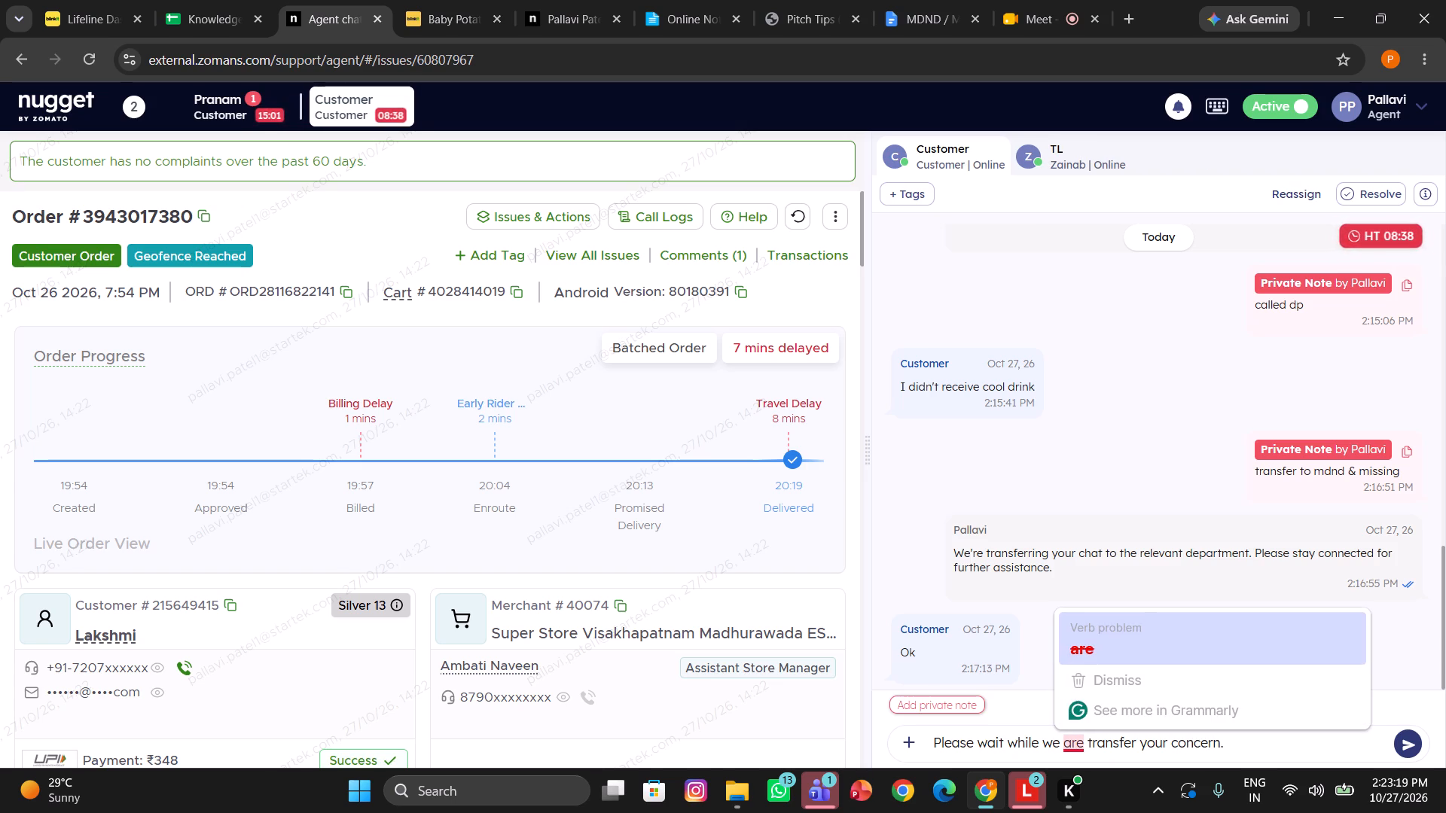
key("BackSpace")
key("Return")
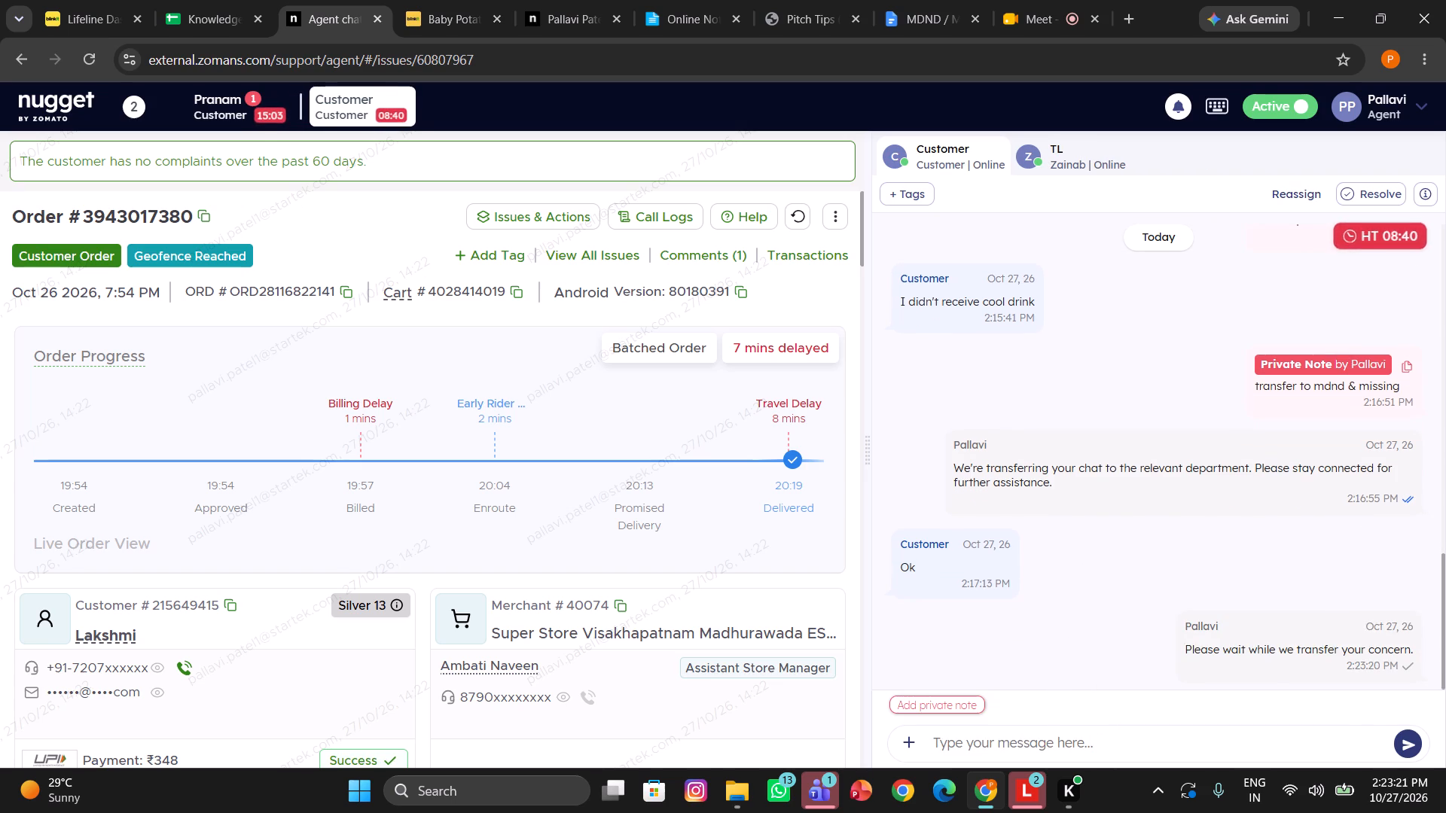
Switch to the other open customer chat, Pranam, and review its latest messages and private notes.
left_click(268, 126)
scroll(1151, 595, "down", 1)
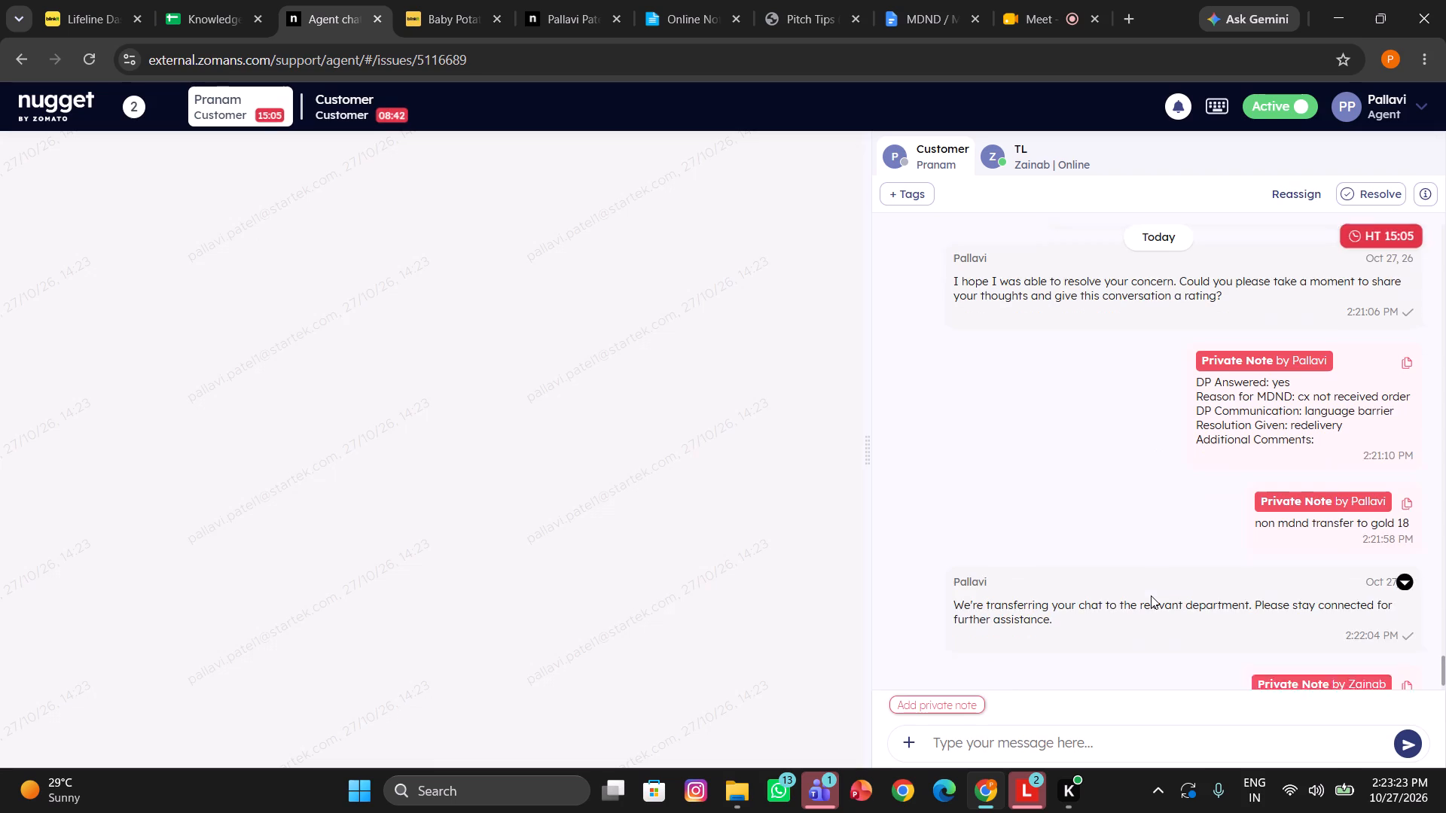
scroll(1151, 595, "down", 3)
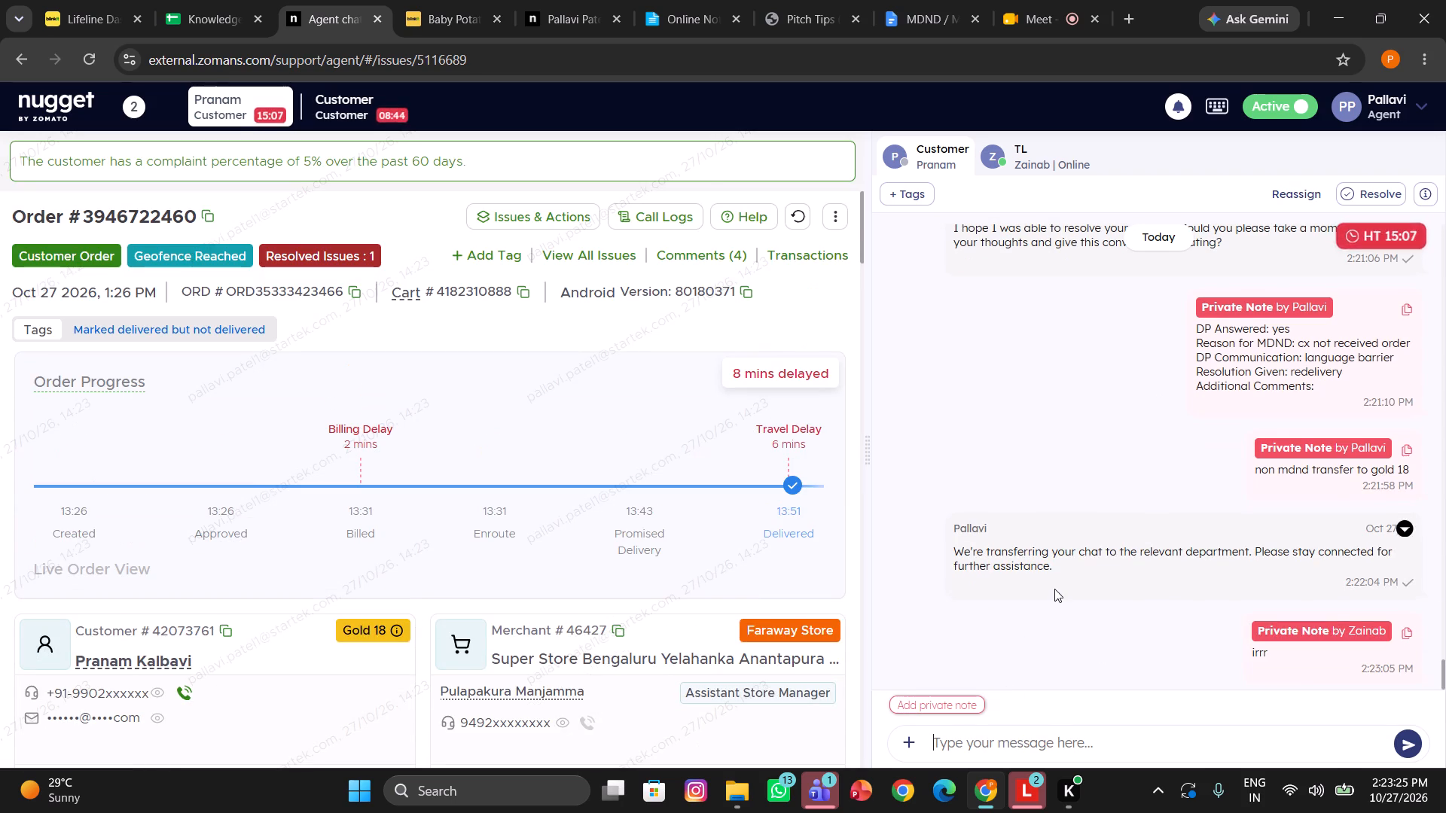
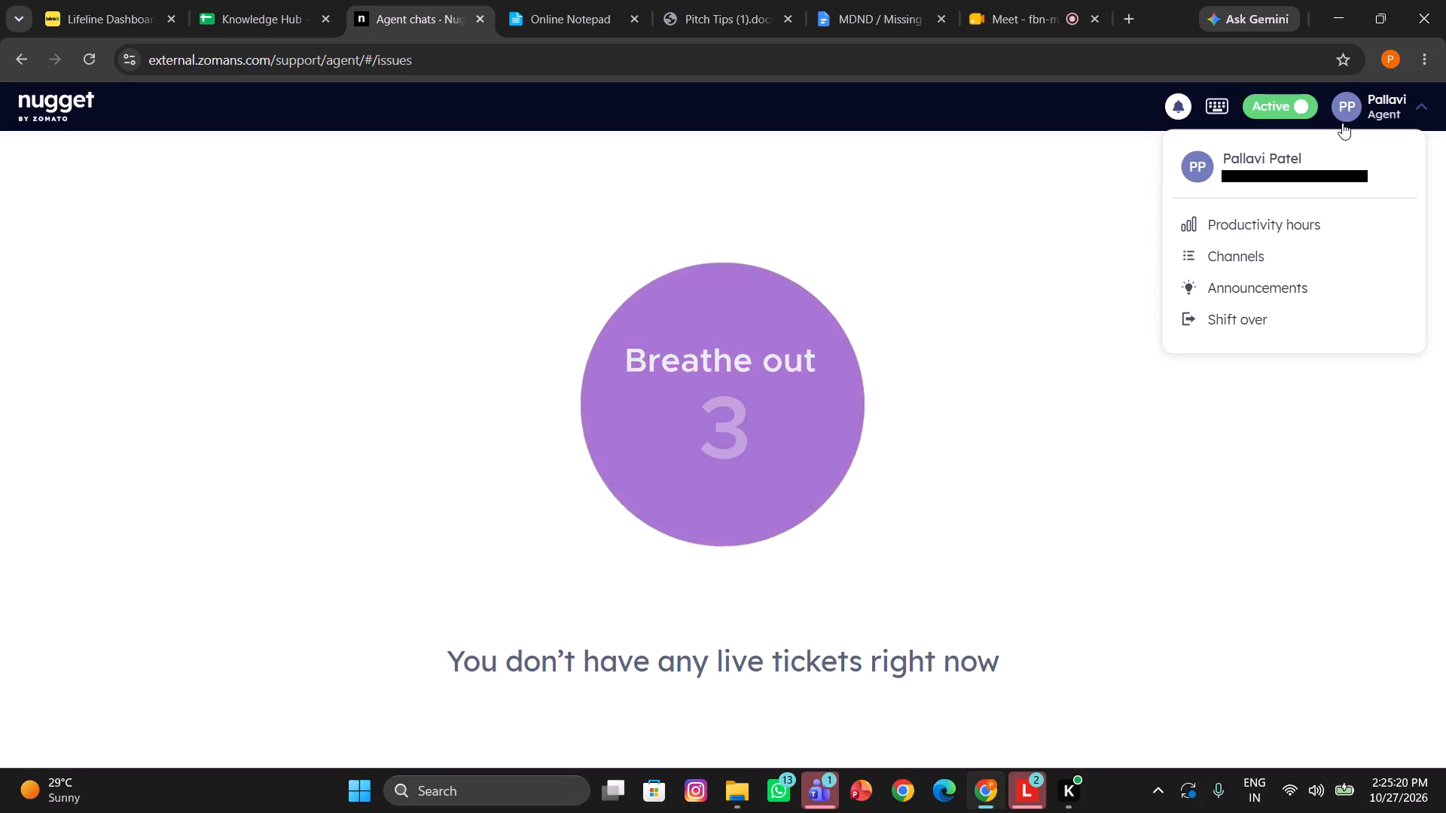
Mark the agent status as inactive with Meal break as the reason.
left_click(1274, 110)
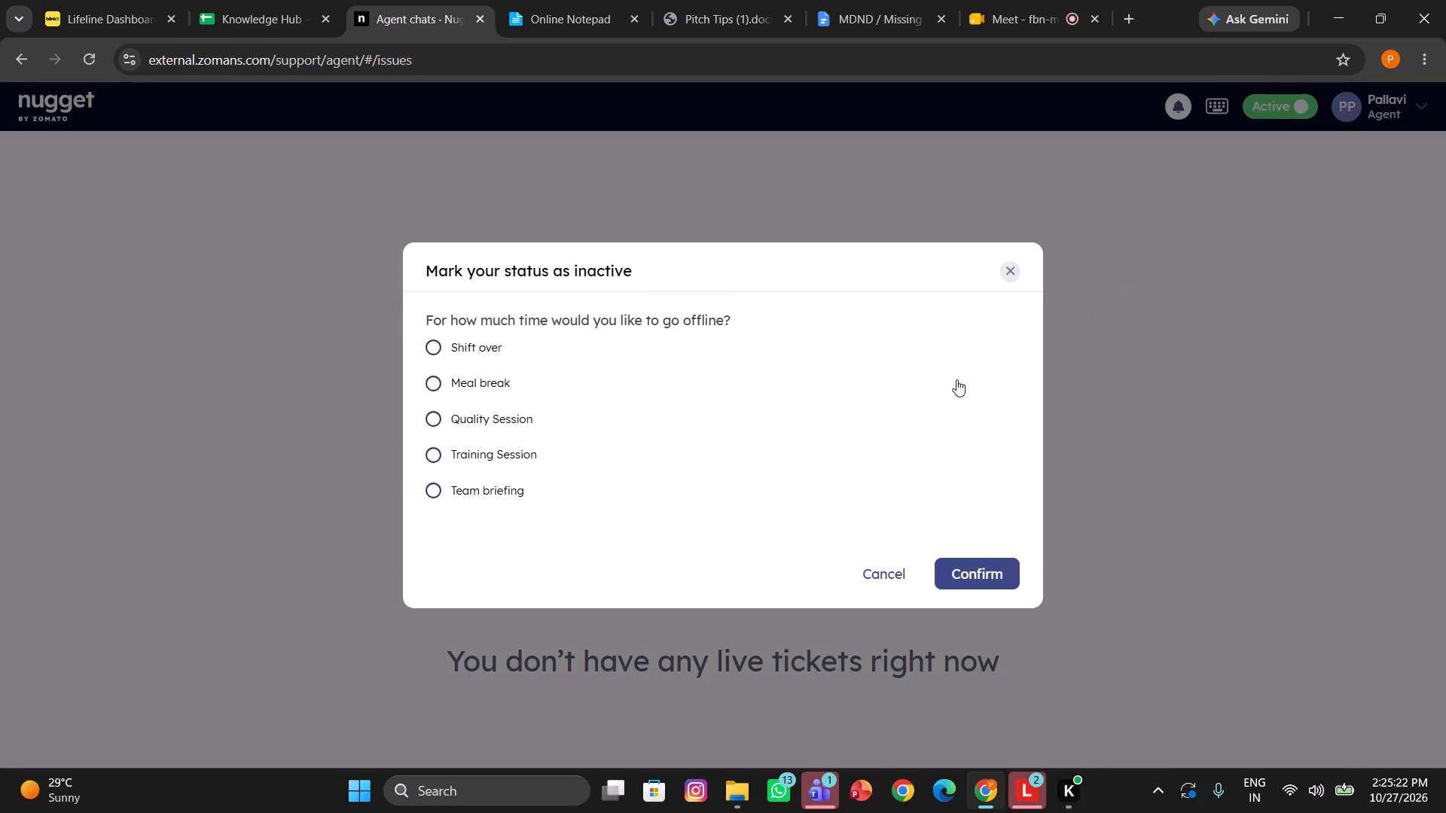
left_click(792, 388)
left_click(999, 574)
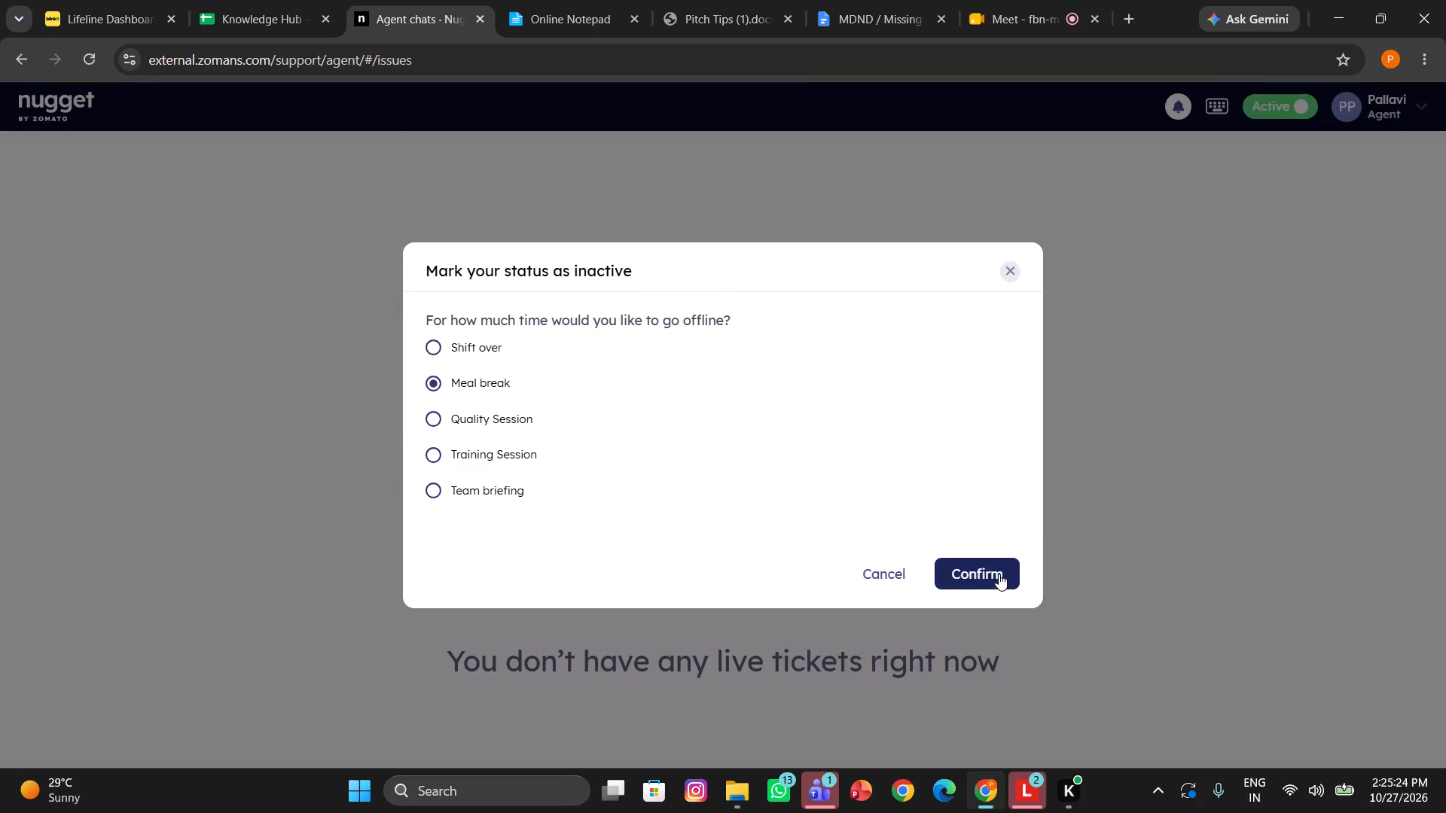
Open the agent's productivity hours page to check today's chat and online-time figures.
left_click(1359, 109)
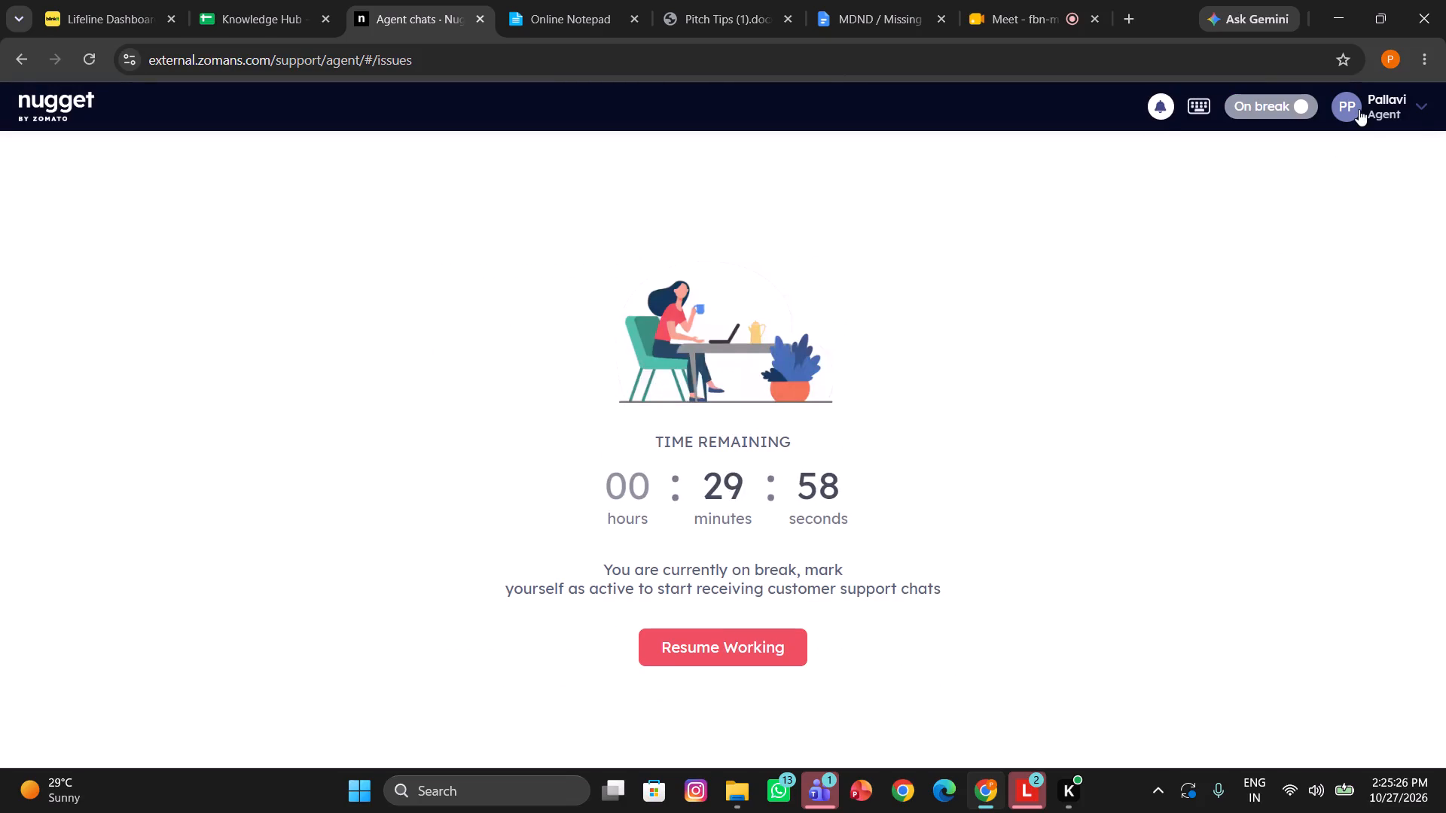
left_click(1210, 211)
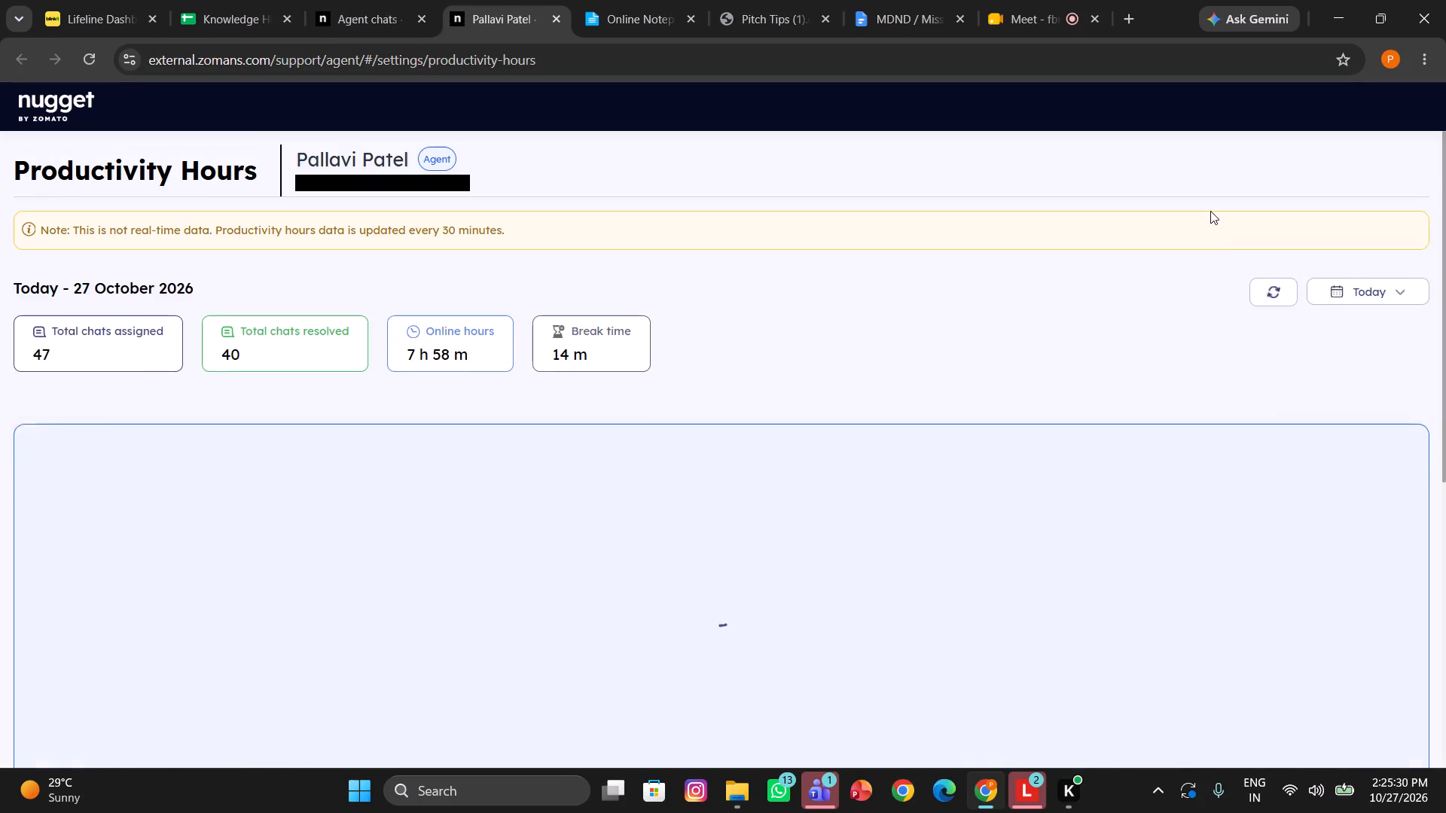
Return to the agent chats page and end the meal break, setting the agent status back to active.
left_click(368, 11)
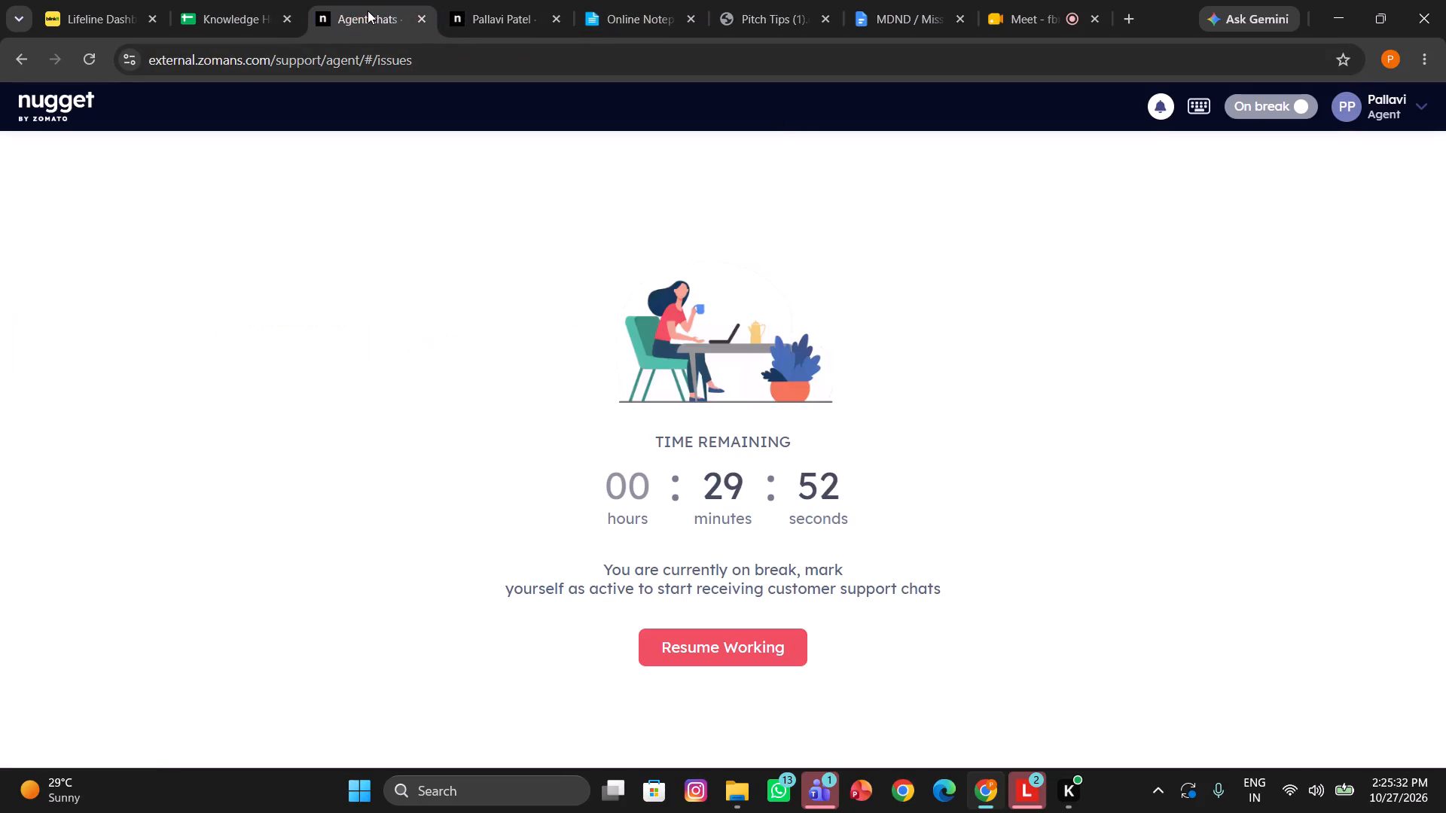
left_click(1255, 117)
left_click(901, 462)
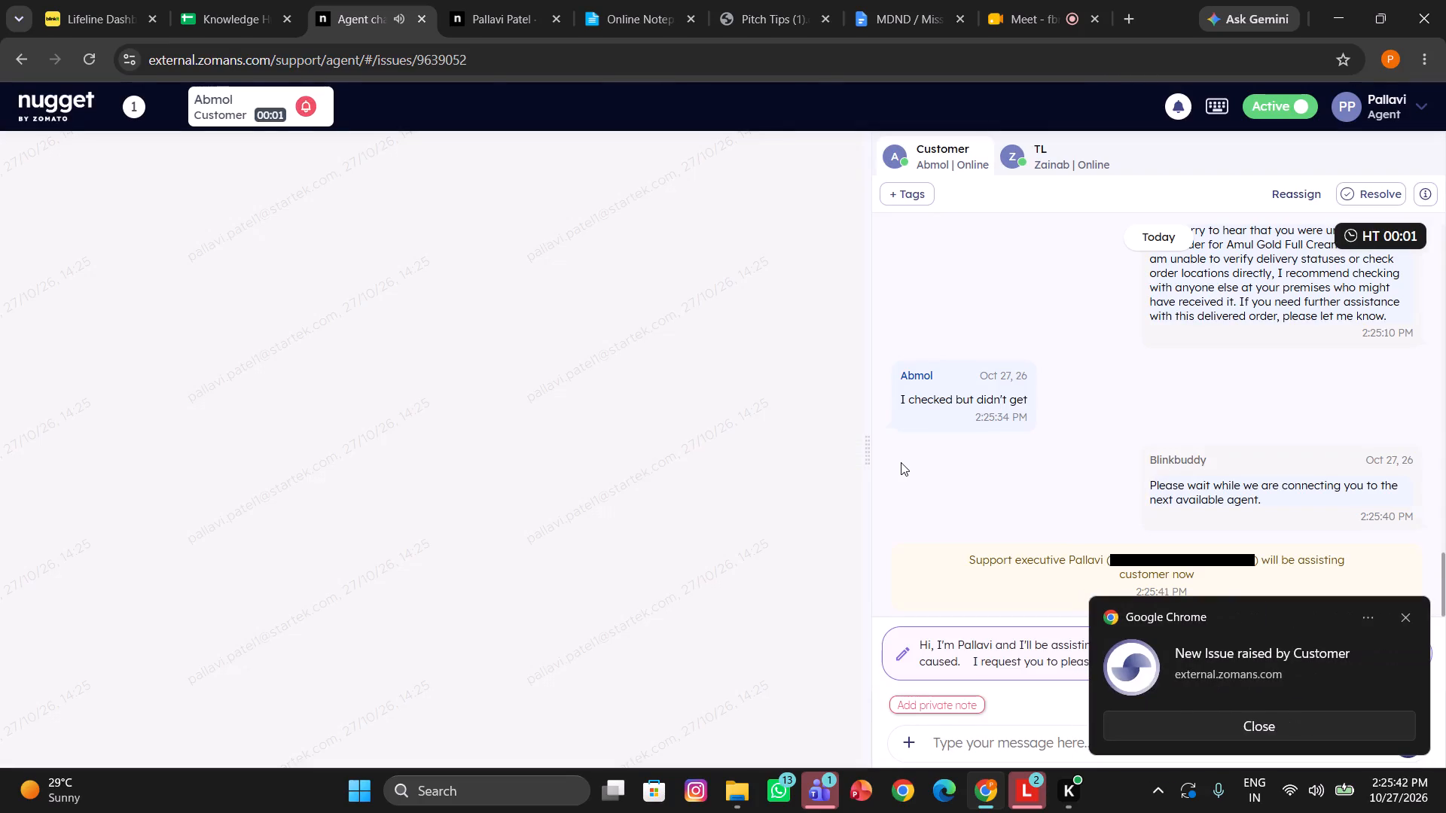
Insert the suggested greeting and apology reply into the message box of the new customer chat, Abmol.
left_click(934, 644)
left_click(934, 644)
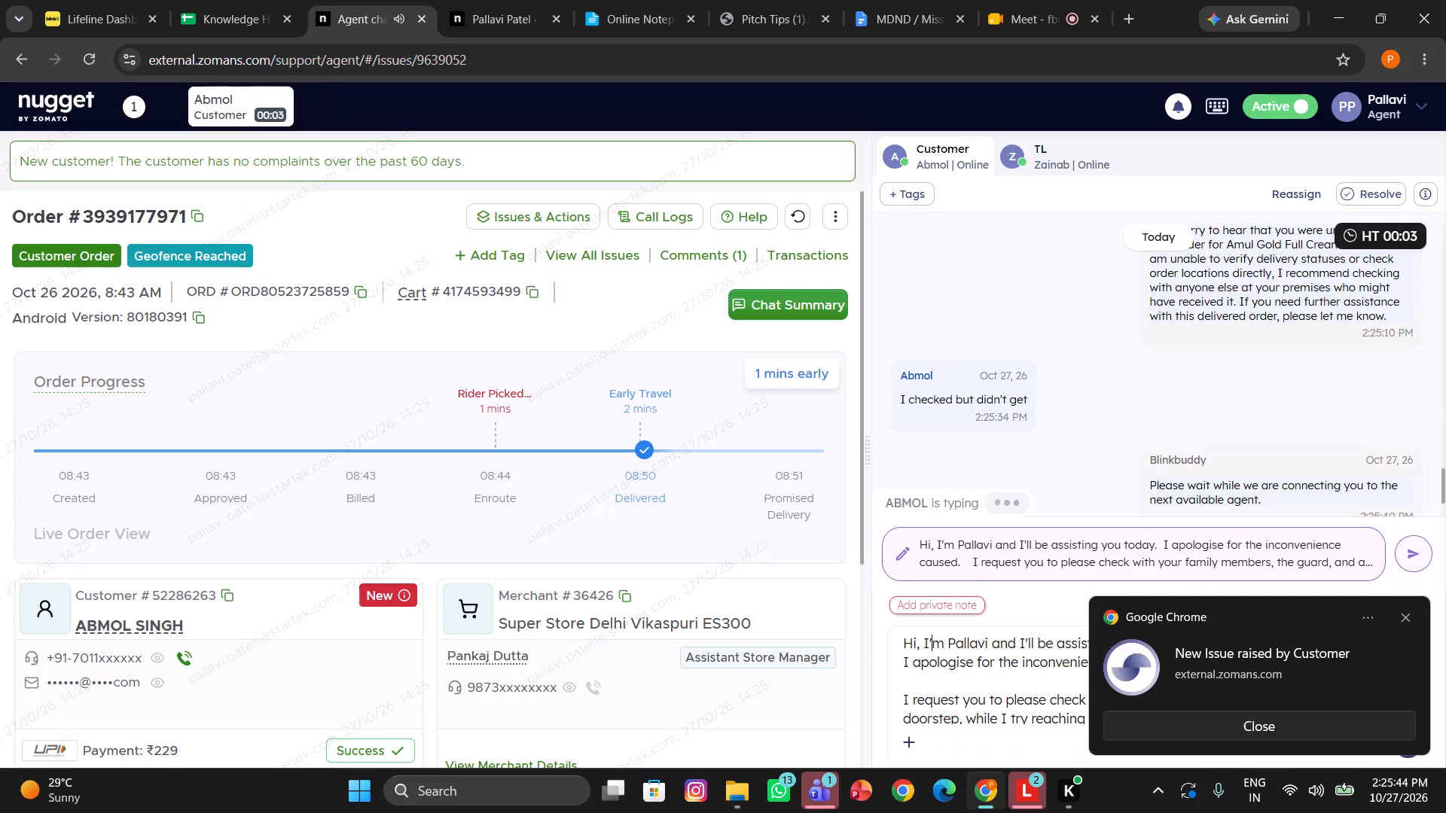
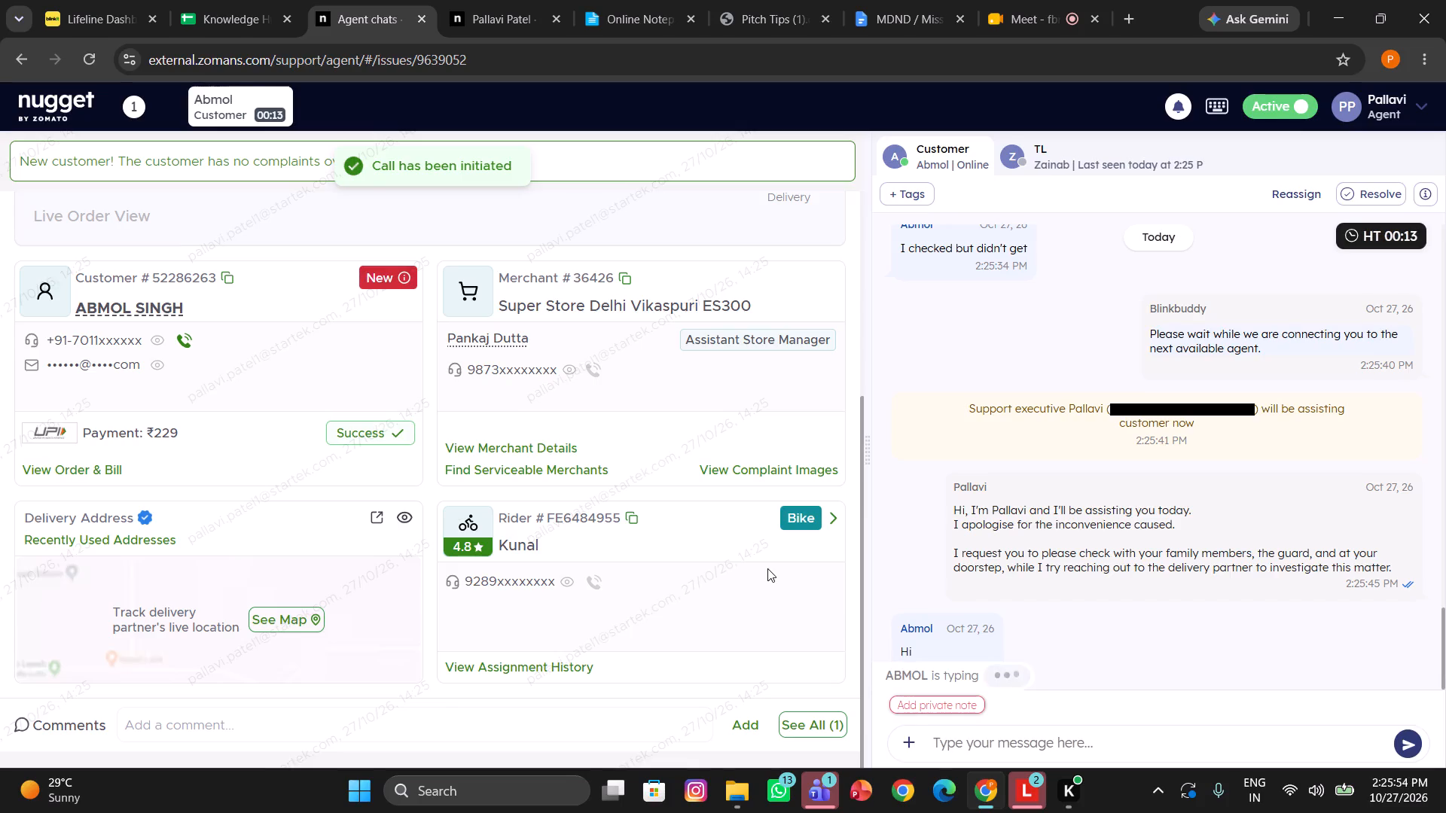
Add a private note reading "called dp" to the Abmol chat.
left_click(913, 700)
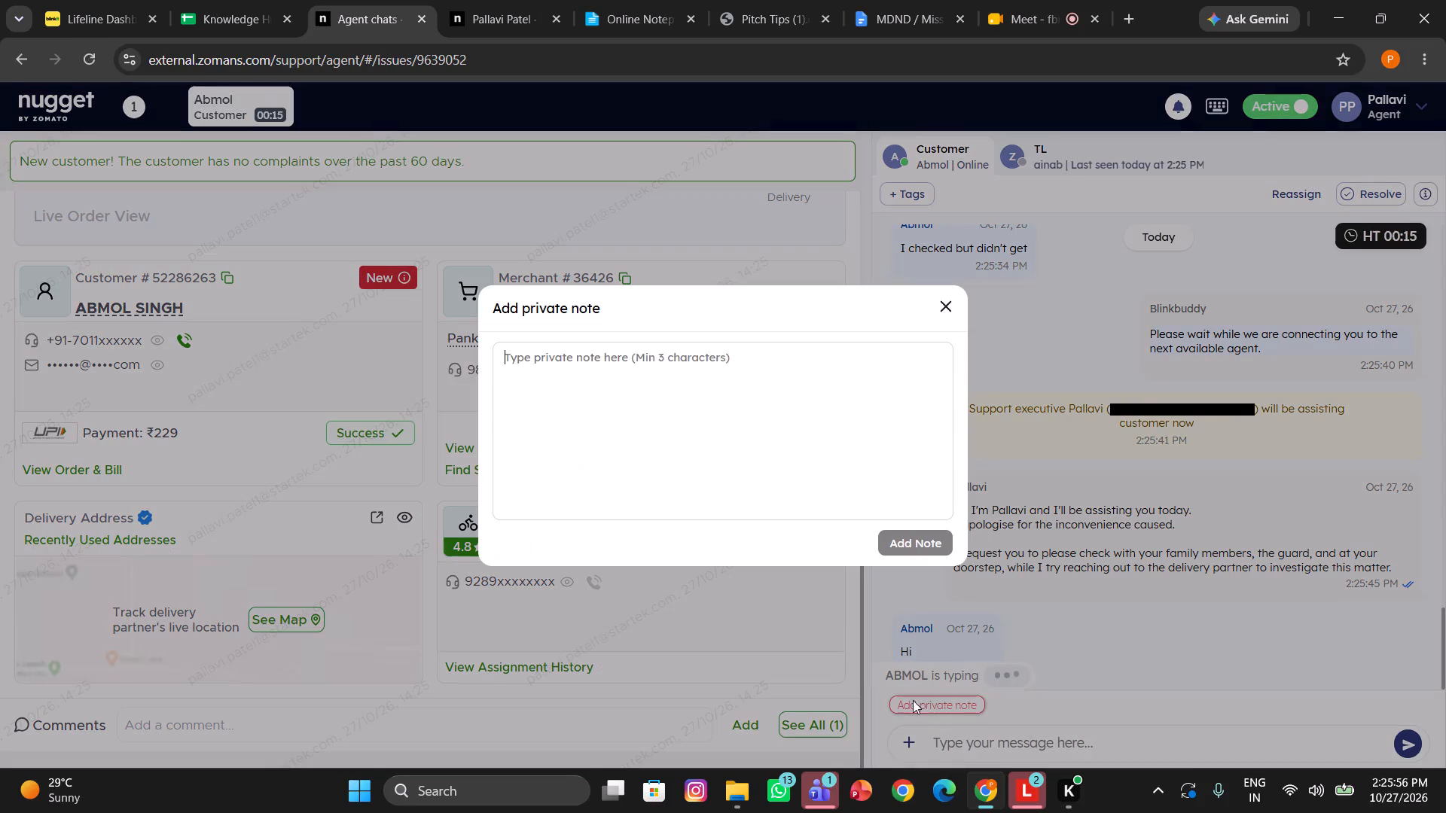
type("called cx")
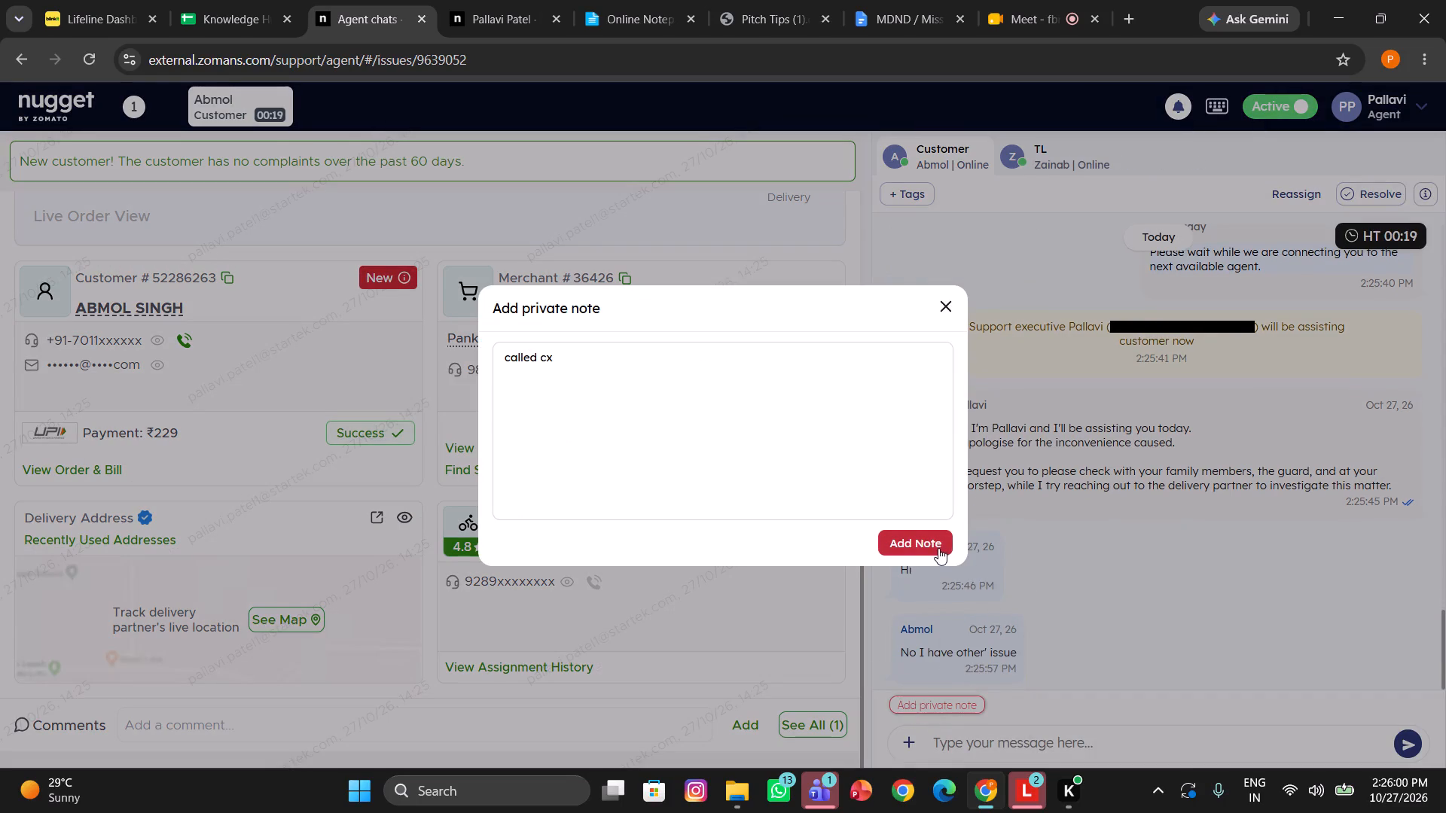
key("BackSpace")
key("BackSpace")
type("dp")
left_click(914, 537)
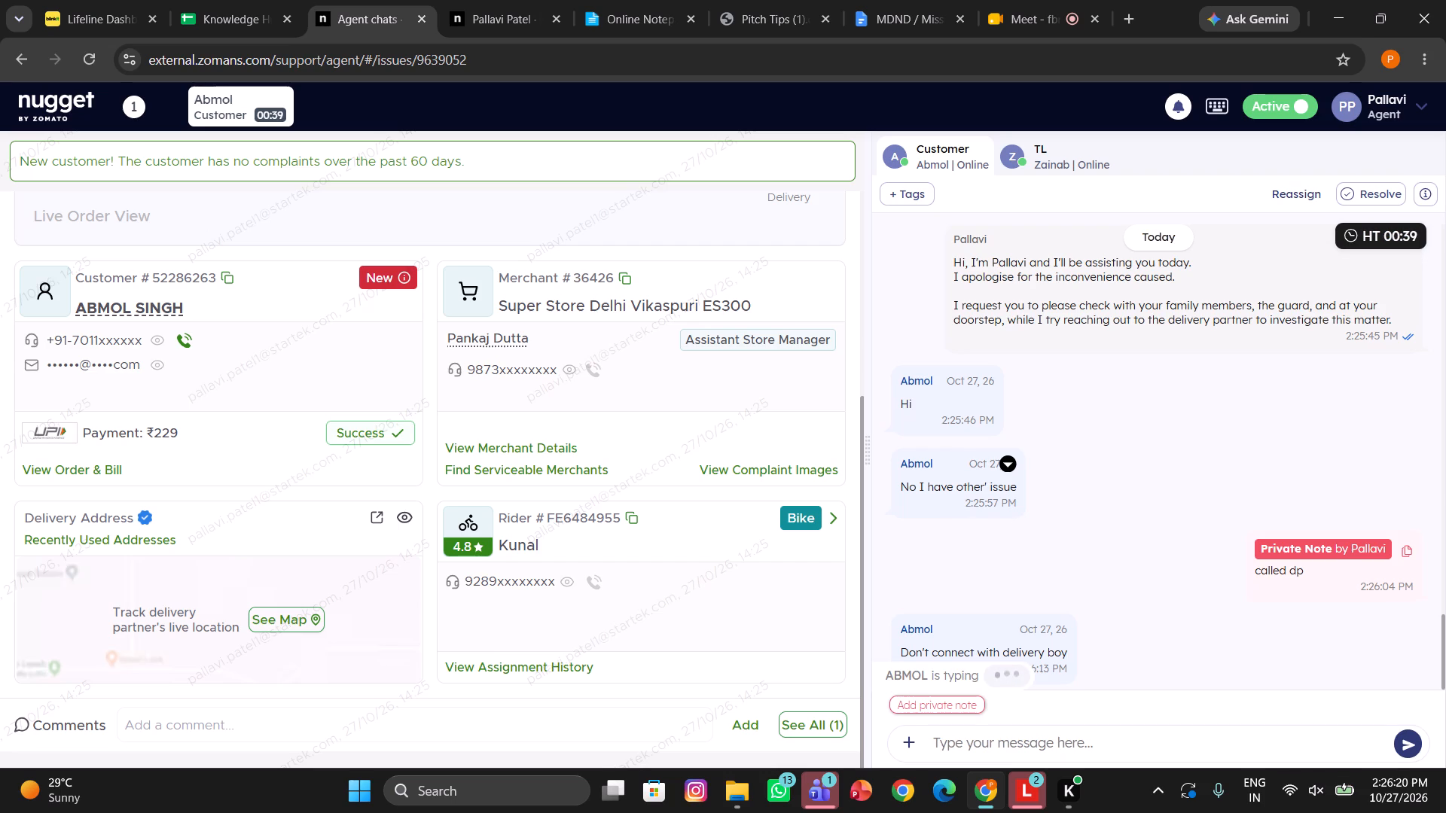
Send the Third Mandatory Response canned reply, replacing its number placeholders with the first four digits of the customer's registered phone number.
left_click(962, 738)
type("/thi")
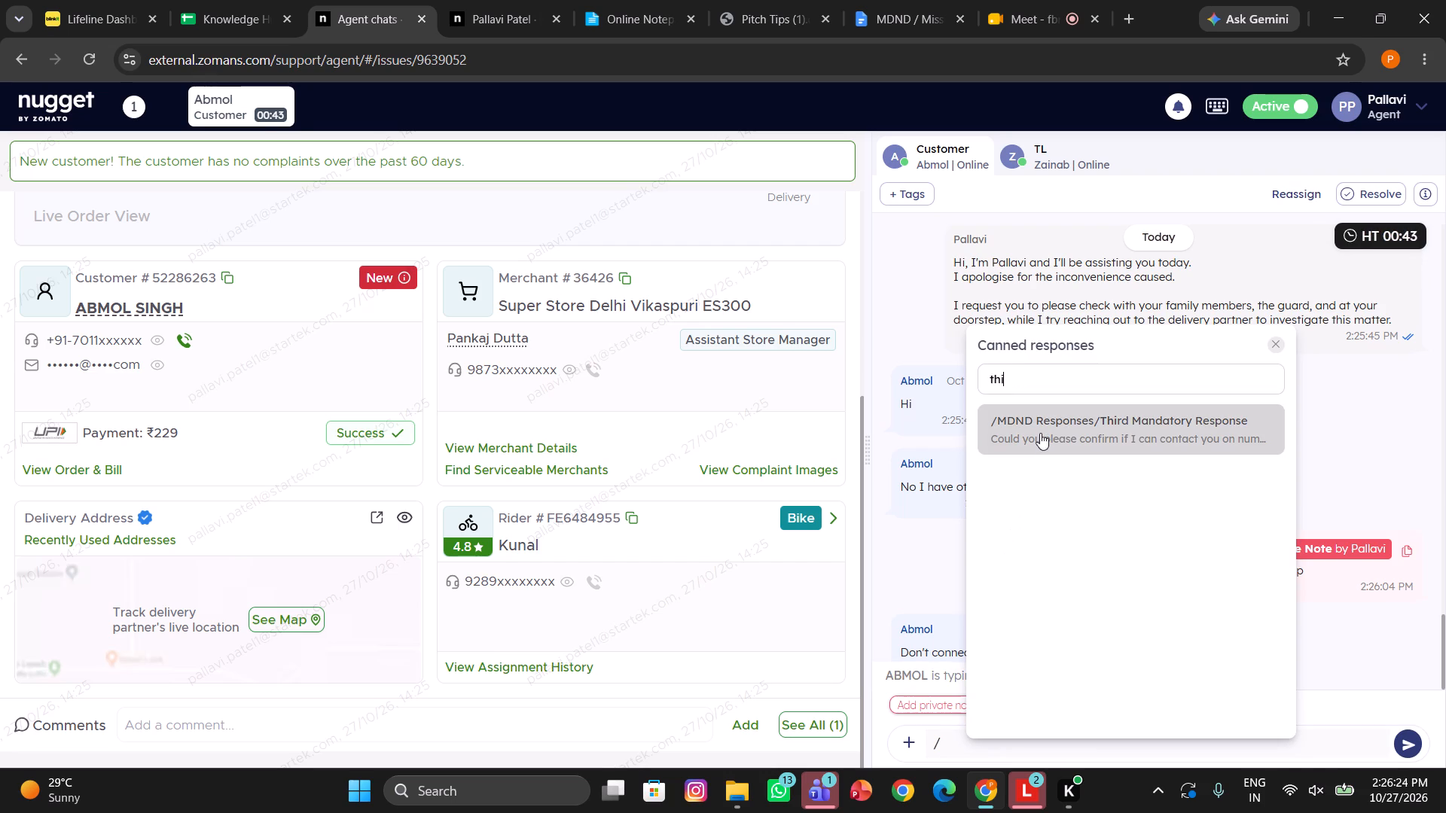
left_click(1040, 432)
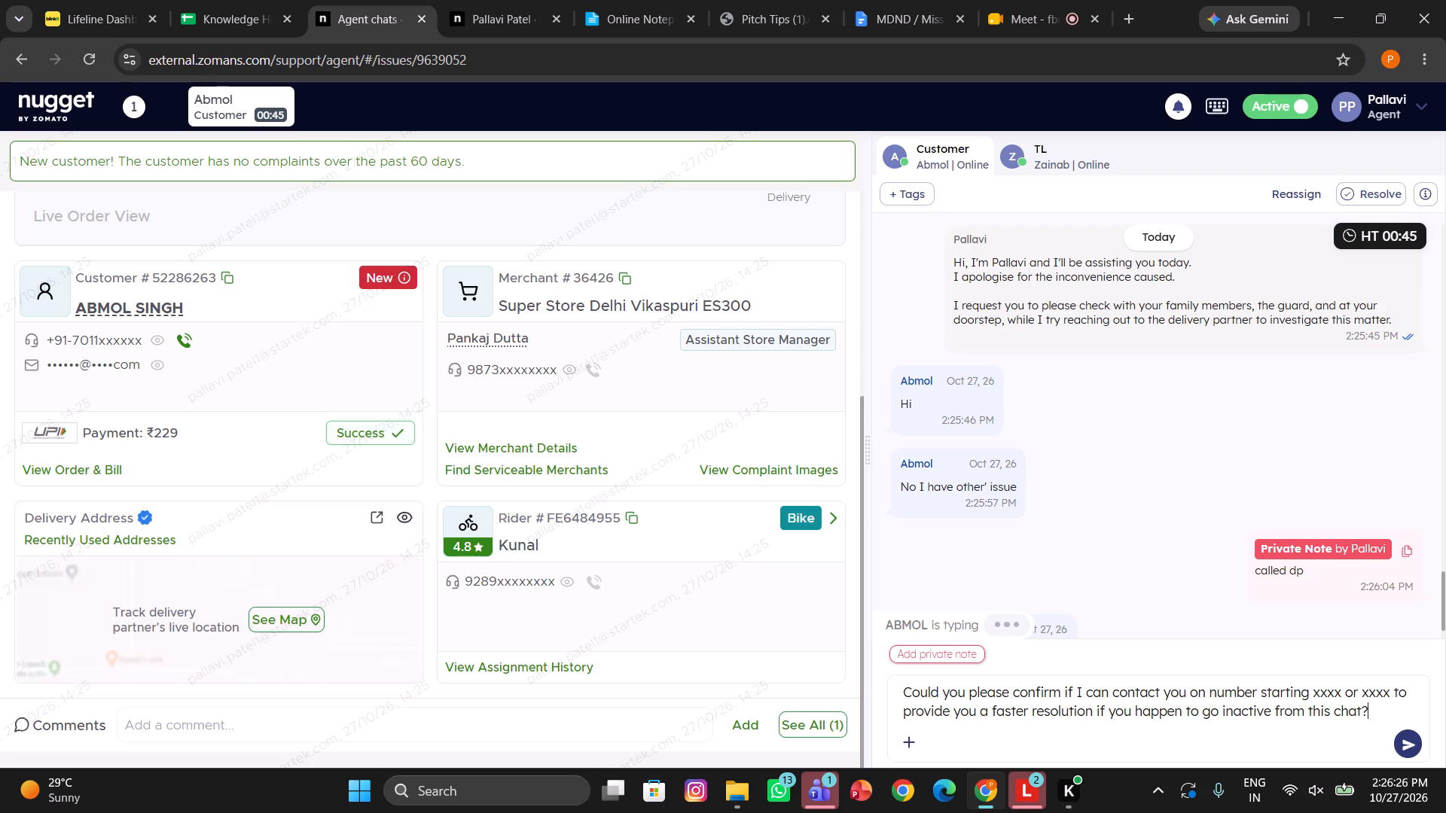
left_click_drag(1312, 691, 1389, 684)
key("BackSpace")
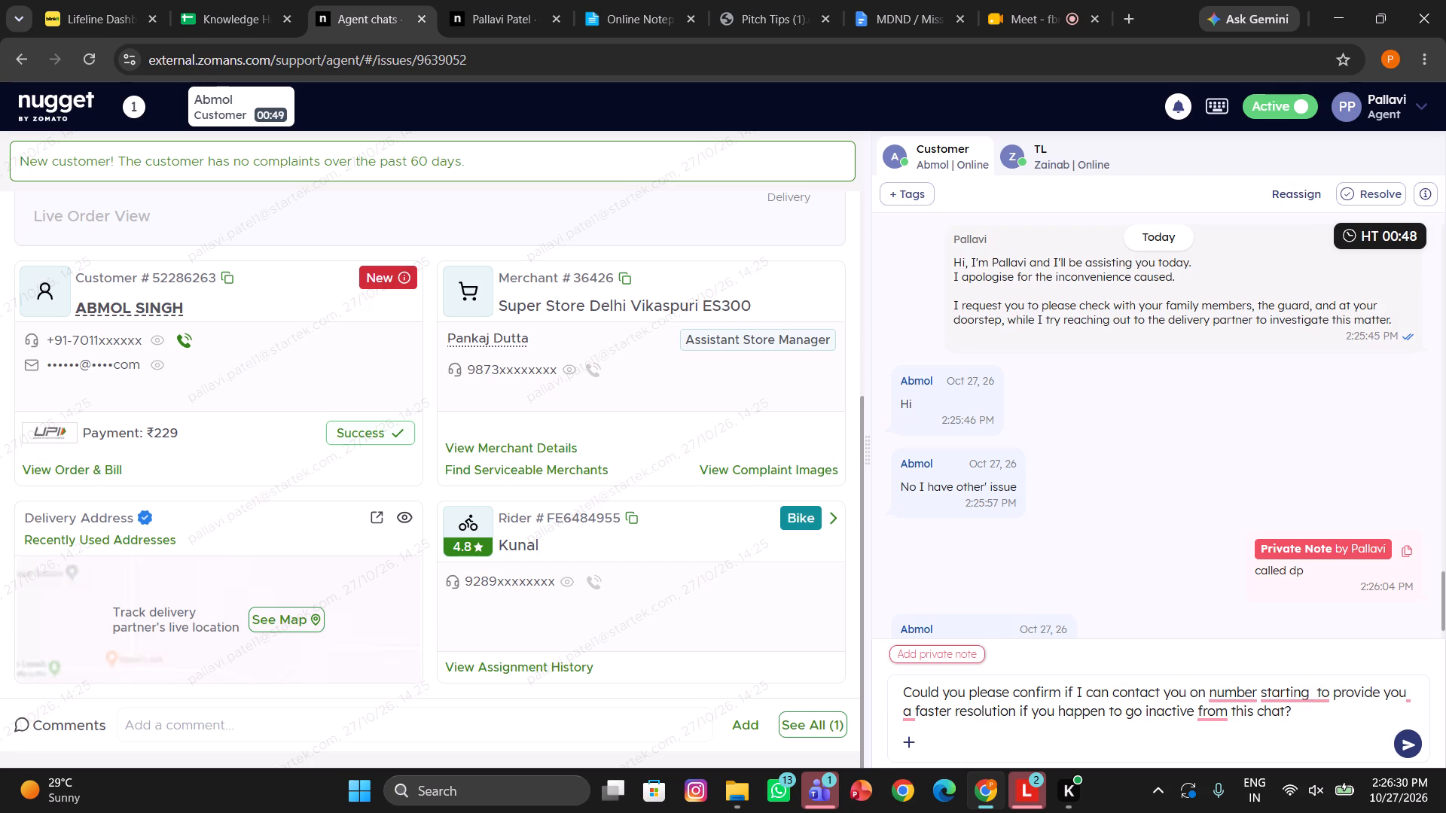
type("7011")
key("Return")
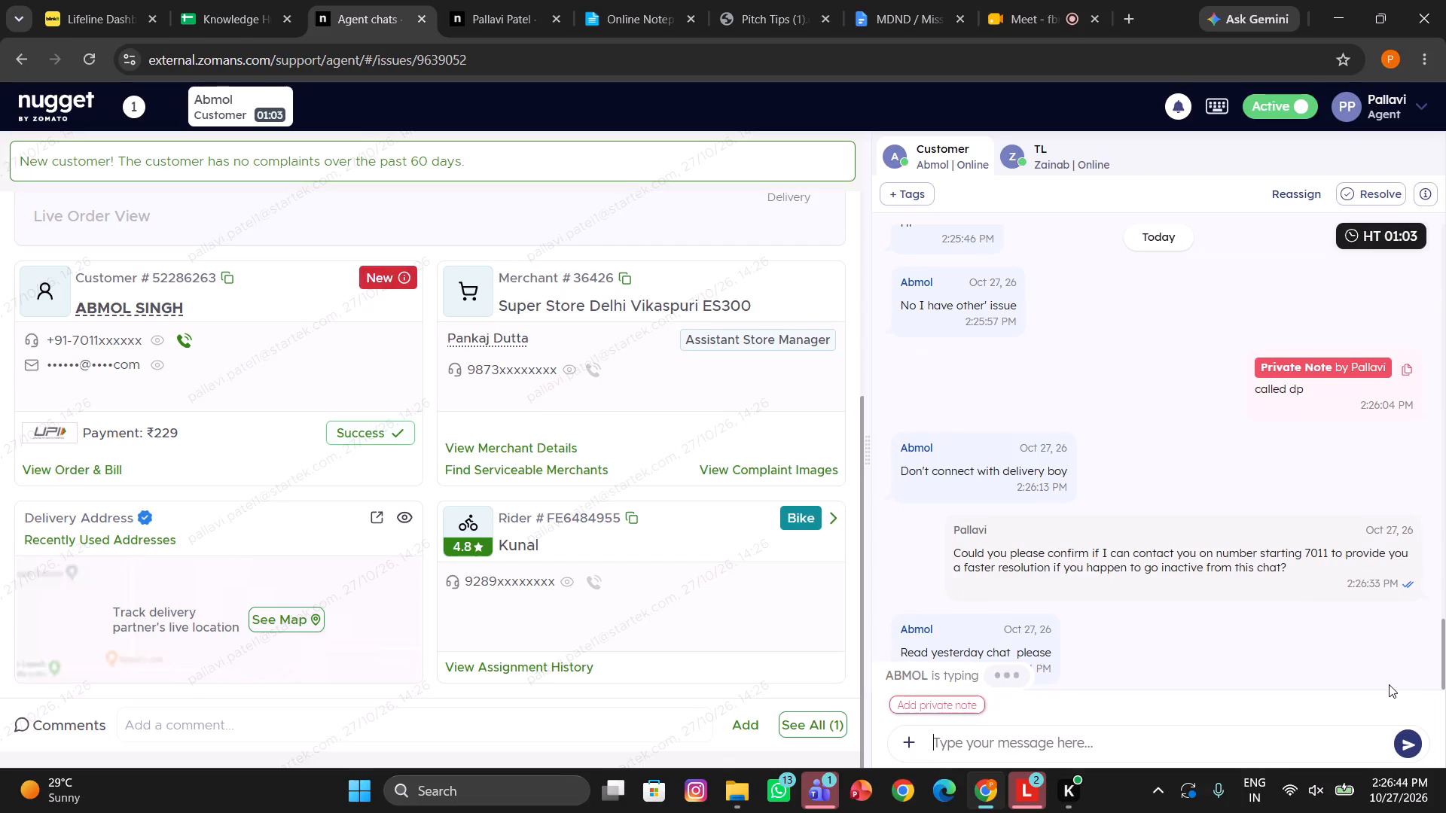
Read through yesterday's chat sessions in Abmol's conversation history, from the first Oct 26 session onward, to understand the earlier complaint.
scroll(1310, 538, "up", 9)
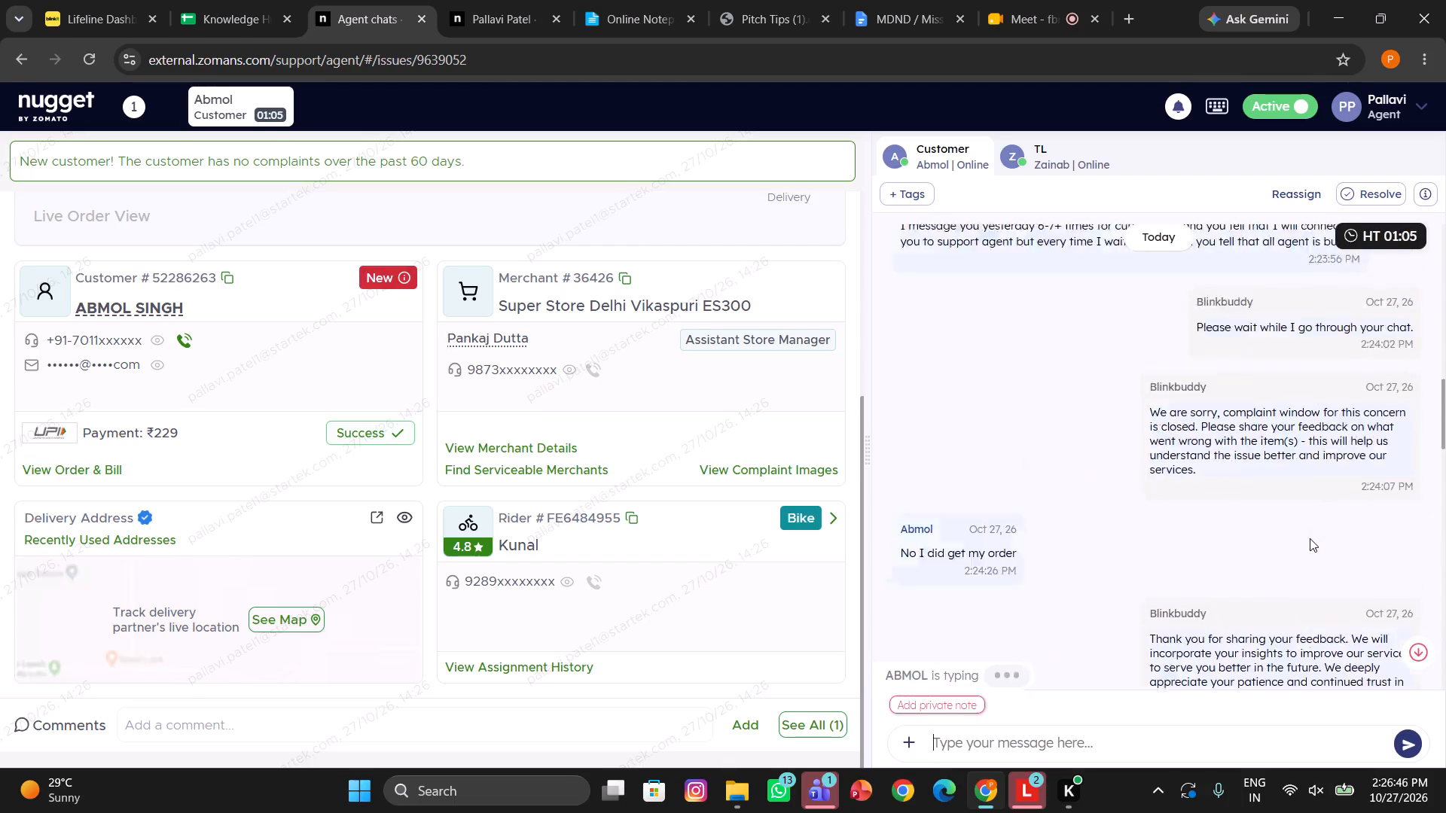
scroll(1310, 538, "up", 7)
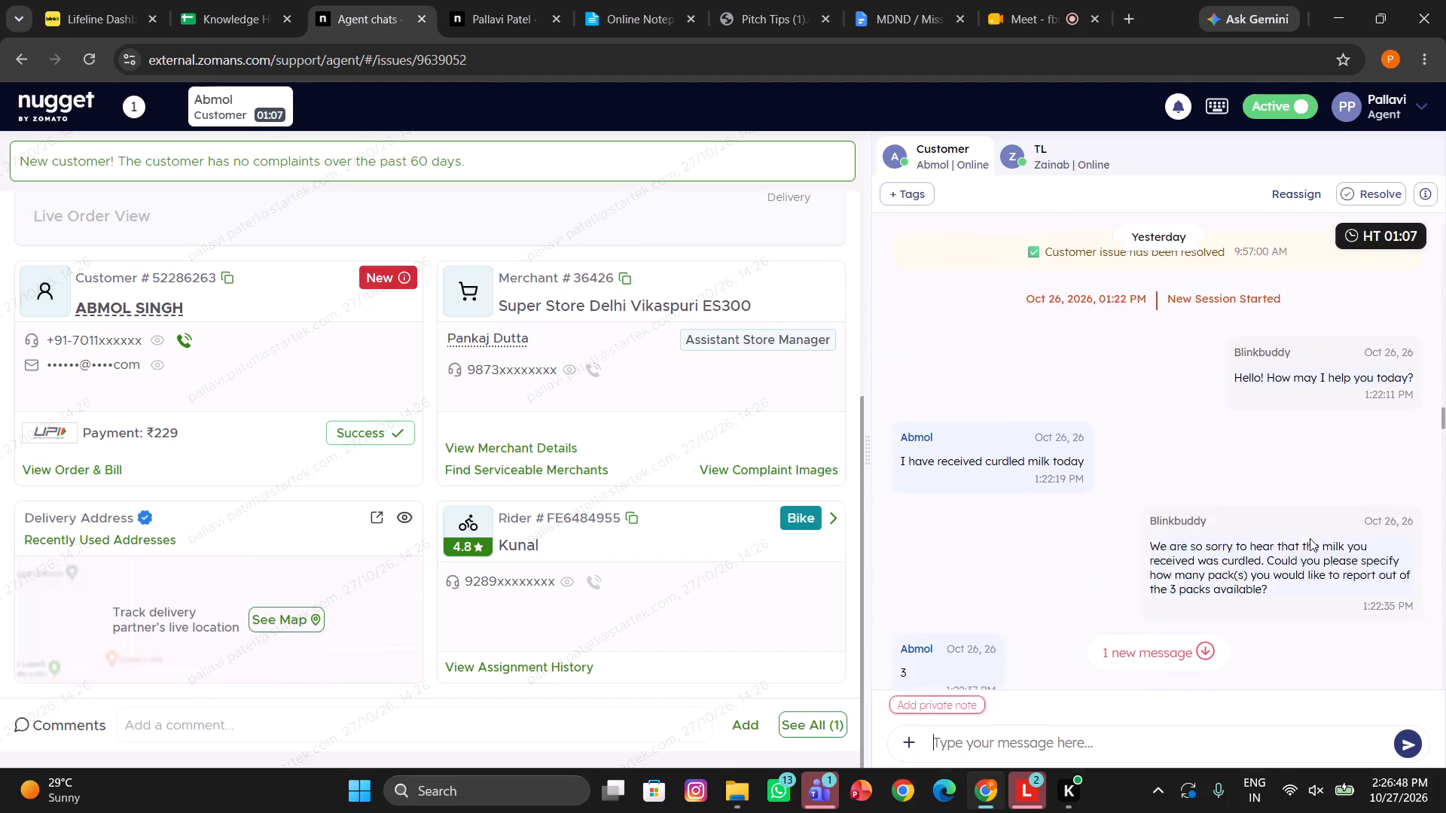
scroll(1310, 538, "up", 6)
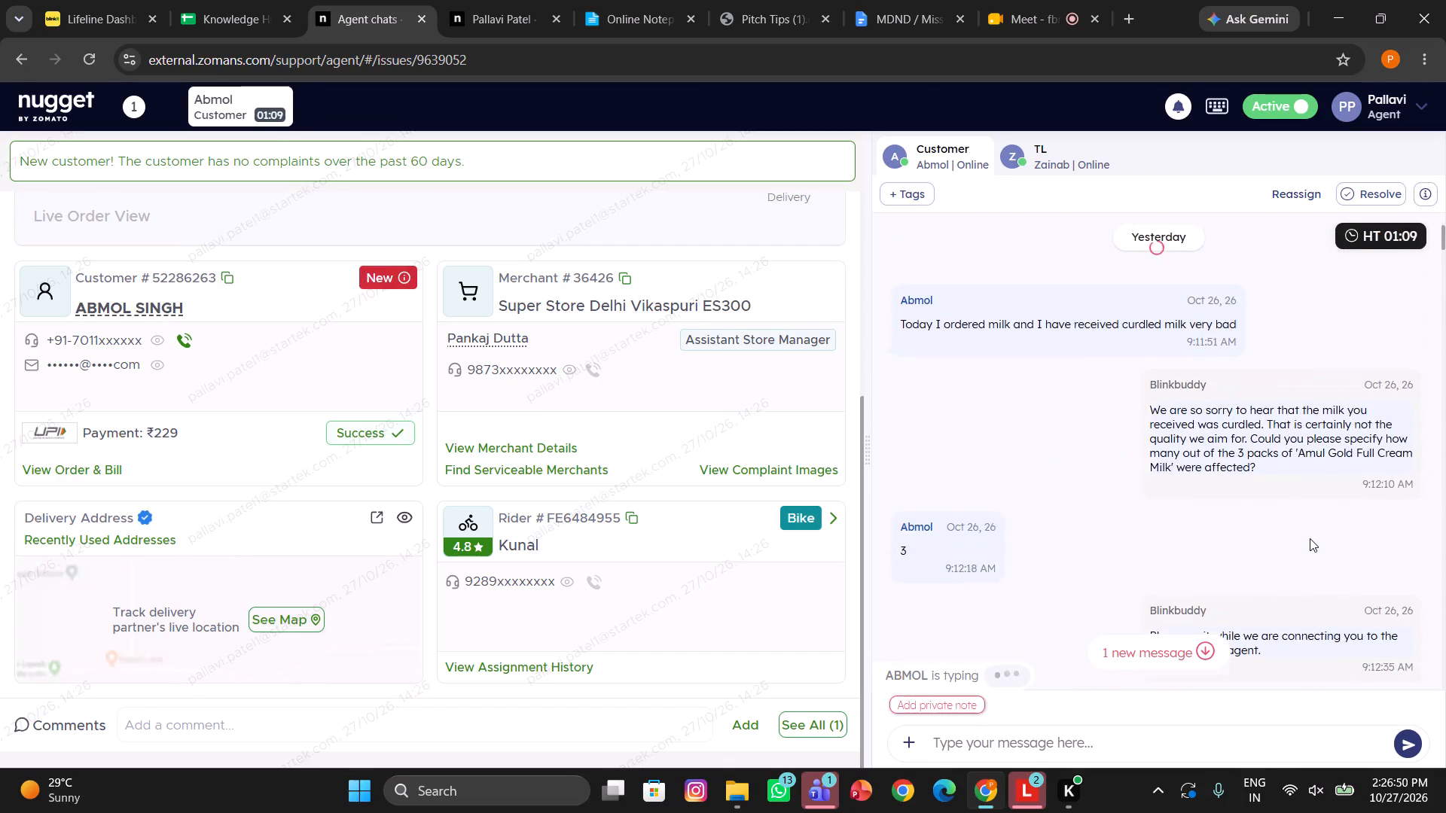
scroll(1310, 538, "up", 1)
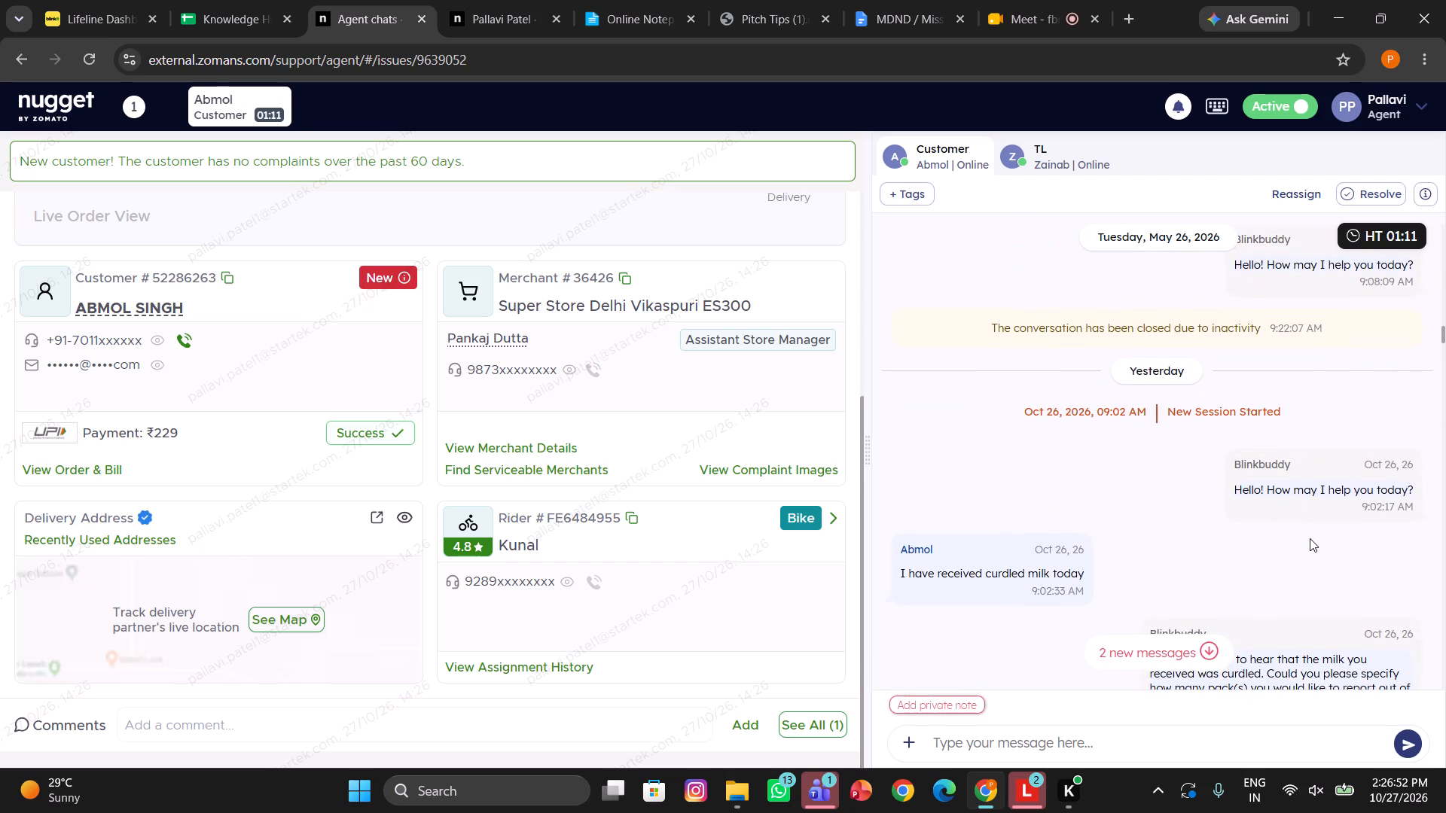
scroll(1310, 538, "down", 2)
scroll(1074, 447, "down", 1)
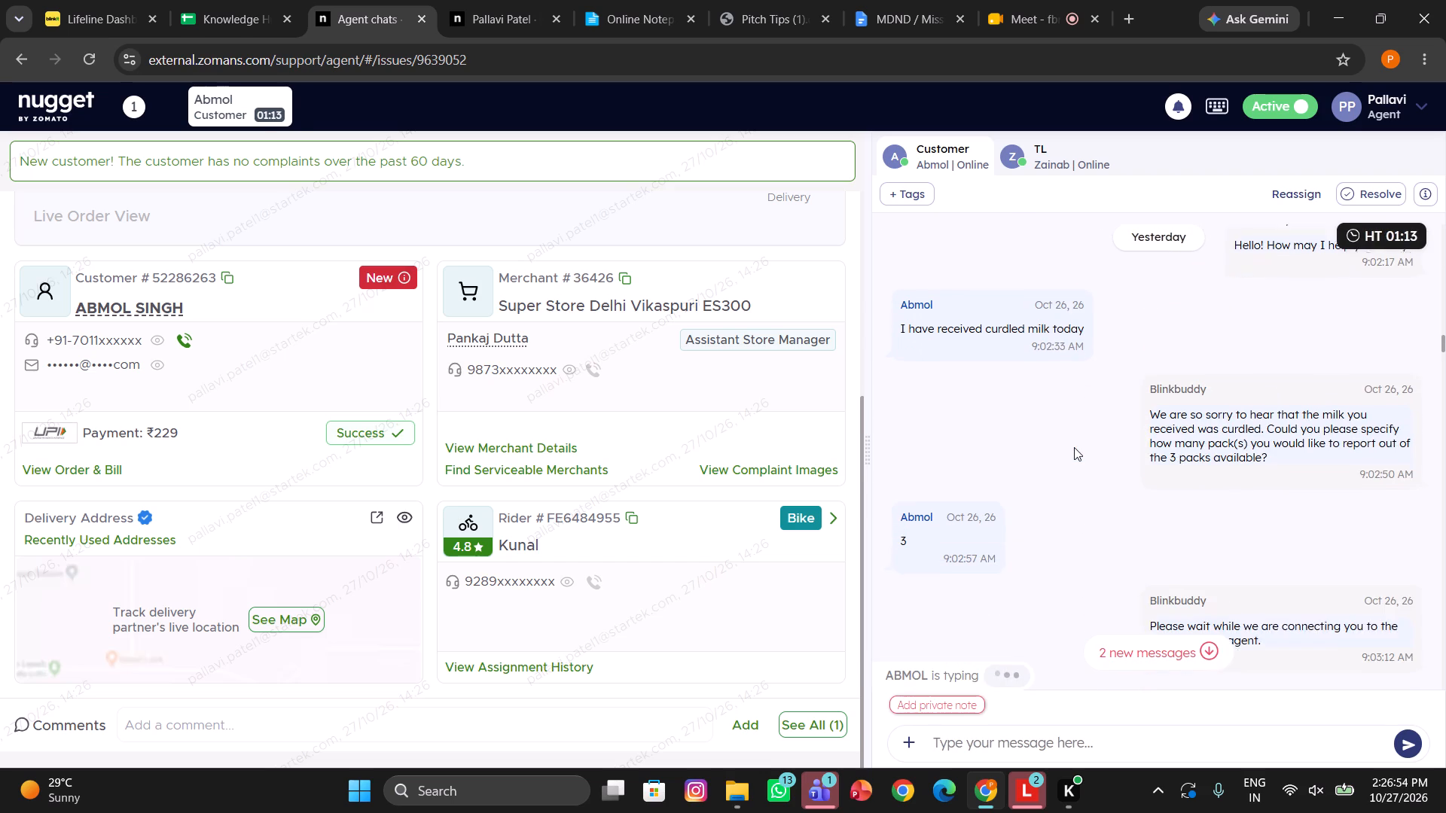
scroll(1074, 447, "down", 3)
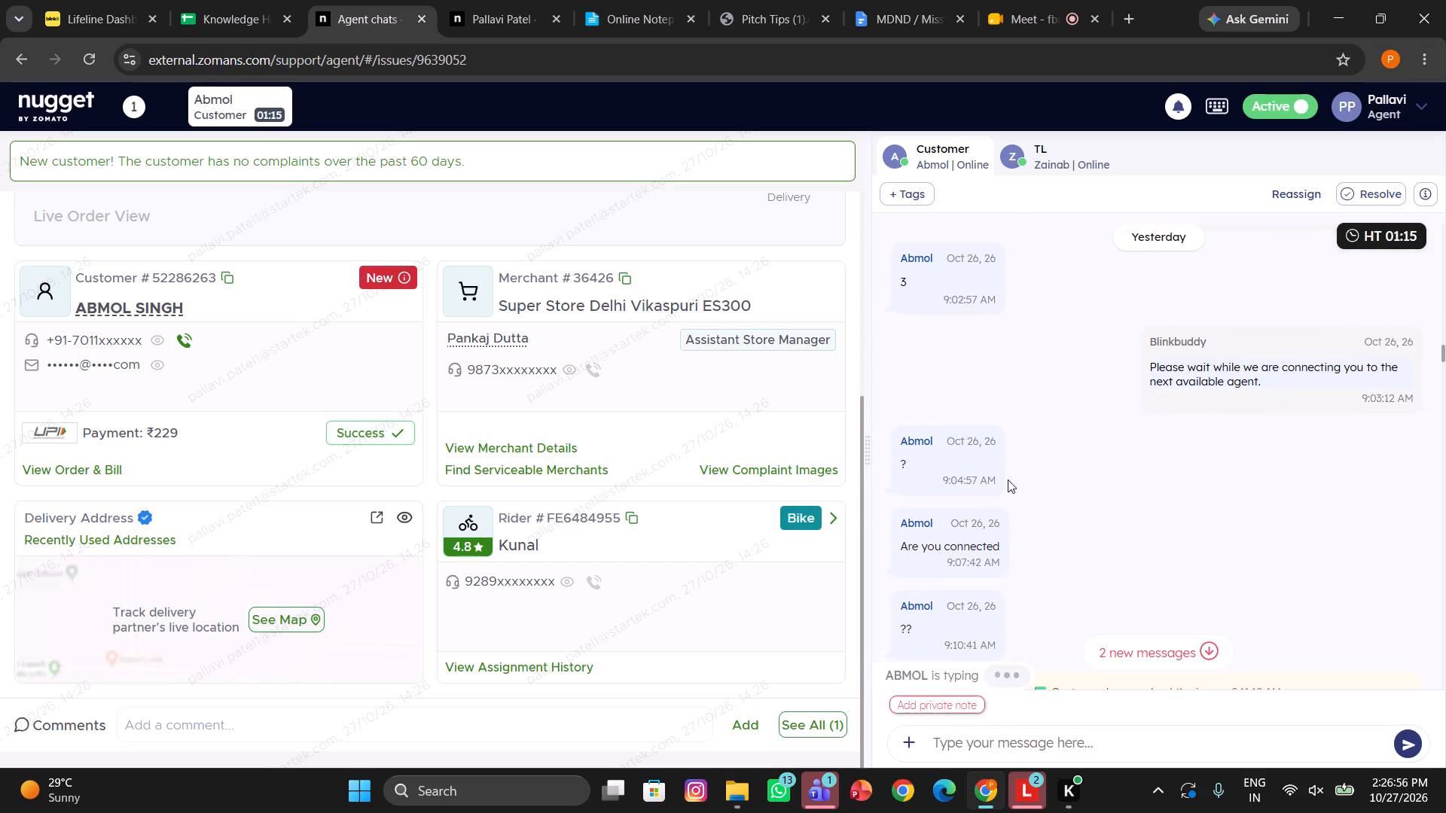
scroll(1008, 480, "down", 4)
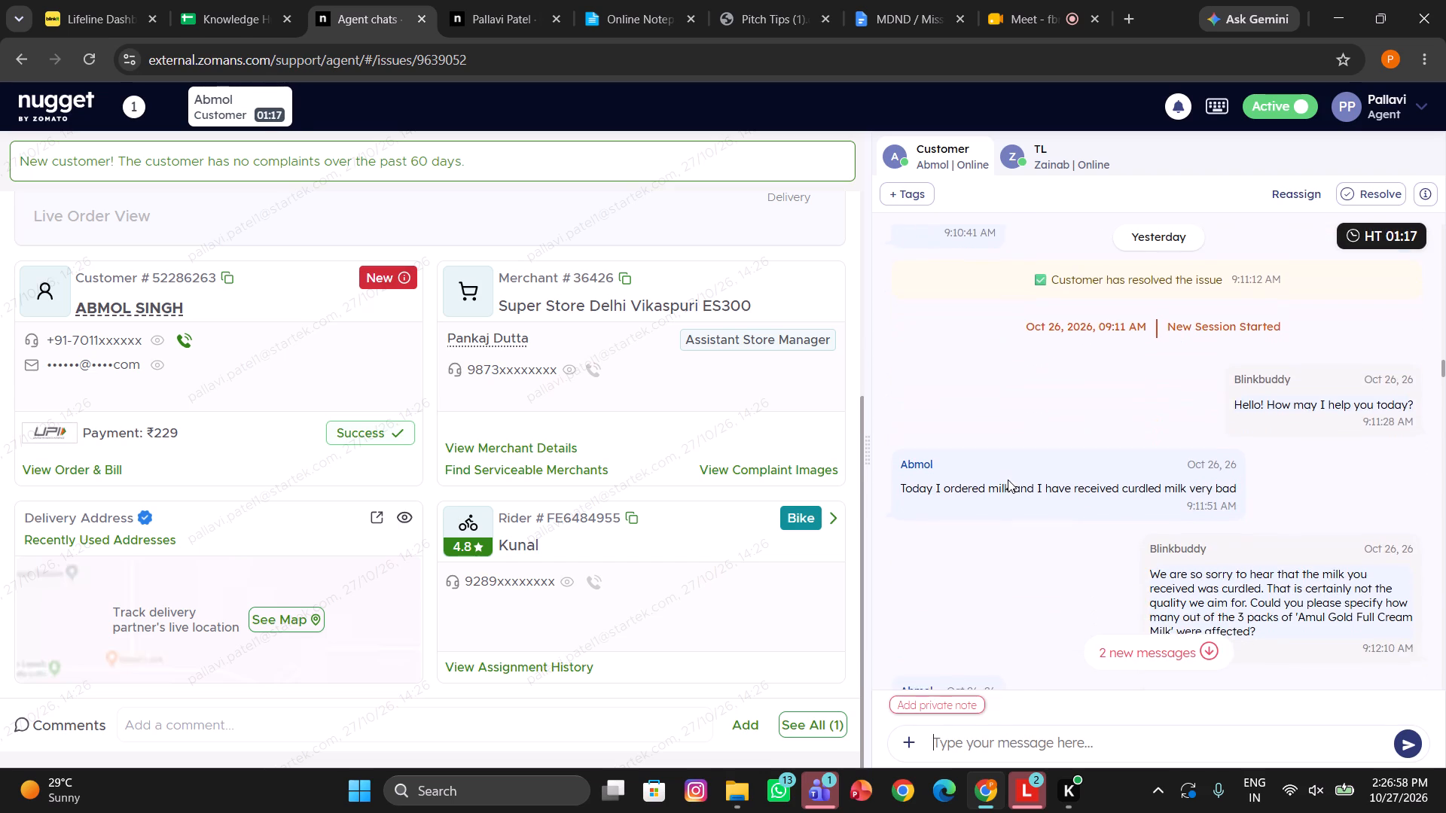
scroll(1008, 480, "down", 2)
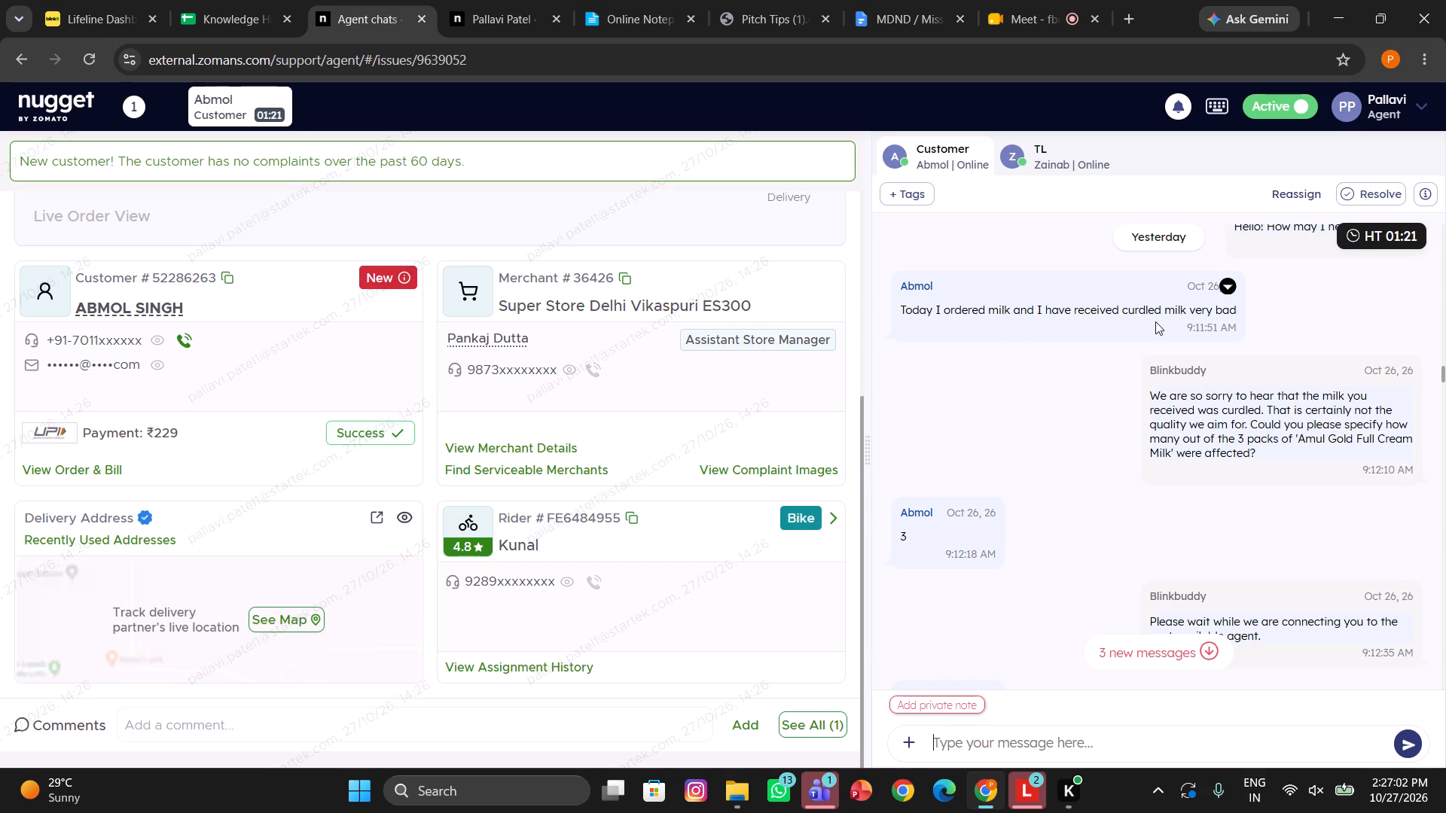
scroll(1017, 475, "down", 2)
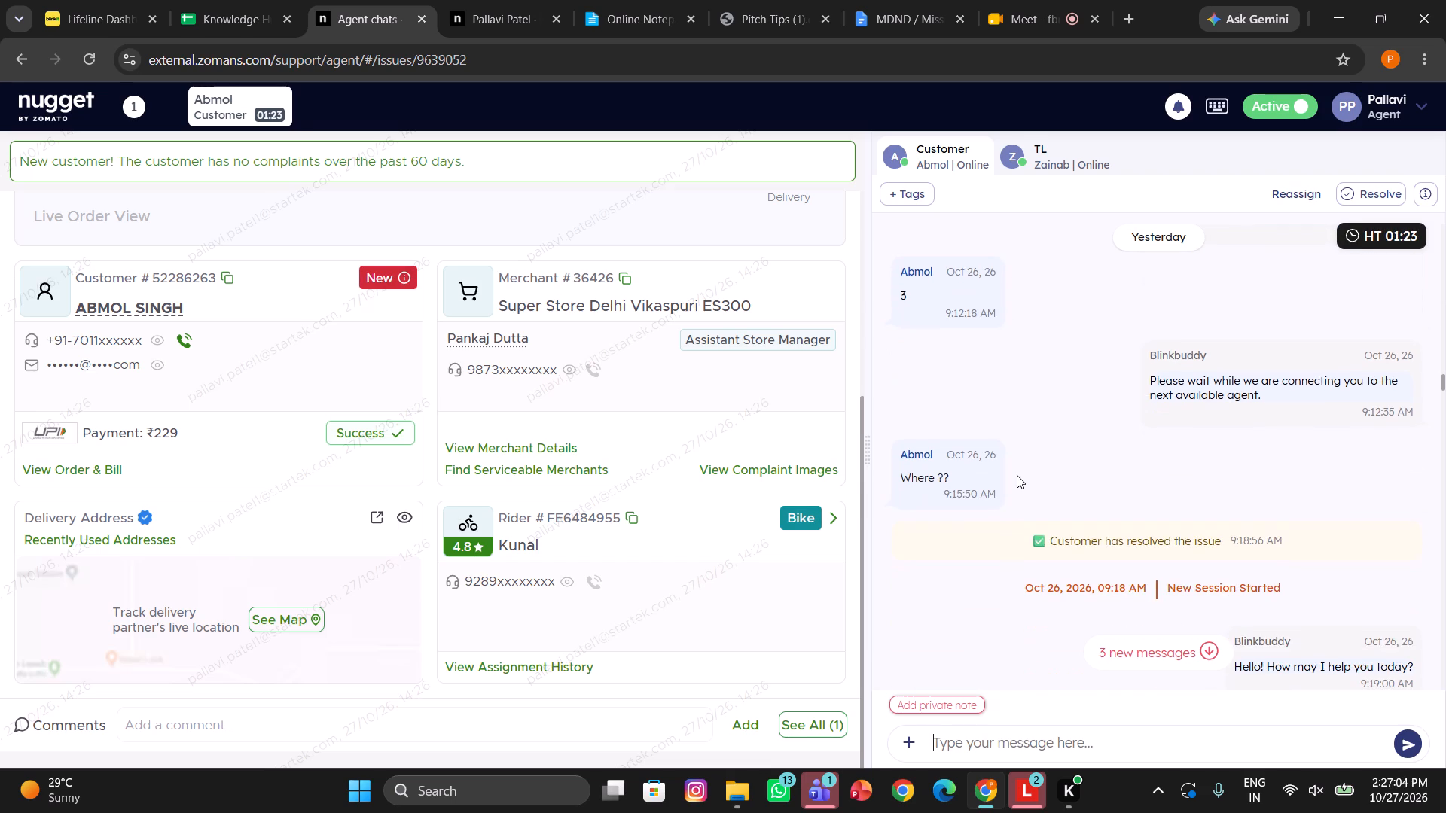
scroll(1017, 475, "down", 1)
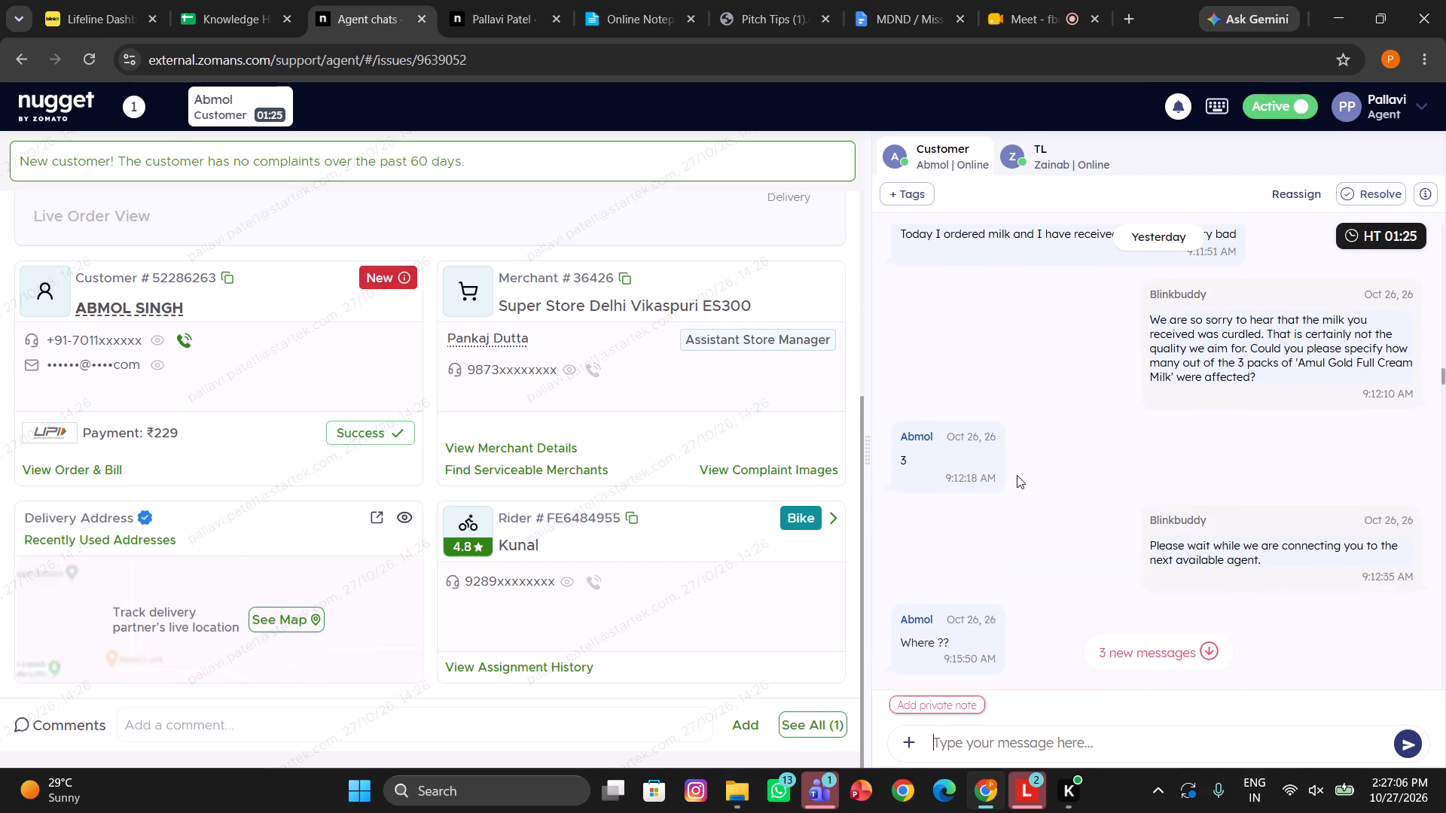
scroll(1017, 475, "down", 1)
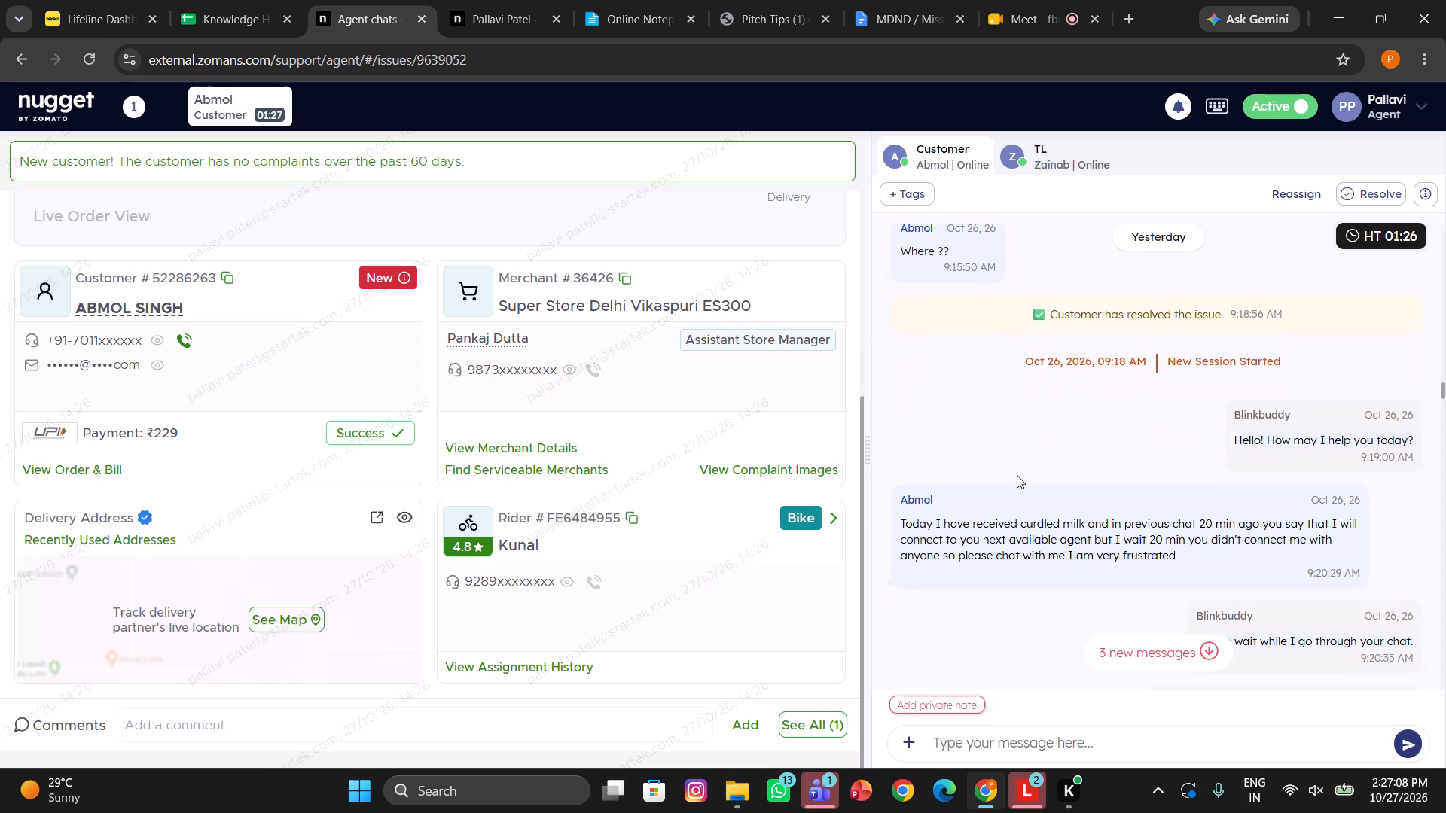
scroll(1017, 475, "down", 5)
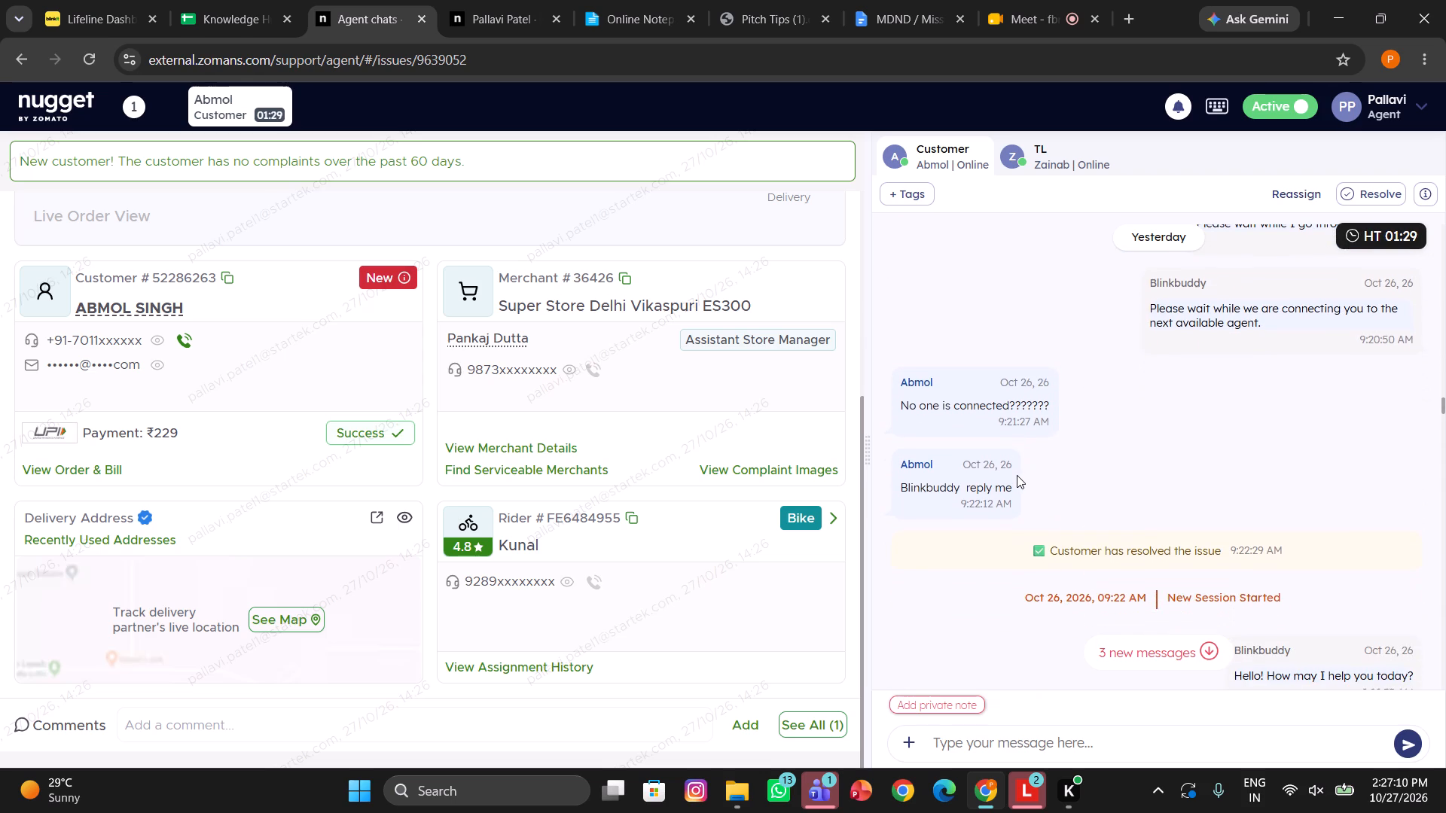
scroll(1017, 475, "down", 2)
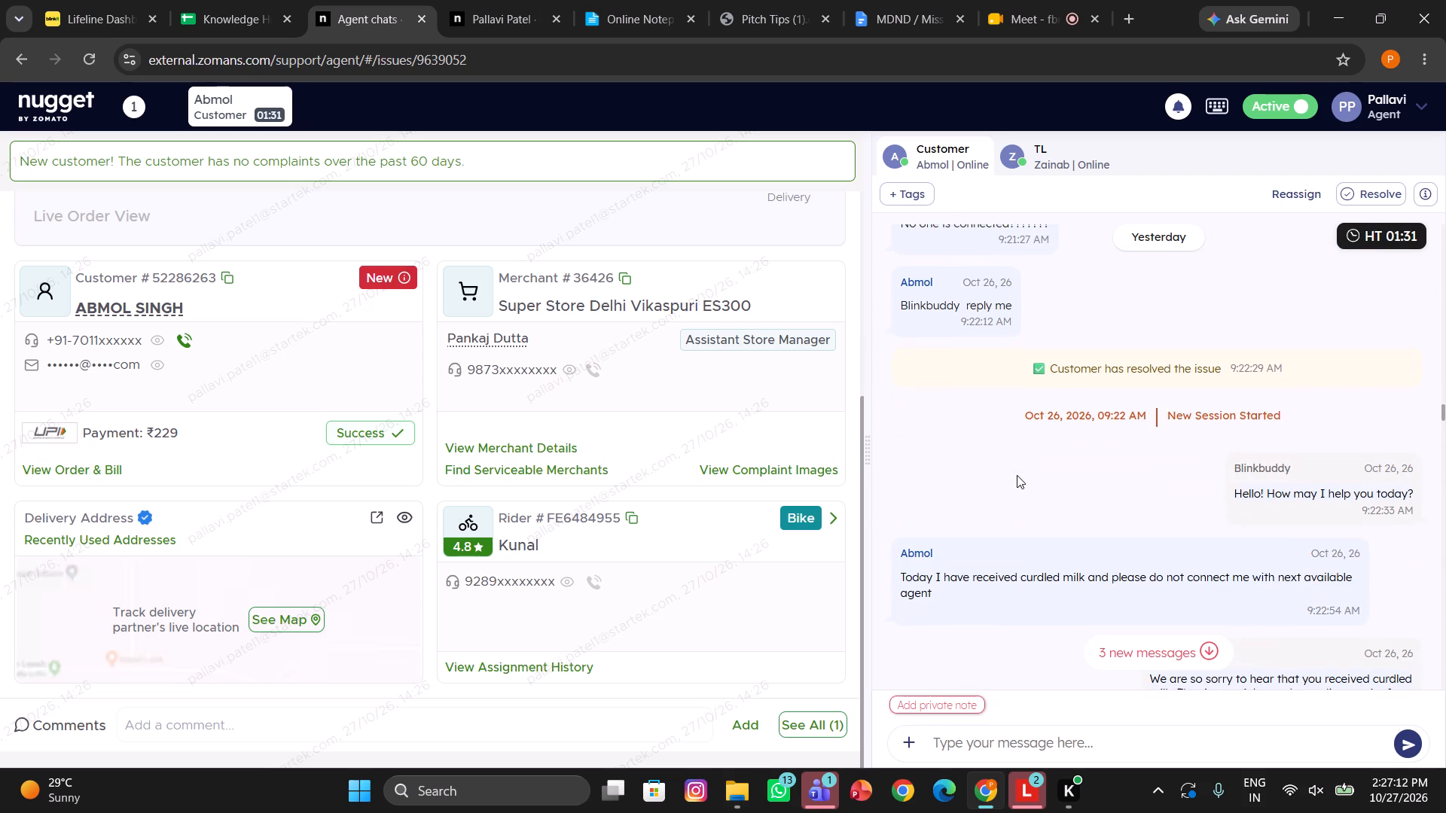
scroll(1017, 475, "down", 3)
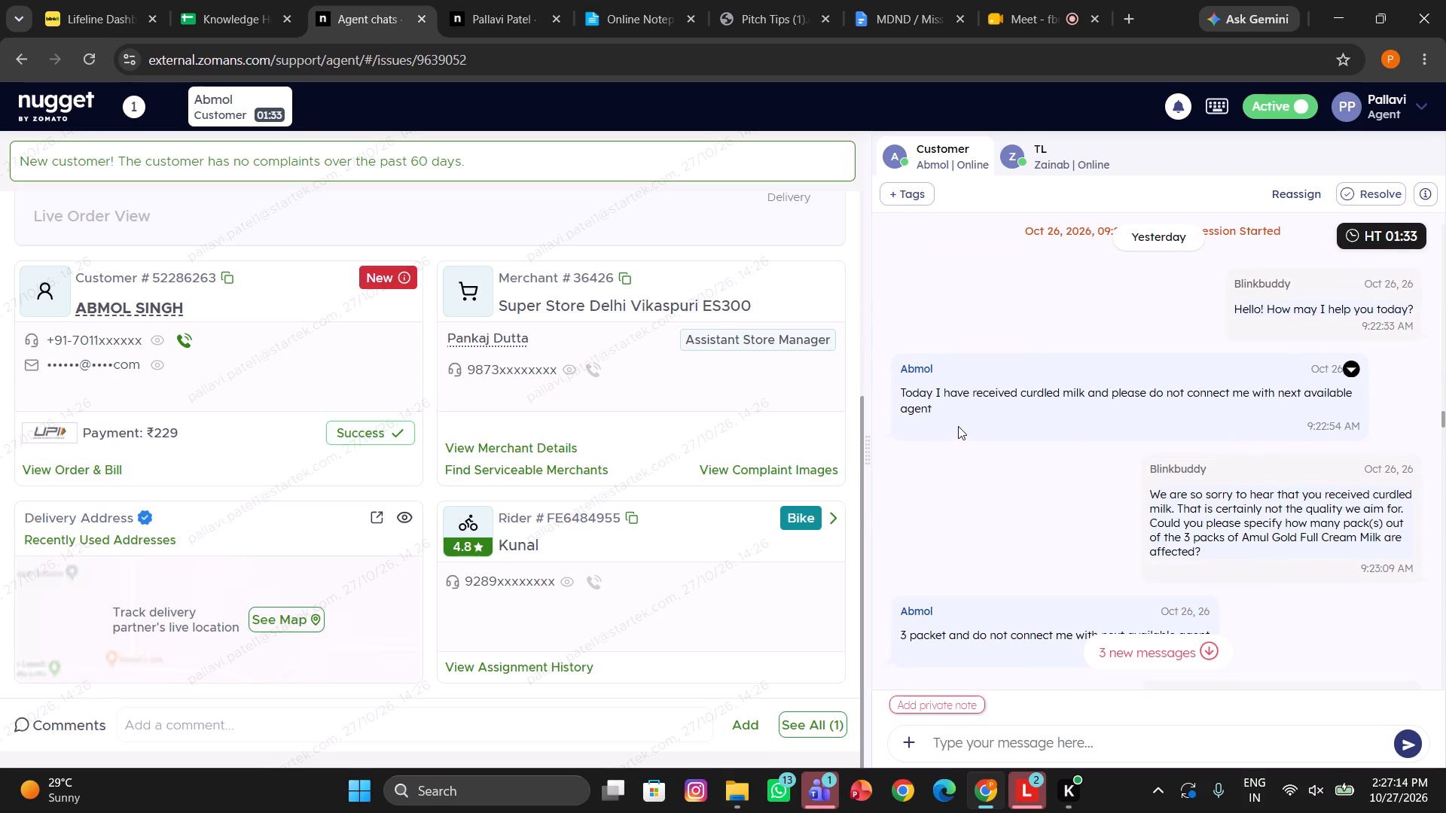
scroll(1040, 431, "down", 2)
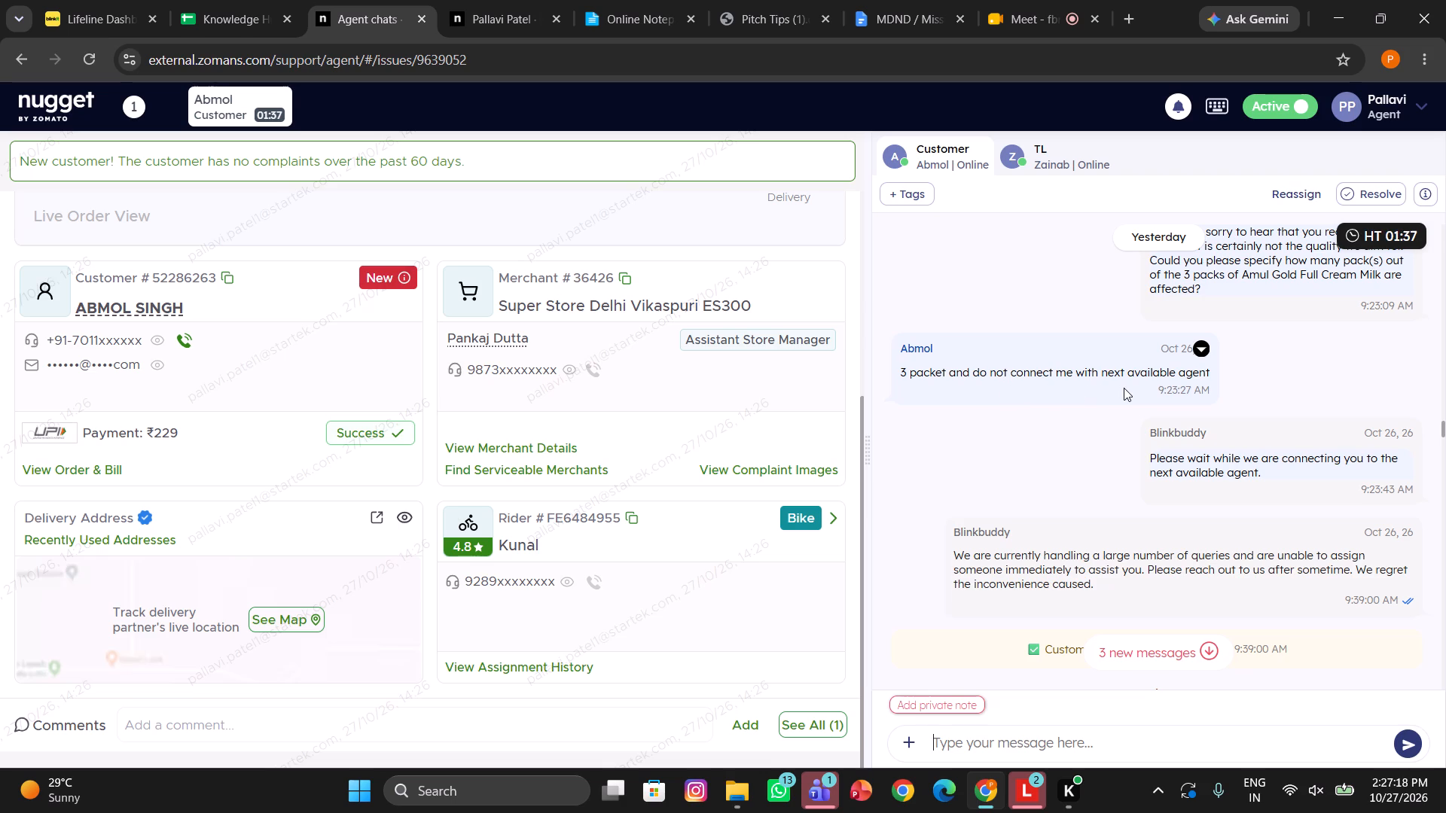
scroll(1124, 388, "down", 4)
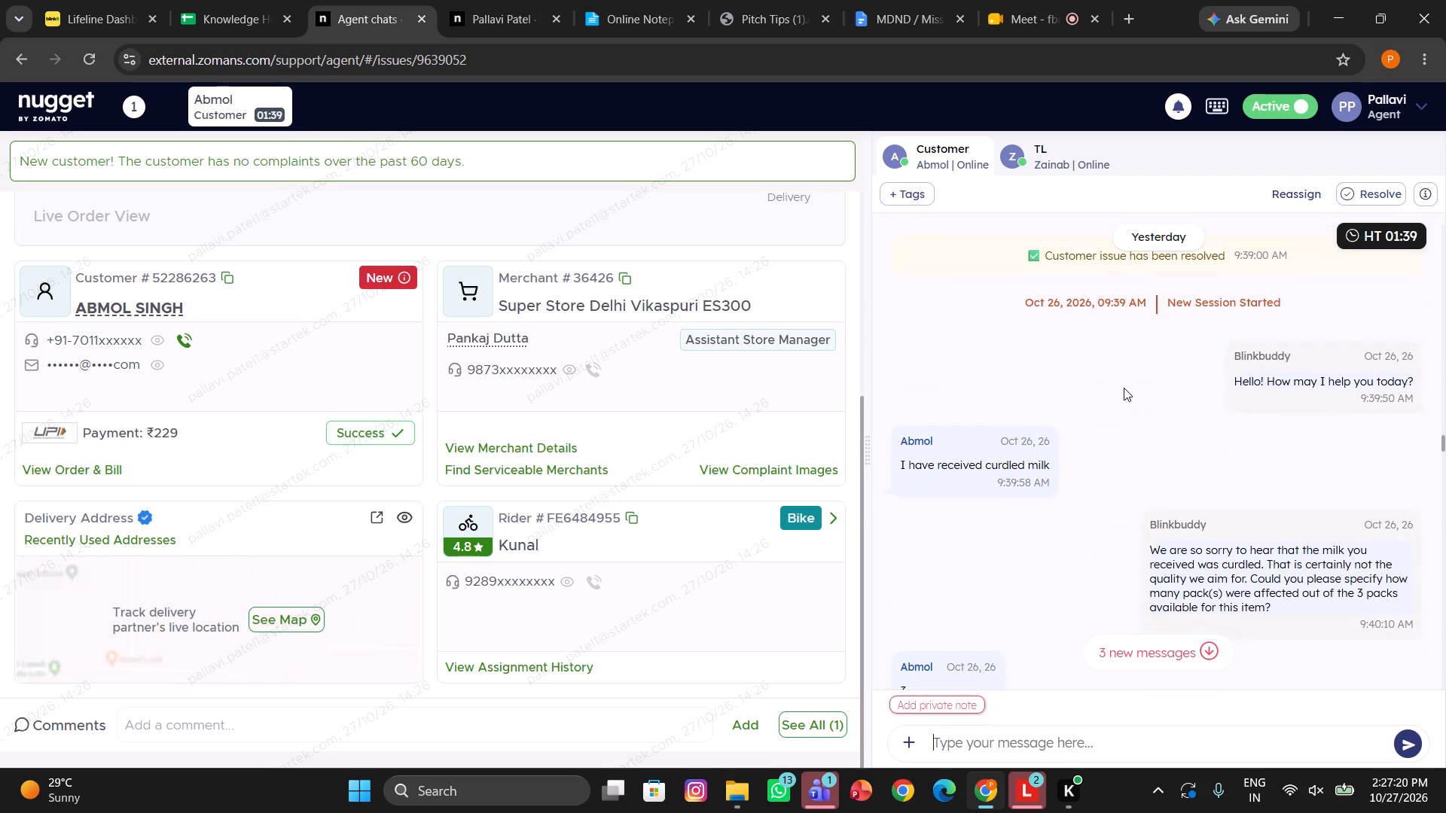
scroll(1124, 388, "down", 2)
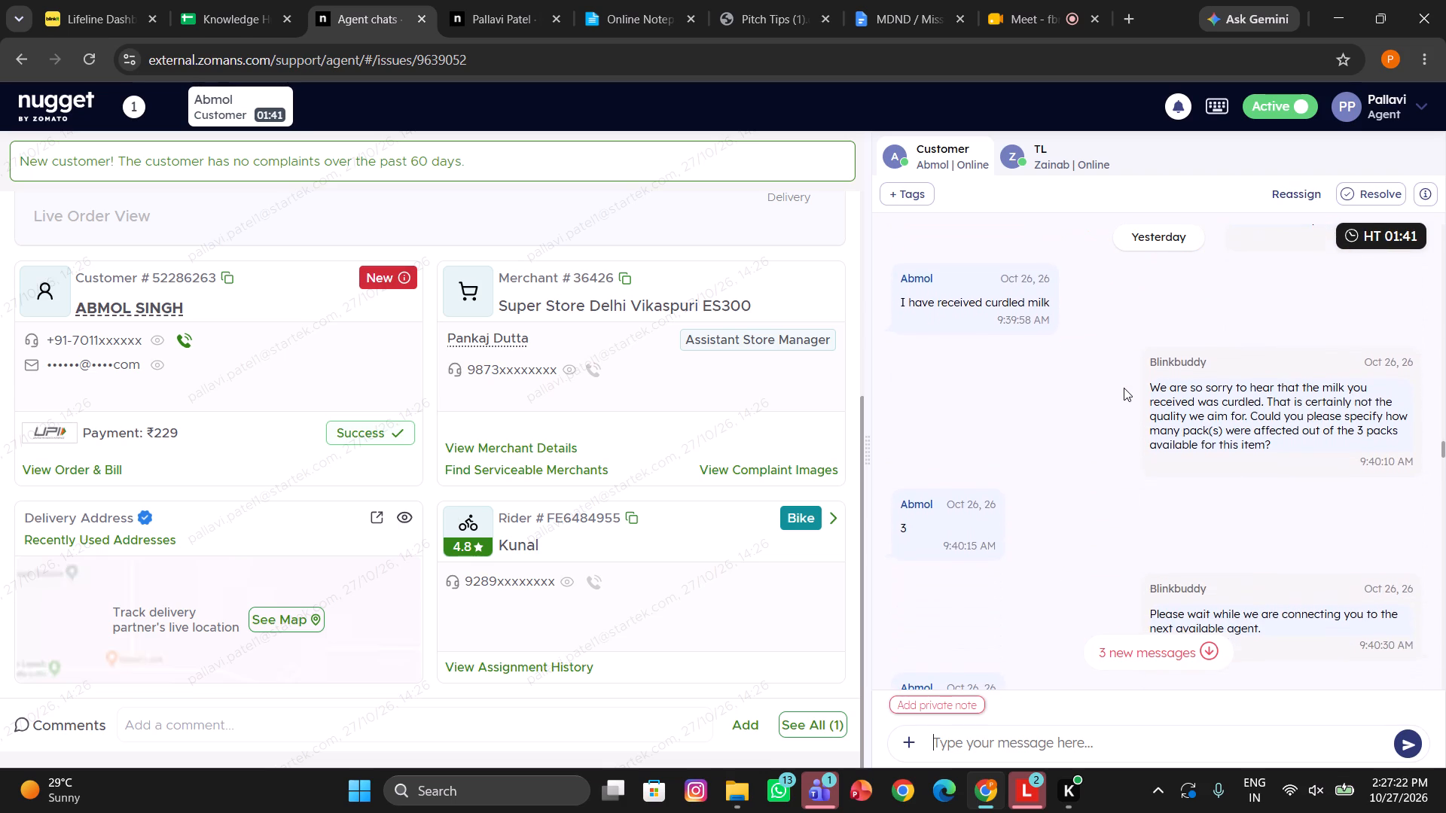
scroll(1124, 388, "down", 4)
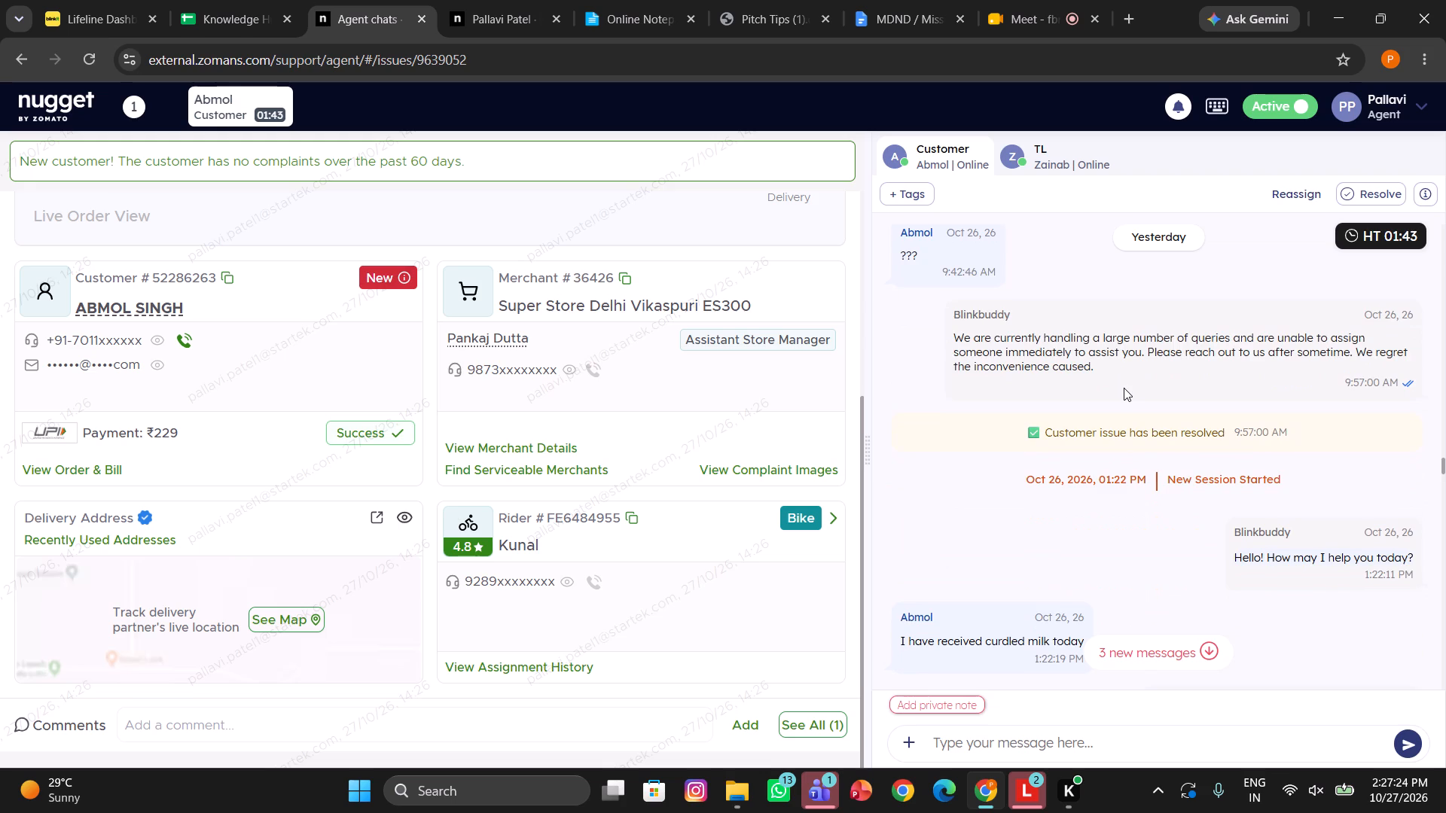
scroll(1124, 388, "down", 6)
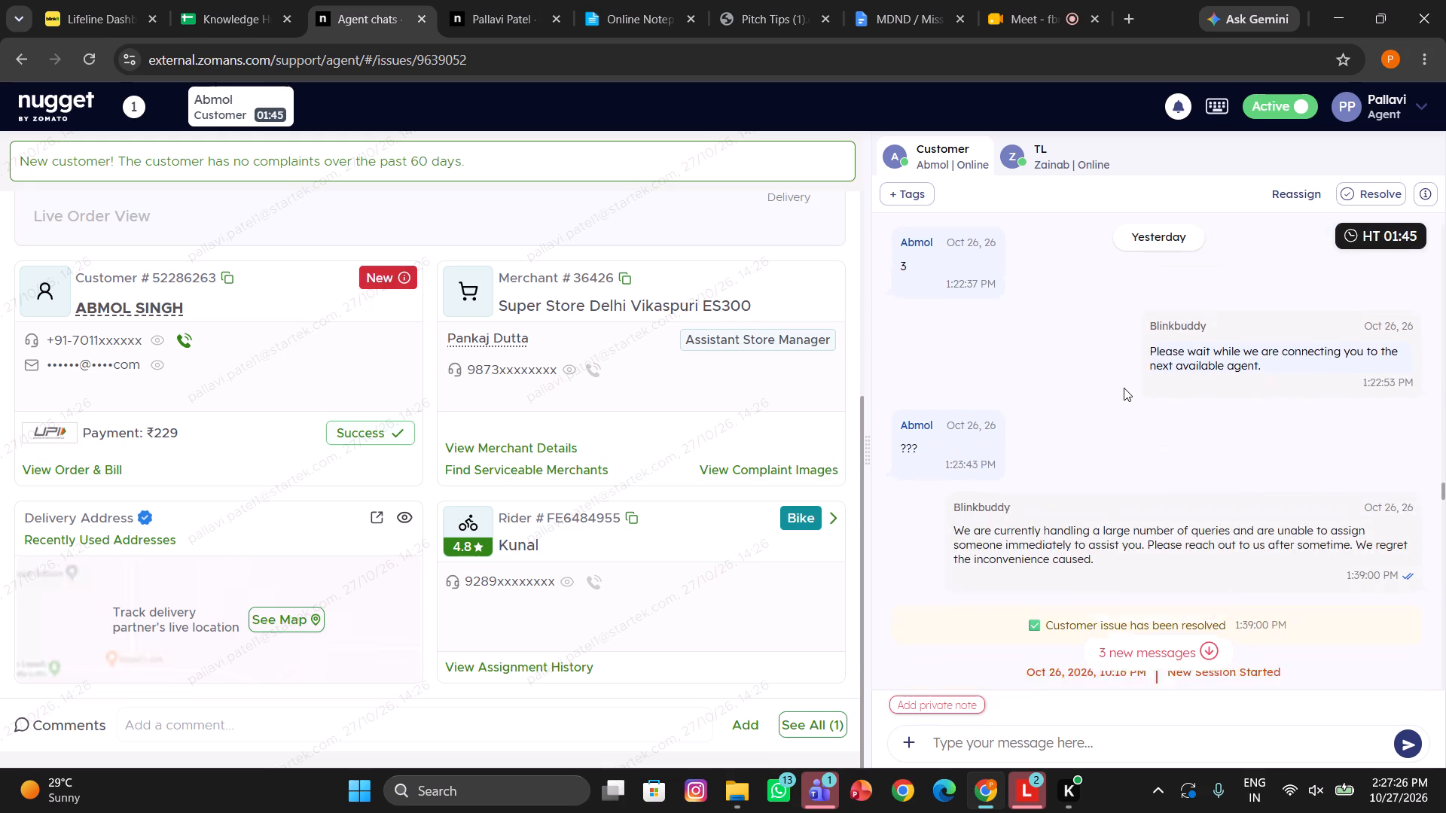
scroll(1124, 388, "down", 5)
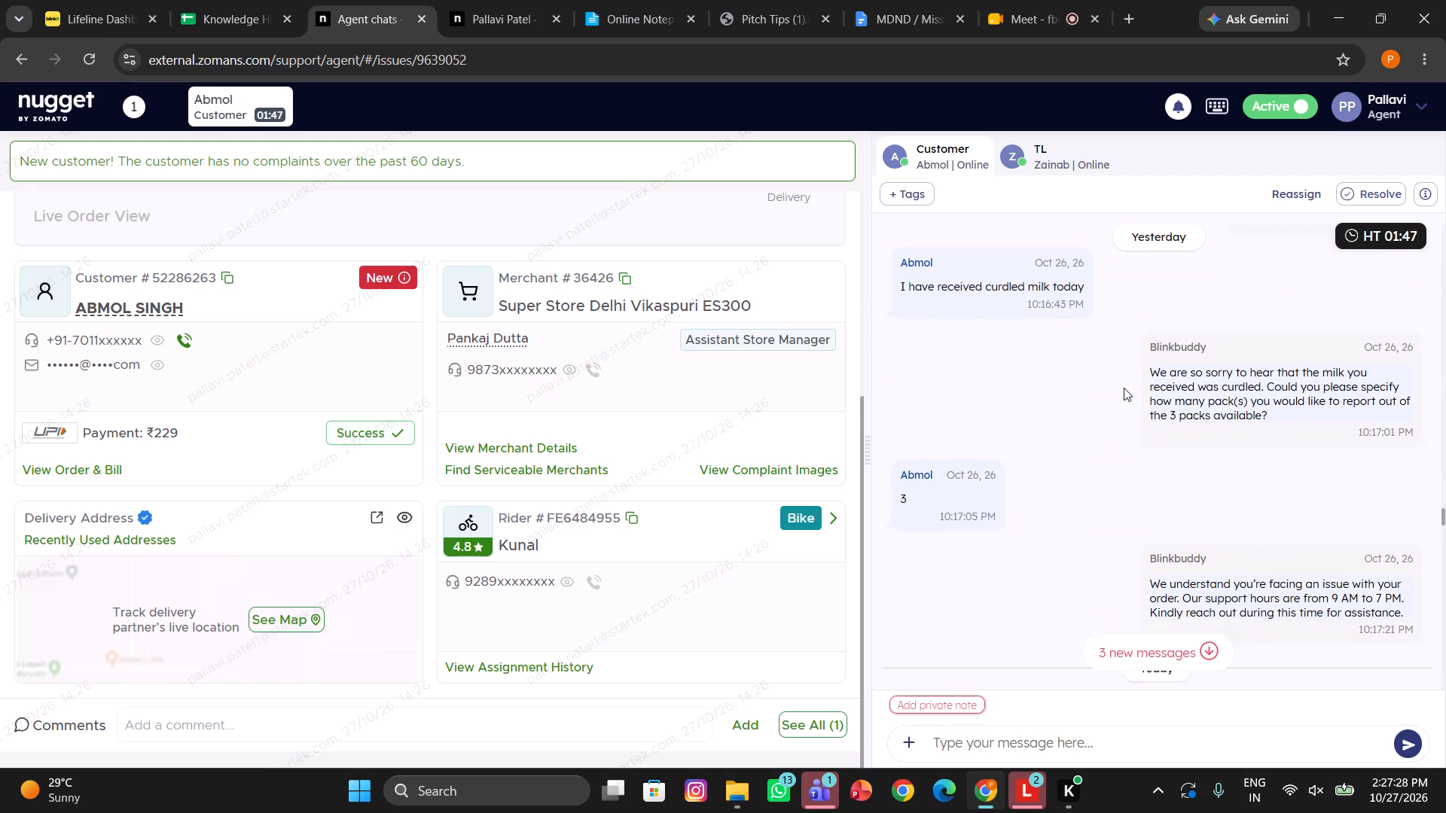
Read today's bot conversation with Abmol through to the customer's newest messages.
scroll(1124, 388, "down", 6)
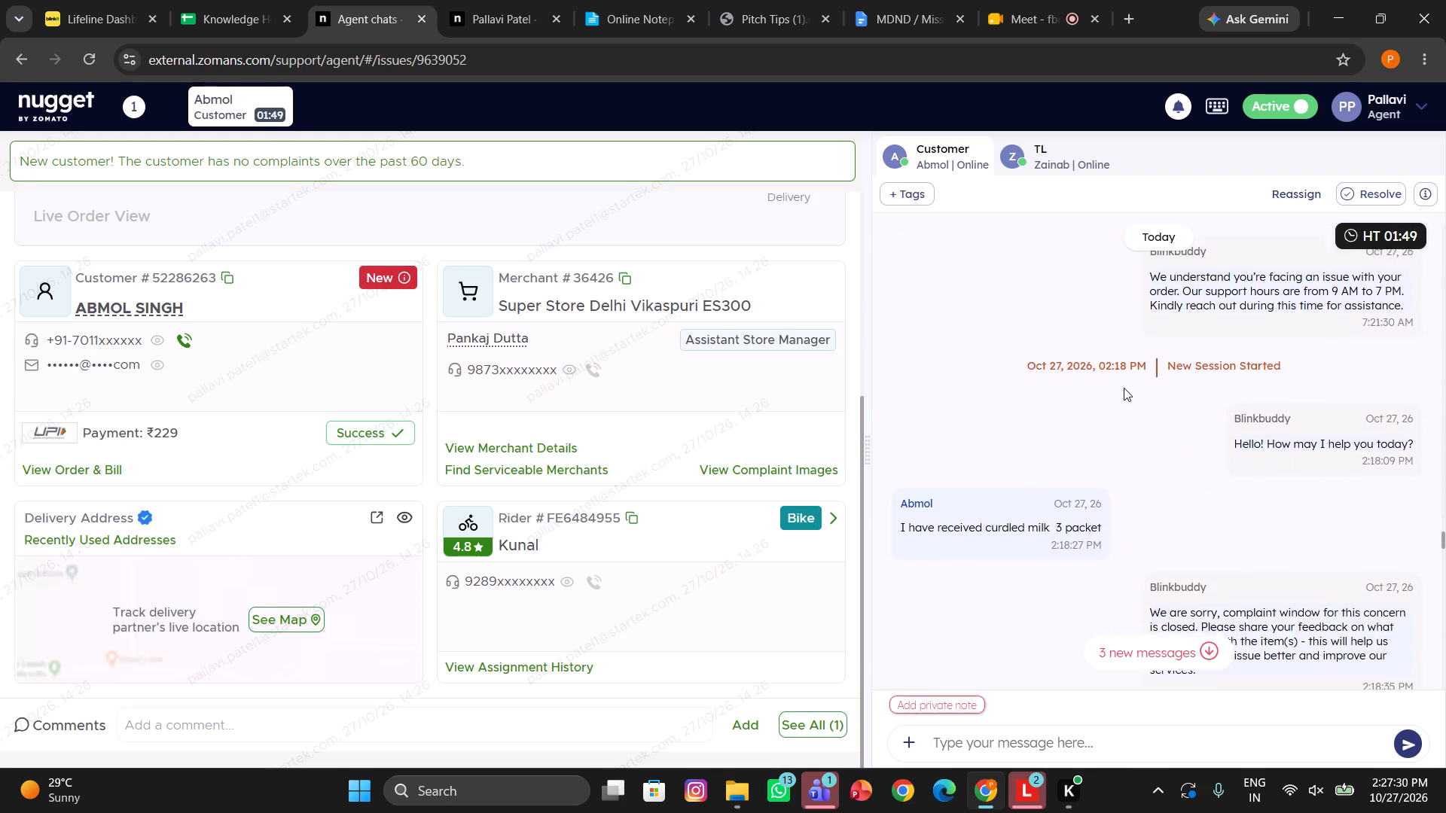
scroll(1124, 388, "down", 5)
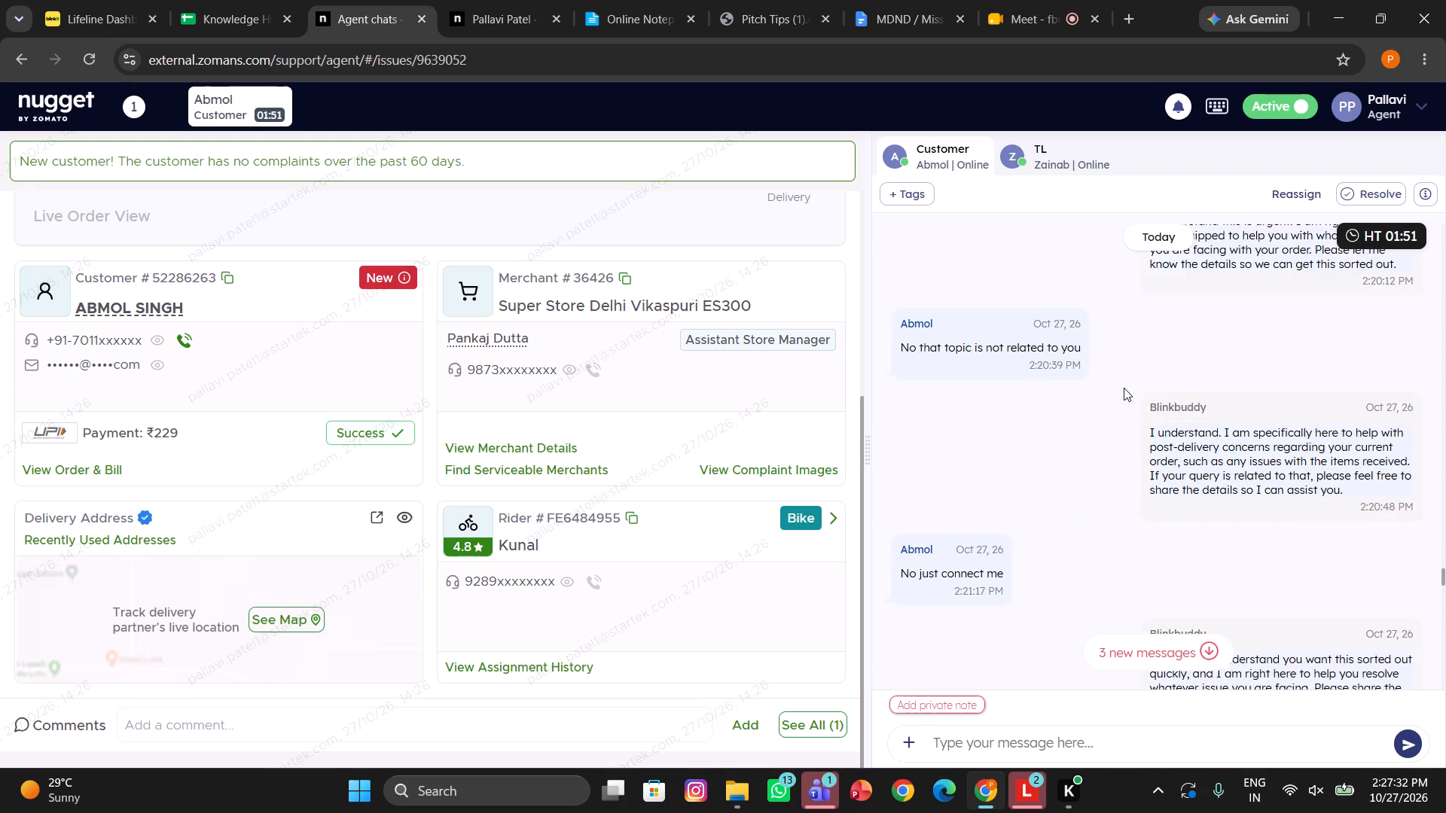
scroll(1124, 388, "down", 3)
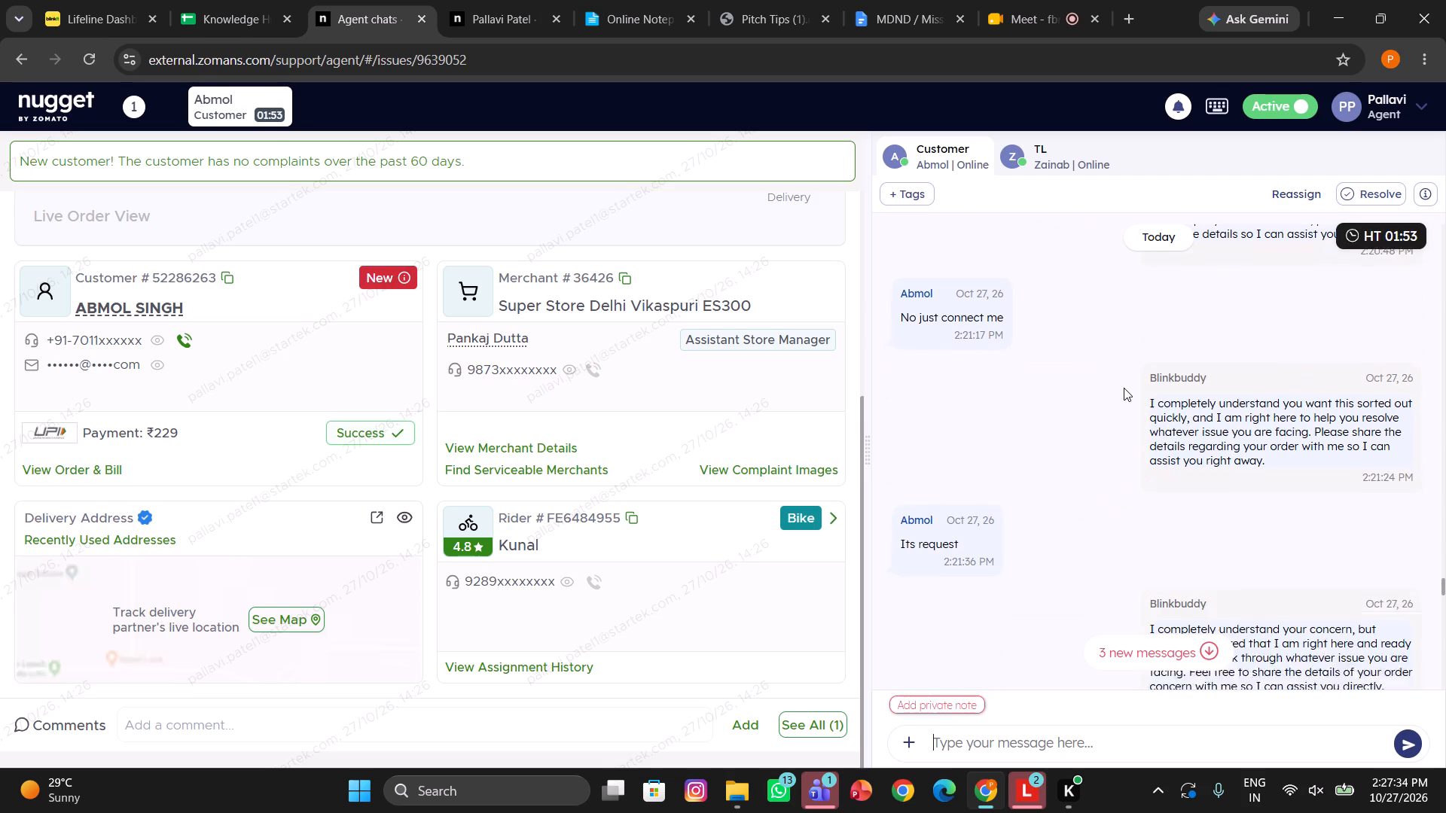
scroll(1124, 388, "down", 4)
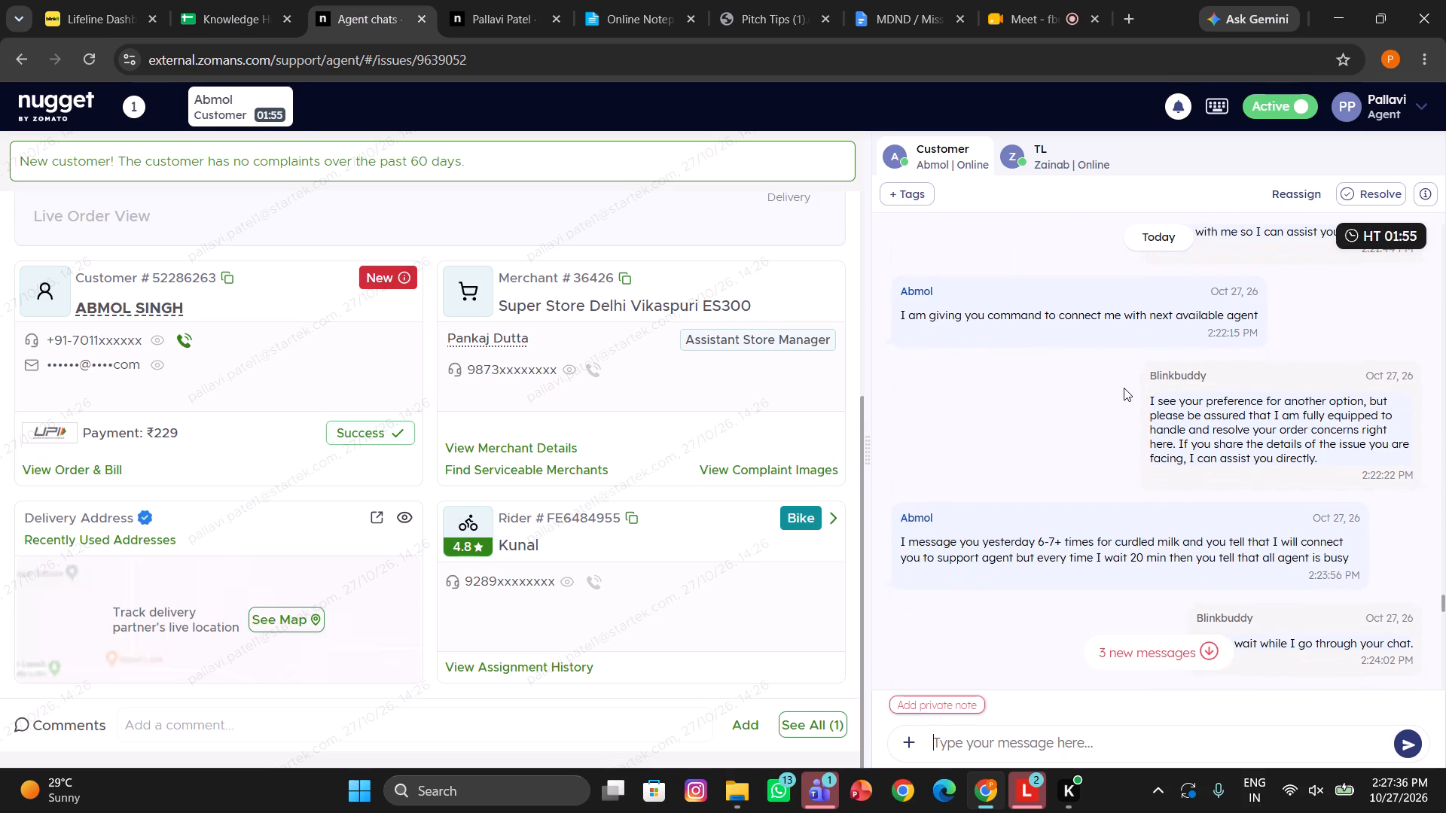
scroll(1124, 388, "down", 3)
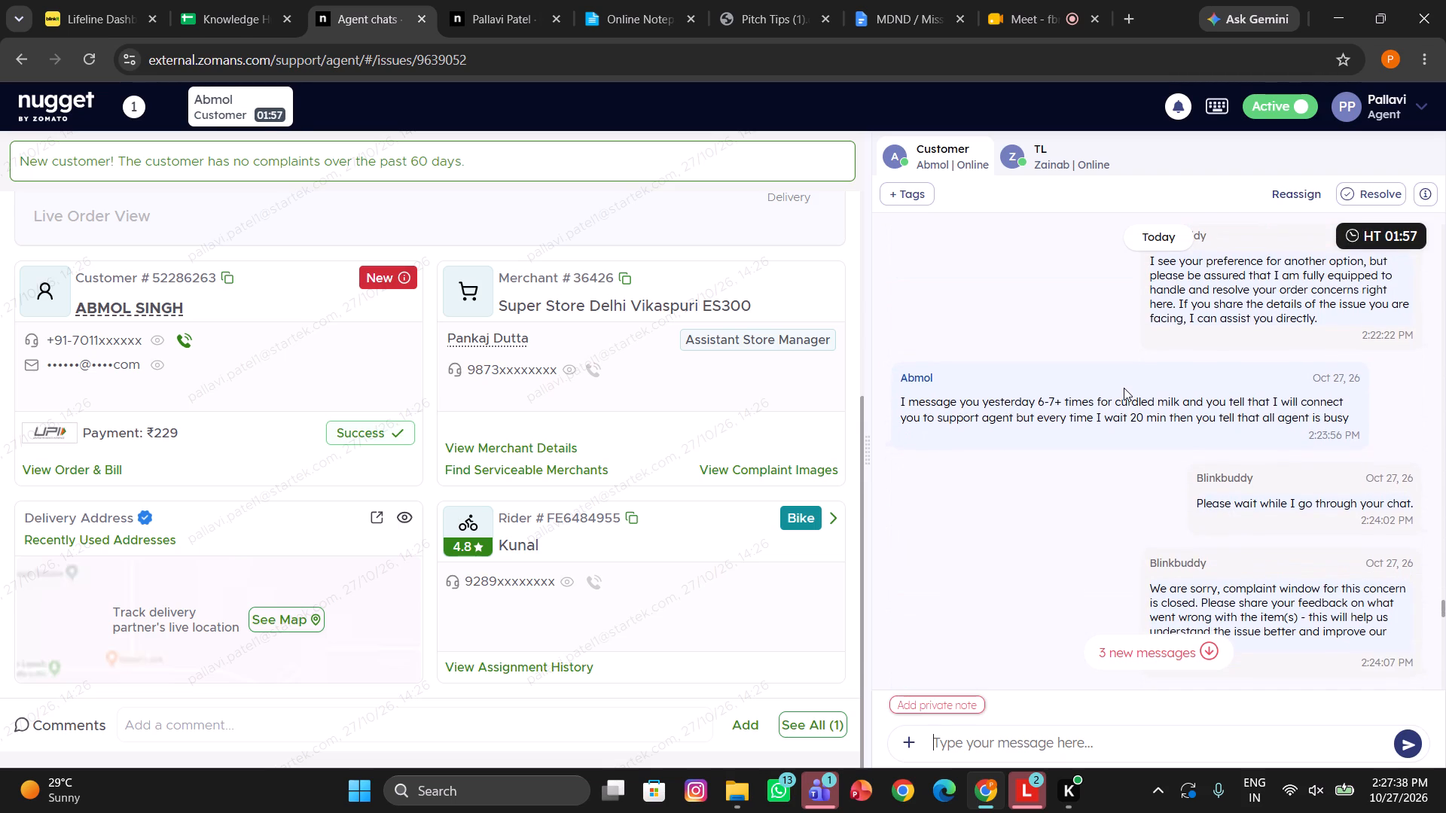
scroll(1124, 388, "down", 3)
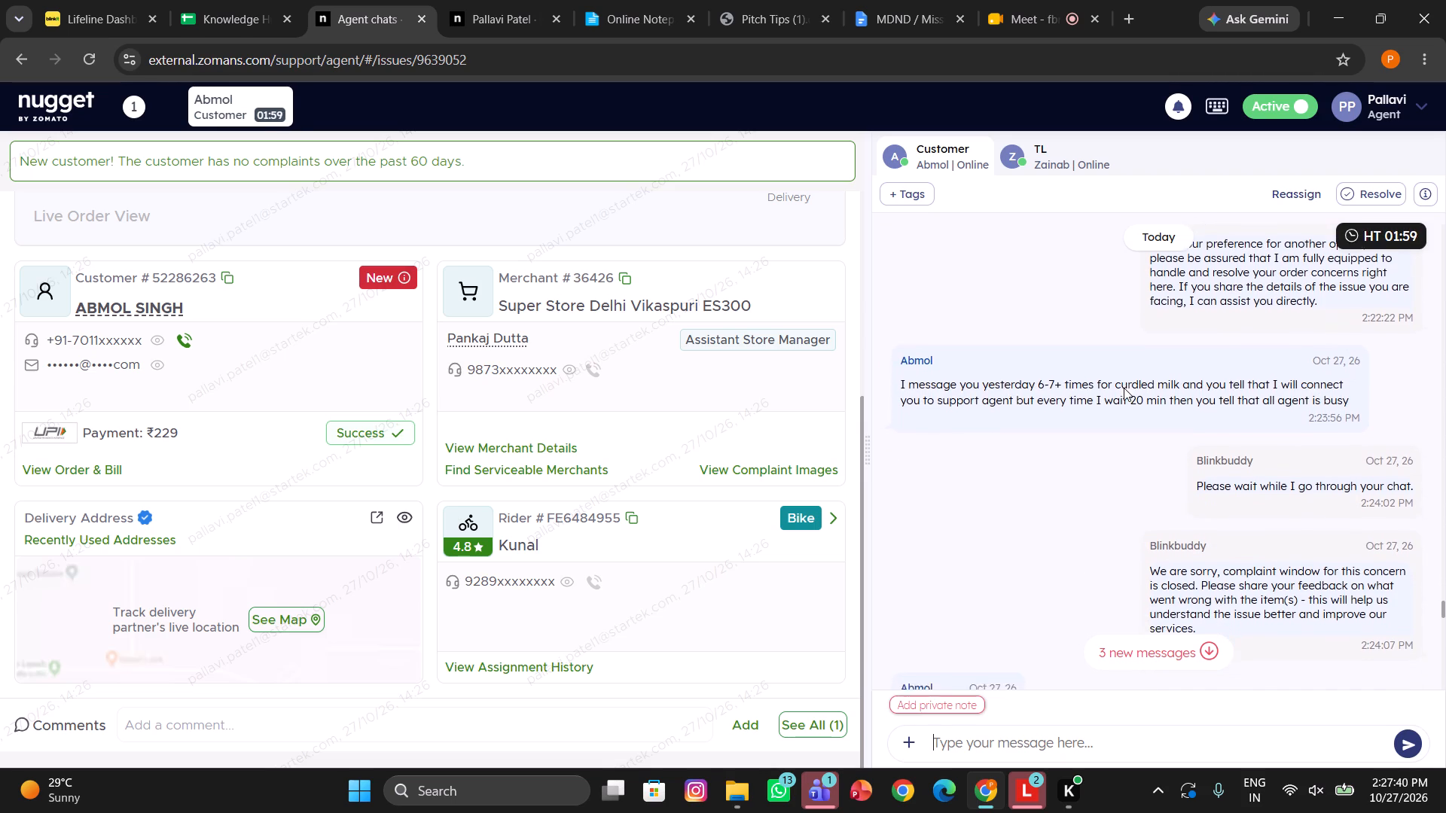
scroll(1124, 388, "down", 10)
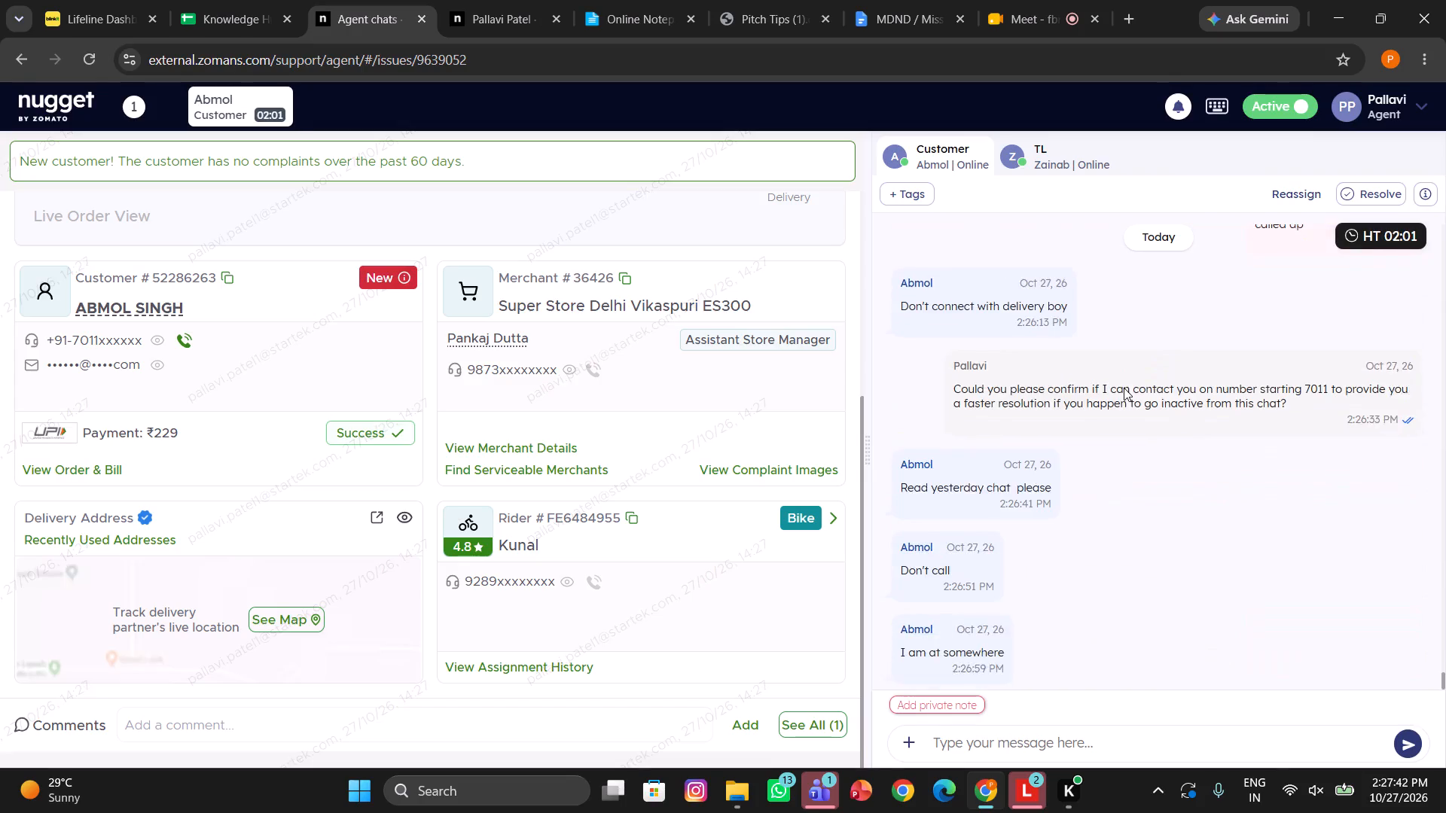
scroll(1124, 388, "up", 4)
scroll(1124, 388, "down", 3)
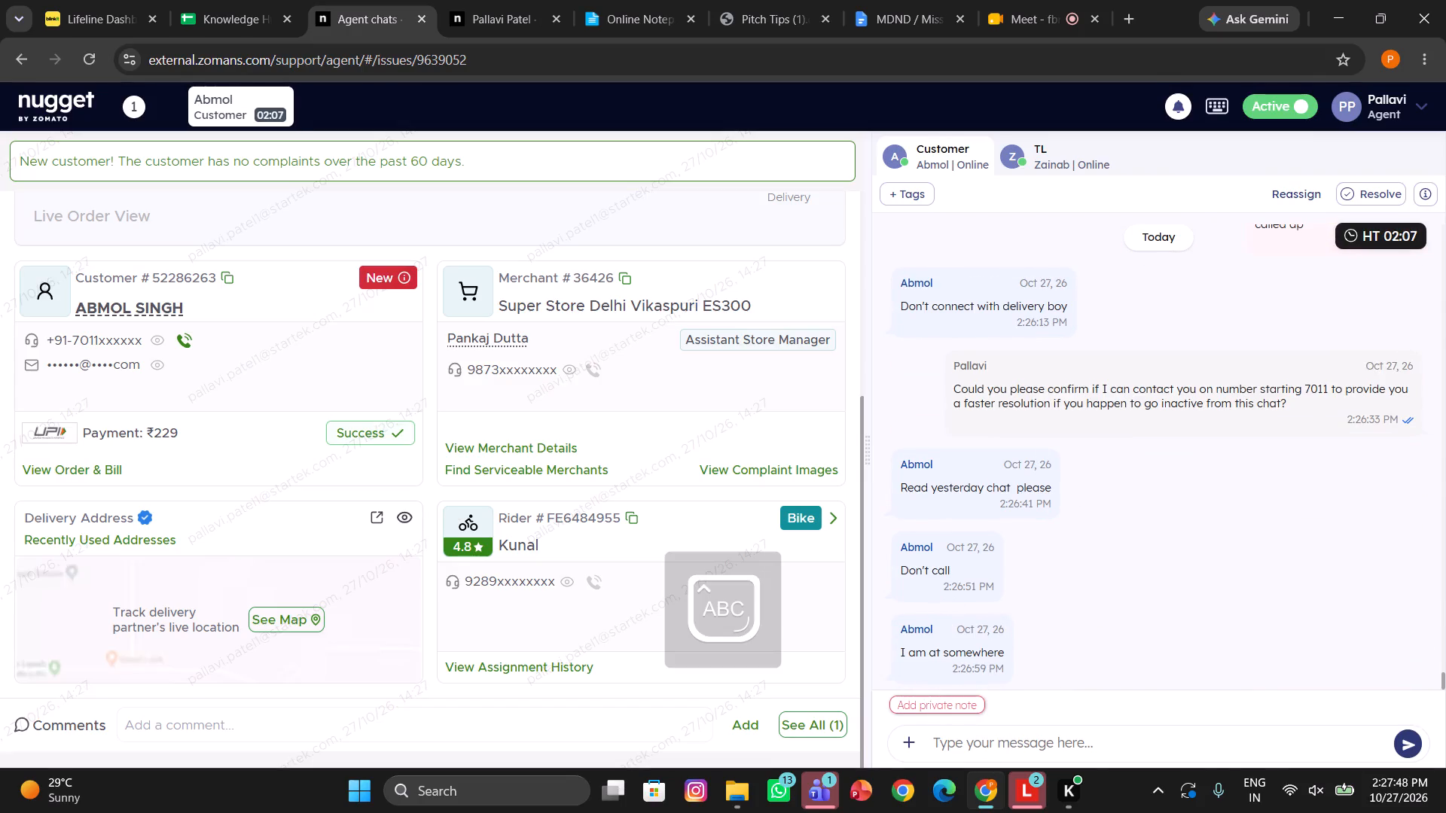
Reply "OK SURE." to the customer in the Abmol chat.
type("OK SURE.")
key("Return")
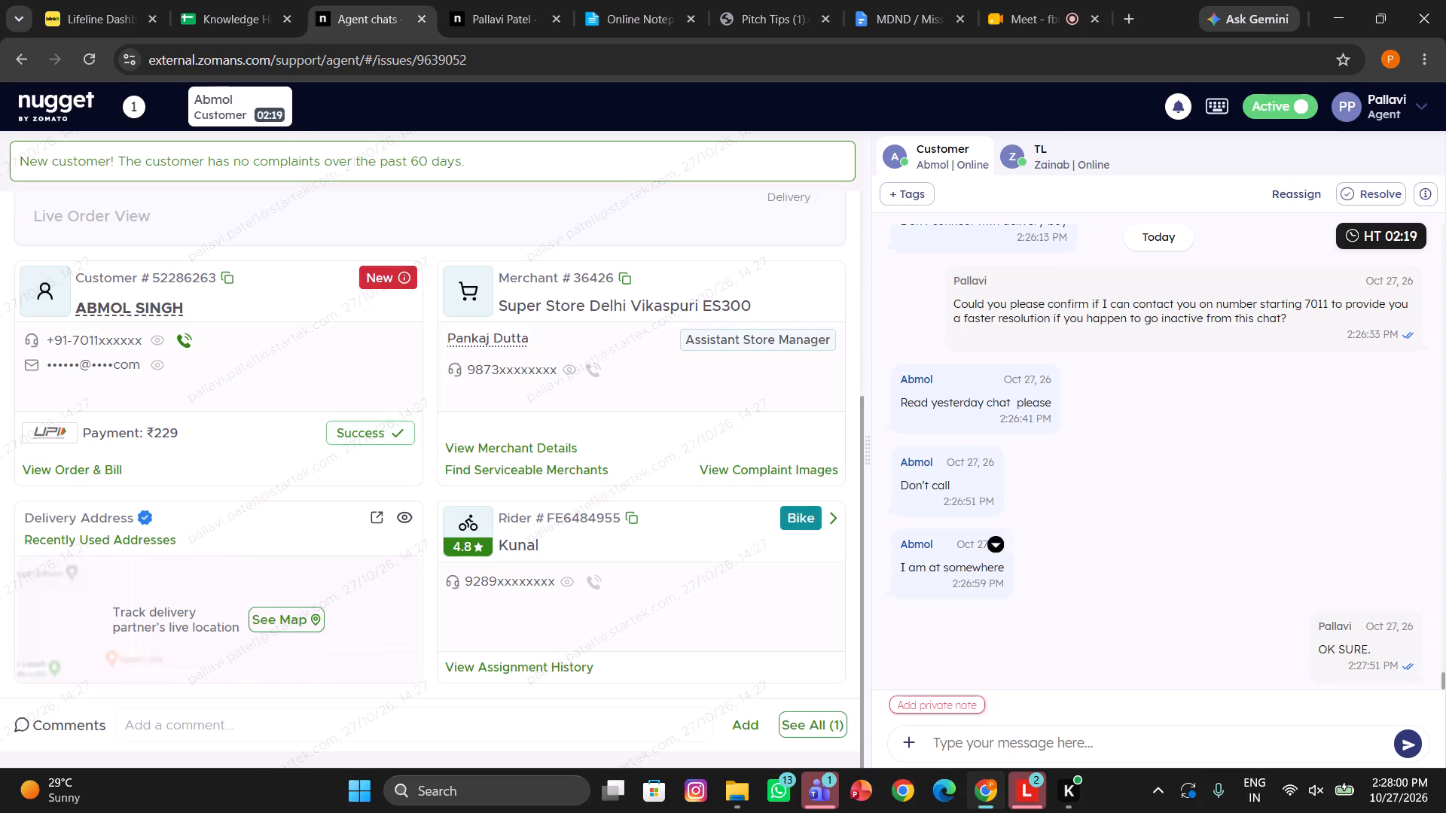
Review today's earlier messages in the Abmol chat again, examining the non-receipt claim and the customer's previous complaint.
scroll(969, 566, "up", 7)
scroll(969, 566, "right", 1)
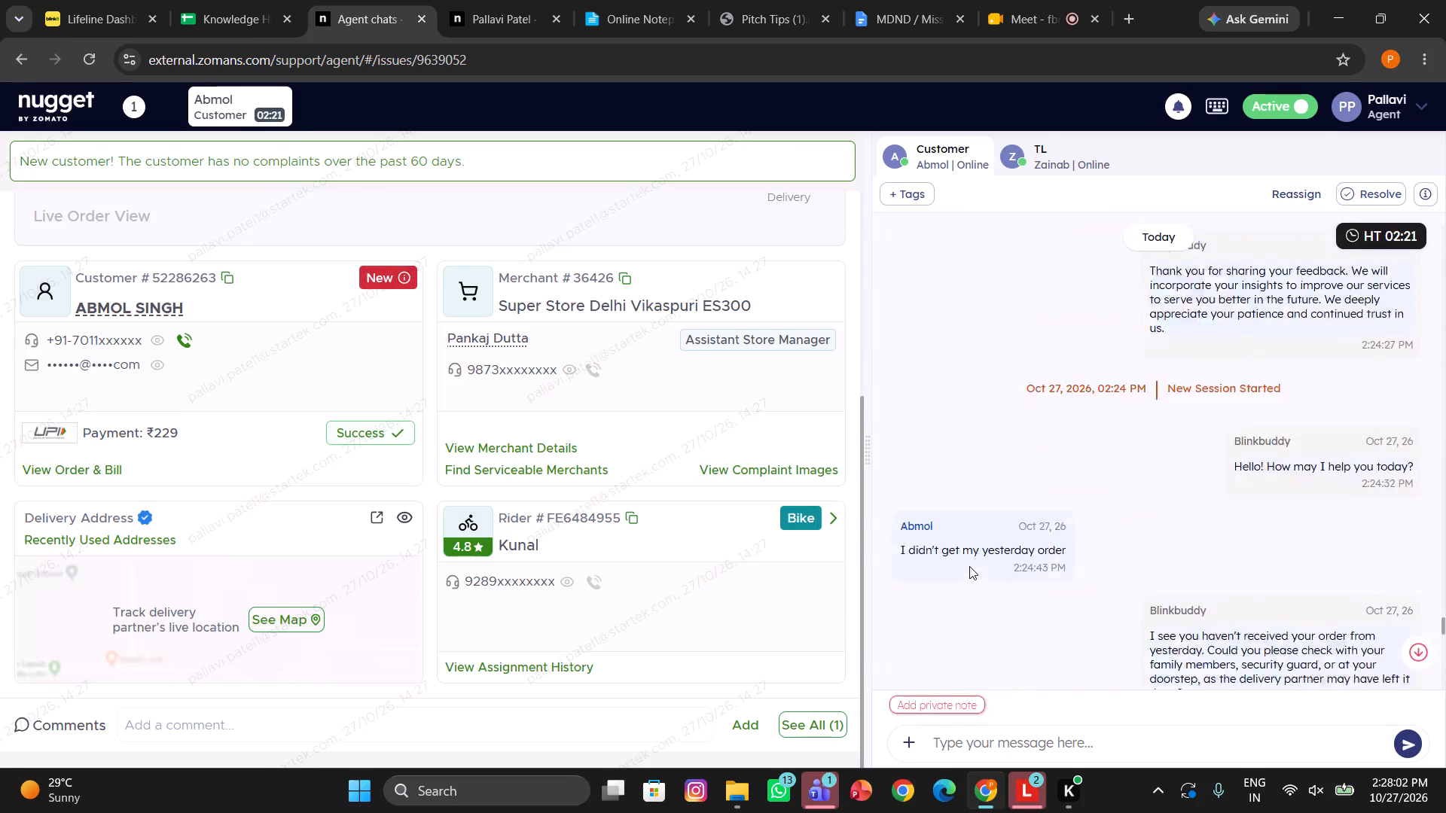
scroll(969, 566, "right", 1)
scroll(969, 566, "up", 2)
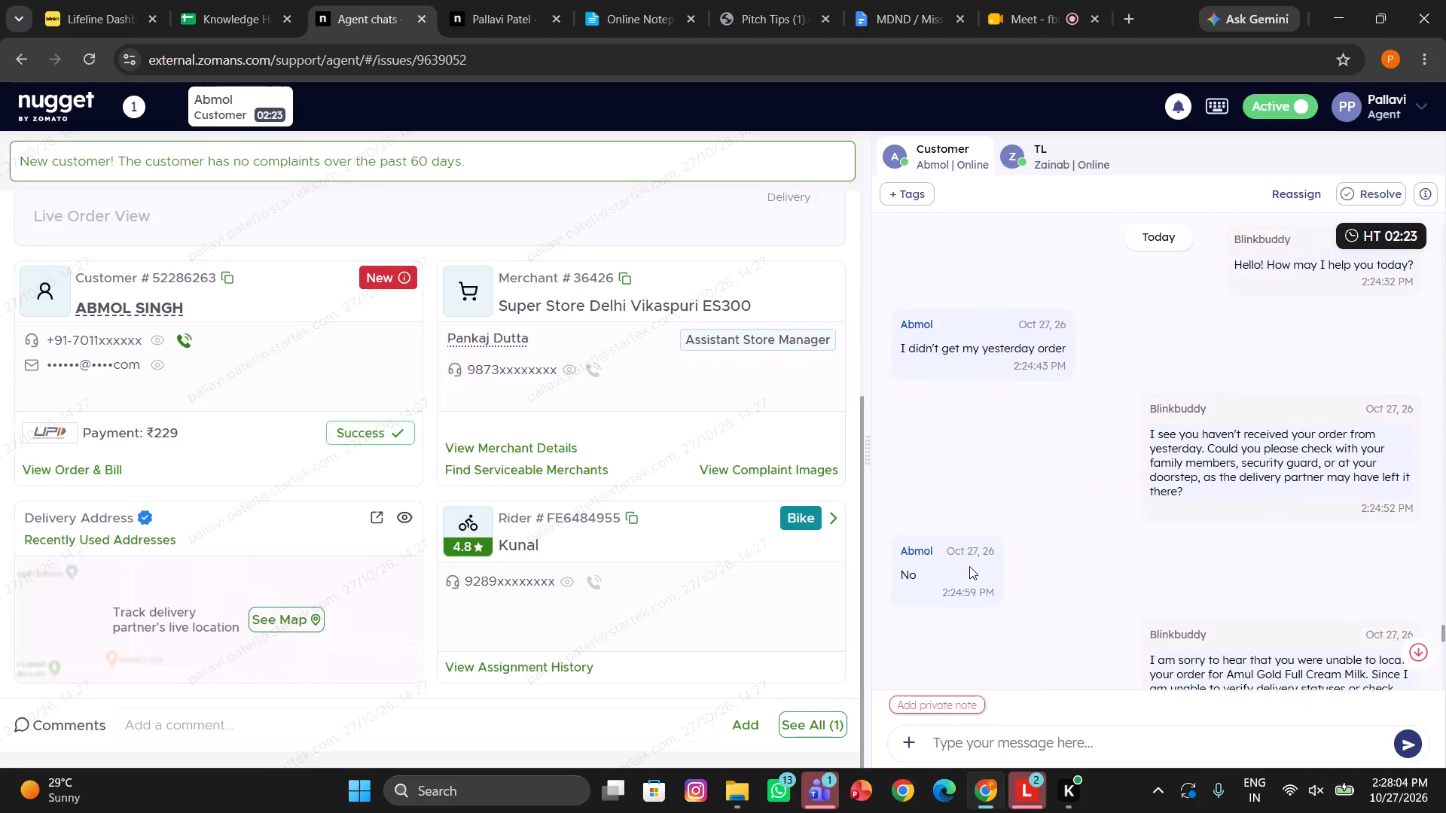
scroll(969, 566, "up", 8)
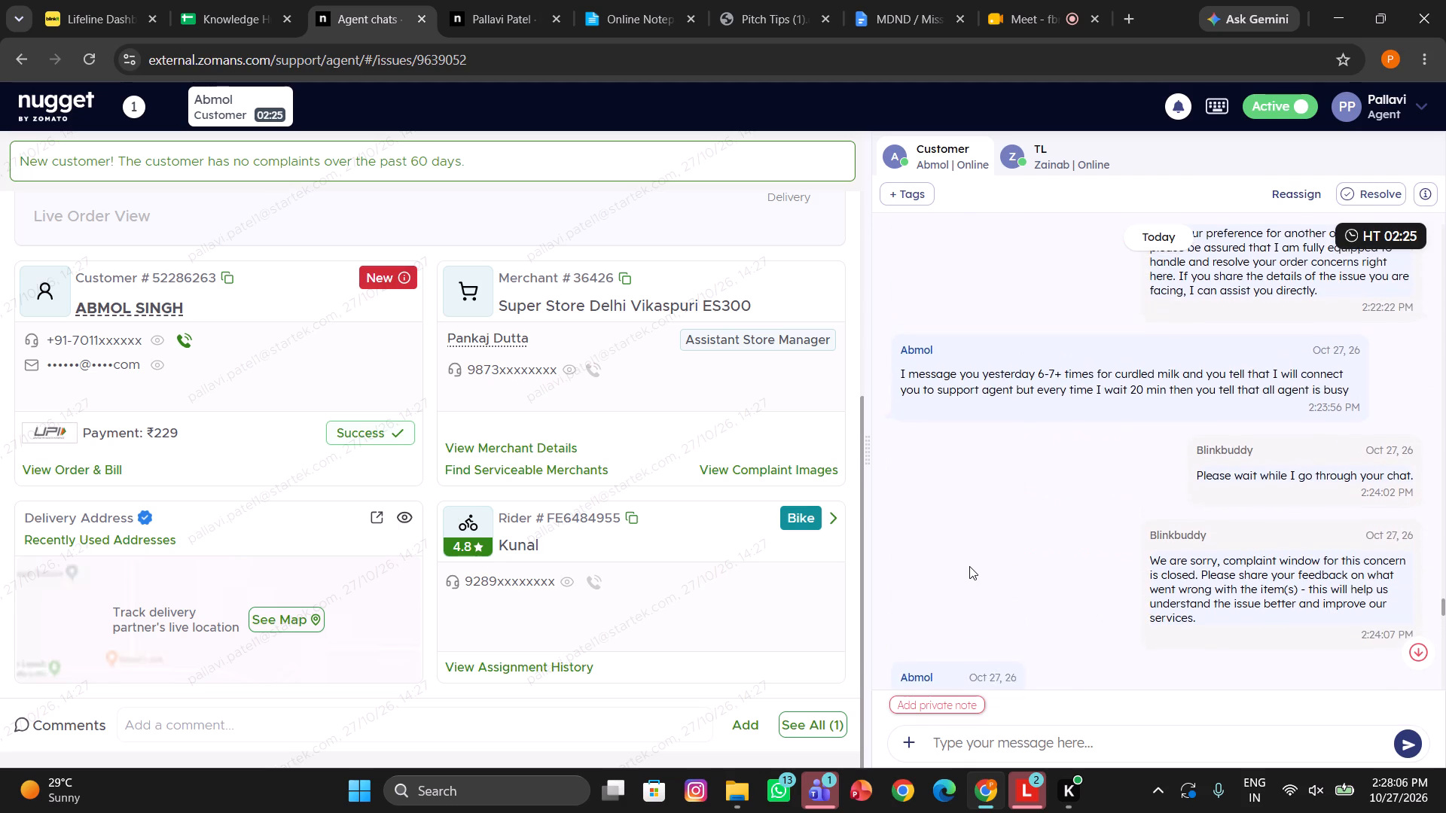
scroll(969, 566, "up", 1)
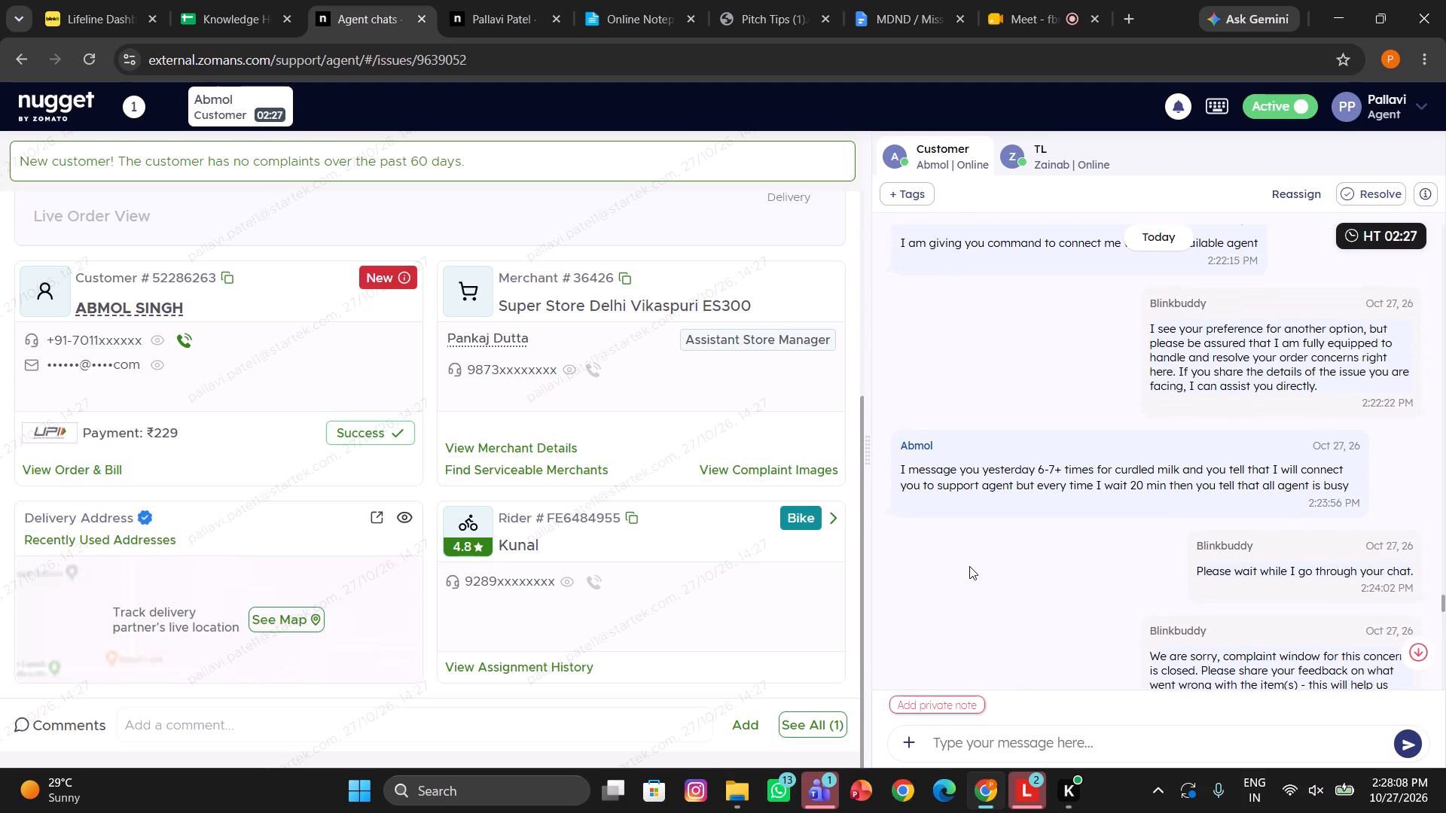
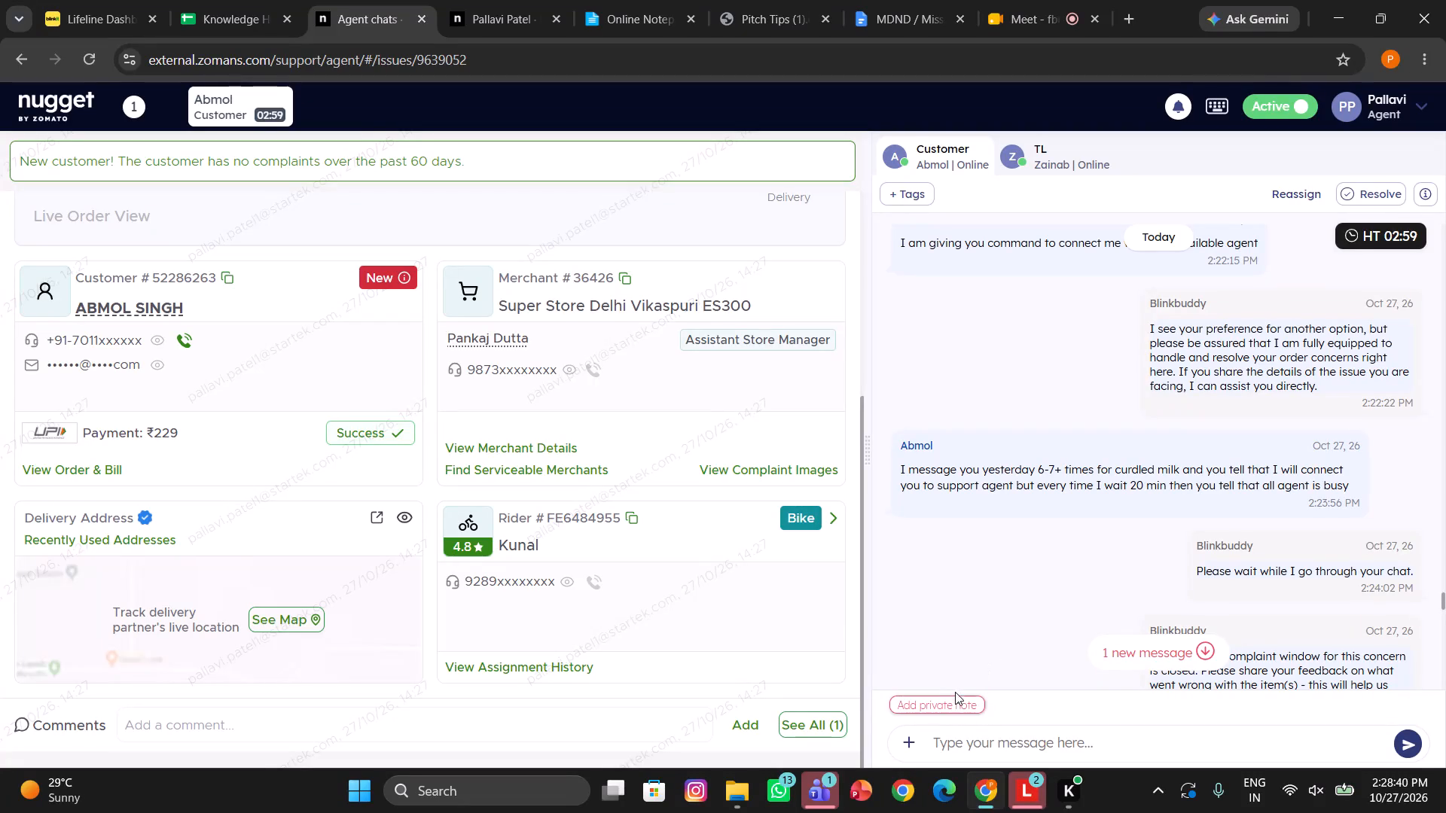
Add the private note "Transfer to grocery" to the Abmol chat.
left_click(956, 699)
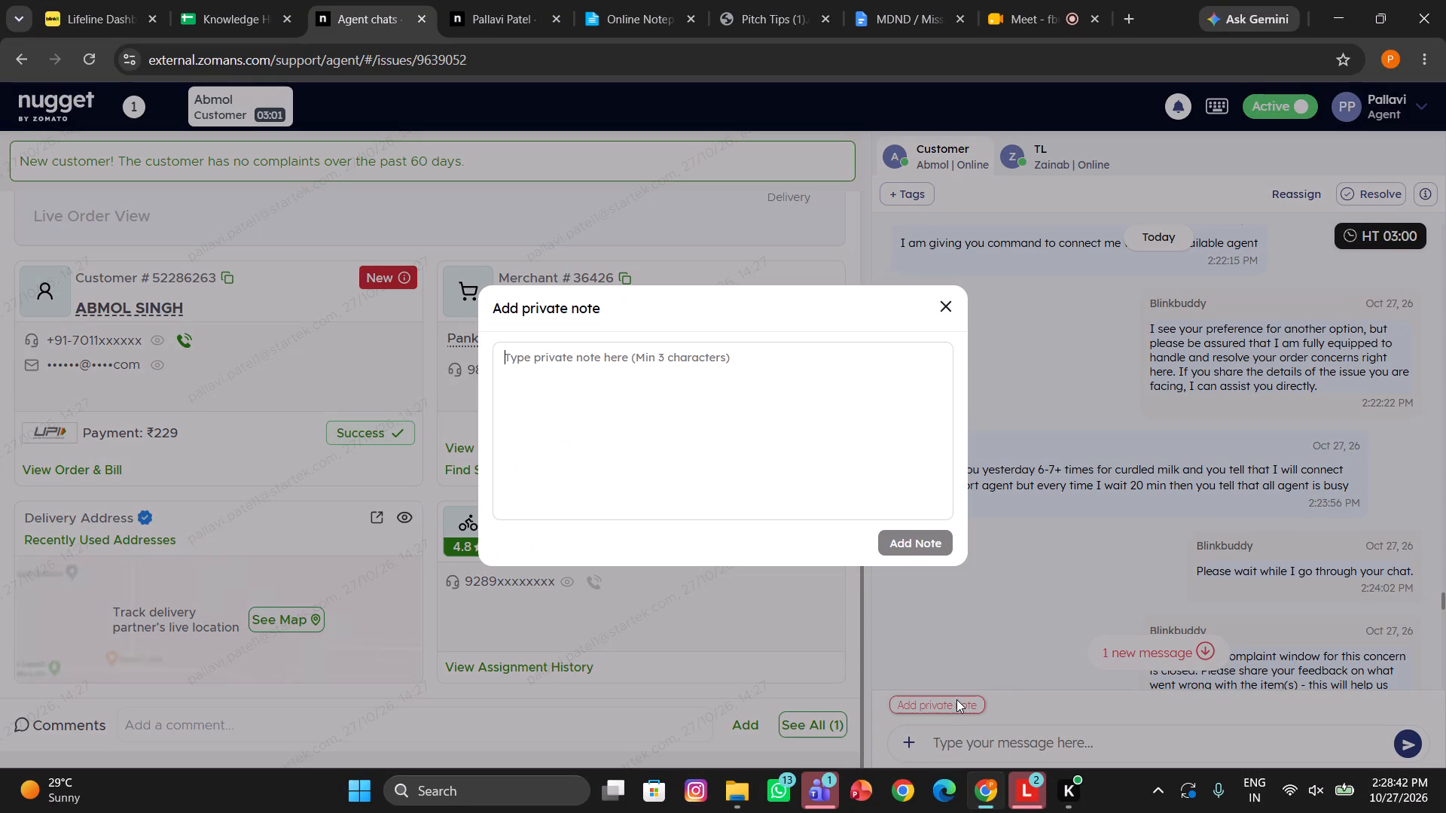
type("NON")
key("space")
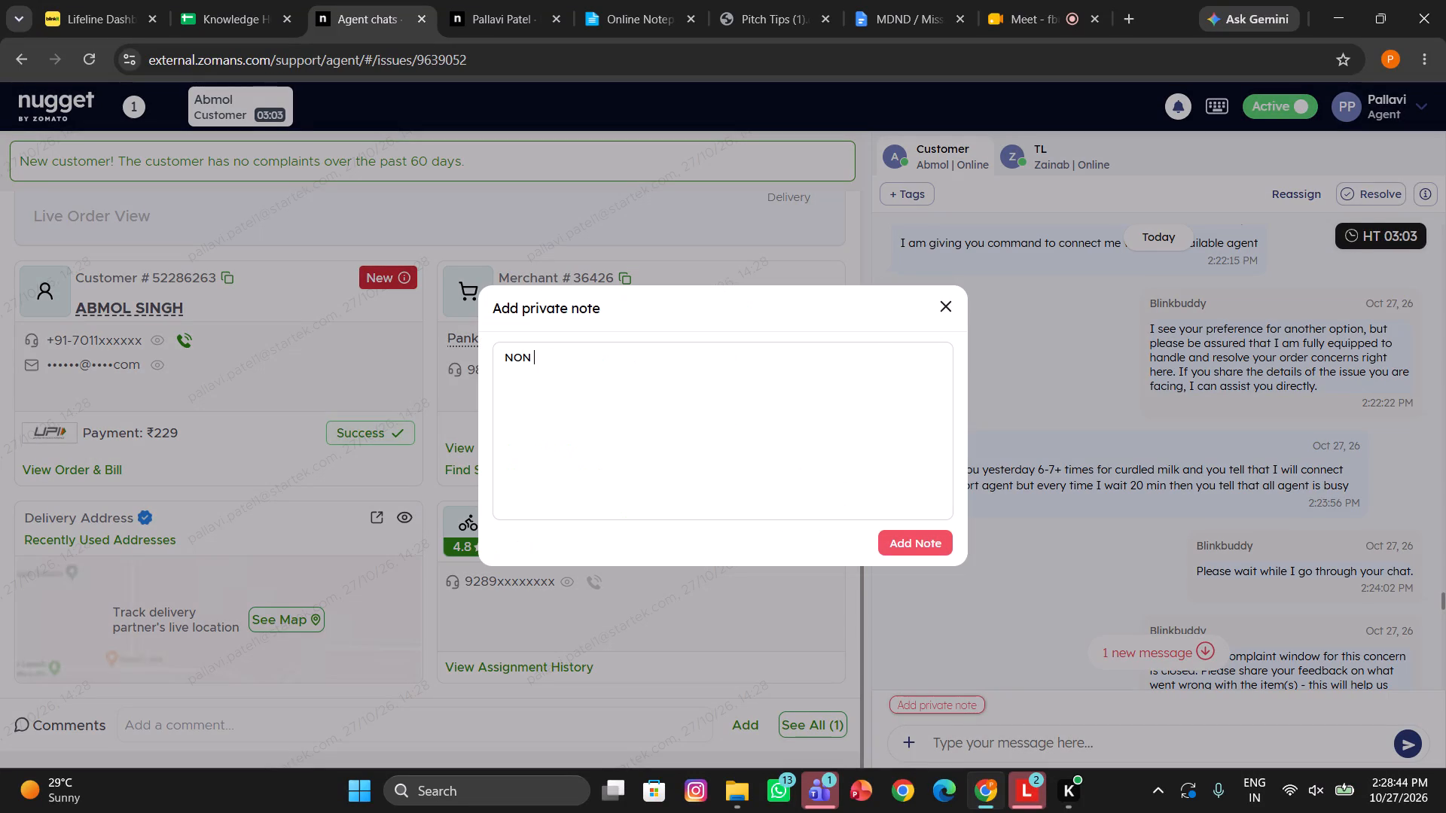
key("BackSpace")
key("BackSpace")
key("BackSpace")
key("BackSpace")
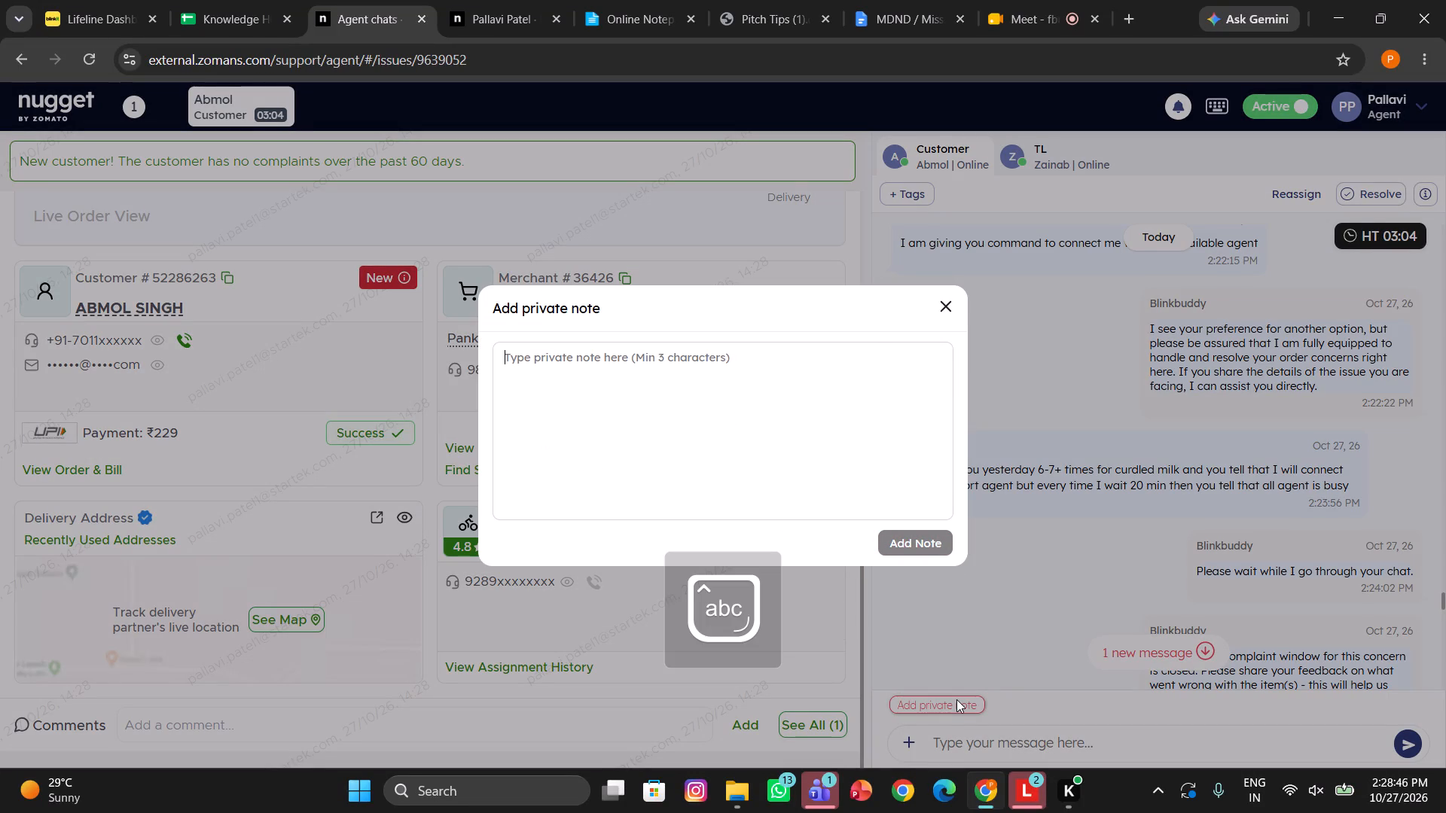
key("n")
key("BackSpace")
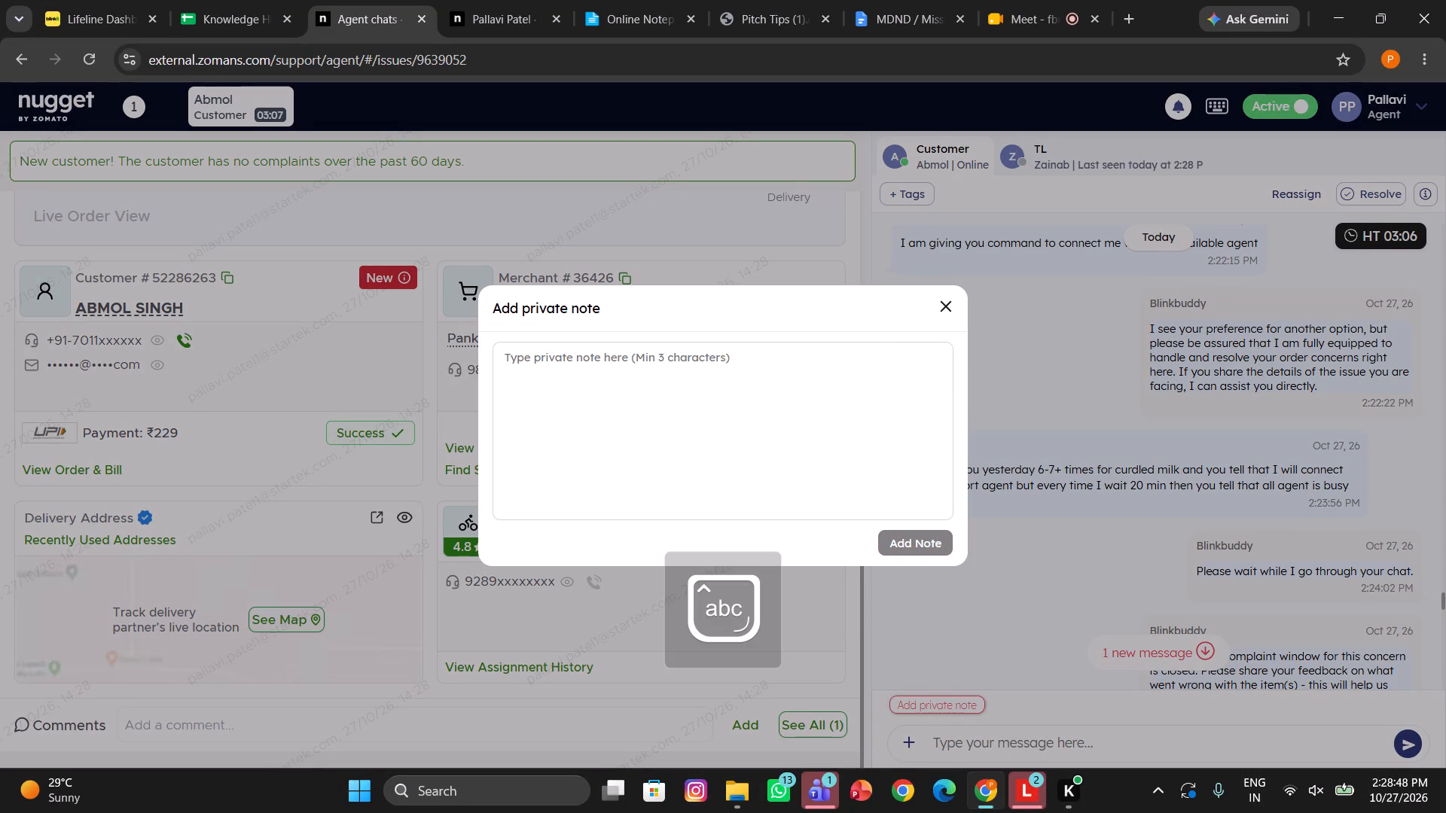
type("ansfer to grocery")
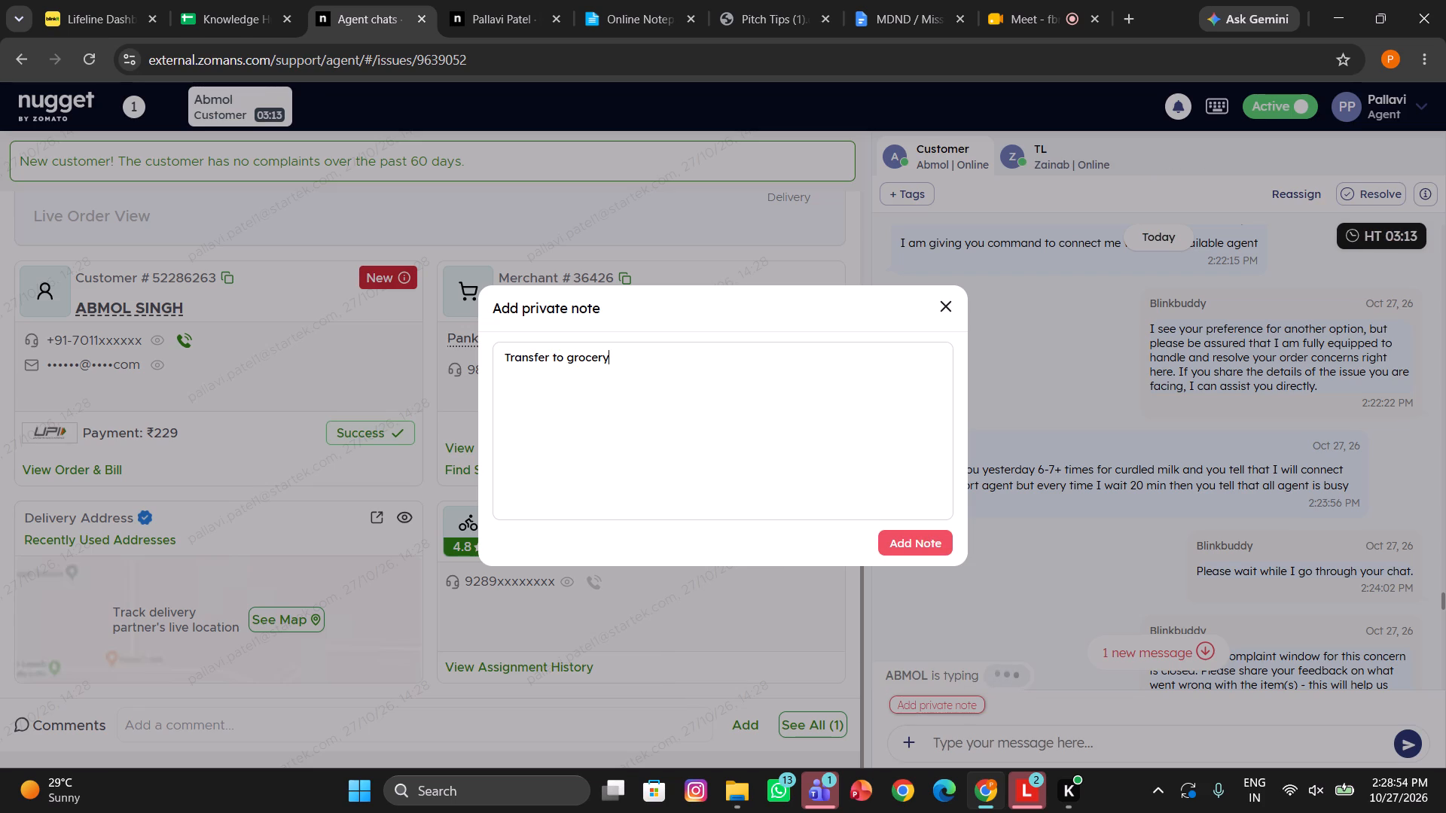
left_click(584, 356)
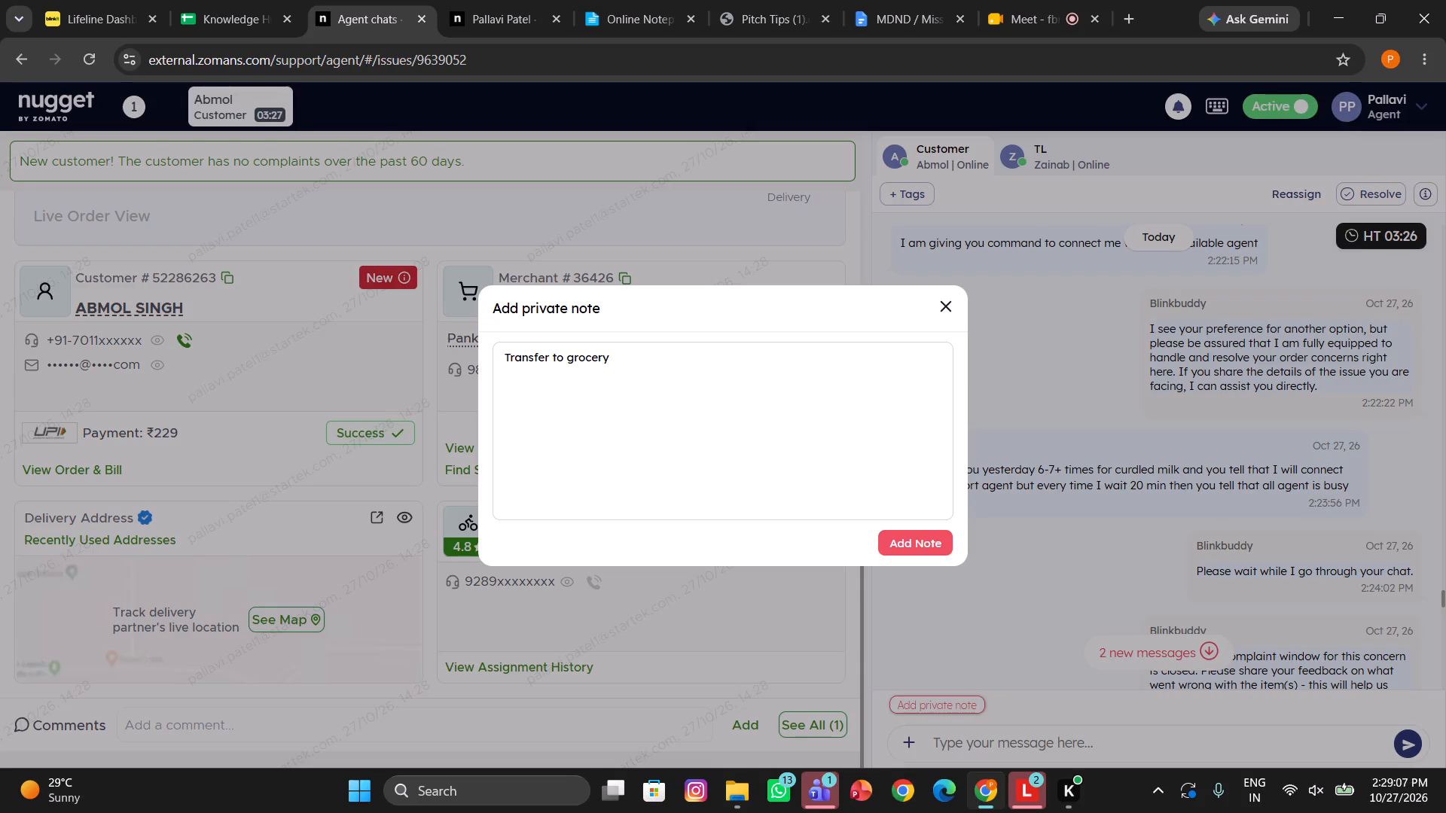
left_click(900, 538)
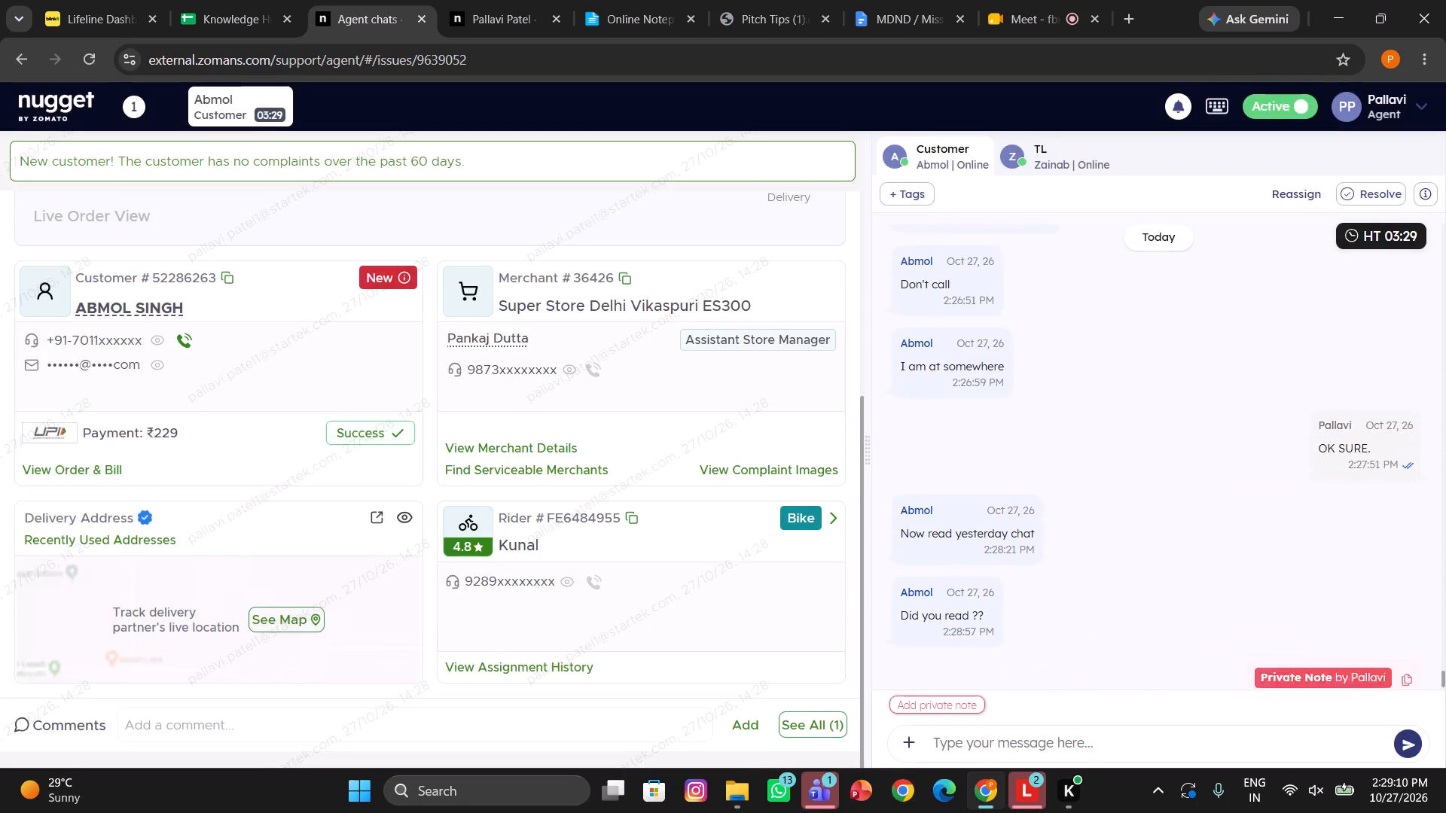
Send Abmol the canned response saying the chat is being transferred to the relevant department and to stay connected.
left_click(978, 740)
type("/tra")
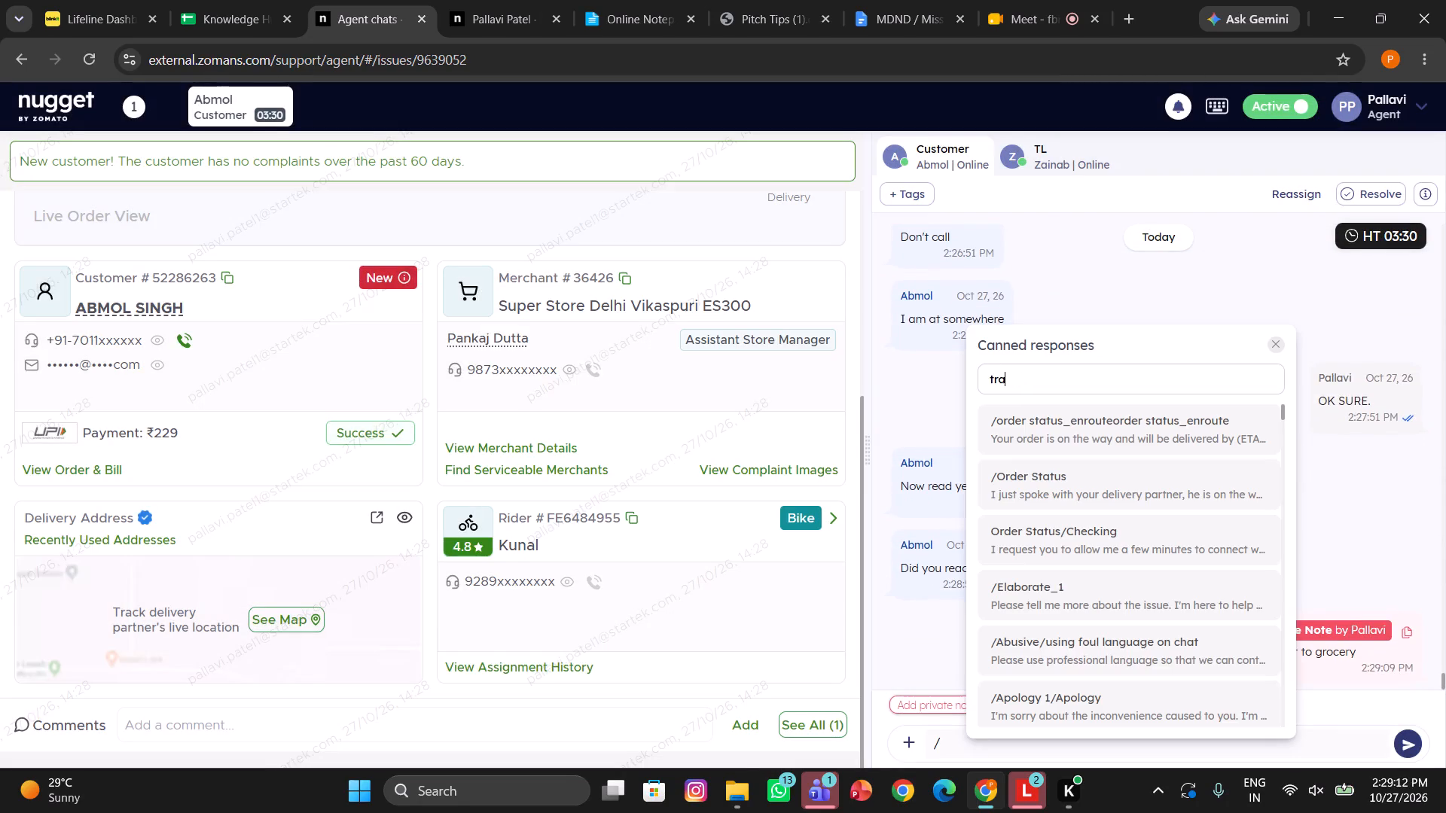
left_click(1130, 406)
key("Return")
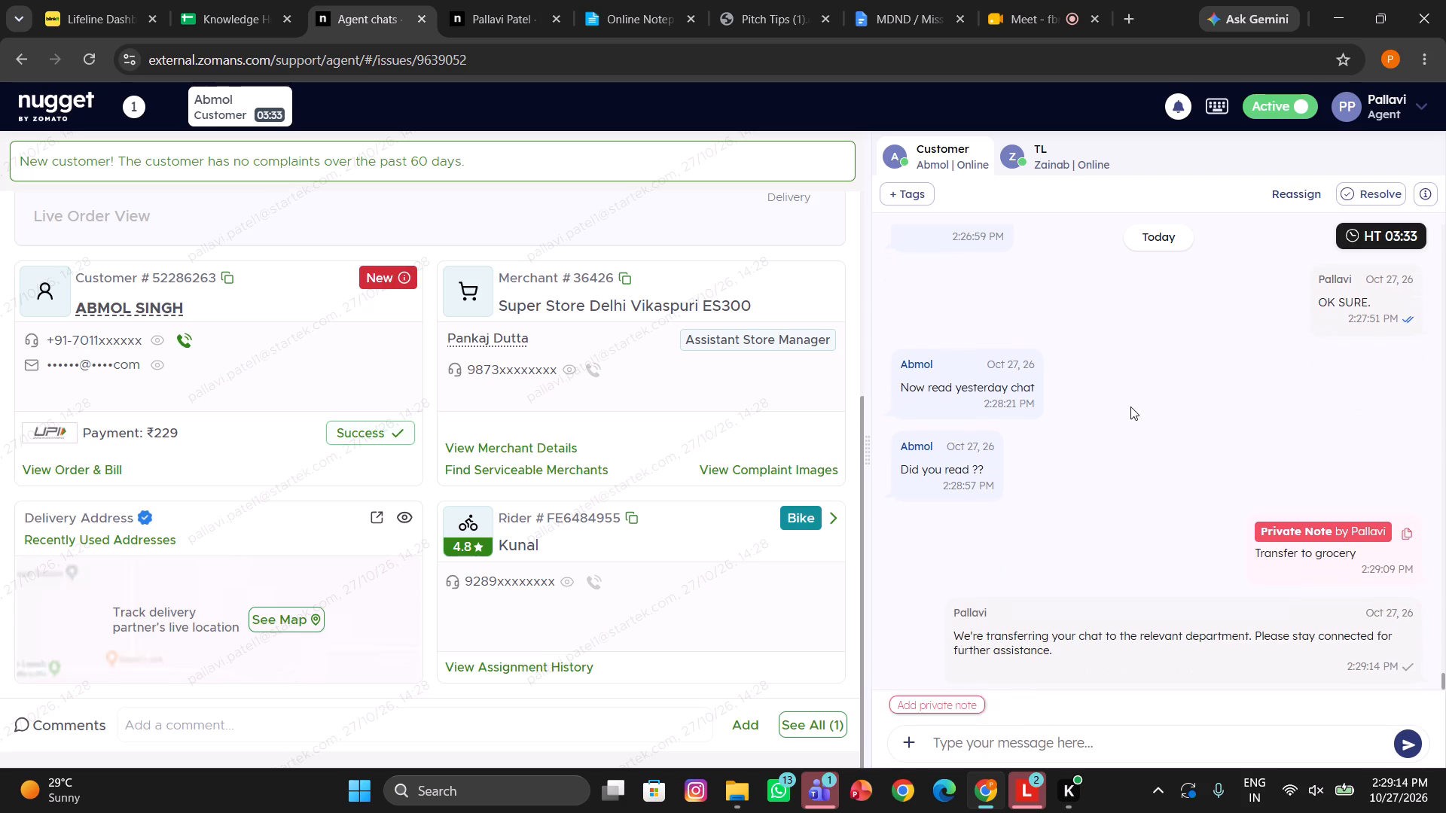
Select the full web address of Abmol's chat issue.
left_click(645, 67)
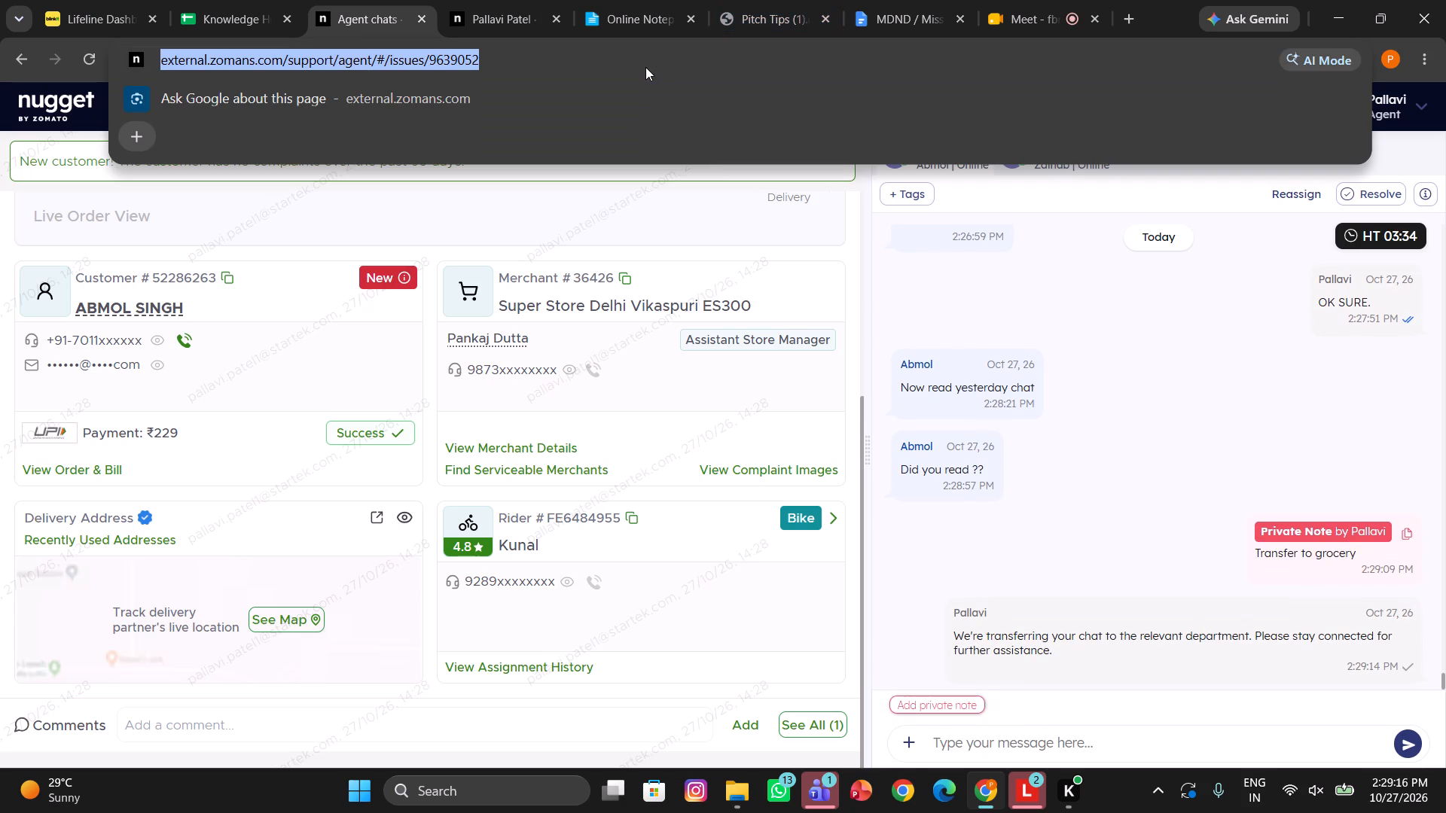
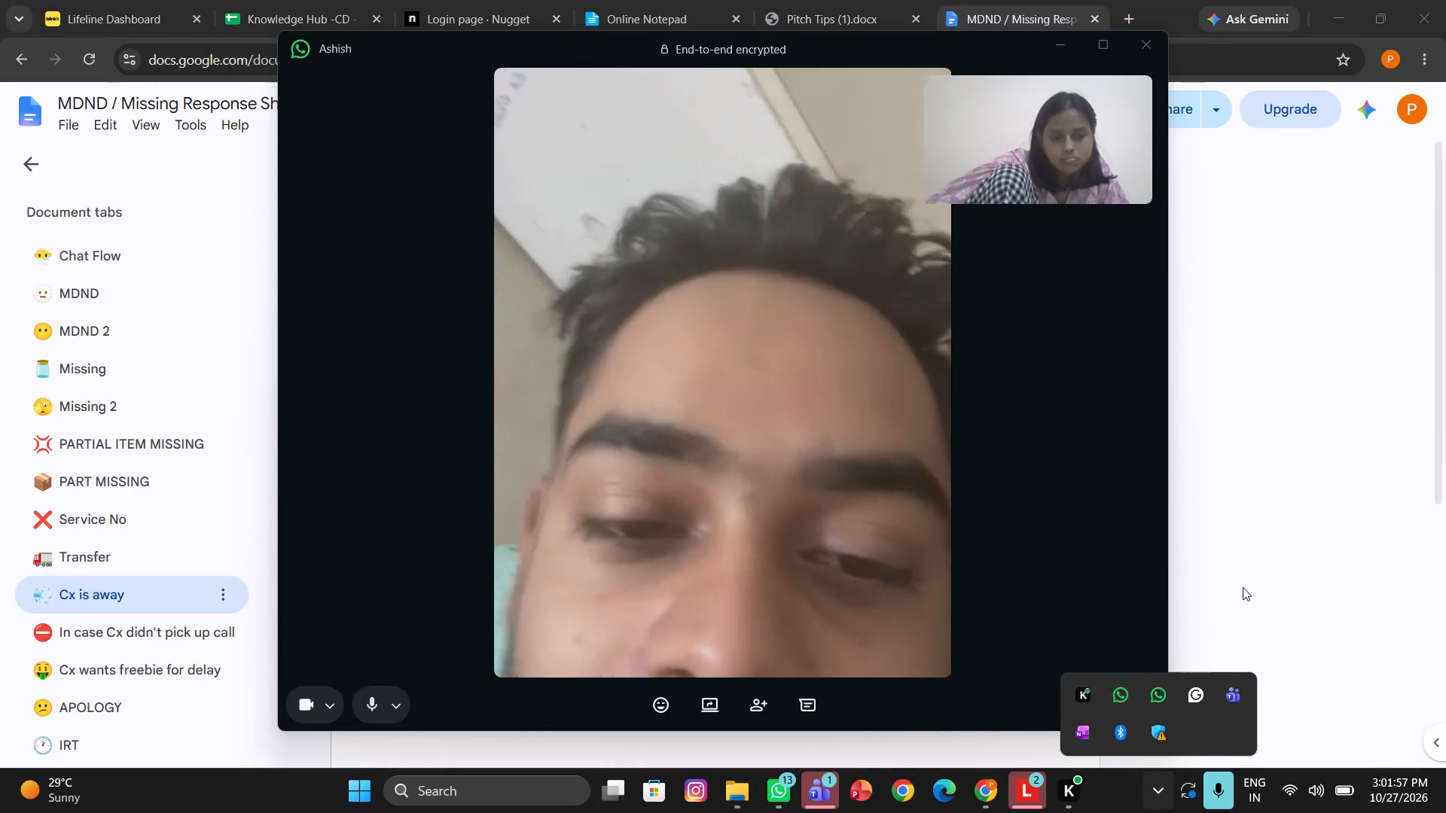
Bring the MDND / Missing Response Sheet document to the front of the video call window.
left_click(1243, 587)
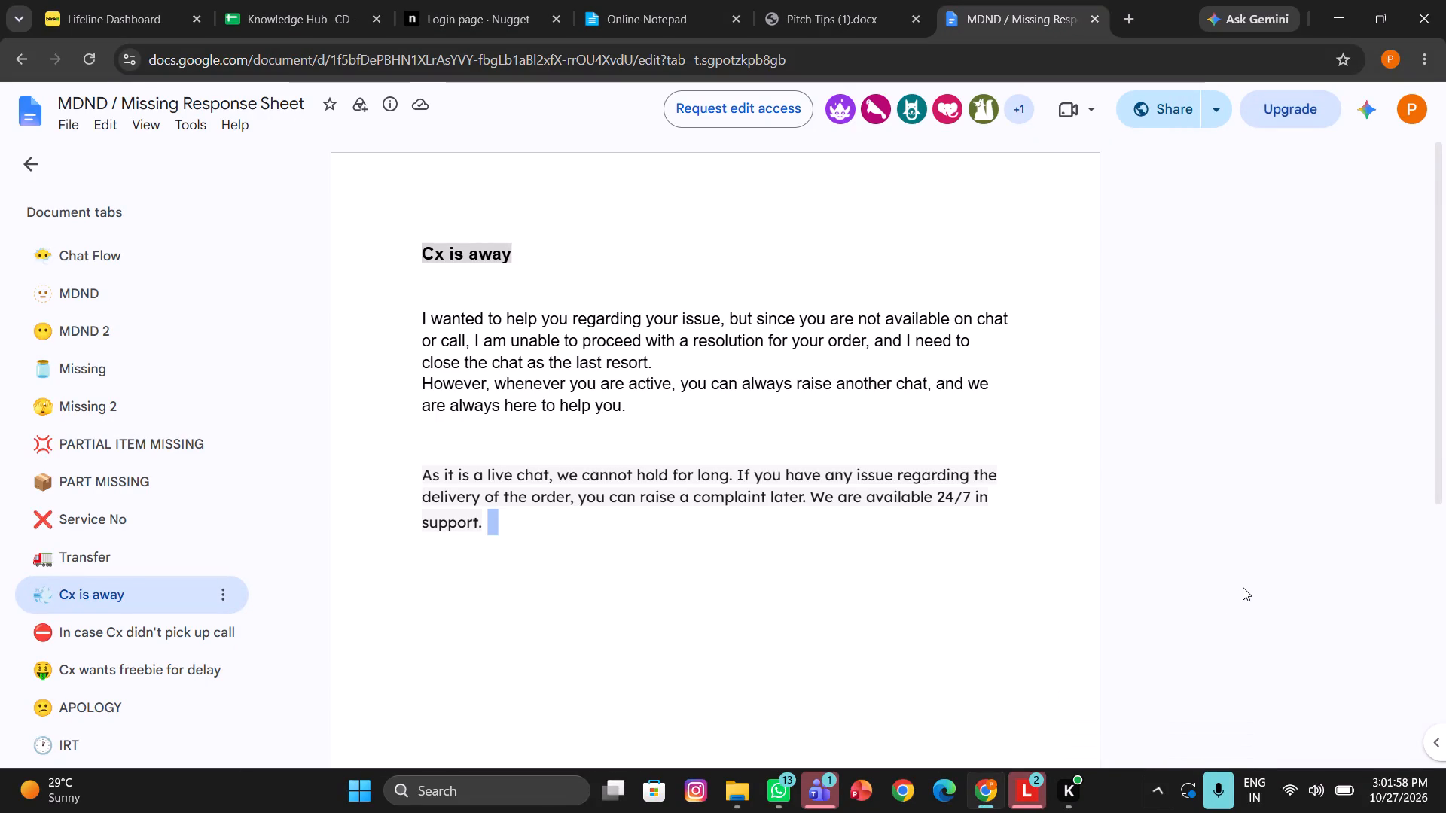
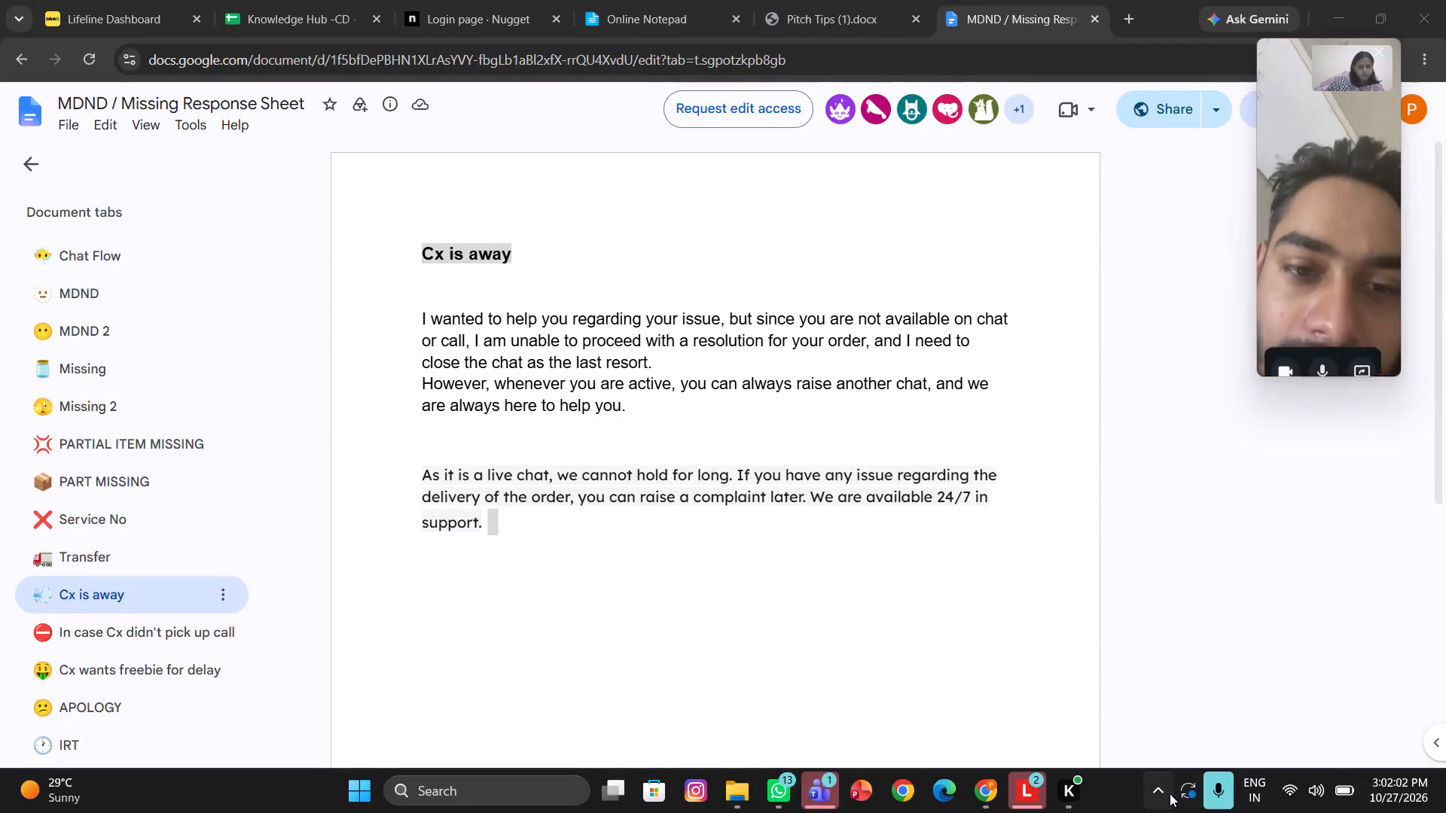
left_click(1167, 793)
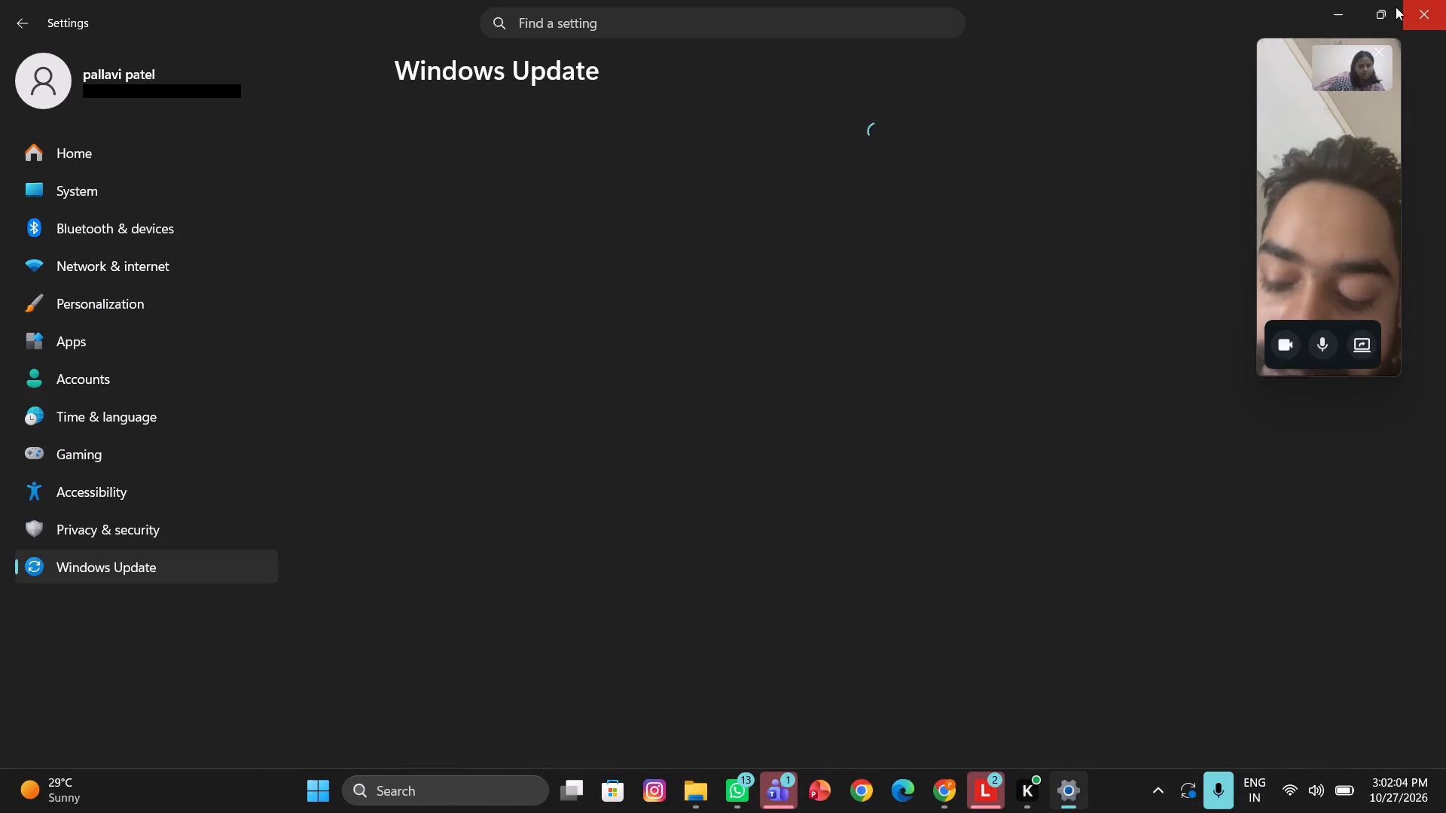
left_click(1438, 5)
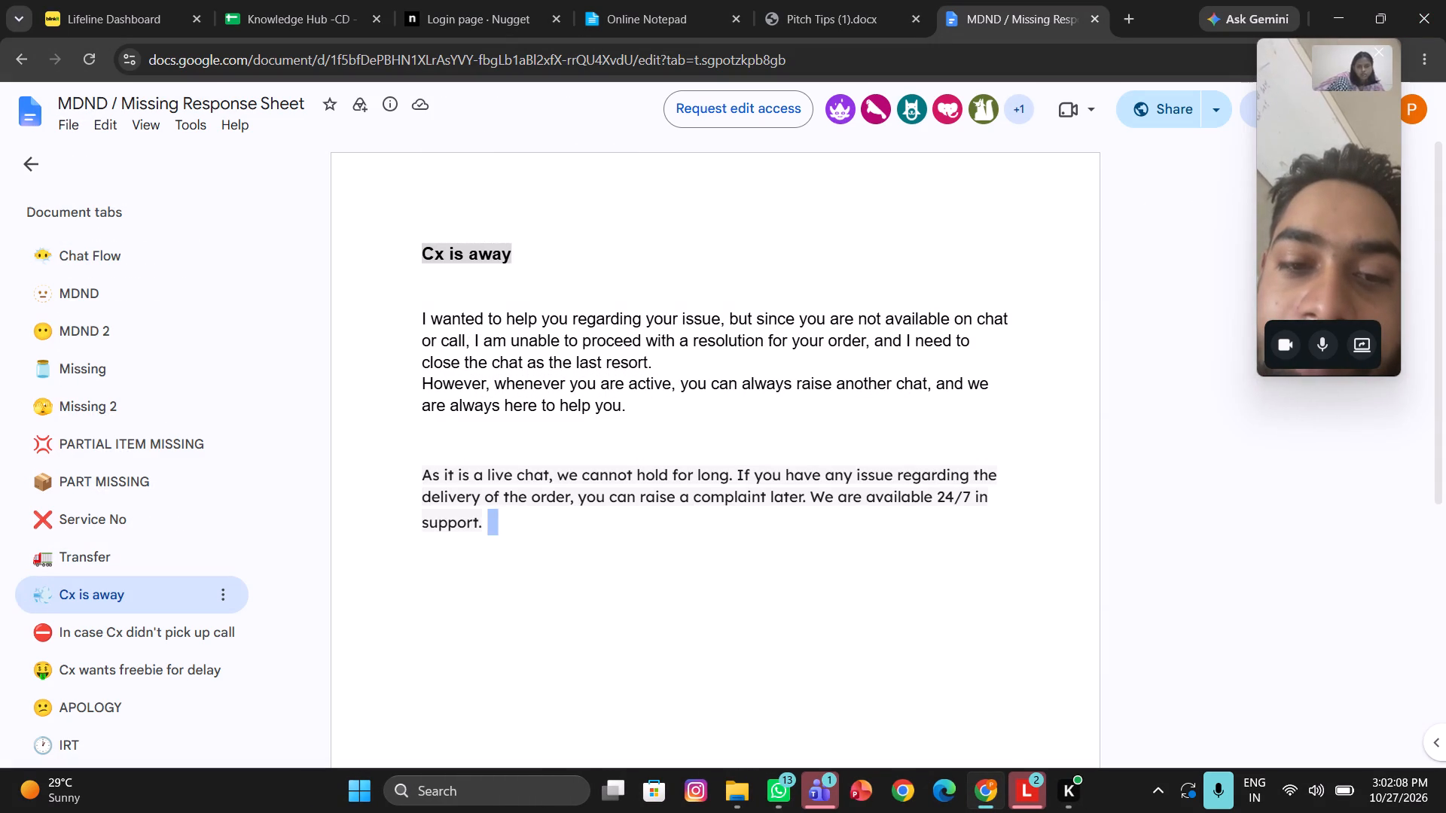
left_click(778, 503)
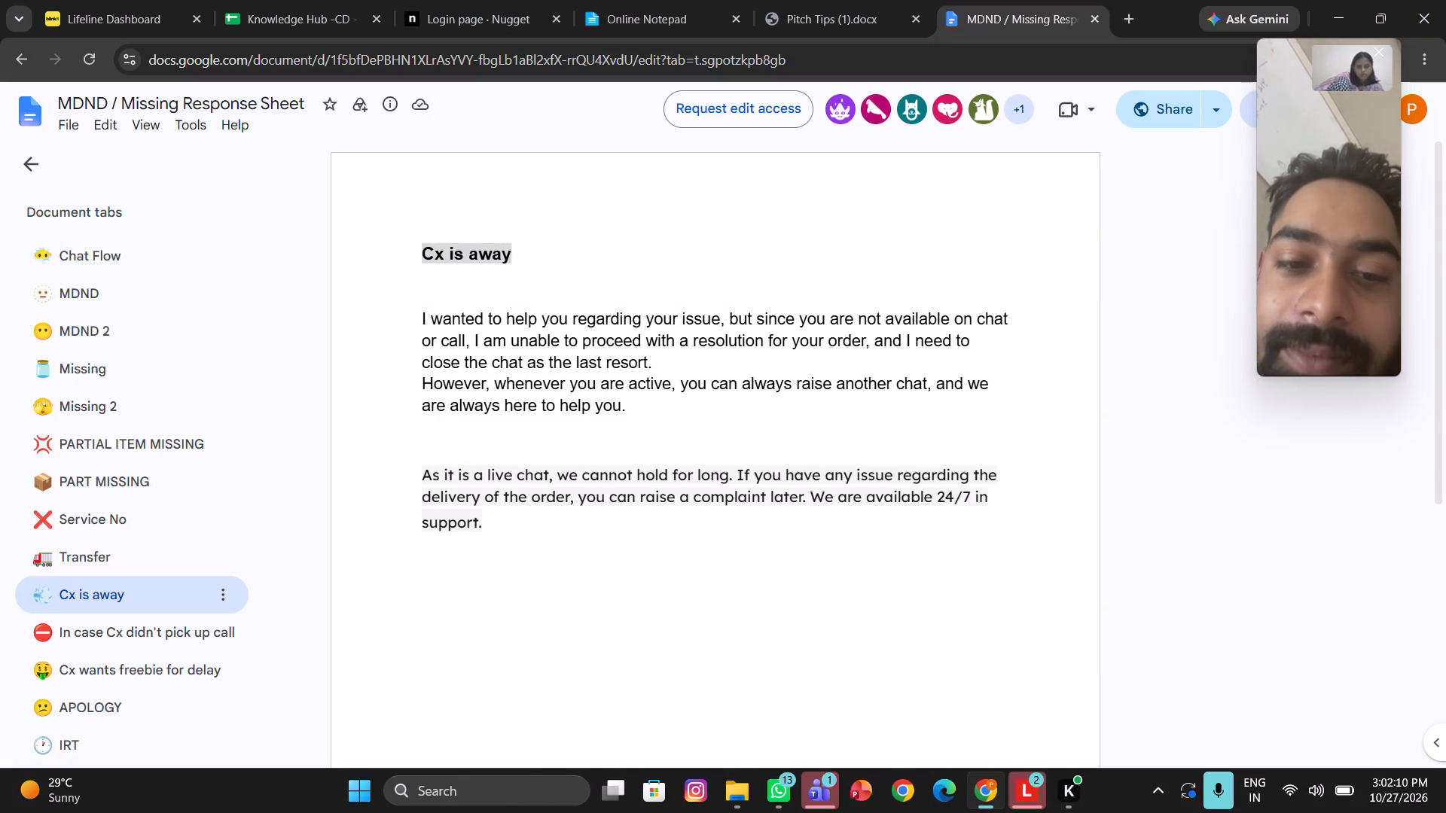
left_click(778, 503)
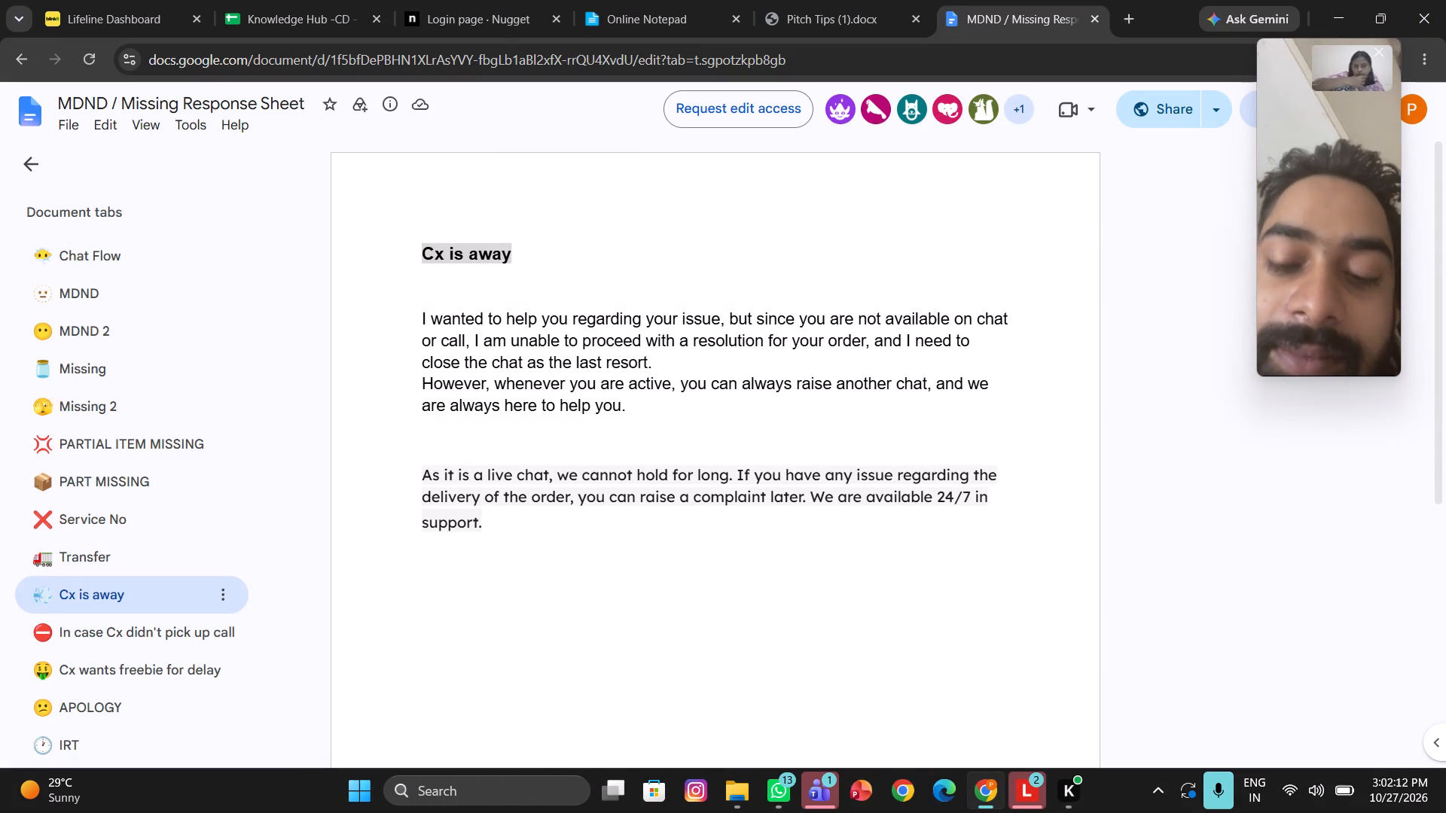
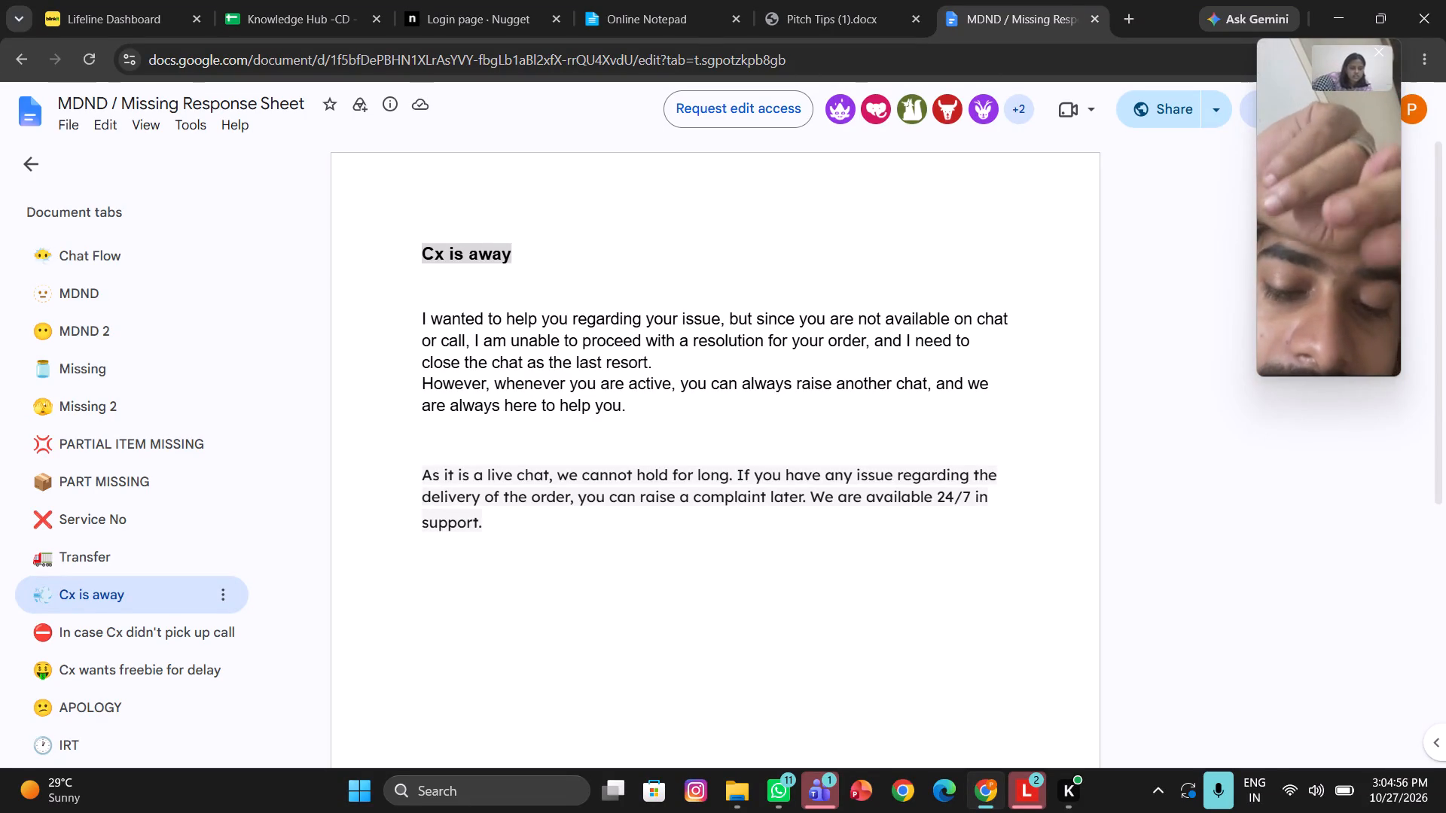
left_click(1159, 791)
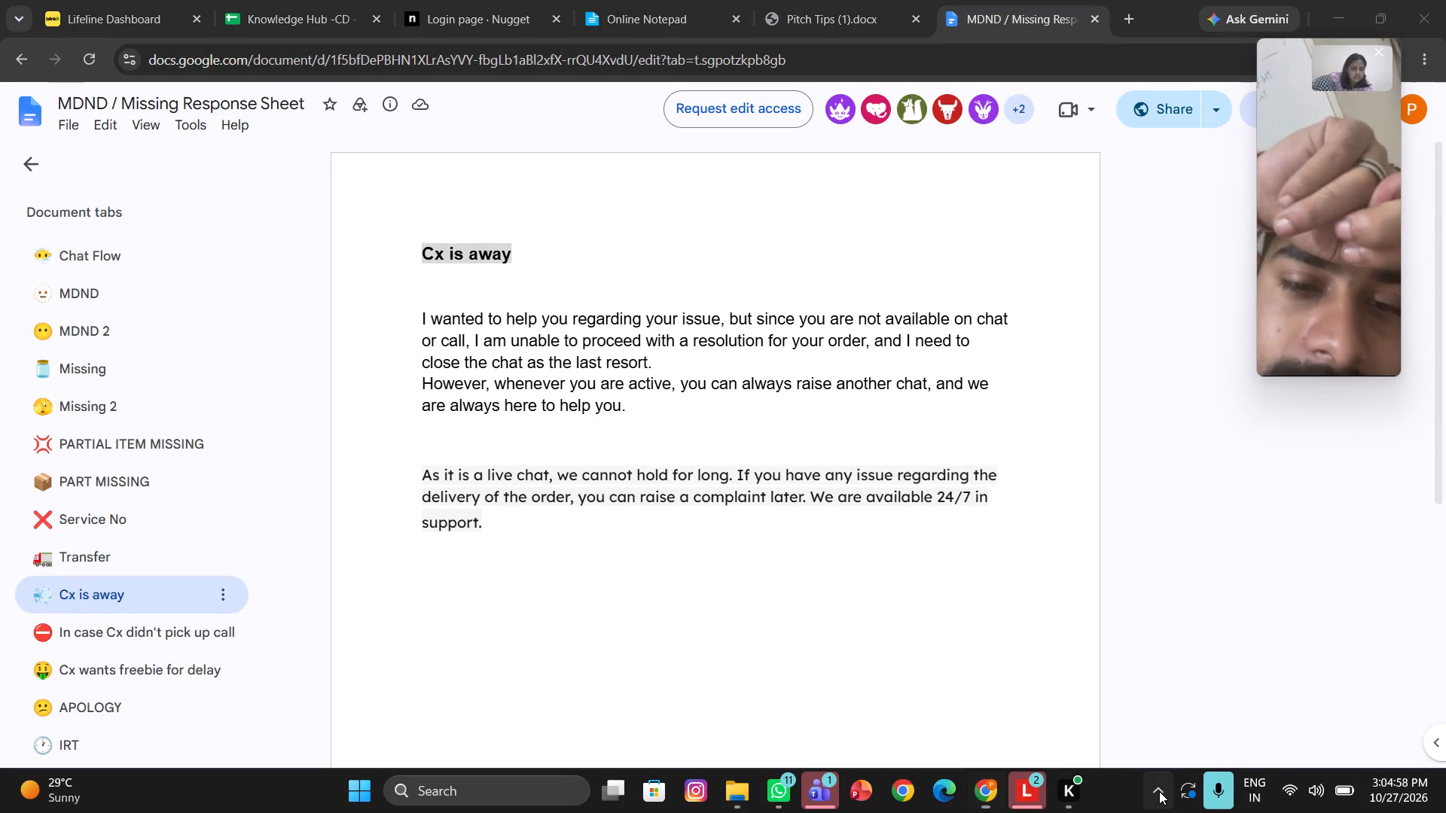